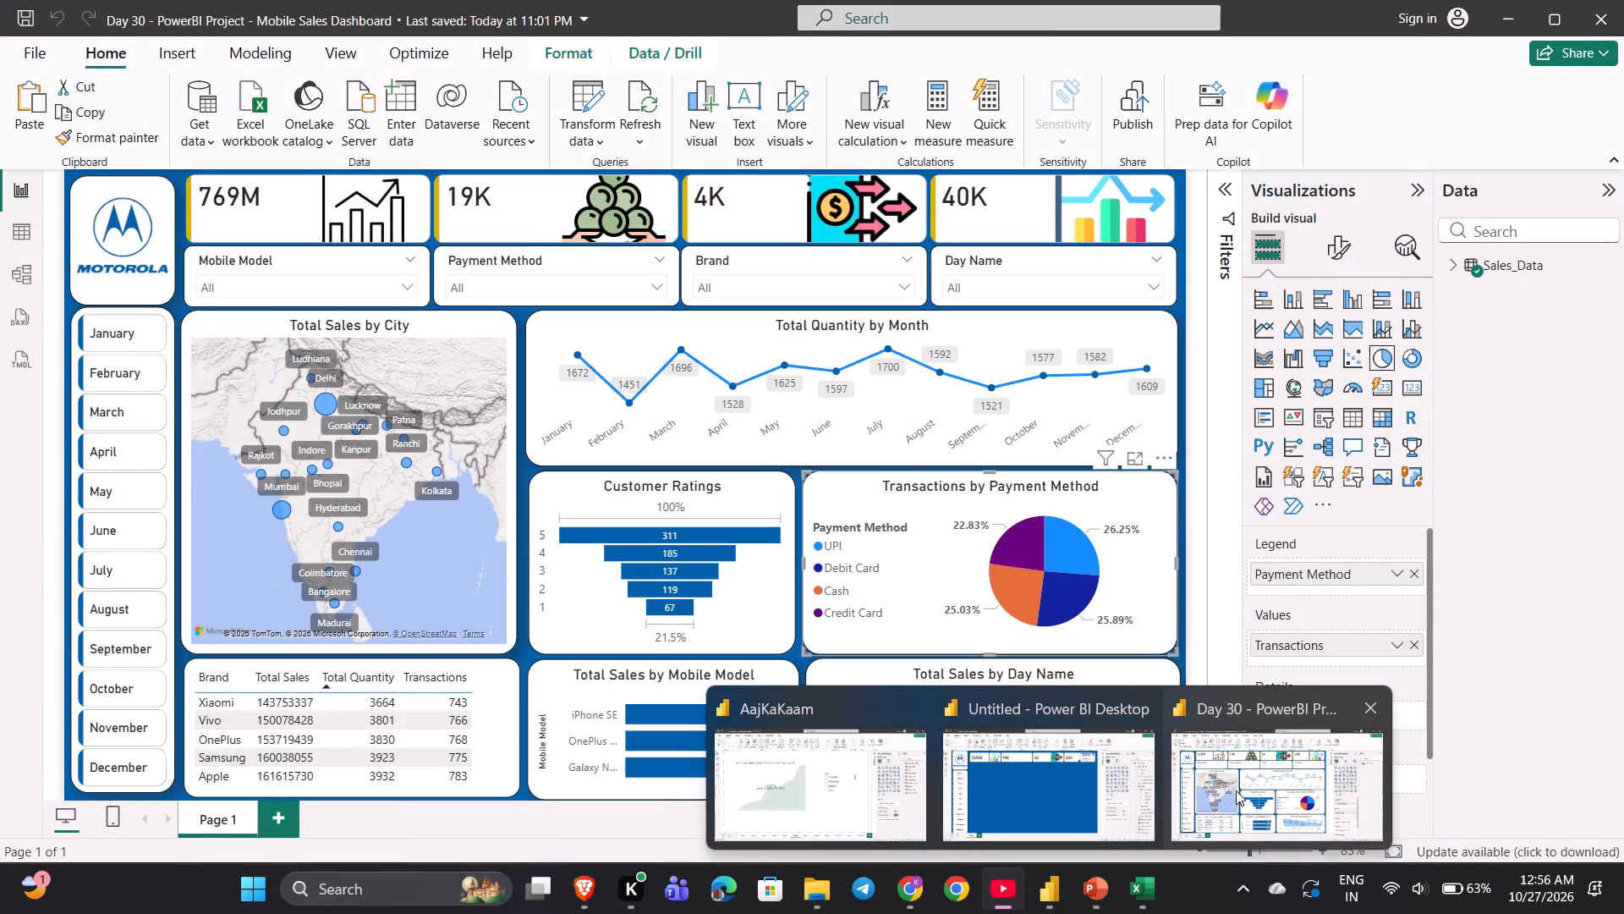
Open the finished Mobile Sales Dashboard and test its Mobile Model slicer with Galaxy S21 and Galaxy A51, clearing the selection.
left_click(1237, 791)
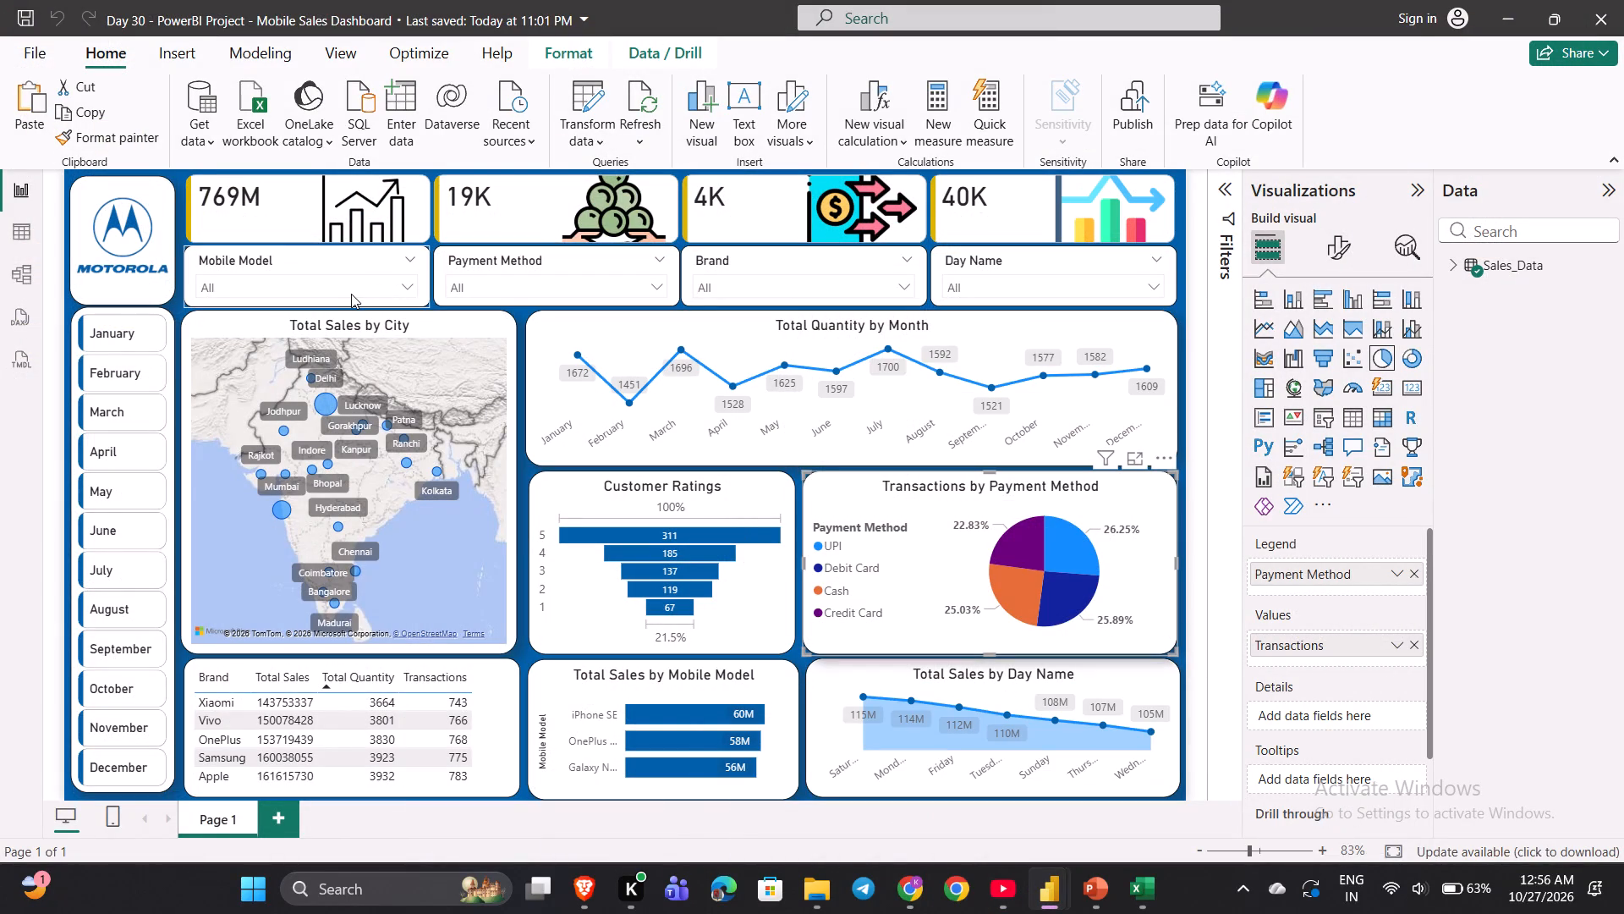
left_click(351, 294)
left_click(274, 367)
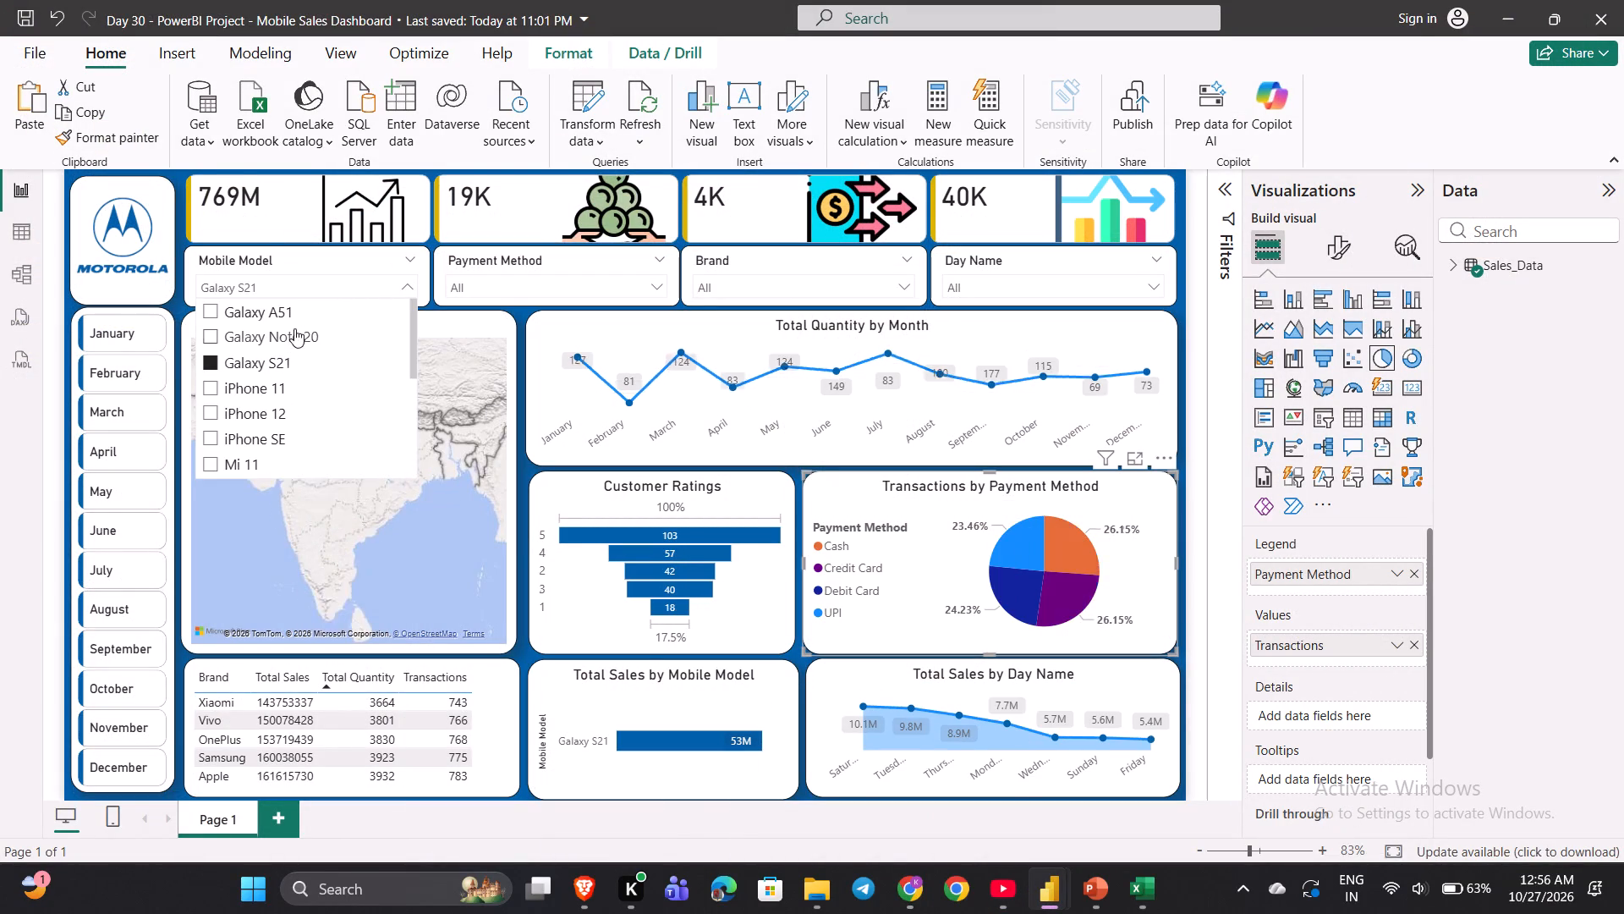
left_click(211, 311)
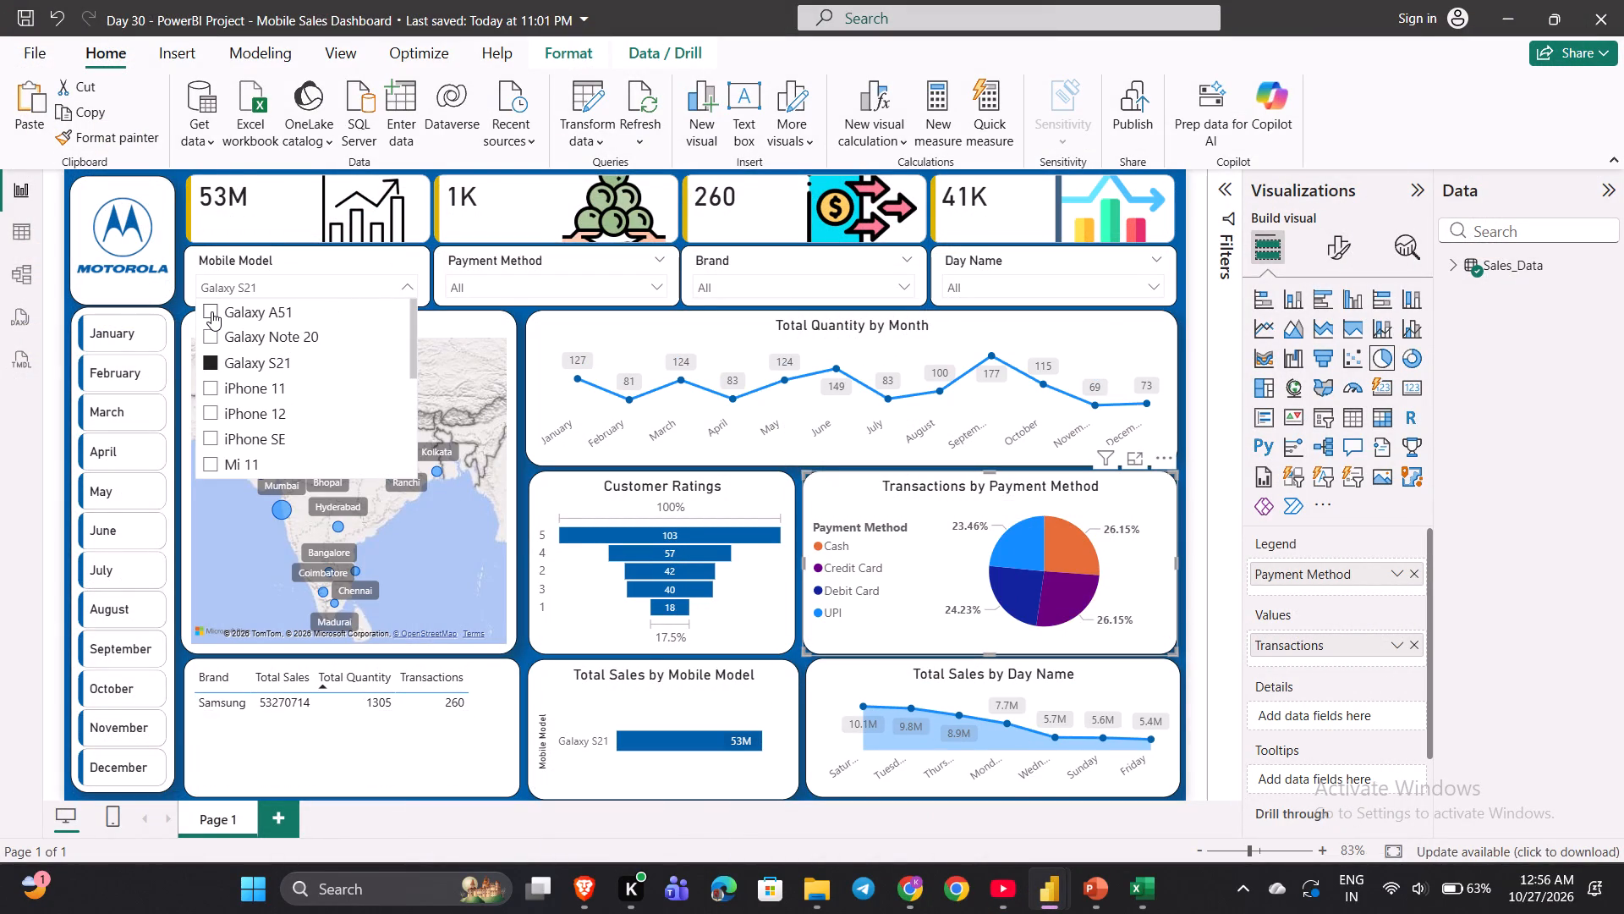
left_click(208, 311)
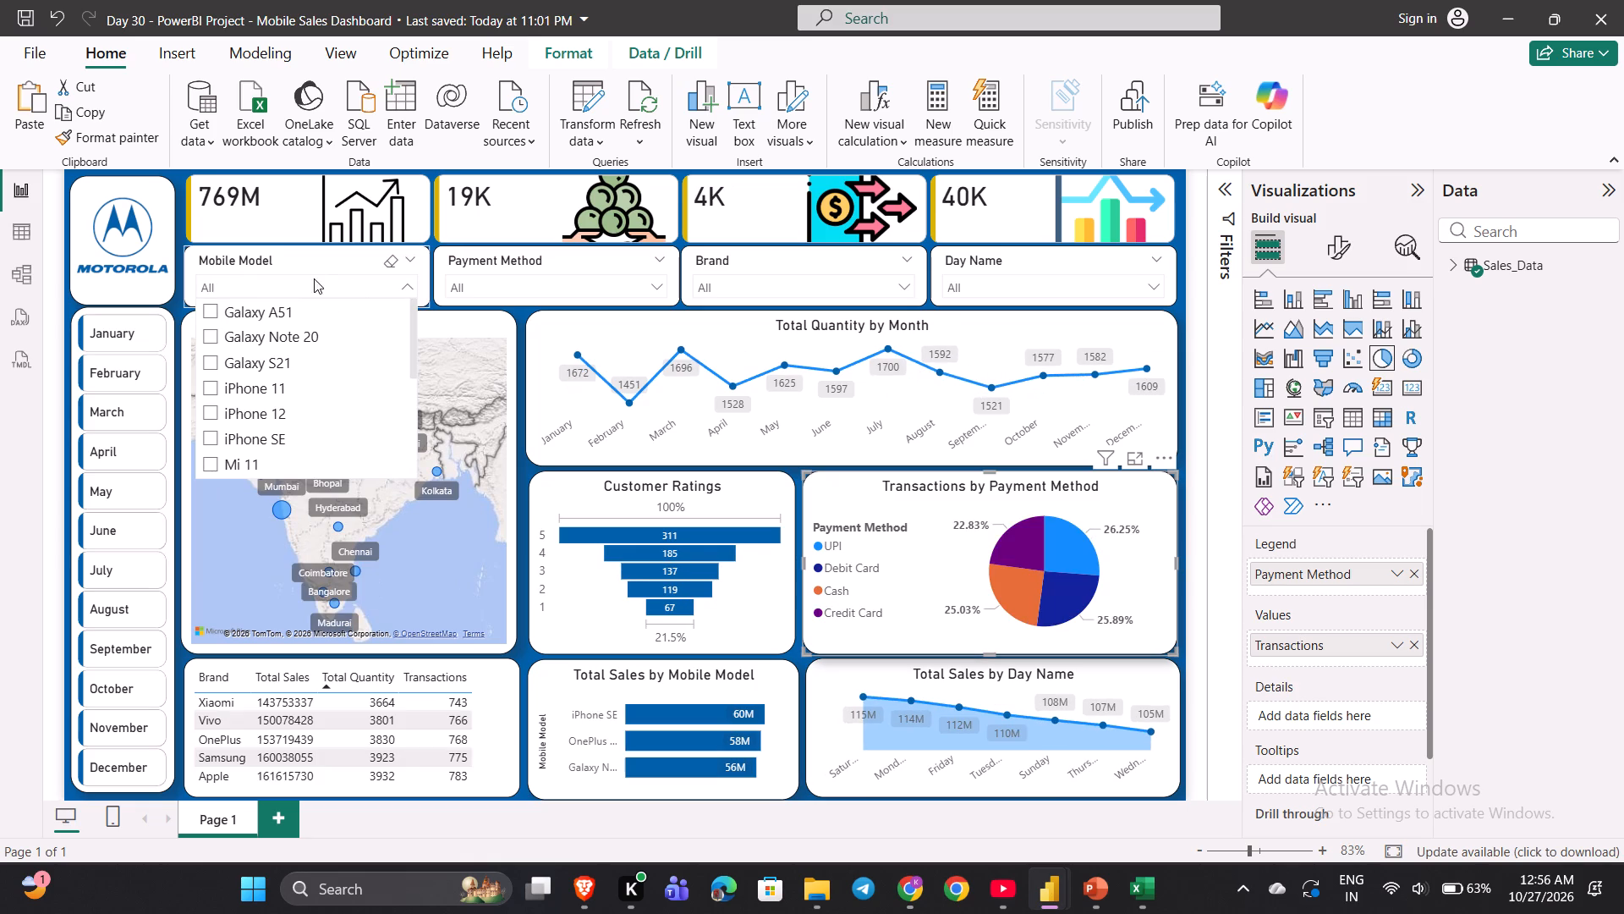
Look through the options of the Payment Method and Brand slicers without selecting any.
left_click(491, 282)
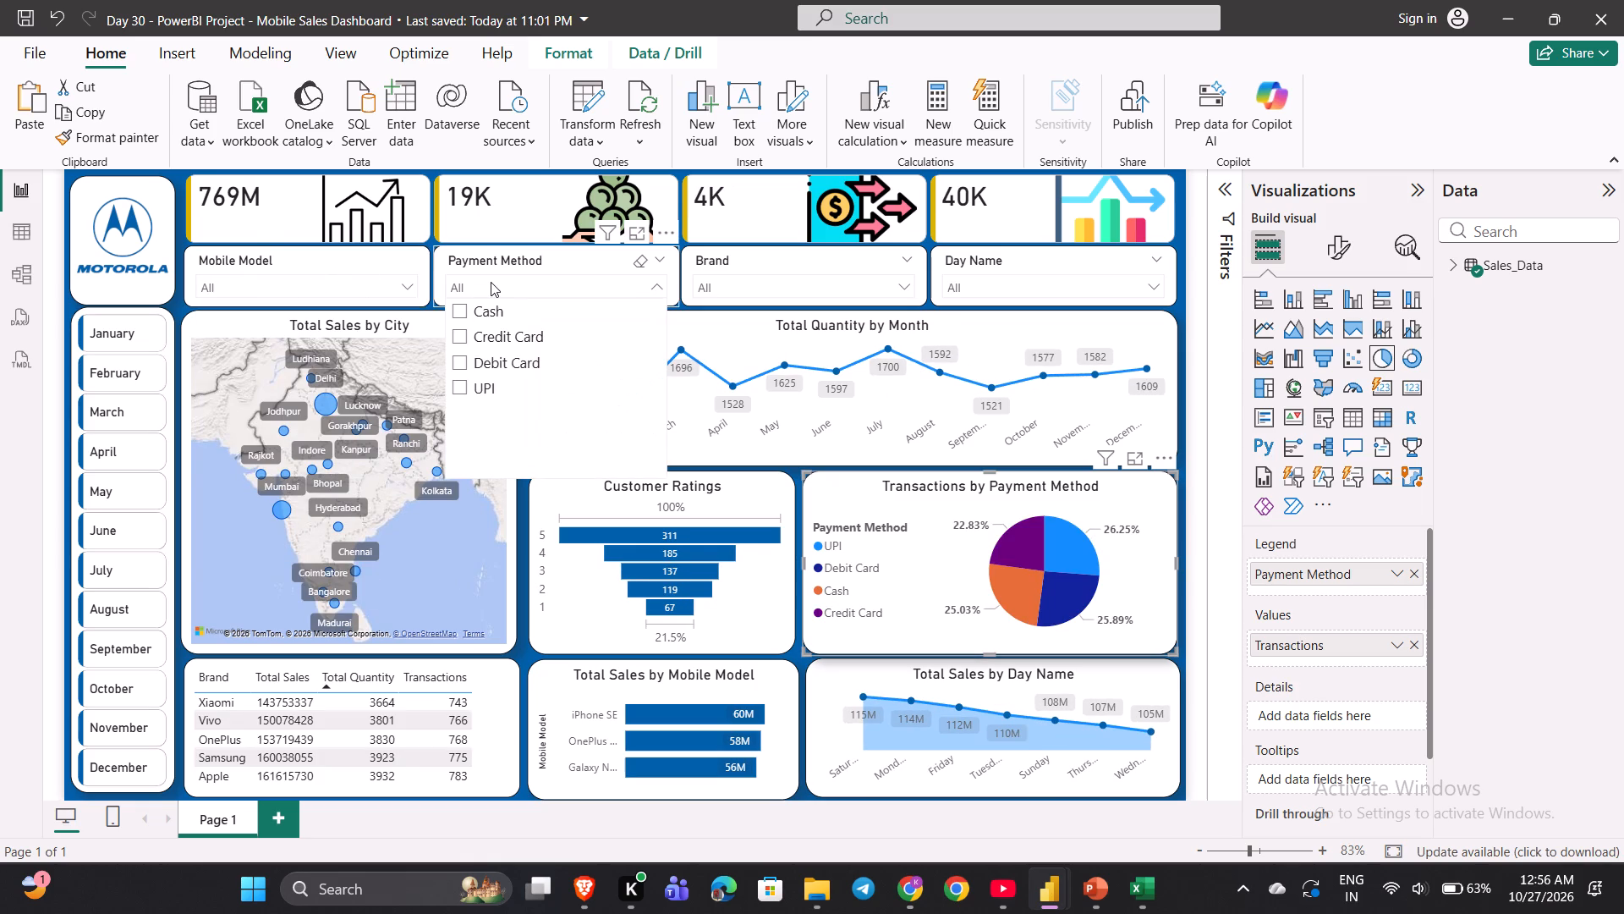
left_click(491, 282)
left_click(707, 291)
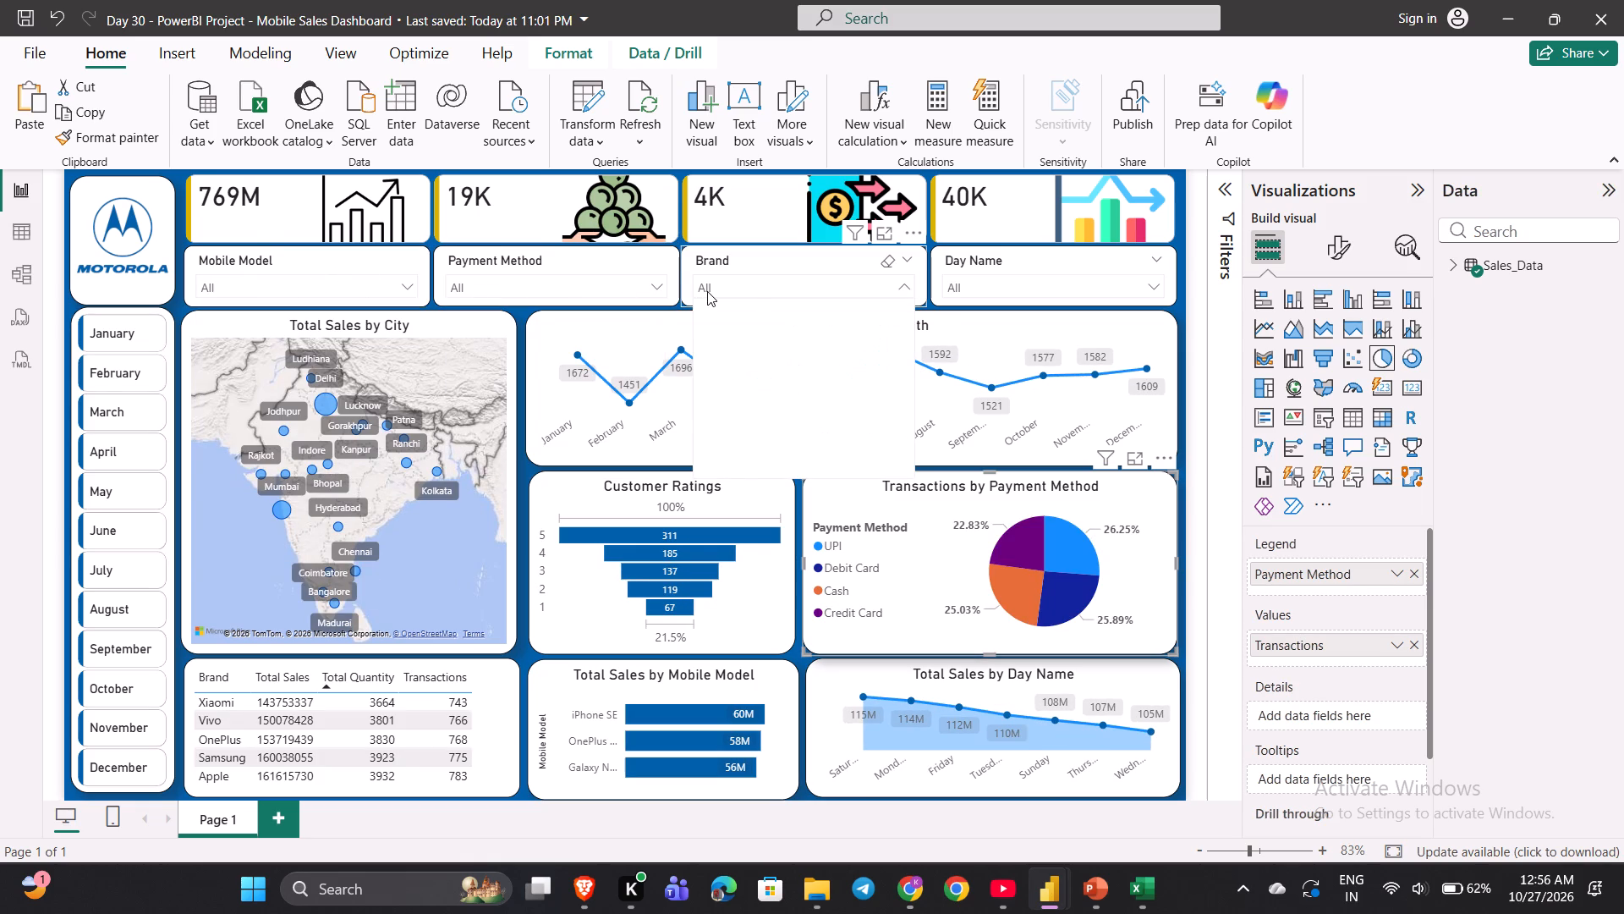
left_click(707, 291)
Test the Day Name slicer with Saturday and Monday, clear each selection, and close the list.
left_click(959, 295)
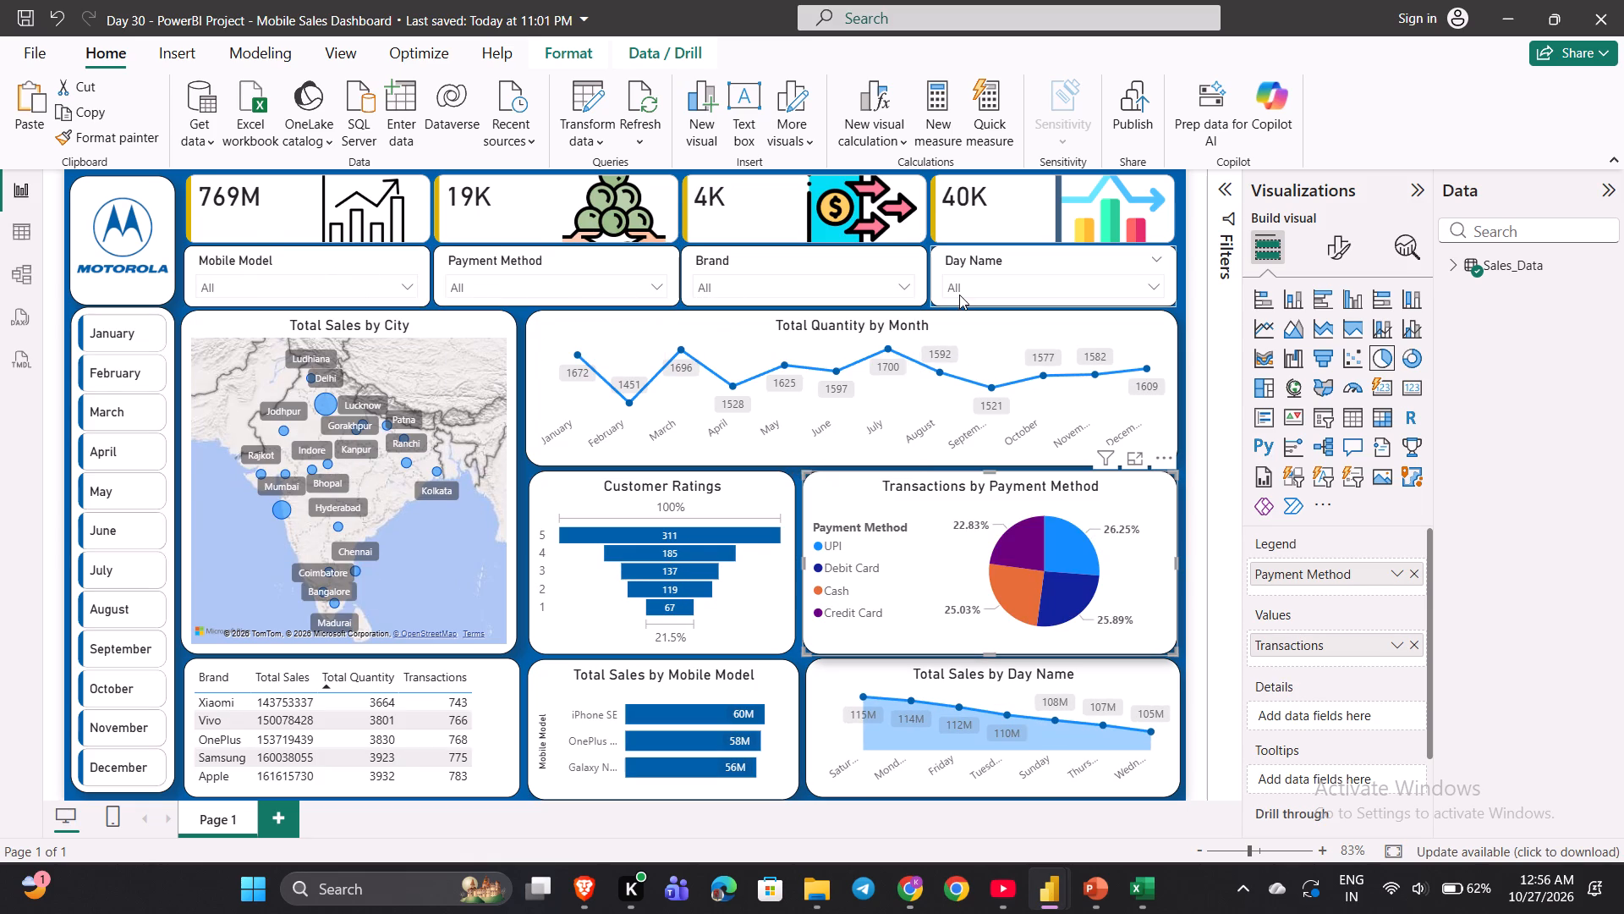
left_click(957, 362)
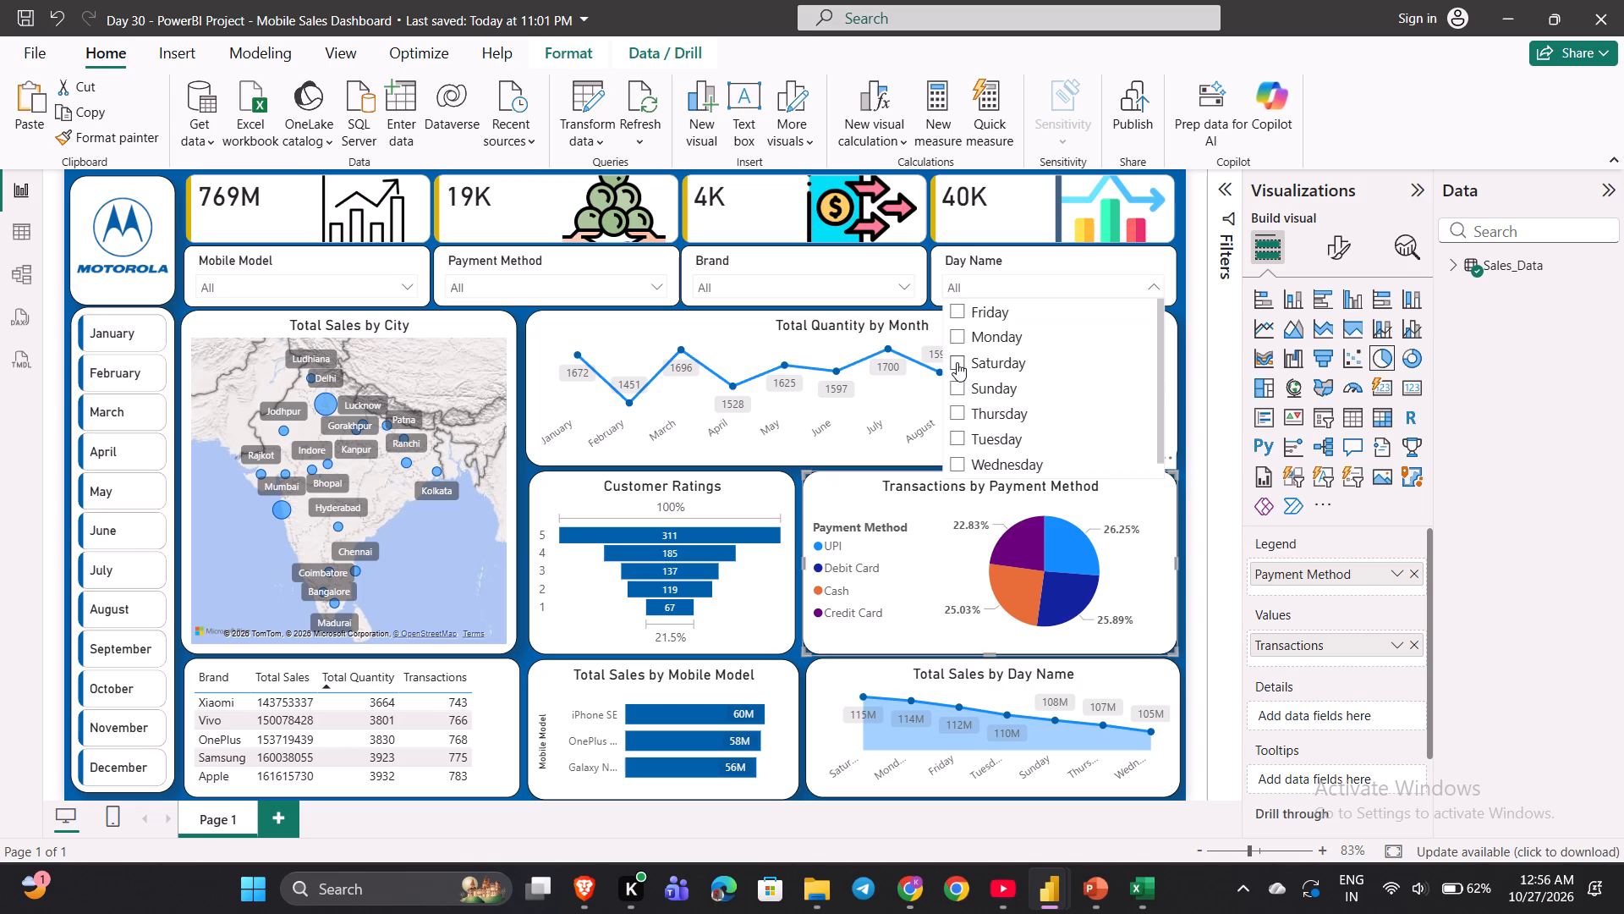
left_click(957, 362)
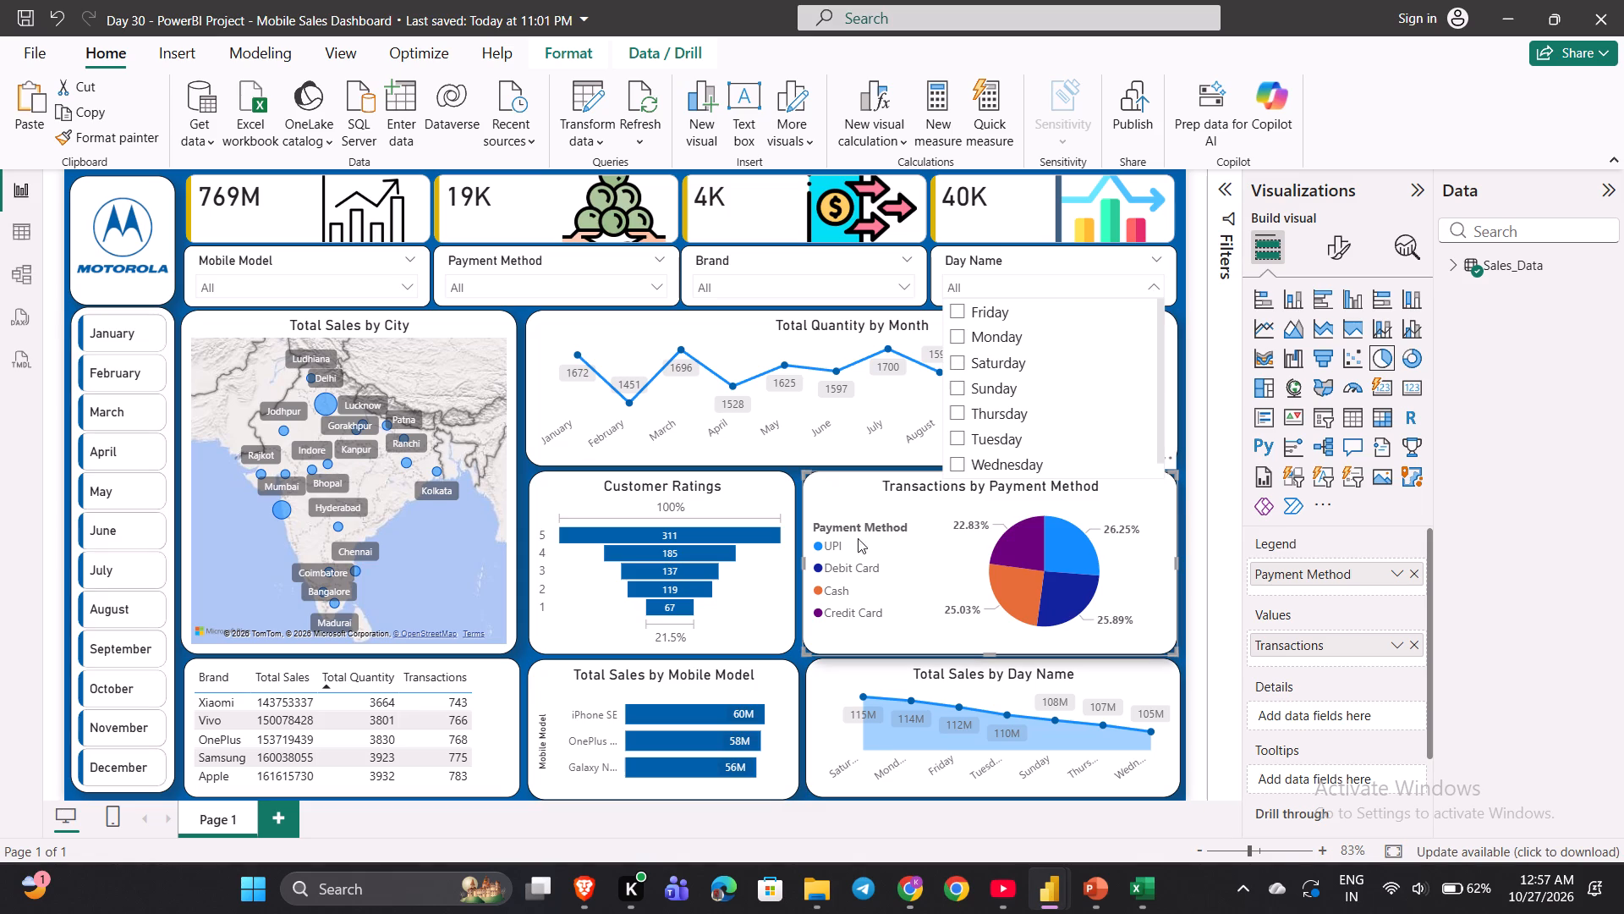
left_click(1024, 284)
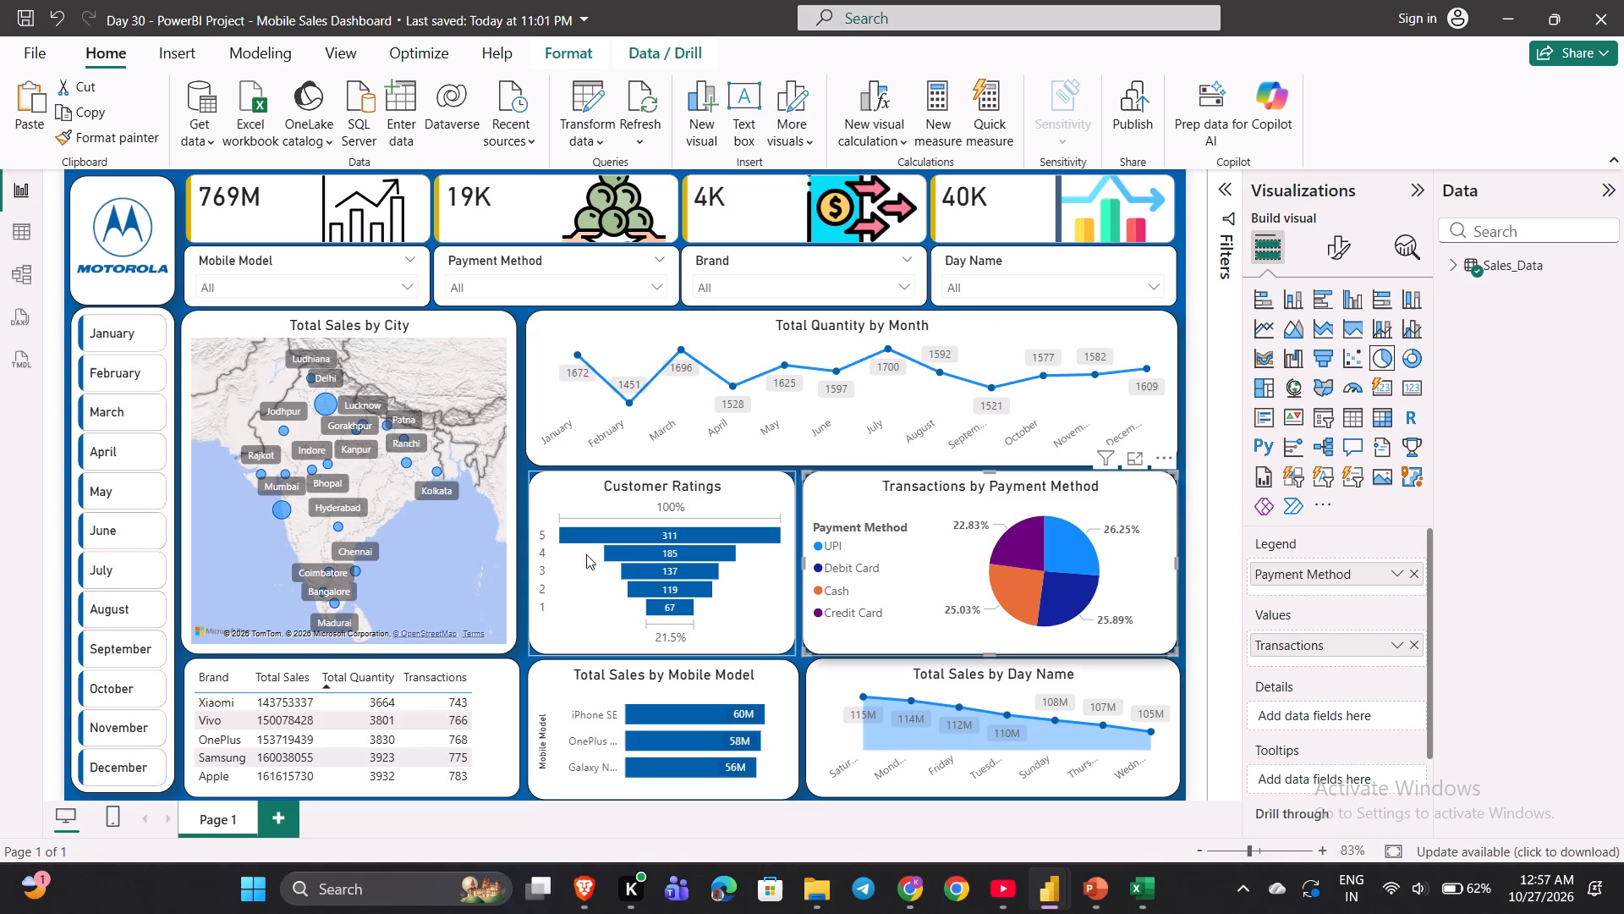
scroll(586, 554, "down", 2)
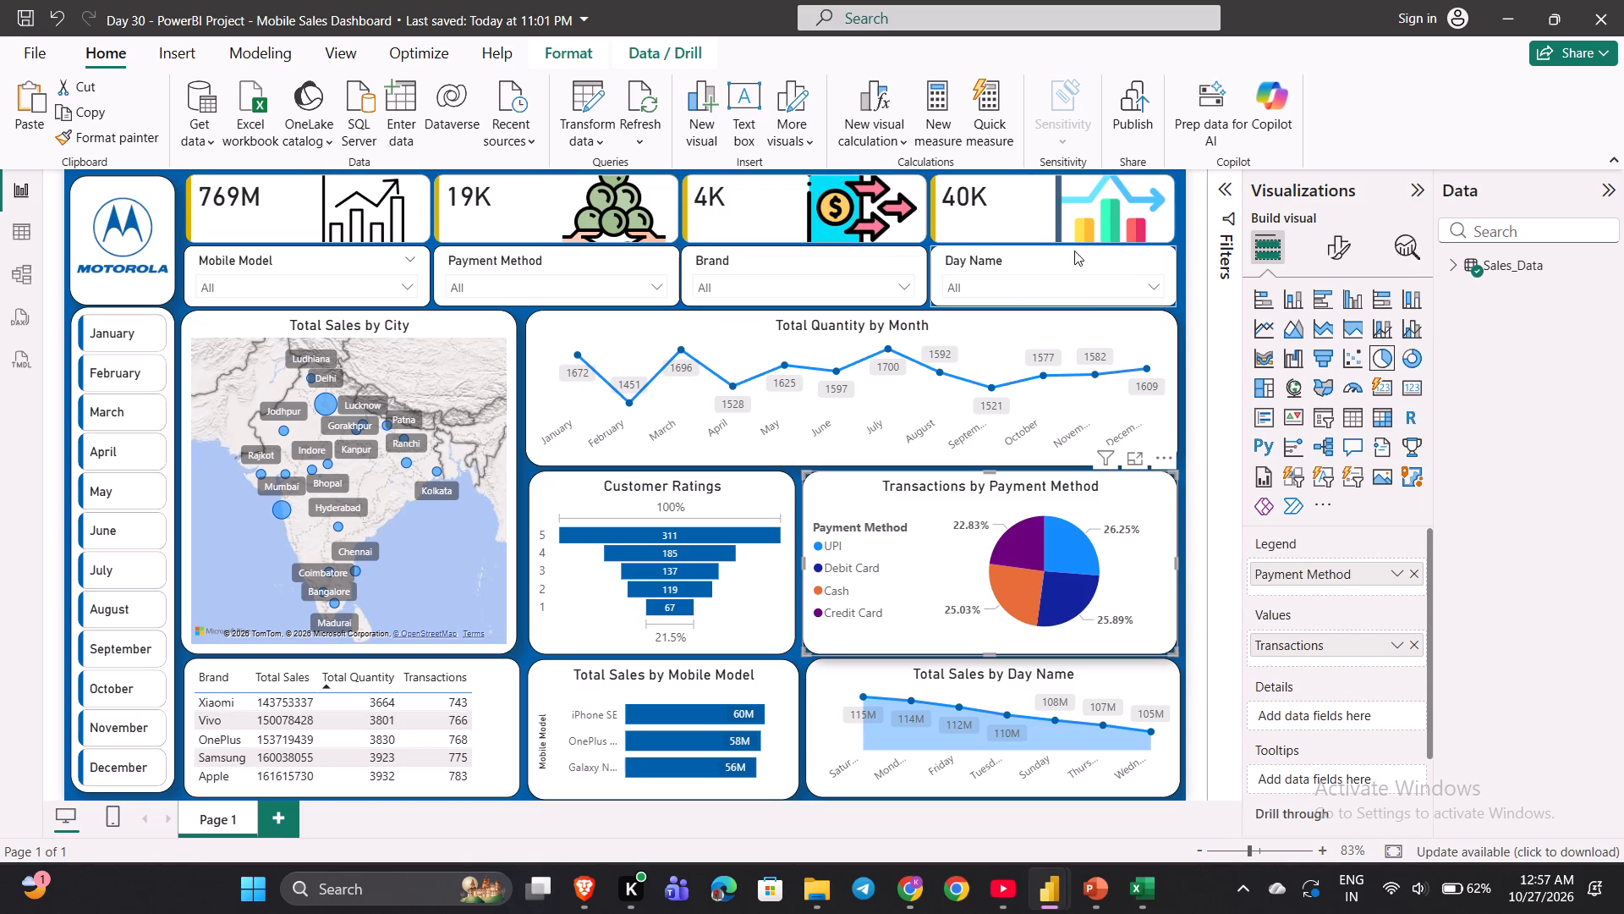
left_click(1079, 285)
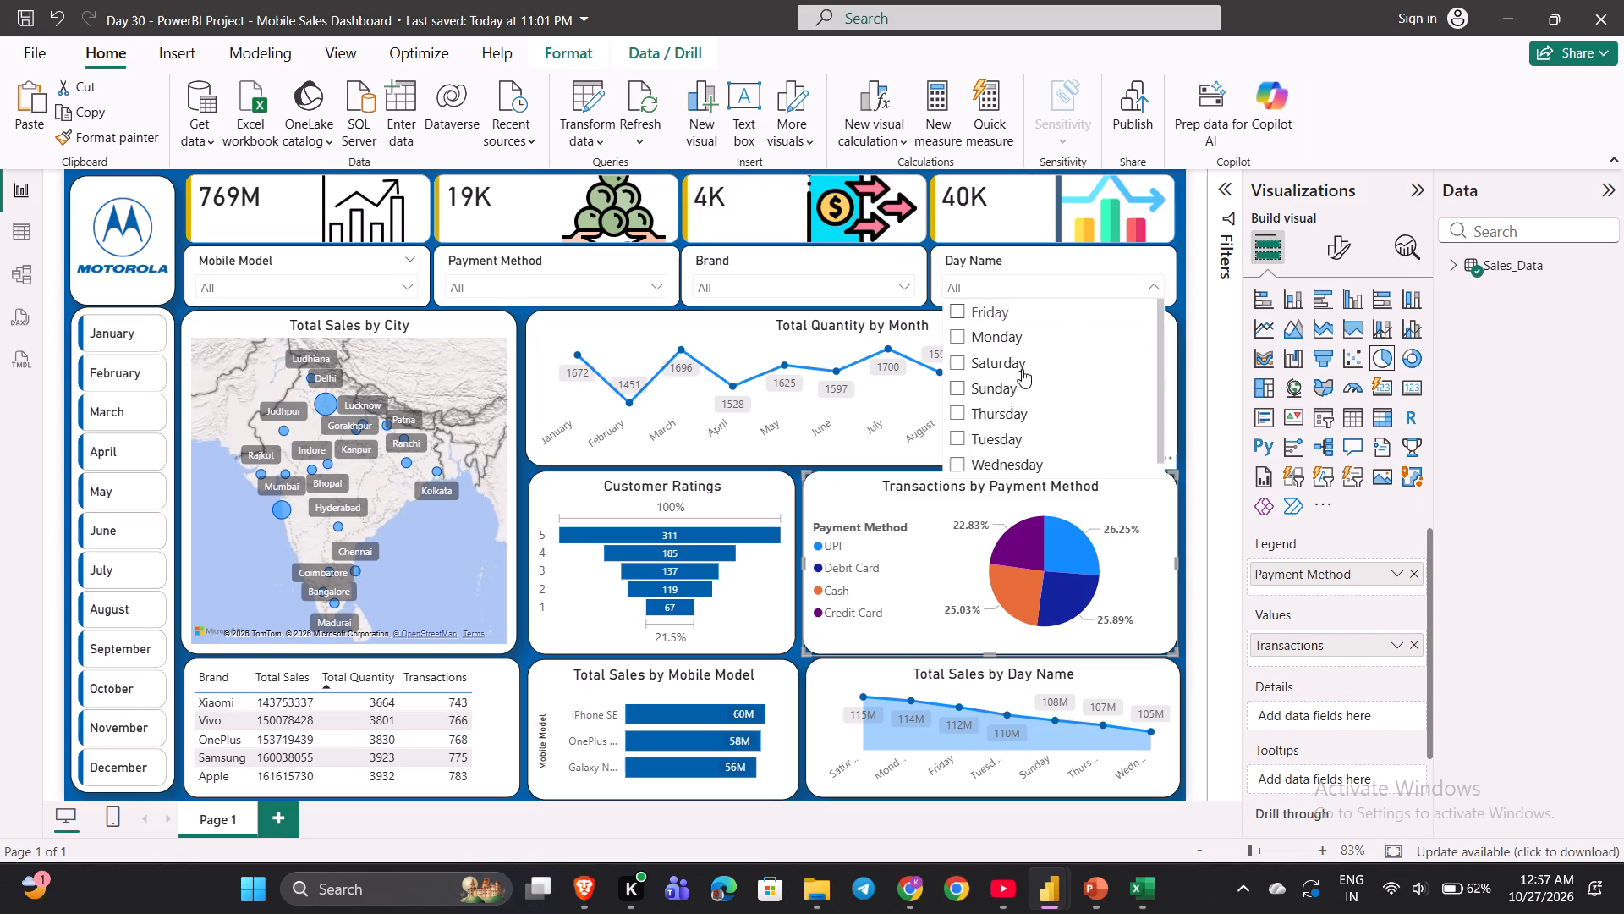
scroll(1012, 389, "down", 5)
scroll(1012, 389, "up", 2)
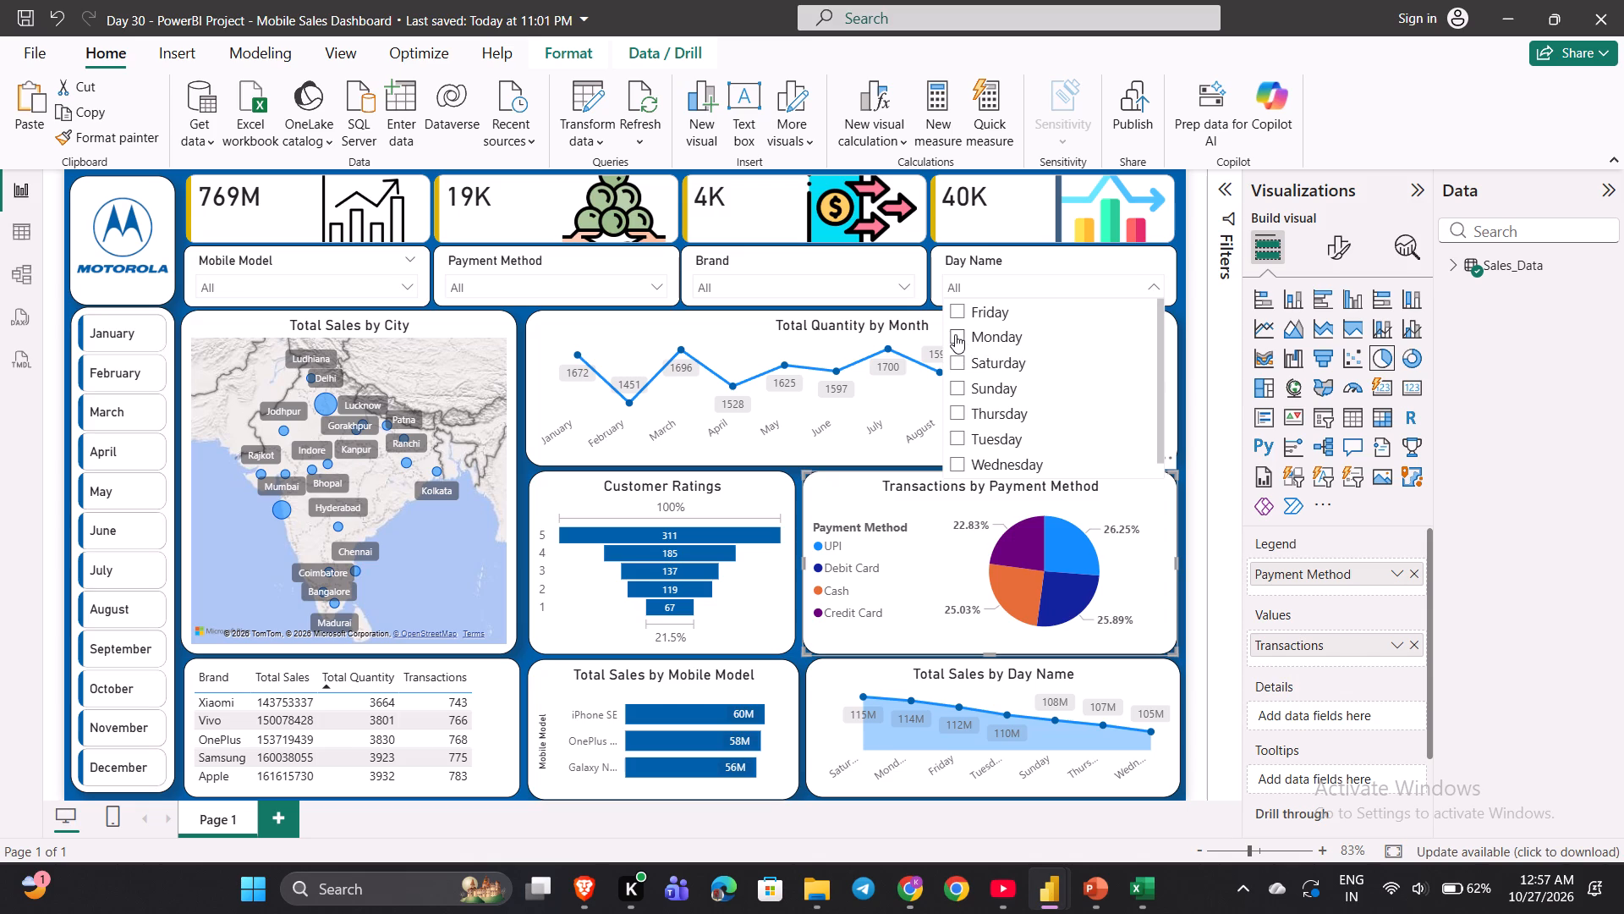
left_click(955, 334)
left_click(955, 334)
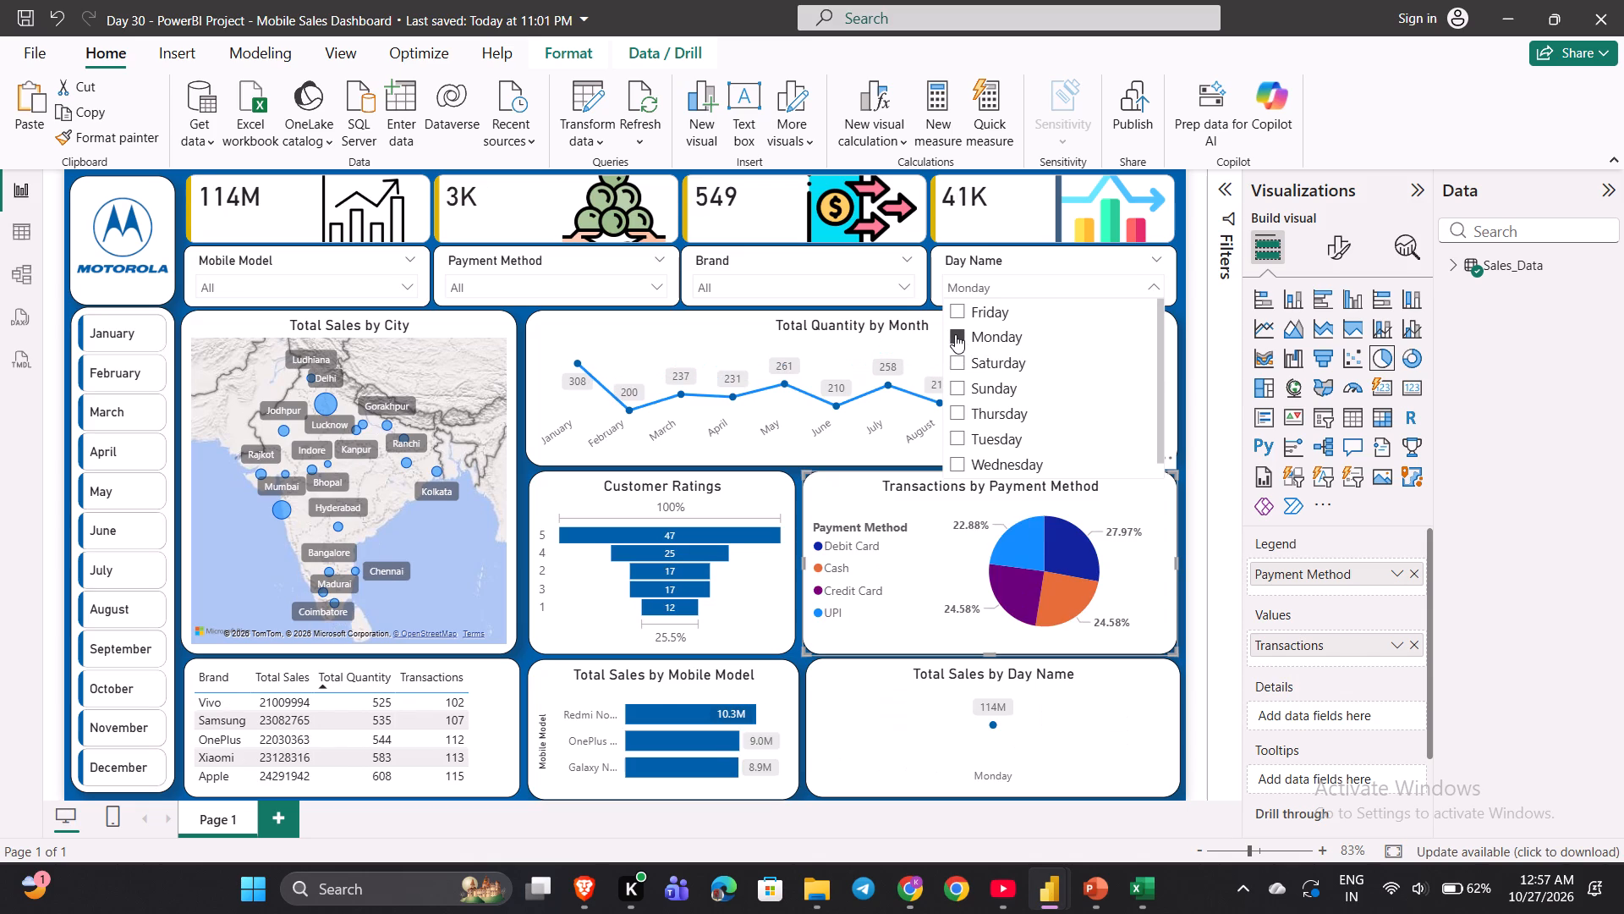
left_click(955, 334)
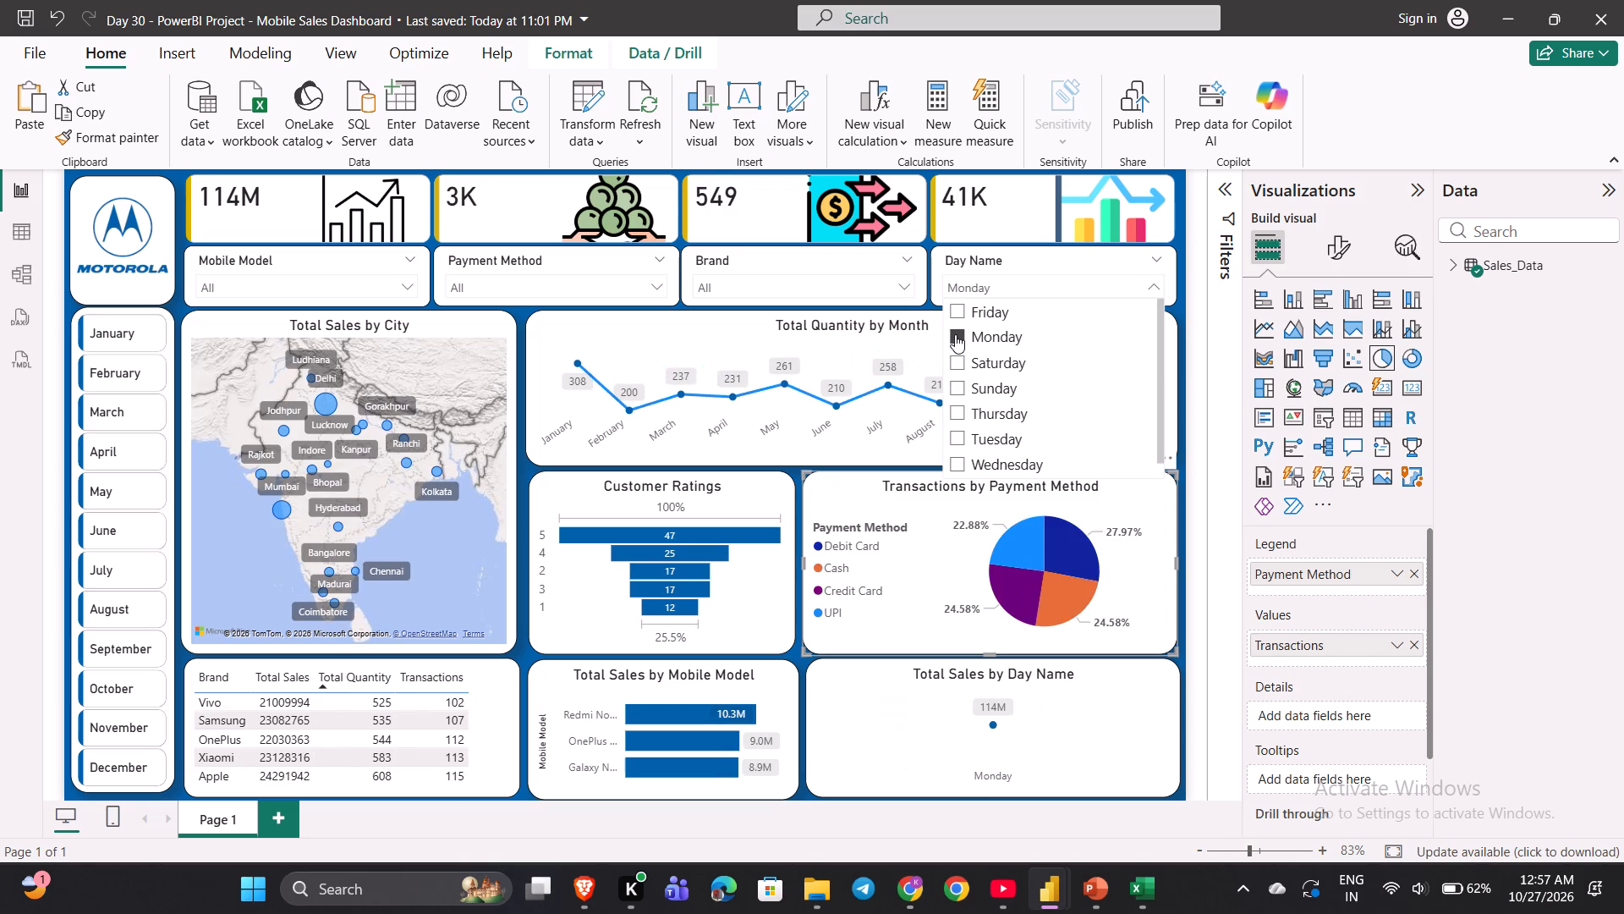
left_click(955, 334)
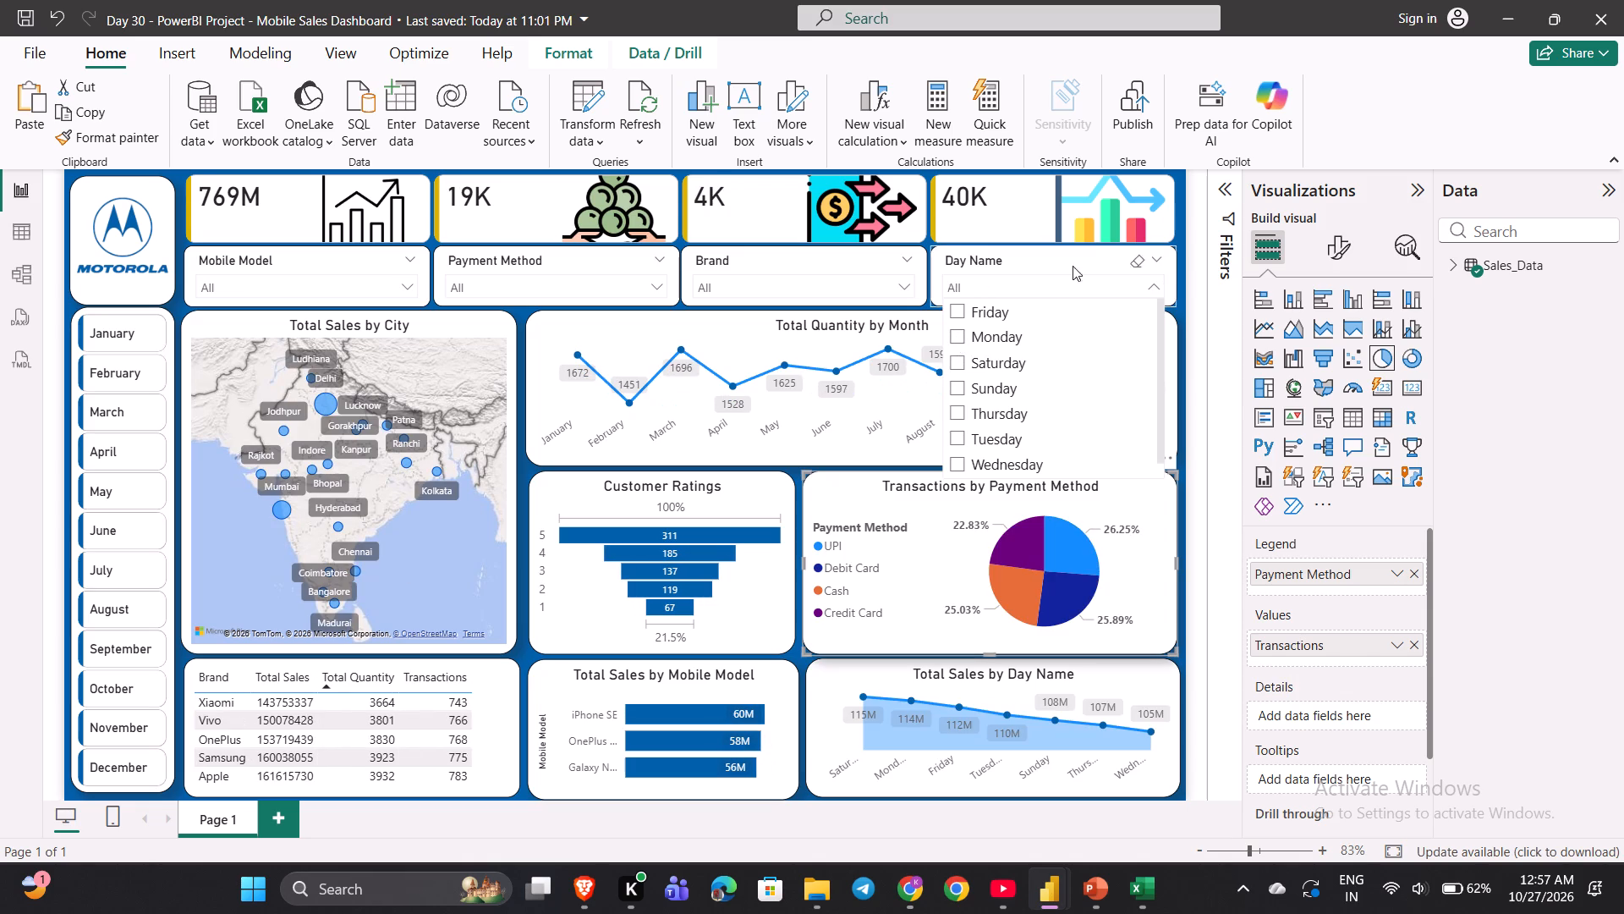
left_click(1150, 289)
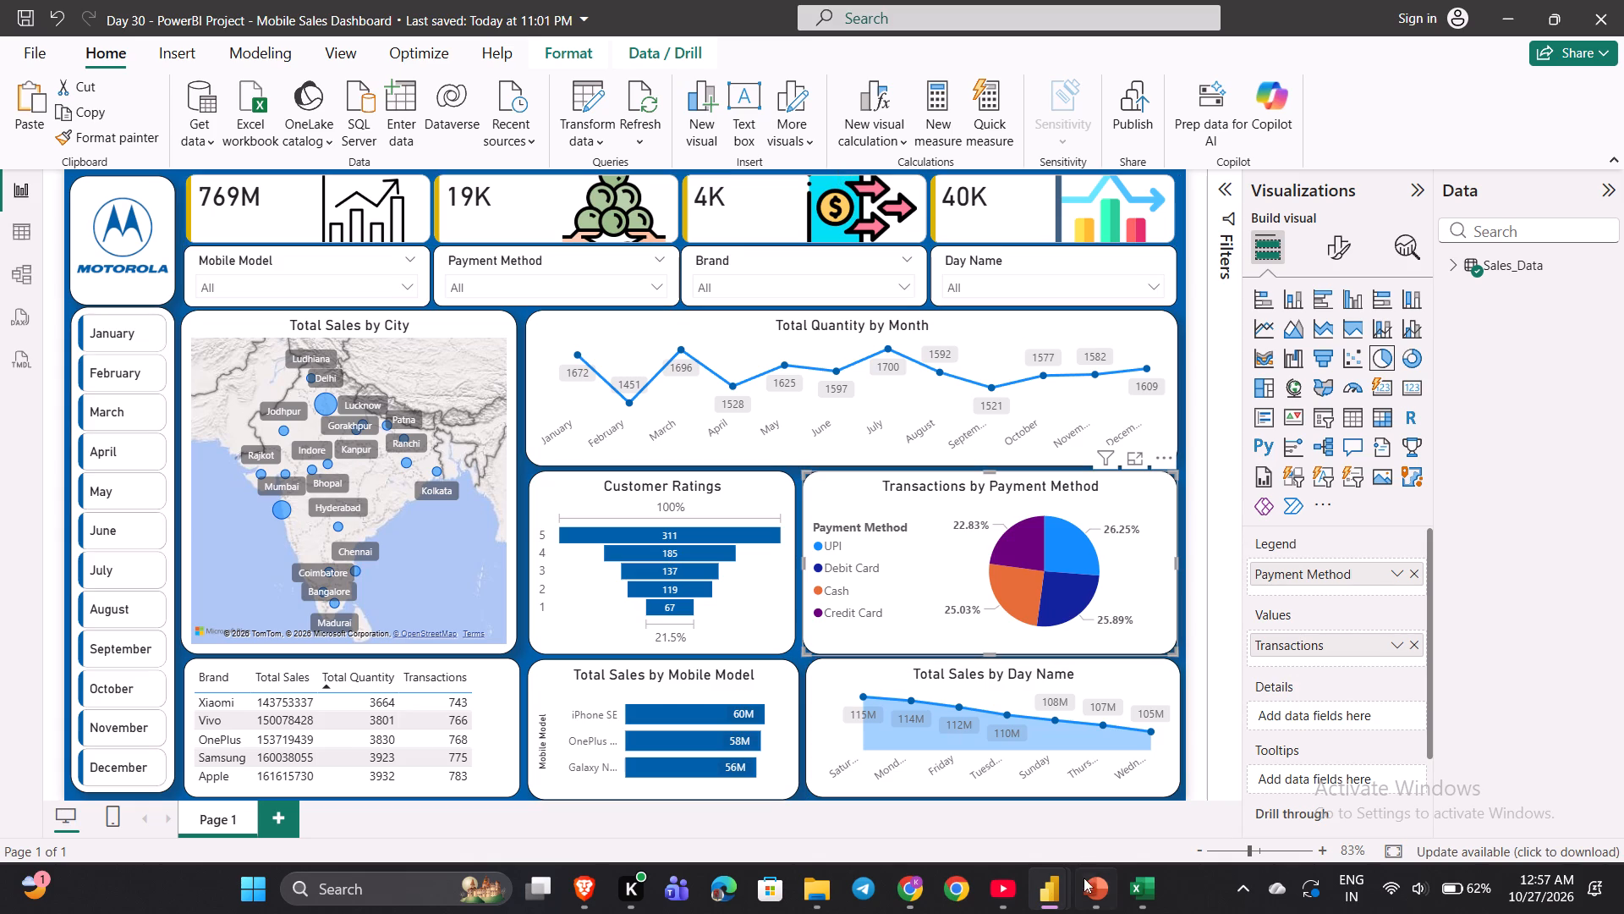
Switch to the YouTube Power BI course and watch the dashboard section from 6:21:00, skipping ahead in short jumps and pausing.
left_click(1003, 893)
key("space")
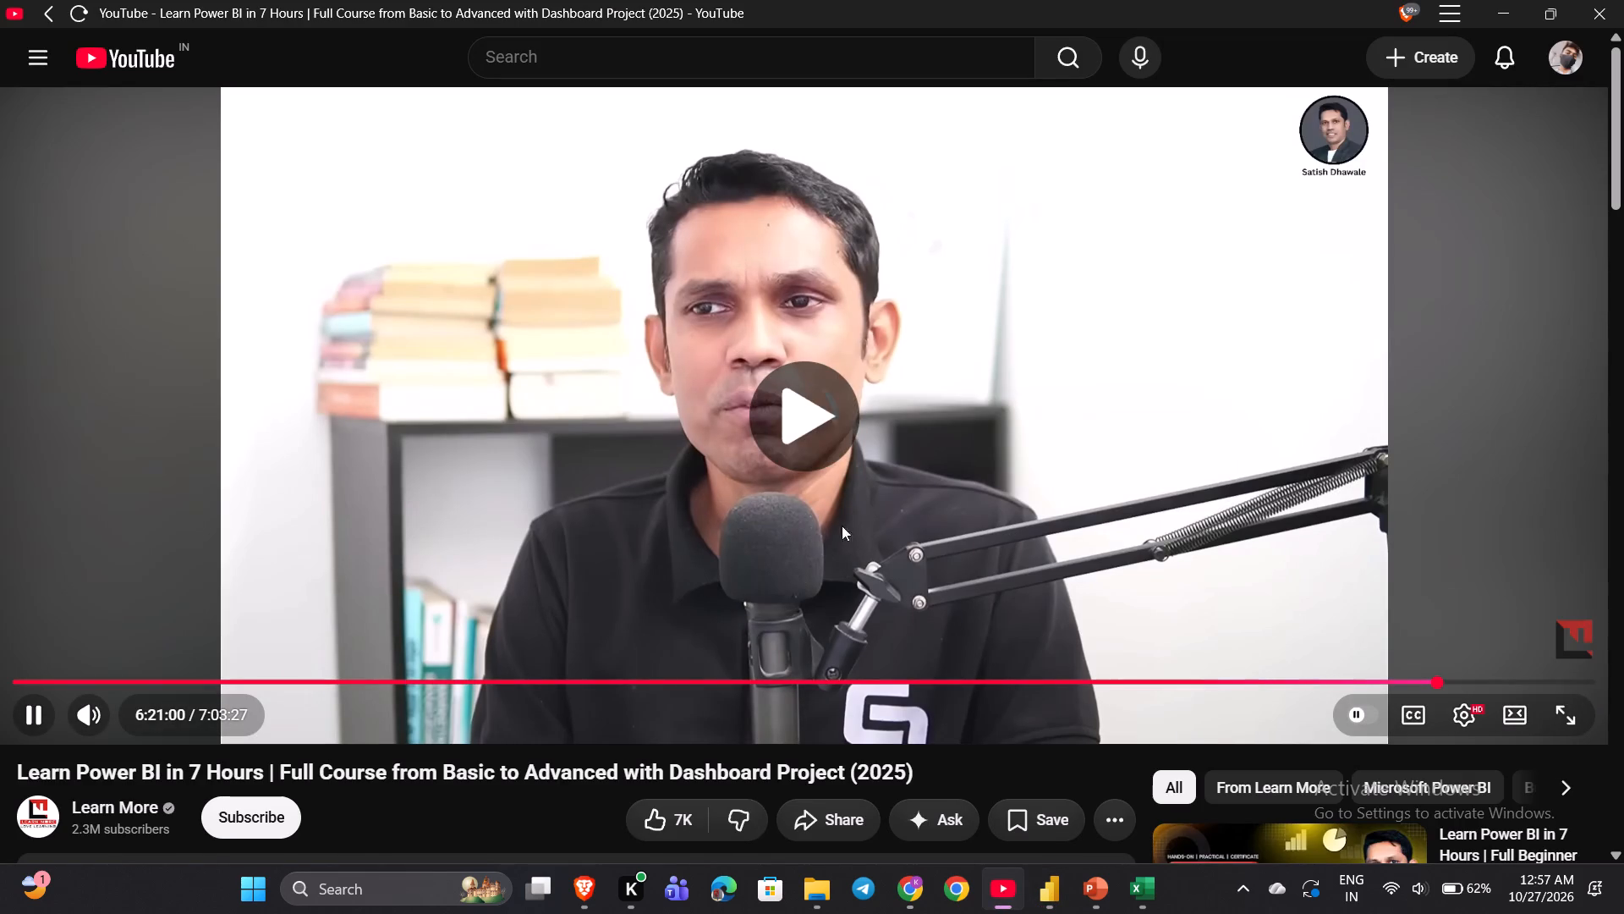
left_click(176, 714)
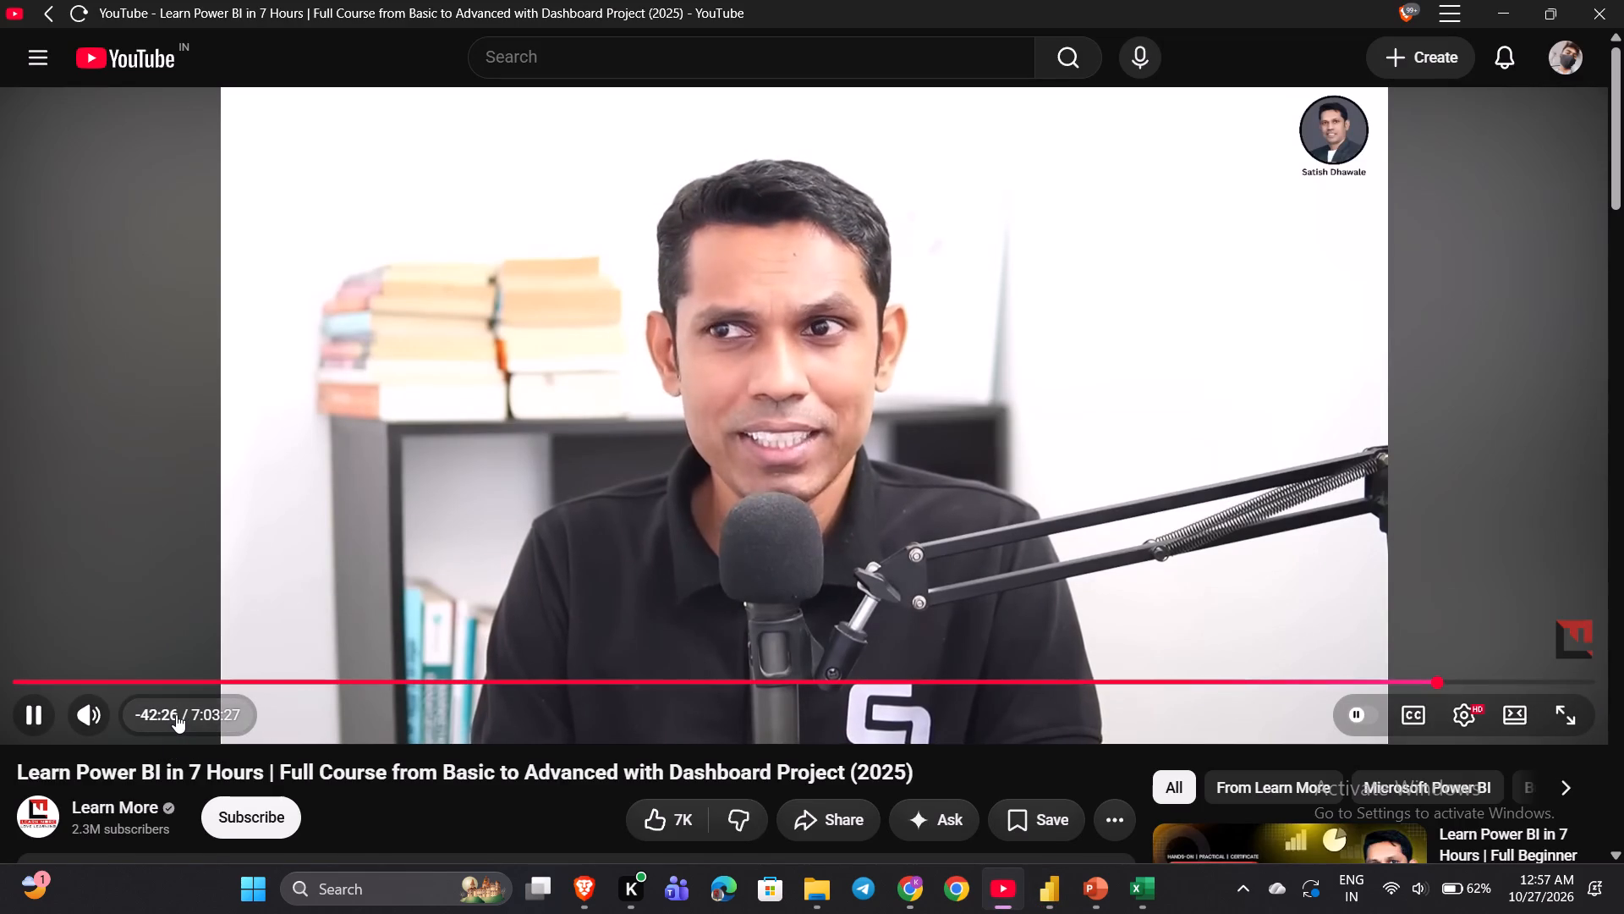
left_click(176, 714)
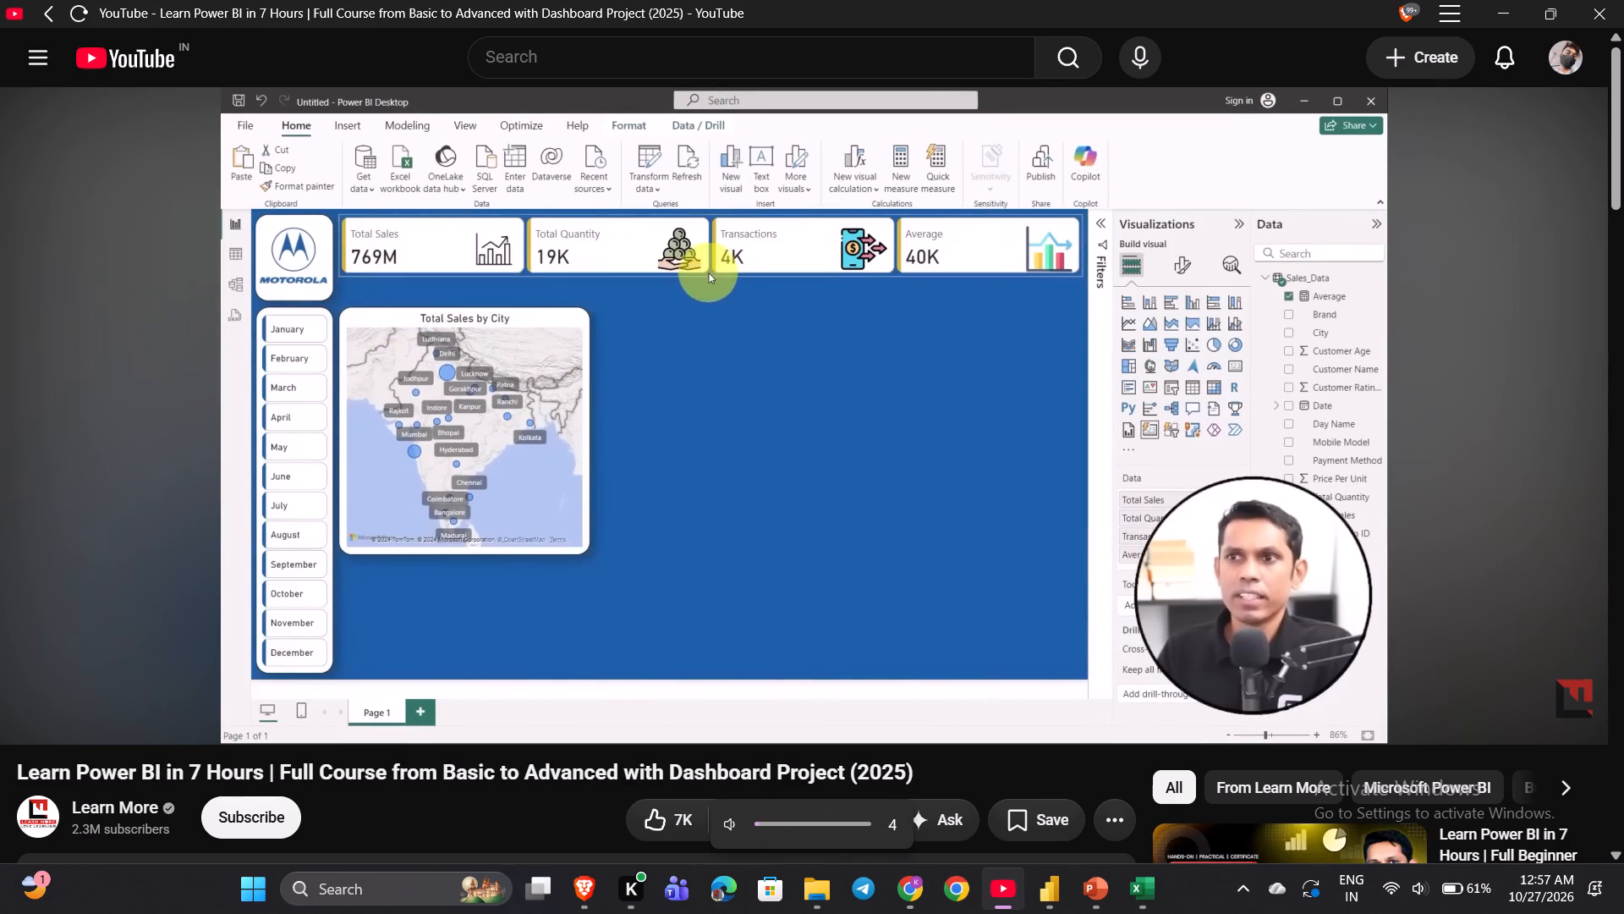
key("Up")
key("Down")
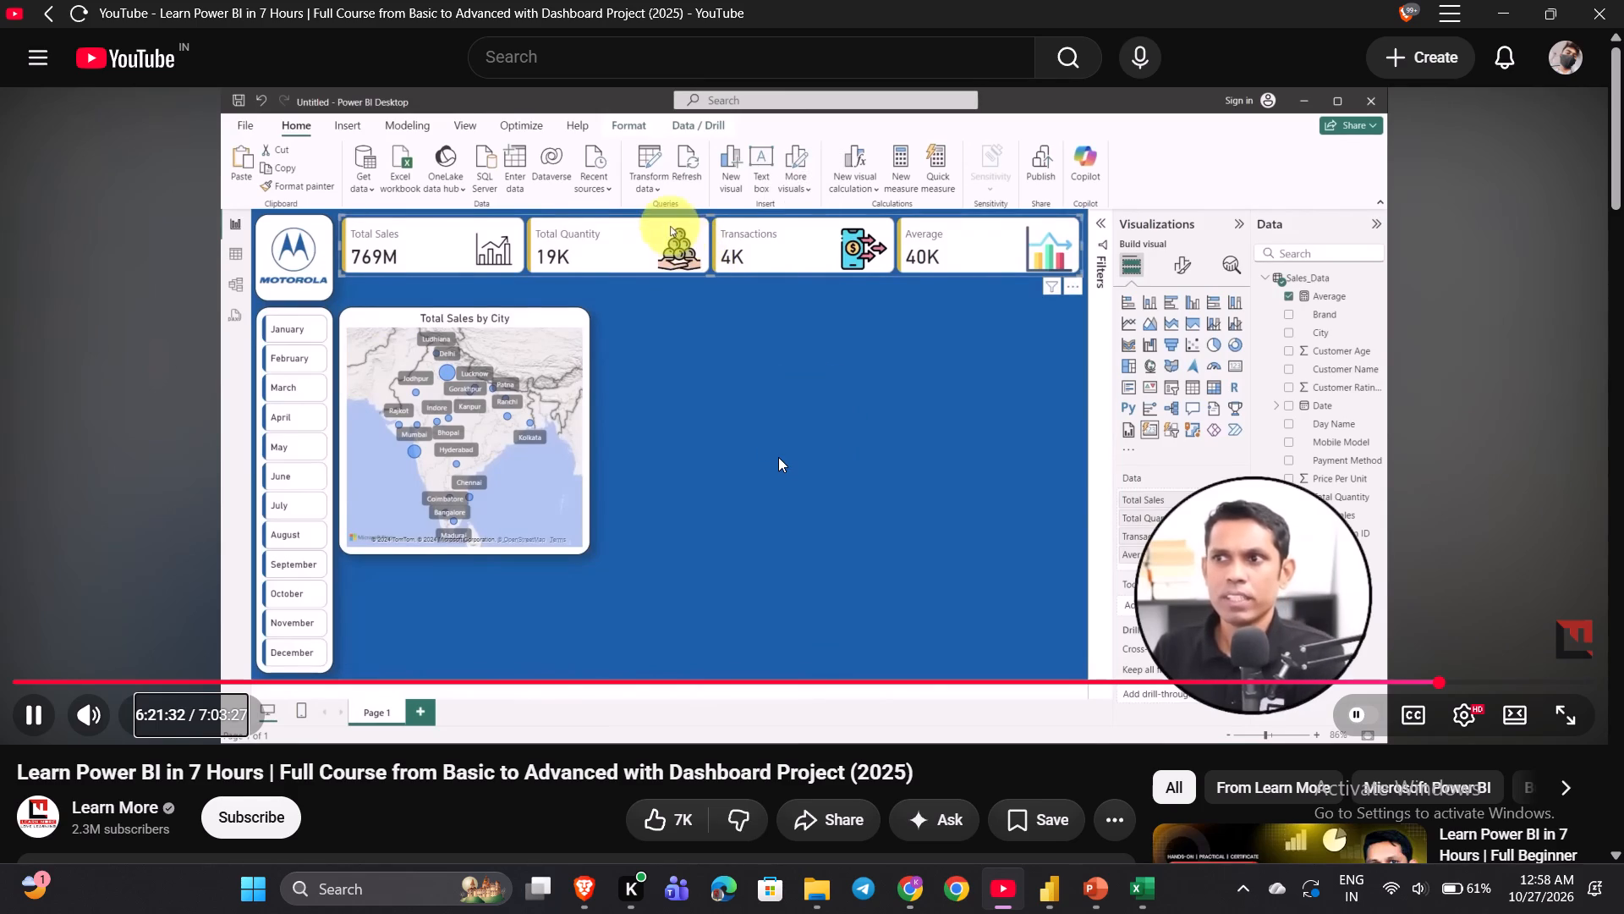
key("space")
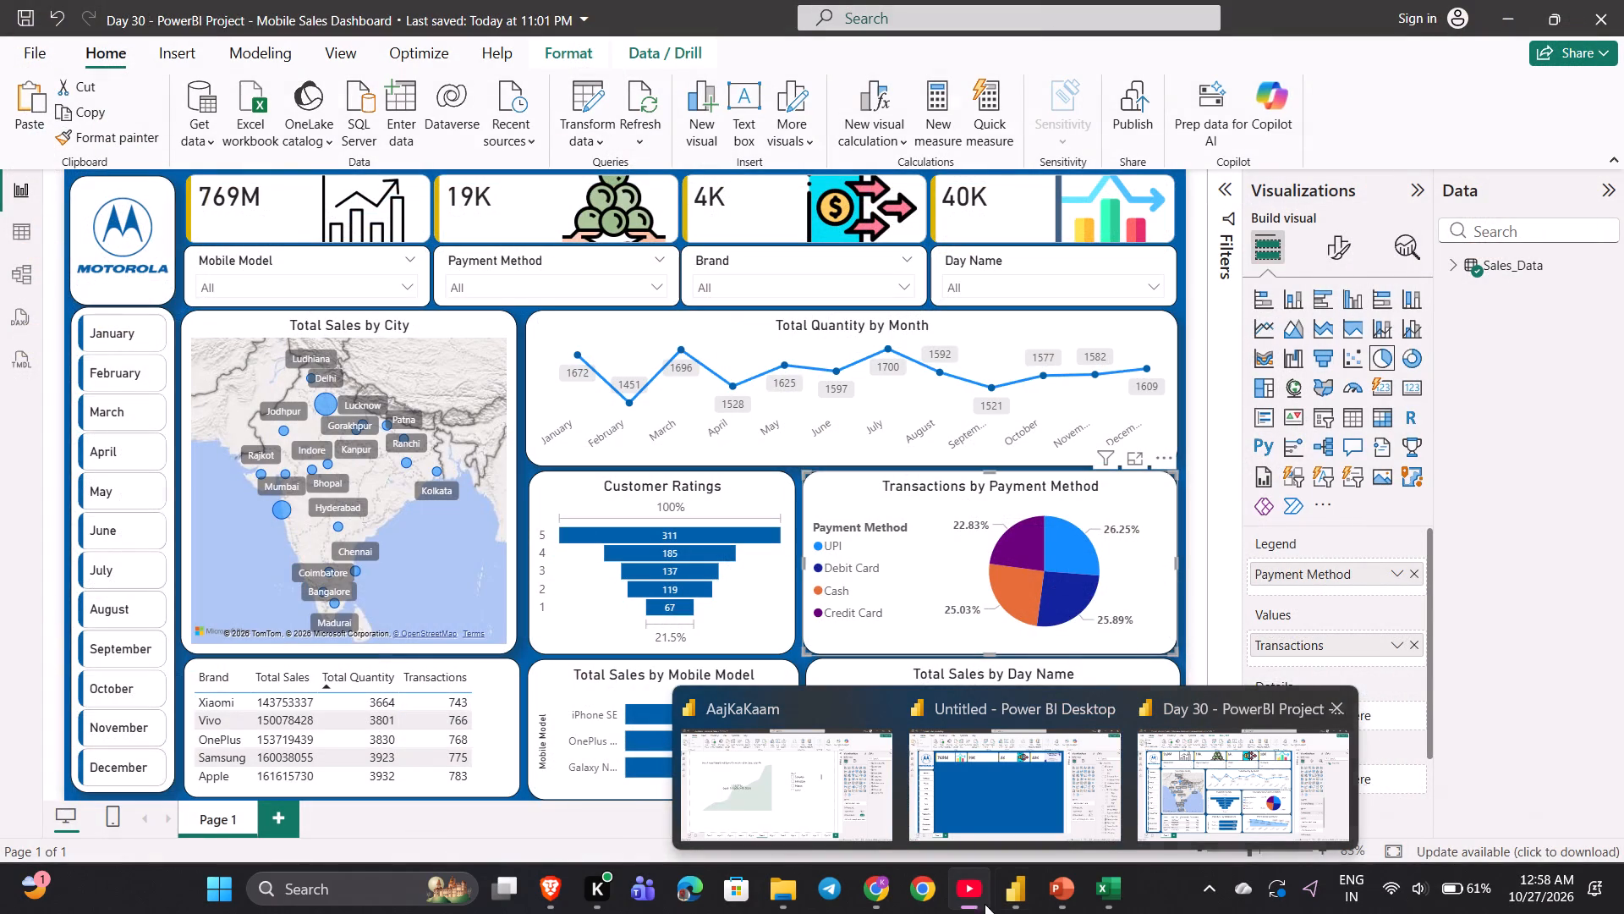
key("space")
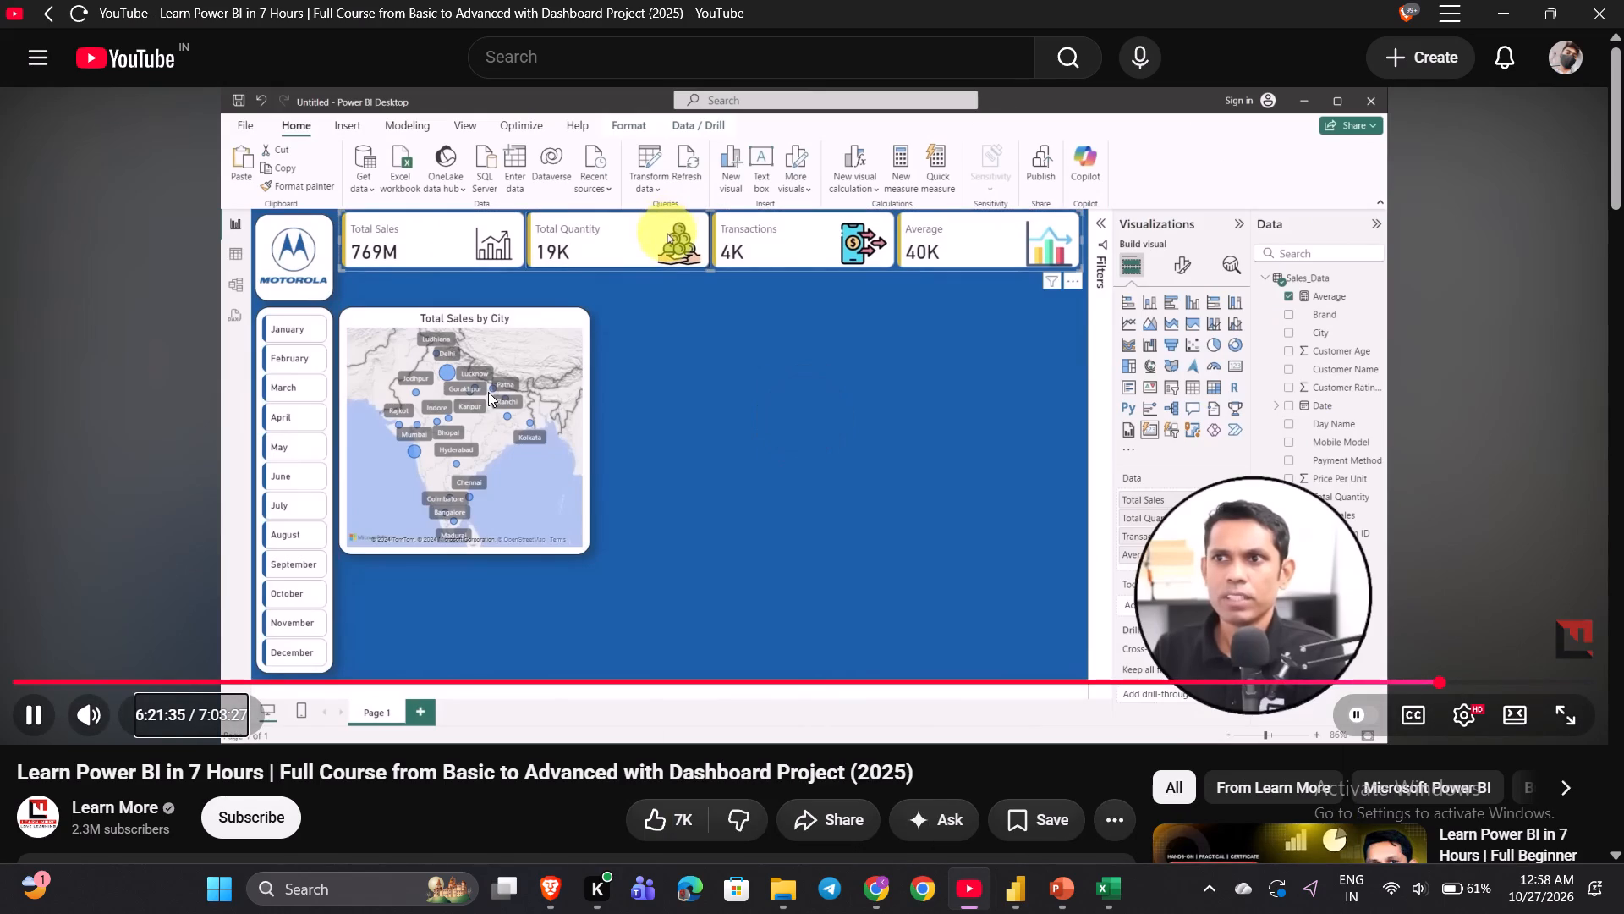
key("Right")
key("Right")
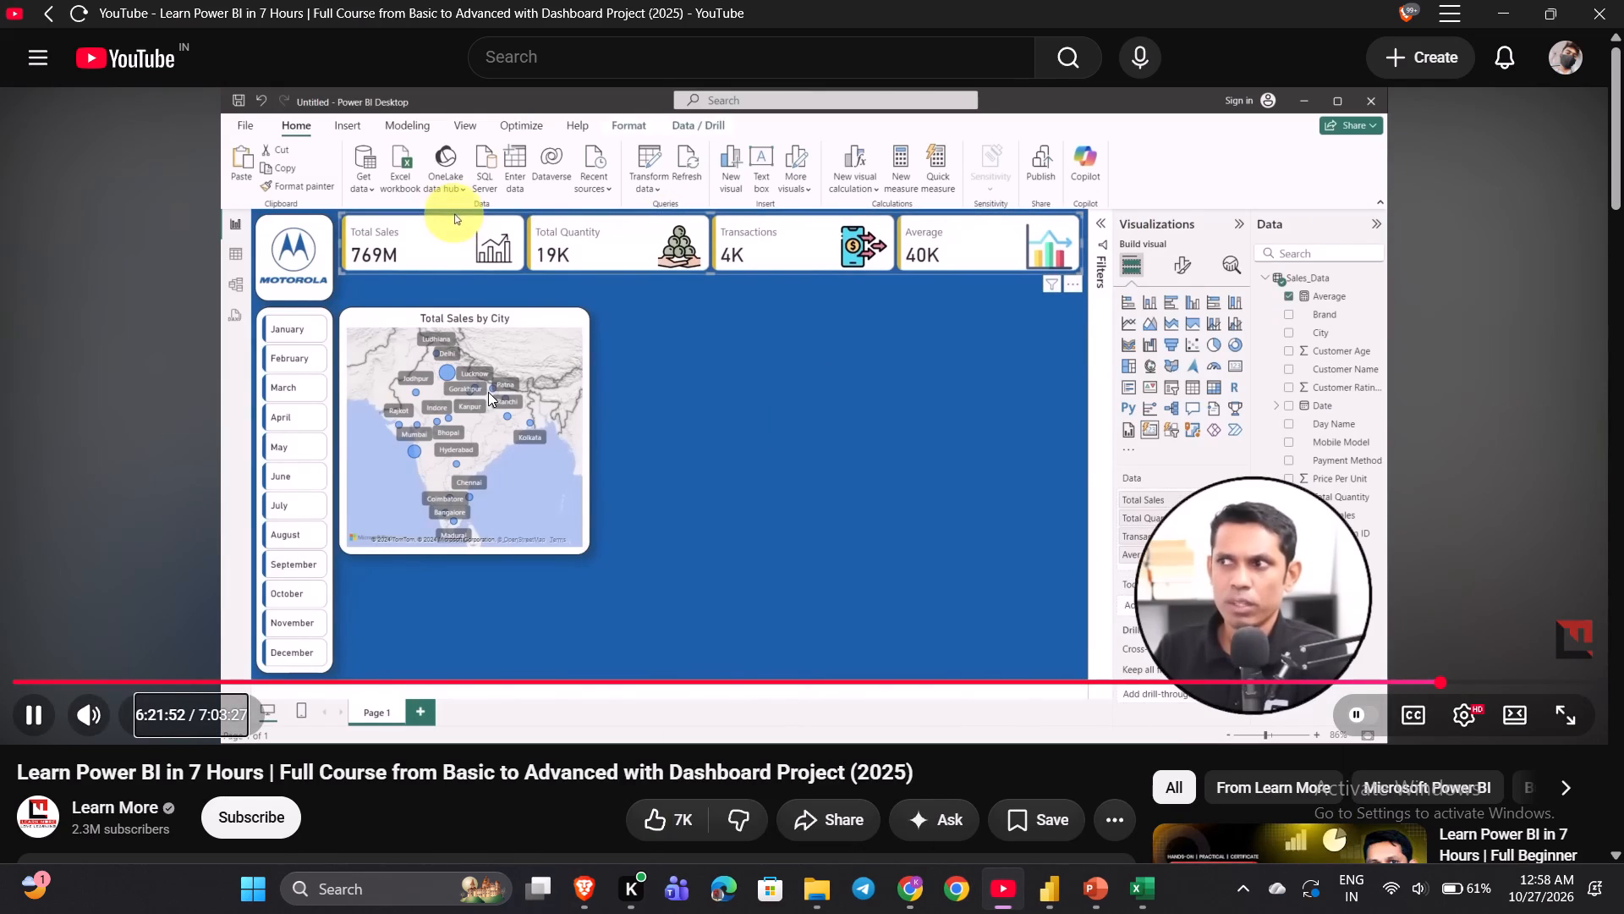
key("Right")
key("space")
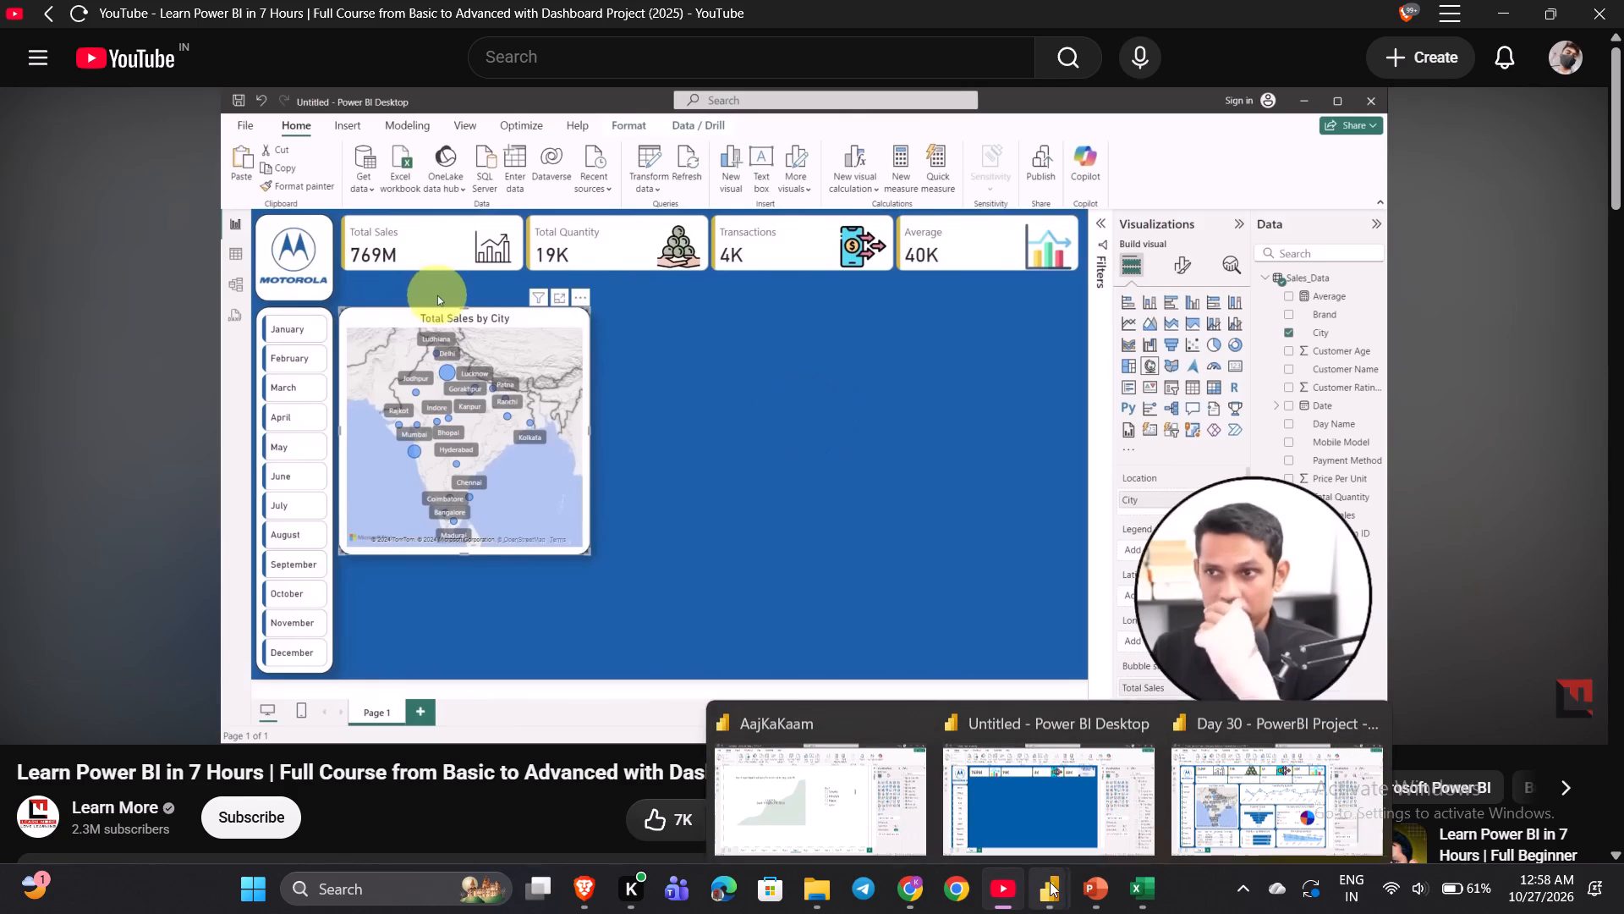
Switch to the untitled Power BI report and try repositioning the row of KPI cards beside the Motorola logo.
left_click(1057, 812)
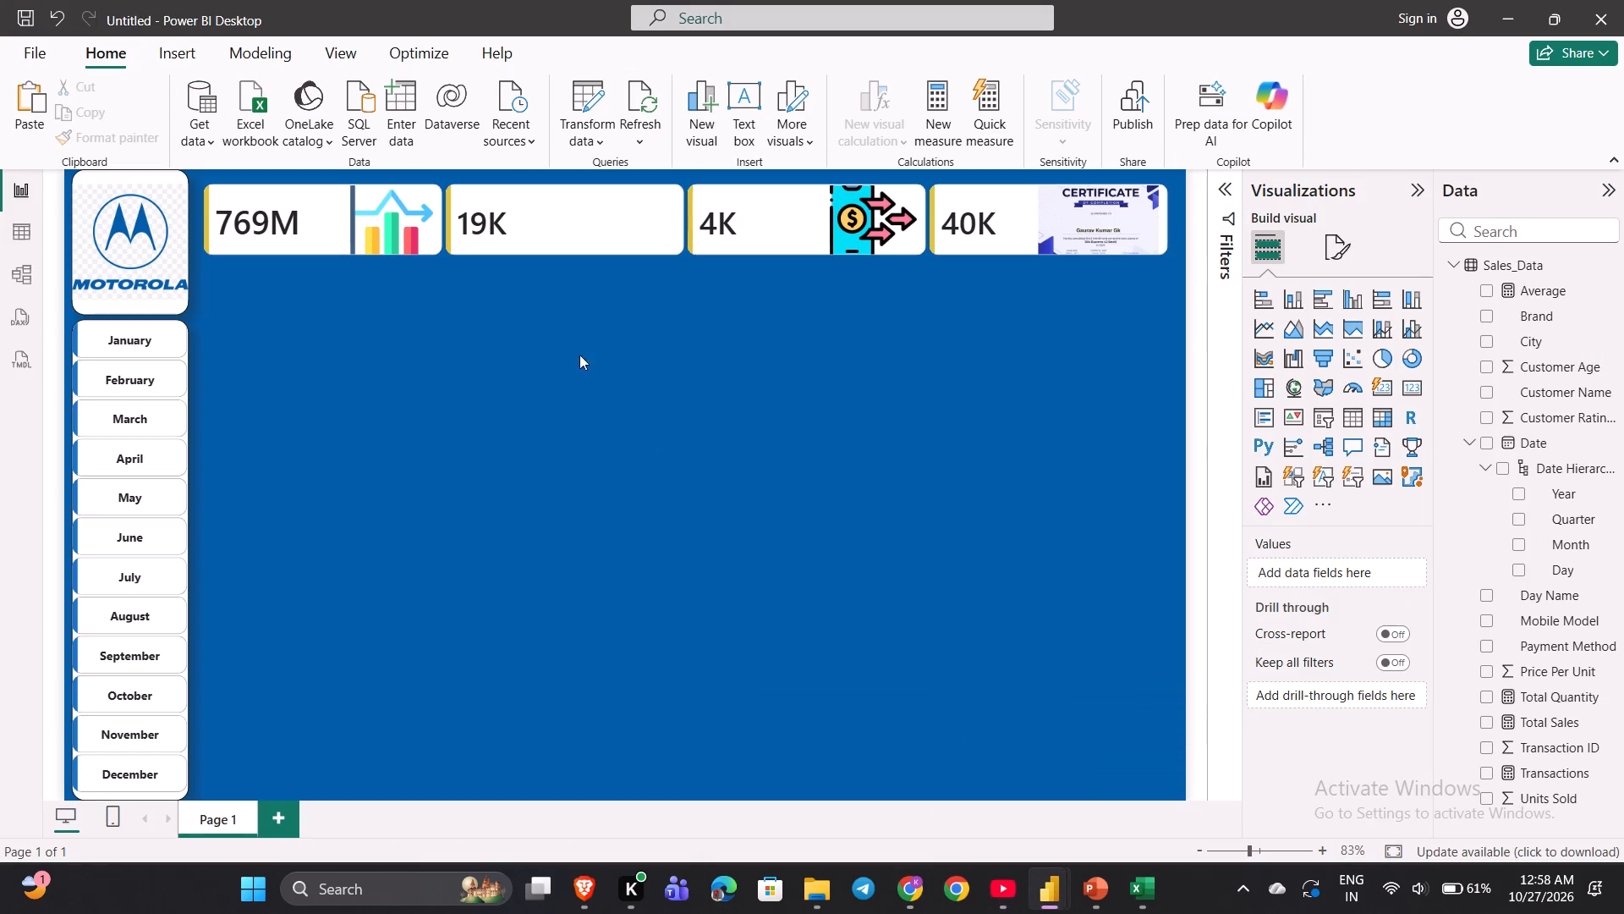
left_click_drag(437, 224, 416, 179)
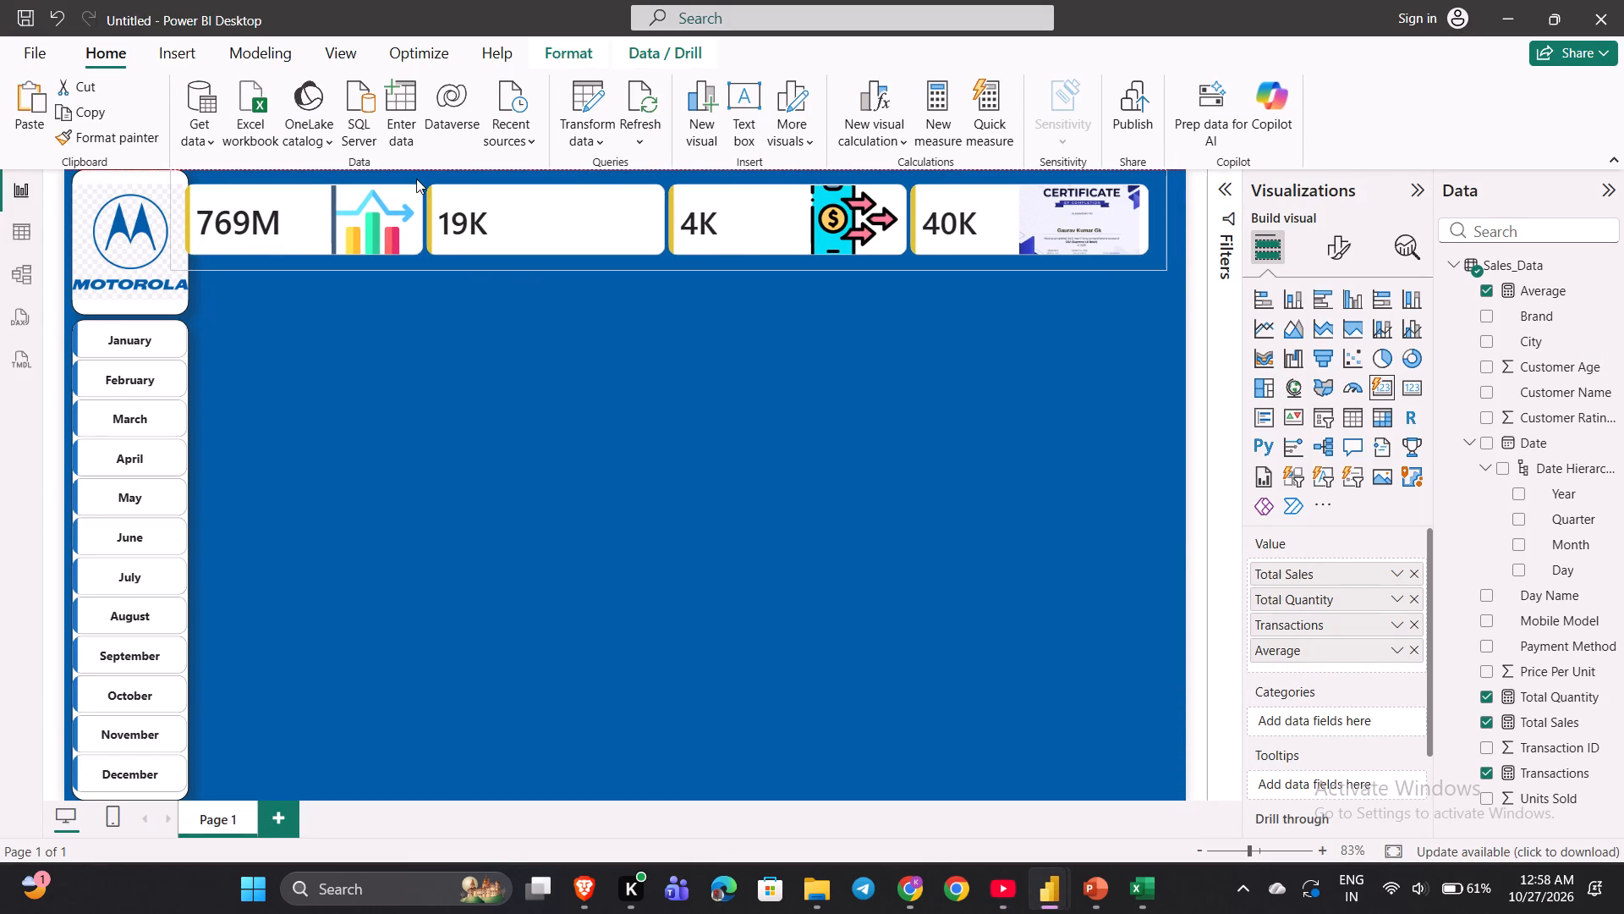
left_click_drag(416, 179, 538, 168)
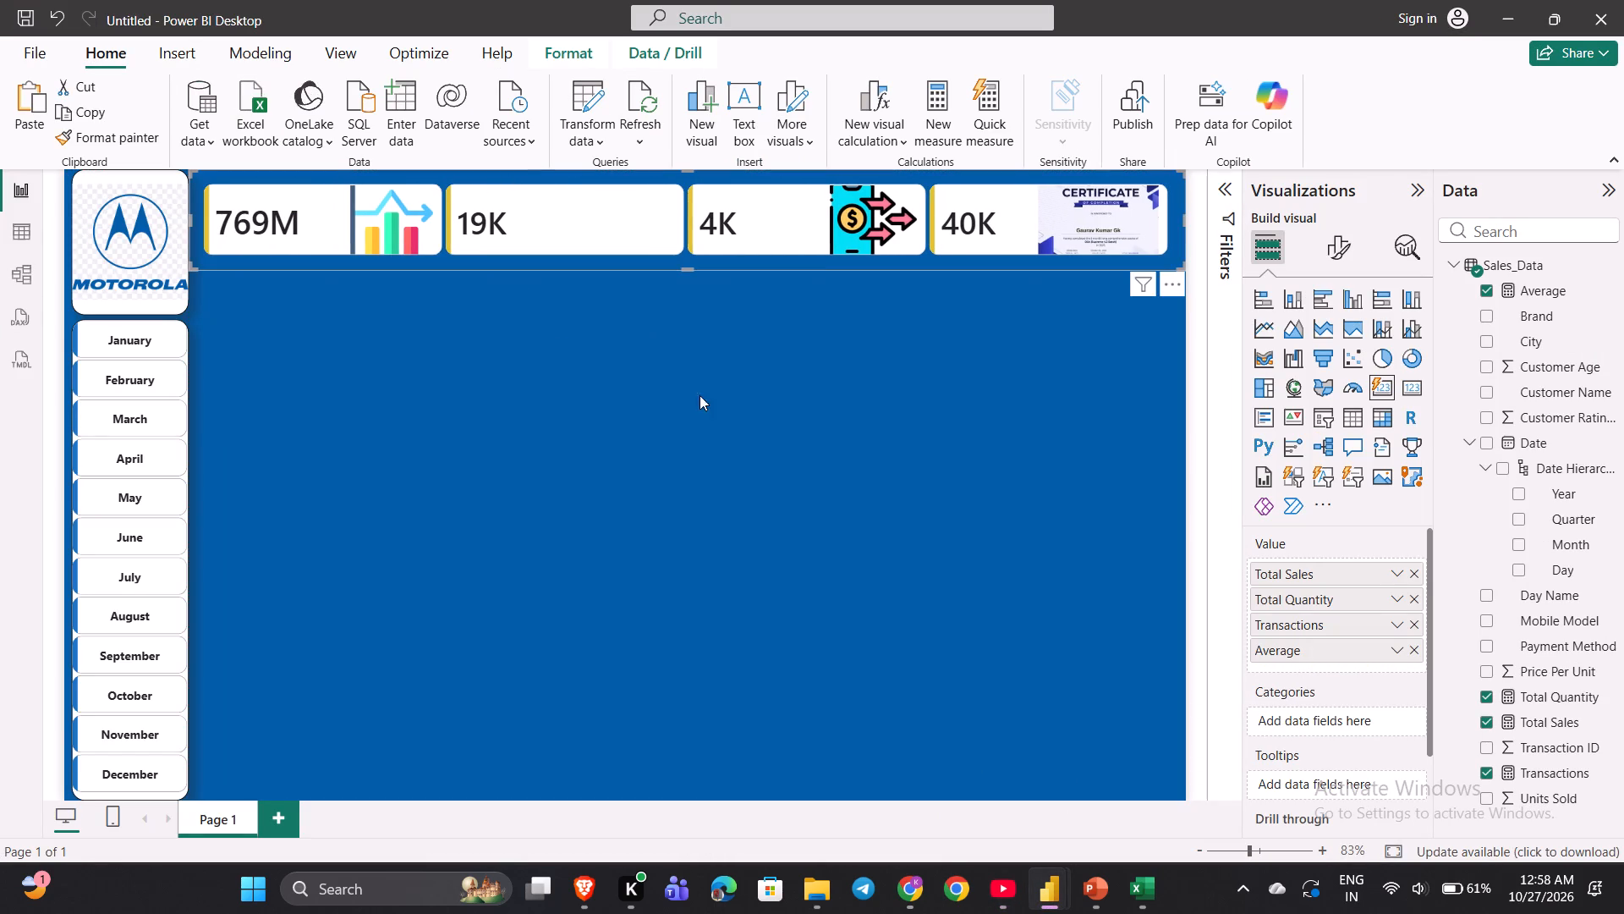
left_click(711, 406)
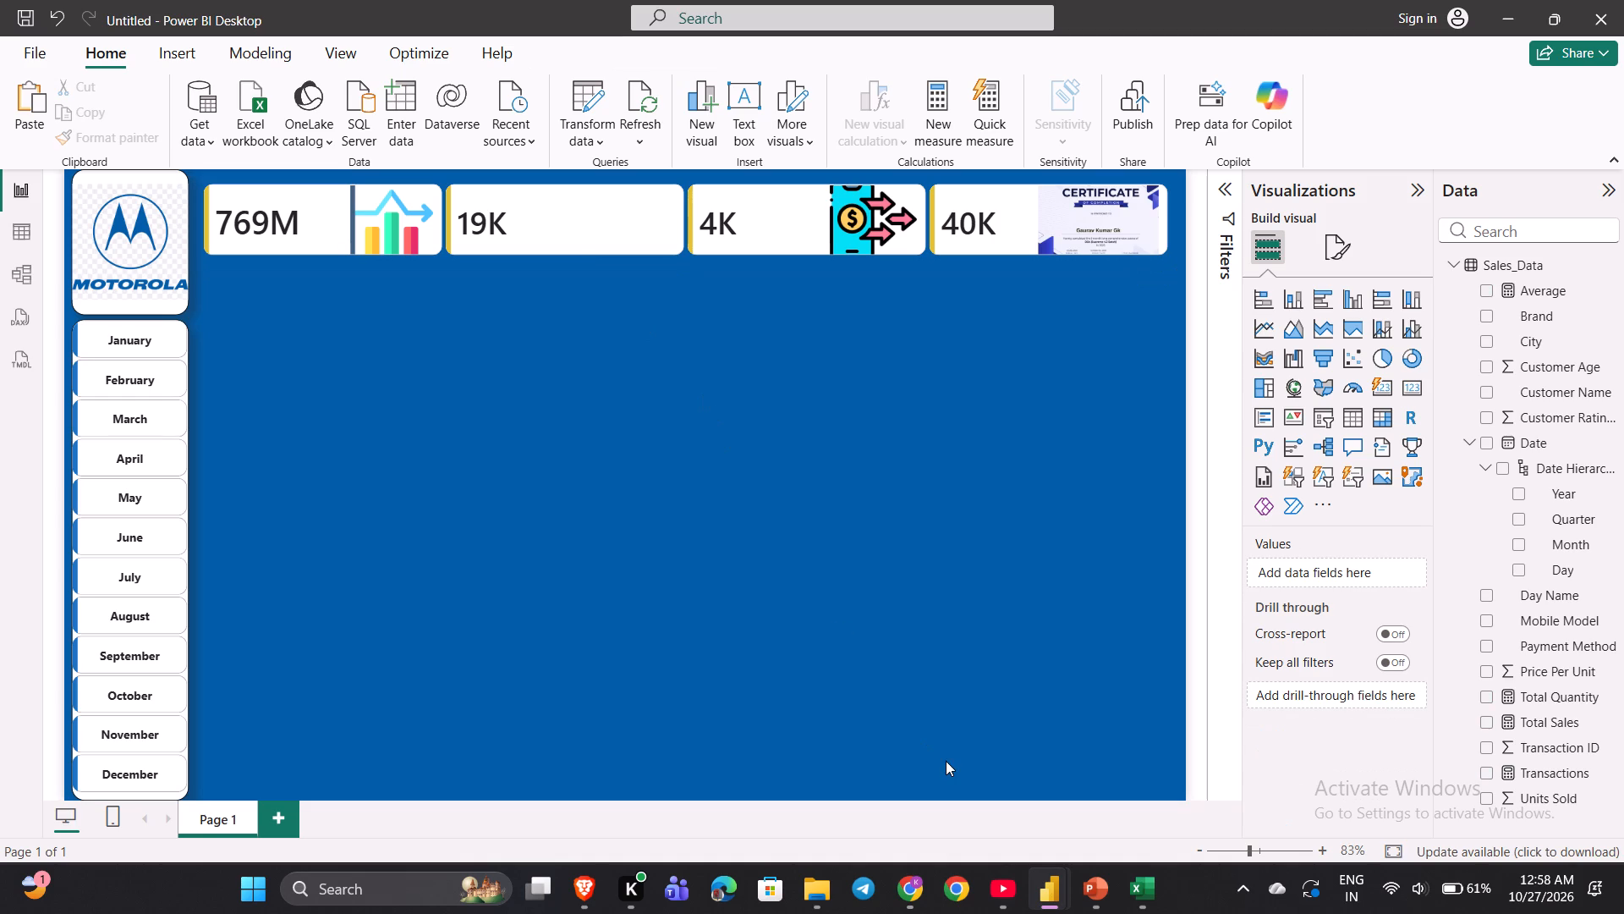
Watch the YouTube tutorial's line chart section around 6:22:35 to 6:22:52, comparing it with the finished Mobile Sales Dashboard.
left_click(1006, 894)
key("space")
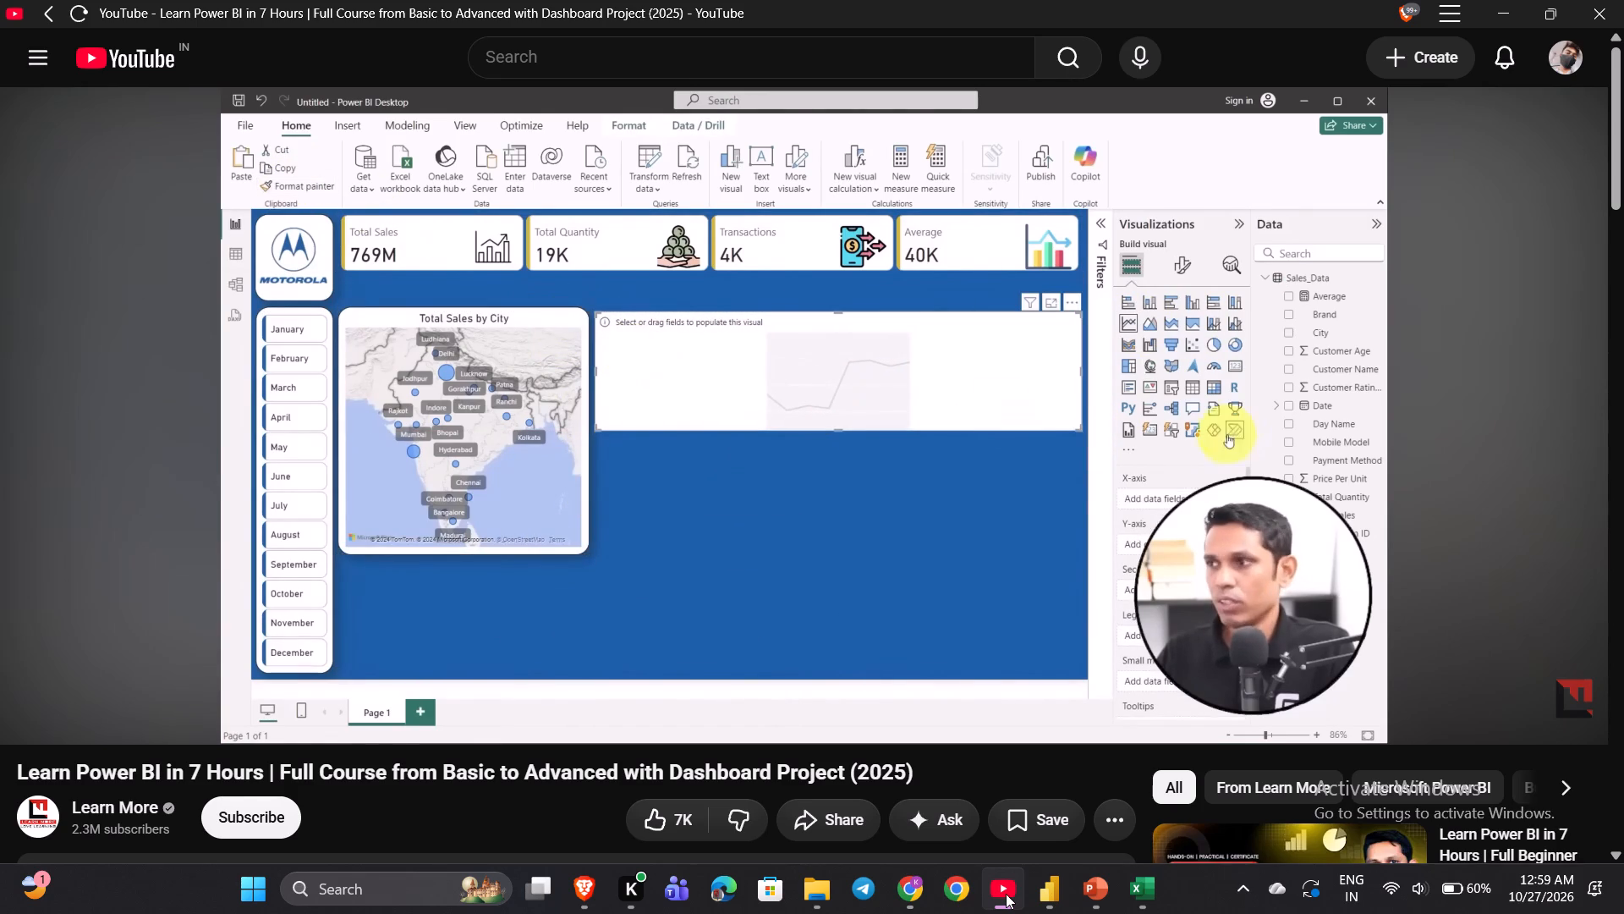
key("Left")
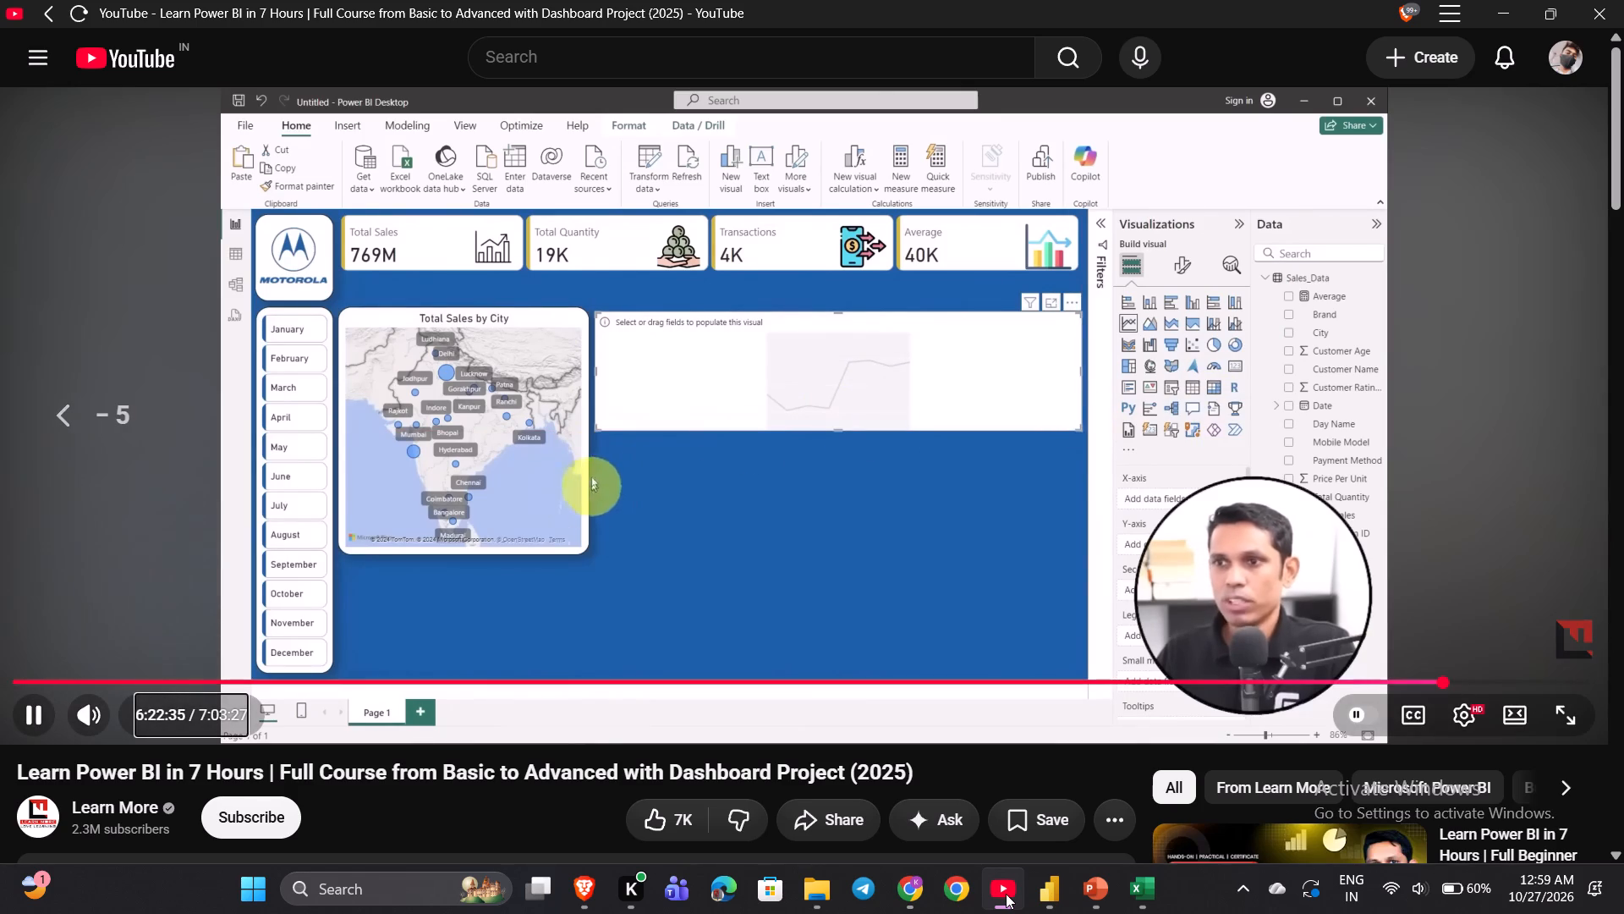
left_click(1006, 894)
left_click(1006, 894)
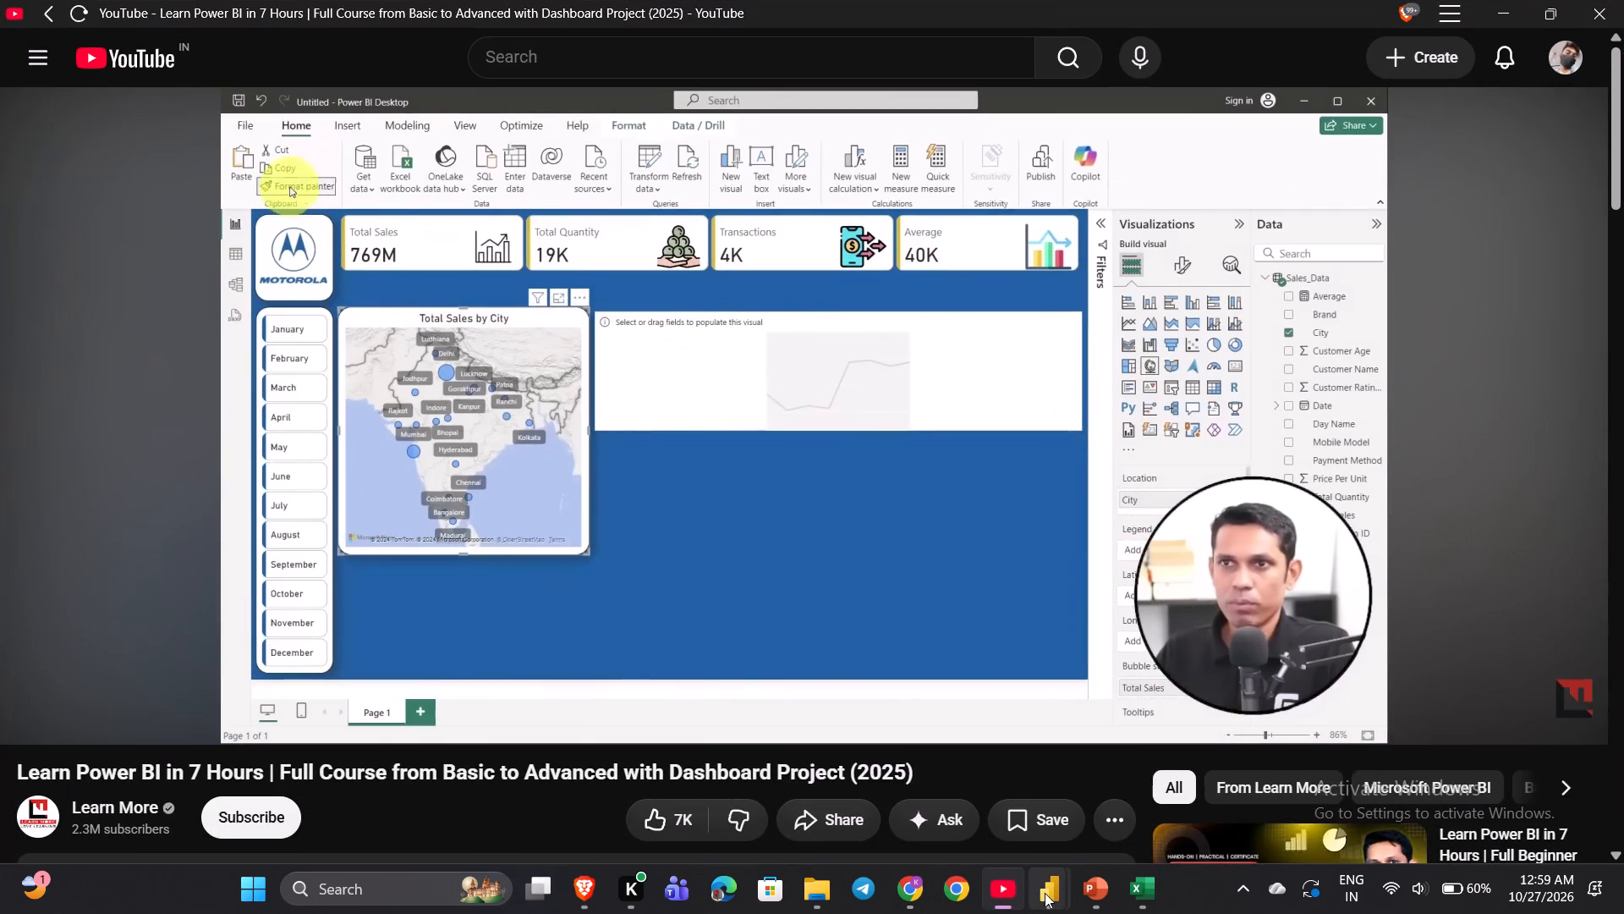
left_click(1207, 805)
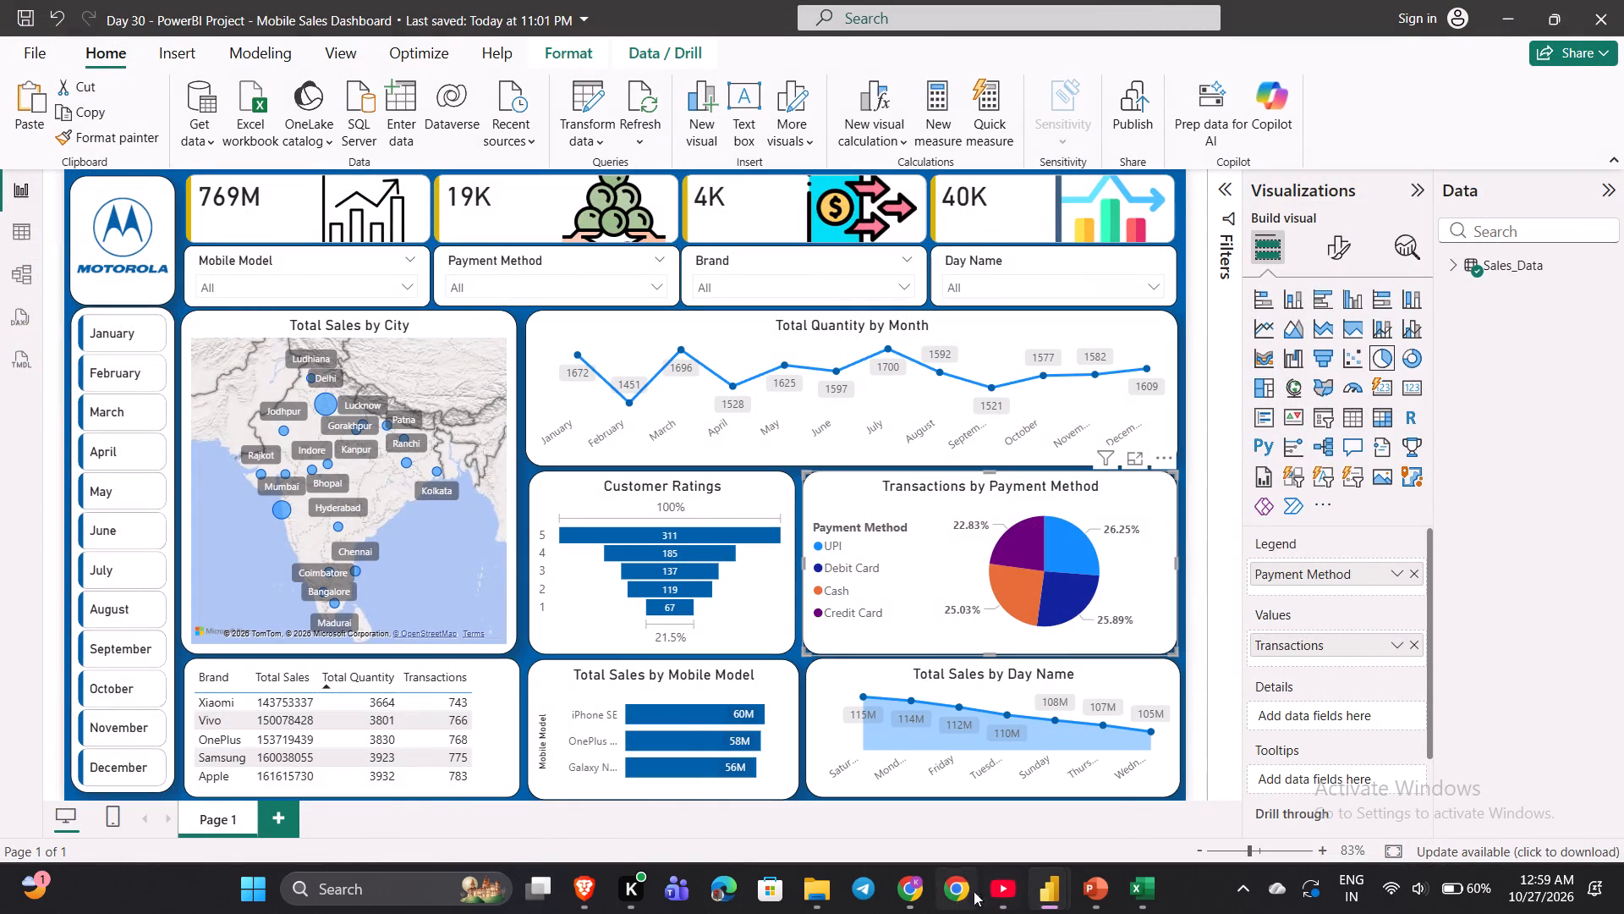
left_click(1008, 896)
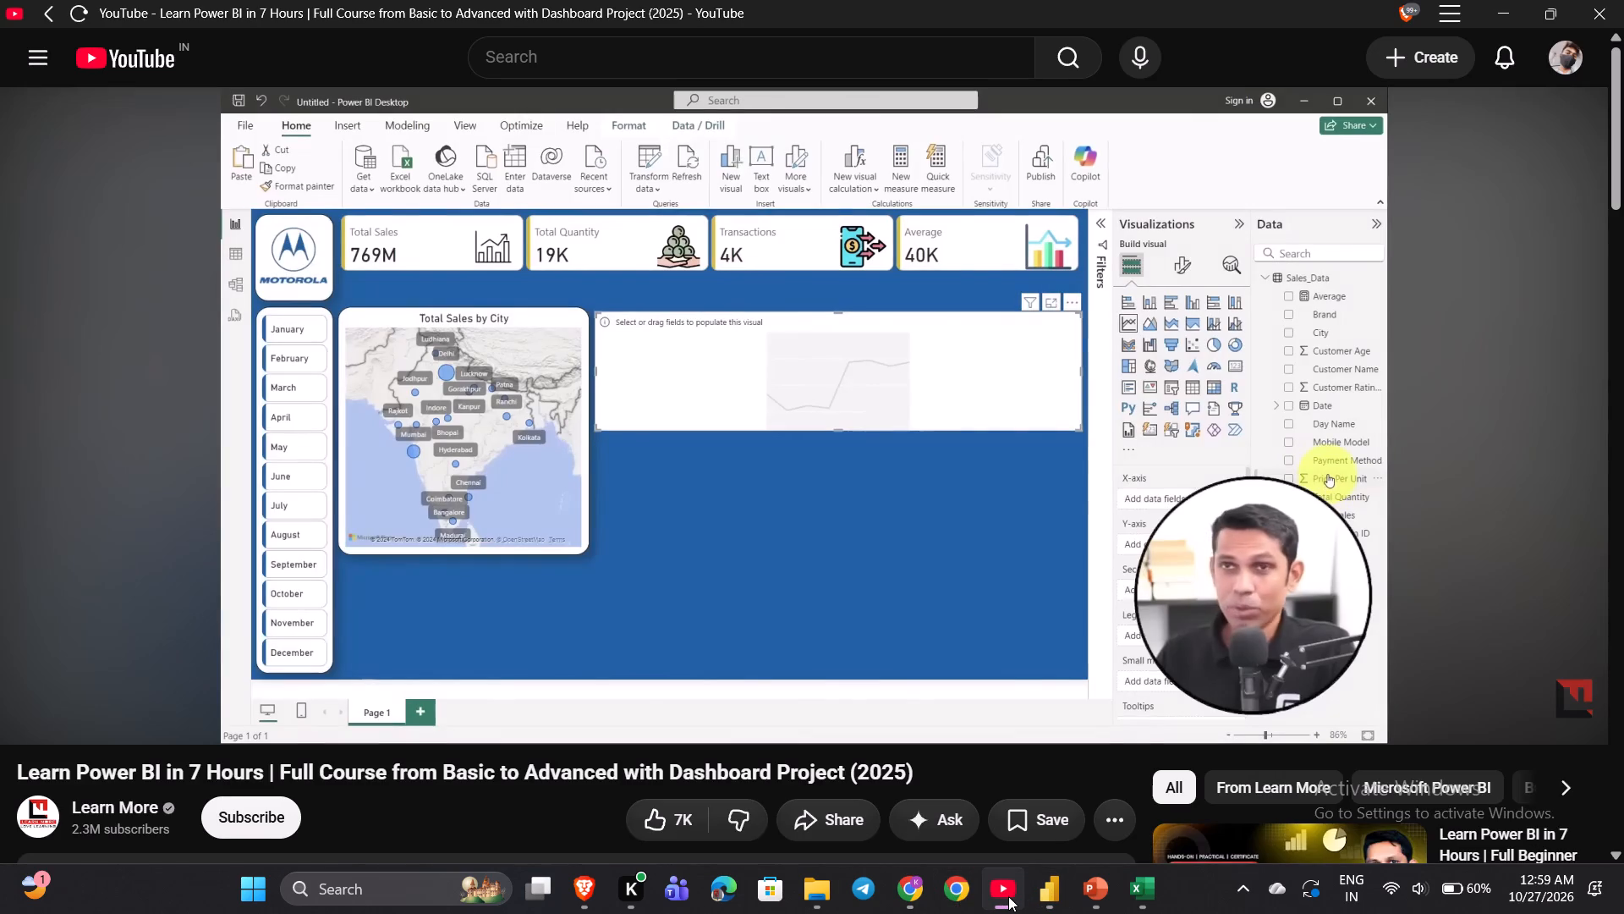
key("Left")
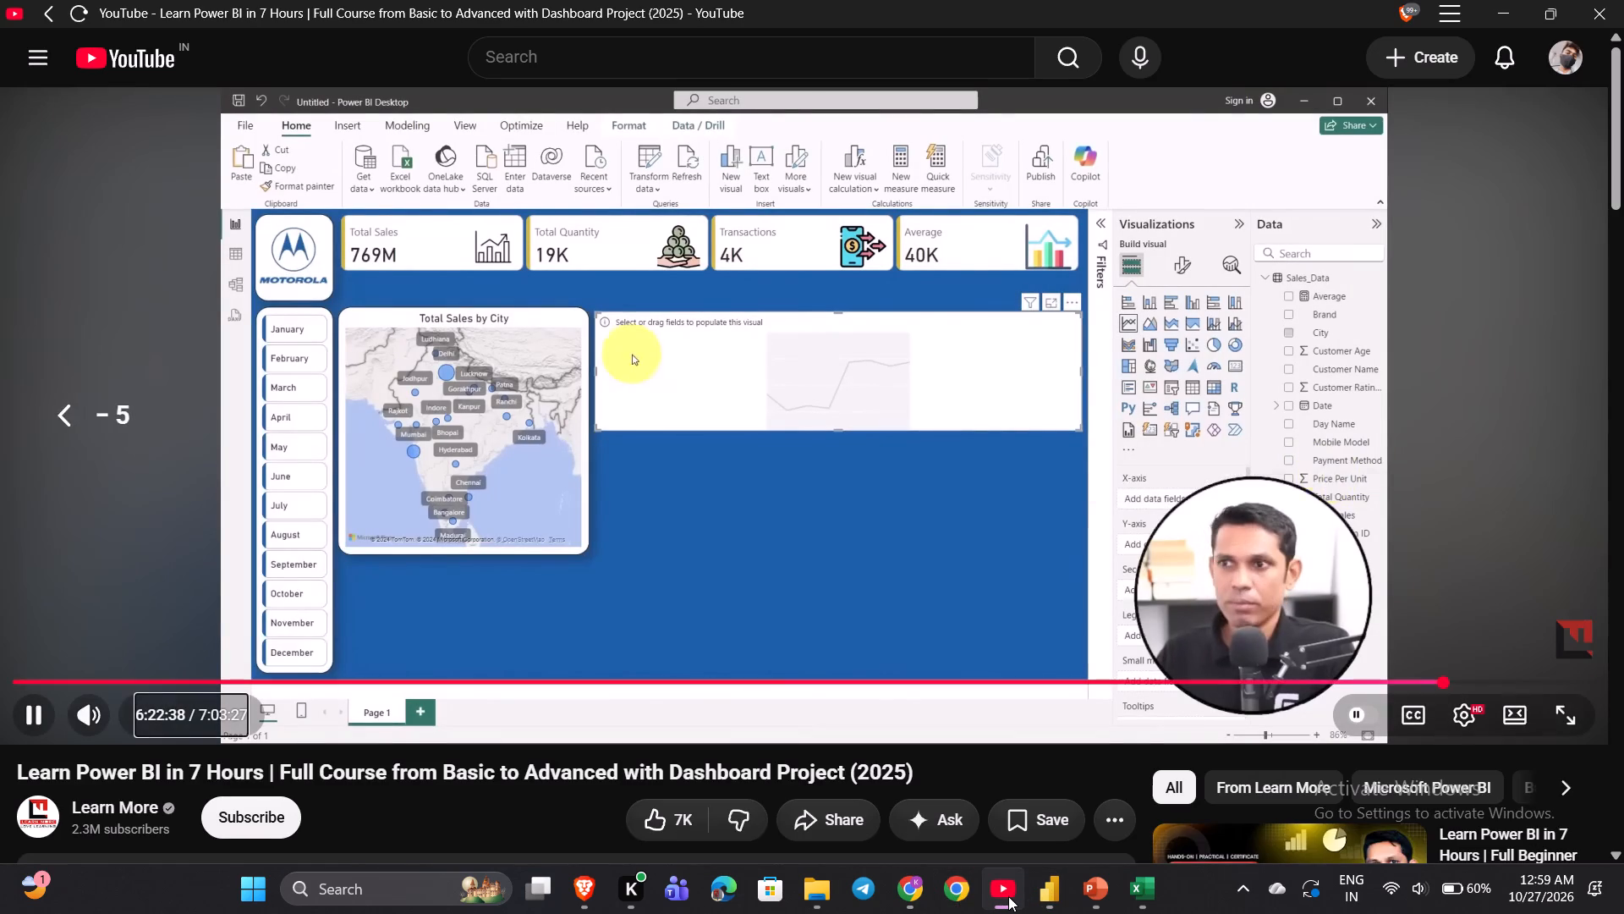
key("Right")
key("Right")
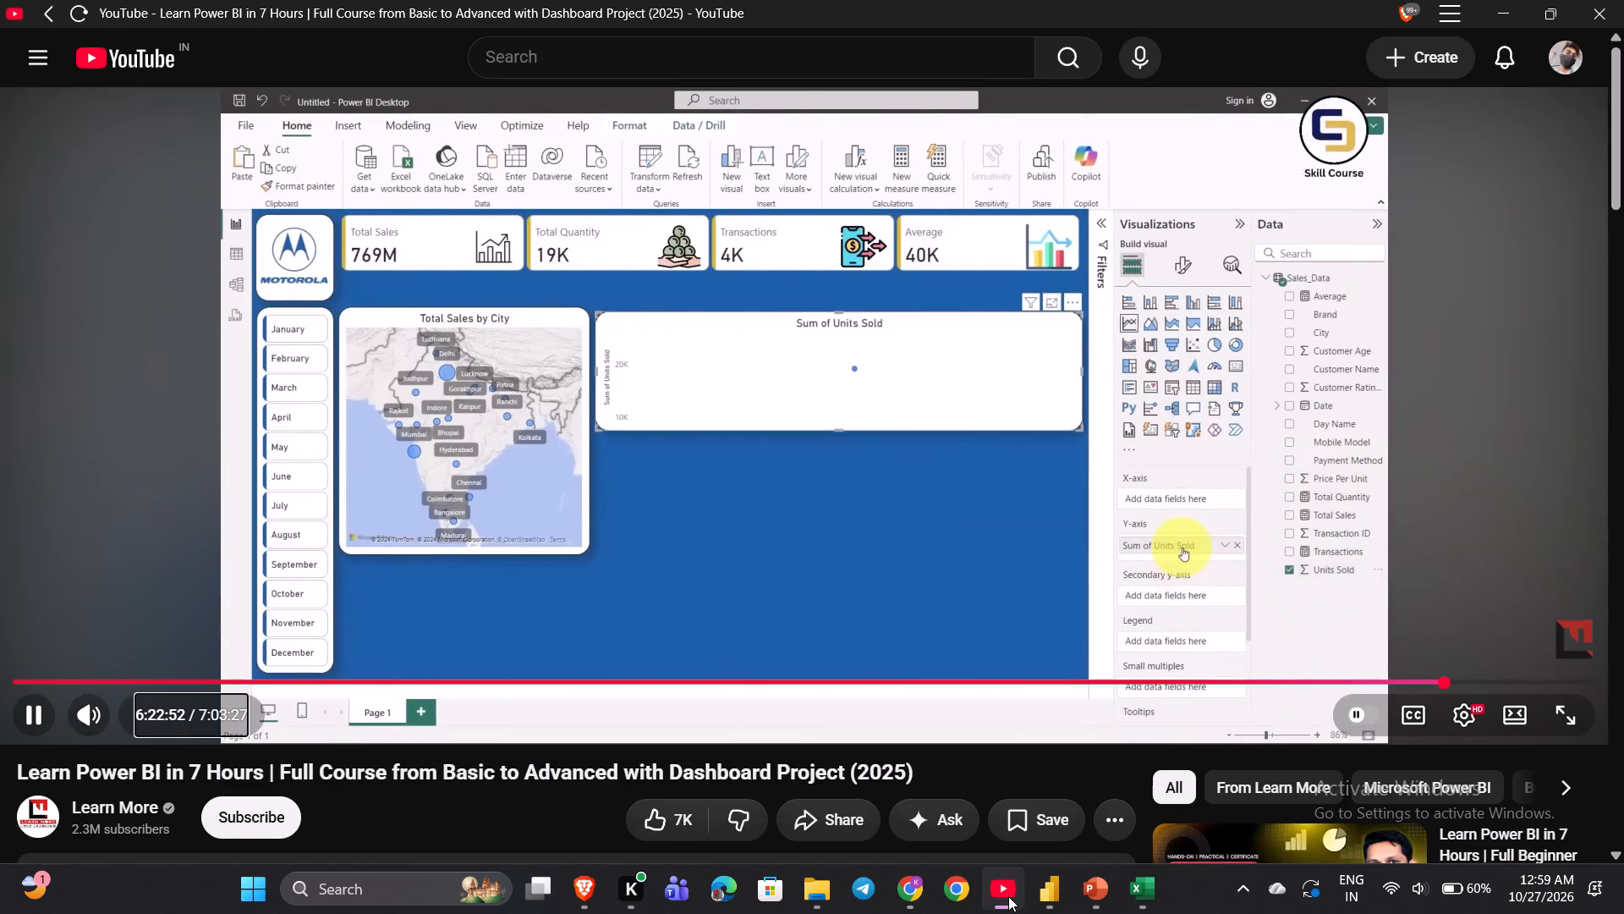
left_click(1008, 896)
left_click(1008, 896)
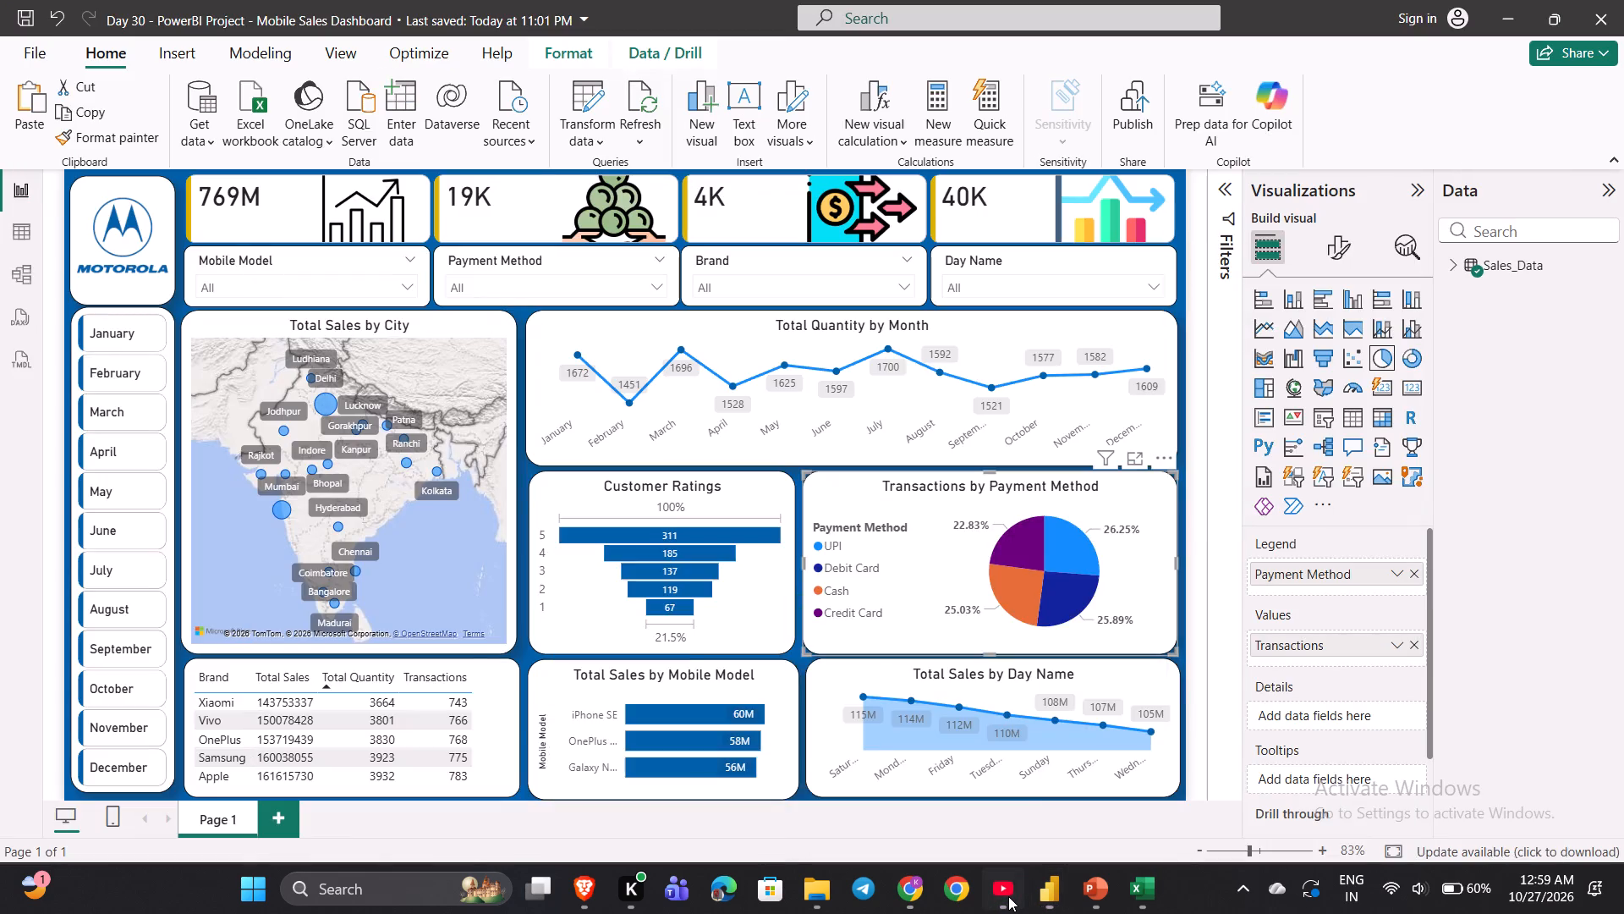
left_click(1008, 896)
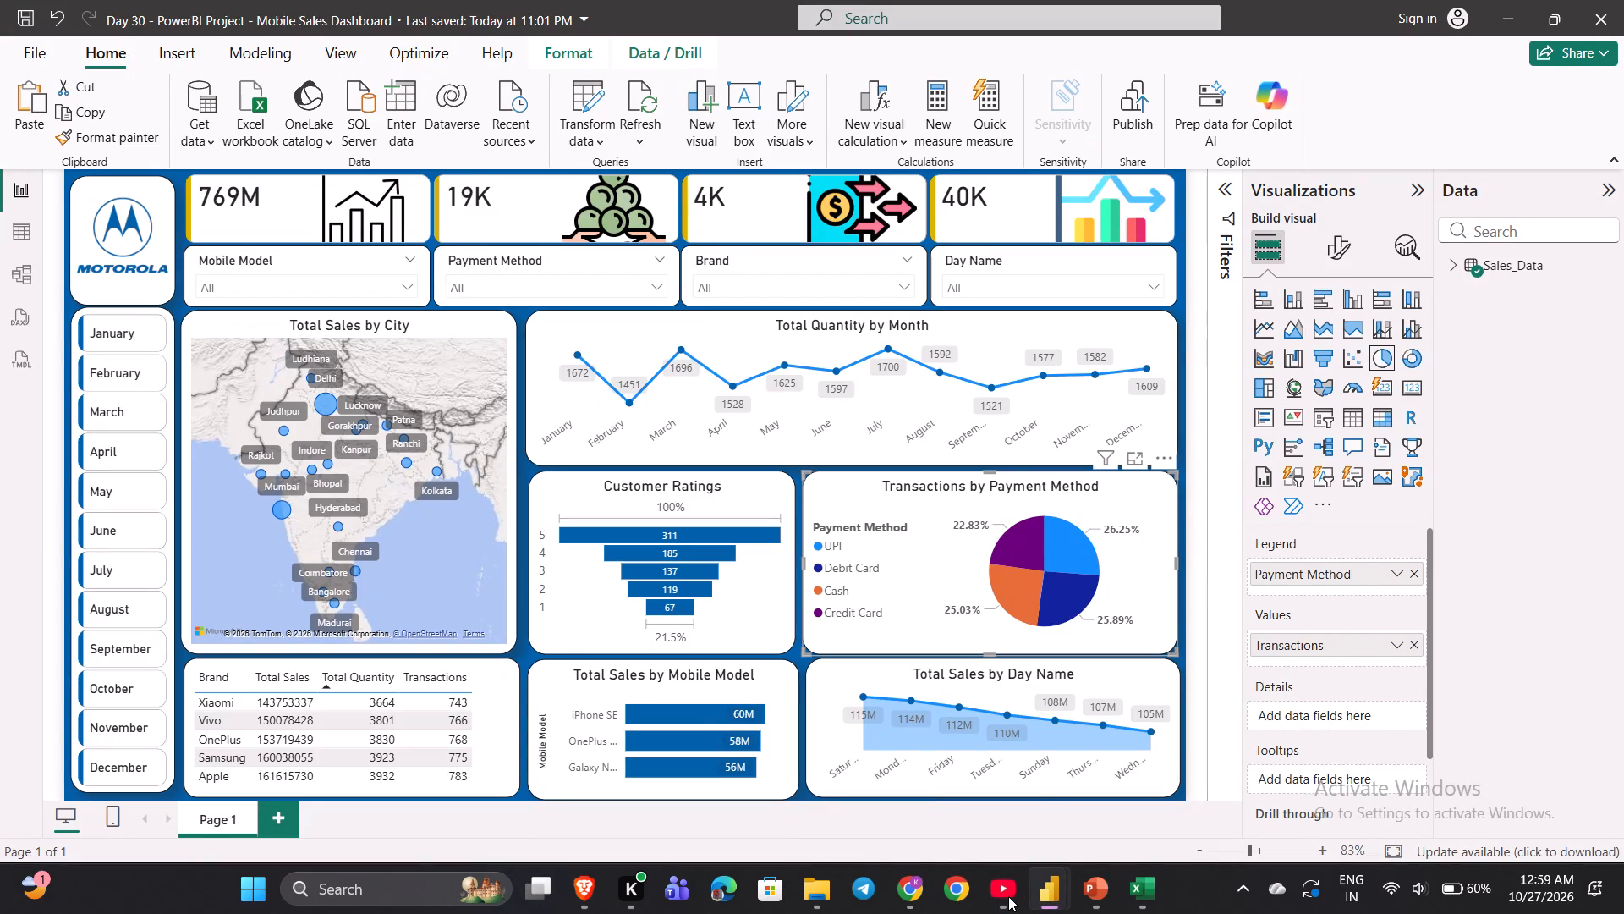
Replay the tutorial's removal of date levels from the line chart's X-axis, comparing it with the finished dashboard, and pause.
left_click(1008, 896)
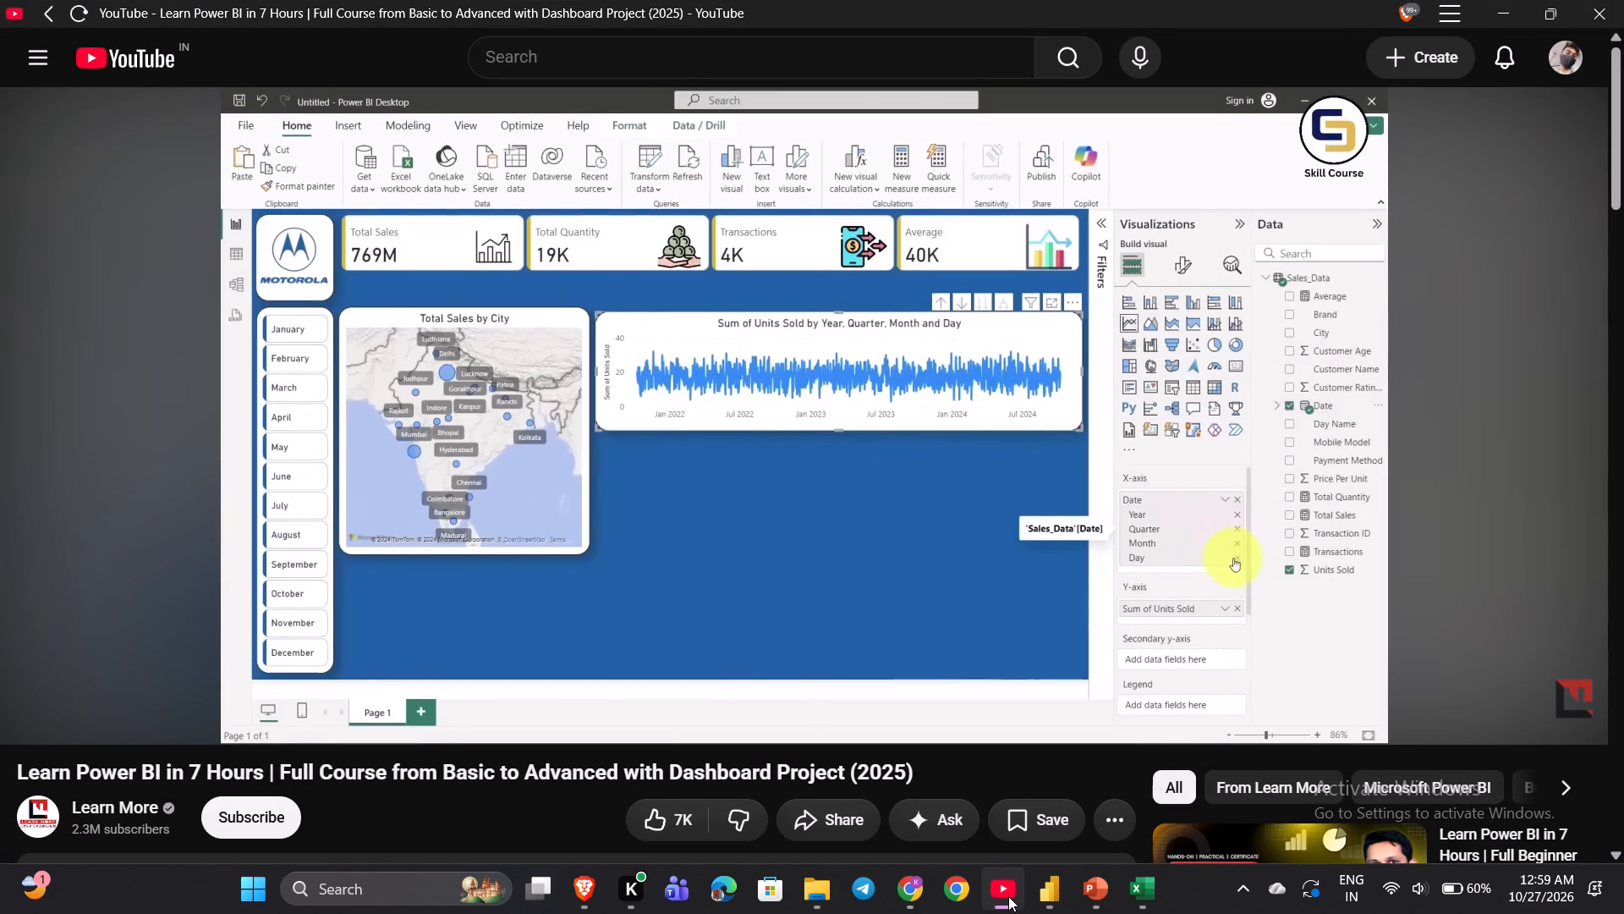
key("Left")
key("Left")
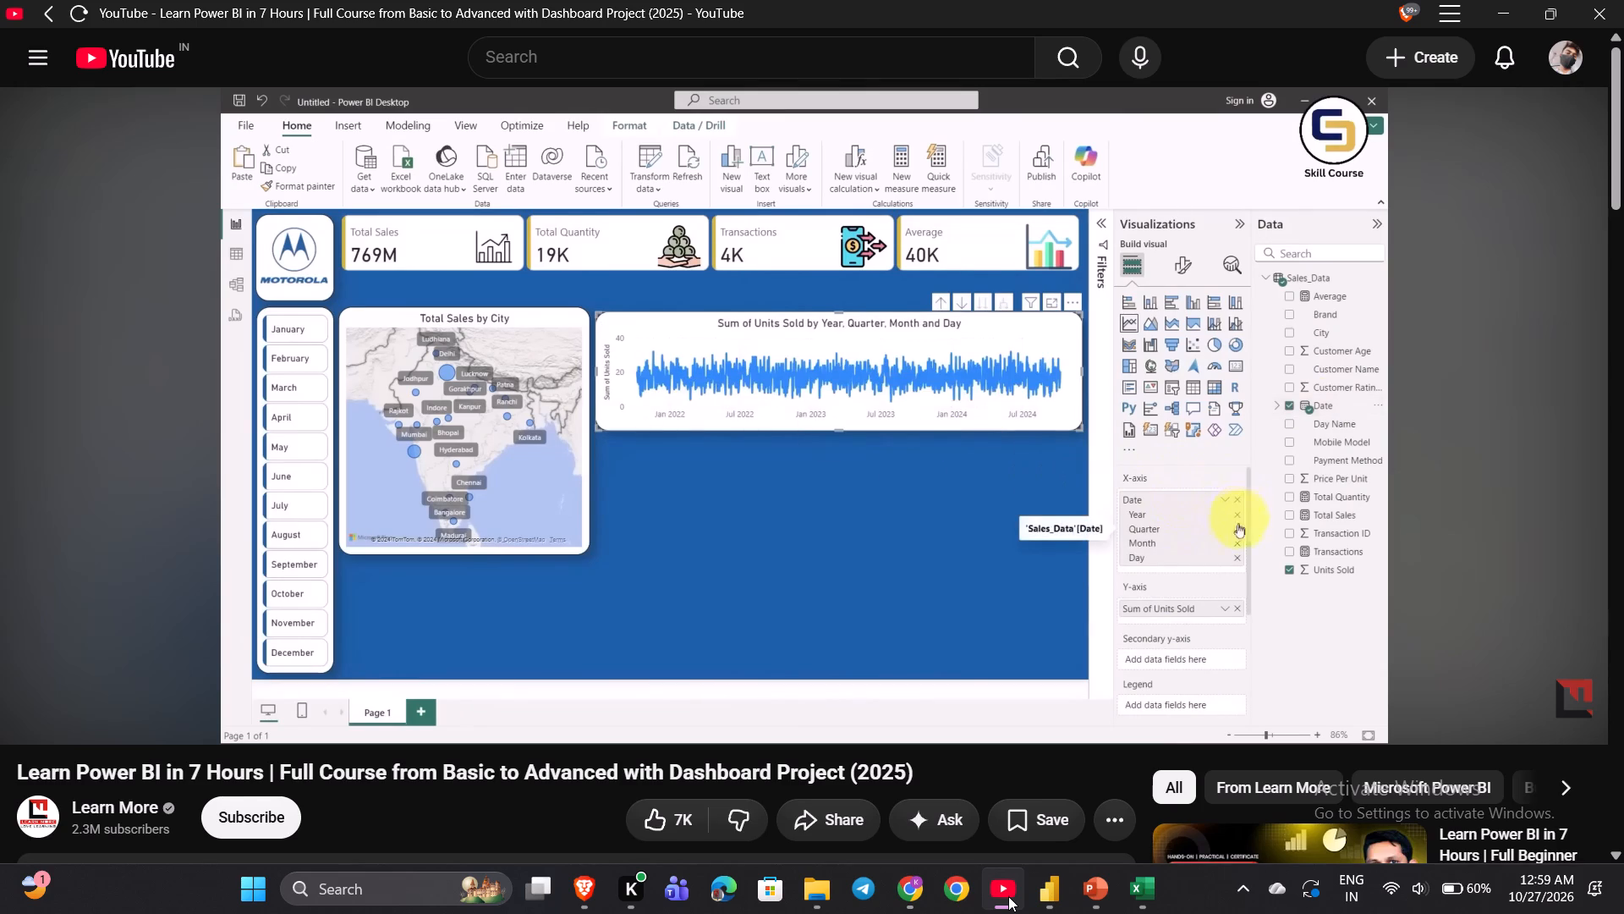
key("space")
left_click(1008, 896)
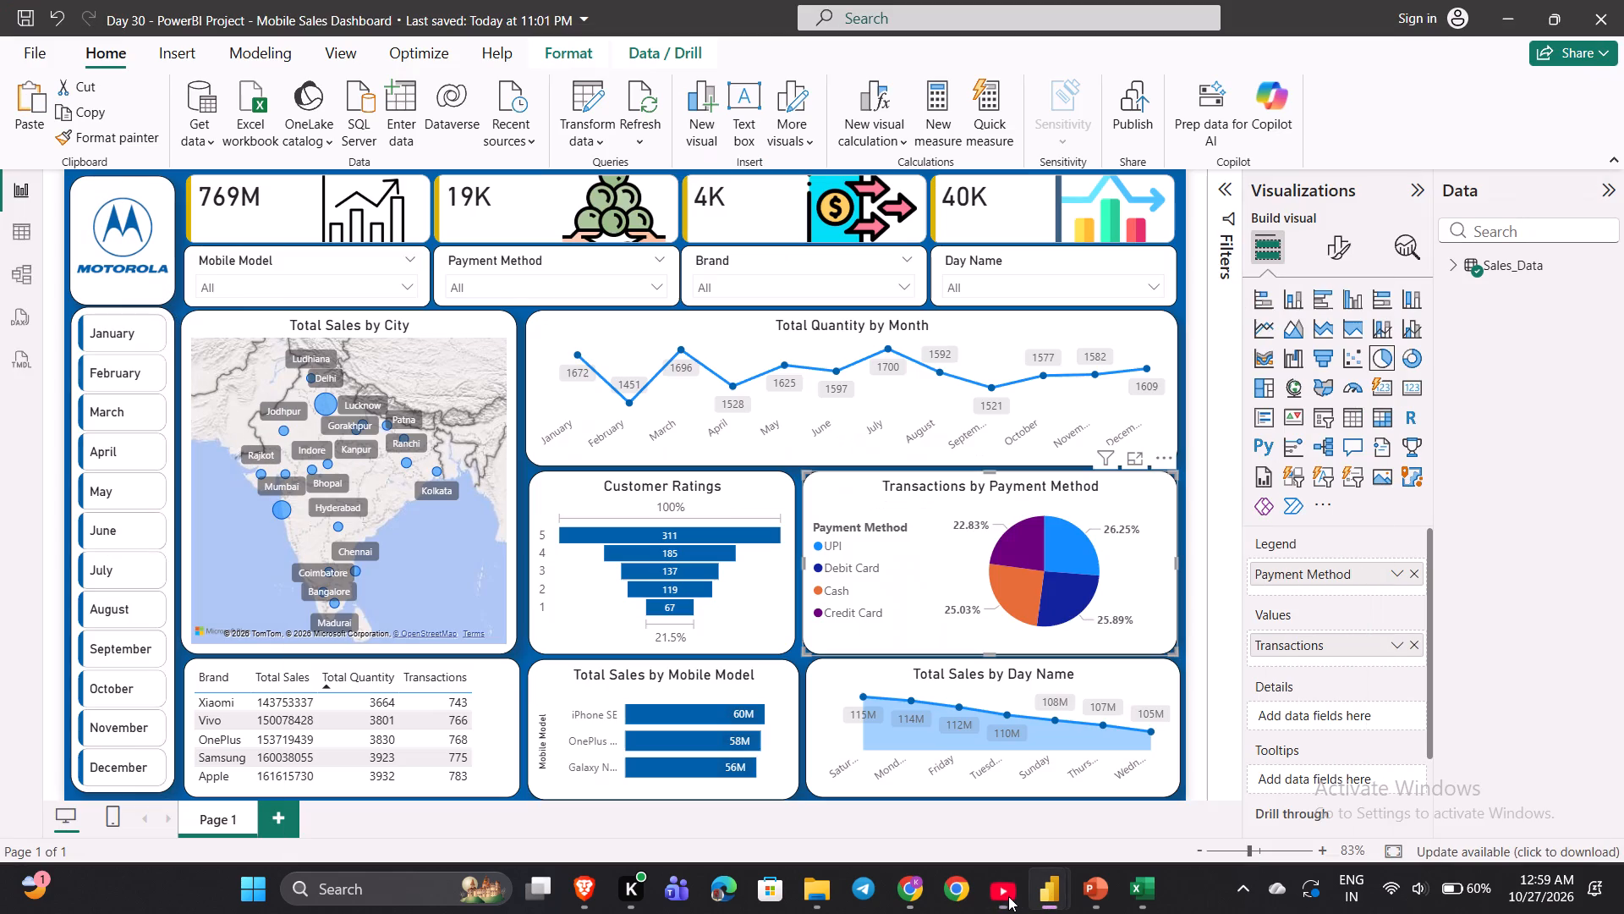
left_click(1008, 896)
key("space")
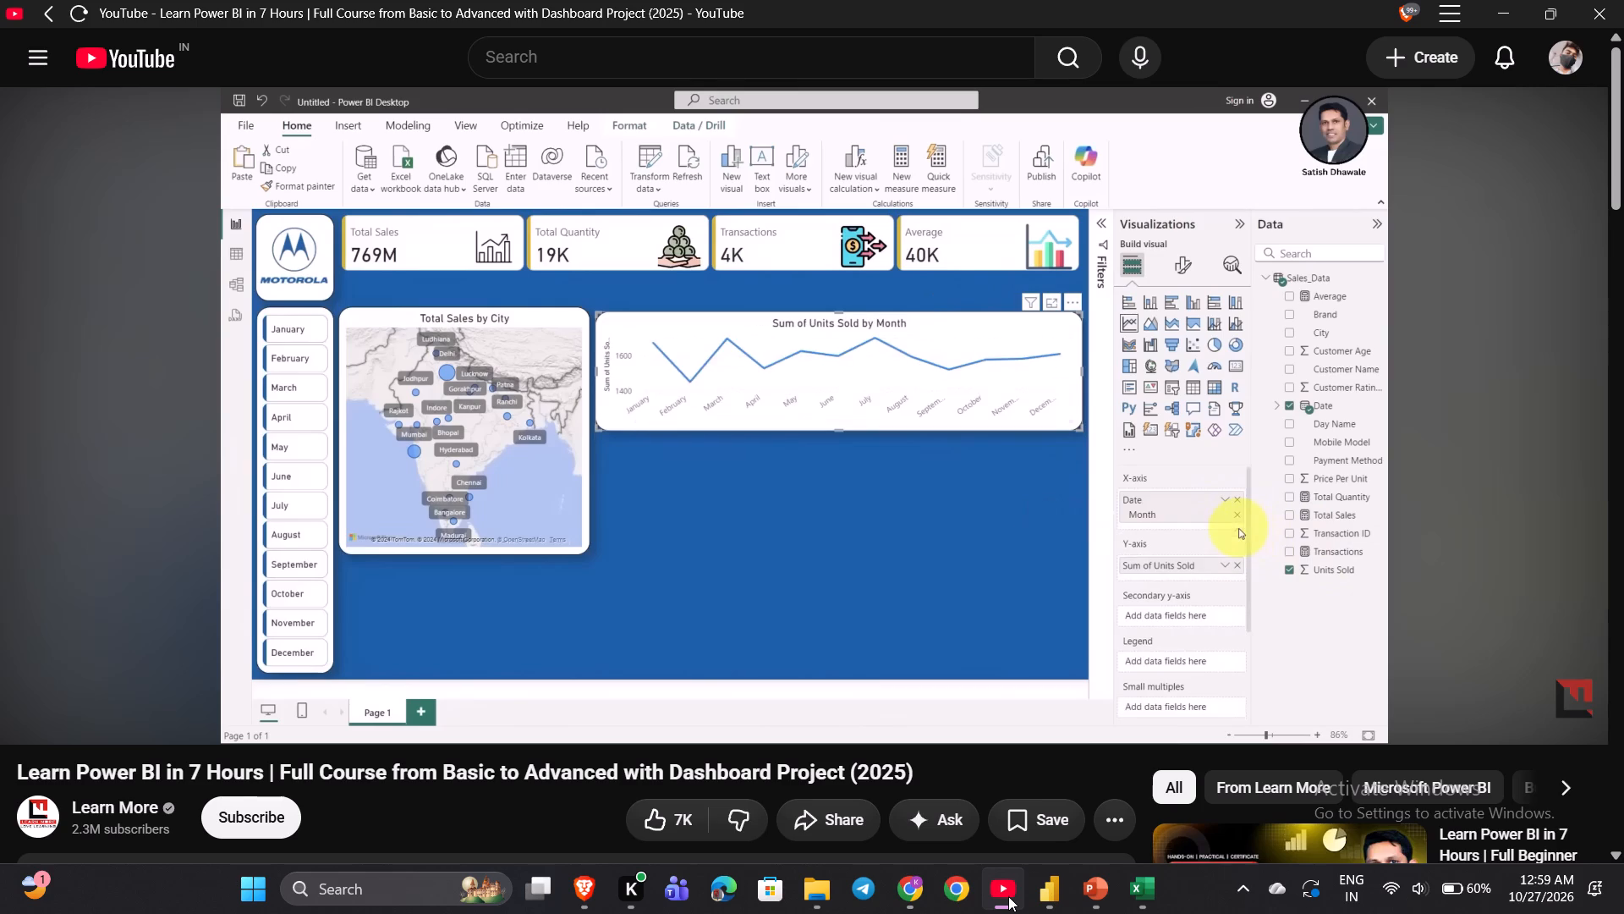
left_click(1008, 896)
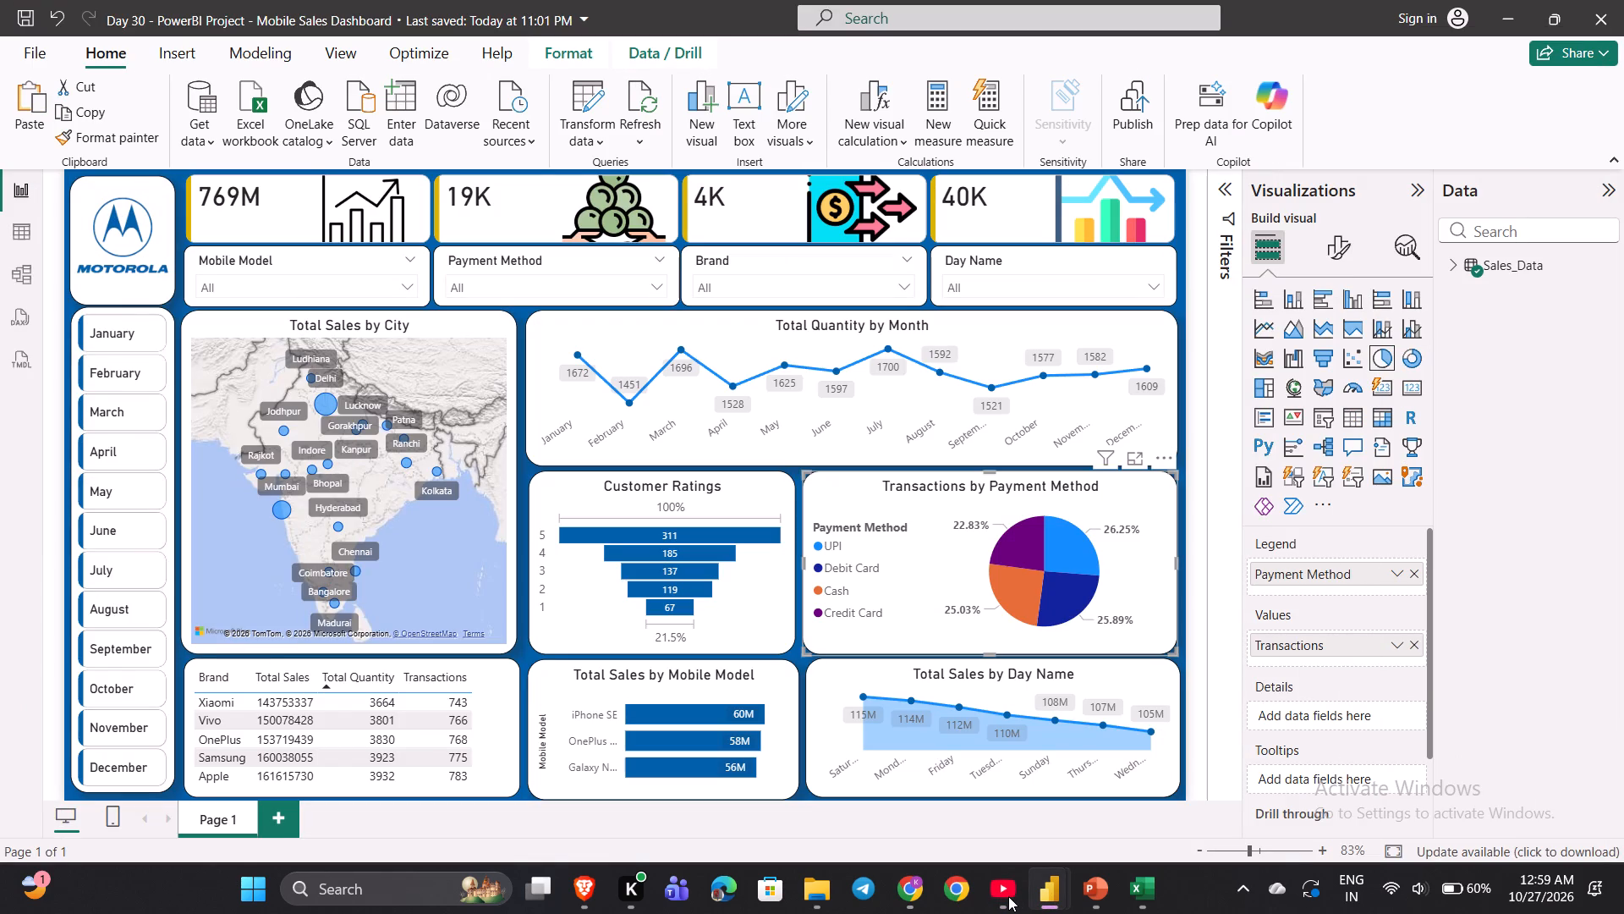
left_click(1008, 896)
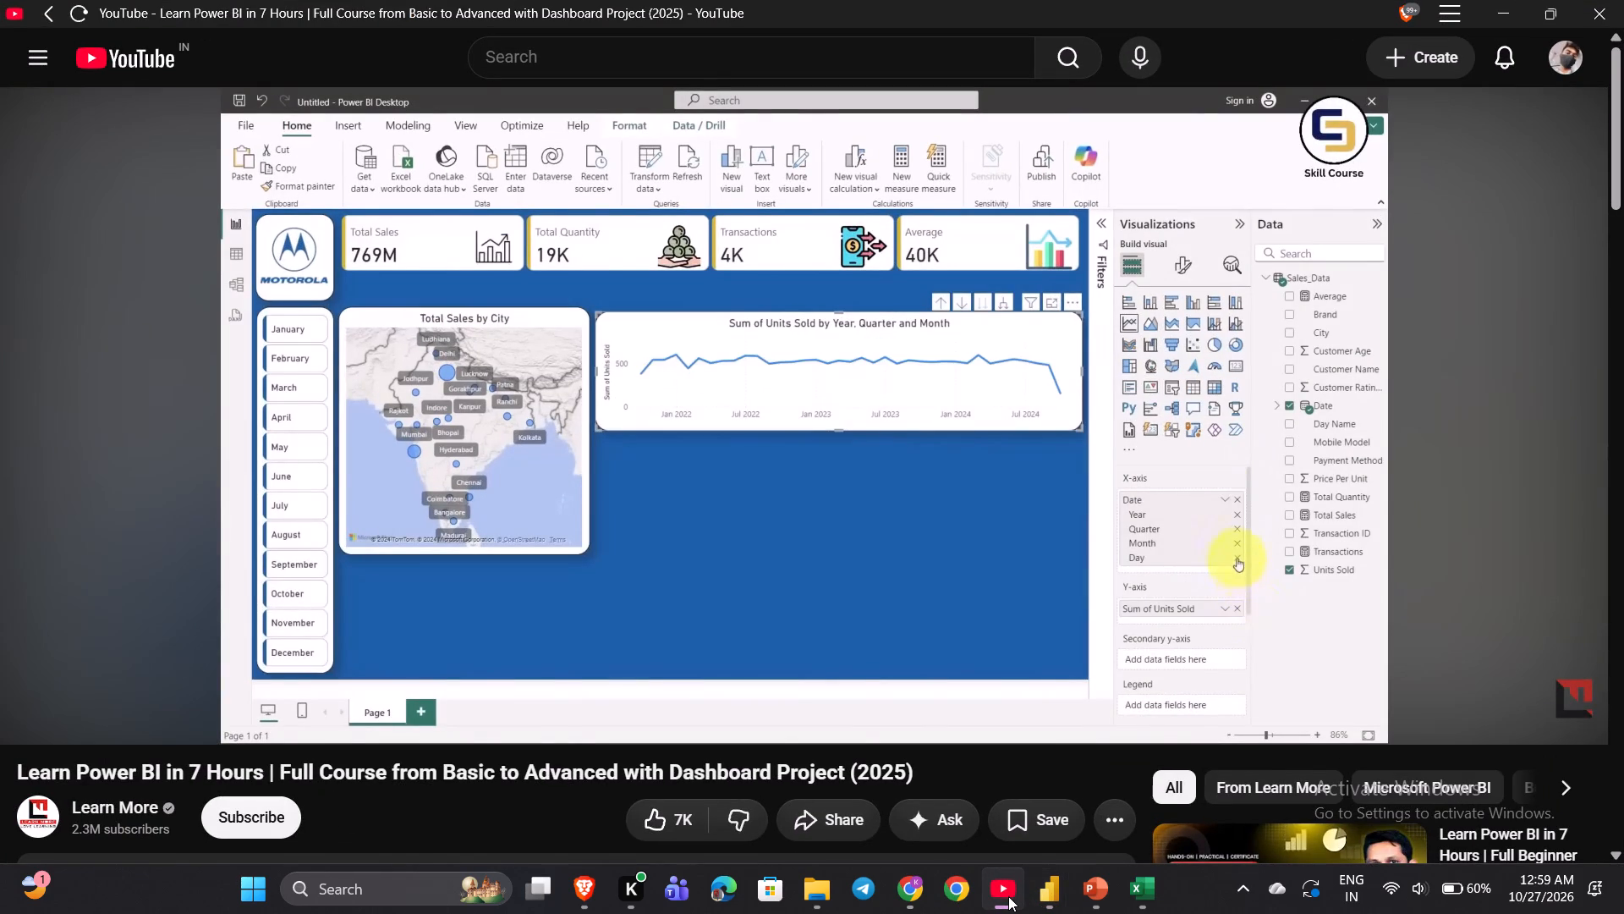
left_click(1008, 896)
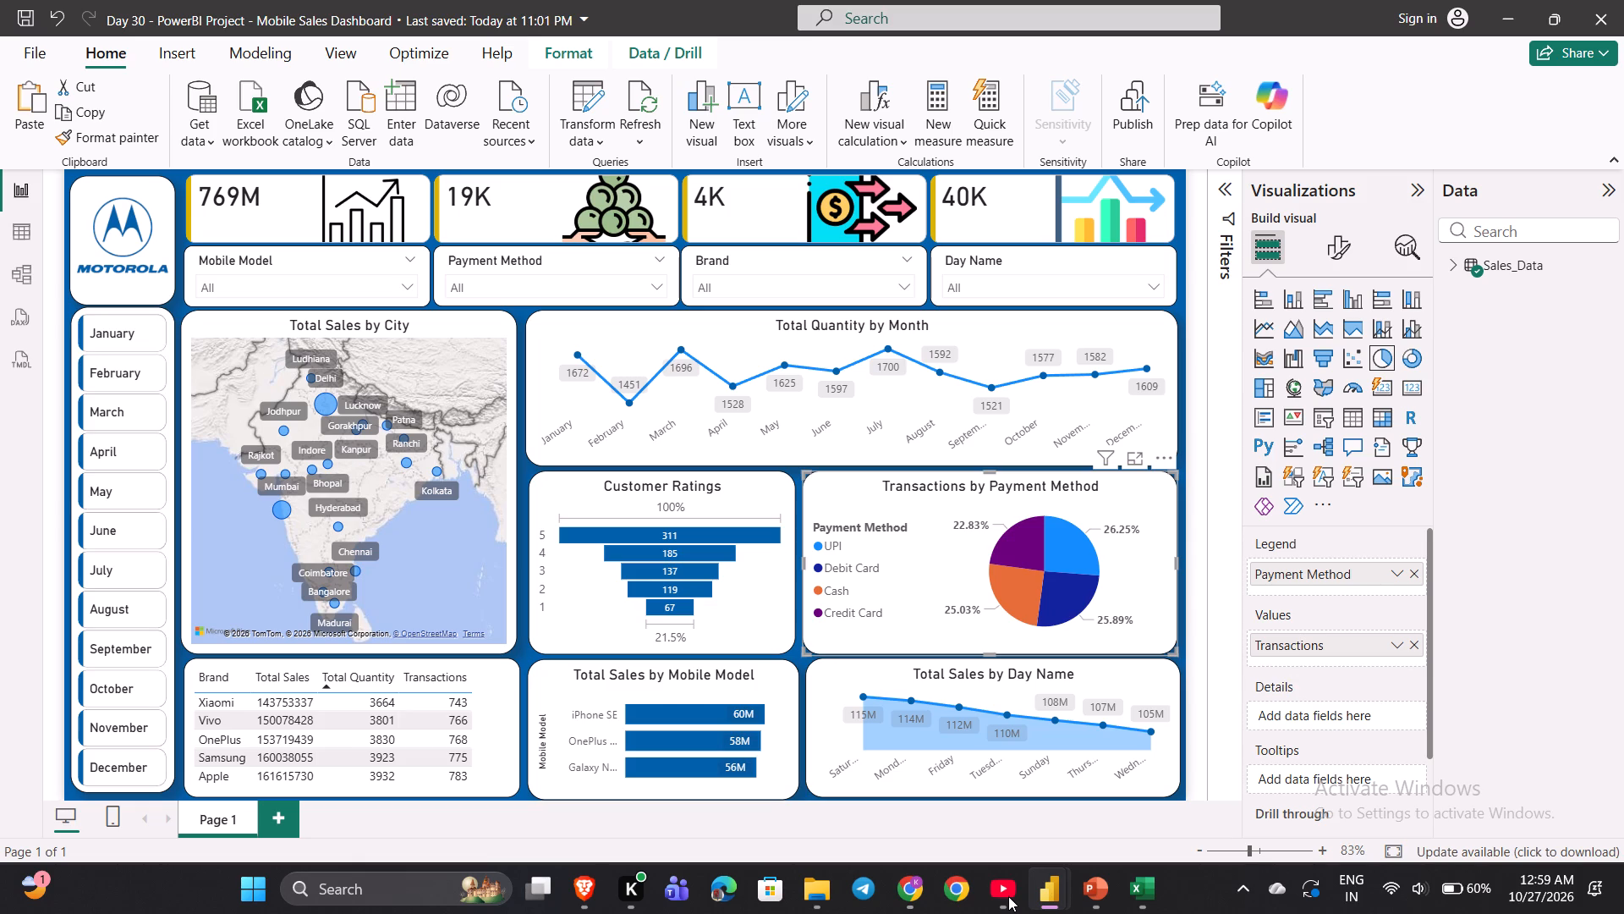
left_click(1008, 896)
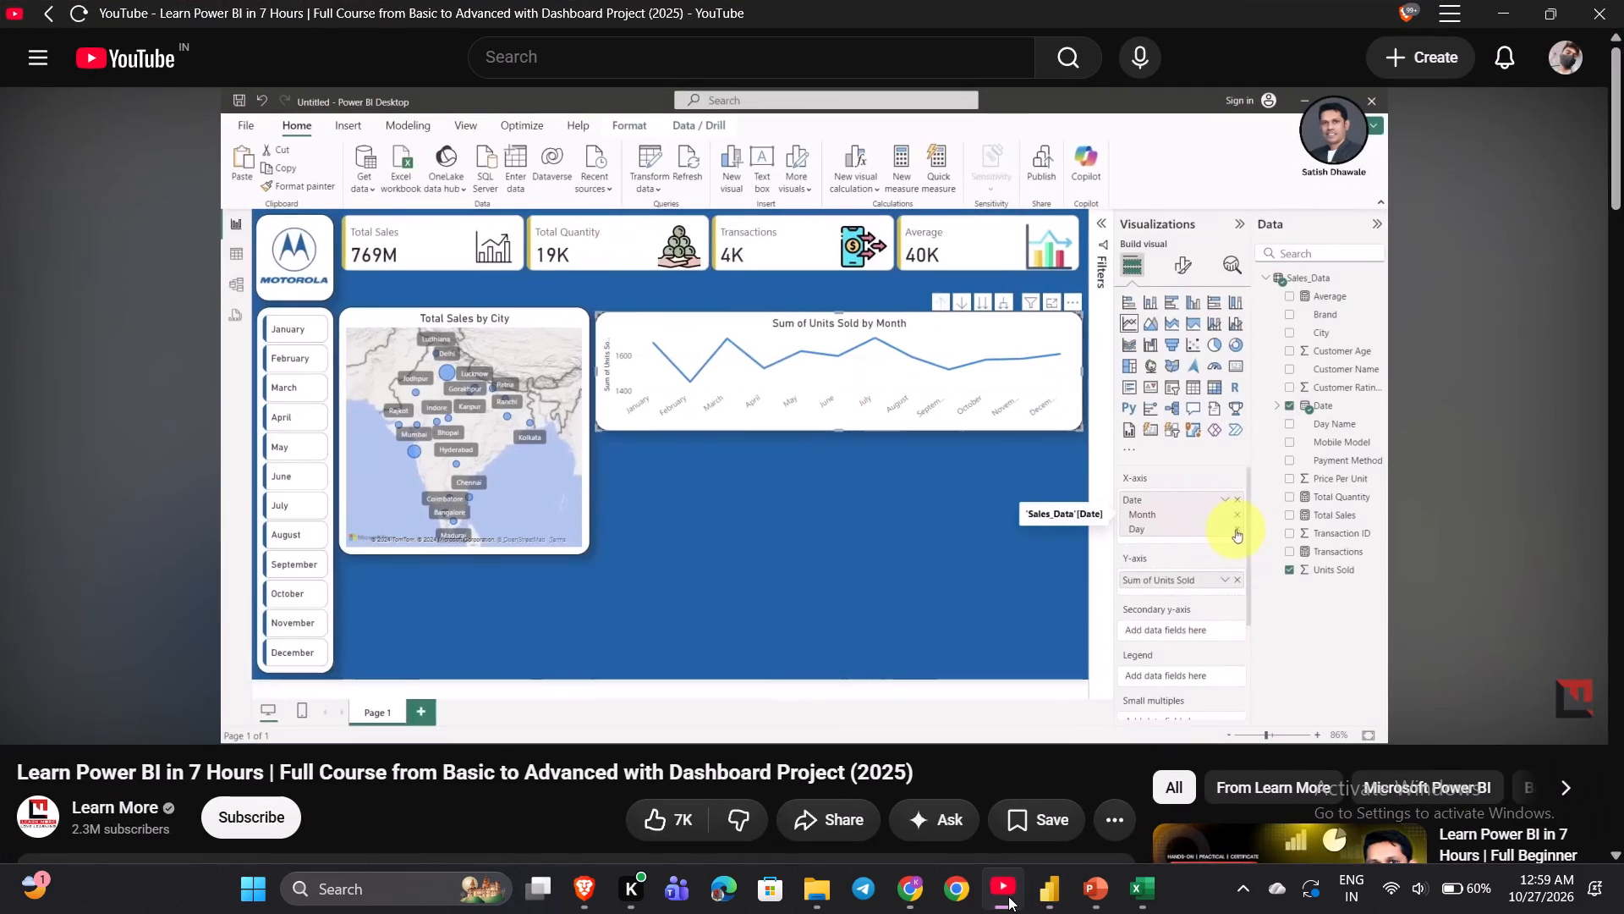
key("space")
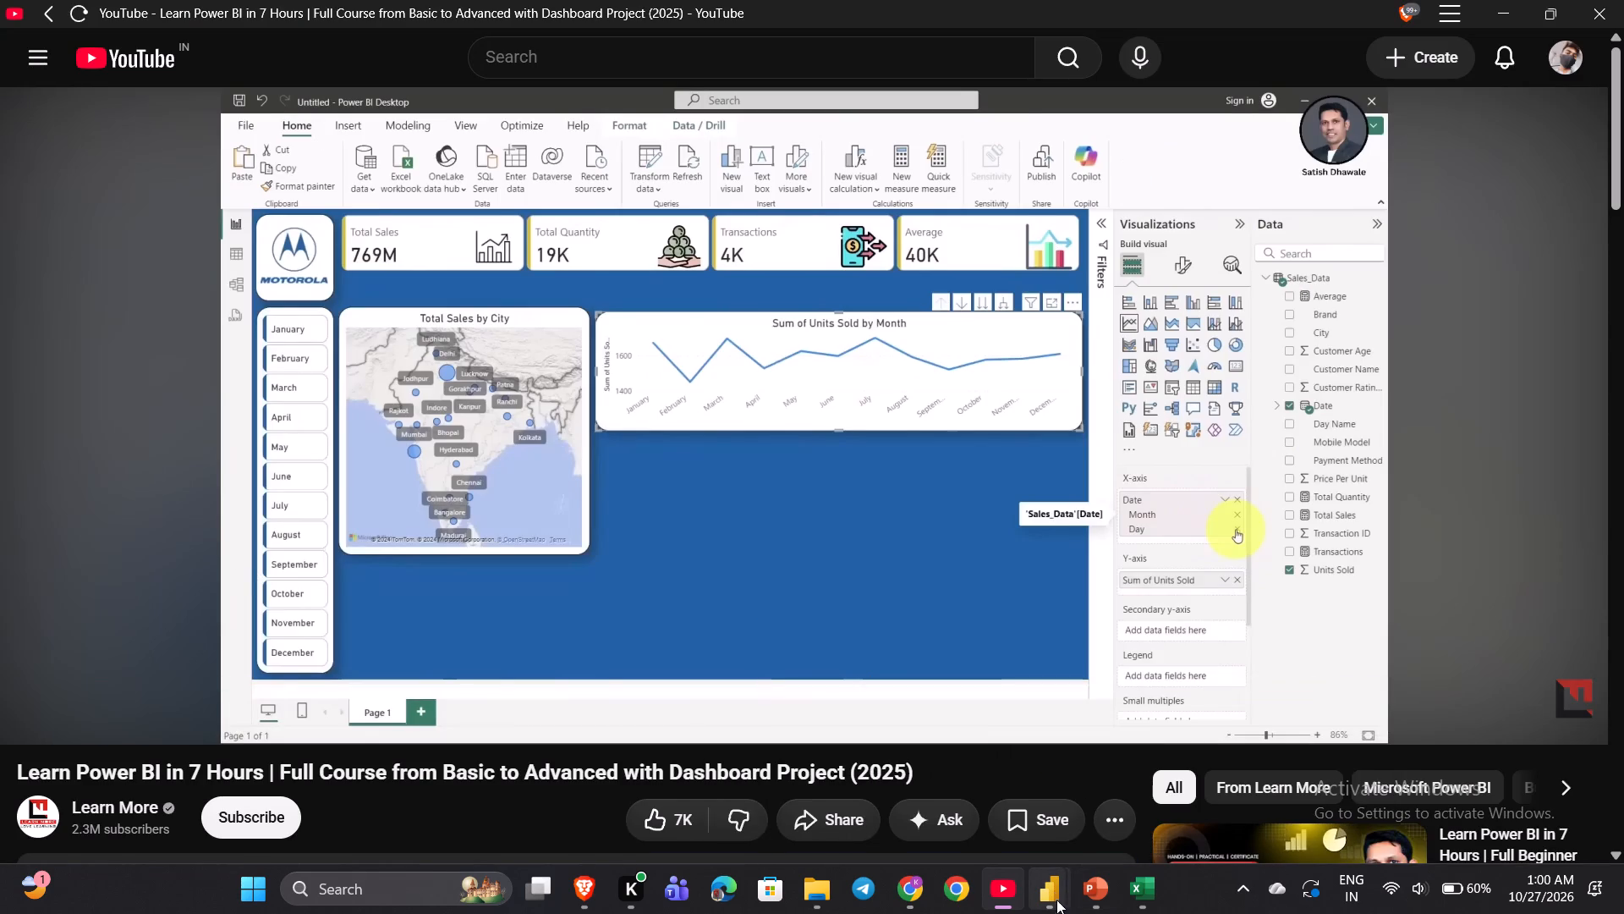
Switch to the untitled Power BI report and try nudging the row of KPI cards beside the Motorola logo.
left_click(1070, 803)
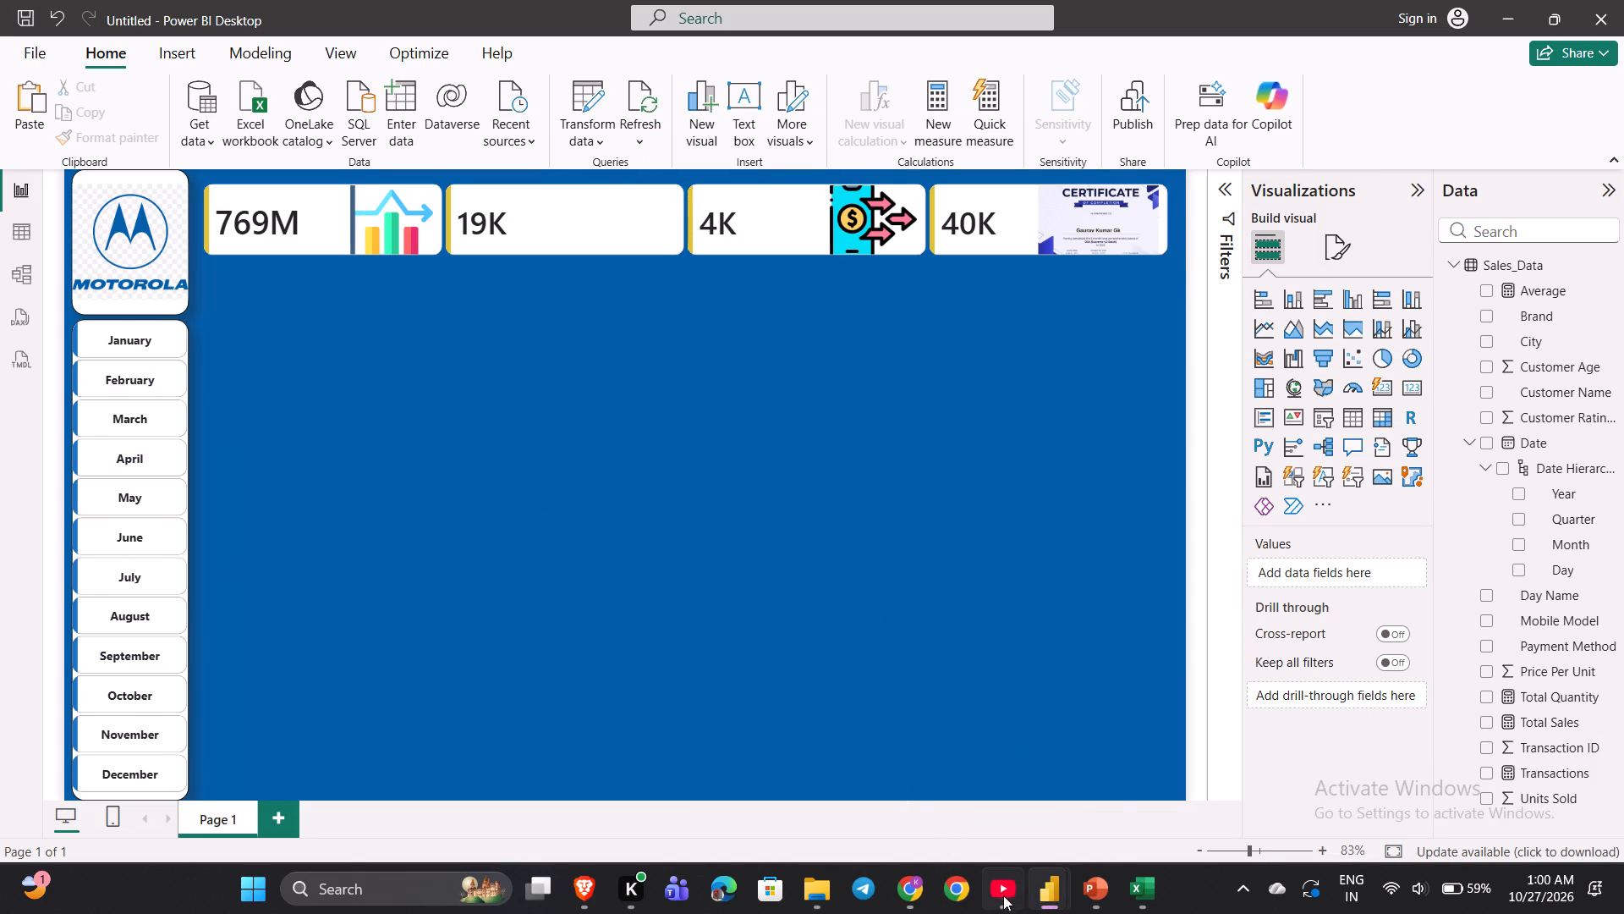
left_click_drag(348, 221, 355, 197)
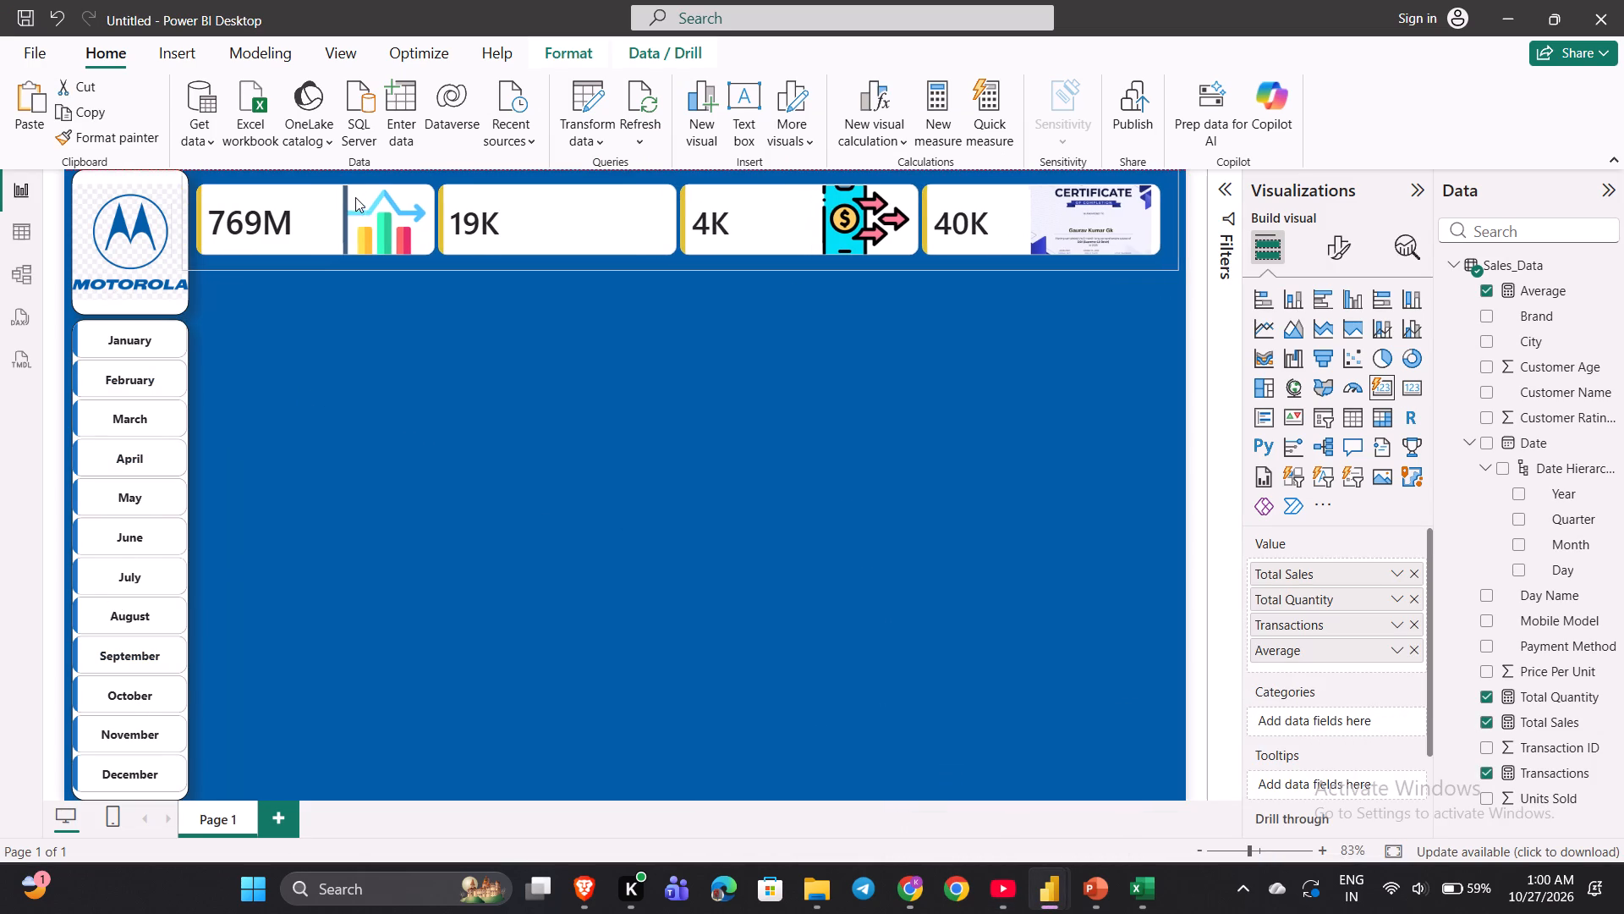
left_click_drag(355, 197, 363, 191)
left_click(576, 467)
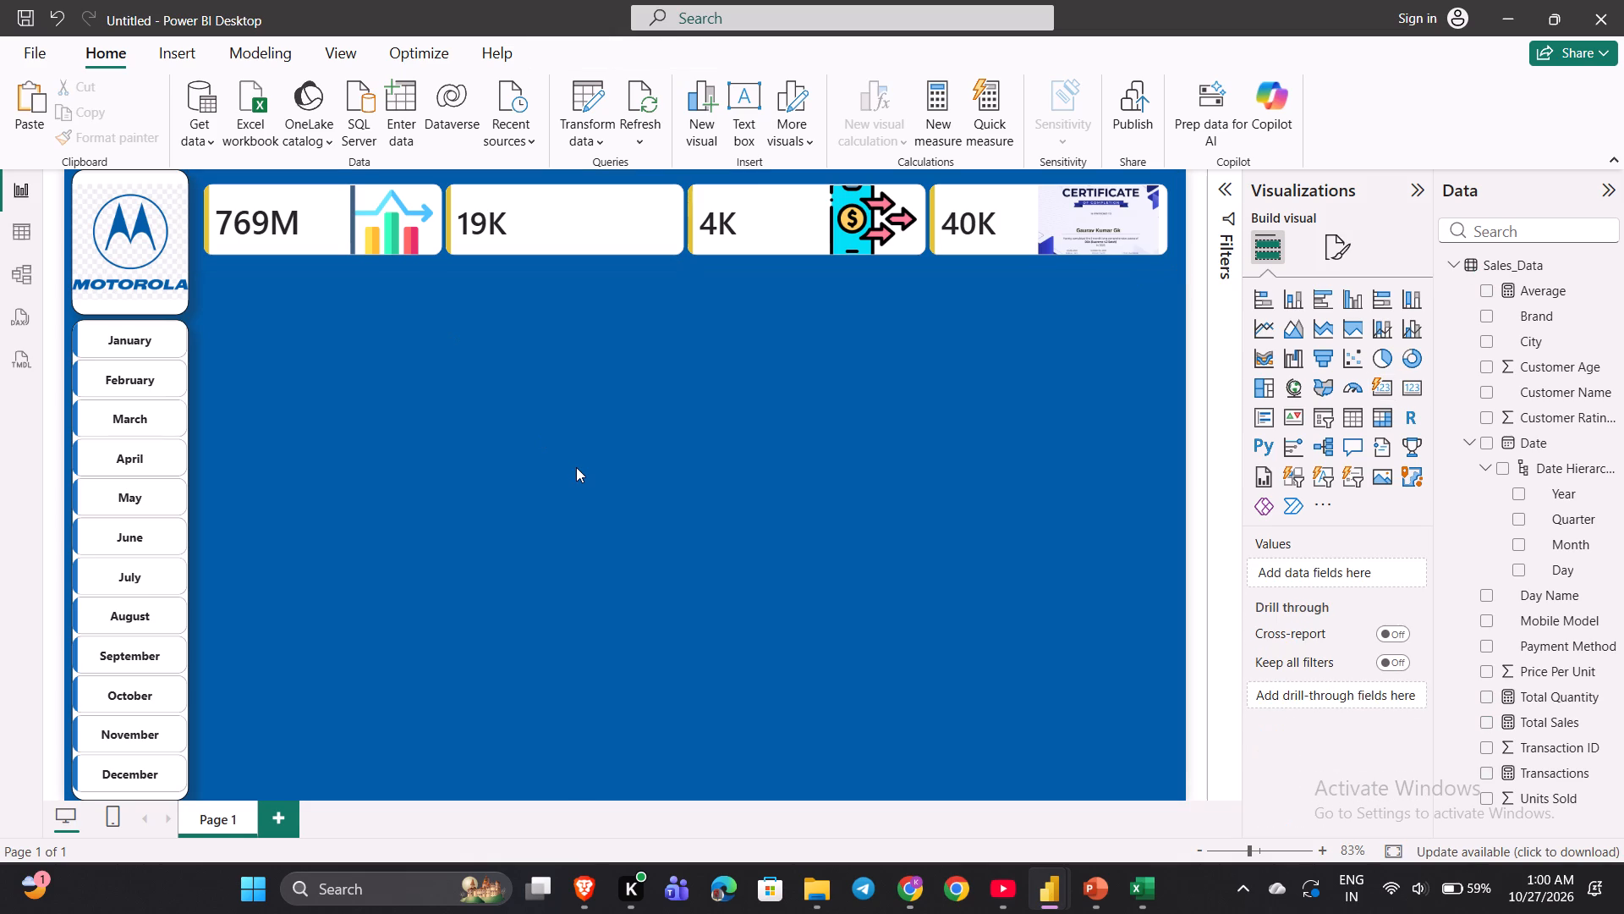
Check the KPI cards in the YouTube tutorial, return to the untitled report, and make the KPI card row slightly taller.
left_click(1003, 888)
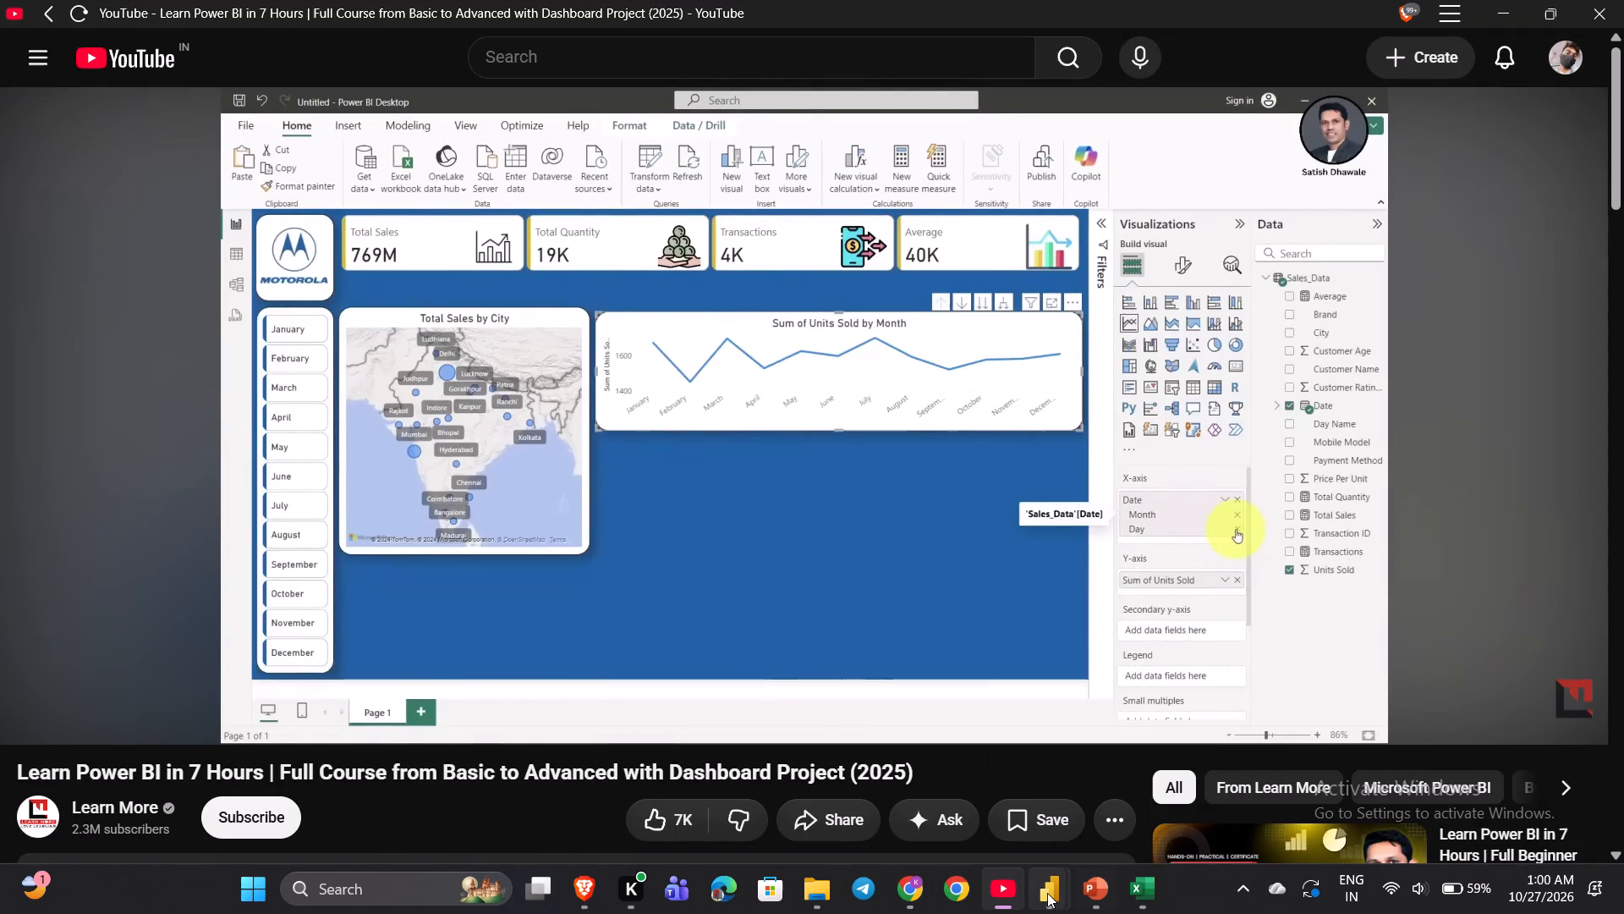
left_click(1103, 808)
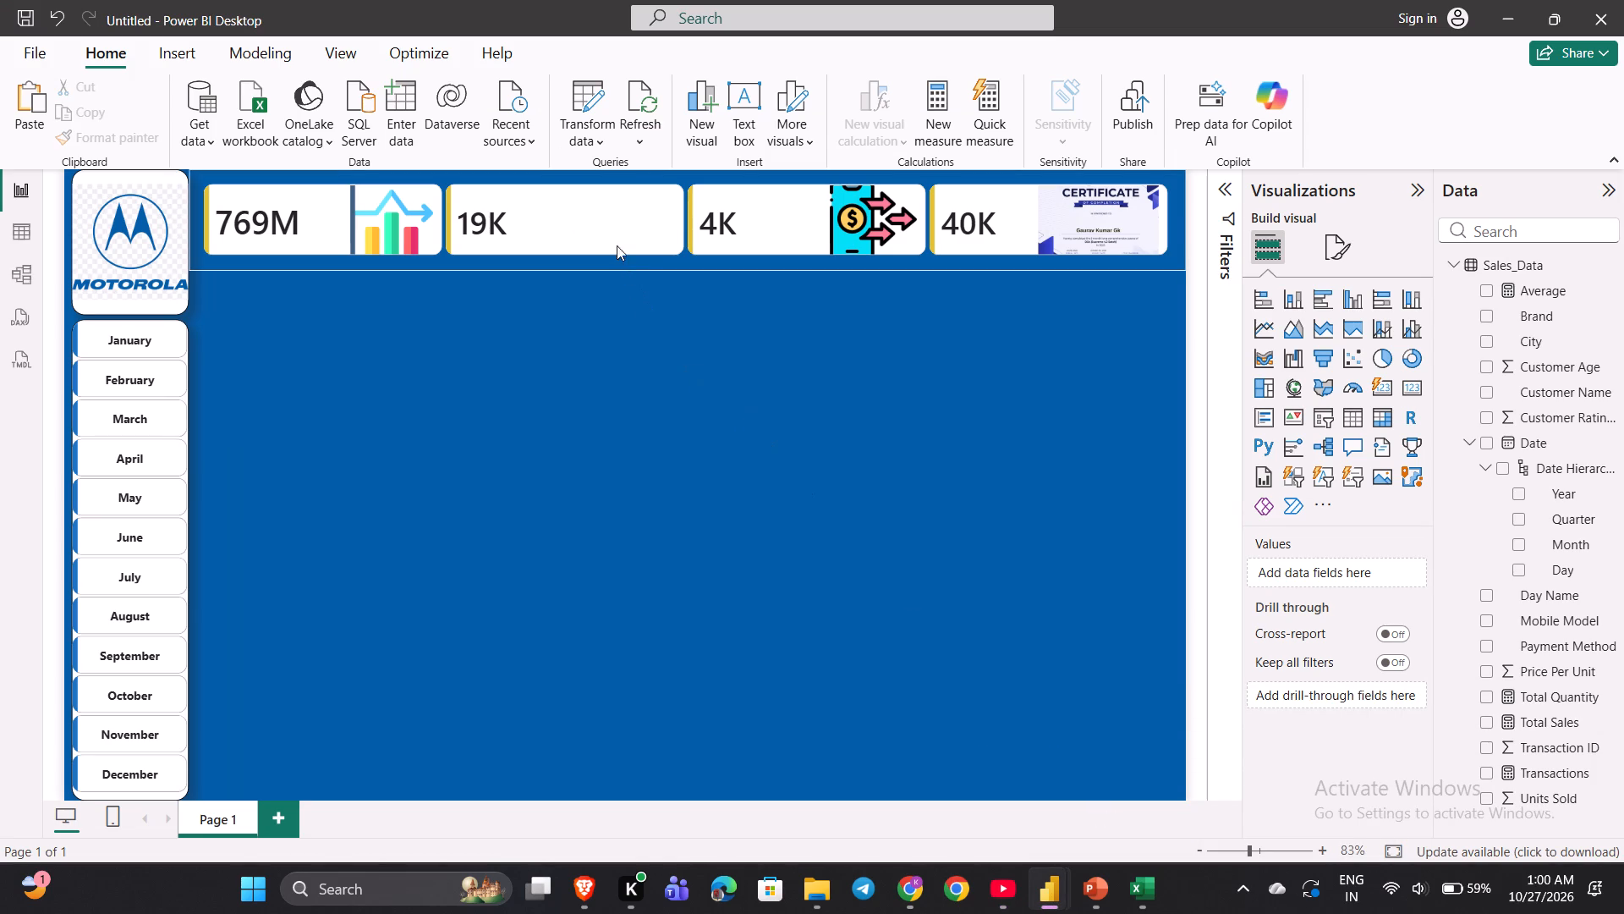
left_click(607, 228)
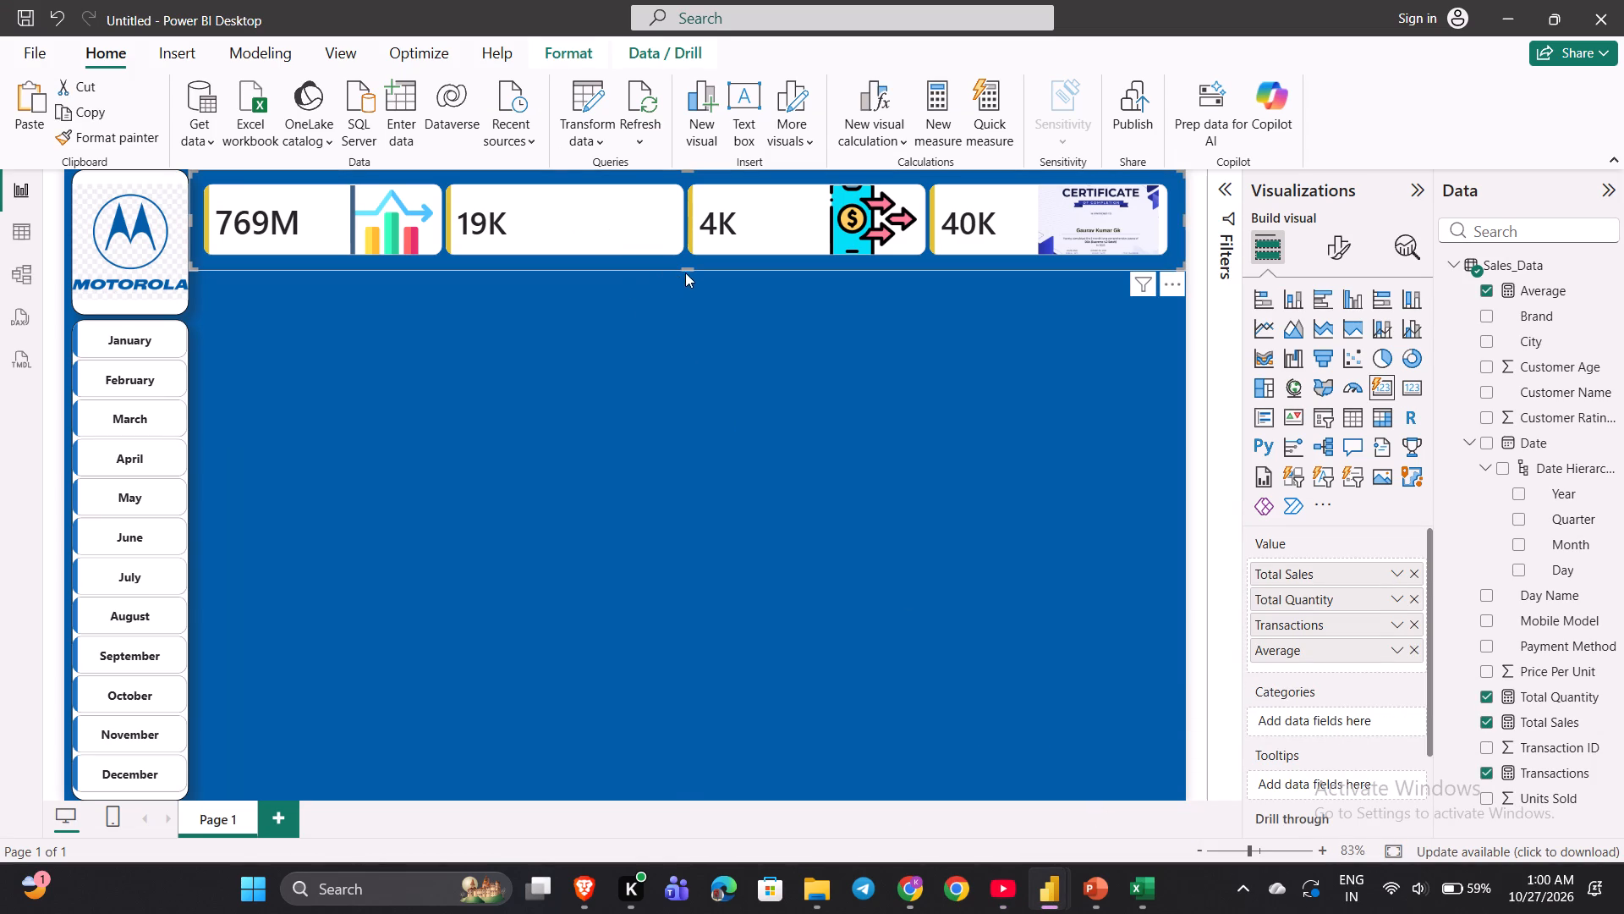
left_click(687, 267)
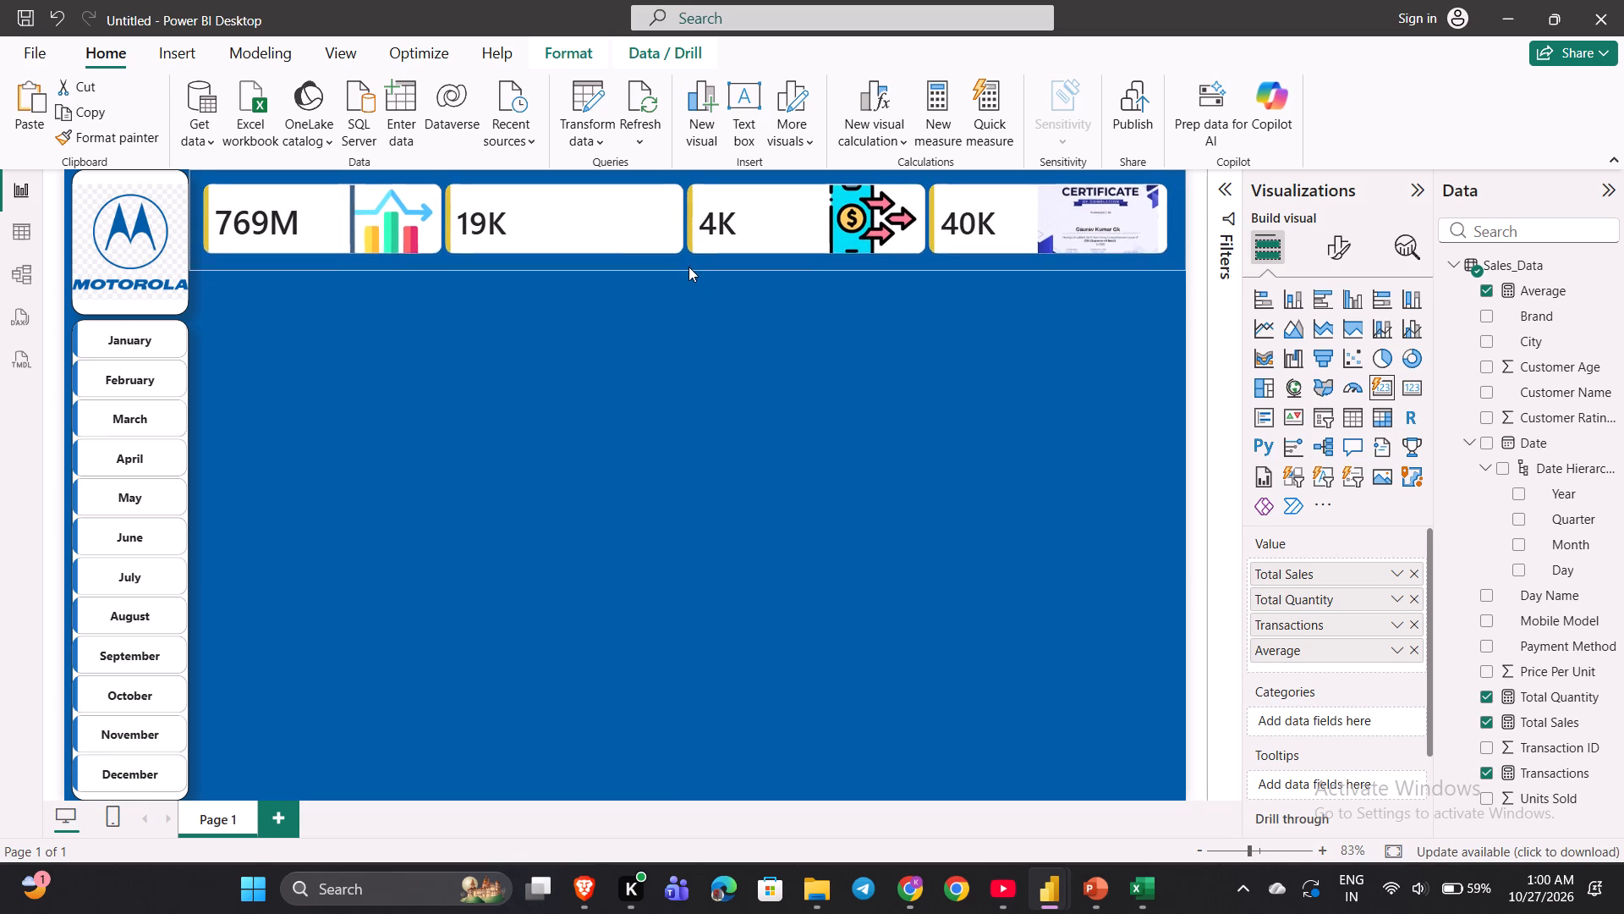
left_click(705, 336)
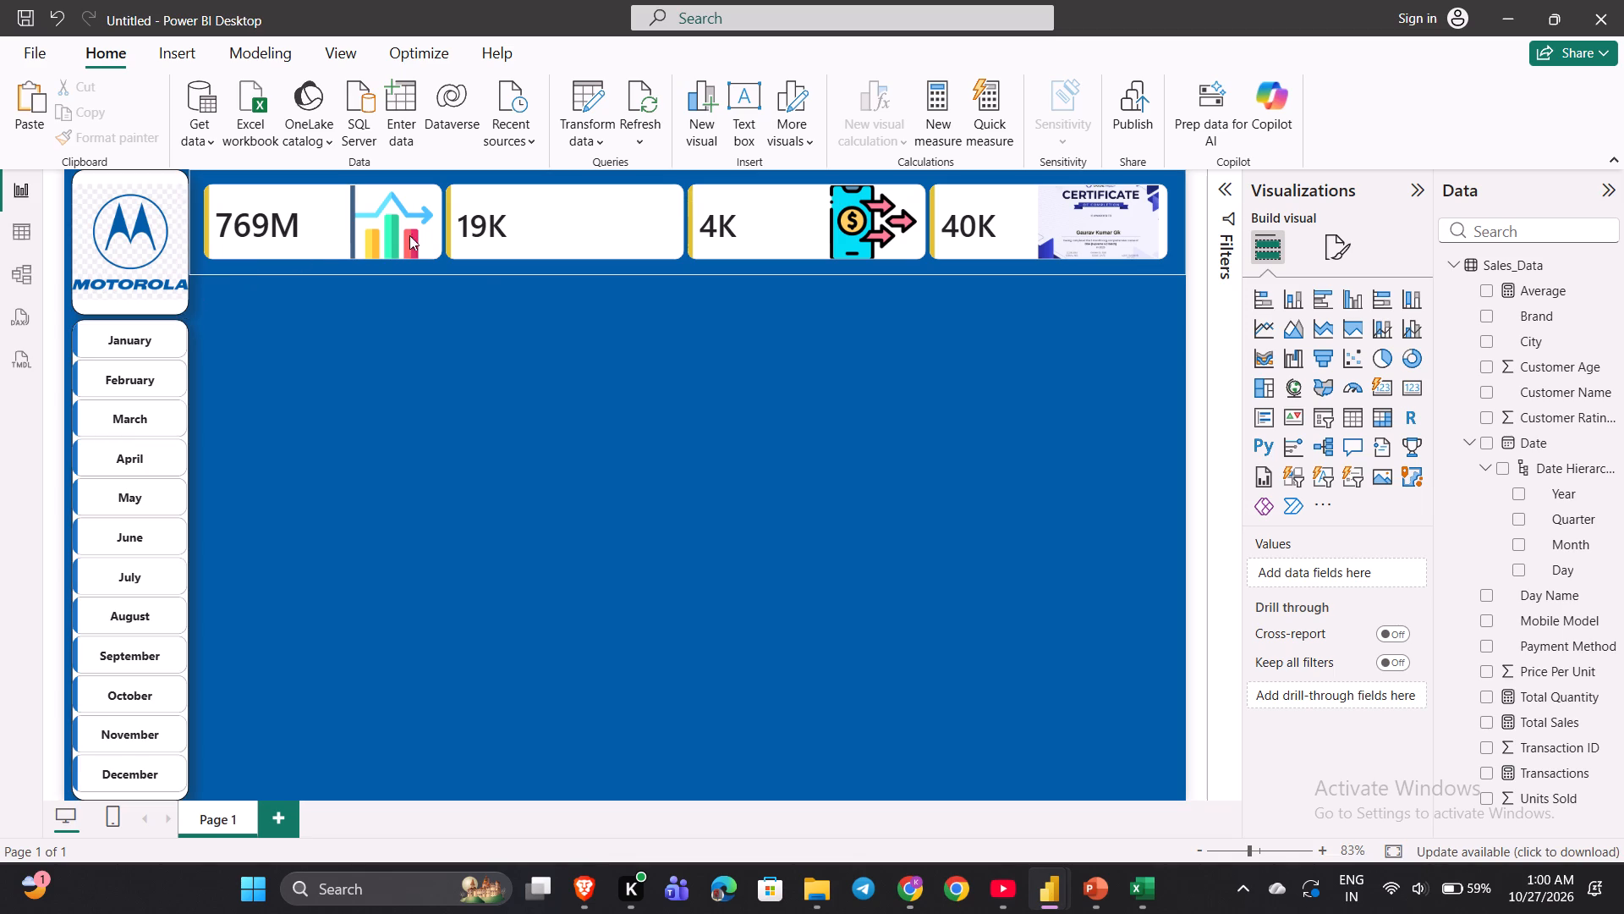
Turn on the Background option in the Multi-card layout formatting of the KPI card row.
left_click(606, 217)
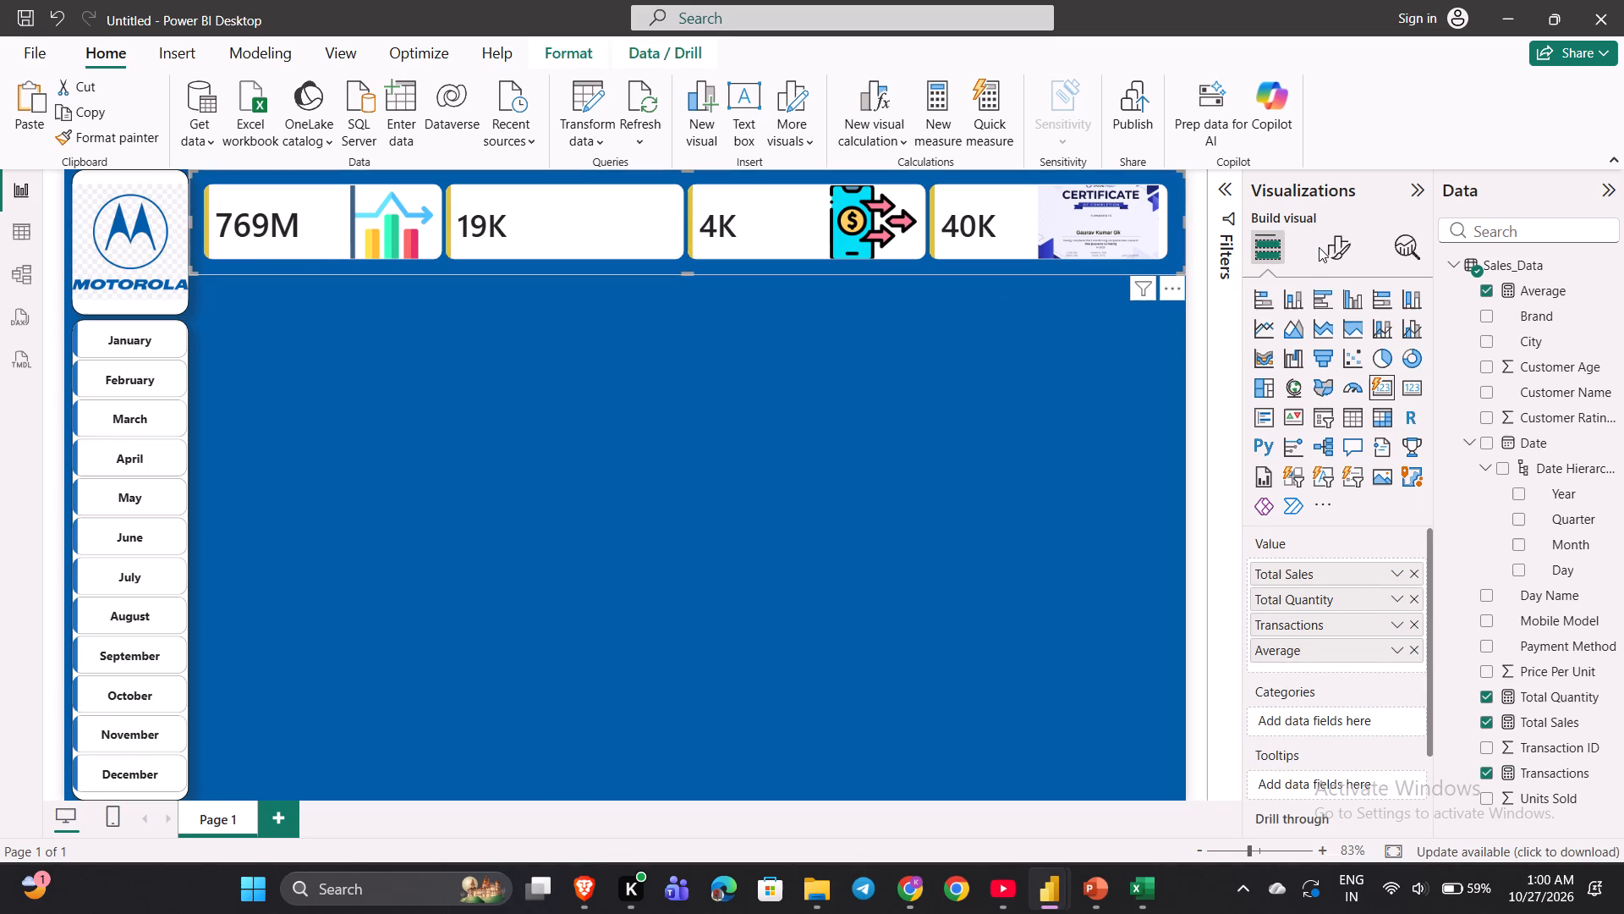
left_click(1319, 247)
left_click(1338, 248)
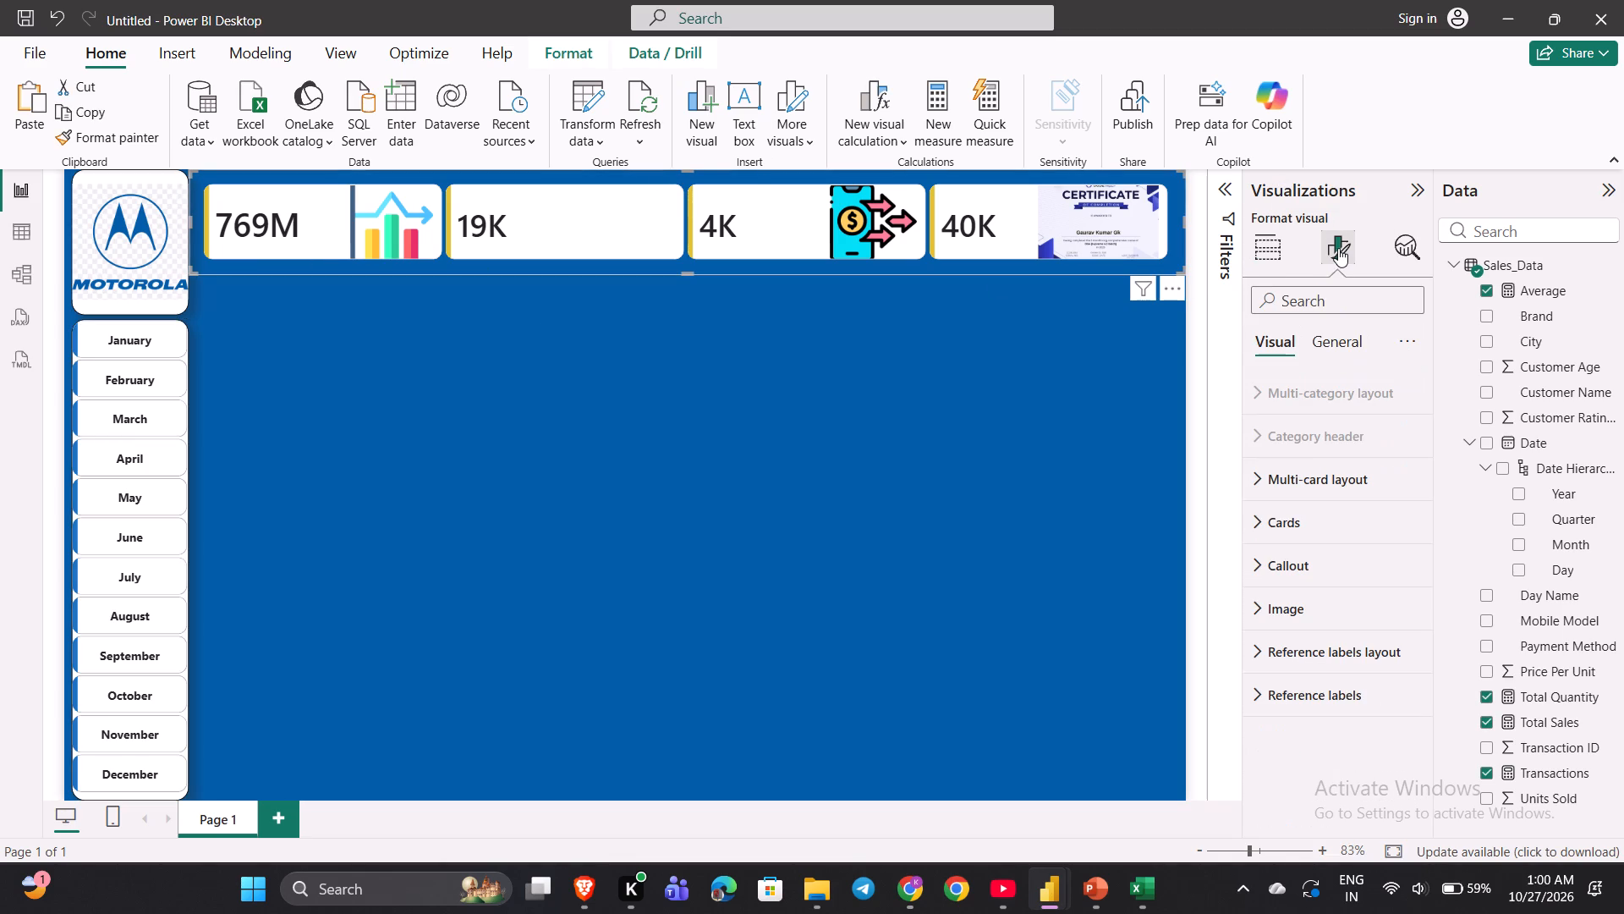
left_click(1302, 471)
scroll(1302, 471, "down", 1)
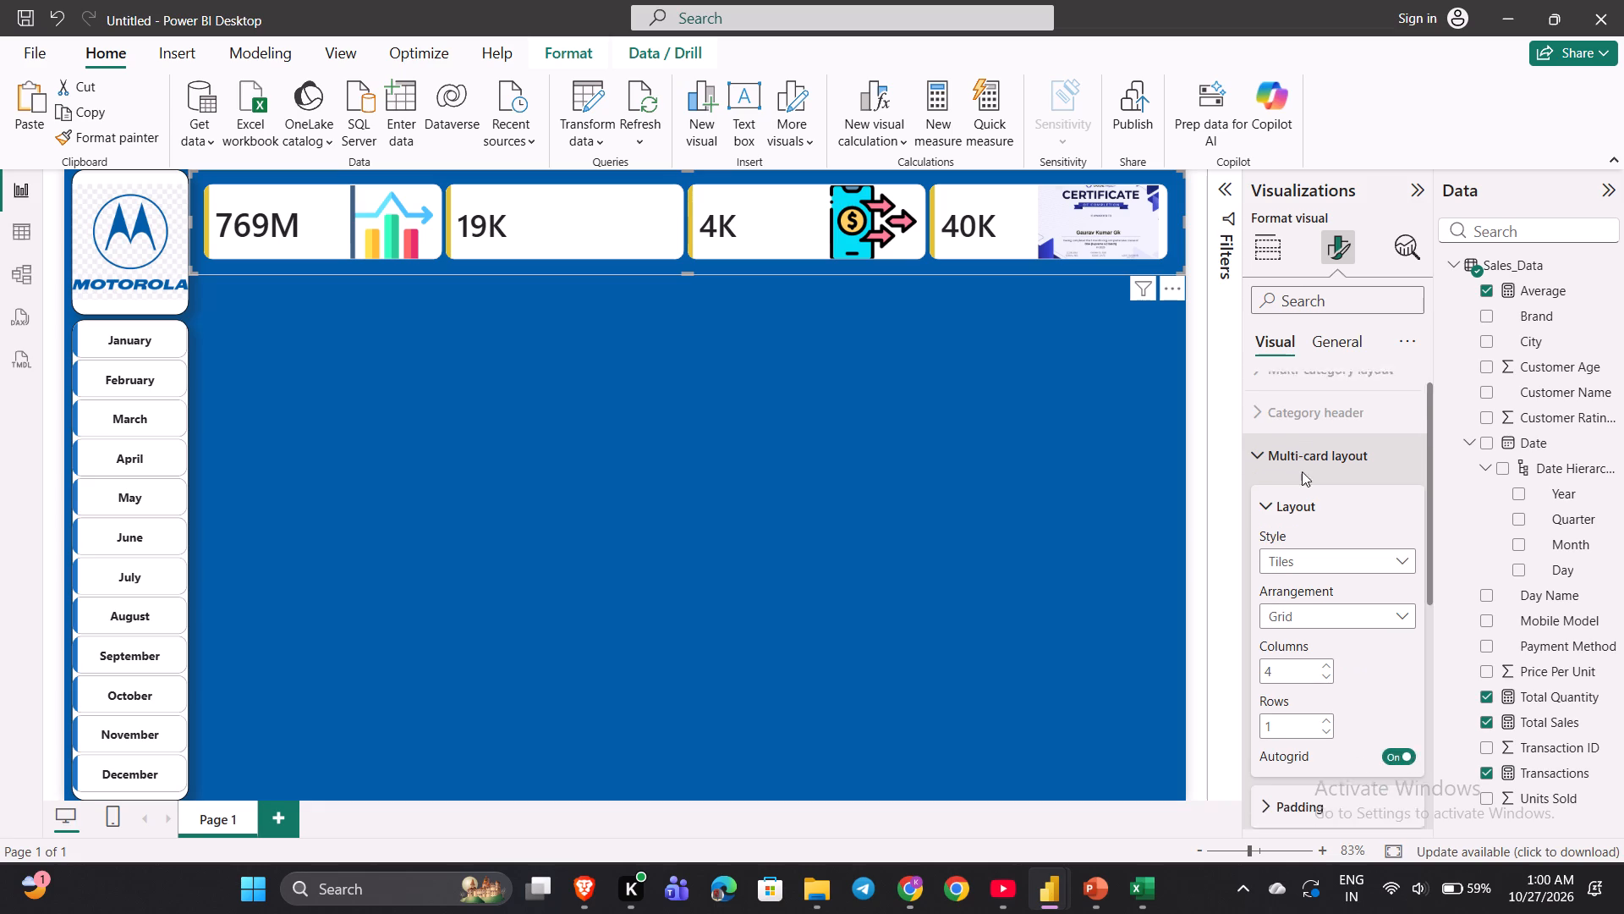
scroll(1302, 471, "down", 6)
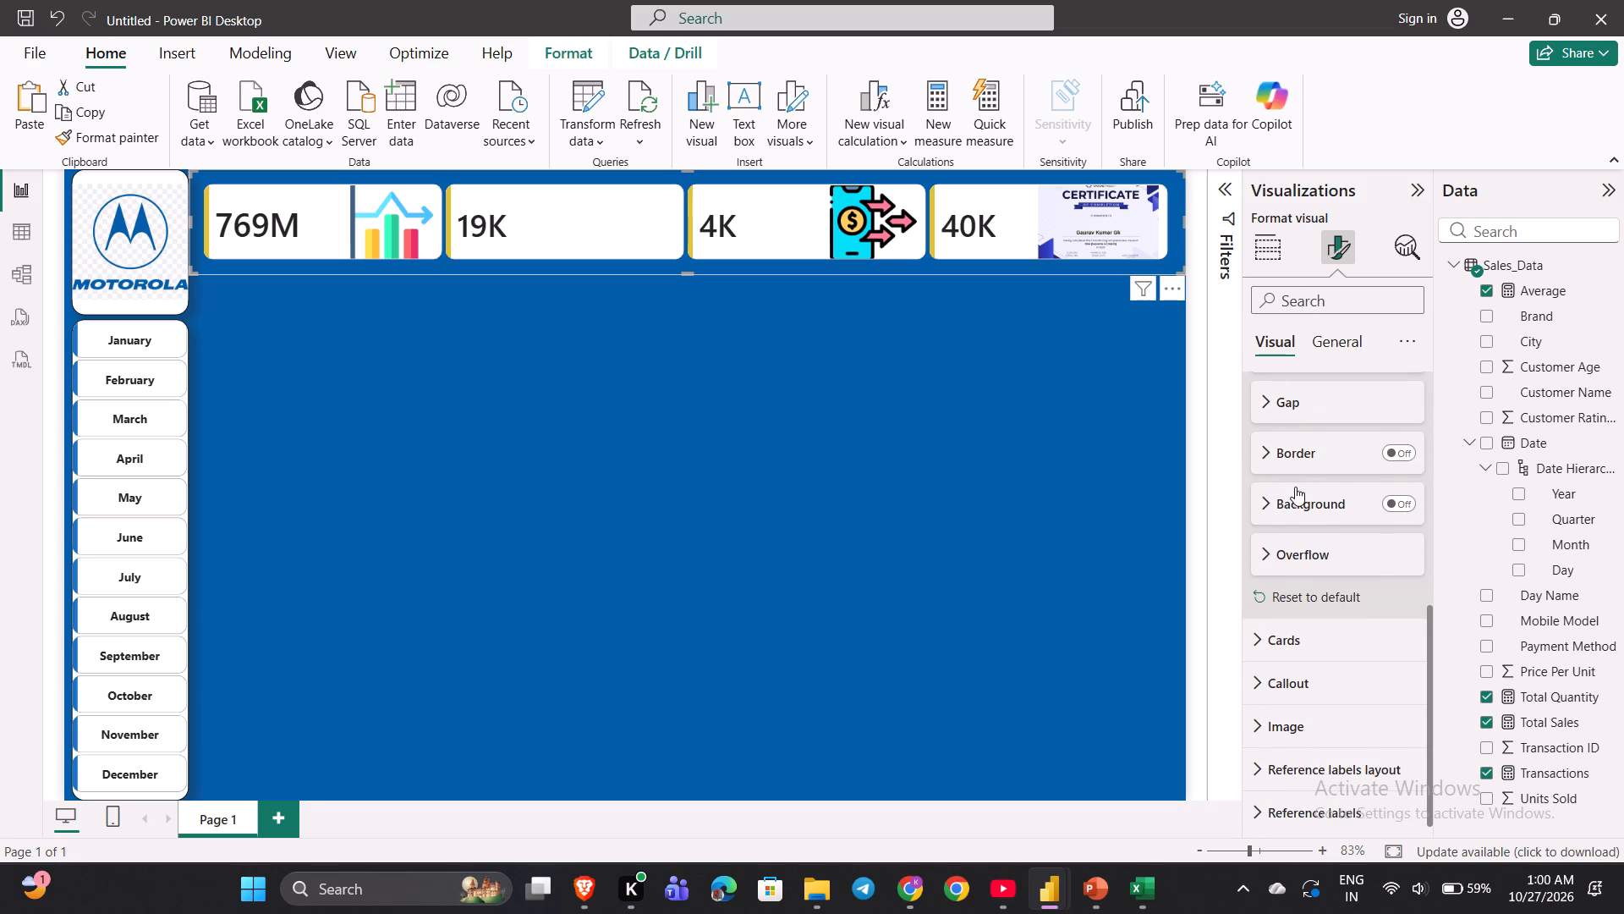
left_click(1407, 503)
left_click(1407, 503)
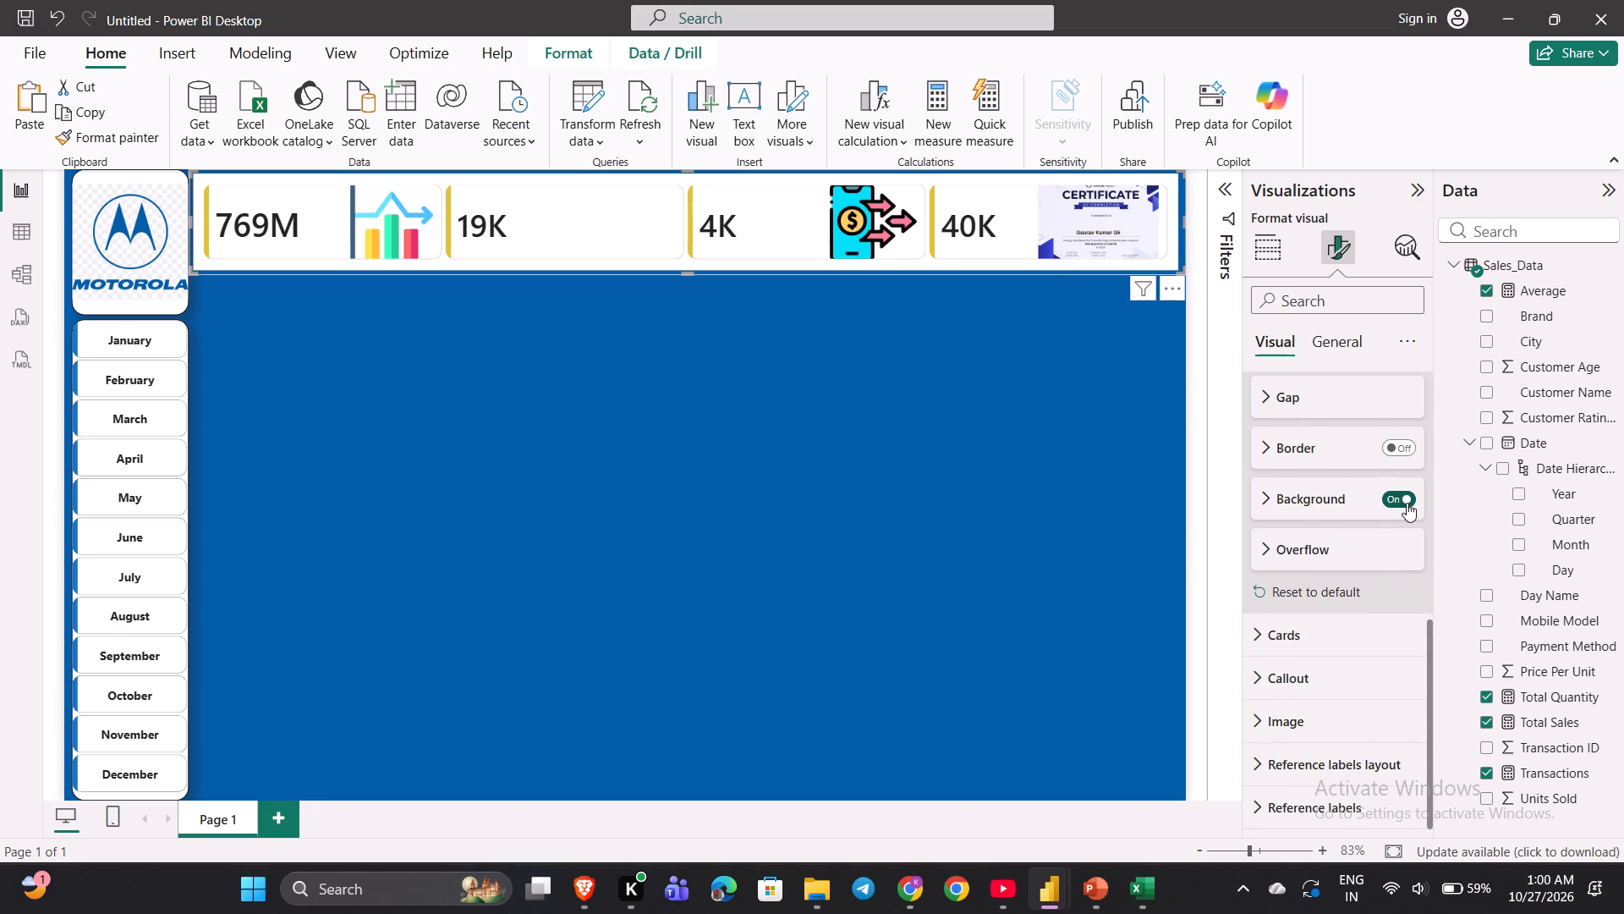
left_click(1407, 503)
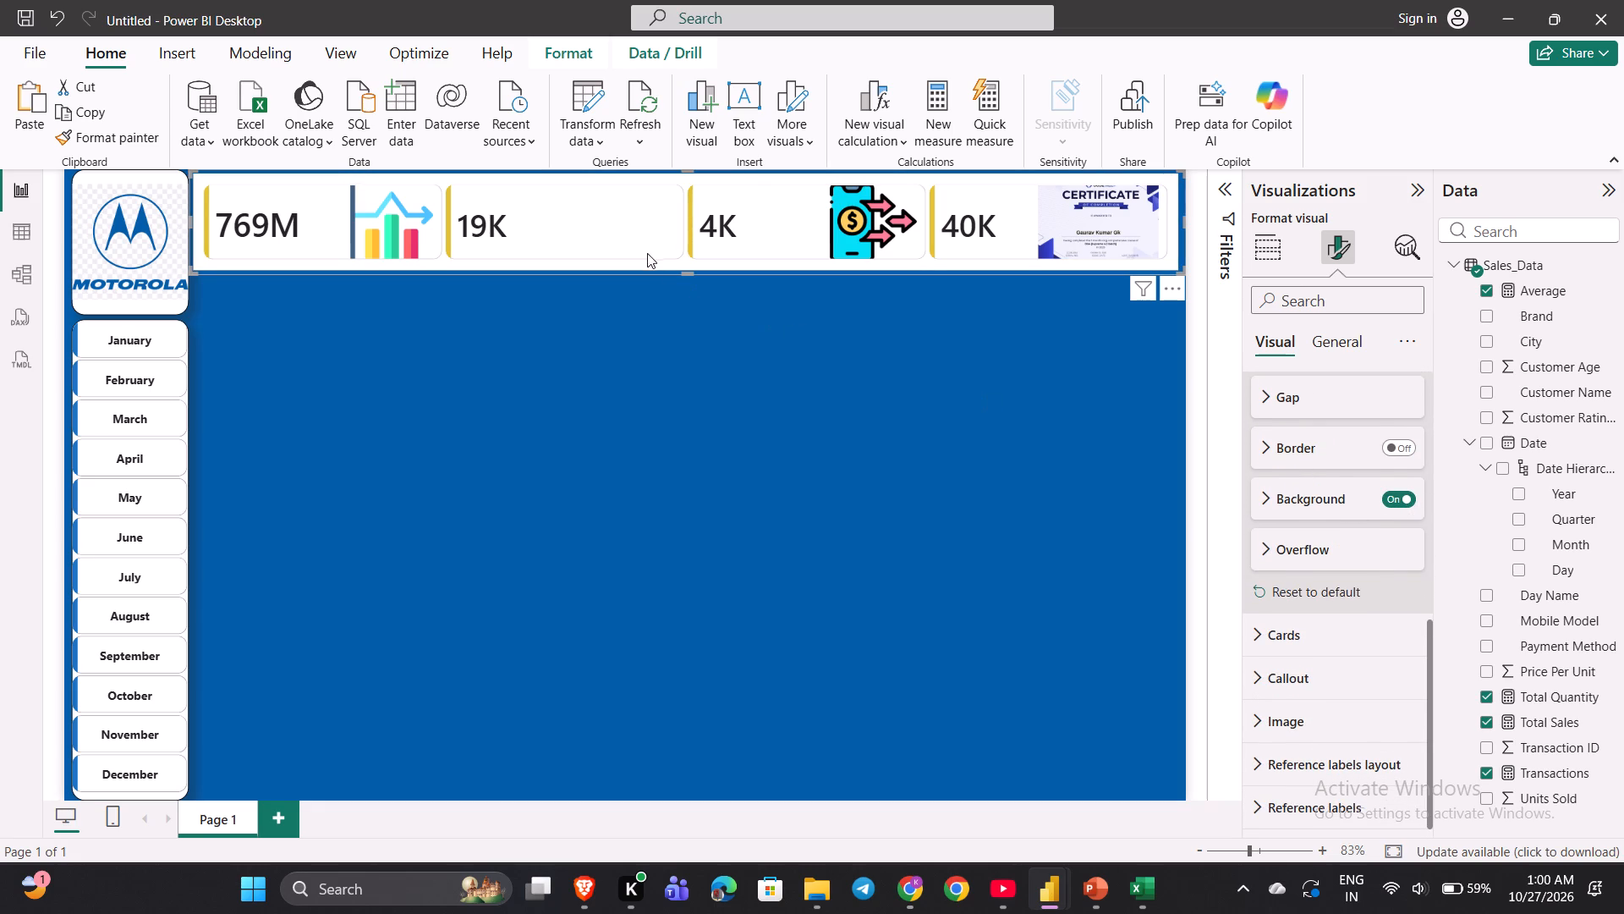
Slightly reduce the height of the KPI card row from its lower edge and reselect the row.
left_click(690, 275)
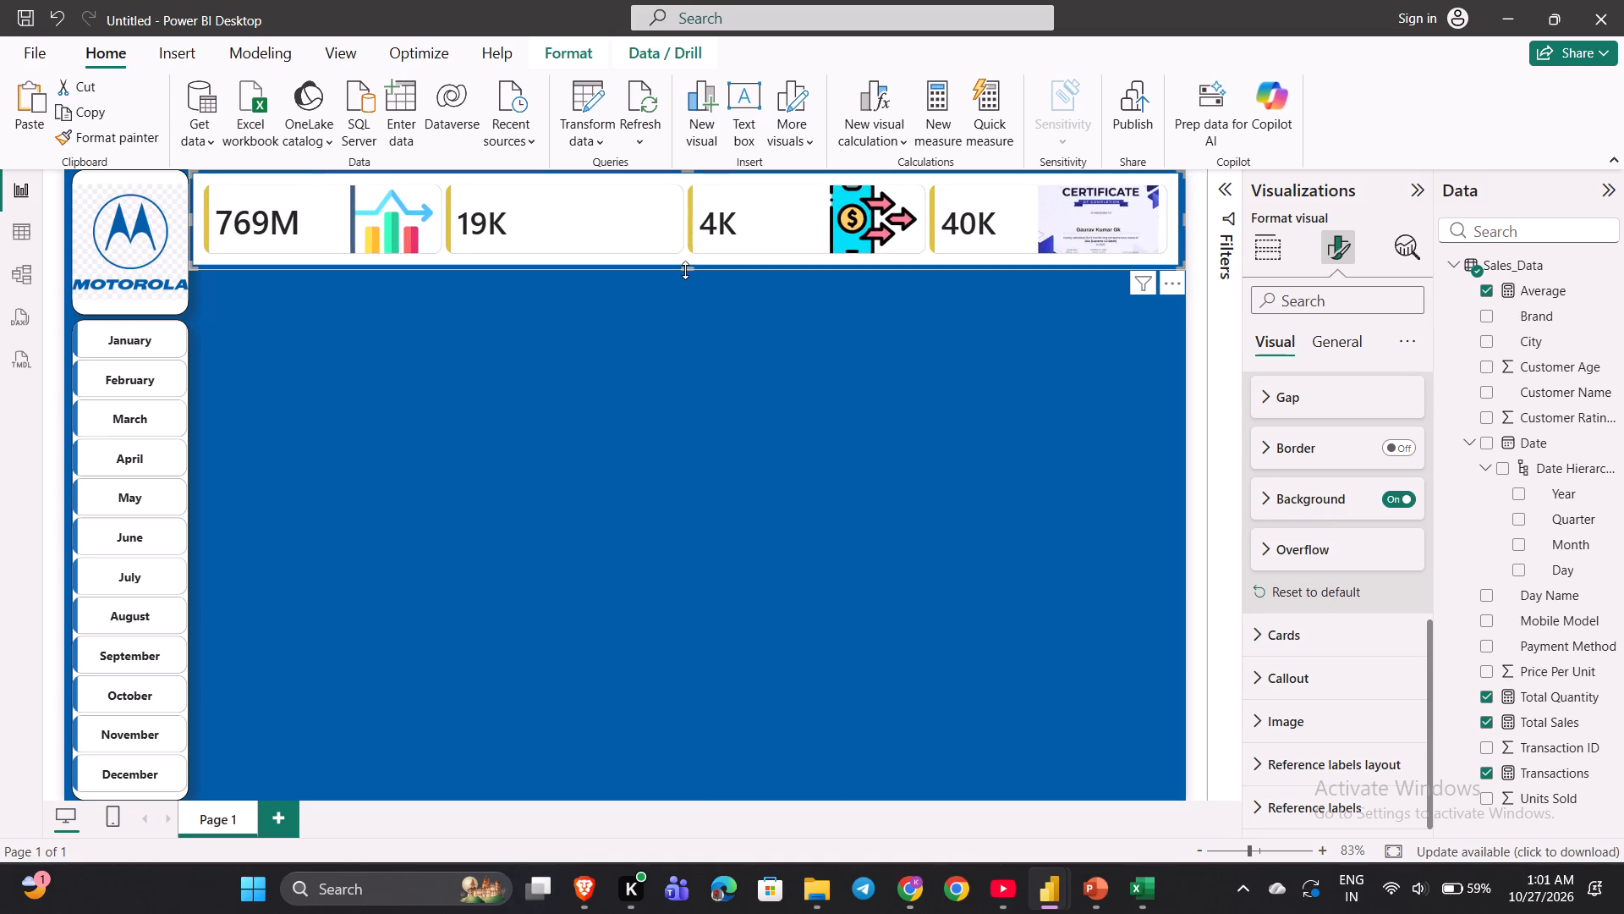
left_click(683, 293)
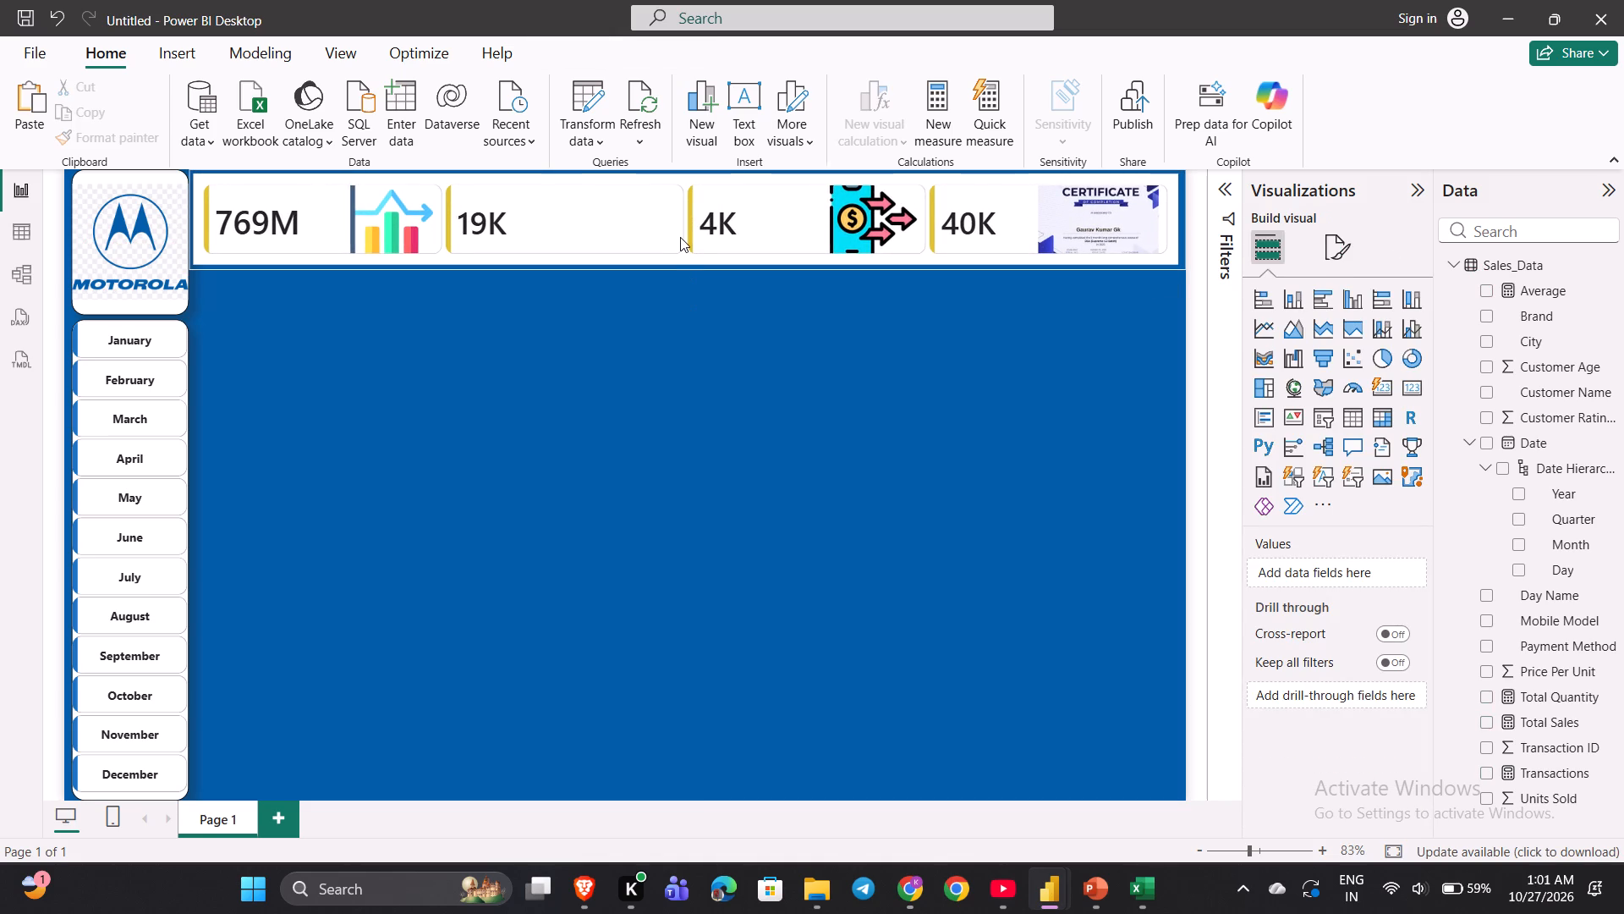
left_click(680, 237)
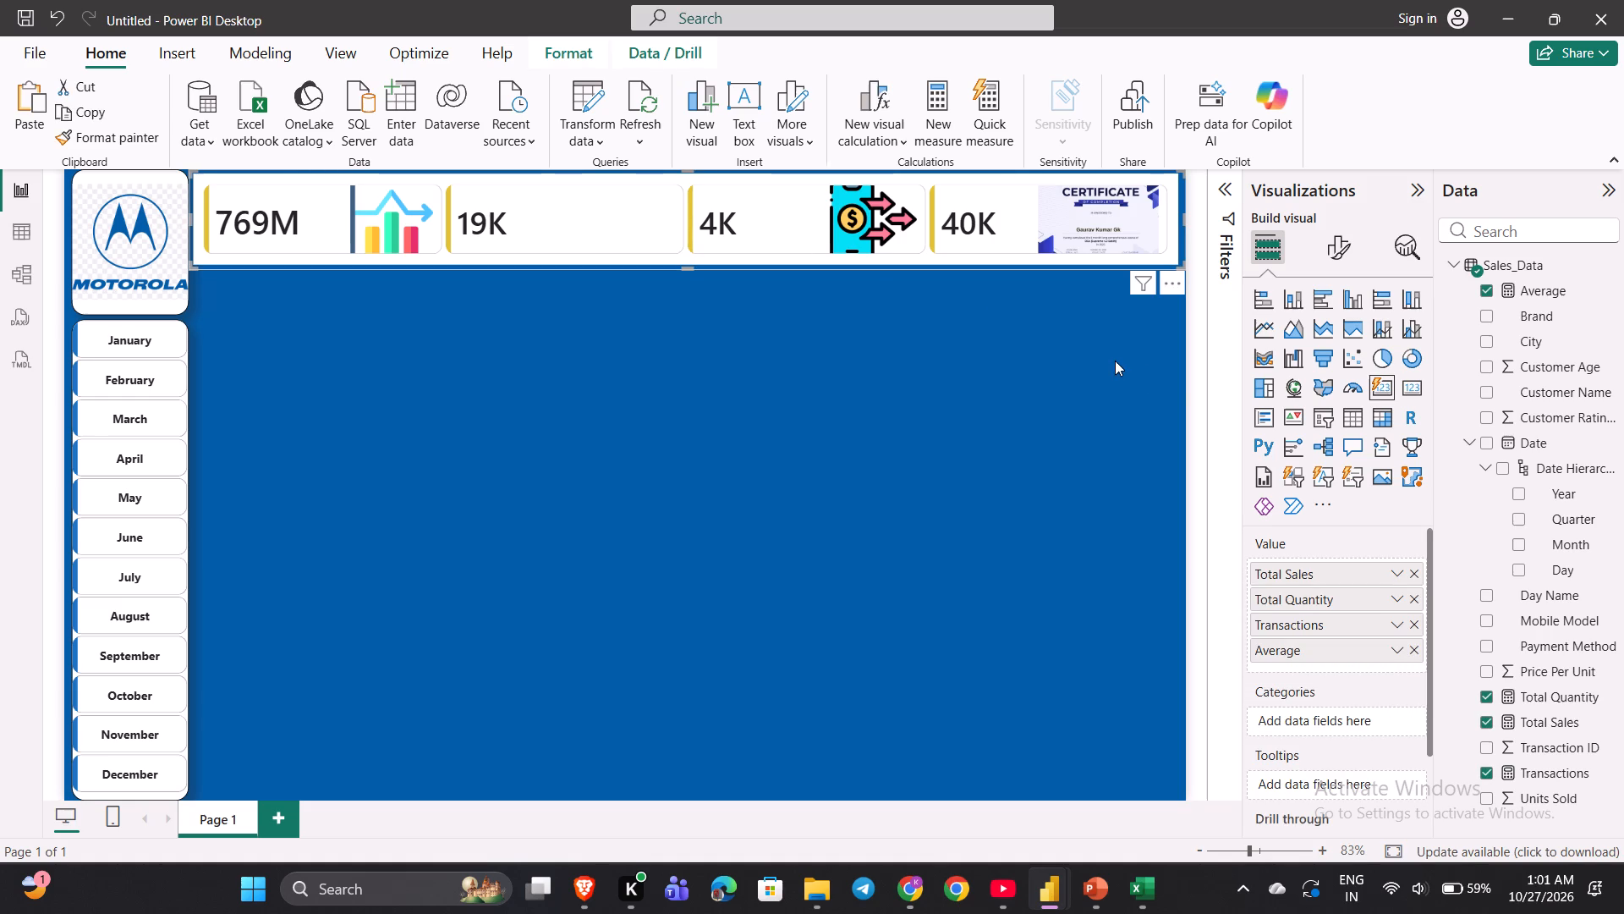
Turn off the Background option in the Multi-card layout formatting of the KPI card row.
left_click(1335, 268)
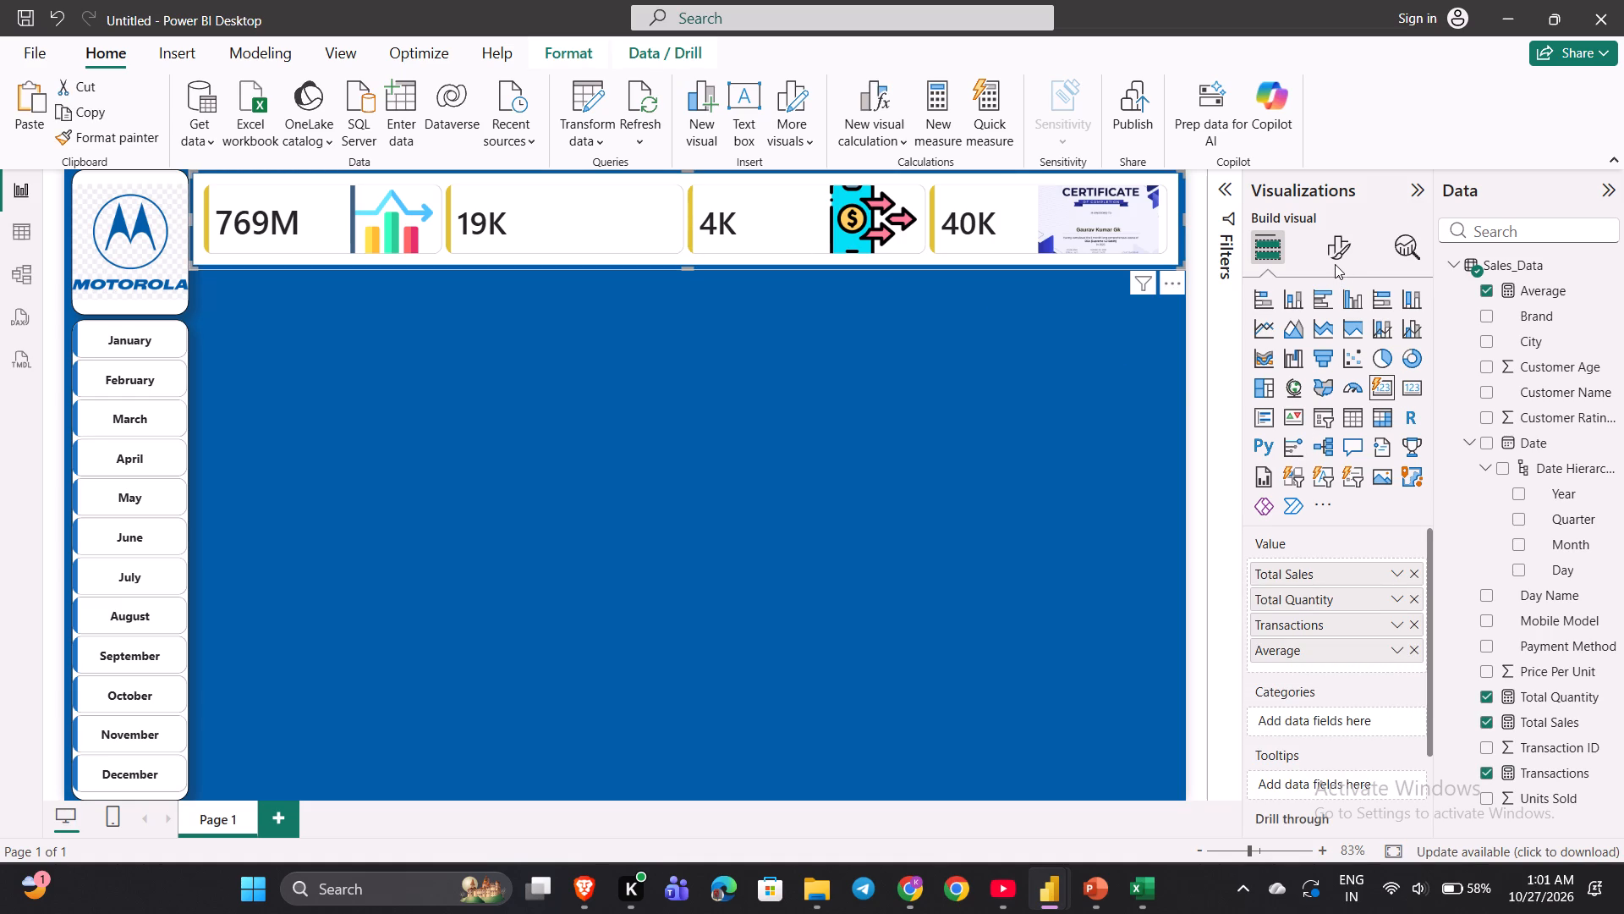
left_click(1335, 264)
left_click(1335, 262)
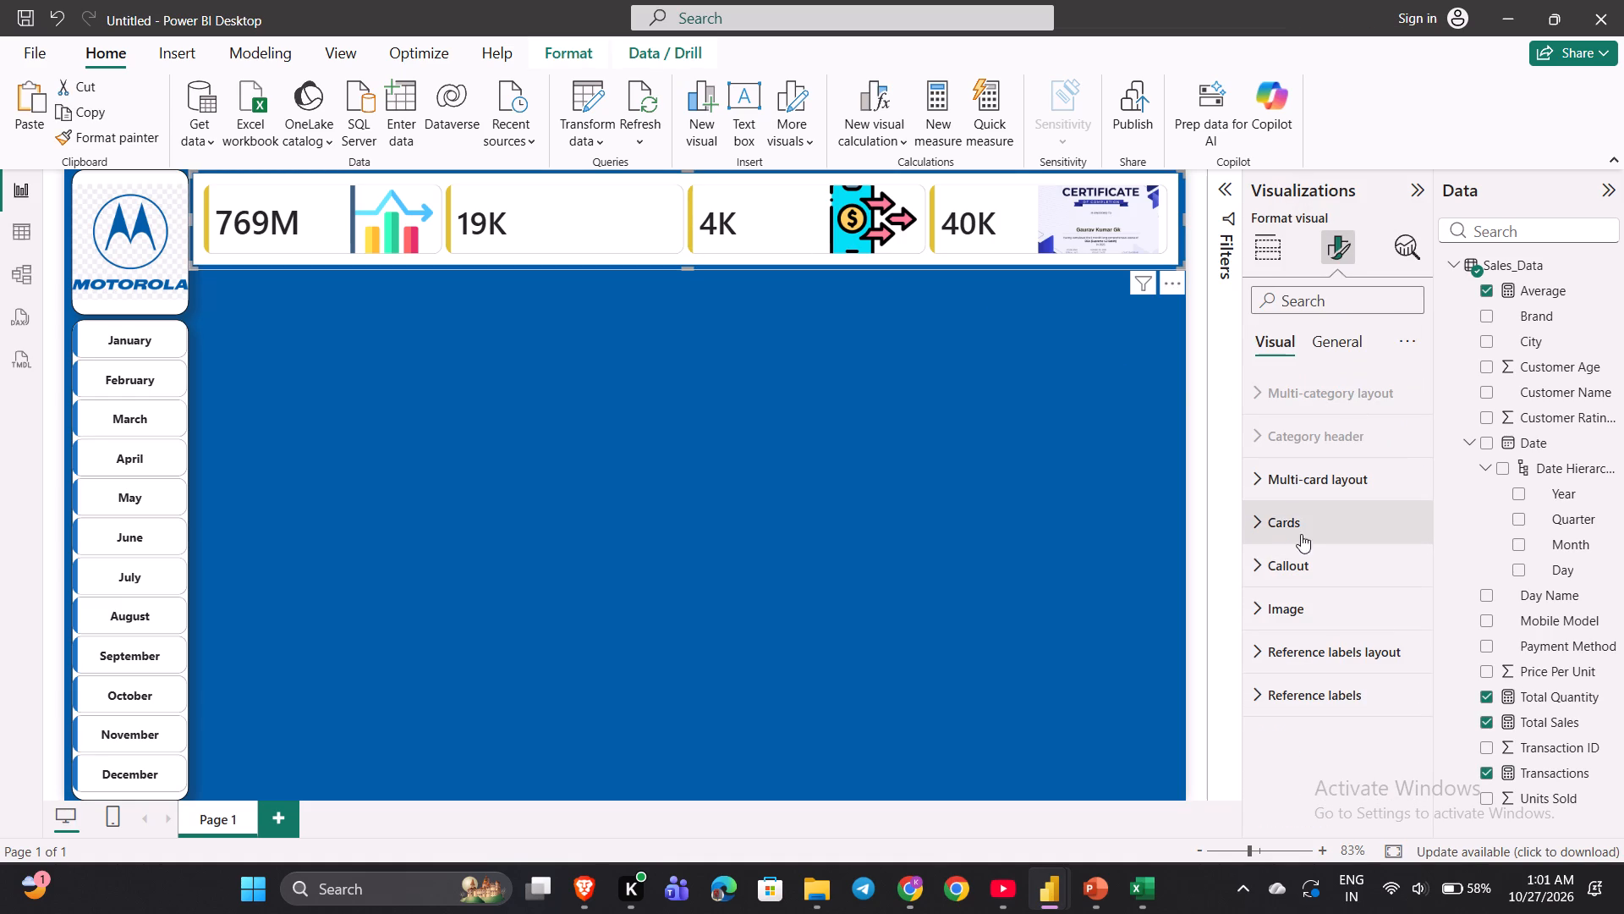
left_click(1288, 499)
left_click(1287, 497)
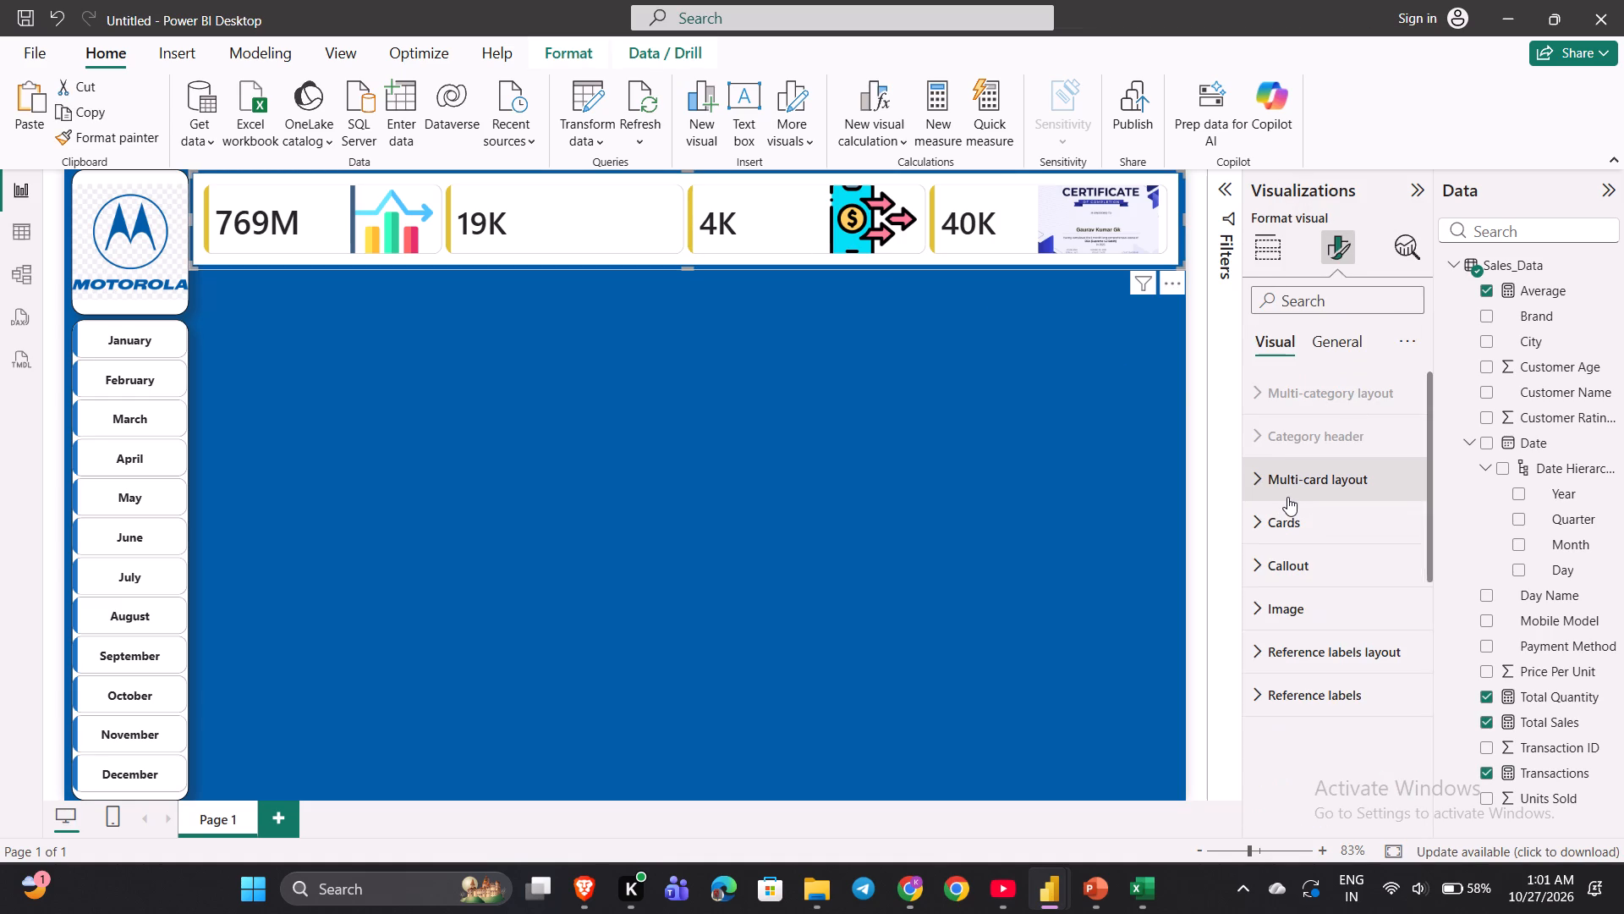
left_click(1287, 497)
scroll(1342, 647, "down", 2)
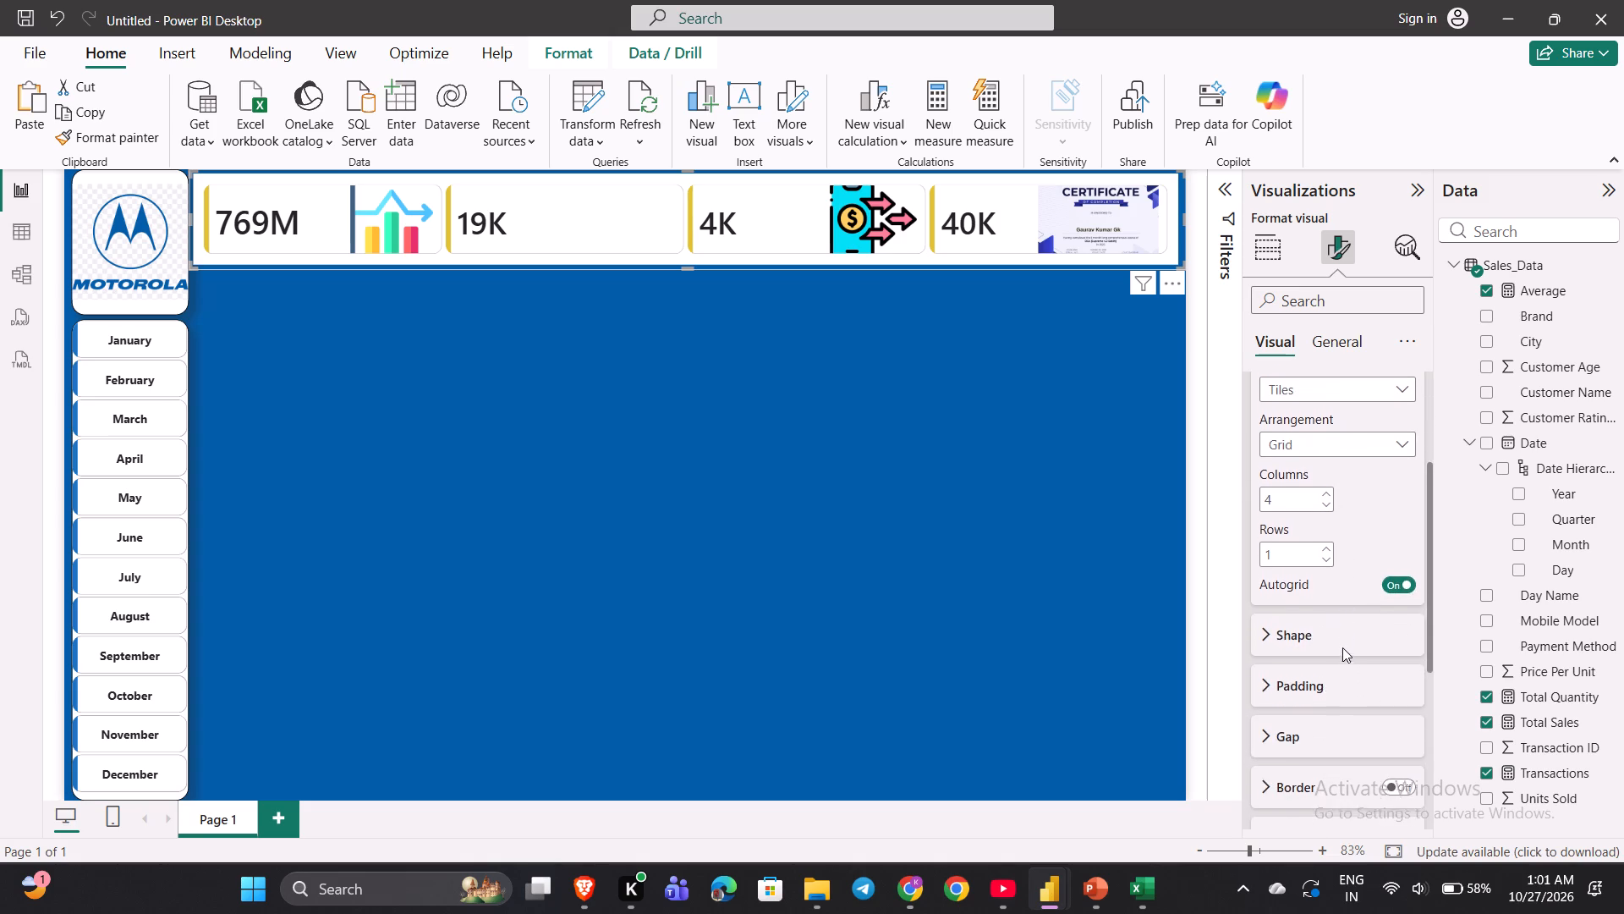
scroll(1342, 647, "down", 3)
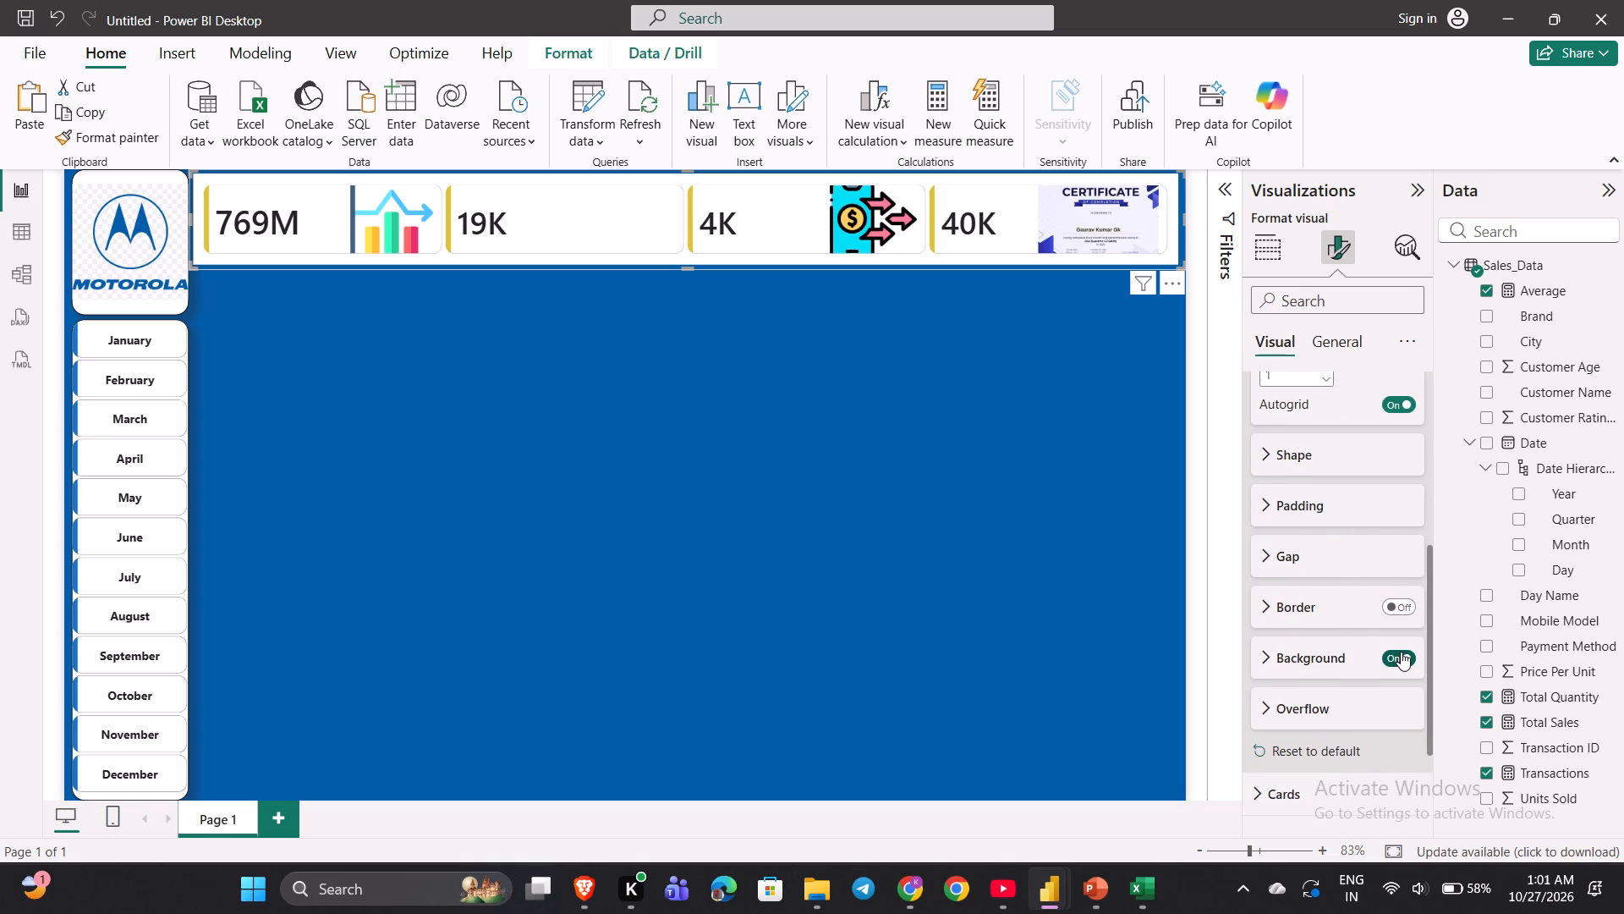
left_click(1405, 661)
Open the Overflow settings in the Multi-card layout formatting of the KPI card row.
left_click(1295, 561)
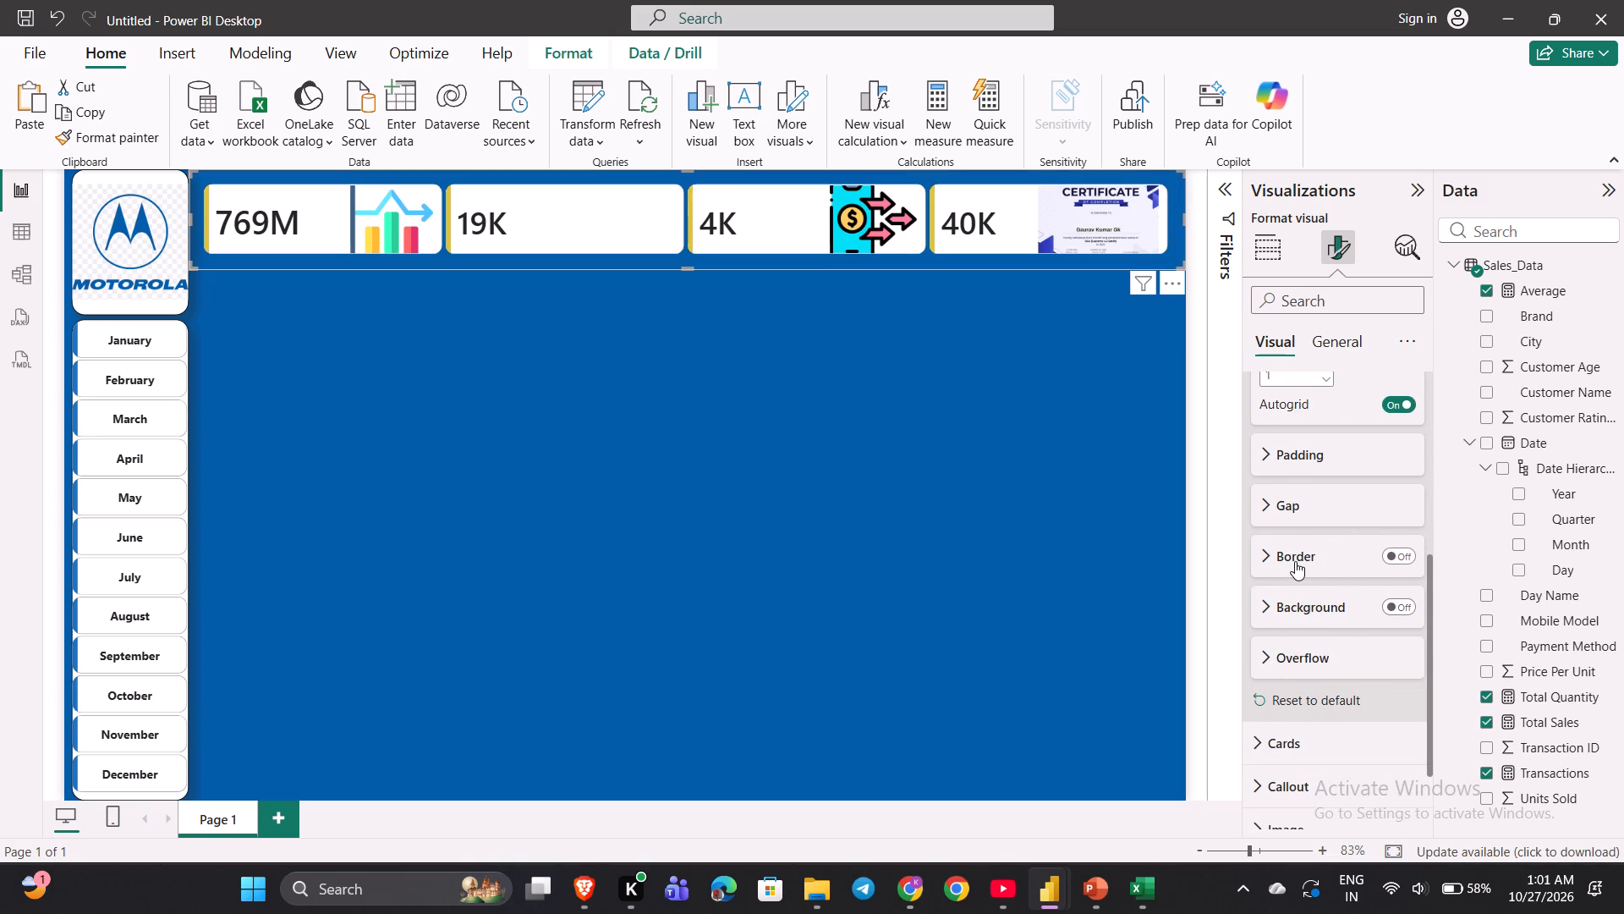
left_click(1295, 561)
scroll(1295, 561, "down", 1)
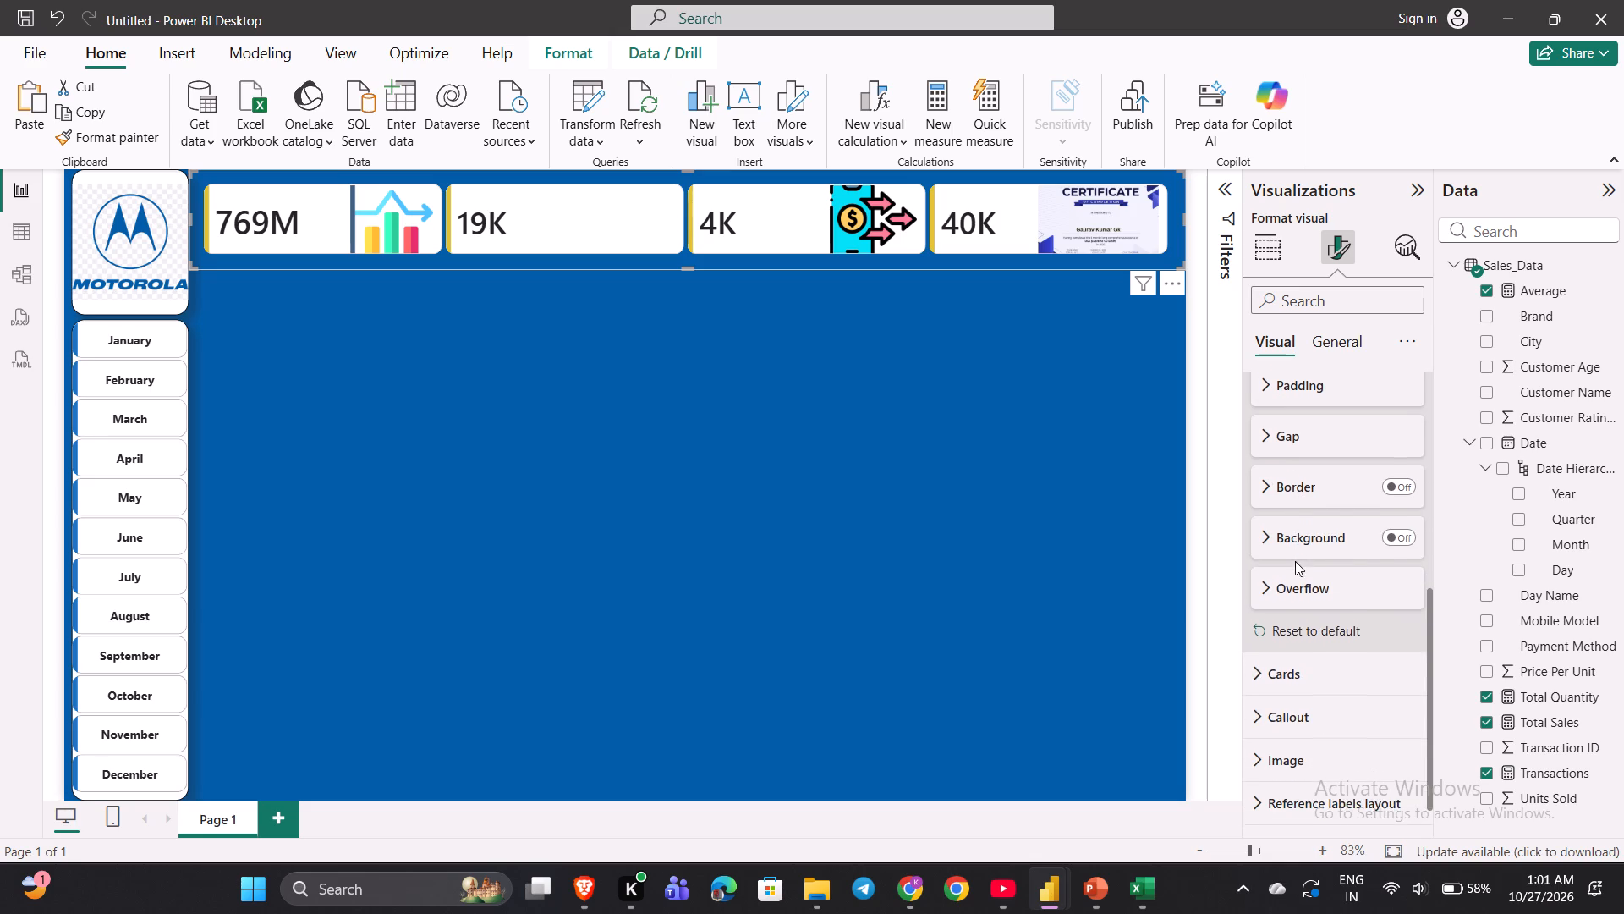
left_click(1289, 580)
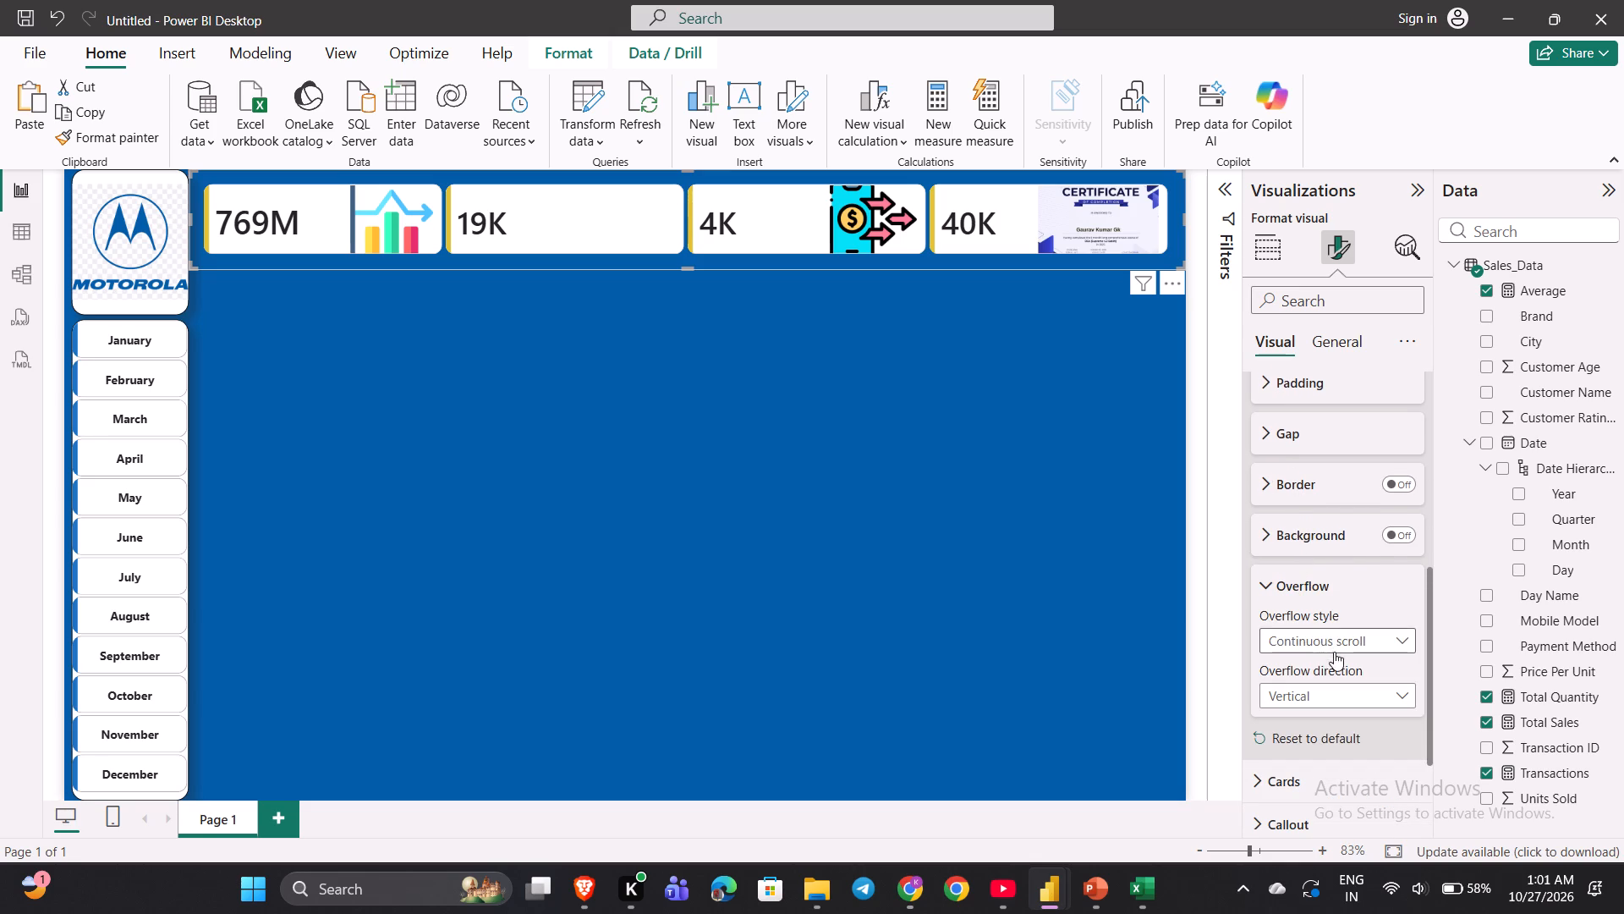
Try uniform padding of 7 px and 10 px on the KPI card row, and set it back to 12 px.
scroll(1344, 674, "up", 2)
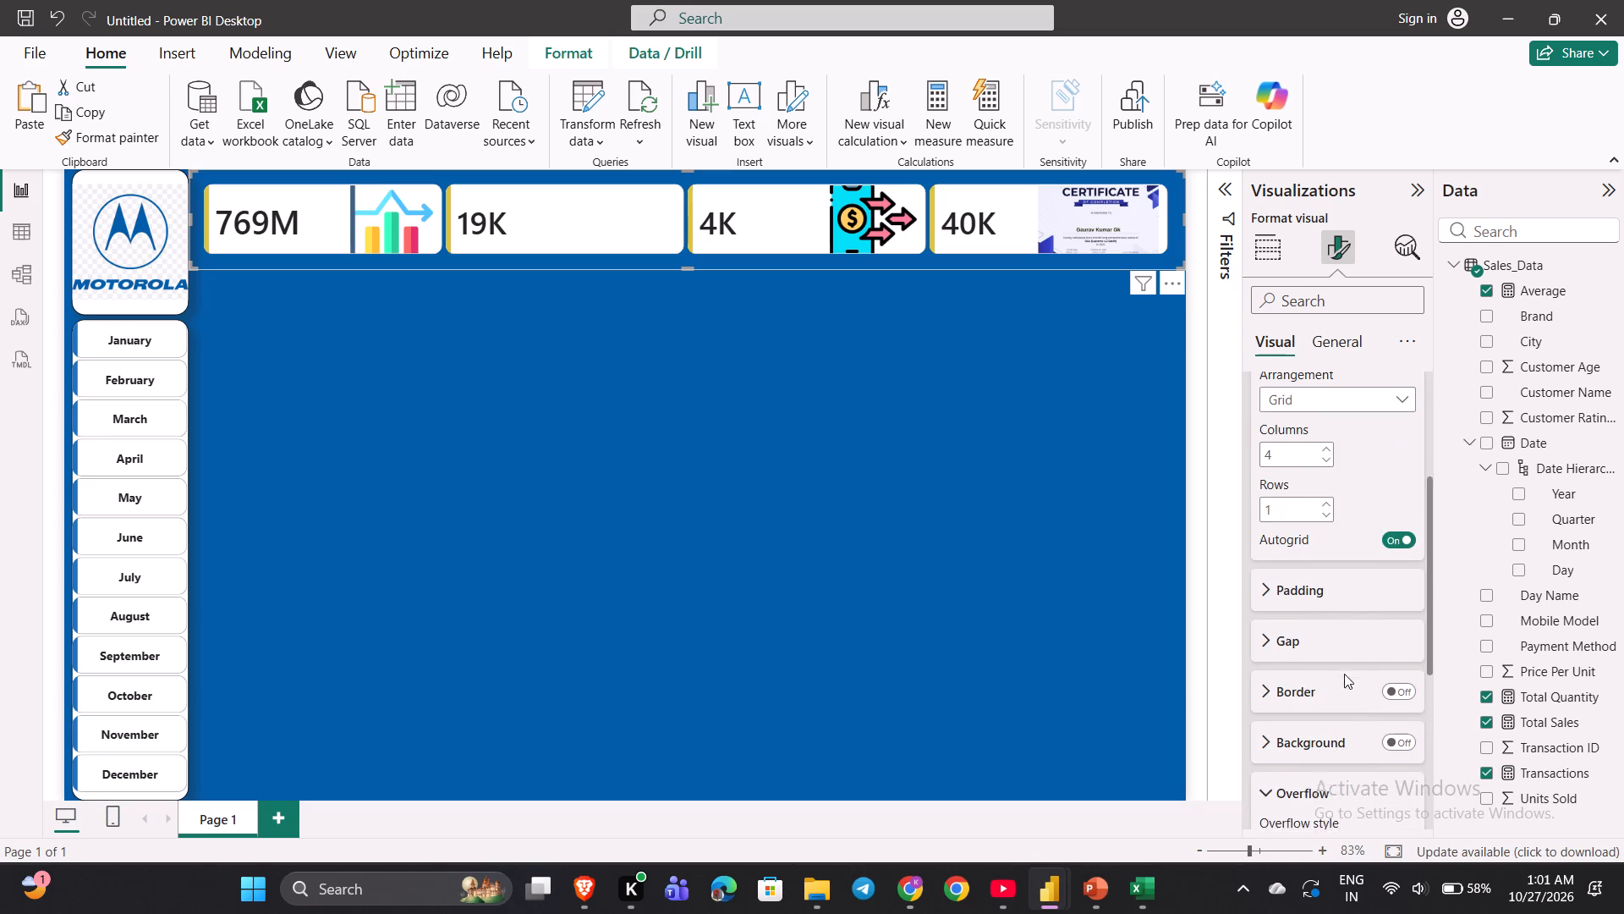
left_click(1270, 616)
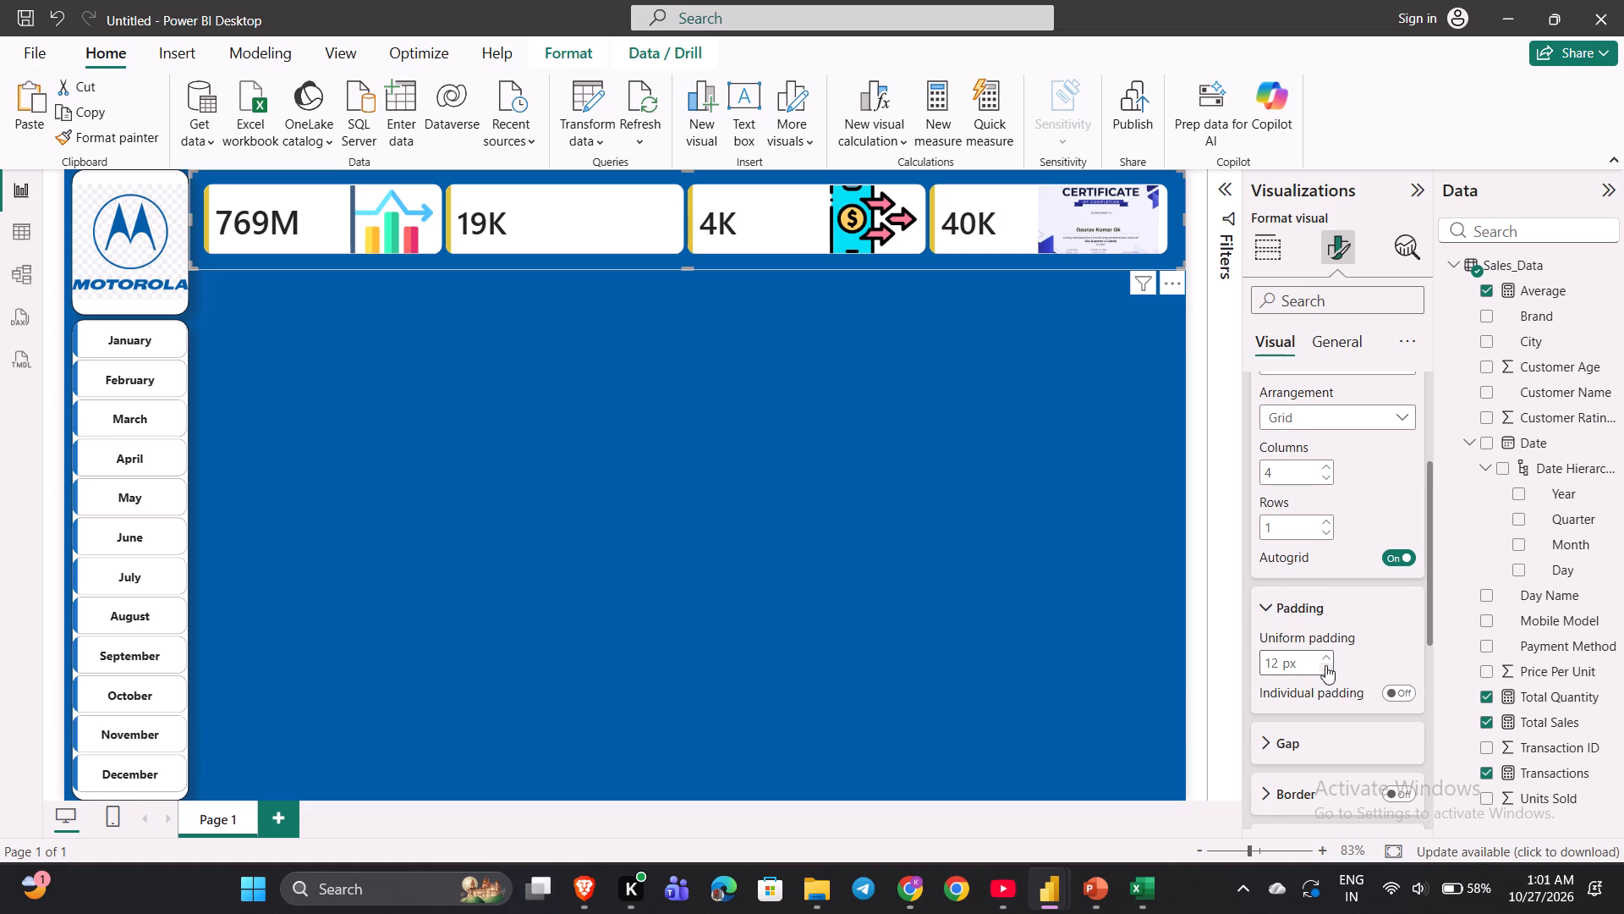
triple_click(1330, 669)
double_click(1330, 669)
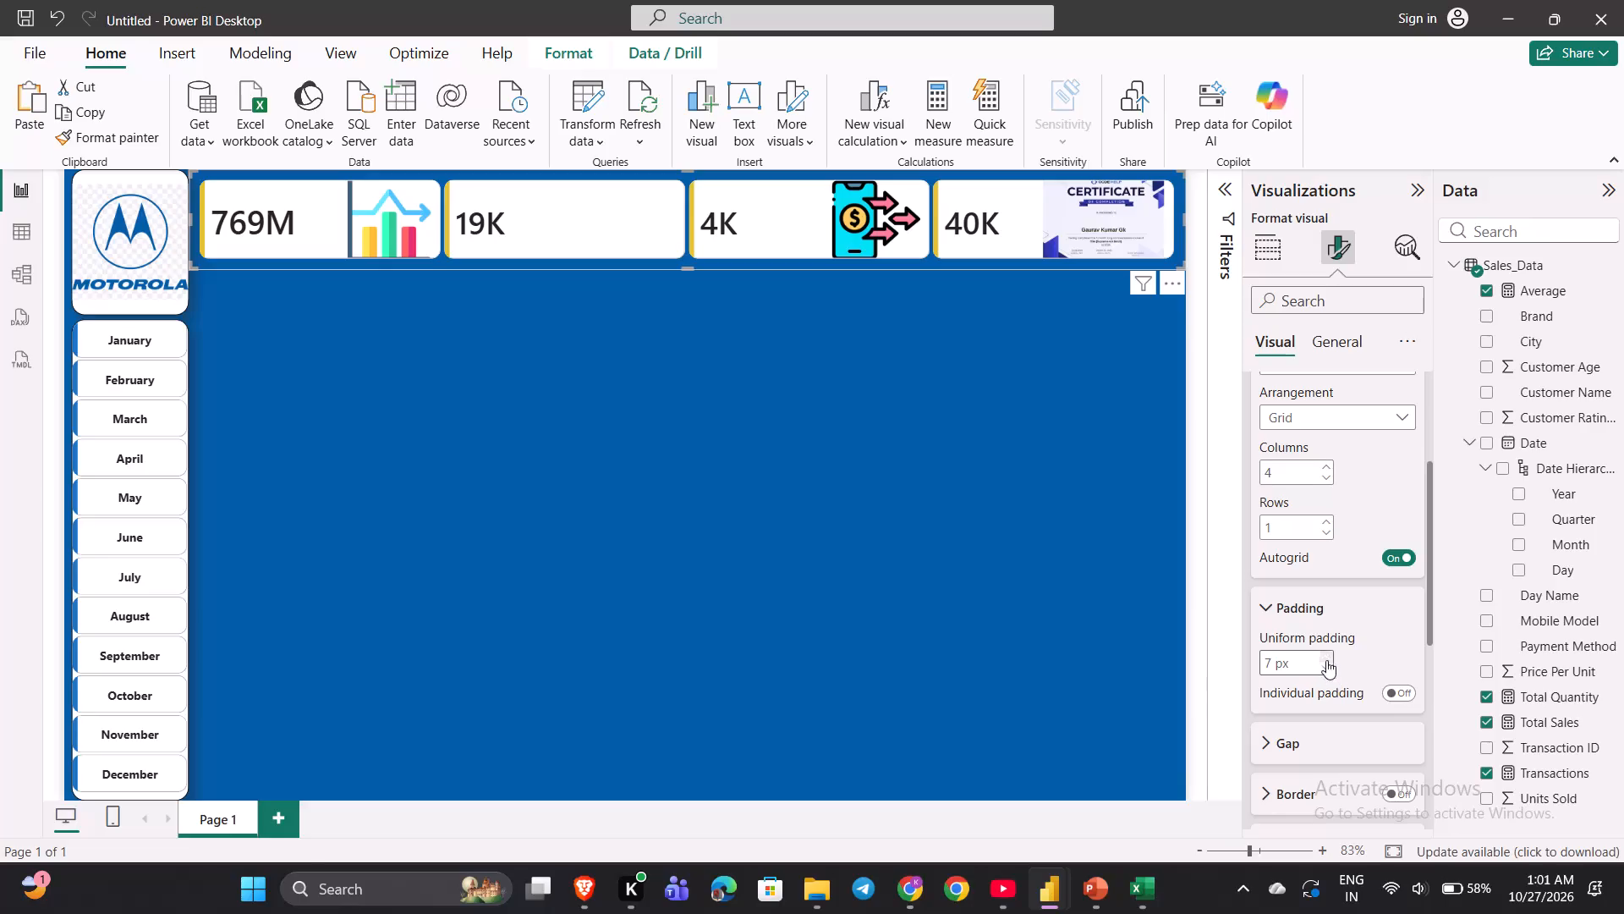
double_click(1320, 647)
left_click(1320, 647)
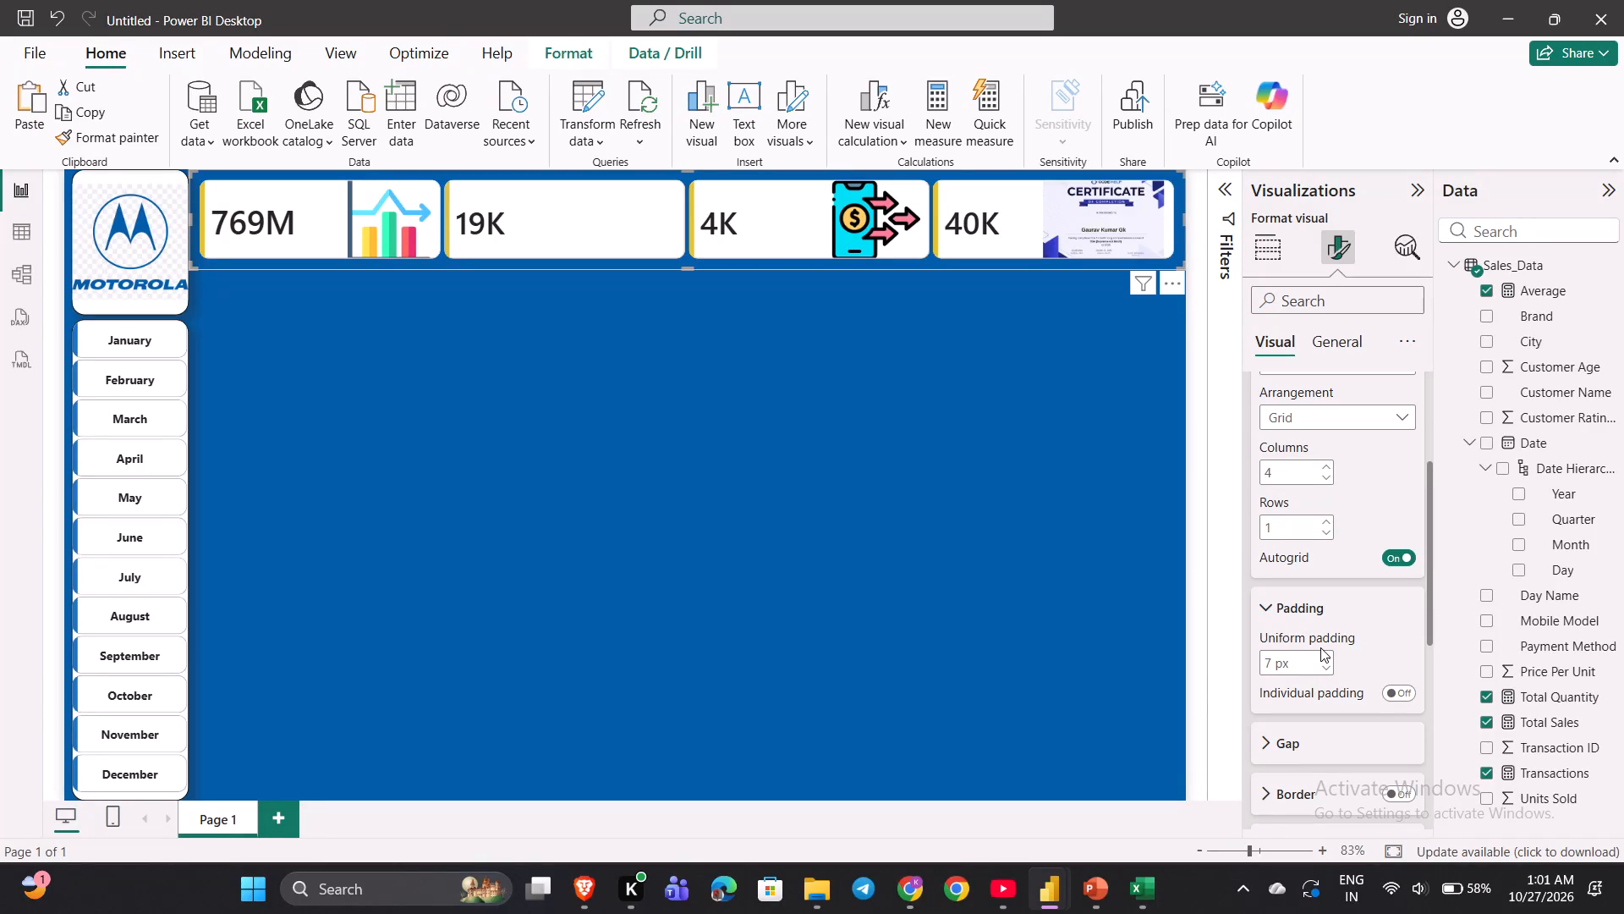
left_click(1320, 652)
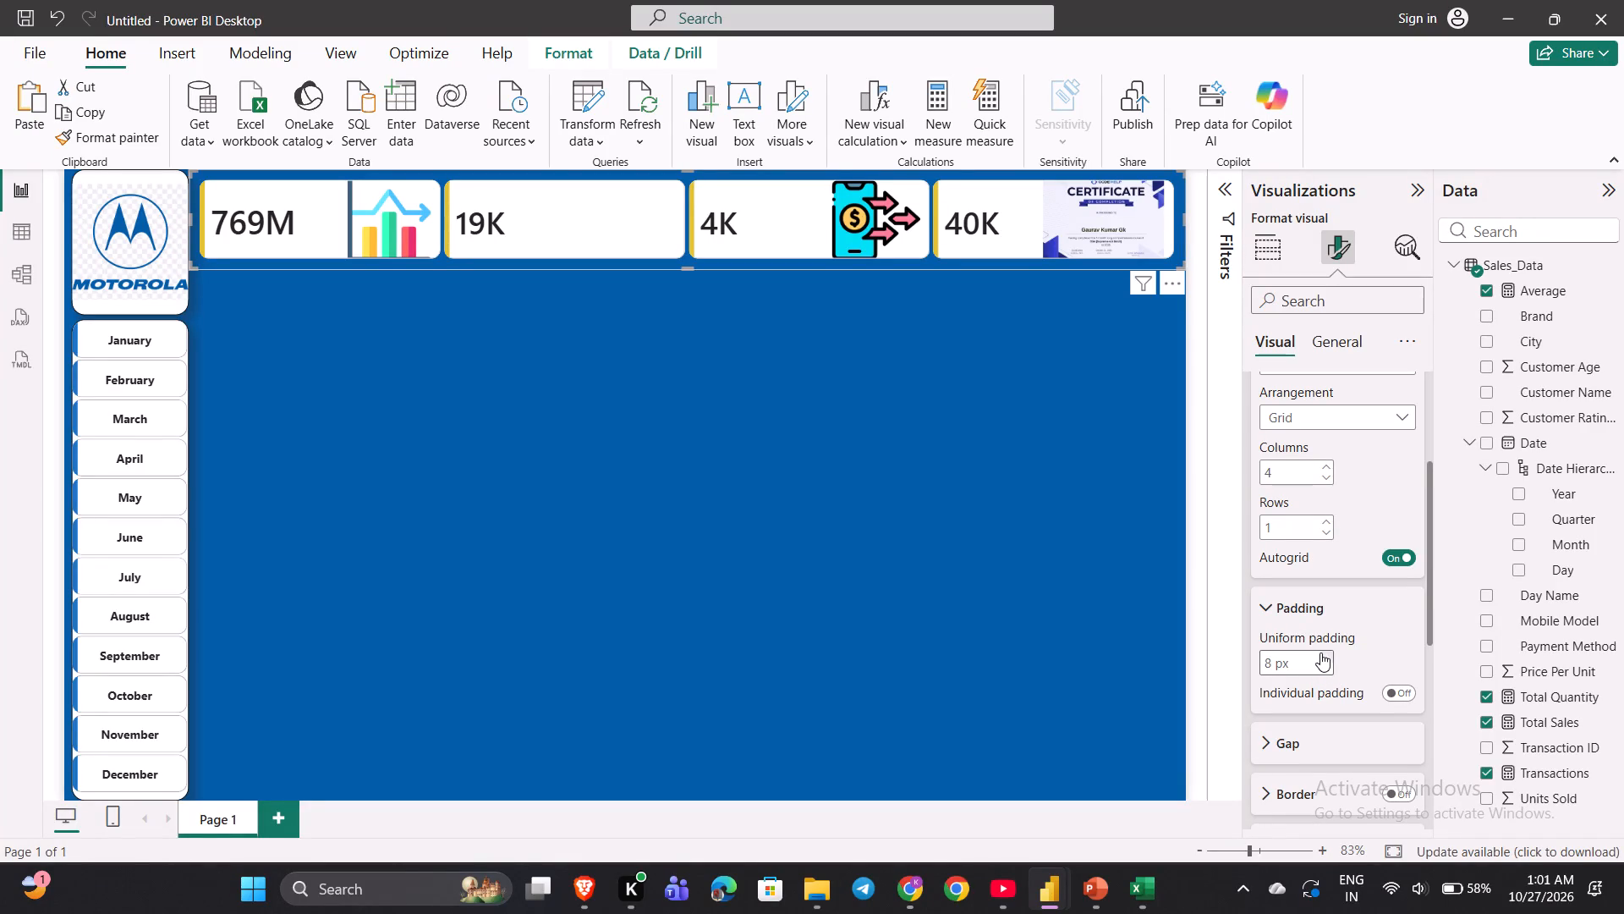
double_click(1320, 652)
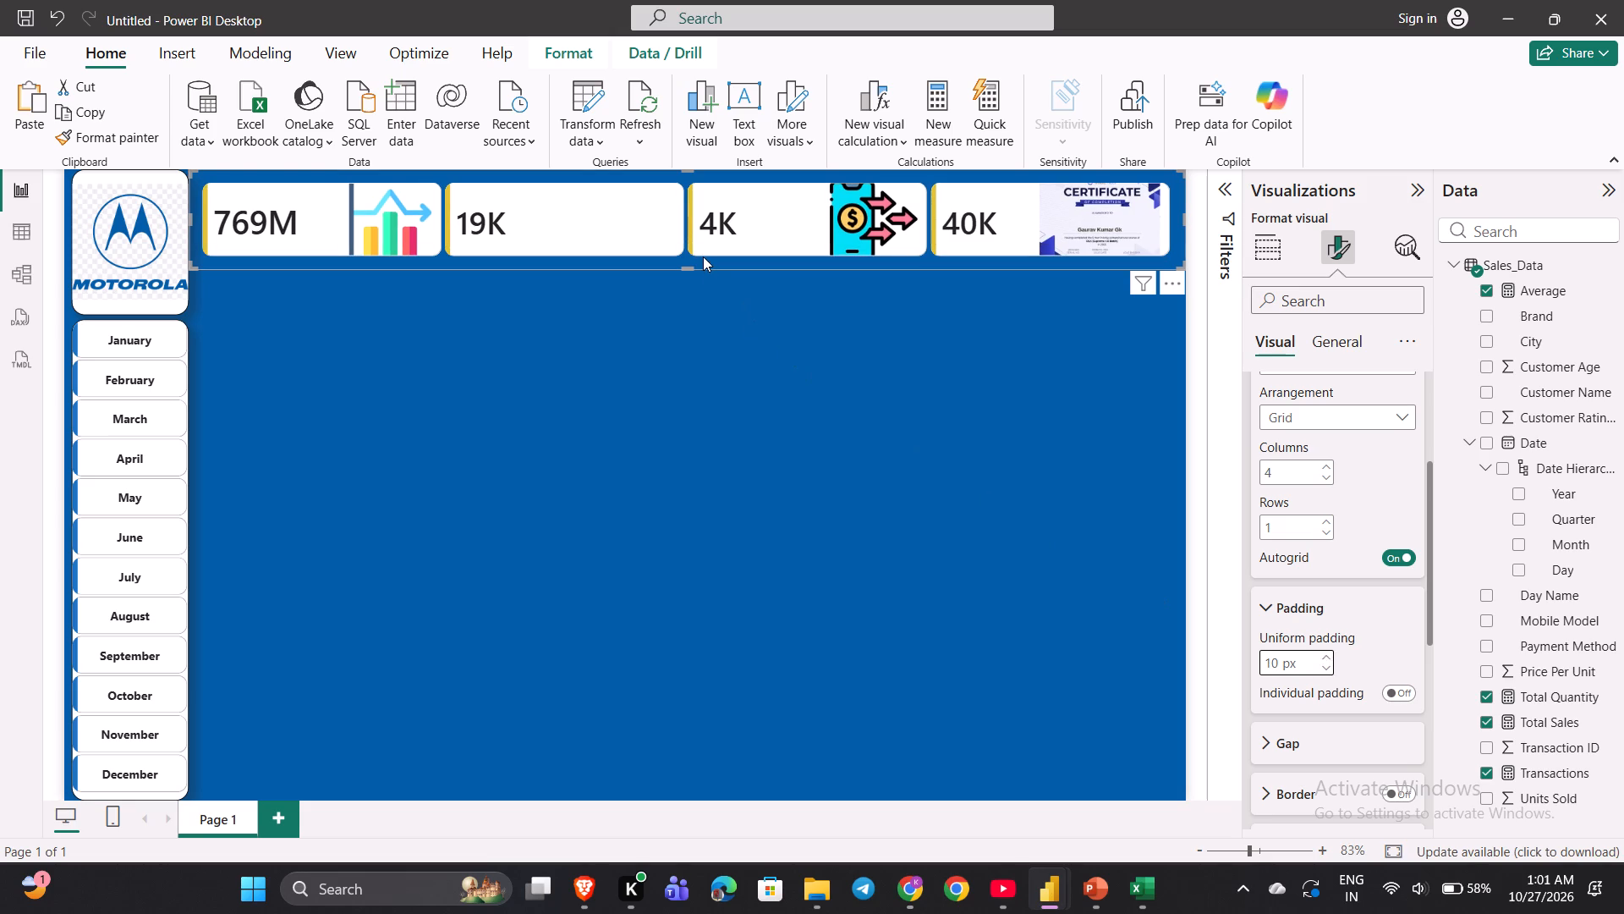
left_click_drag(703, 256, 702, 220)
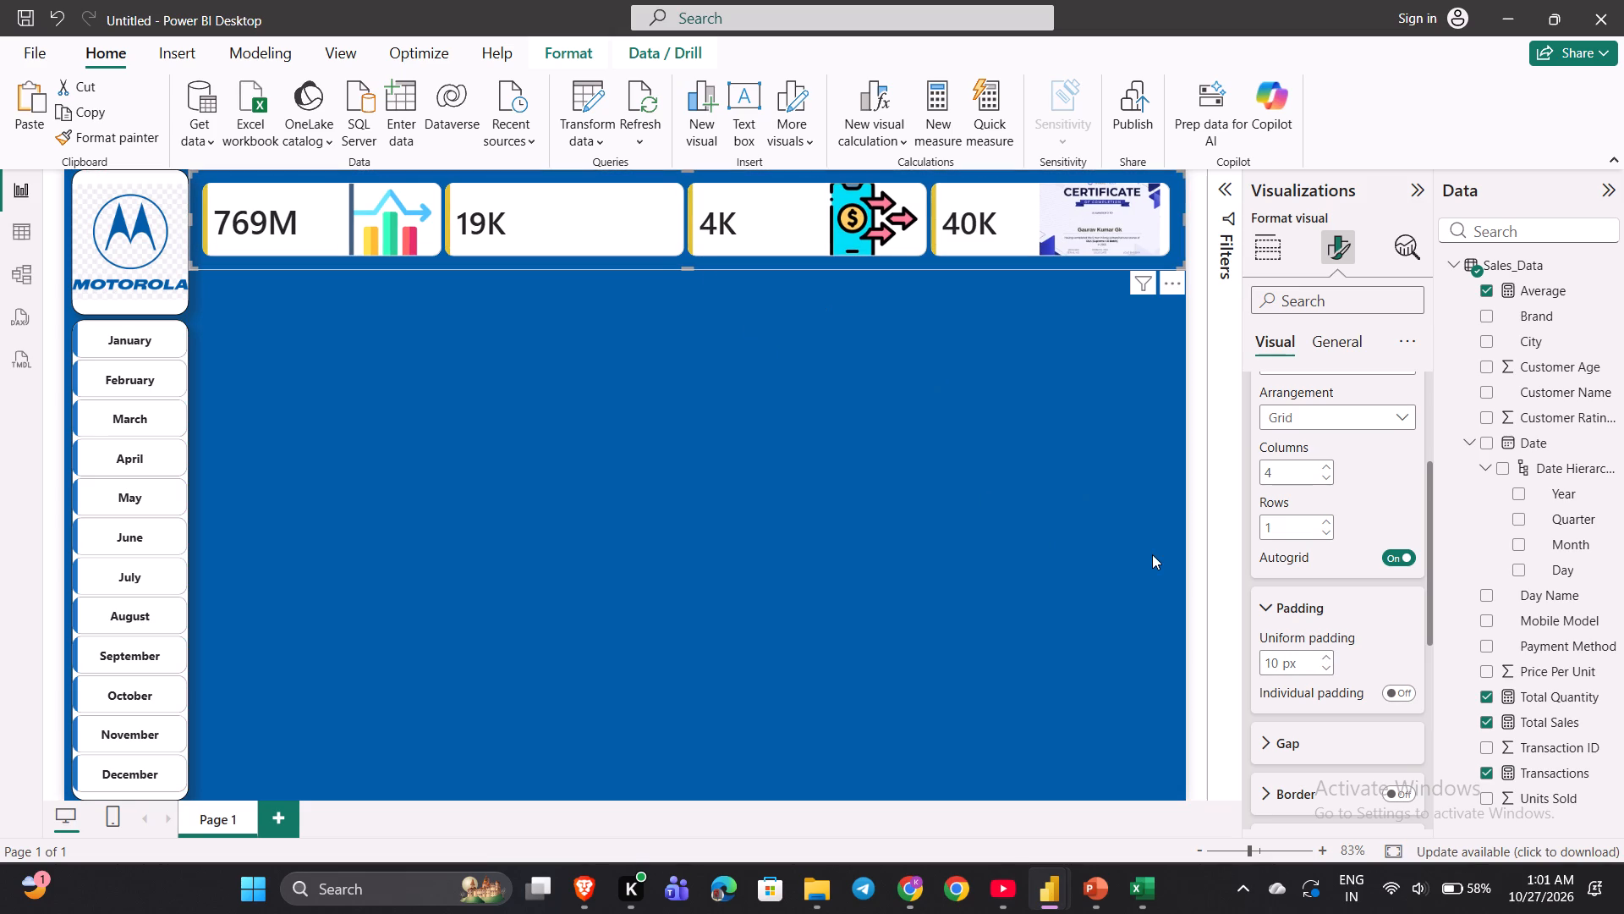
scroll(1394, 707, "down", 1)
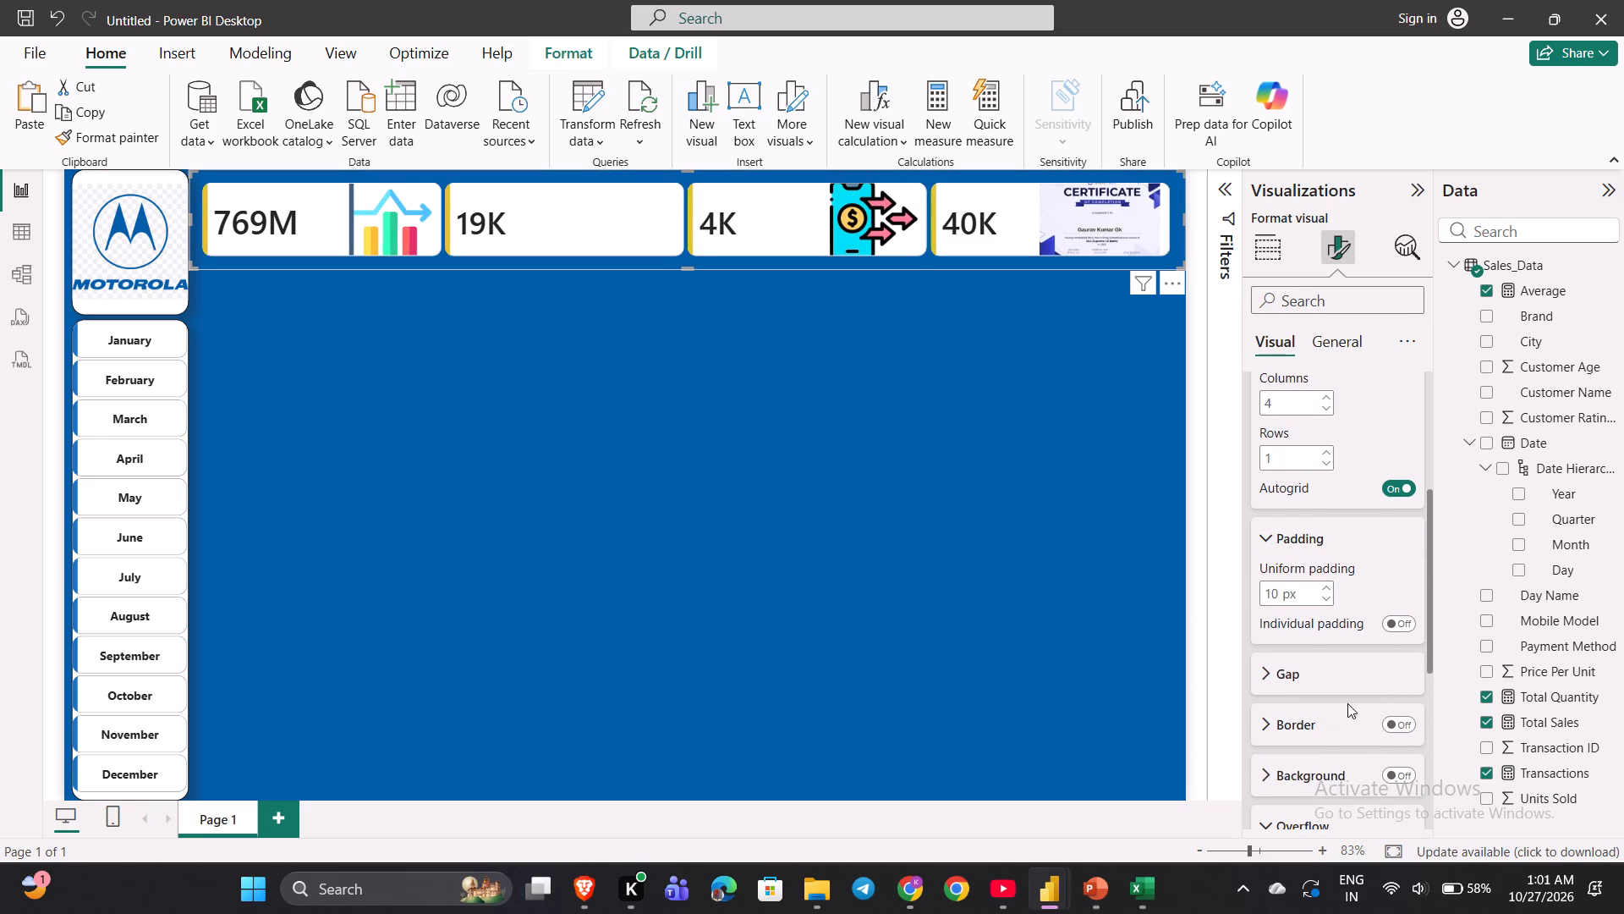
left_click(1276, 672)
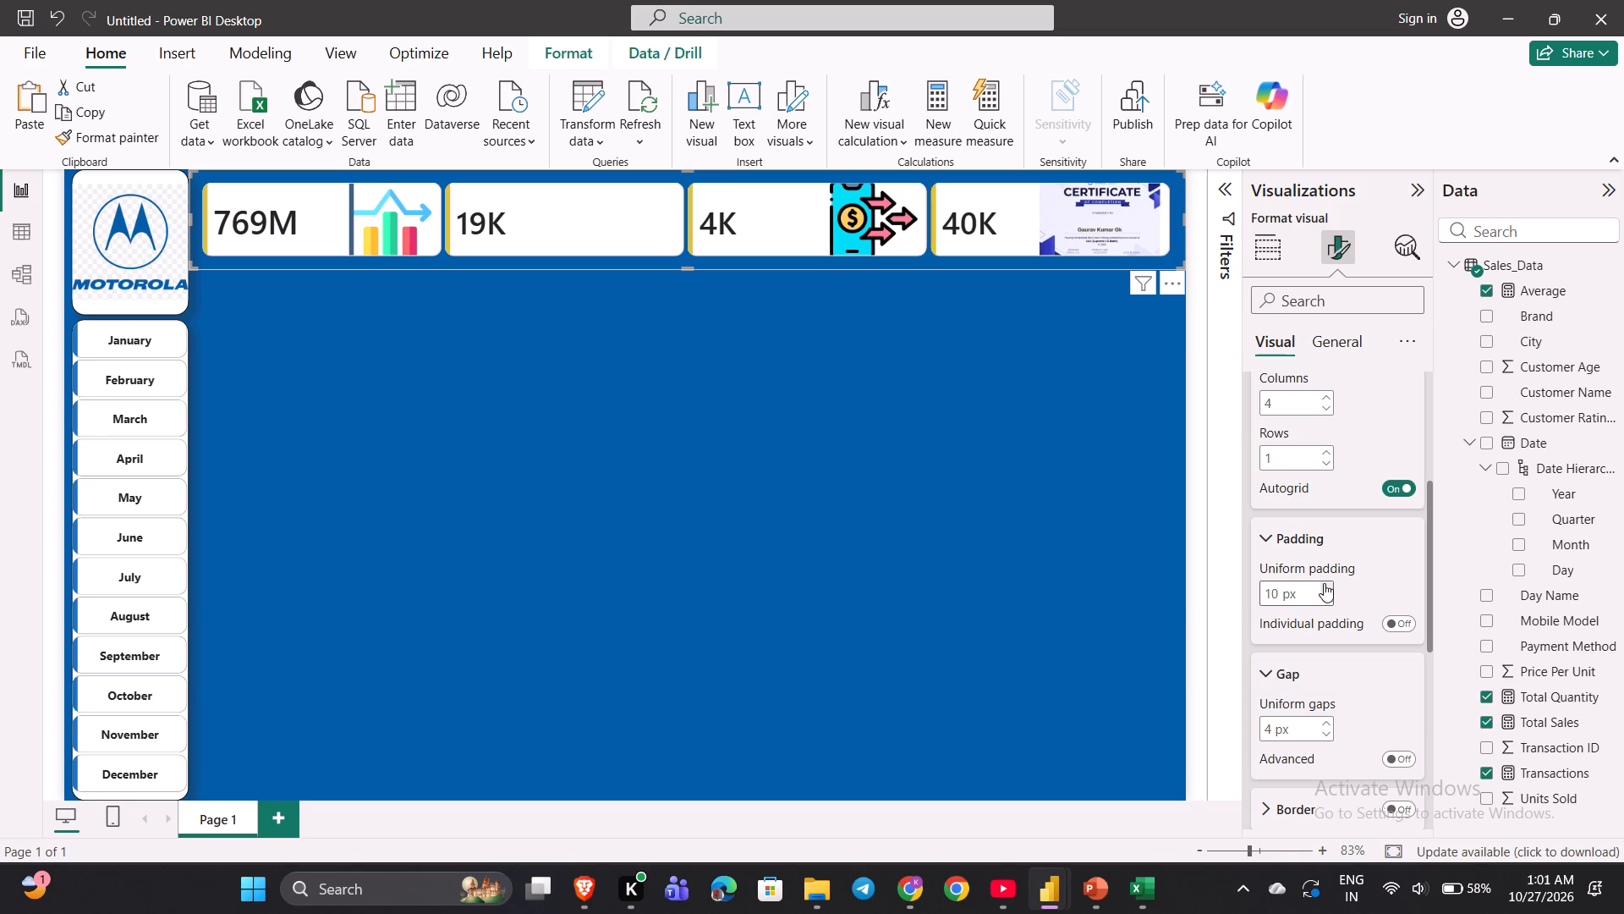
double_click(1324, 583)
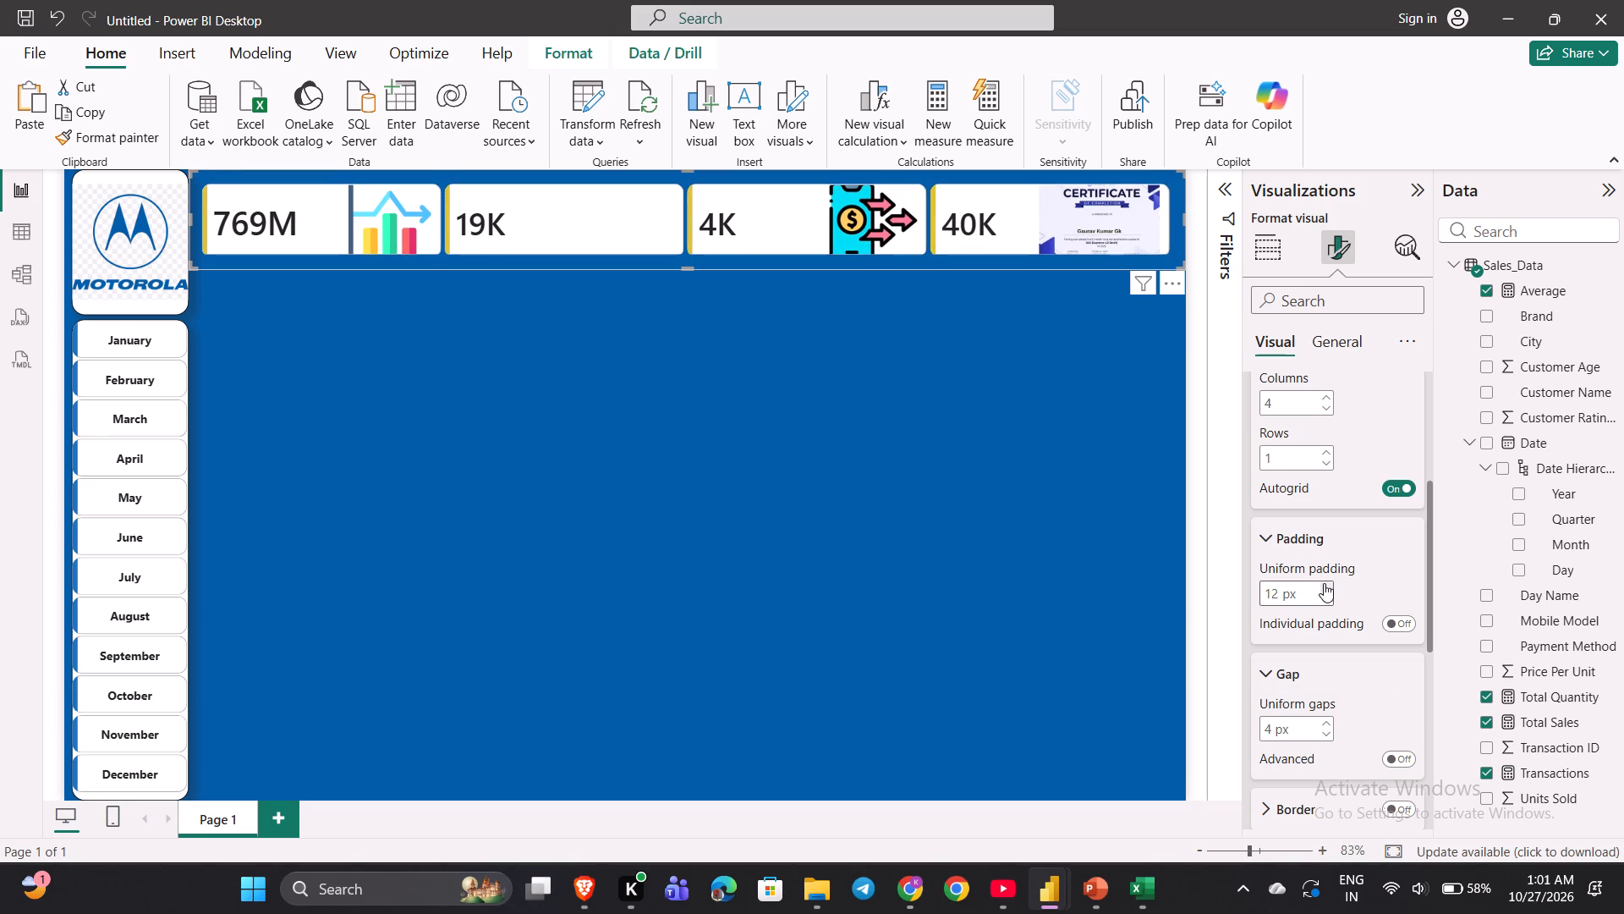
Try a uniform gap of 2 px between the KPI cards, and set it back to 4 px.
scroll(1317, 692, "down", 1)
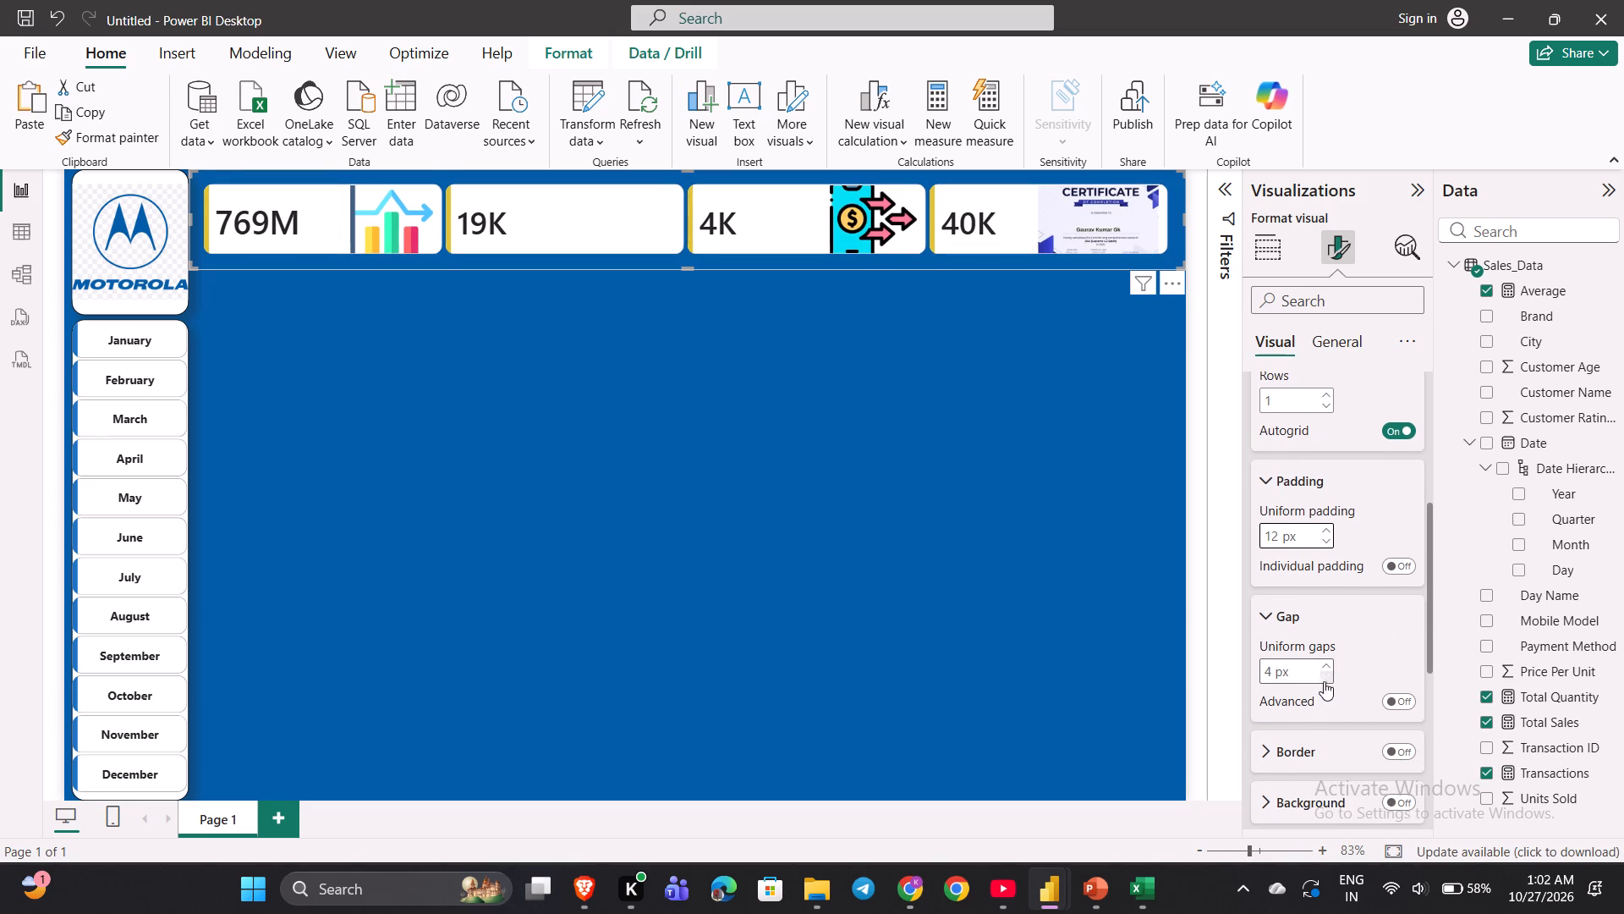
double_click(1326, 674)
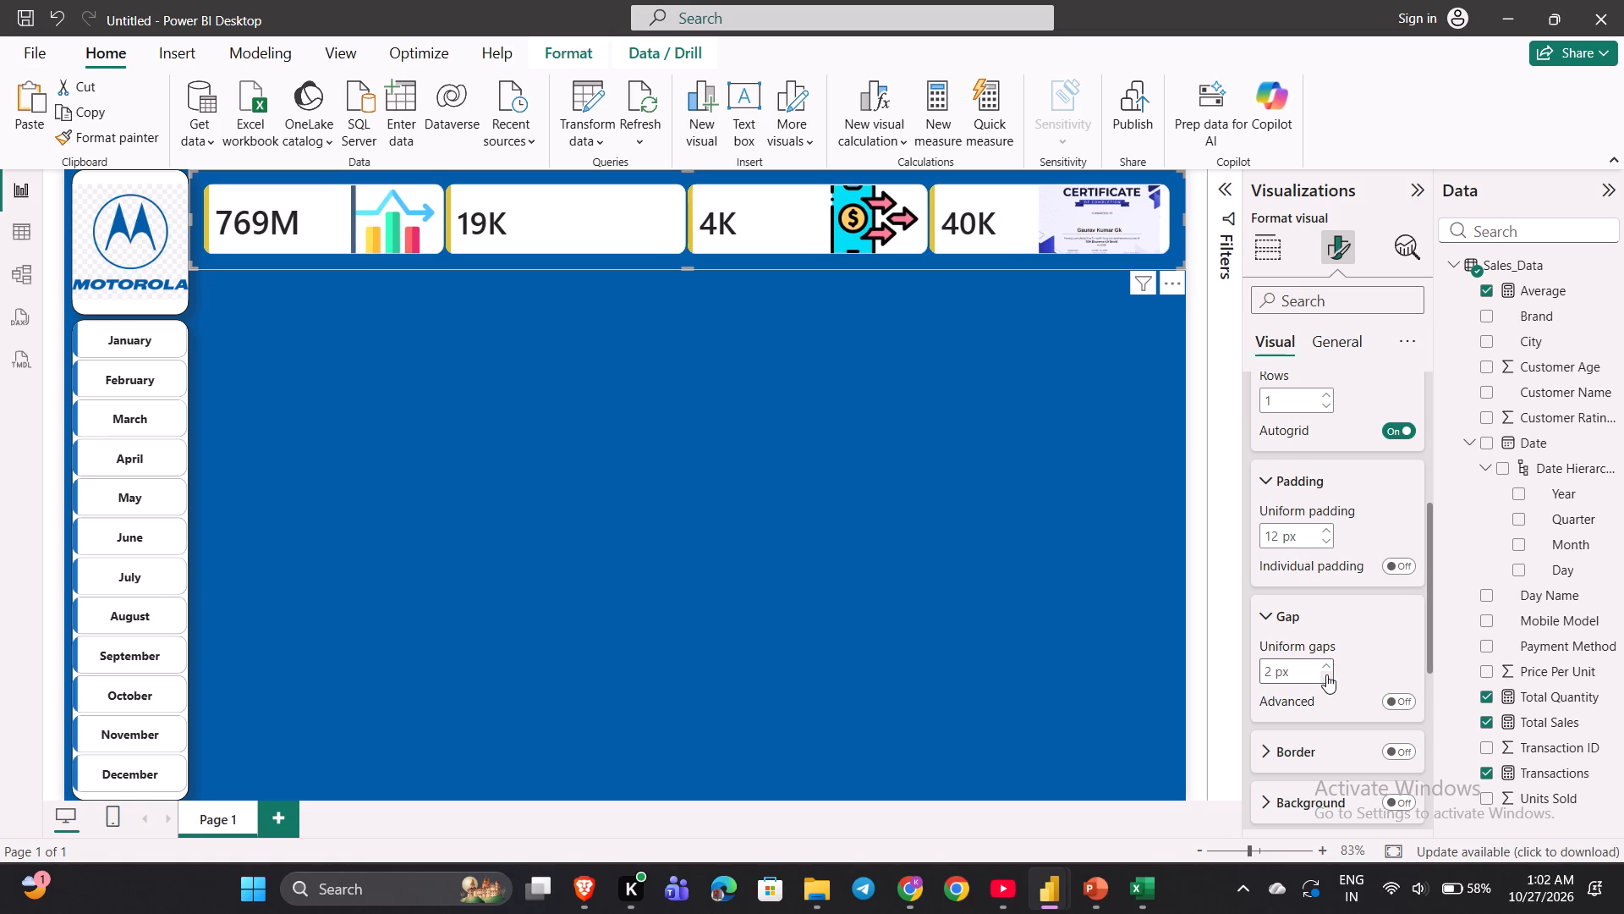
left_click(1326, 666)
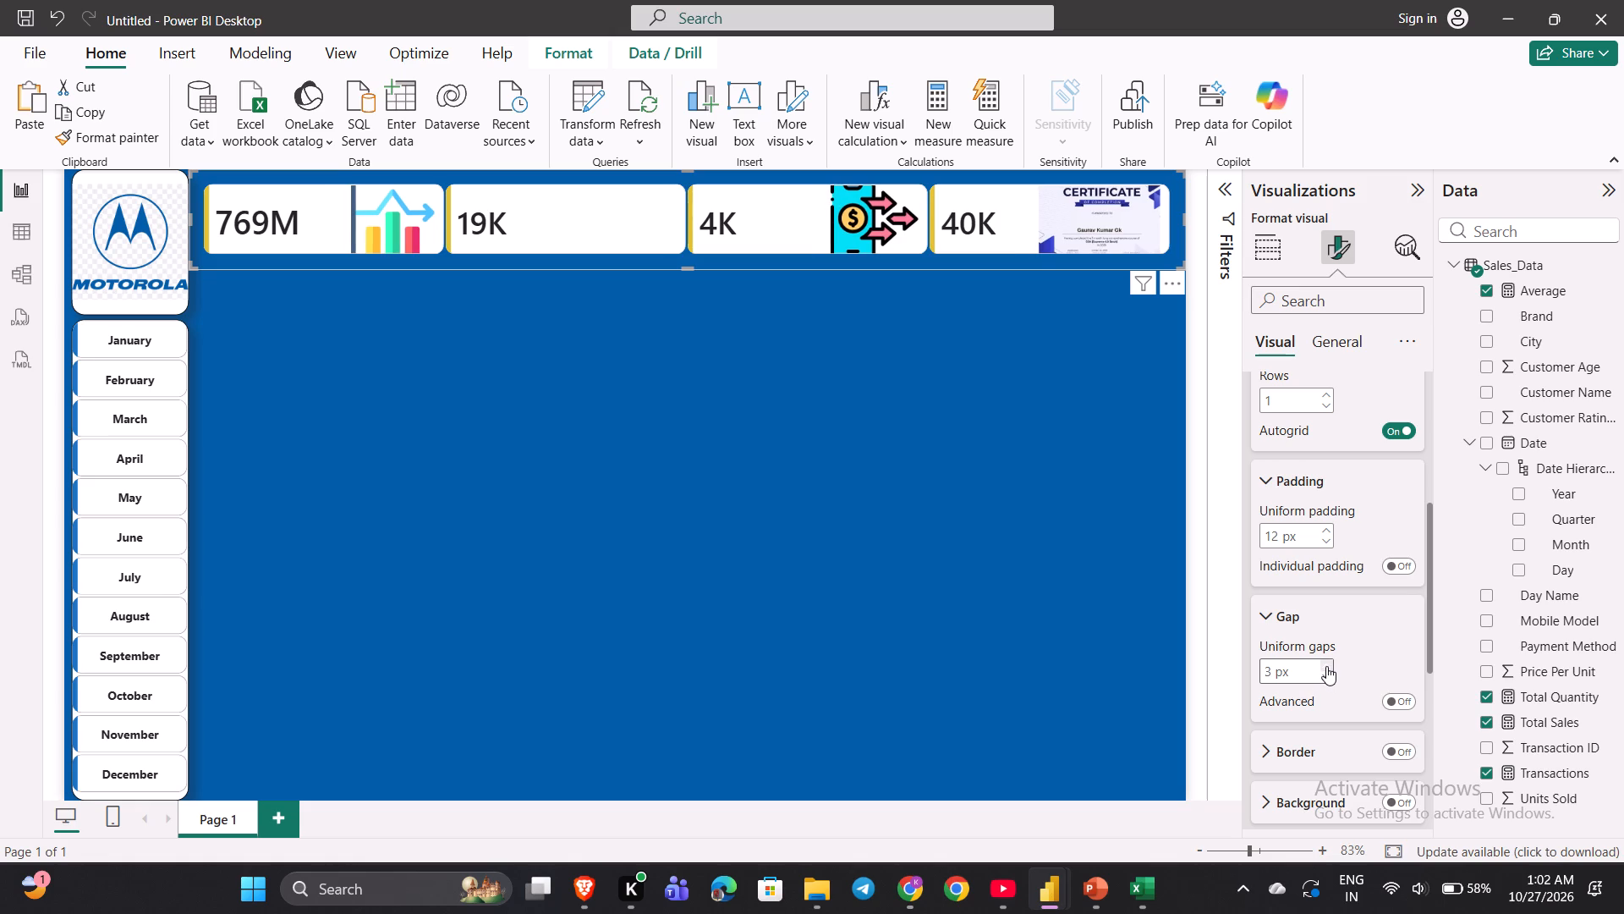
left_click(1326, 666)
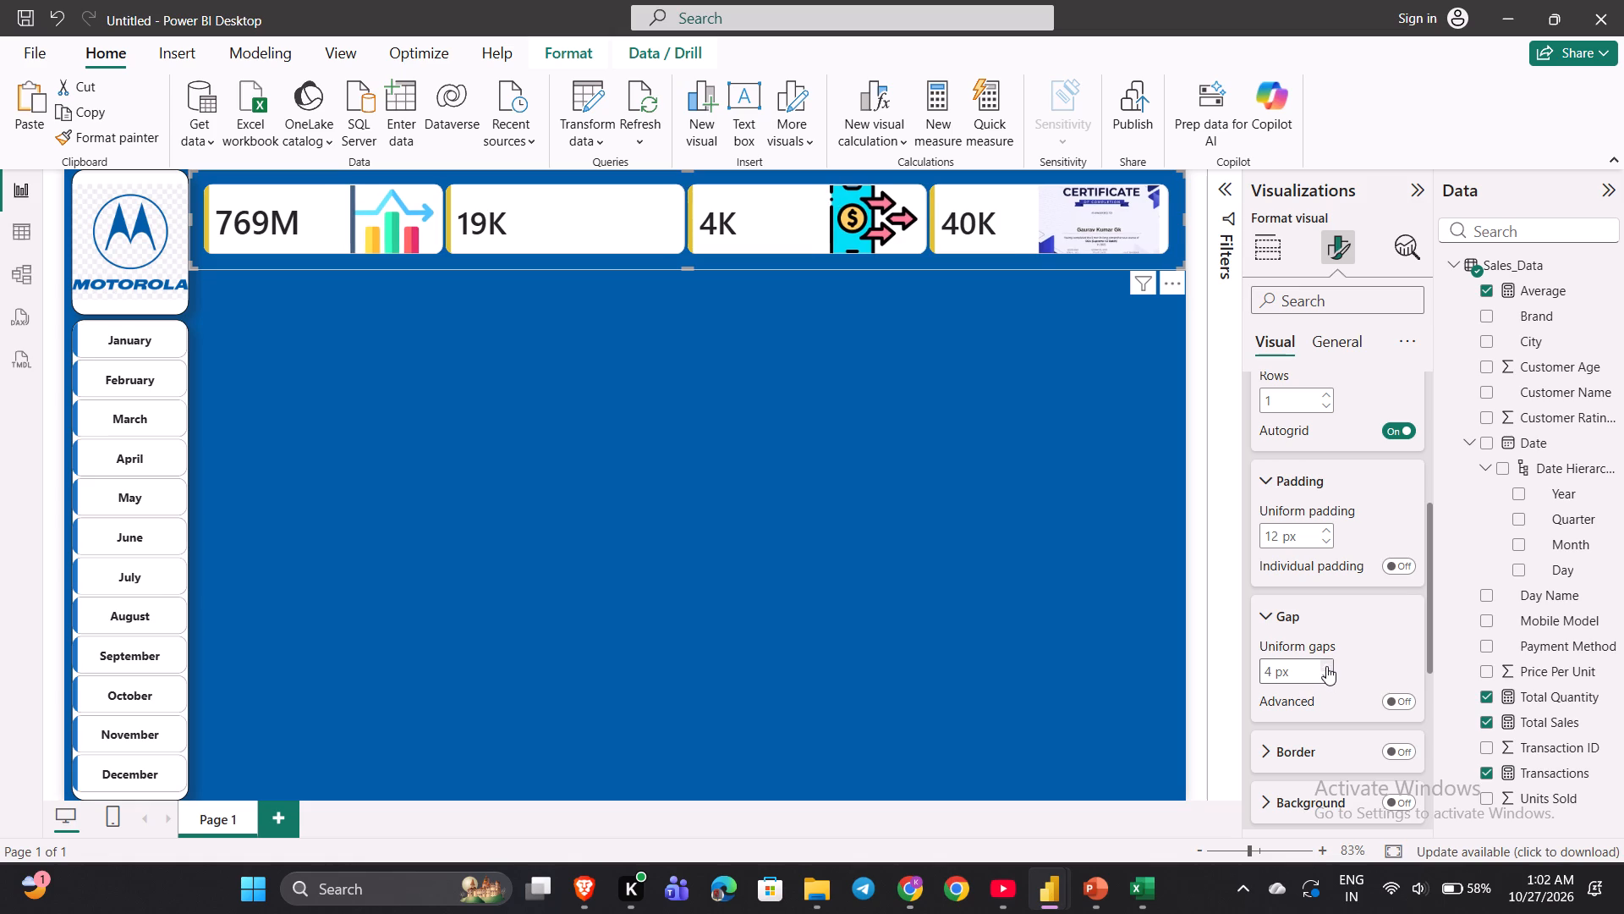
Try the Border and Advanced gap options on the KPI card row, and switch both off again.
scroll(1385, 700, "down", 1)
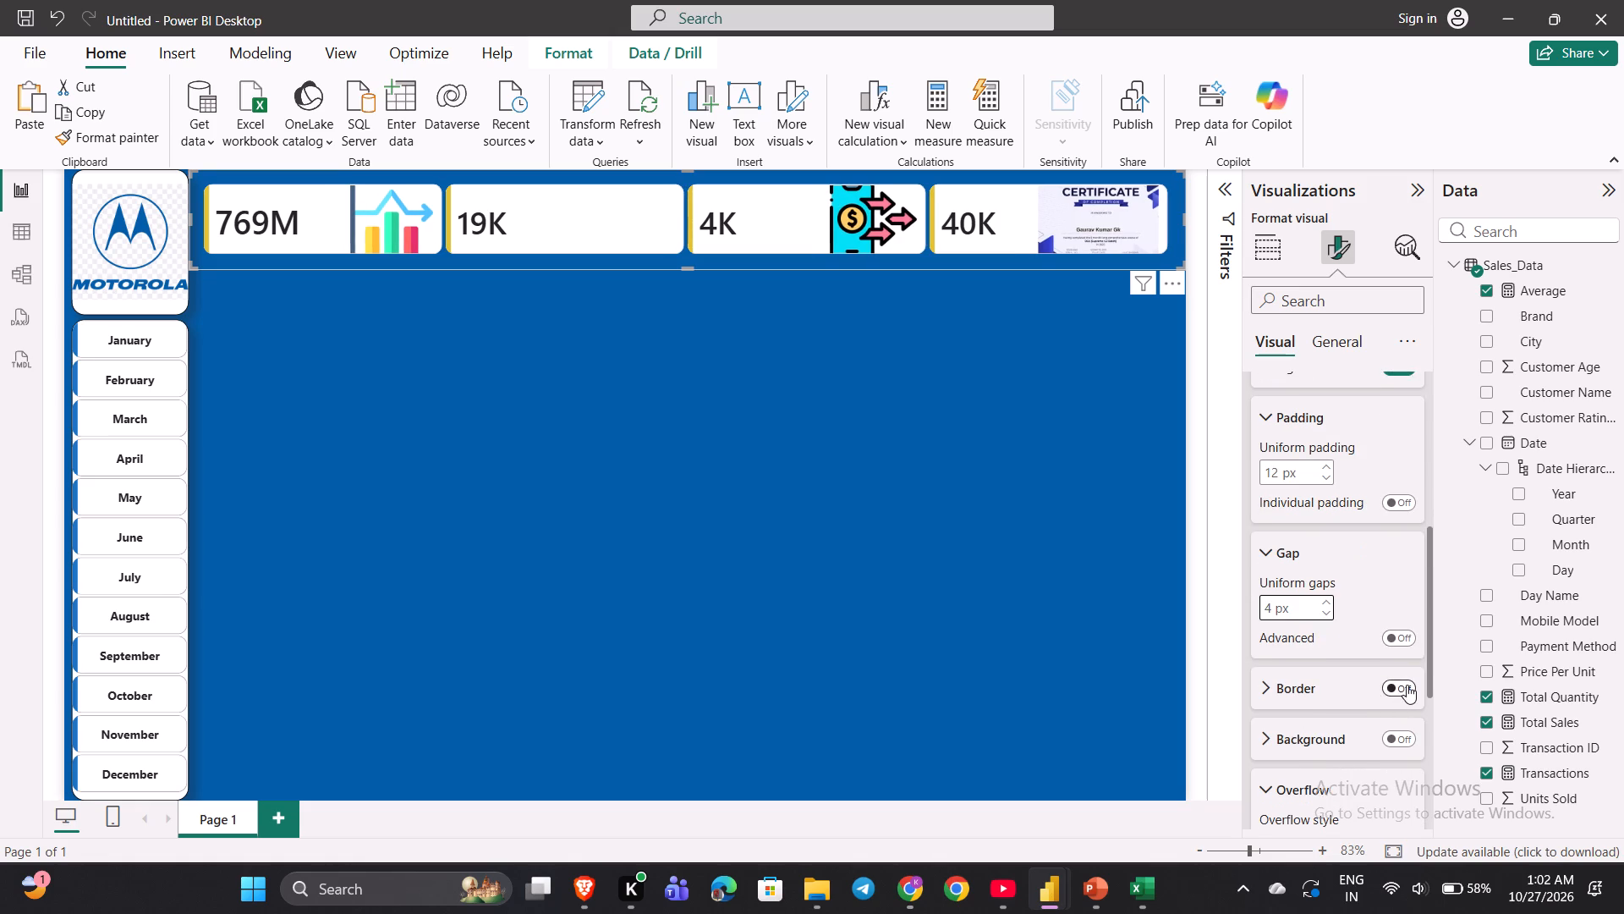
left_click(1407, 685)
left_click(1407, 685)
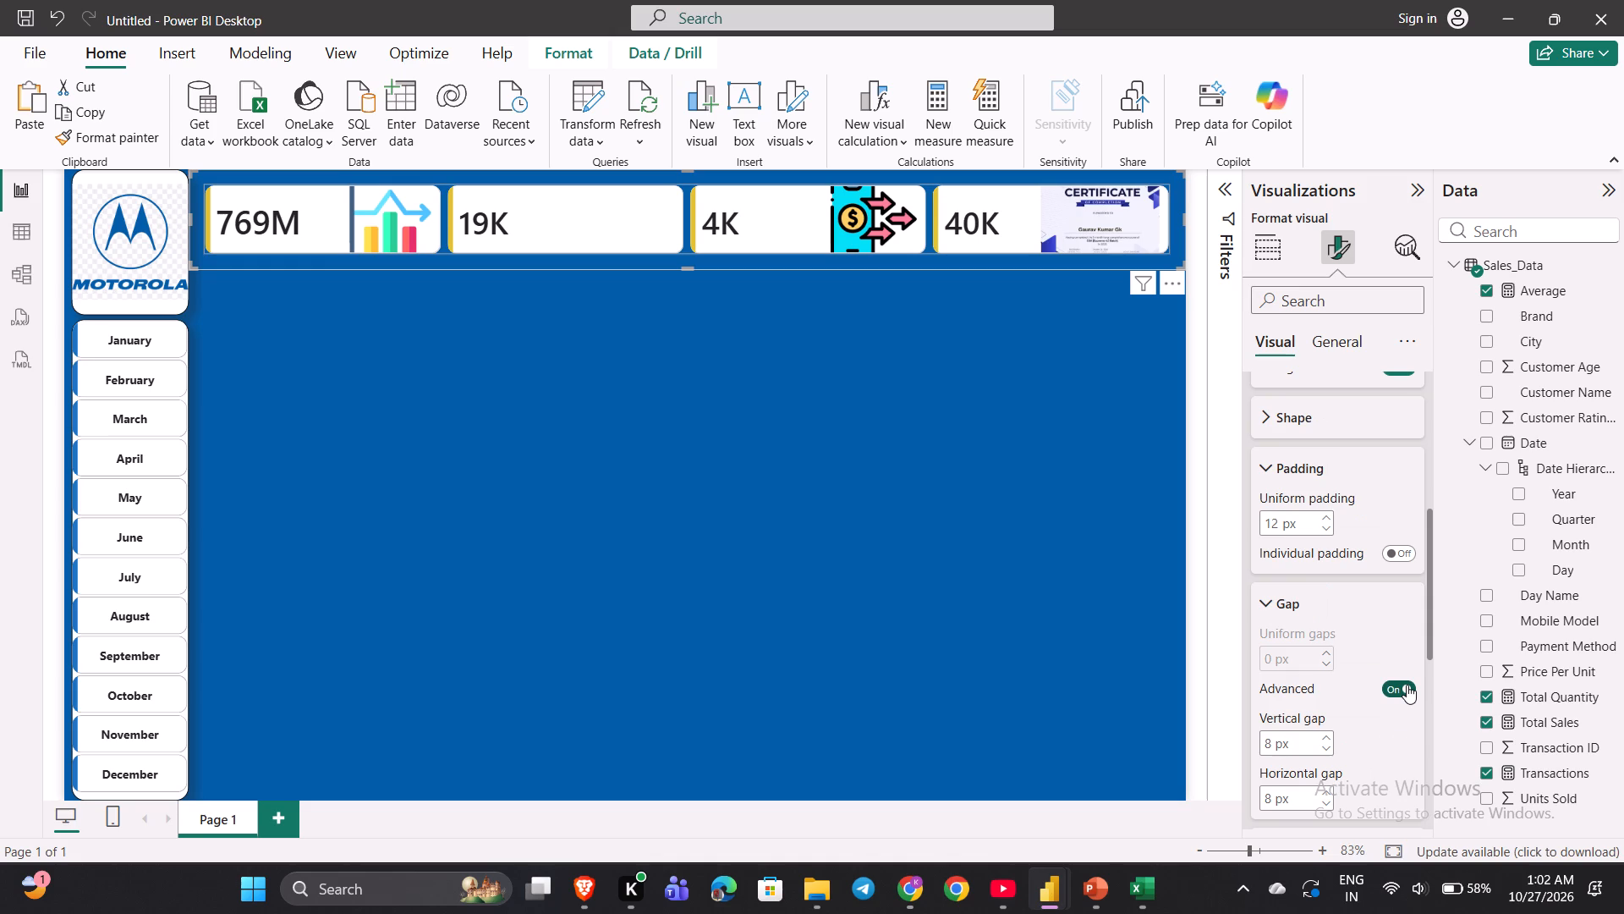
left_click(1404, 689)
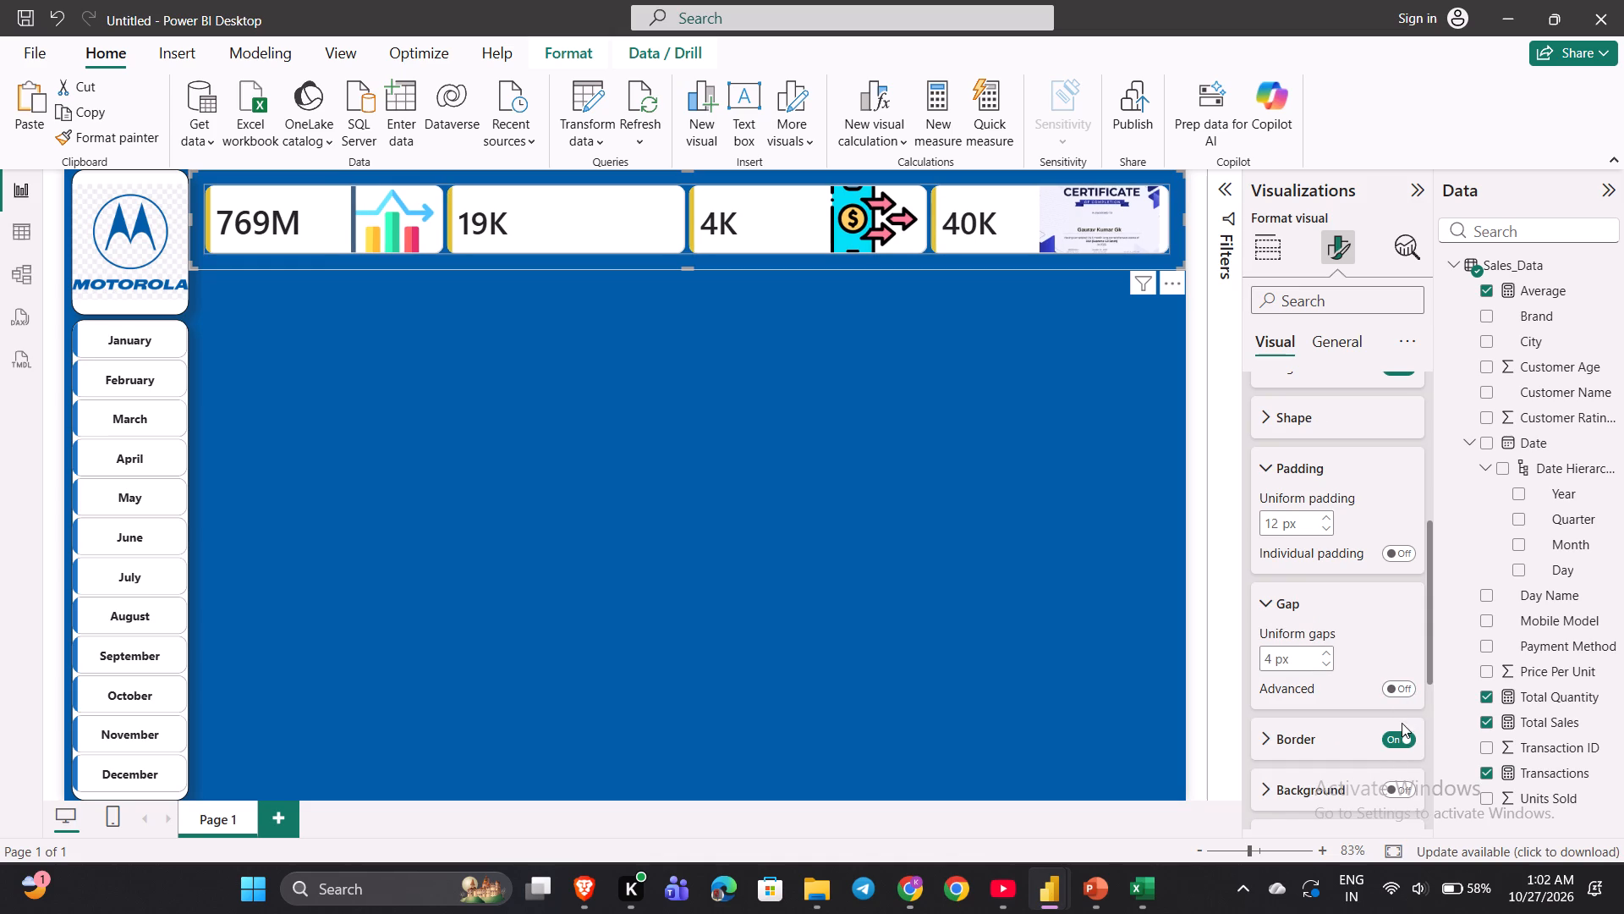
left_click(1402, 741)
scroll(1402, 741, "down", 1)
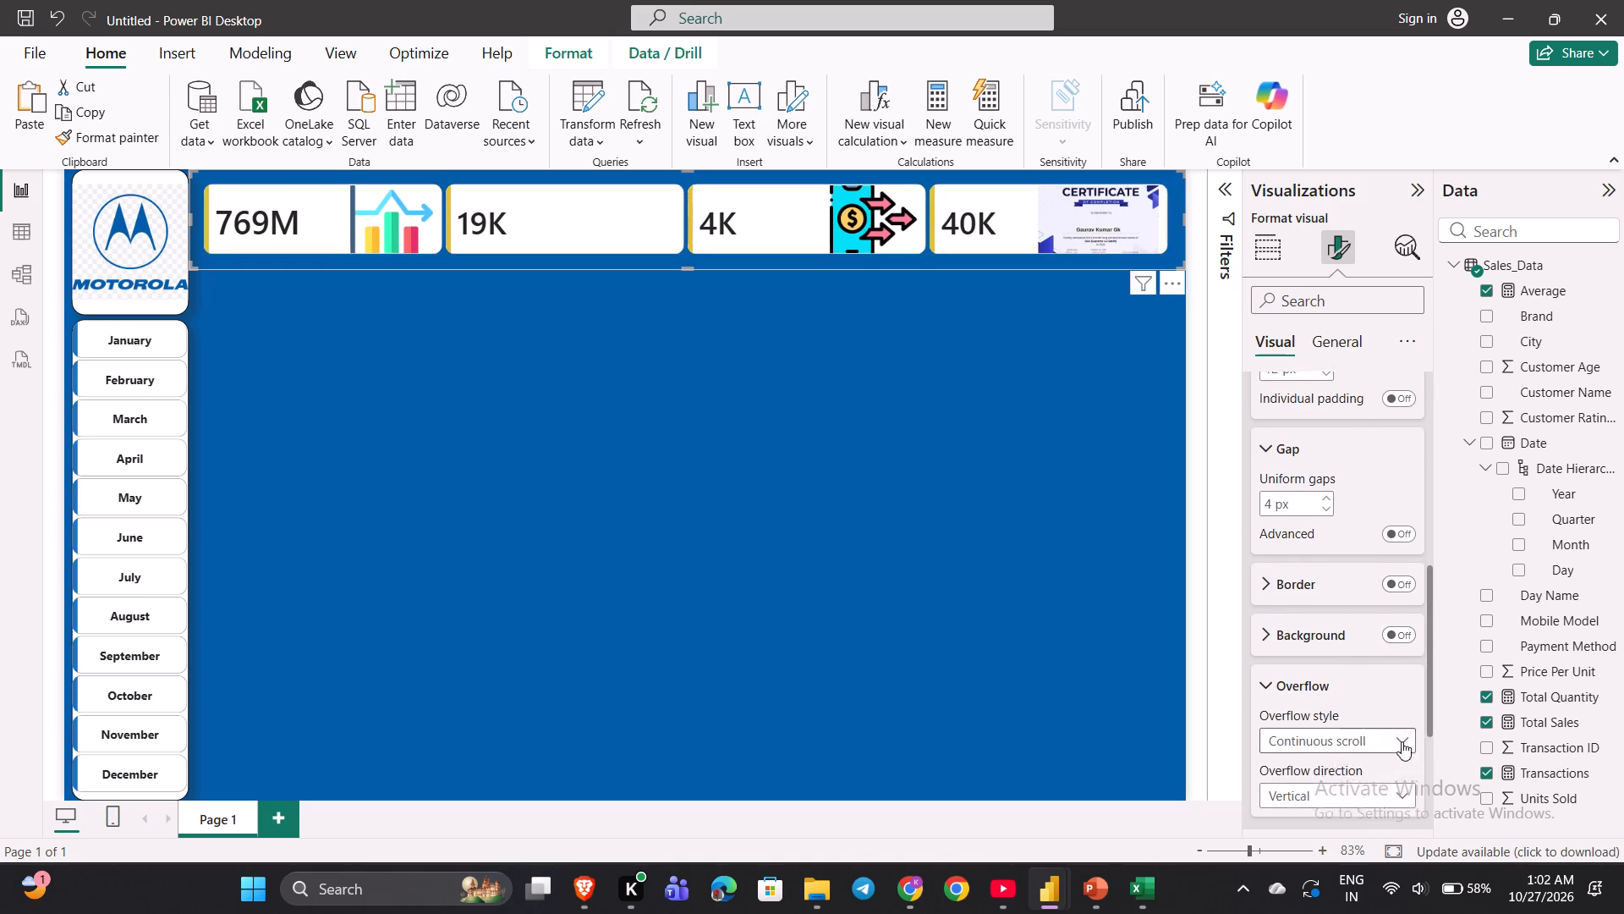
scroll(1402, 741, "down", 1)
Turn on Individual padding for the KPI card row, leaving all four sides at 0 px, and deselect the row.
scroll(1324, 697, "up", 1)
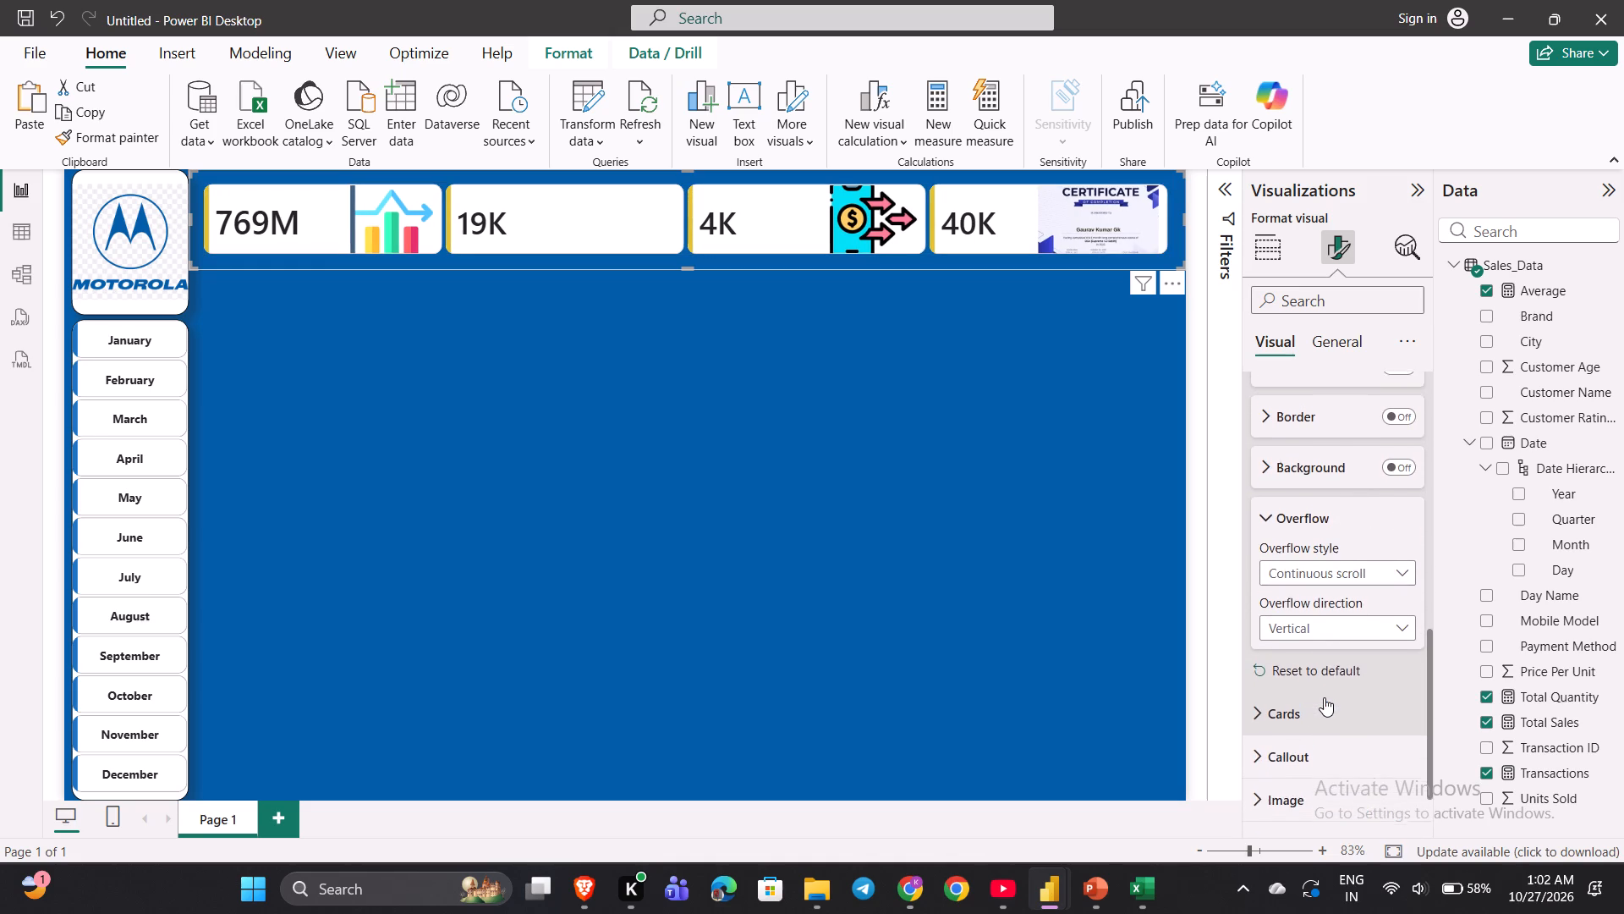
scroll(1324, 697, "up", 1)
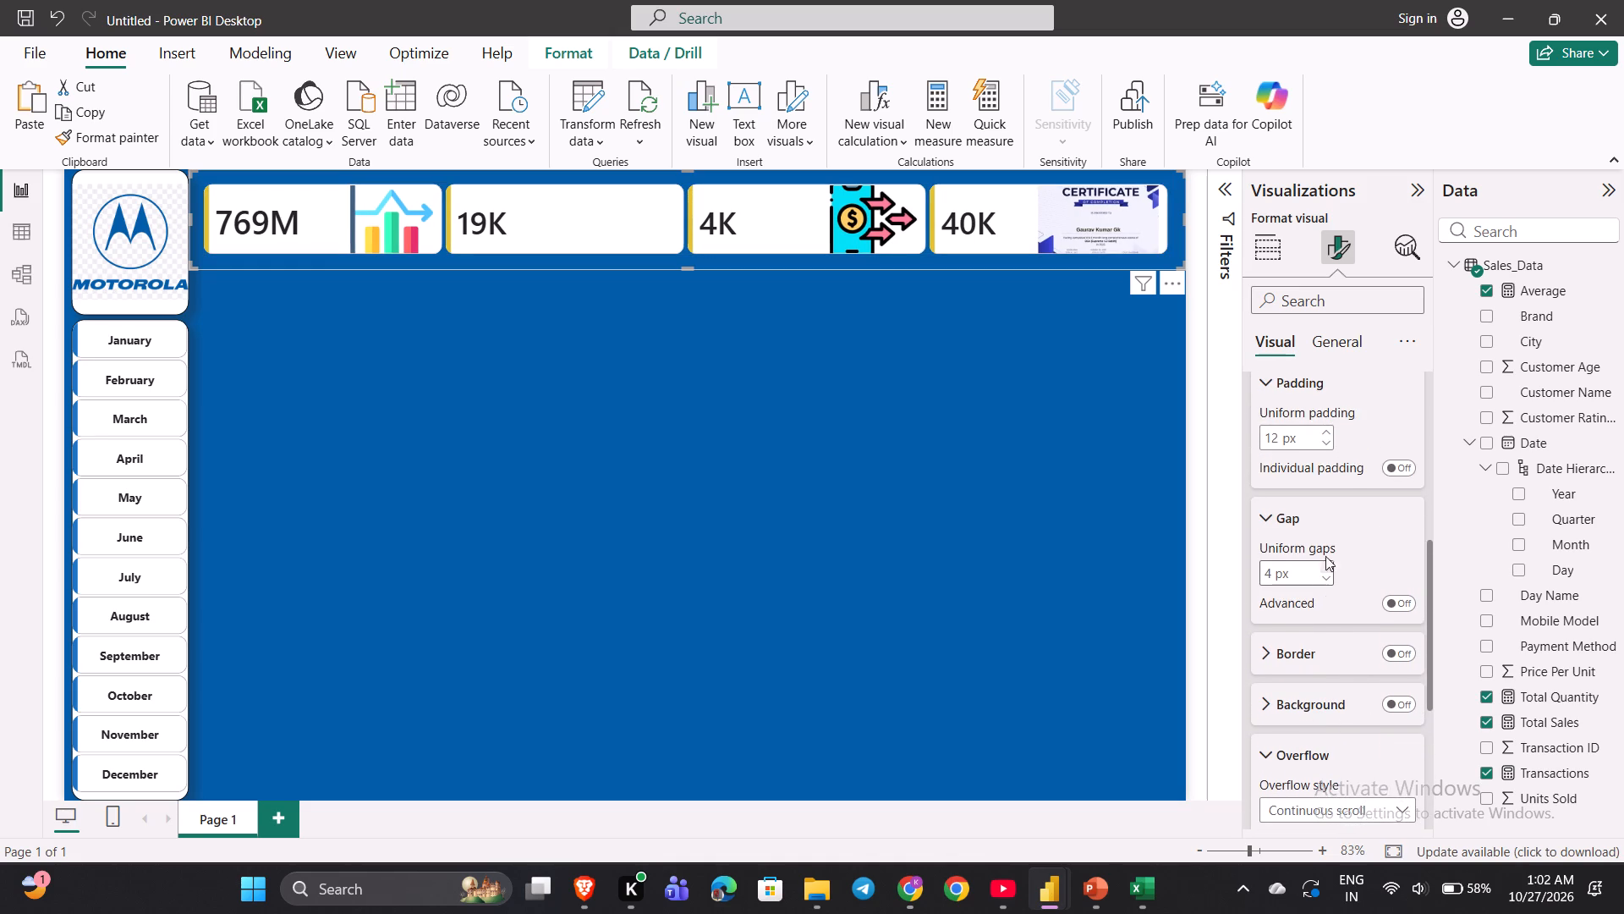
left_click(1390, 471)
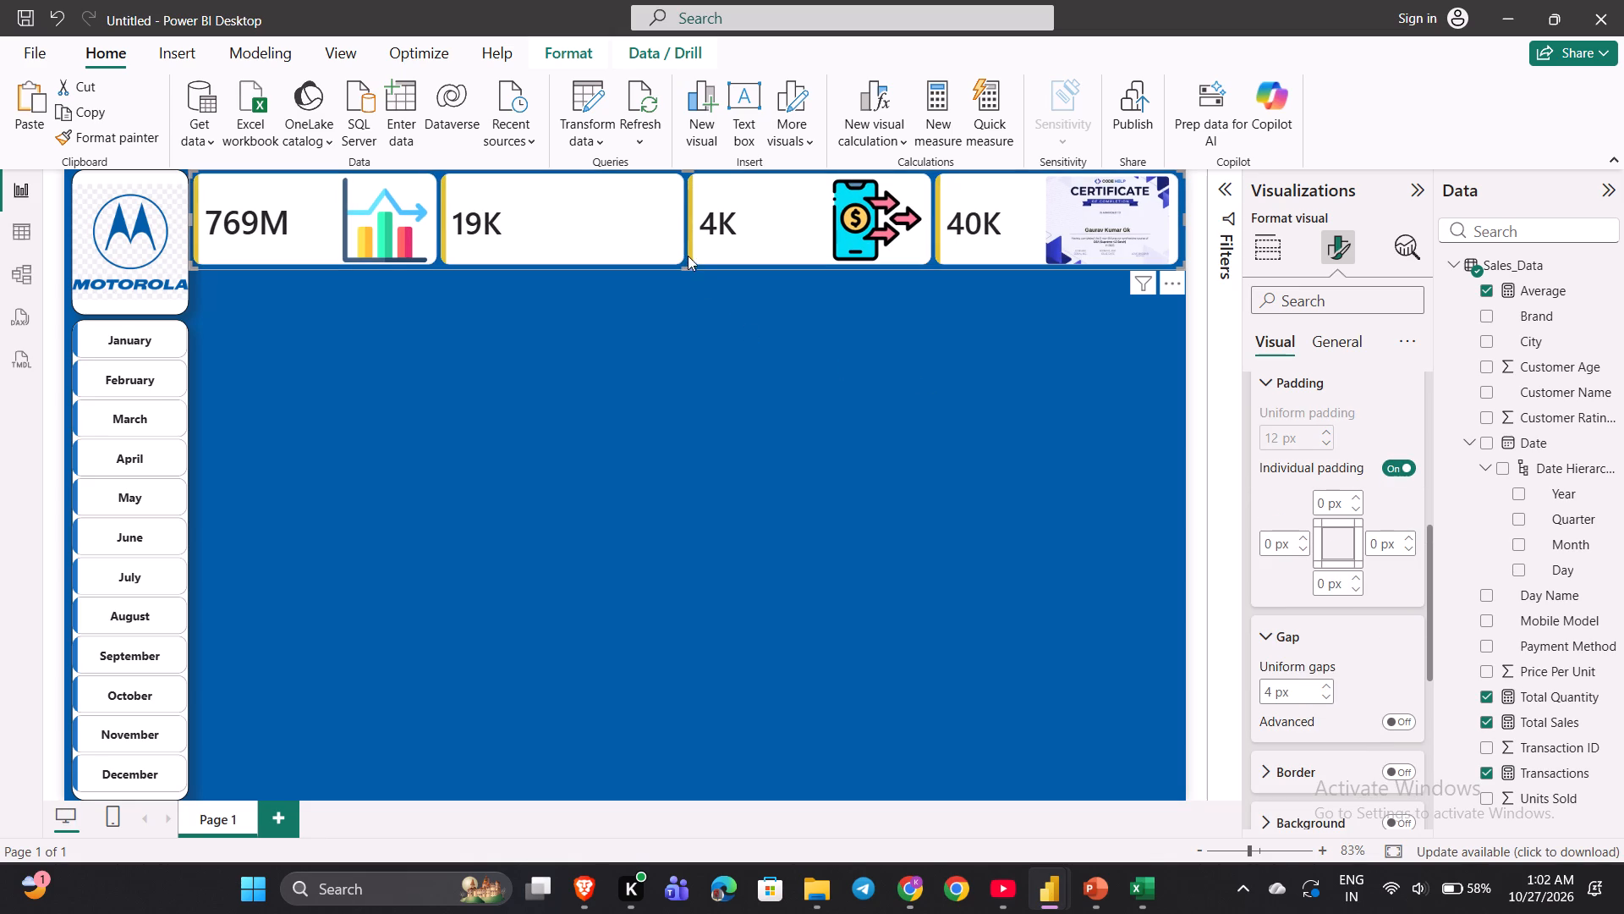
left_click(686, 339)
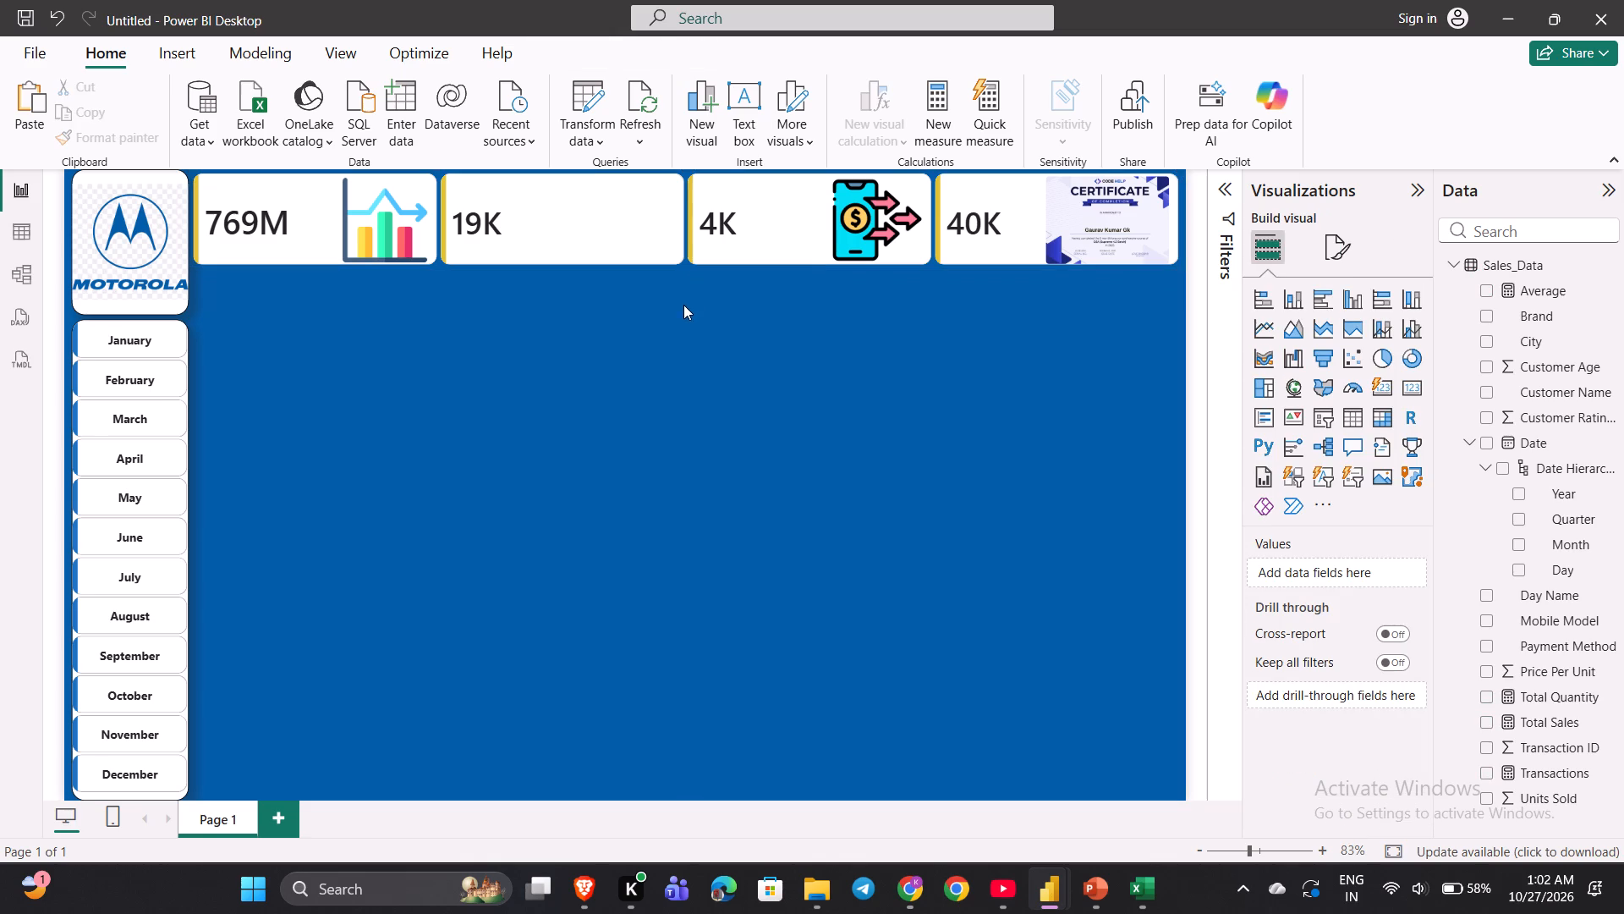
Slightly reduce the height of the KPI card row from its lower edge and deselect it.
left_click(646, 237)
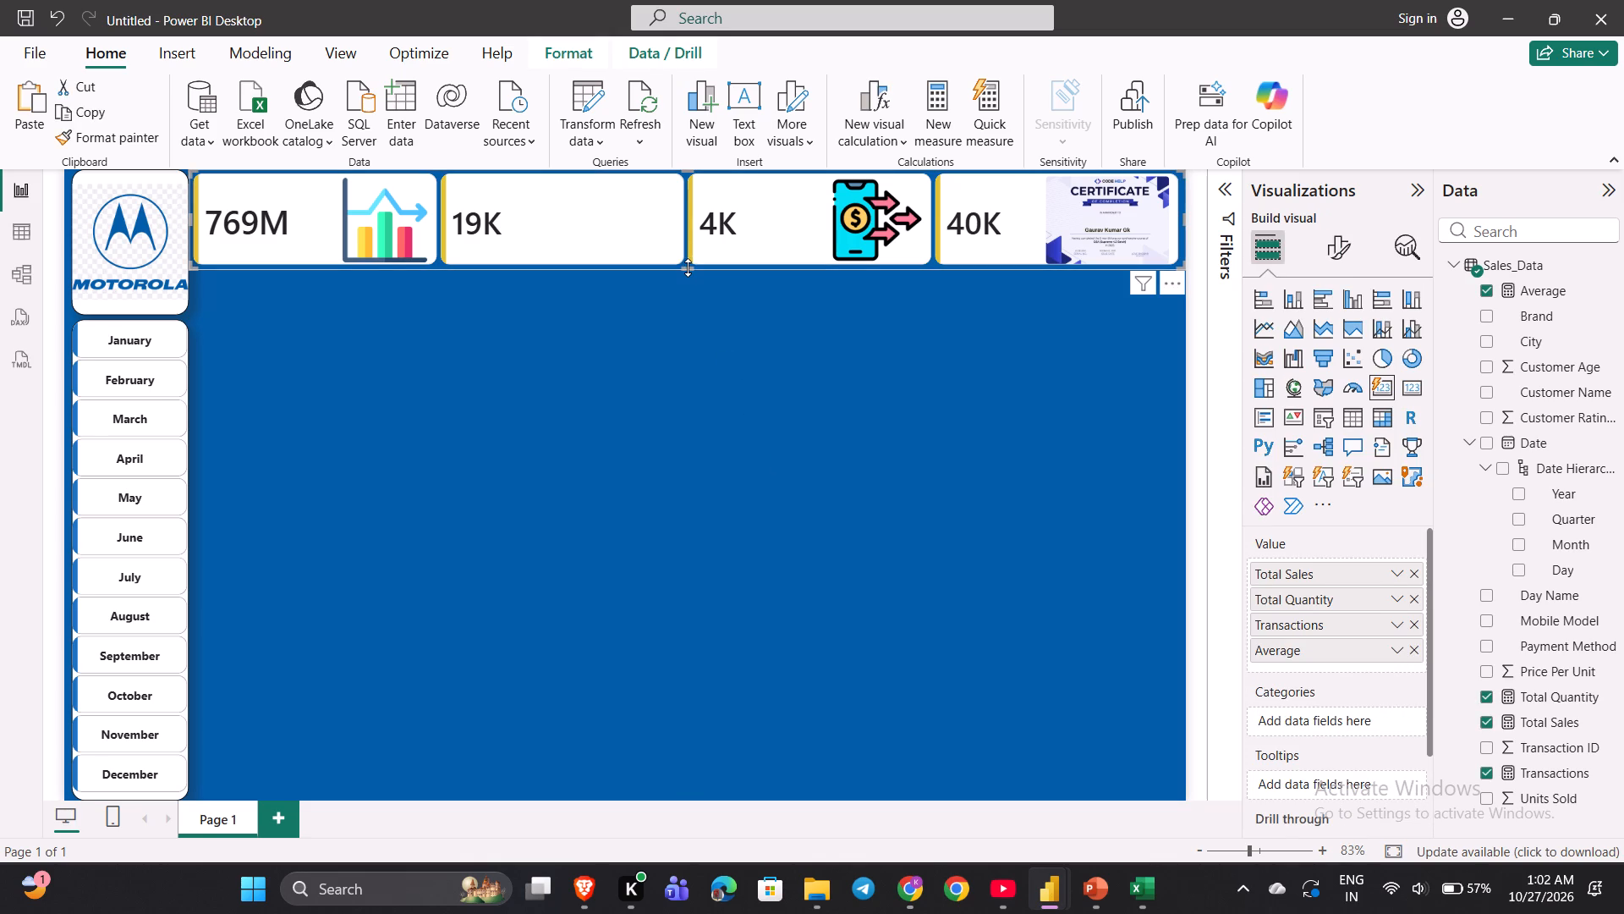
left_click_drag(688, 268, 687, 246)
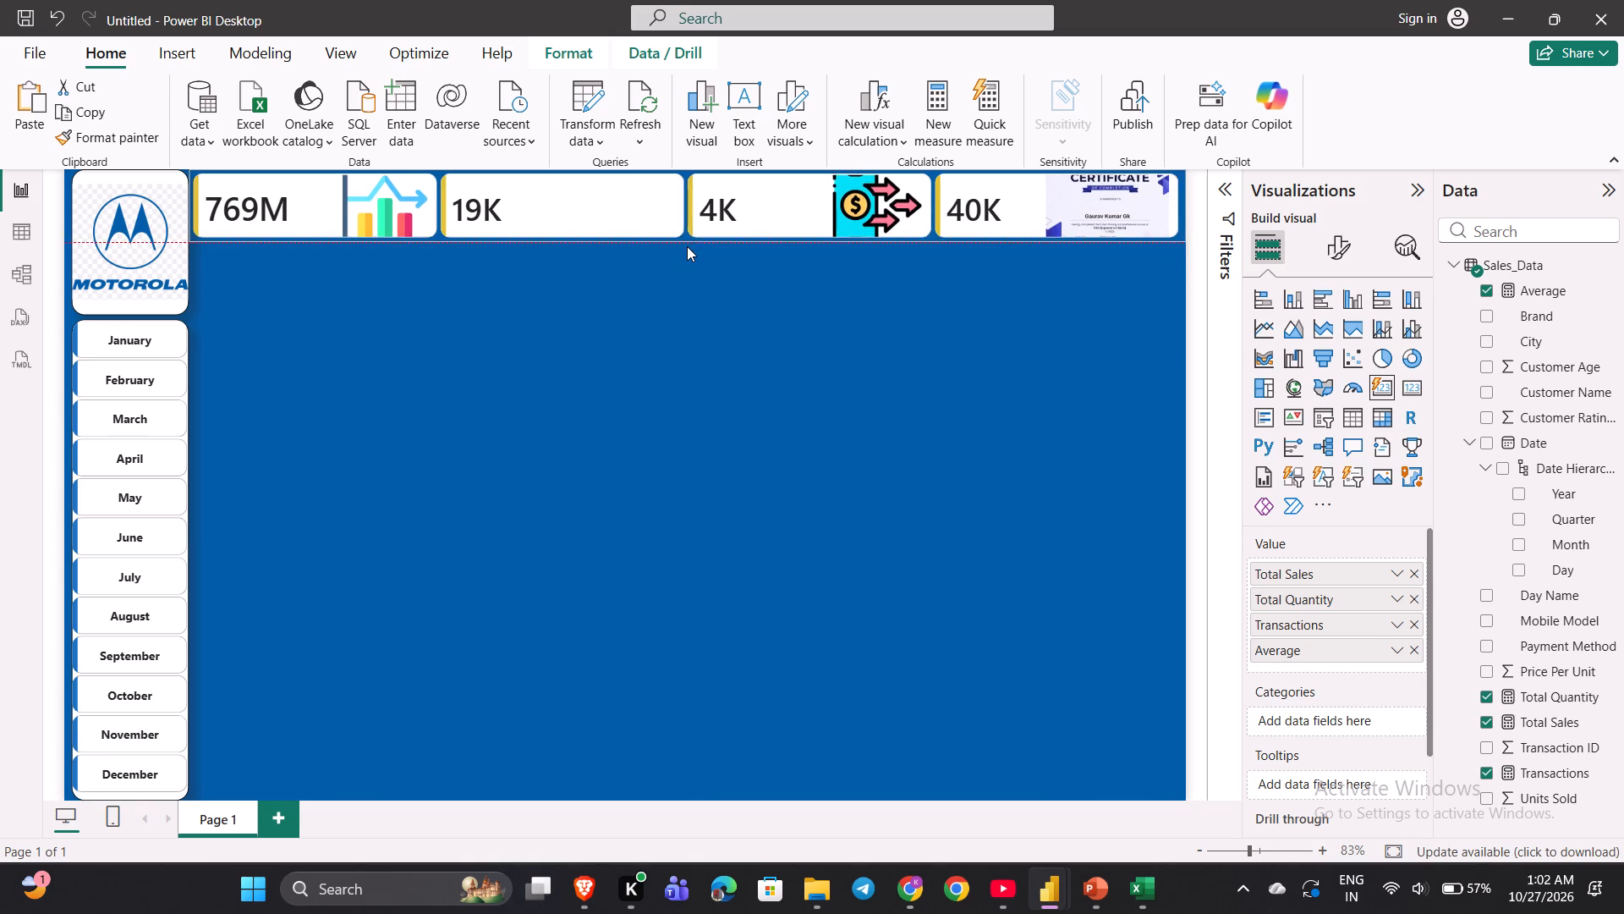
left_click_drag(687, 246, 687, 259)
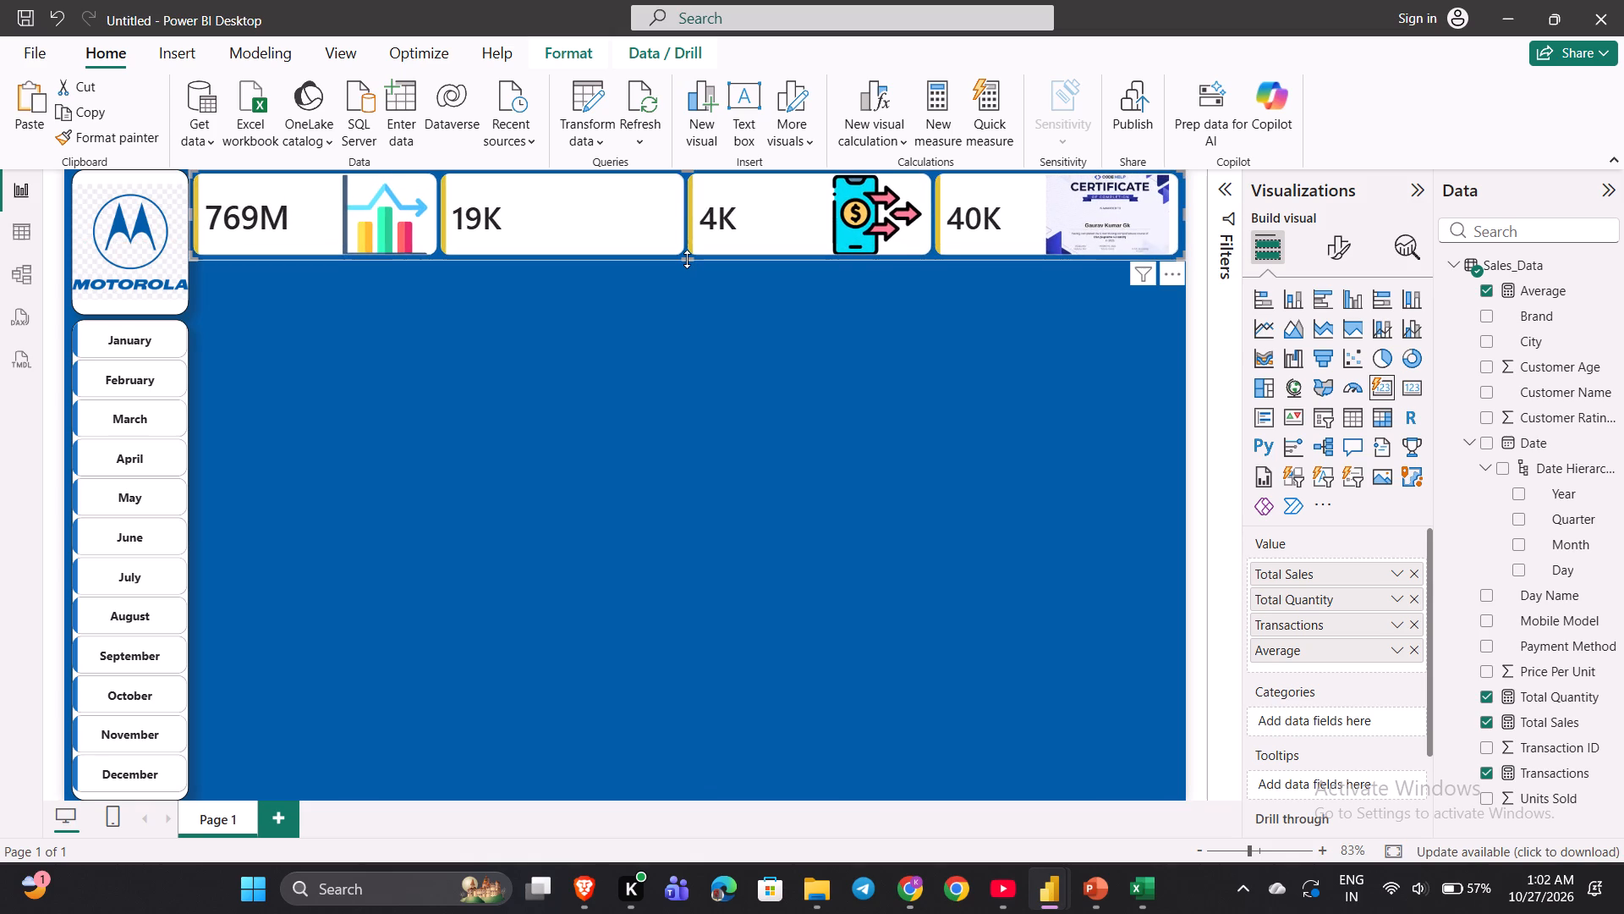
left_click(710, 311)
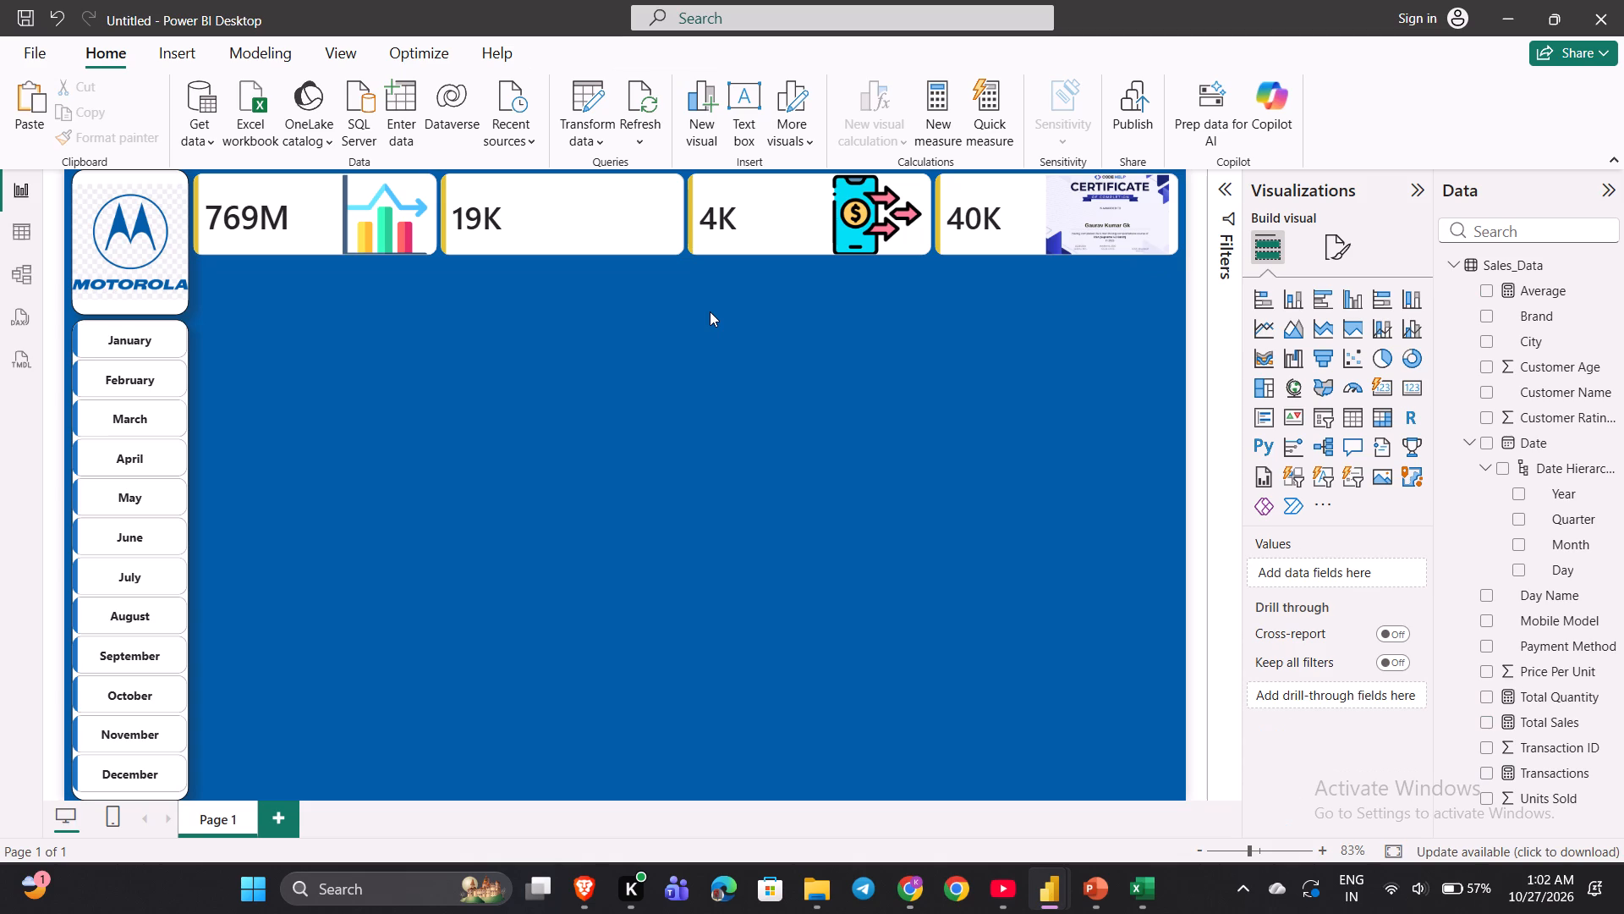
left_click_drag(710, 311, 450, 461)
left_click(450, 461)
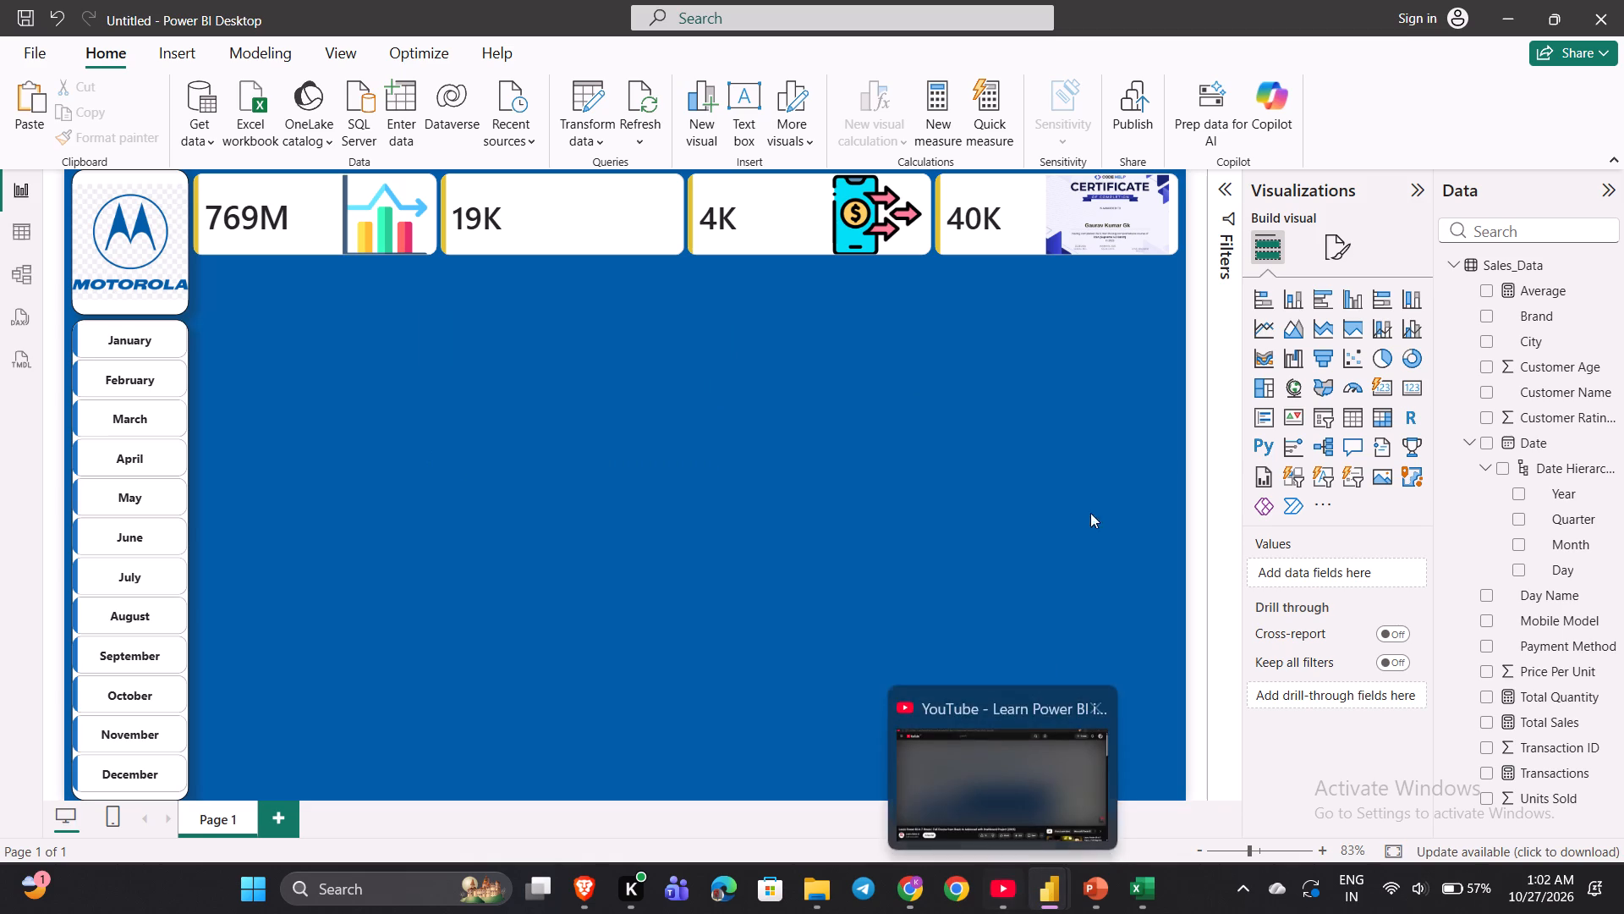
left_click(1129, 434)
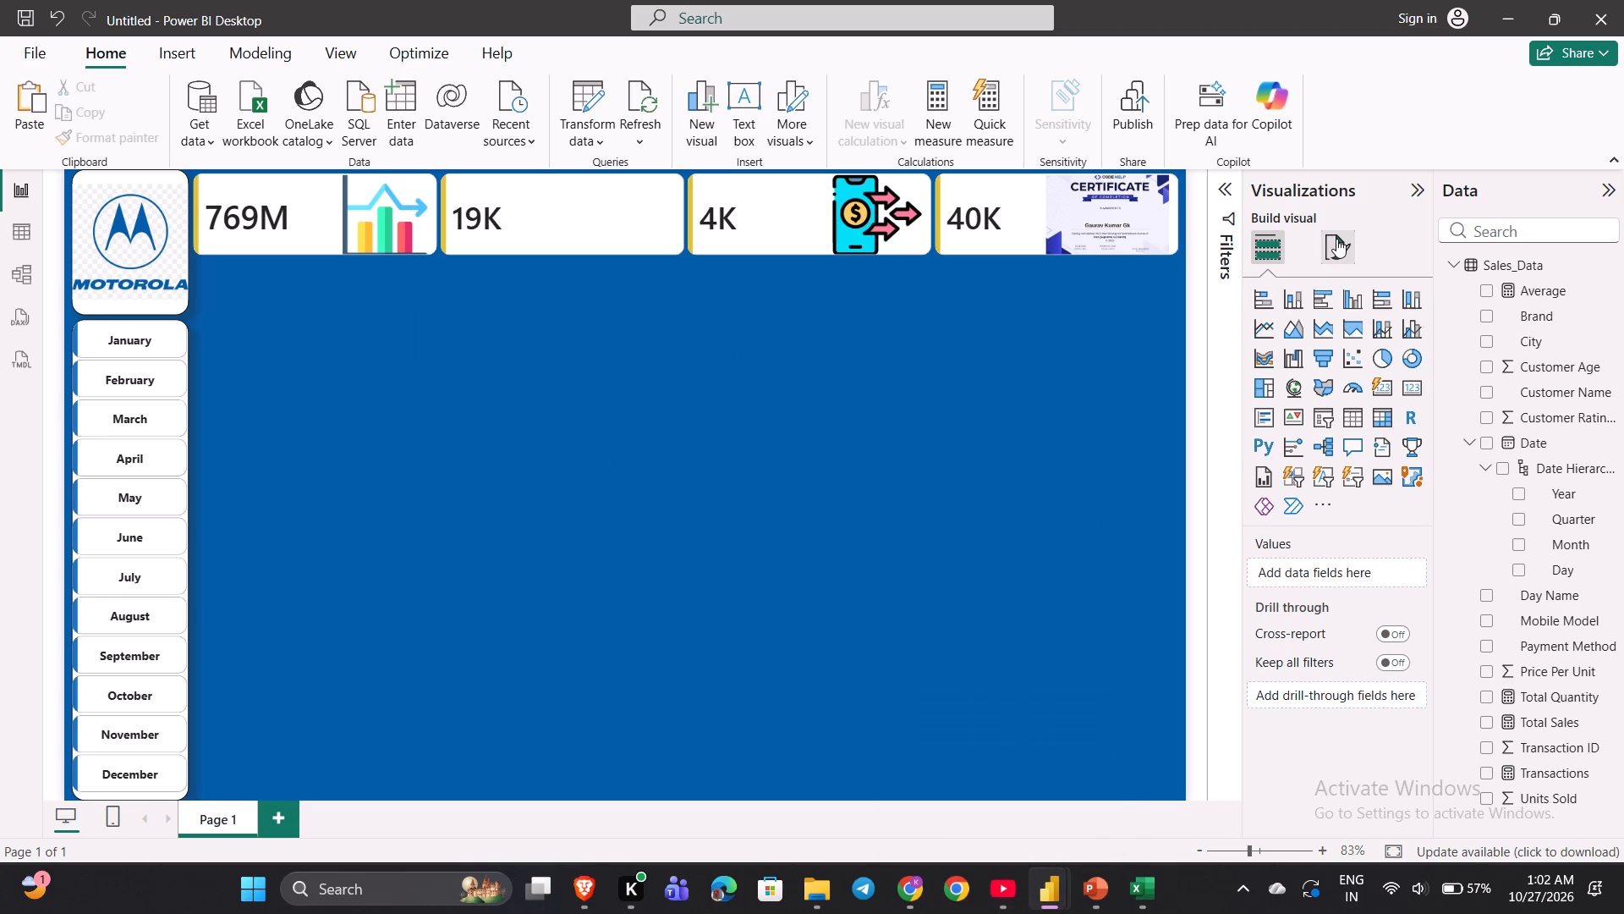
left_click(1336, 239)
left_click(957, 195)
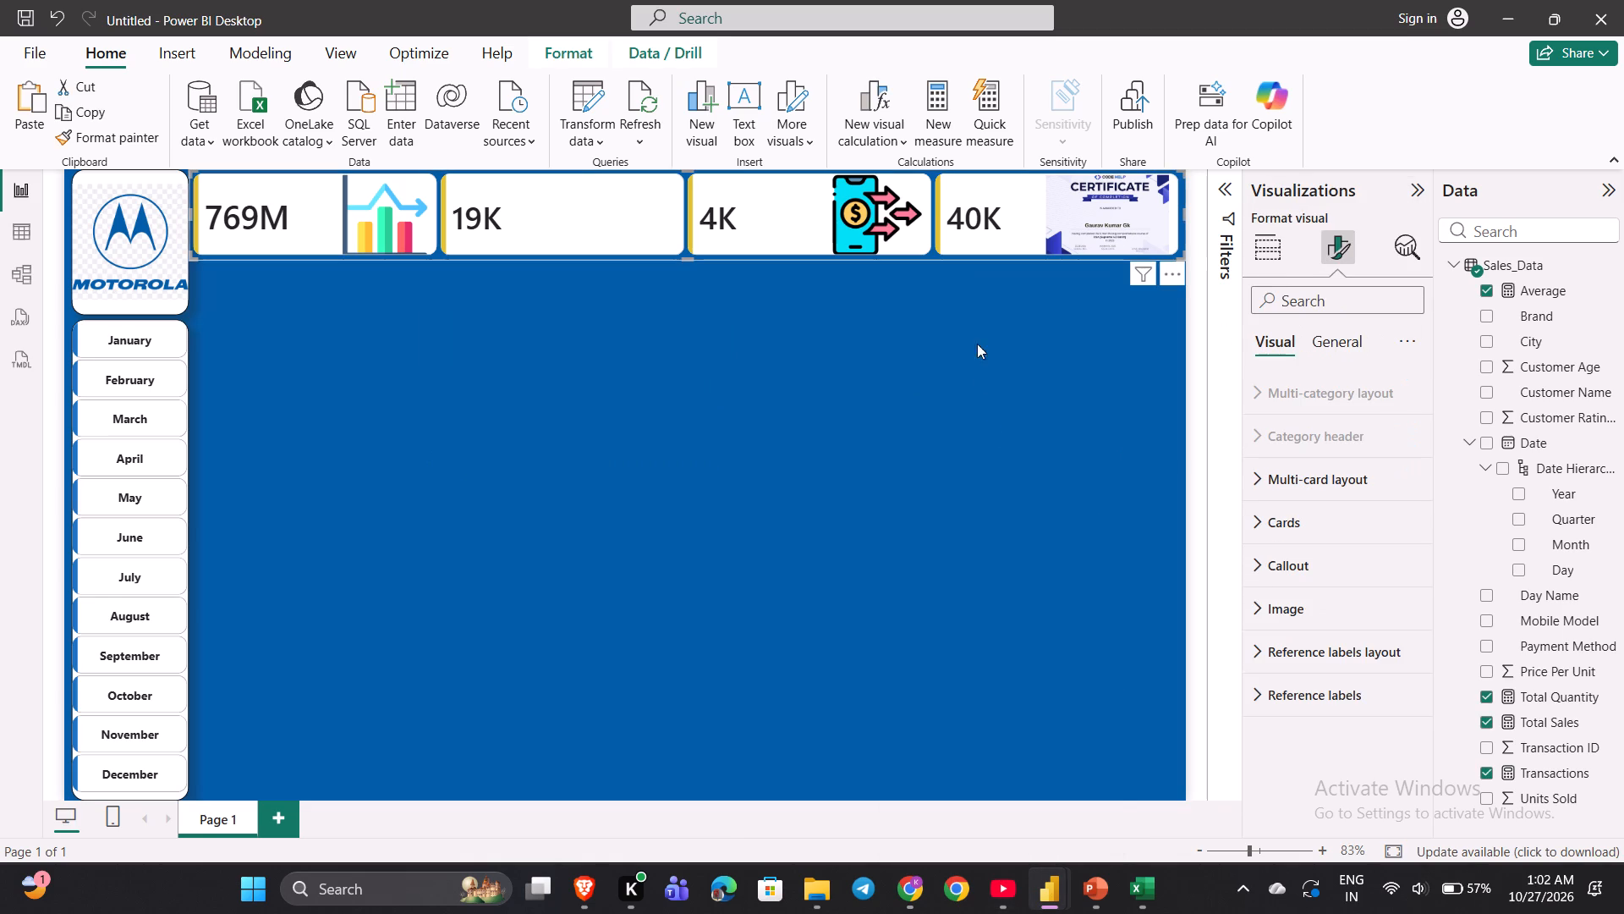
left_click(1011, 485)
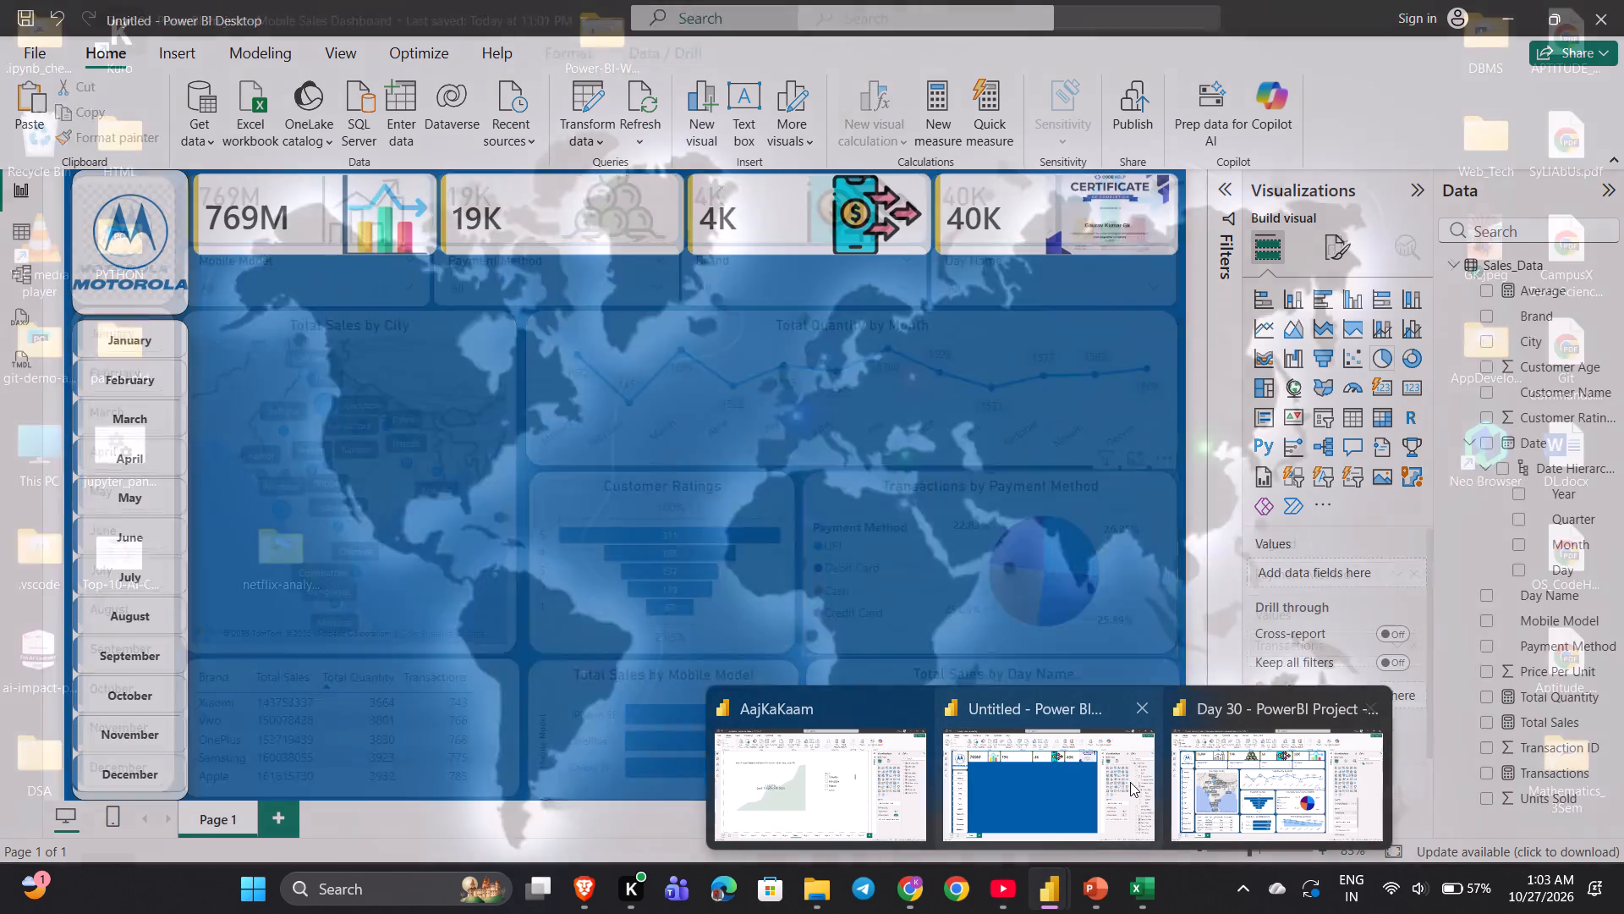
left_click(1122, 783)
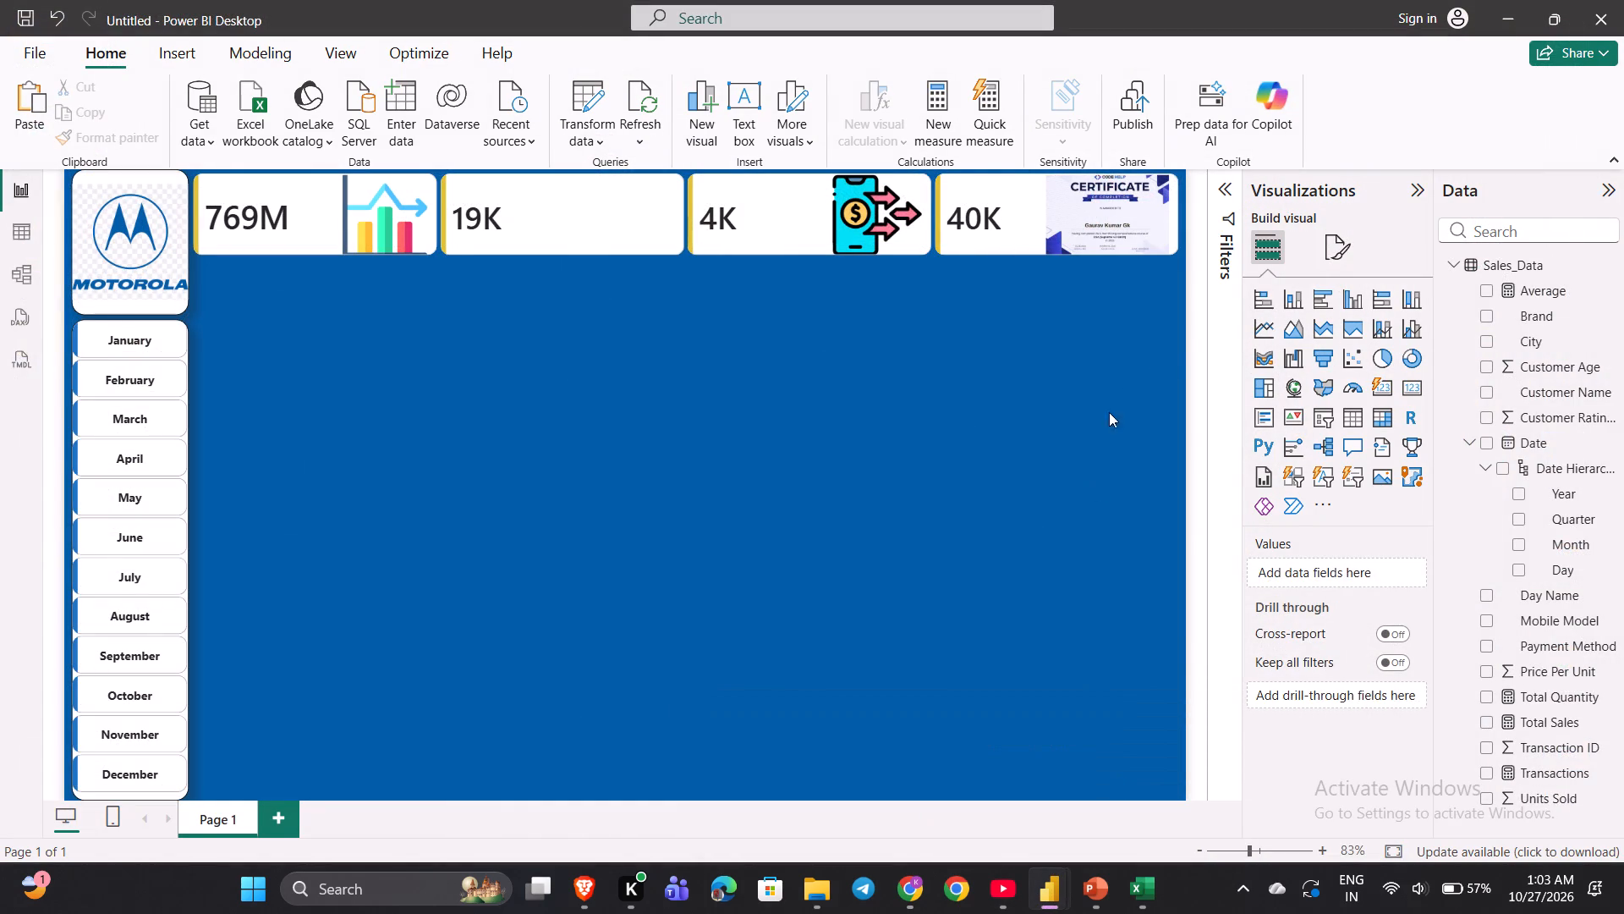
Slightly reduce the height of the KPI card row from its lower edge and deselect it.
left_click(664, 230)
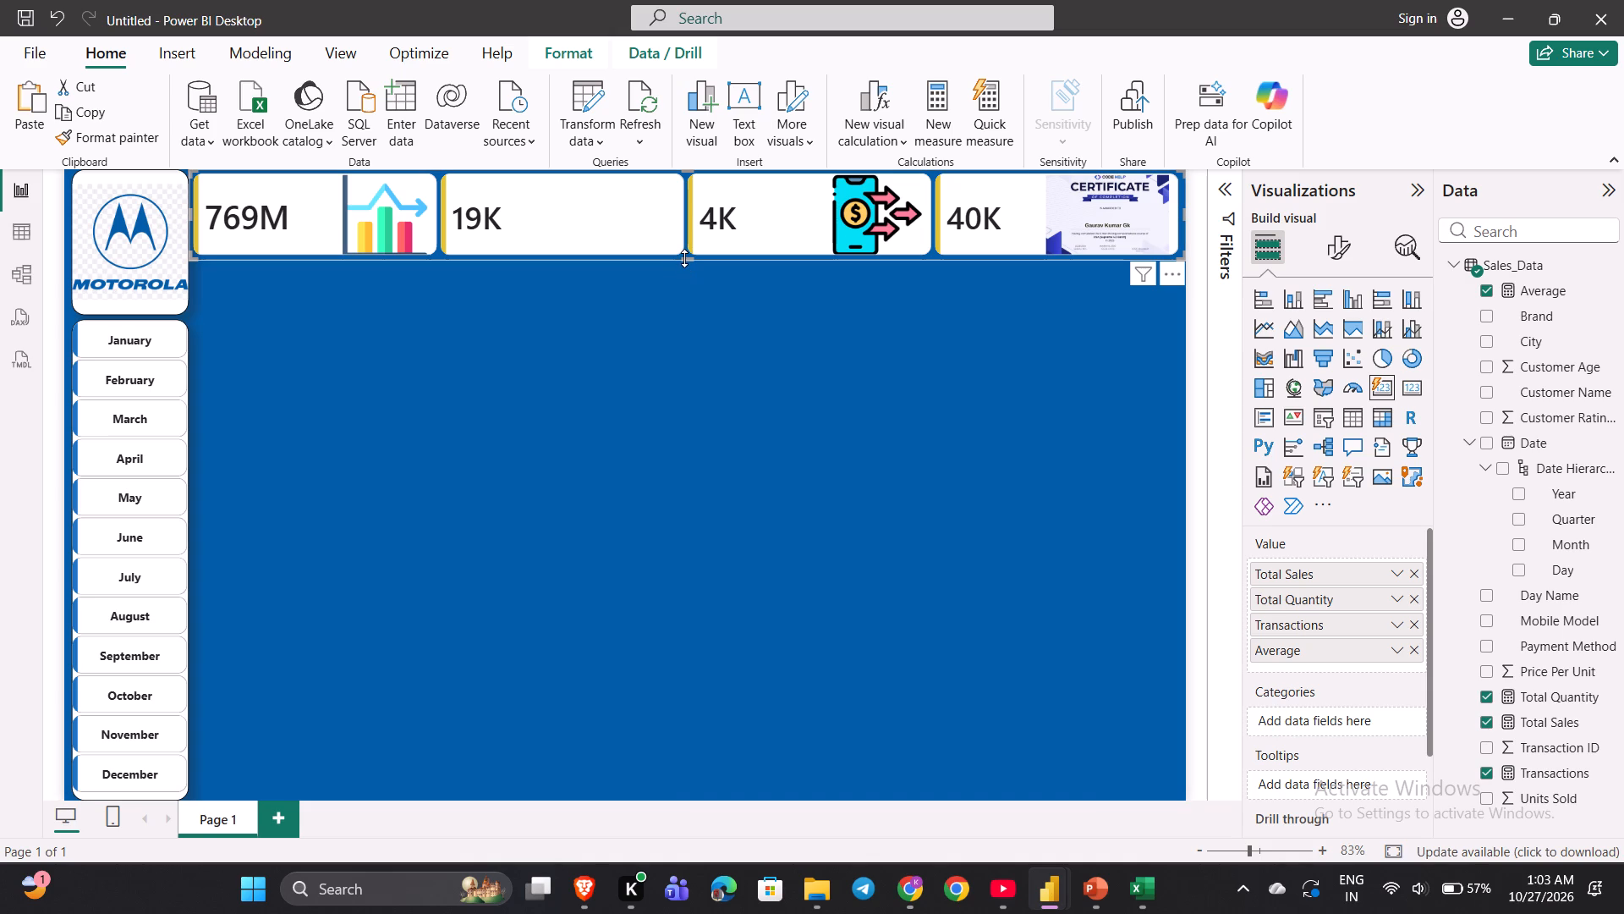
left_click(684, 258)
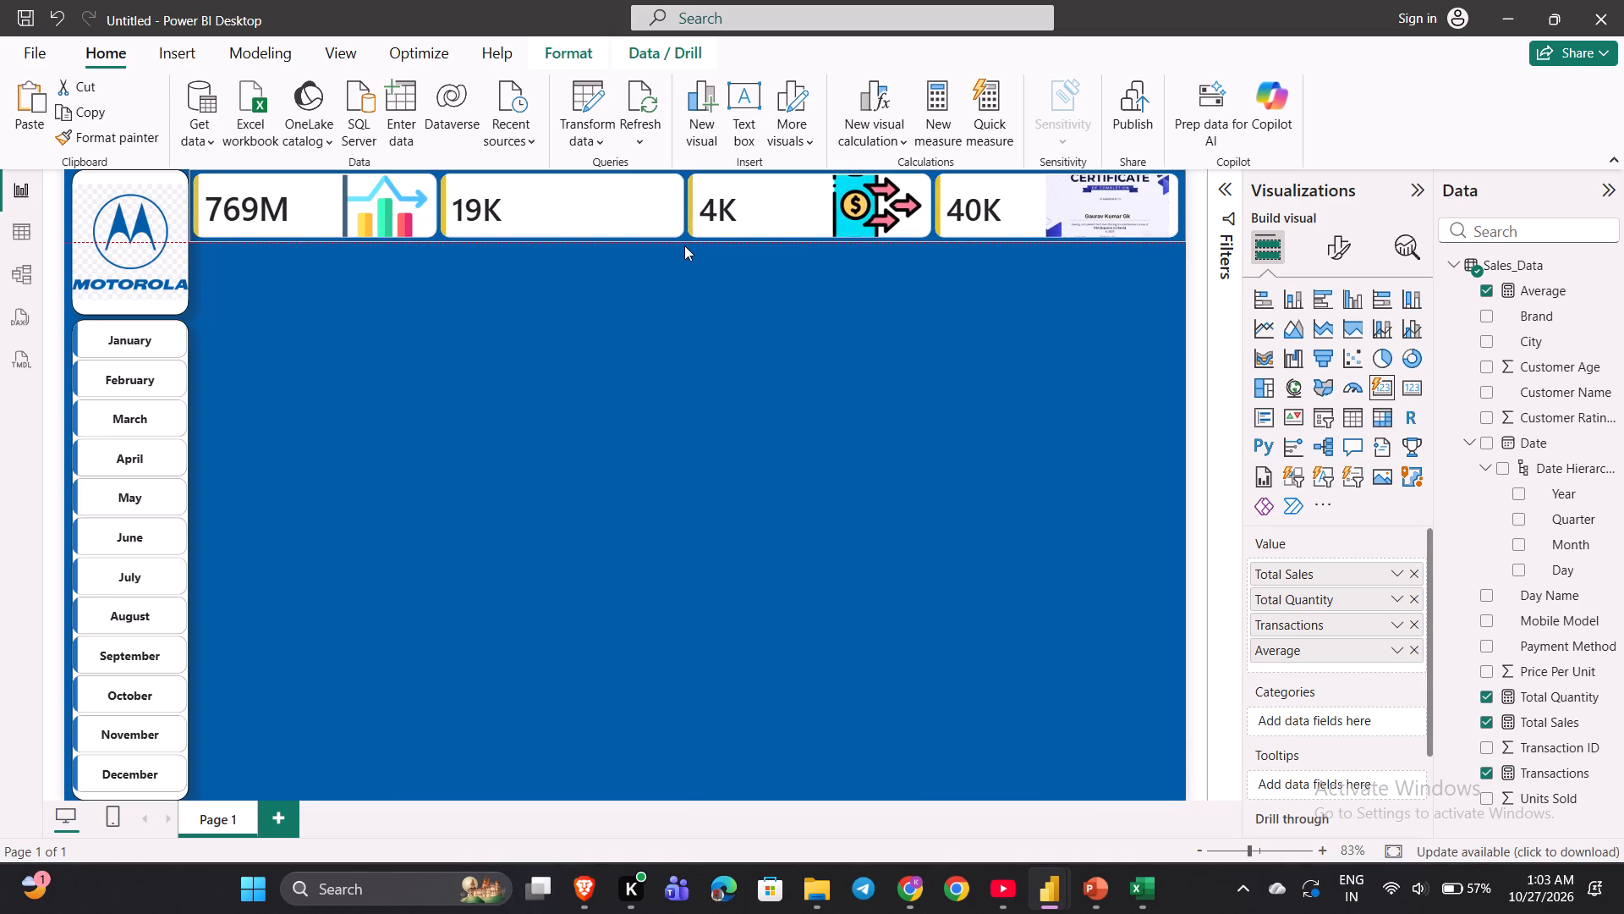
left_click(820, 311)
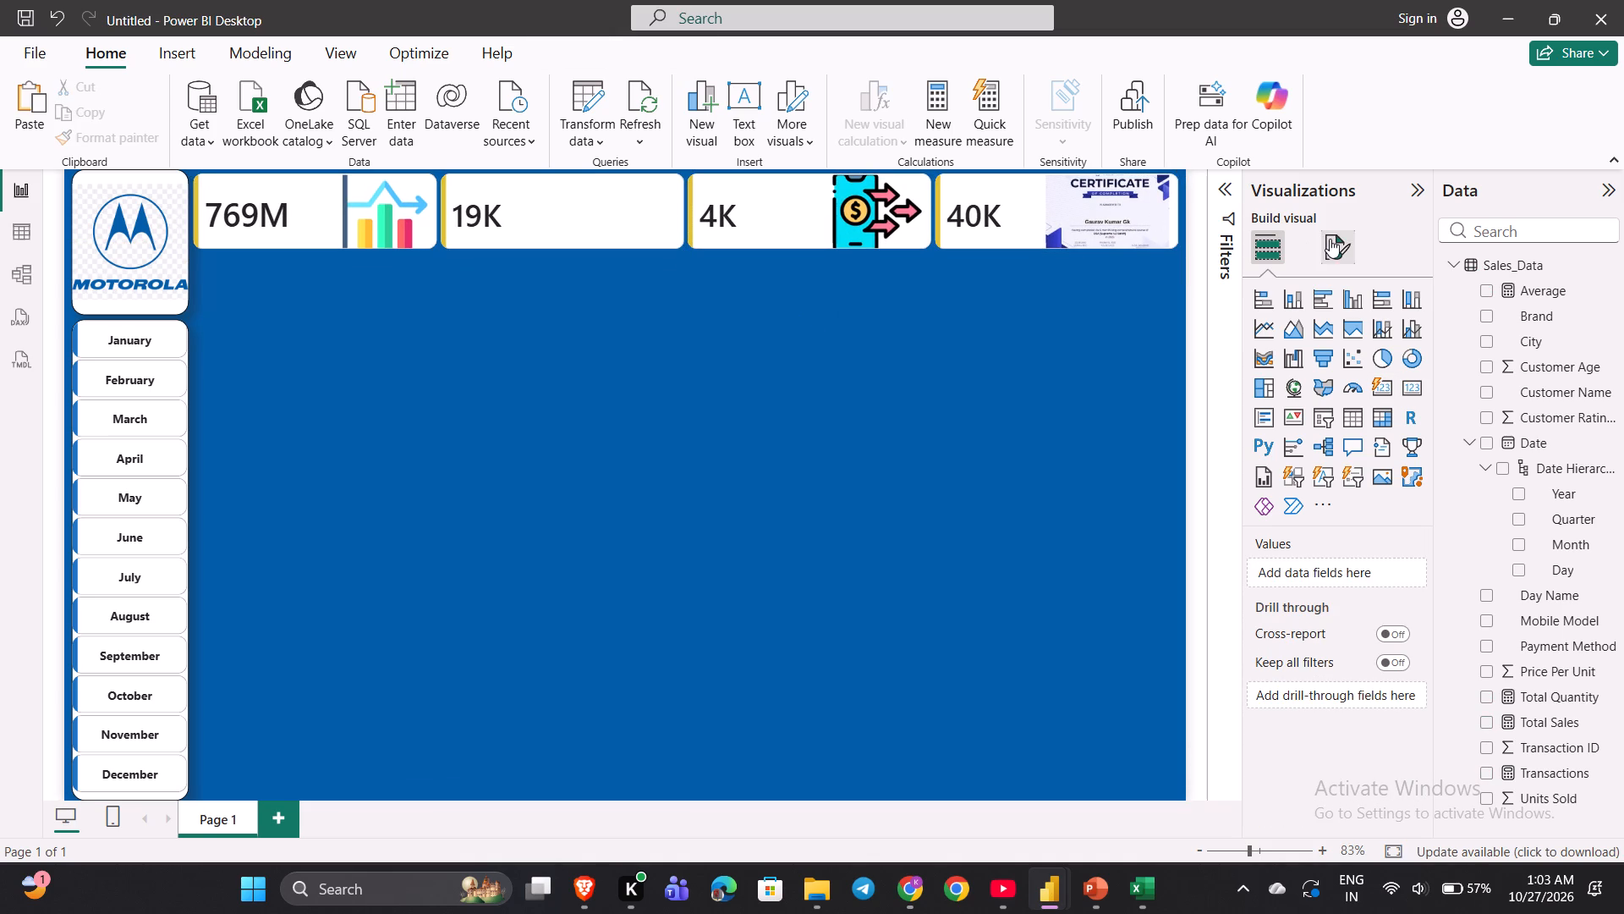
Try a background effect on the KPI card row, switch it off again, and turn on the row's Shadow effect.
left_click(1024, 214)
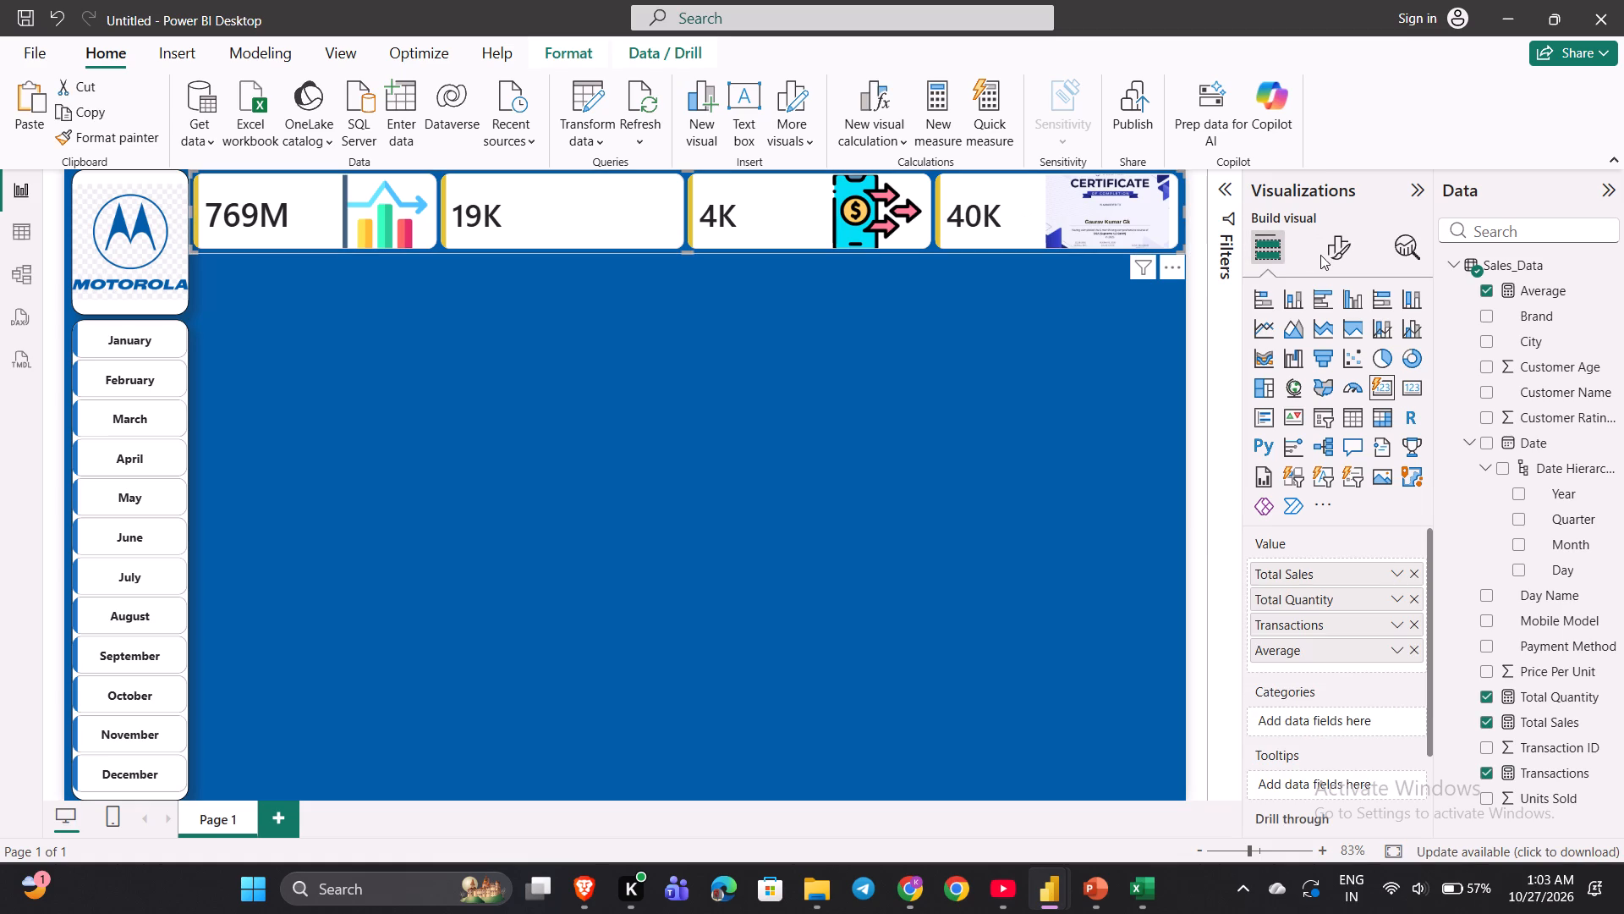
left_click_drag(1320, 255, 1343, 254)
left_click(1343, 254)
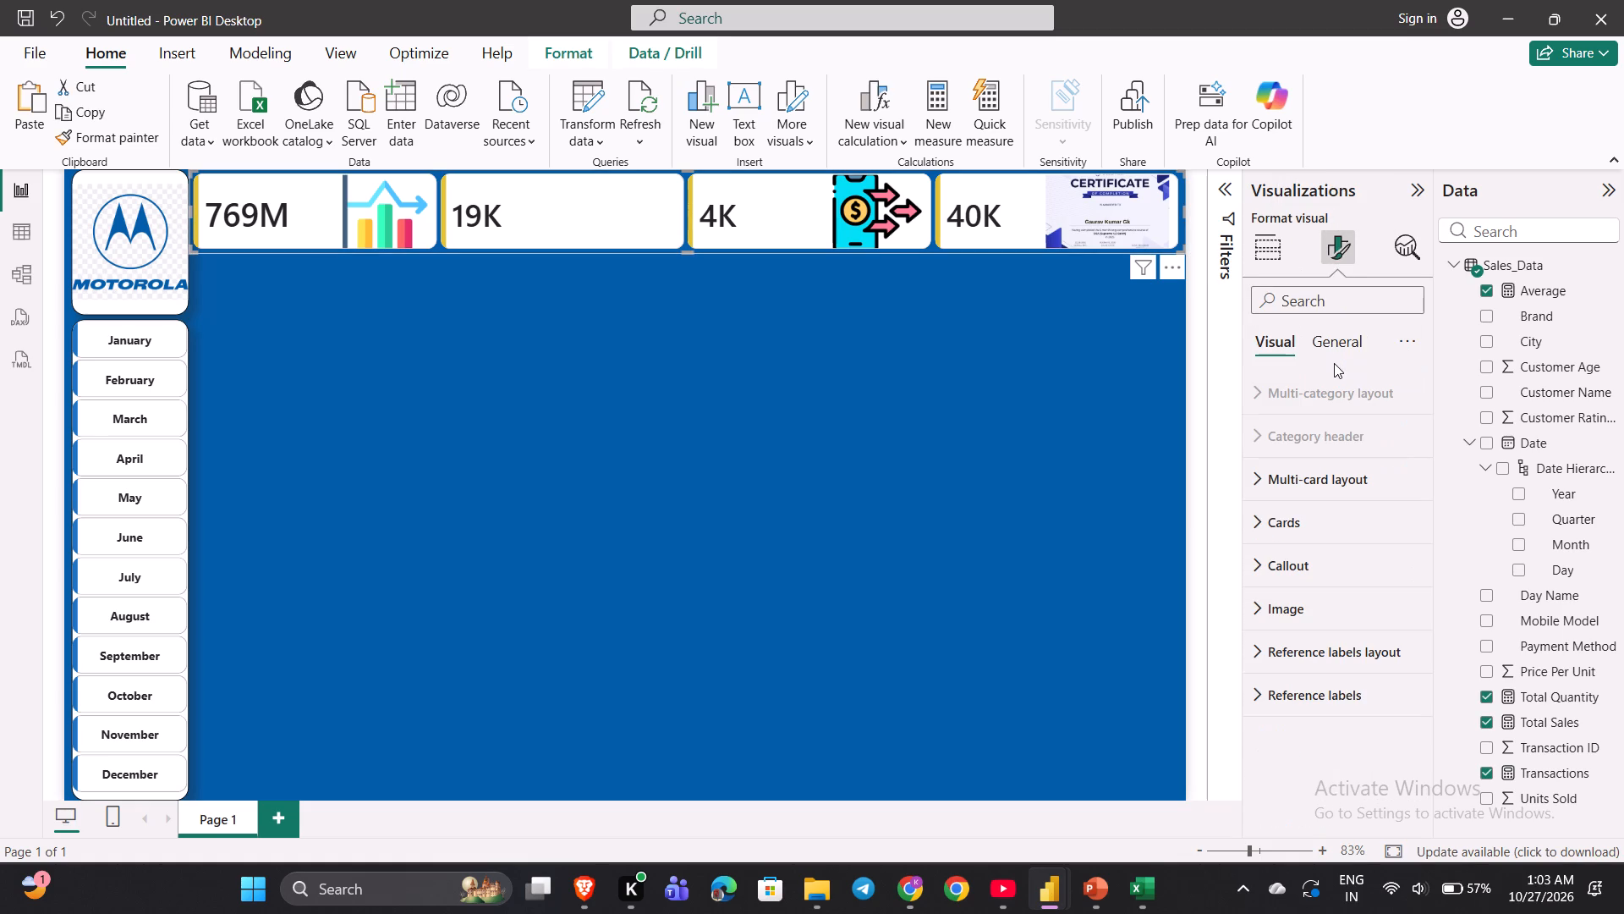
left_click(1330, 349)
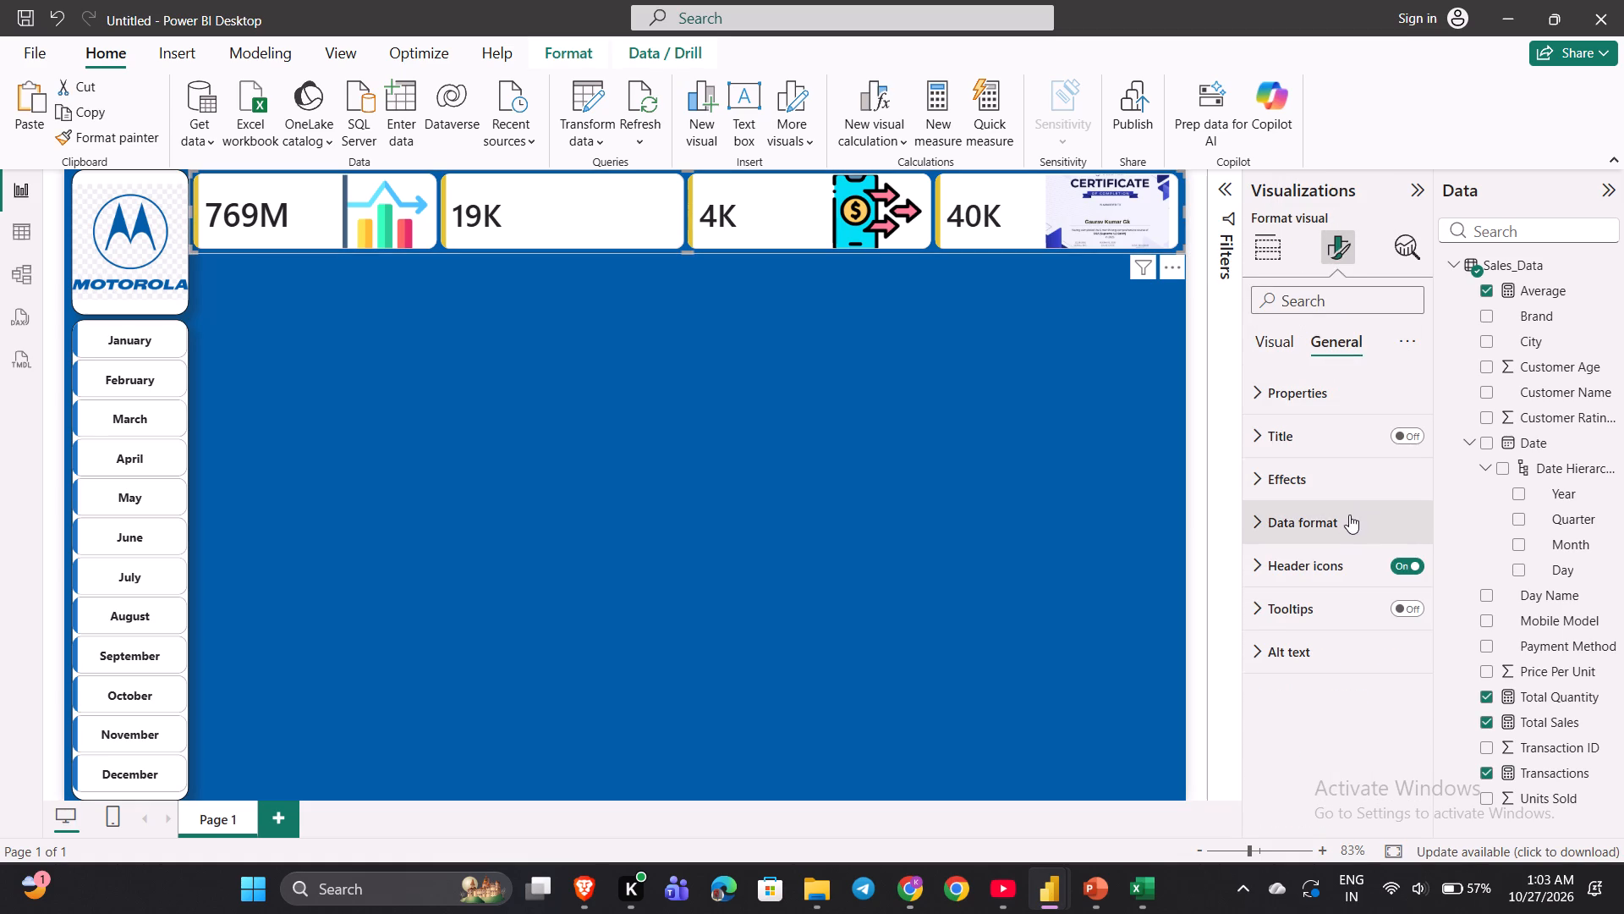
left_click(1291, 461)
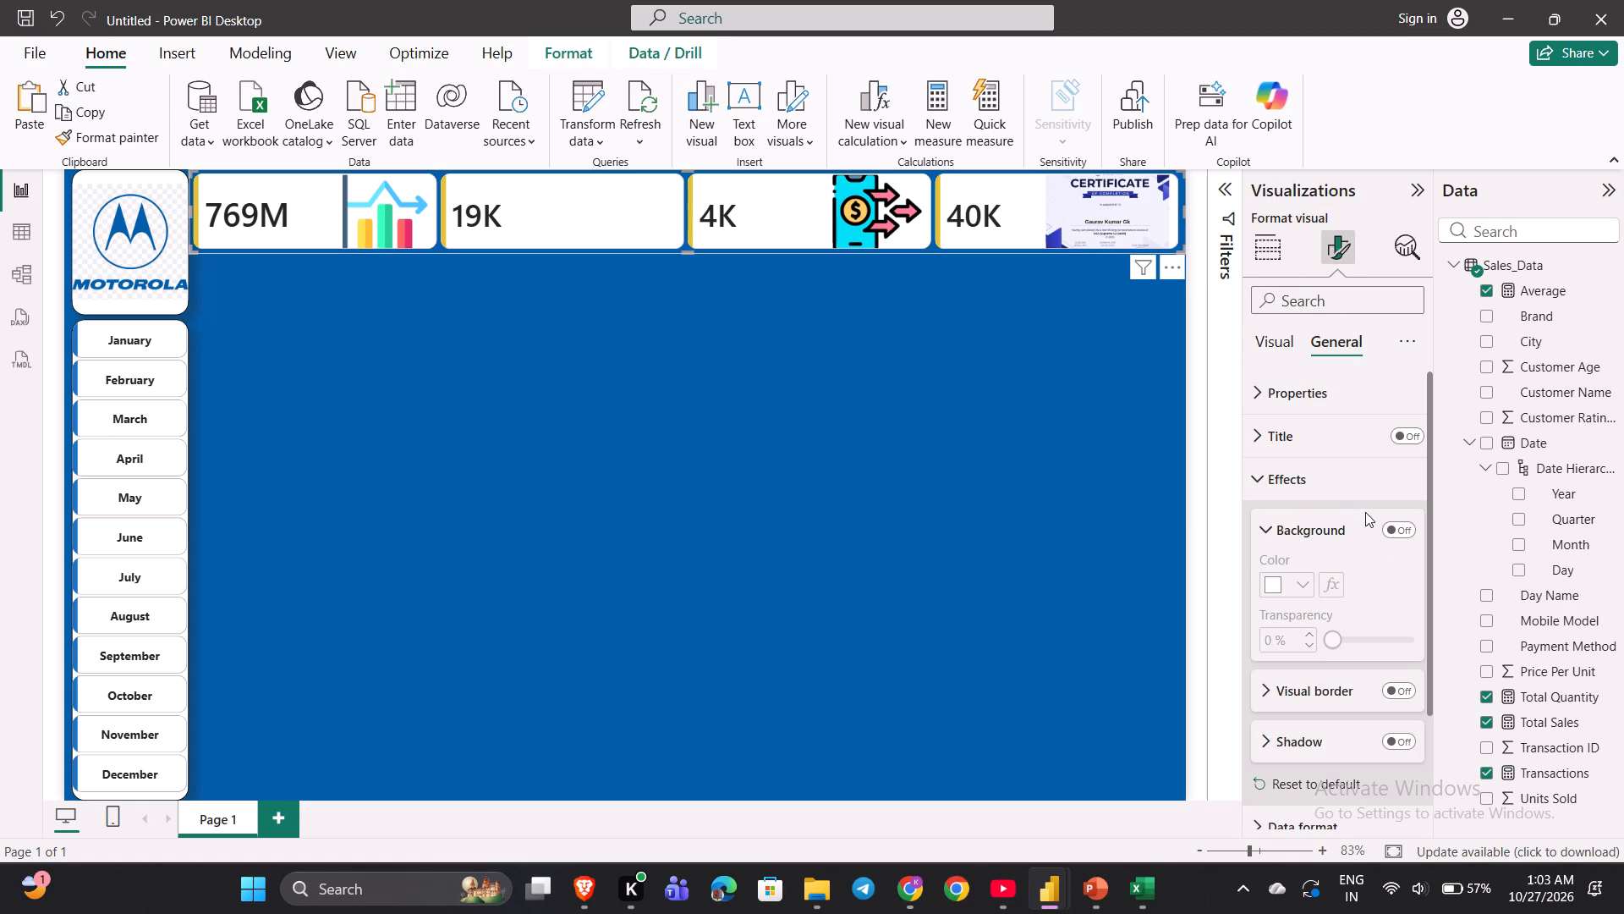
left_click(1393, 529)
left_click(1393, 529)
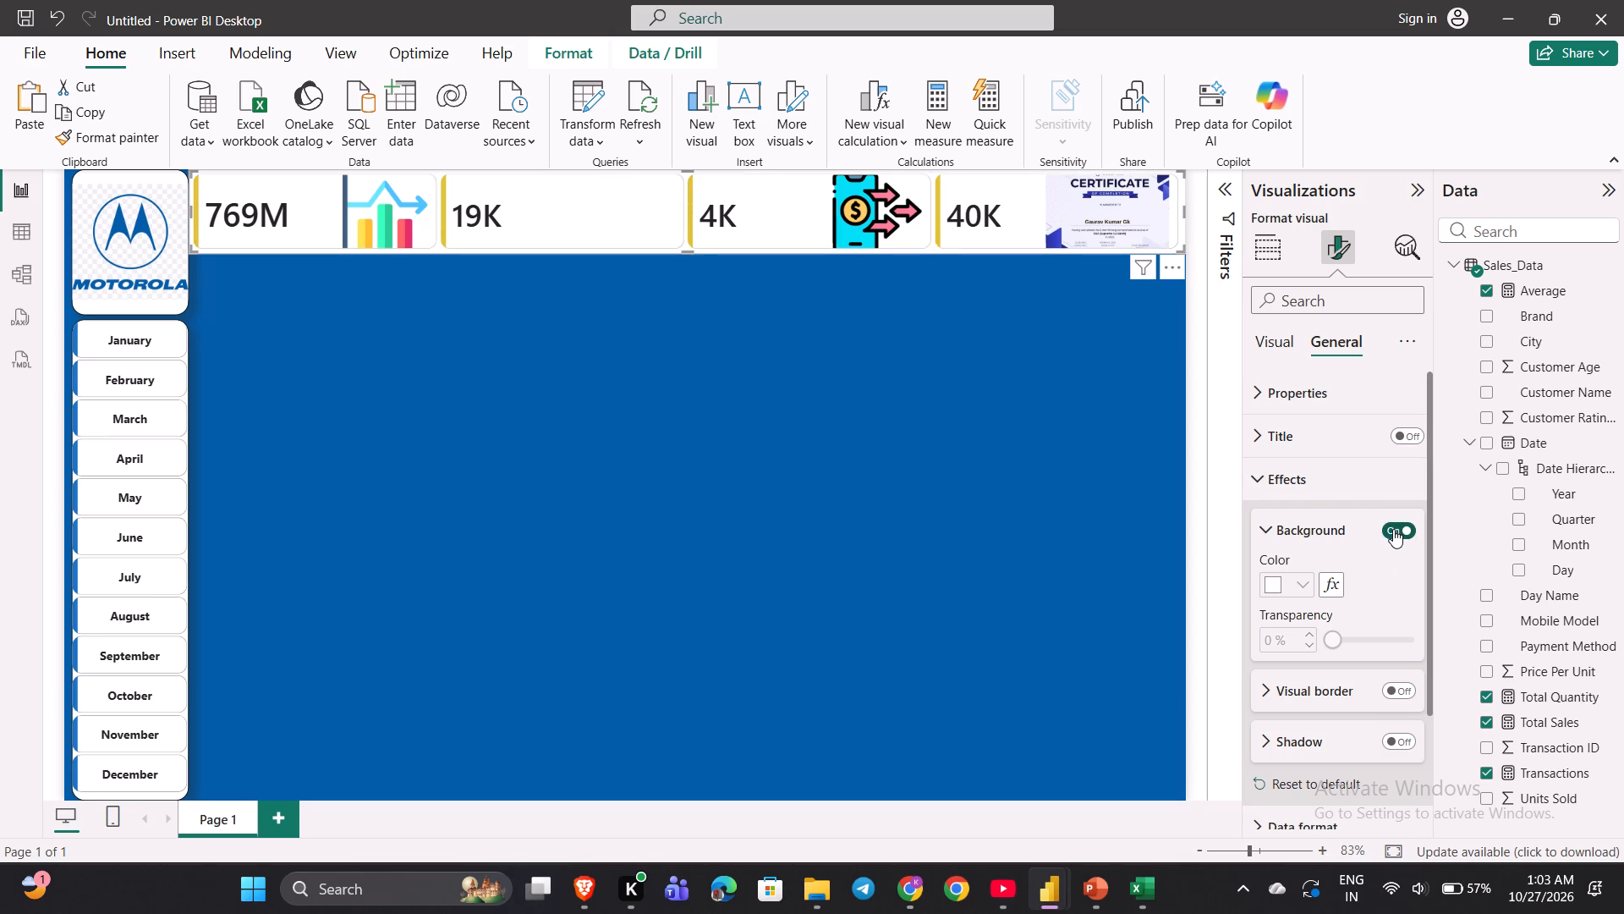
scroll(1369, 598, "down", 1)
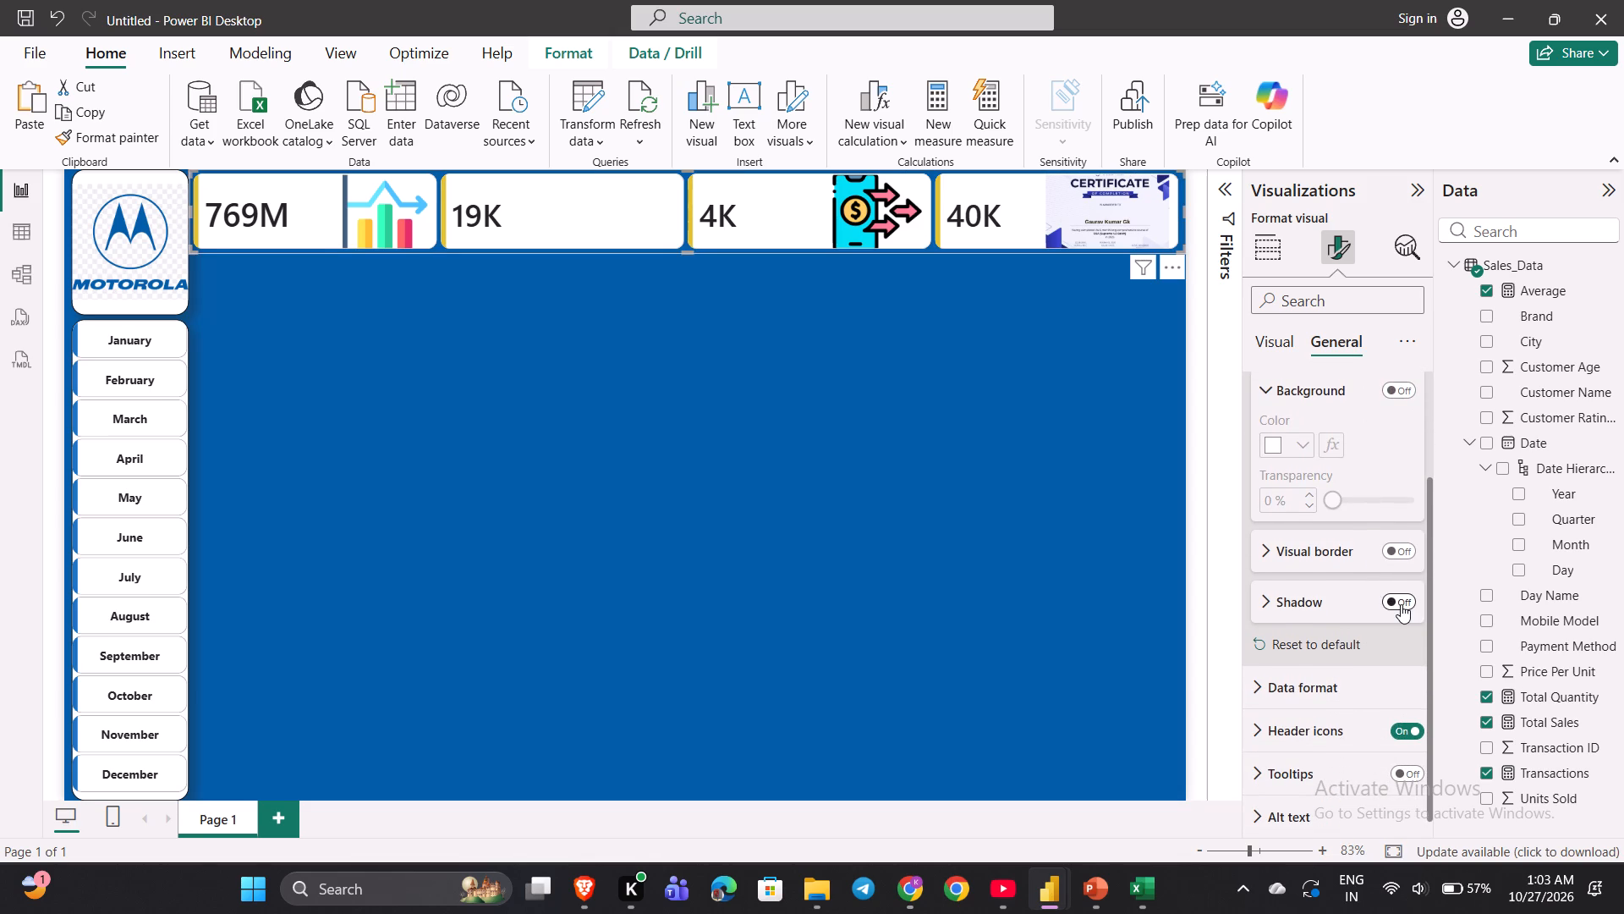
left_click(1401, 604)
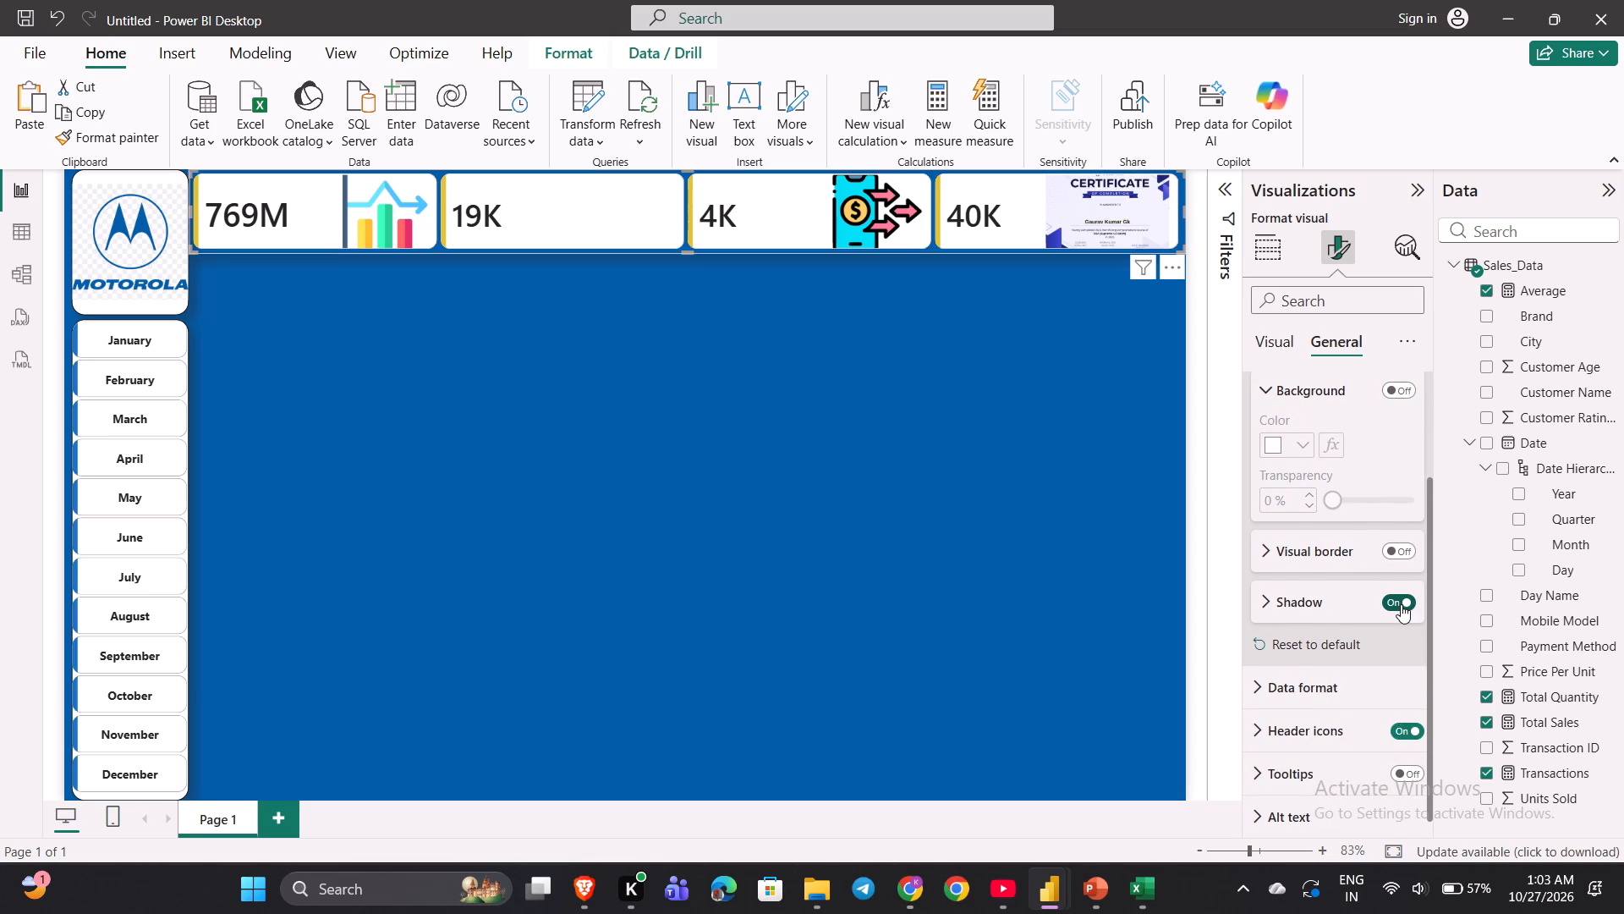
left_click(965, 537)
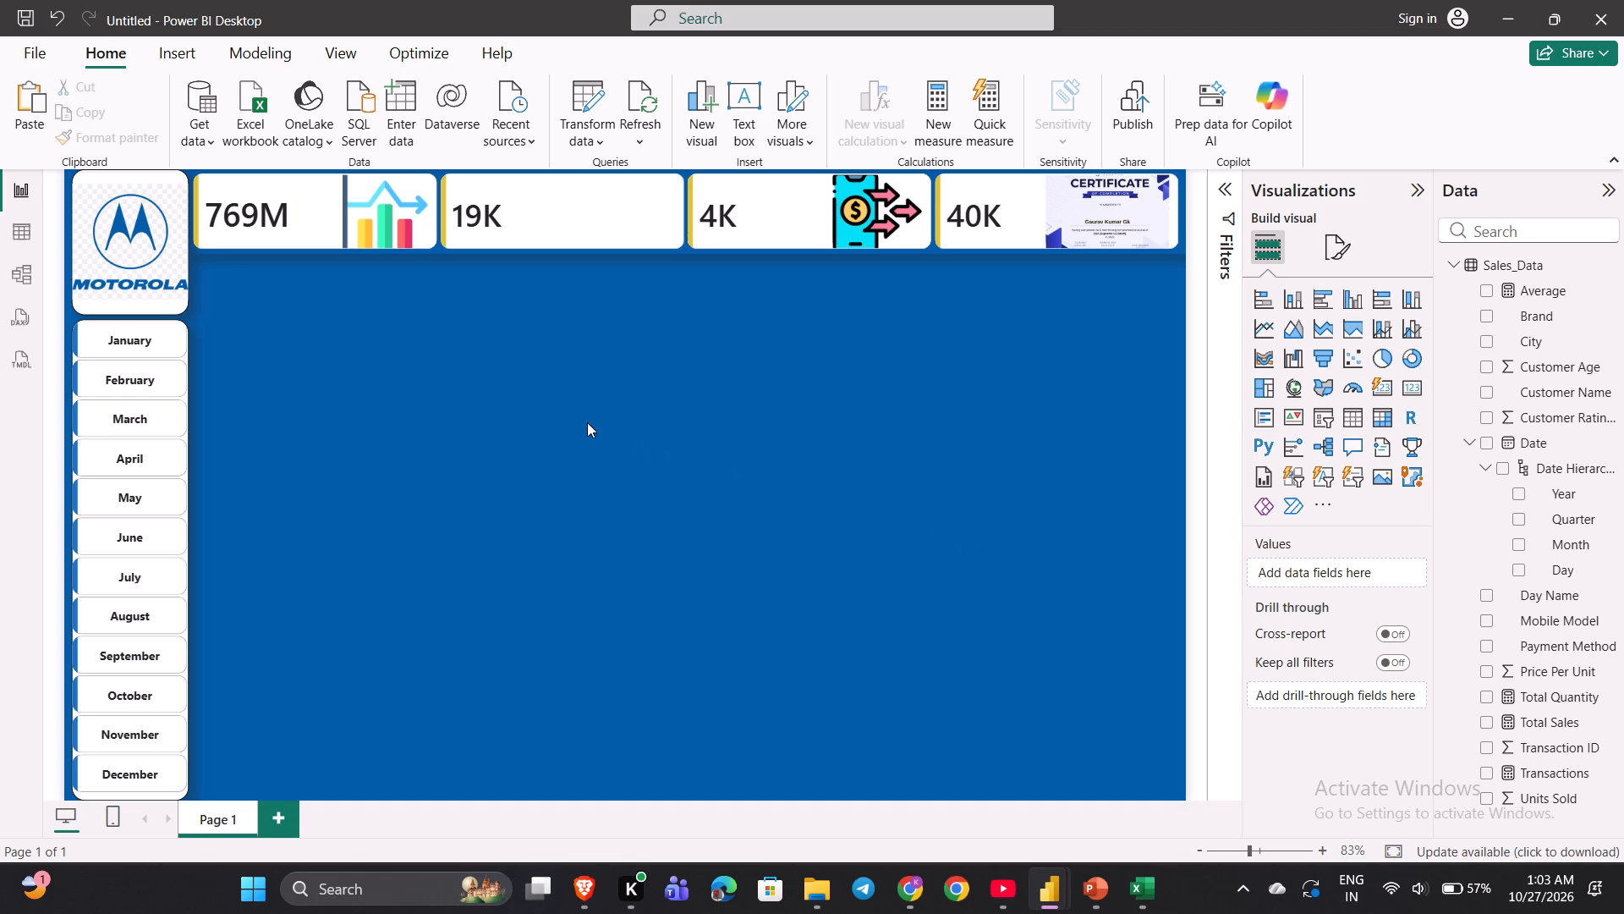
left_click(470, 390)
left_click(776, 194)
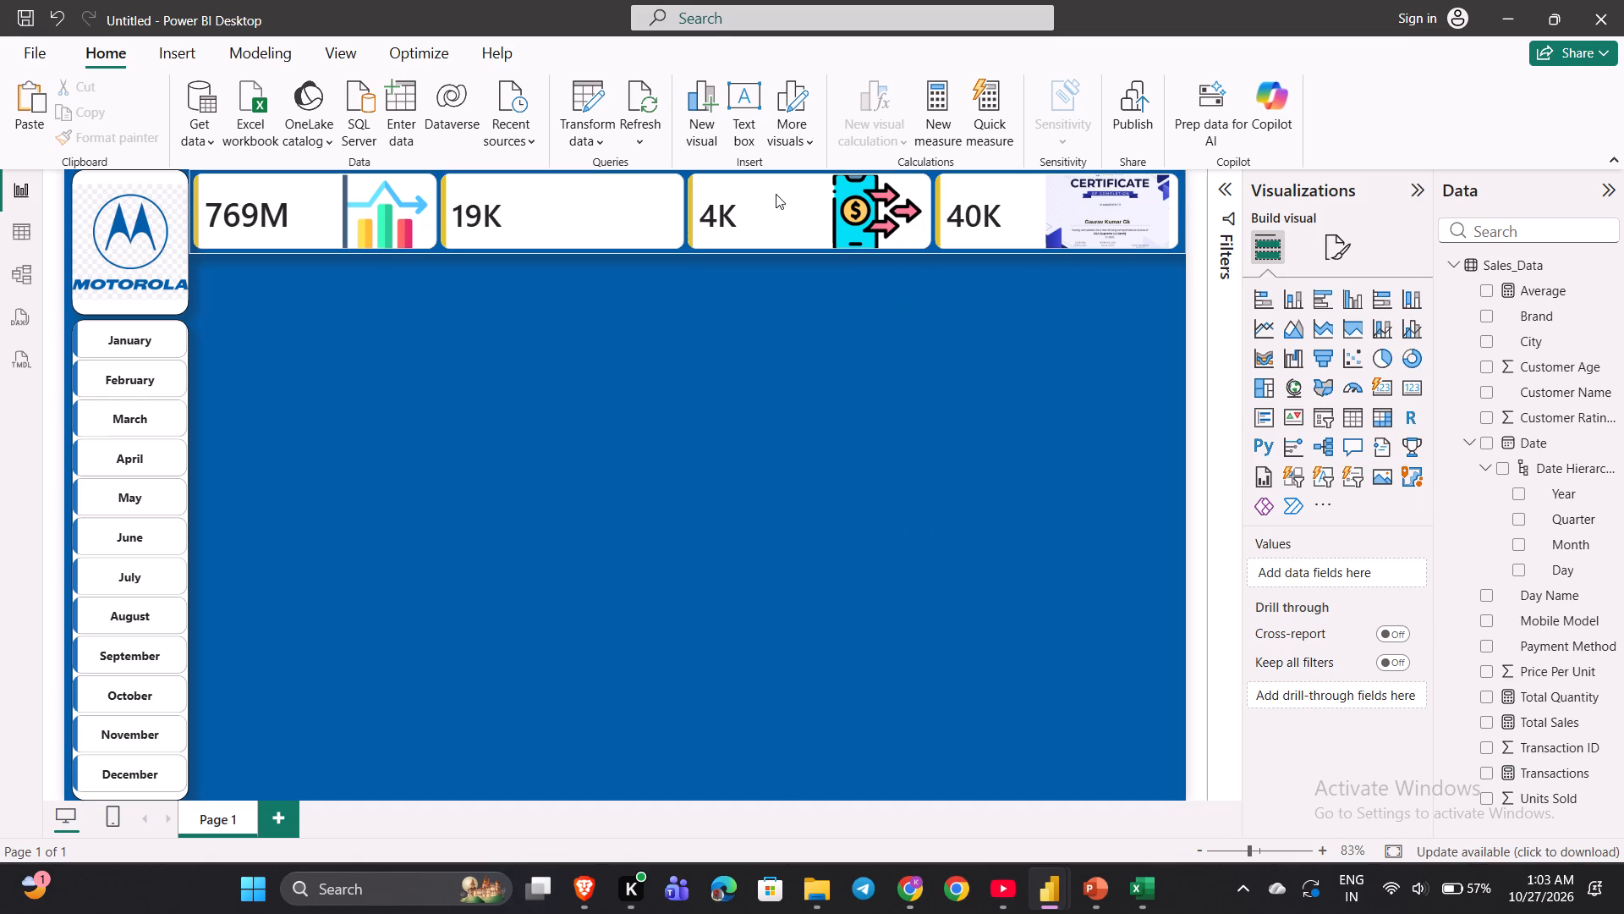
left_click(1329, 245)
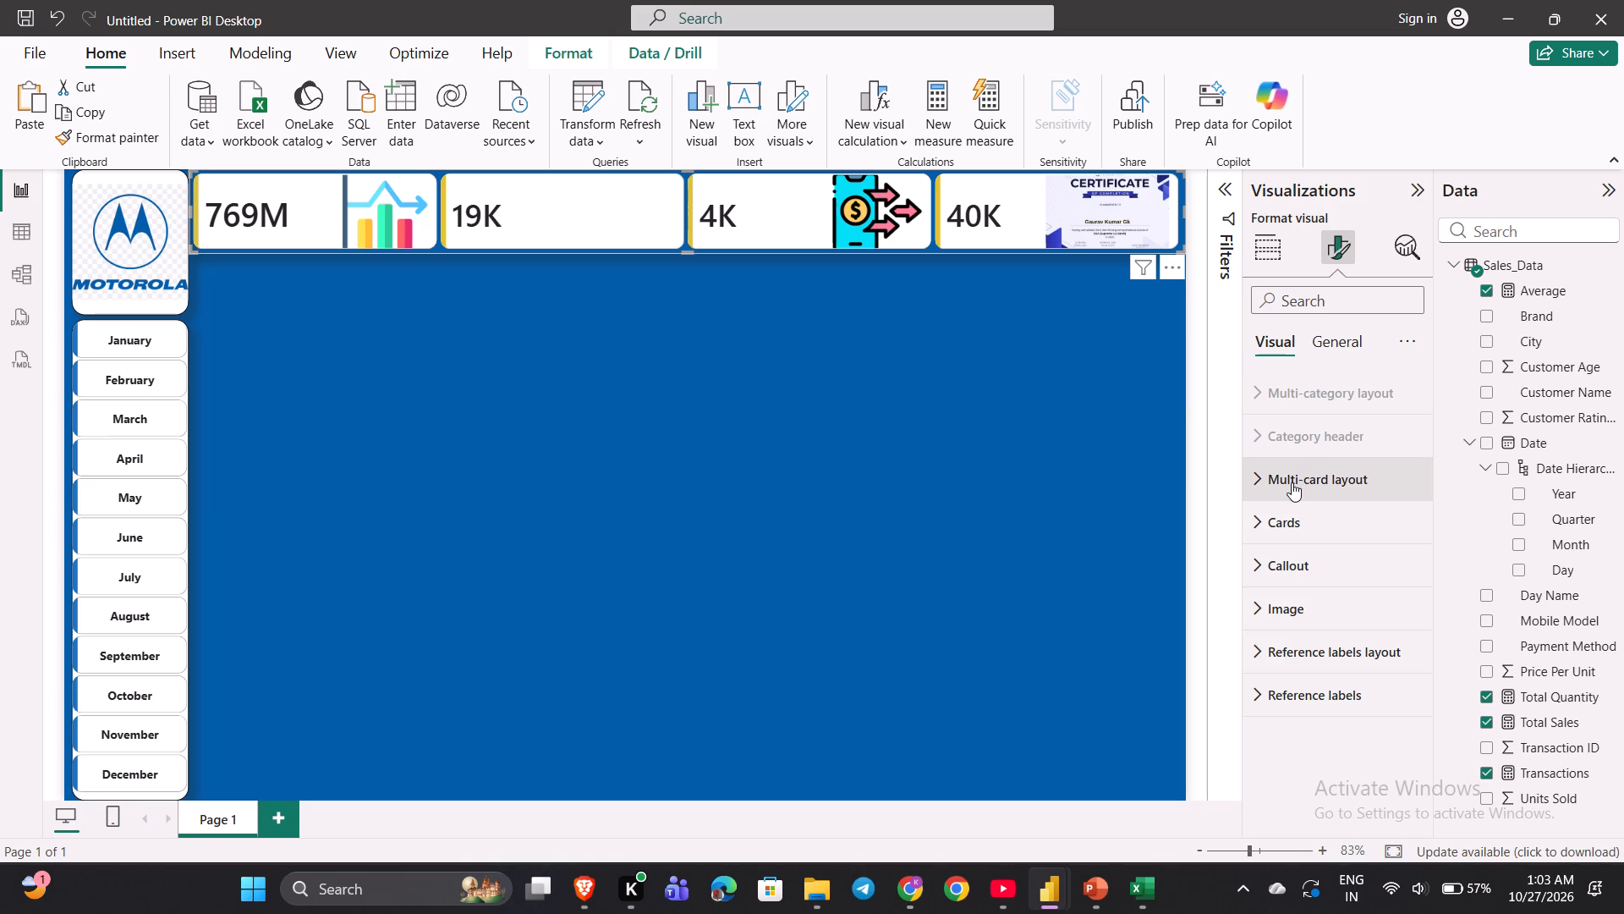
left_click(1292, 482)
scroll(1292, 482, "down", 2)
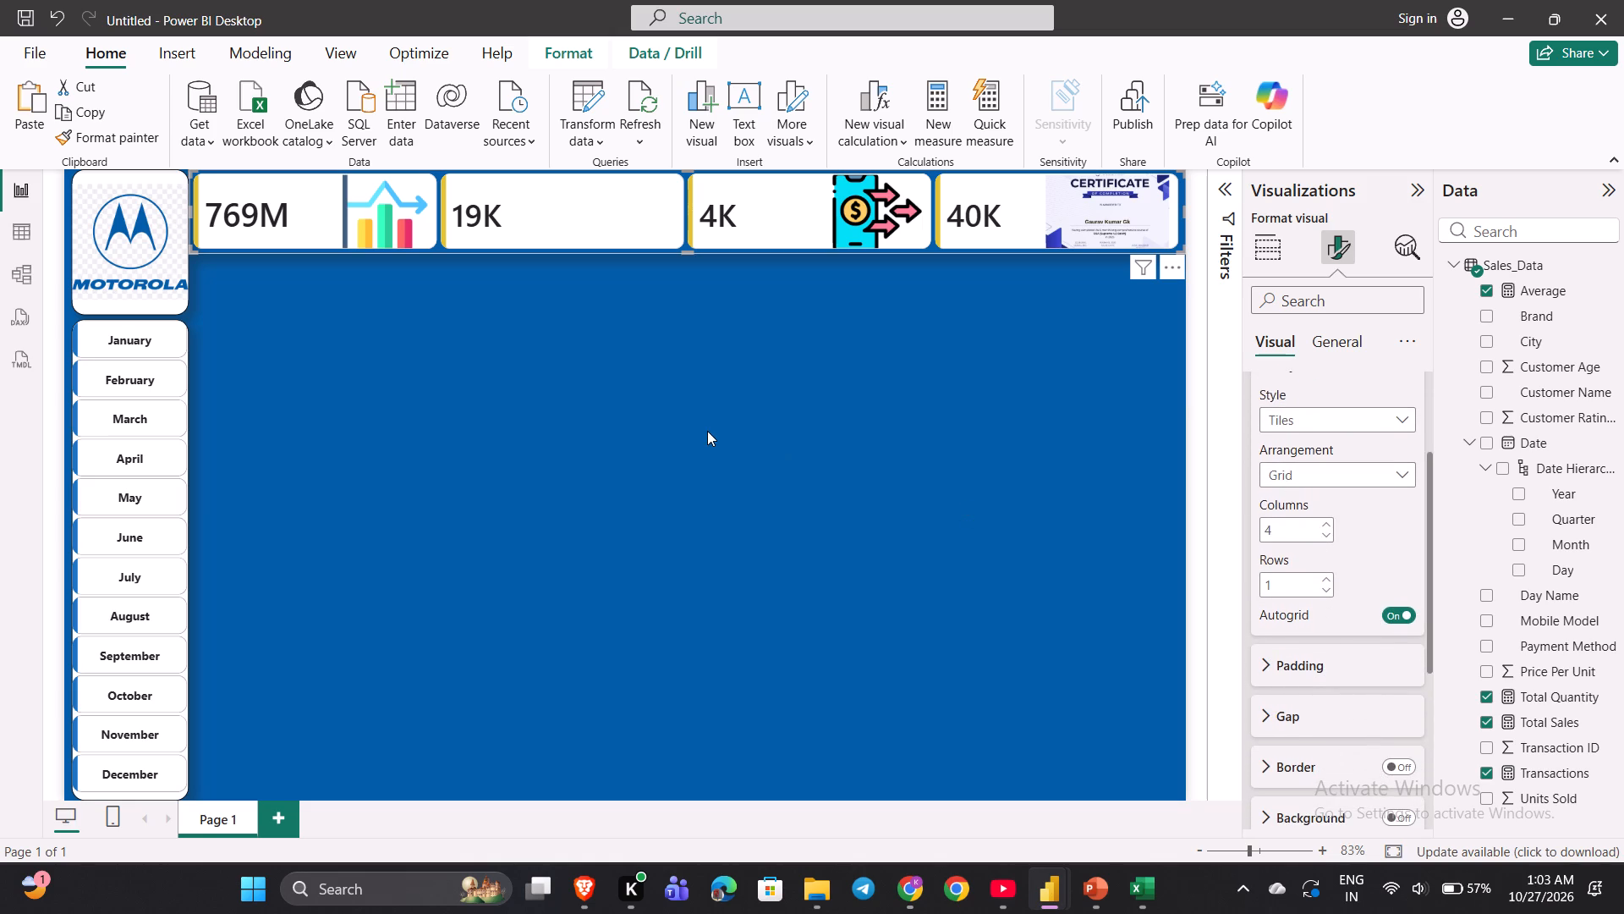
left_click(900, 889)
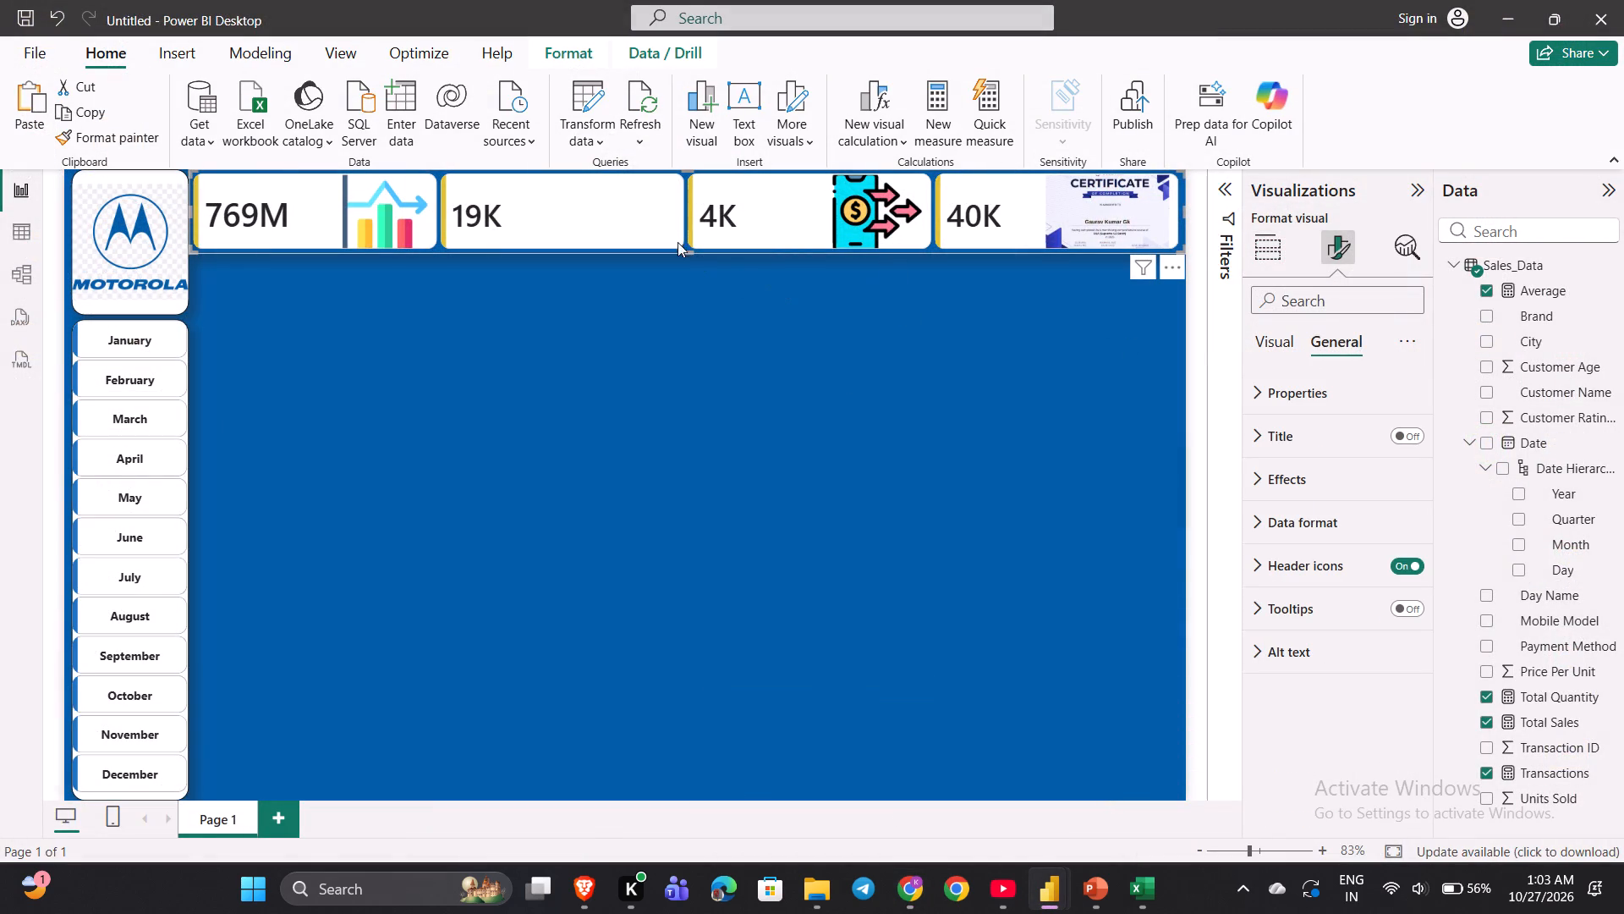
left_click(617, 214)
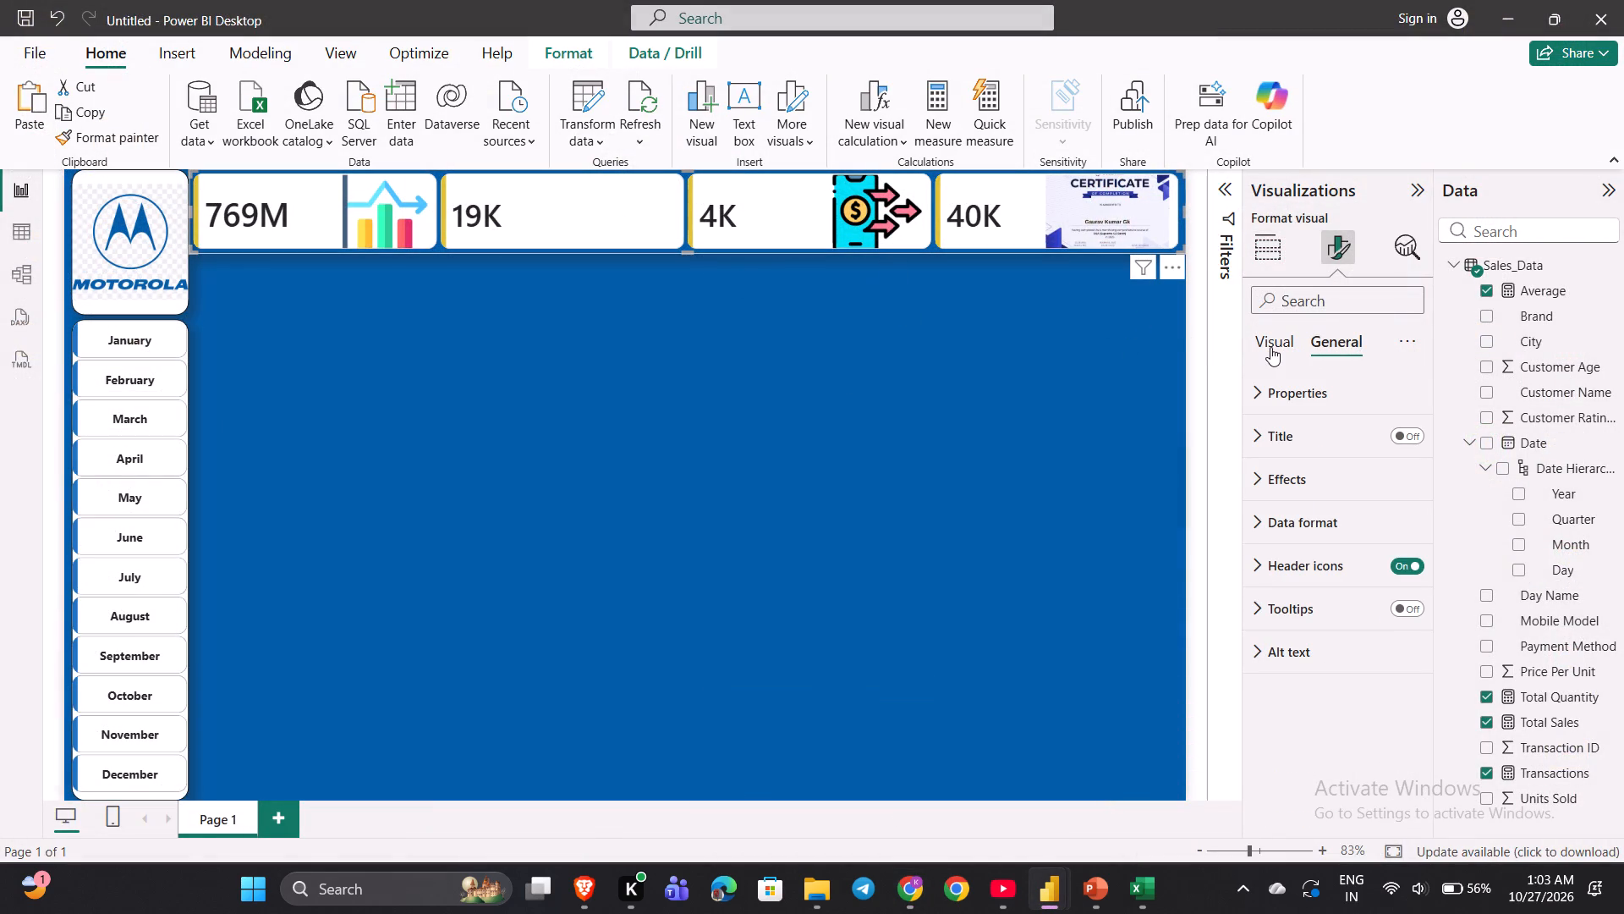
left_click(1270, 347)
scroll(1292, 579, "down", 3)
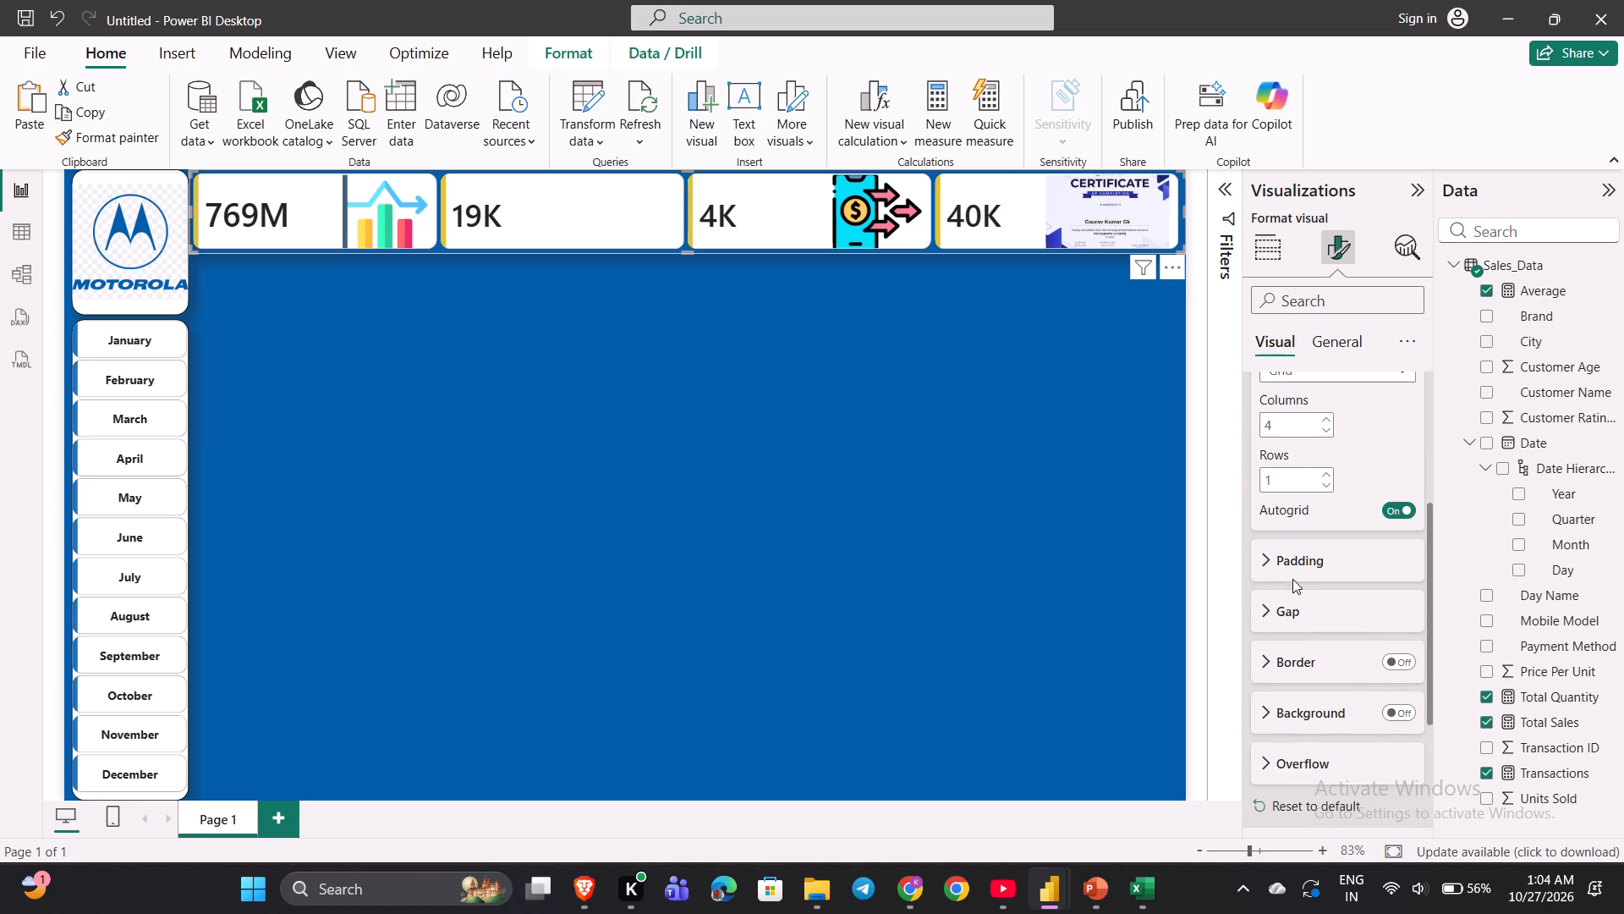
scroll(1292, 579, "down", 2)
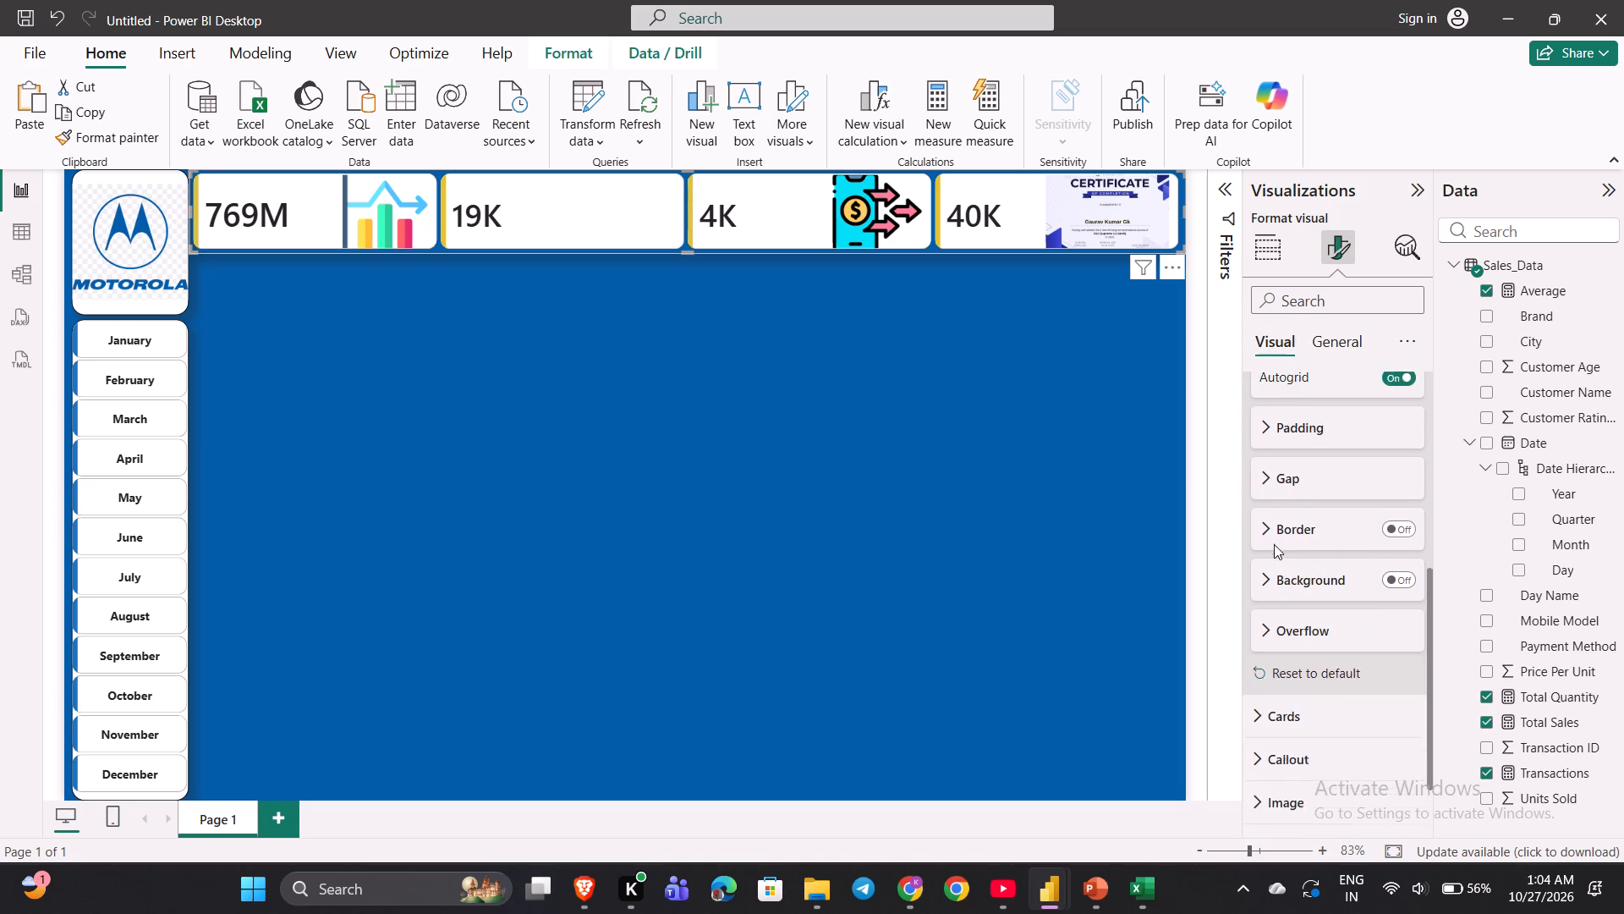
scroll(1274, 544, "down", 2)
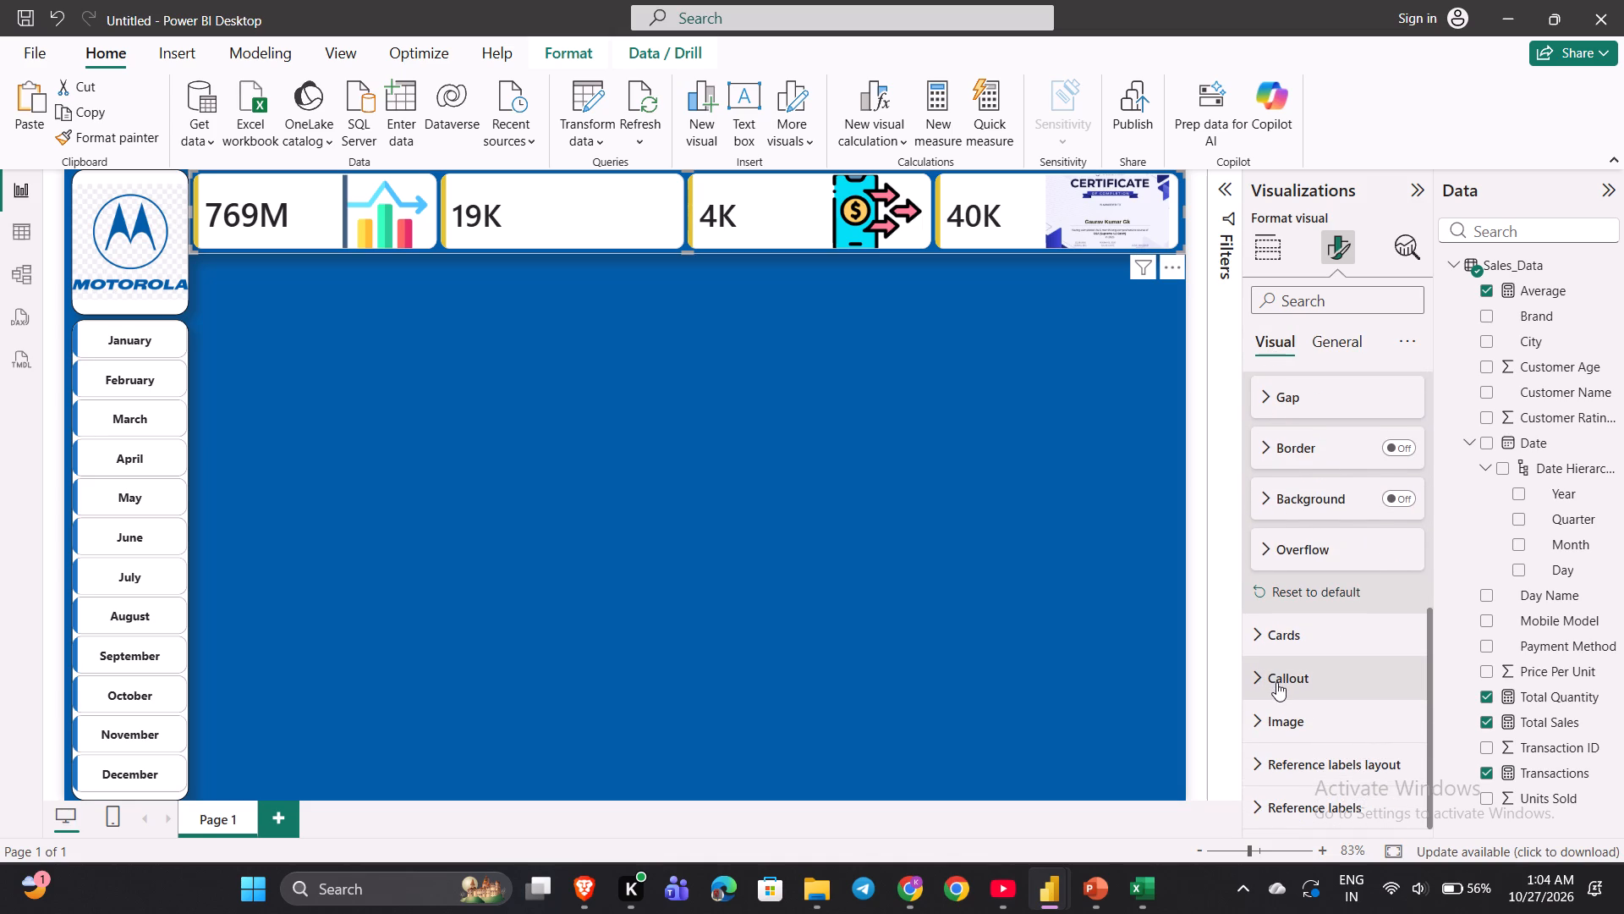
scroll(1276, 682, "down", 3)
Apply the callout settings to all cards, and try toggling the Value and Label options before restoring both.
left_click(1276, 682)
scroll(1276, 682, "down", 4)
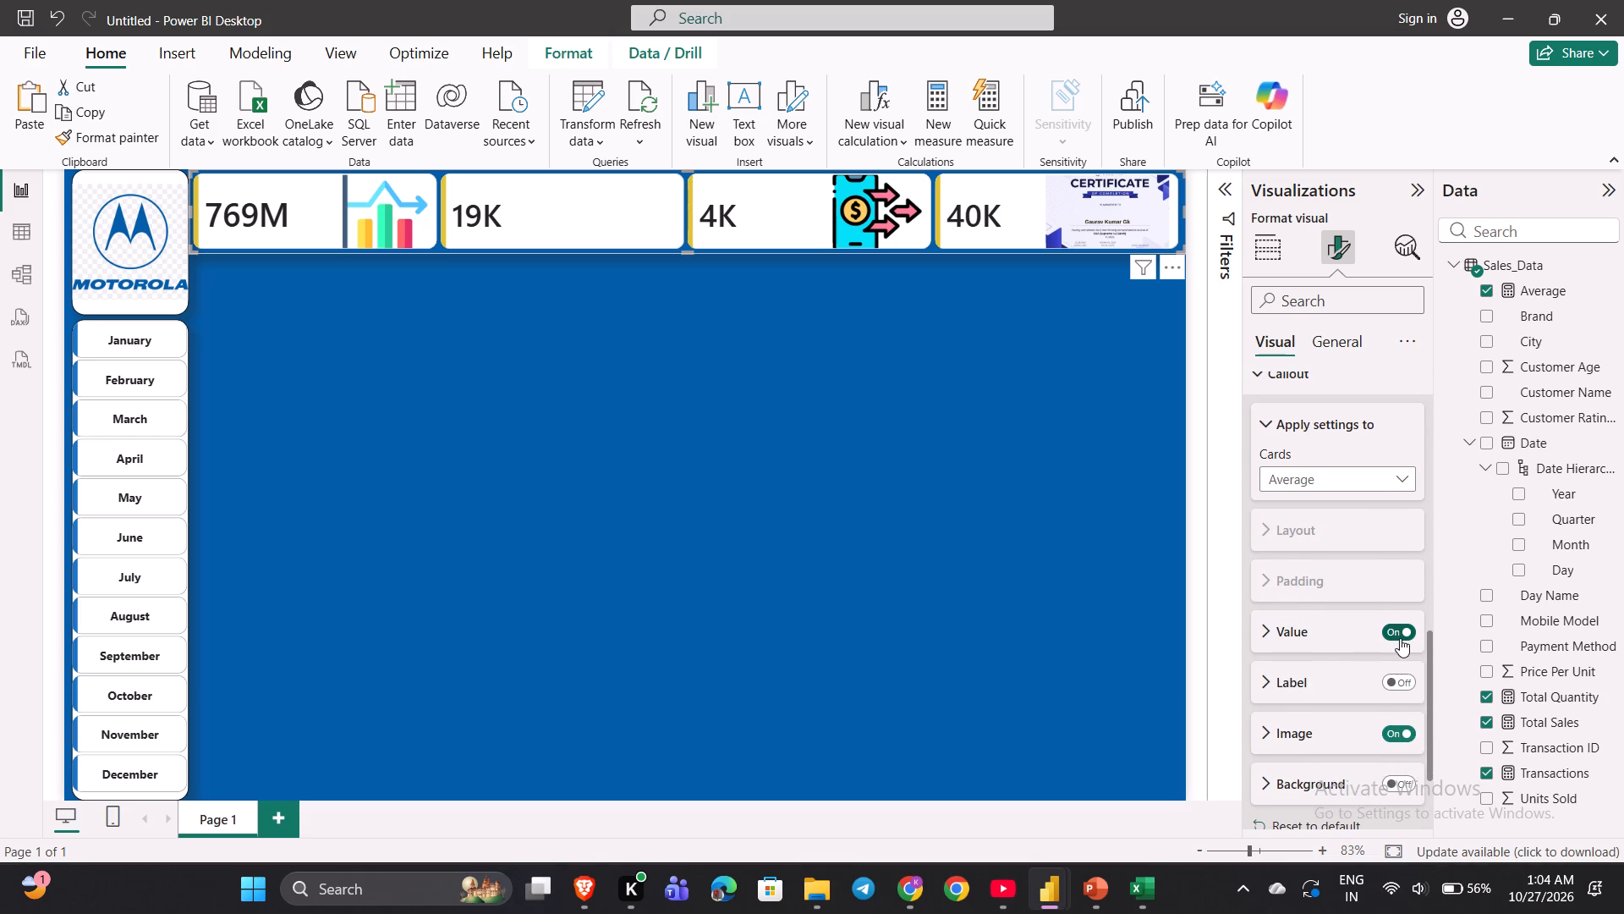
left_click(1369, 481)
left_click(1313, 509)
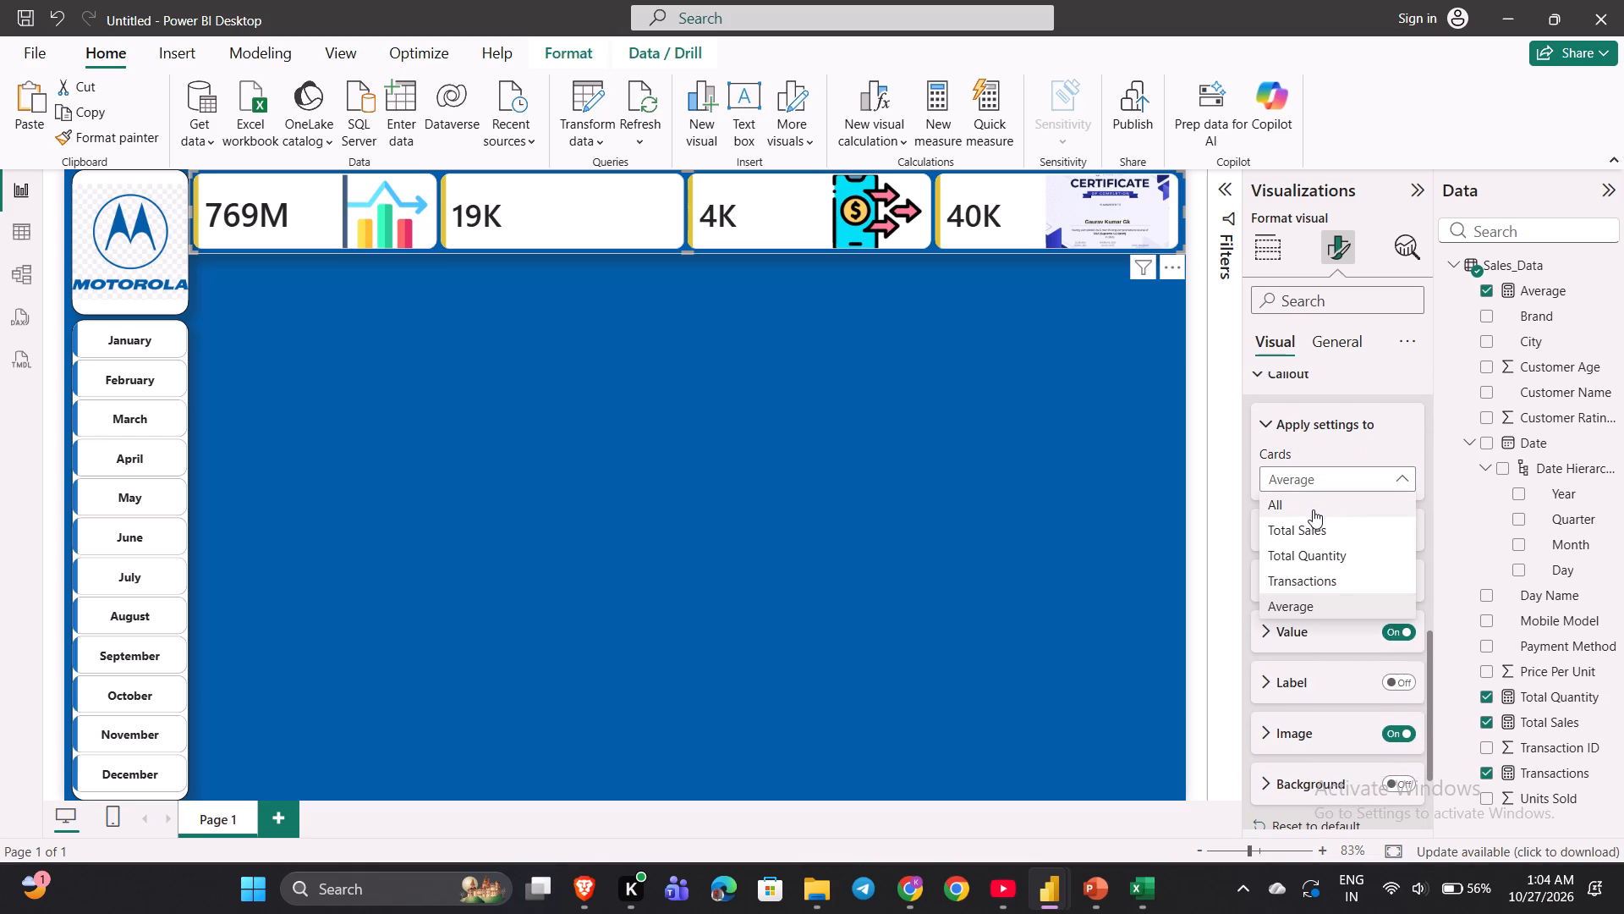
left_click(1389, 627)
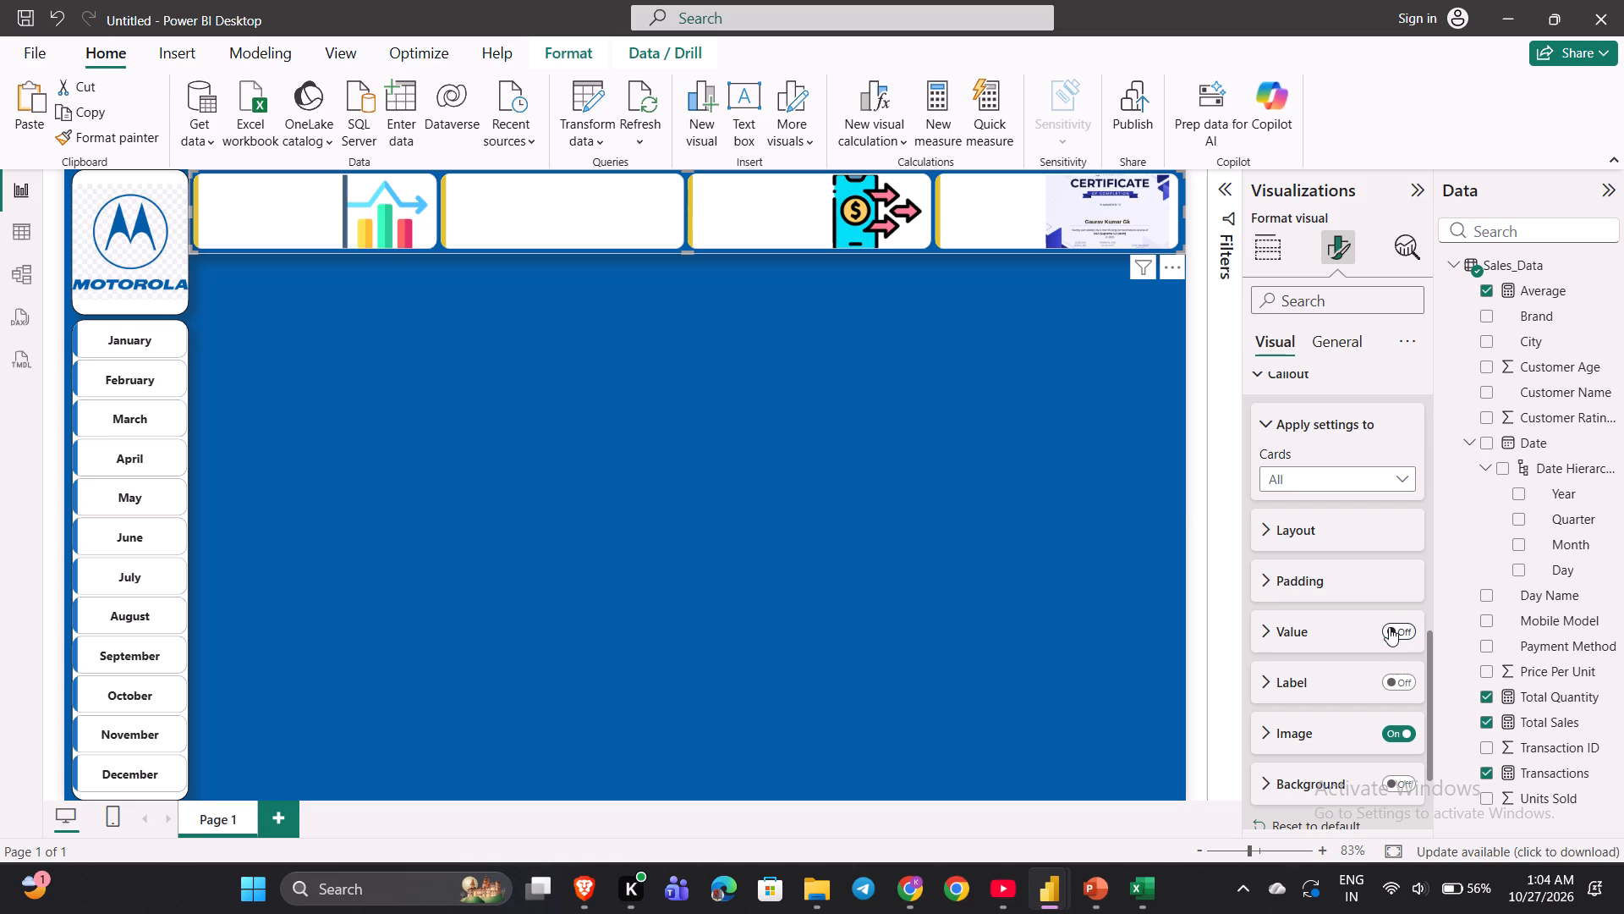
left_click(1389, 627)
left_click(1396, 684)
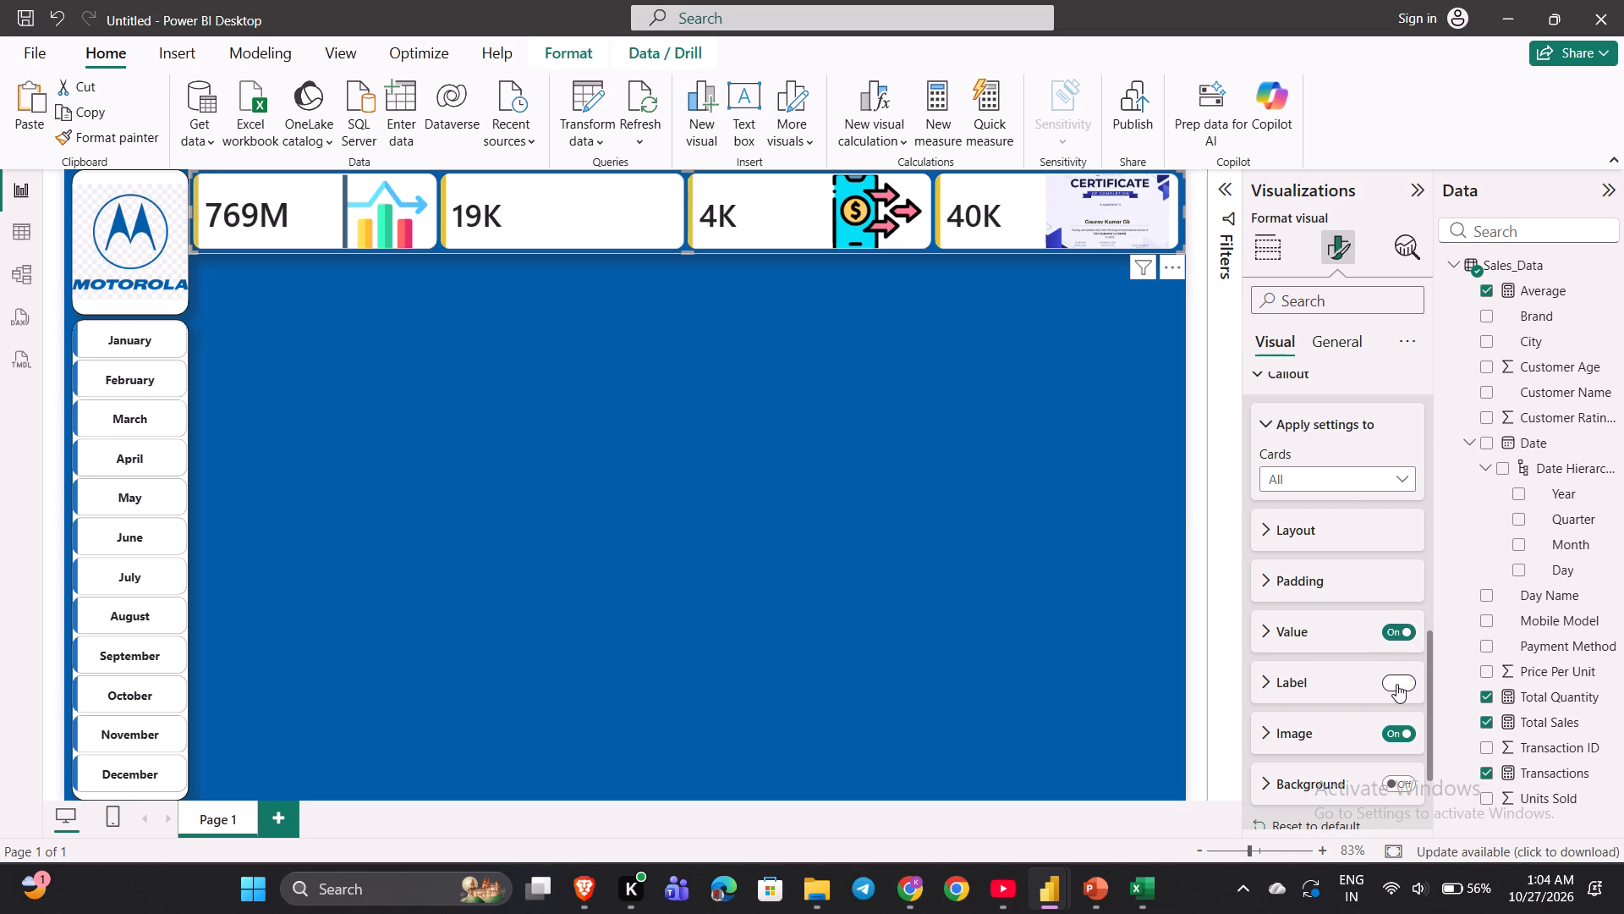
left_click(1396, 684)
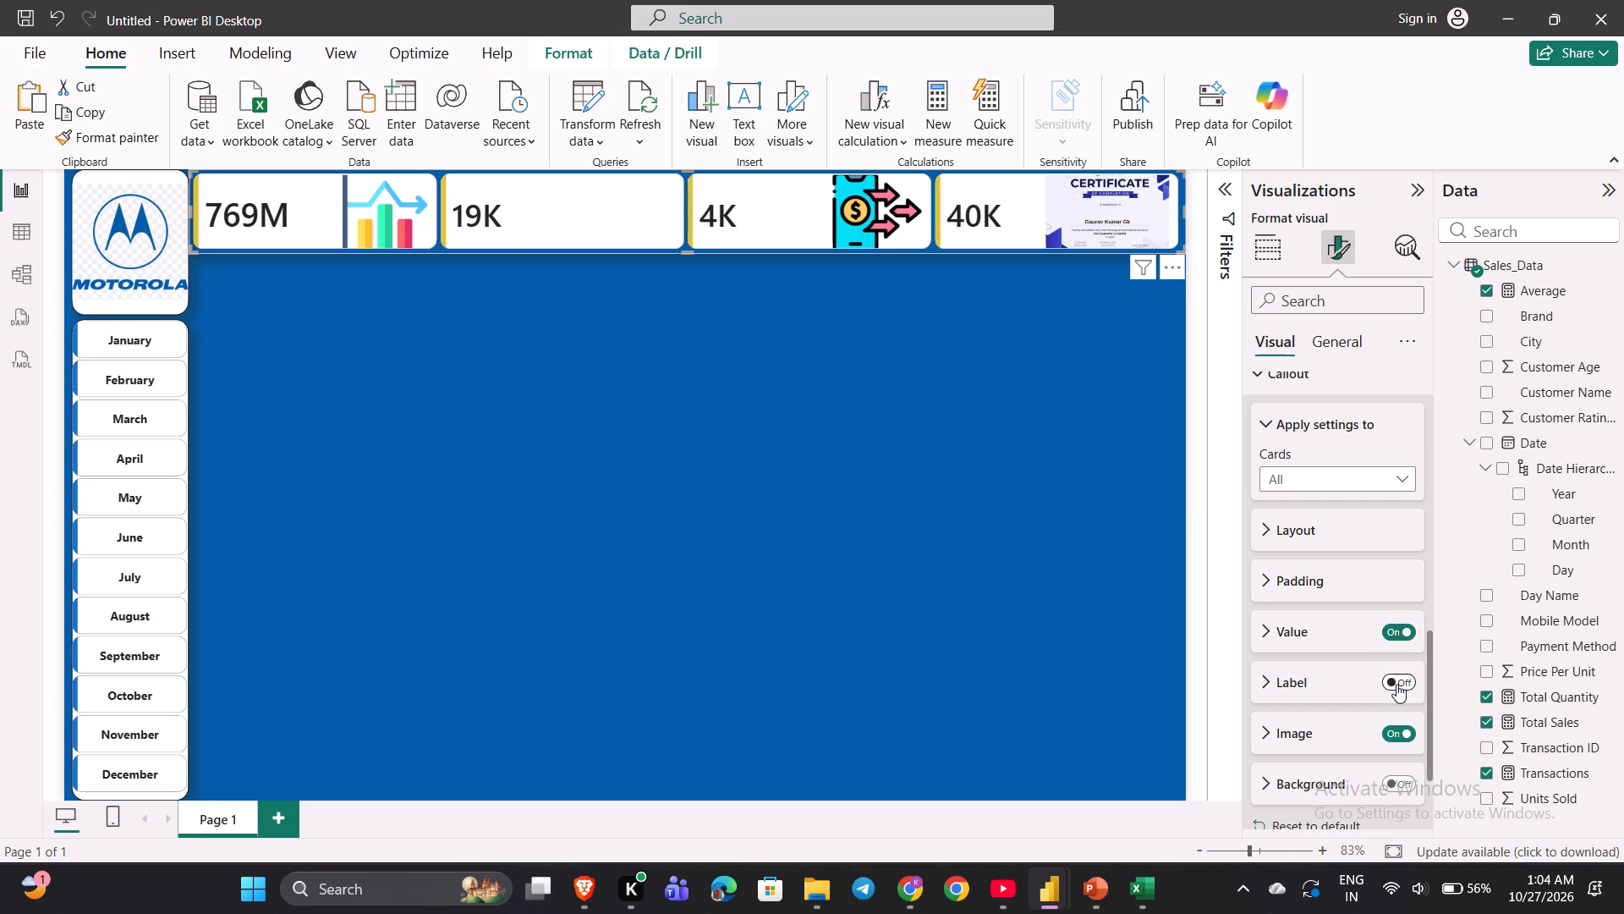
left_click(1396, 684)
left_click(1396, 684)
Limit the callout settings to the Total Quantity card and expand its image options.
left_click(1335, 477)
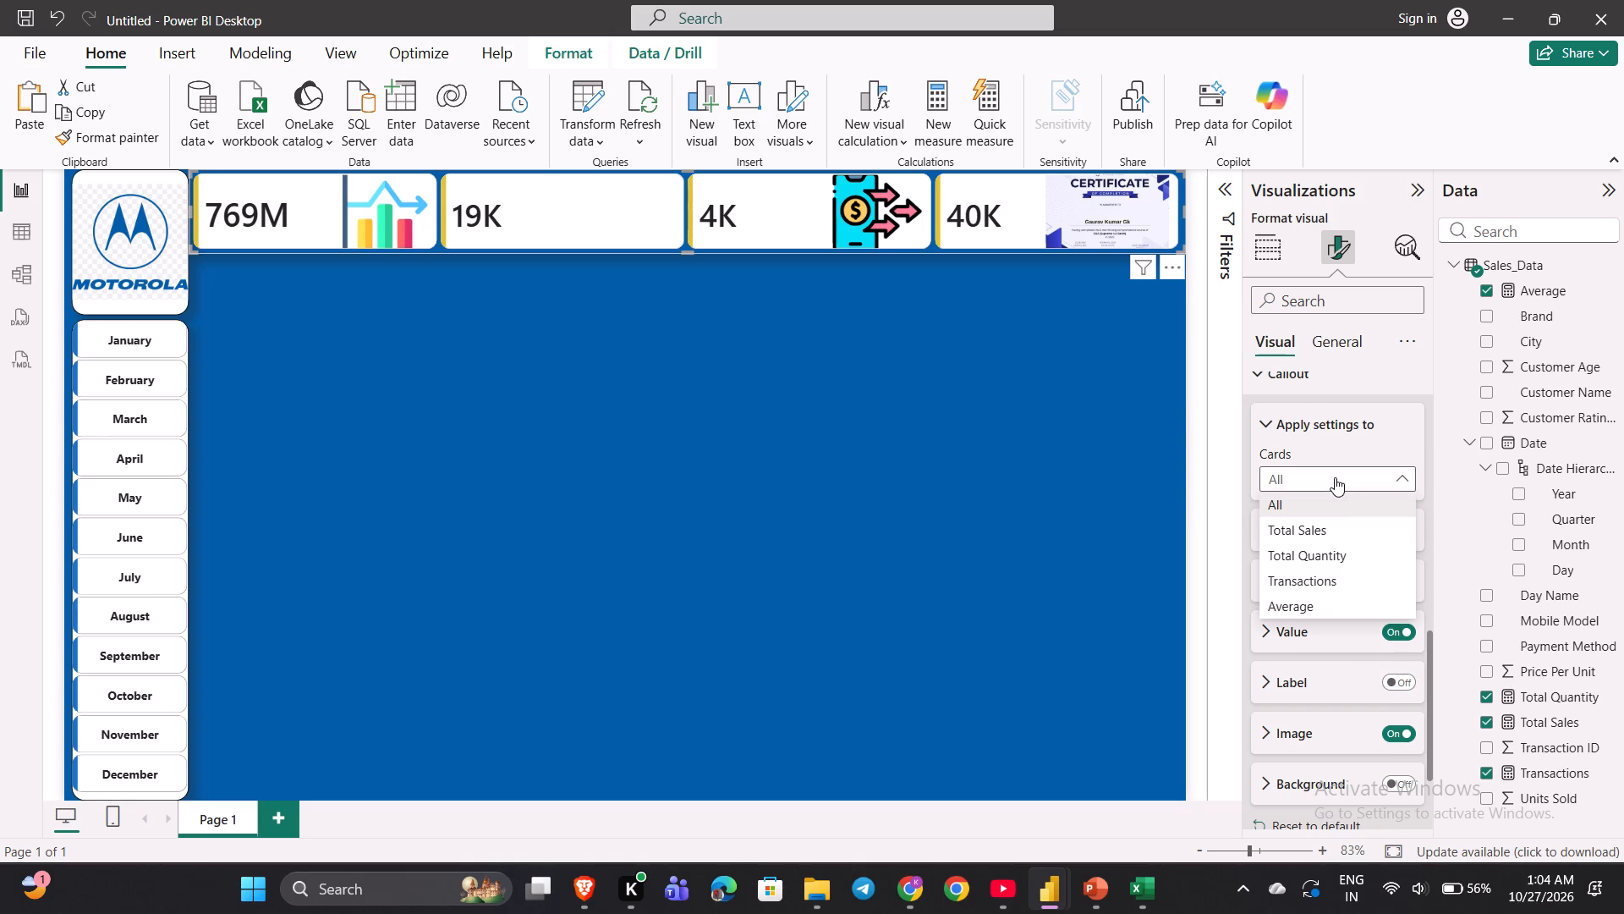
left_click(1306, 562)
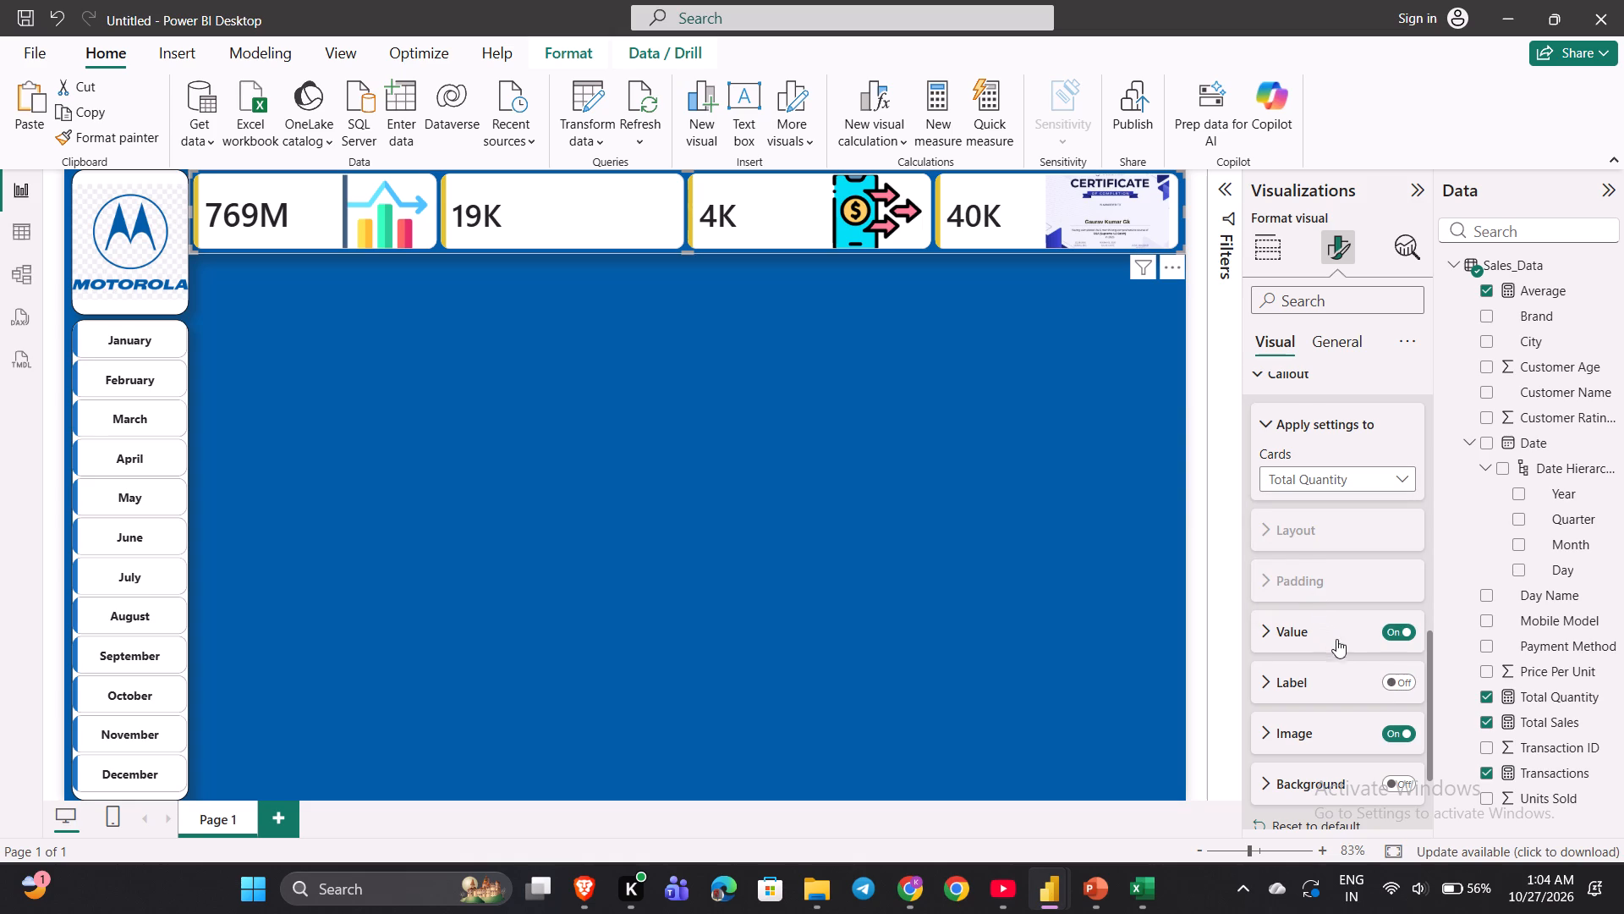
scroll(1330, 685, "down", 1)
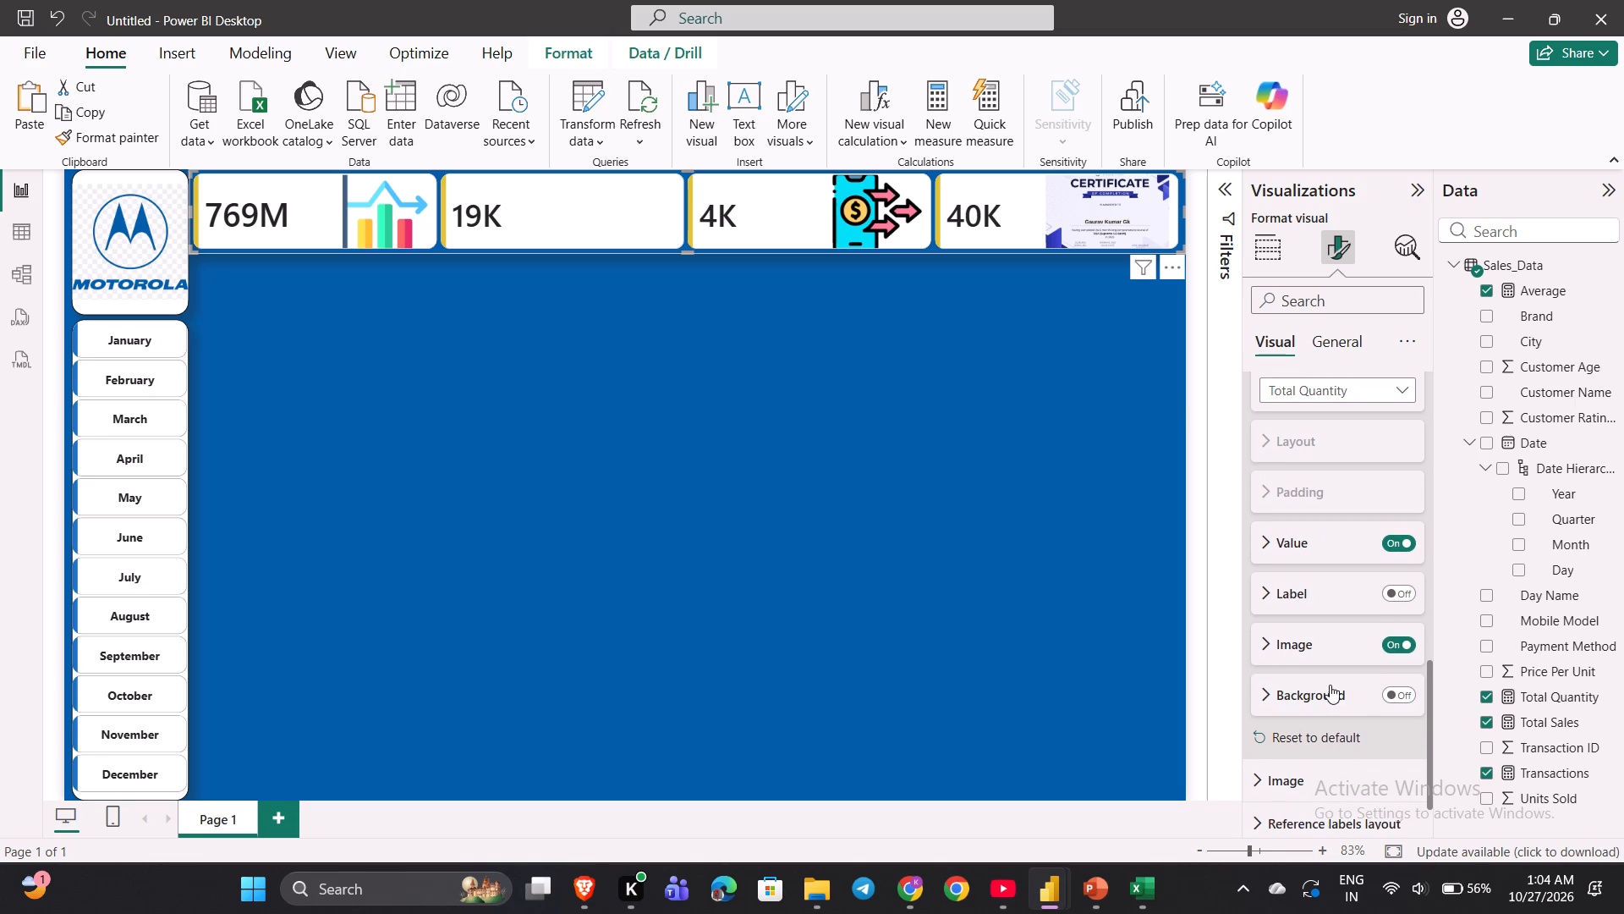
left_click(1263, 646)
scroll(1263, 646, "down", 1)
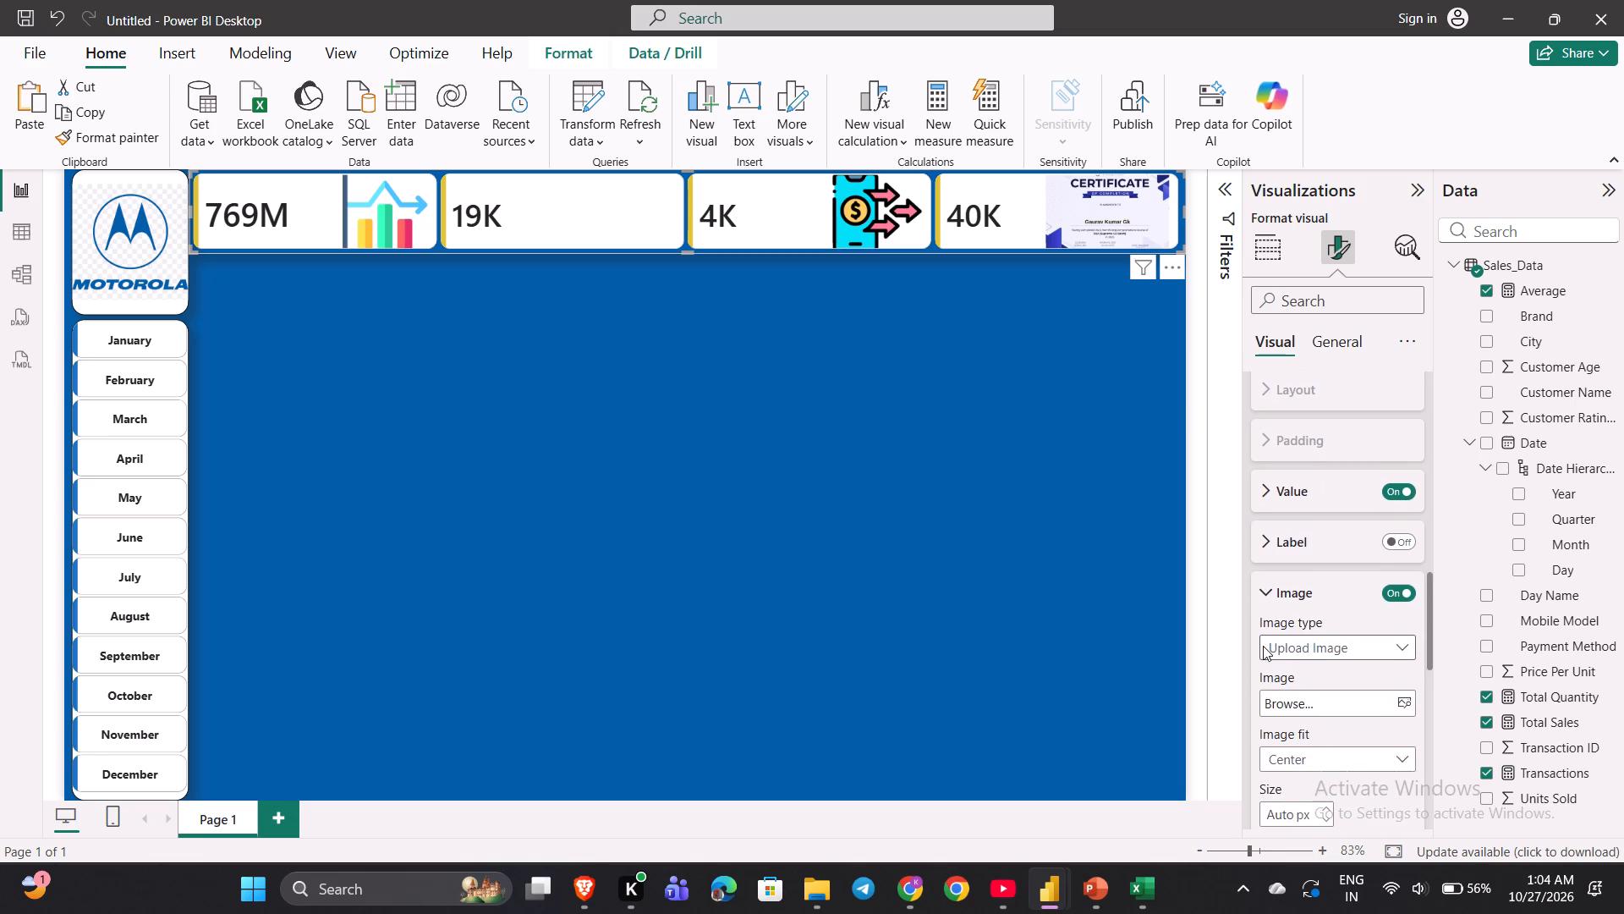
scroll(1263, 646, "down", 1)
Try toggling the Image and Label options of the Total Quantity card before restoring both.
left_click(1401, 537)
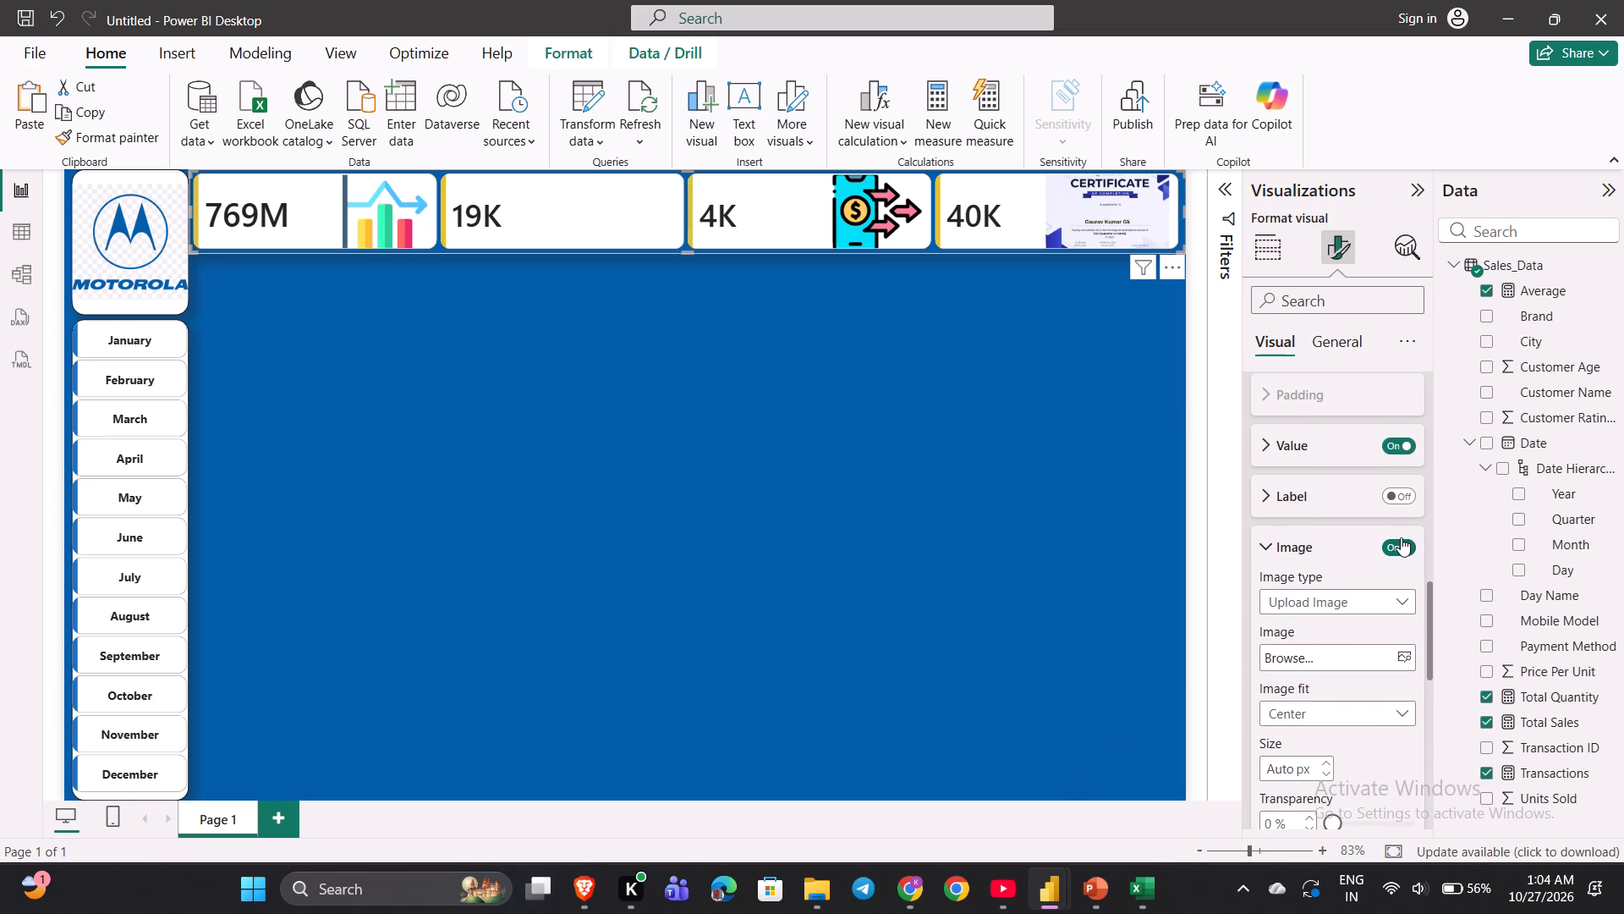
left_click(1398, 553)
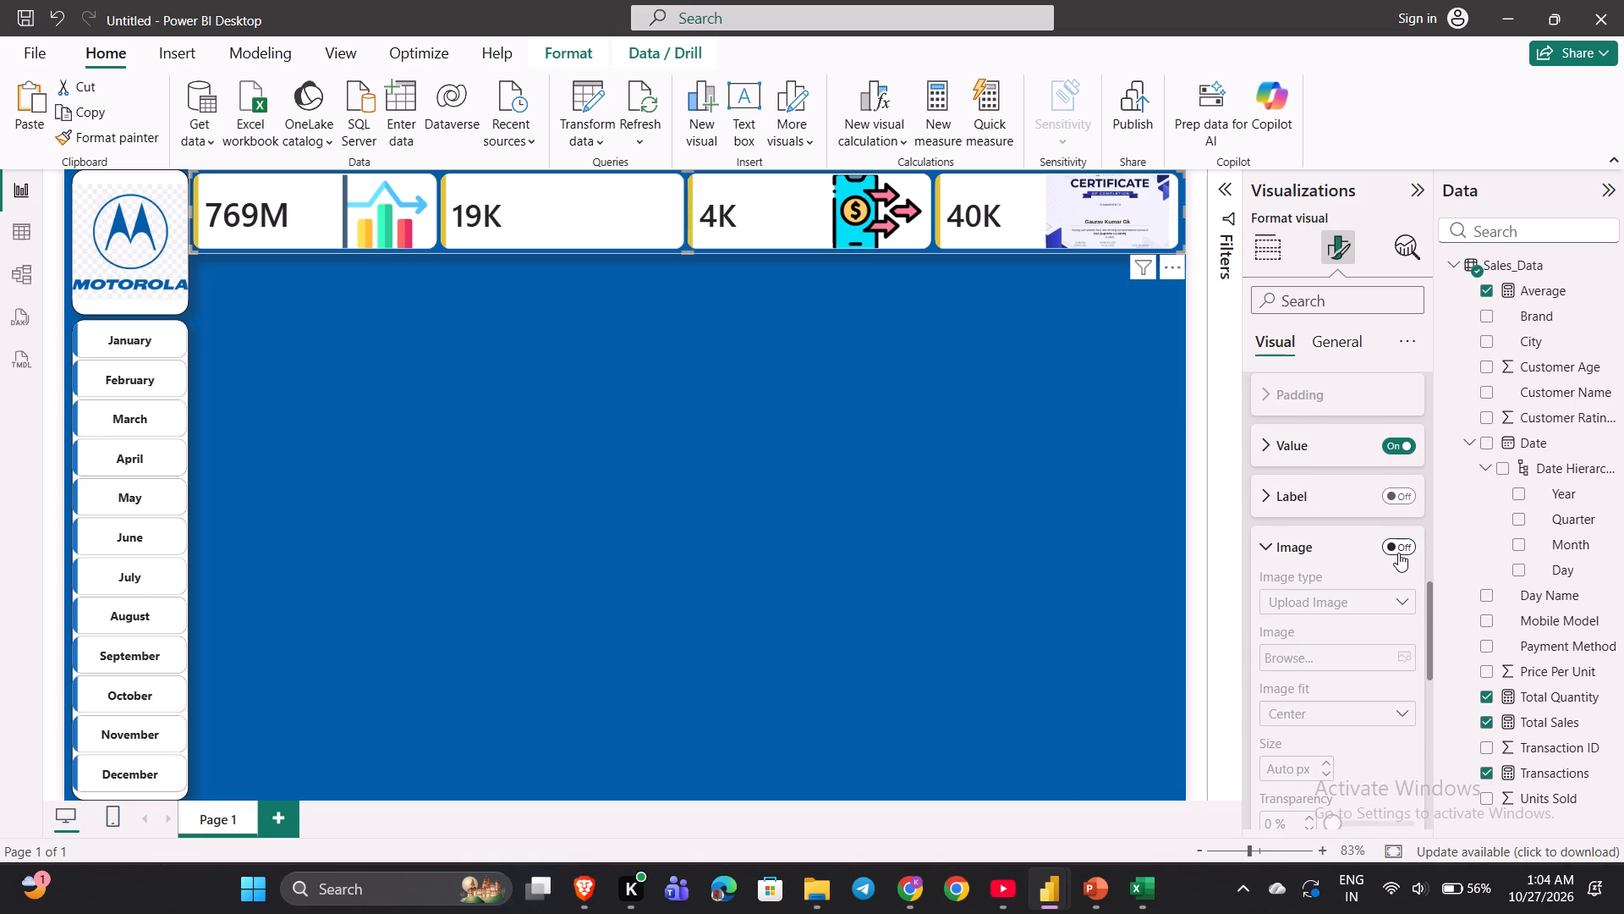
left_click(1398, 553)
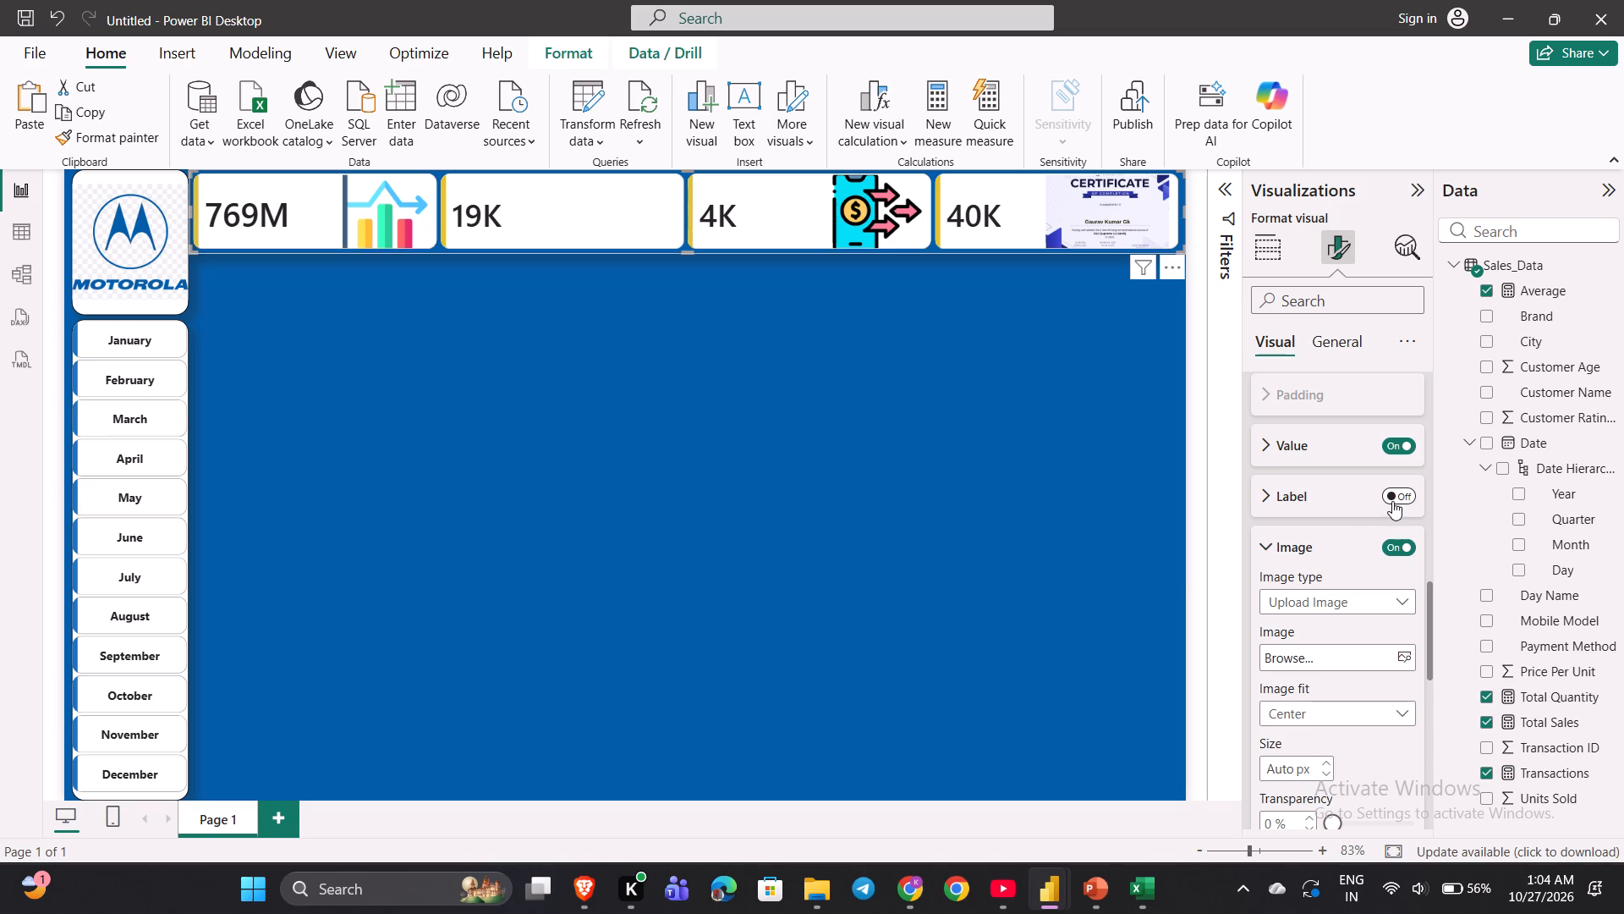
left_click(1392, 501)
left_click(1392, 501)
Switch to Chrome and search Google Images for "total quantity.png" in a new tab.
left_click(918, 907)
key("ctrl+t")
type("totl")
key("BackSpace")
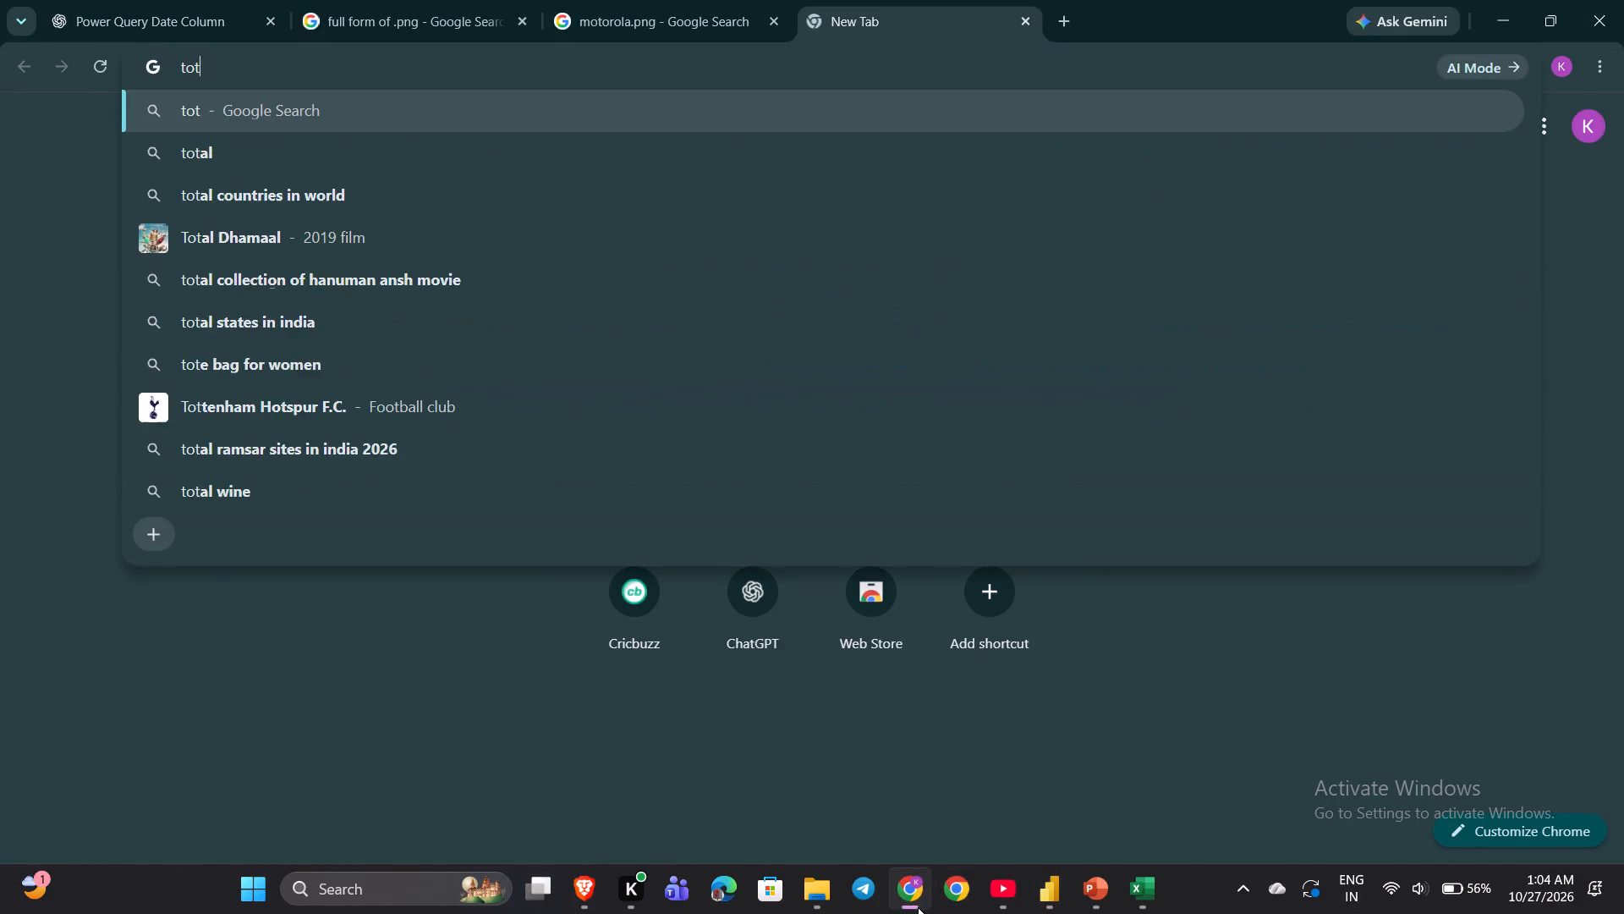
type("al quantity.png")
key("Return")
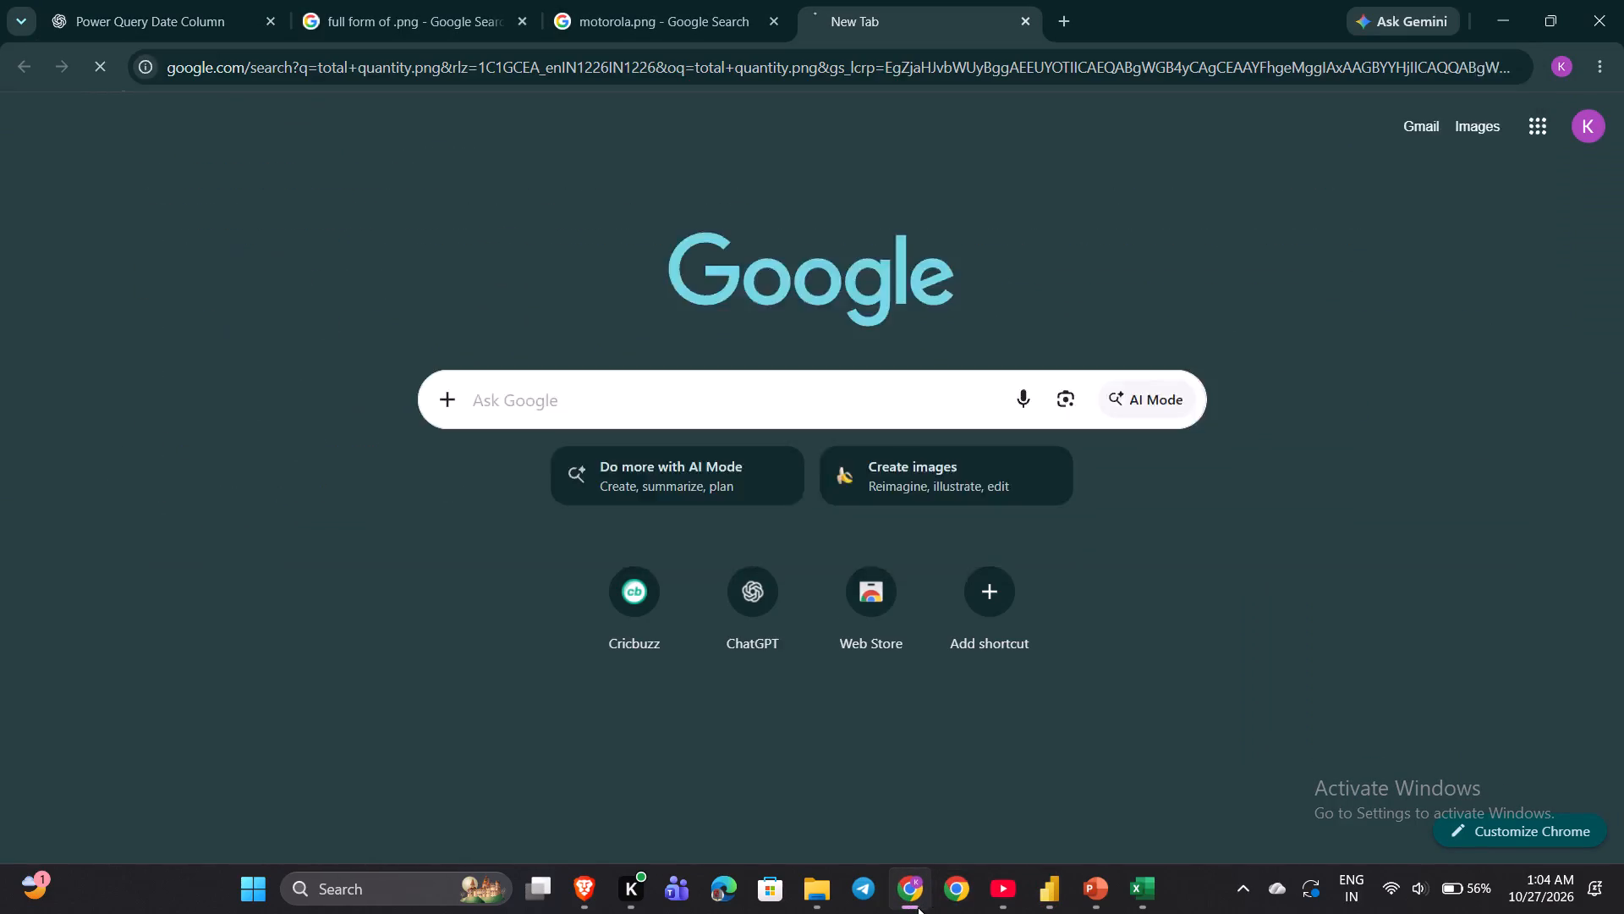
scroll(815, 627, "down", 1)
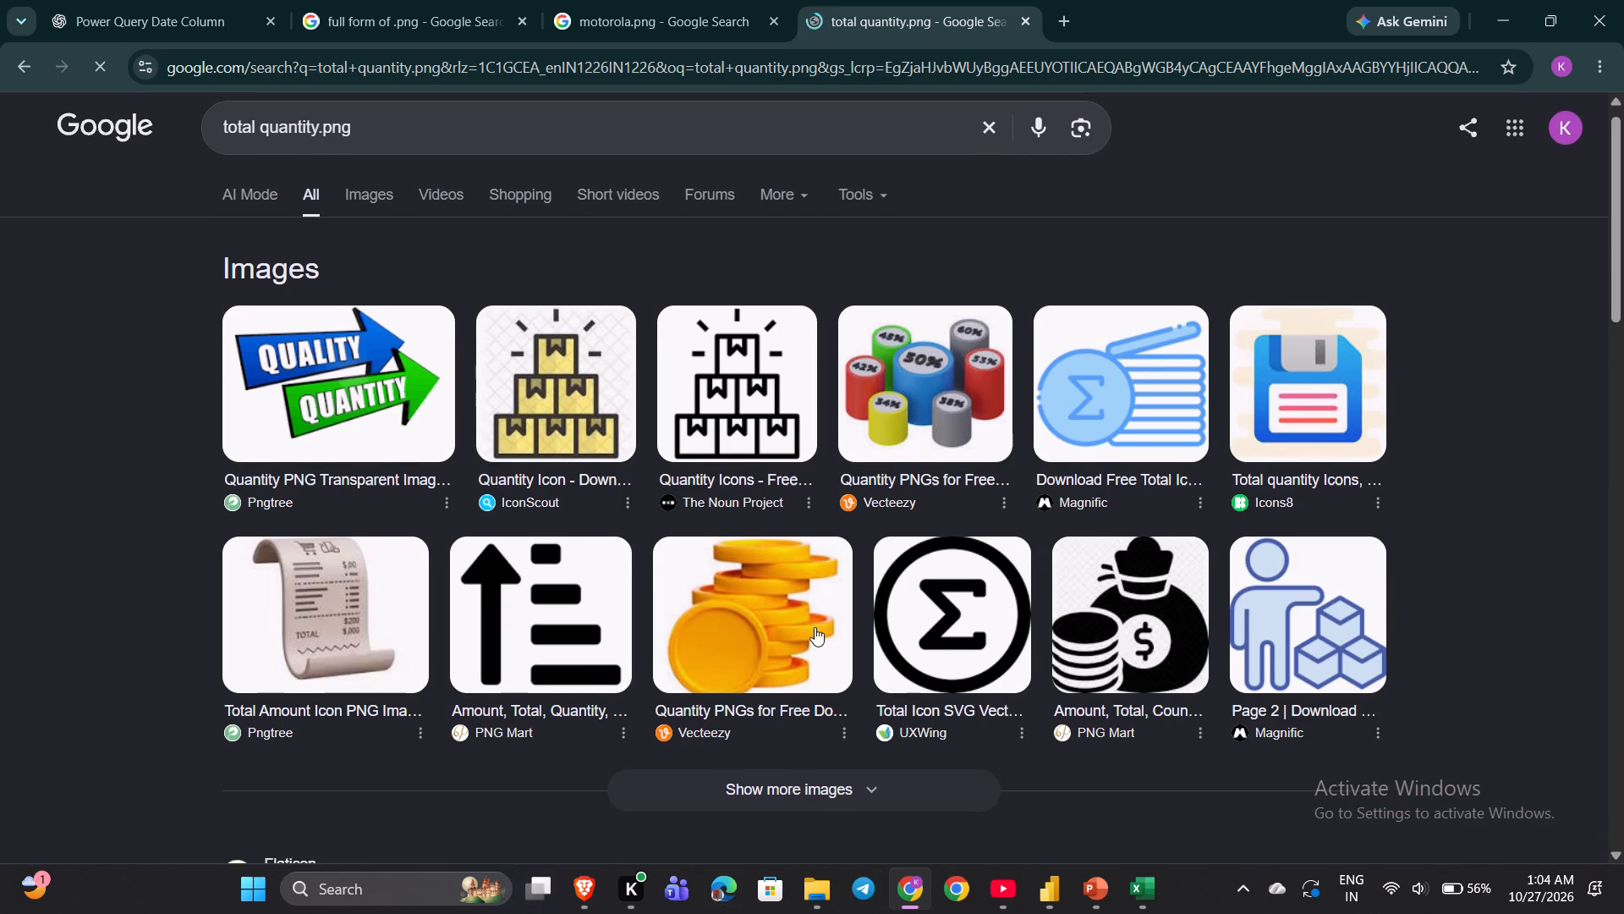
scroll(815, 627, "down", 4)
scroll(815, 627, "up", 2)
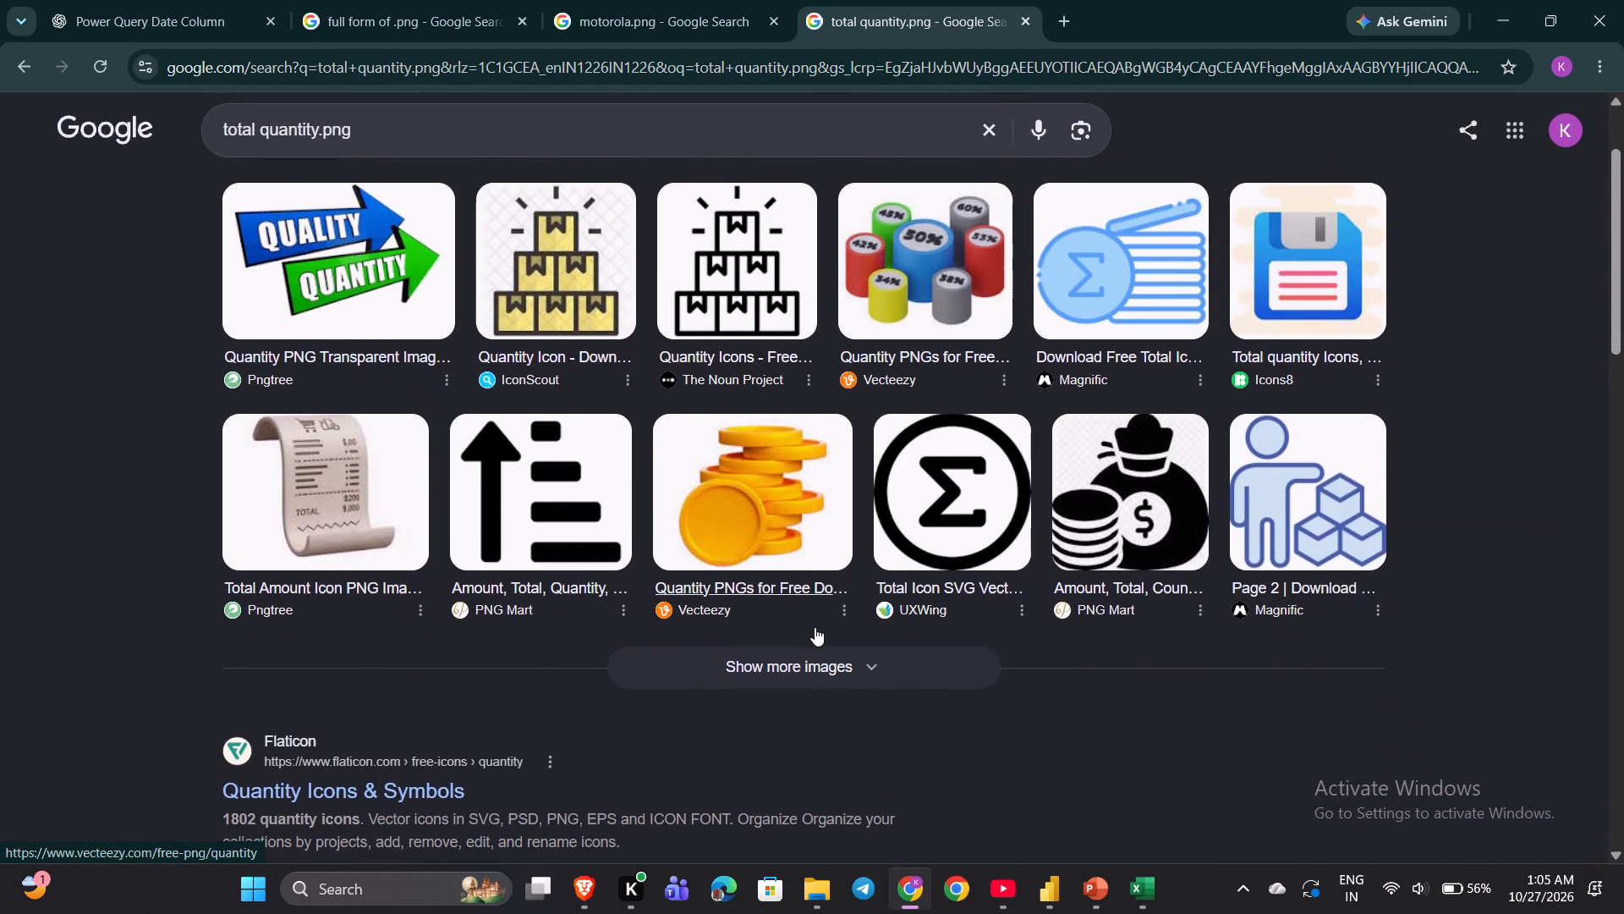
scroll(815, 627, "up", 1)
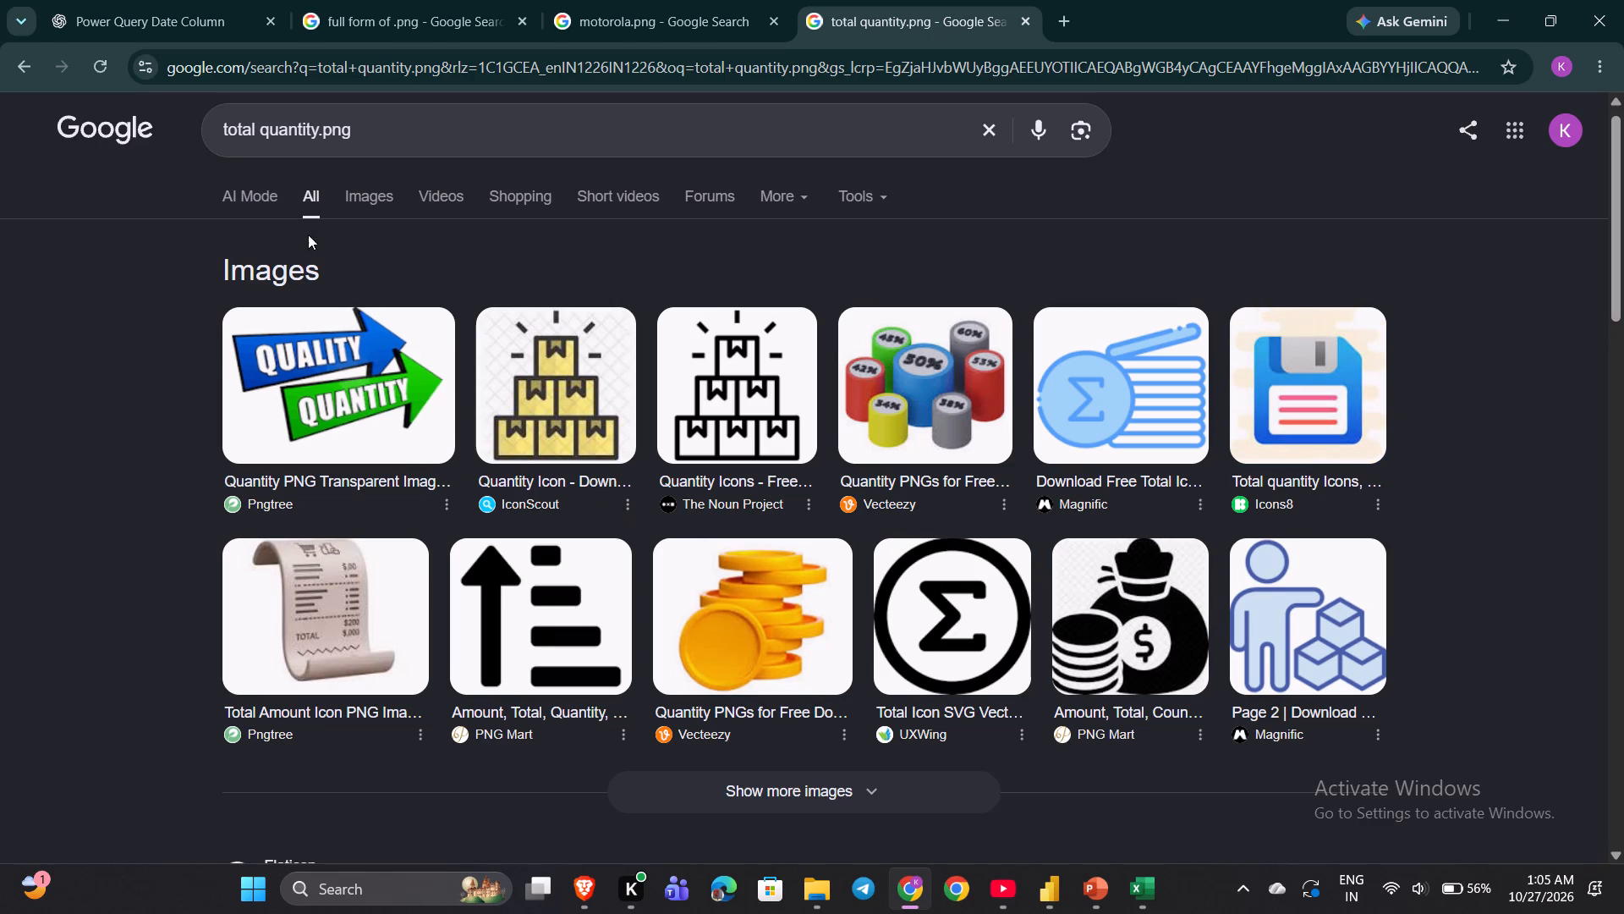
left_click(369, 206)
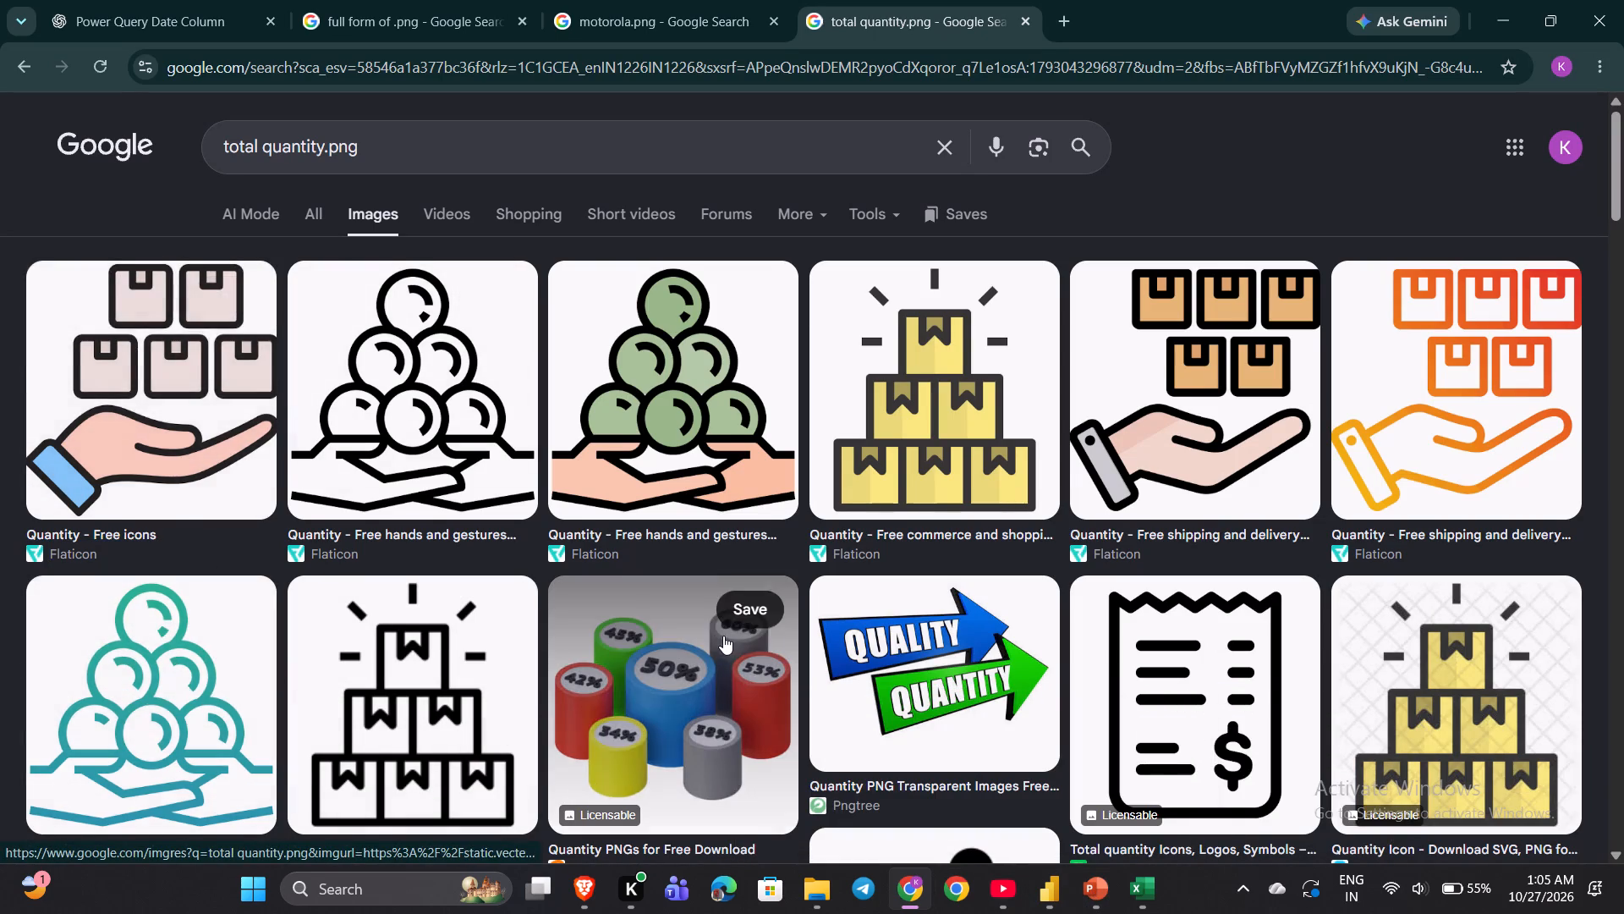
Browse the quantity icons and preview the pink hand-with-boxes icon and the teal icon of stacked balls on hands.
scroll(723, 636, "down", 6)
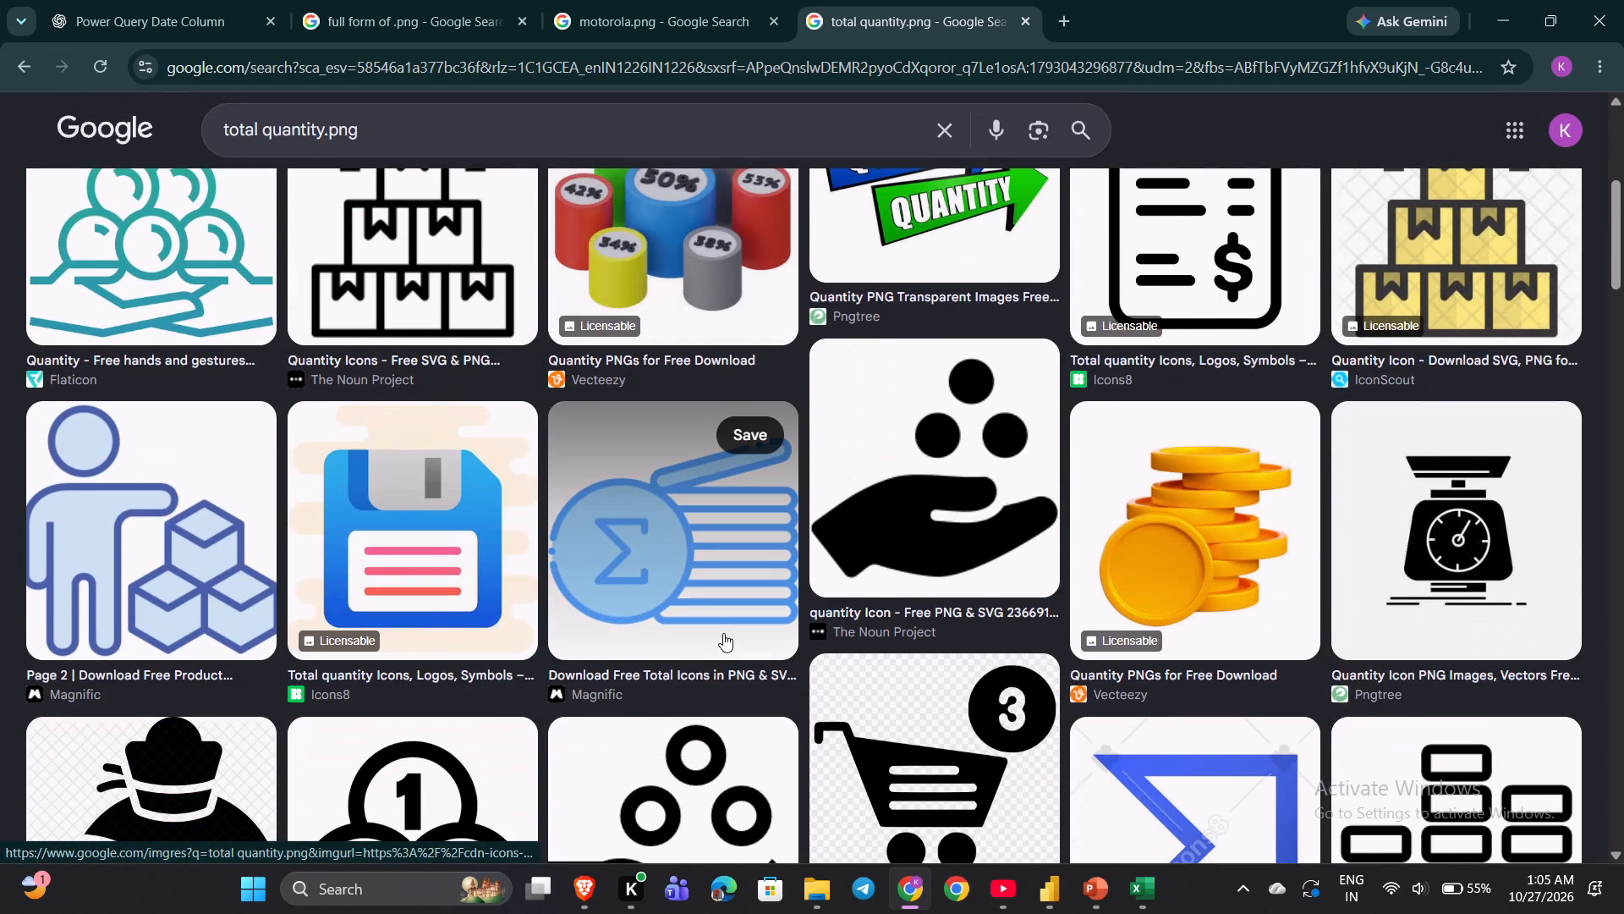
scroll(723, 633, "up", 7)
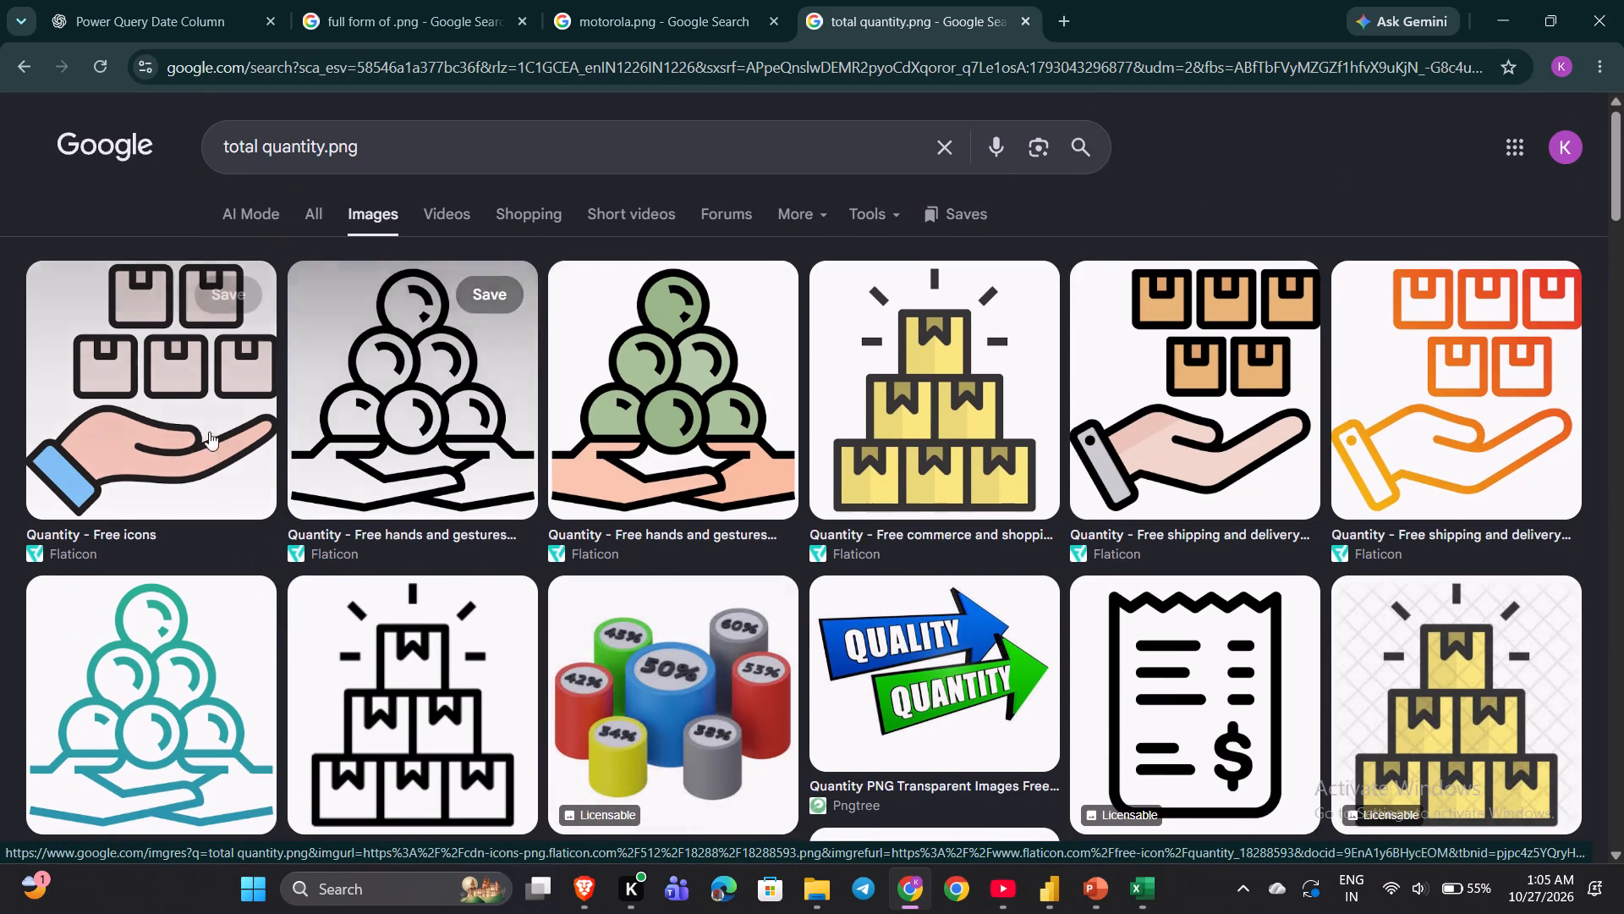
left_click(196, 425)
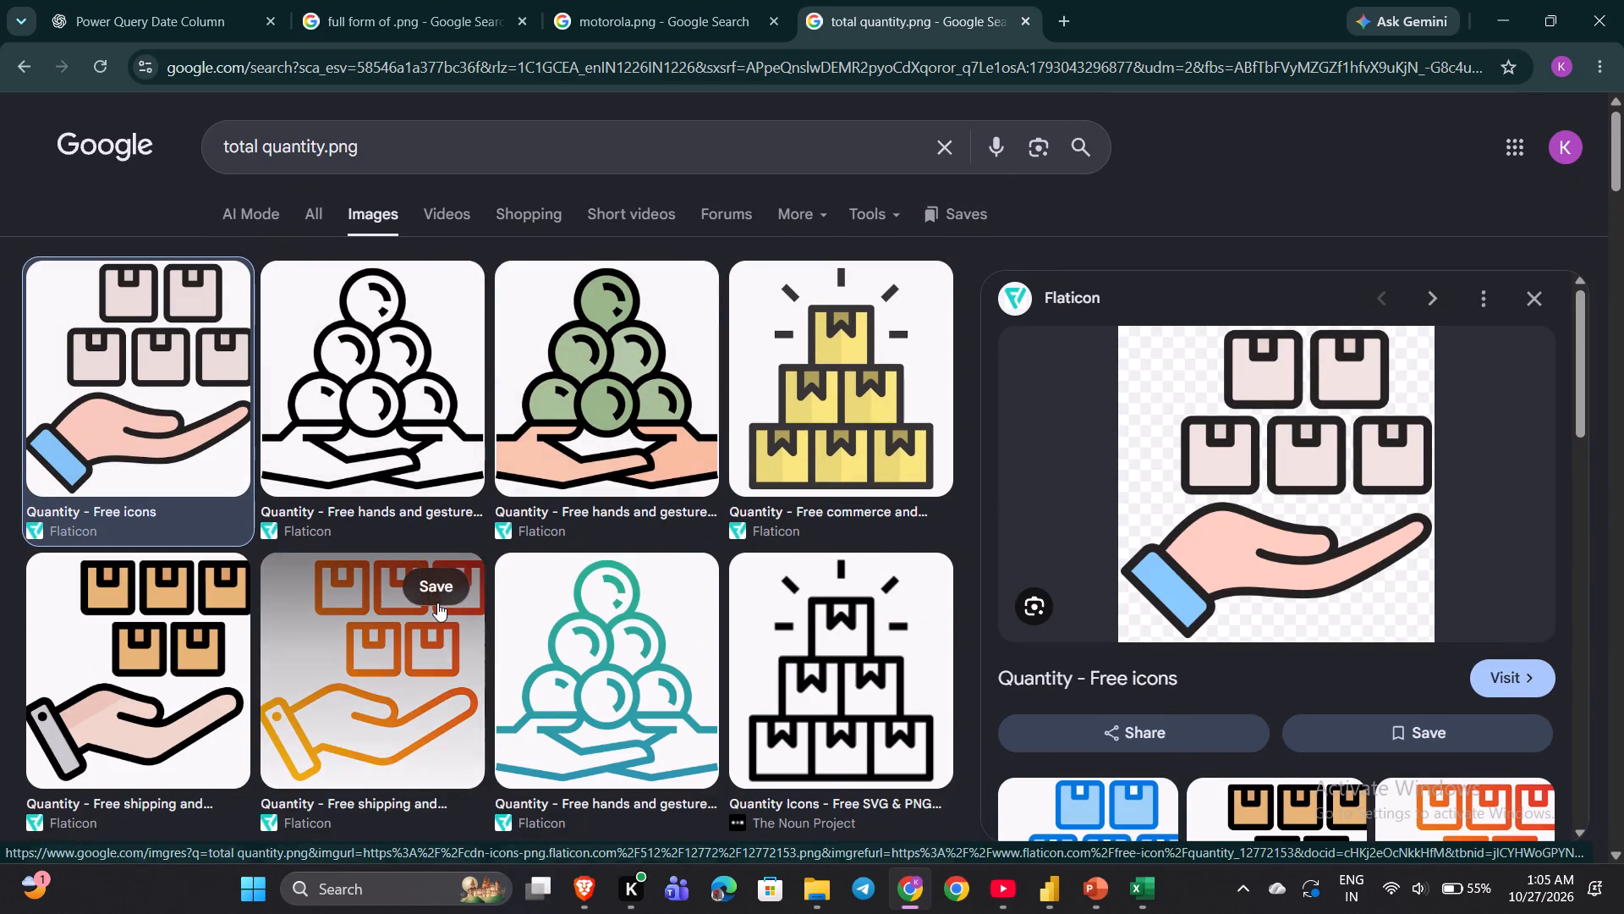
scroll(437, 603, "down", 2)
left_click(595, 487)
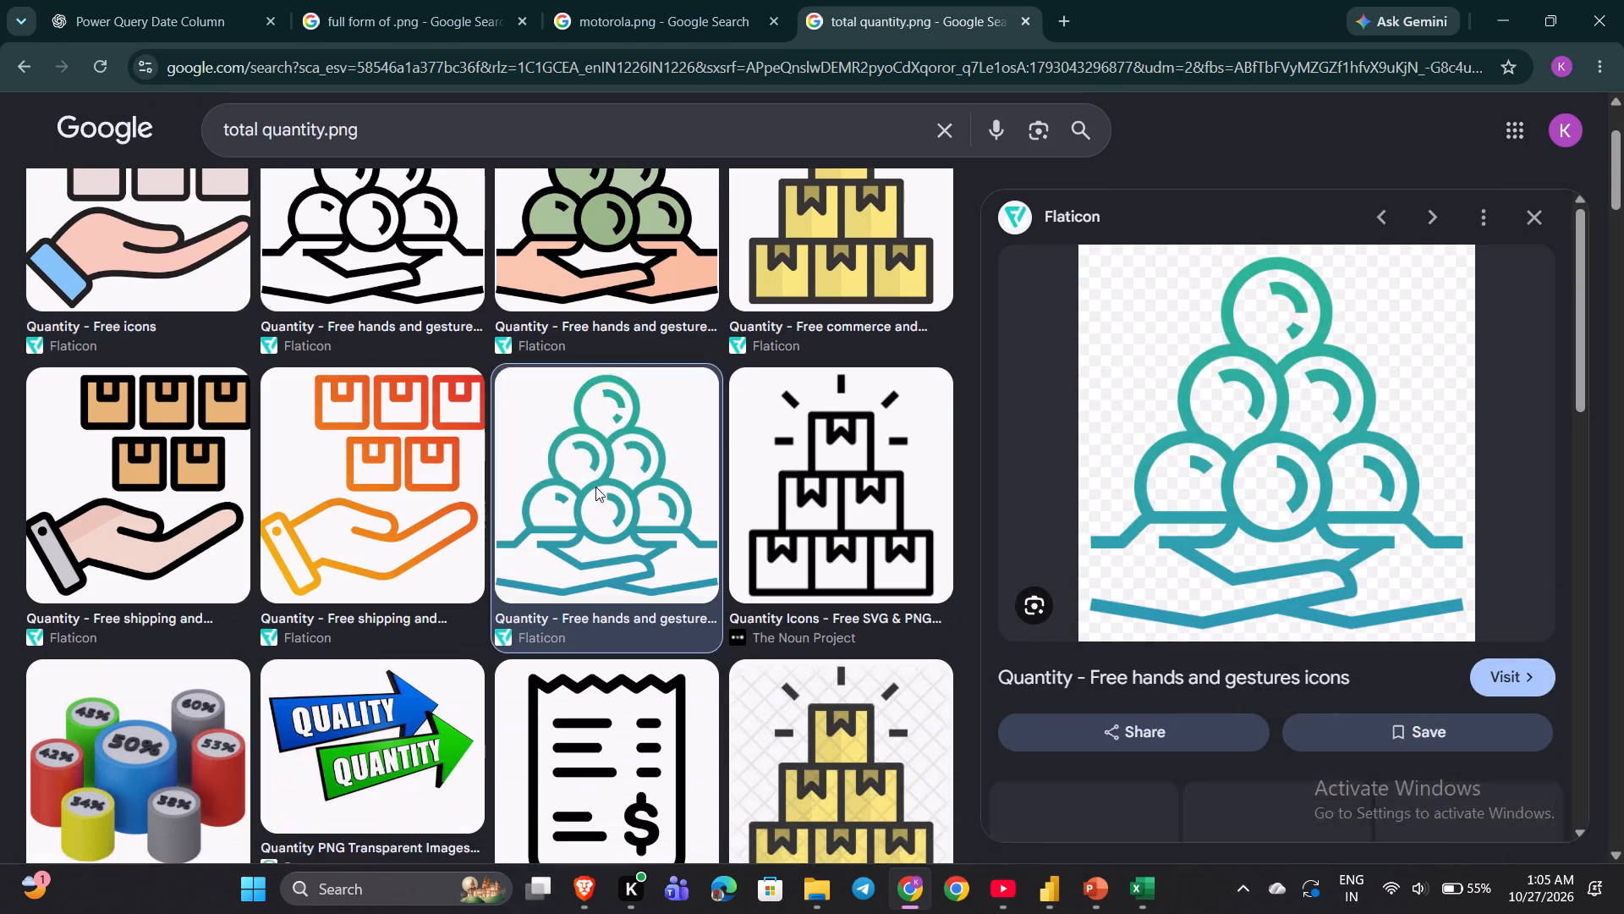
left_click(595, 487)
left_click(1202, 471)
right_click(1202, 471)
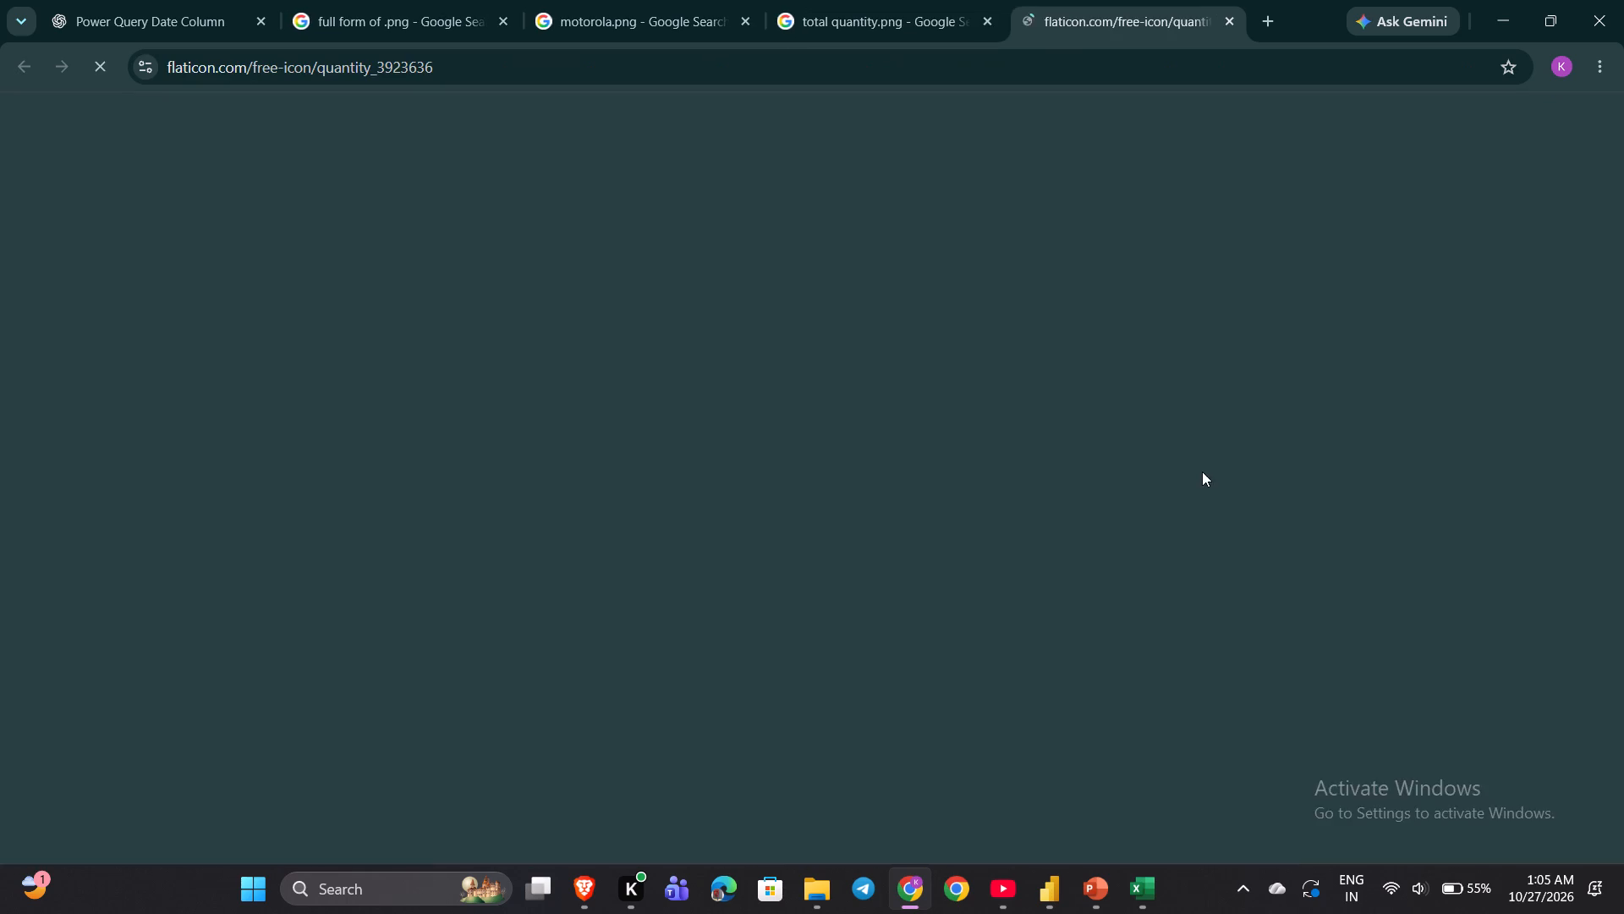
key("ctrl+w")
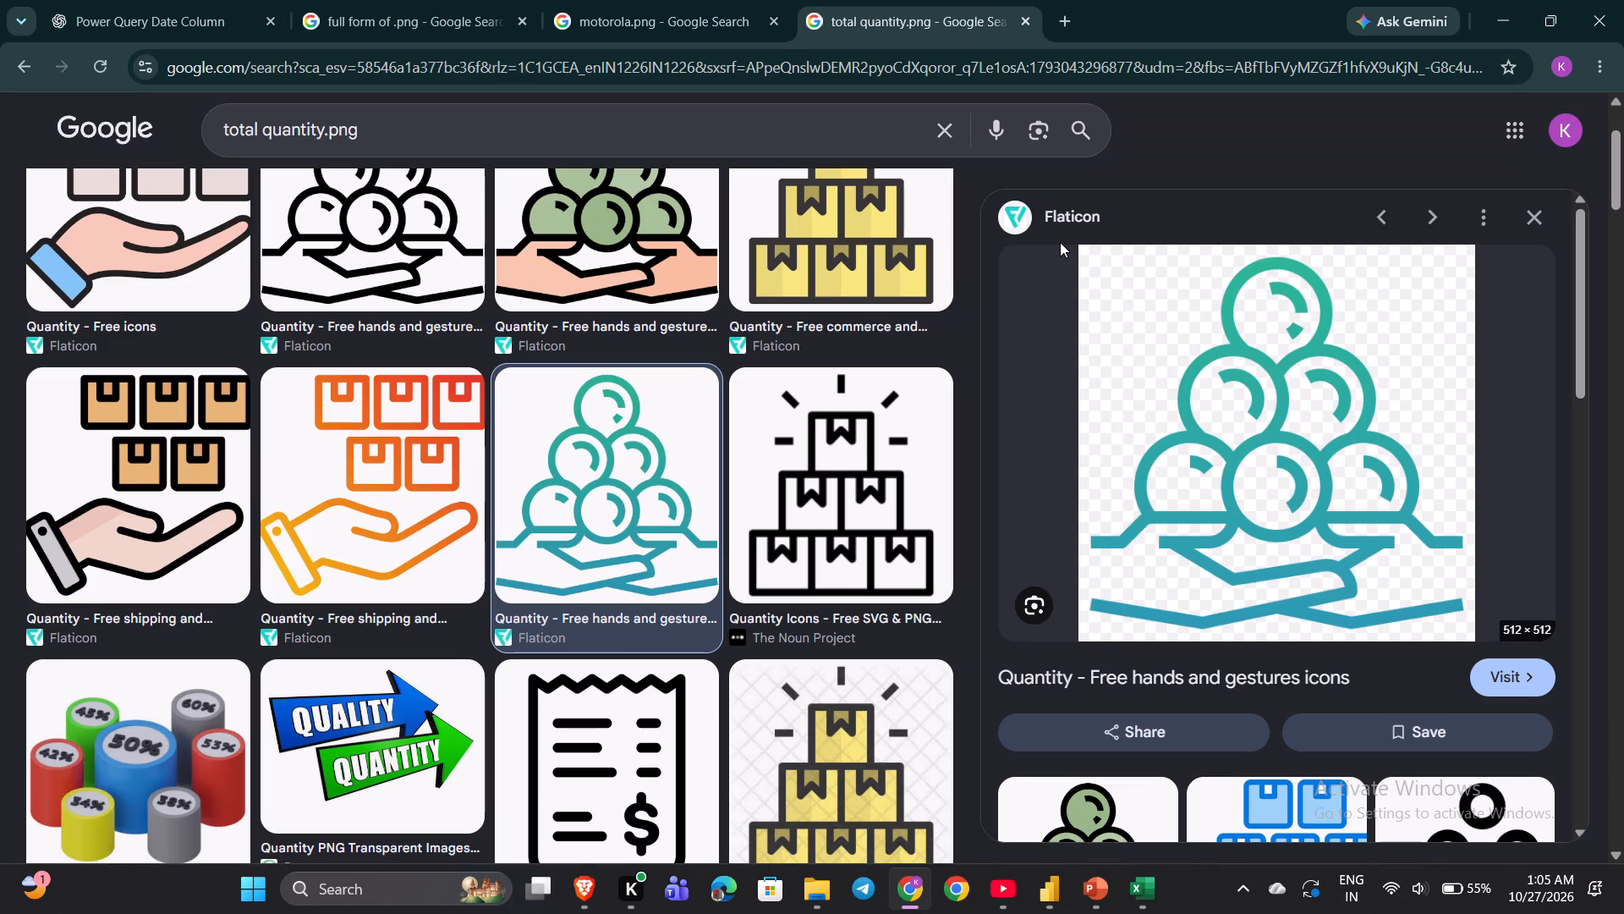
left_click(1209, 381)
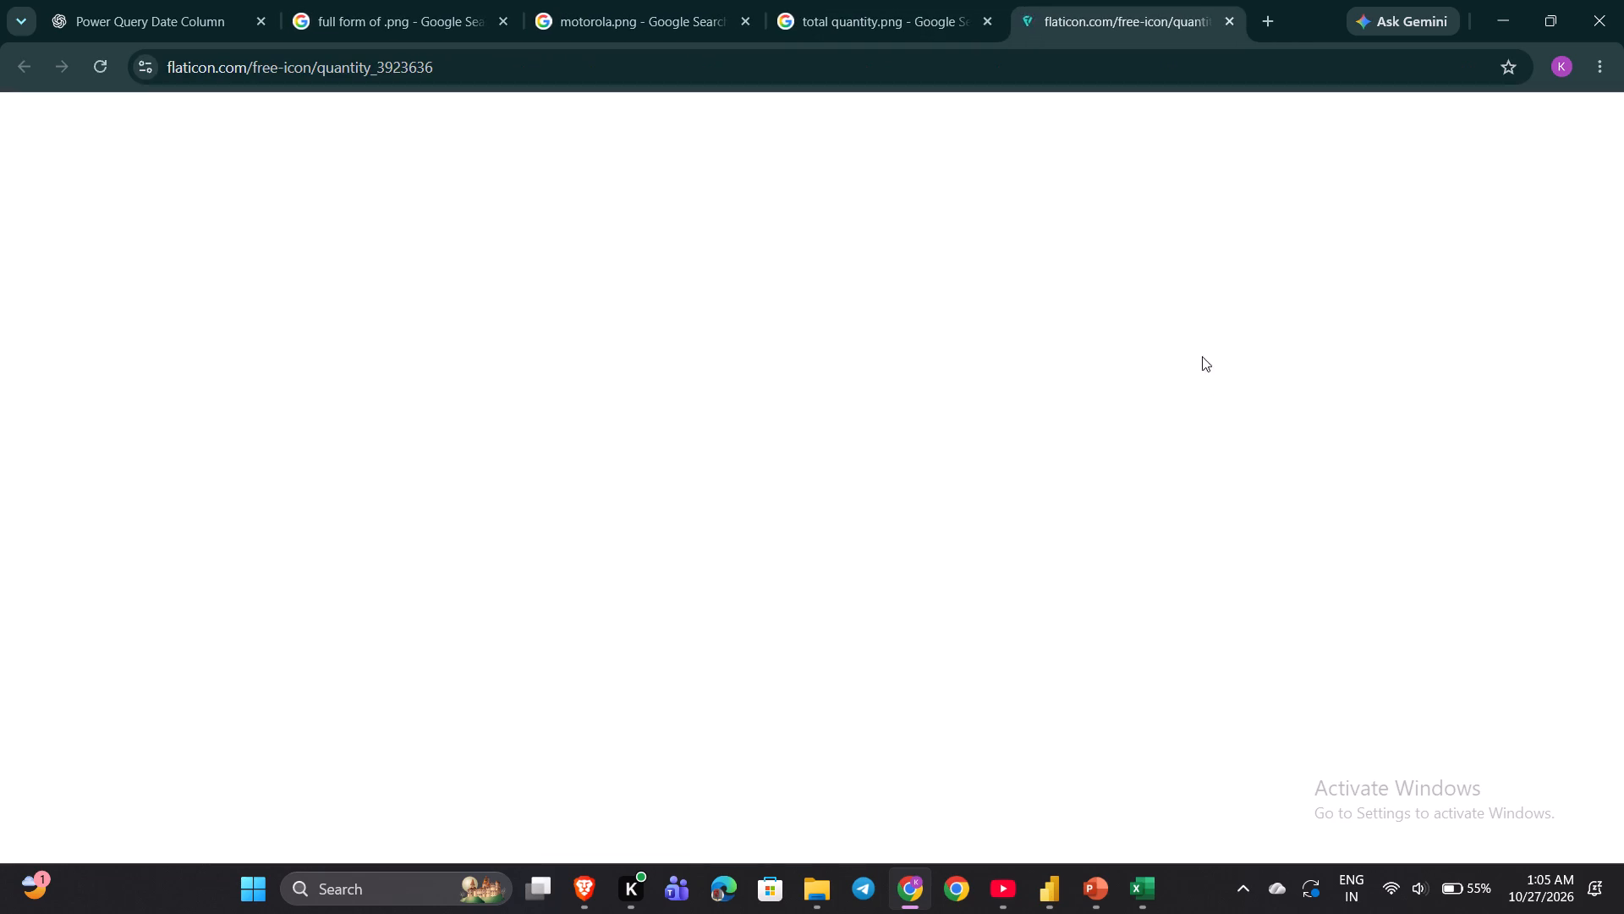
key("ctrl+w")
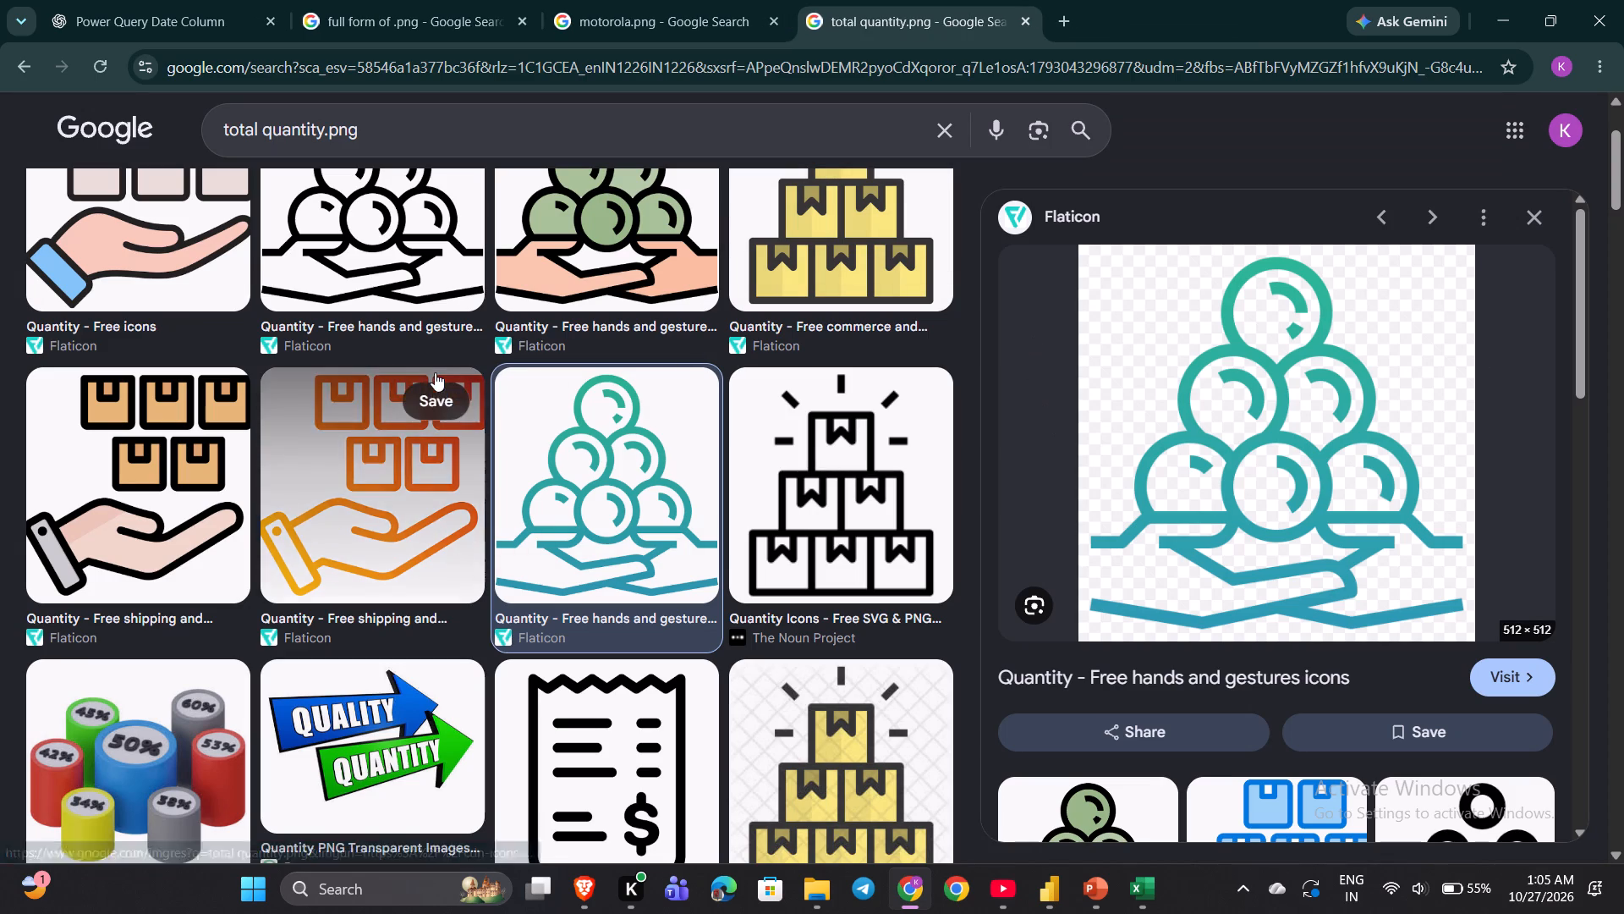
Save the teal stacked-balls quantity icon as a PNG named tq in the Downloads folder.
right_click(562, 438)
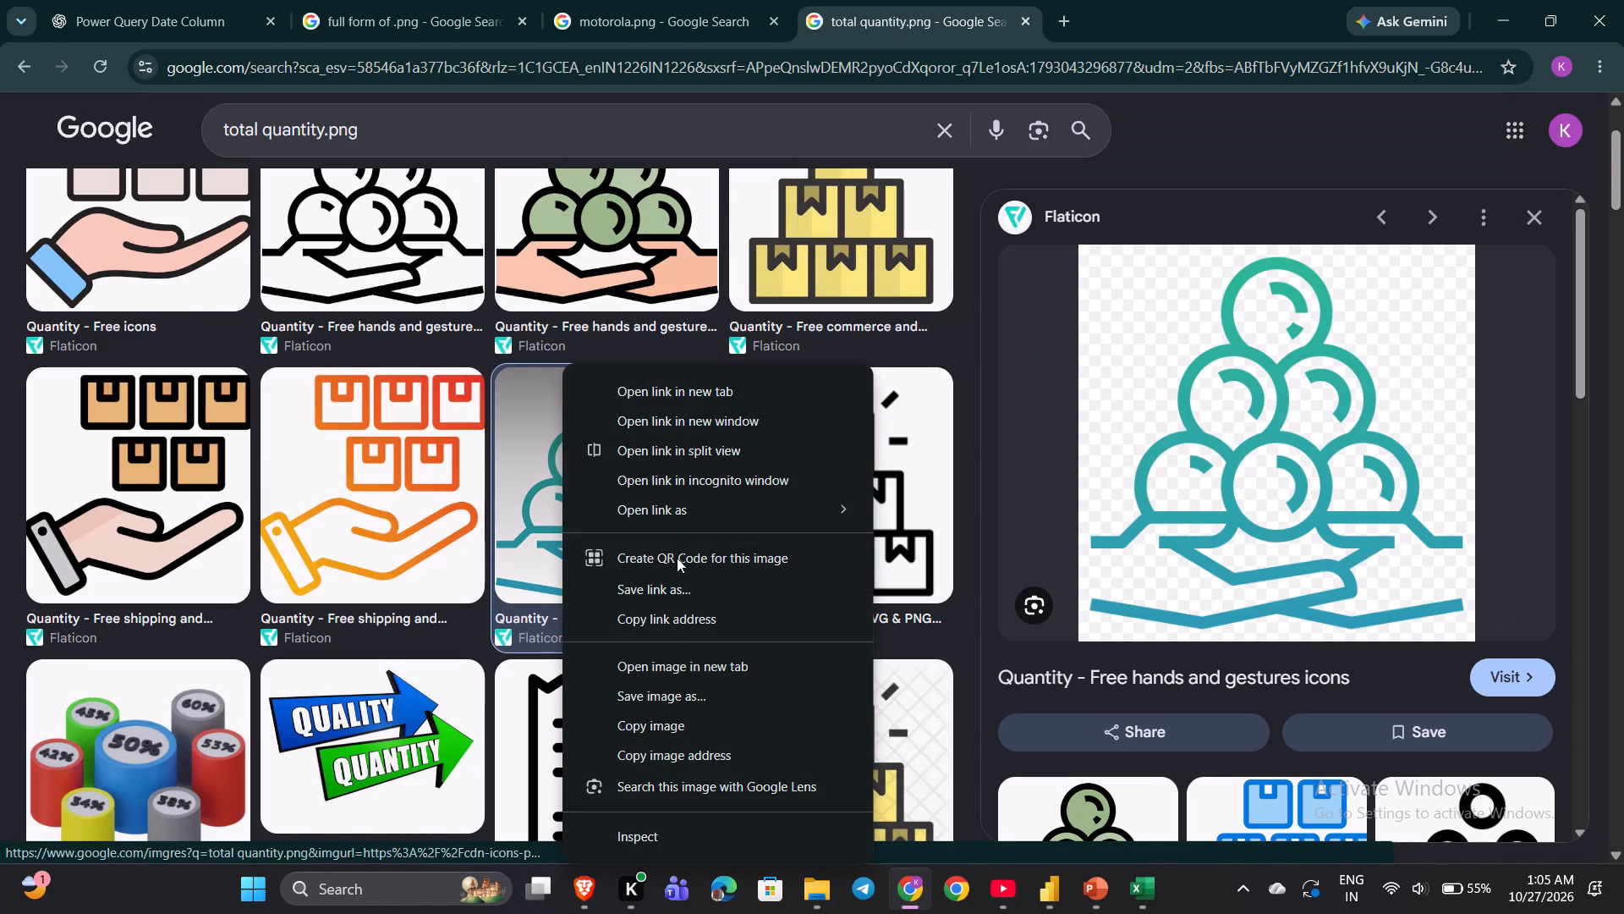
left_click(667, 694)
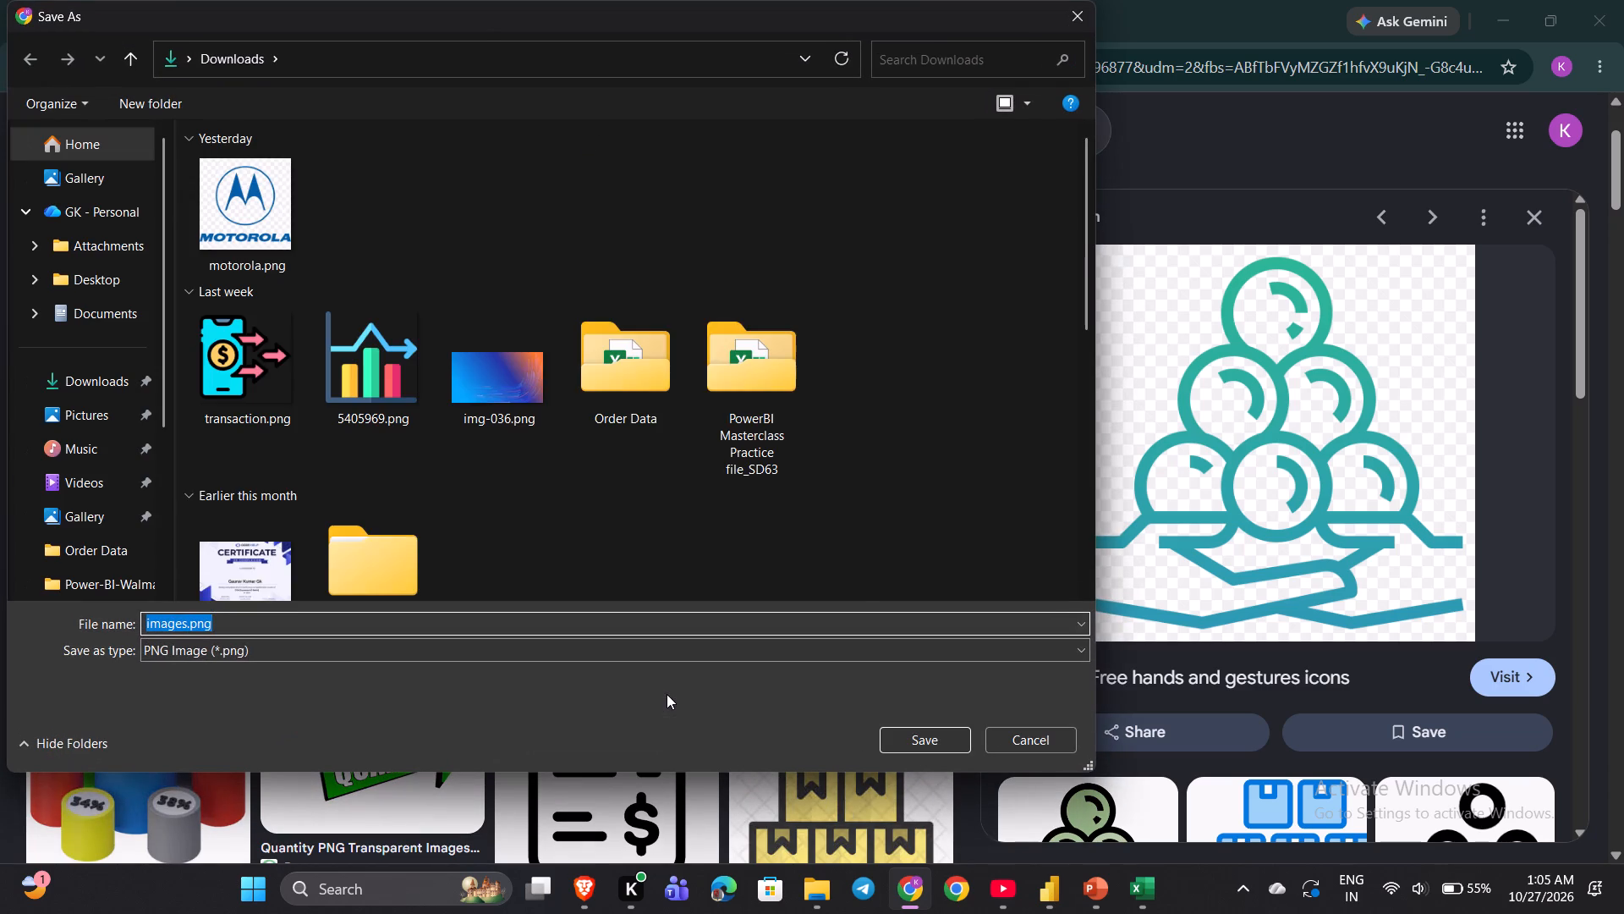
type("tq")
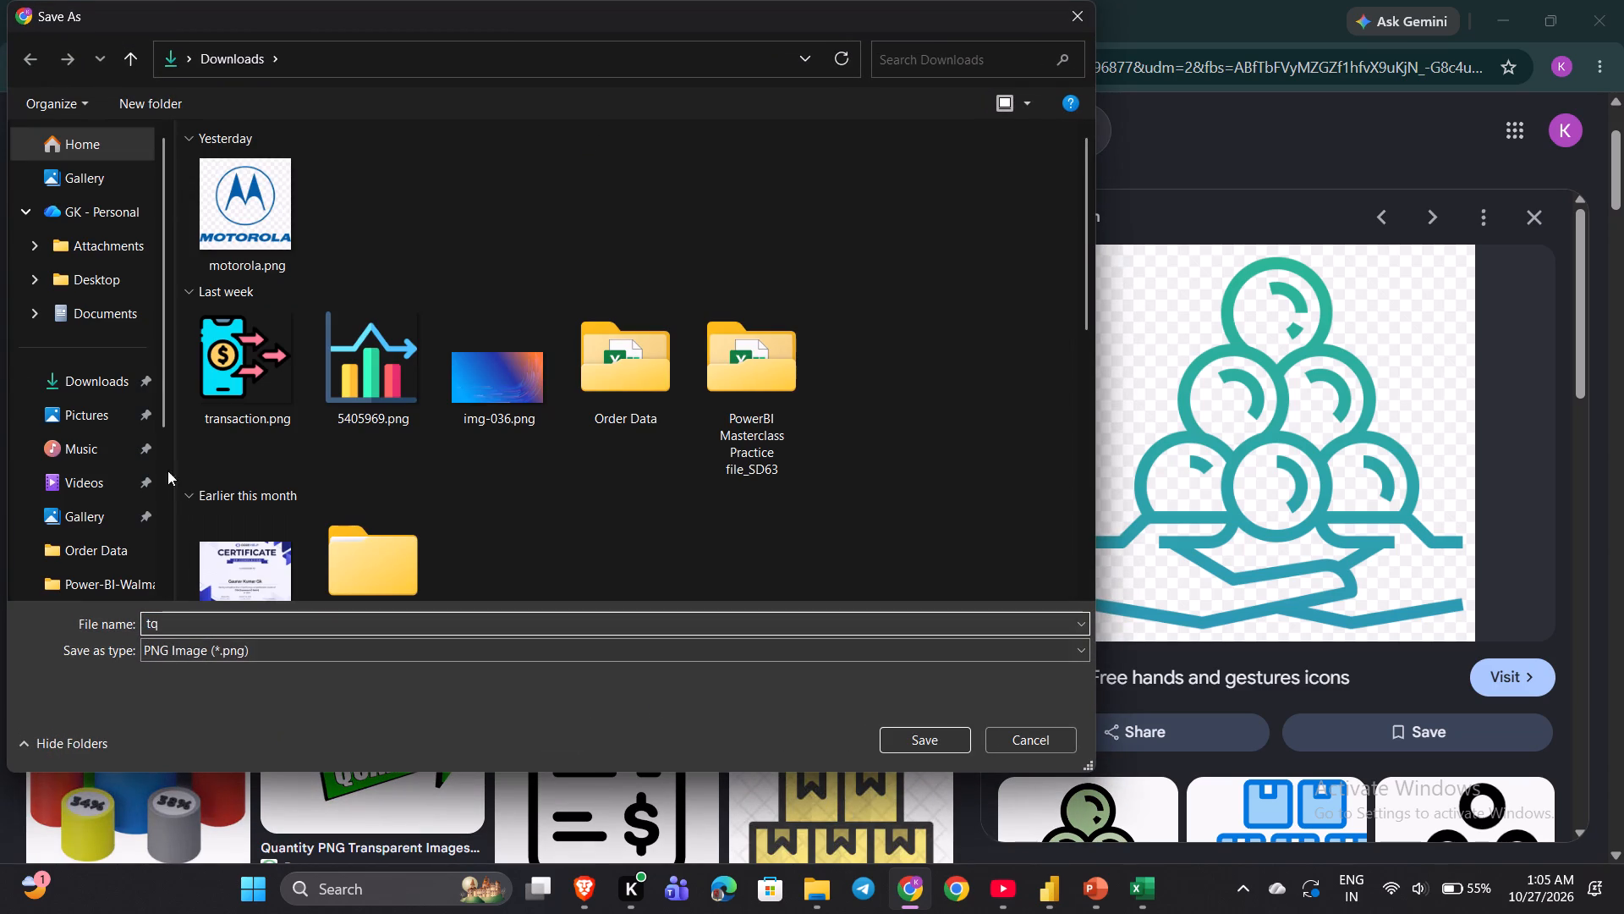
left_click(112, 380)
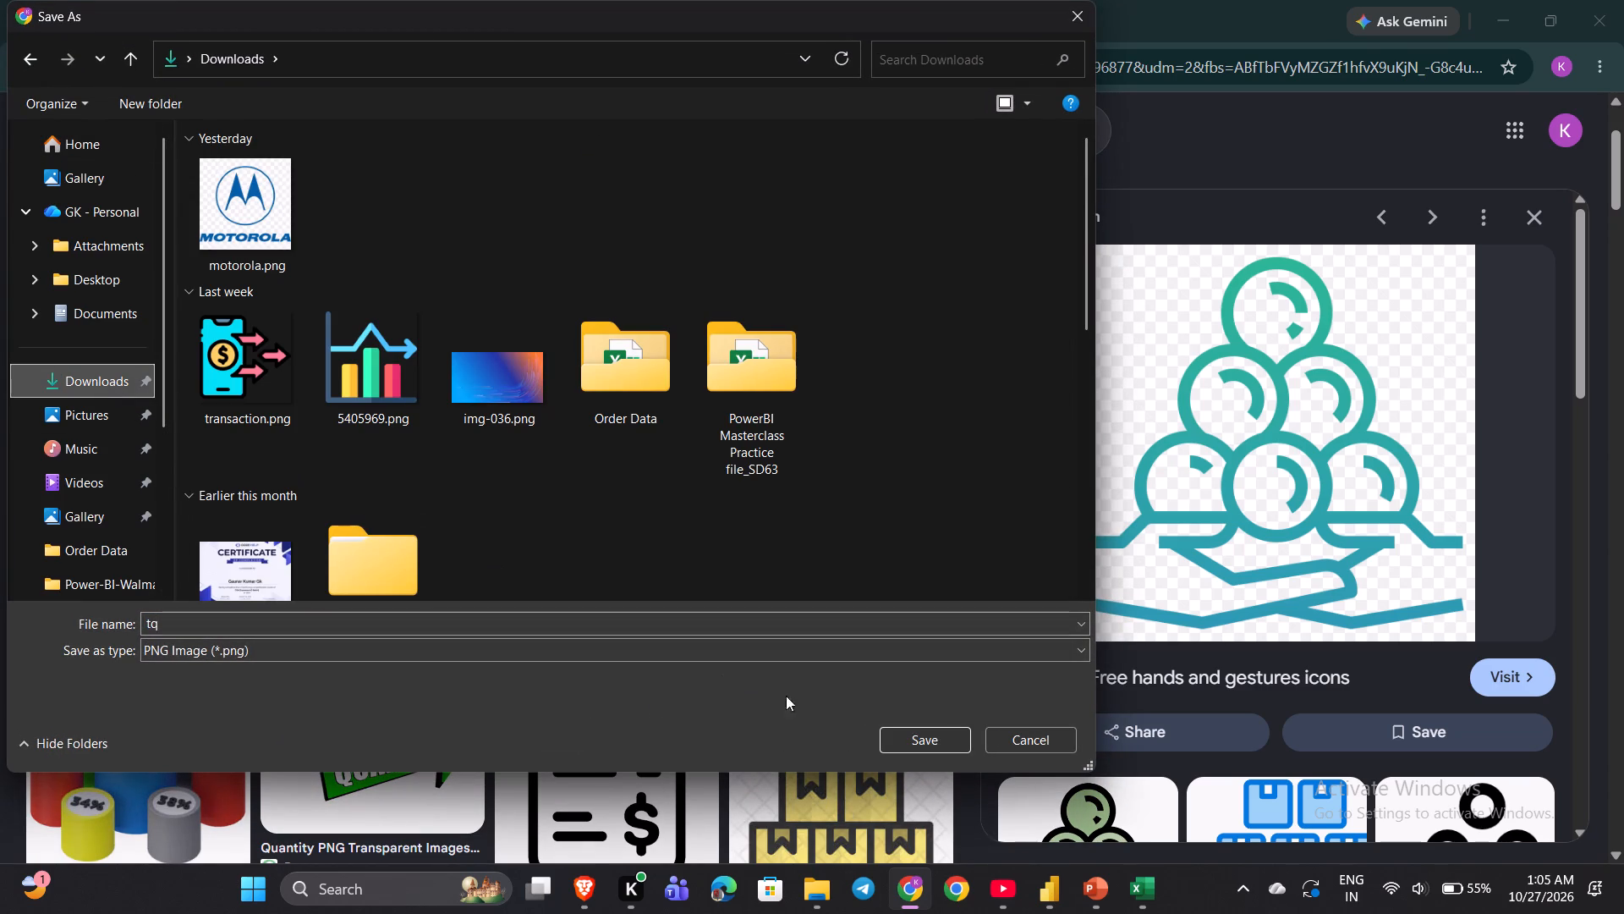
left_click(934, 732)
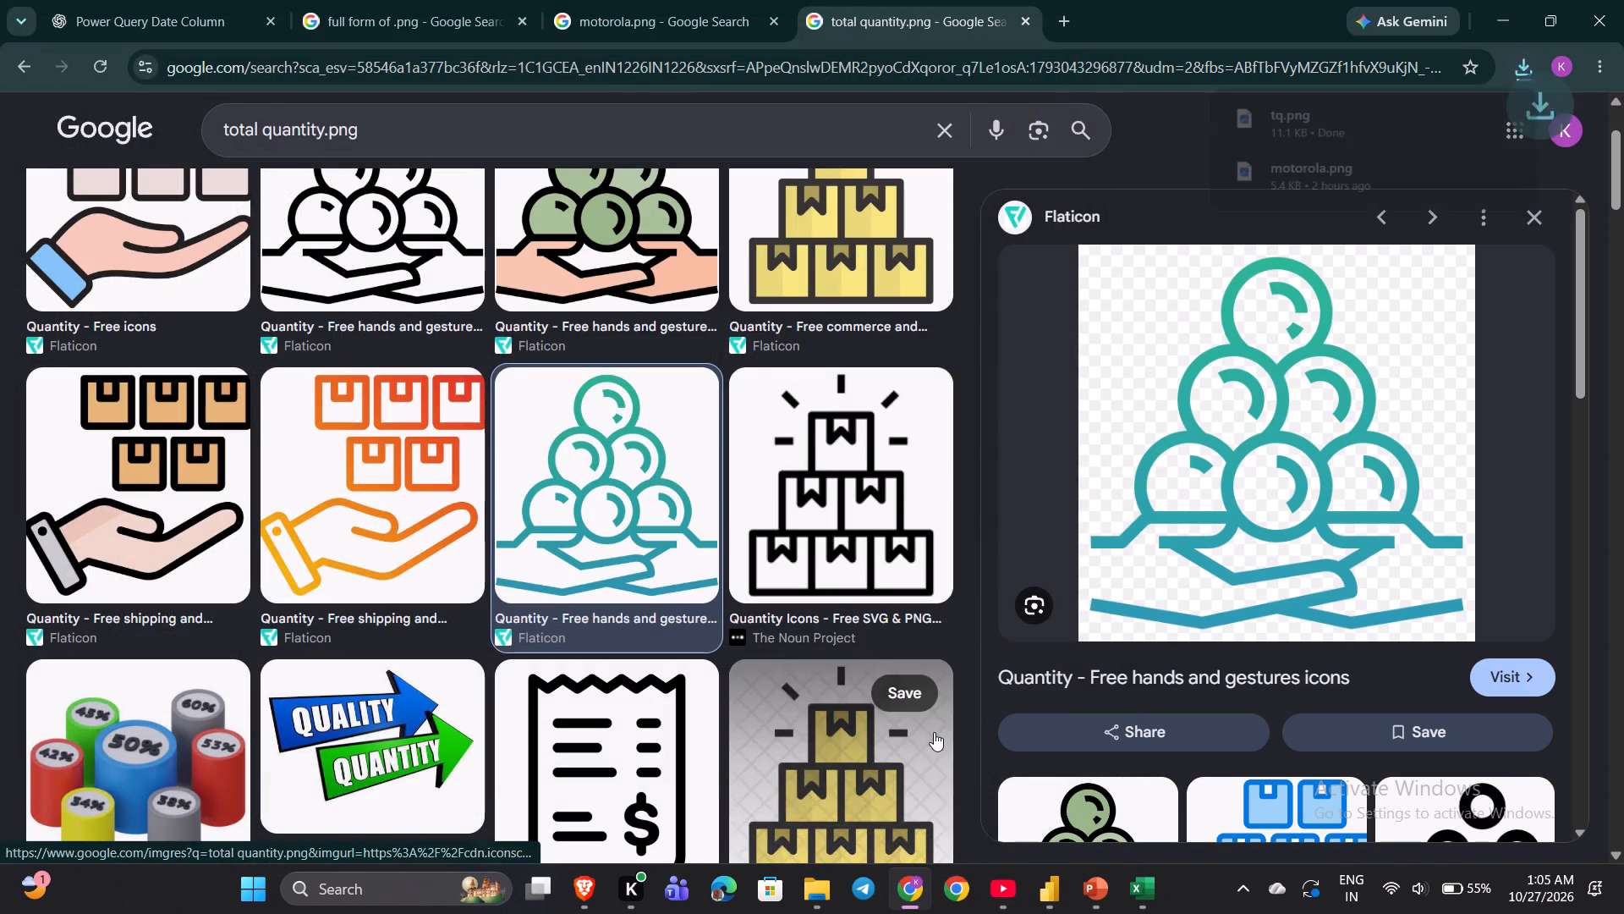
Return to the untitled Power BI report and upload tq.png as the Total Quantity card's image.
left_click(617, 0)
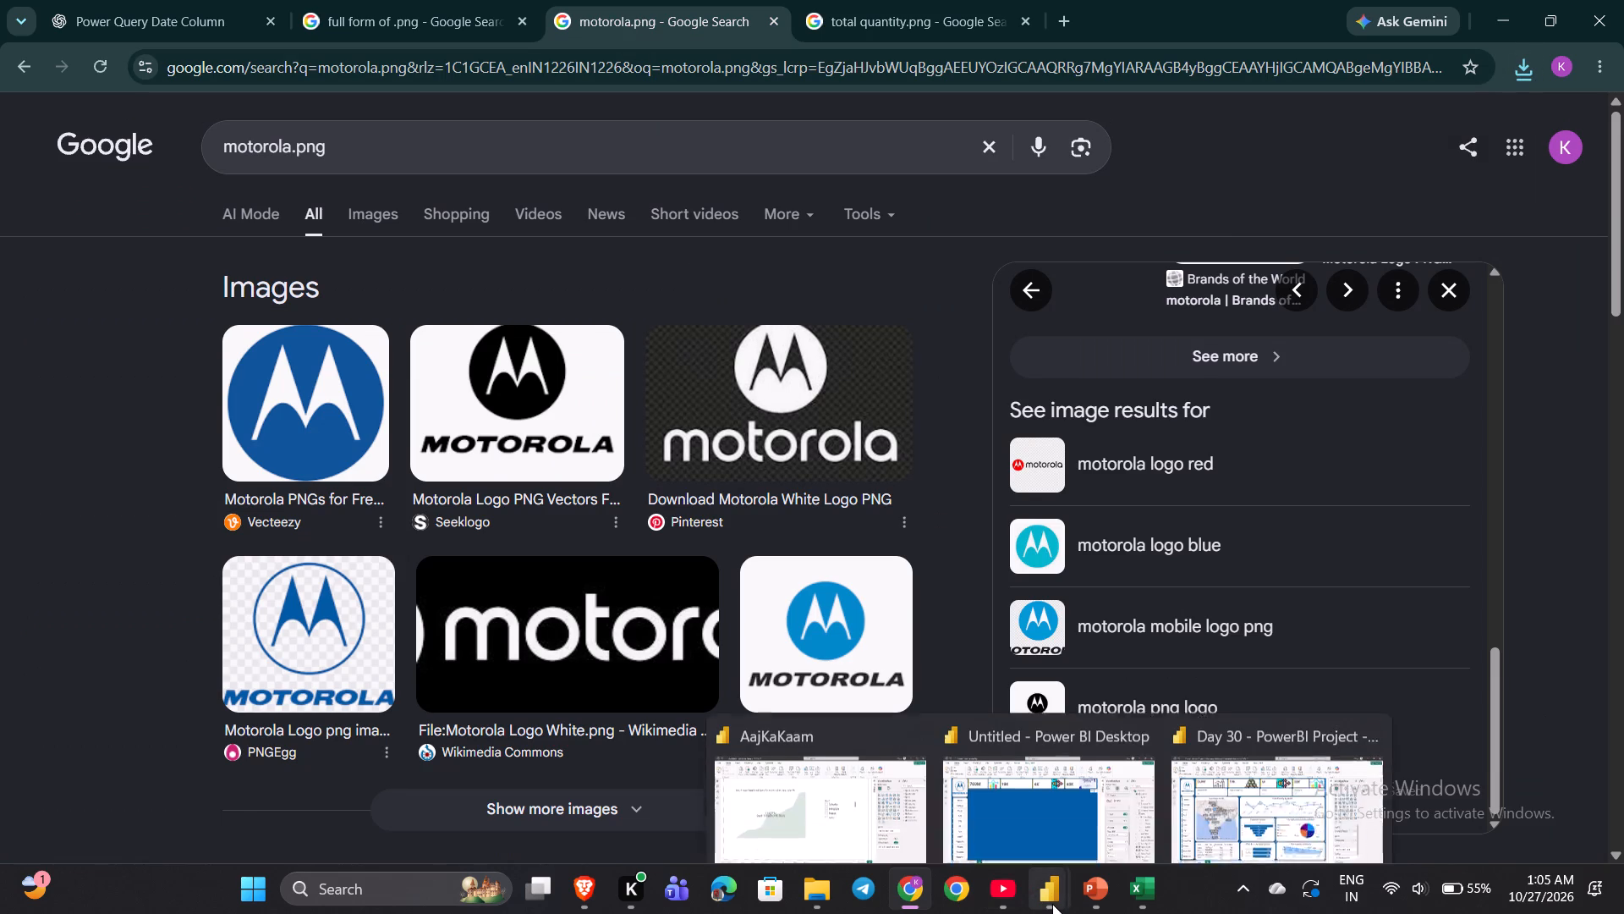
left_click(1010, 794)
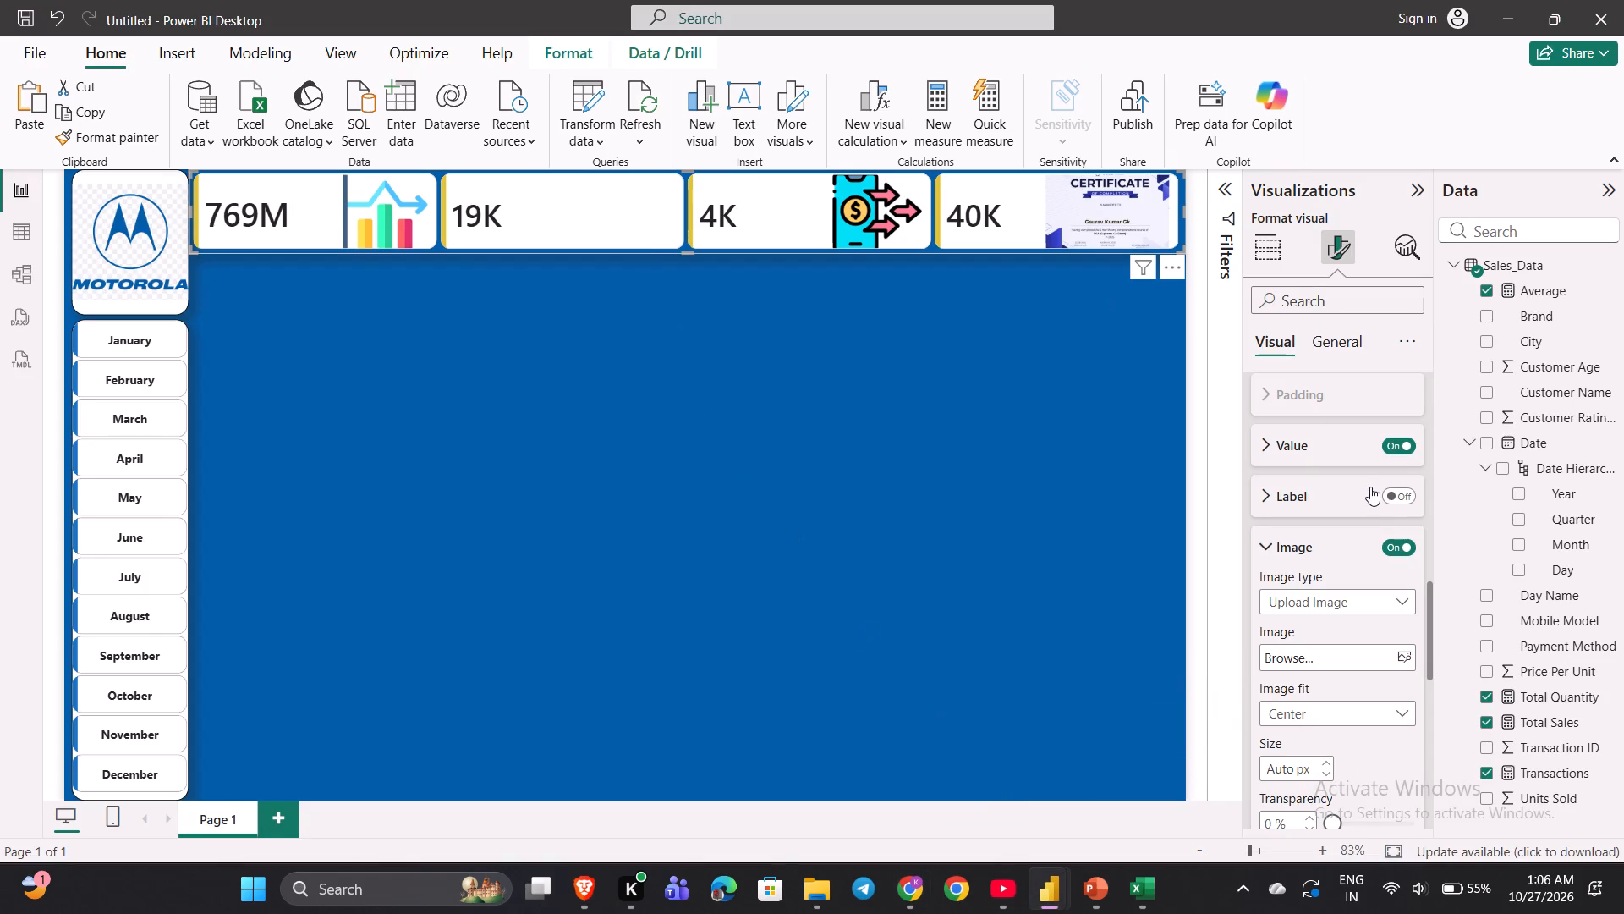
left_click(1409, 660)
left_click(268, 205)
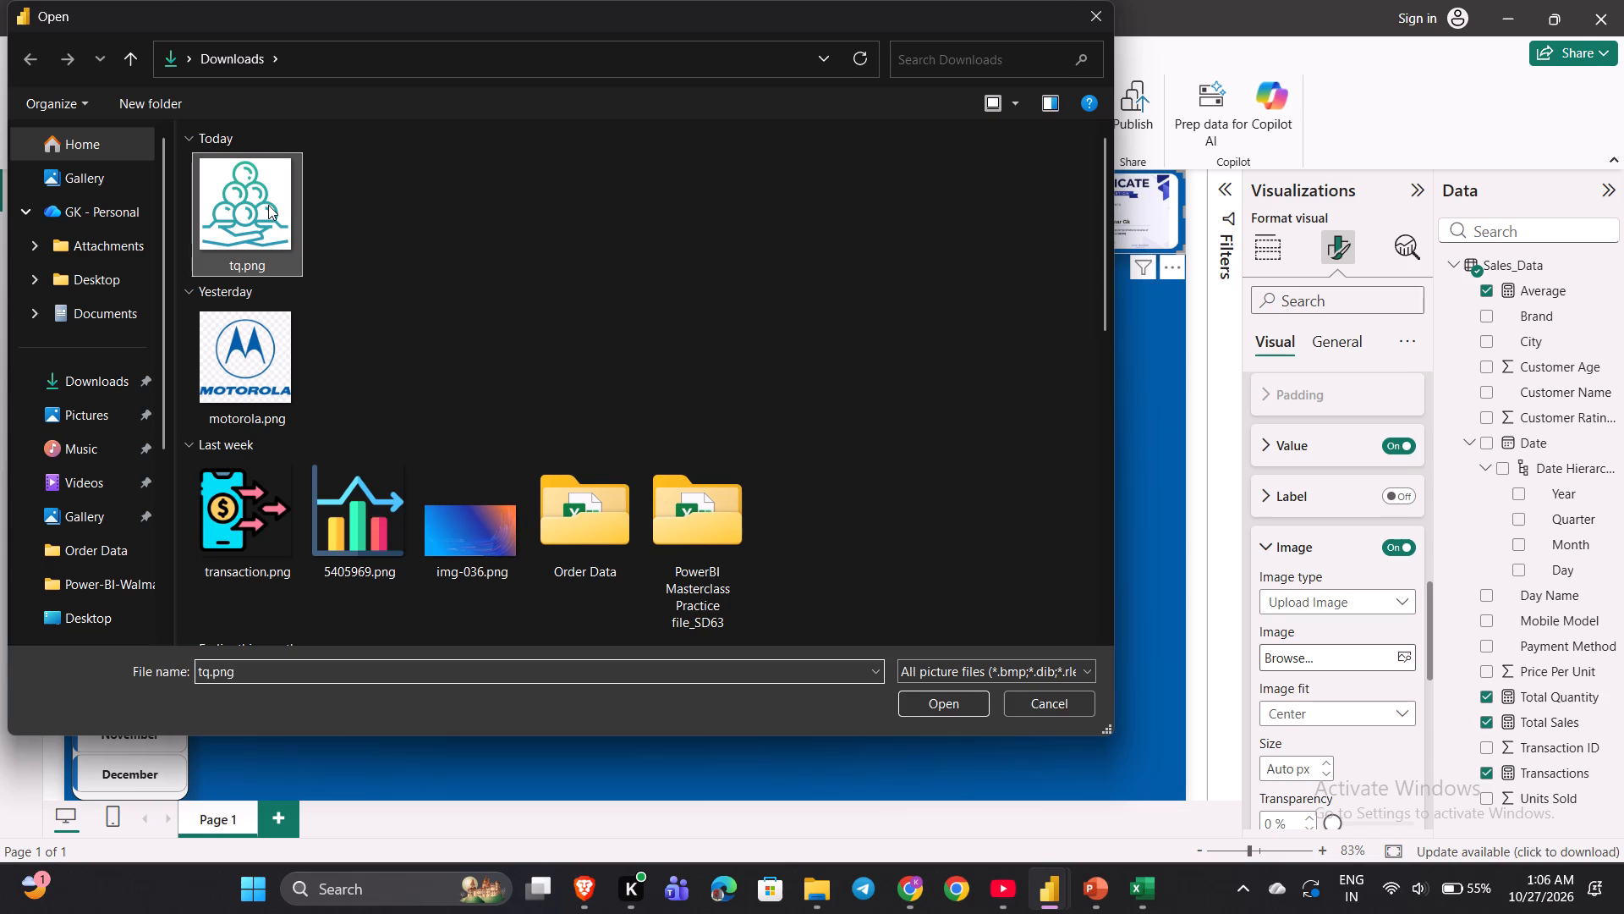
double_click(268, 205)
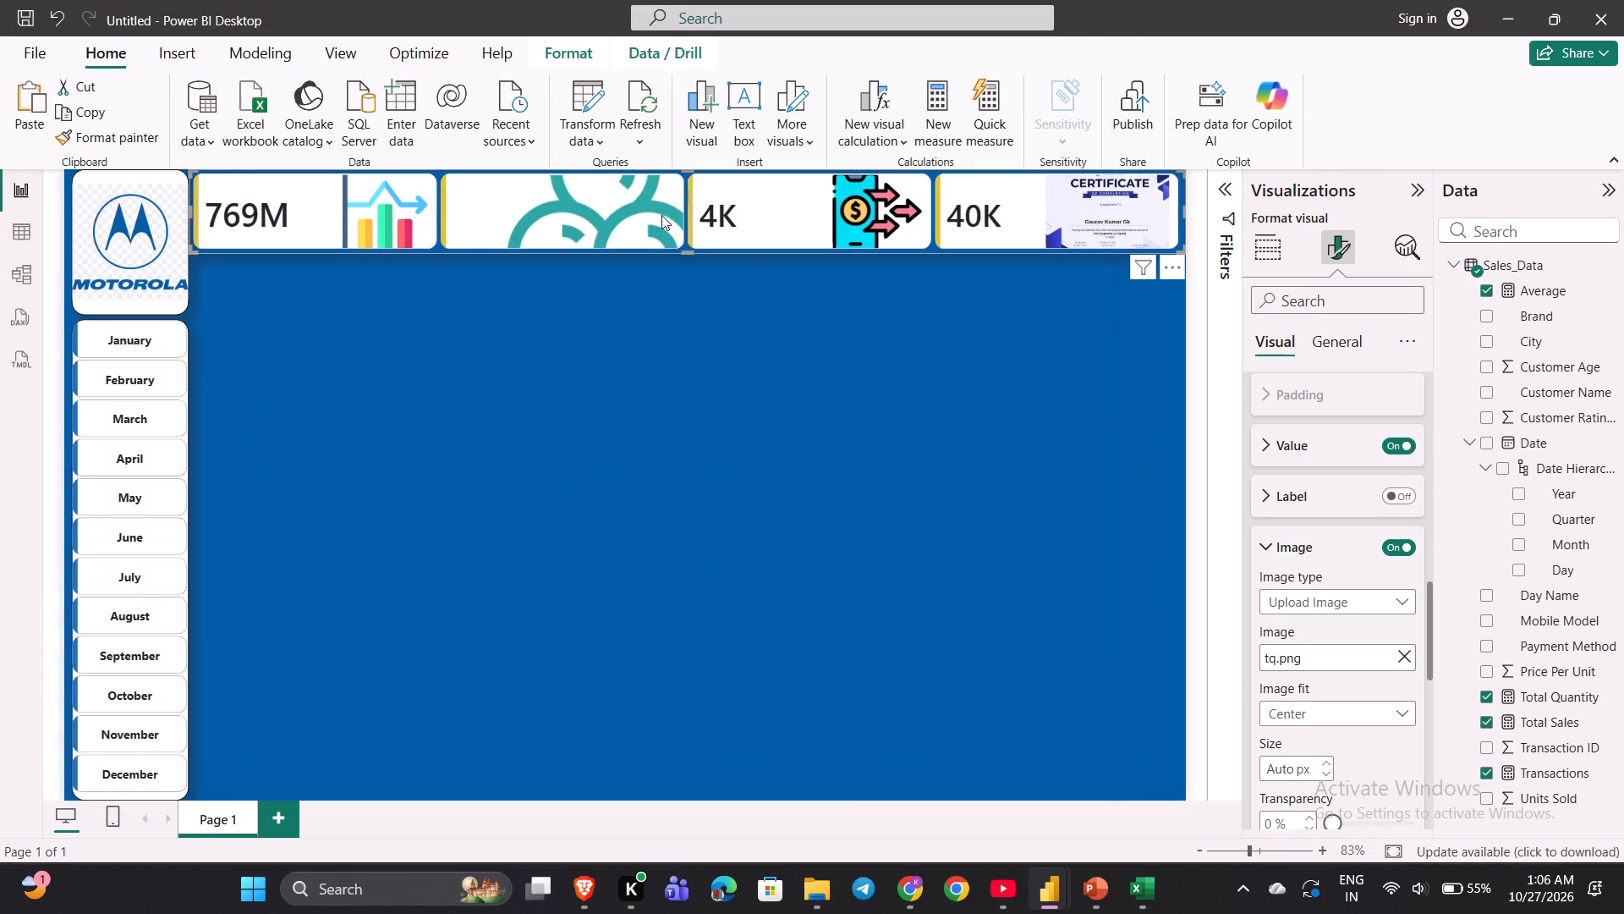
Set the image fit of the Total Quantity card's icon to Fit.
left_click(1327, 713)
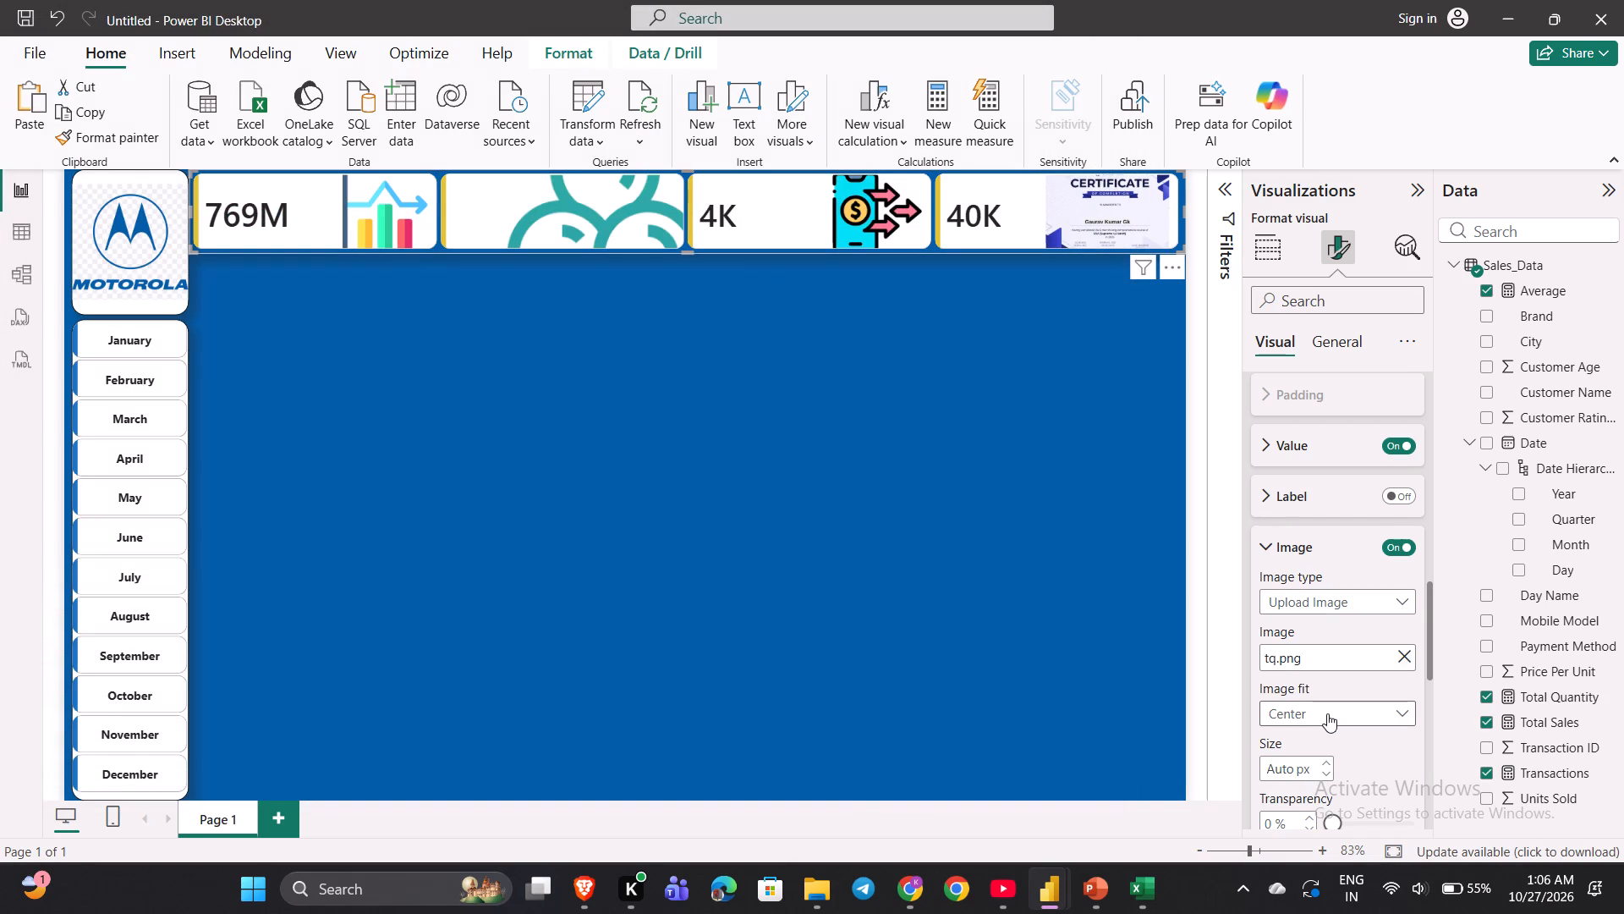
left_click(1283, 733)
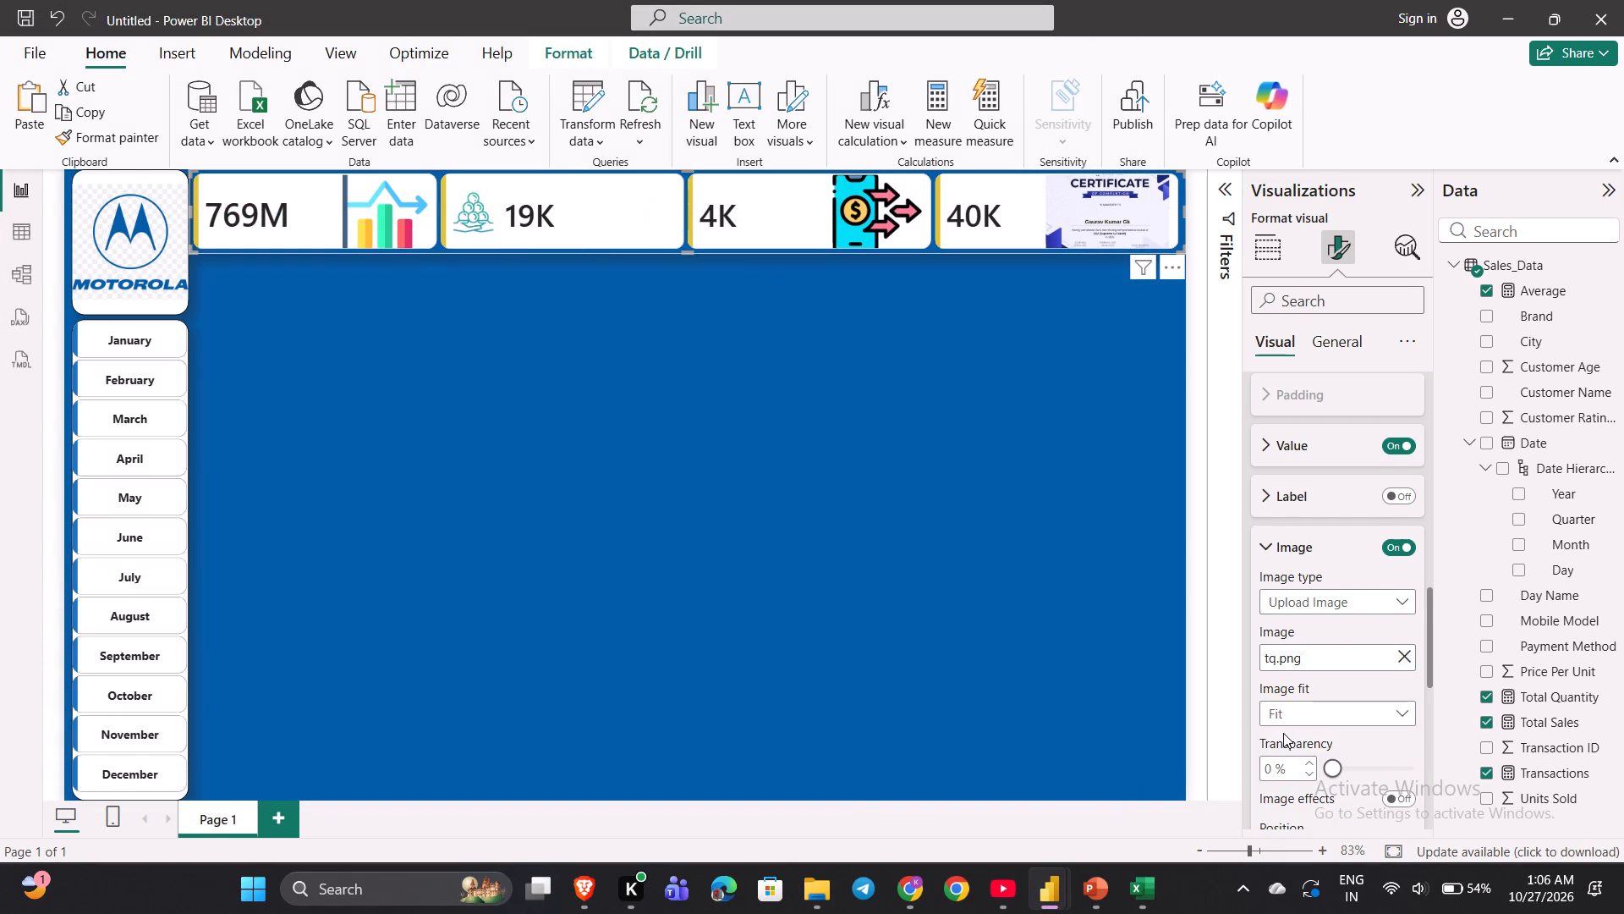
scroll(1283, 733, "down", 3)
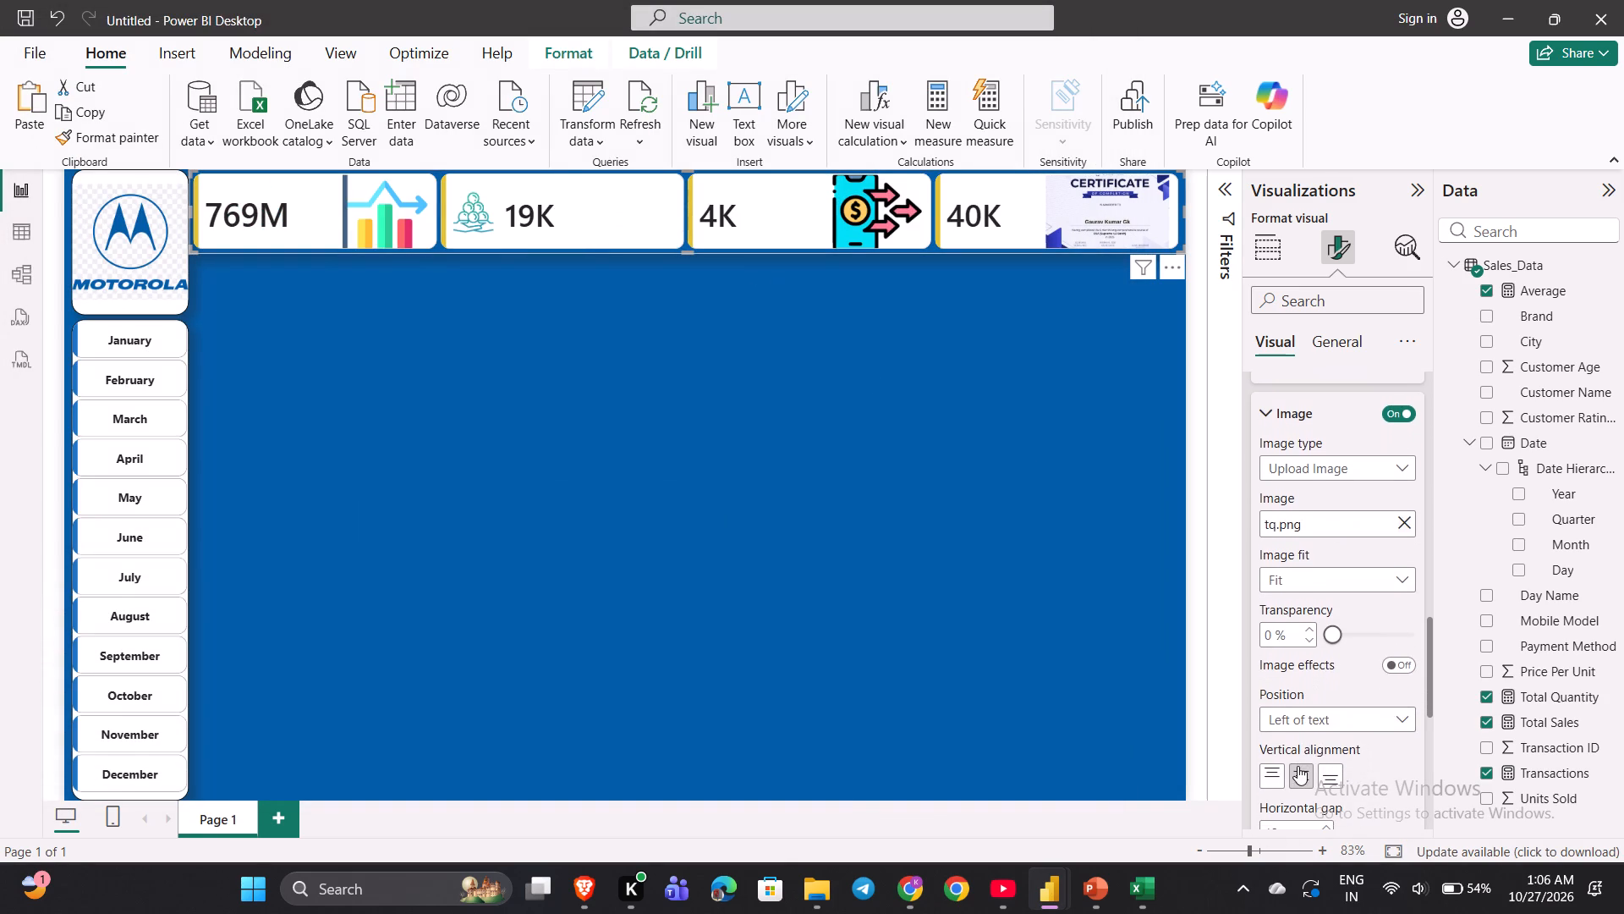
Position the Total Quantity card's icon to the right of the text with a horizontal gap of 0 px.
left_click(1336, 718)
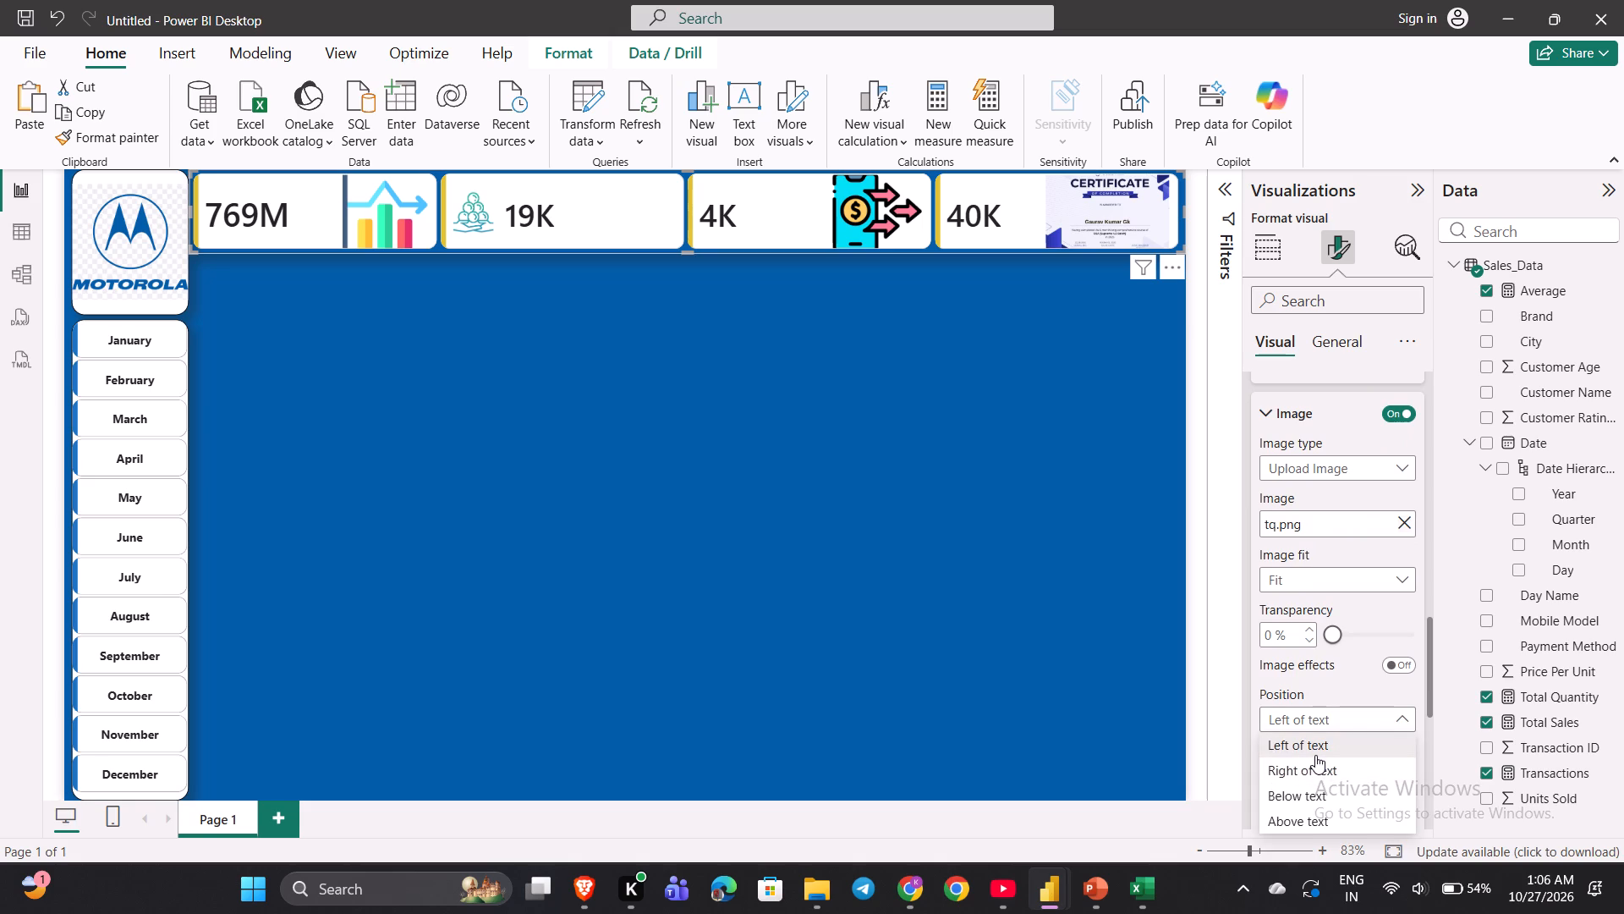
right_click(1314, 766)
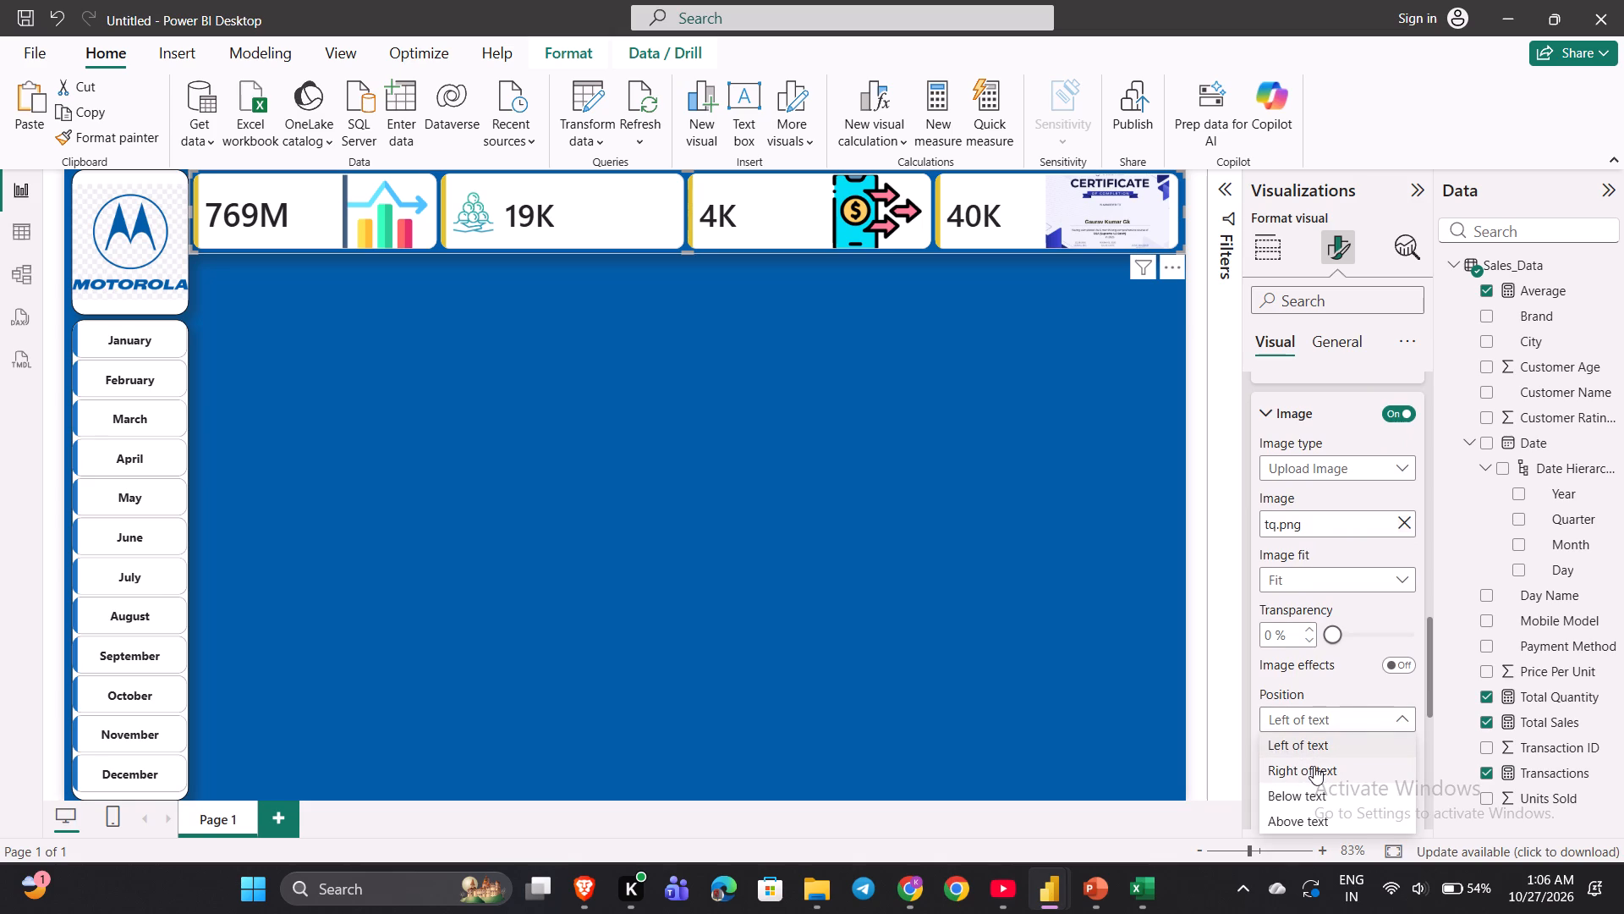
left_click(1314, 766)
scroll(1314, 766, "down", 1)
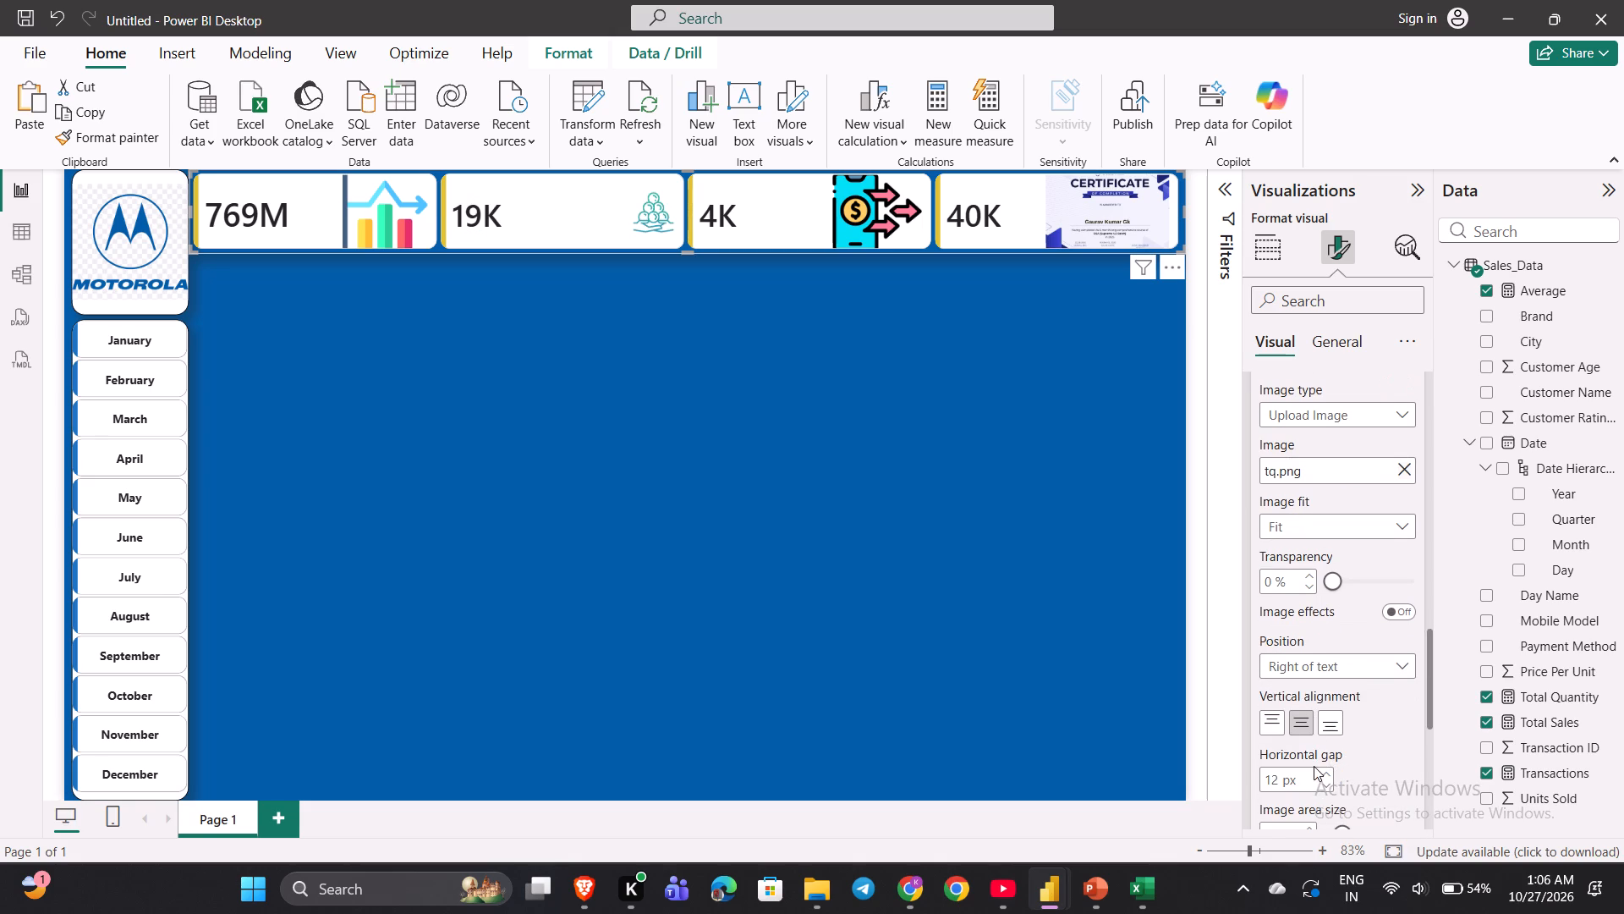
scroll(1346, 668, "down", 1)
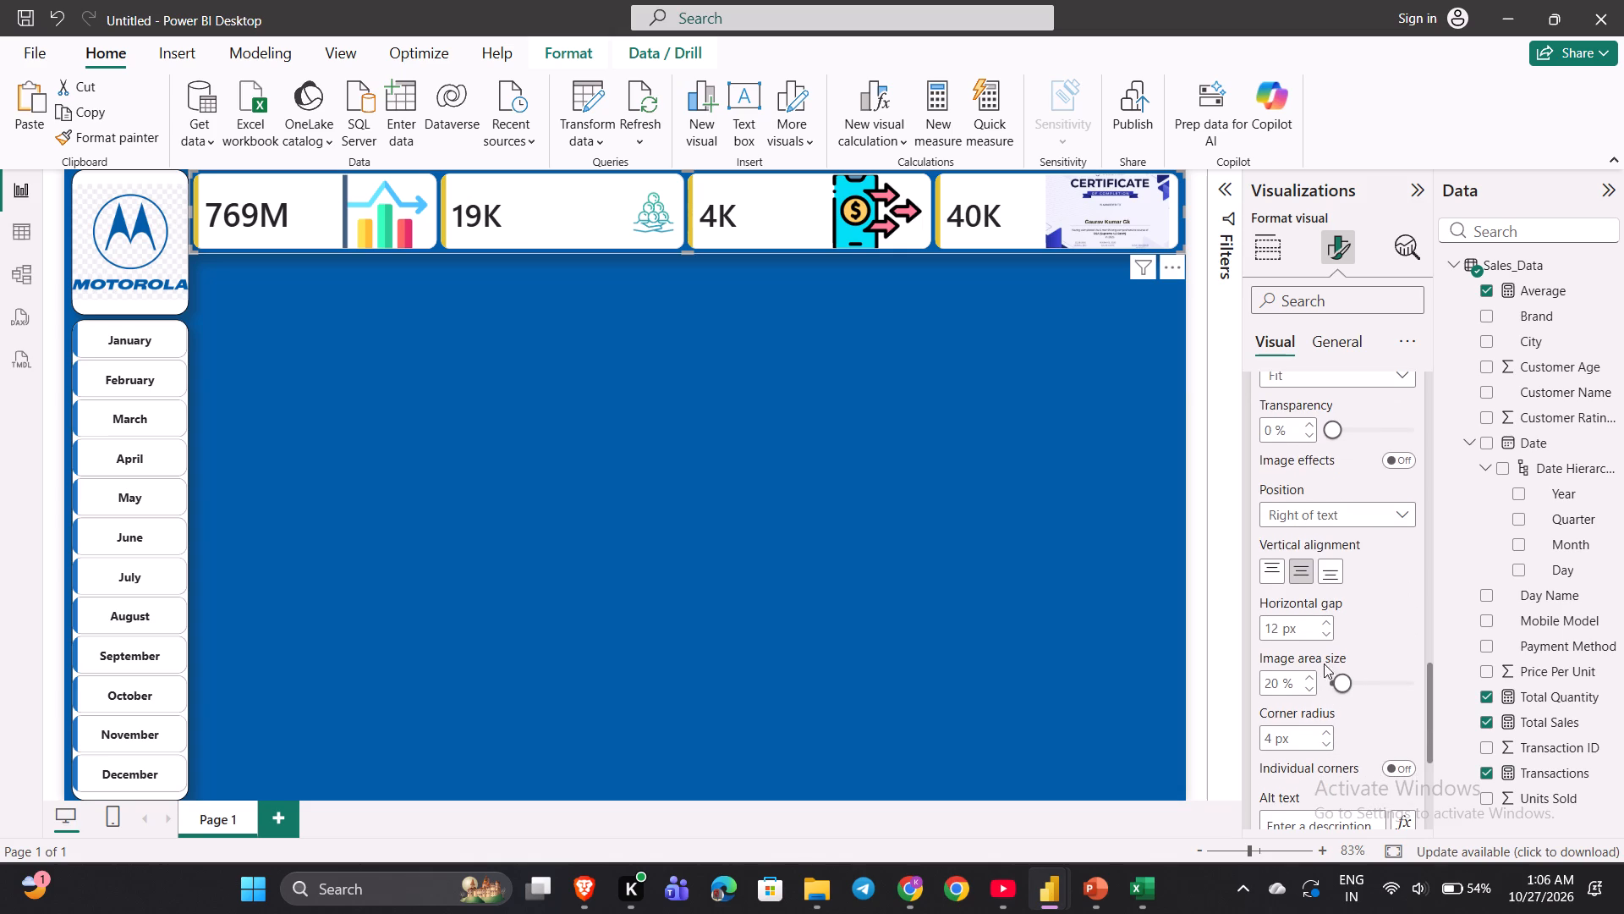
left_click(1274, 627)
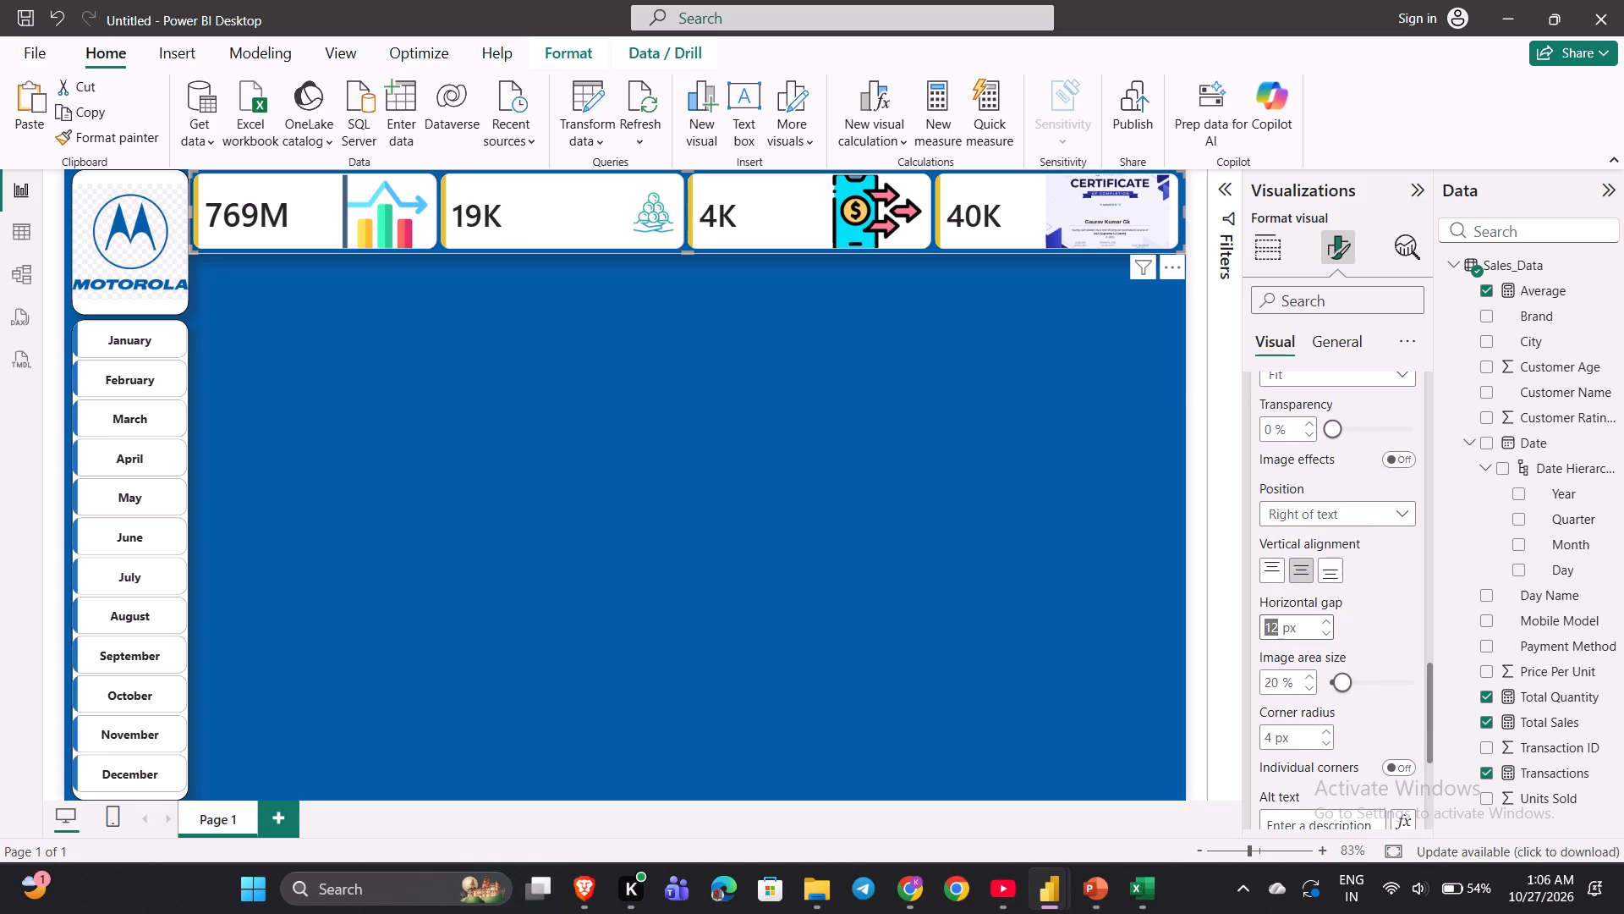
key("0")
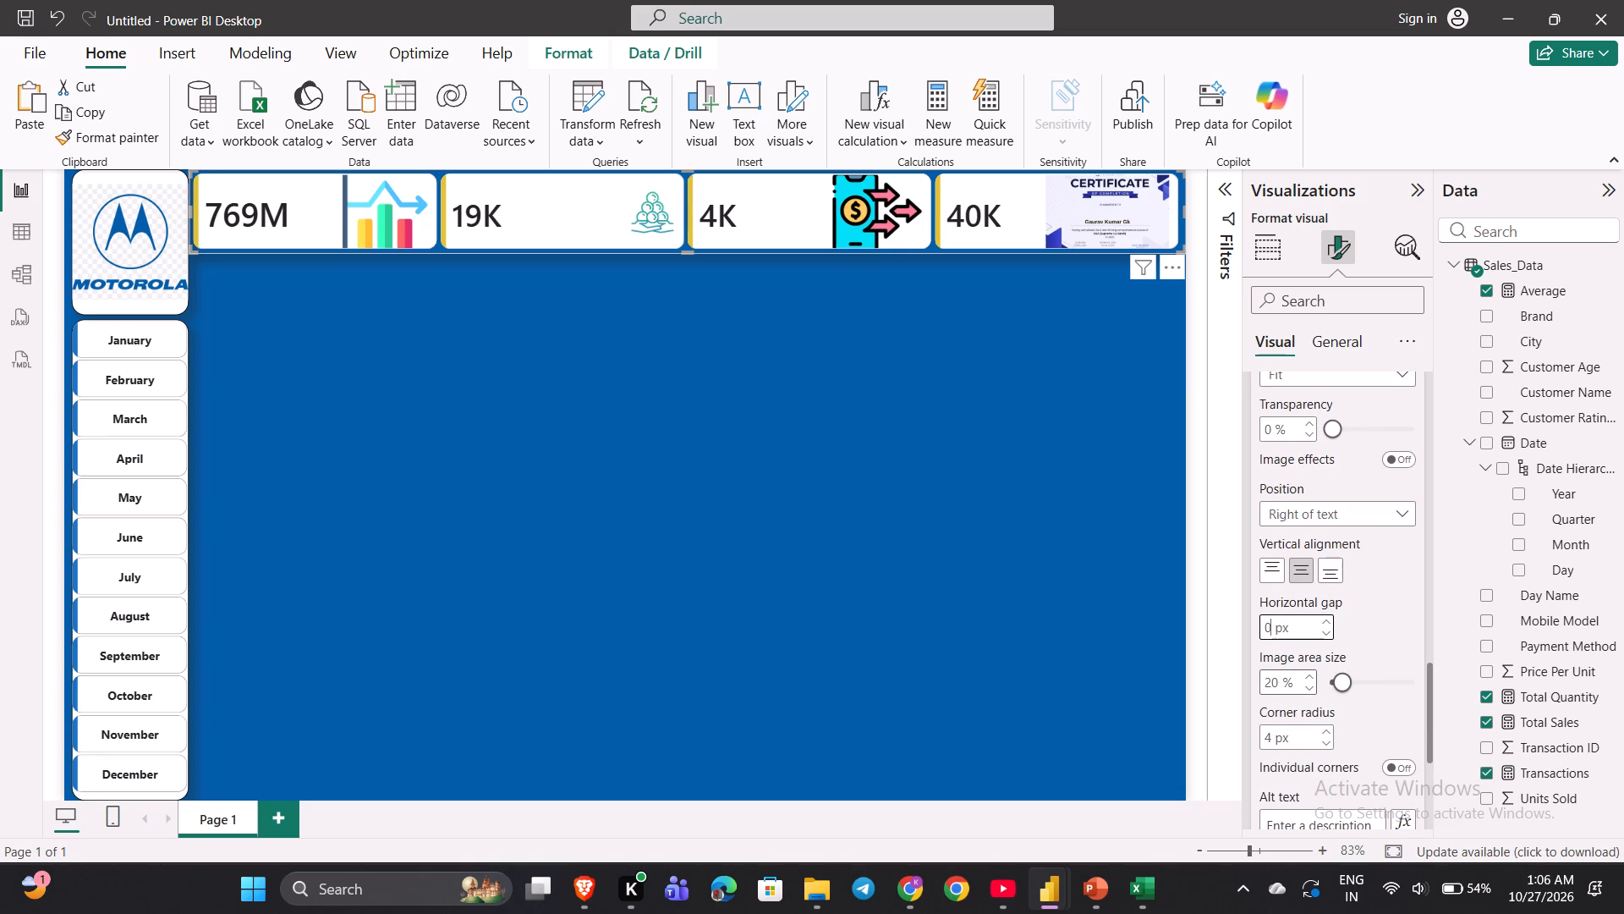
Try an image area size of 40% for the Total Quantity icon, settling on 45%.
left_click(1270, 682)
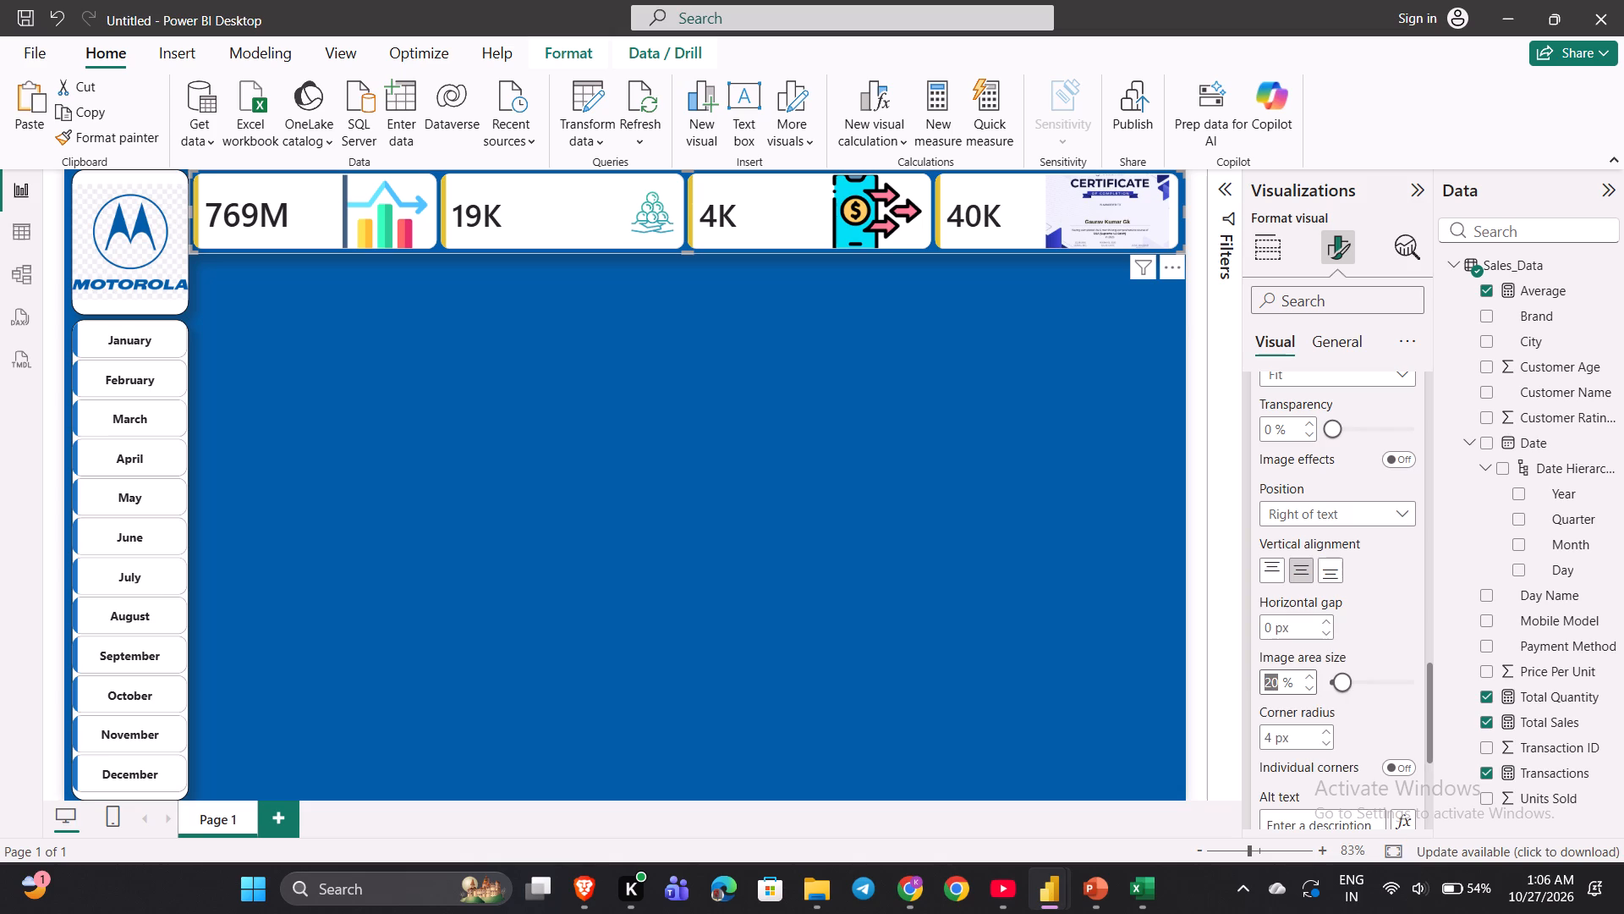
type("40")
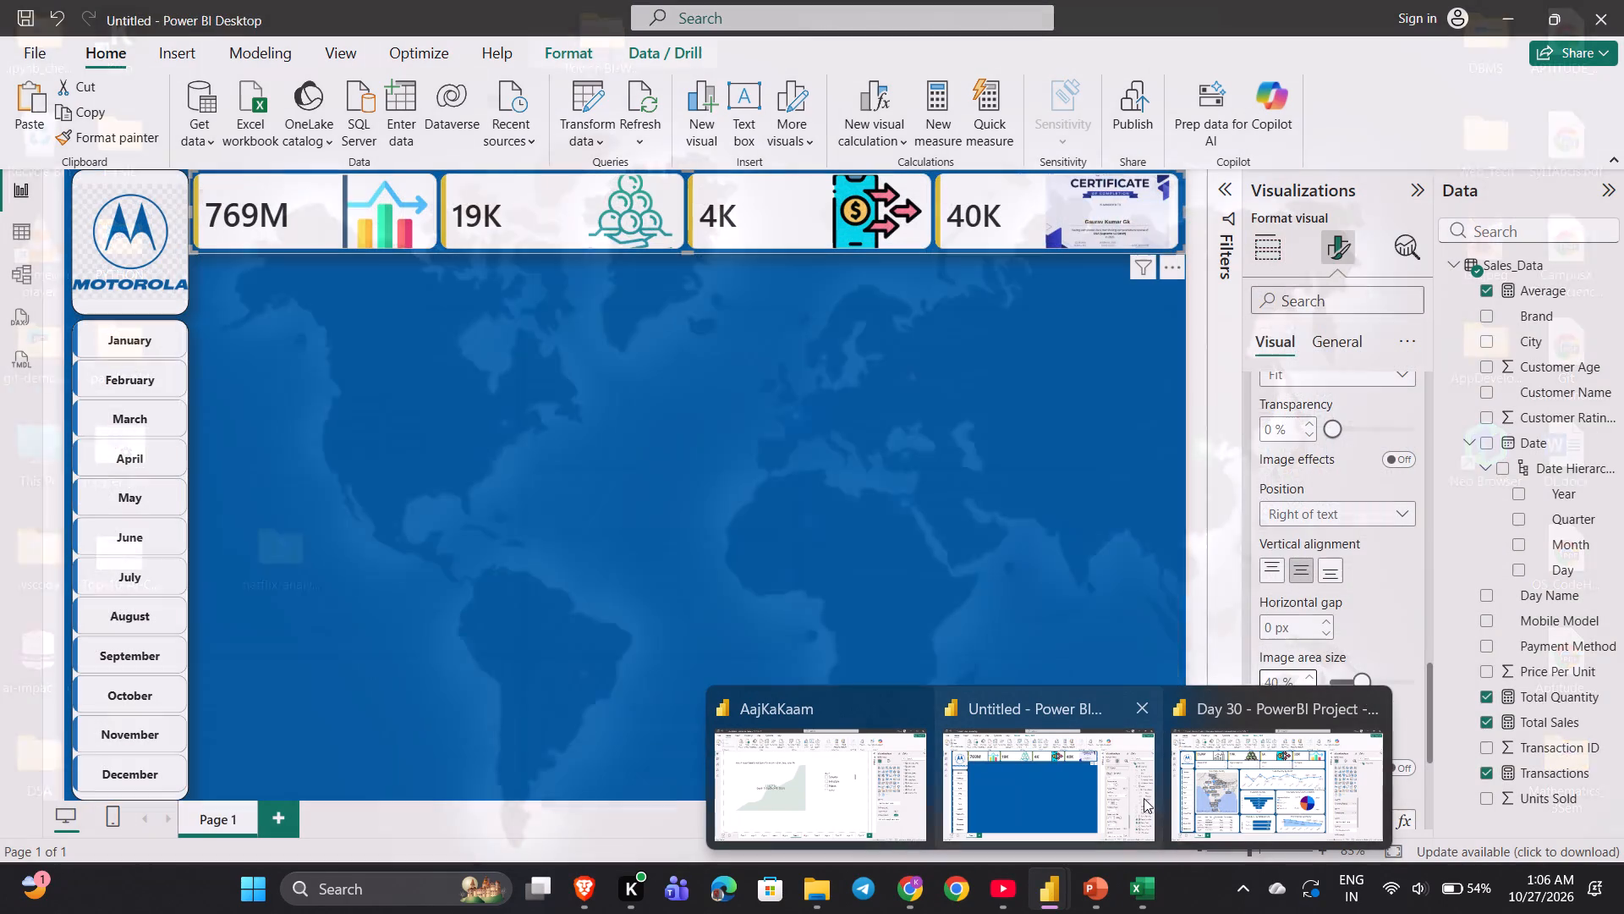
left_click(1140, 798)
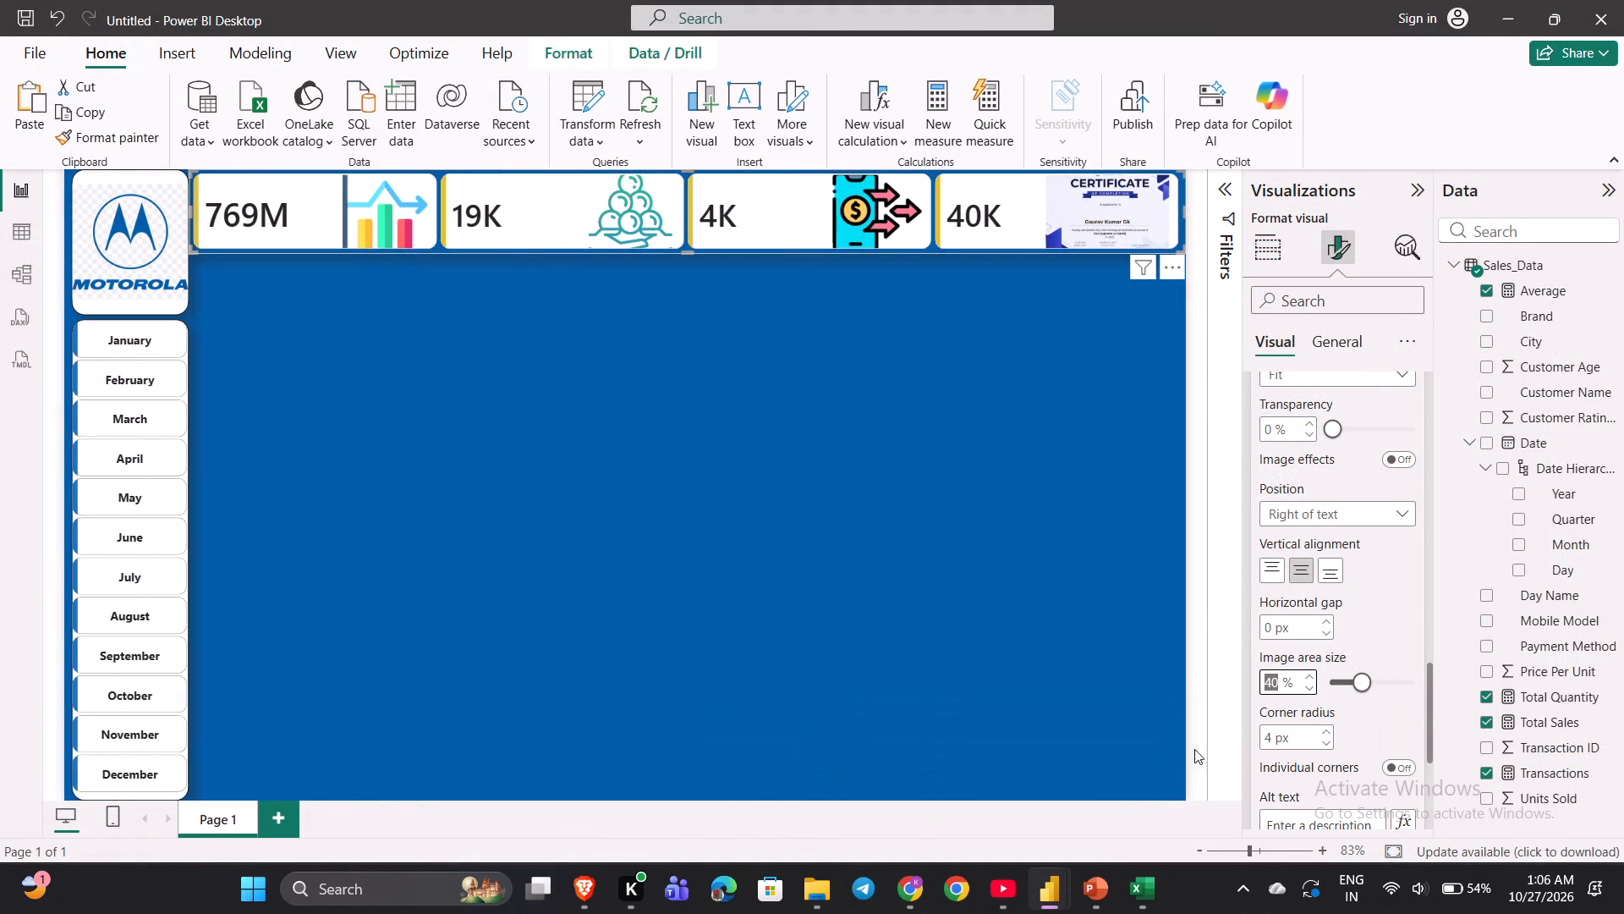
double_click(1270, 688)
type("45")
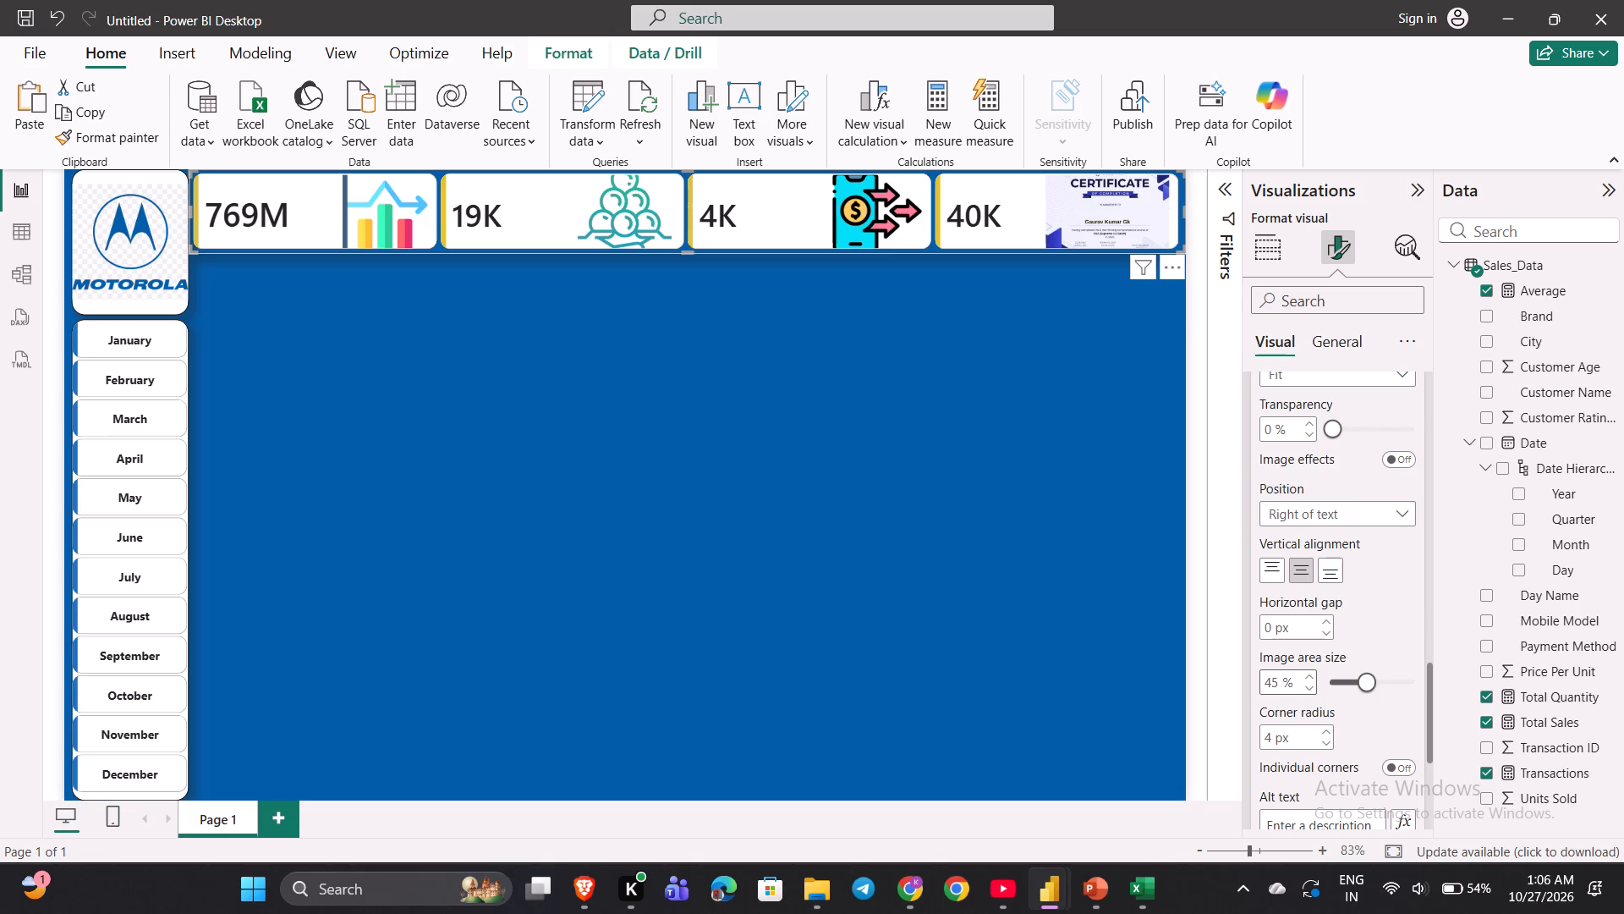
left_click(1333, 511)
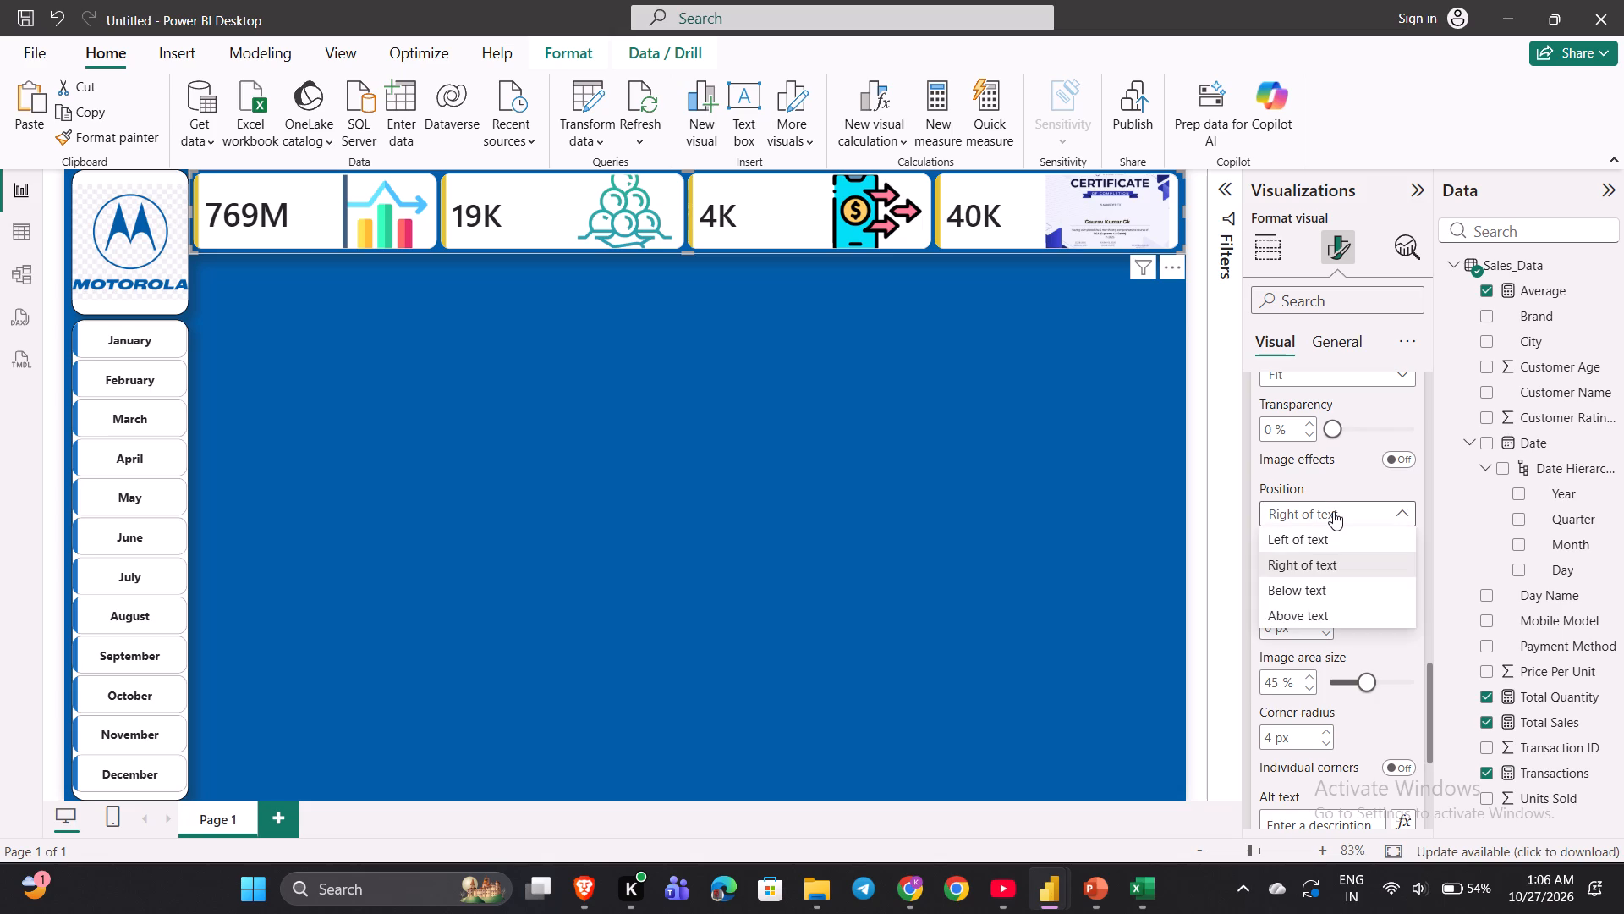
left_click(1333, 511)
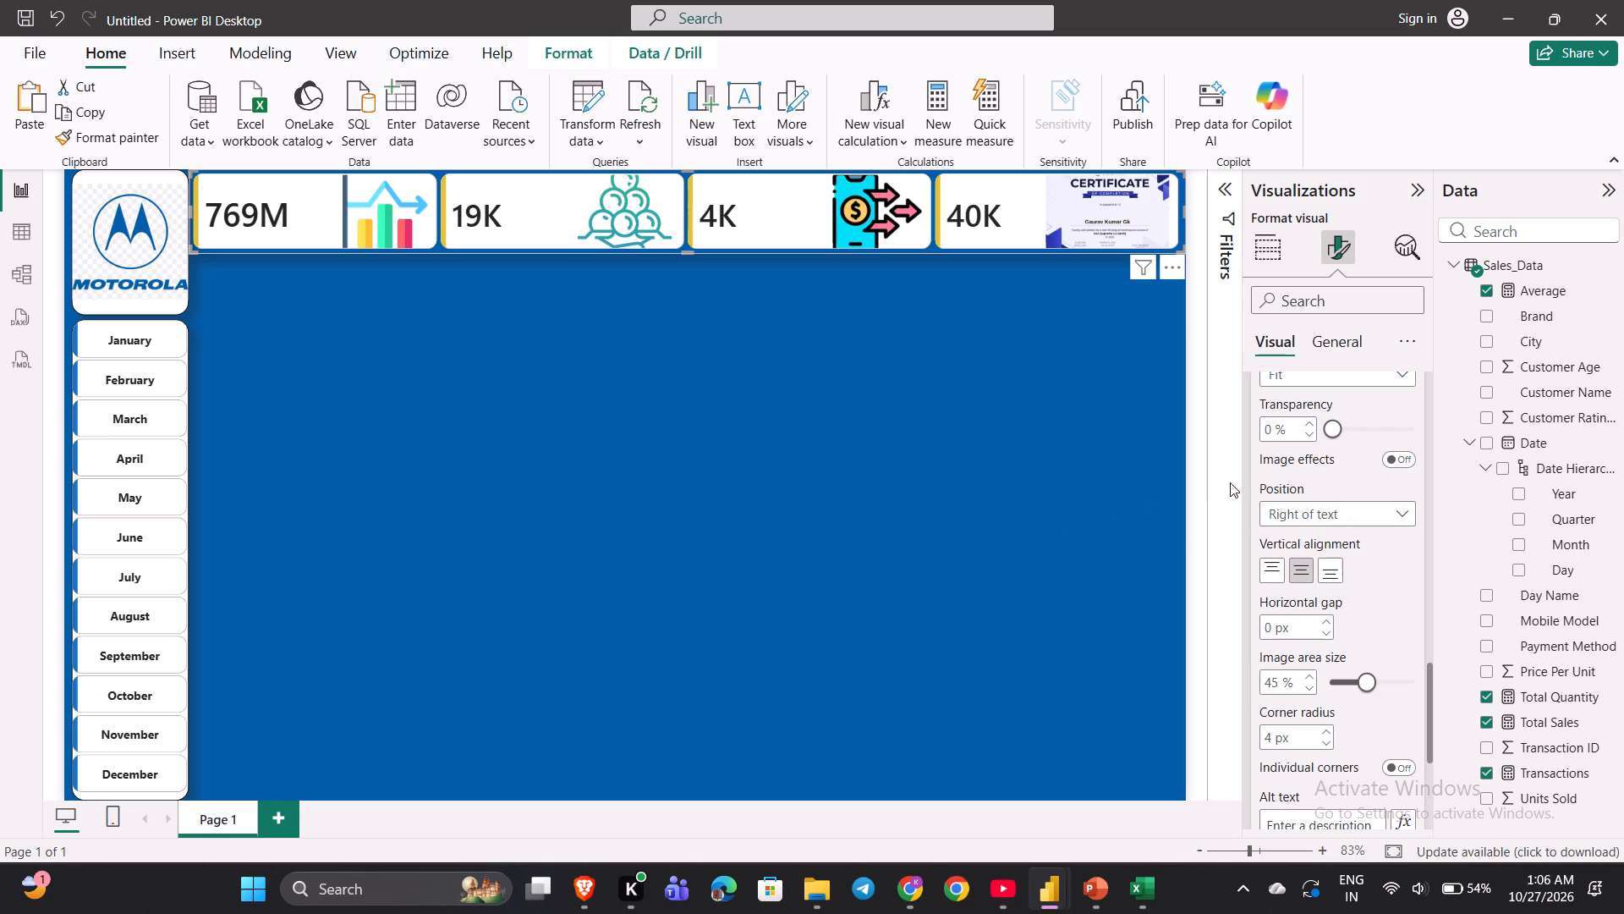
Switch the callout settings to the Average card and remove its certificate image.
scroll(1326, 483, "up", 5)
scroll(1302, 620, "up", 1)
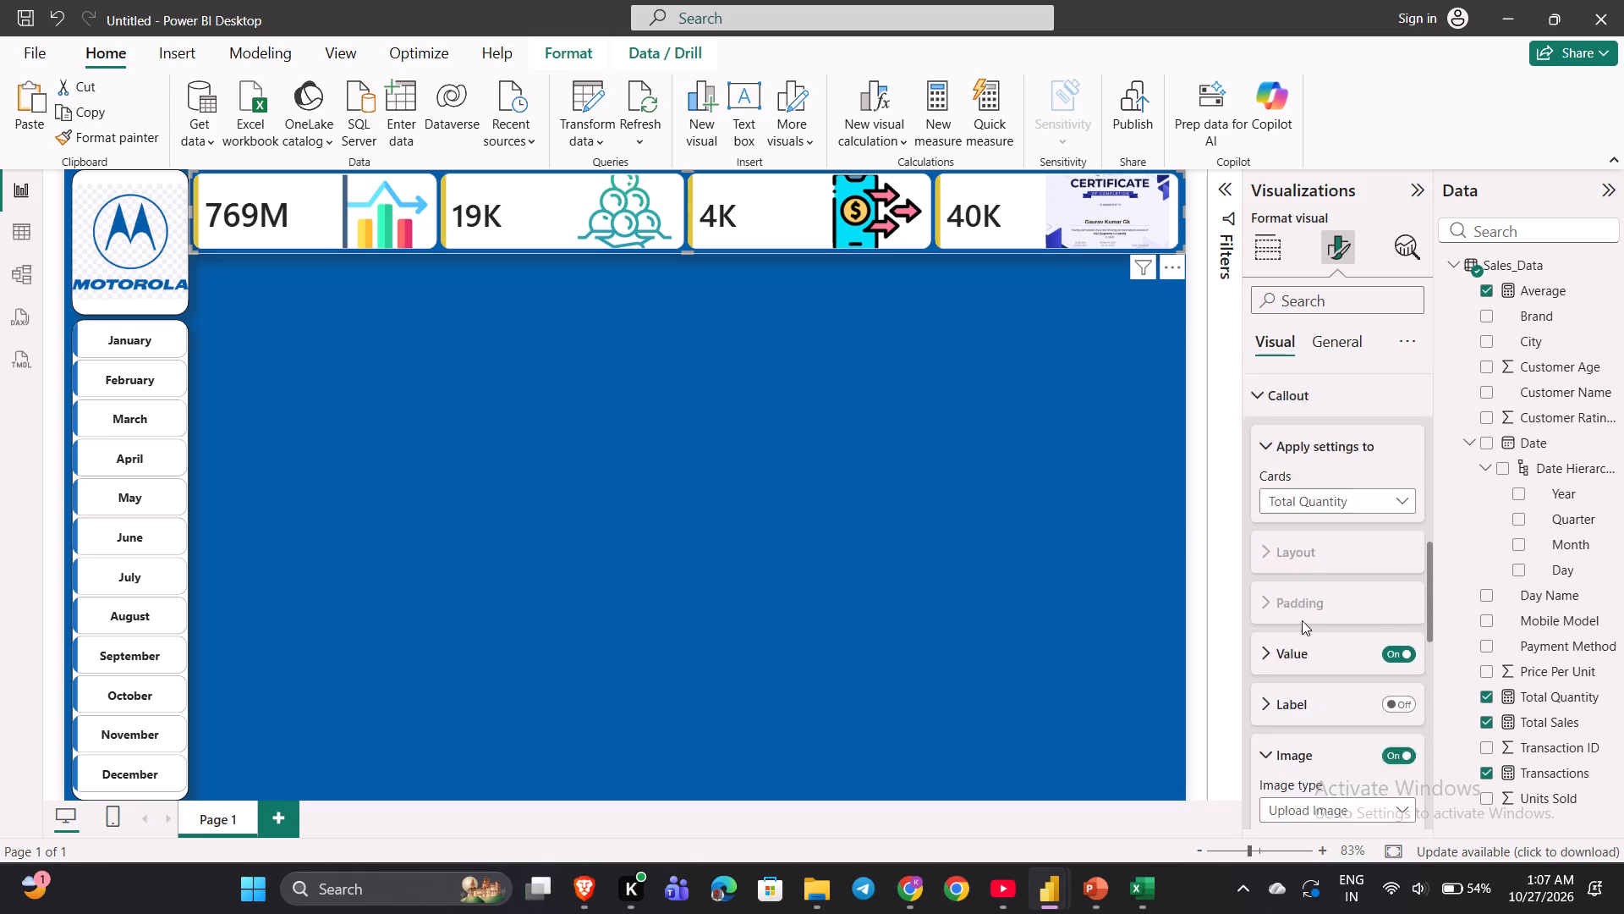
scroll(1302, 620, "up", 1)
left_click(1312, 573)
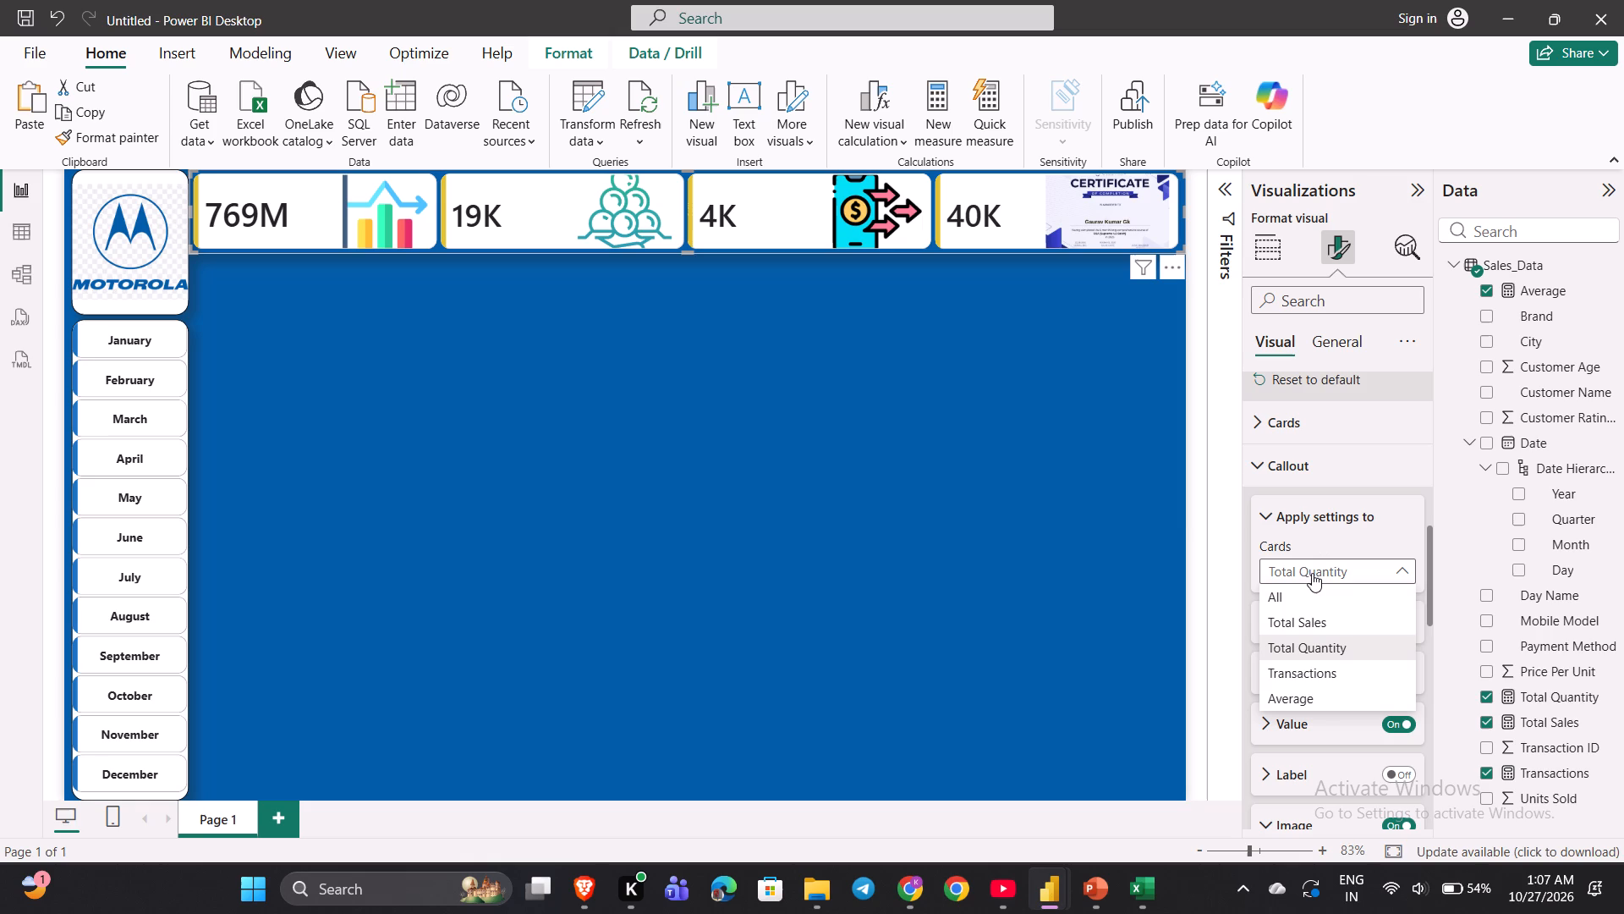
left_click(1303, 699)
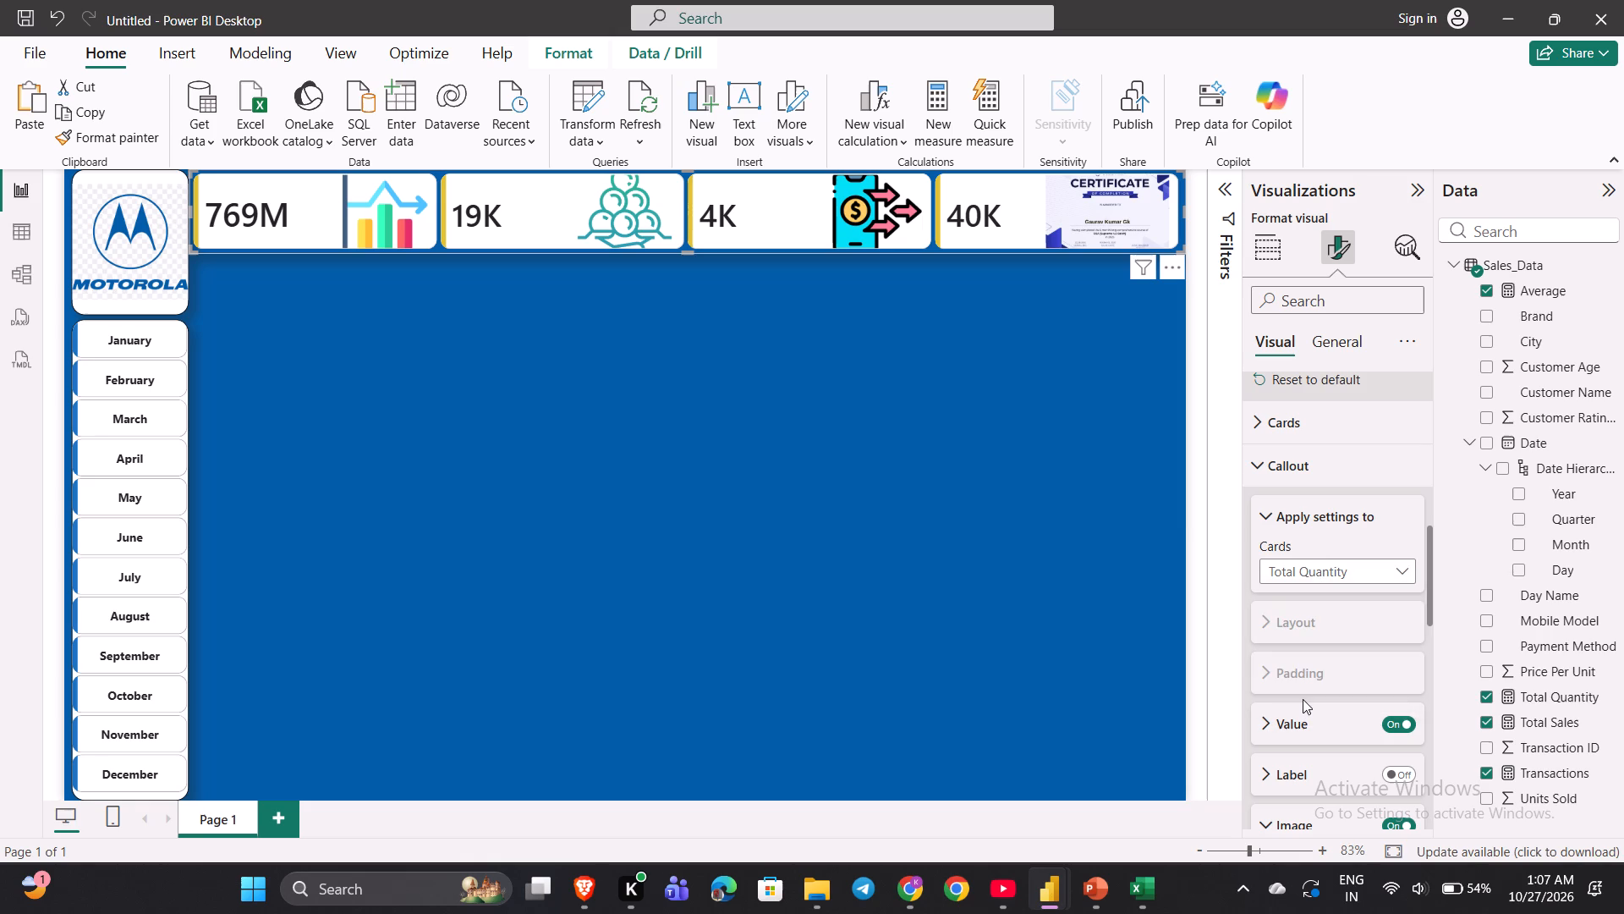
scroll(1284, 659, "down", 2)
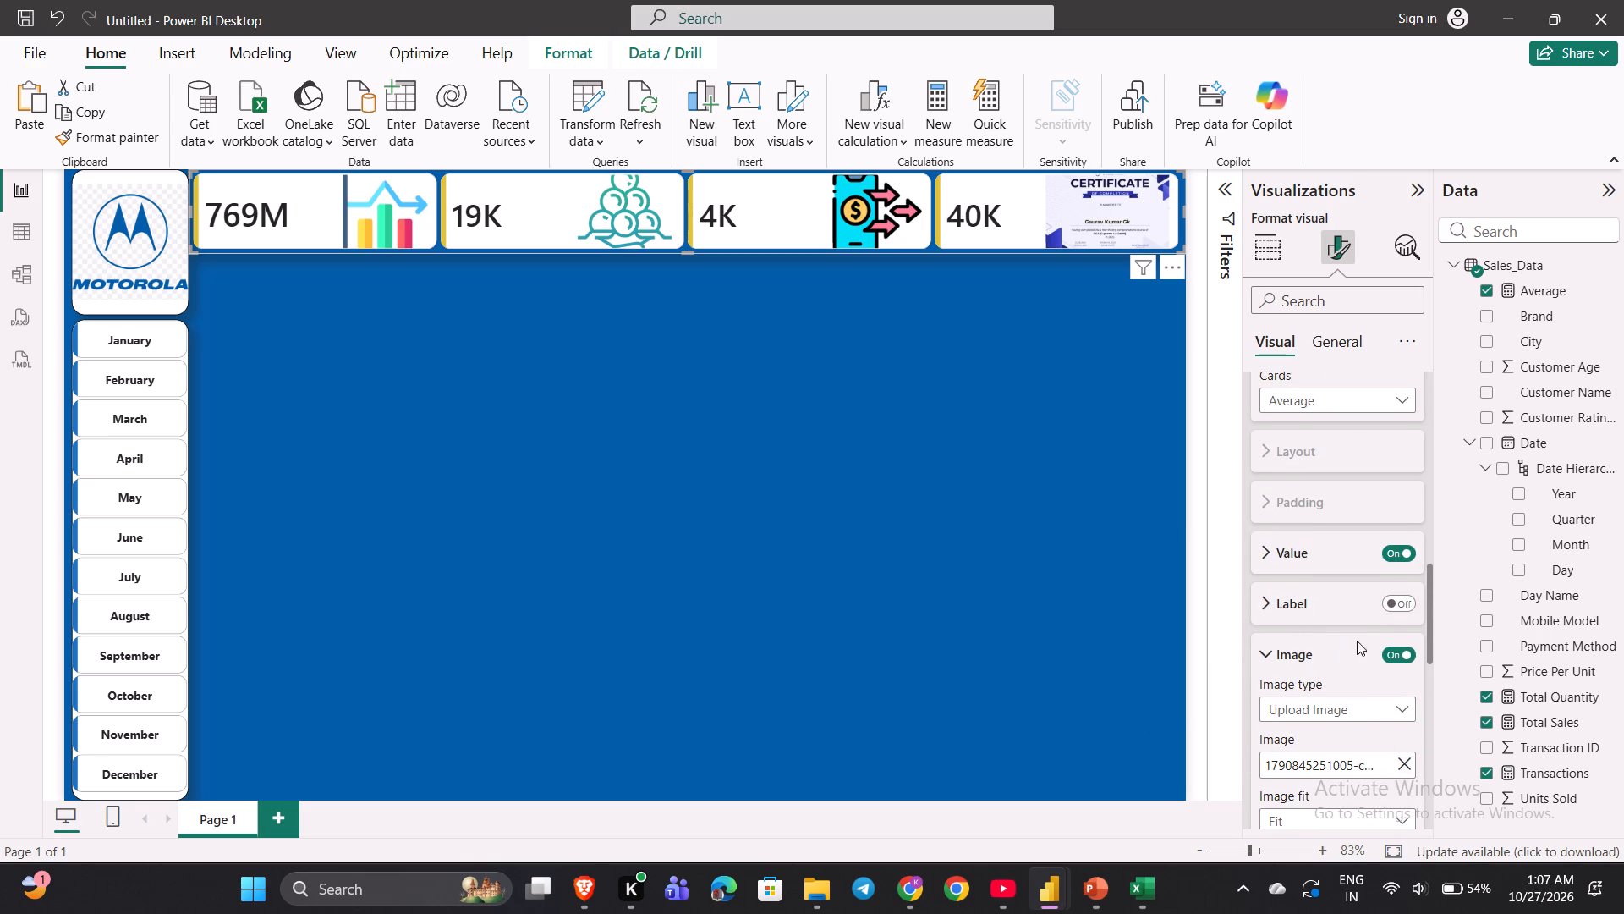
scroll(1351, 662, "down", 1)
left_click(1402, 657)
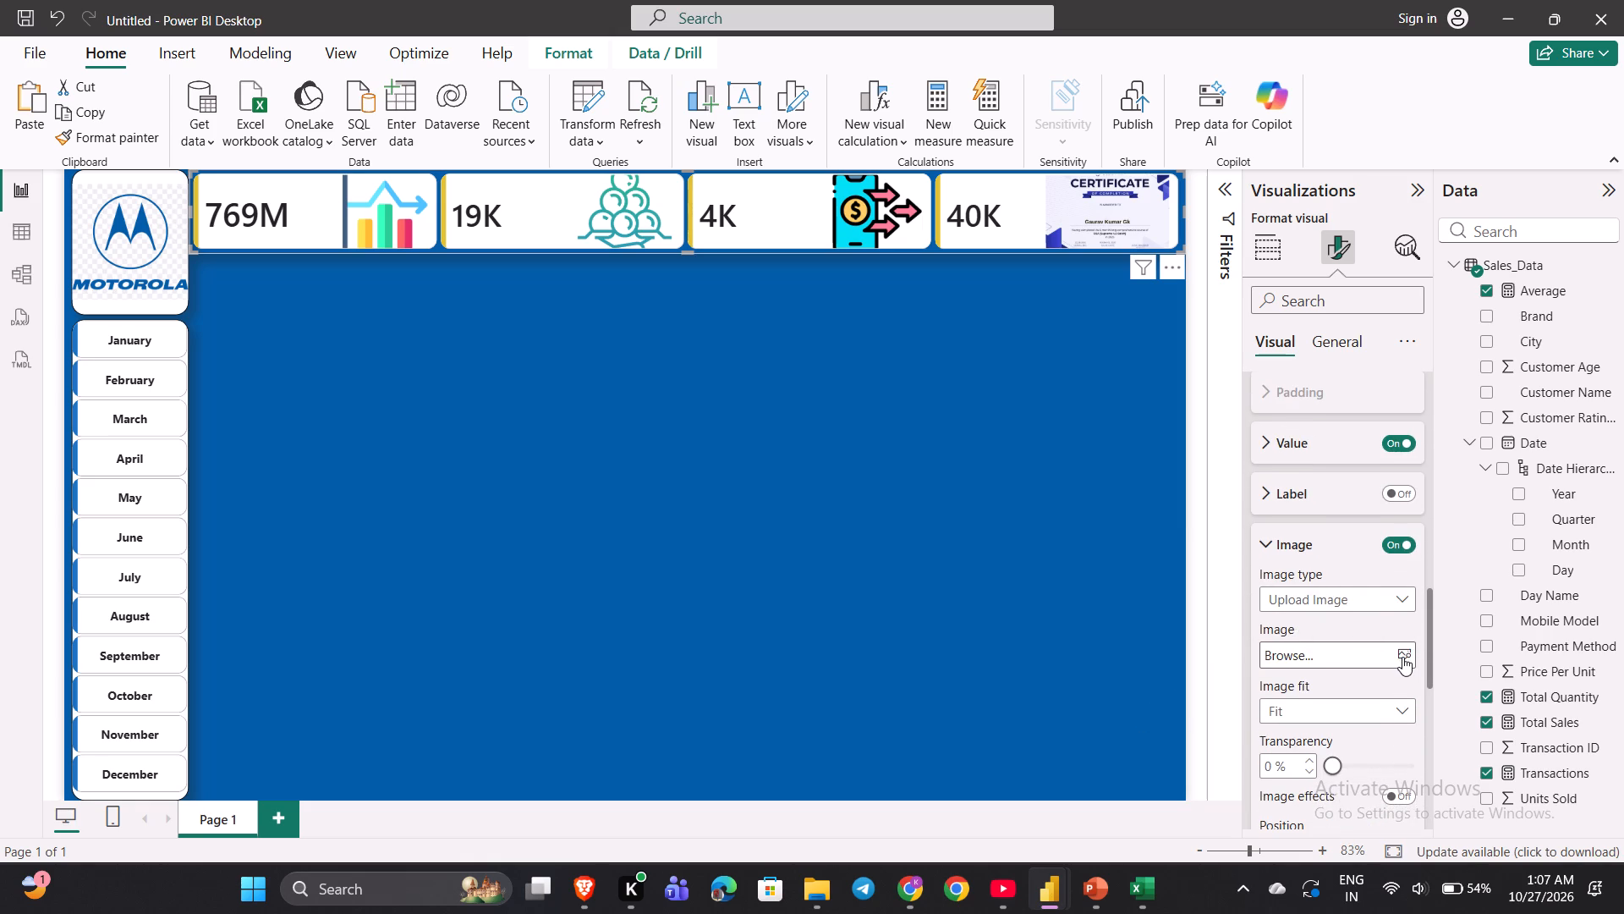
Switch to Chrome, search Google for average.ppng in a new tab and show the image results.
left_click(900, 897)
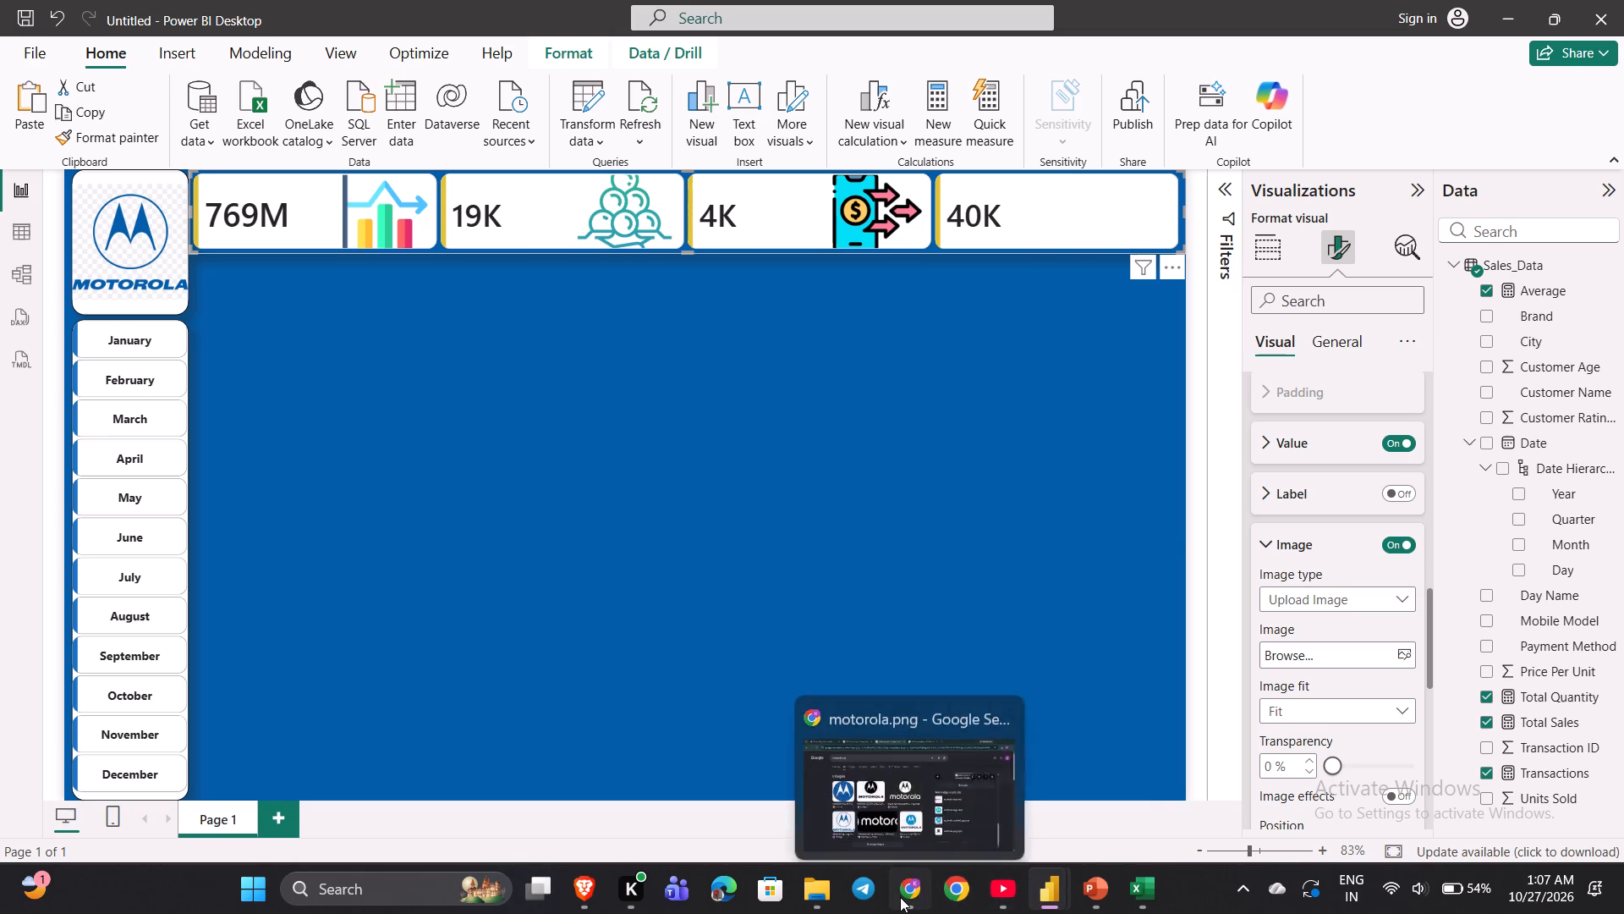
key("ctrl+t")
type("average.ppng")
key("Return")
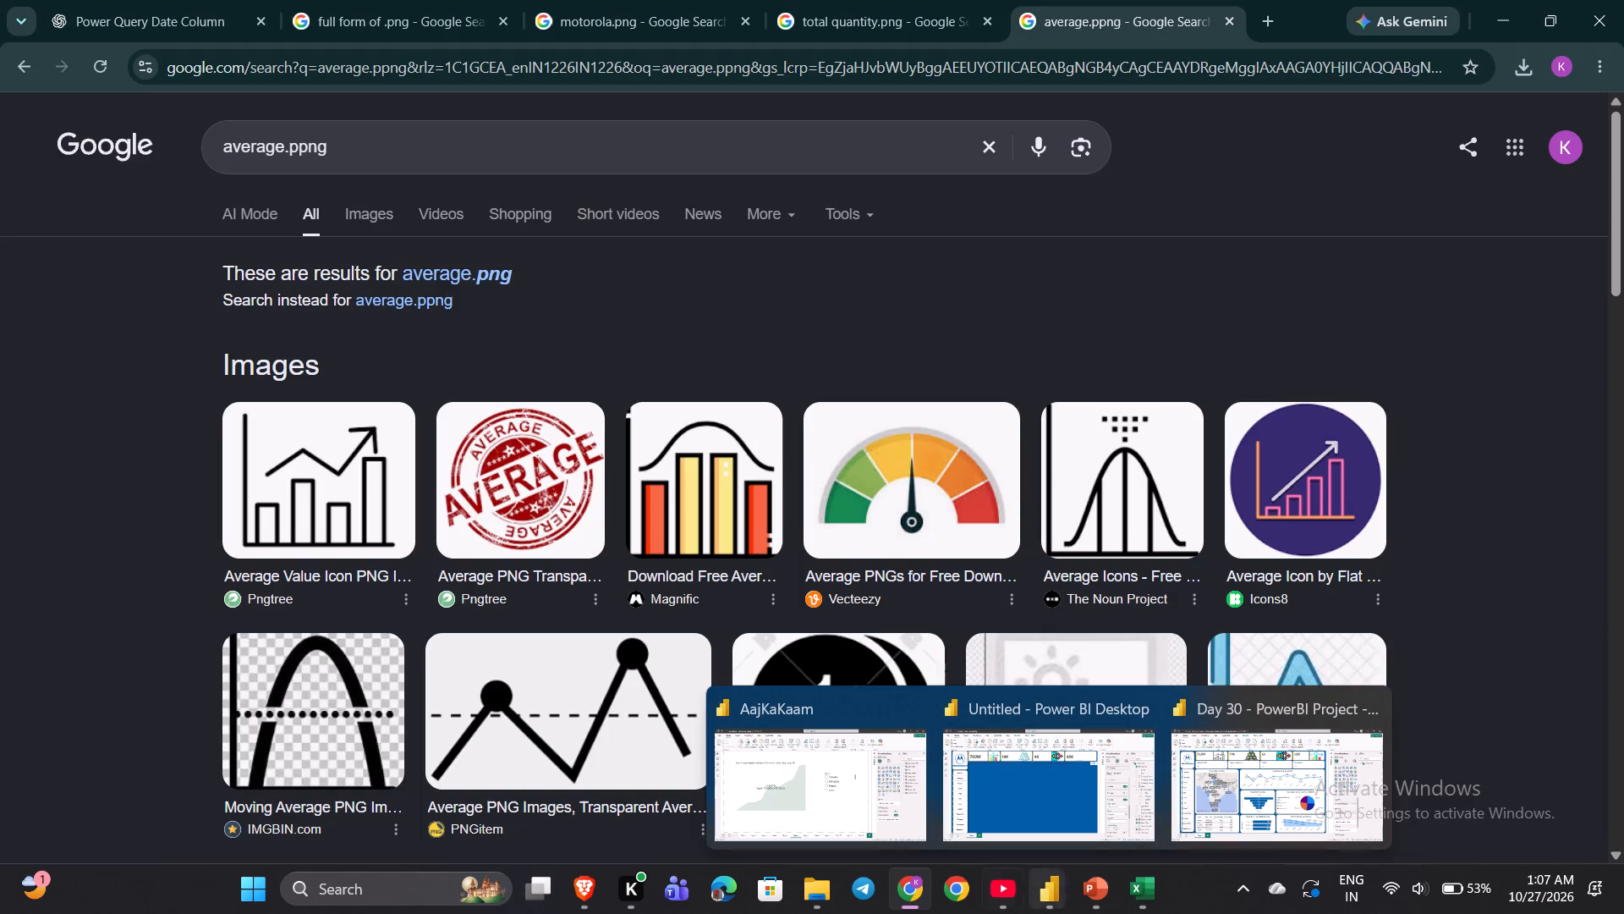
scroll(1001, 530, "down", 2)
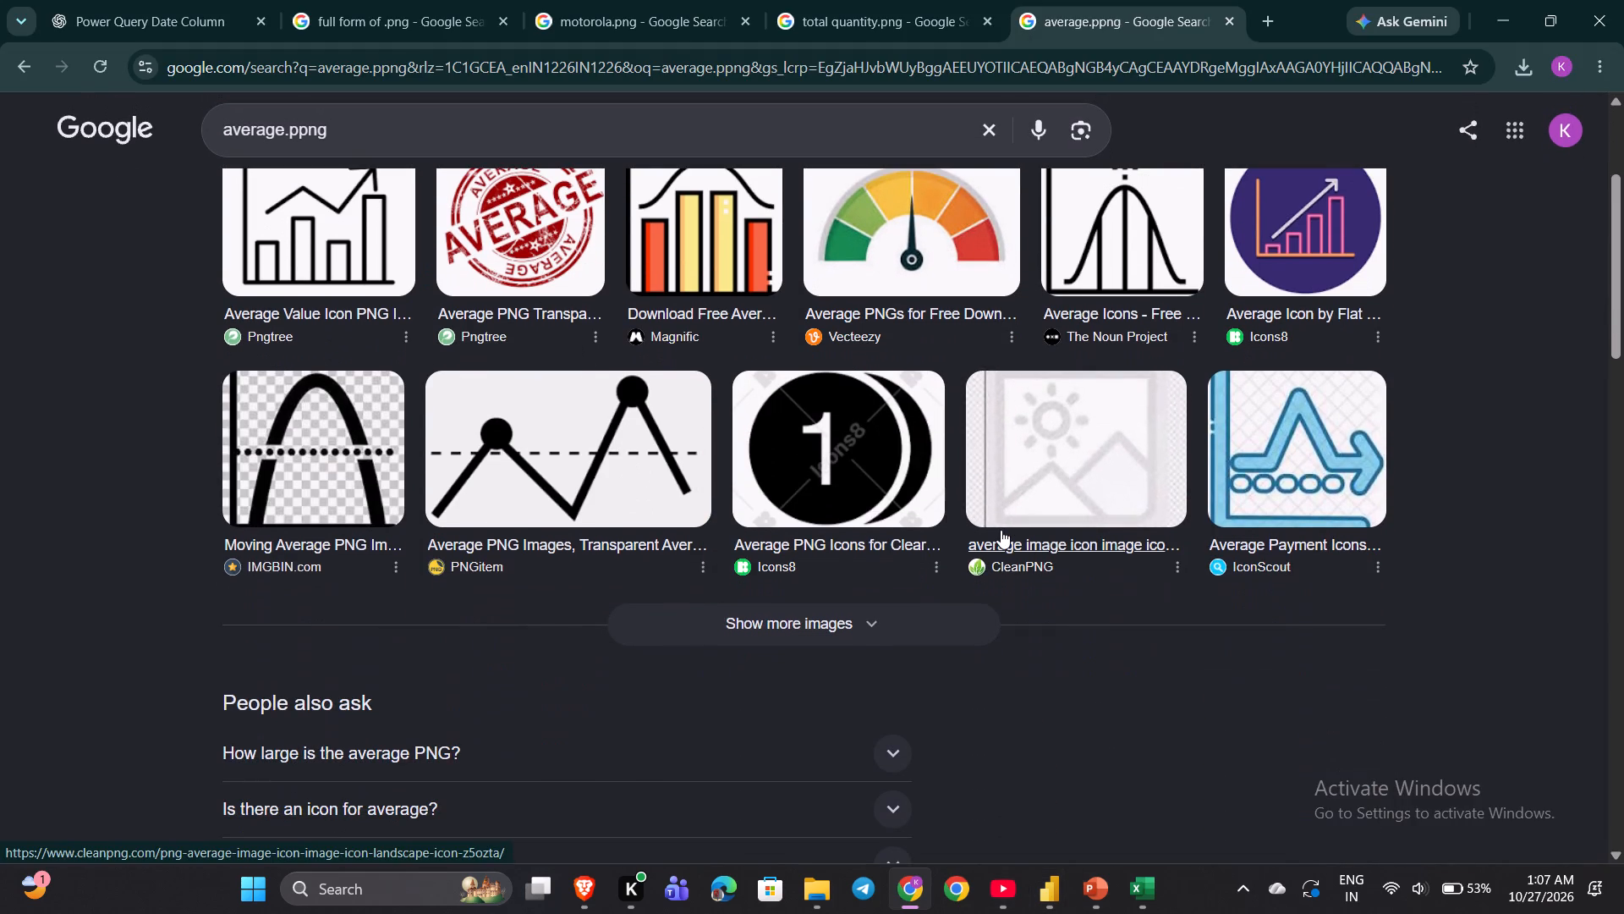
scroll(649, 359, "down", 1)
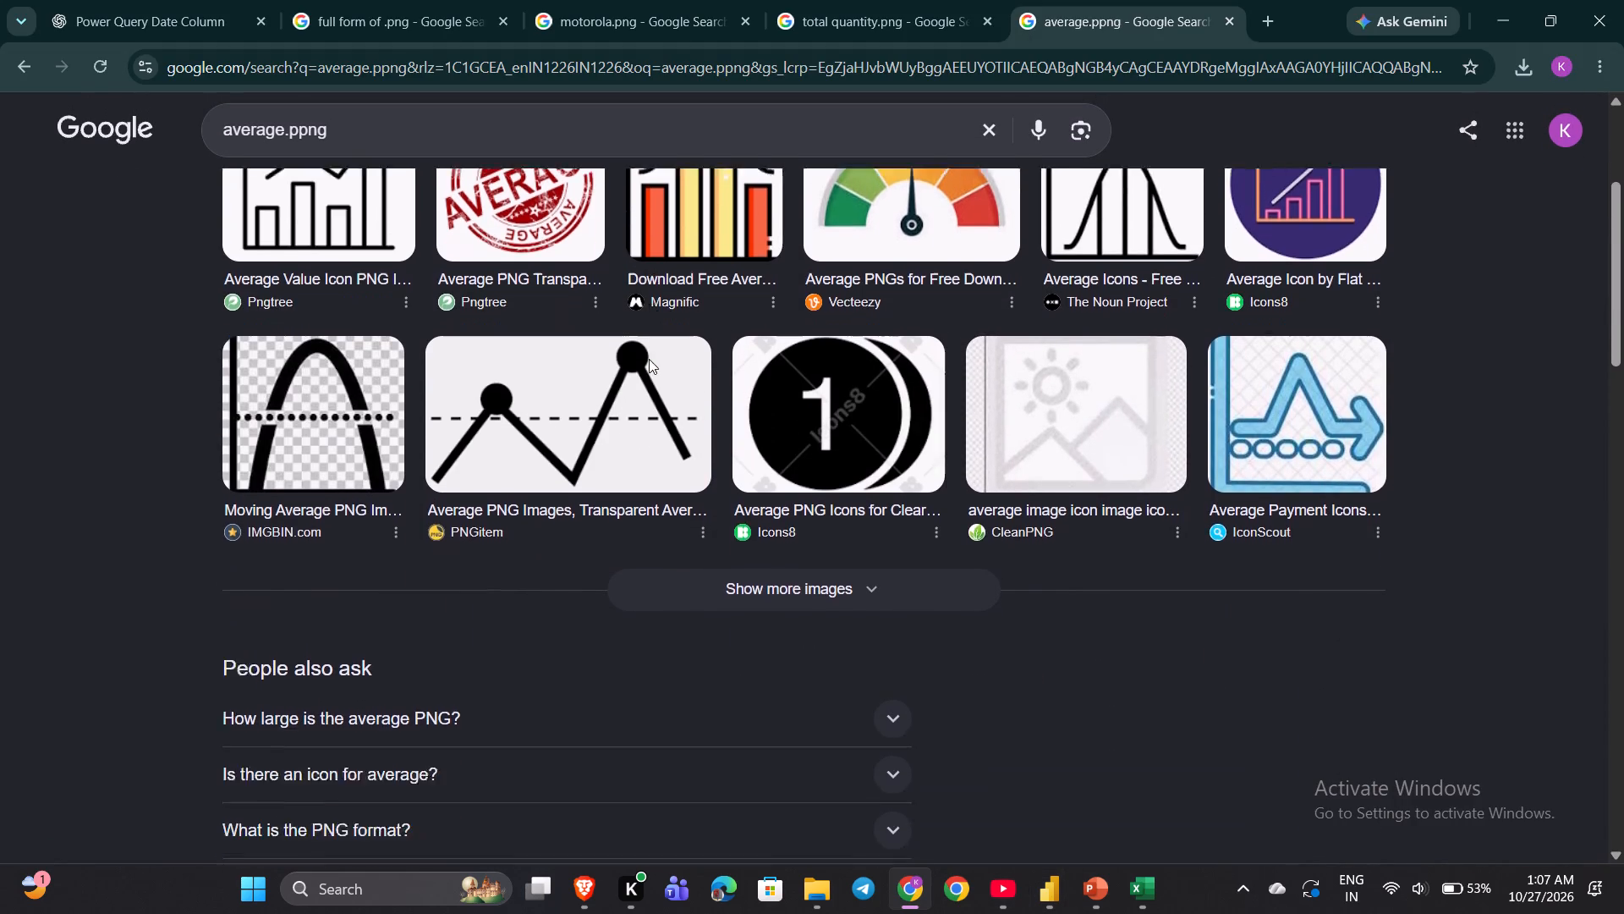
scroll(649, 359, "down", 1)
scroll(649, 359, "up", 5)
left_click(372, 213)
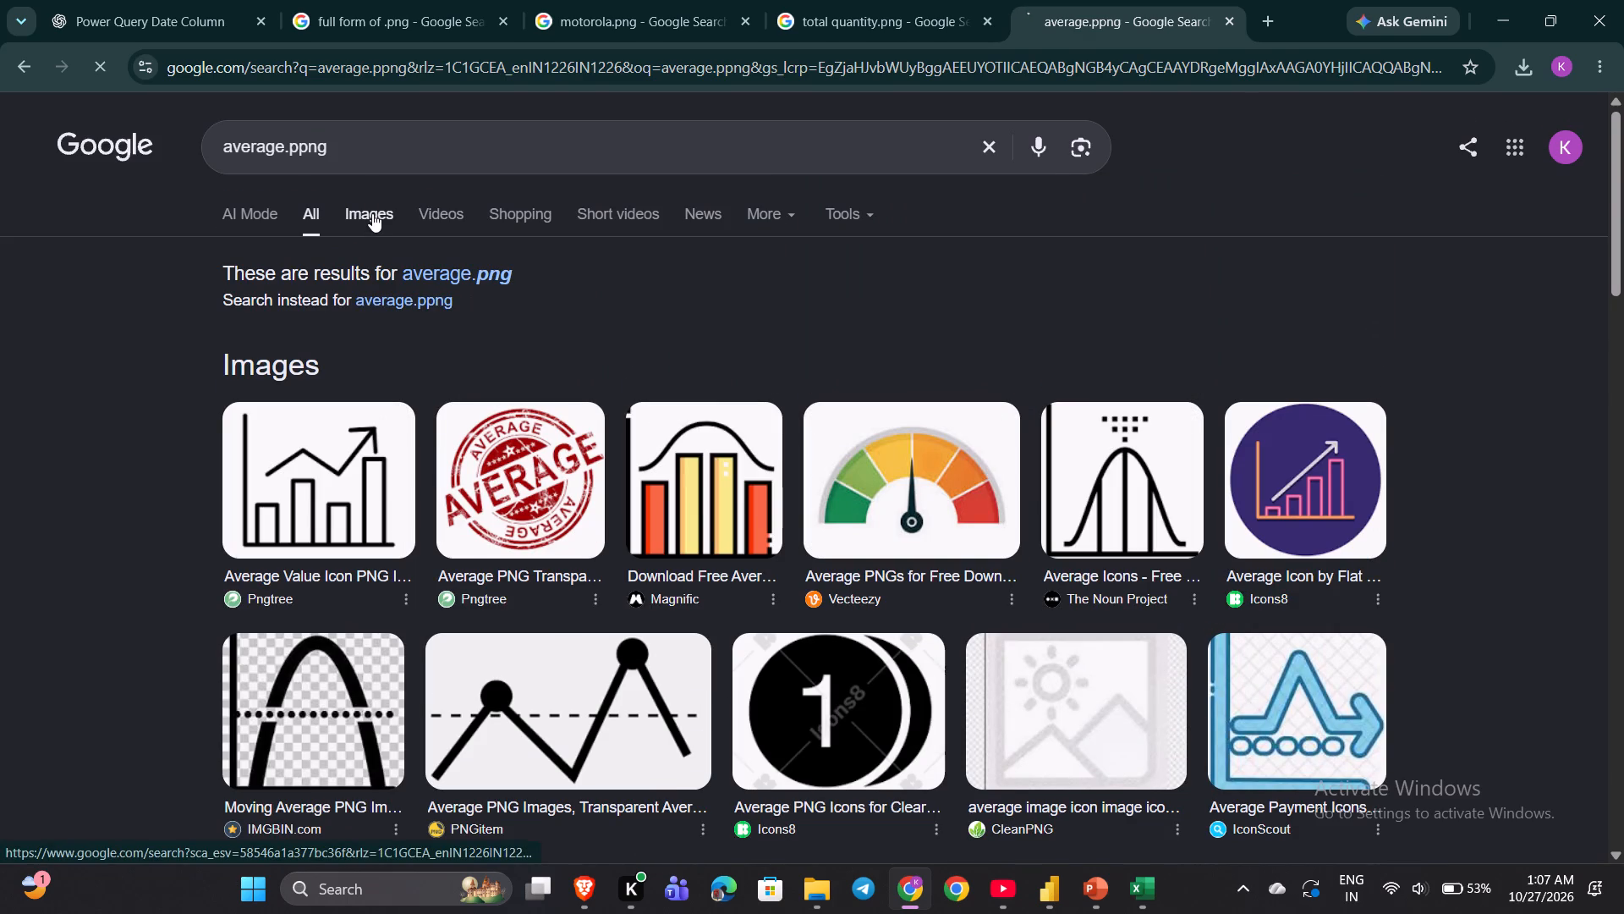
Browse the average icons and preview the yellow bars-under-curve icon and the multicoloured bars icon with a blue arrow circle.
scroll(800, 441, "down", 2)
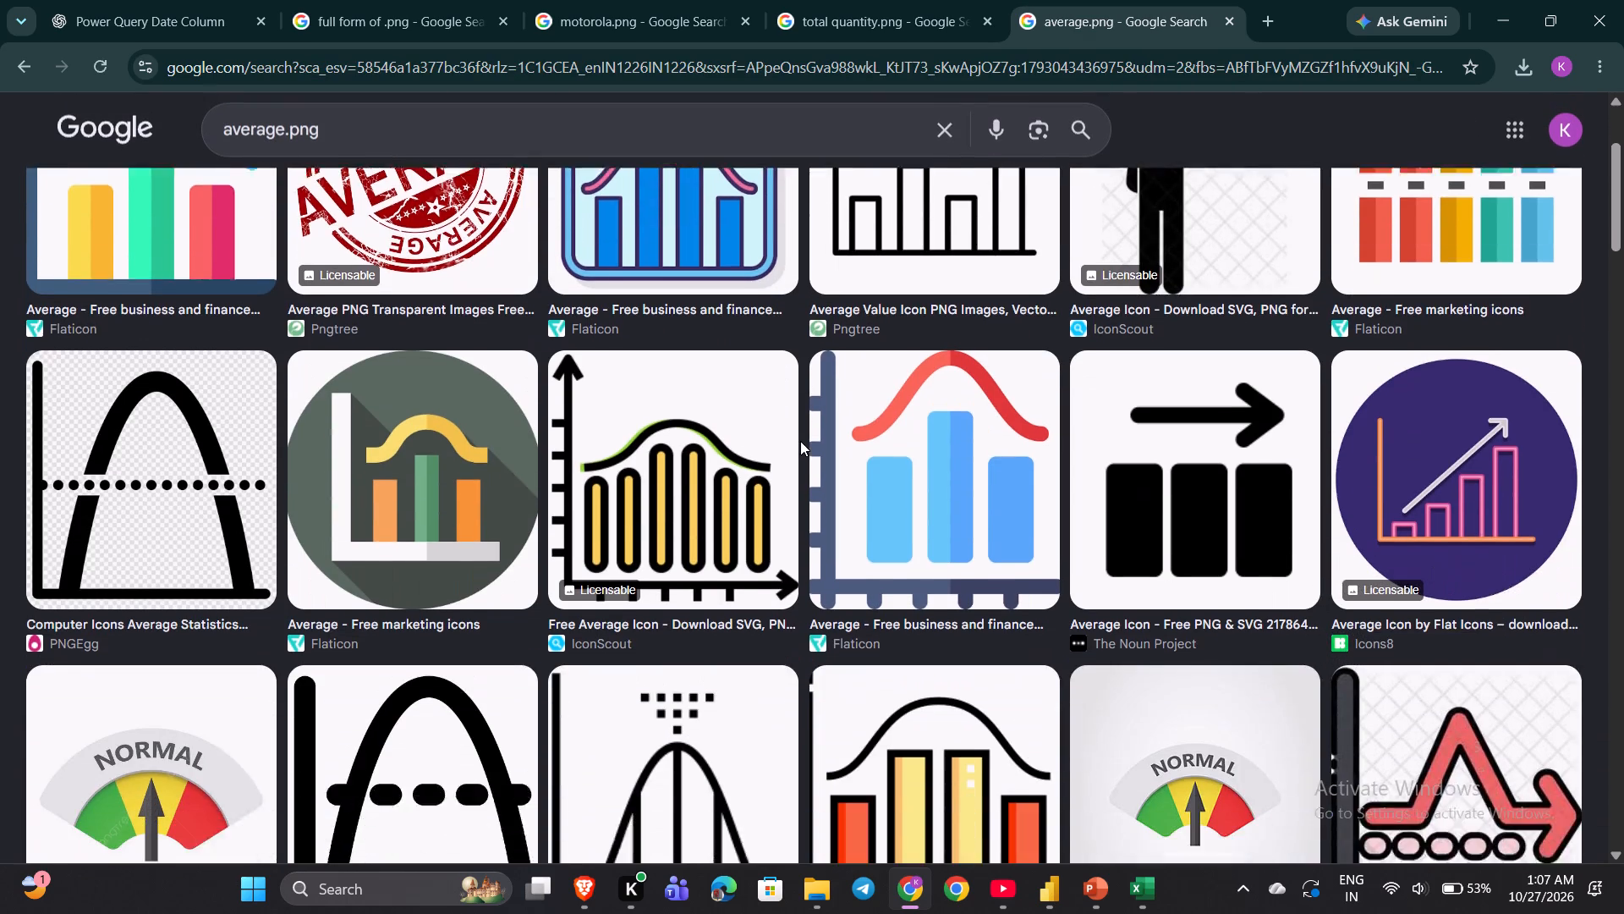
scroll(800, 441, "down", 3)
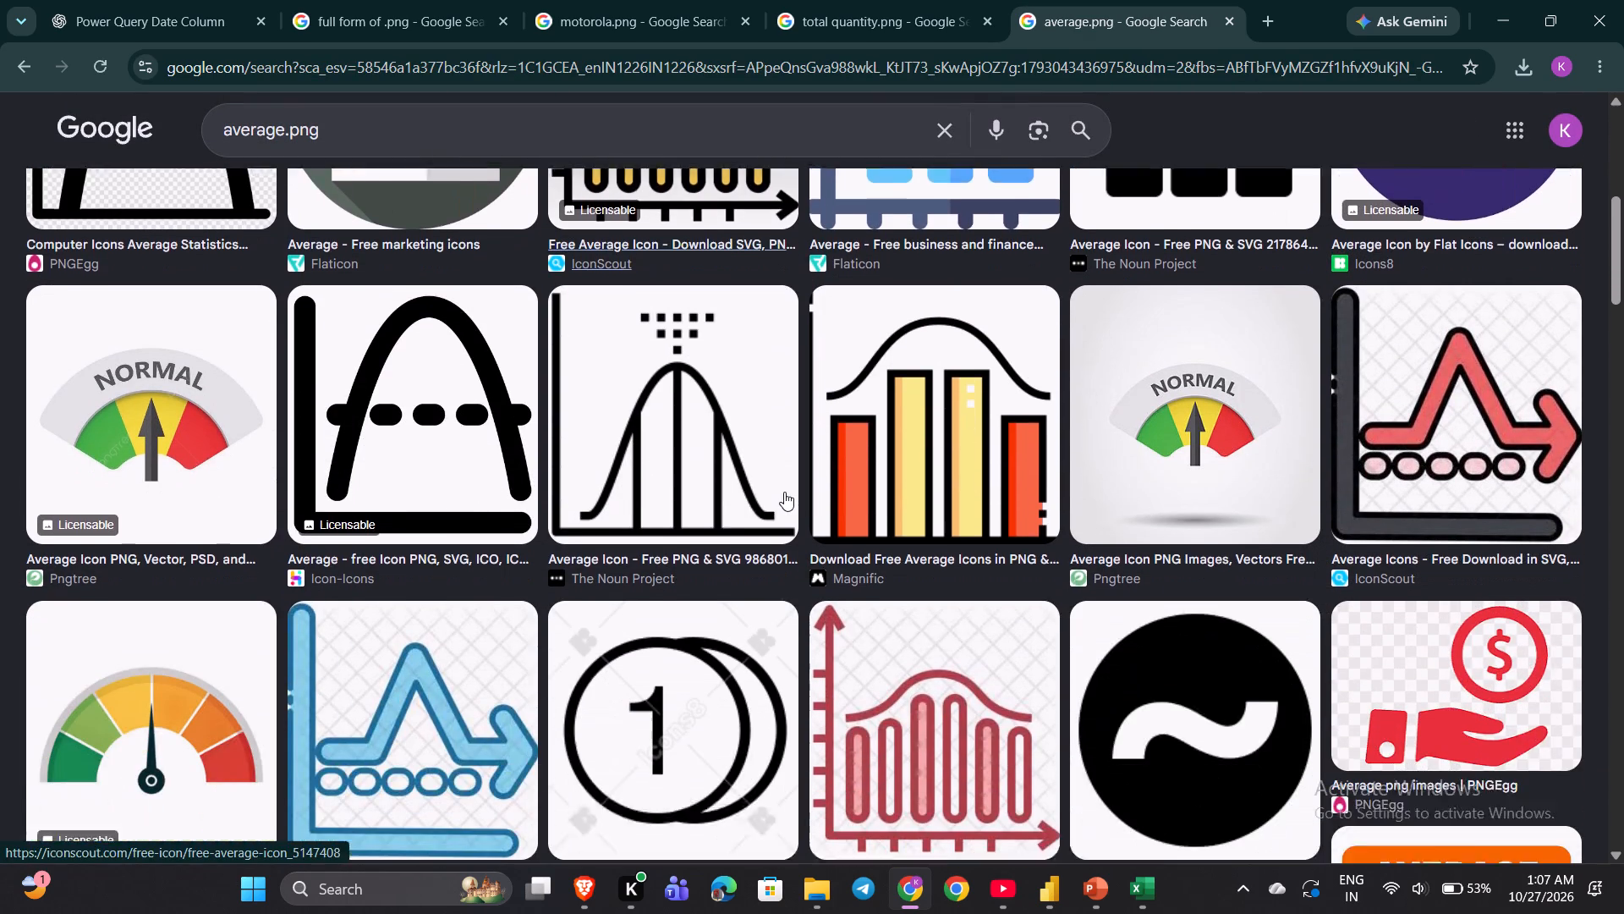
scroll(784, 492, "down", 5)
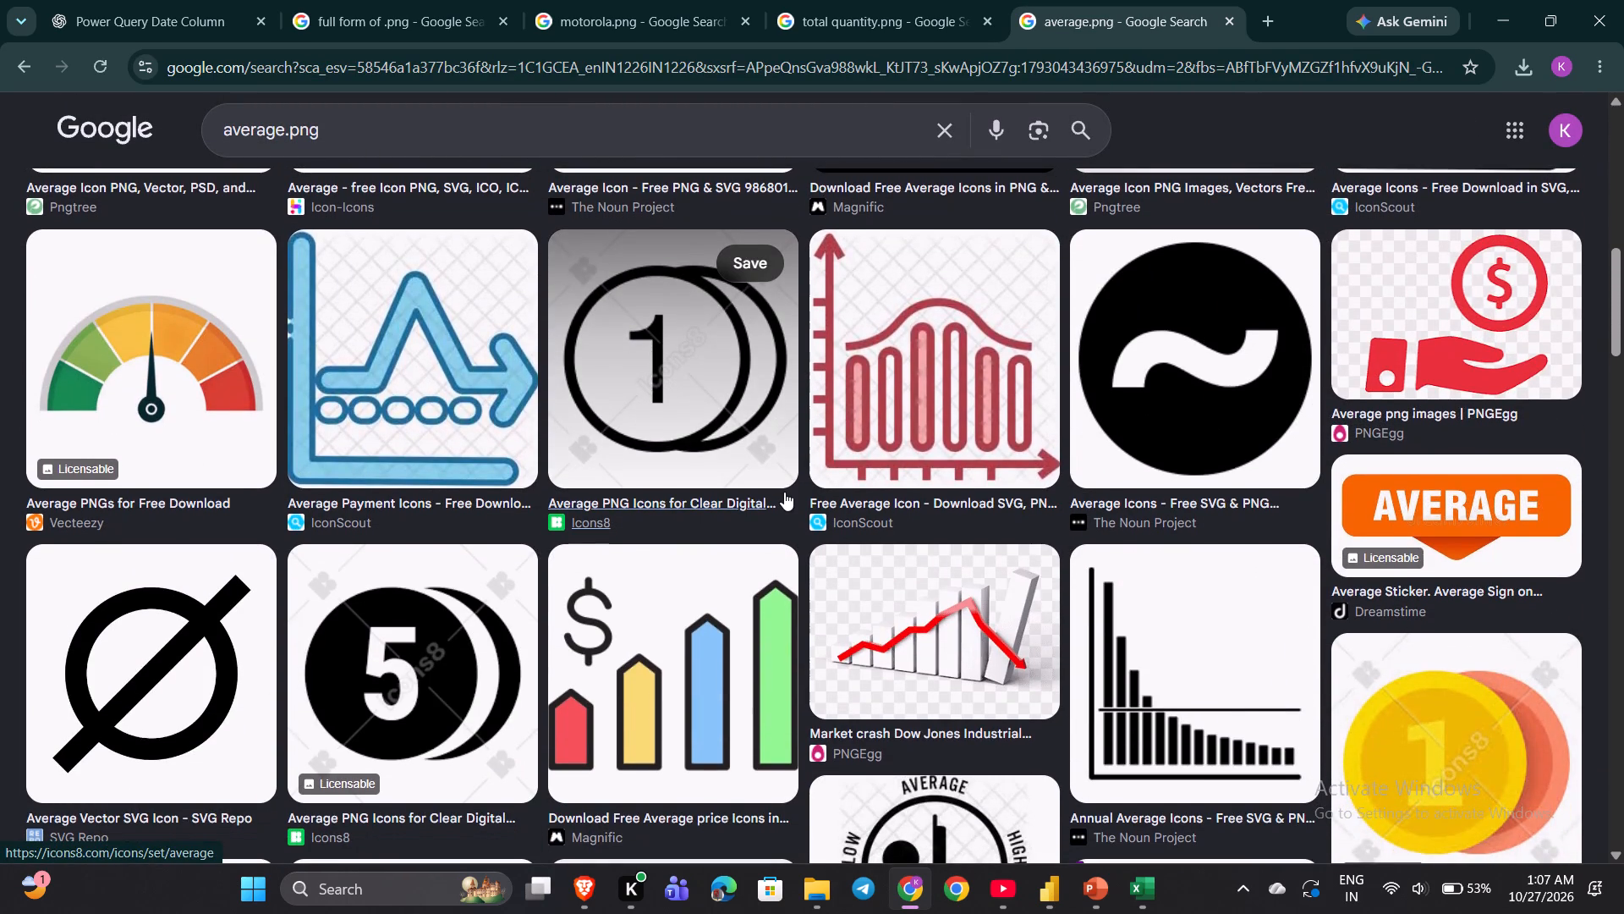
scroll(784, 492, "down", 3)
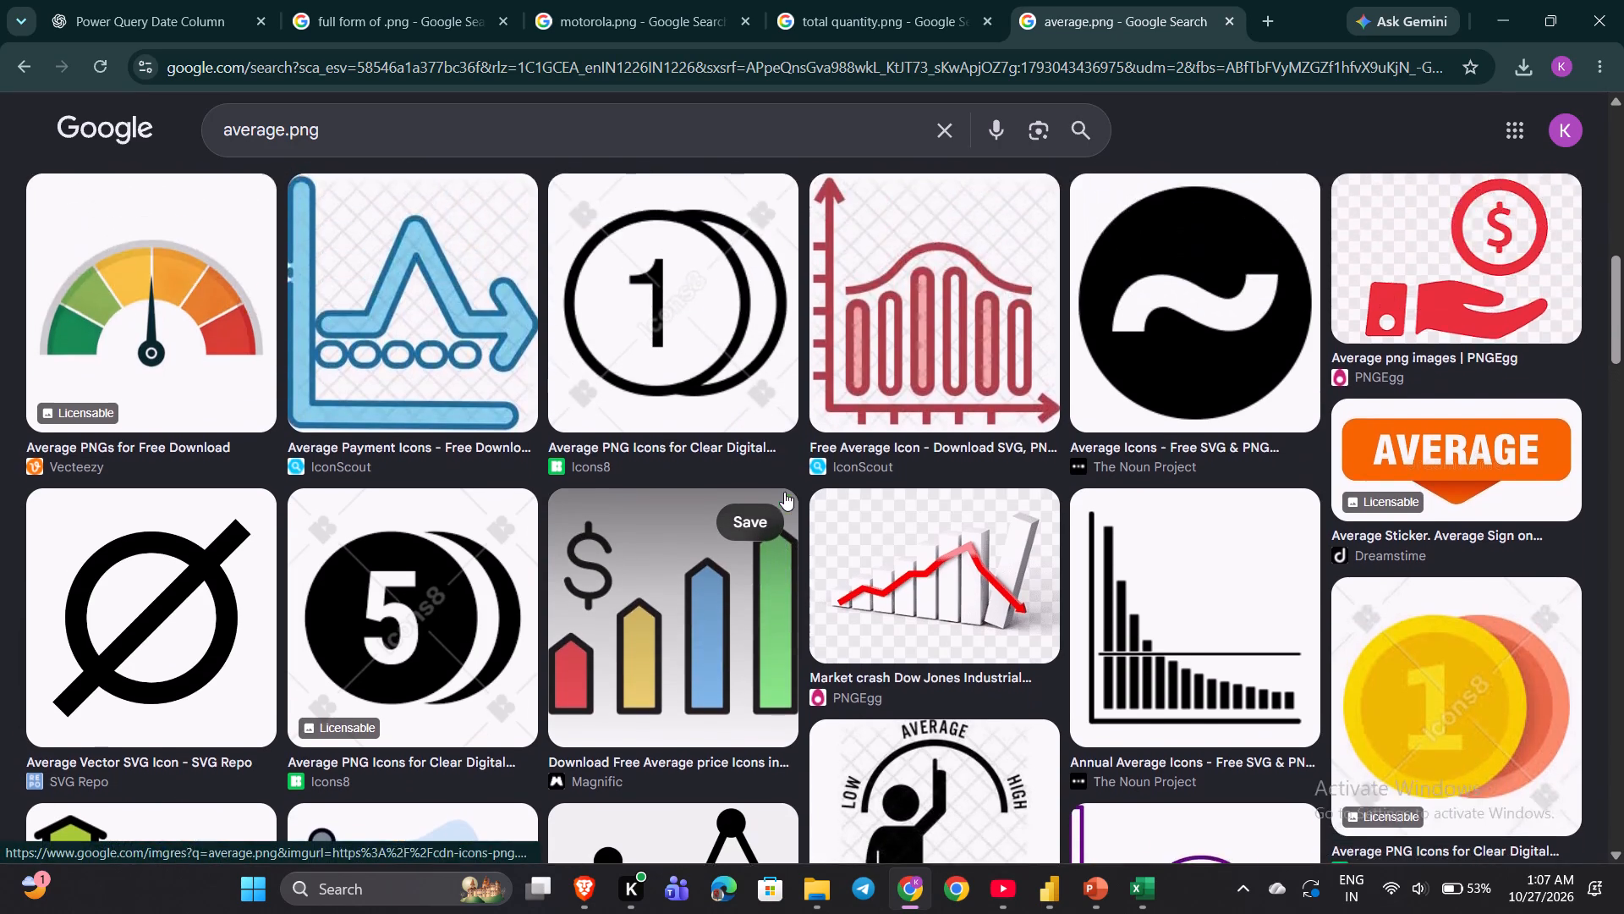
scroll(784, 492, "down", 4)
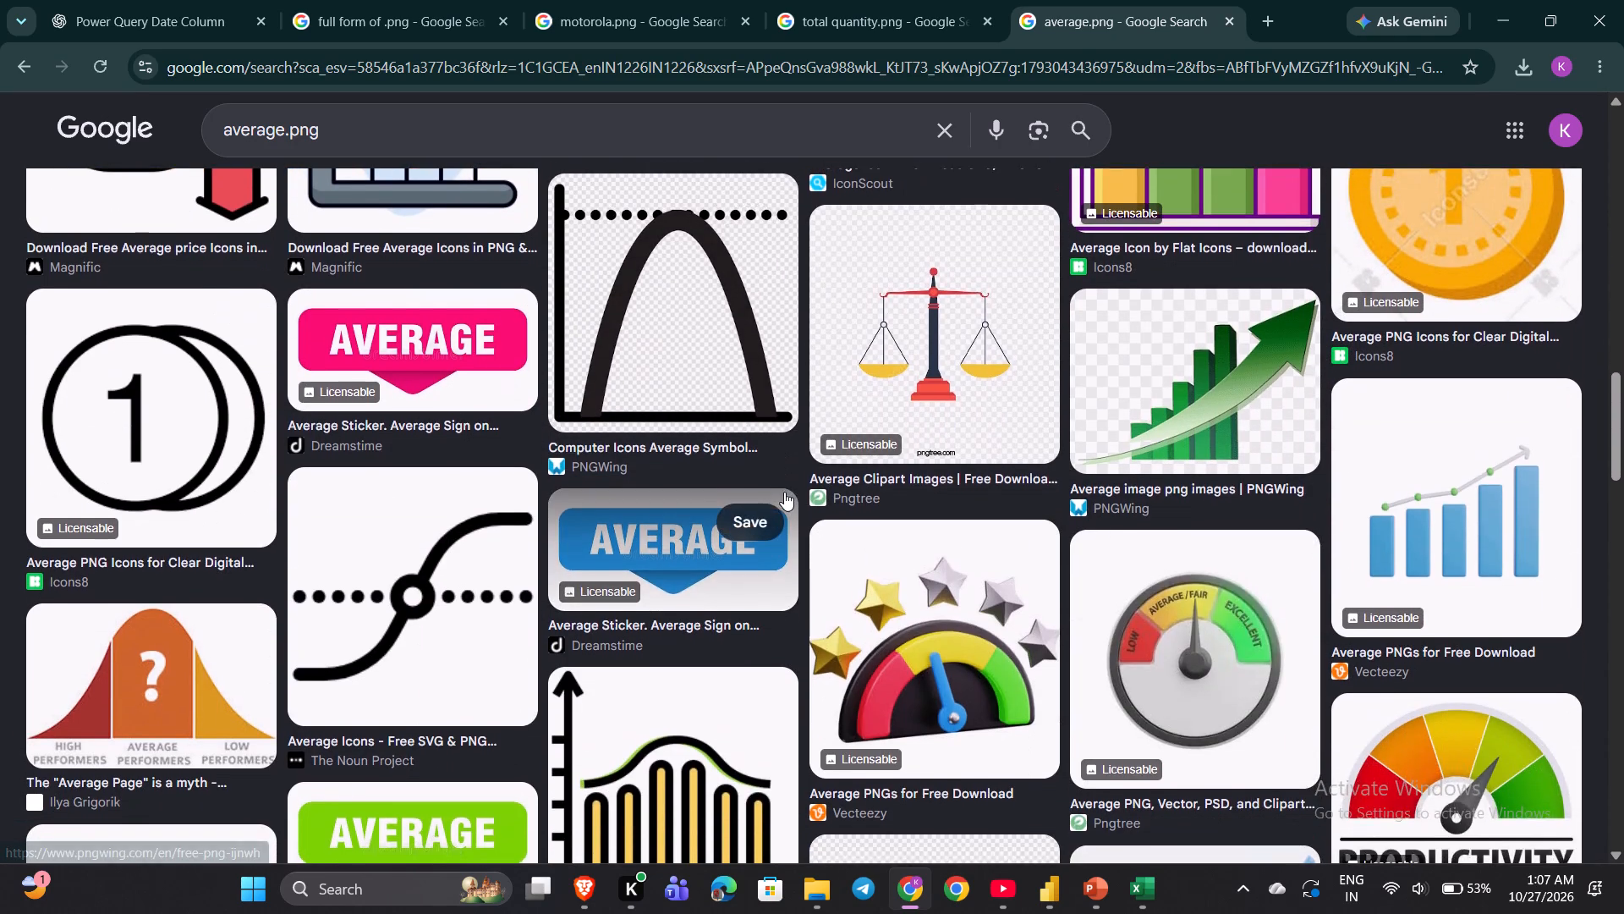
scroll(784, 492, "down", 1)
scroll(942, 388, "up", 2)
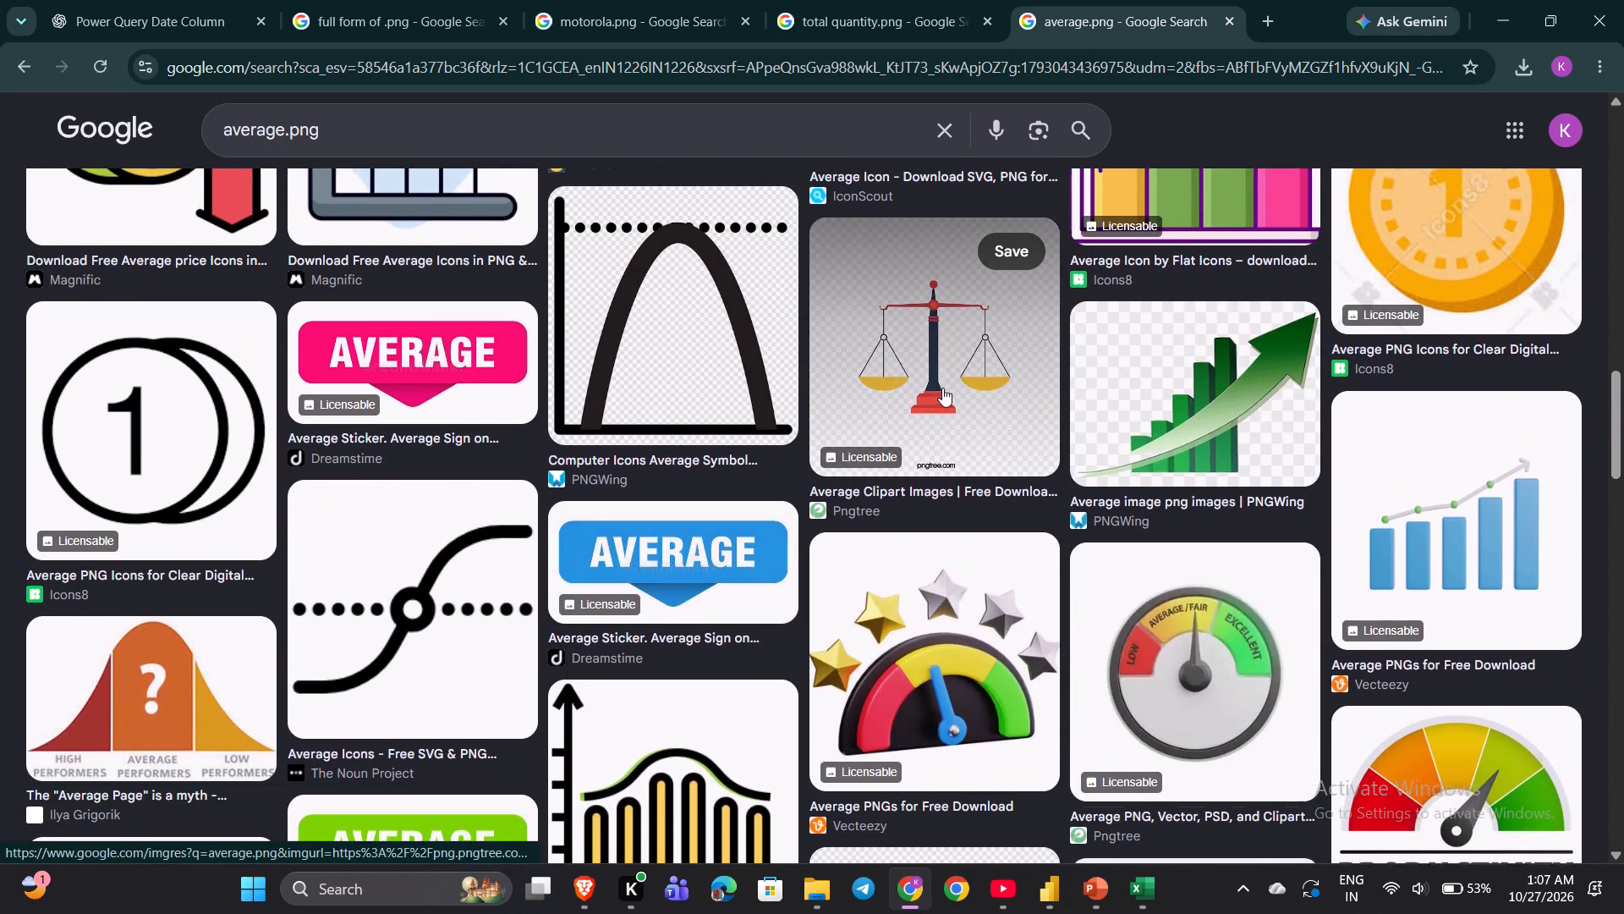
scroll(942, 388, "up", 9)
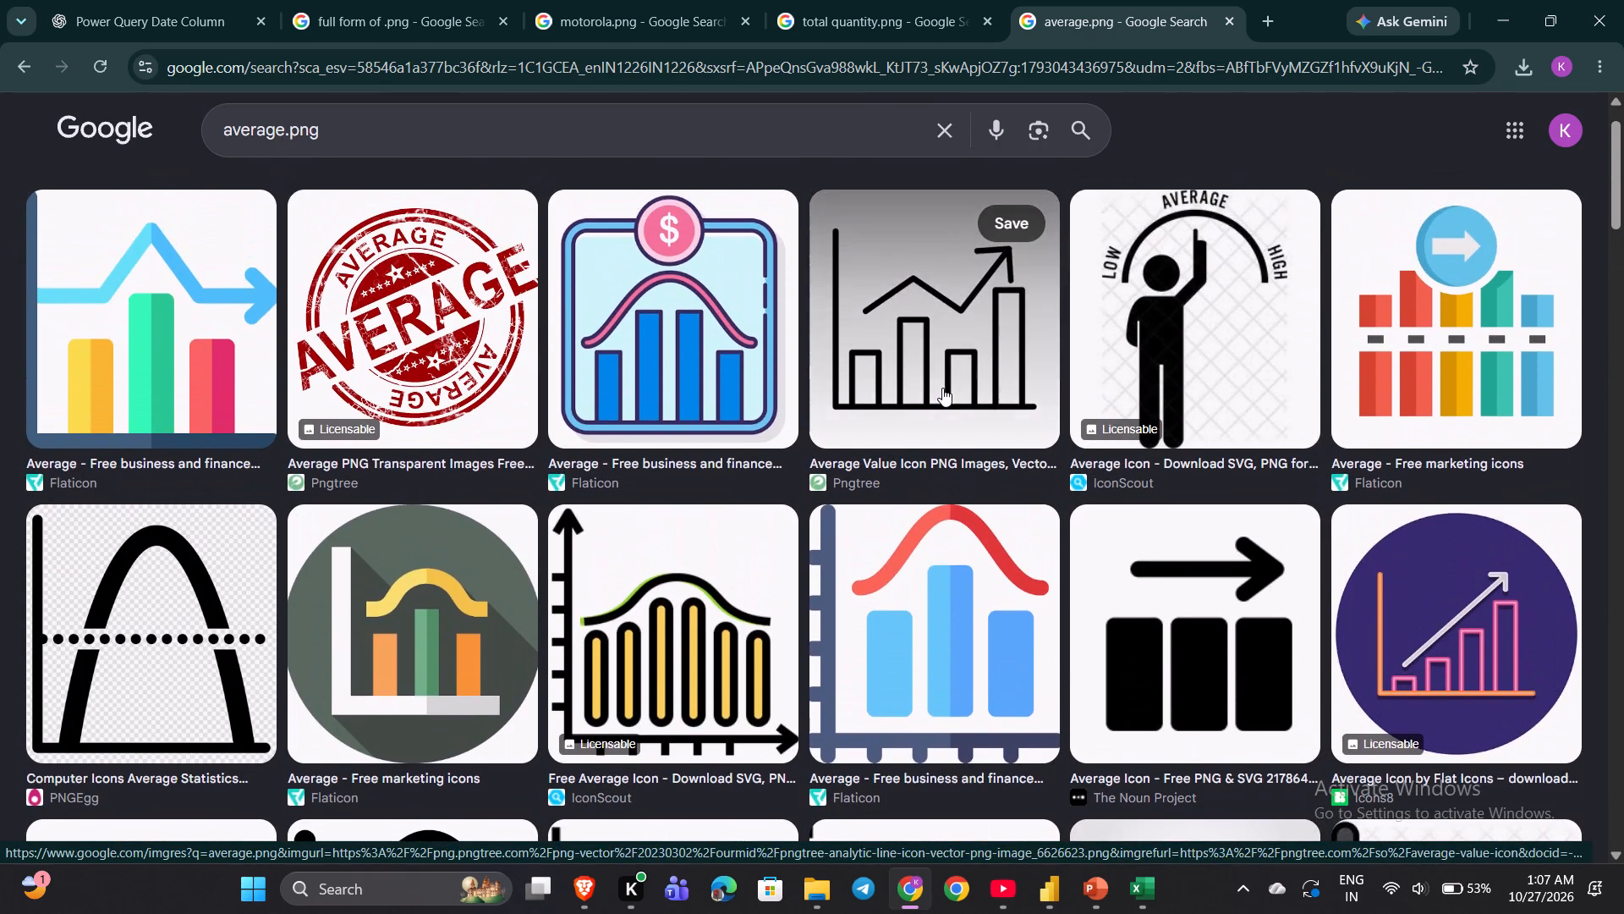
scroll(942, 388, "down", 10)
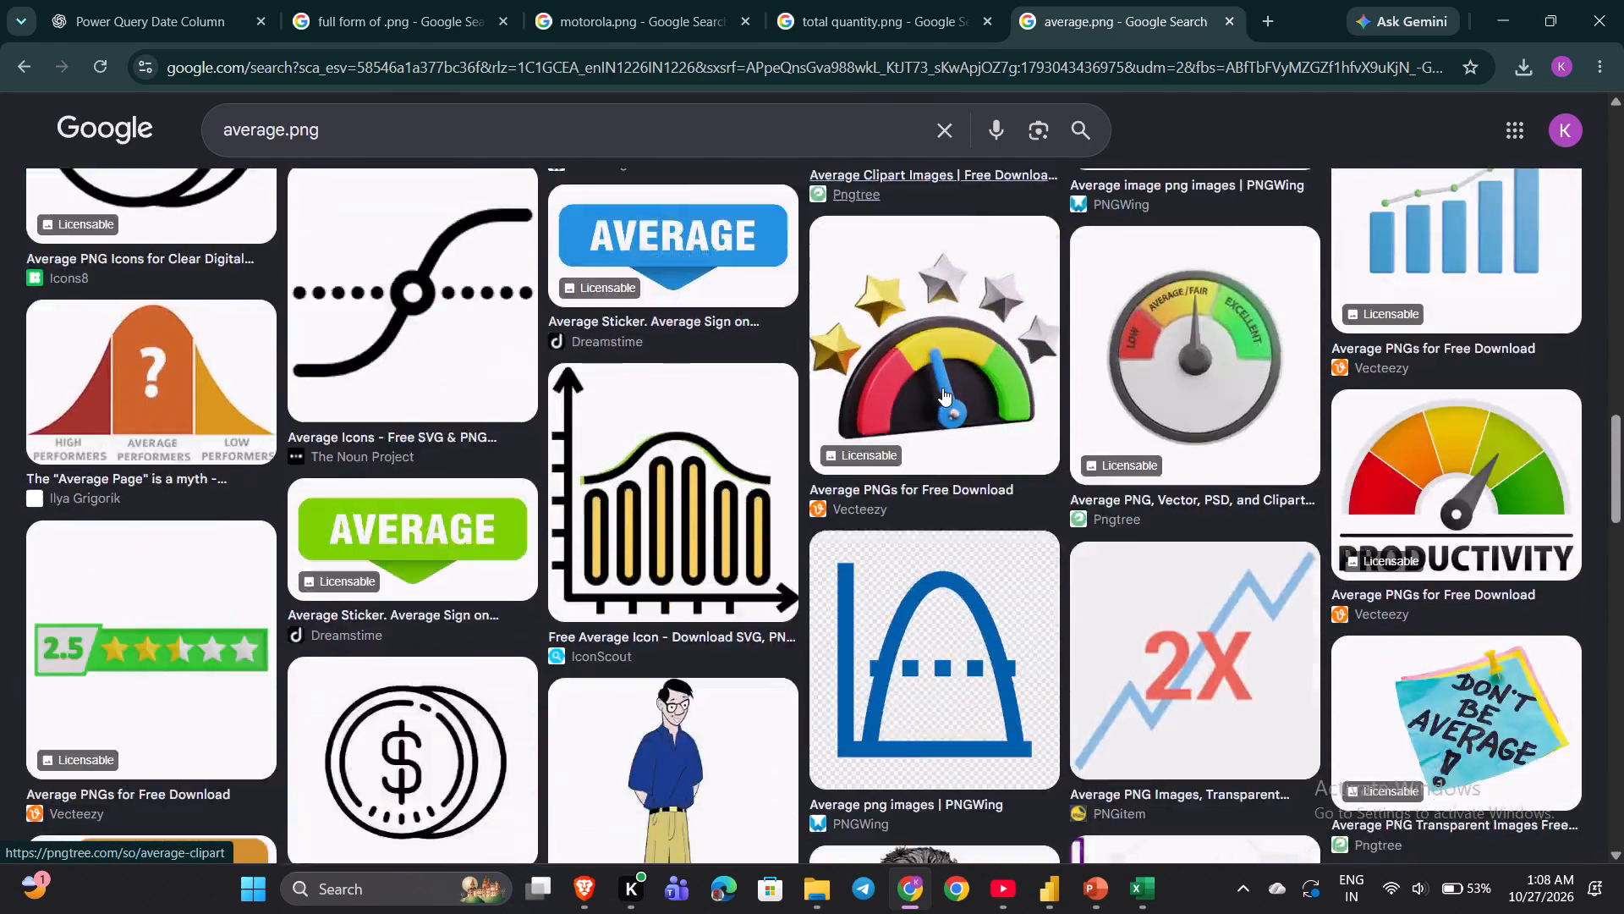
scroll(942, 388, "down", 3)
scroll(942, 388, "up", 14)
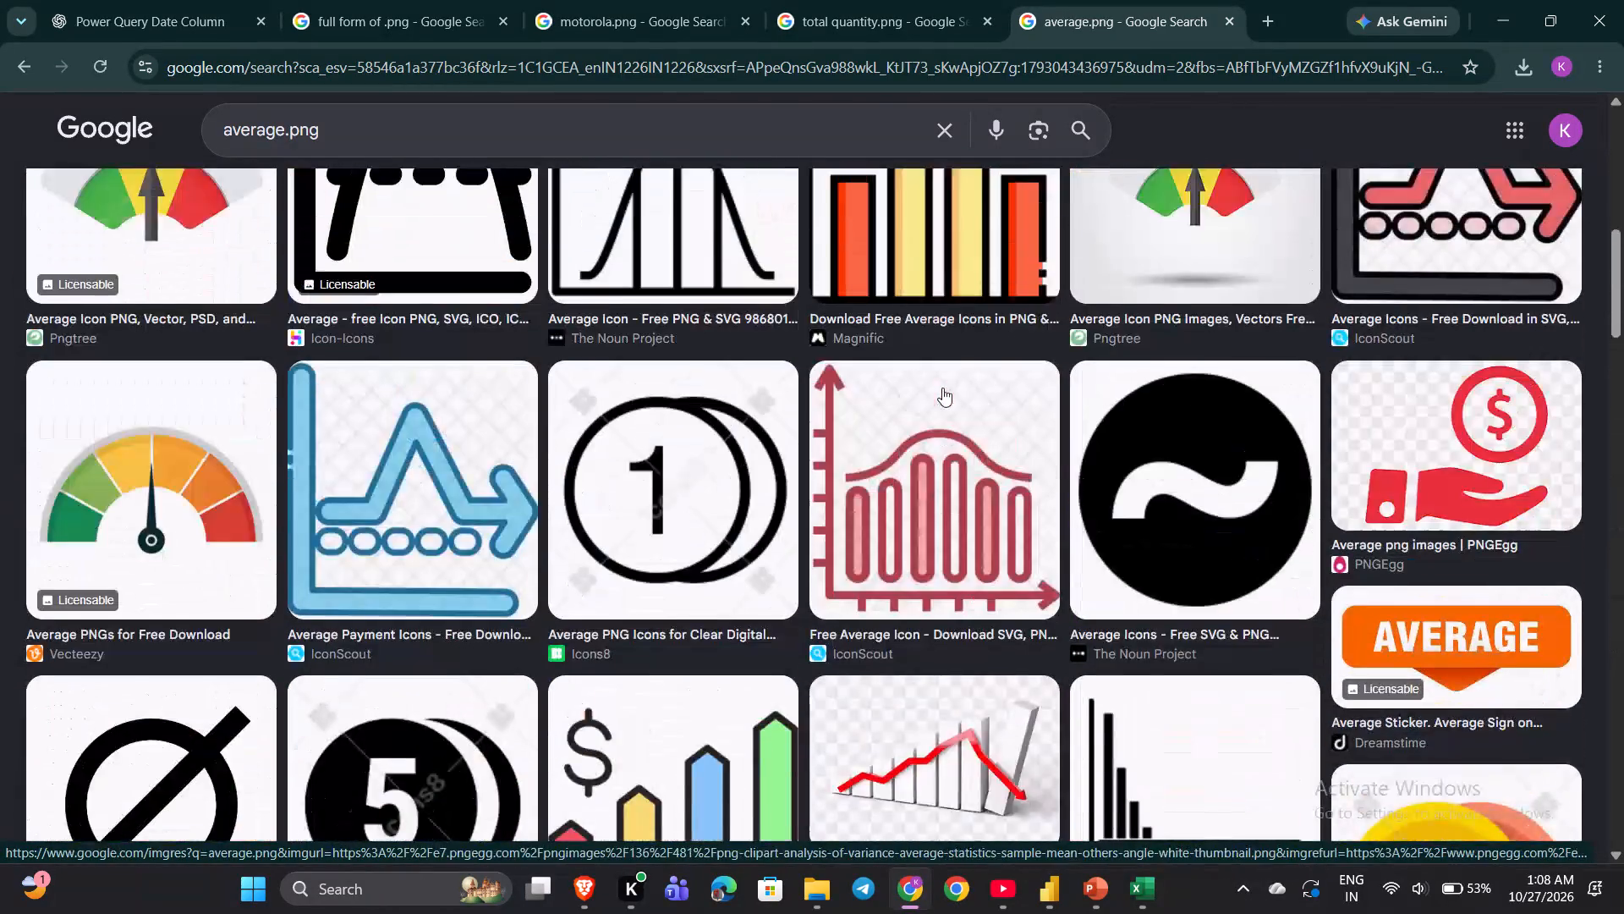
scroll(942, 388, "up", 8)
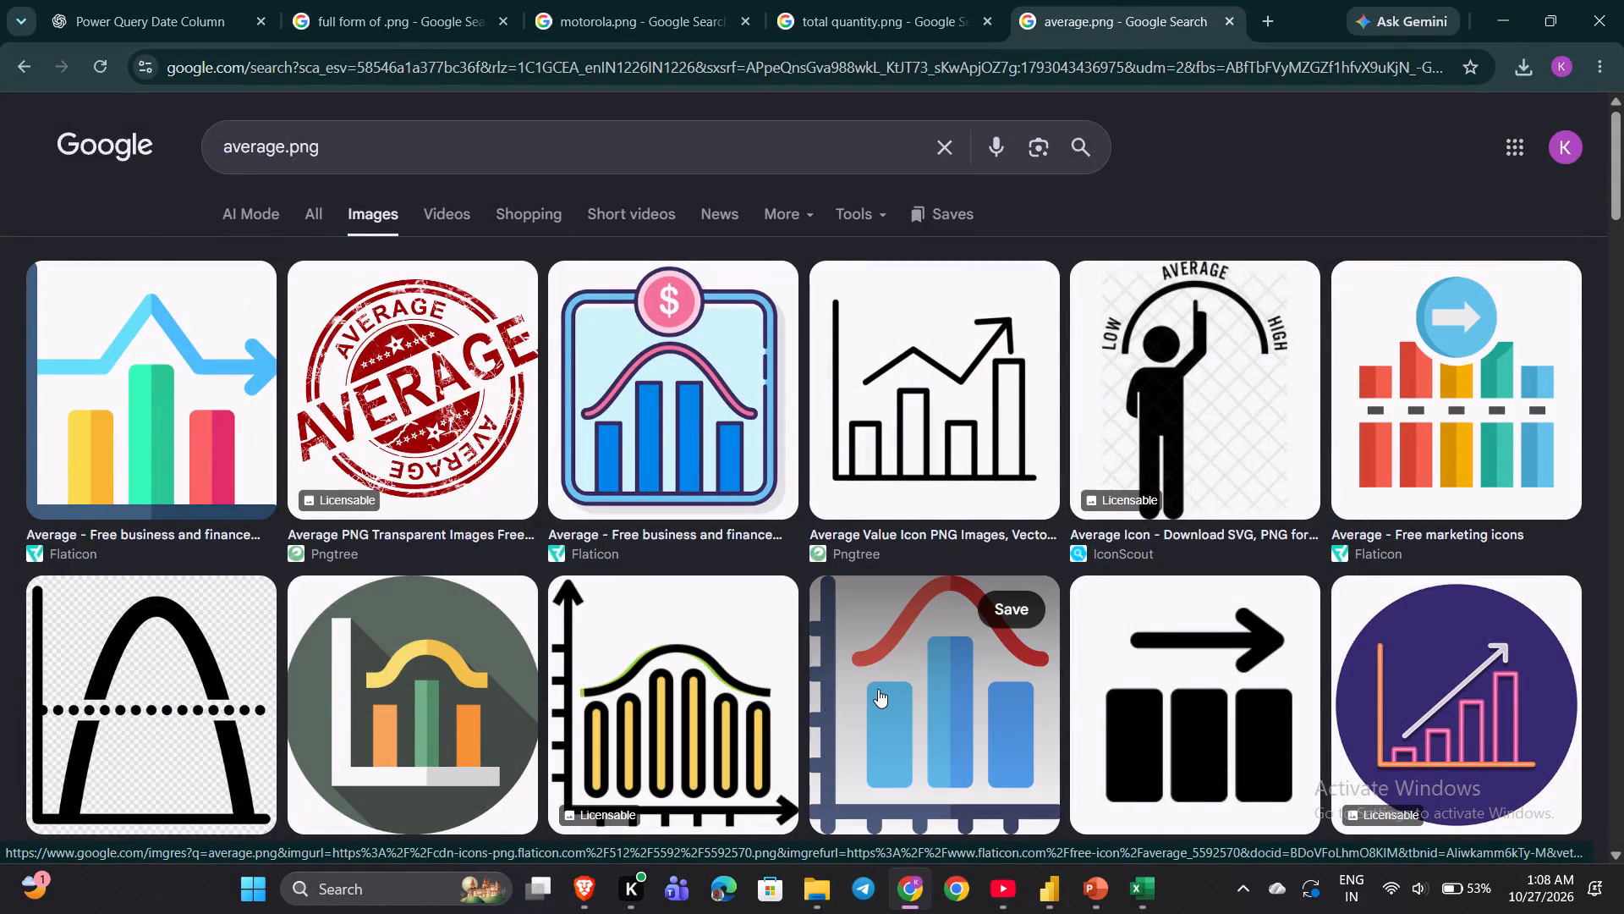
left_click(747, 731)
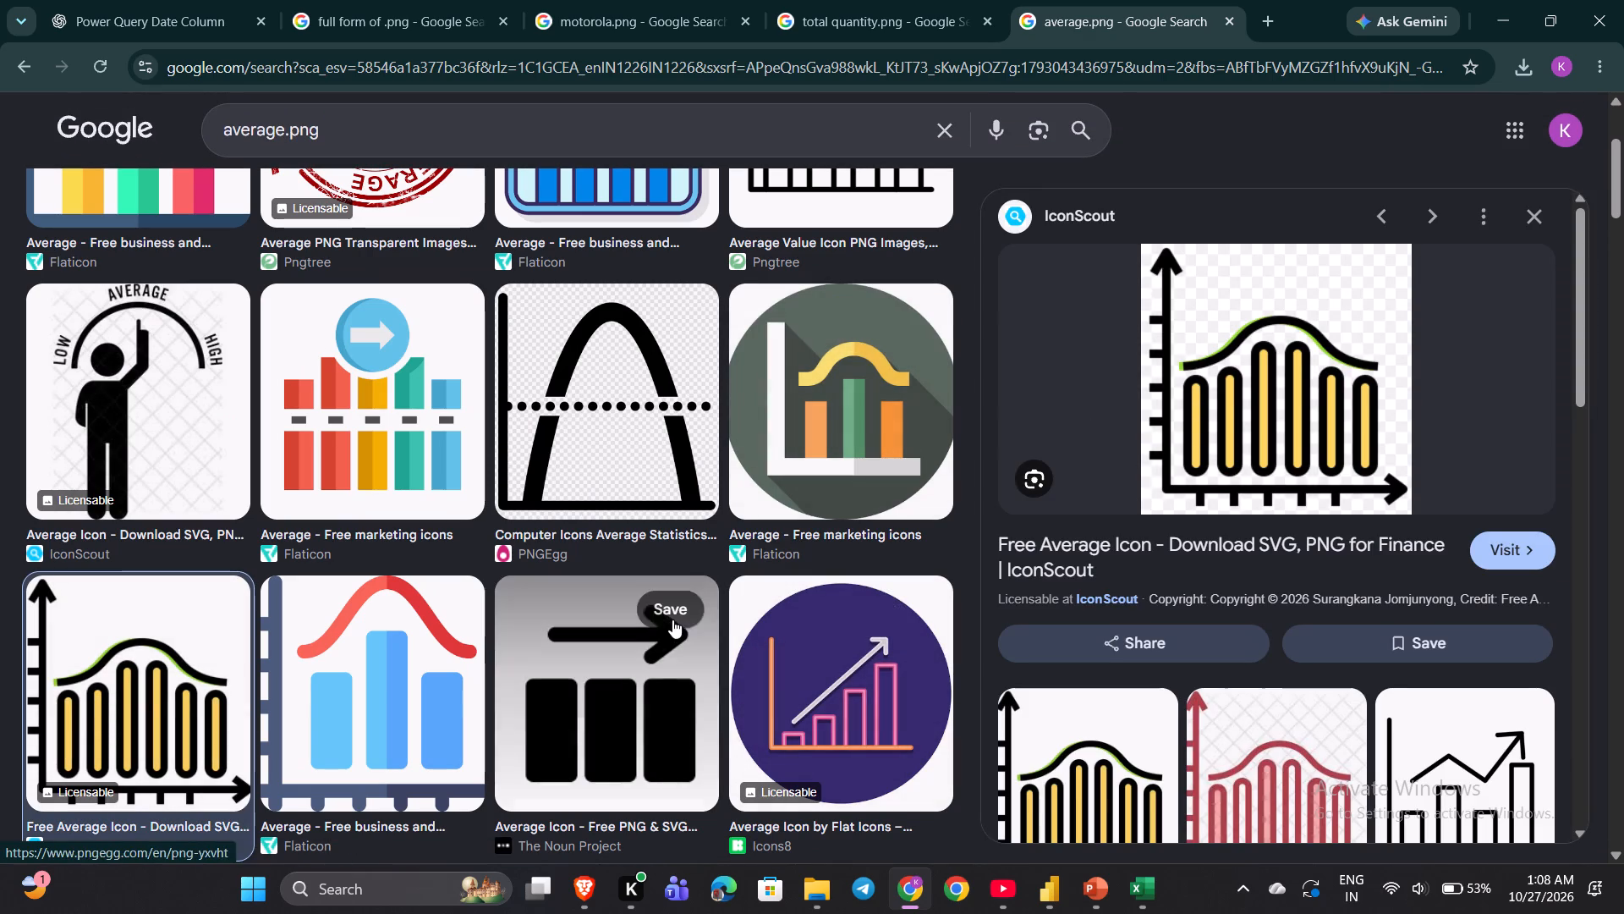
left_click(408, 447)
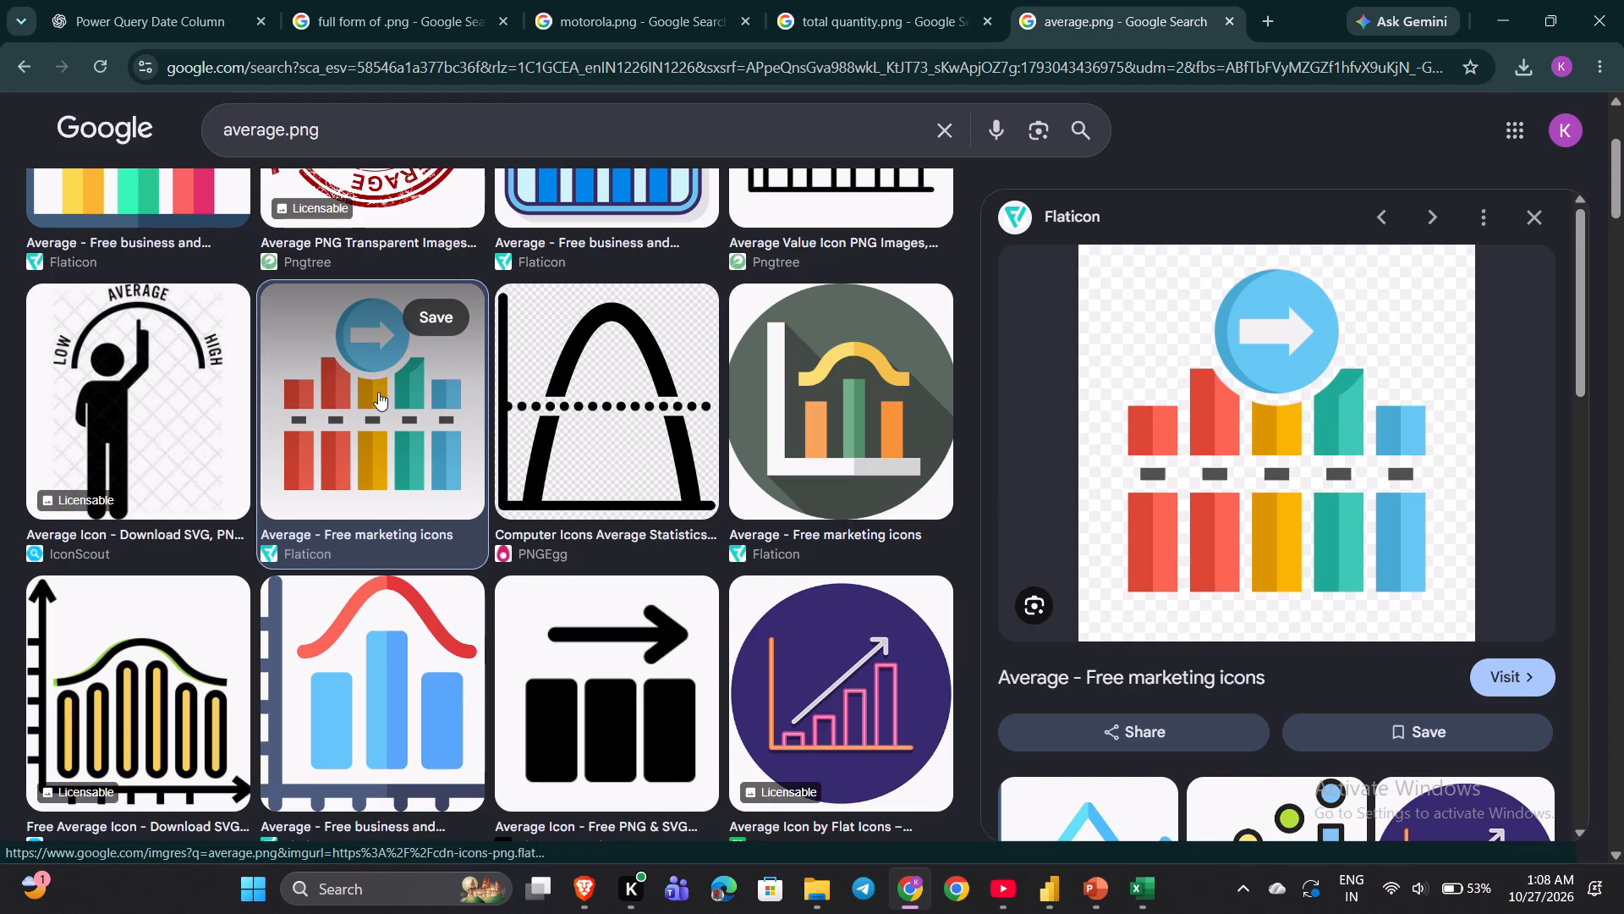
Save the multicoloured bars icon with the blue arrow circle to Downloads as aver in PNG format.
right_click(378, 392)
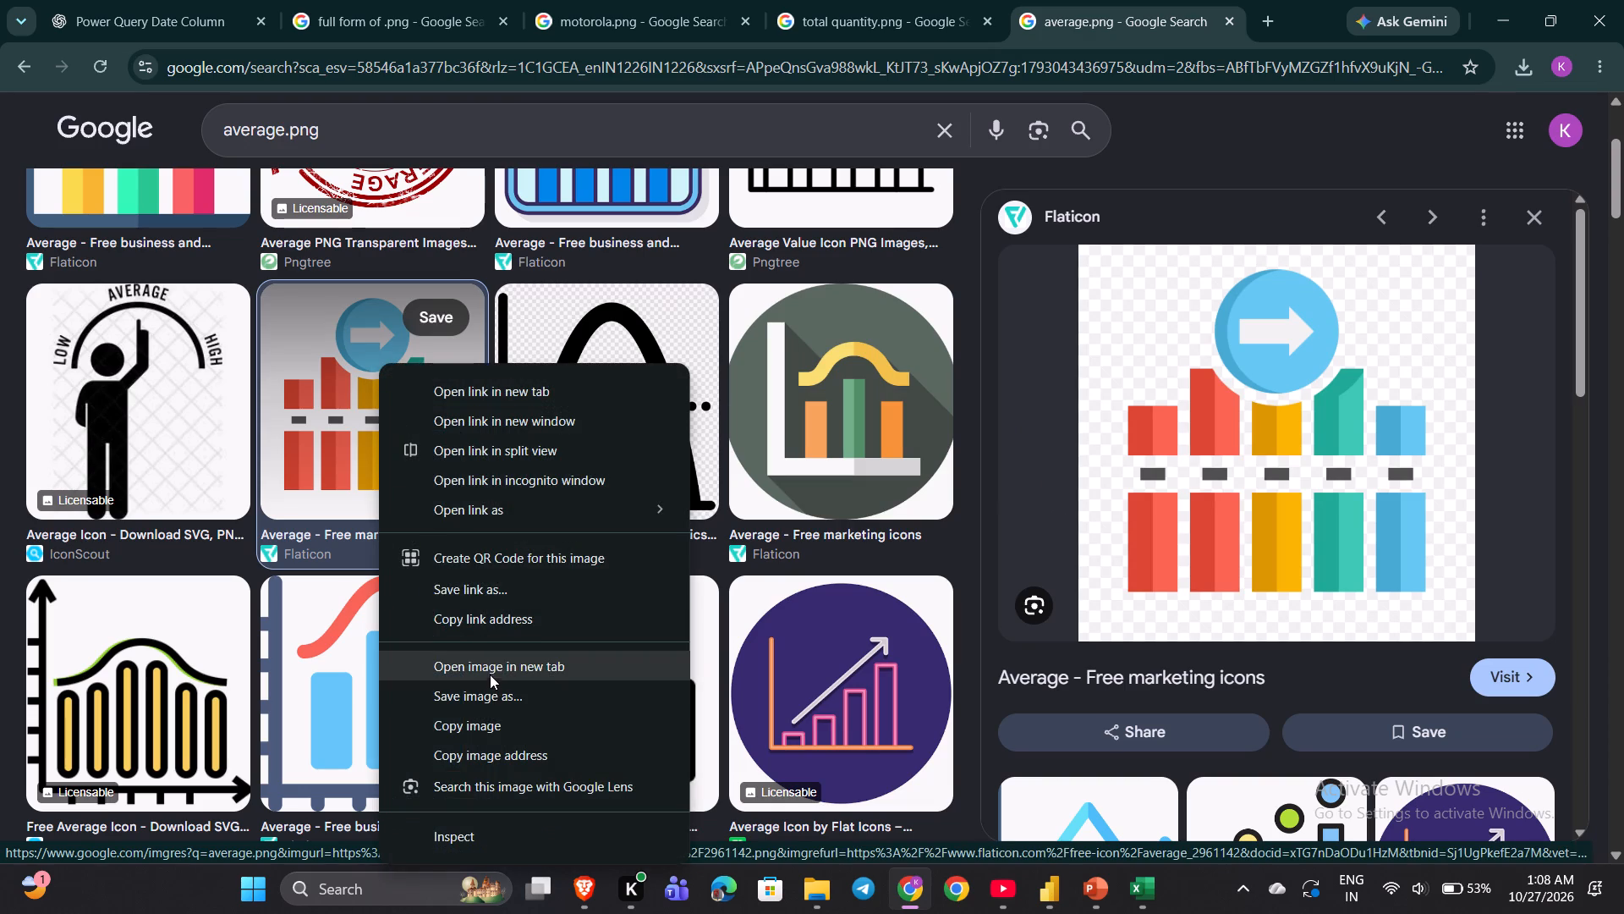
left_click(491, 681)
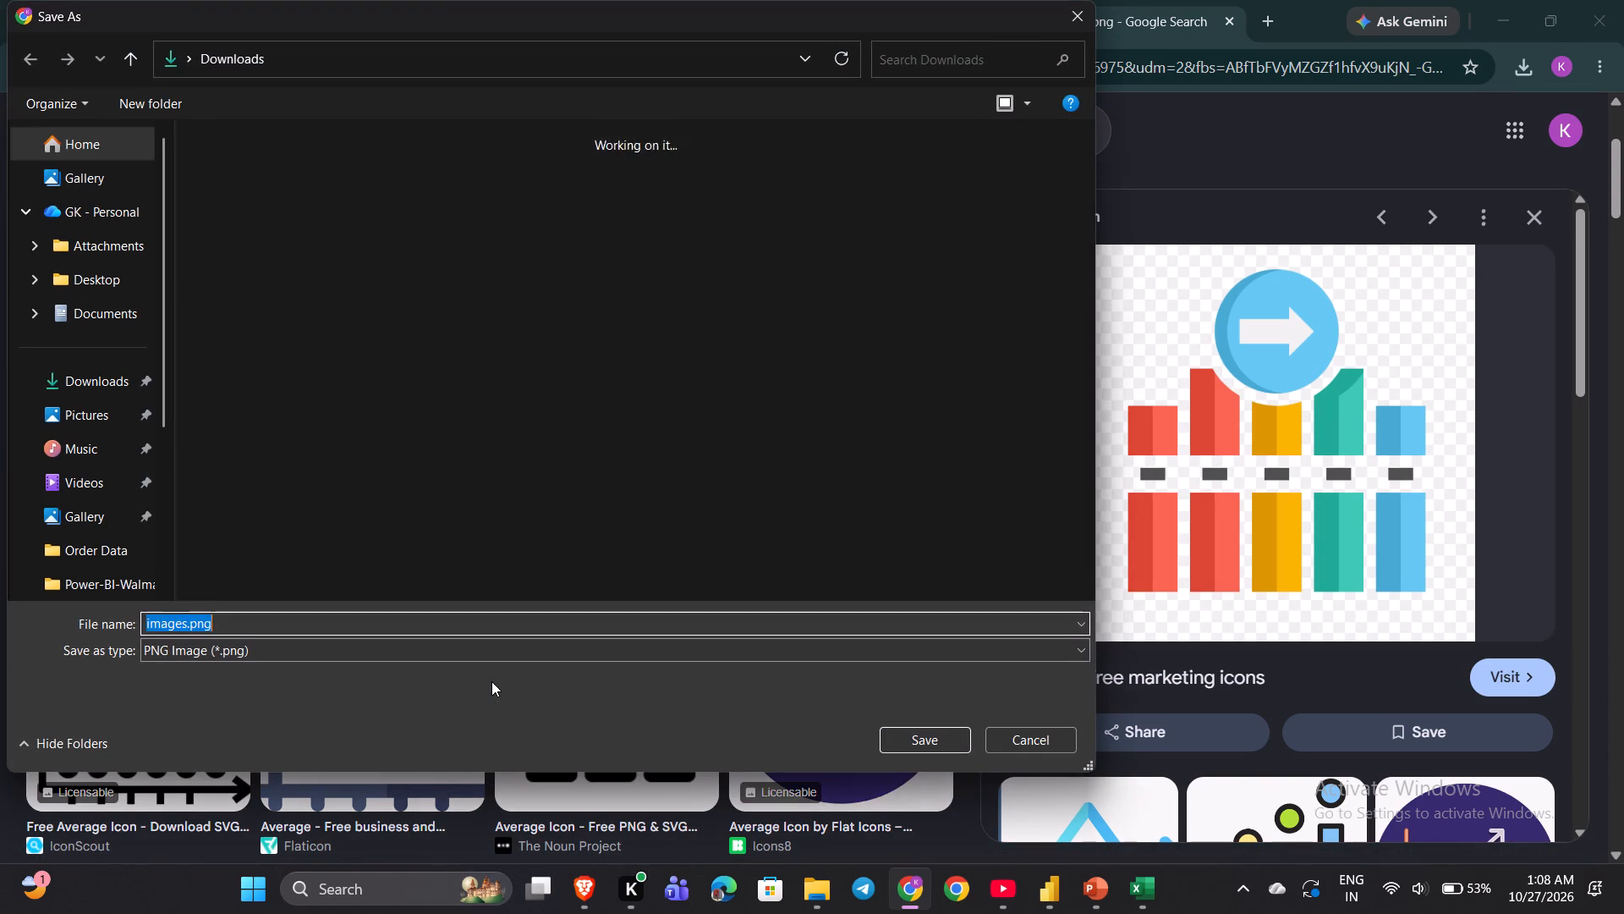
type("aver")
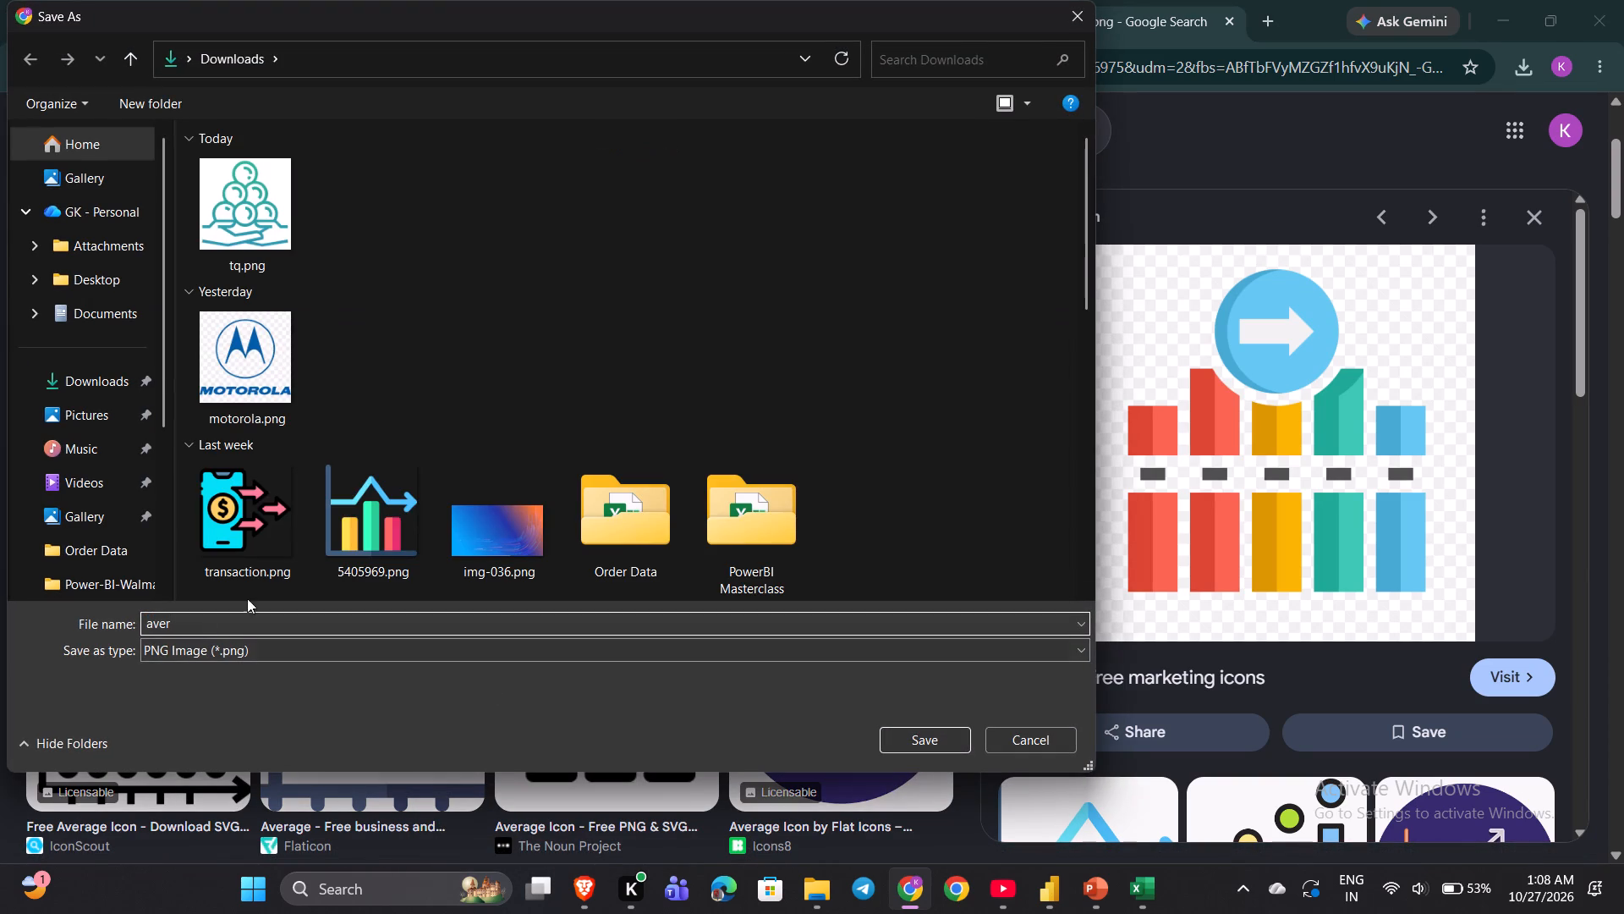
left_click(898, 734)
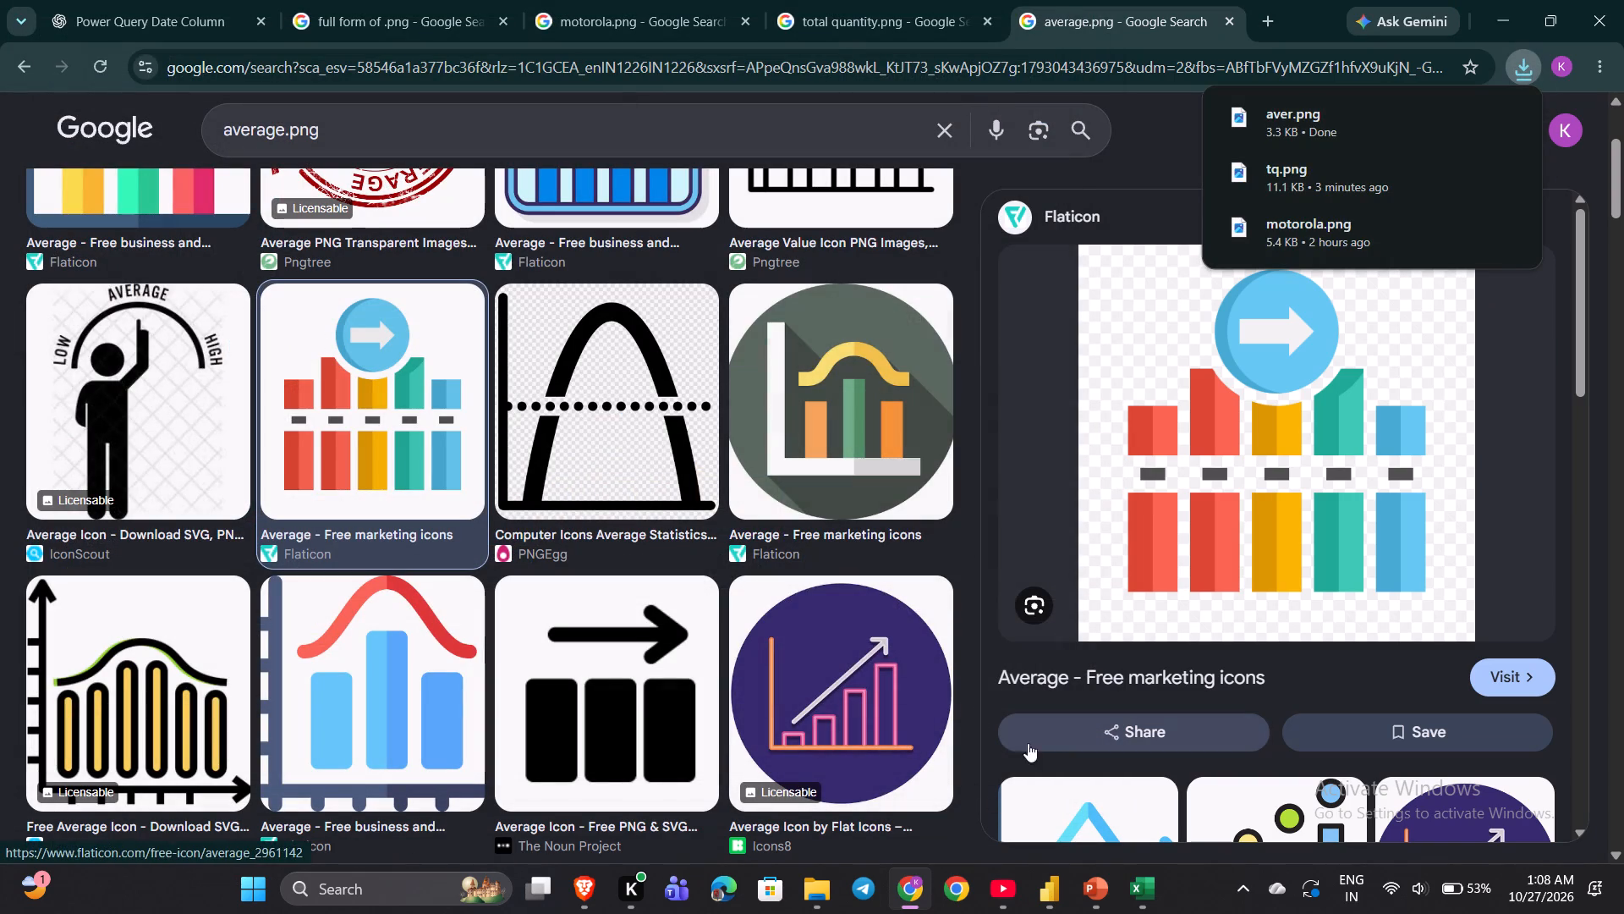
Switch to the untitled Power BI report and load aver.png from Downloads as the Average card's image.
left_click(1072, 910)
left_click(1083, 805)
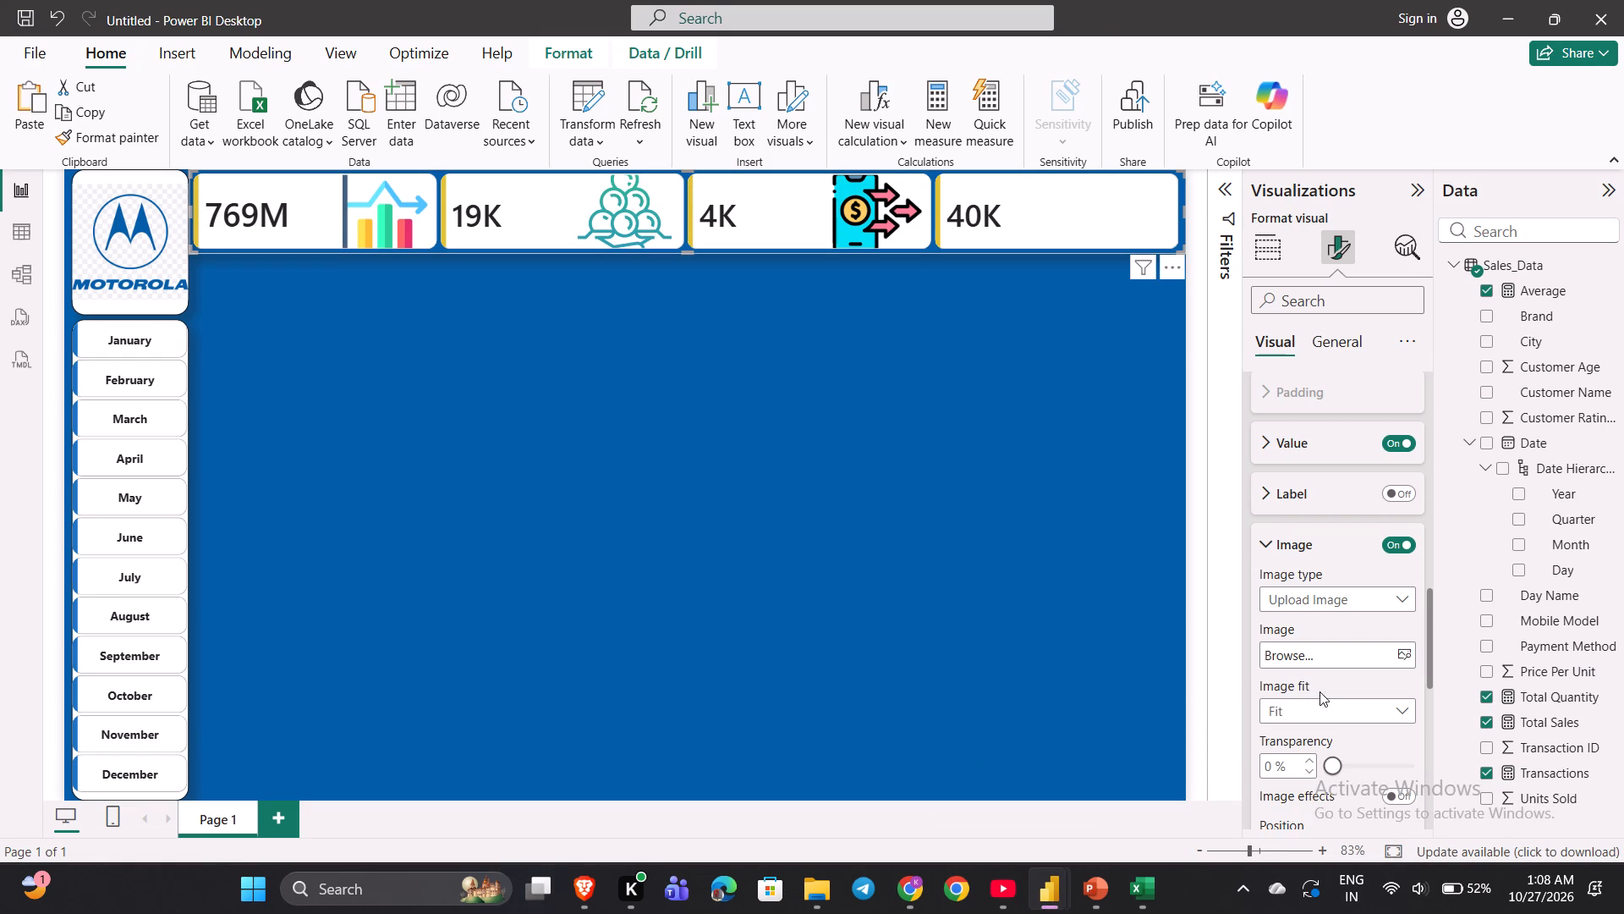
left_click(1402, 656)
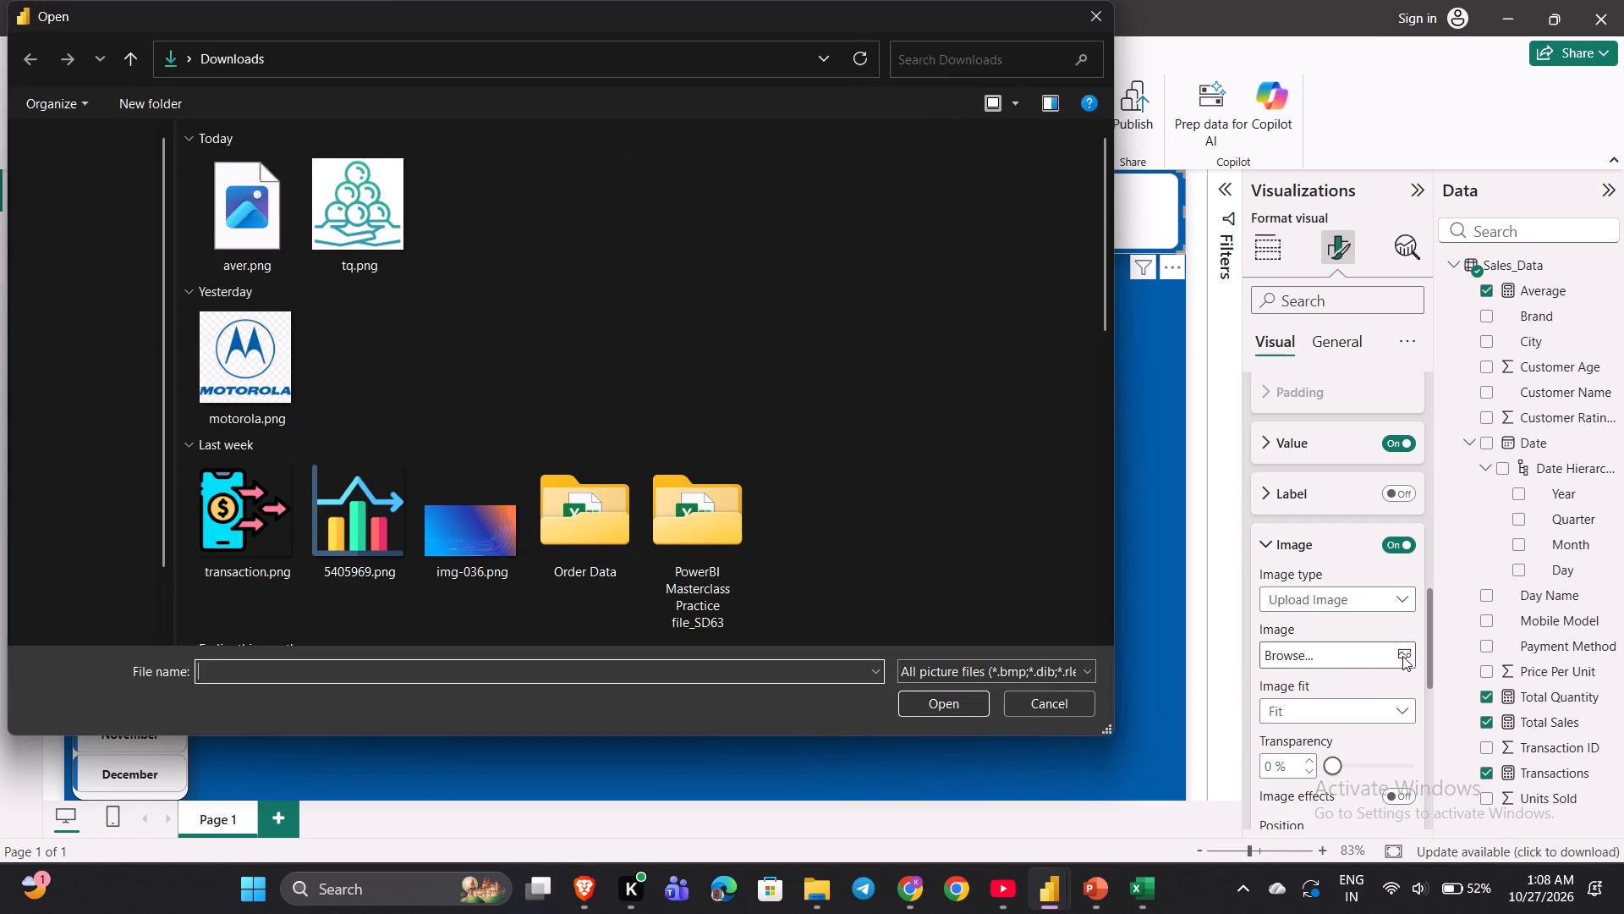
left_click(248, 214)
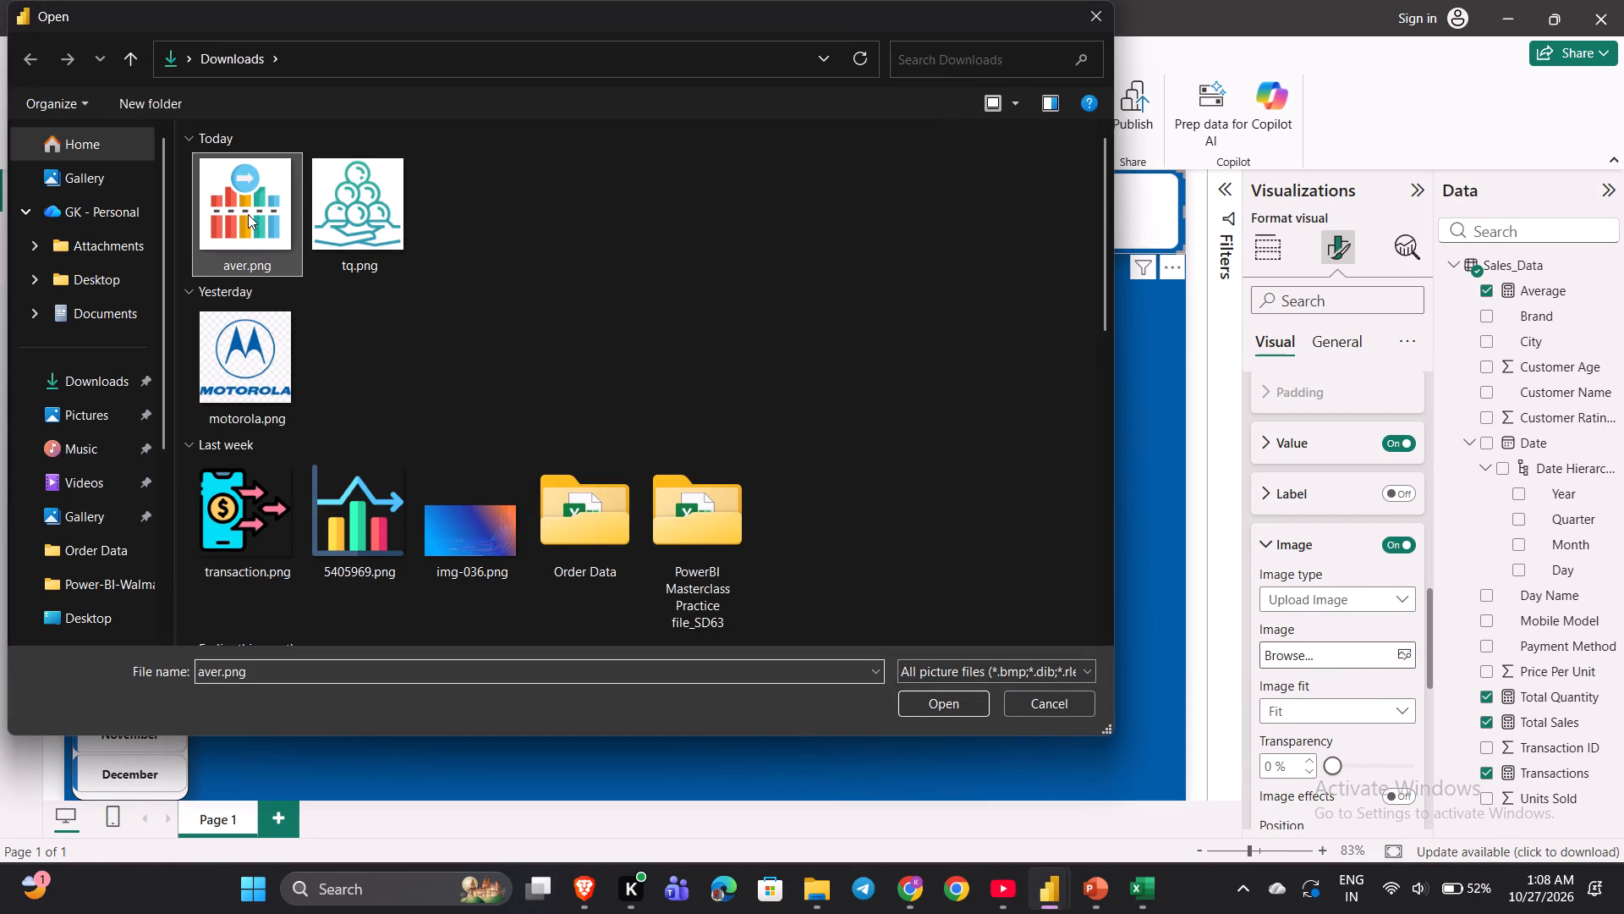
double_click(248, 214)
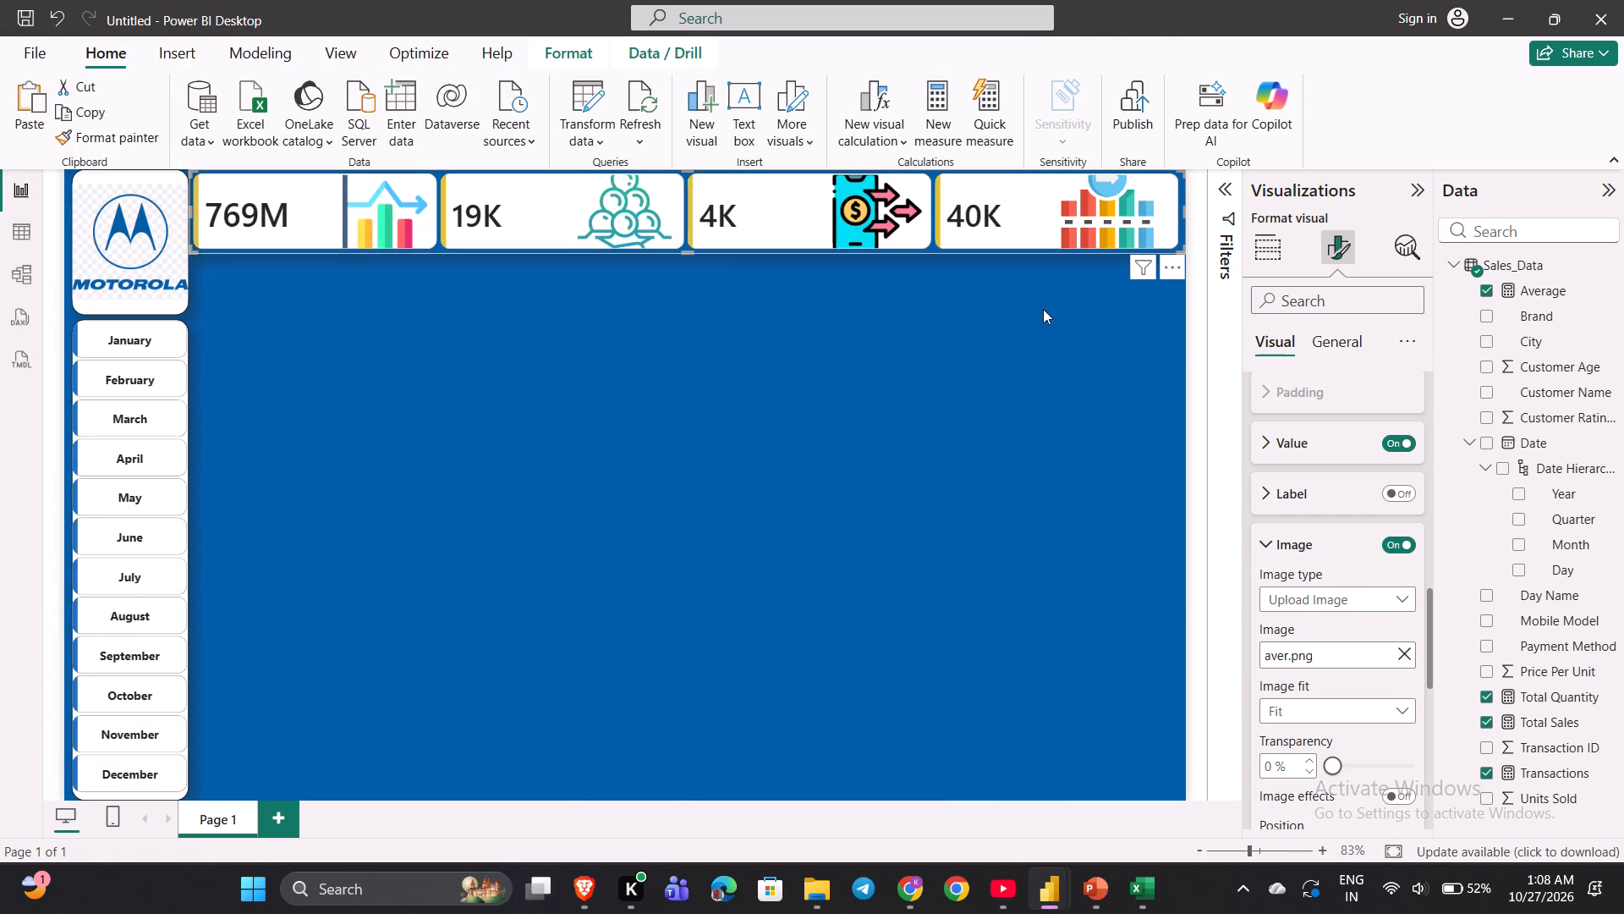
Set the Average icon's horizontal gap to 0 px and try an image area size of 45%, settling on 50%.
scroll(1281, 693, "down", 2)
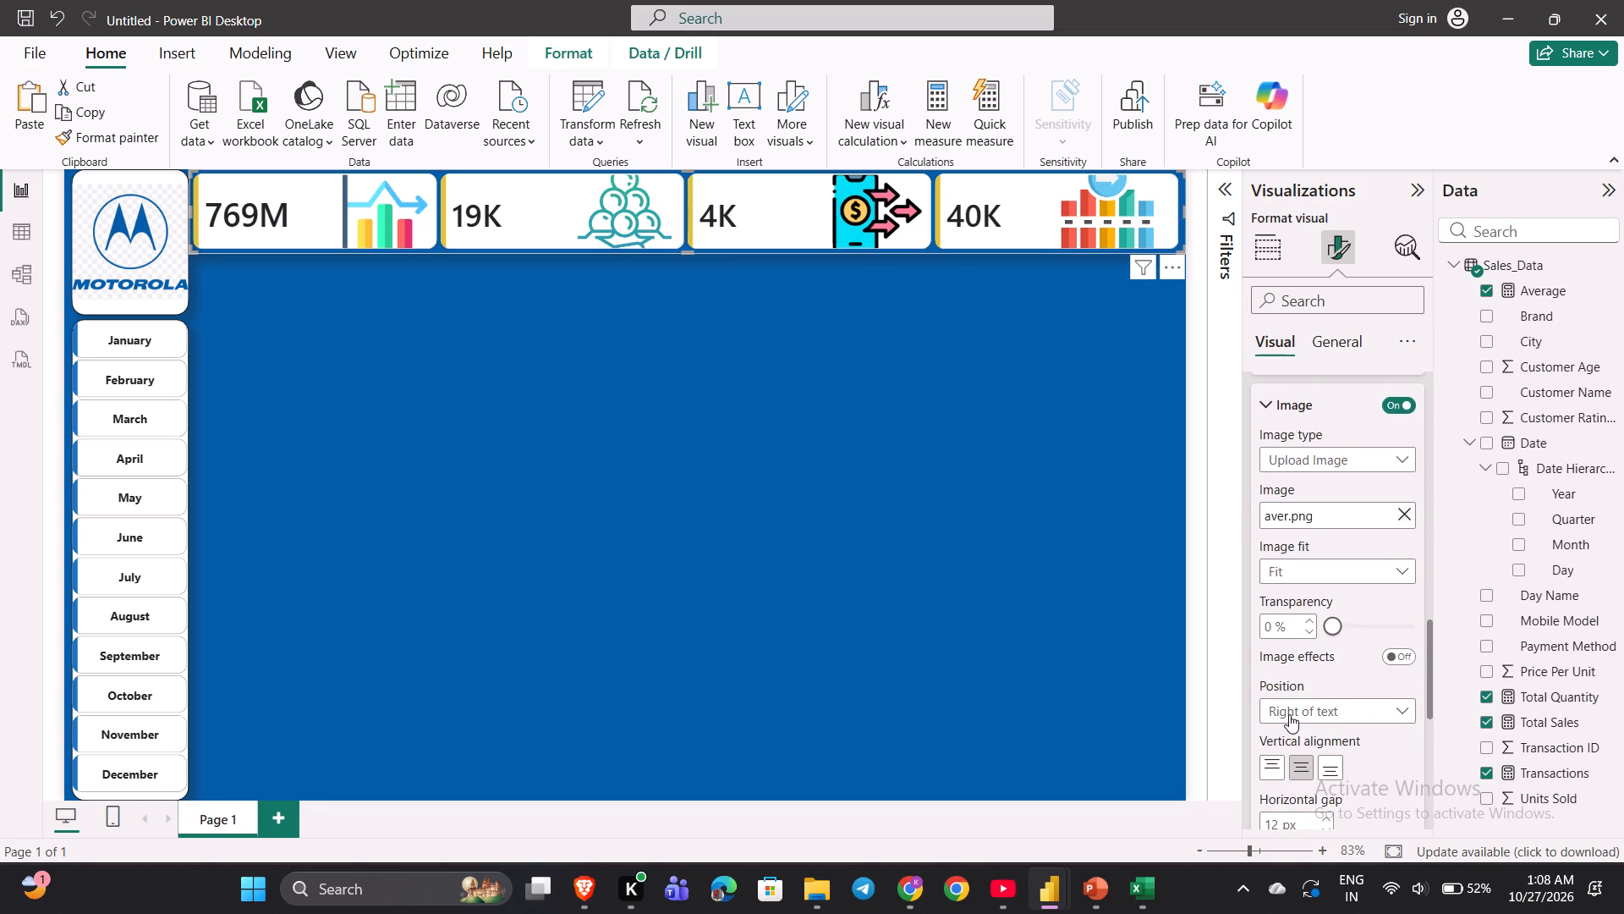
scroll(1289, 714, "down", 2)
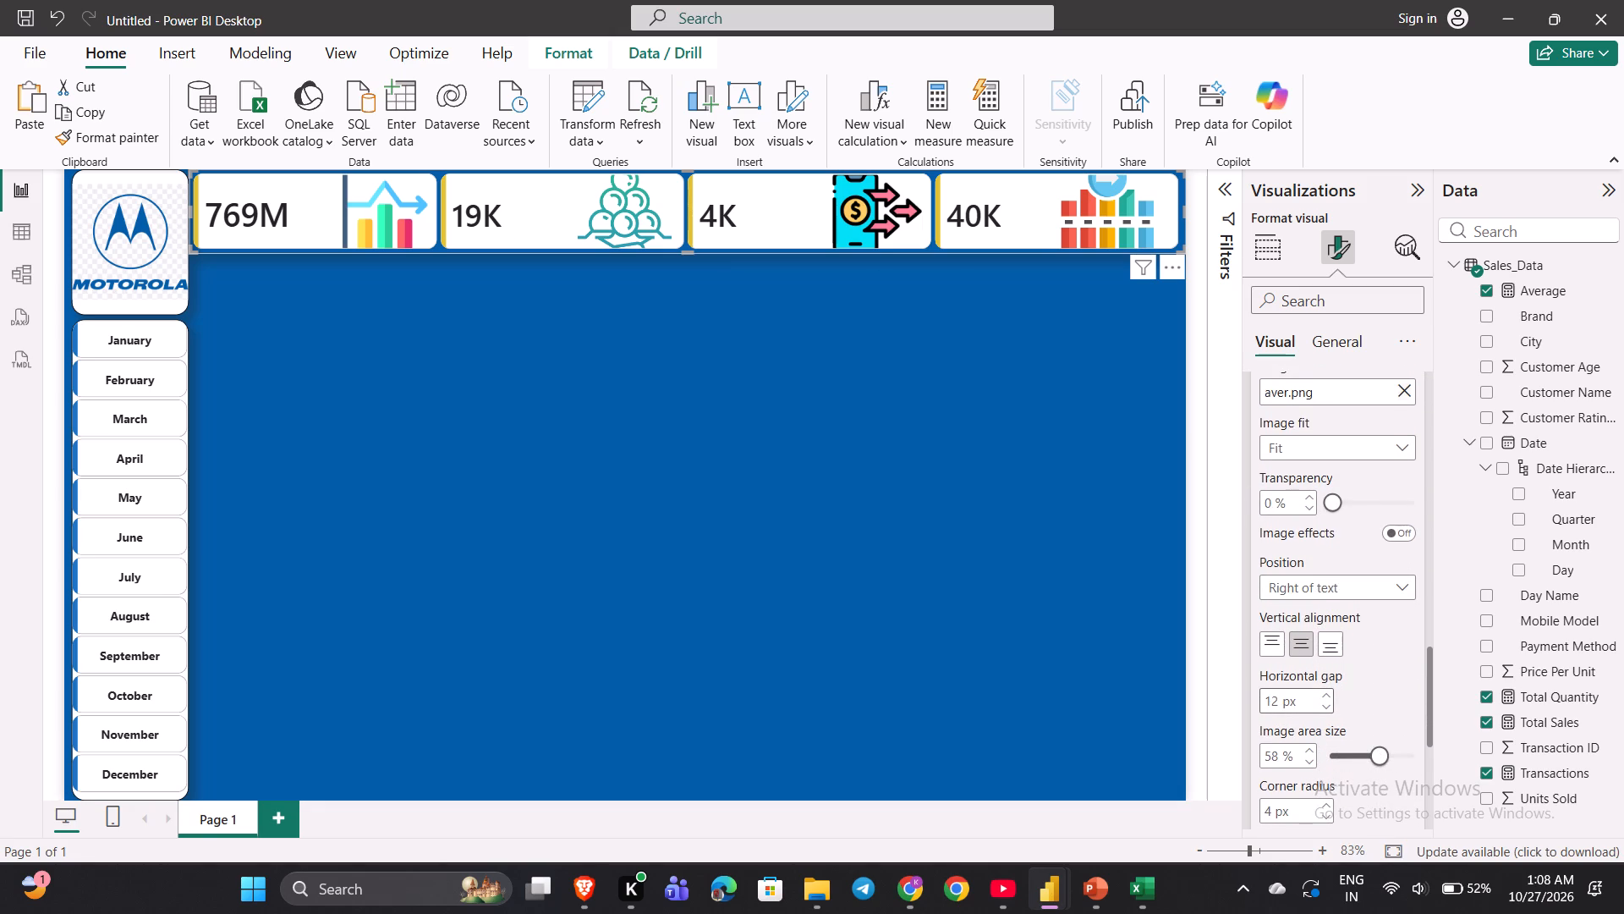
left_click(1279, 697)
key("0")
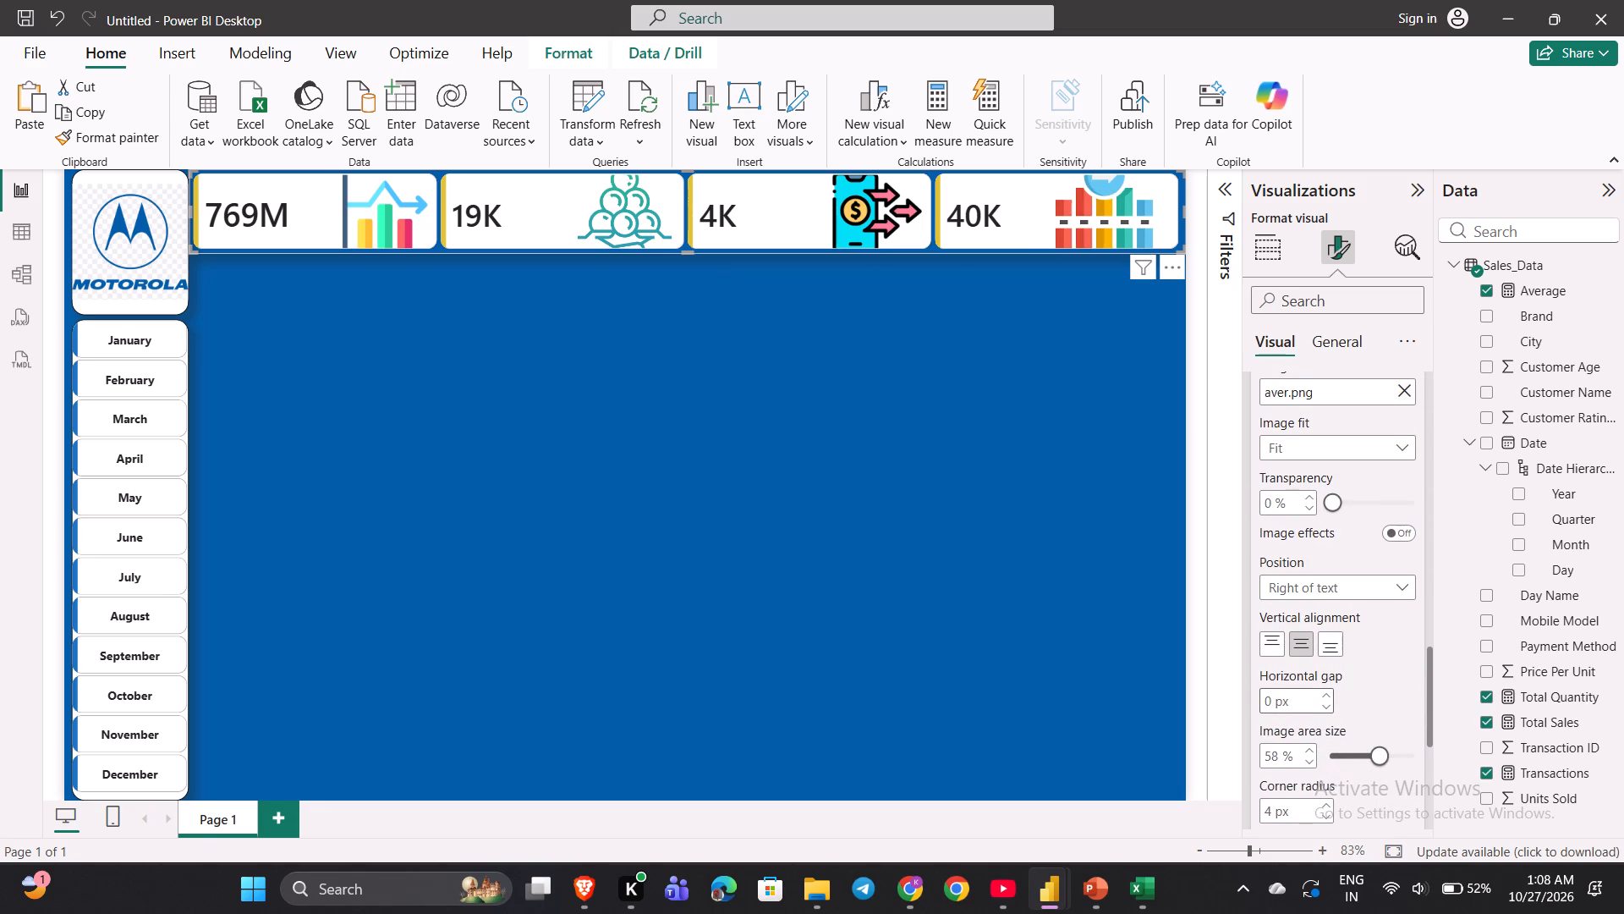
left_click(1276, 759)
type("45")
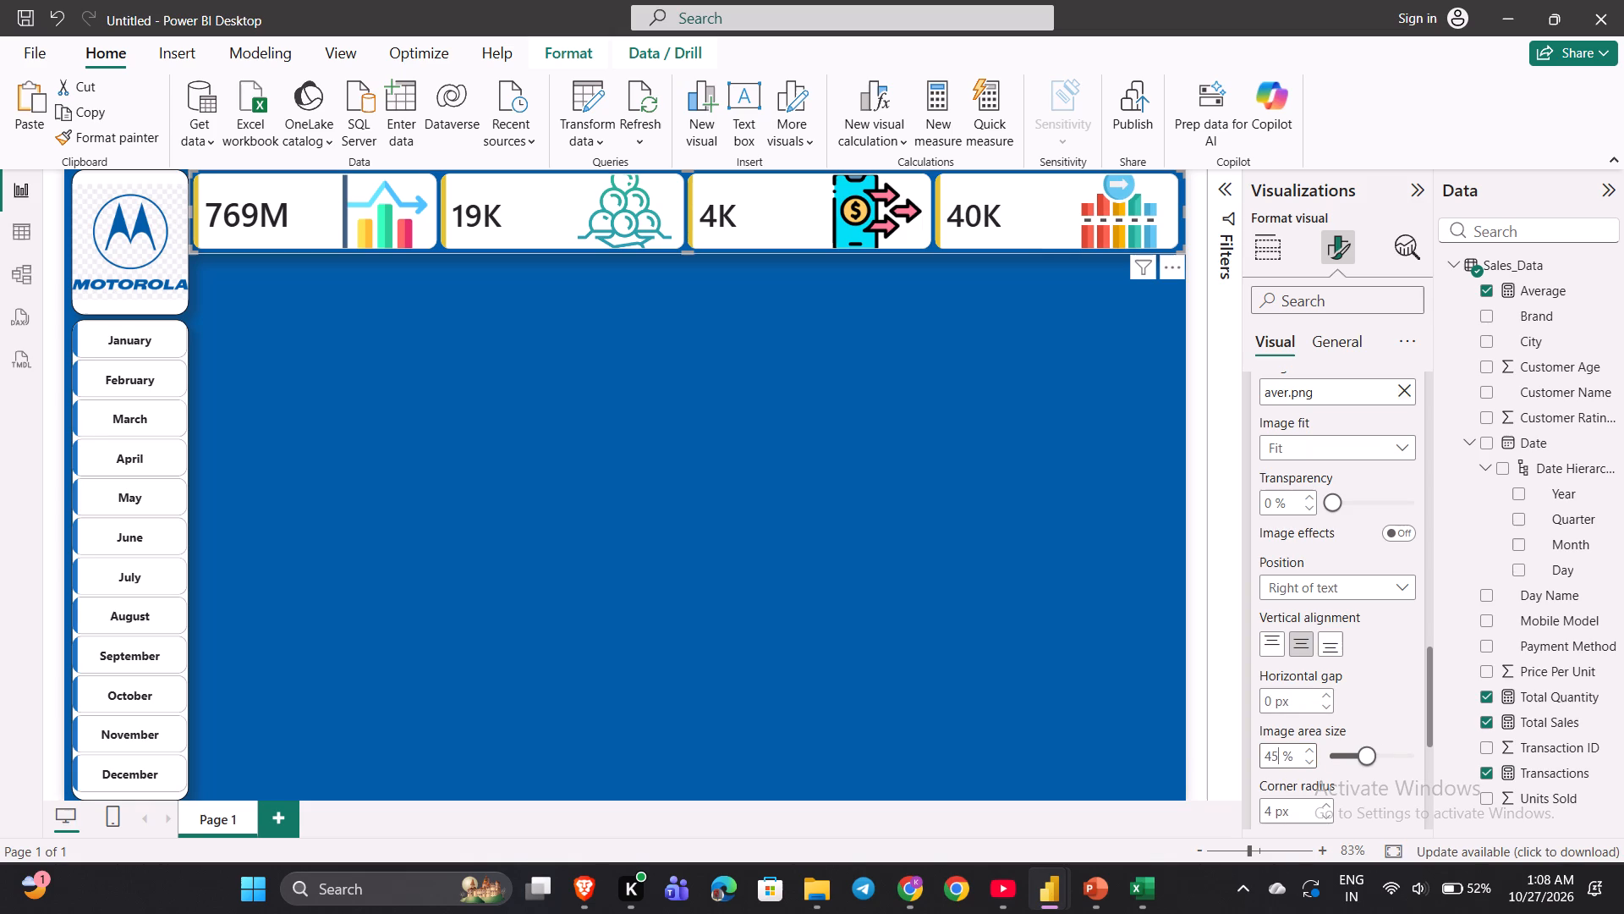
key("BackSpace")
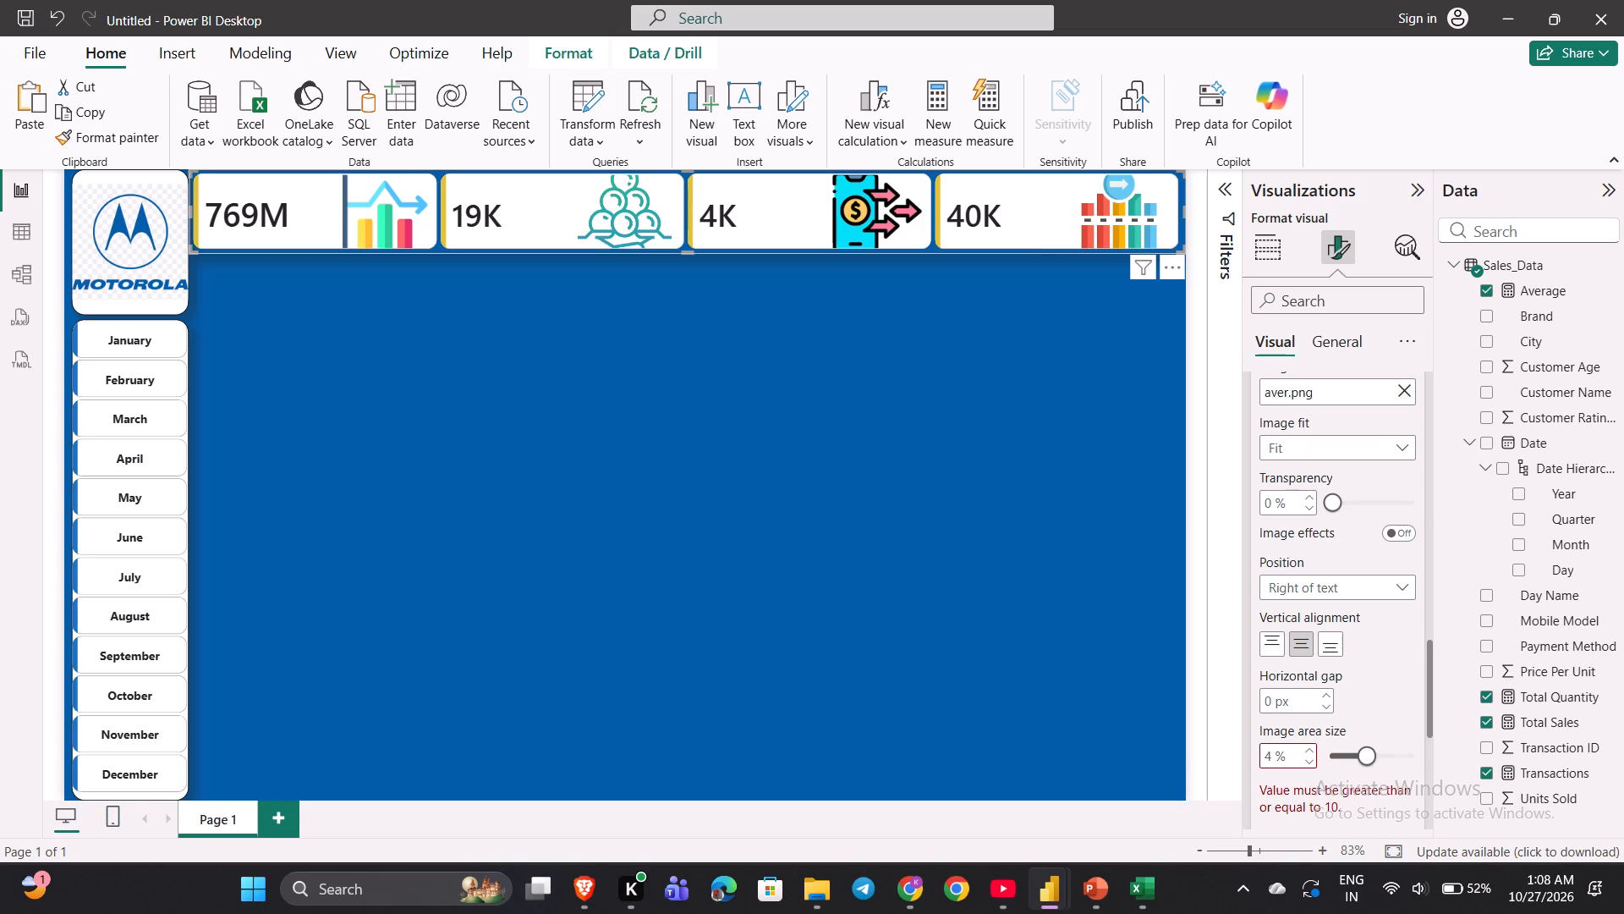
key("BackSpace")
type("50")
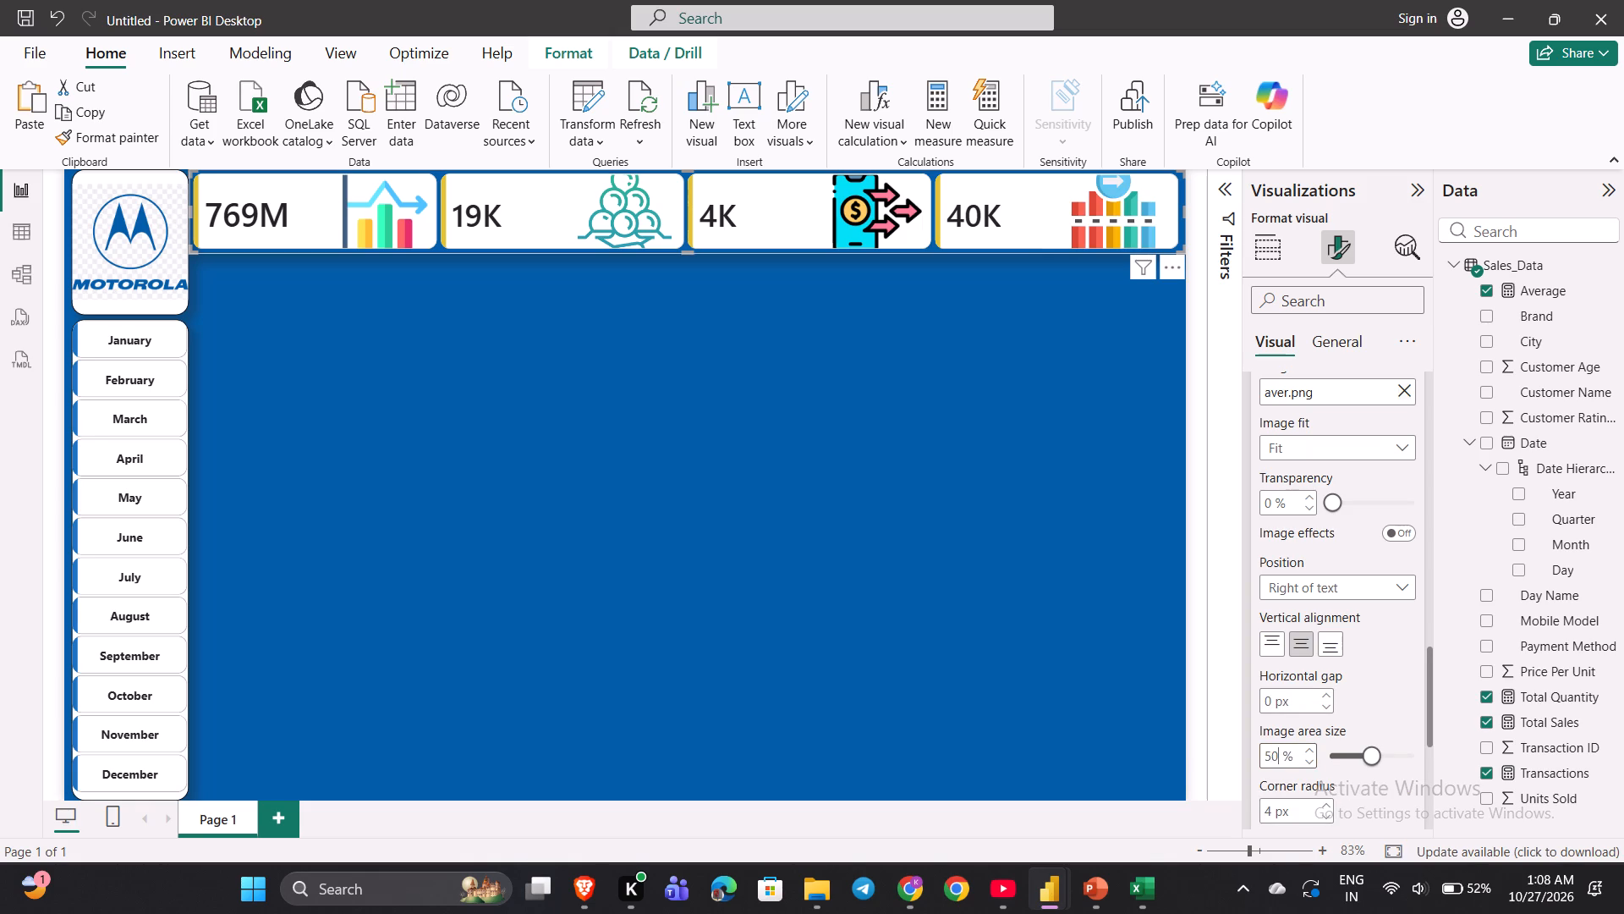
left_click(1098, 614)
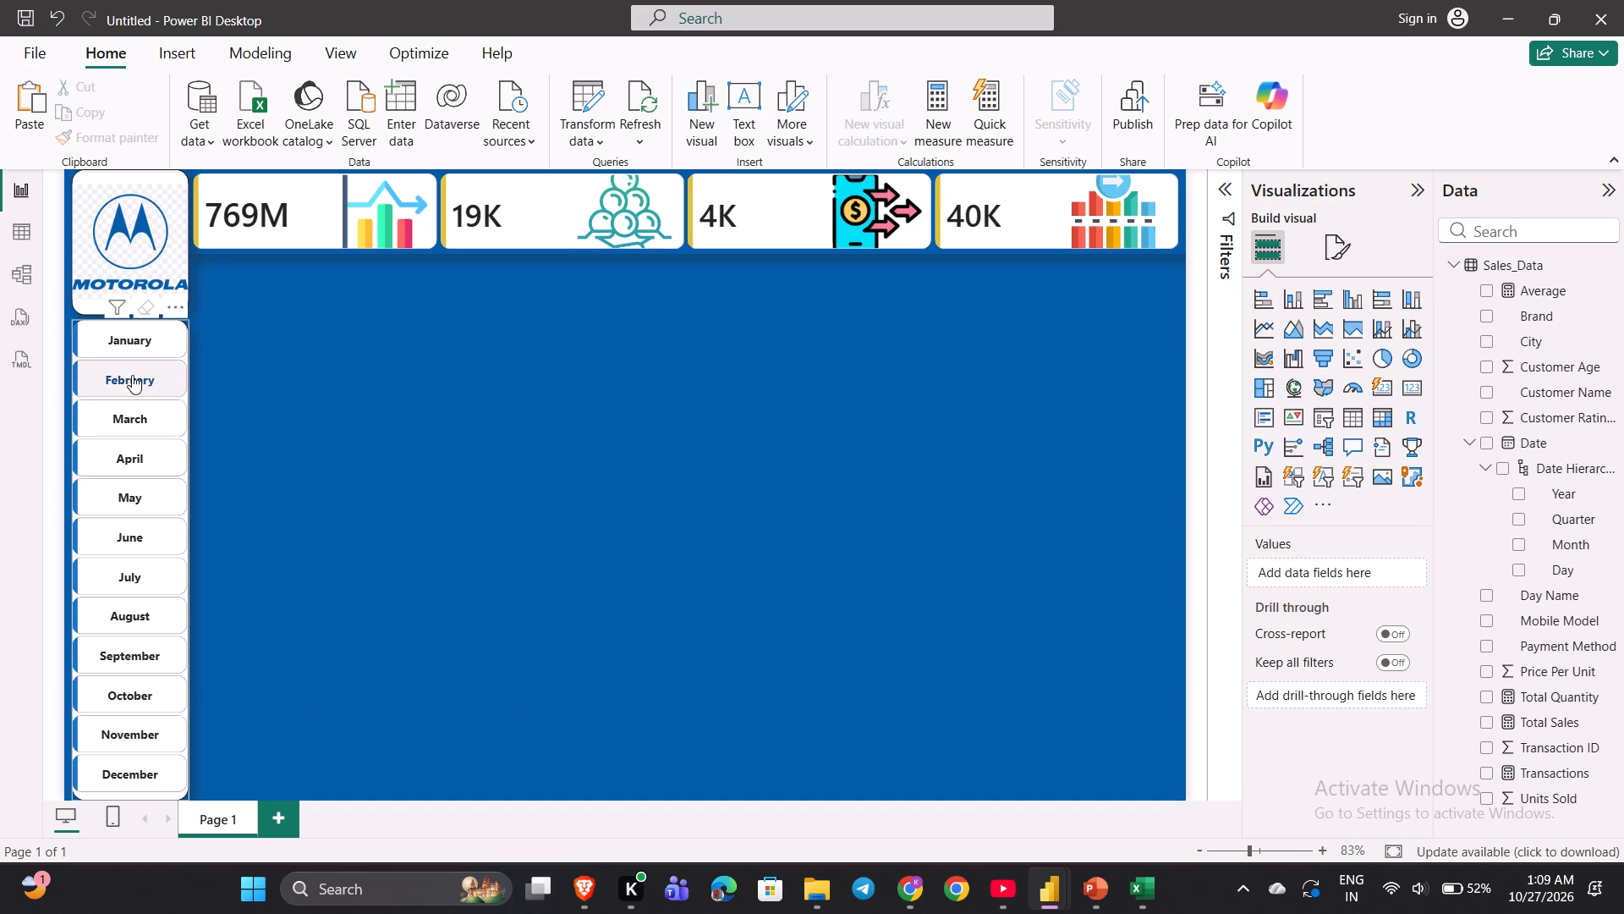
Set the month slicer's callout value colour for the Hover state to a golden yellow shade of the theme colours.
left_click(123, 323)
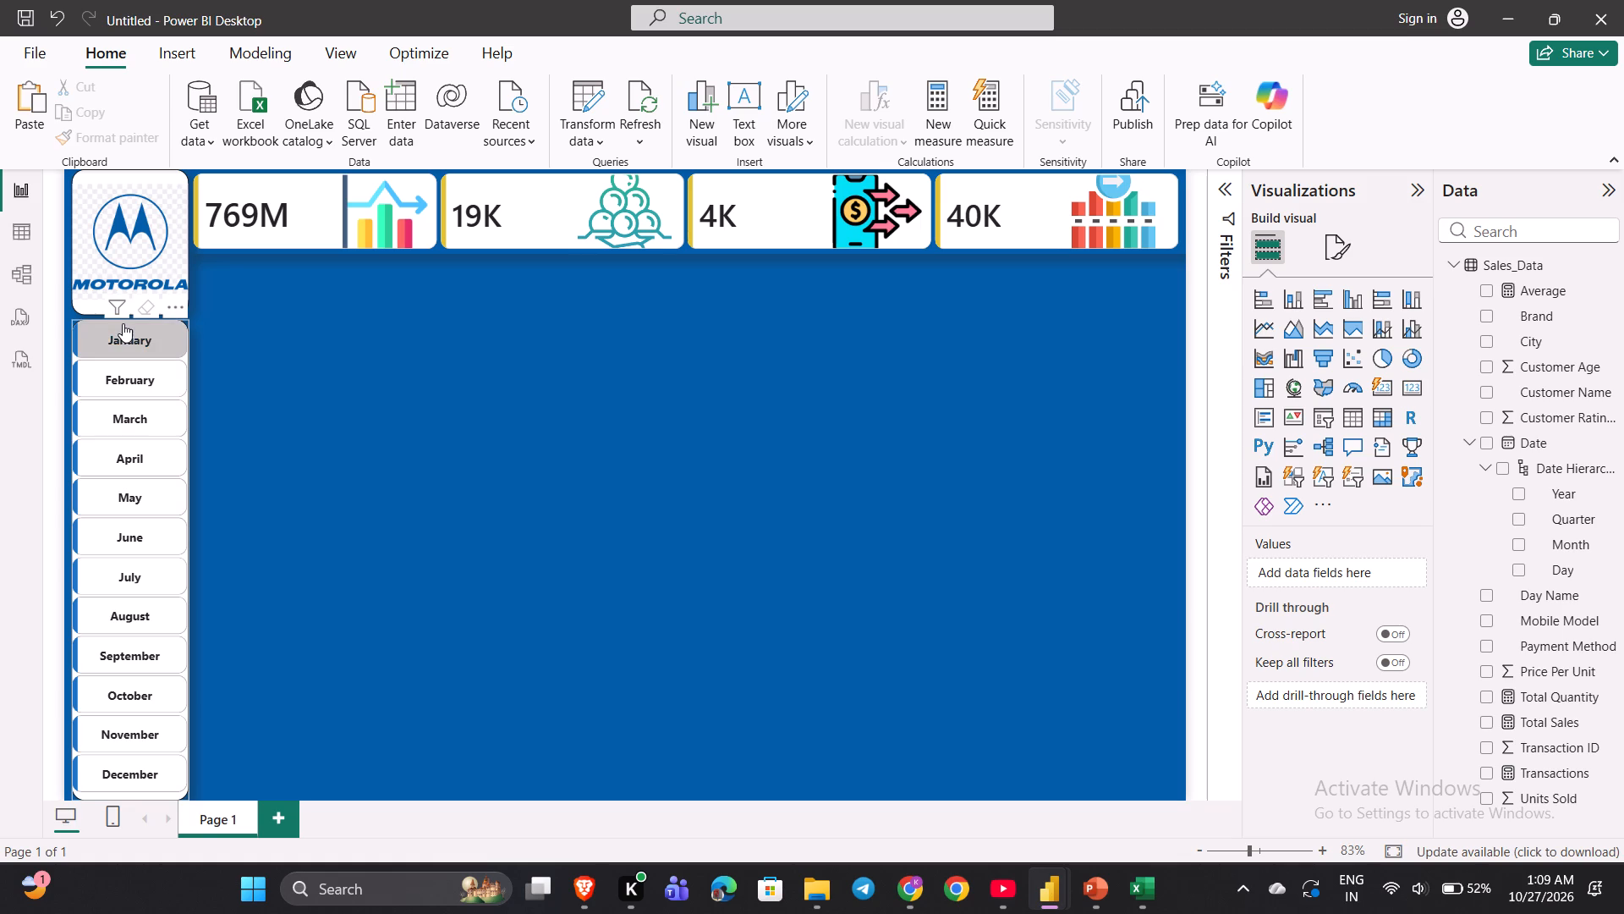
left_click(123, 323)
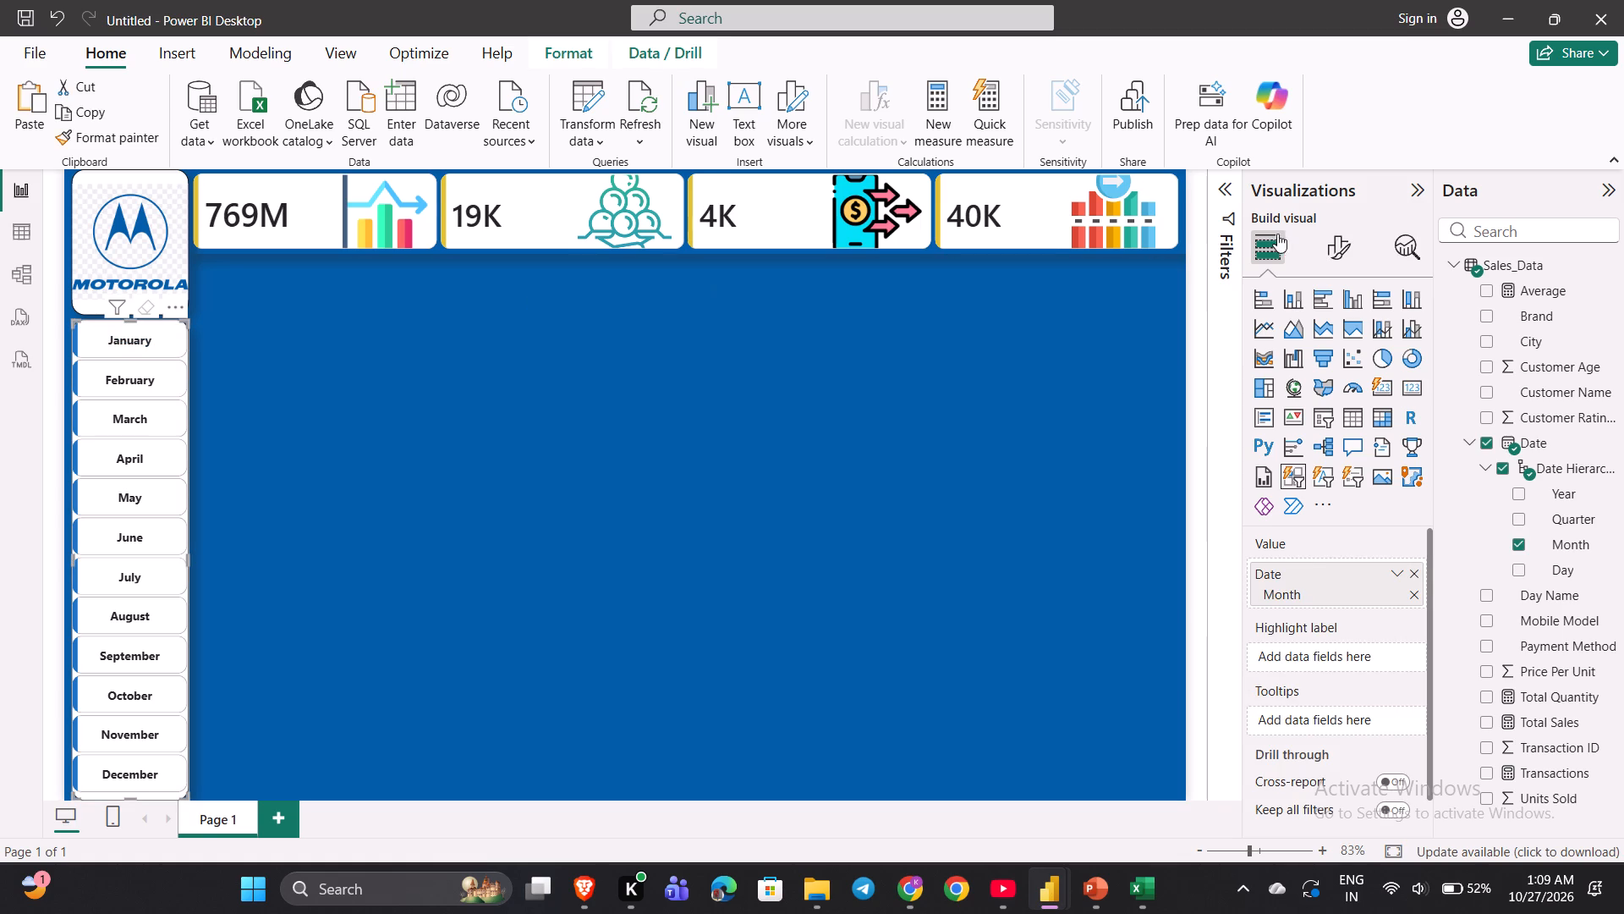
left_click(1328, 234)
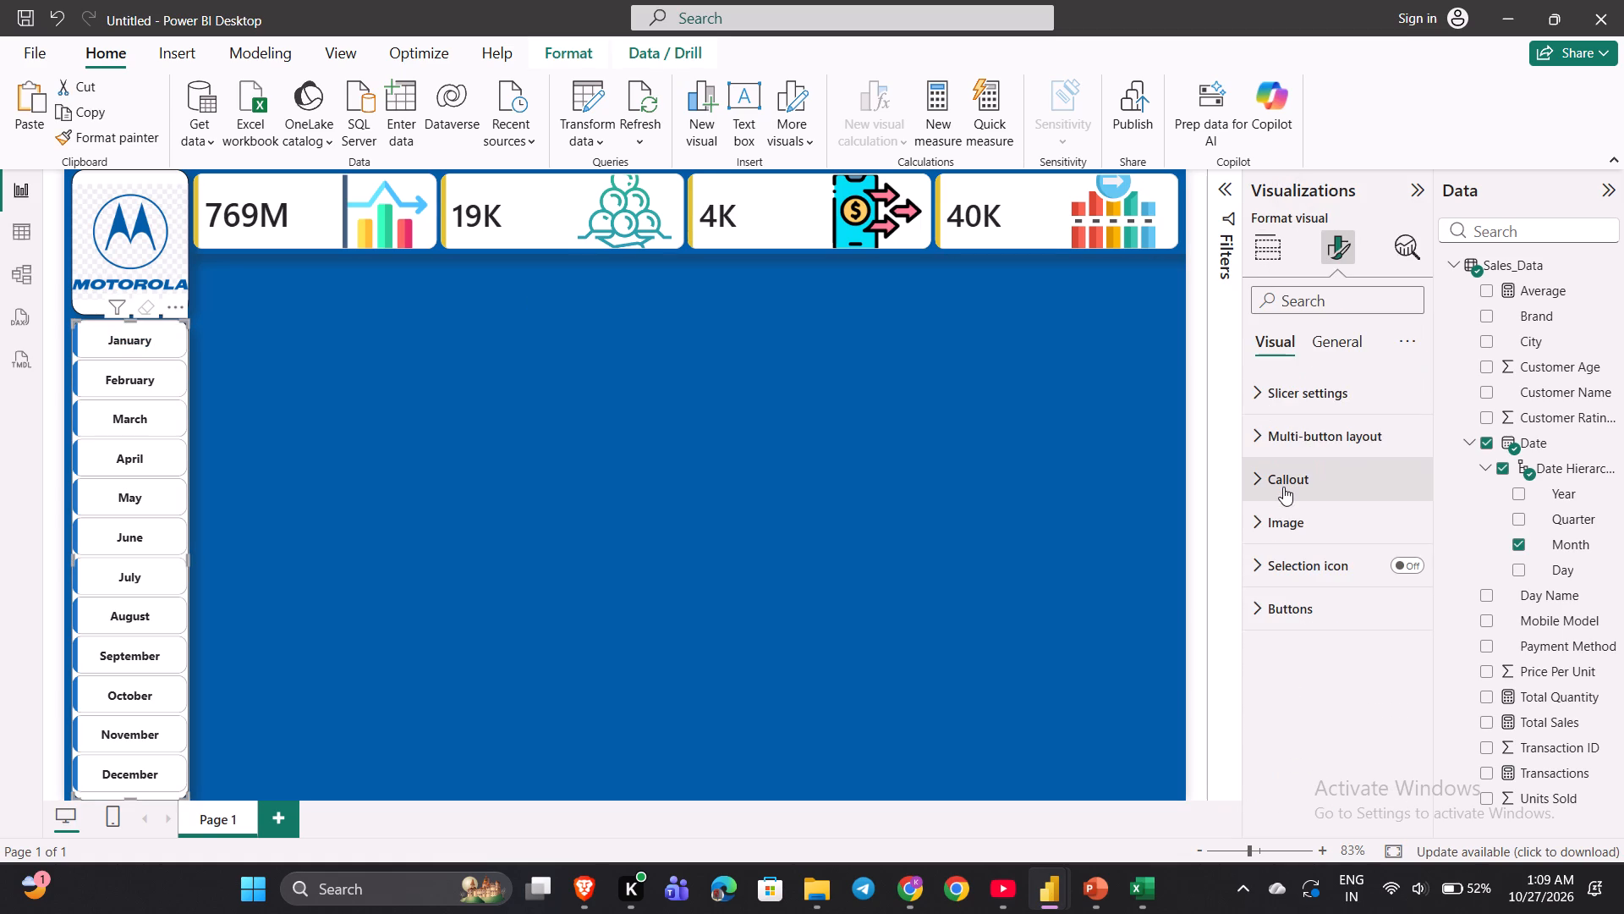
left_click(1283, 487)
scroll(1302, 619, "down", 1)
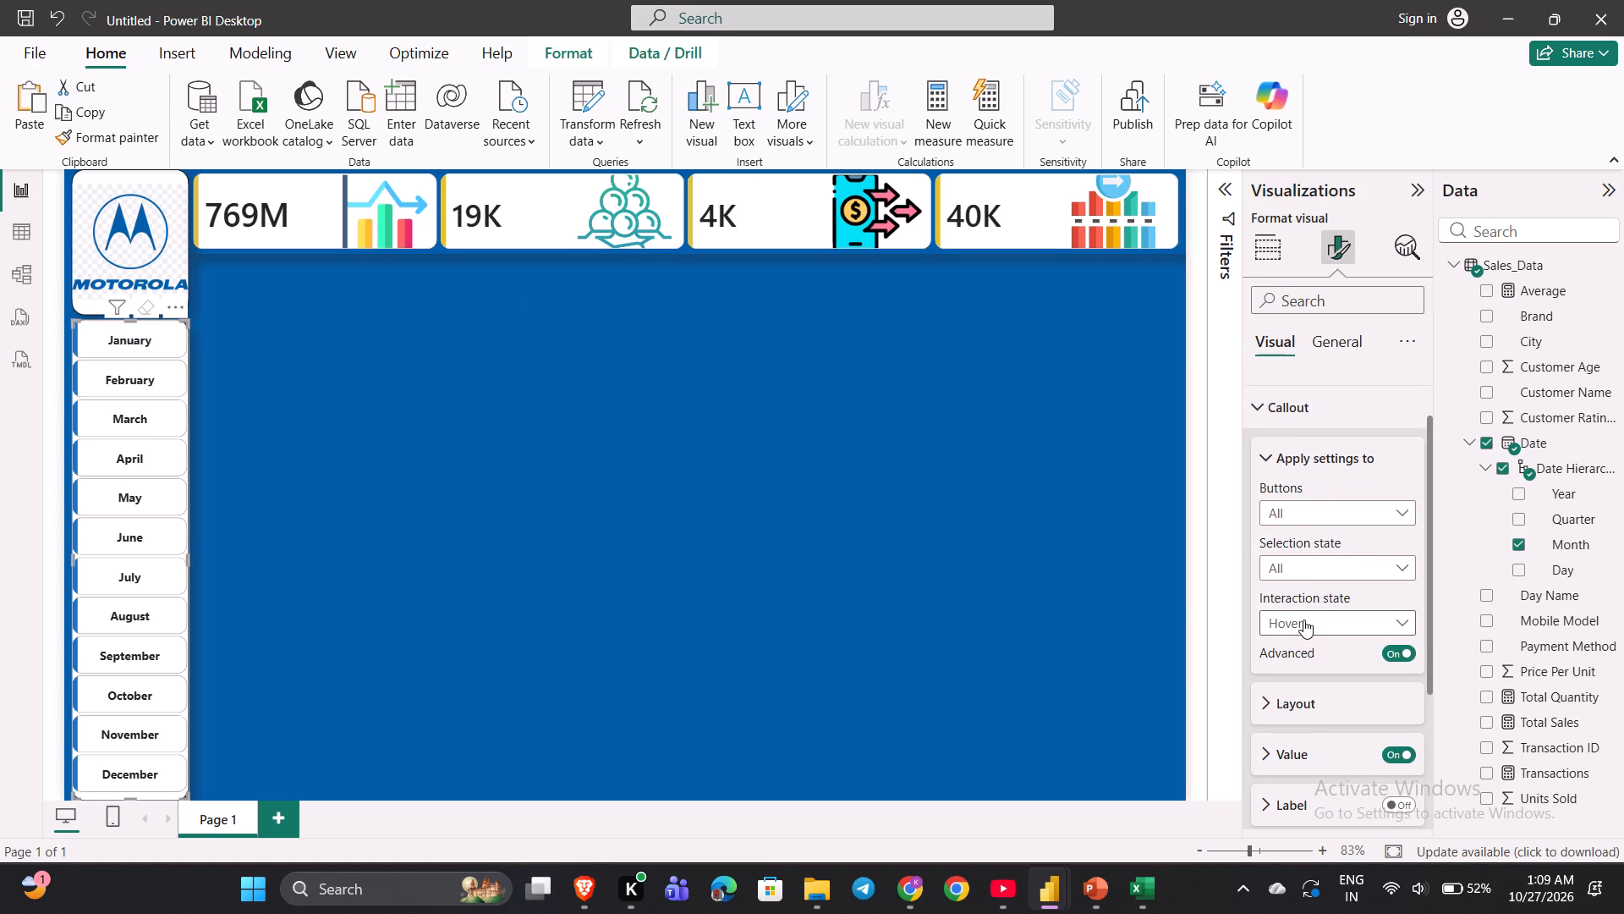
left_click(1303, 619)
left_click(1303, 619)
scroll(1306, 685, "down", 2)
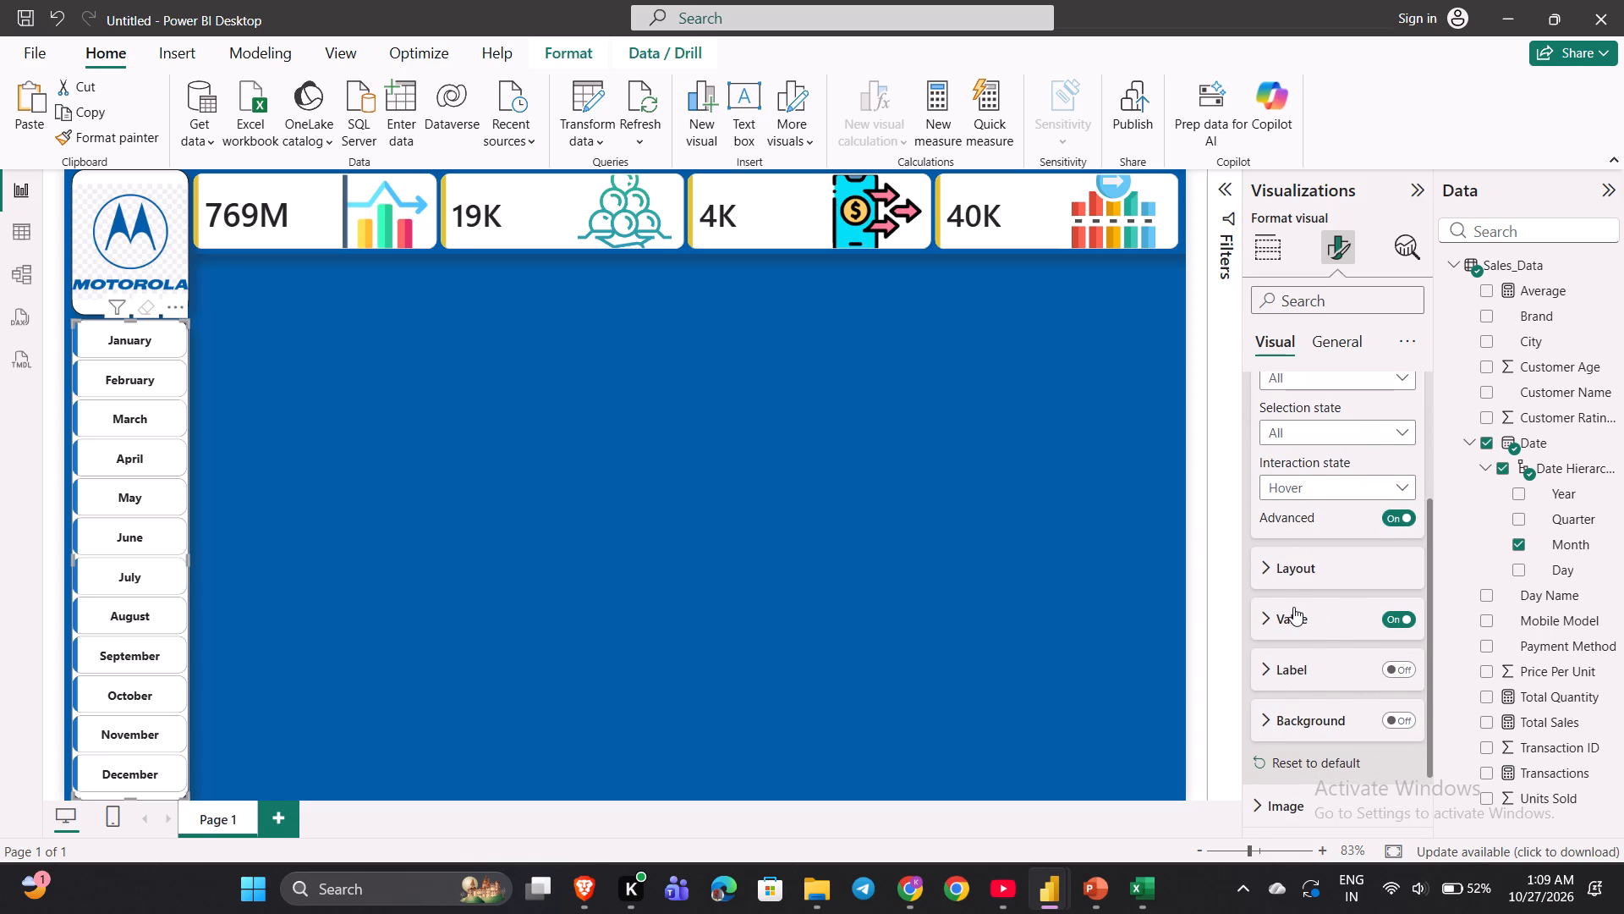
left_click(1293, 607)
left_click(1293, 607)
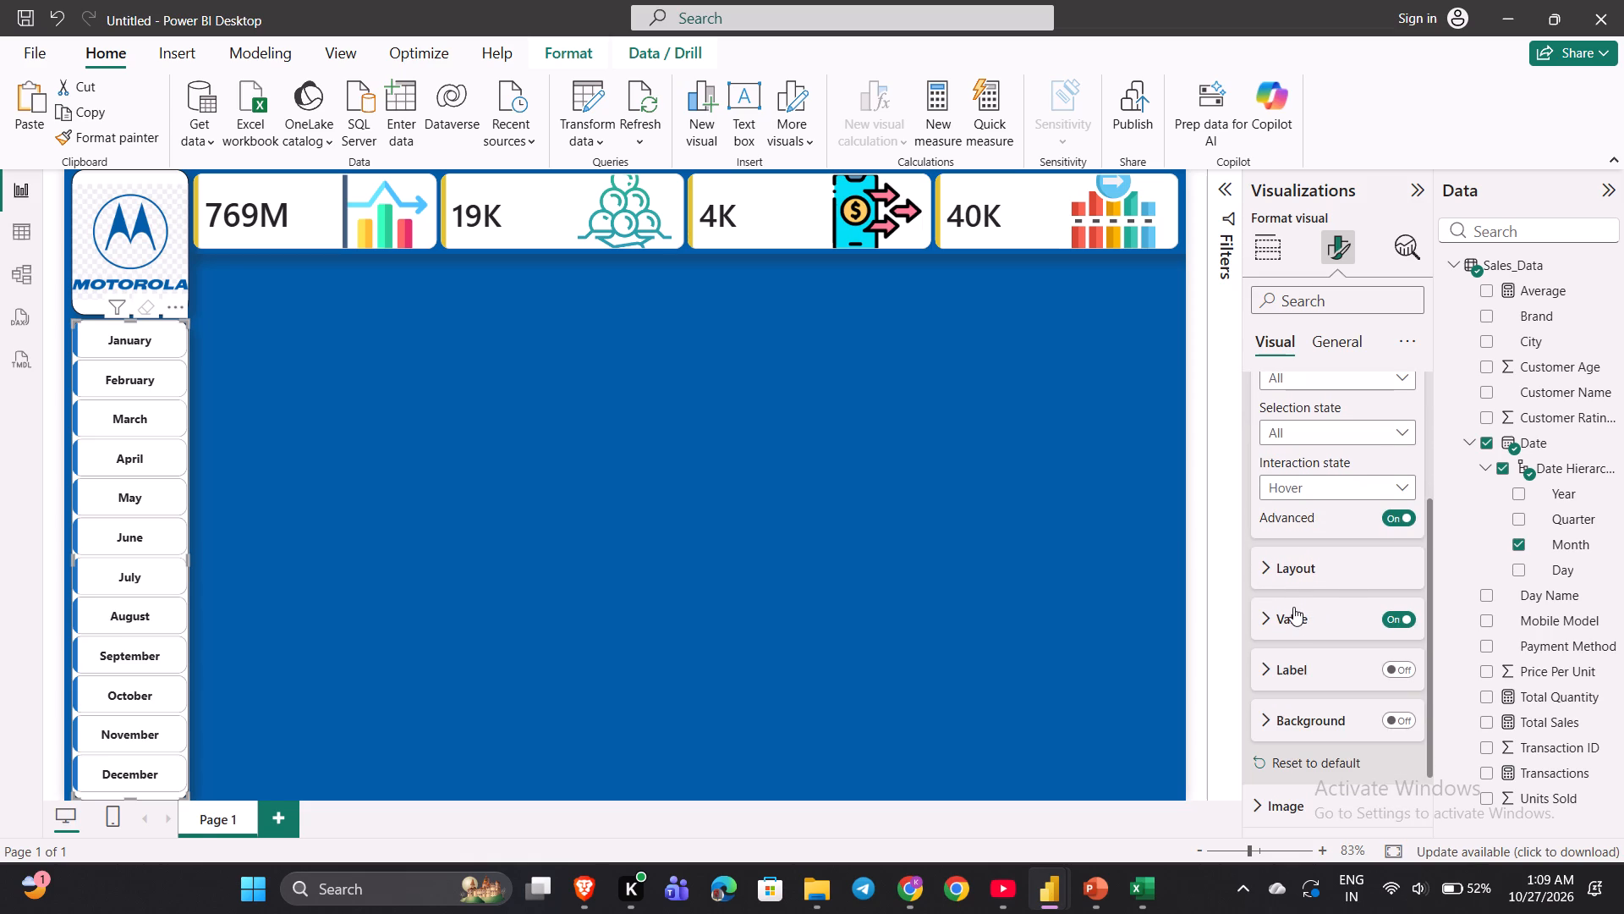
left_click(1292, 623)
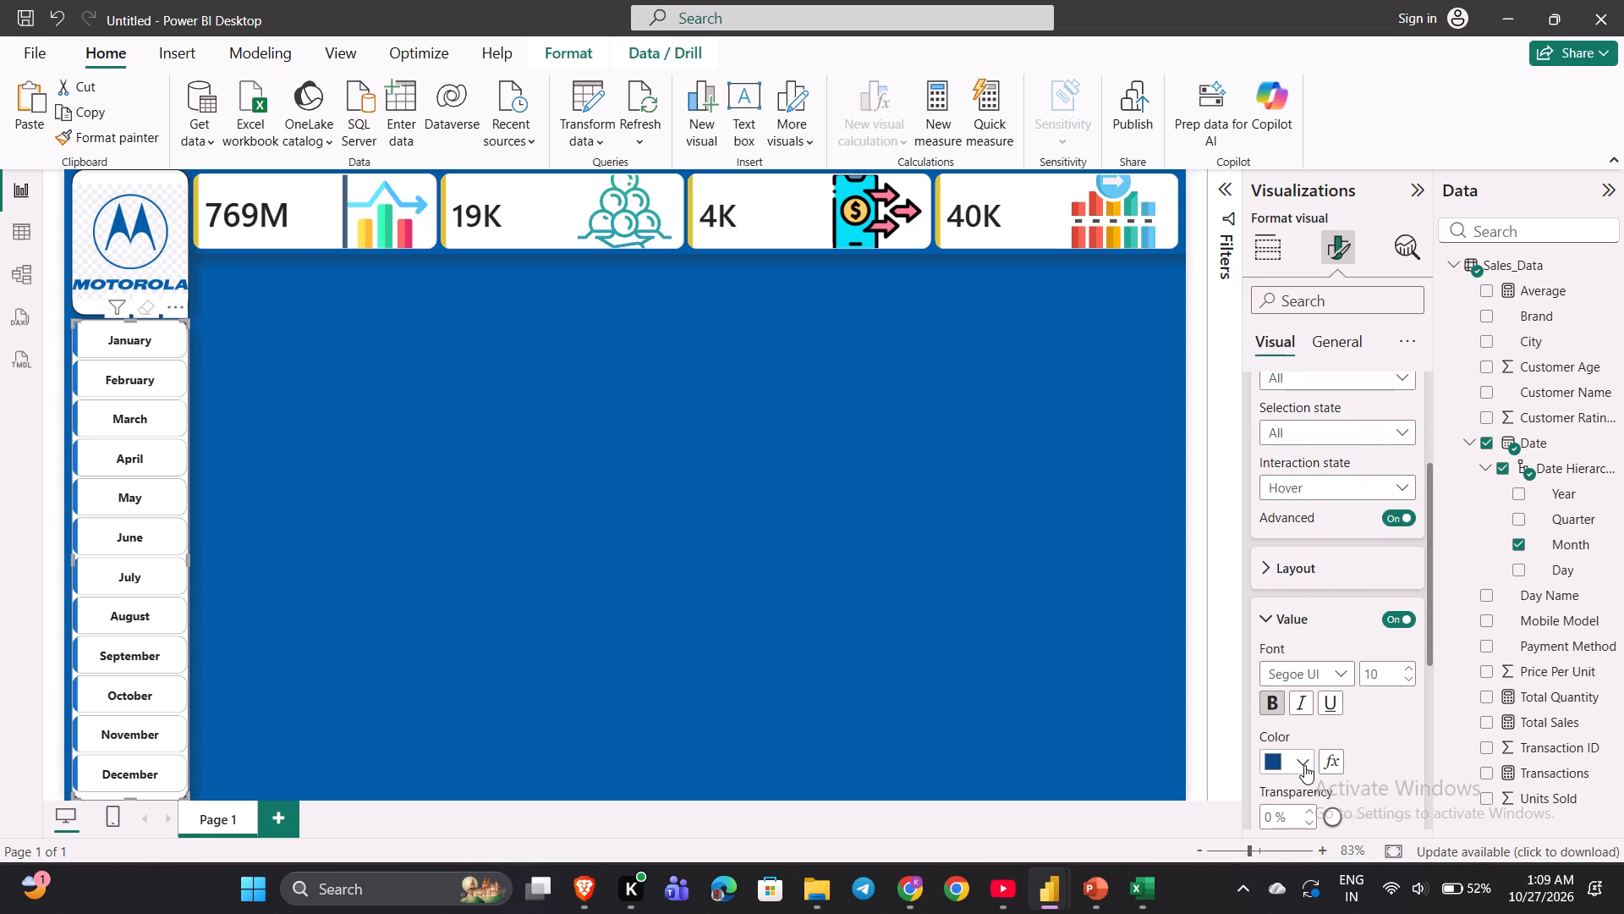
left_click(1304, 765)
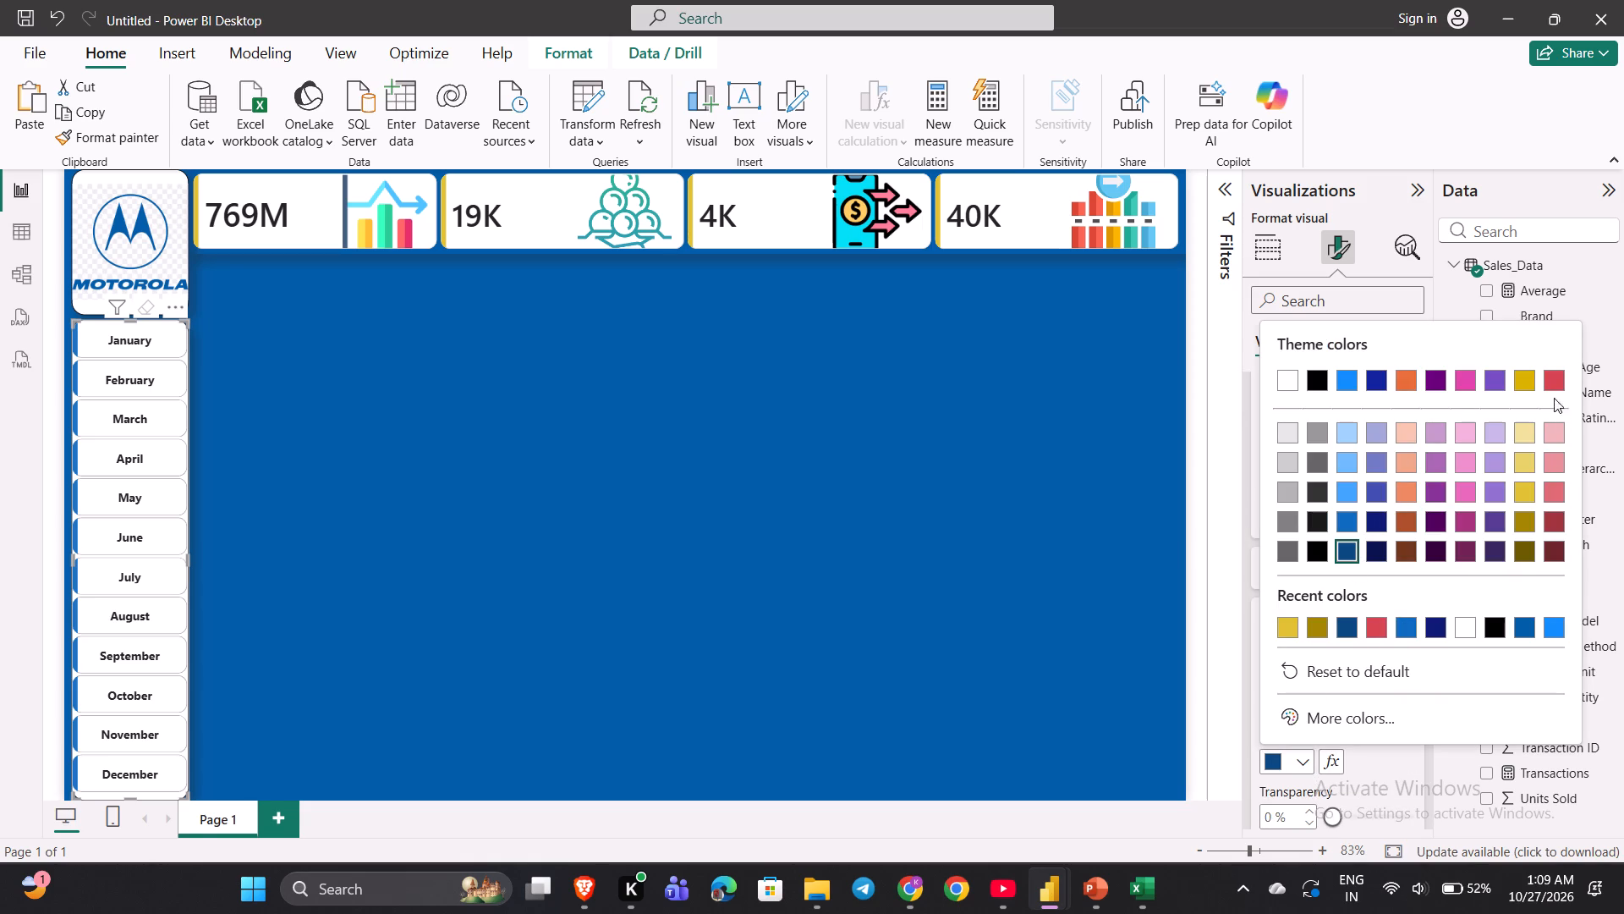
left_click(1525, 500)
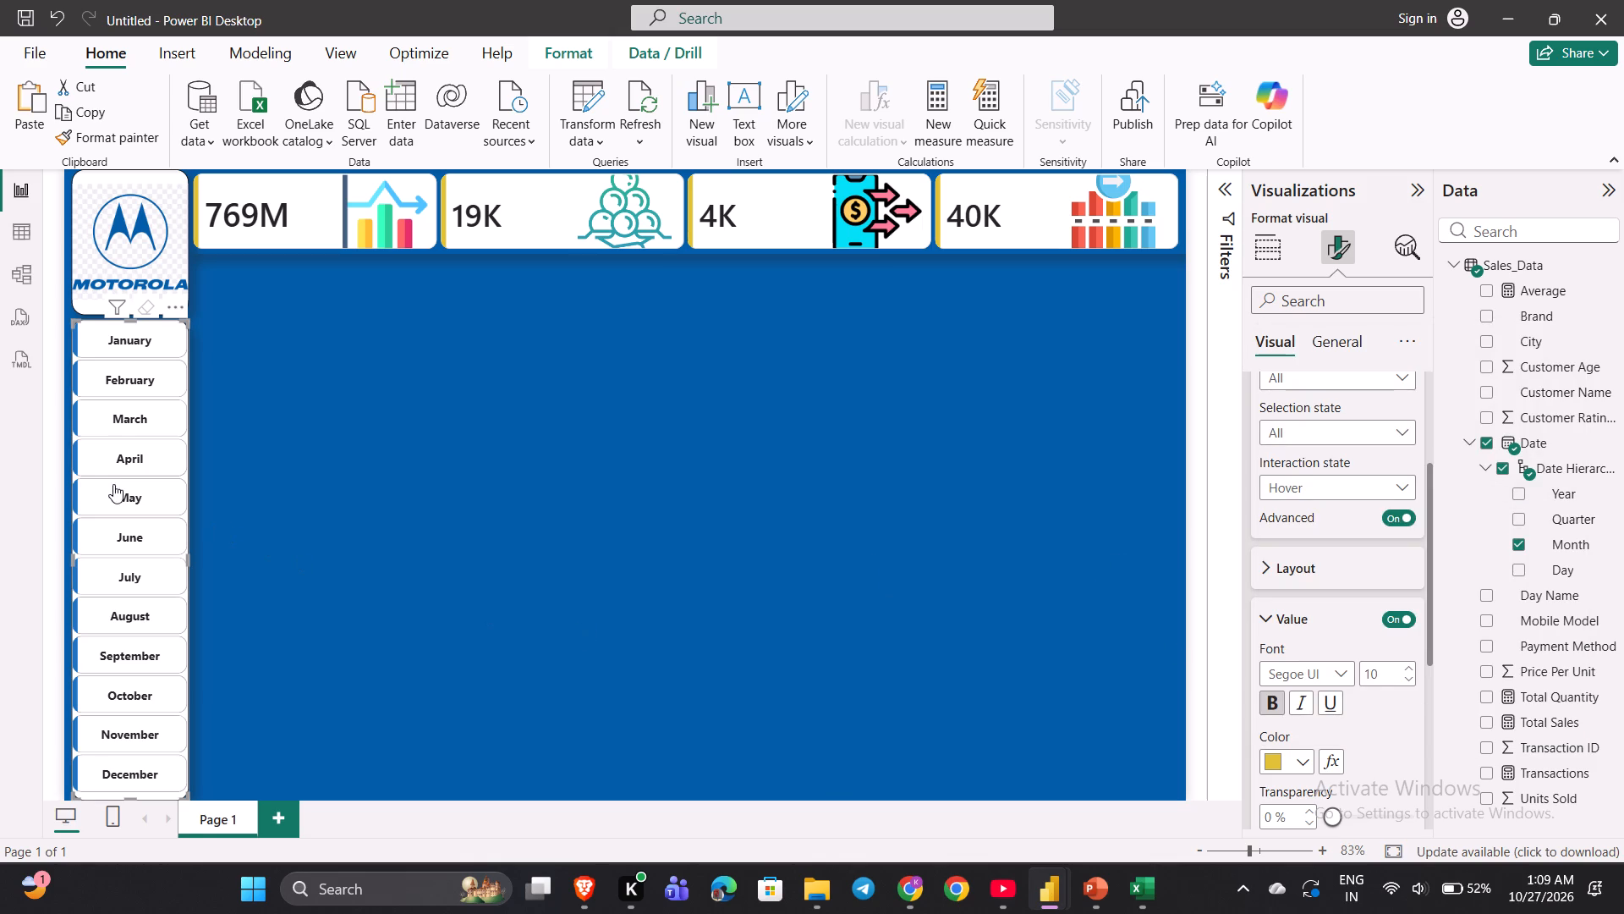
left_click(665, 478)
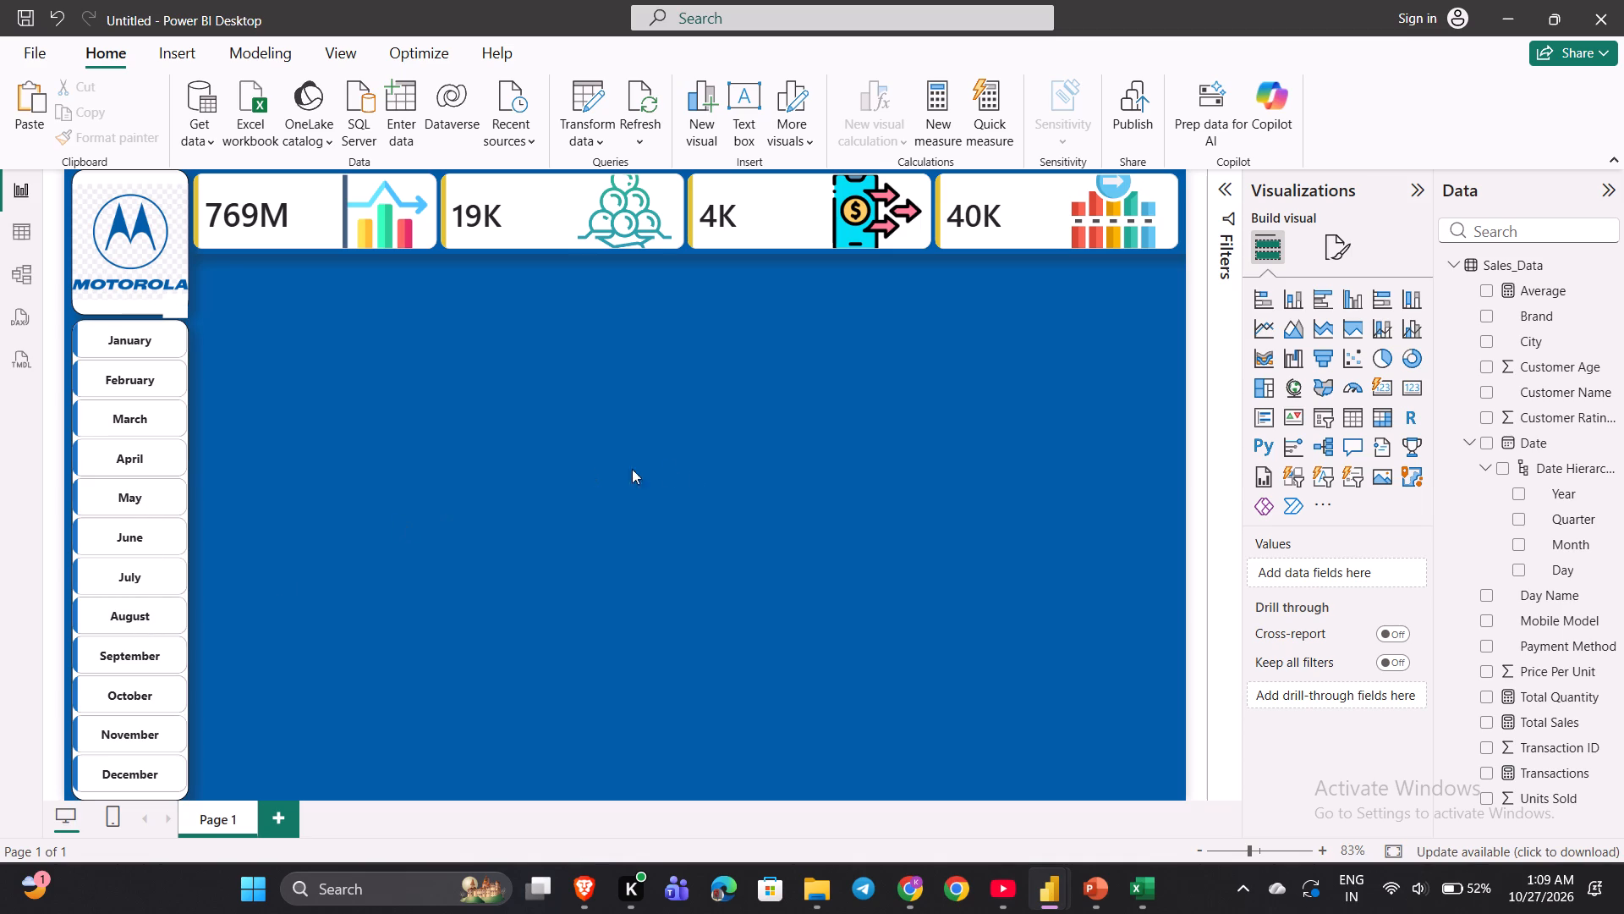
Switch to the YouTube tutorial and find the part just before the map visual is added, pausing playback there.
left_click(999, 895)
key("space")
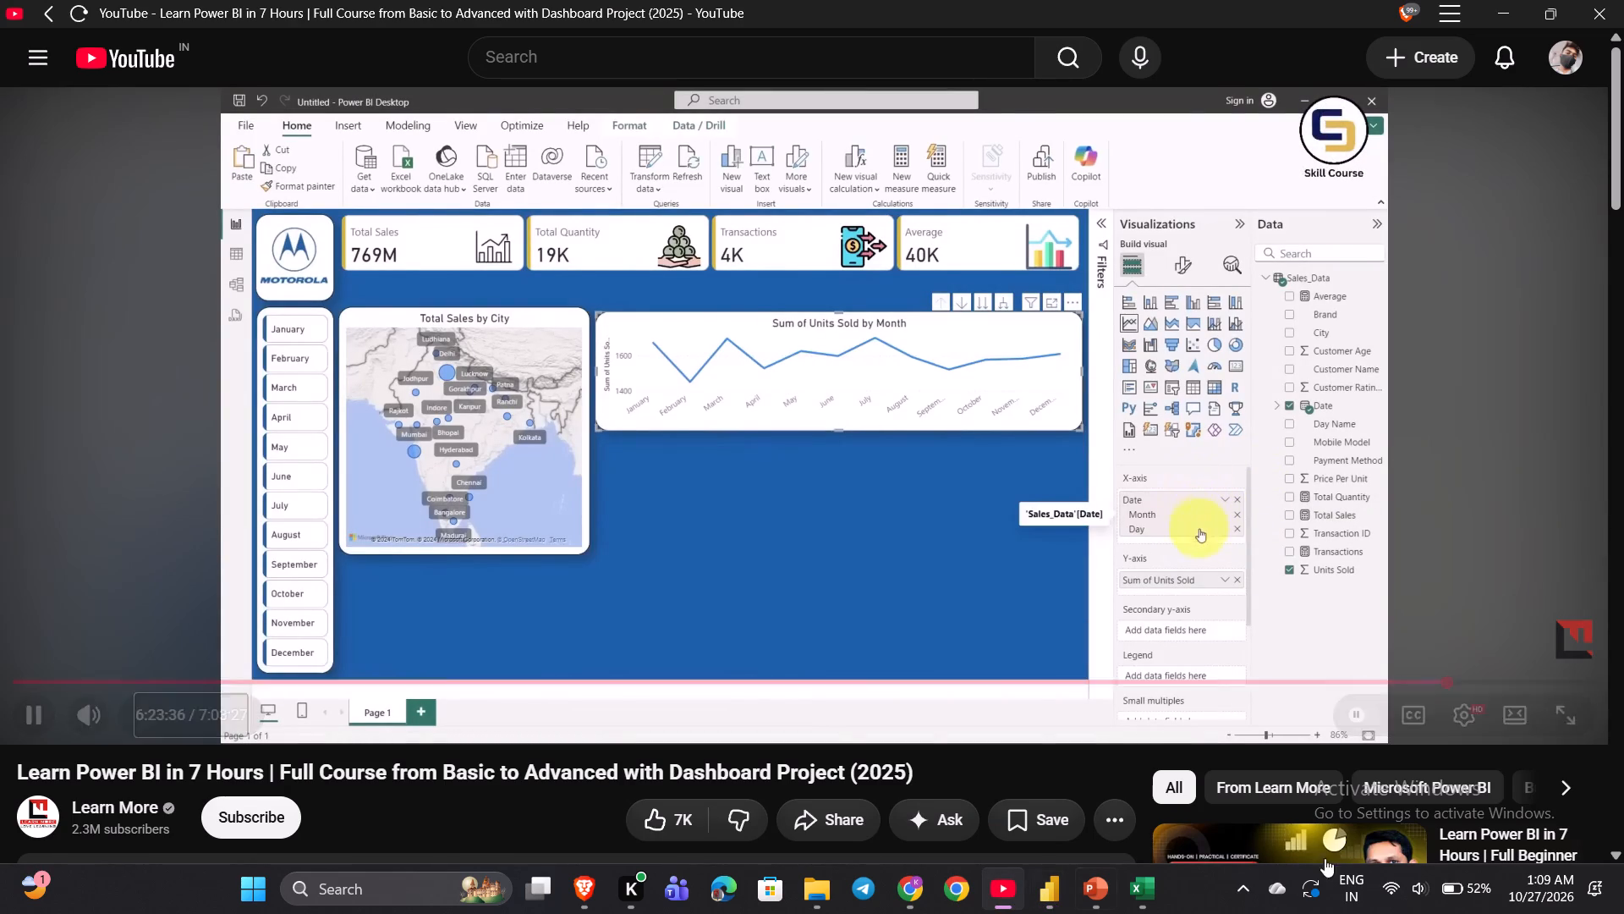
left_click(1388, 685)
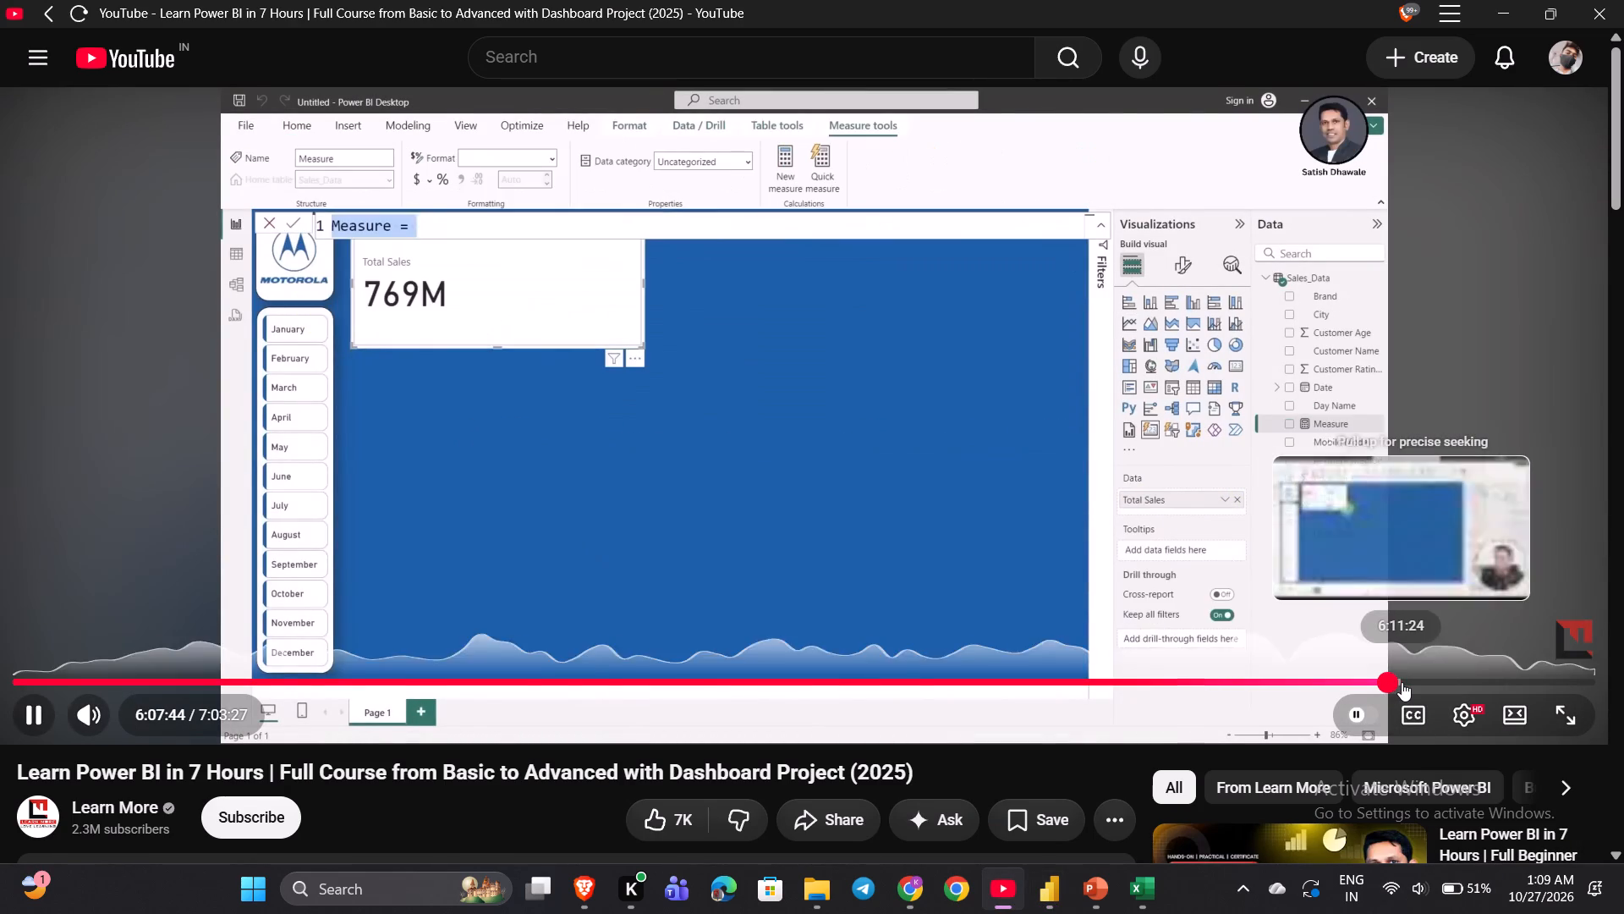
left_click(1402, 682)
left_click(1424, 681)
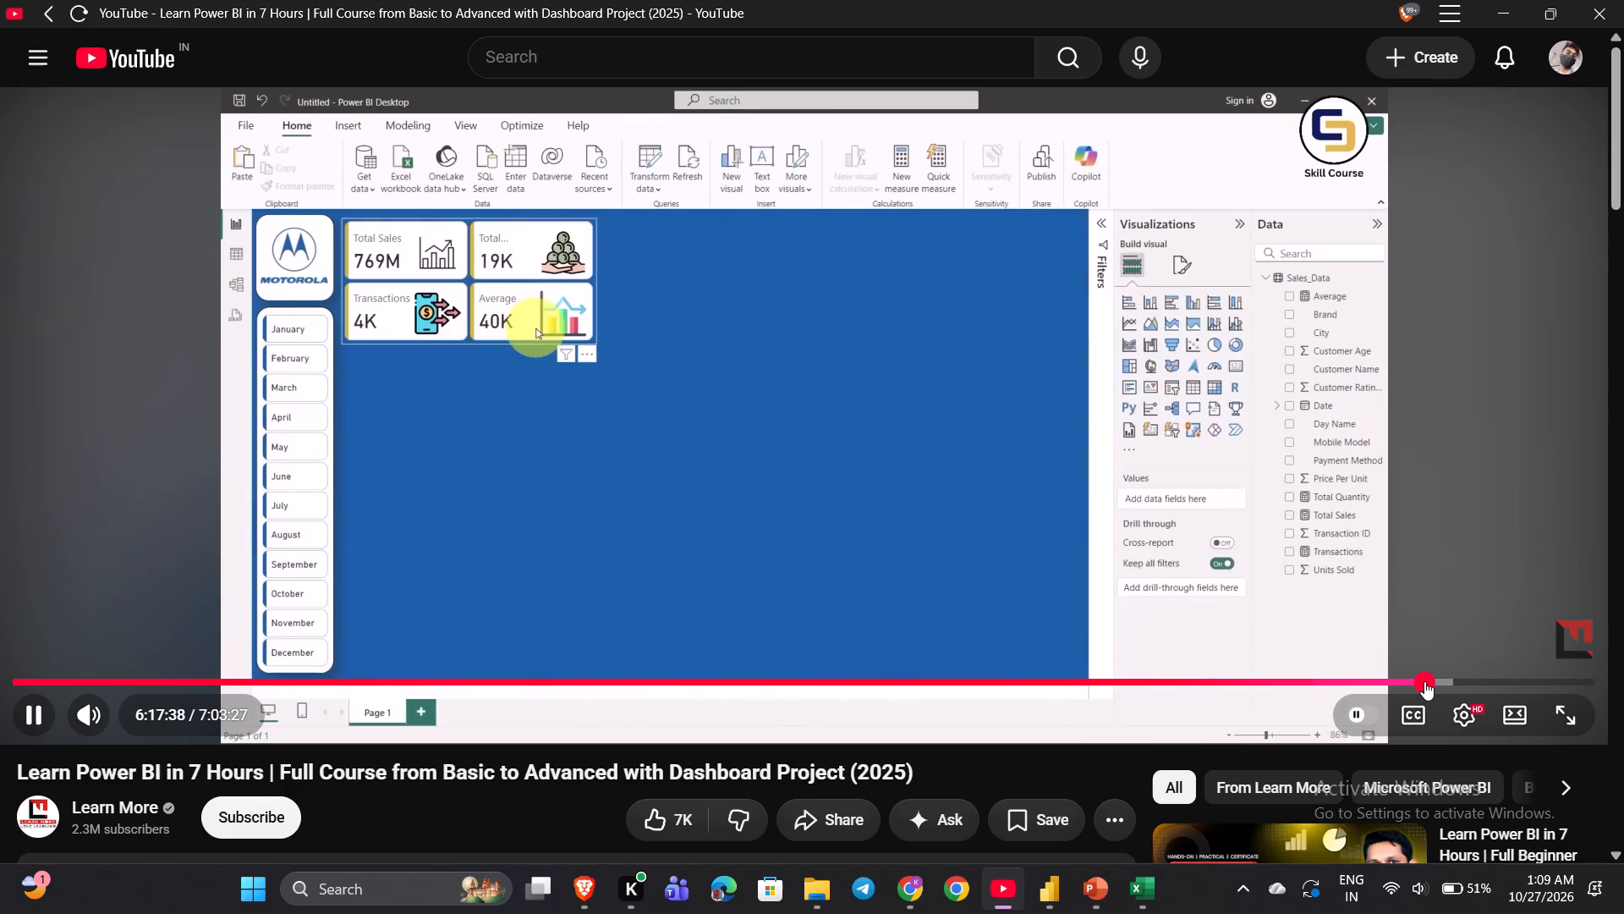
left_click(1442, 681)
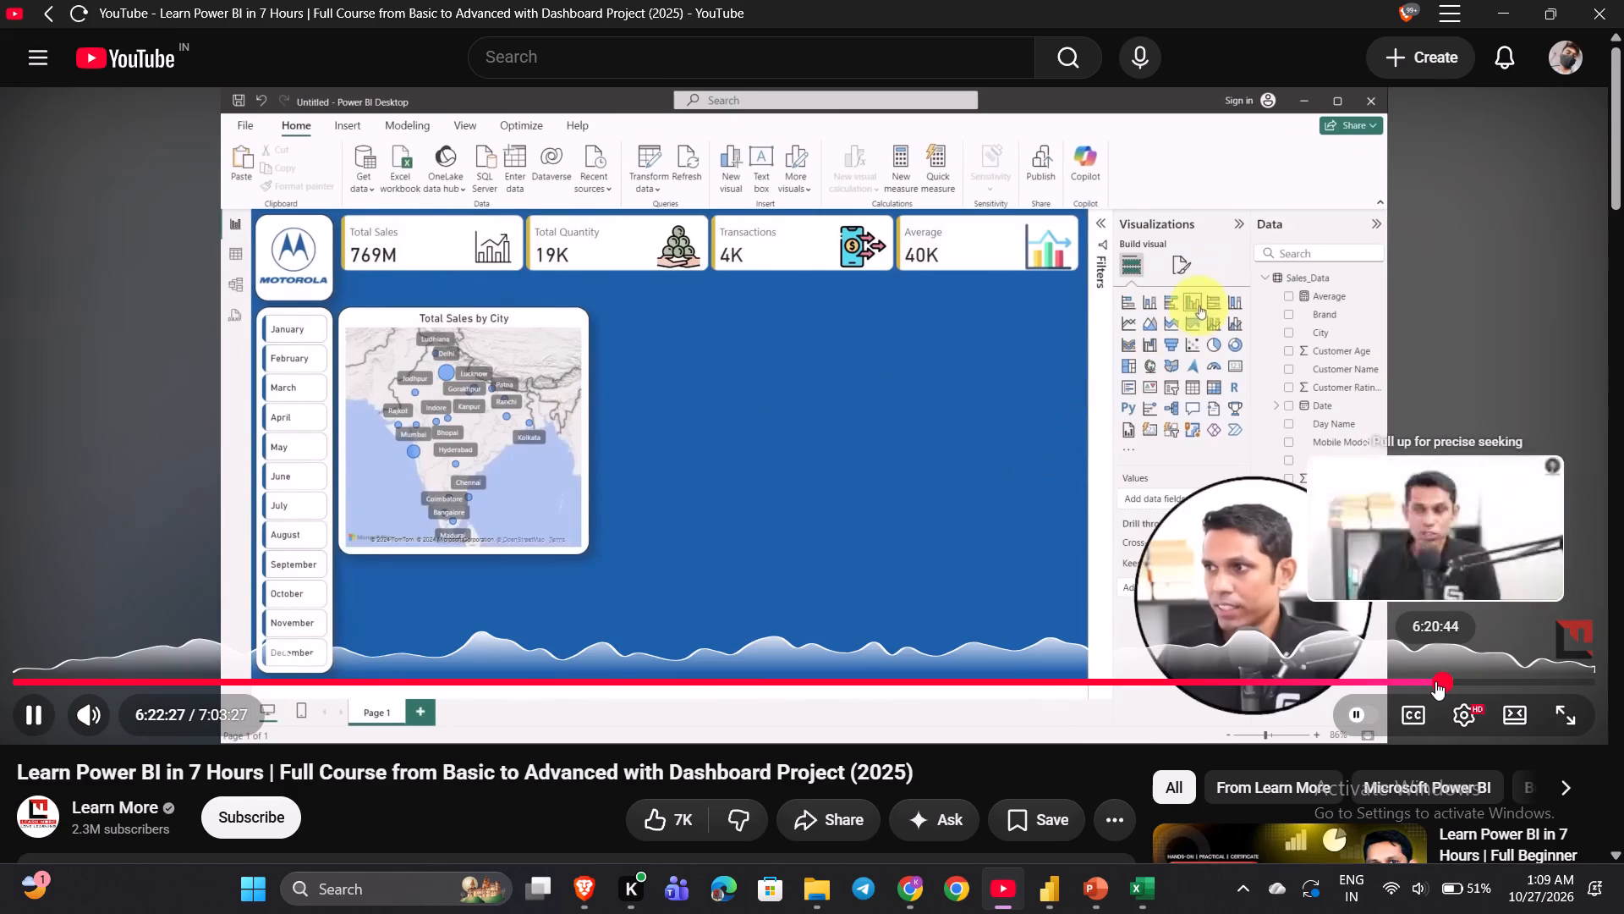
left_click(1433, 681)
key("Left")
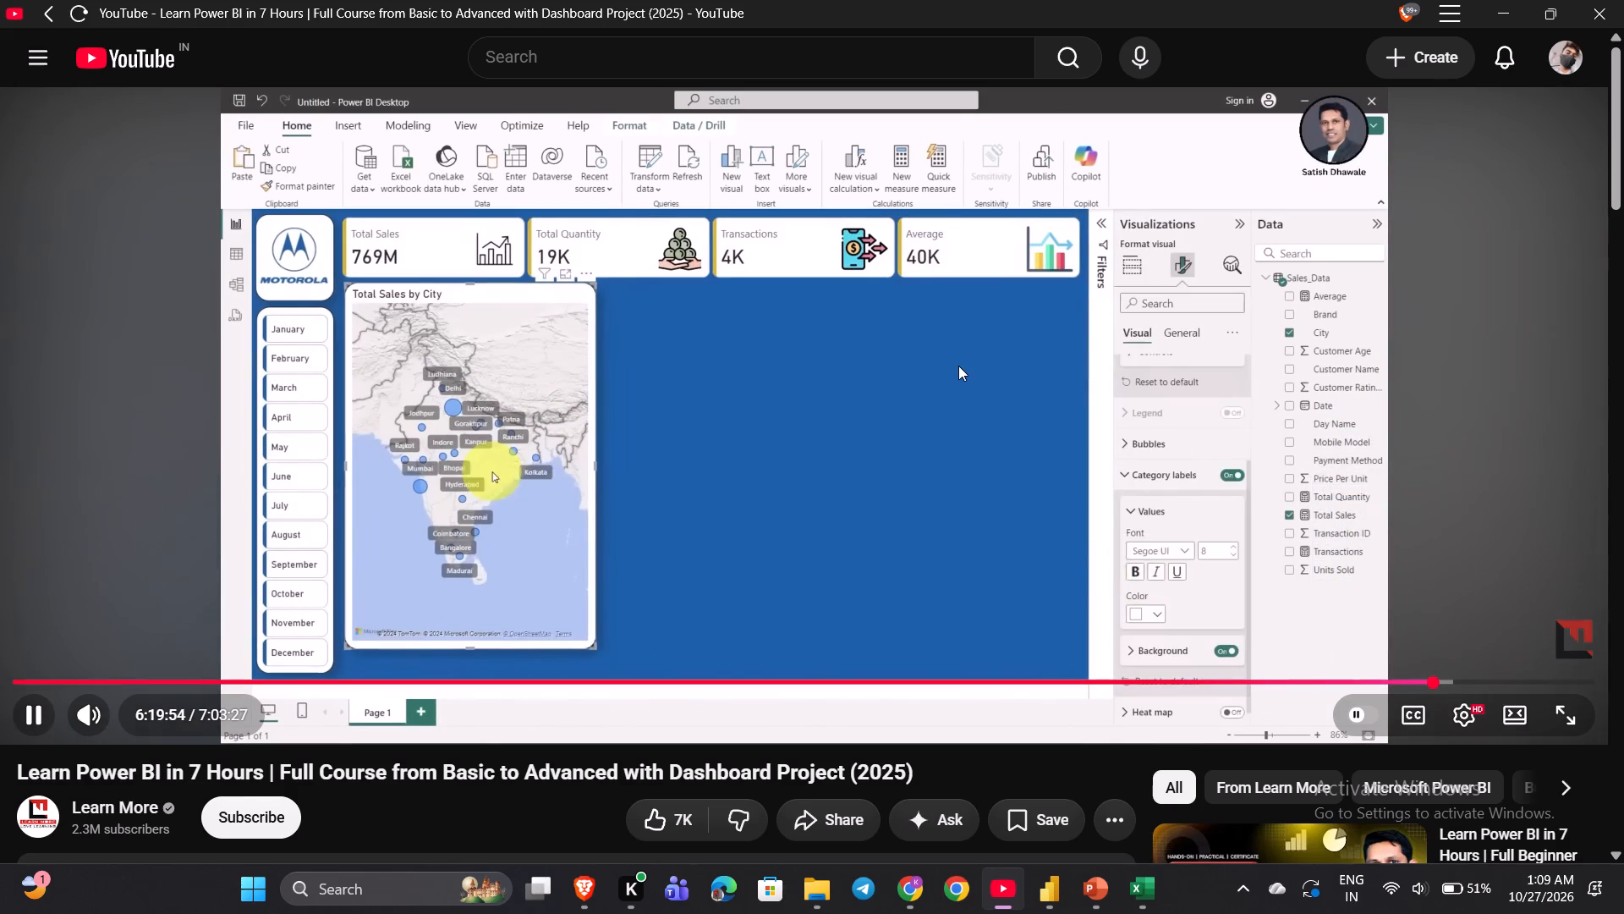
key("Left")
key("Left")
key("Left")
key("Left")
key("Left")
key("Left")
key("Left")
key("Left")
key("Left")
key("Left")
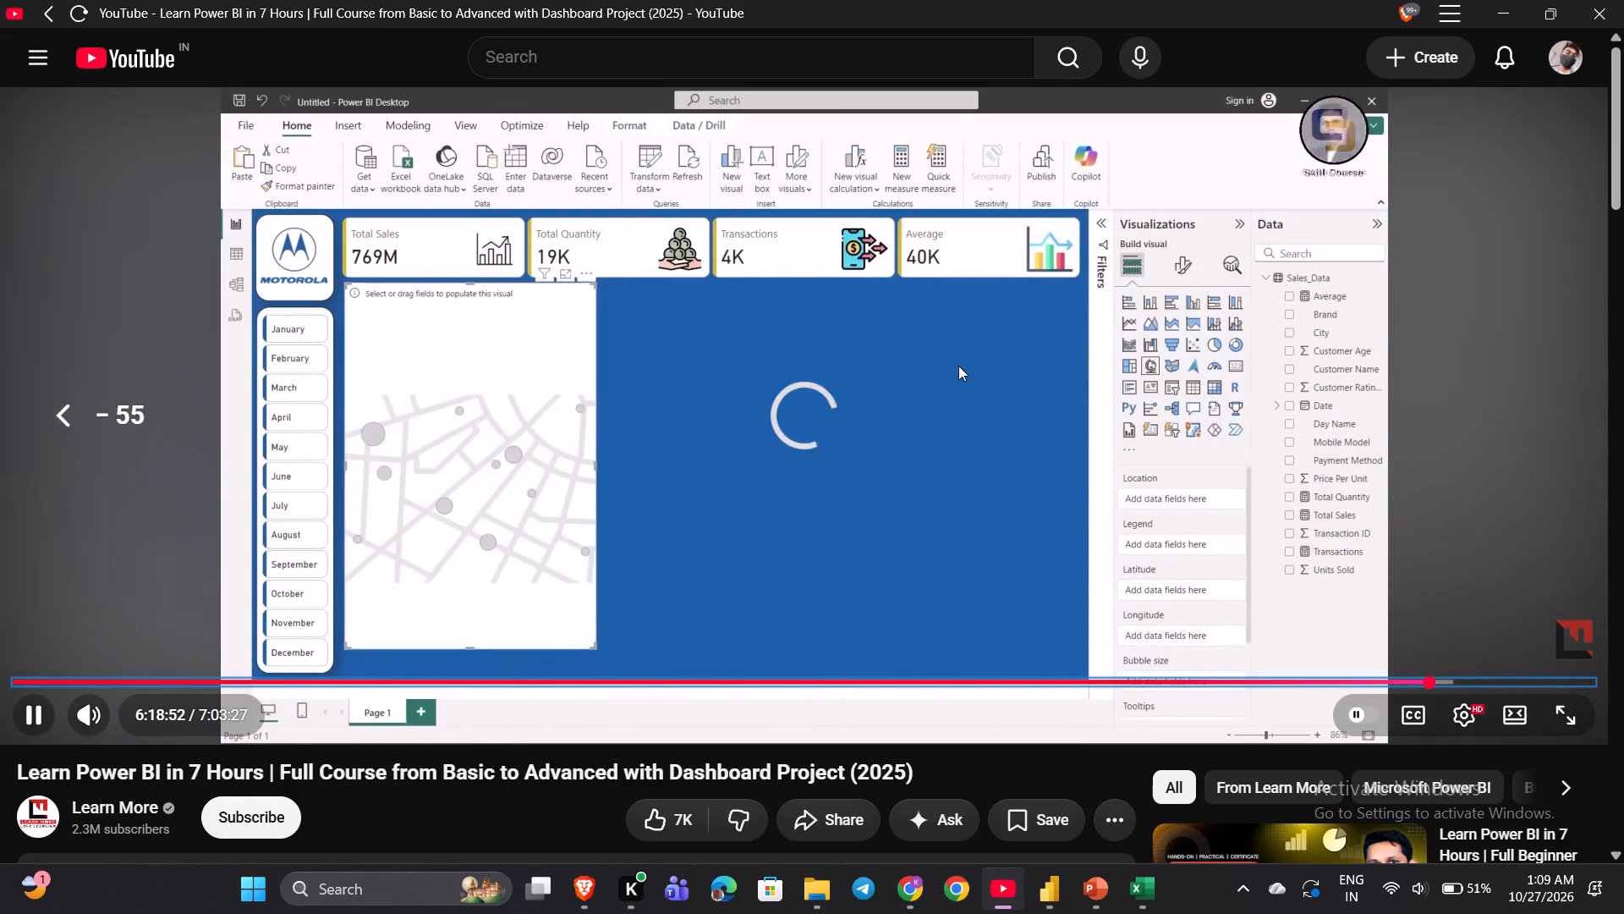
key("Left")
key("Left")
key("space")
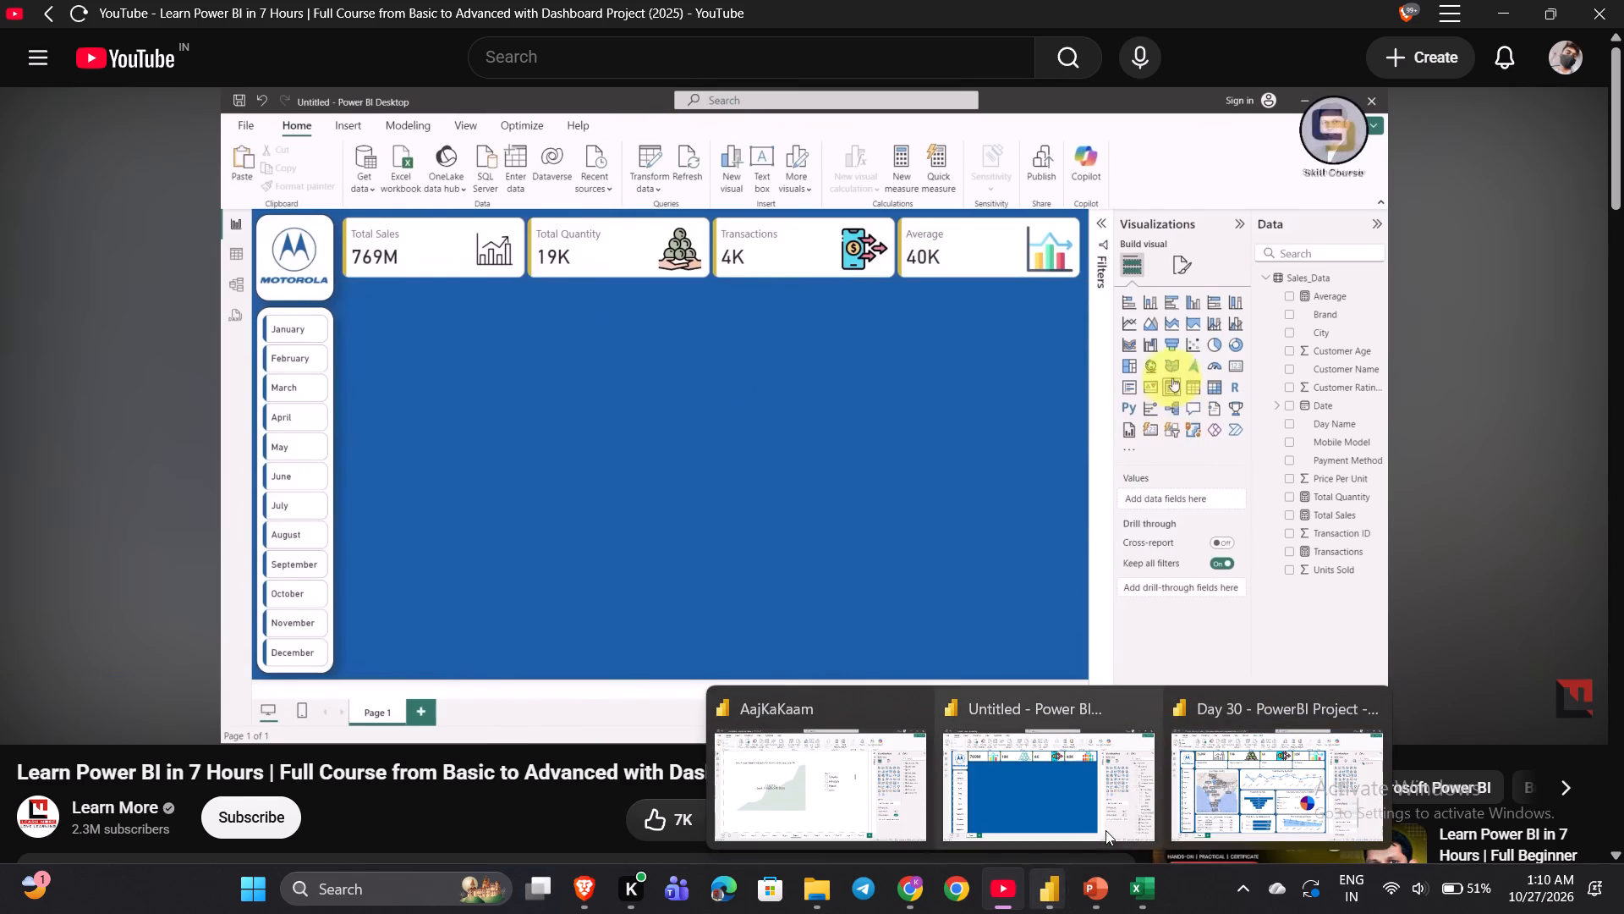
Switch to the finished Day 30 - PowerBI Project - Mobile Sales Dashboard report in Power BI for reference.
left_click(1193, 813)
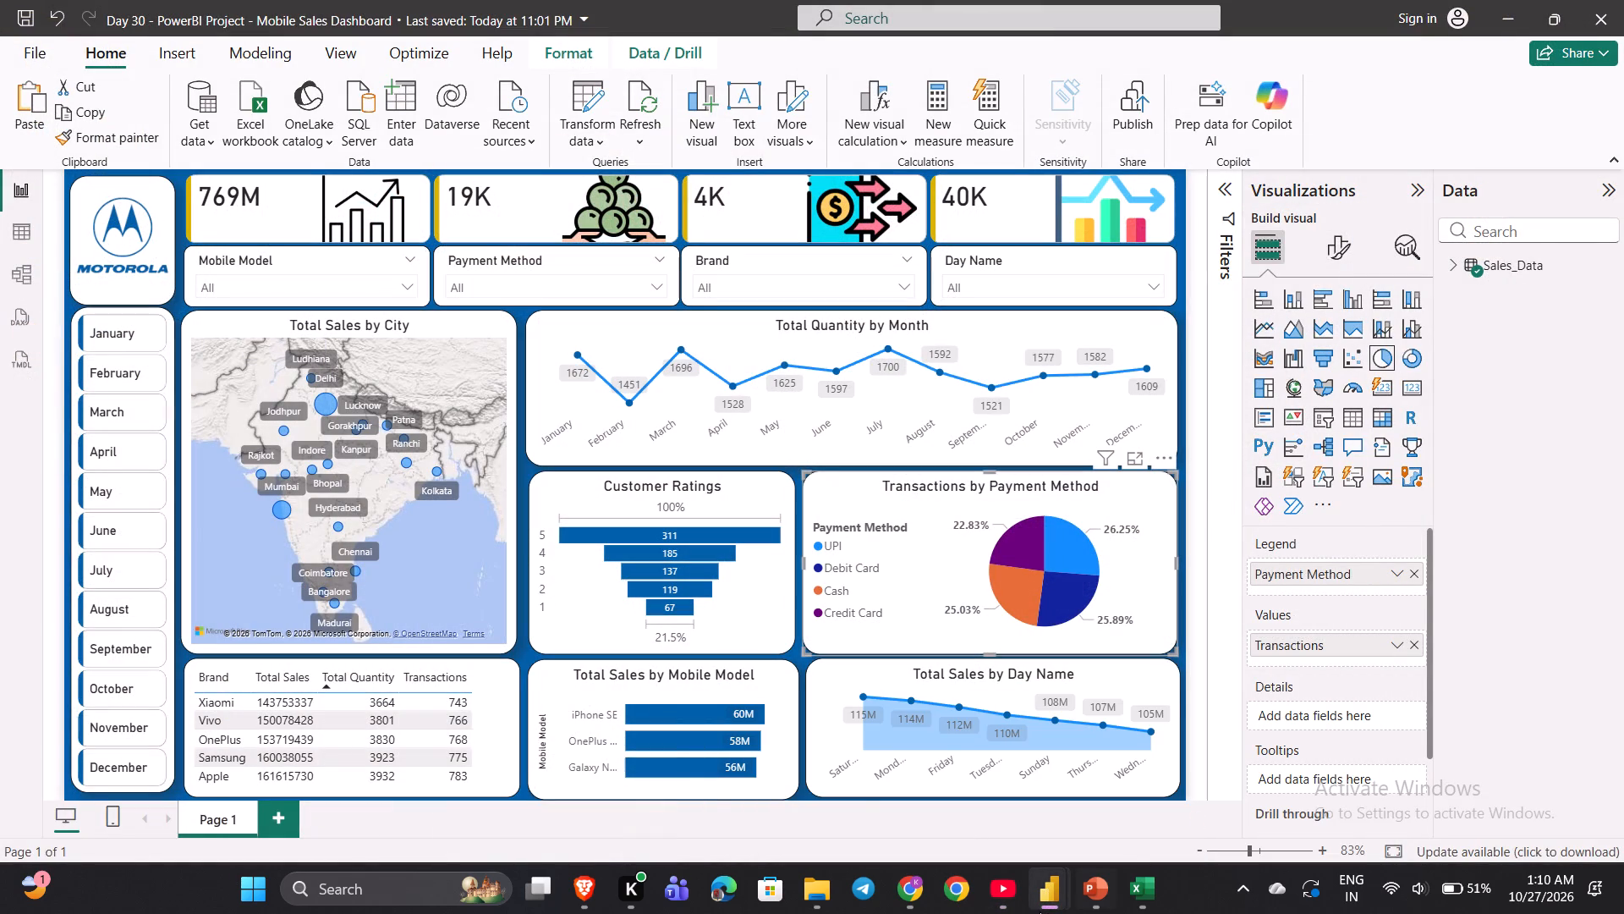
Switch to the Untitled report, add a map visual, shrink it to roughly half size and place it mid-page.
left_click(1067, 813)
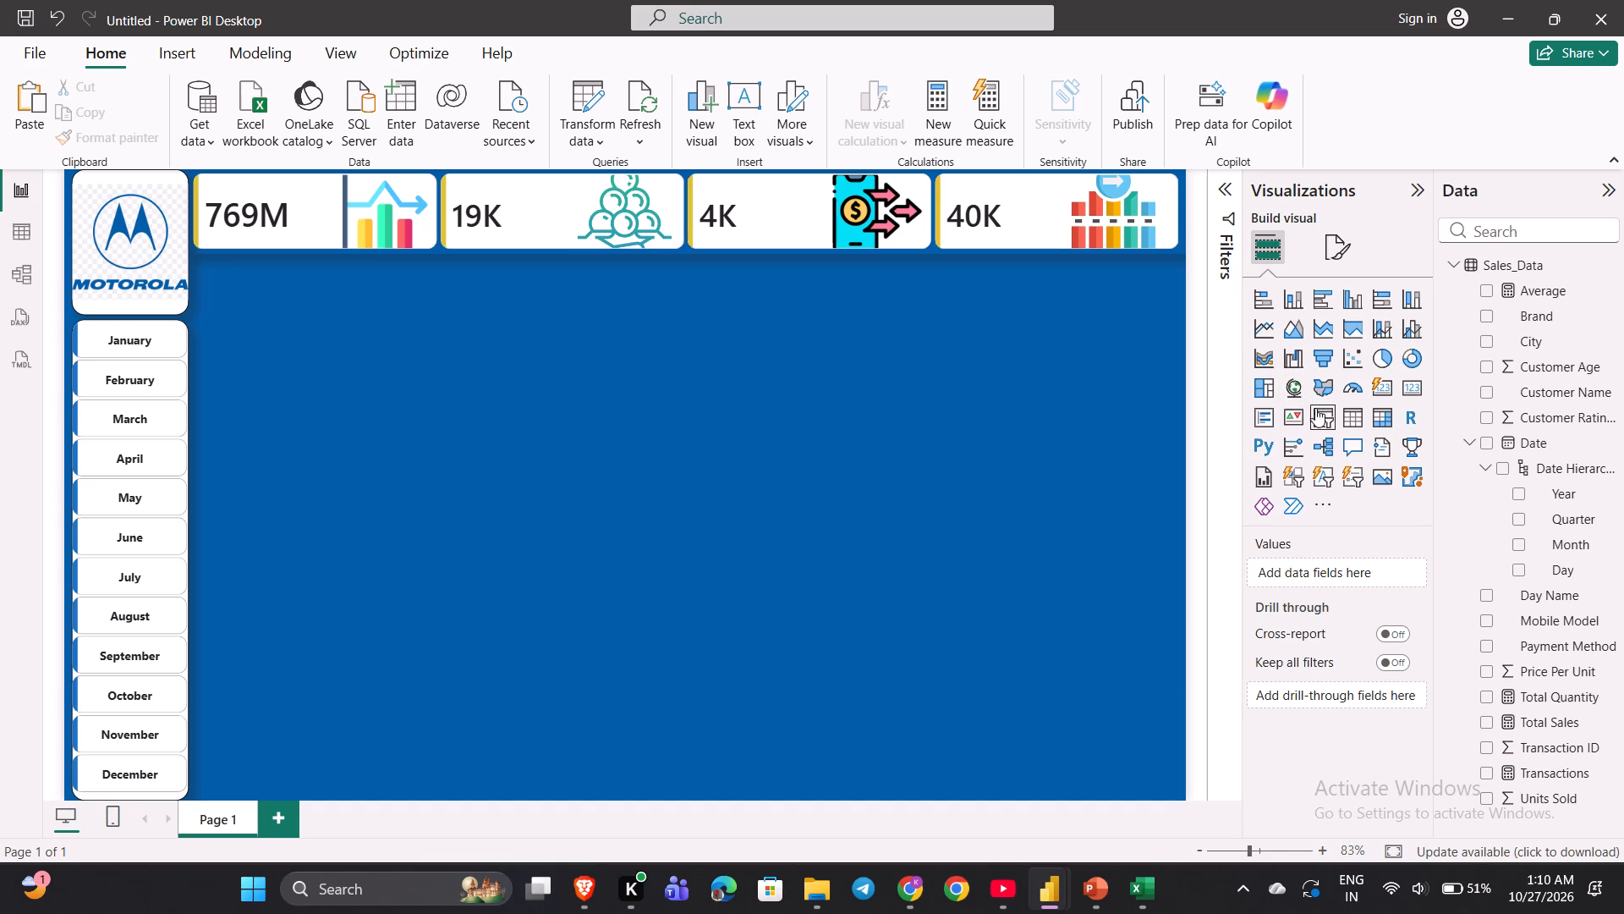
left_click(1294, 389)
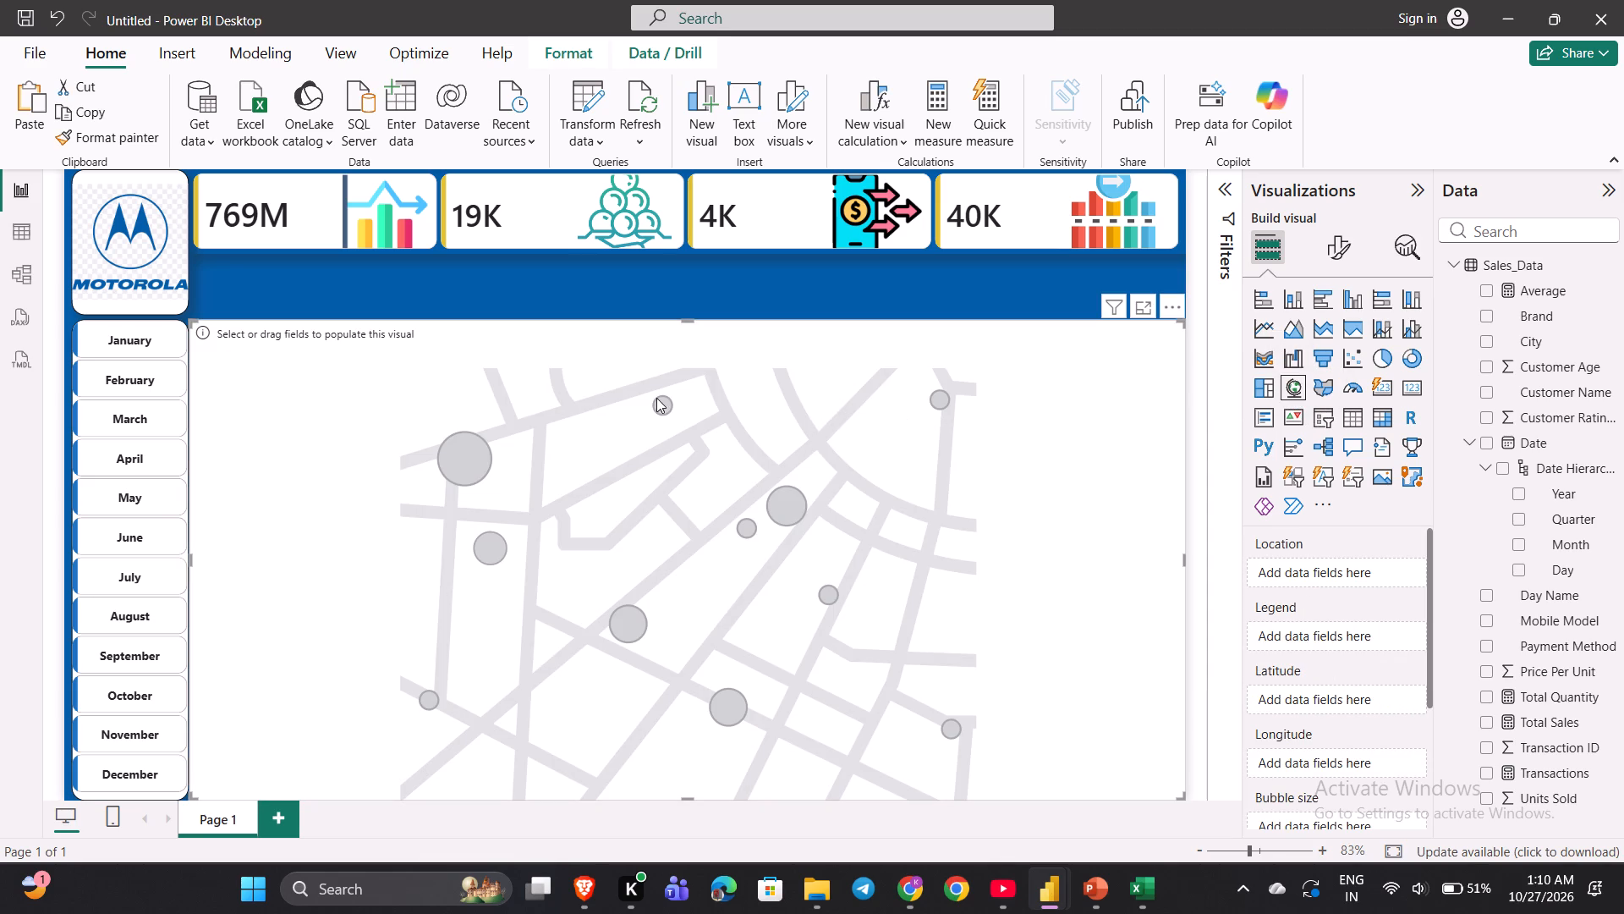
left_click_drag(902, 475, 814, 410)
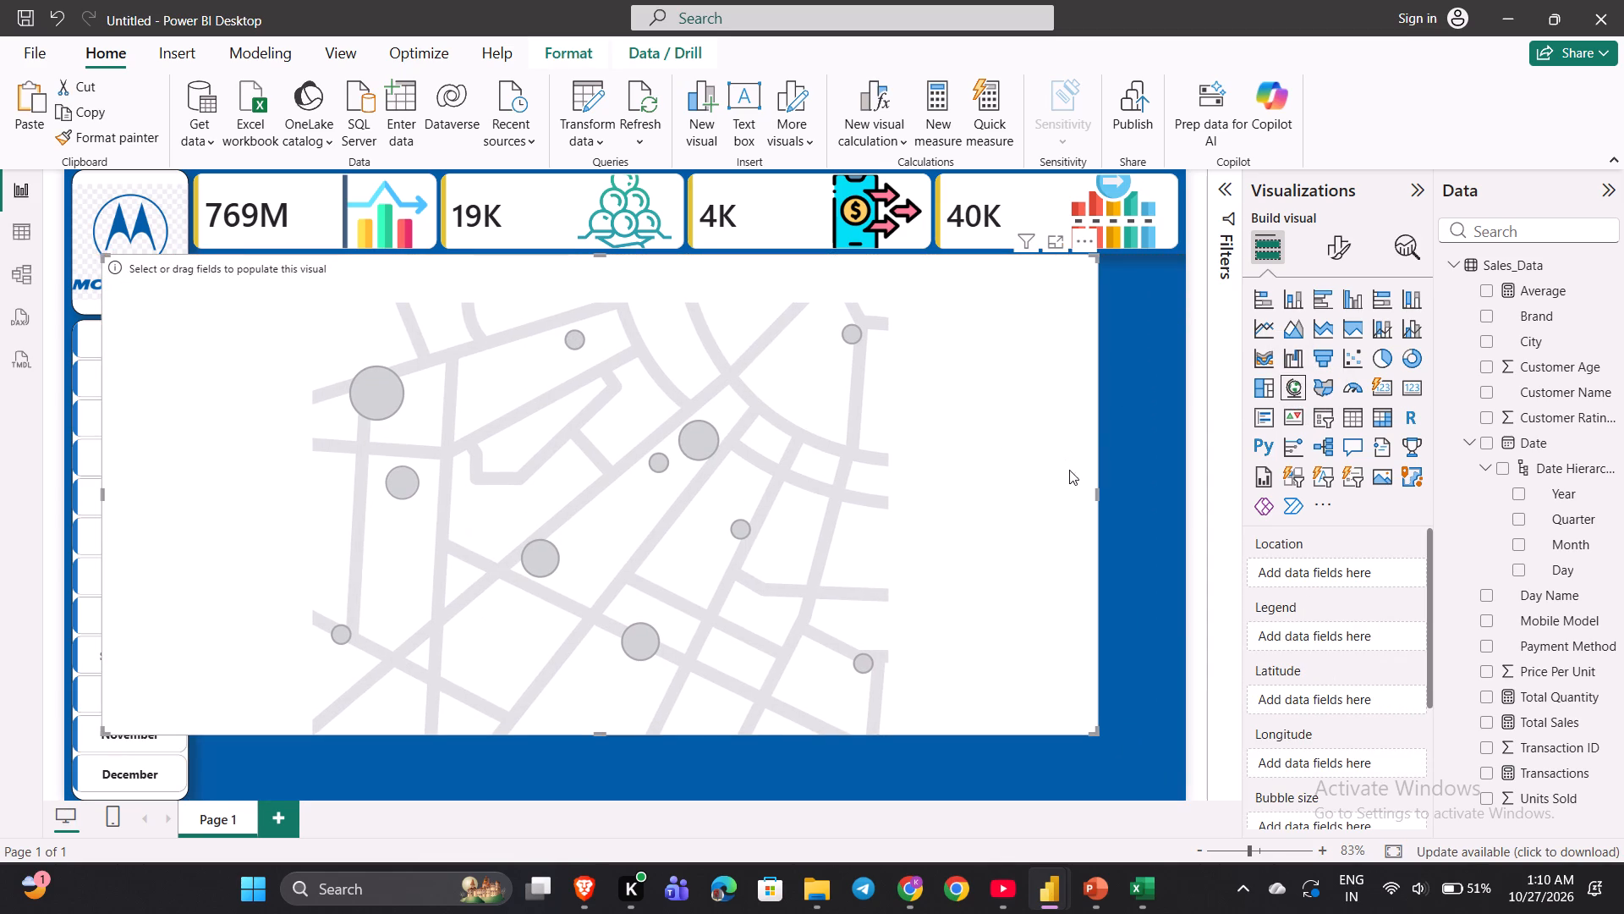
left_click_drag(1095, 732, 629, 526)
left_click_drag(392, 399, 717, 477)
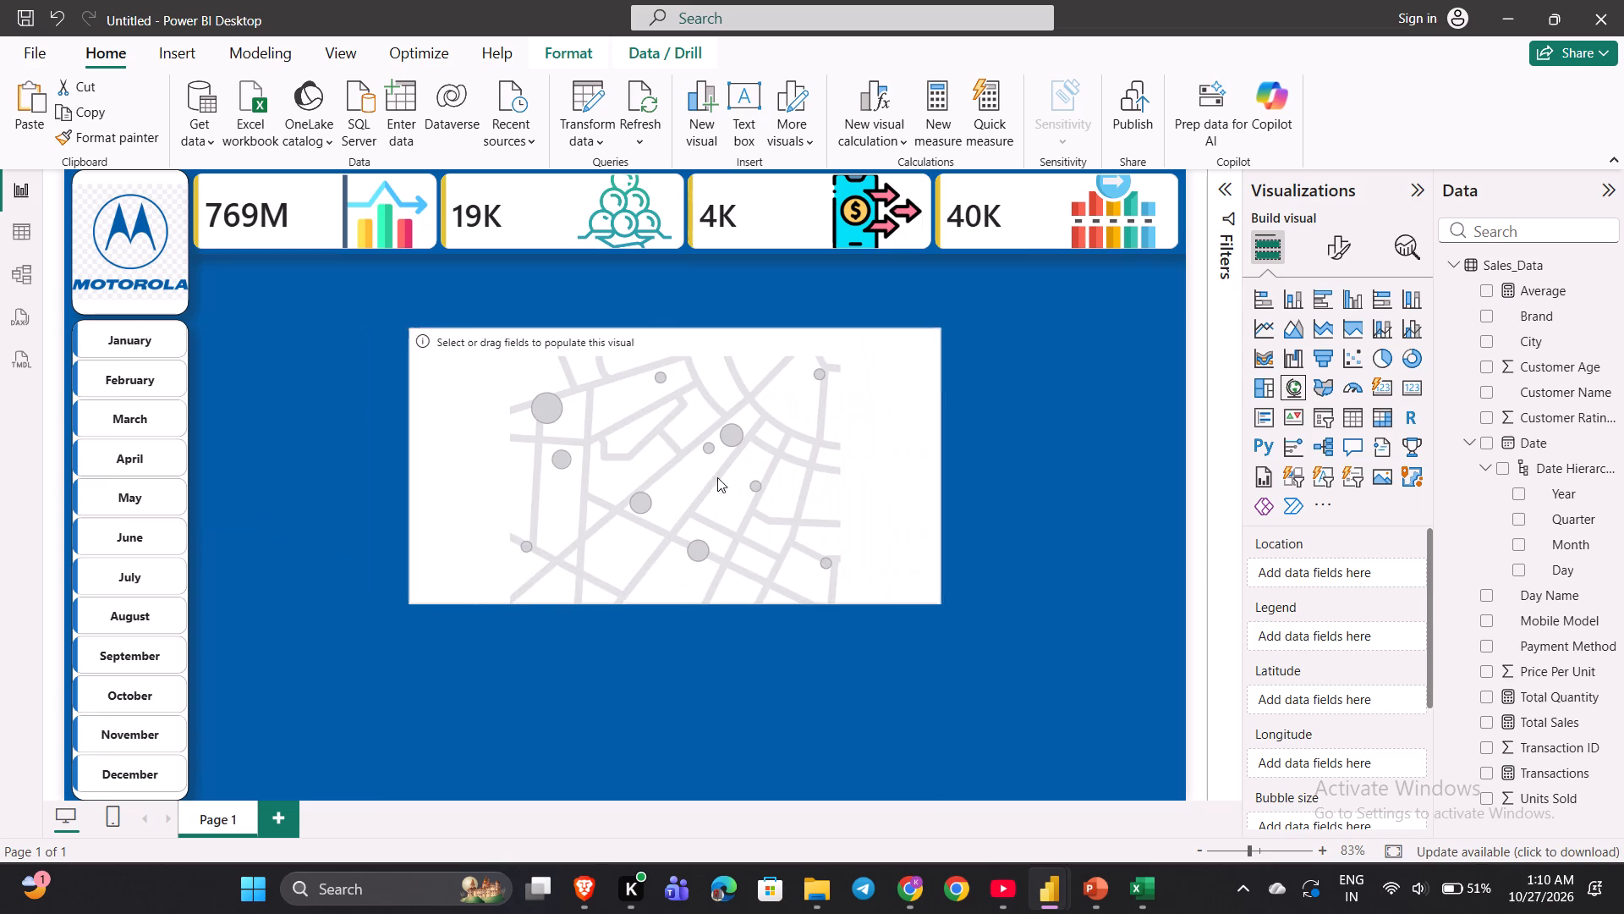
left_click_drag(717, 477, 734, 481)
left_click(734, 481)
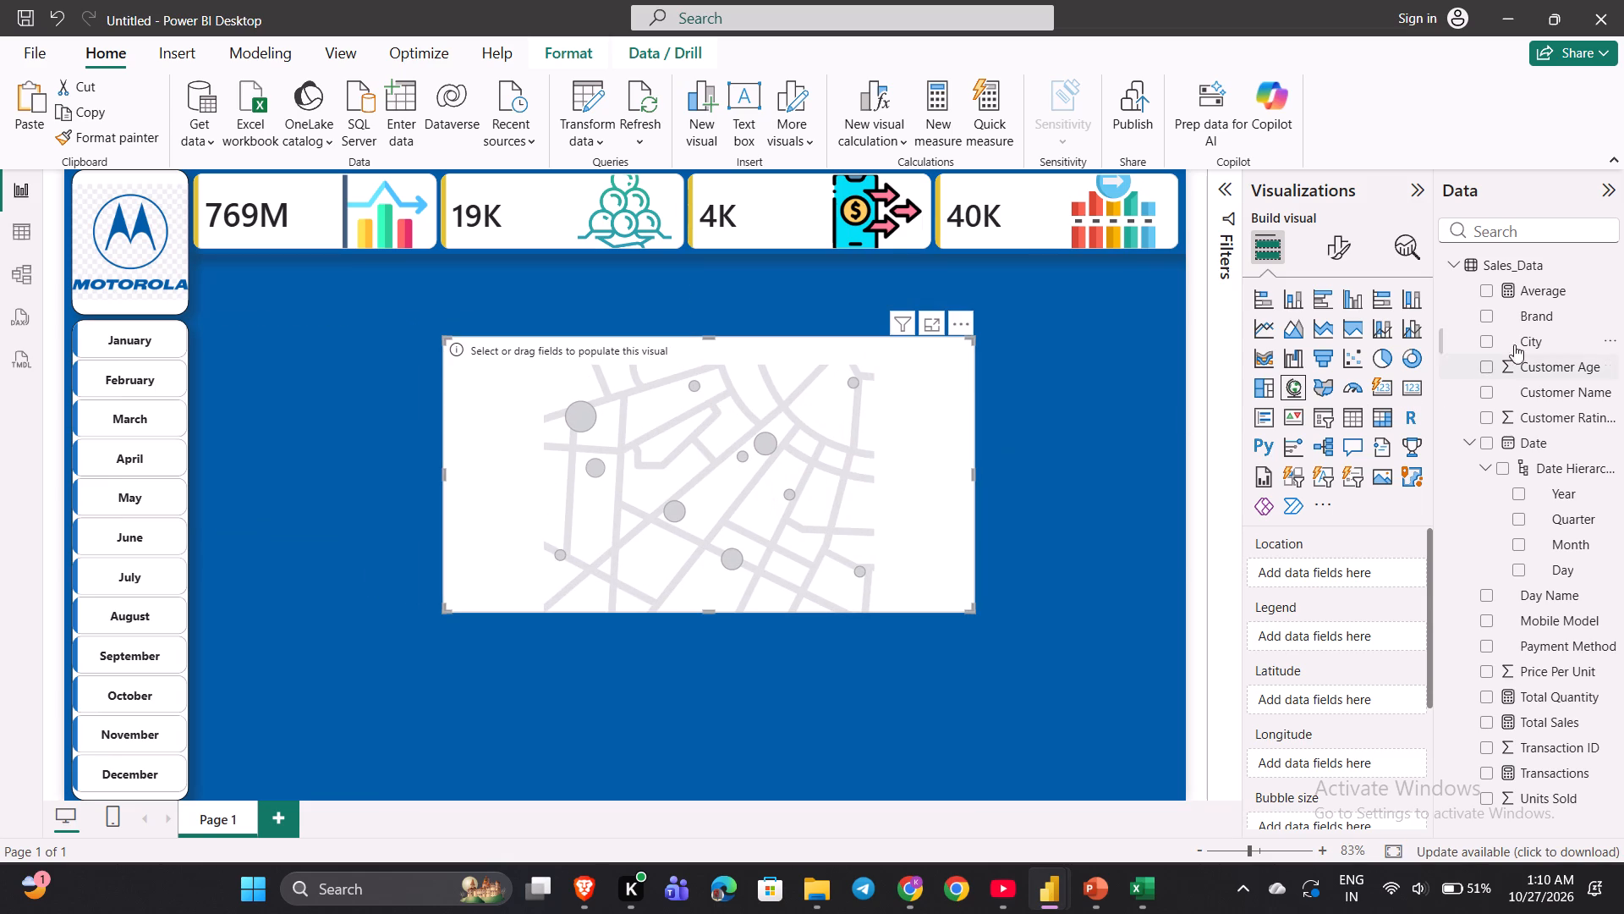
Assign the City field as the map's Location.
left_click_drag(1530, 329, 1339, 571)
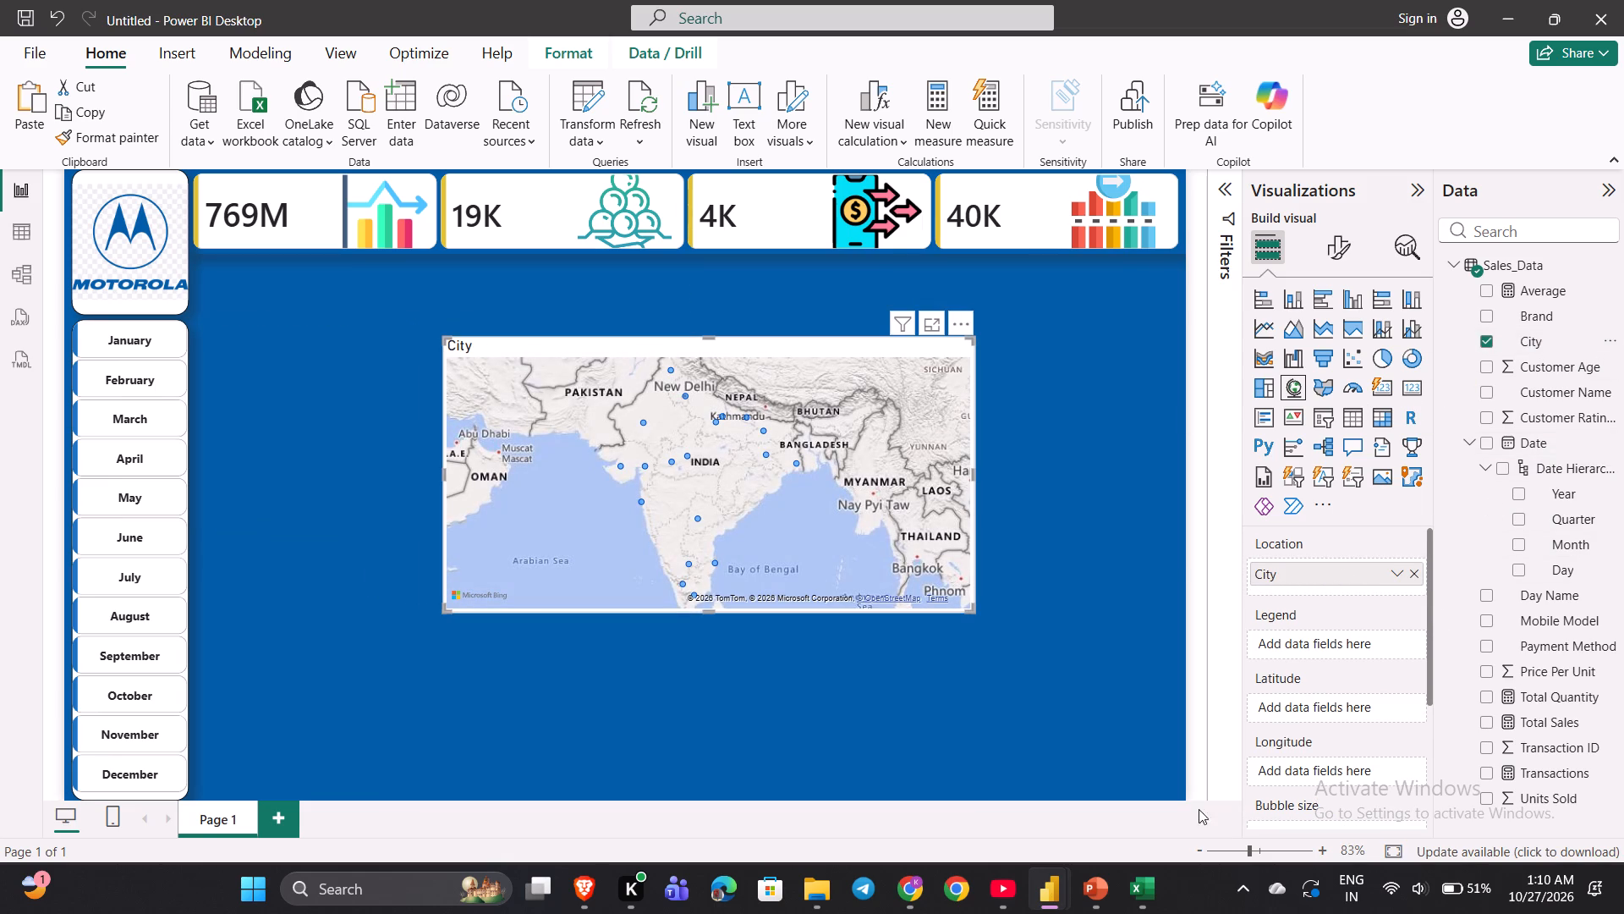
Switch to the YouTube tutorial and find which field is added to the map after City, pausing playback there.
left_click(996, 896)
key("Left")
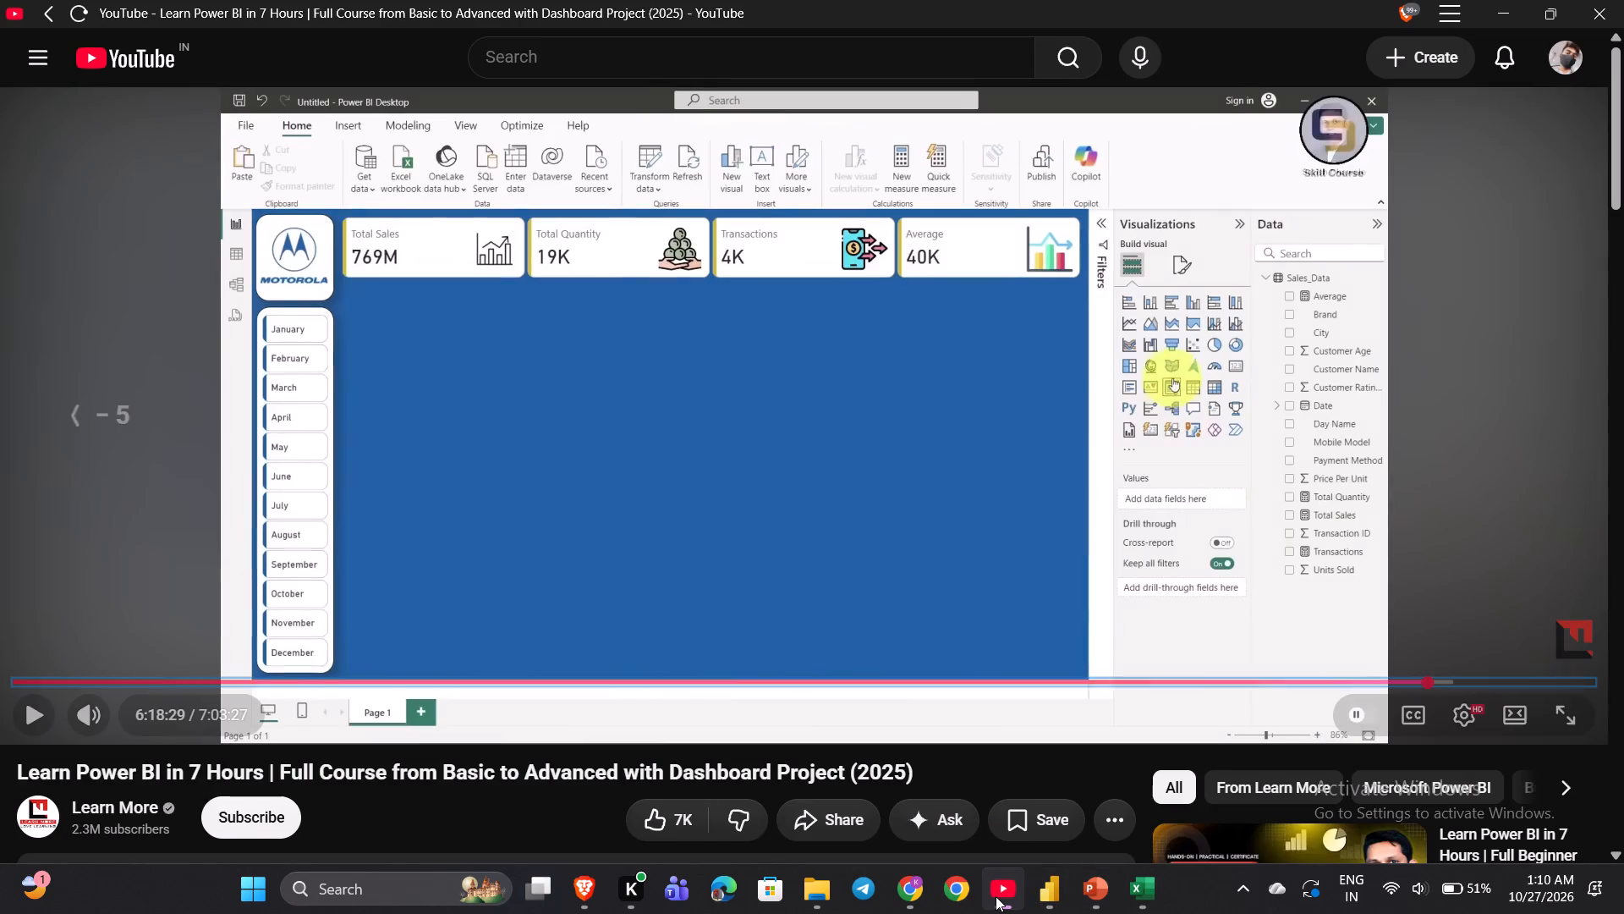
key("Right")
key("Right")
key("Right")
key("Right")
key("space")
key("Right")
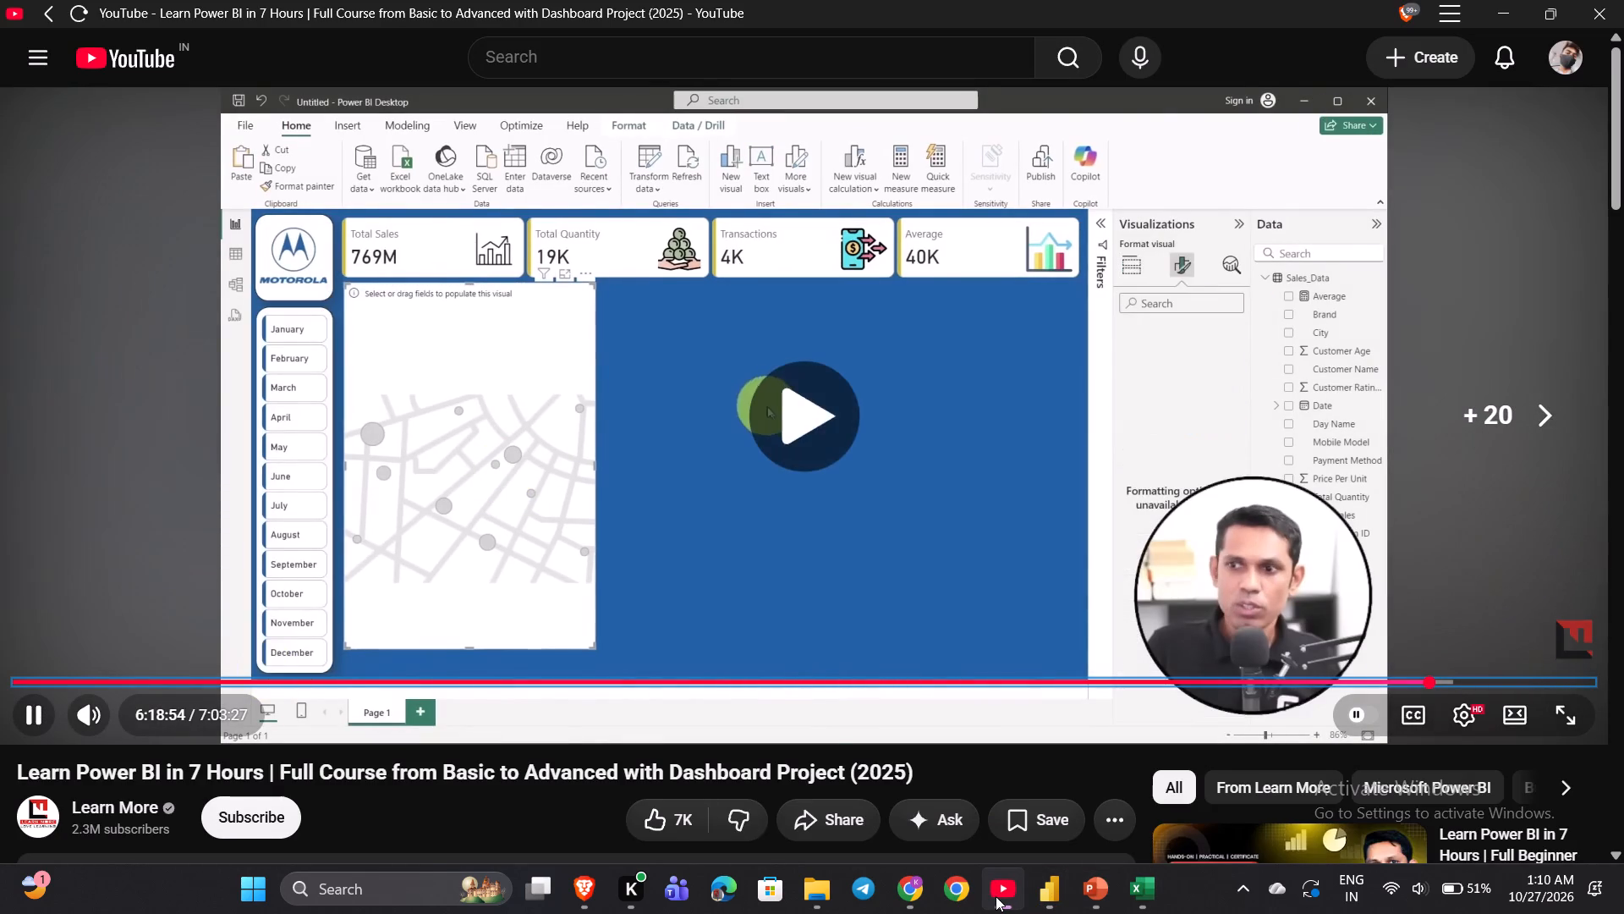
key("Right")
key("Right")
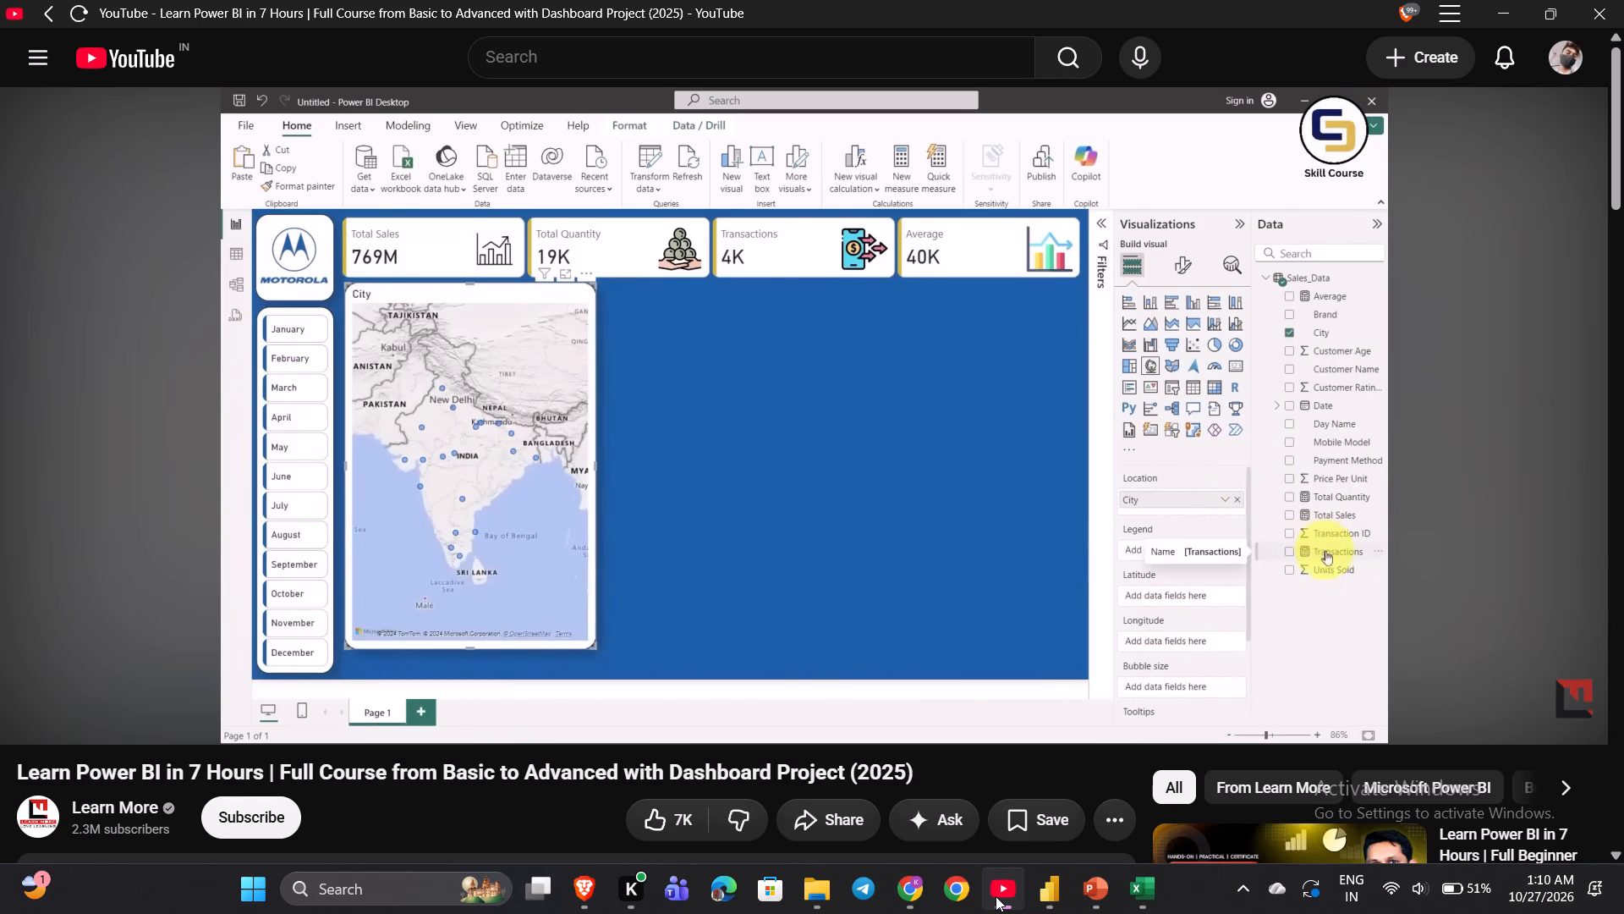
key("space")
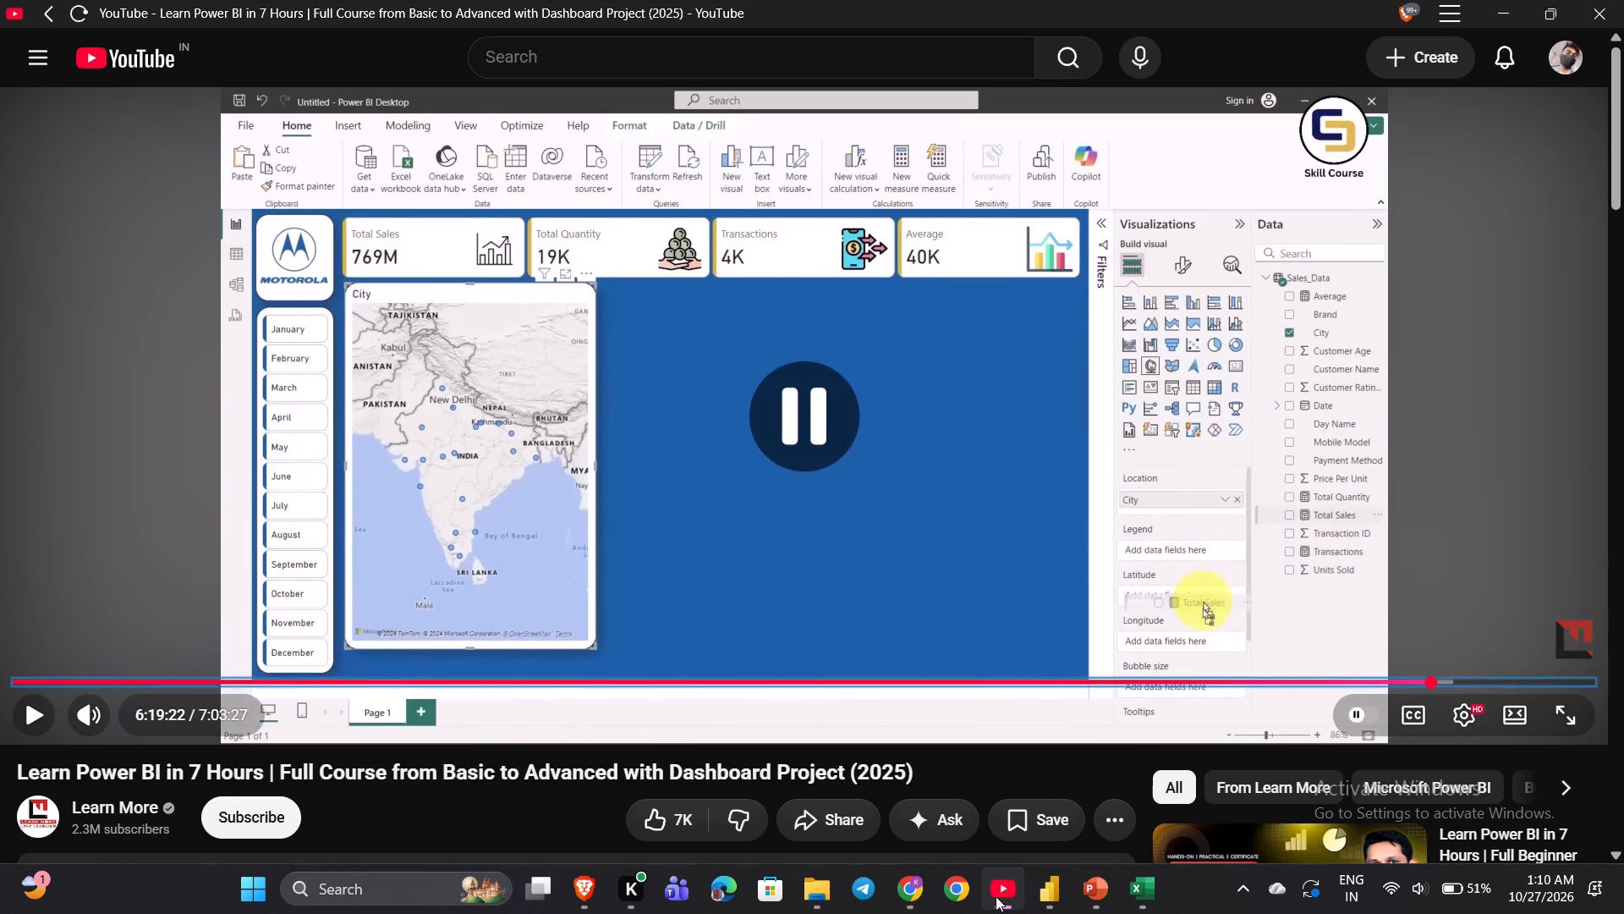
Back in the Untitled report, assign Total Sales as the map's Bubble size.
left_click(996, 896)
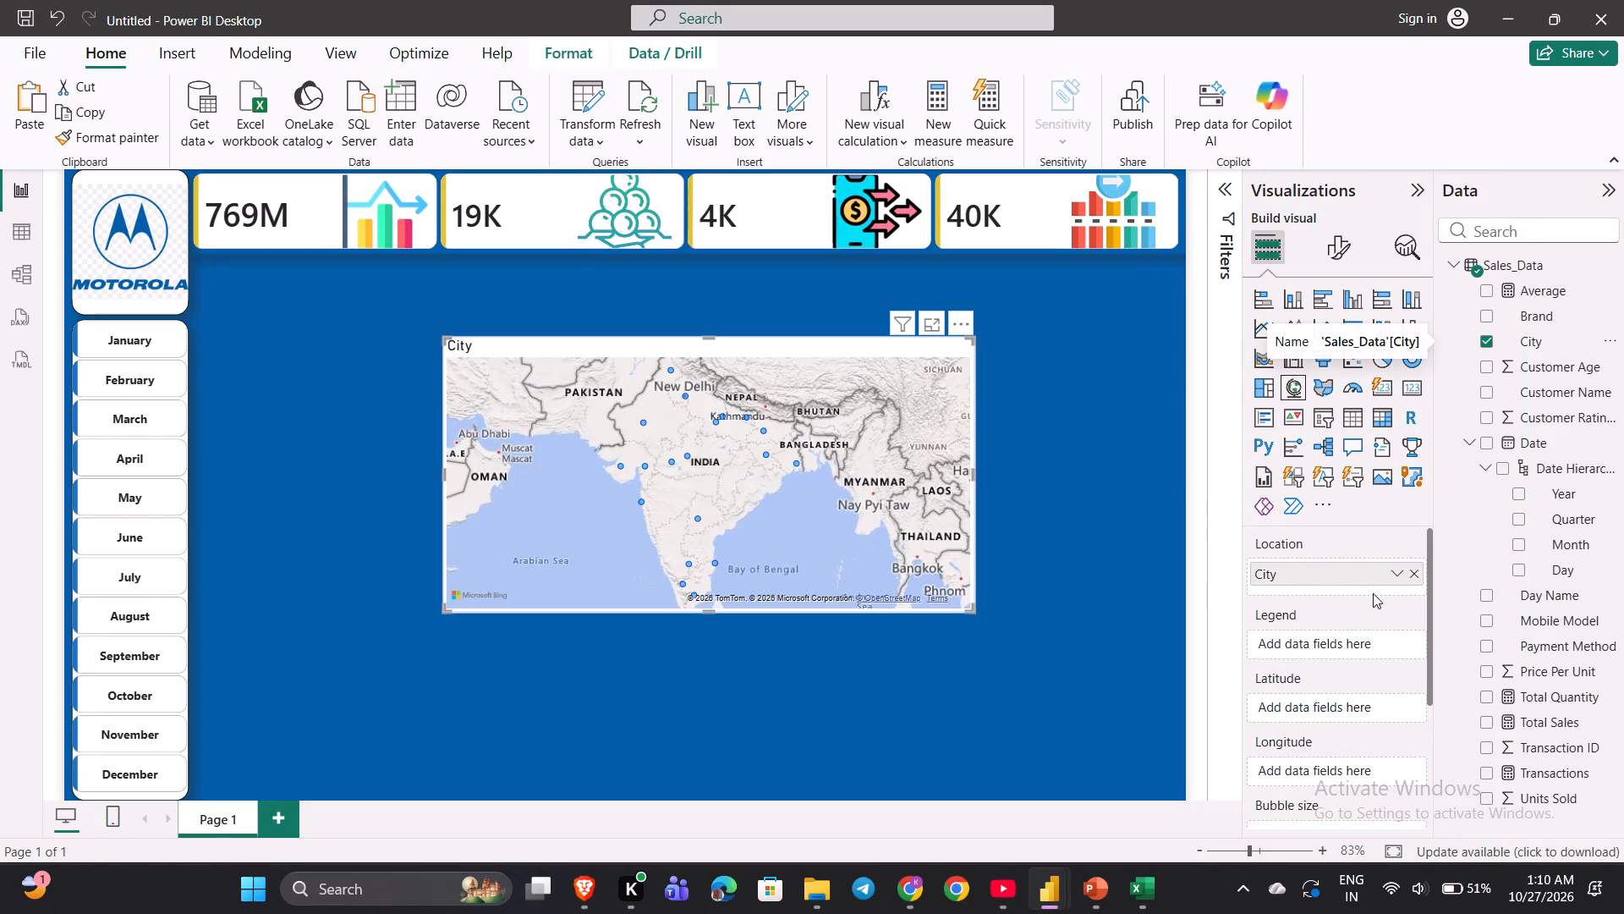
left_click_drag(1538, 710, 1329, 807)
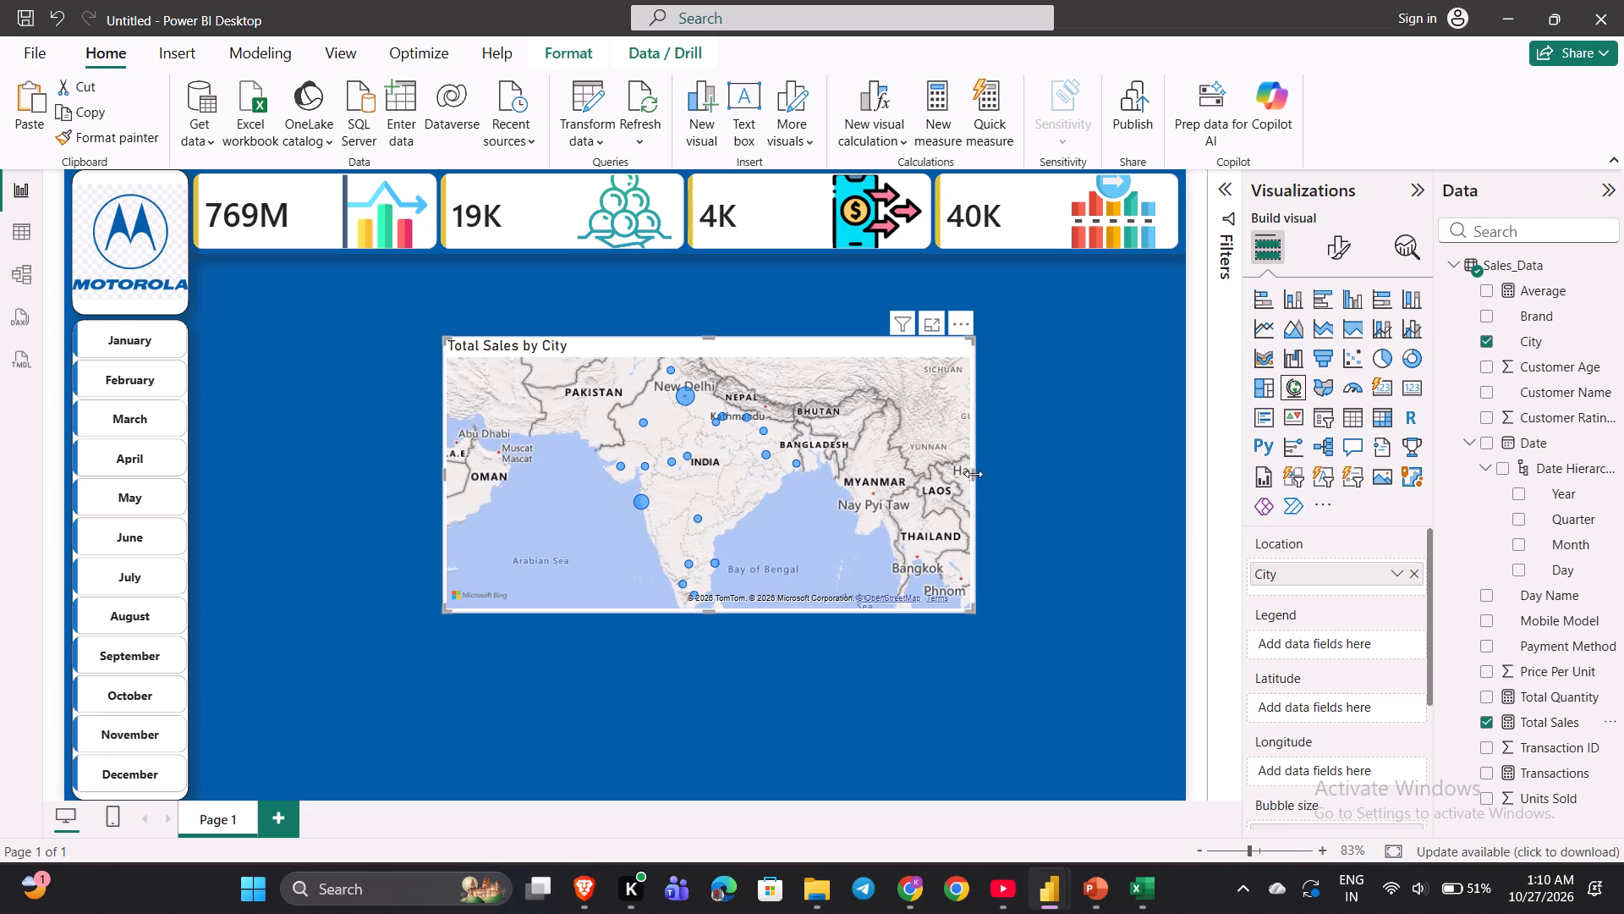
Resize the map to a nearly square shape, centre it on India and place it beside the month slicer, leaving a gap below the first card.
left_click_drag(971, 474, 680, 484)
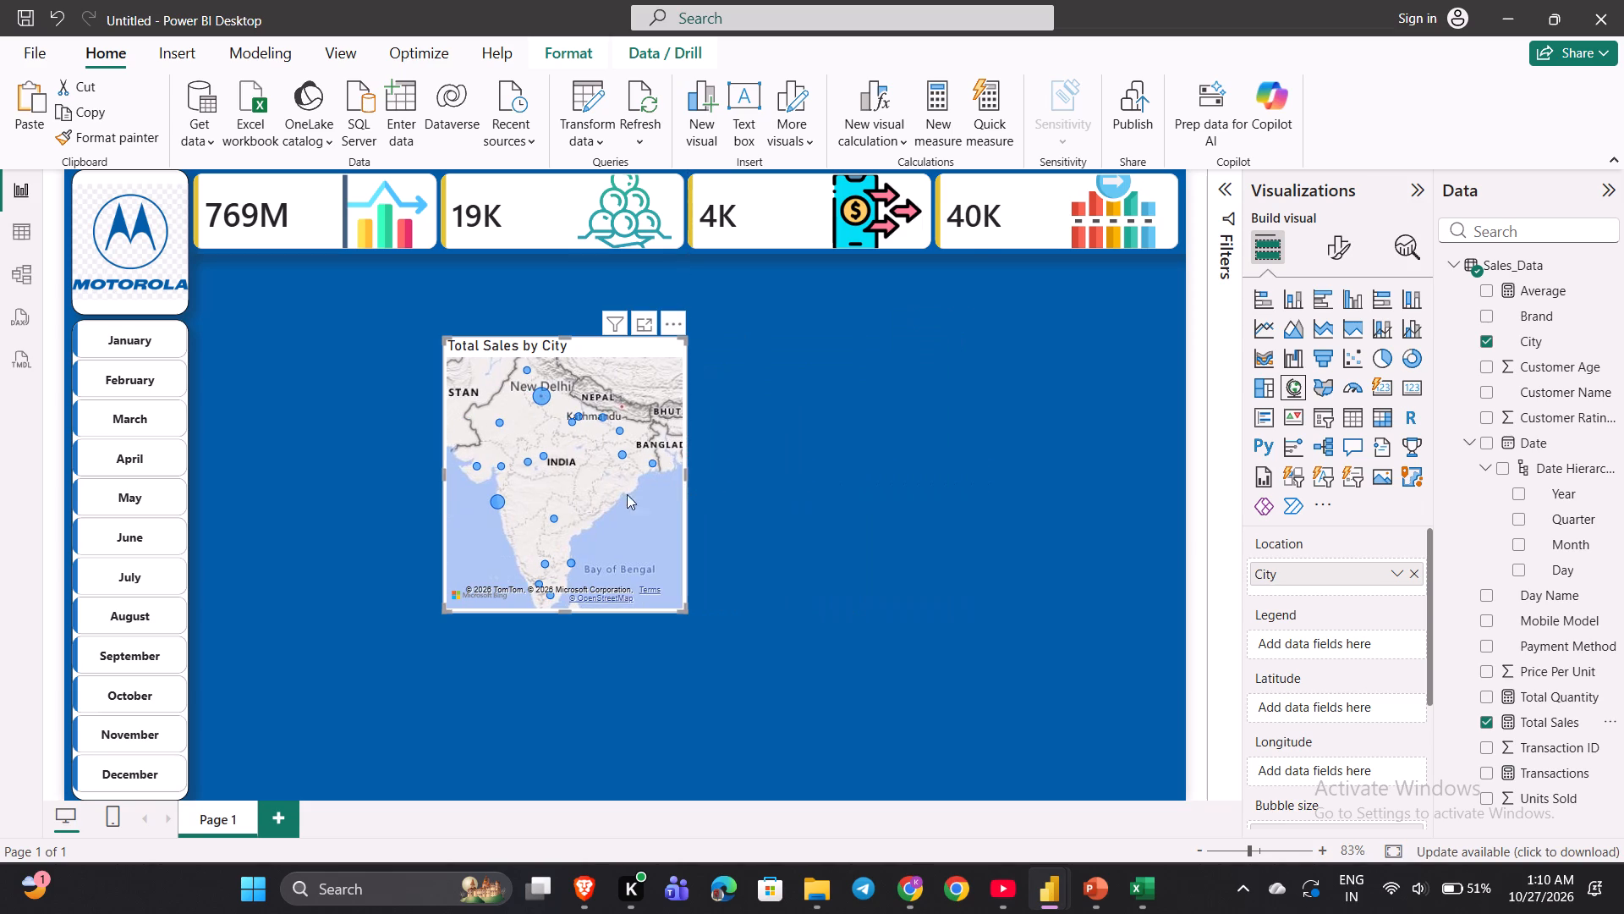
left_click_drag(557, 456, 380, 478)
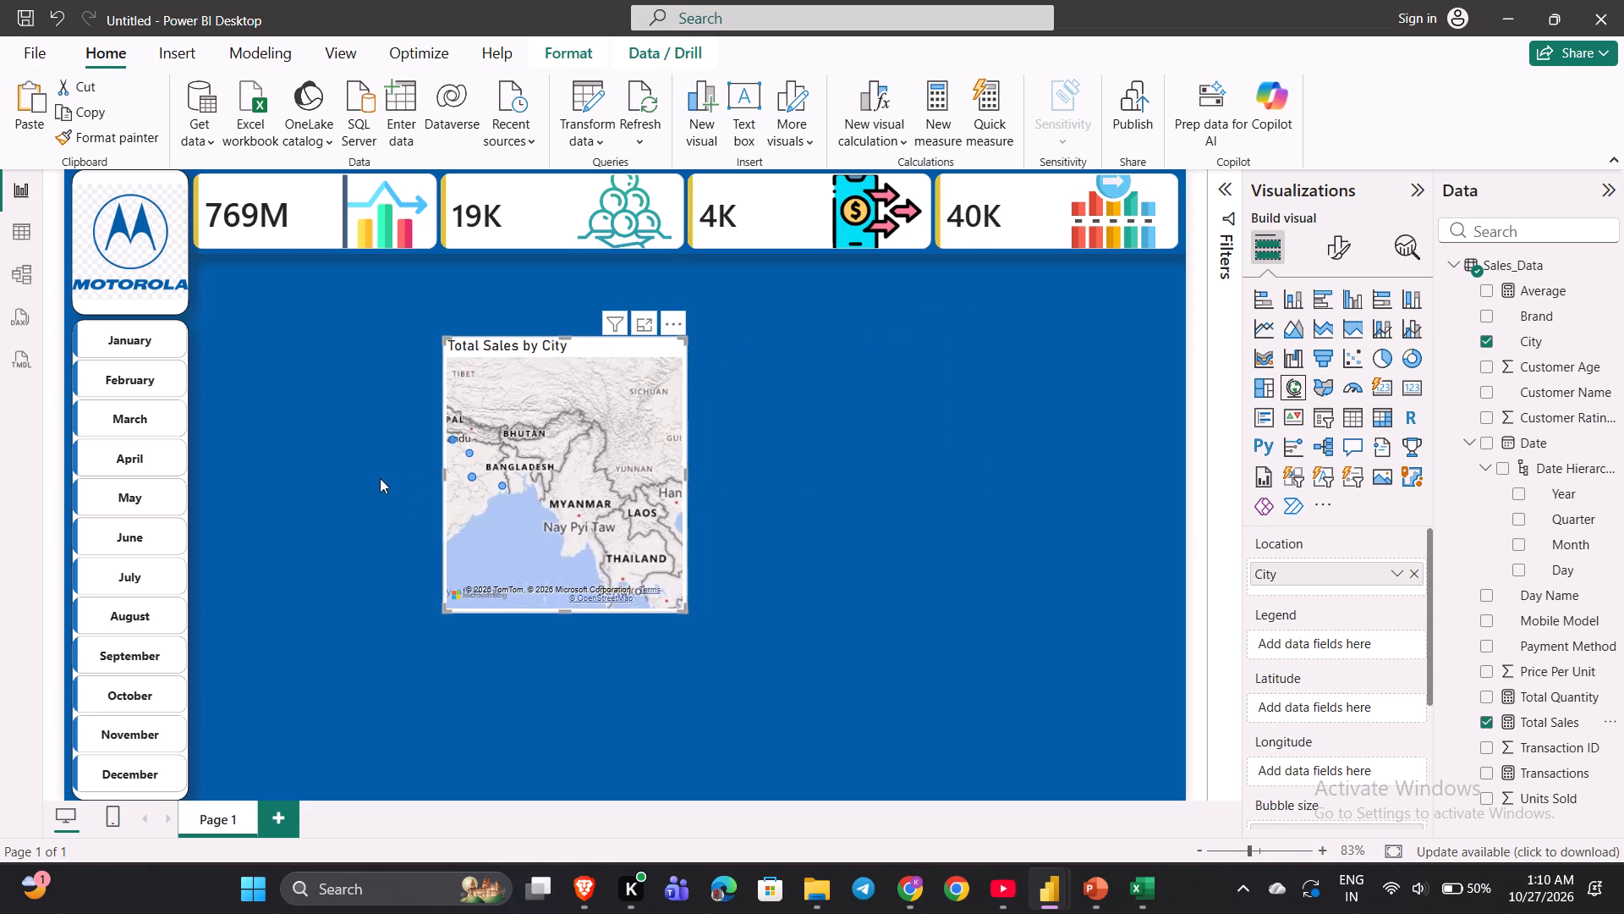
left_click_drag(380, 478, 555, 476)
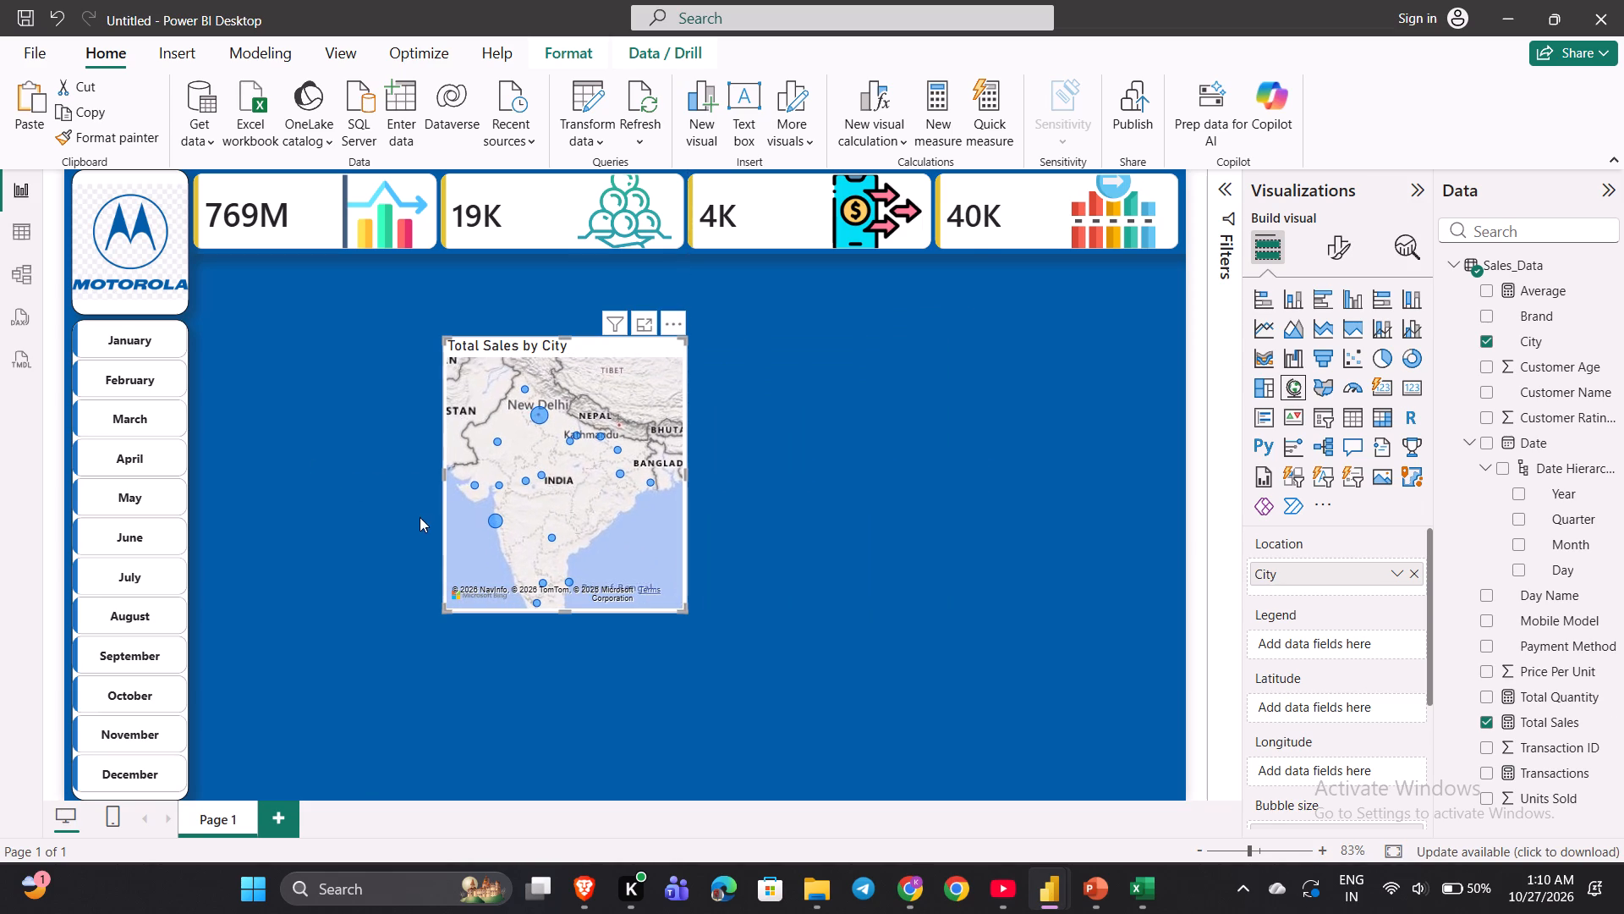
left_click_drag(626, 566, 601, 525)
left_click_drag(678, 609, 714, 630)
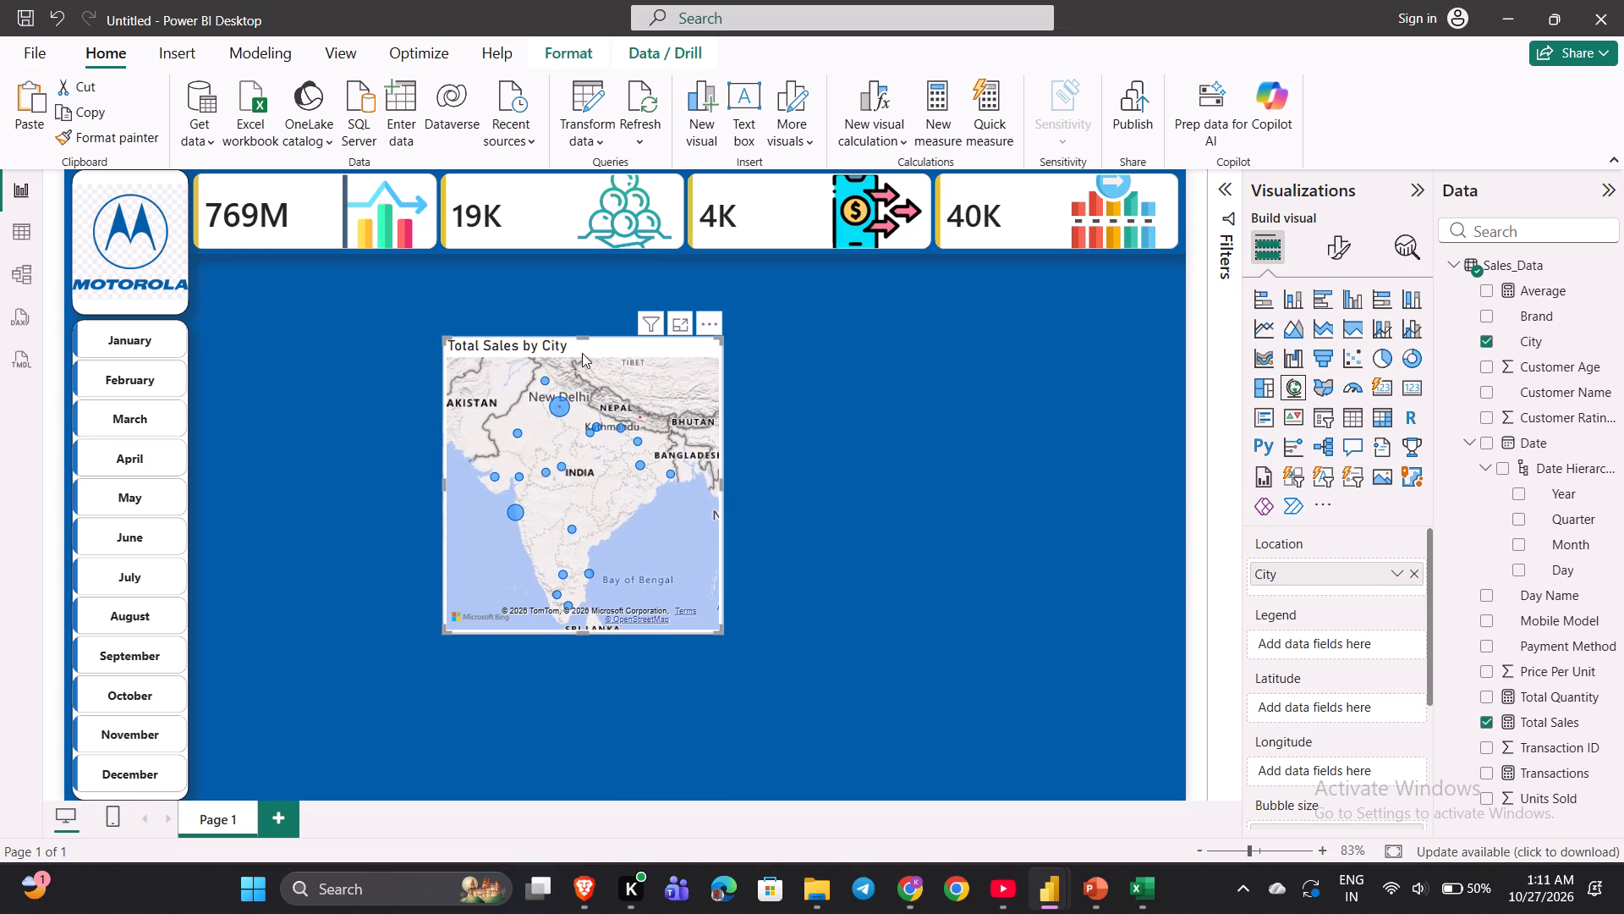
left_click_drag(607, 349, 414, 353)
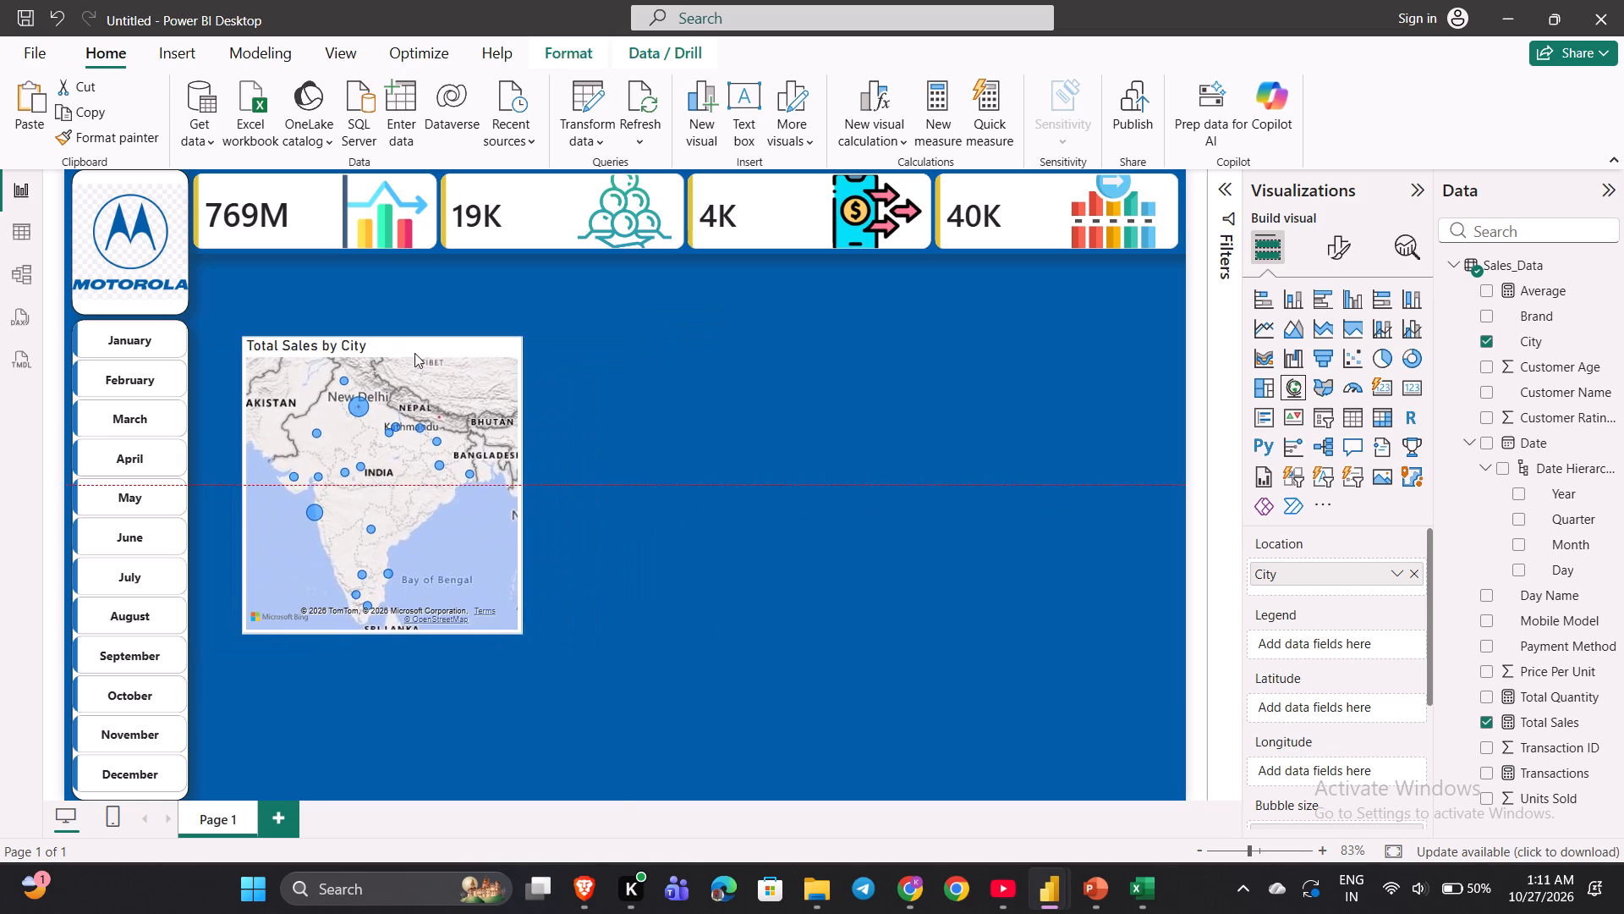
left_click_drag(414, 353, 378, 372)
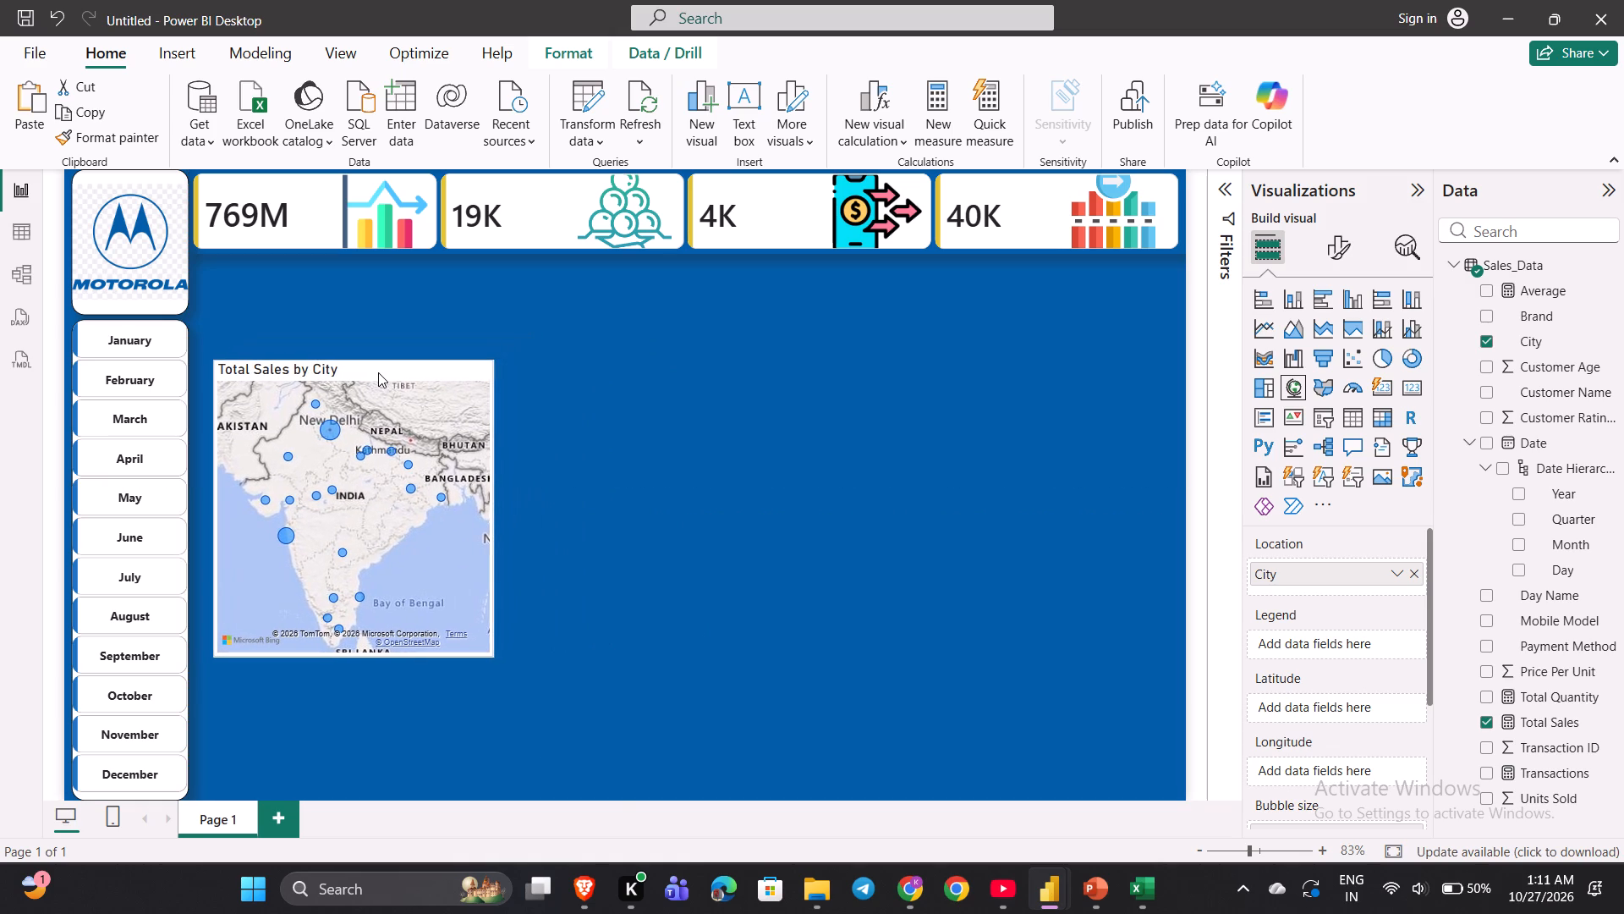
left_click_drag(378, 372, 367, 328)
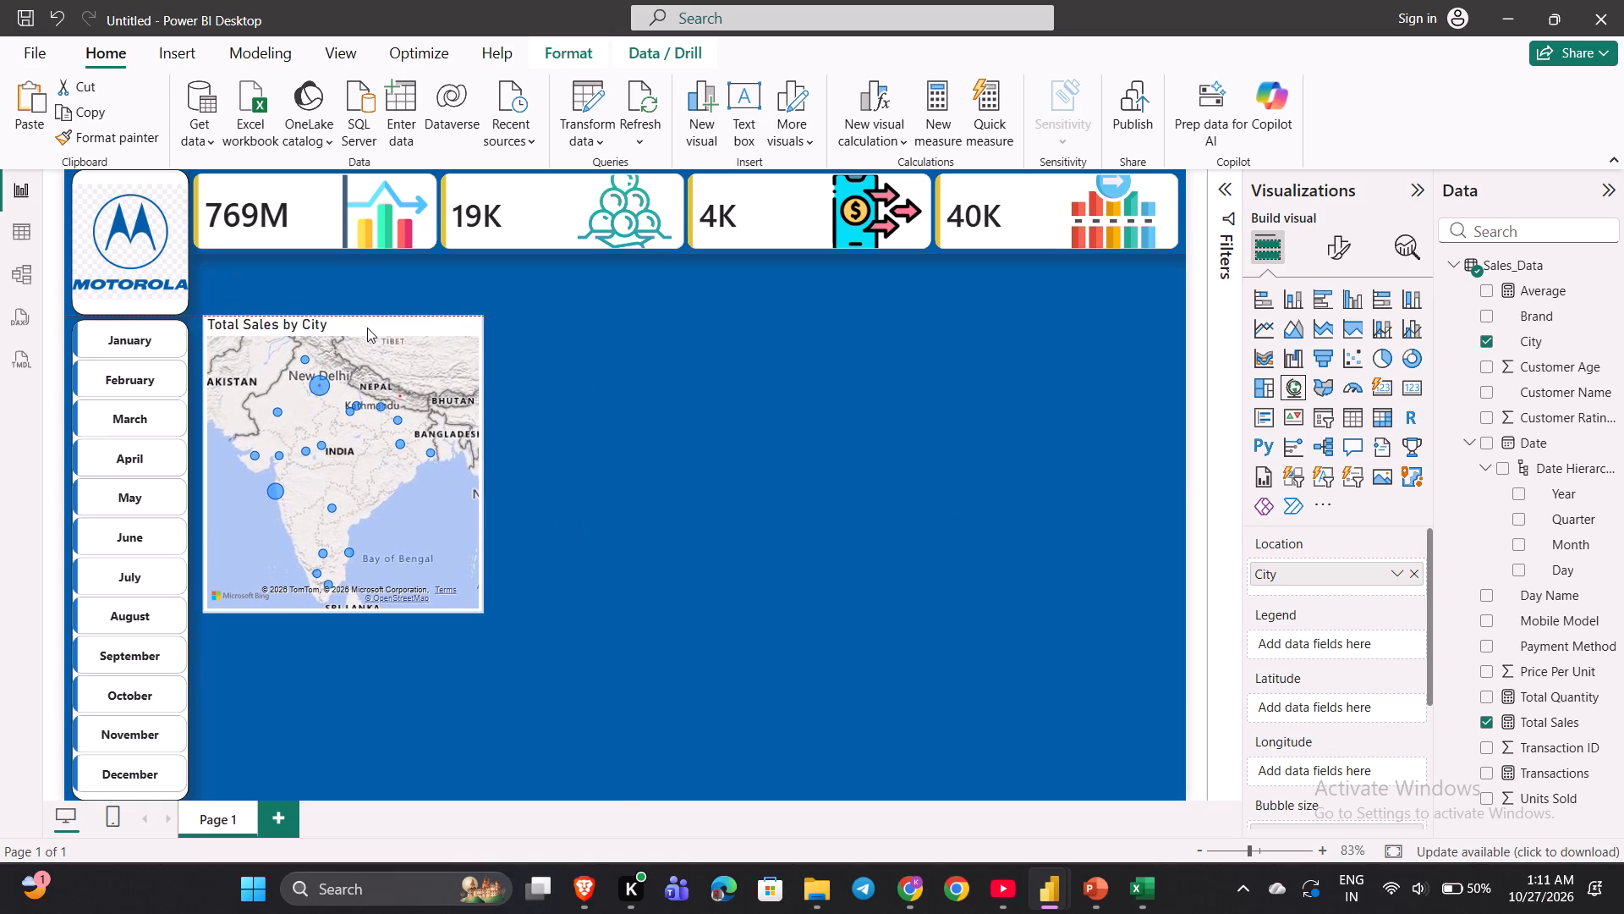
left_click_drag(367, 328, 363, 362)
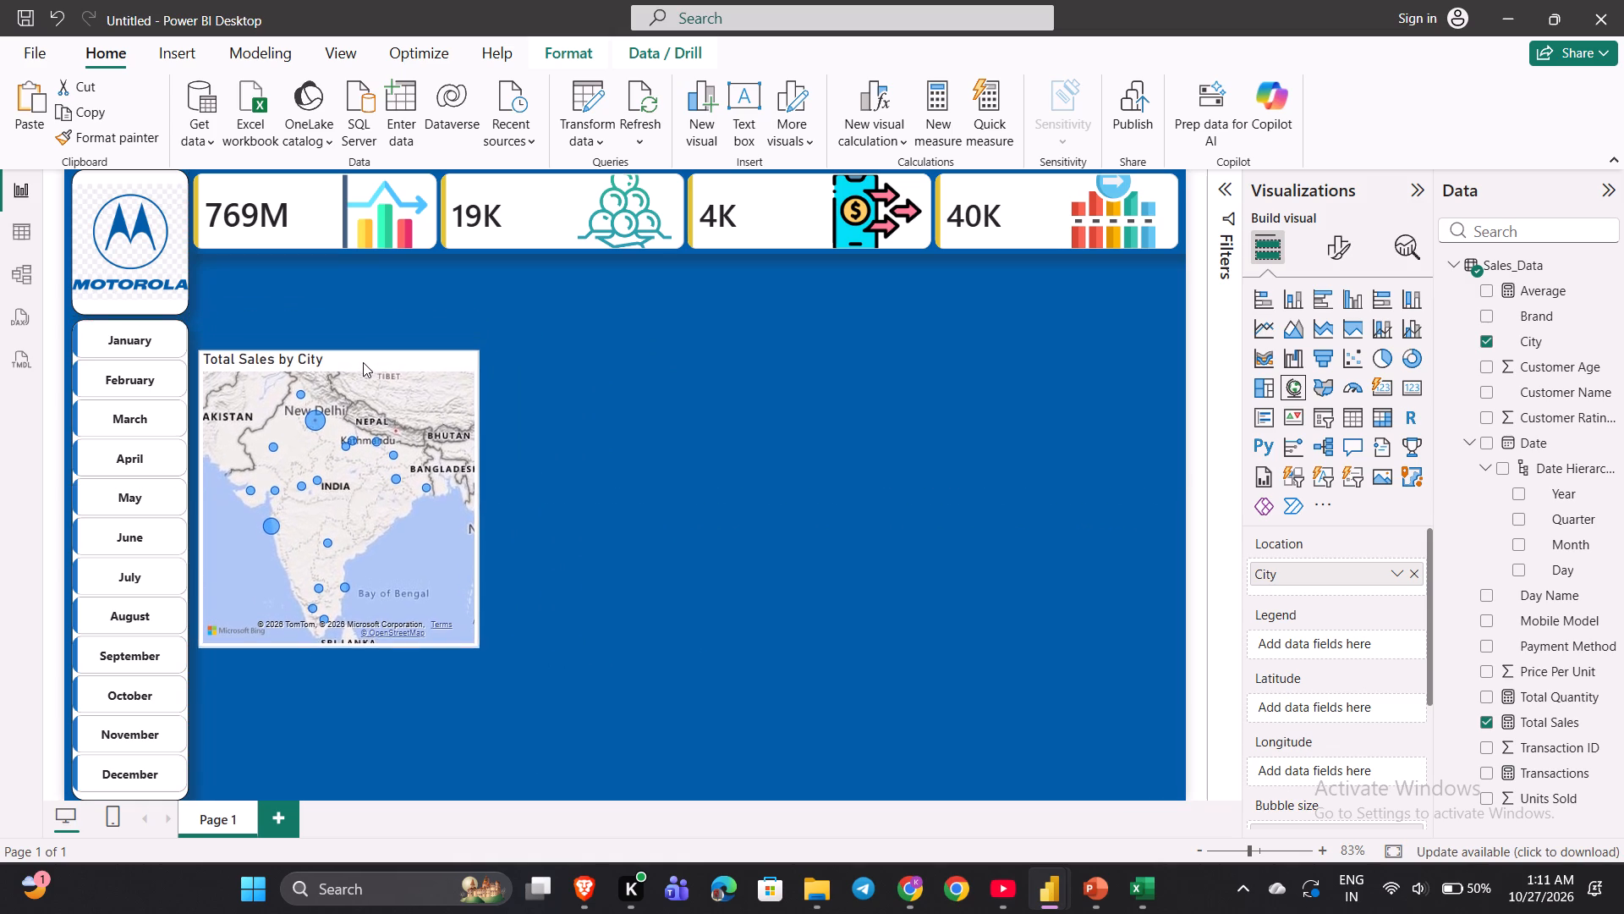
left_click_drag(363, 362, 363, 363)
left_click(789, 444)
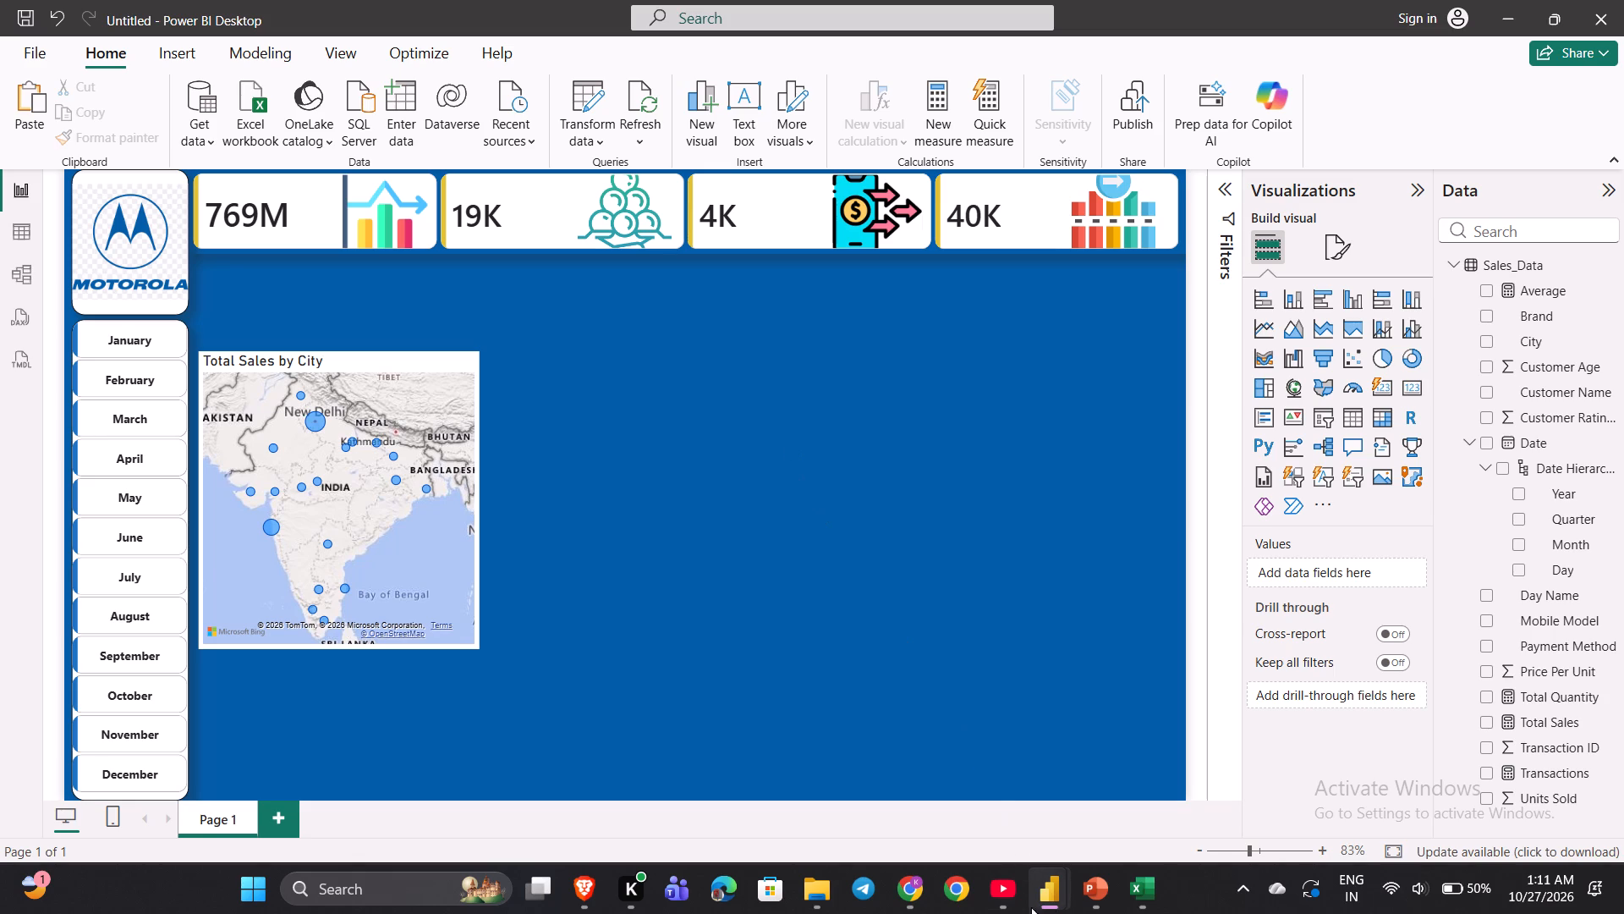
Switch to the YouTube tutorial and watch how the map's style and label settings are configured, pausing playback there.
left_click(997, 900)
key("space")
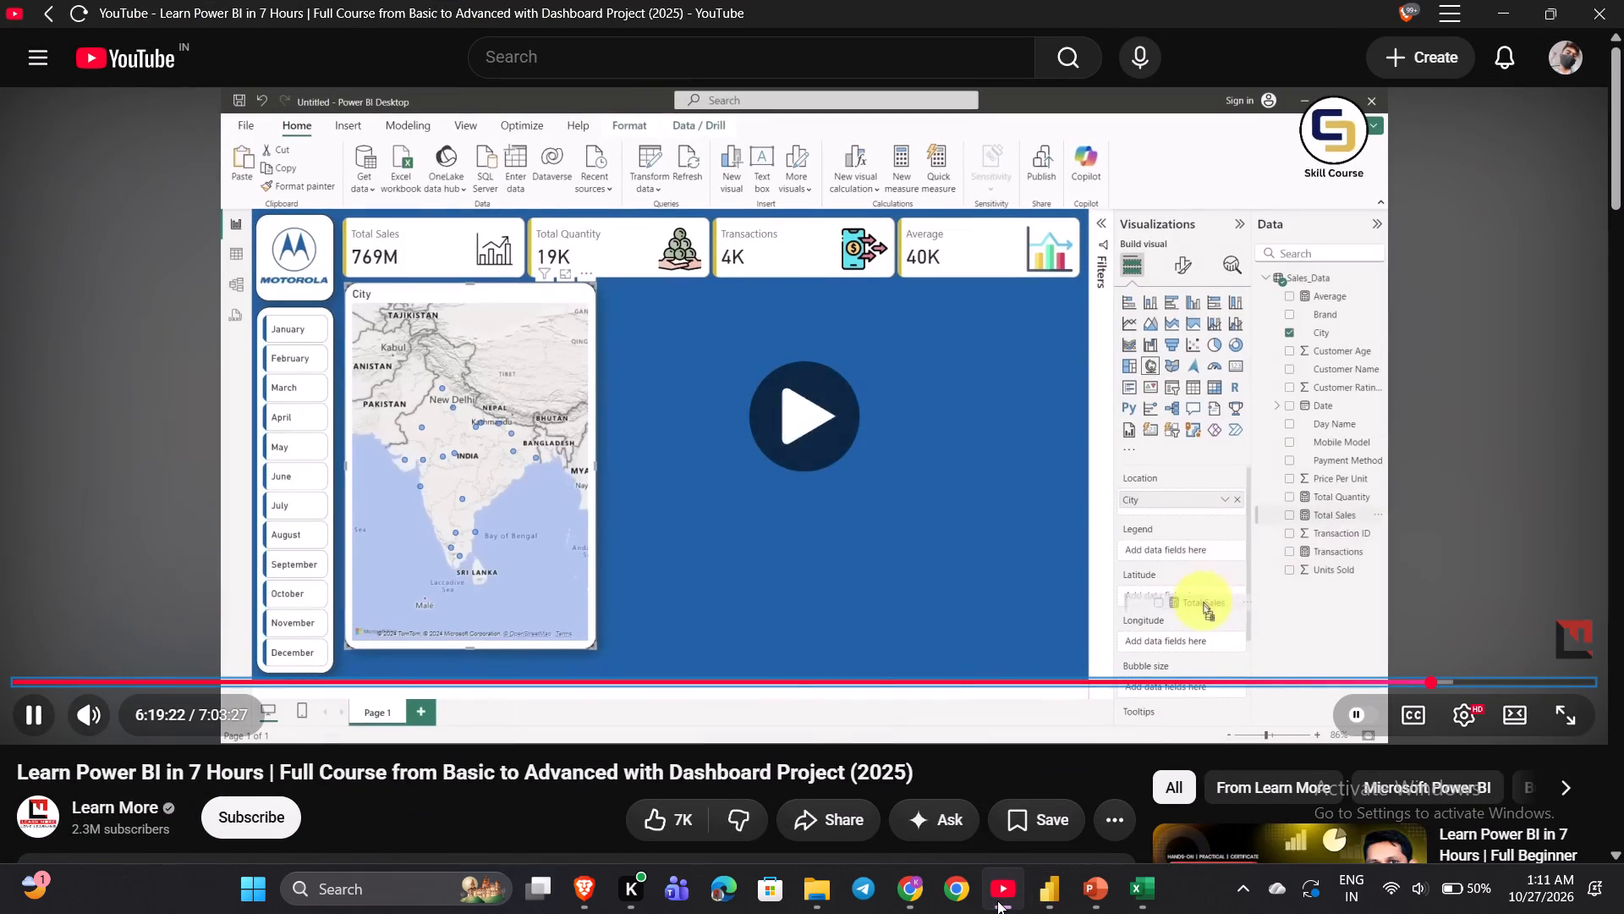
key("space")
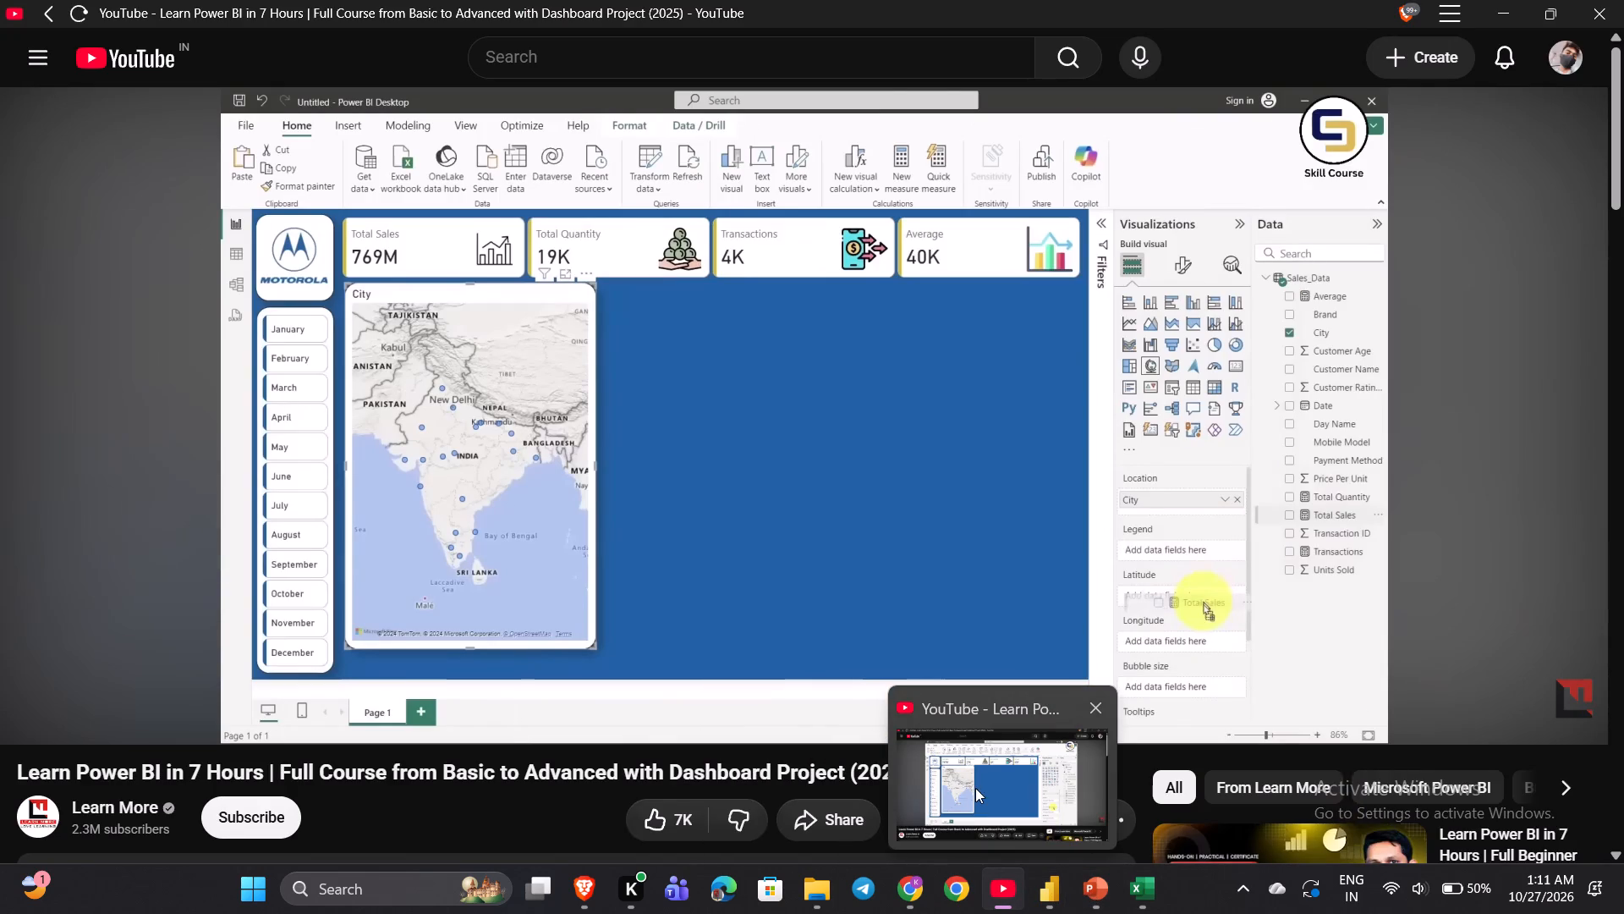
left_click(979, 789)
key("space")
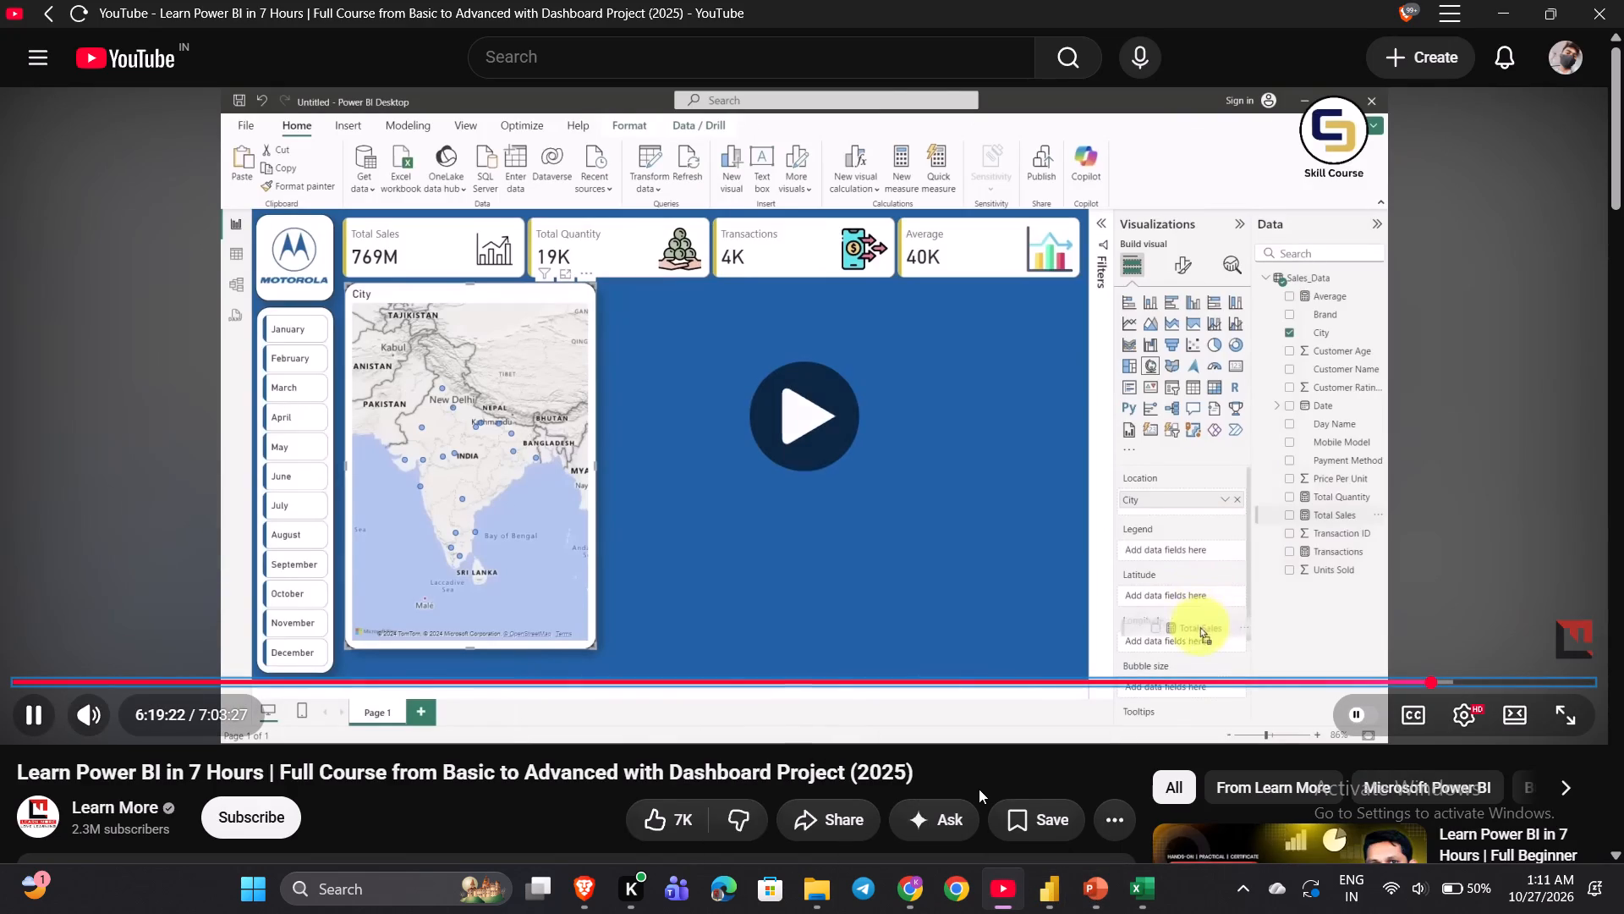
key("Right")
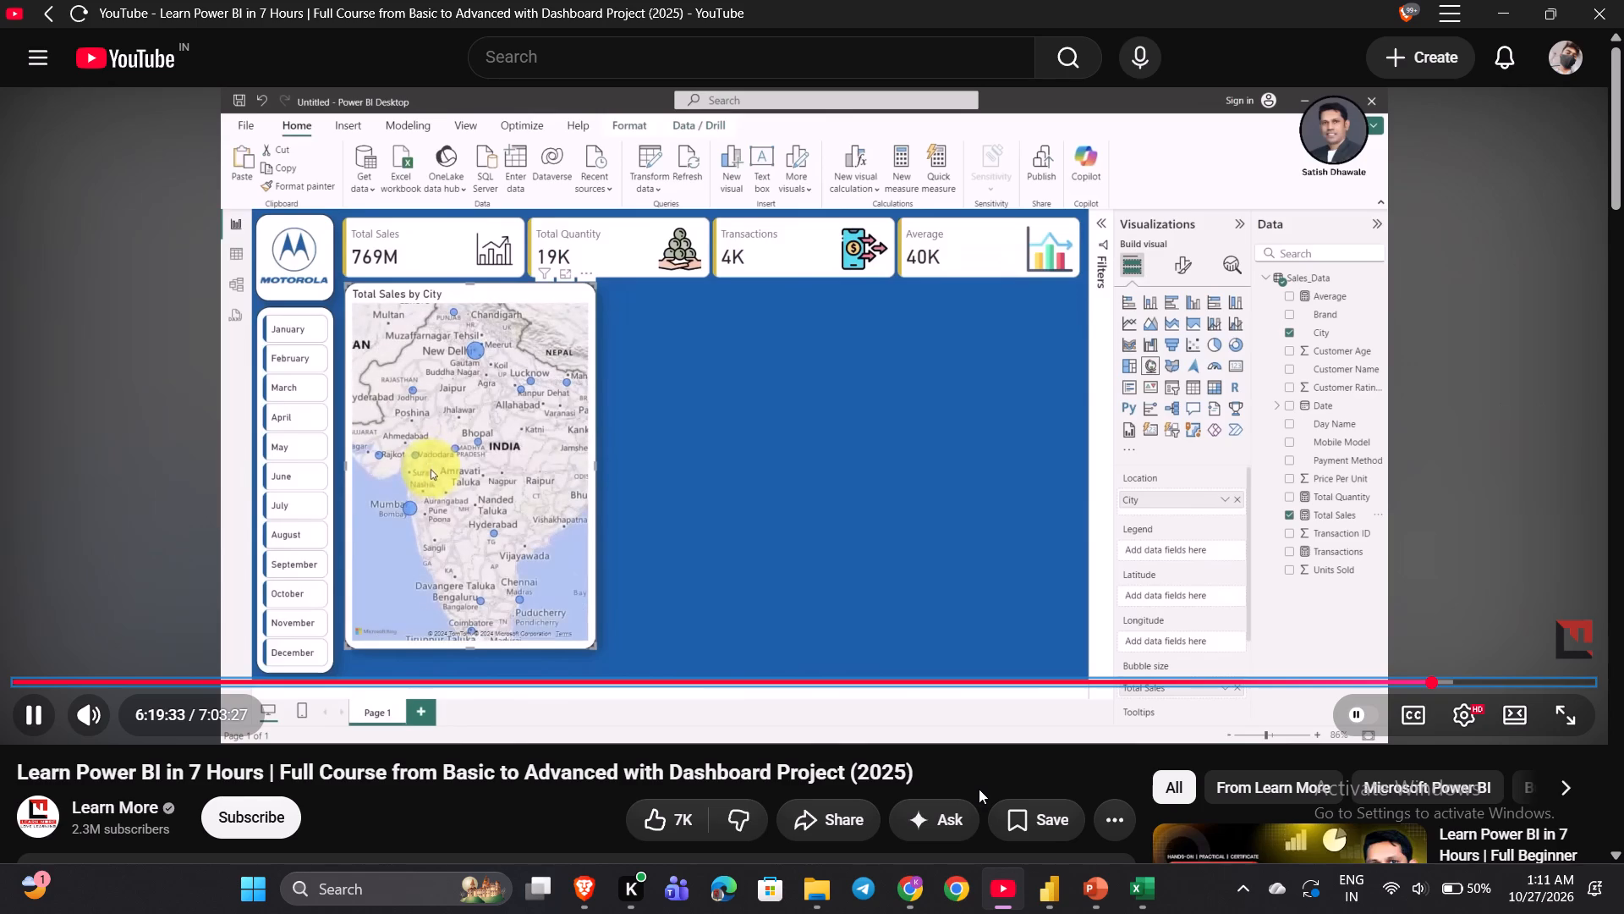
key("space")
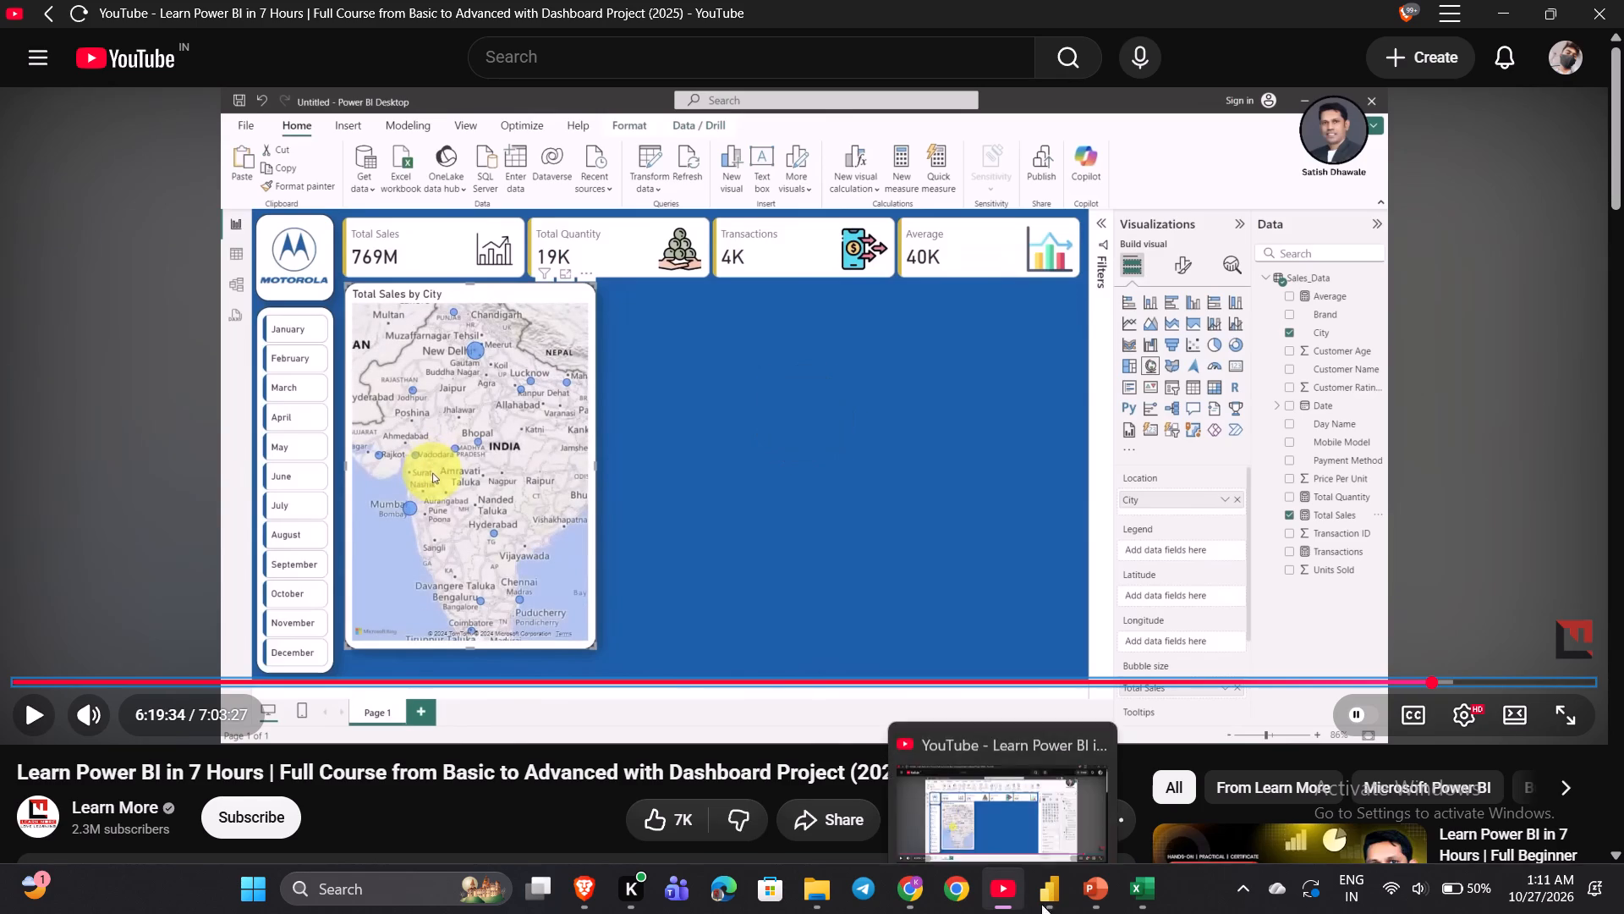
left_click(1047, 790)
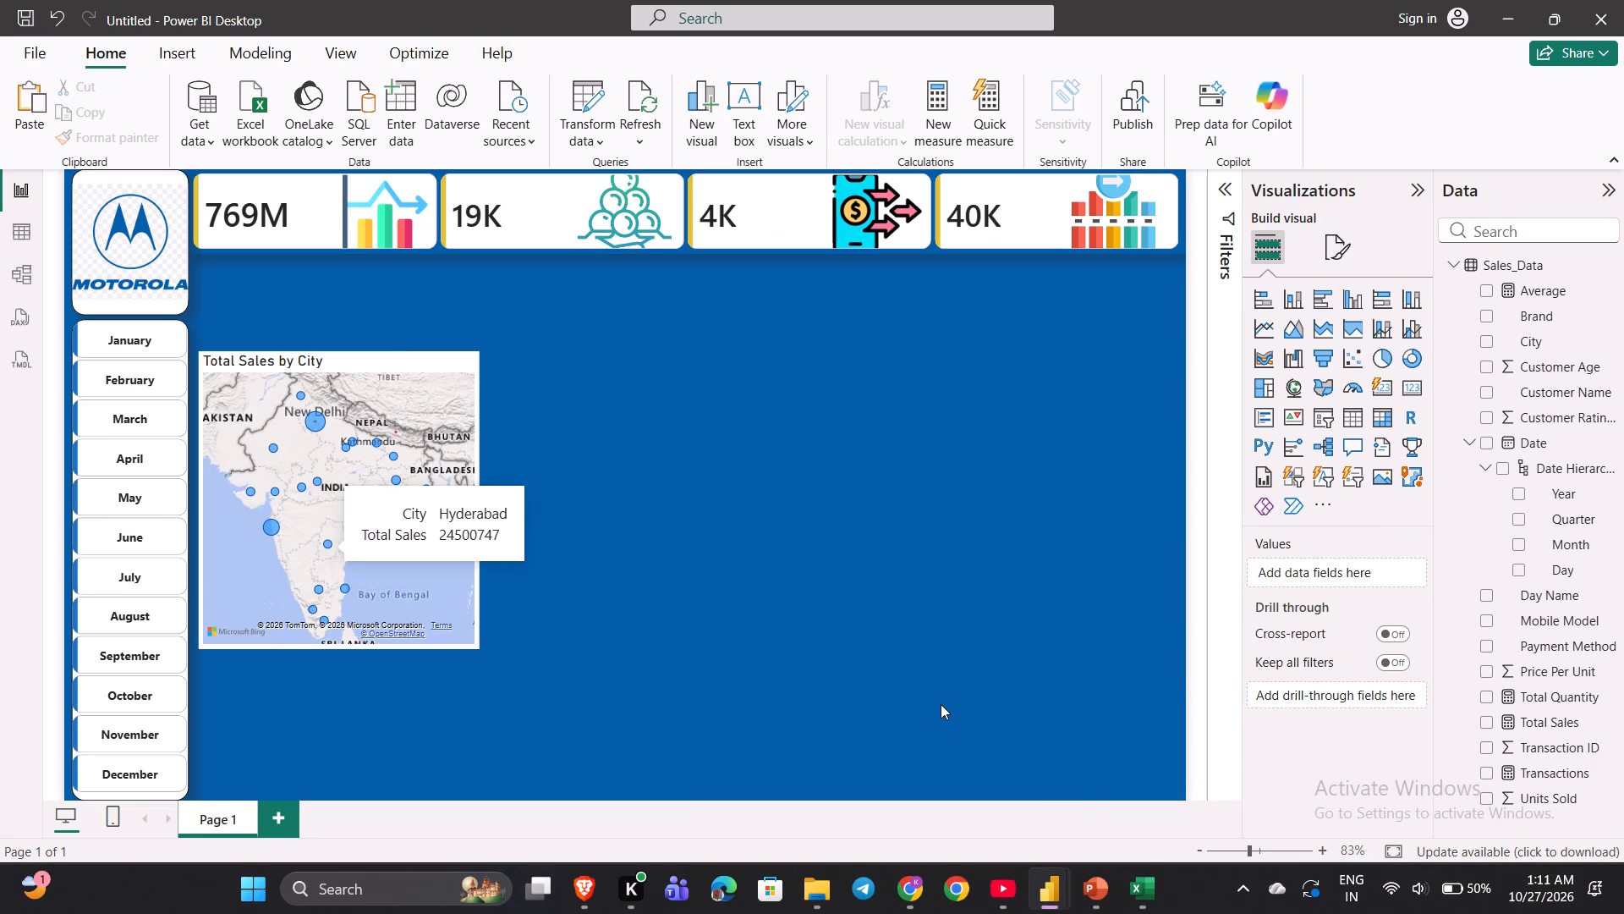
left_click(1003, 907)
key("space")
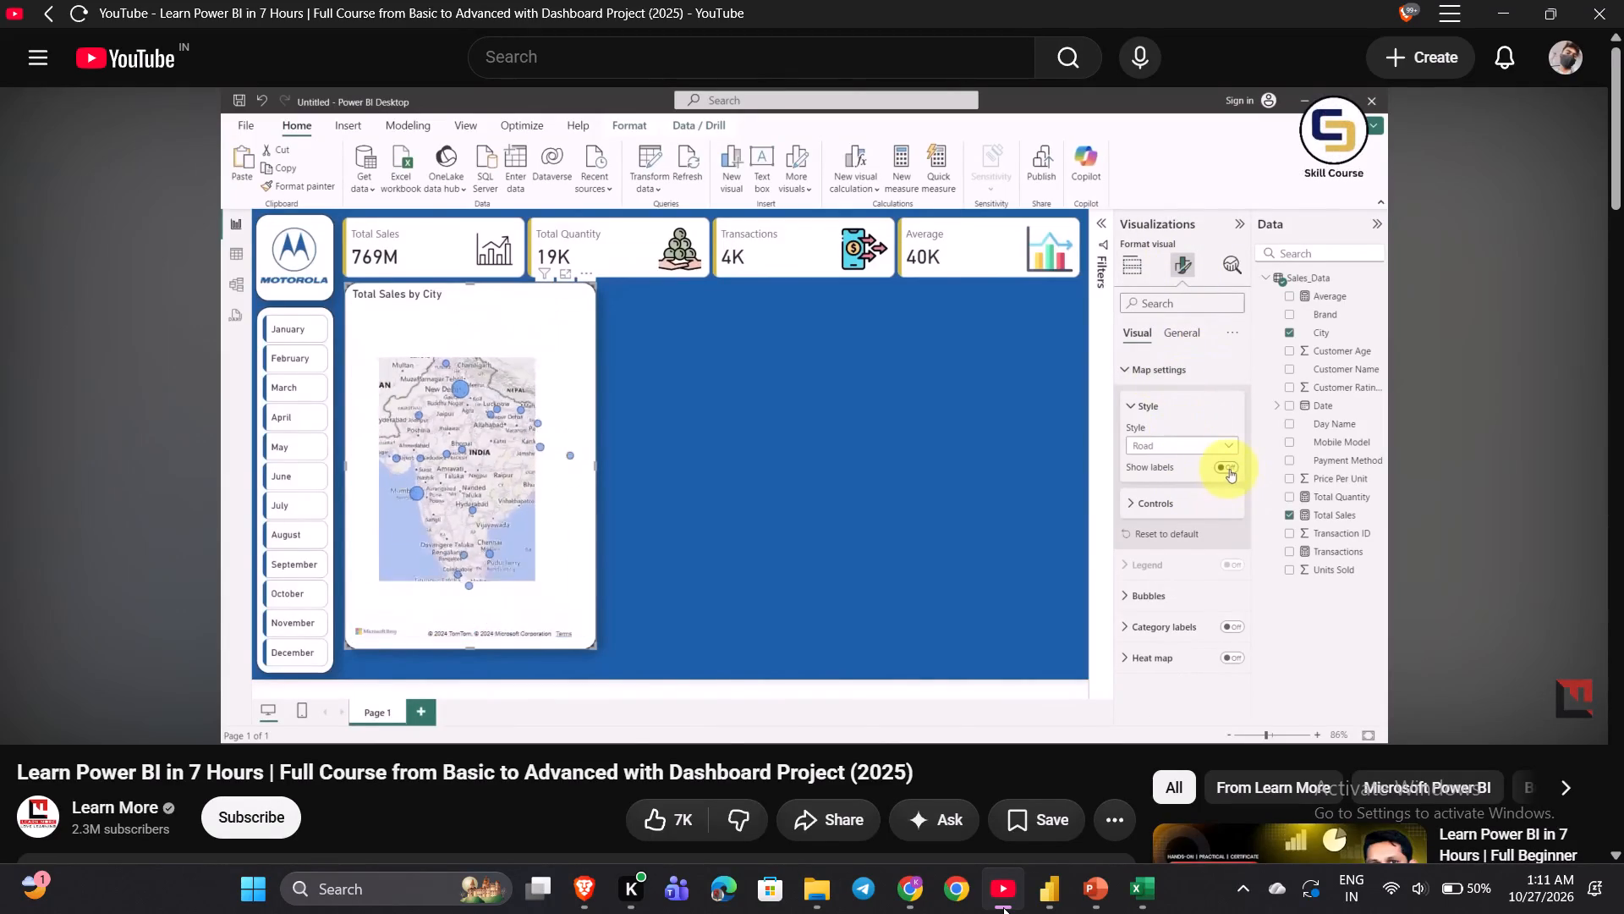
key("space")
Back in the Untitled report, turn off Show labels in the Total Sales by City map's style settings.
left_click(1003, 907)
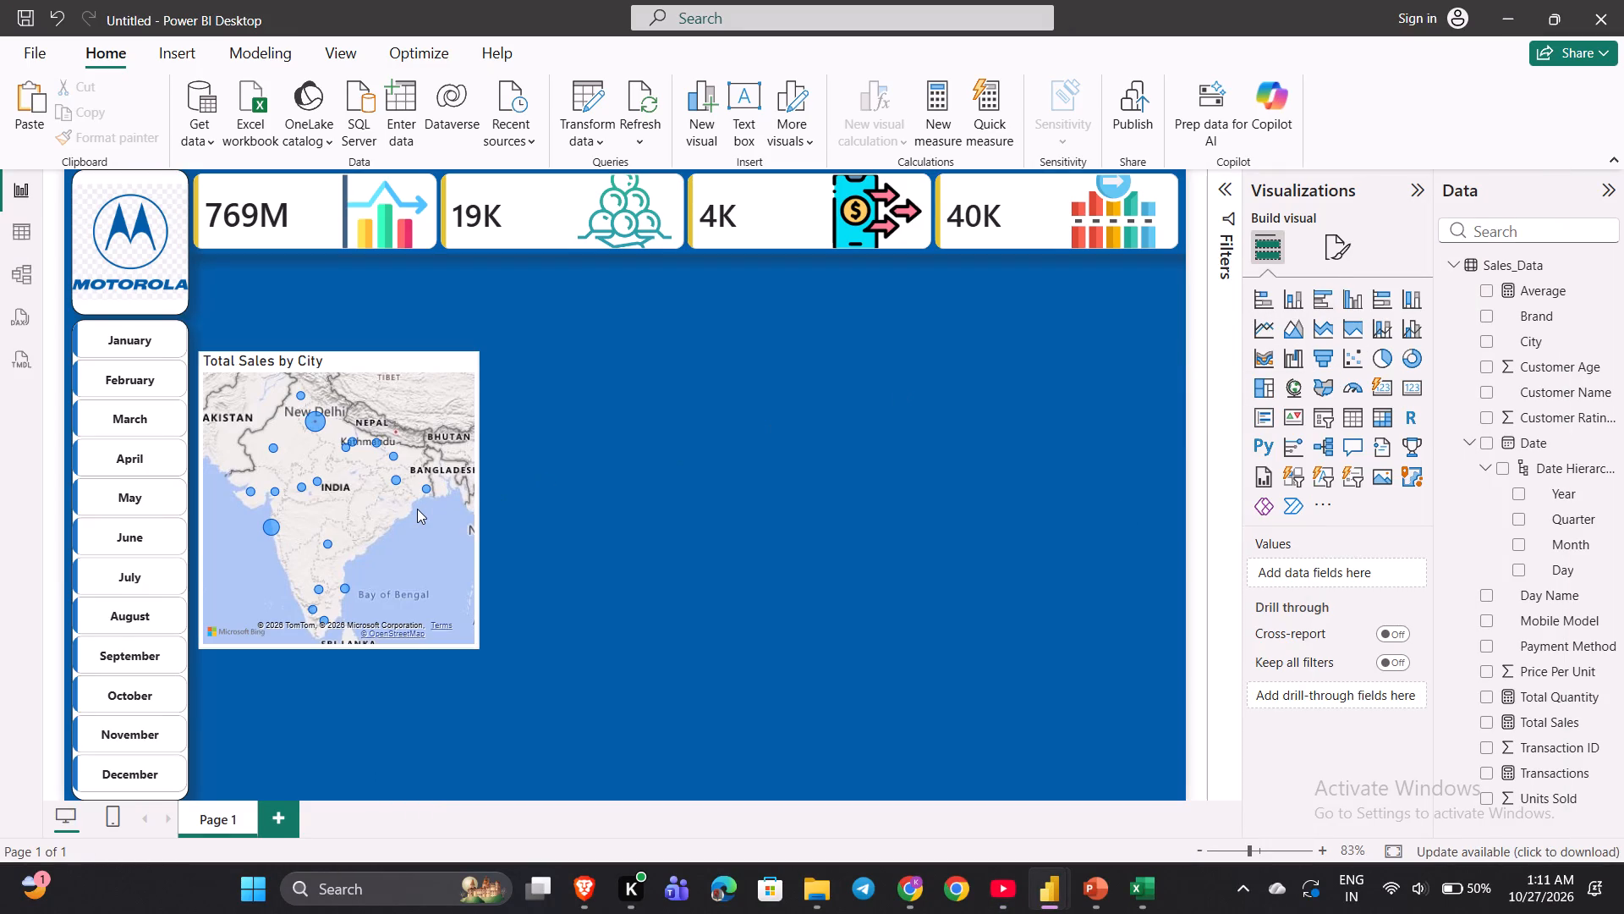
left_click(417, 509)
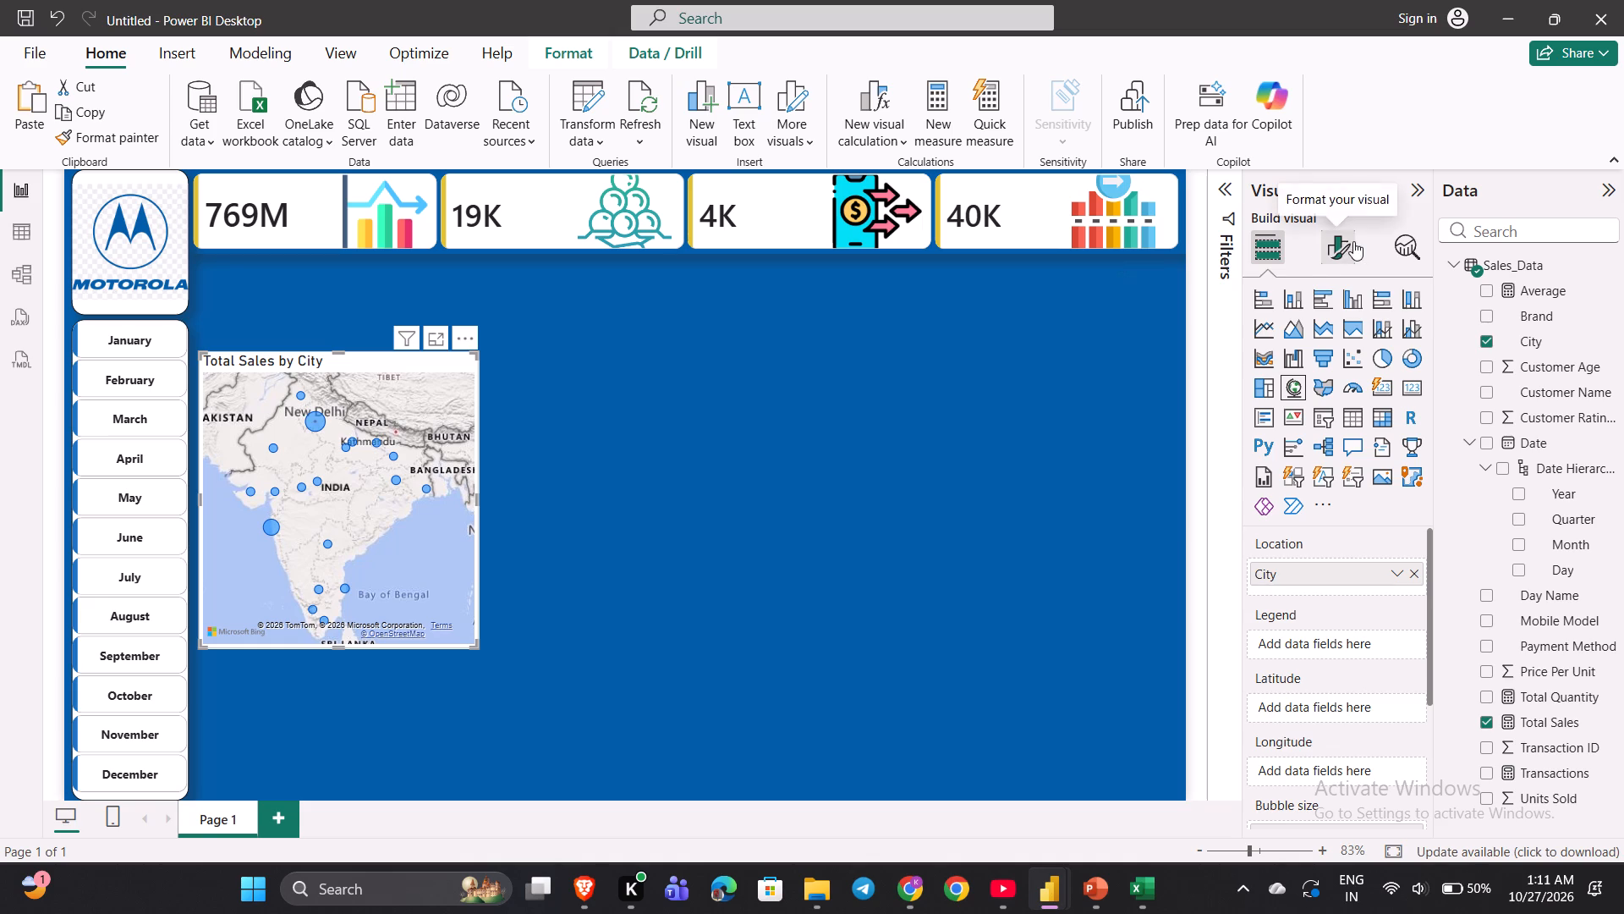
left_click(1353, 241)
left_click(1317, 401)
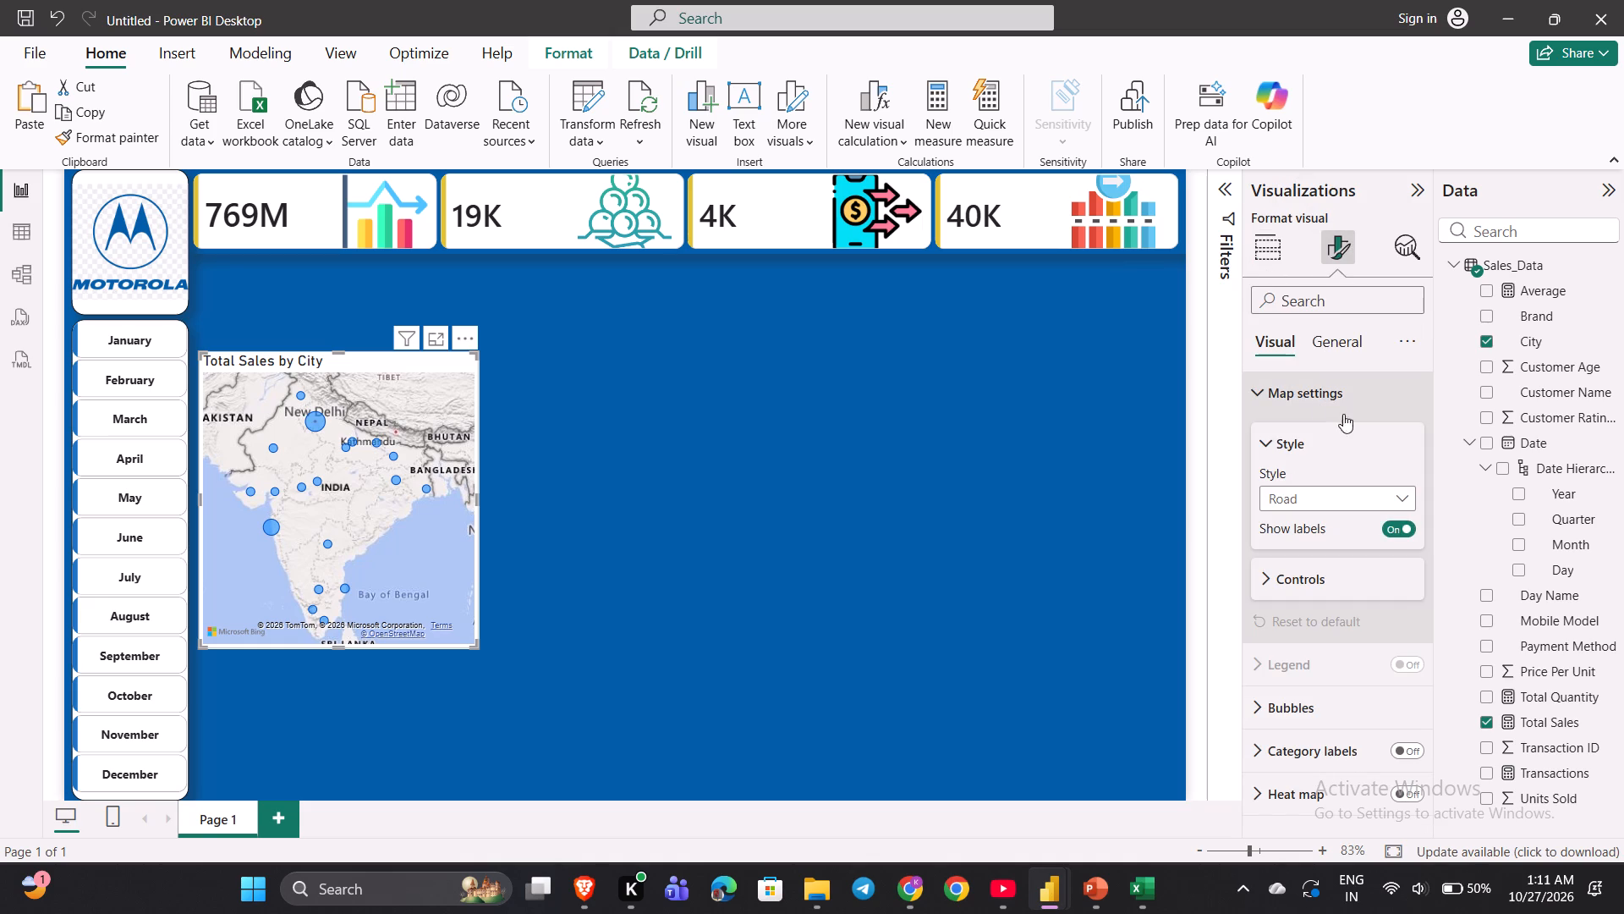
left_click(1405, 530)
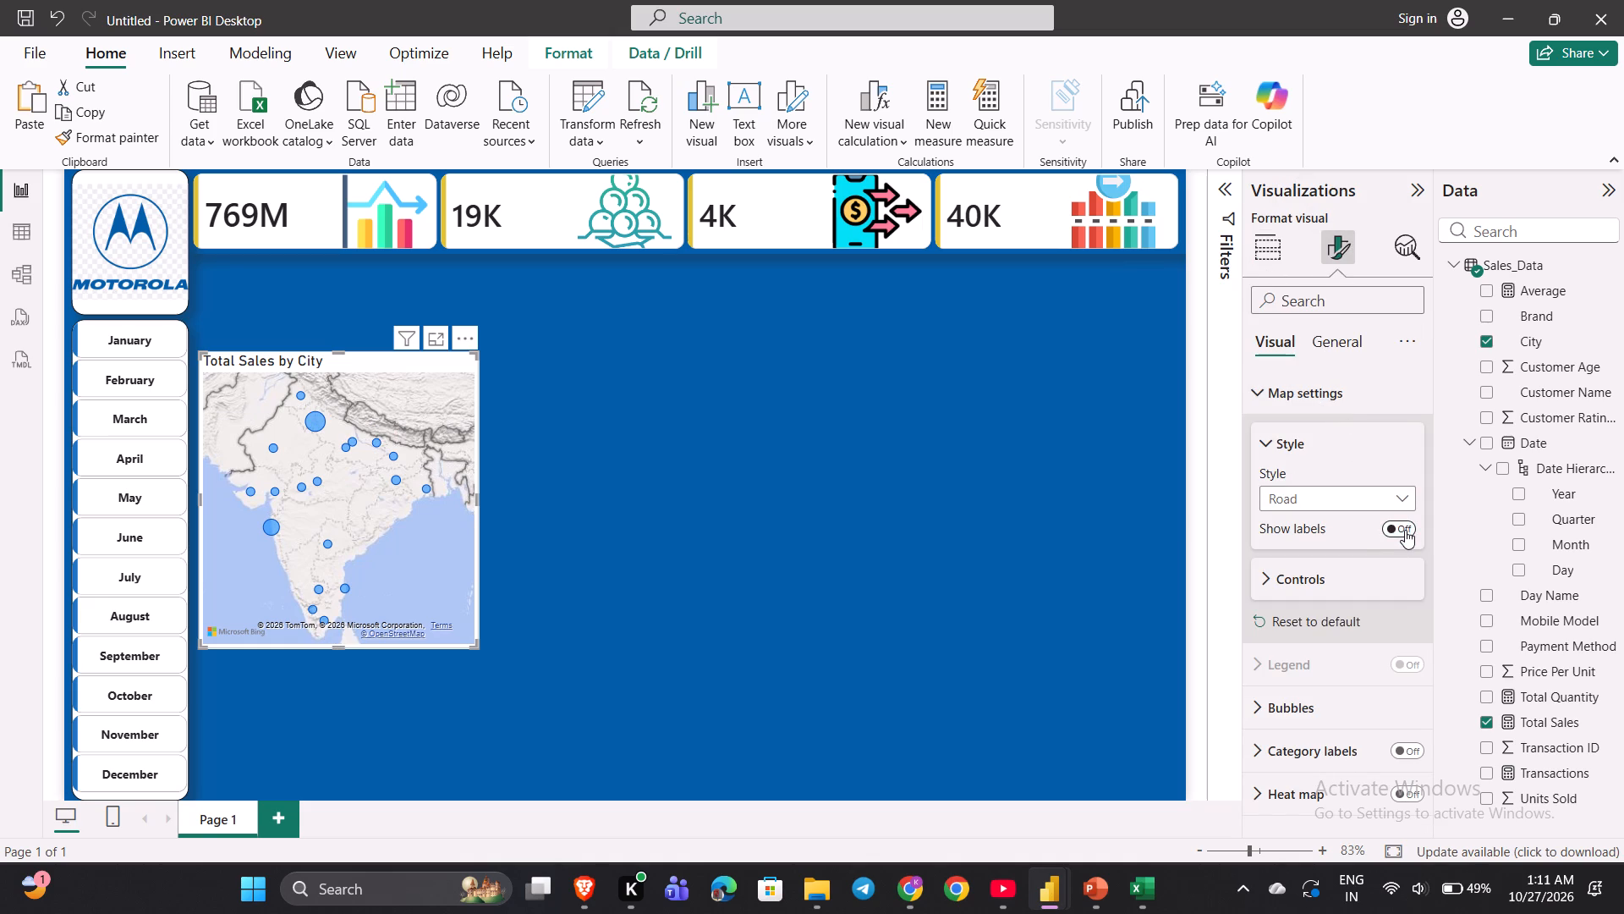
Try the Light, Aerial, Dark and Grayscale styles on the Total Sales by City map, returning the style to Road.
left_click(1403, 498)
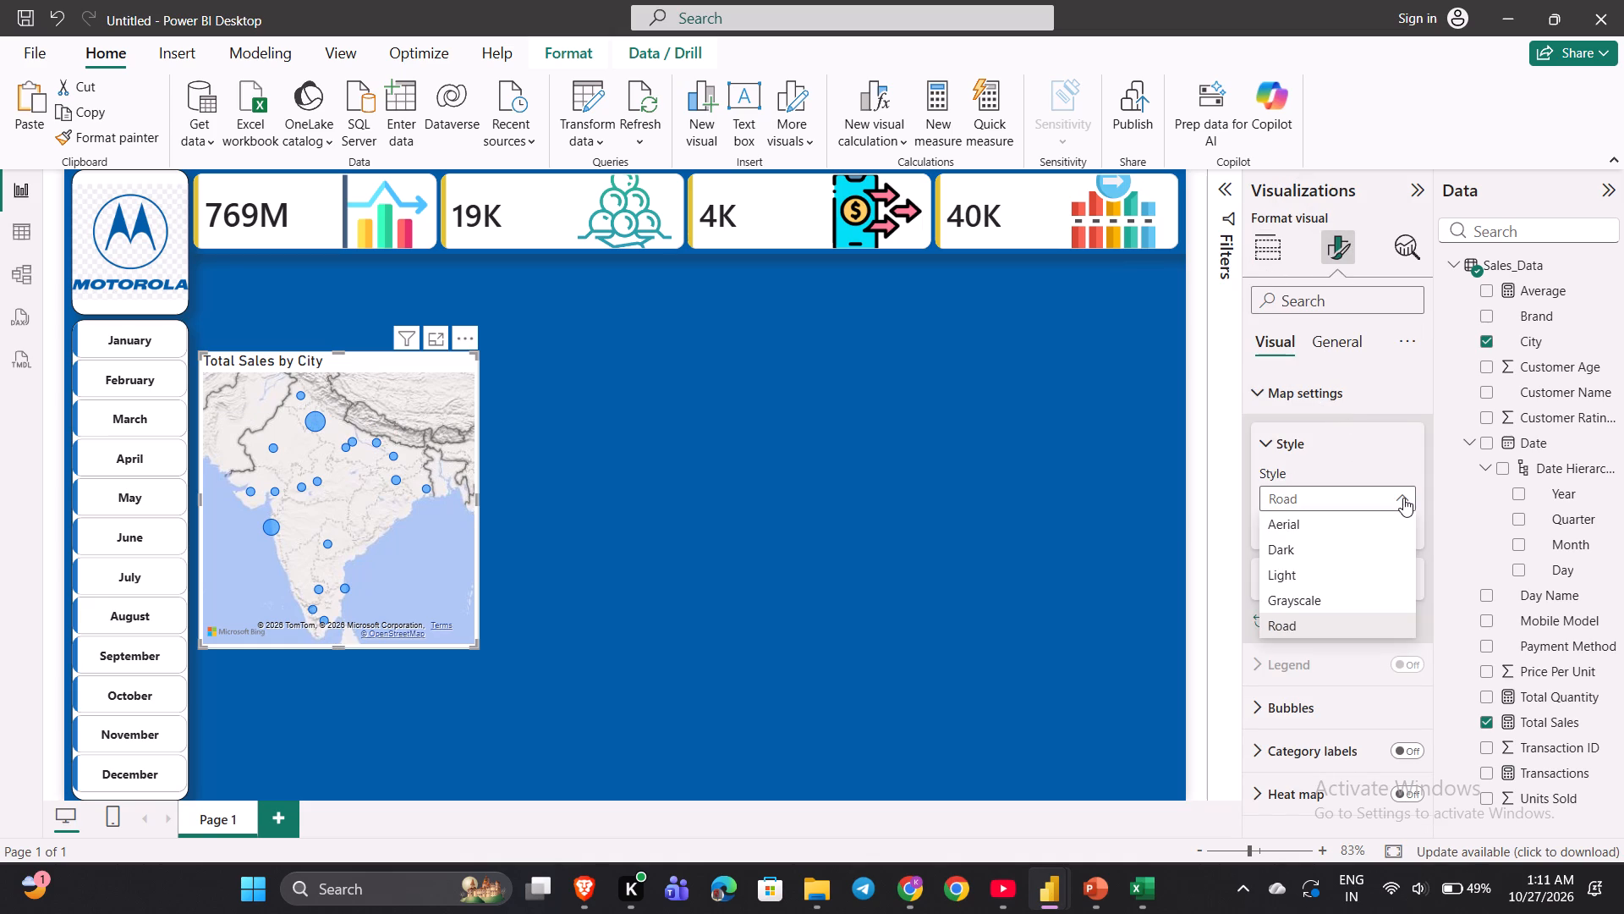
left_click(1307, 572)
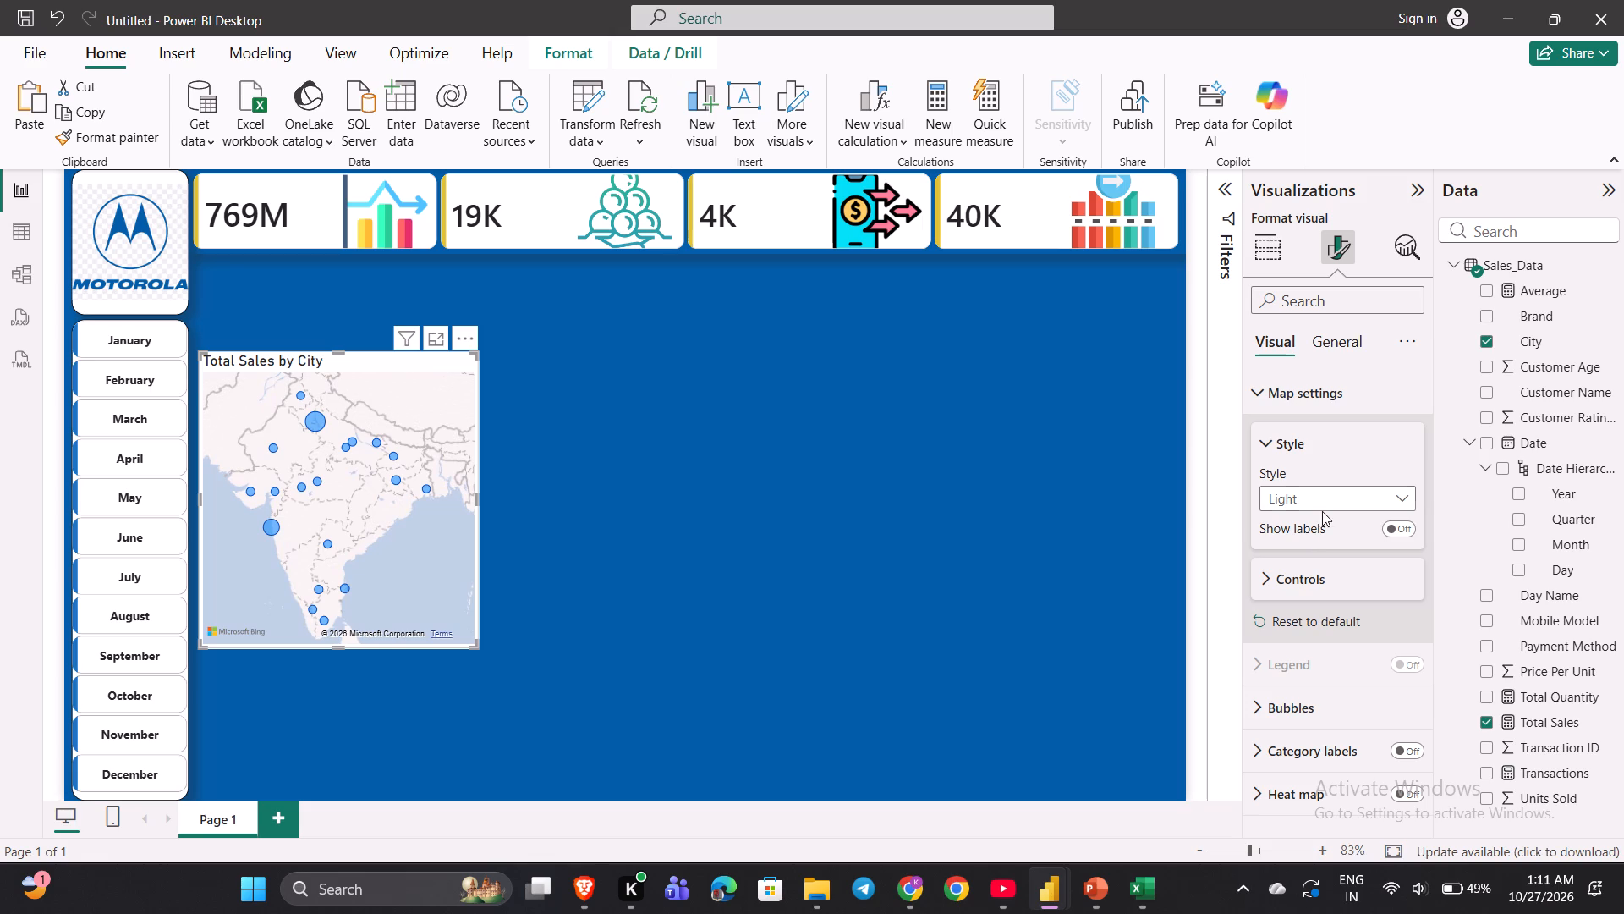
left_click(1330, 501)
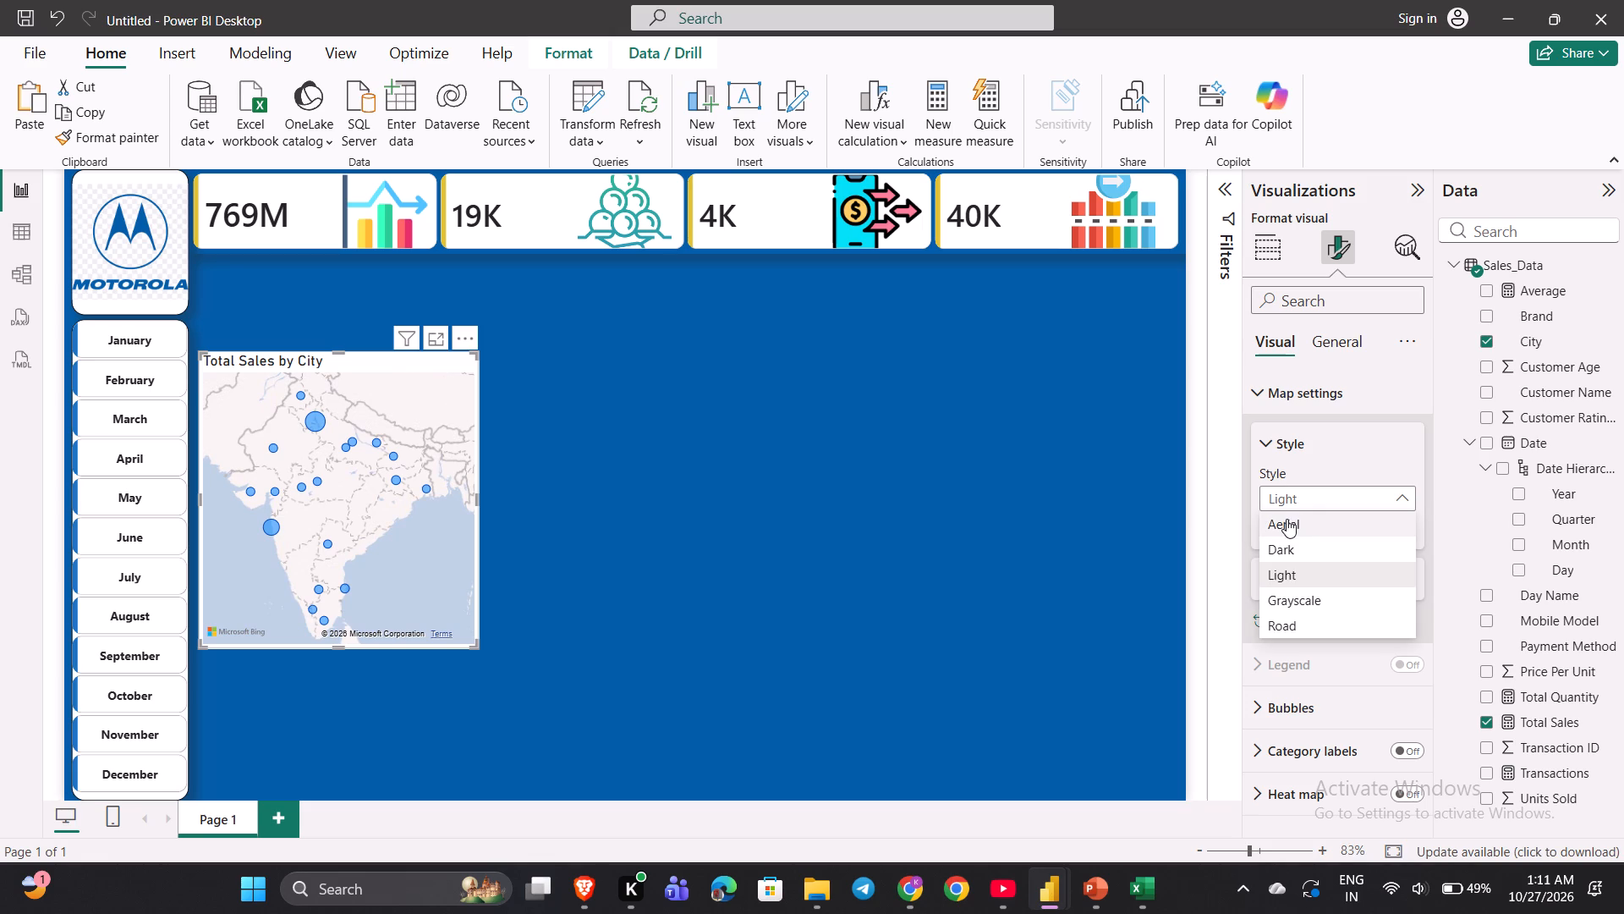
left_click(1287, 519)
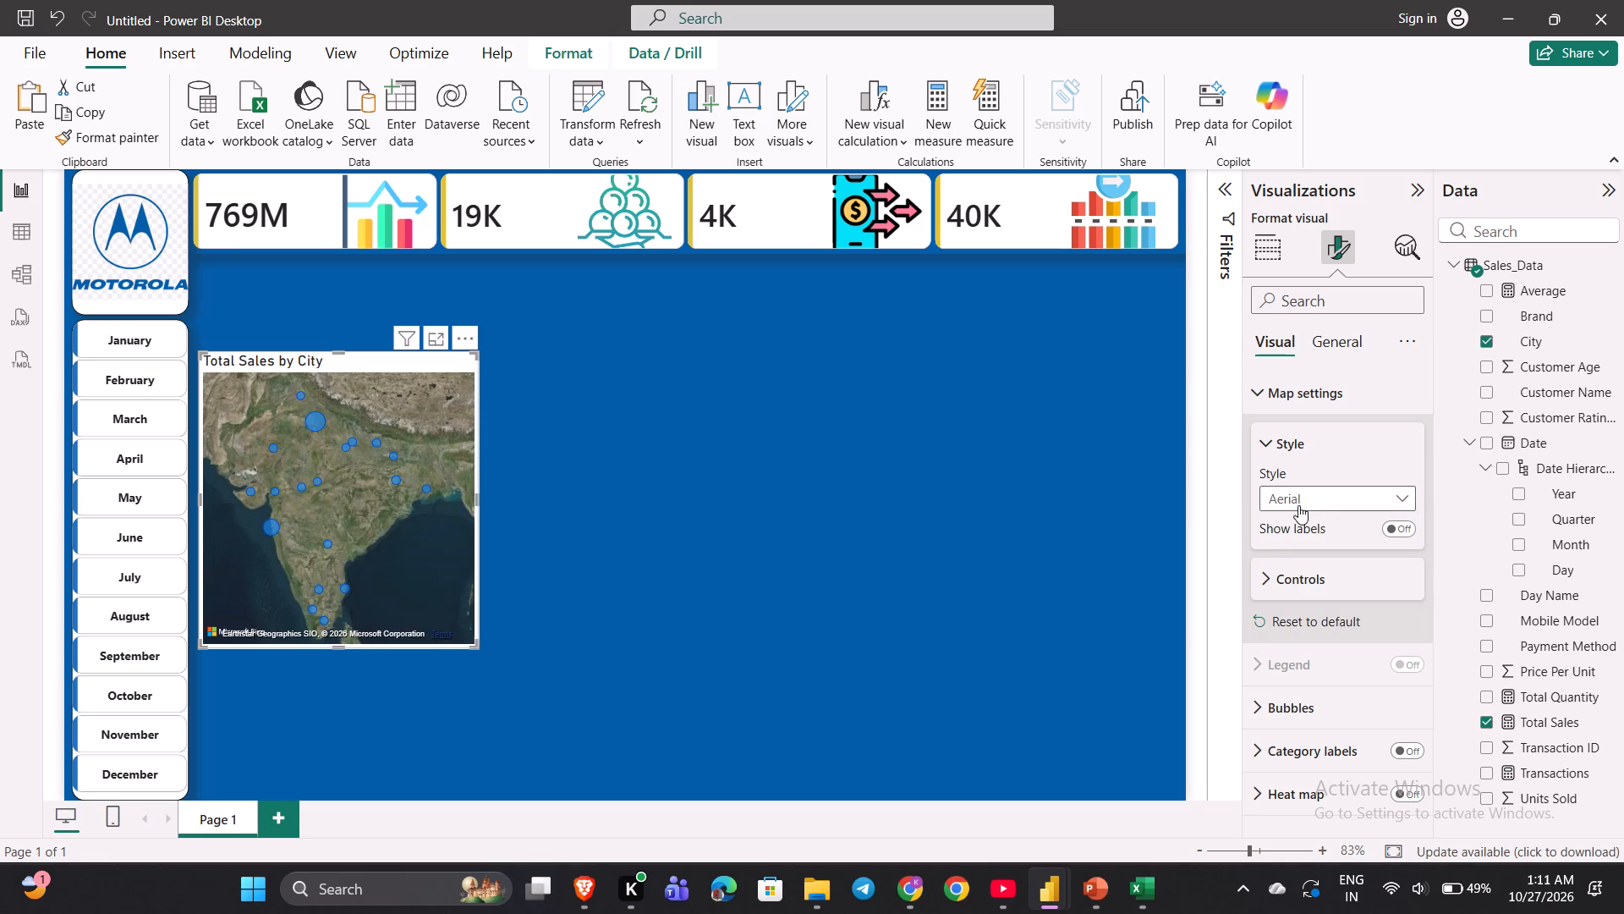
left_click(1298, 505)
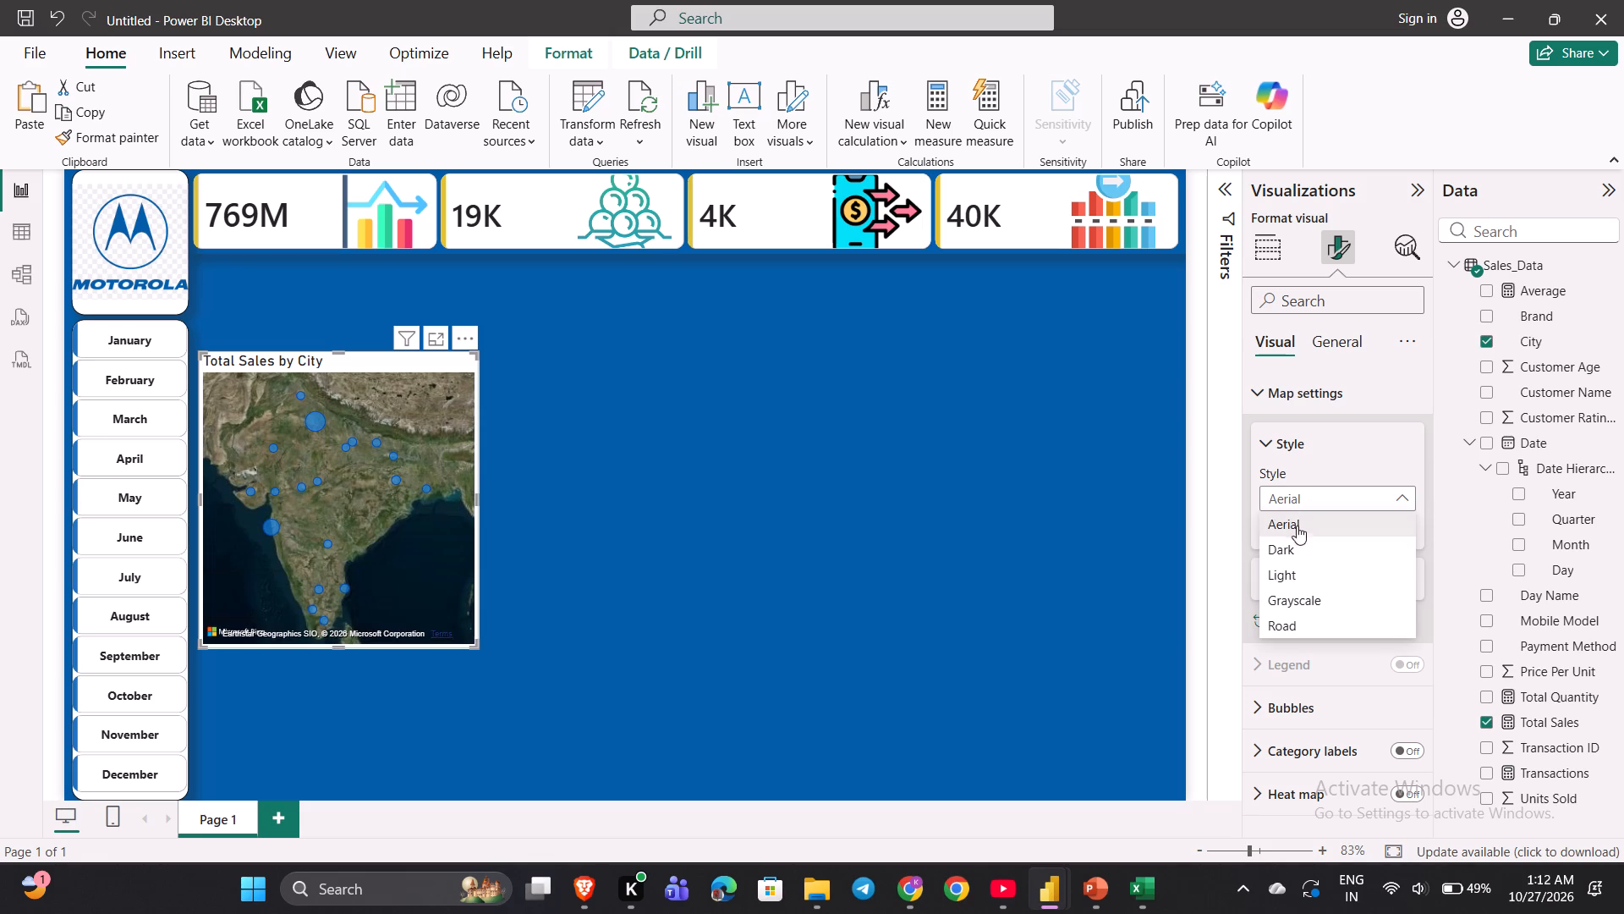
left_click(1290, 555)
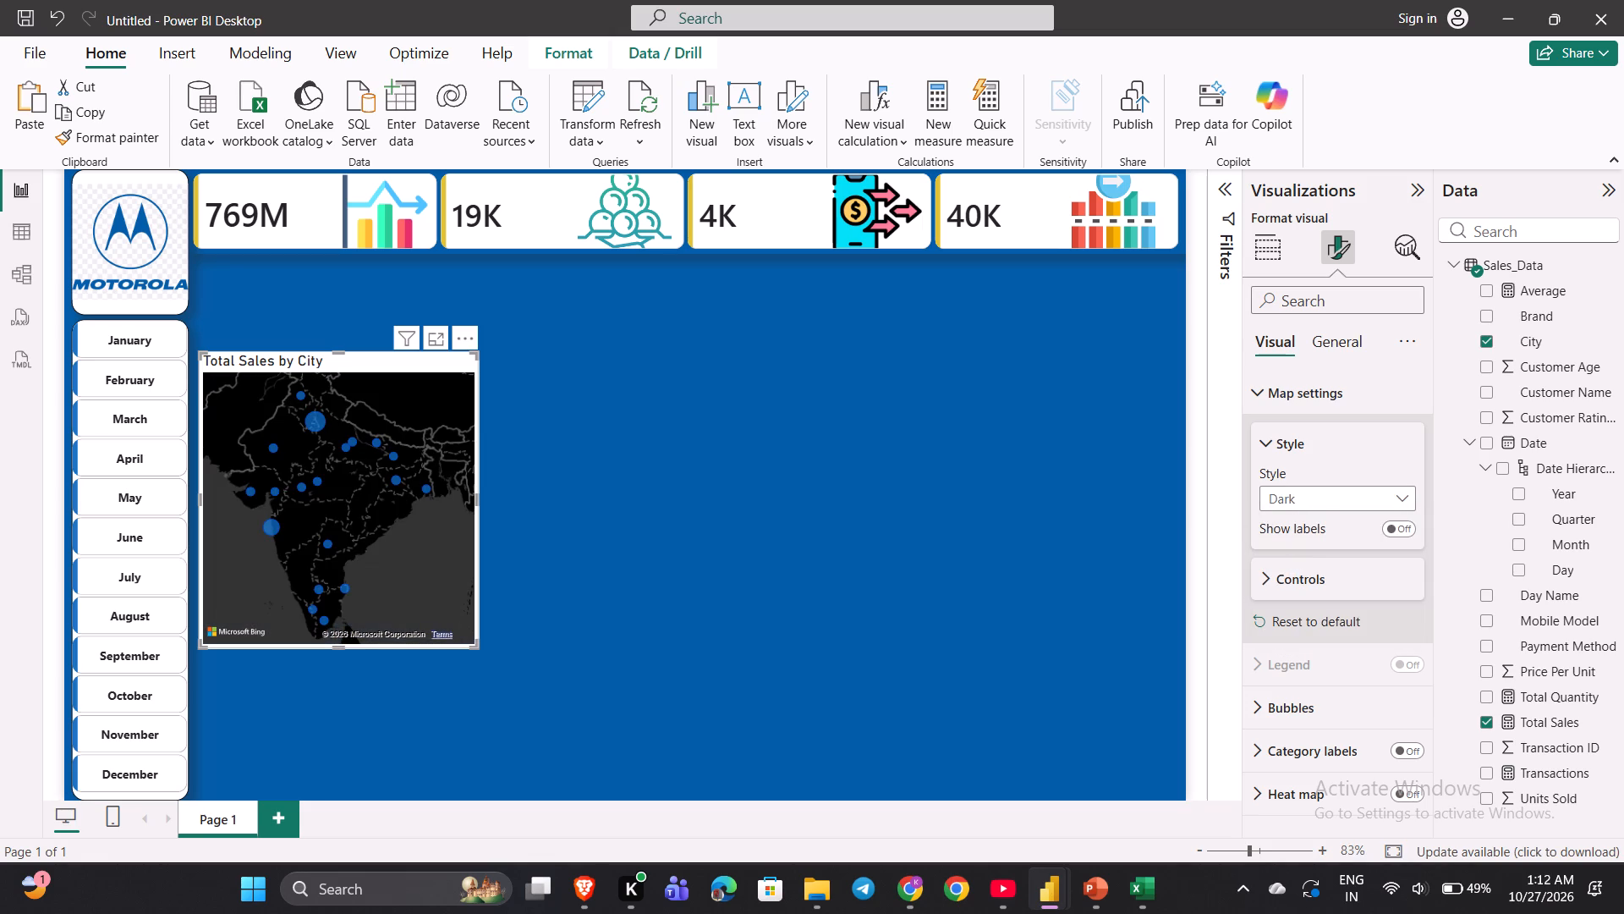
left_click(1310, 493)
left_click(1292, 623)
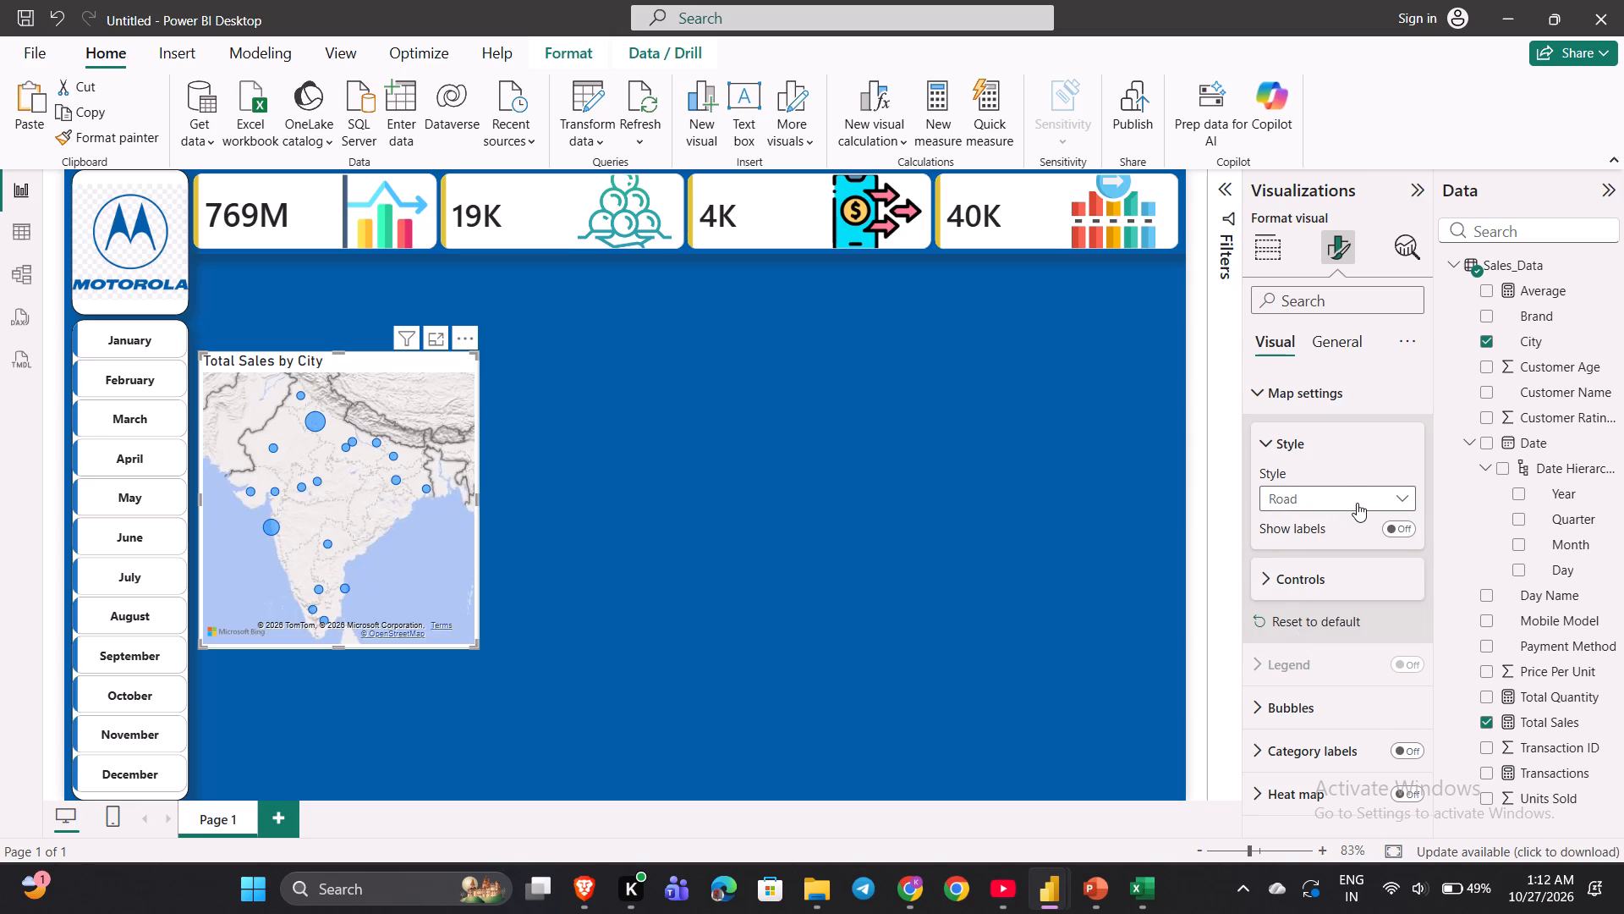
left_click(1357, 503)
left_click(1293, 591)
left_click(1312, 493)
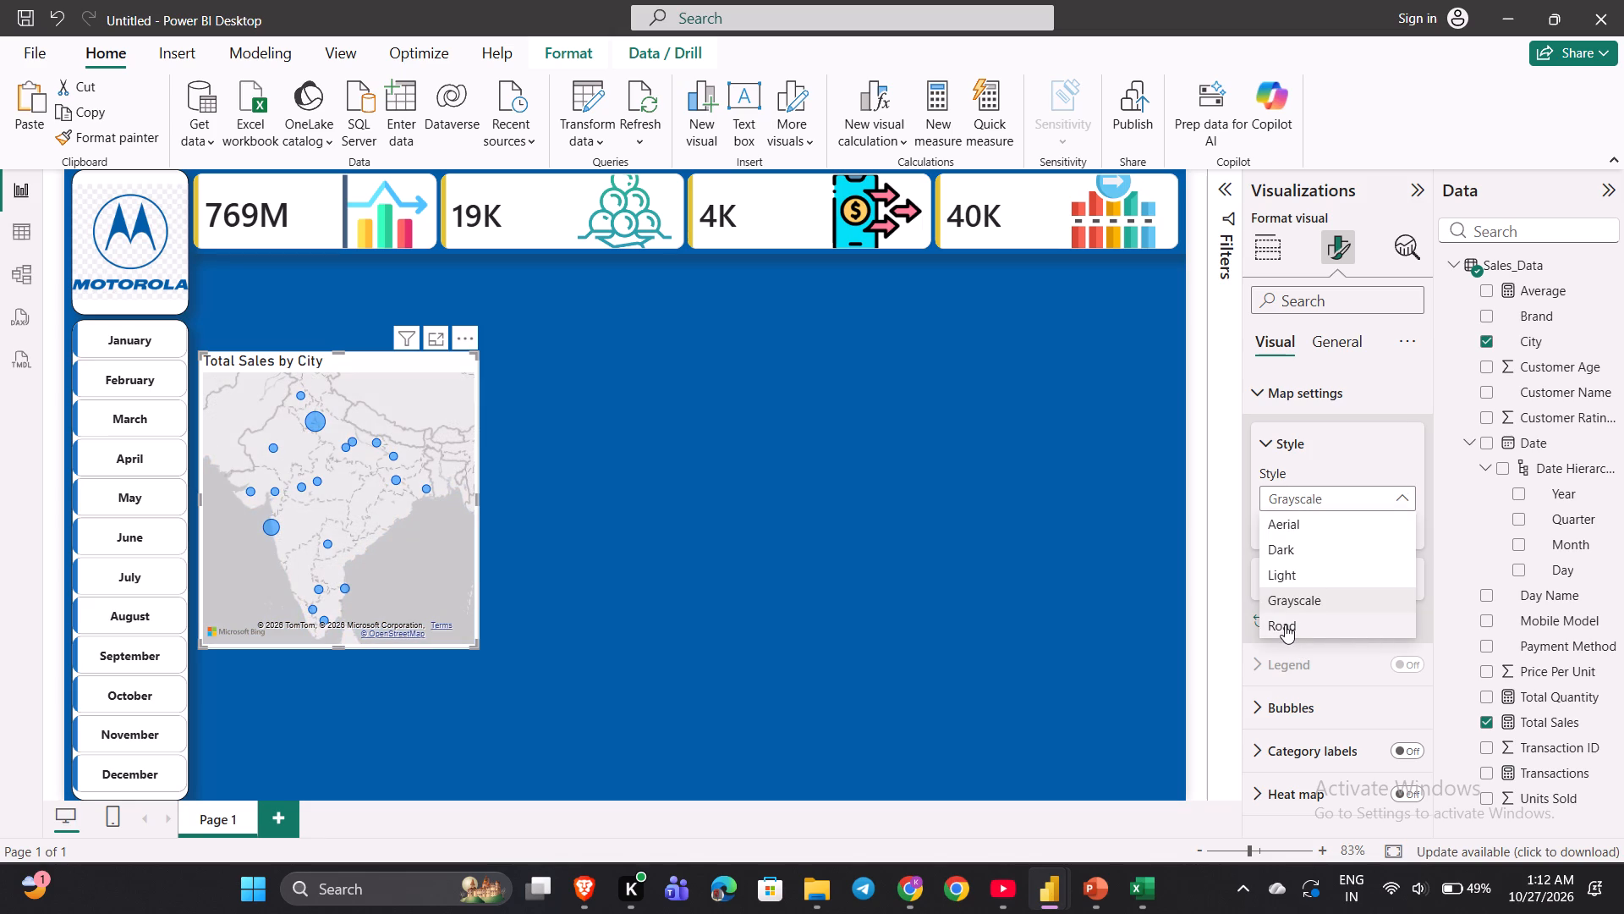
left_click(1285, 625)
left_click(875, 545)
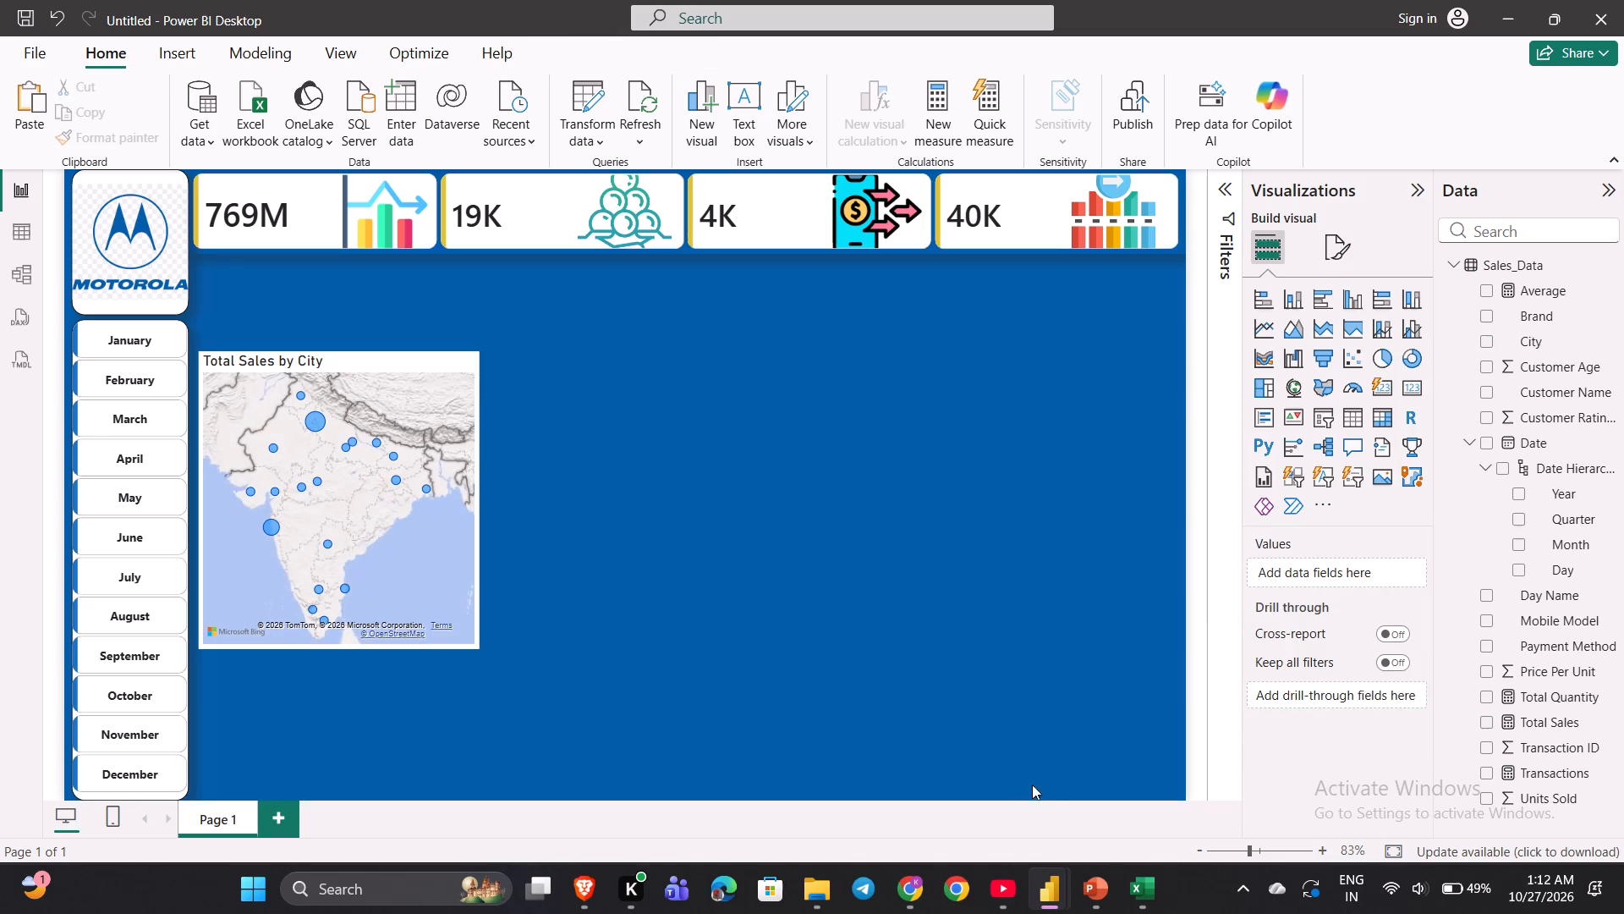
Switch to the YouTube tutorial and watch how the map's category labels are turned on and formatted, pausing playback there.
left_click(998, 893)
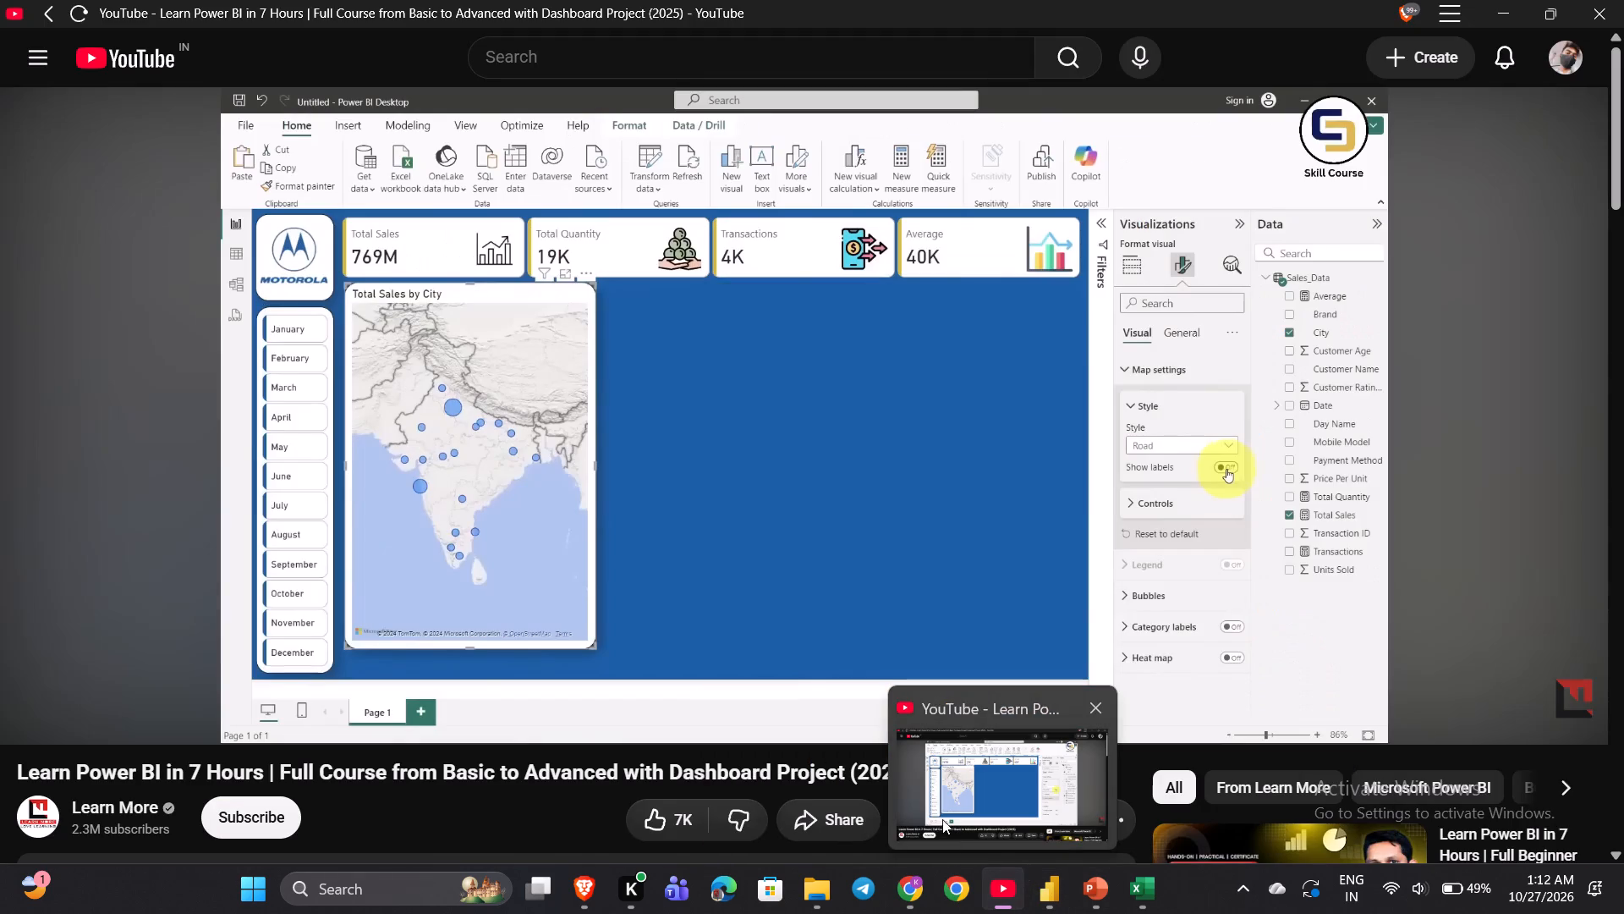
left_click(947, 814)
key("space")
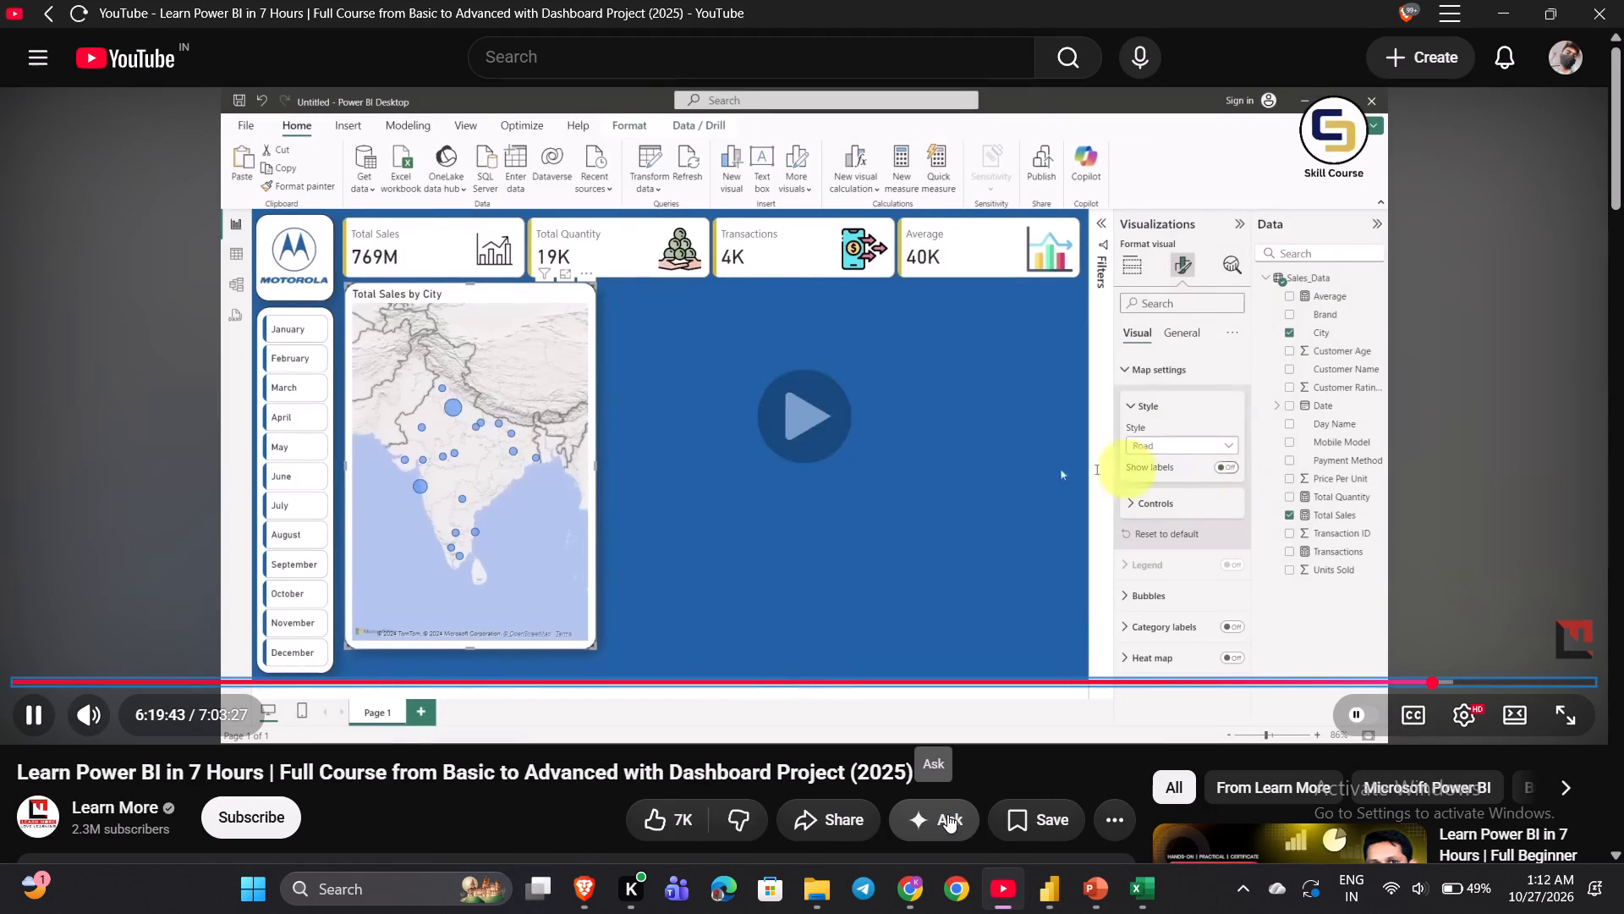
key("Right")
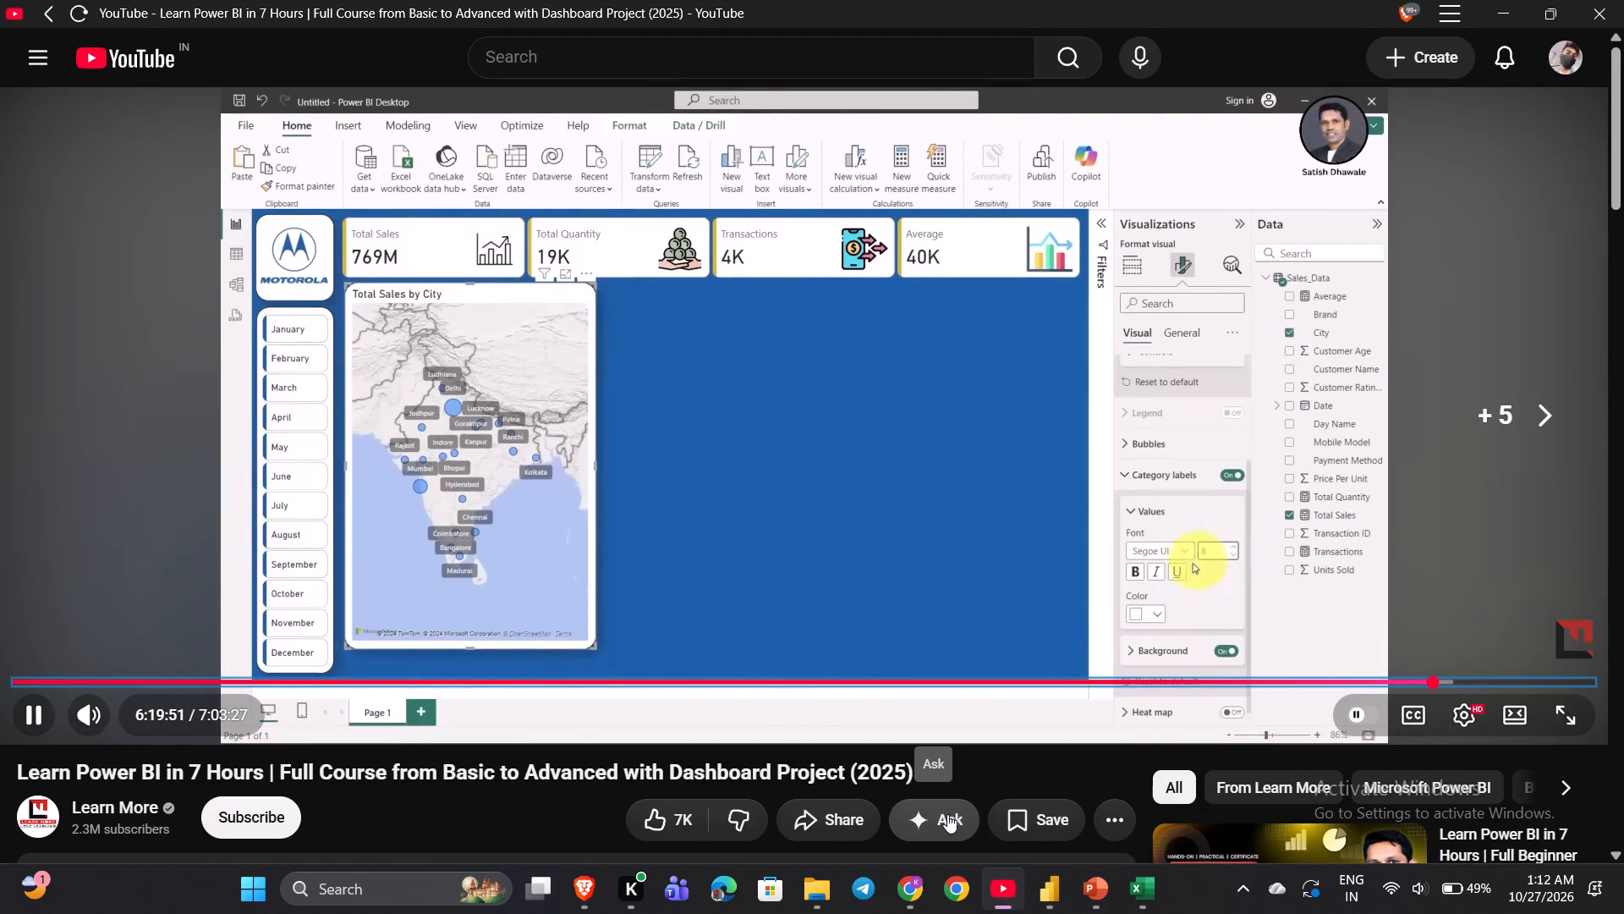
key("Left")
key("space")
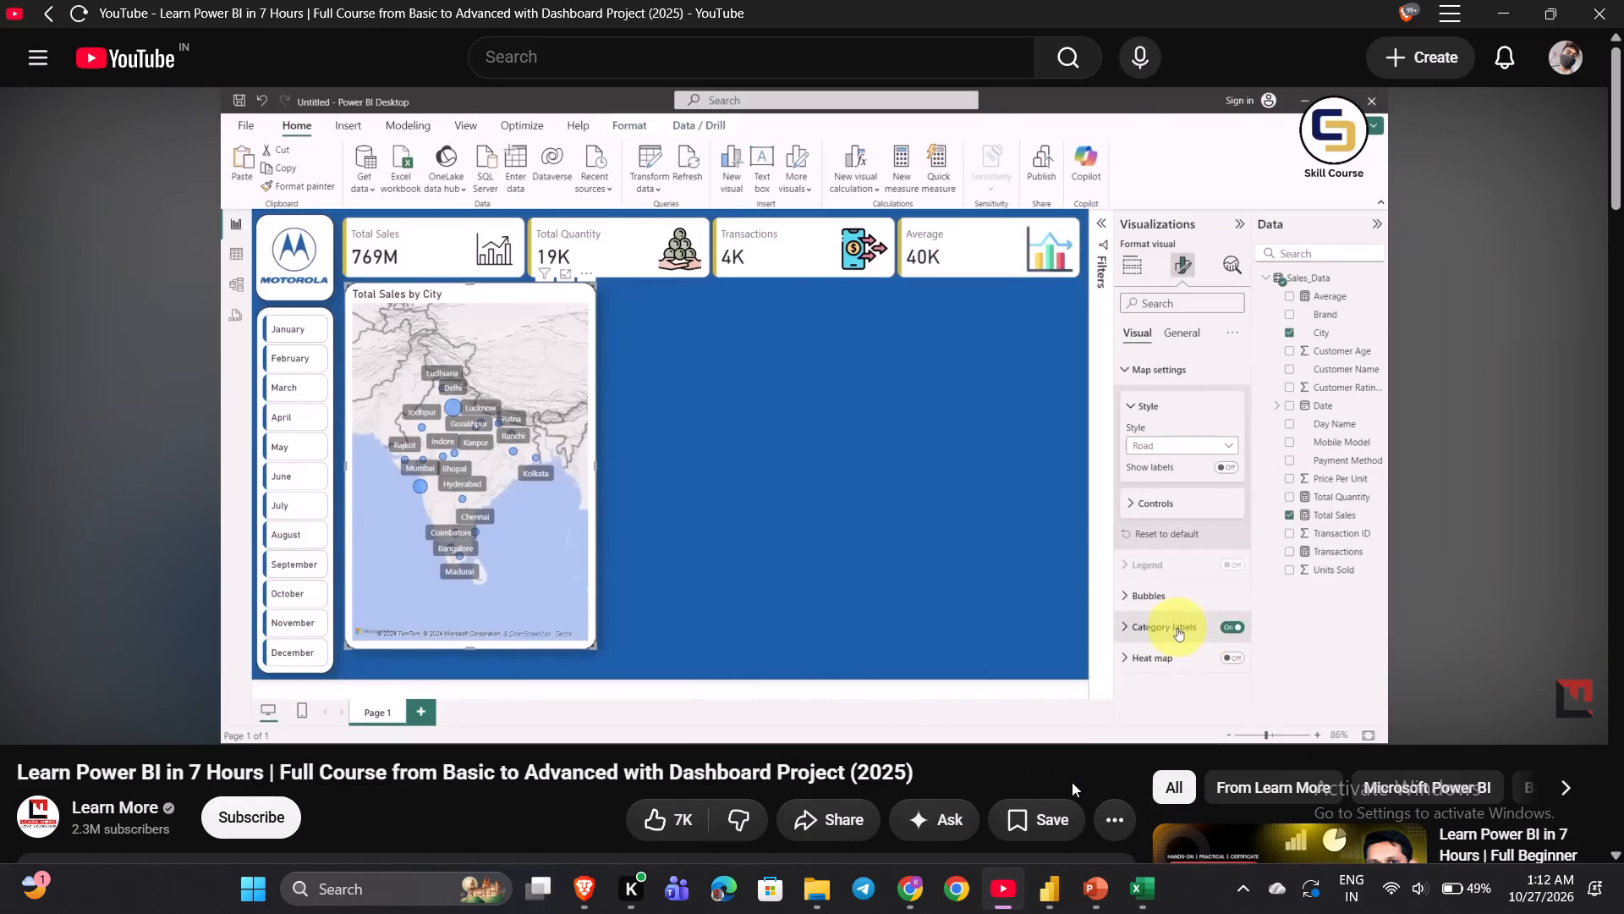
Back in the Untitled report, turn on category labels for the Total Sales by City map and set their font size to 8.
left_click(1063, 889)
left_click(1067, 794)
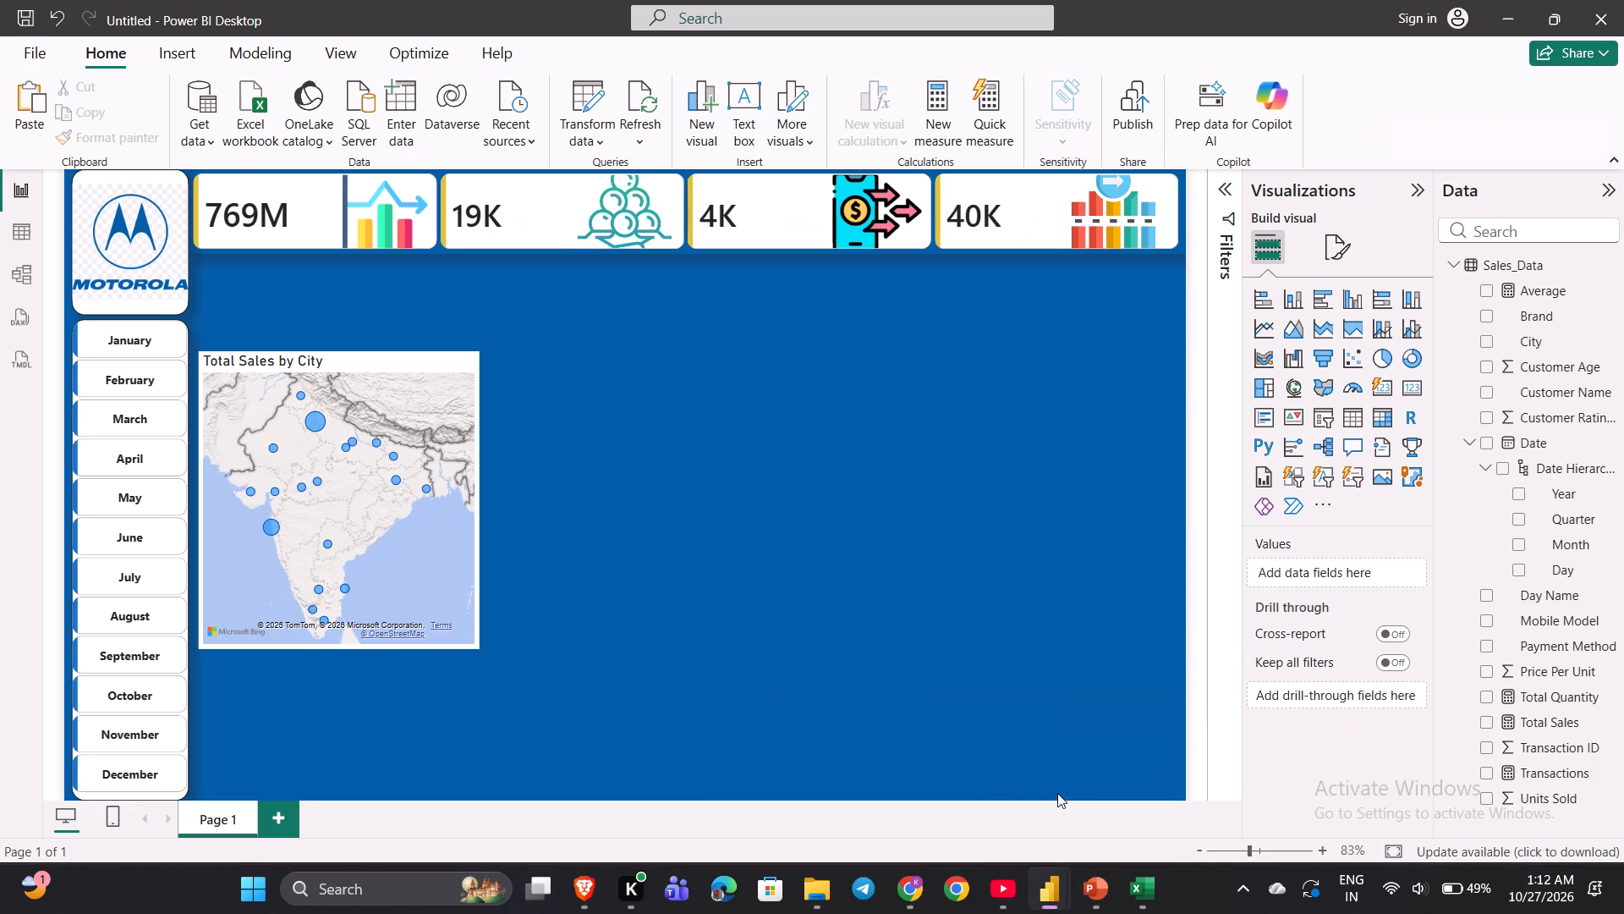
left_click(328, 486)
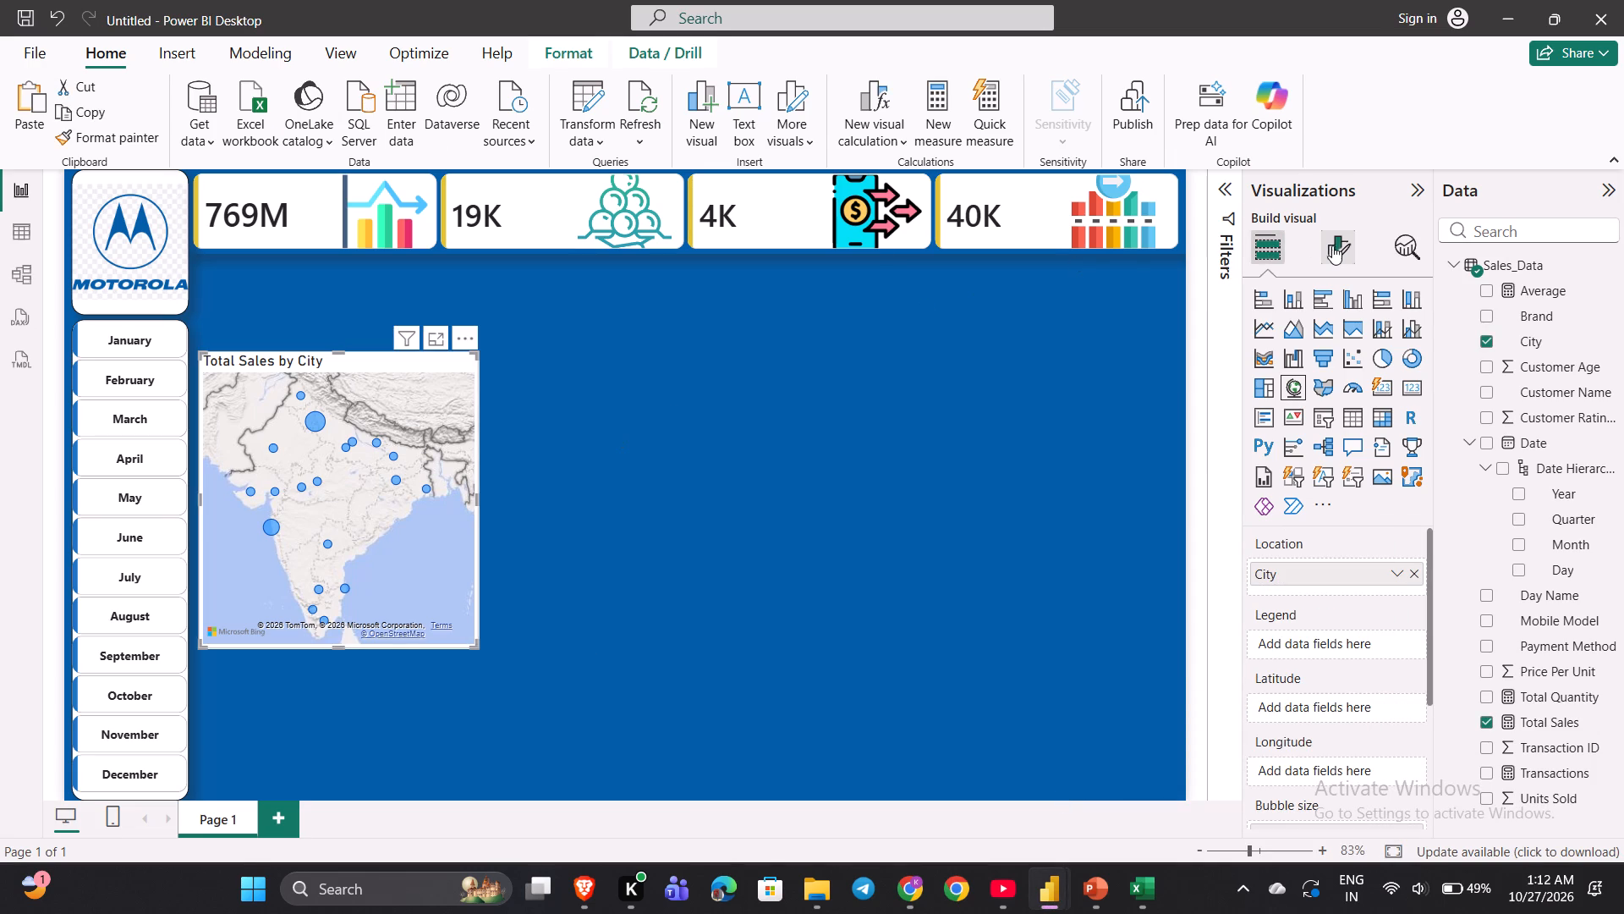
left_click(1333, 245)
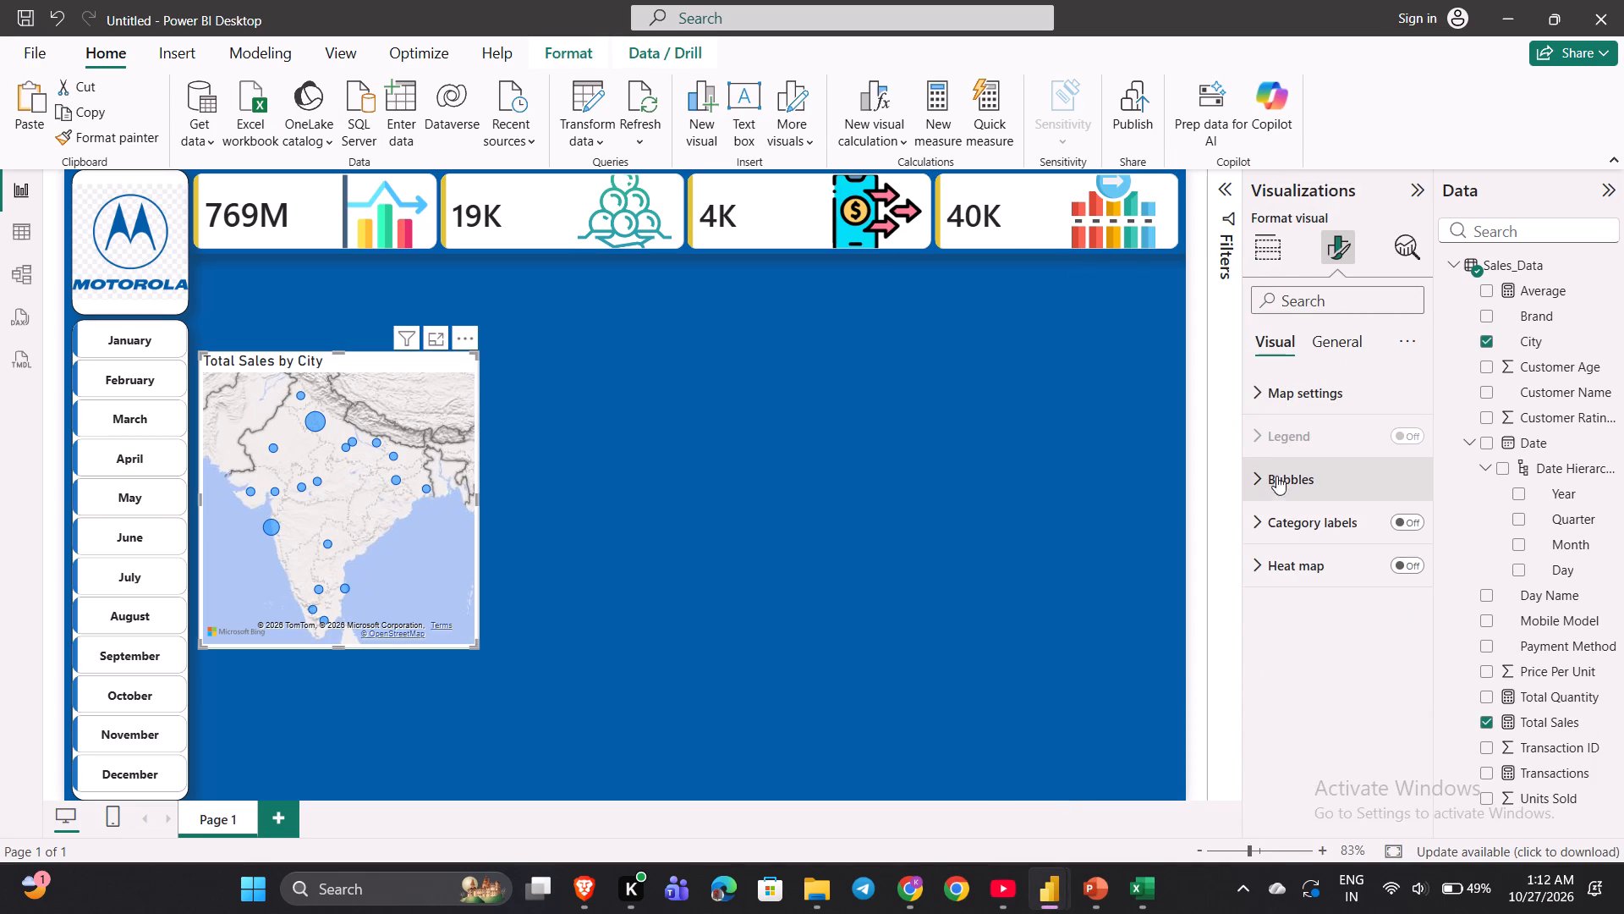
left_click(1417, 518)
left_click(1265, 525)
scroll(1265, 525, "down", 1)
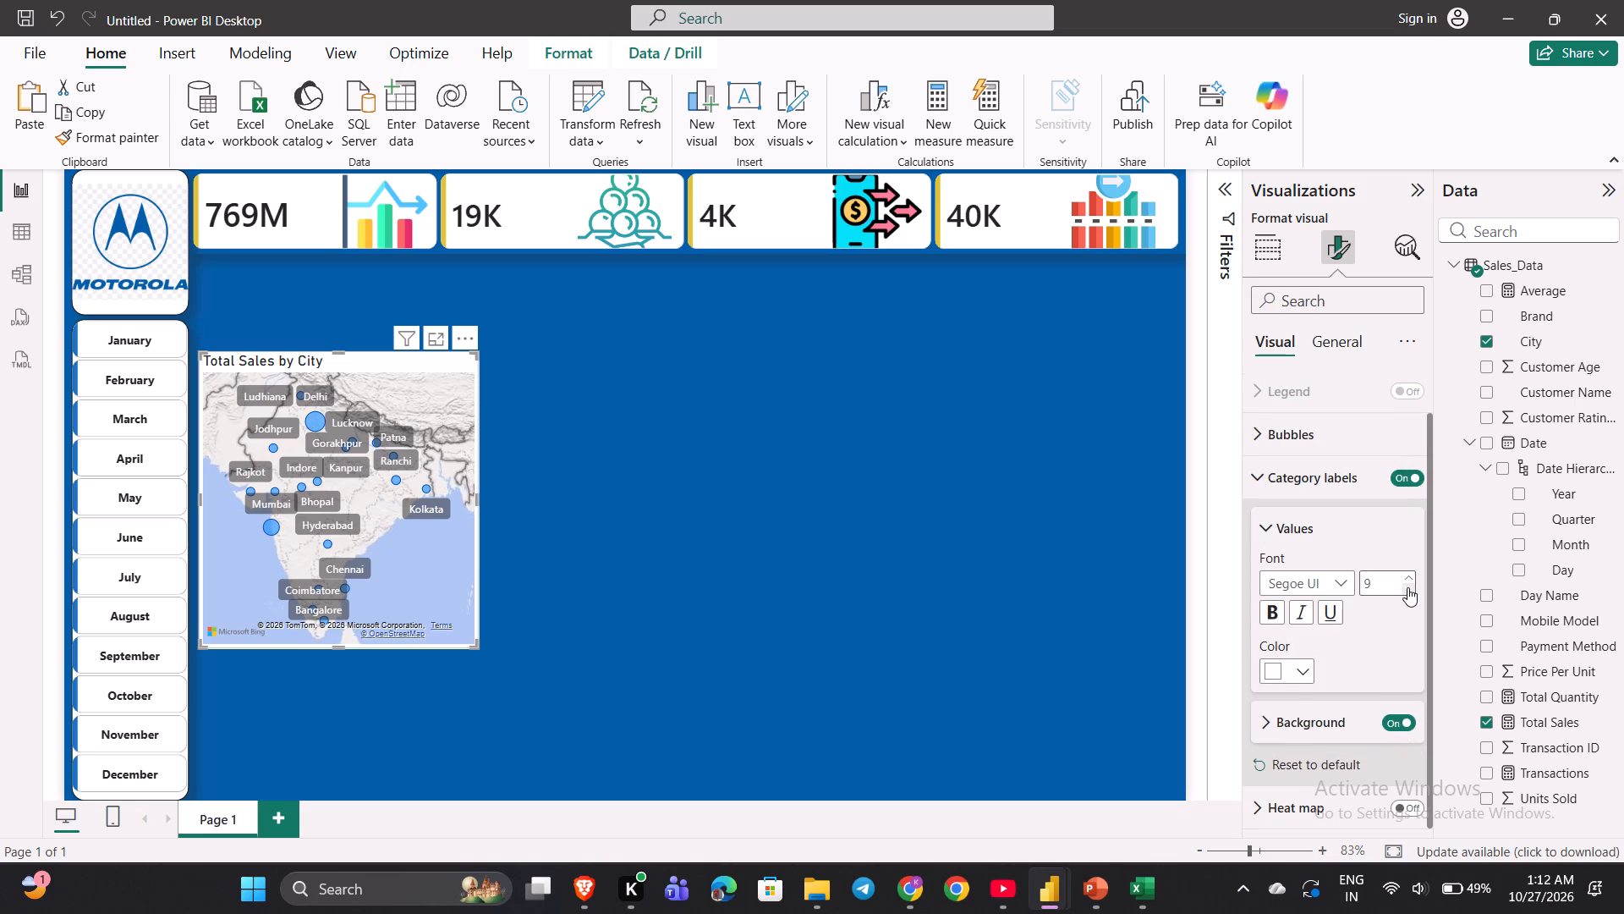
left_click(1407, 587)
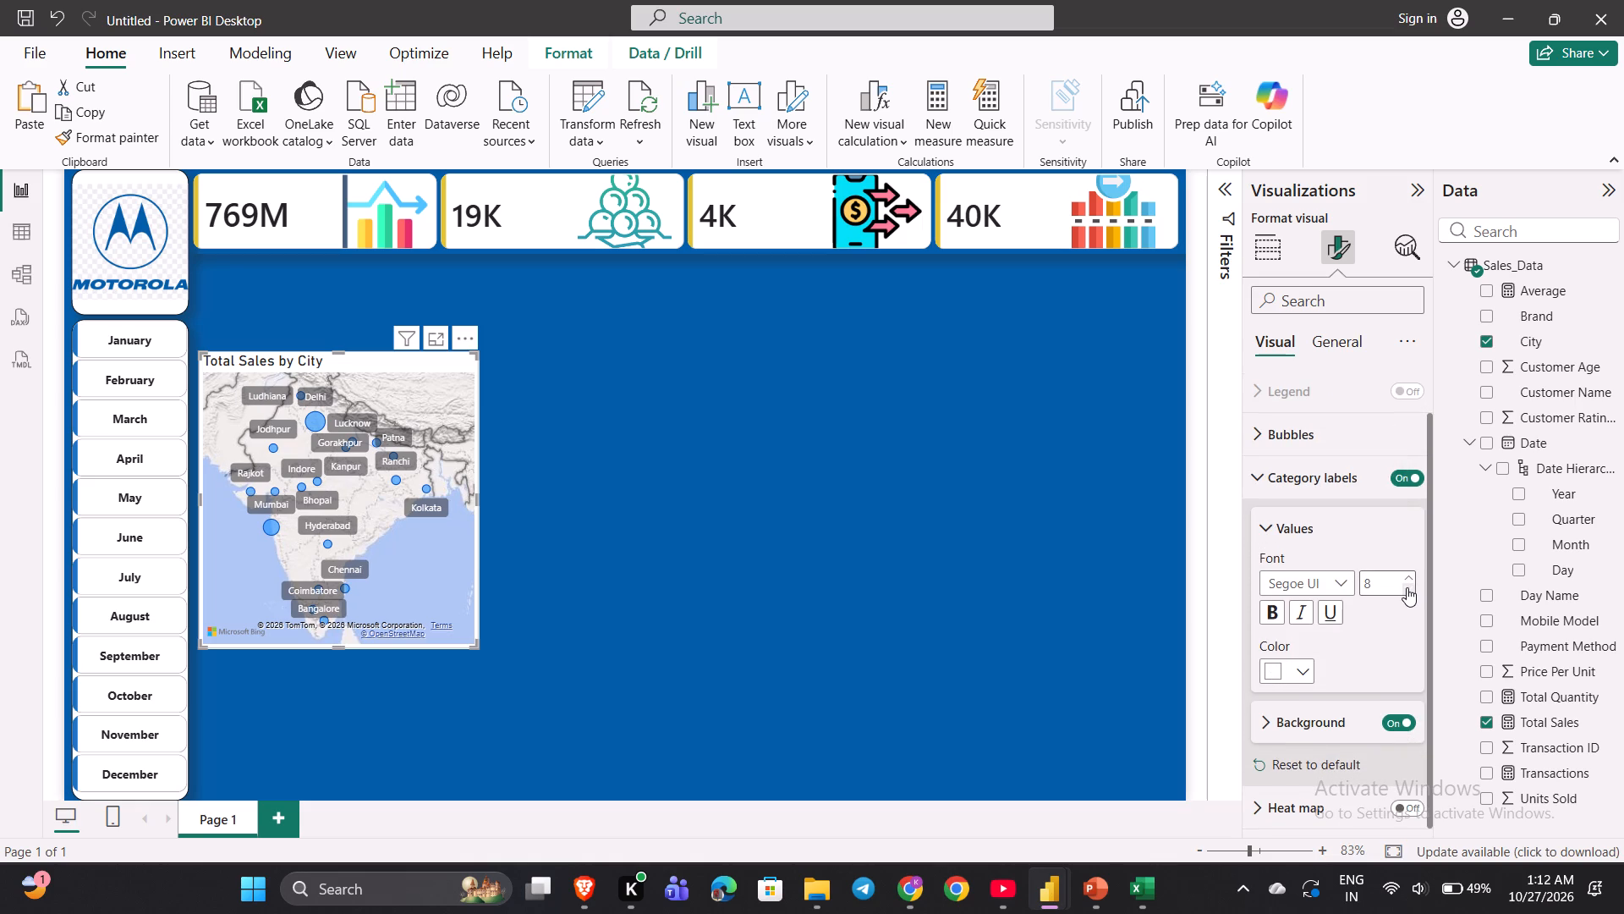
triple_click(1406, 586)
Switch to the YouTube tutorial and watch how the labelled map is resized on the page.
left_click(987, 904)
key("space")
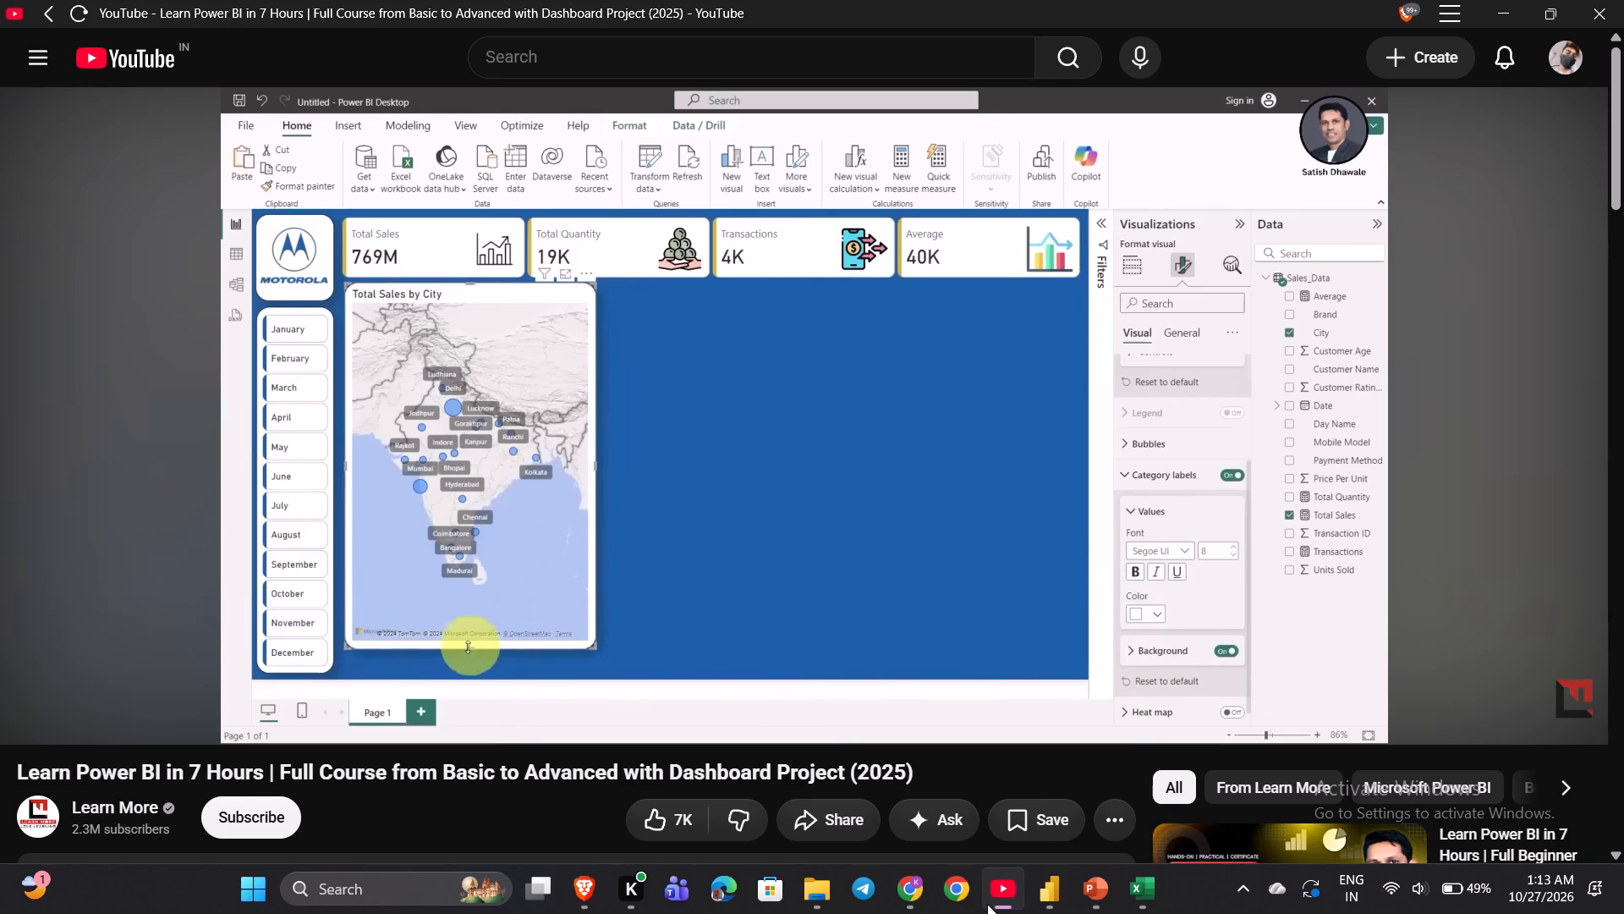
key("space")
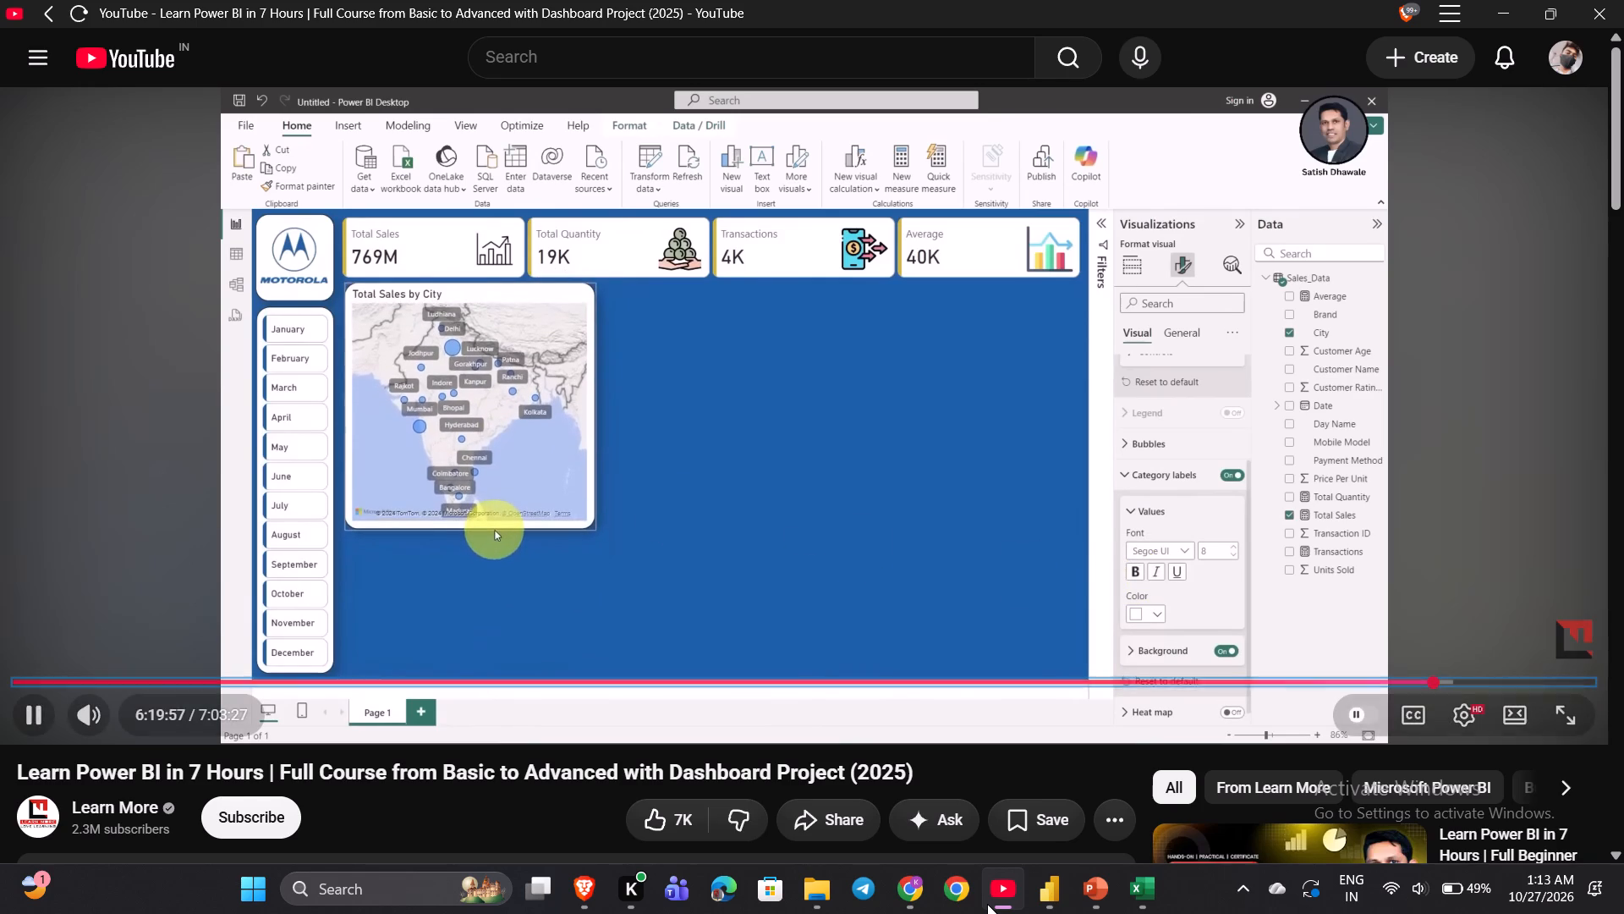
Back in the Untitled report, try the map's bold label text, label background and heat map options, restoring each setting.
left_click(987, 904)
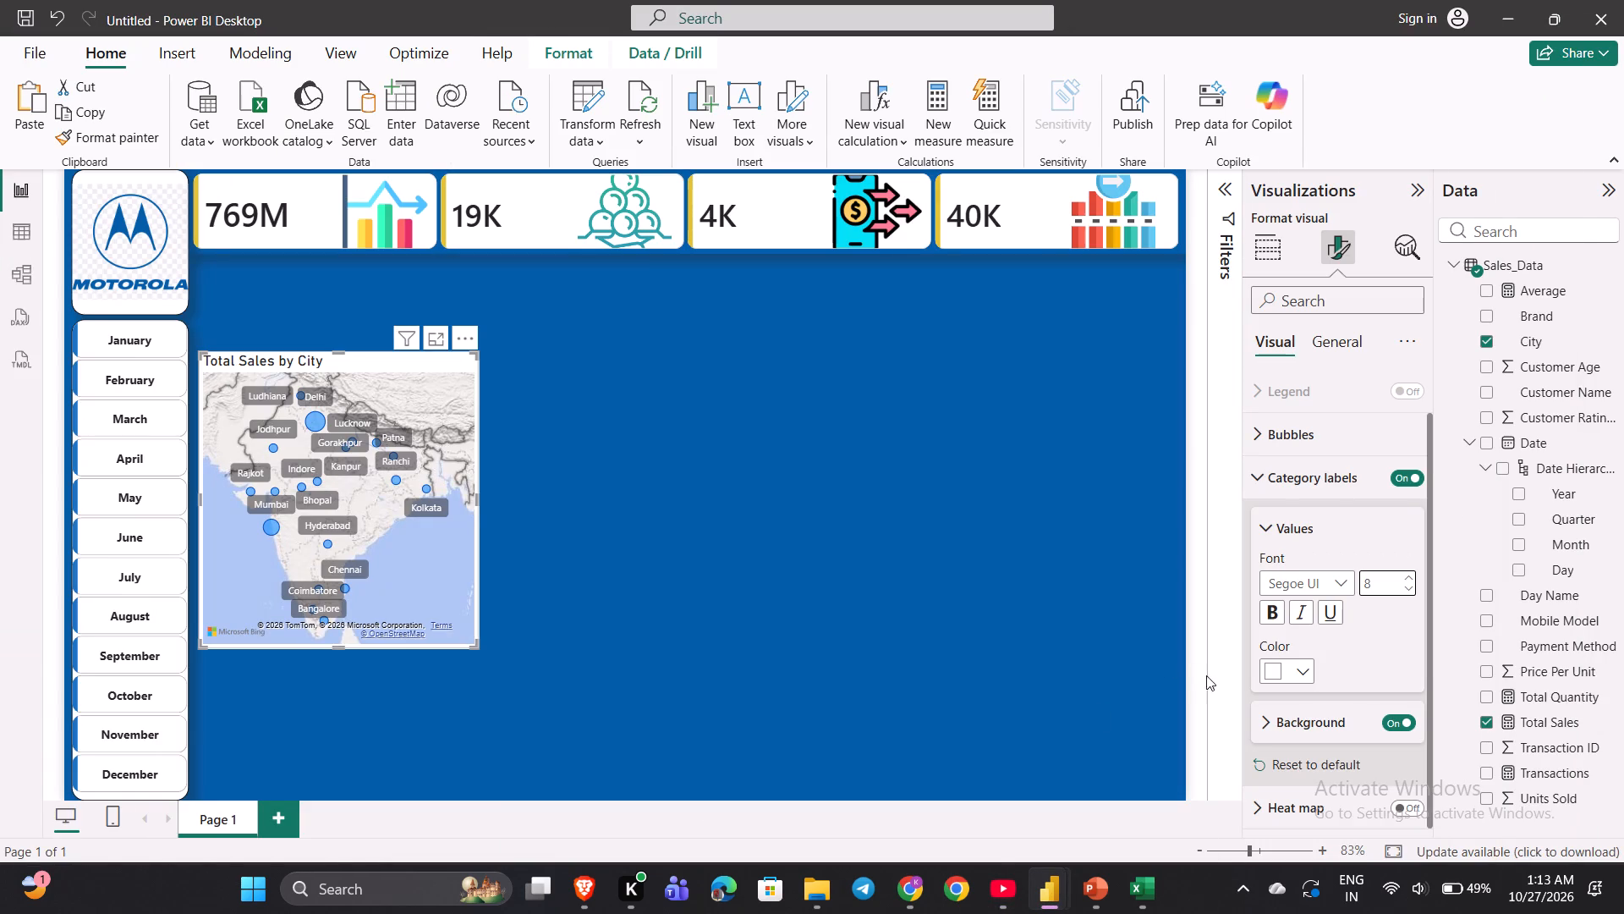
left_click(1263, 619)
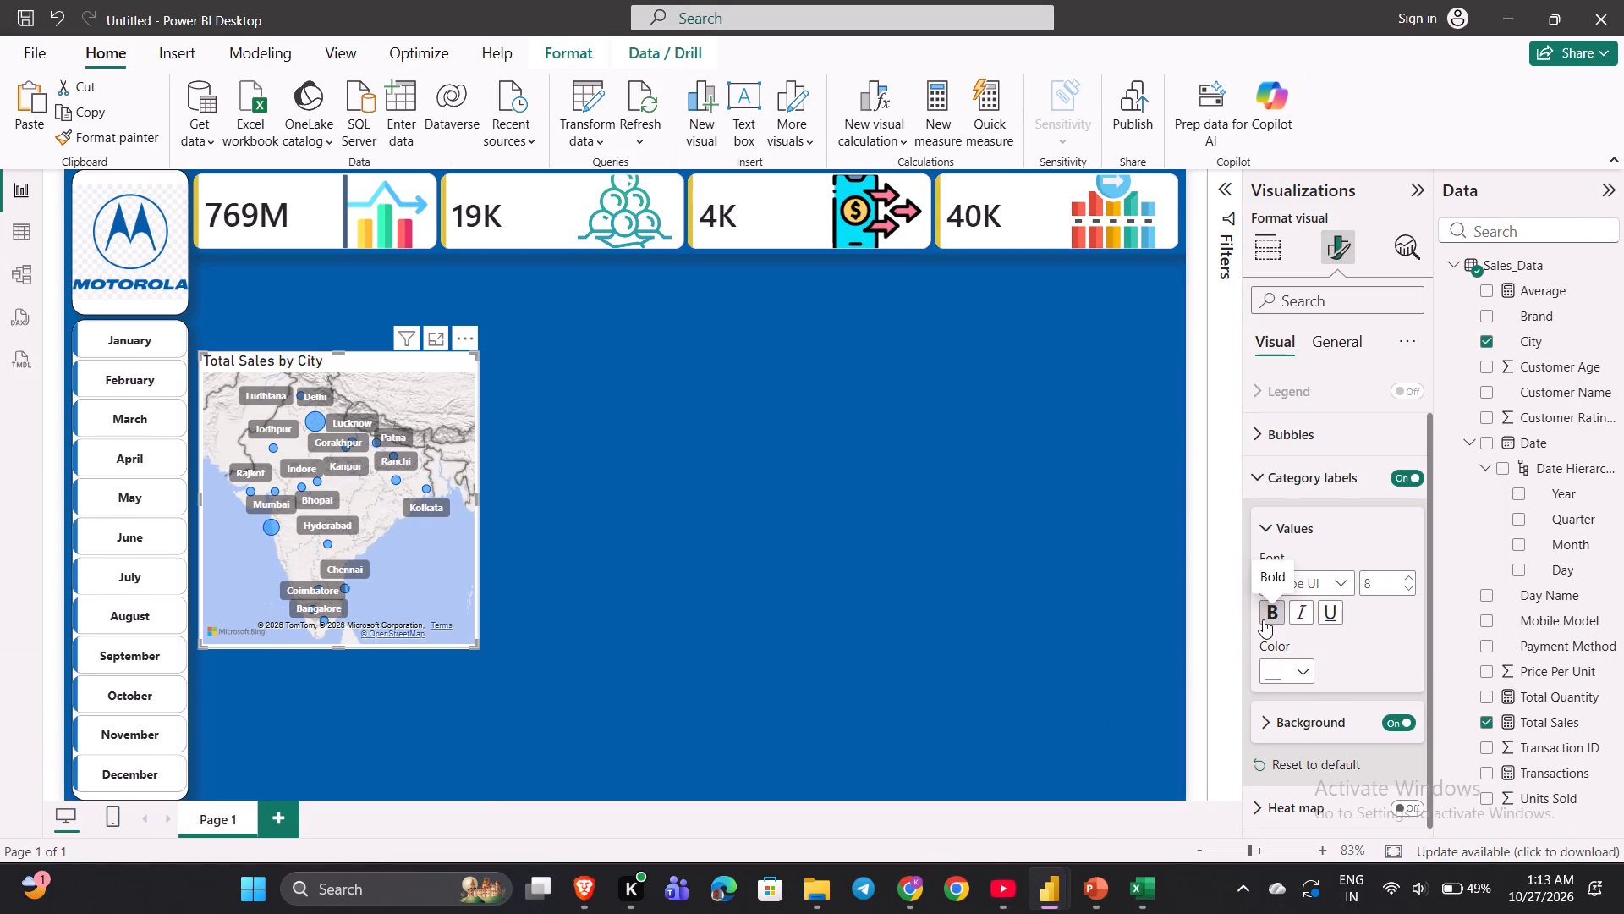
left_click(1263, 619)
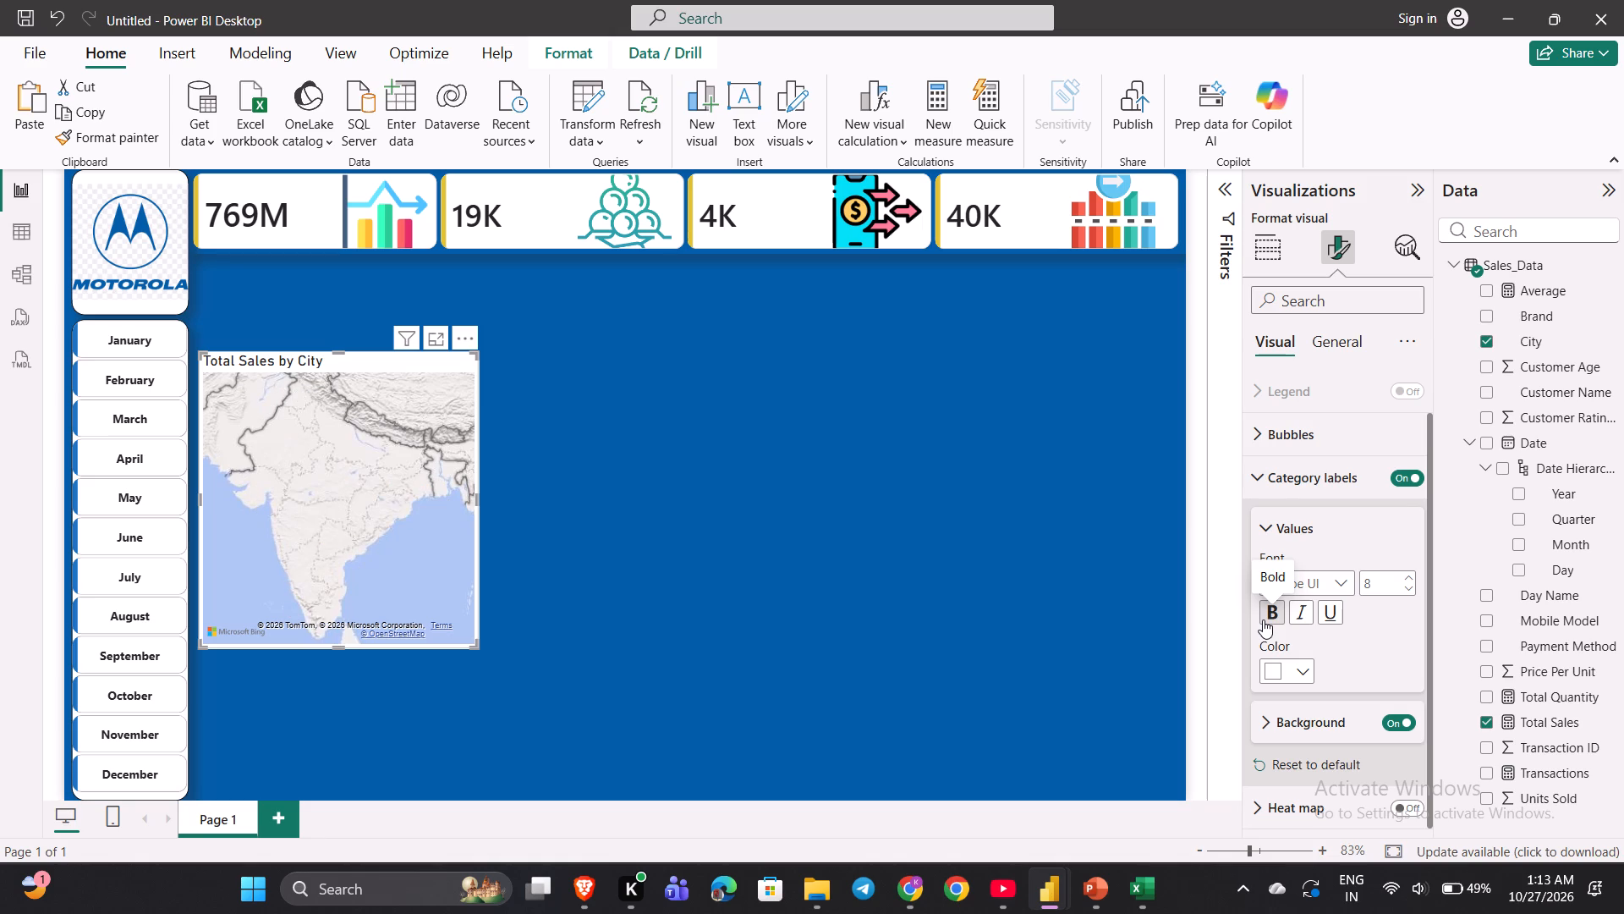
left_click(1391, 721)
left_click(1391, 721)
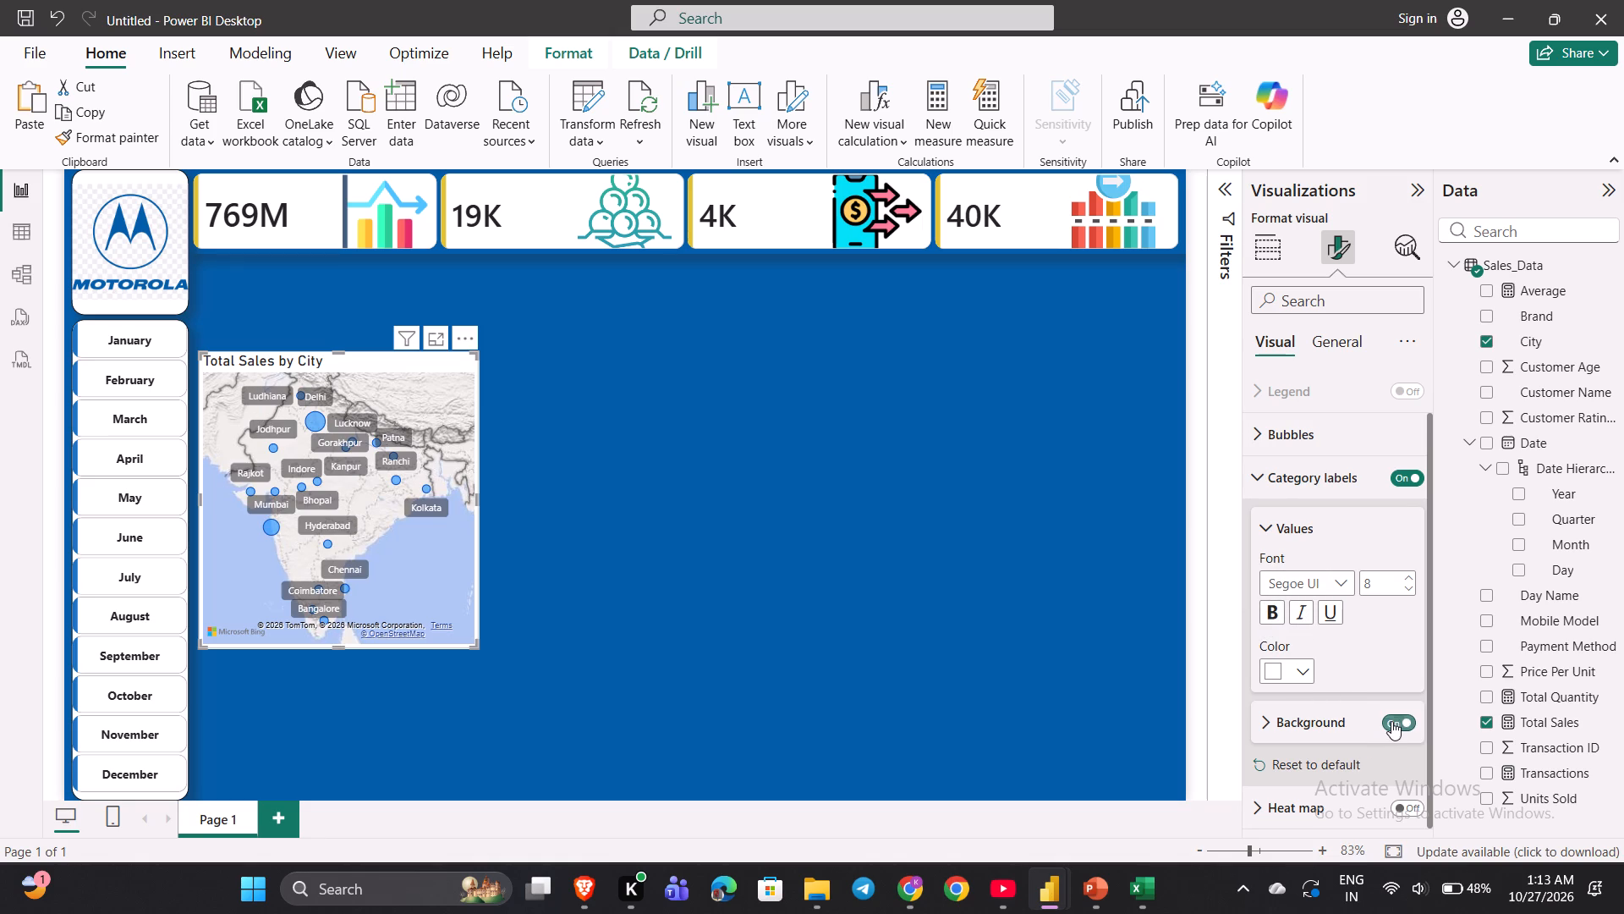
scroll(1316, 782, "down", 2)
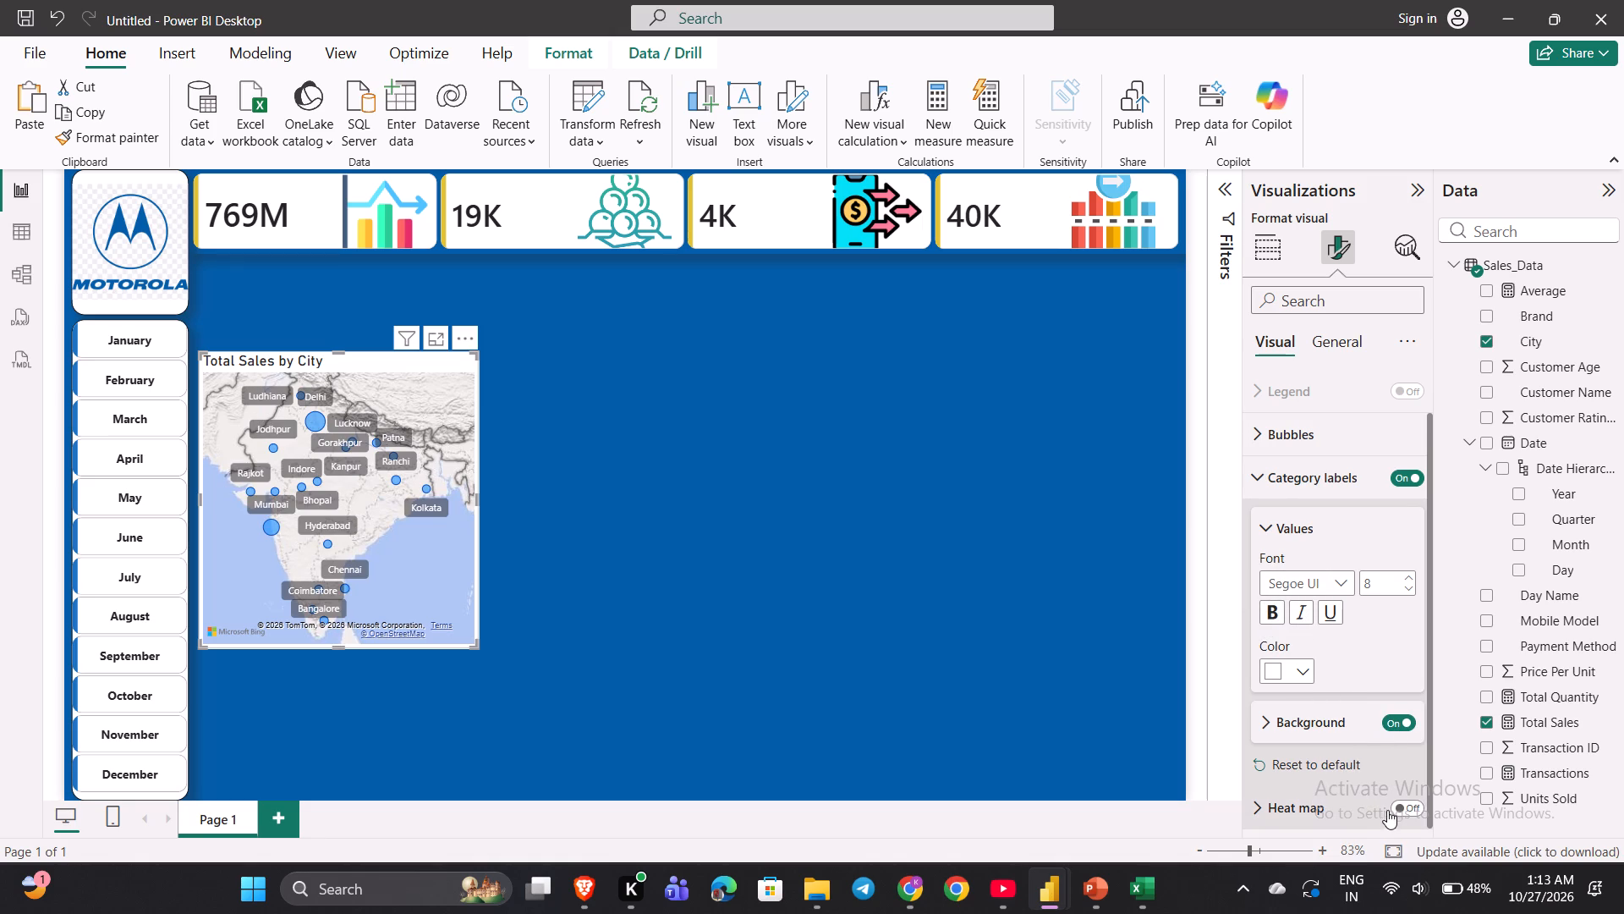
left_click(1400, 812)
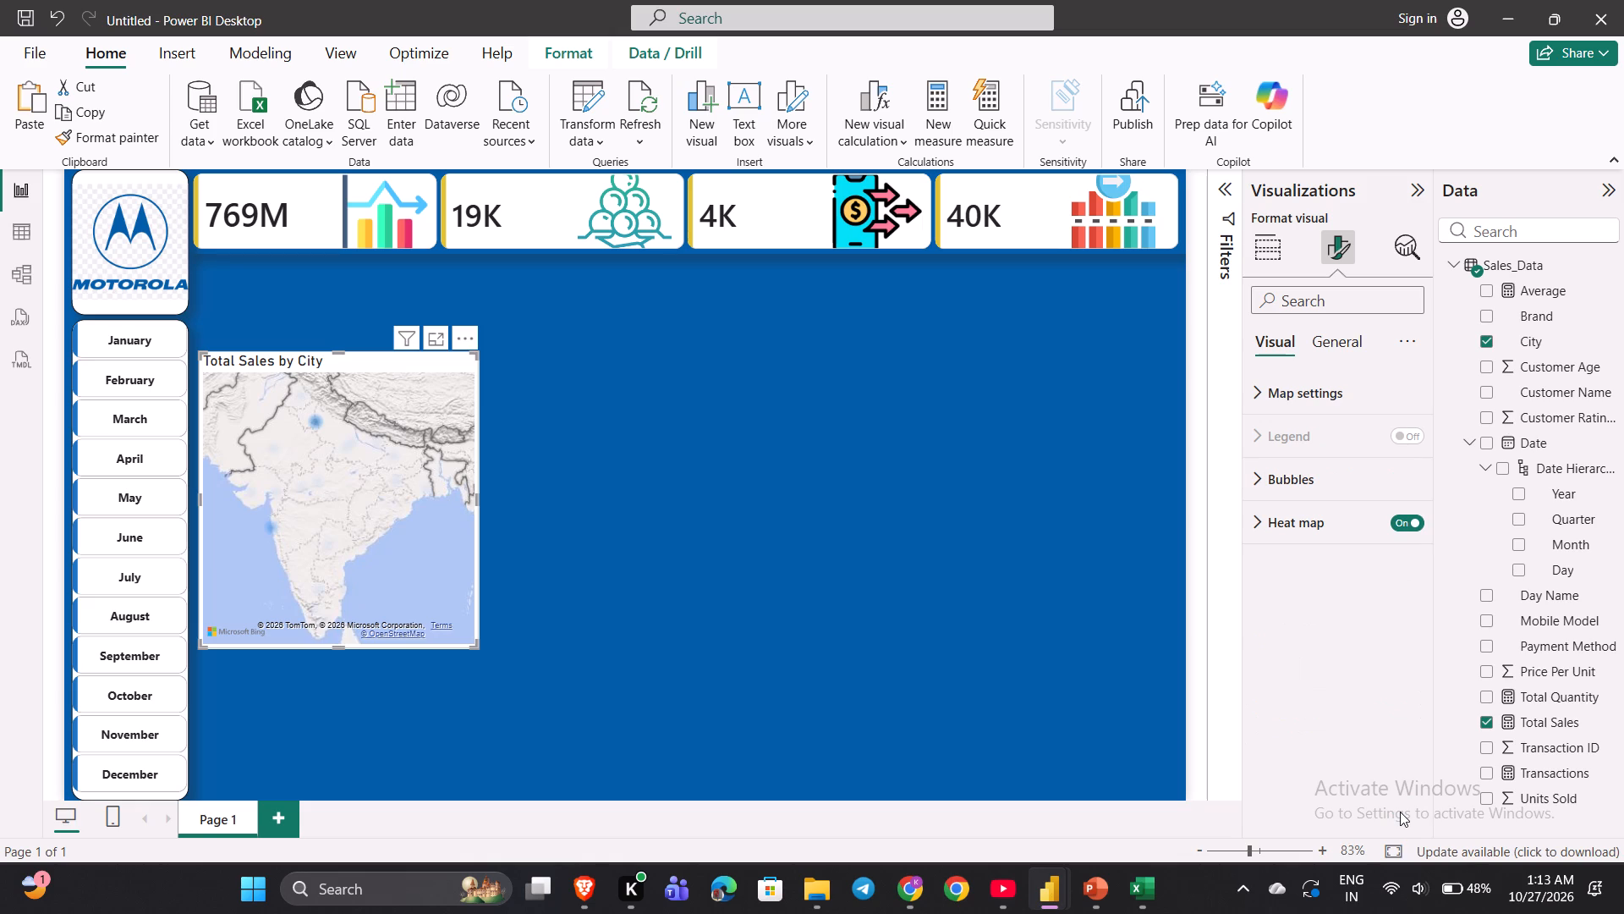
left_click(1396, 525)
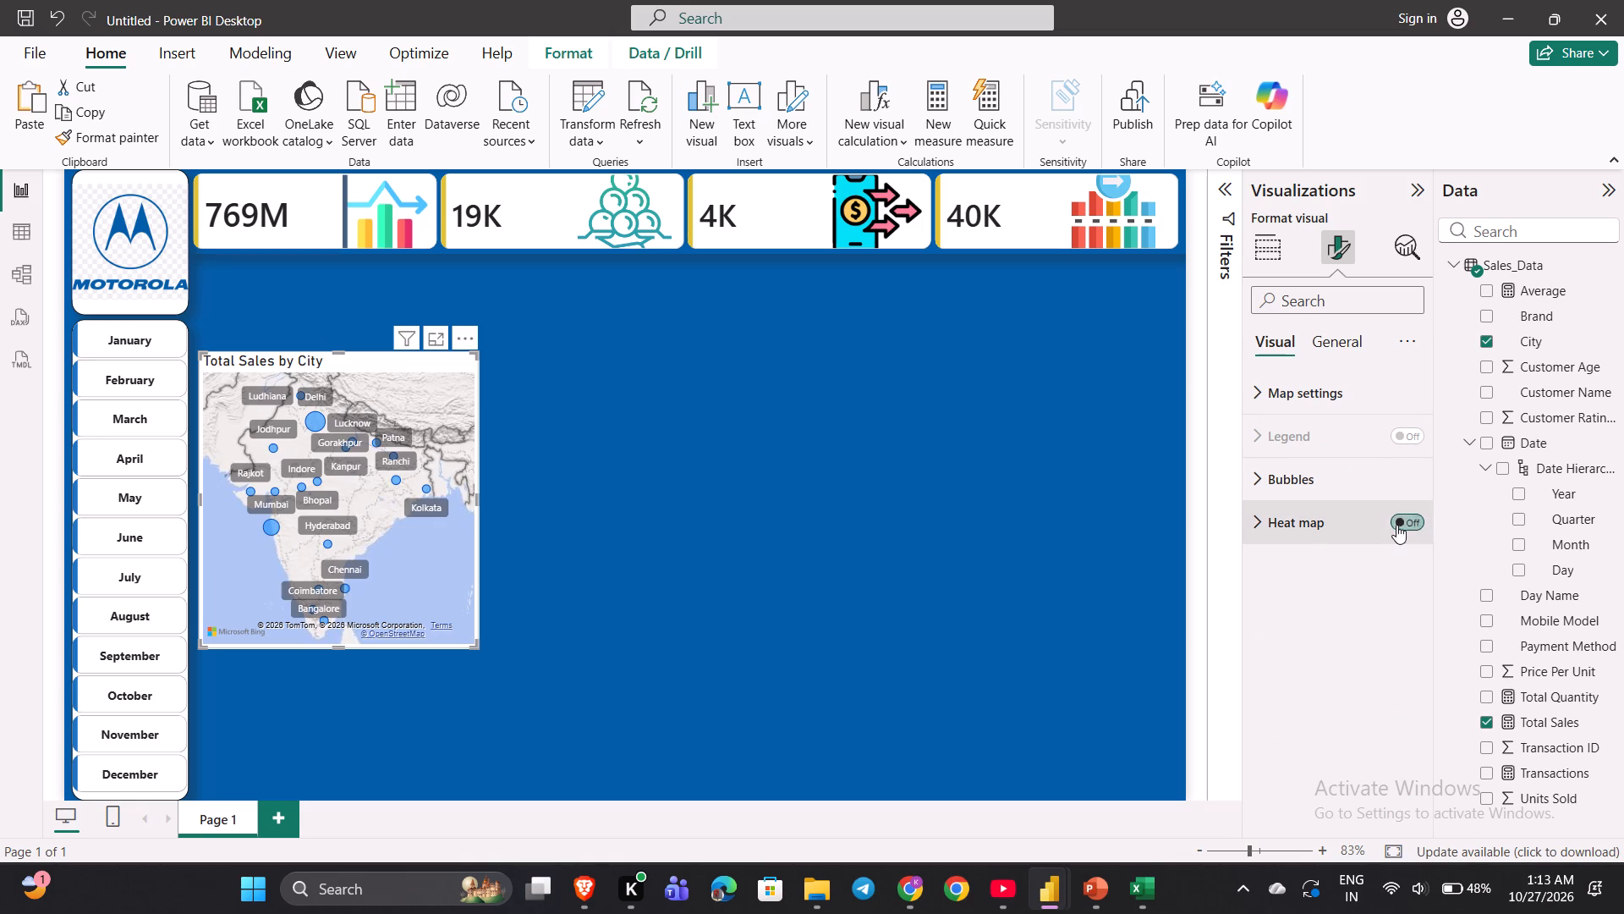
Switch to the YouTube tutorial and watch how the map's general format settings are opened, pausing playback there.
left_click(996, 883)
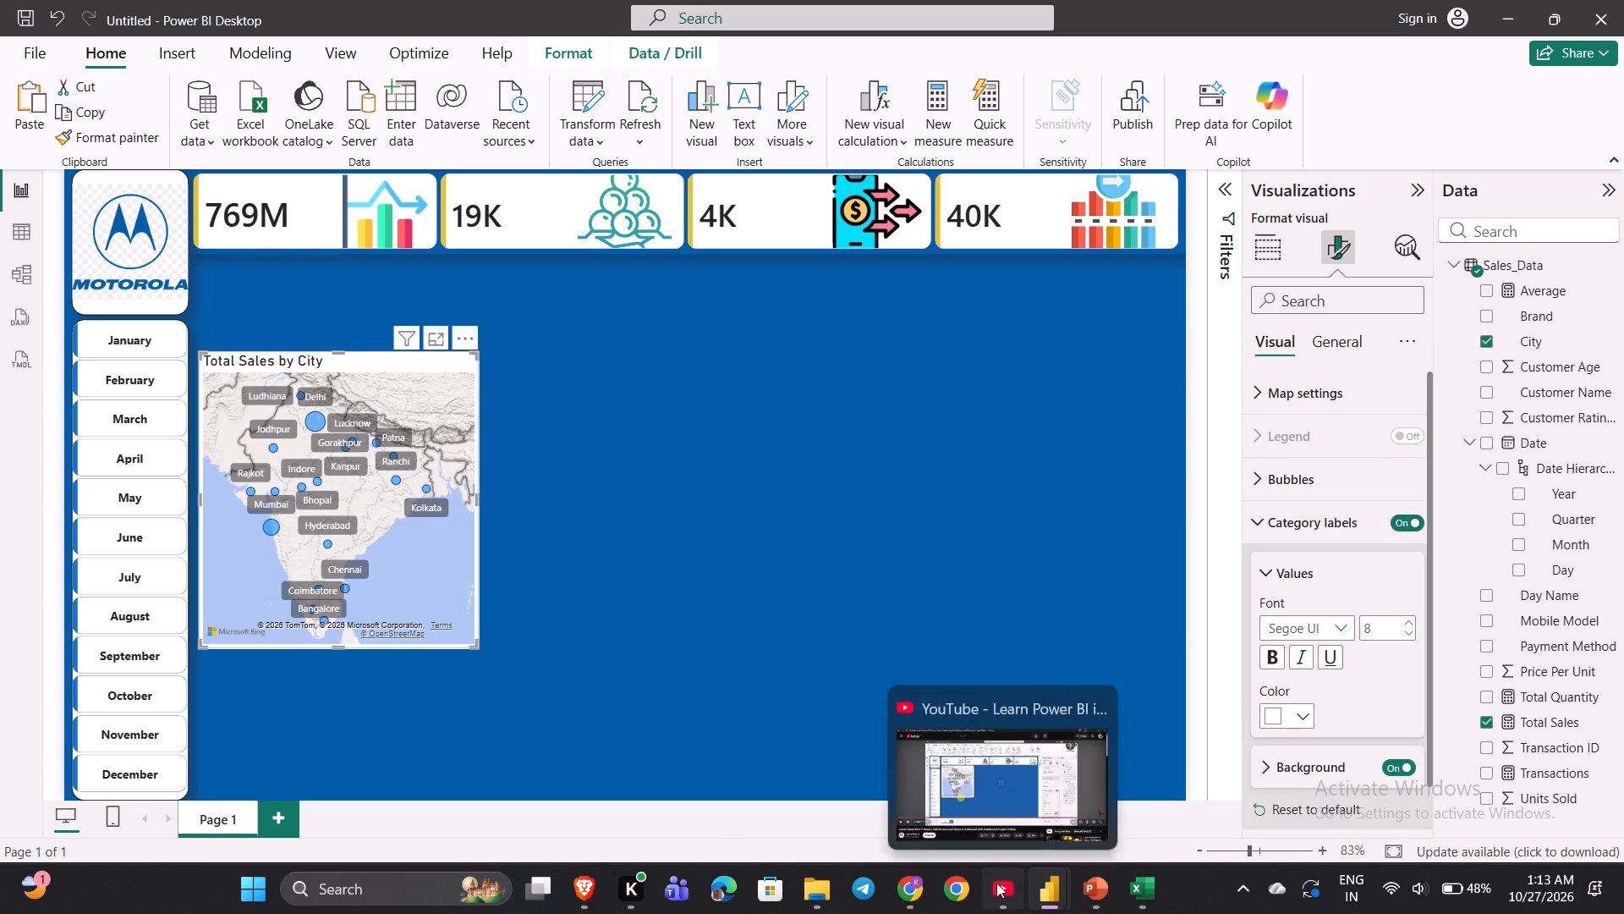
key("space")
key("space")
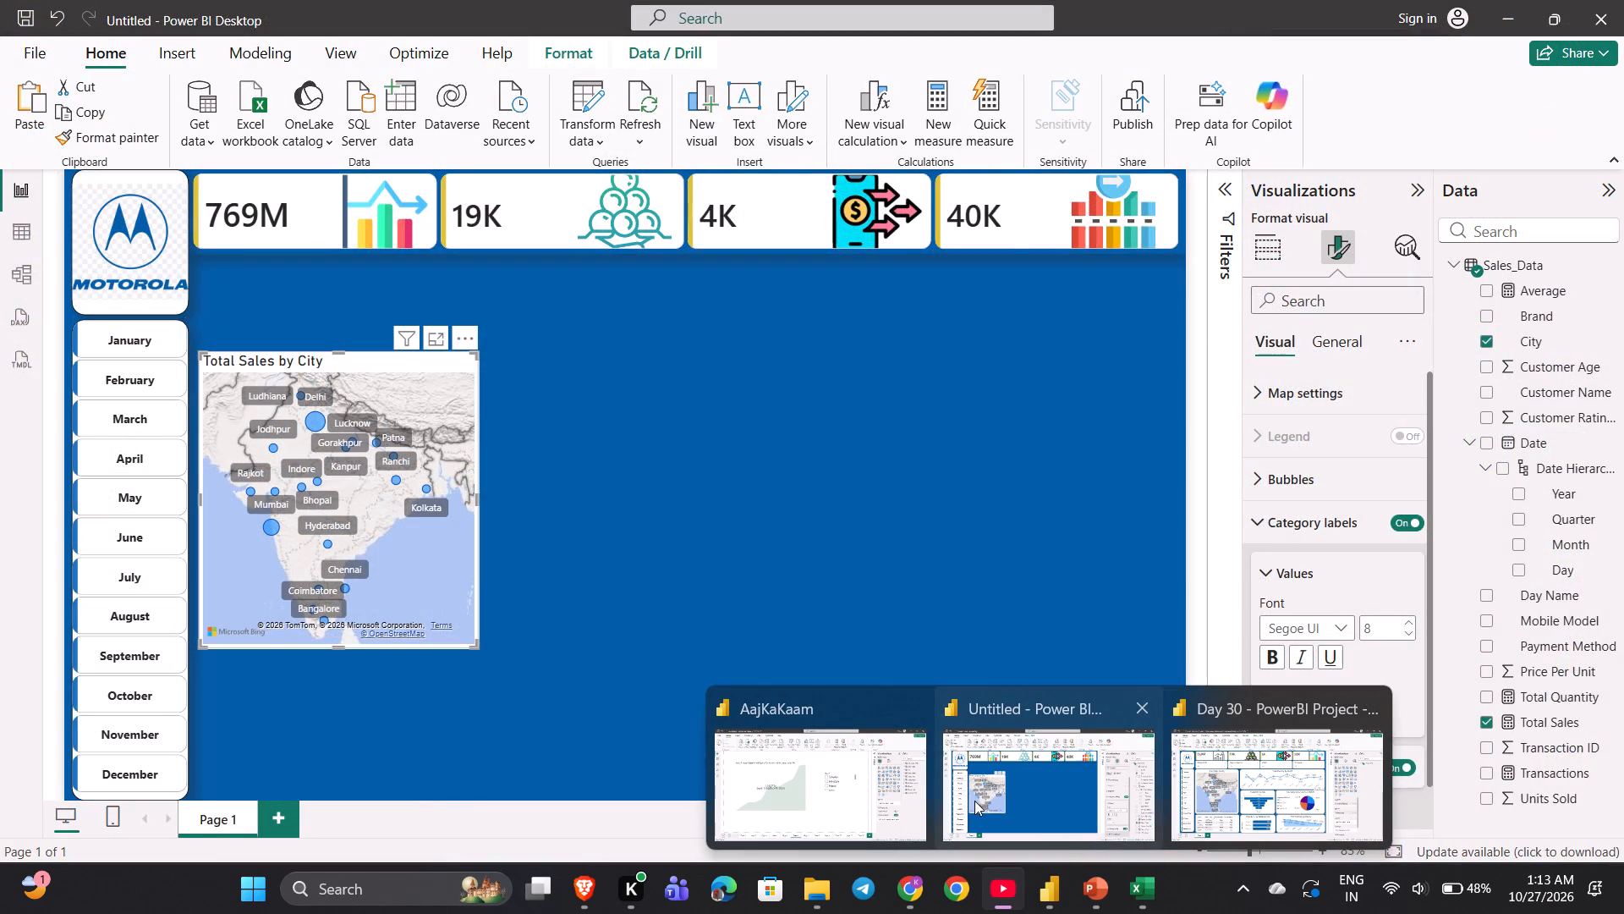
left_click(974, 801)
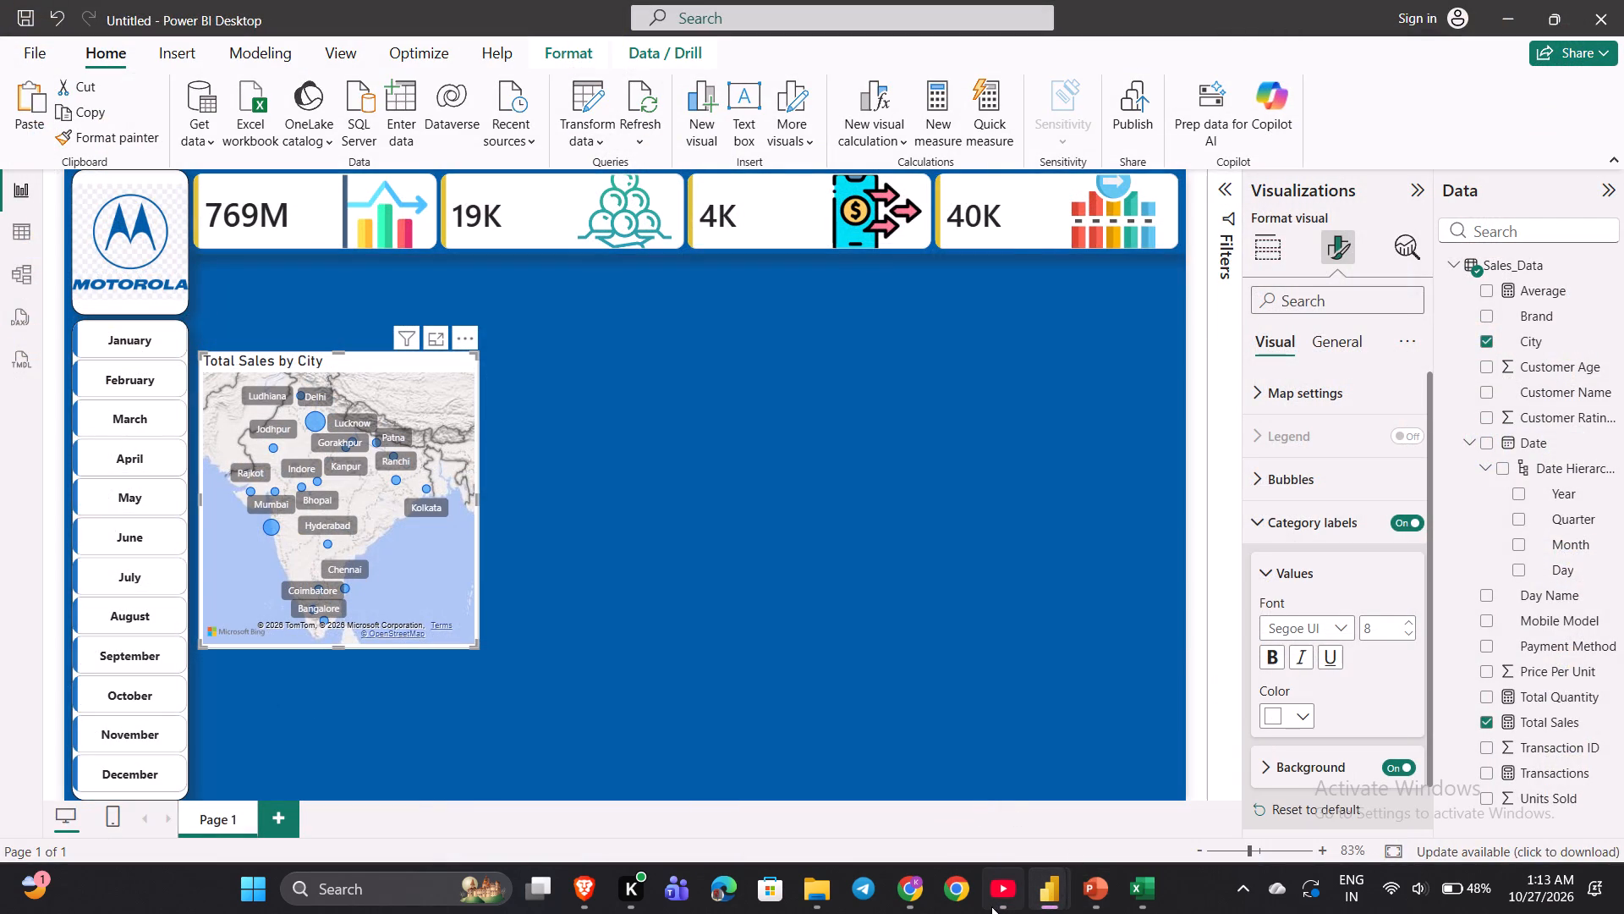
left_click(990, 906)
key("space")
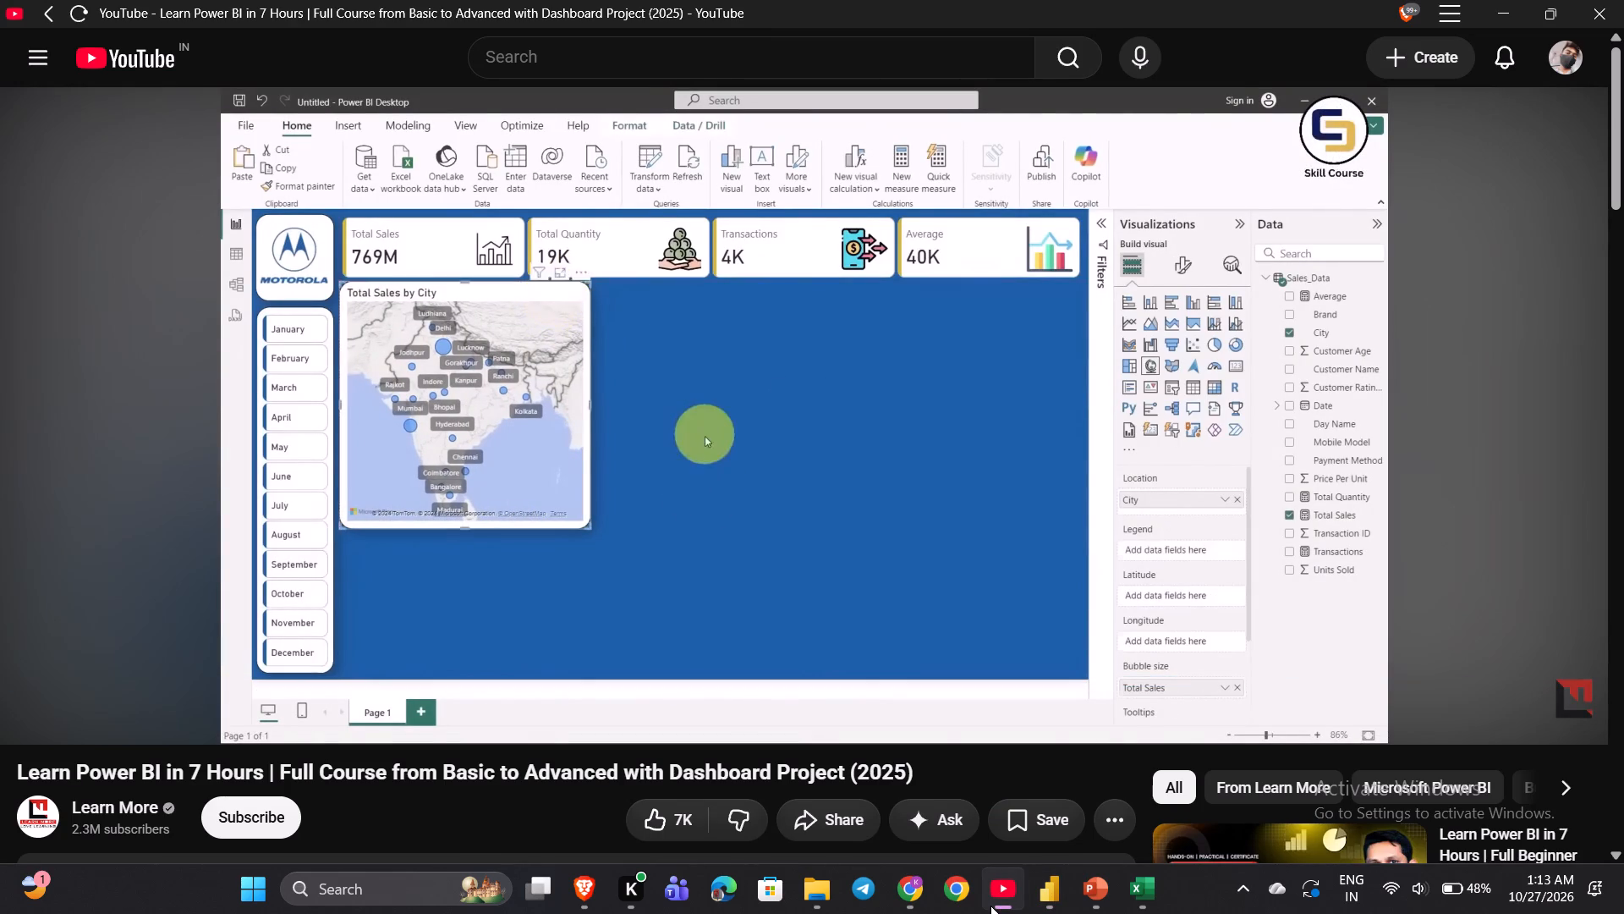
key("Right")
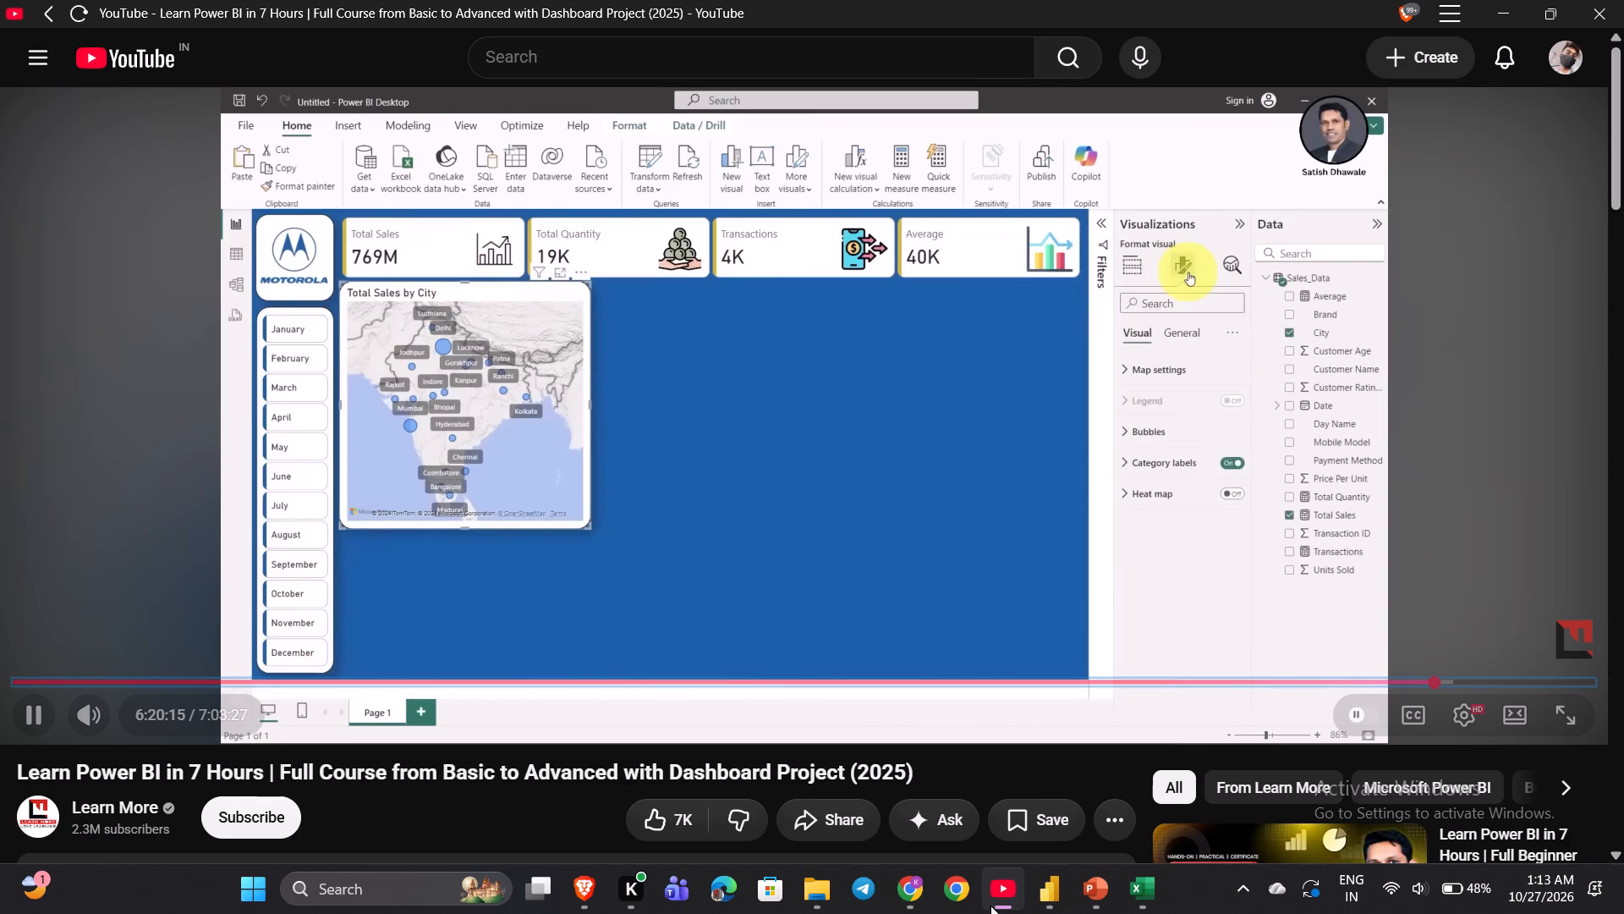
key("space")
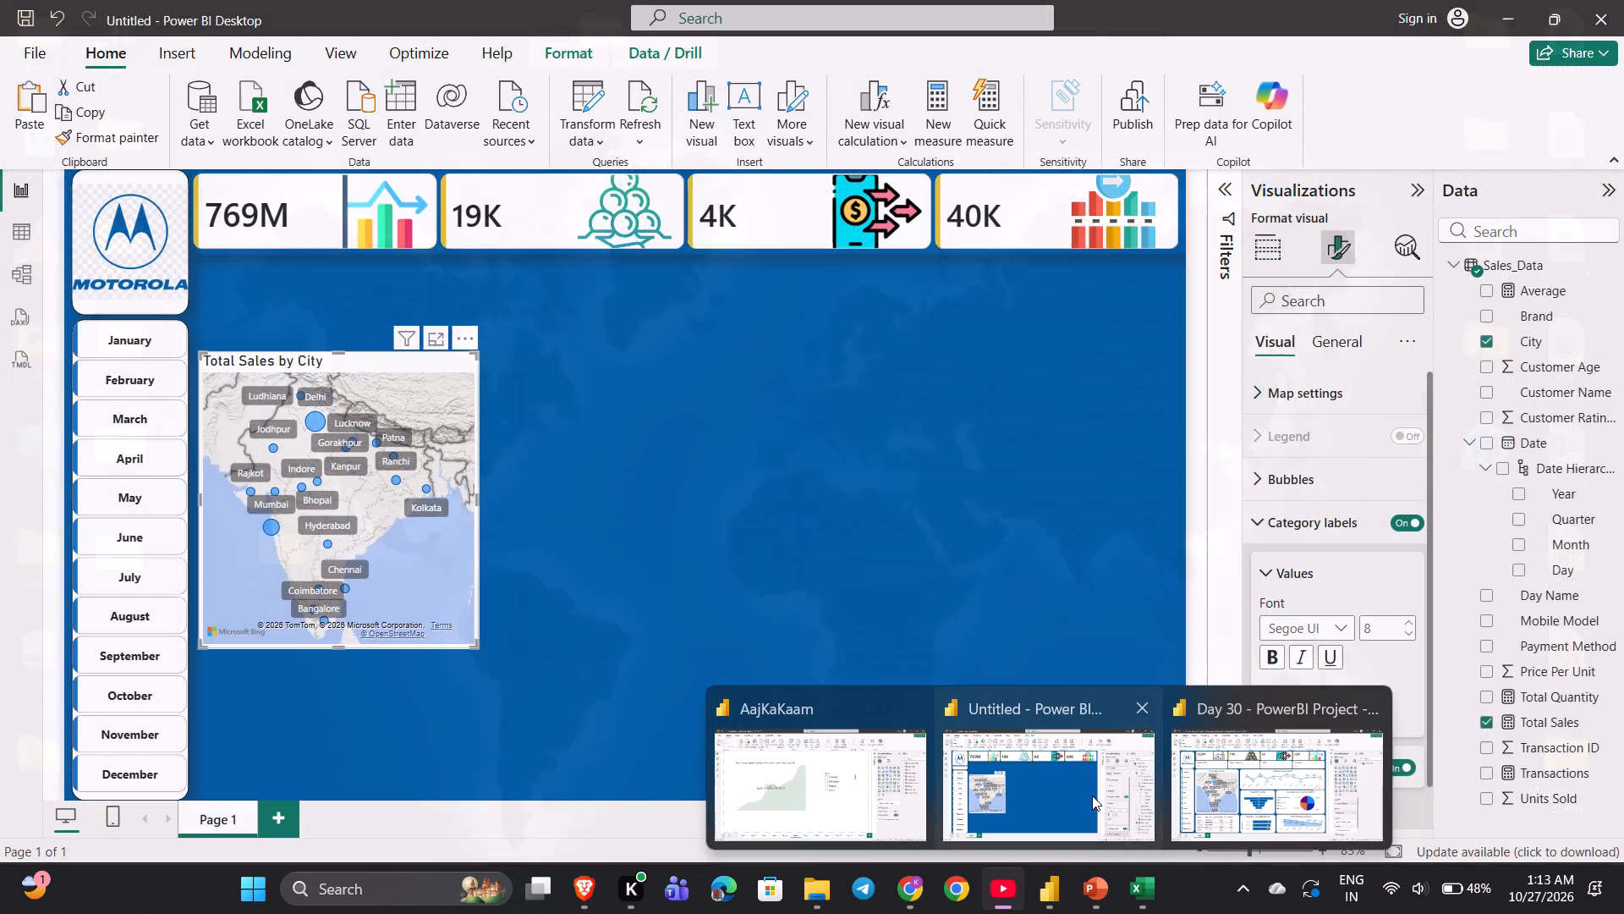
Back in the Untitled report, center the title of the Total Sales by City map horizontally.
left_click(1017, 799)
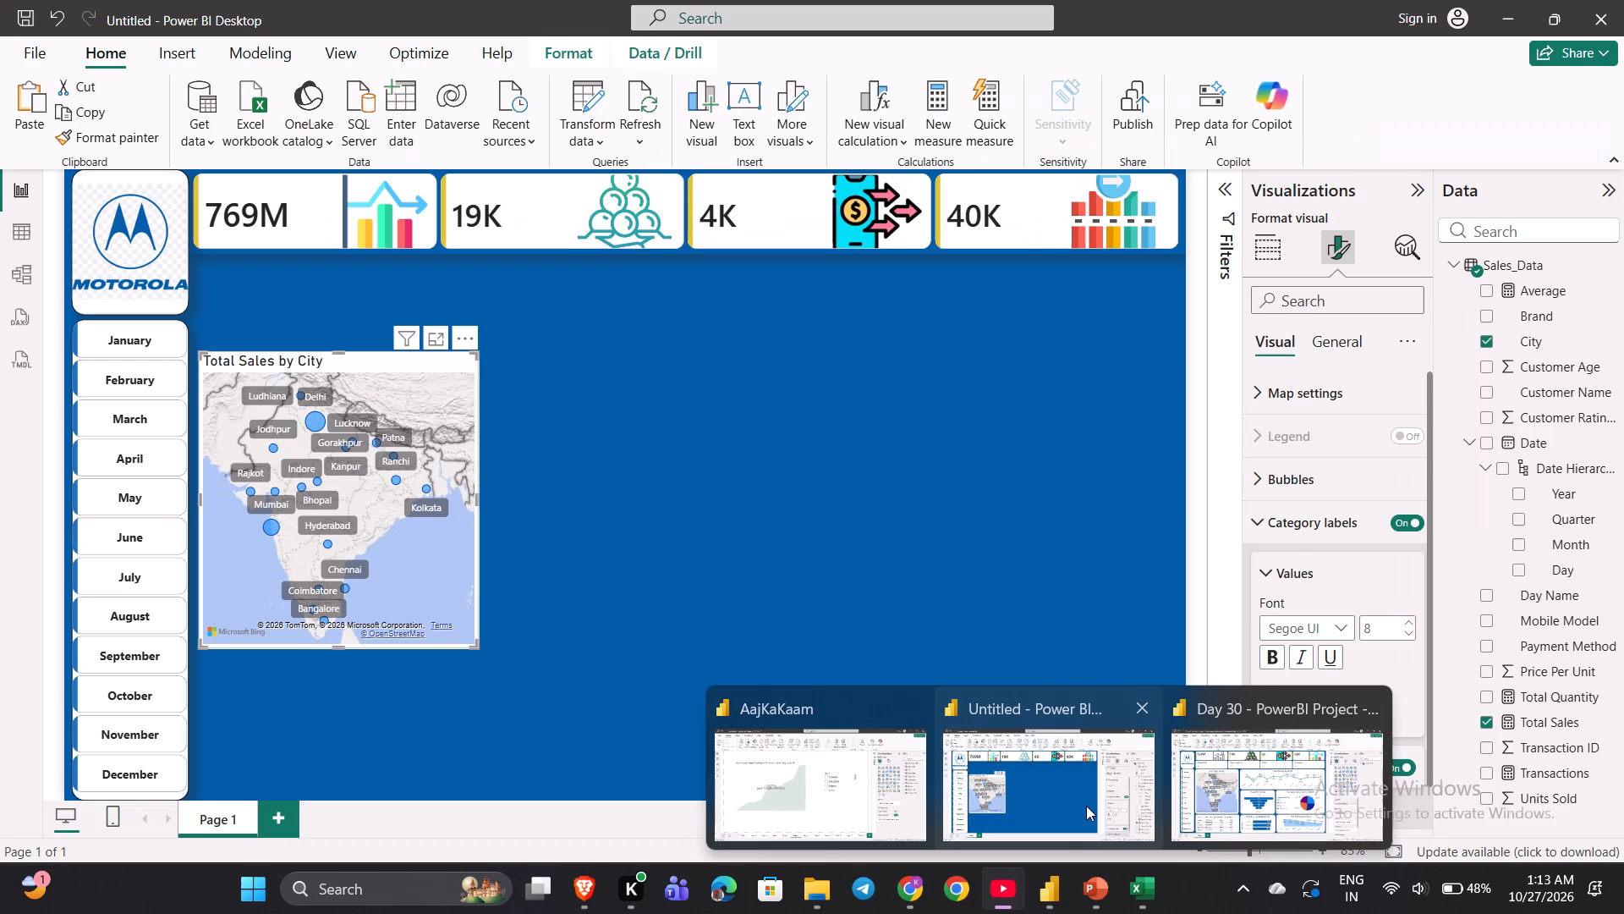
left_click(1086, 806)
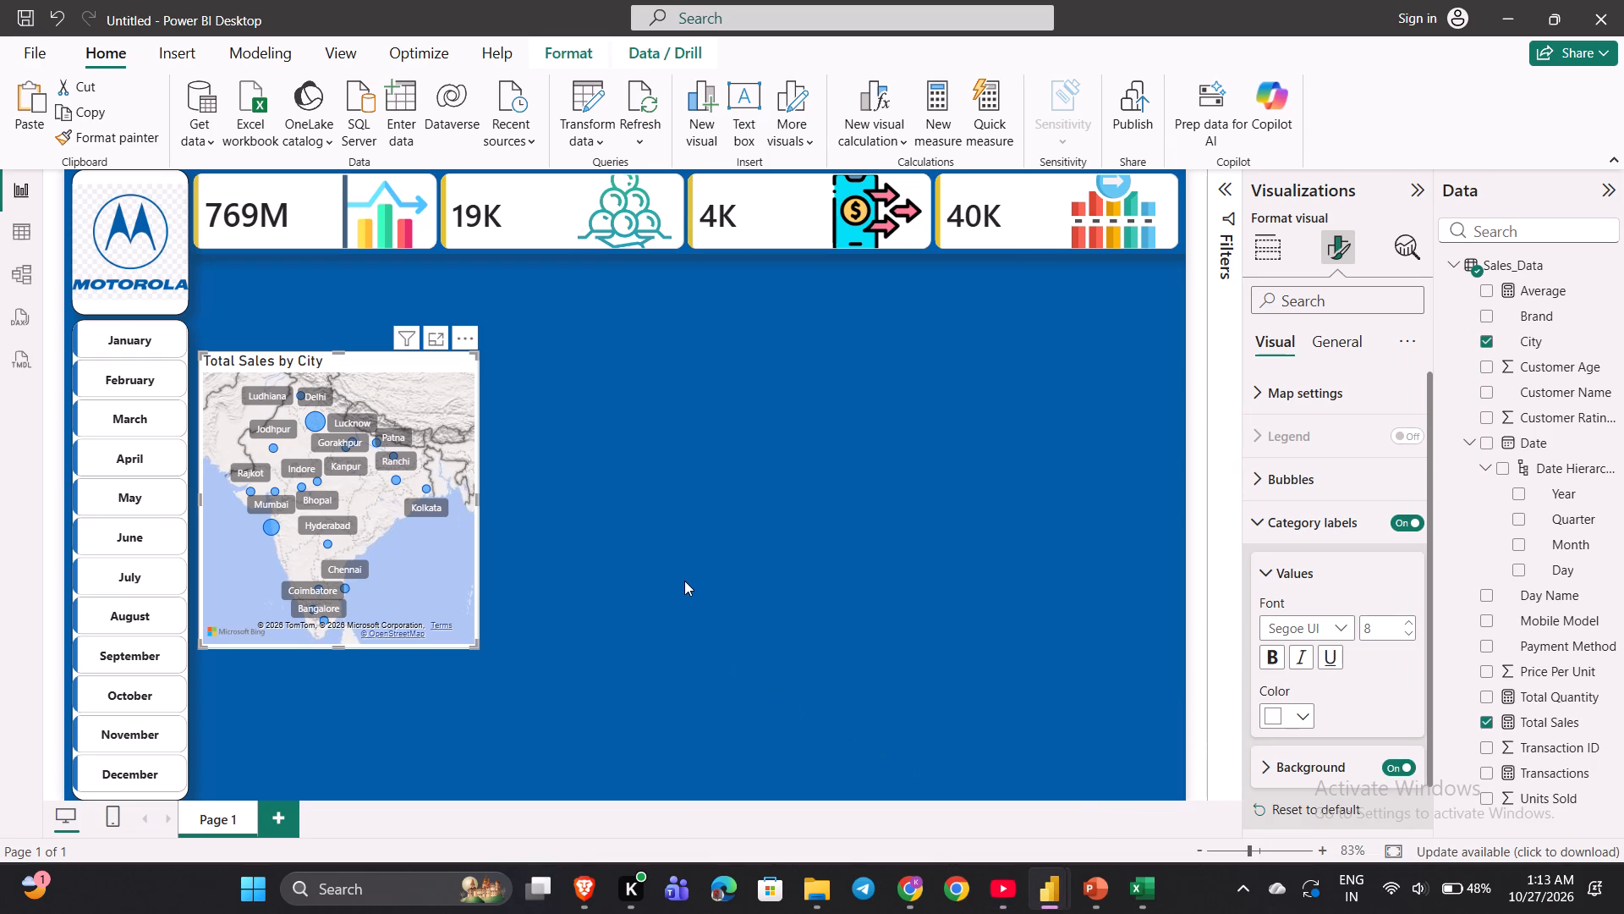
left_click(381, 489)
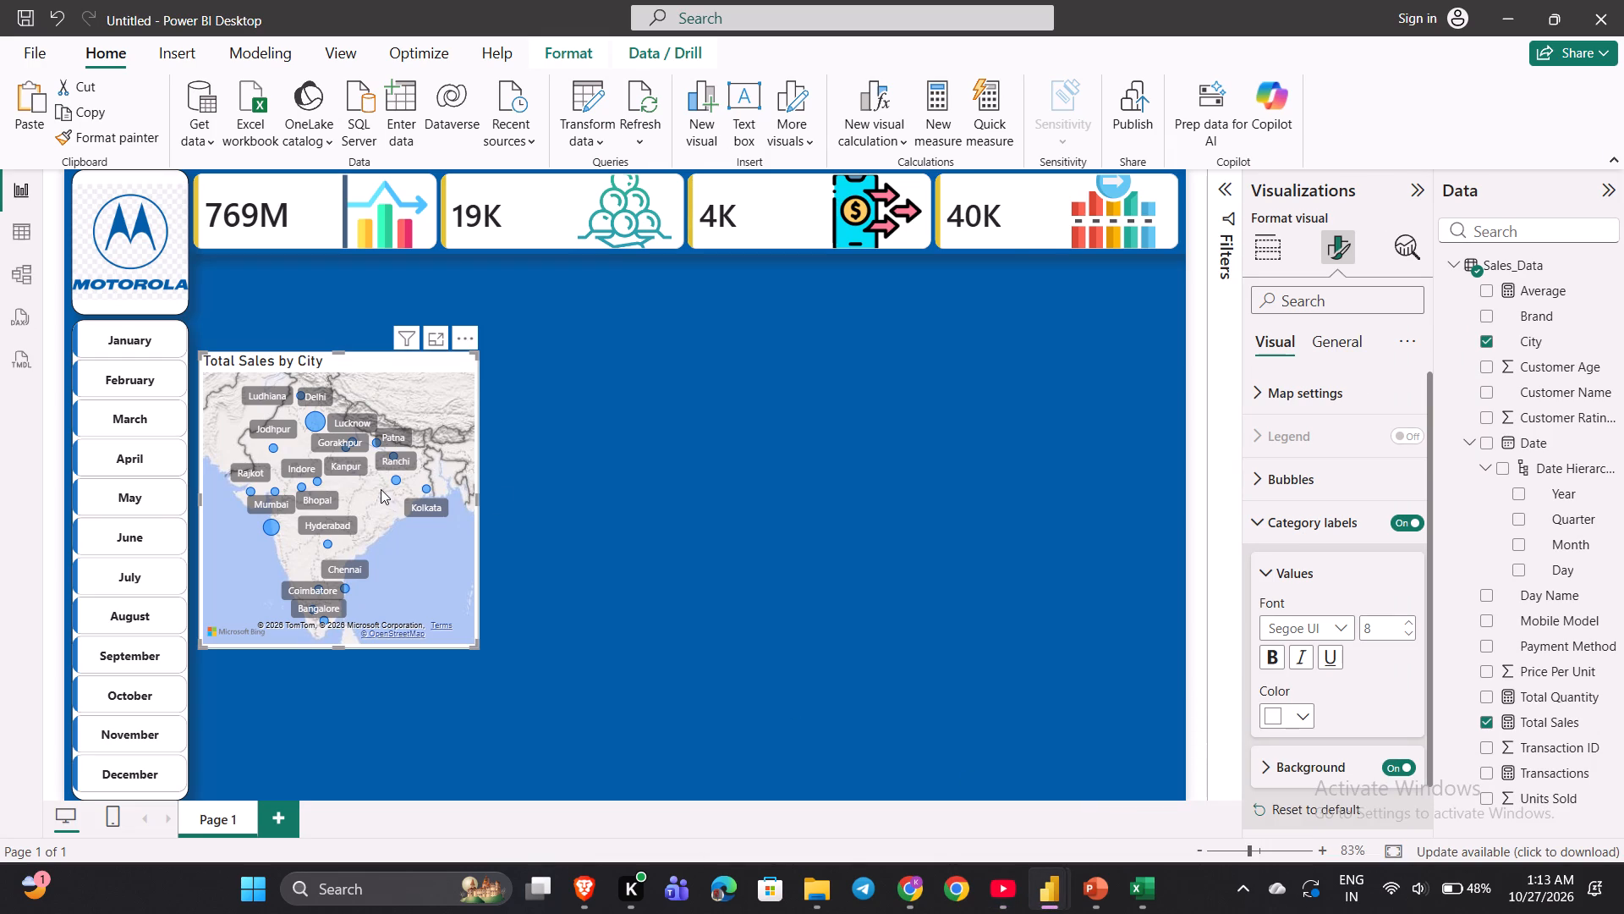
left_click(1327, 350)
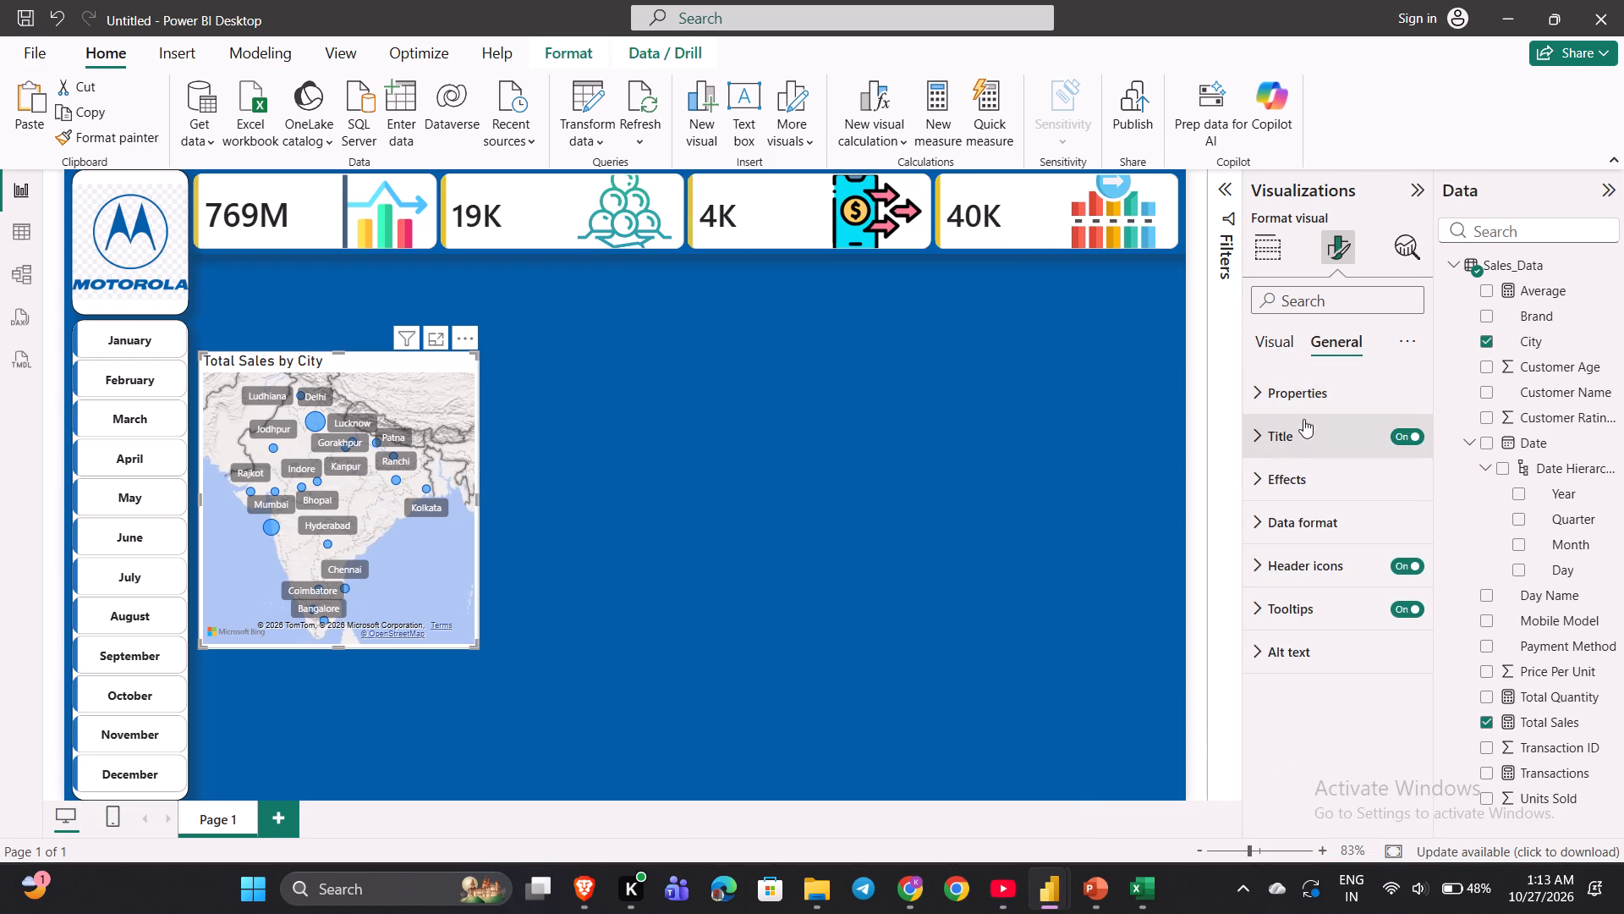
left_click(1294, 436)
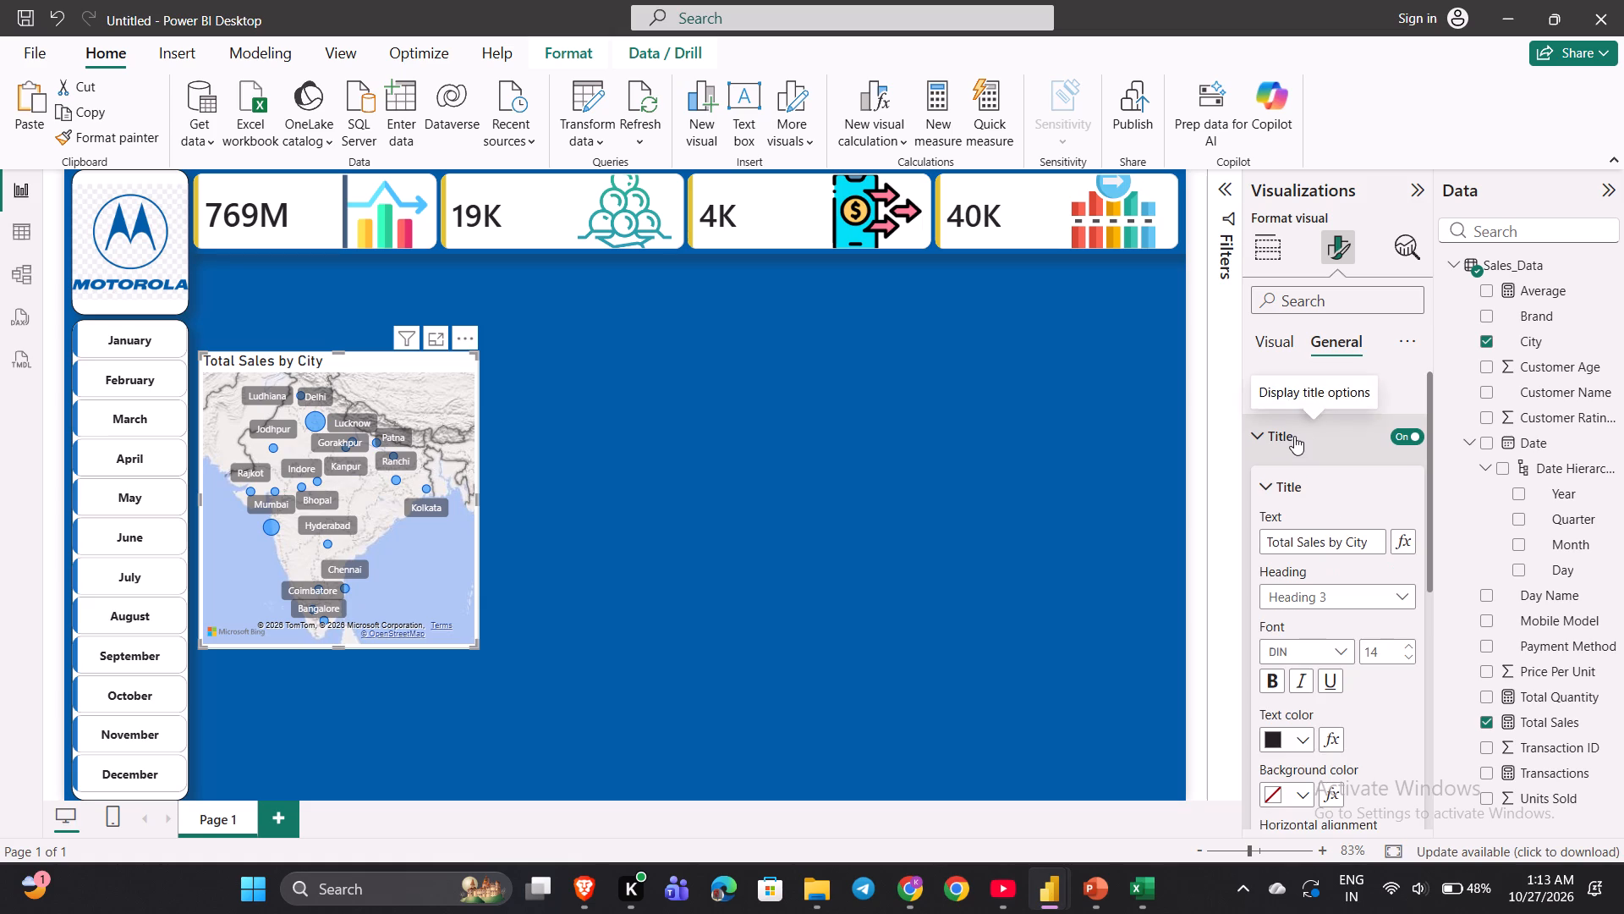
scroll(1329, 619, "down", 2)
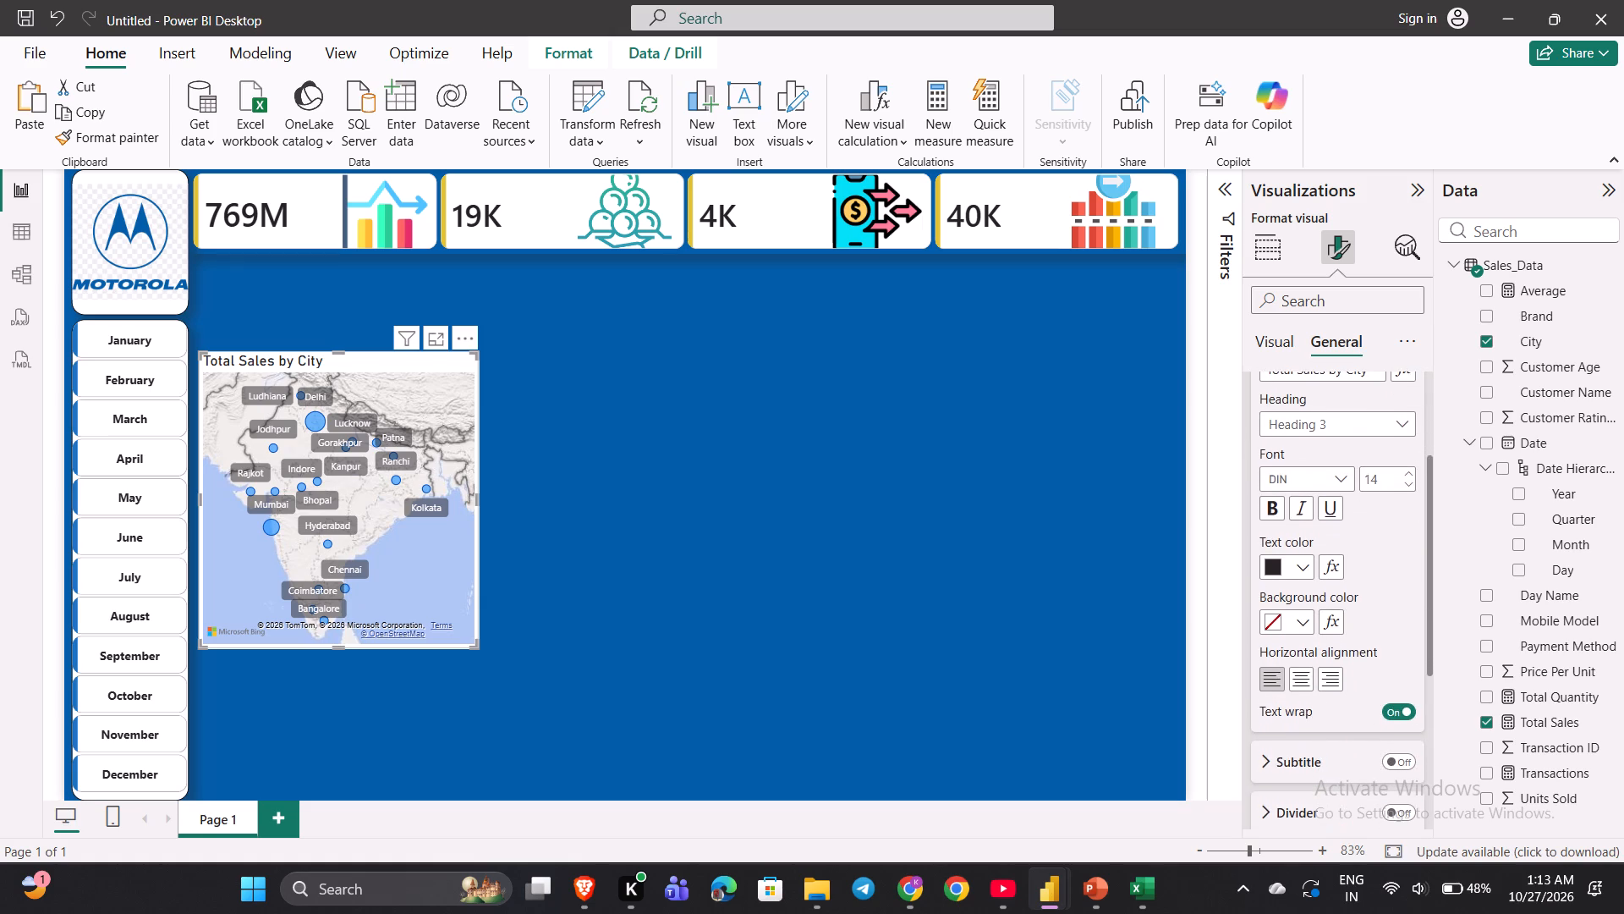
left_click(1300, 684)
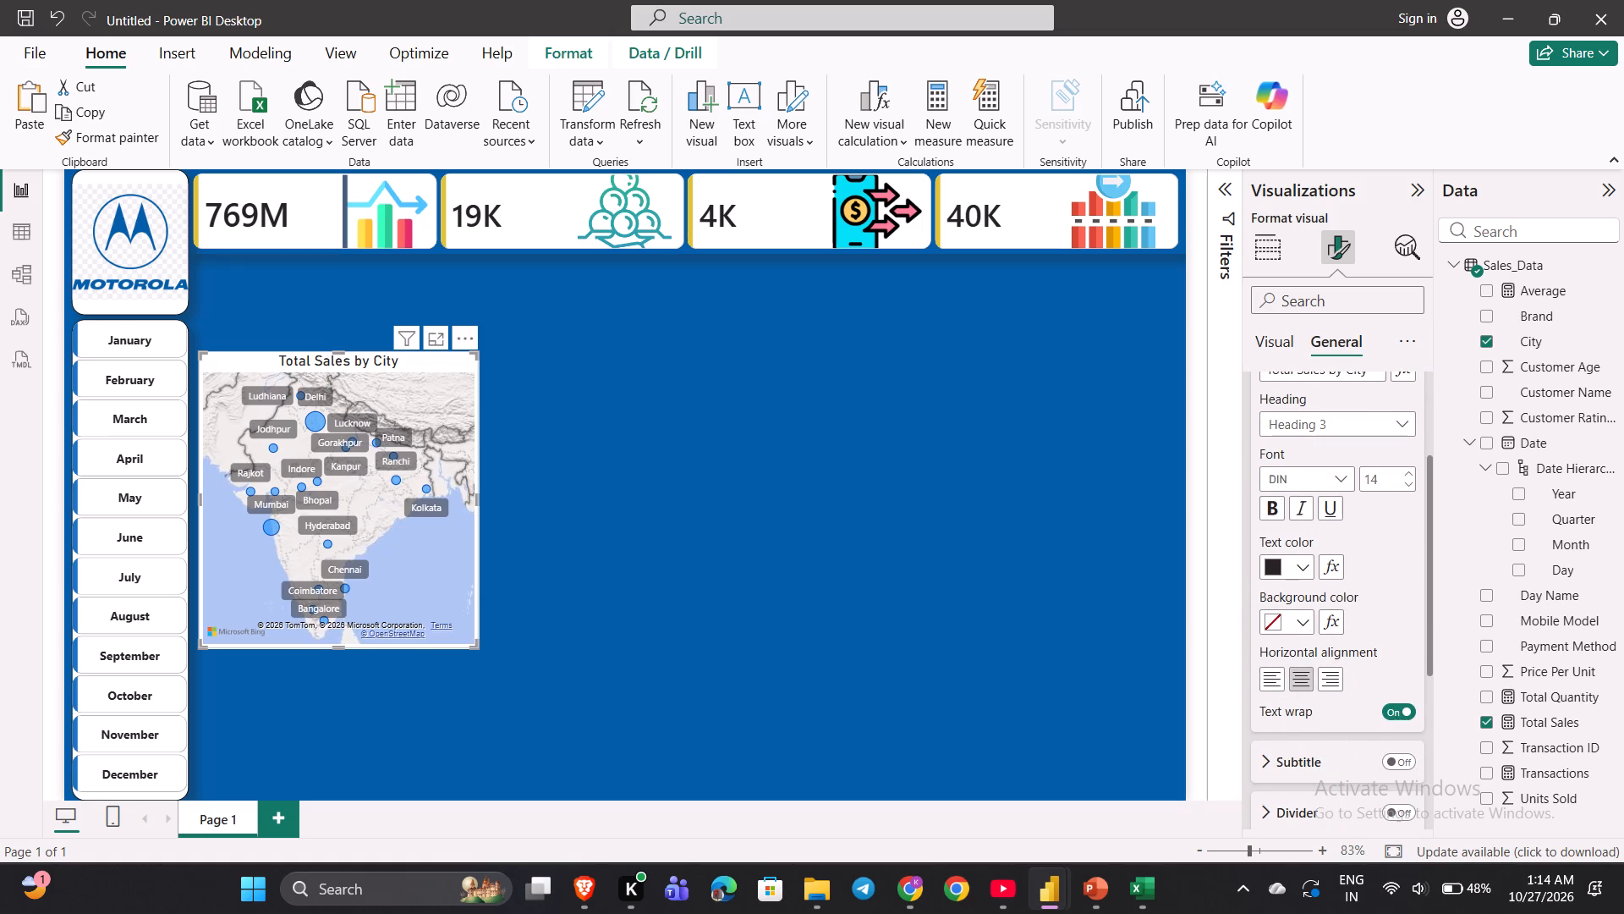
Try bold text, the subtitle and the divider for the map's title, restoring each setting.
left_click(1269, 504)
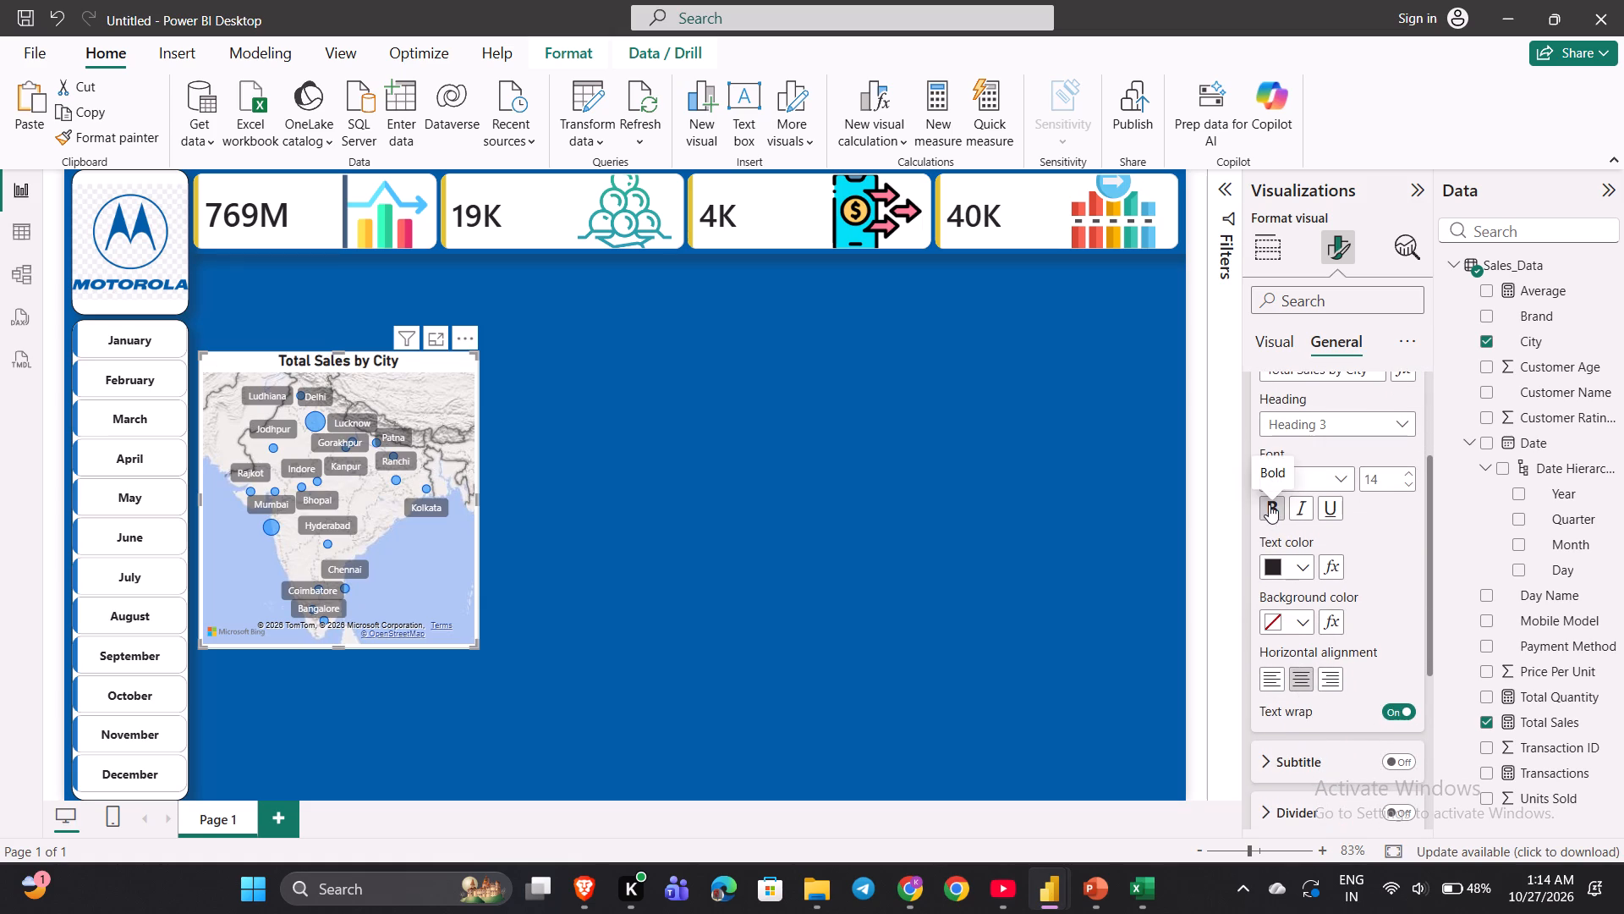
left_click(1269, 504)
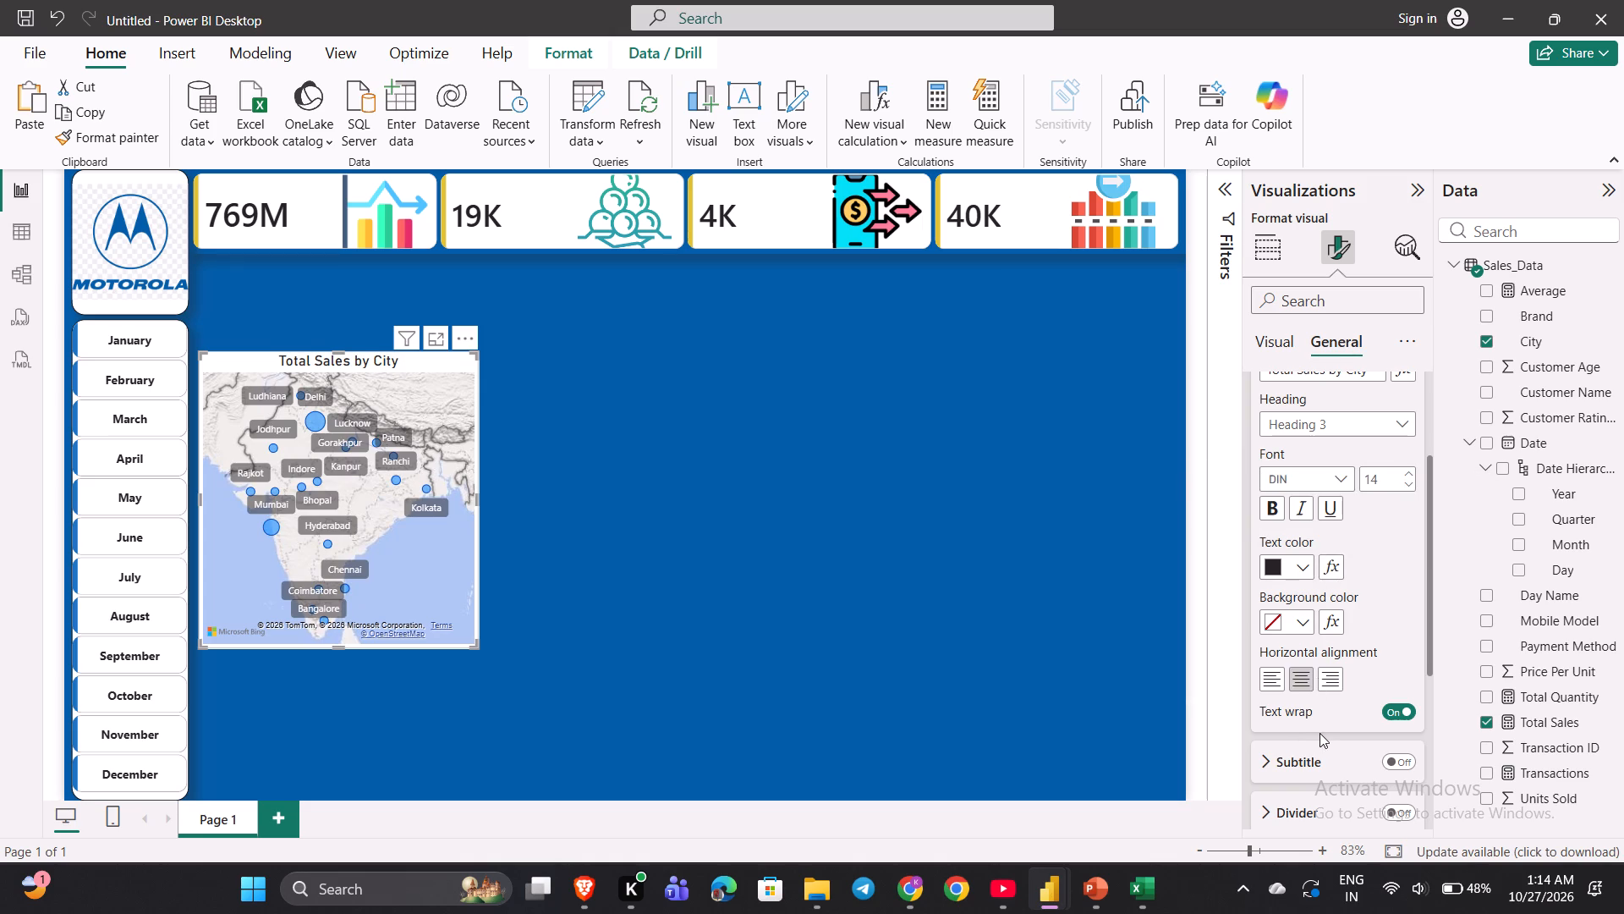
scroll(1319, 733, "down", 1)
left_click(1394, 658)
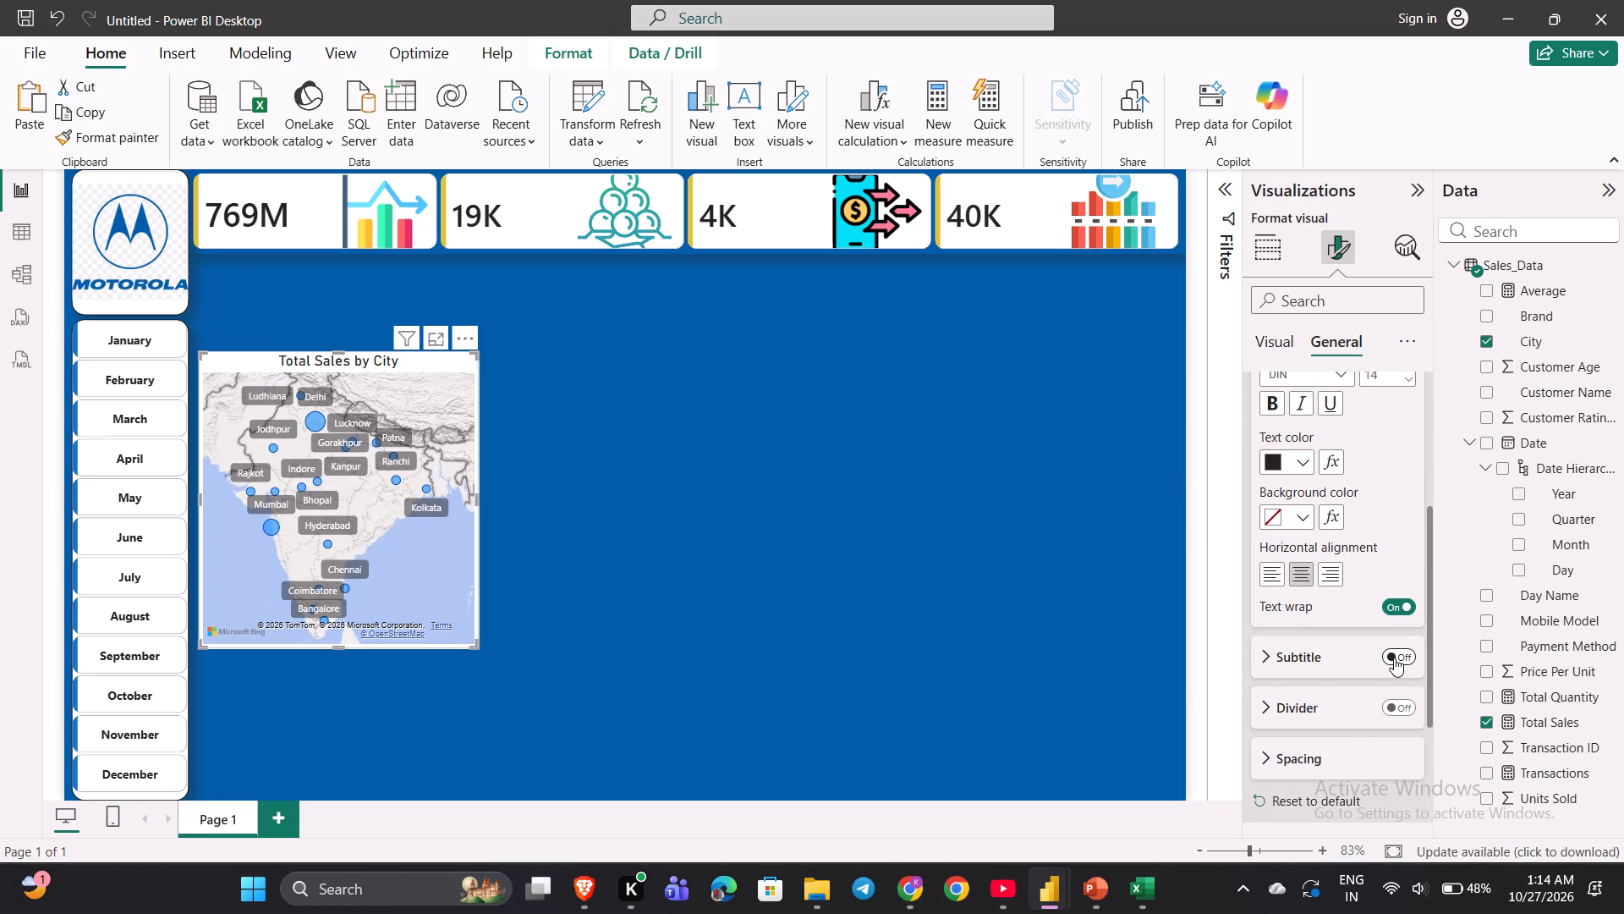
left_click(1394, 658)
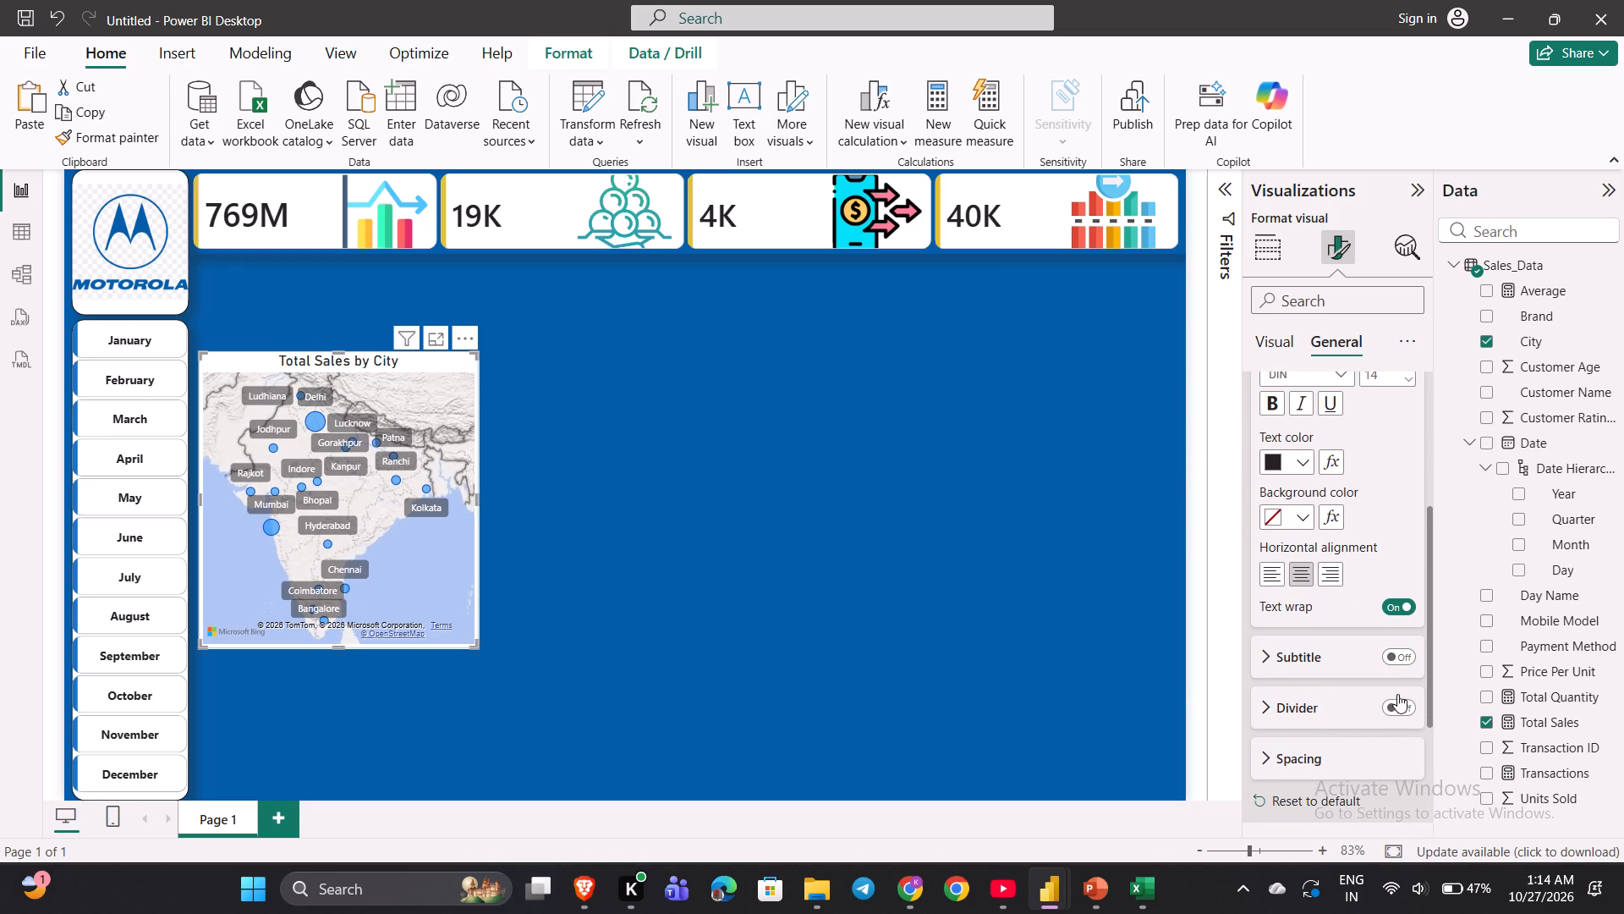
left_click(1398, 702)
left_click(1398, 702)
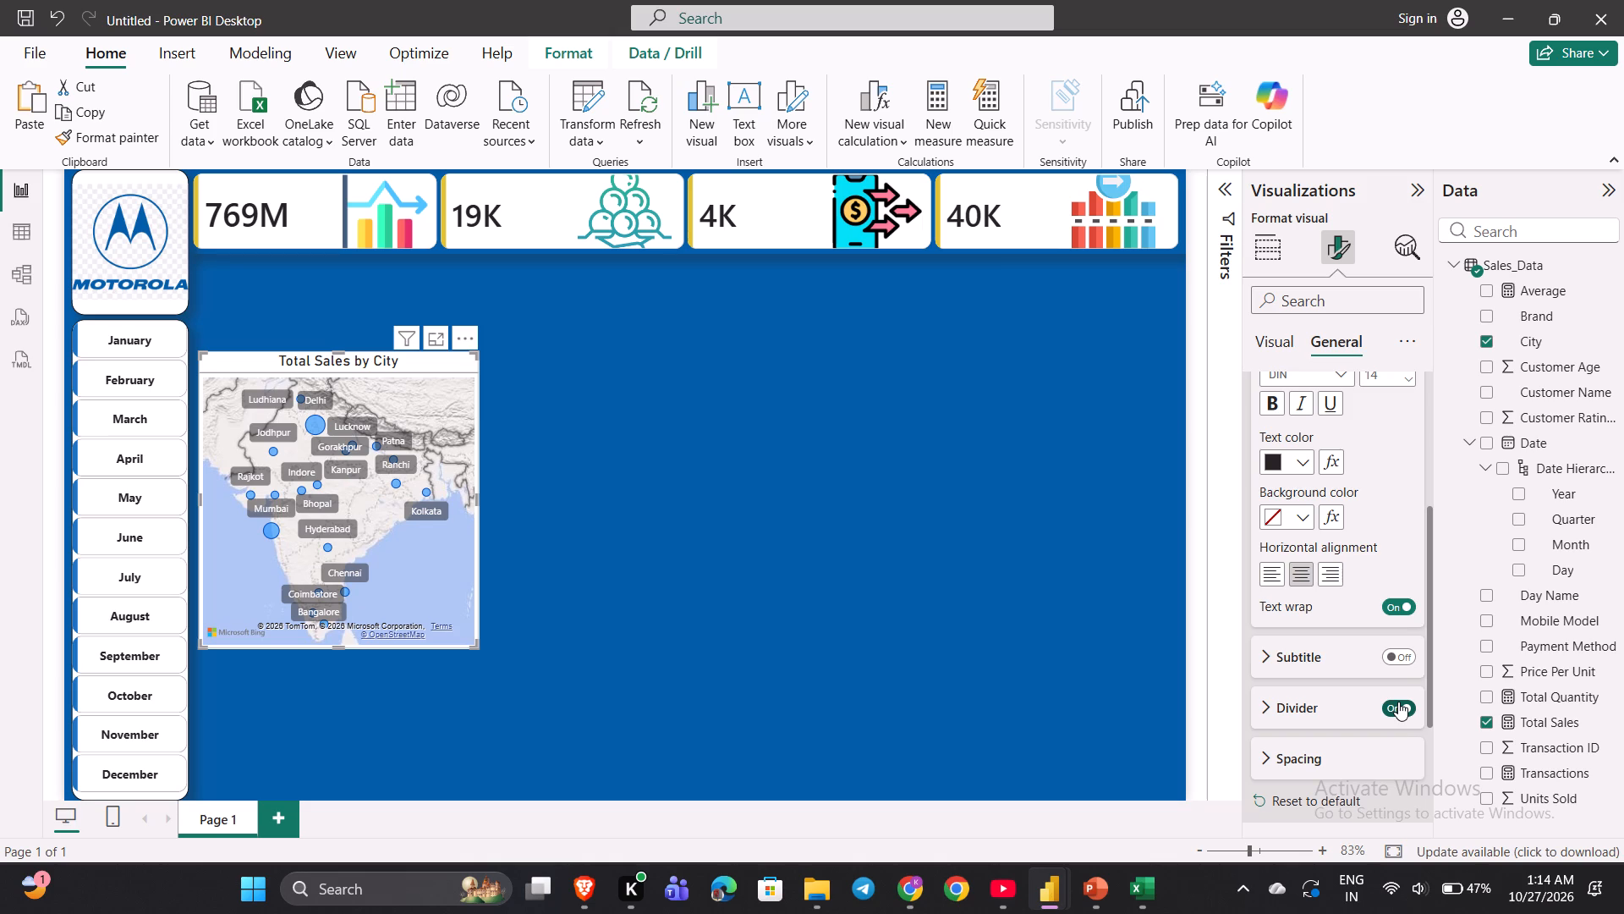
Switch to the YouTube tutorial, watch how the map's title is formatted, and compare it with the map in the Untitled report.
left_click(996, 890)
key("space")
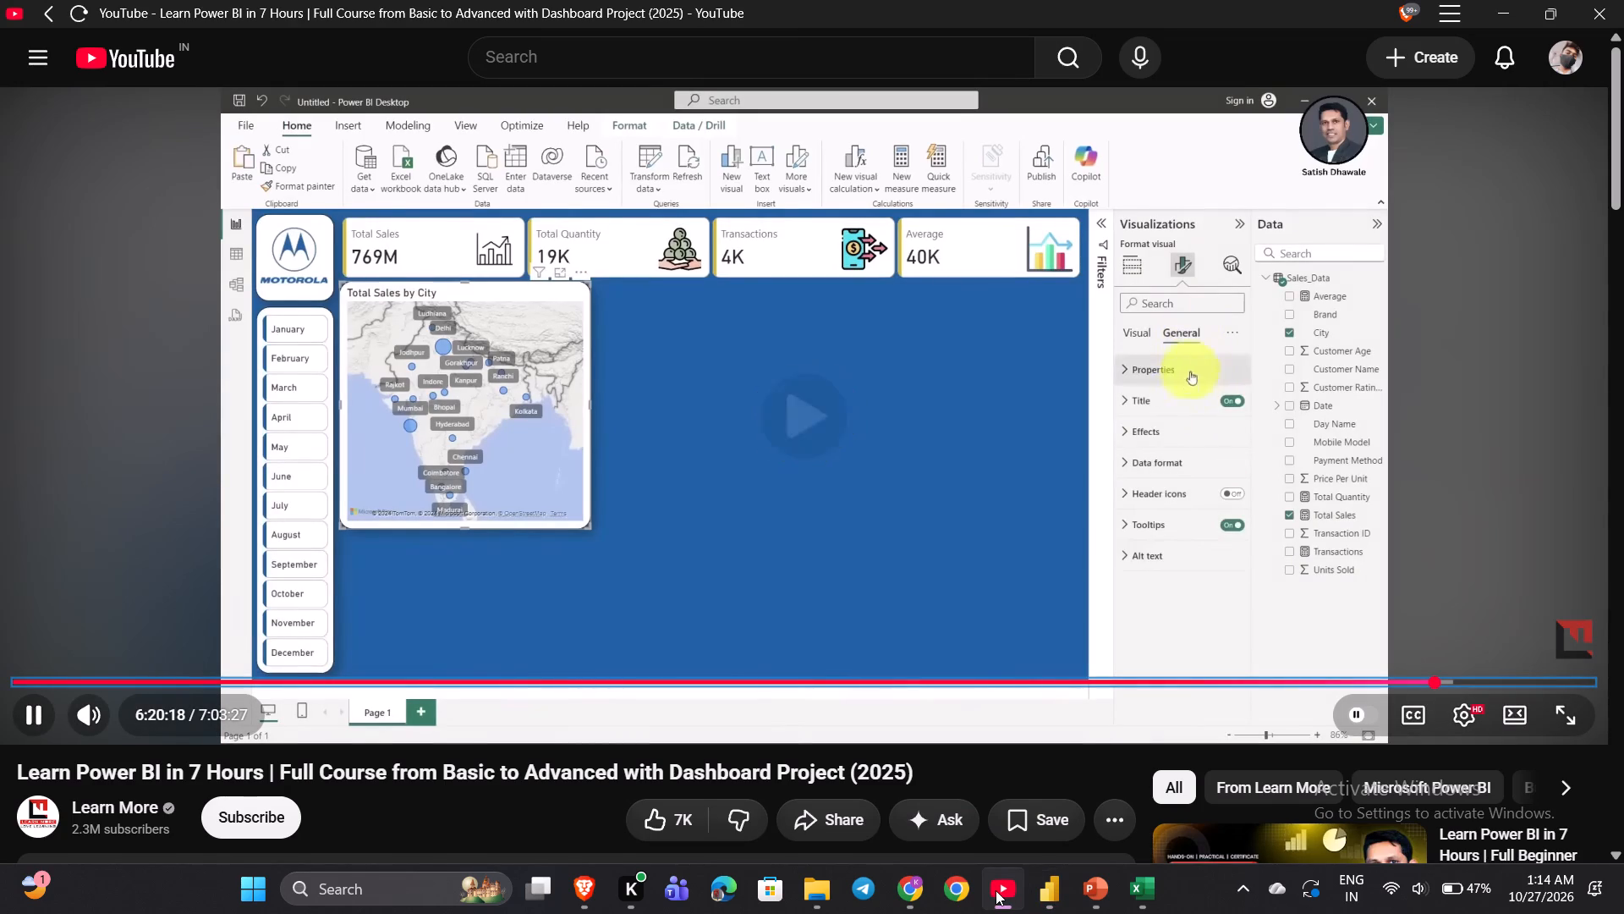
key("Right")
key("Left")
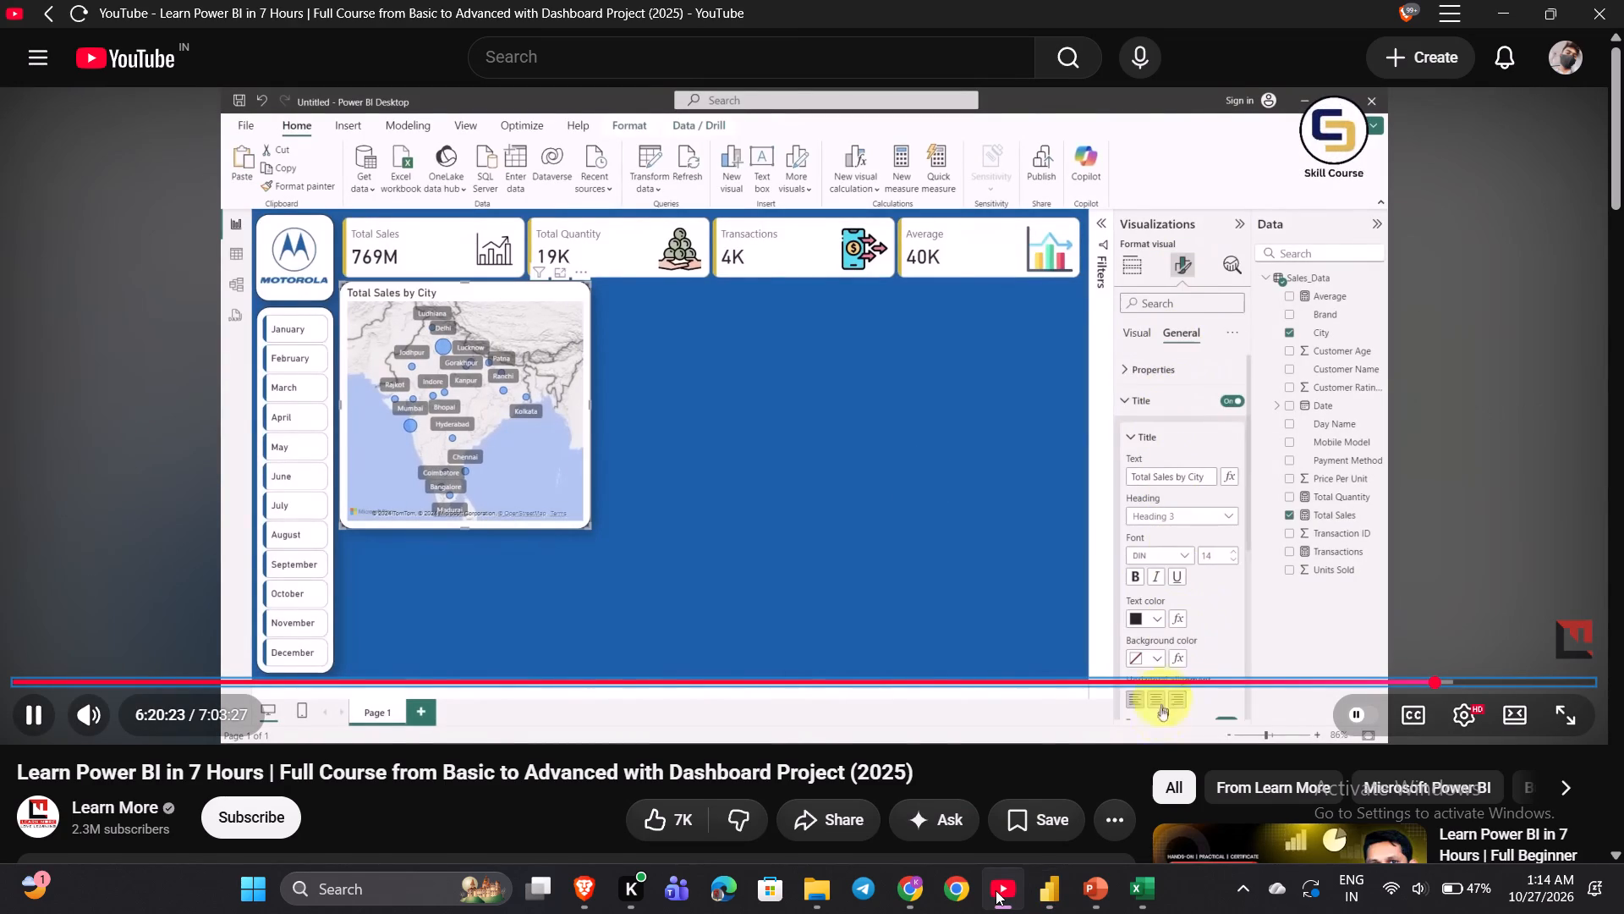
key("space")
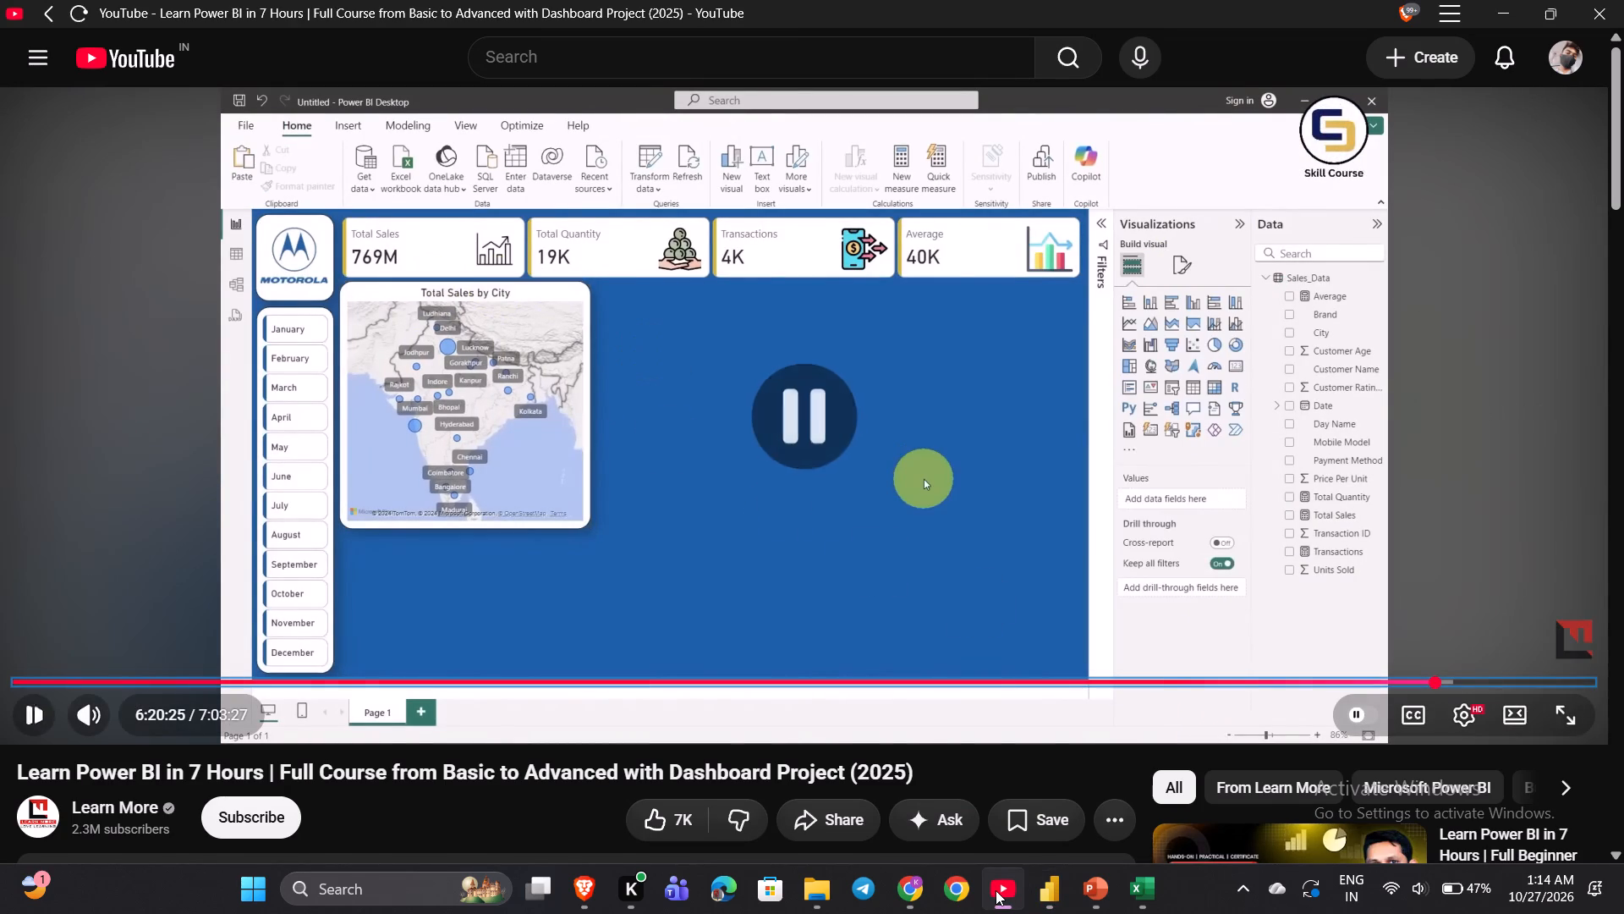
left_click(996, 890)
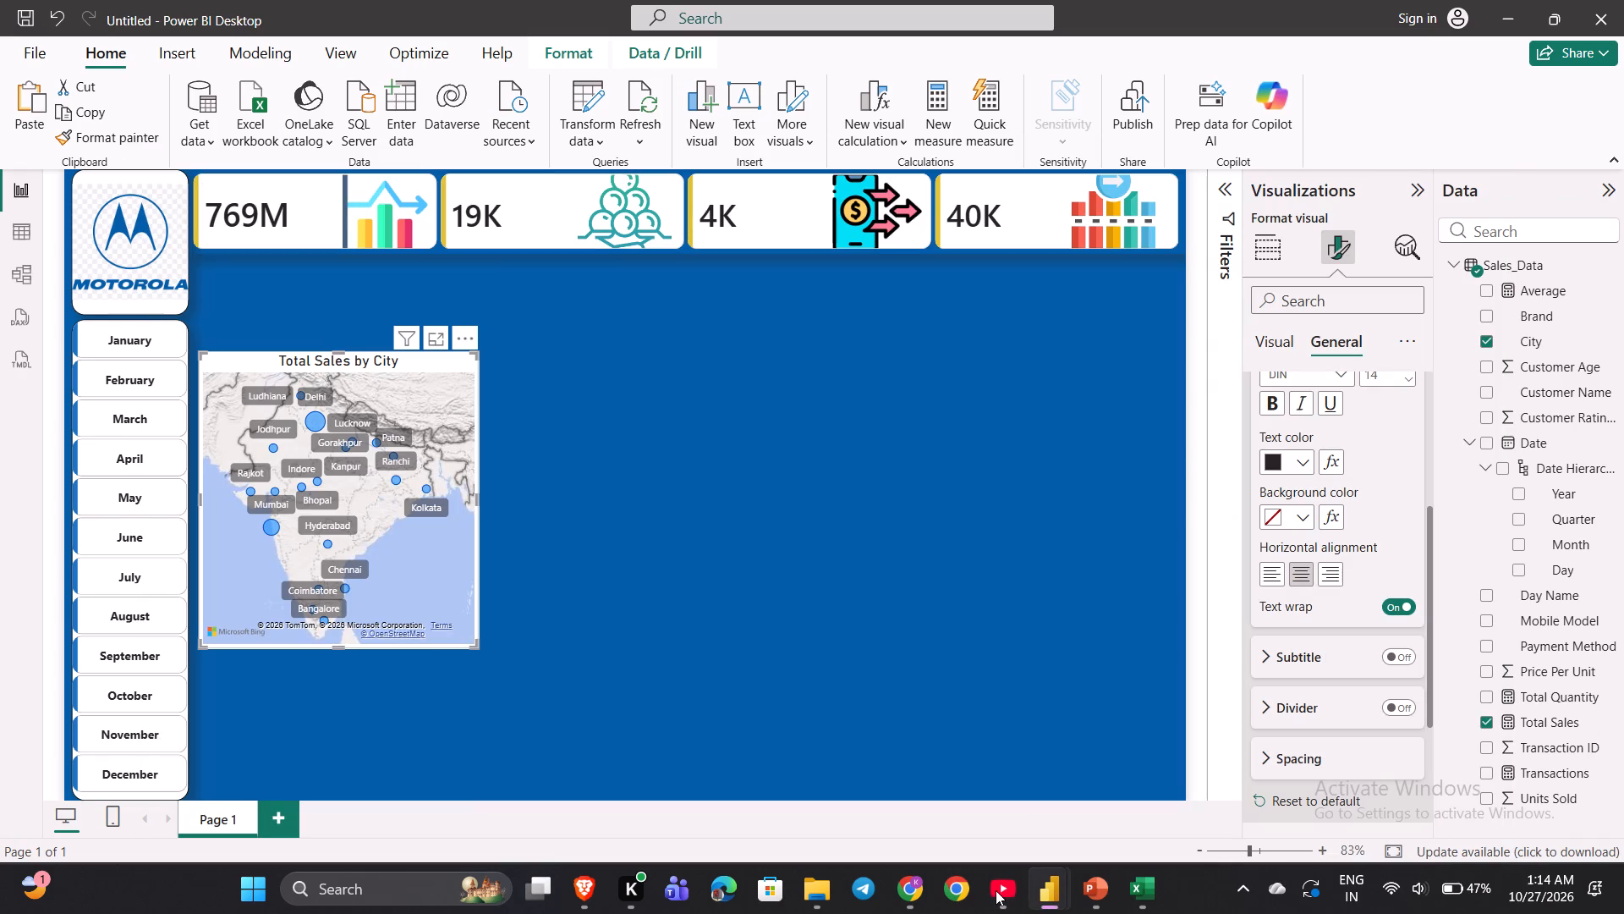
left_click(996, 890)
key("space")
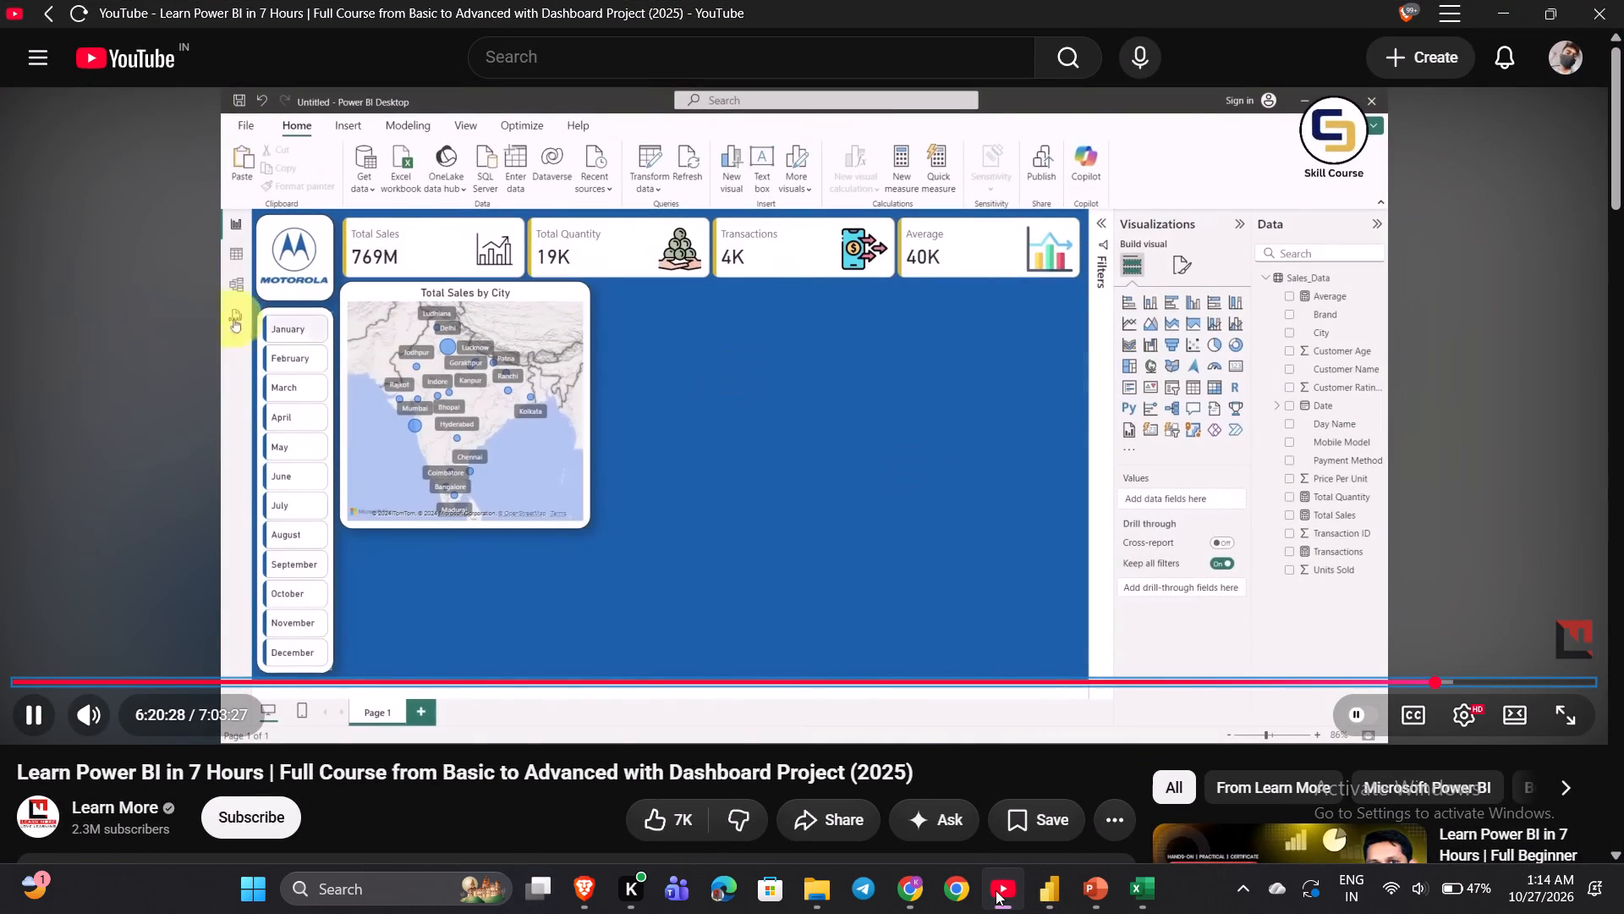
key("space")
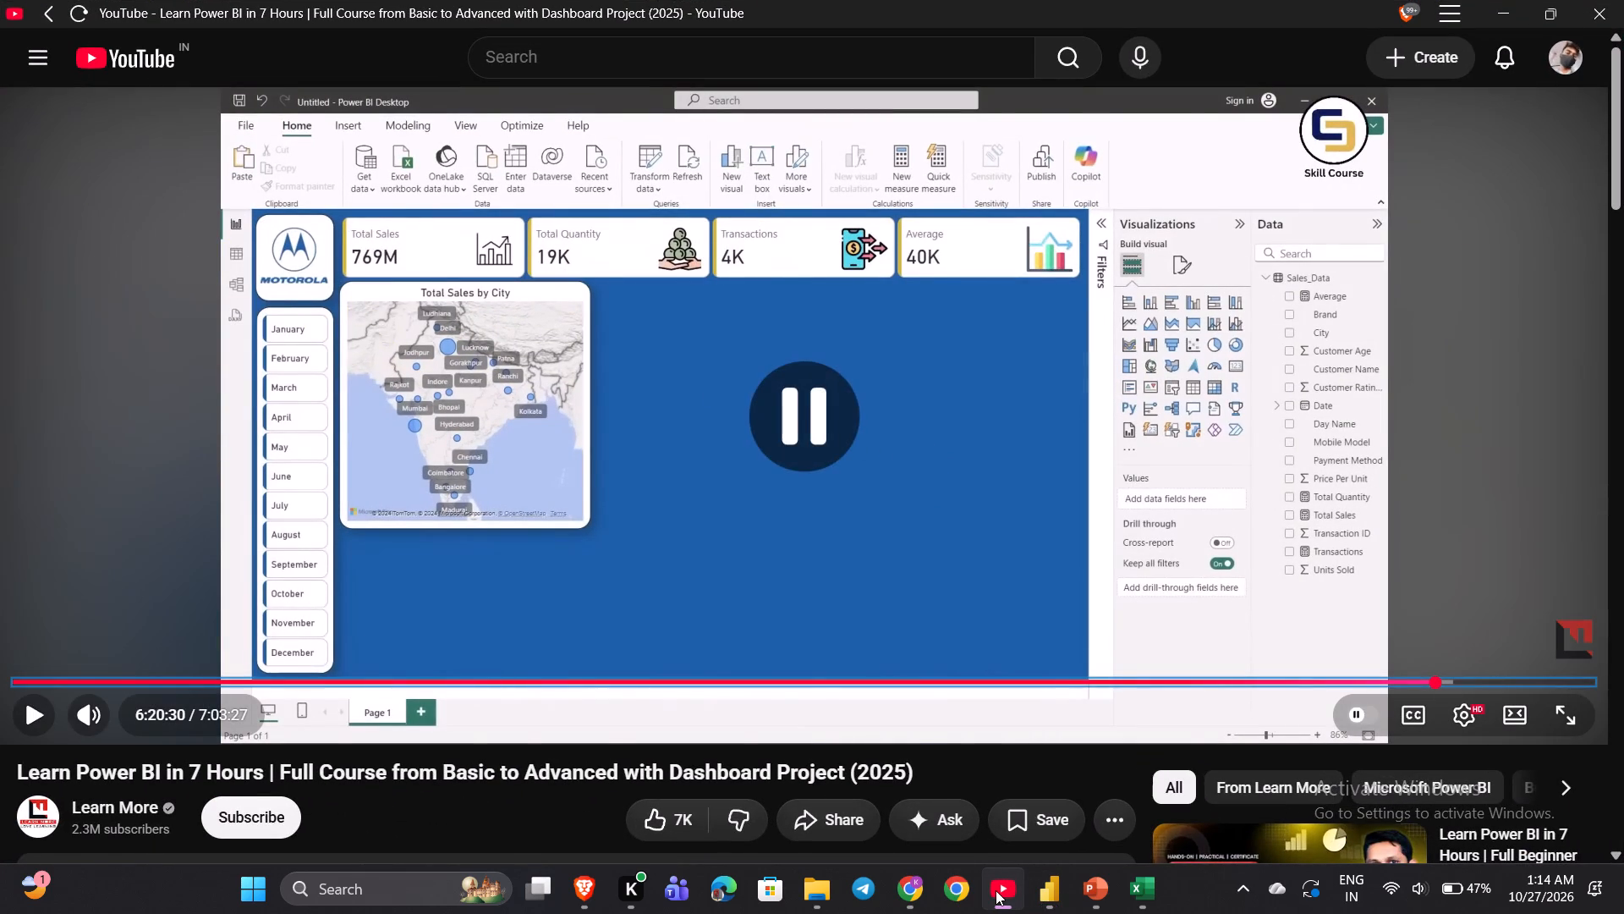
left_click(996, 890)
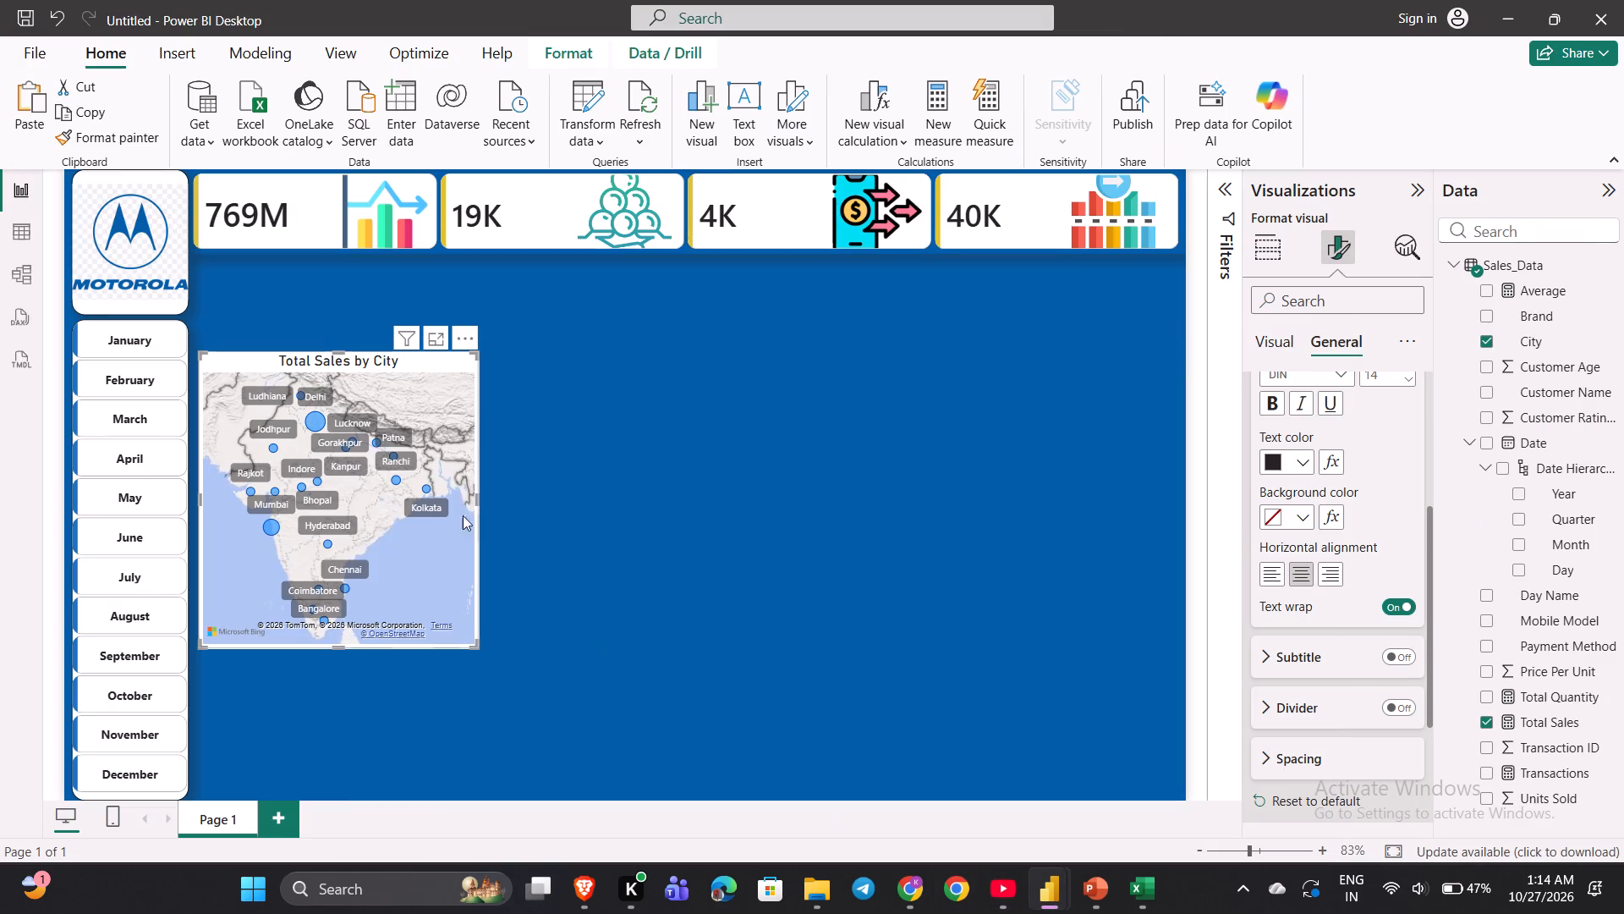
left_click(341, 438)
Switch to the YouTube tutorial and resume playback to watch what follows the Total Sales by City map.
left_click(1007, 887)
key("space")
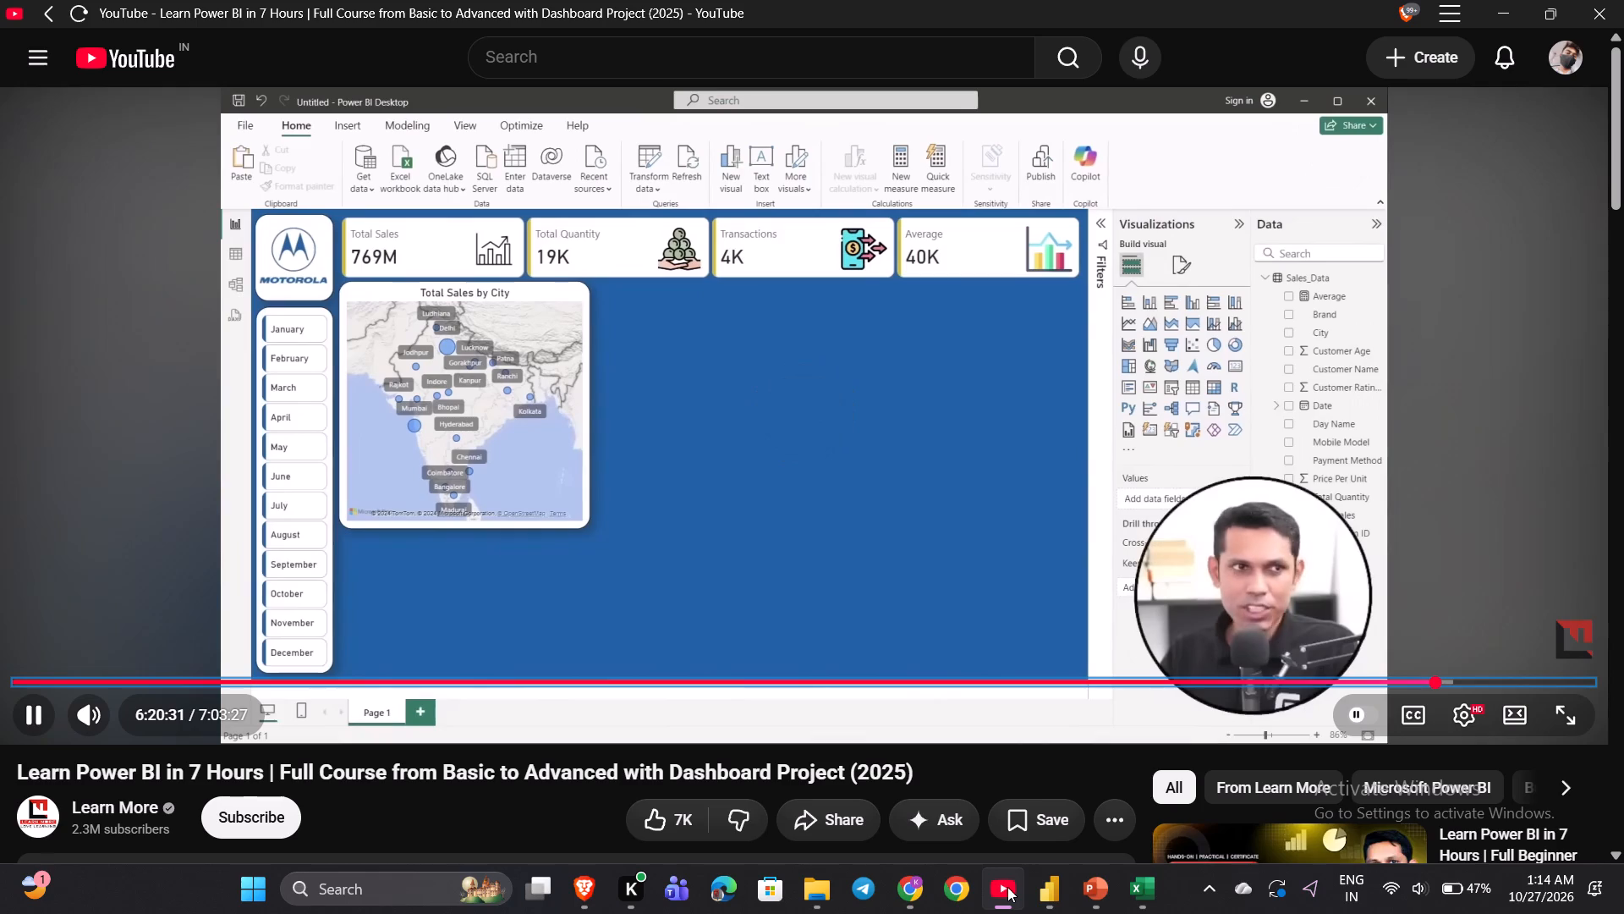
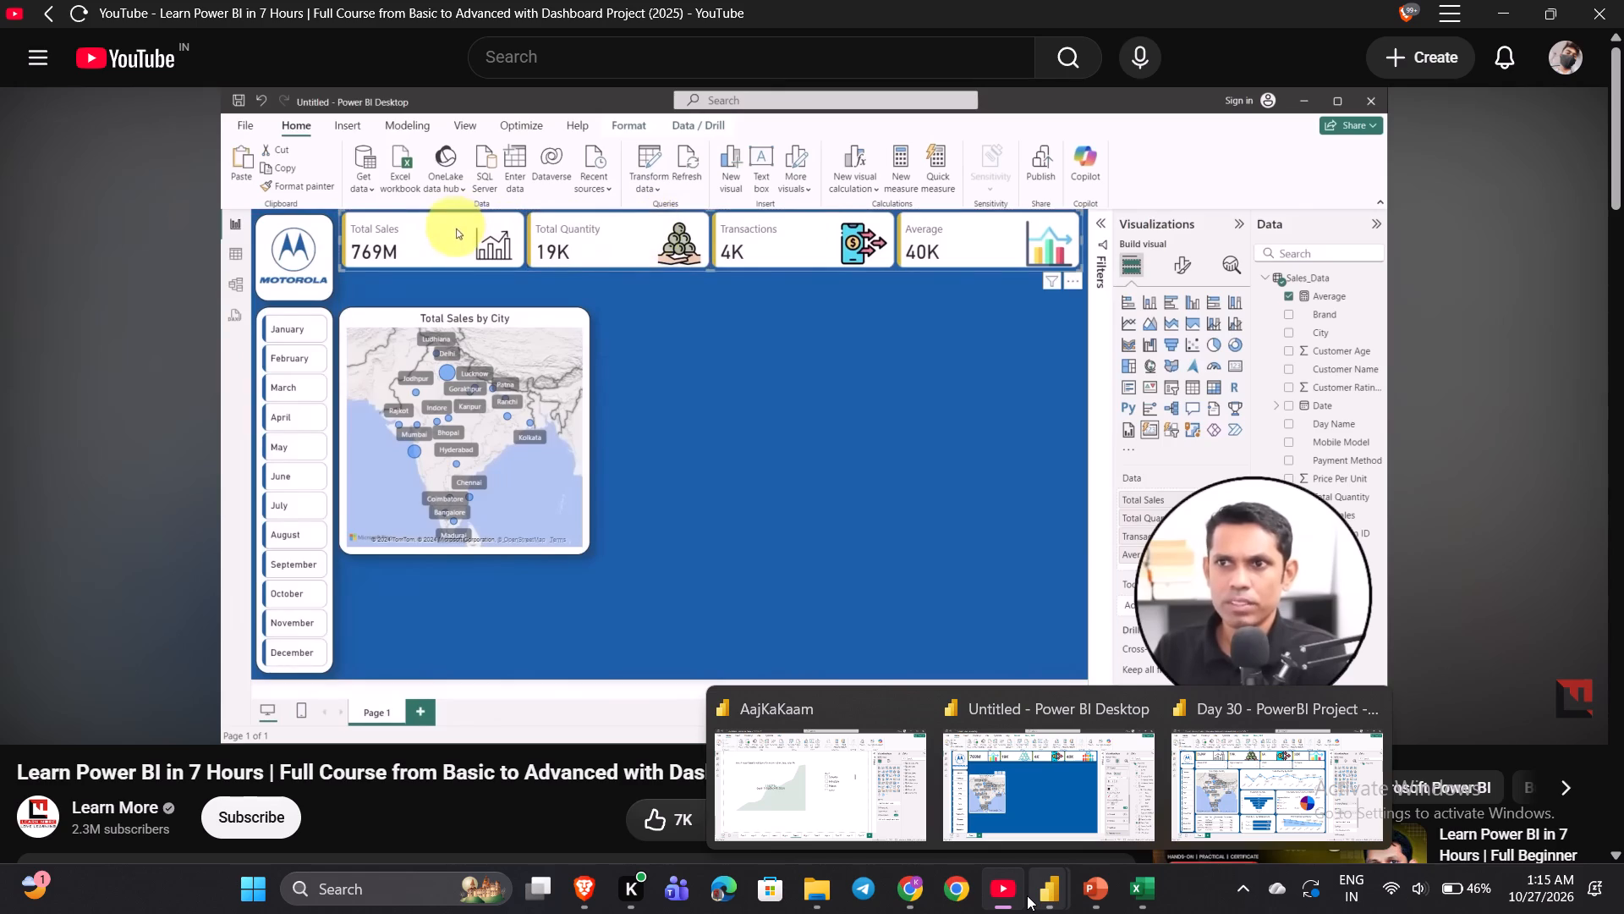
Skip ahead in the YouTube tutorial and compare its map with the one in the finished Mobile Sales Dashboard.
key("Right")
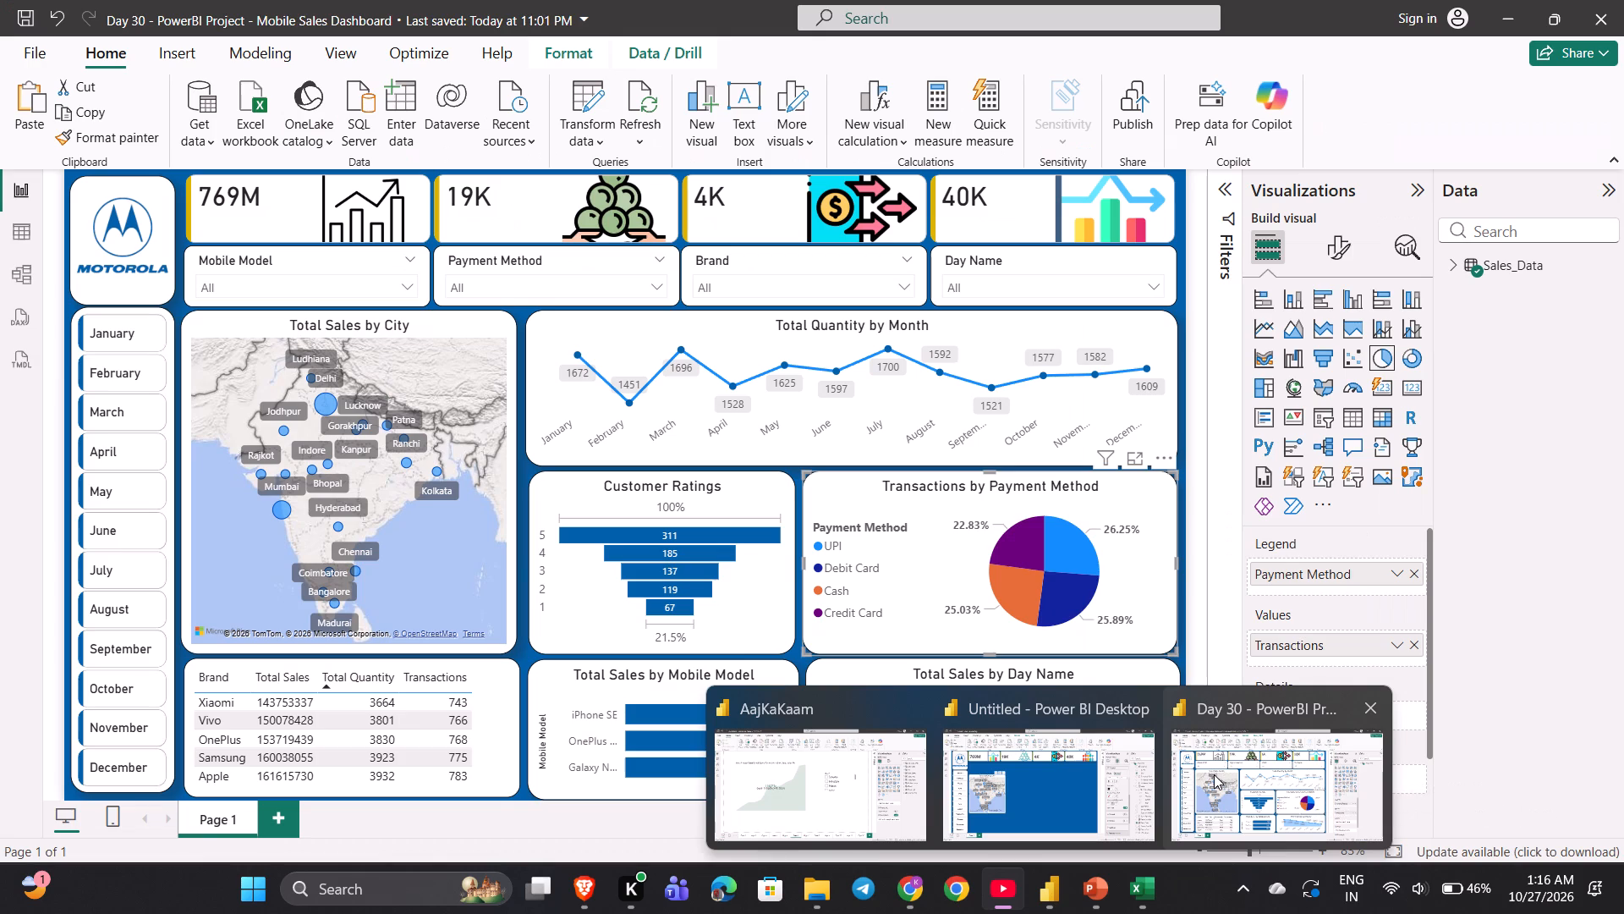
left_click(859, 523)
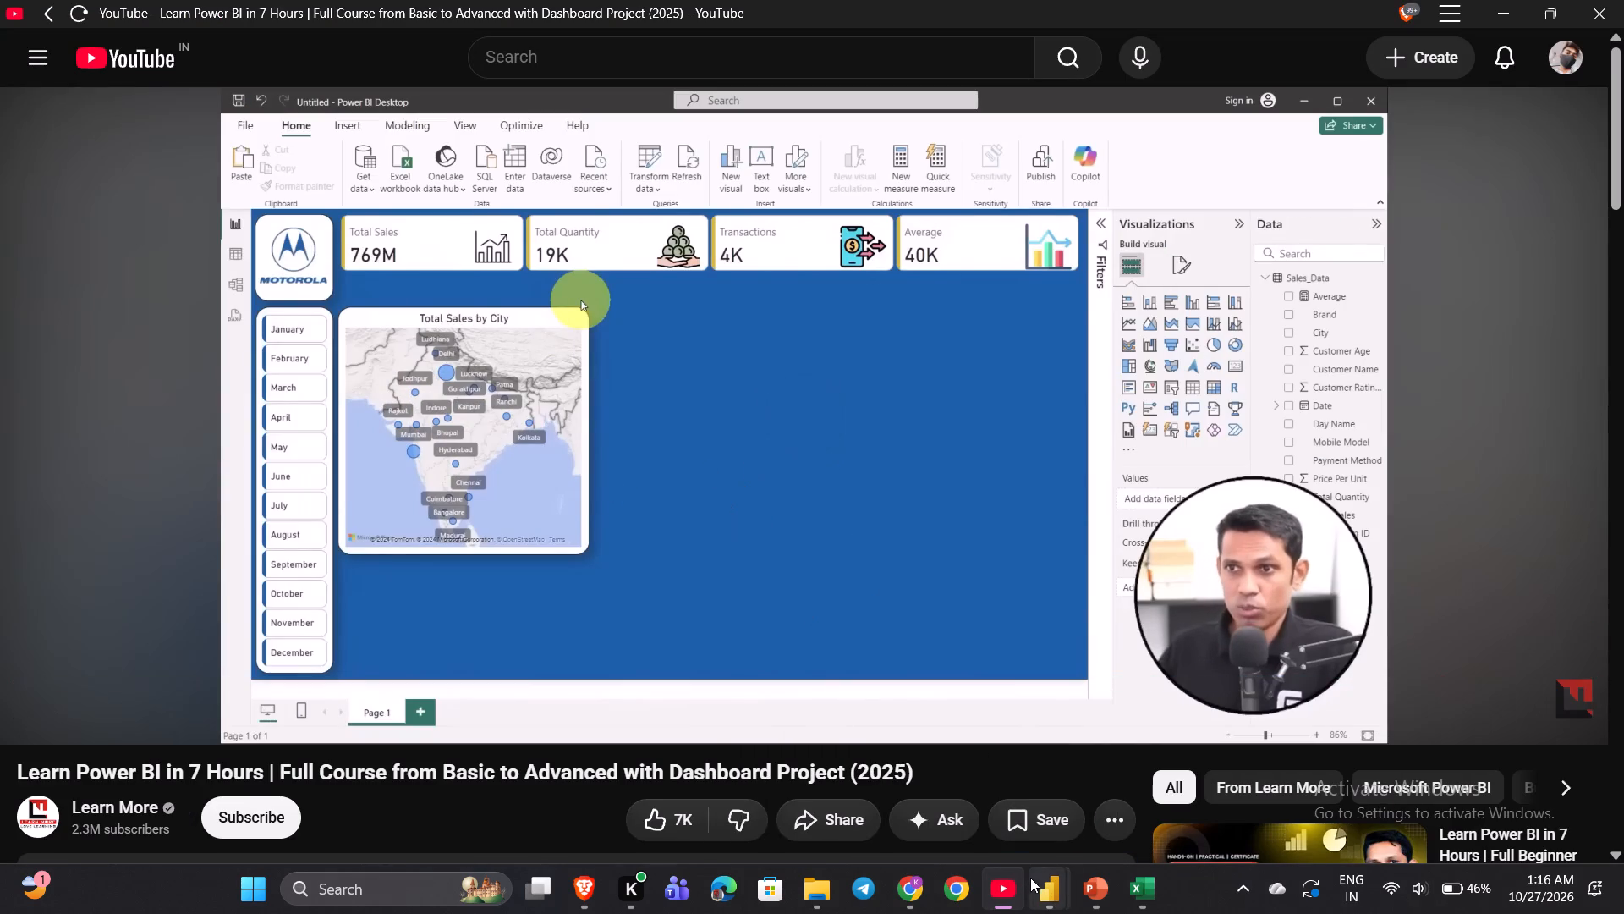
Switch to the Untitled report and move the Total Sales by City map slightly up, closer to the KPI cards.
left_click(1061, 799)
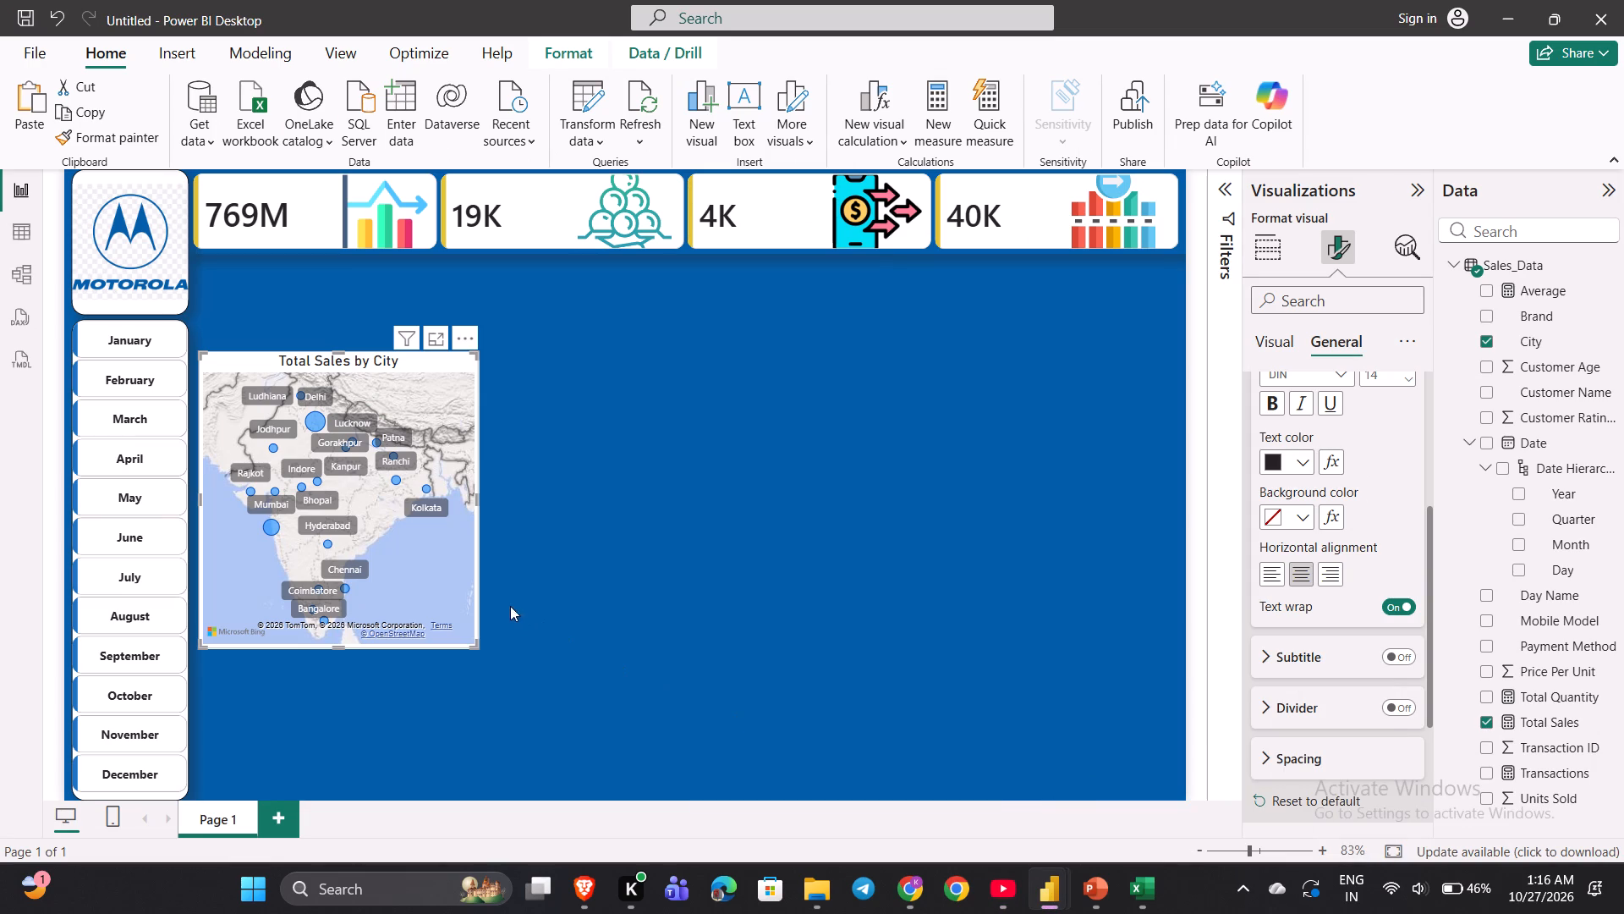
left_click_drag(435, 566, 433, 556)
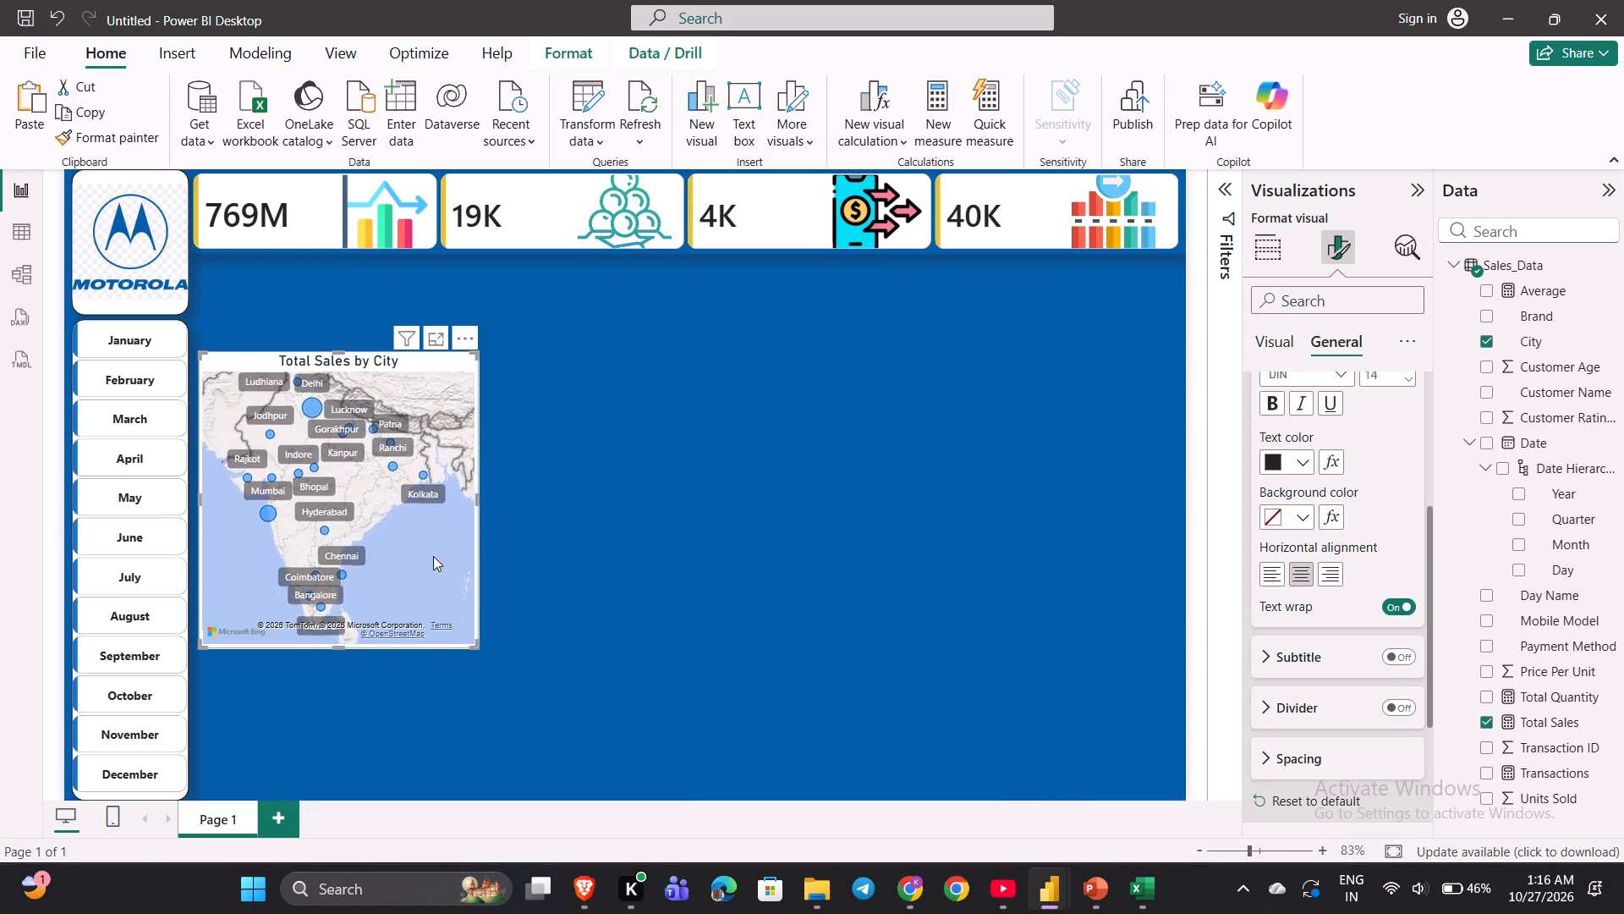
left_click_drag(433, 556, 437, 583)
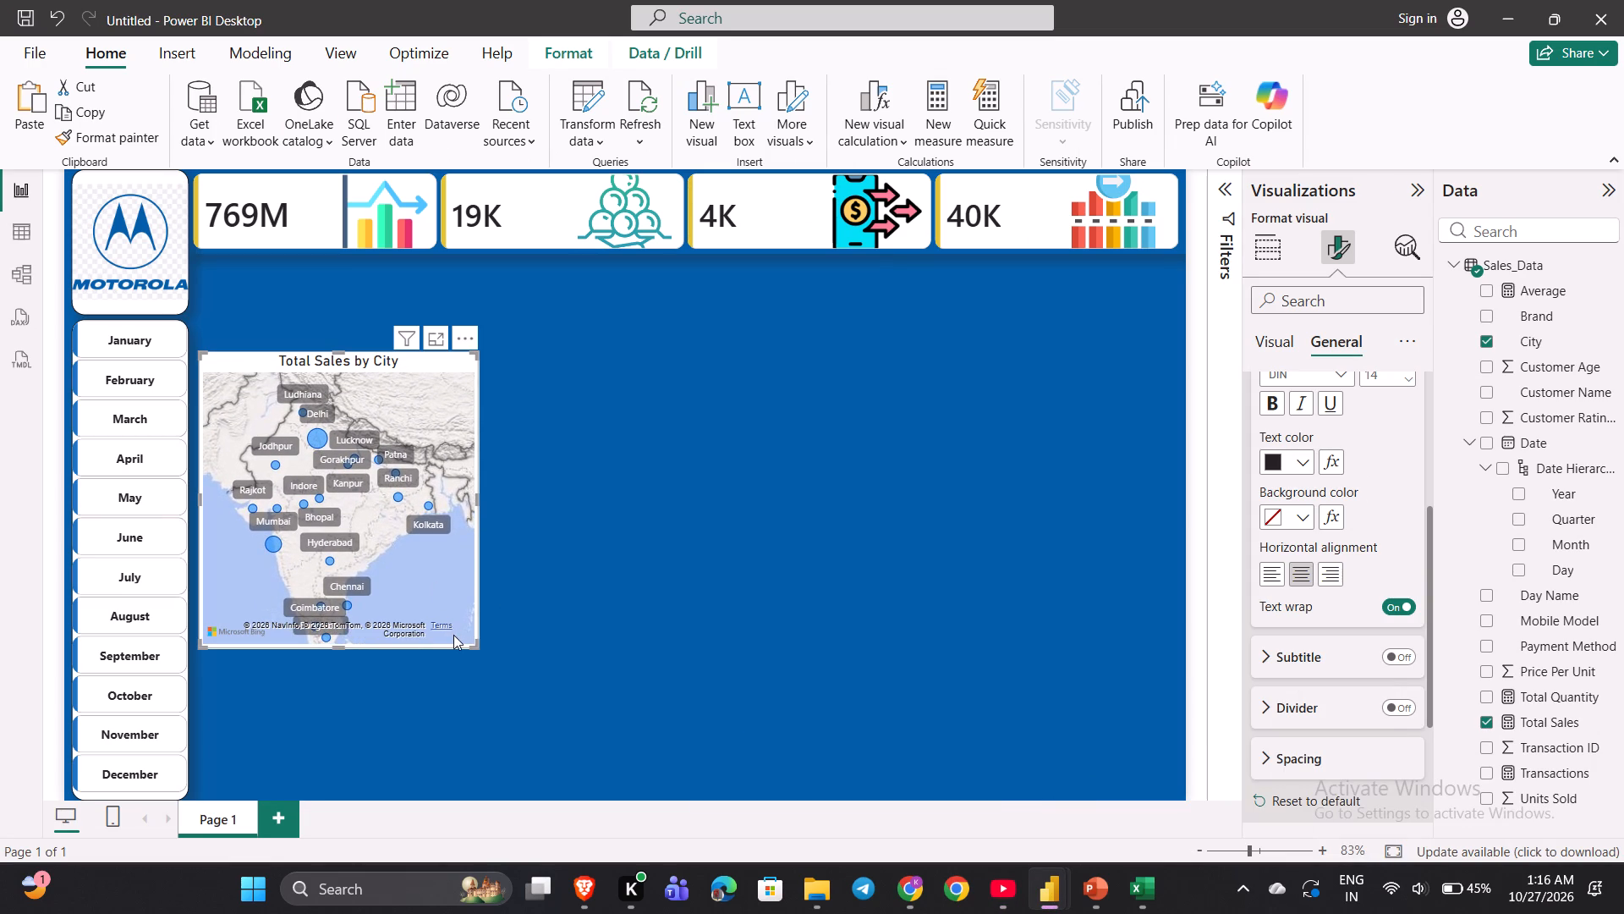
left_click_drag(397, 366, 388, 366)
left_click_drag(388, 366, 396, 356)
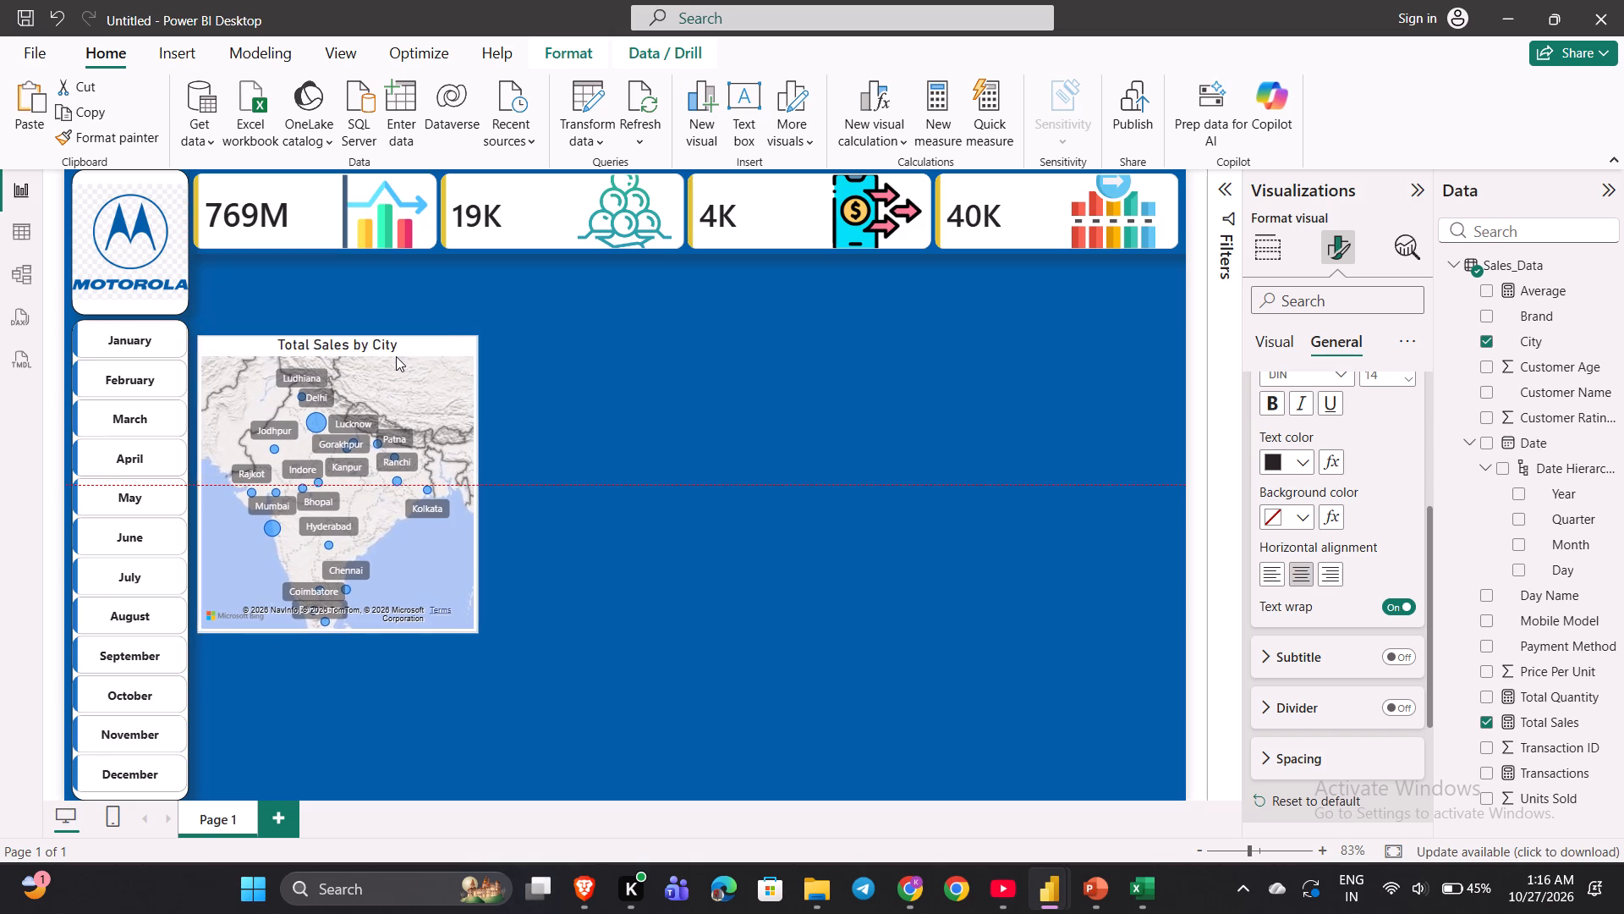
left_click_drag(396, 356, 392, 357)
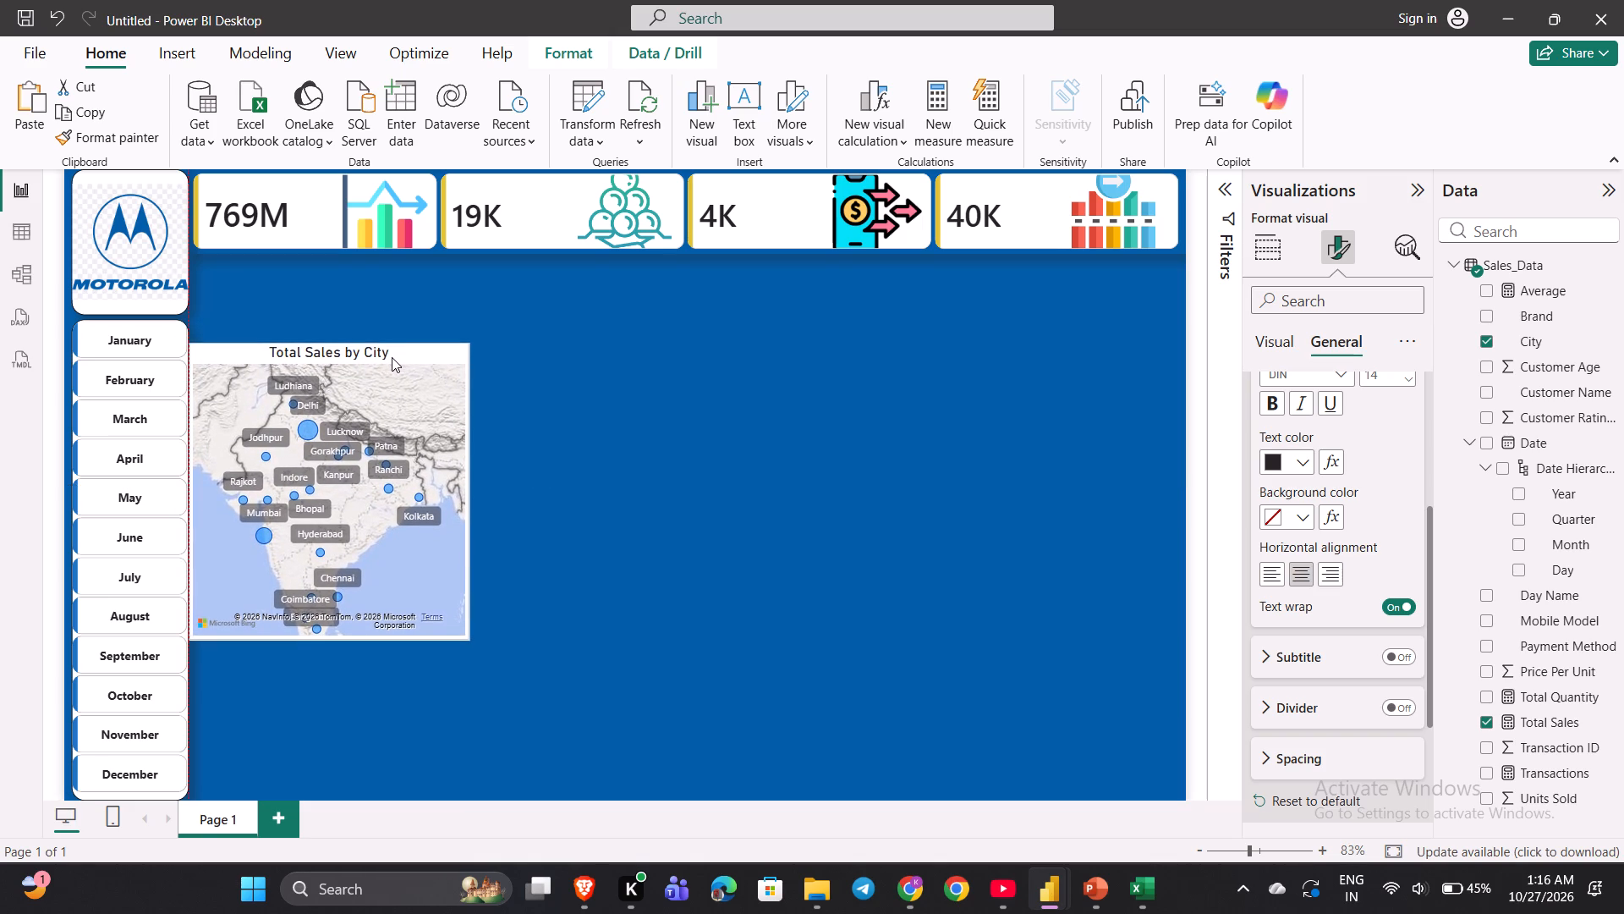
left_click_drag(392, 357, 394, 356)
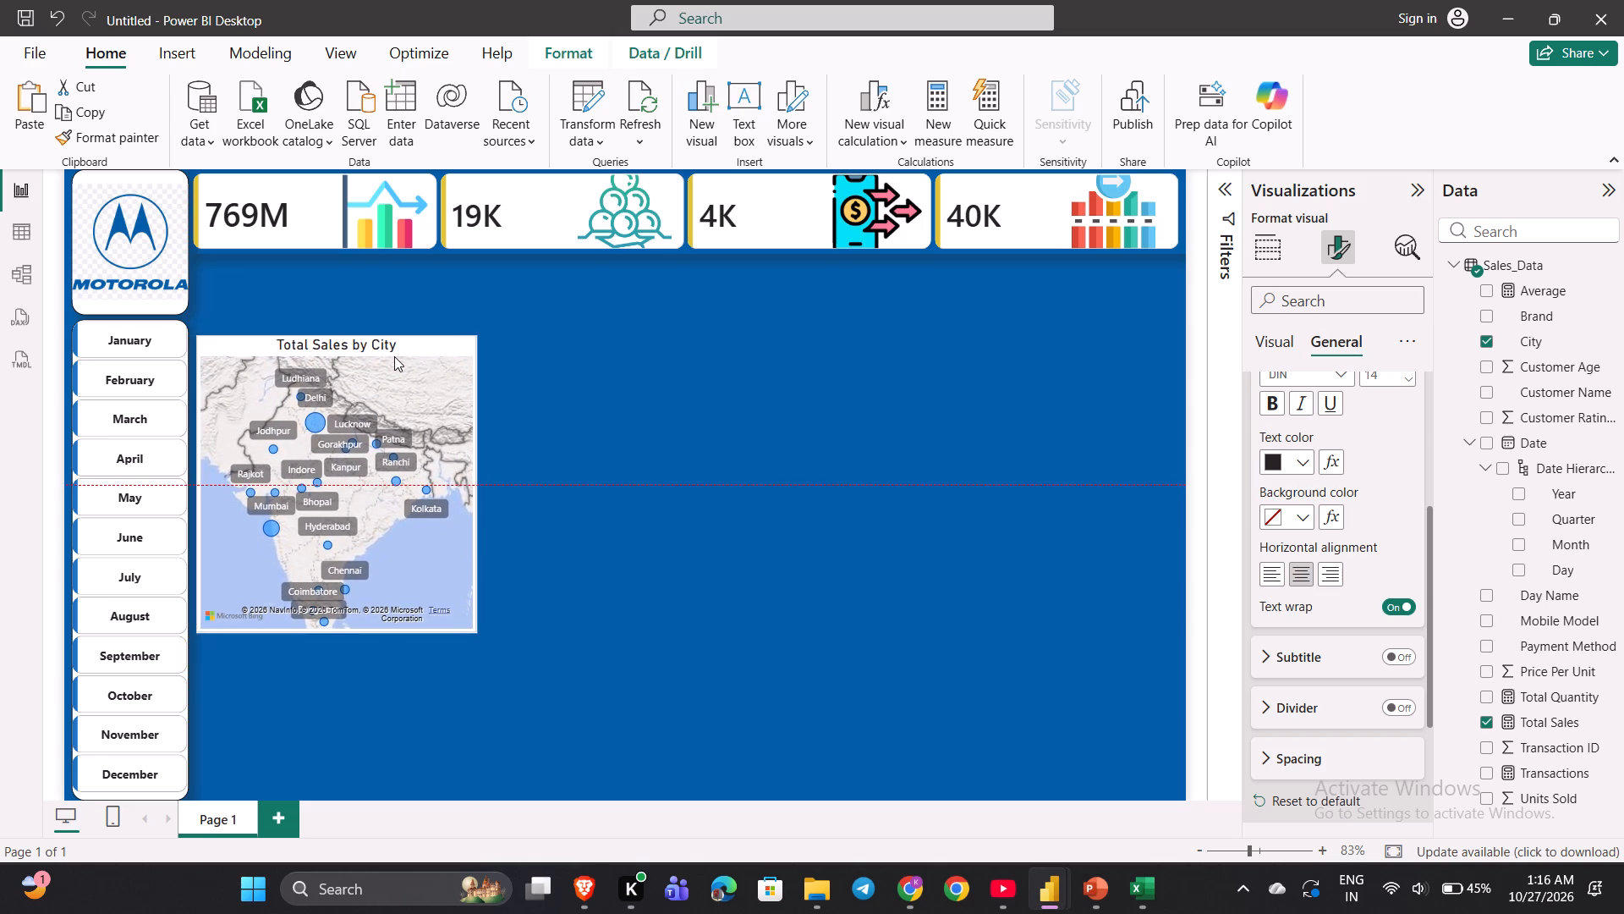
left_click_drag(394, 356, 395, 356)
left_click(609, 343)
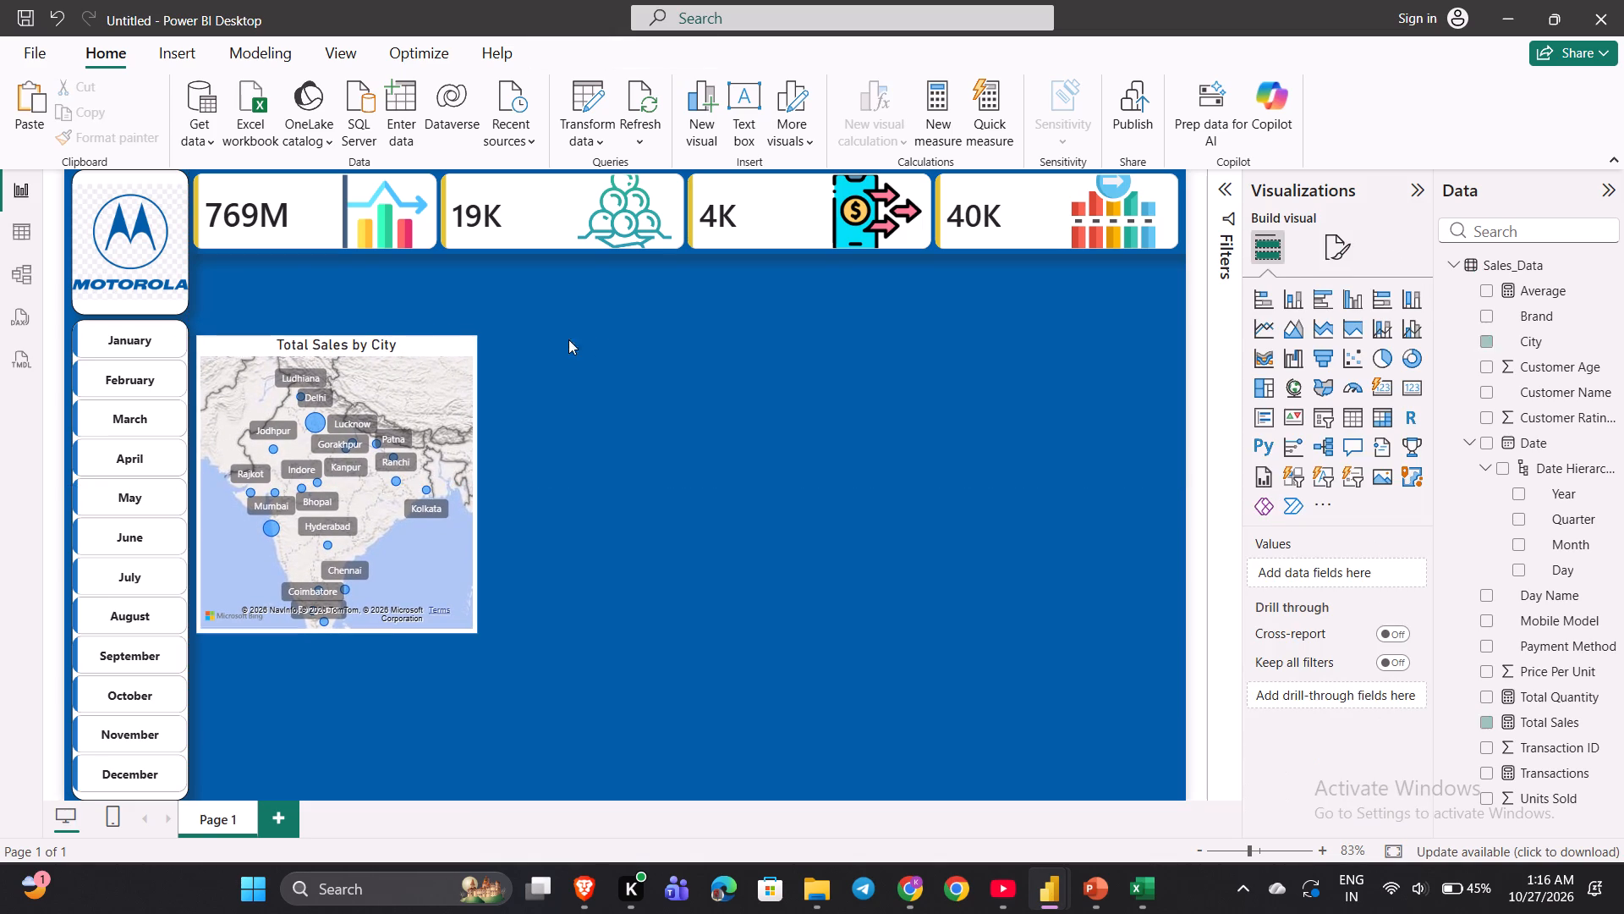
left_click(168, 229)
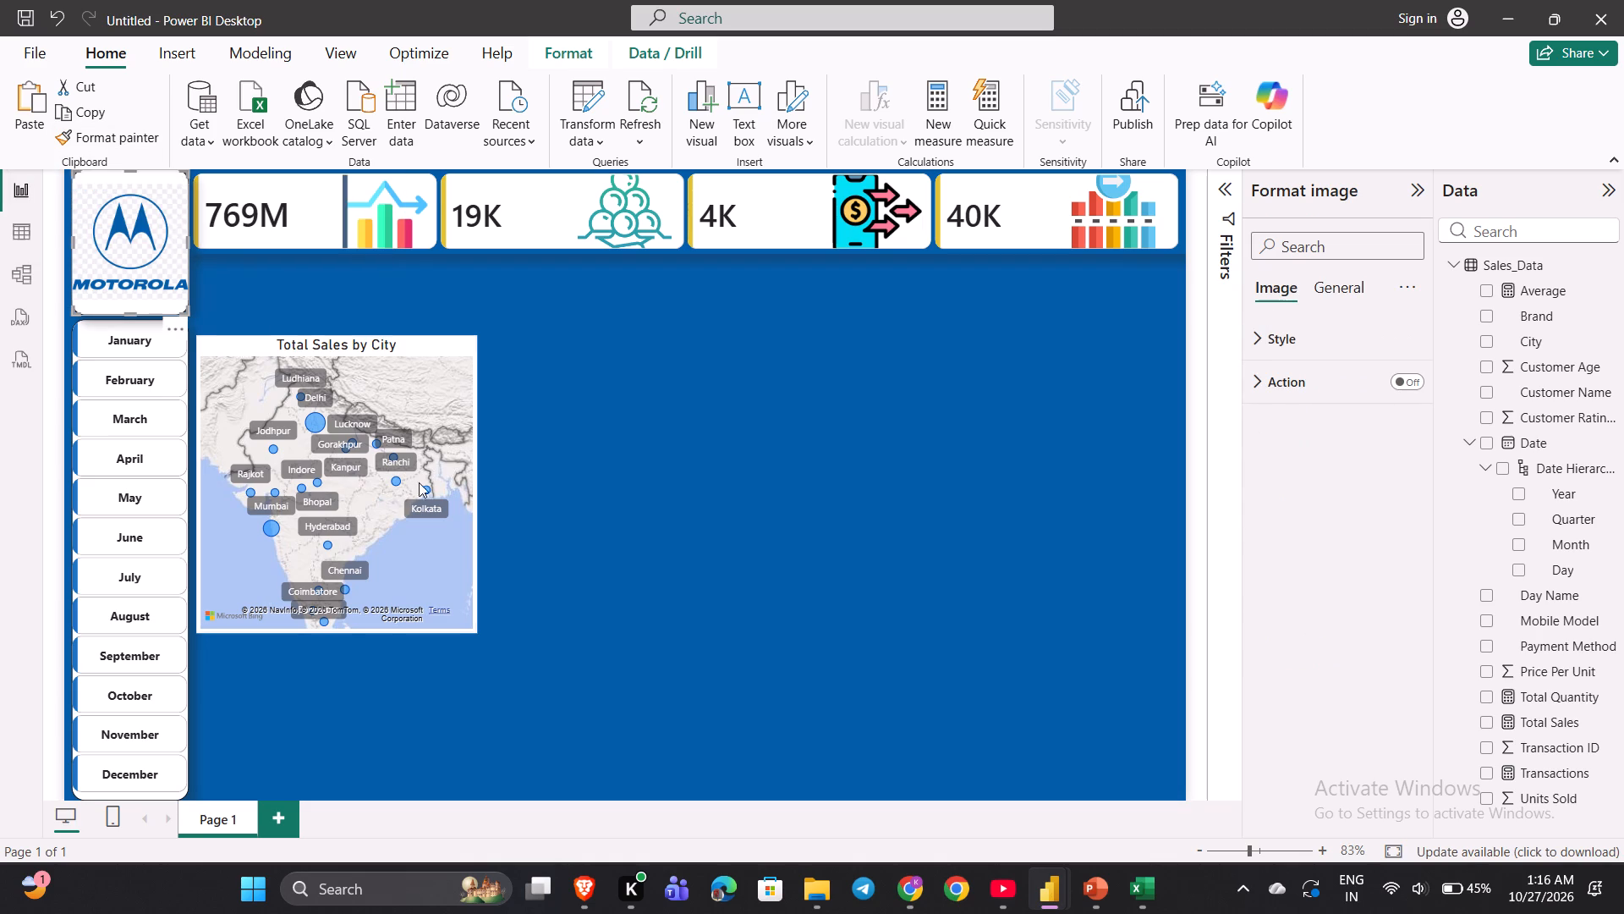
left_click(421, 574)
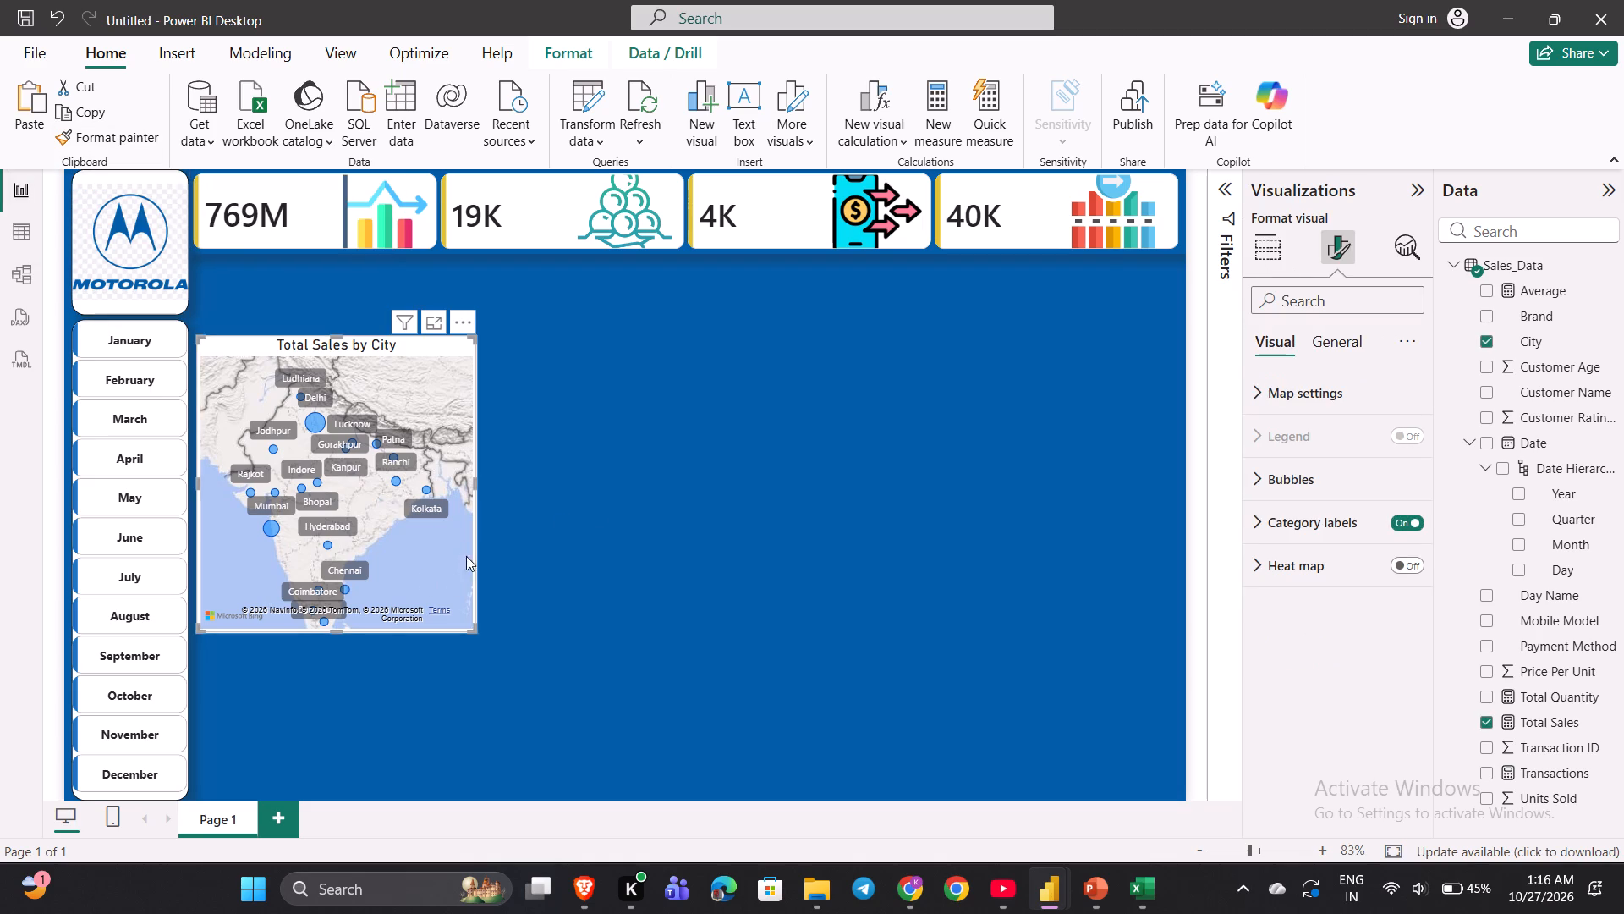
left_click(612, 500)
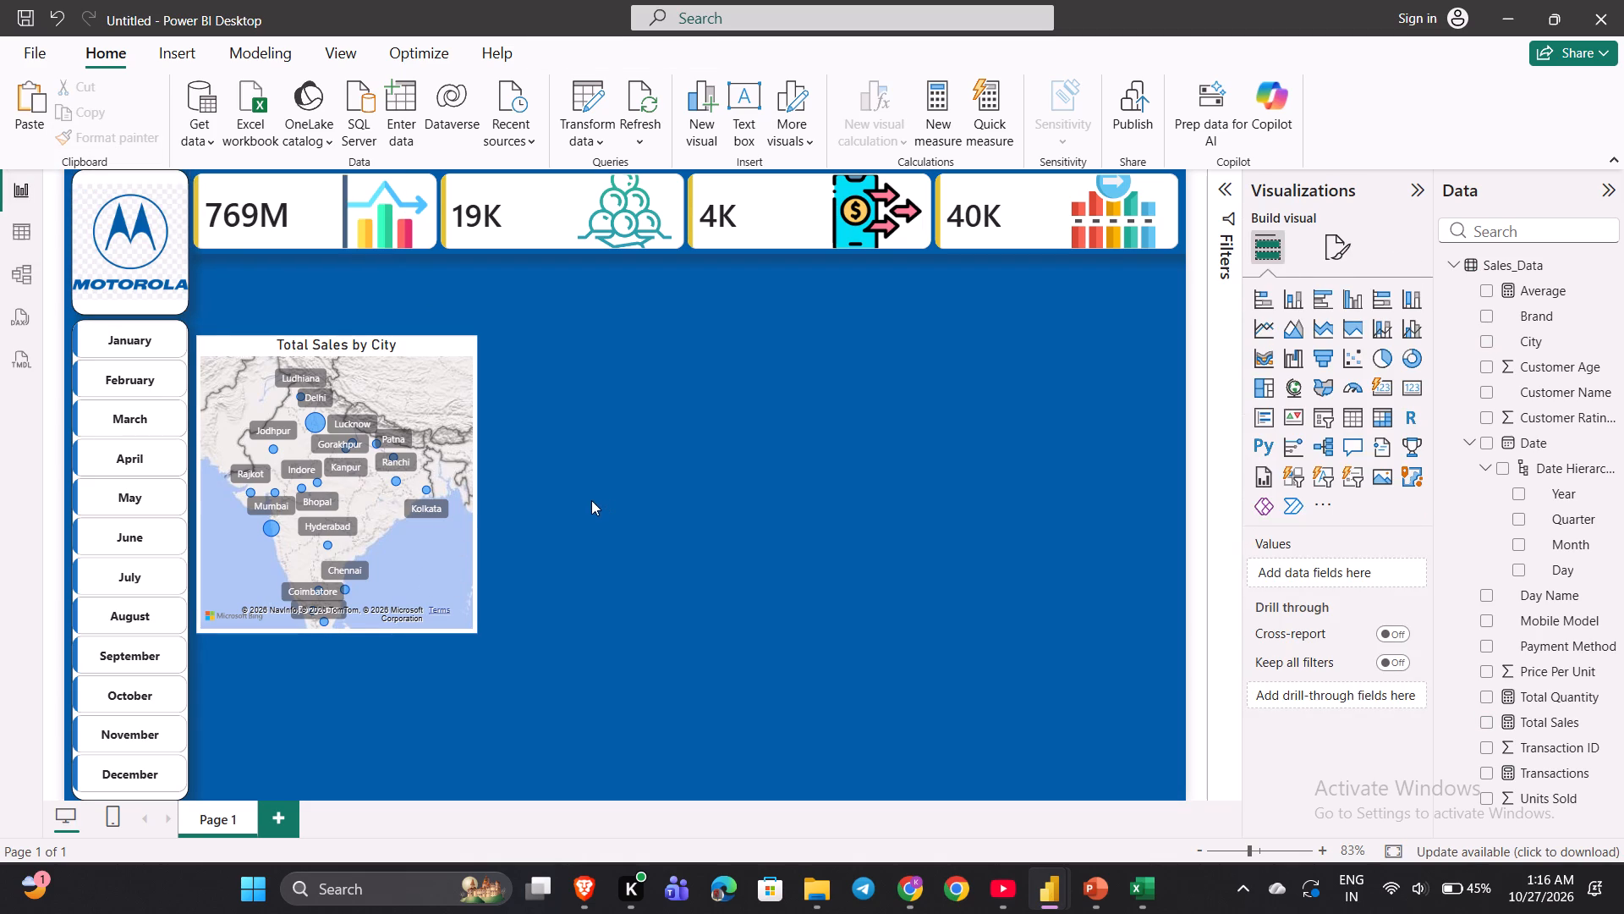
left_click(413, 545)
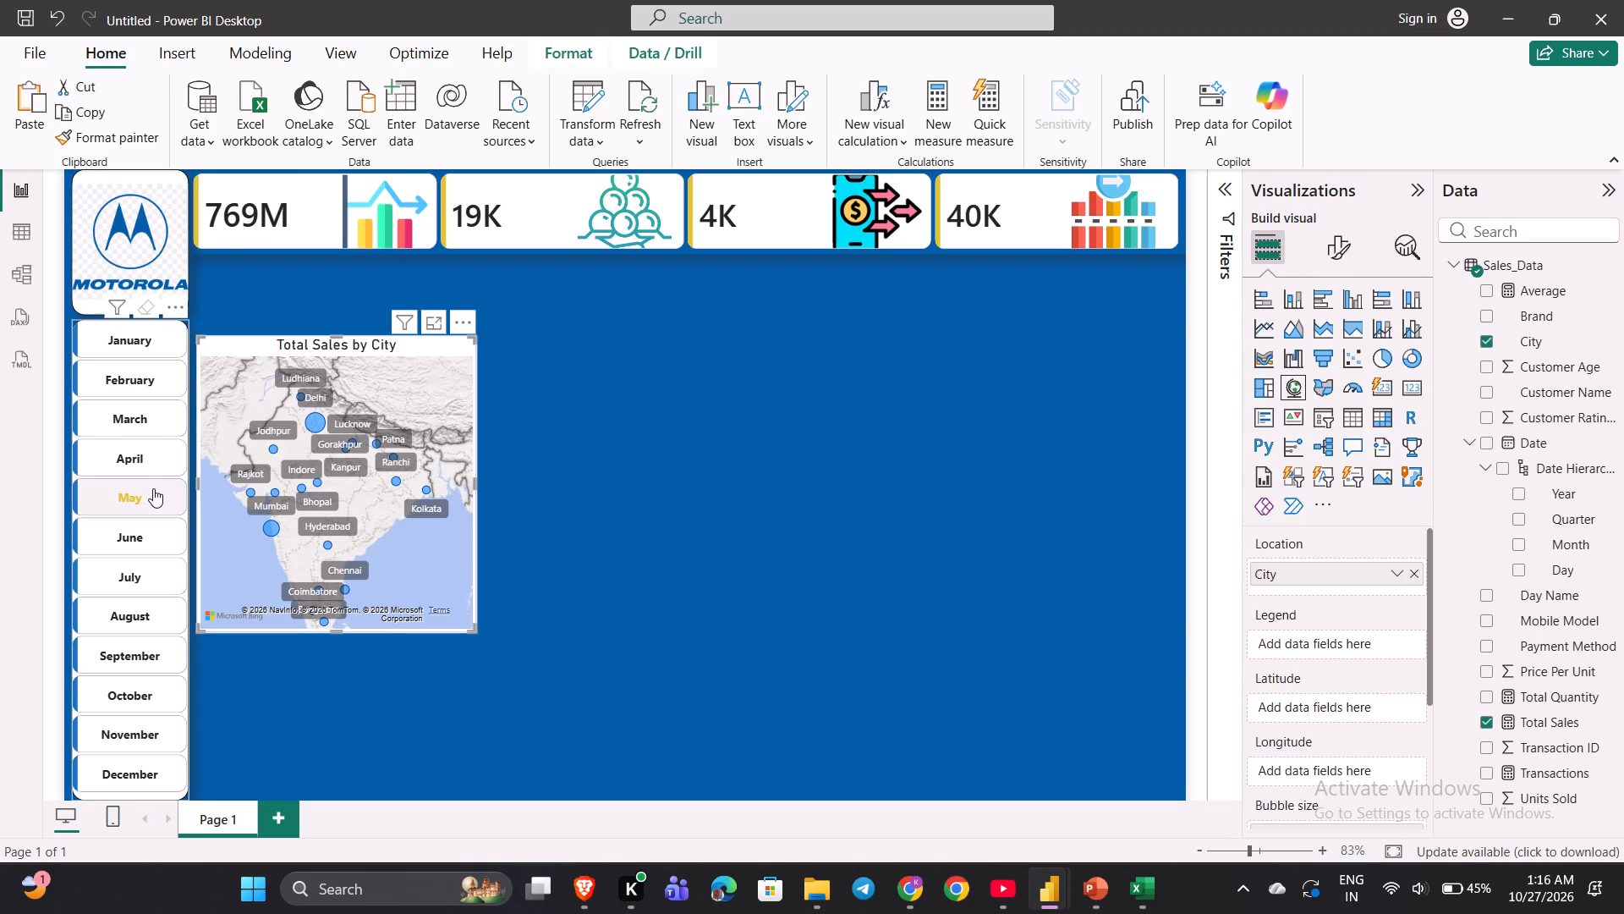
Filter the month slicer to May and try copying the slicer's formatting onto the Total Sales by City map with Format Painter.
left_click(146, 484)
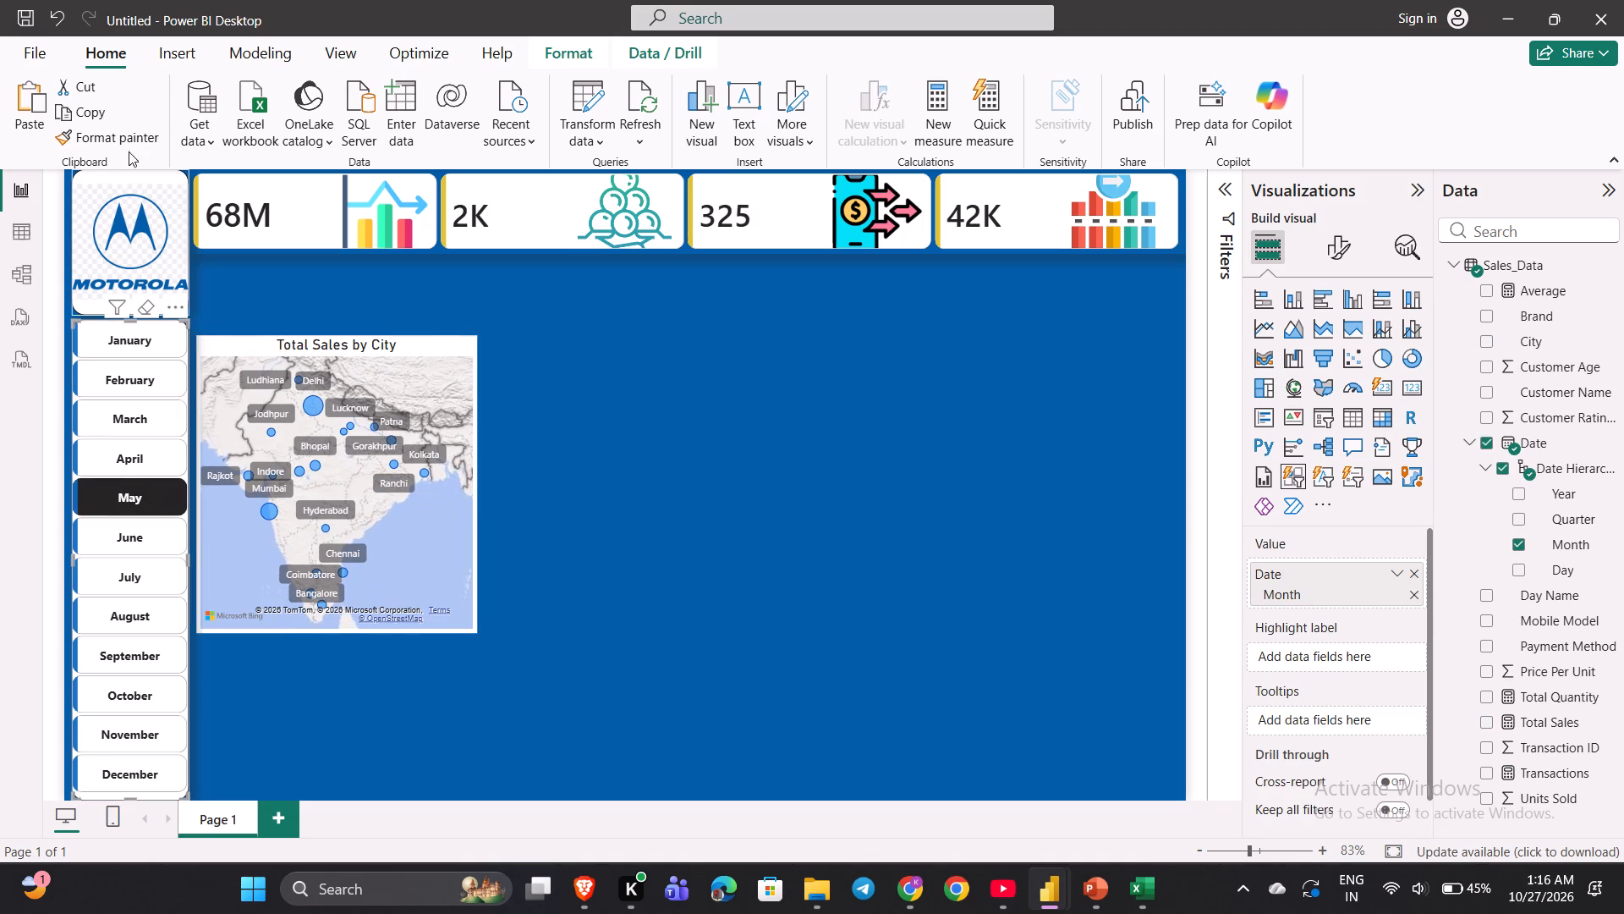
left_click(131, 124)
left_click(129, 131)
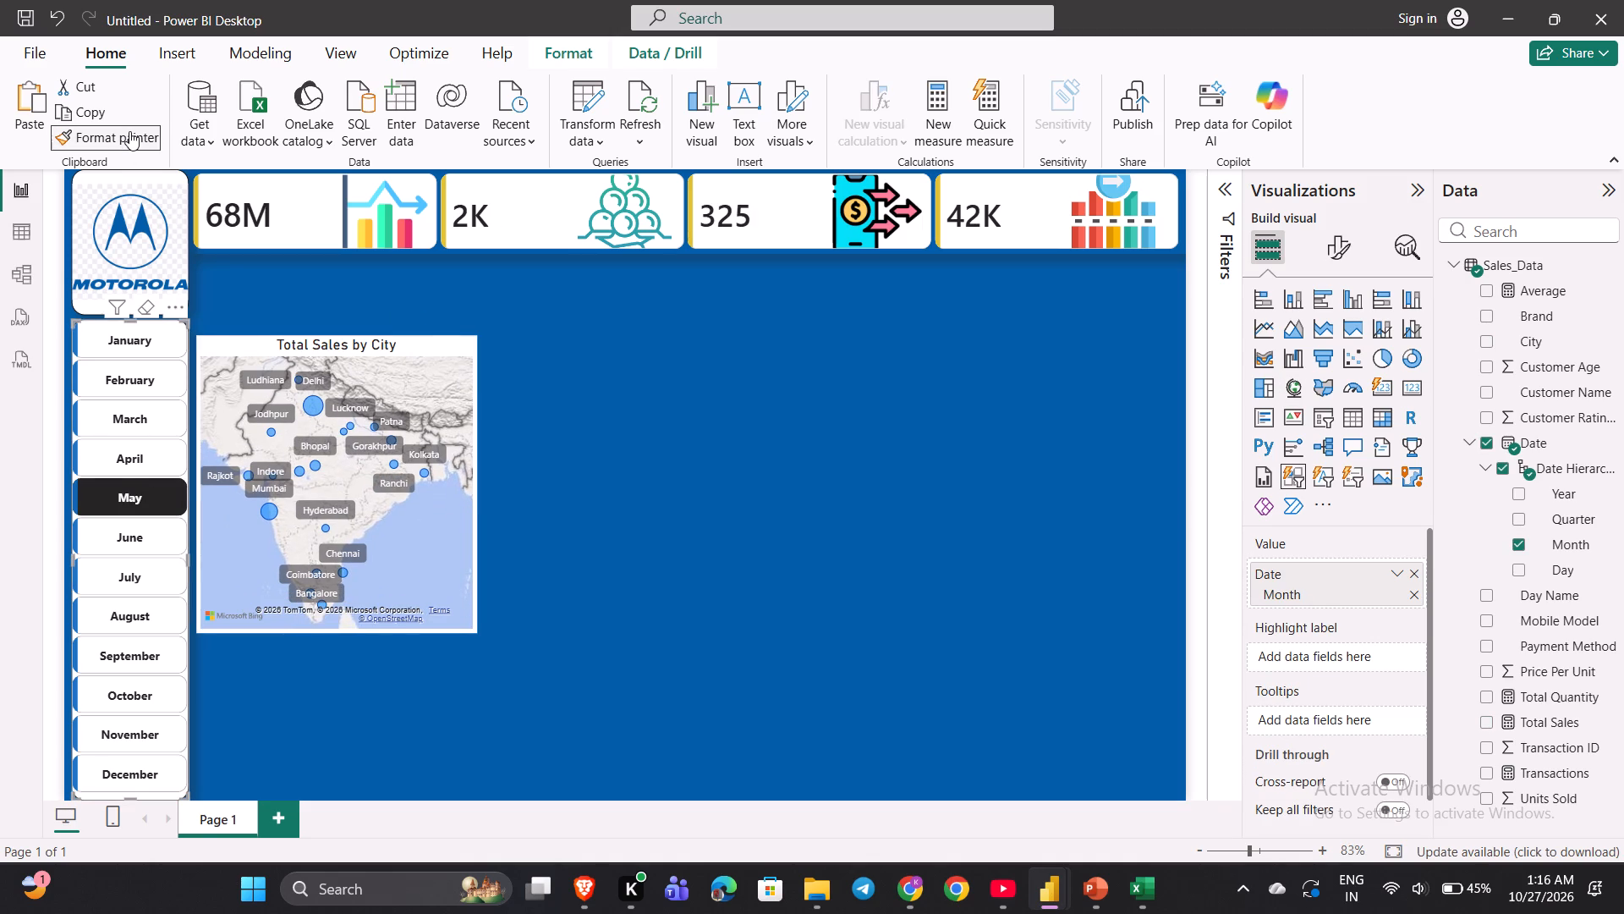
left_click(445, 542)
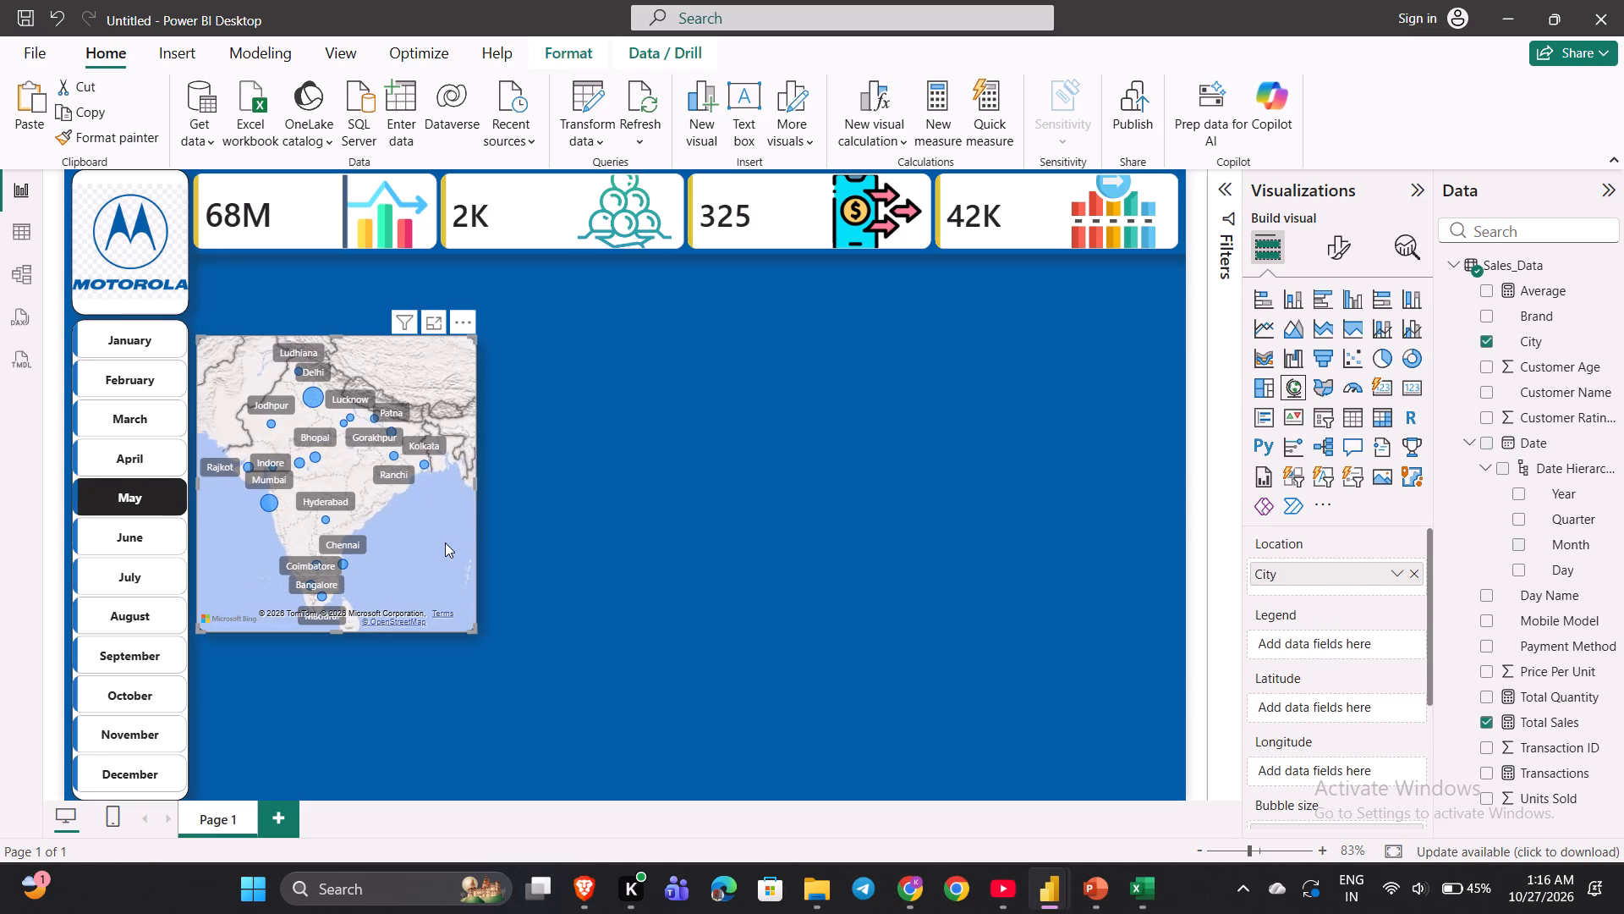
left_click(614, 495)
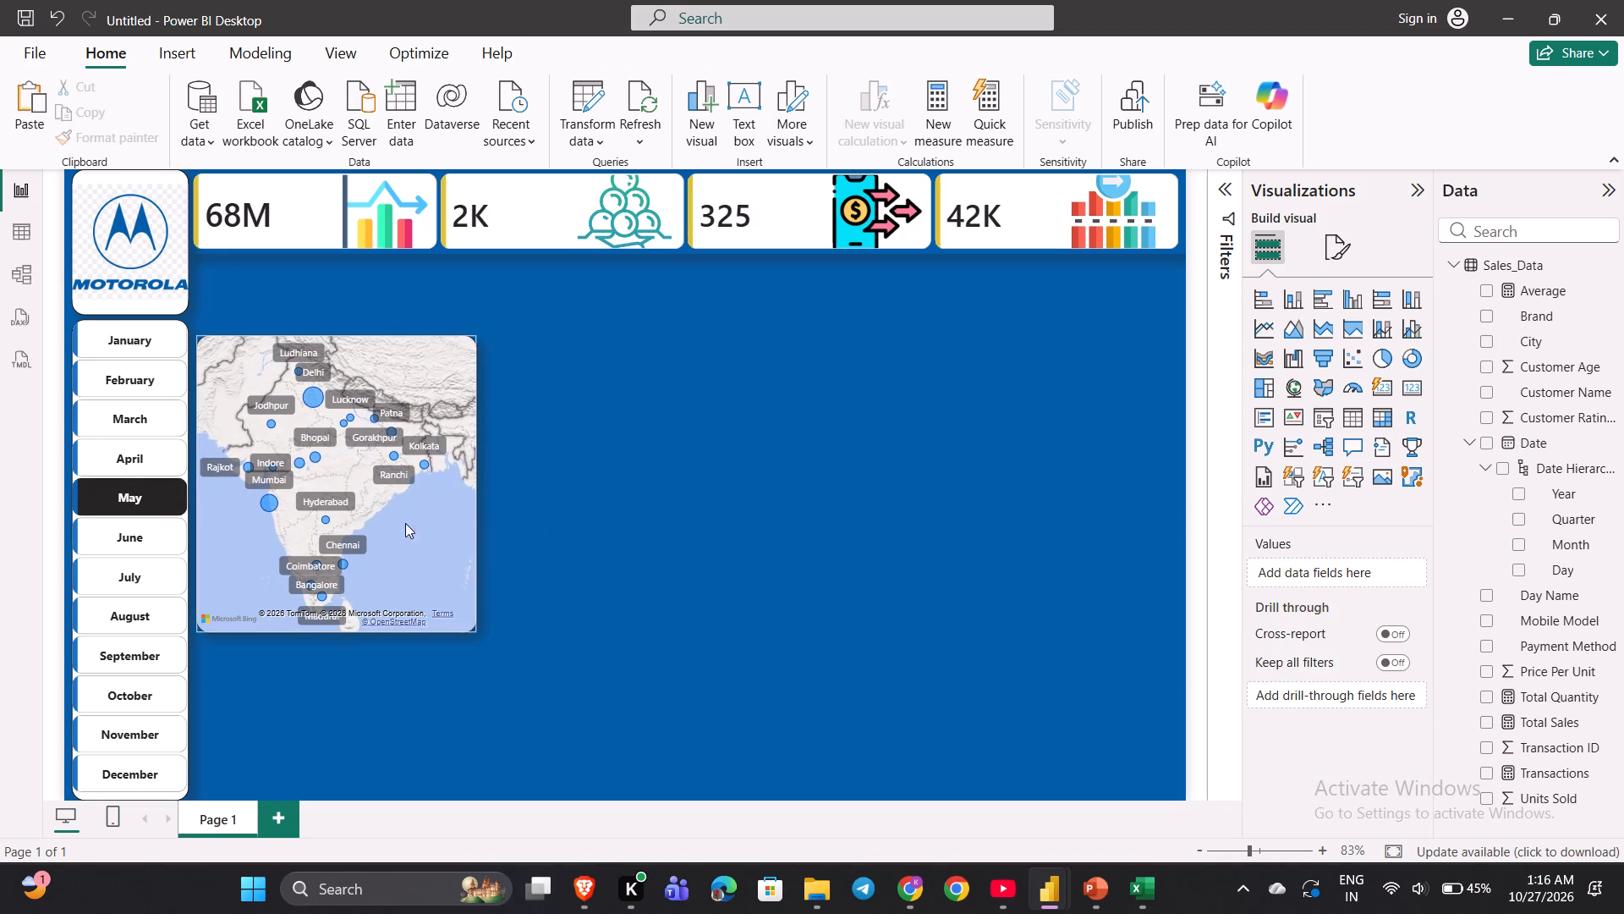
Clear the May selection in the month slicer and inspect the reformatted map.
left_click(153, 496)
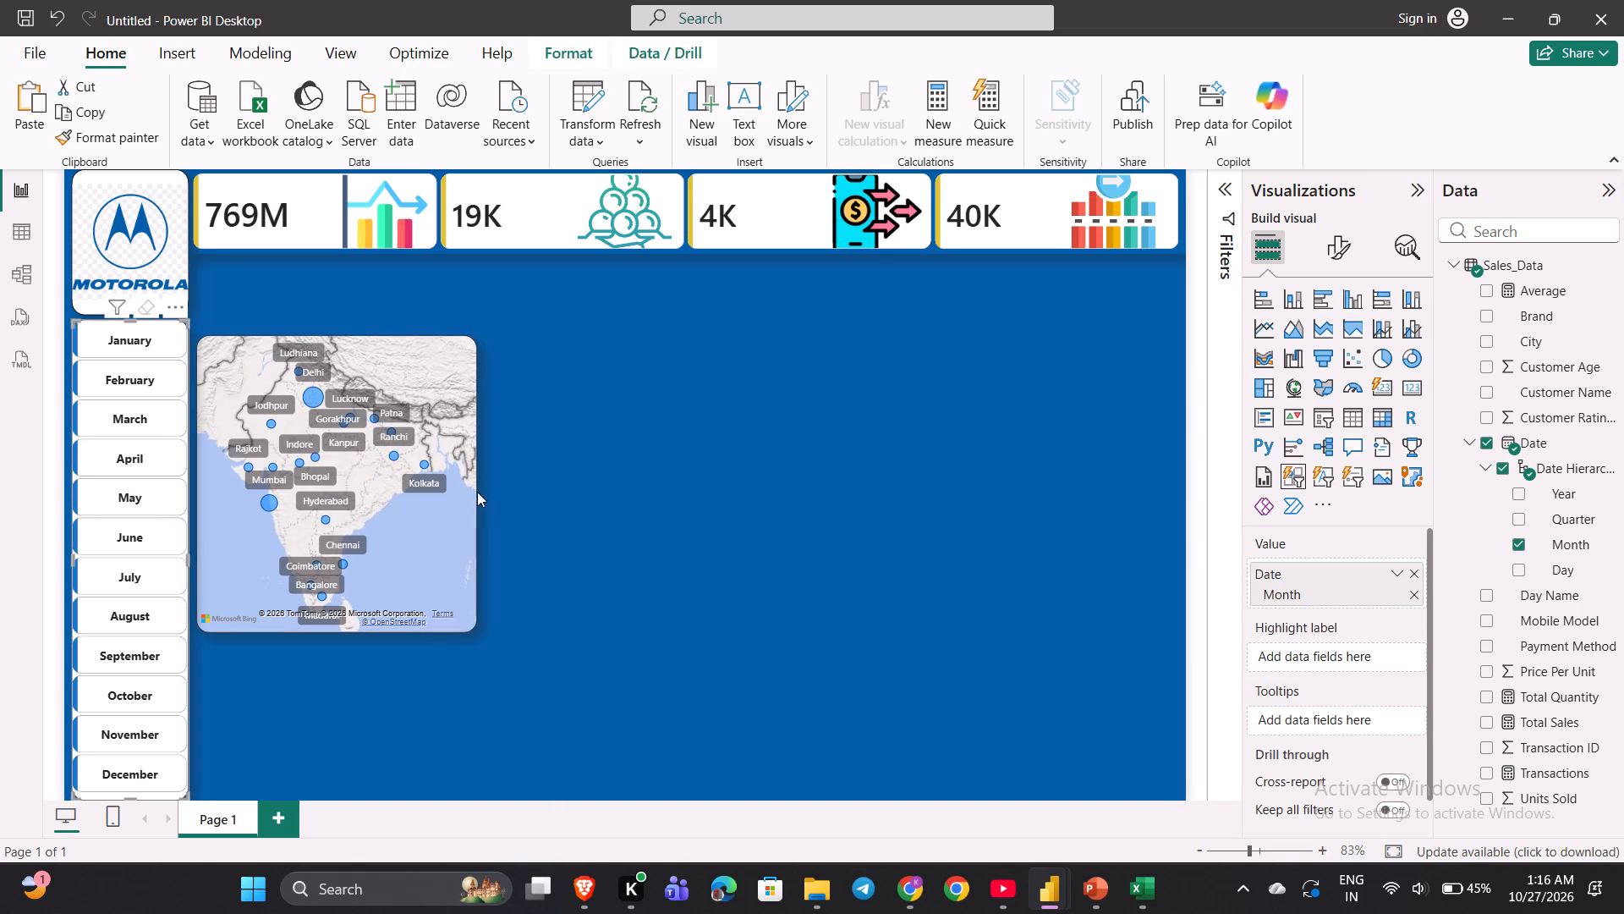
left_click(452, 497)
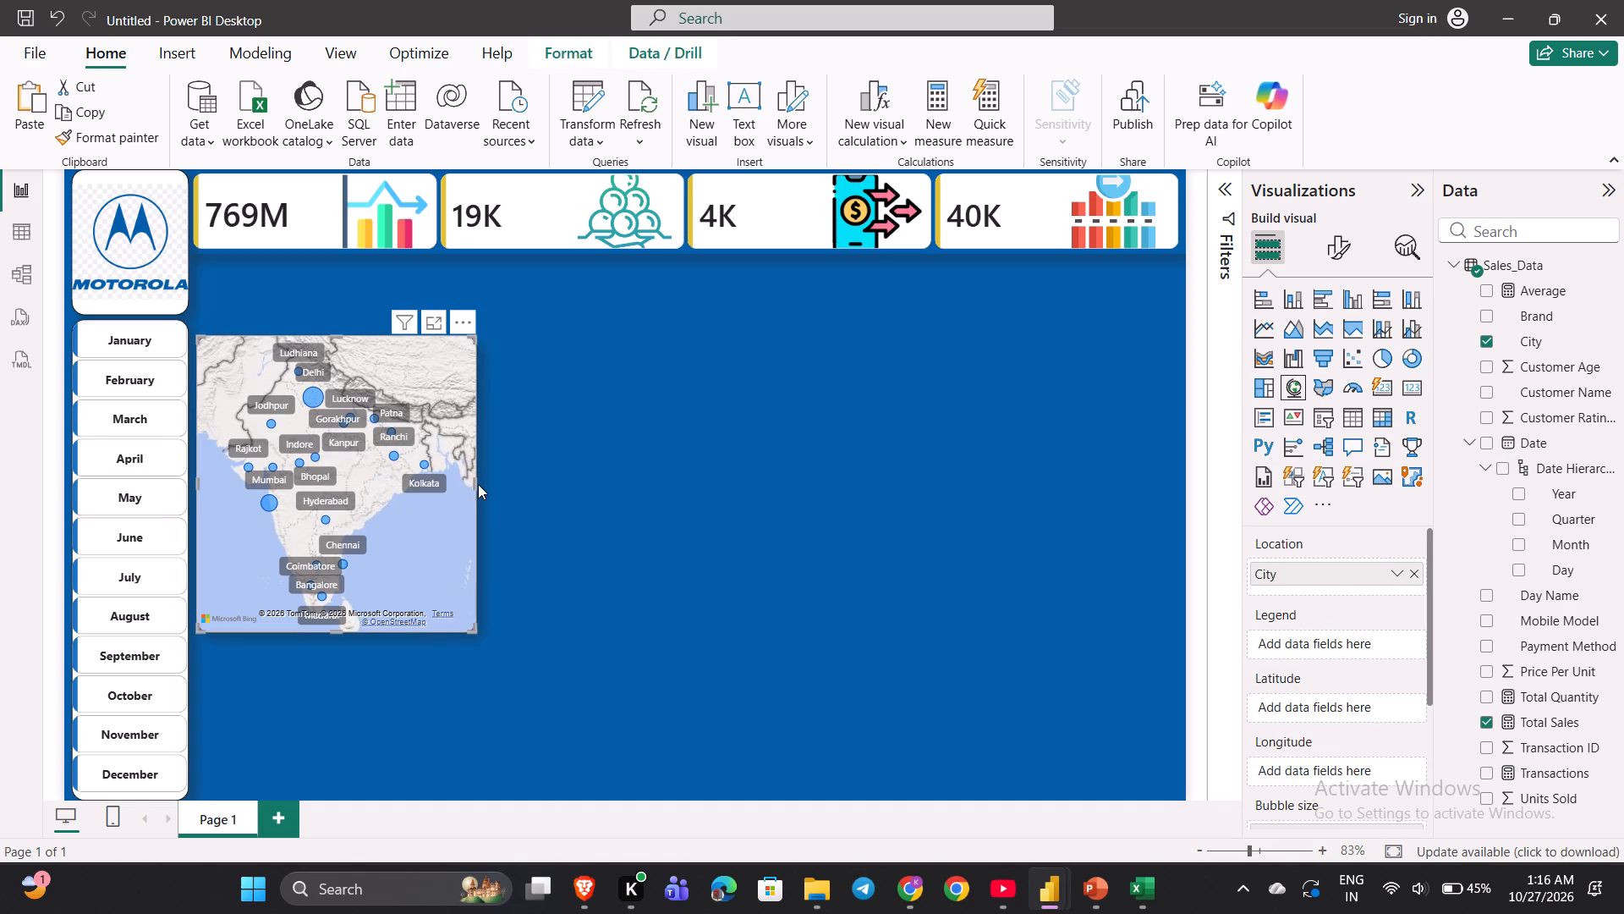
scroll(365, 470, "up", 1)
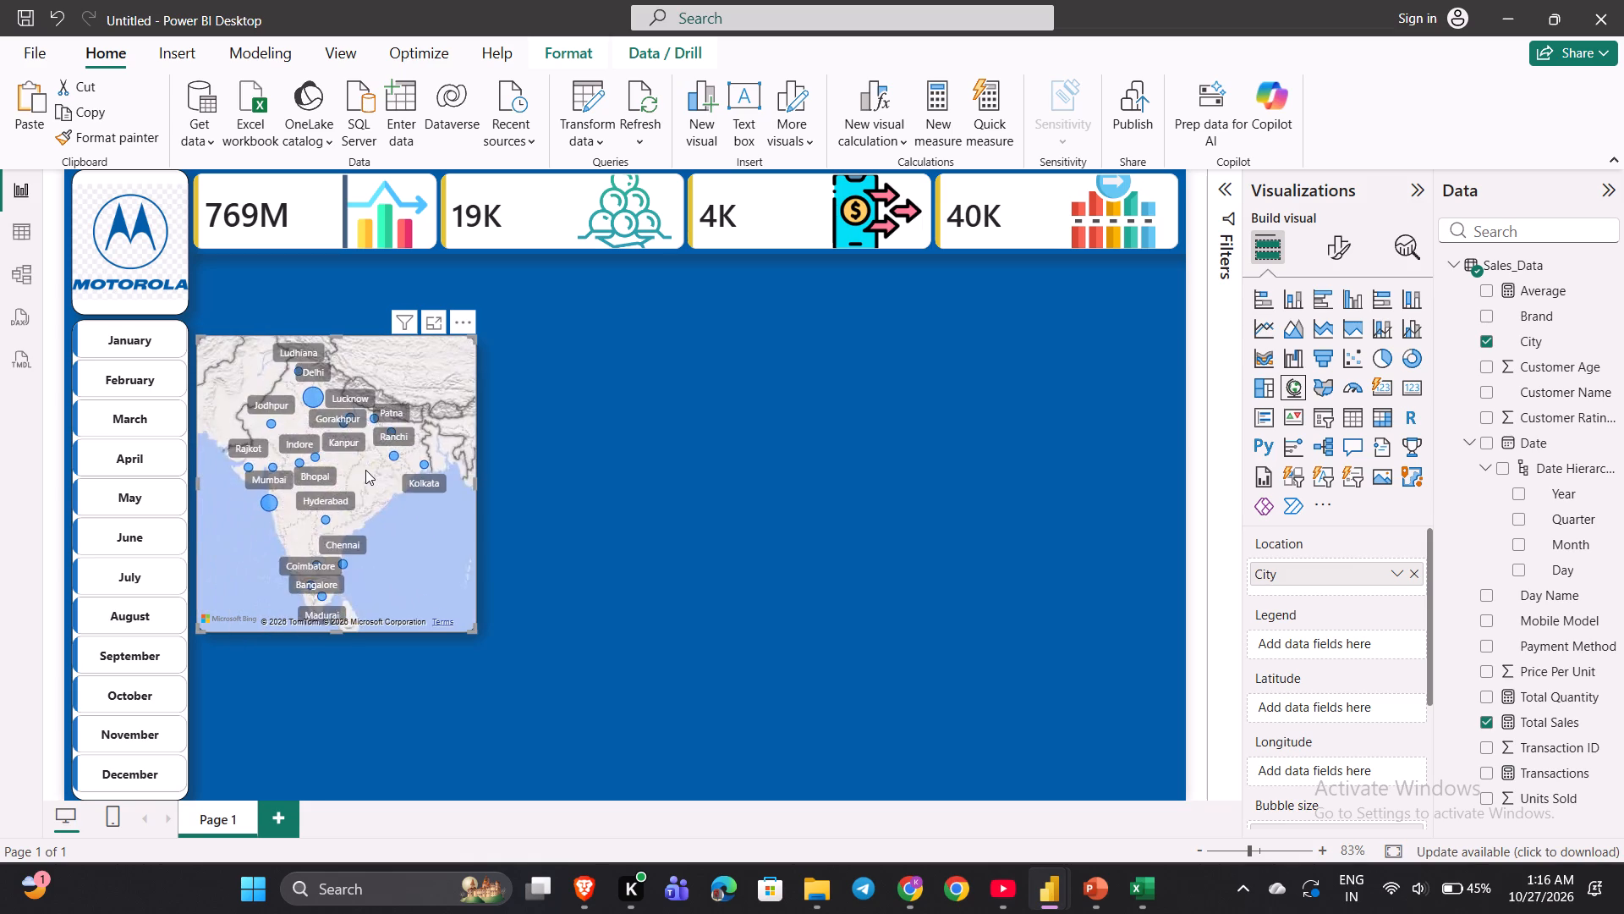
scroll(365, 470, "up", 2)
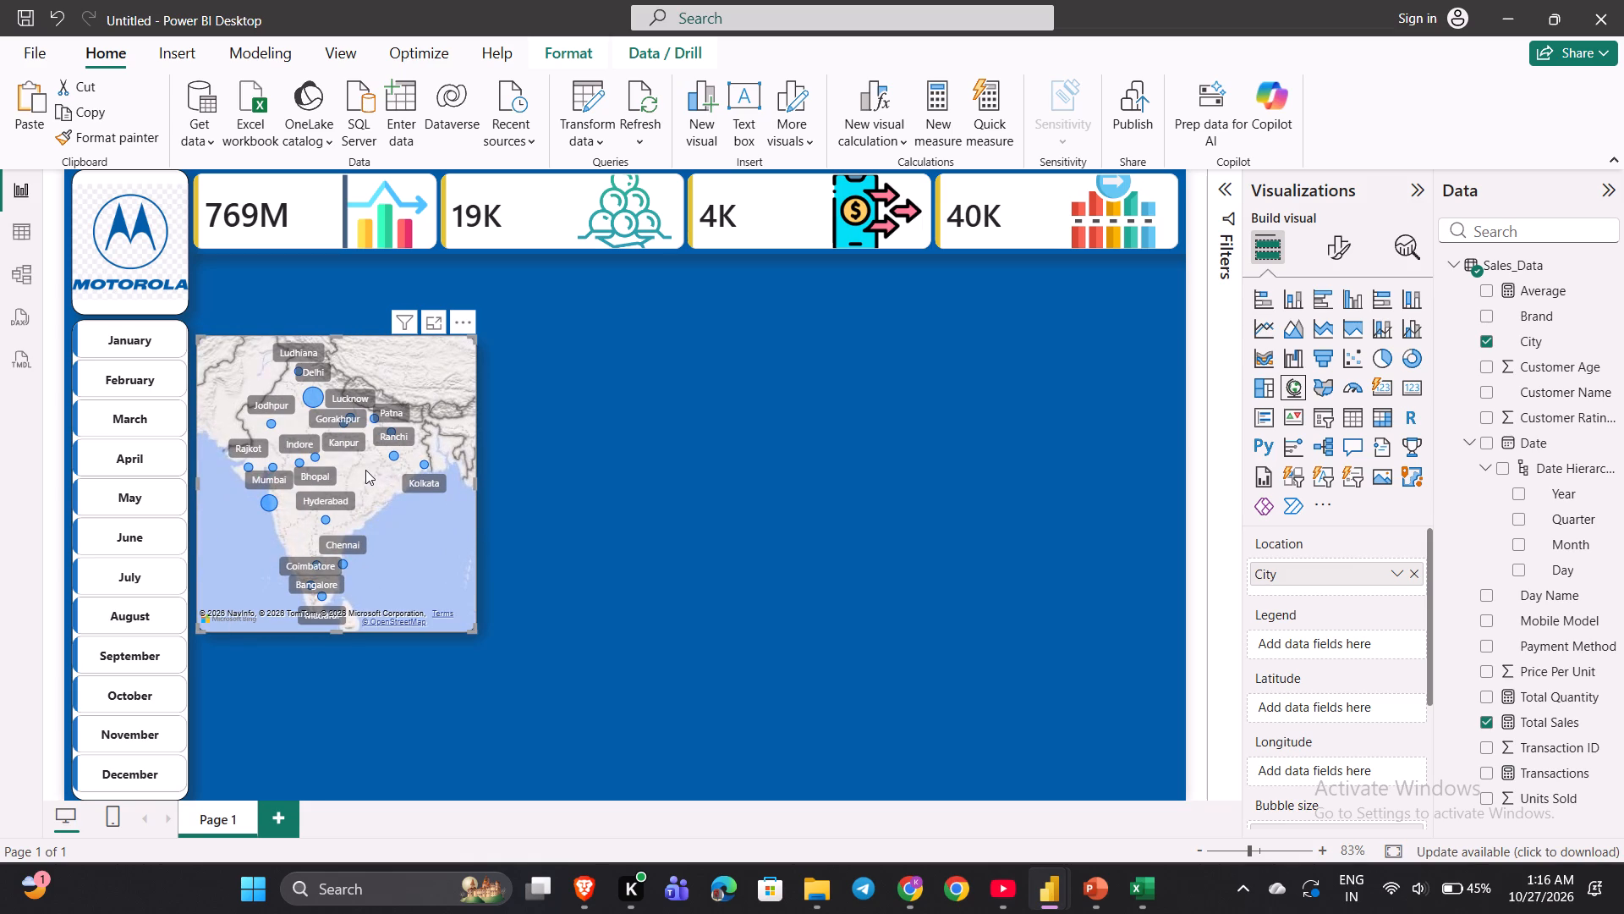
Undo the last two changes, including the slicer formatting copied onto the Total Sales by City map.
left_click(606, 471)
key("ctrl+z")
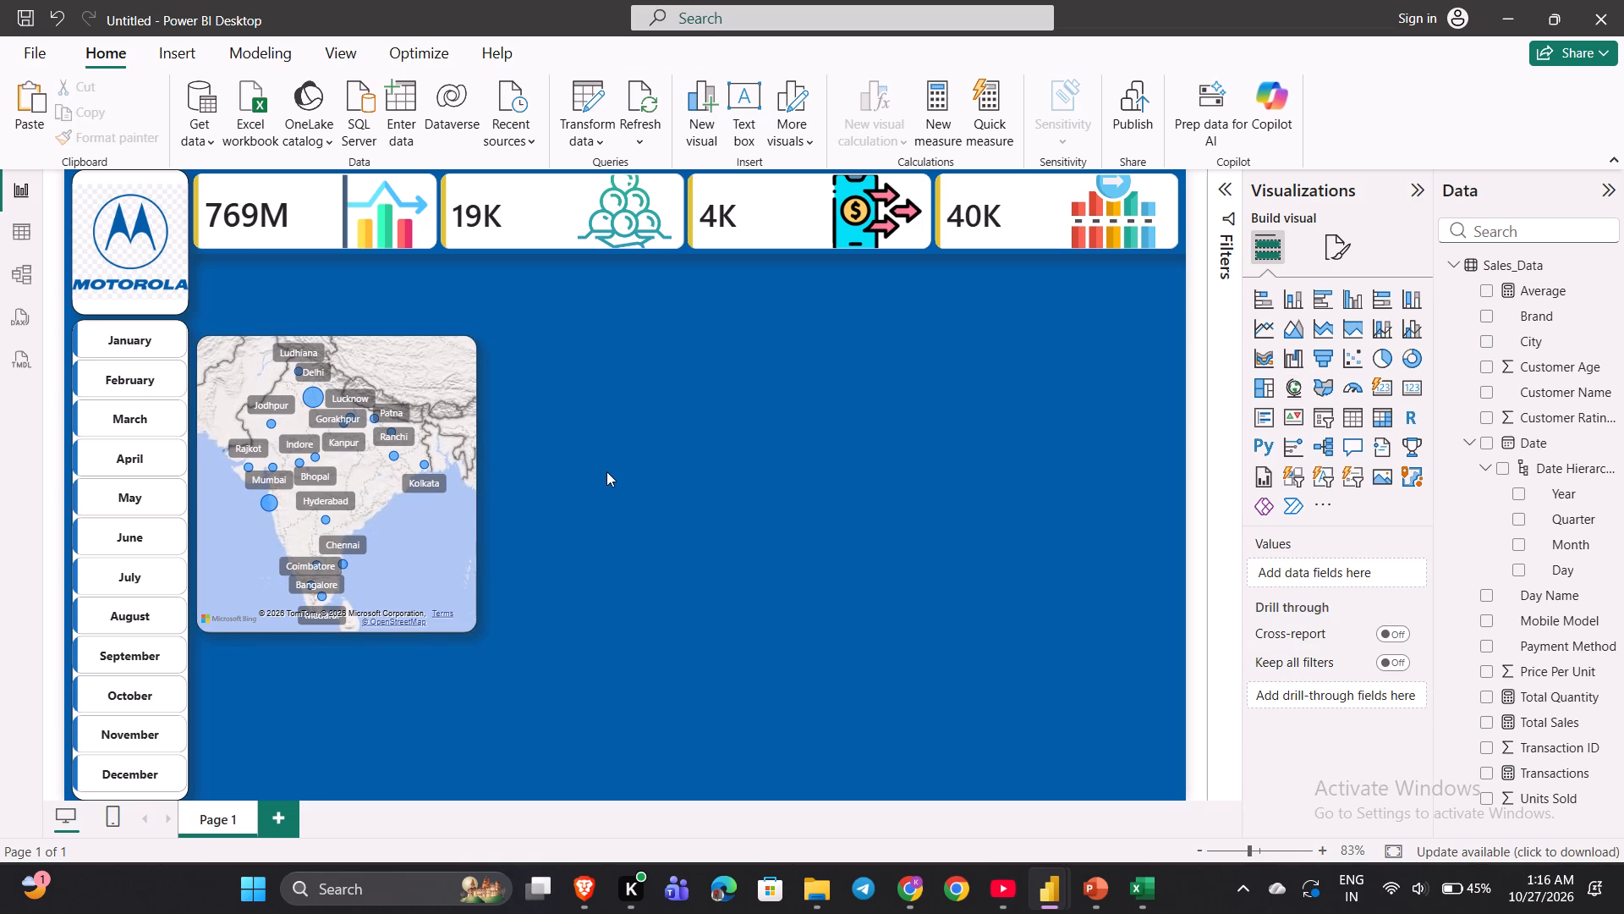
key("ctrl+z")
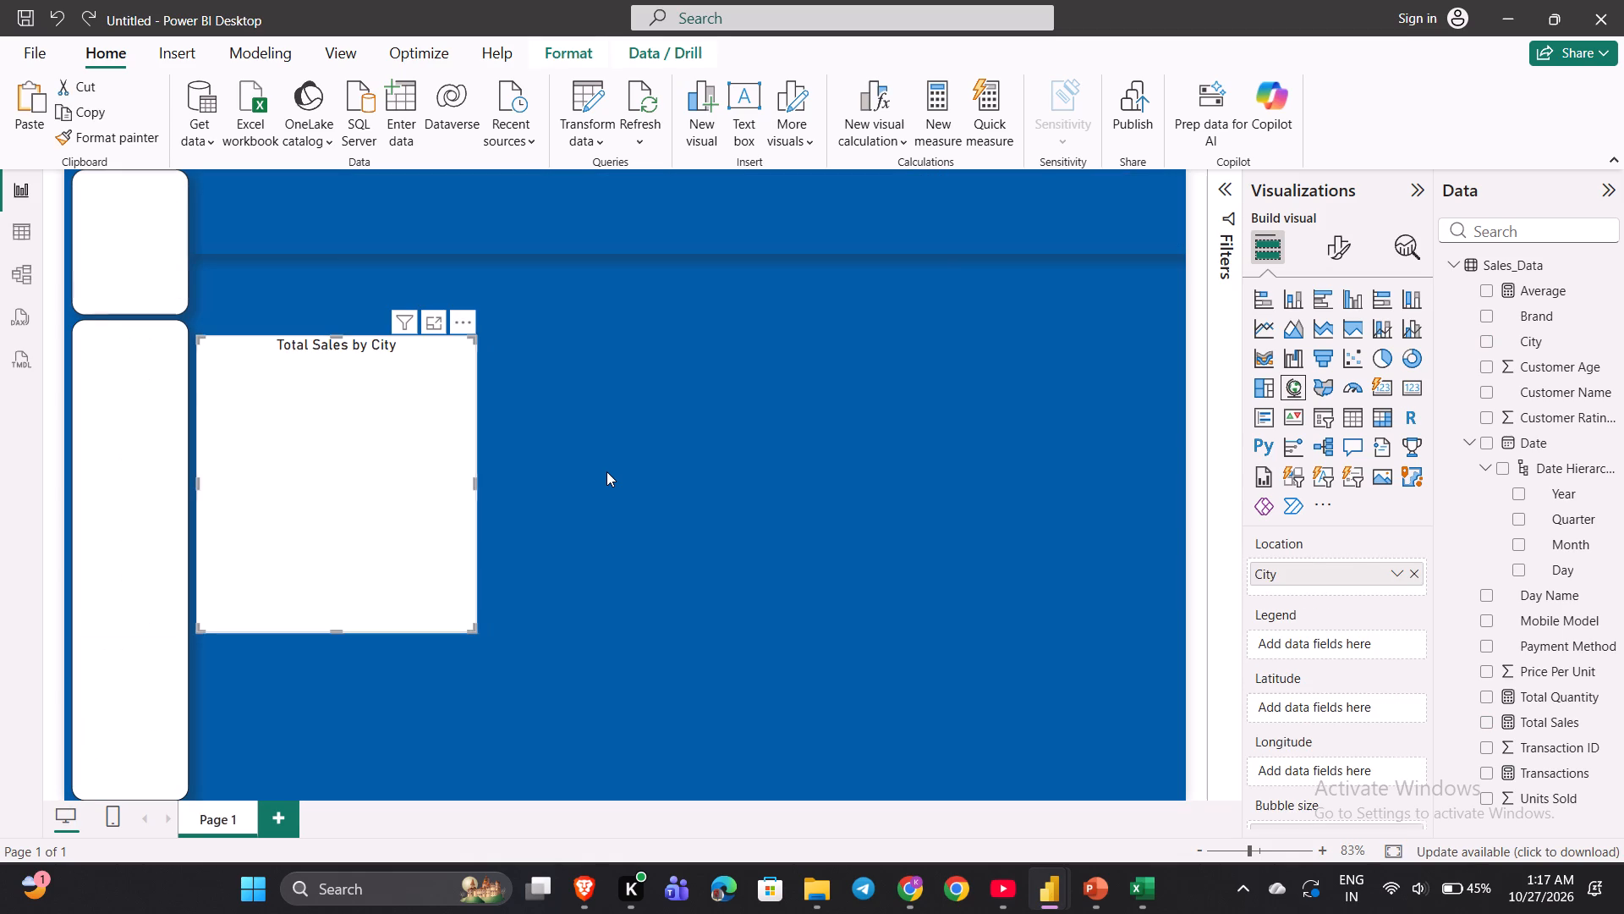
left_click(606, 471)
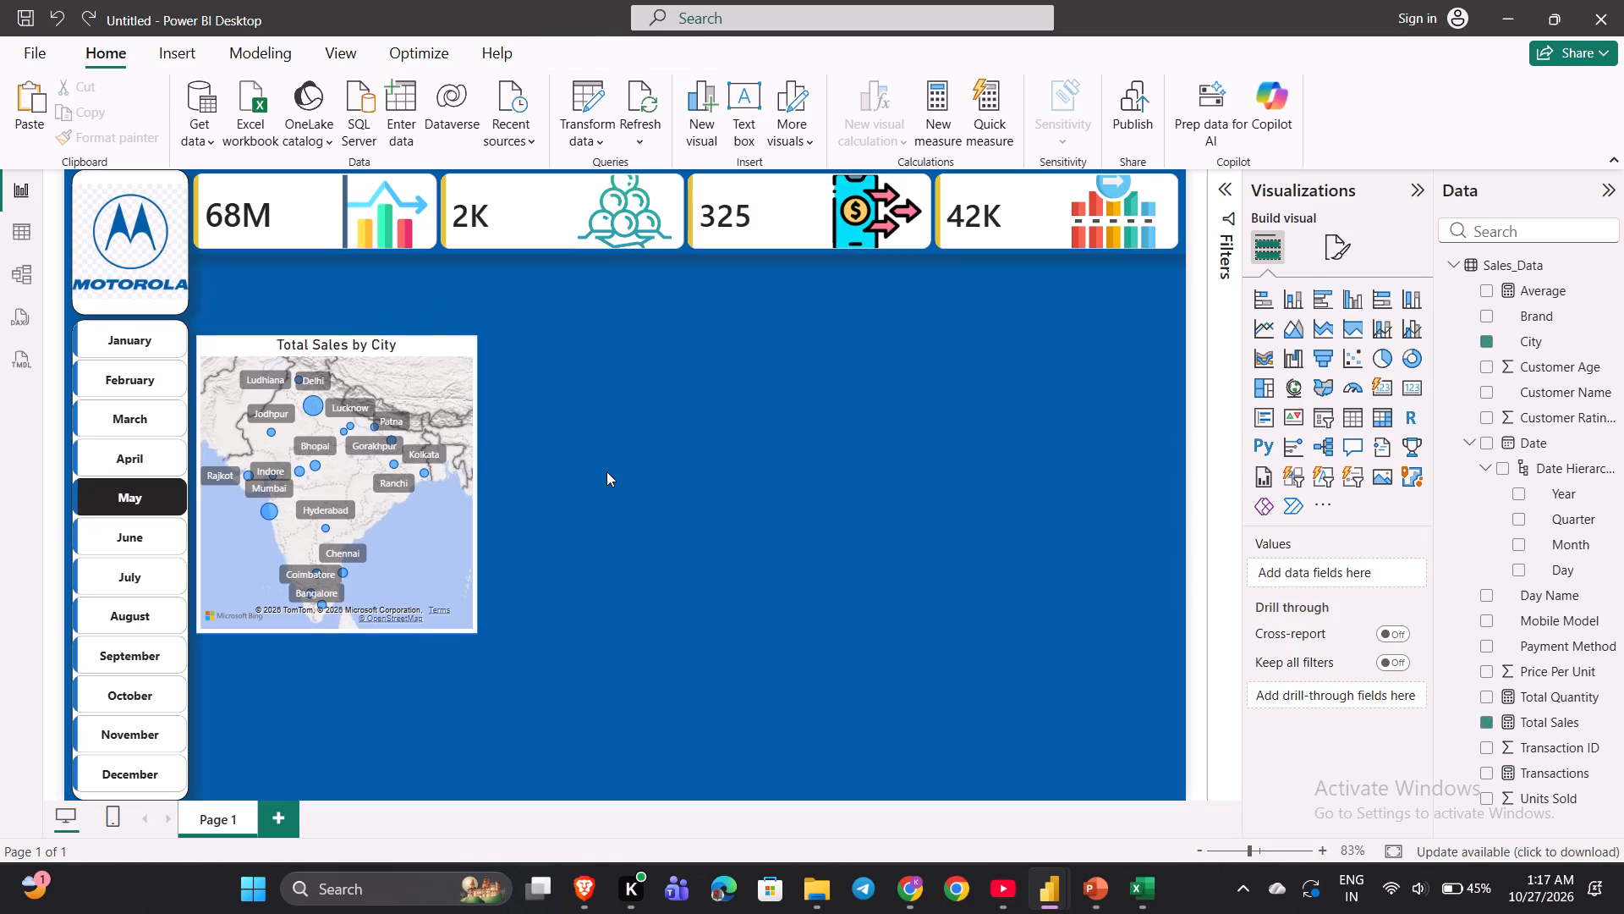
Copy the Motorola logo's formatting onto the Total Sales by City map with Format Painter.
left_click(452, 546)
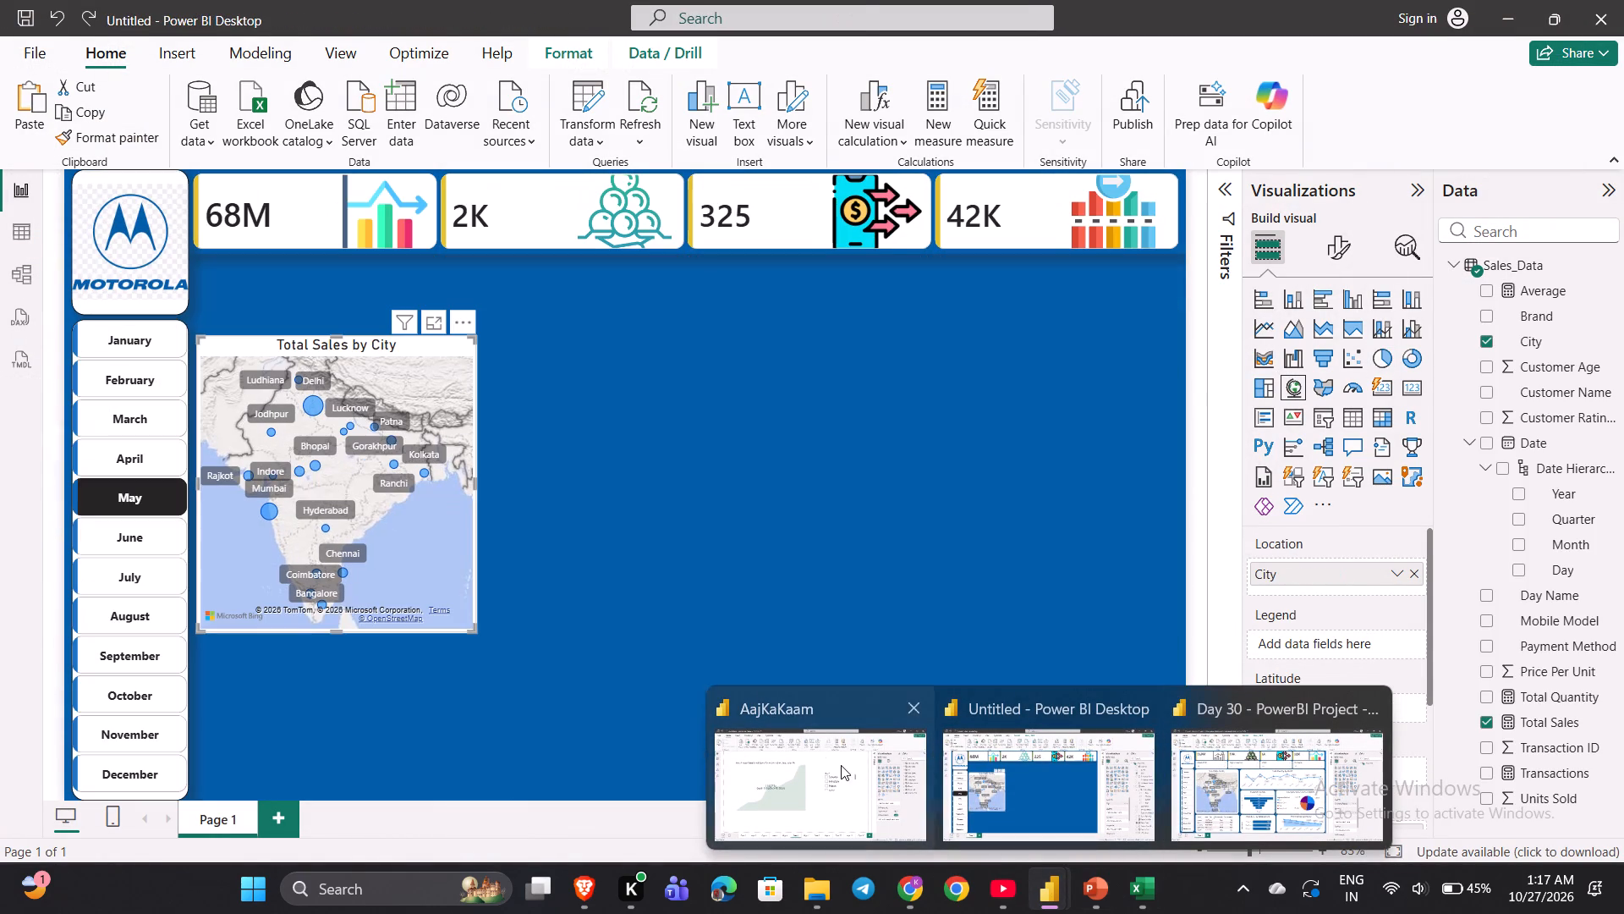
left_click(178, 271)
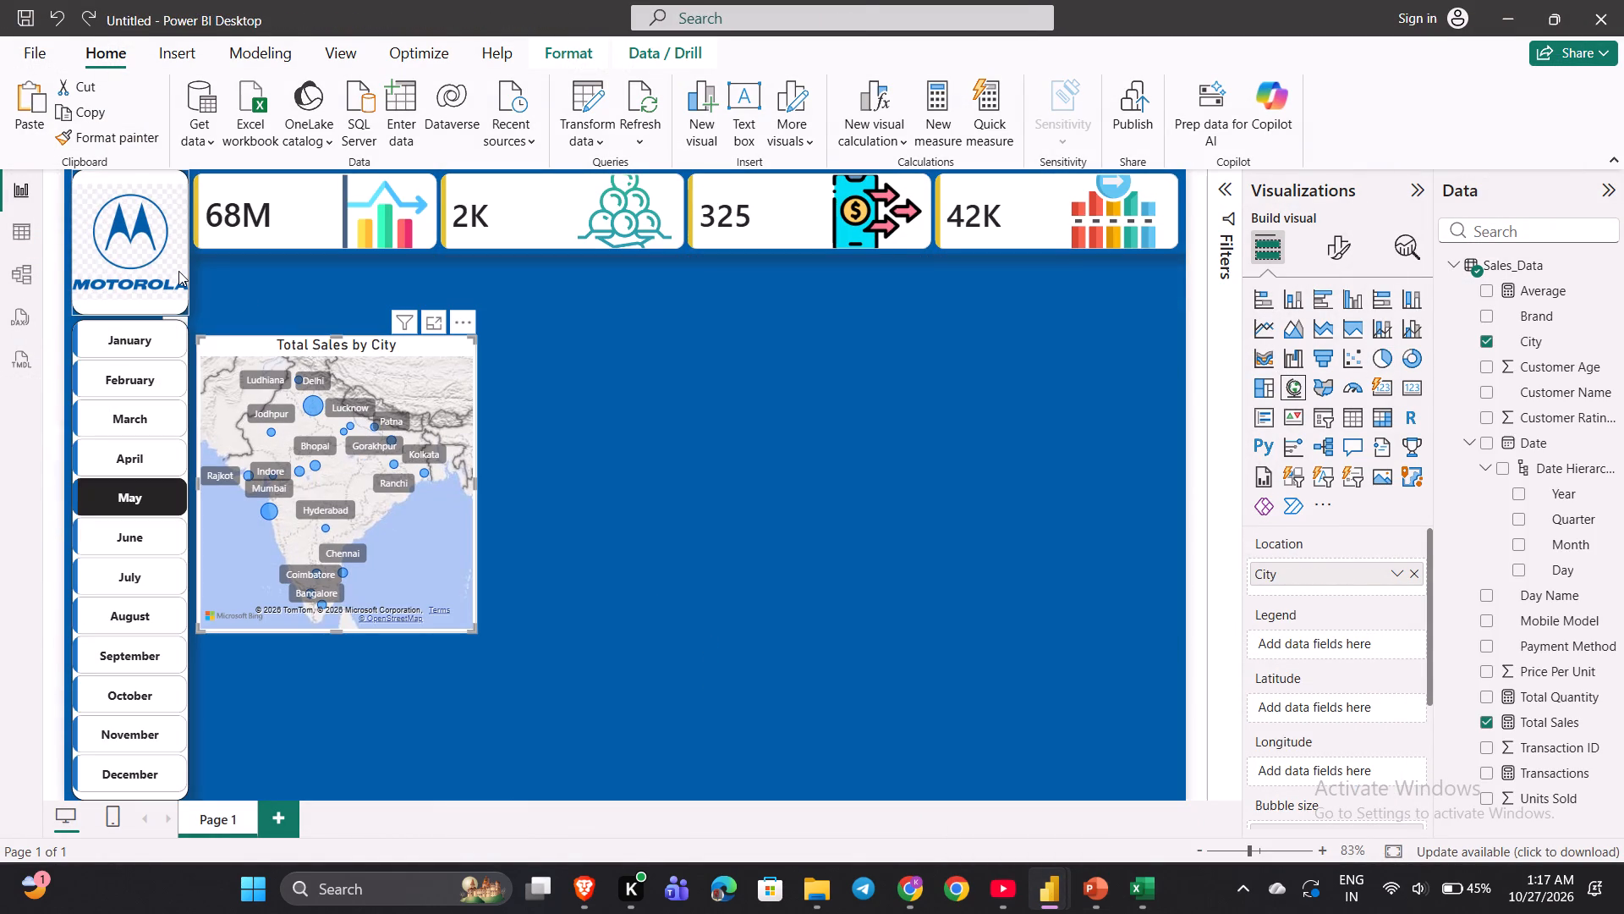
left_click(130, 131)
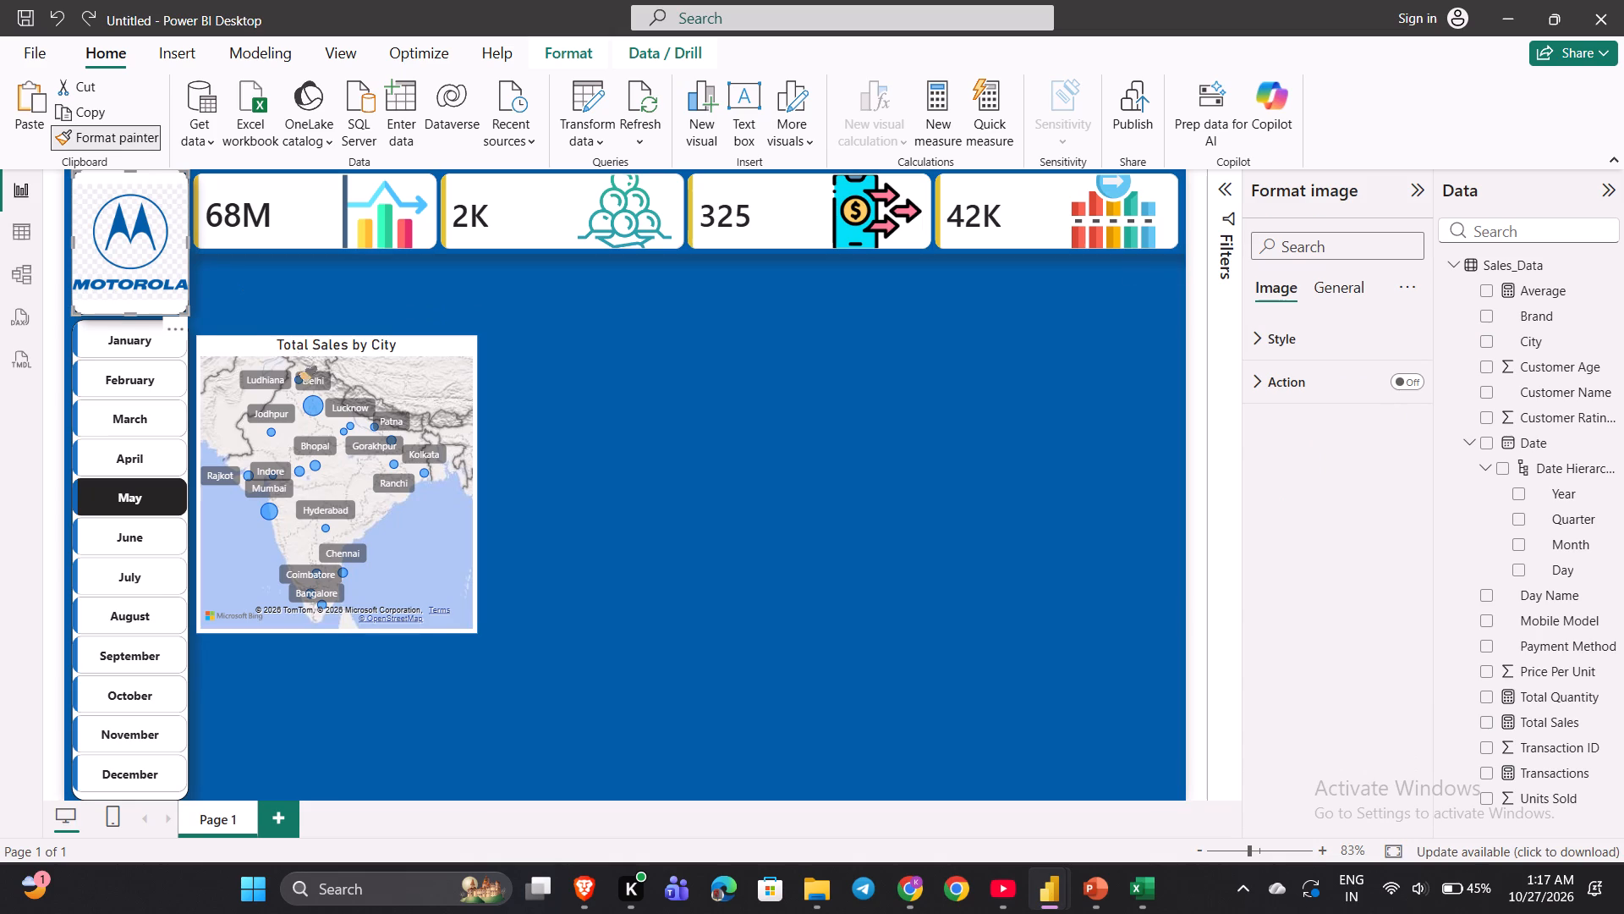
left_click(420, 535)
left_click(621, 510)
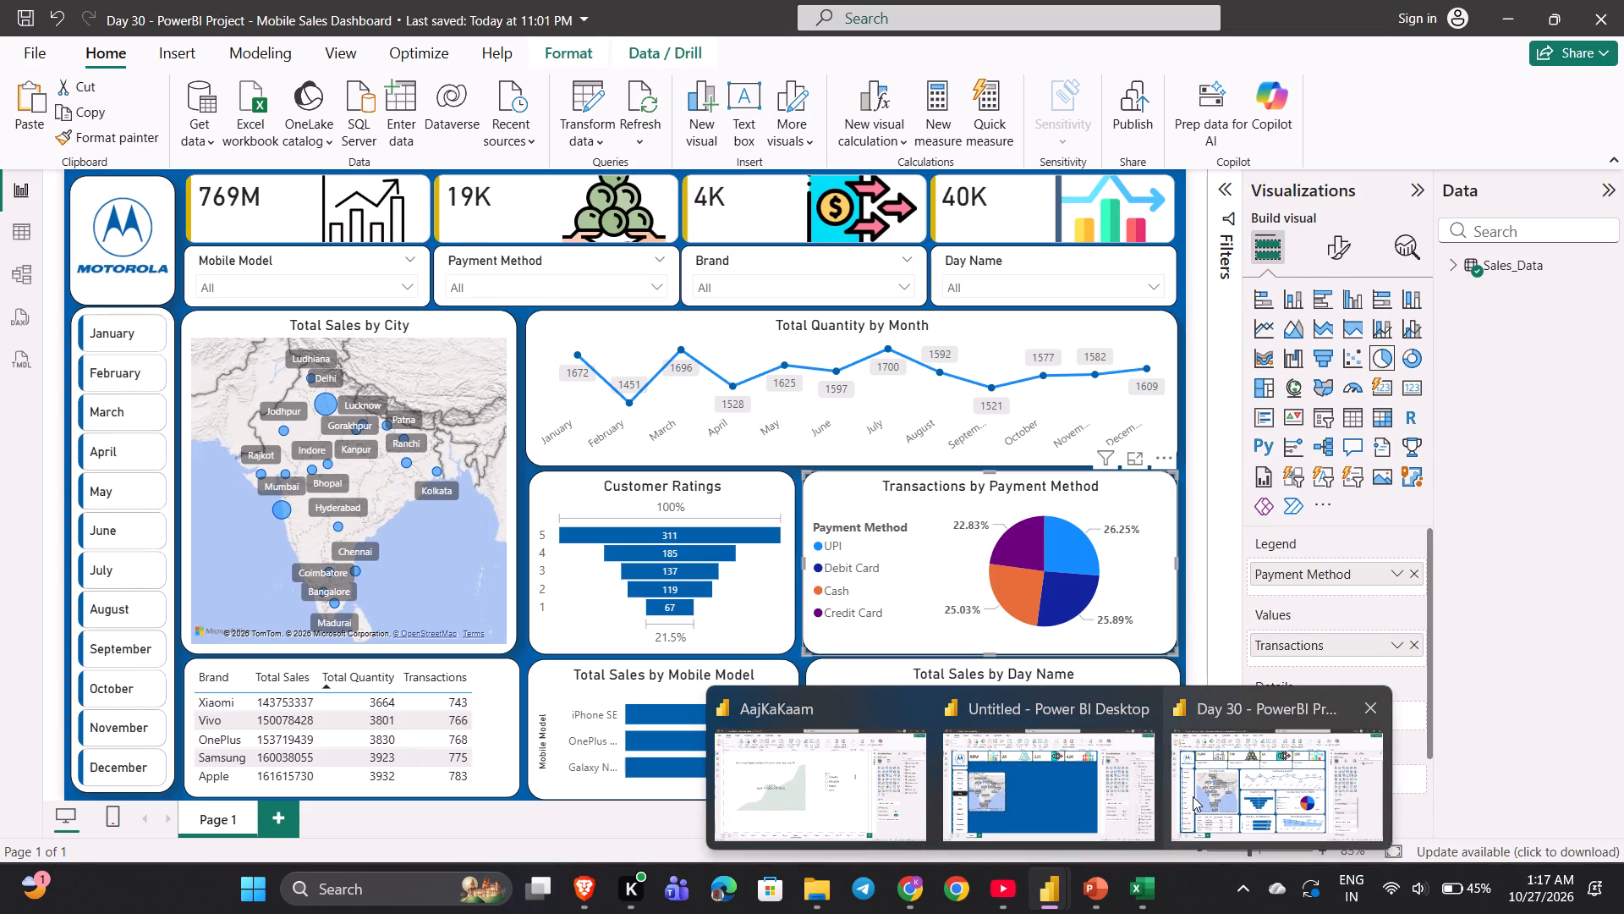
Compare the reformatted Total Sales by City map in the Untitled report with the finished Mobile Sales Dashboard.
left_click(1144, 801)
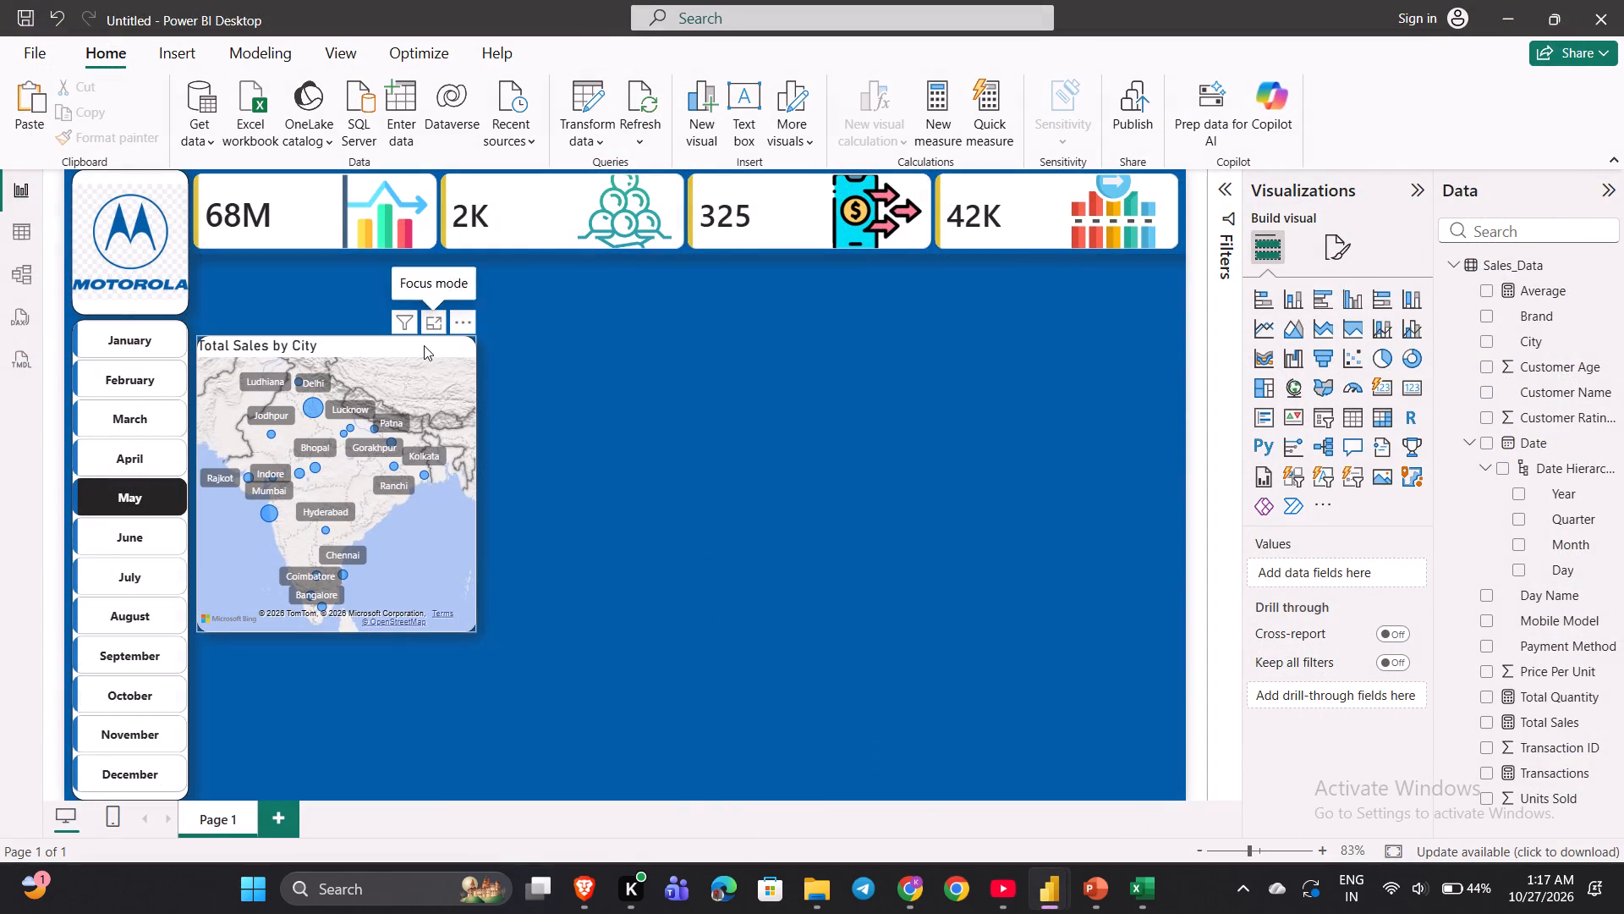
left_click(424, 346)
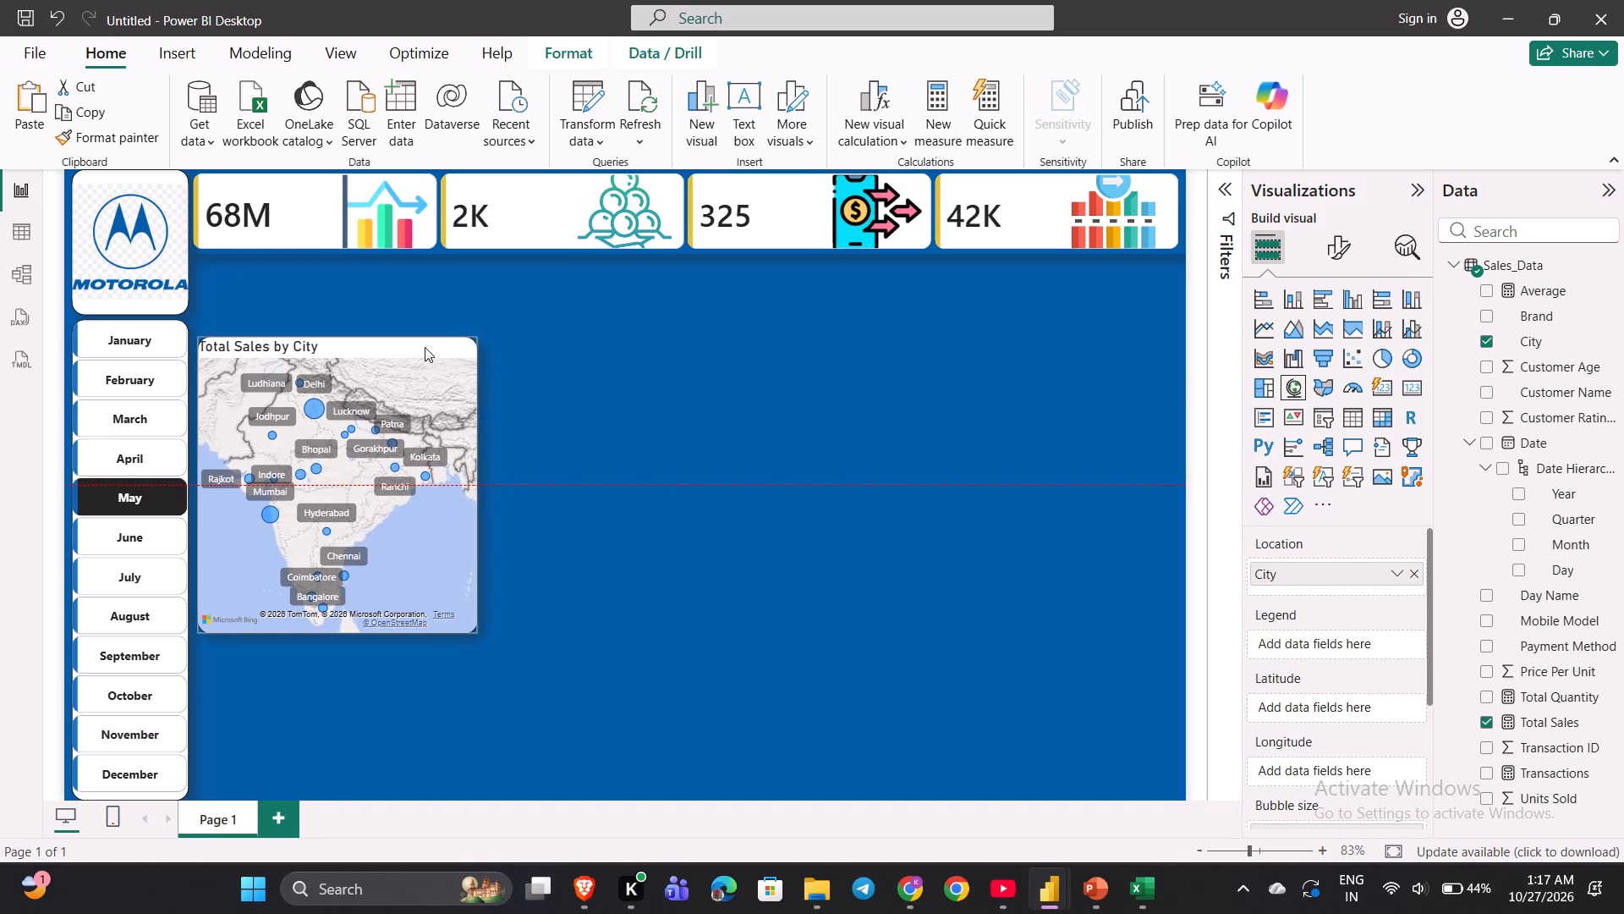
left_click(646, 391)
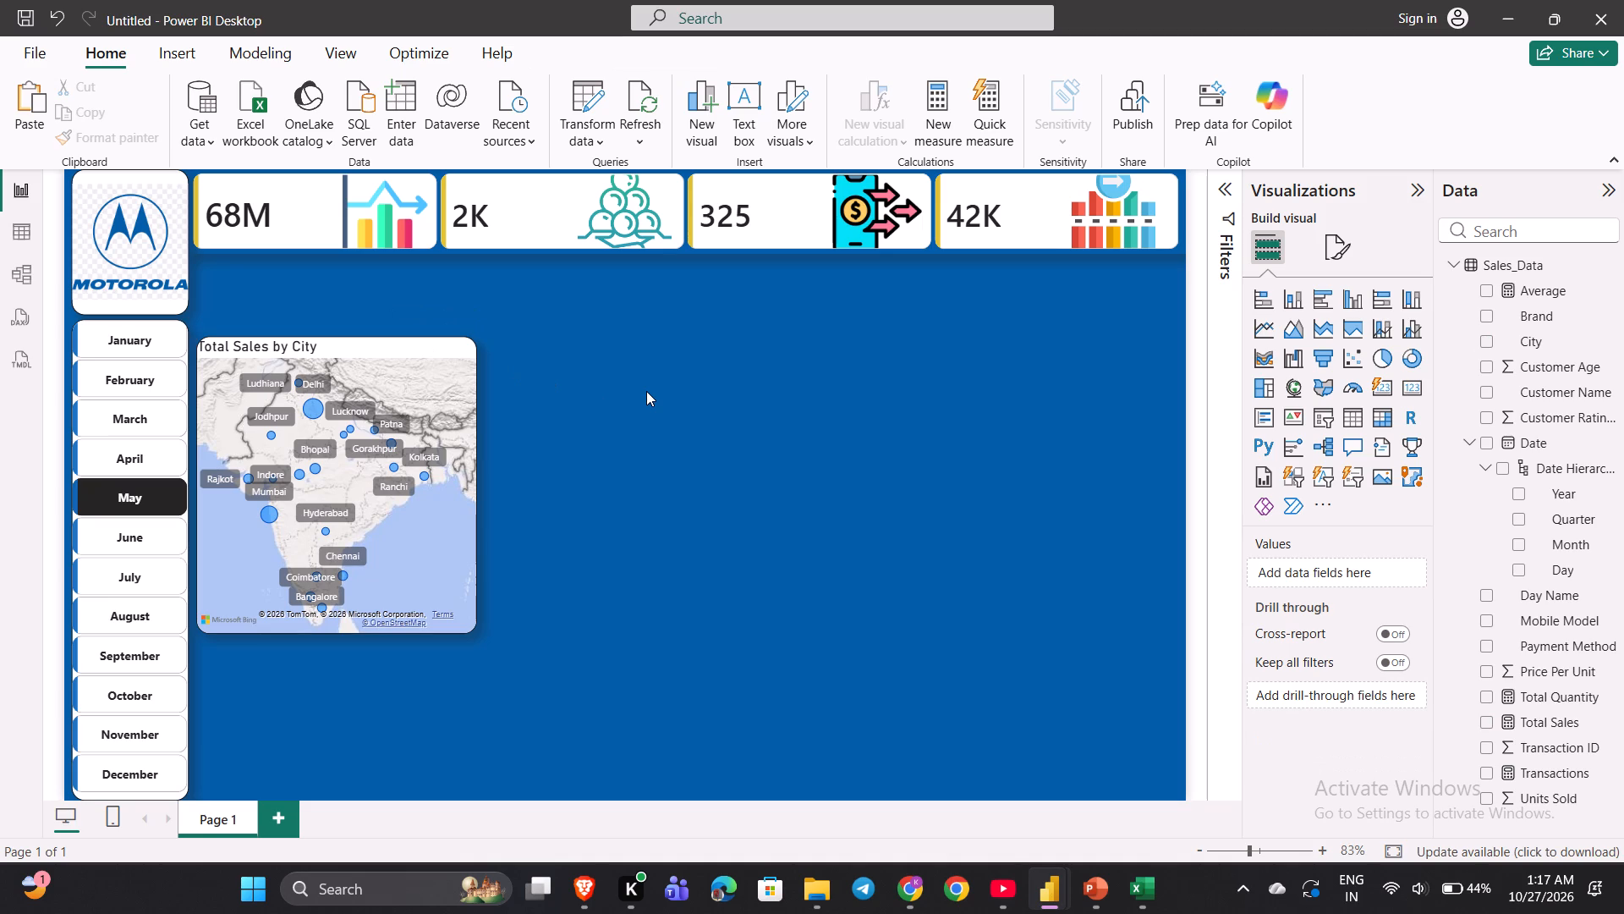
left_click(414, 341)
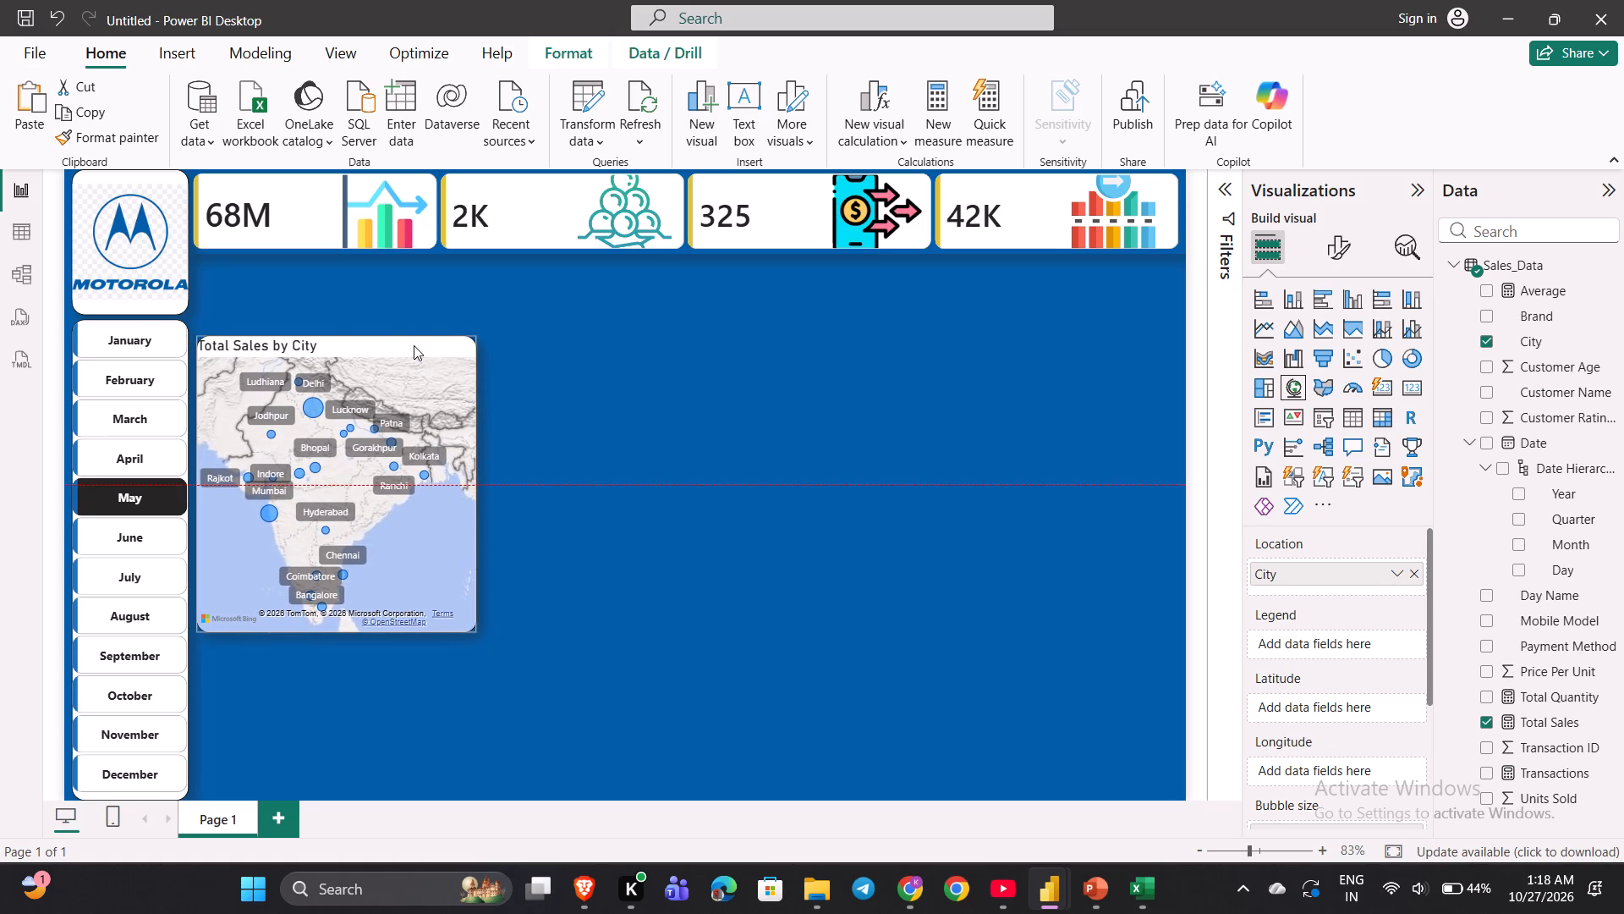
left_click(660, 348)
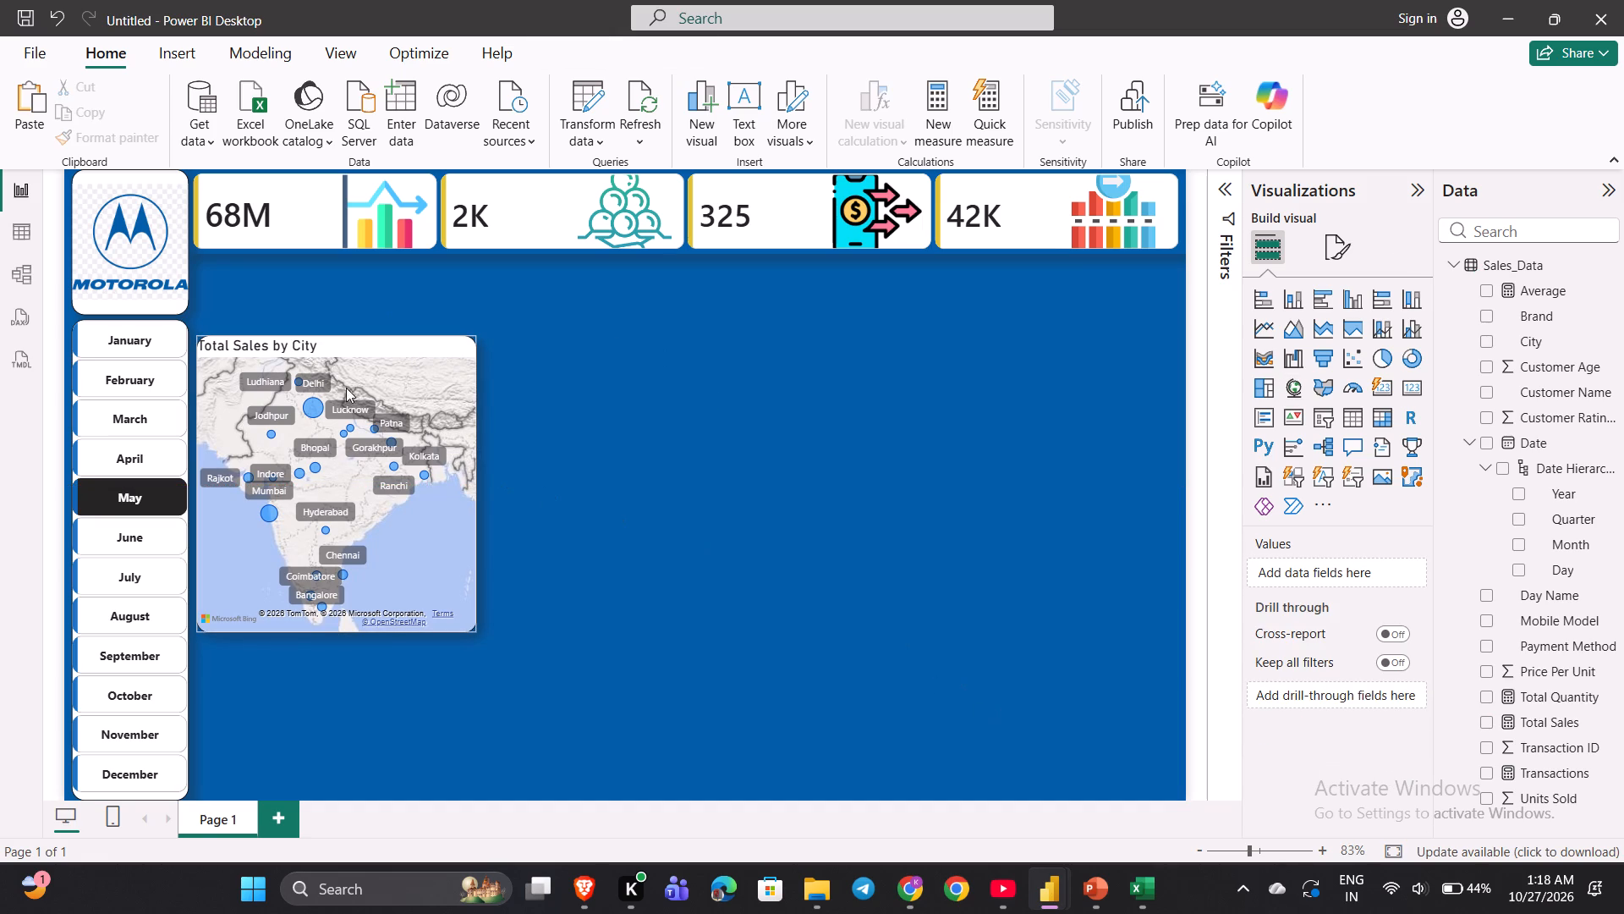
Center the title of the Total Sales by City map.
left_click(333, 340)
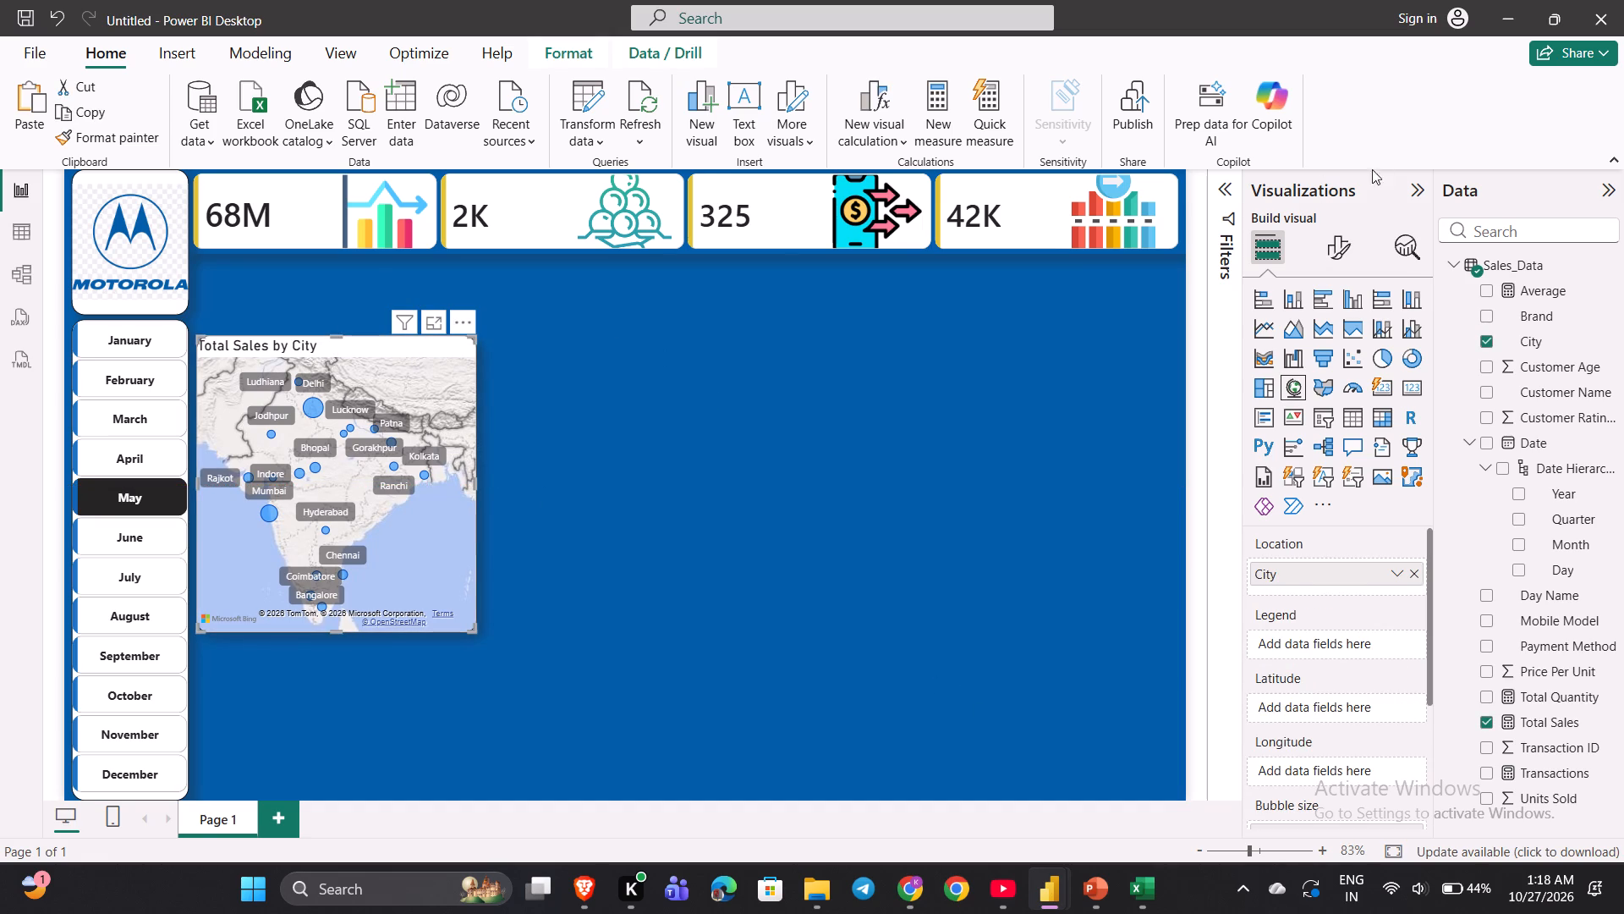
left_click(1348, 246)
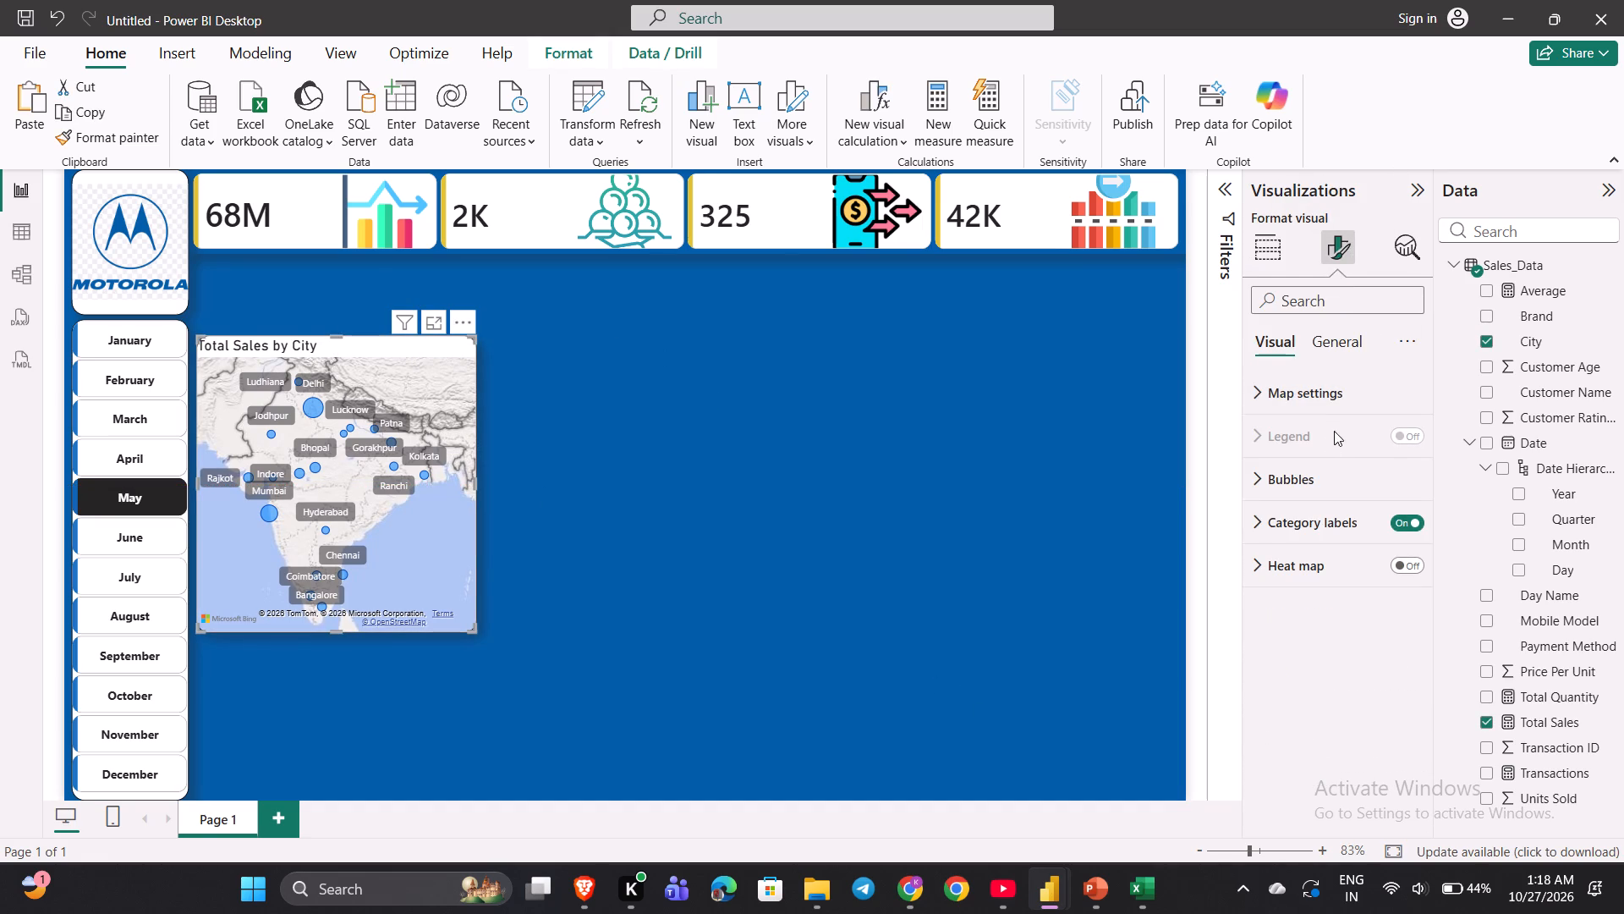
left_click(1323, 332)
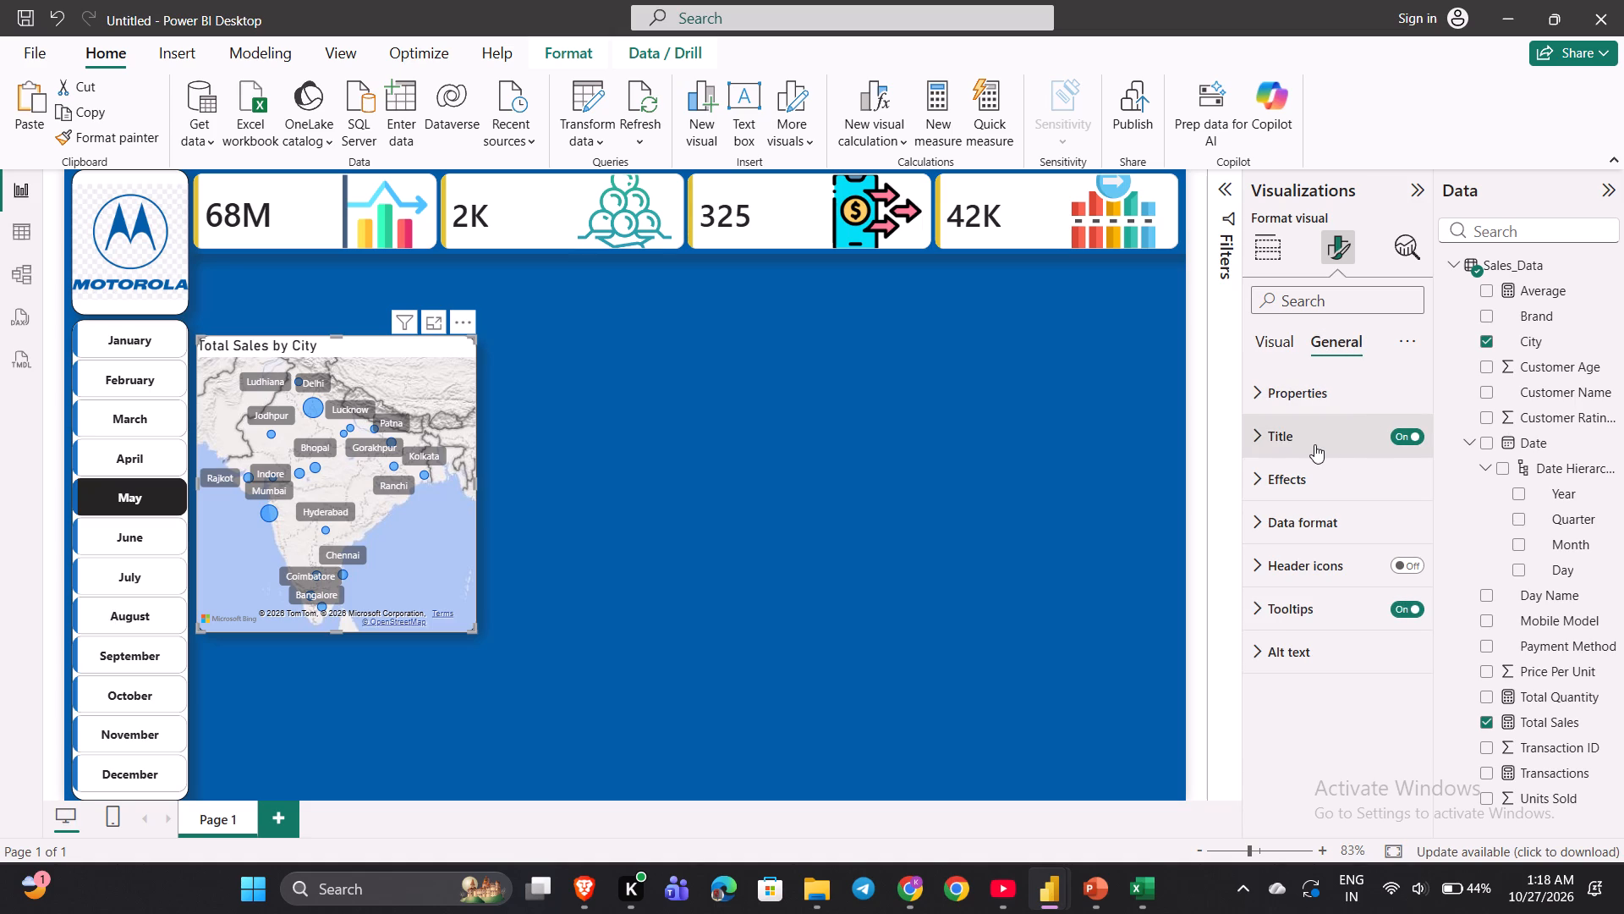
left_click(1314, 444)
scroll(1317, 729, "down", 1)
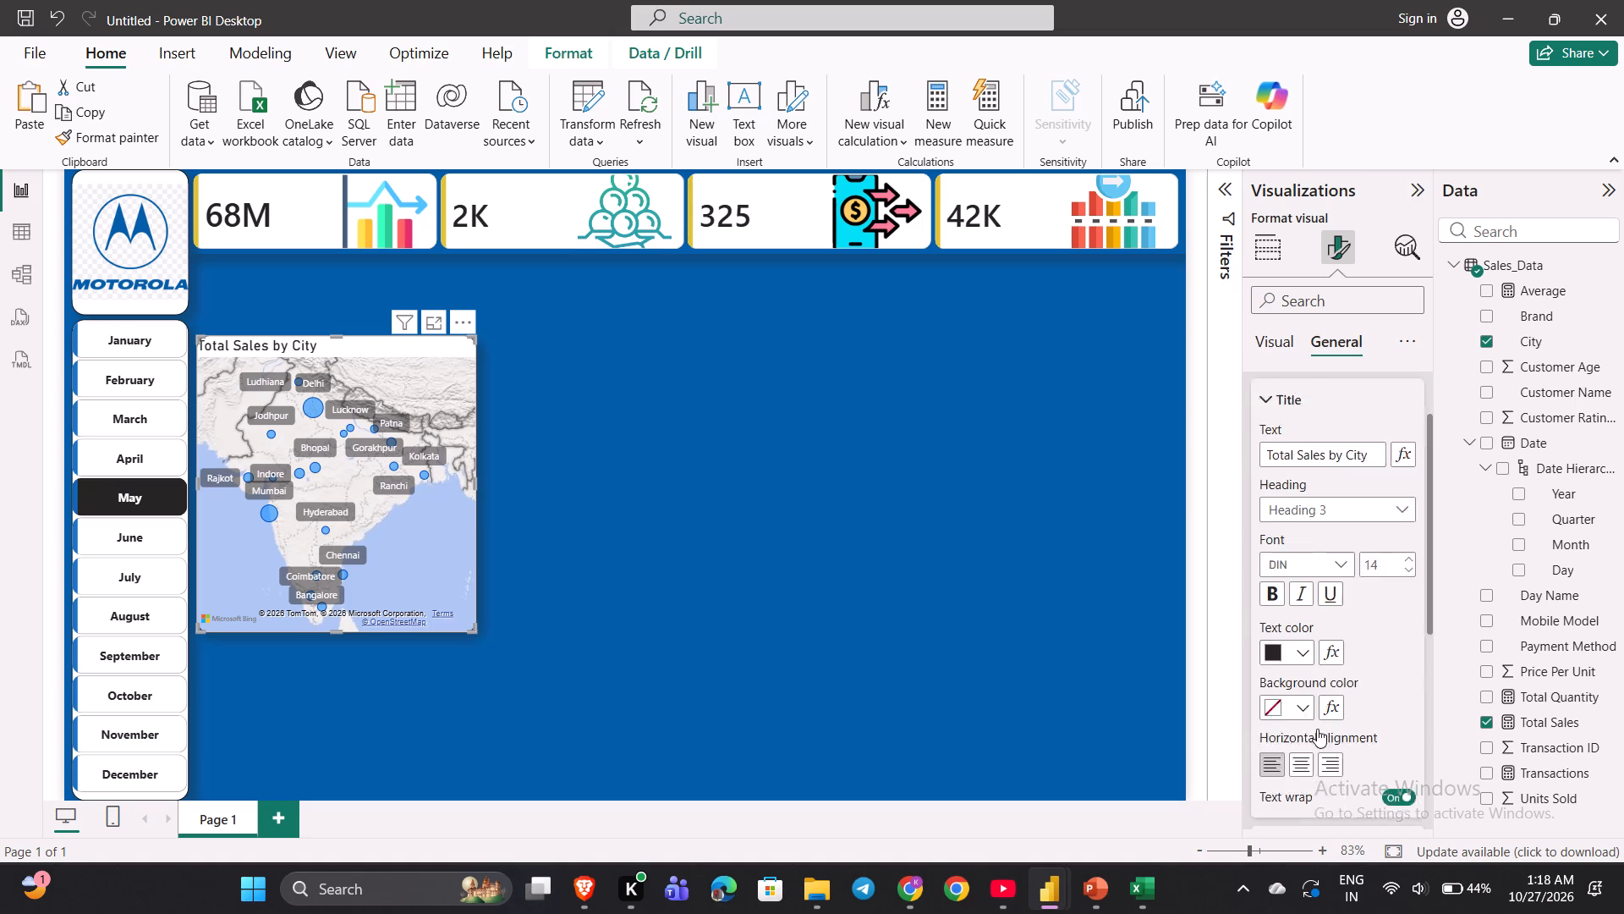
scroll(1317, 729, "down", 1)
left_click(1292, 701)
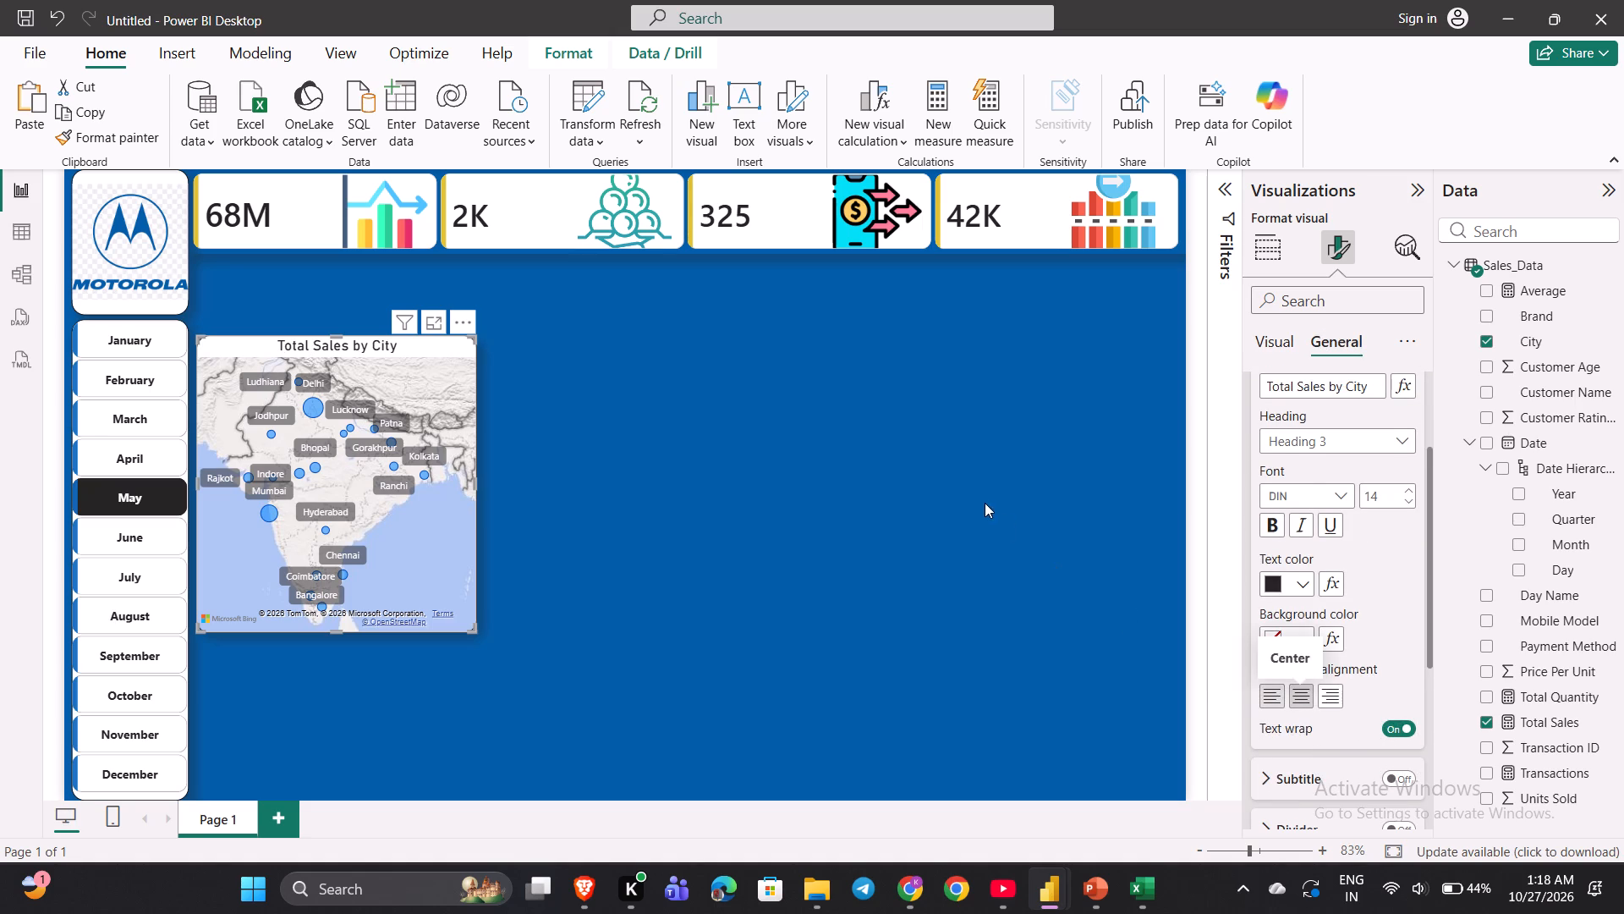
left_click(981, 500)
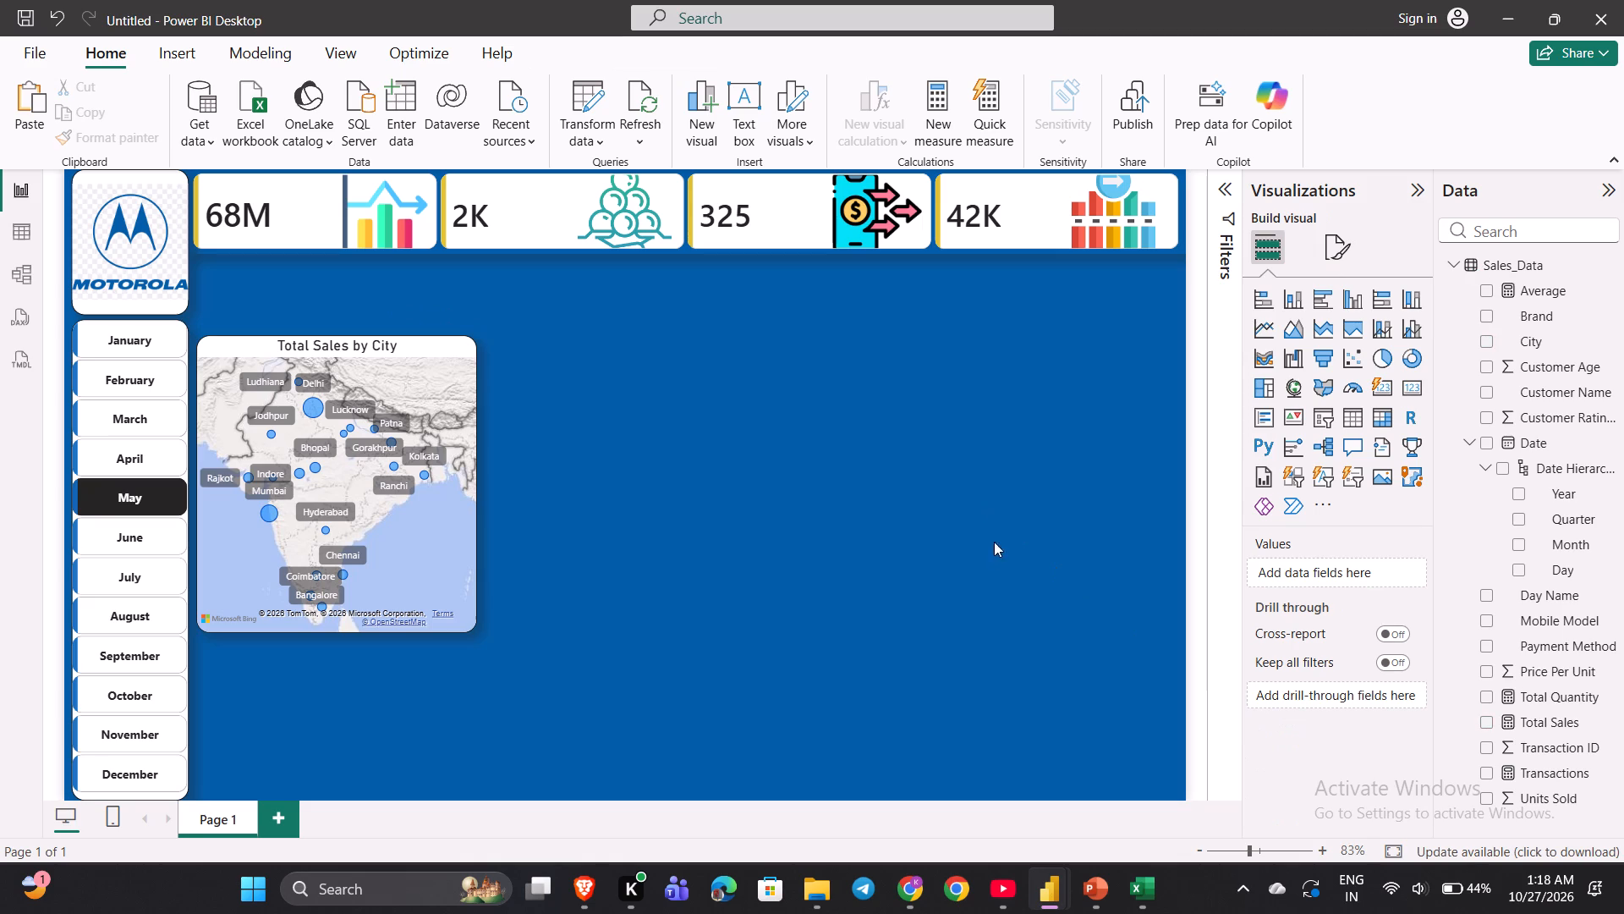
Switch to the YouTube tutorial and examine how the line chart beside the map is sized and given its fields.
left_click(1008, 901)
key("space")
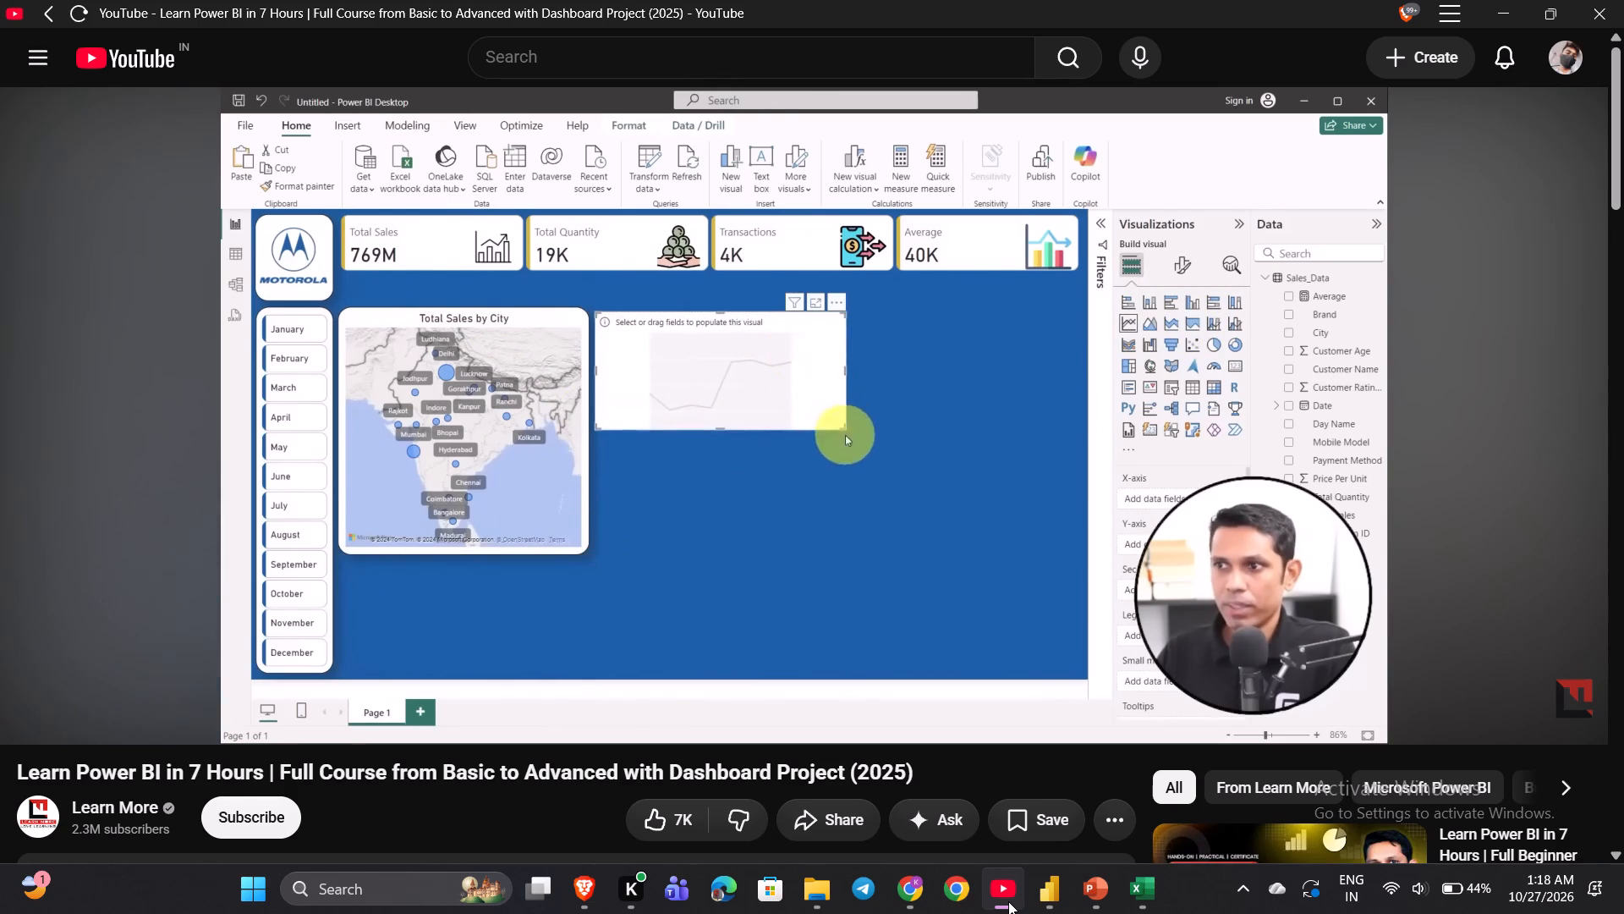
key("Right")
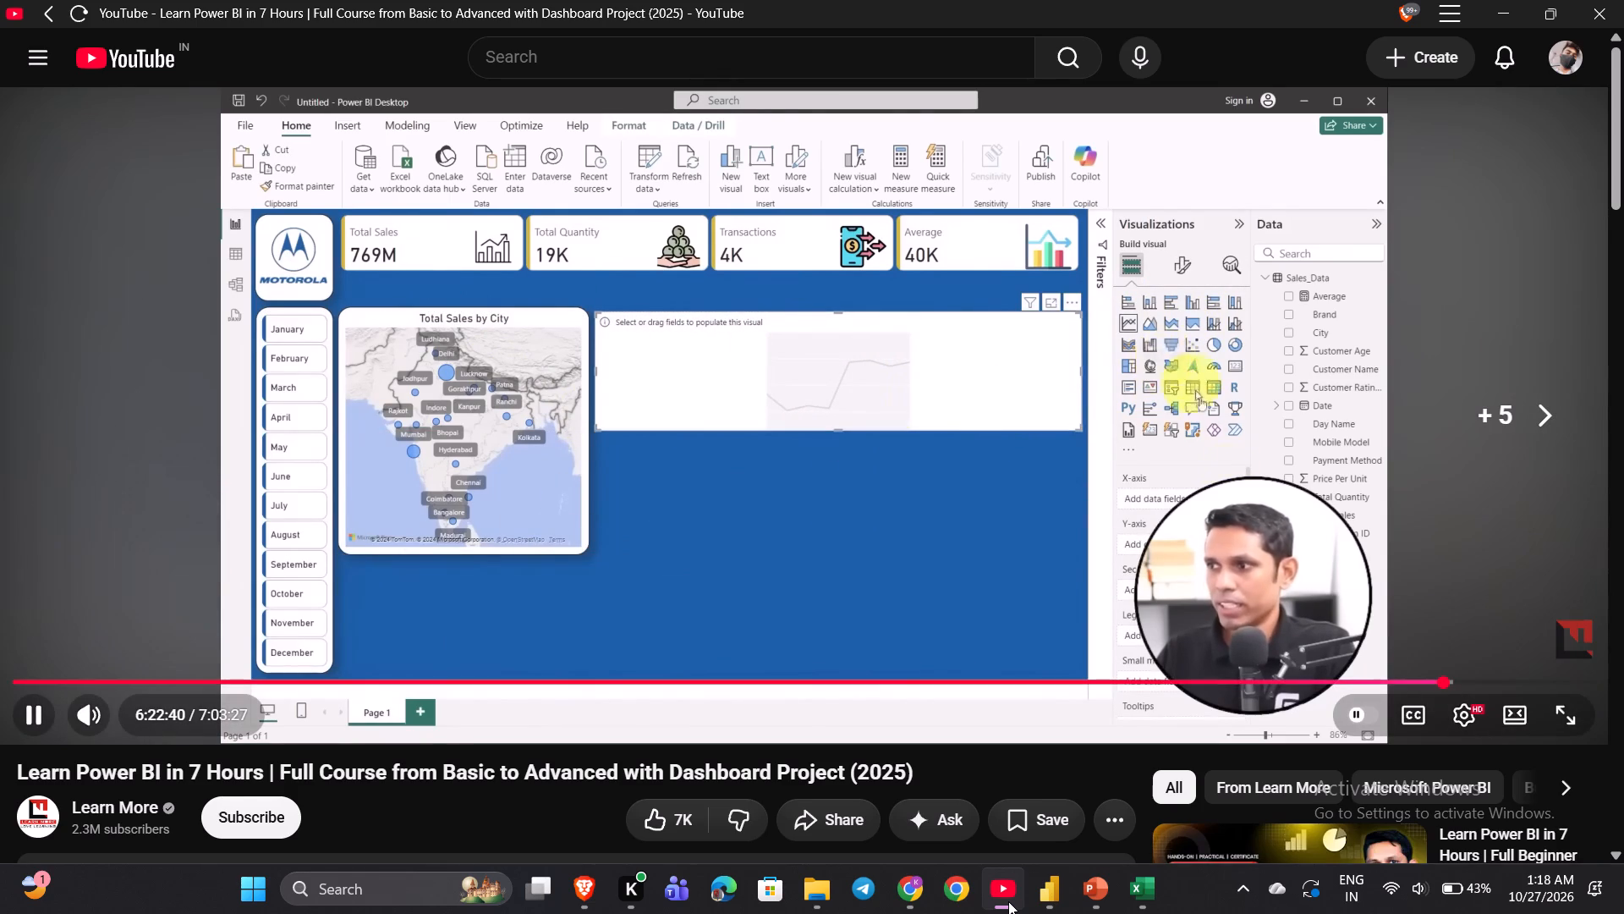
key("Right")
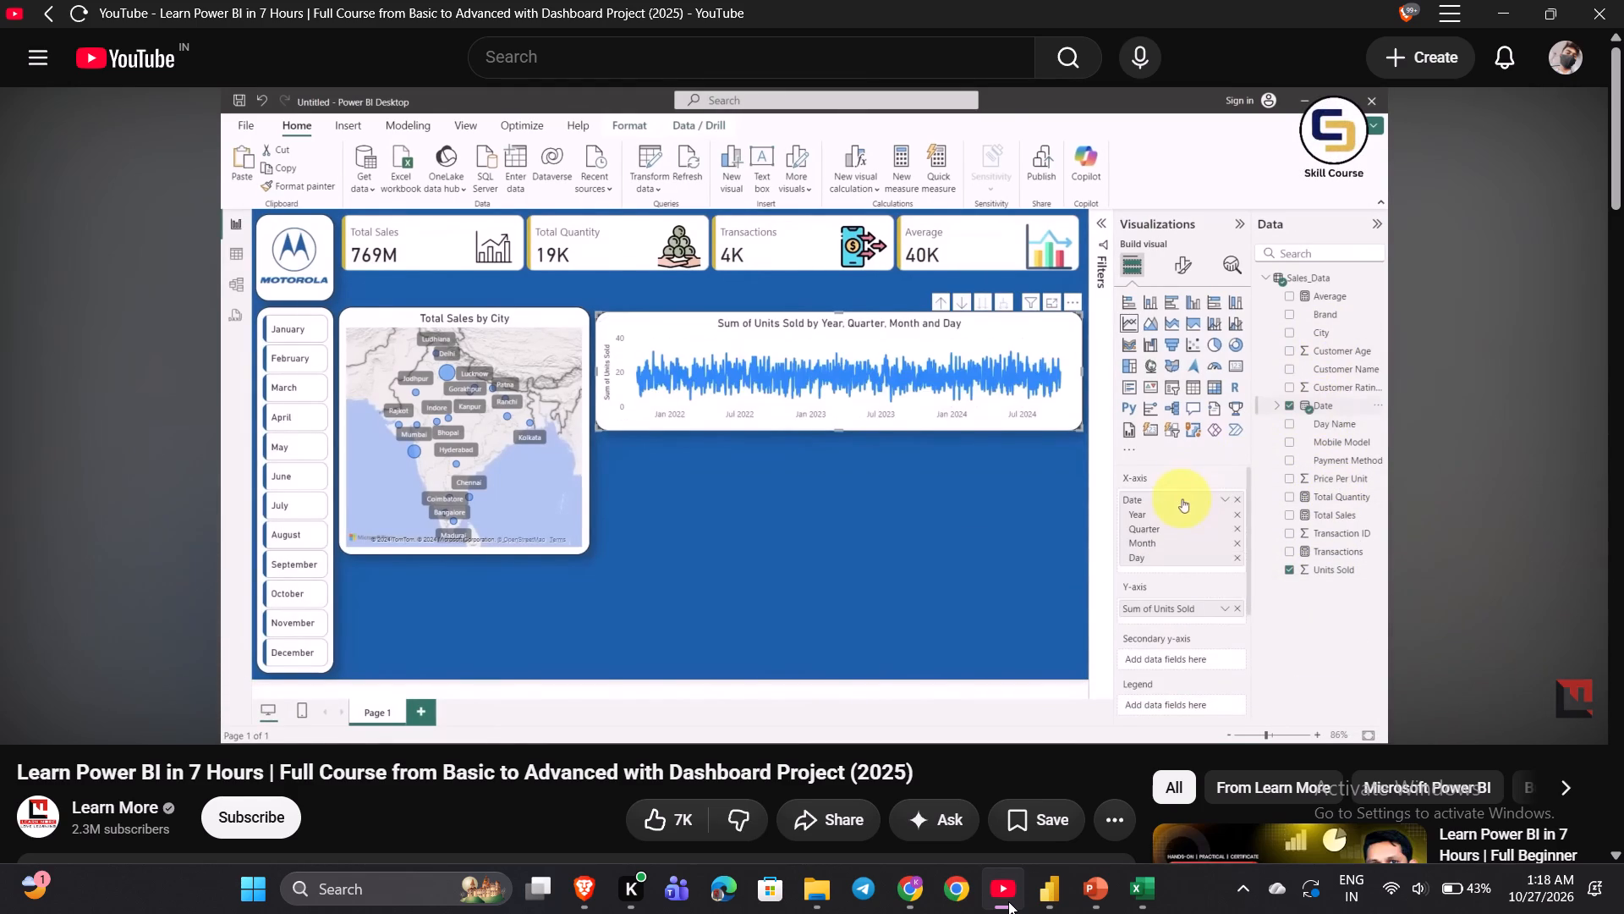
key("space")
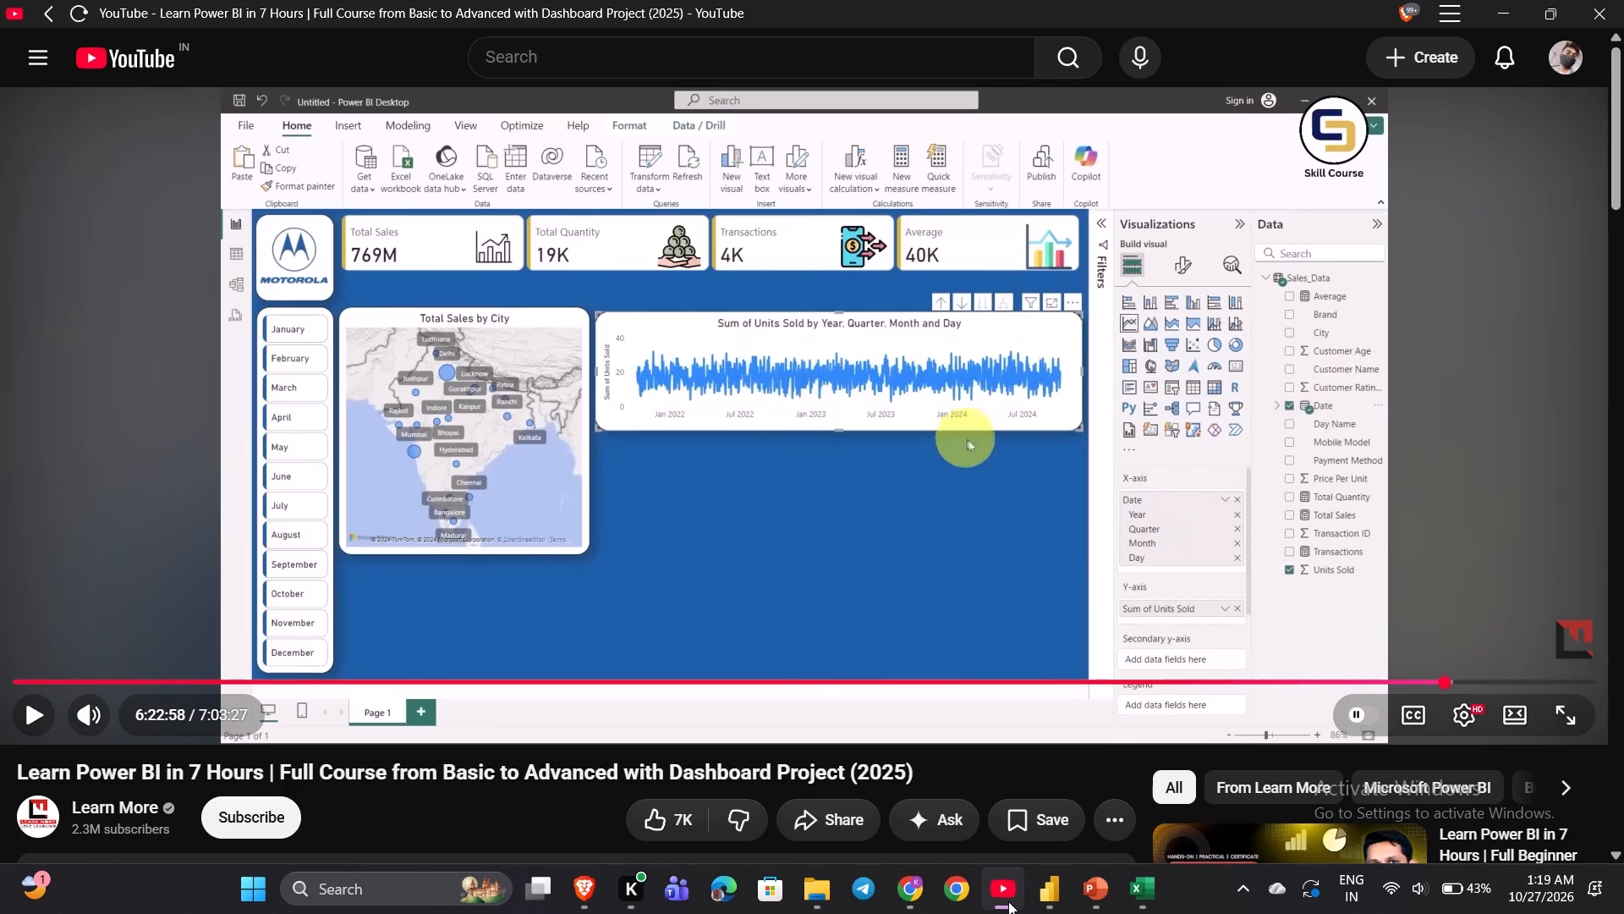
left_click(1008, 901)
left_click(1008, 901)
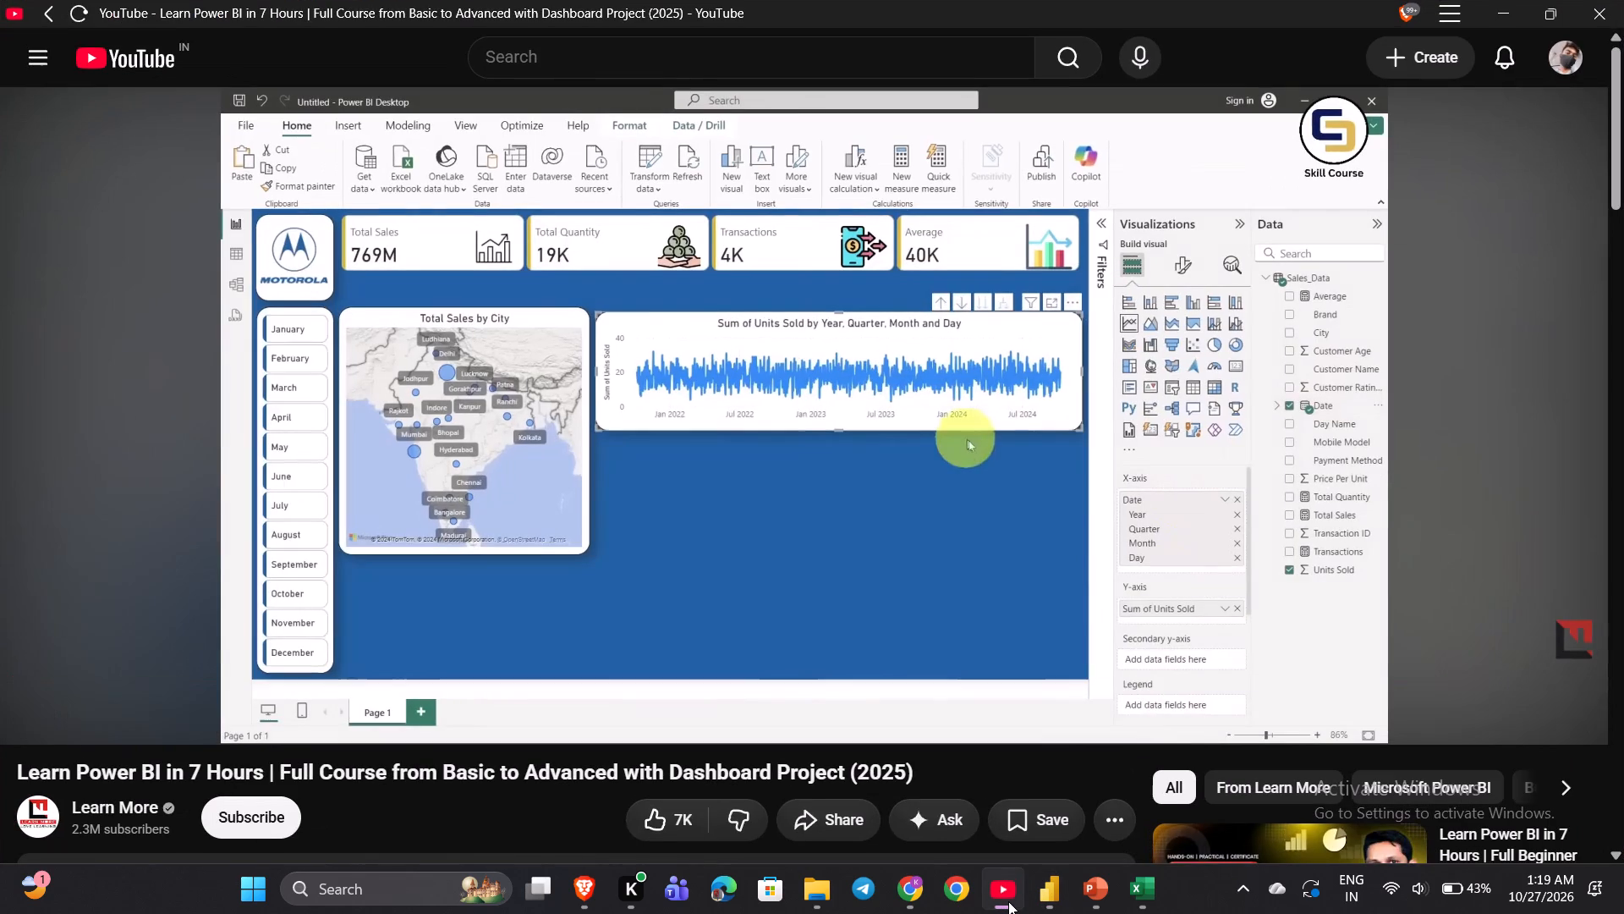
key("Left")
key("Left")
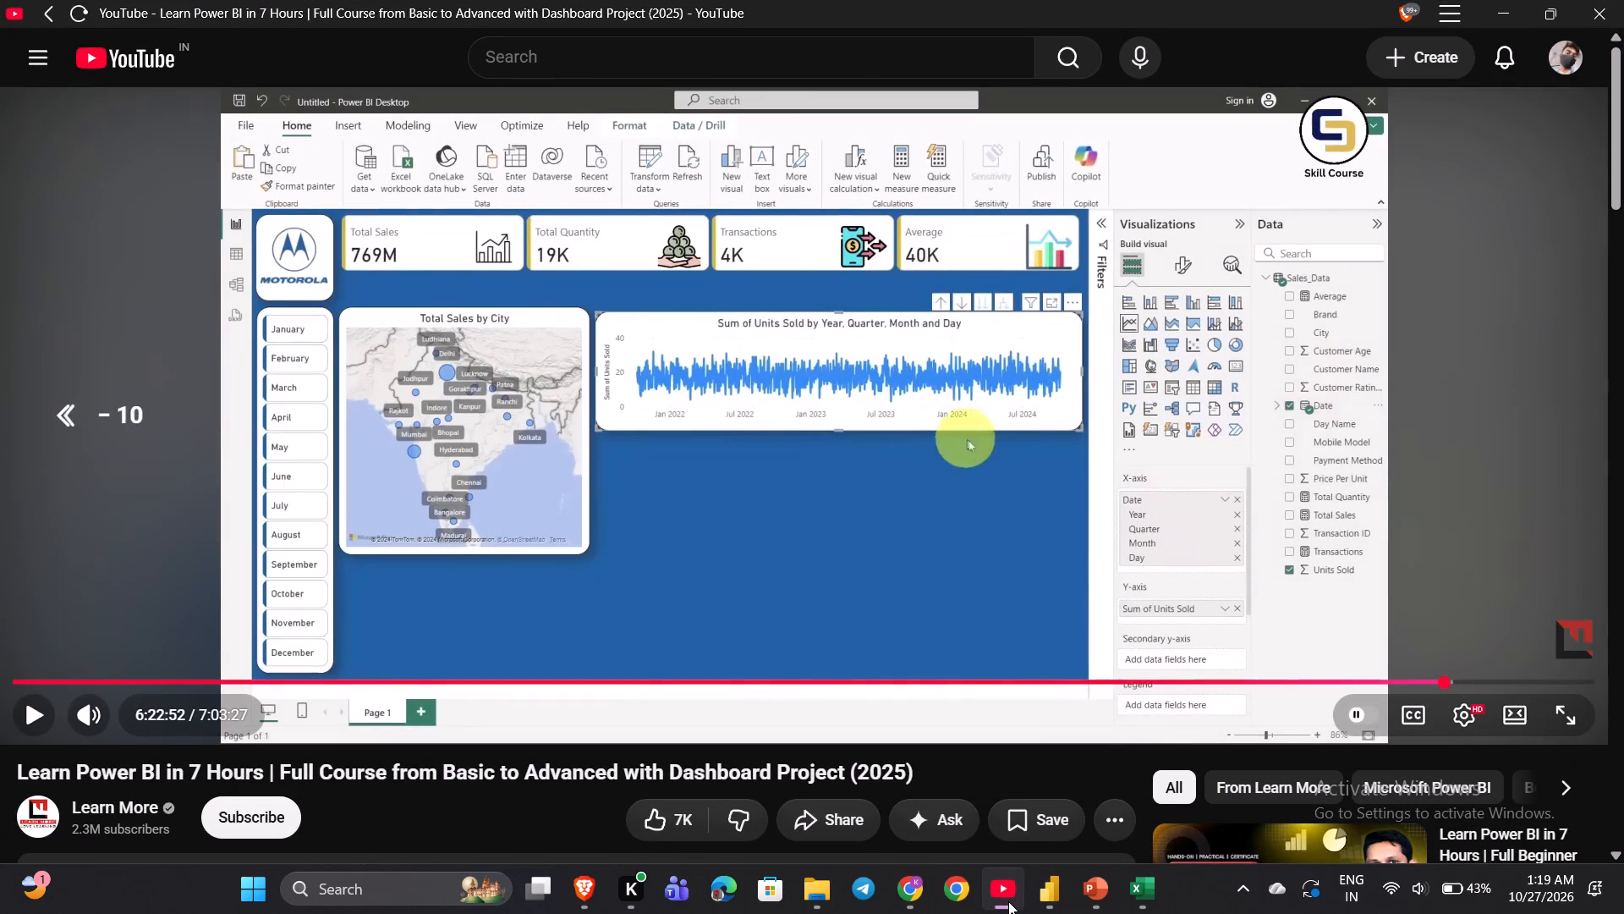
key("space")
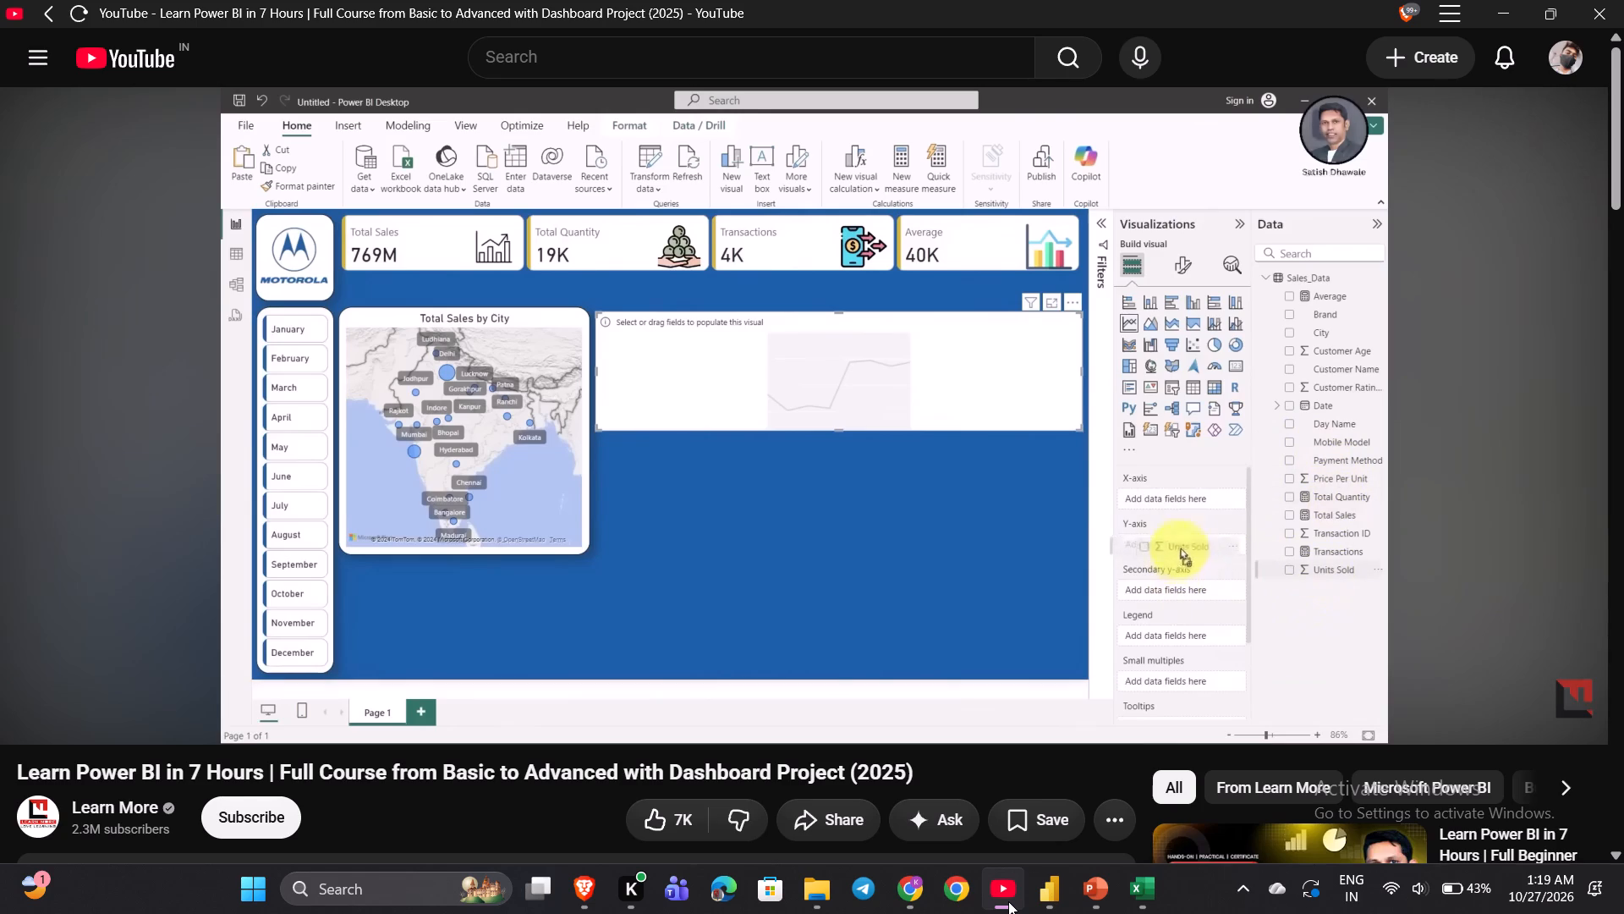
key("Left")
key("Left")
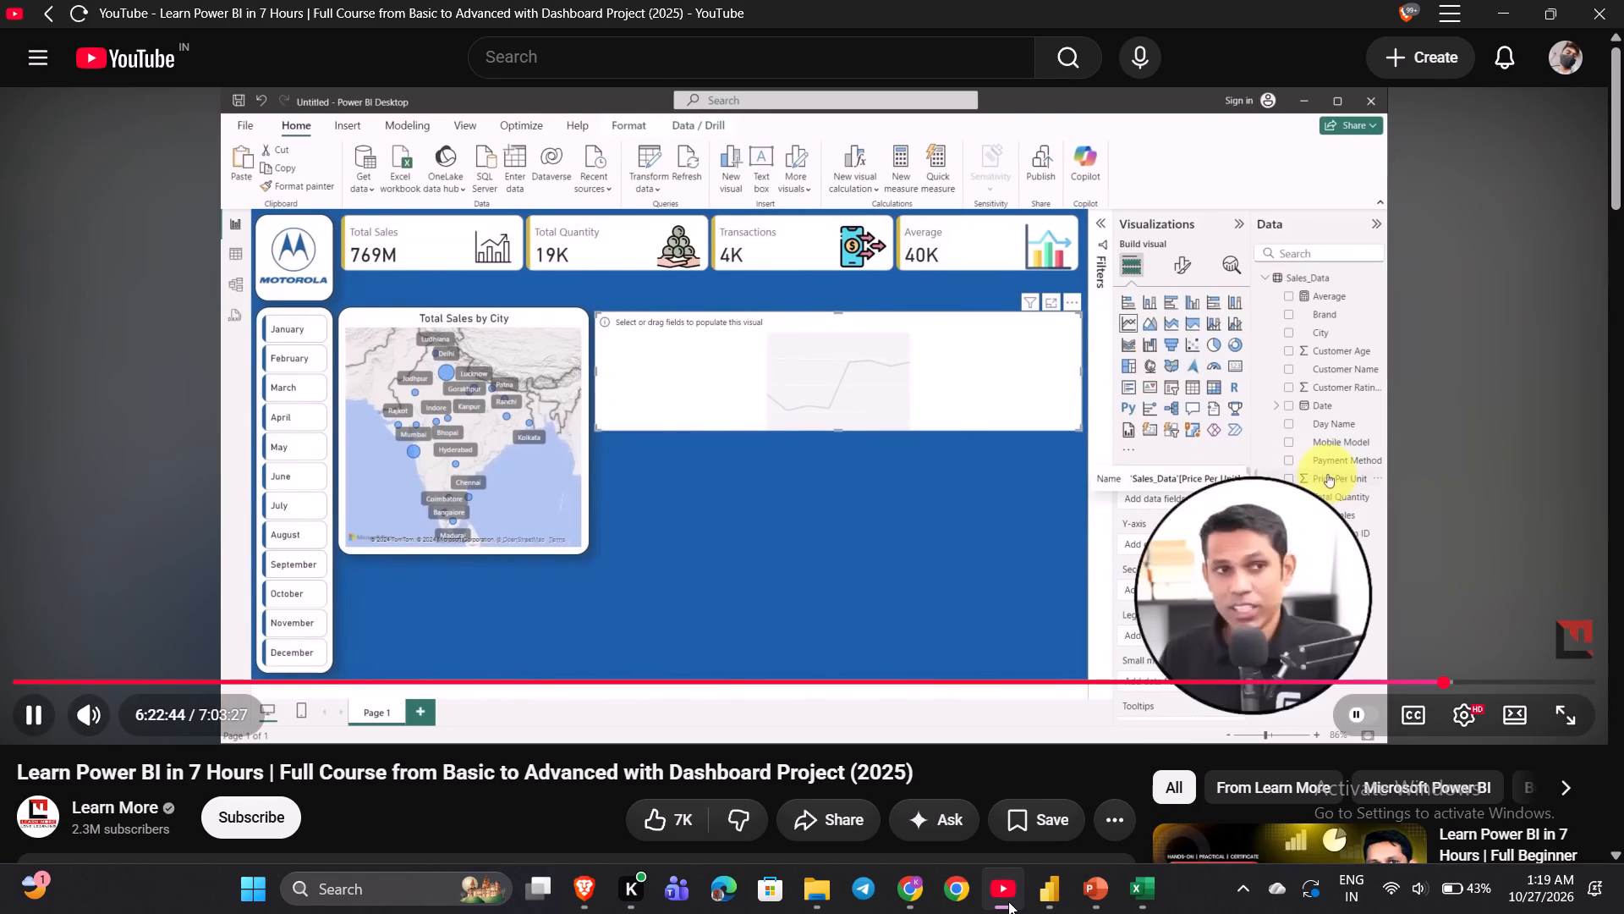
key("space")
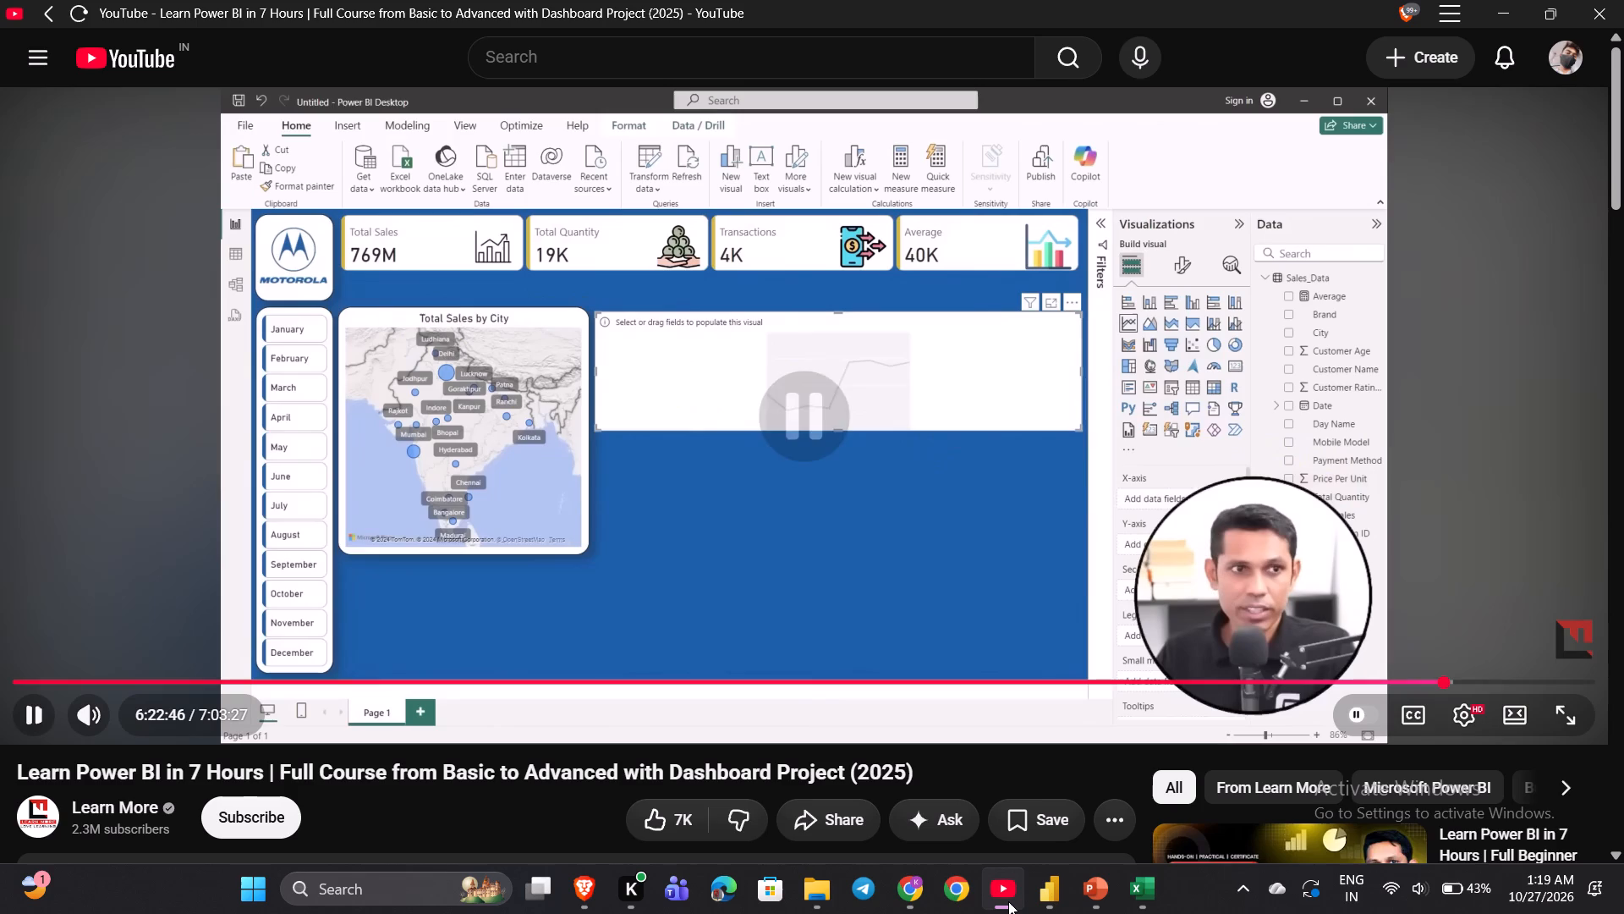
left_click(1008, 901)
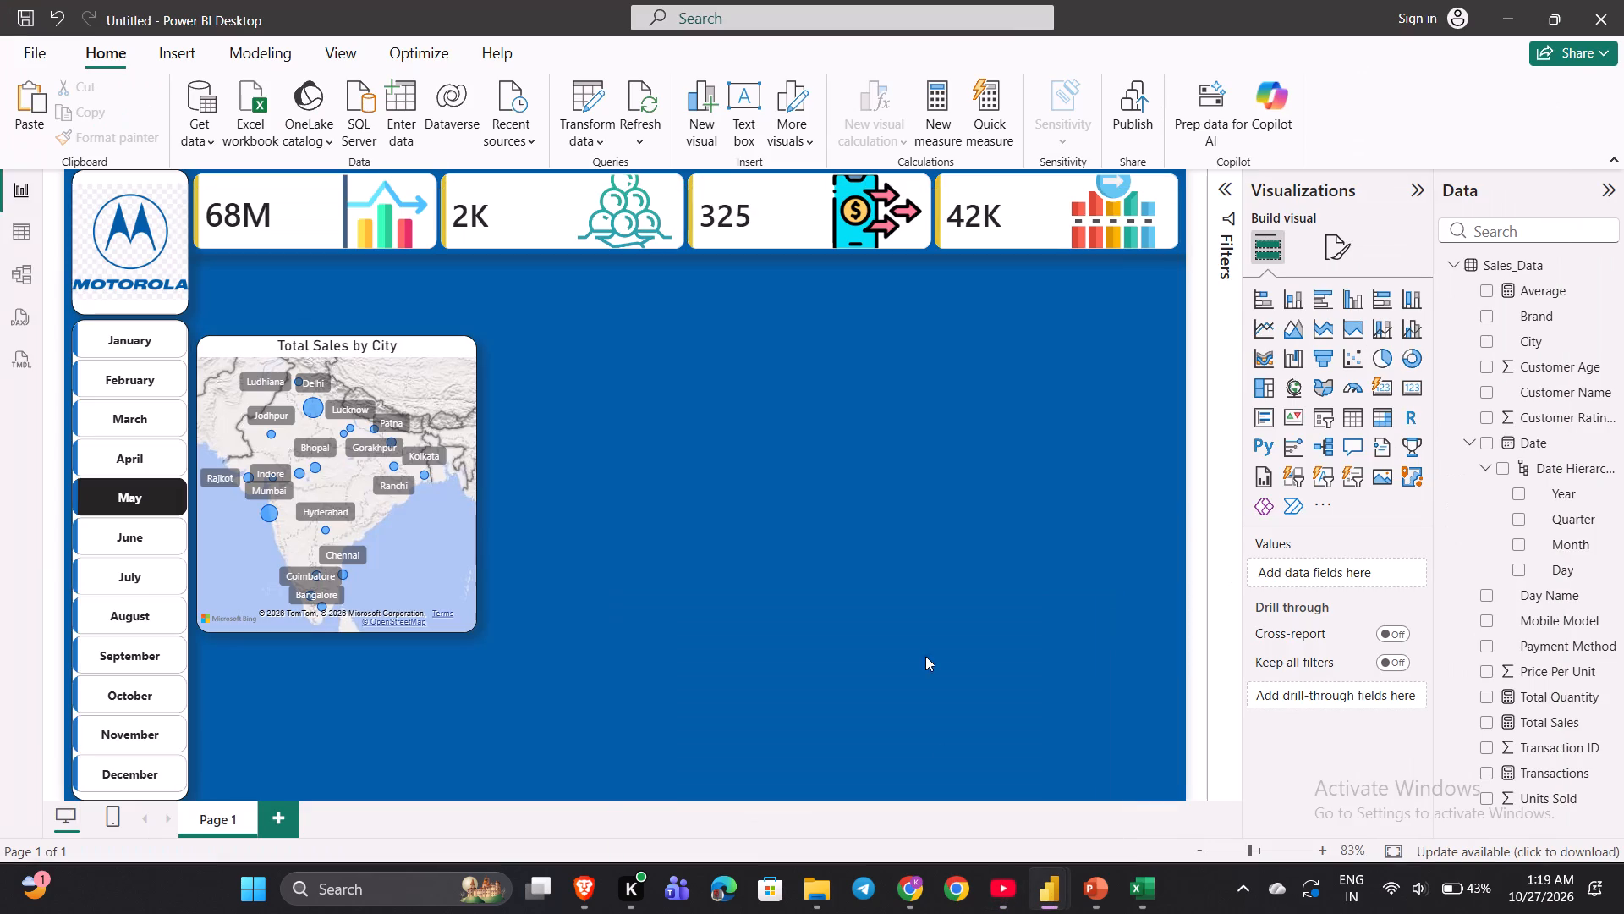
Insert an empty line chart in the Untitled report, place it beside the Total Sales by City map and widen it.
left_click(979, 485)
left_click(1252, 336)
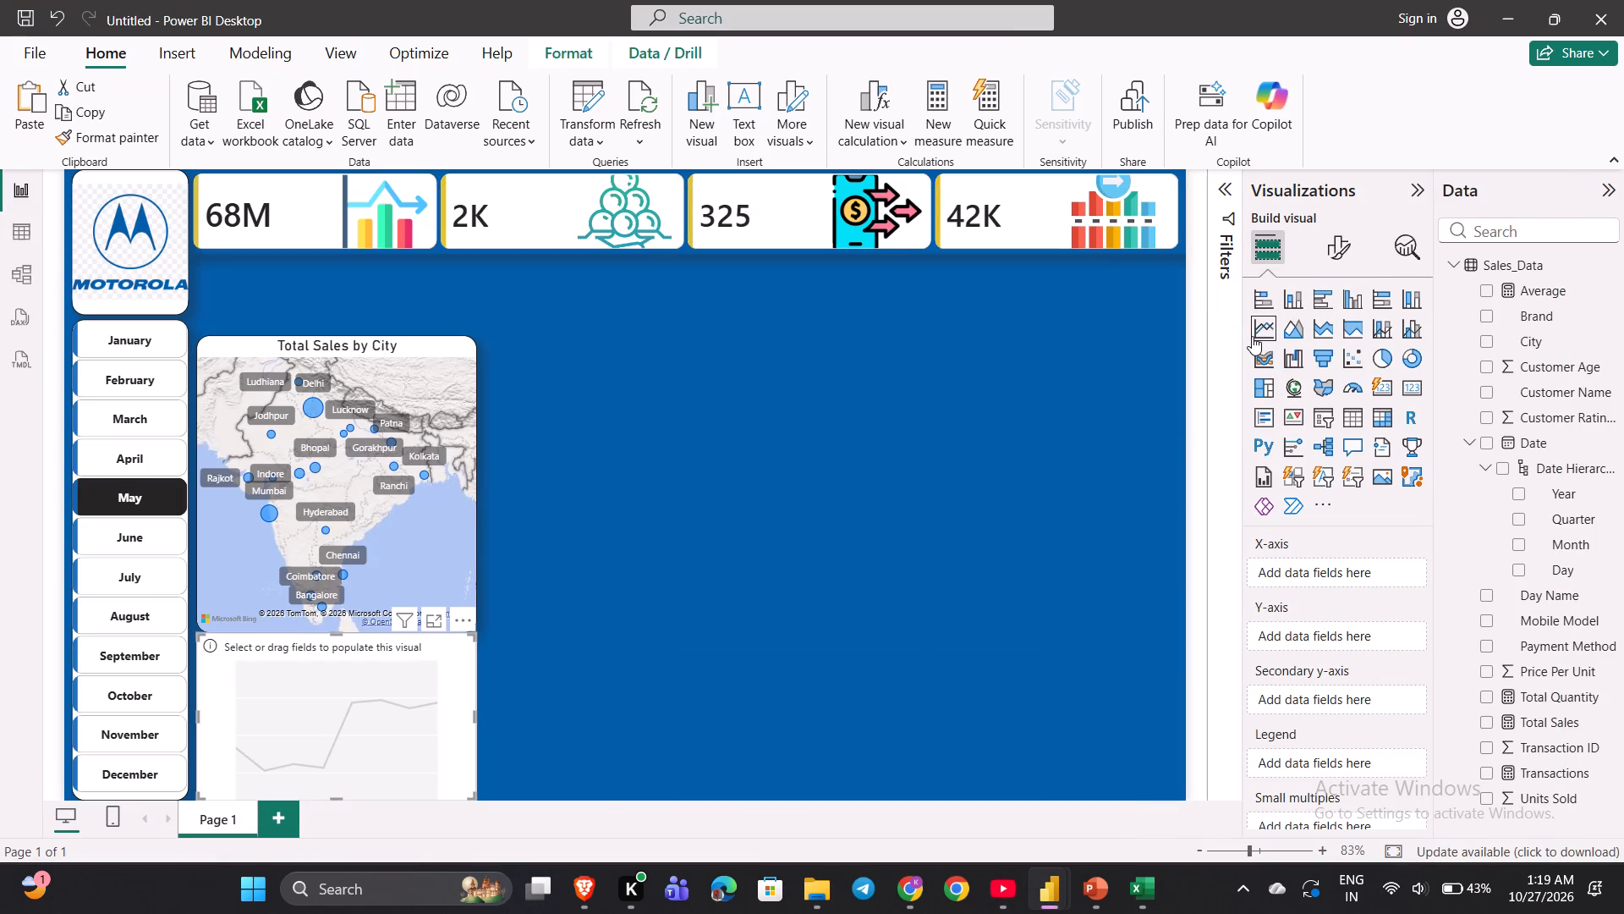
left_click_drag(388, 714, 848, 482)
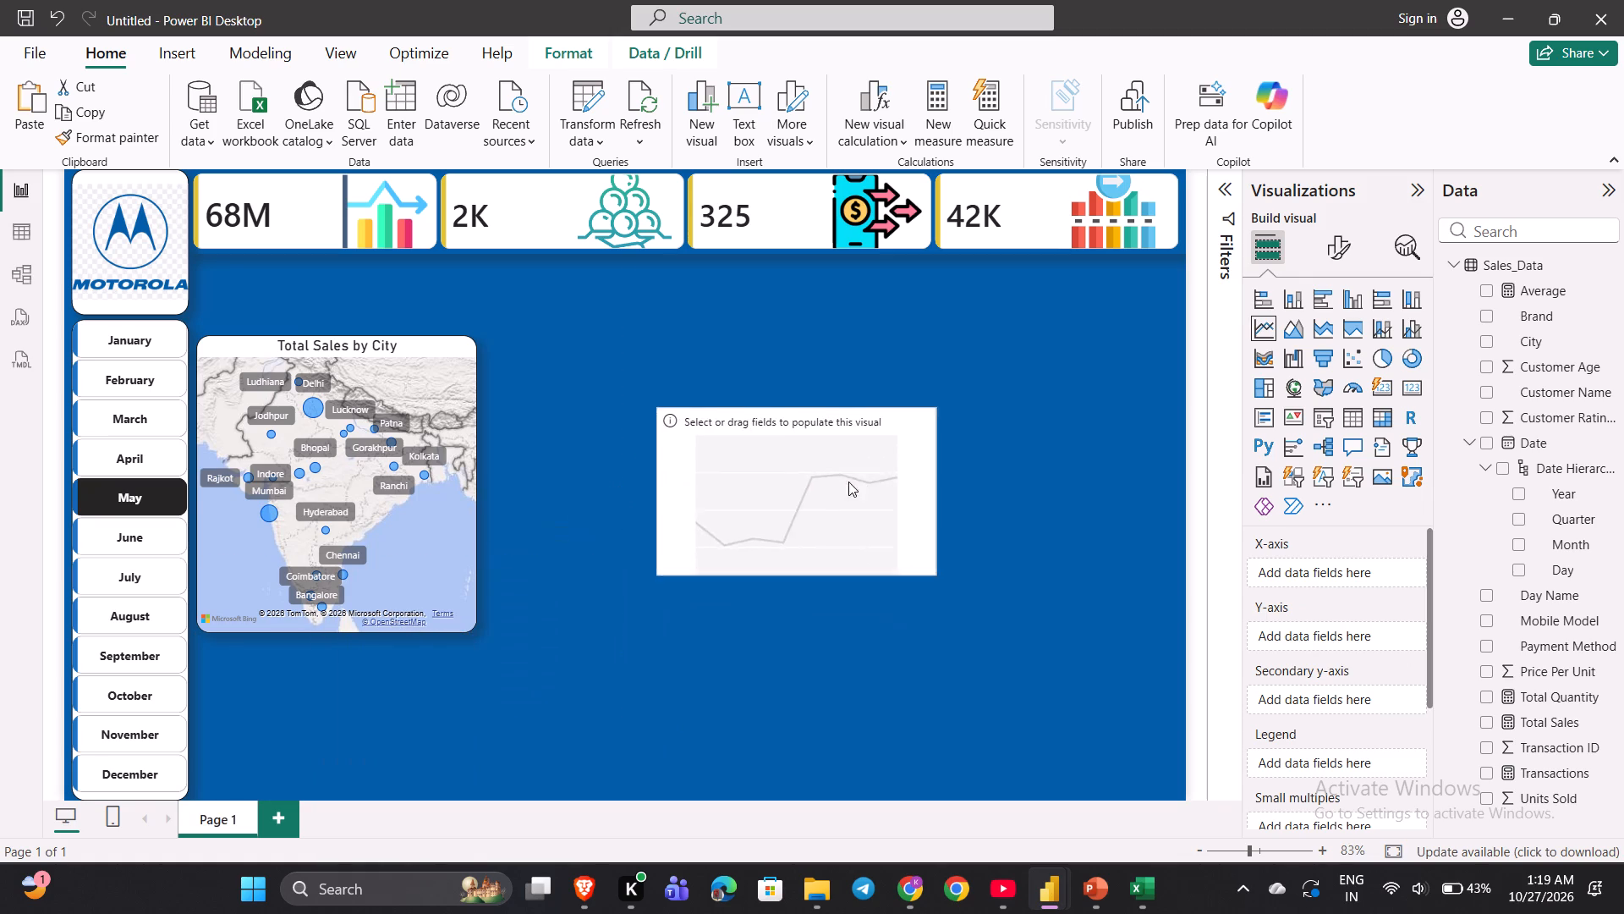
left_click_drag(848, 482, 736, 459)
left_click(736, 459)
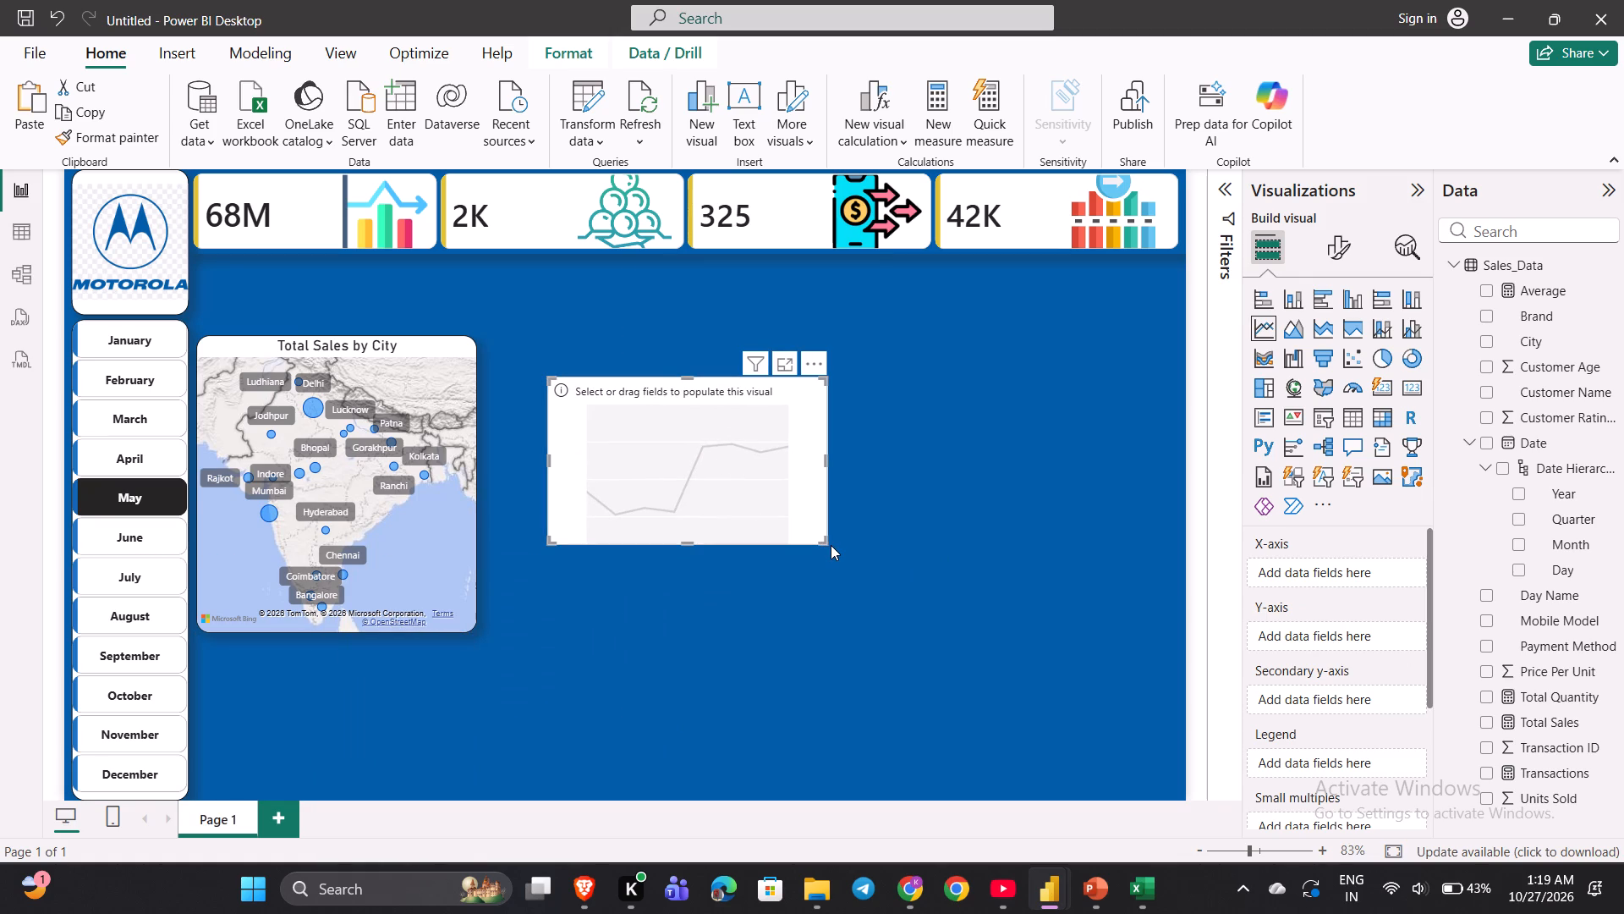
left_click_drag(821, 535, 1026, 547)
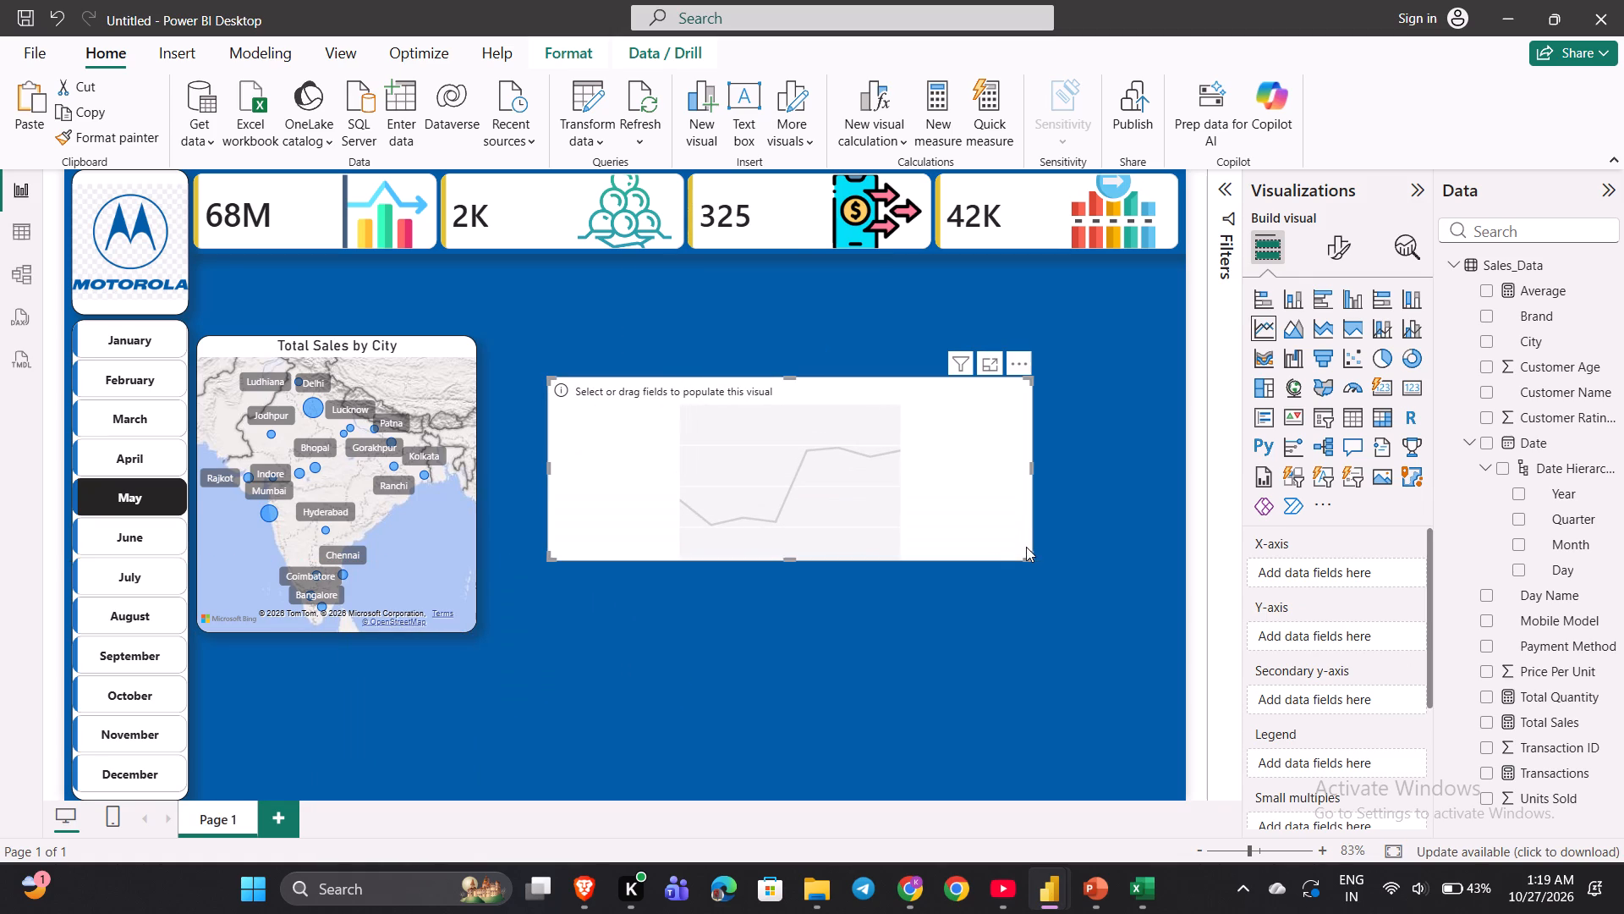
left_click(1214, 594)
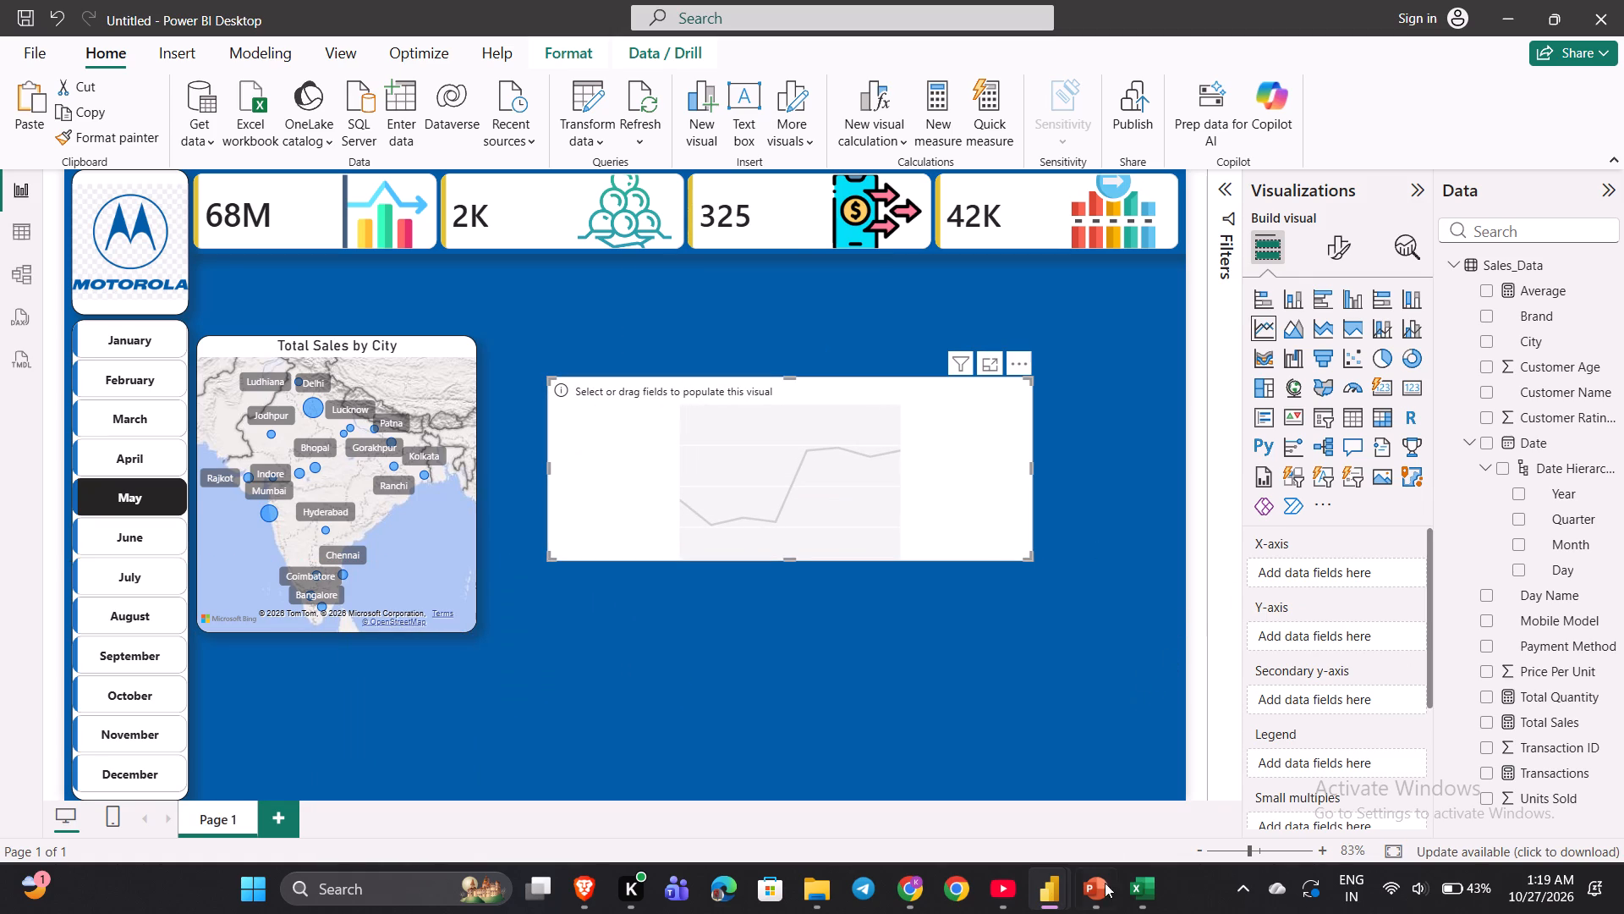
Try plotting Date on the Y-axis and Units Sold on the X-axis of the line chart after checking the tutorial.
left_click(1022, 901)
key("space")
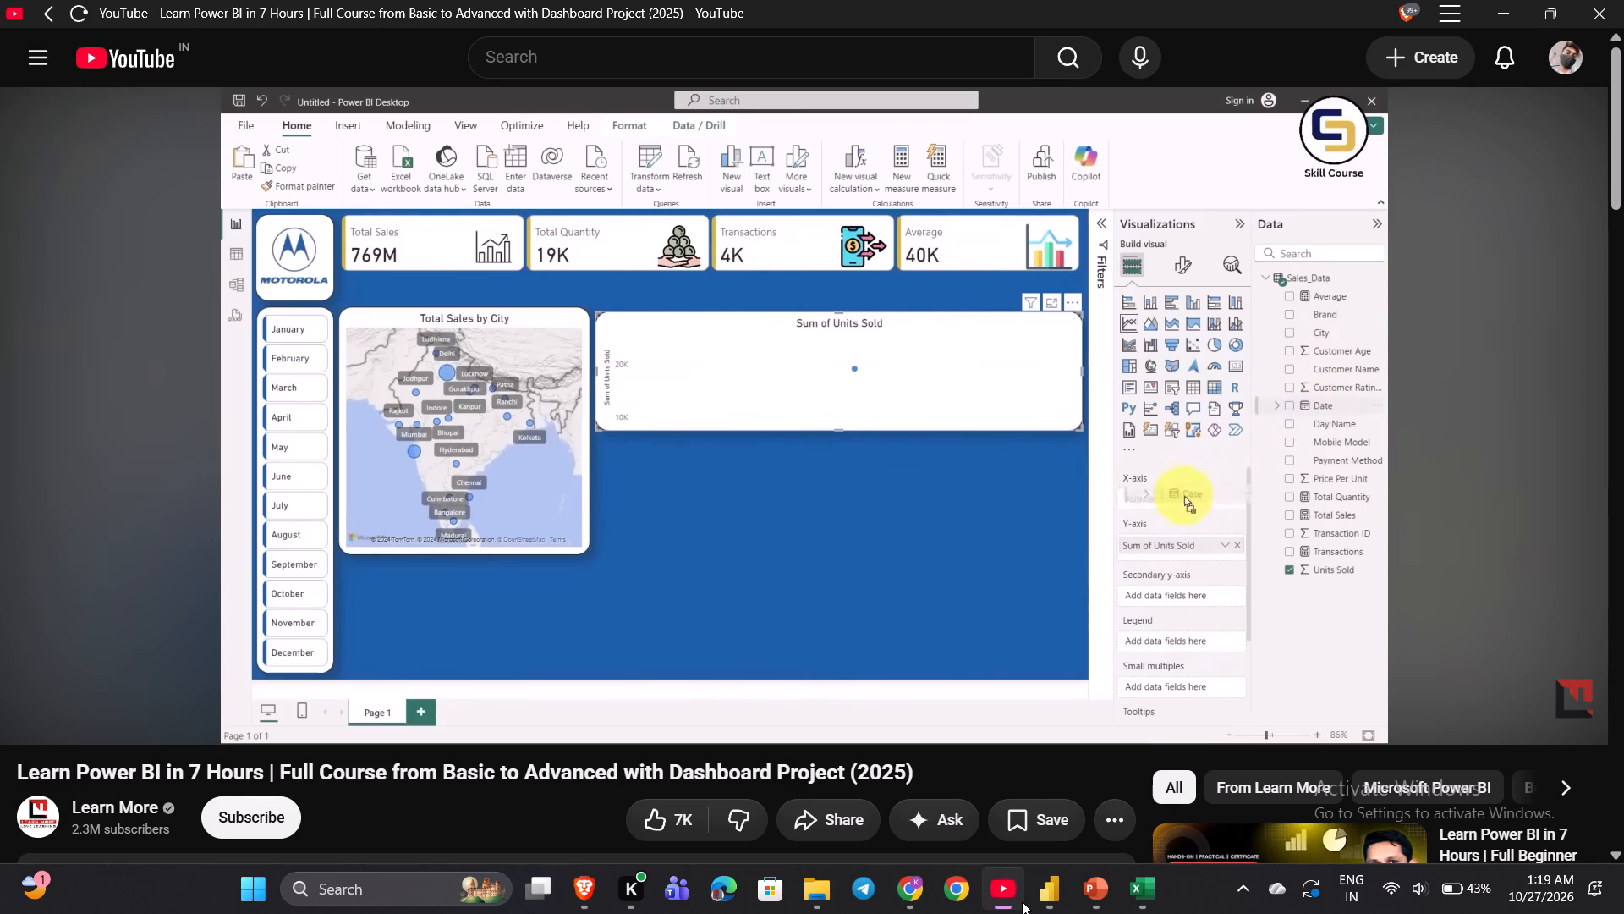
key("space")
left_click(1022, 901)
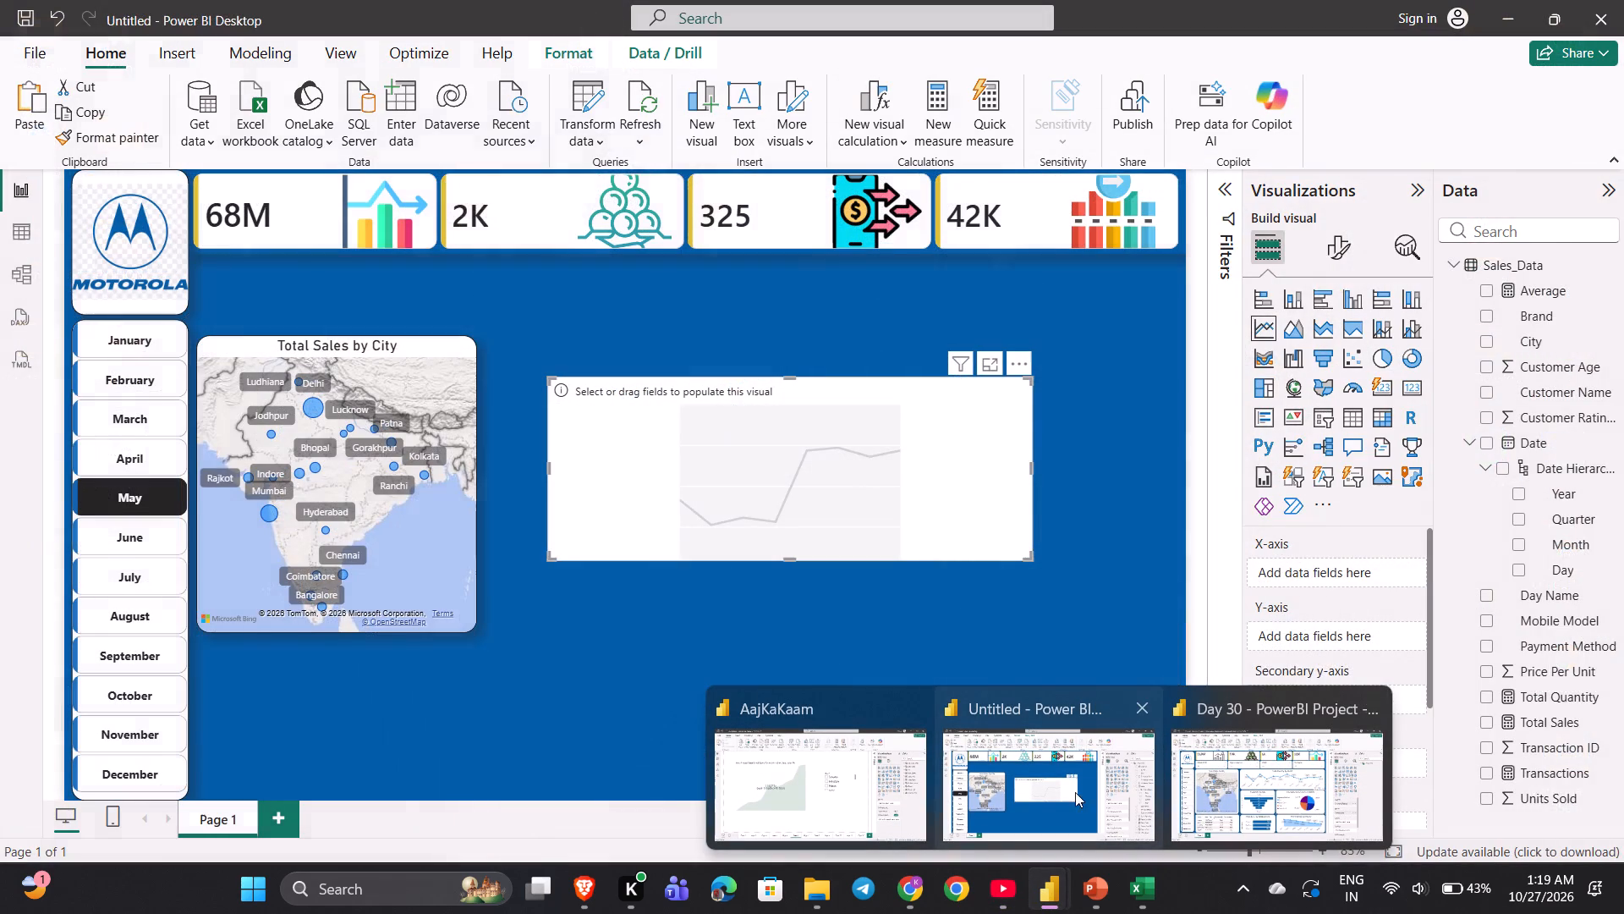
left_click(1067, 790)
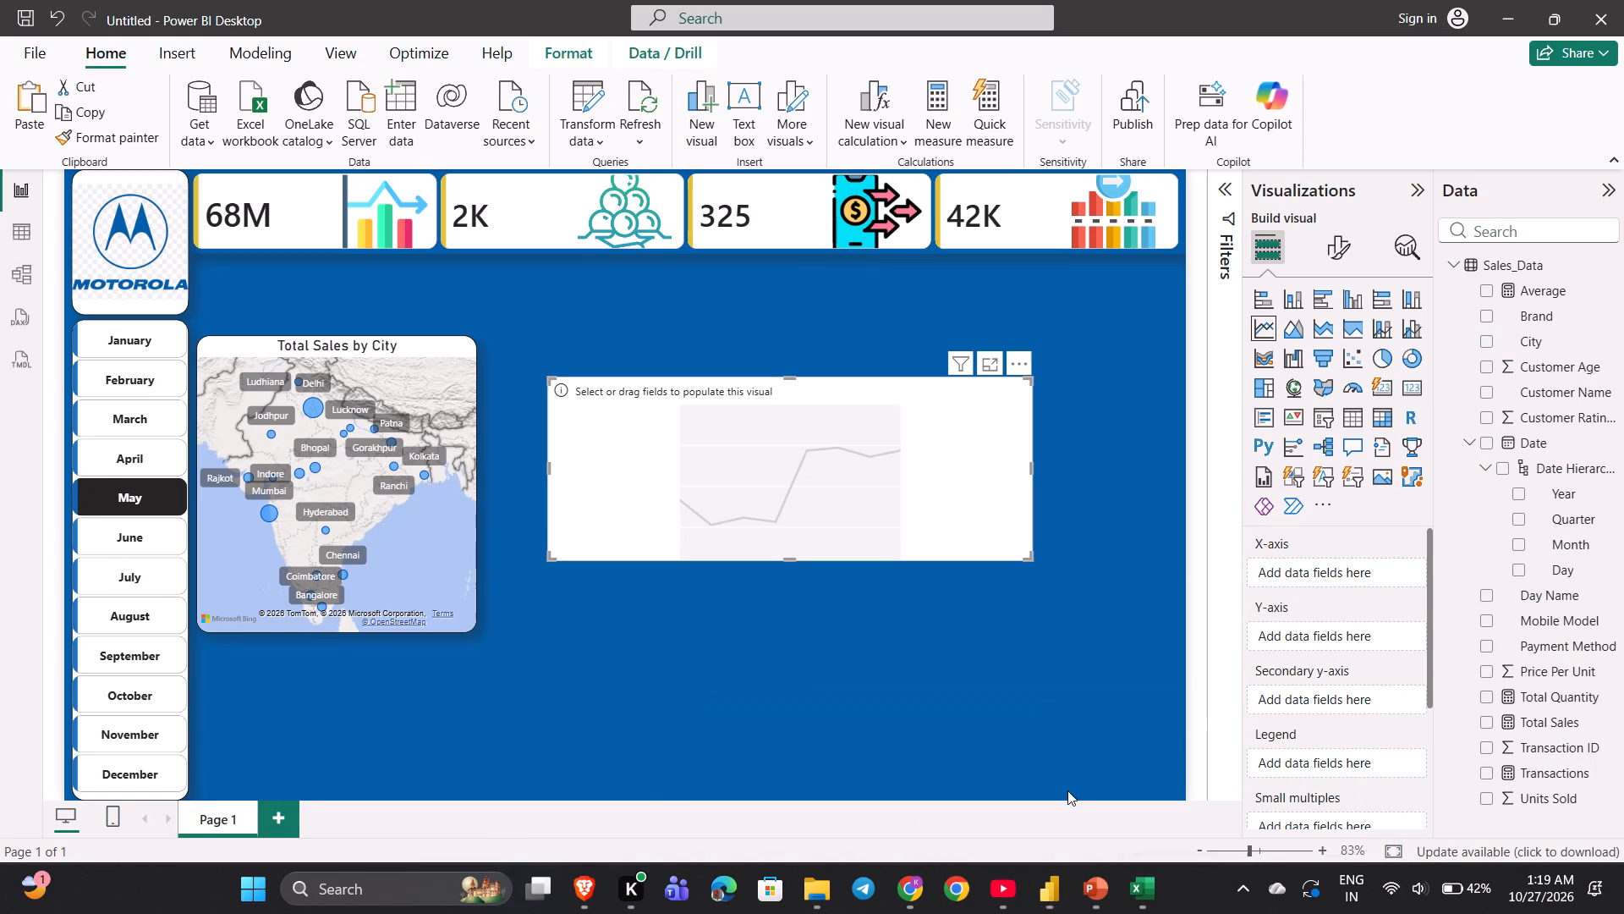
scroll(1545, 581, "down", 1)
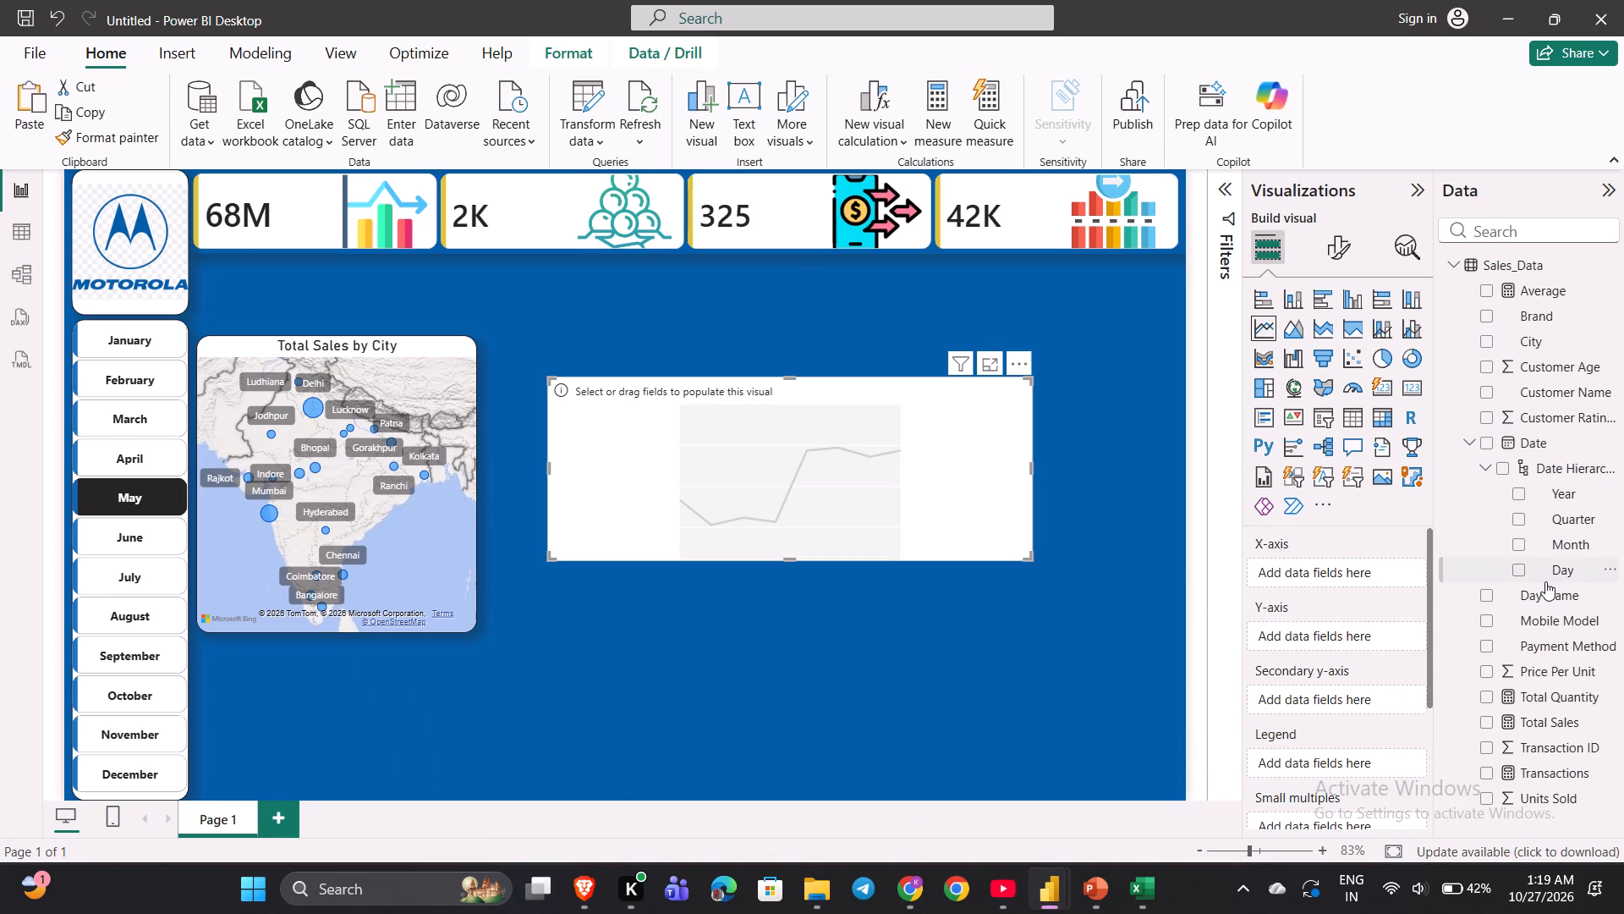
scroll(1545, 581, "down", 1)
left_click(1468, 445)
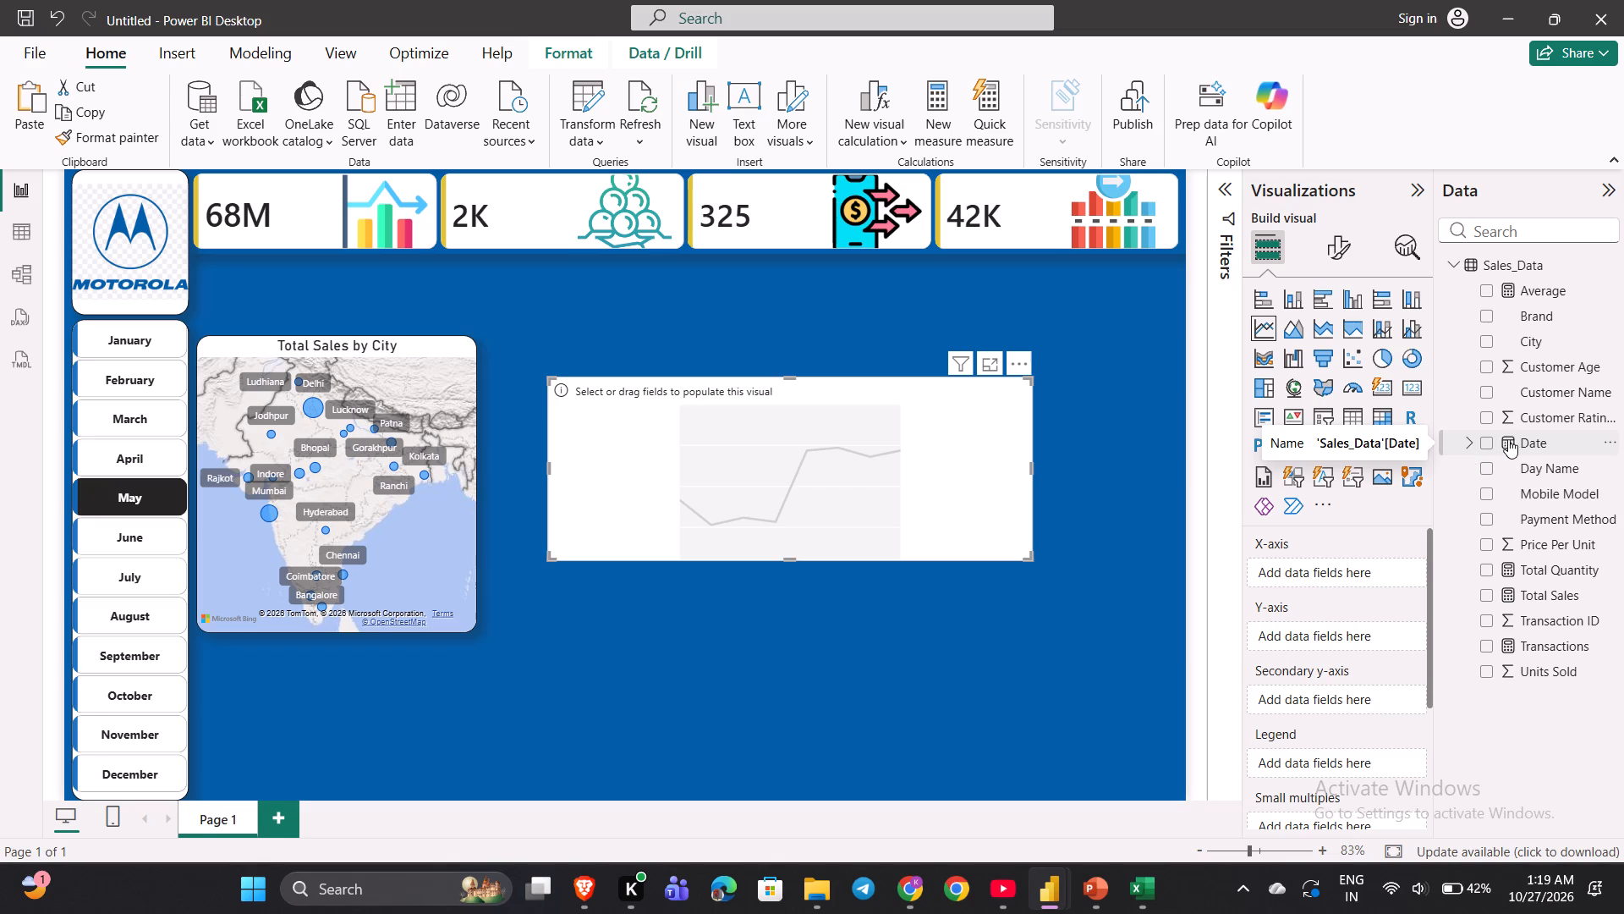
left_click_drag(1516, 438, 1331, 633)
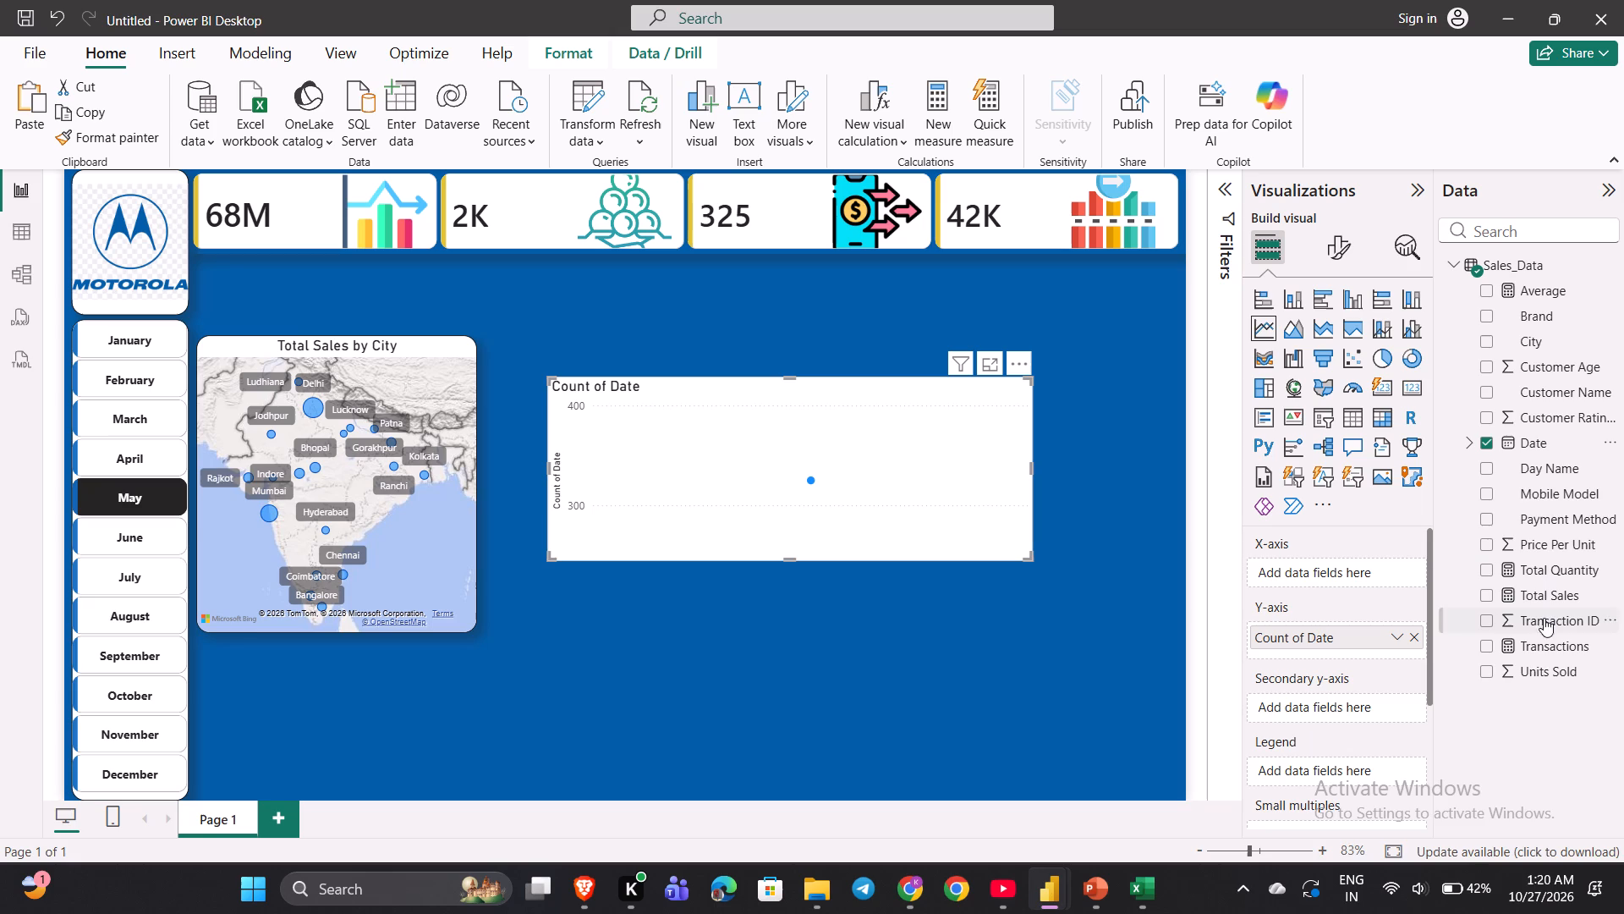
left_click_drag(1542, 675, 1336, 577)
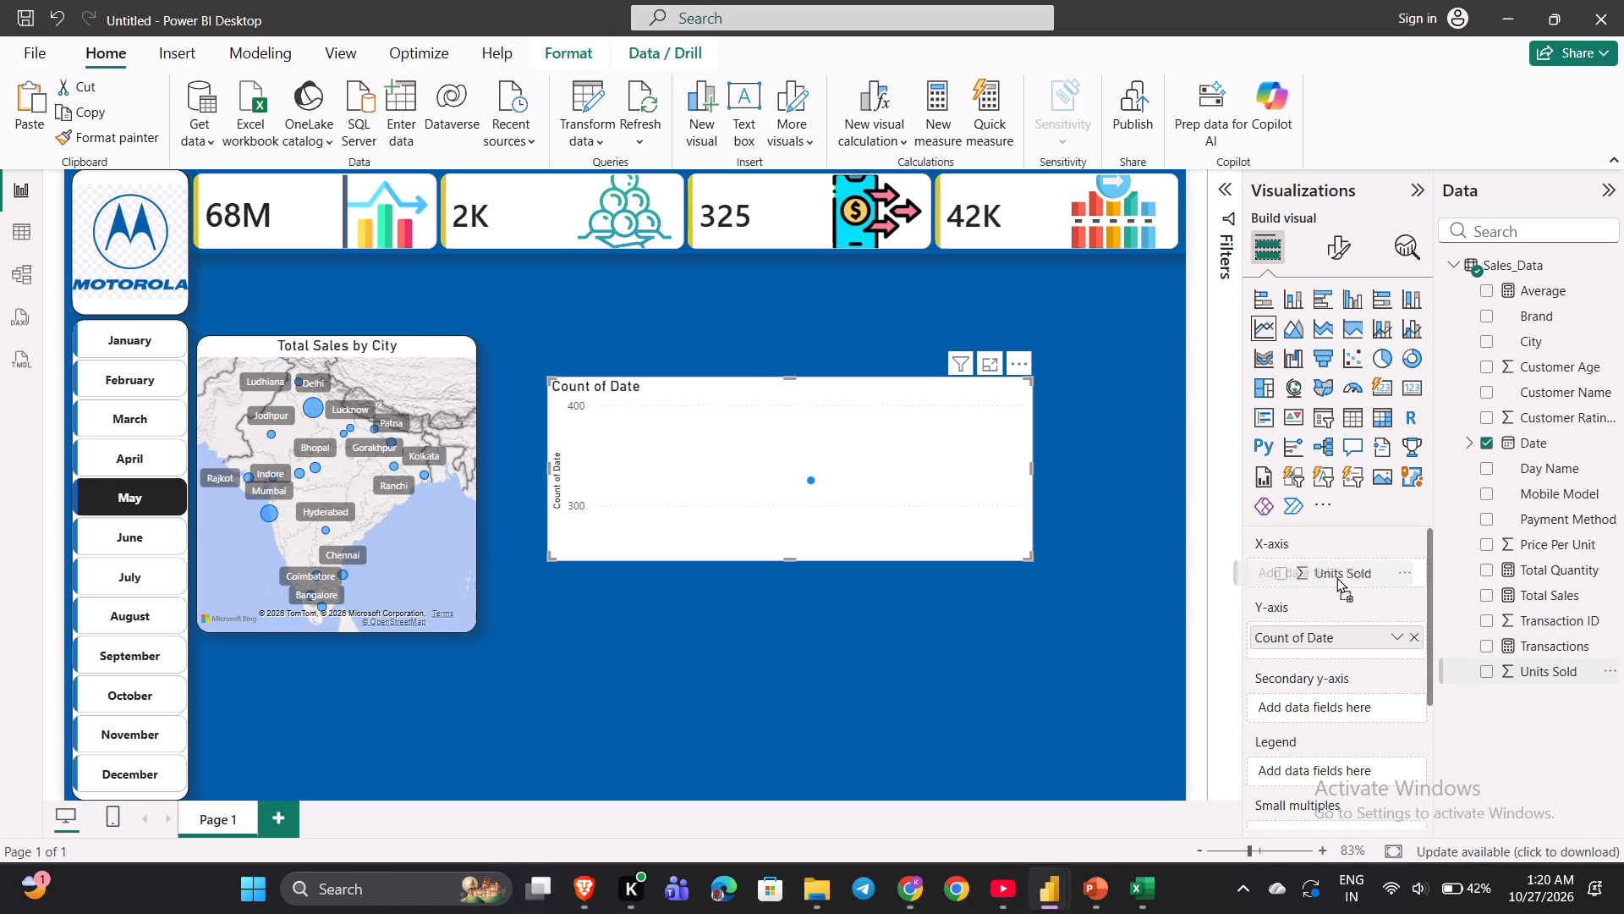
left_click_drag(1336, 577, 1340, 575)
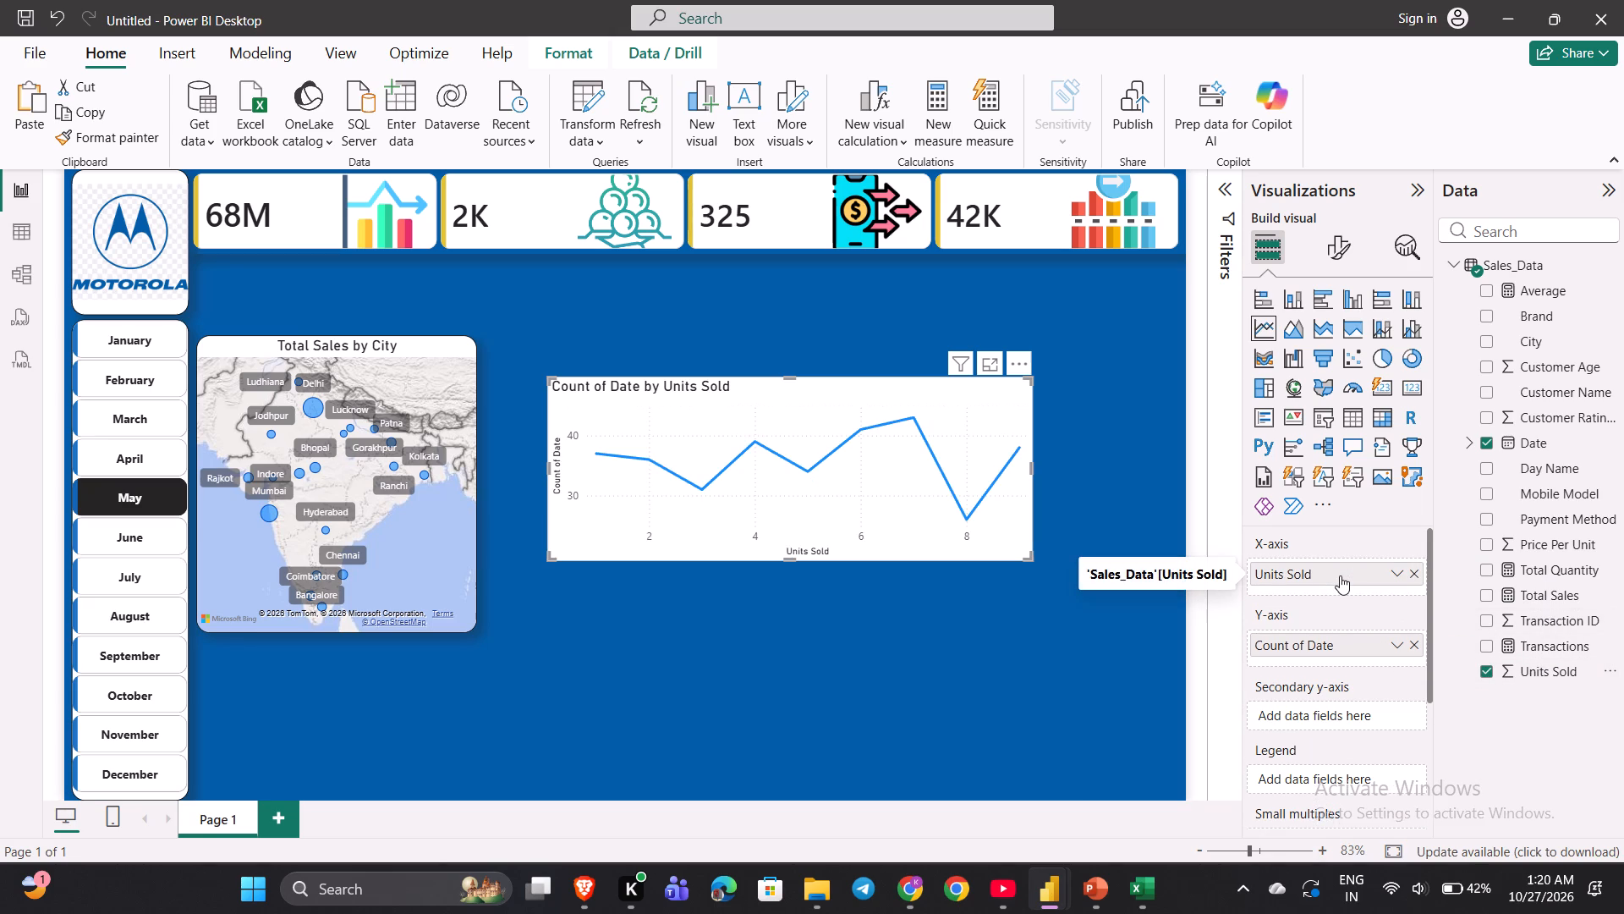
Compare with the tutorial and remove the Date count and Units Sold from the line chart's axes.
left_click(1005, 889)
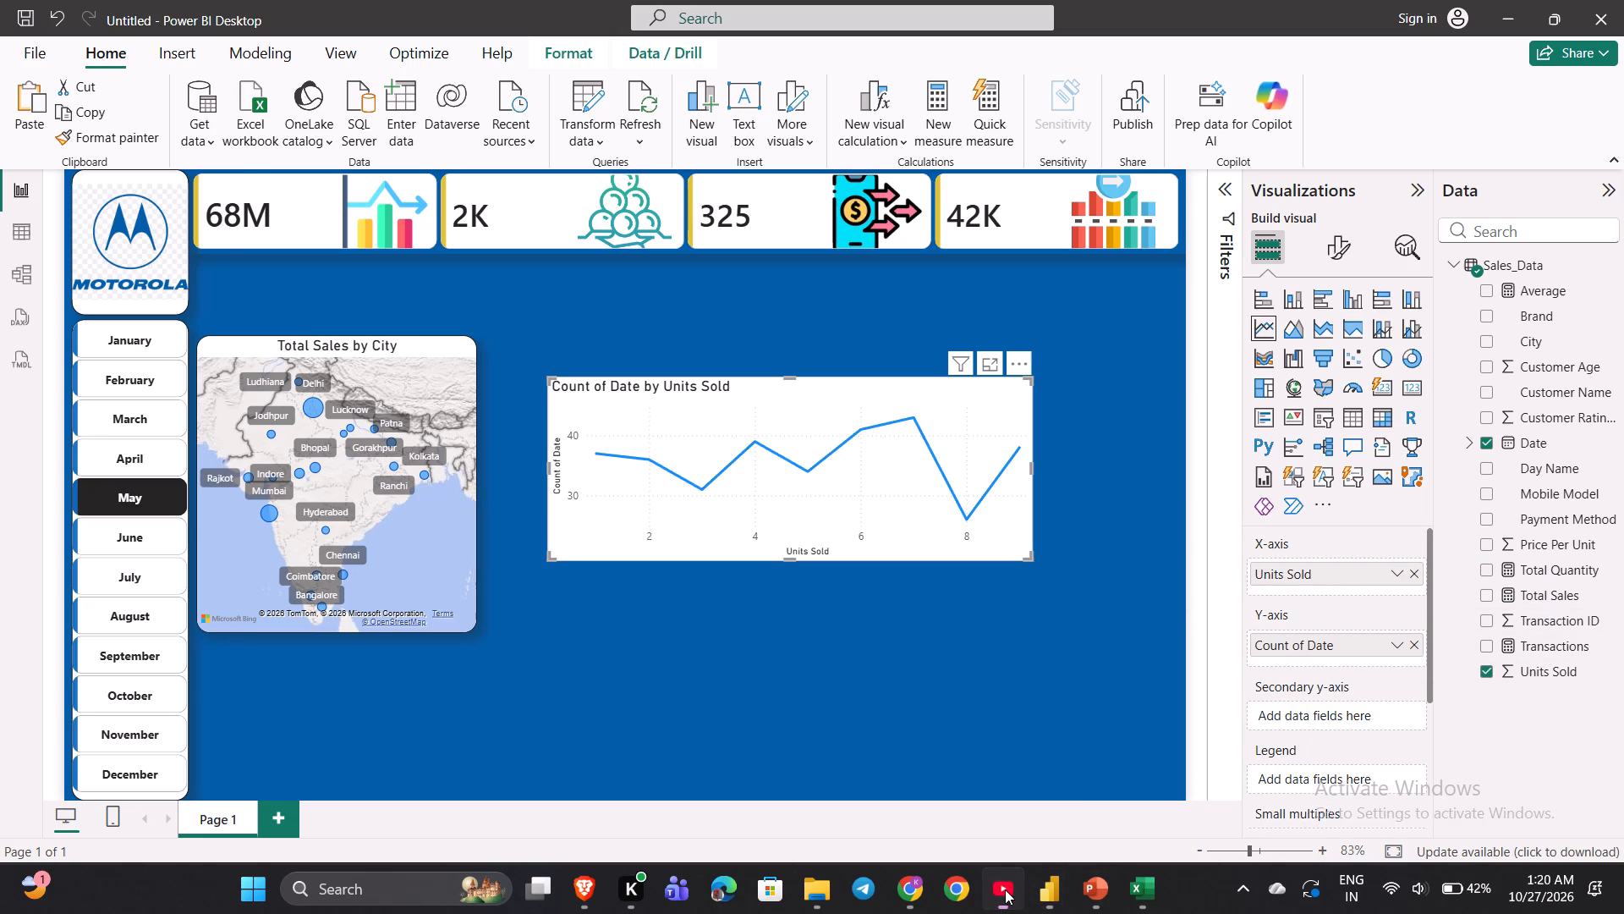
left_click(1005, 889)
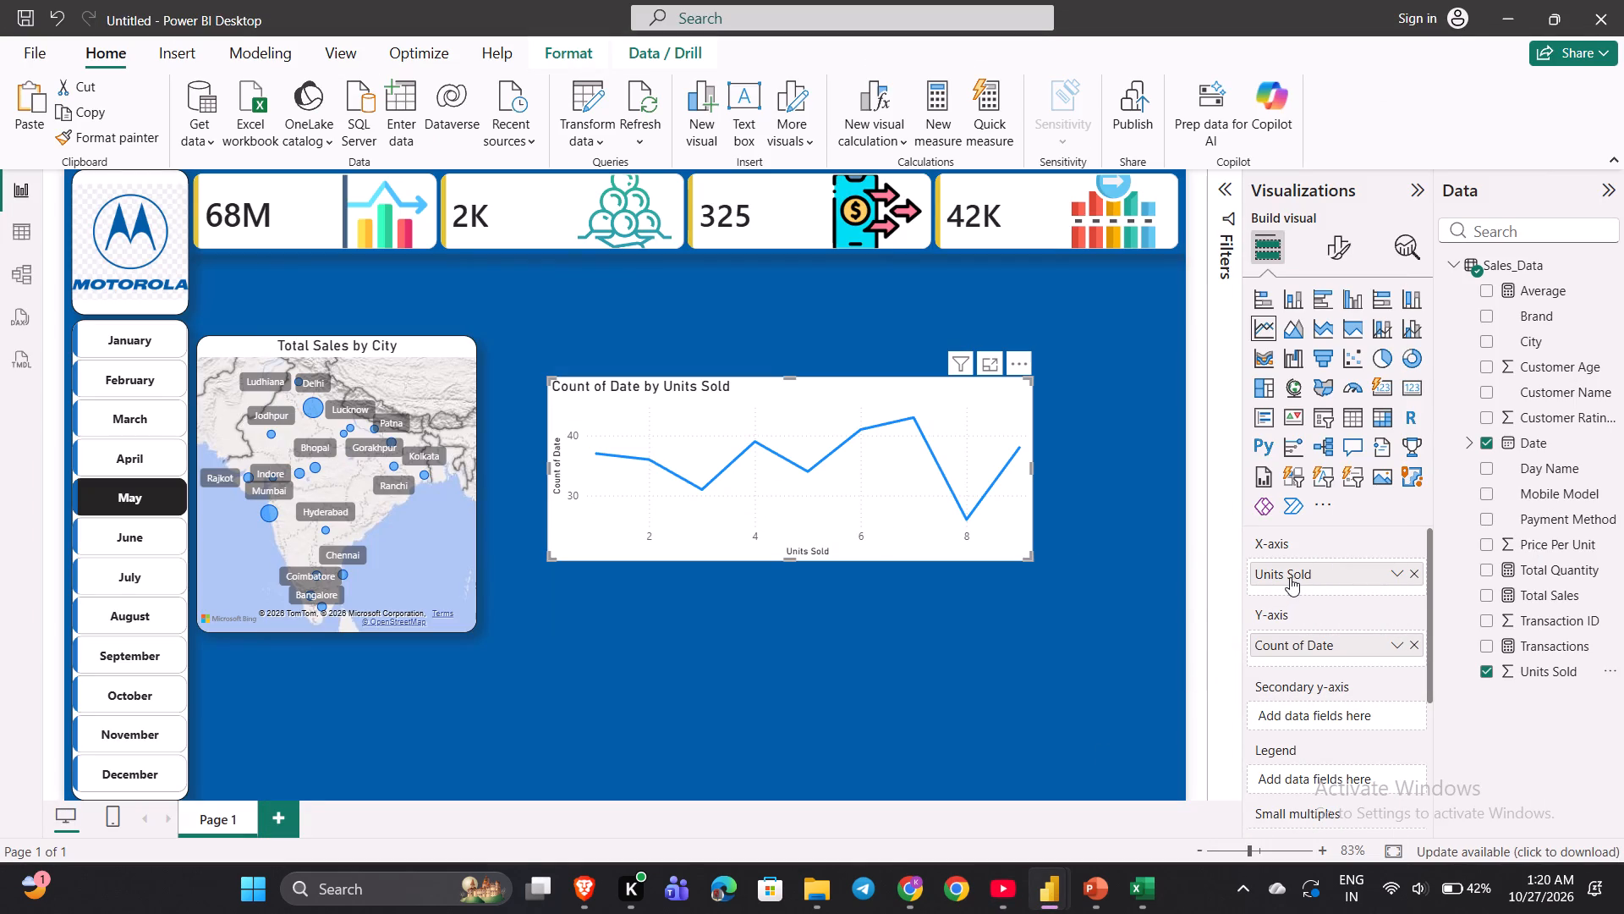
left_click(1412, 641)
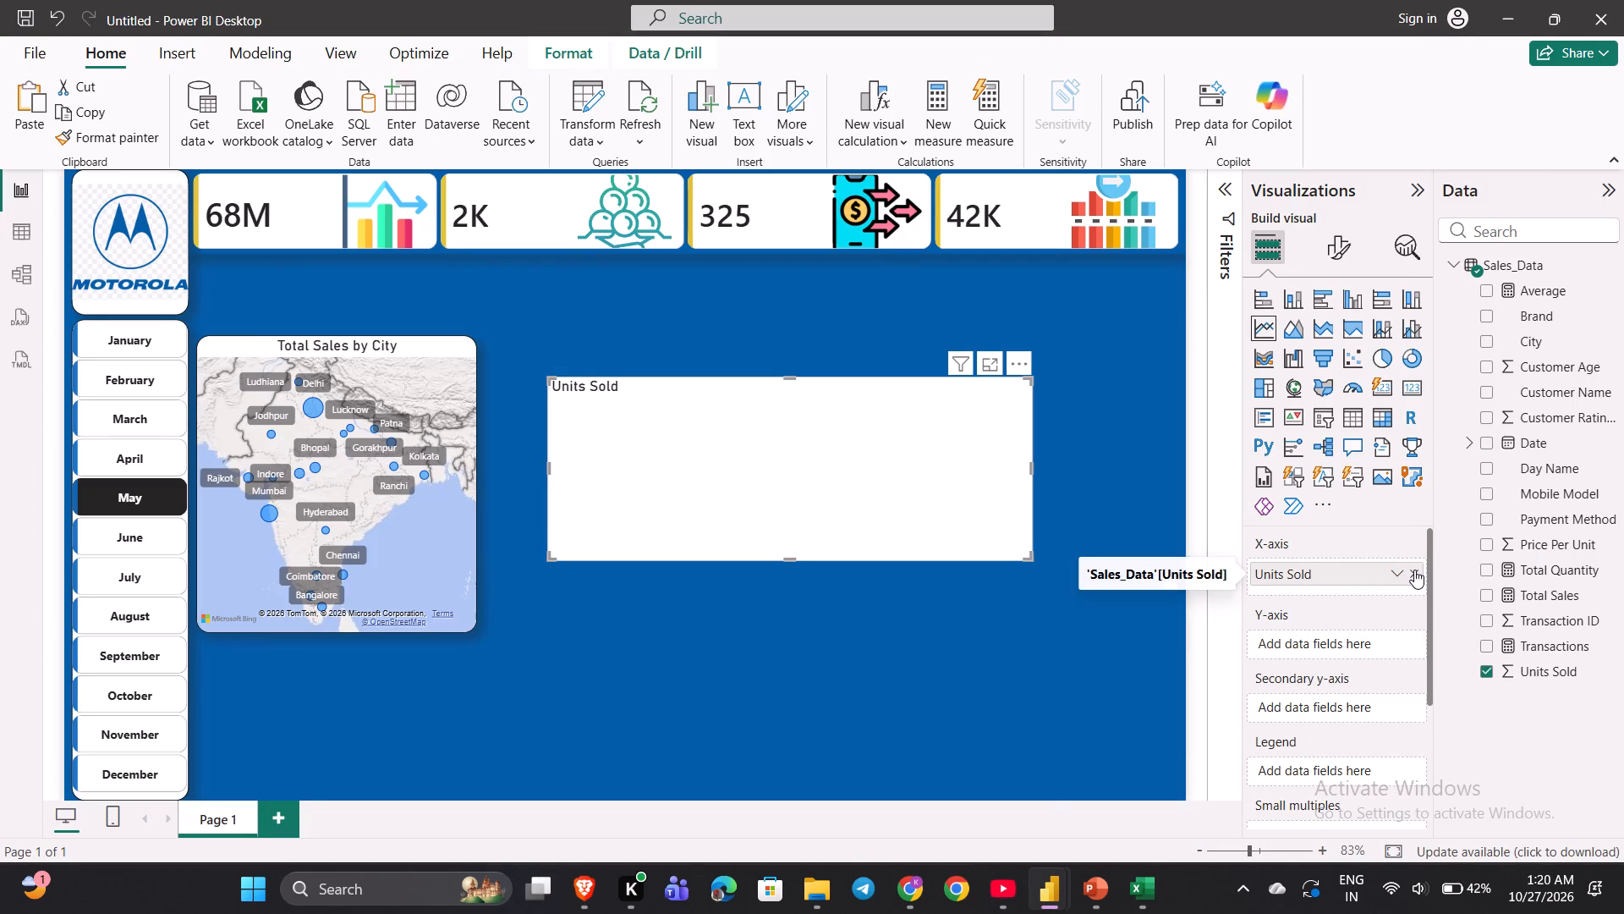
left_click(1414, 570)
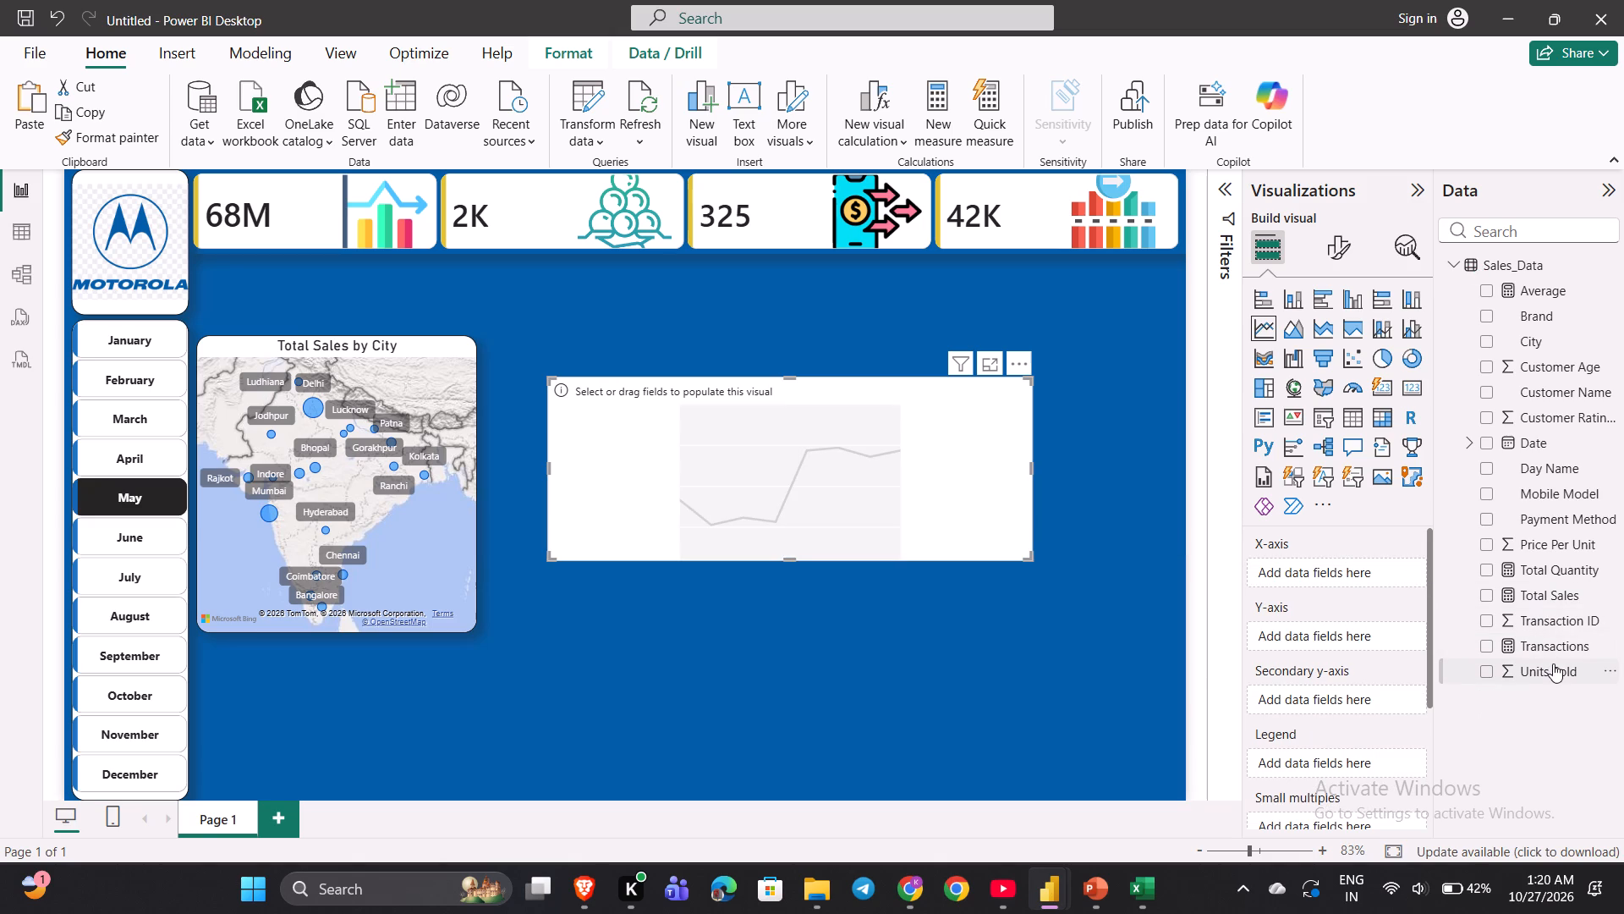
Plot Units Sold on the Y-axis and Date on the X-axis of the empty line chart.
left_click_drag(1553, 663, 1366, 621)
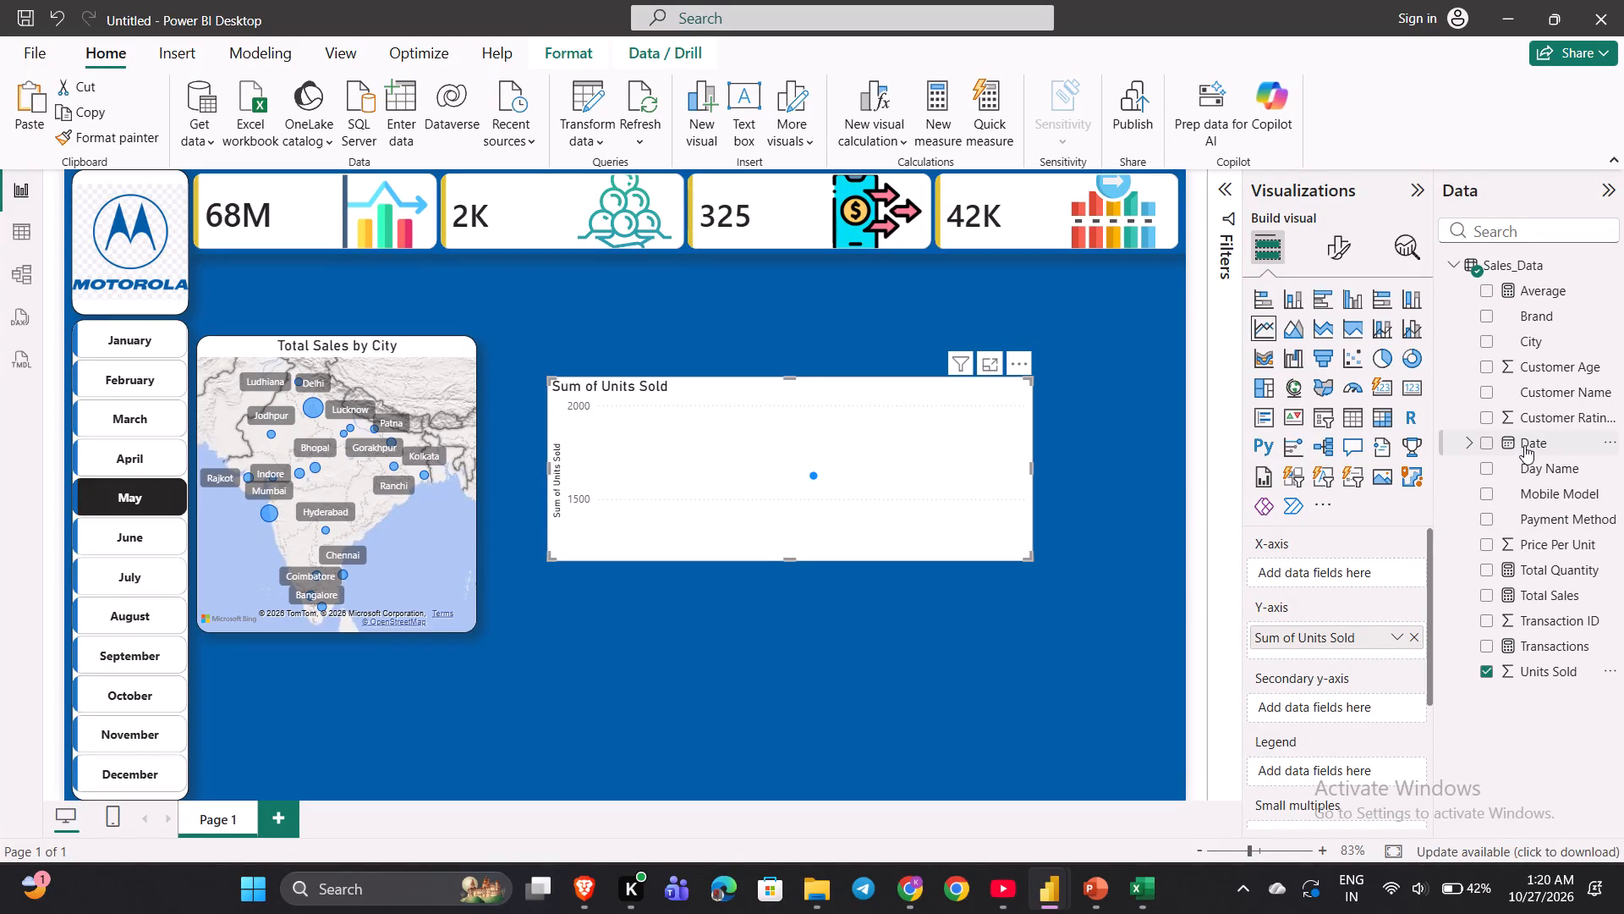
left_click_drag(1524, 444, 1353, 585)
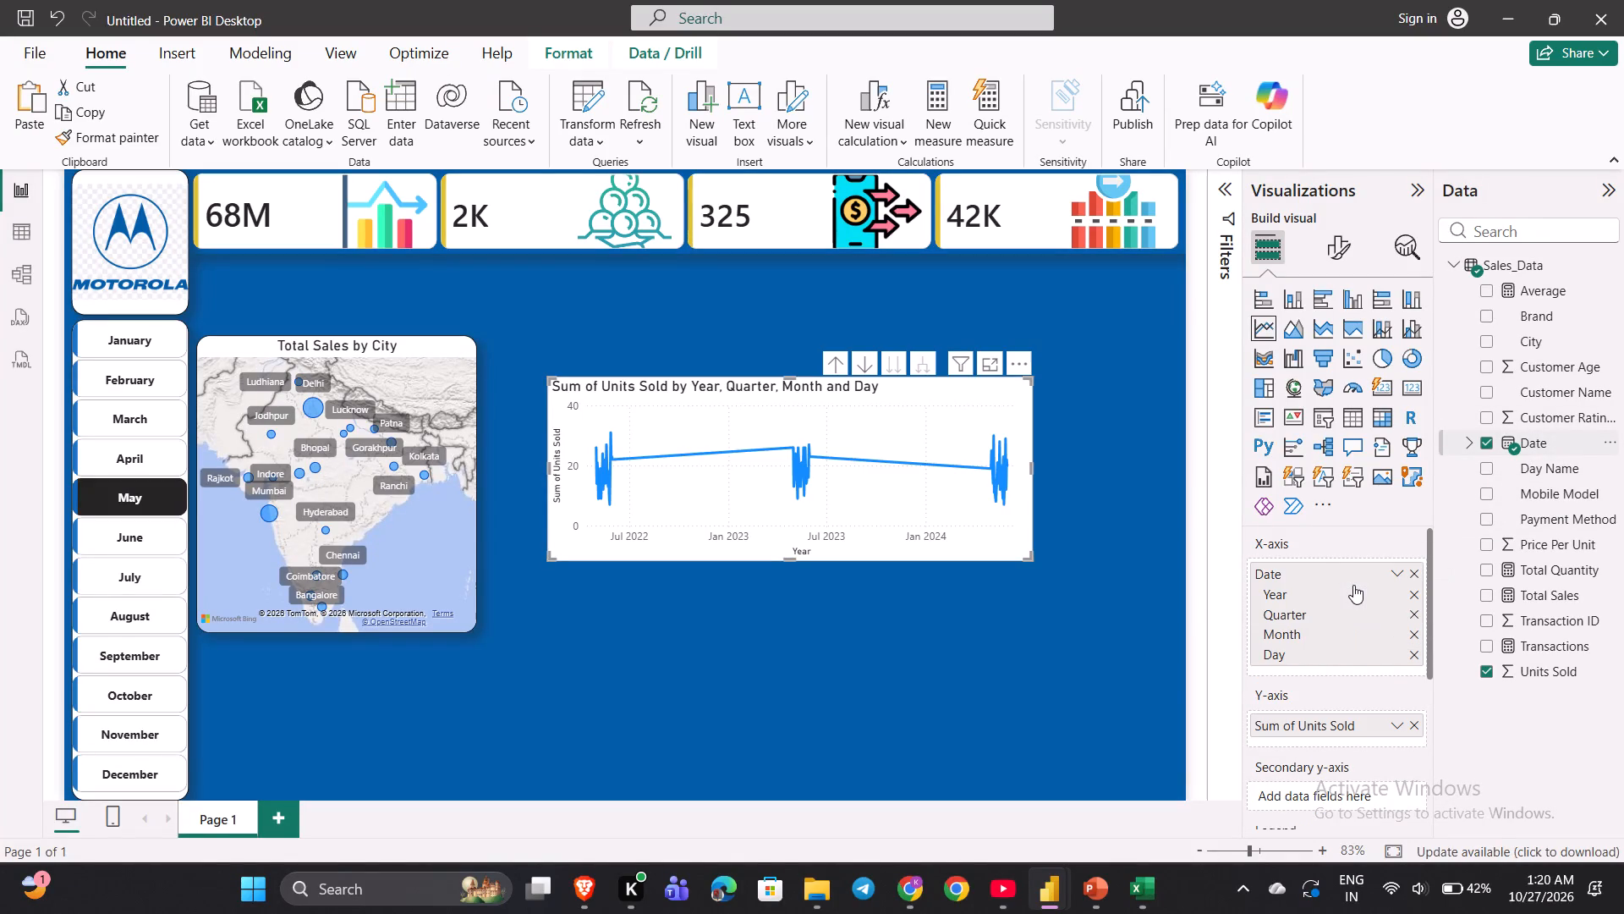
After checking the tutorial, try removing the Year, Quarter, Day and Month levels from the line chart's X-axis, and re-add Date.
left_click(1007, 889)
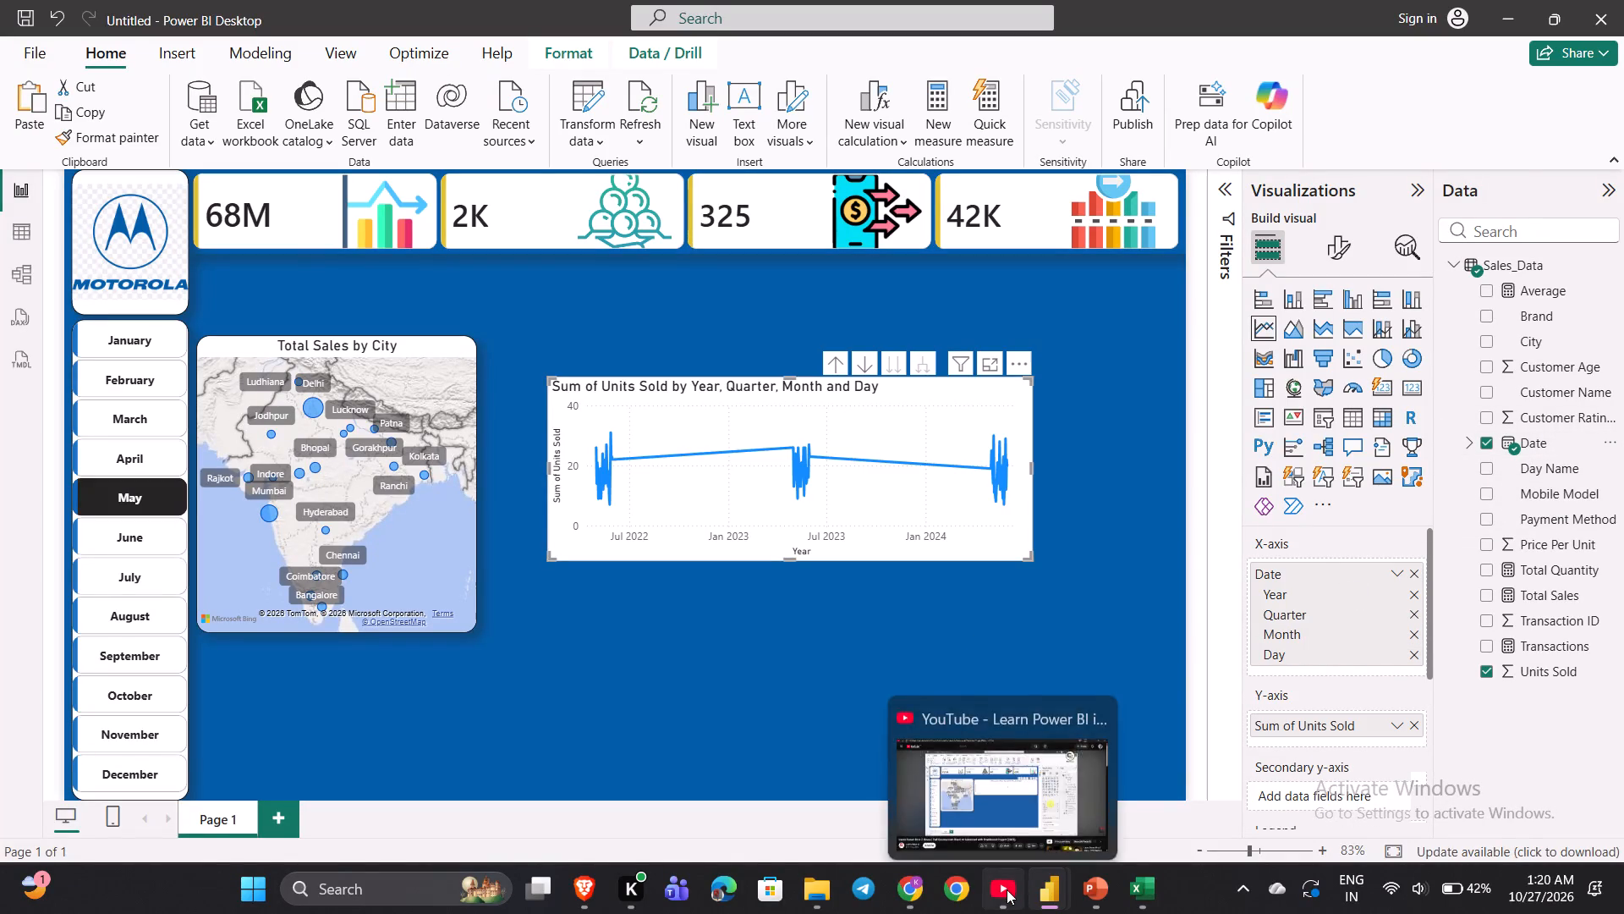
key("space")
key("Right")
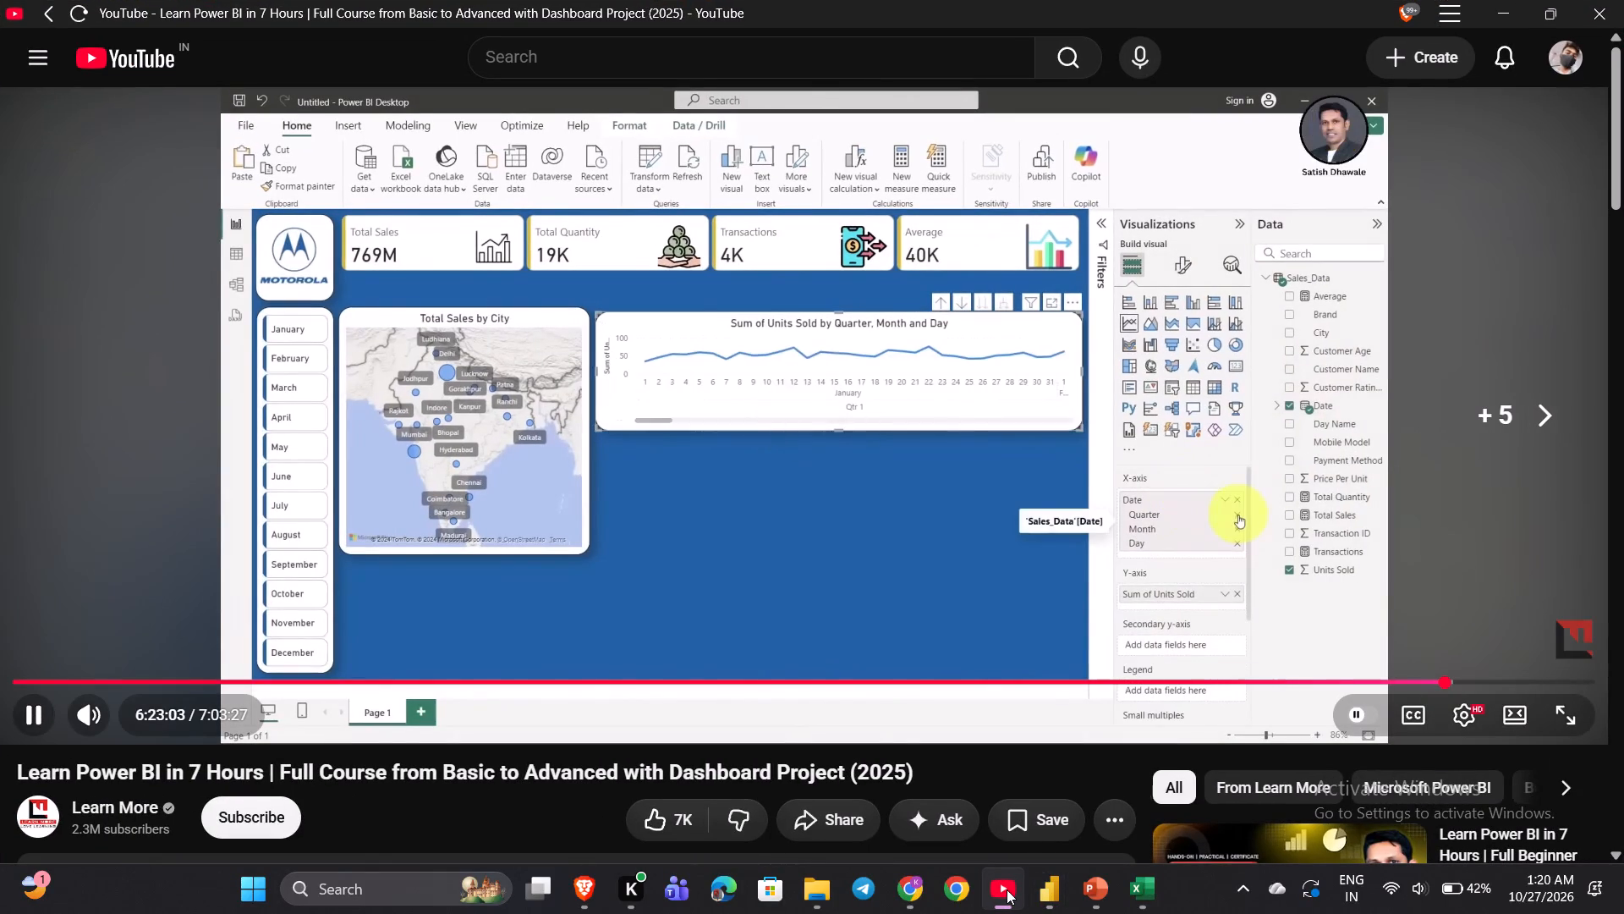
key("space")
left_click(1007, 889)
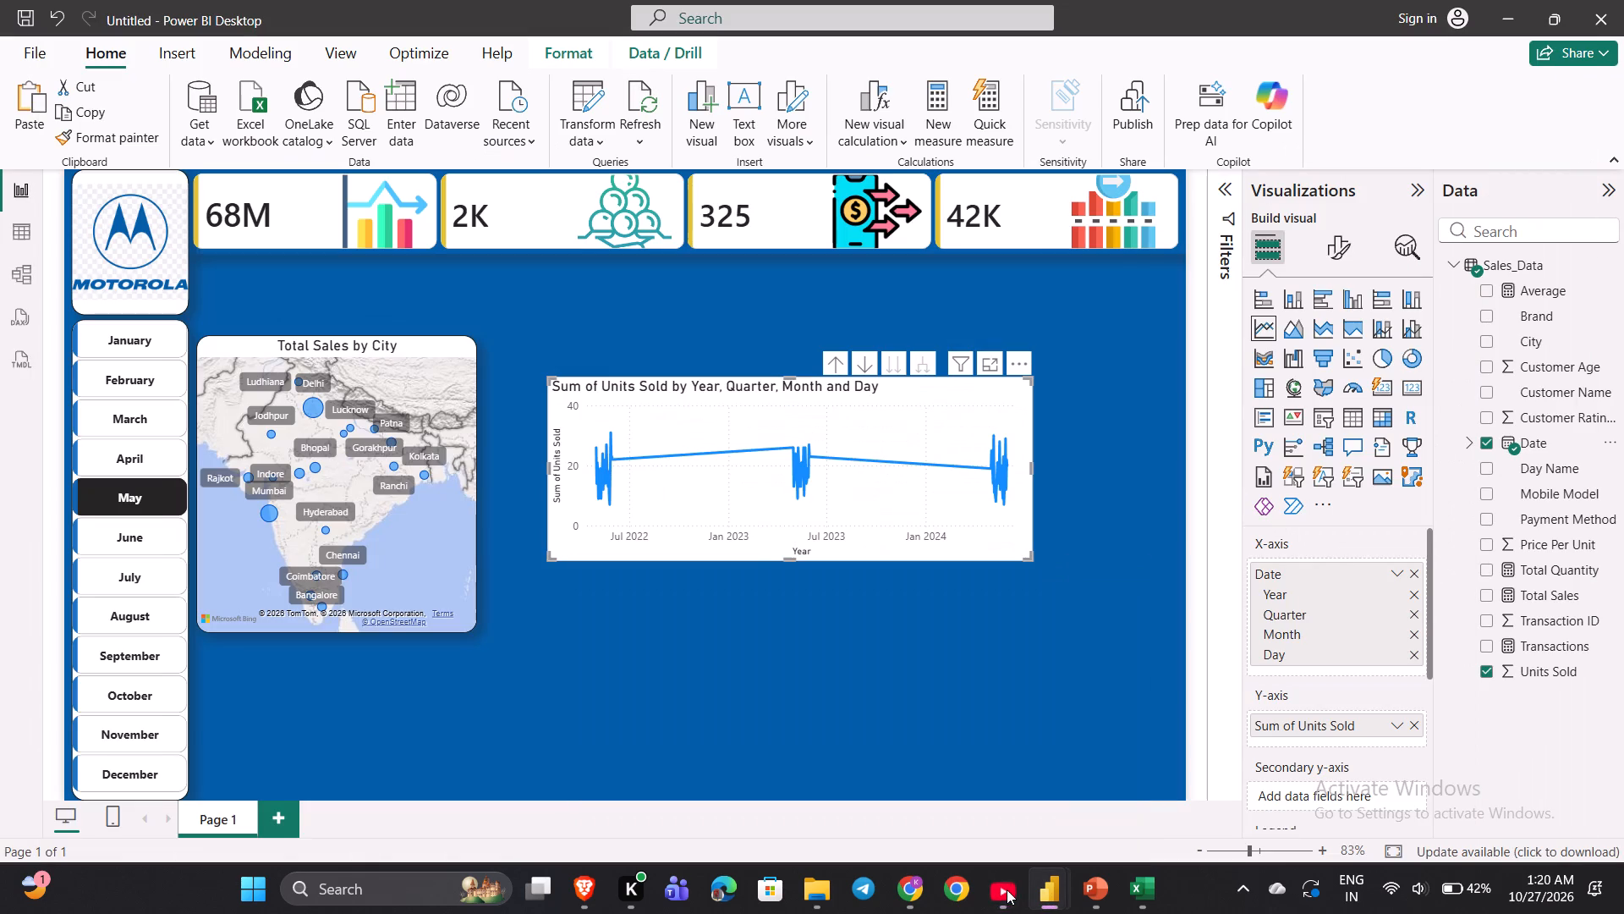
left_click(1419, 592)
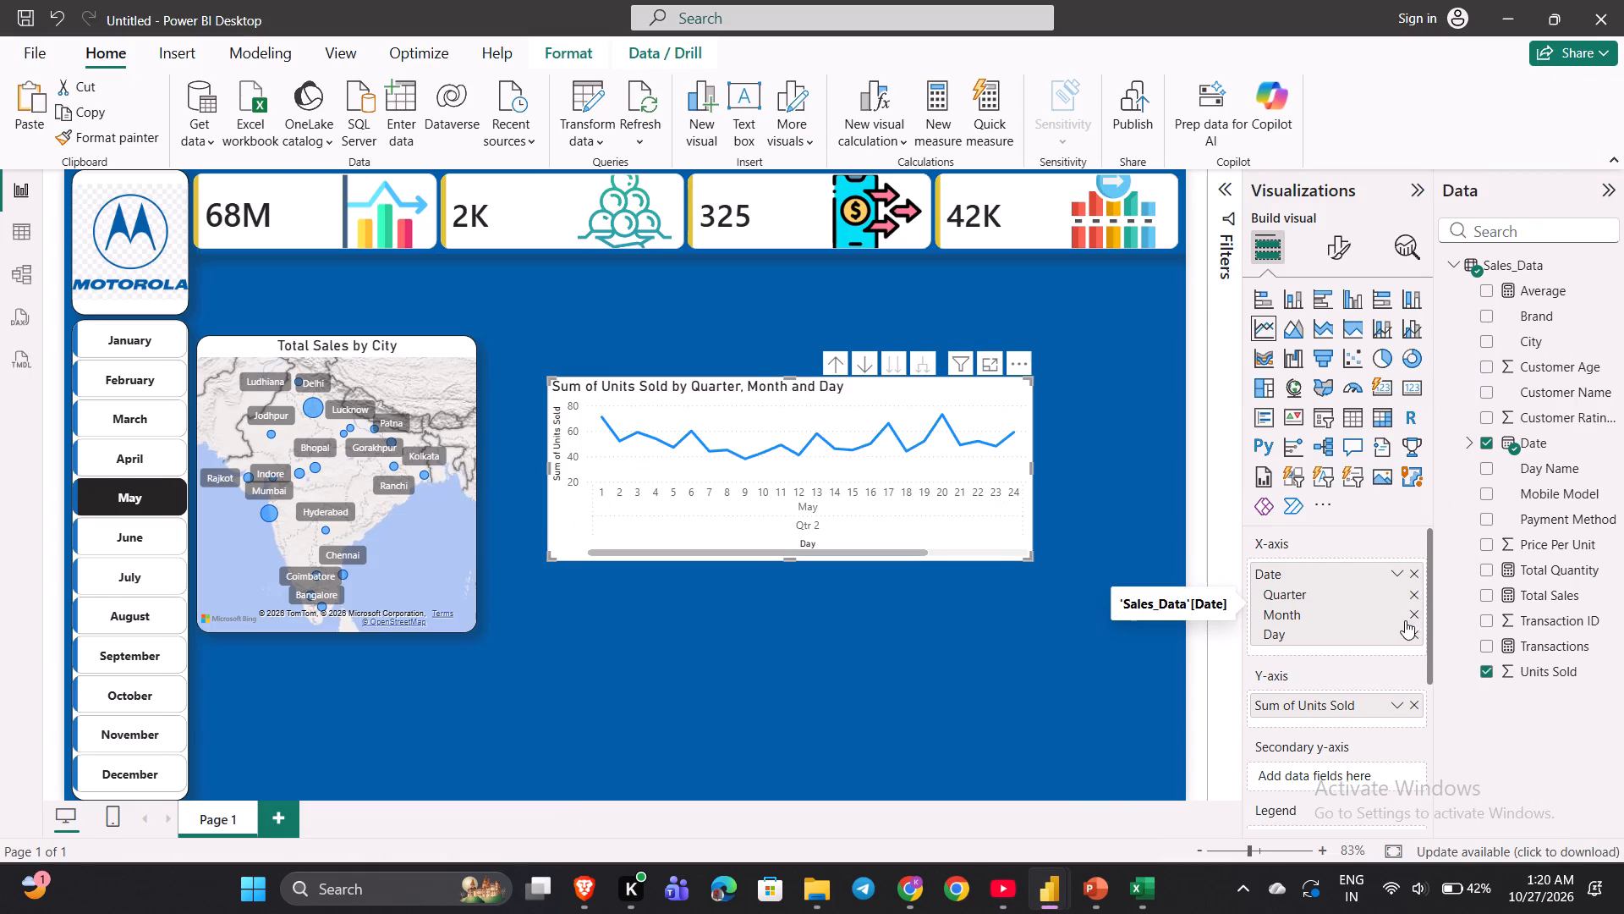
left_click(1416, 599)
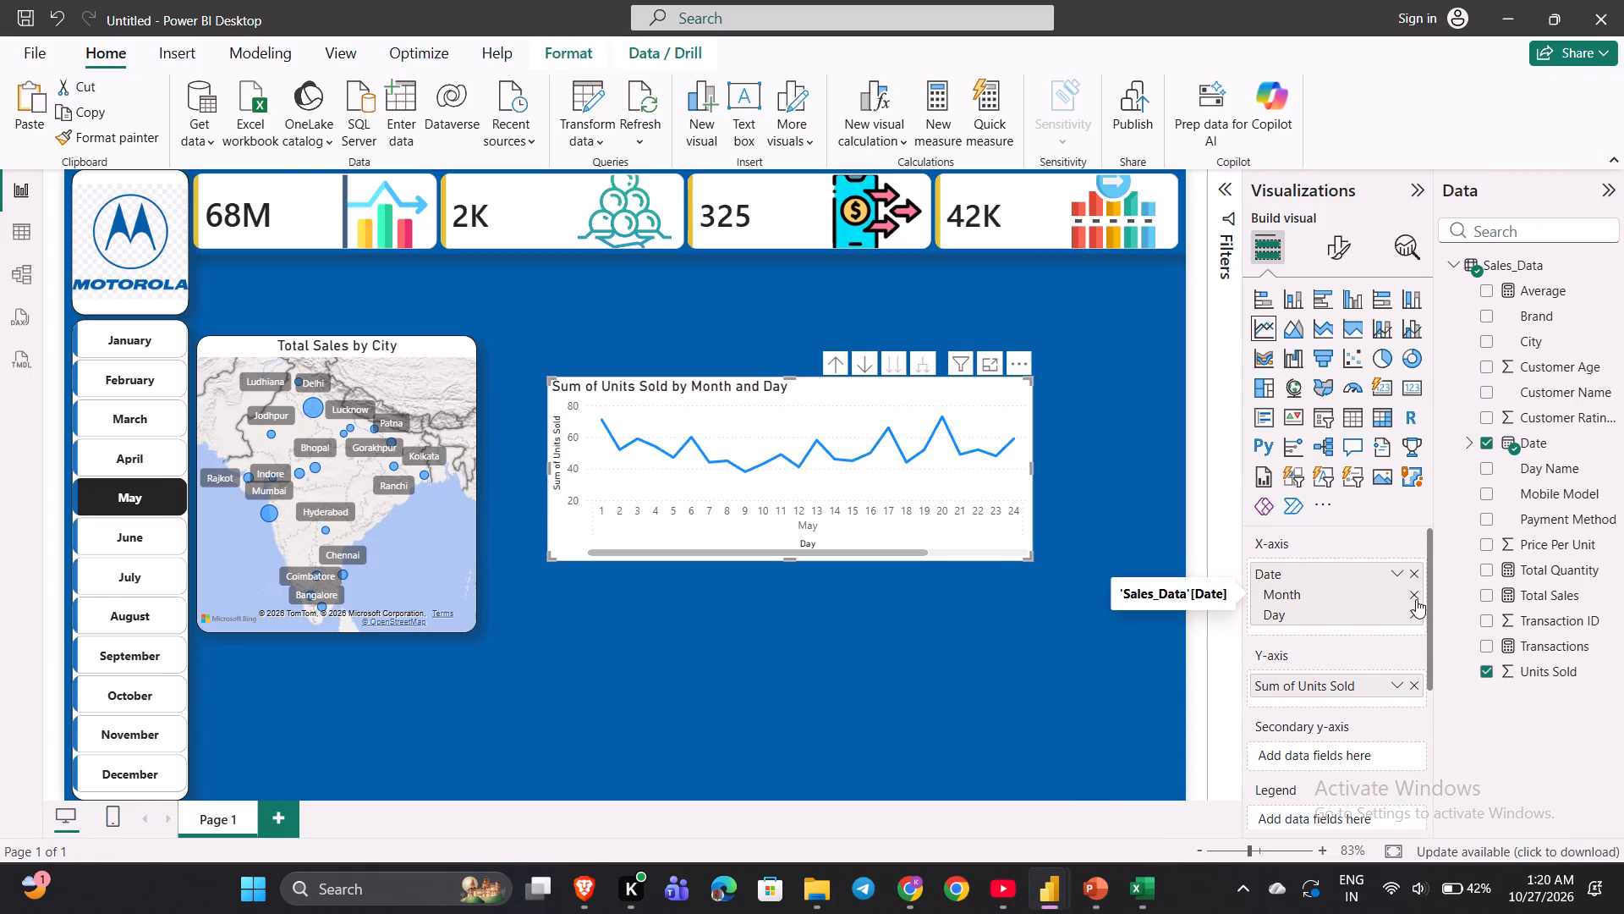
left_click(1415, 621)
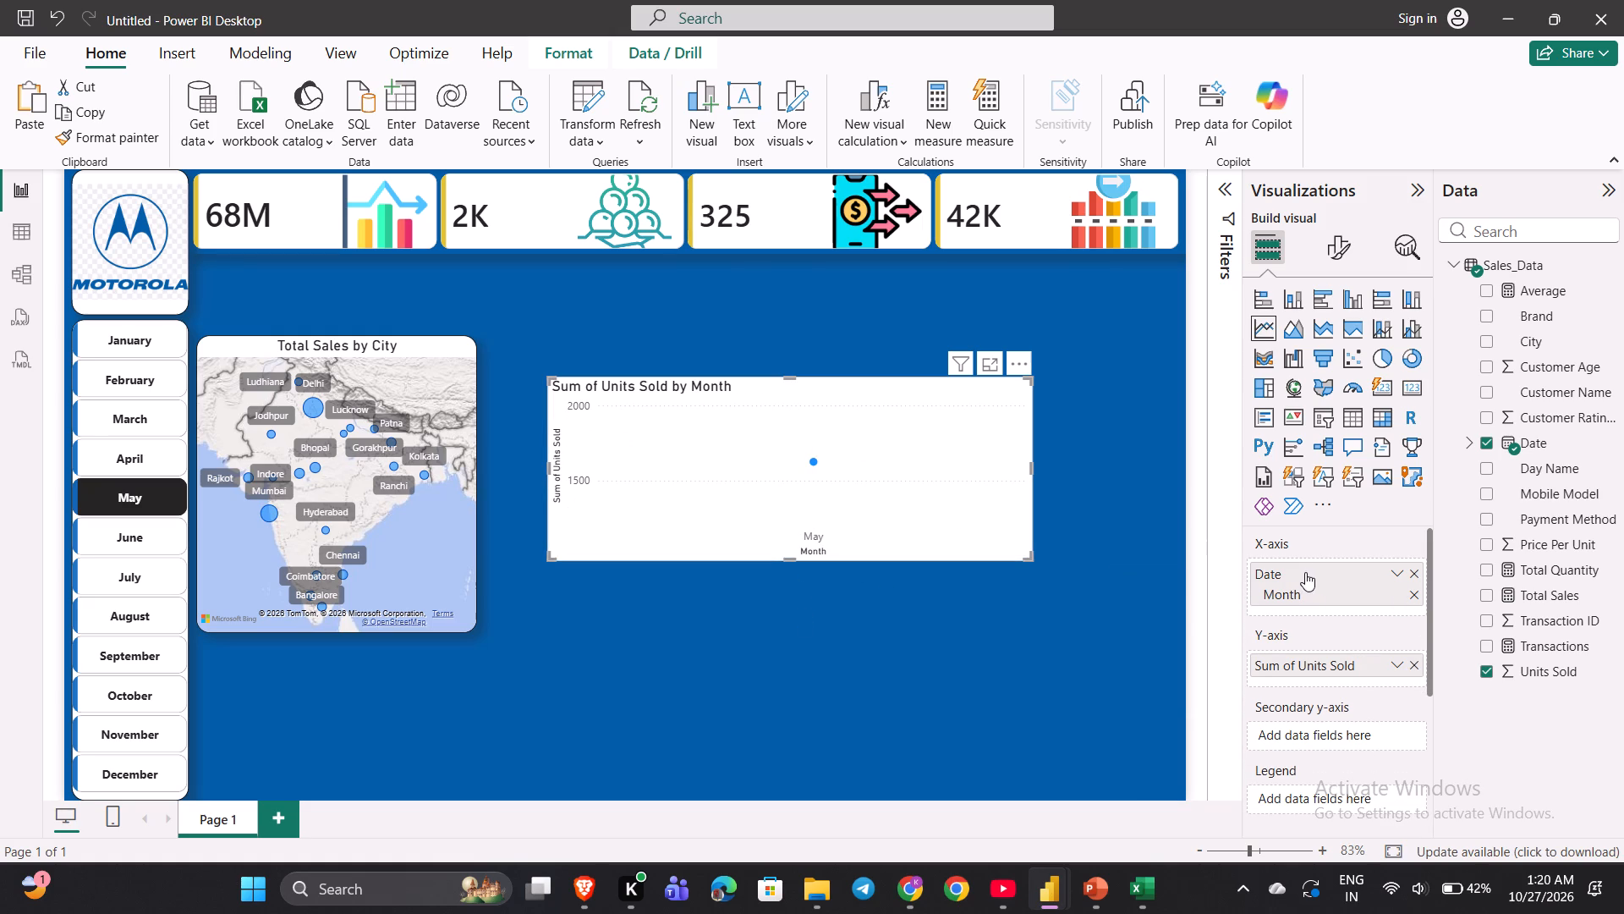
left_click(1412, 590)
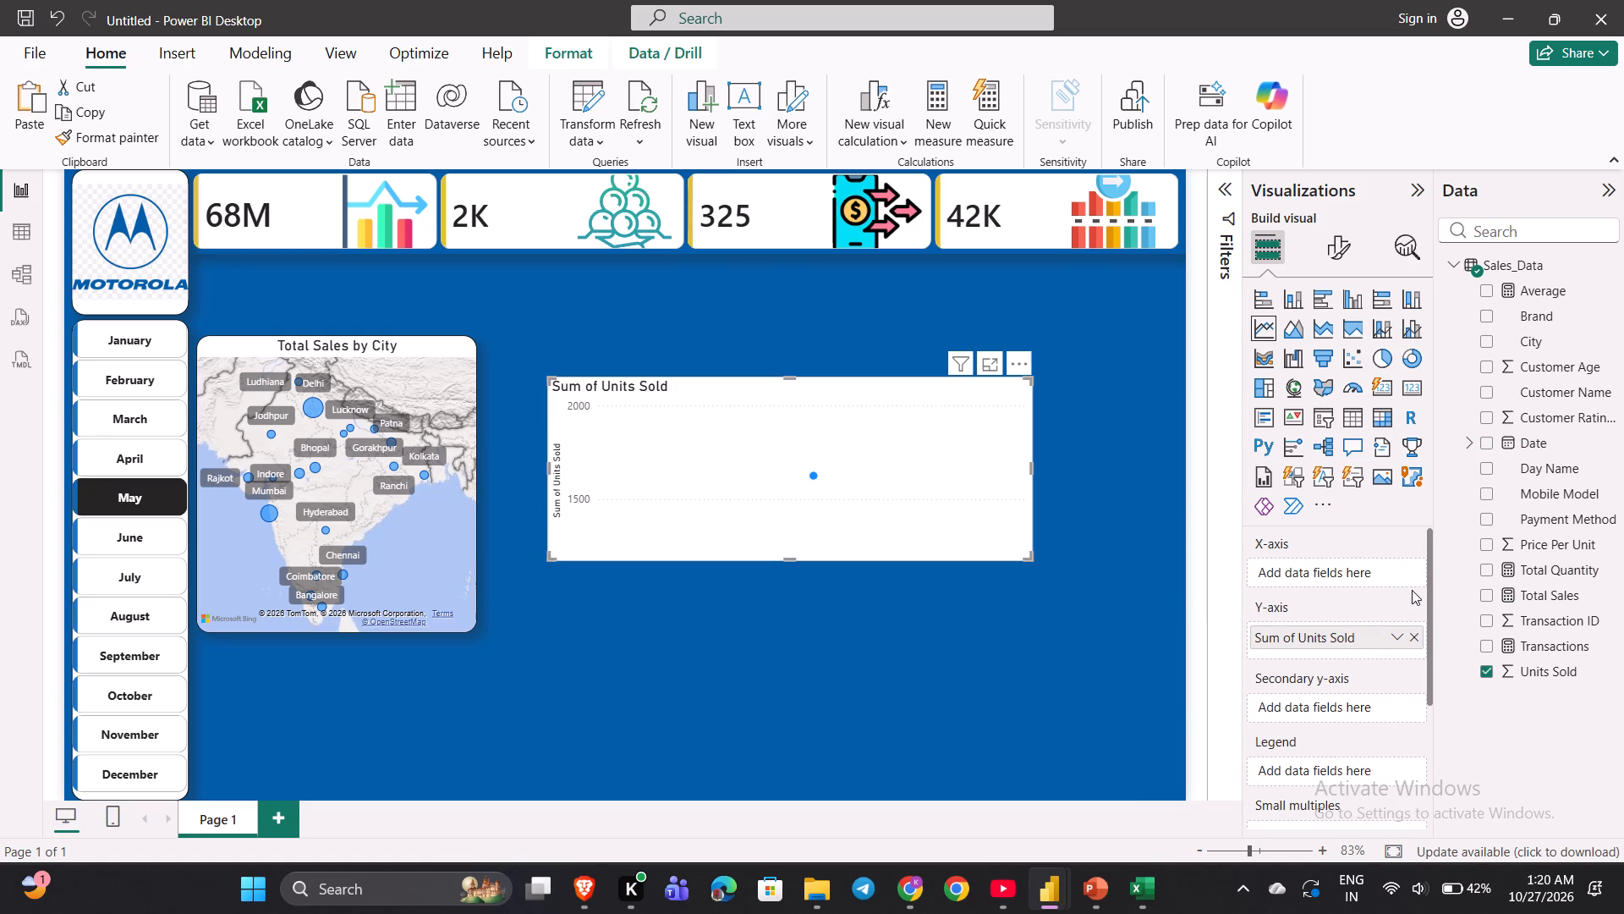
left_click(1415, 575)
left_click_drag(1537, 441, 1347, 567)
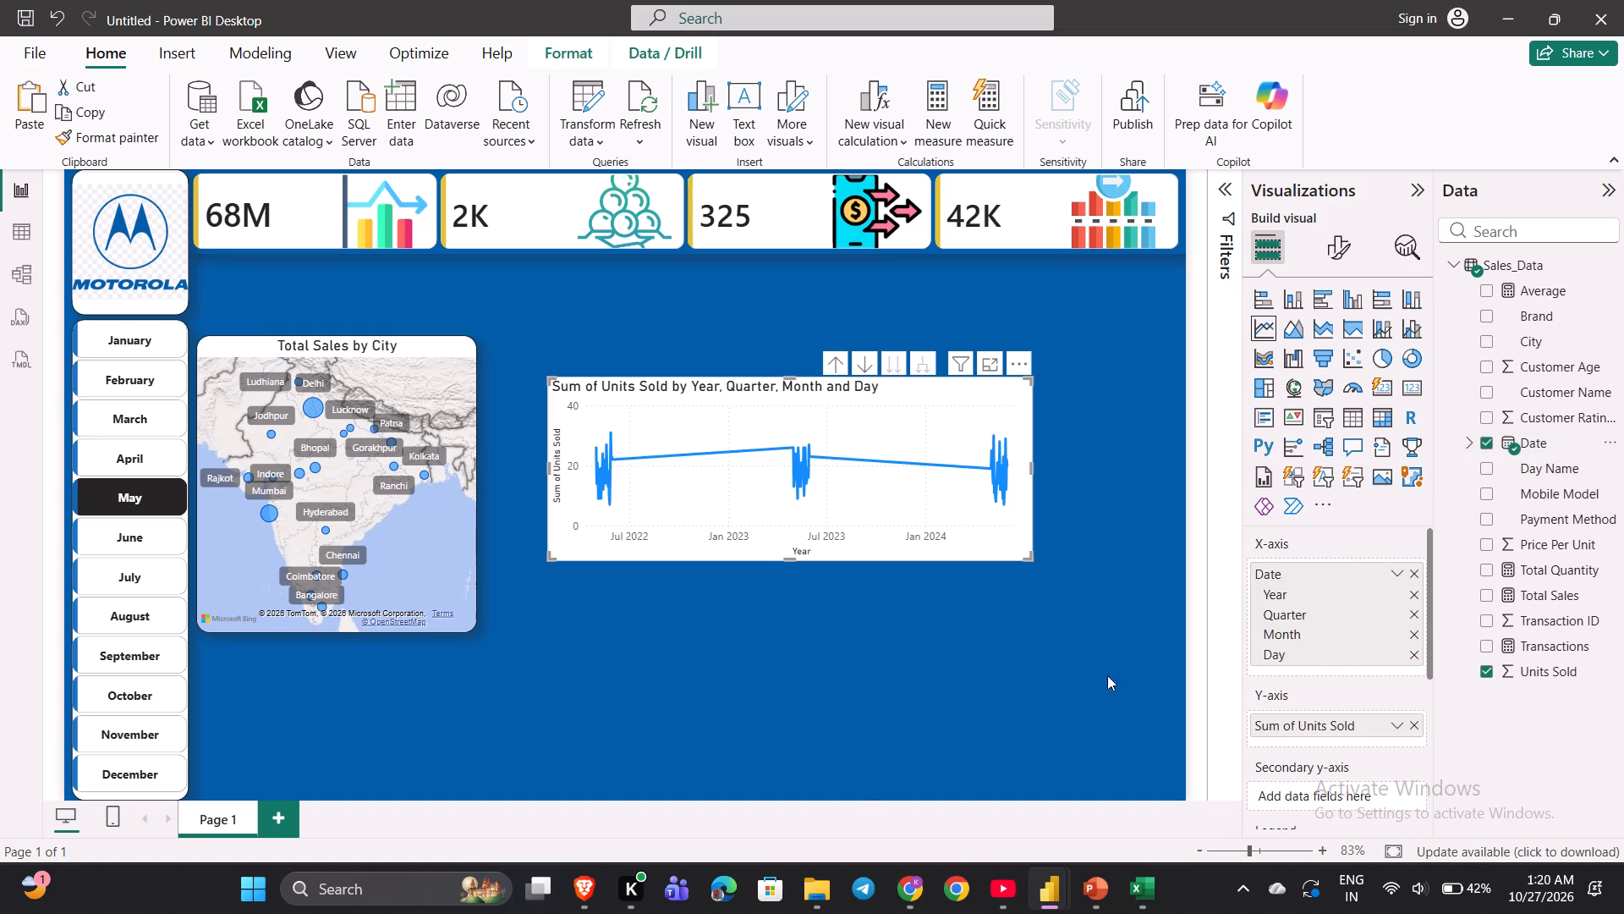
Compare with the tutorial and remove the Year and Quarter levels from the line chart's Date X-axis.
left_click(992, 892)
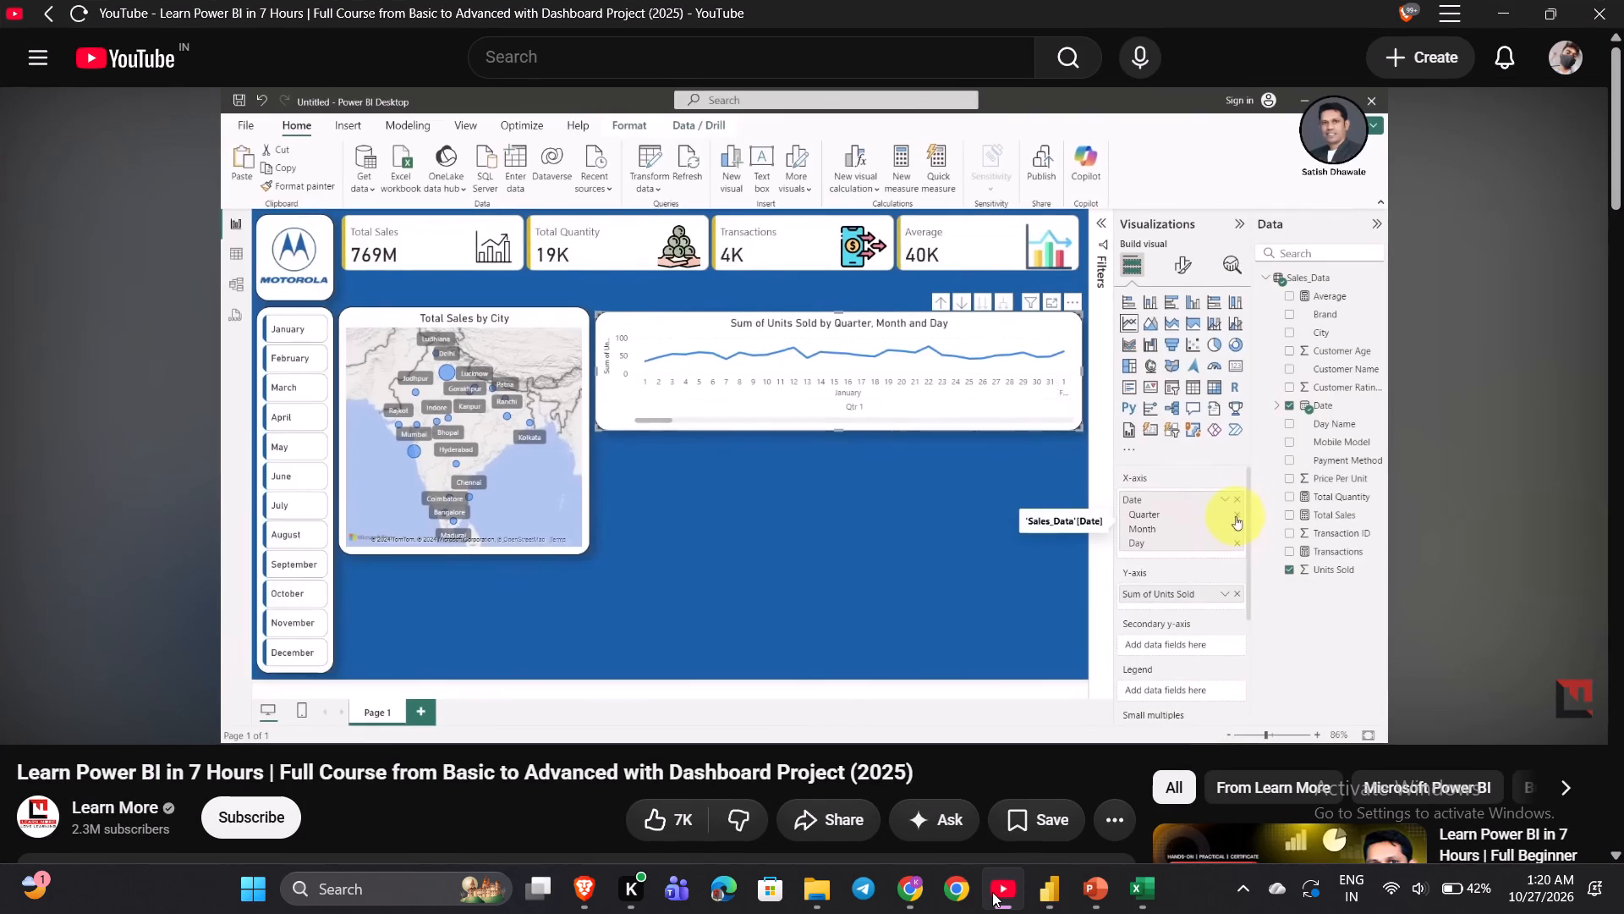
key("space")
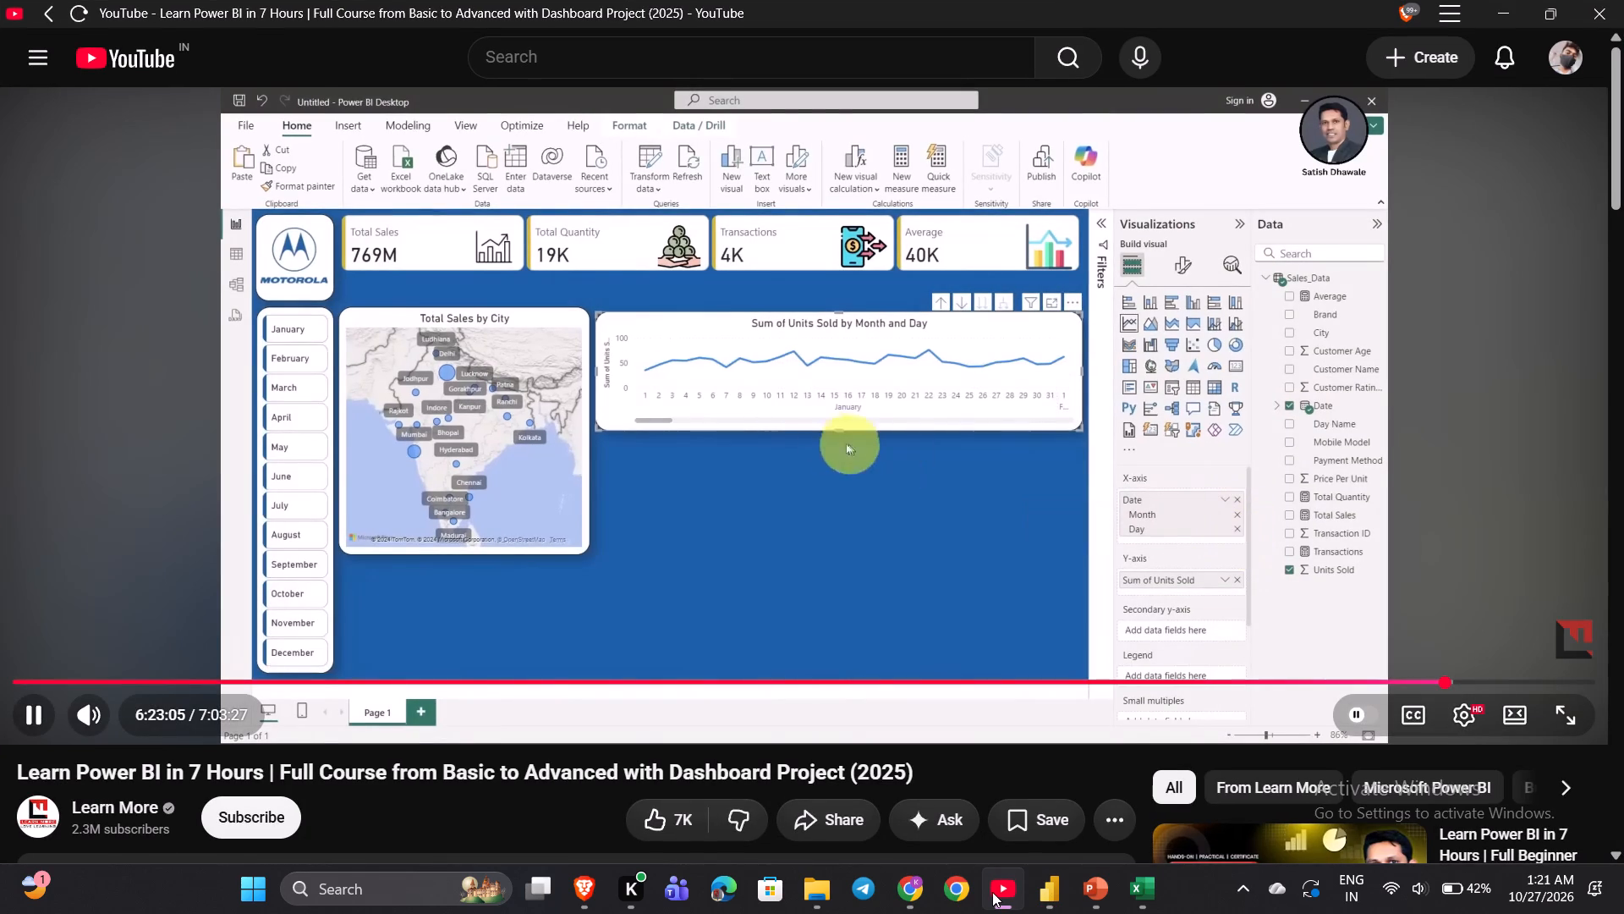
key("space")
left_click(992, 892)
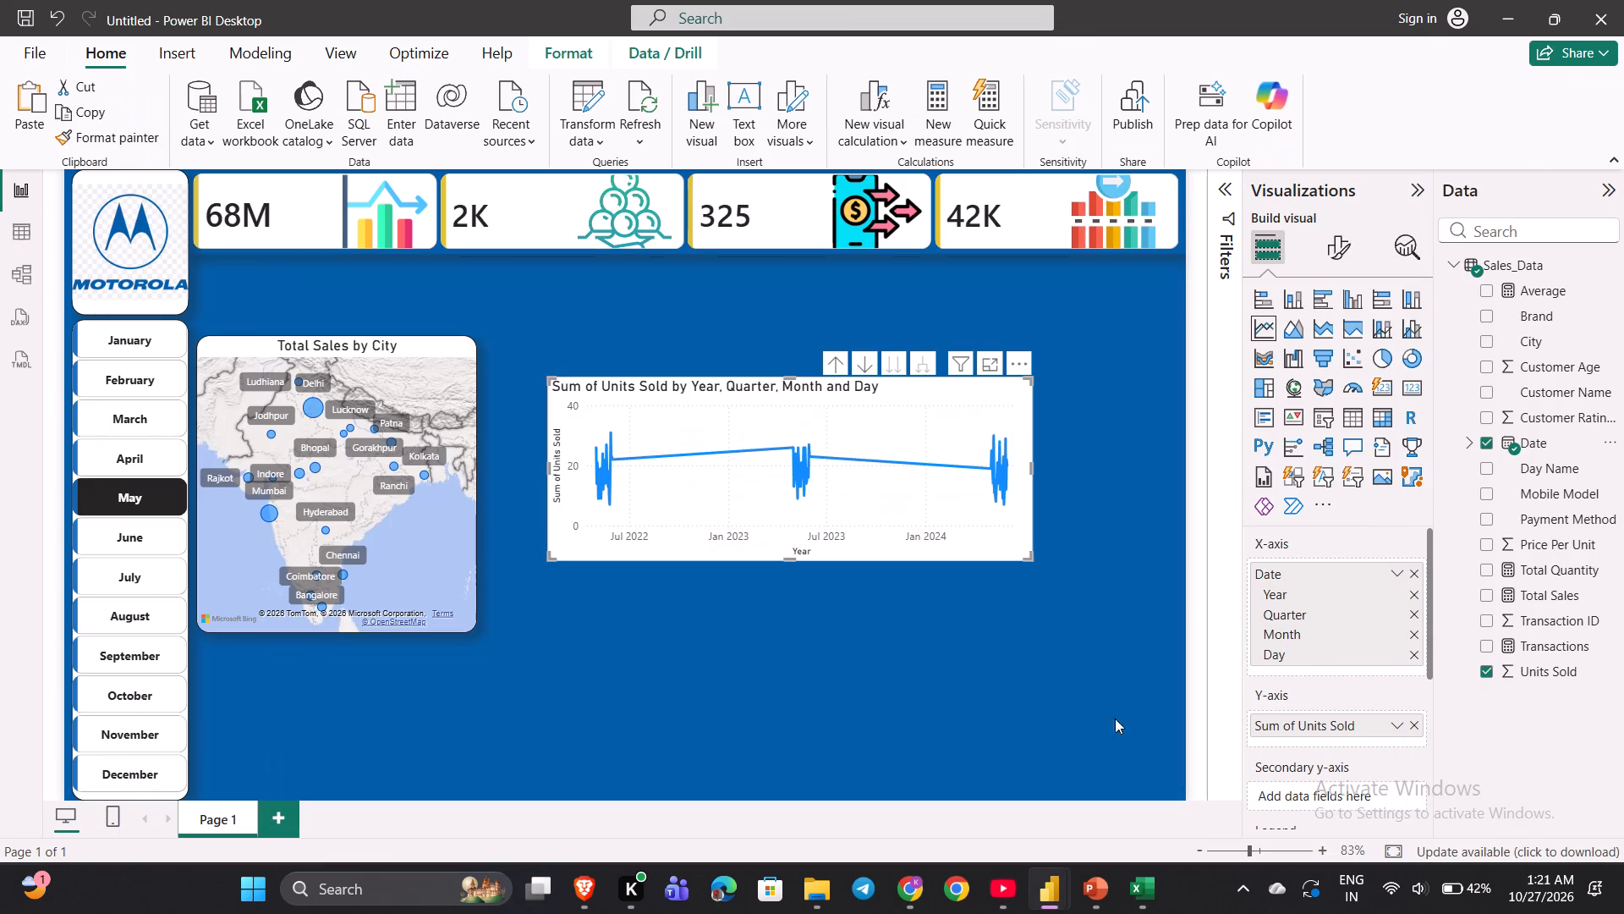
left_click(1409, 592)
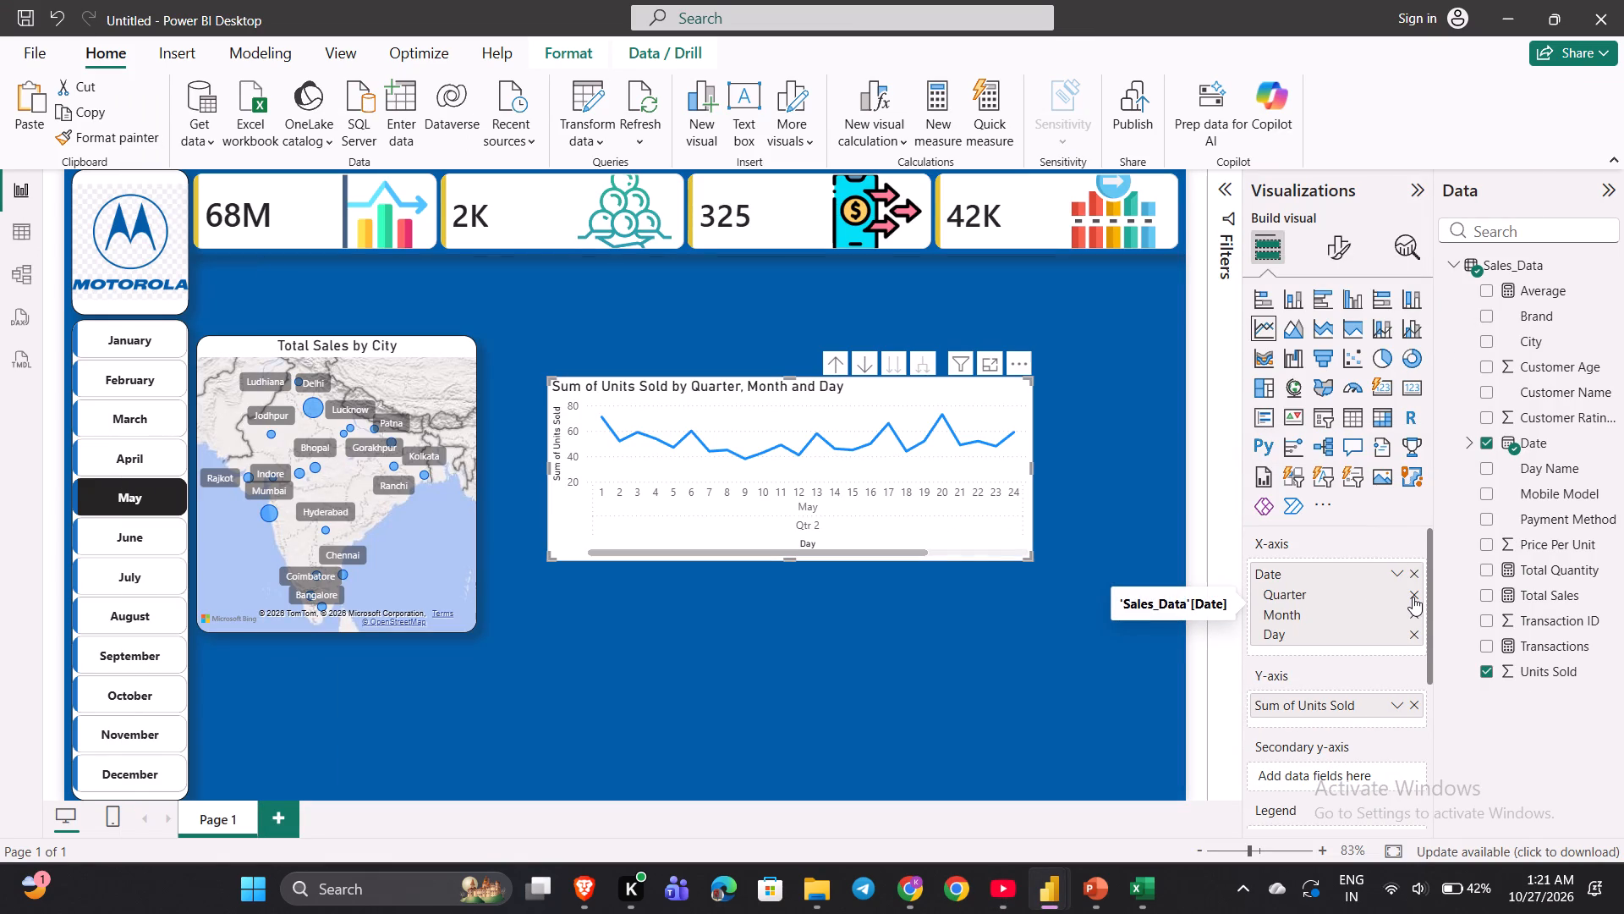
left_click(1413, 597)
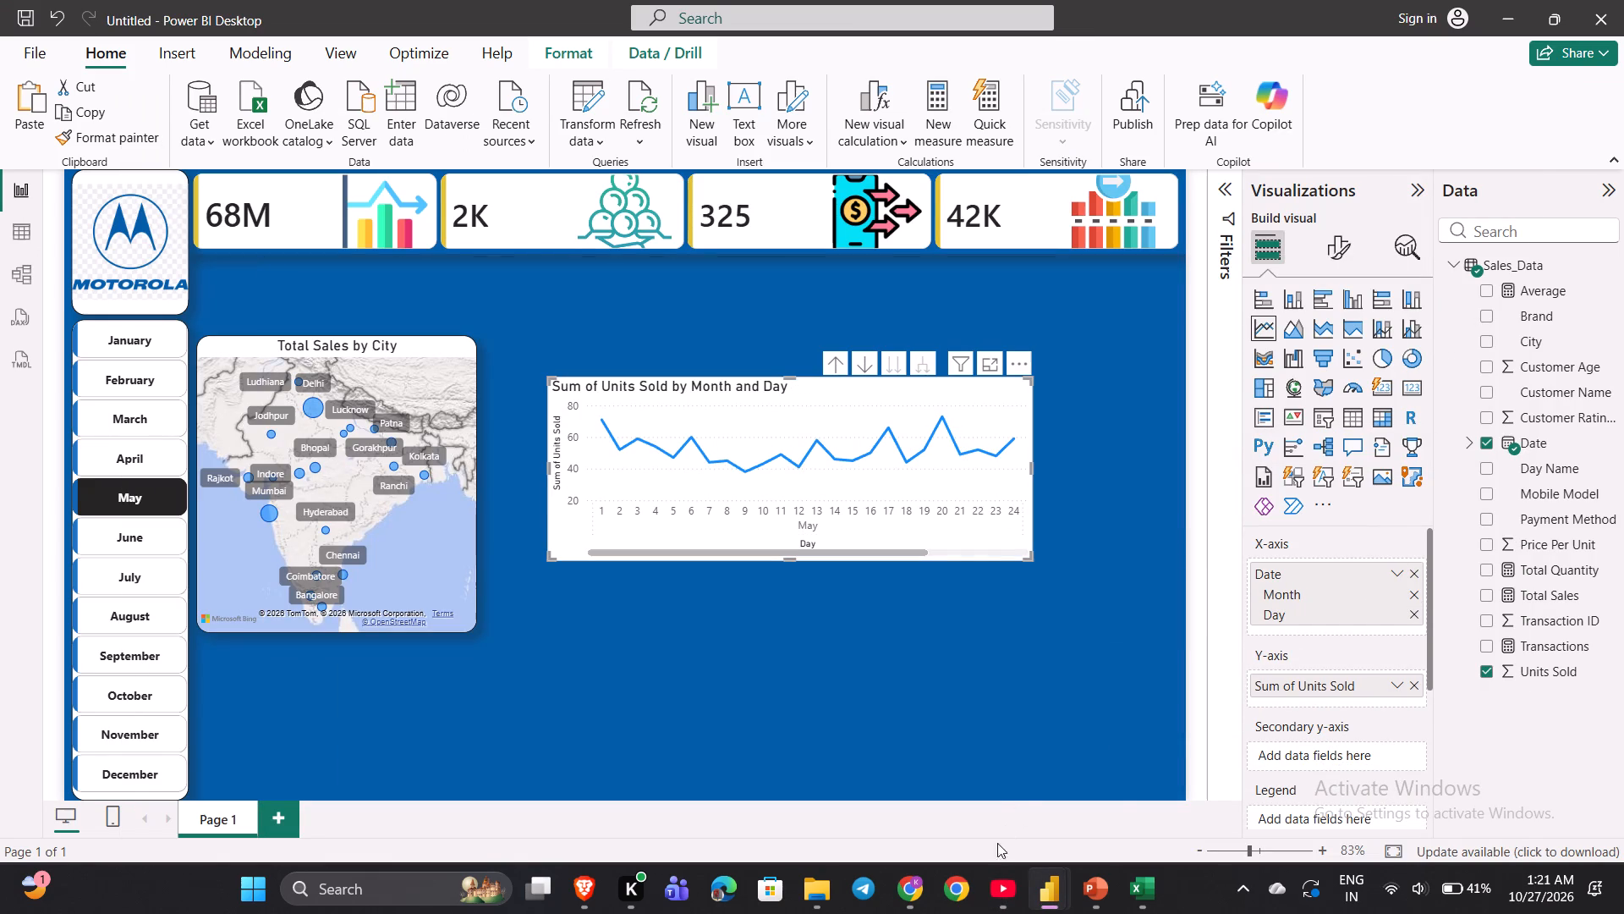
Check how the tutorial browses the line chart by day, and look through the days of May in the report's chart.
left_click(1002, 893)
key("space")
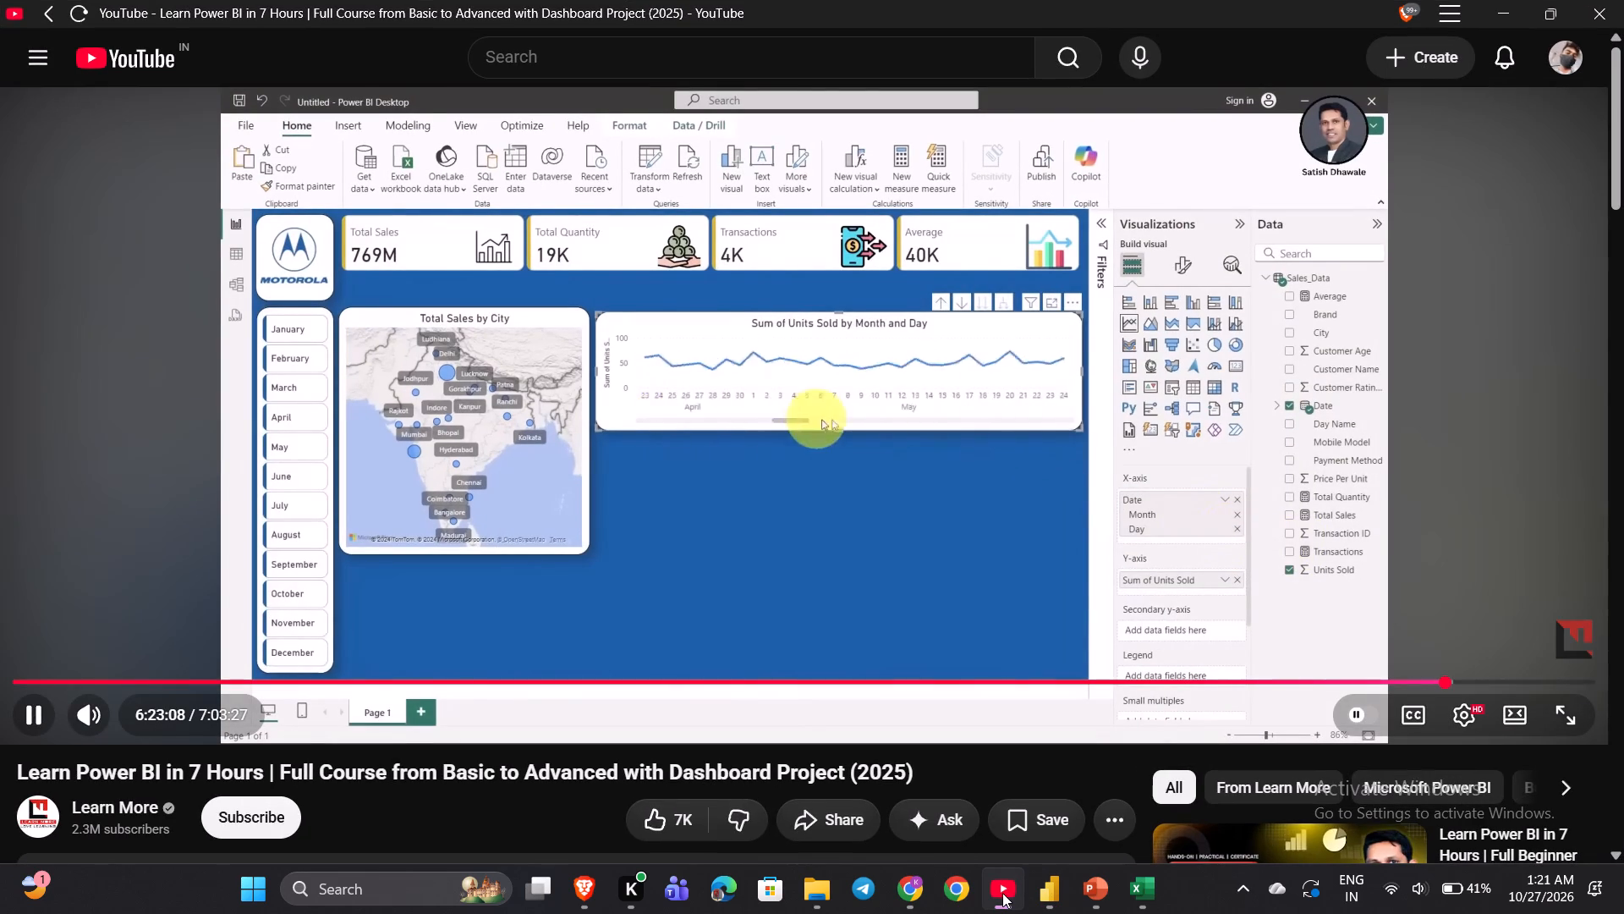
key("space")
left_click(1002, 893)
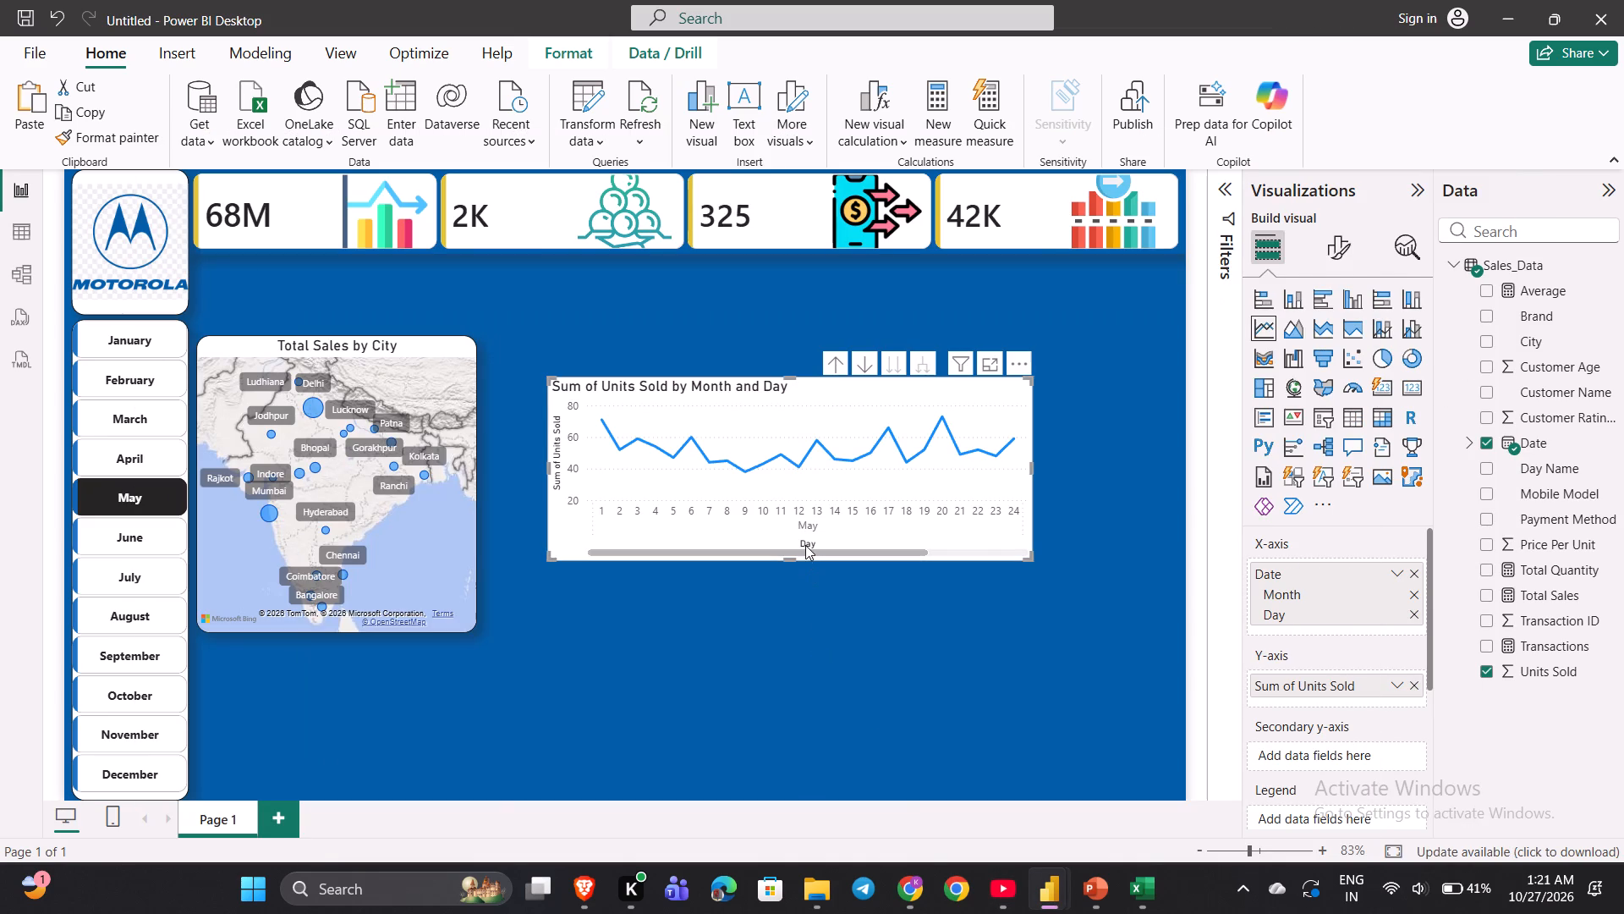
left_click_drag(870, 549, 935, 542)
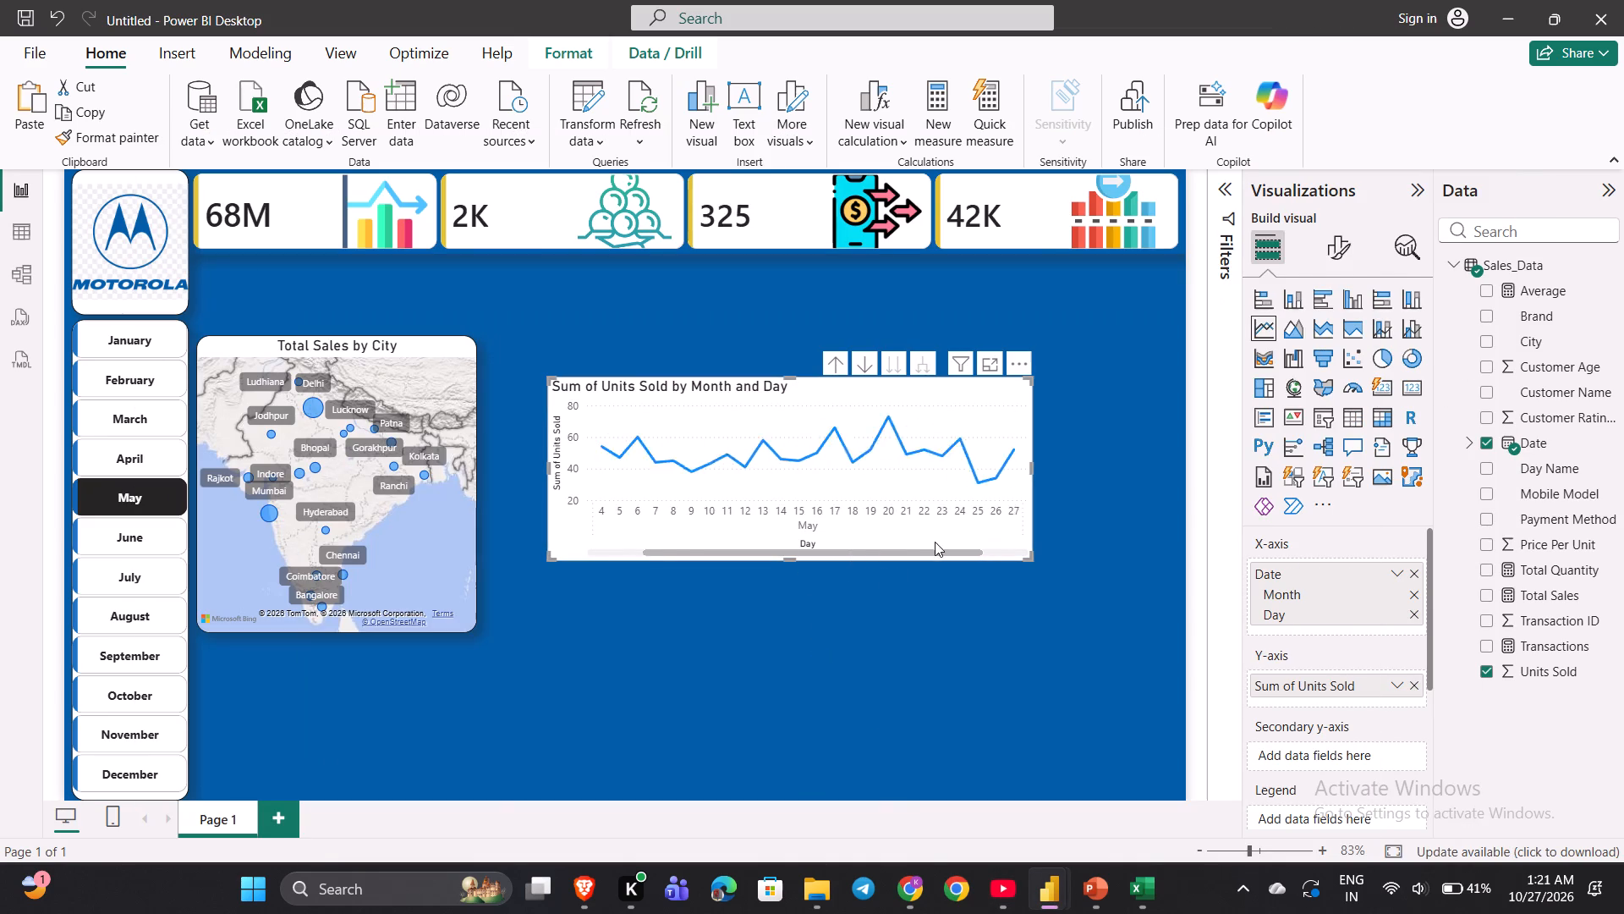
left_click_drag(935, 542, 747, 563)
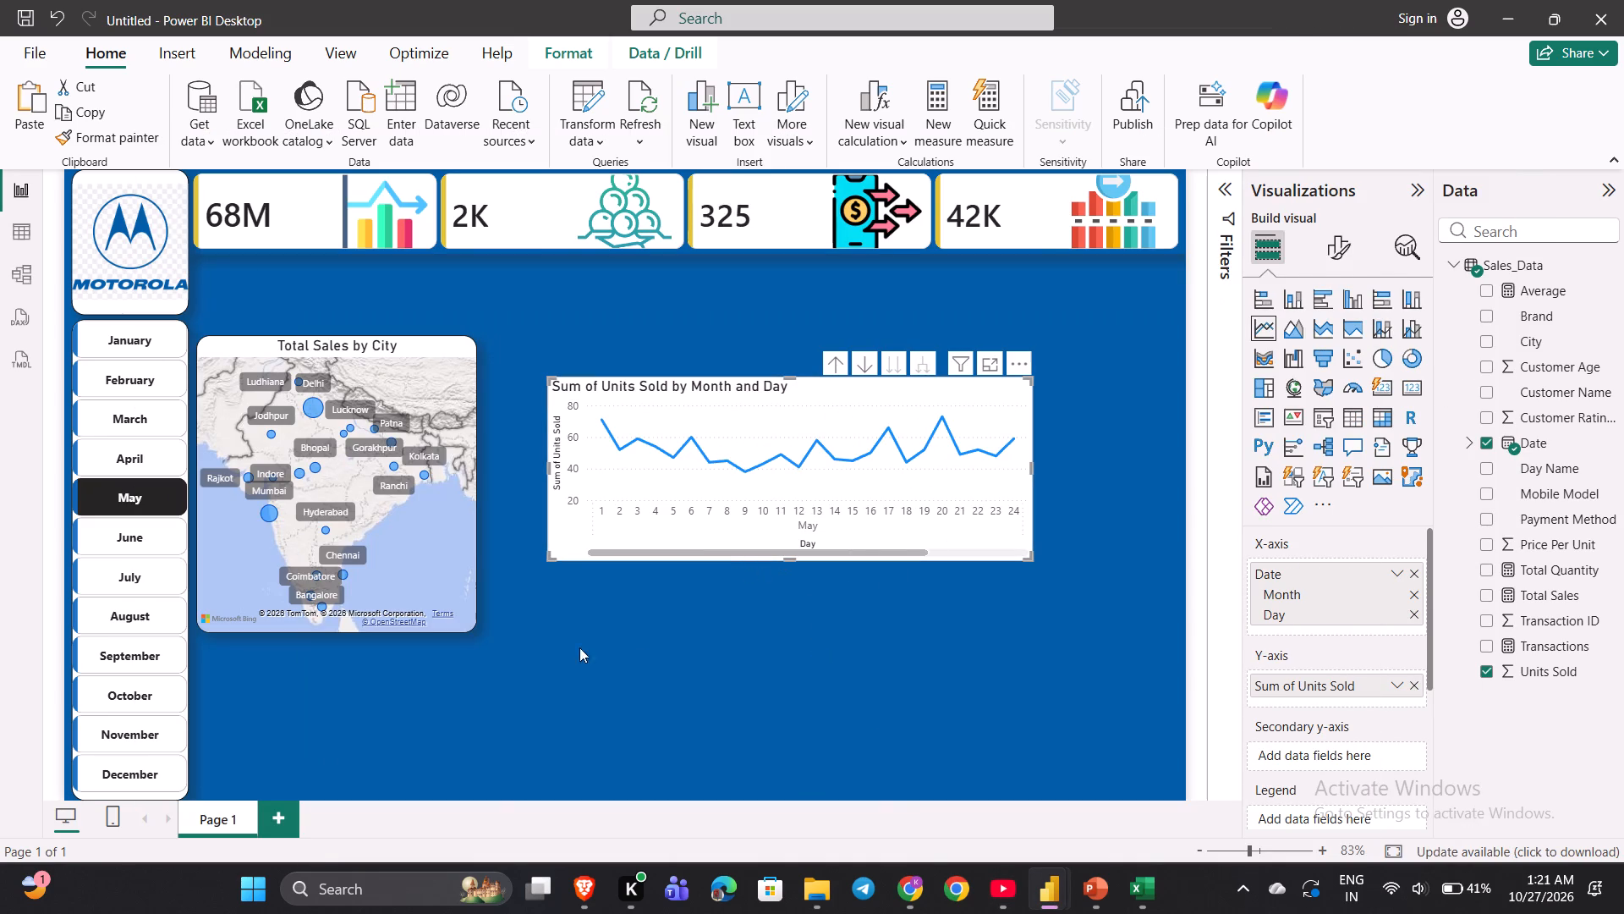
Clear the May selection in the month slicer and look through the line chart's days across months.
left_click(548, 650)
left_click(116, 490)
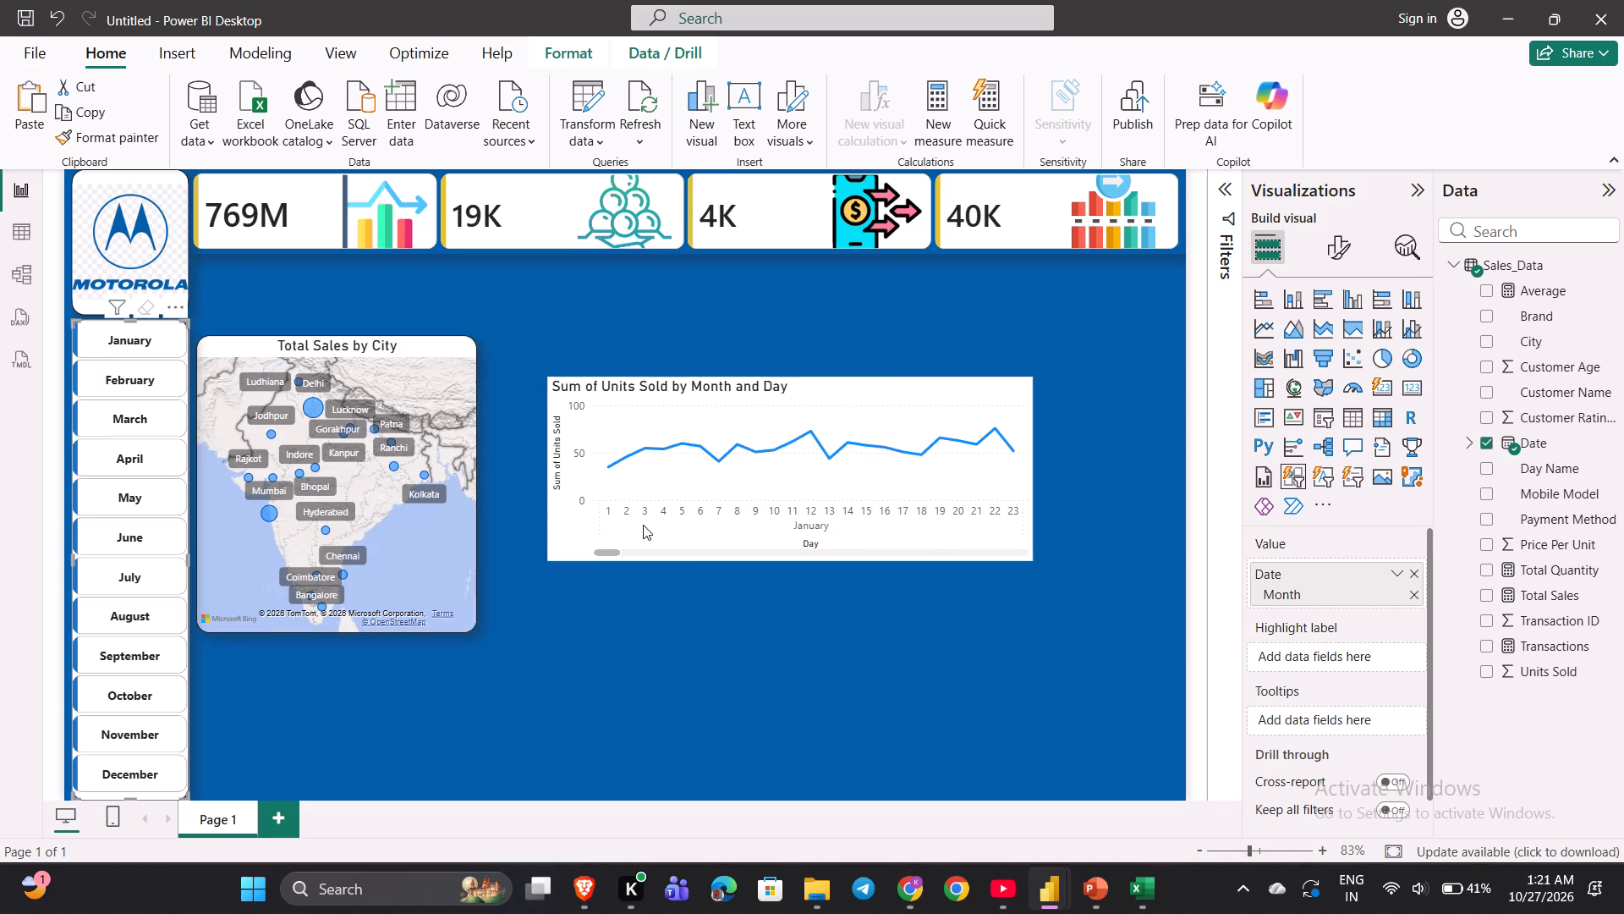
left_click_drag(607, 554, 710, 531)
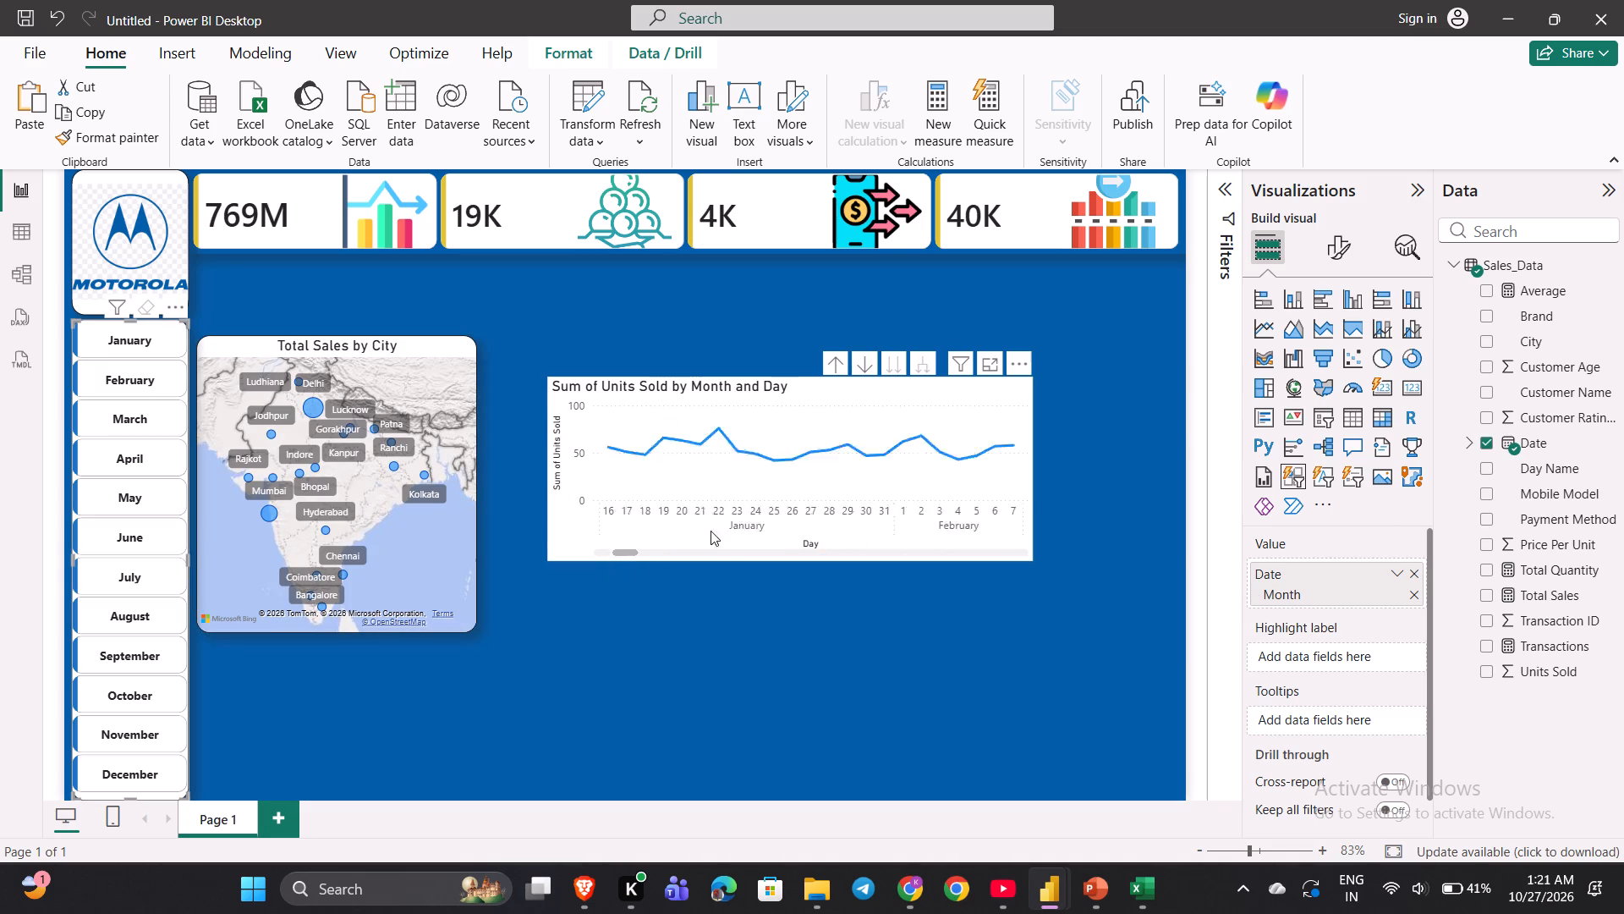
left_click_drag(710, 531, 470, 552)
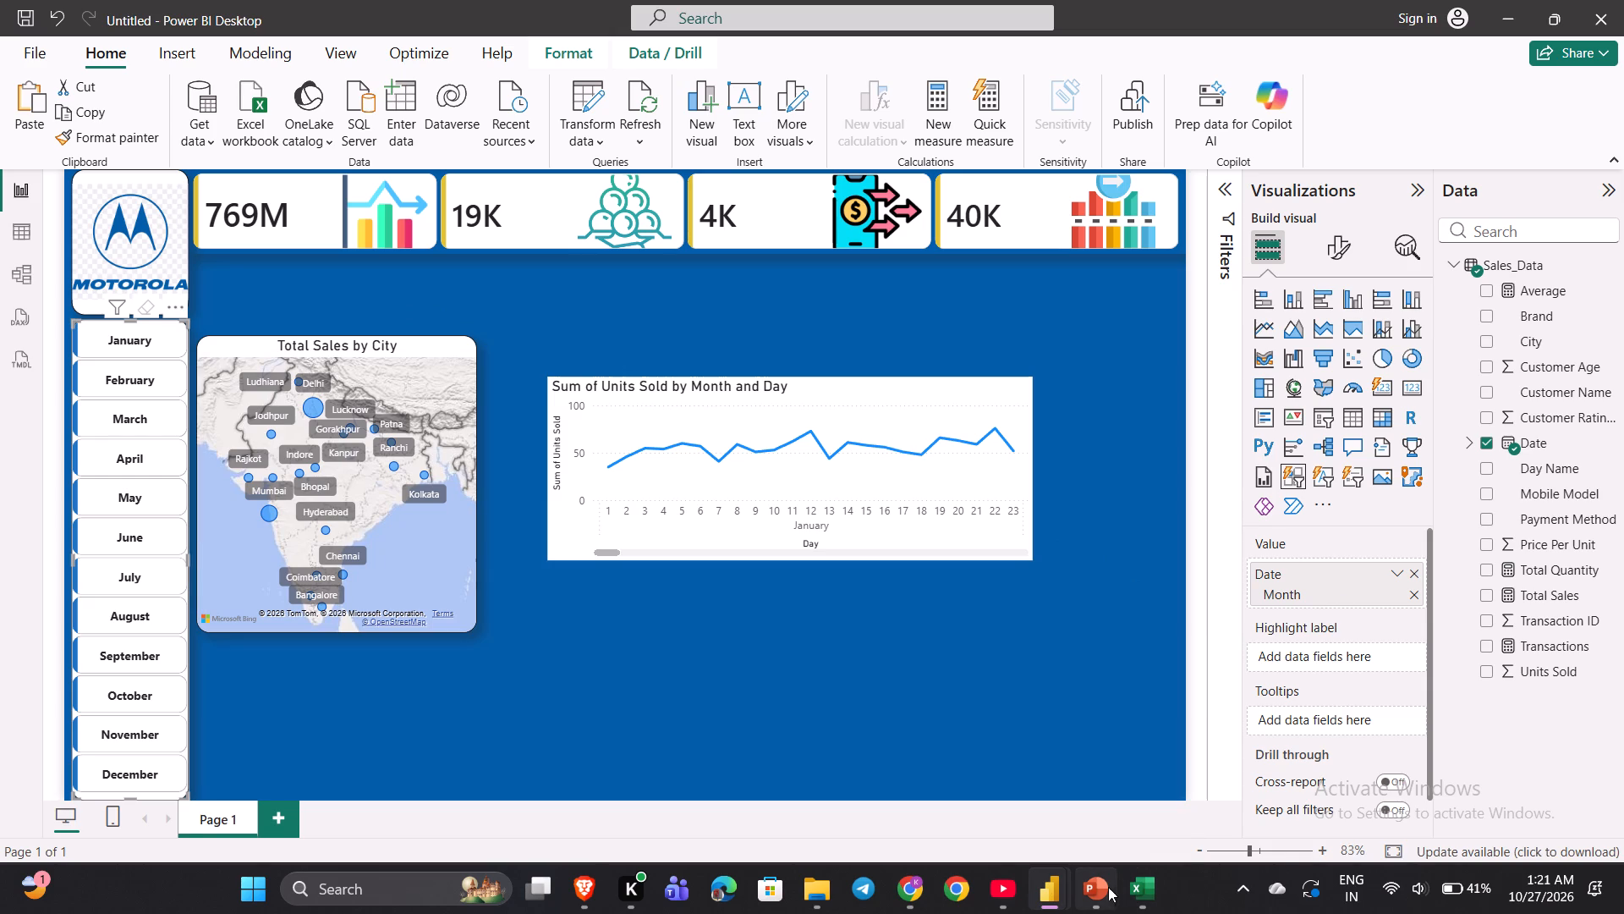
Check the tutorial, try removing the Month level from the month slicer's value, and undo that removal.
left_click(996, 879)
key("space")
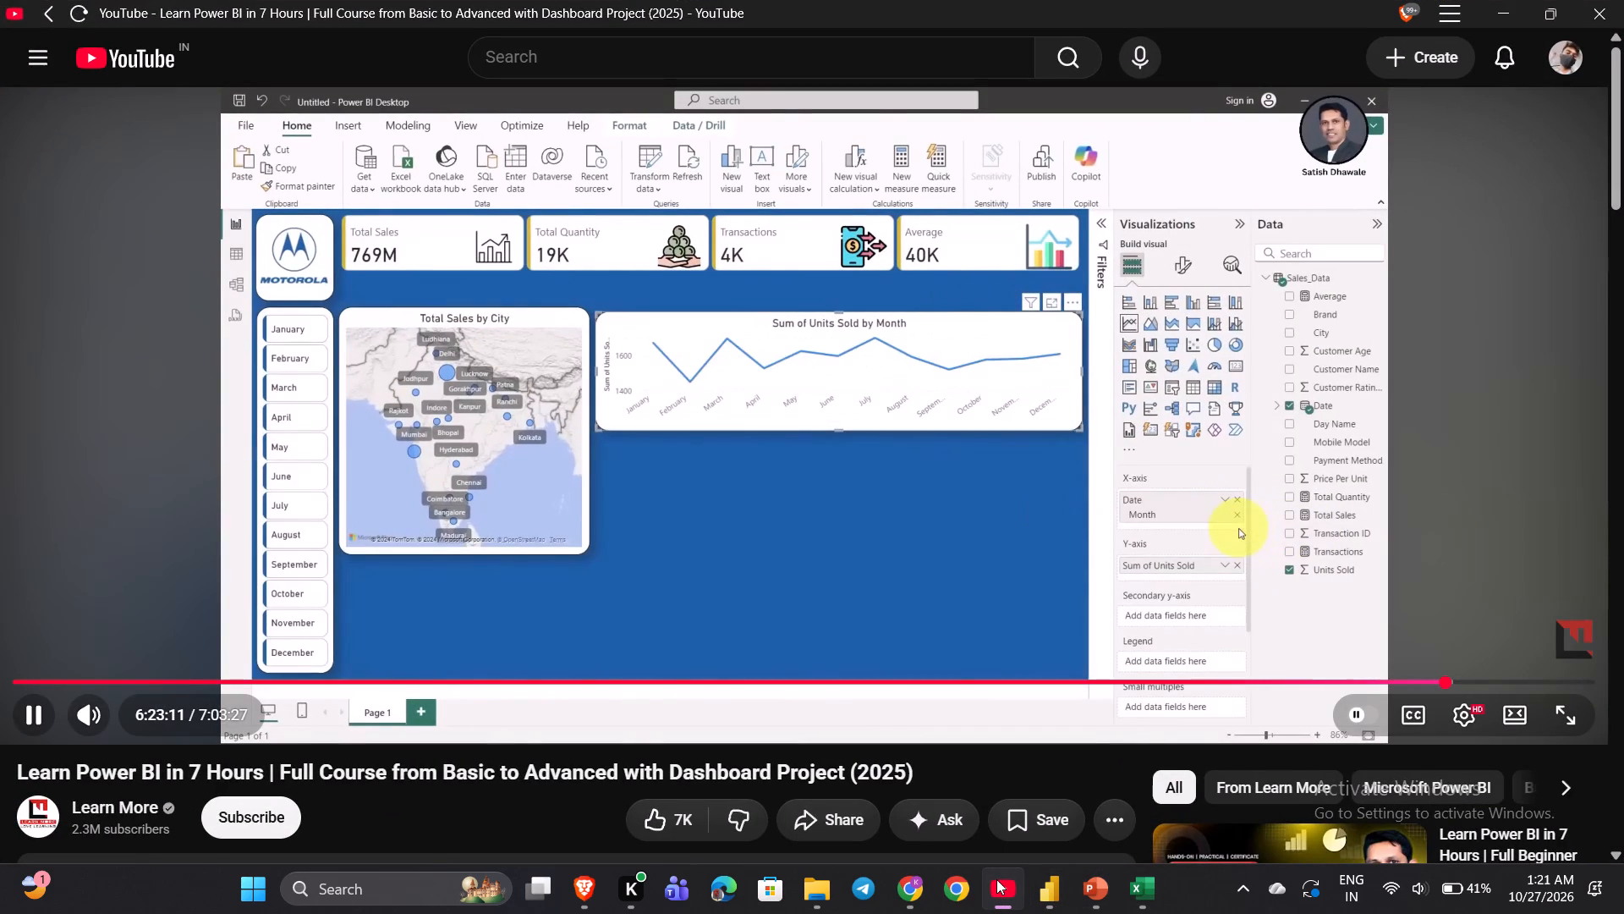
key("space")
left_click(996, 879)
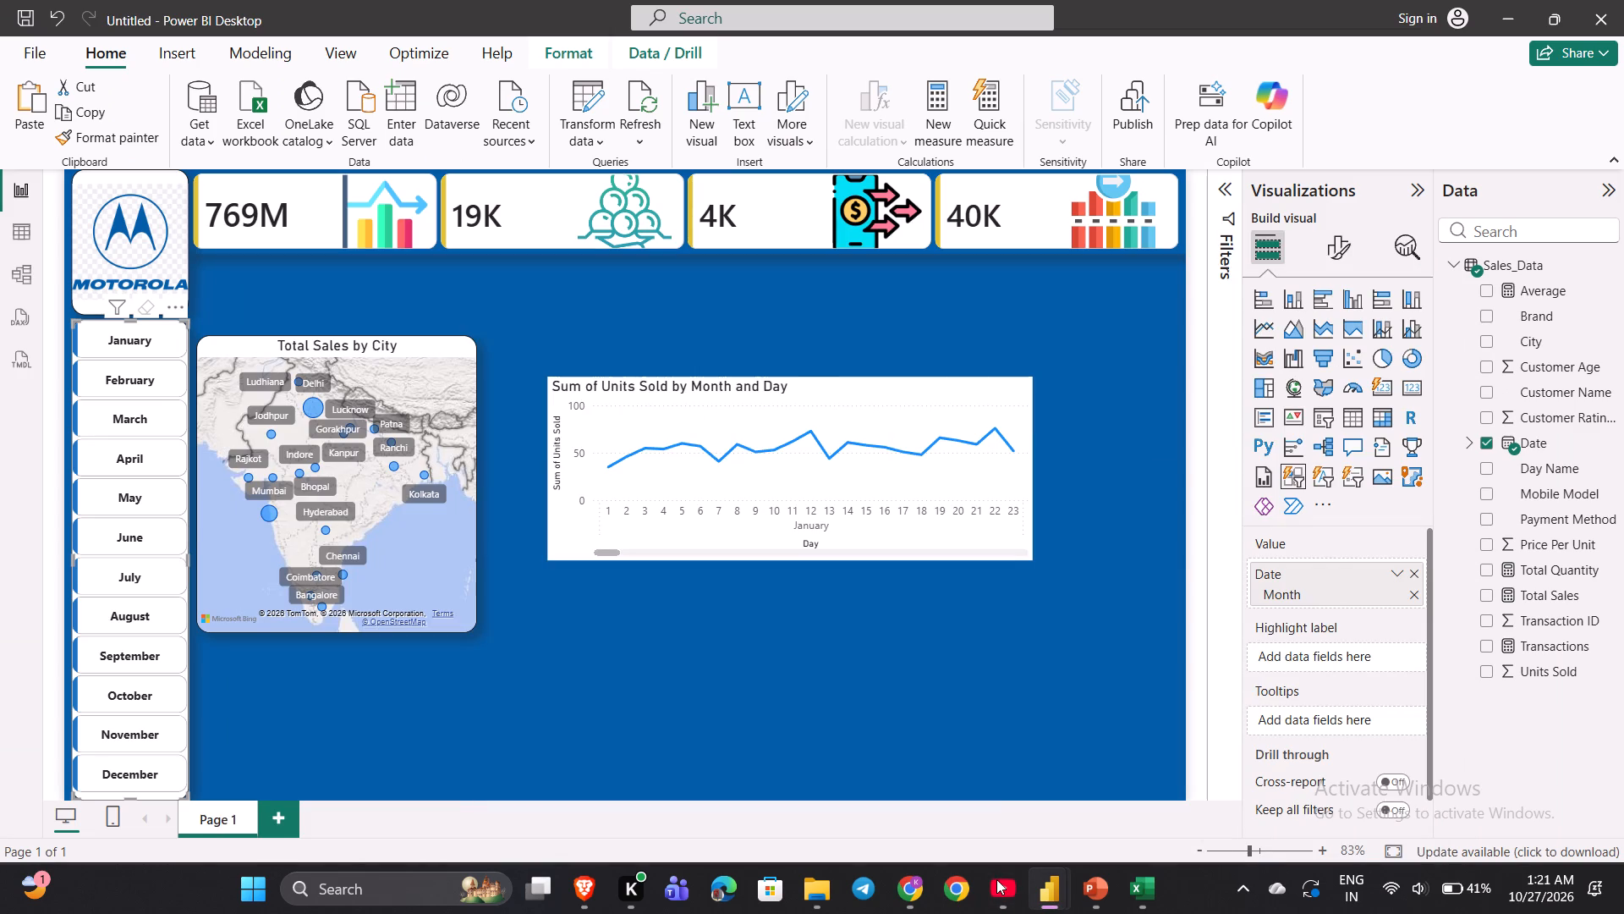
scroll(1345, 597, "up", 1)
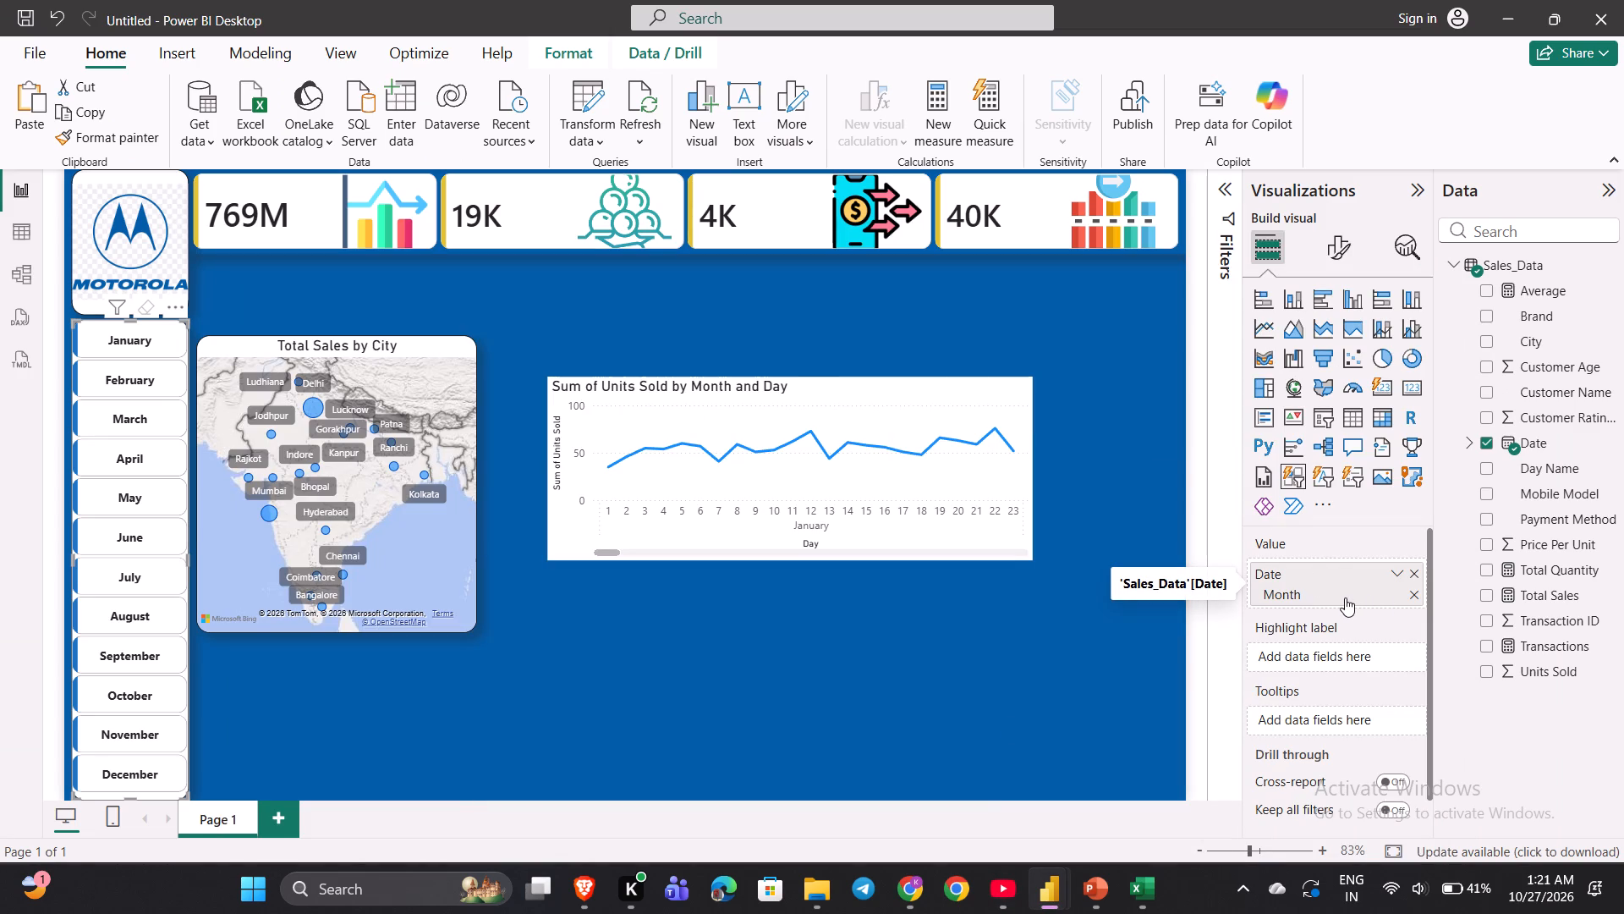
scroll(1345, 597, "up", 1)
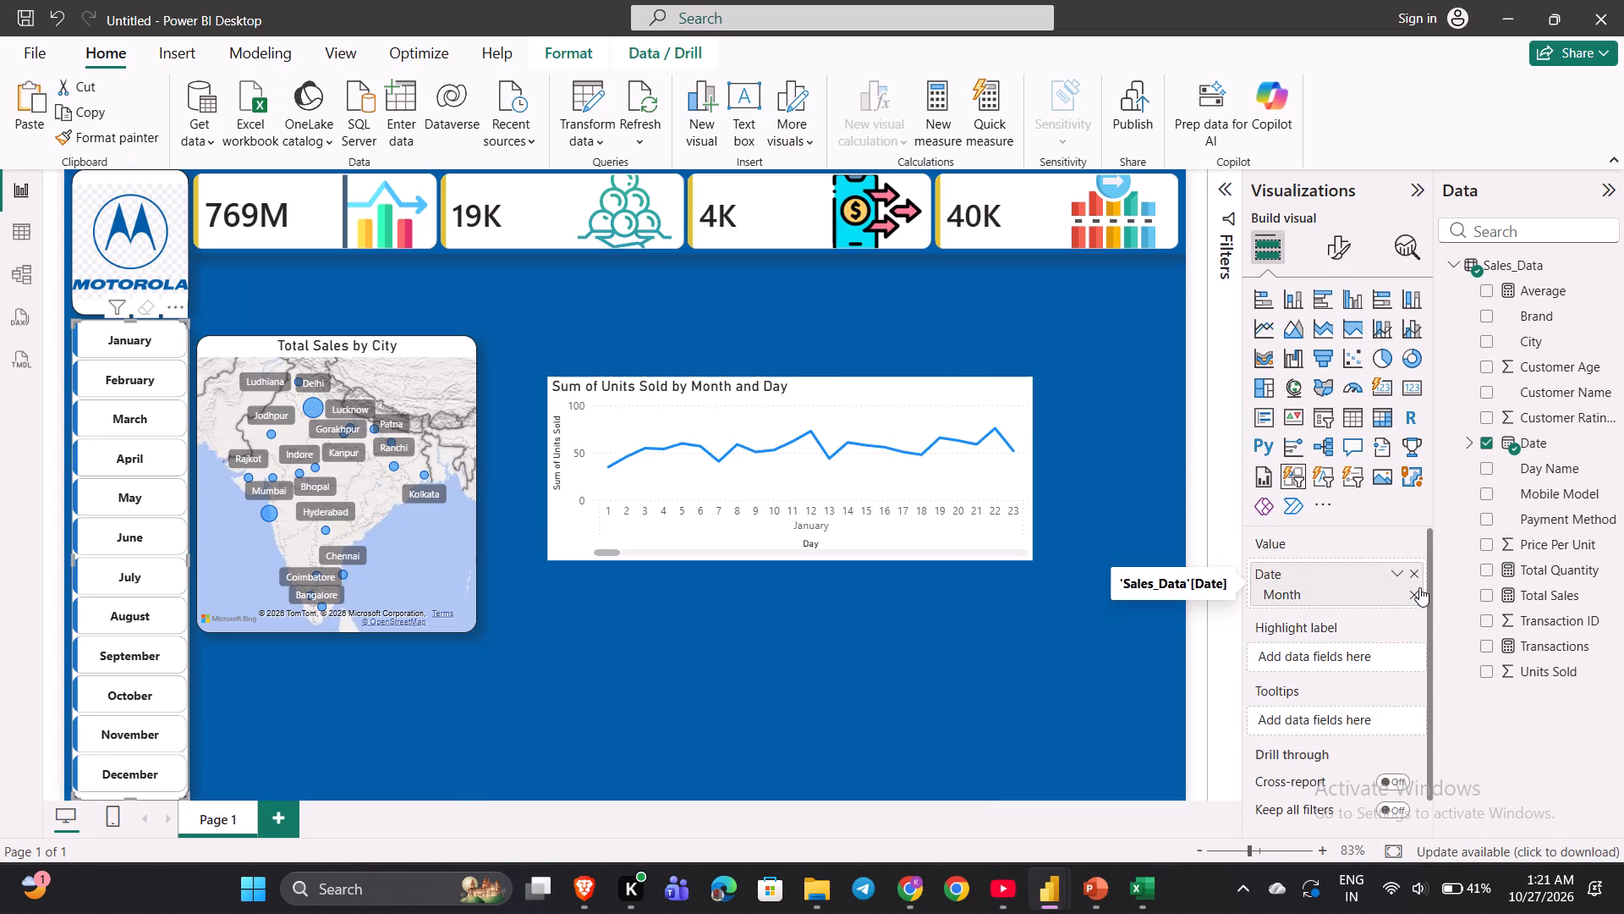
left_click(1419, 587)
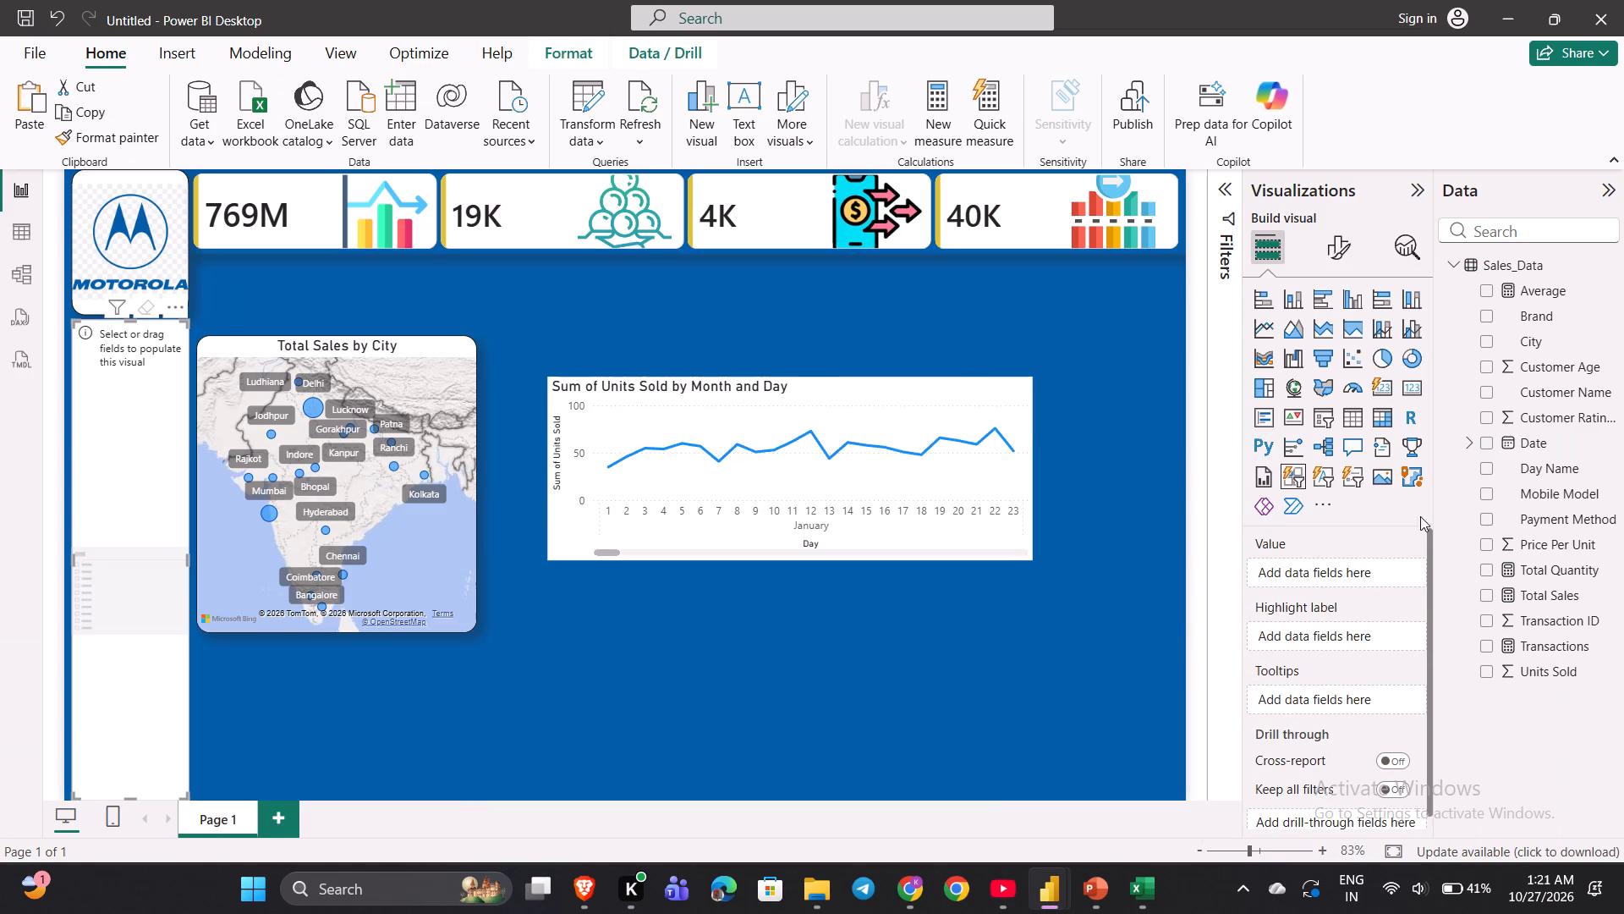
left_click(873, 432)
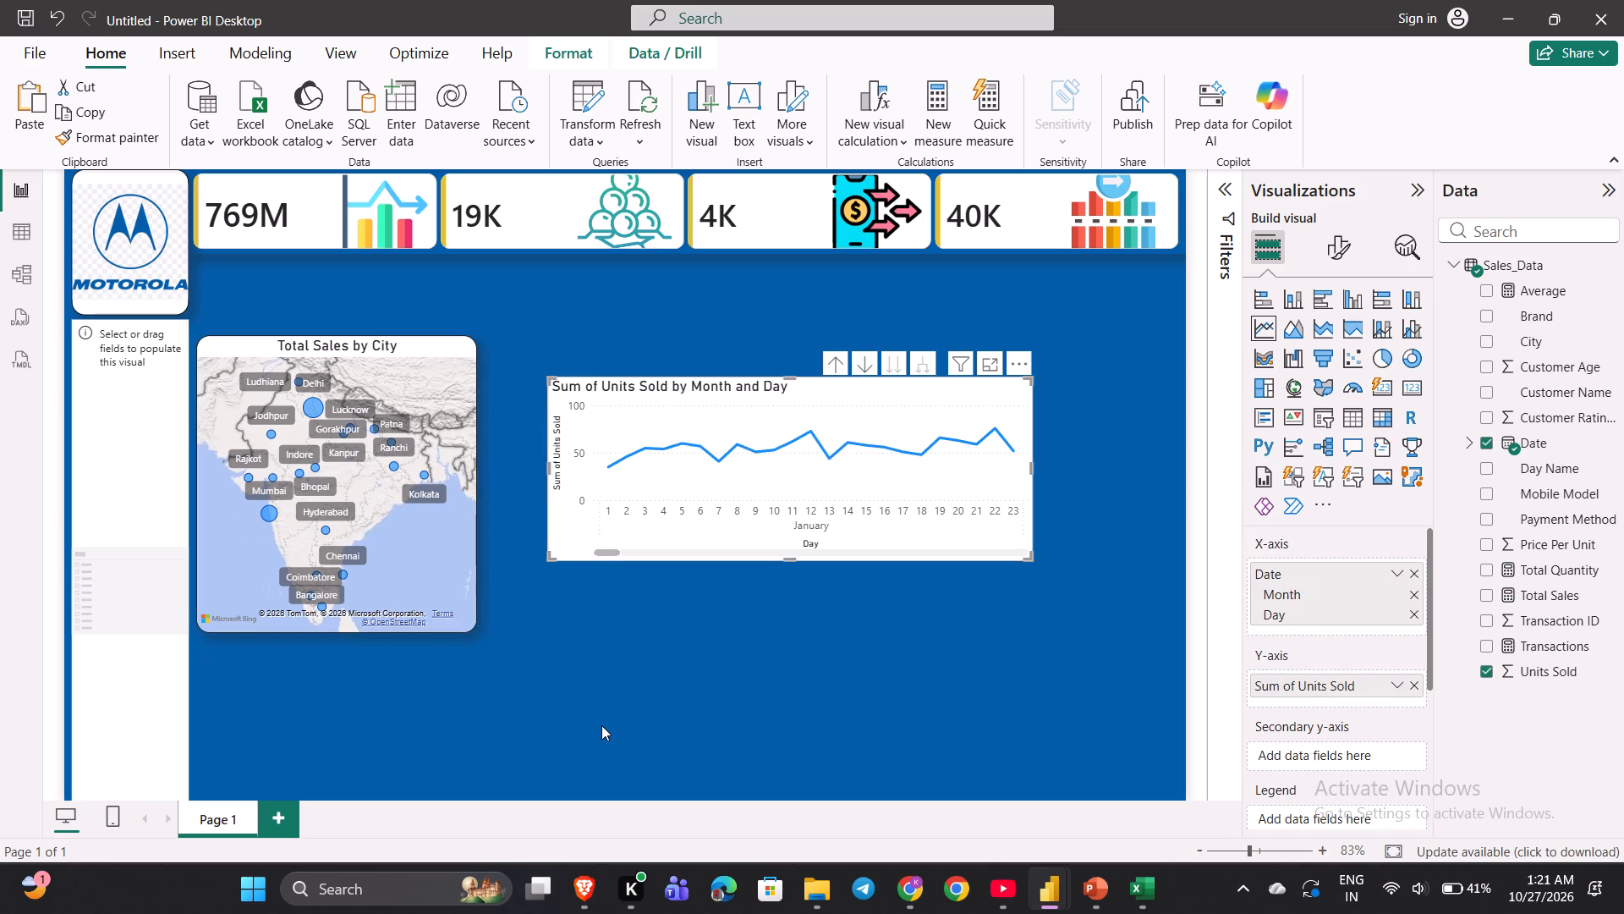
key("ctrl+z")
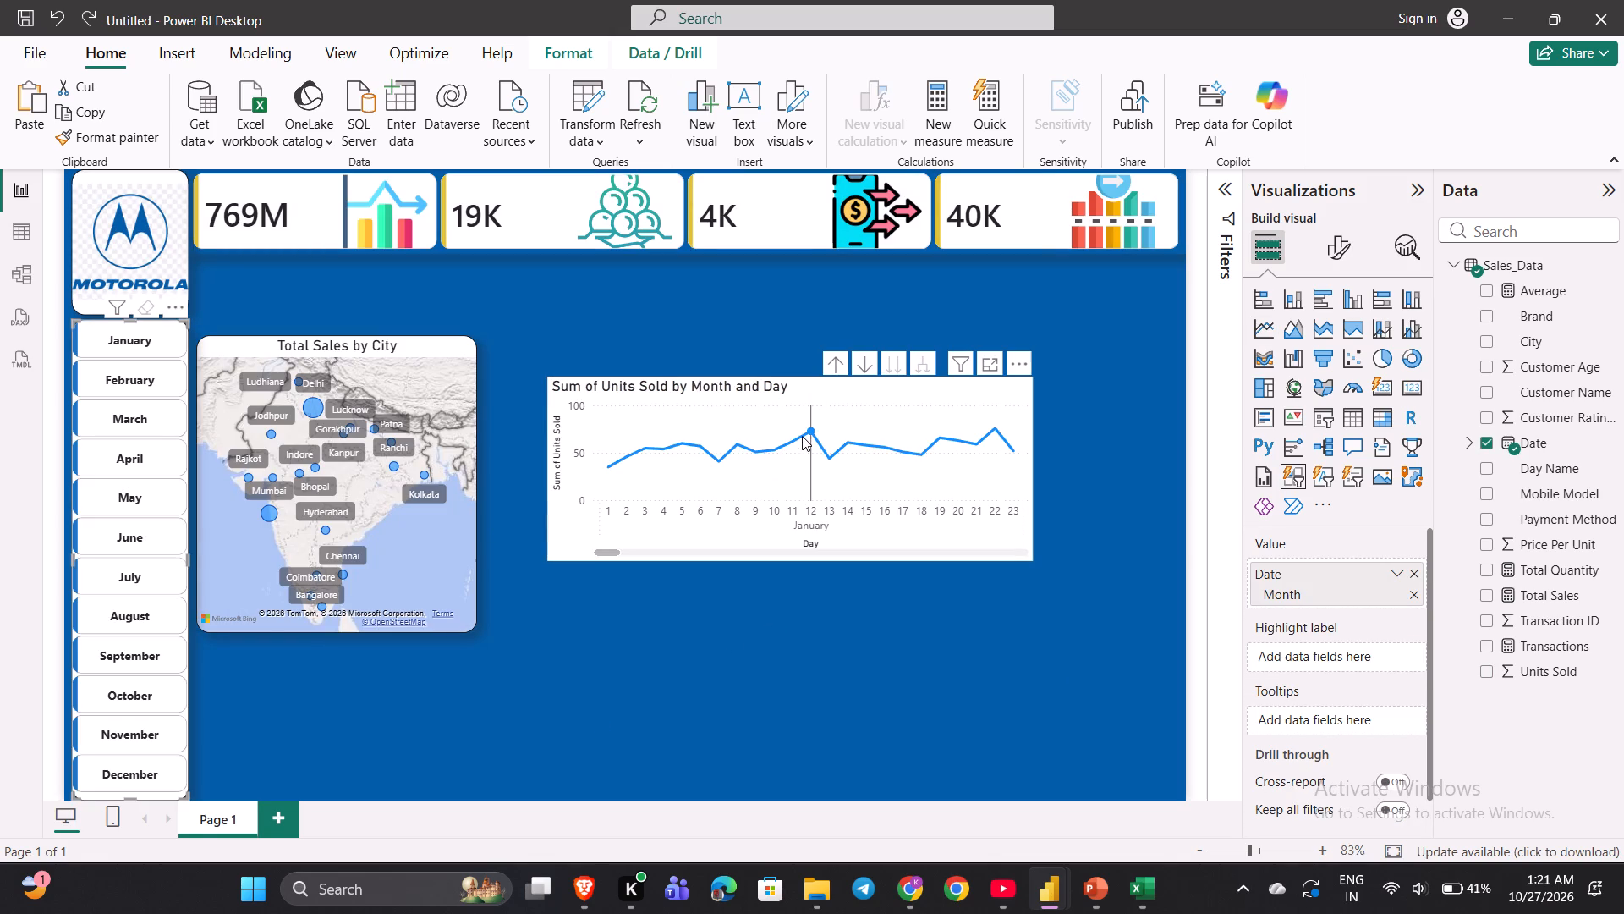
Remove the Day level from the line chart's X-axis so Units Sold is plotted by Month only.
left_click(882, 415)
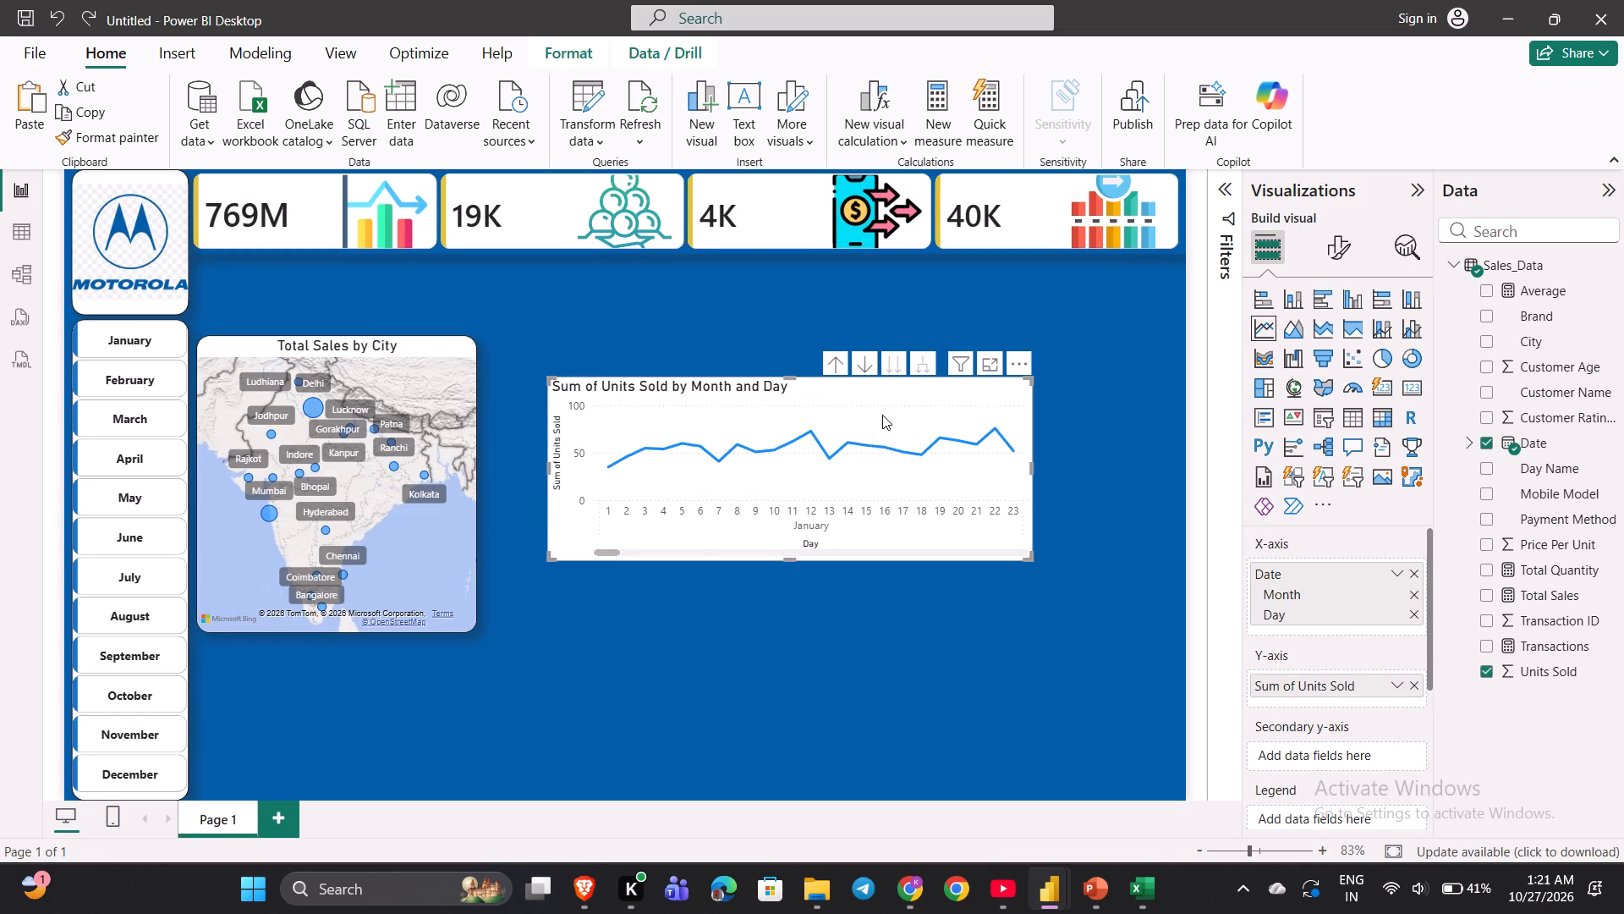
left_click(1417, 613)
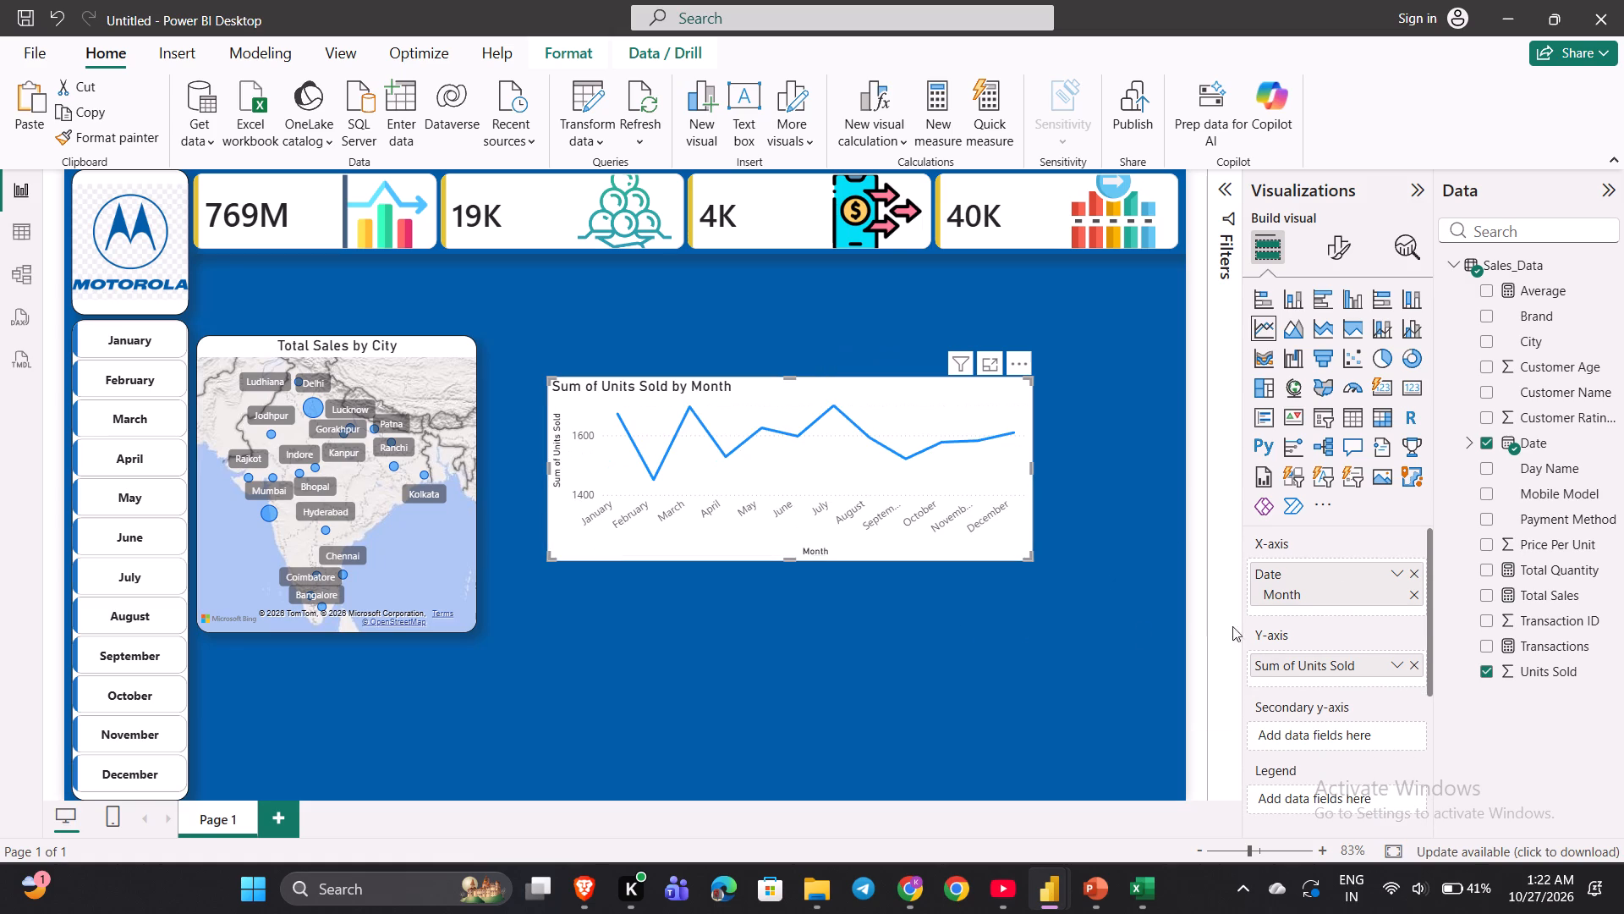
Examine in the YouTube tutorial which date levels the line chart's X-axis uses and how its drill level is switched.
left_click(990, 893)
key("space")
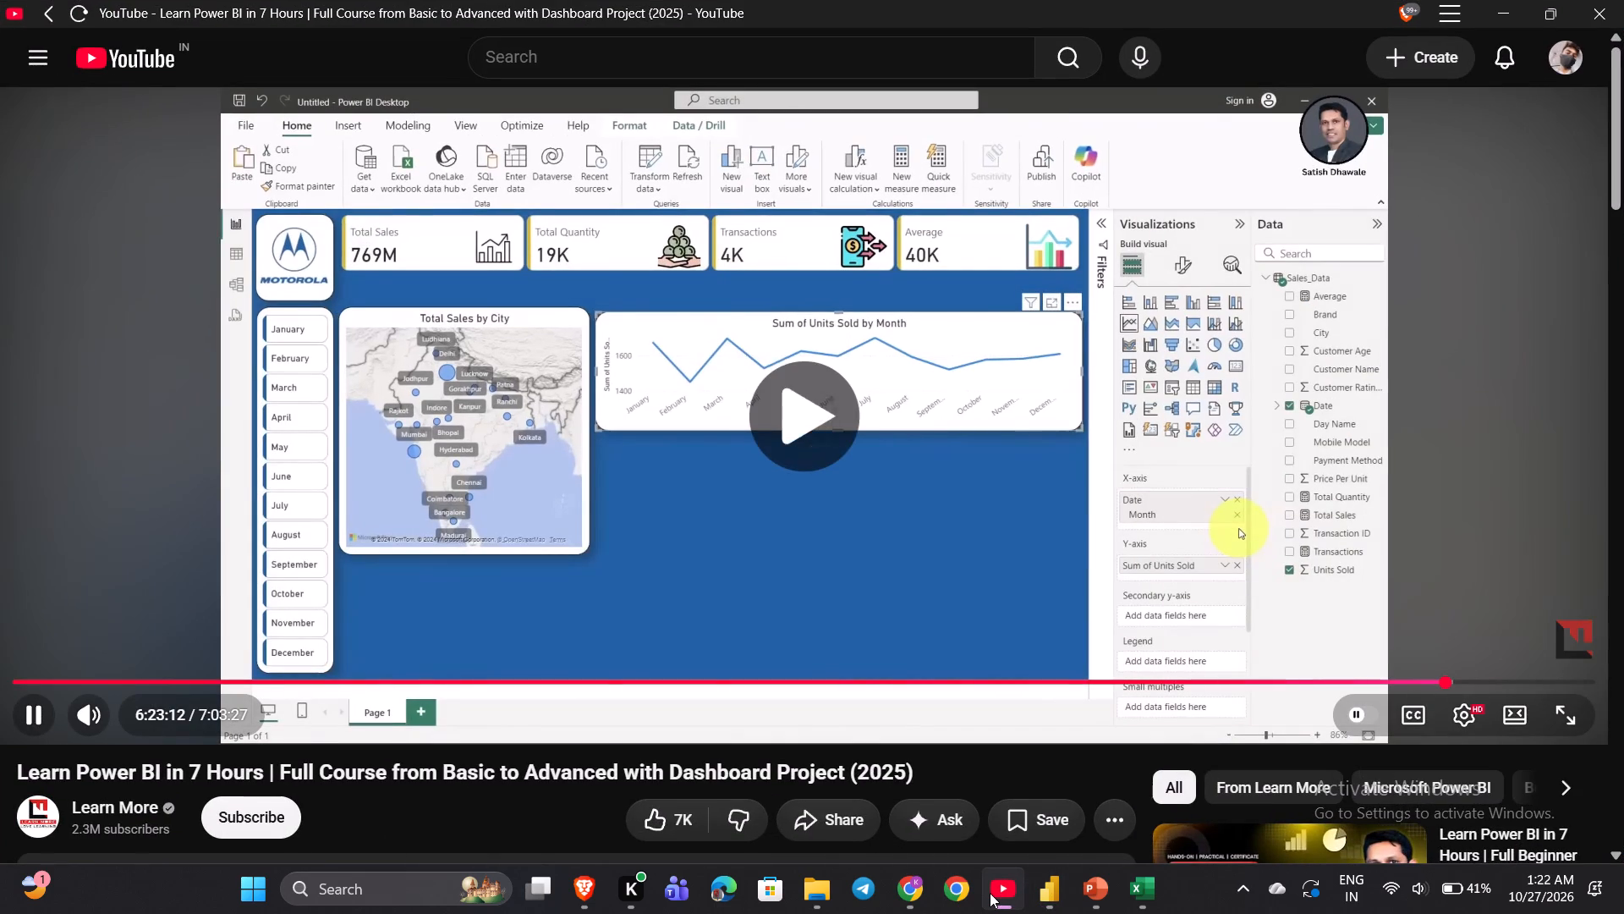
key("Right")
key("Right")
key("Left")
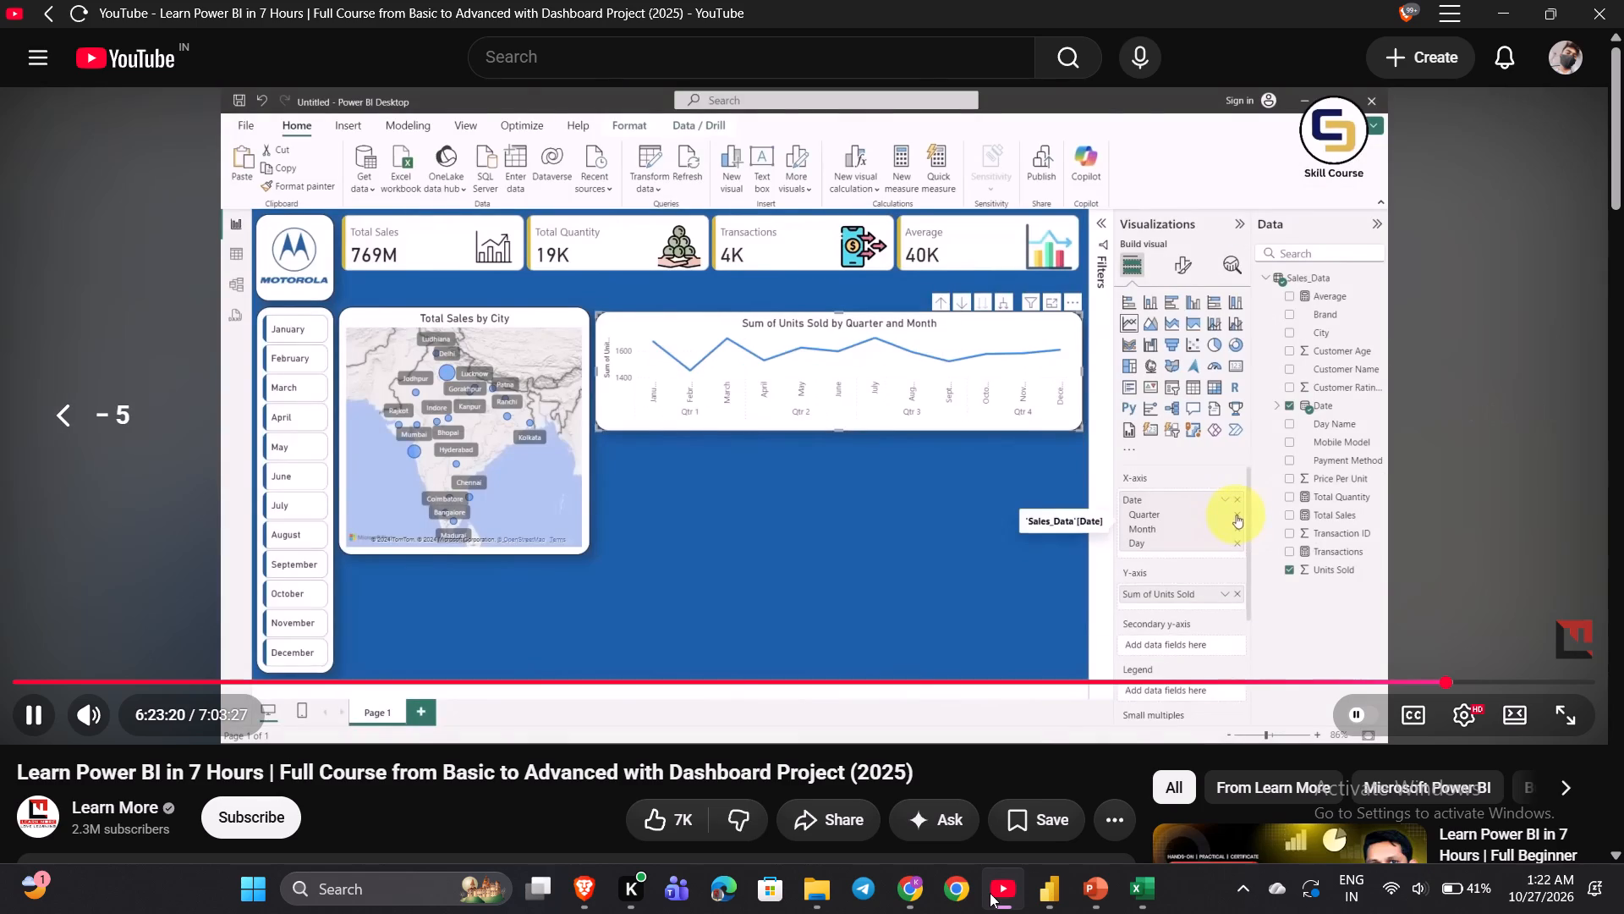
key("Right")
key("Right")
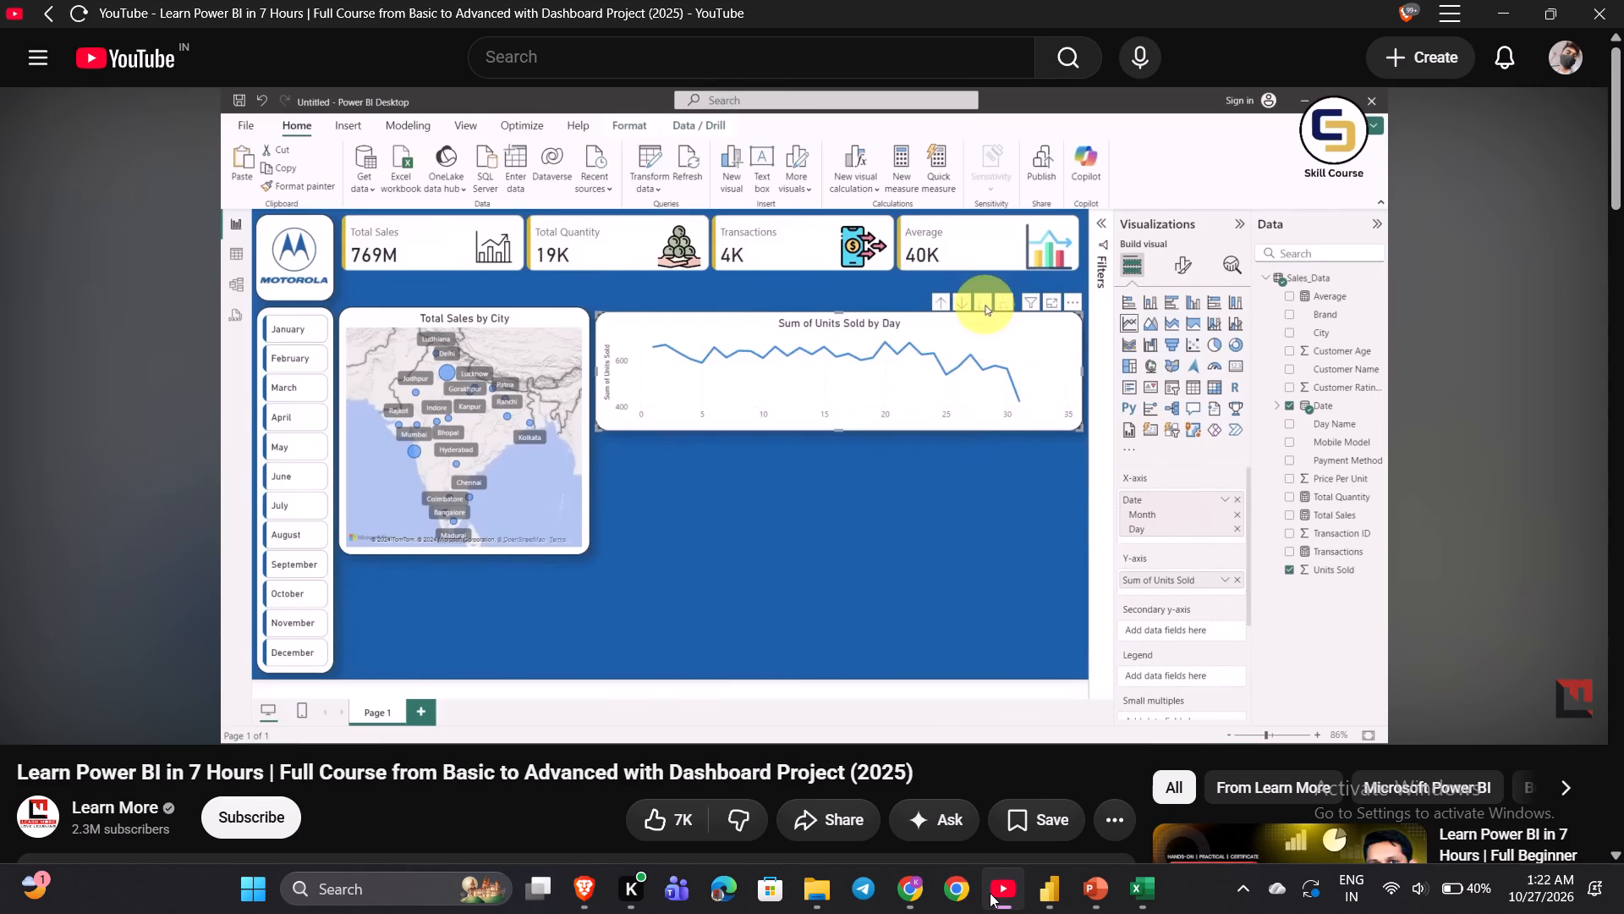
key("space")
left_click(990, 893)
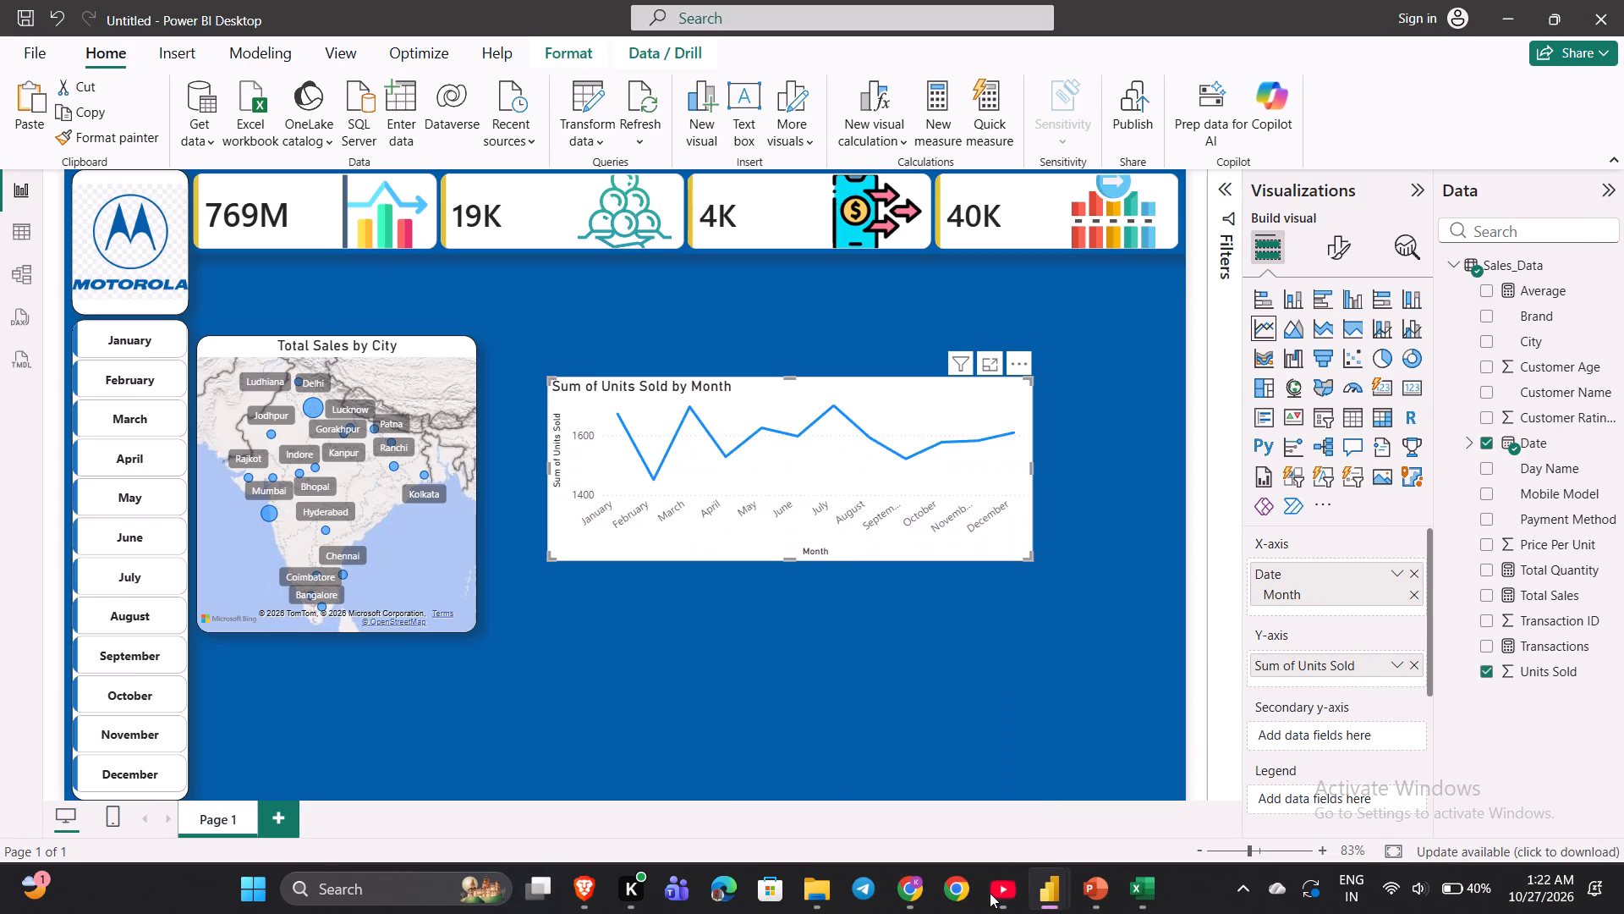
Replay the YouTube tutorial section on the Units Sold line chart to check its X-axis date levels and drill controls.
key("Left")
key("Left")
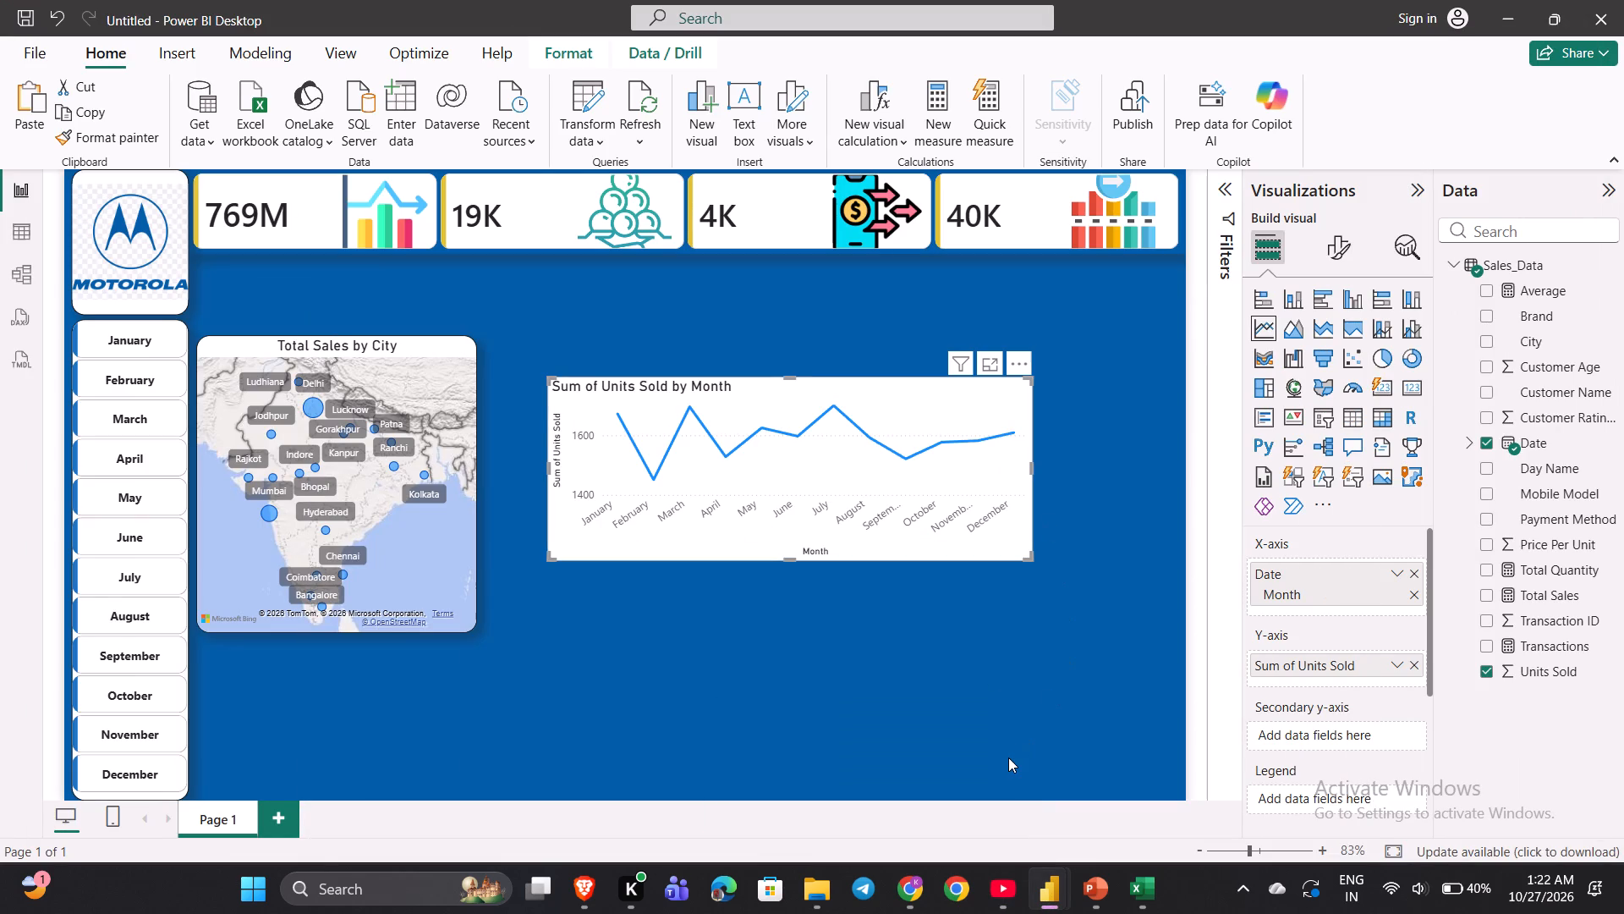
key("space")
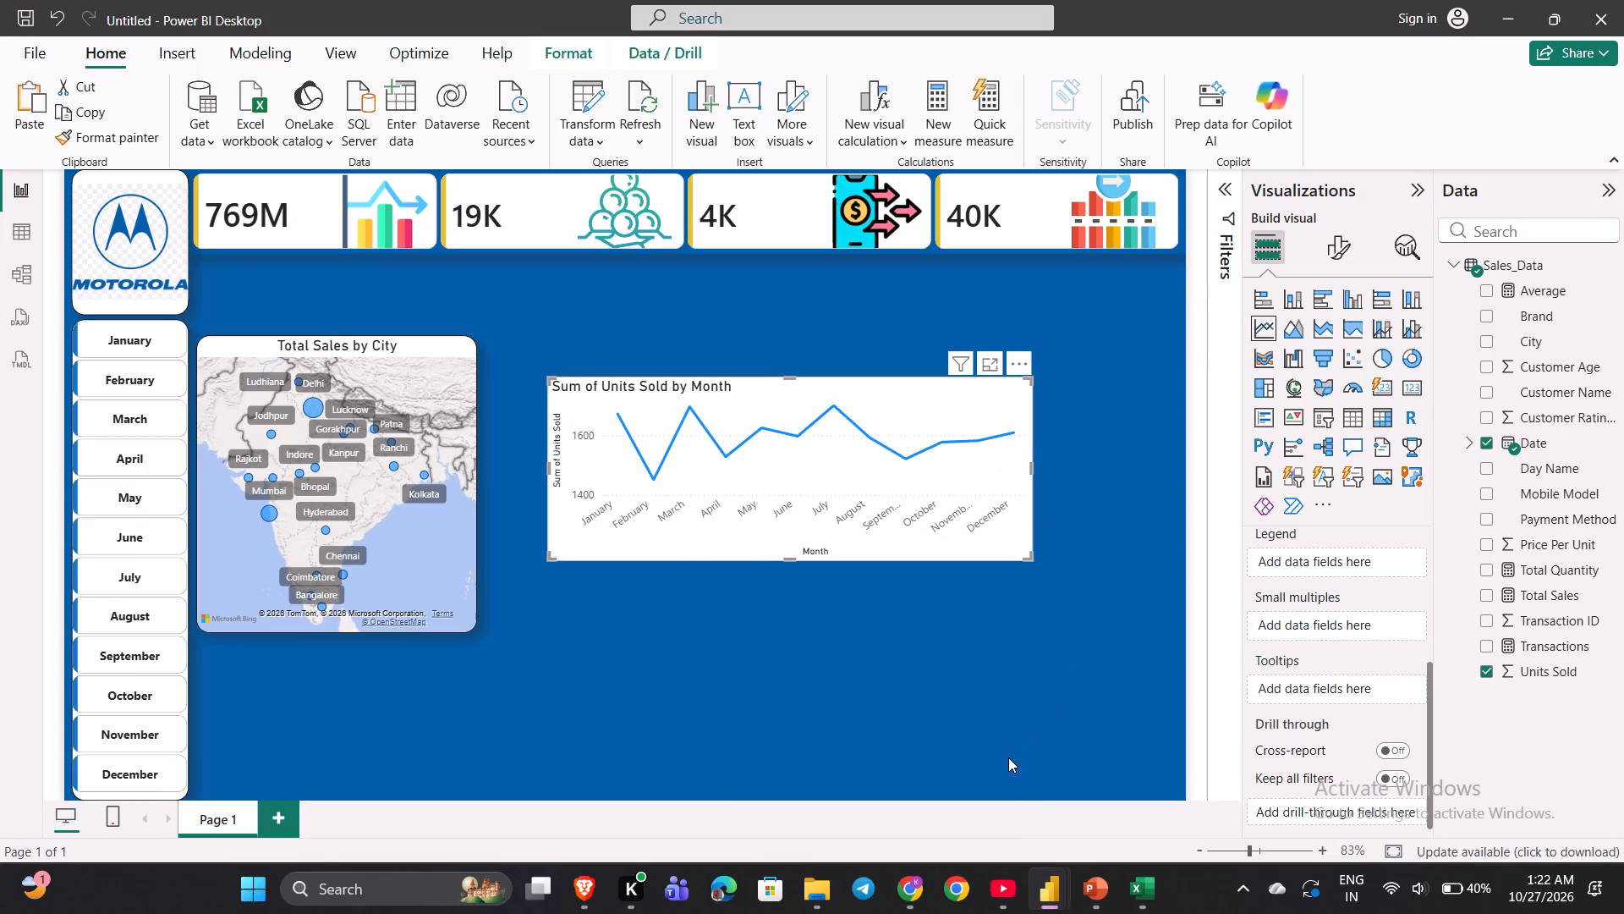
left_click(1011, 896)
key("Left")
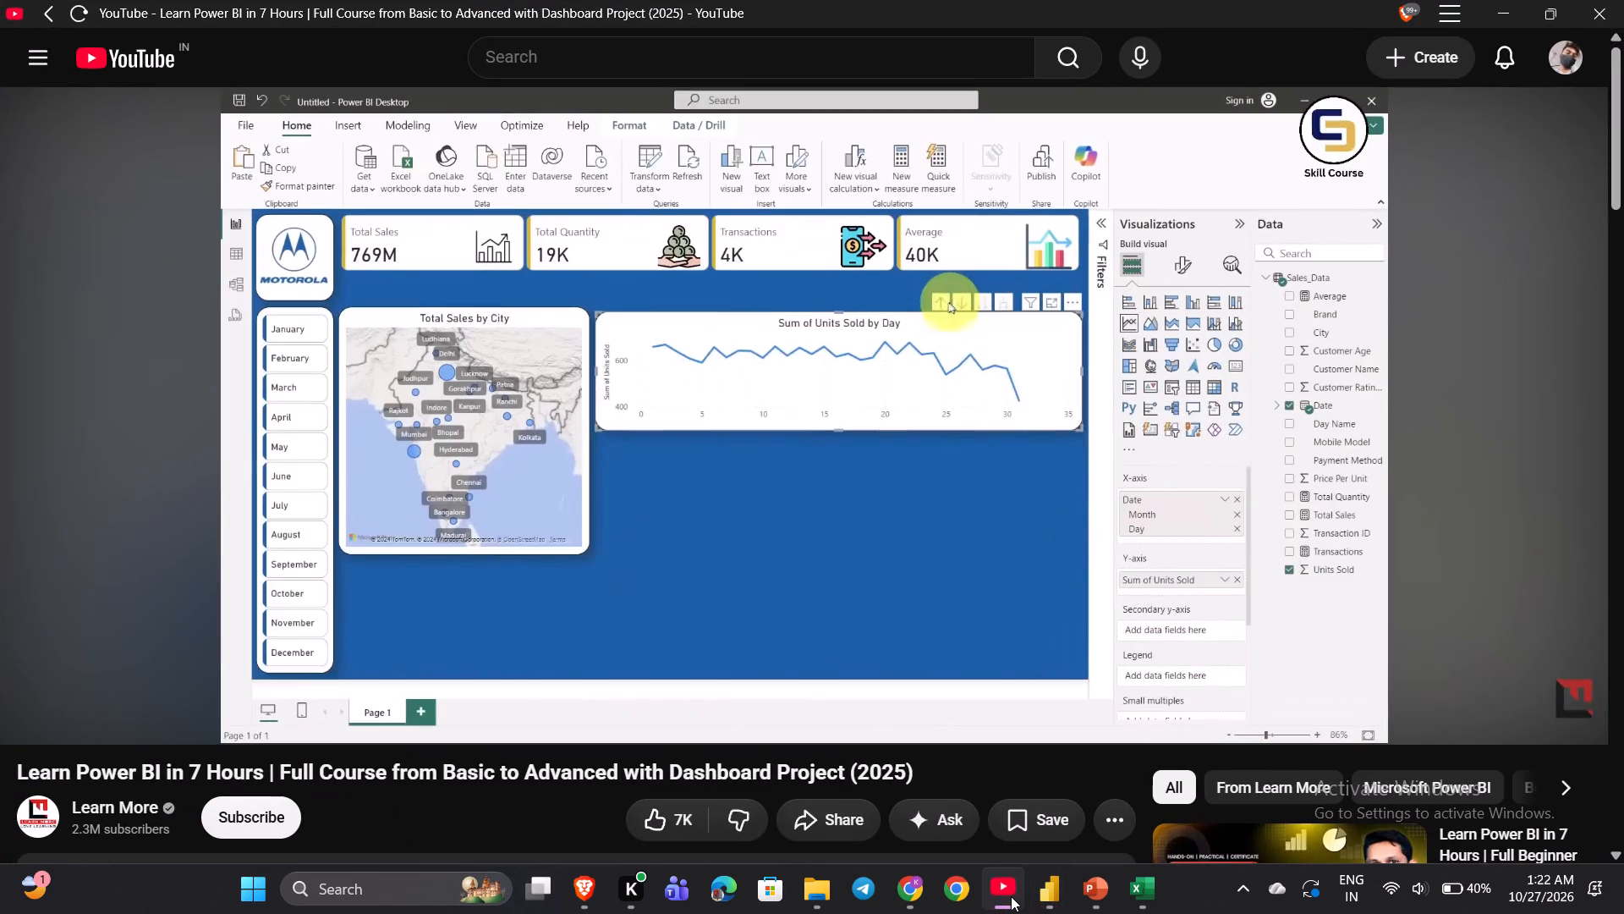
key("Left")
key("Left")
key("space")
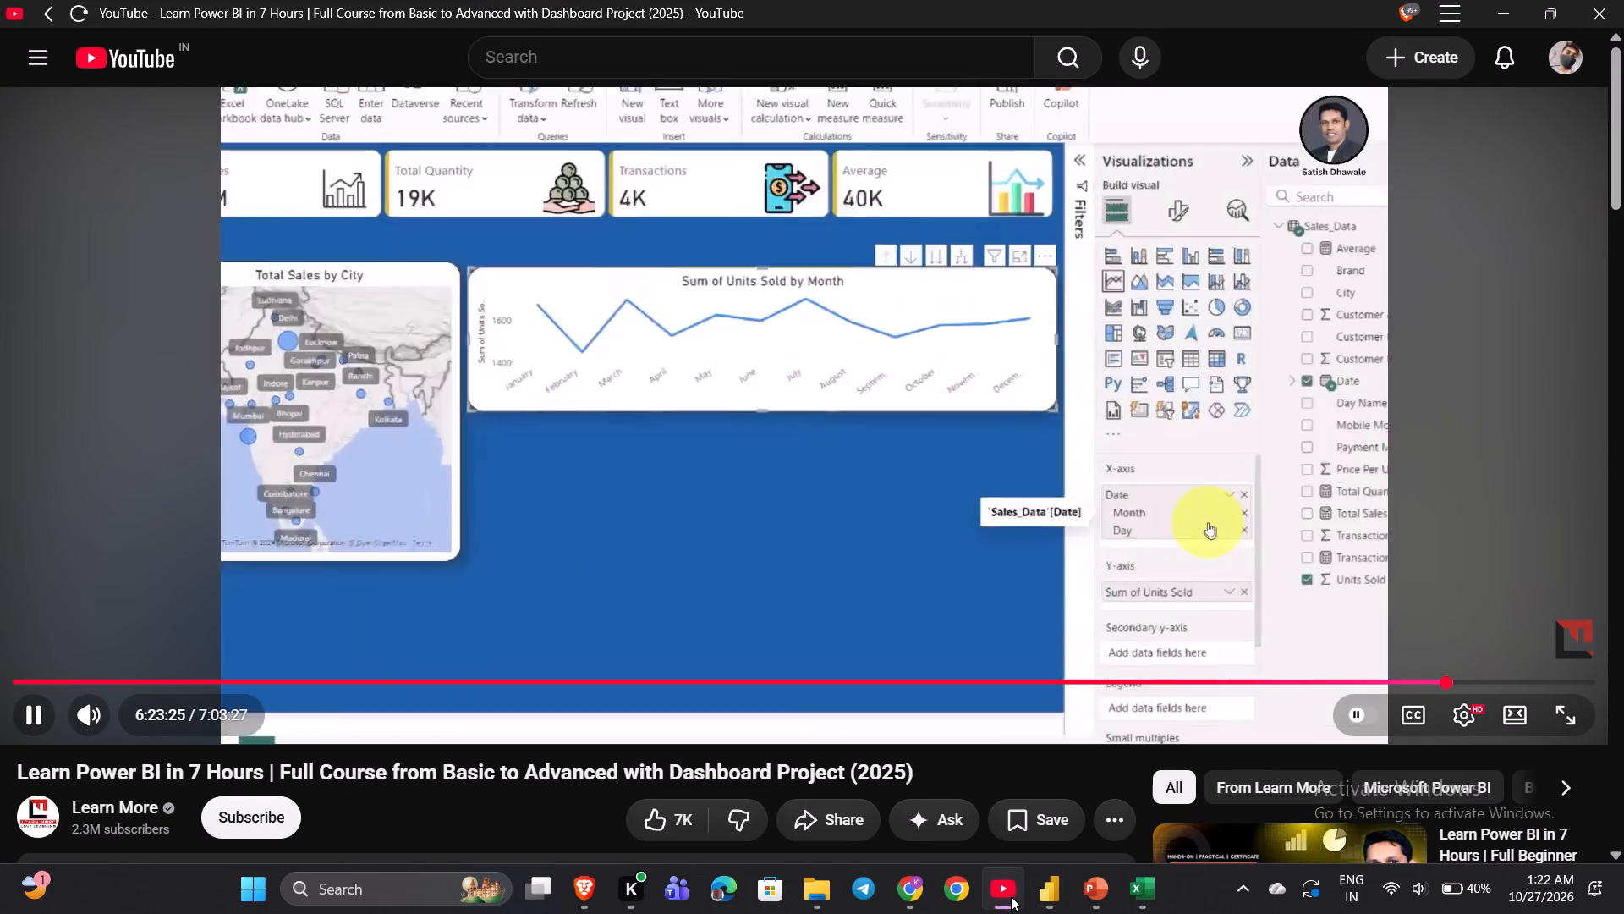
key("Left")
key("Left")
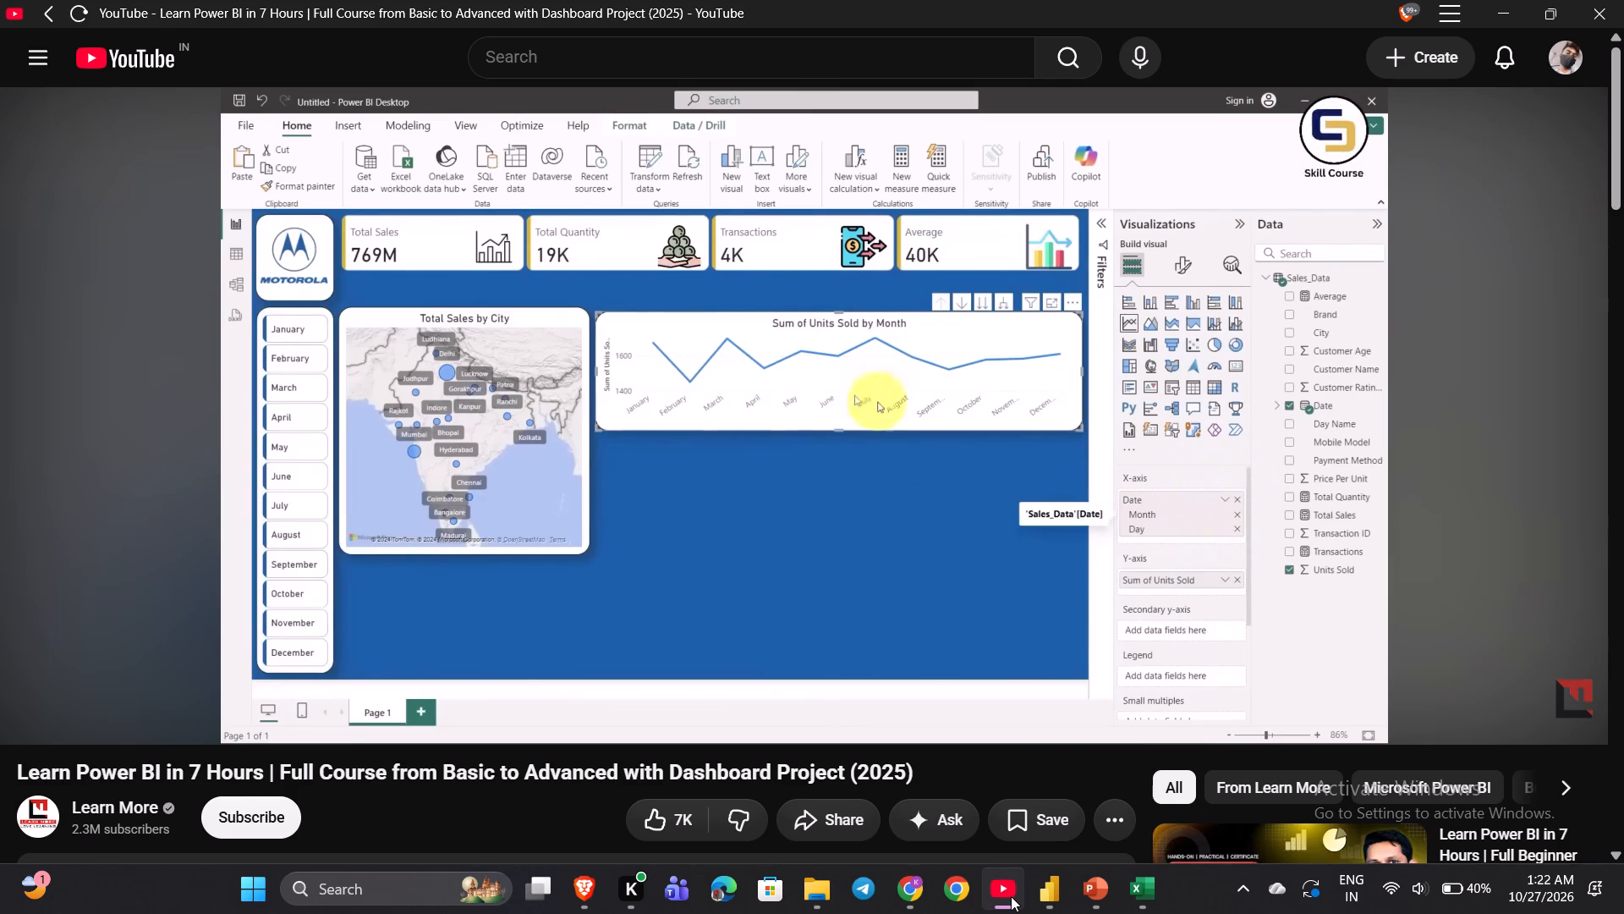
key("space")
left_click(1011, 896)
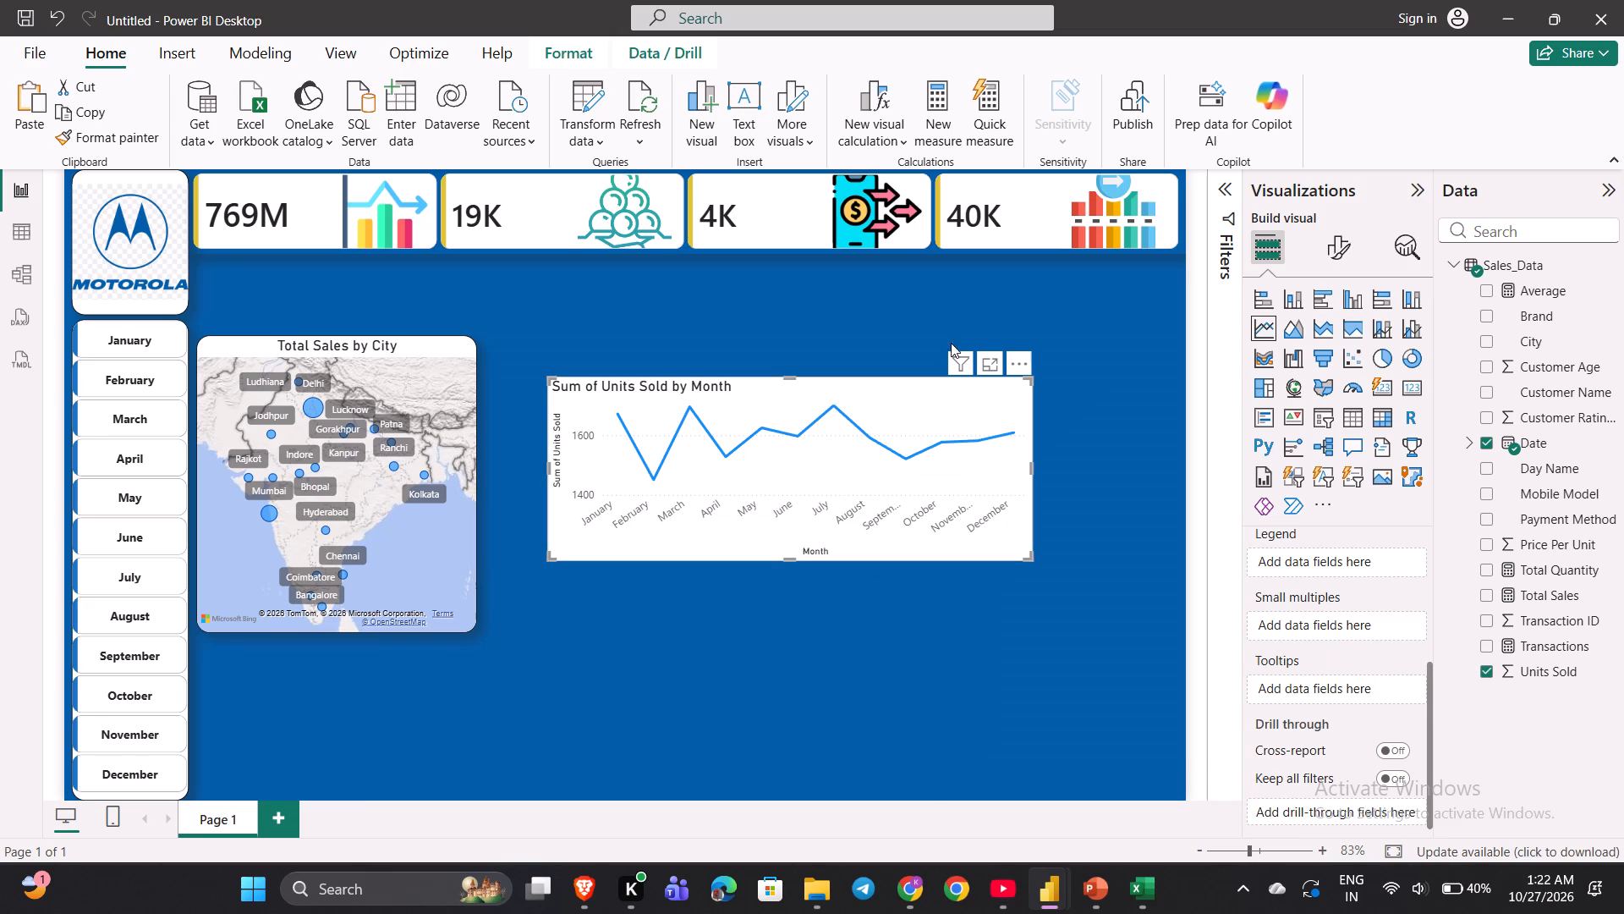
Reapply Date Hierarchy to the line chart's X-axis and remove the Year and Quarter levels, leaving Month and Day.
scroll(1310, 586, "up", 6)
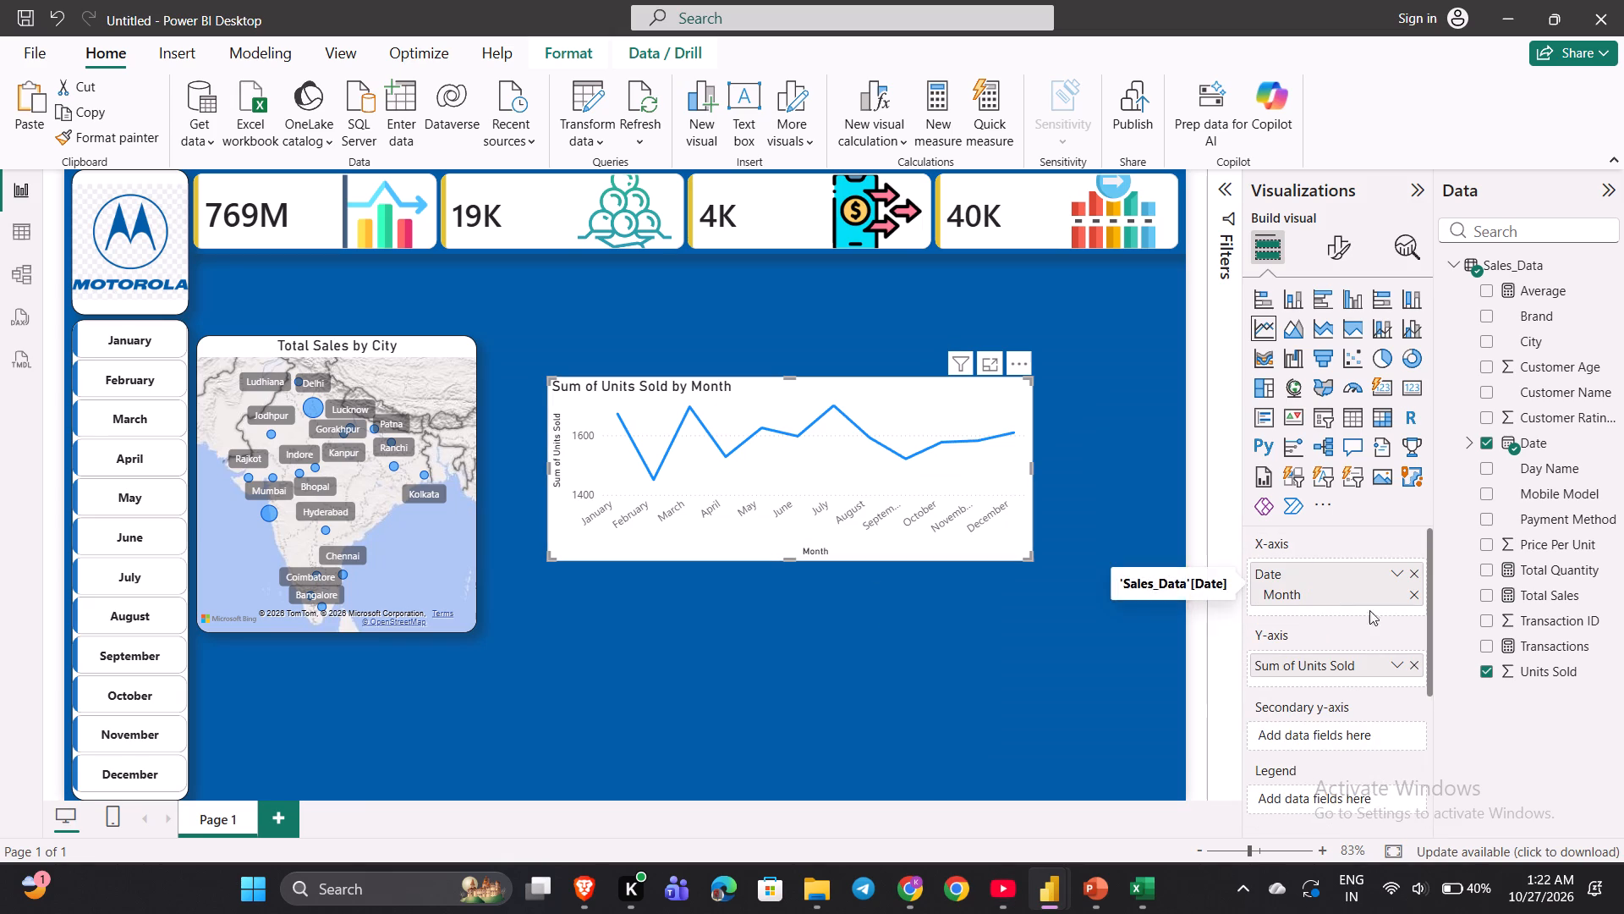
left_click(1394, 574)
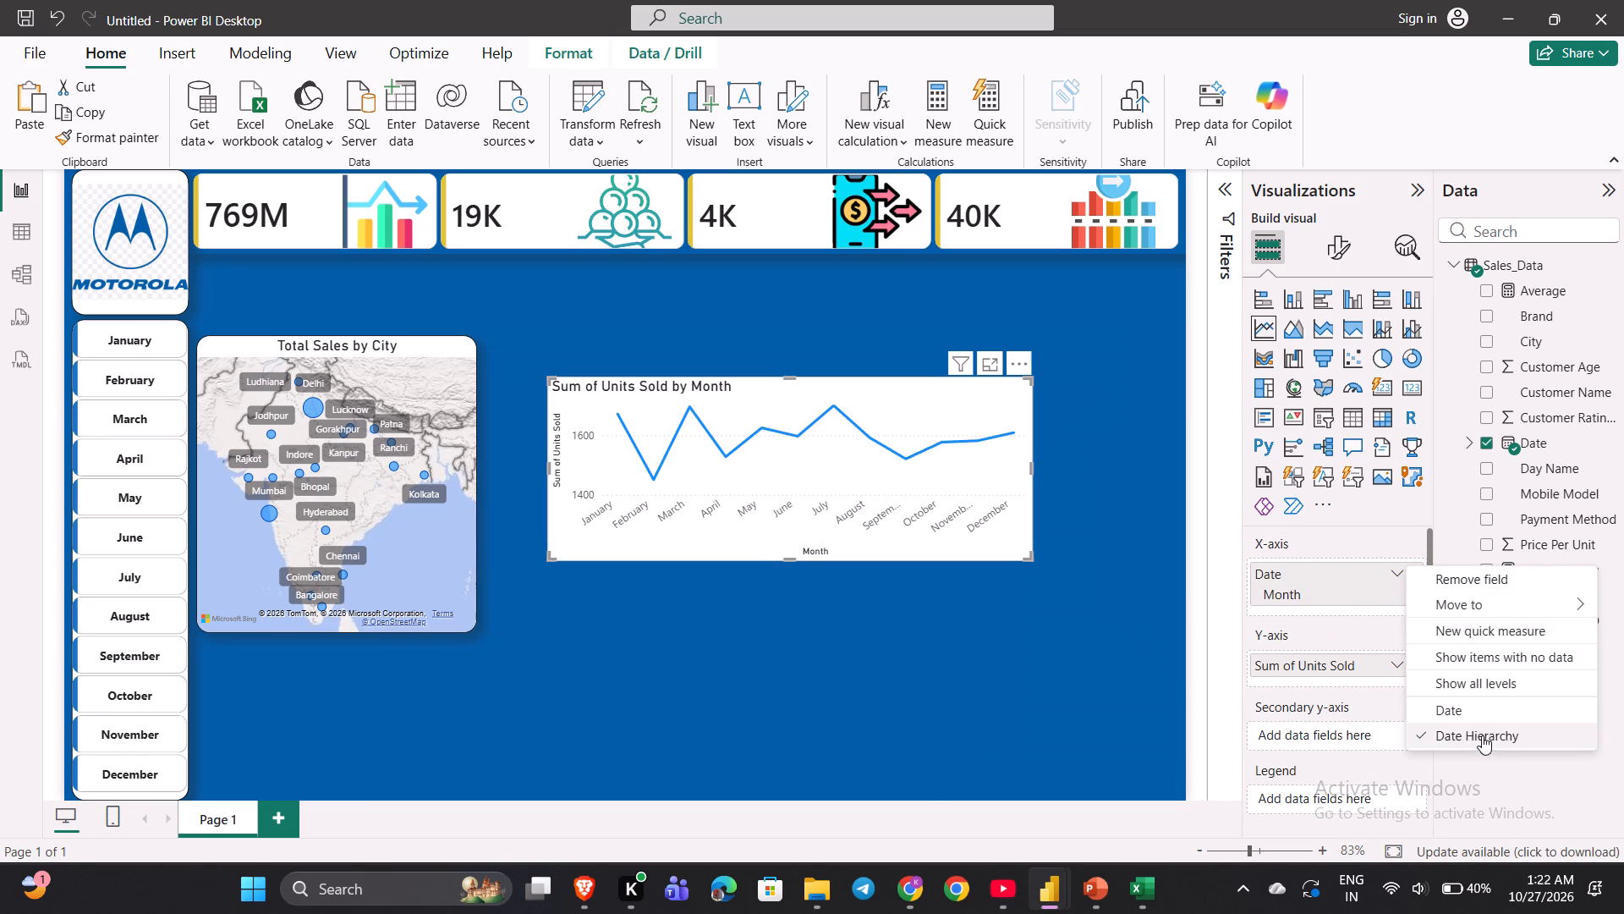
left_click(1483, 736)
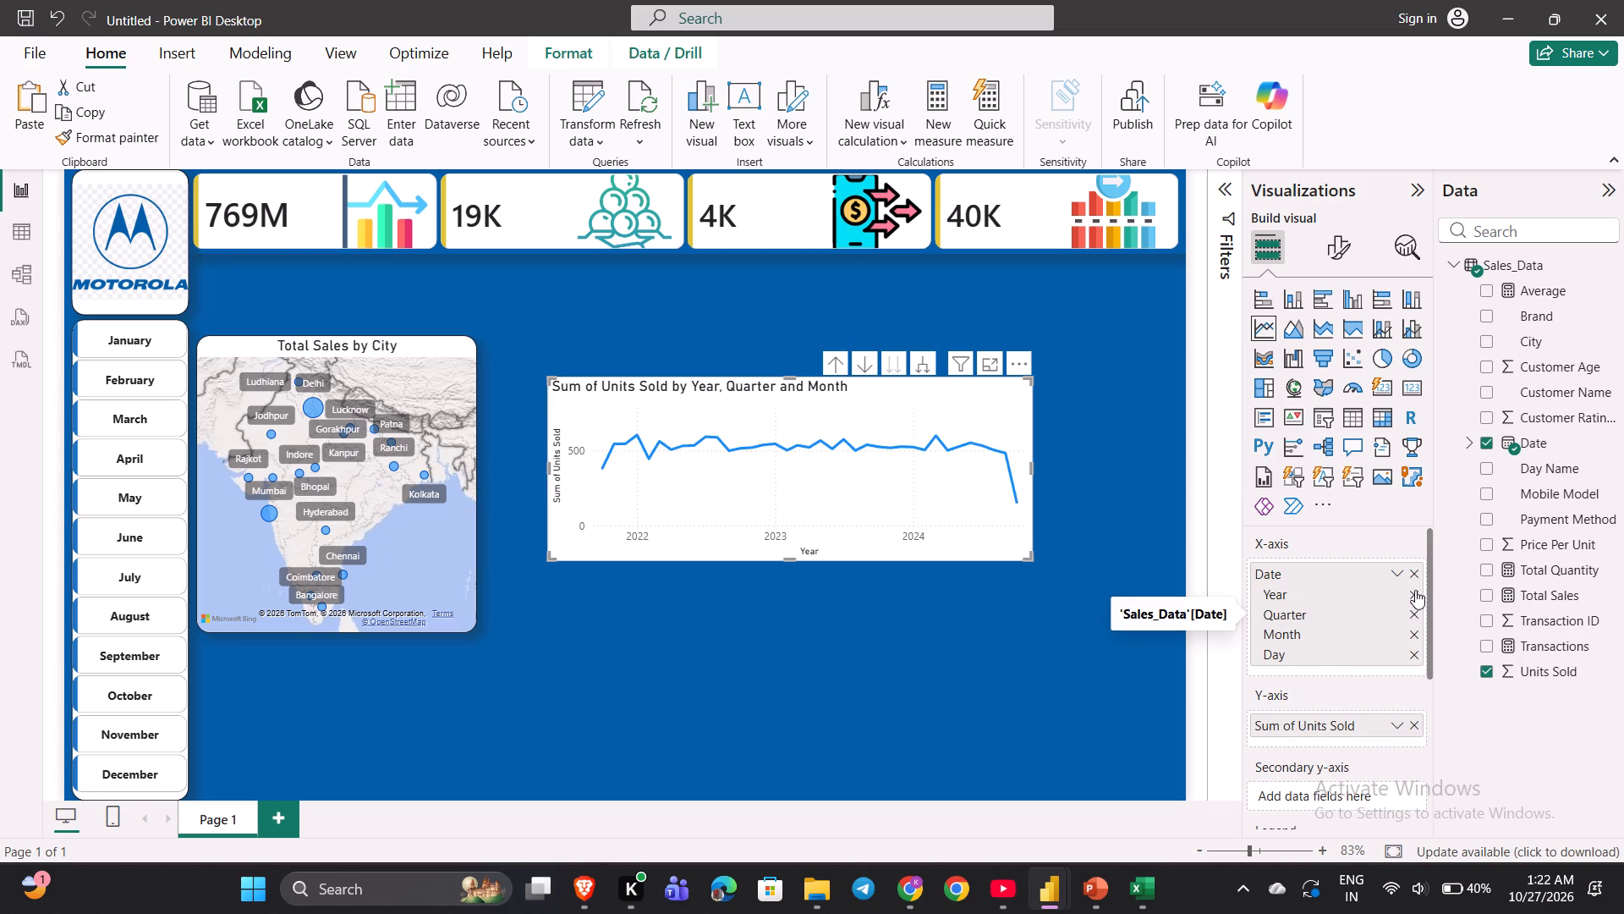
left_click(1415, 588)
left_click(1415, 588)
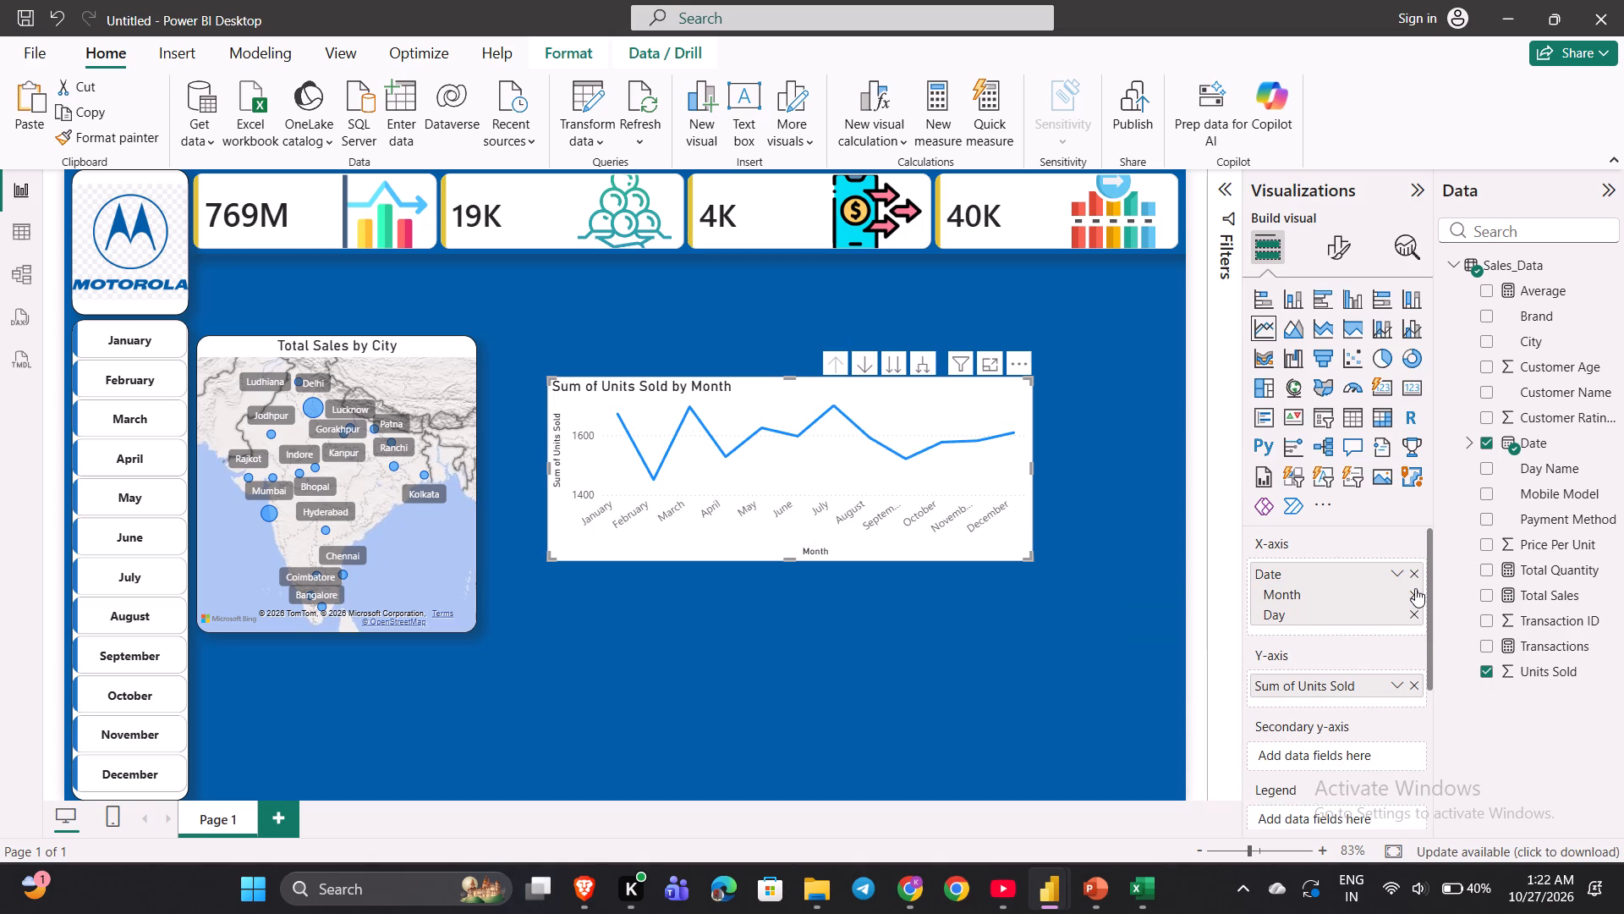
Test the line chart's drill levels by switching between Month and Day, ending at the Month level with the chart deselected.
left_click(886, 369)
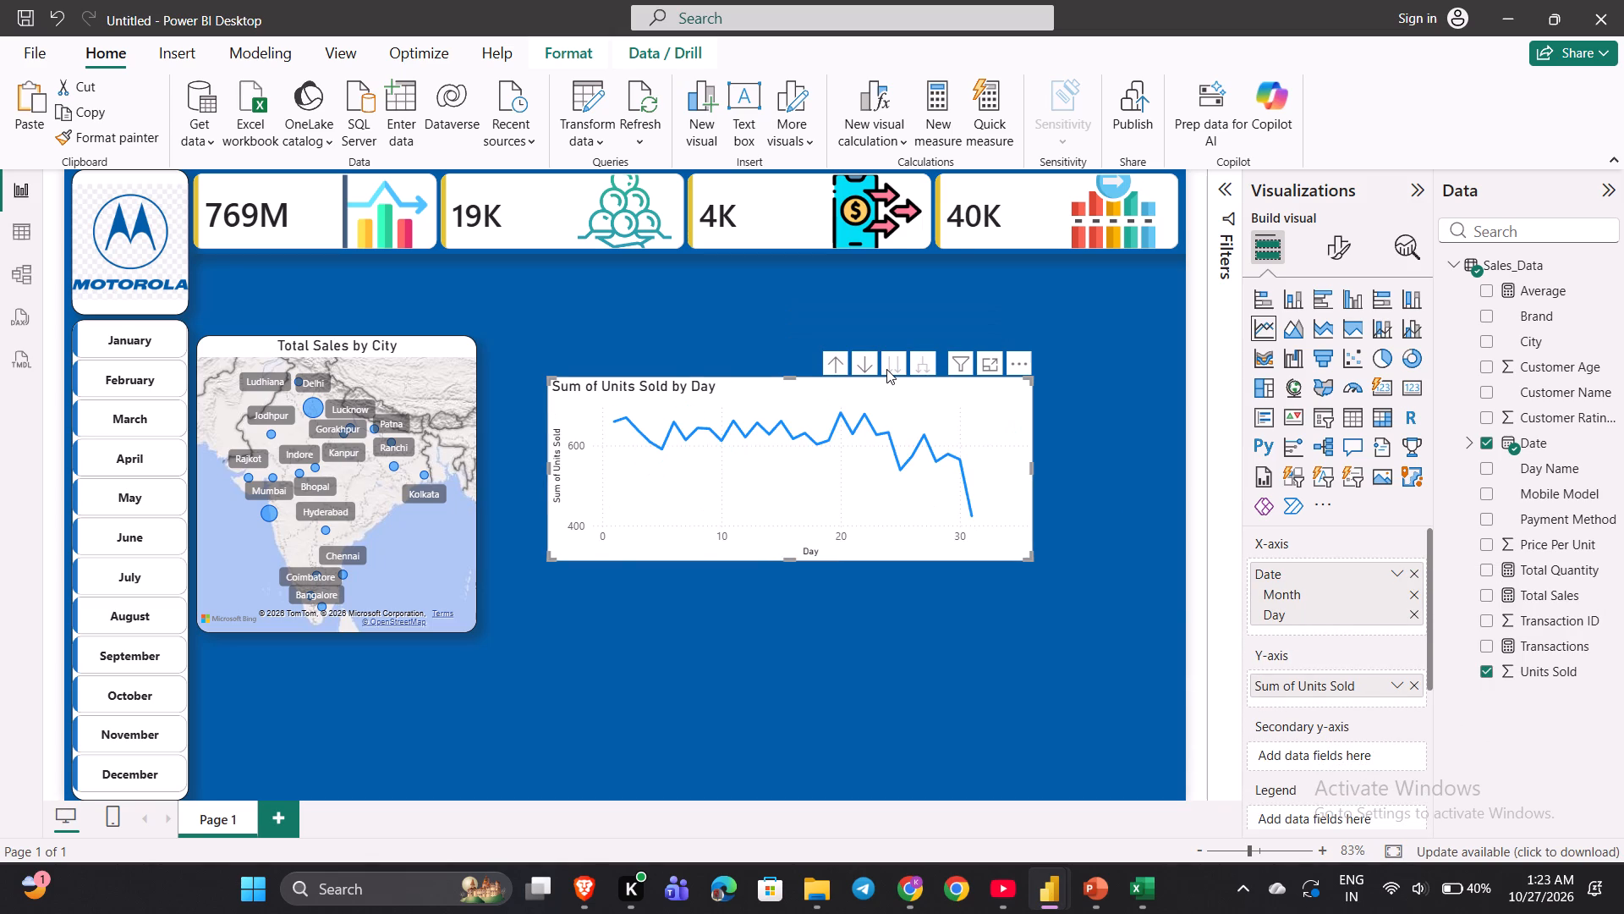
left_click(873, 366)
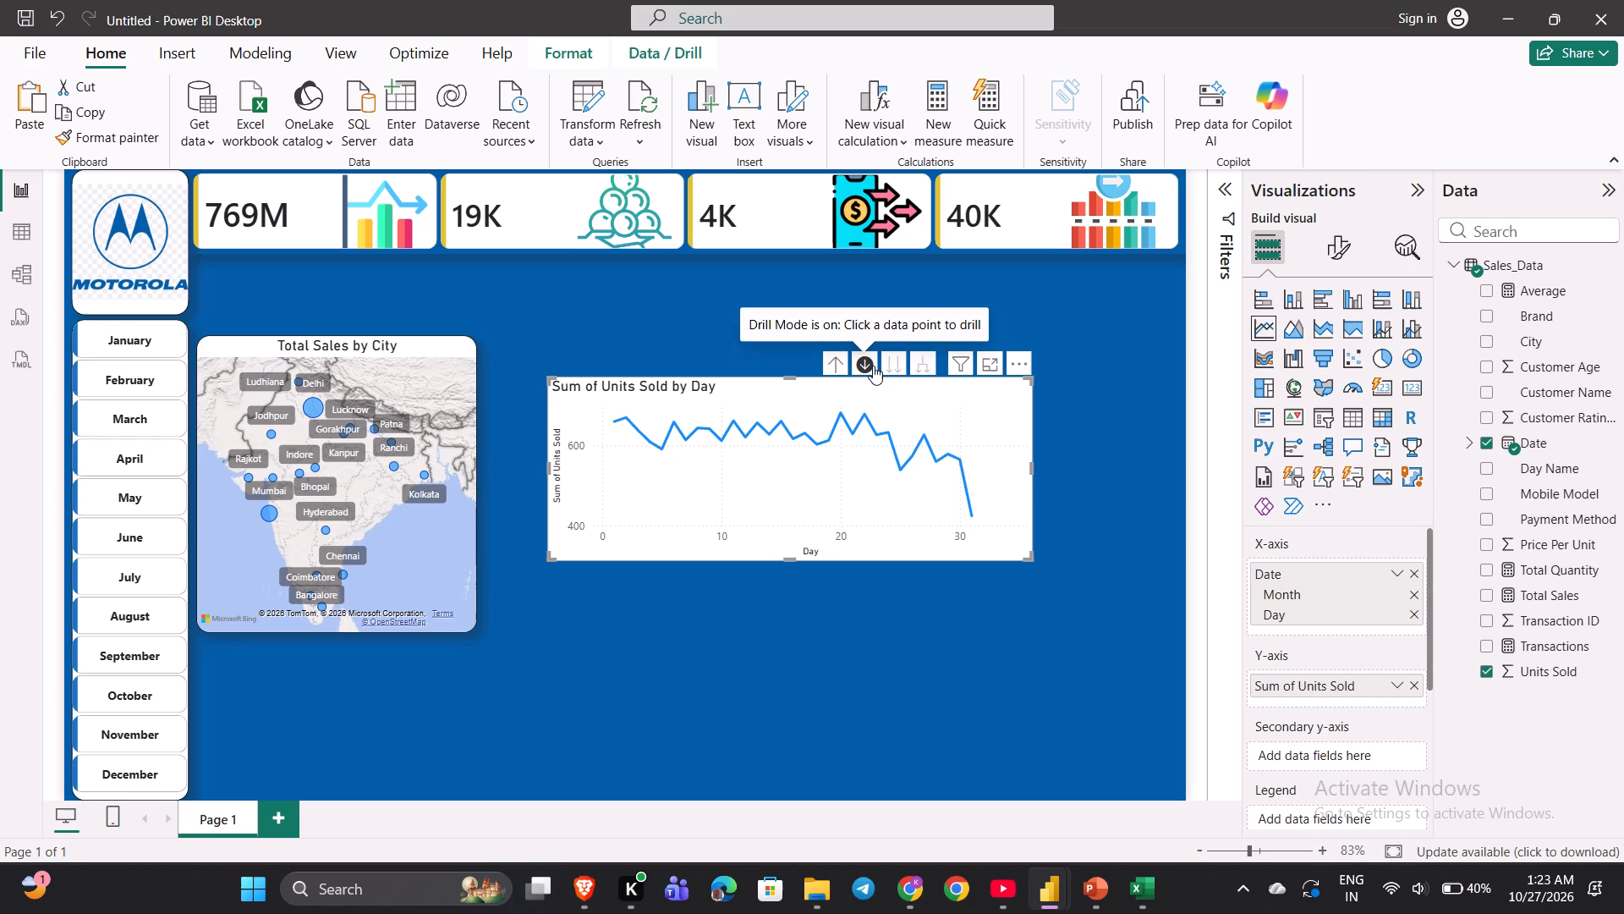
left_click(873, 366)
left_click(843, 365)
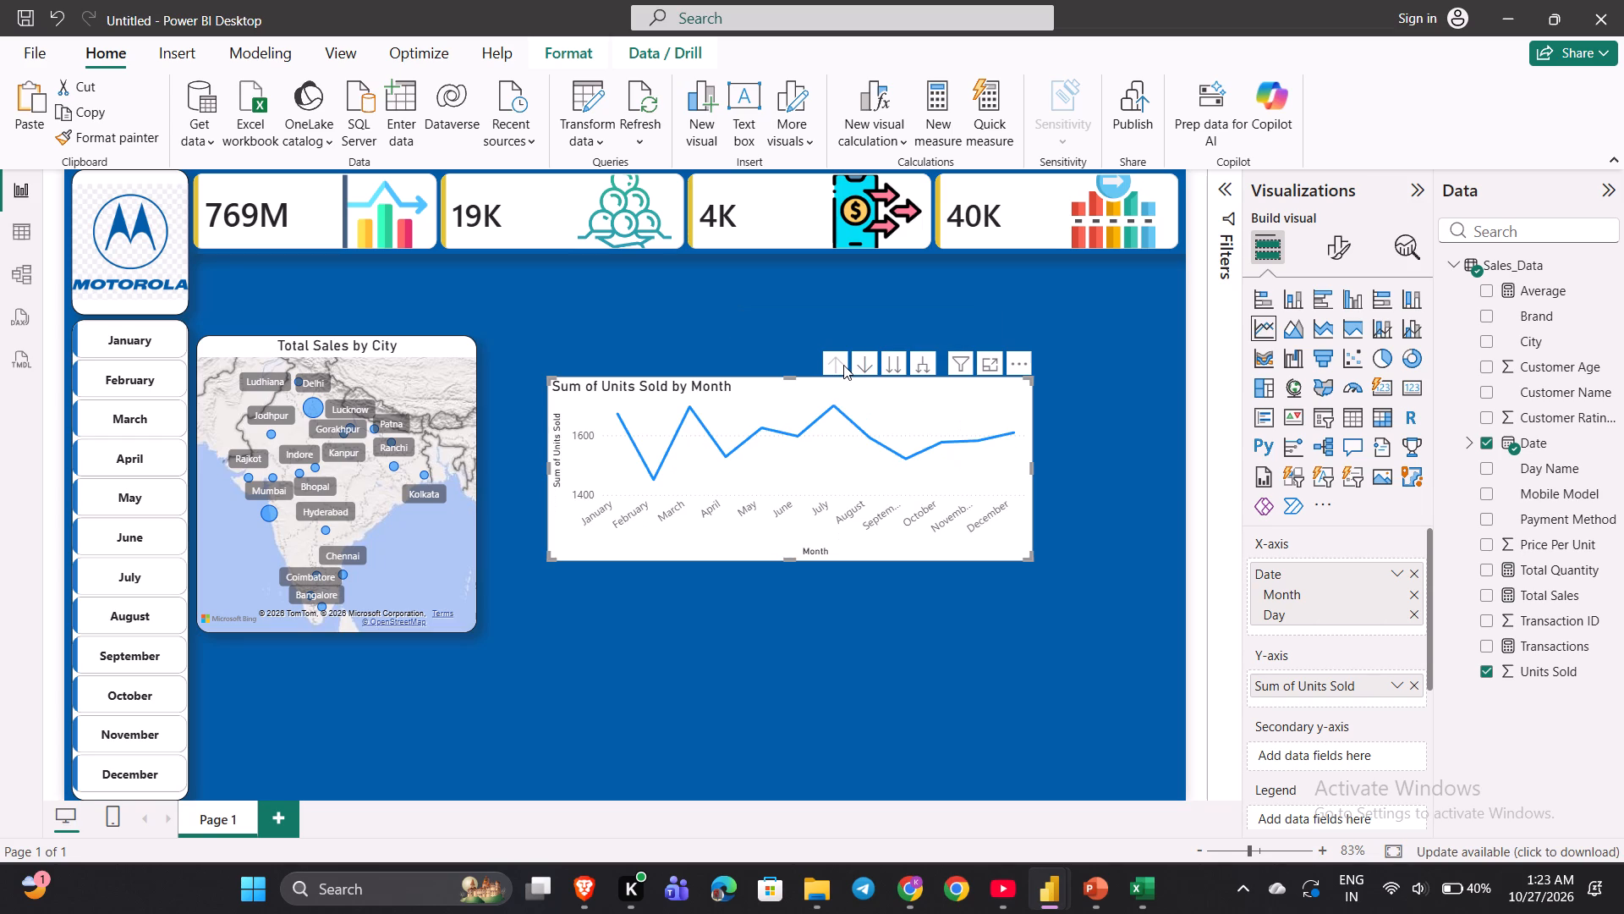
left_click(886, 363)
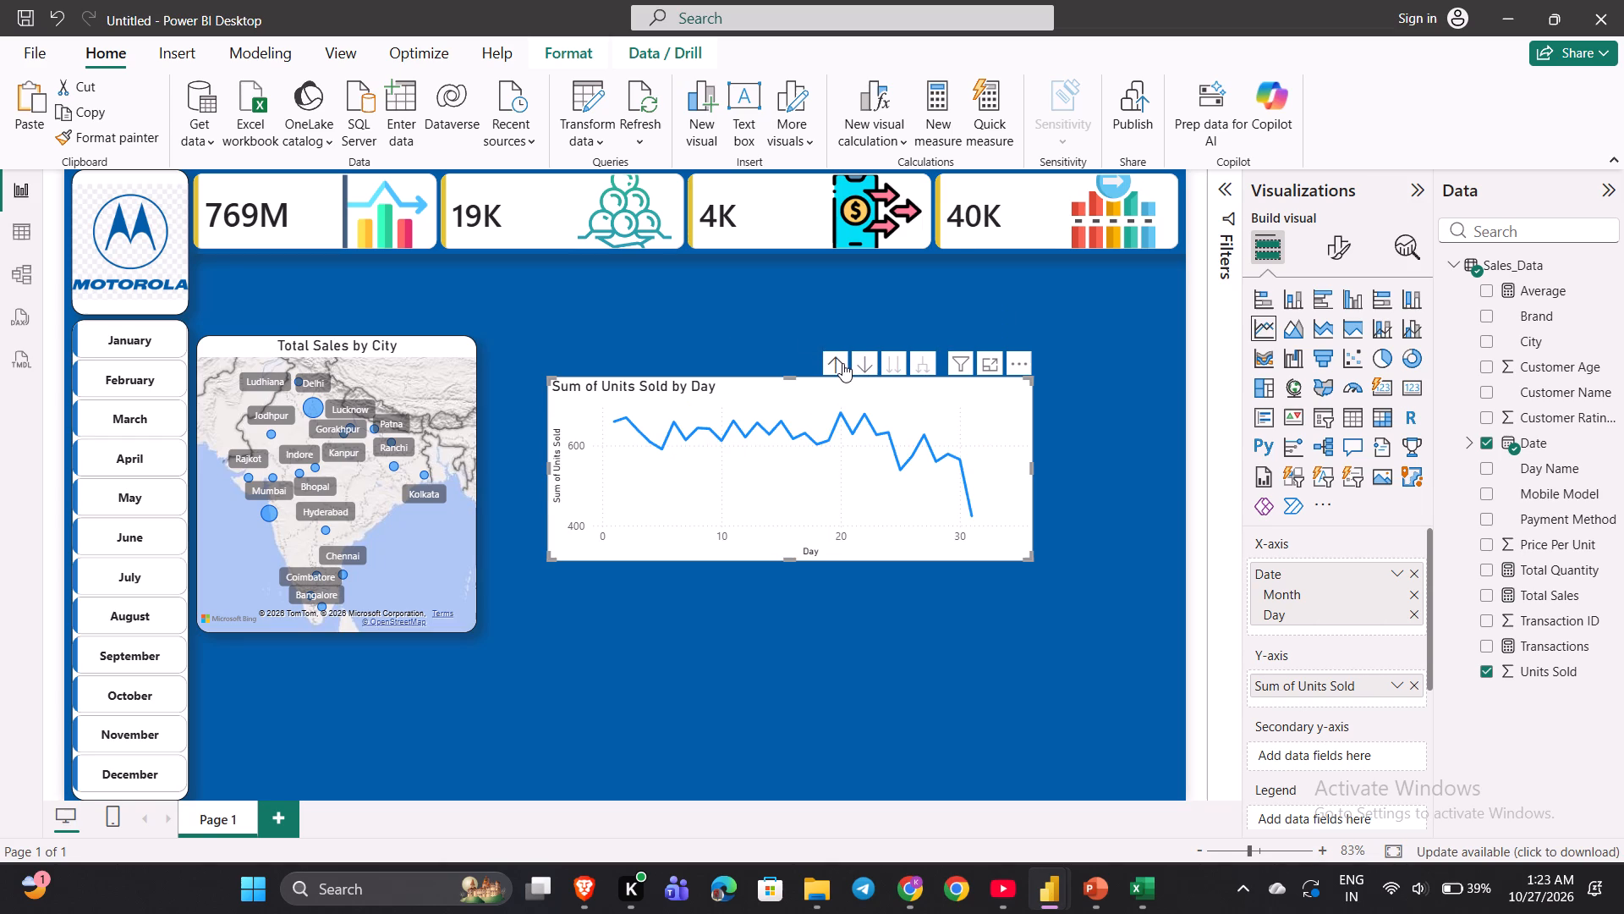
left_click(842, 363)
left_click(829, 691)
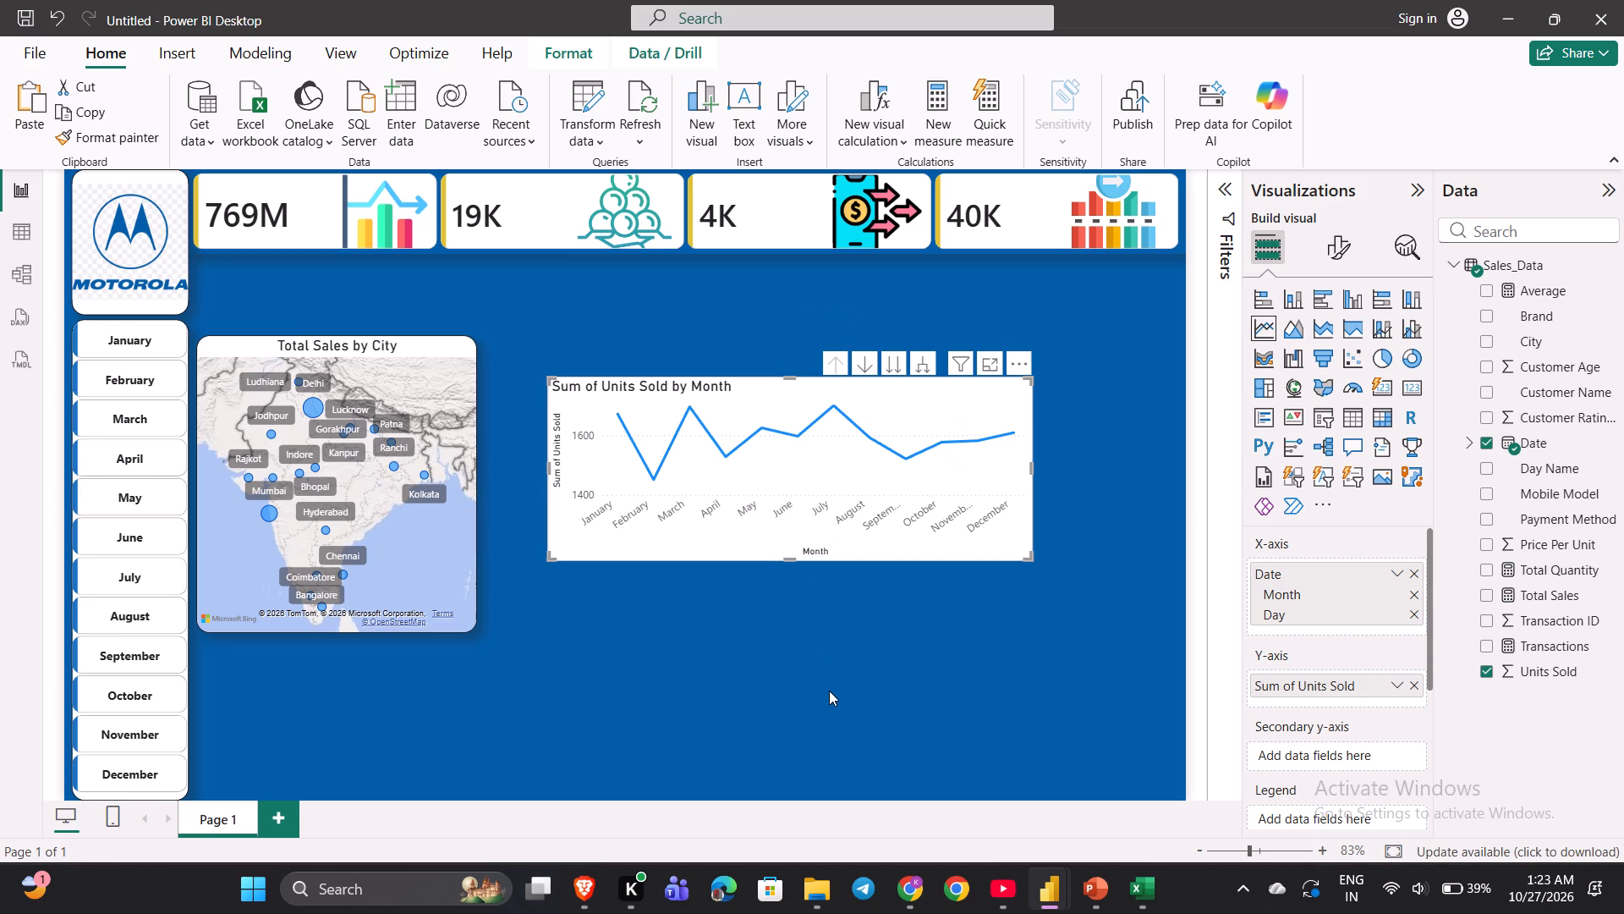
Watch how the YouTube tutorial drills the line chart and uses the month slicer, and return to the untitled Power BI report.
left_click(1002, 891)
key("space")
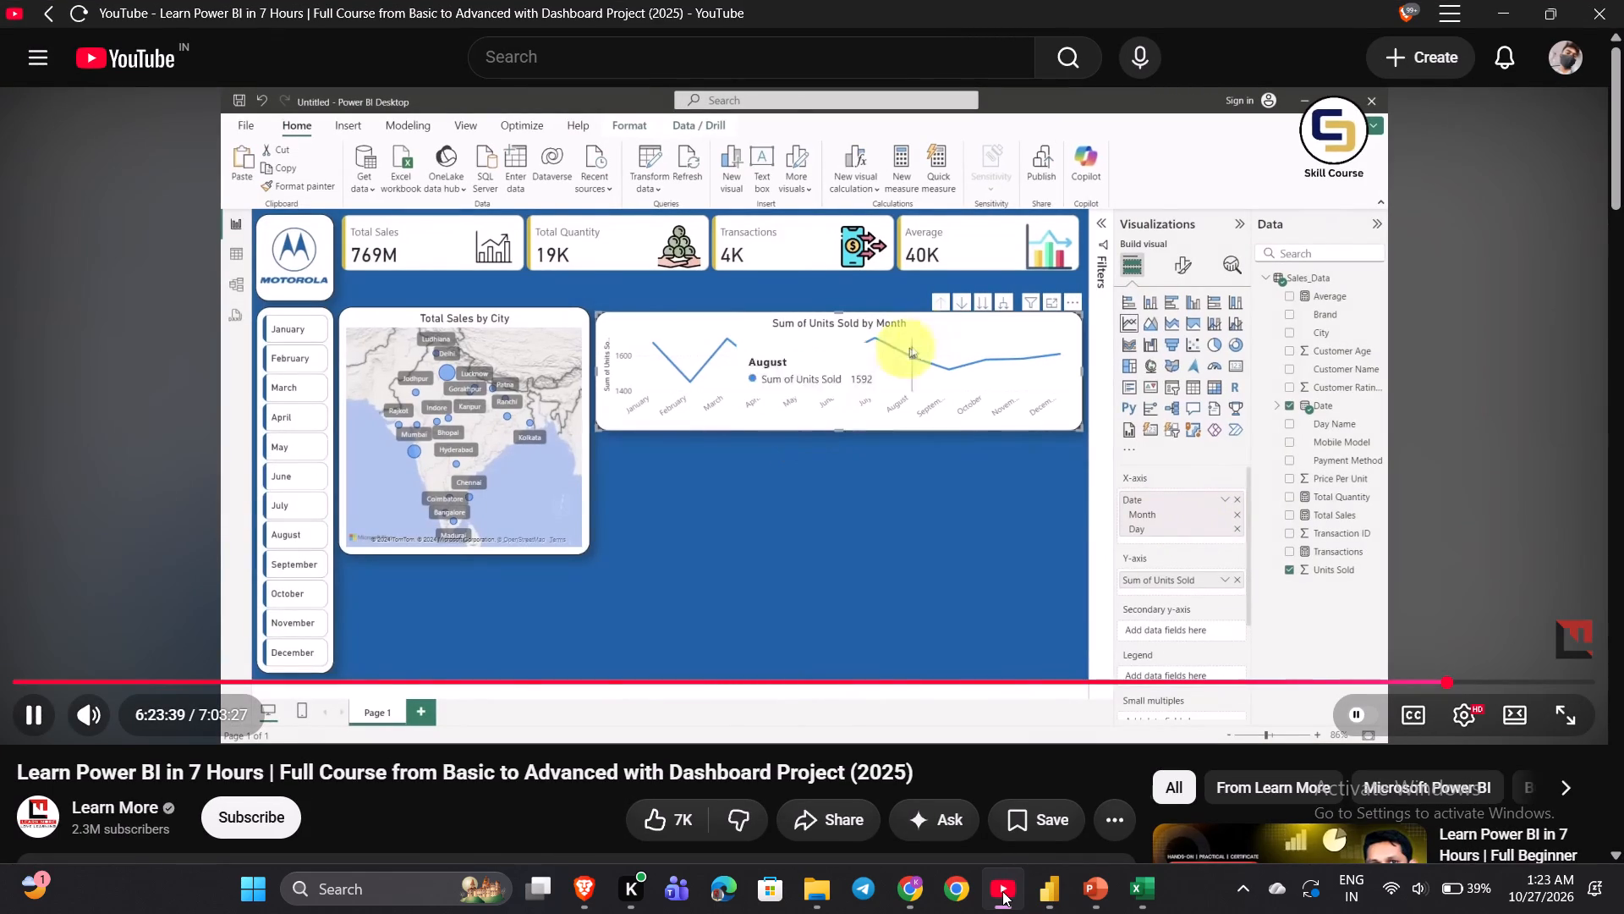
key("space")
left_click(1002, 891)
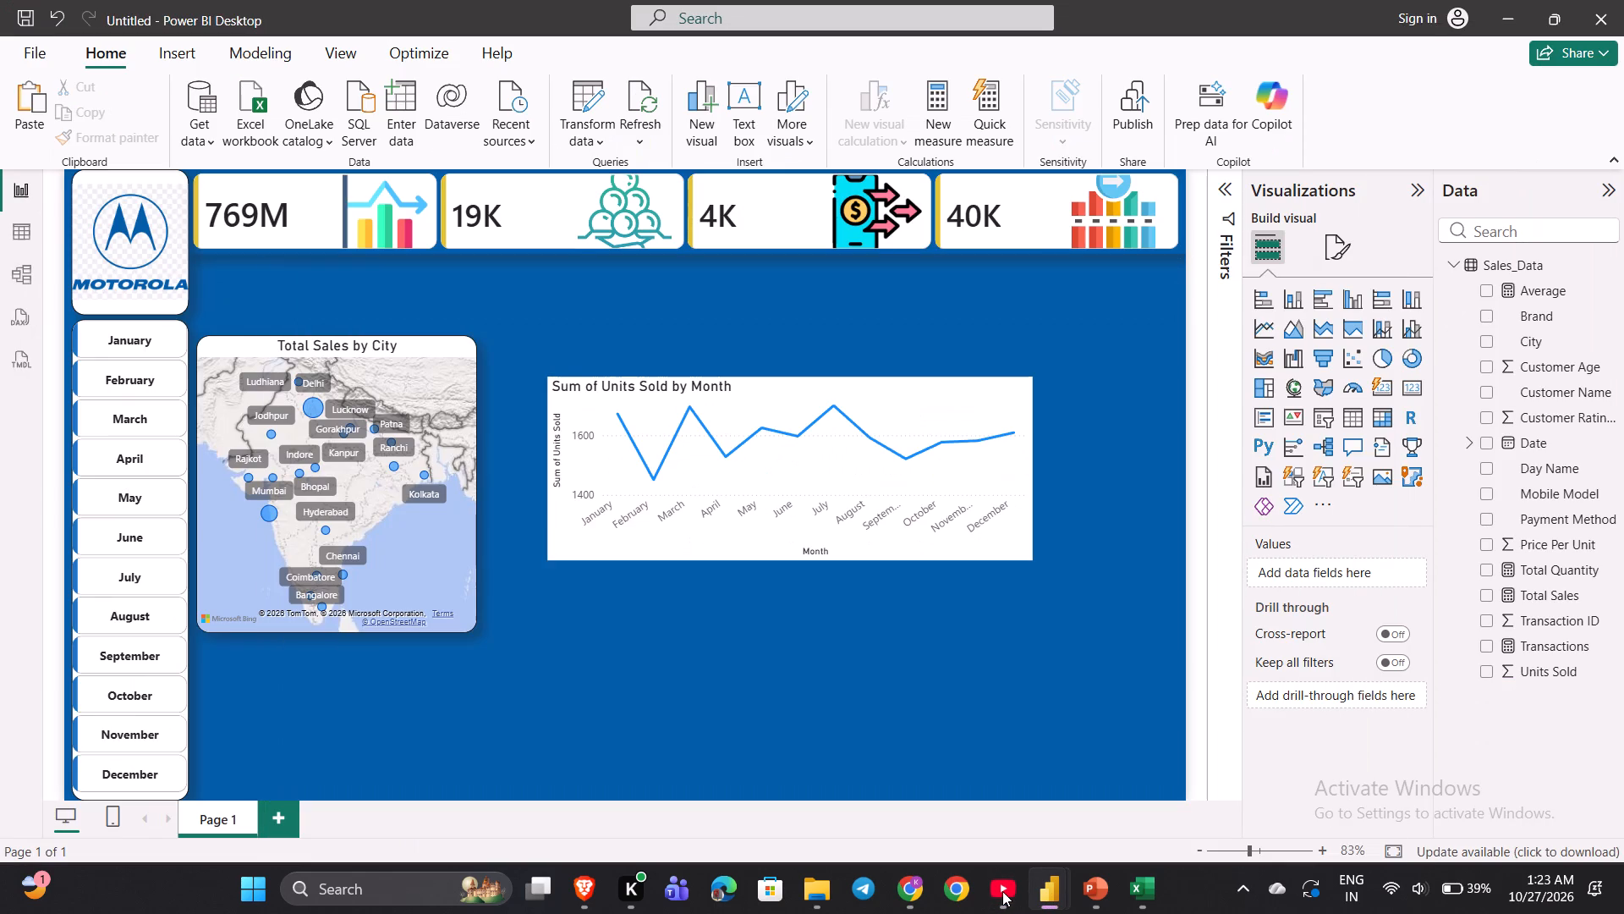
key("space")
left_click(1002, 891)
key("space")
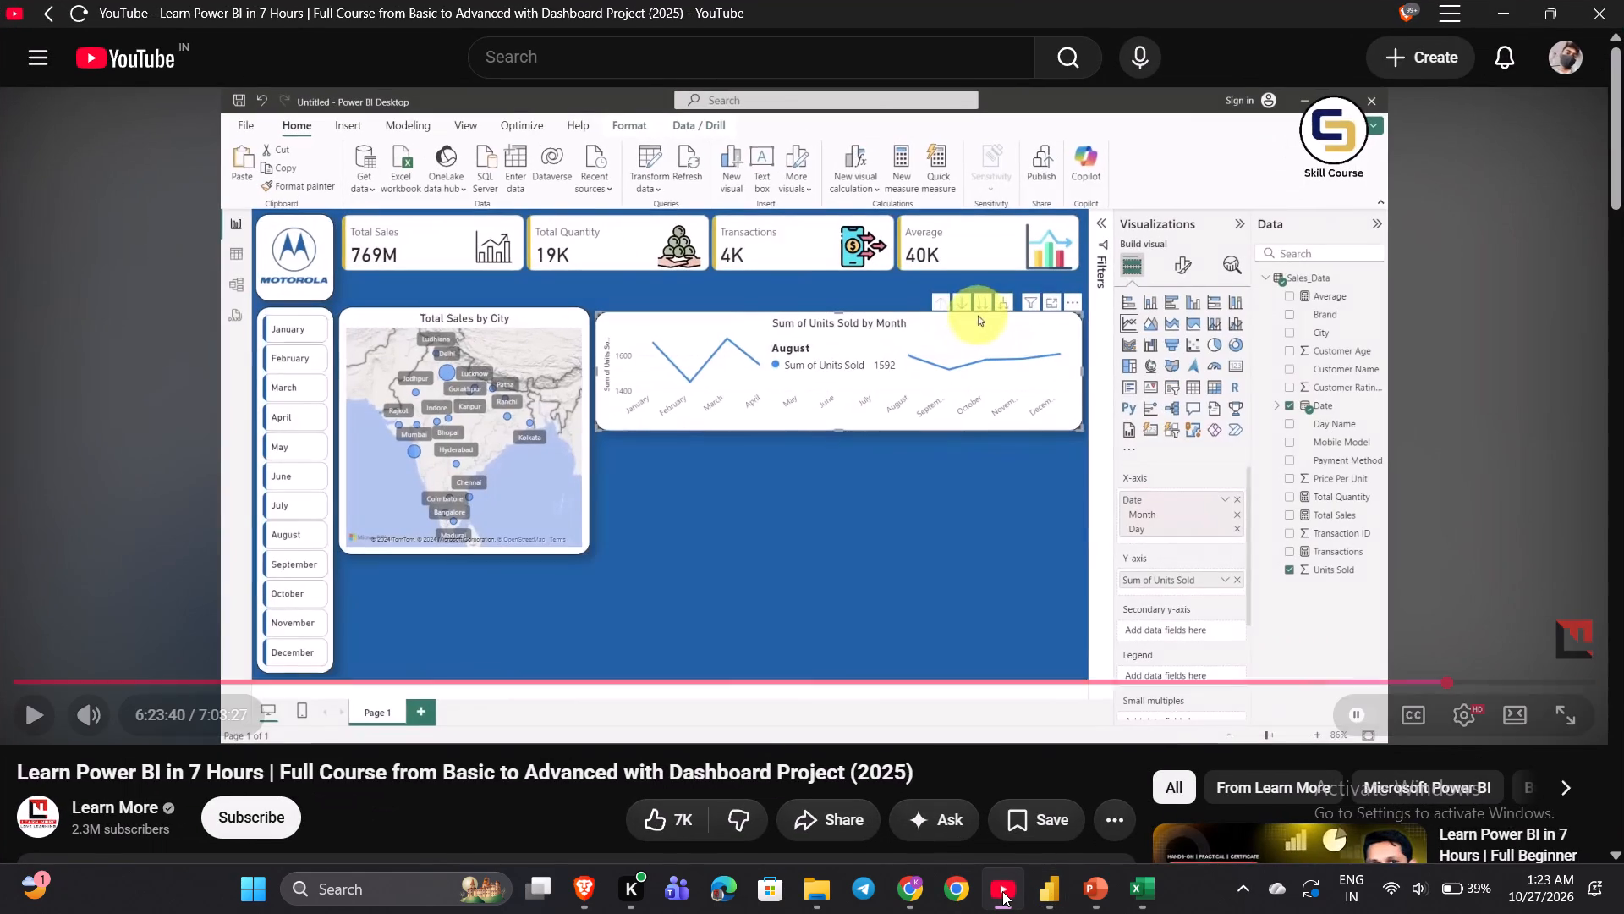
key("Right")
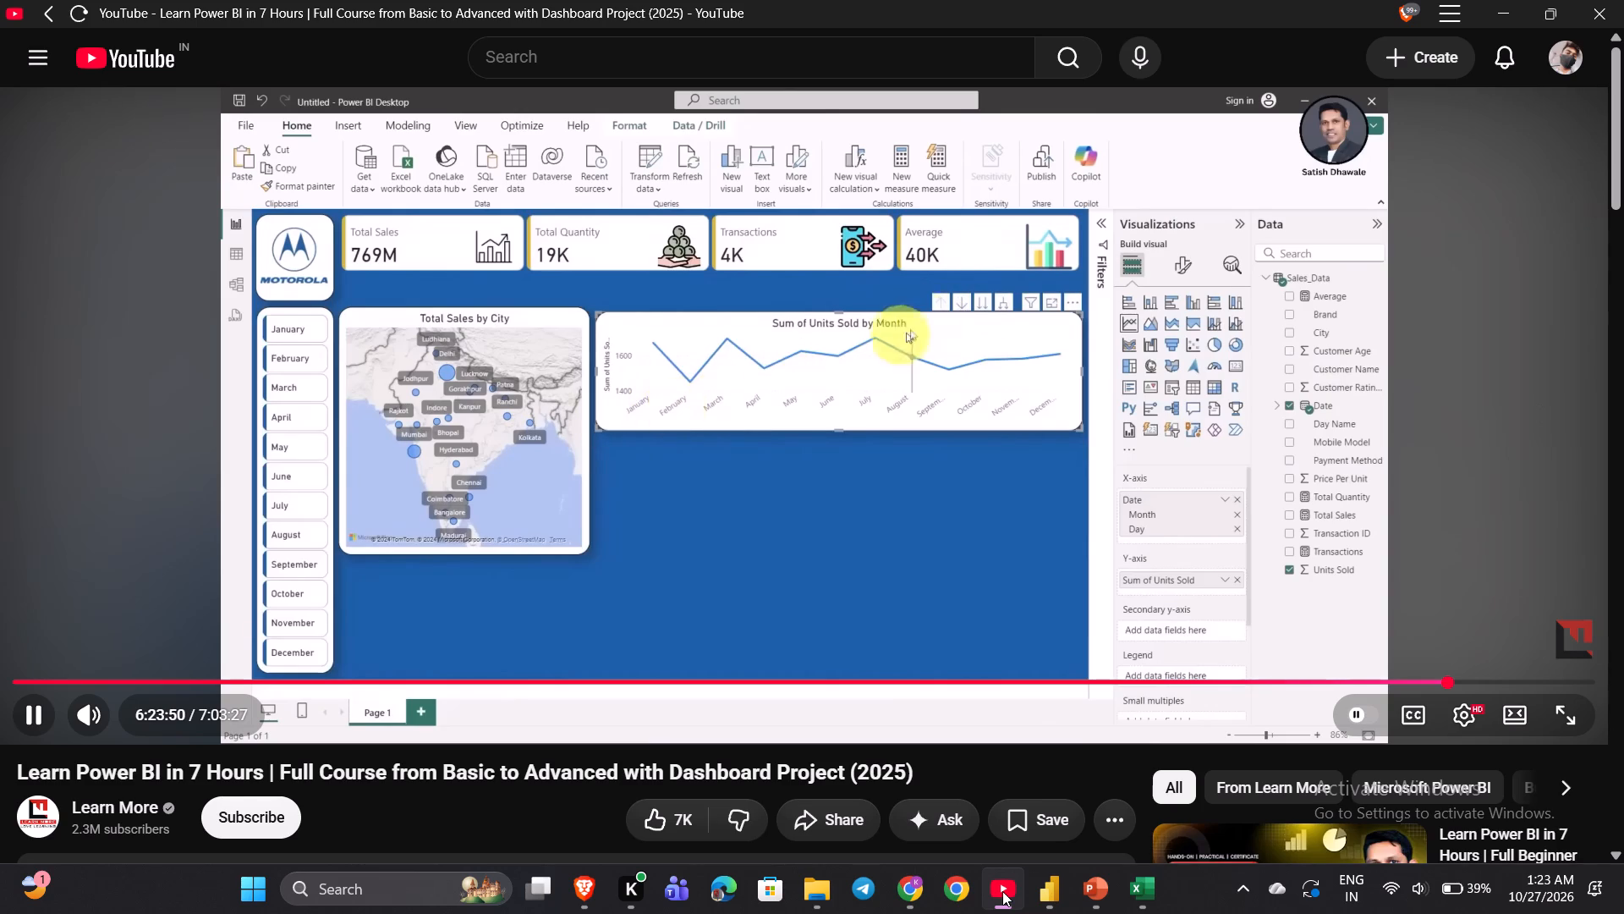
left_click(1002, 891)
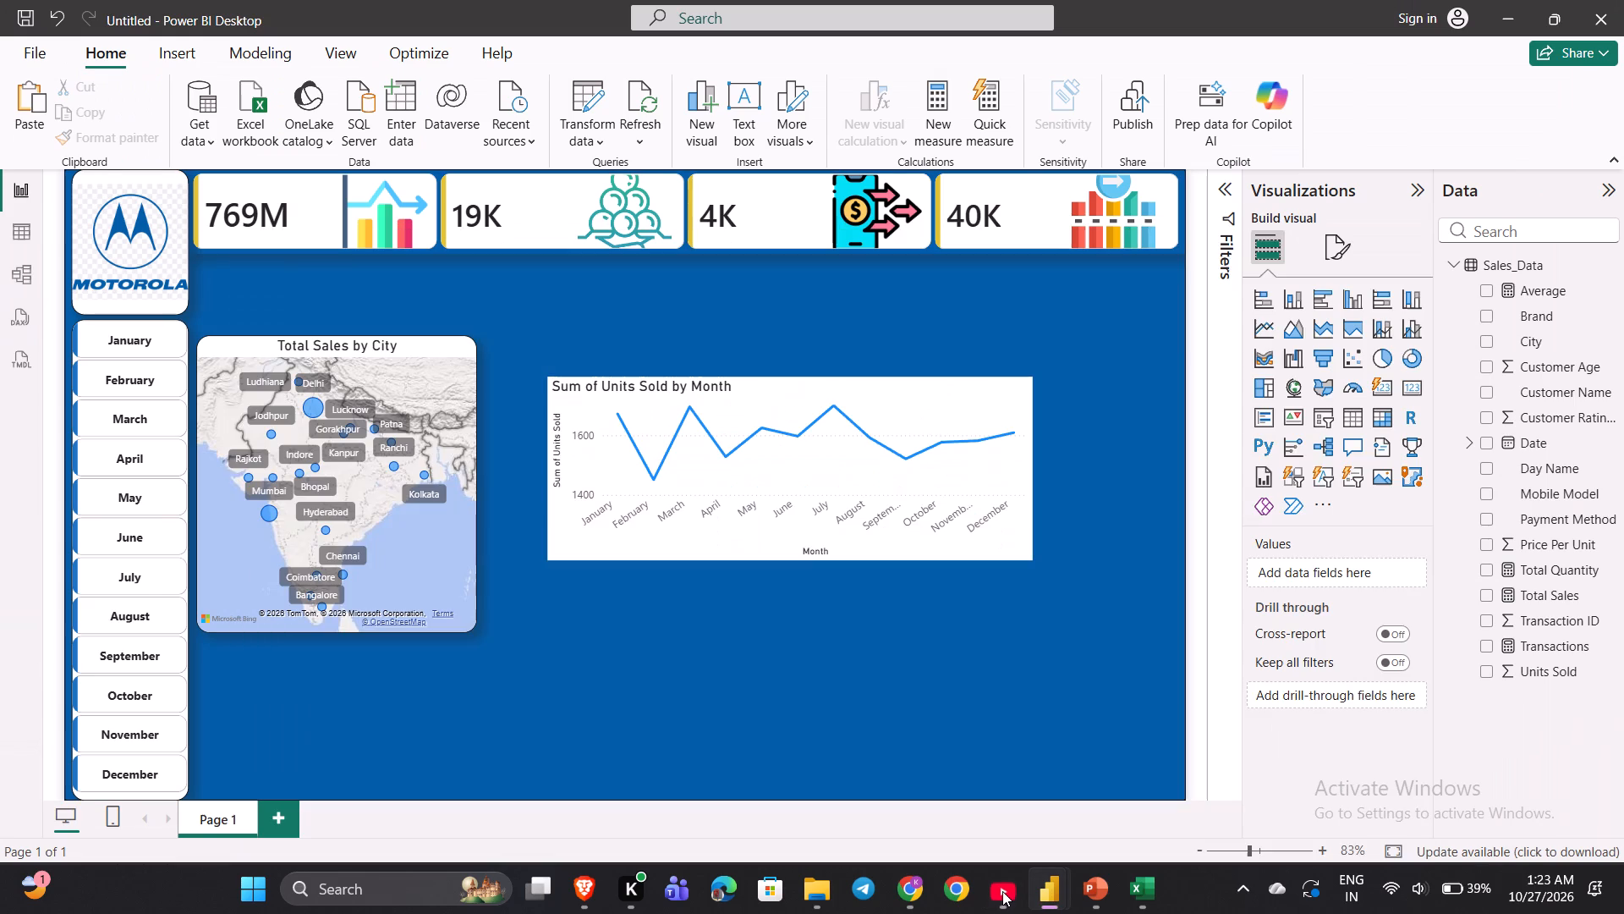
key("space")
left_click(1002, 891)
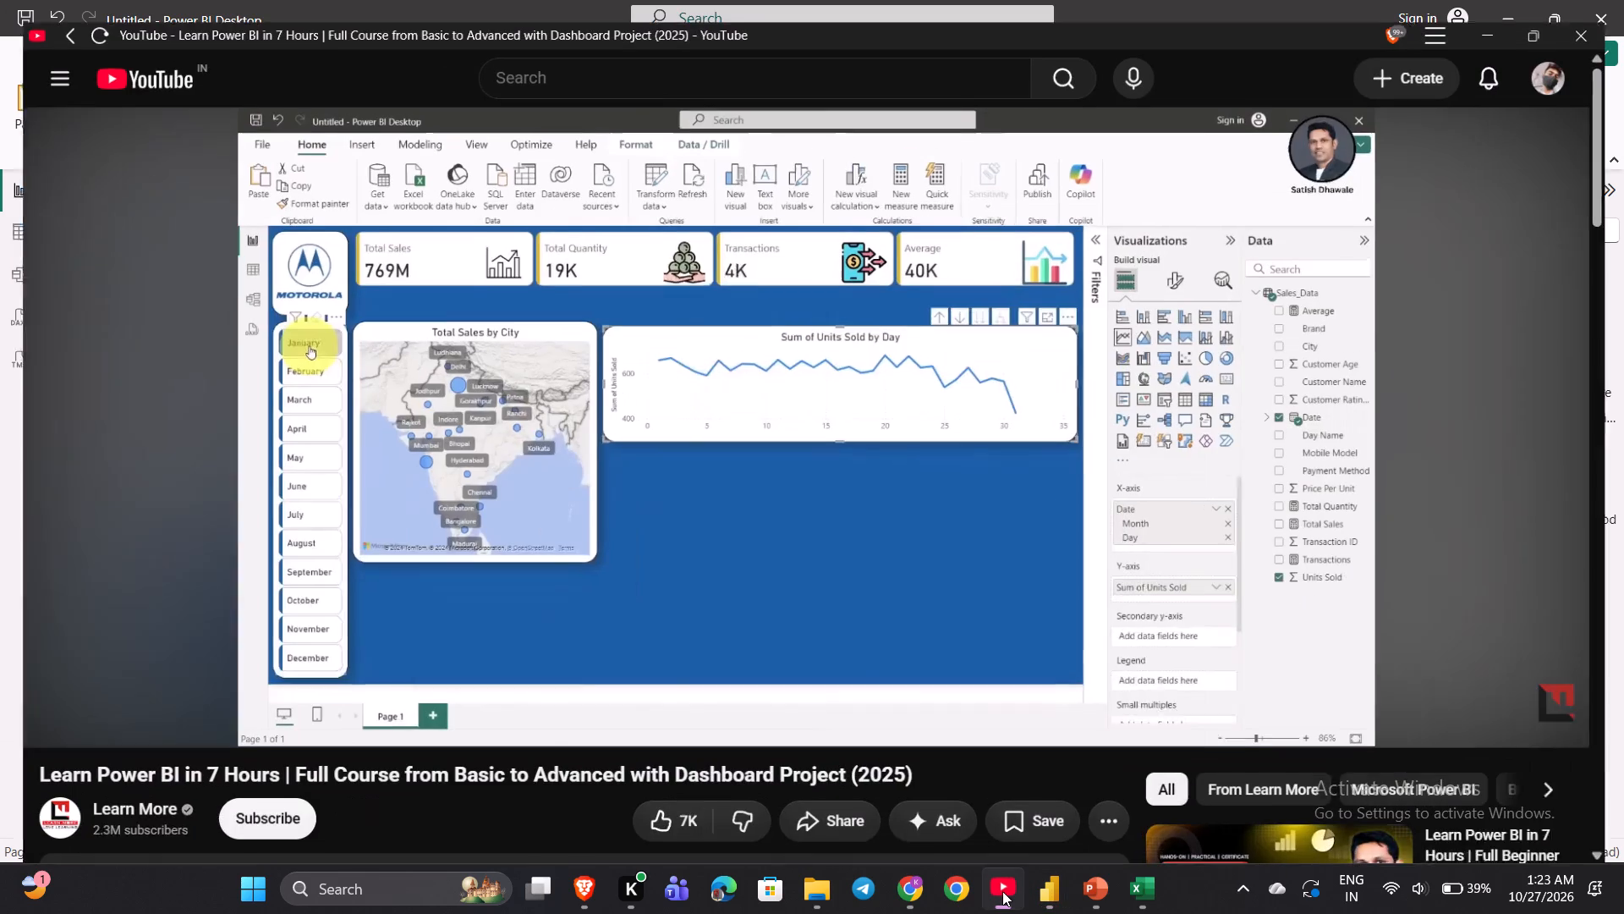
left_click(1002, 891)
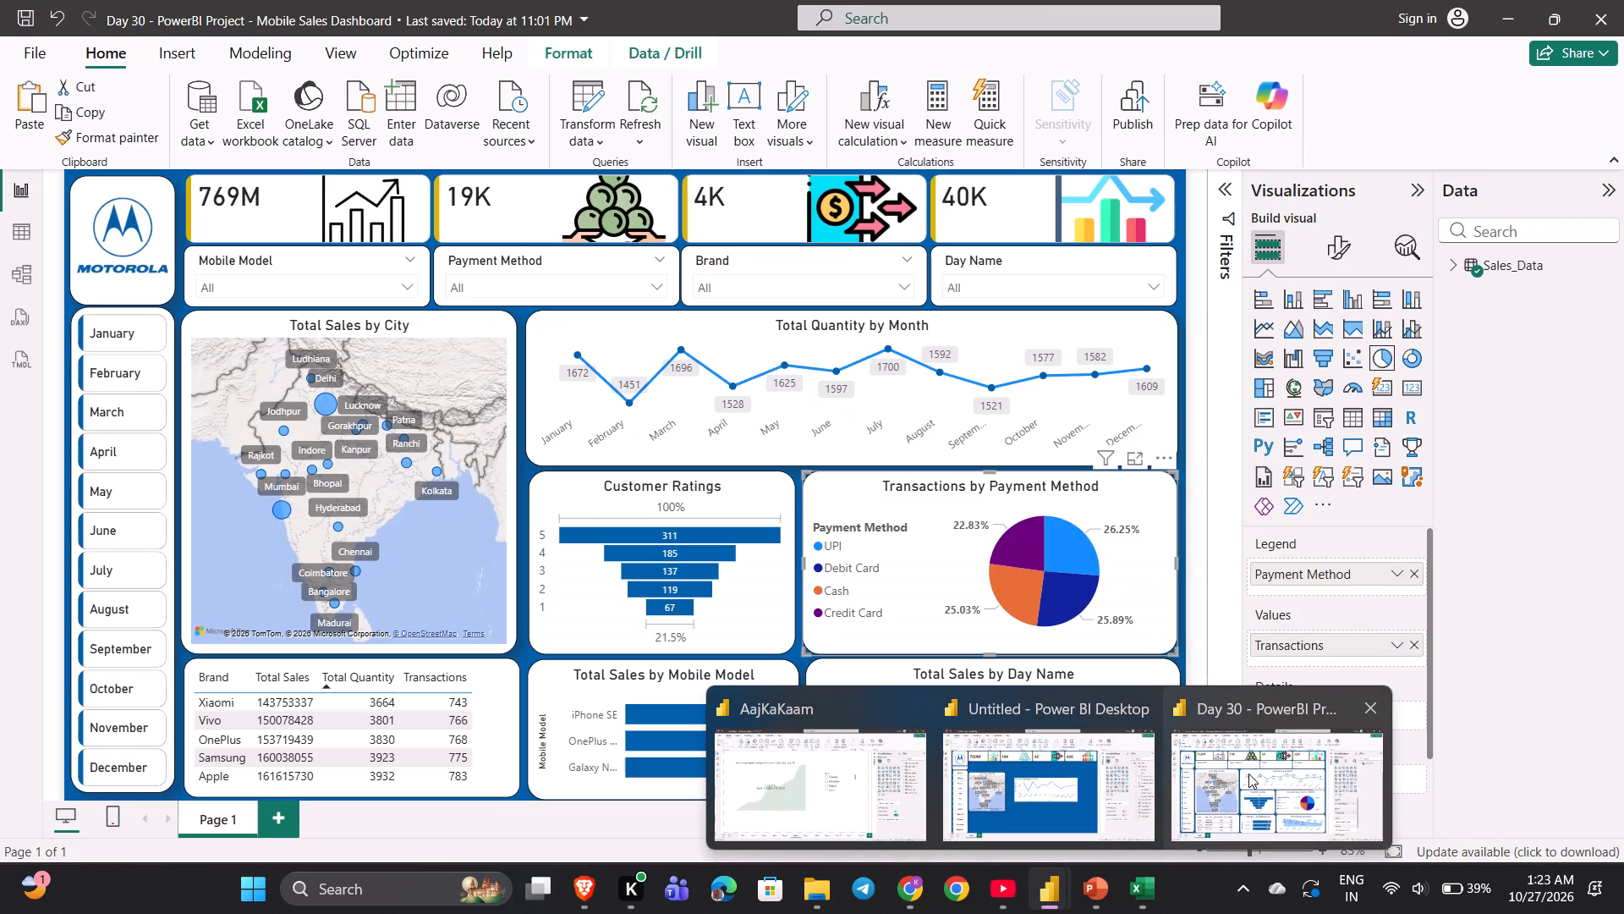
left_click(1084, 807)
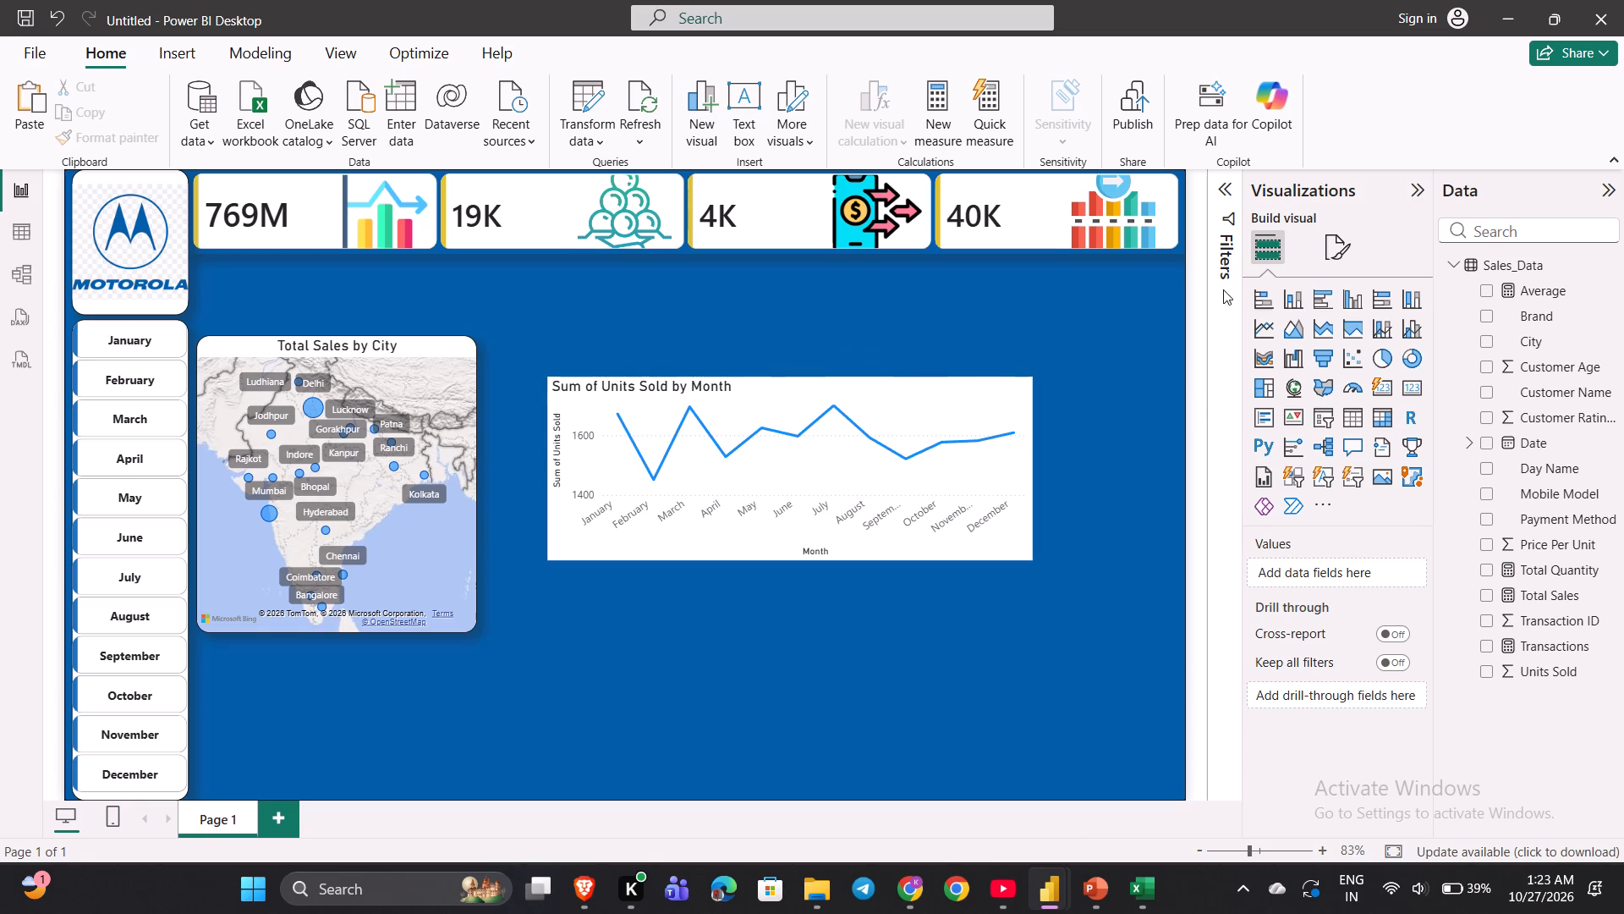
Set the line chart's title text to "Total Quantity by Month".
left_click(924, 434)
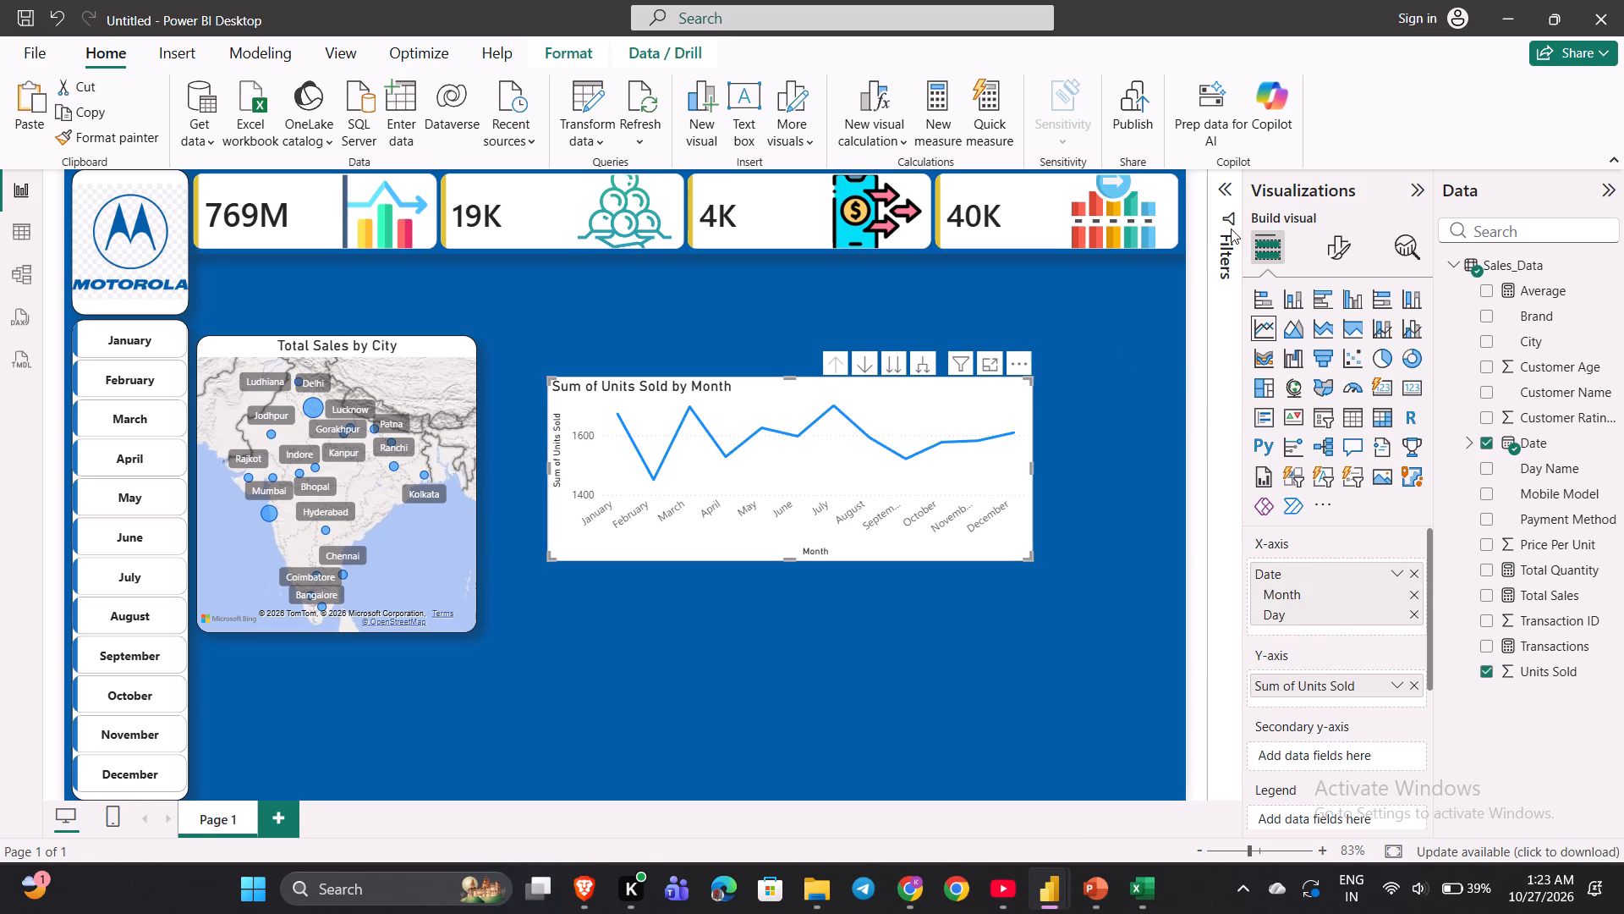
left_click(1327, 240)
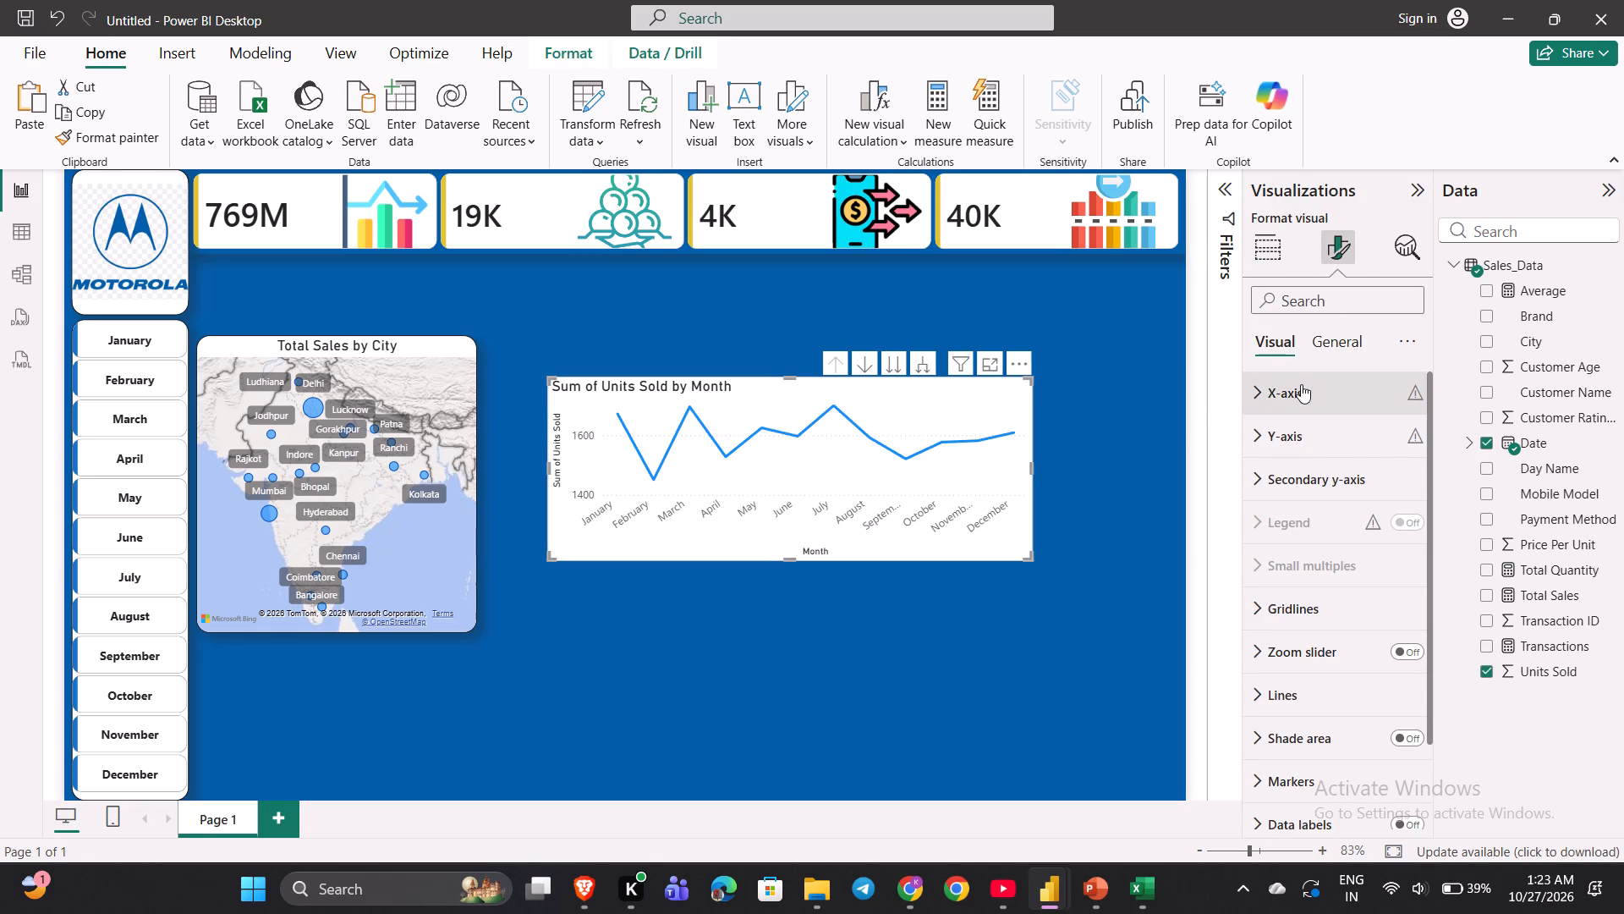
left_click(1317, 355)
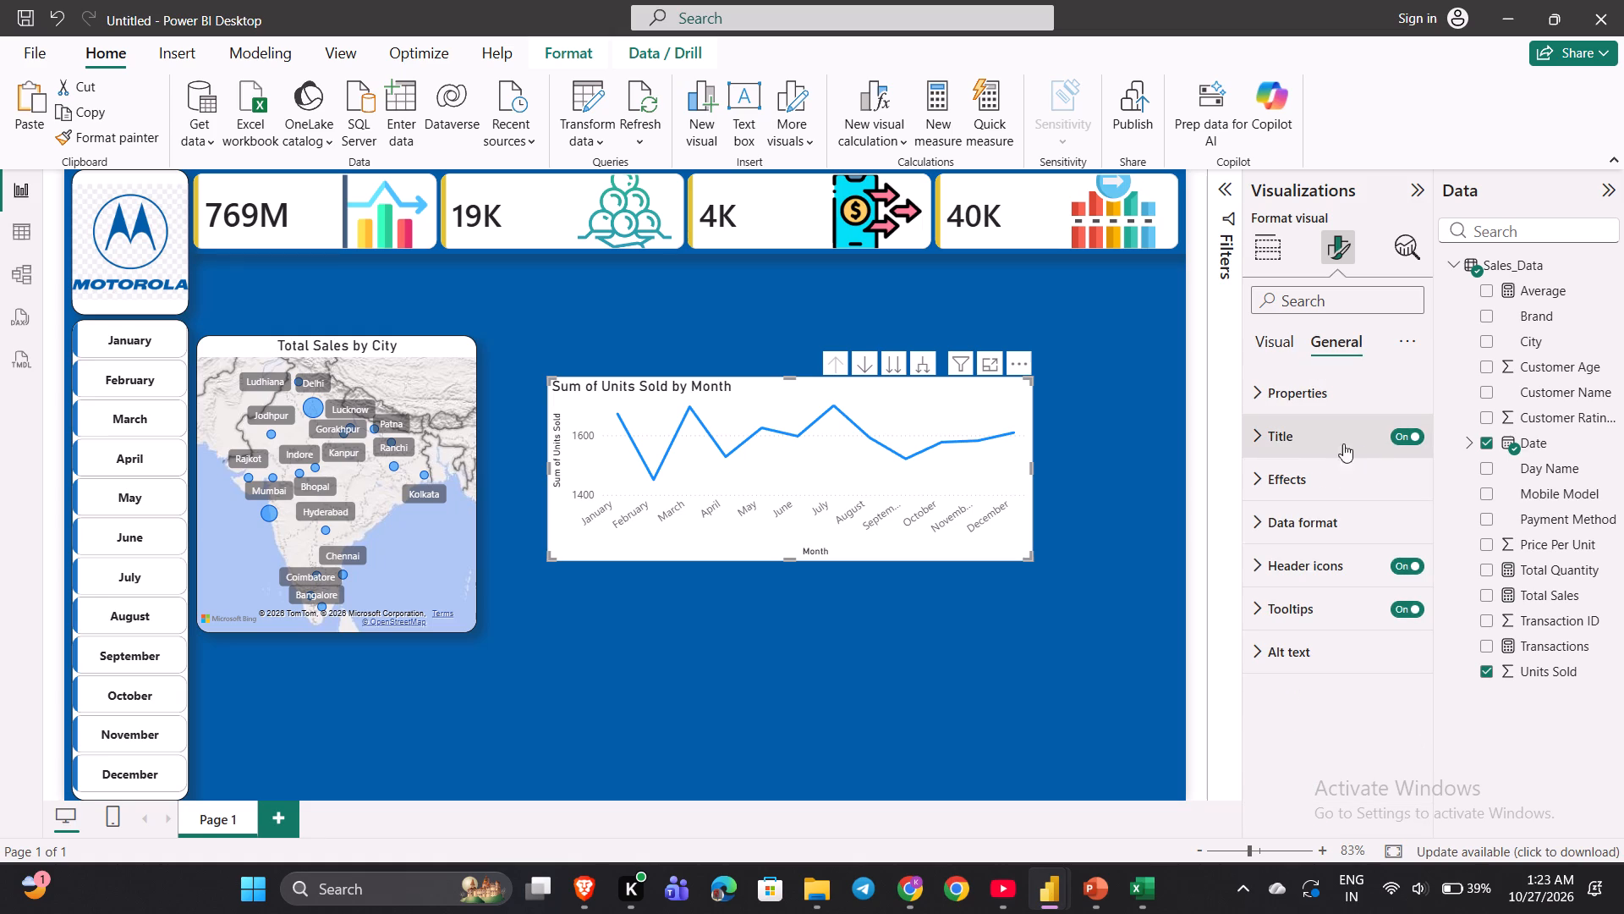
left_click(1292, 433)
scroll(1292, 433, "down", 1)
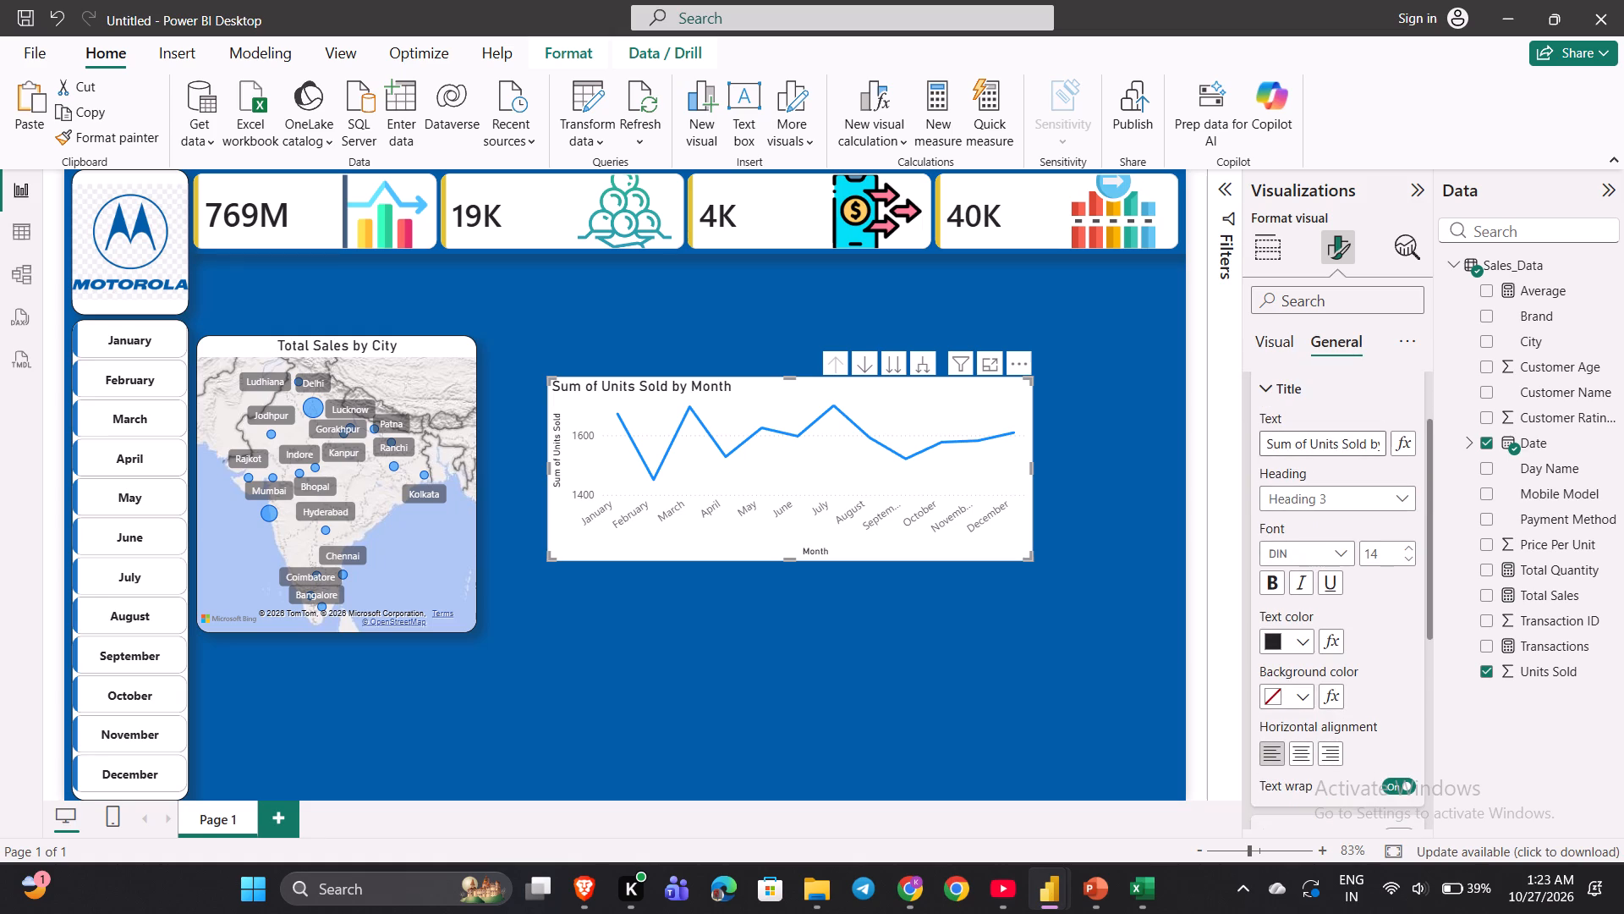
left_click(1317, 437)
key("ctrl+a")
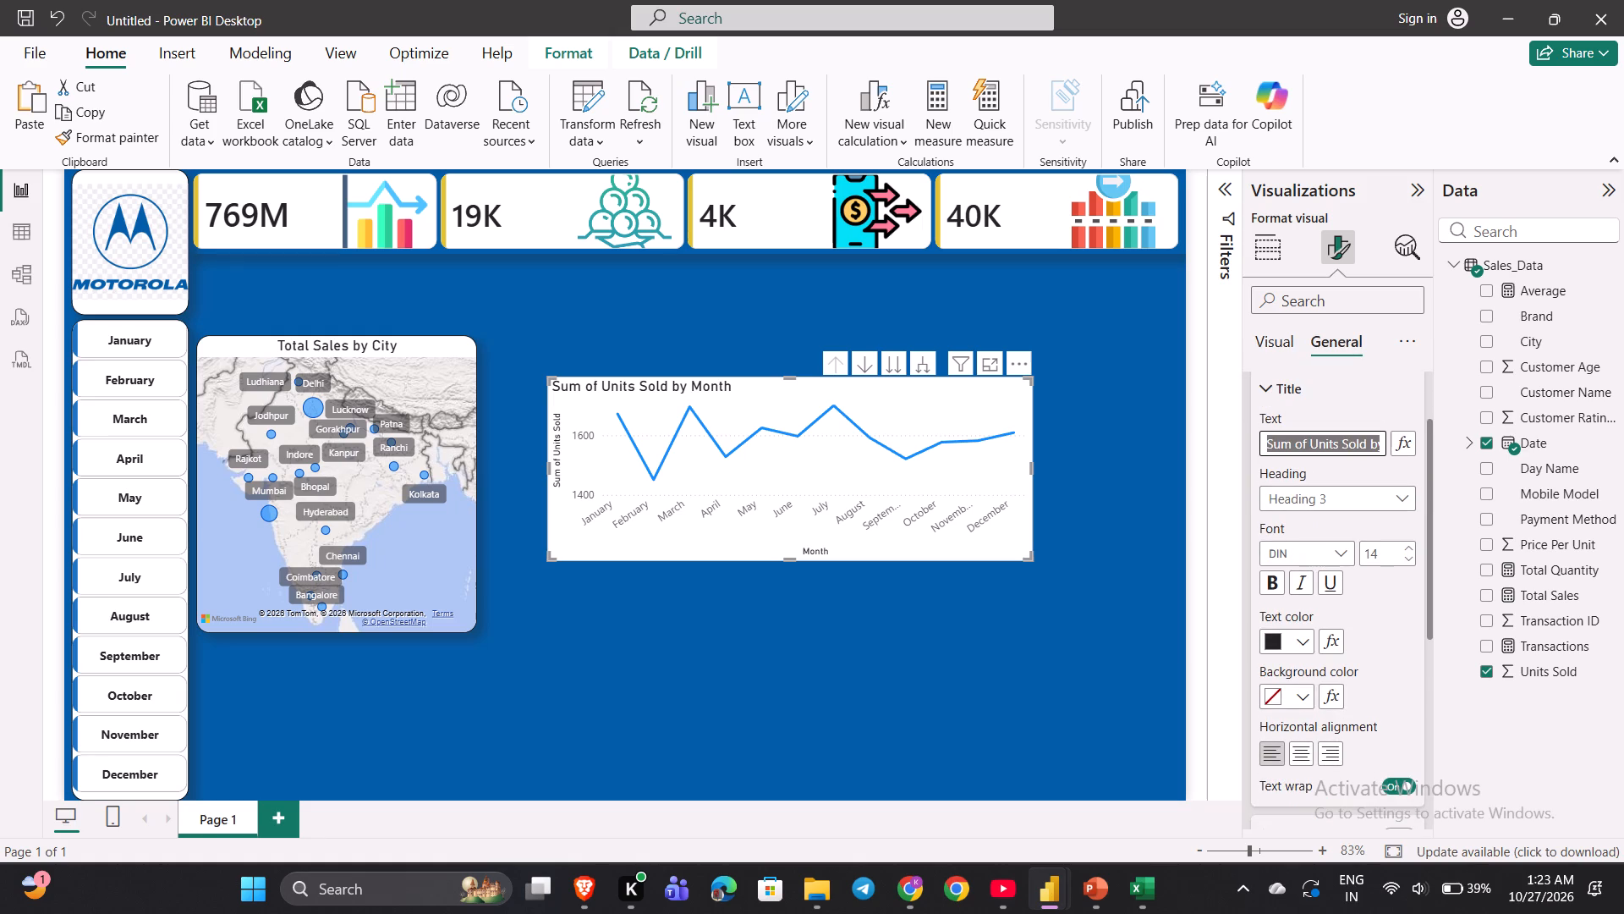
type("Total")
key("space")
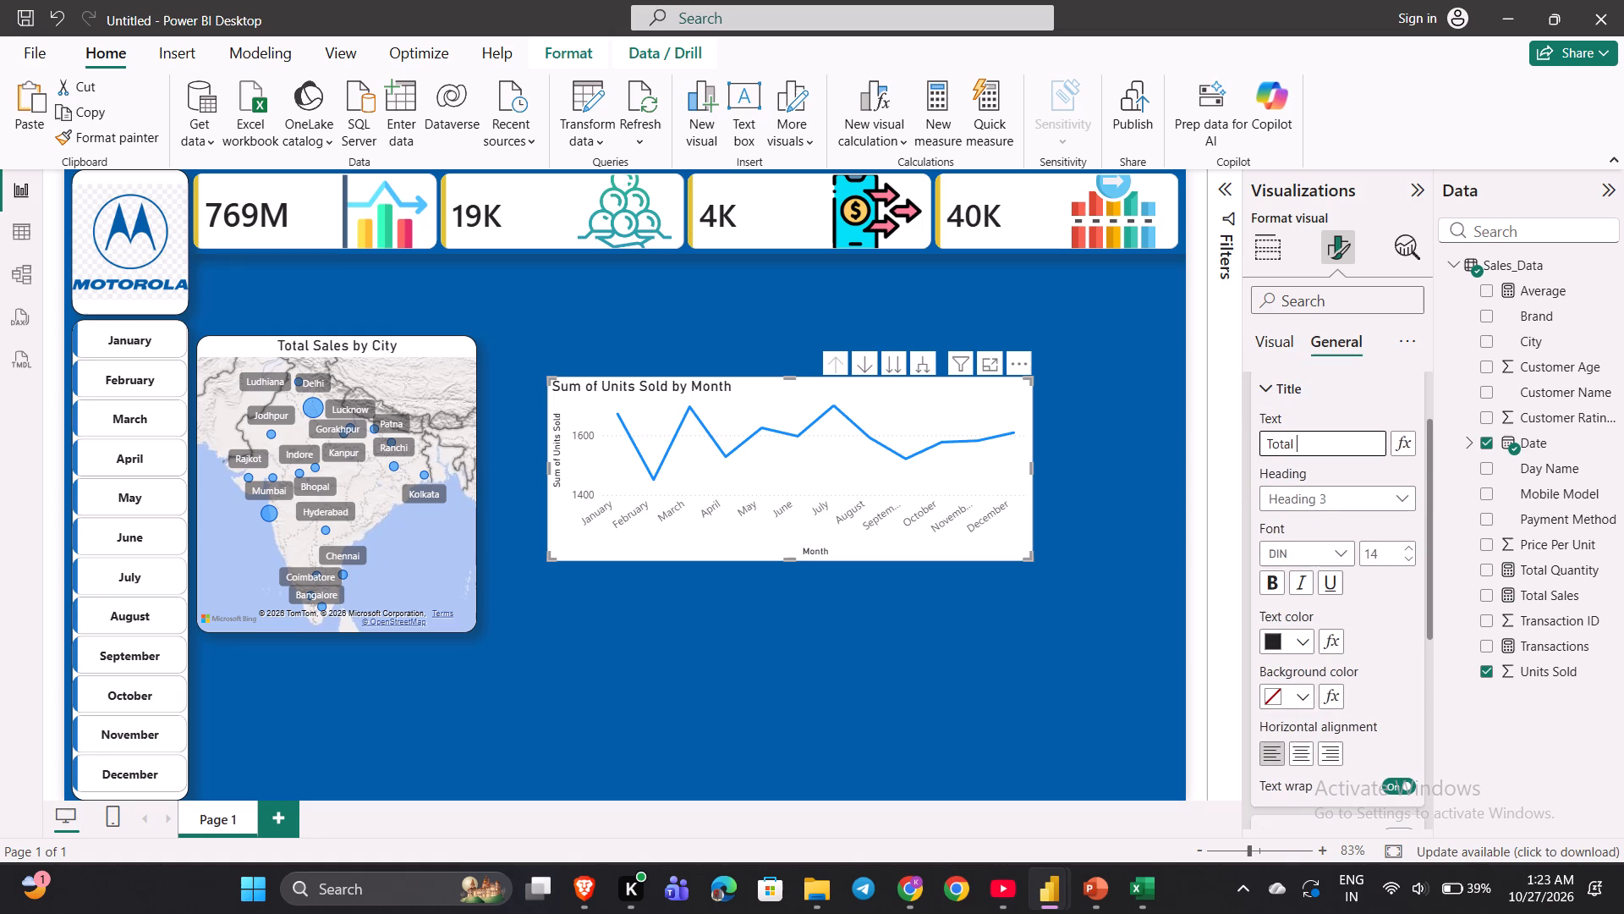
type("Quantity by Month")
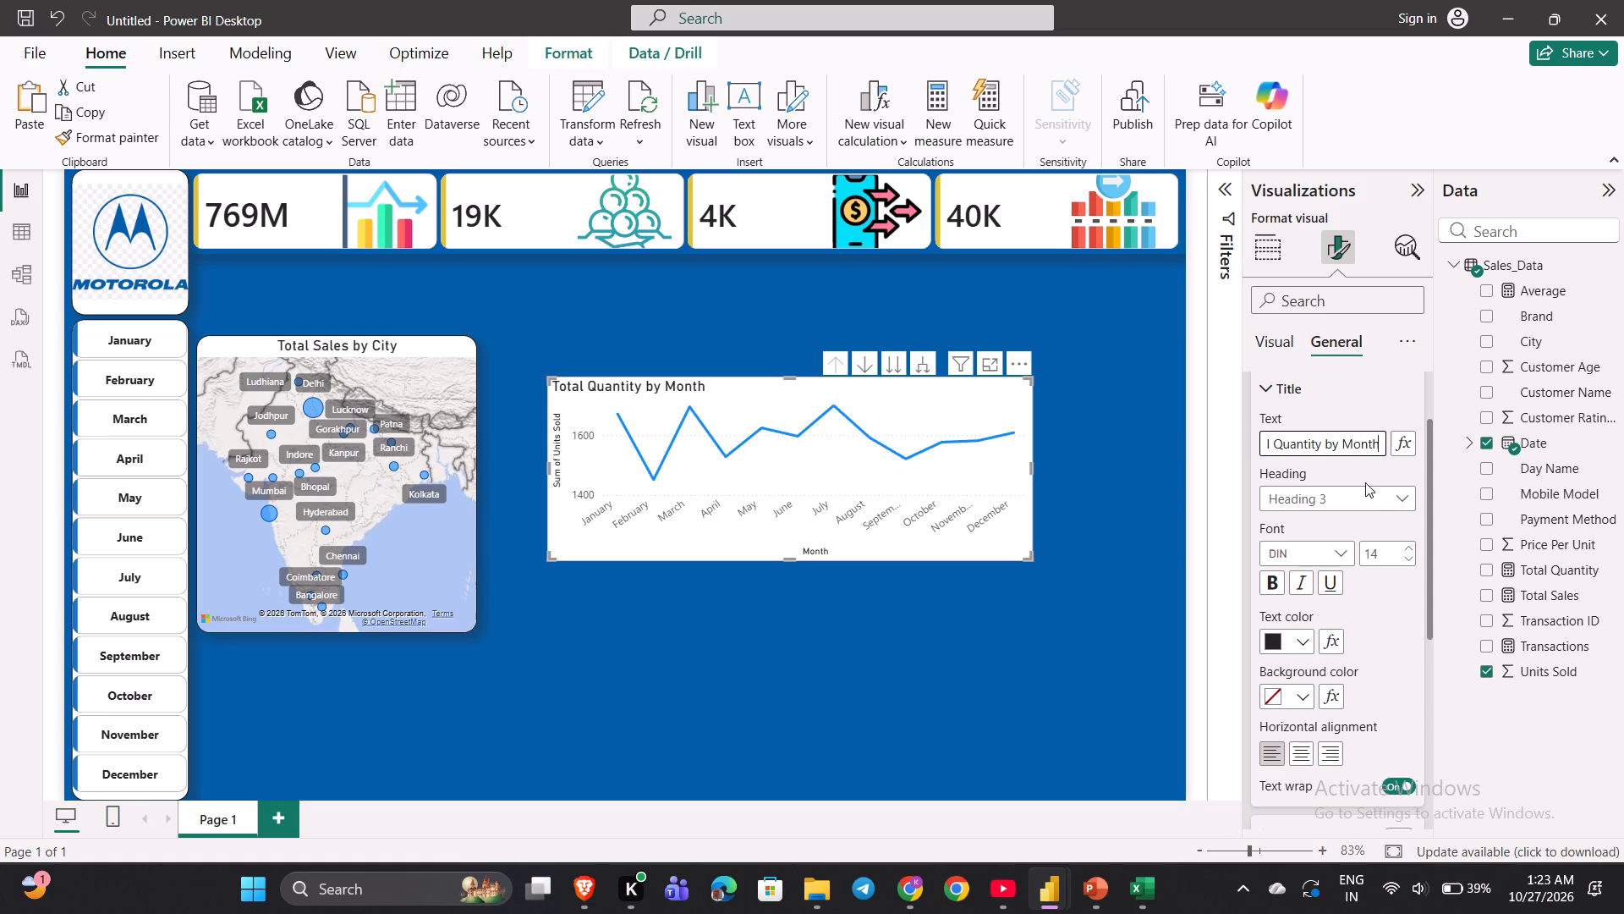
Center the line chart's title horizontally, trying bold on it and turning bold off again.
scroll(1339, 556, "down", 2)
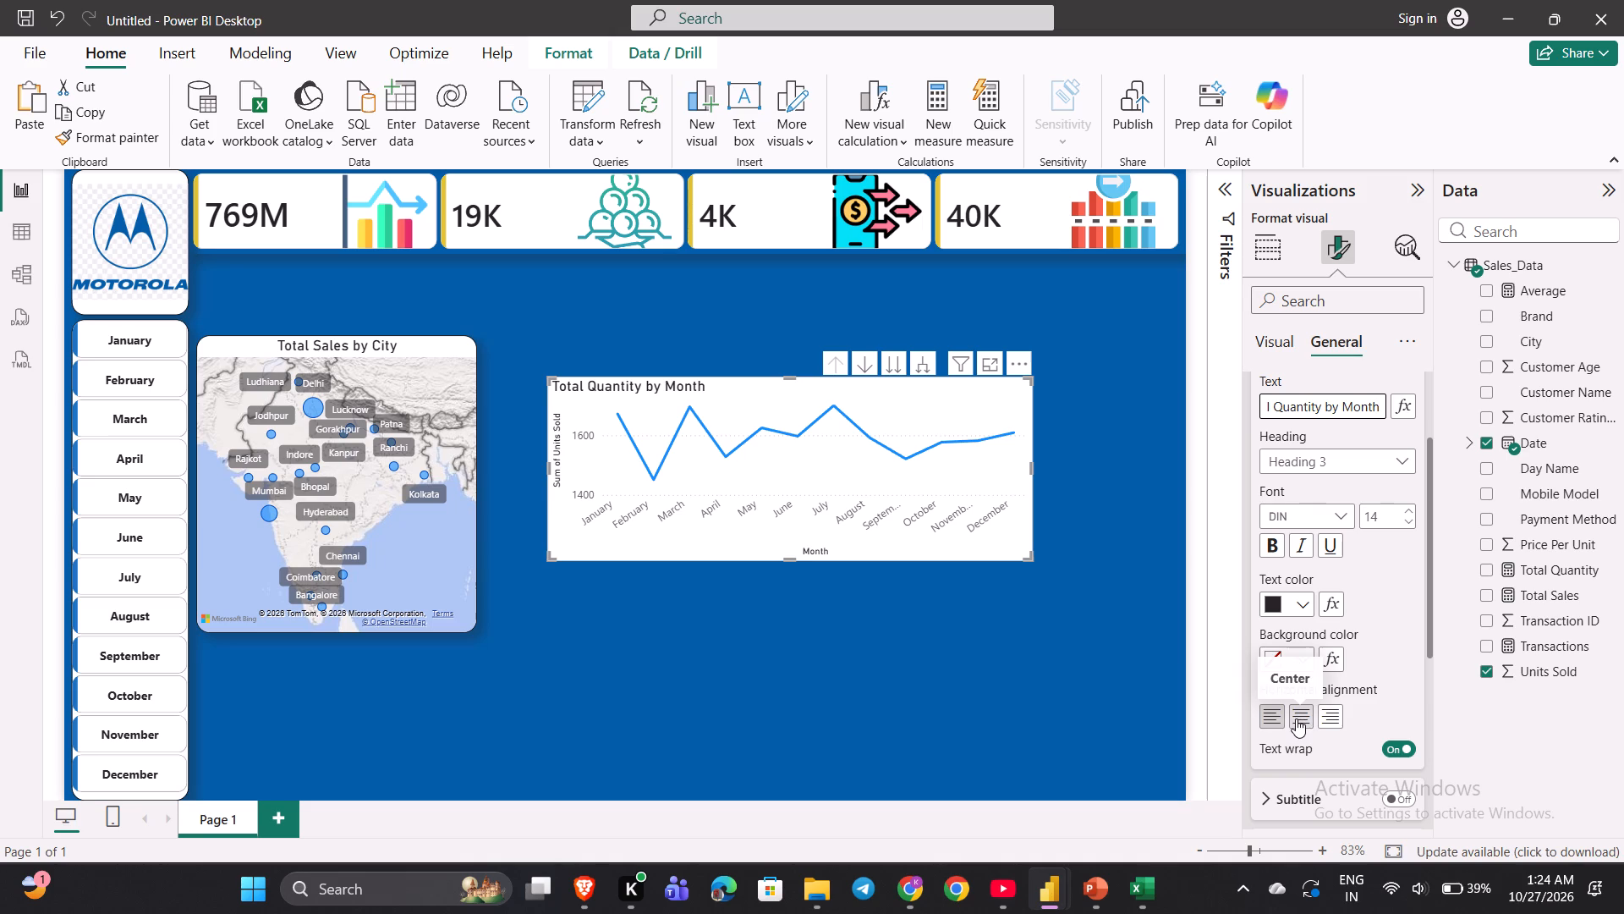
left_click(1296, 719)
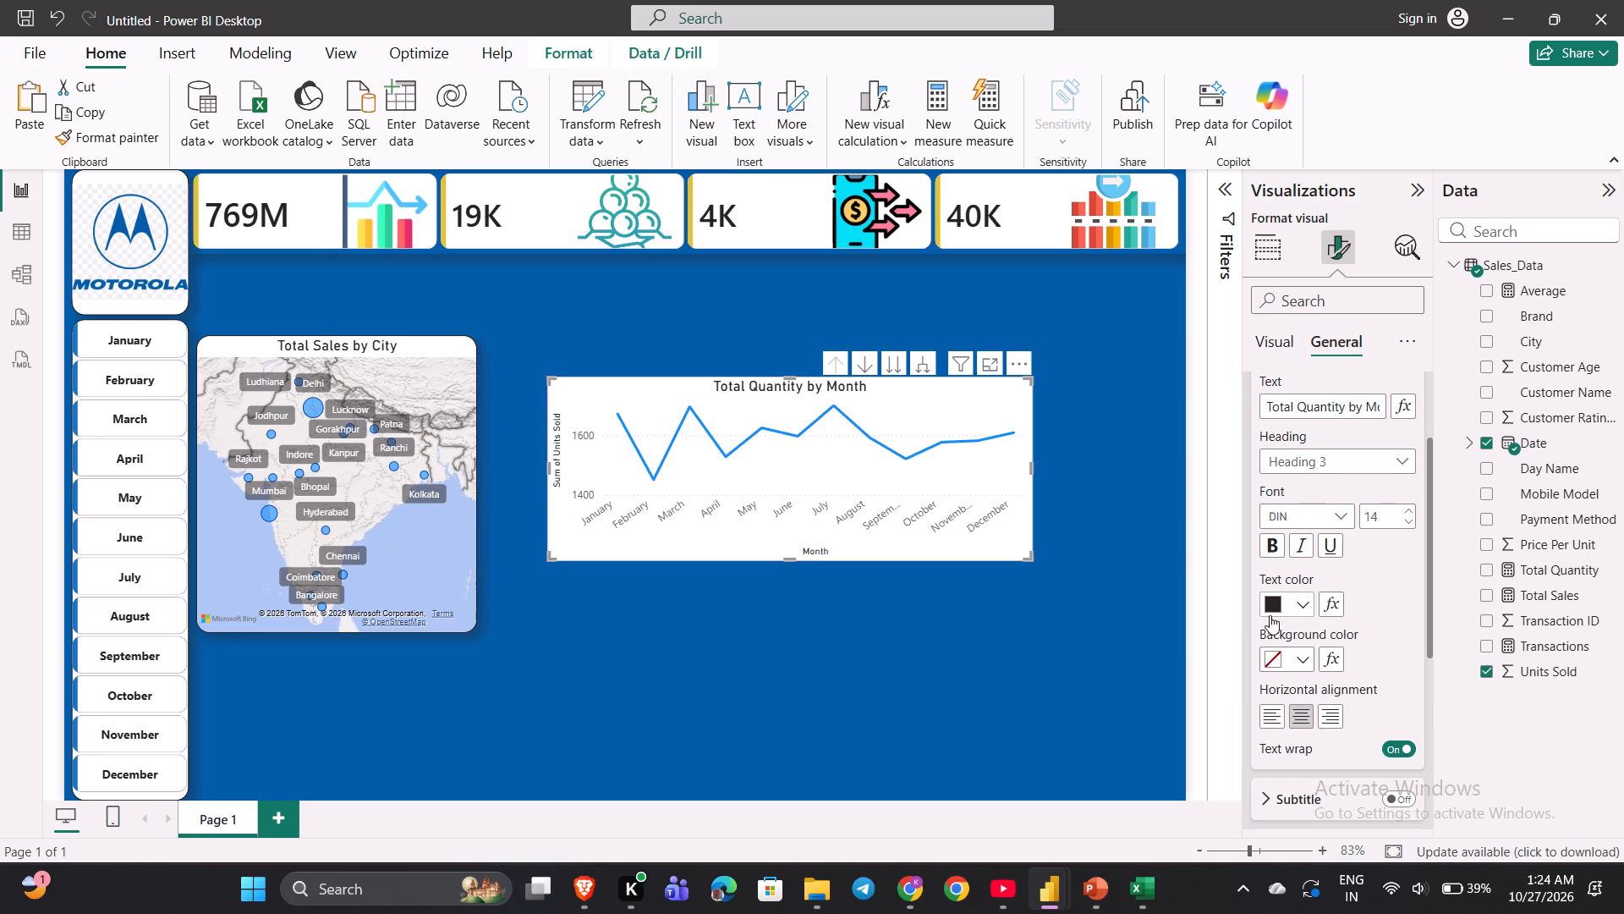
left_click(1274, 553)
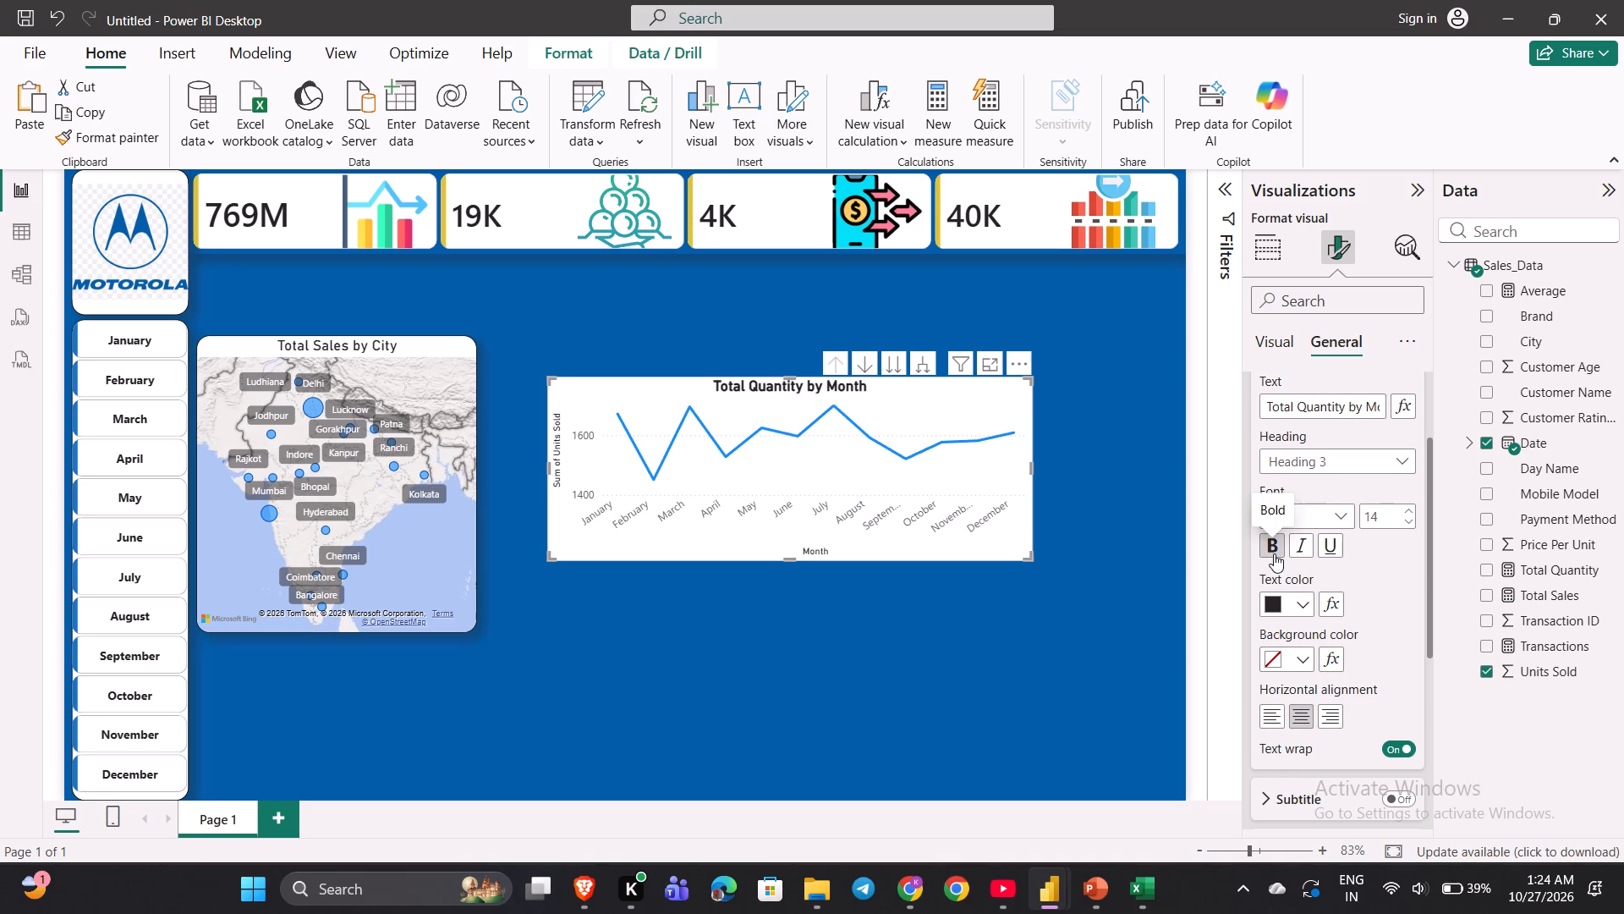
left_click(1274, 553)
scroll(1275, 765, "down", 3)
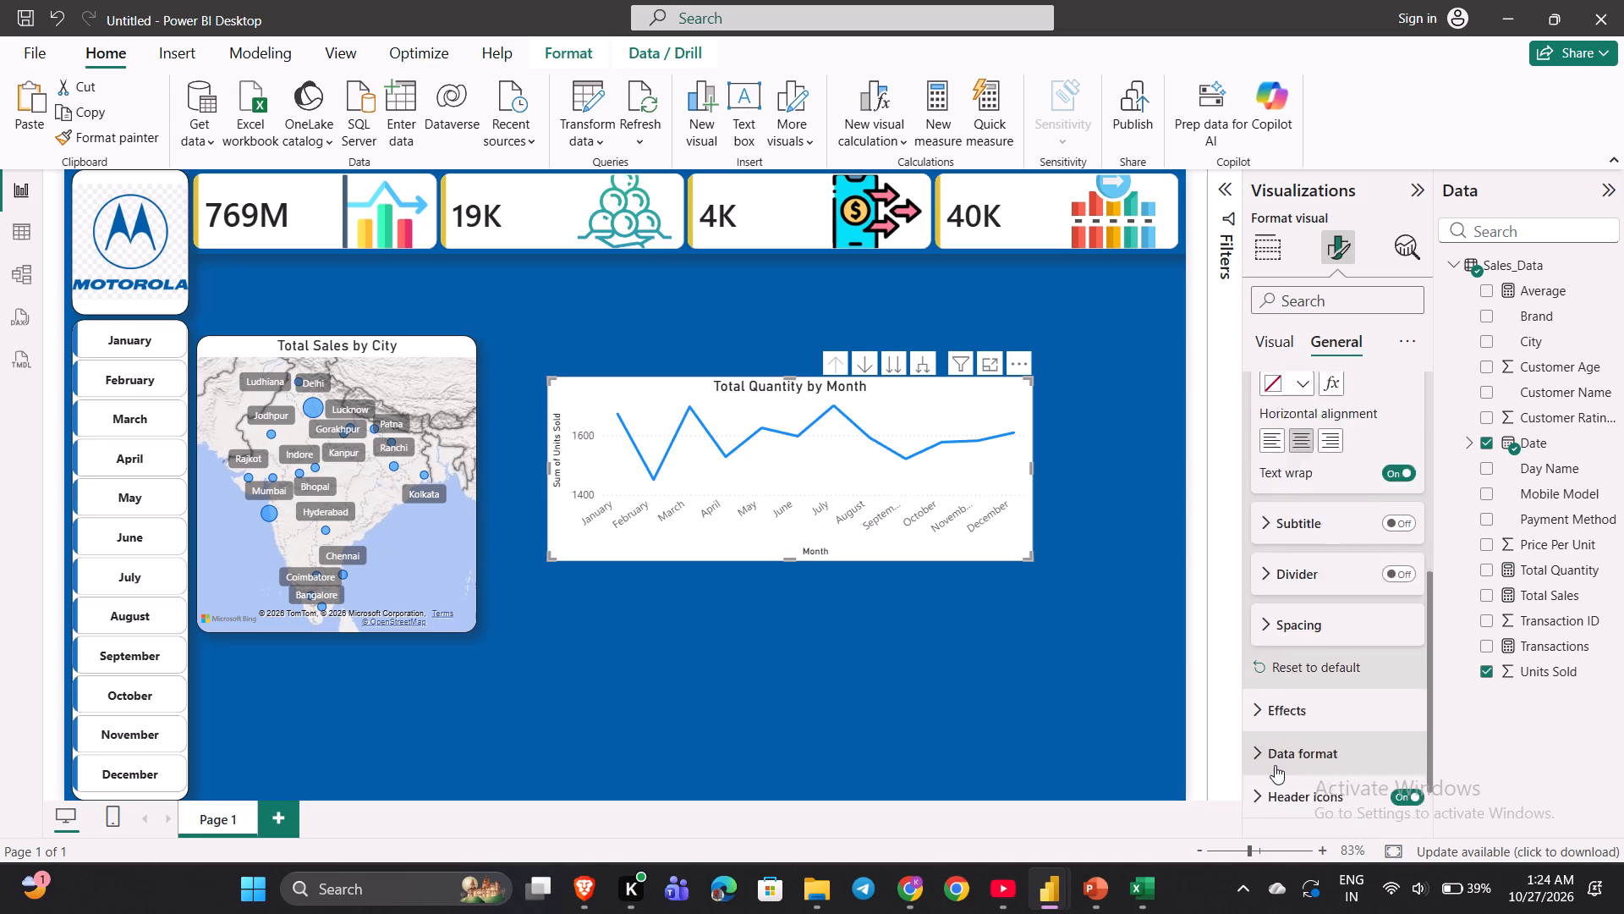
Close the title settings and skip through the YouTube tutorial to its line chart marker formatting, returning to the untitled Power BI report.
scroll(1275, 765, "up", 7)
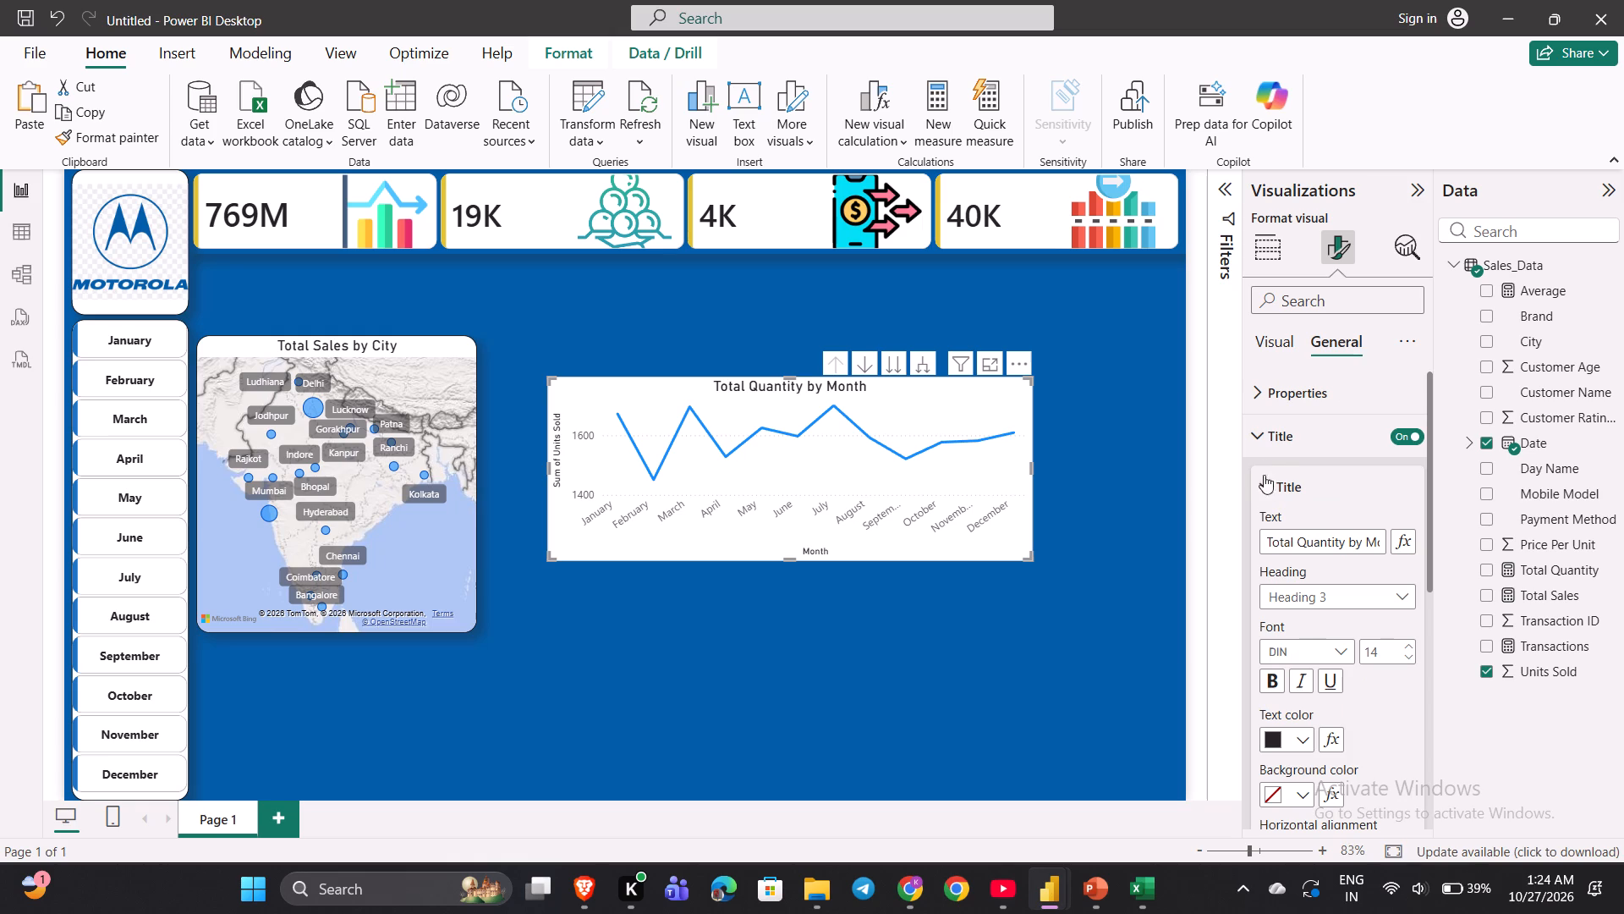
left_click(1260, 444)
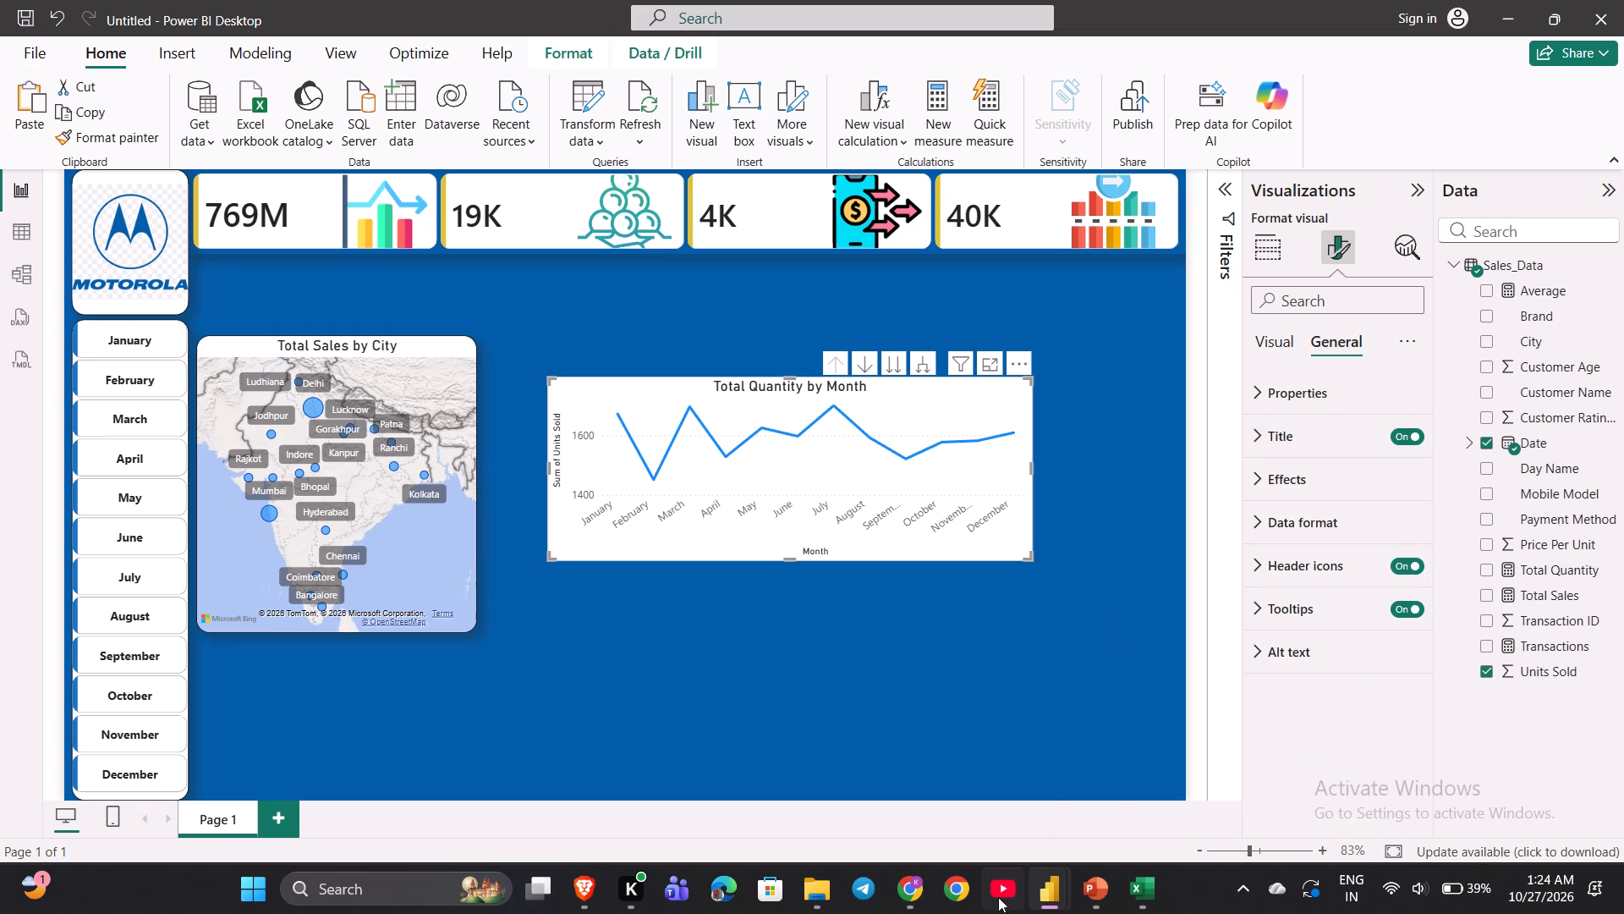
left_click(998, 897)
key("space")
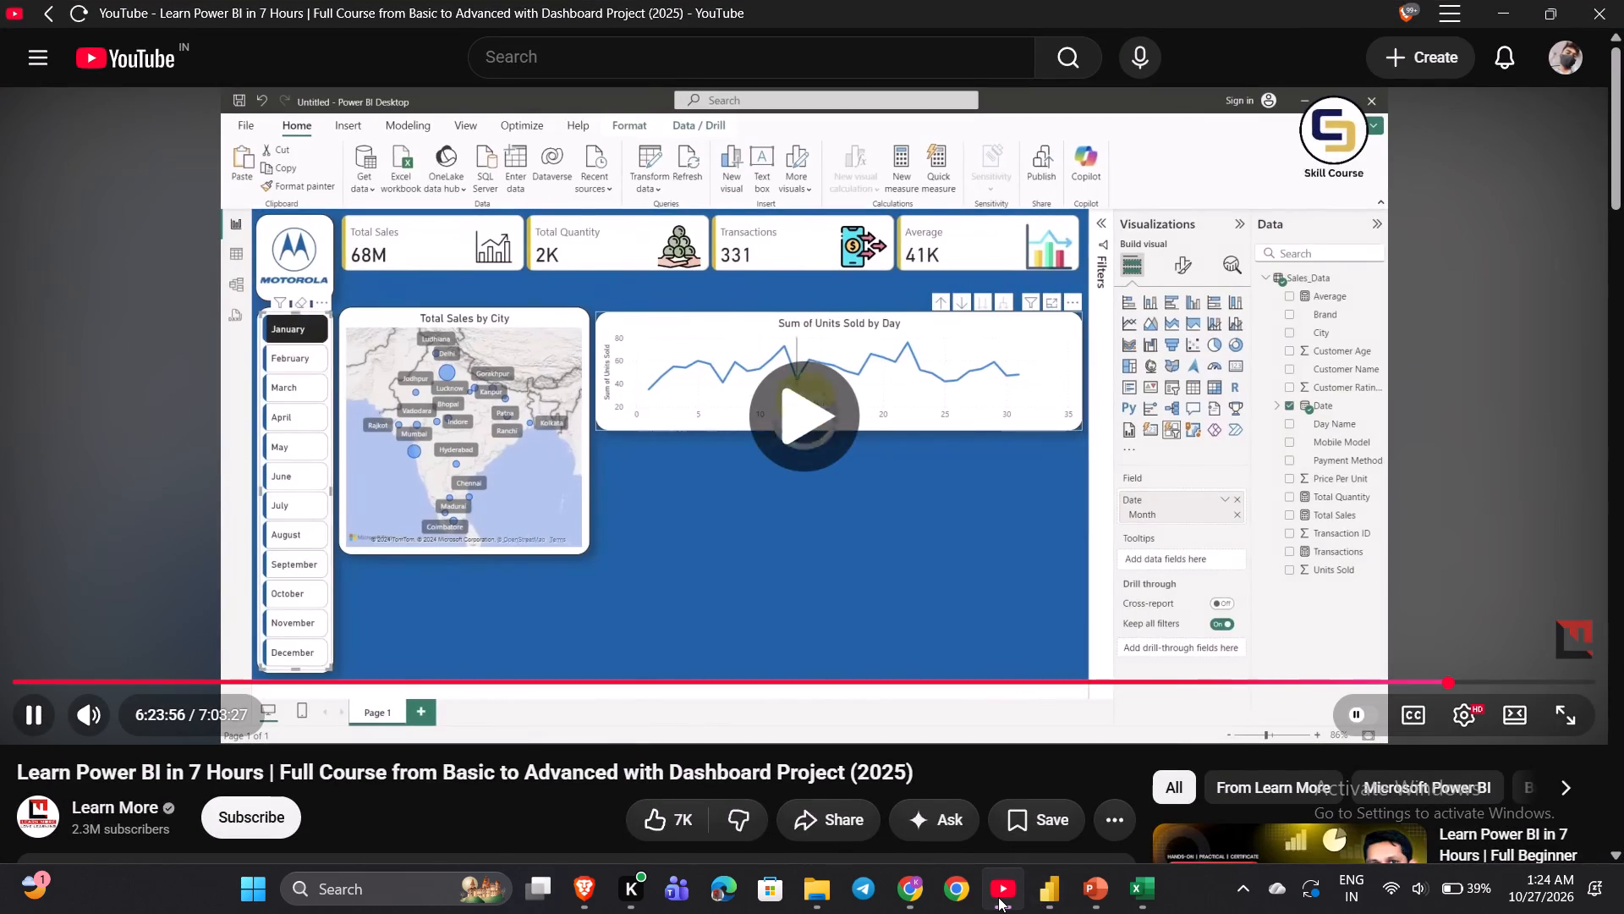
key("Right")
key("Right")
key("Right")
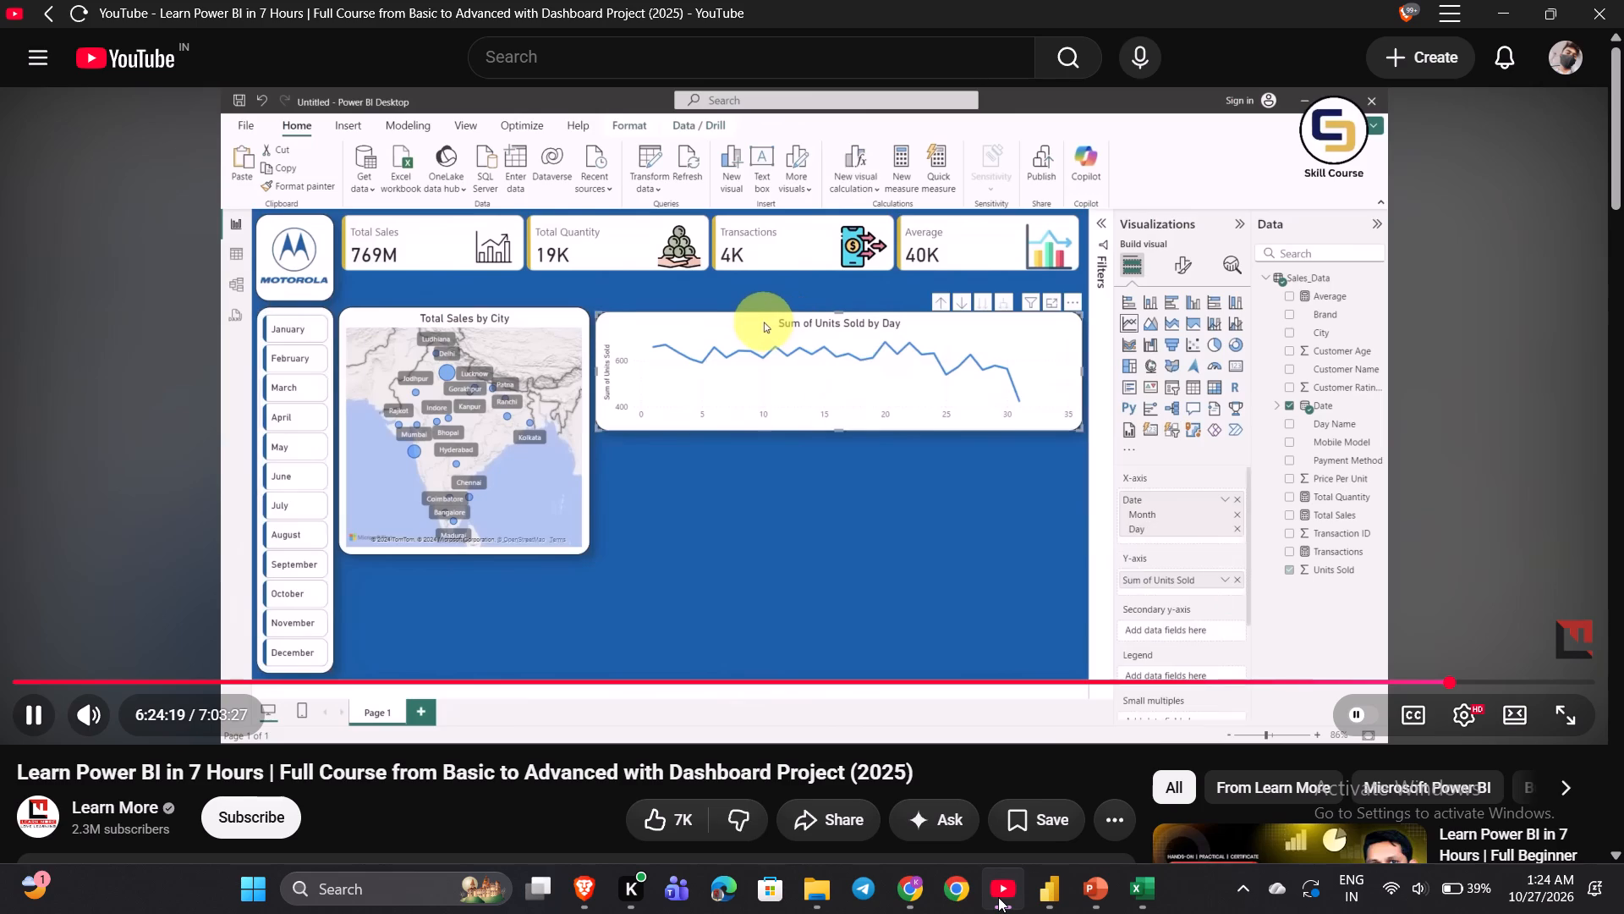
key("Right")
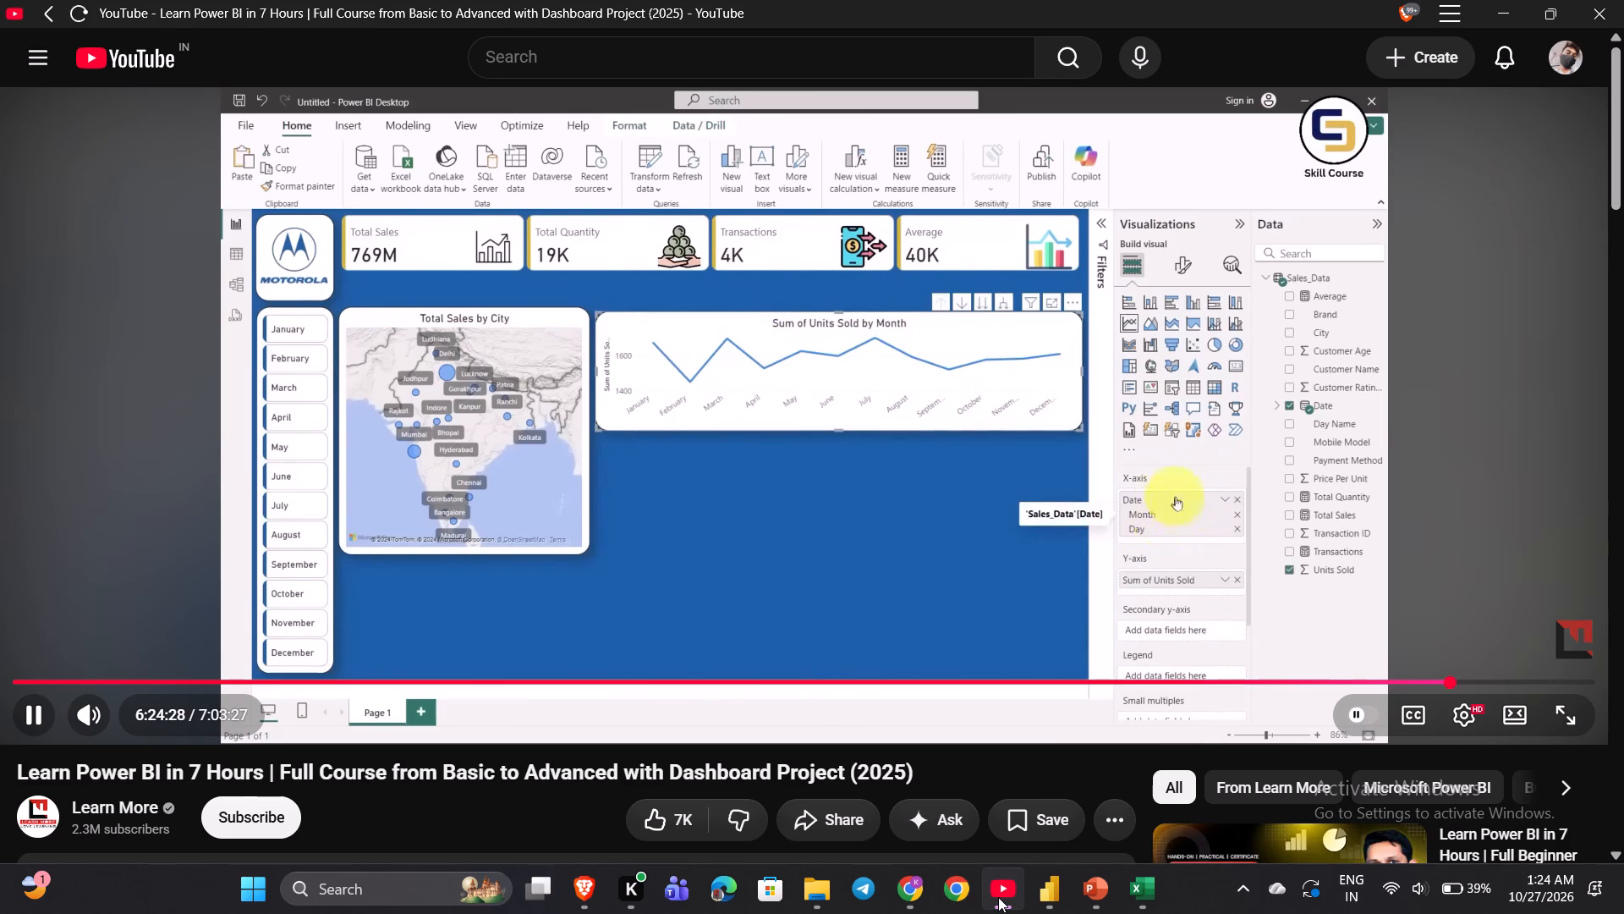
key("Right")
key("Right")
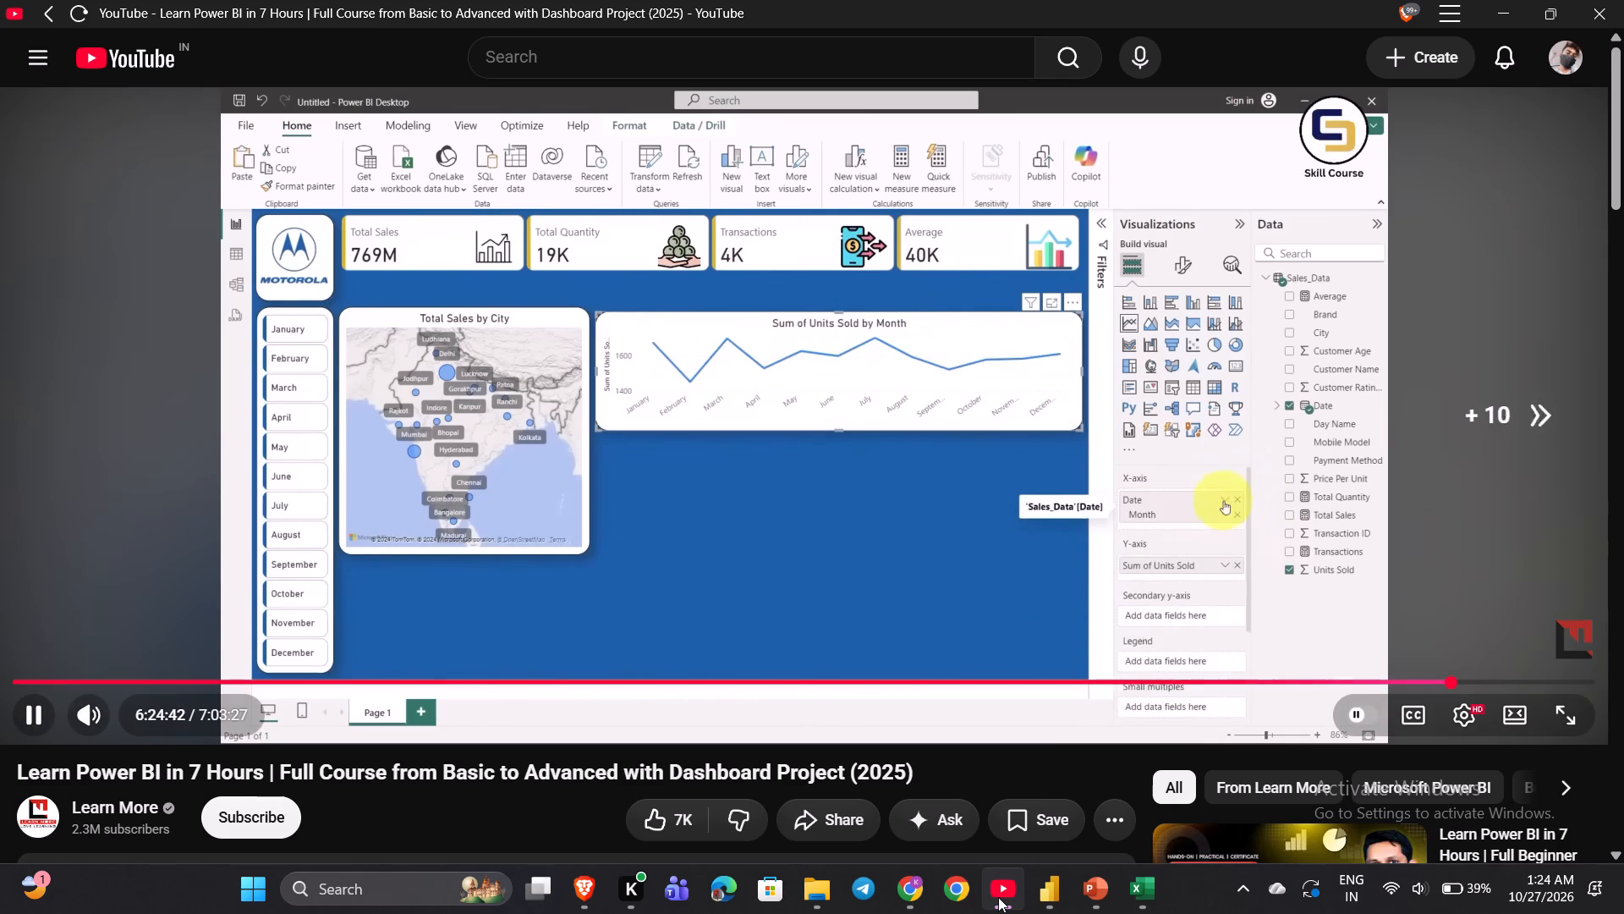
key("Right")
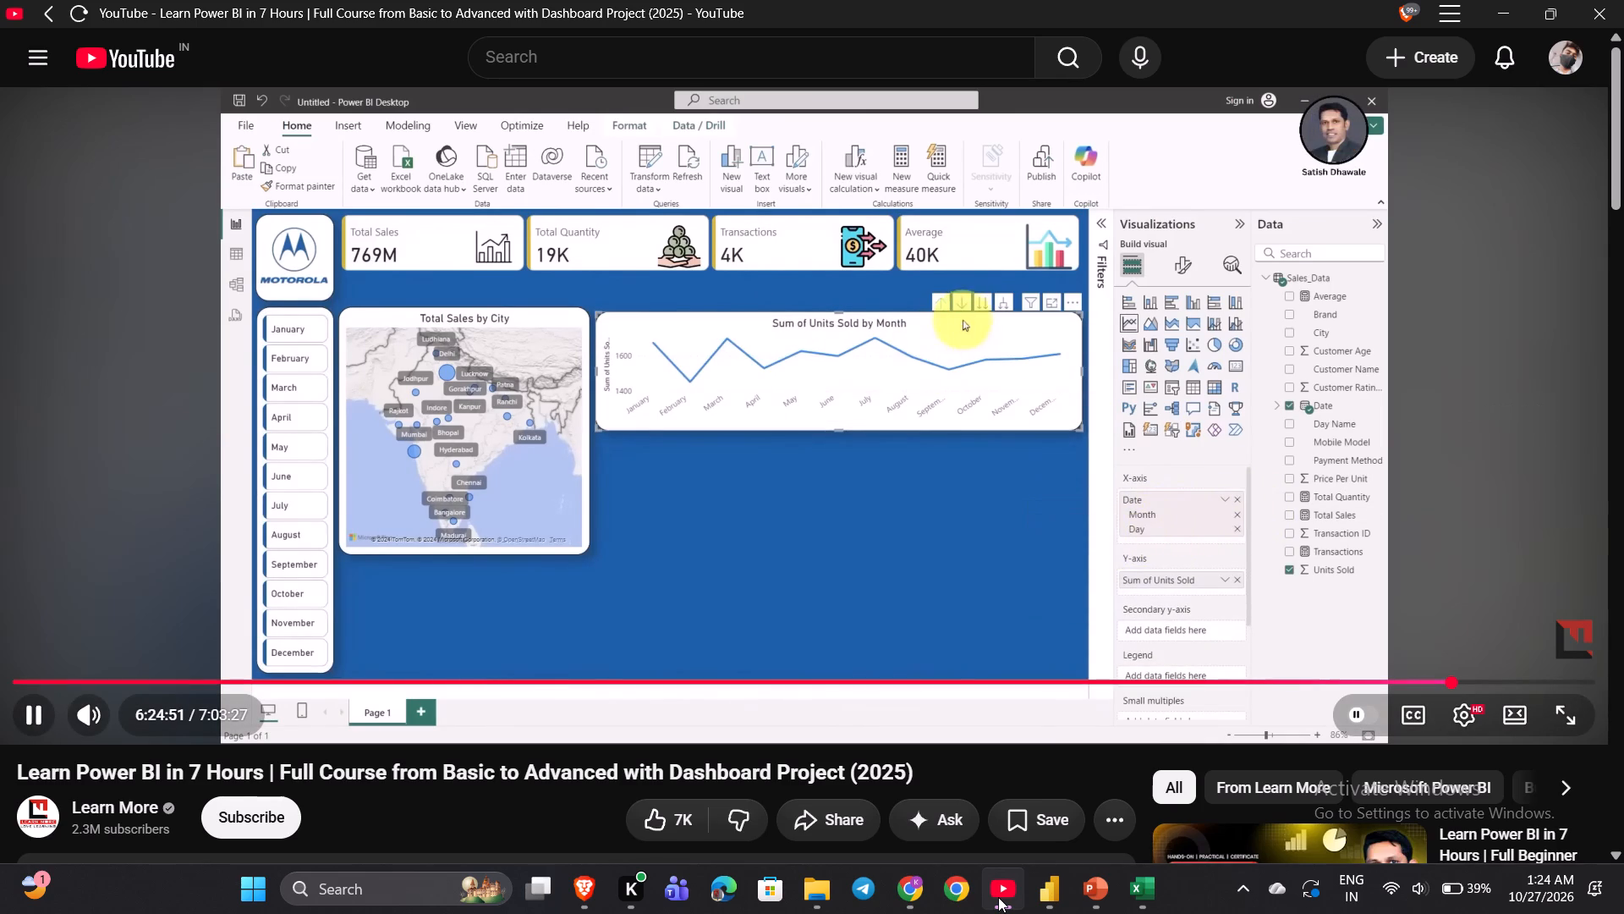
key("Right")
key("Right")
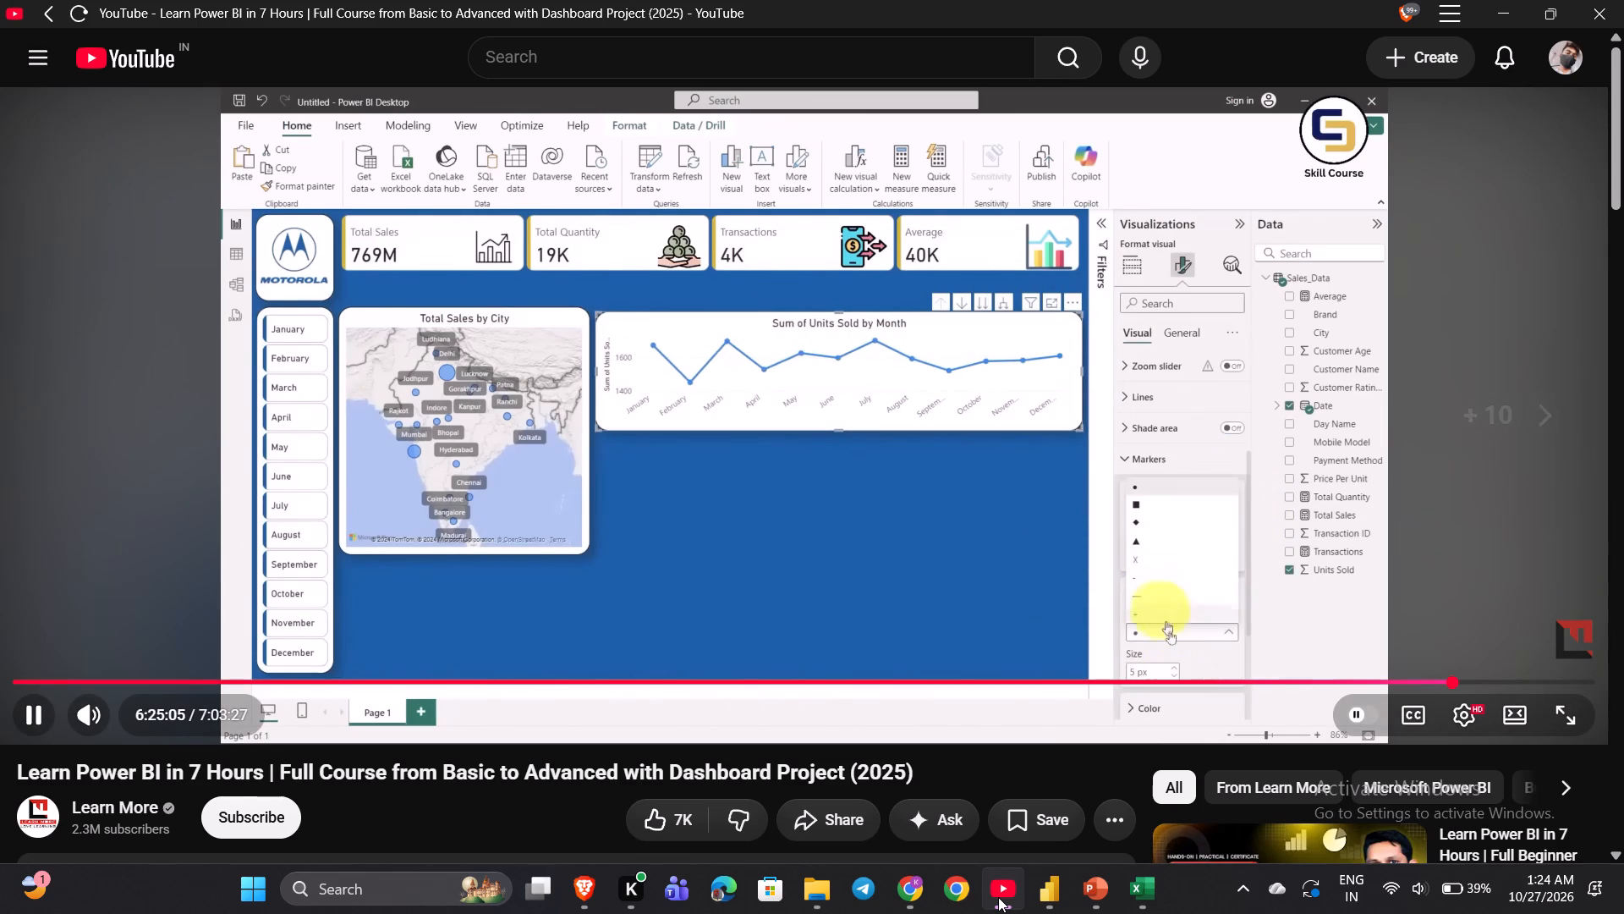
key("Left")
key("Left")
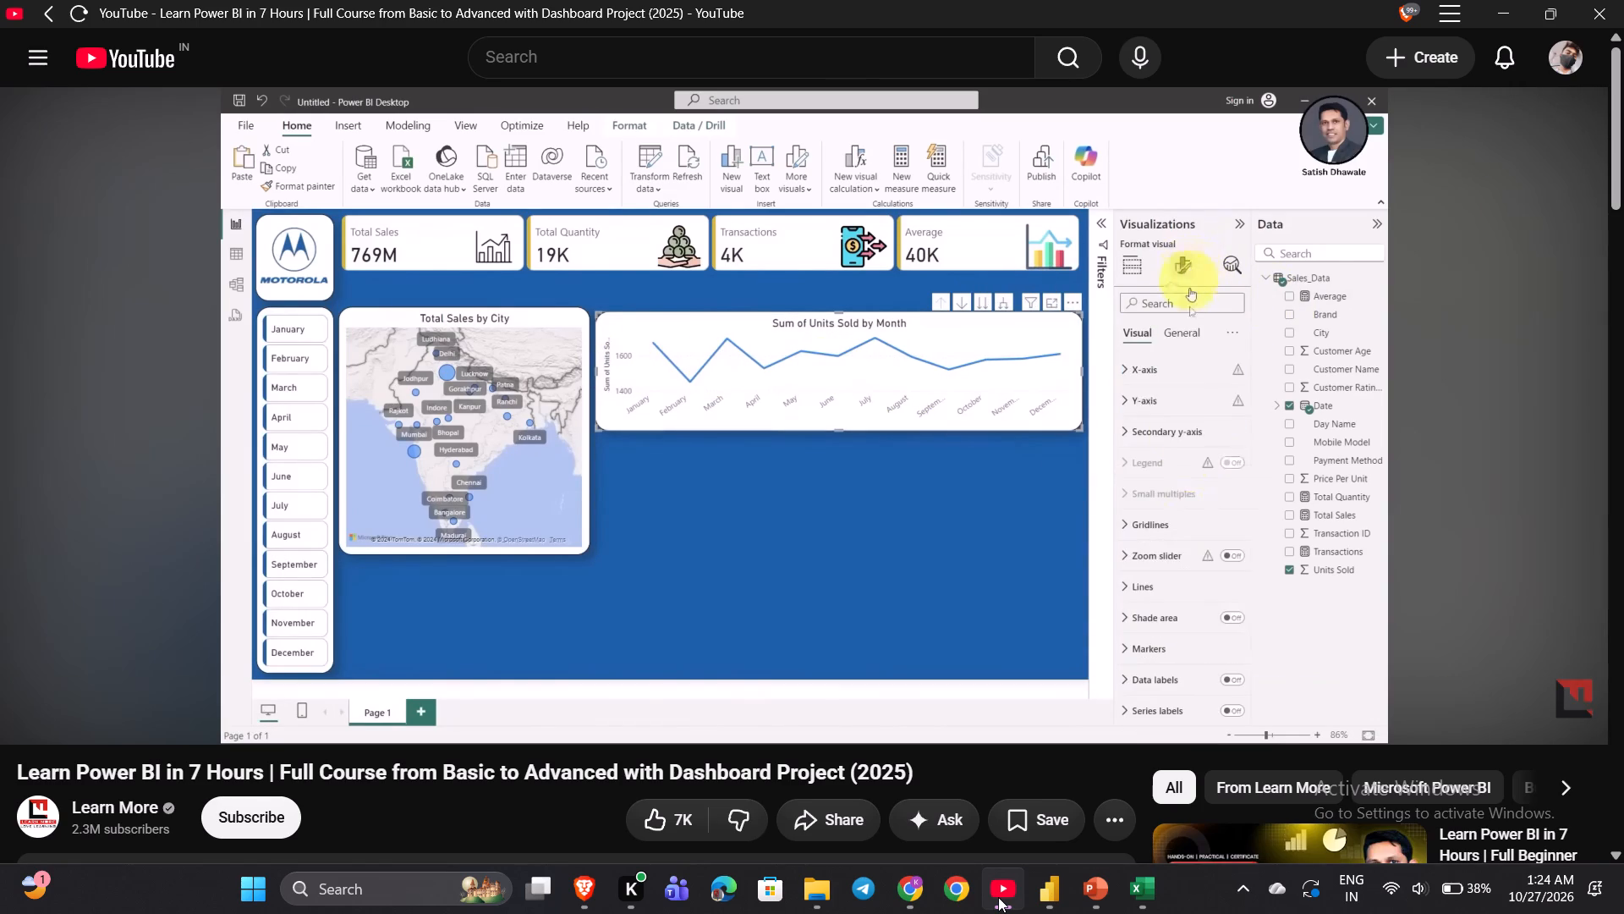
key("space")
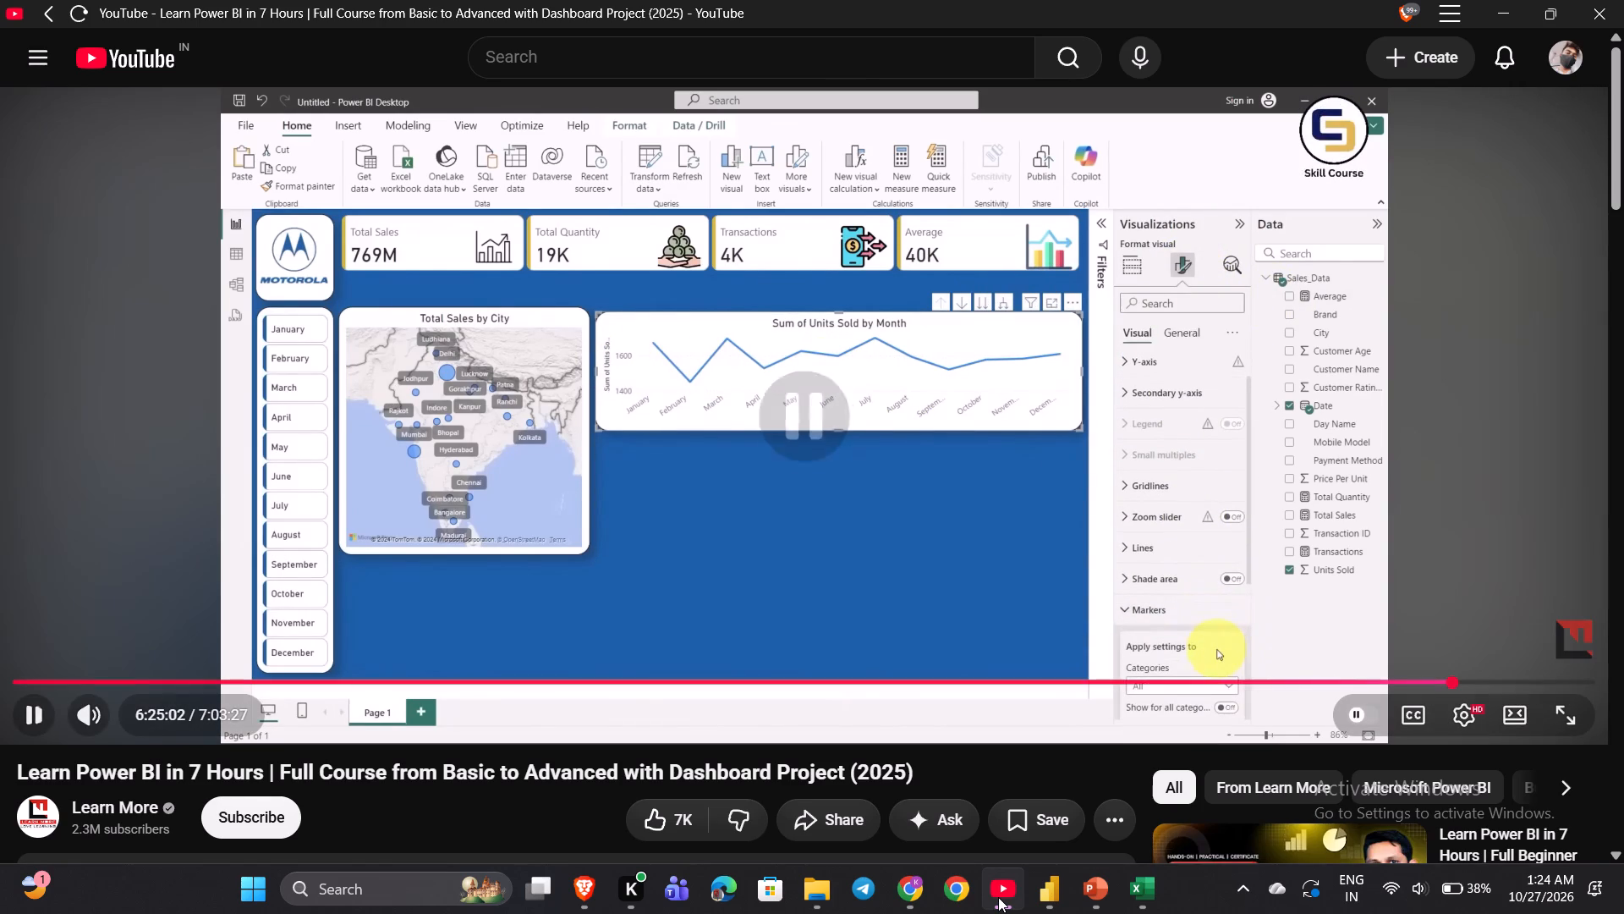
left_click(1001, 897)
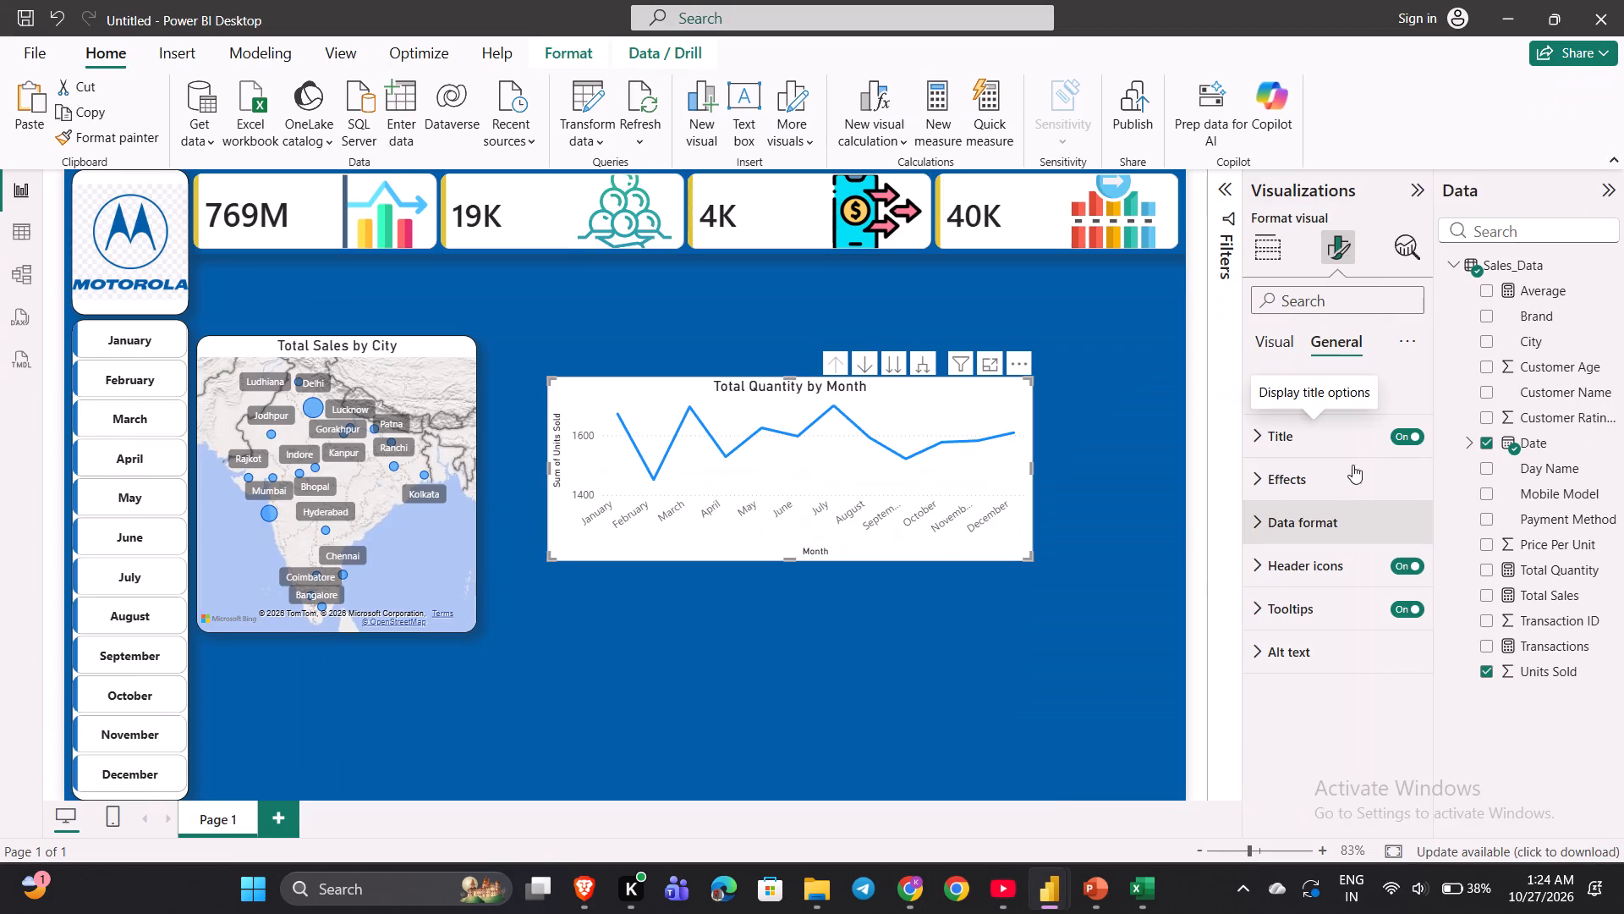
Turn on markers for all categories on the Total Quantity by Month line chart and set their size to 6 px.
left_click(920, 473)
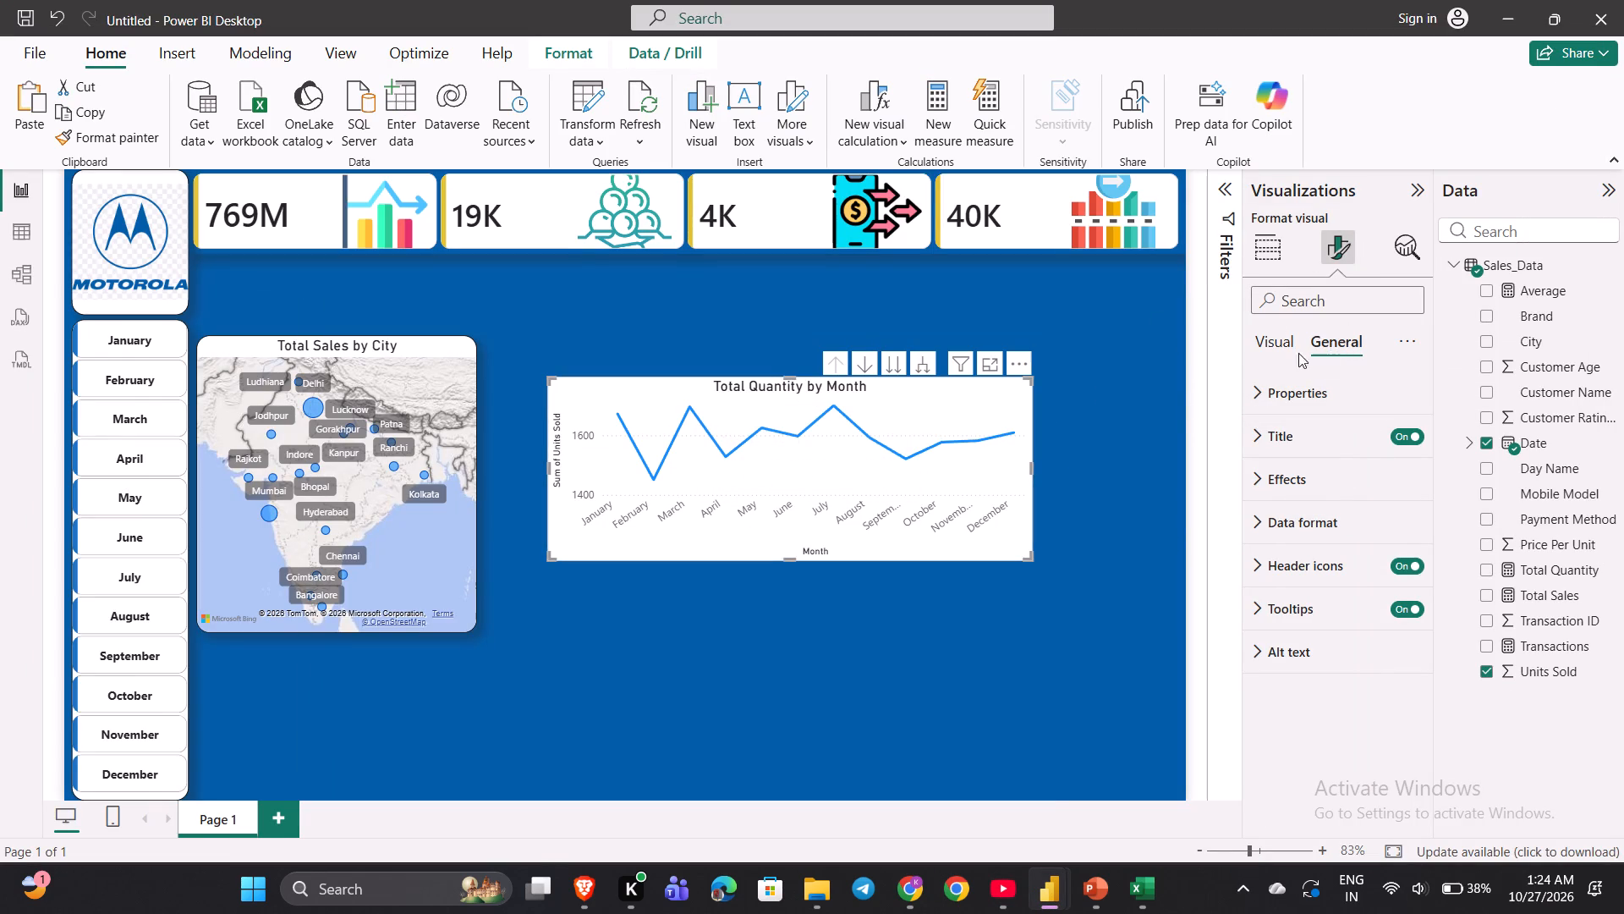
left_click(1275, 347)
scroll(1287, 511, "down", 5)
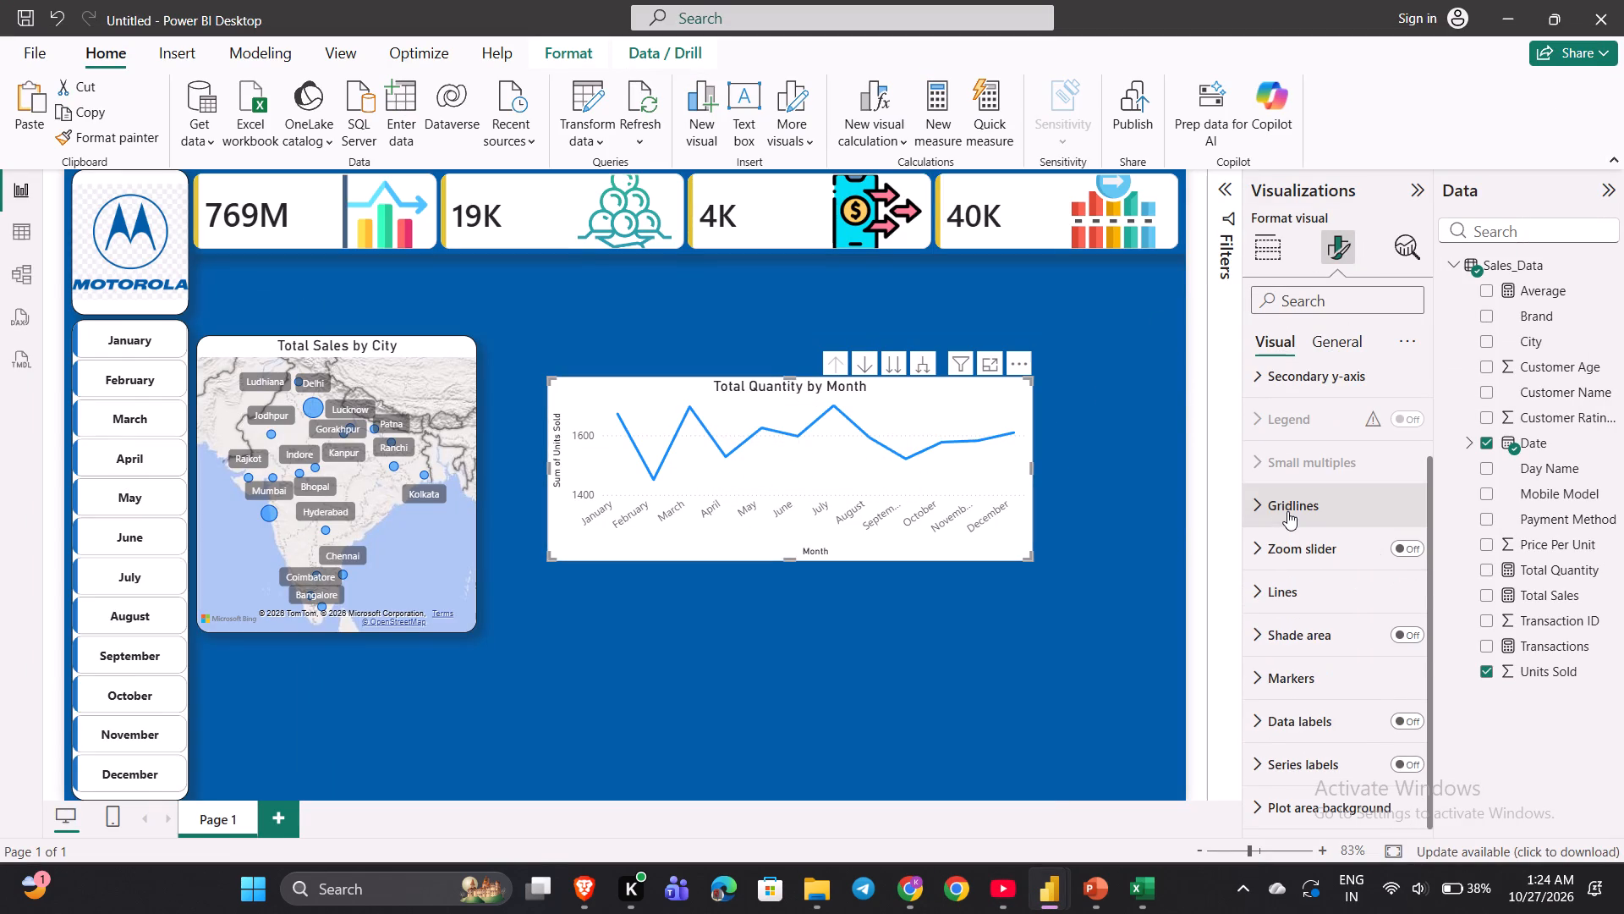
left_click(1298, 659)
scroll(1298, 659, "down", 2)
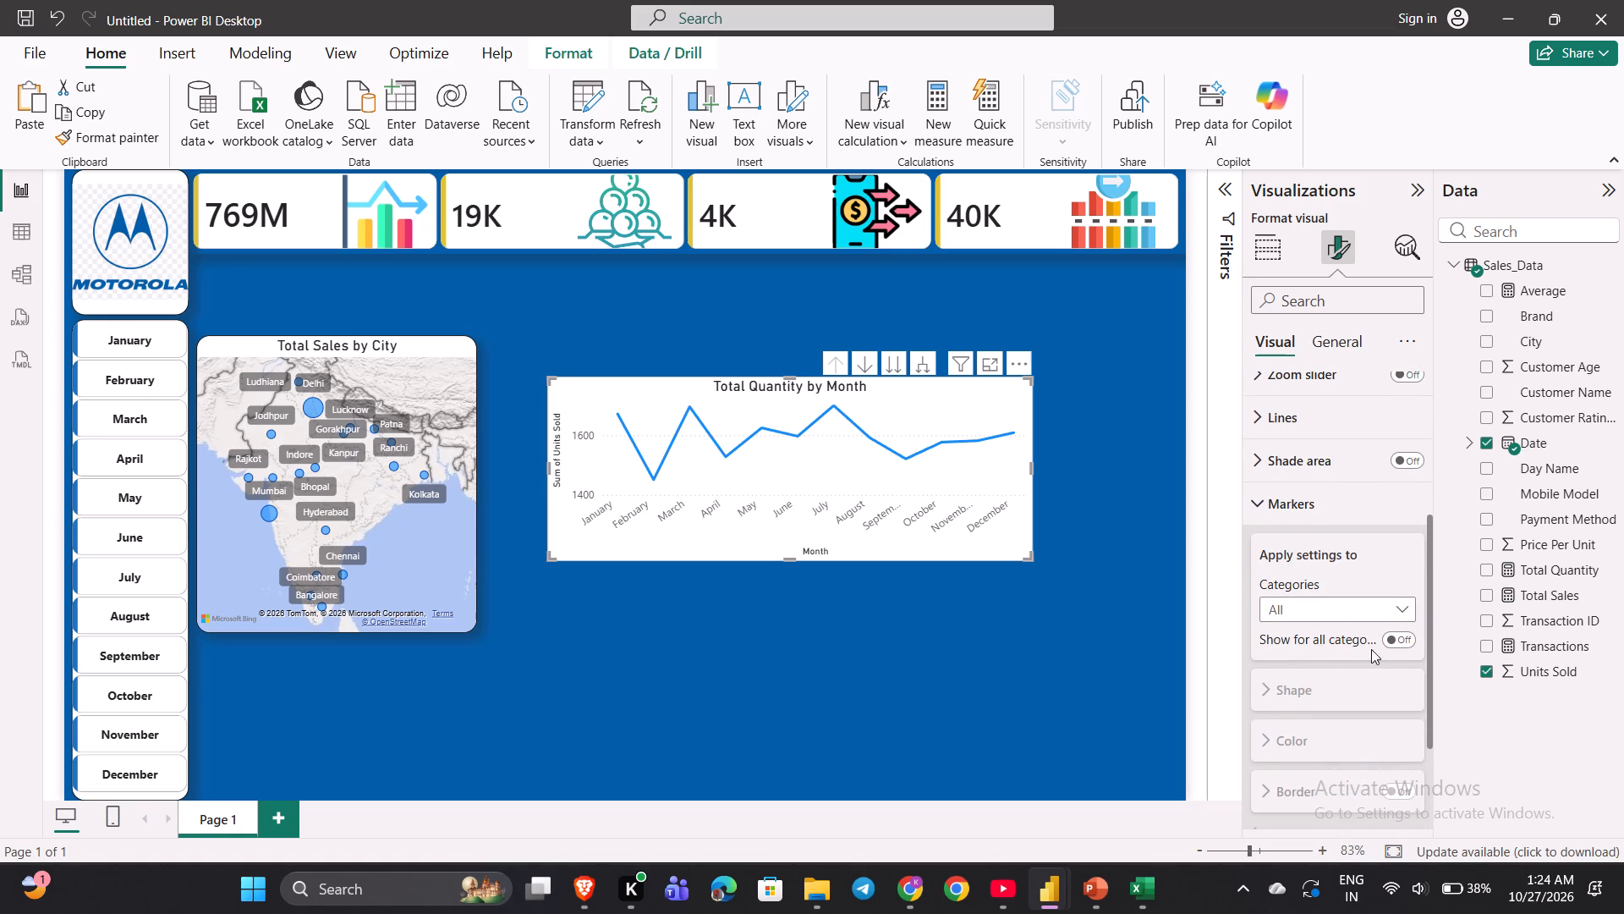
scroll(1293, 668, "down", 1)
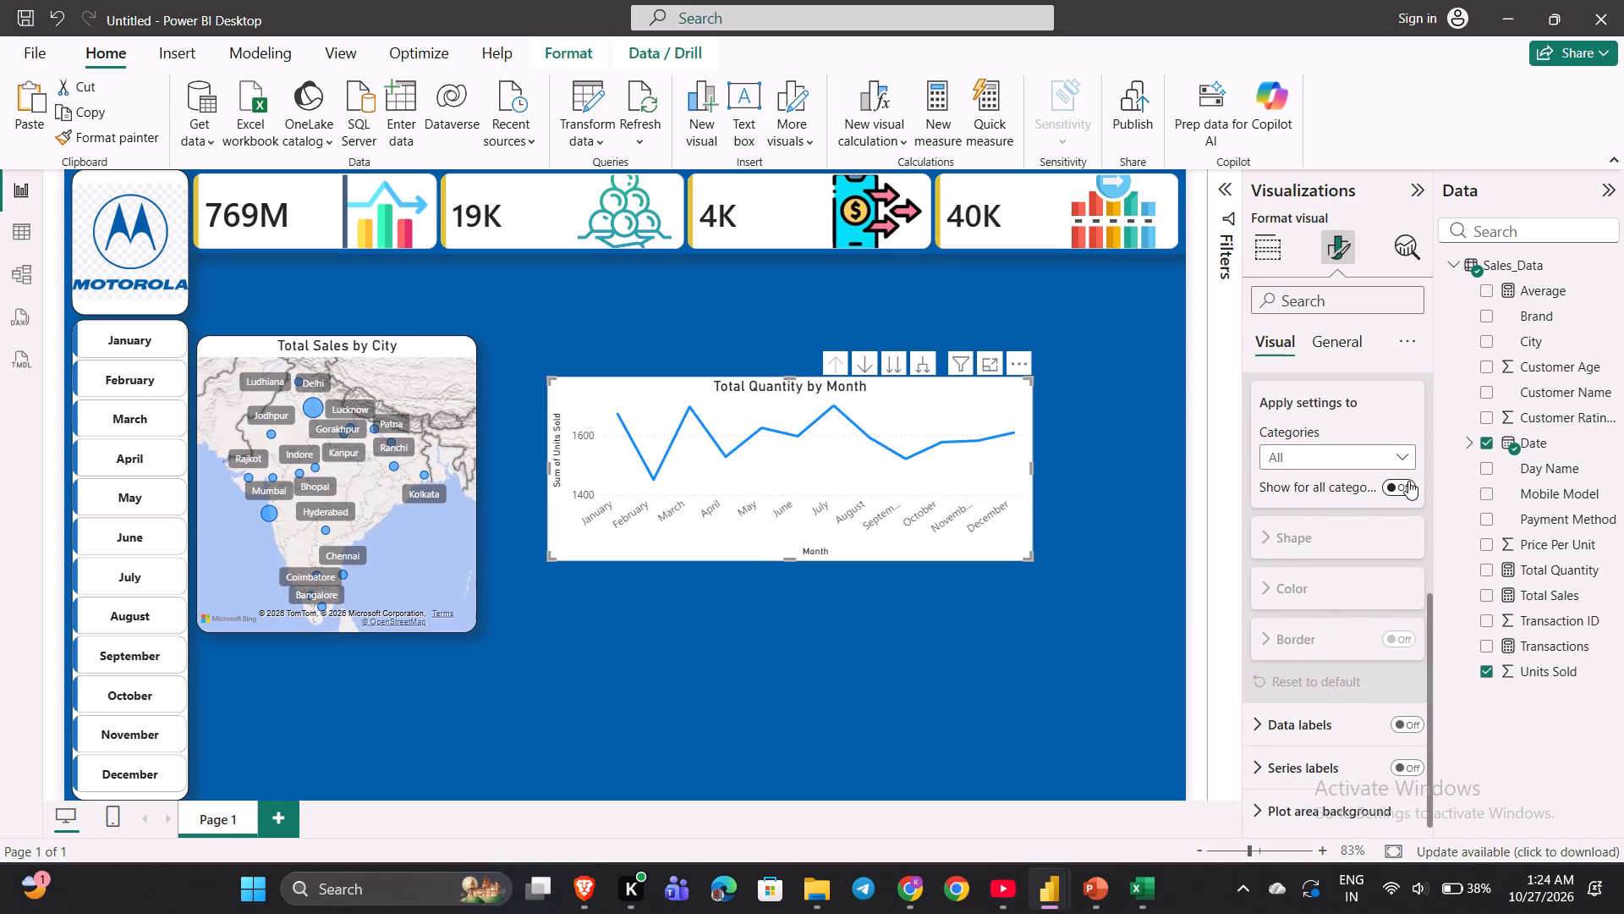
left_click(1403, 482)
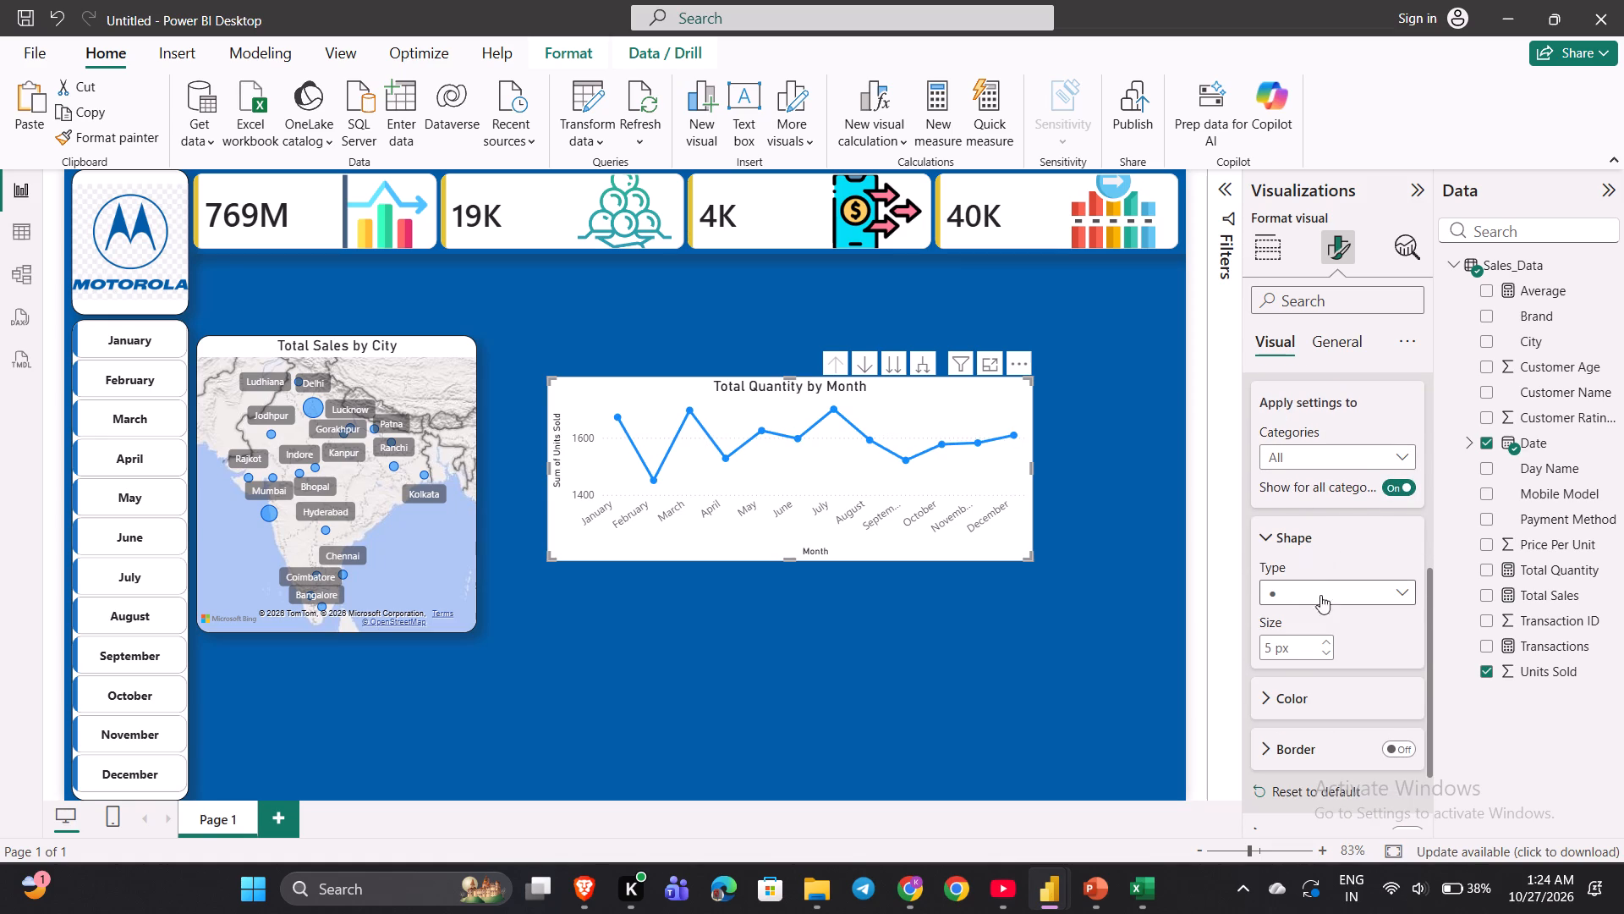
left_click(1321, 639)
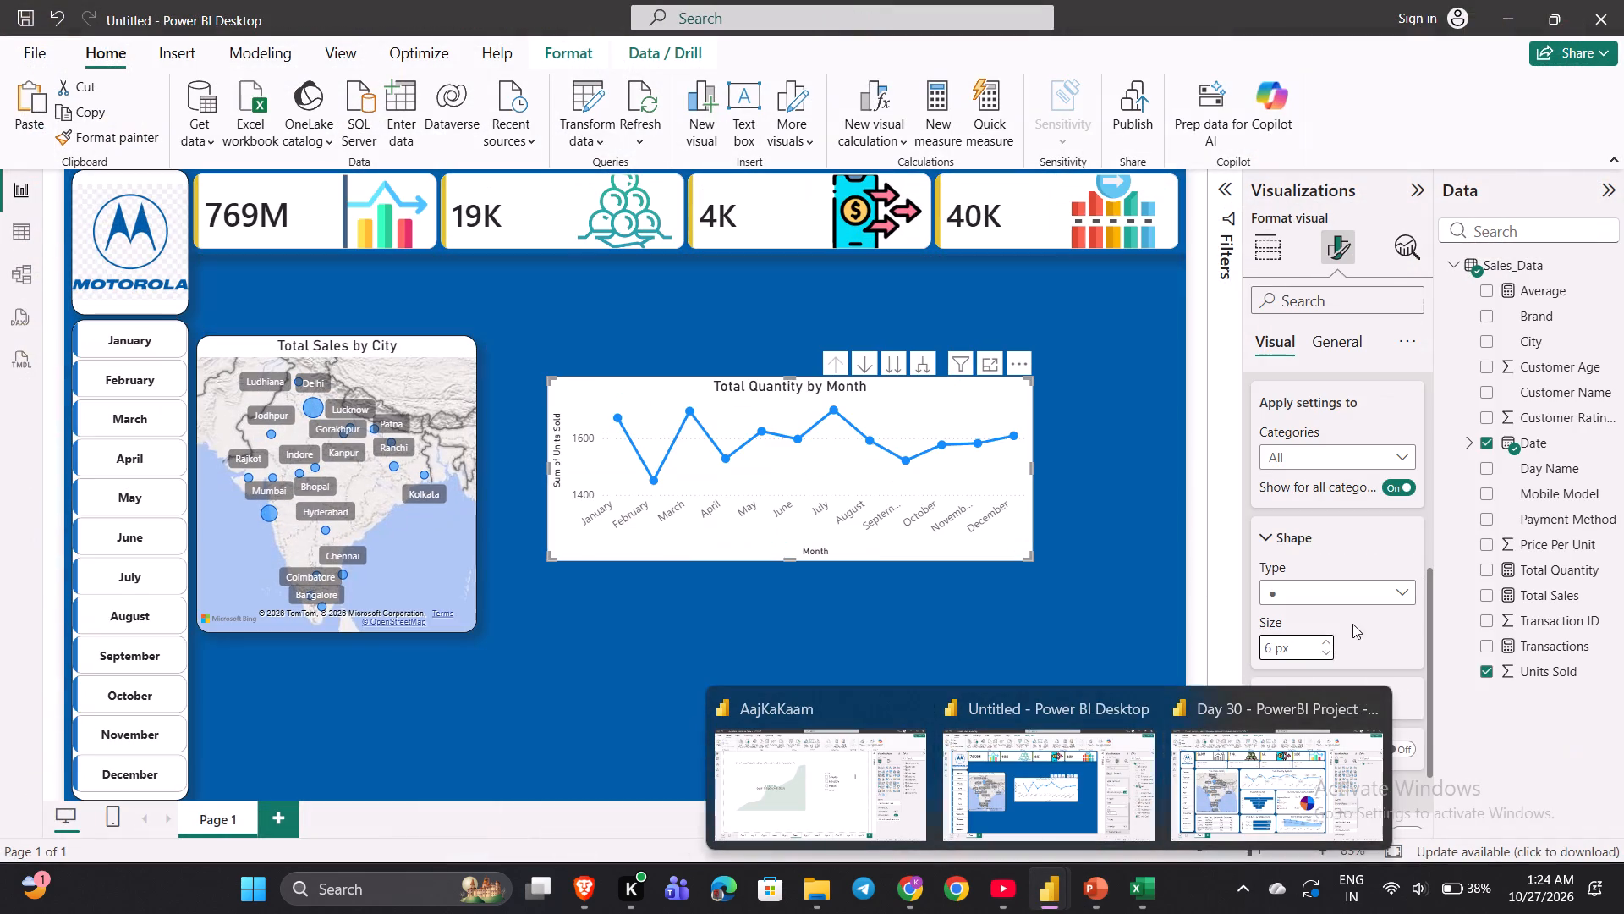
Watch how the YouTube tutorial sets the marker shape and color, and return to the untitled Power BI report.
left_click(999, 889)
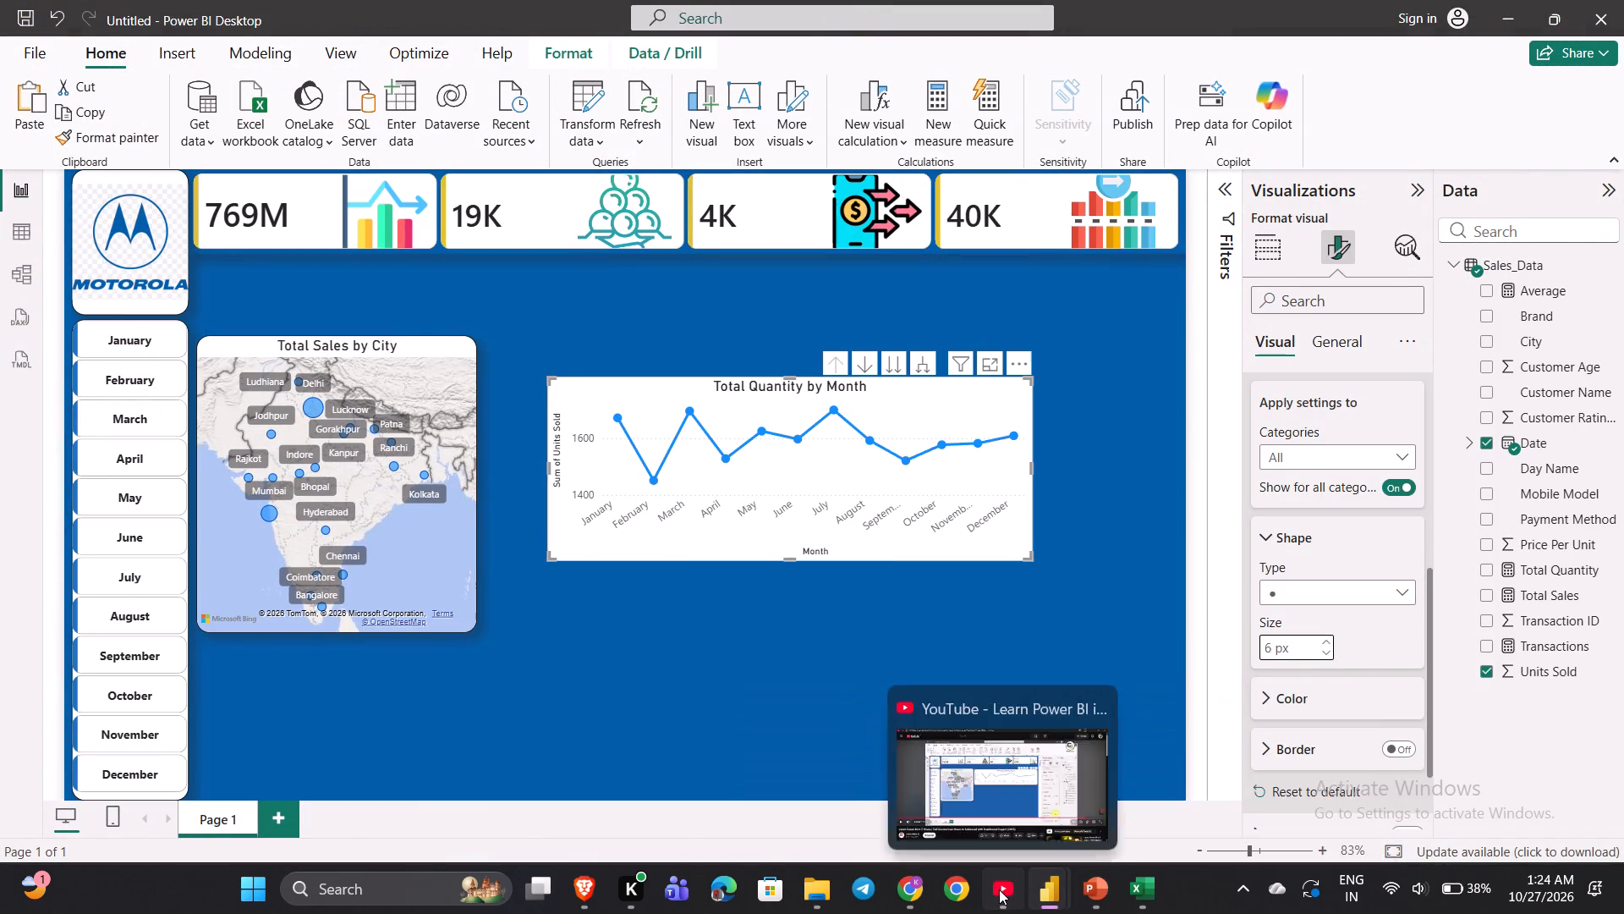
key("space")
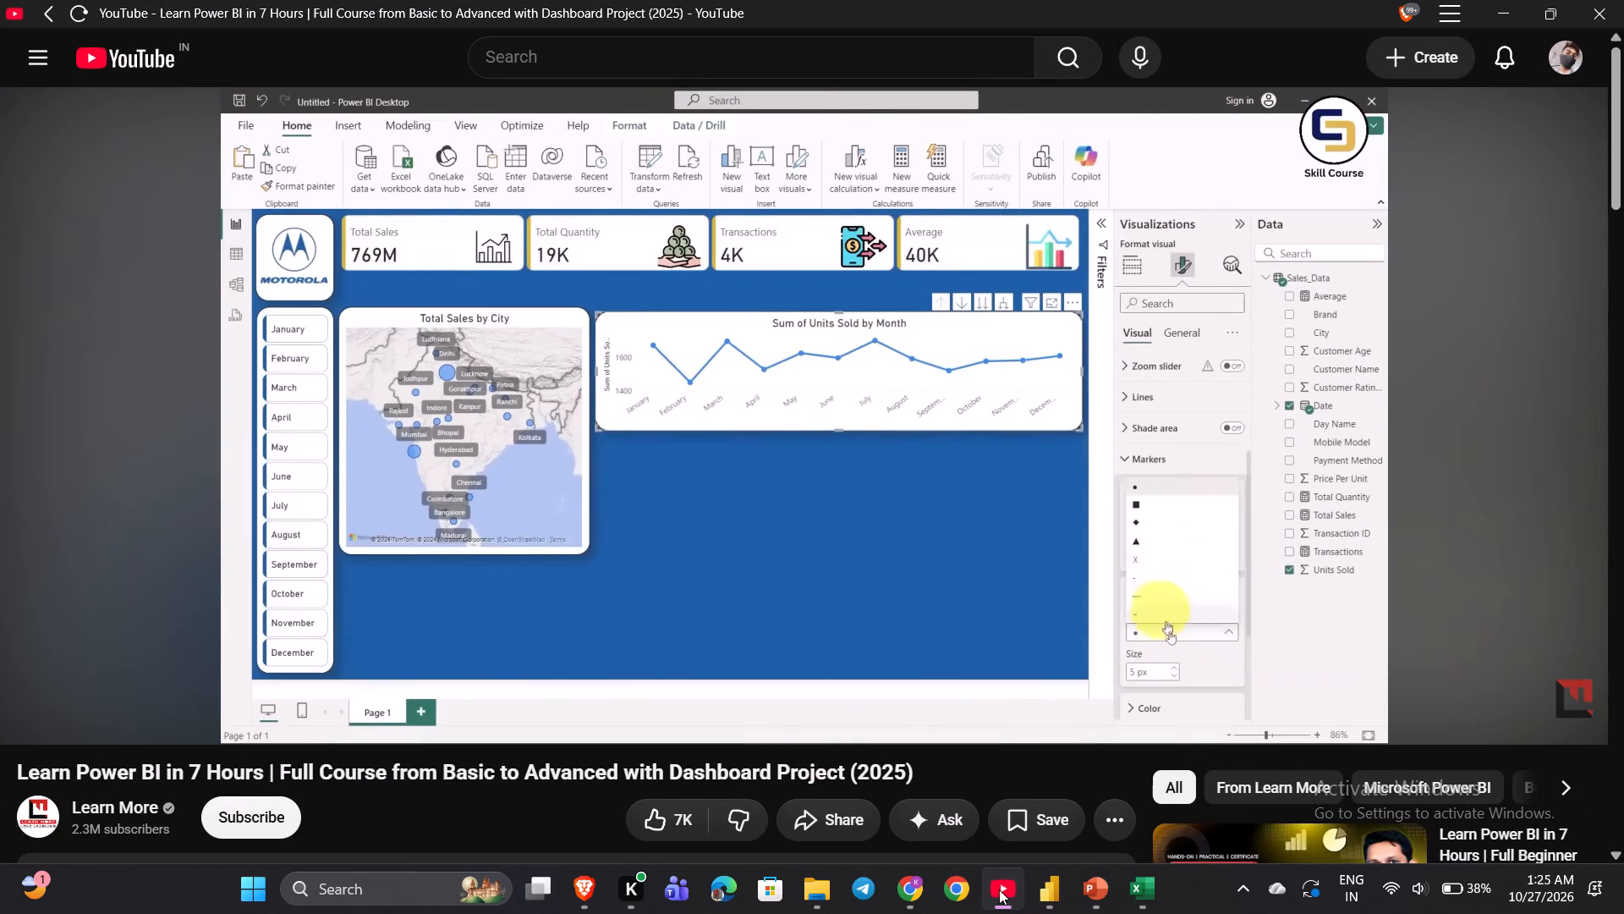
scroll(999, 889, "down", 1)
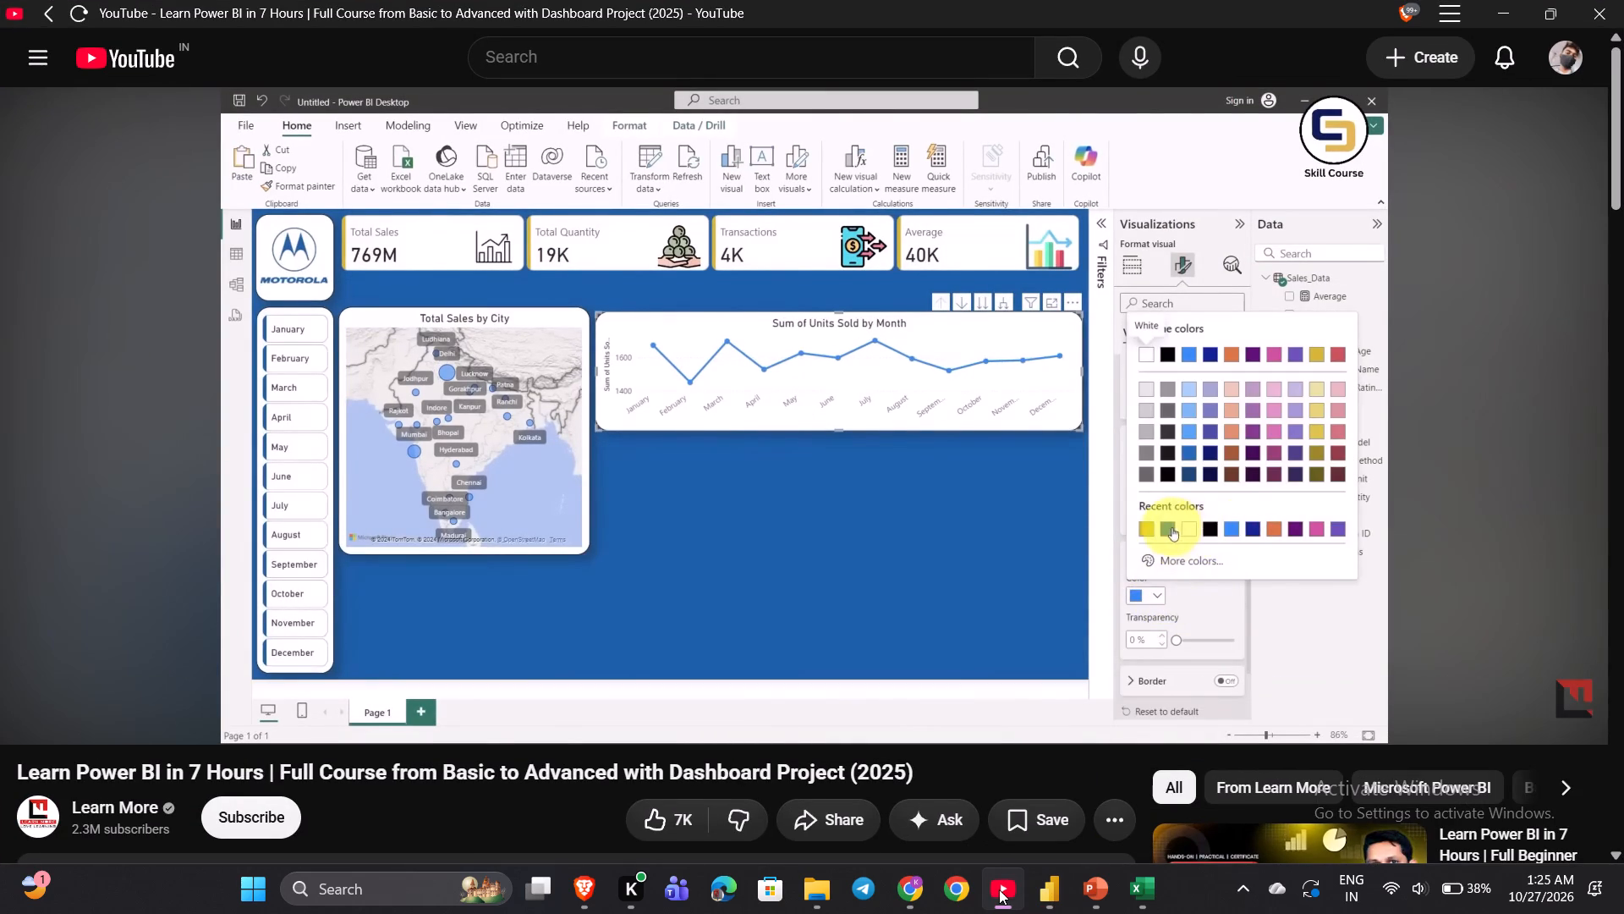
key("space")
left_click(999, 889)
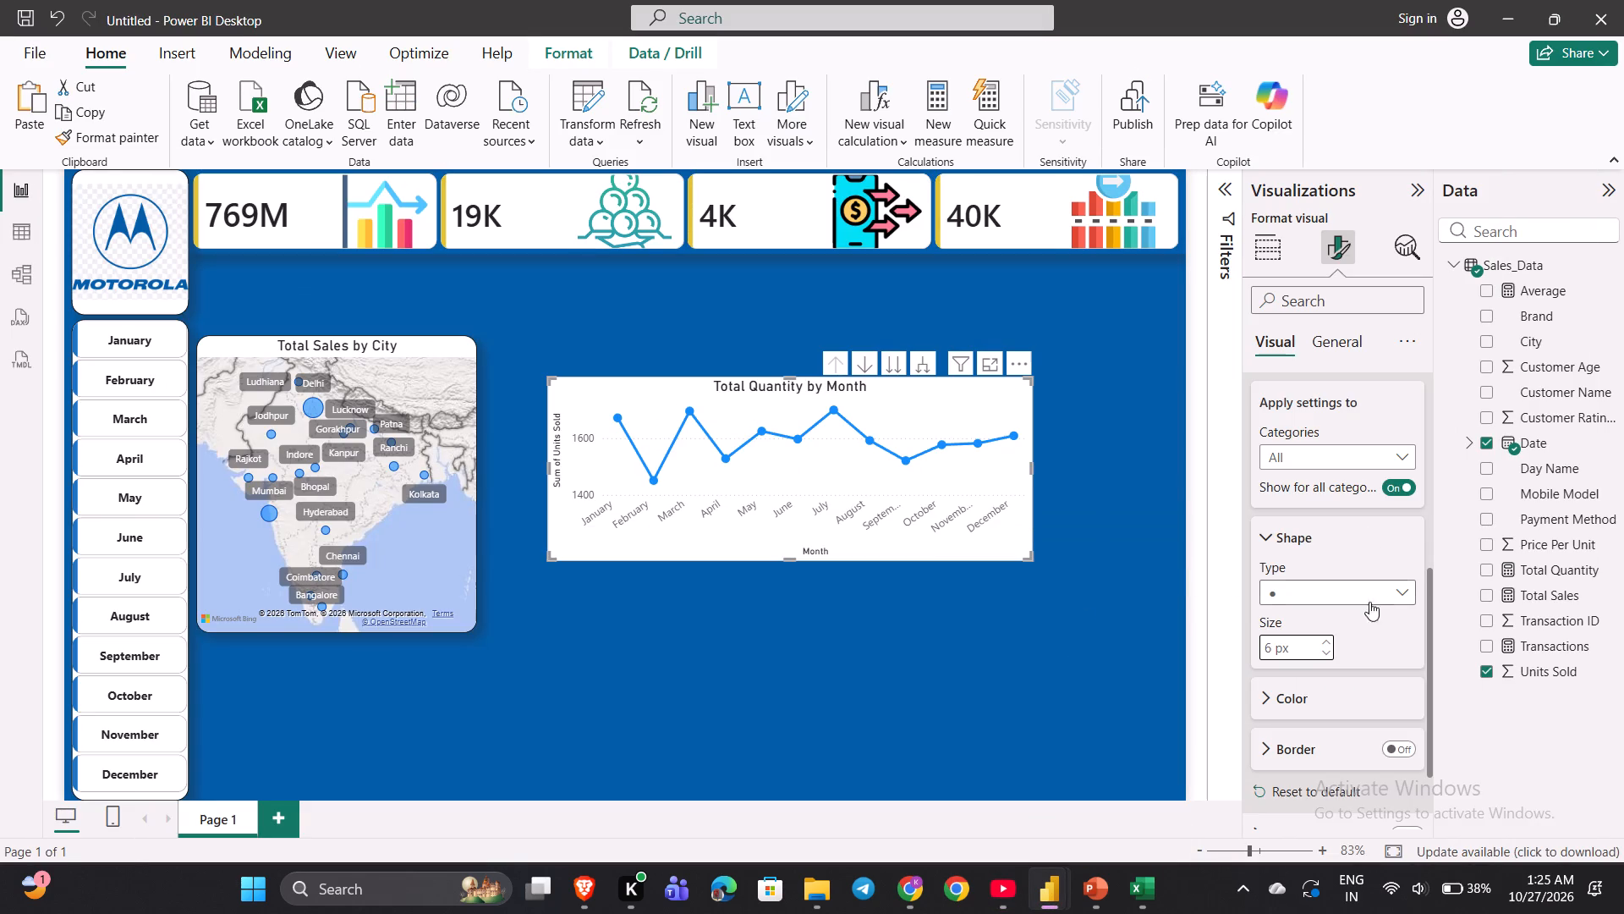
Set the line chart's marker size to 5 px and its marker color to the dark blue from the recent colors.
left_click(1322, 648)
scroll(1322, 648, "down", 1)
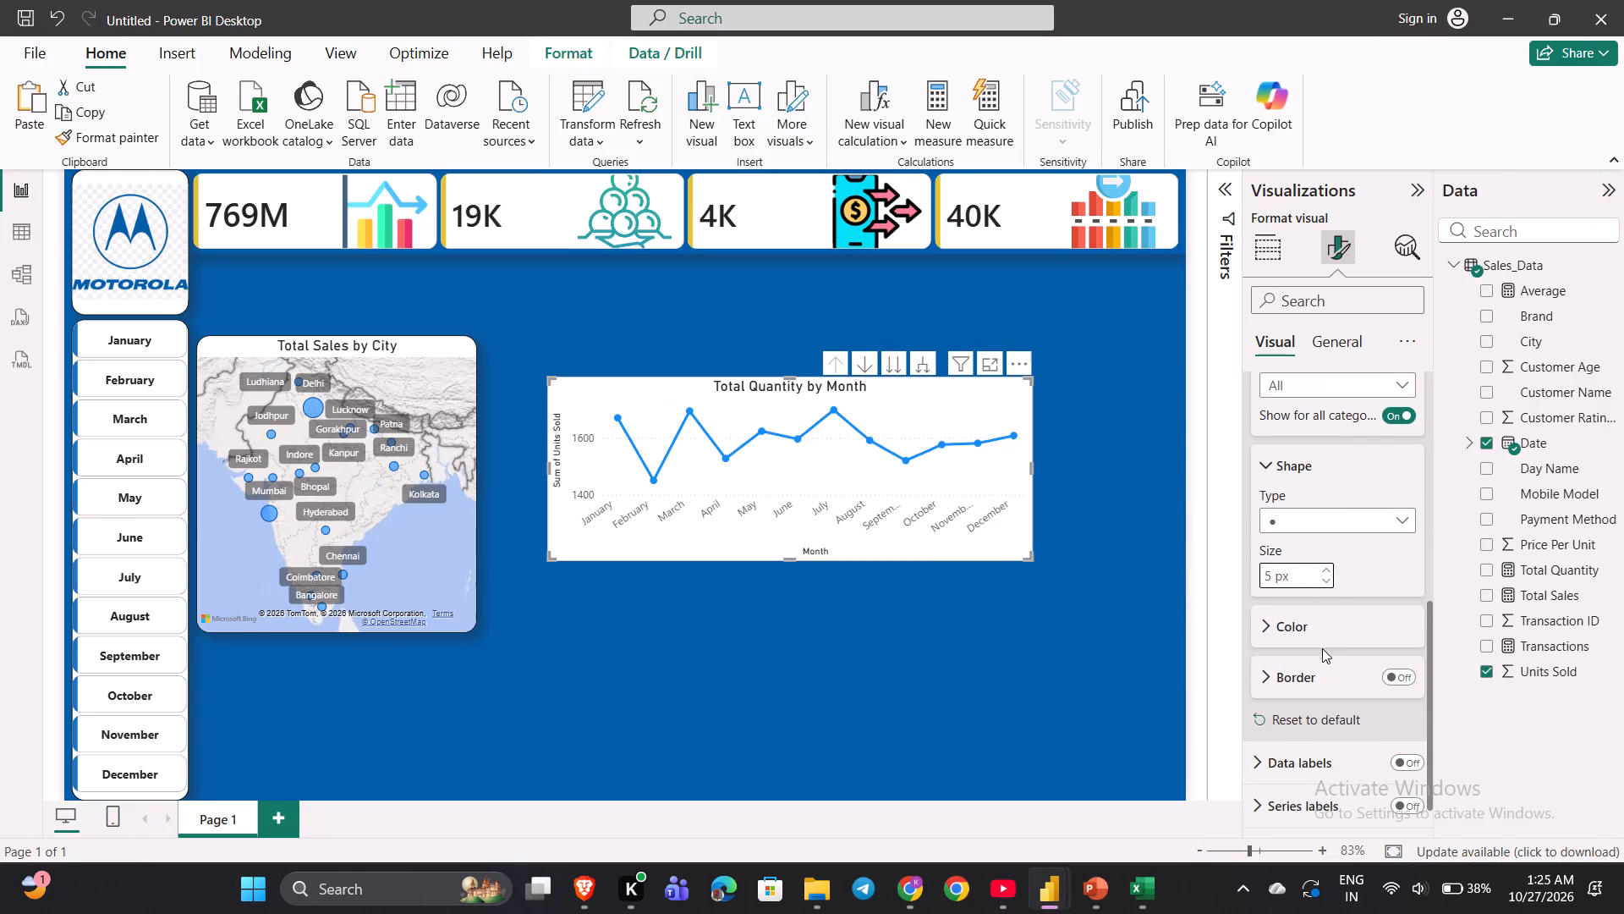
left_click(1272, 623)
scroll(1272, 623, "down", 1)
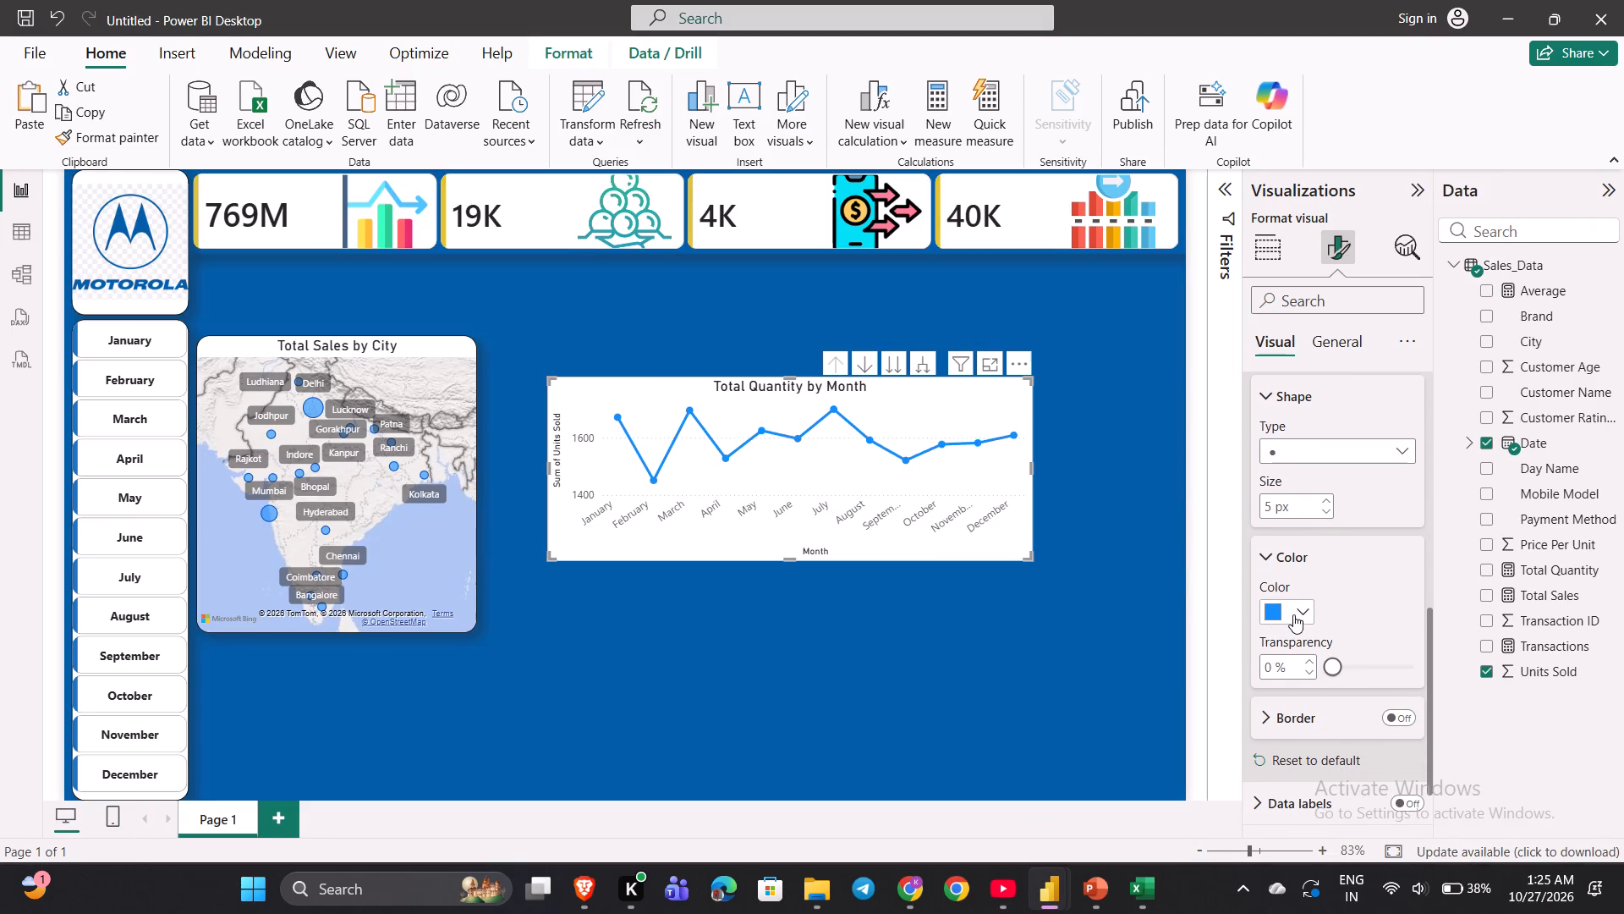
left_click(1302, 609)
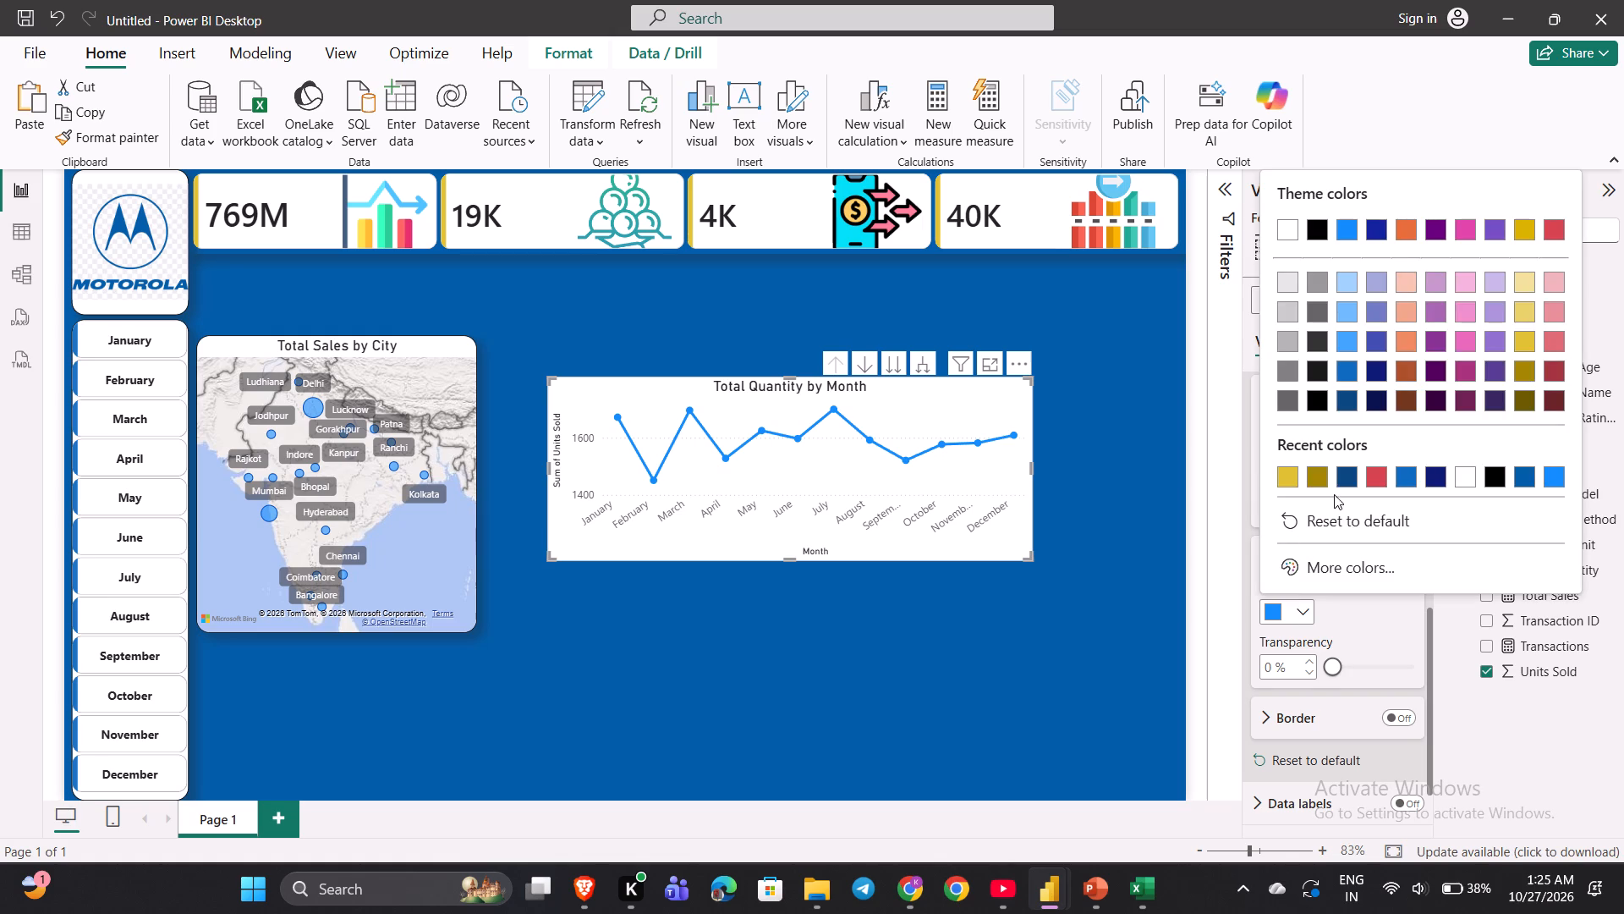
left_click(1347, 477)
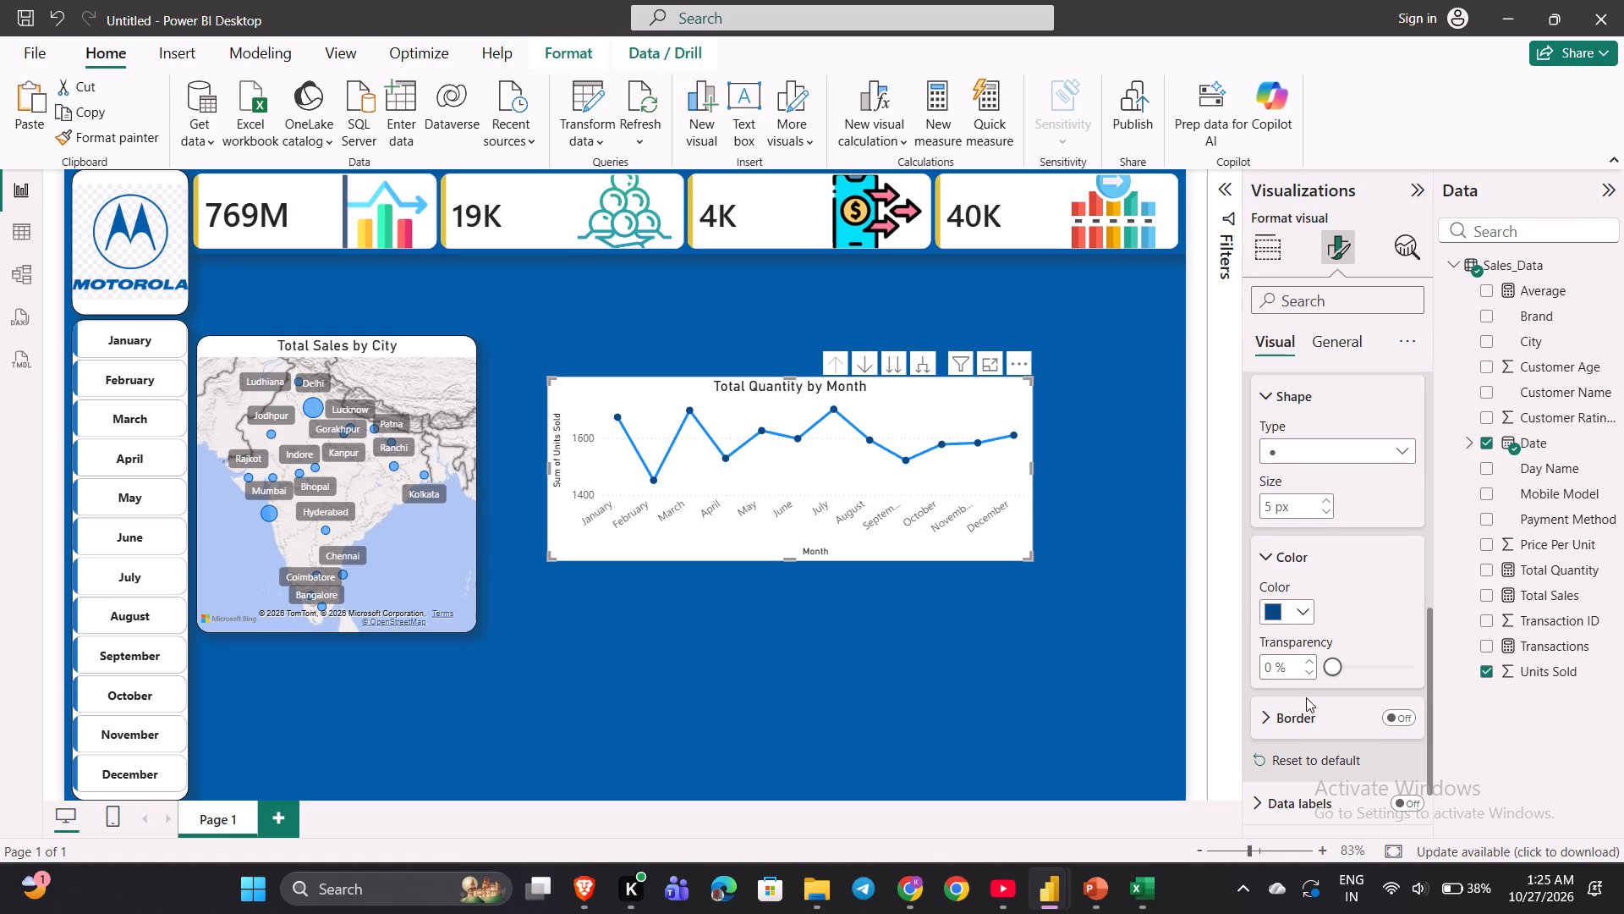
Turn on the border of the line chart's markers, toggling it off and on to compare, and leave it on.
scroll(1306, 697, "down", 1)
left_click(1396, 666)
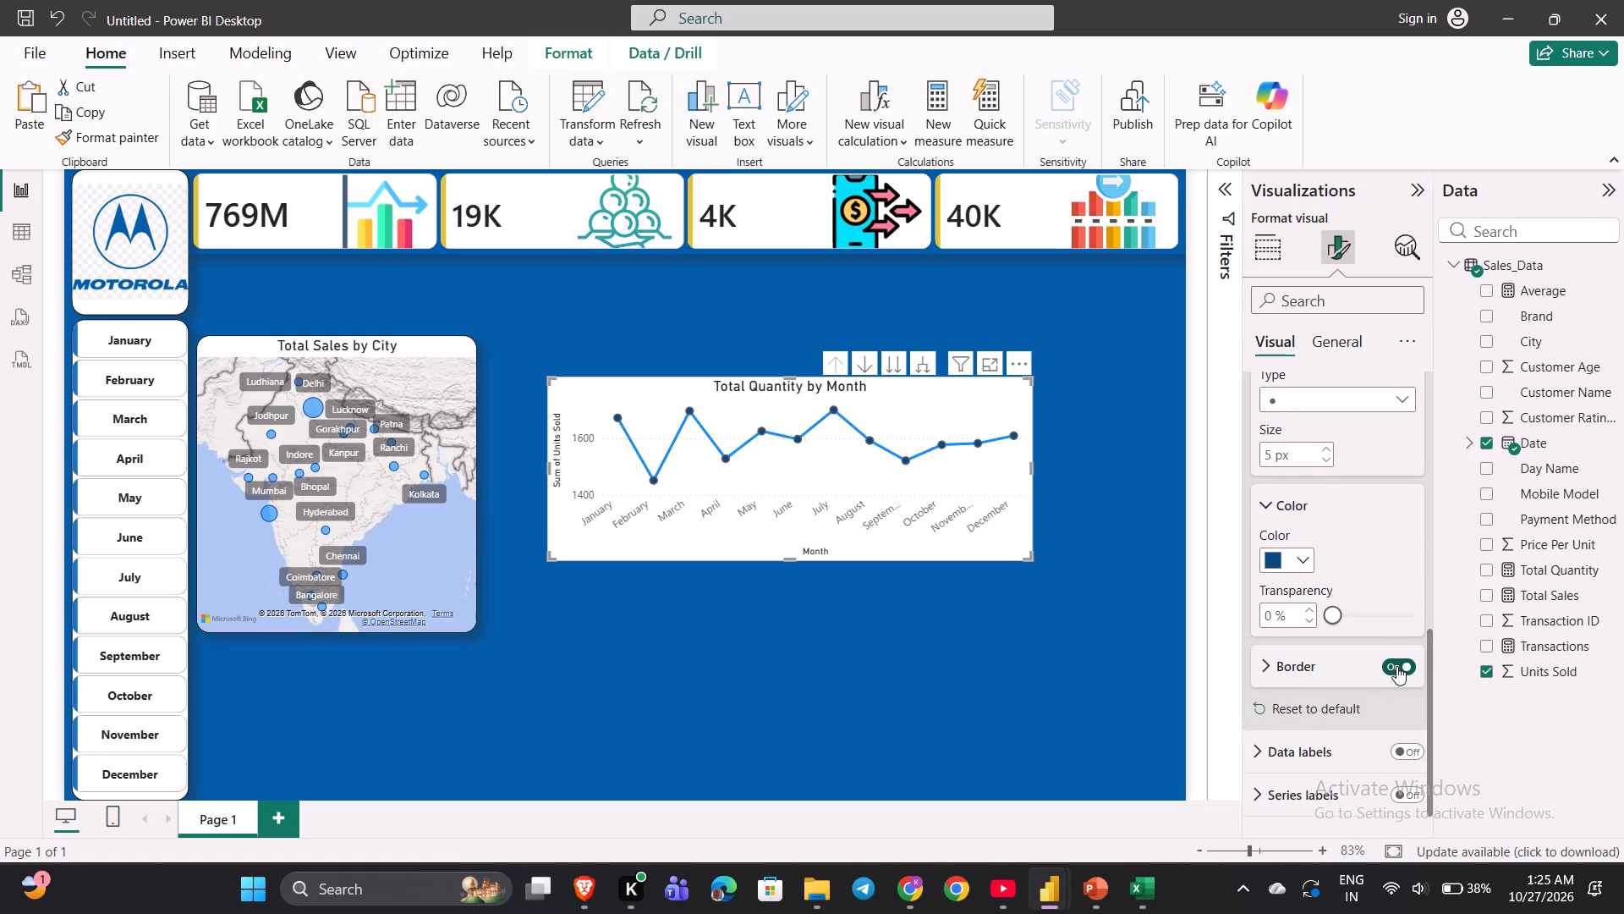
left_click(1396, 666)
left_click(1396, 666)
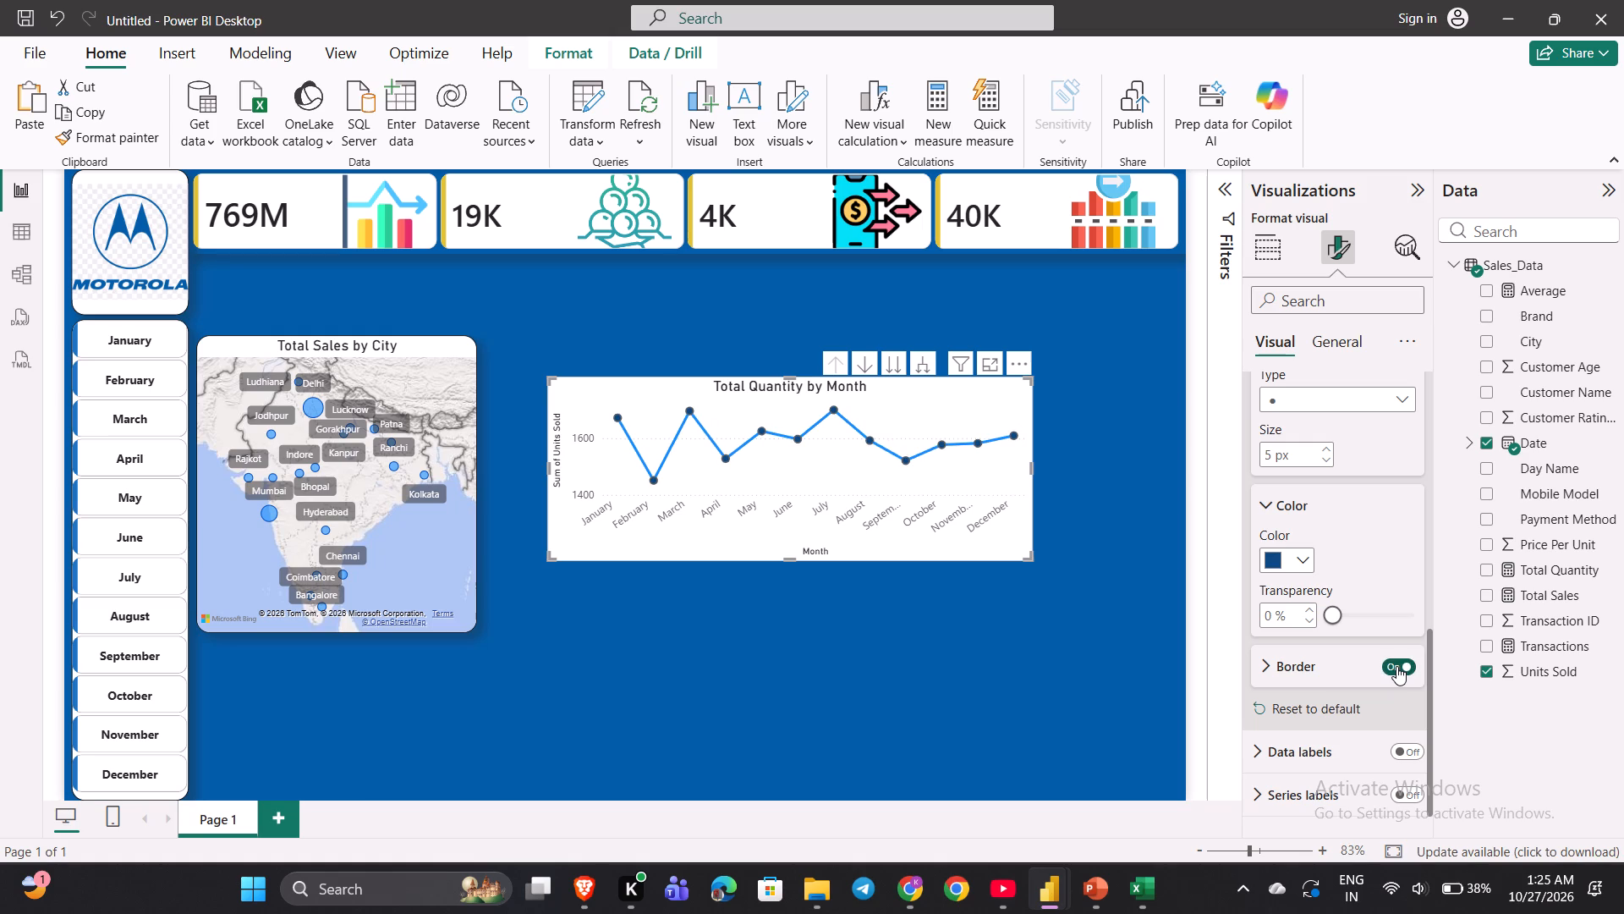
left_click(1396, 666)
left_click(1396, 666)
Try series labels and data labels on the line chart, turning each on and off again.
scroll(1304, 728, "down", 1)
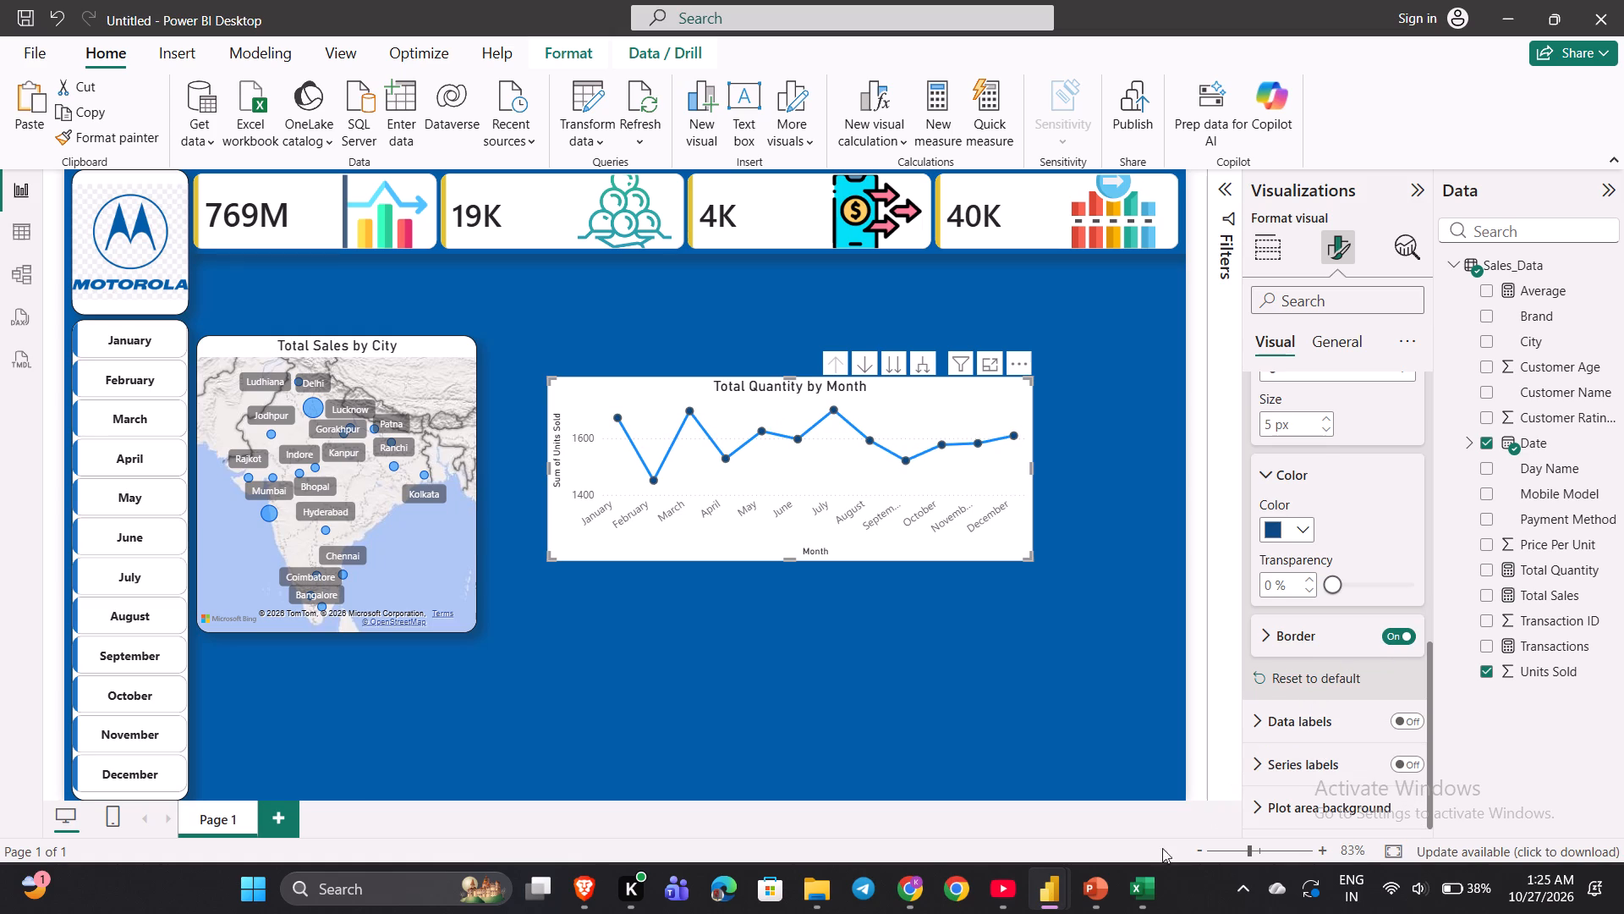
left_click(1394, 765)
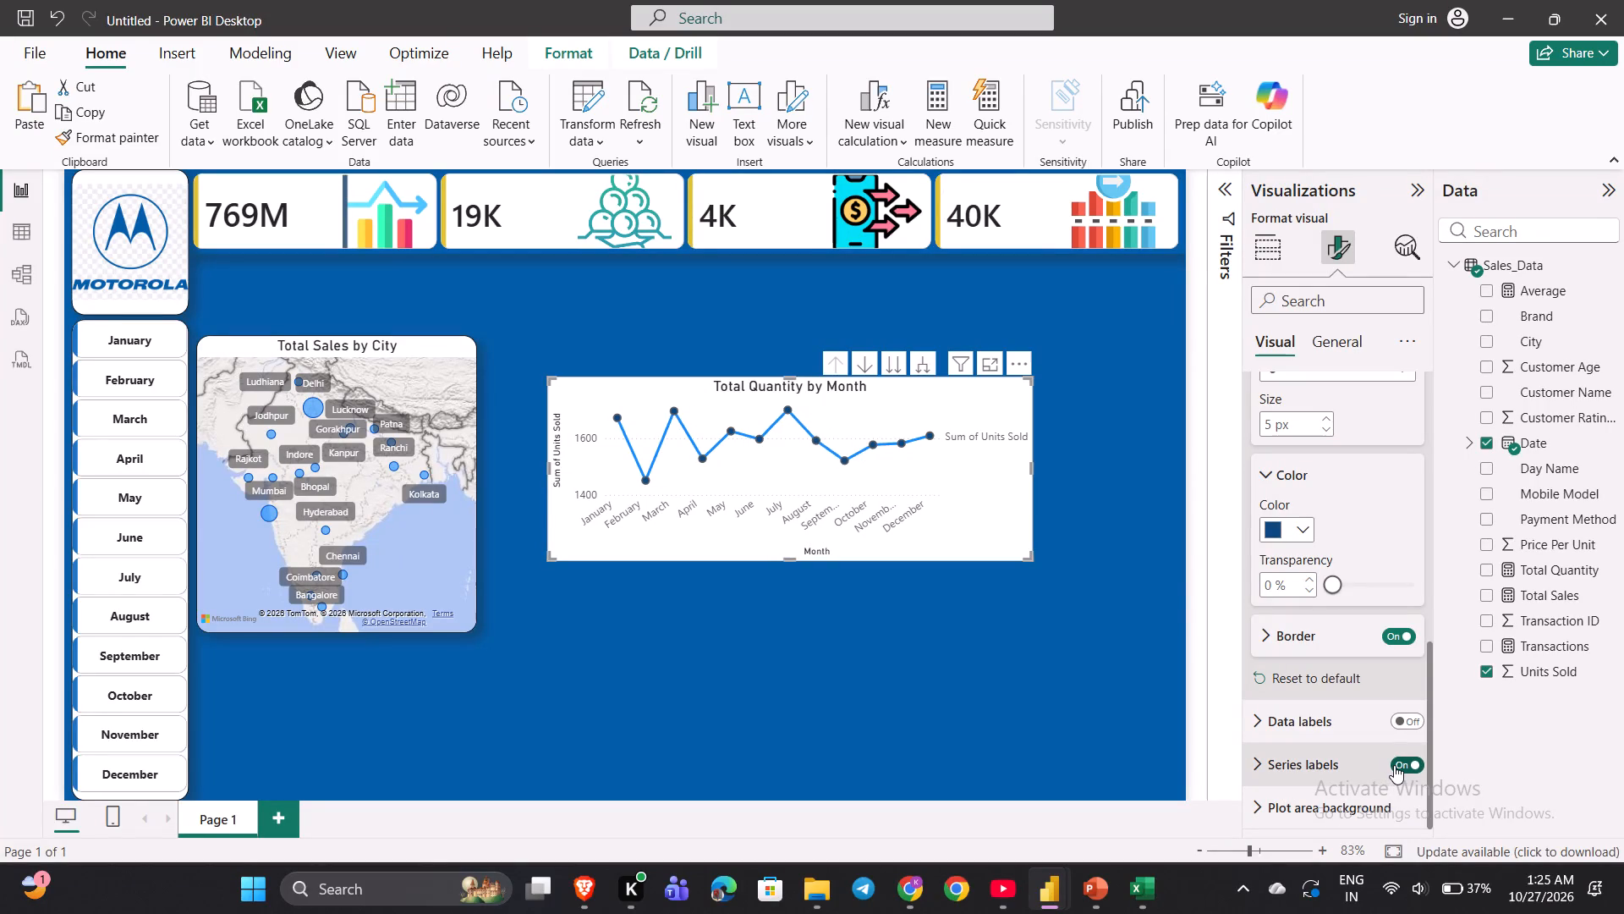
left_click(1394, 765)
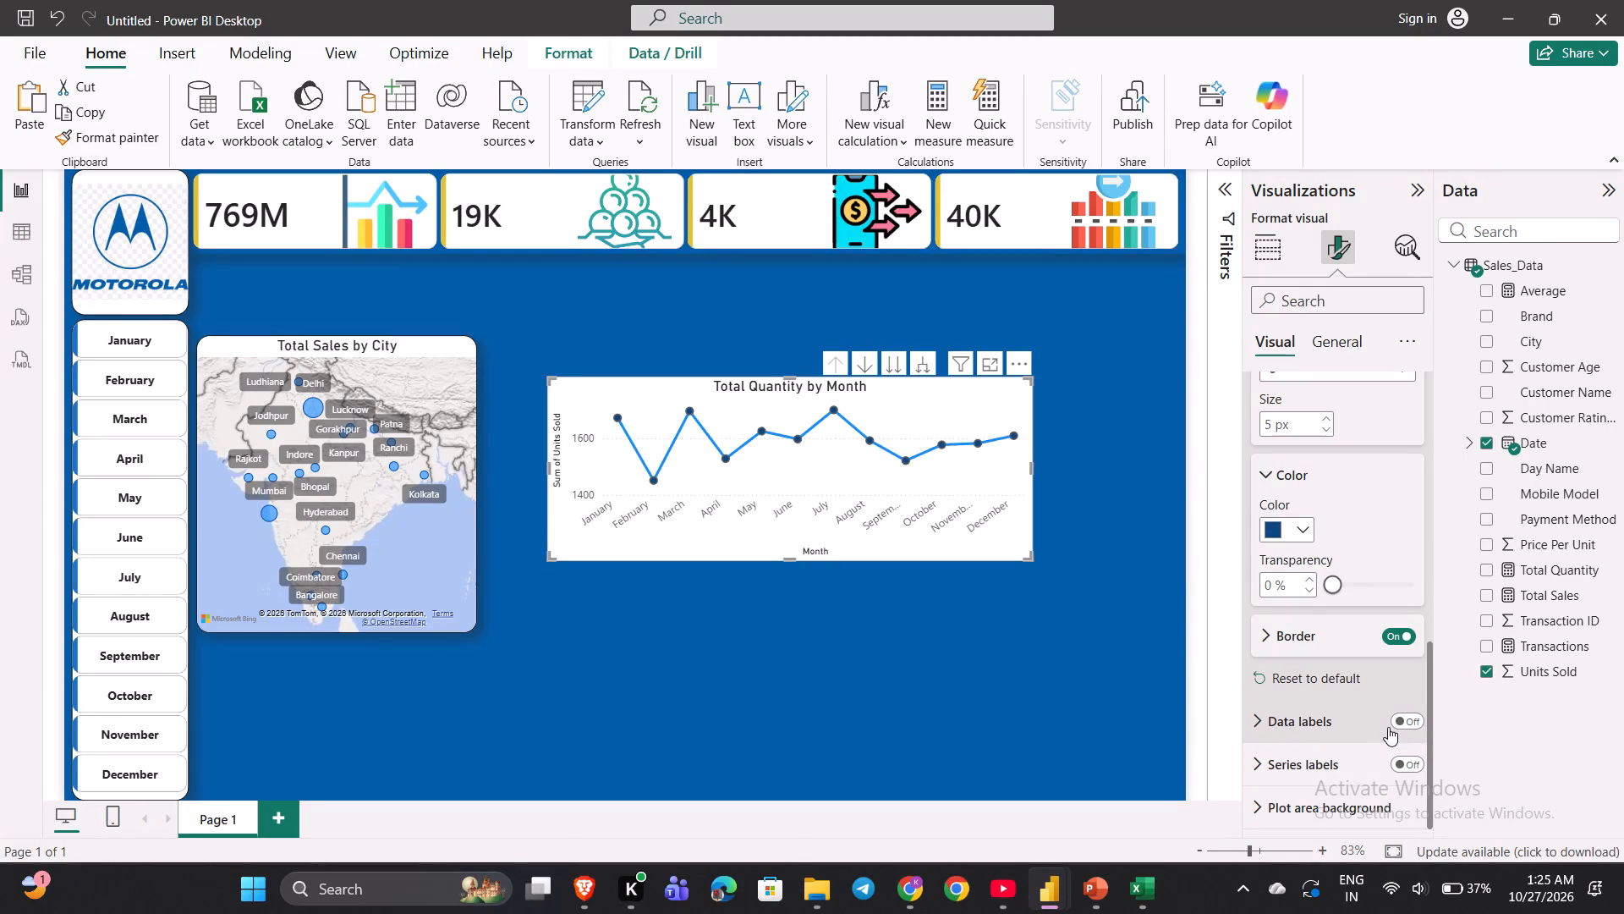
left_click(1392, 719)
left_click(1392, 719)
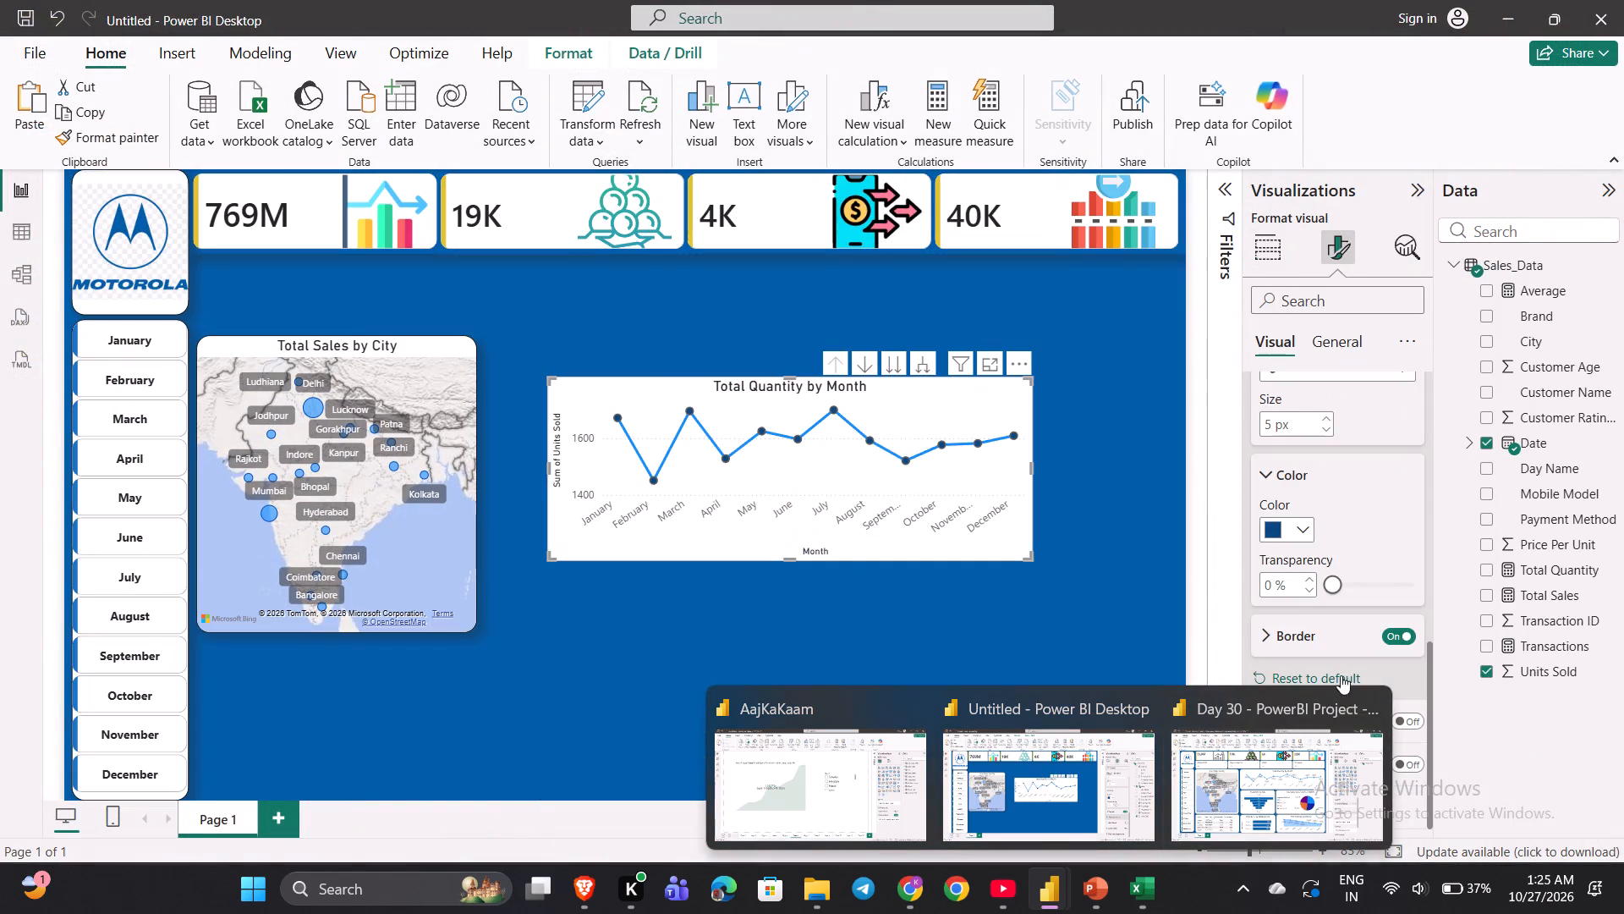
Watch how the YouTube tutorial sets up the line chart's data labels, and return to the untitled Power BI report.
left_click(1016, 889)
key("space")
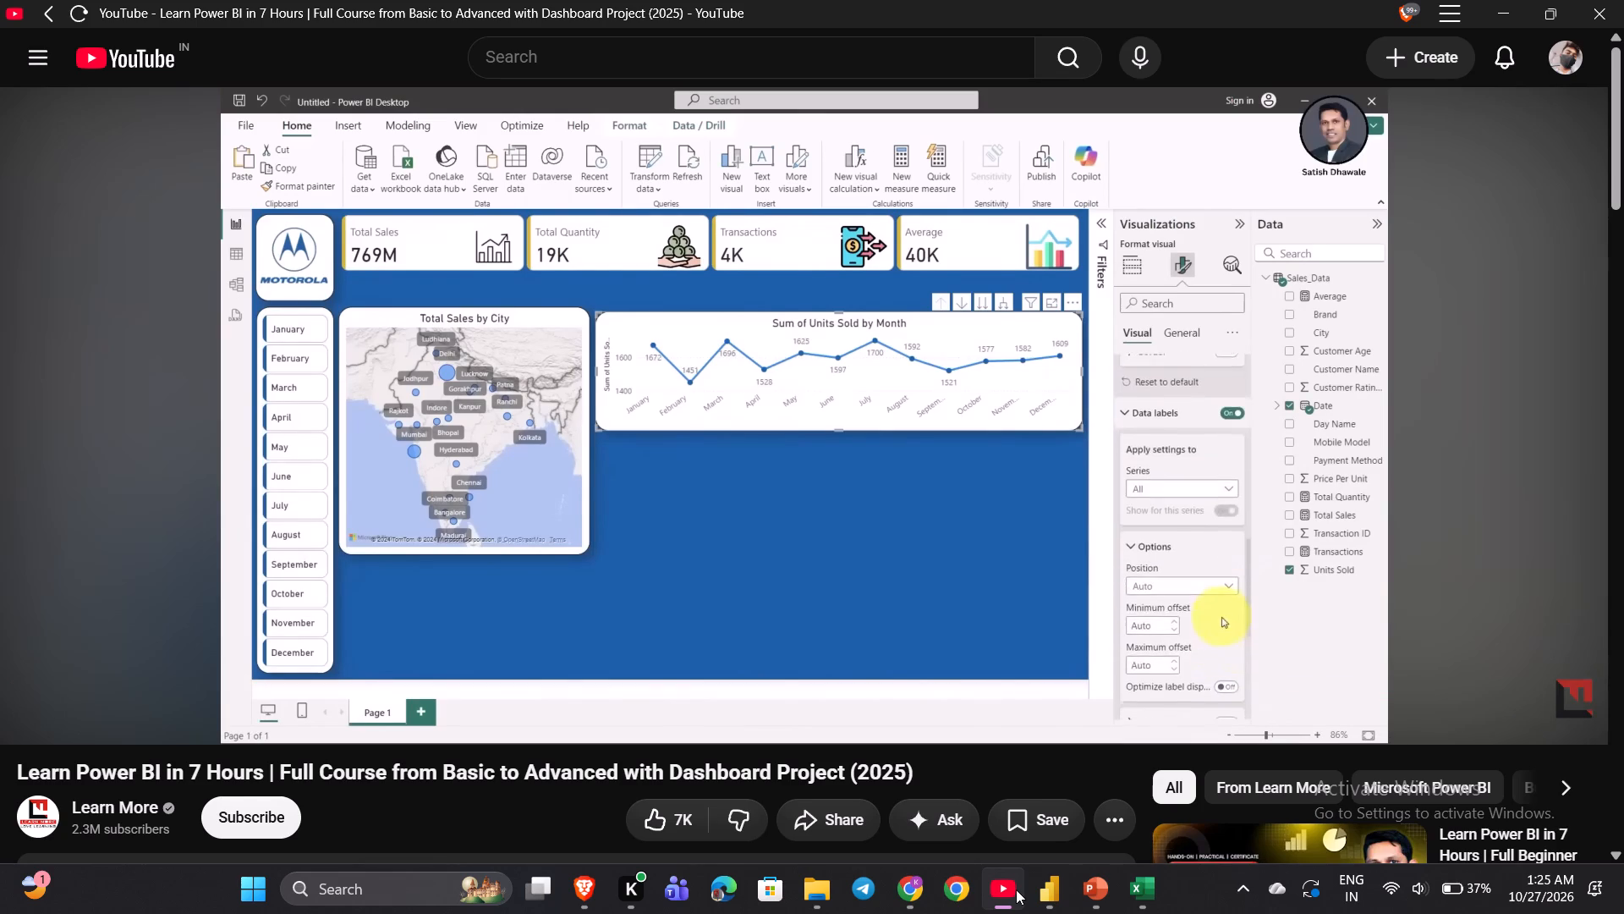
key("space")
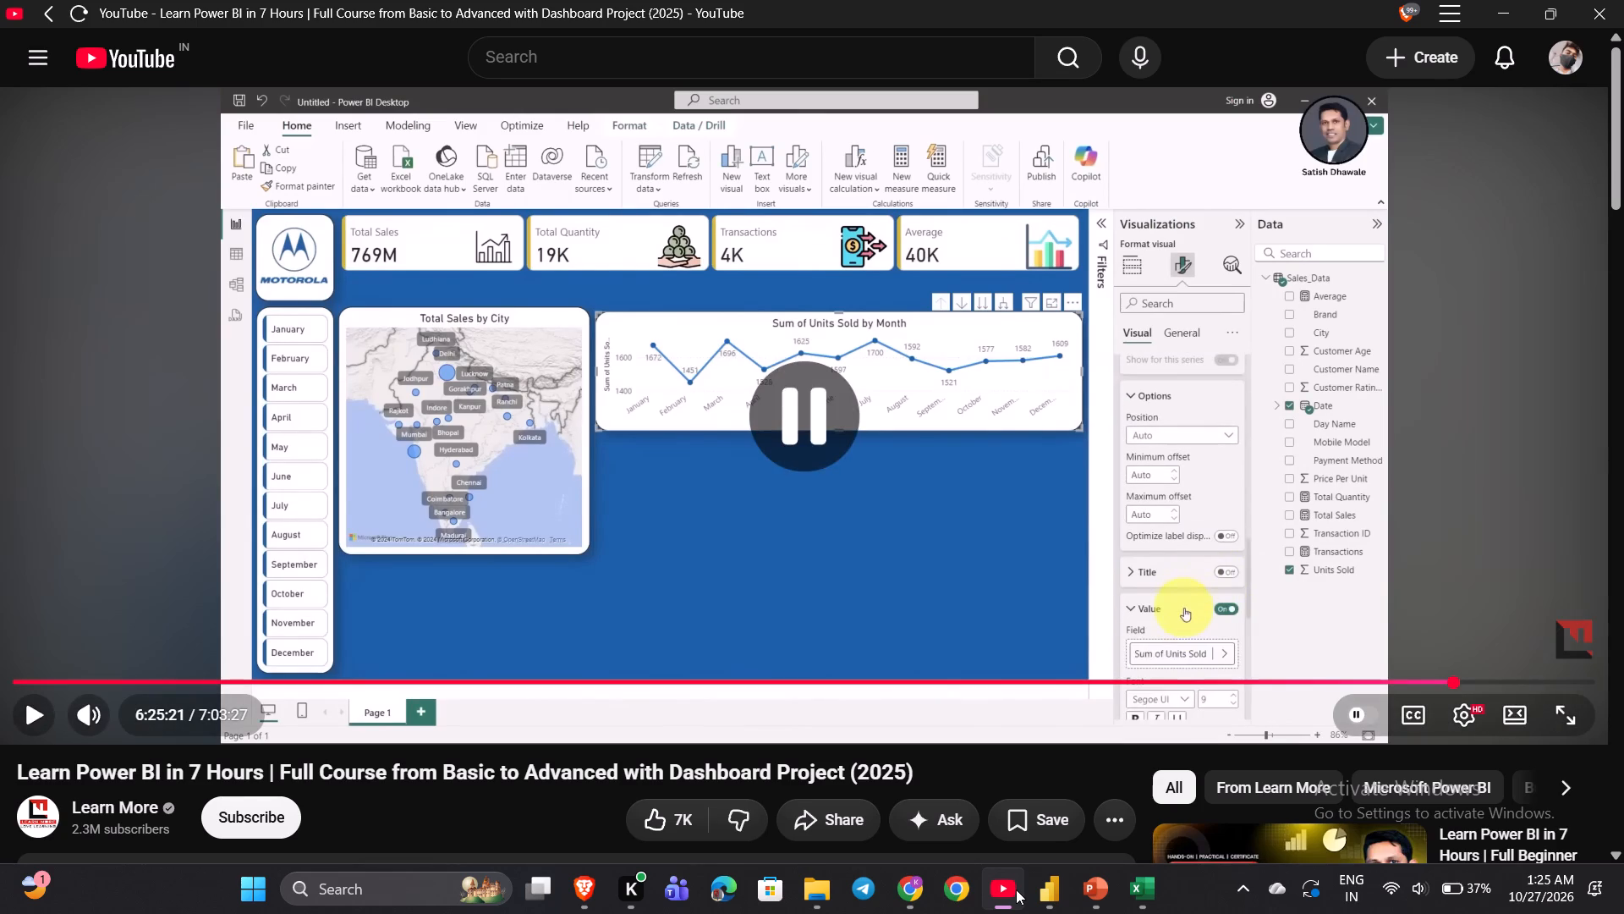
left_click(1016, 889)
scroll(1310, 682, "down", 1)
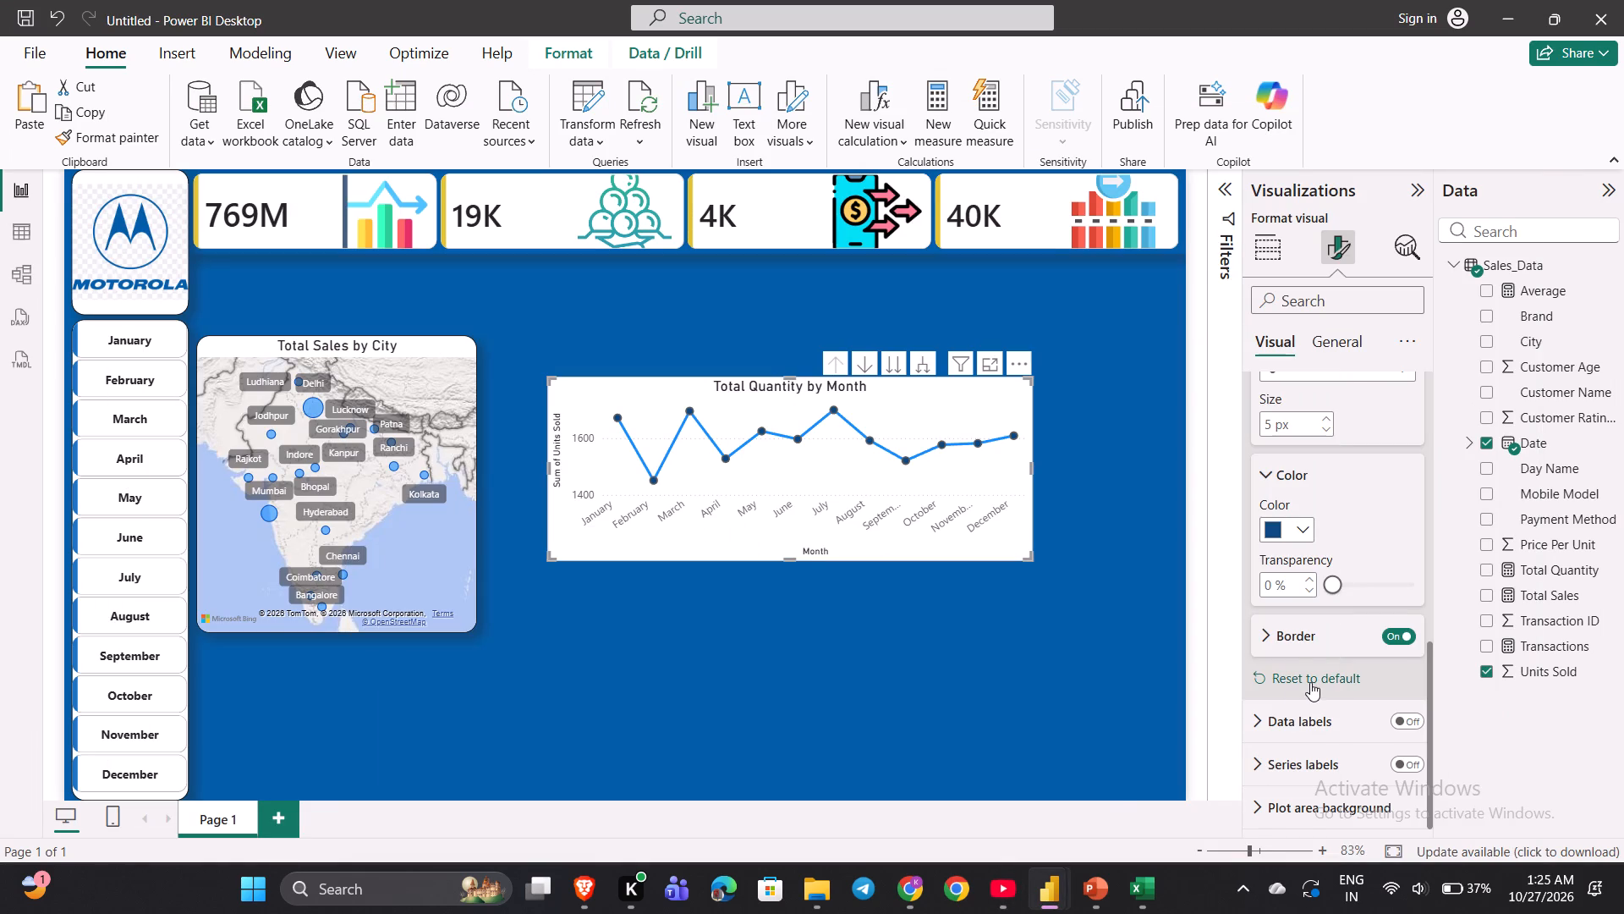
Turn on the line chart's data labels and enable a background behind them.
left_click(1407, 713)
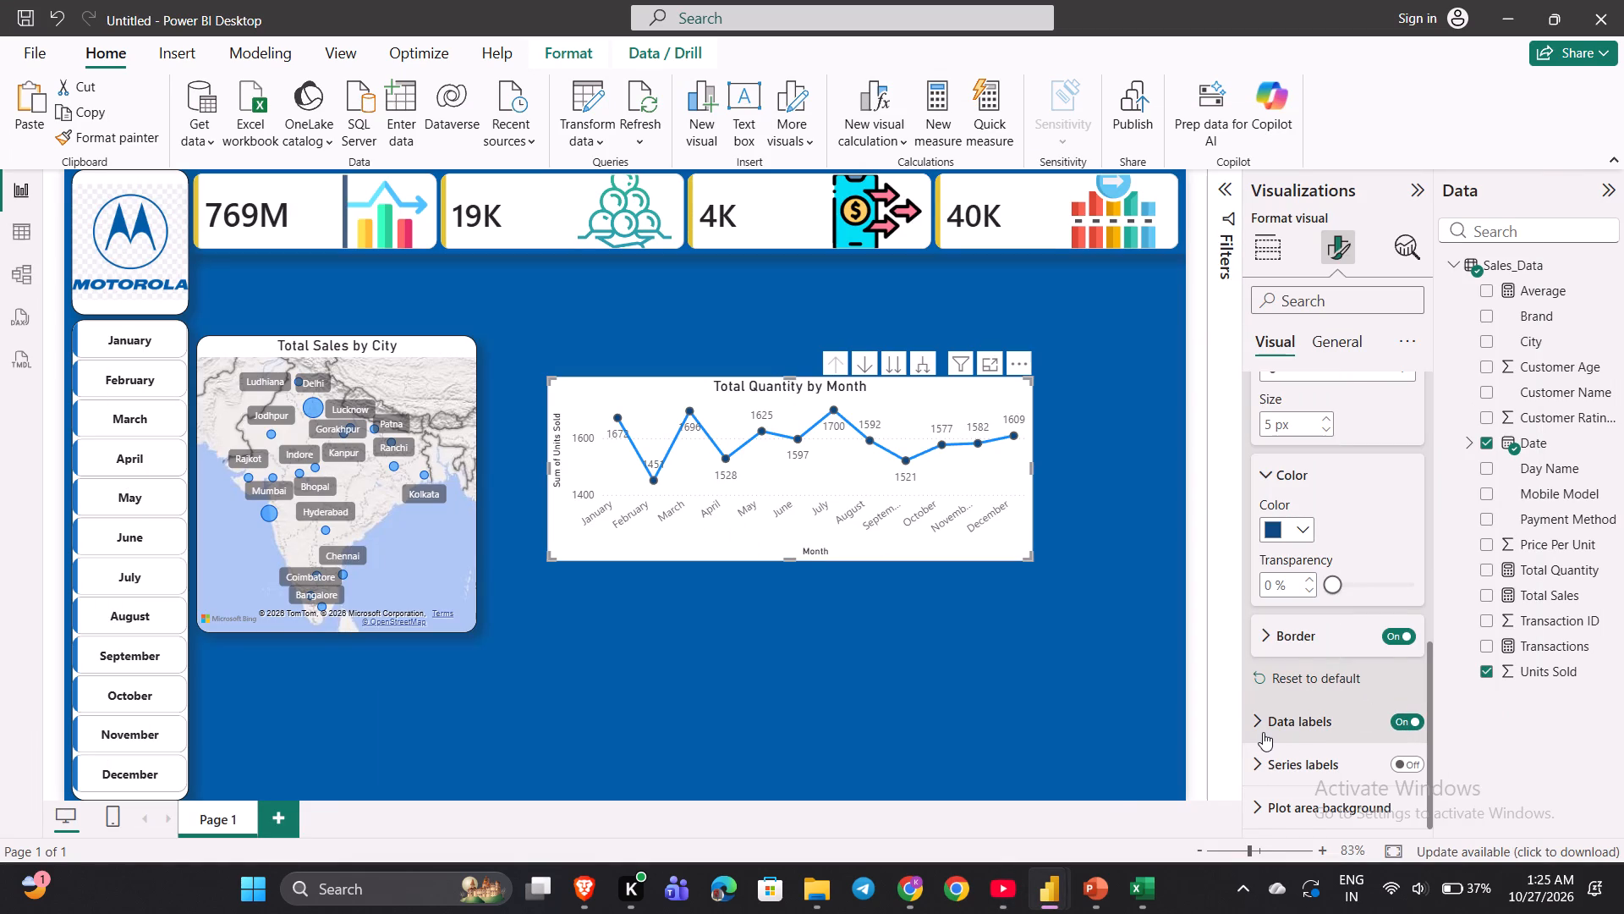
left_click(1259, 730)
scroll(1259, 730, "down", 3)
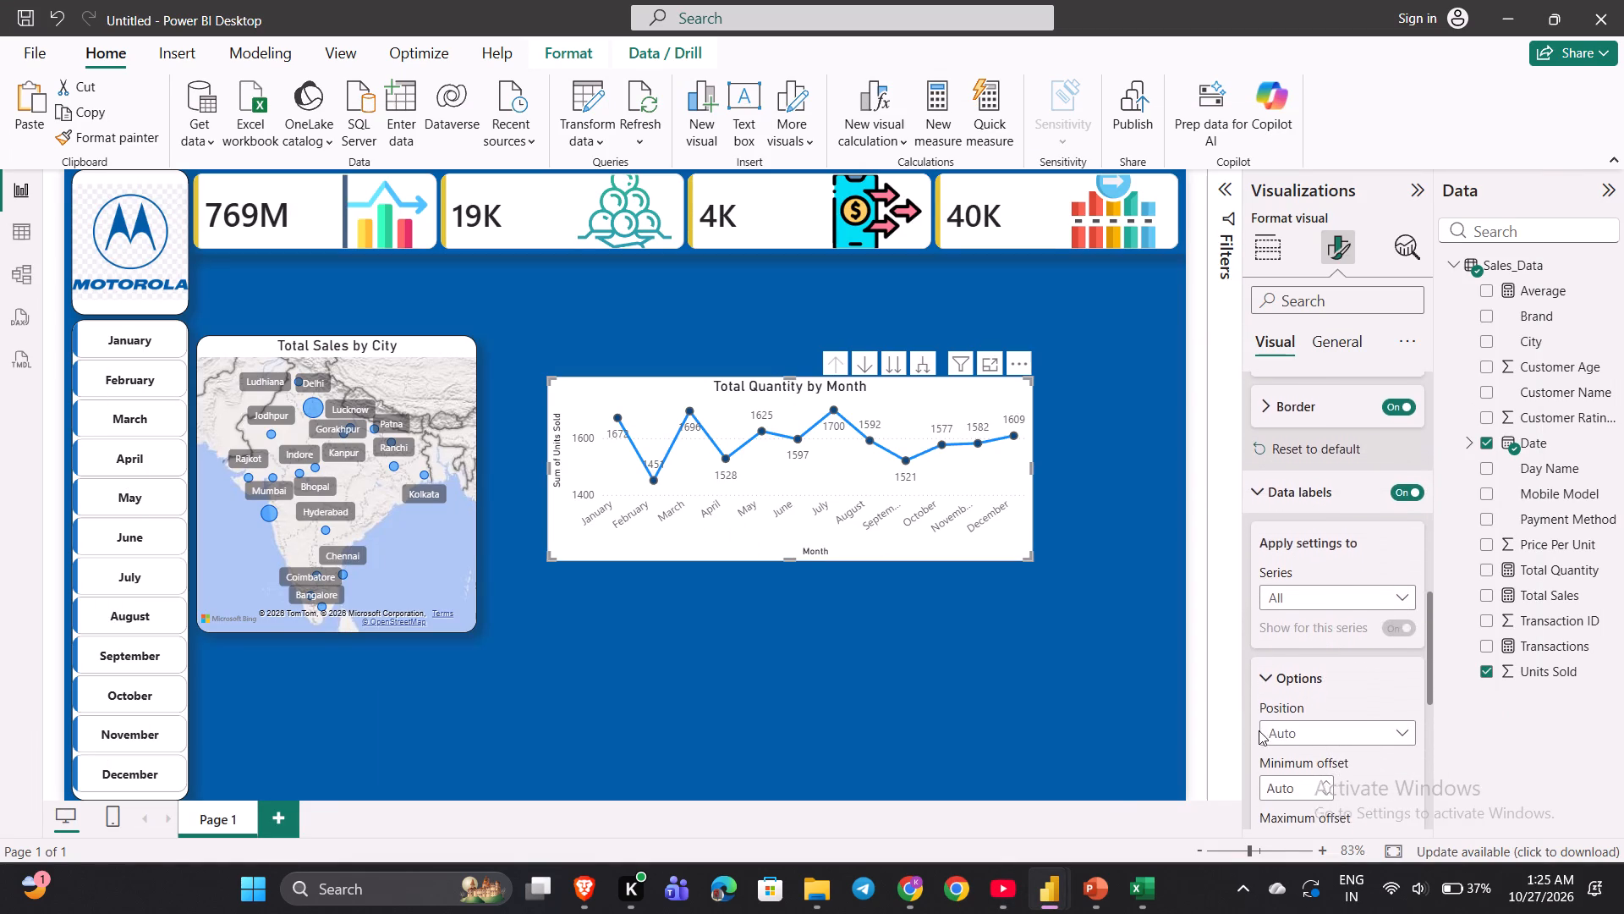
scroll(1259, 730, "down", 4)
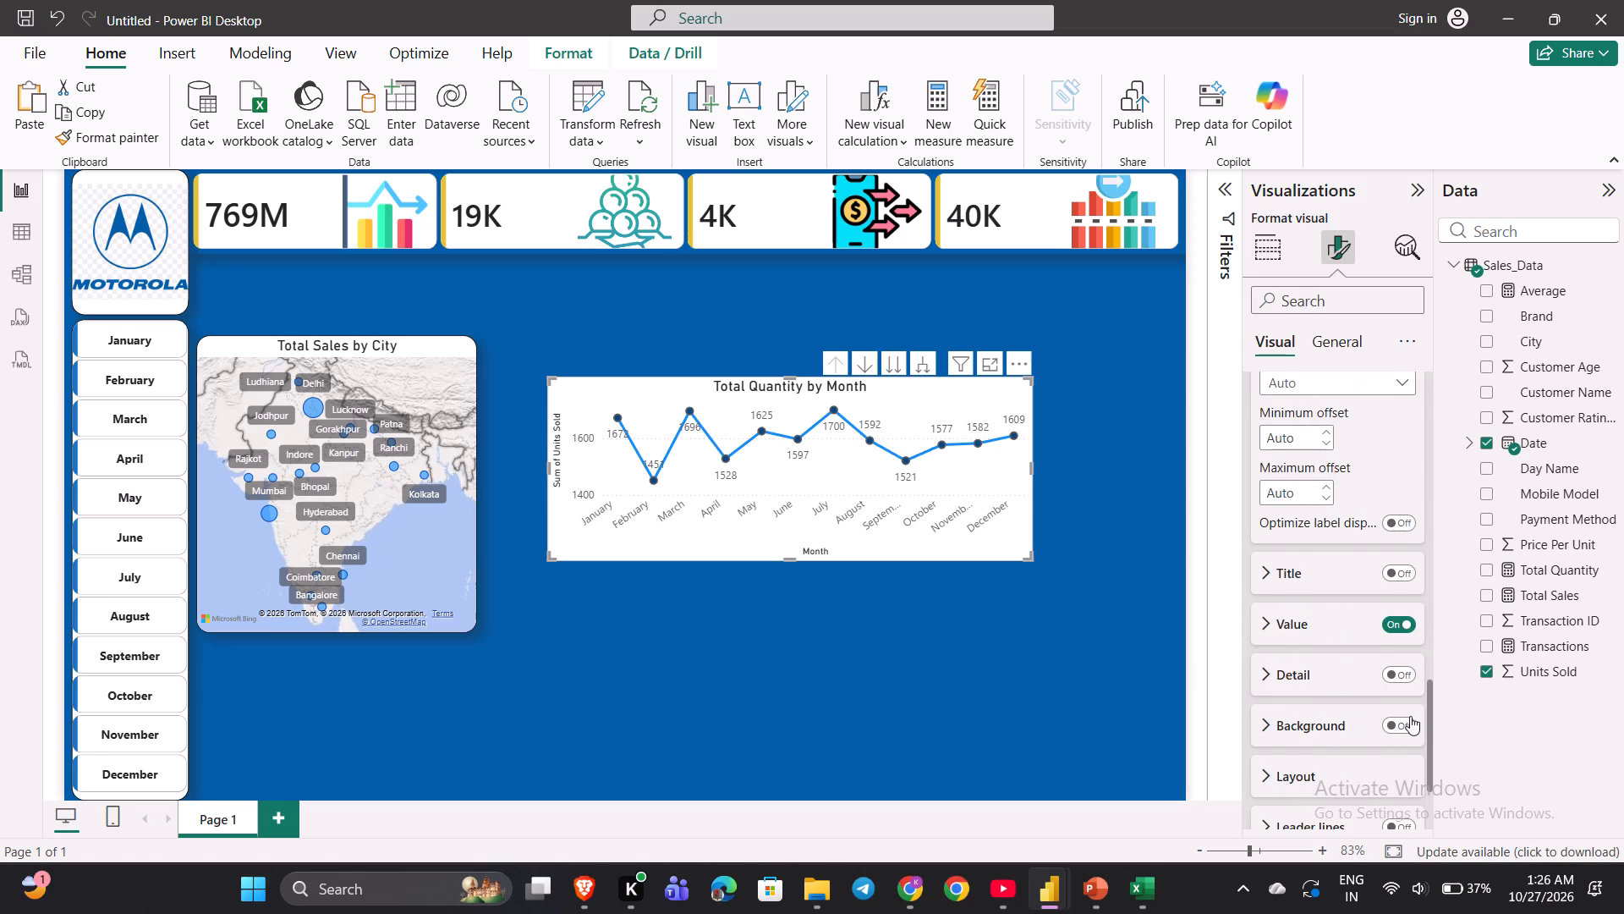
left_click(1401, 729)
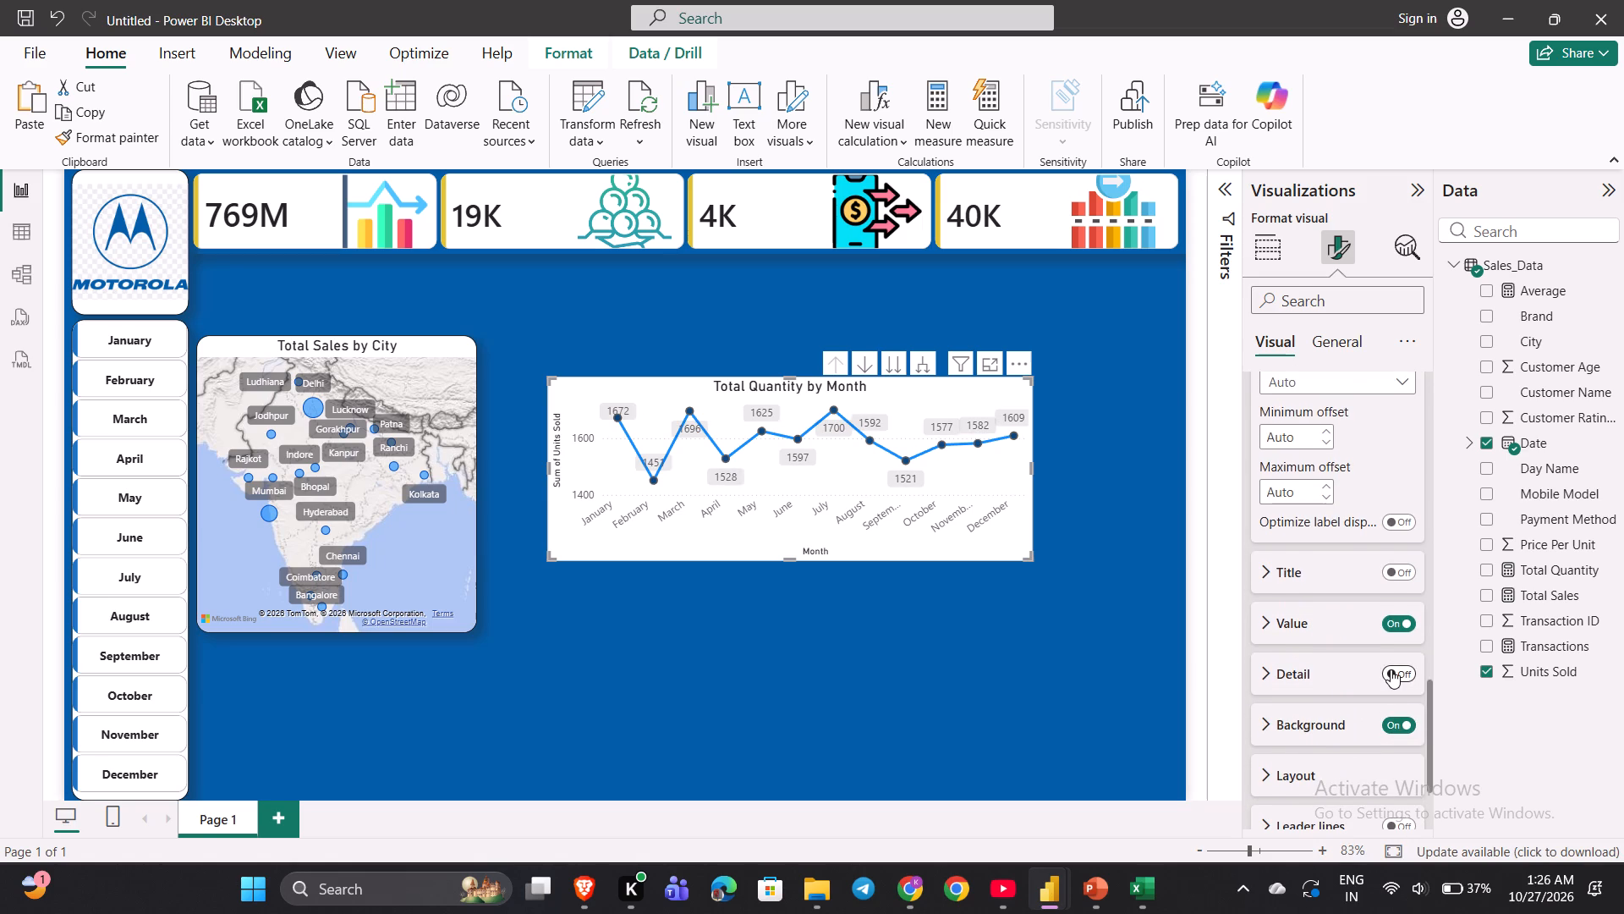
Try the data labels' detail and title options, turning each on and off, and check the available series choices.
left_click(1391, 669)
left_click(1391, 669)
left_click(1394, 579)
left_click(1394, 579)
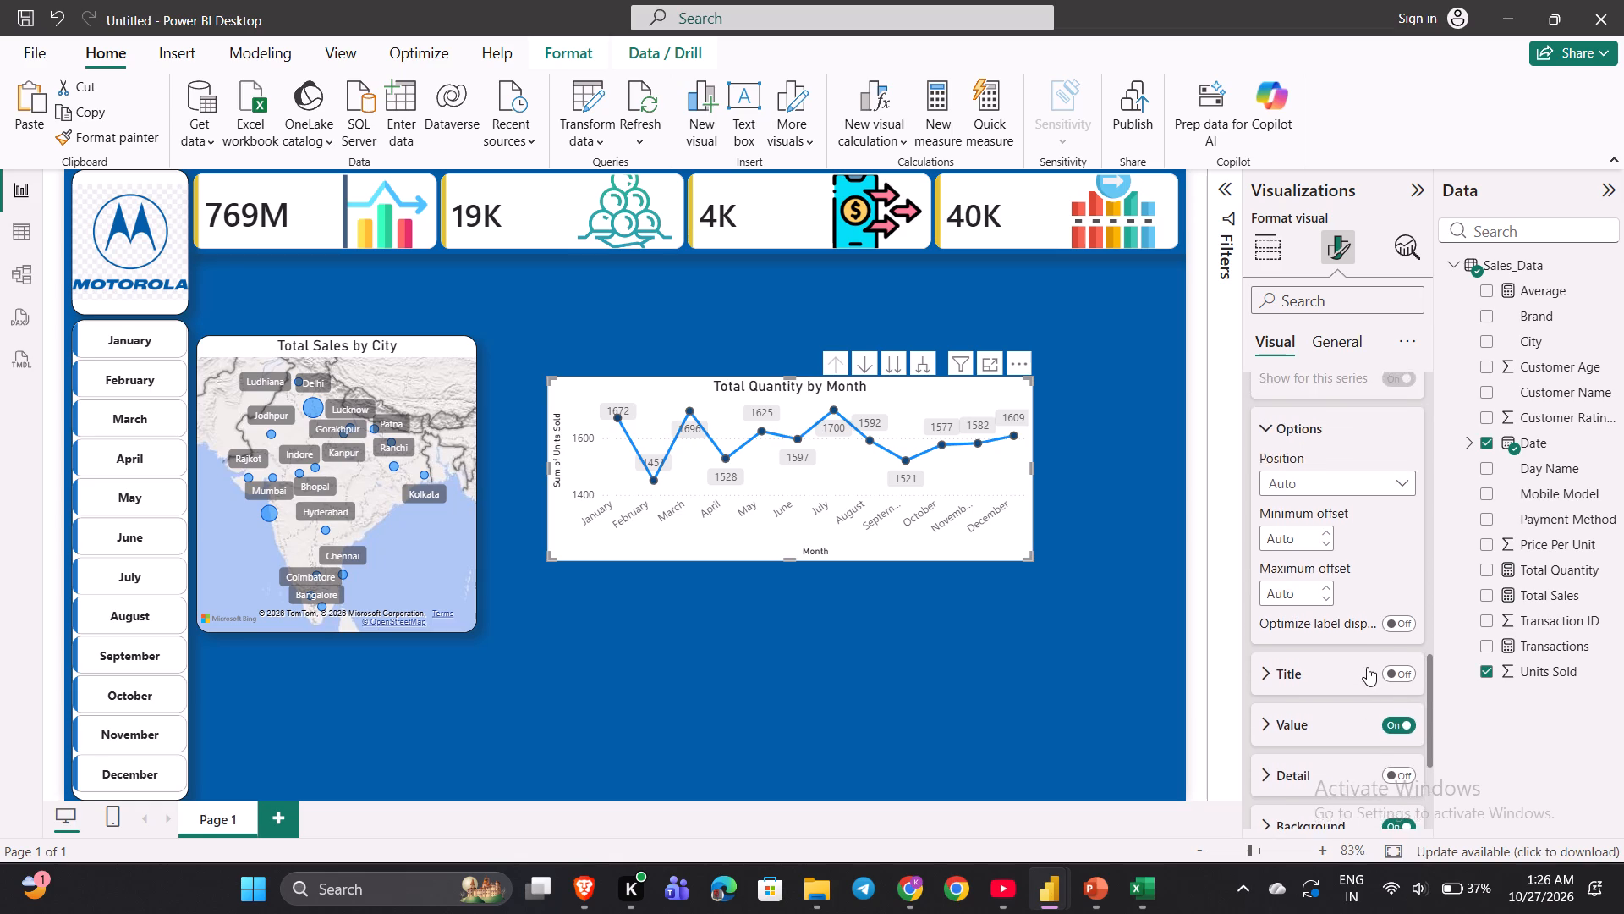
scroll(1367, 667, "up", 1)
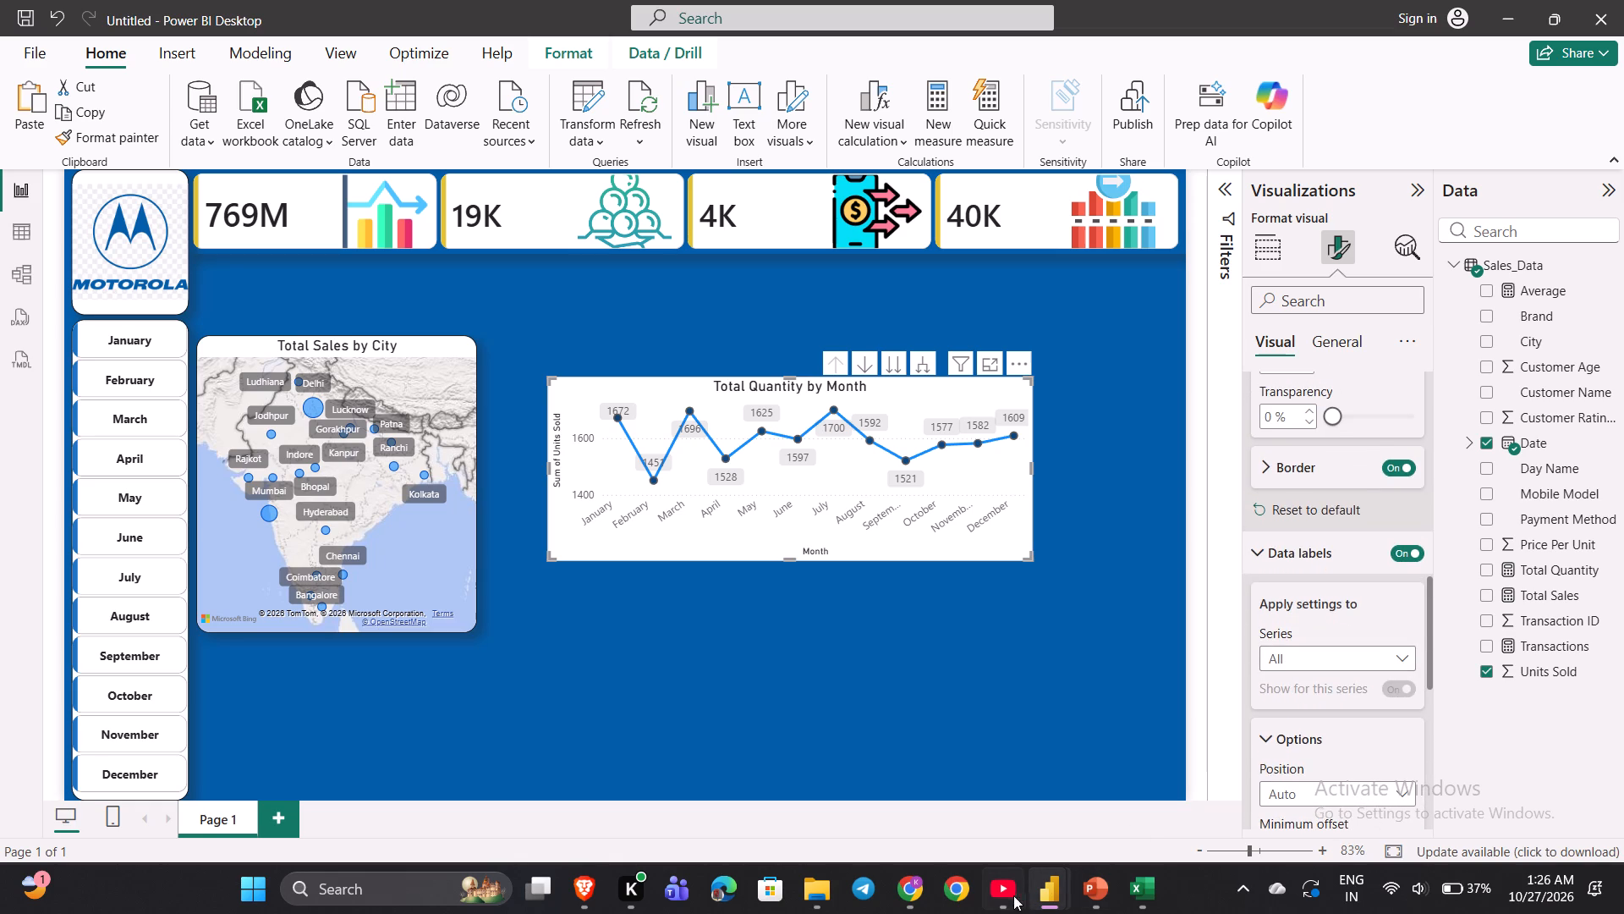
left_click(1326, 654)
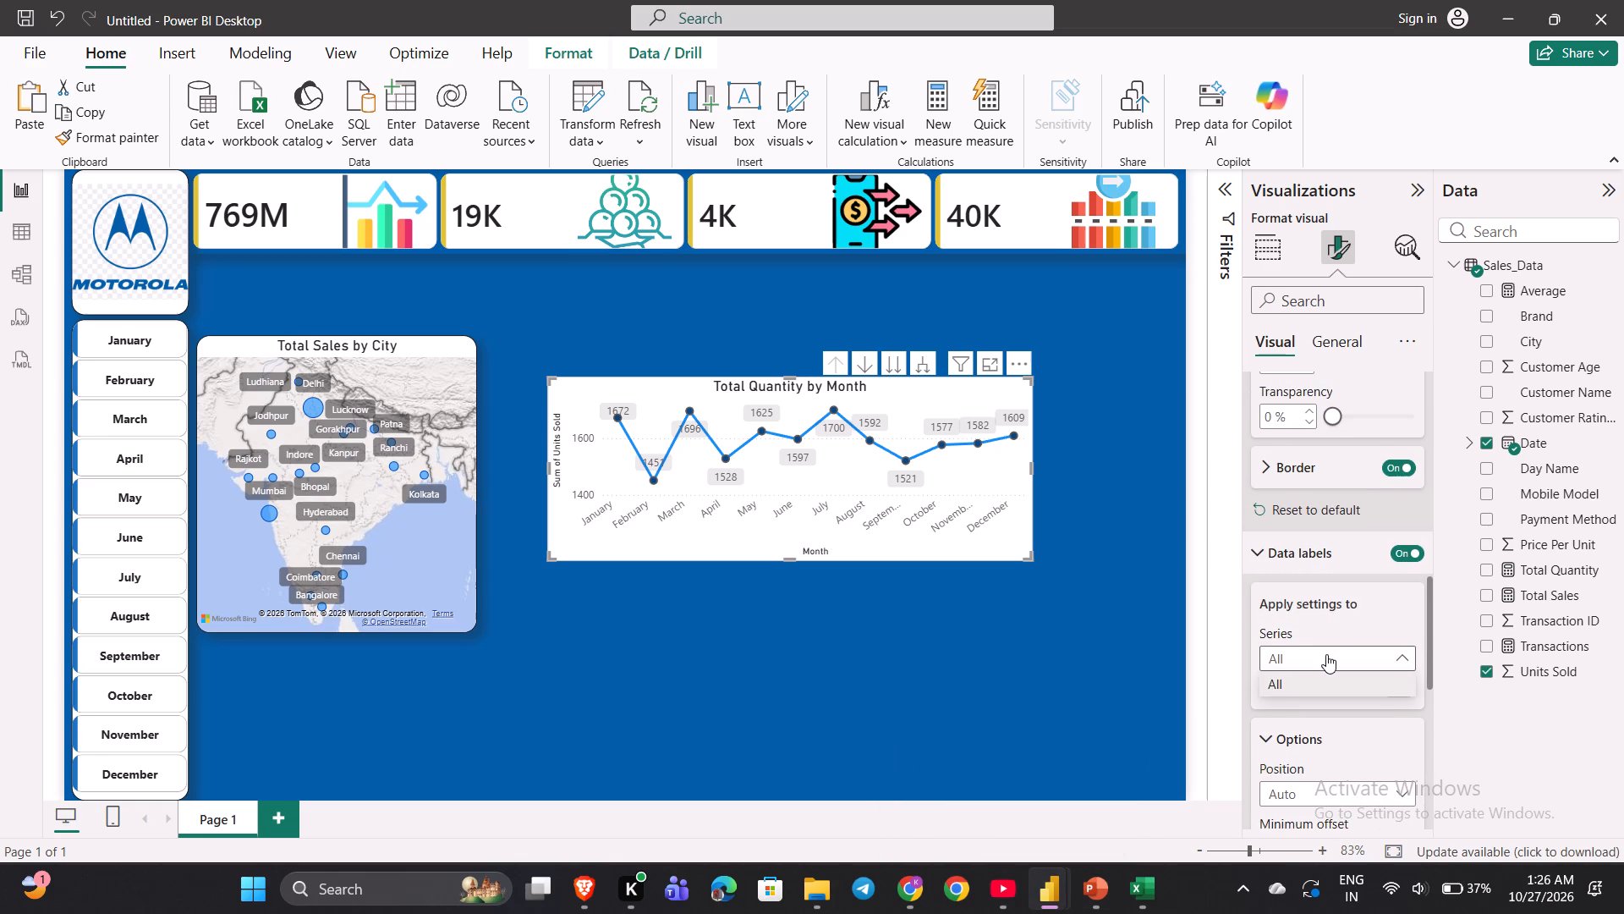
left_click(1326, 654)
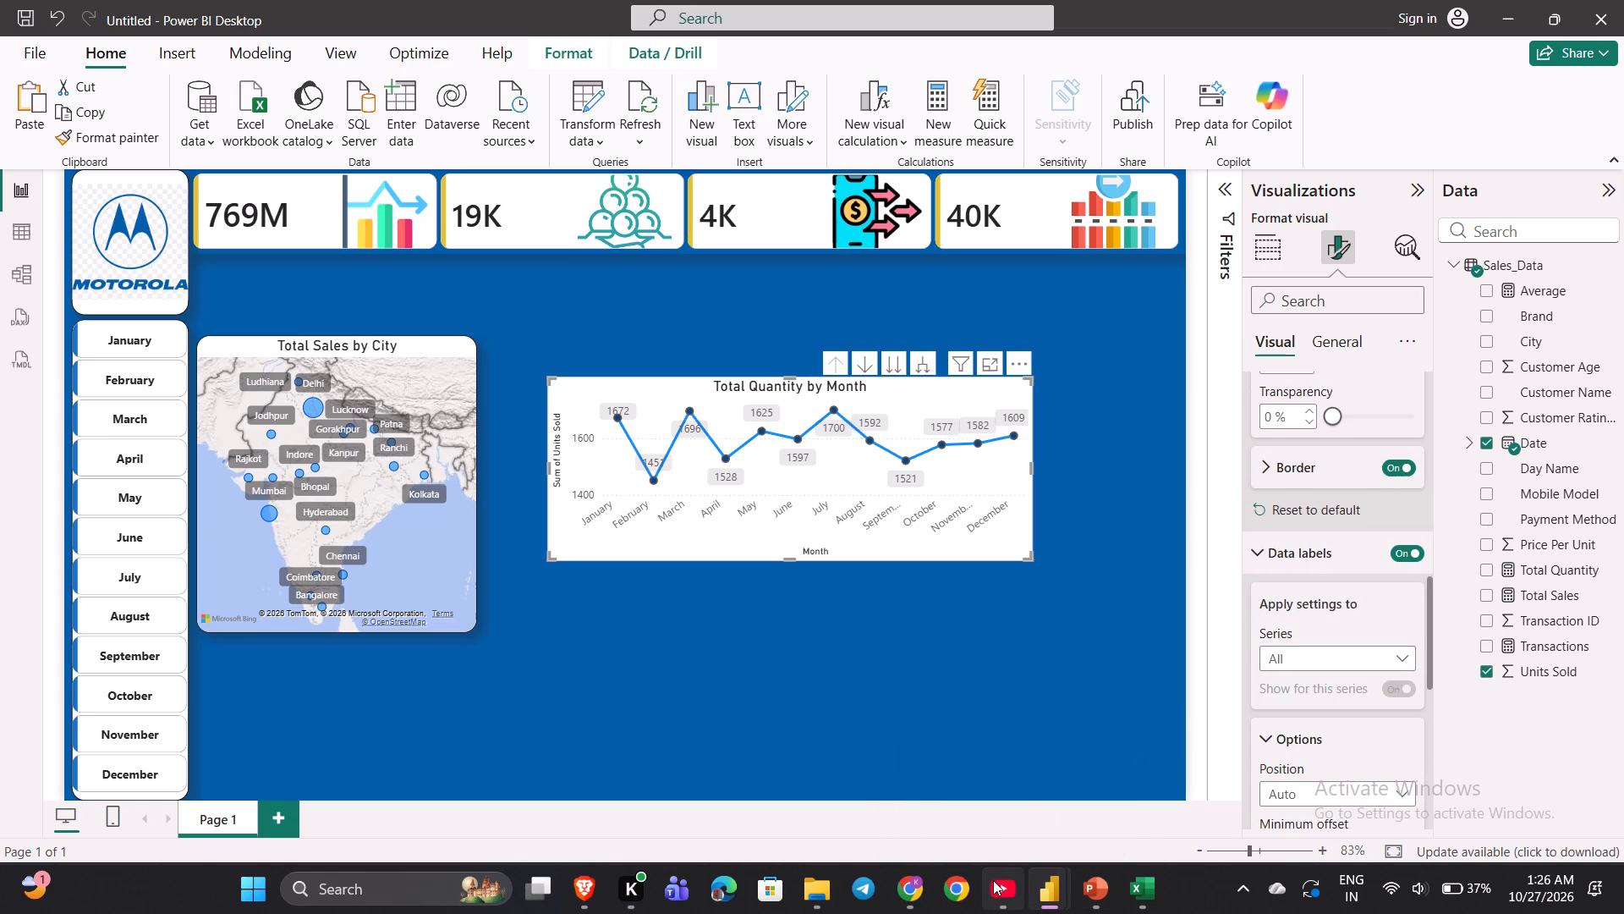
Watch the YouTube tutorial's next part on the line chart's data labels, and return to the untitled Power BI report.
left_click(993, 880)
key("space")
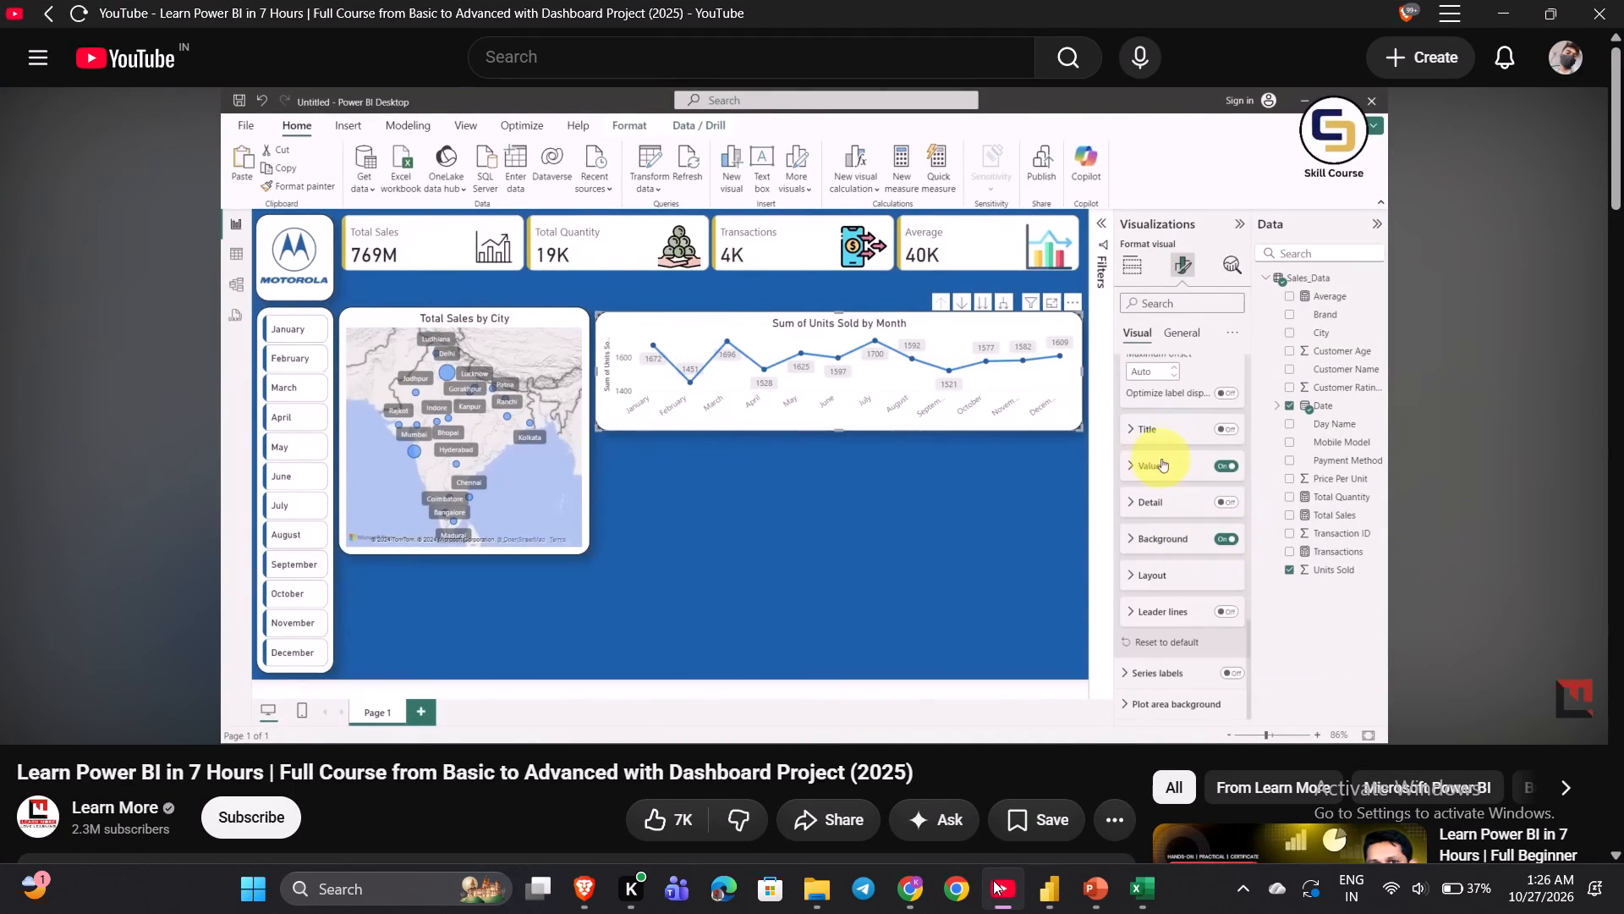
key("space")
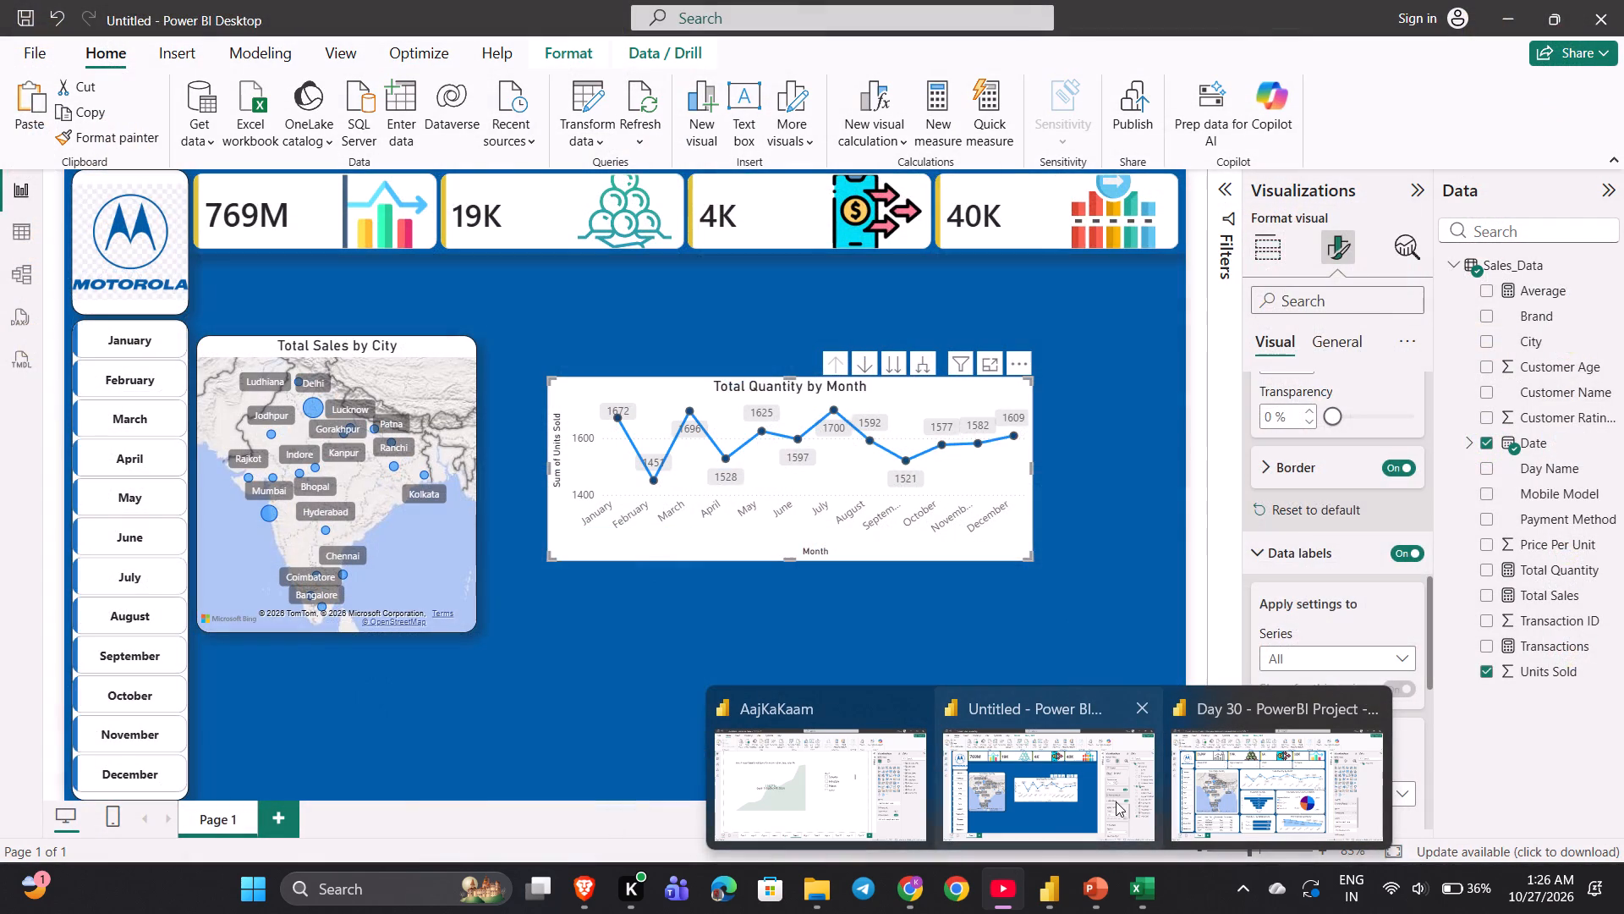
left_click(1111, 801)
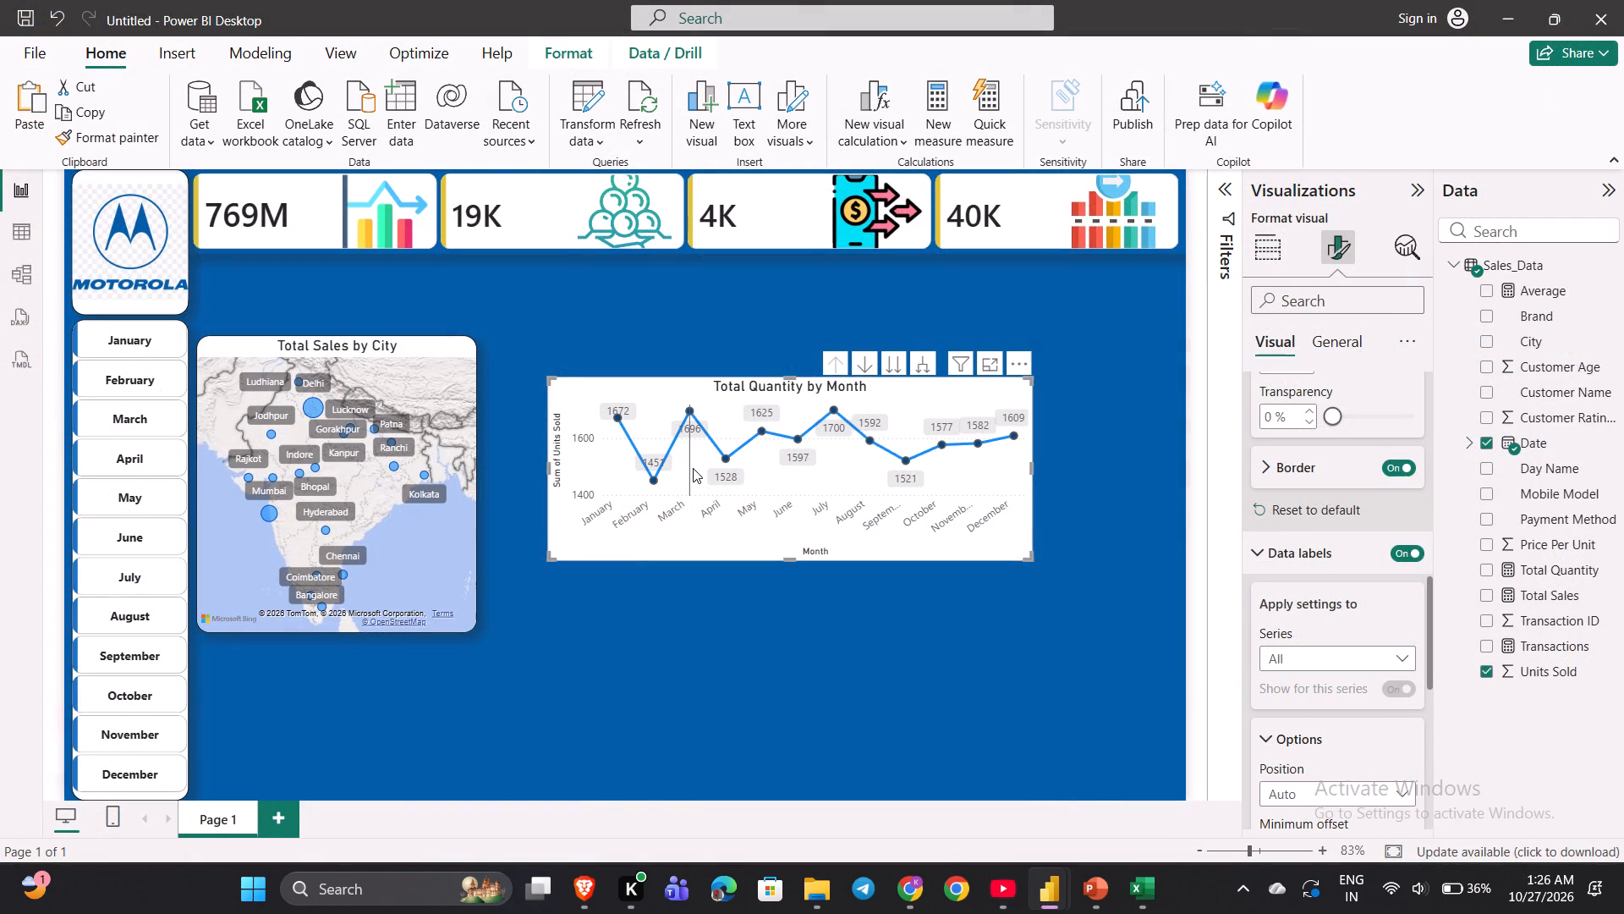
Shift the line chart away from the Total Sales by City map and widen the map toward it.
left_click_drag(693, 468, 862, 450)
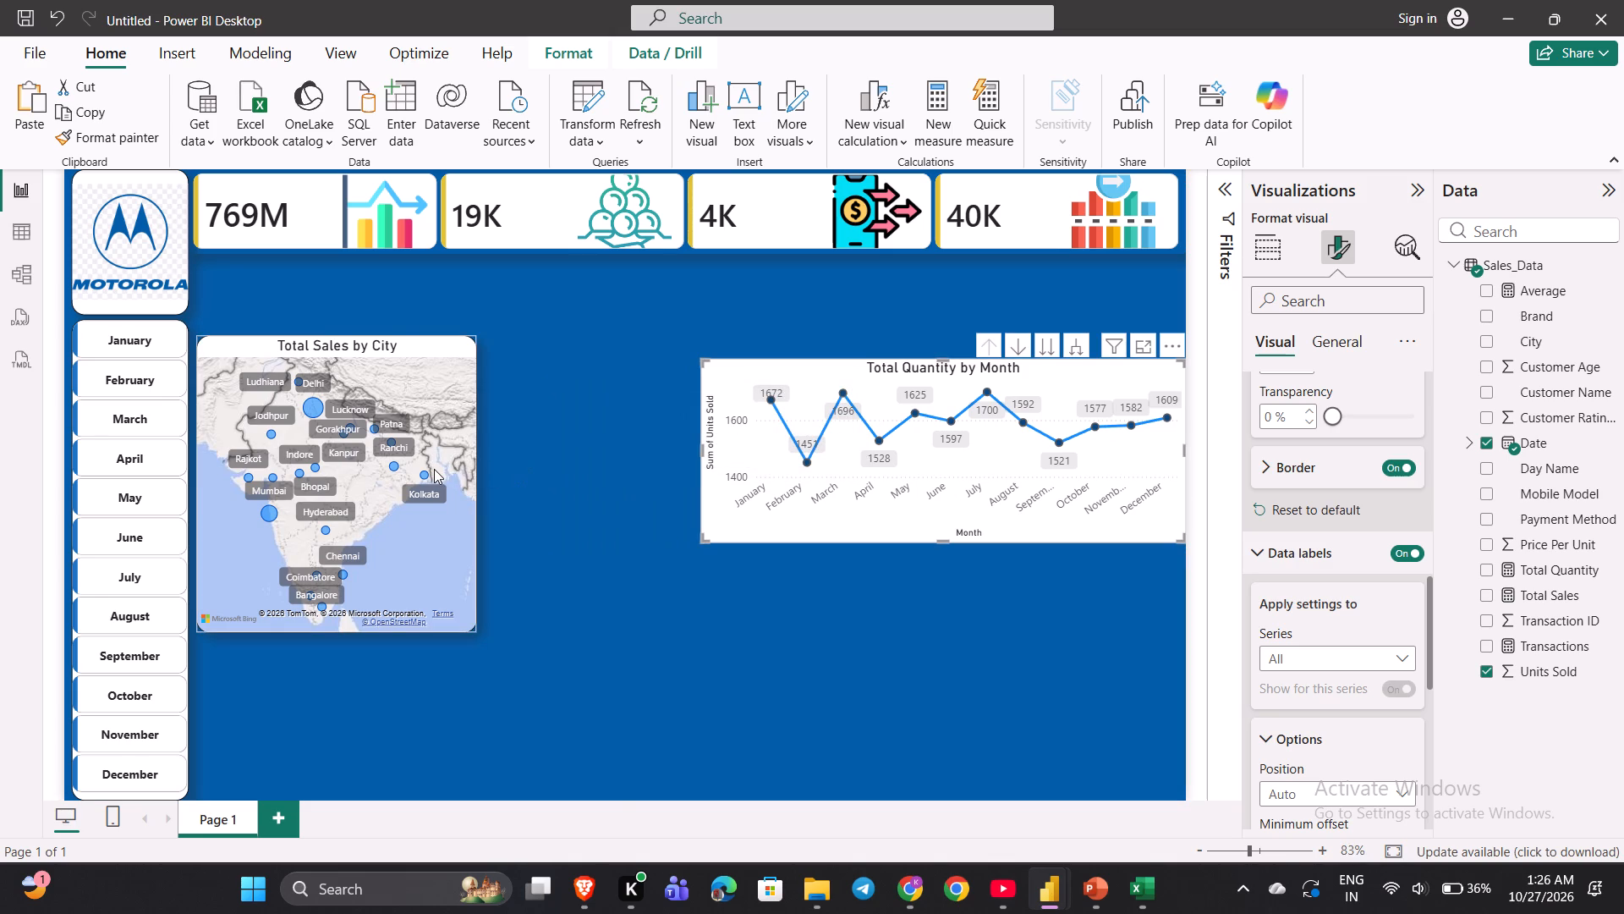
left_click(434, 469)
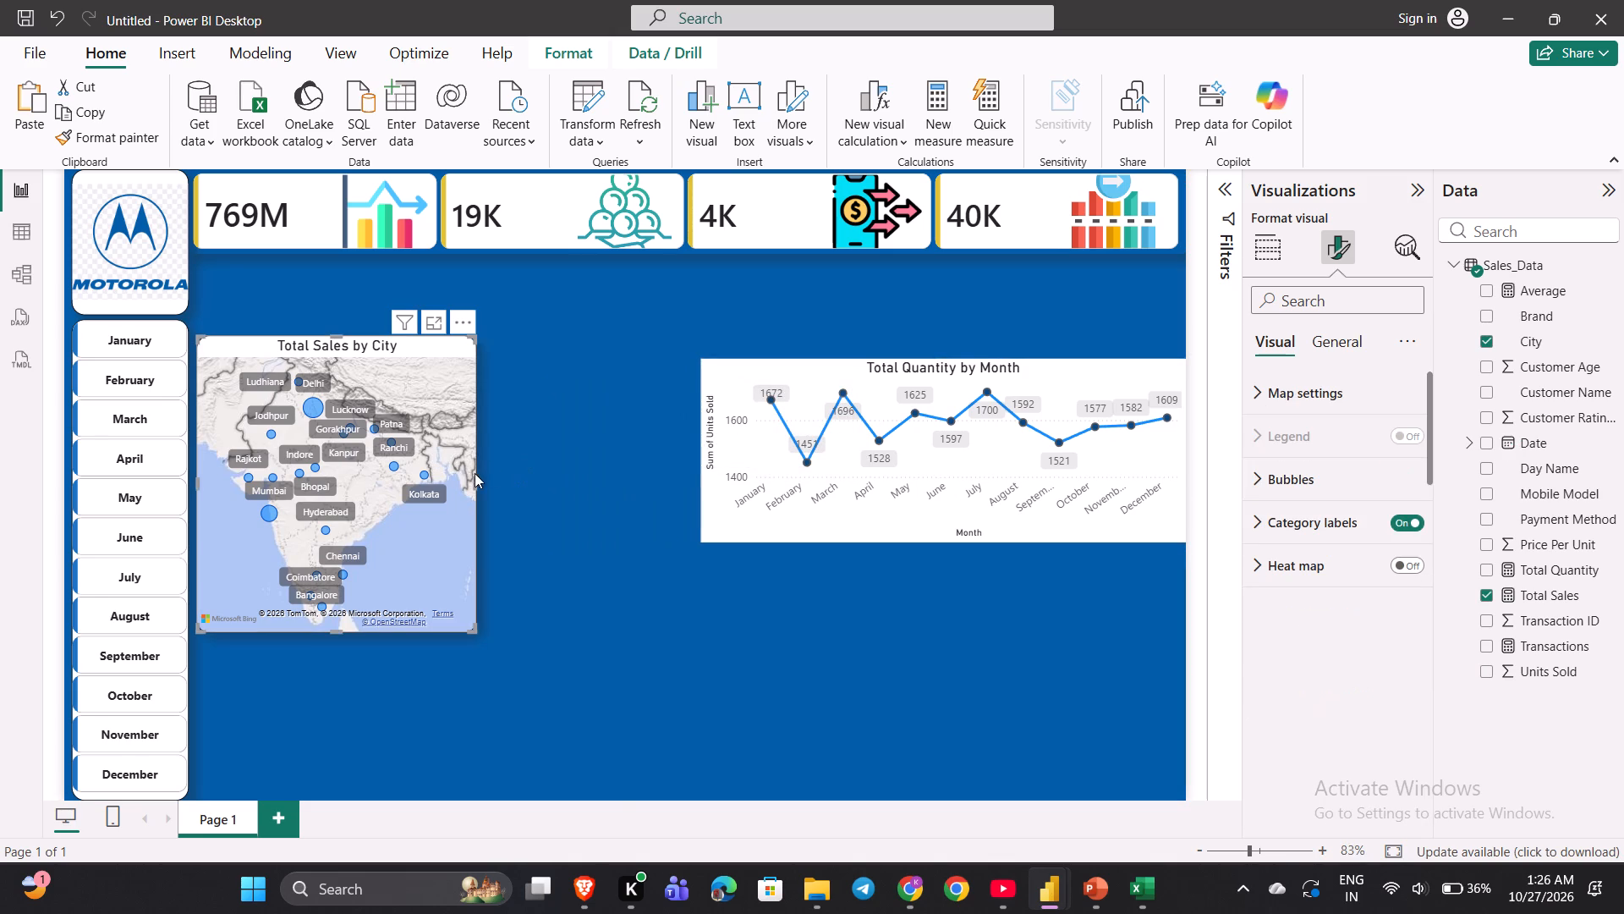
left_click_drag(476, 482, 503, 482)
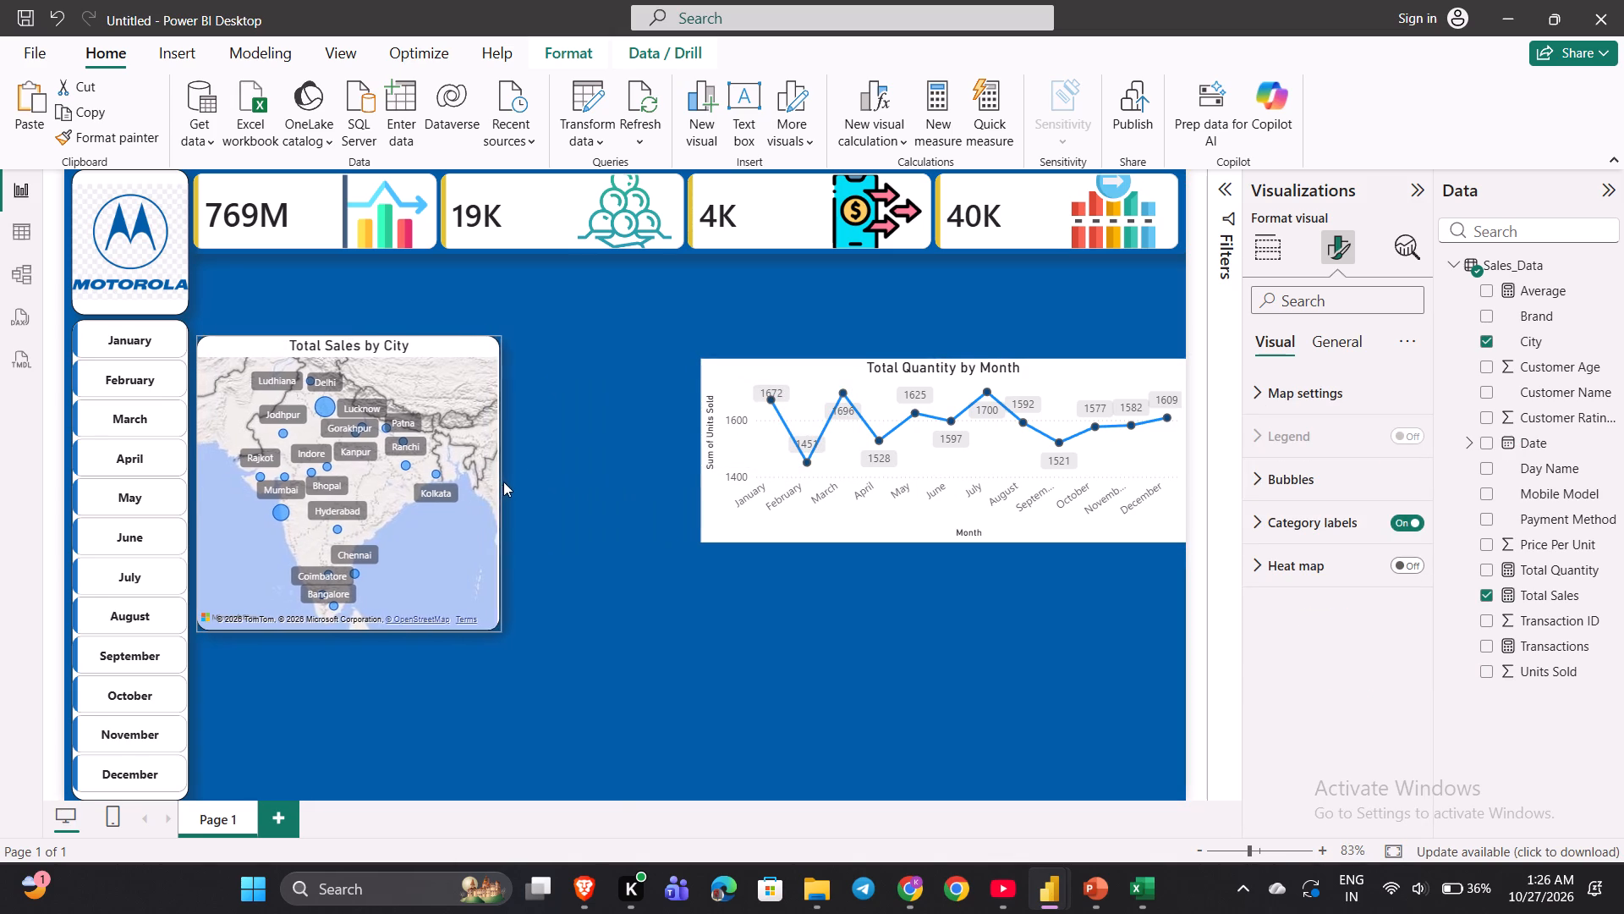
left_click_drag(503, 482, 517, 482)
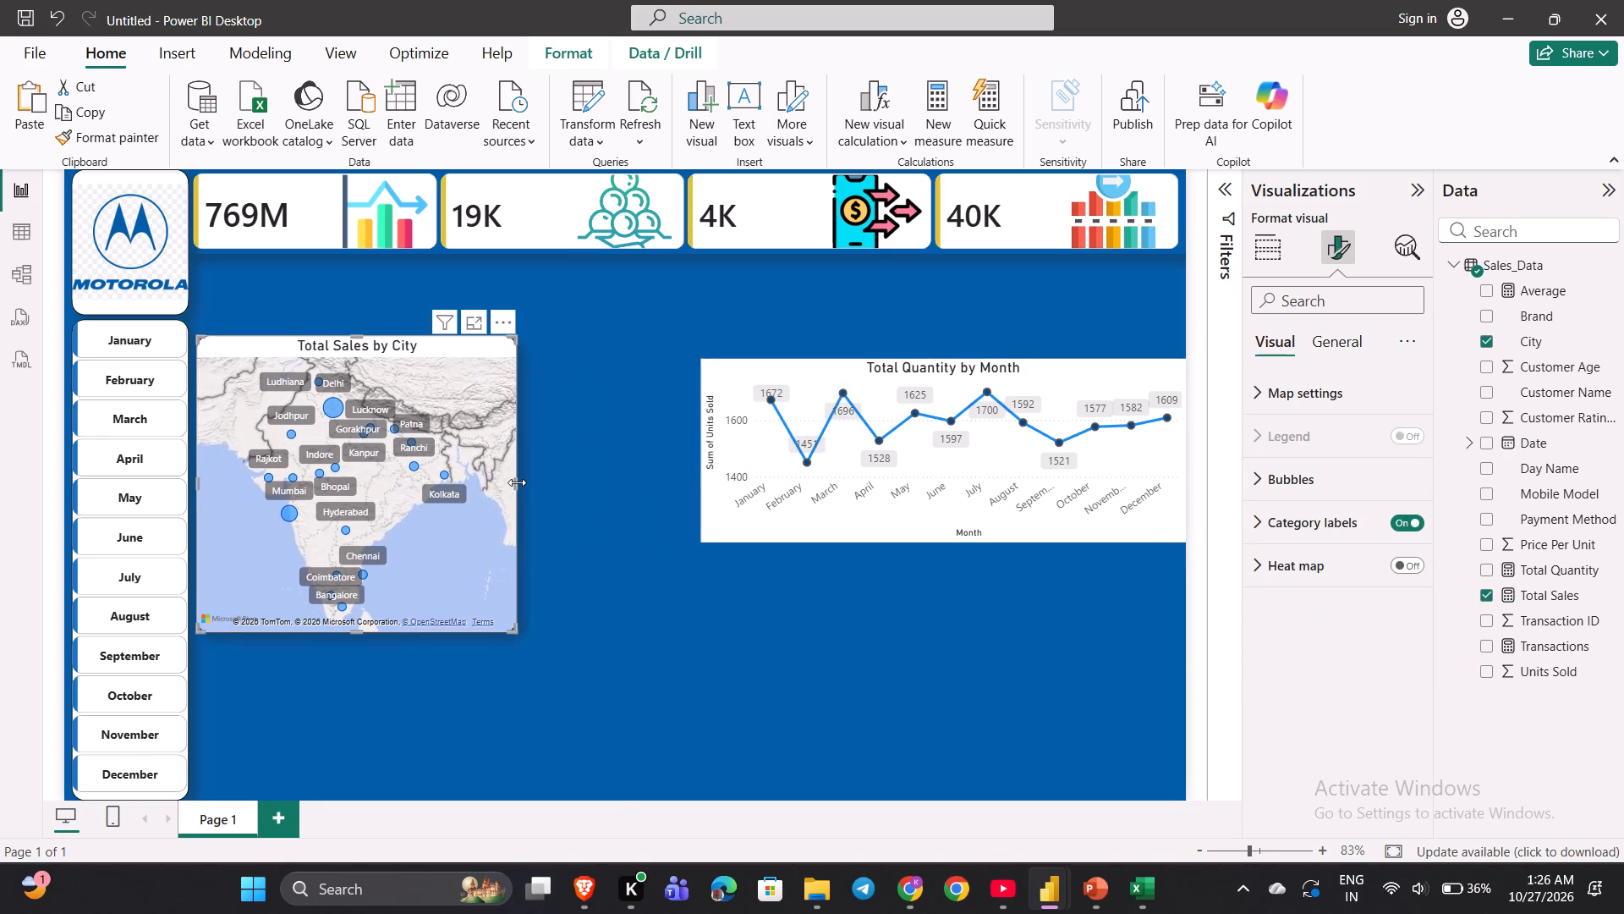
left_click(622, 486)
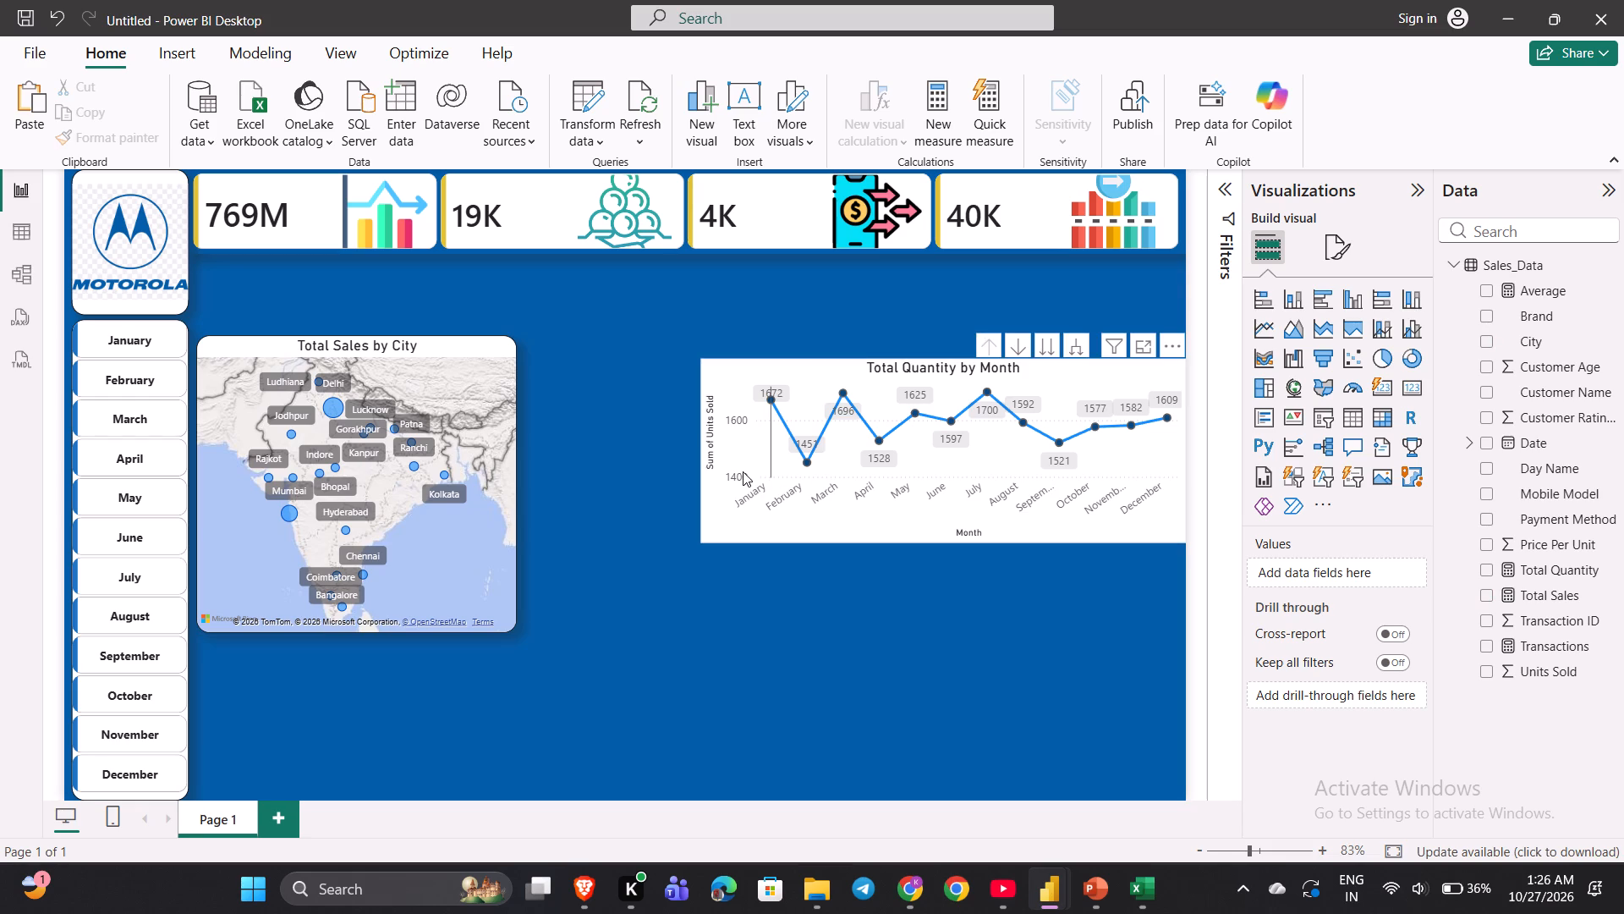
Align the line chart's top with the map and extend its left side toward the map, leaving a narrow gap.
left_click_drag(743, 471, 676, 446)
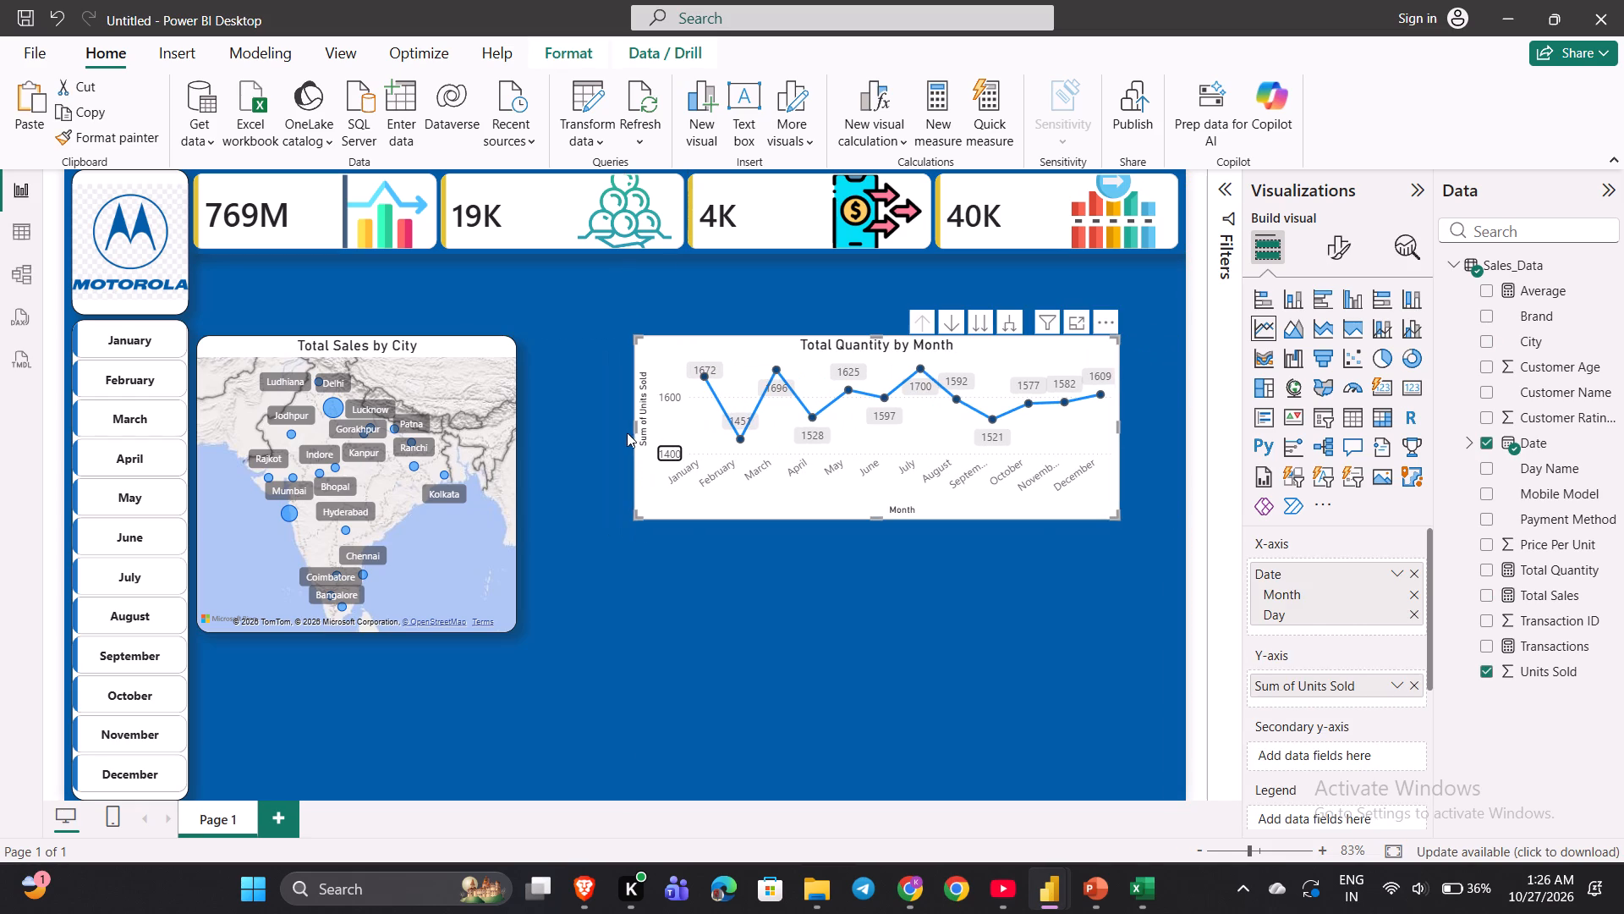
left_click_drag(634, 427, 527, 428)
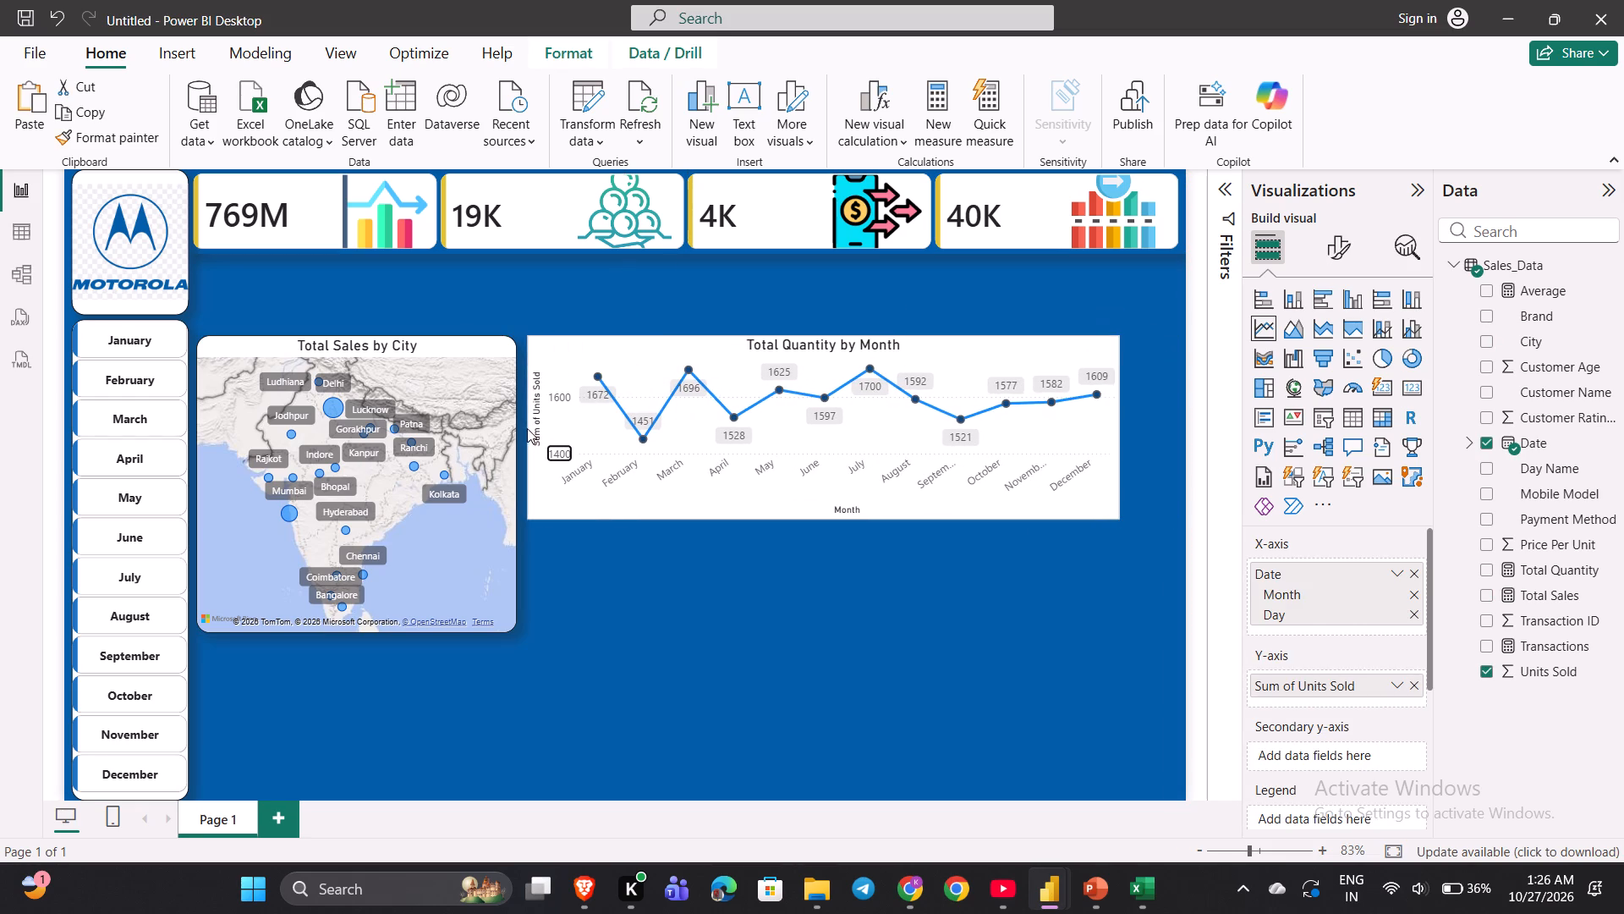
left_click_drag(527, 428, 520, 427)
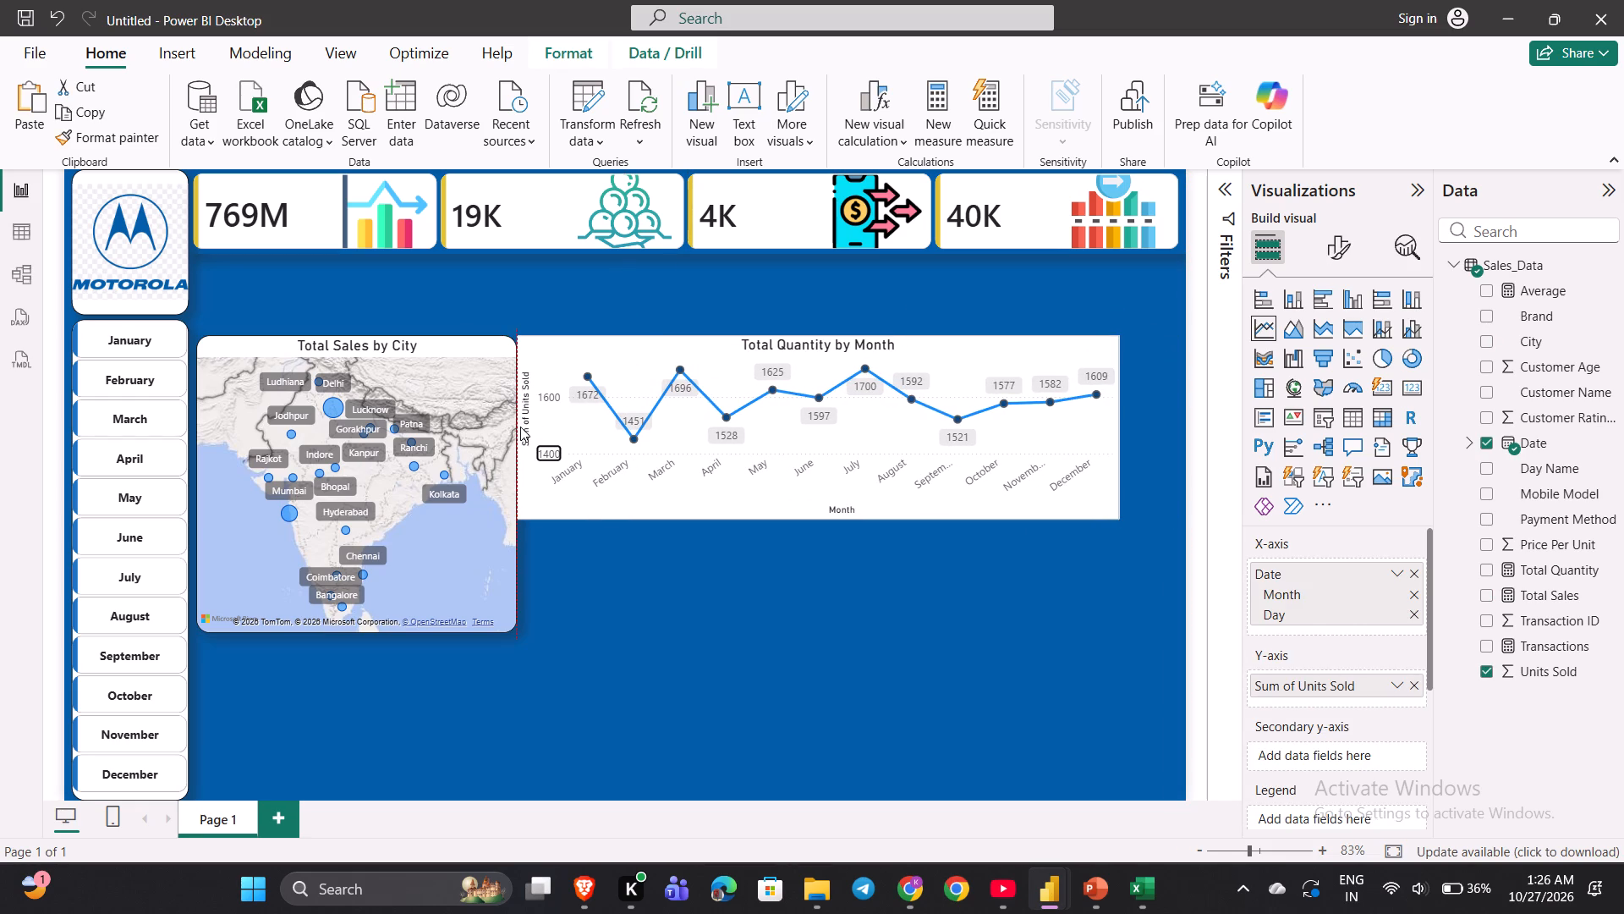
left_click_drag(520, 427, 530, 427)
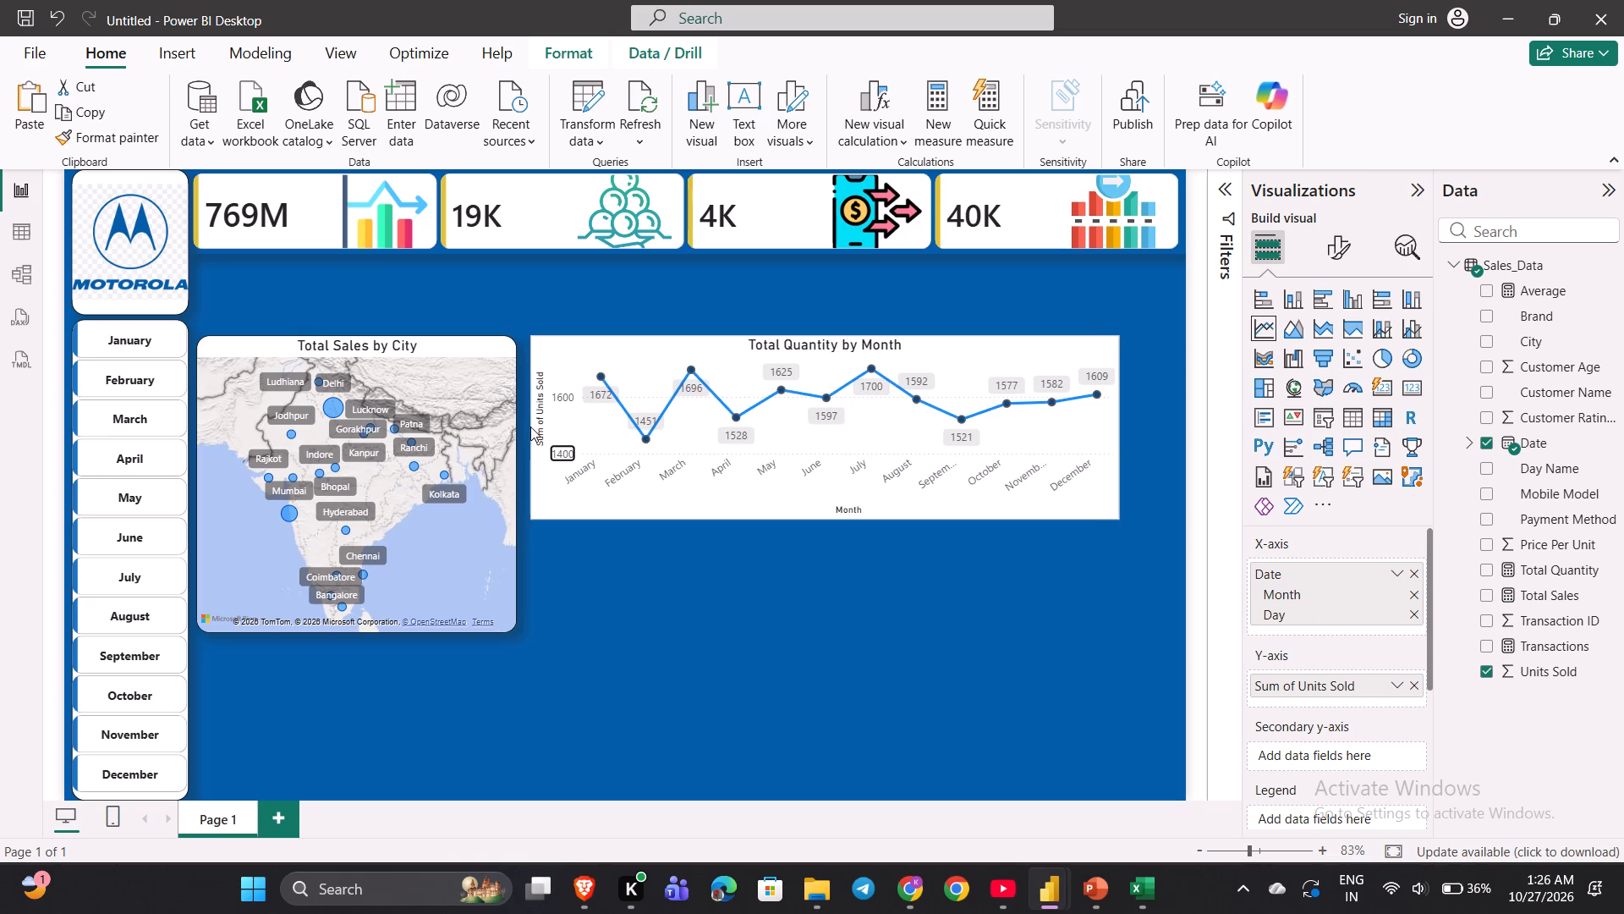
left_click_drag(530, 427, 529, 427)
Copy the Motorola logo image's formatting onto the Total Quantity by Month line chart with Format painter.
left_click(179, 268)
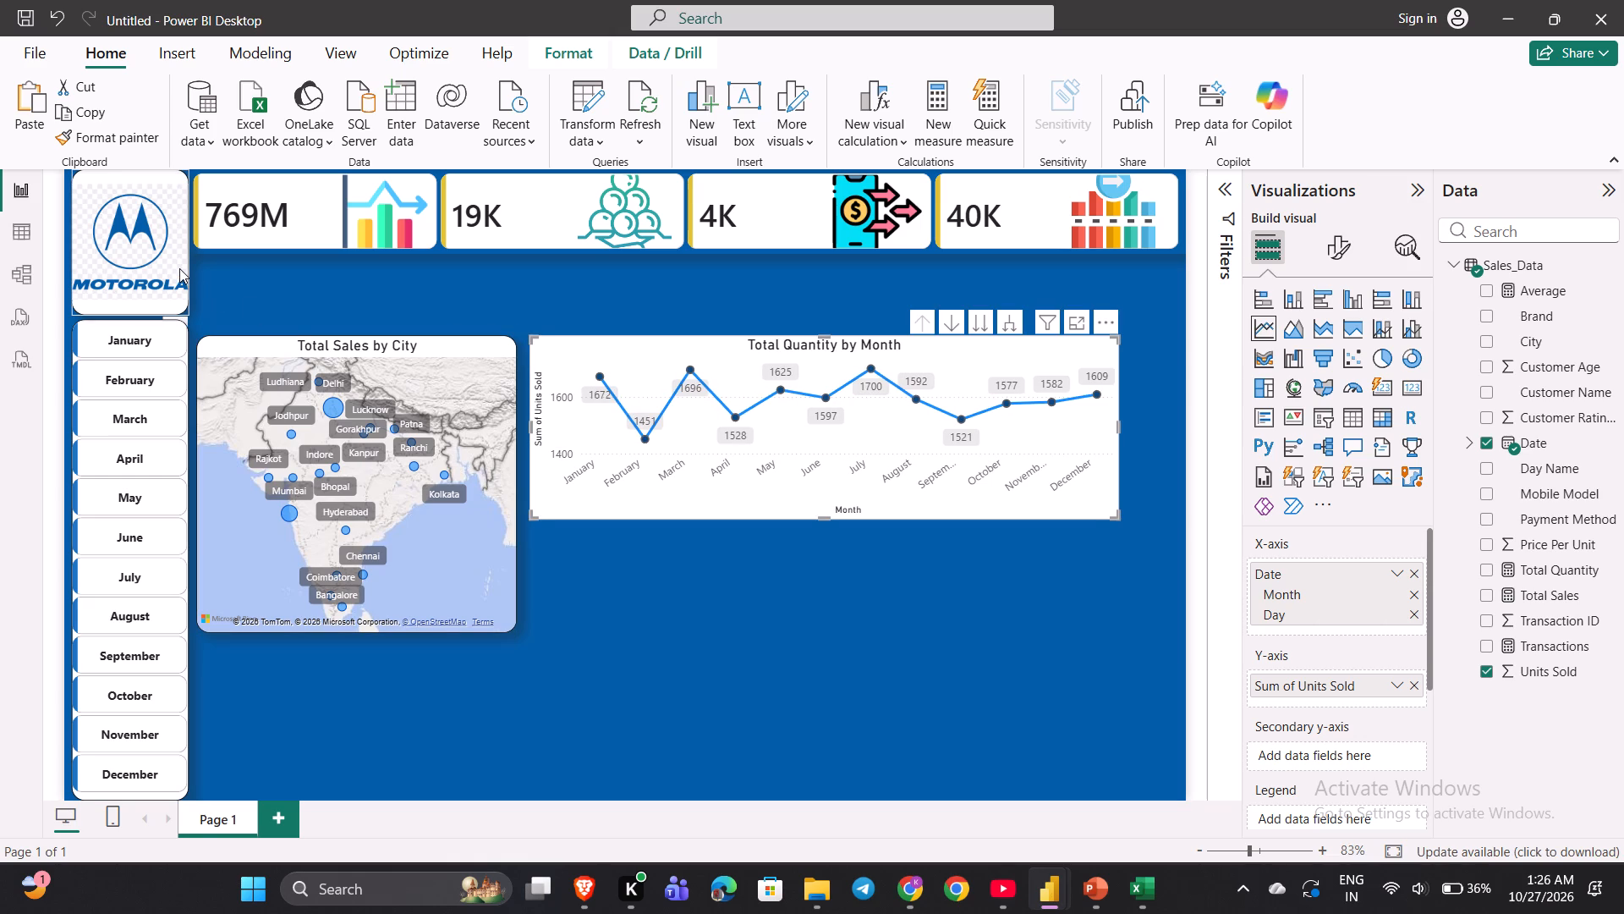
left_click(124, 140)
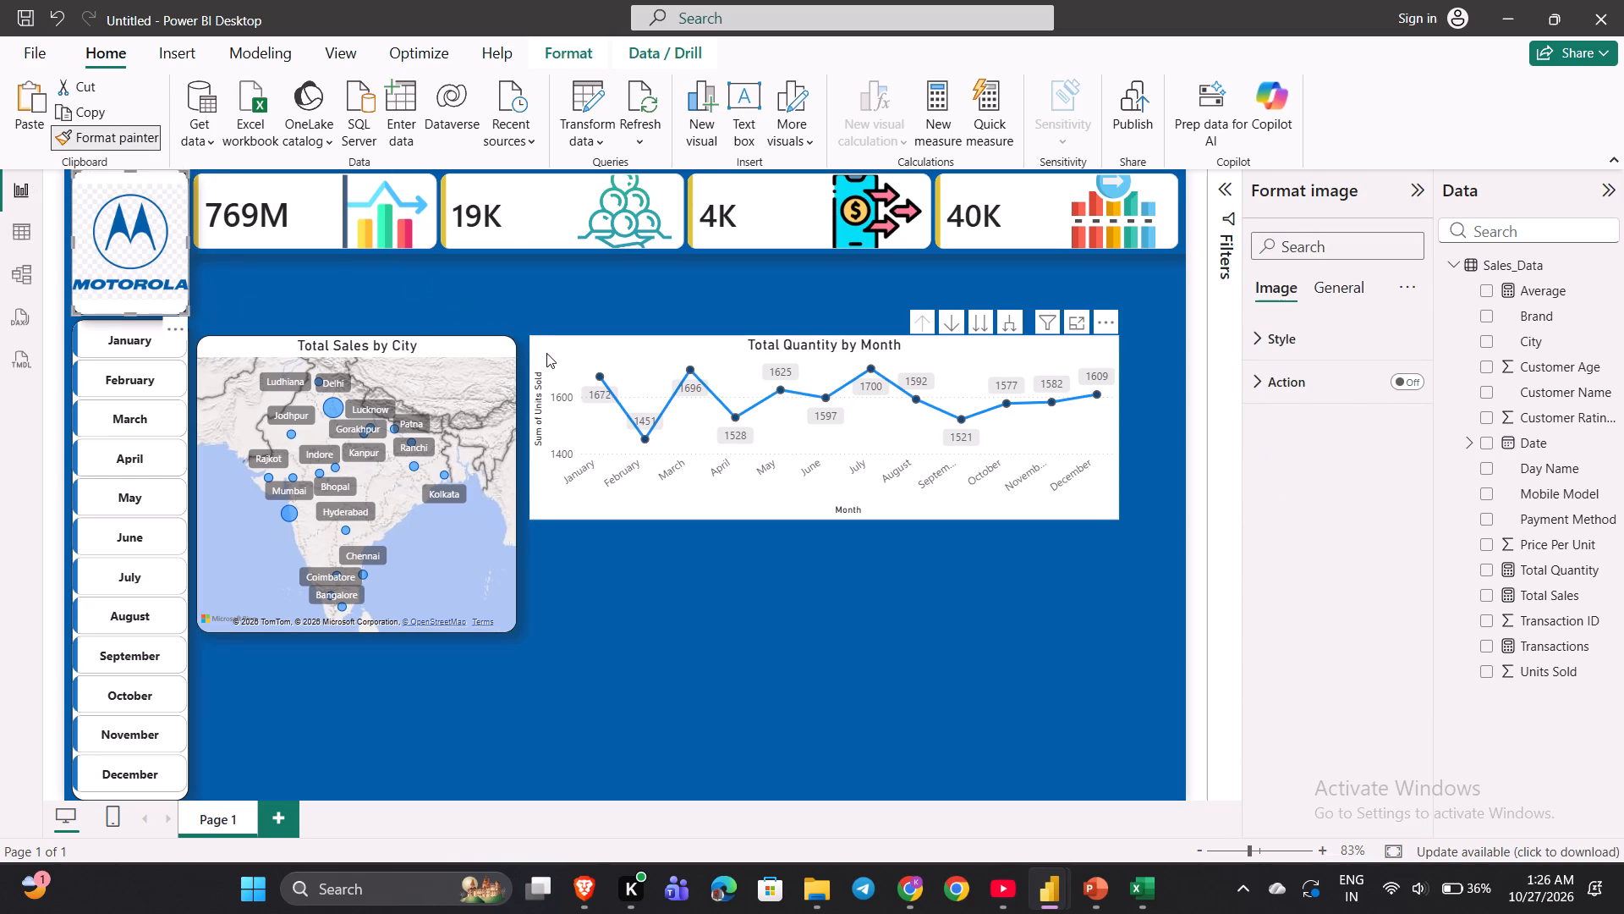
left_click(546, 353)
left_click(677, 625)
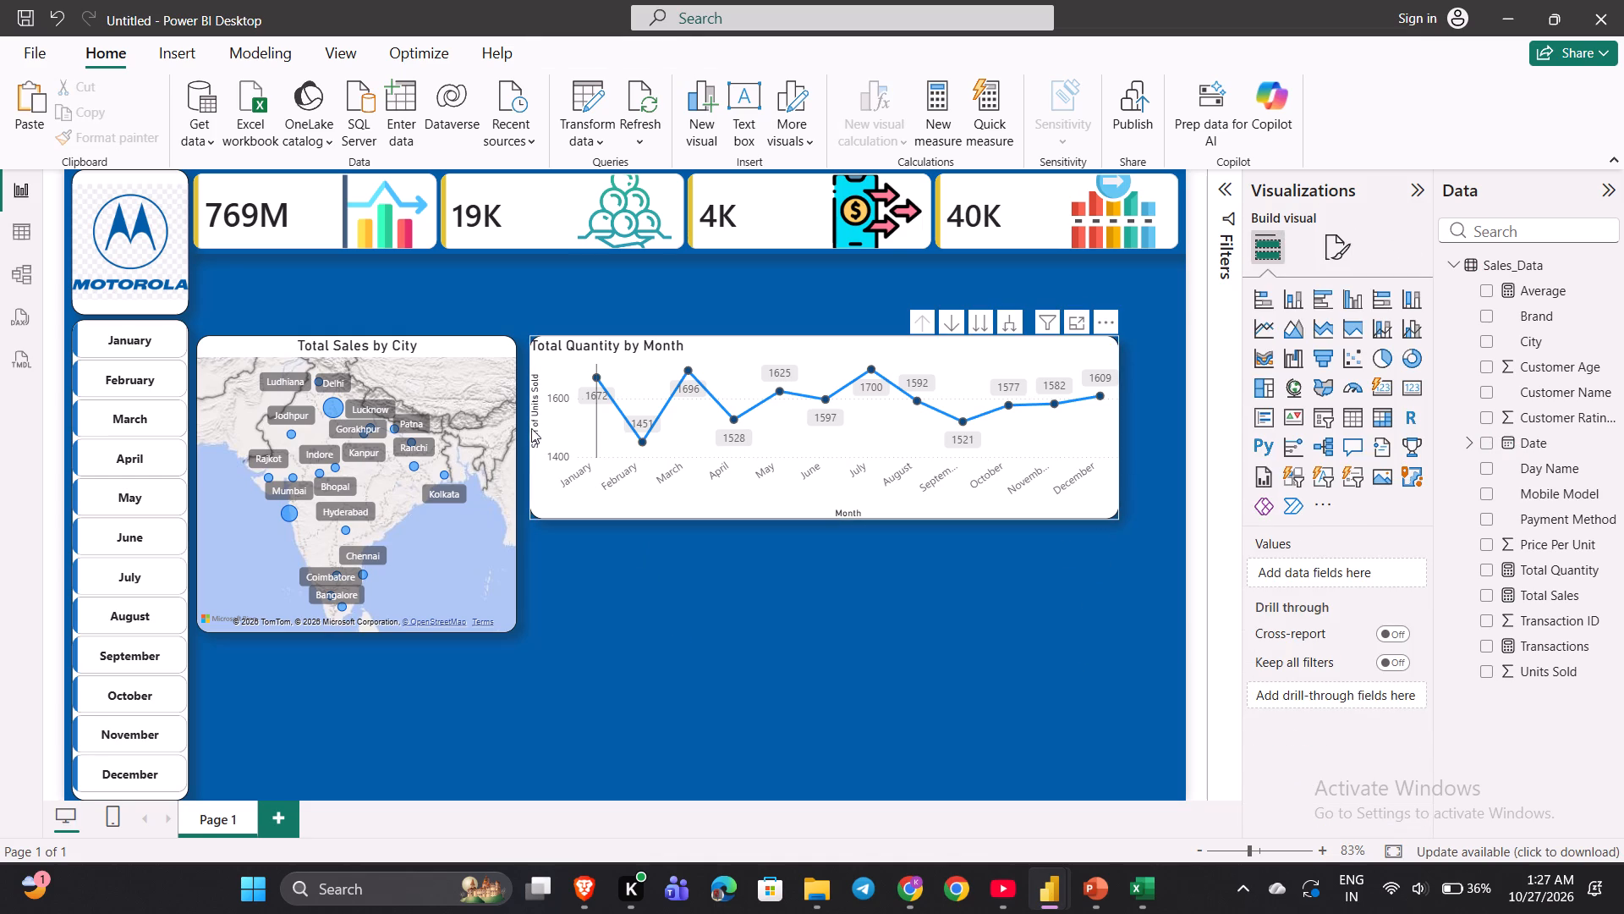
Widen the line chart so its right side reaches the report page's right edge.
left_click(568, 418)
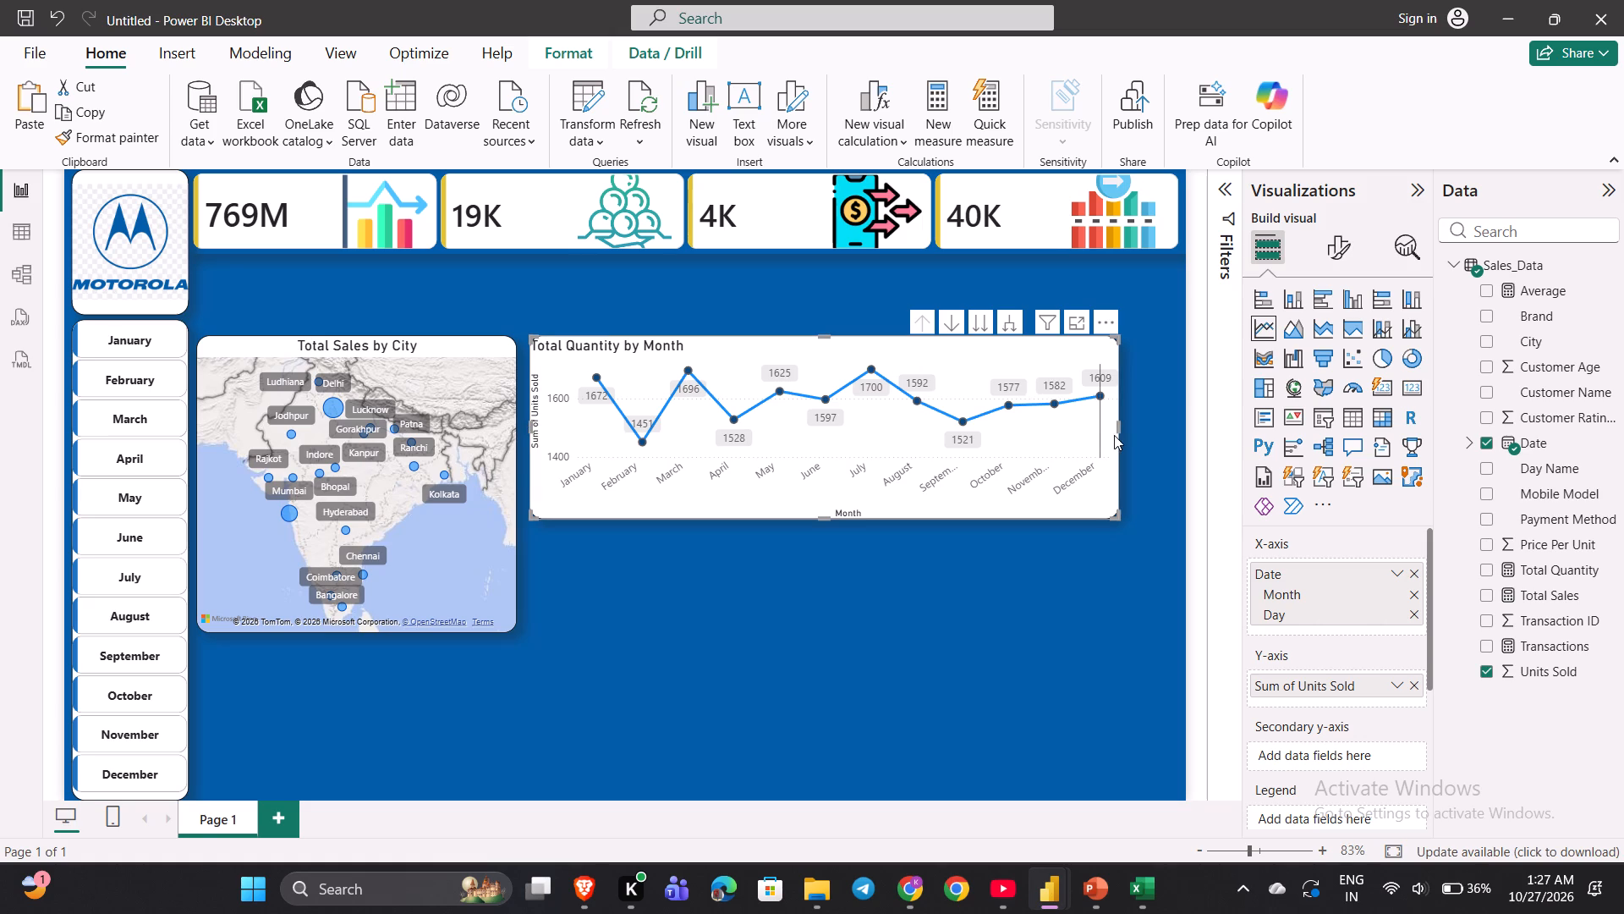
left_click_drag(1118, 427, 1193, 425)
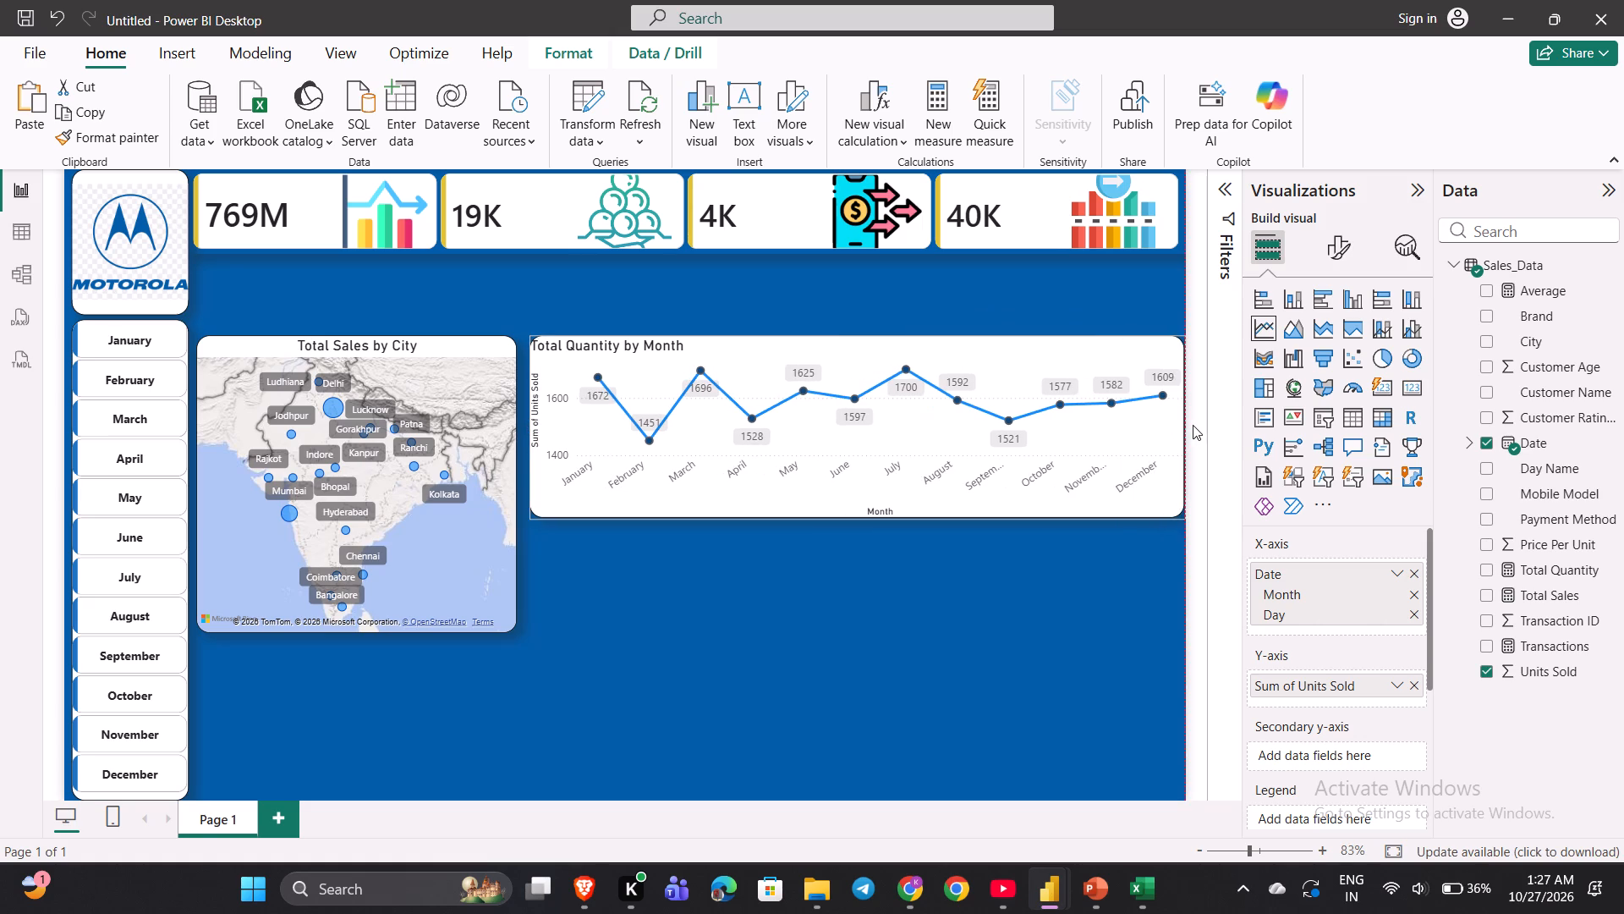
left_click_drag(1193, 425, 1178, 422)
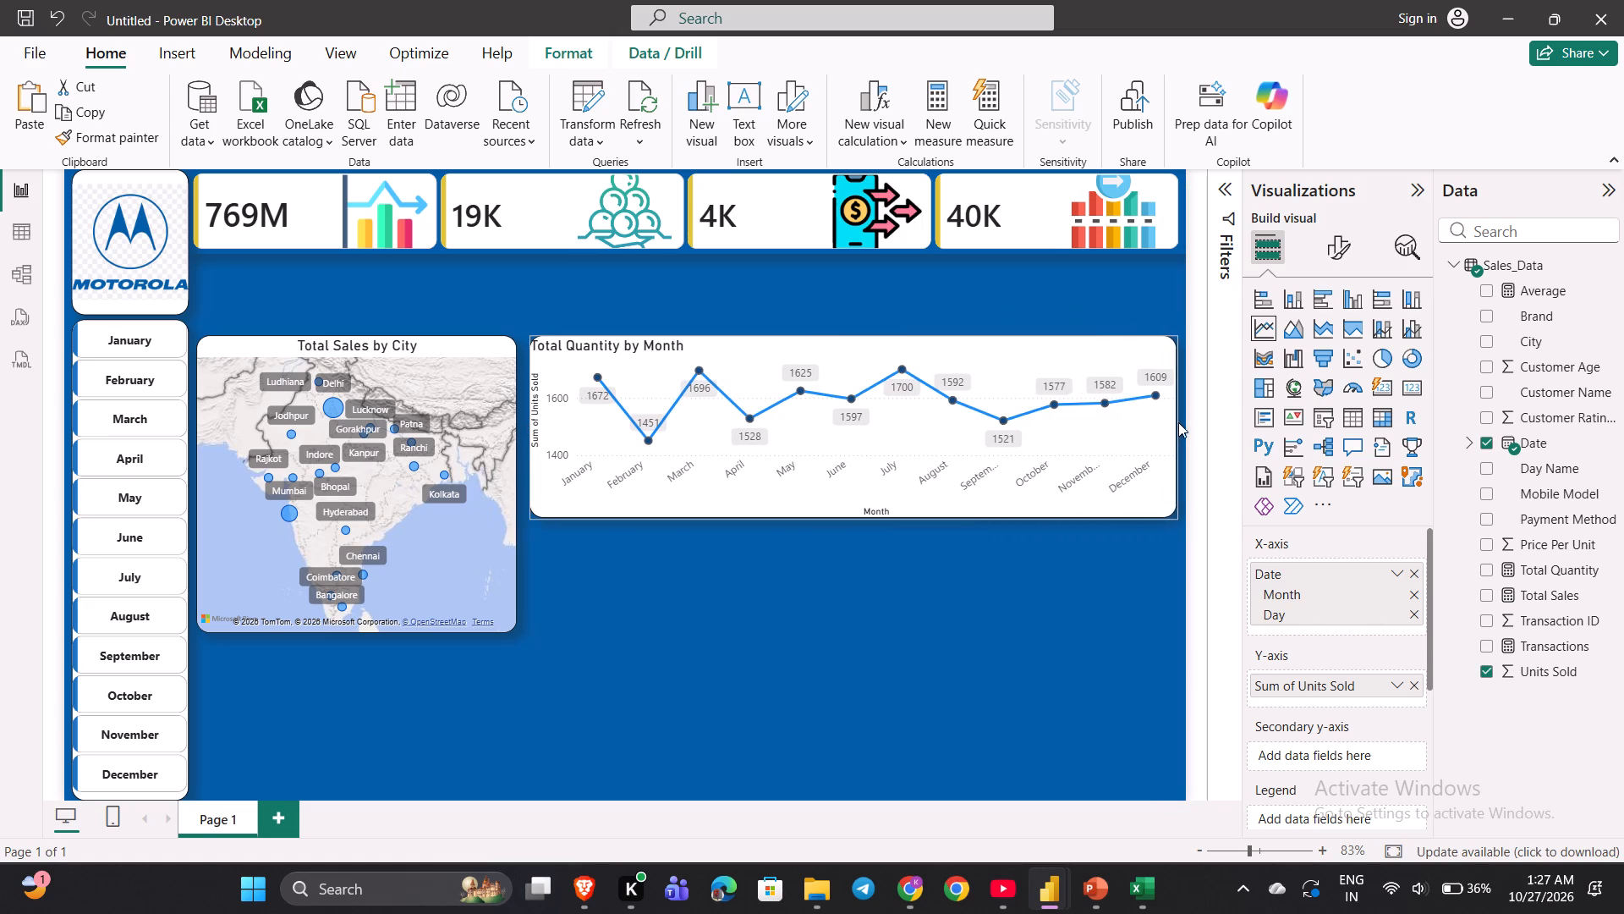
left_click_drag(1178, 422, 1173, 422)
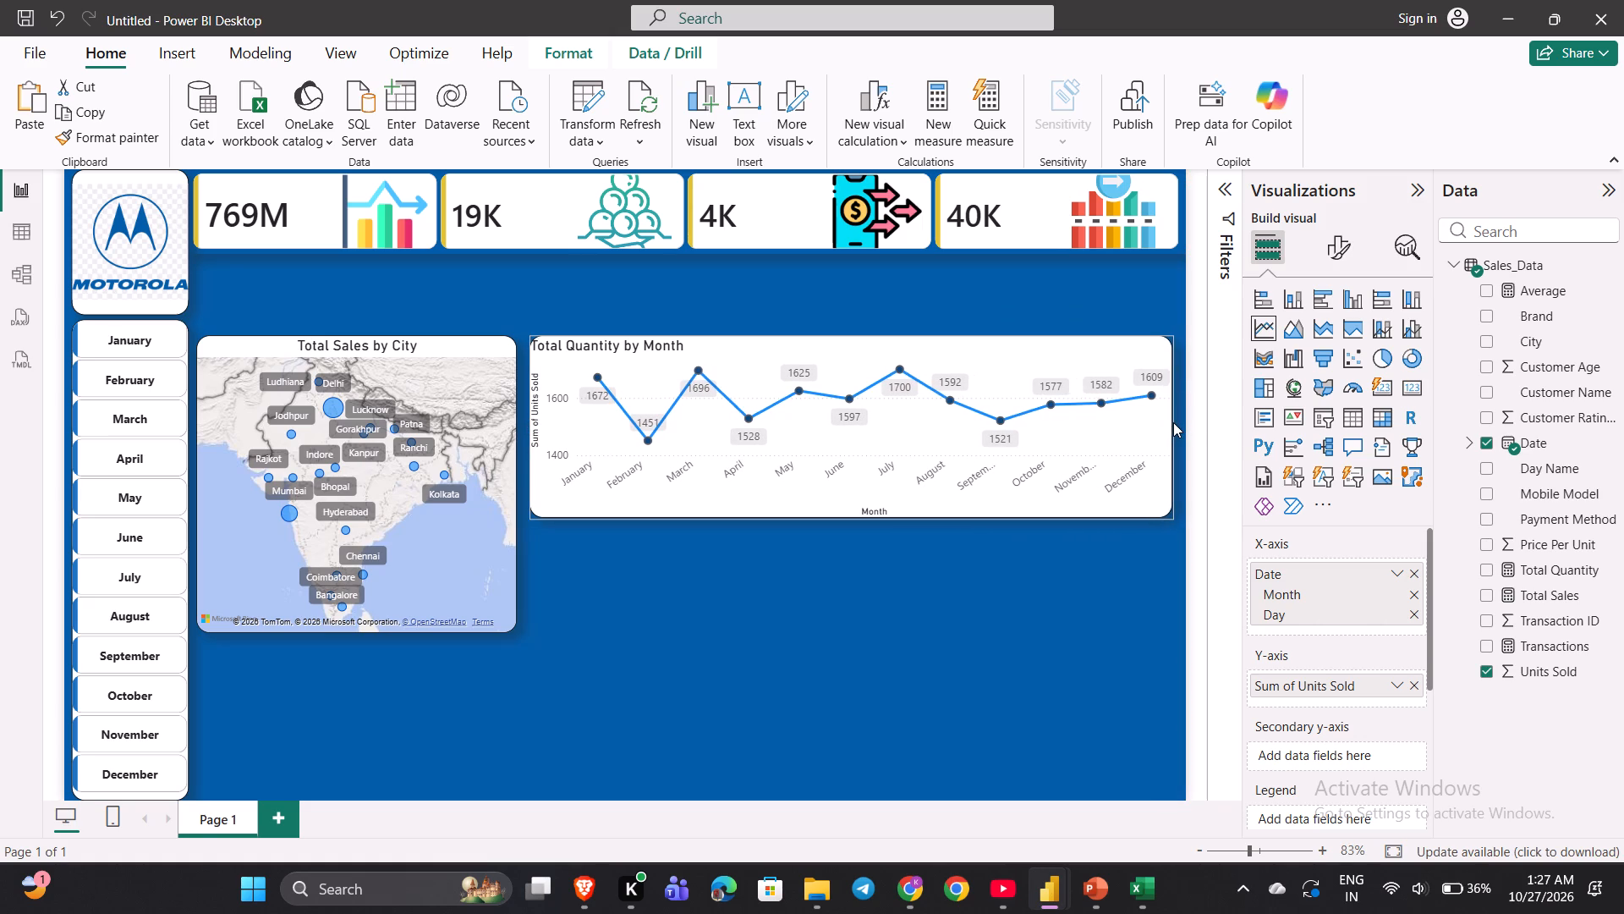
left_click_drag(1173, 422, 1179, 422)
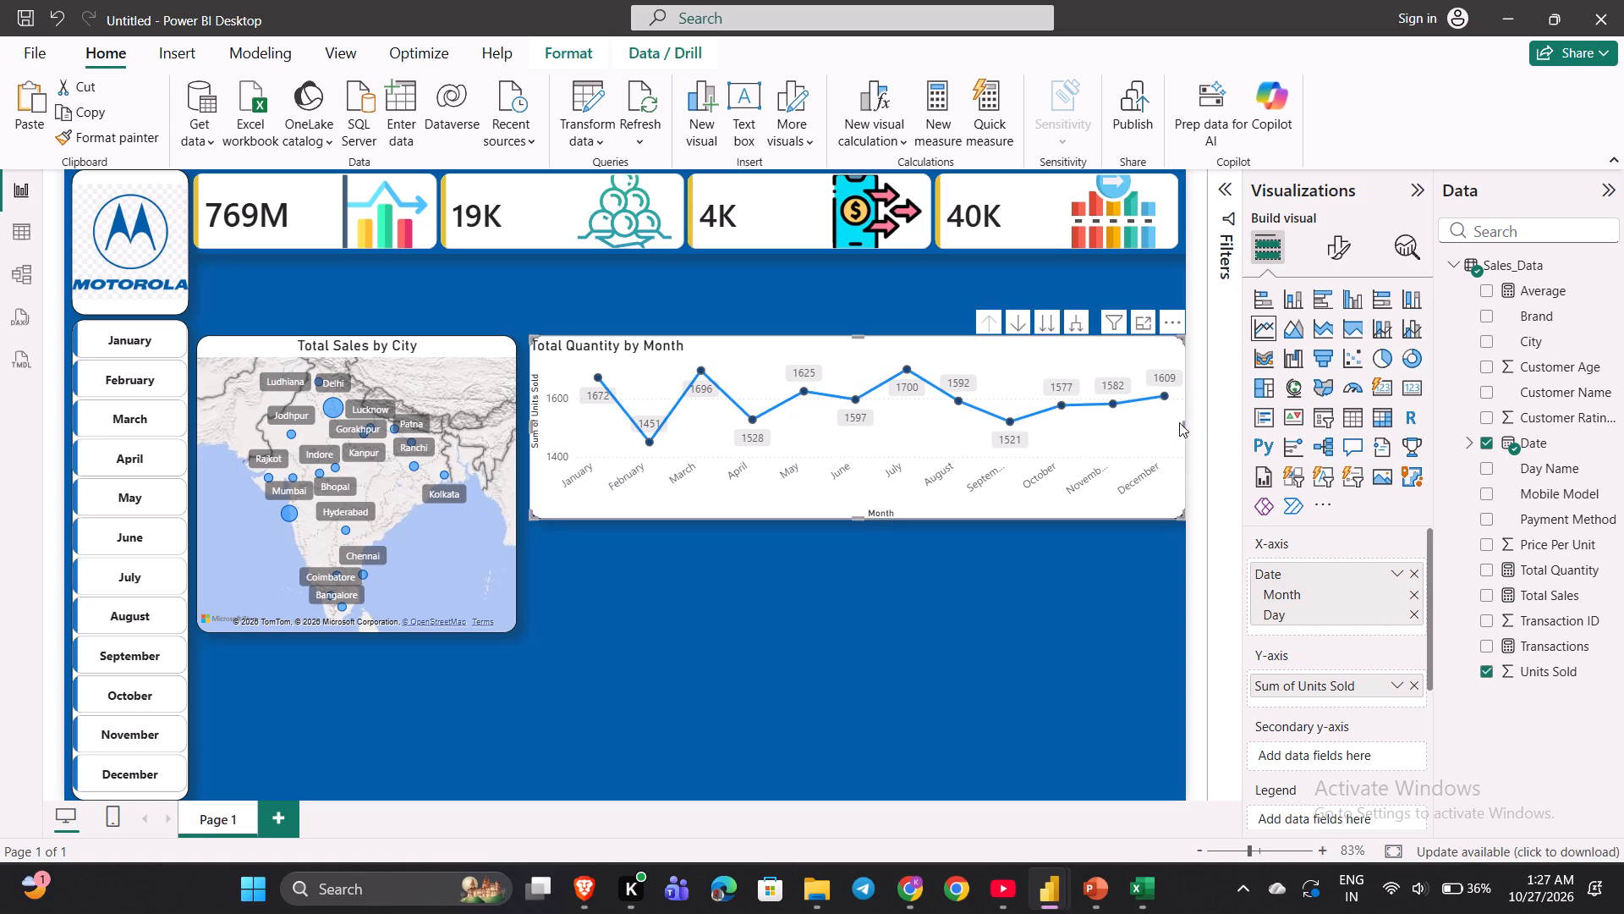
Fine-tune the line chart's left edge to keep a narrow gap beside the map, and deselect the chart.
left_click(528, 426)
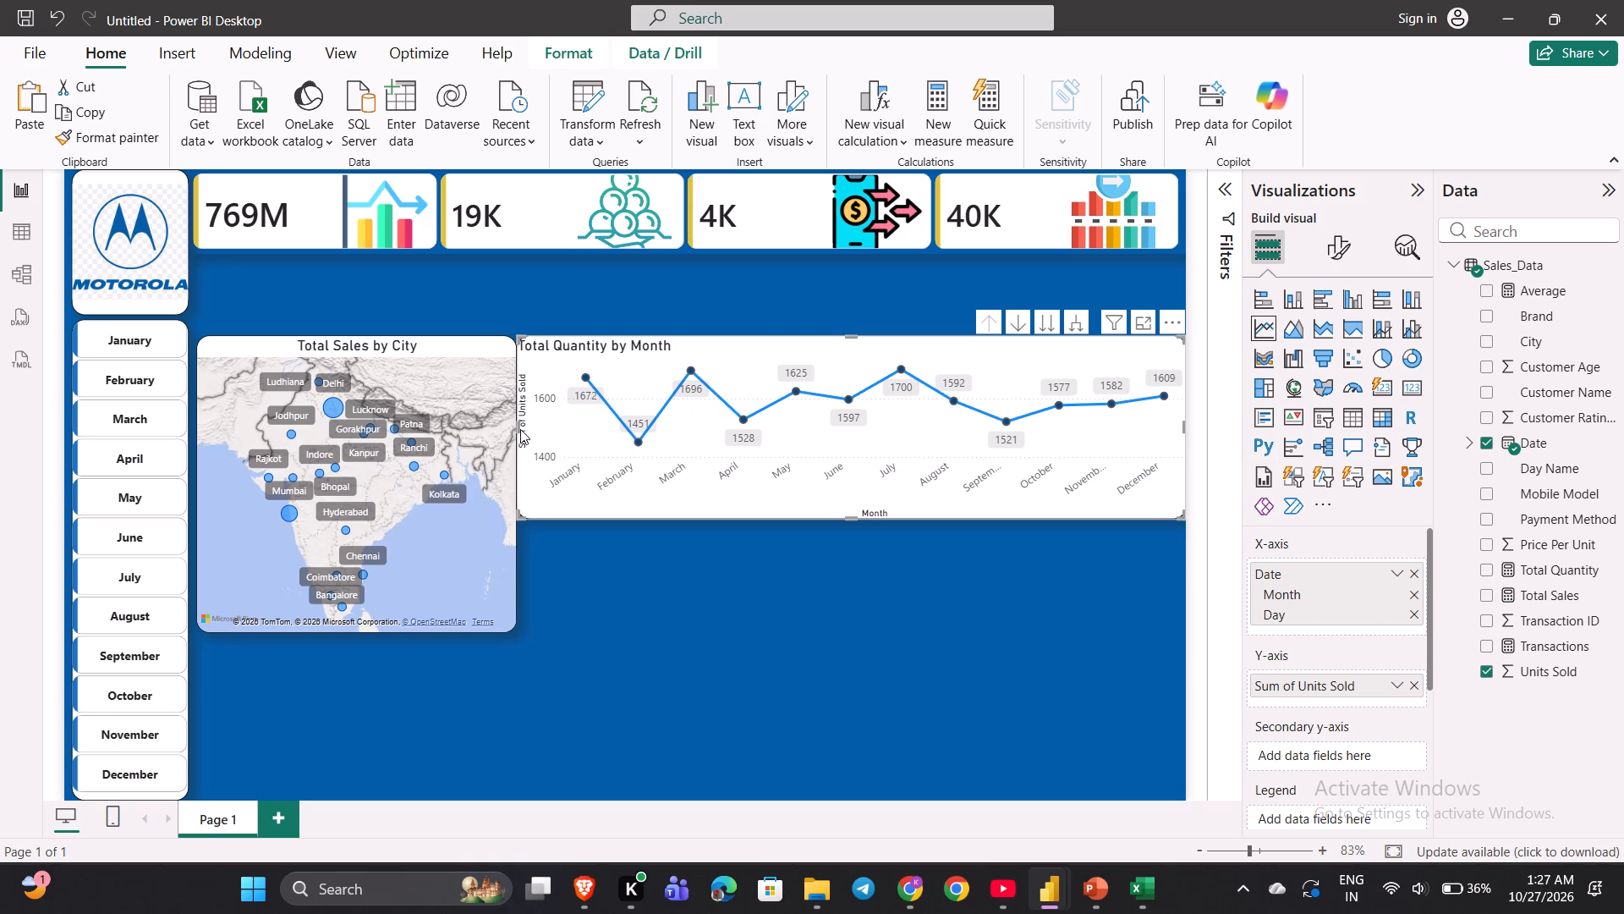
left_click_drag(514, 429, 524, 422)
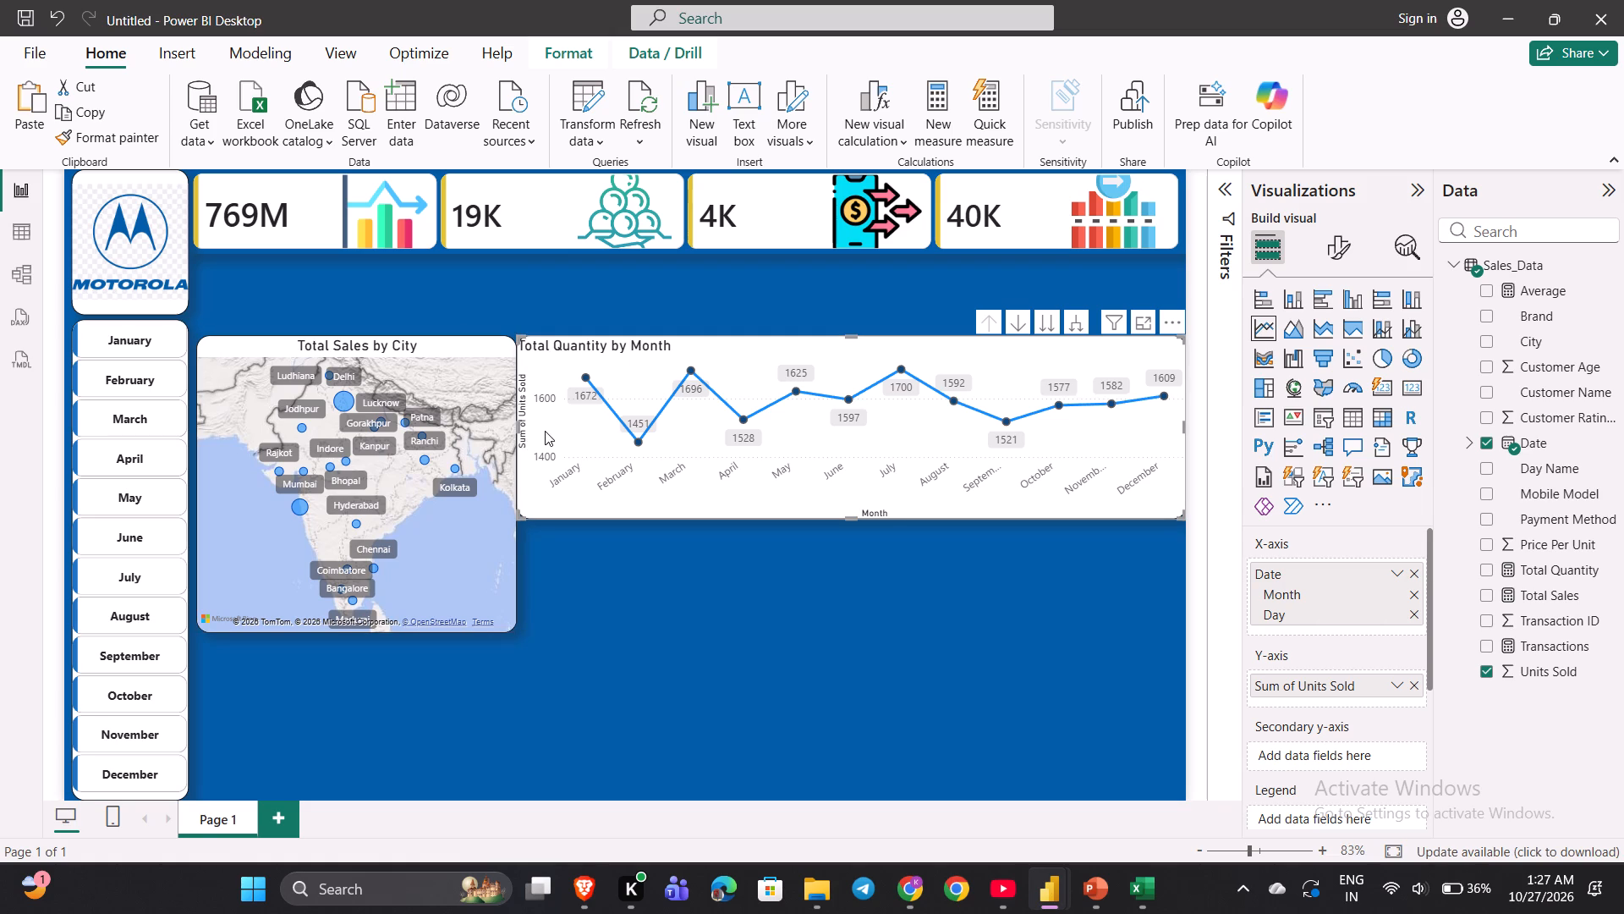
left_click_drag(518, 426, 530, 426)
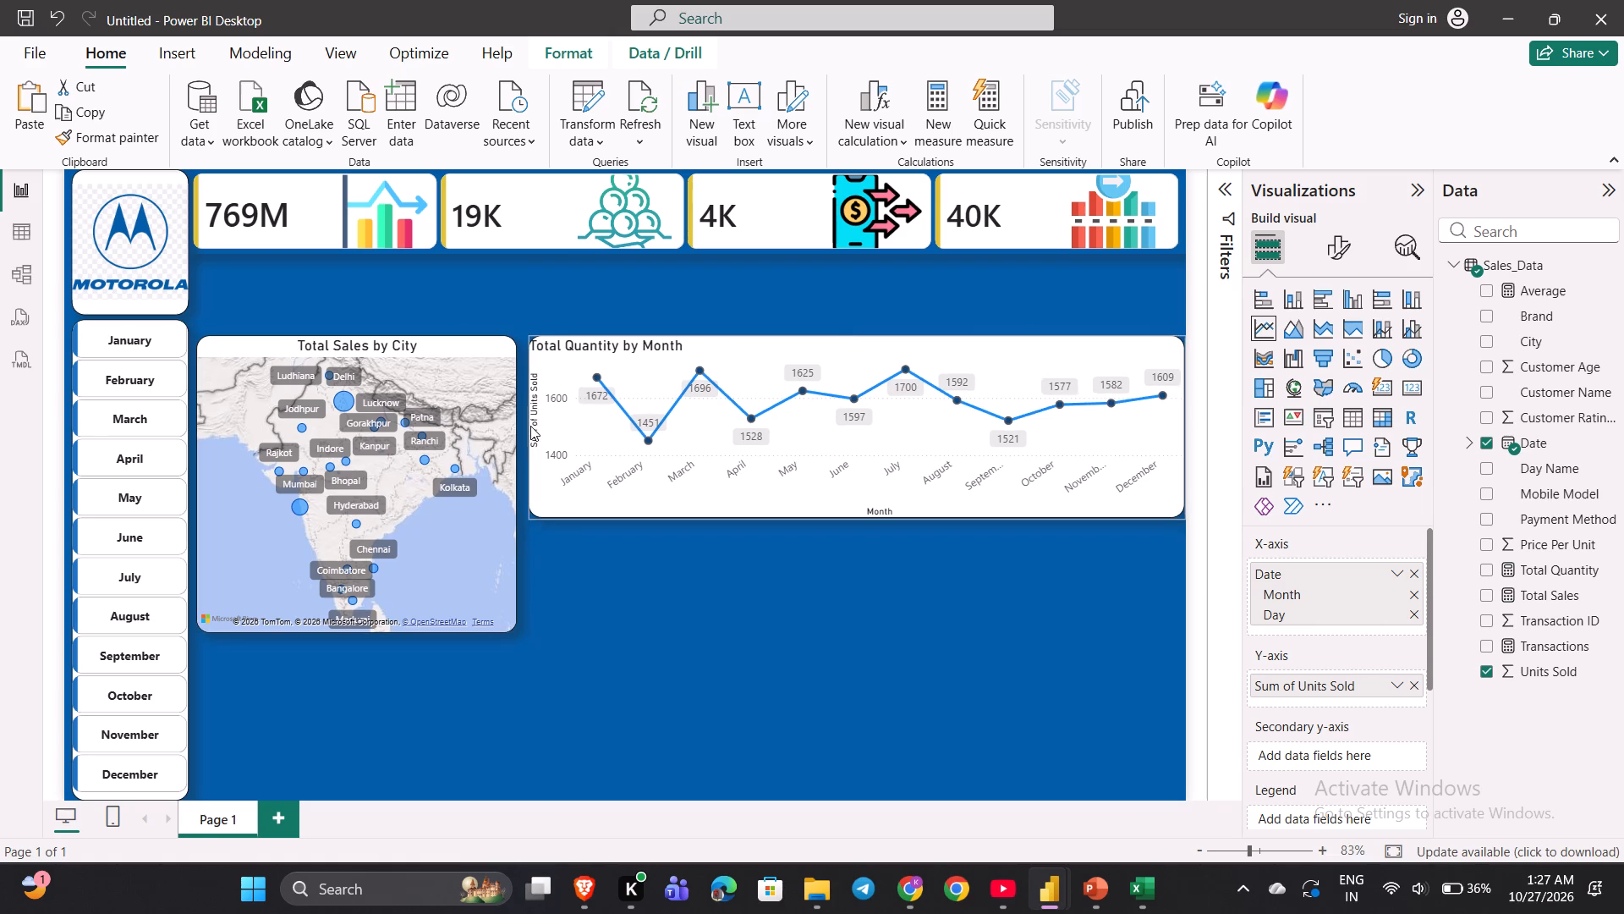
left_click_drag(530, 426, 524, 427)
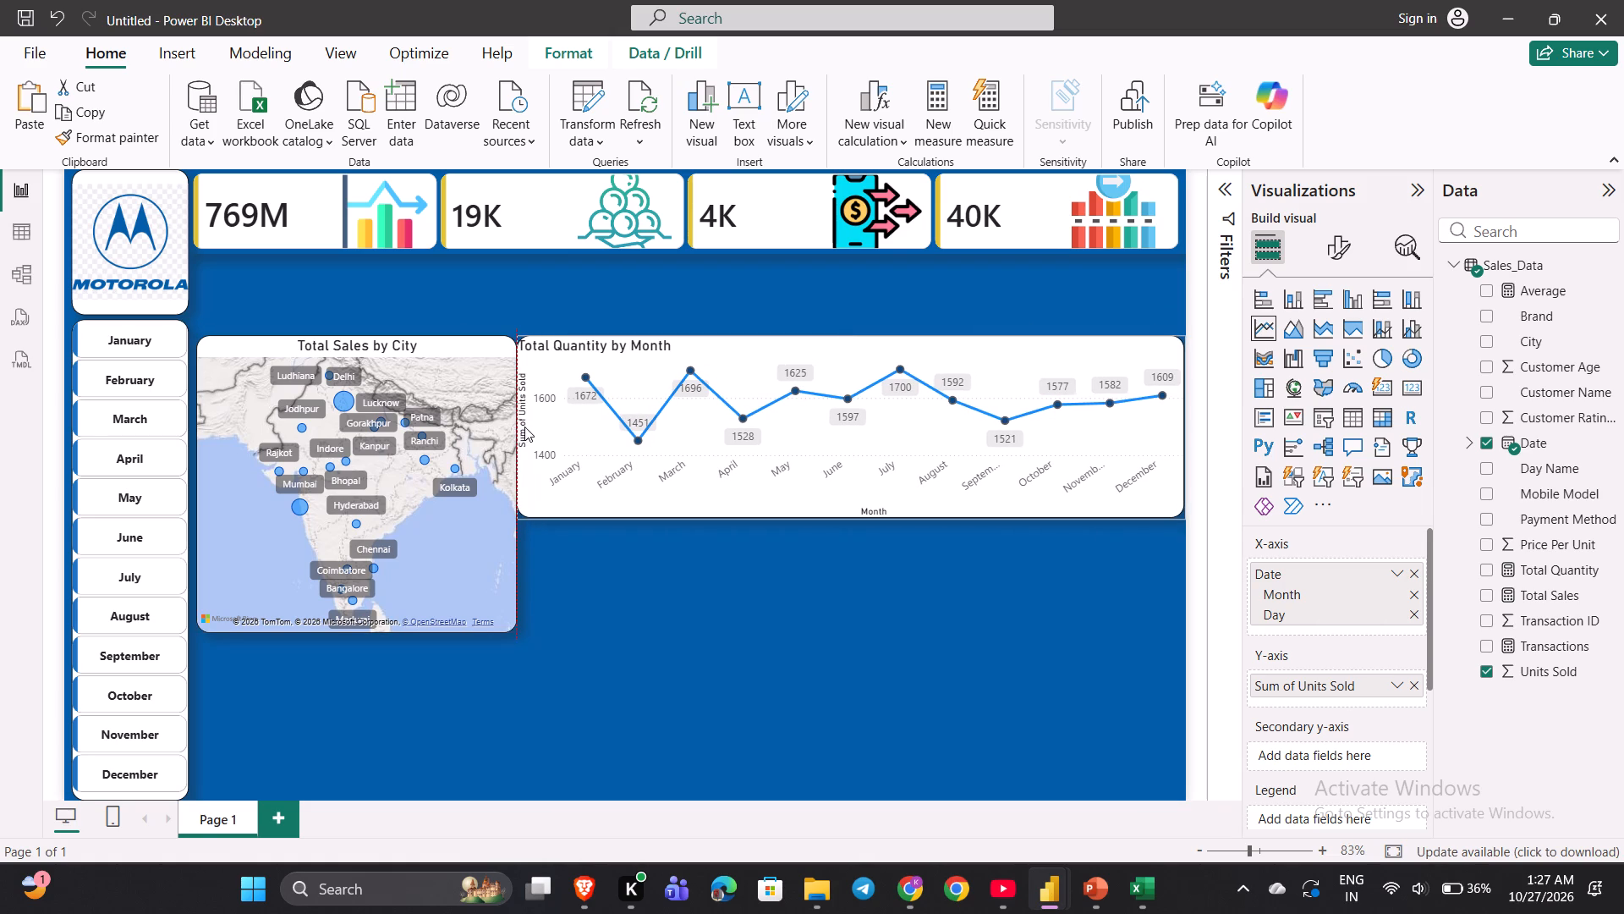
left_click_drag(524, 427, 530, 427)
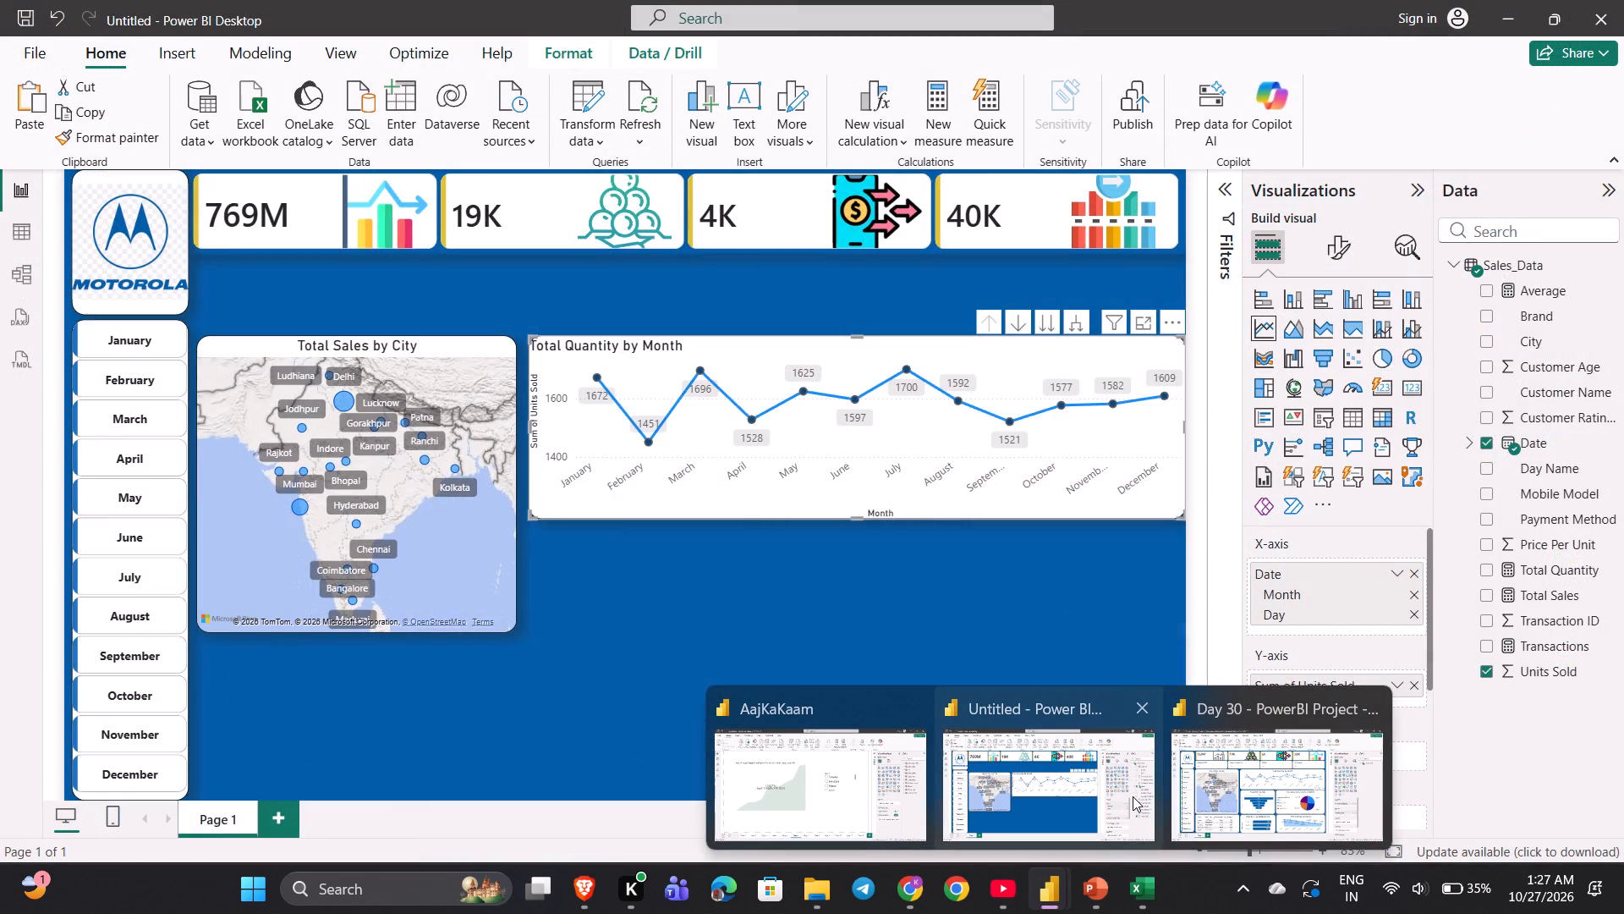
left_click(625, 604)
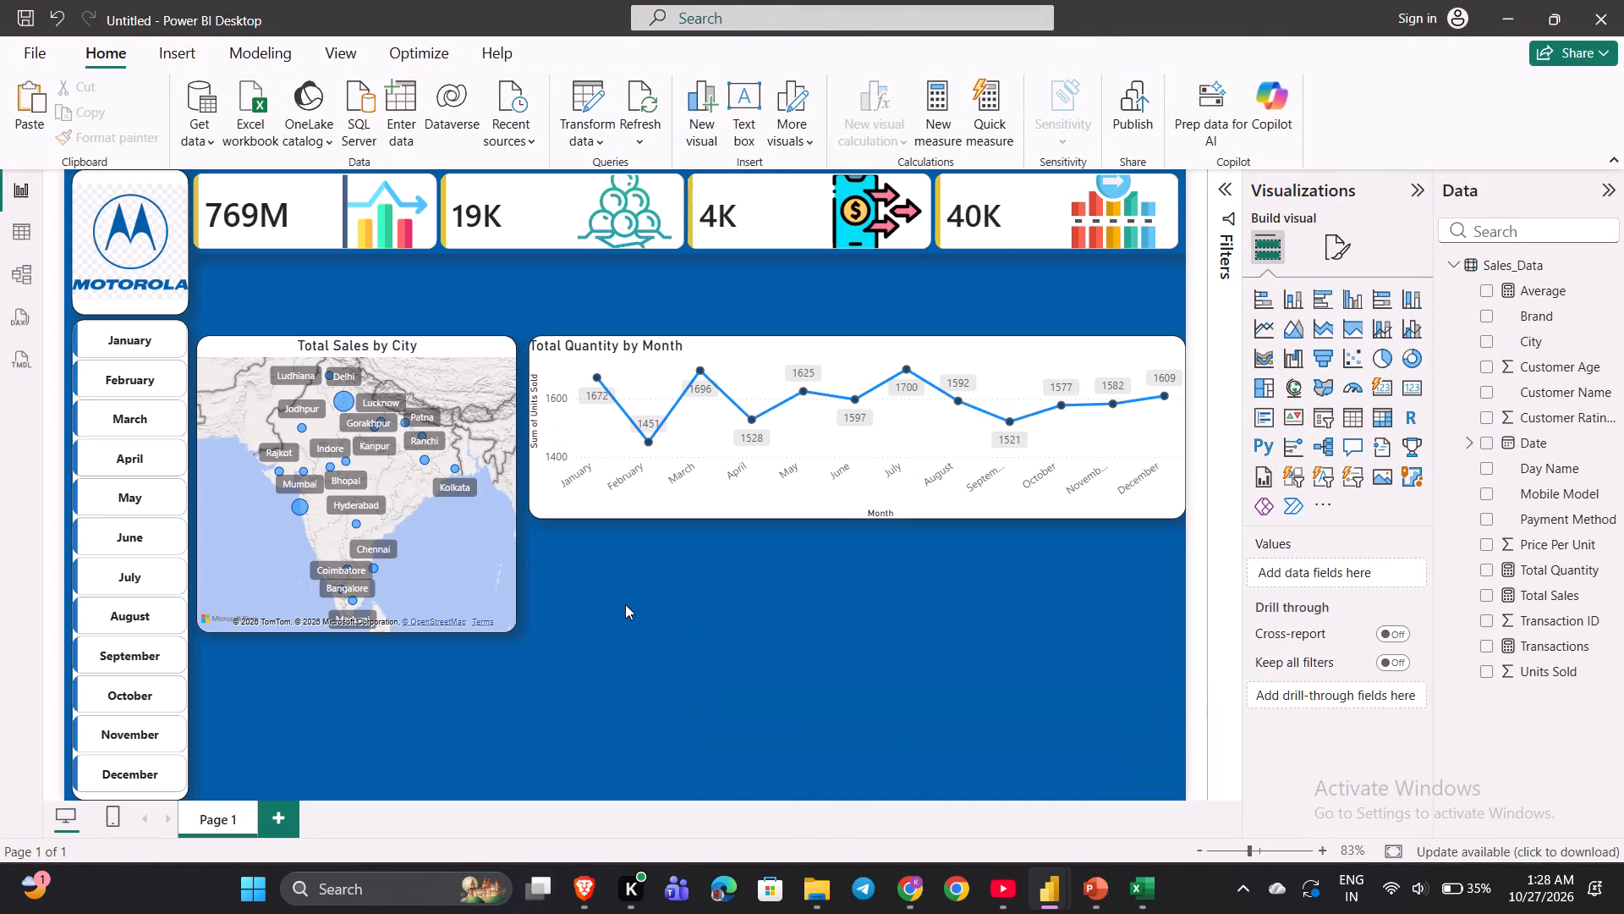
Narrow the Total Quantity by Month line chart so its right edge lines up with the rightmost KPI card.
left_click(1073, 460)
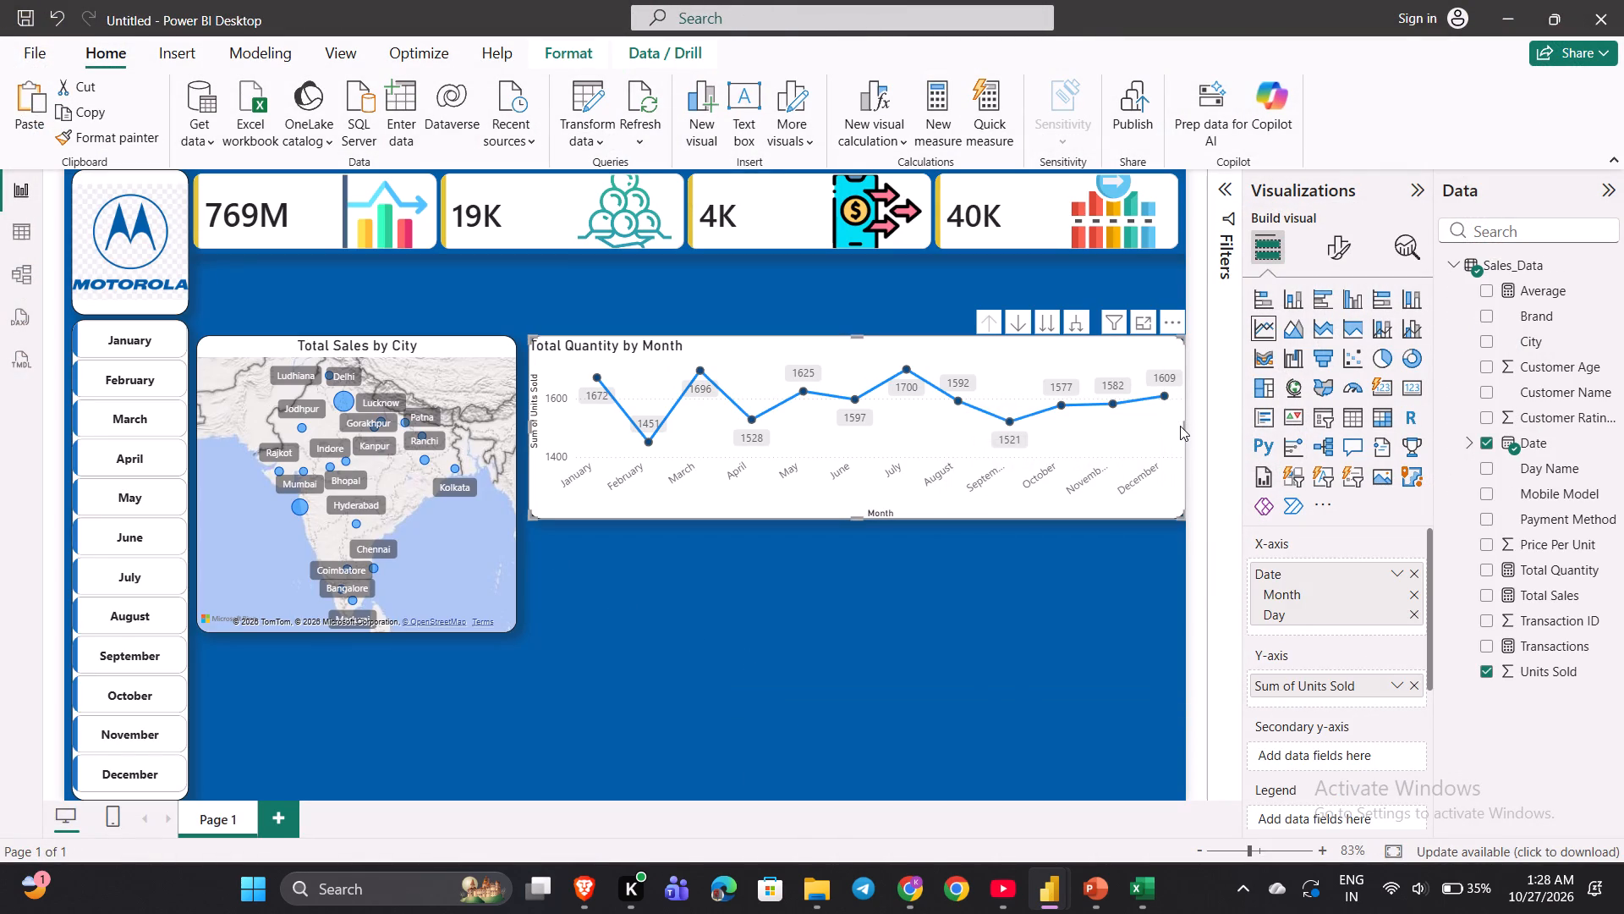
left_click_drag(1185, 425, 1182, 425)
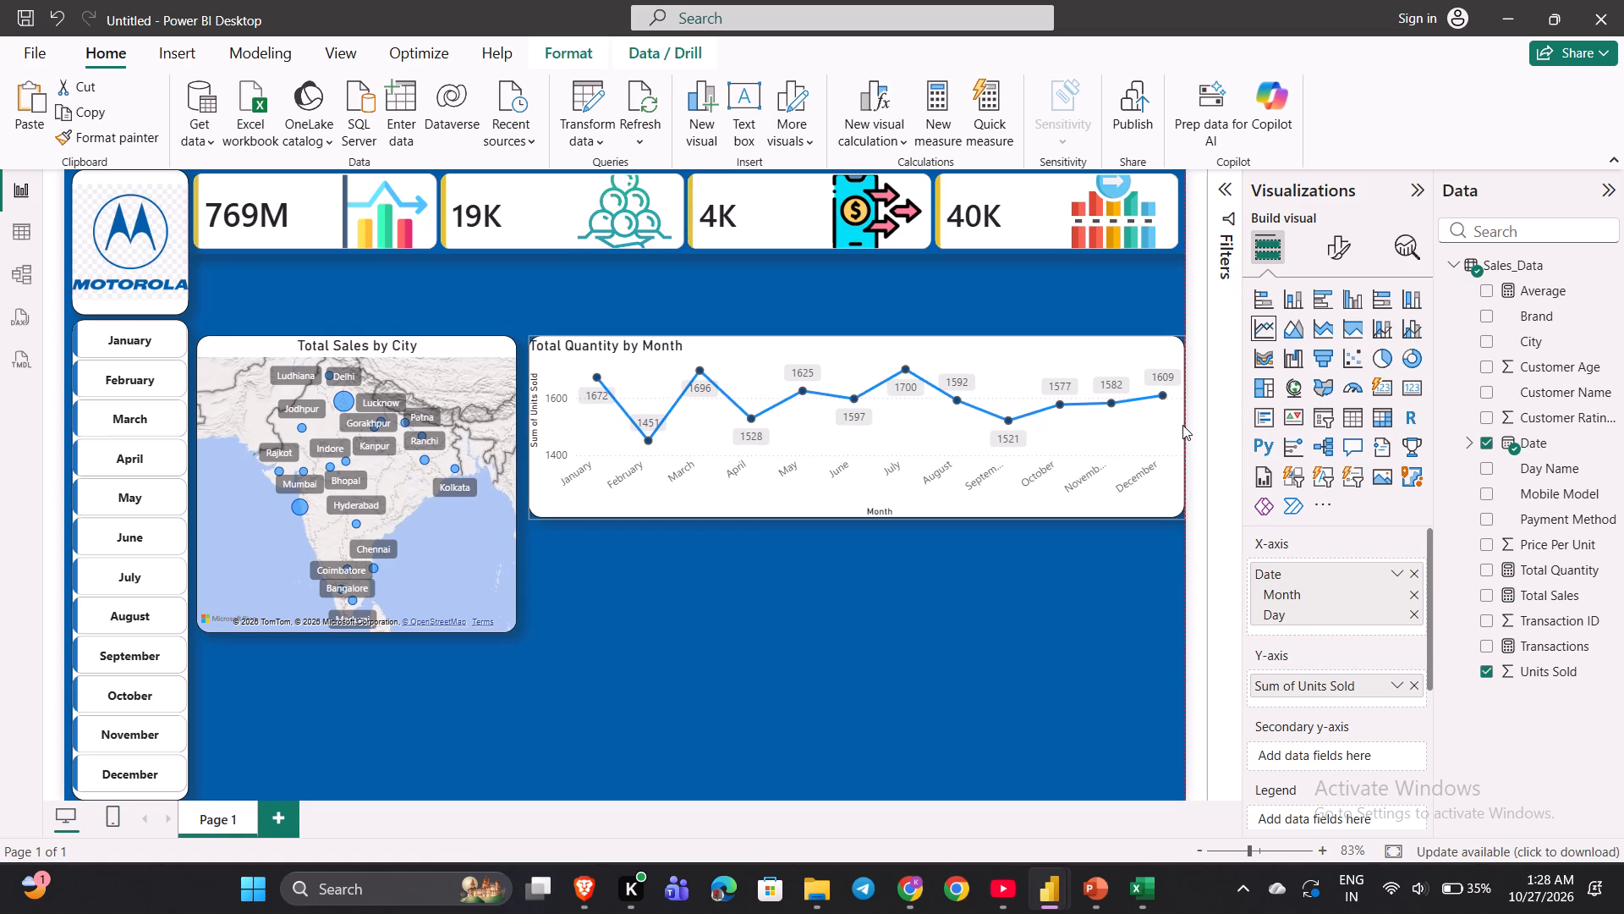
left_click_drag(1182, 425, 1176, 425)
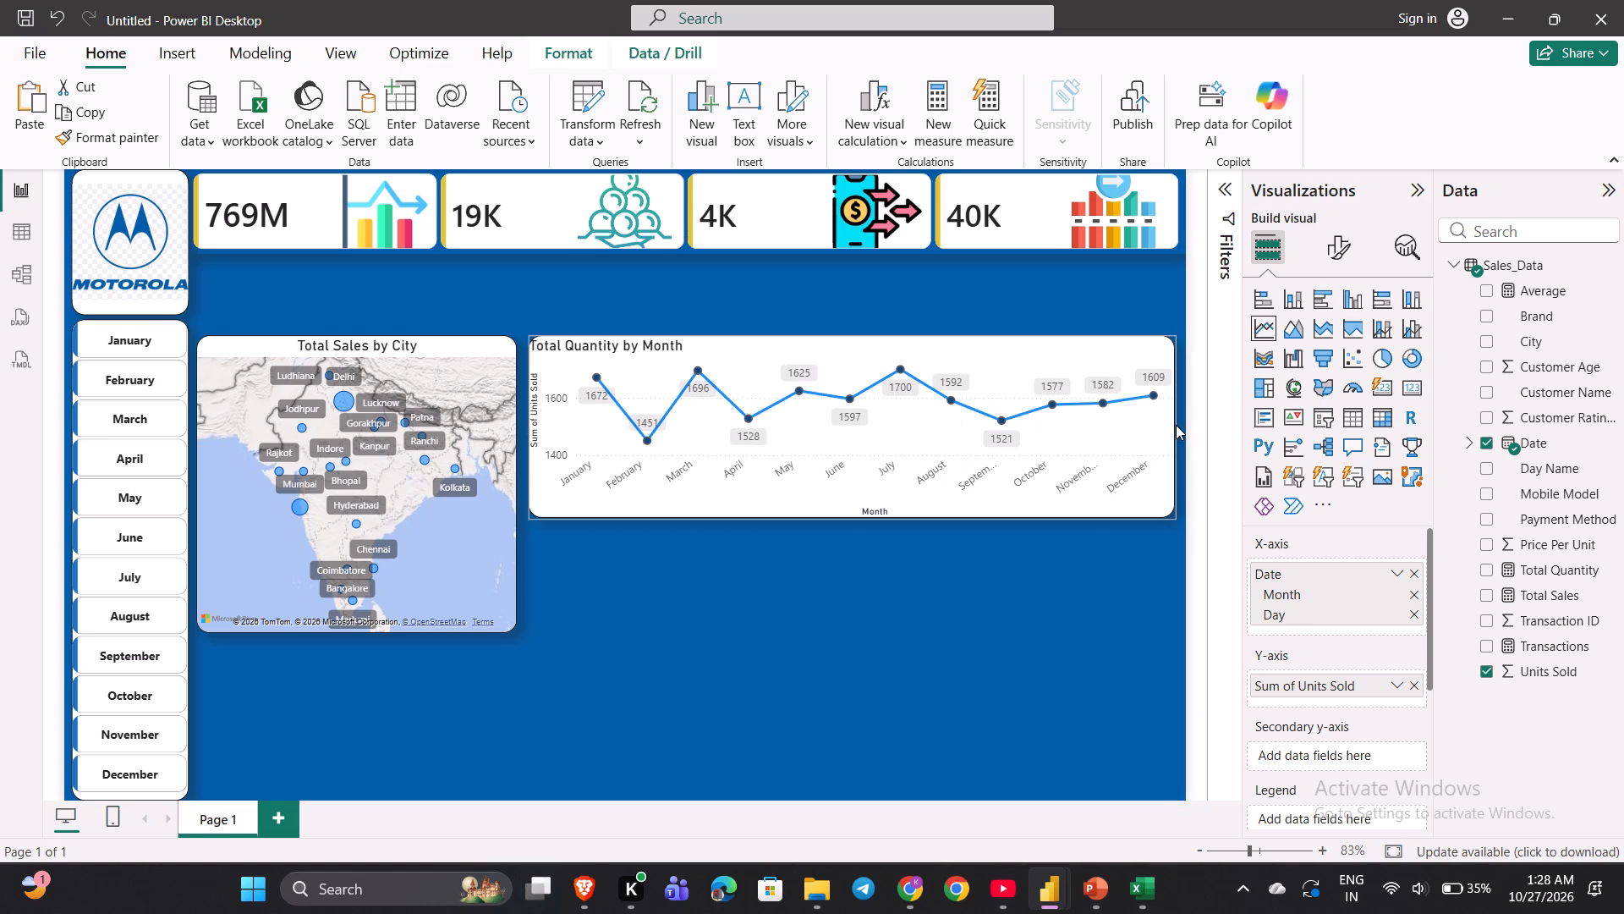
left_click_drag(1176, 425, 1179, 425)
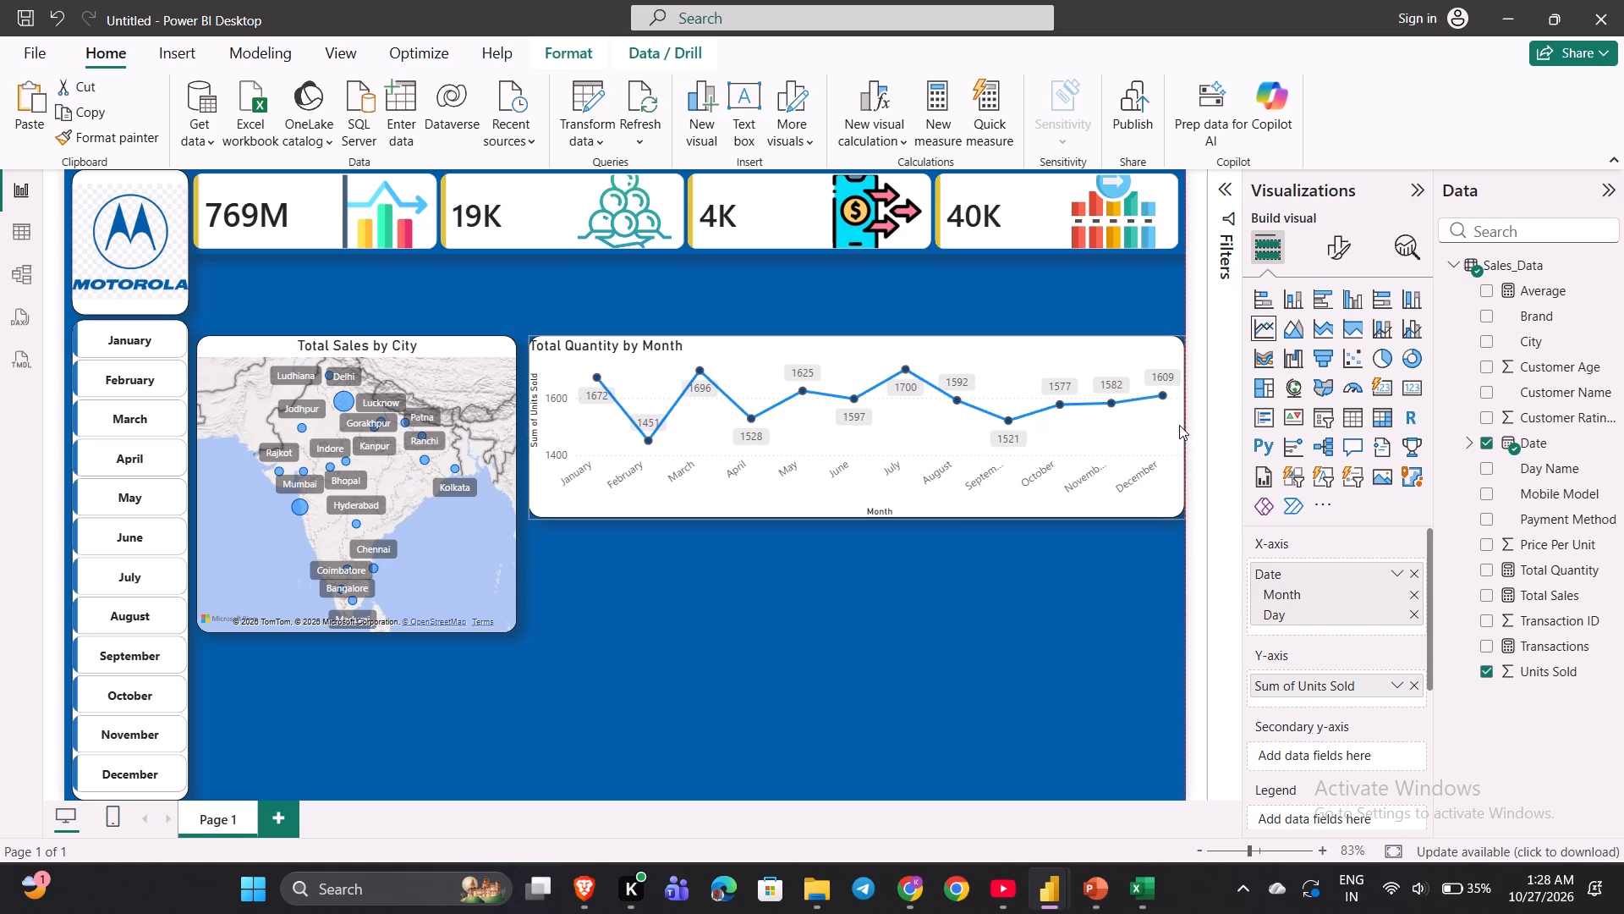
left_click_drag(1179, 425, 1177, 425)
left_click(1117, 550)
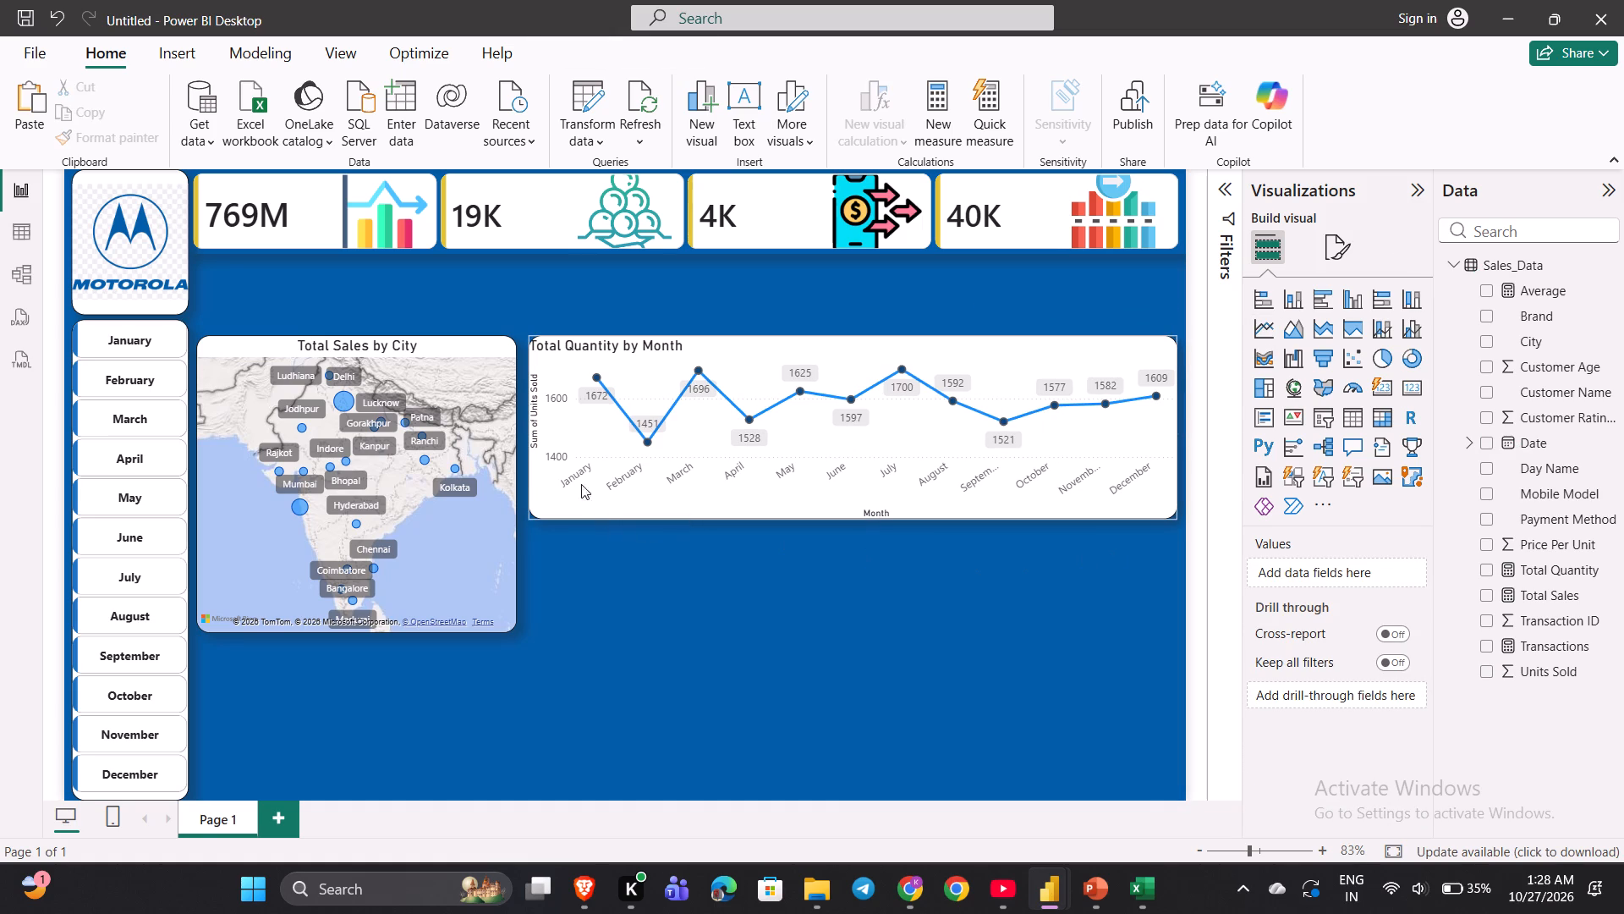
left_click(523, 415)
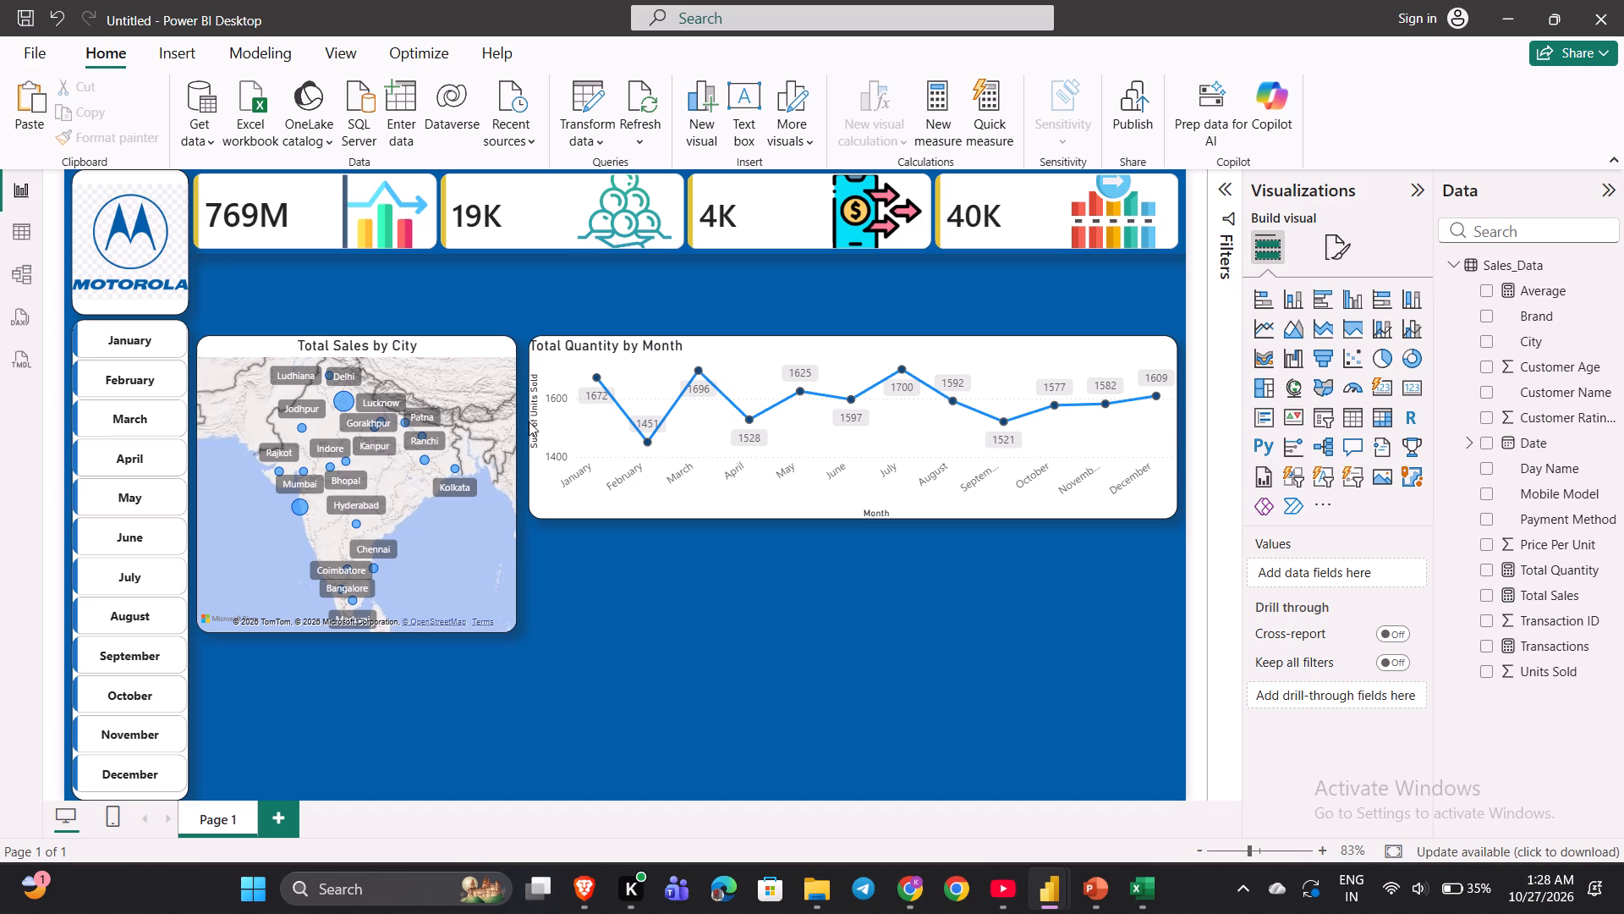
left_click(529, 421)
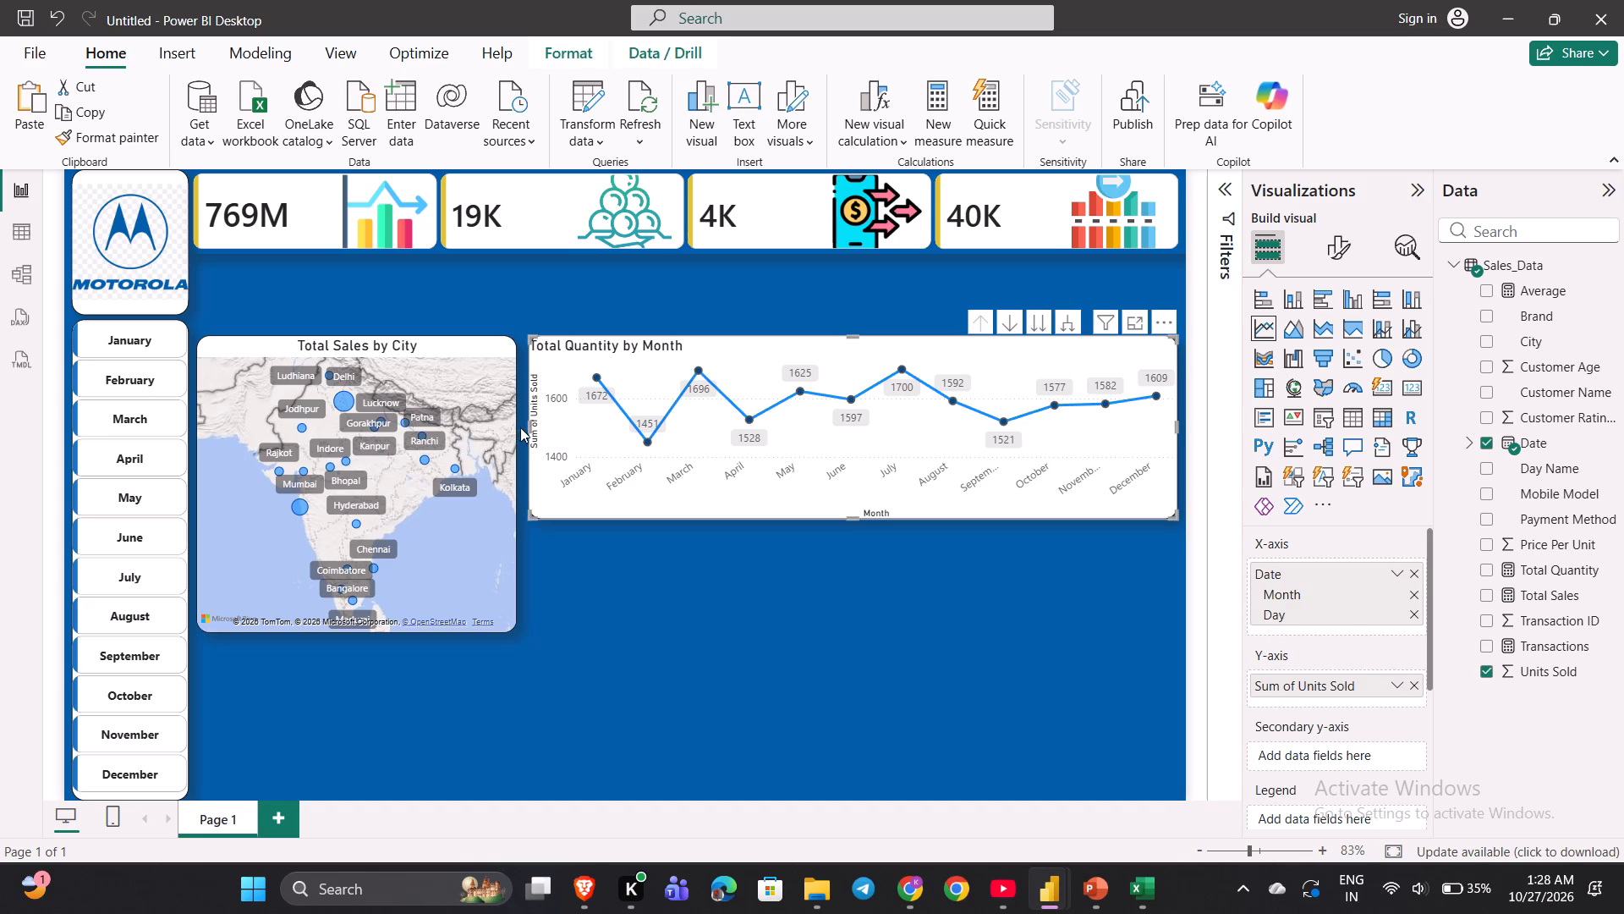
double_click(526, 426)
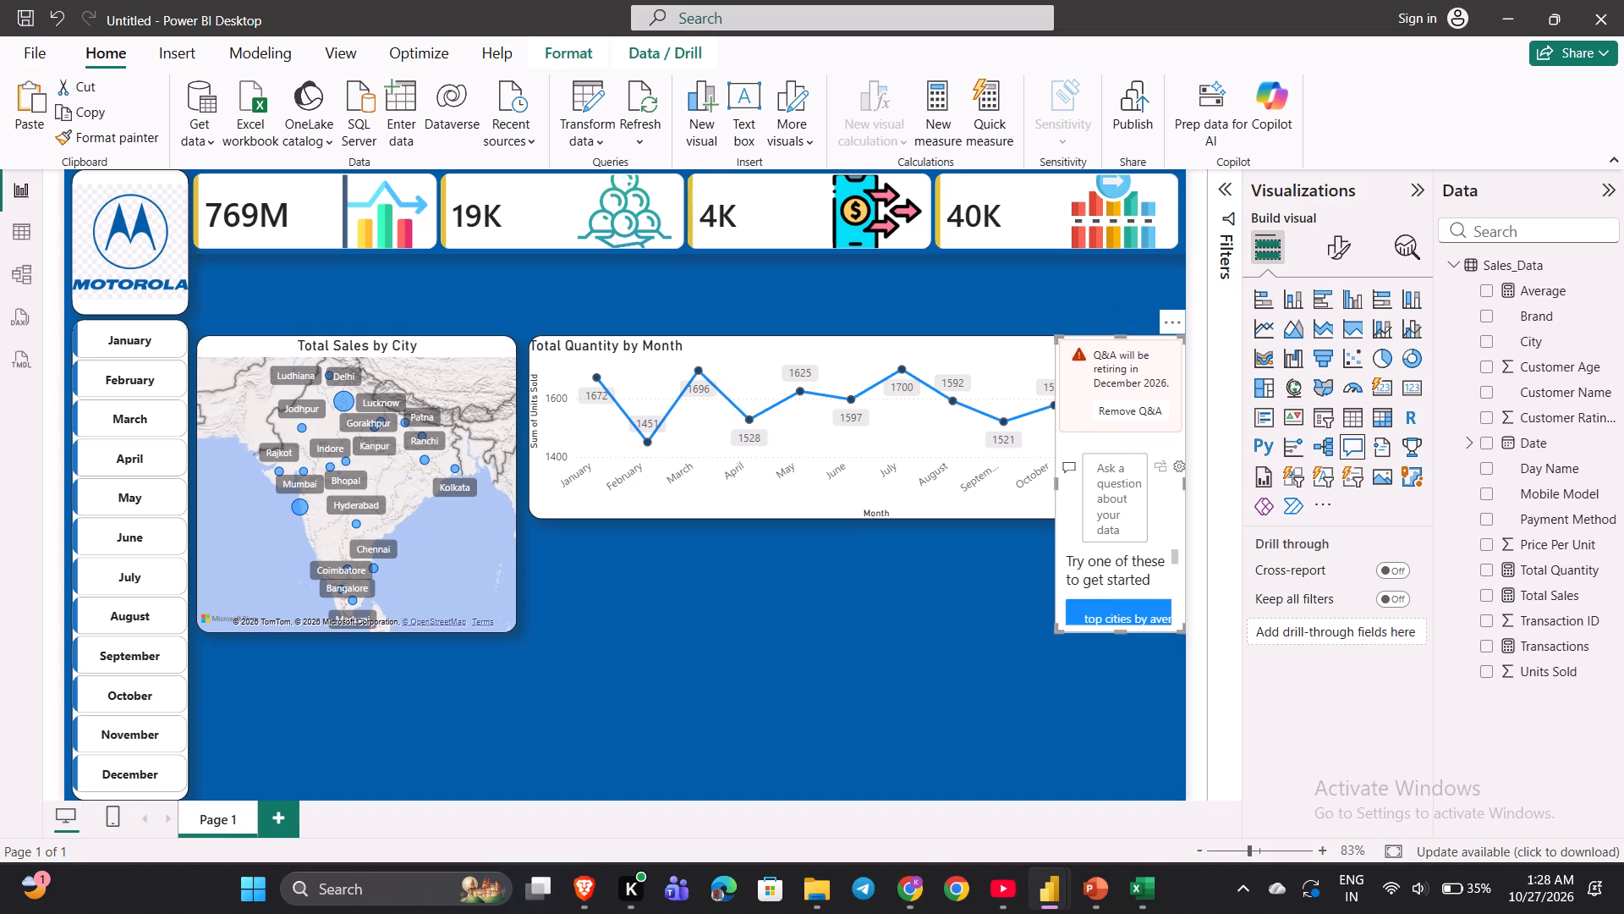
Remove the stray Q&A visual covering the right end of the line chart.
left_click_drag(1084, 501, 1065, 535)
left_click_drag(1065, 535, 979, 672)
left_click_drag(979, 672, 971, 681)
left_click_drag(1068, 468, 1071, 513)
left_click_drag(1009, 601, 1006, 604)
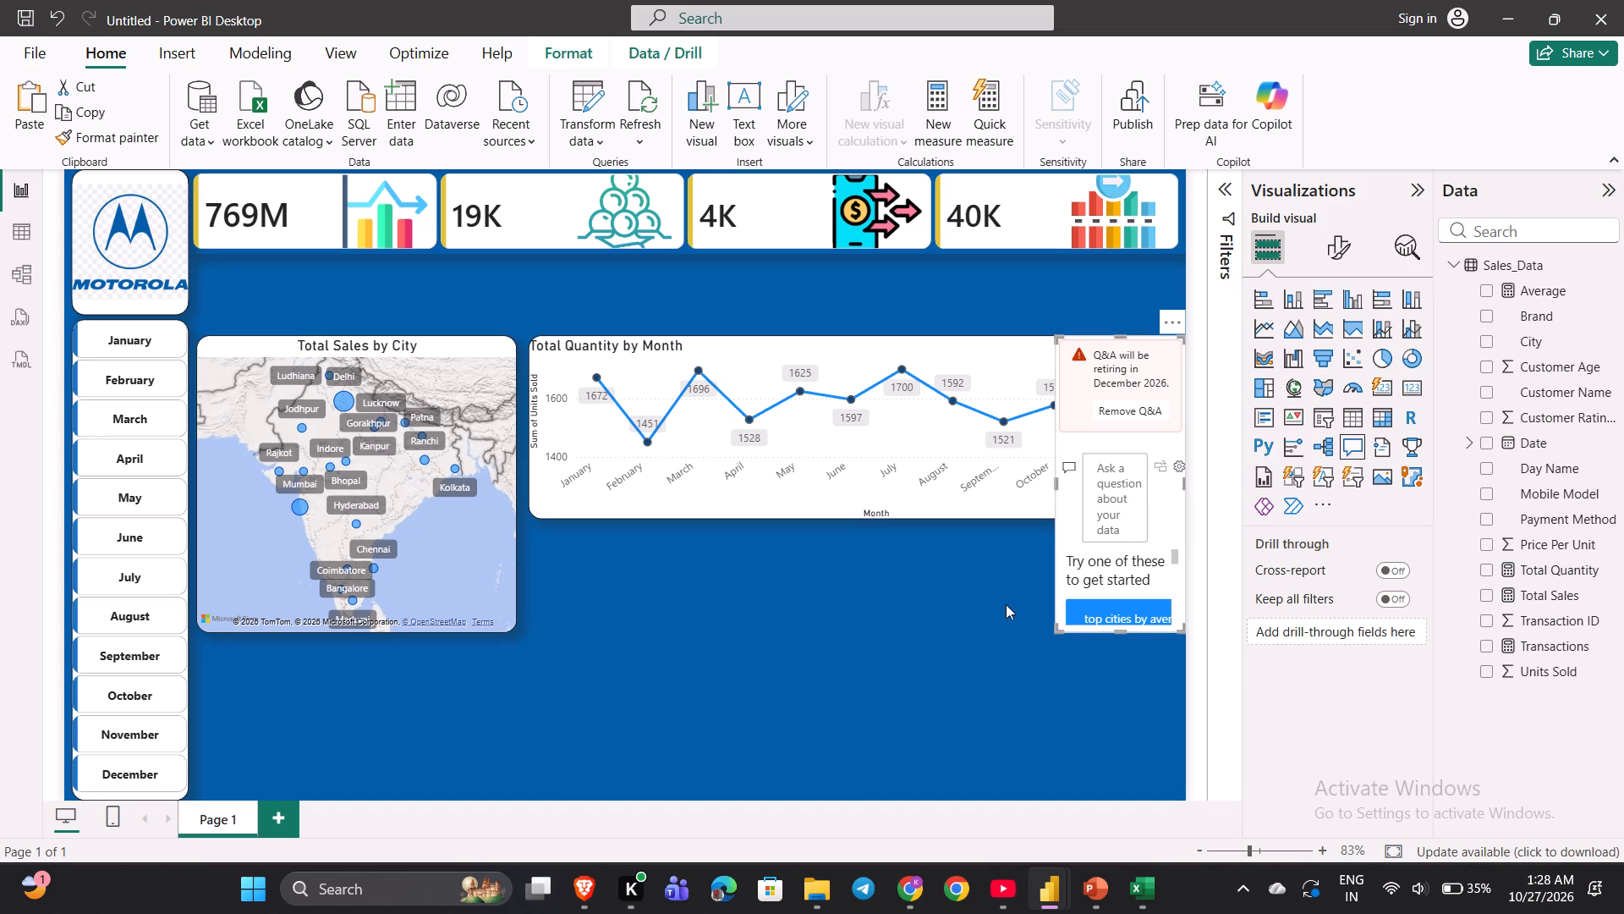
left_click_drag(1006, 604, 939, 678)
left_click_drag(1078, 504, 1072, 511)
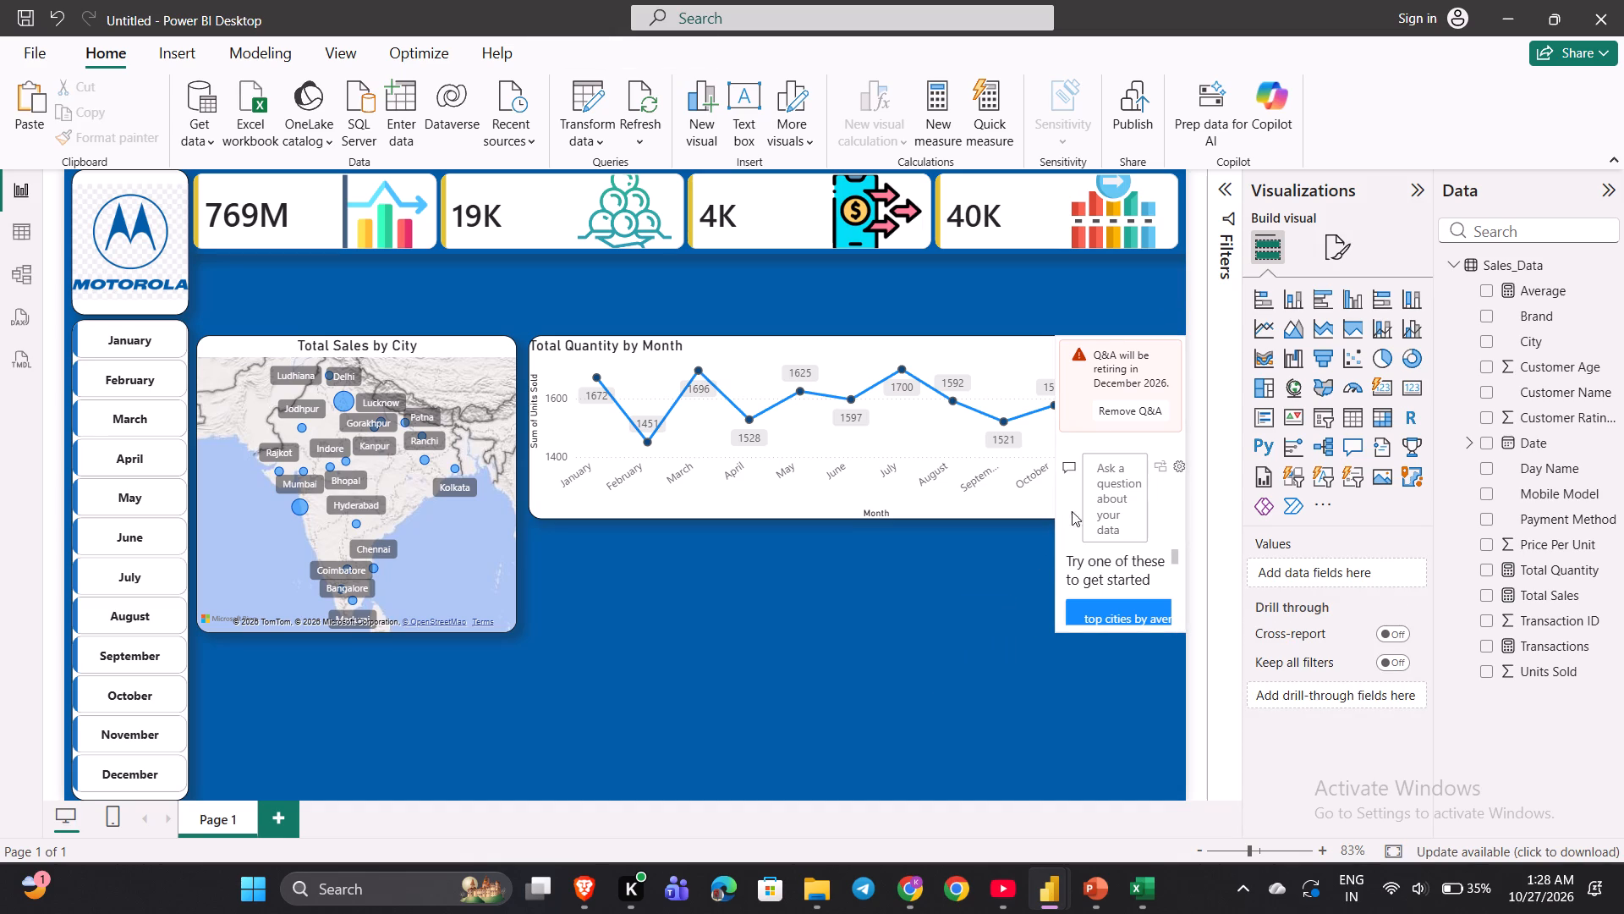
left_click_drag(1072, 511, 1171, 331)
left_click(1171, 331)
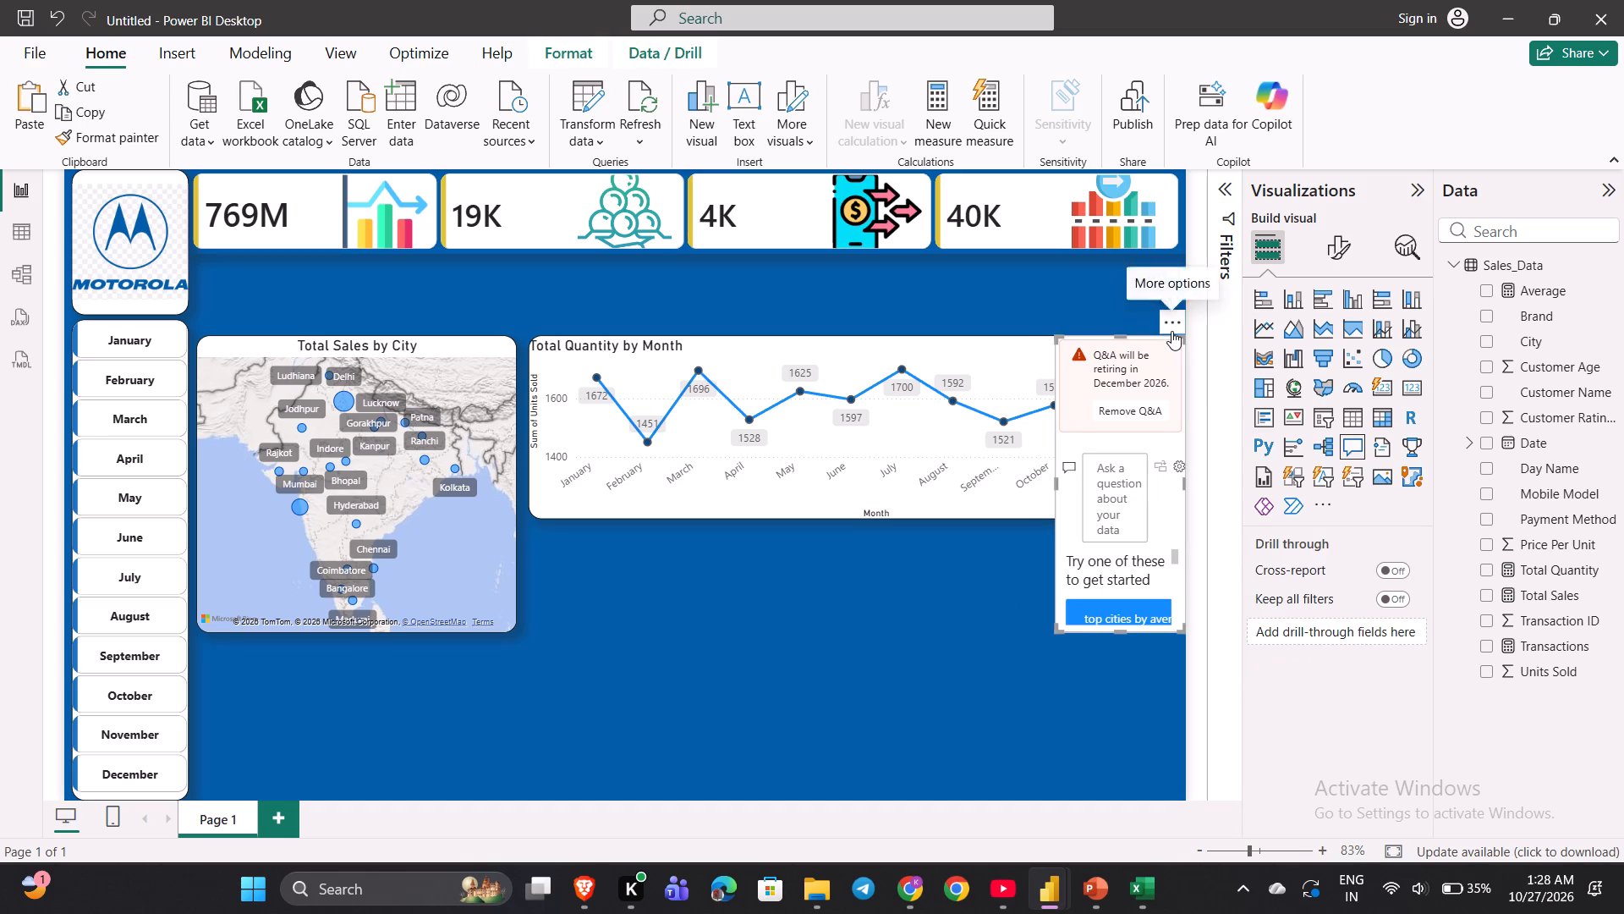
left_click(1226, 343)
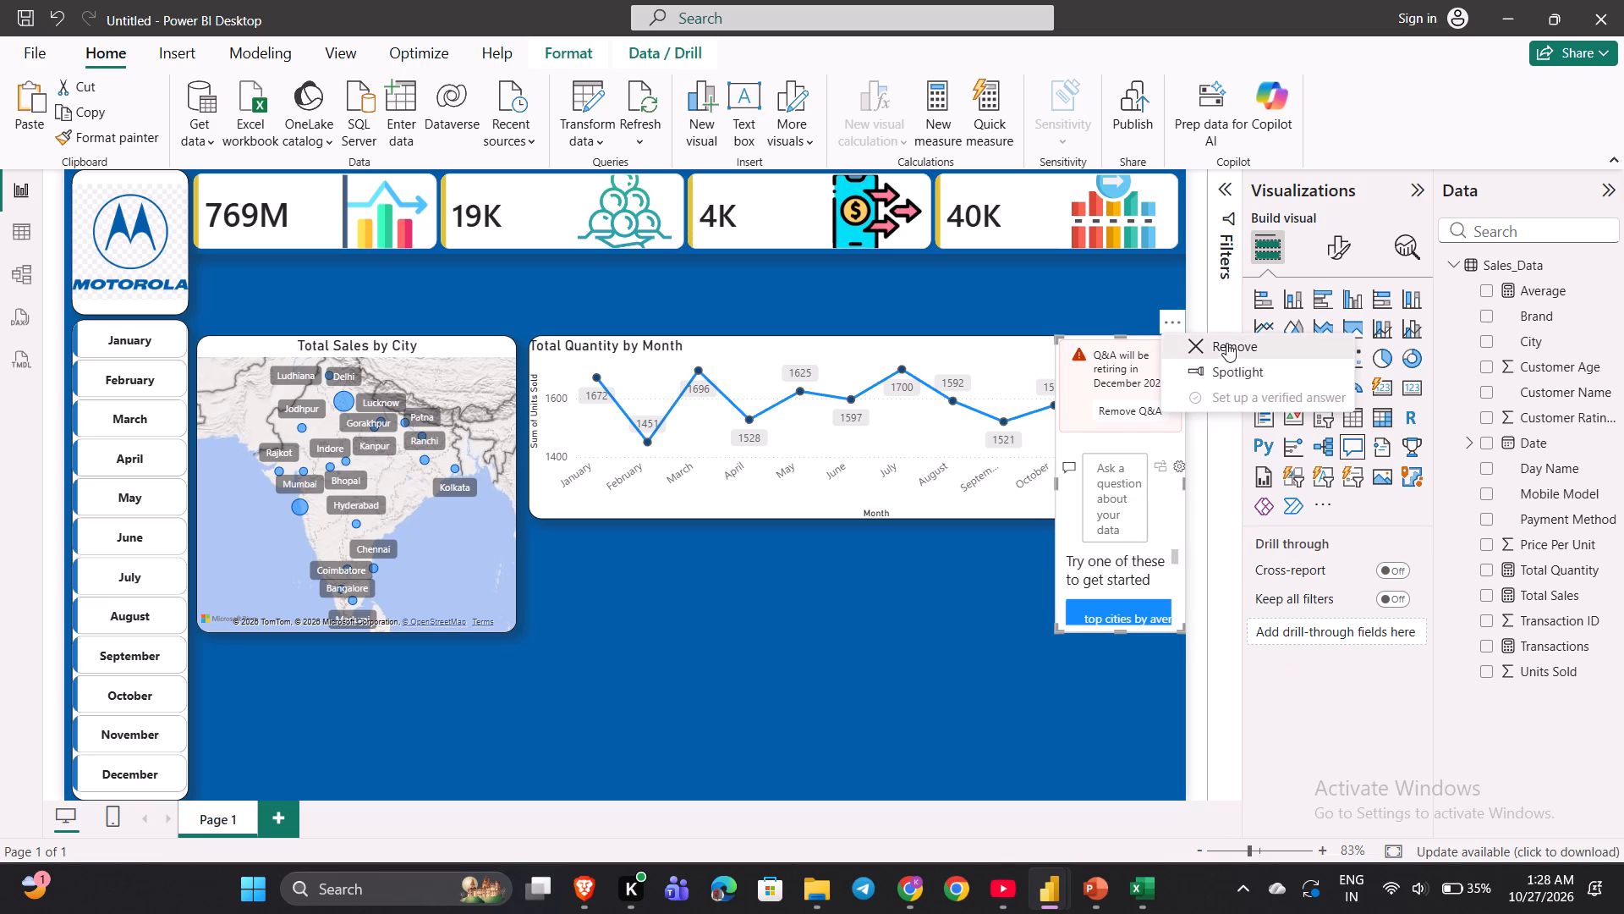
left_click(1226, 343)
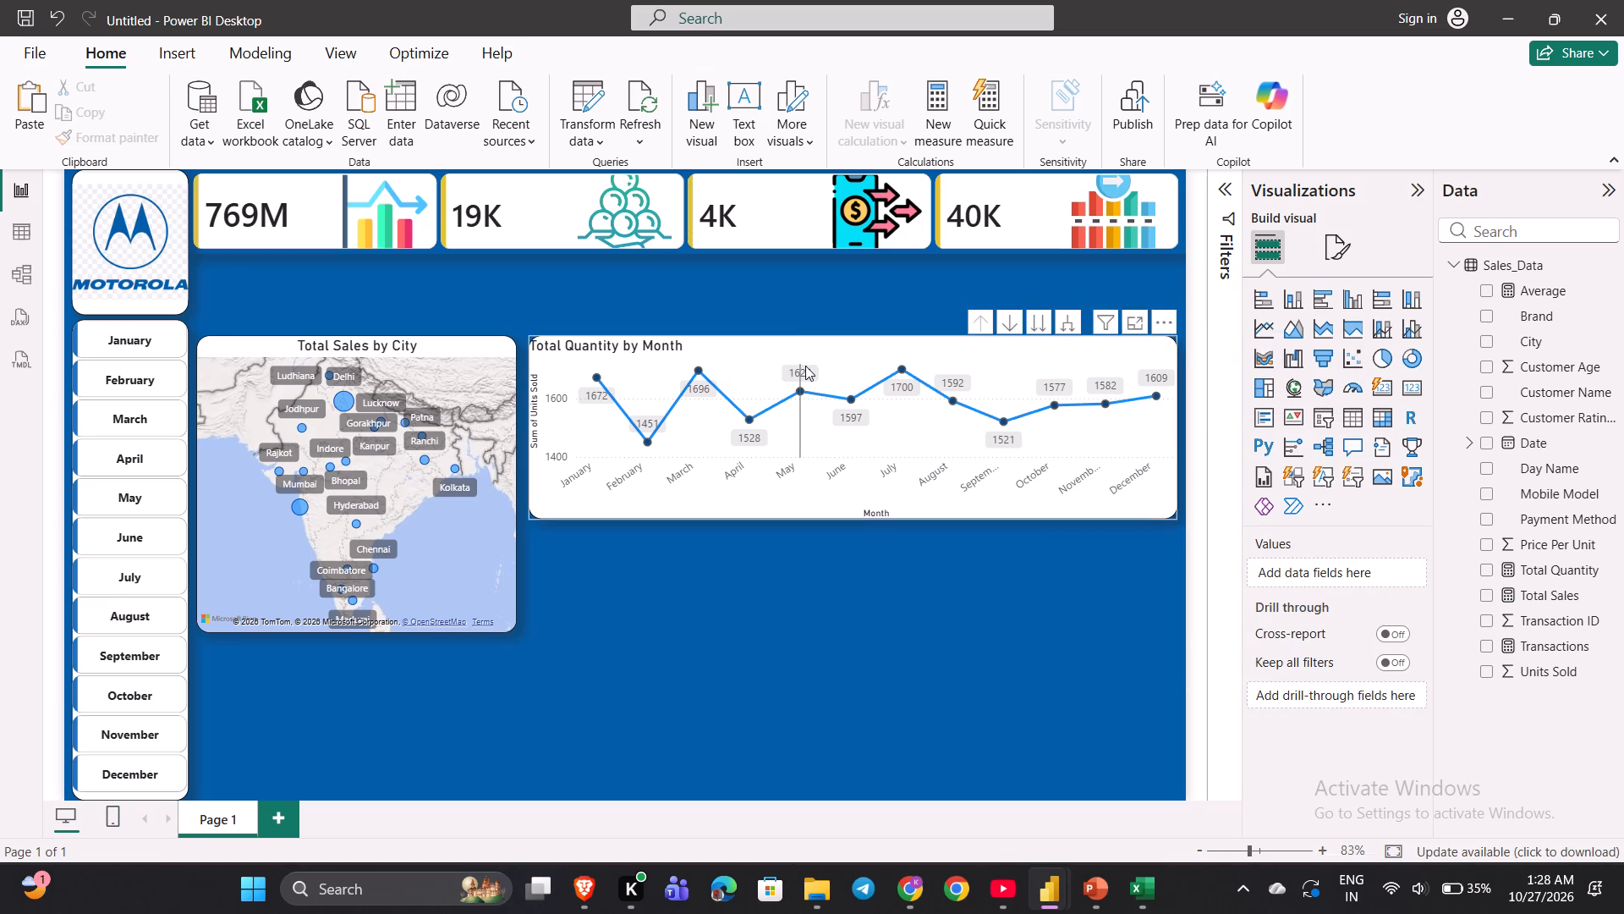
Extend the line chart's left edge slightly toward the map to tighten the gap between them, and deselect the chart.
left_click(535, 421)
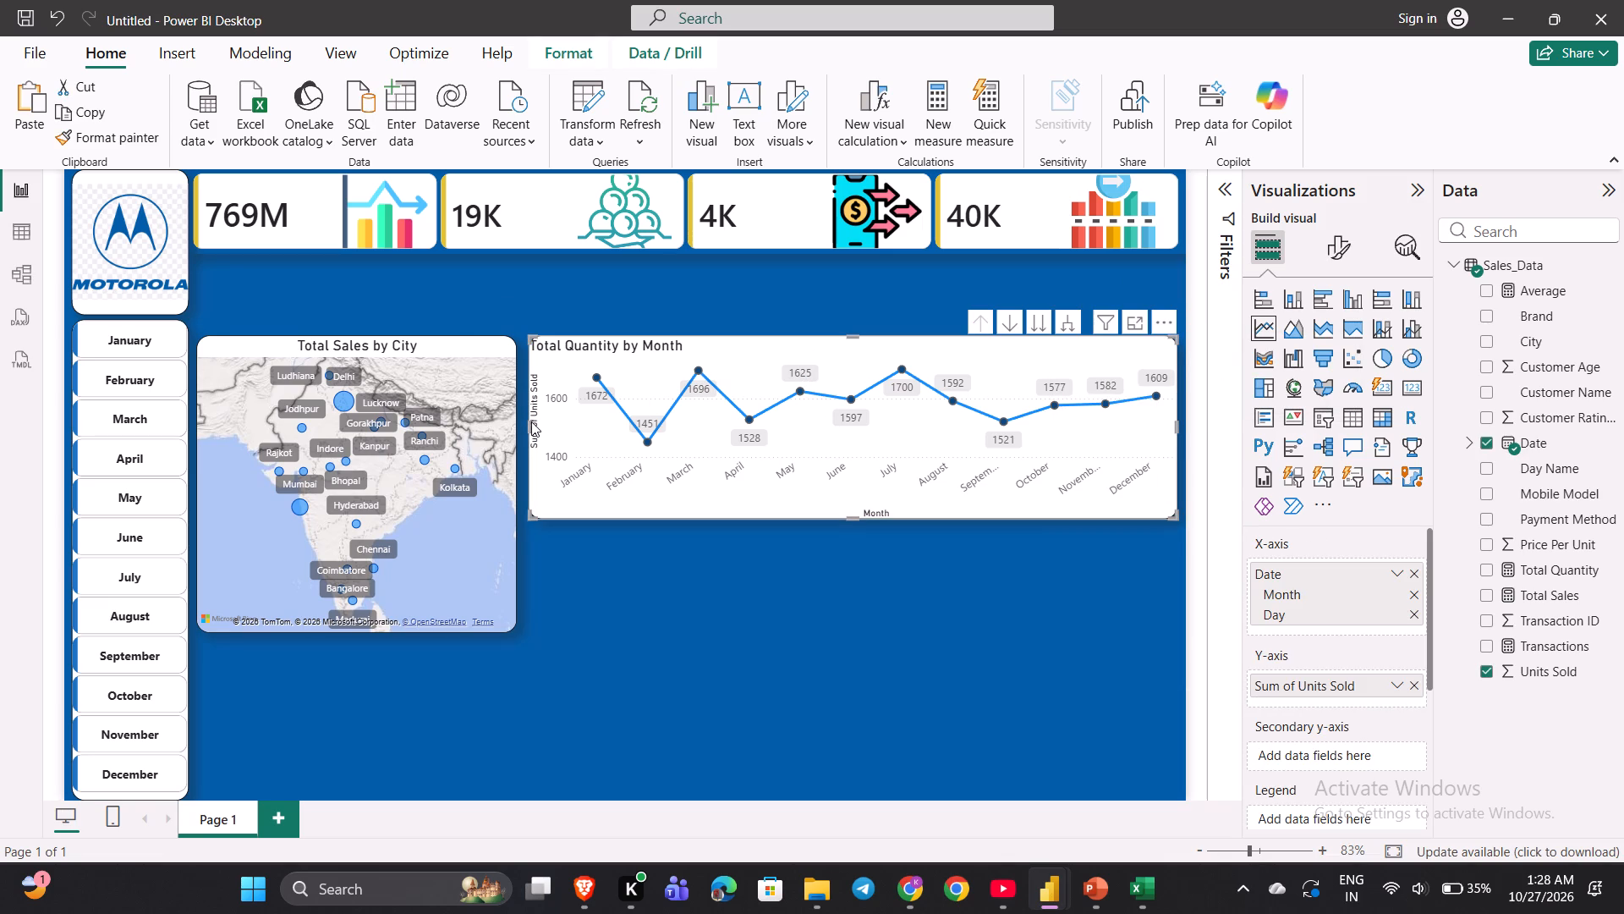
left_click(529, 421)
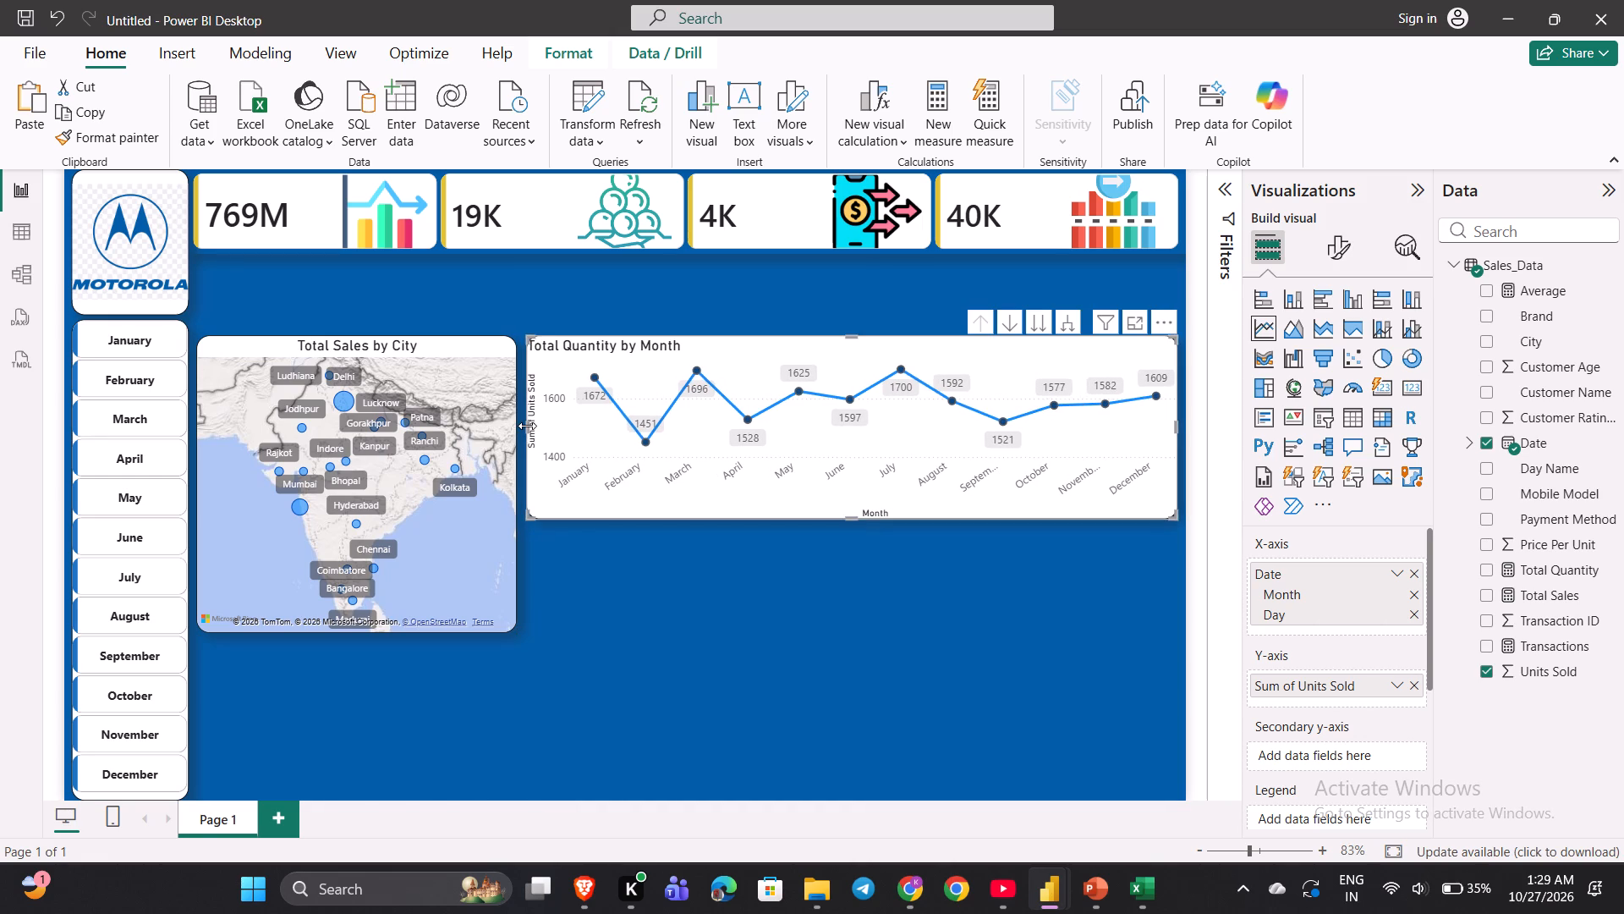
left_click(681, 574)
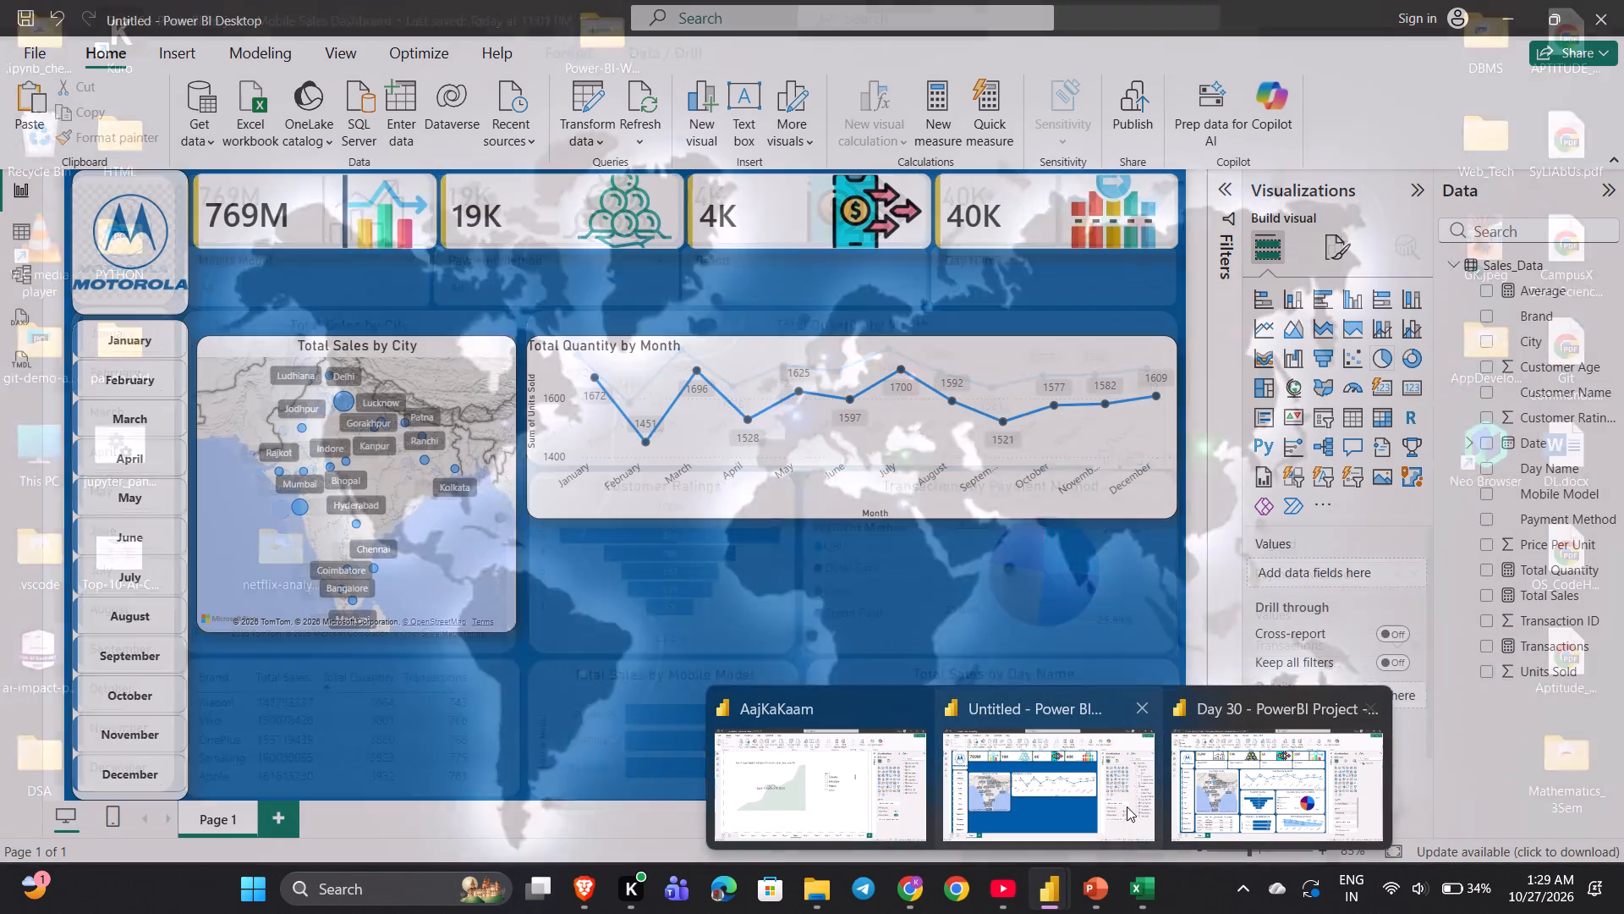
left_click(1120, 804)
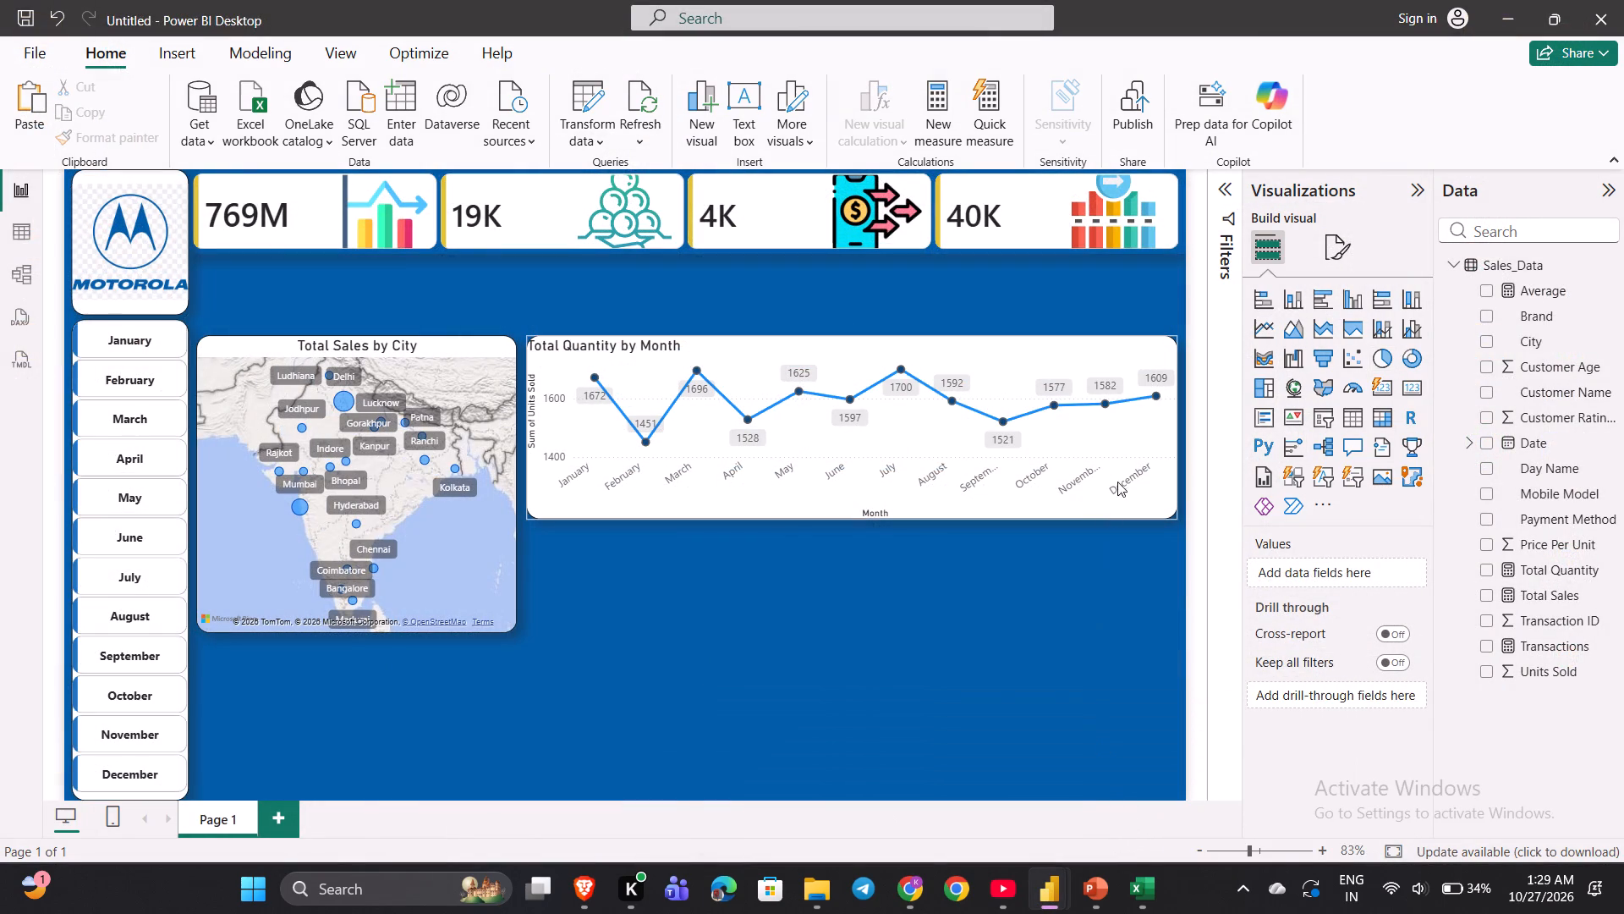
left_click(525, 428)
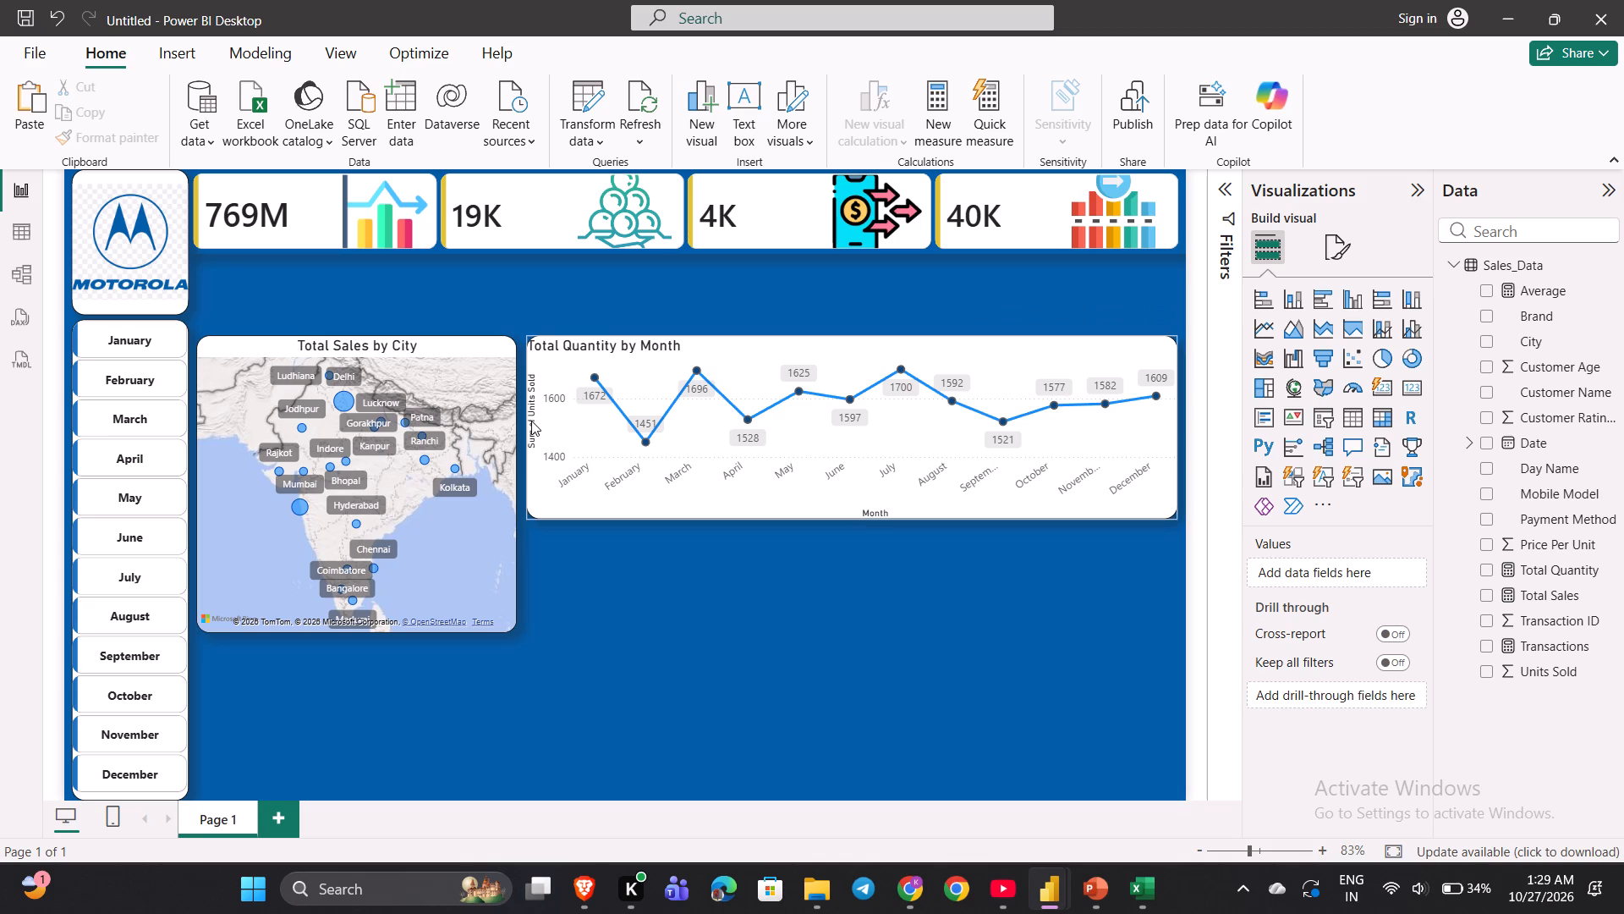
left_click(538, 419)
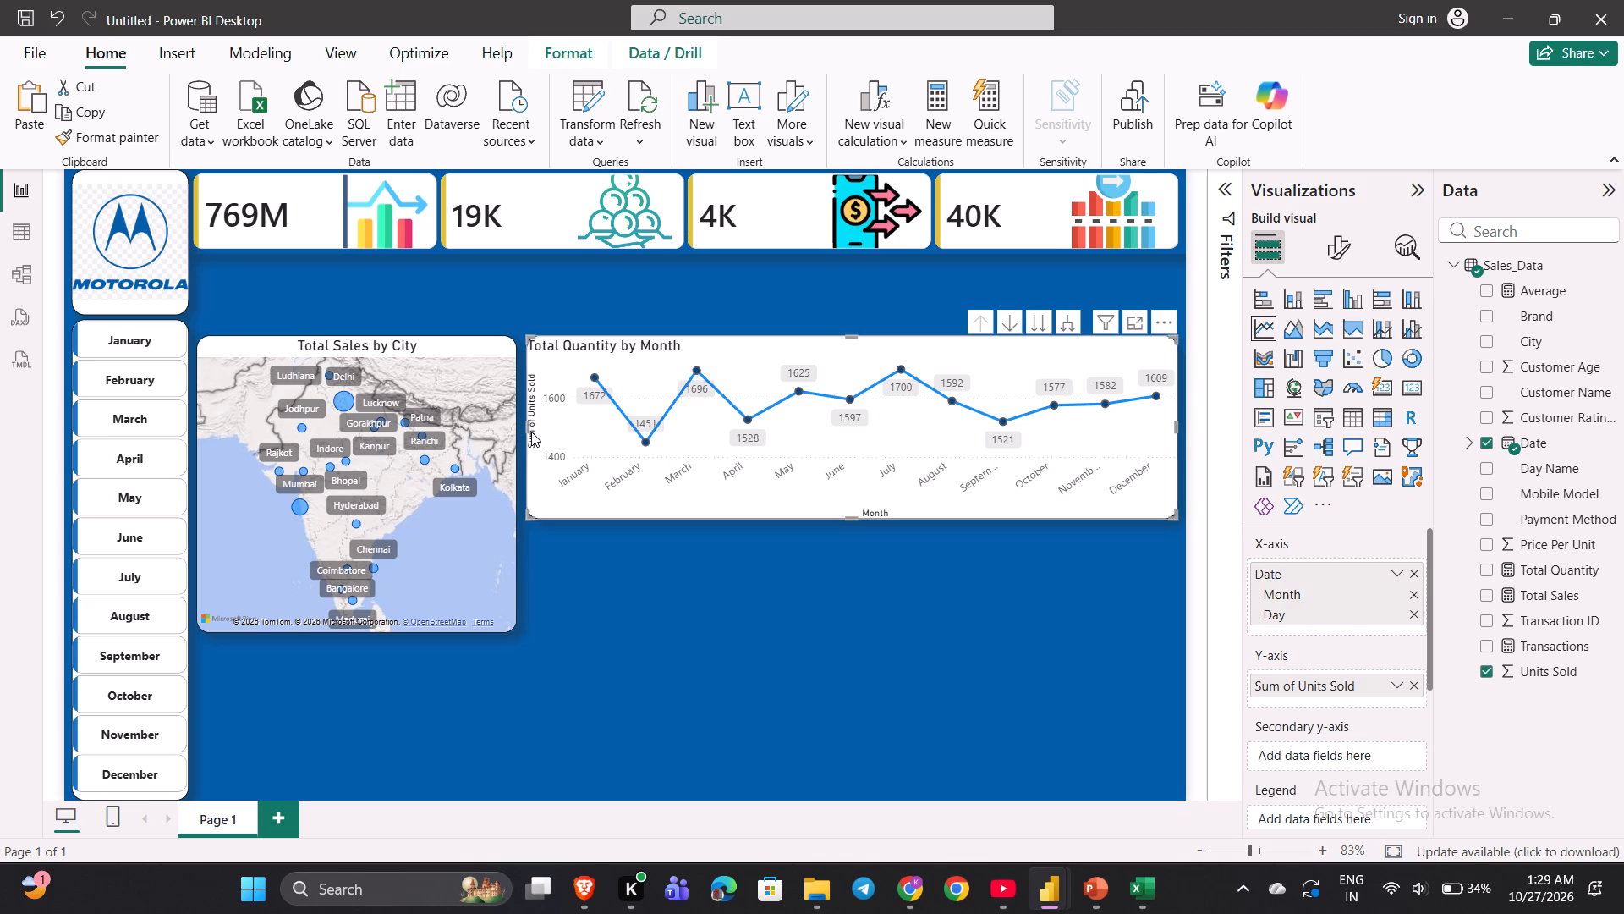
left_click(524, 427)
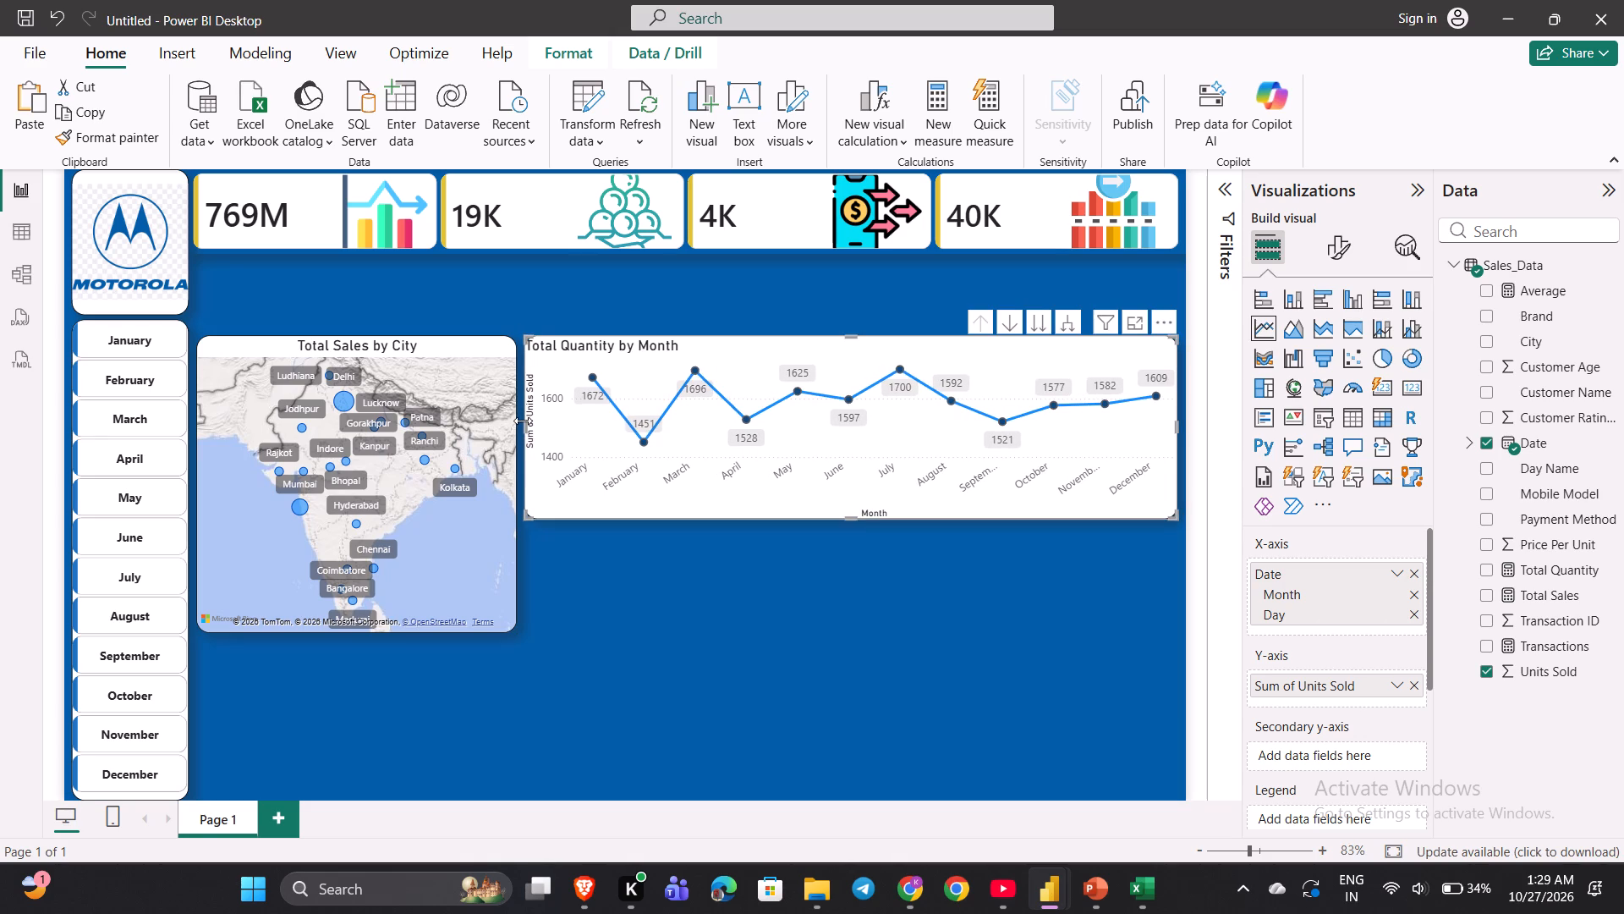
left_click(808, 611)
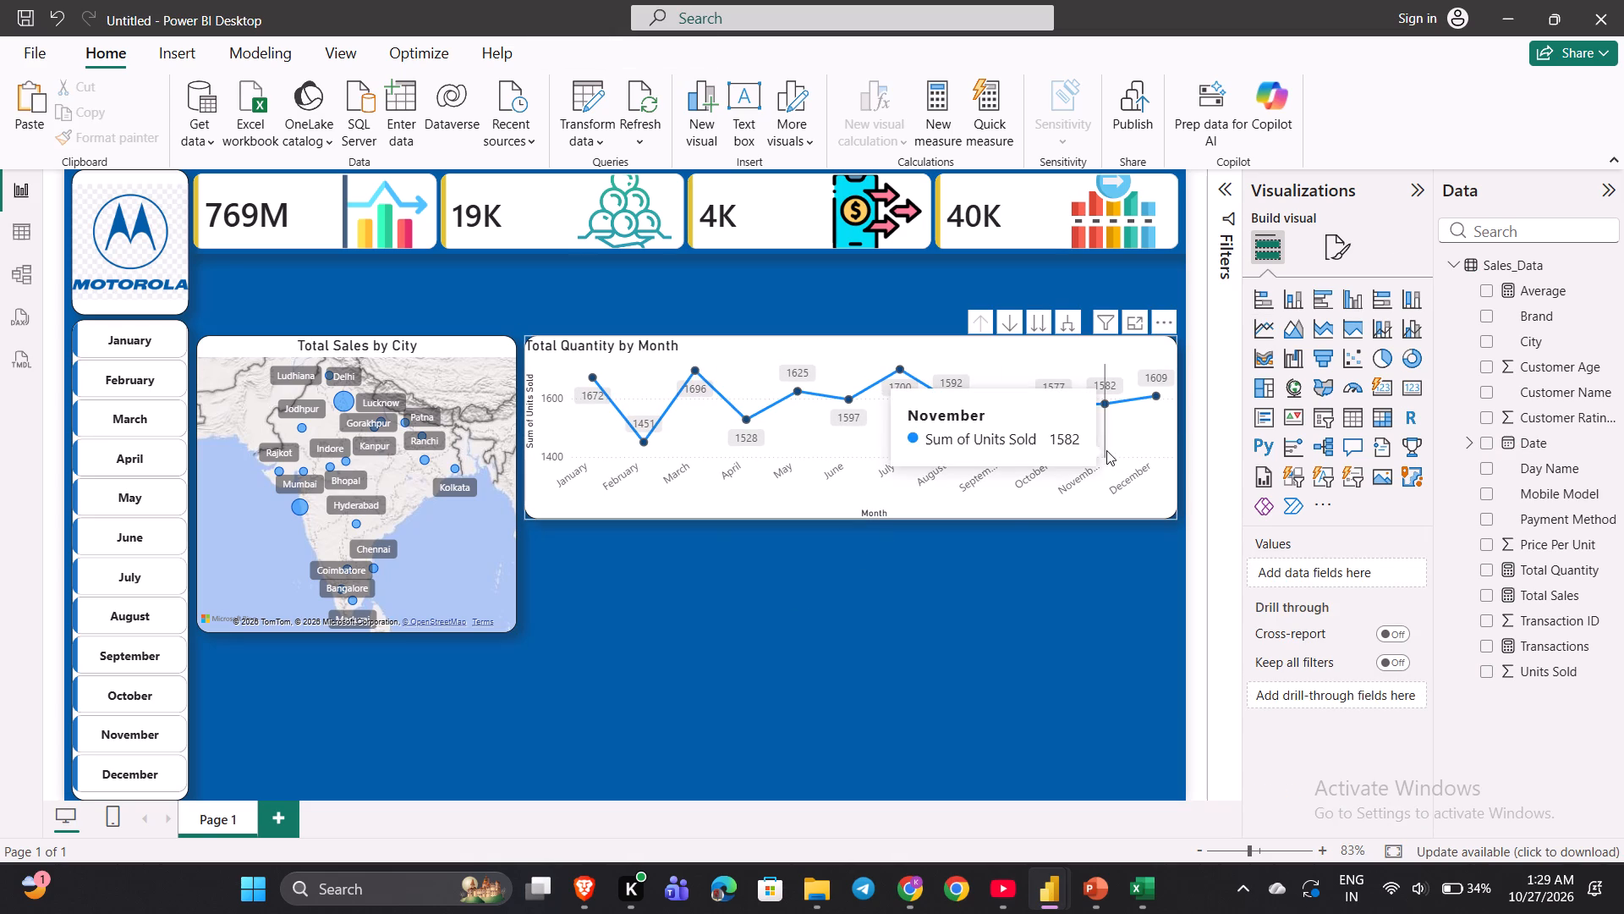
Following the YouTube tutorial, turn off the Y-axis values and title on the Total Quantity by Month line chart.
left_click(1012, 913)
key("space")
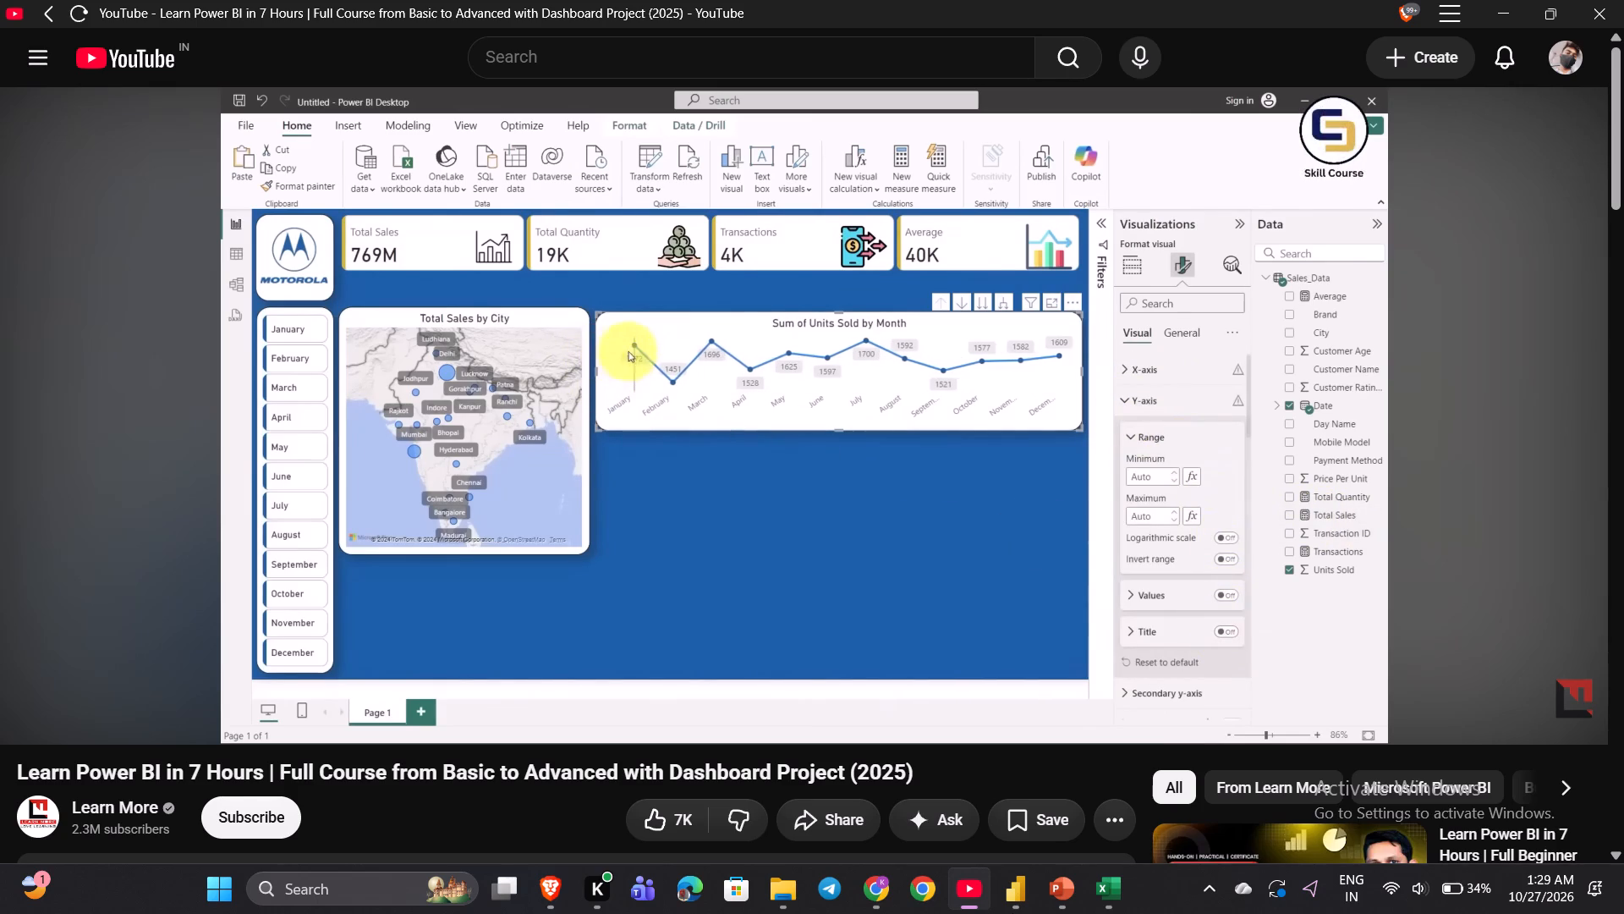
key("space")
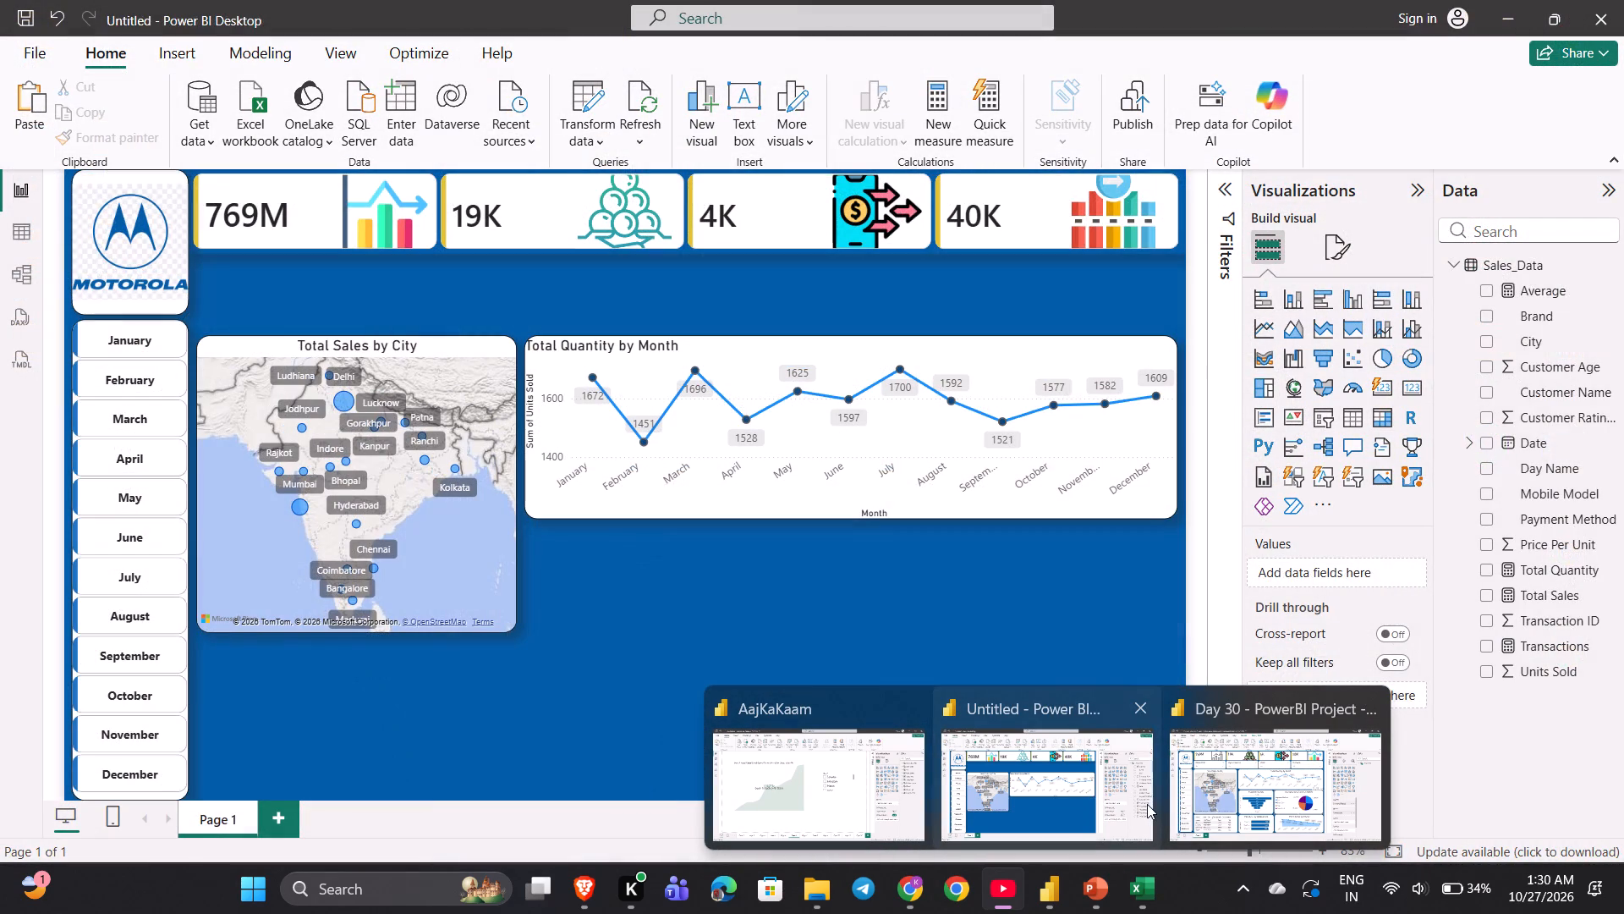
left_click(1147, 804)
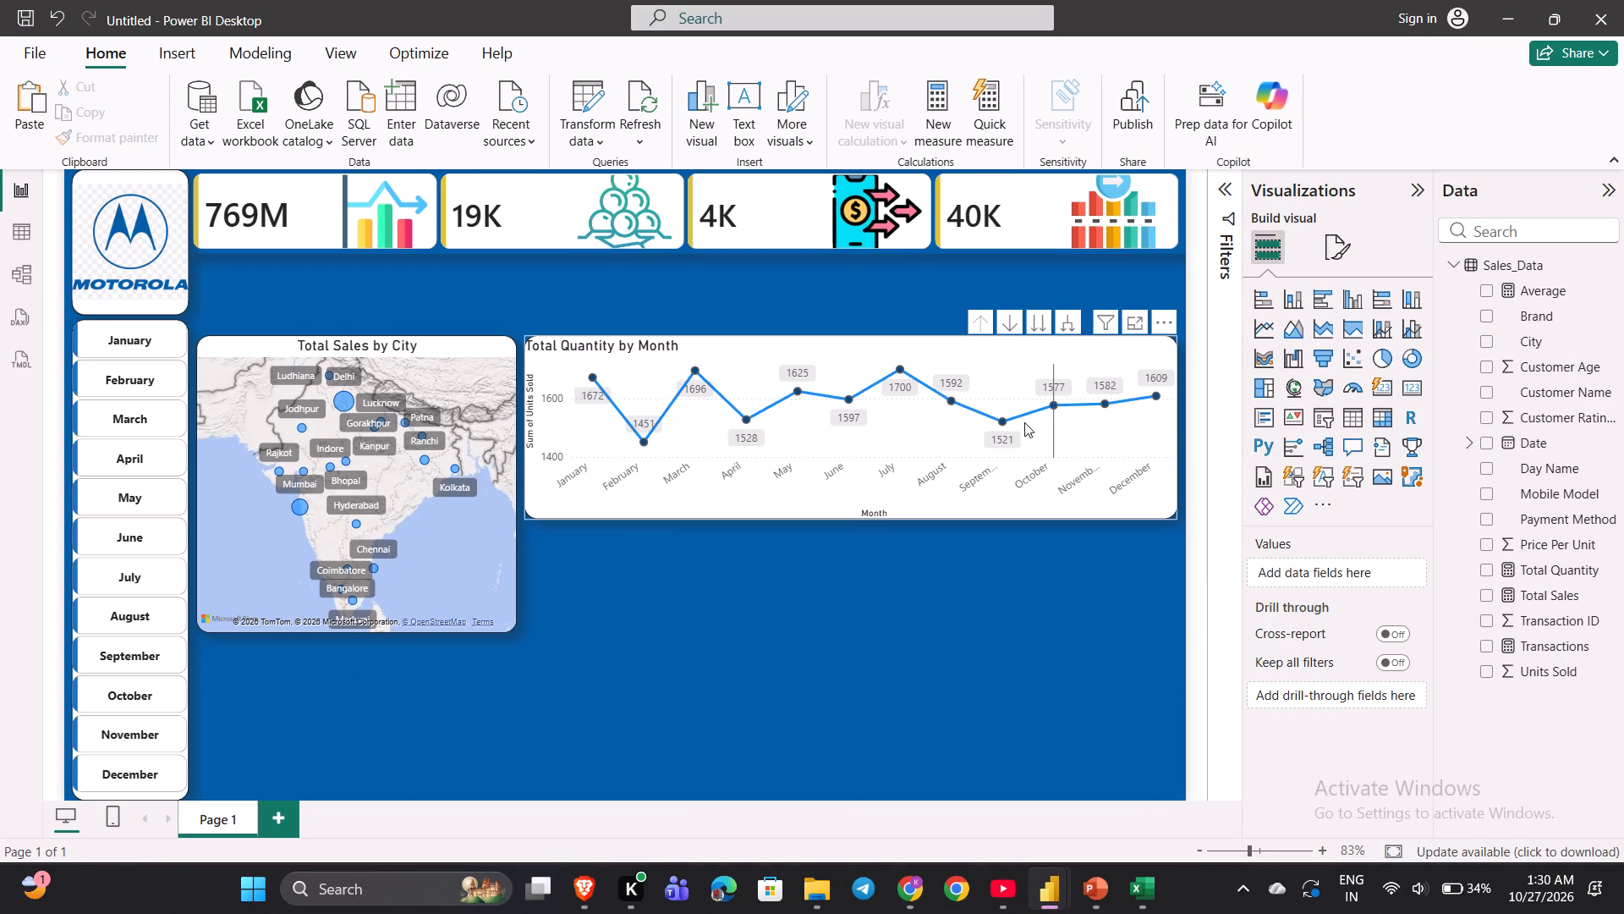
left_click(1024, 422)
left_click(1347, 244)
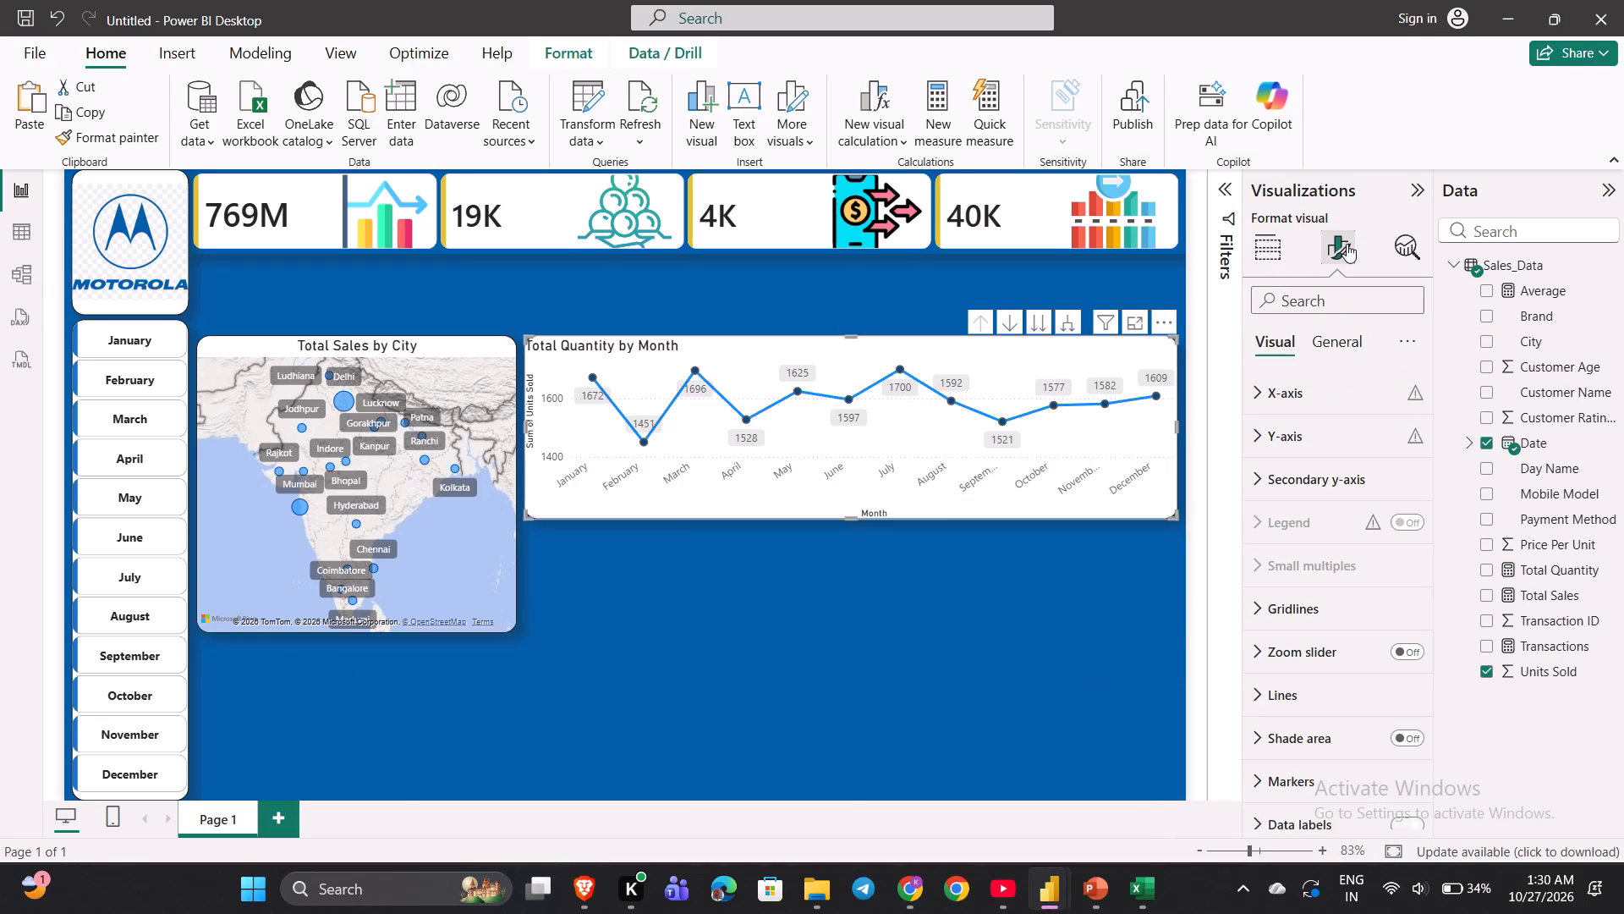
left_click(1280, 433)
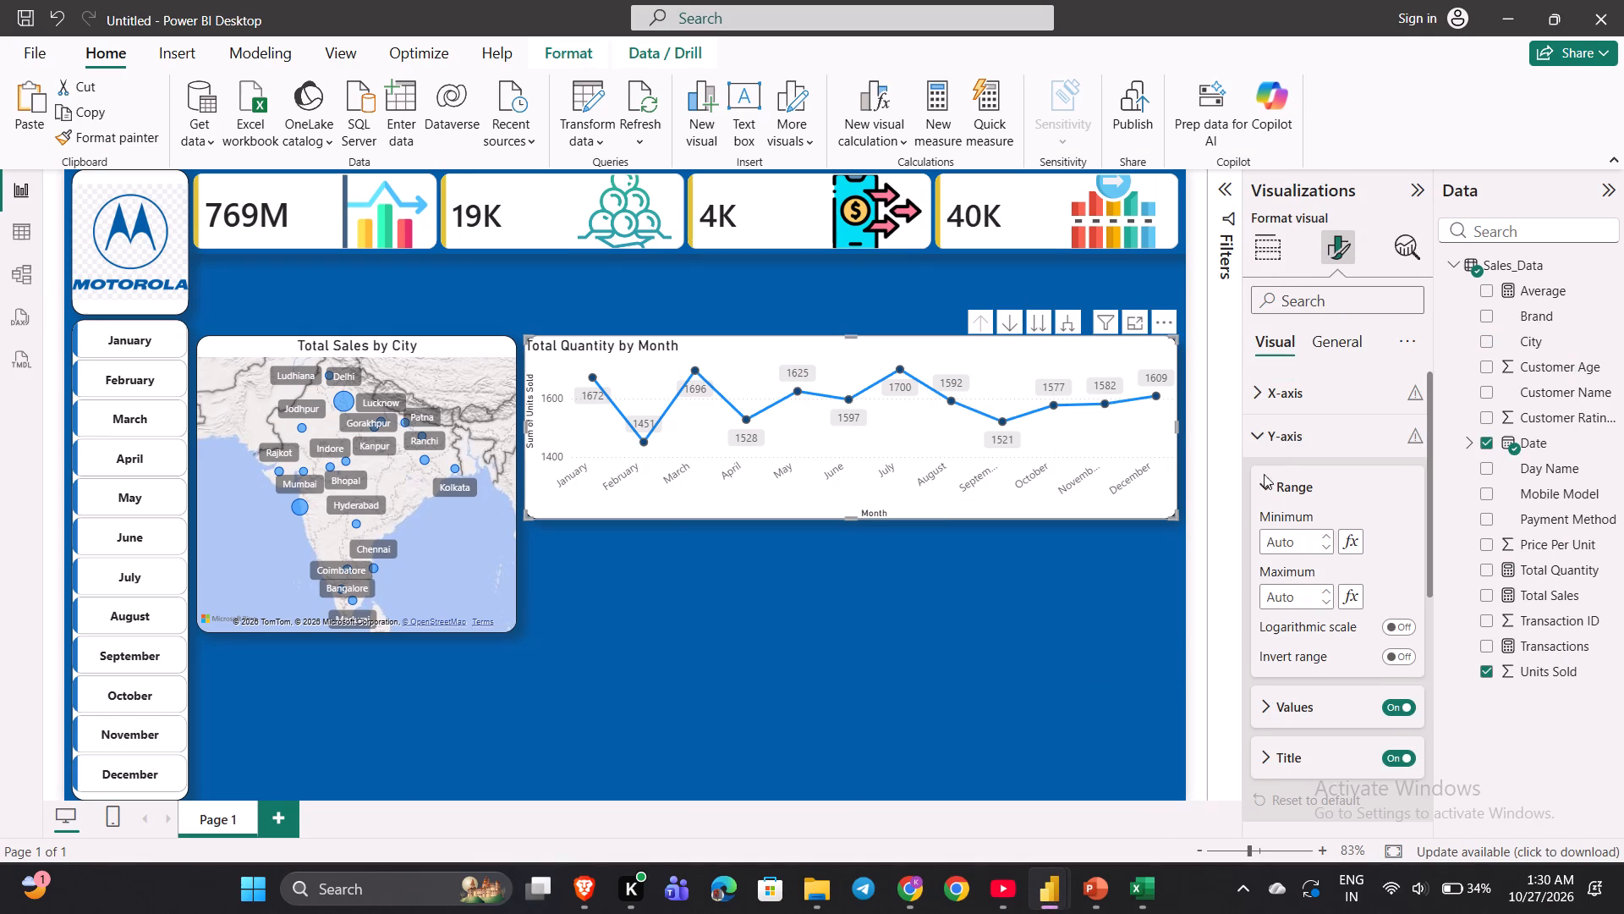
scroll(1273, 526, "down", 1)
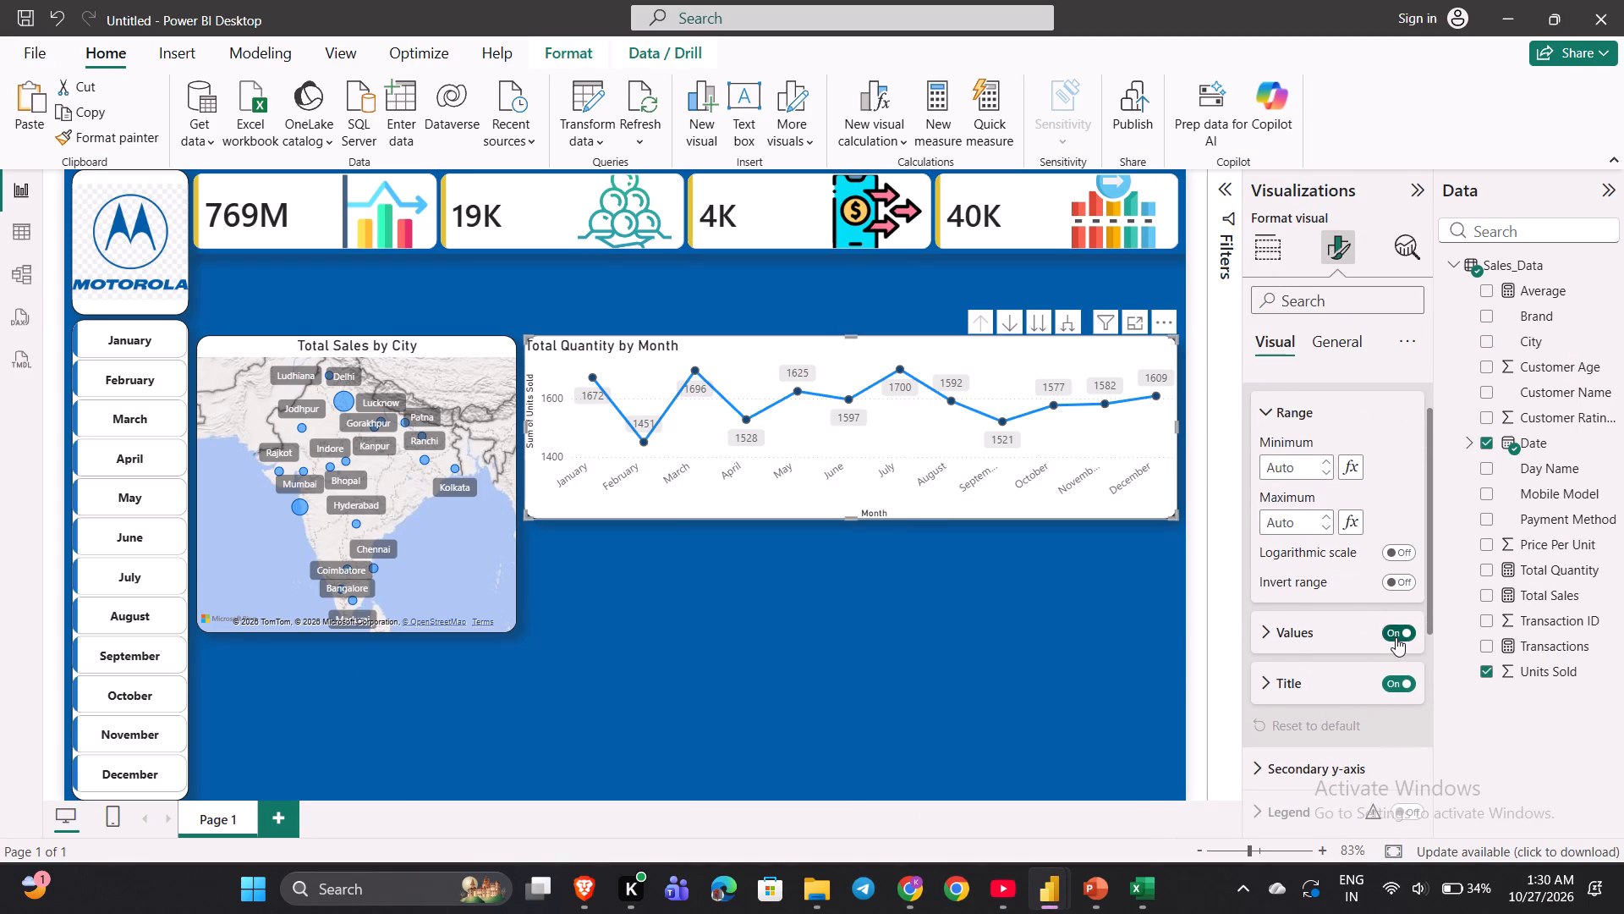
left_click(1396, 637)
left_click(1396, 680)
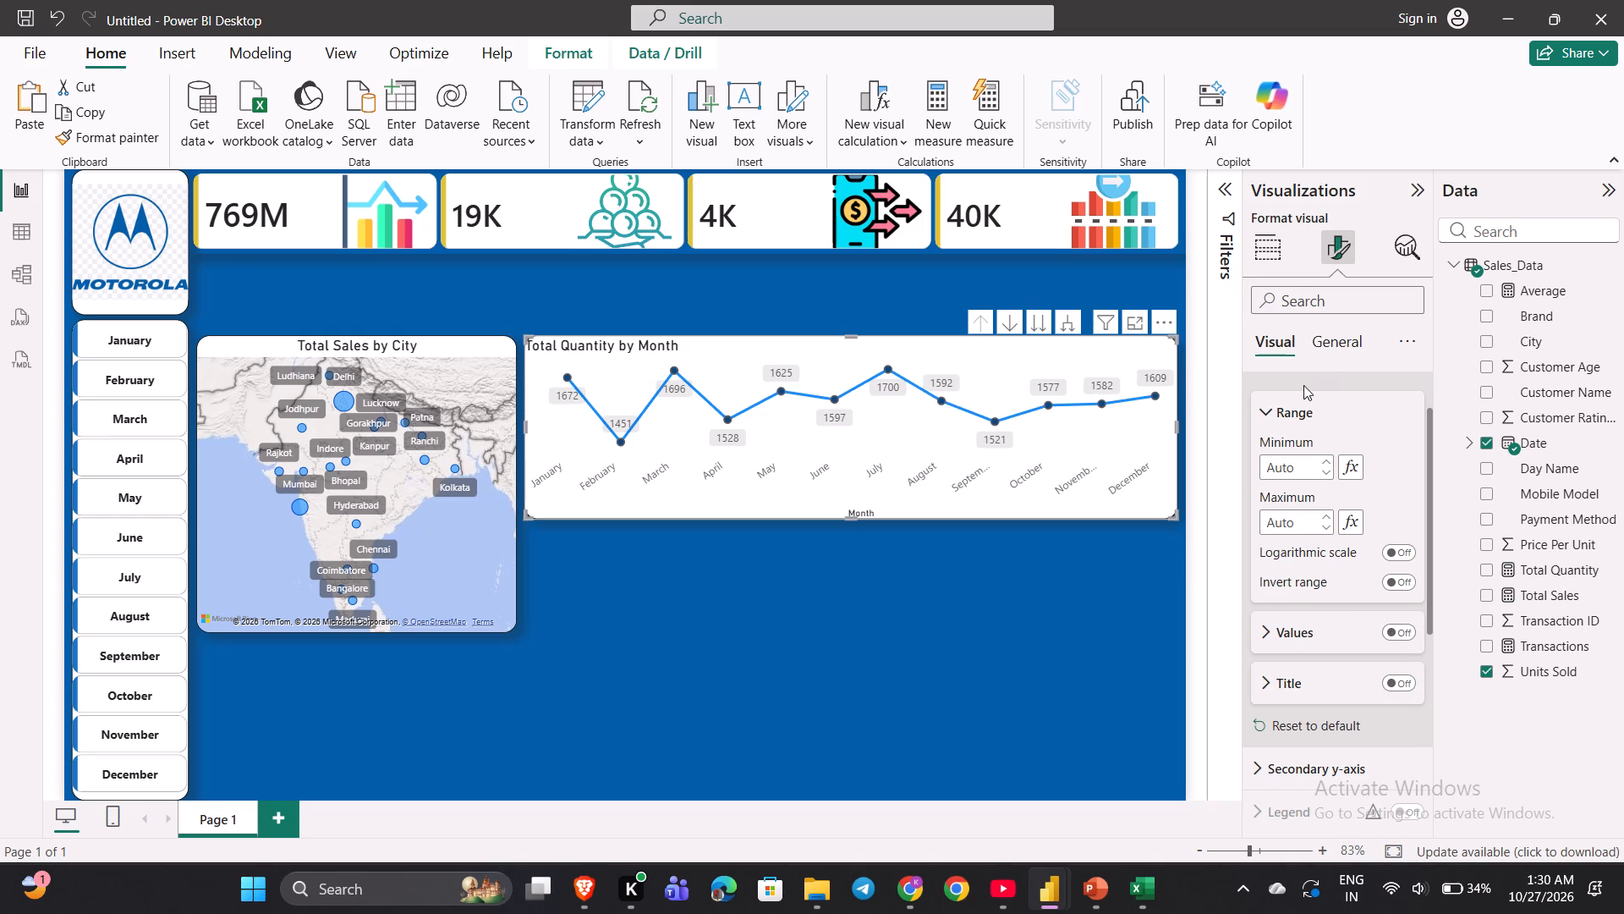
Center the line chart's title horizontally and deselect the chart.
scroll(1303, 385, "up", 1)
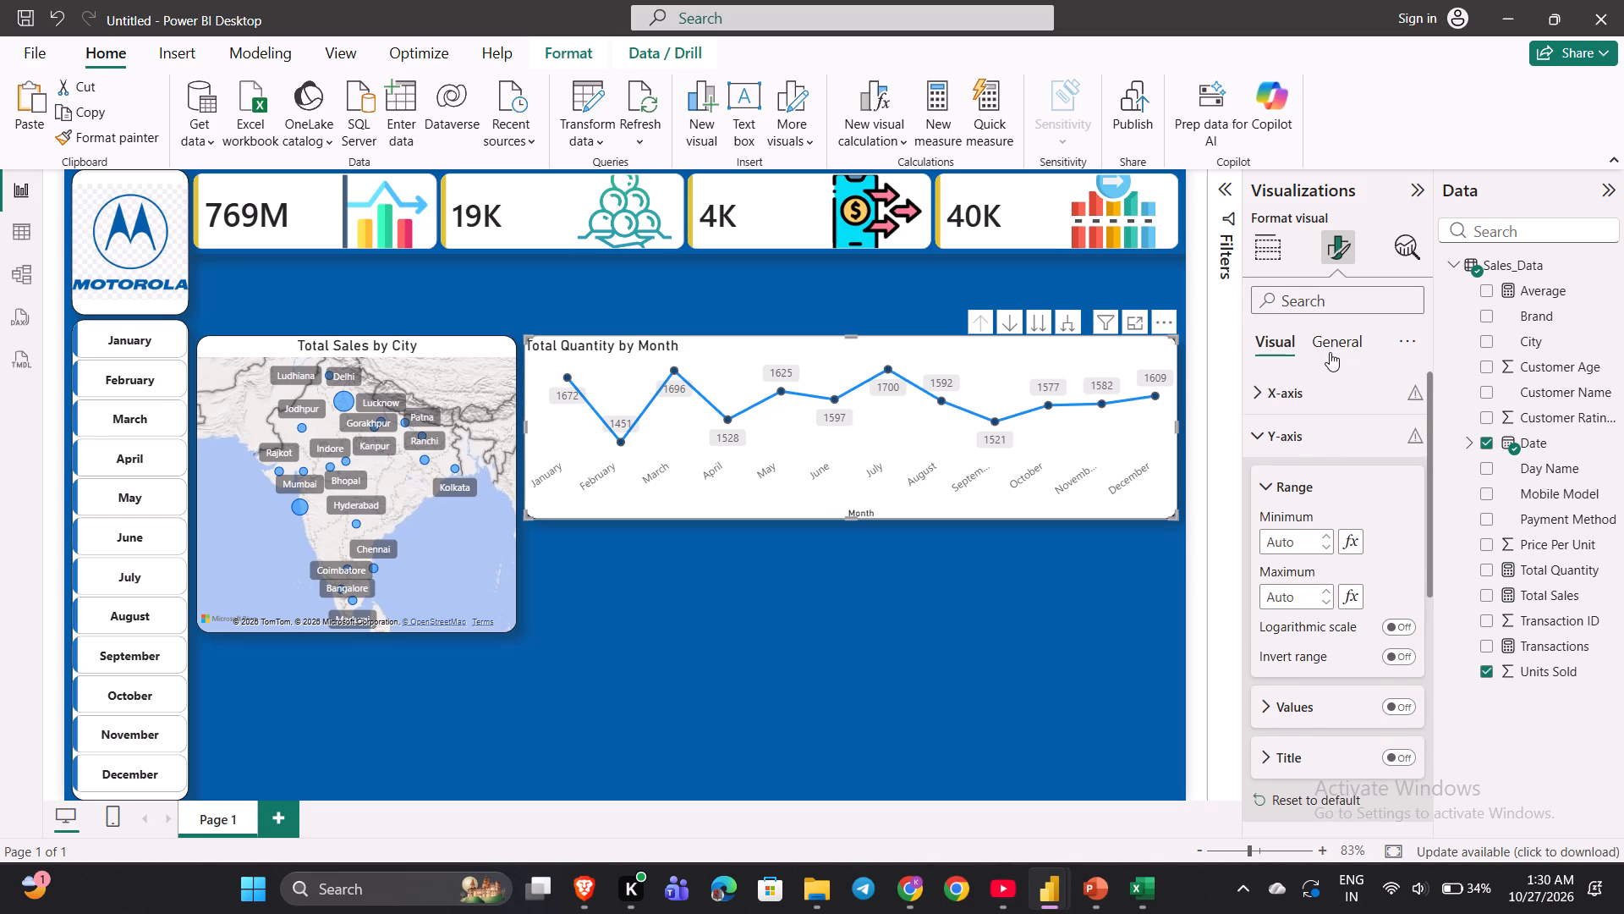
left_click(1330, 352)
left_click(1270, 421)
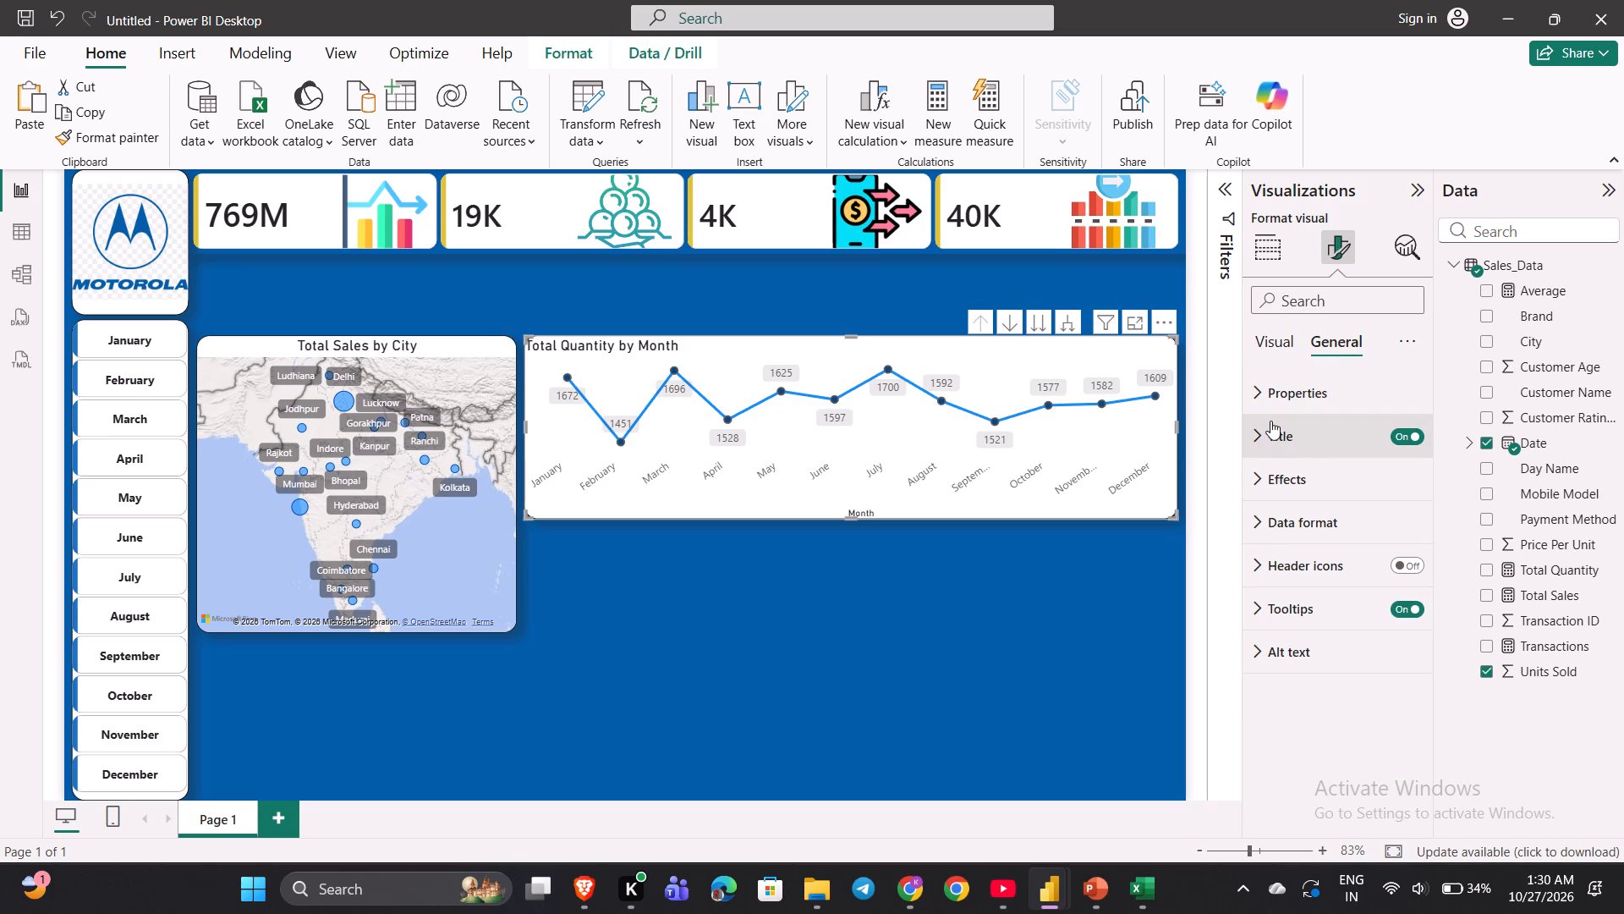
scroll(1315, 585, "down", 3)
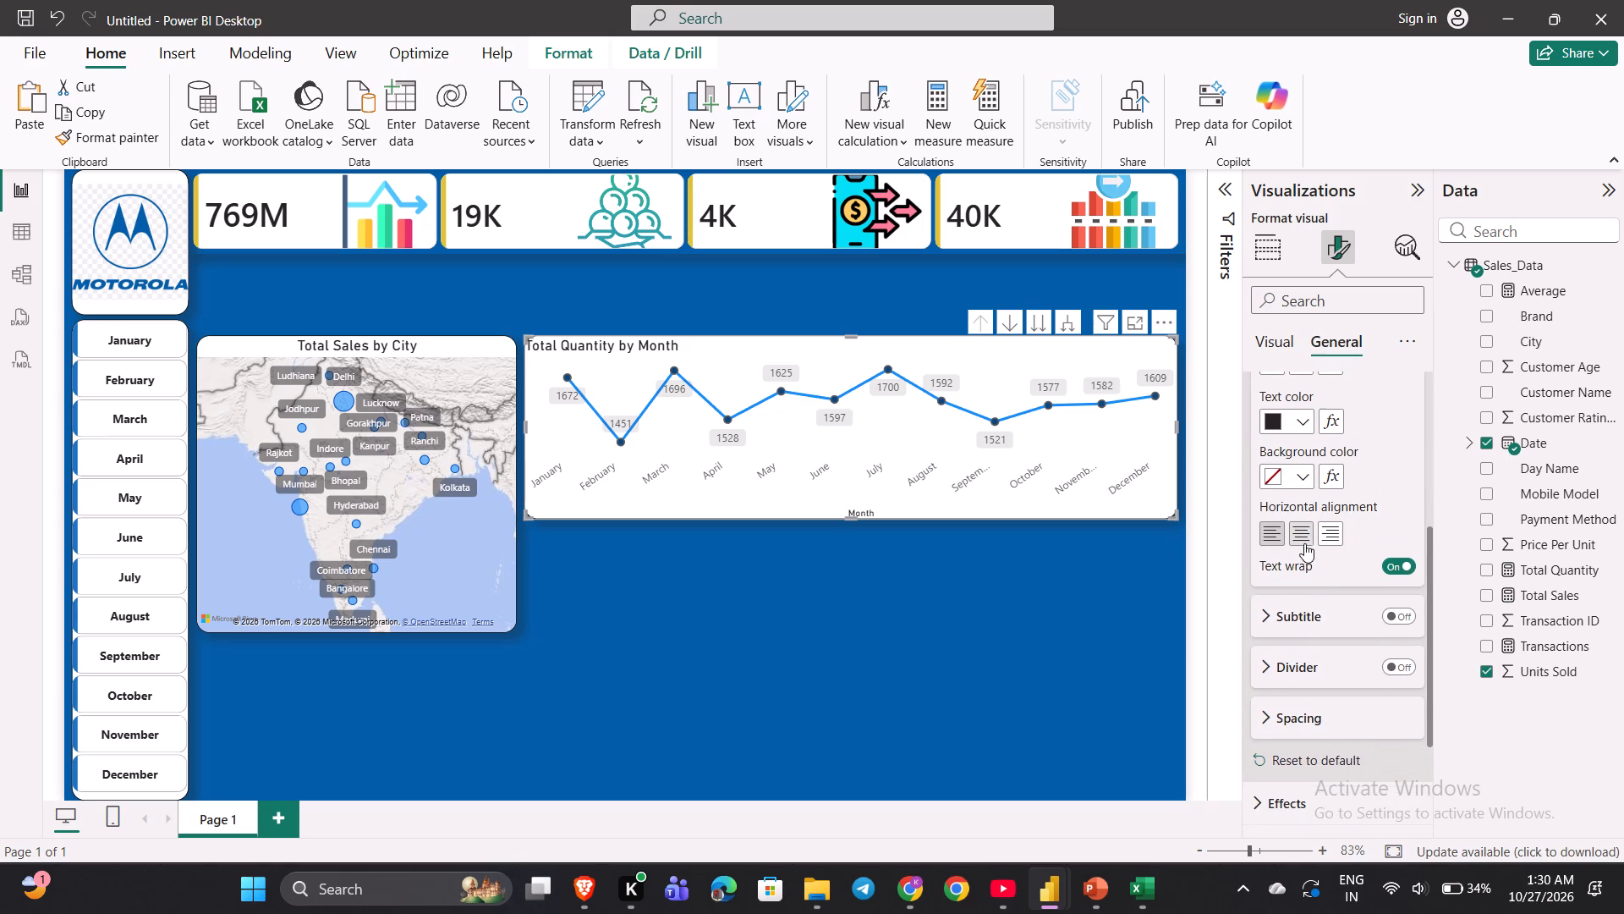
left_click(1304, 537)
left_click(1002, 599)
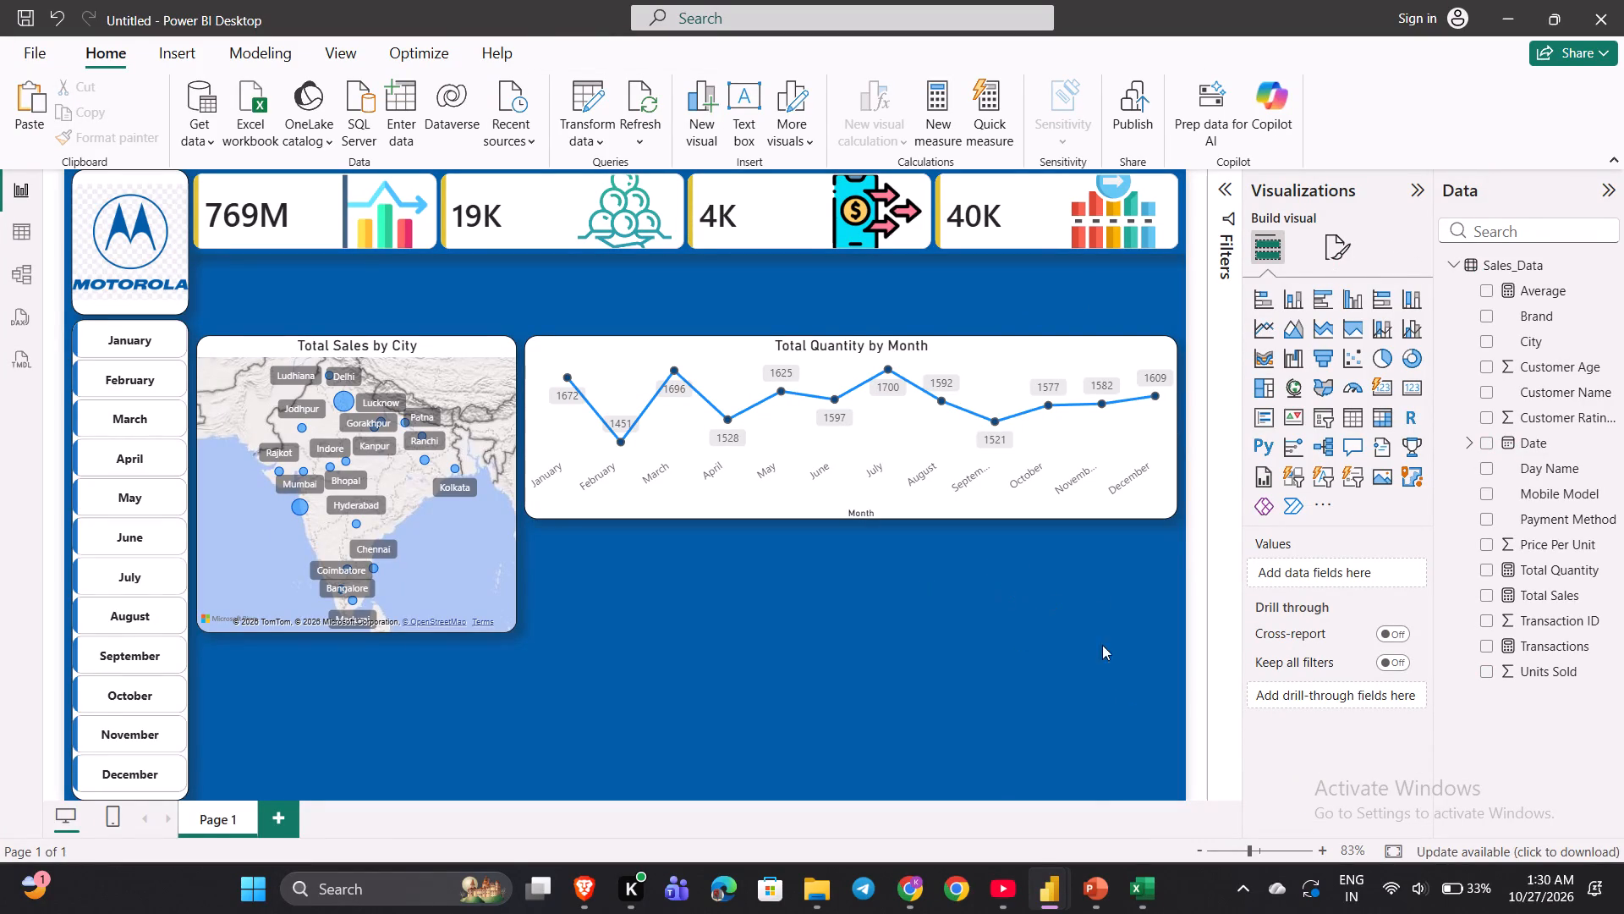
Switch to the YouTube tutorial and review how it changes the line chart's Y-axis field, then return to the report.
left_click(1003, 887)
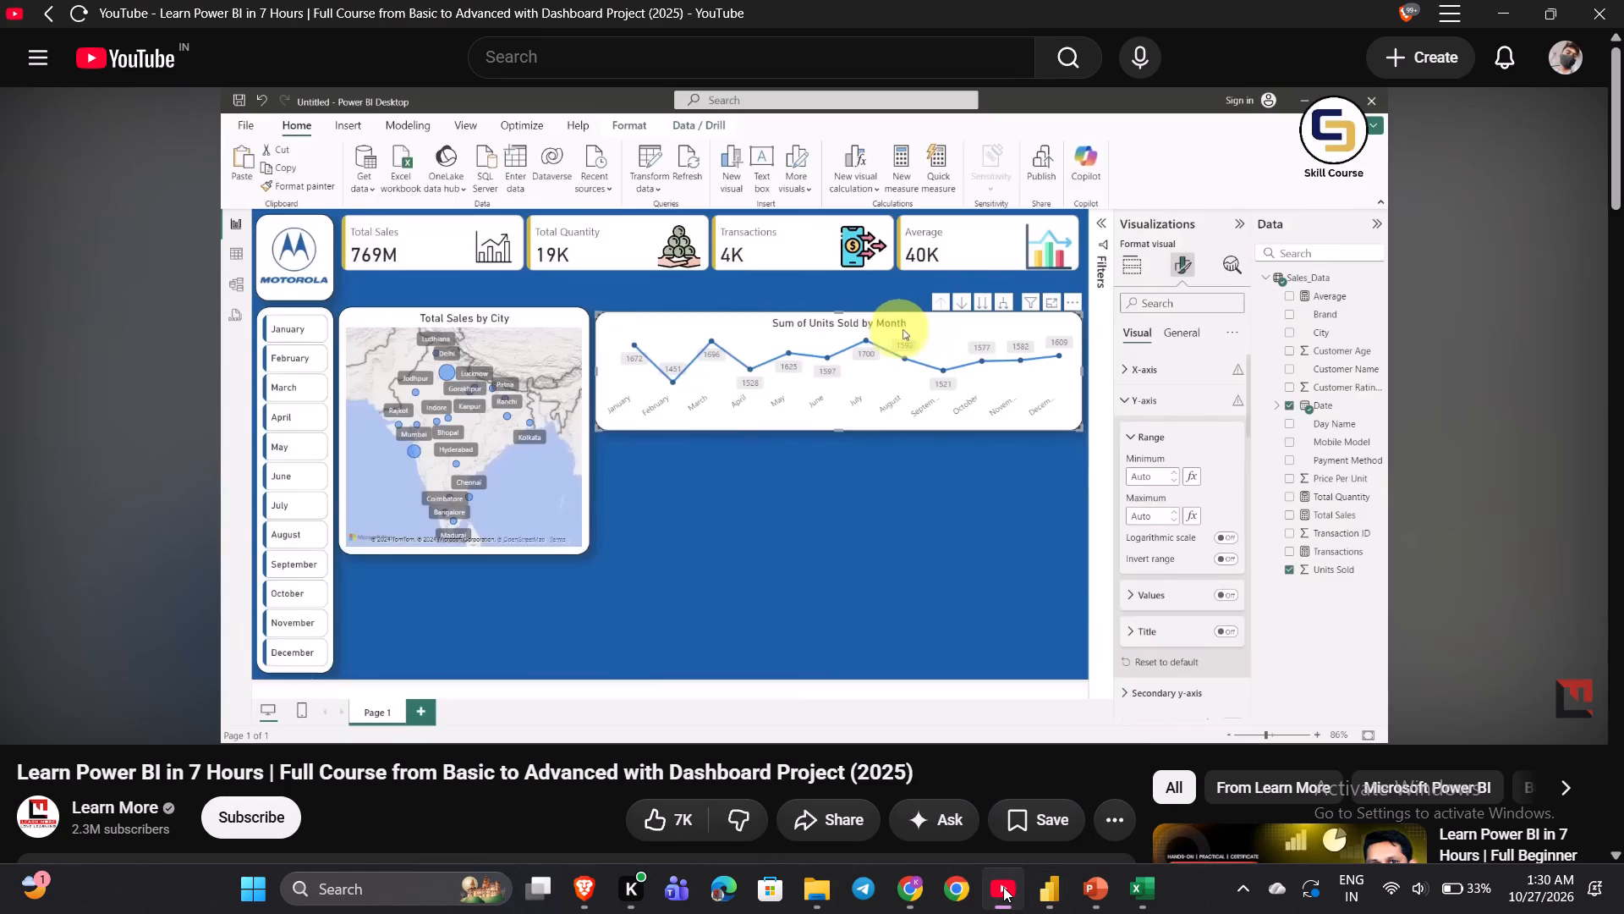
key("space")
left_click(1003, 887)
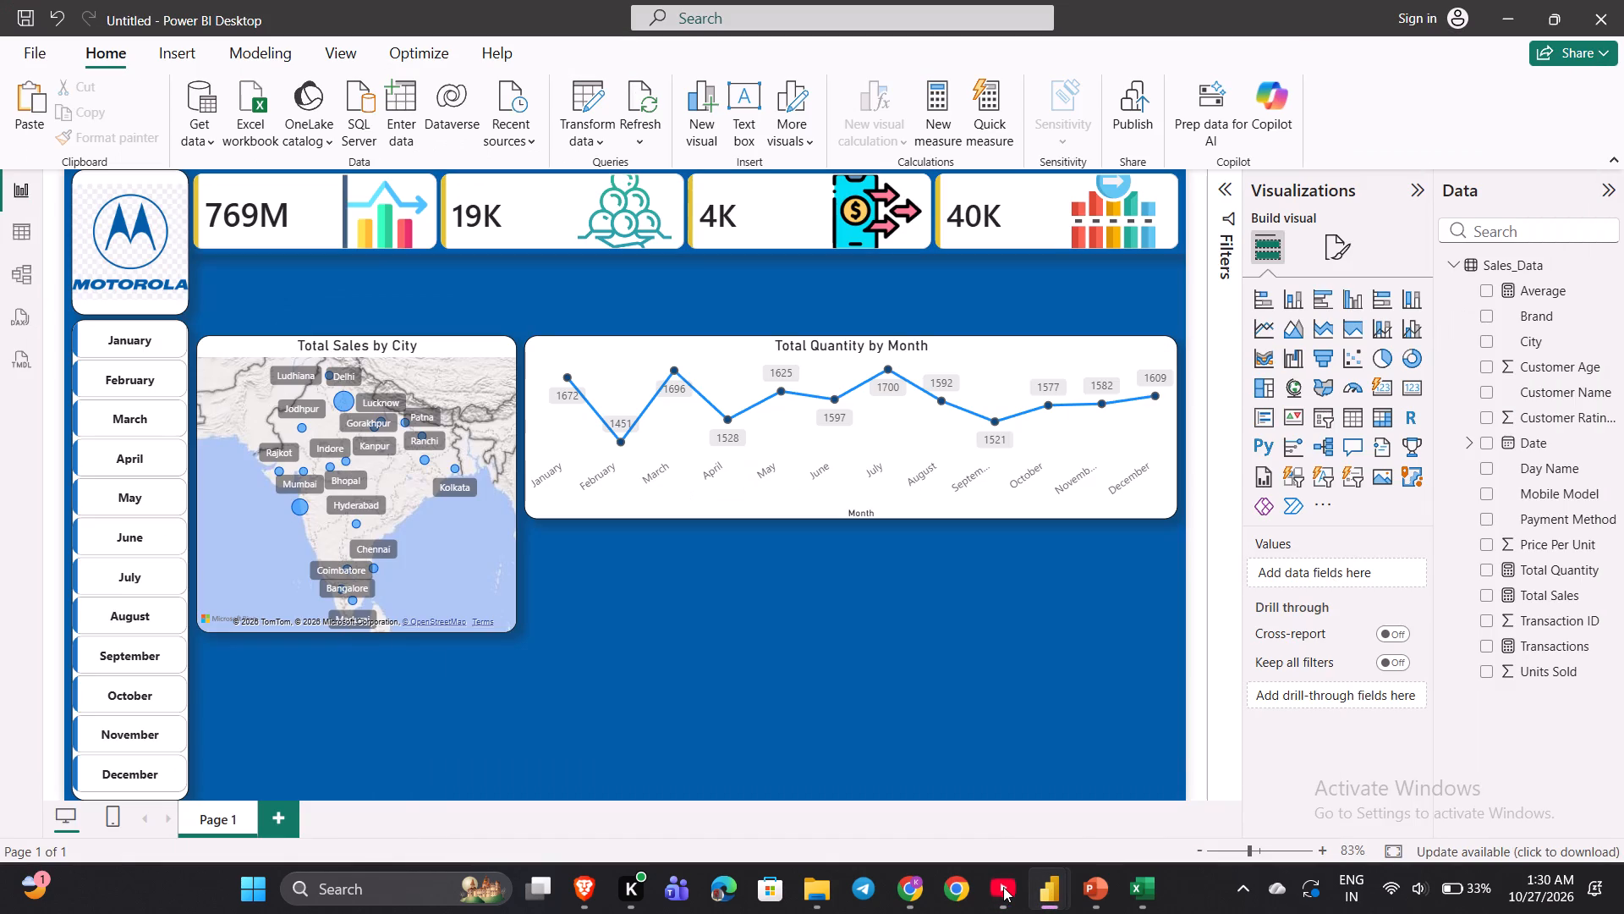
left_click(1003, 887)
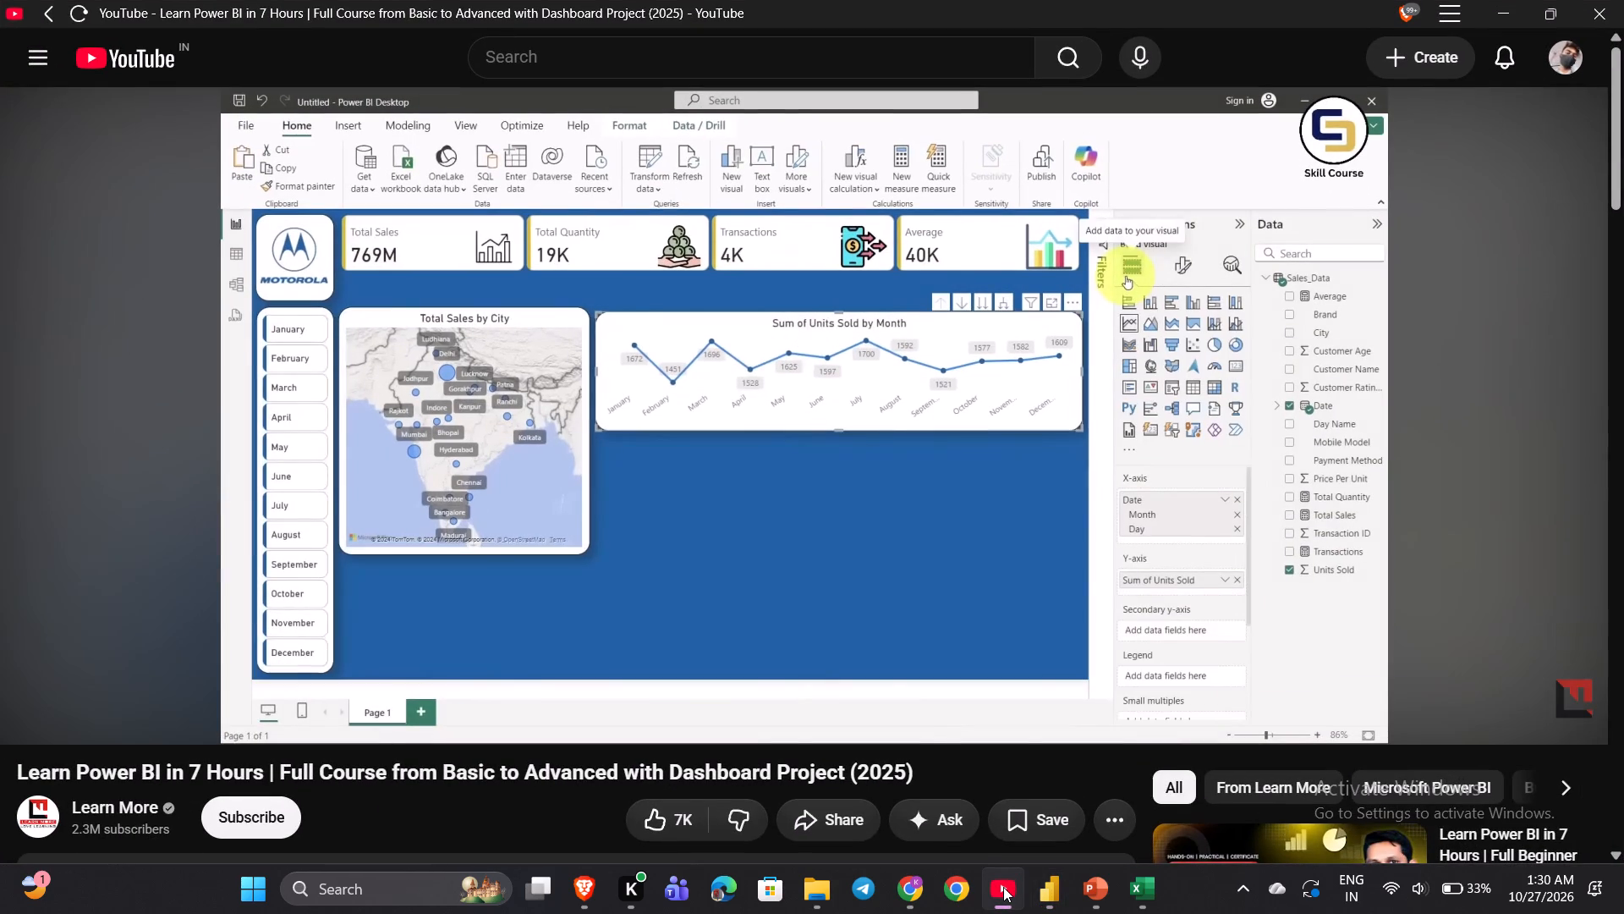
key("Right")
key("Right")
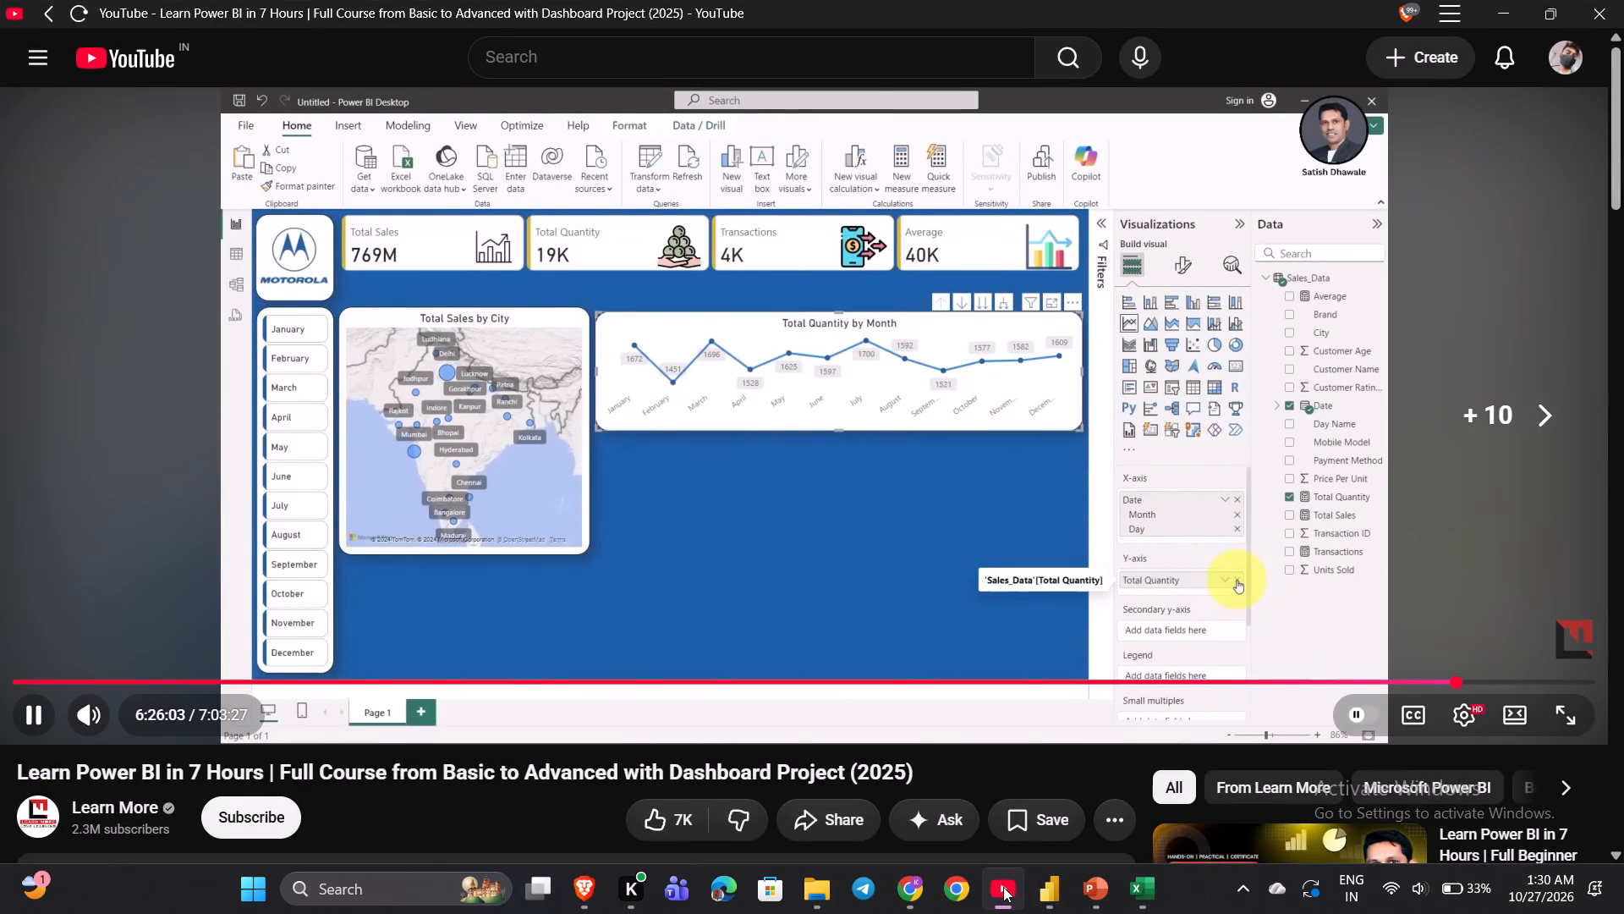
key("Right")
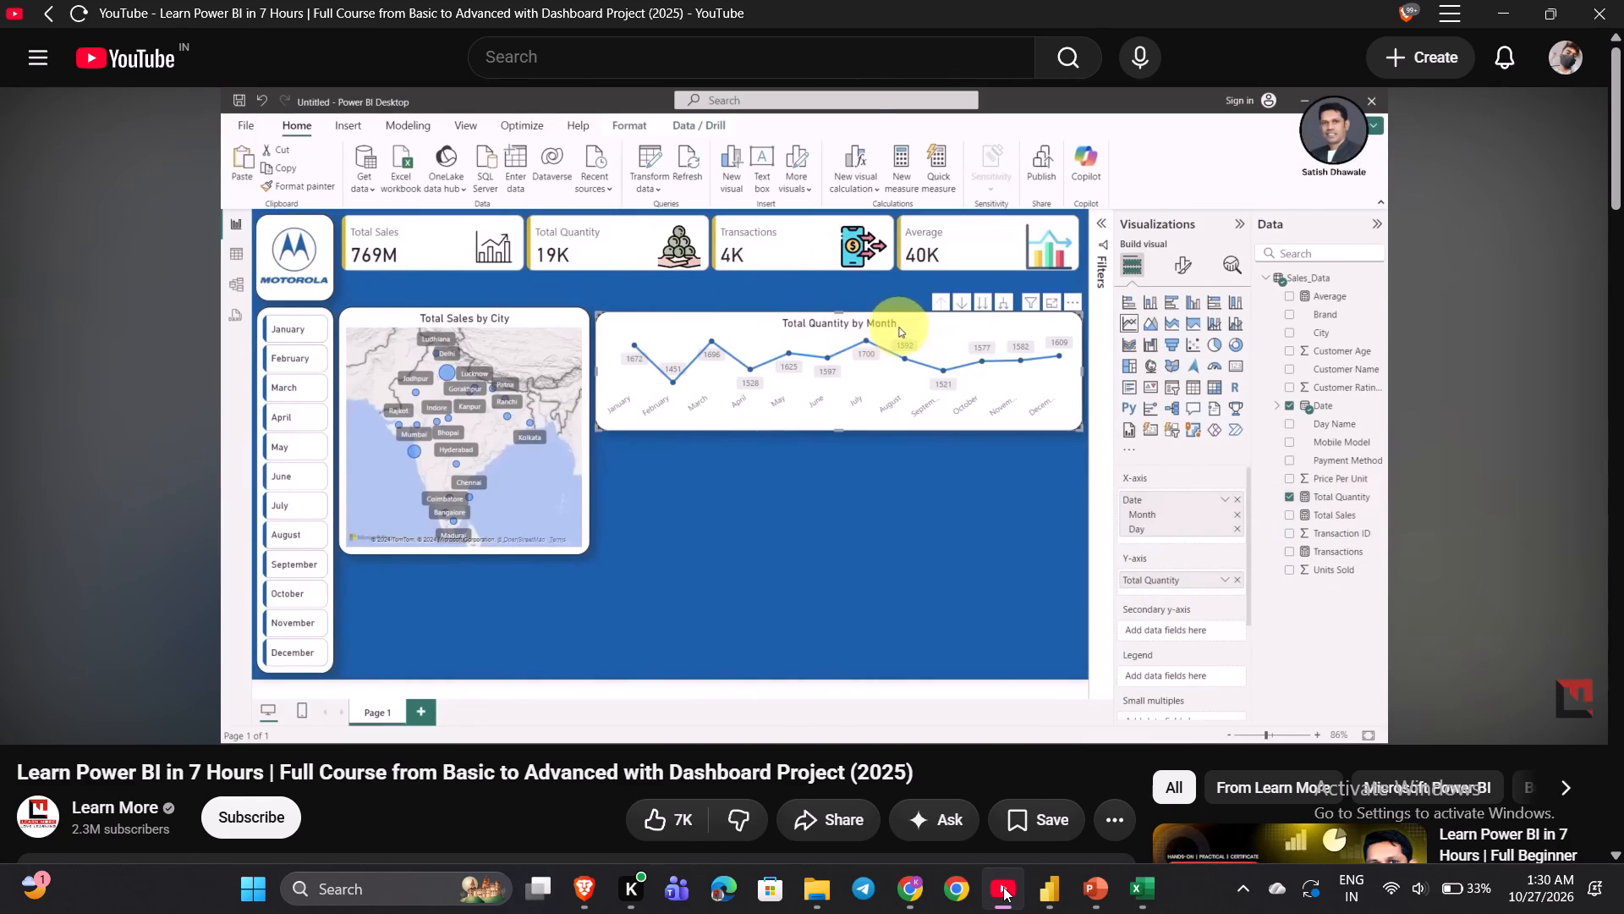
key("Left")
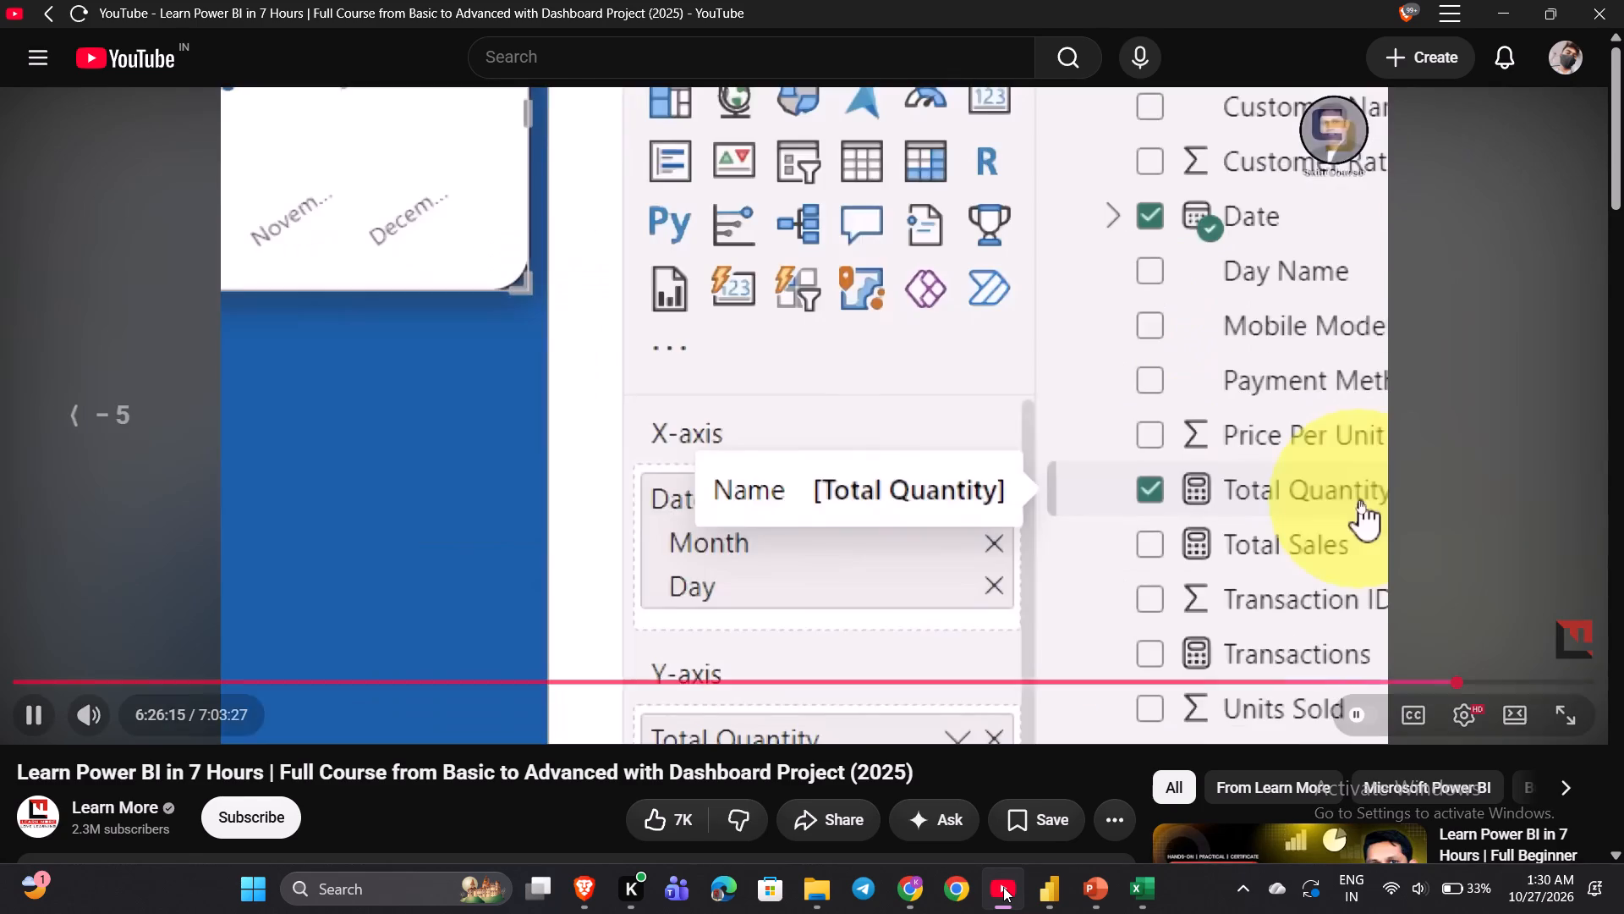
key("Left")
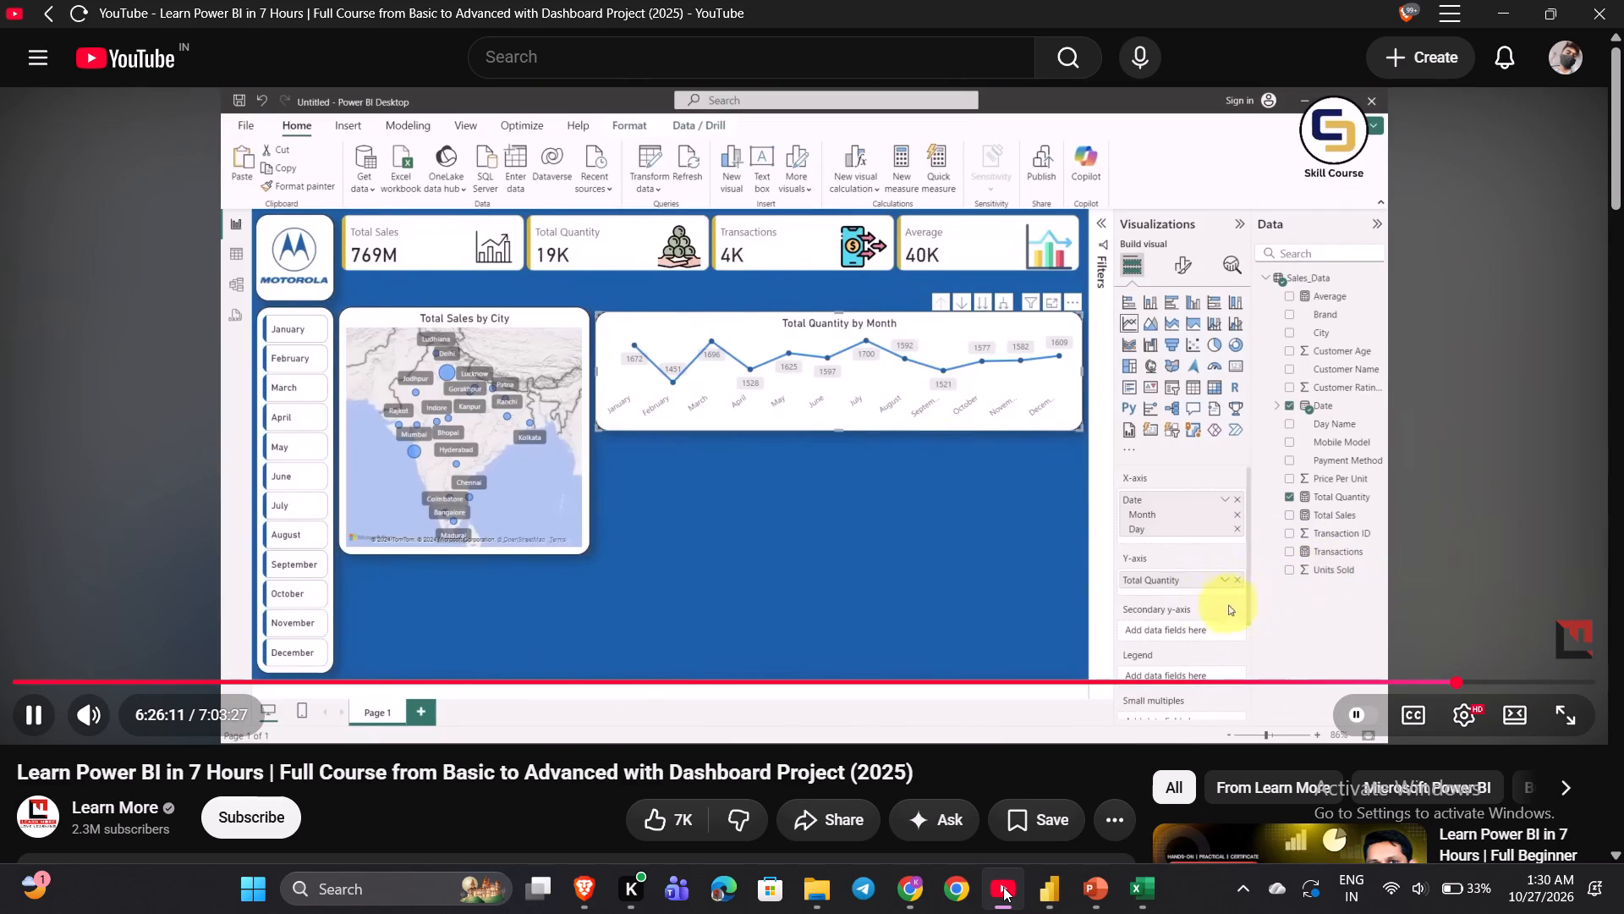
key("Left")
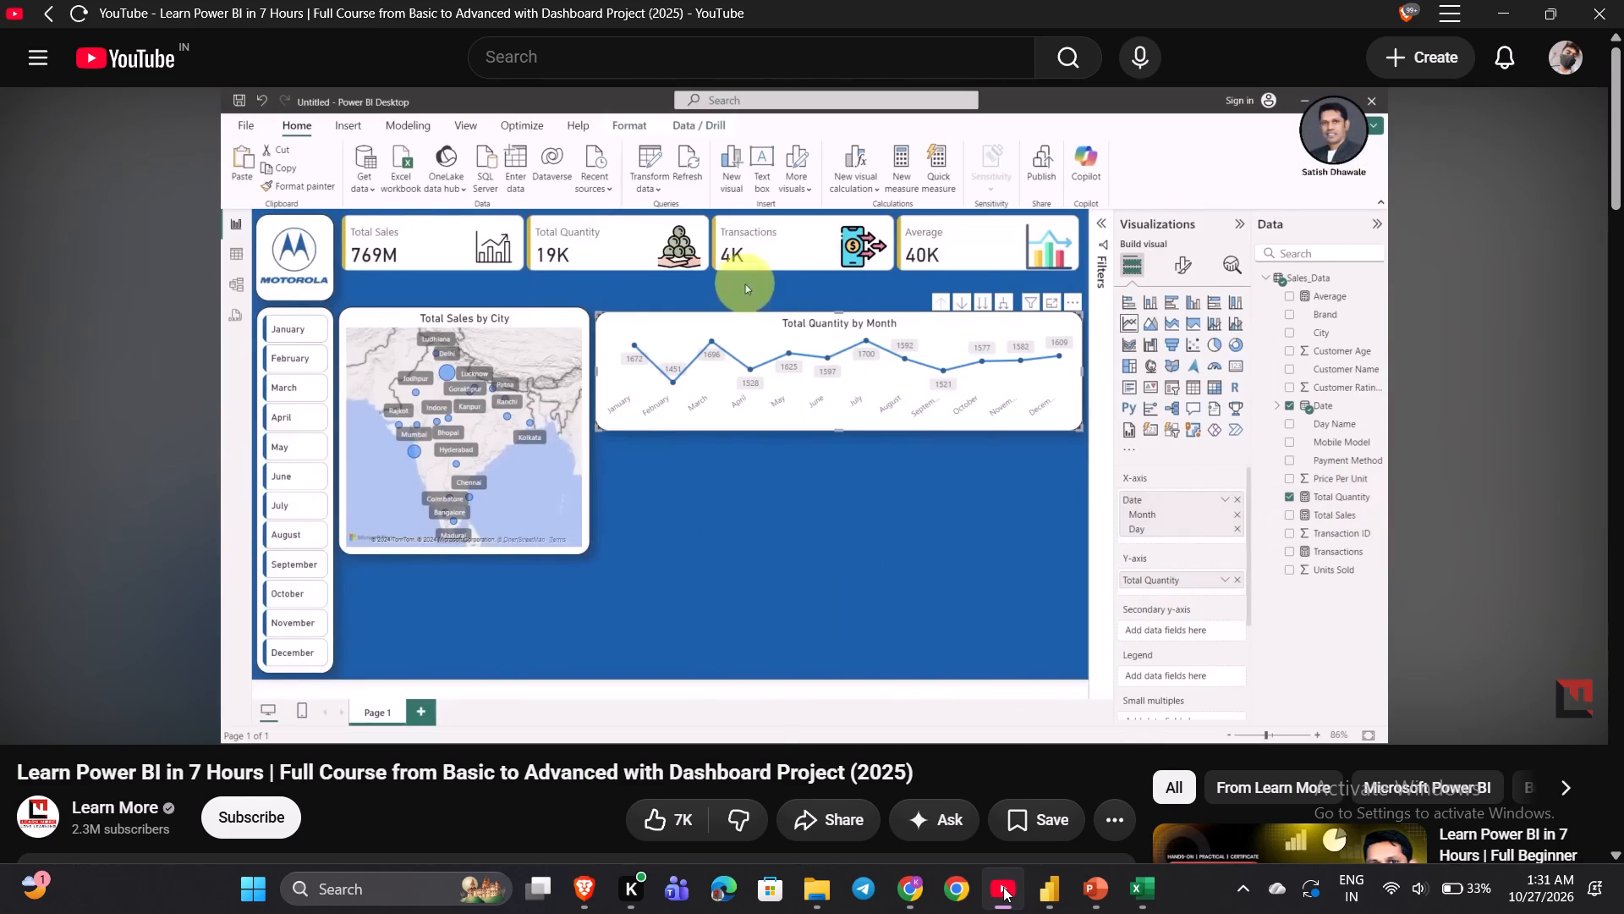
key("space")
left_click(1003, 887)
left_click(1003, 887)
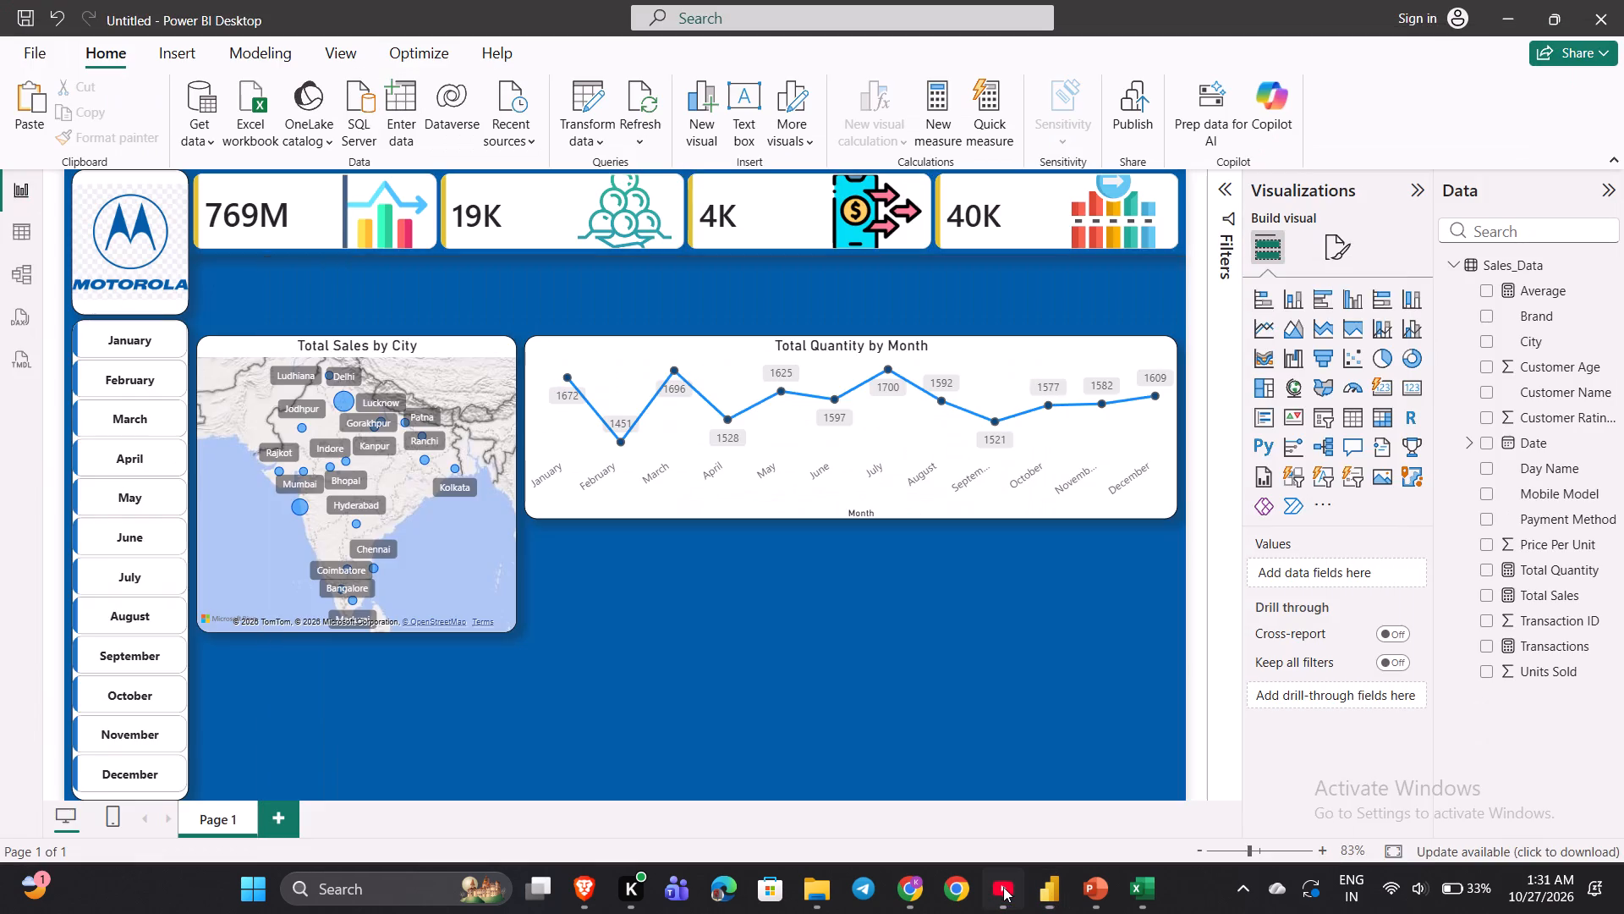
left_click(1003, 887)
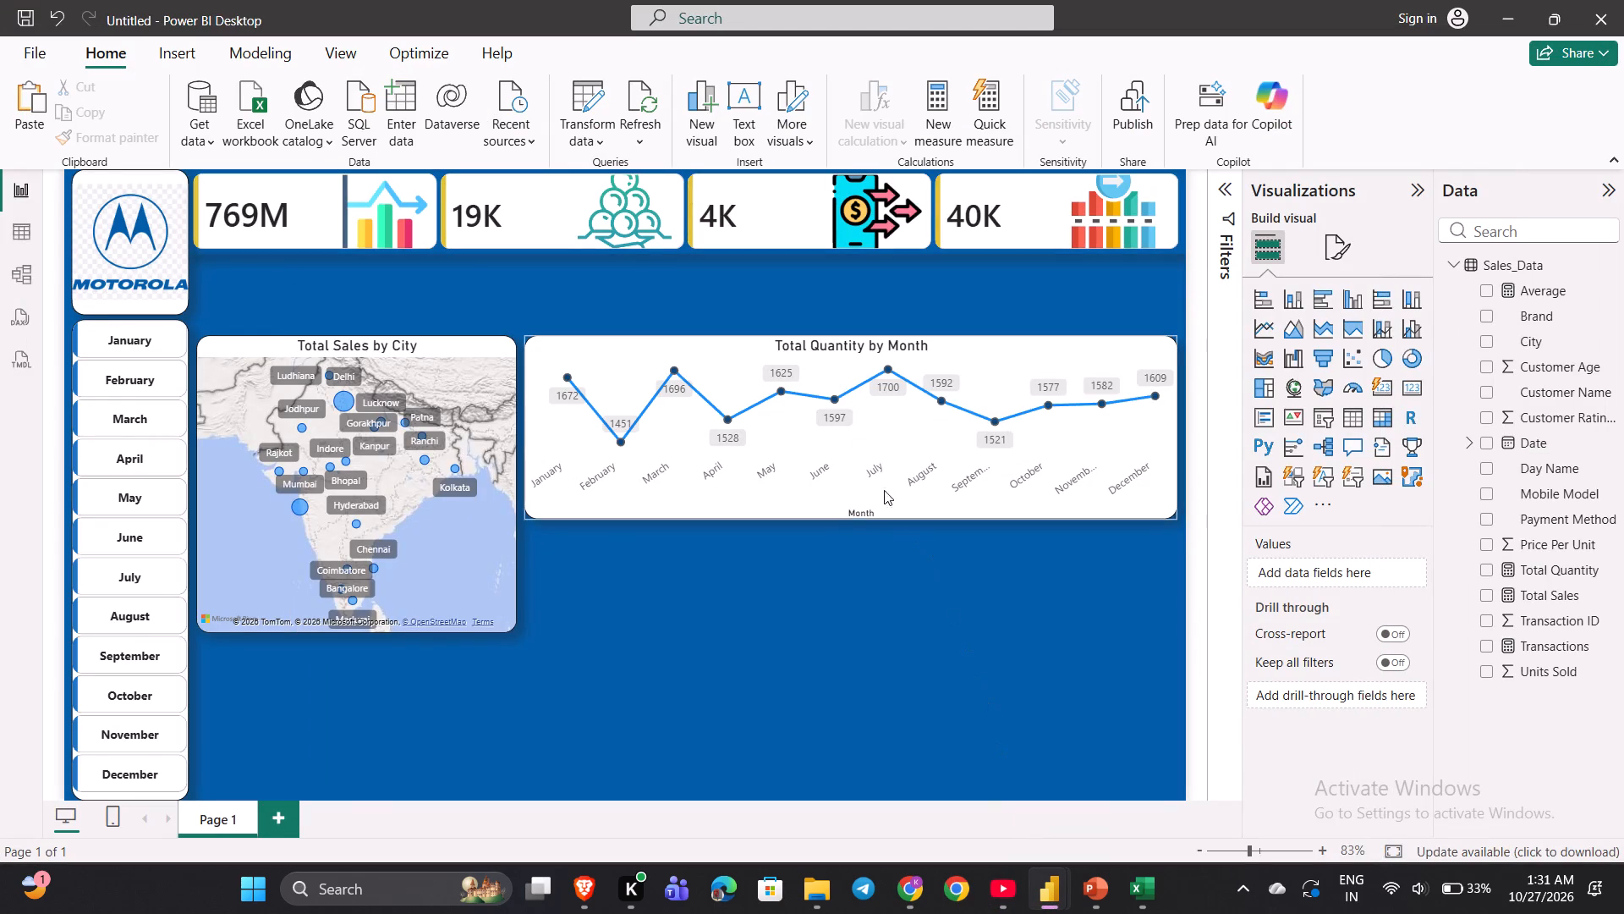
Replace Sum of Units Sold with the Total Quantity measure on the line chart's Y-axis and deselect the chart.
left_click(869, 441)
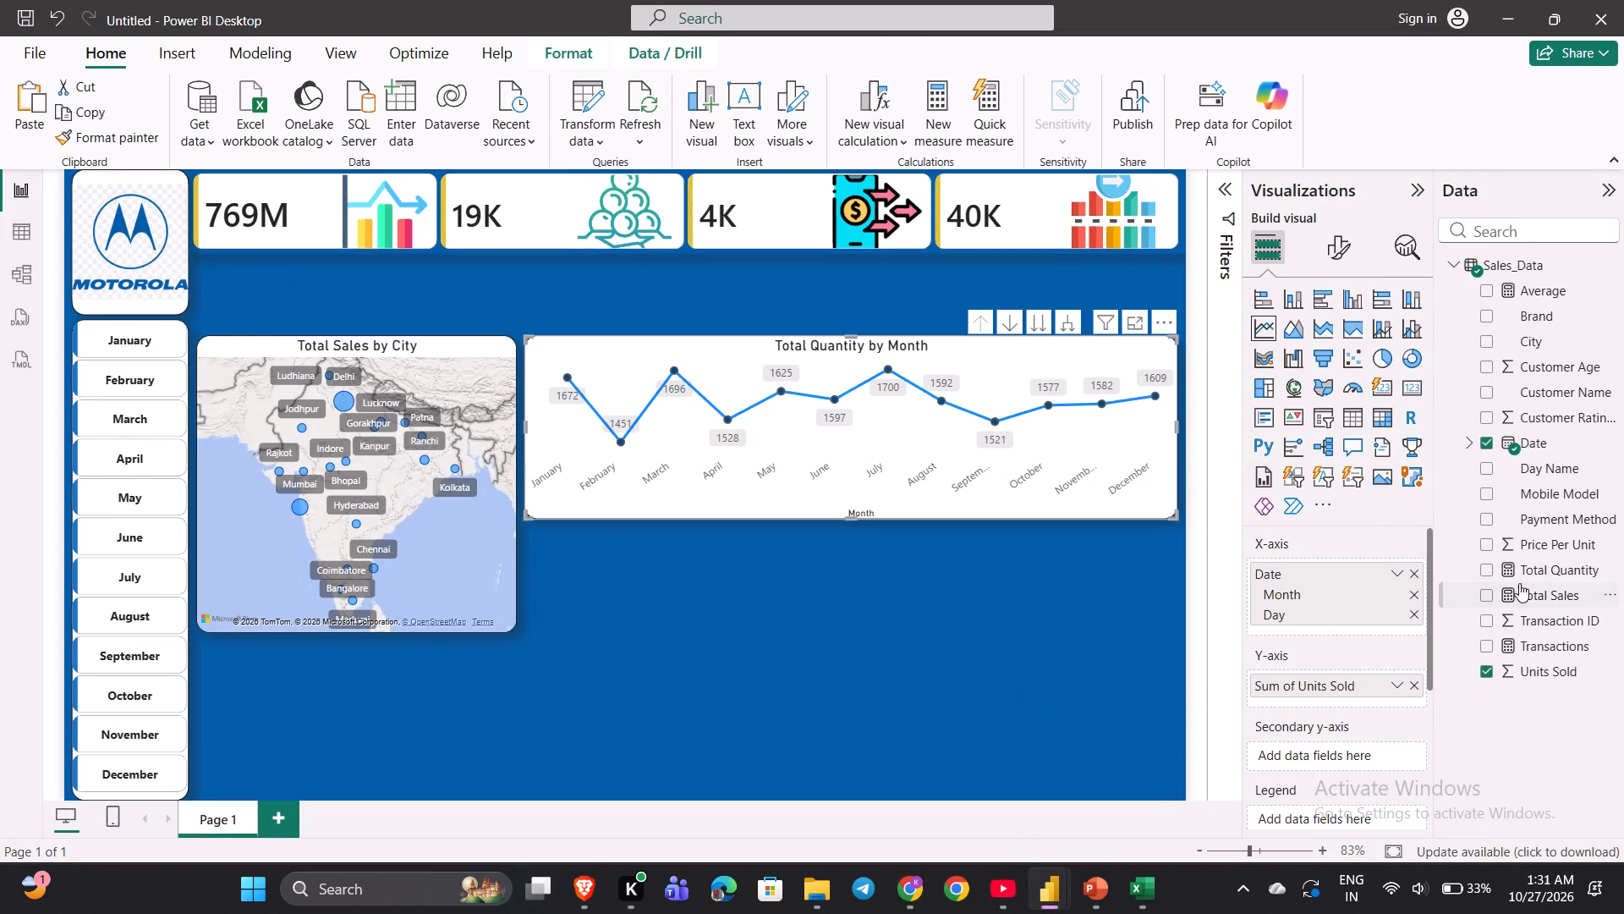
left_click_drag(1529, 556, 1468, 630)
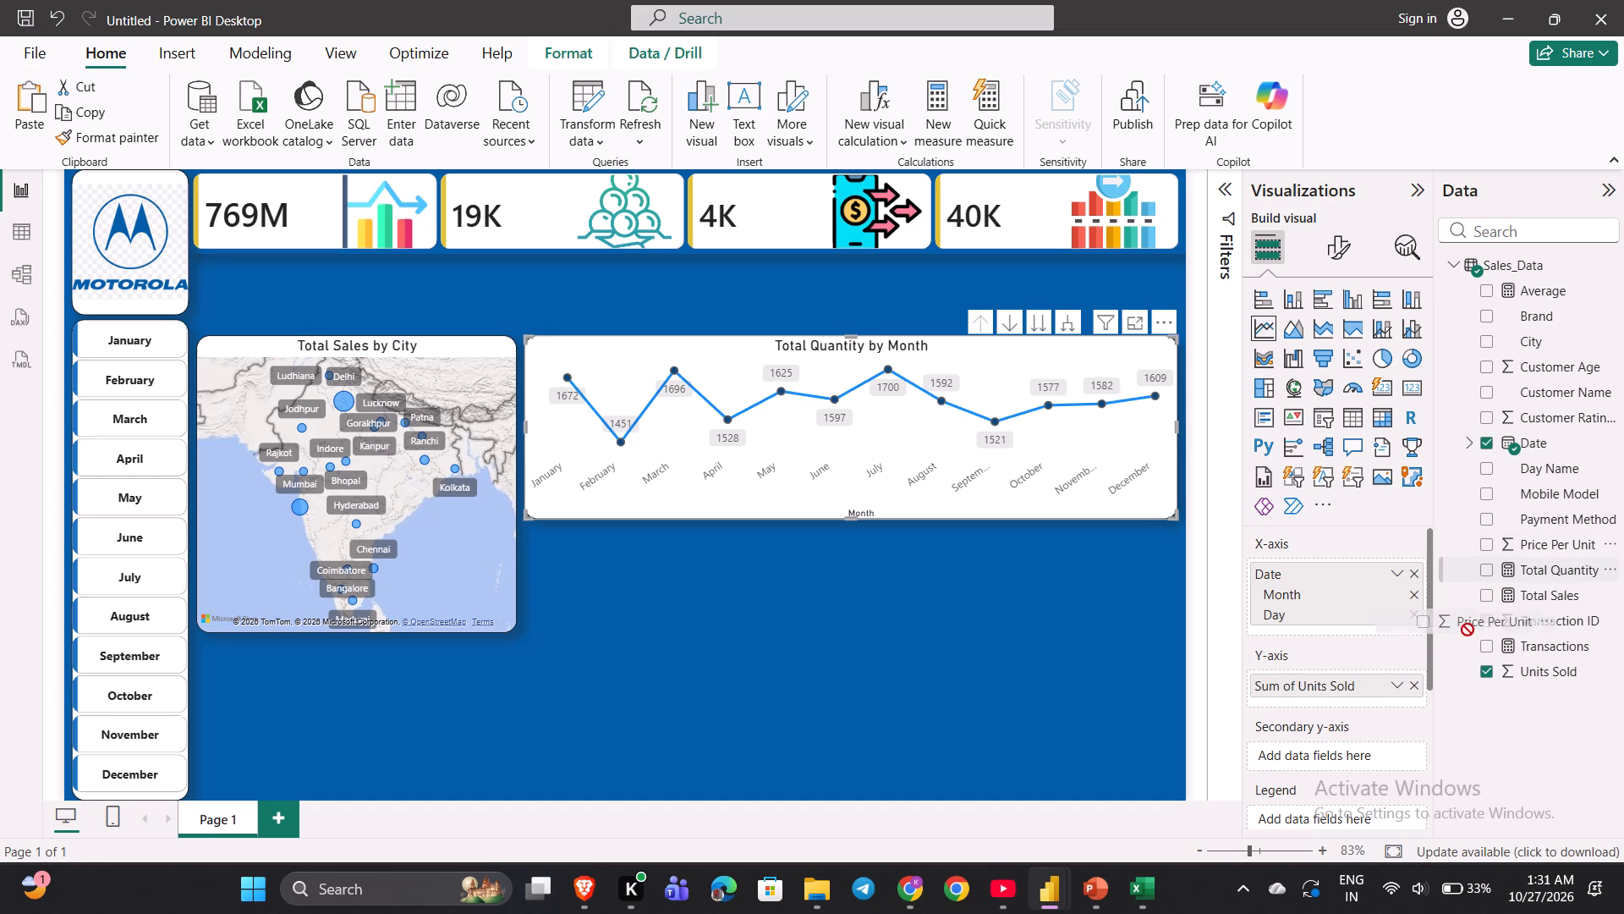
left_click_drag(1468, 630, 1509, 581)
left_click_drag(1580, 559, 1323, 658)
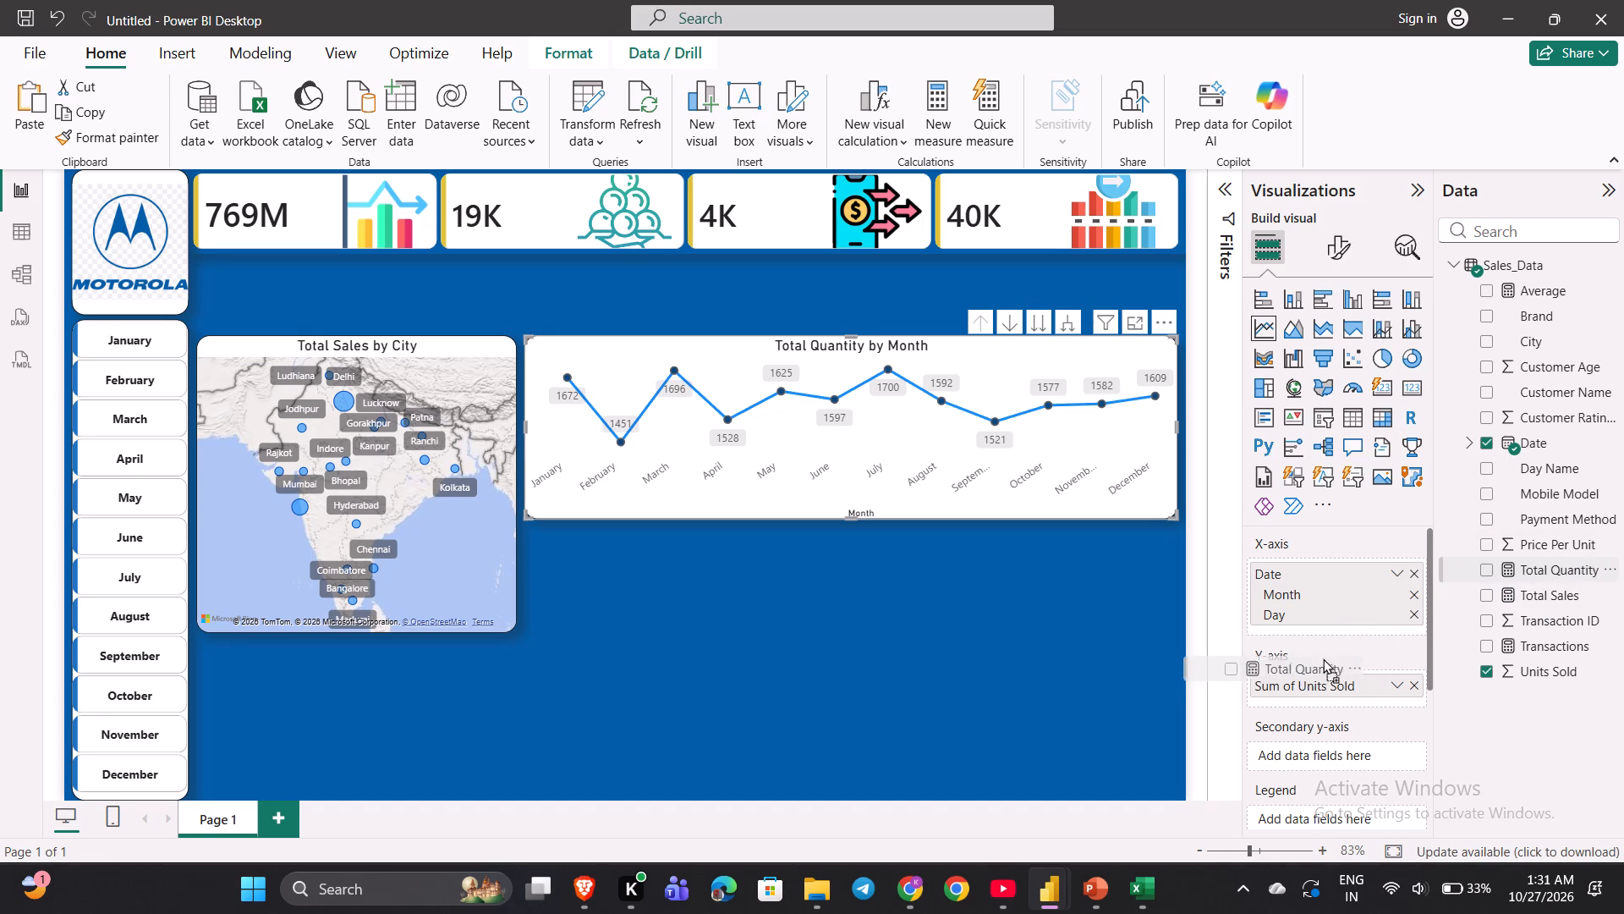
left_click_drag(1323, 658, 1359, 692)
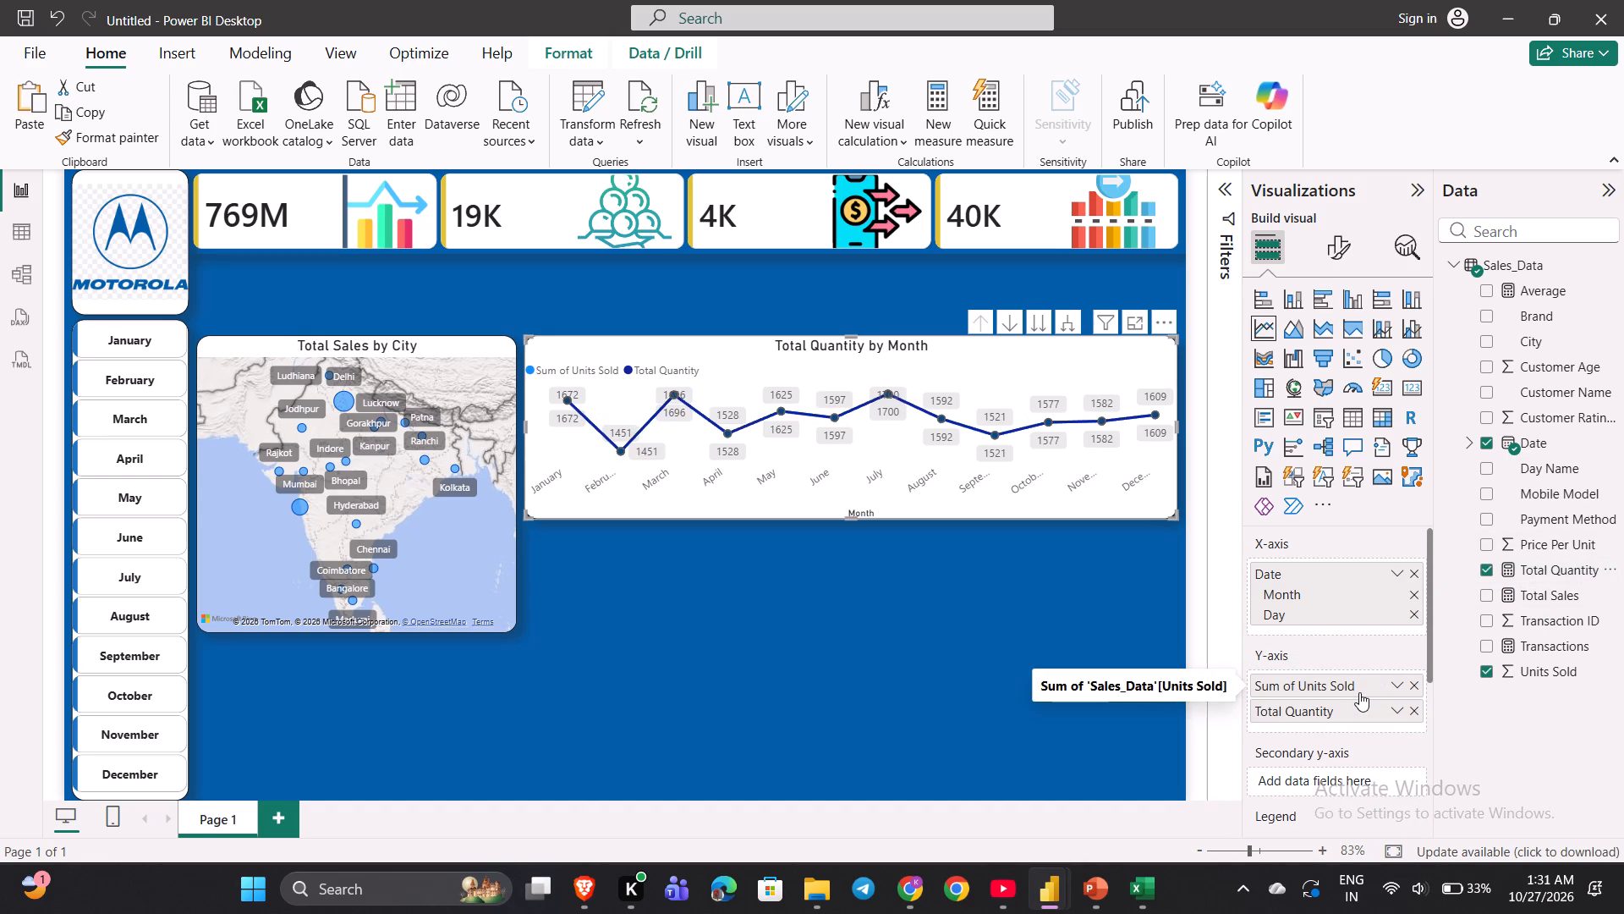
left_click(1418, 685)
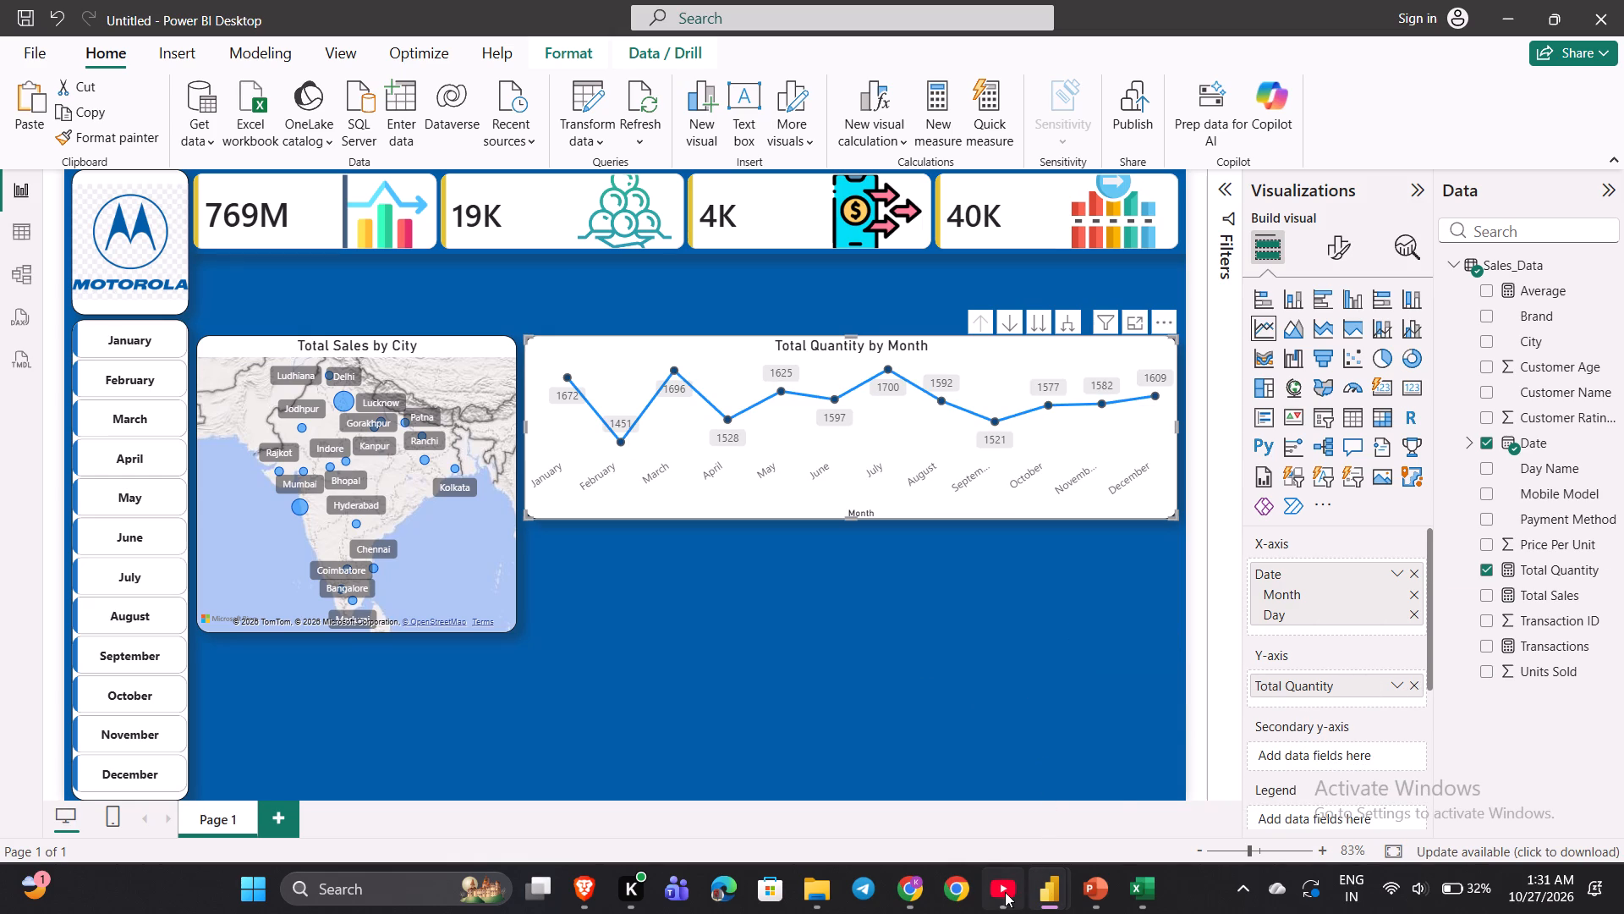
left_click(954, 680)
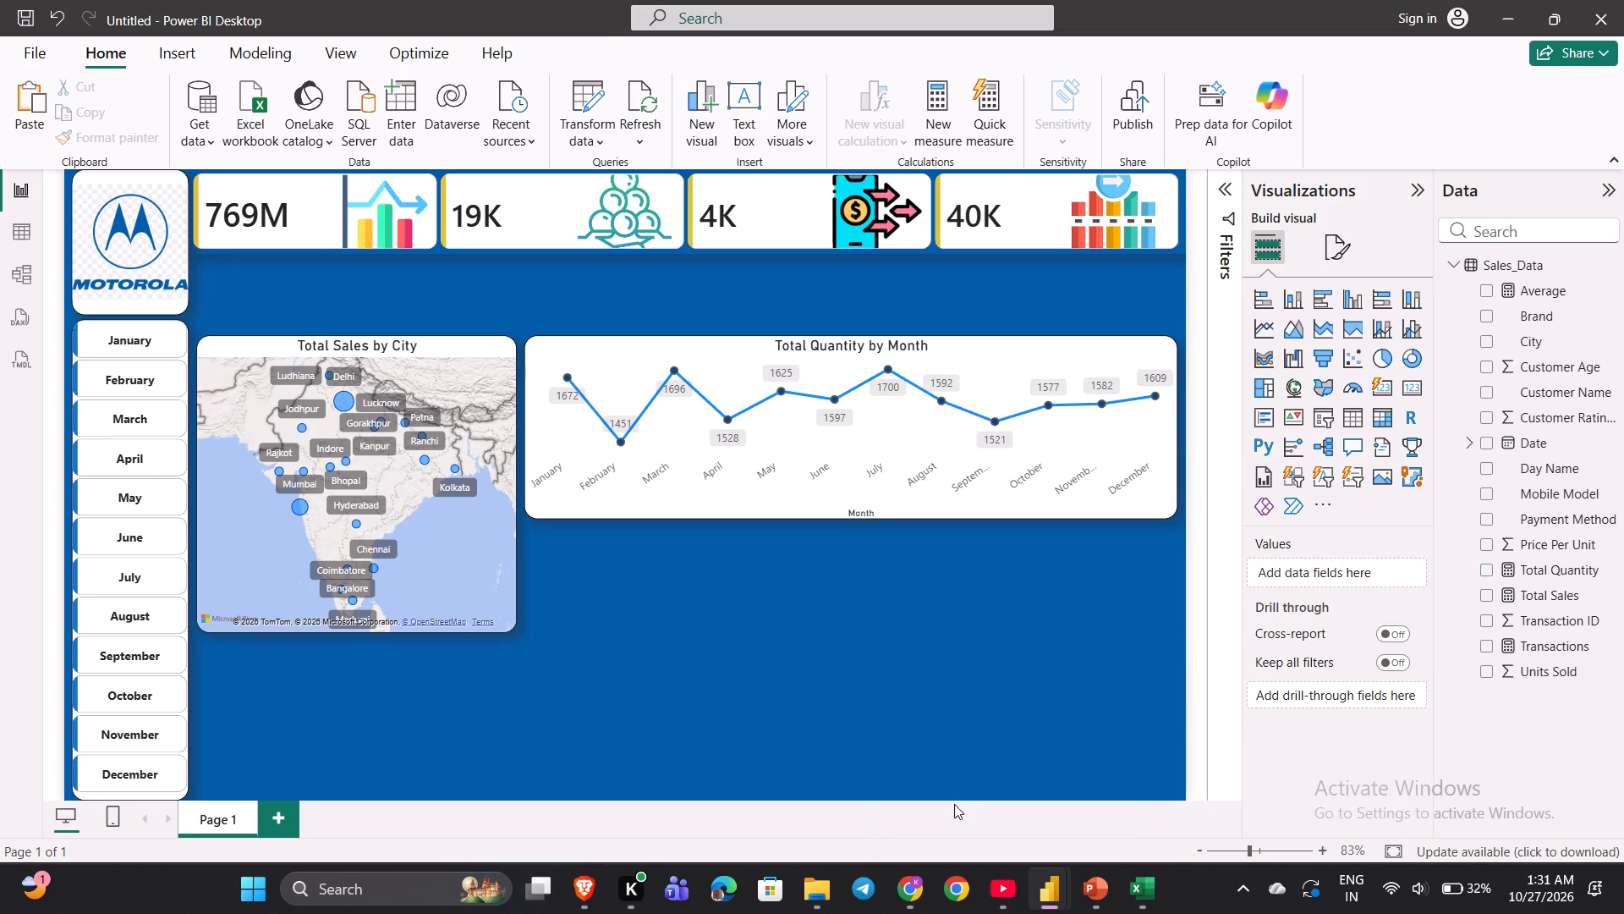
Play the YouTube tutorial onward and compare its line chart formatting with the report's chart.
left_click(994, 896)
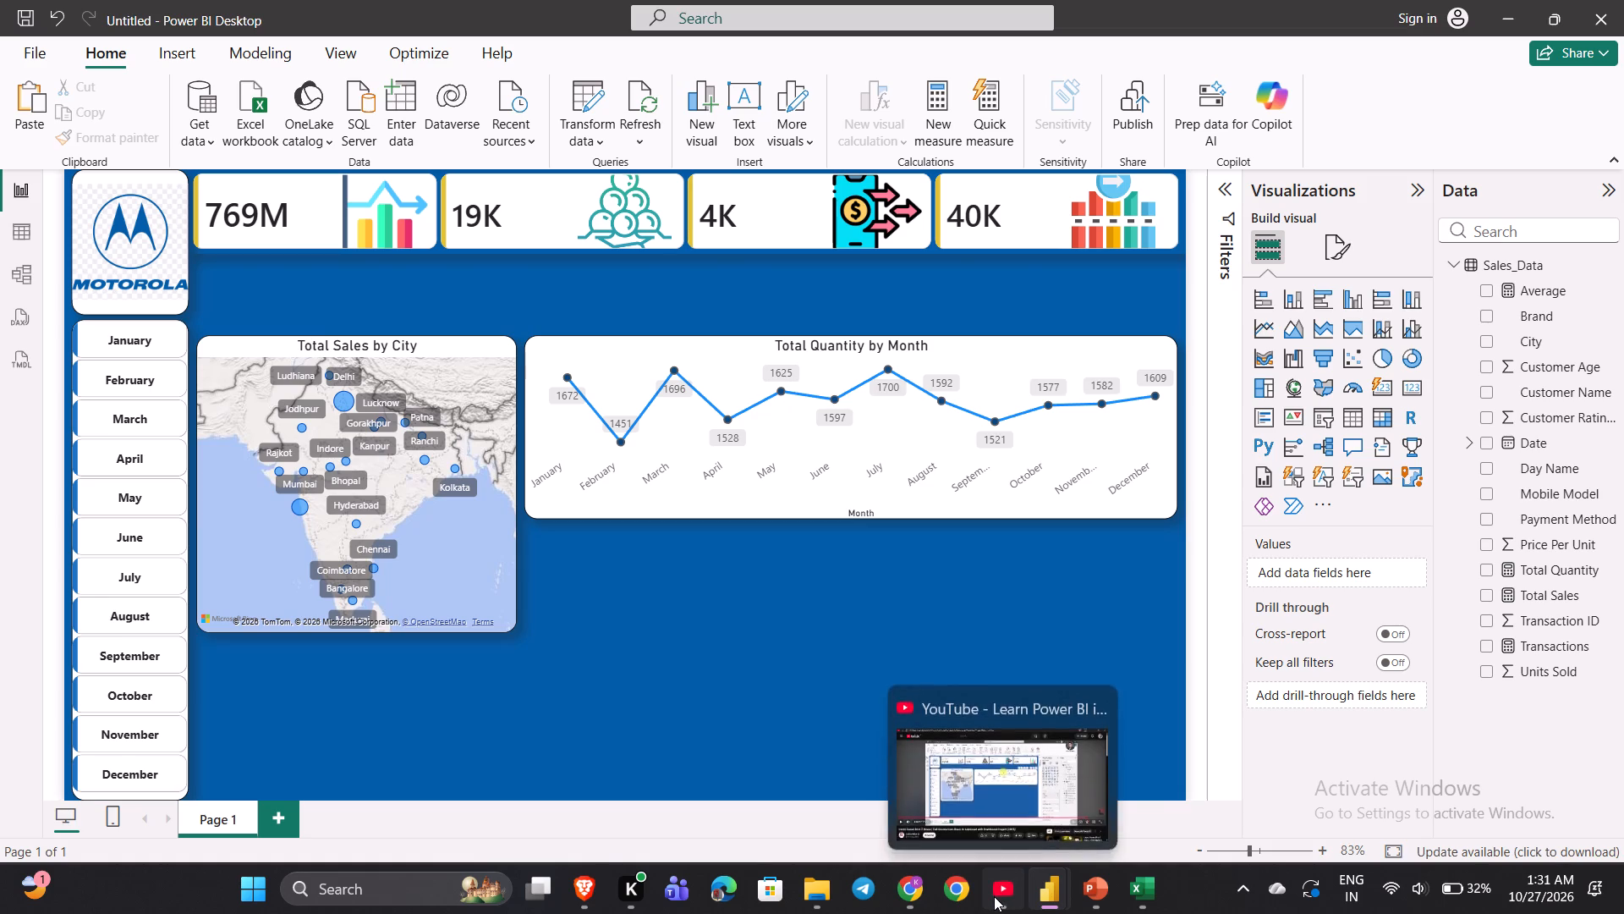
key("space")
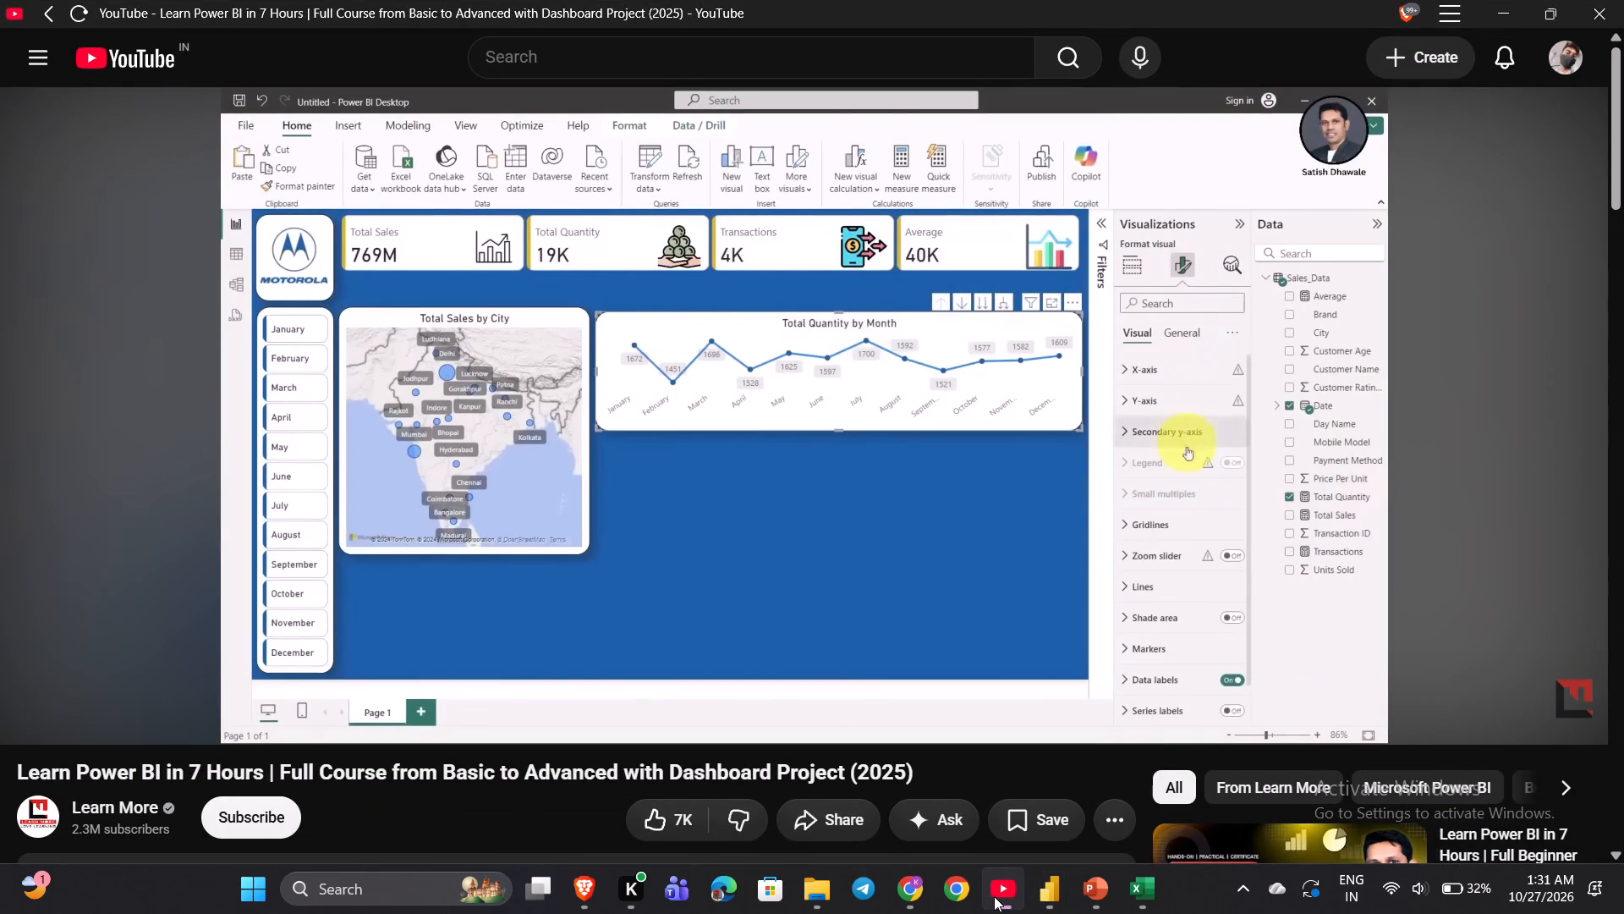
left_click(994, 896)
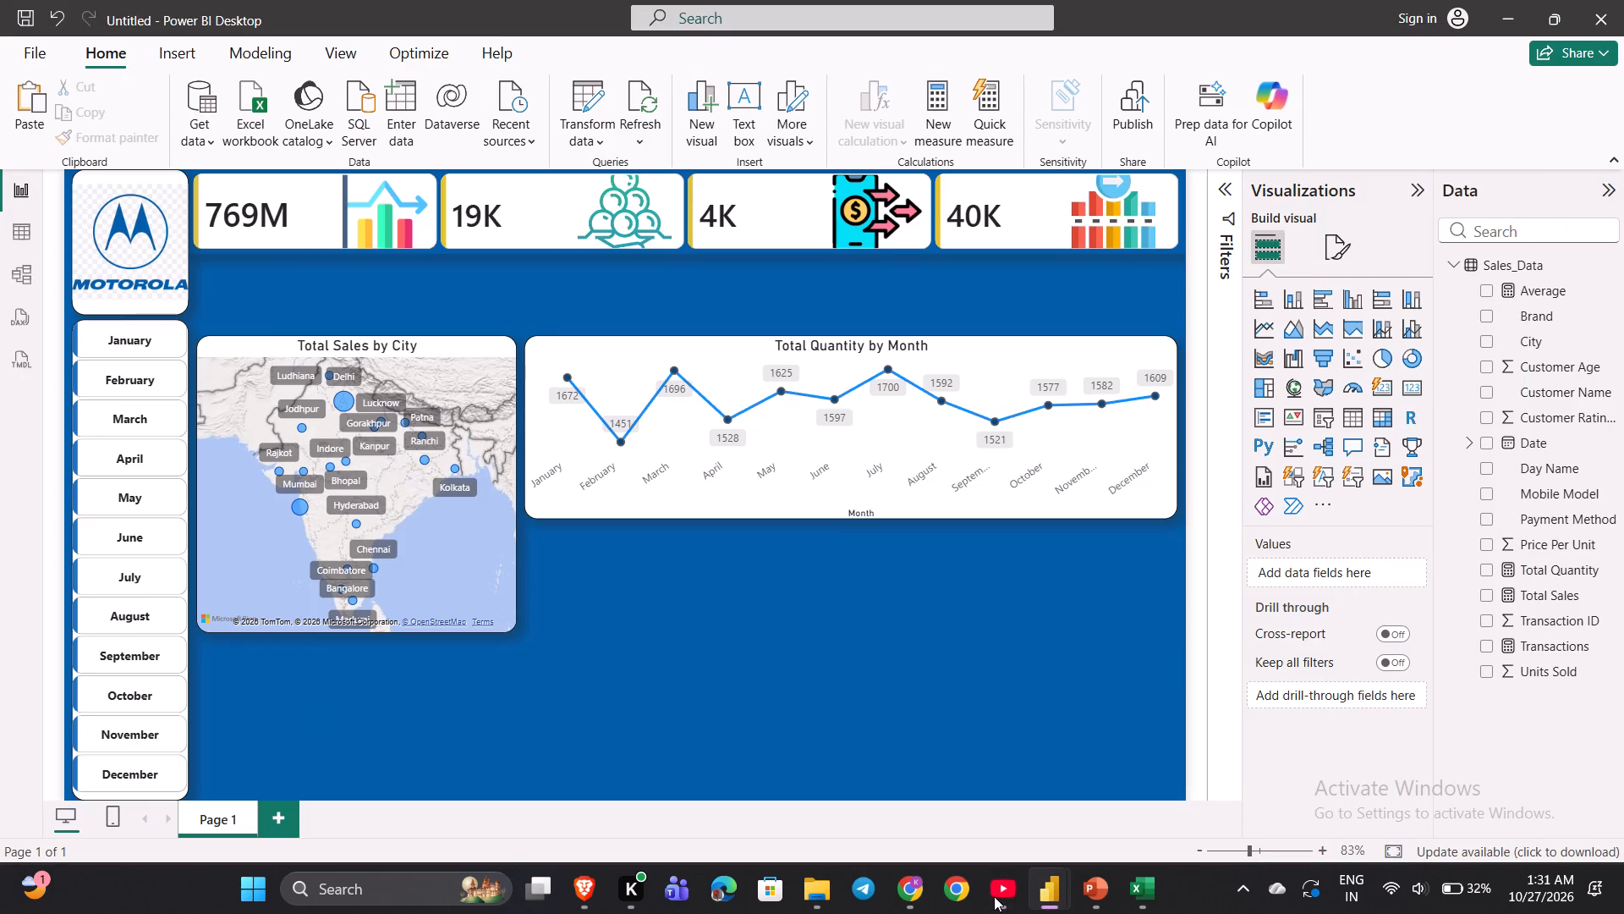
left_click(994, 896)
left_click(994, 896)
left_click(994, 873)
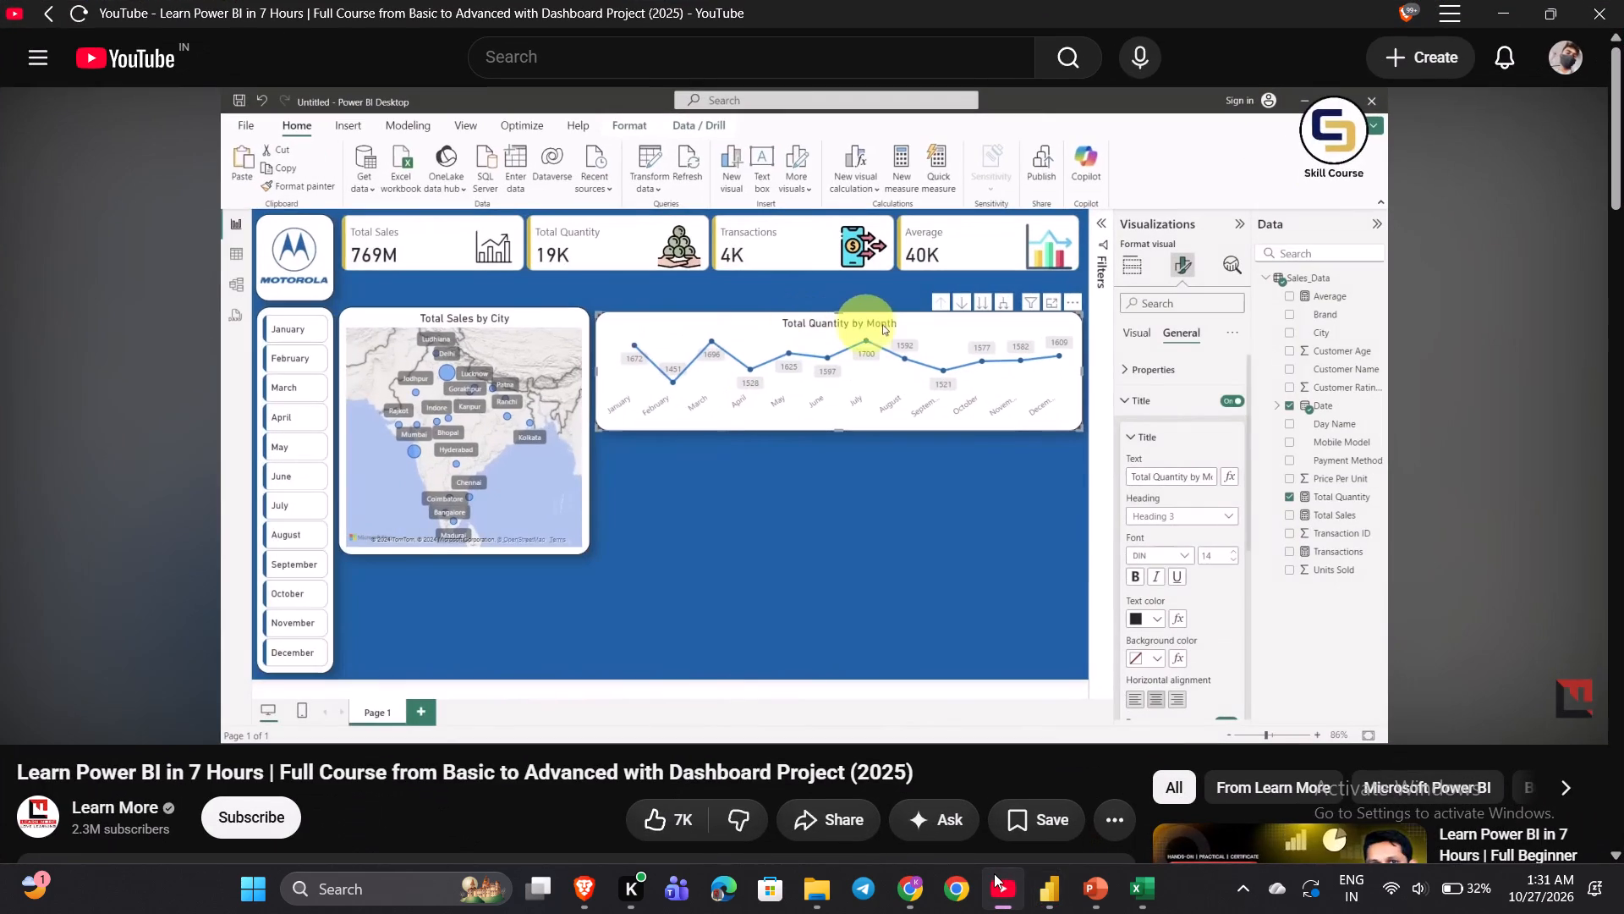
left_click(994, 873)
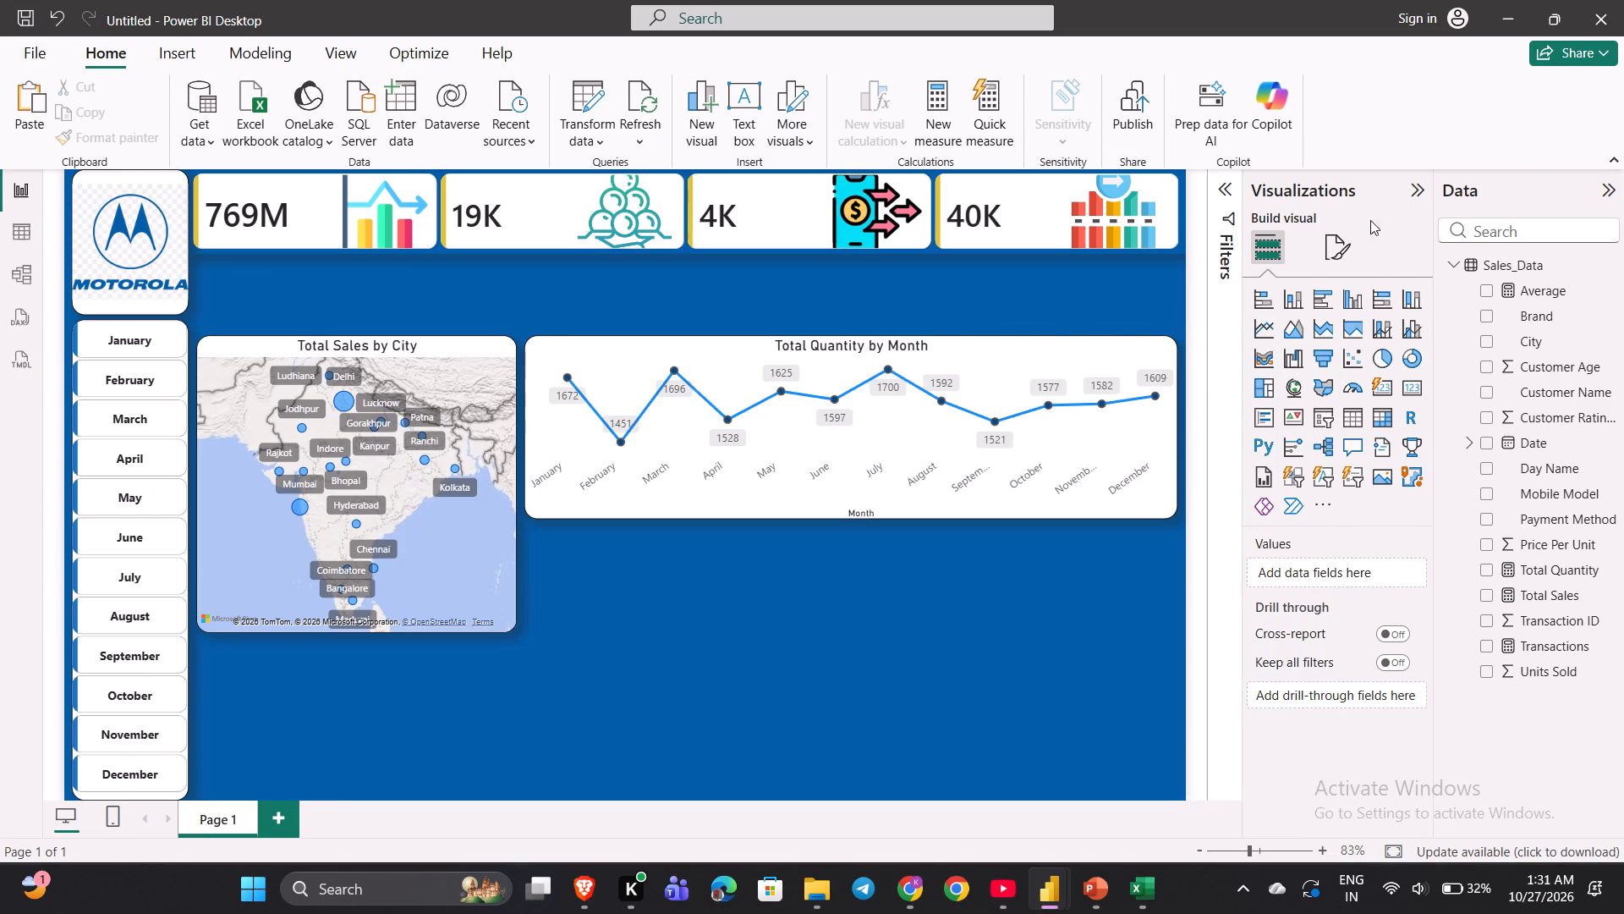
Turn off the X-axis title on the Total Quantity by Month line chart.
left_click(1068, 430)
left_click(1331, 271)
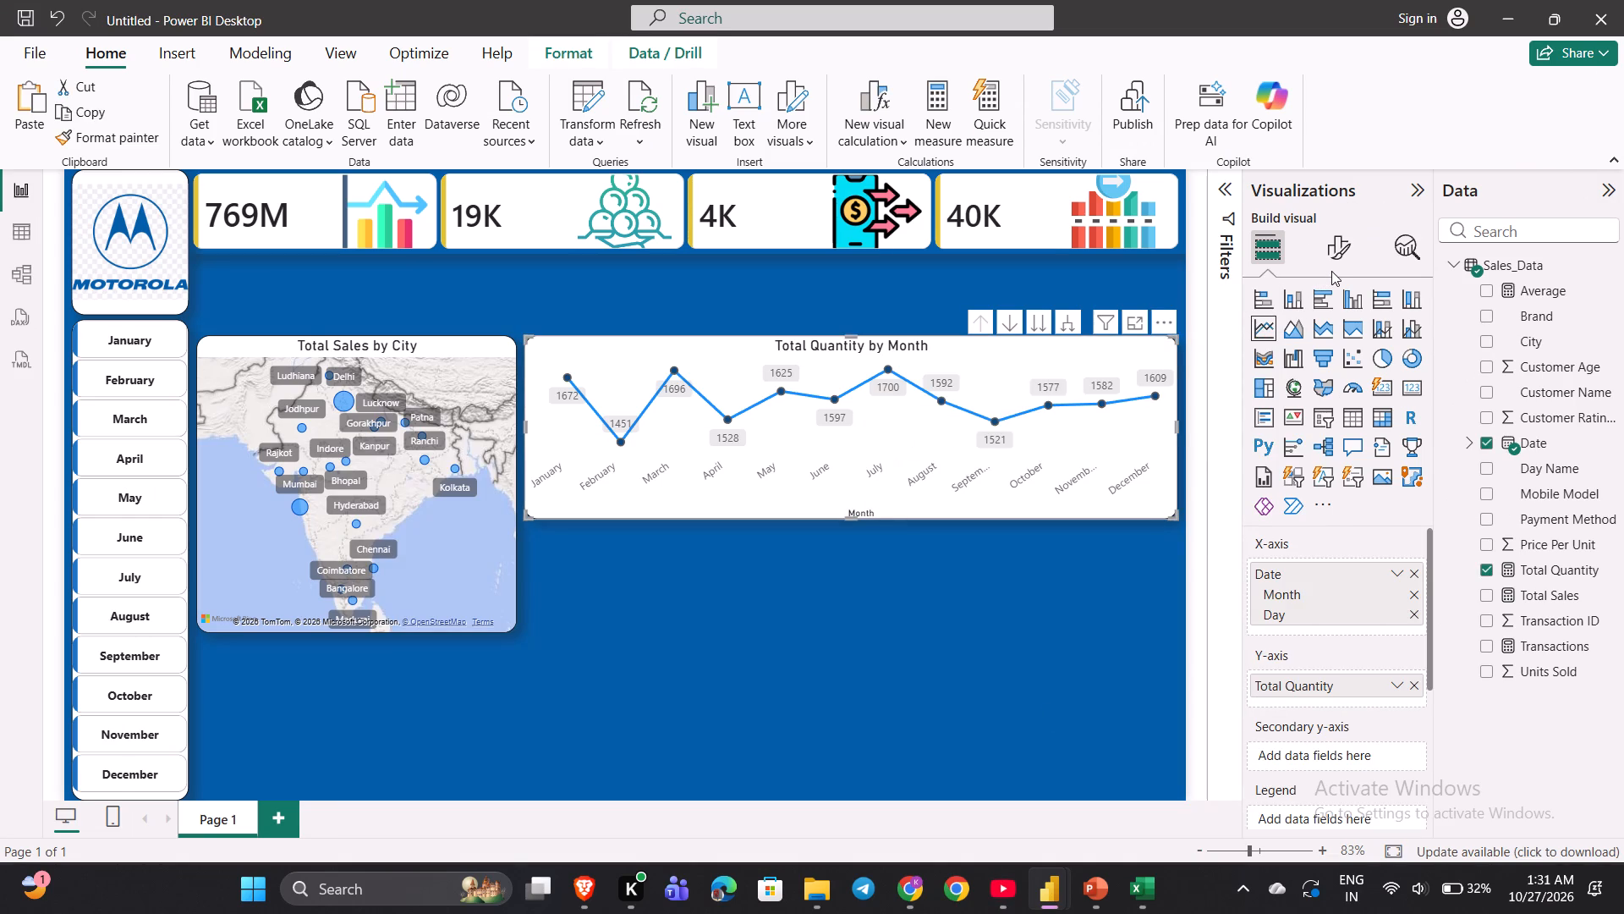
left_click(1336, 259)
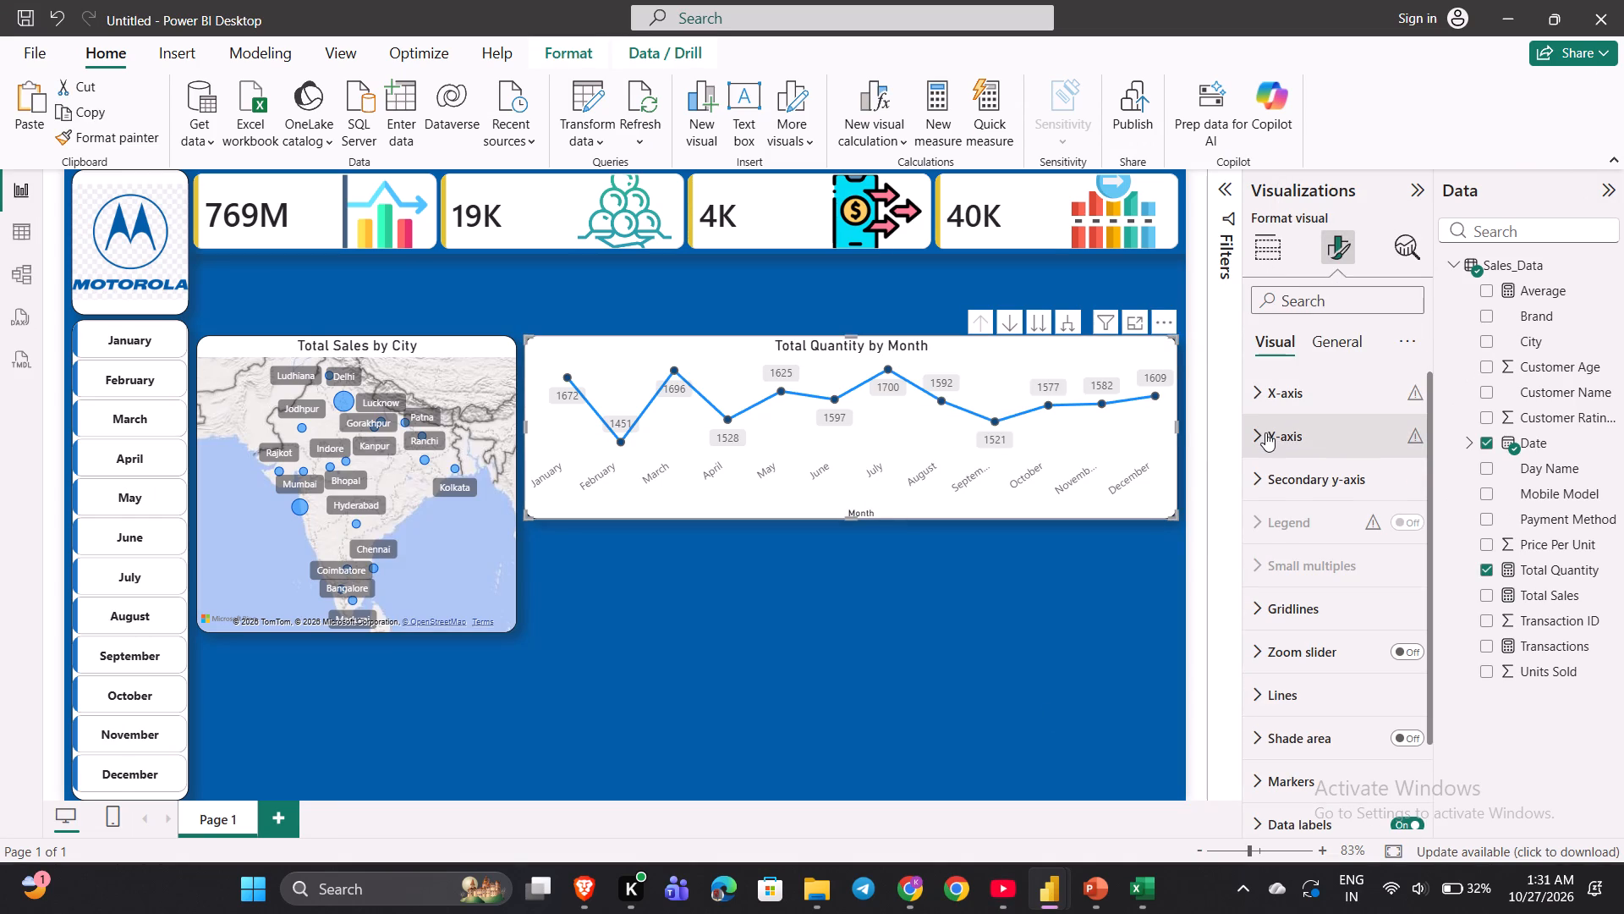
left_click(1265, 432)
scroll(1317, 578, "up", 1)
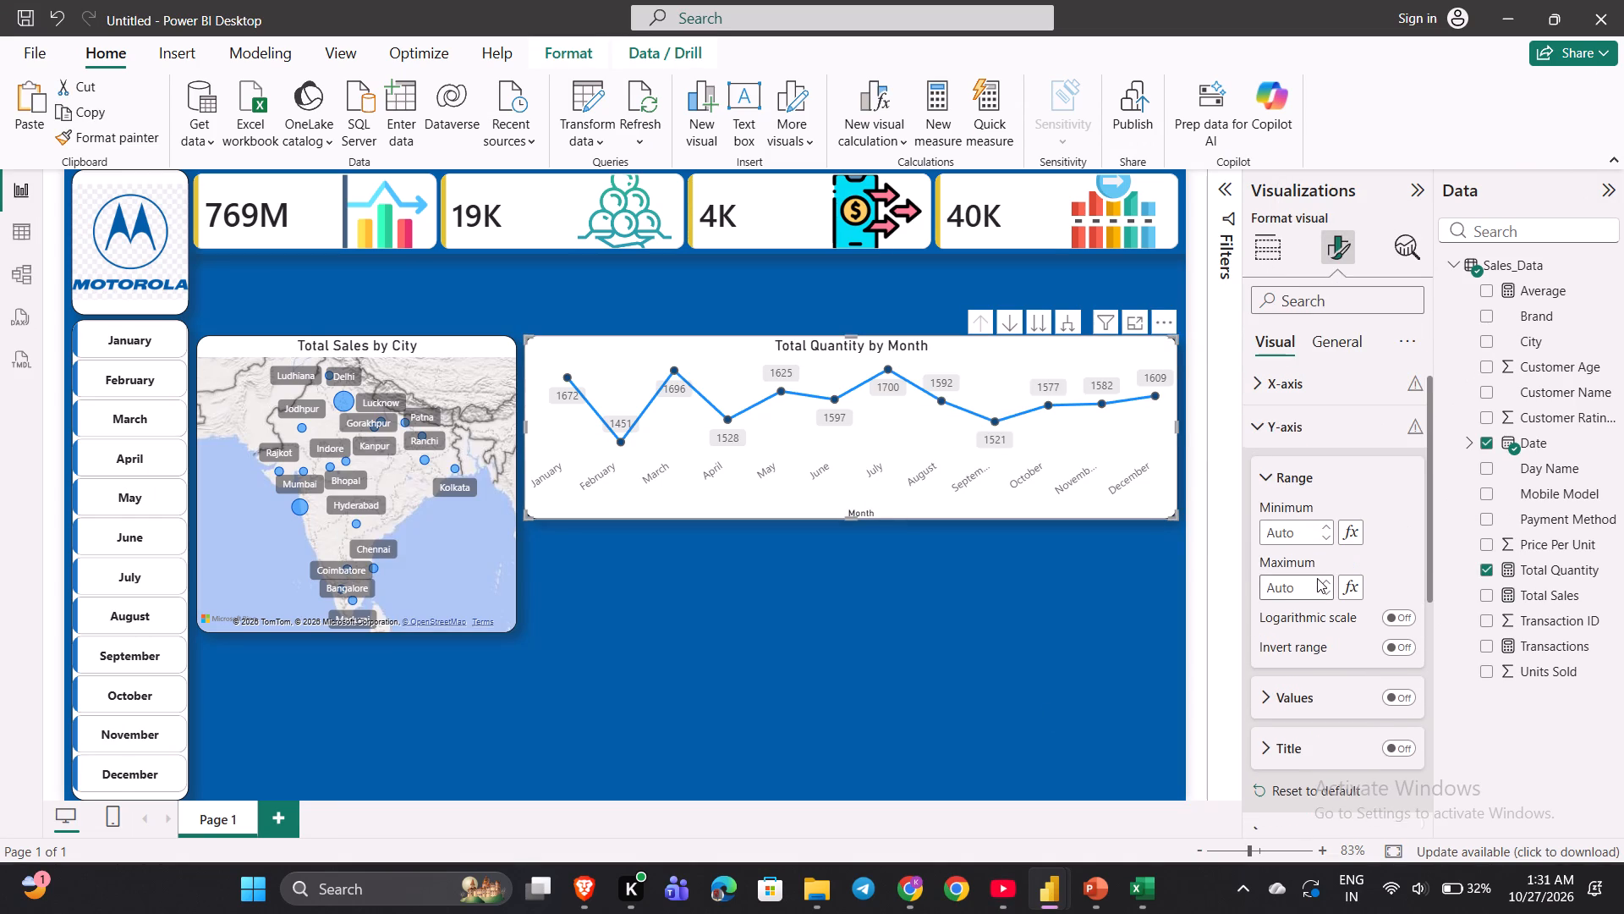
scroll(1317, 578, "up", 1)
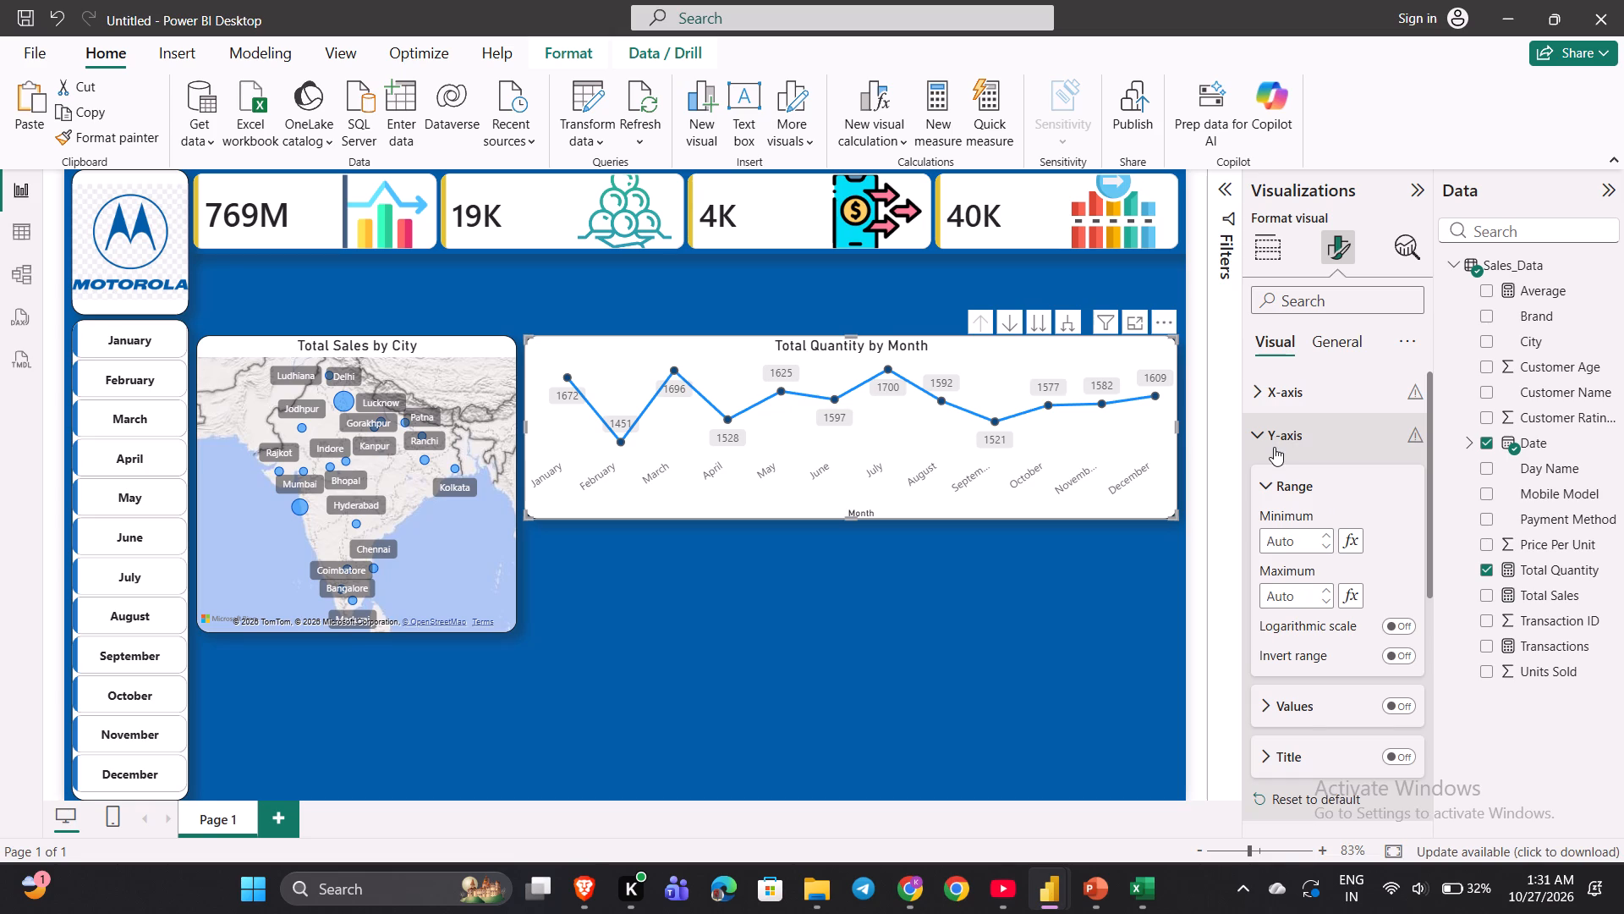
left_click(1274, 447)
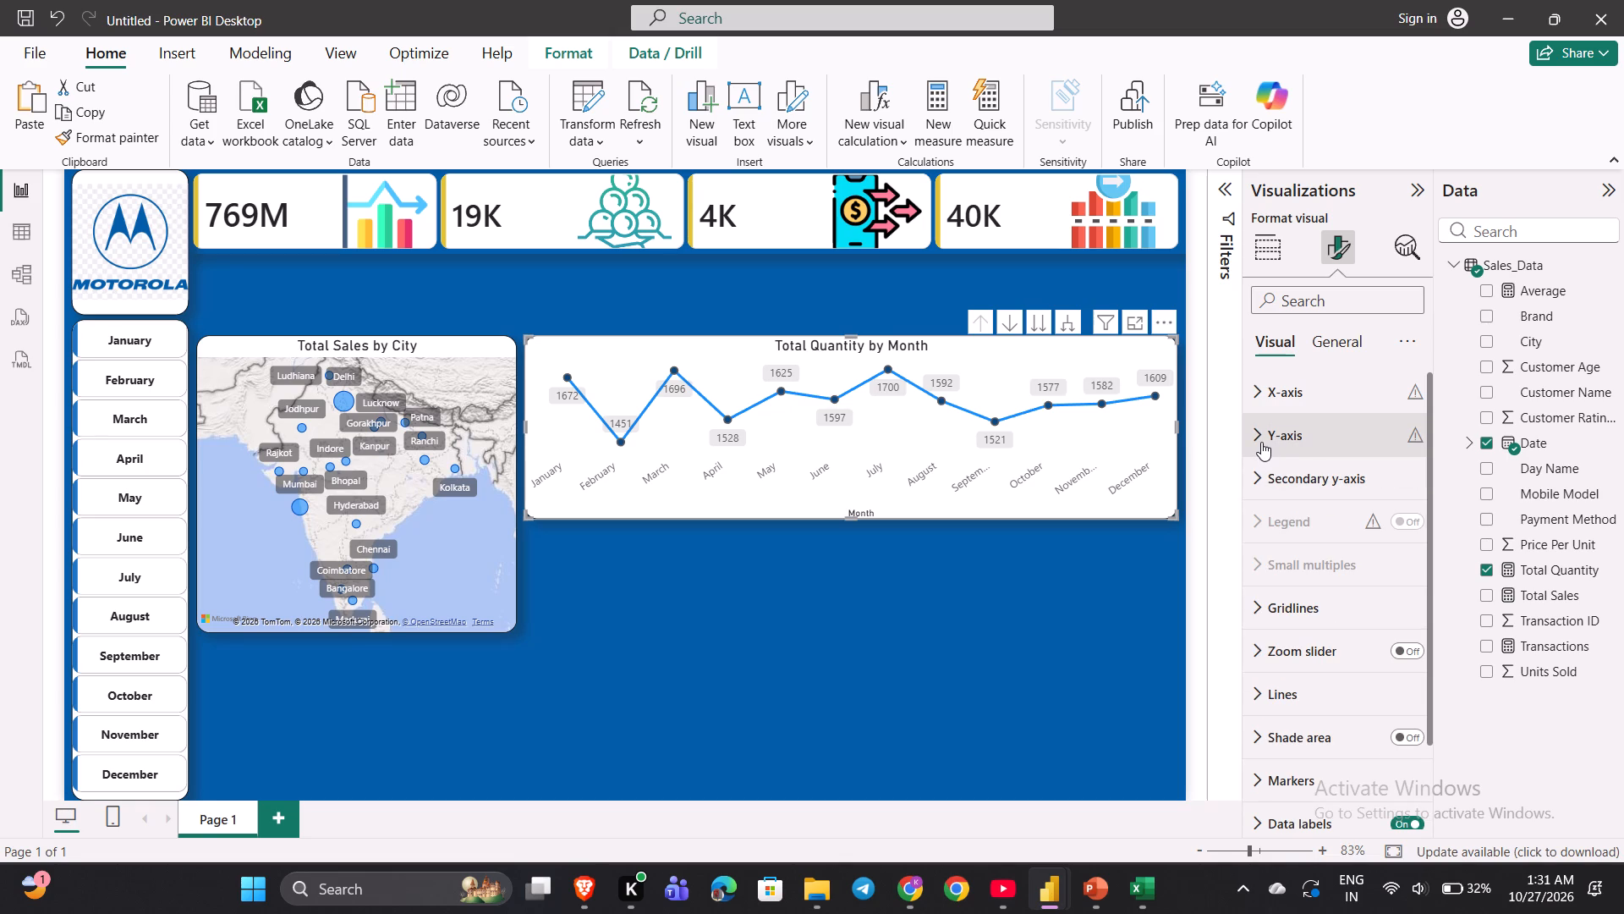
left_click(1261, 442)
scroll(1321, 561, "down", 2)
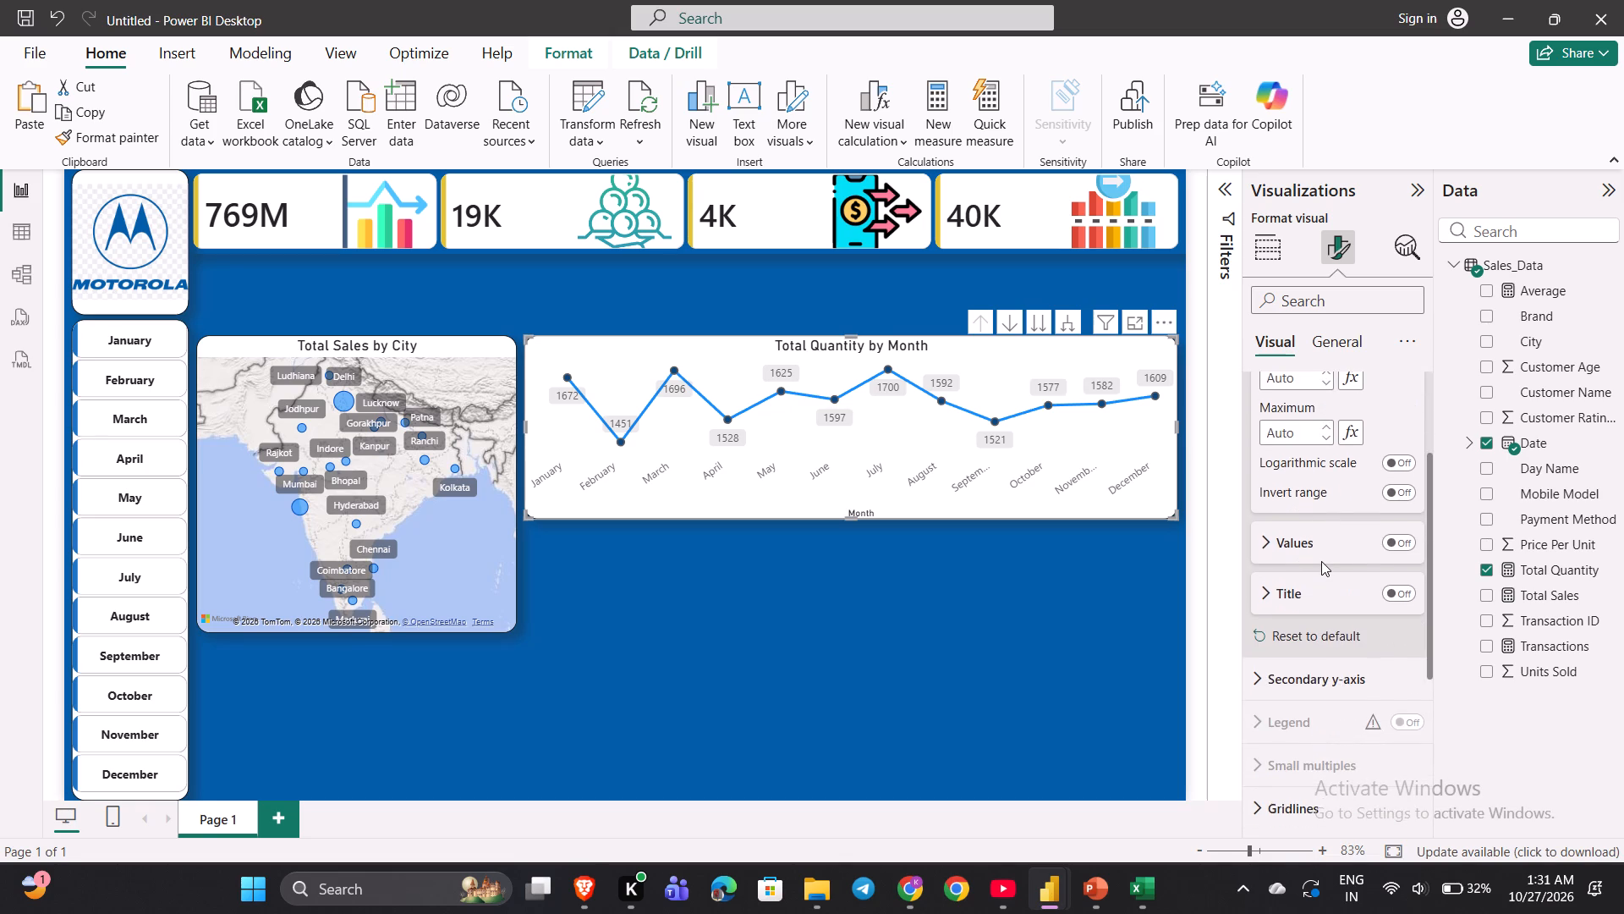
scroll(1321, 561, "up", 4)
left_click(1265, 428)
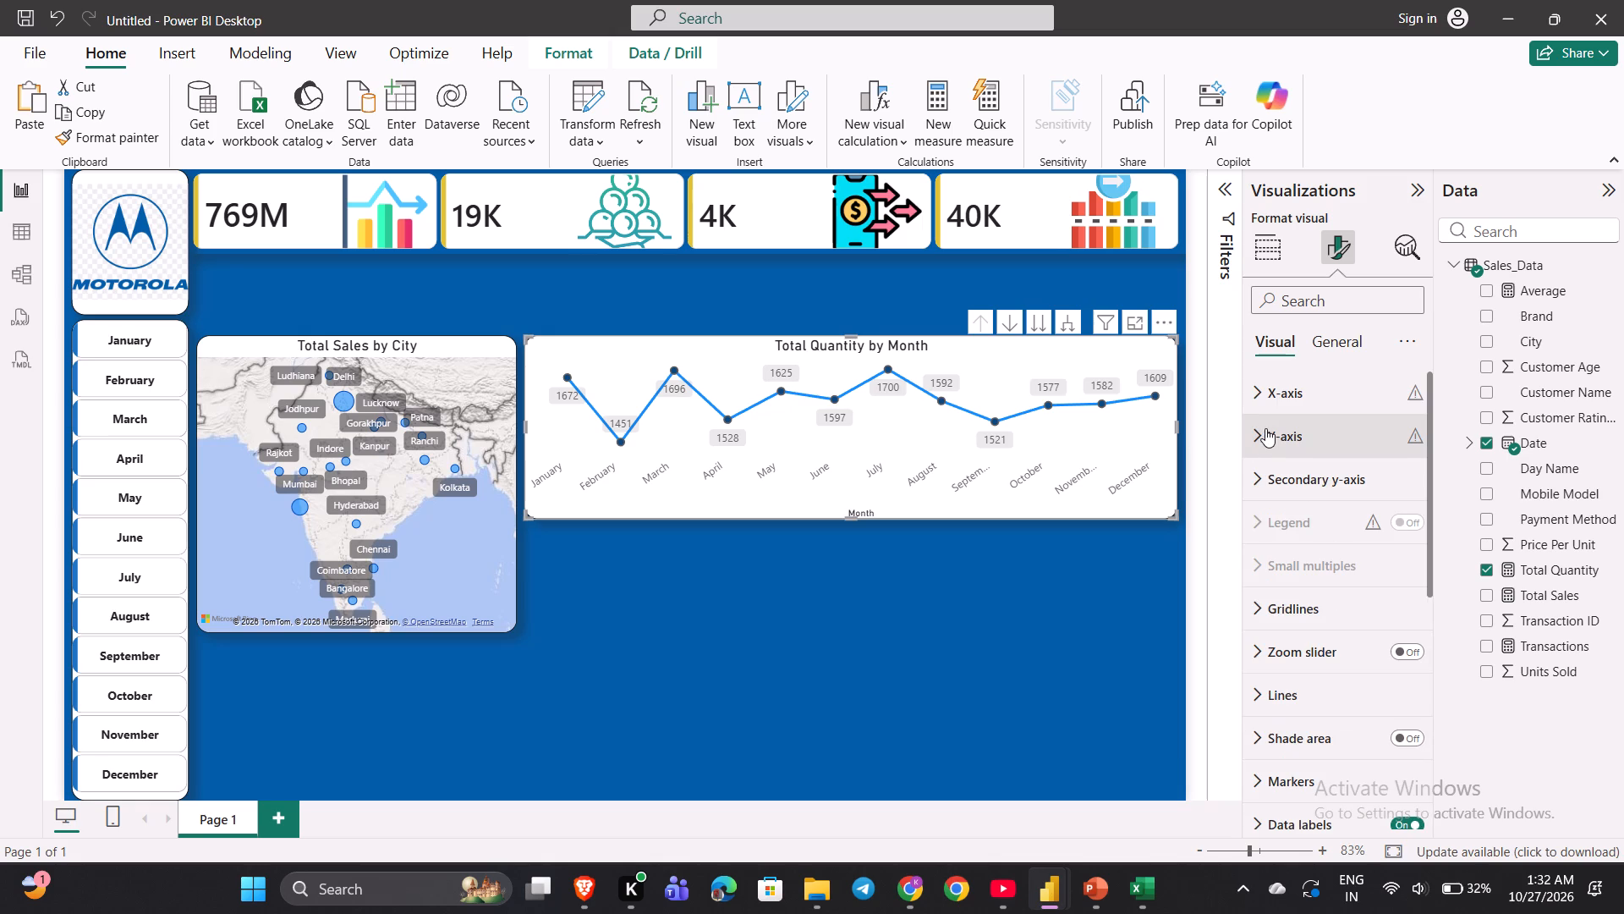
left_click(1265, 403)
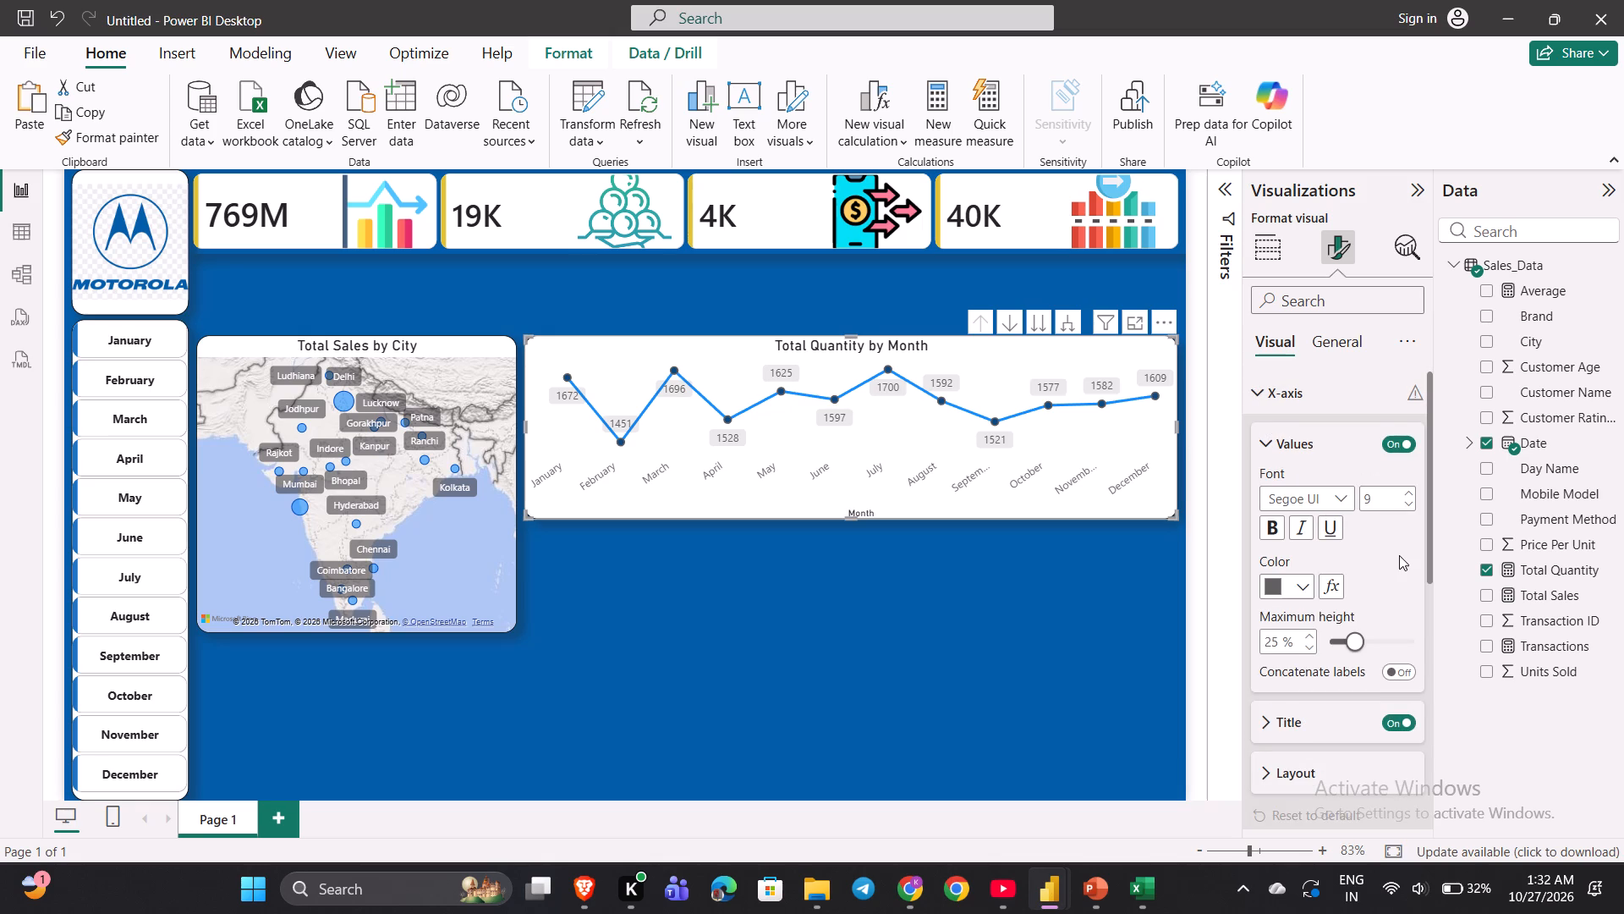
scroll(1399, 555, "down", 1)
left_click(1400, 647)
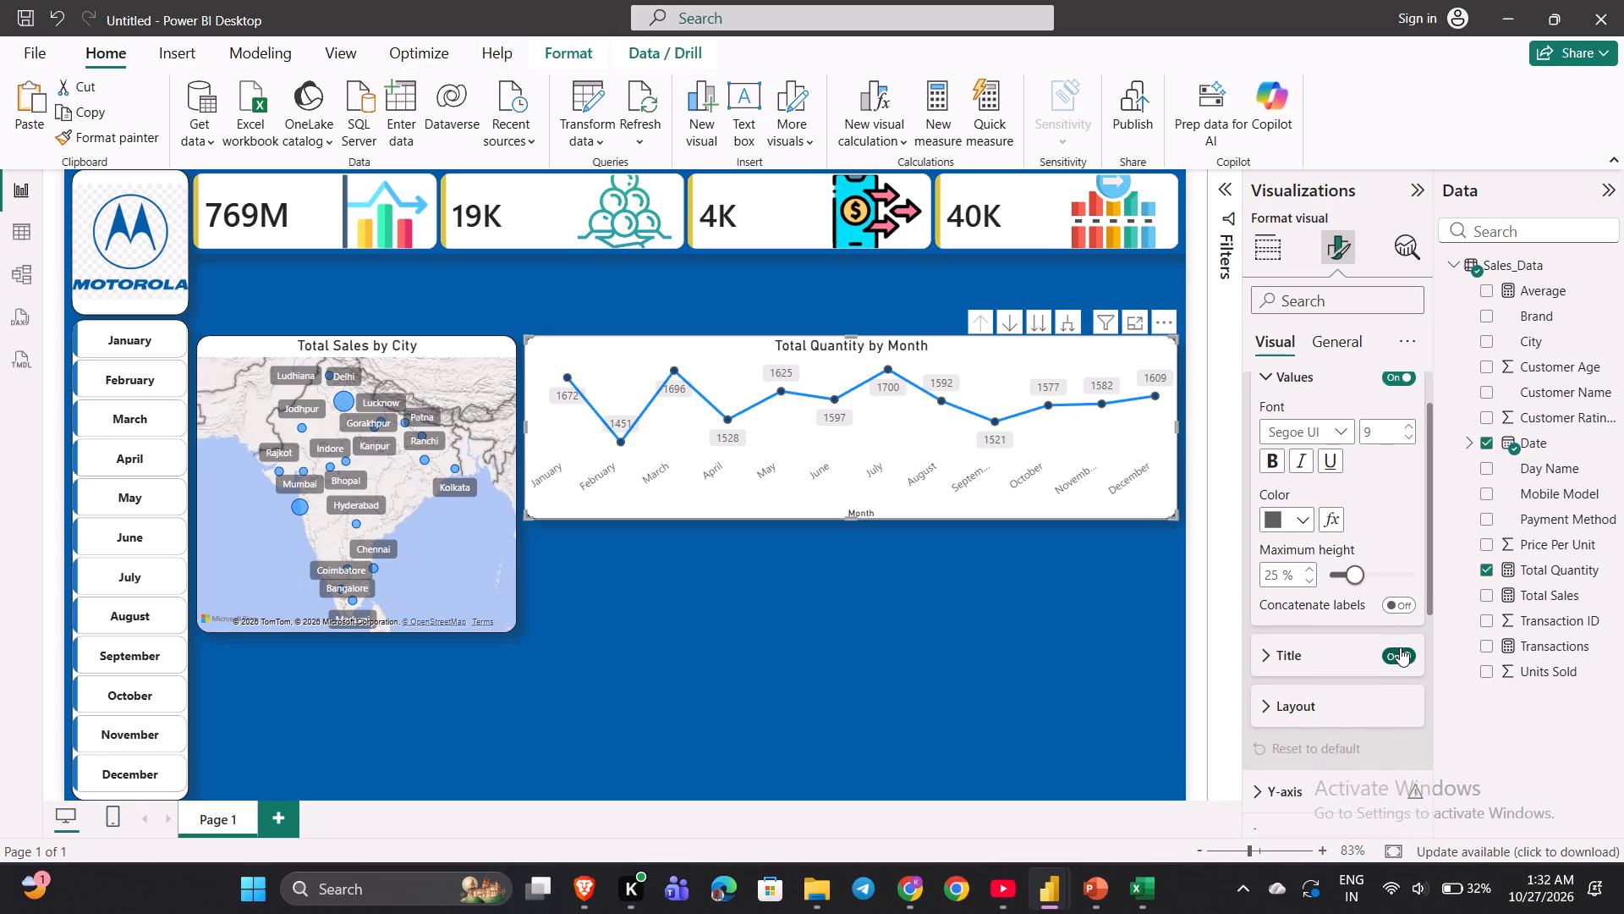
Reduce the height of the Total Quantity by Month line chart by moving its bottom edge up, and deselect it.
left_click(1007, 888)
key("space")
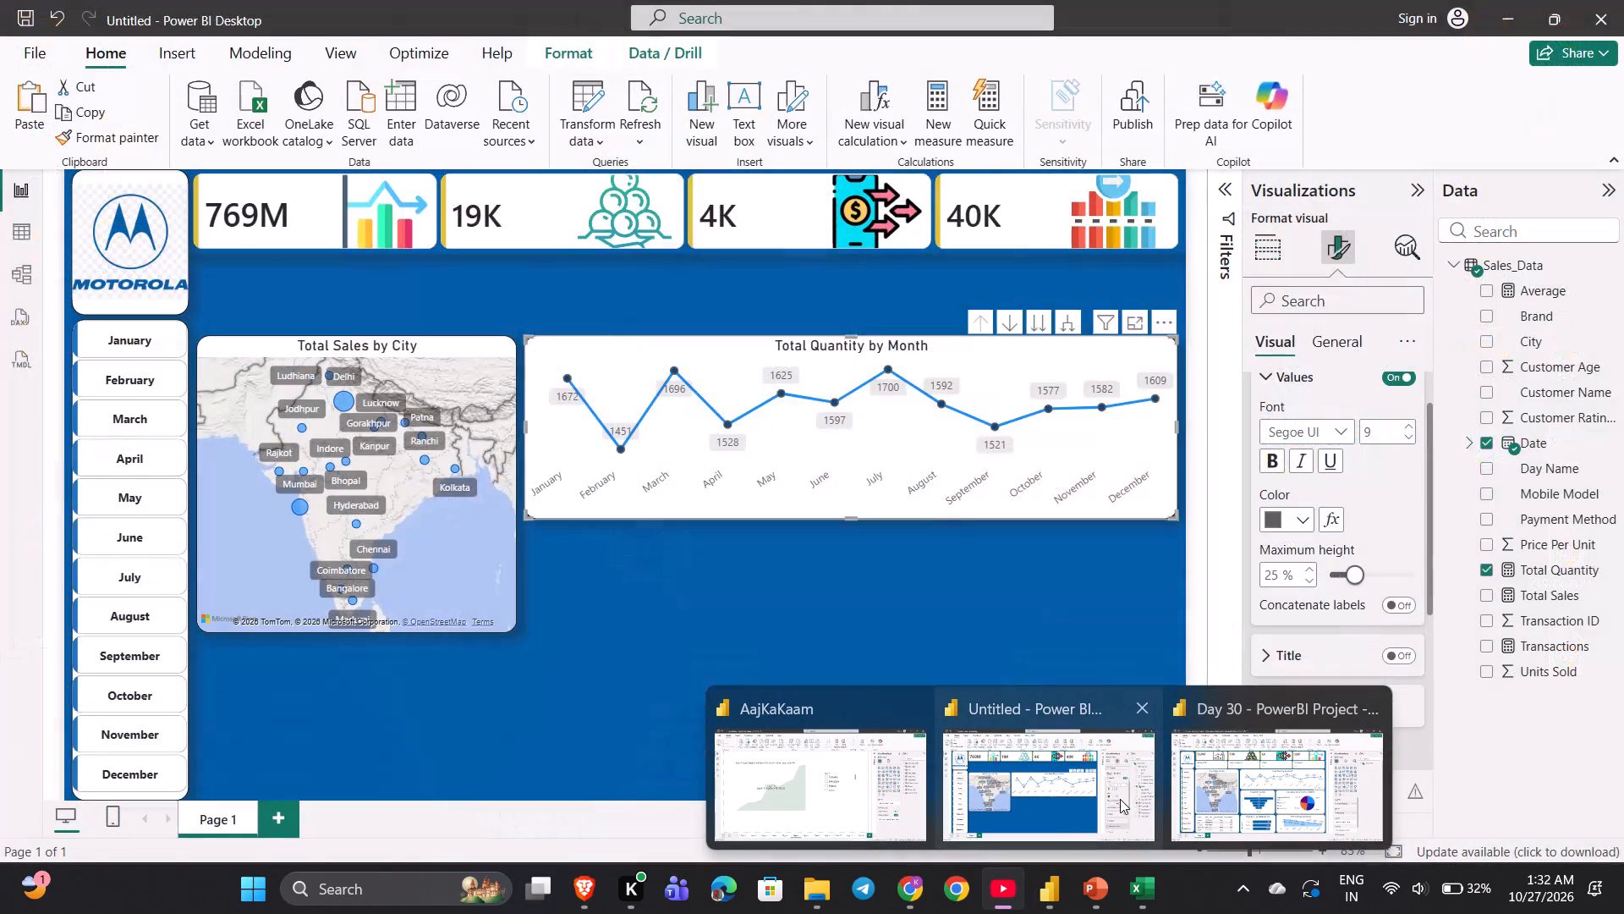
left_click(1120, 799)
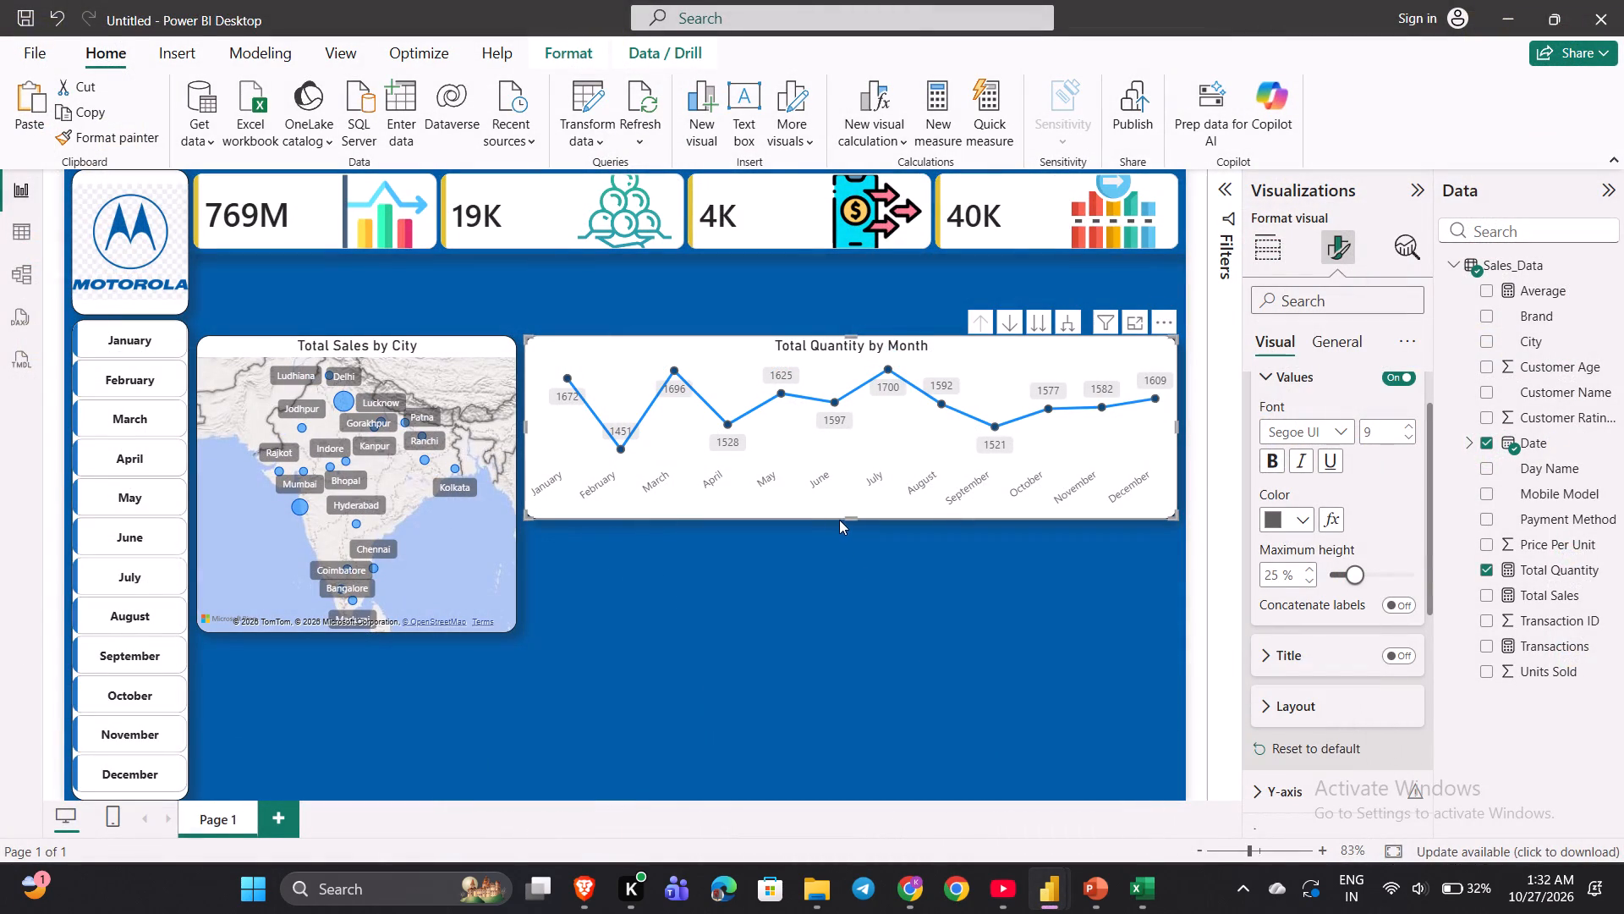
left_click_drag(853, 520, 853, 476)
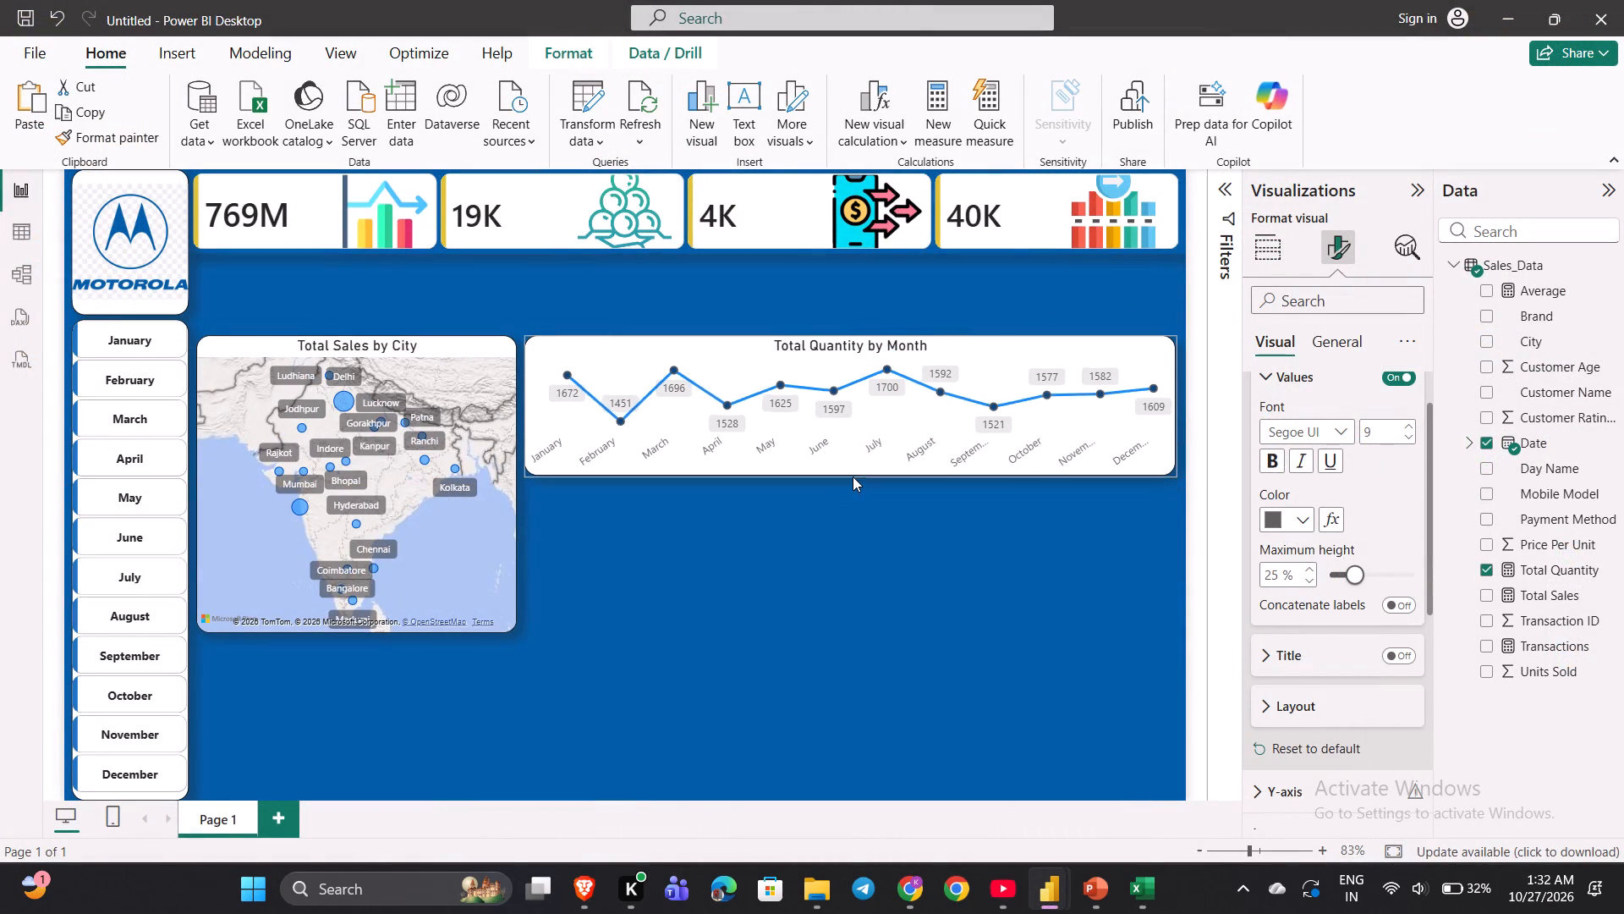
left_click_drag(853, 476, 853, 480)
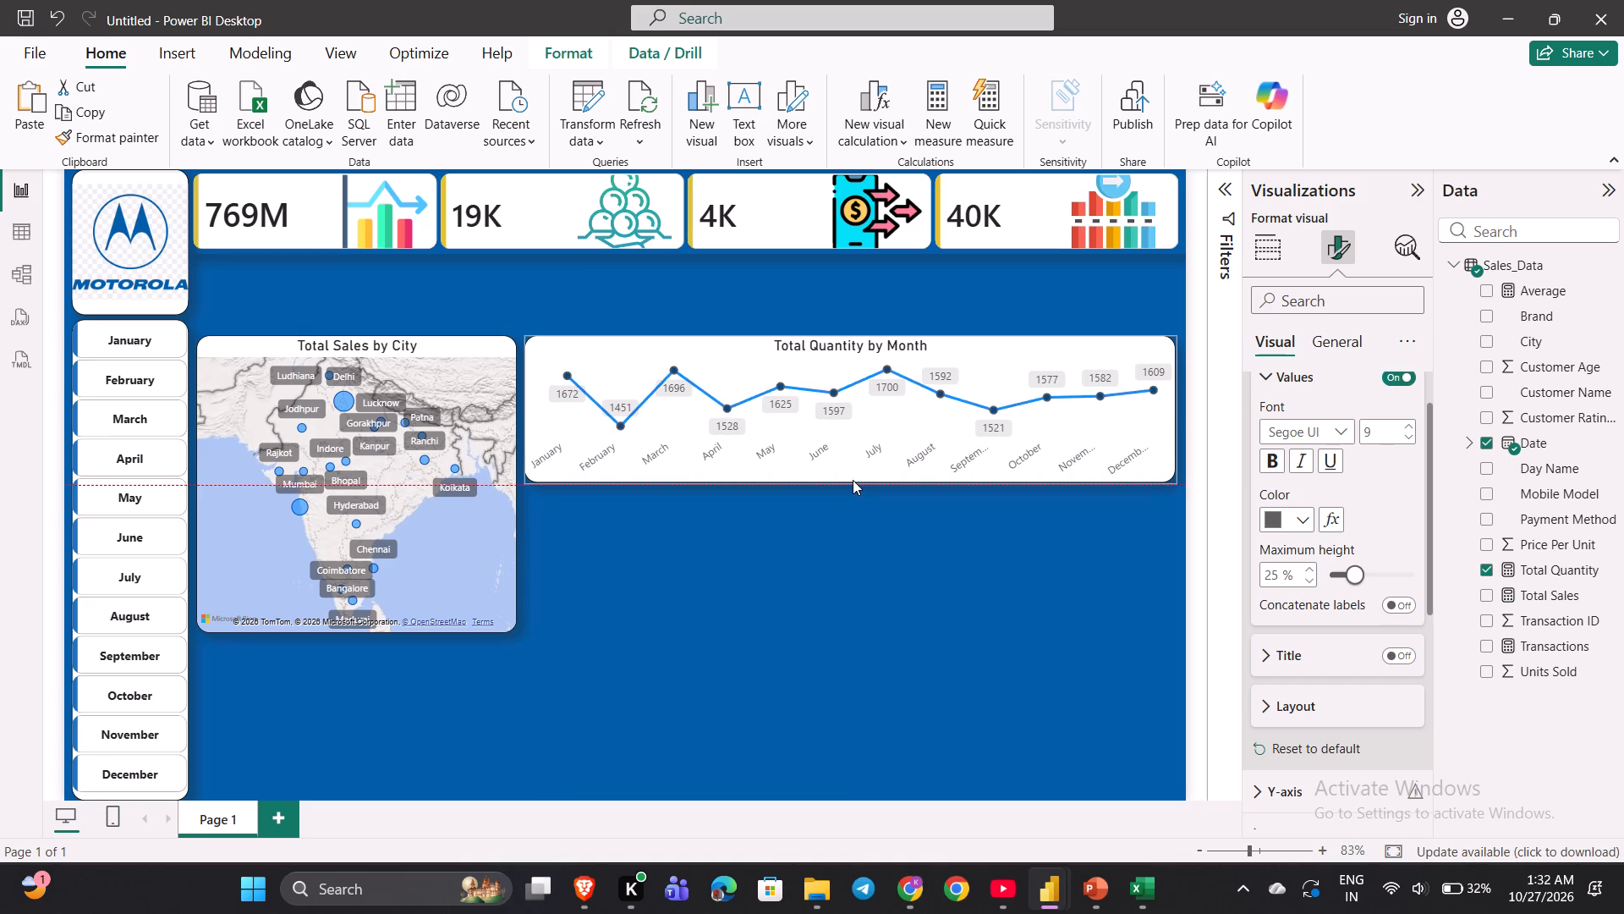
left_click_drag(853, 480, 853, 482)
left_click(890, 580)
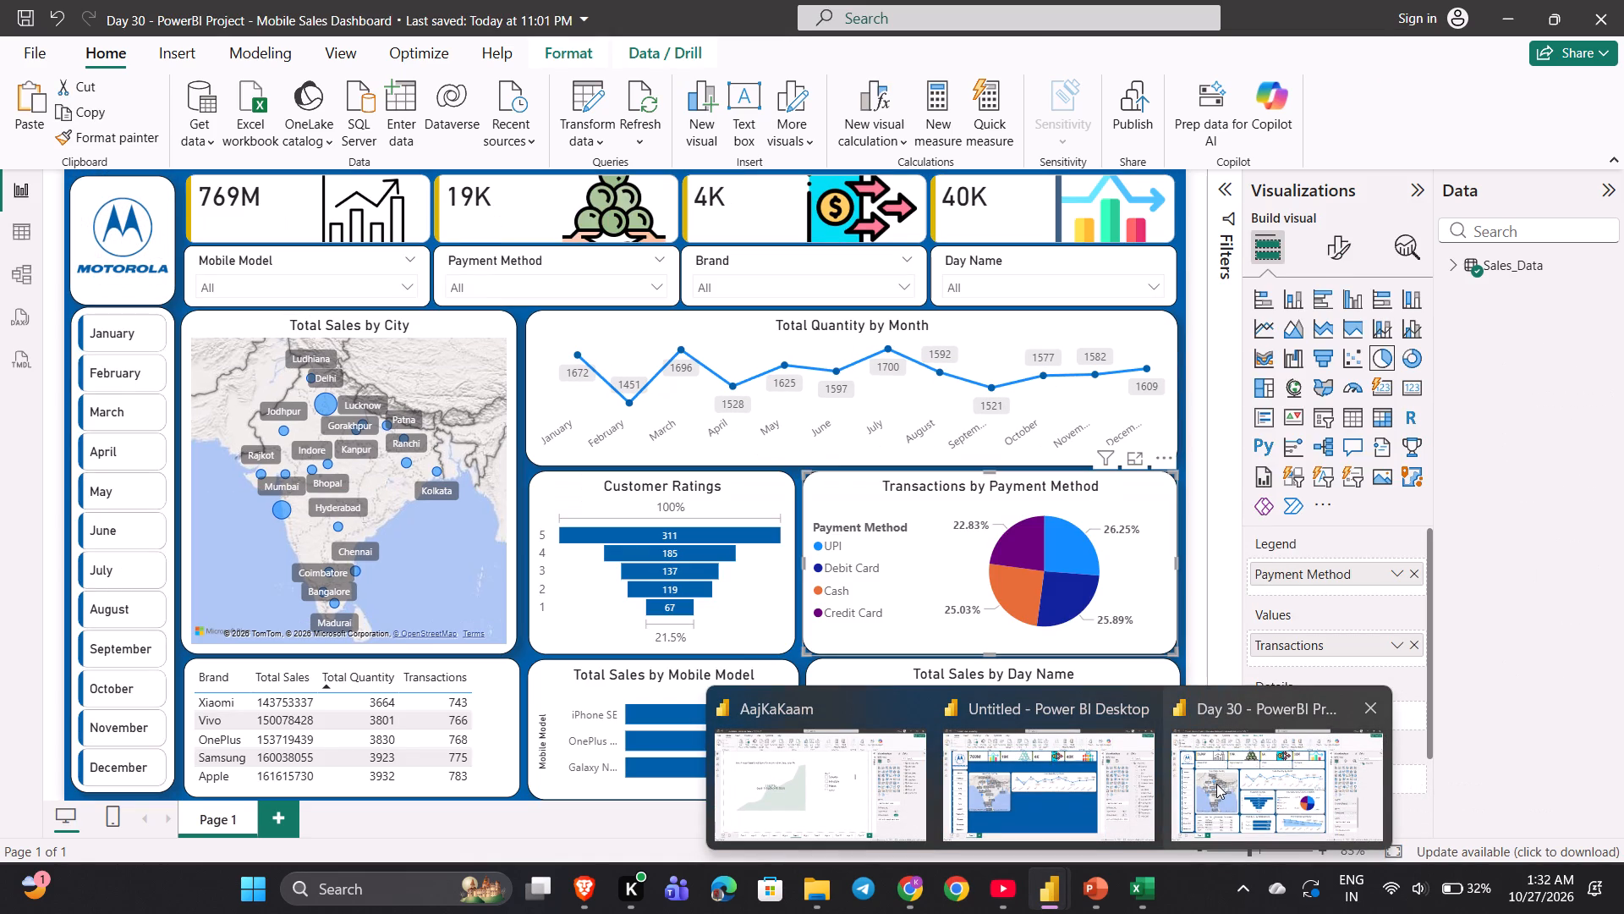
Rewind the YouTube tutorial to where the line chart is duplicated, review that part and return to the untitled report.
left_click(1057, 812)
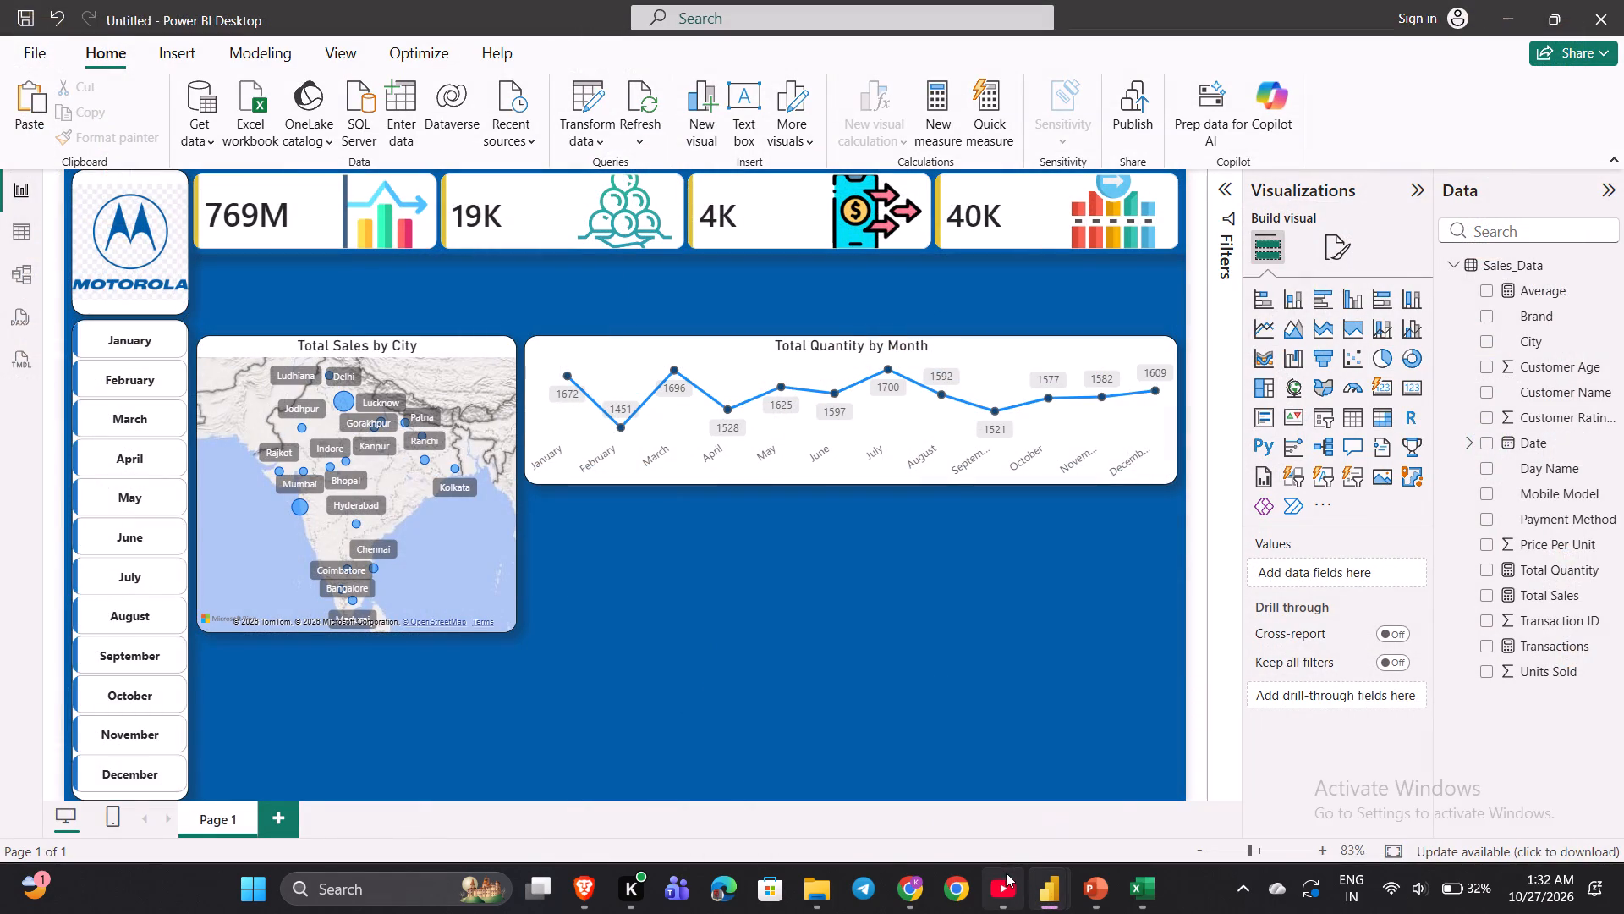
left_click(1004, 876)
key("Left")
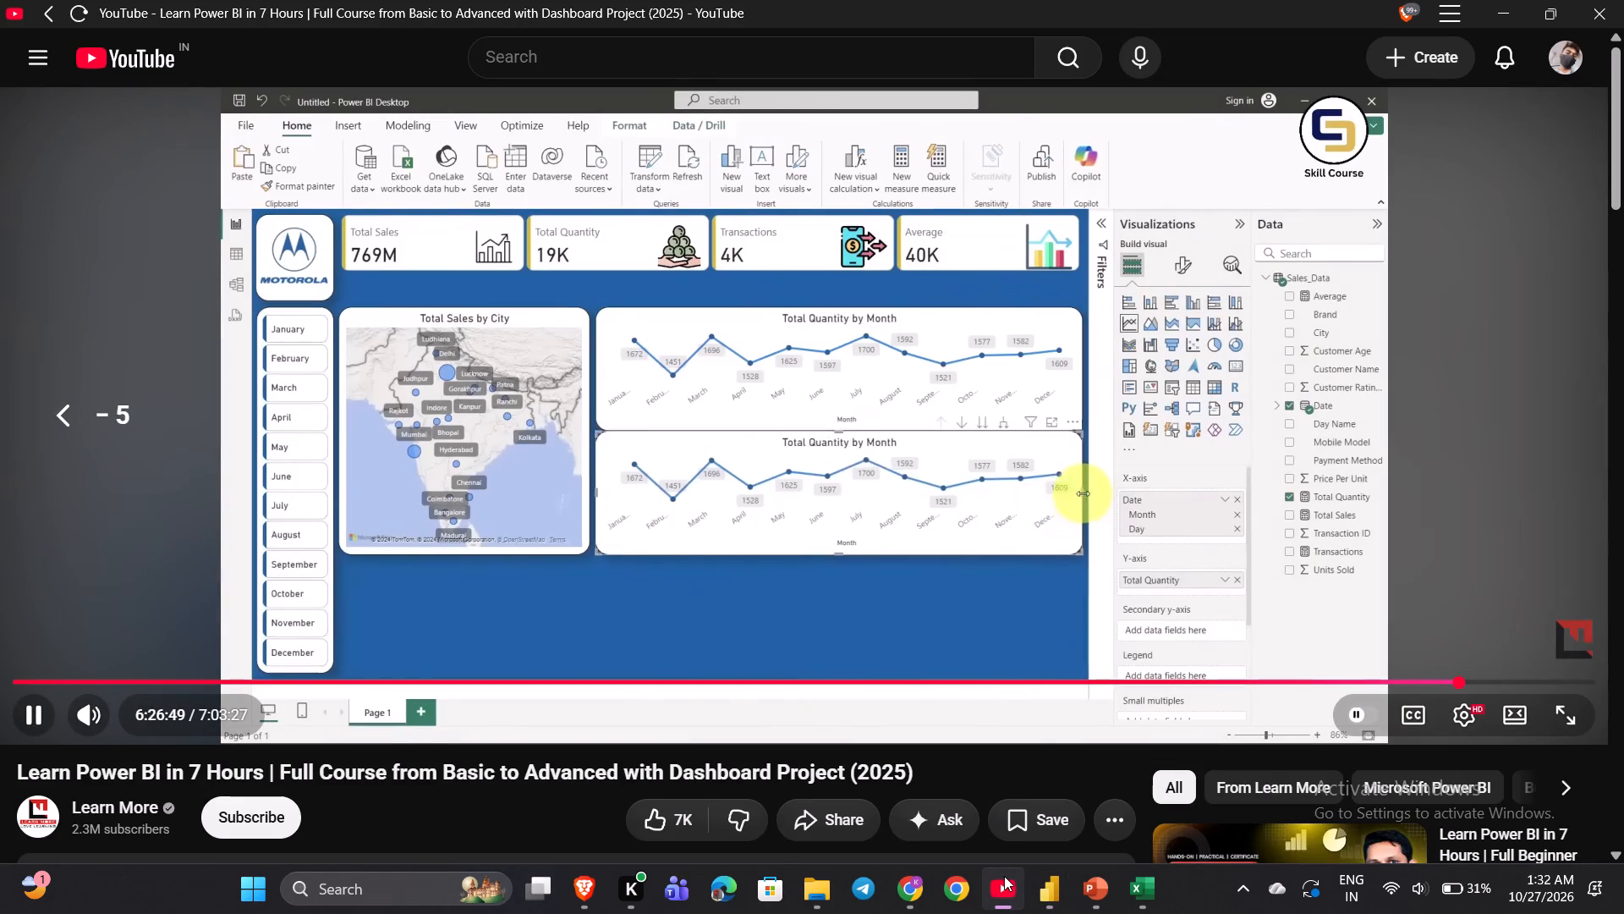
key("Left")
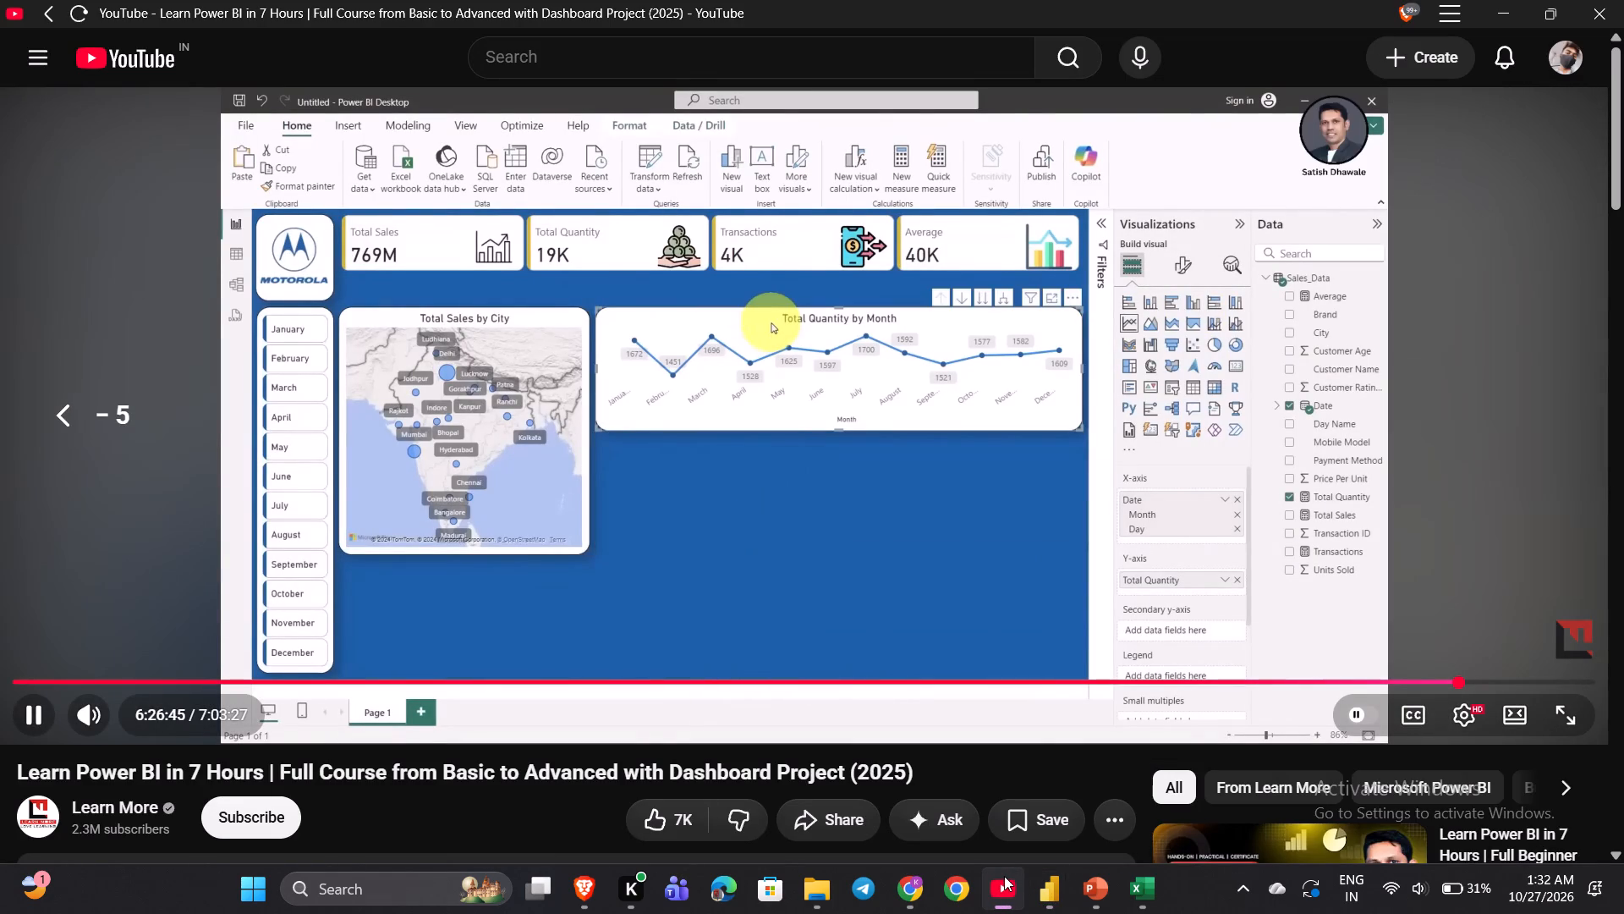
key("space")
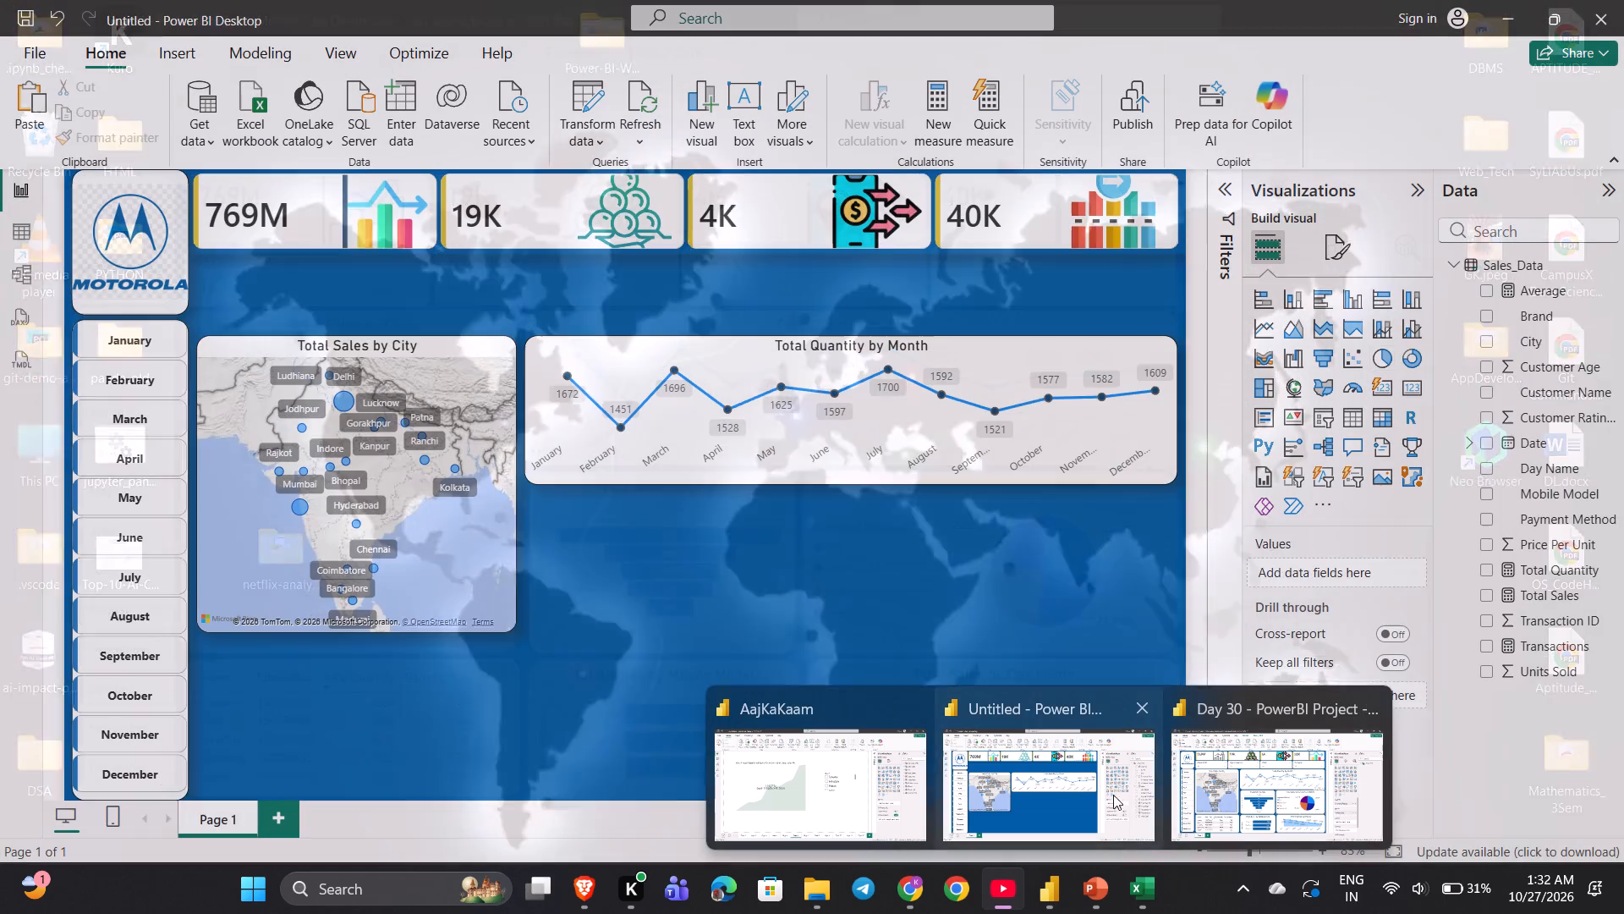
left_click(1100, 793)
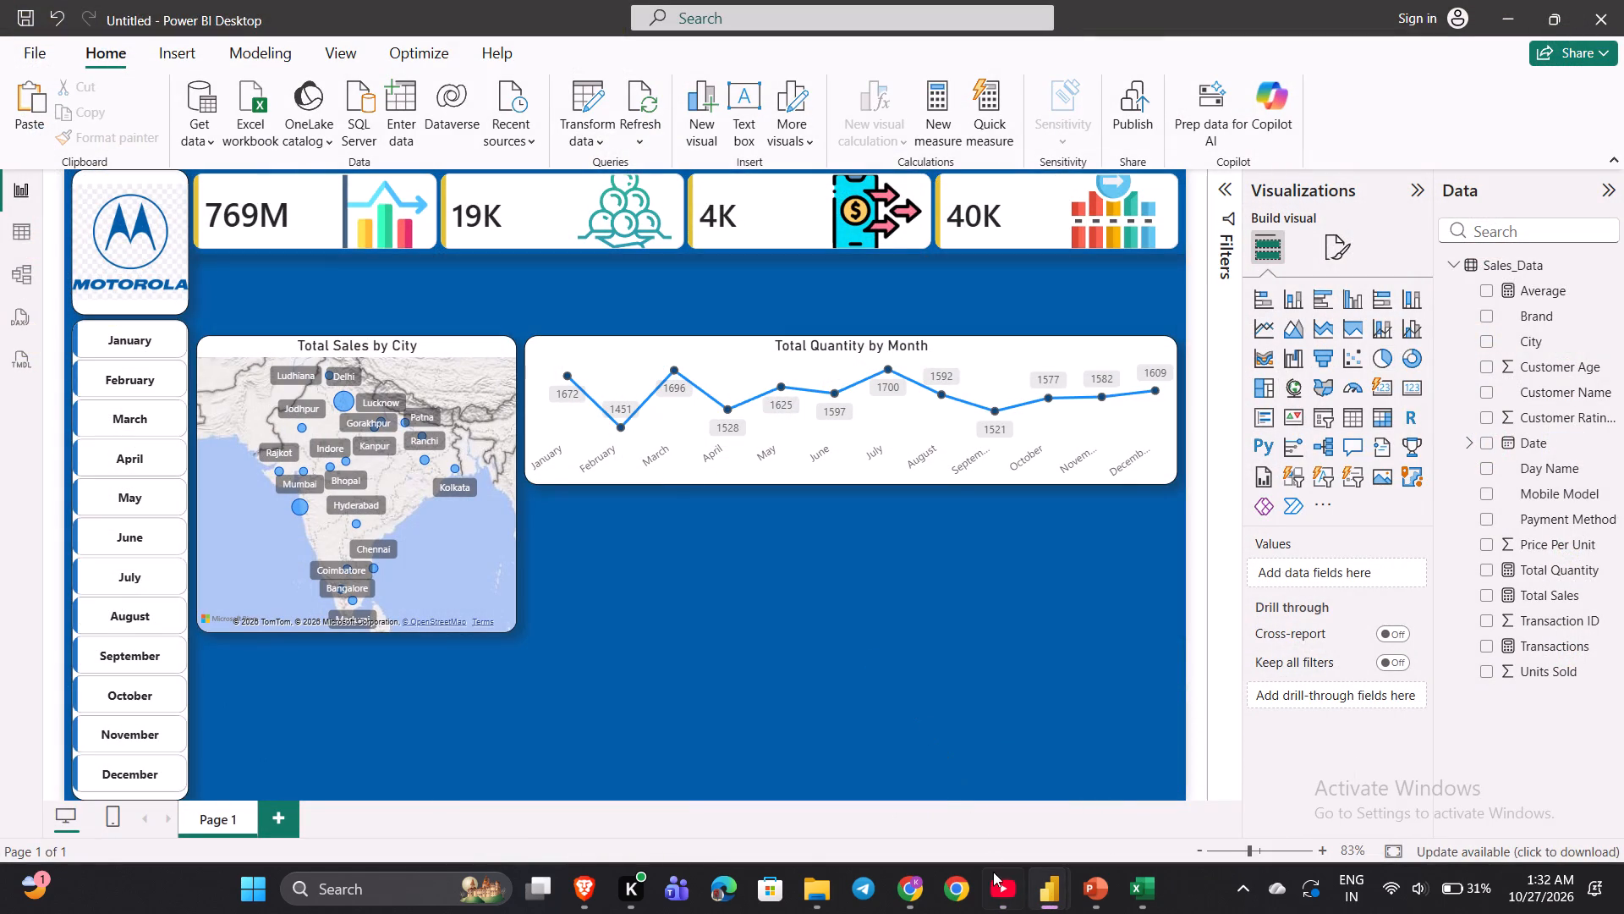
Review how the tutorial turns the duplicated line chart into a clustered column chart by mobile model, then return to the report.
left_click(996, 882)
key("space")
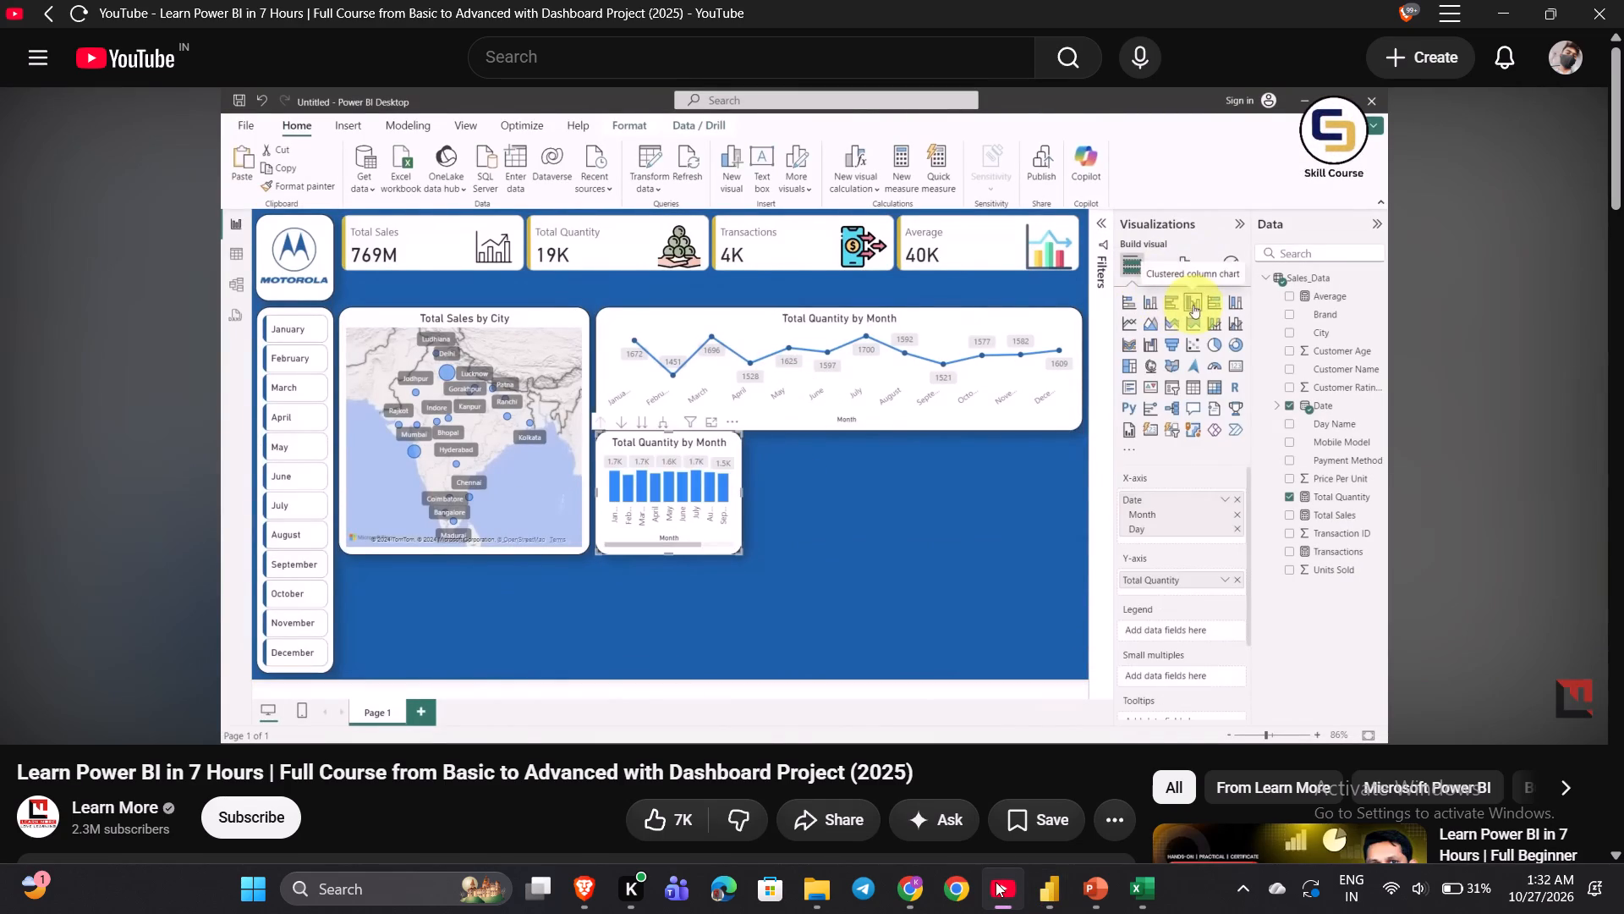
left_click(996, 882)
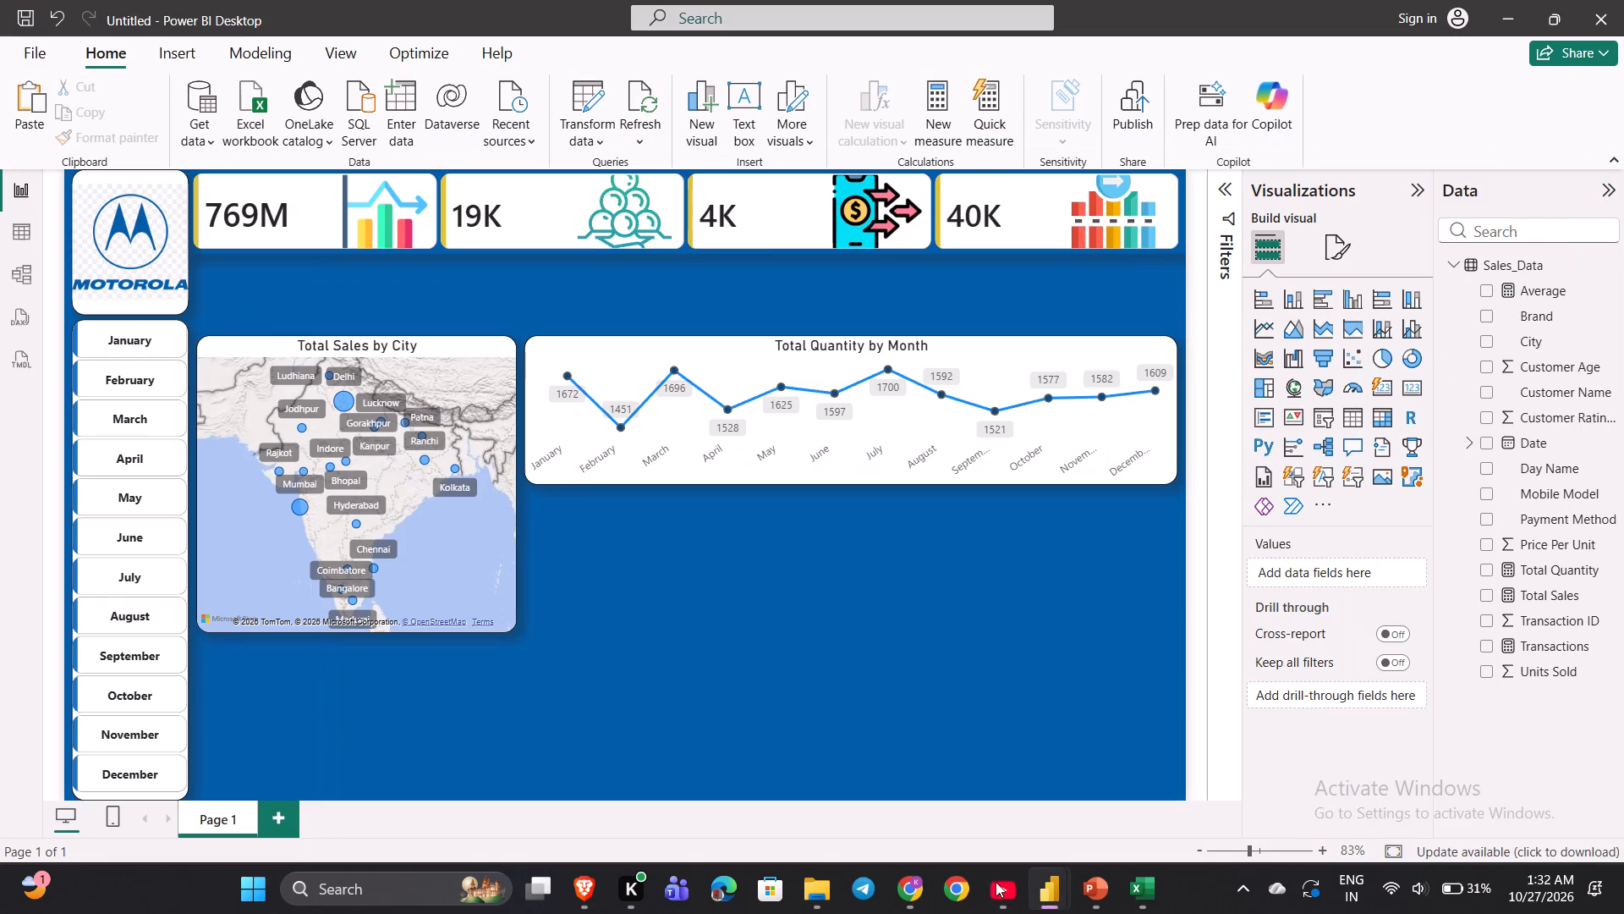
left_click(996, 882)
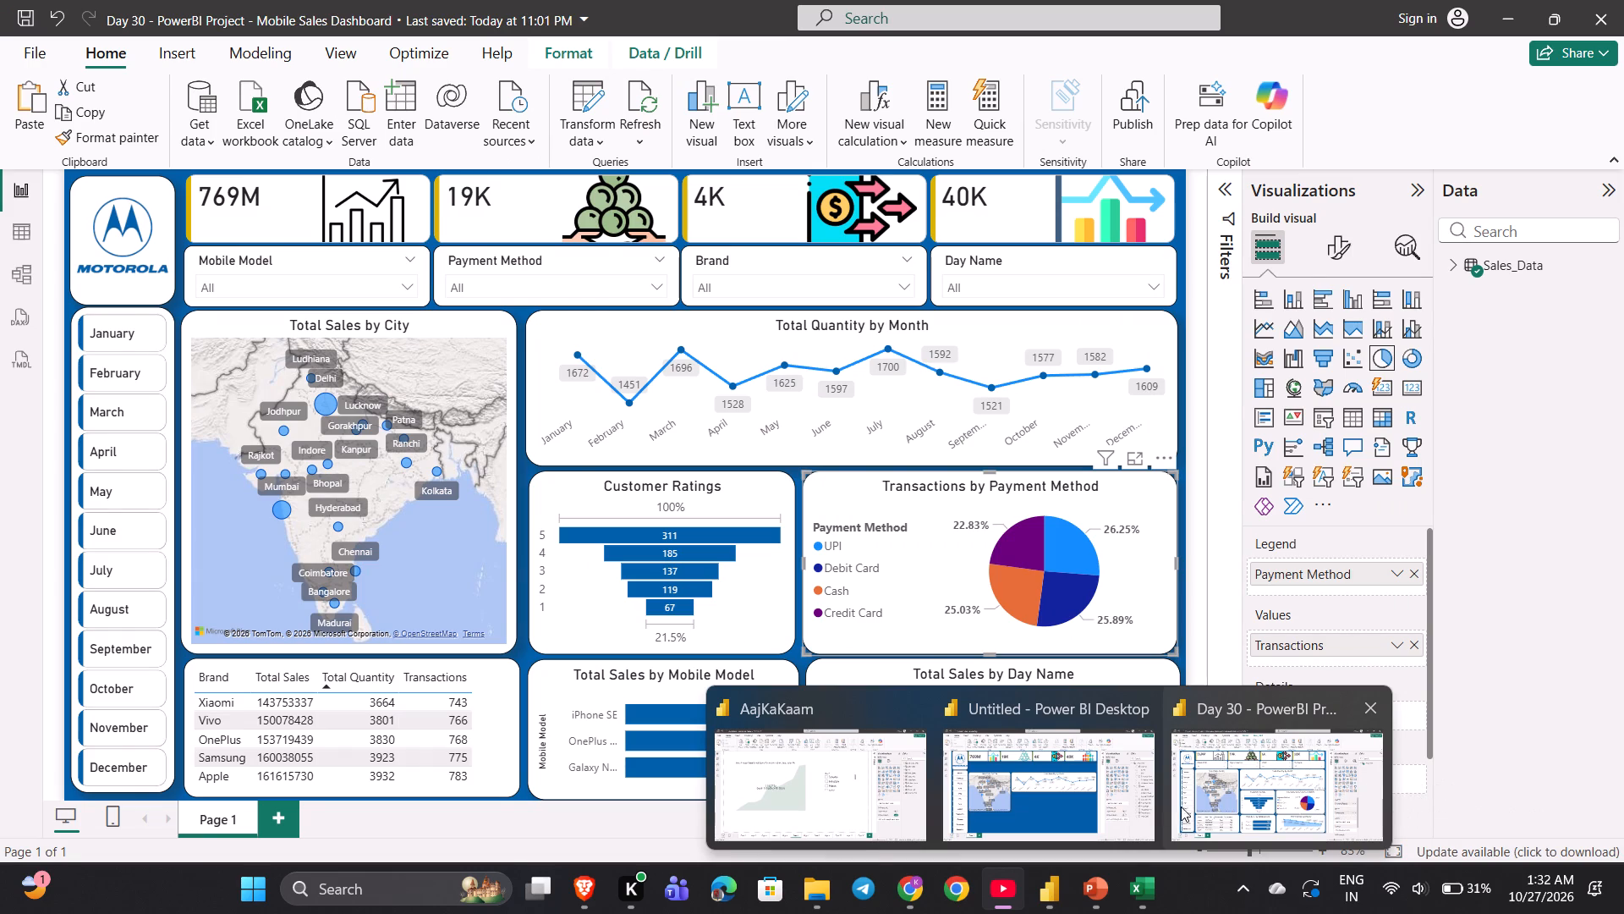
left_click(1110, 812)
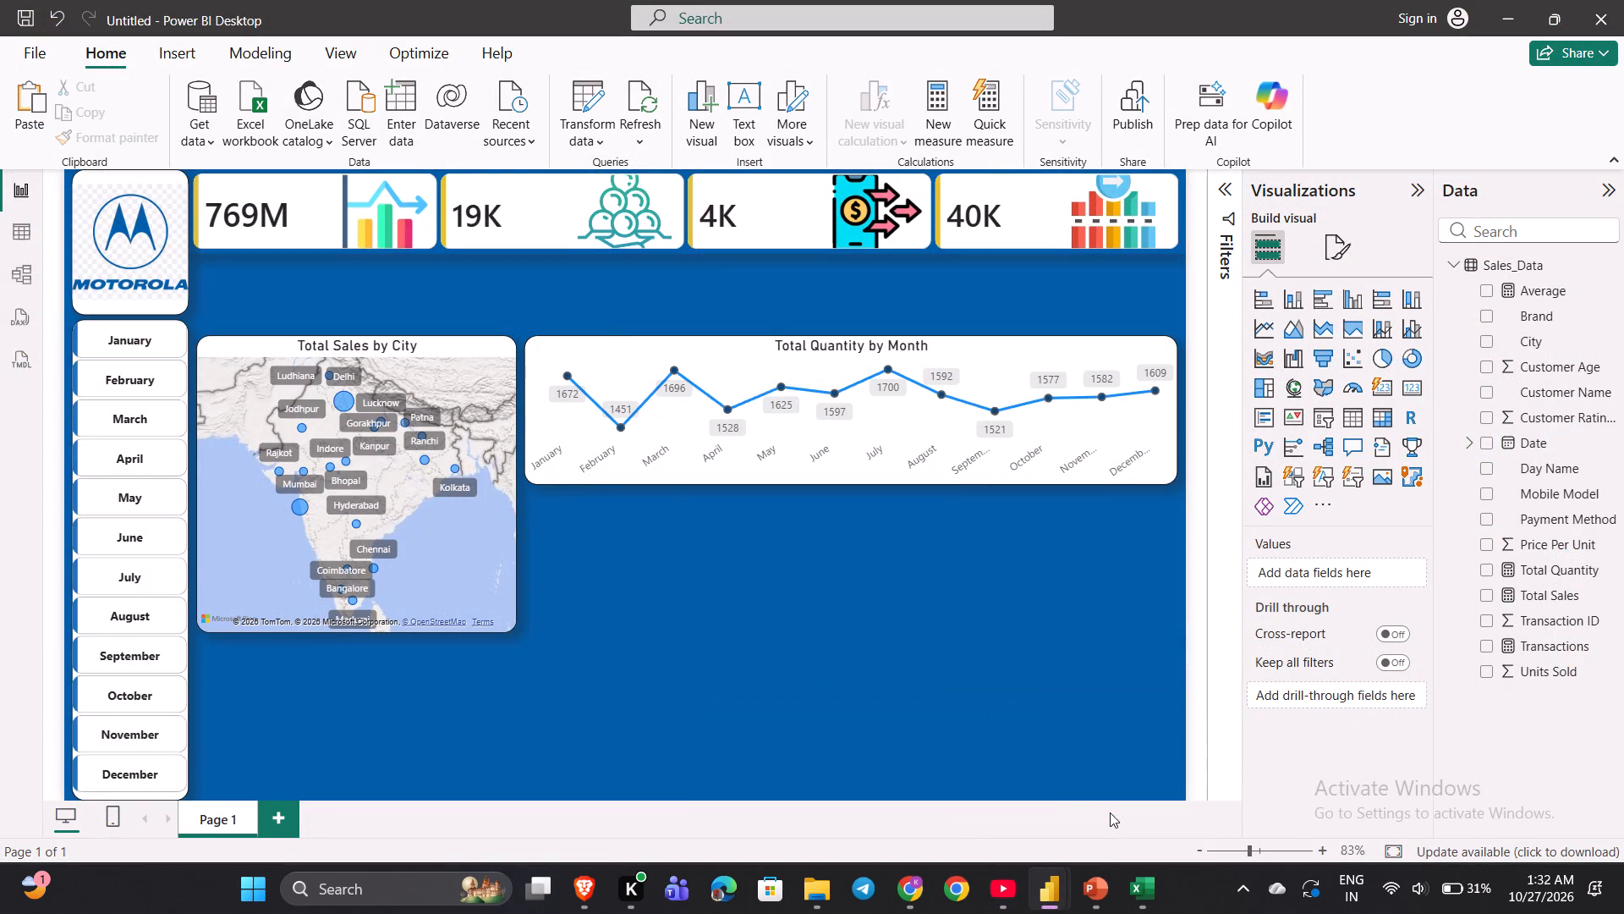
left_click(1001, 873)
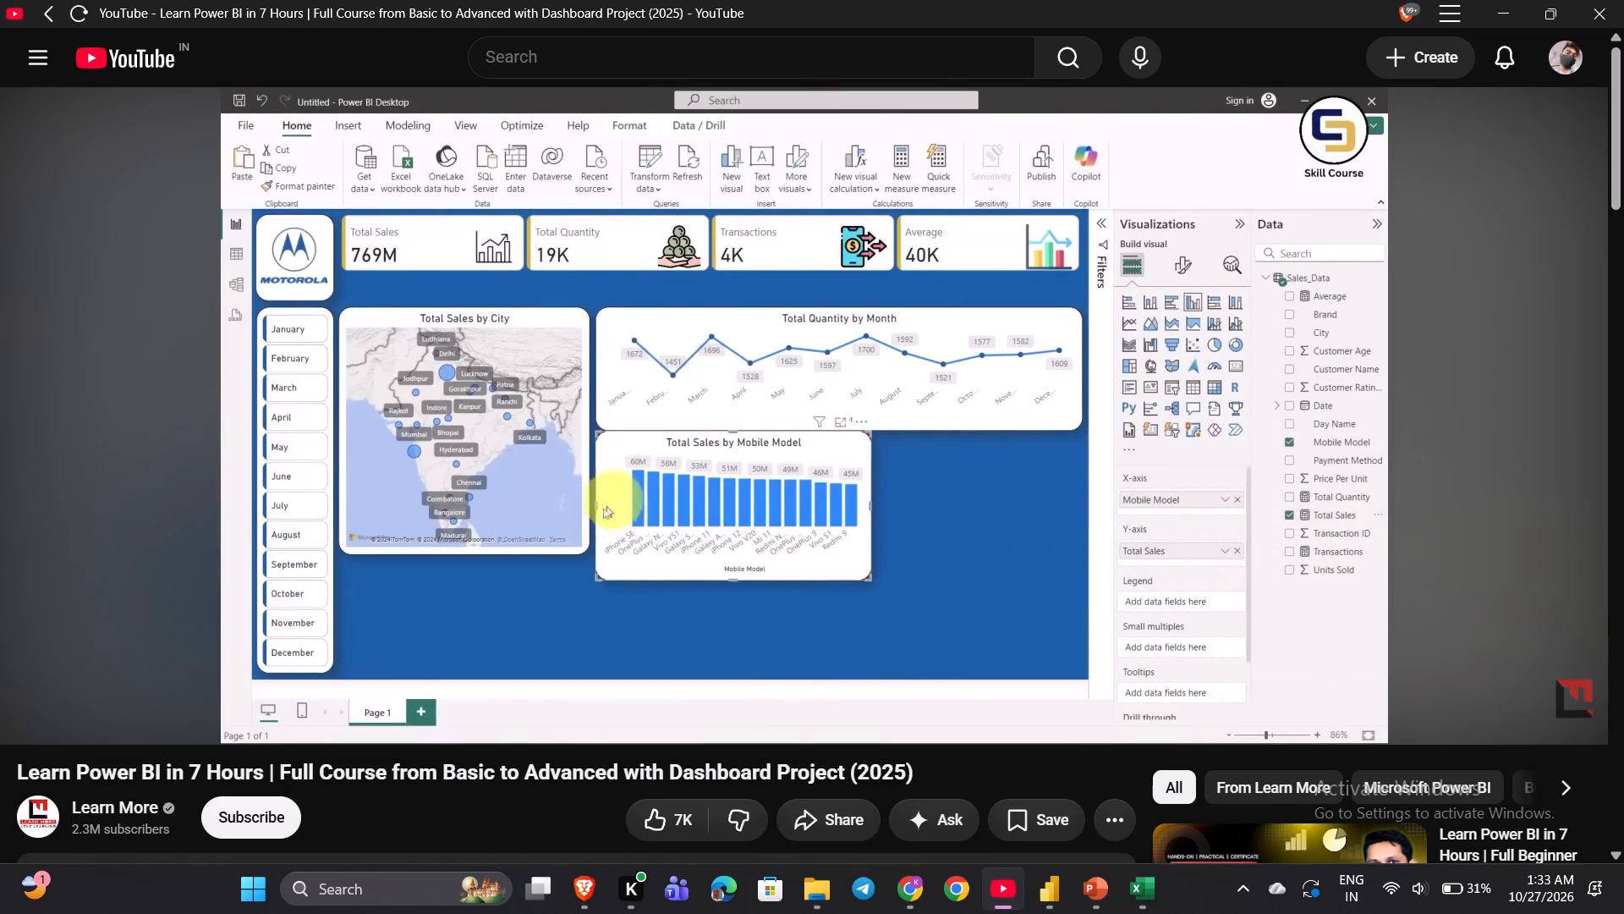
key("Left")
key("Left")
key("Left")
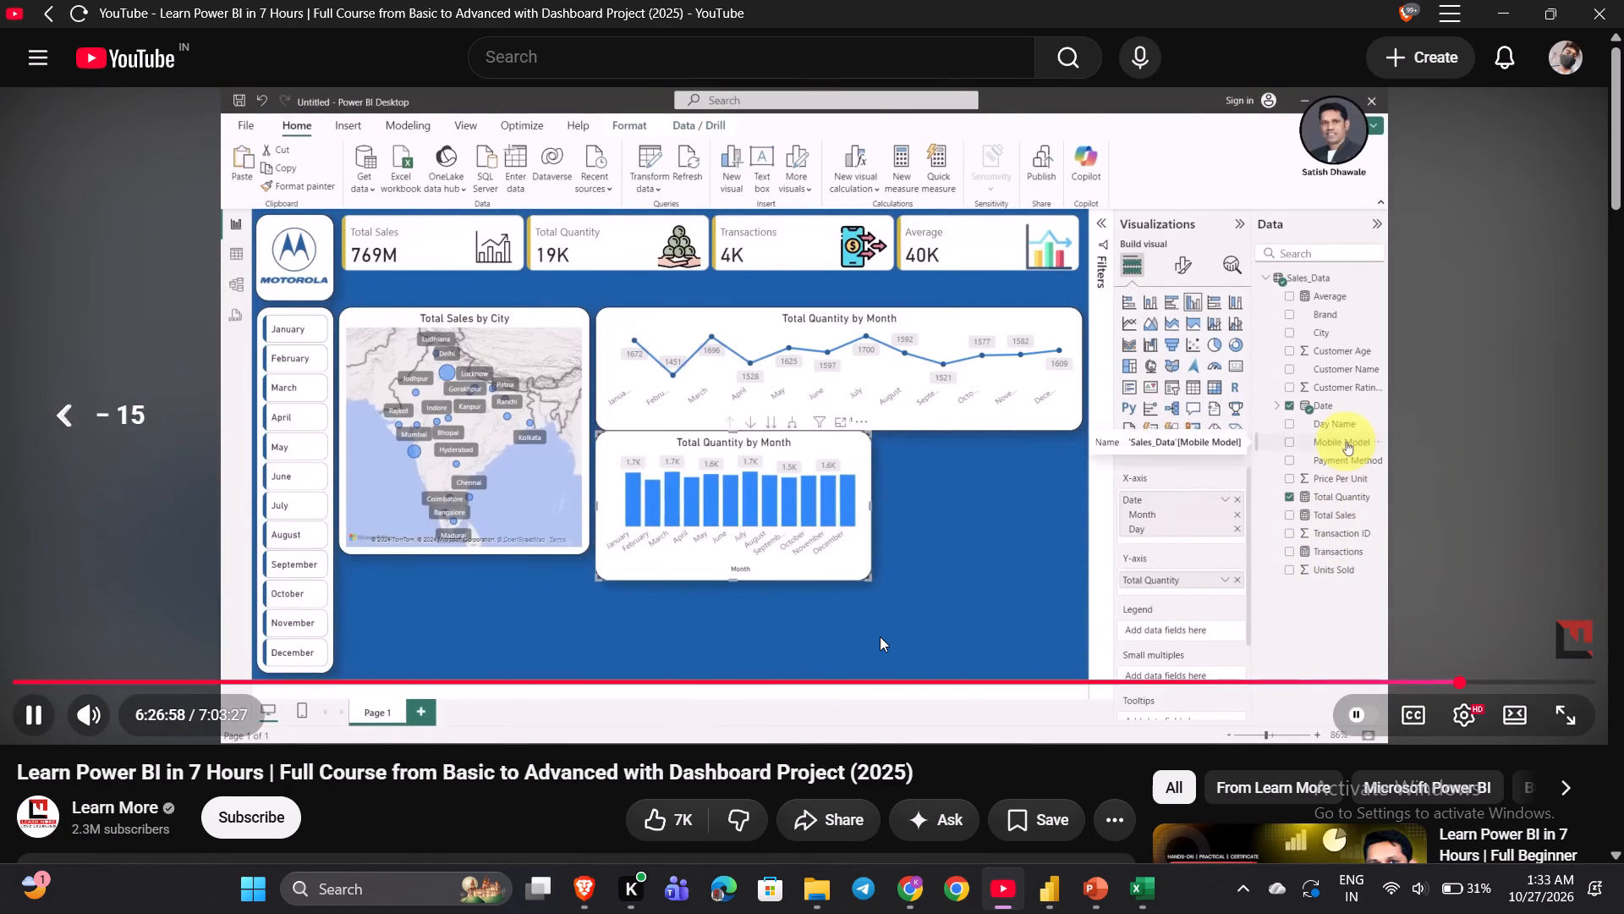
key("space")
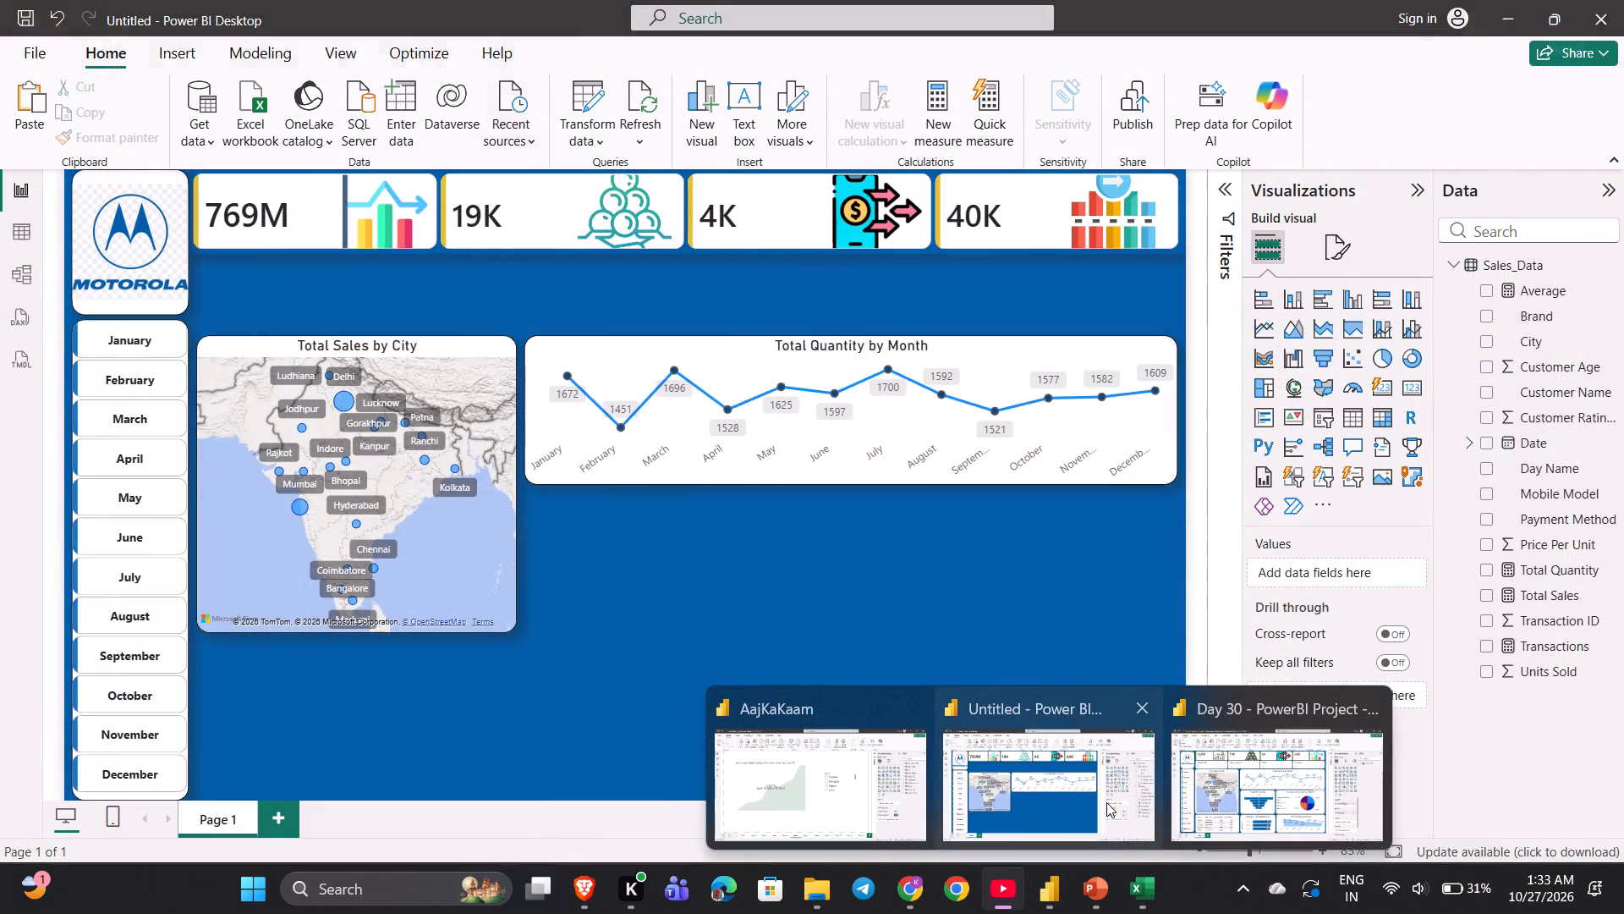
left_click(1106, 802)
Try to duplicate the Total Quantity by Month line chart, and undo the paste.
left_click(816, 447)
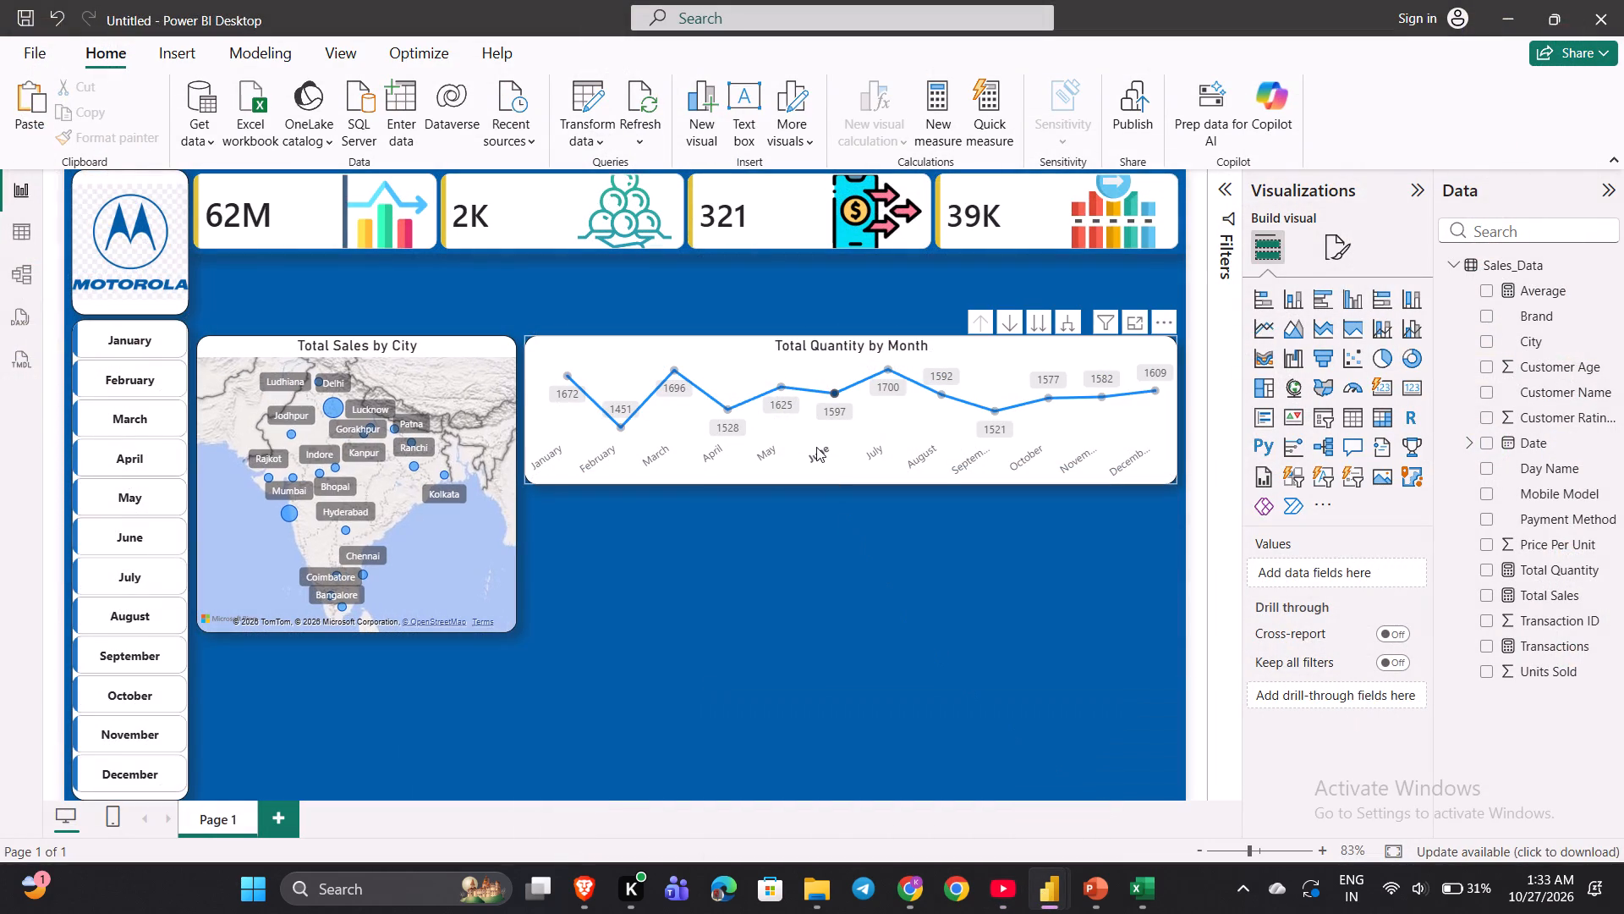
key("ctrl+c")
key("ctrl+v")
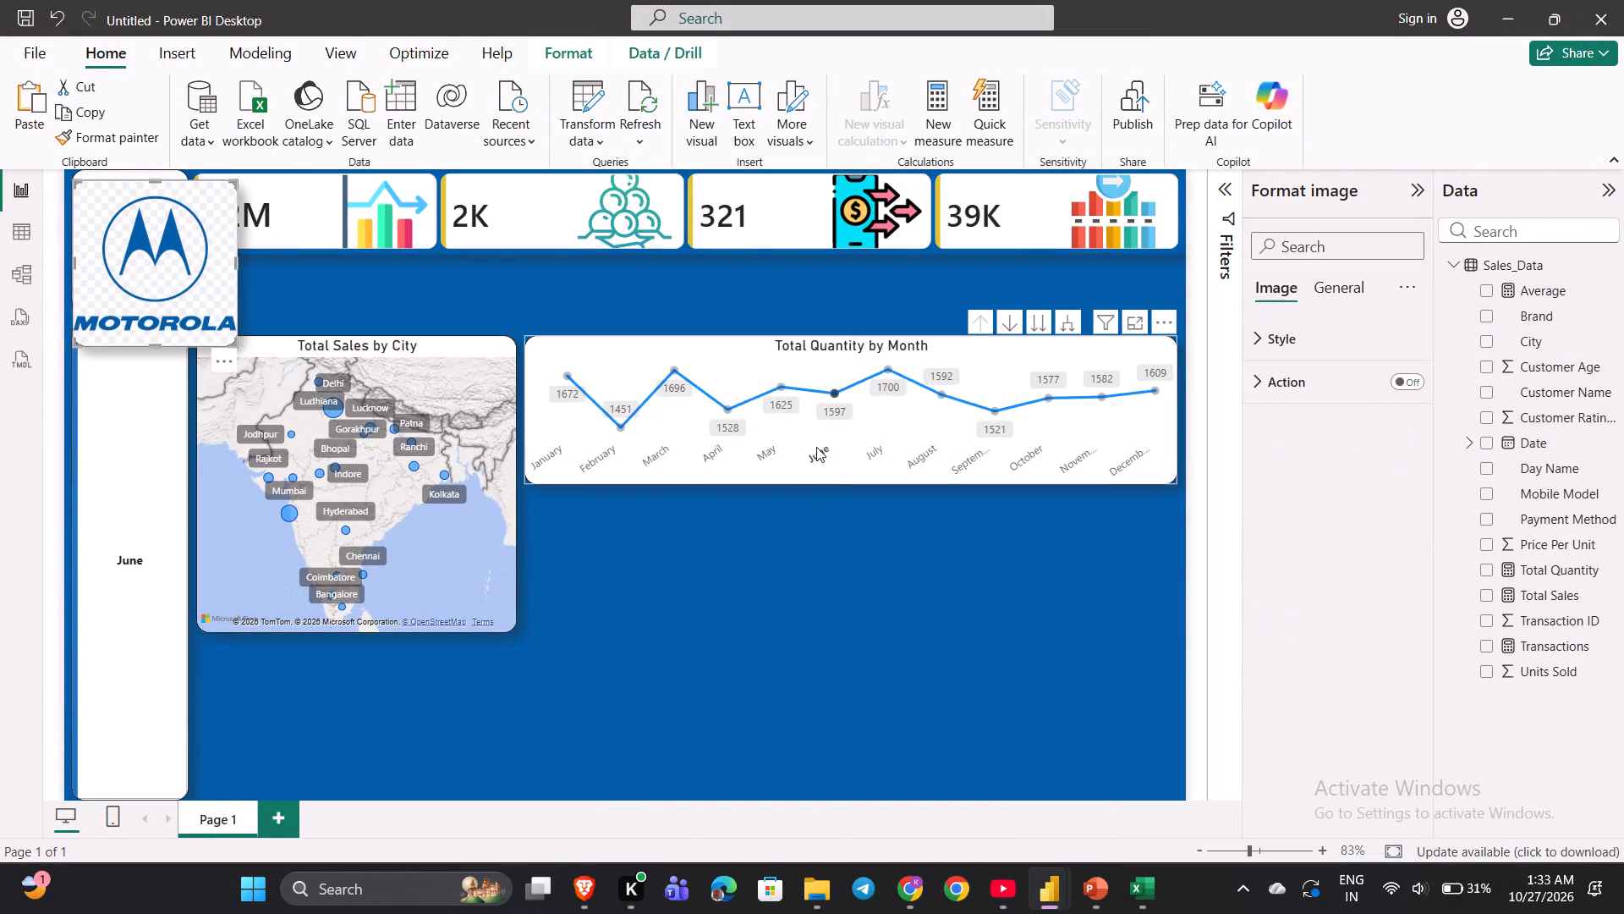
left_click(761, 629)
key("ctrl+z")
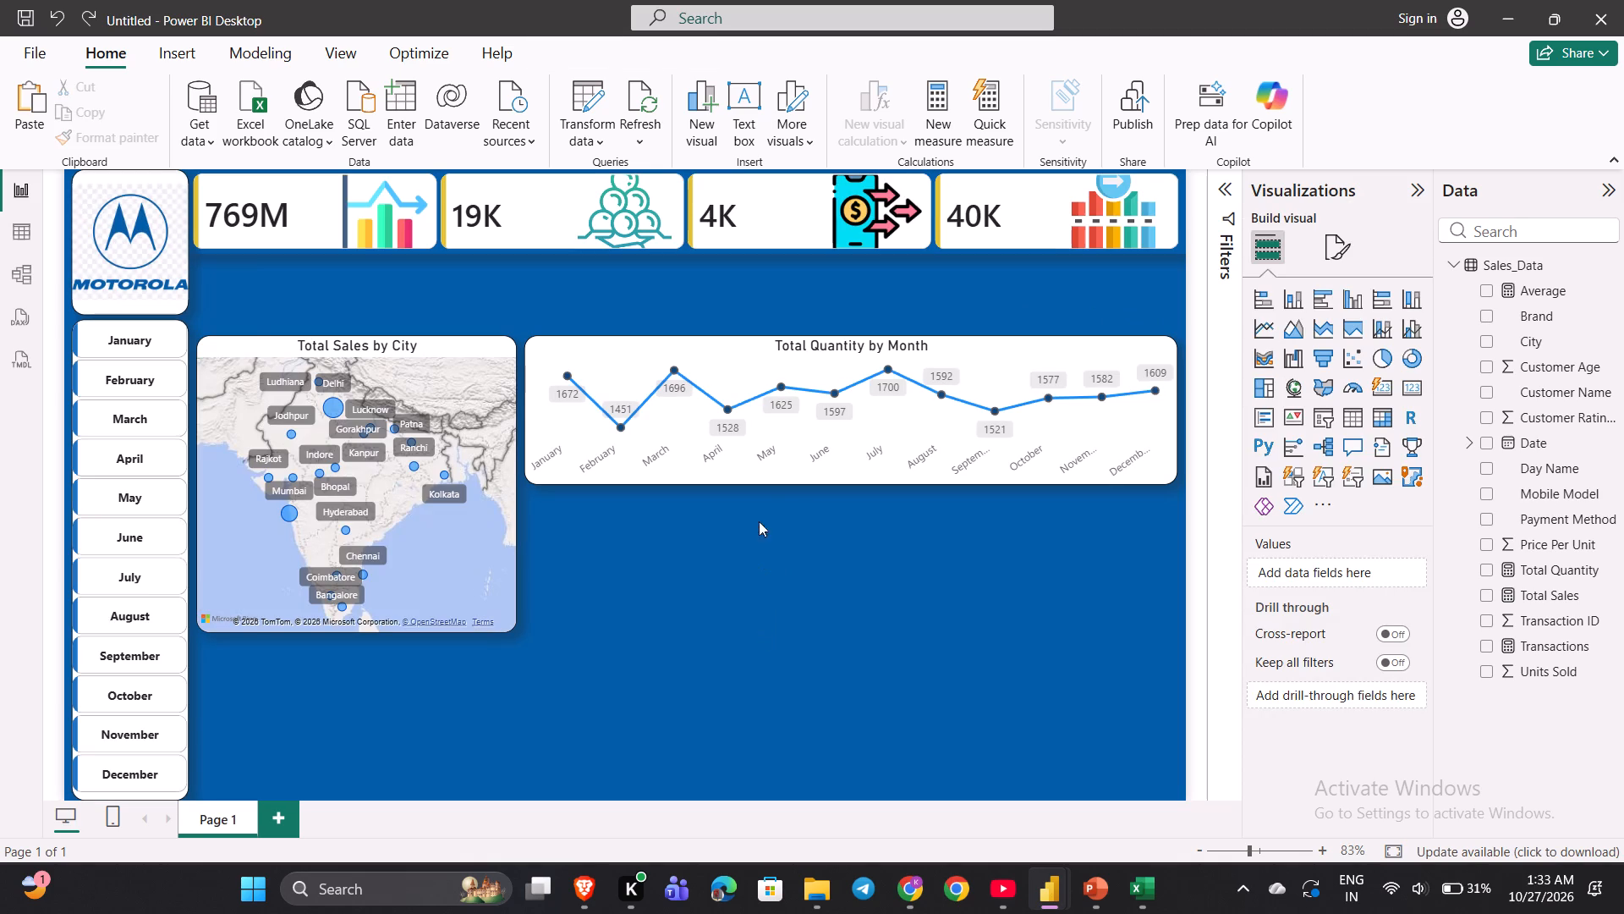
Duplicate the Total Quantity by Month line chart, place the copy beneath the original and narrow it to under half its width.
left_click(595, 348)
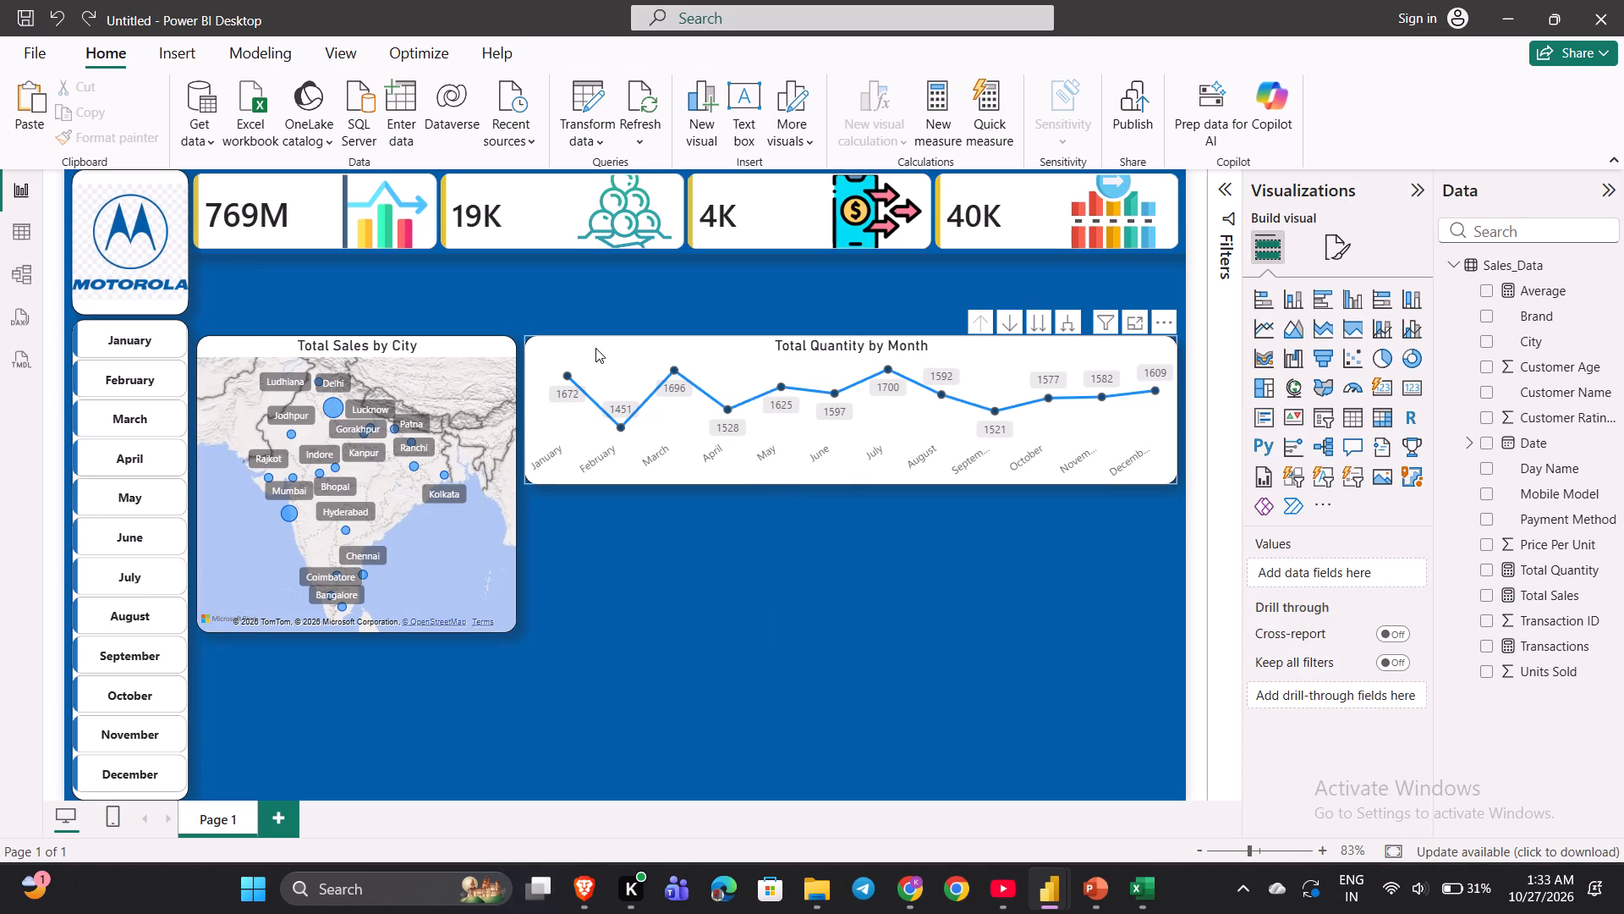
key("ctrl+c")
key("ctrl+v")
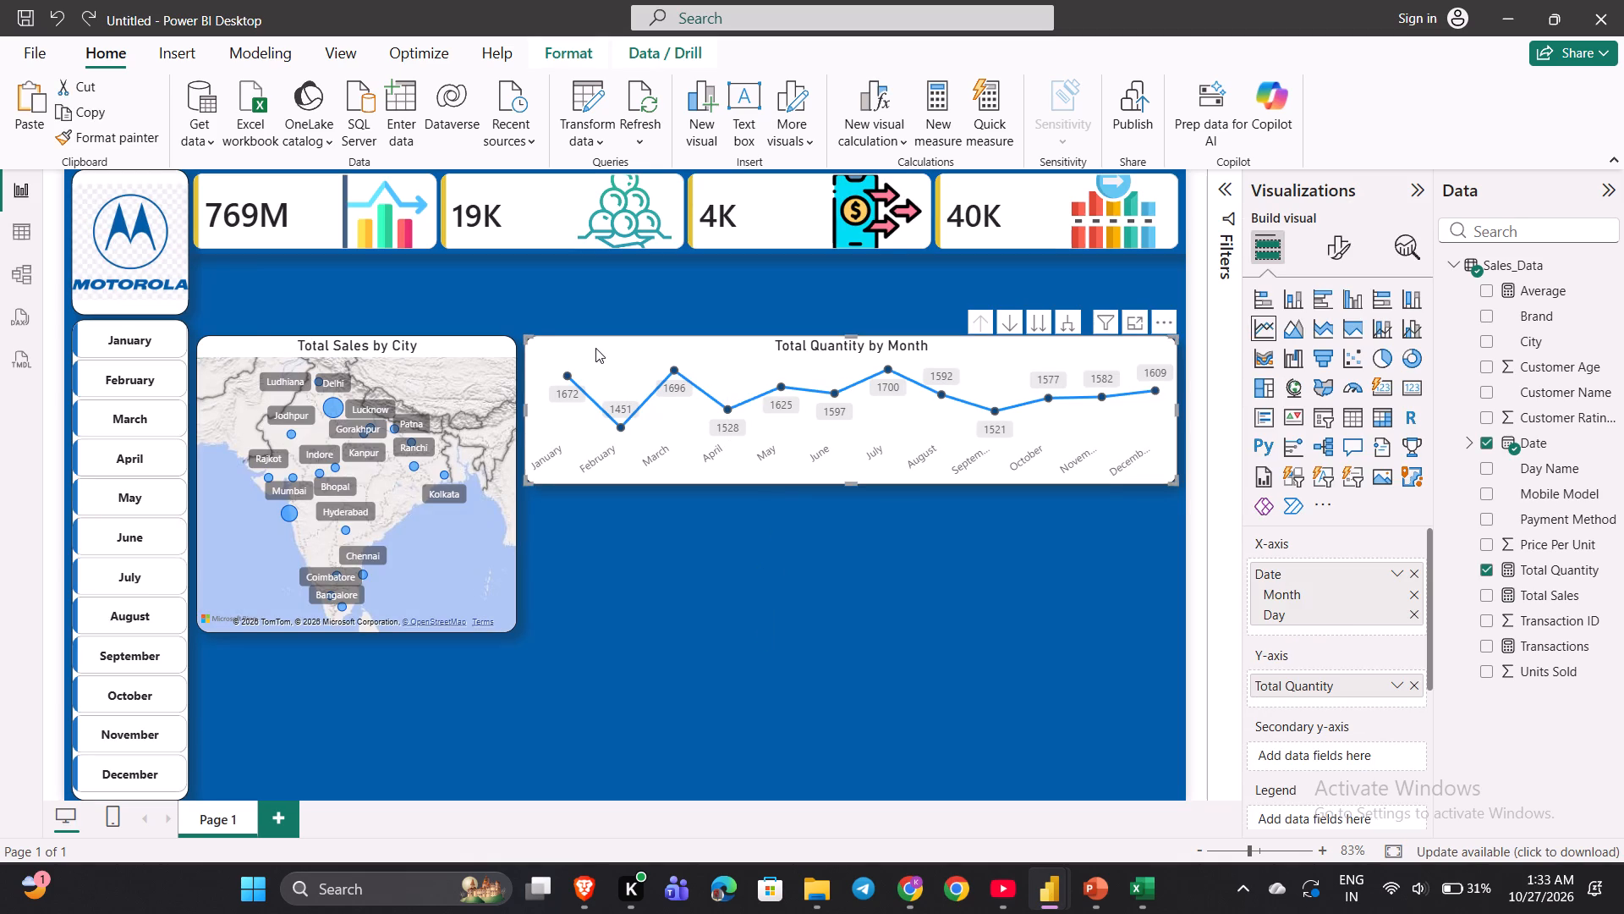
left_click_drag(607, 370, 636, 544)
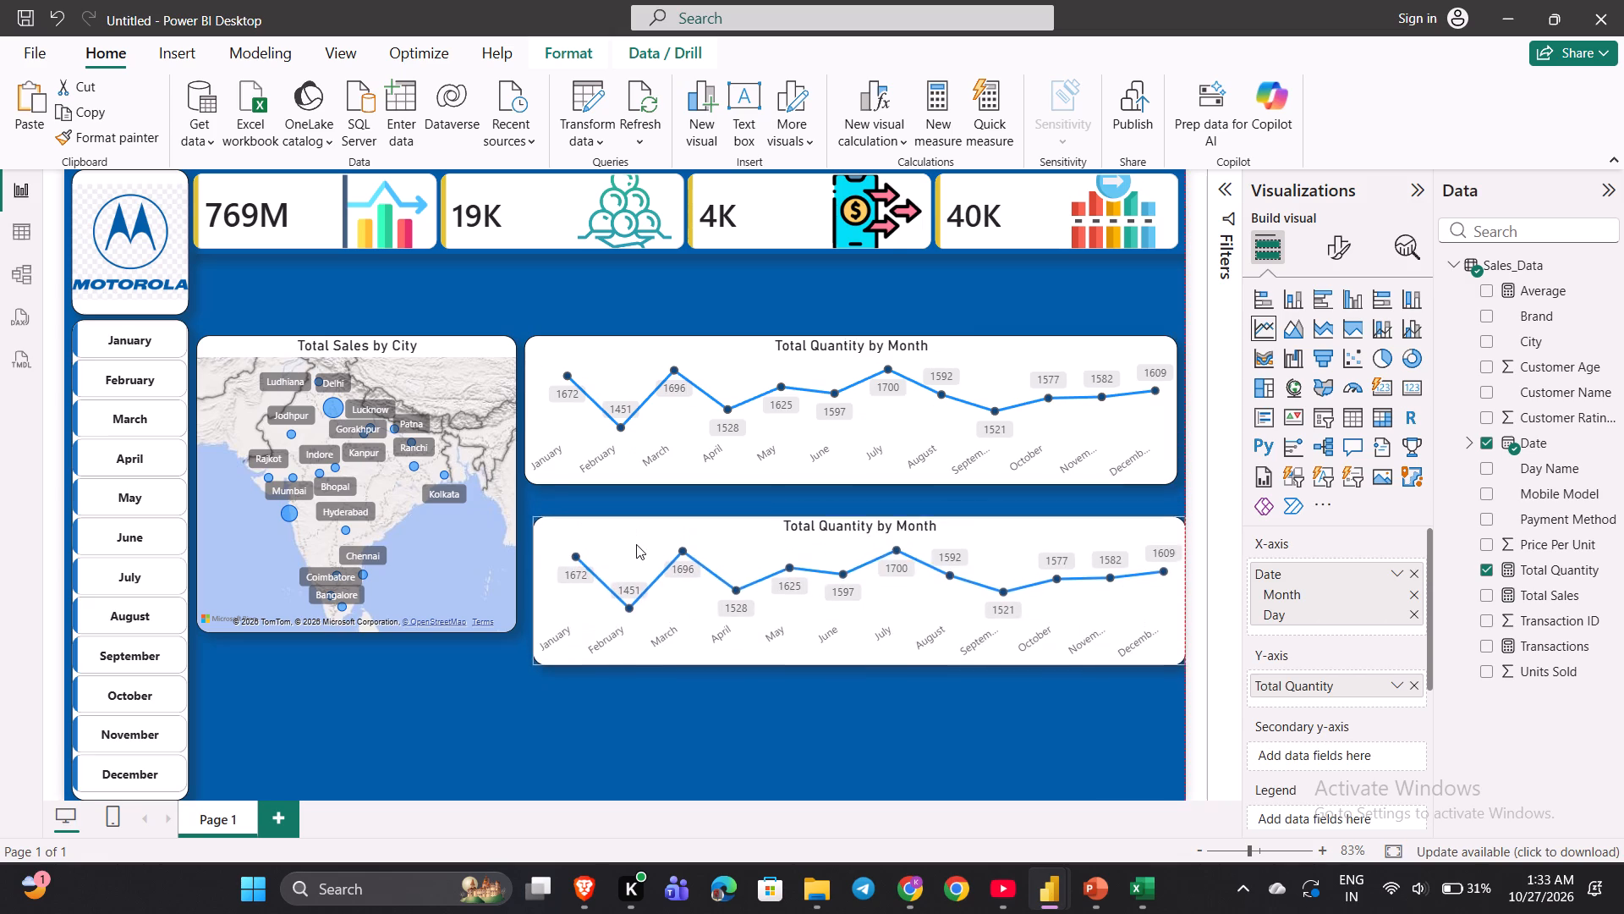
left_click_drag(636, 544, 614, 550)
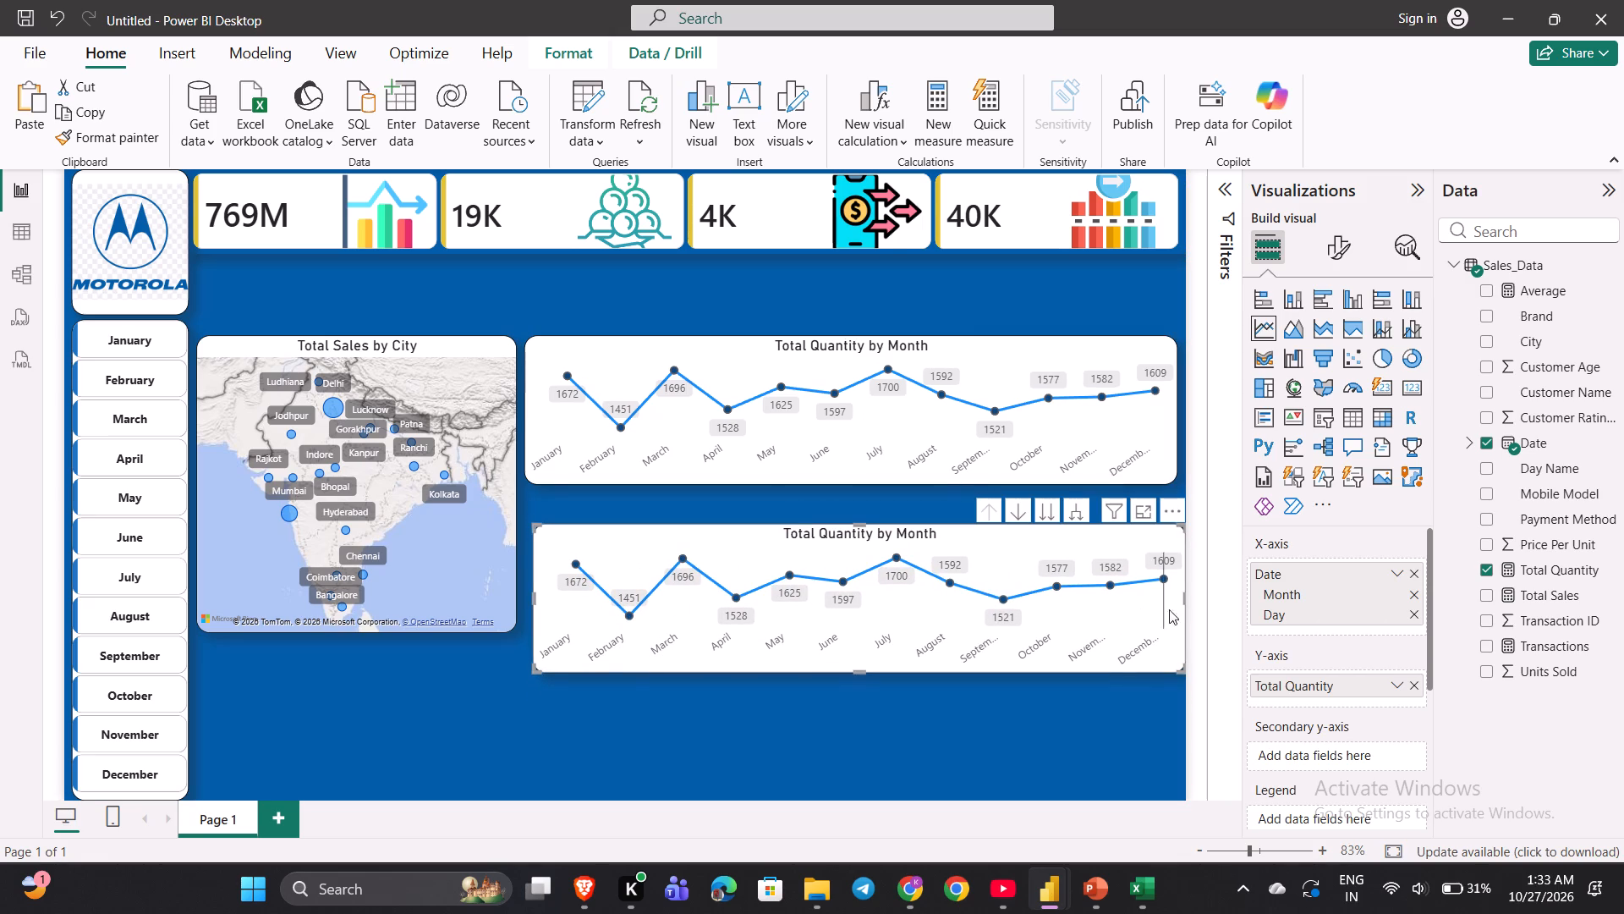
left_click_drag(1180, 598, 948, 616)
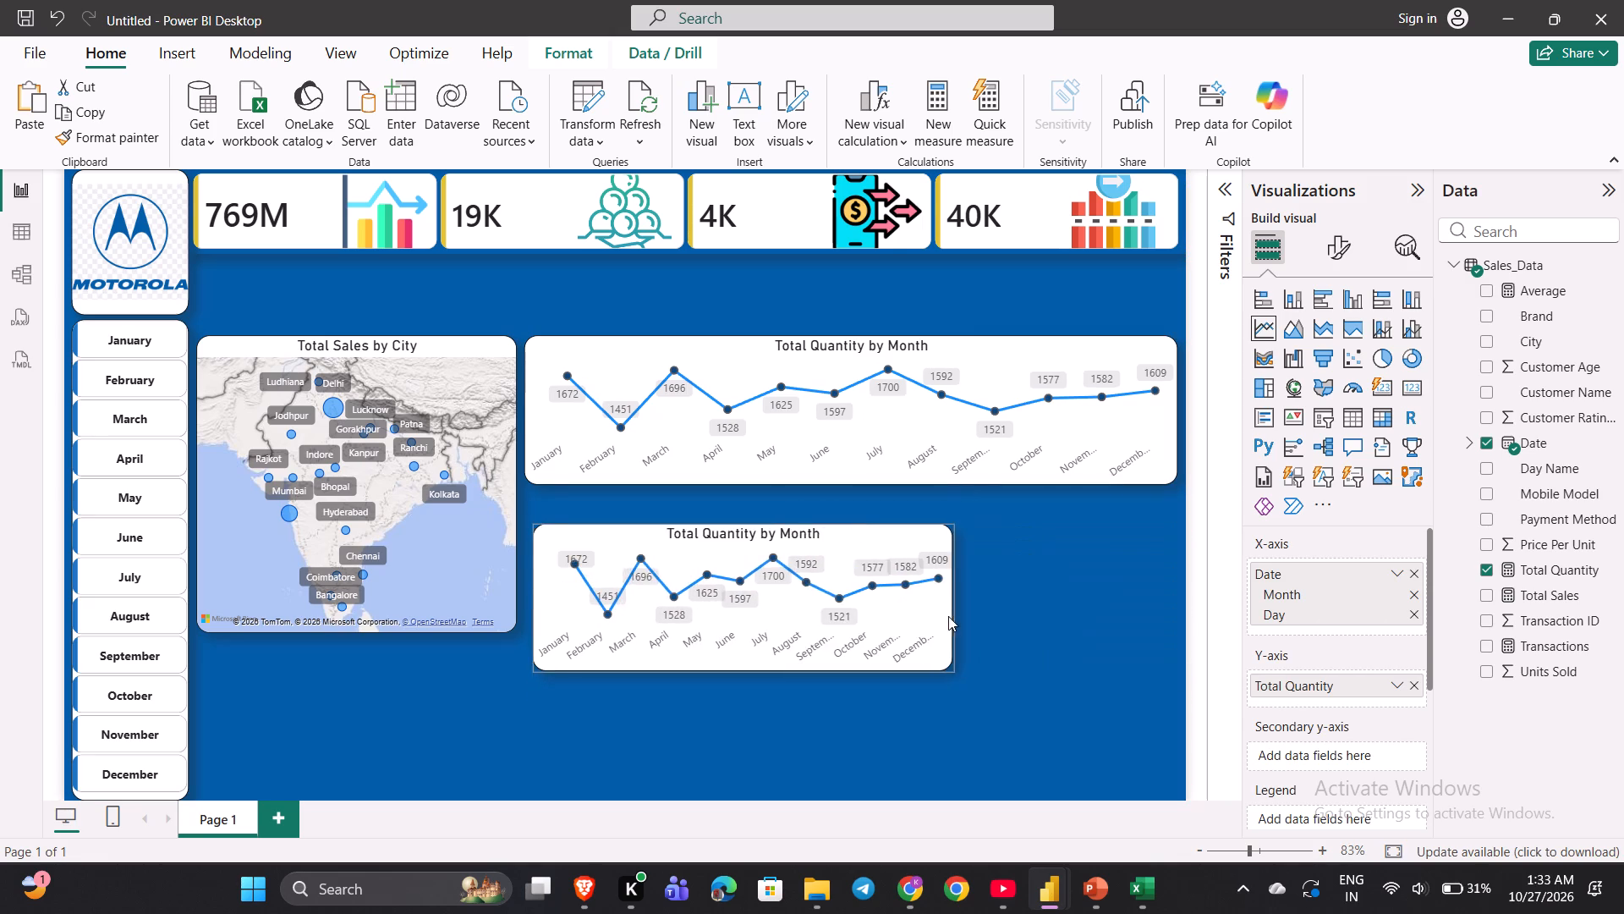
left_click_drag(948, 616, 793, 619)
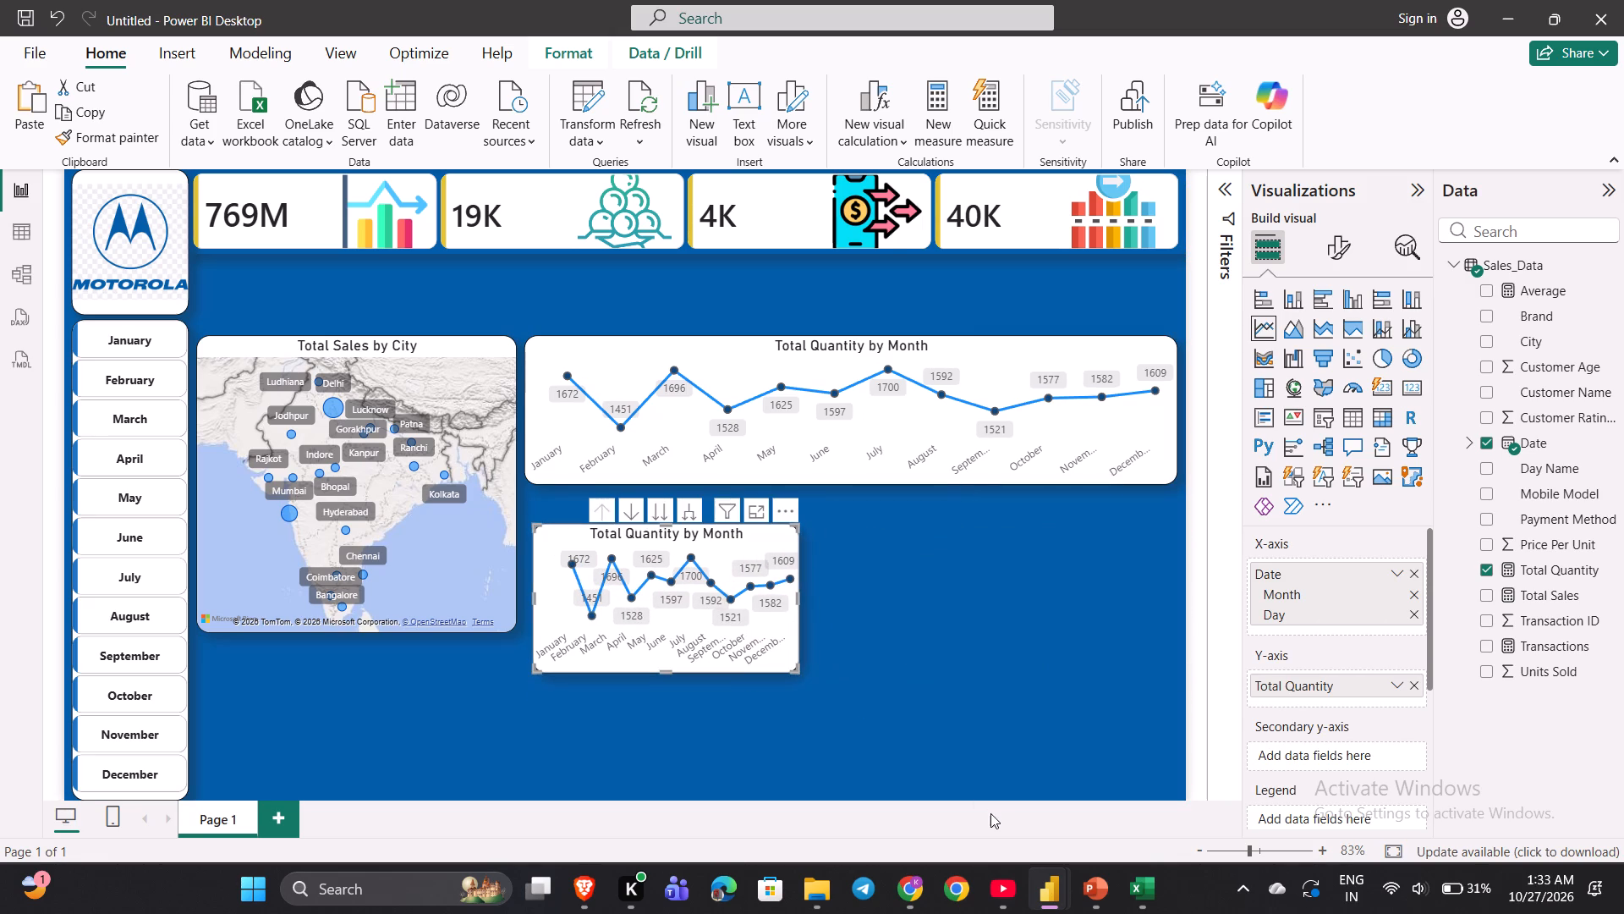
Check the tutorial's chart type and convert the duplicated line chart to a clustered column chart.
left_click(1002, 894)
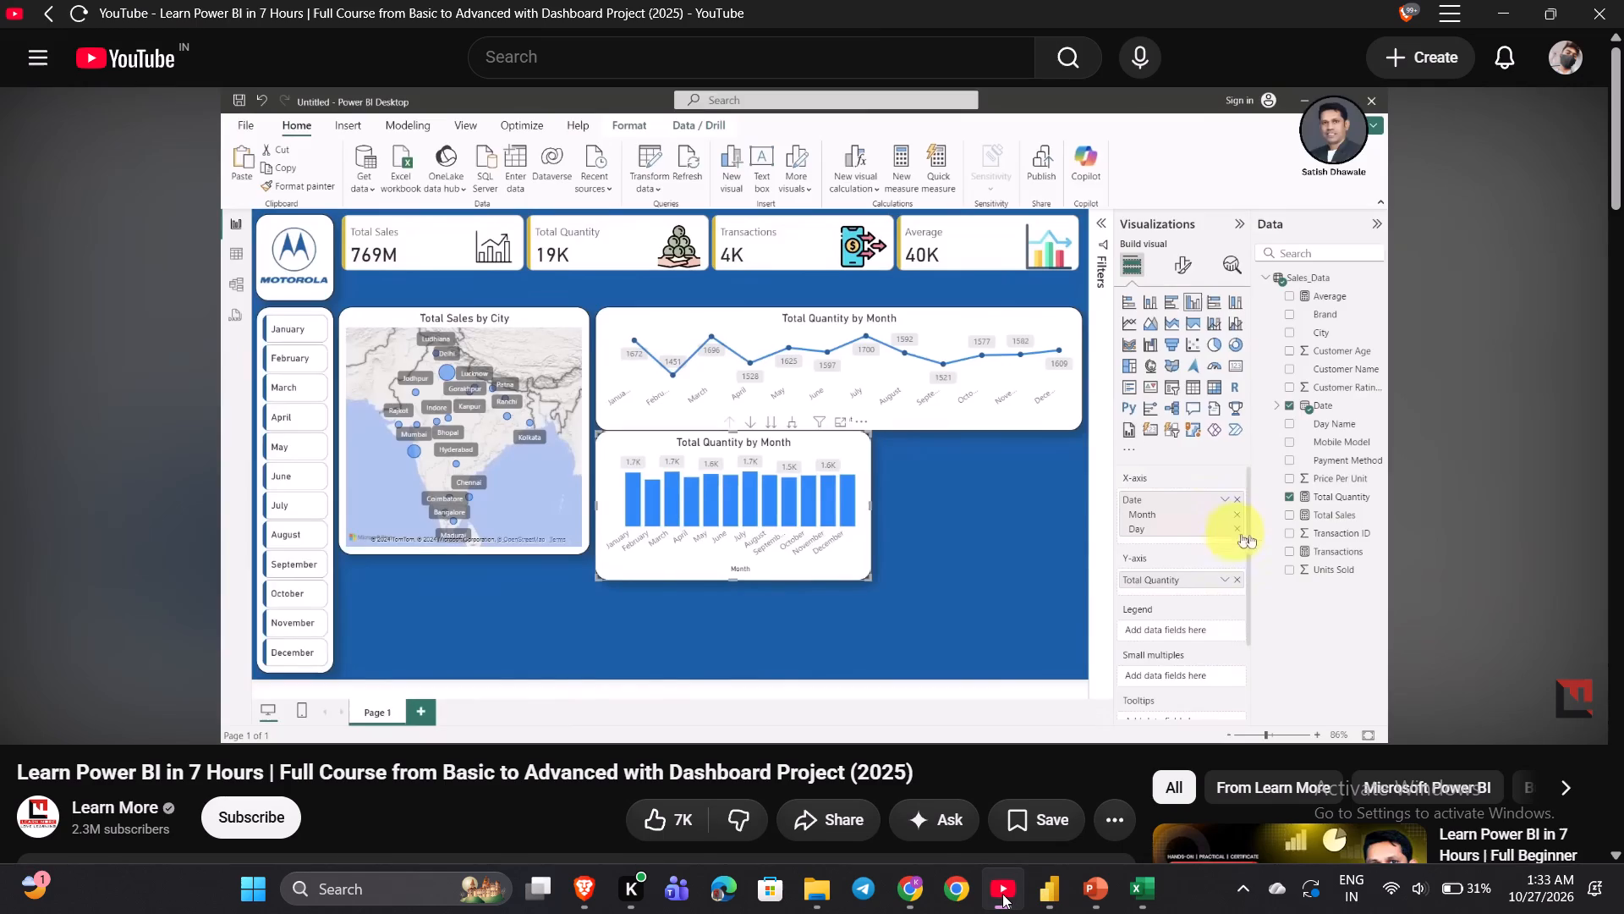
key("space")
key("space")
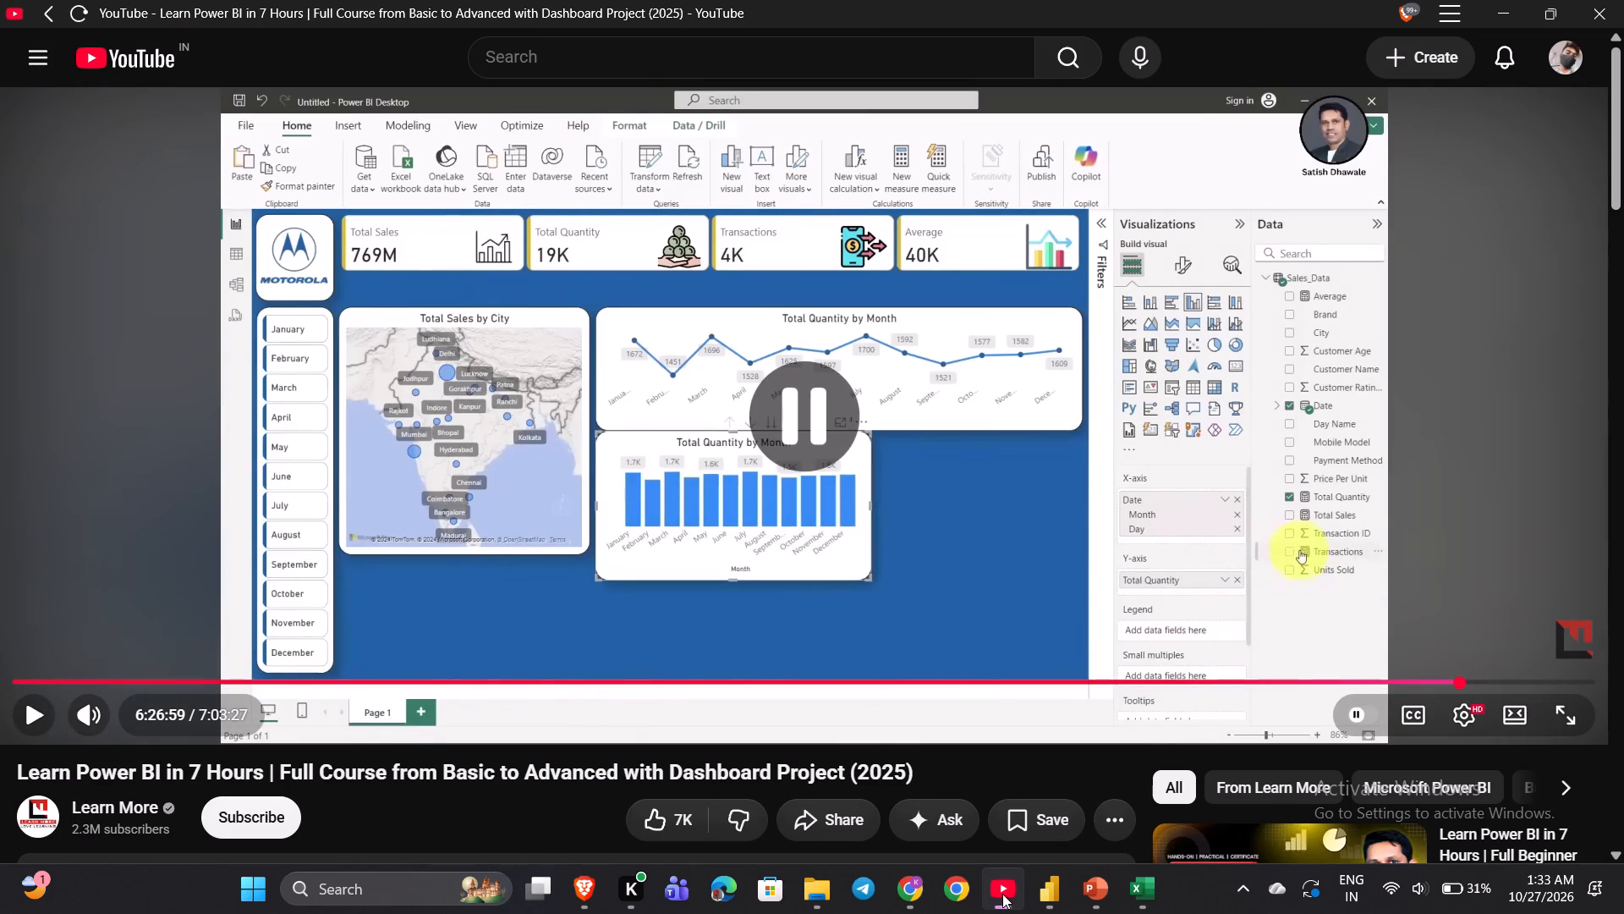
left_click(1002, 894)
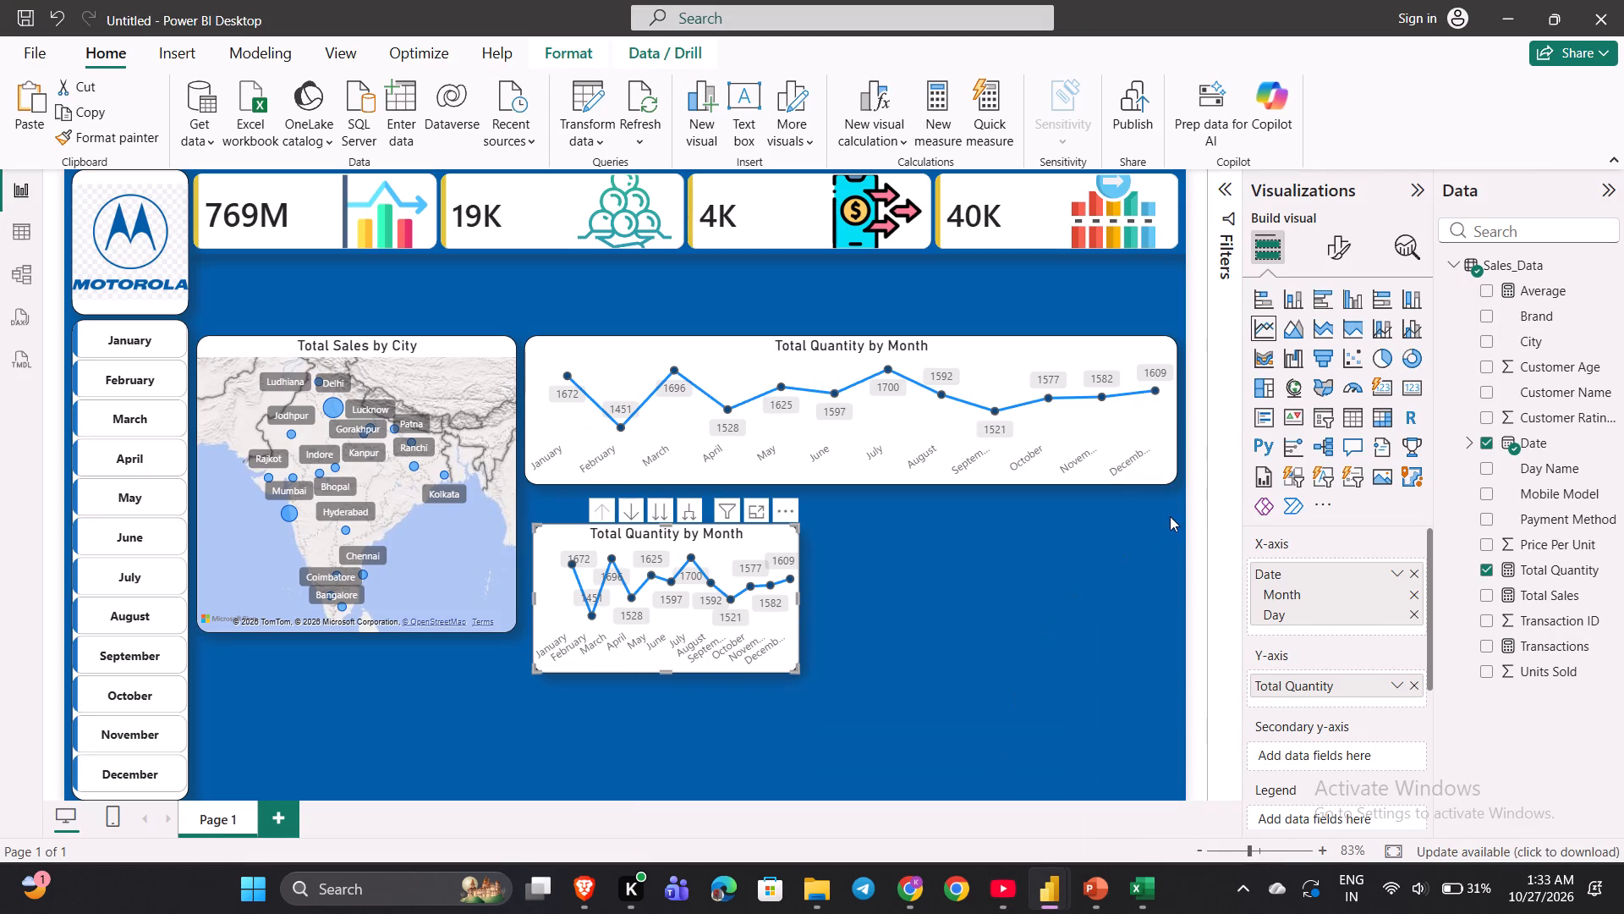
left_click(1345, 307)
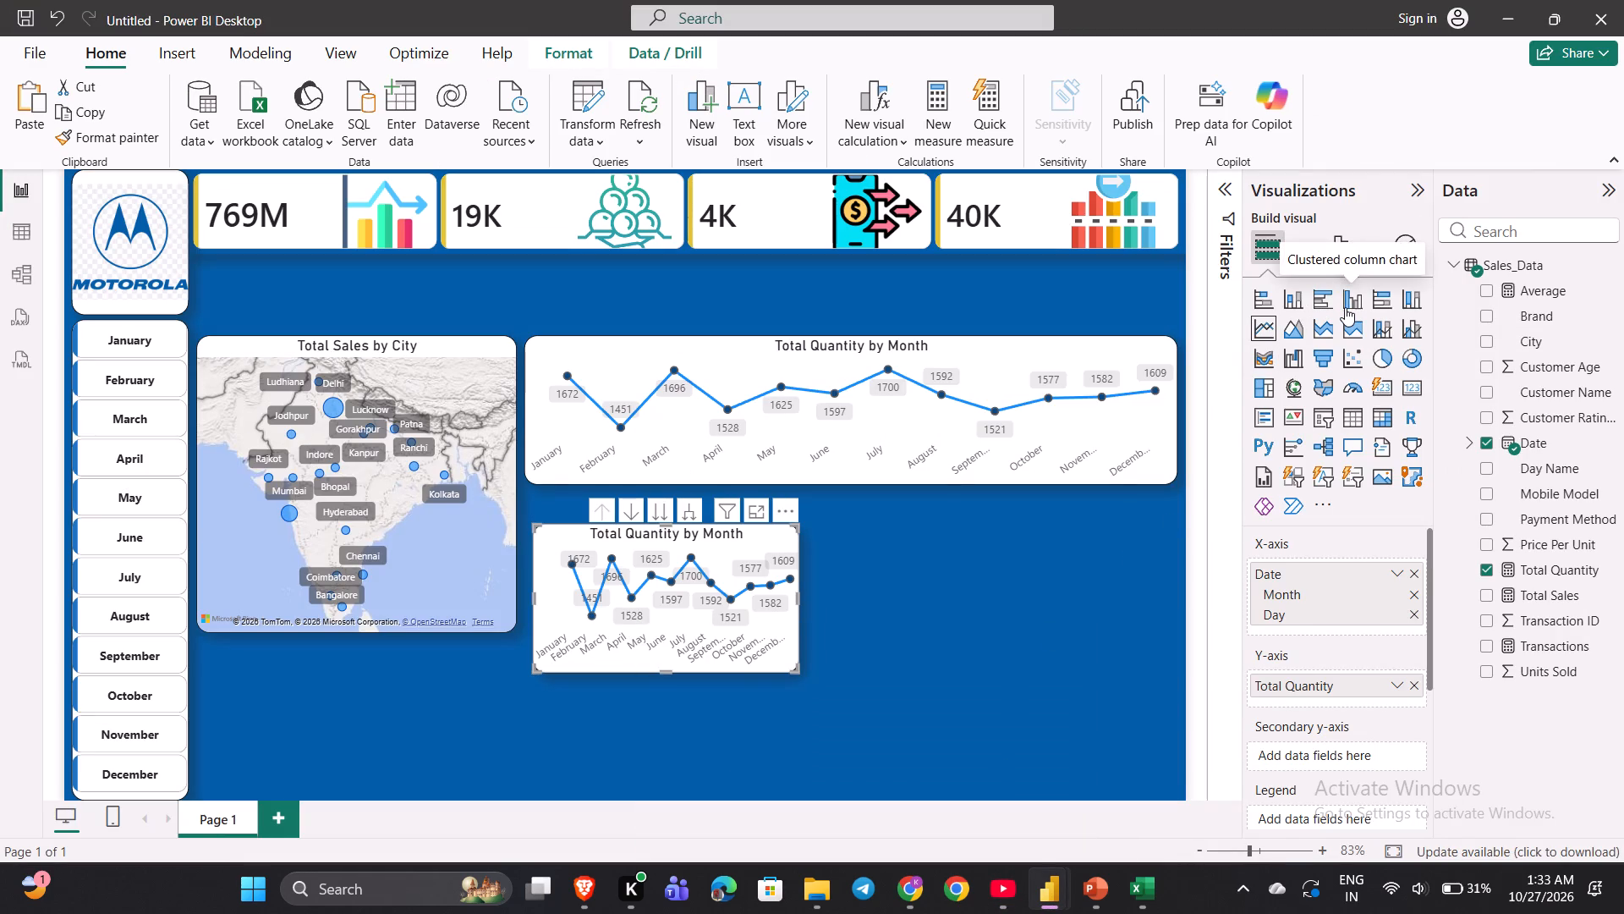
left_click(1345, 307)
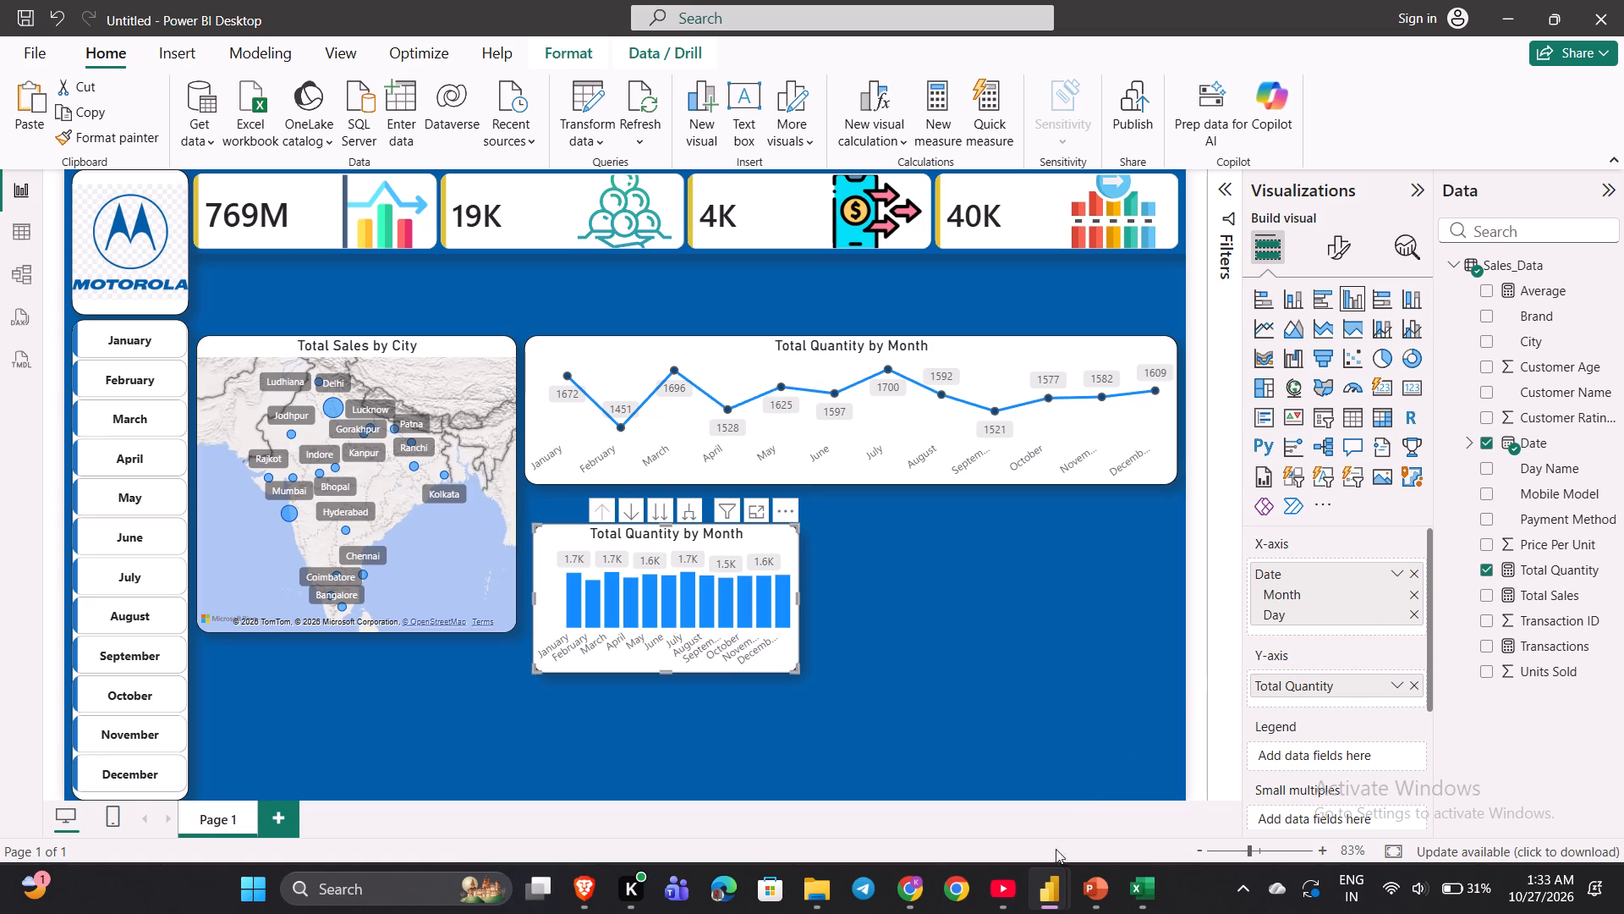
Following the tutorial, replace the Date field with Mobile Model on the clustered column chart's X-axis.
left_click(1007, 886)
key("space")
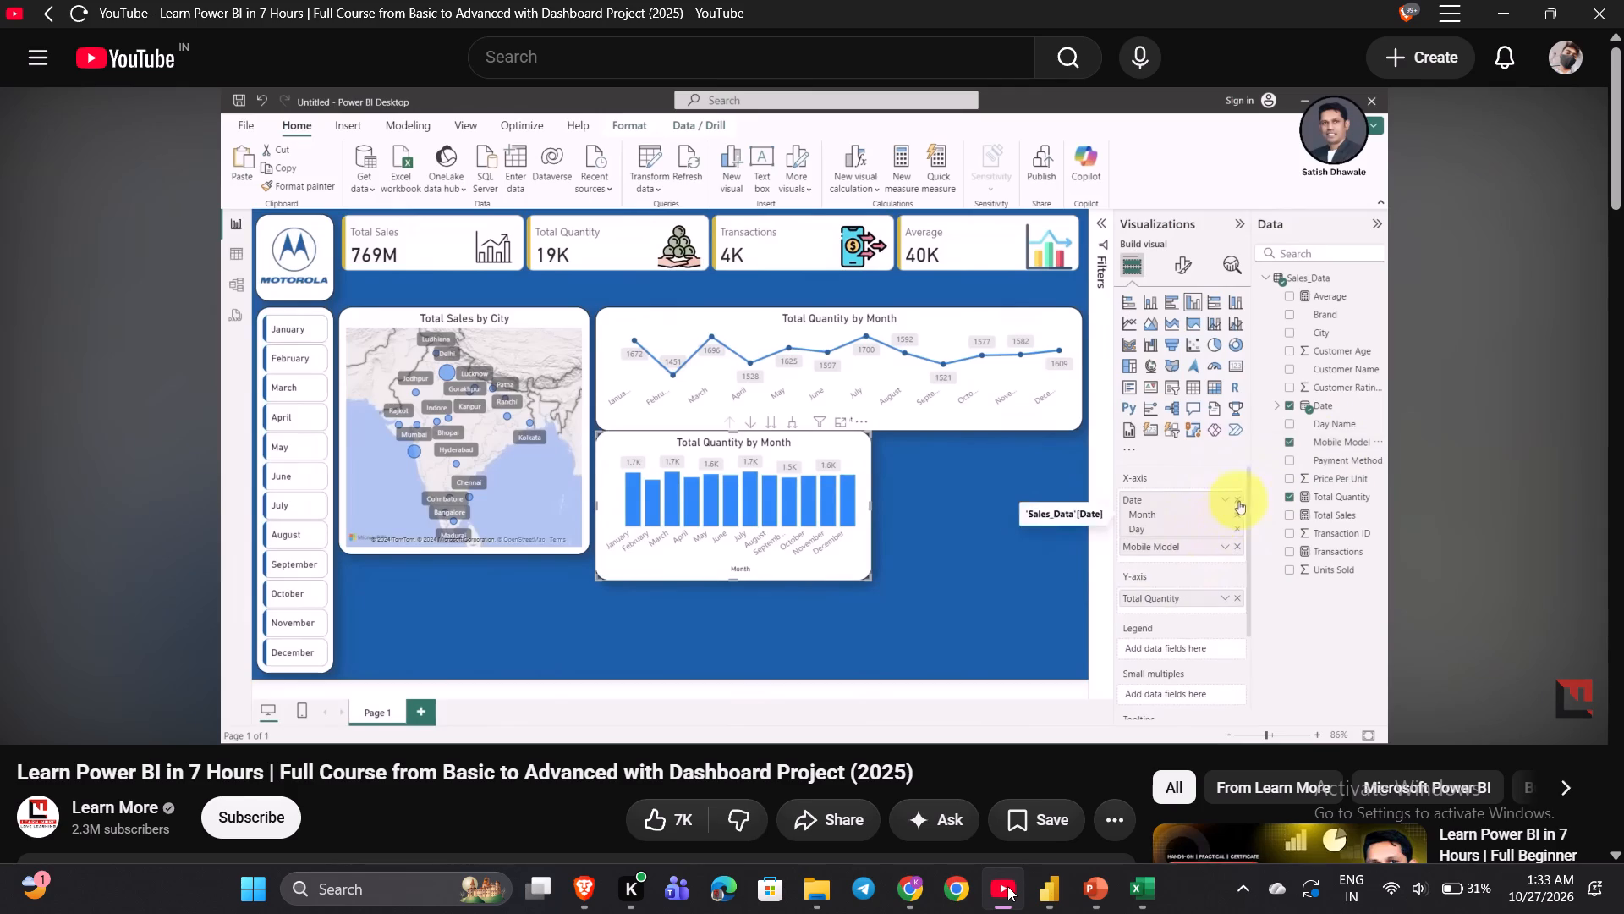
key("space")
left_click(1007, 886)
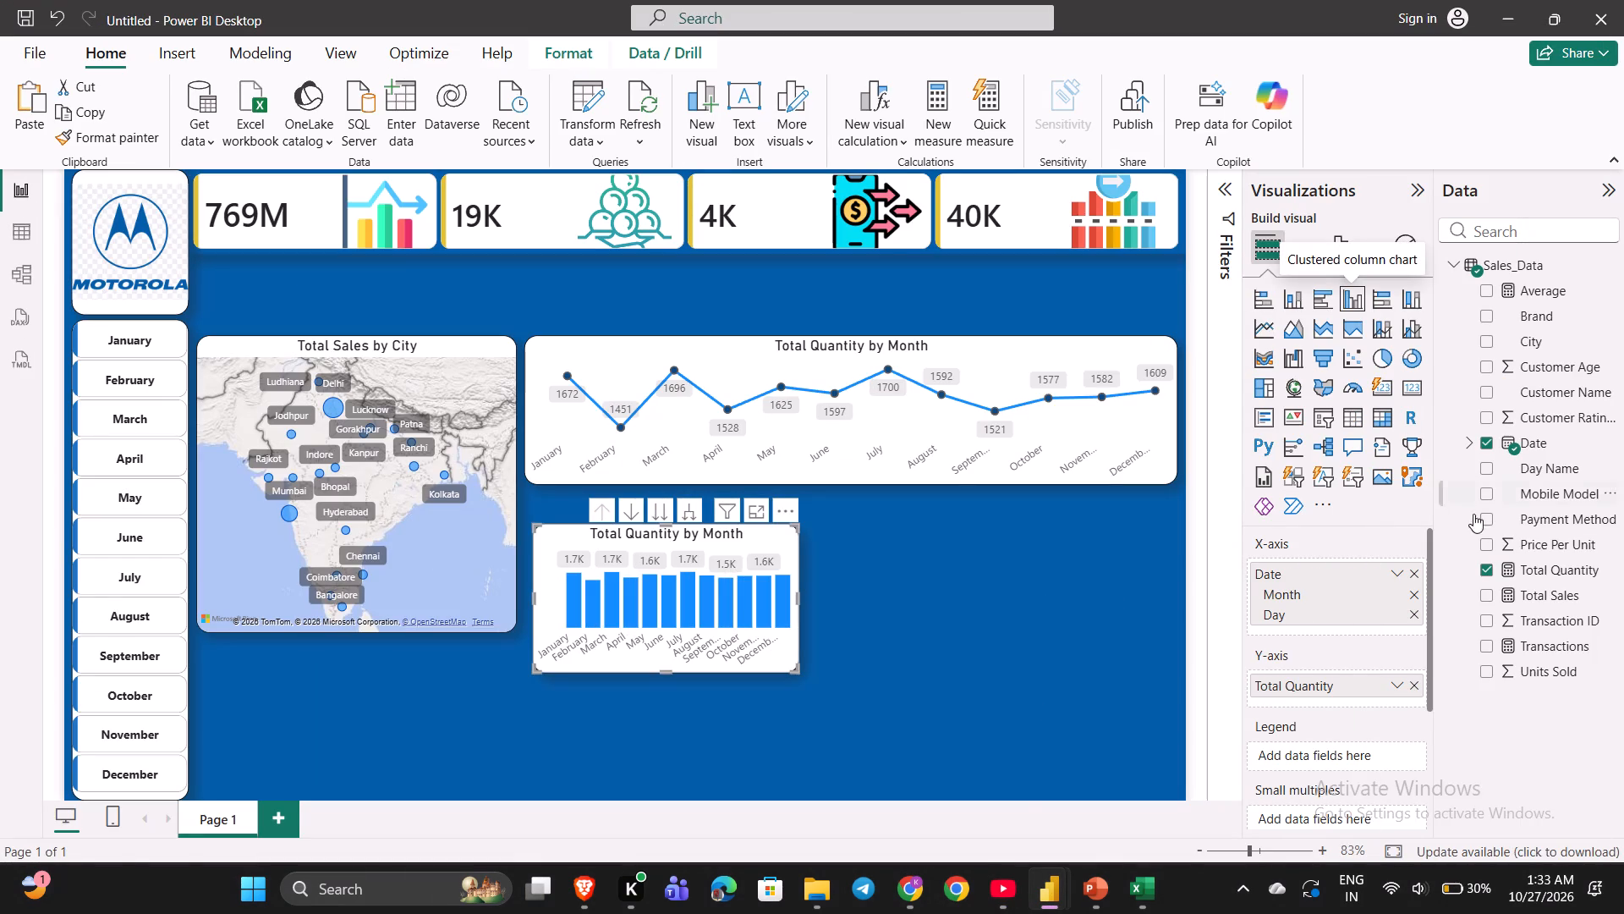
left_click_drag(1538, 493, 1332, 548)
left_click(1416, 574)
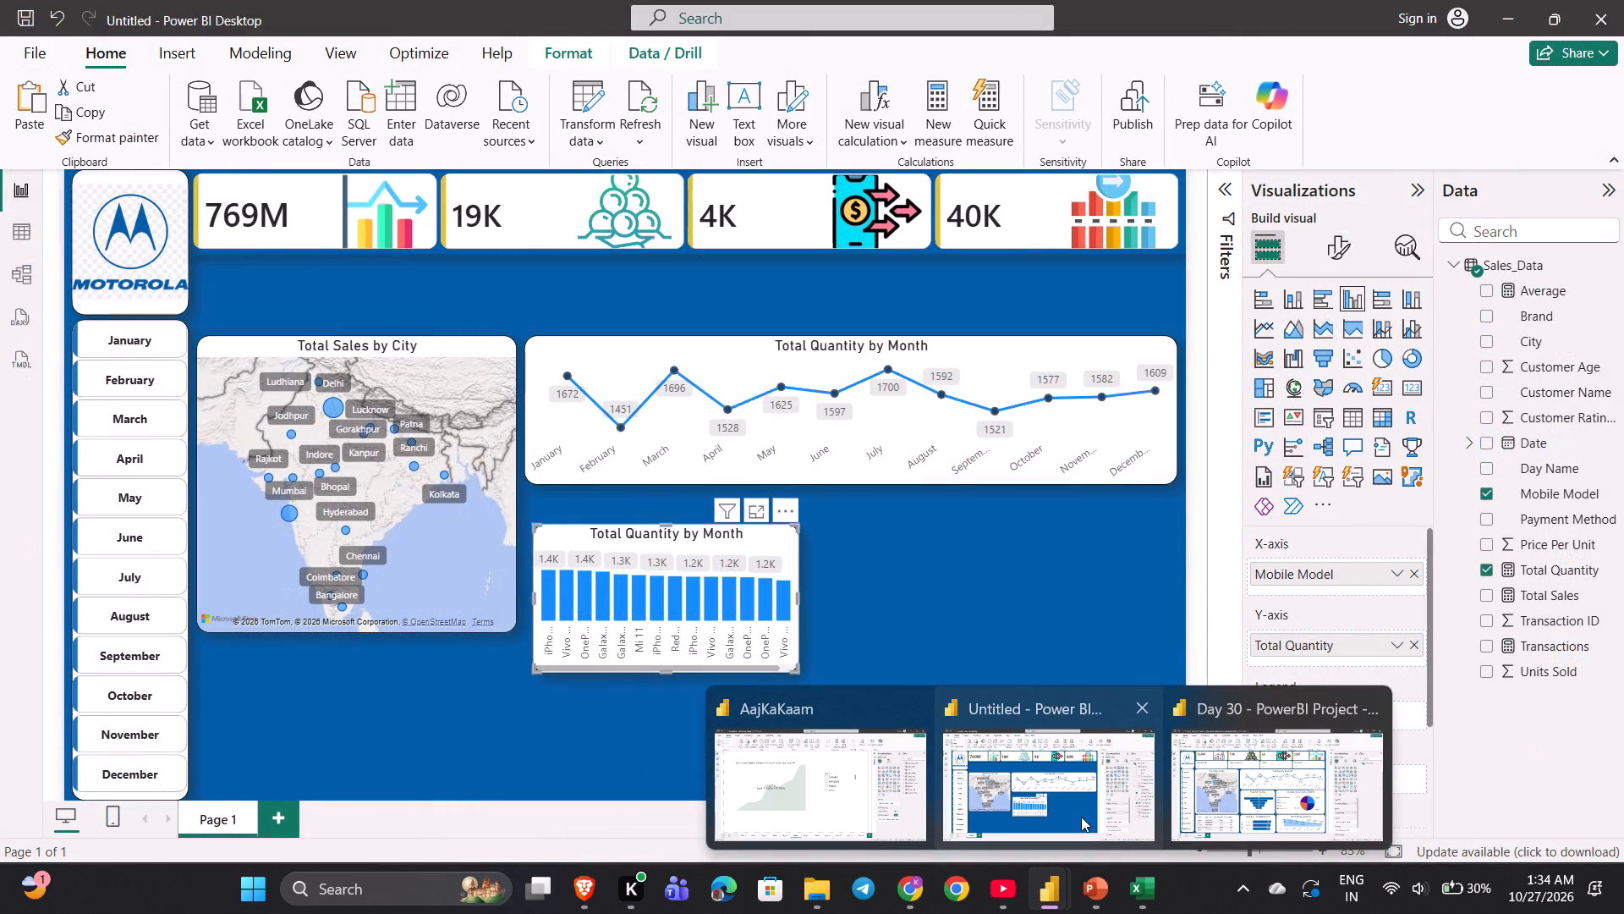
left_click(1133, 805)
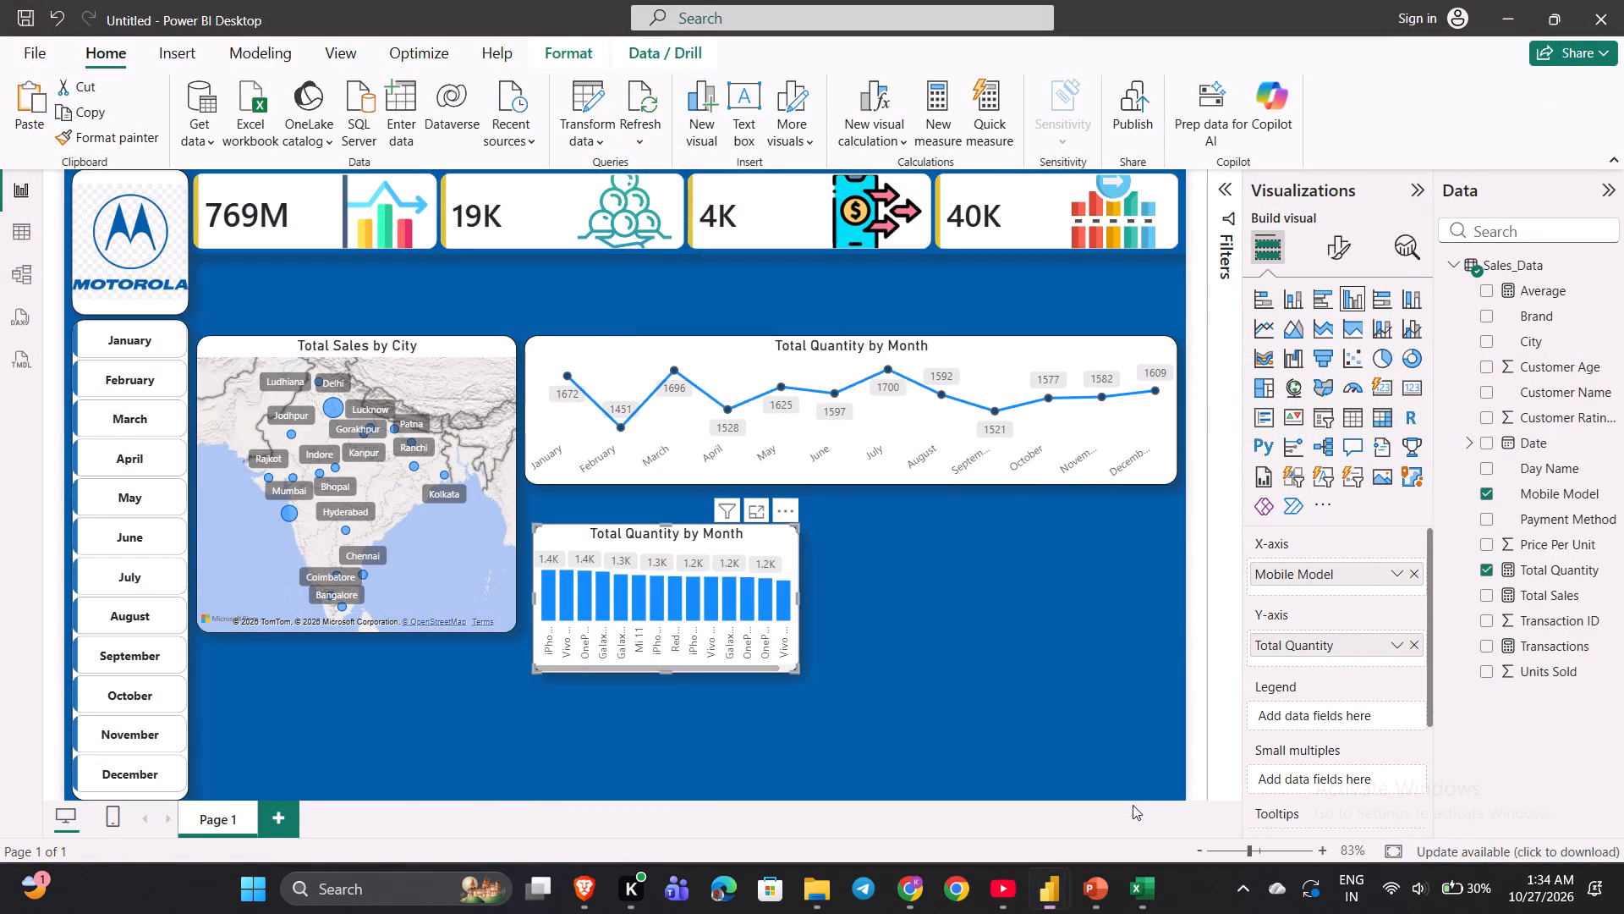
Following the tutorial's next part on the mobile model chart, expand the collapsed Filters area beside the report page.
left_click(1003, 893)
key("space")
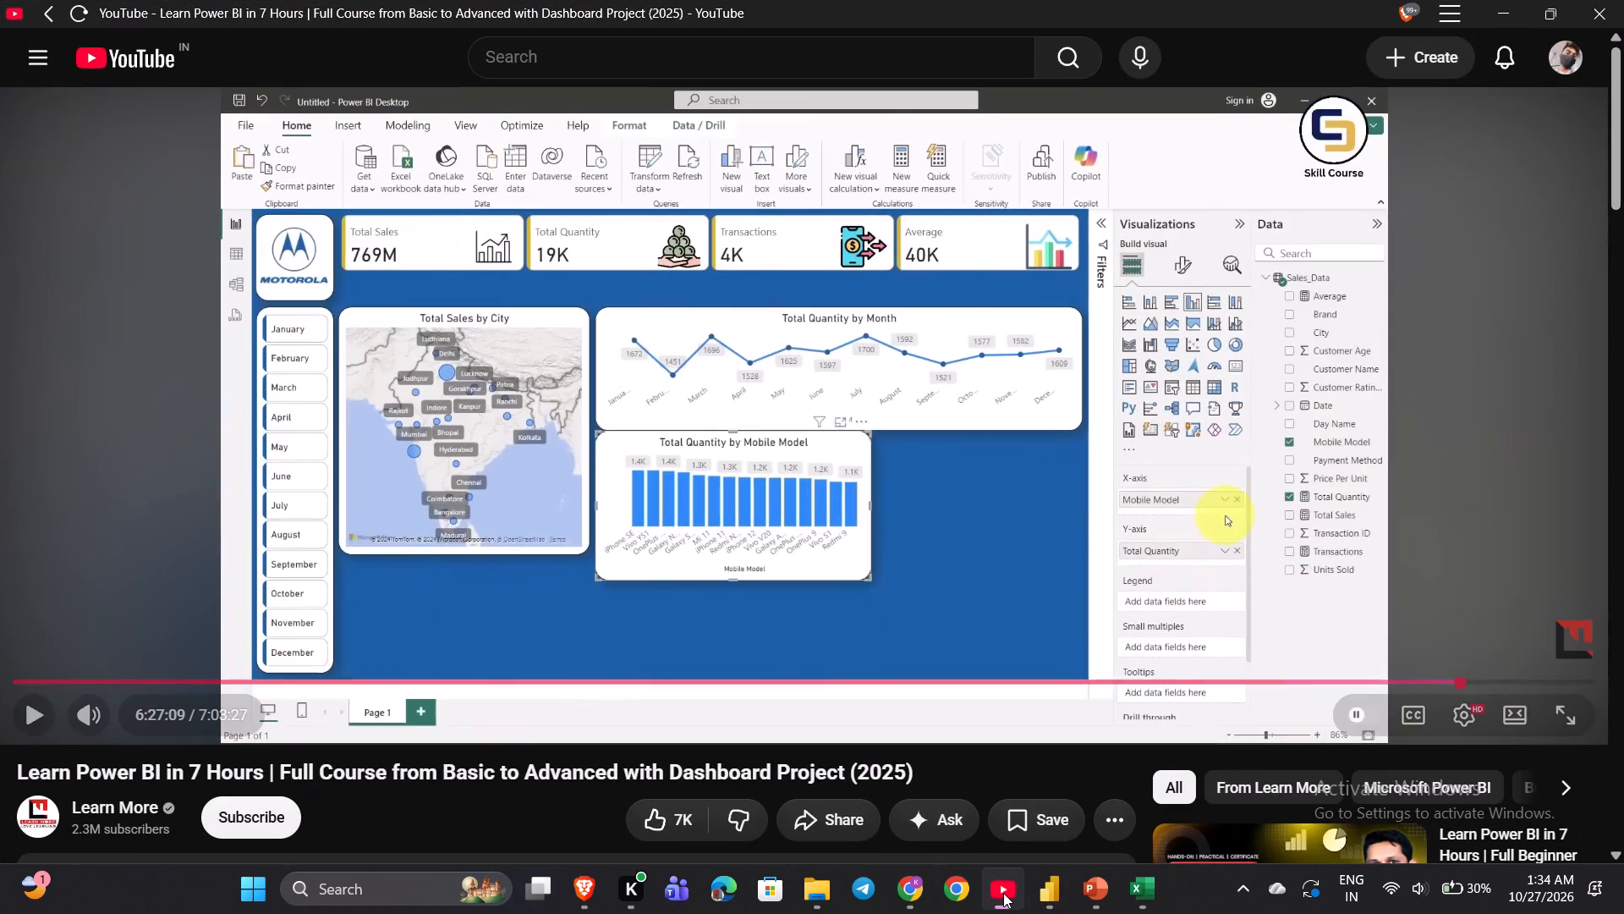
left_click(1003, 893)
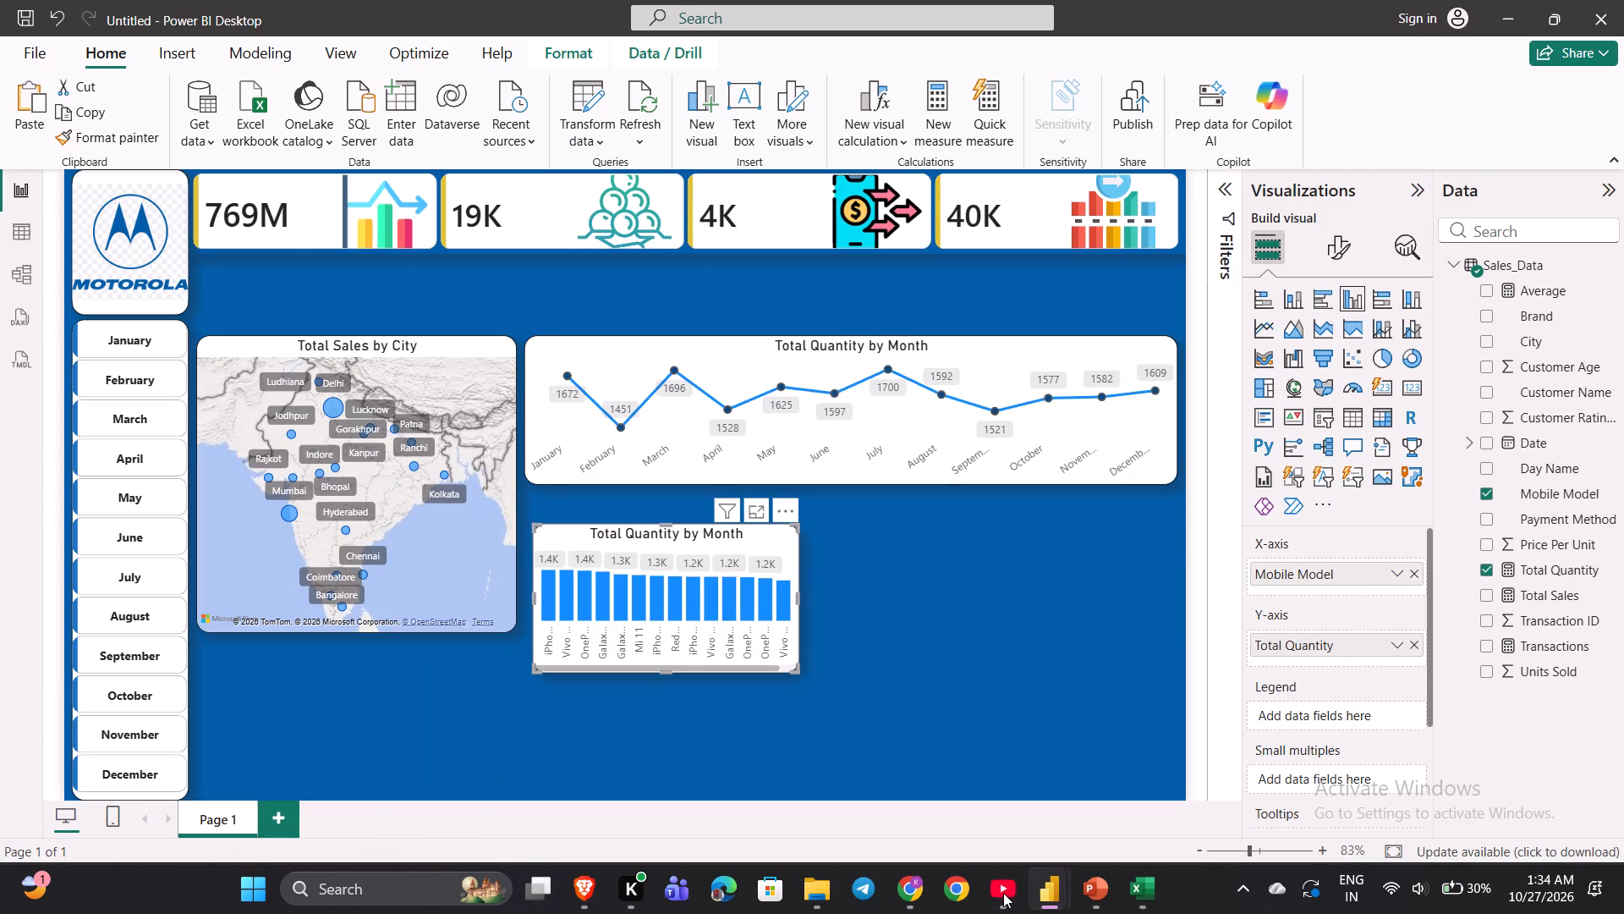
left_click(1003, 893)
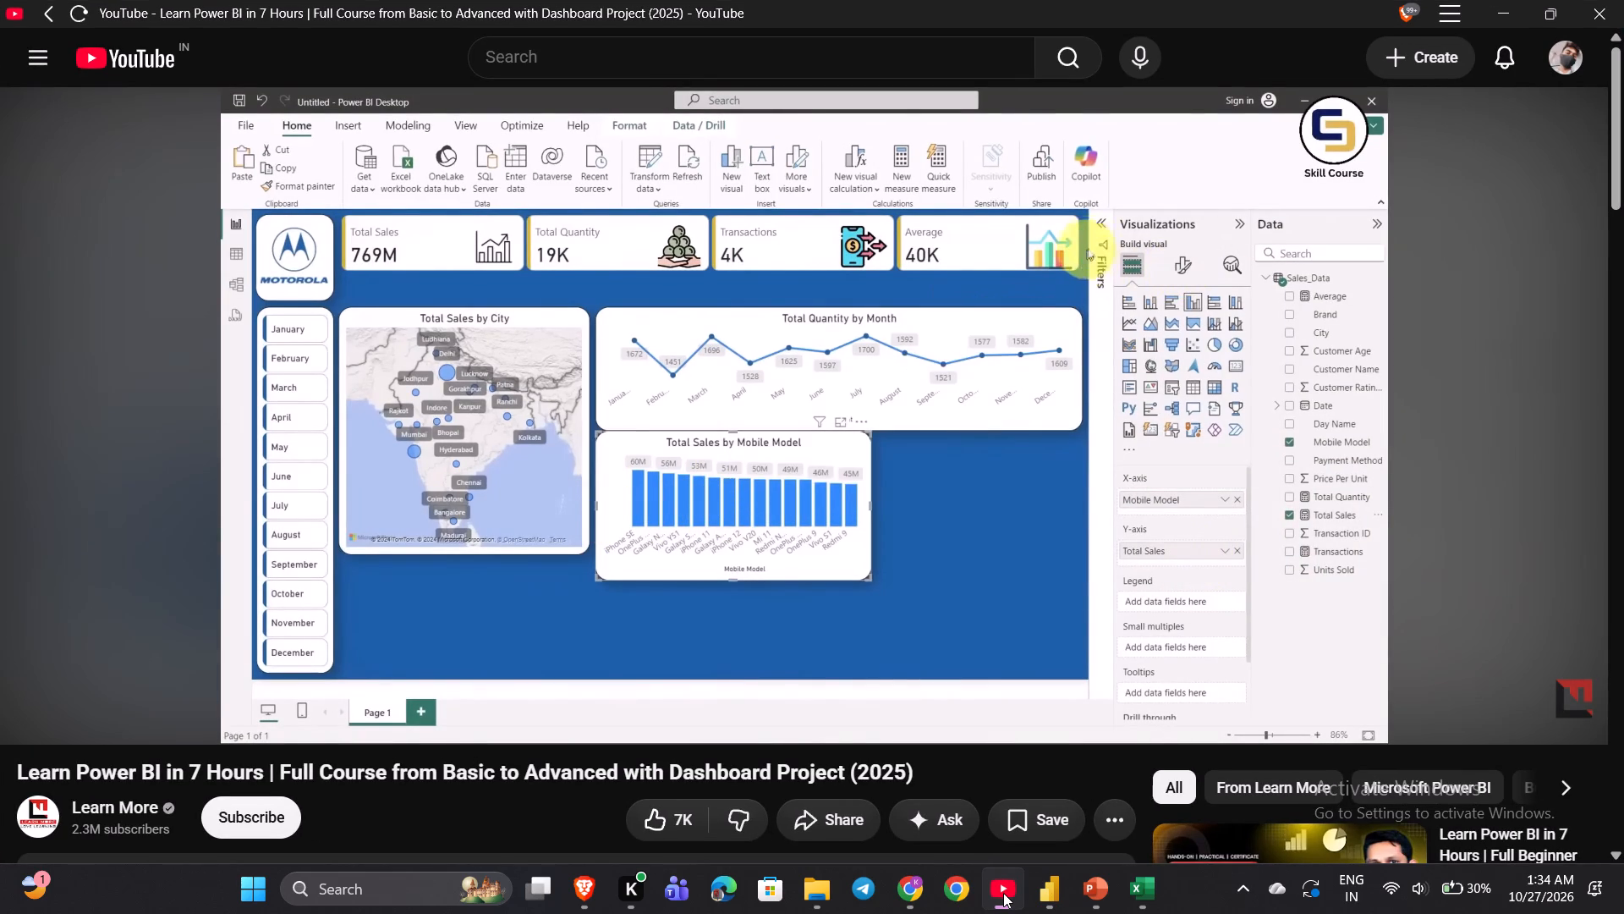
key("space")
left_click(1003, 893)
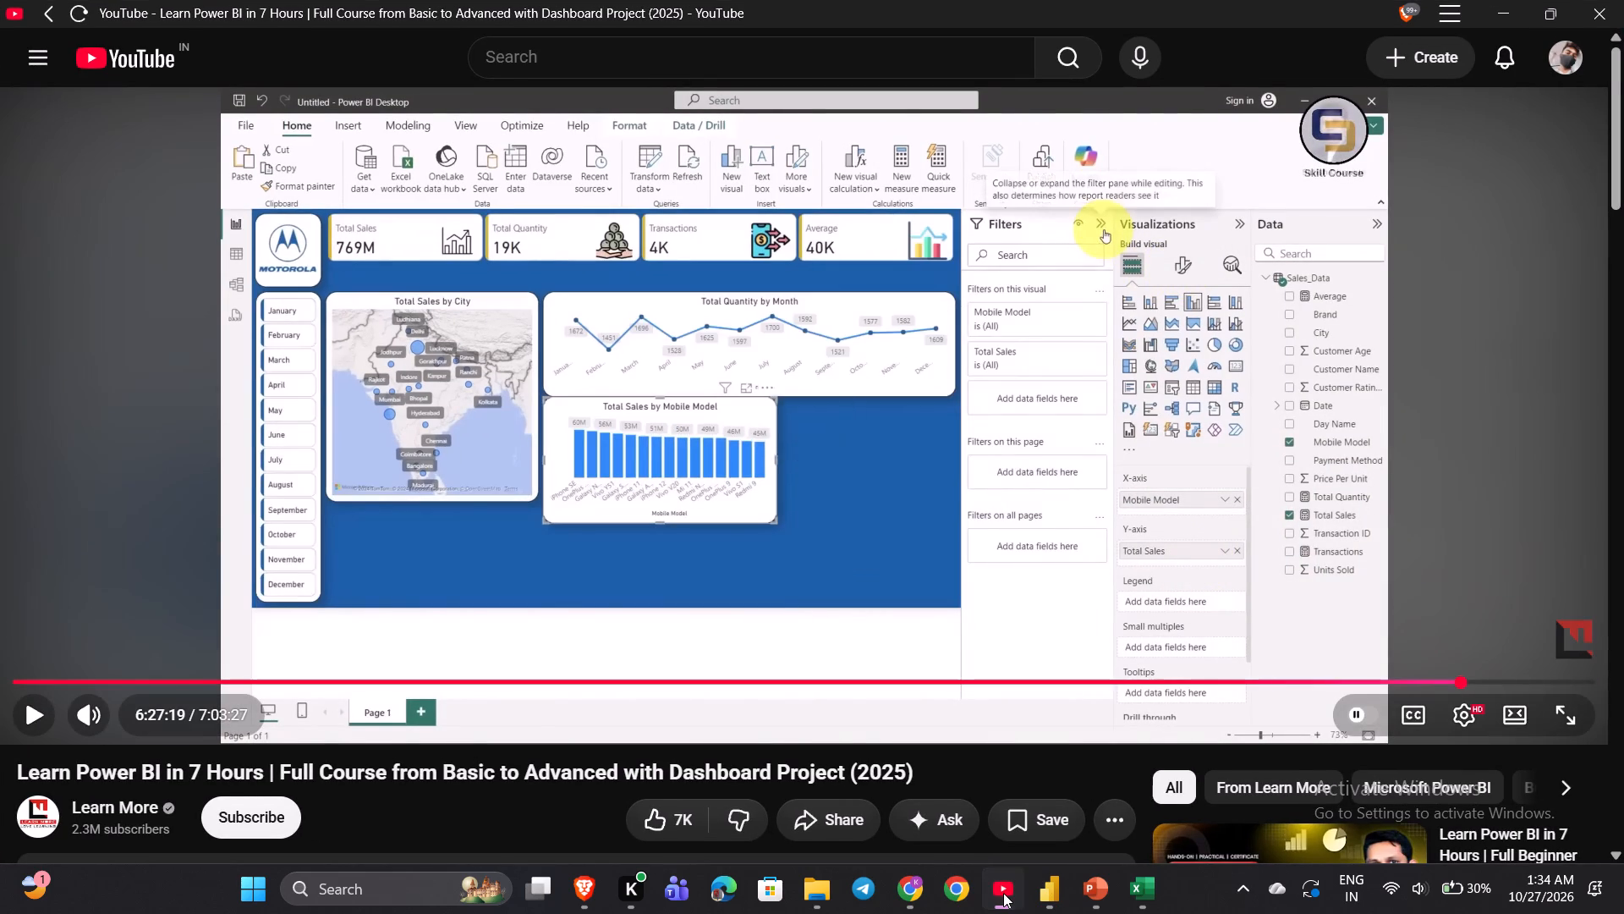
left_click(702, 643)
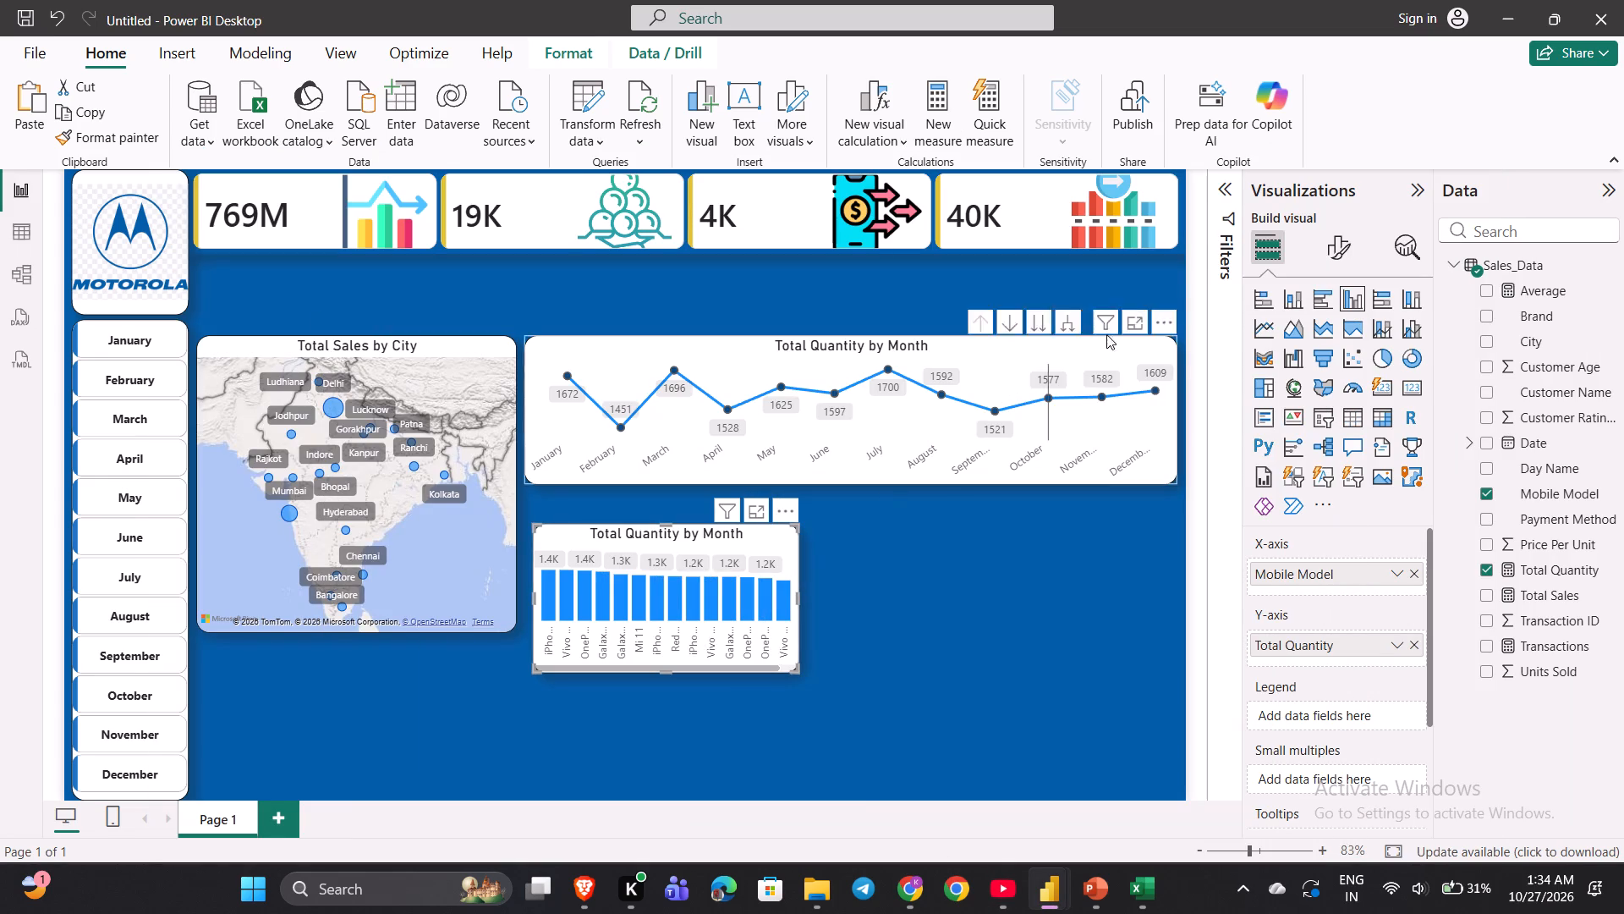
left_click(1233, 206)
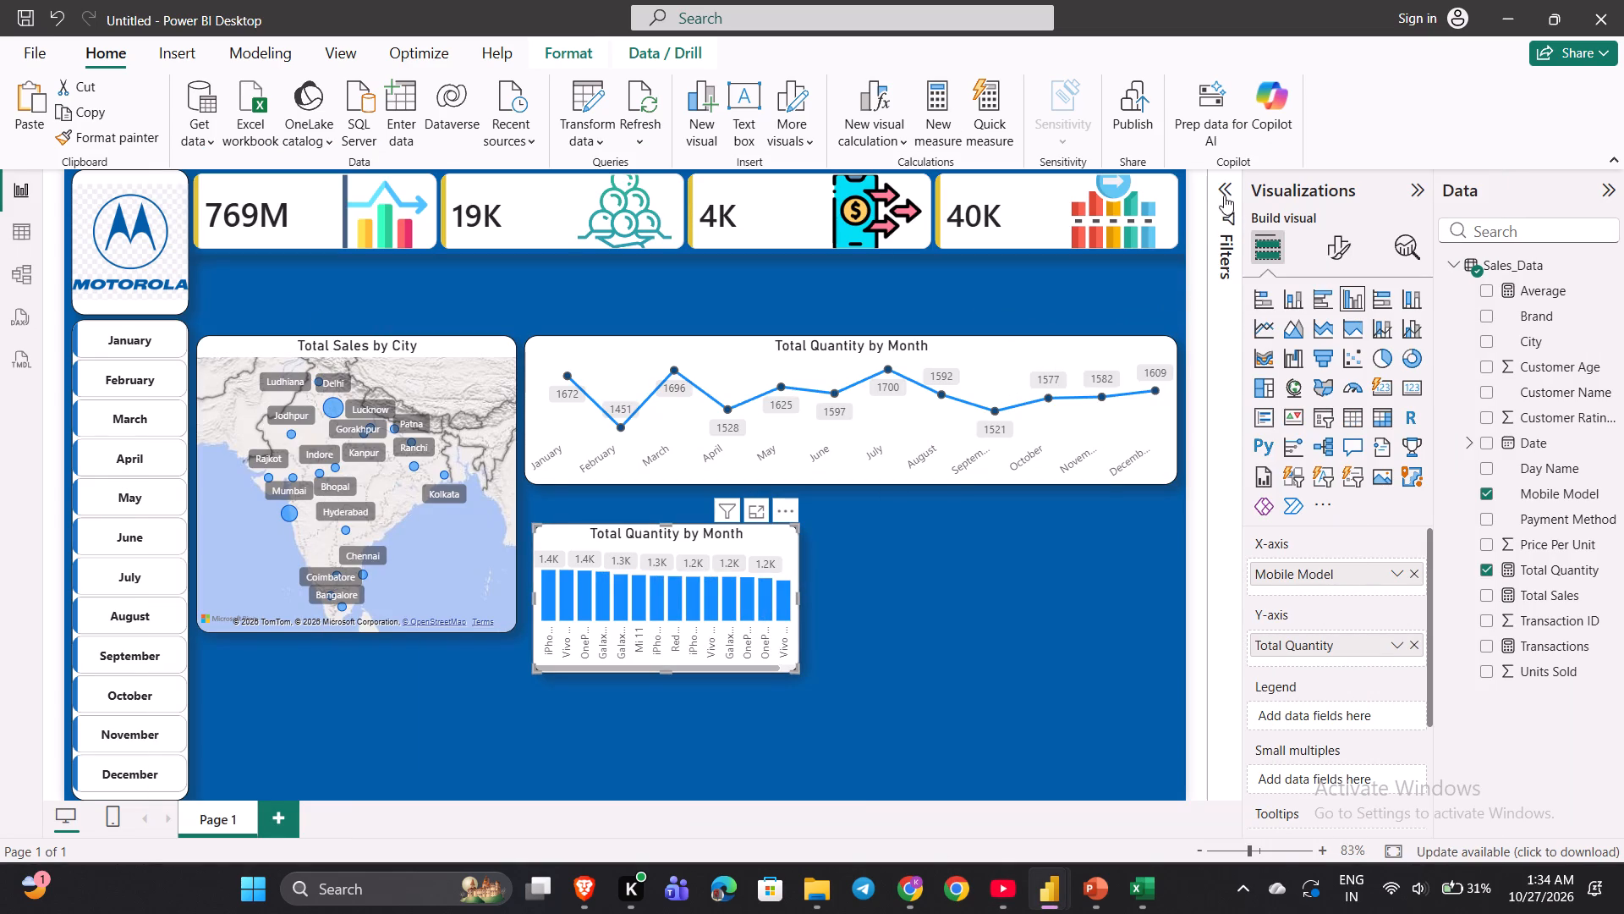
left_click(1223, 192)
left_click(1223, 191)
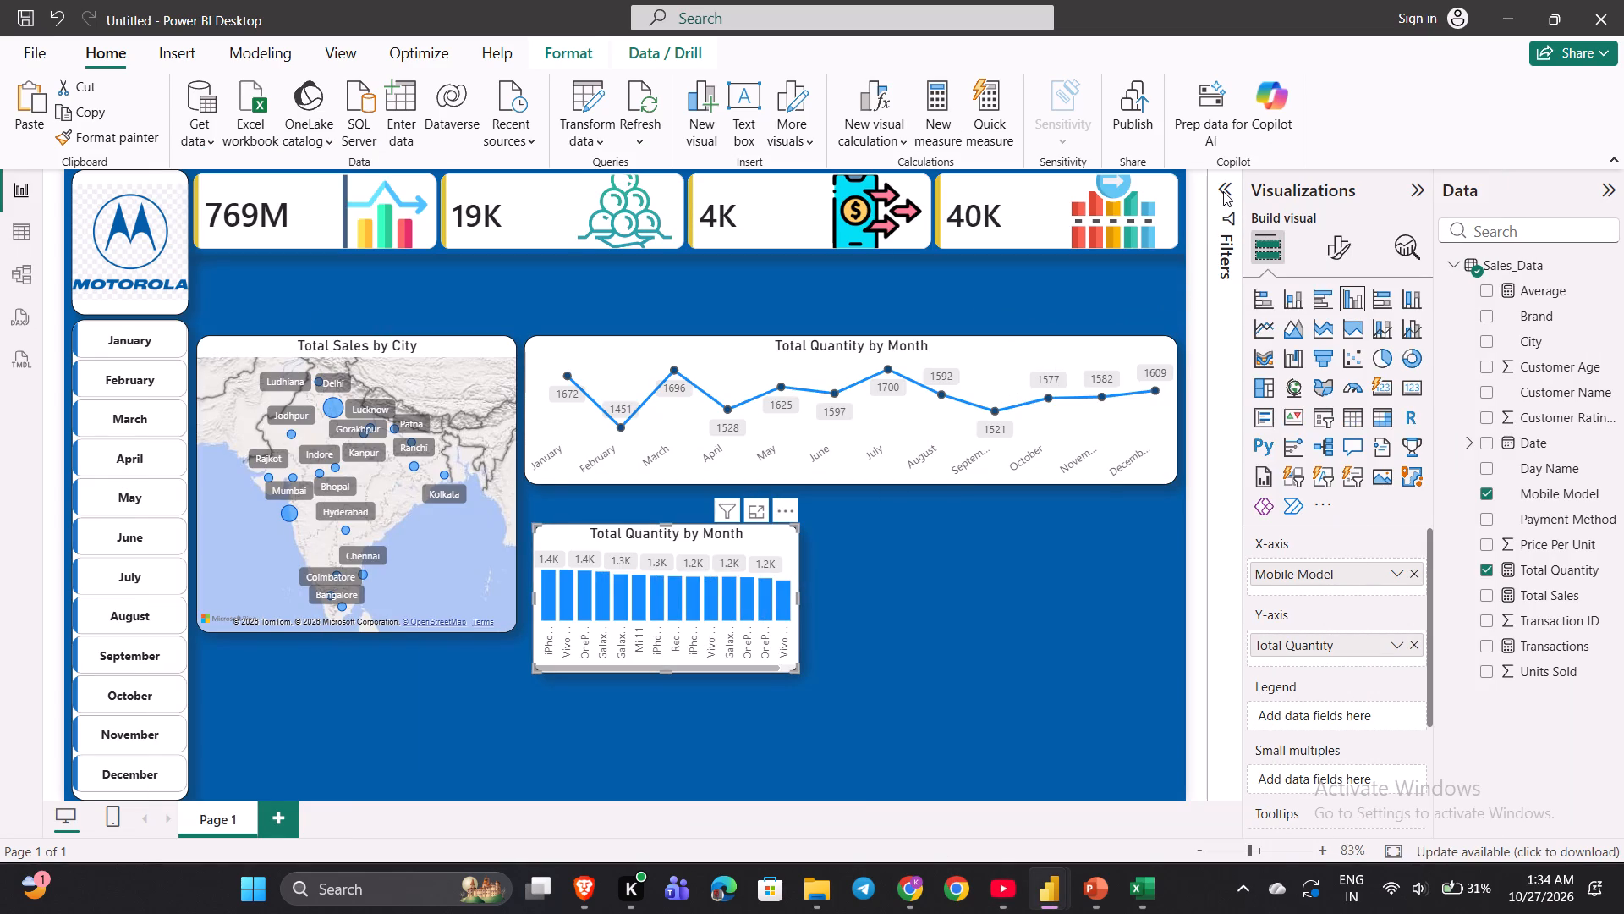
left_click(1231, 190)
left_click(1111, 627)
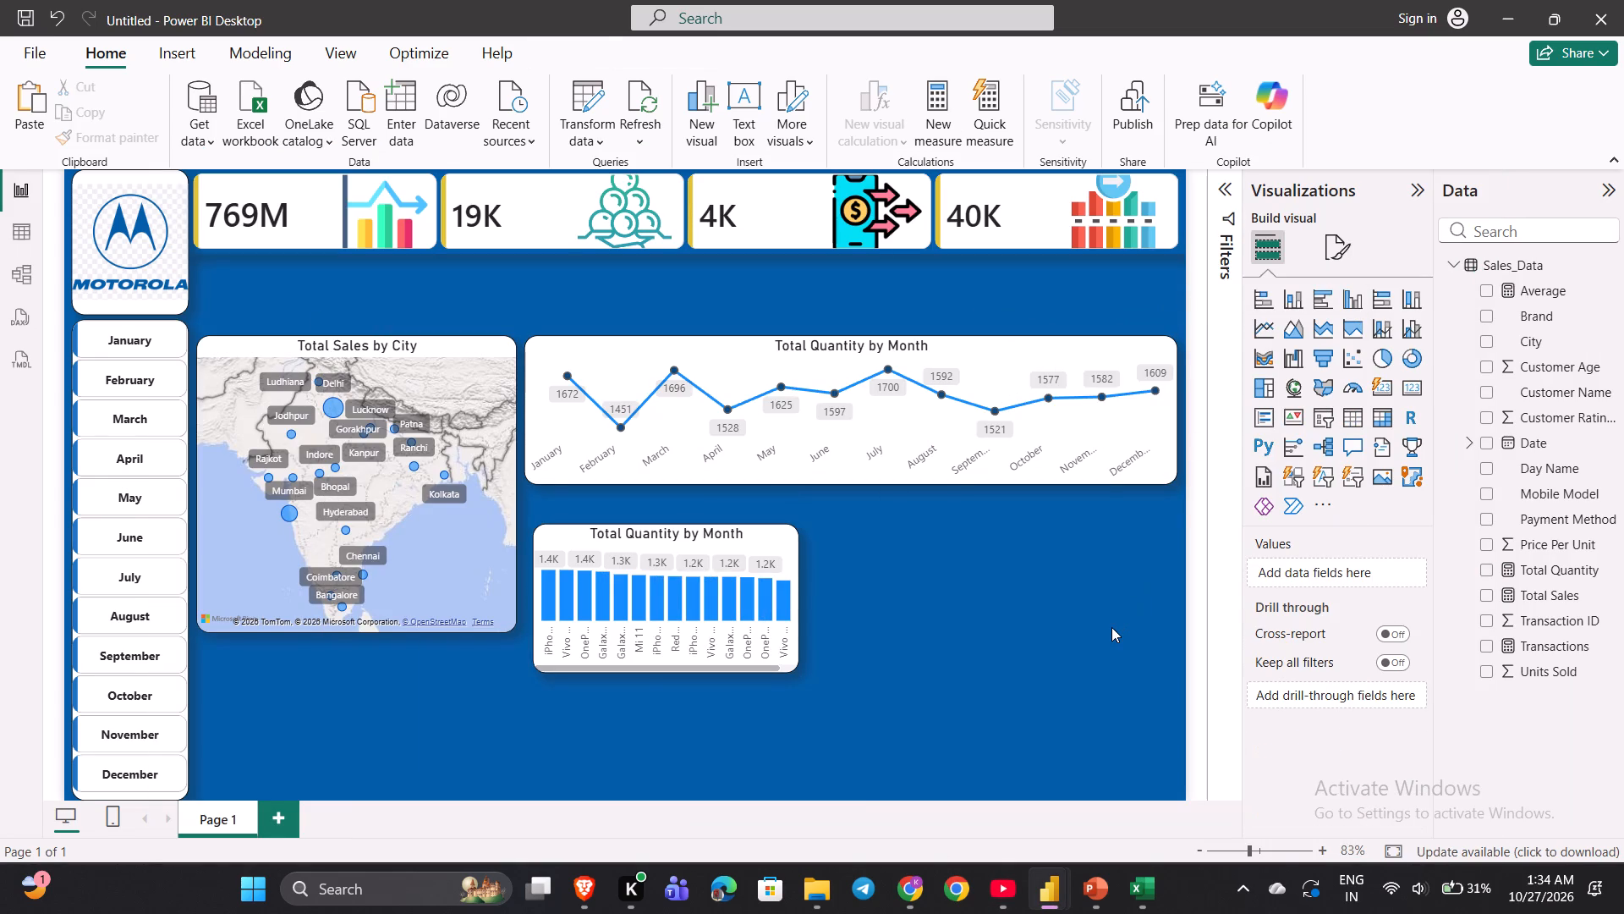
left_click(1228, 184)
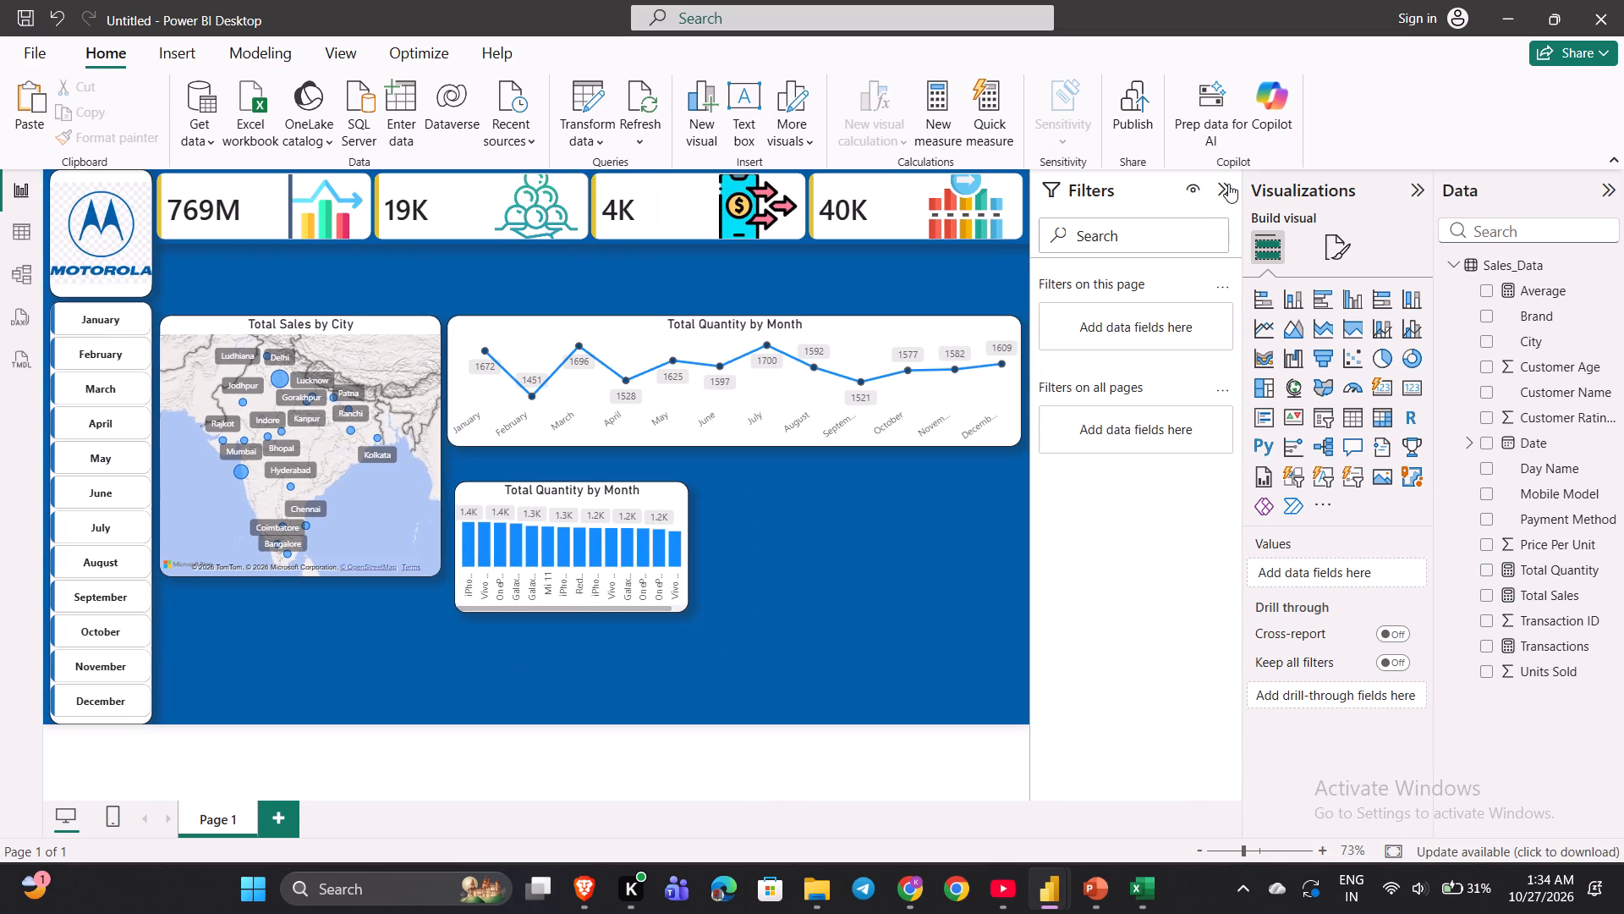
Select the column chart by mobile model and look over its Total Quantity filter options.
left_click(612, 535)
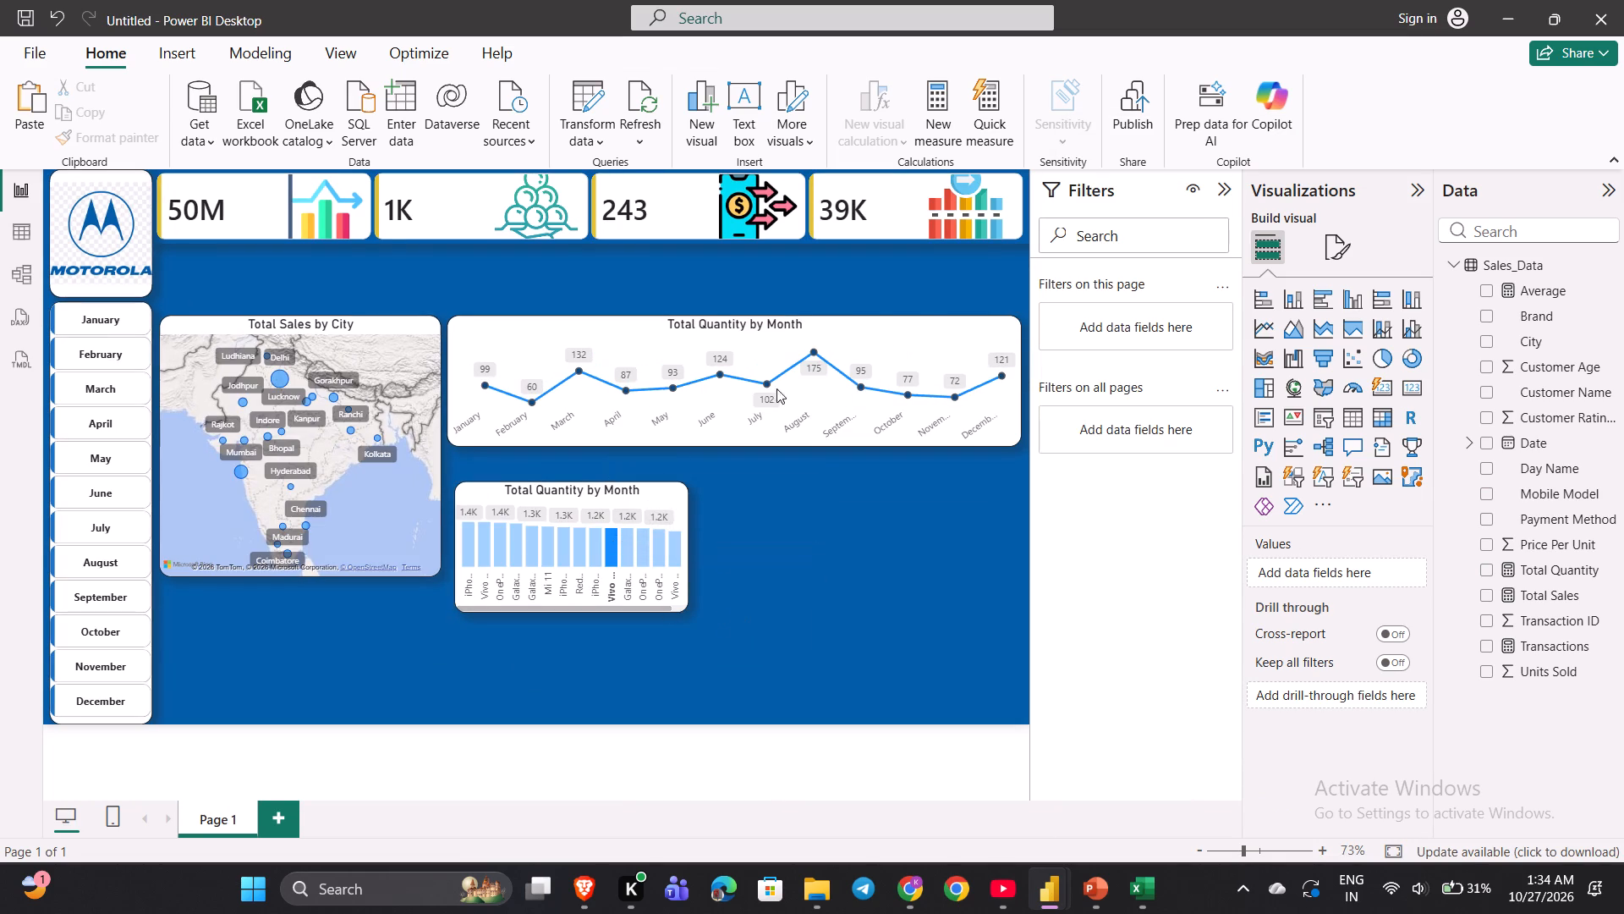
left_click(610, 538)
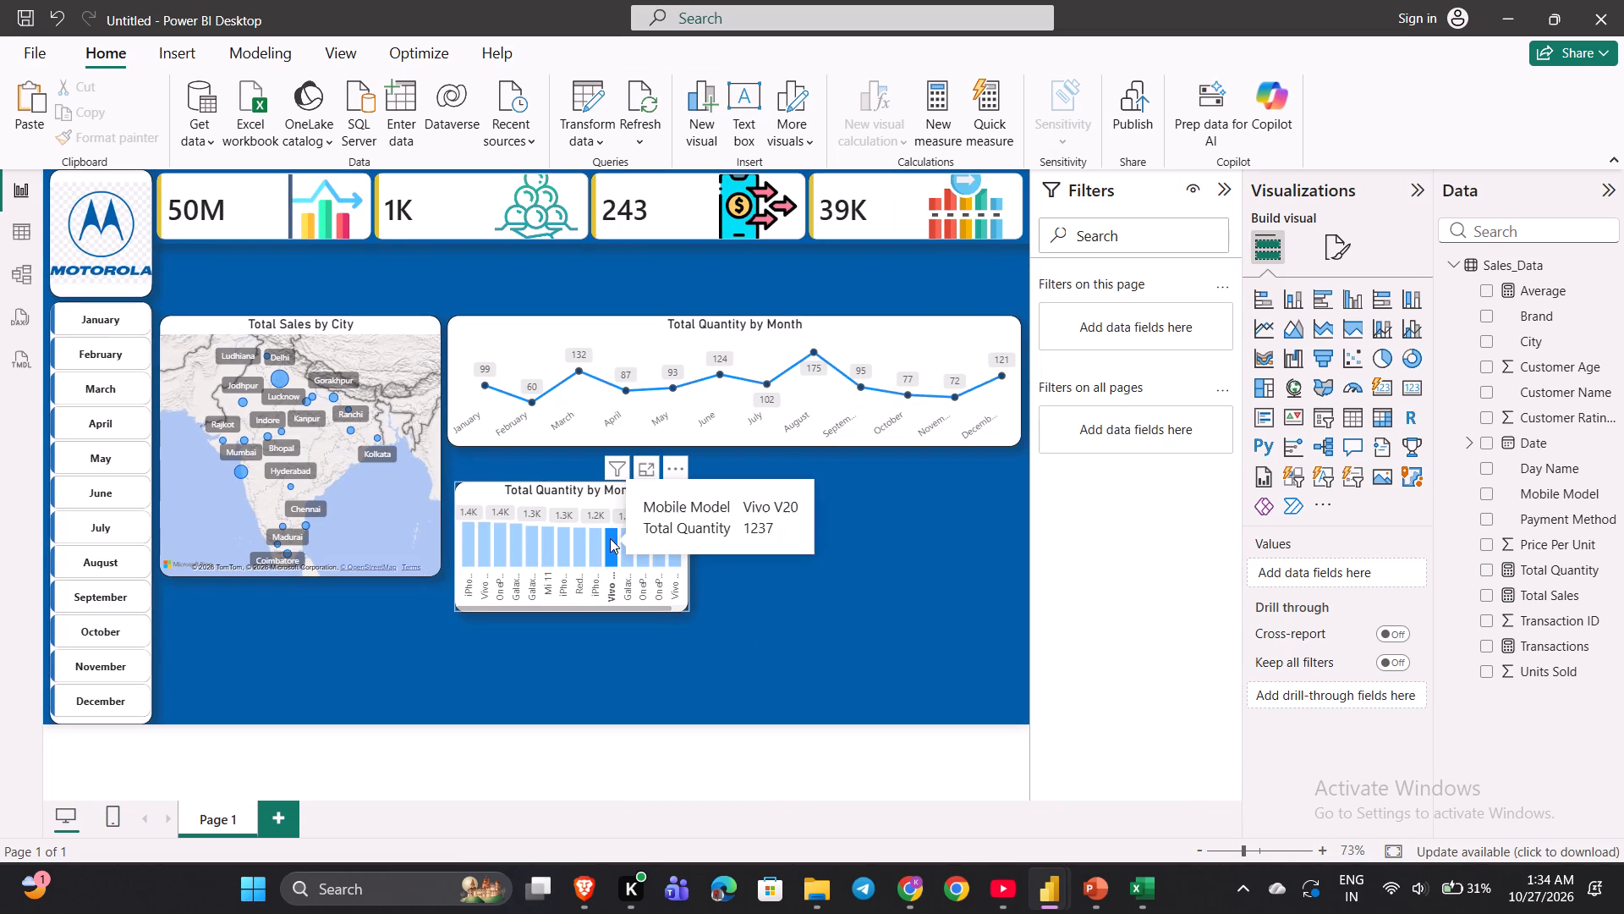
left_click(653, 487)
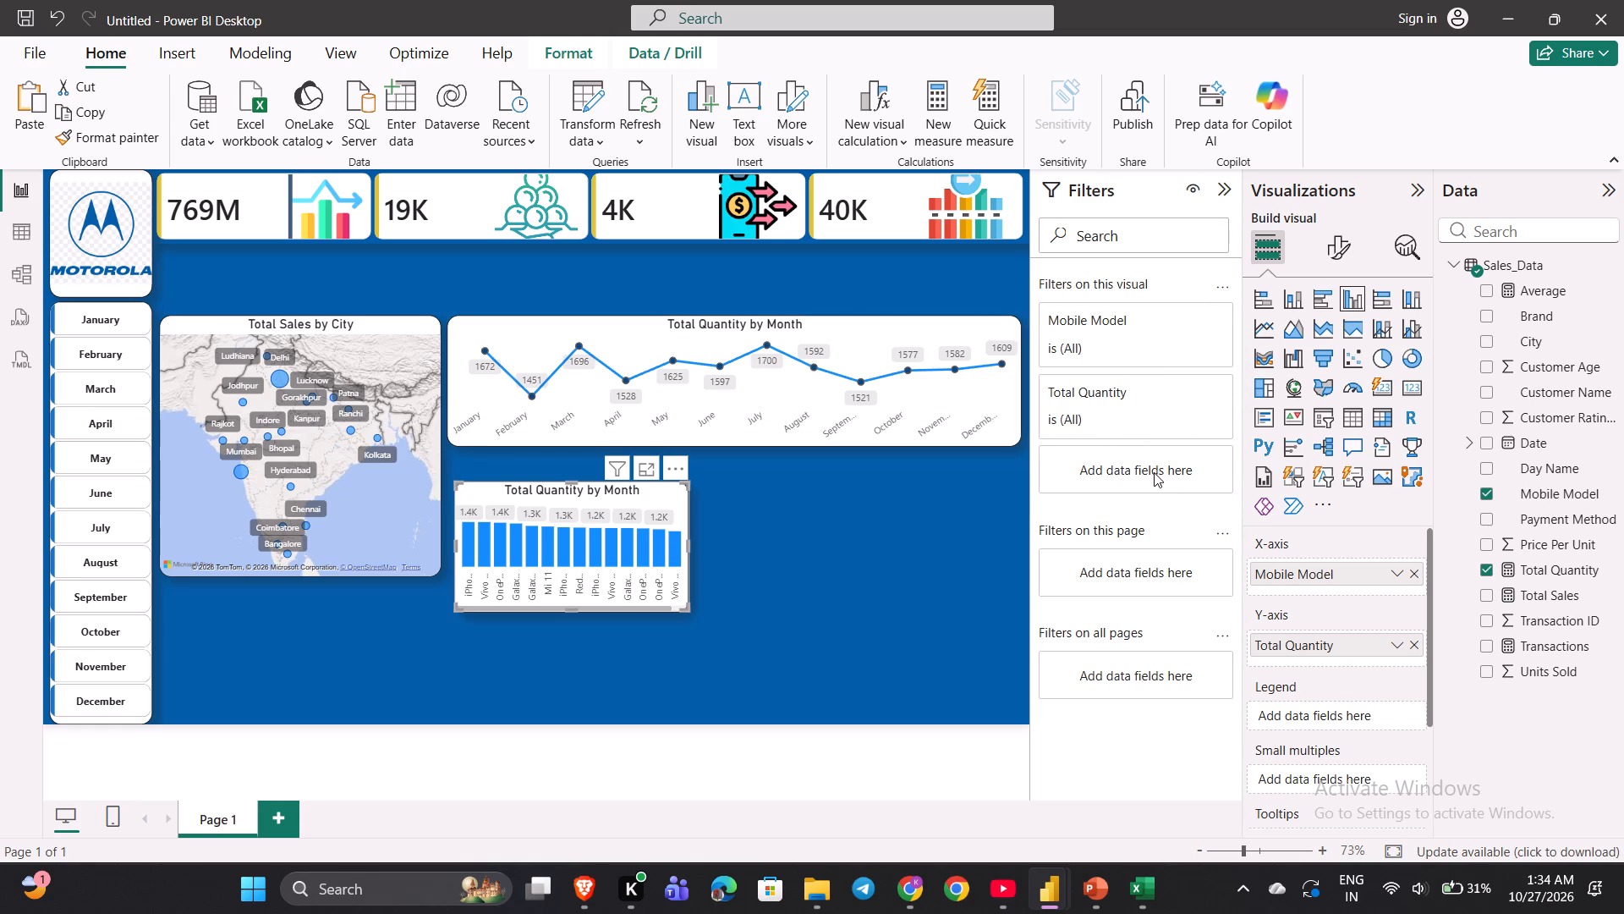
left_click(1166, 393)
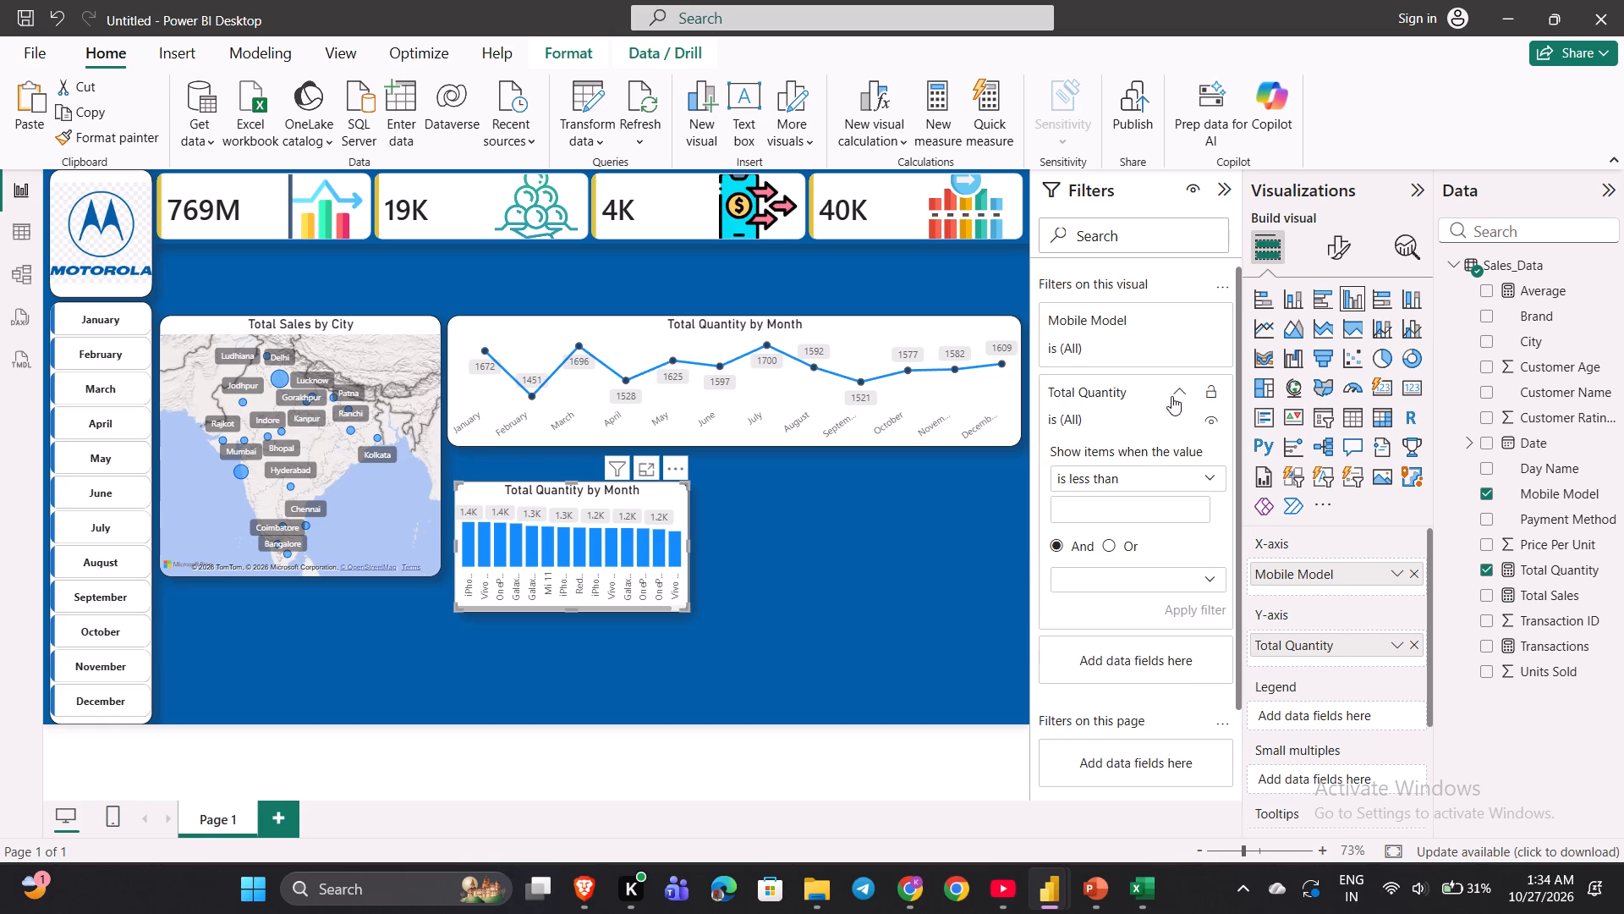
left_click(1175, 394)
left_click(1175, 394)
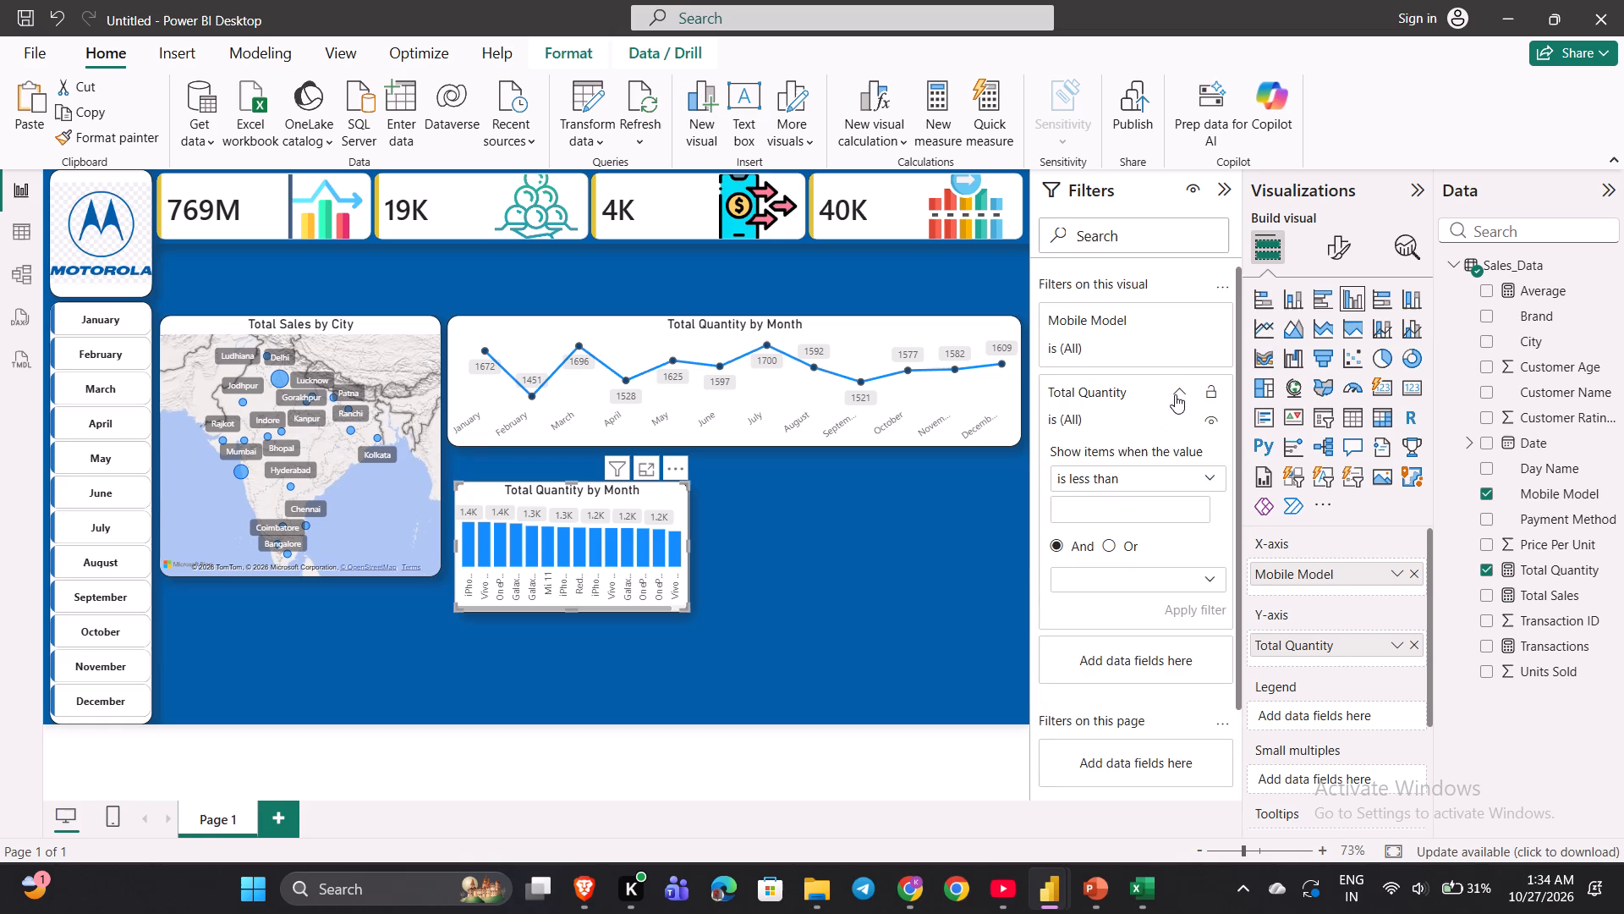
left_click(1175, 394)
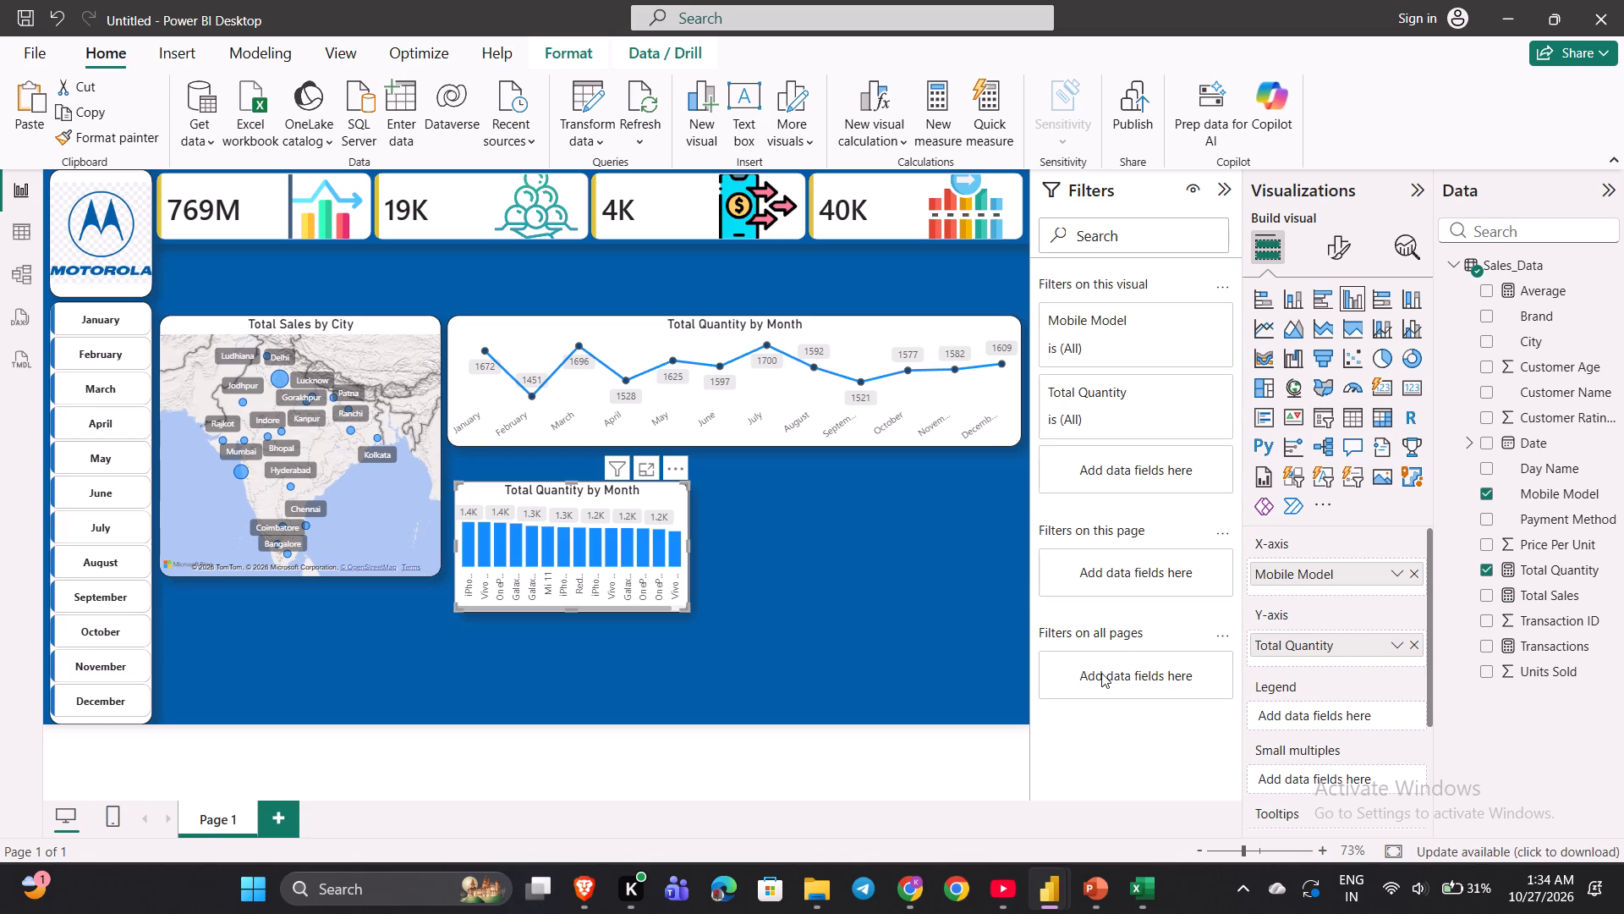
Following the tutorial, apply a Top N filter on Mobile Model that keeps the top 3 by Total Quantity in the column chart.
left_click(1007, 884)
key("space")
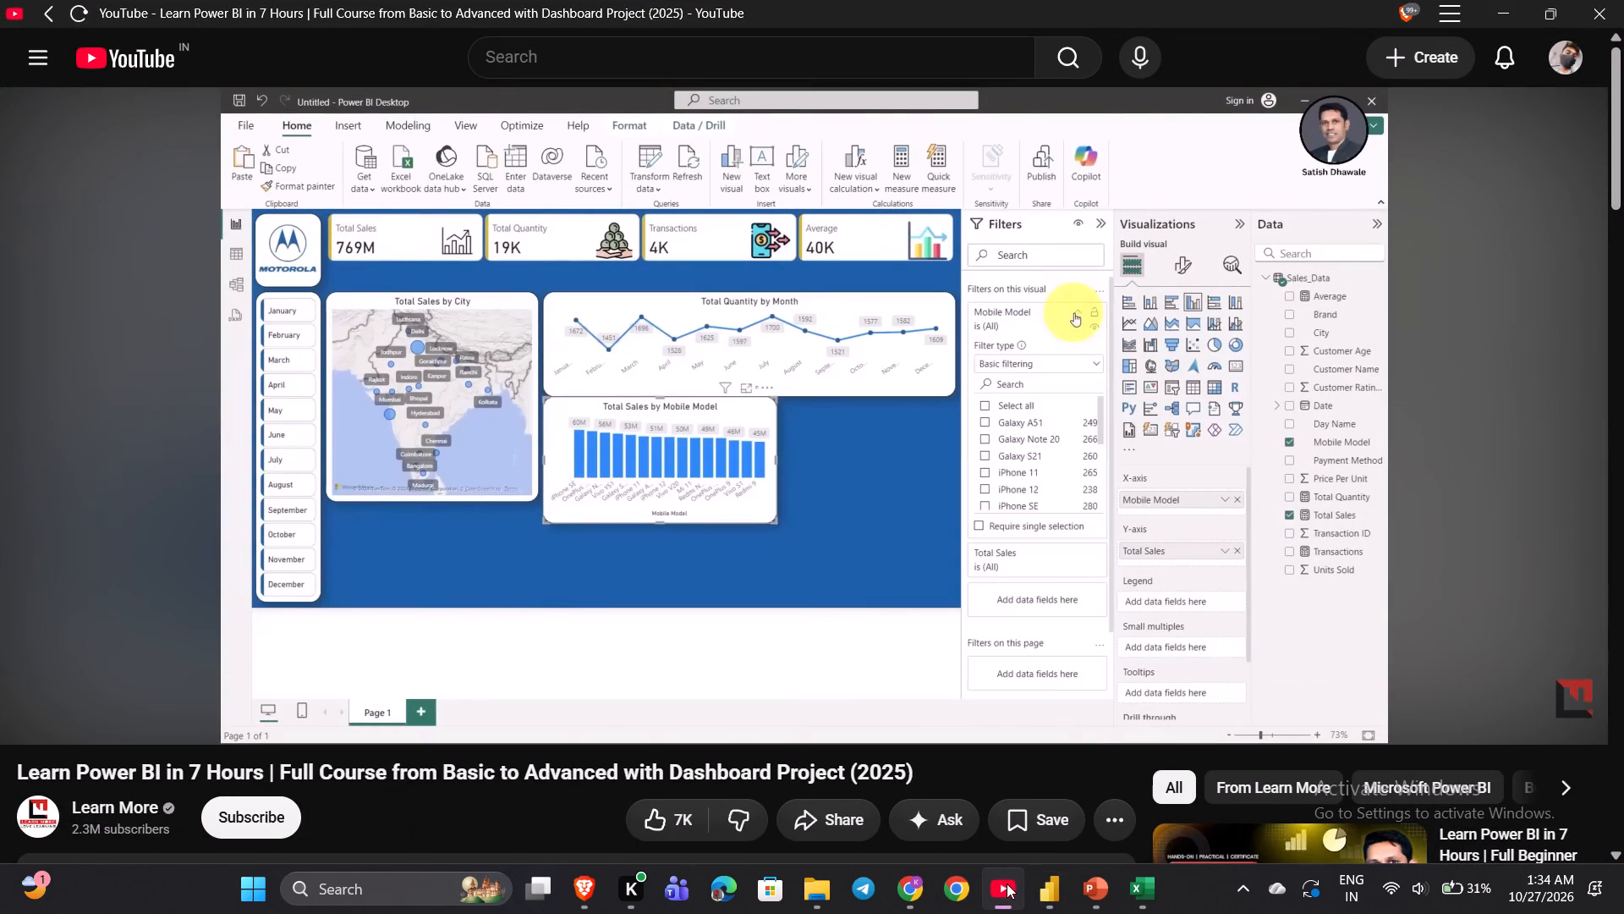
key("space")
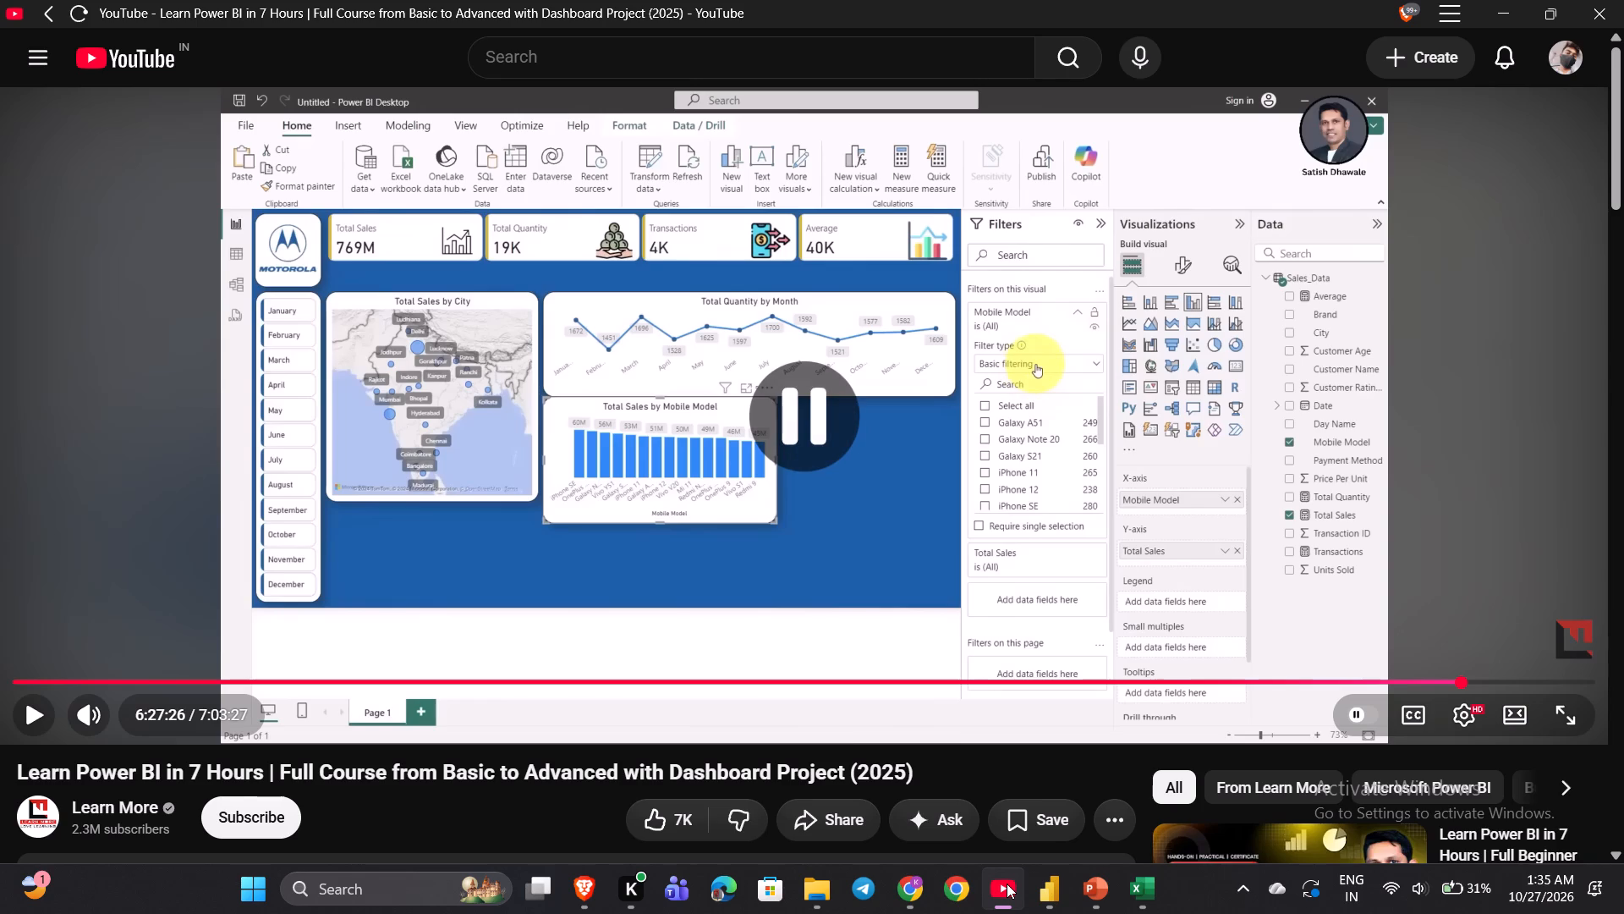
left_click(1007, 884)
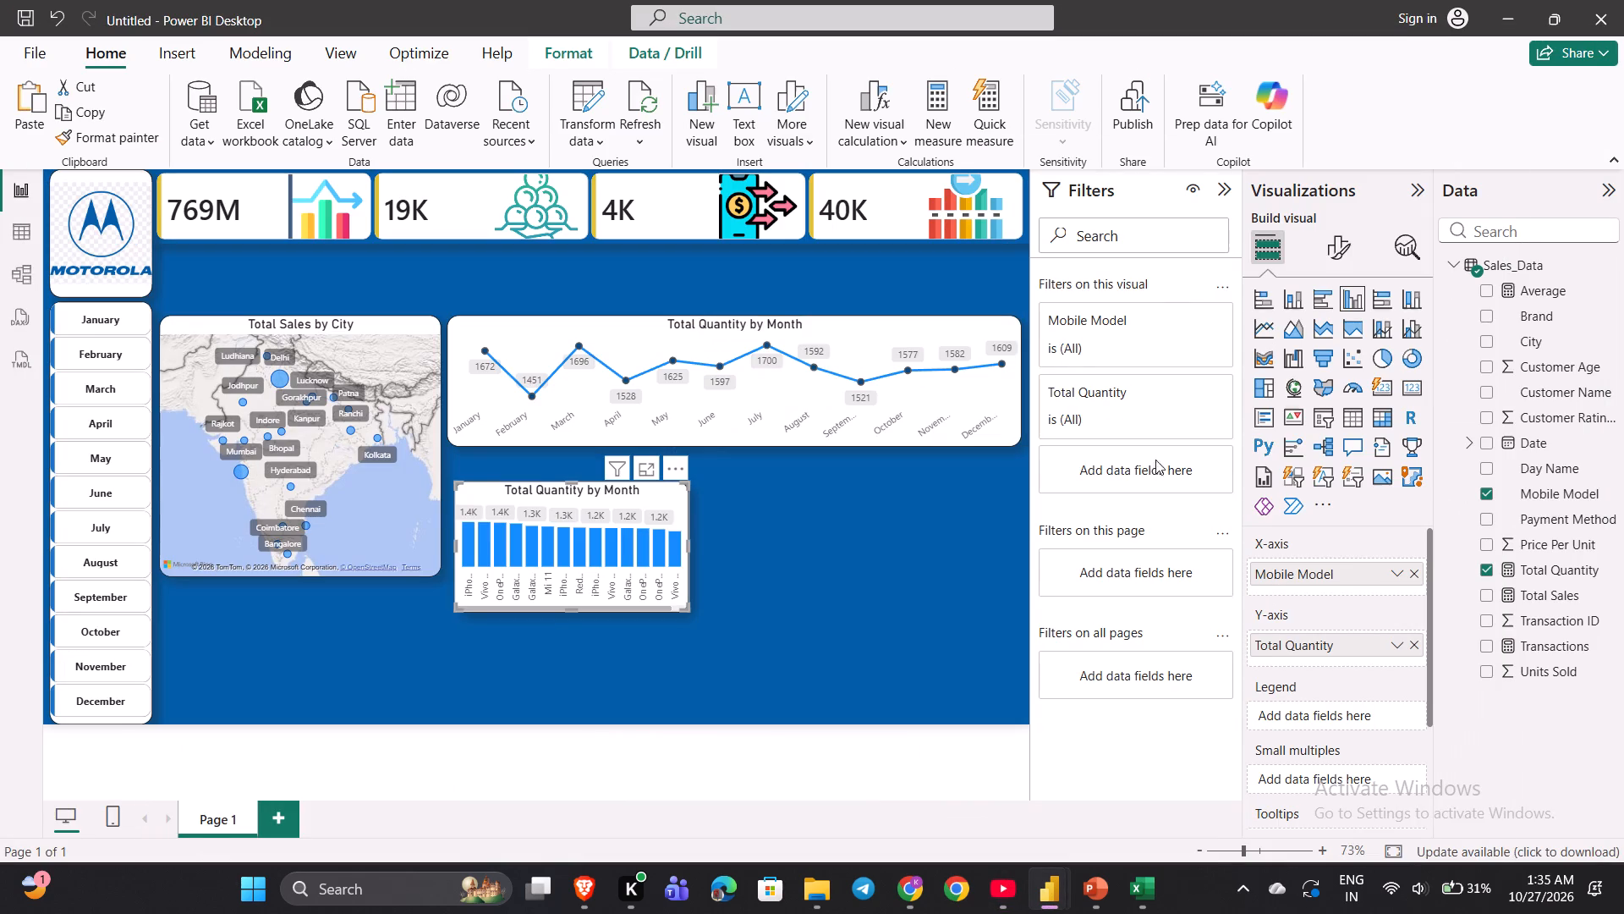
left_click(1092, 335)
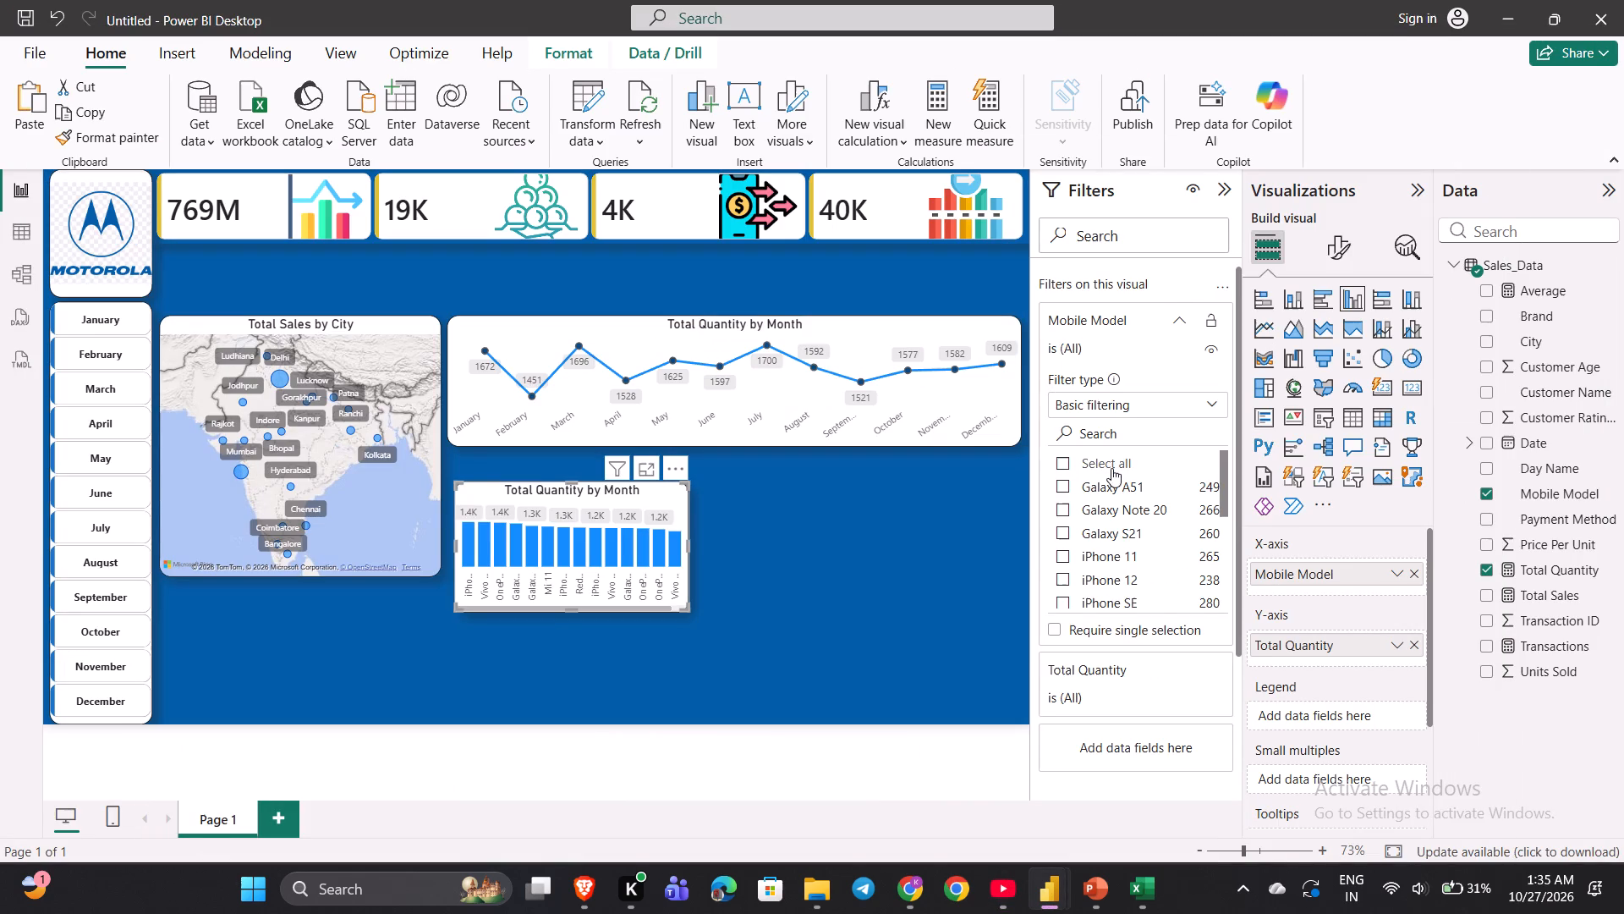
left_click(1111, 407)
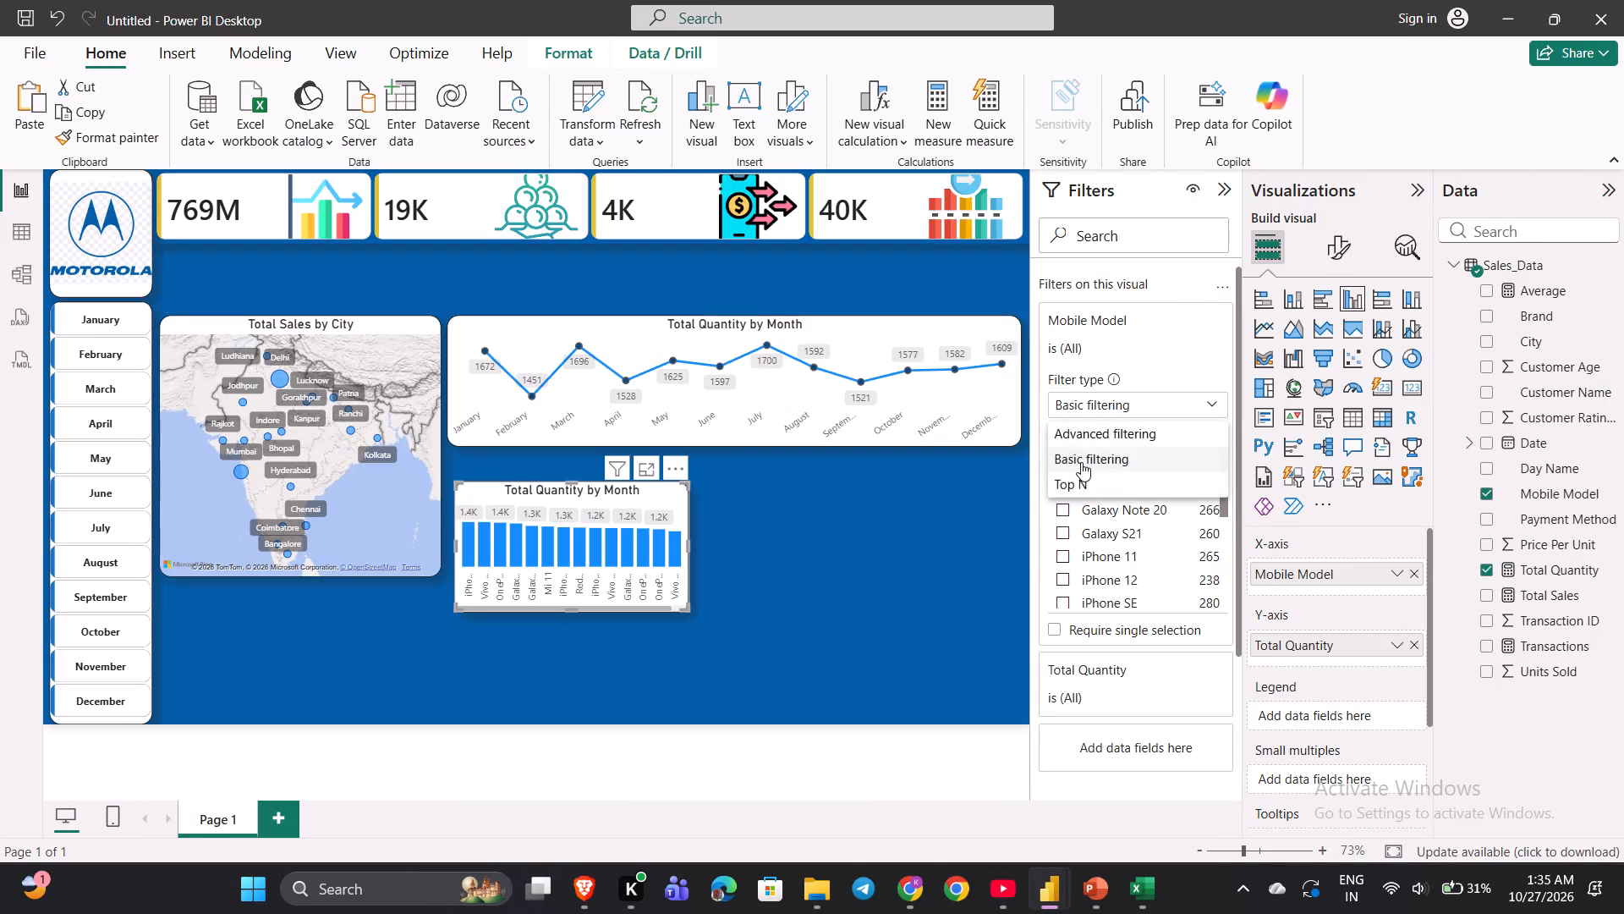
left_click(1071, 481)
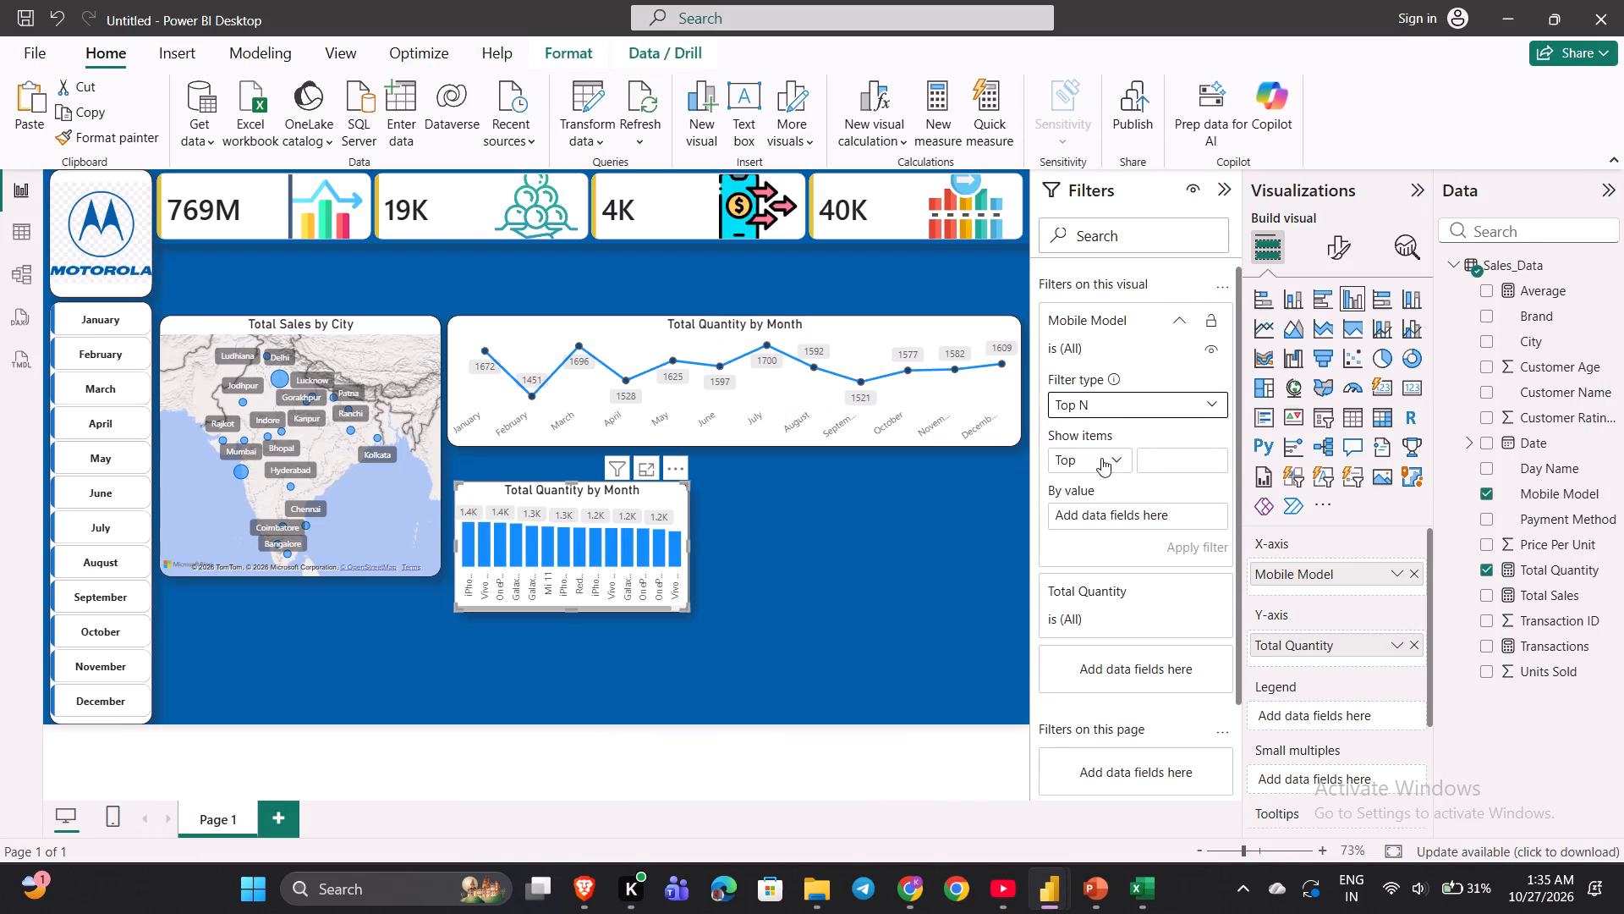
left_click(1172, 457)
key("3")
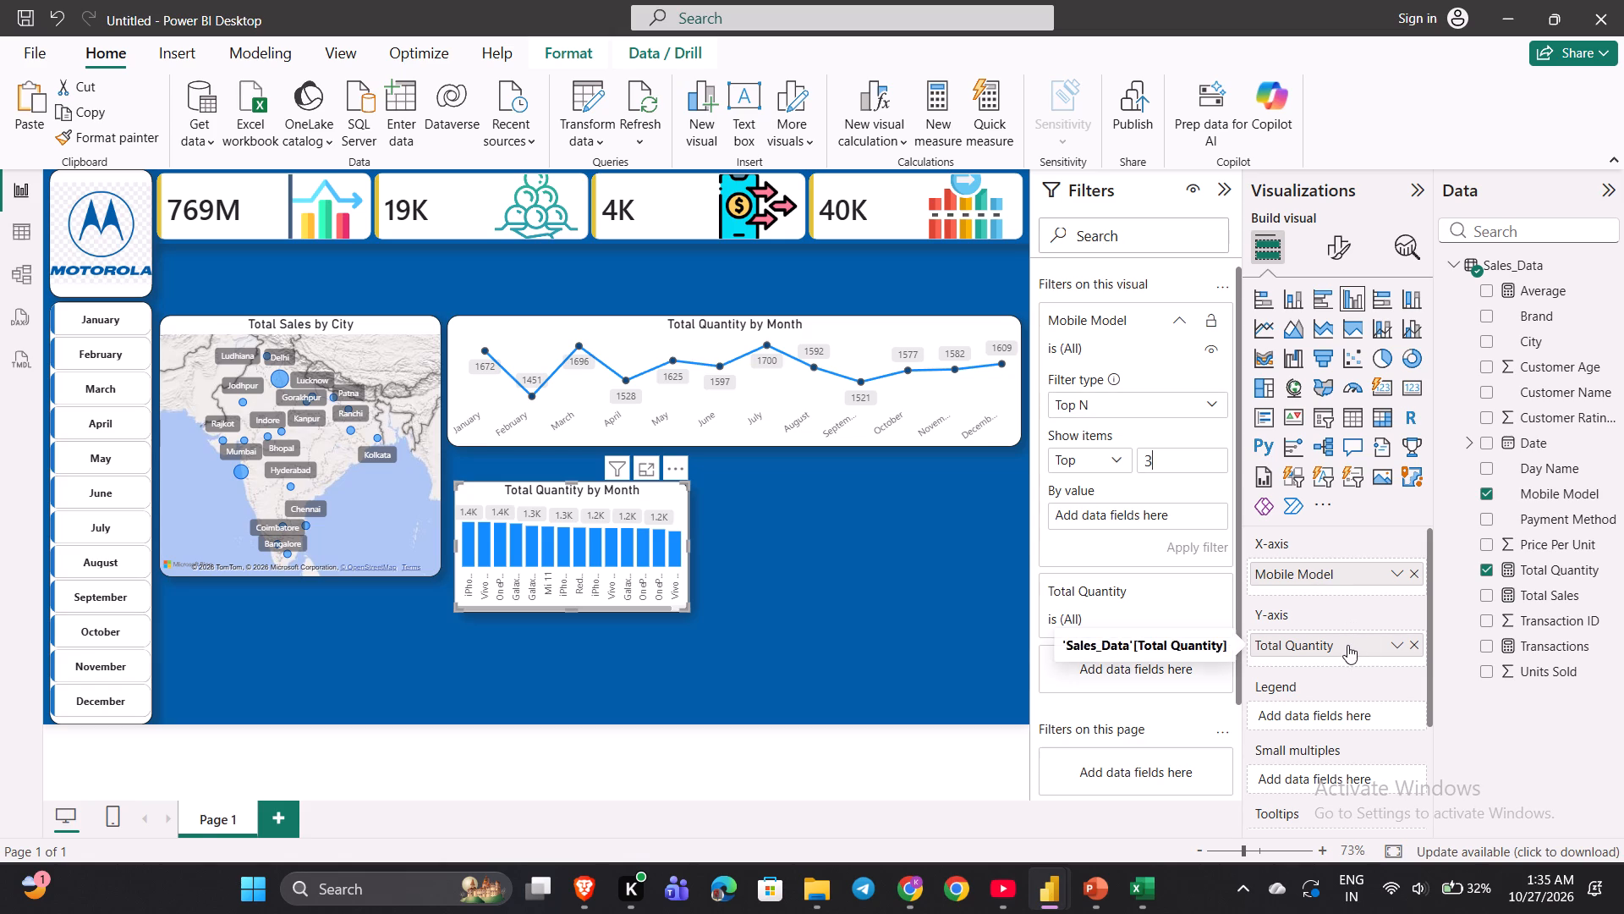
left_click_drag(1547, 562, 1149, 509)
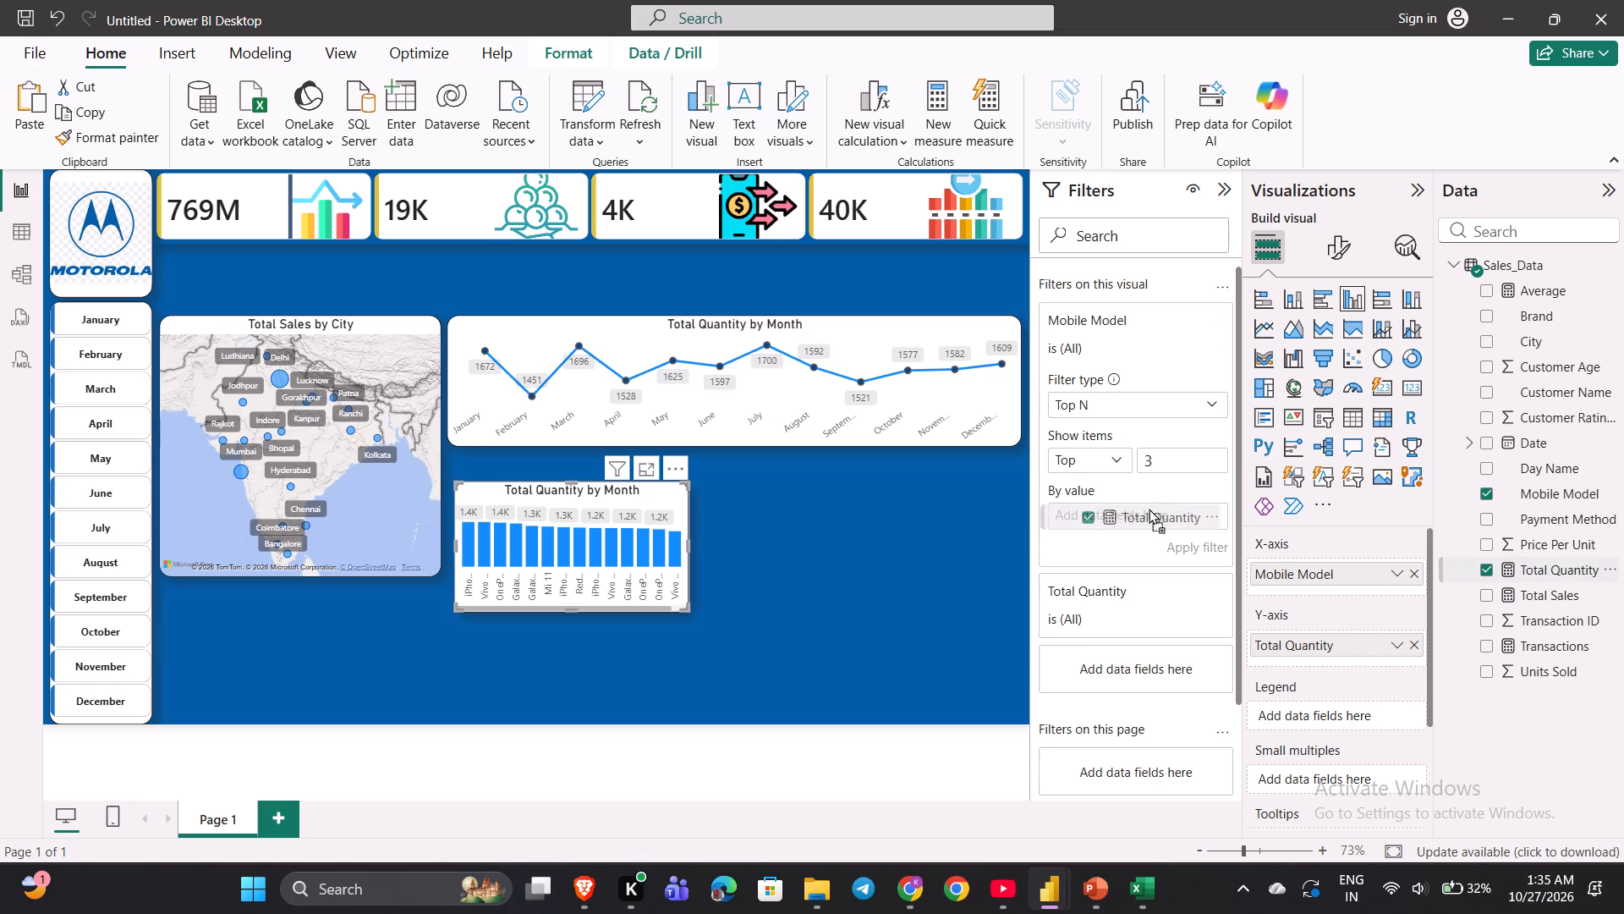
left_click_drag(1149, 509, 1147, 509)
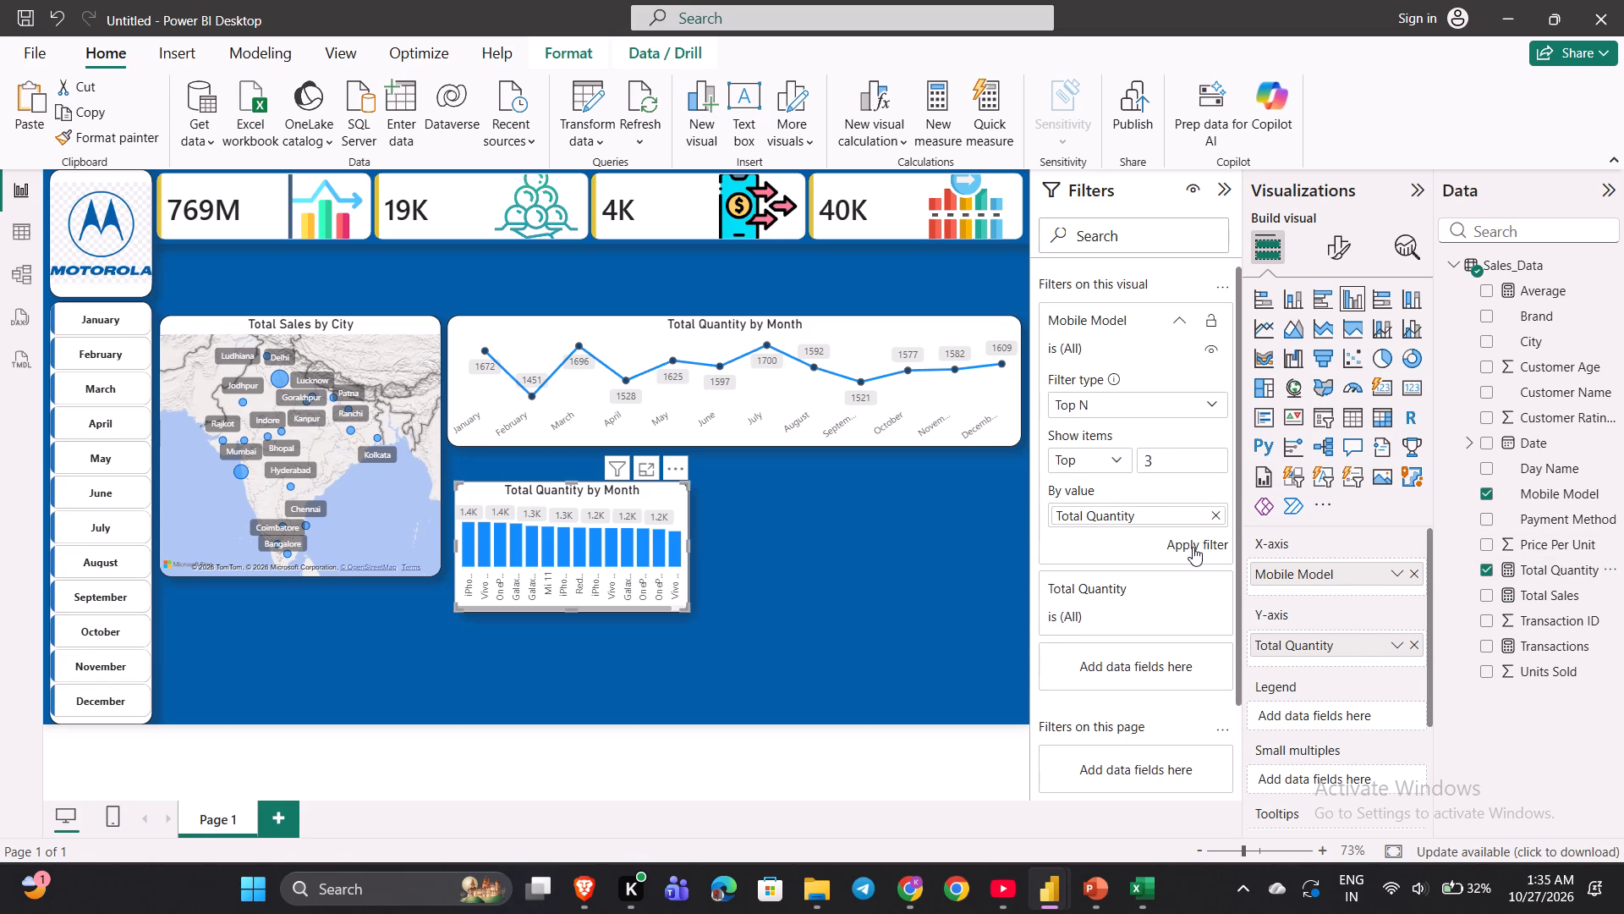
left_click(1196, 548)
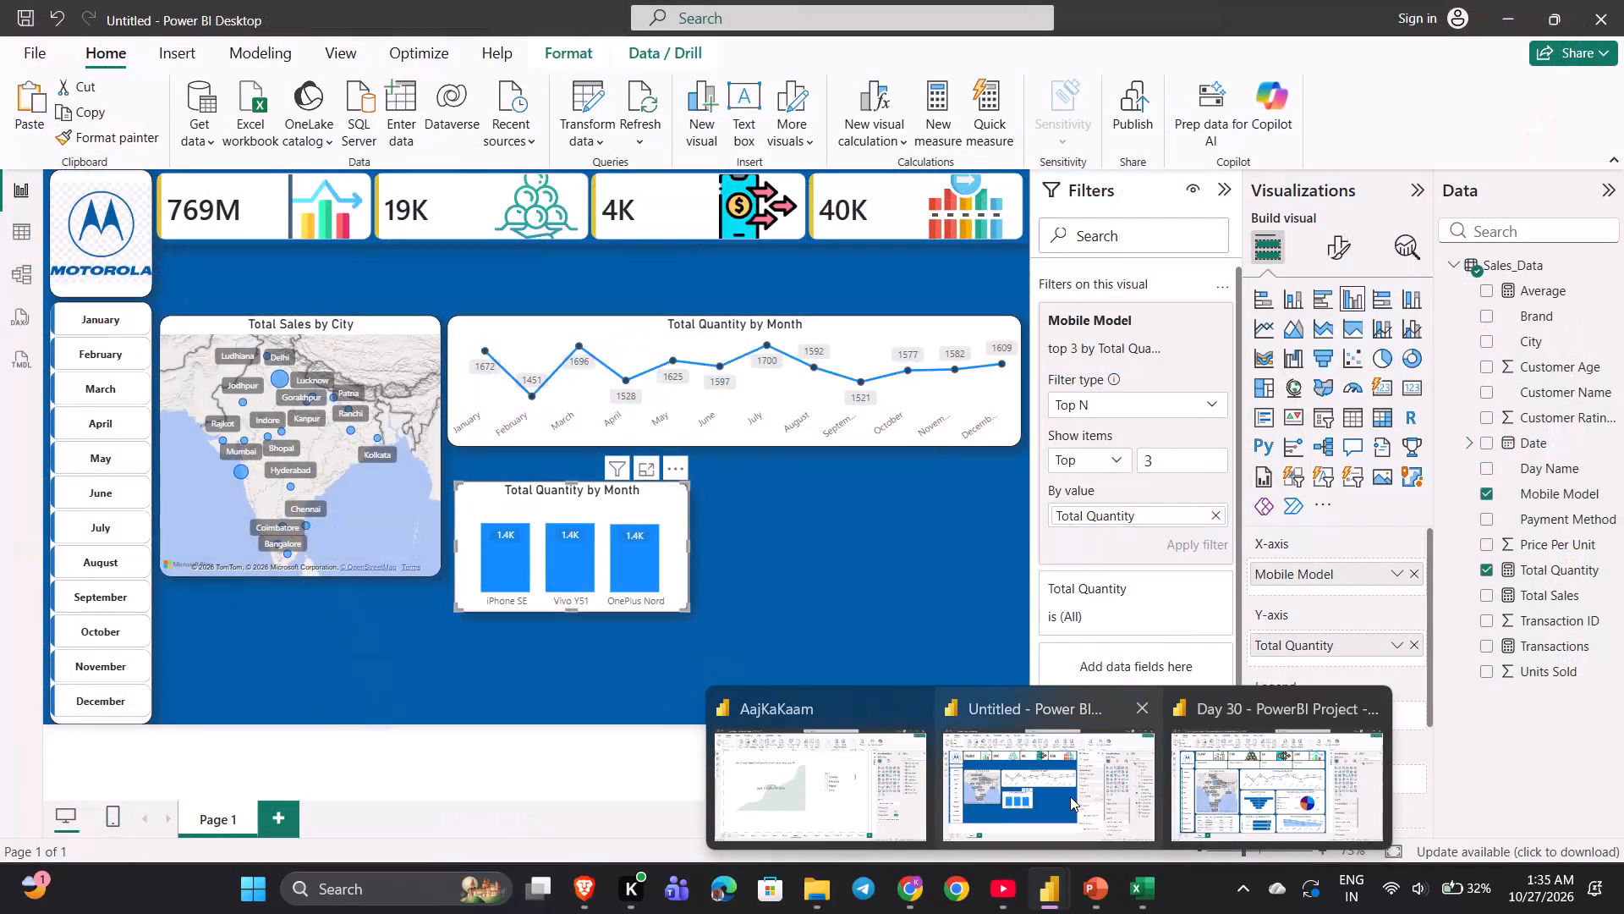
Following the tutorial, replace Total Quantity with Total Sales on the column chart's Y-axis.
left_click(1070, 796)
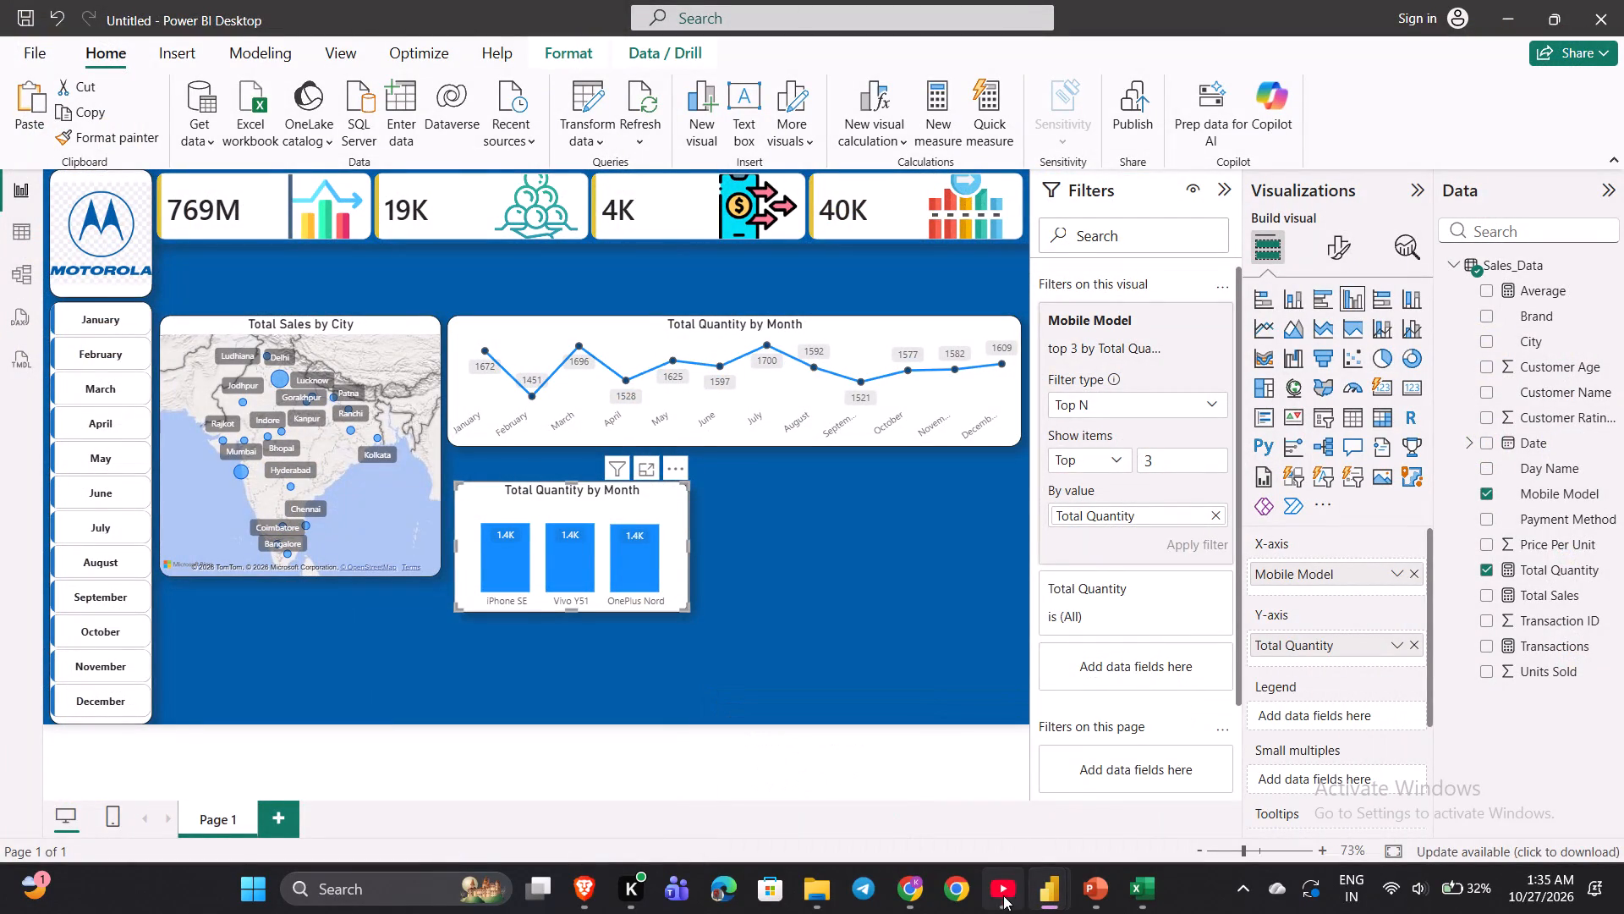
left_click(1001, 899)
left_click(1001, 899)
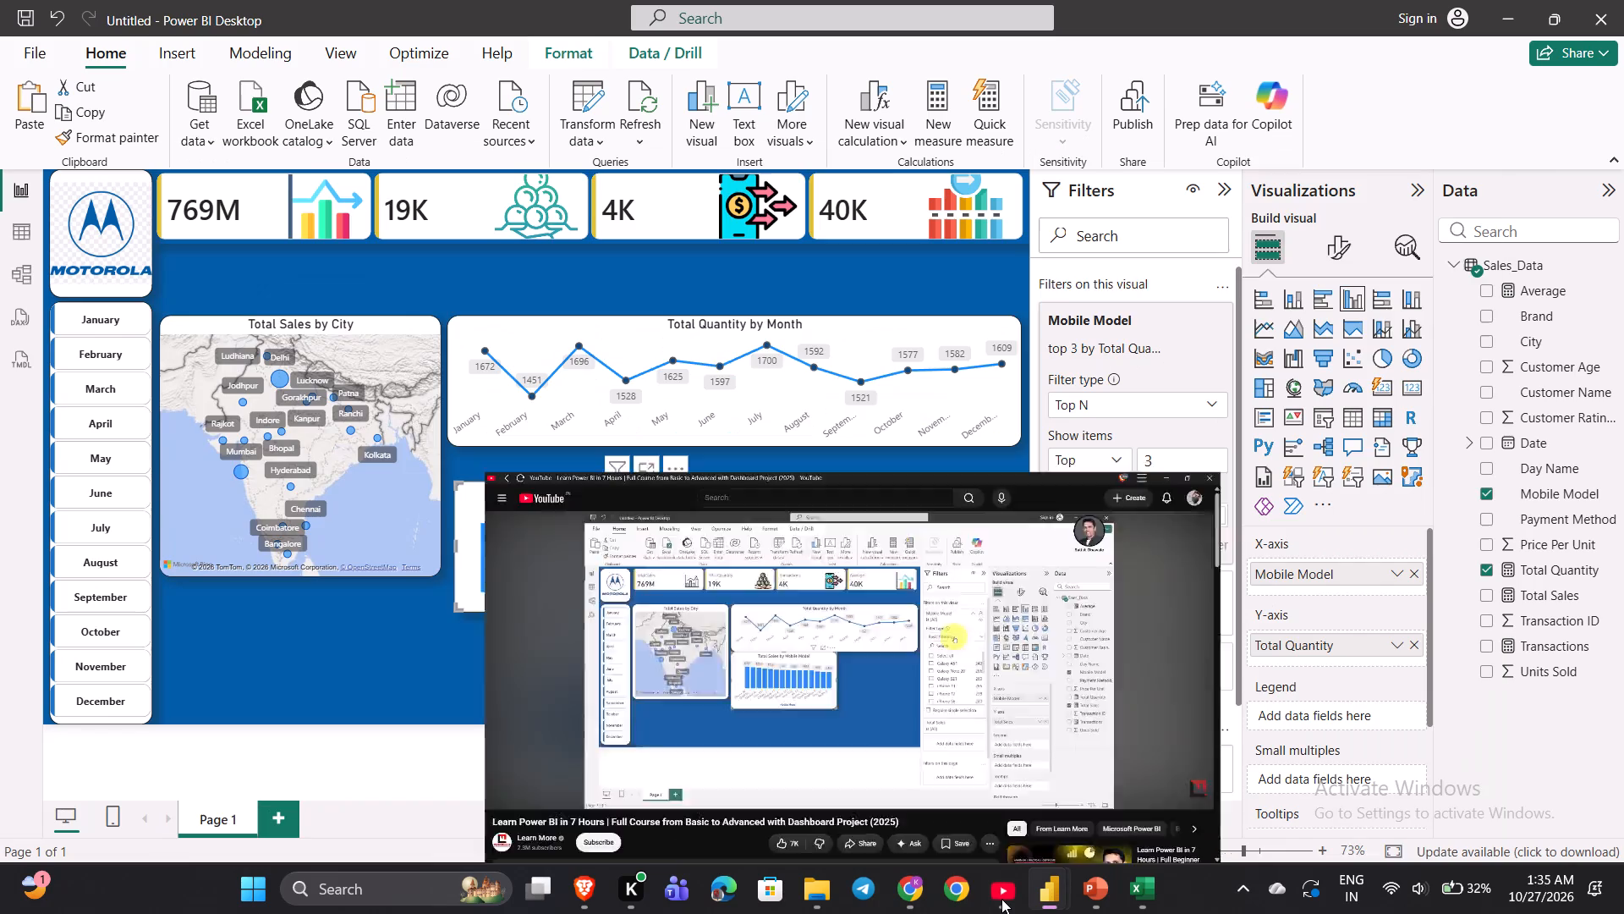
left_click(1001, 899)
key("space")
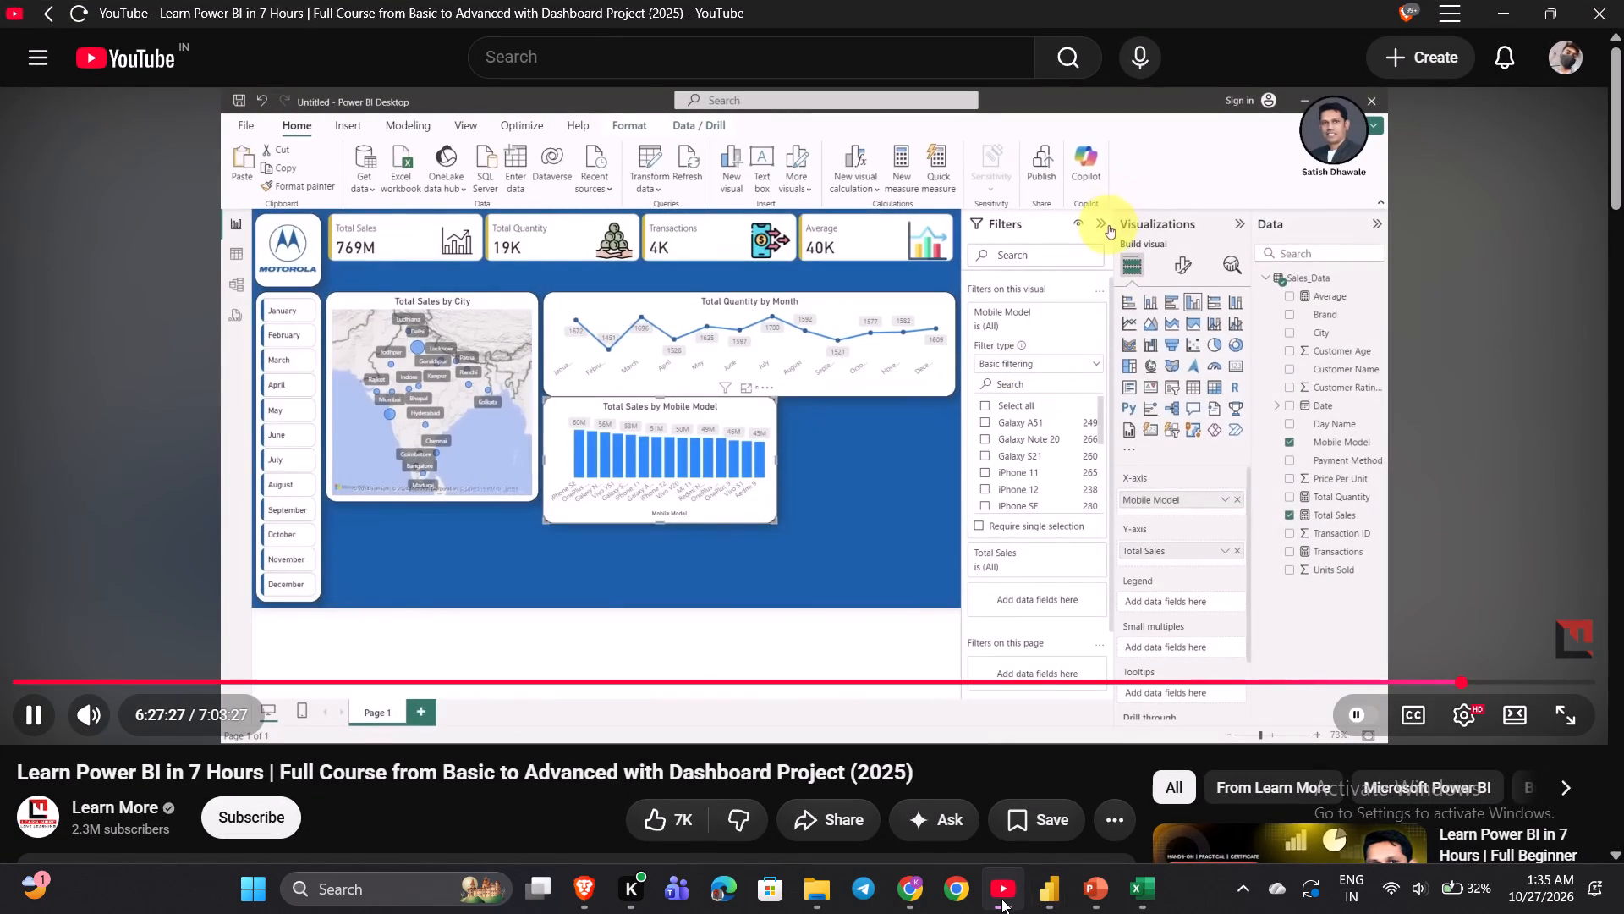
left_click(1001, 899)
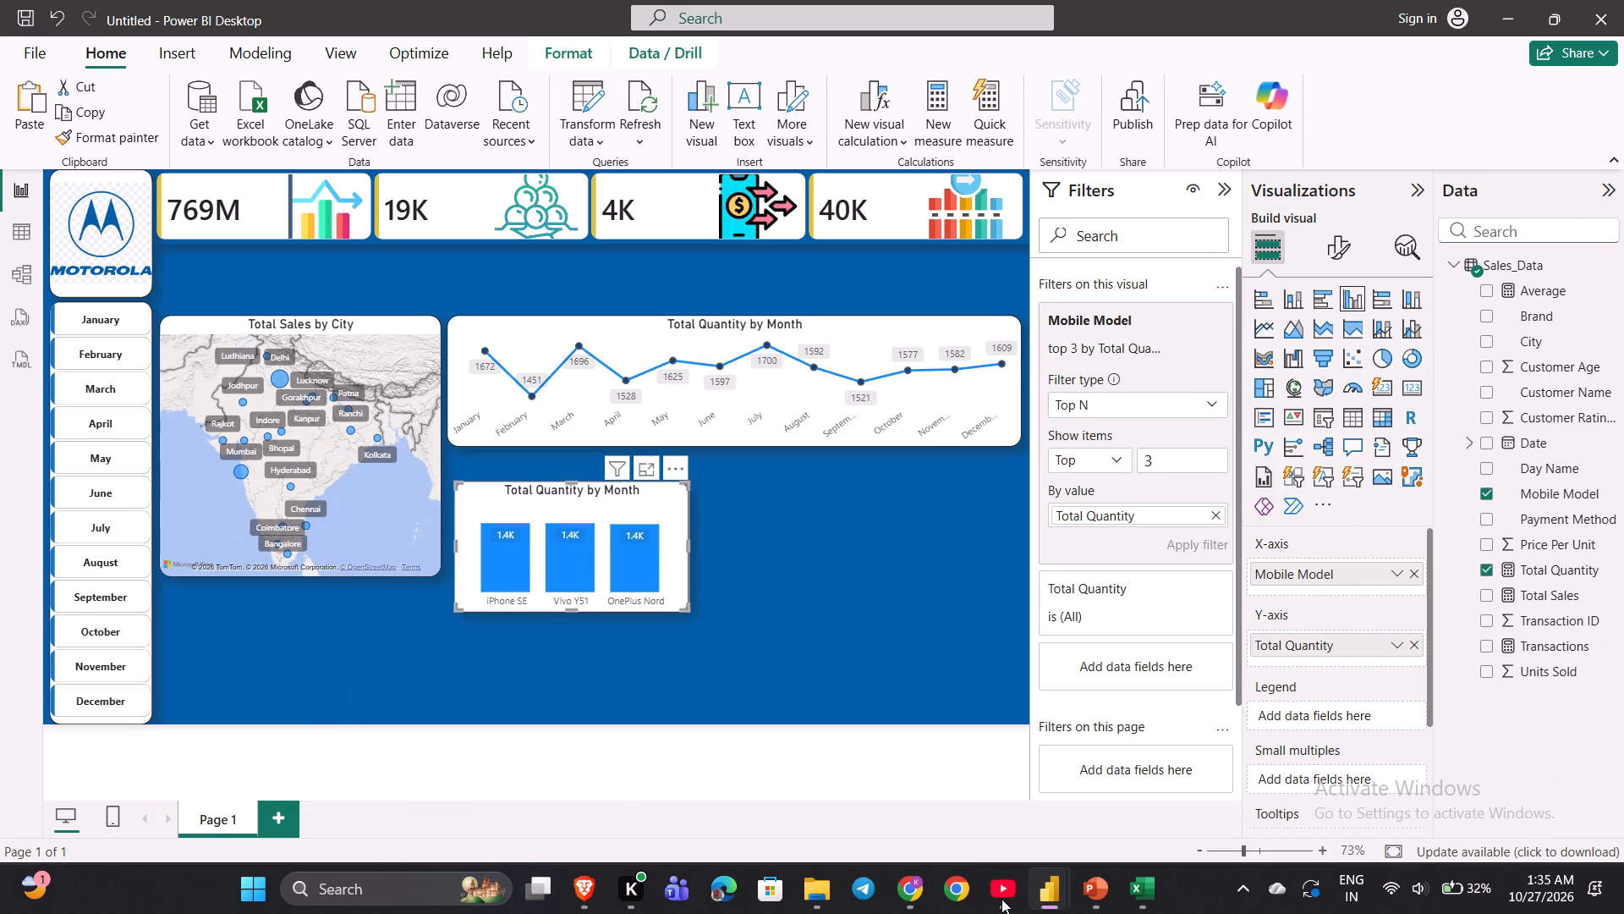
left_click(1001, 899)
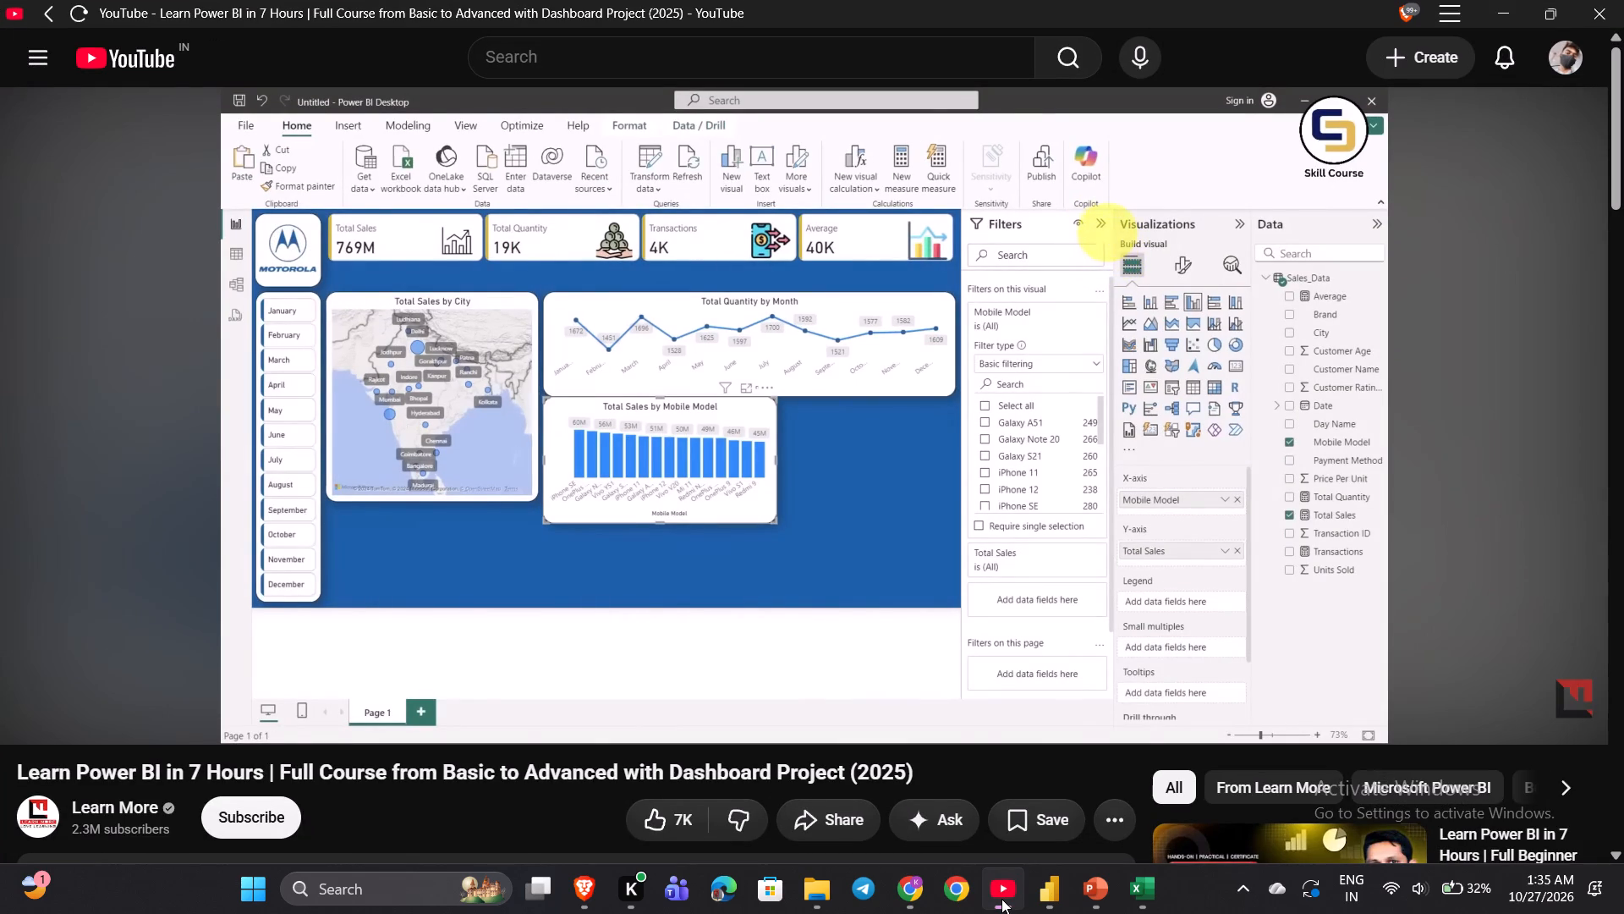
left_click(1001, 899)
key("space")
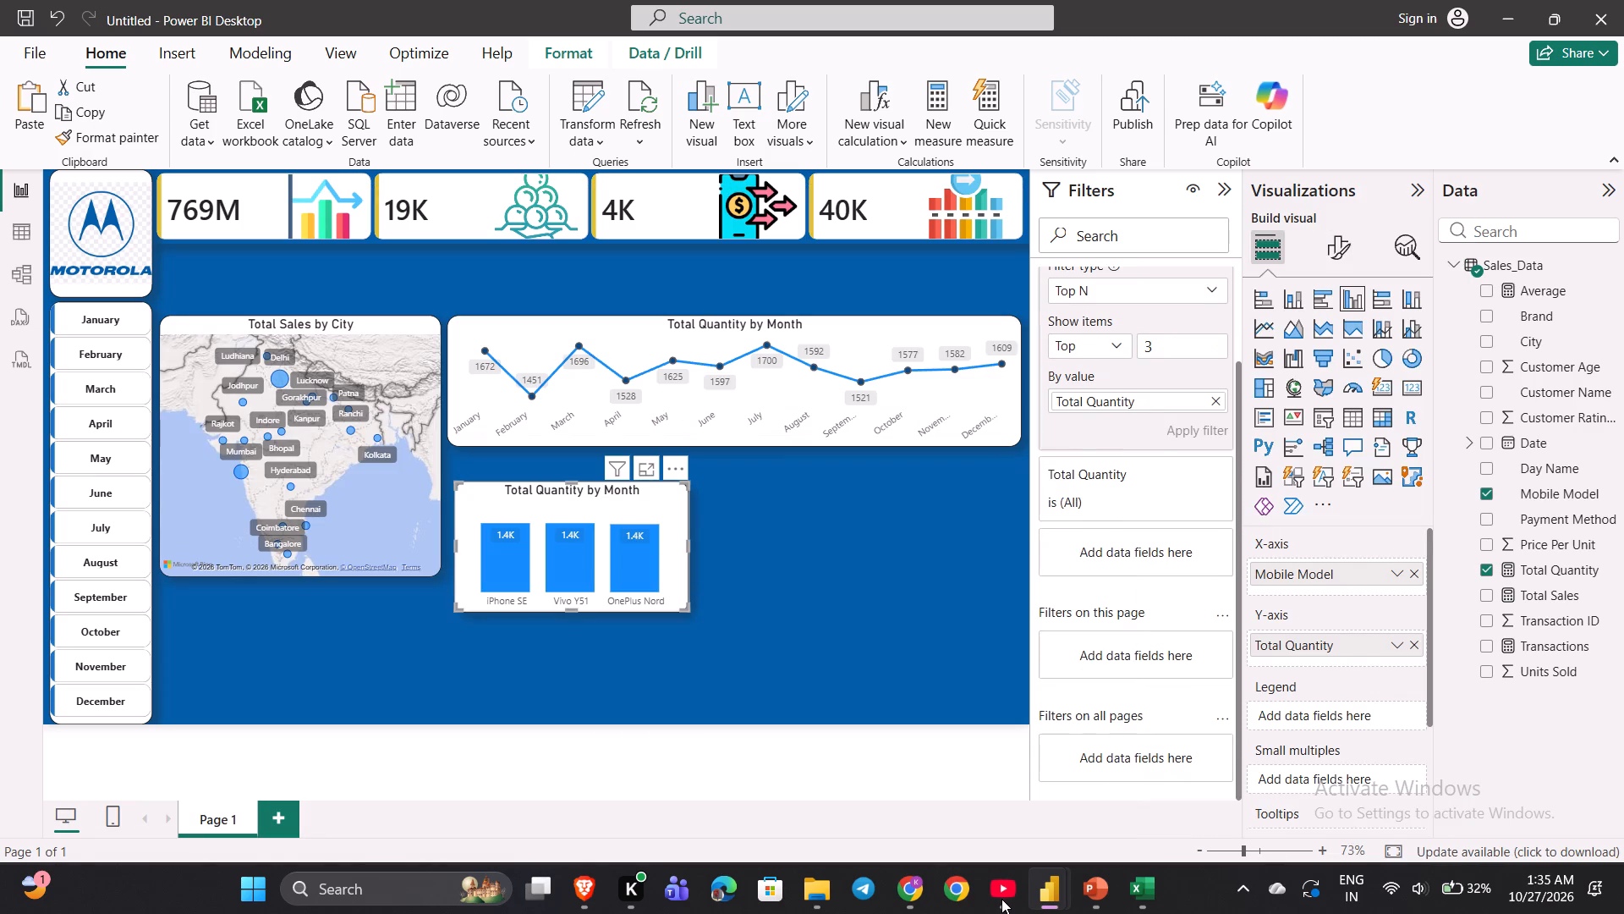
left_click(1001, 899)
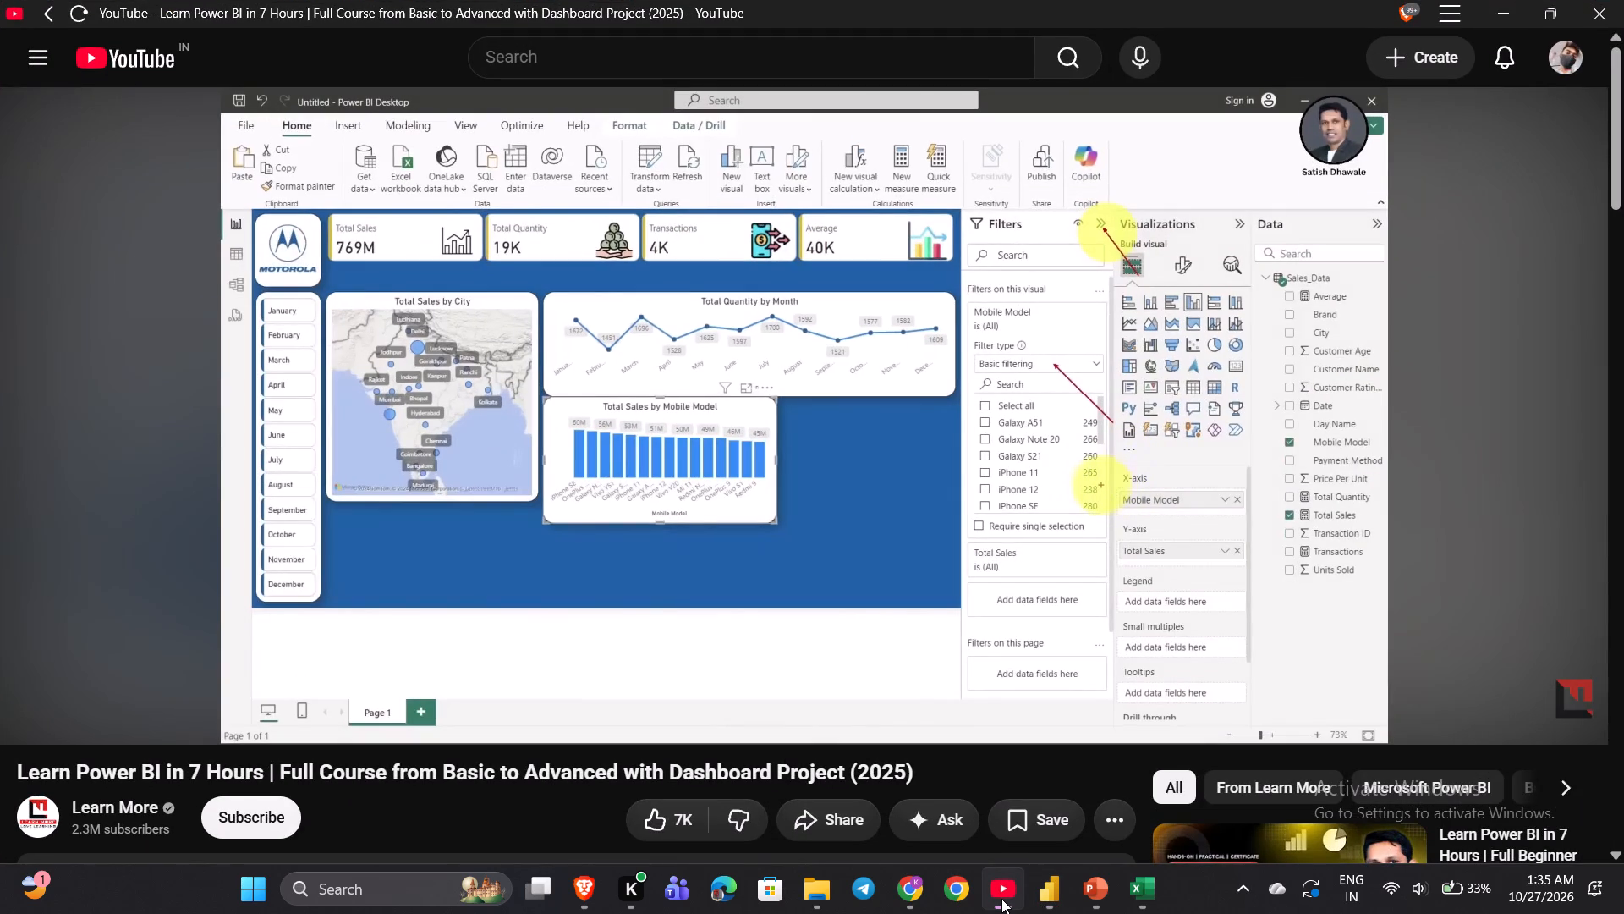
left_click(1001, 899)
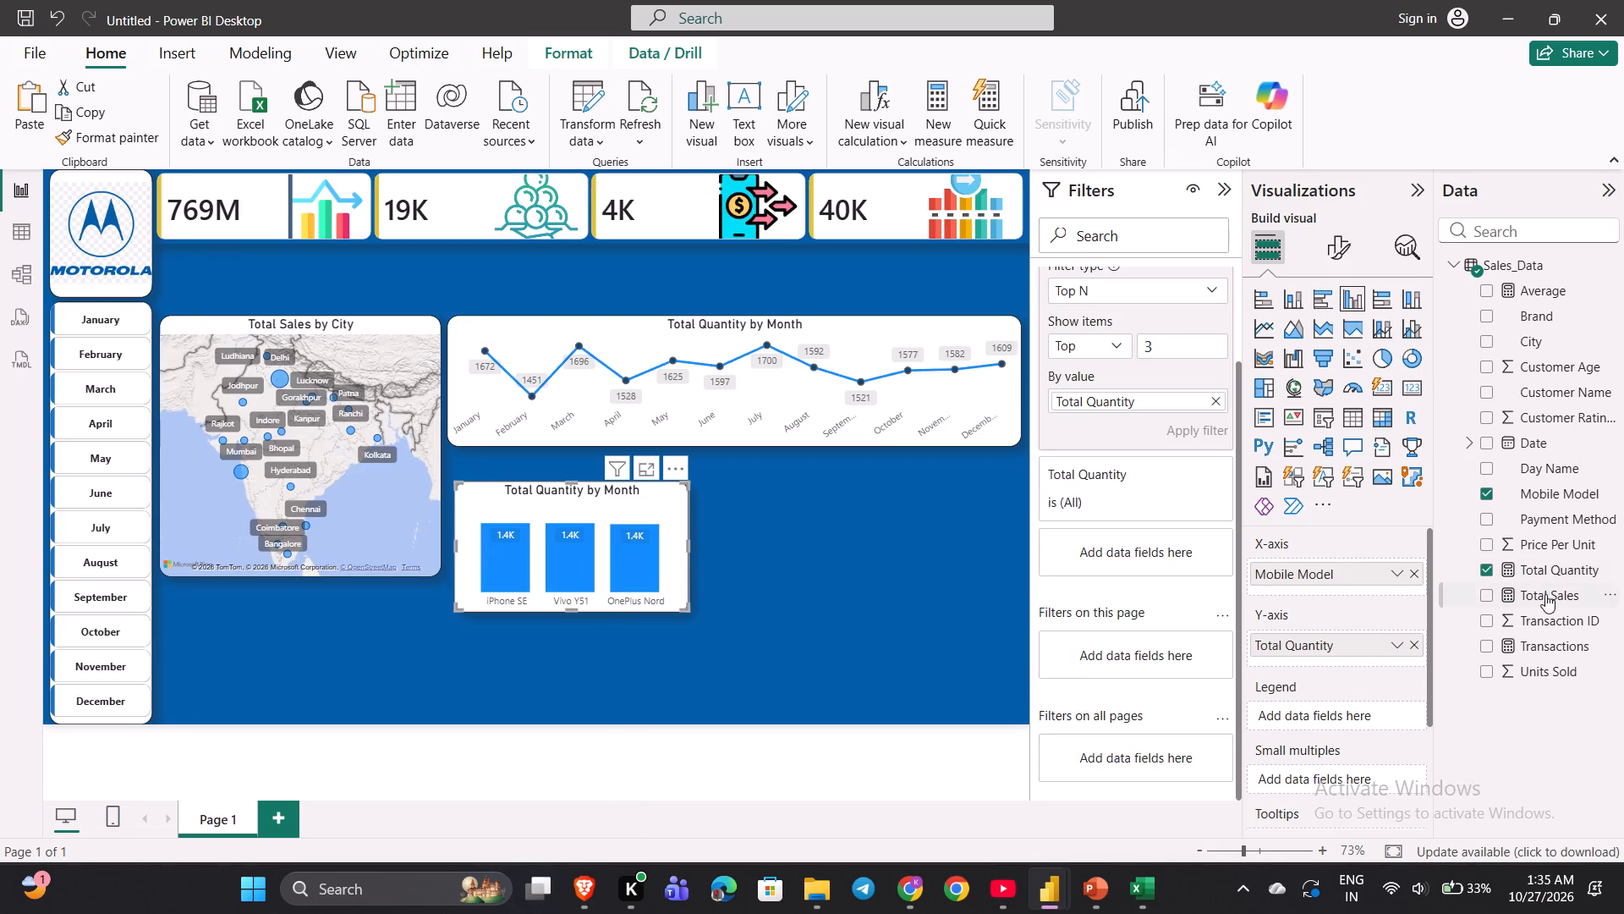
left_click_drag(1514, 585, 1324, 651)
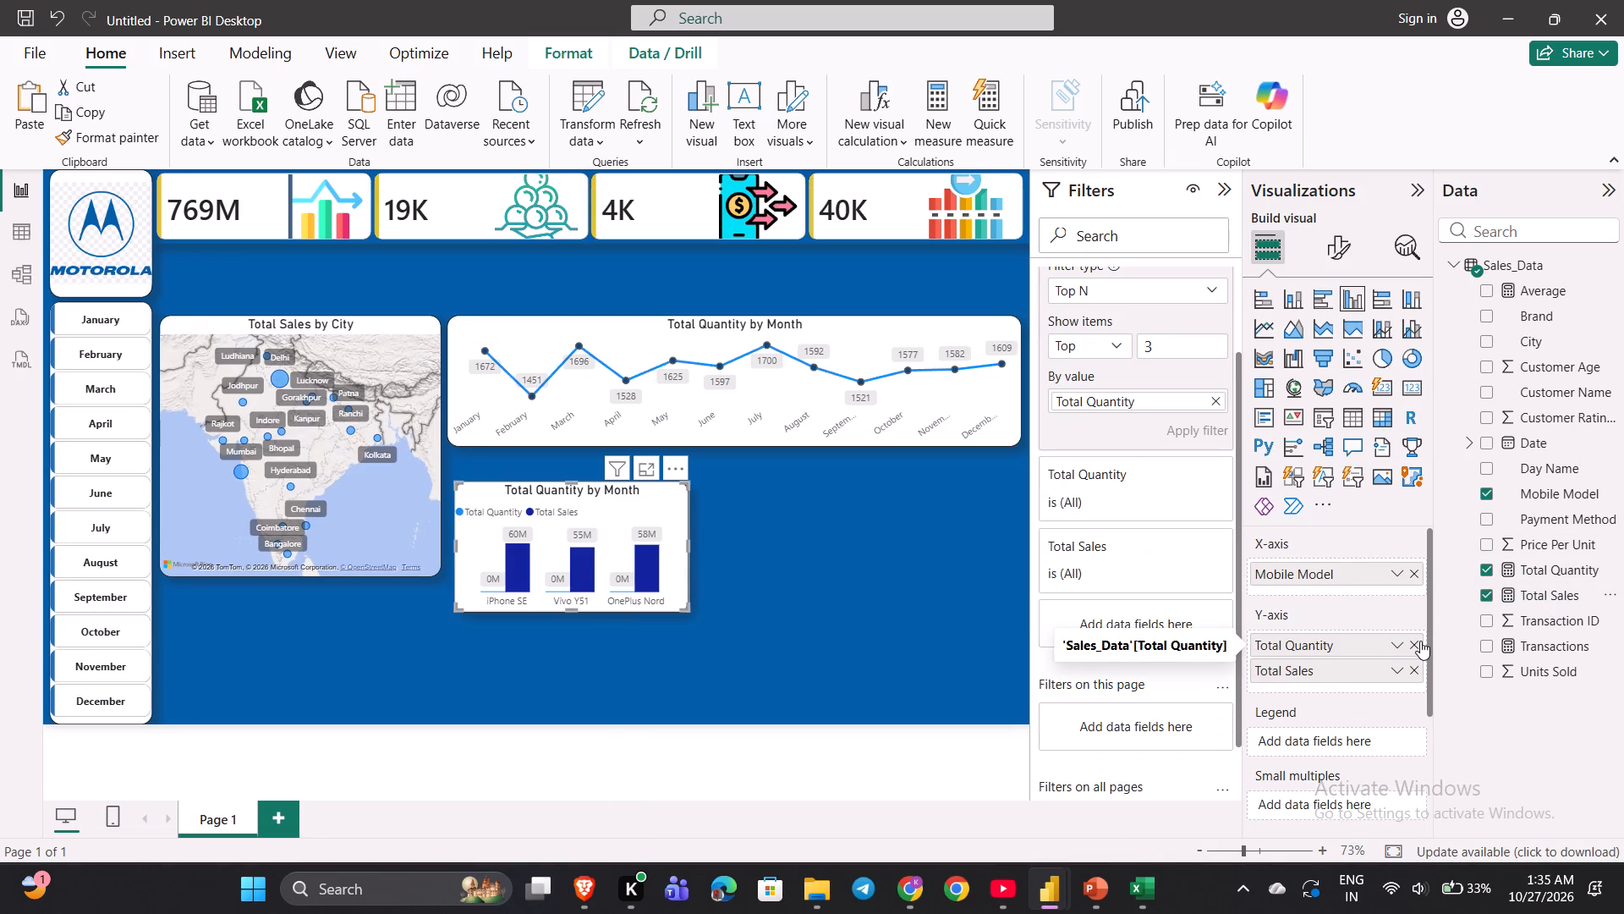
left_click(1414, 643)
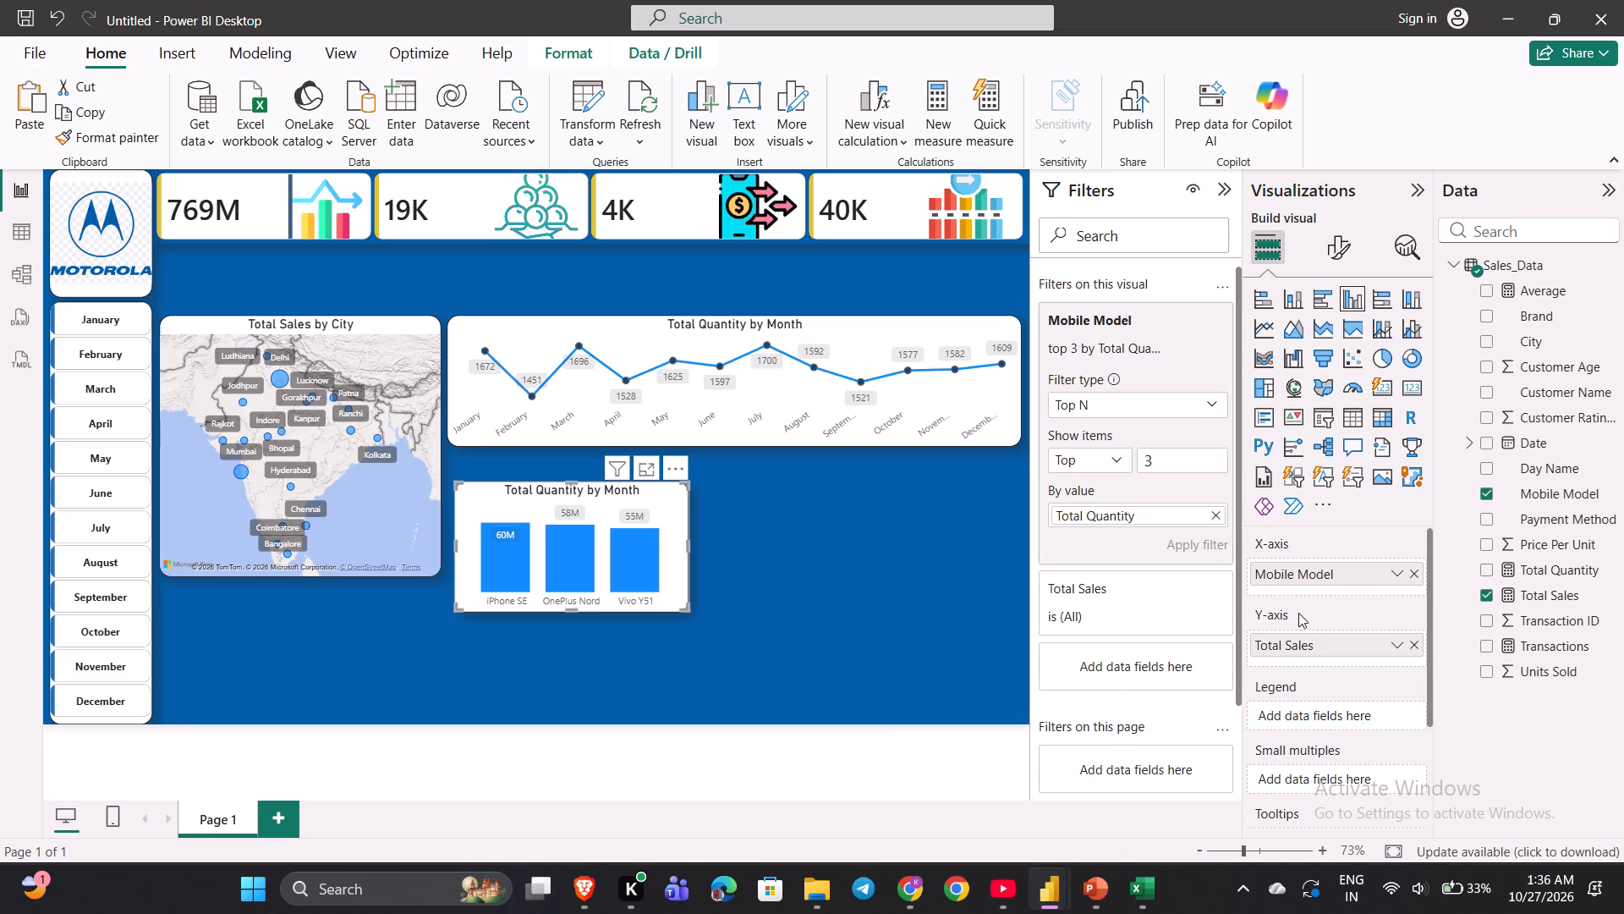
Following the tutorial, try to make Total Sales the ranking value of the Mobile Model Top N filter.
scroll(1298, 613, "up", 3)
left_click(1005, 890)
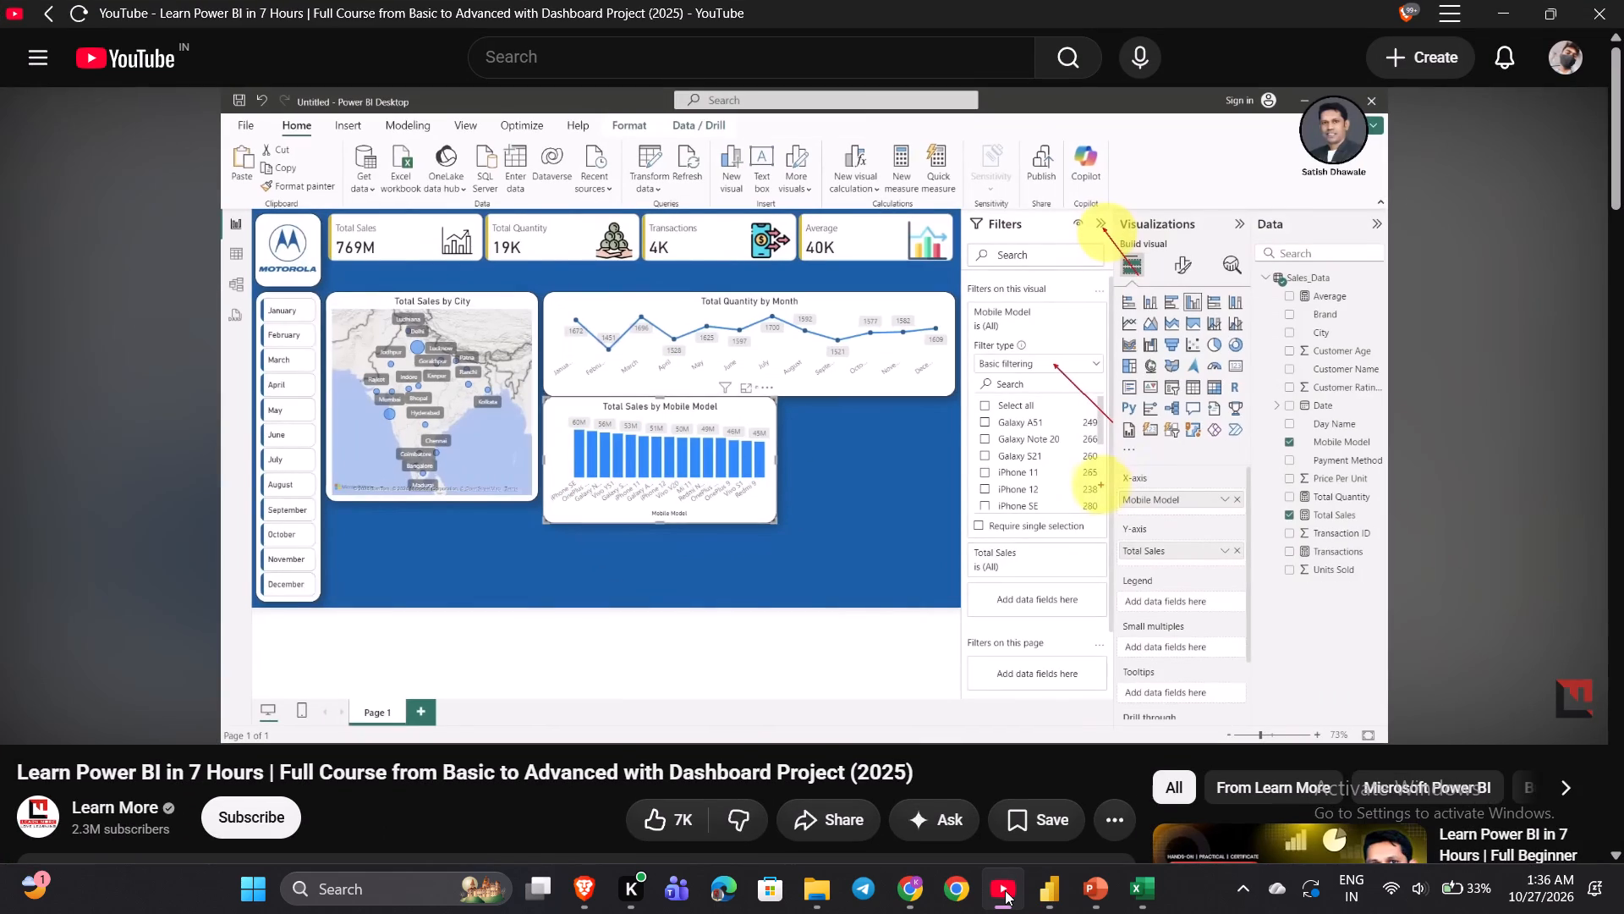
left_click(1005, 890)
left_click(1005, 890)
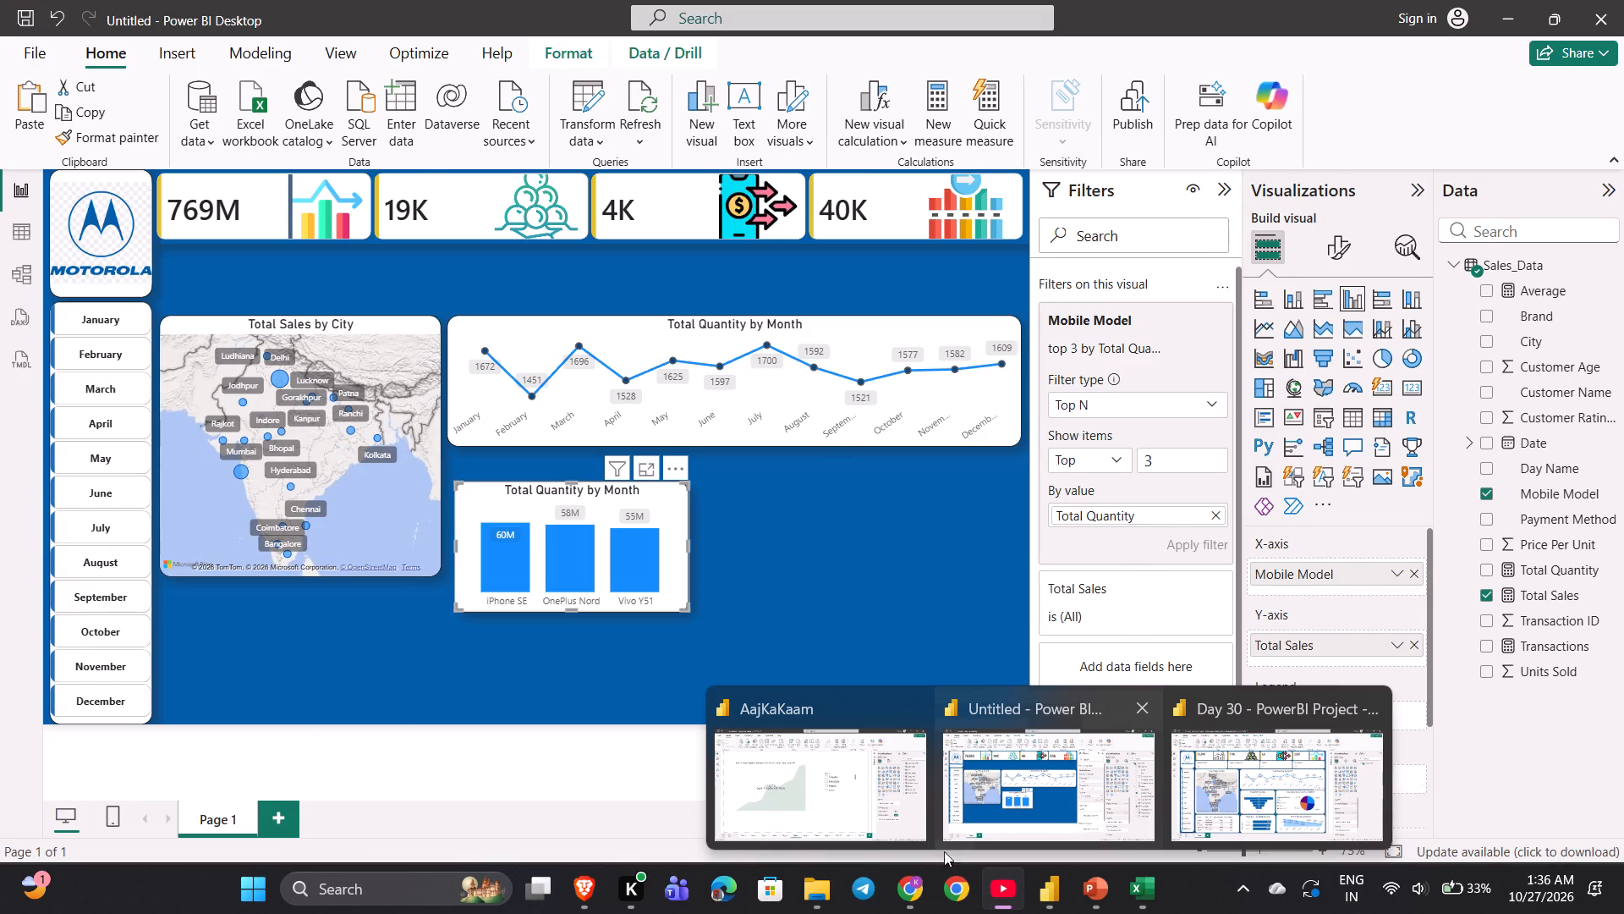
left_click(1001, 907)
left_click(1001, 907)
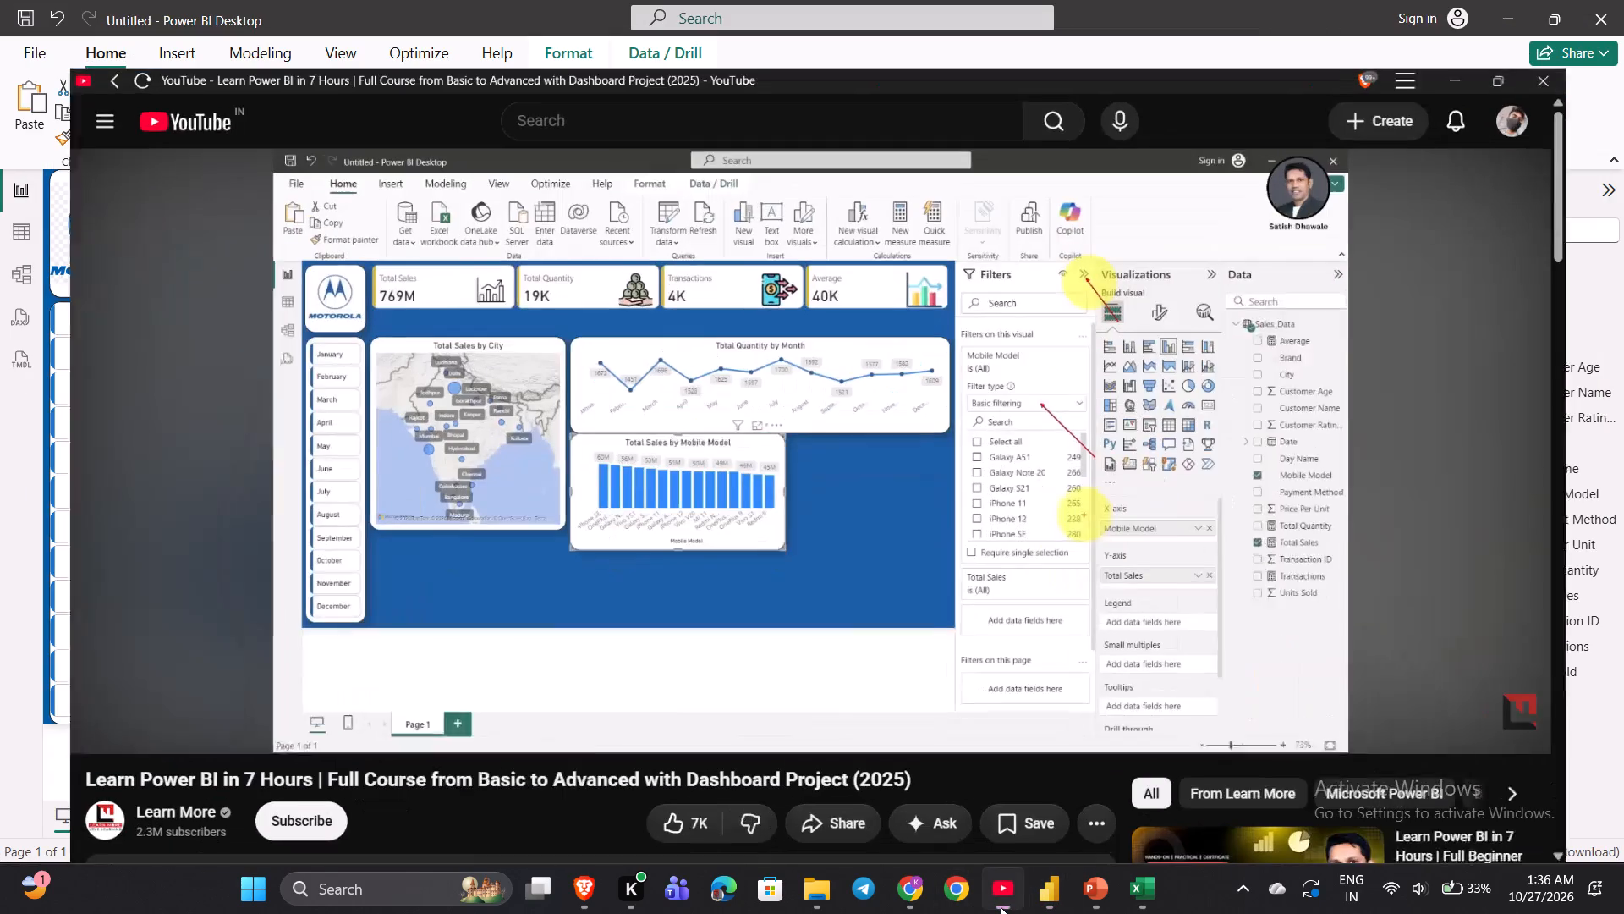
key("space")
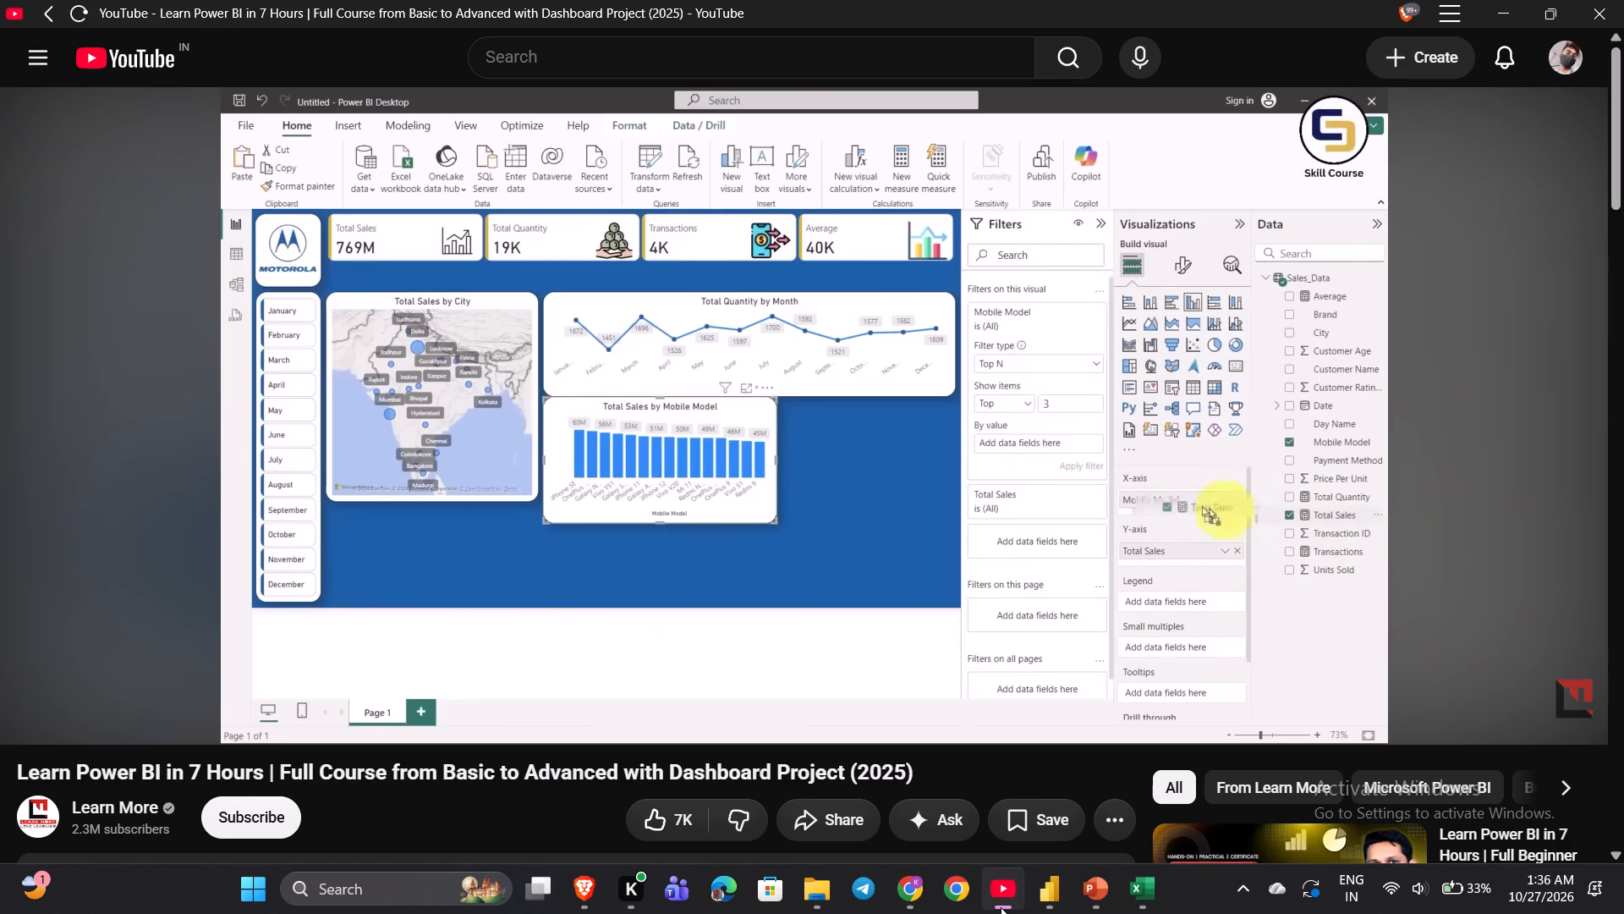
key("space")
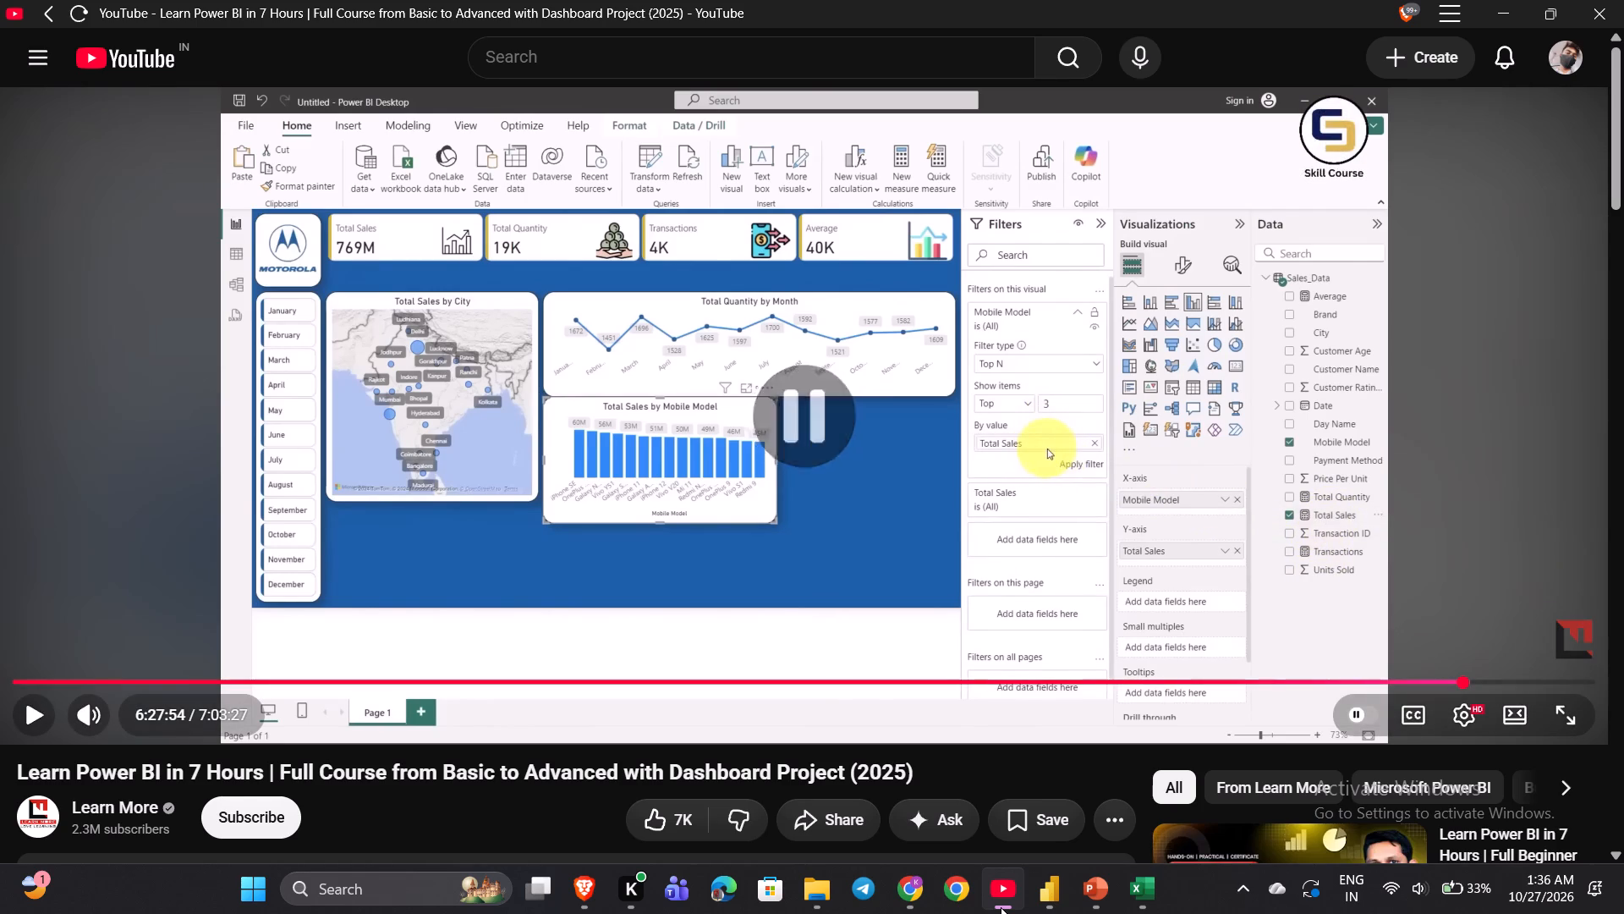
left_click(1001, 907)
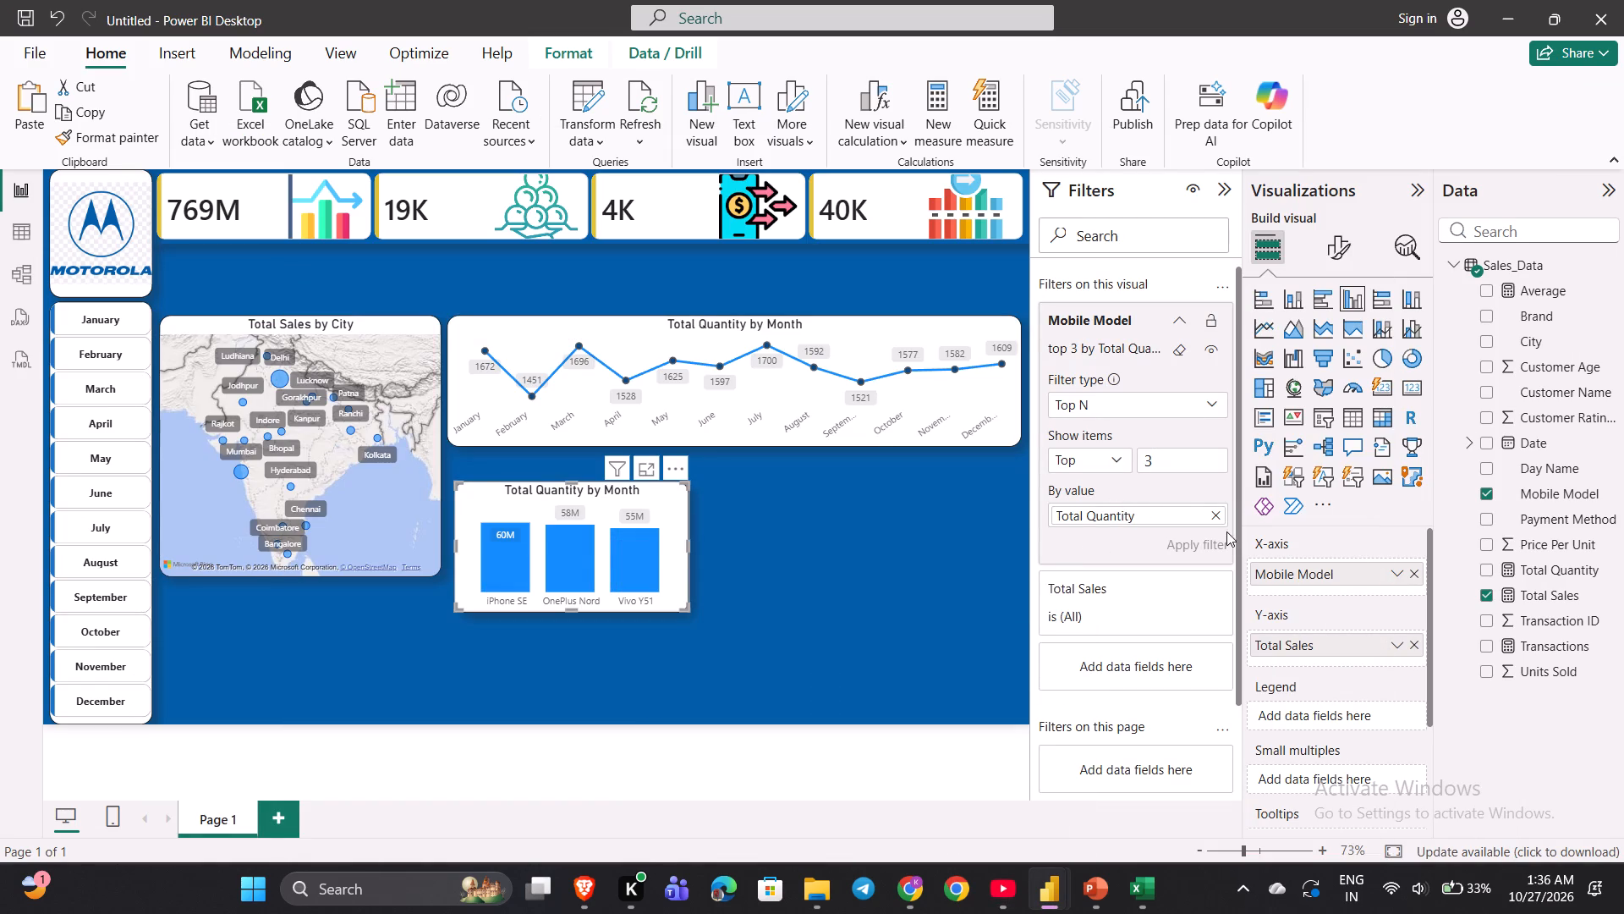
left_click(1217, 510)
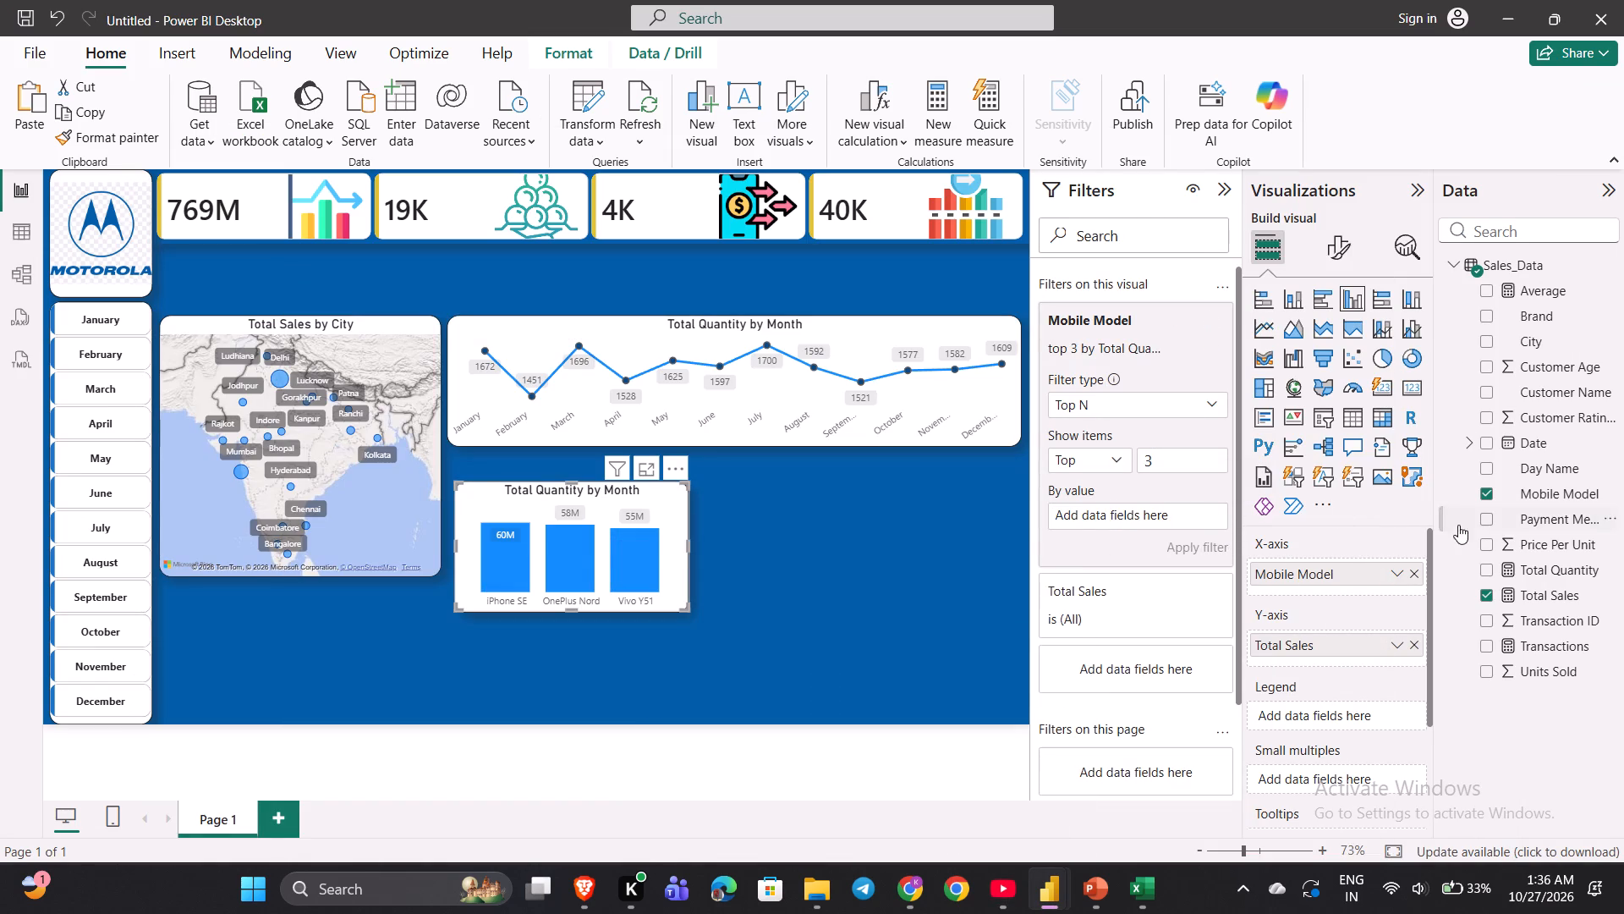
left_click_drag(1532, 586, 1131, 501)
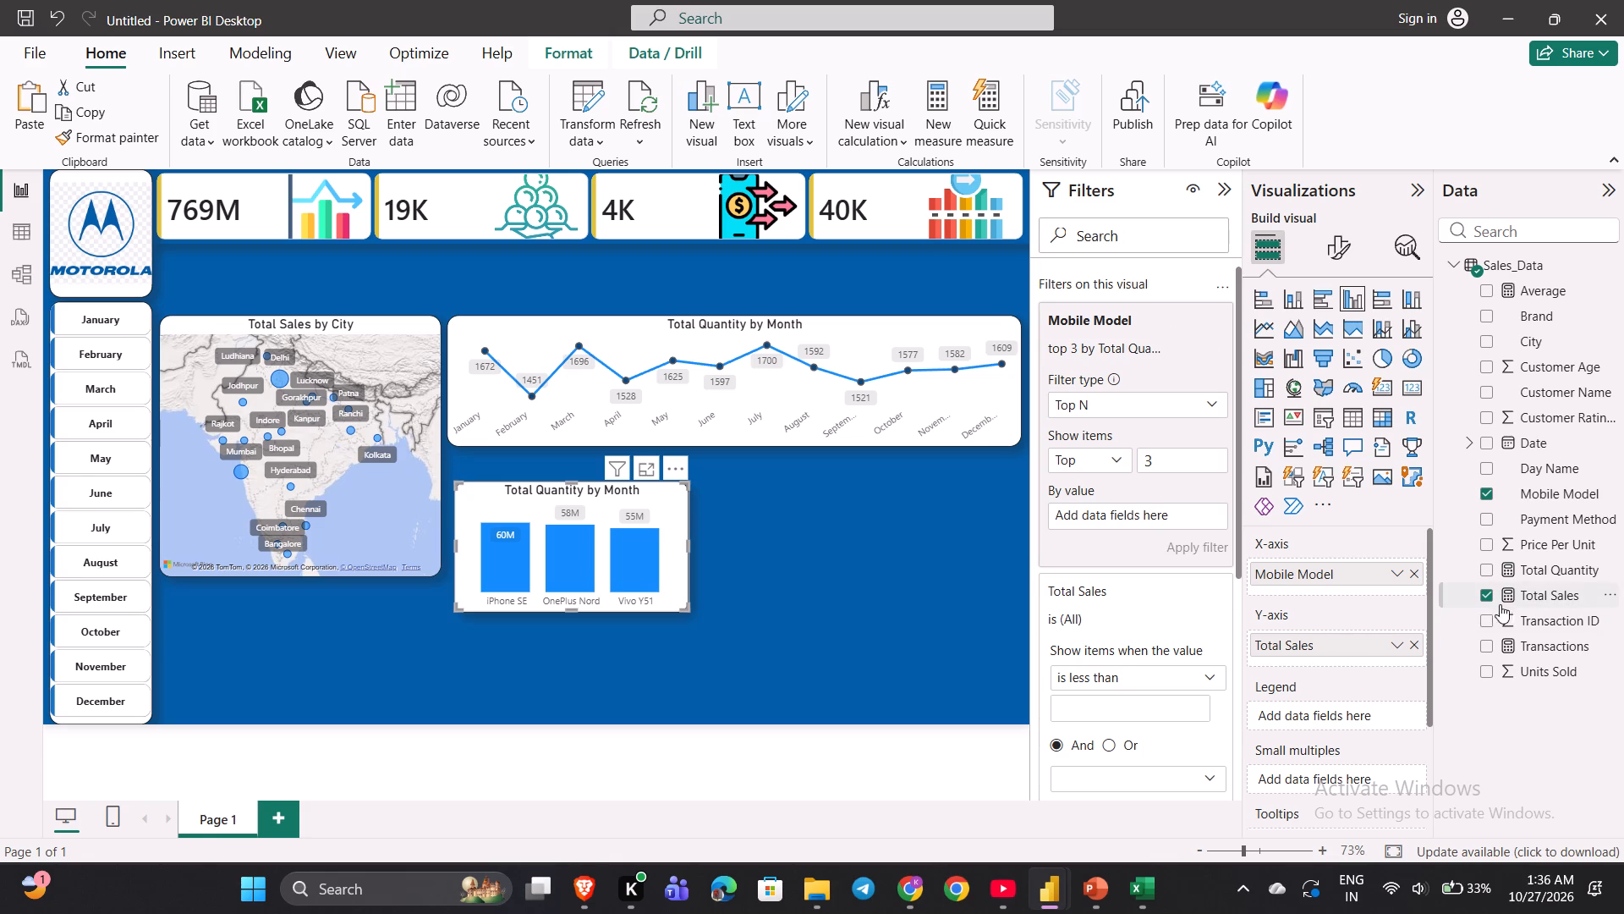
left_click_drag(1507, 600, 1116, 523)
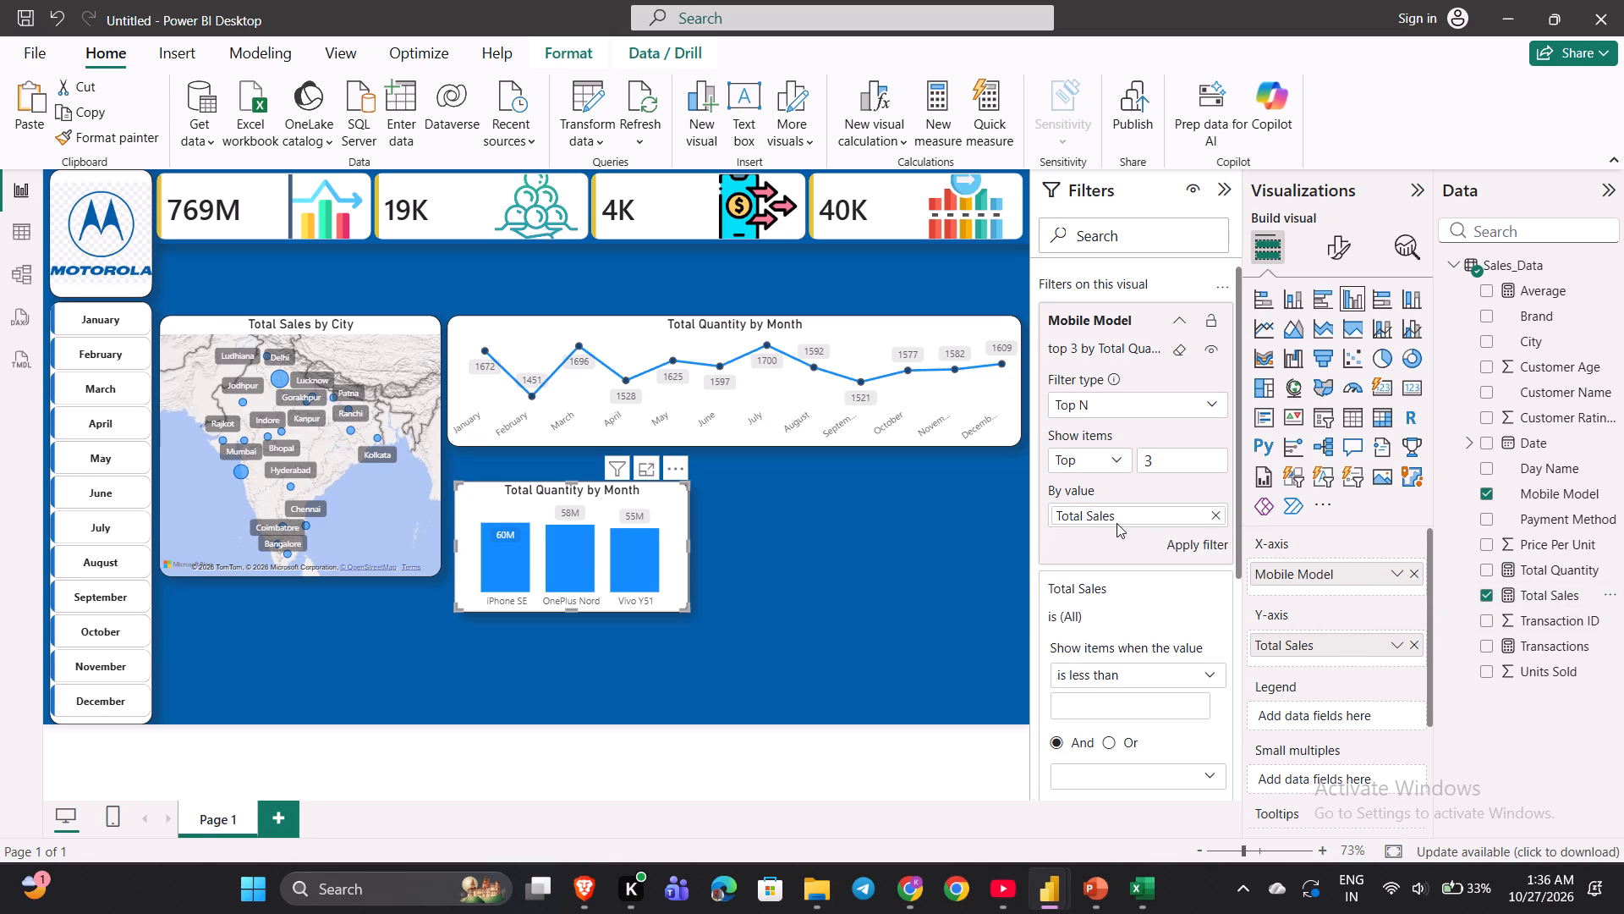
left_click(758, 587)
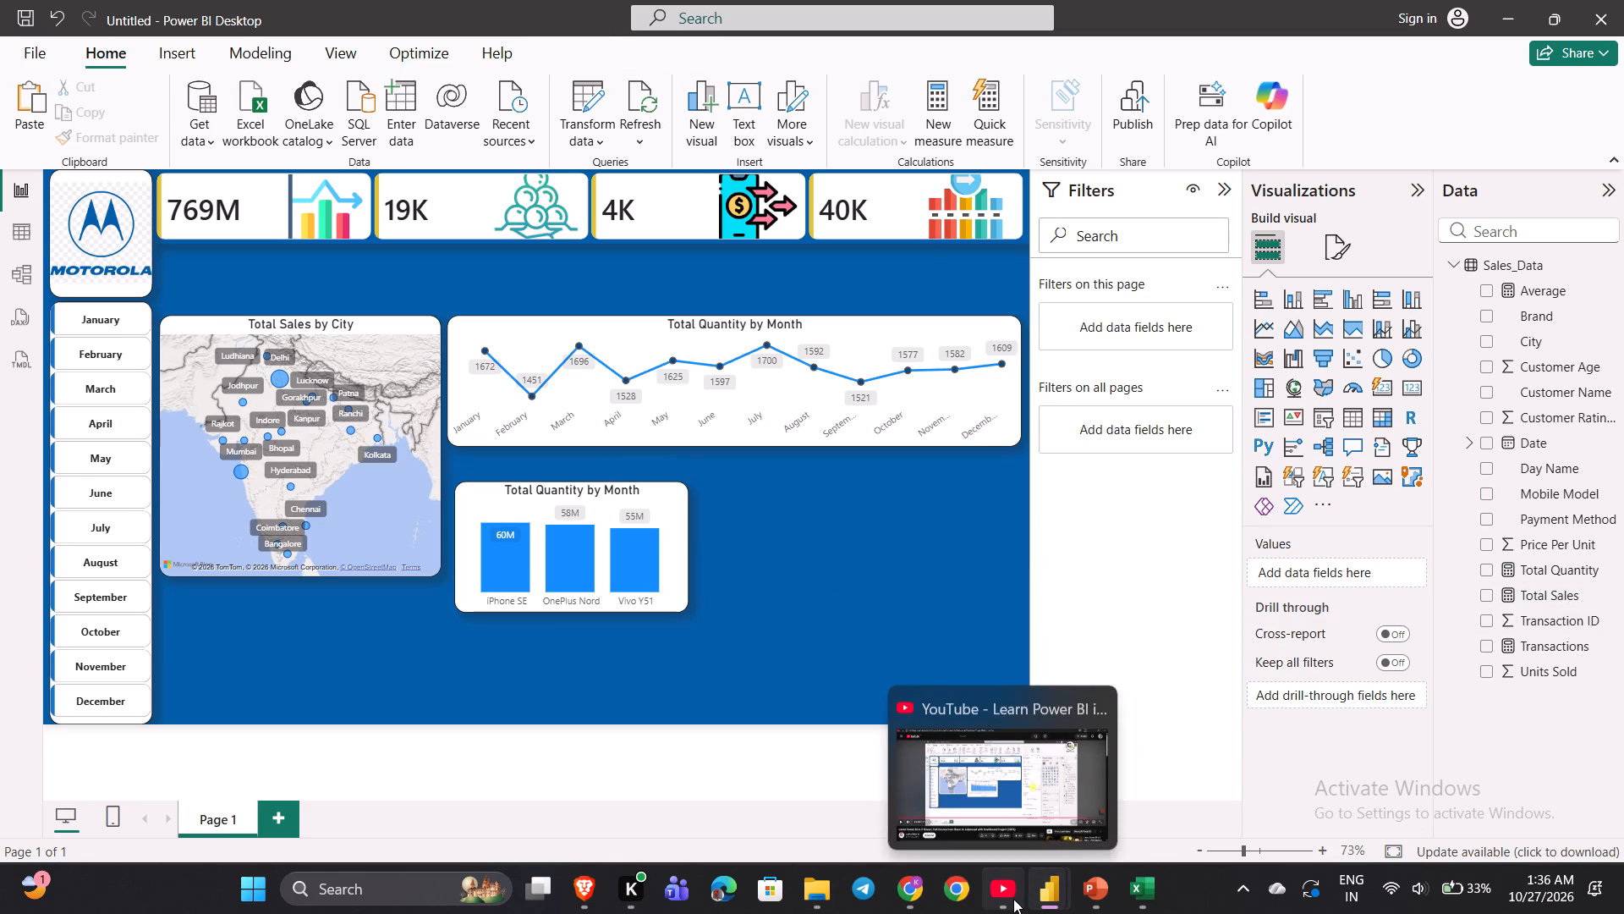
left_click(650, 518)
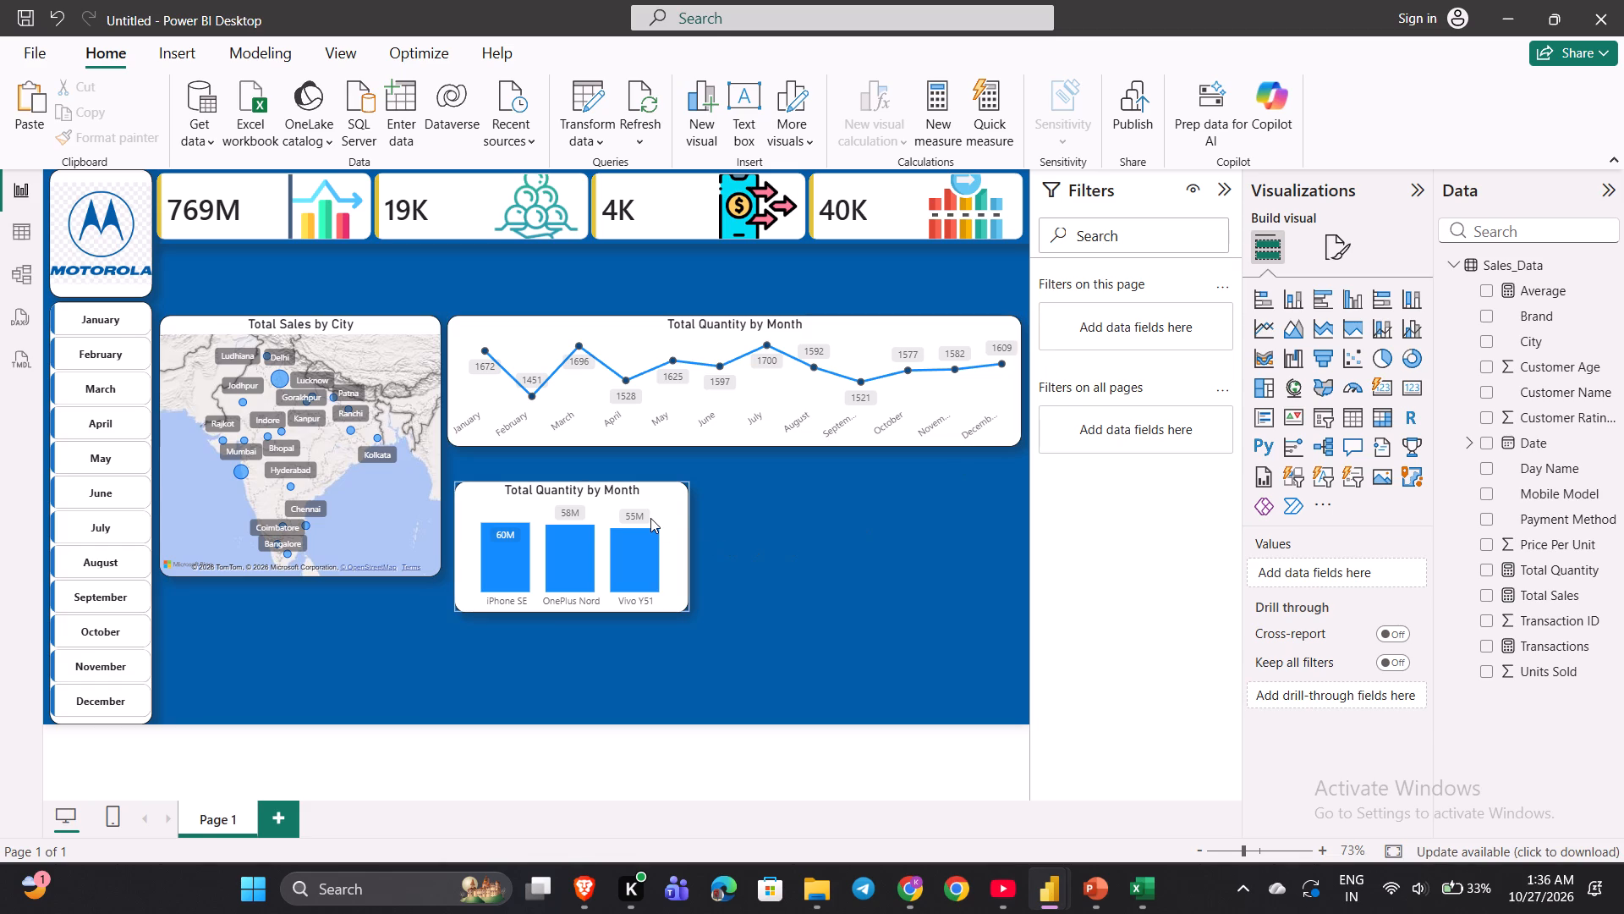
Watch the tutorial's explanation of the mobile model chart's Top N filter settings and its narrowing of the chart, comparing with the report.
left_click(992, 898)
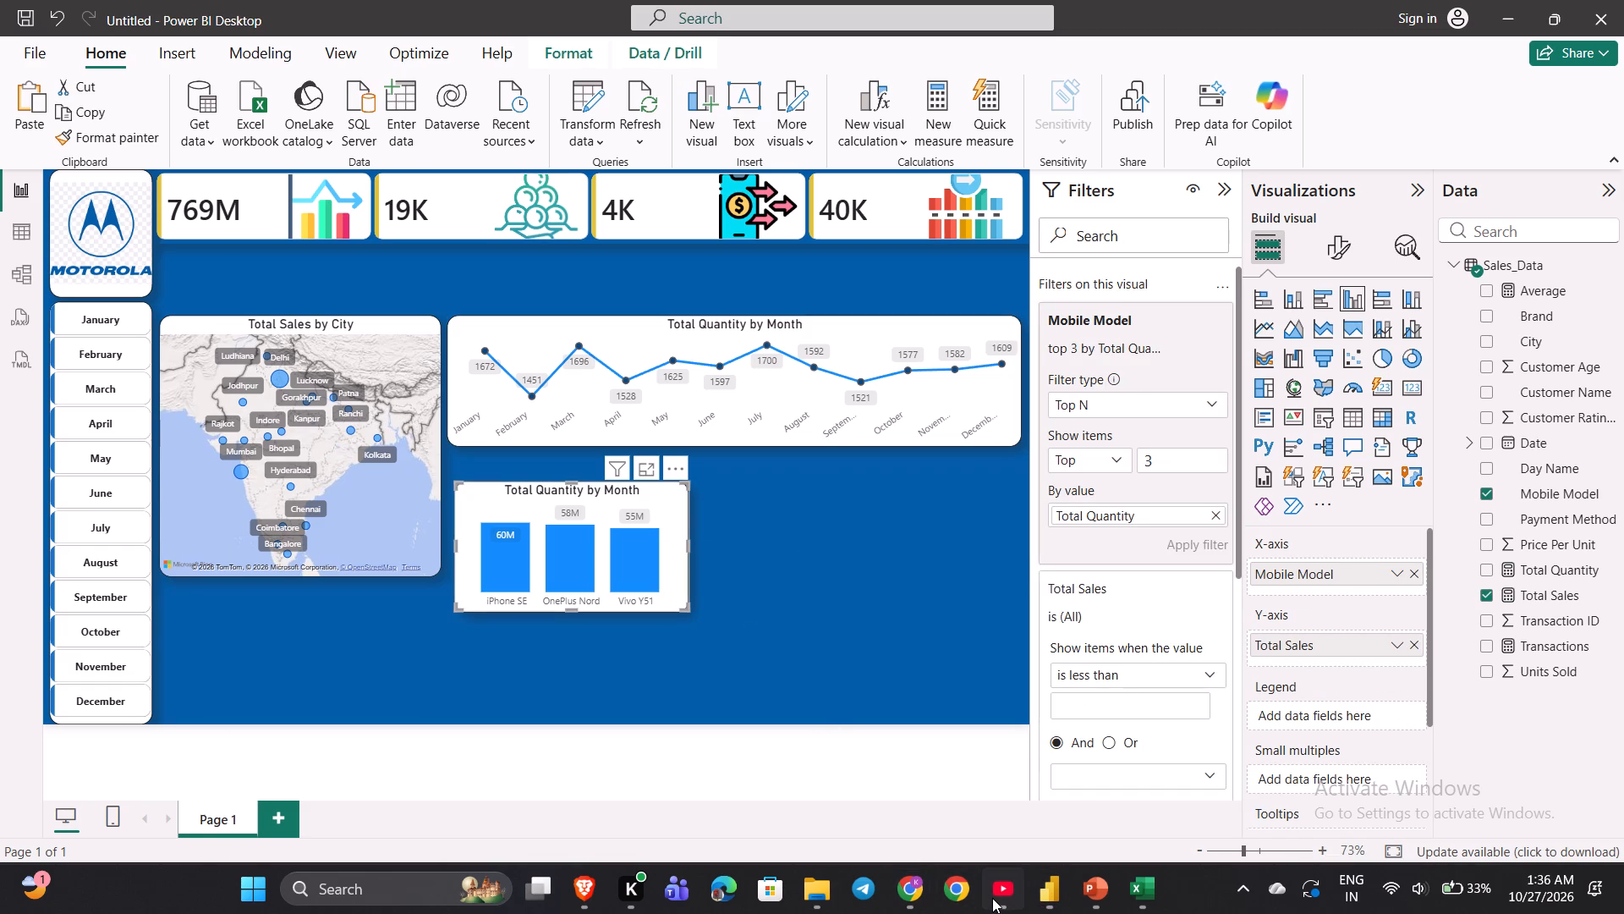
key("space")
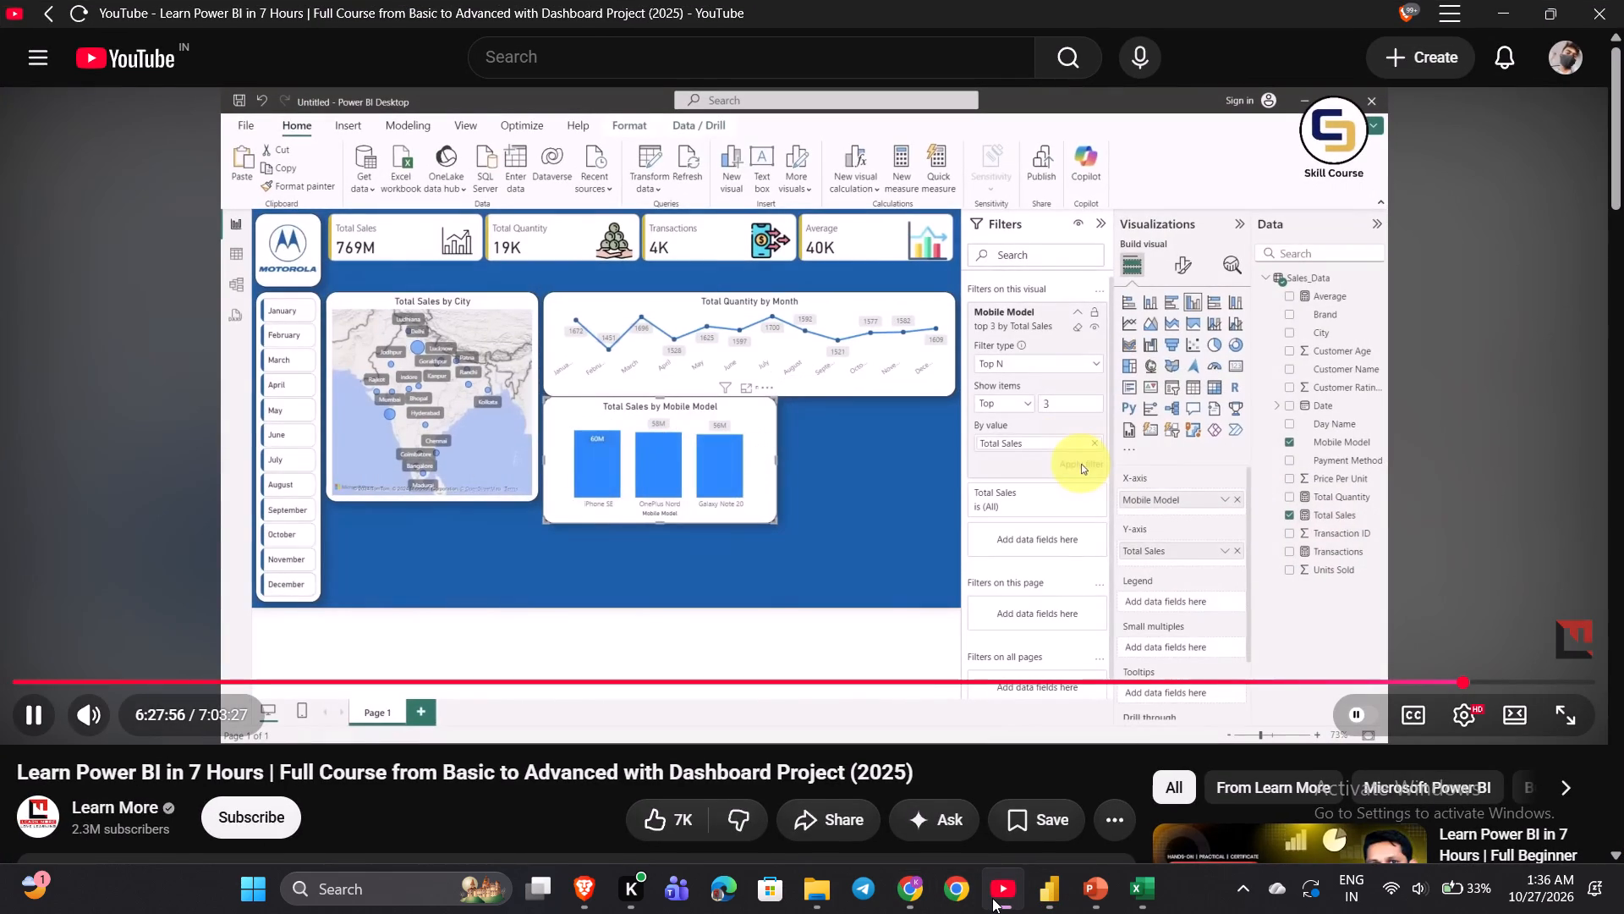
left_click(992, 898)
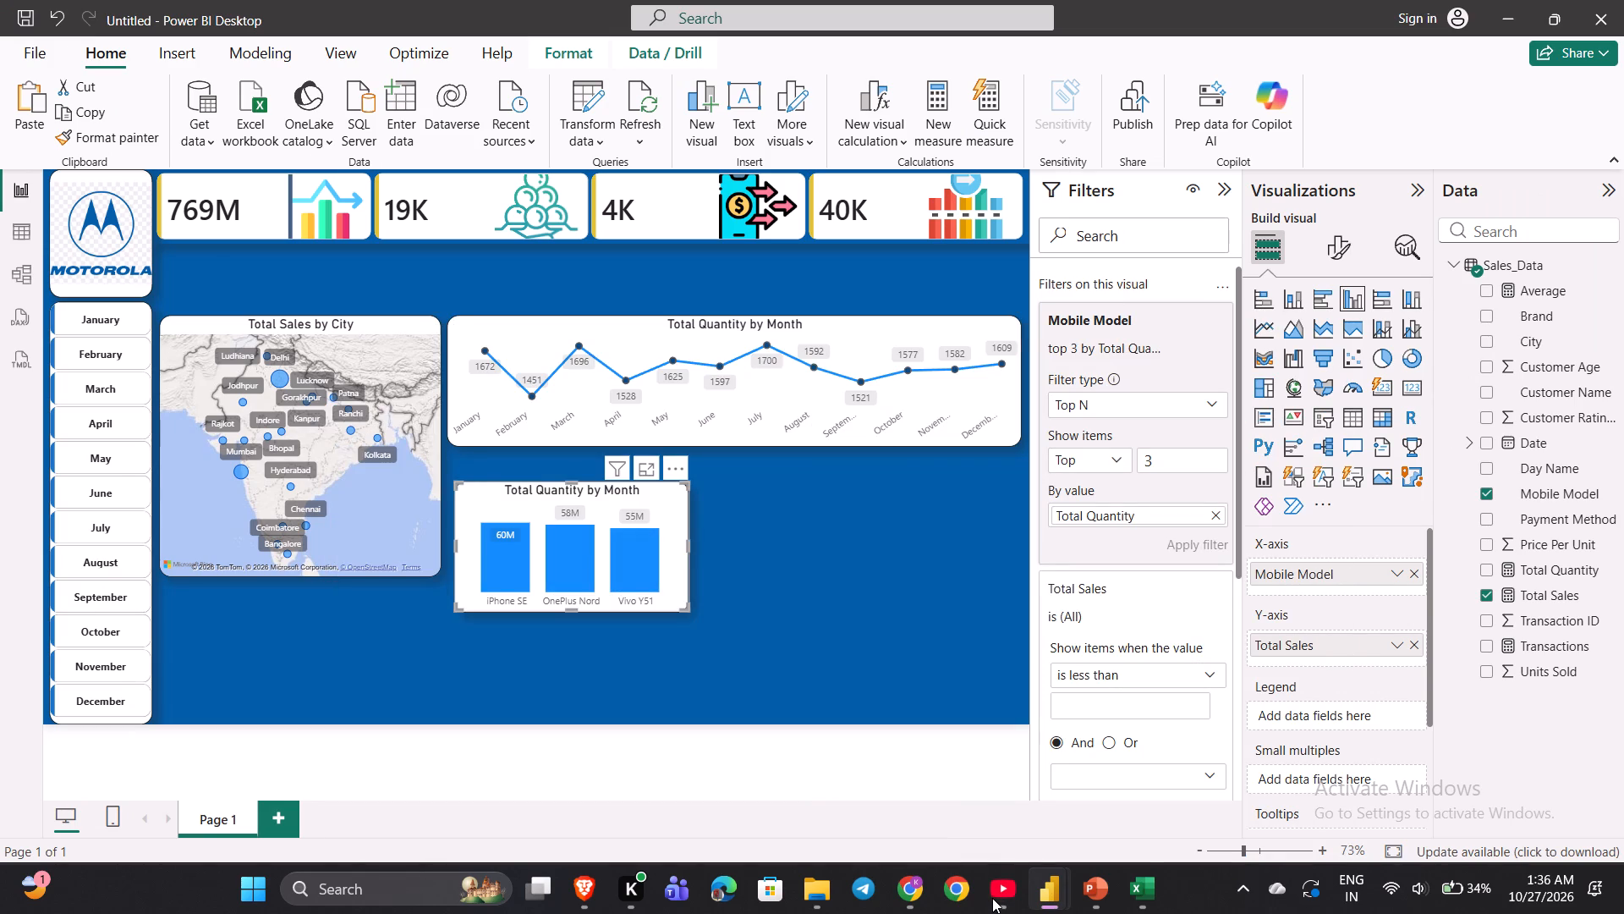
left_click(992, 898)
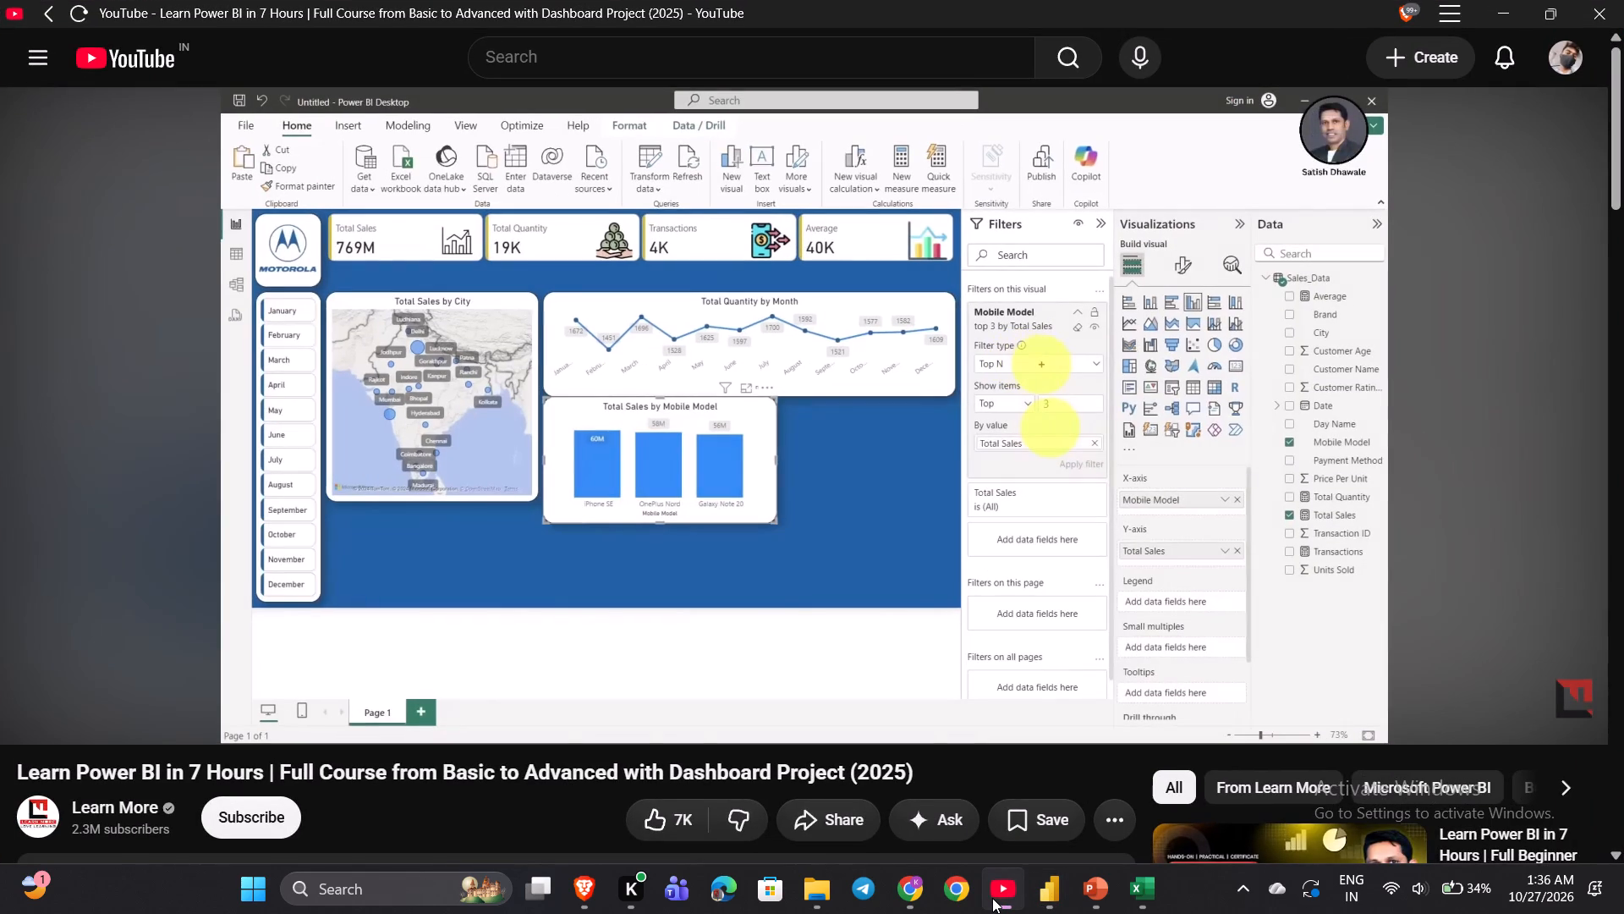
left_click(992, 898)
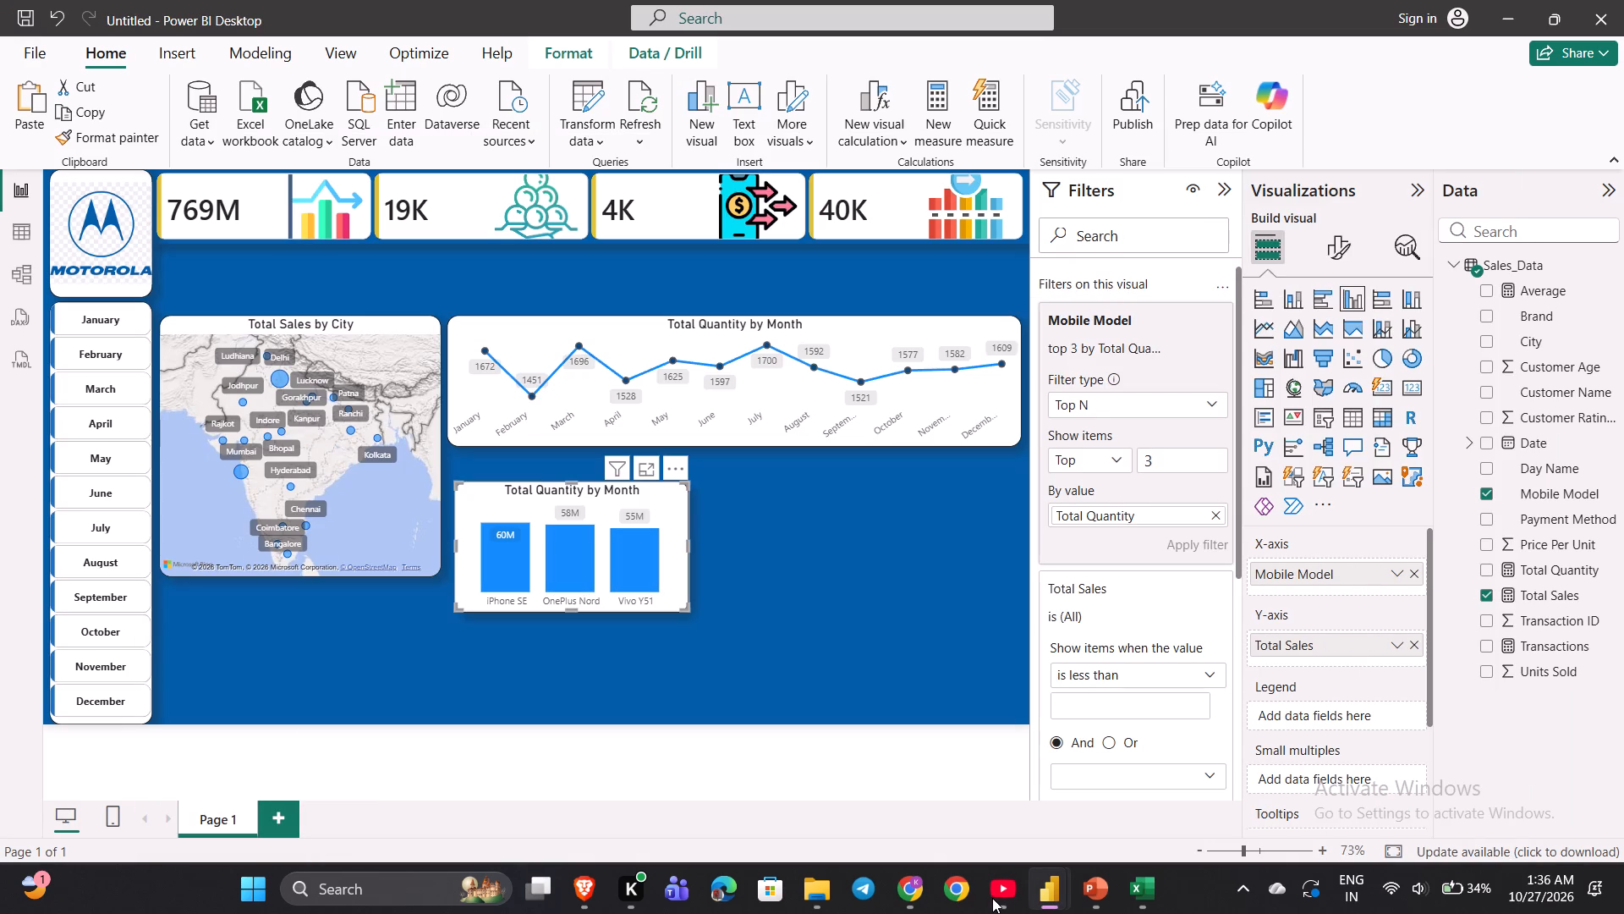
left_click(992, 898)
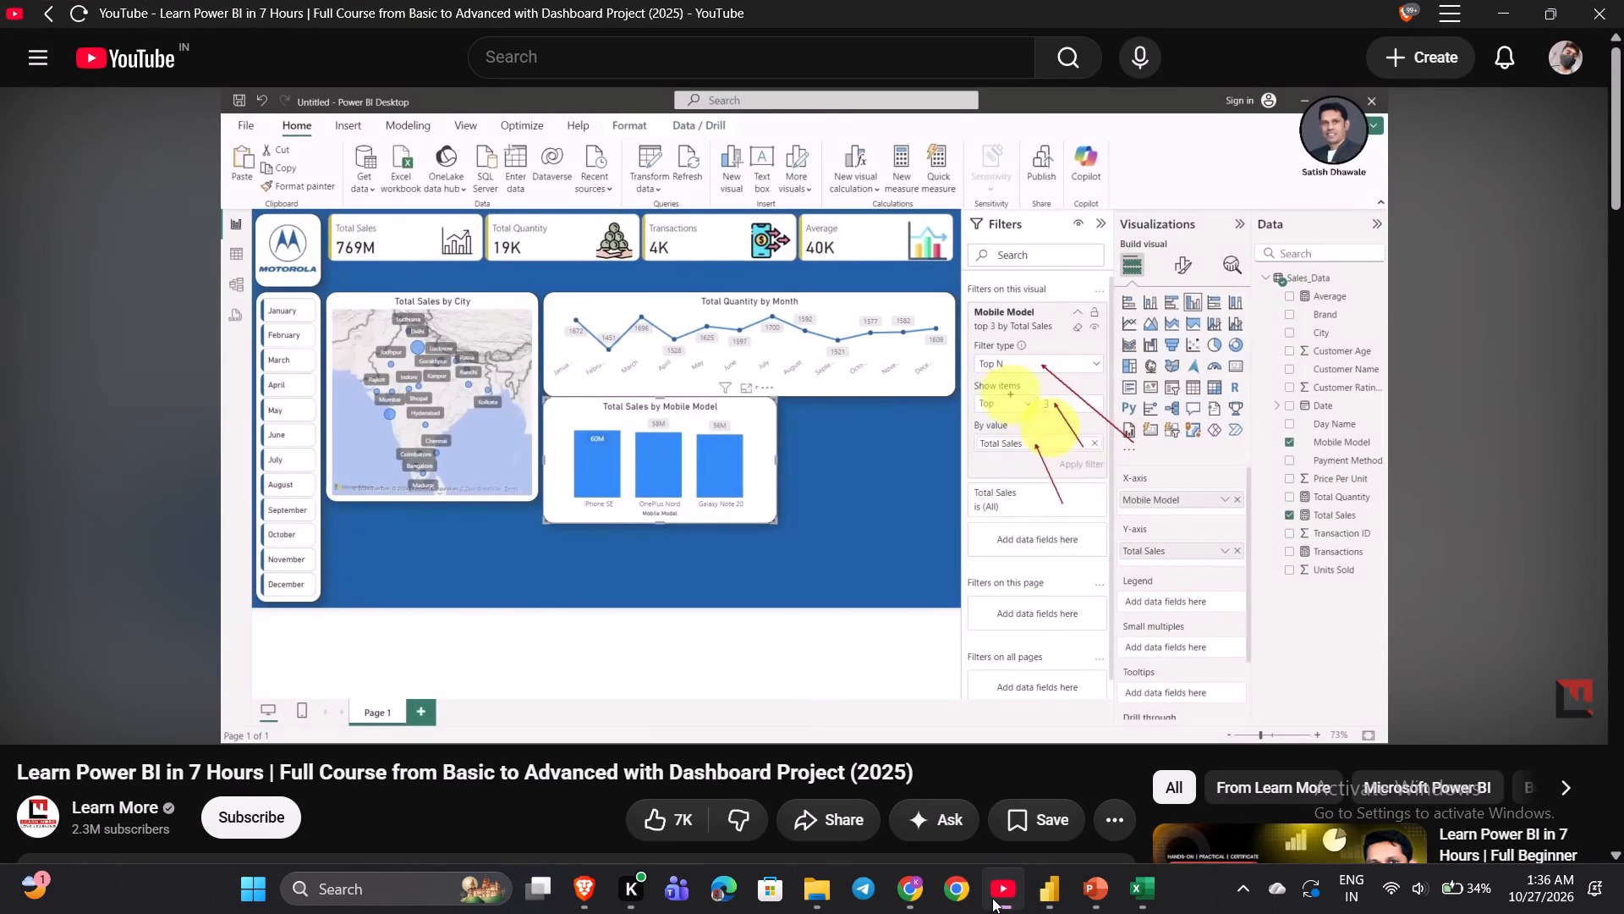
left_click(992, 898)
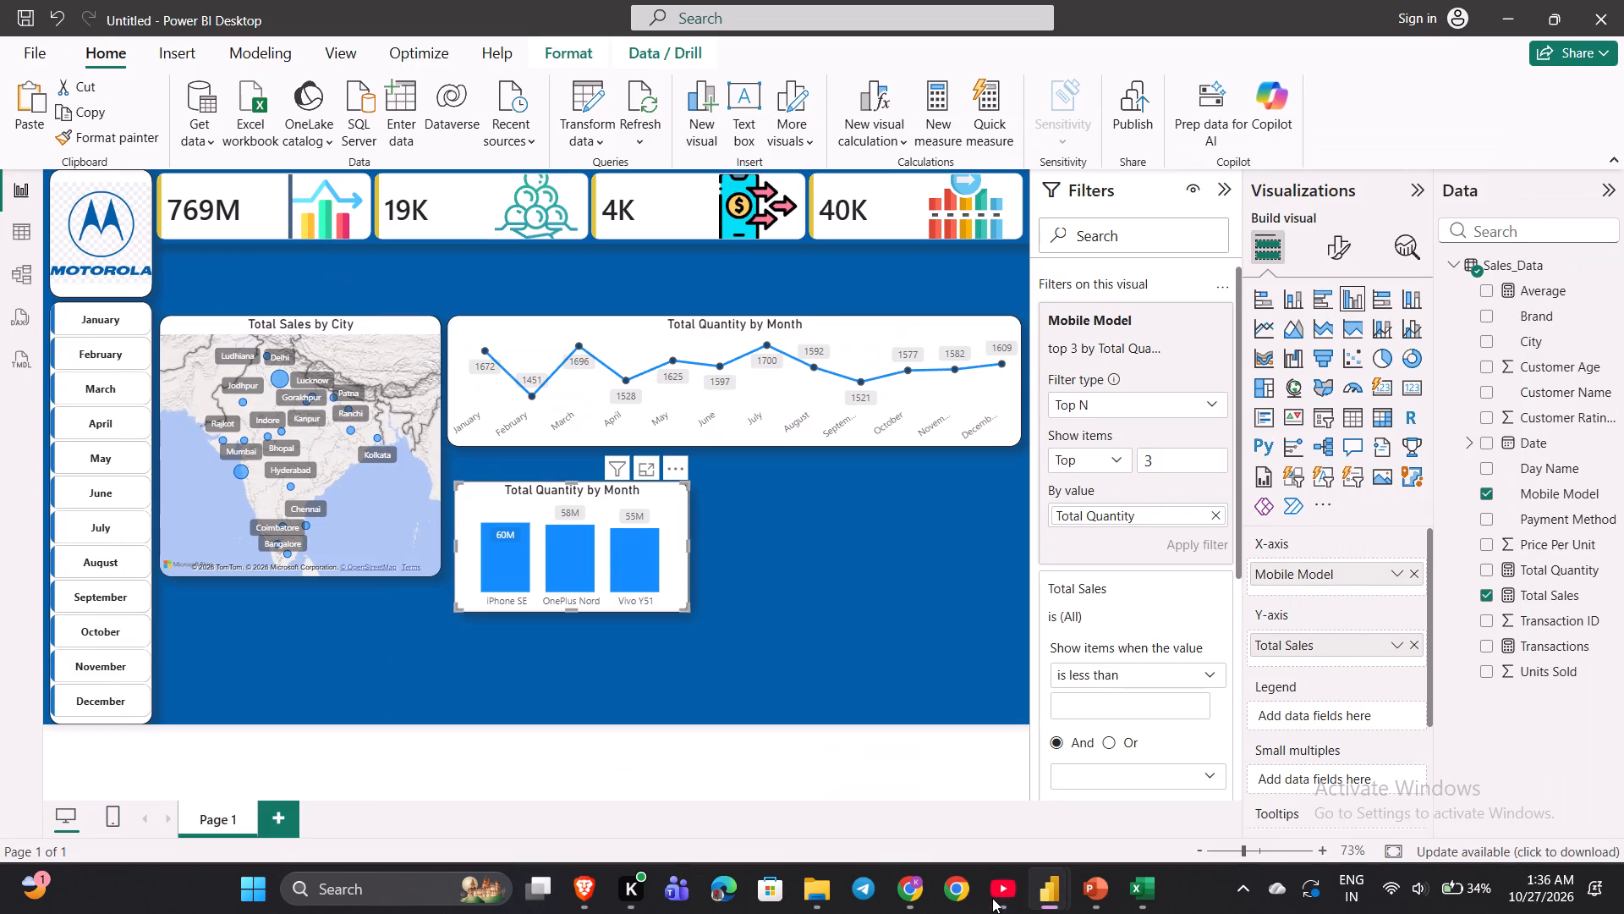
left_click(992, 898)
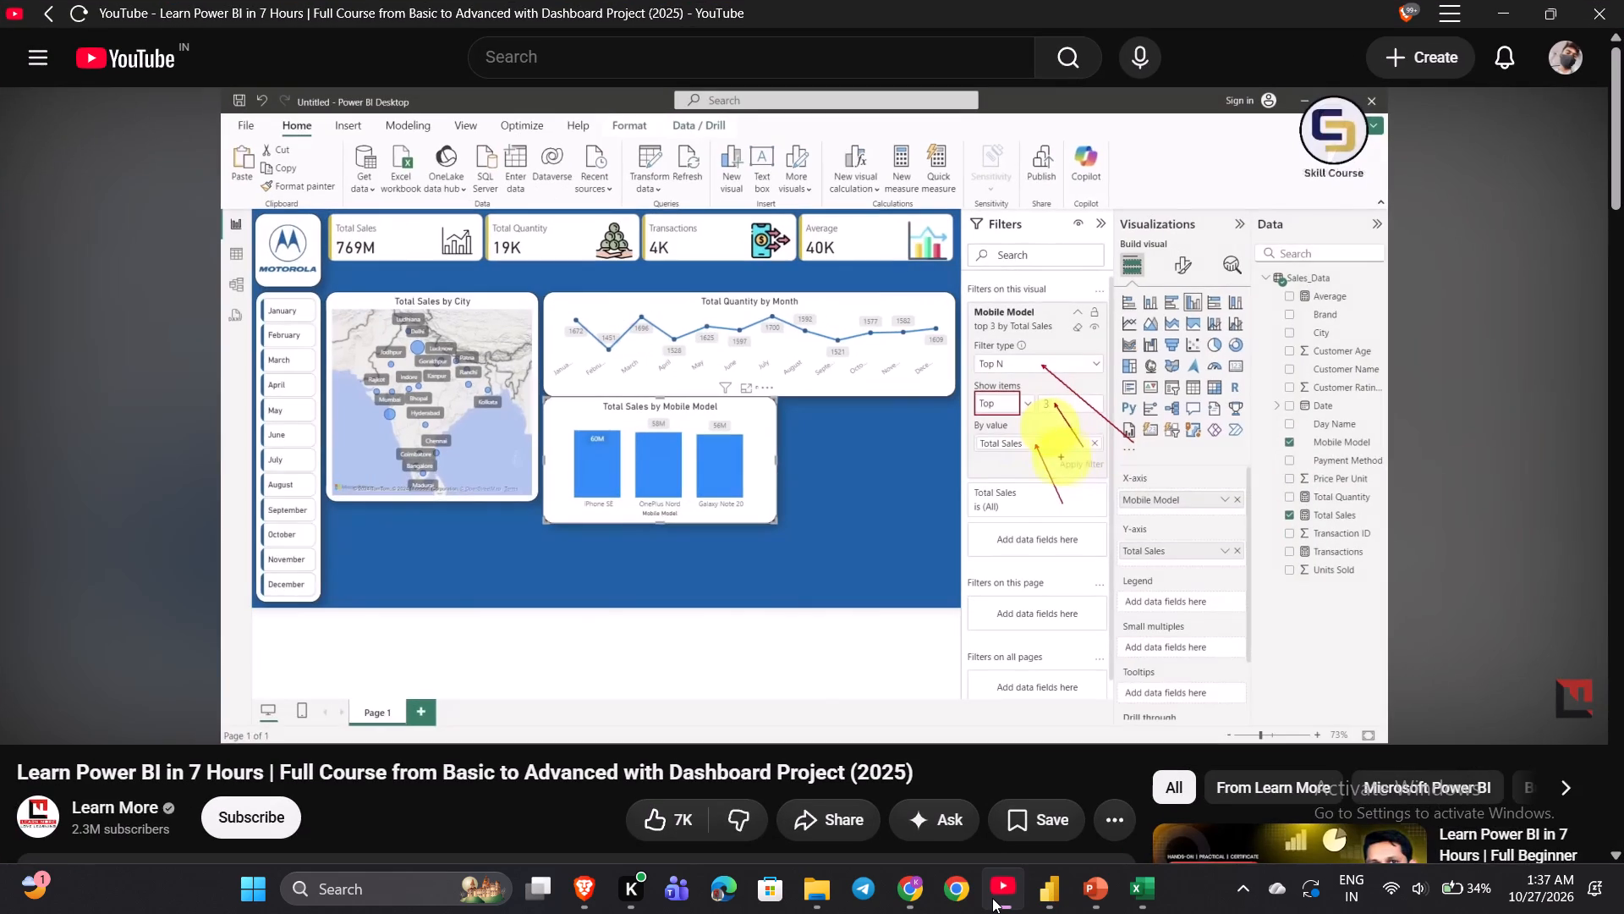
key("Right")
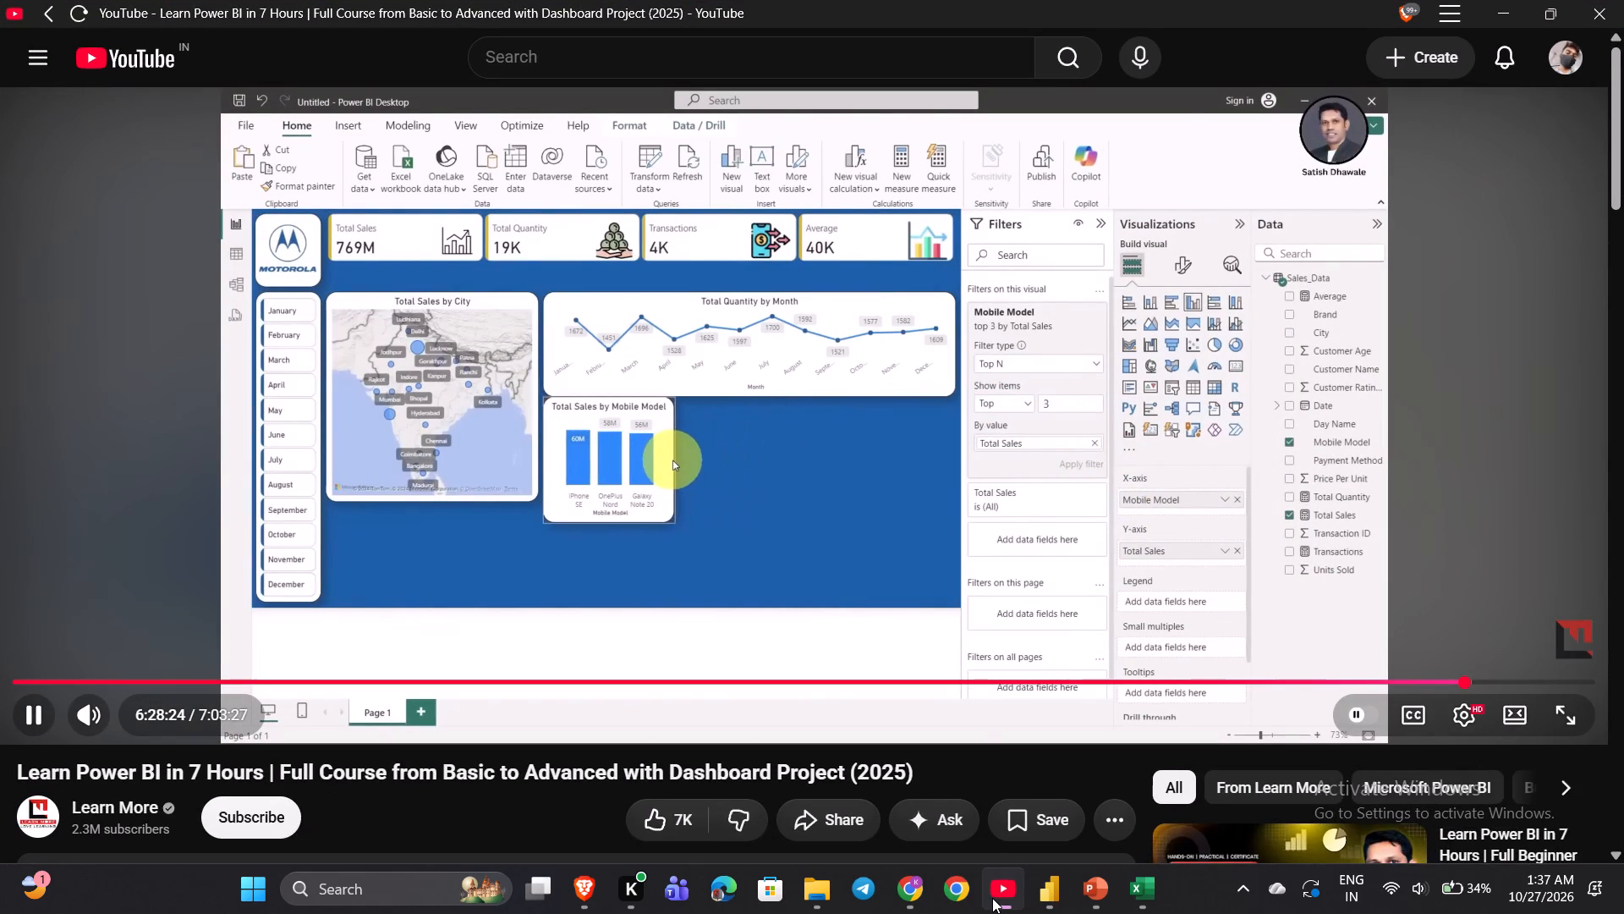
key("space")
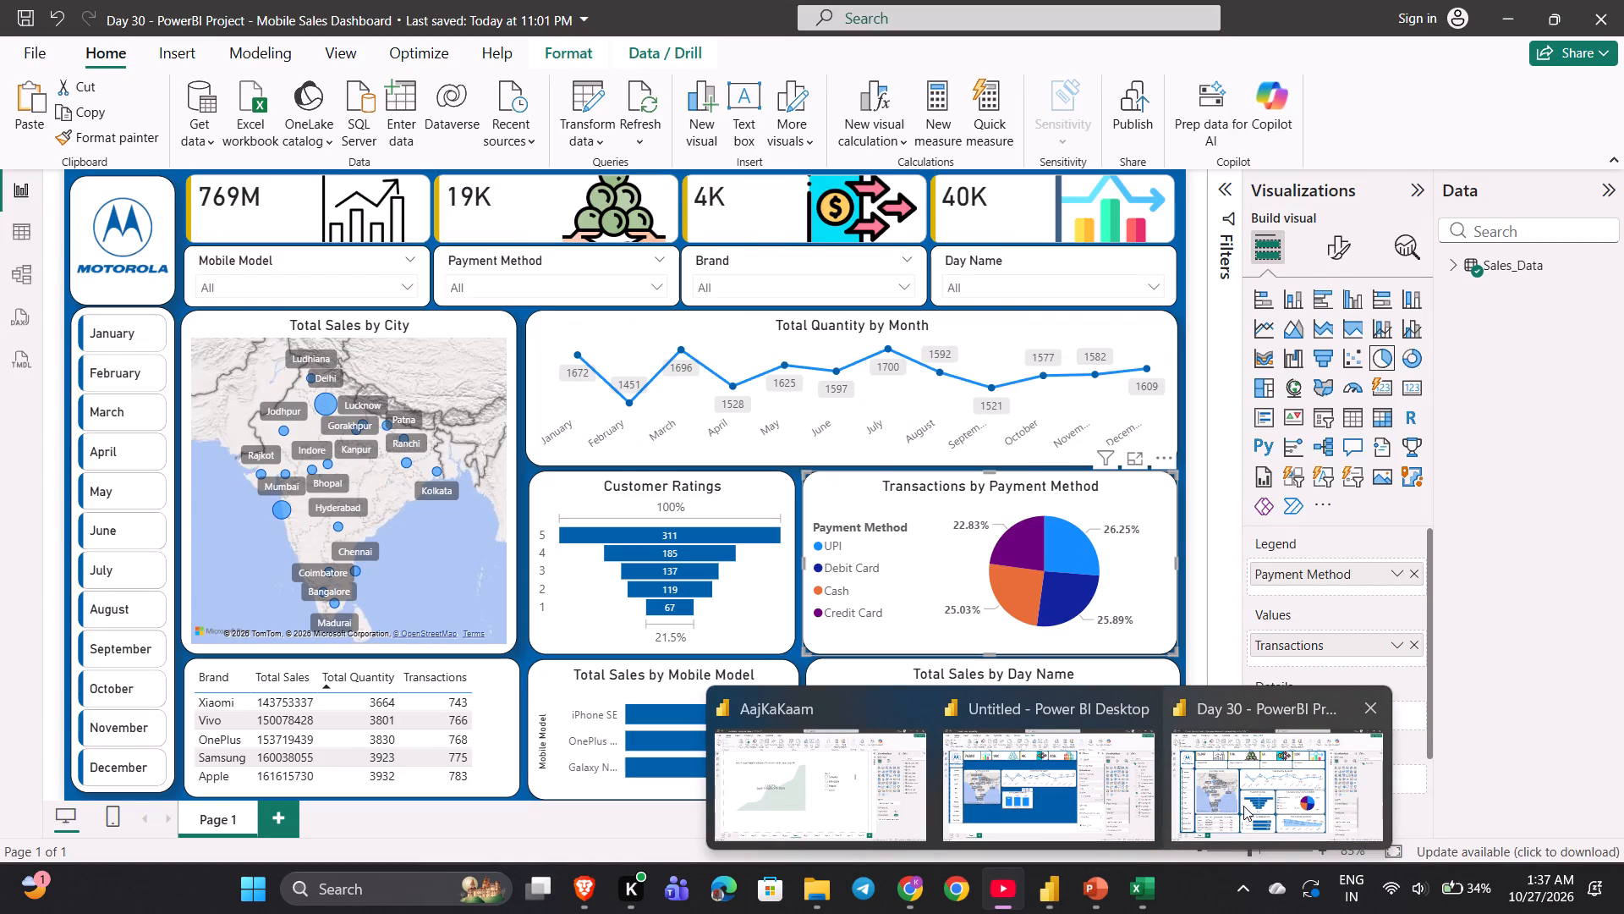
In the new report, change the mobile model column chart's title to "Total sales by Mobile model".
left_click(1046, 806)
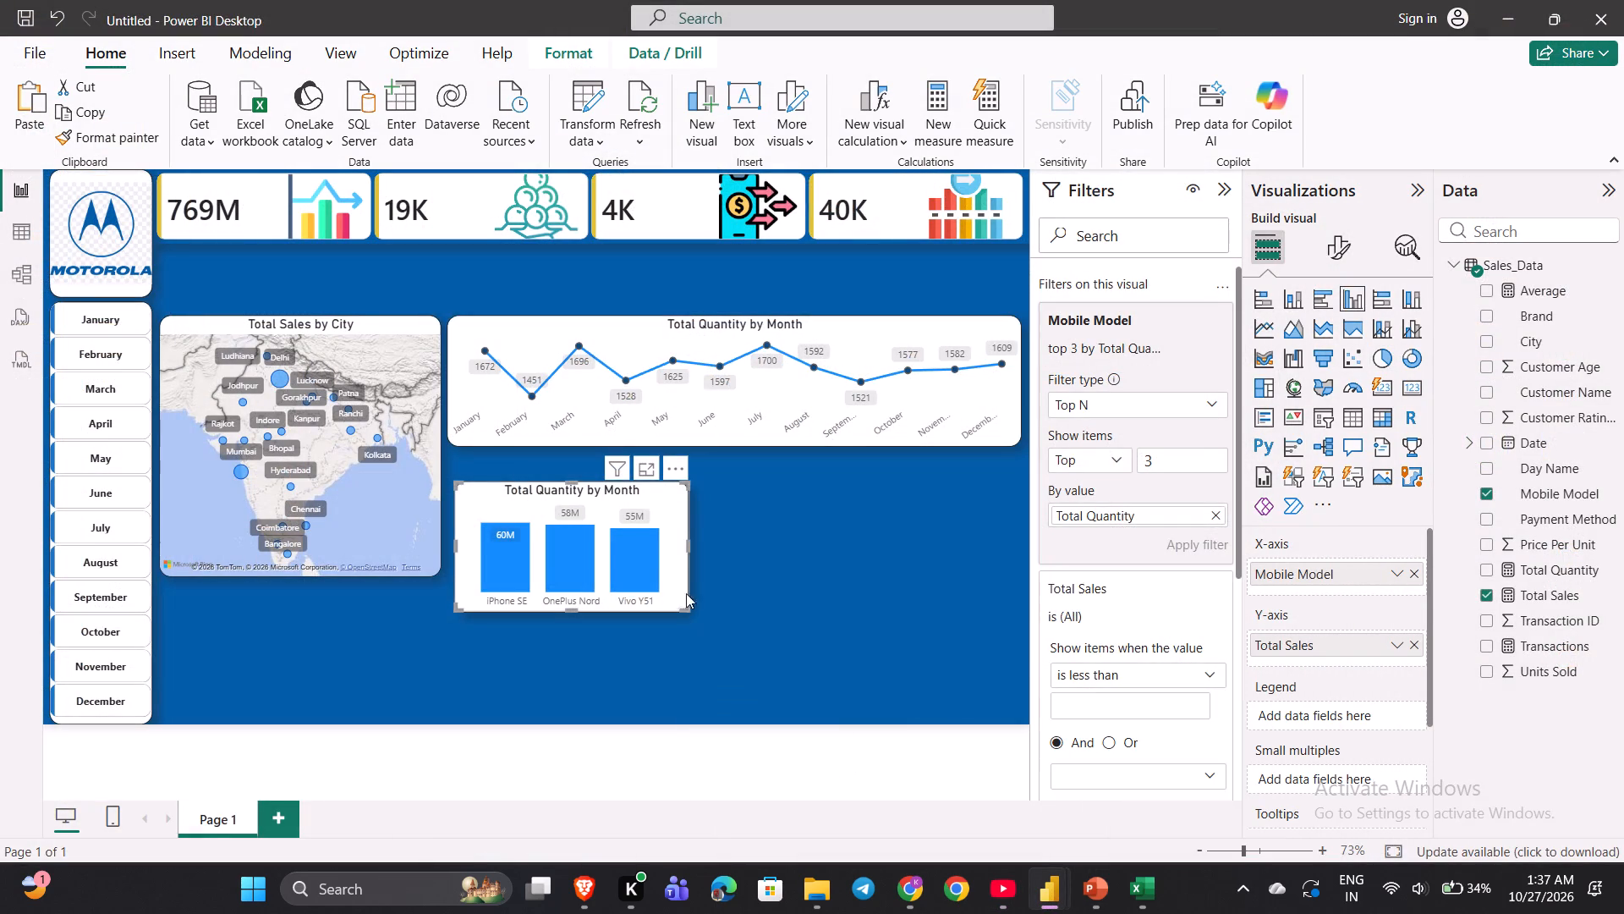
left_click(659, 530)
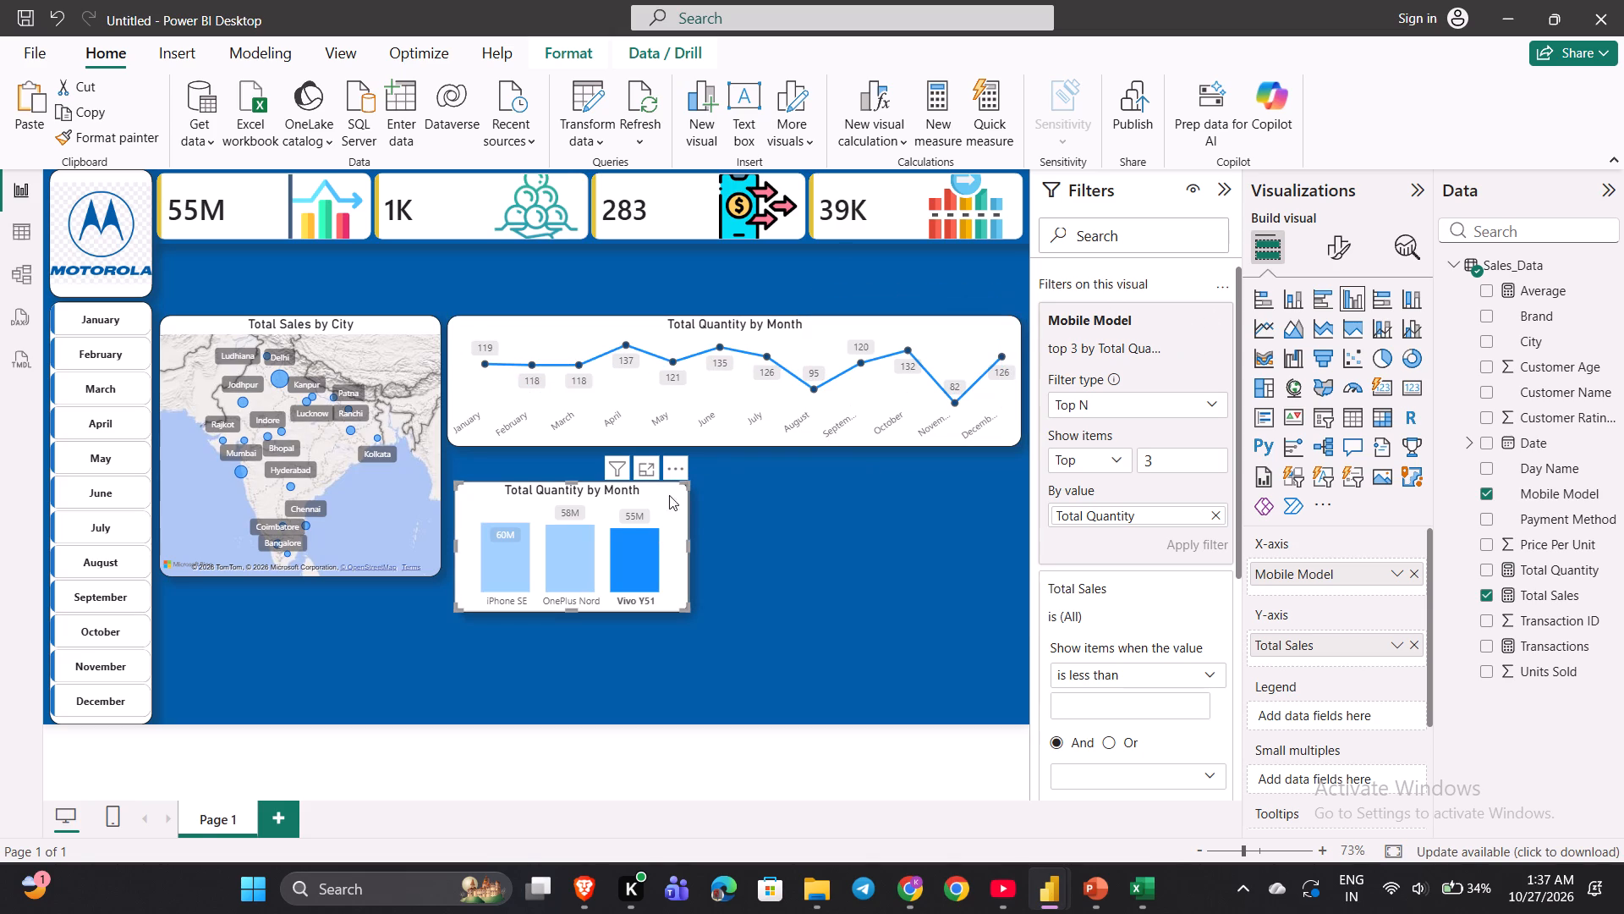
left_click(645, 564)
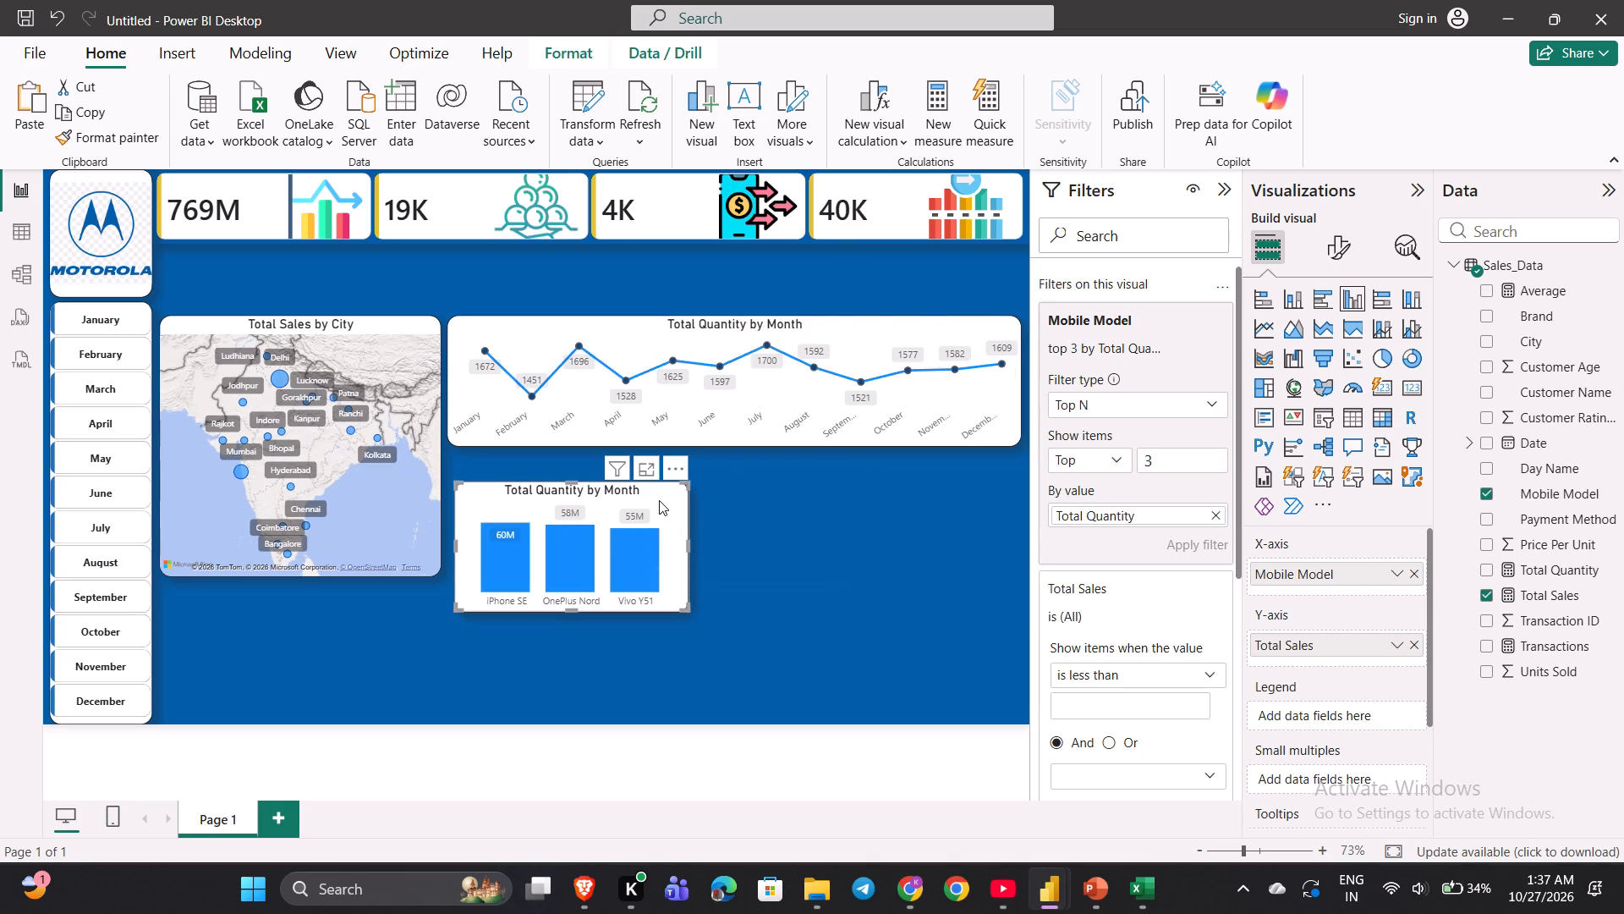
left_click(1341, 243)
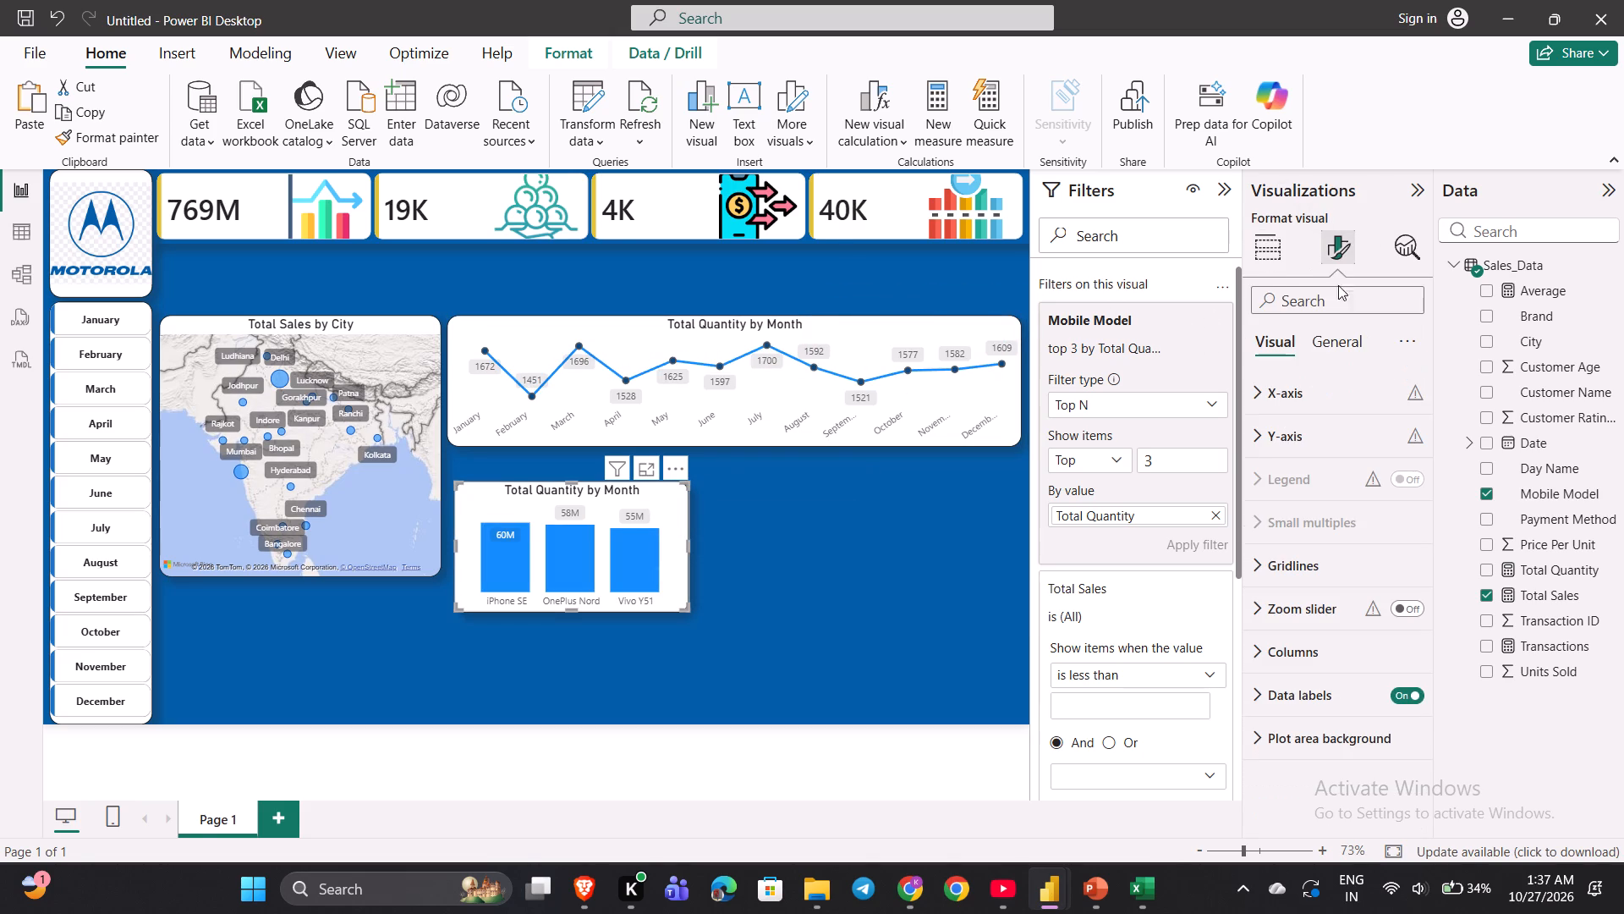
left_click(1344, 341)
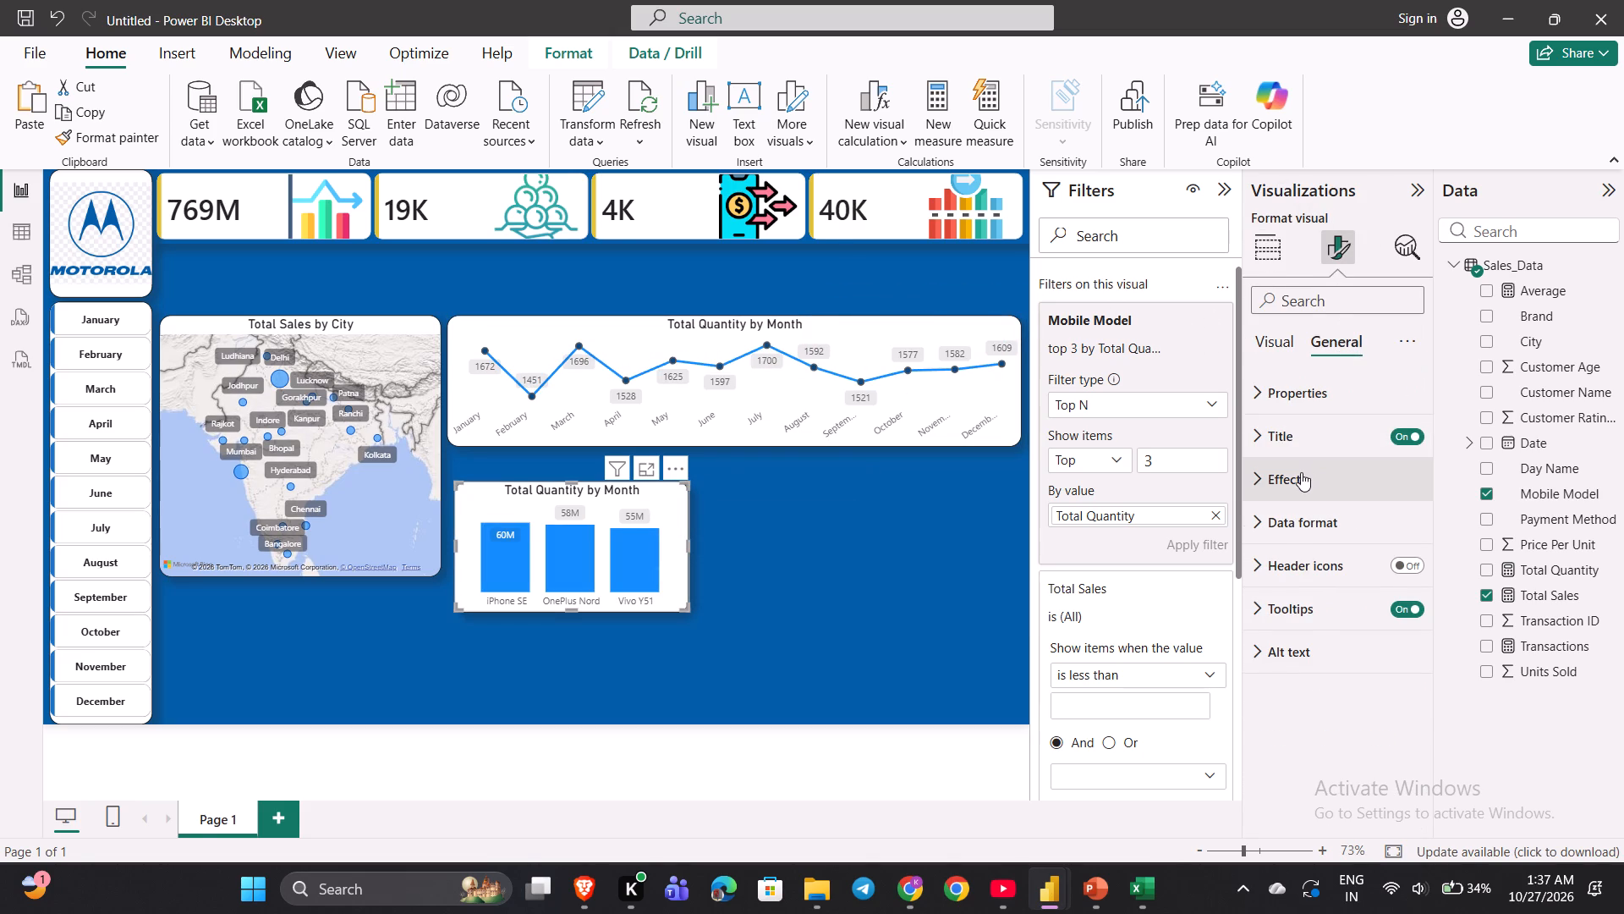
left_click(1277, 440)
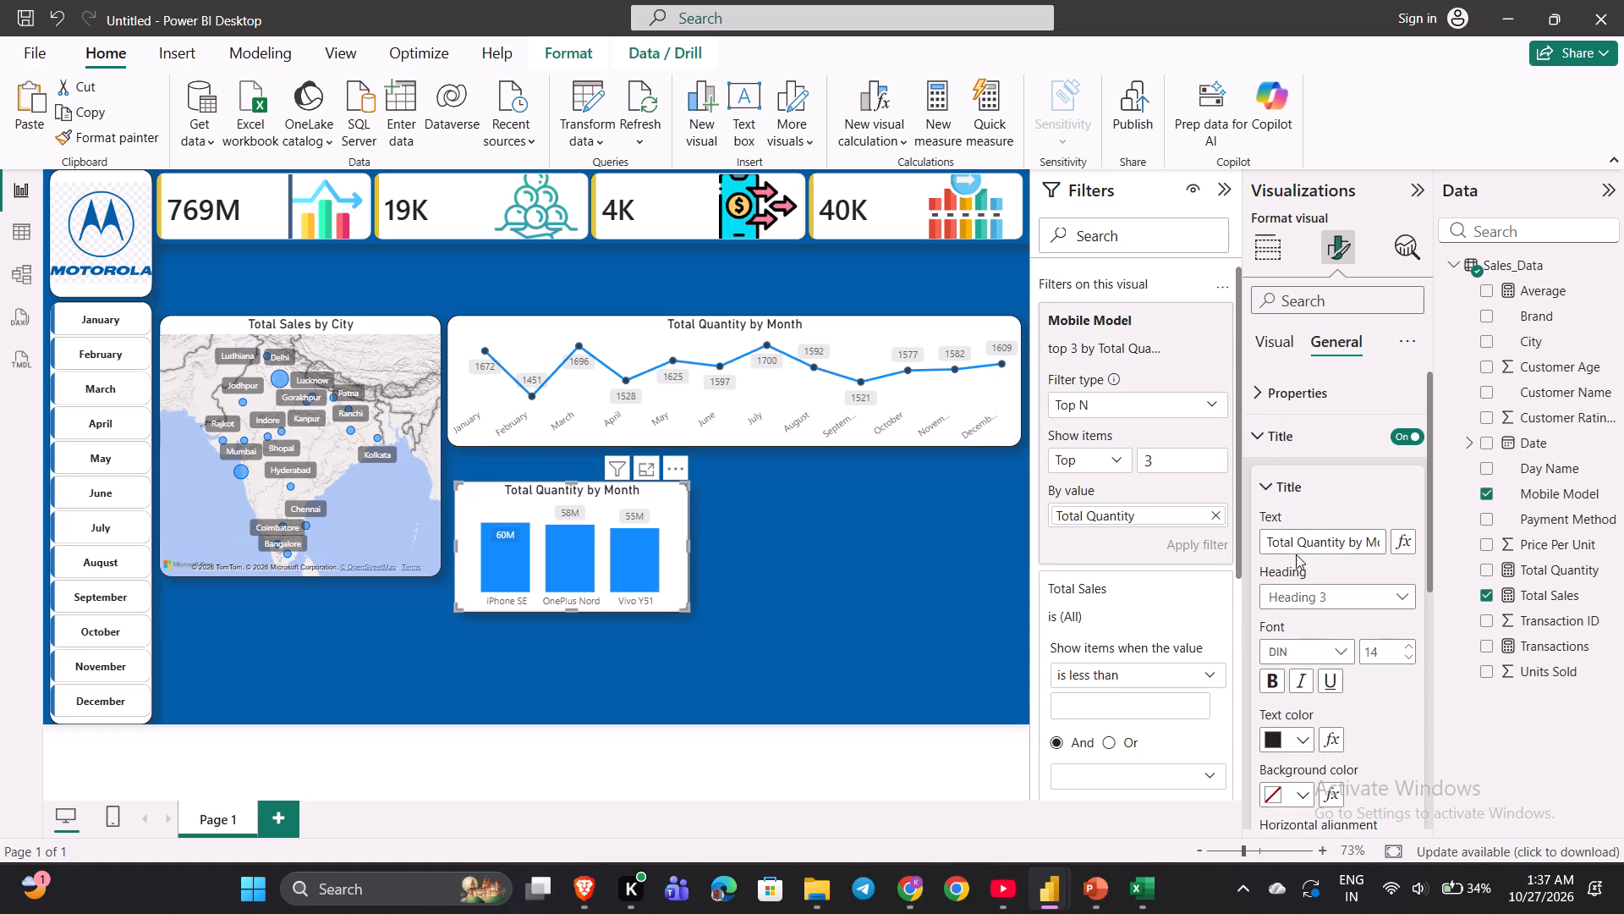
left_click(1309, 542)
key("ctrl+a")
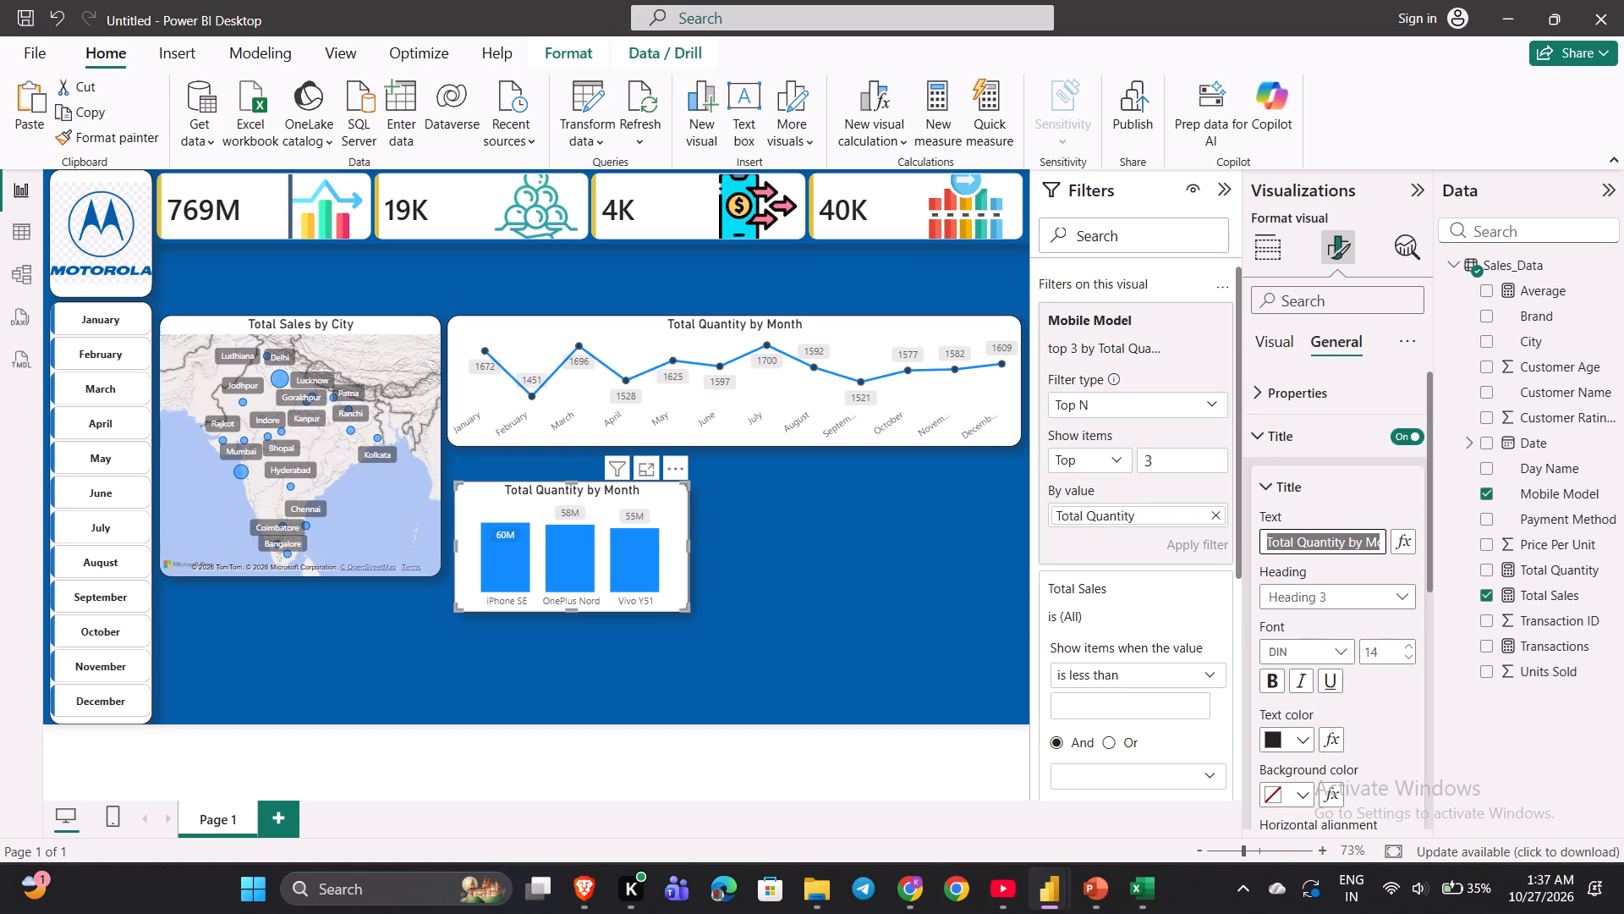
type("Total sales by Mobile")
key("space")
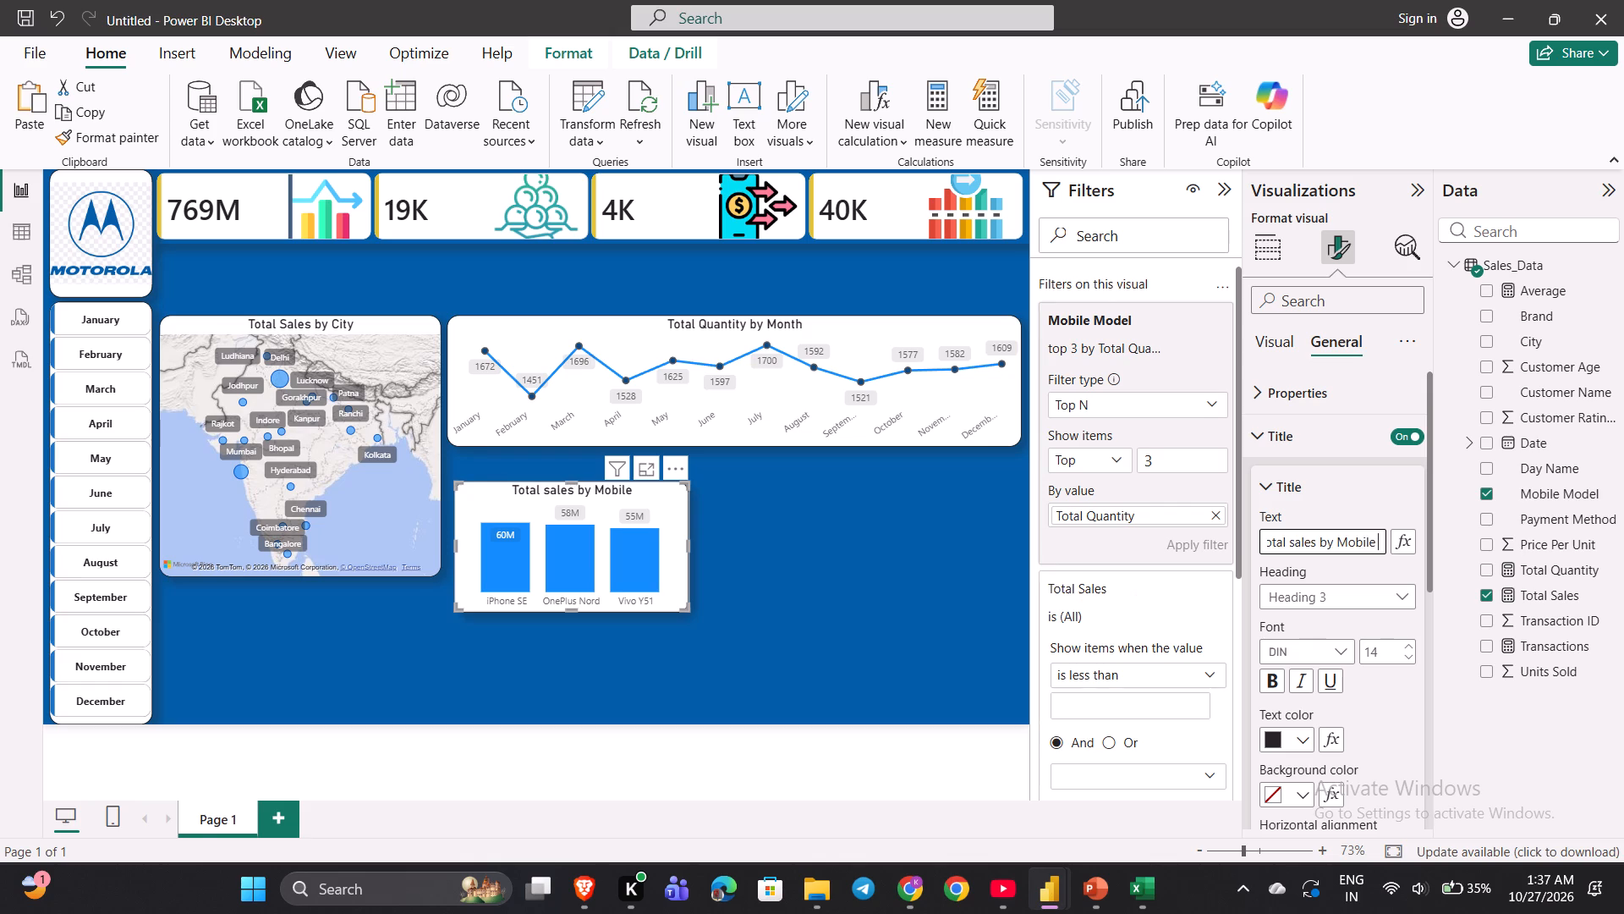
type("mode")
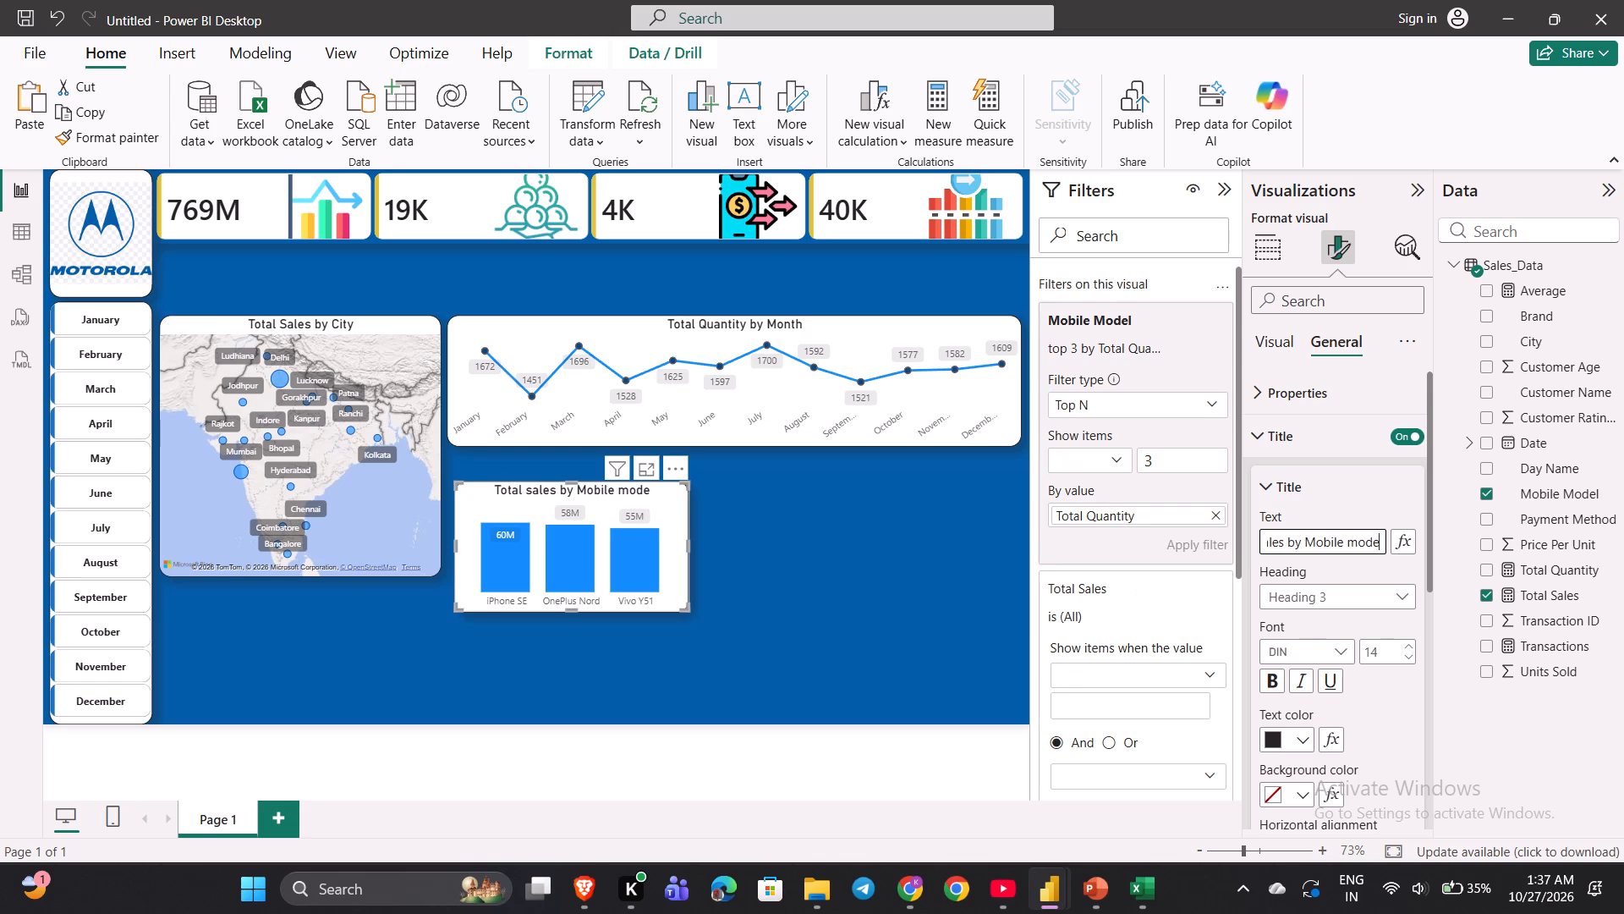
key("l")
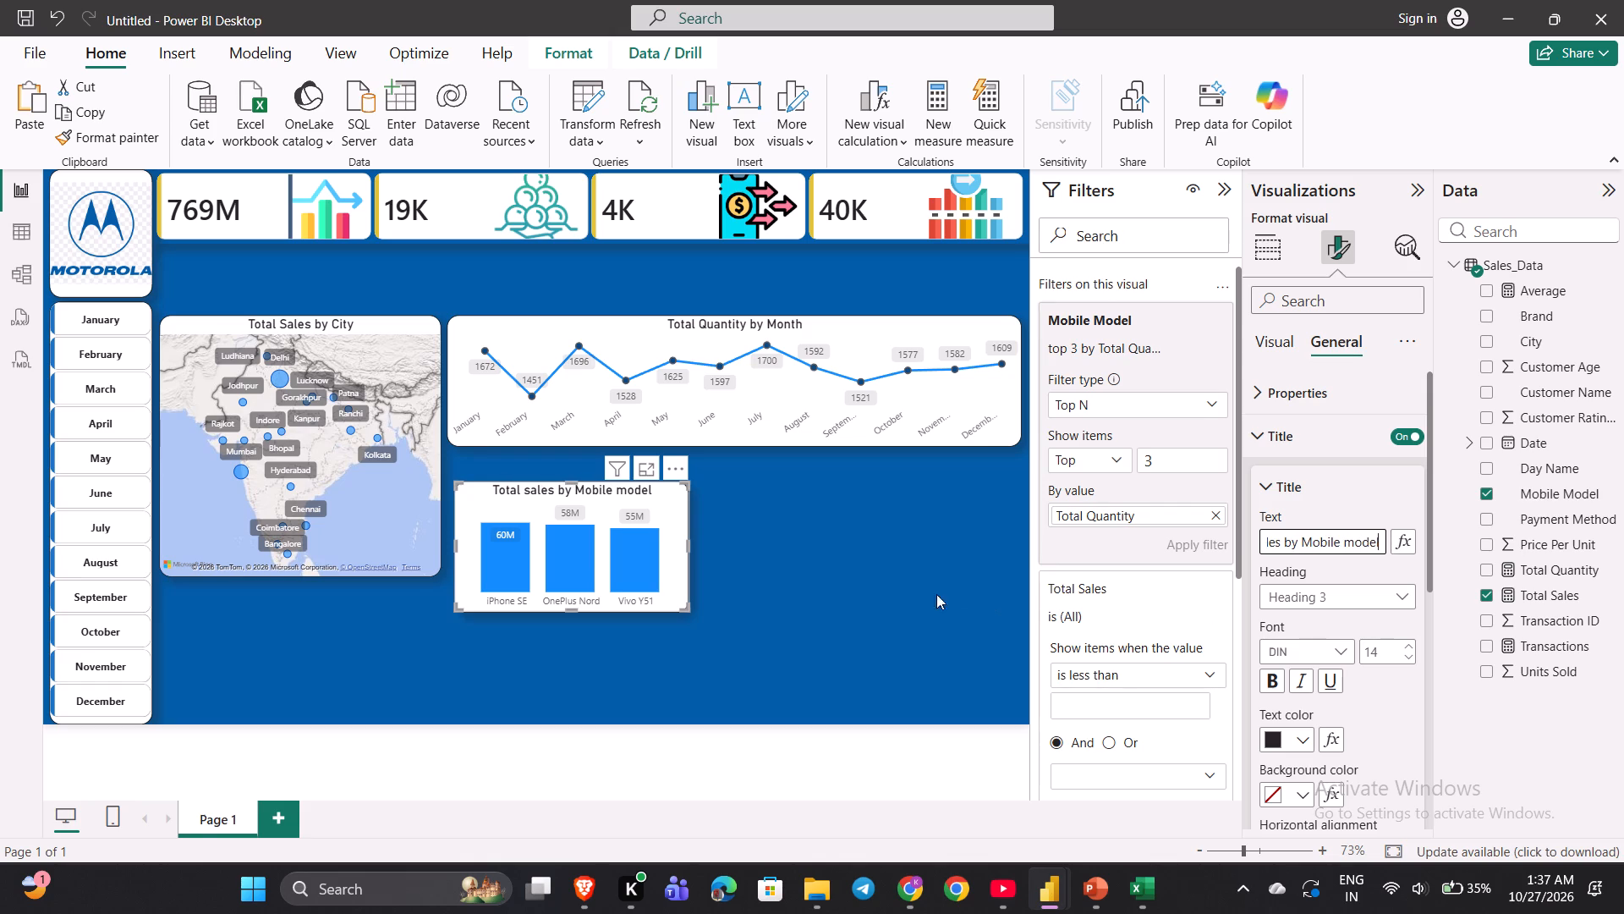
Set the mobile model chart title's font size to 15, keeping the text non-bold.
left_click(1266, 680)
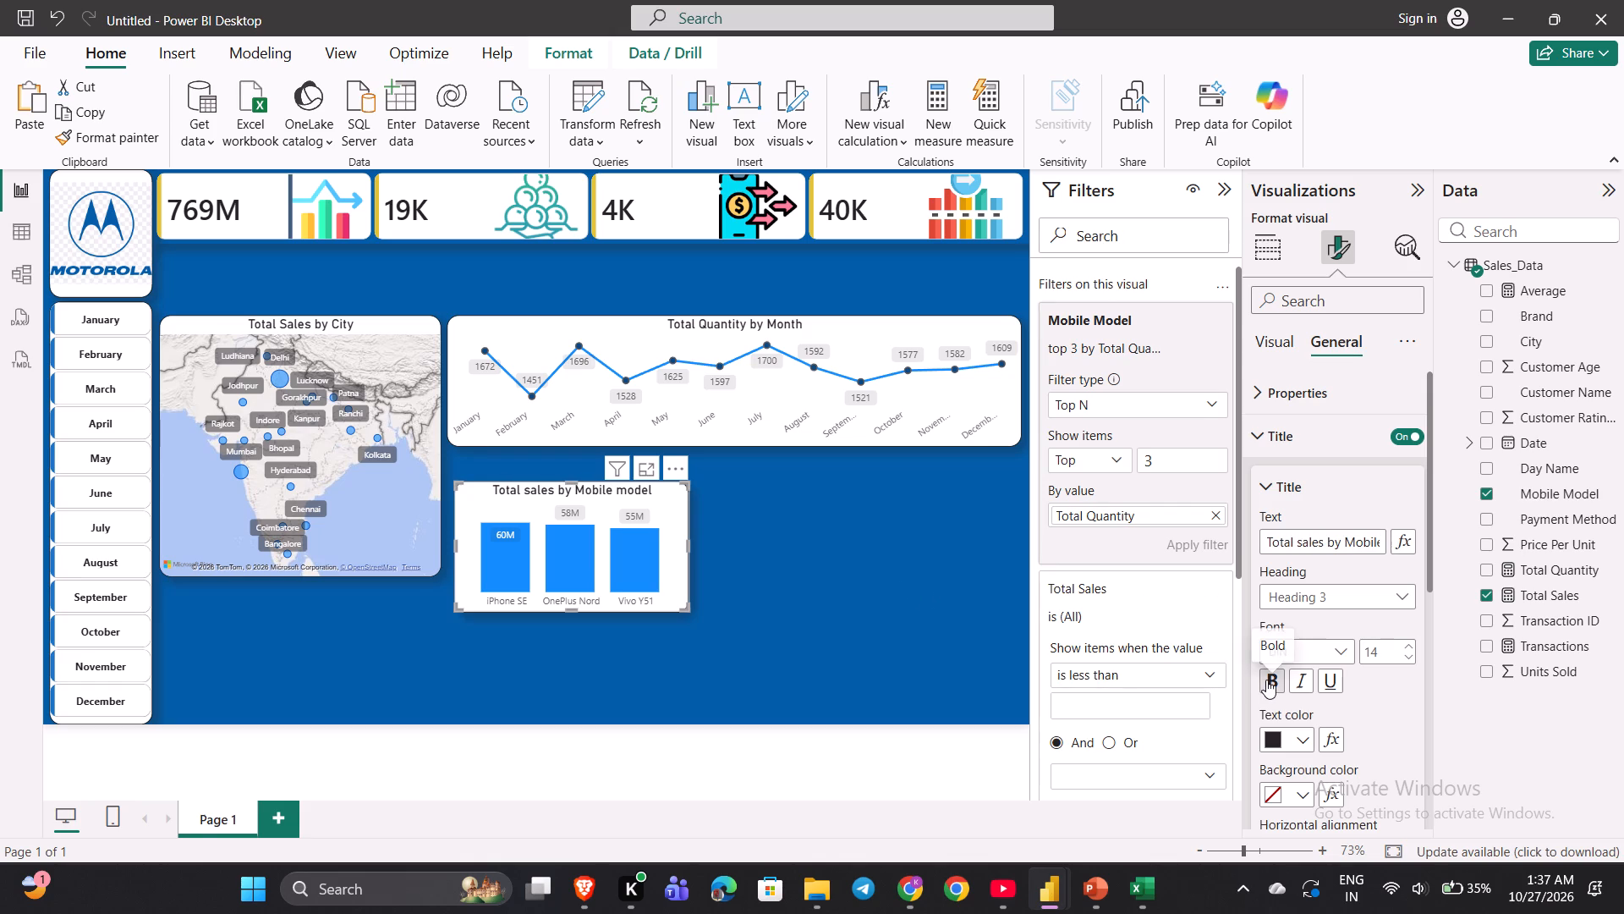
left_click(1266, 680)
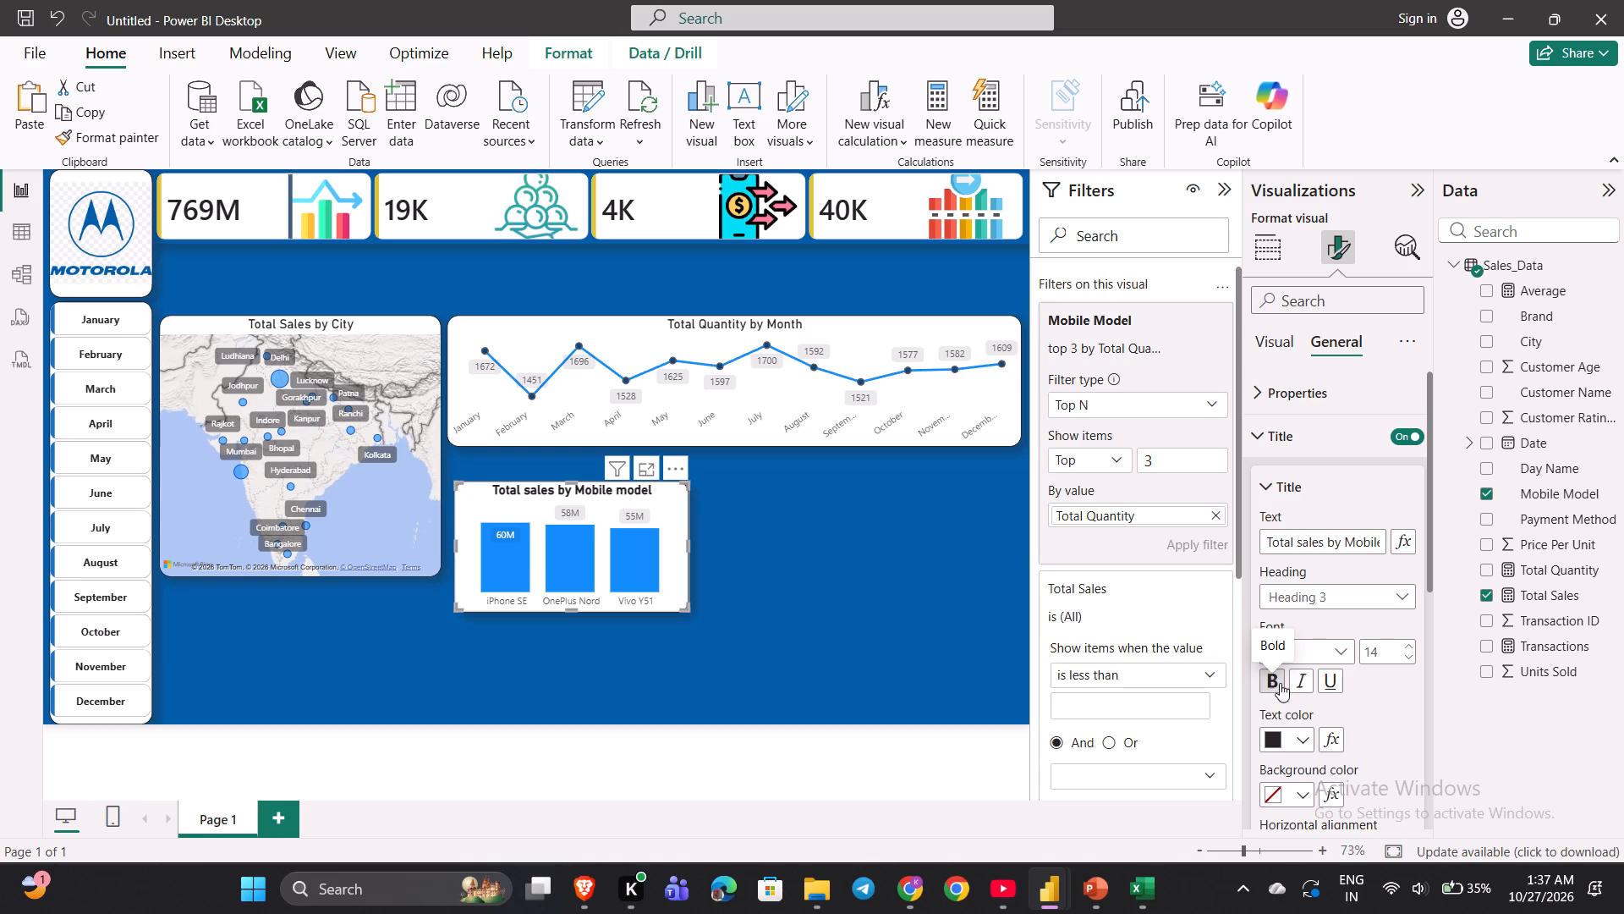
left_click(1413, 645)
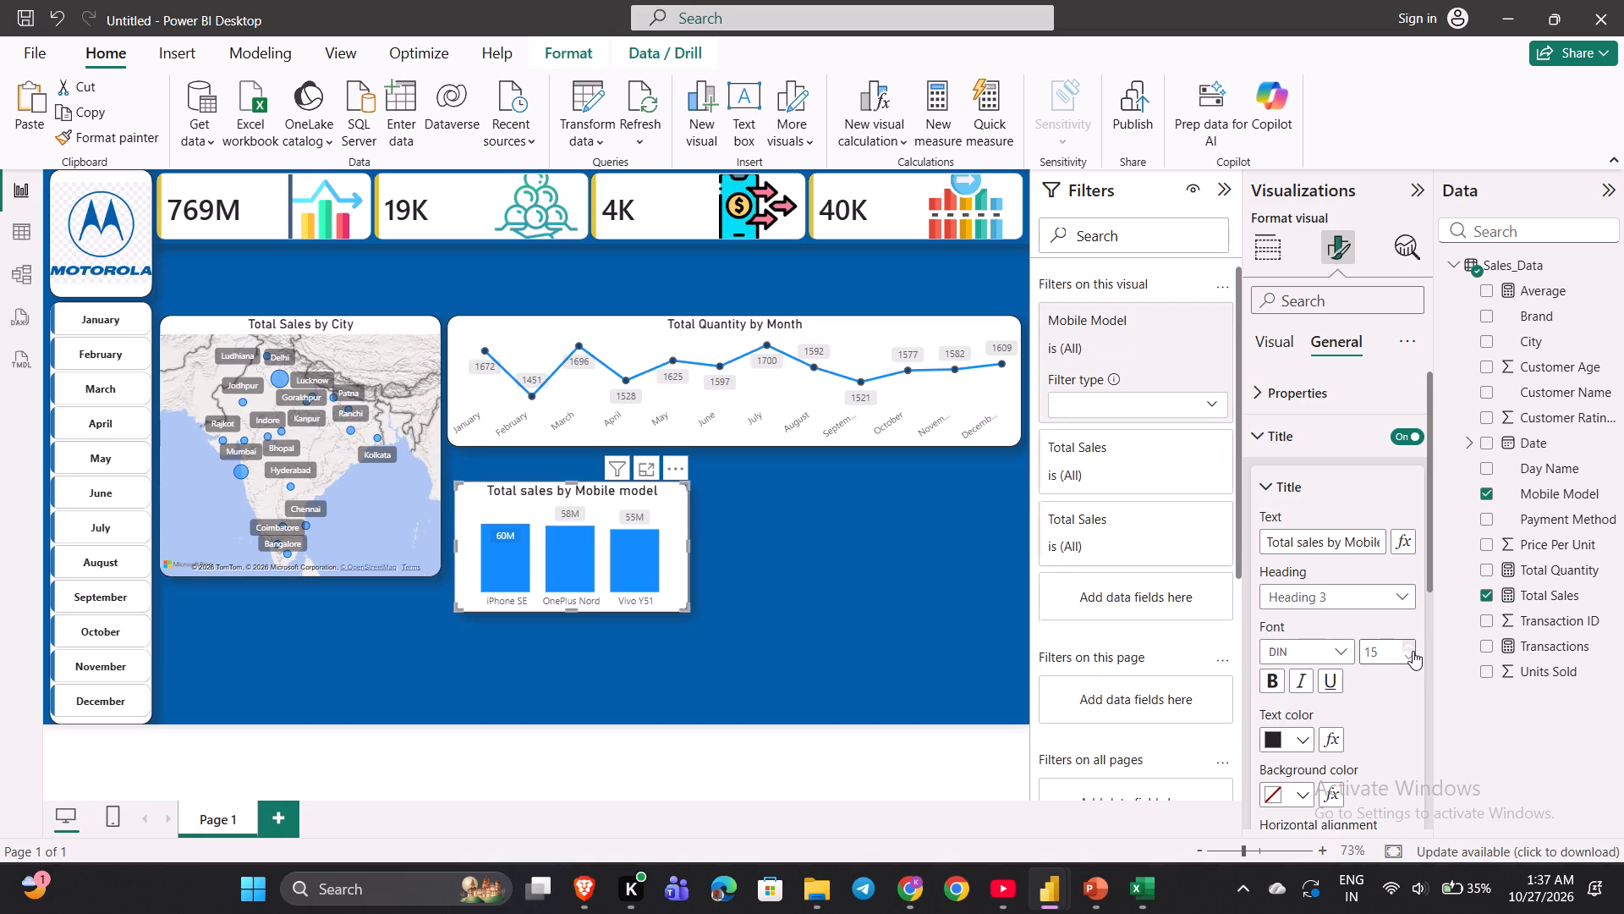
Reduce the mobile model chart title's font size to 14.
left_click(1413, 654)
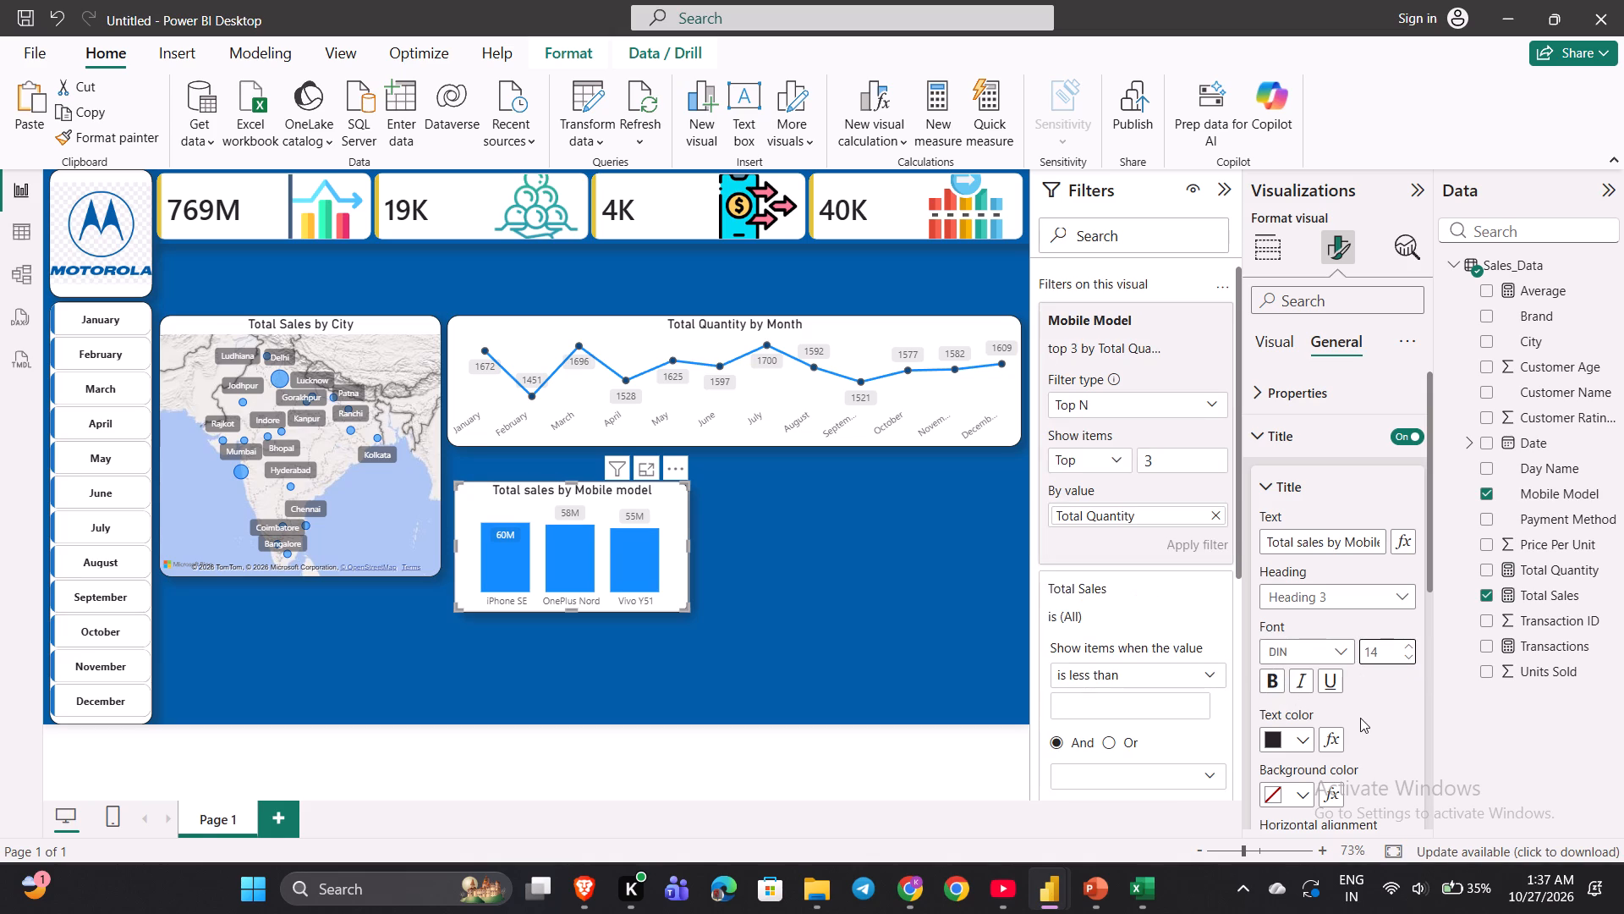
scroll(1360, 718, "down", 5)
scroll(1360, 718, "up", 5)
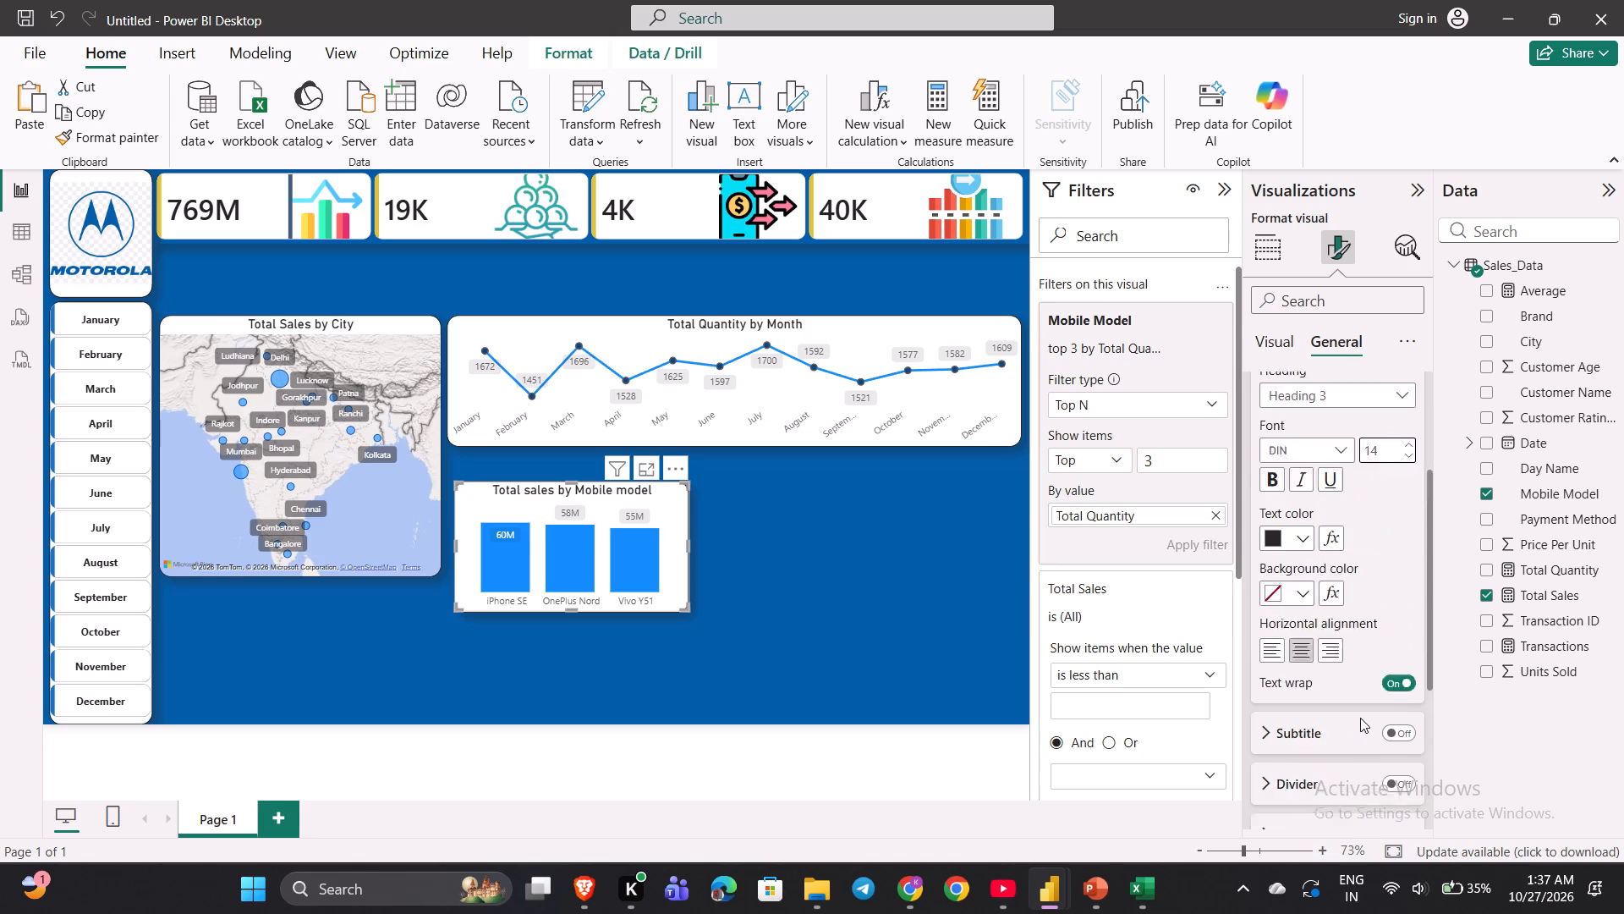
scroll(1360, 718, "up", 5)
left_click(1263, 432)
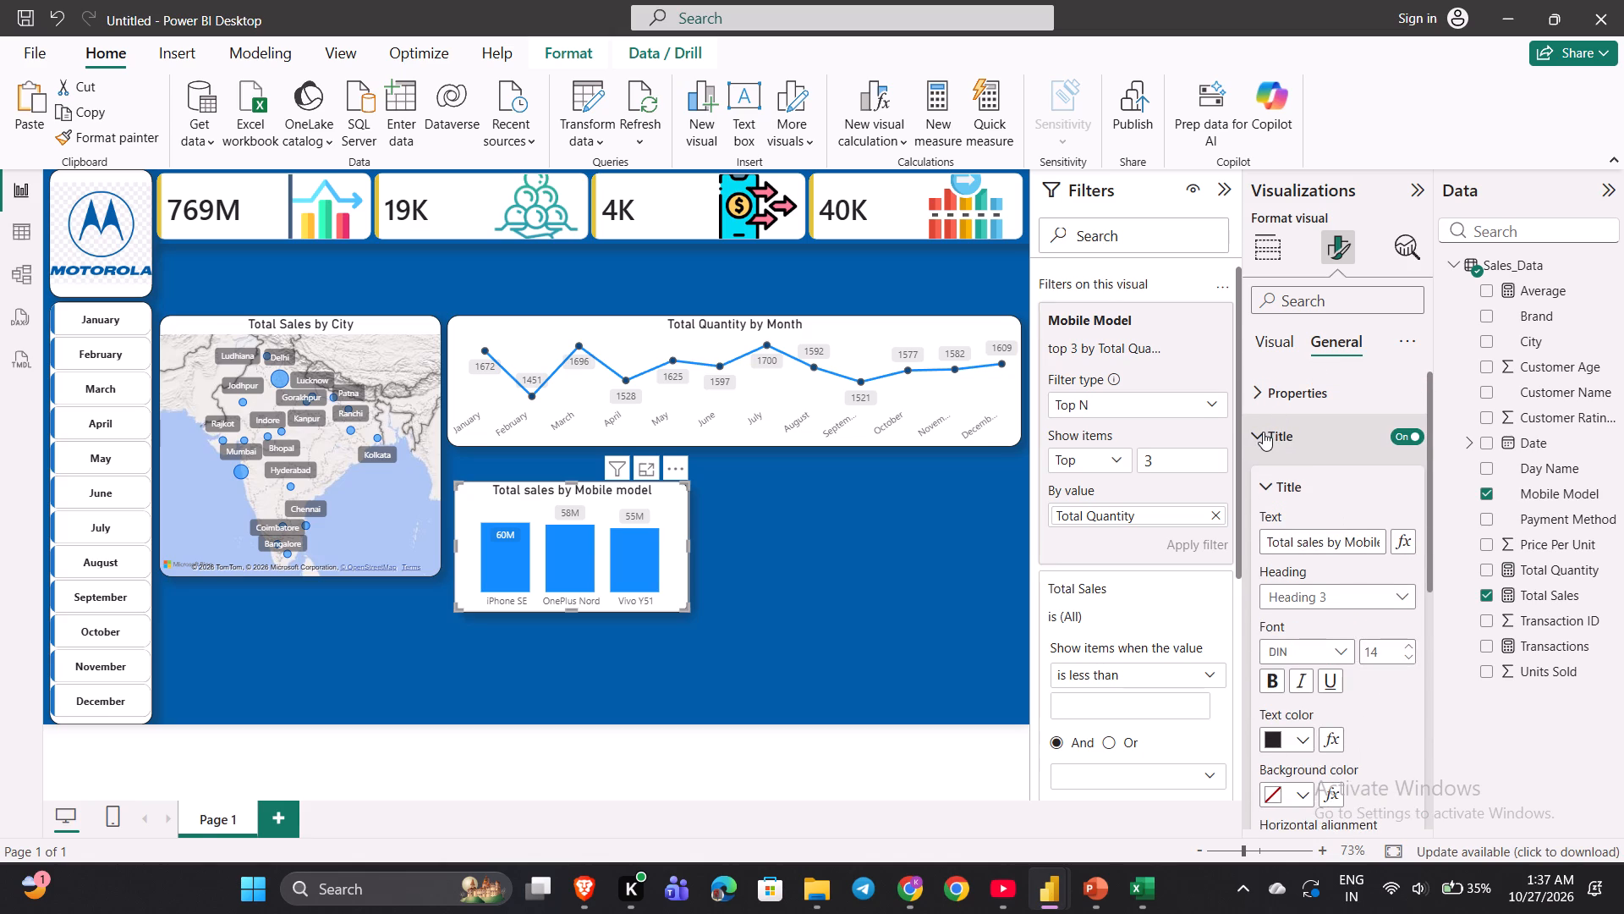
After checking the tutorial's mobile model chart, convert the report's "Total sales by Mobile model" column chart to a clustered bar chart.
left_click(990, 910)
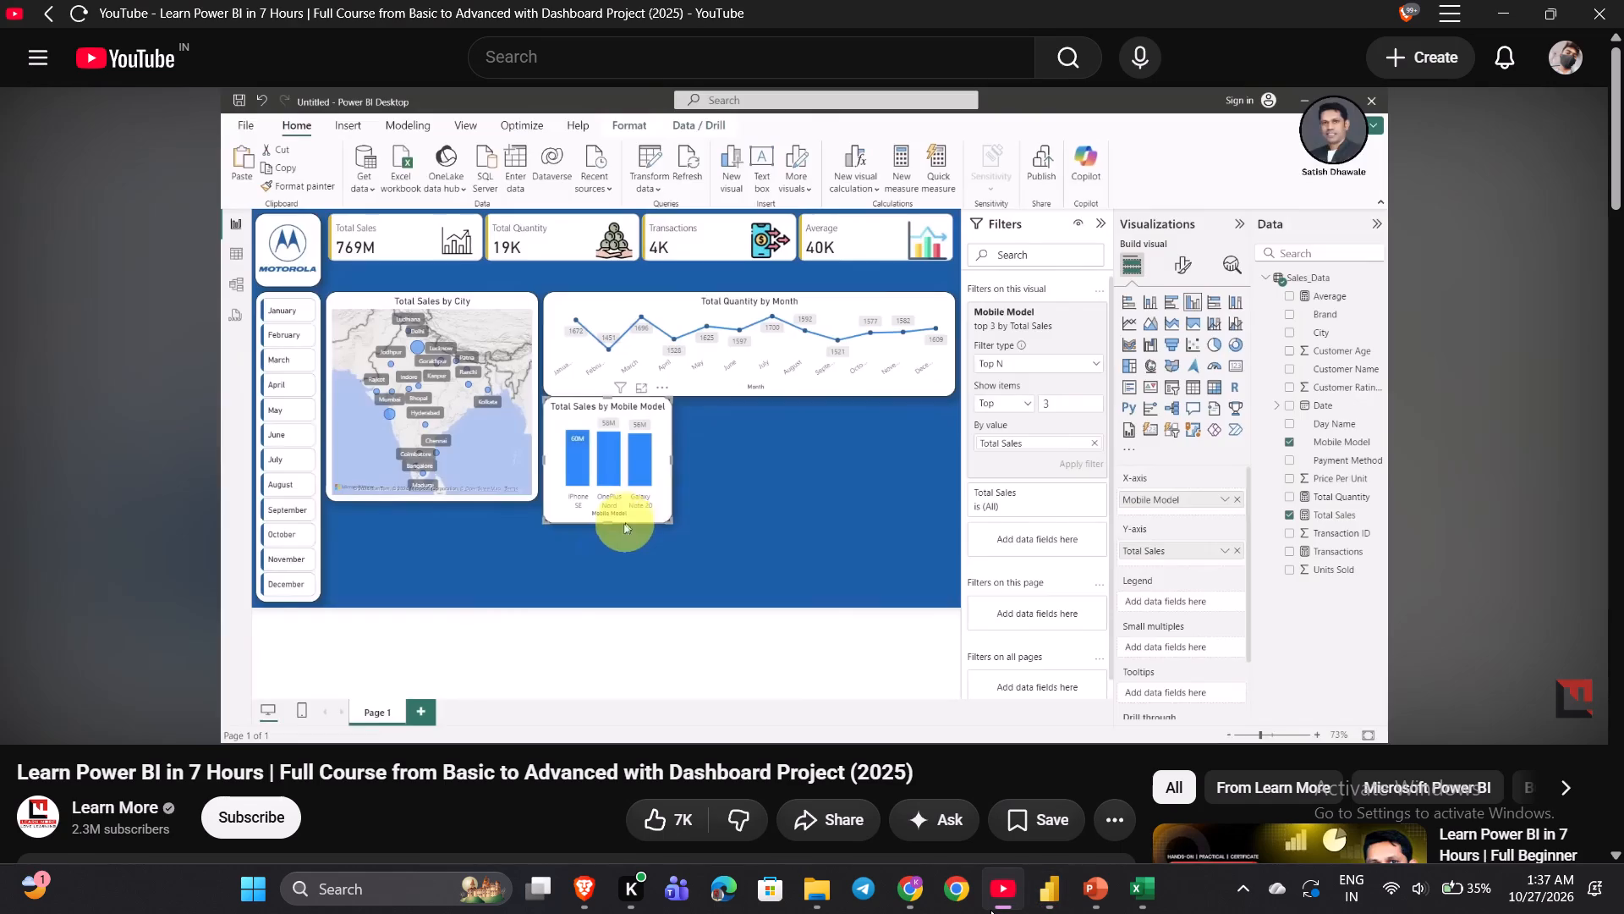
key("space")
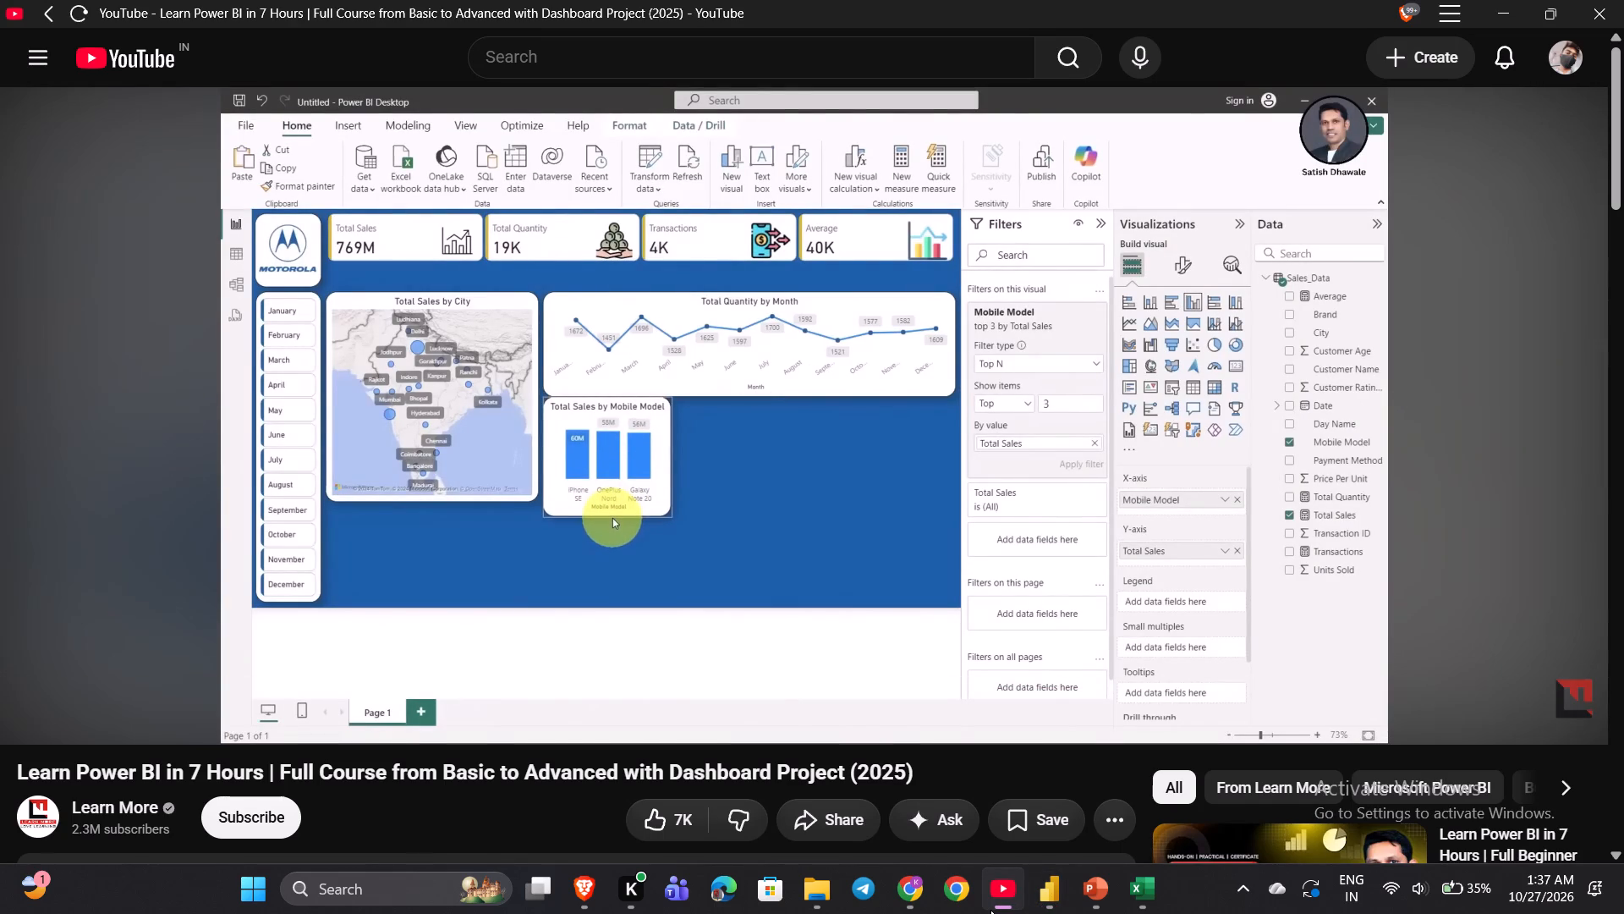
key("Right")
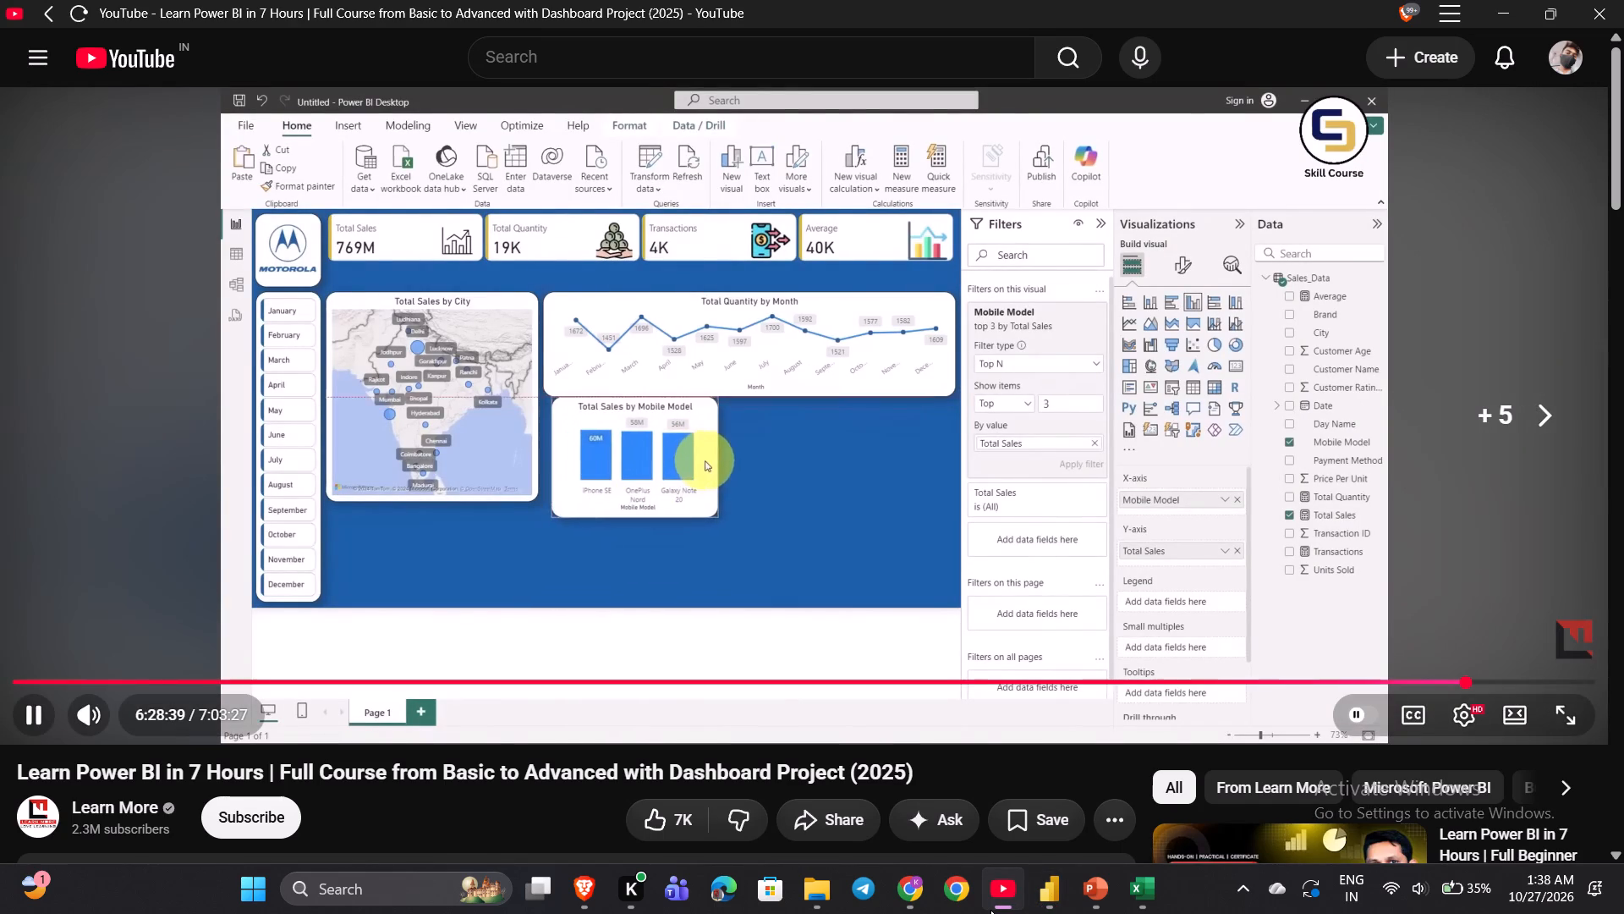
key("Right")
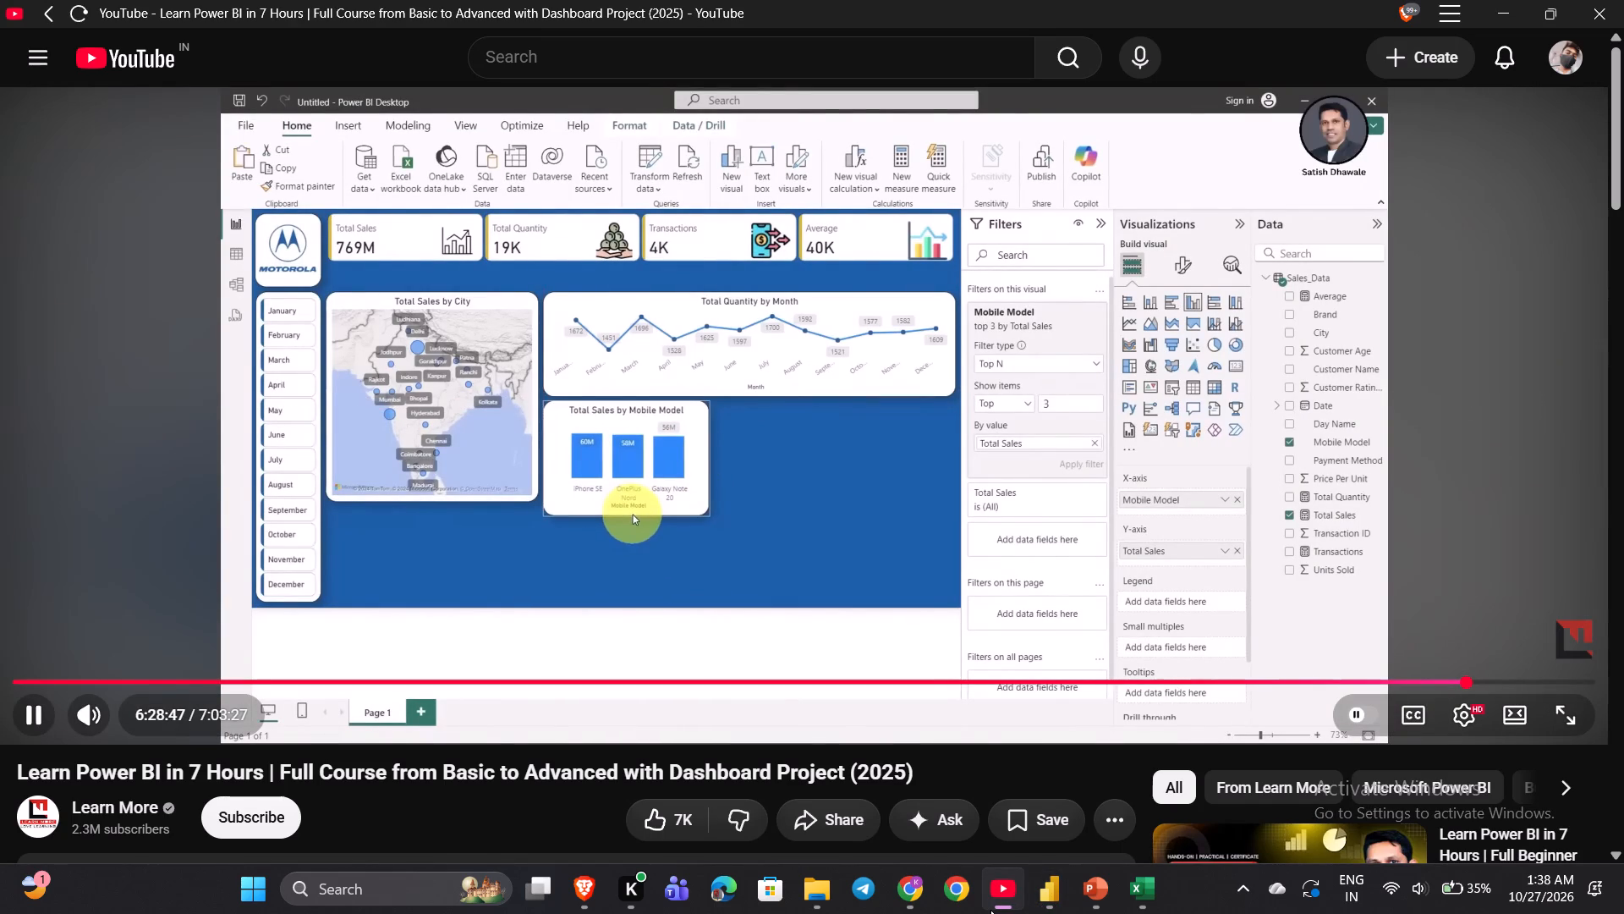
key("space")
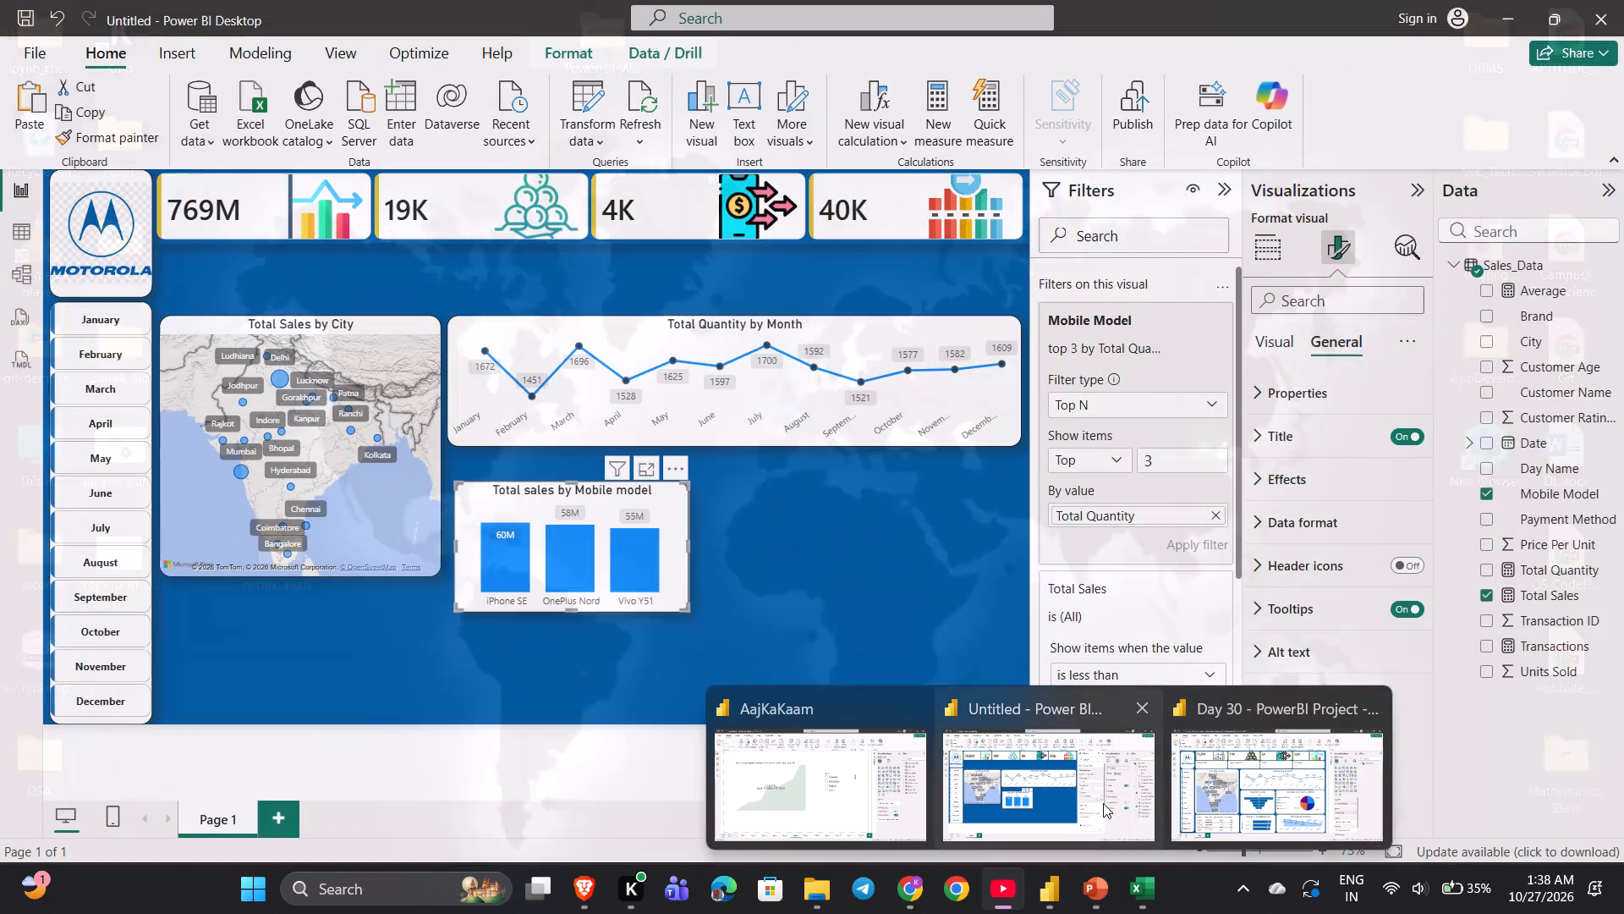
left_click(1006, 891)
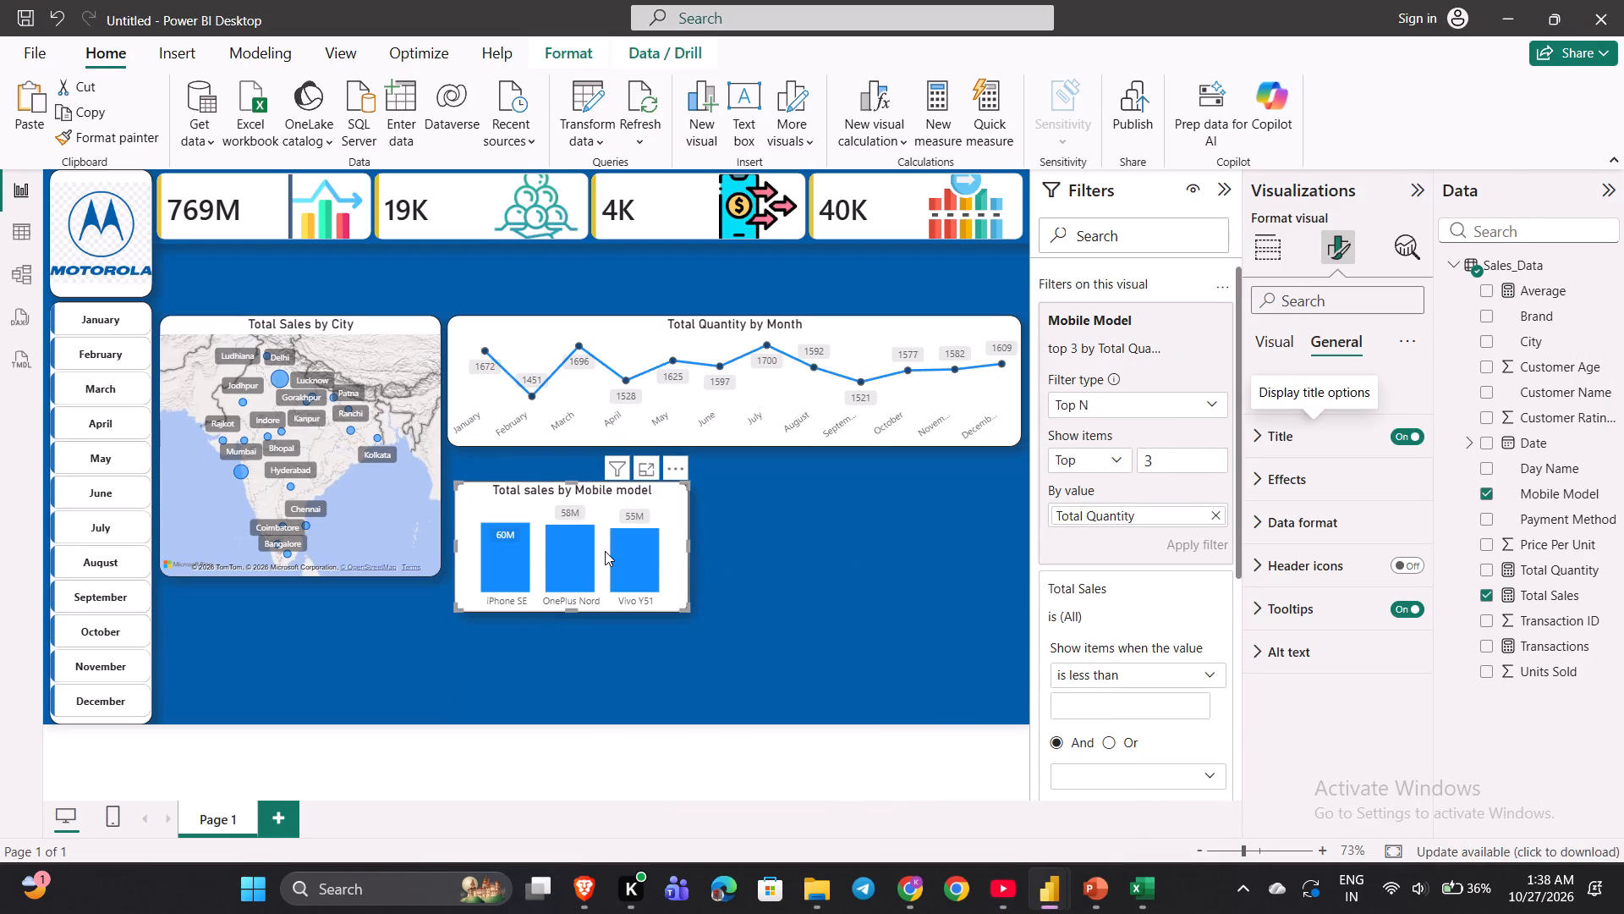
left_click(513, 509)
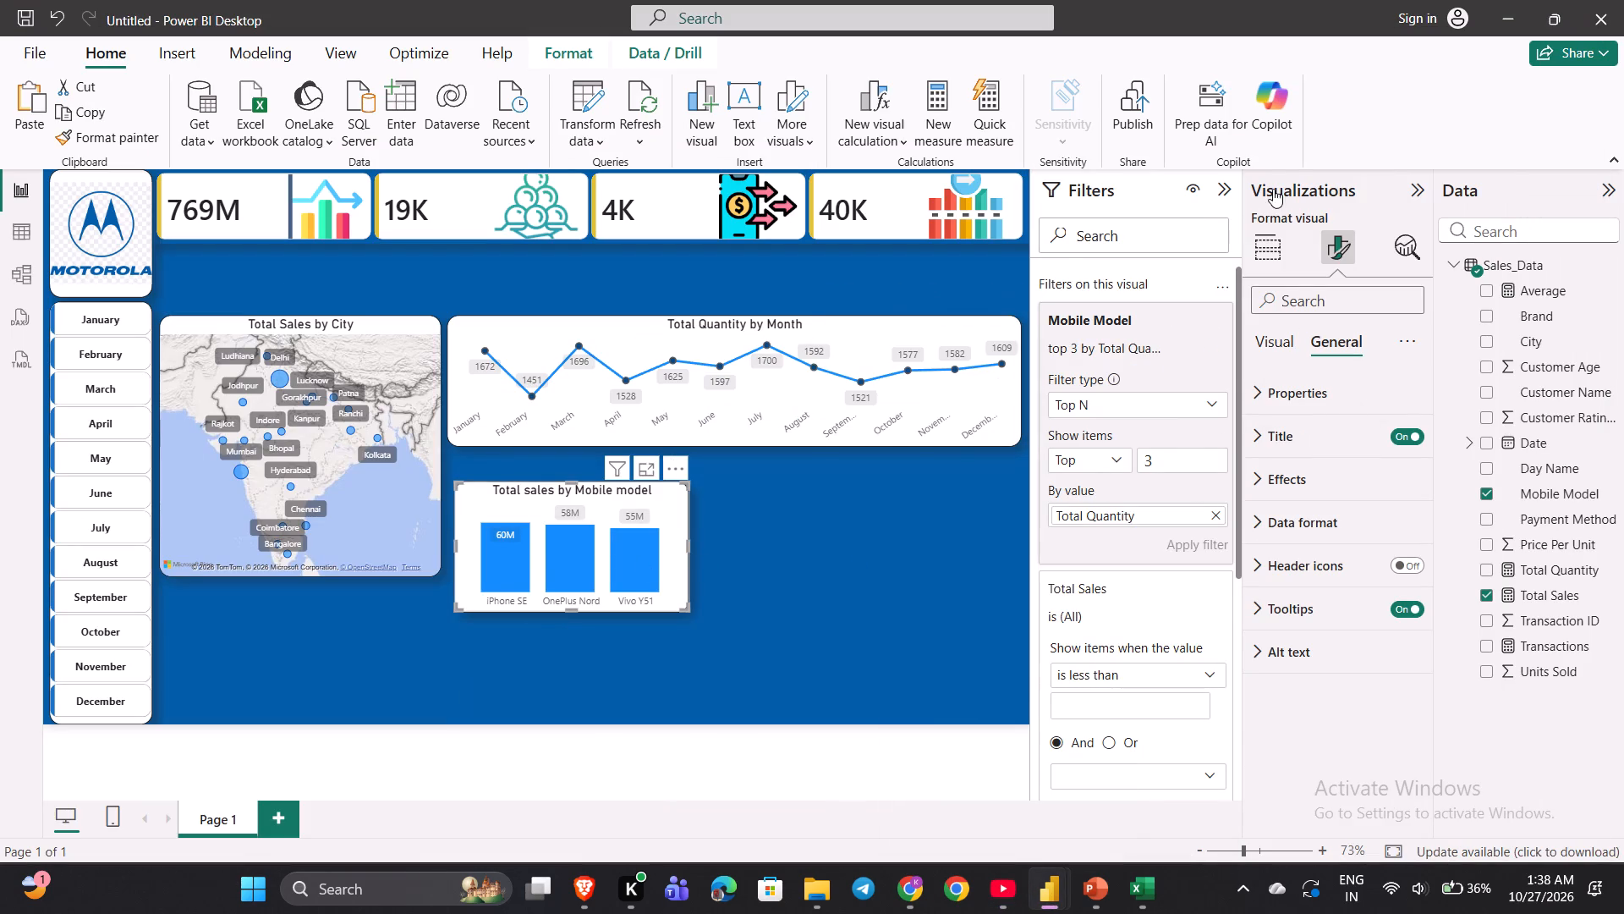
left_click(1266, 246)
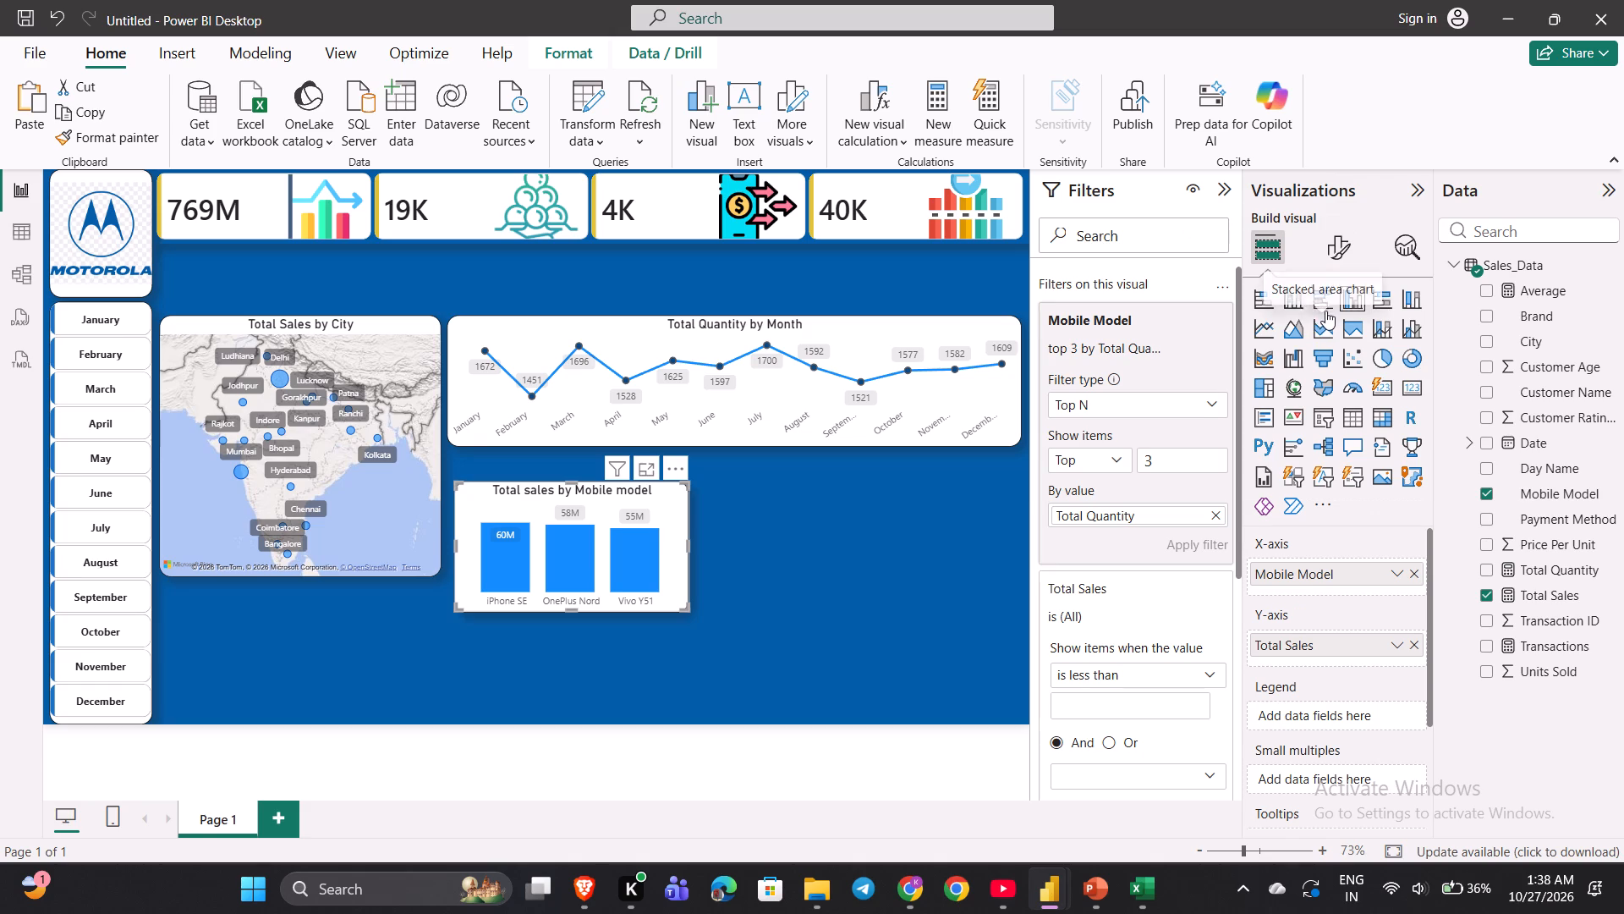
left_click(1325, 309)
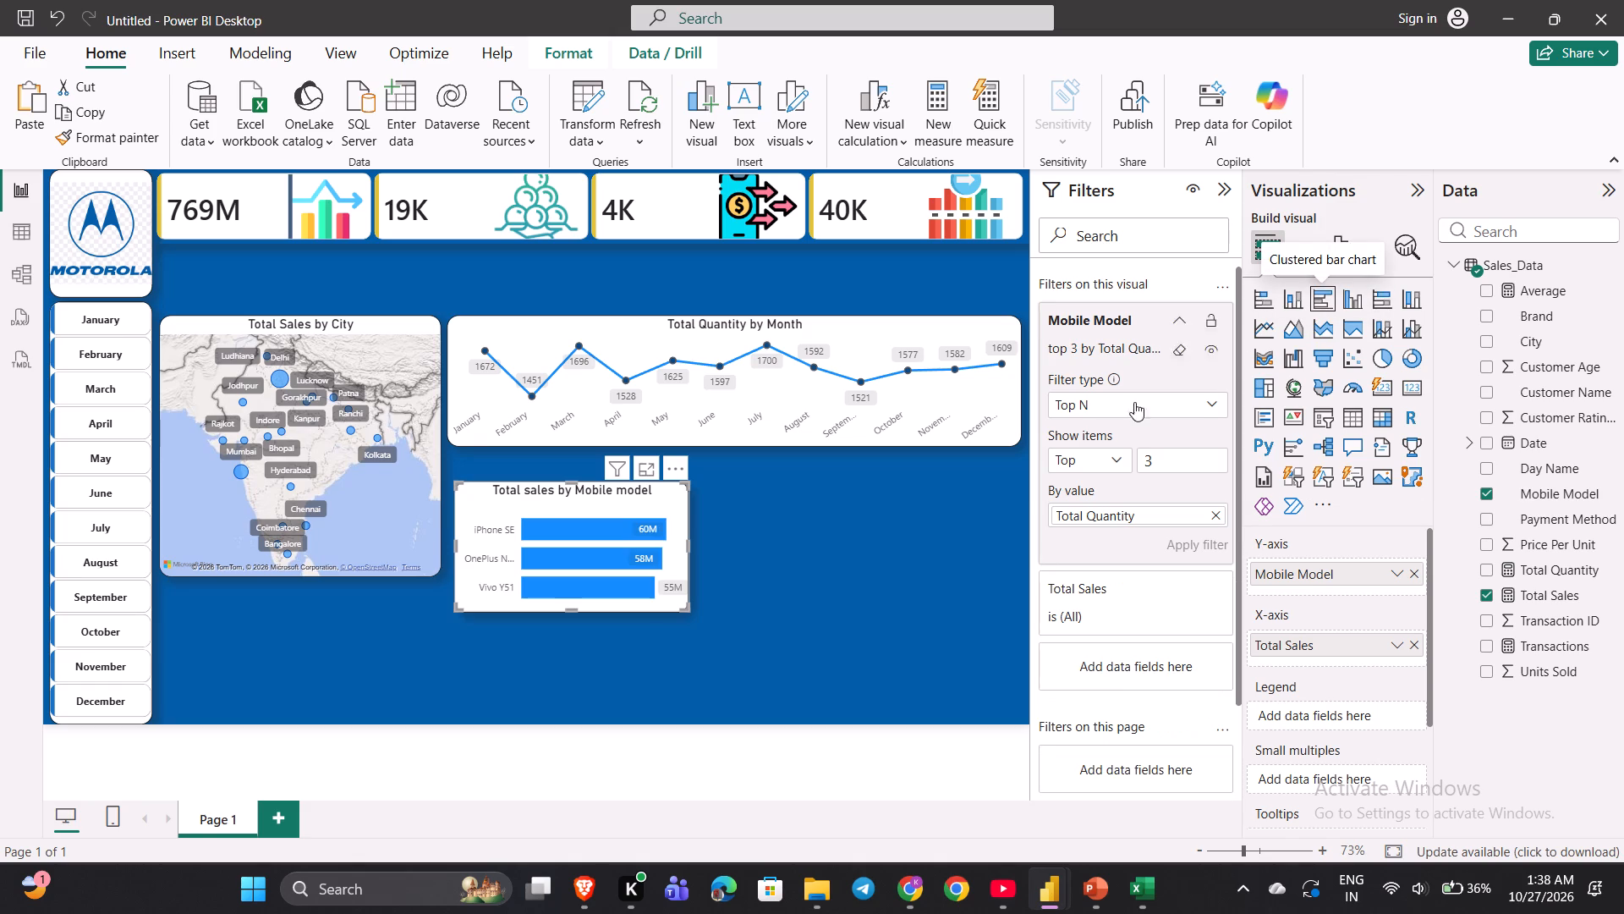
left_click(832, 519)
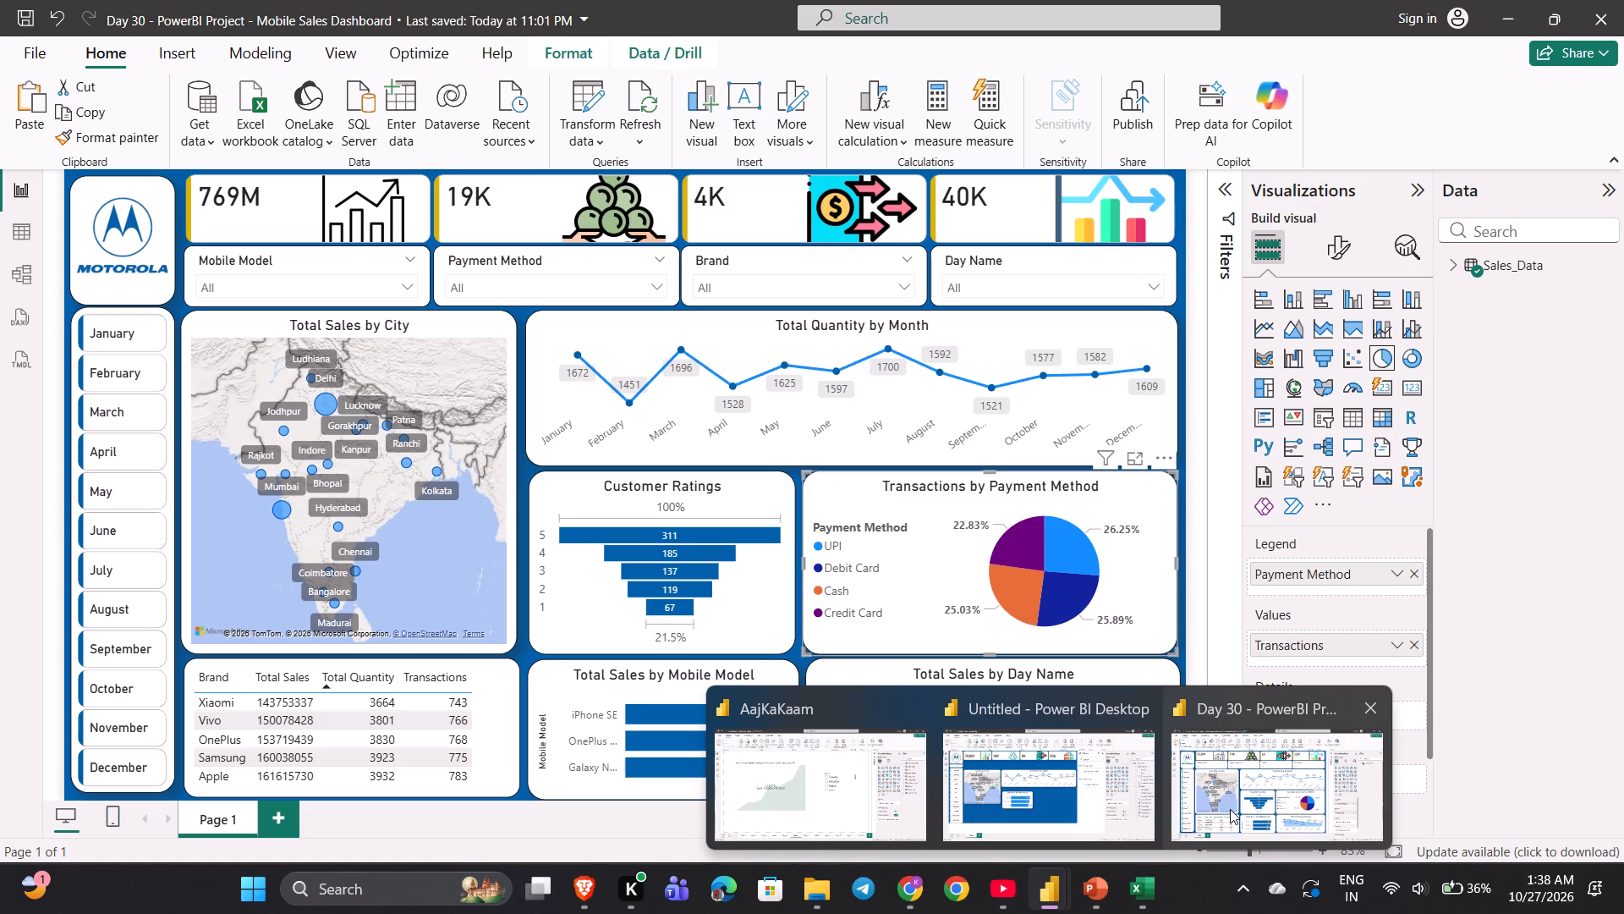
Following the tutorial, duplicate the mobile model bar chart and place the copy beside the original, below the Total Quantity by Month chart.
left_click(1231, 812)
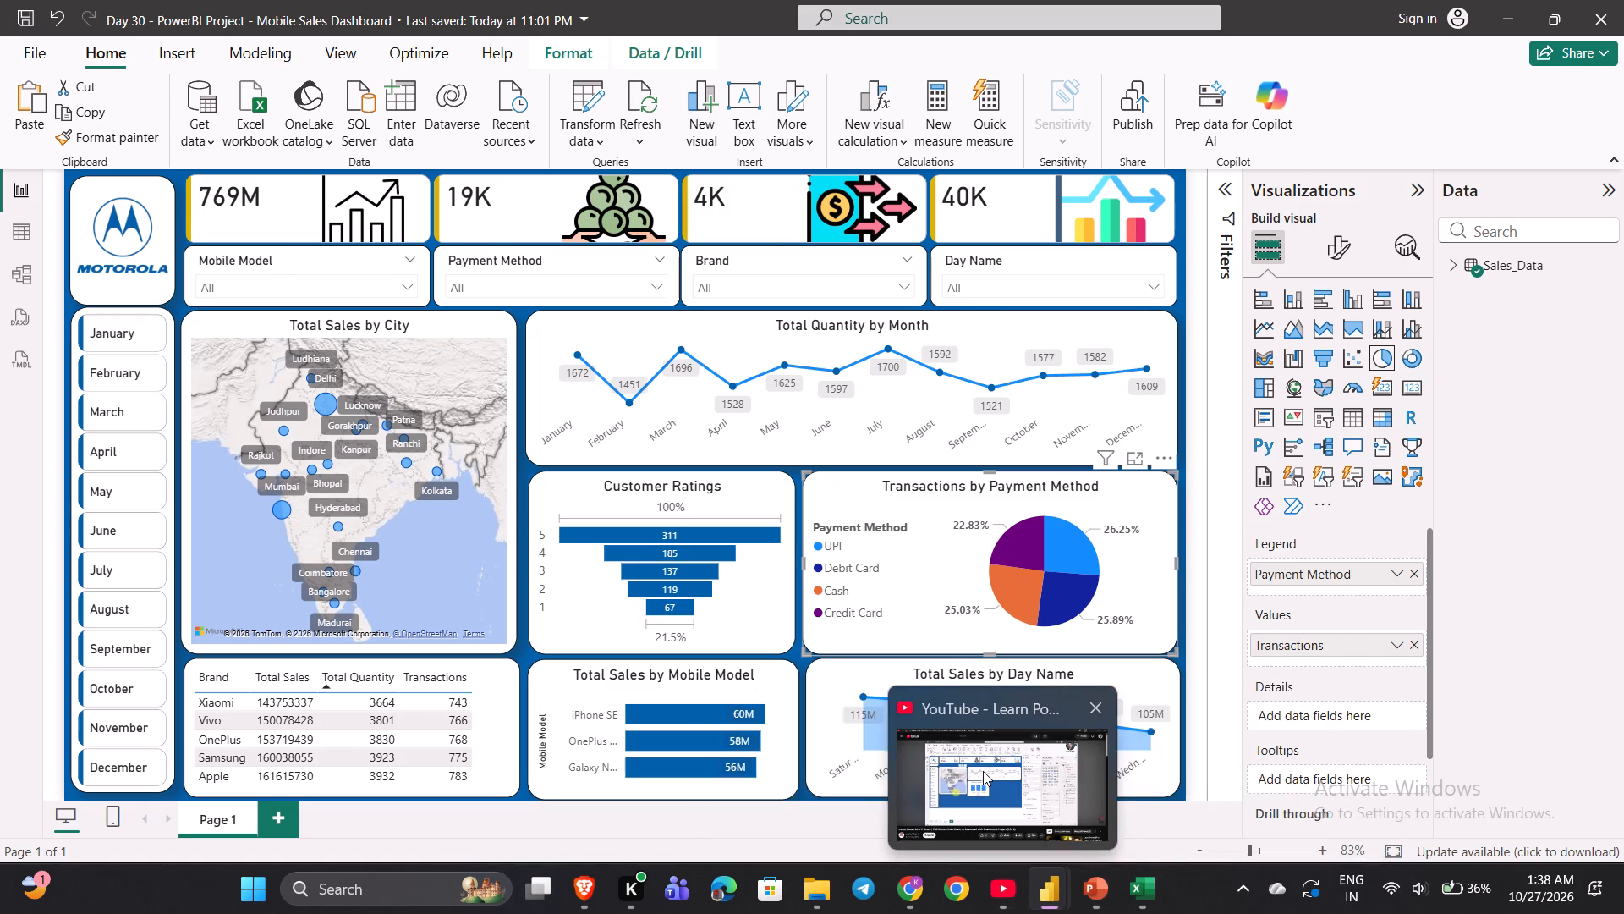
left_click(983, 771)
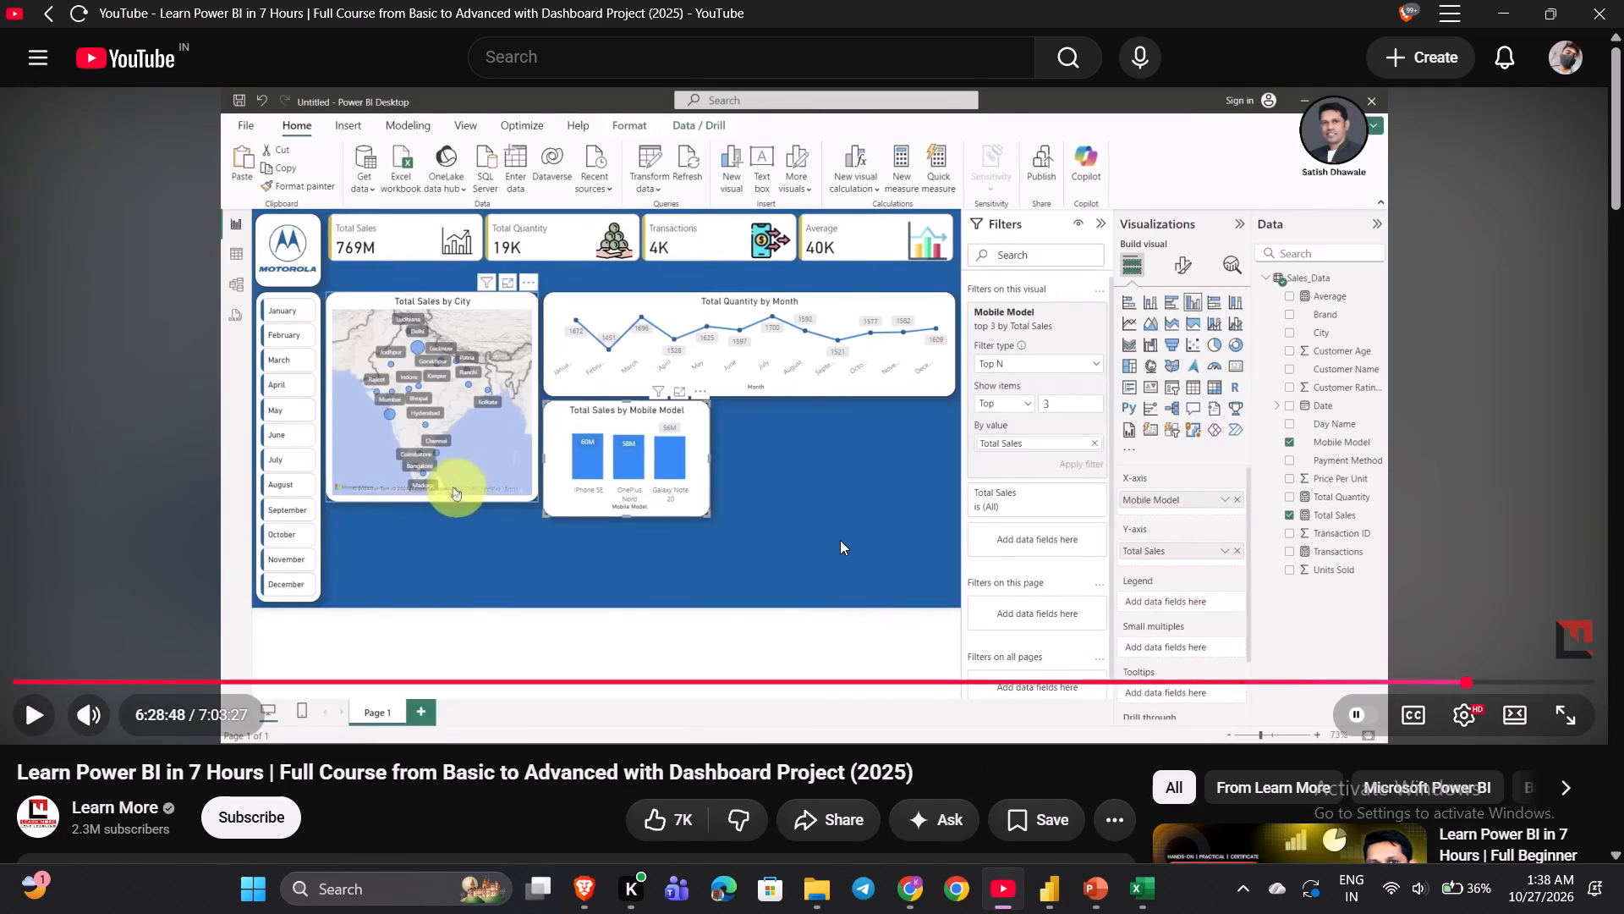
key("space")
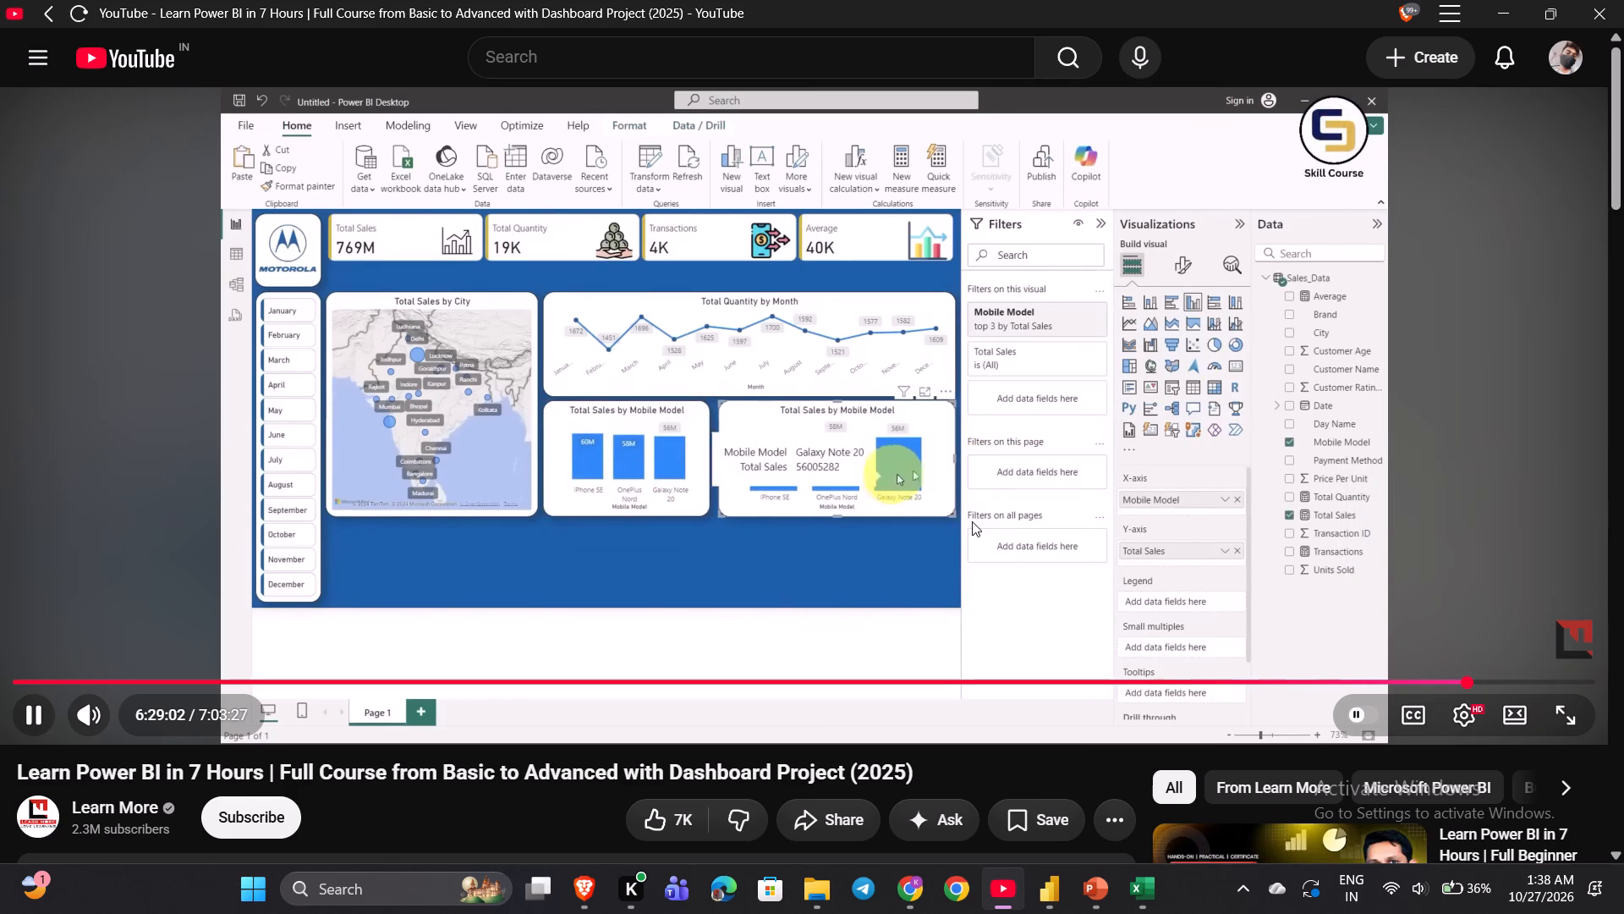
key("space")
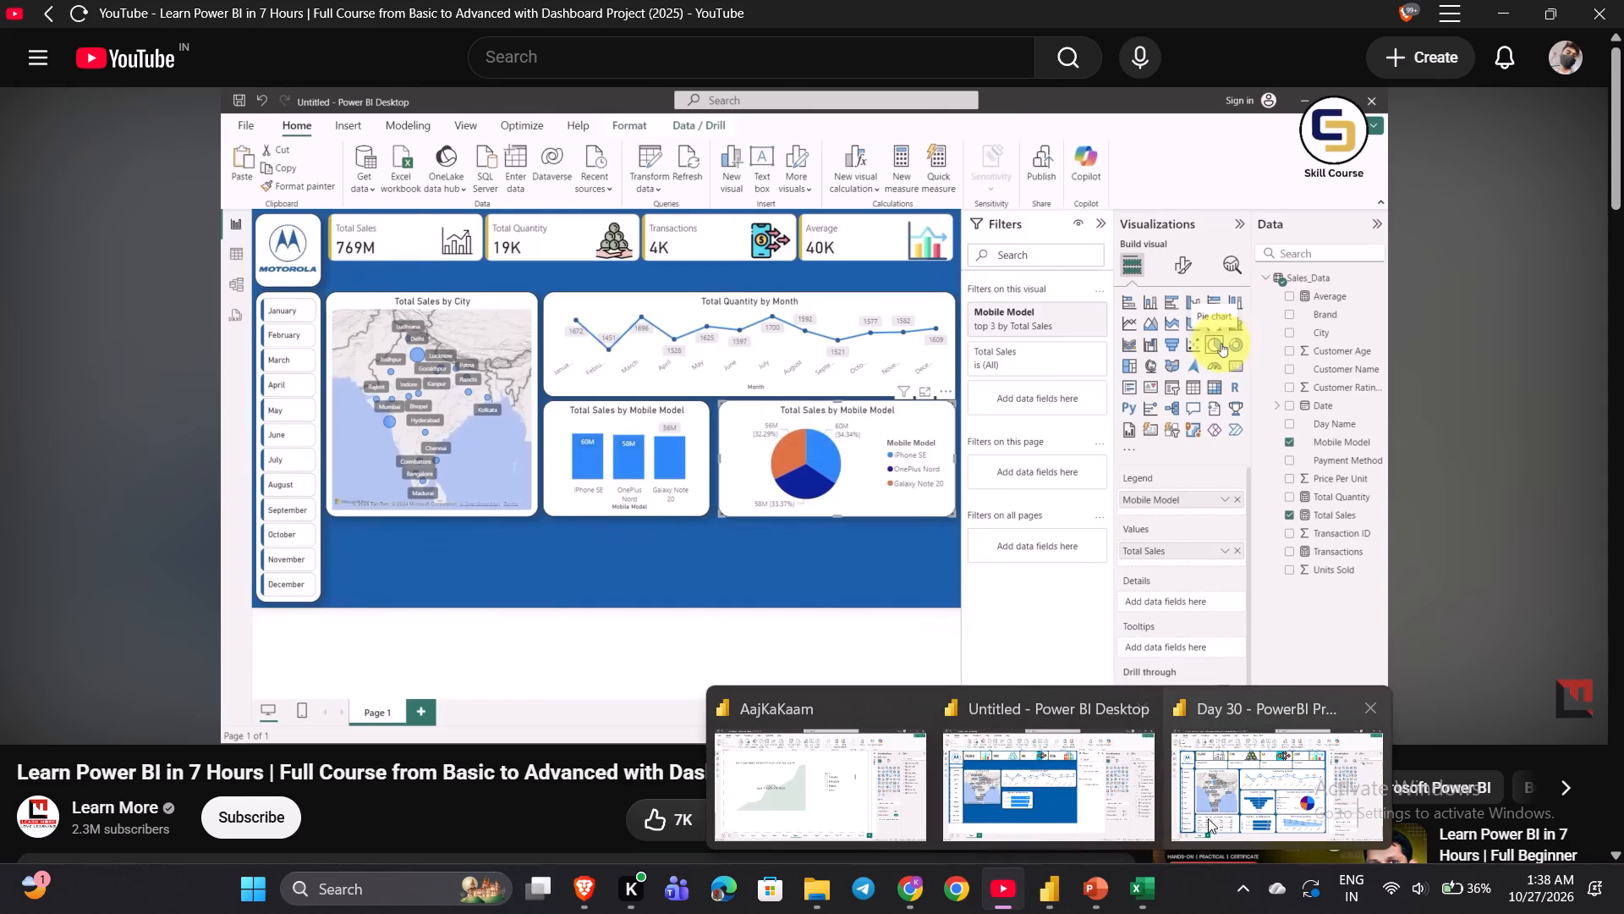
left_click(1094, 812)
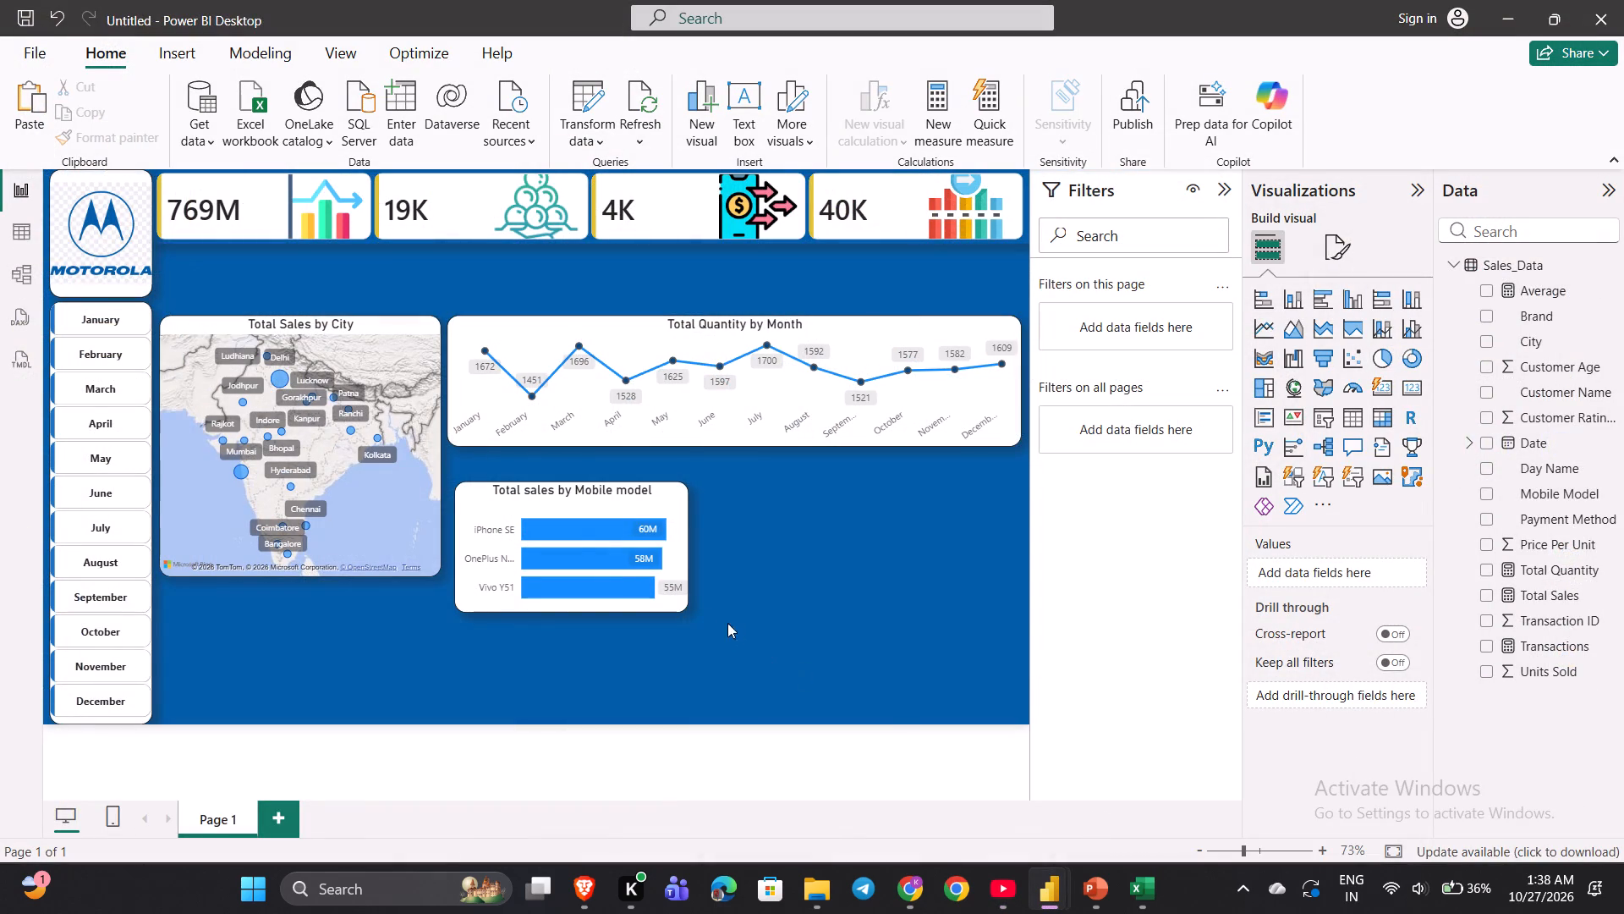
left_click(567, 488)
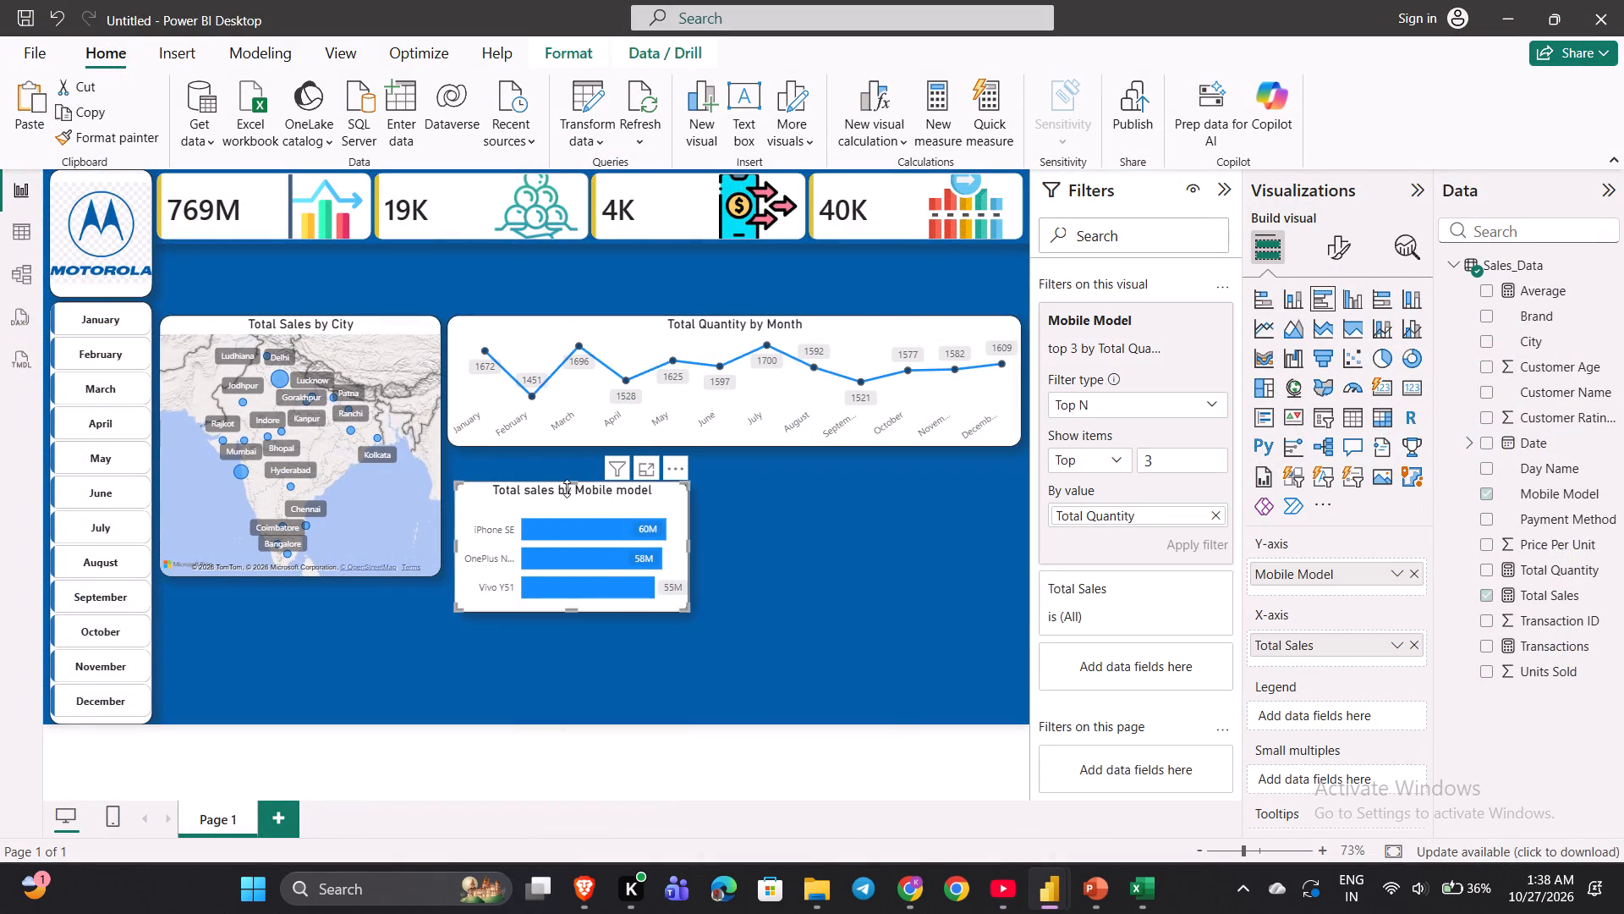
left_click(478, 501)
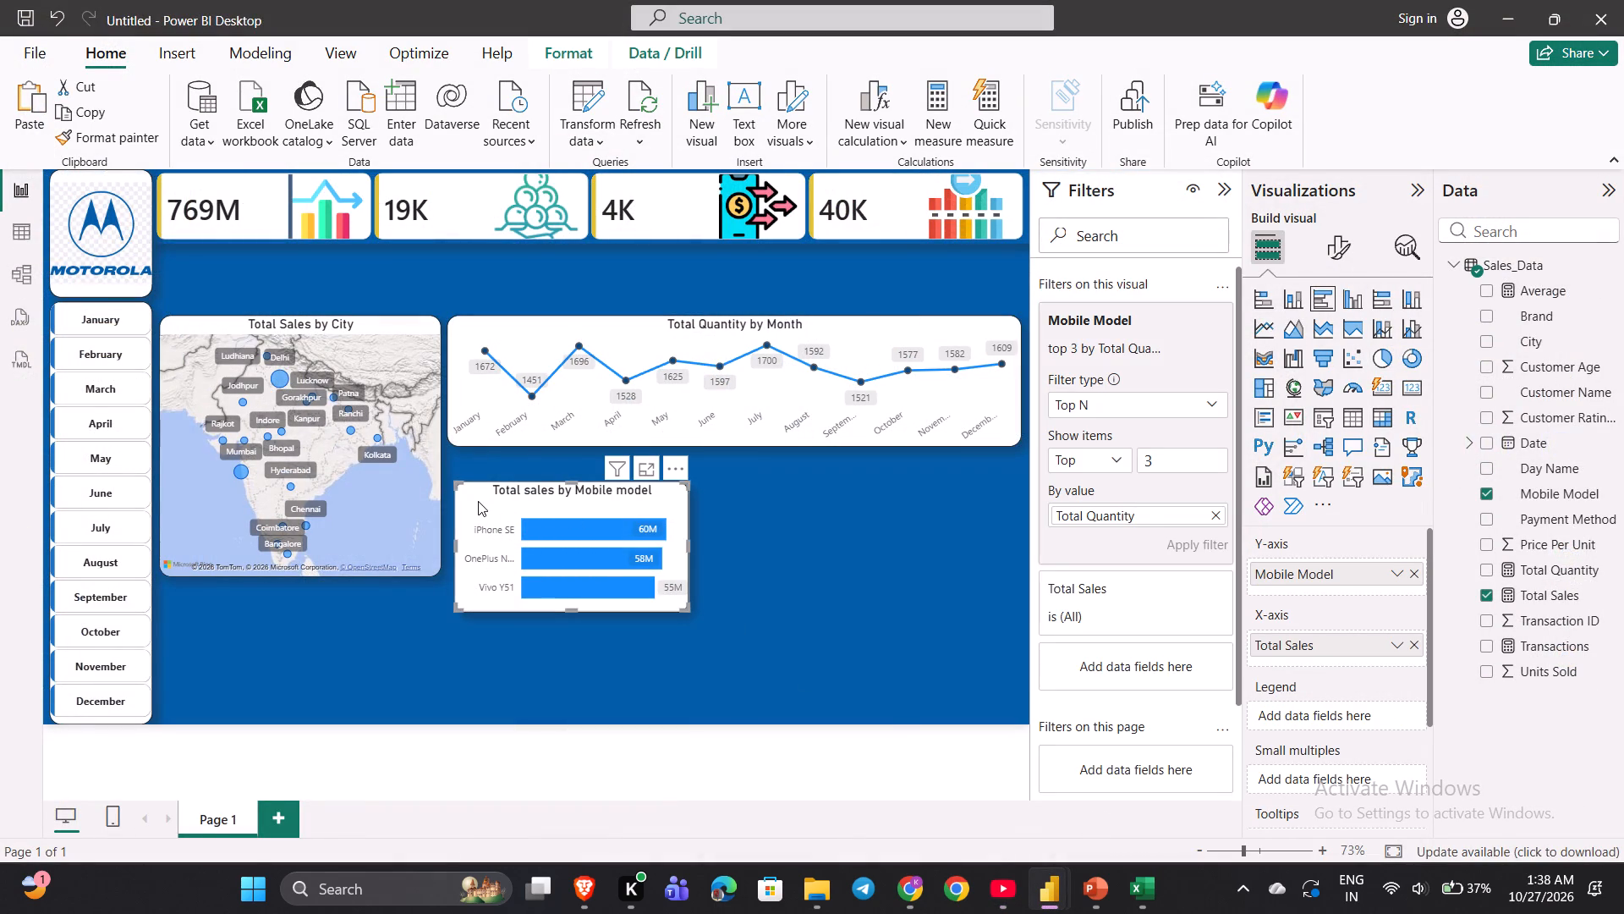
key("ctrl+c")
key("ctrl+v")
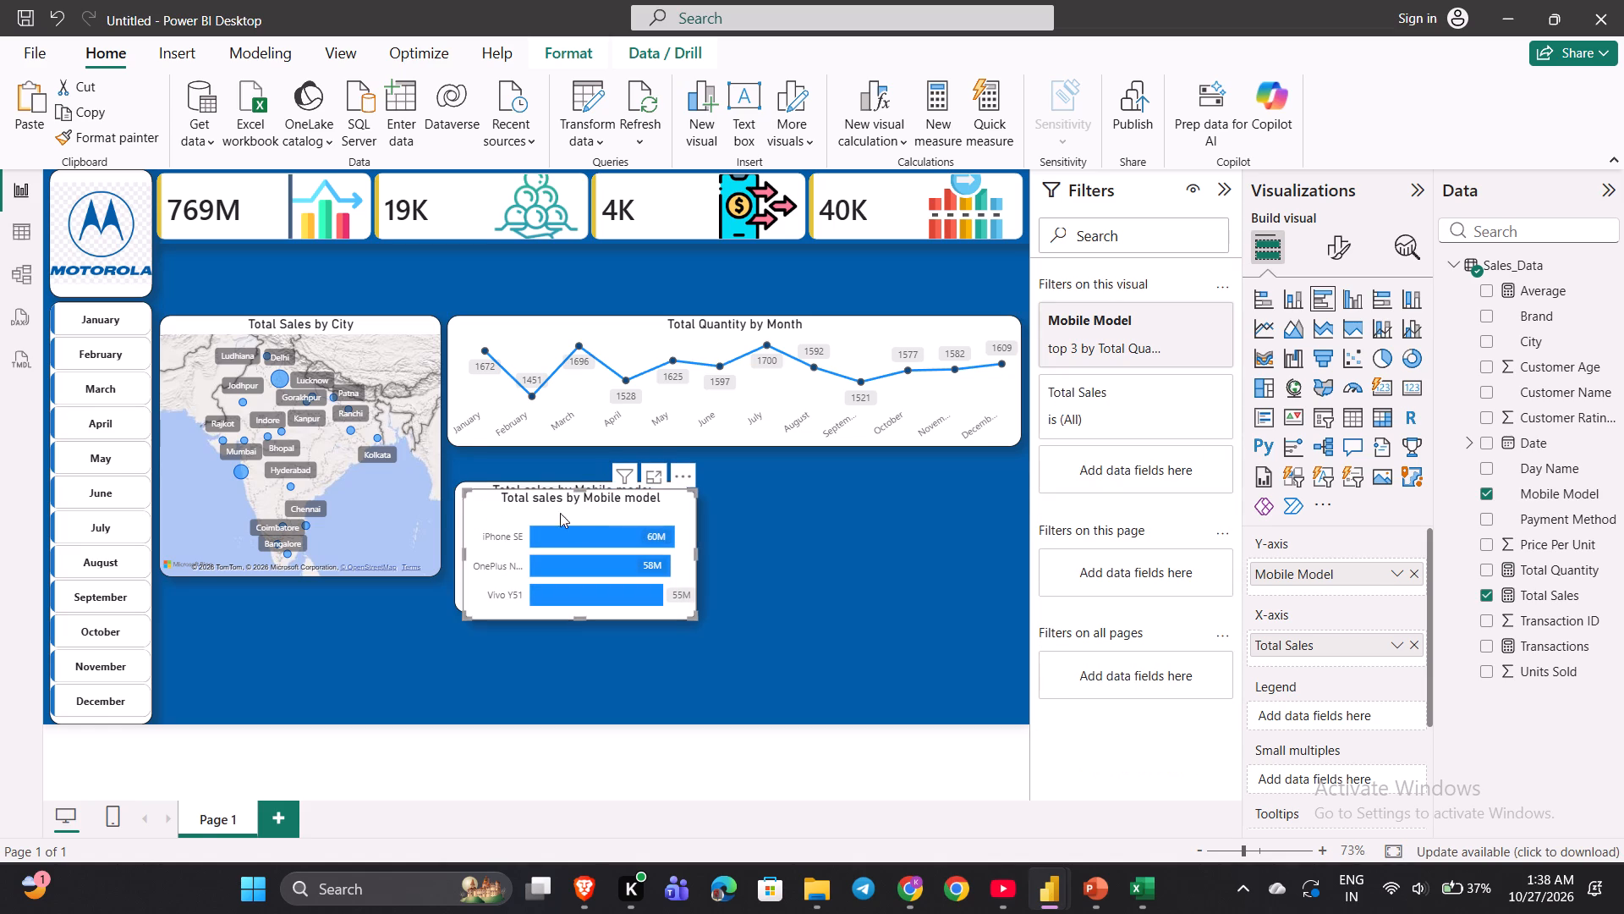
left_click_drag(630, 502, 760, 510)
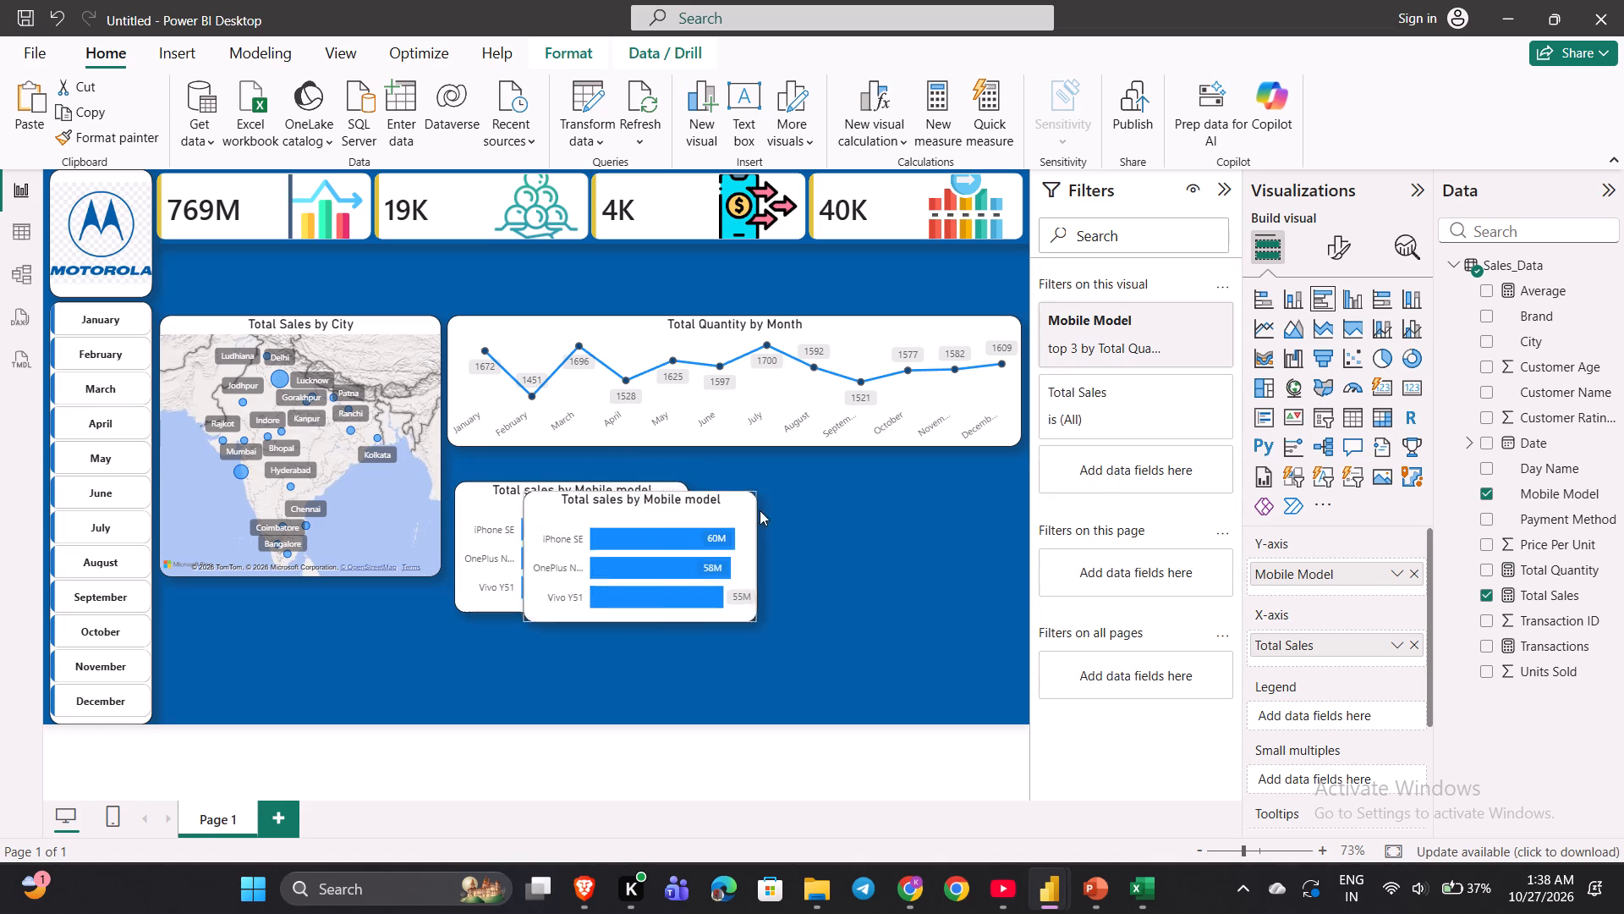
left_click_drag(760, 510, 876, 480)
left_click(876, 480)
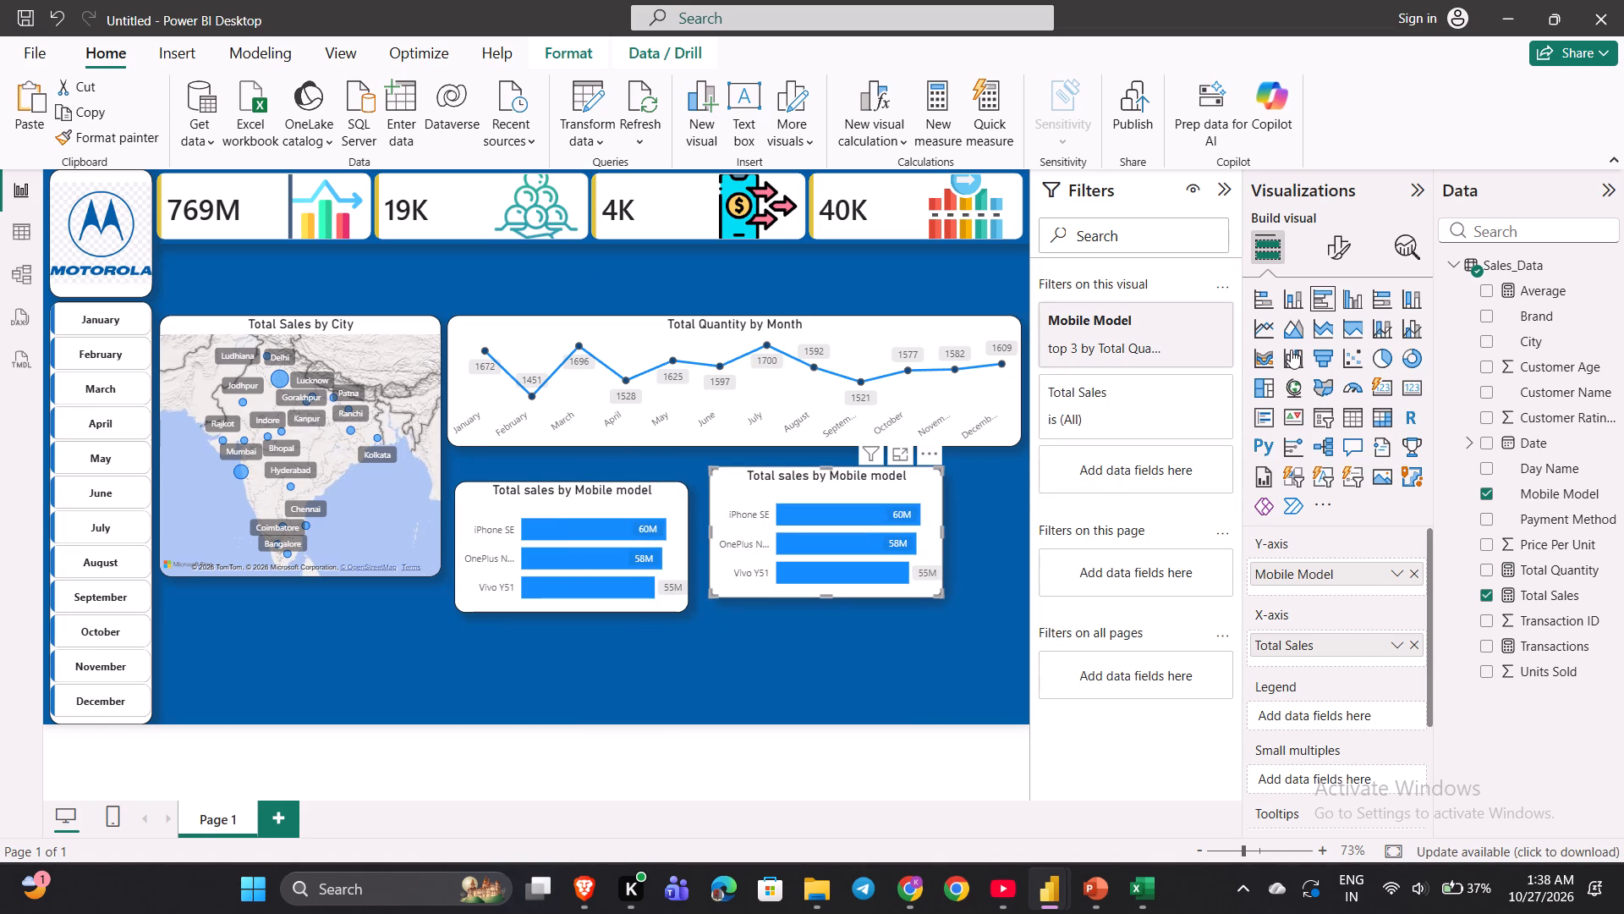
Convert the duplicated mobile model chart to a pie chart.
left_click(1376, 355)
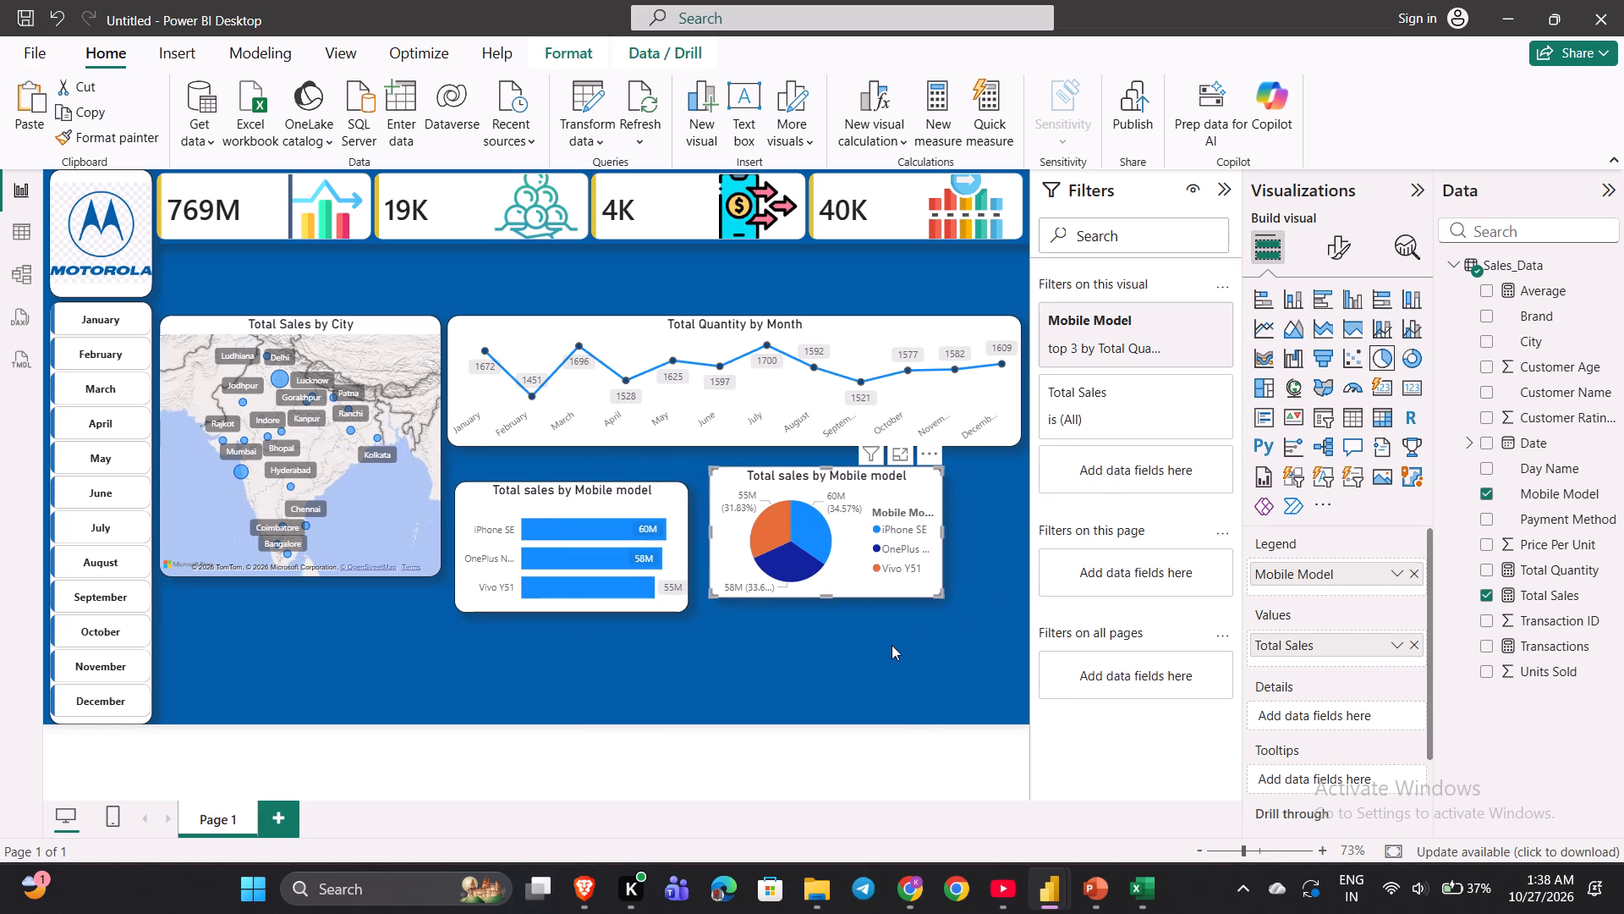
left_click(892, 645)
Following the tutorial, replace the pie chart's legend field with Payment Method and its values field with Transactions.
left_click(1000, 911)
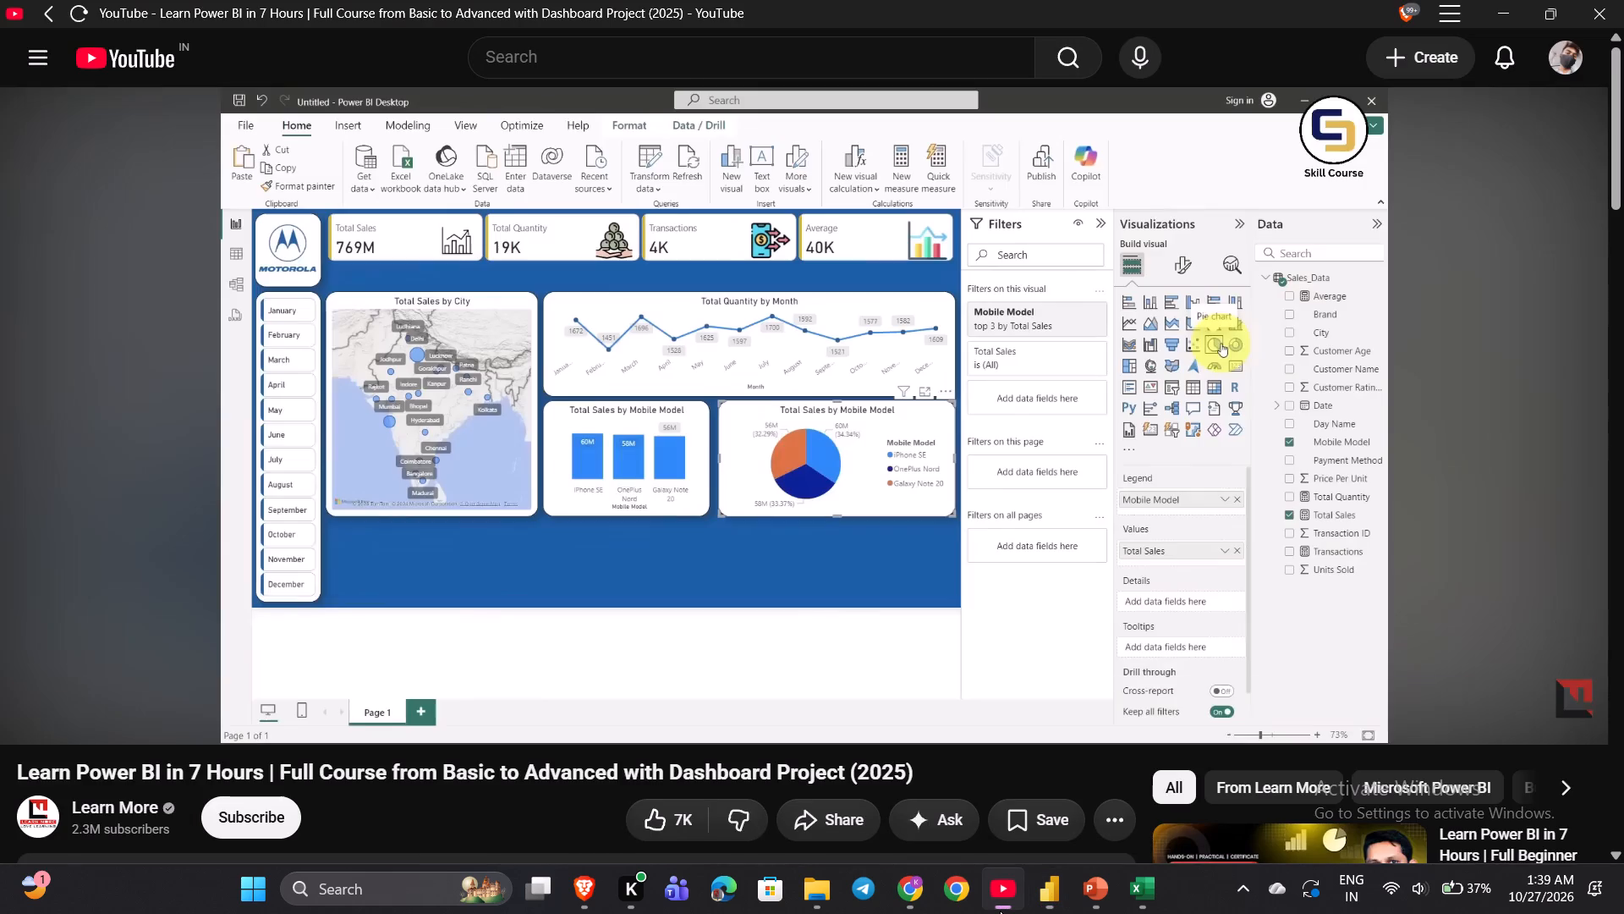
key("space")
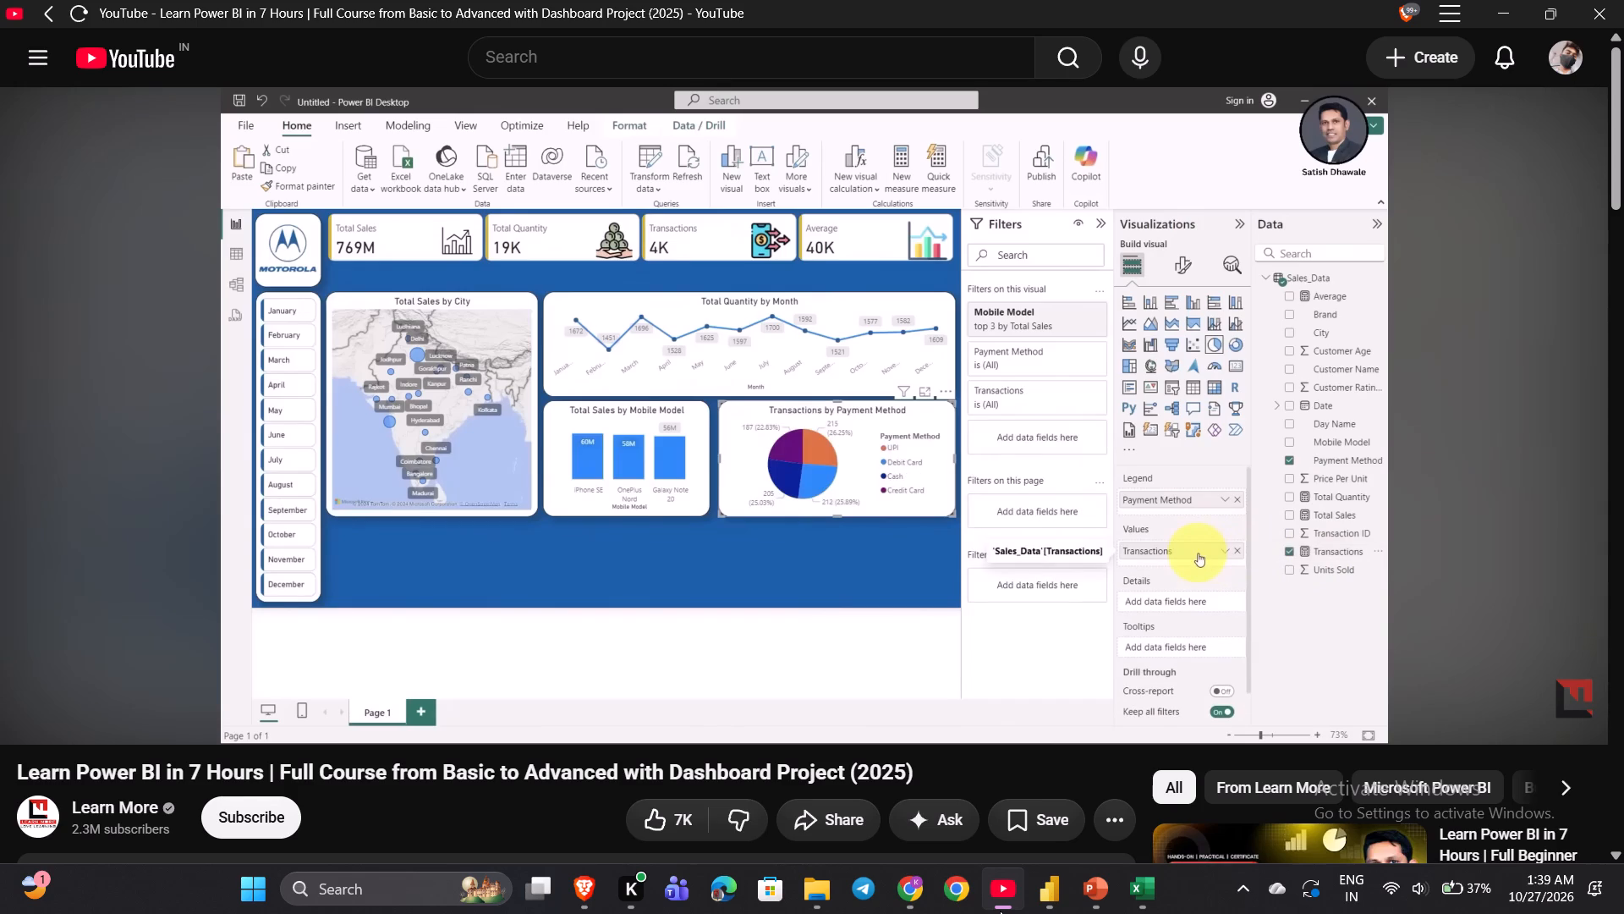
key("space")
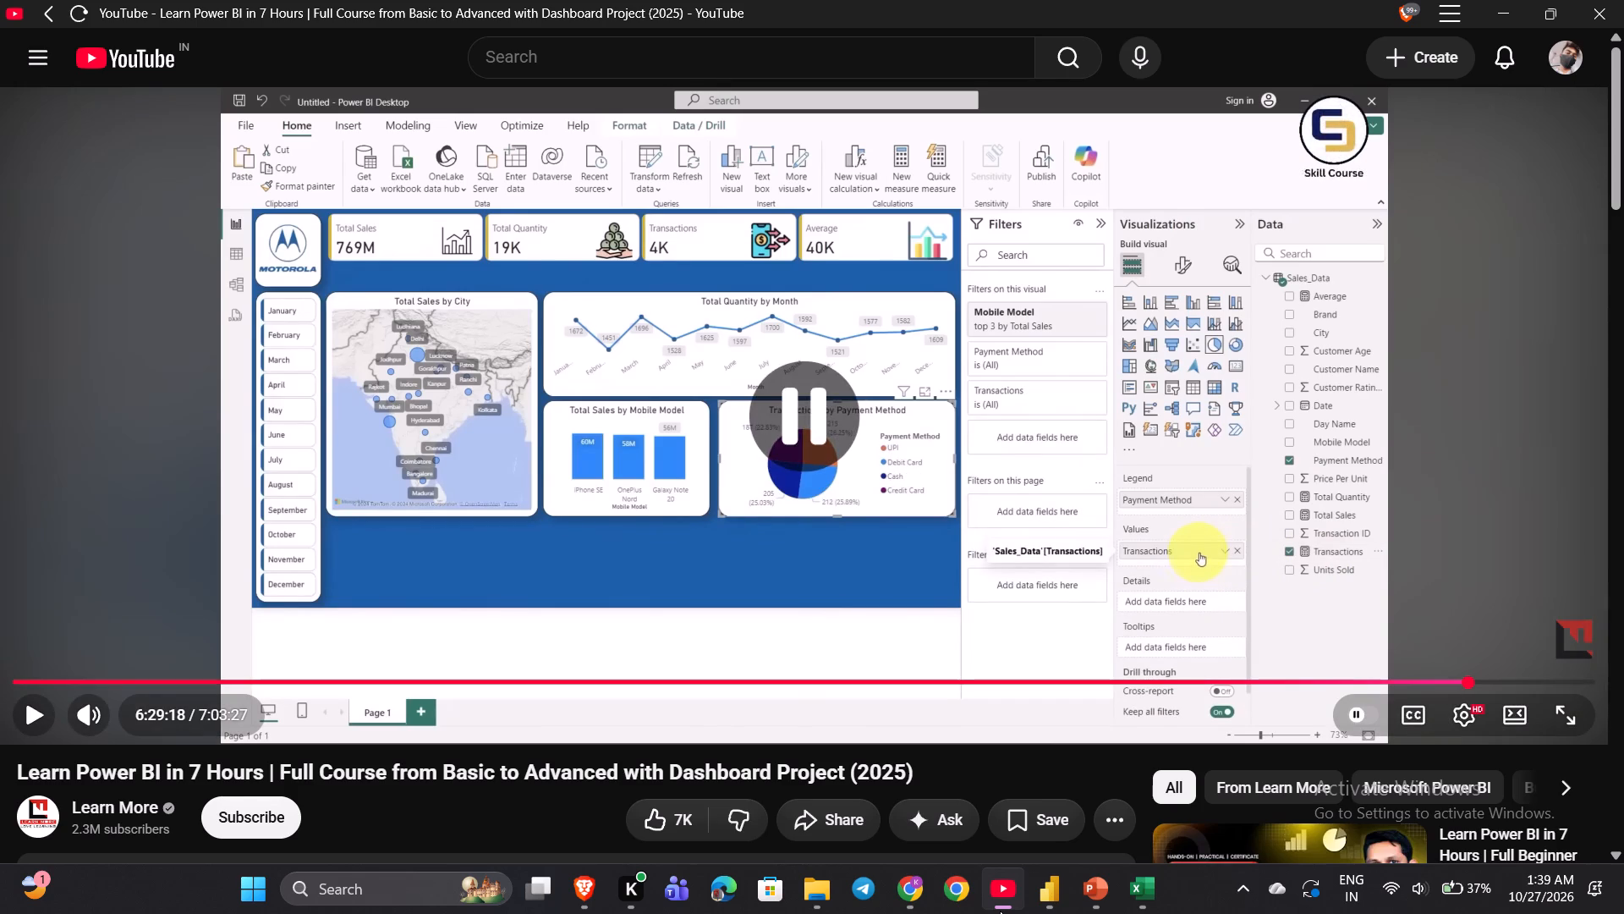
left_click(1000, 911)
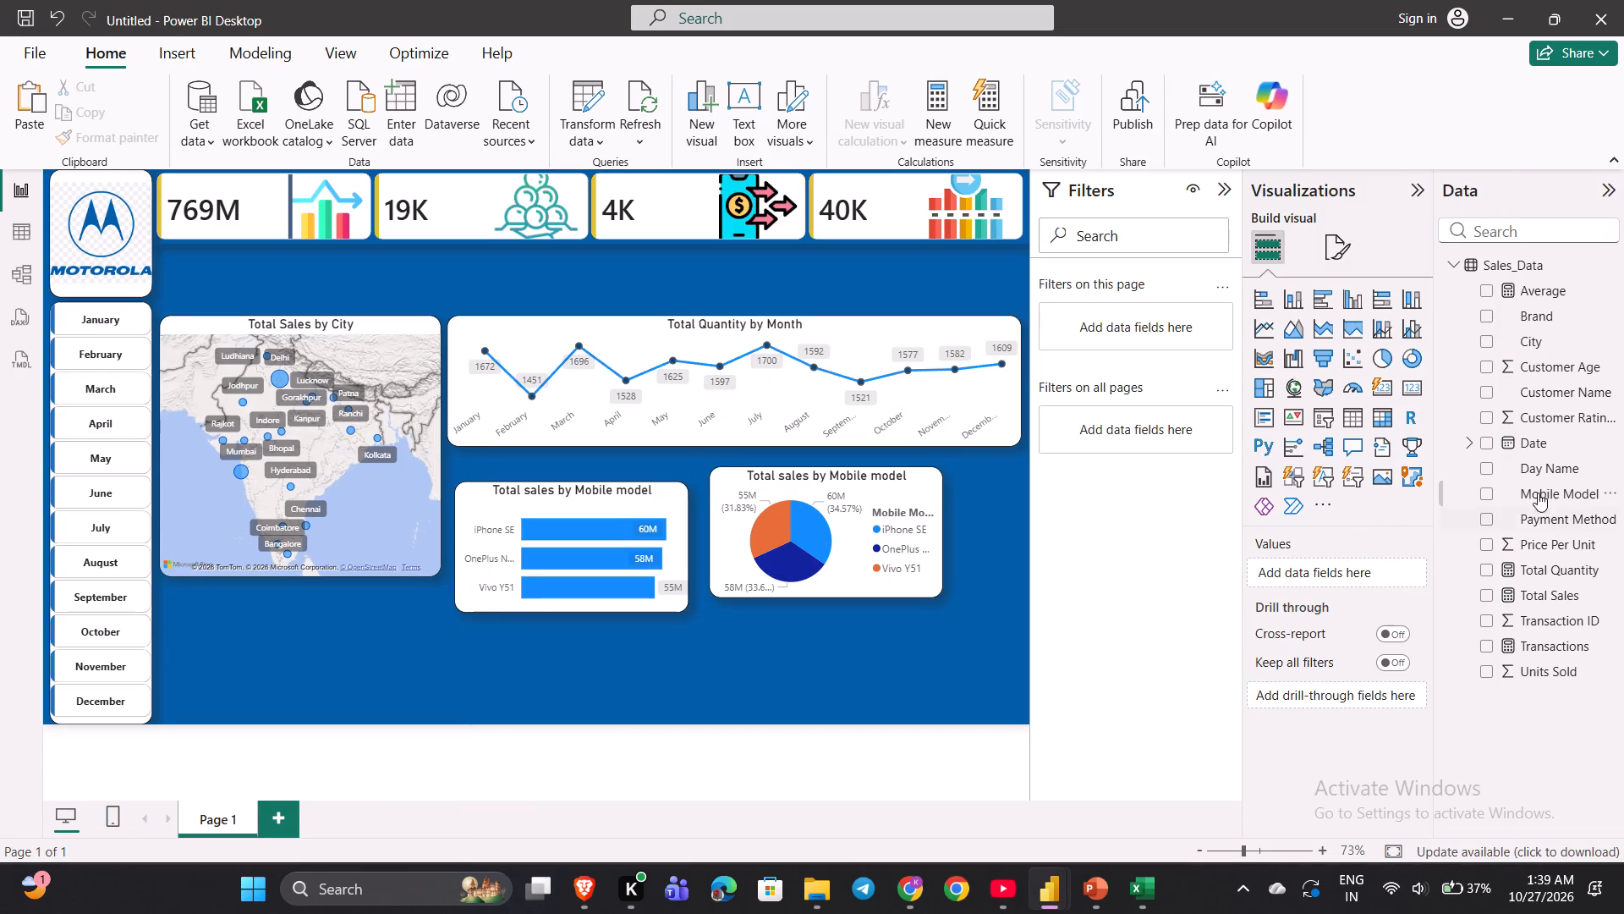
left_click(849, 542)
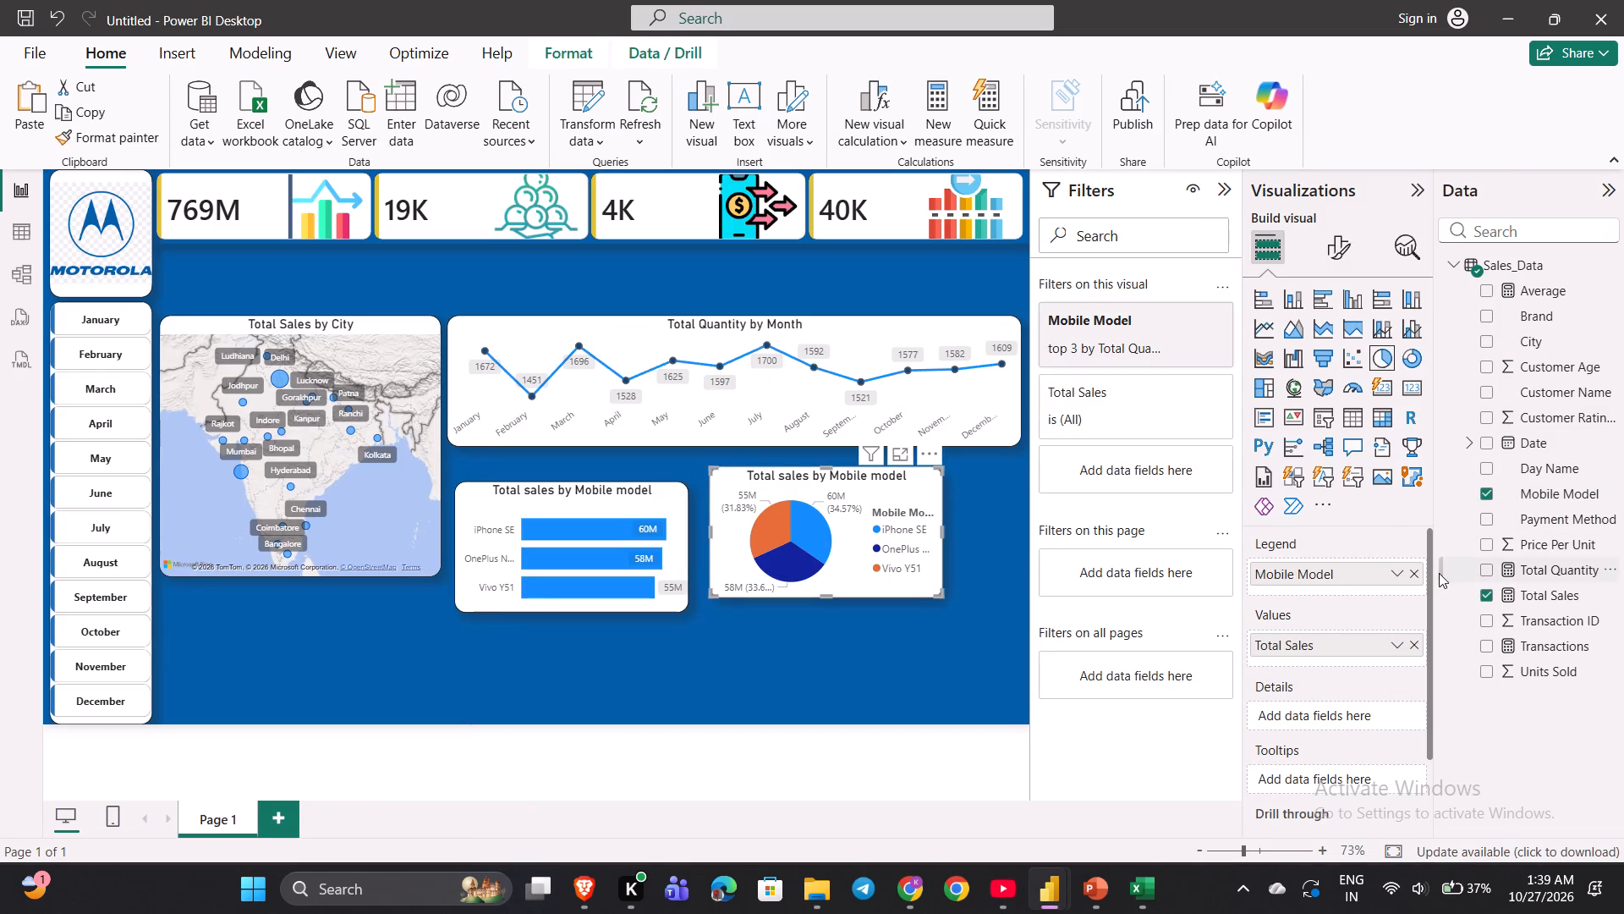
left_click(1409, 573)
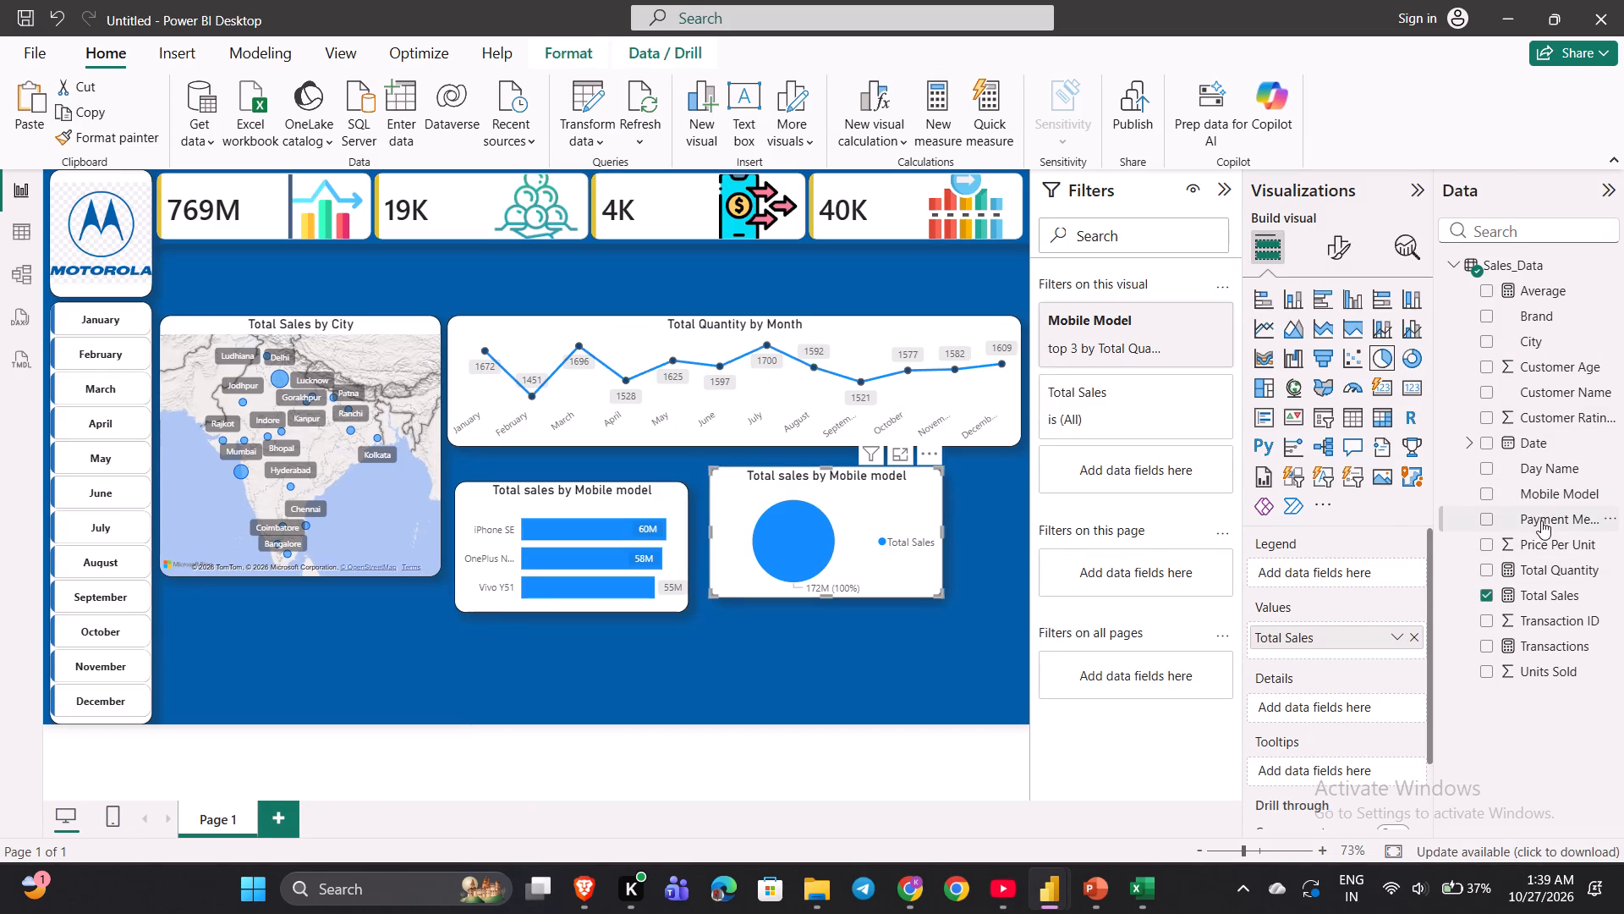
left_click_drag(1541, 520, 1373, 586)
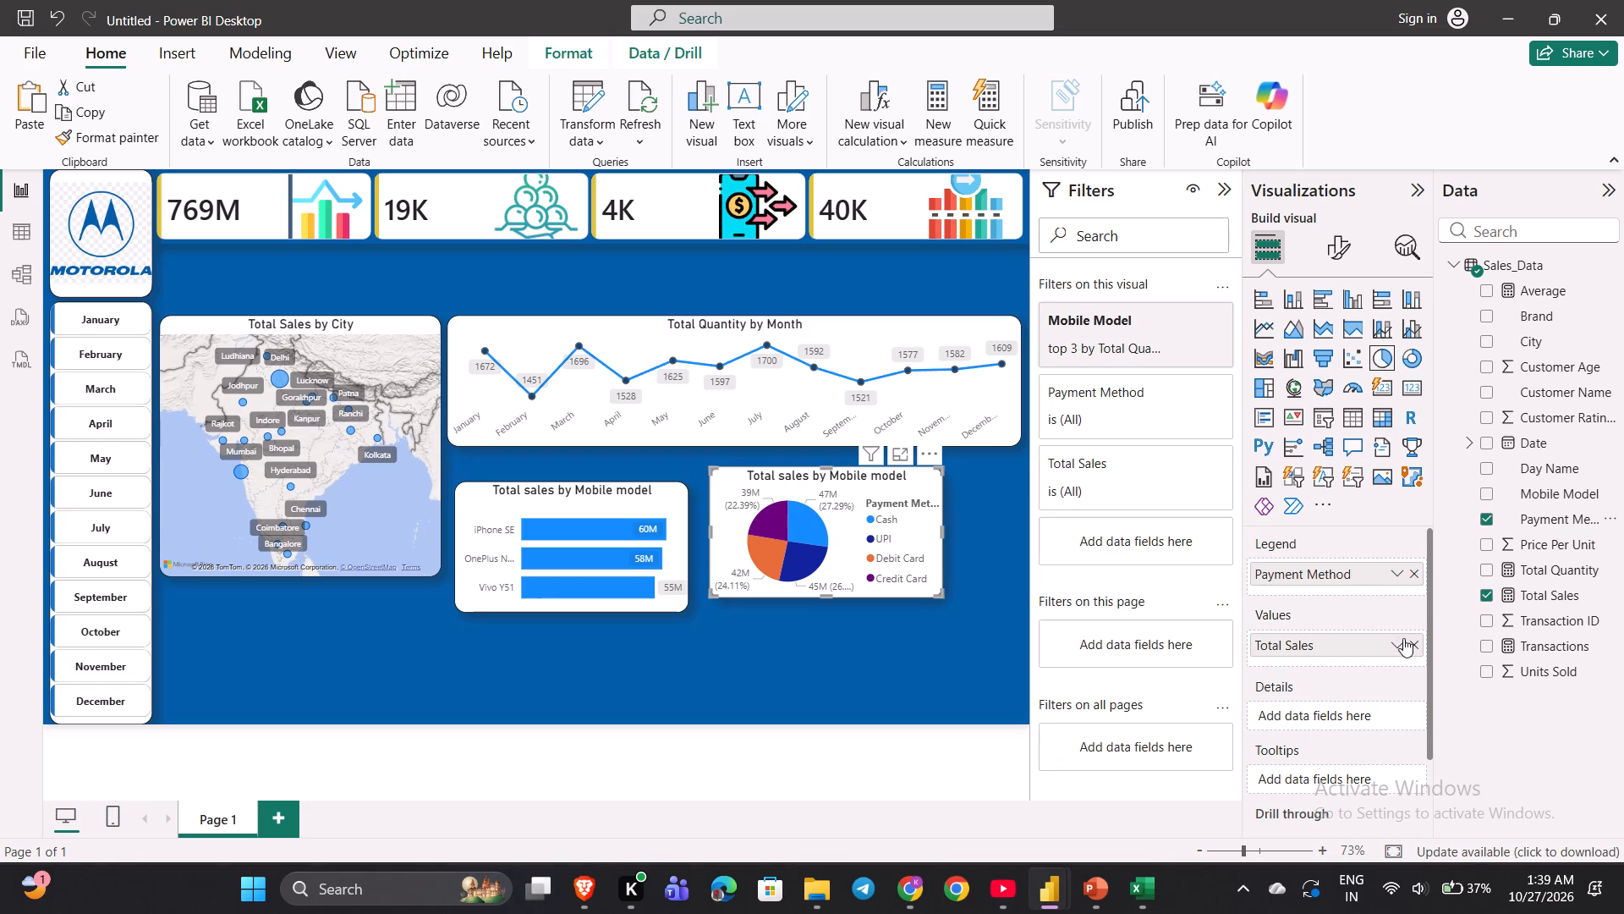
left_click(1413, 641)
left_click_drag(1518, 636, 1444, 650)
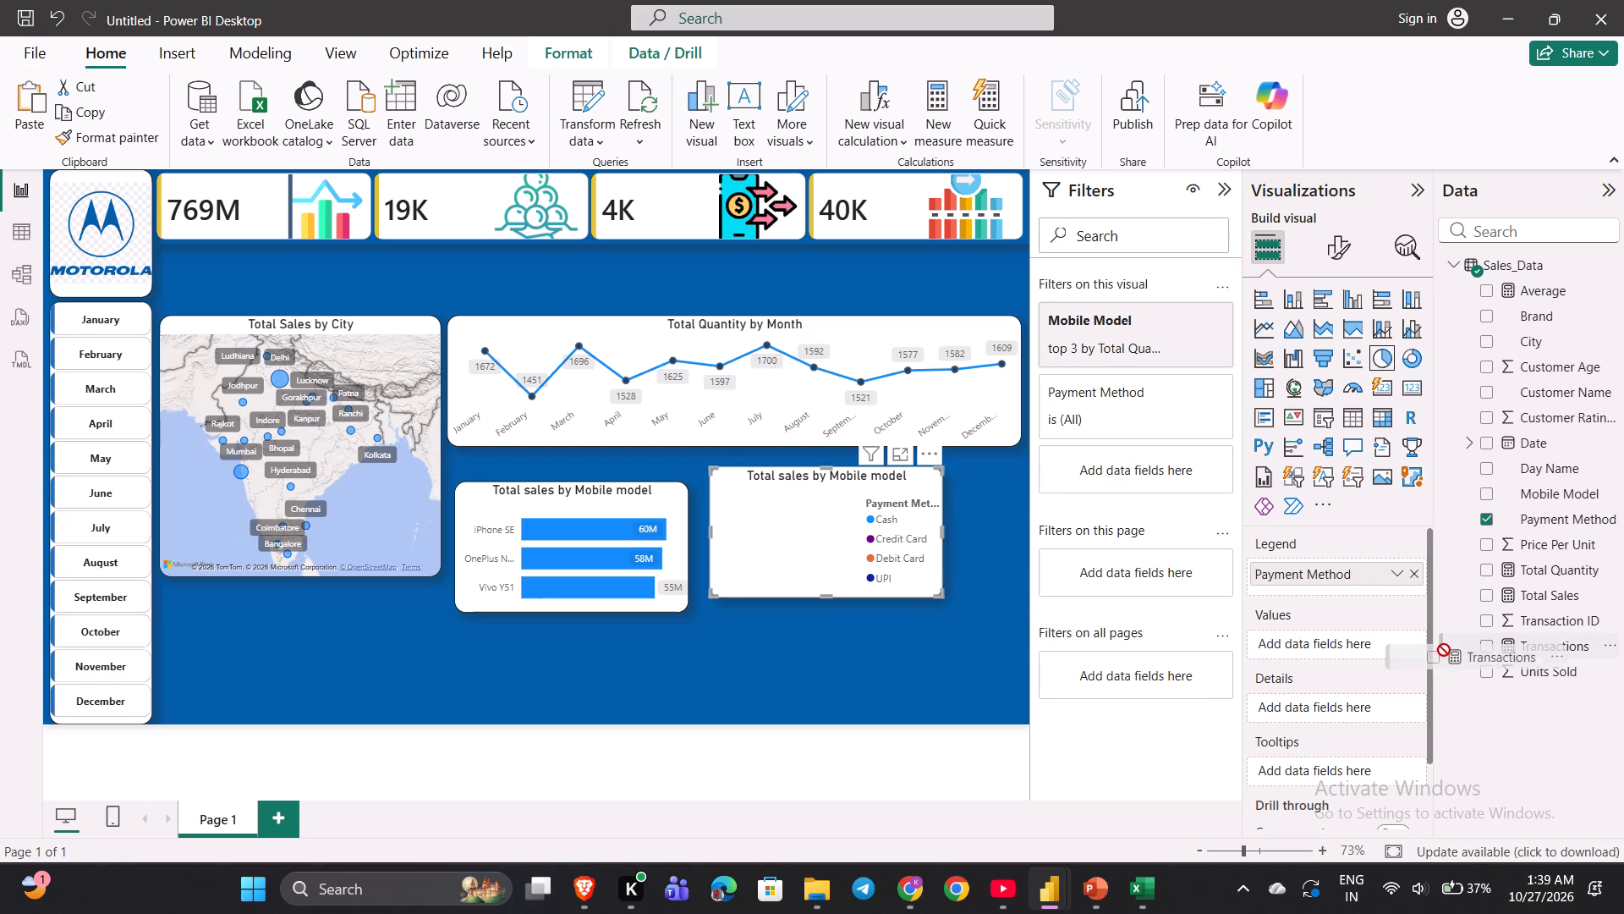
left_click_drag(1444, 650, 1360, 642)
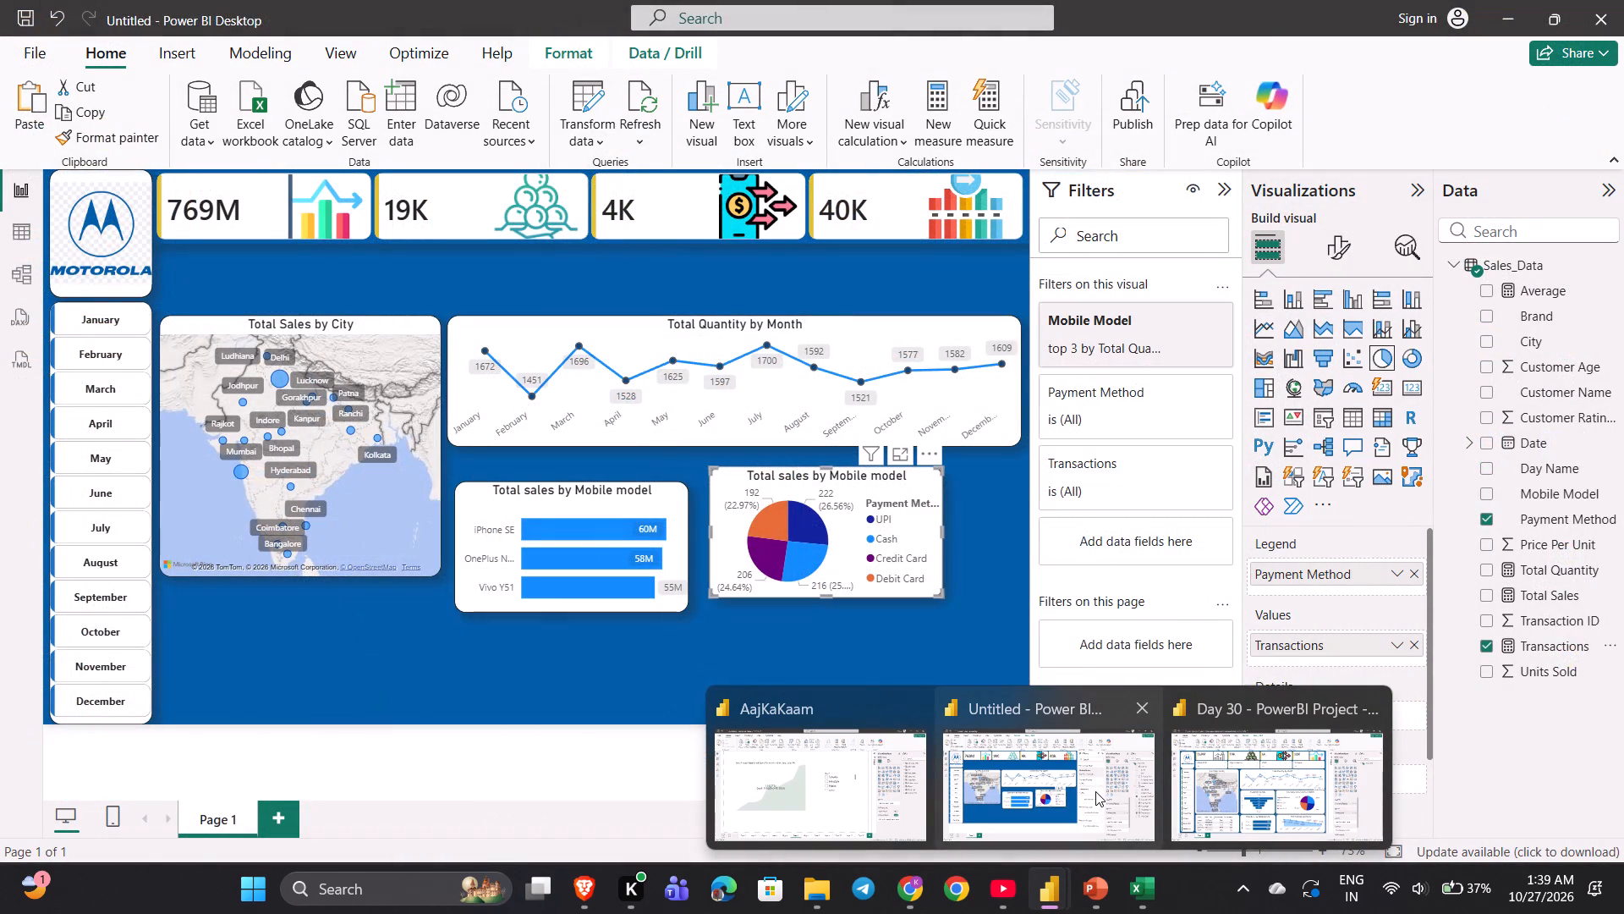
Change the pie chart's title text to "Transactions by Payment method".
left_click(1095, 791)
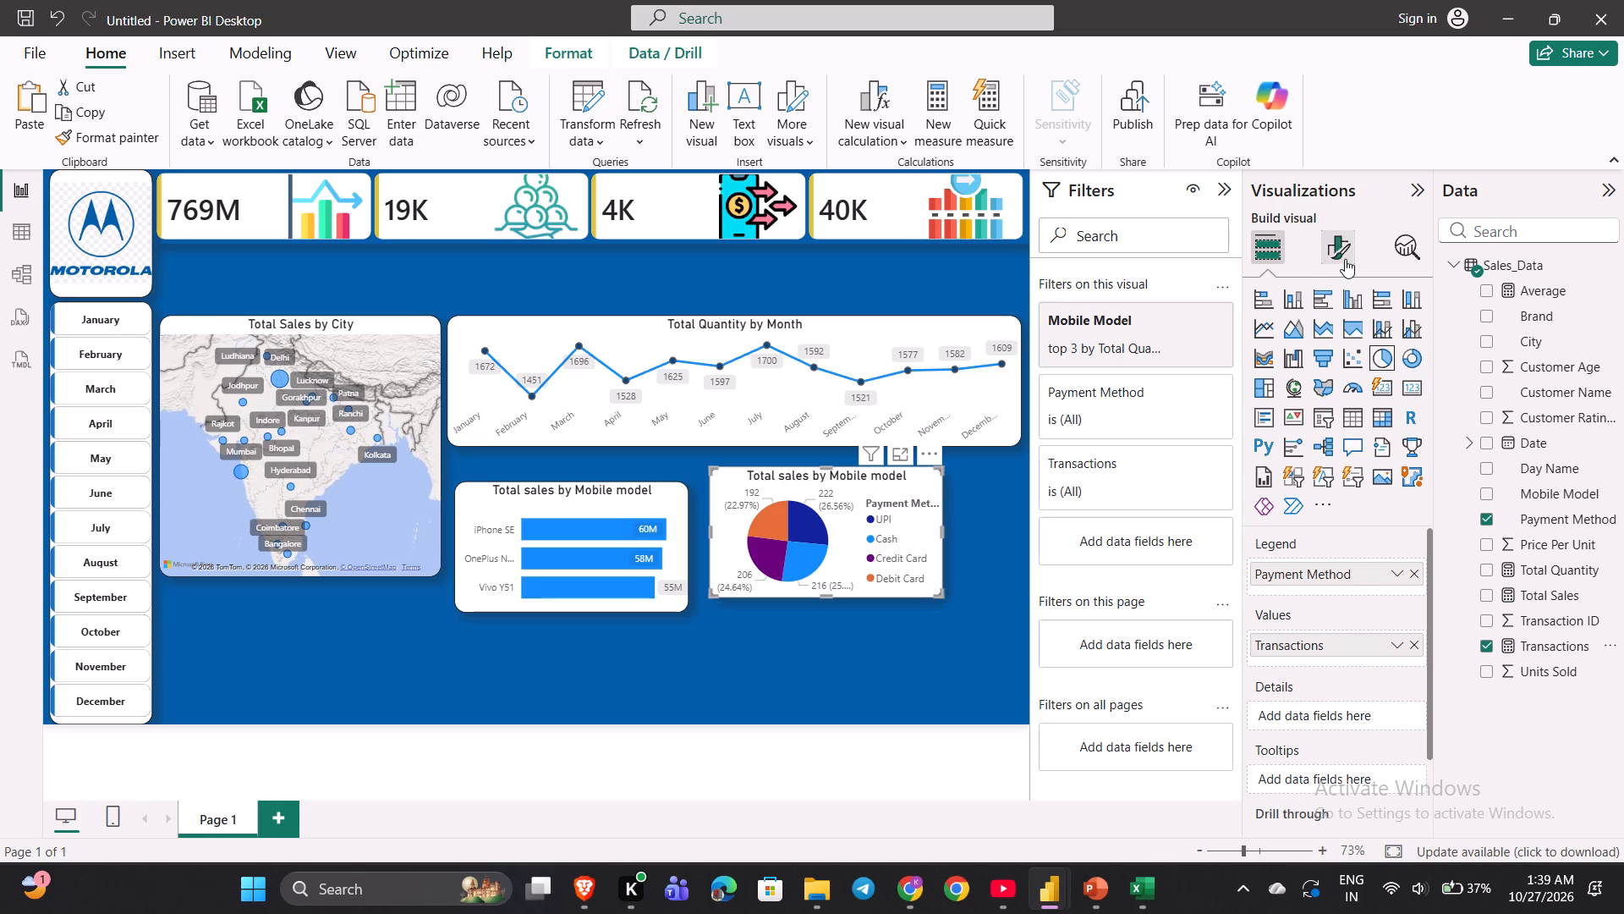
left_click(1329, 250)
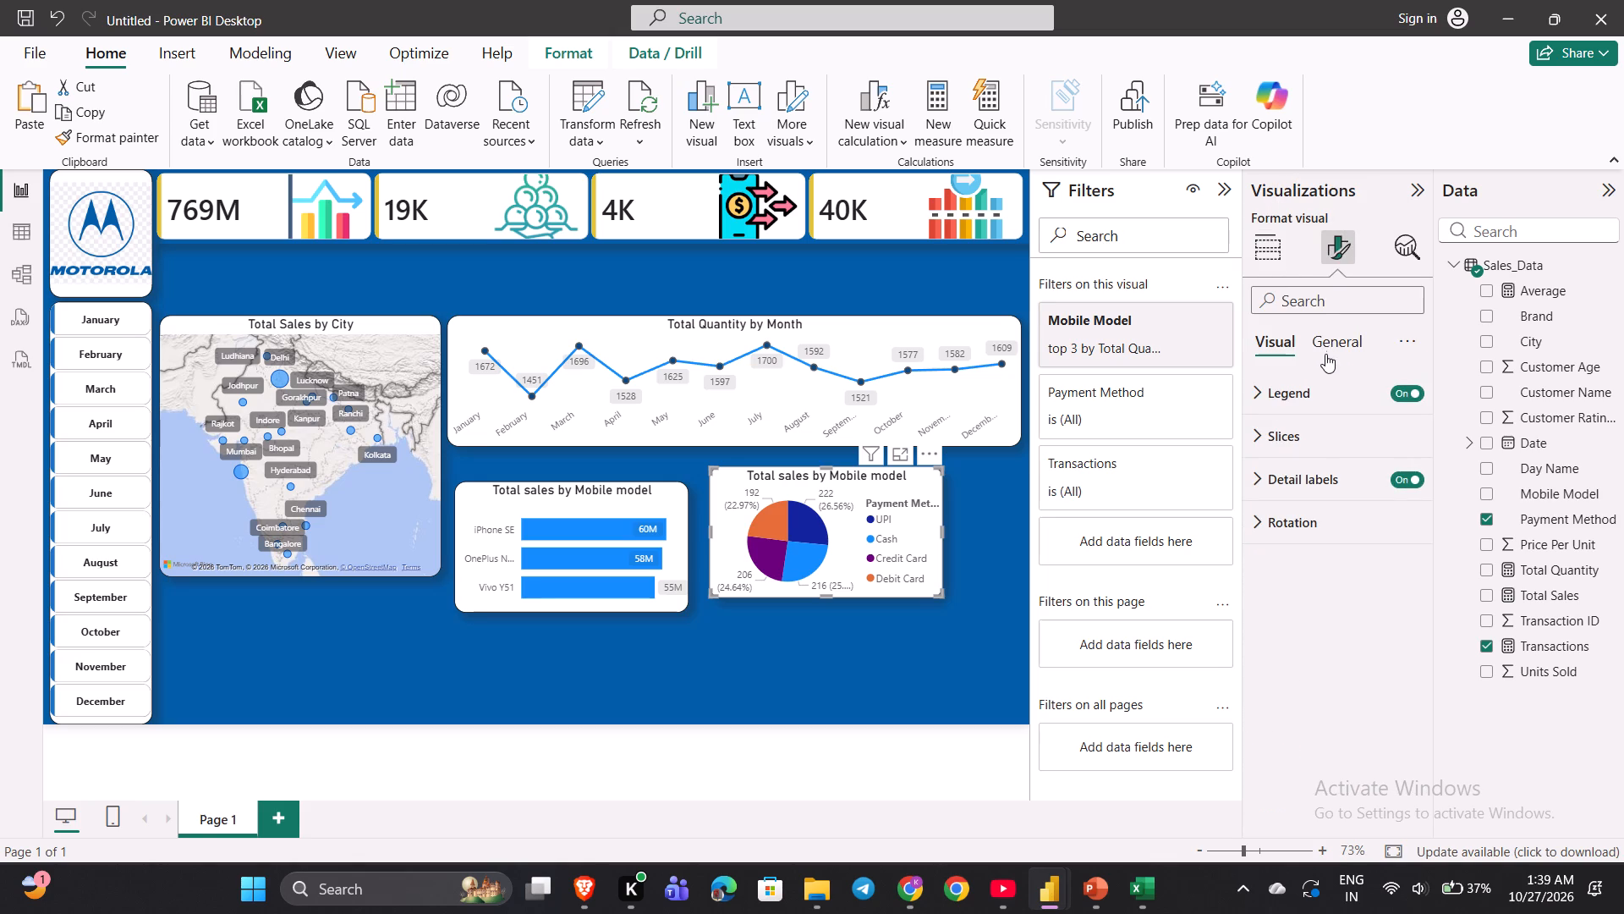
left_click(1335, 349)
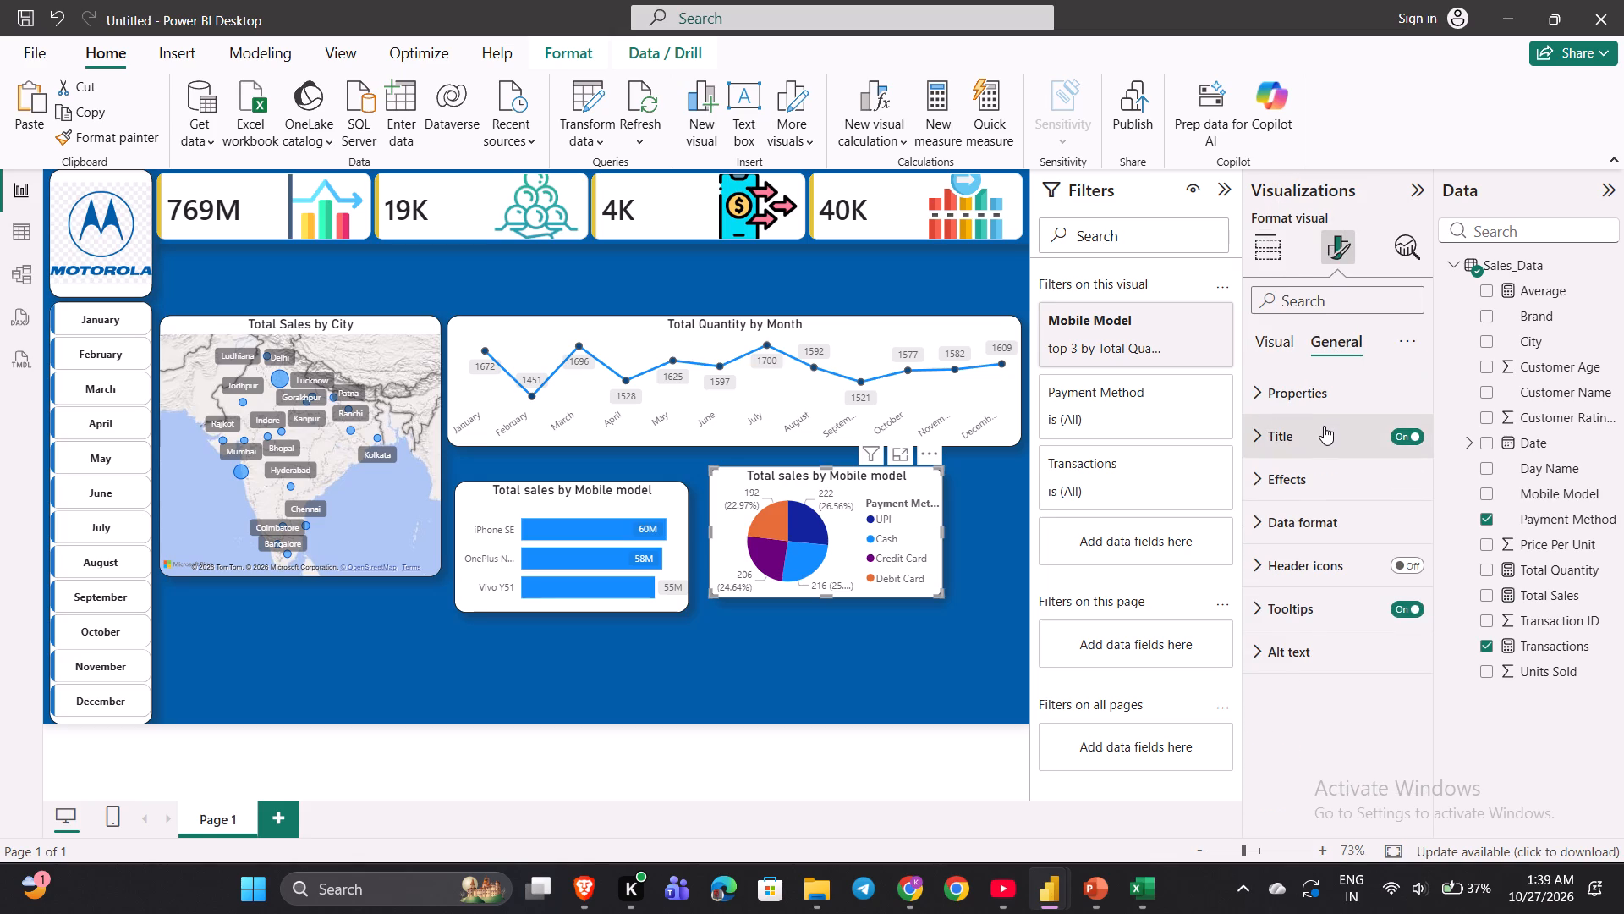
left_click(1324, 426)
left_click(1324, 546)
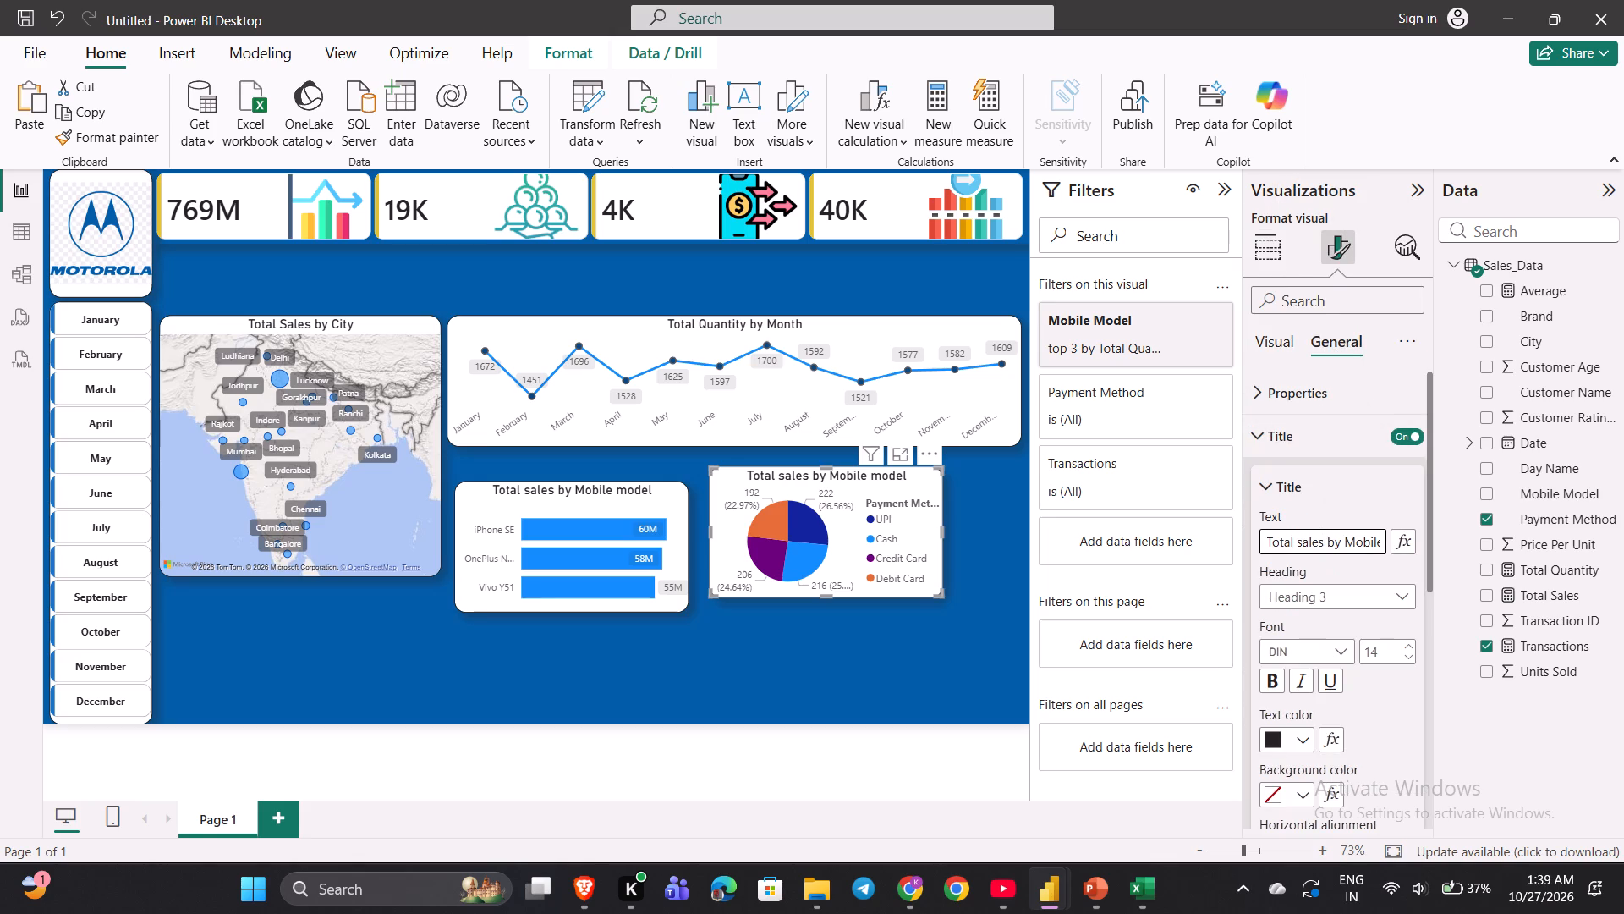
key("ctrl+a")
type("Tran")
type("sactions")
key("space")
type("by Payment method")
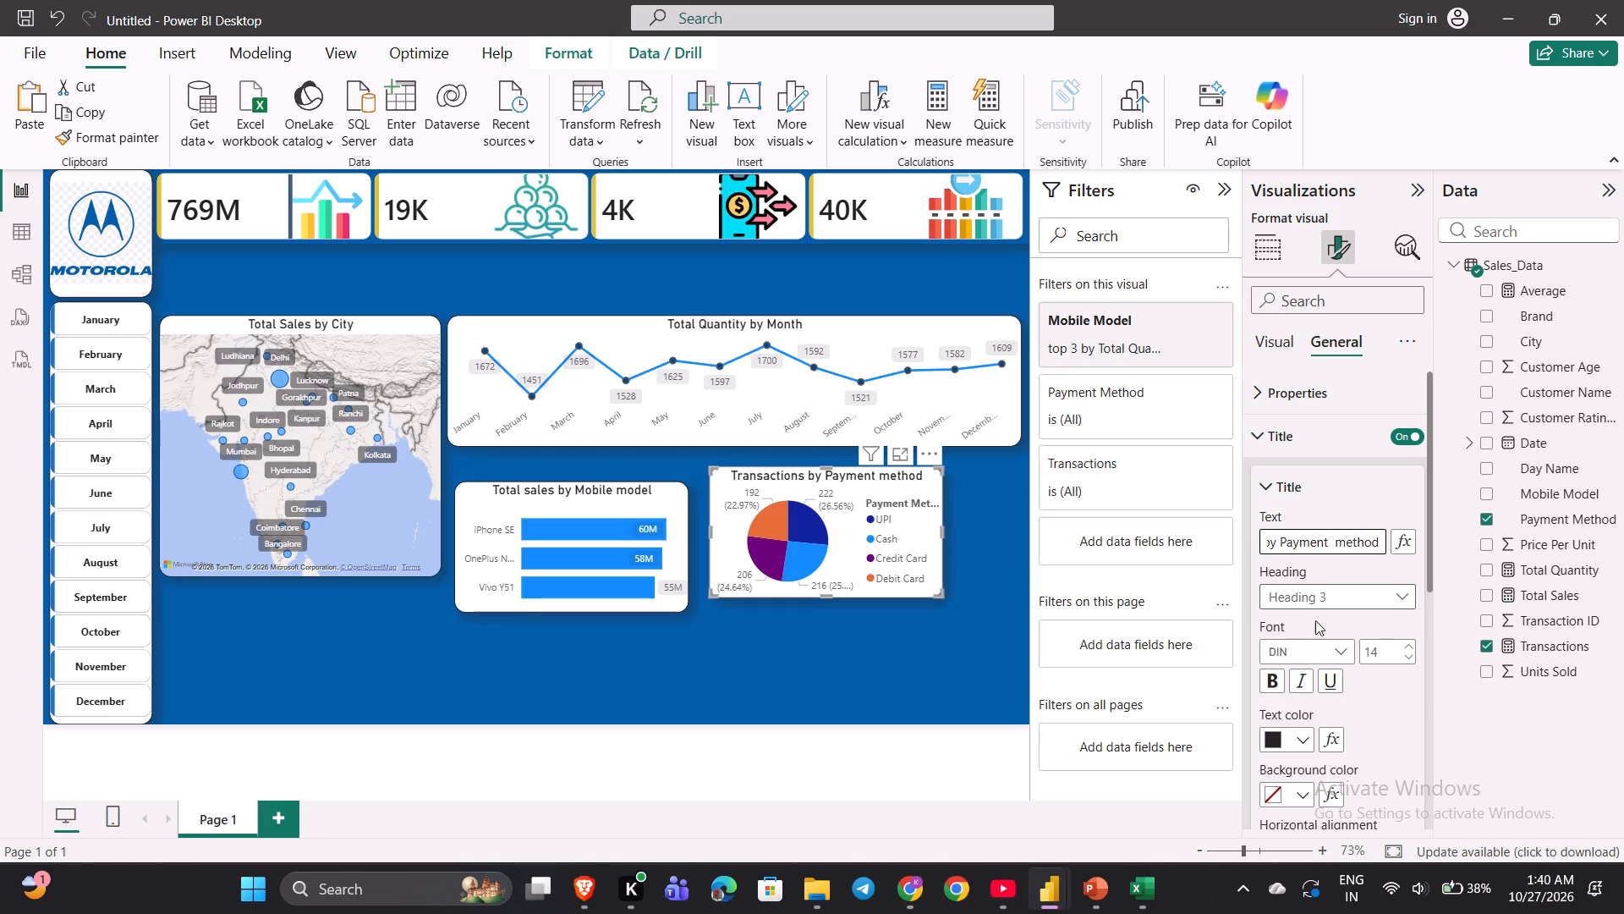
In the YouTube tutorial, watch how the payment method pie chart's detail labels are formatted, and return to the report.
left_click(1023, 892)
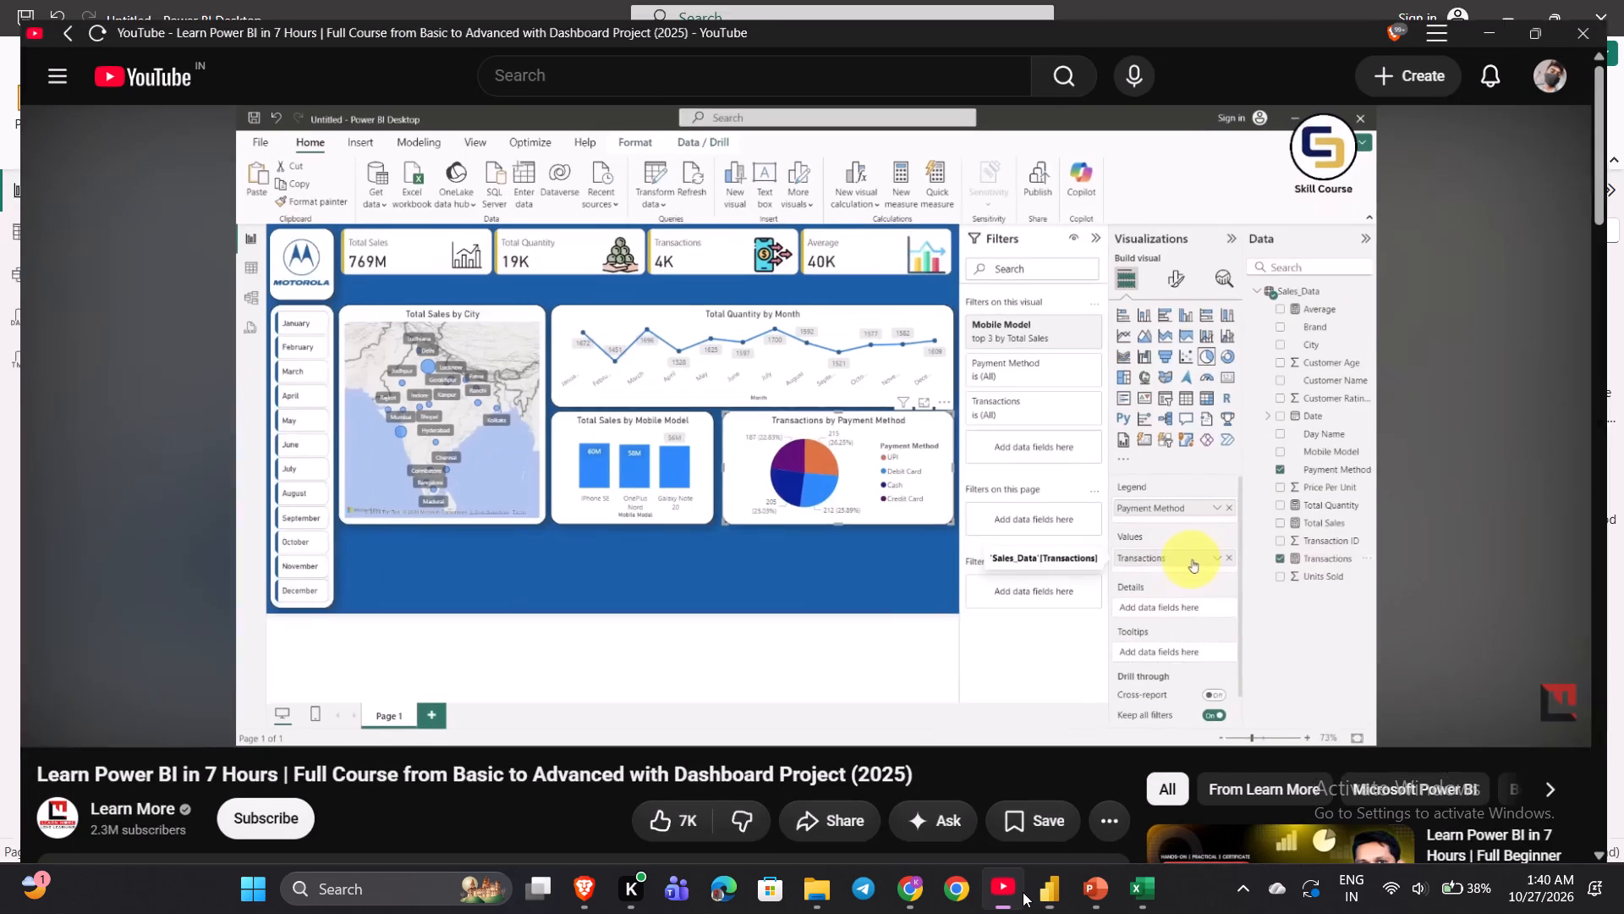
key("space")
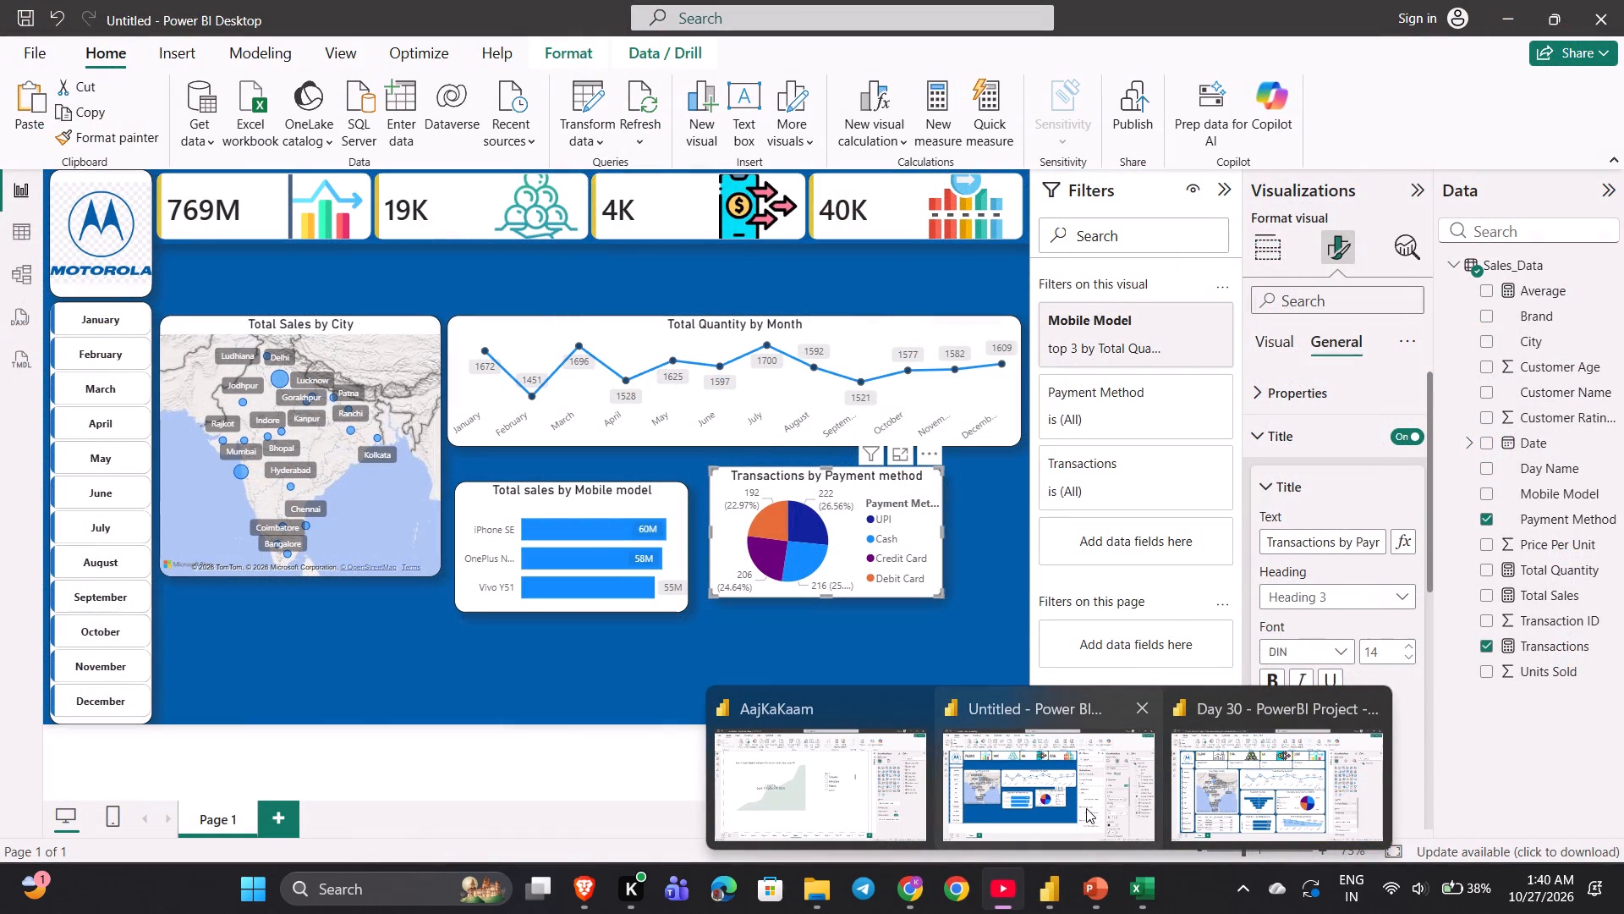
left_click(1085, 808)
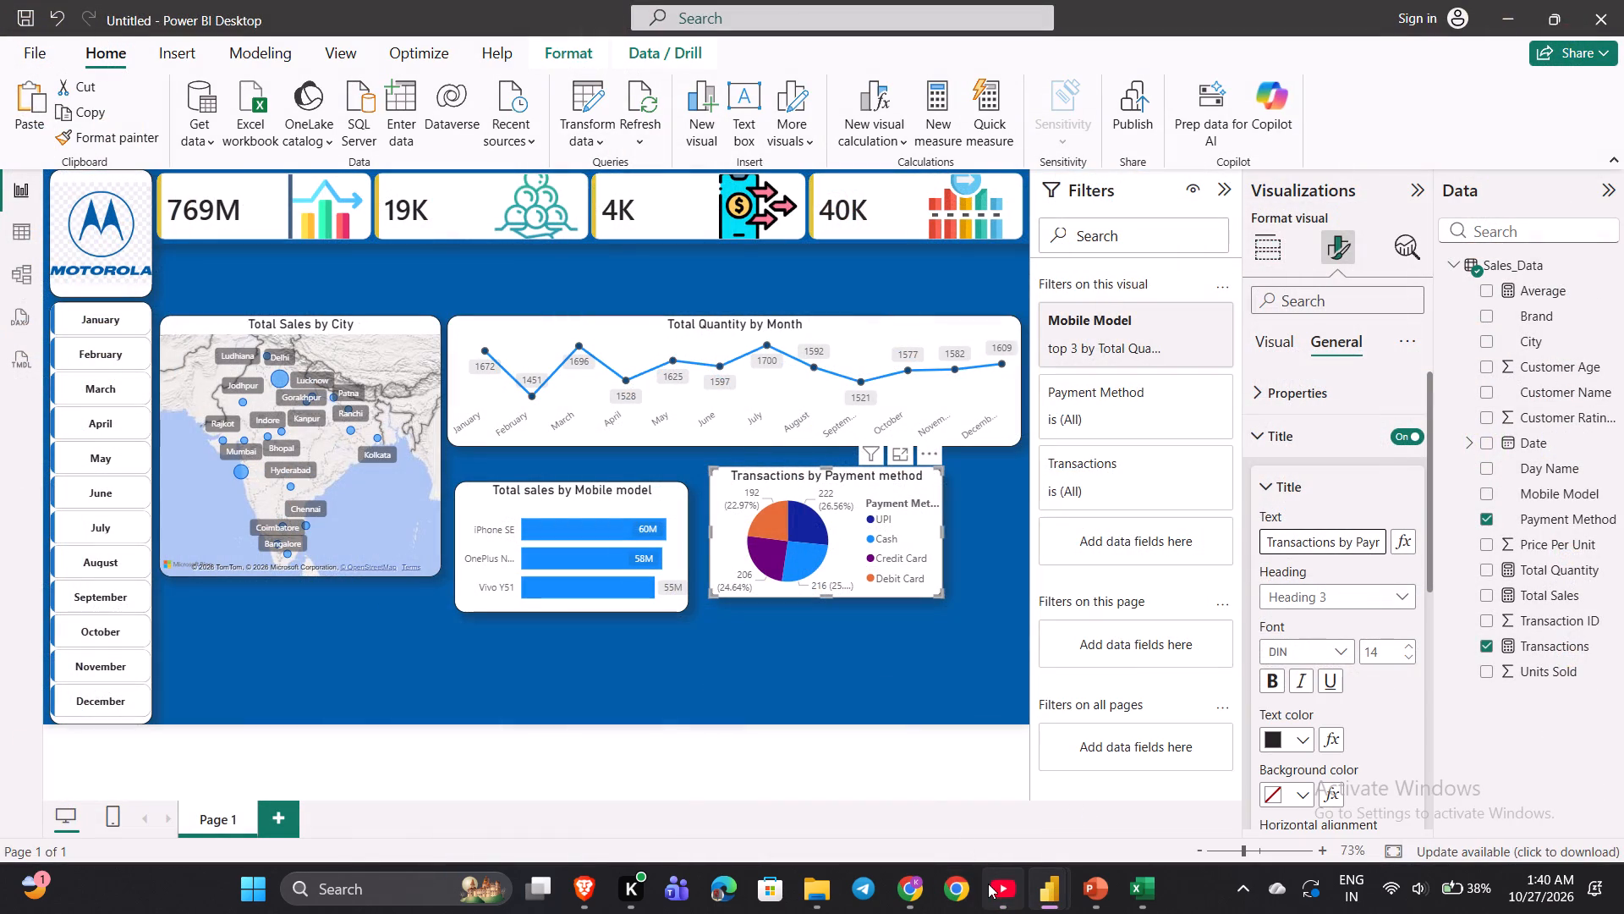
left_click(988, 884)
key("Left")
key("Left")
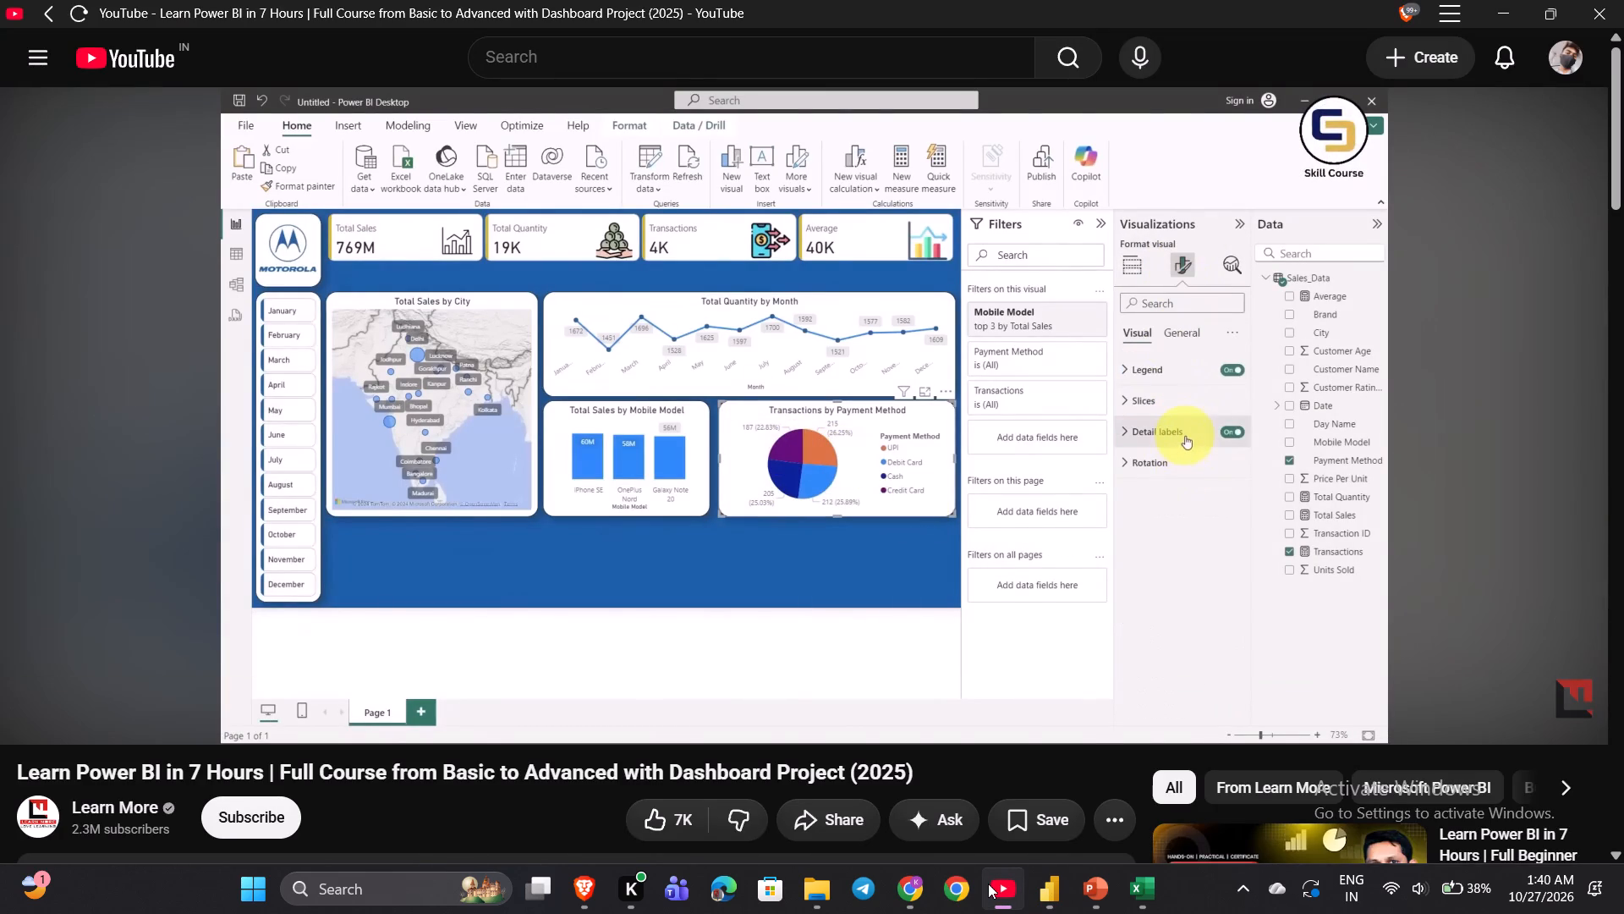
key("space")
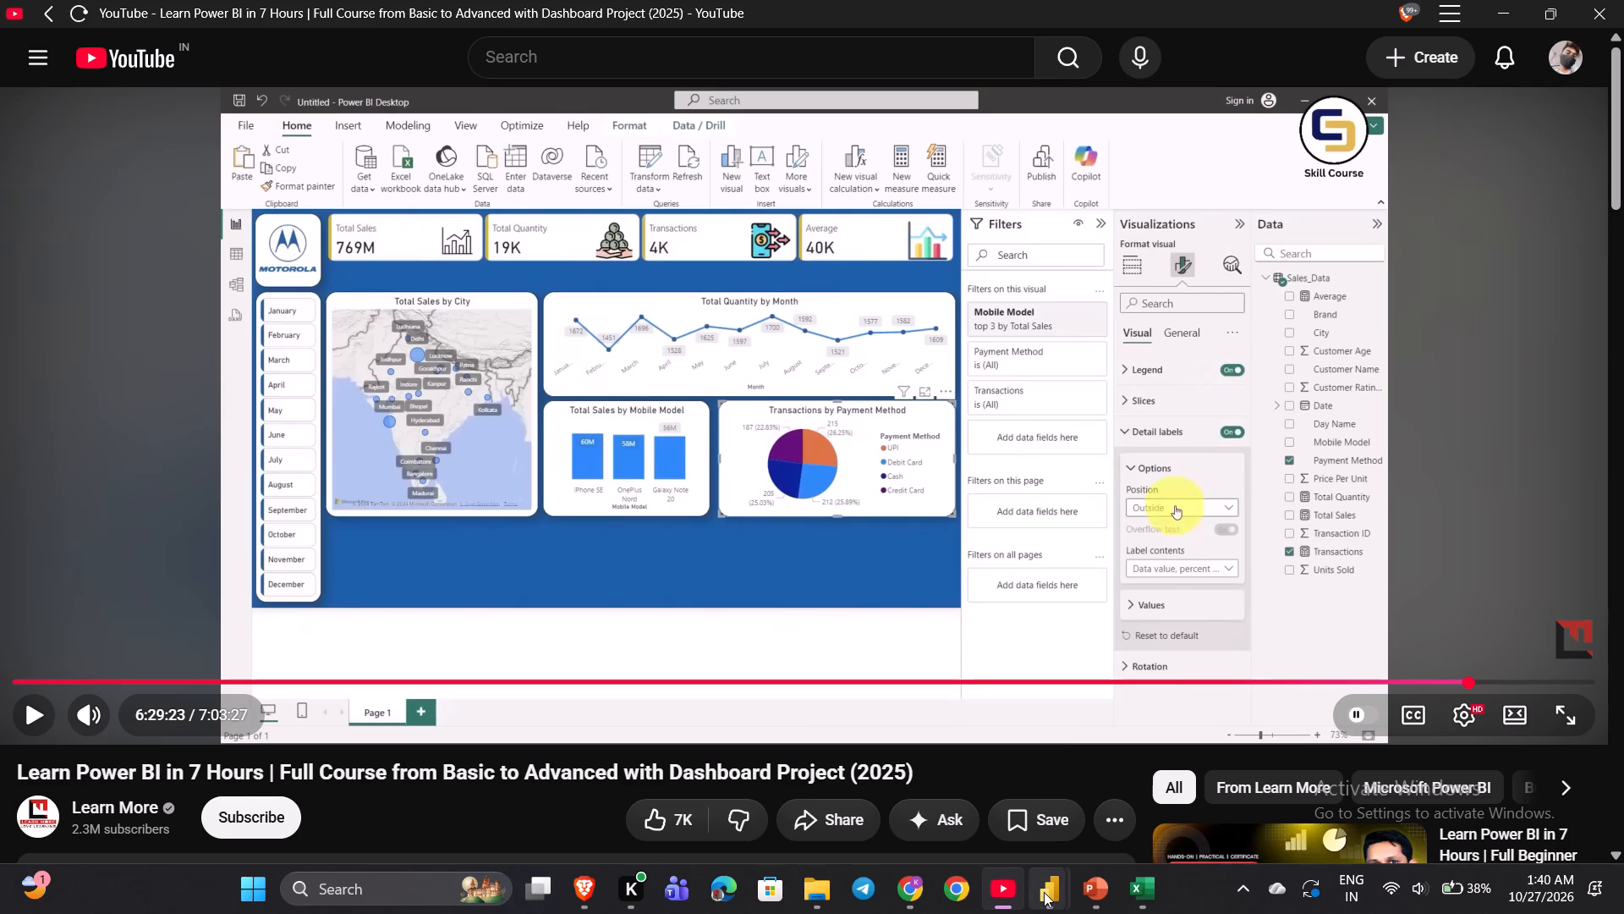
left_click(1000, 798)
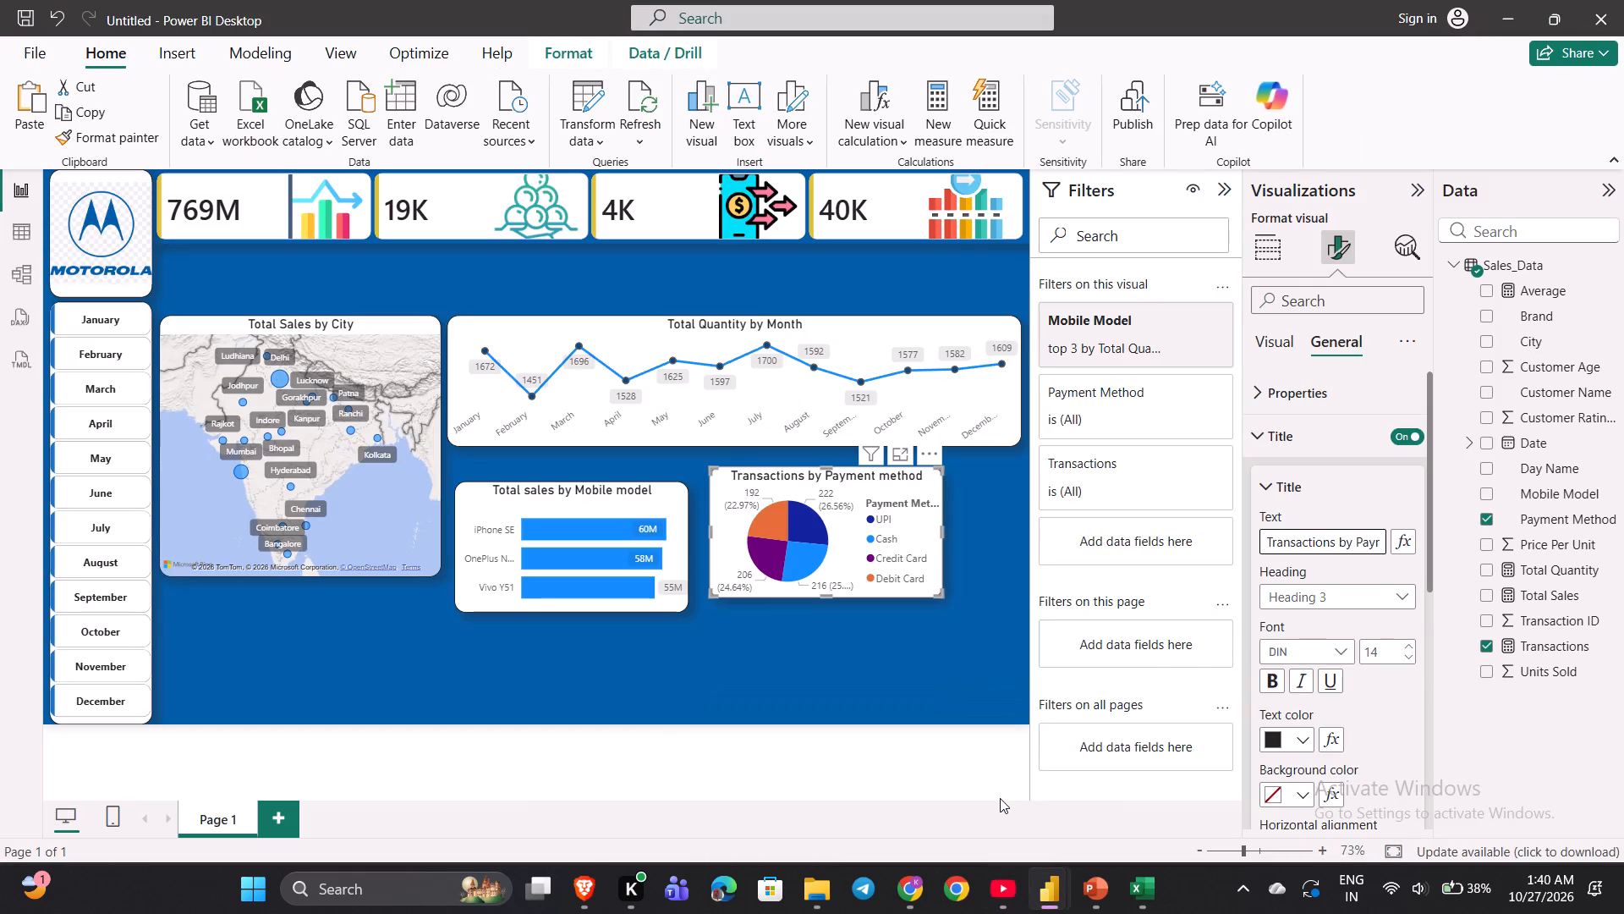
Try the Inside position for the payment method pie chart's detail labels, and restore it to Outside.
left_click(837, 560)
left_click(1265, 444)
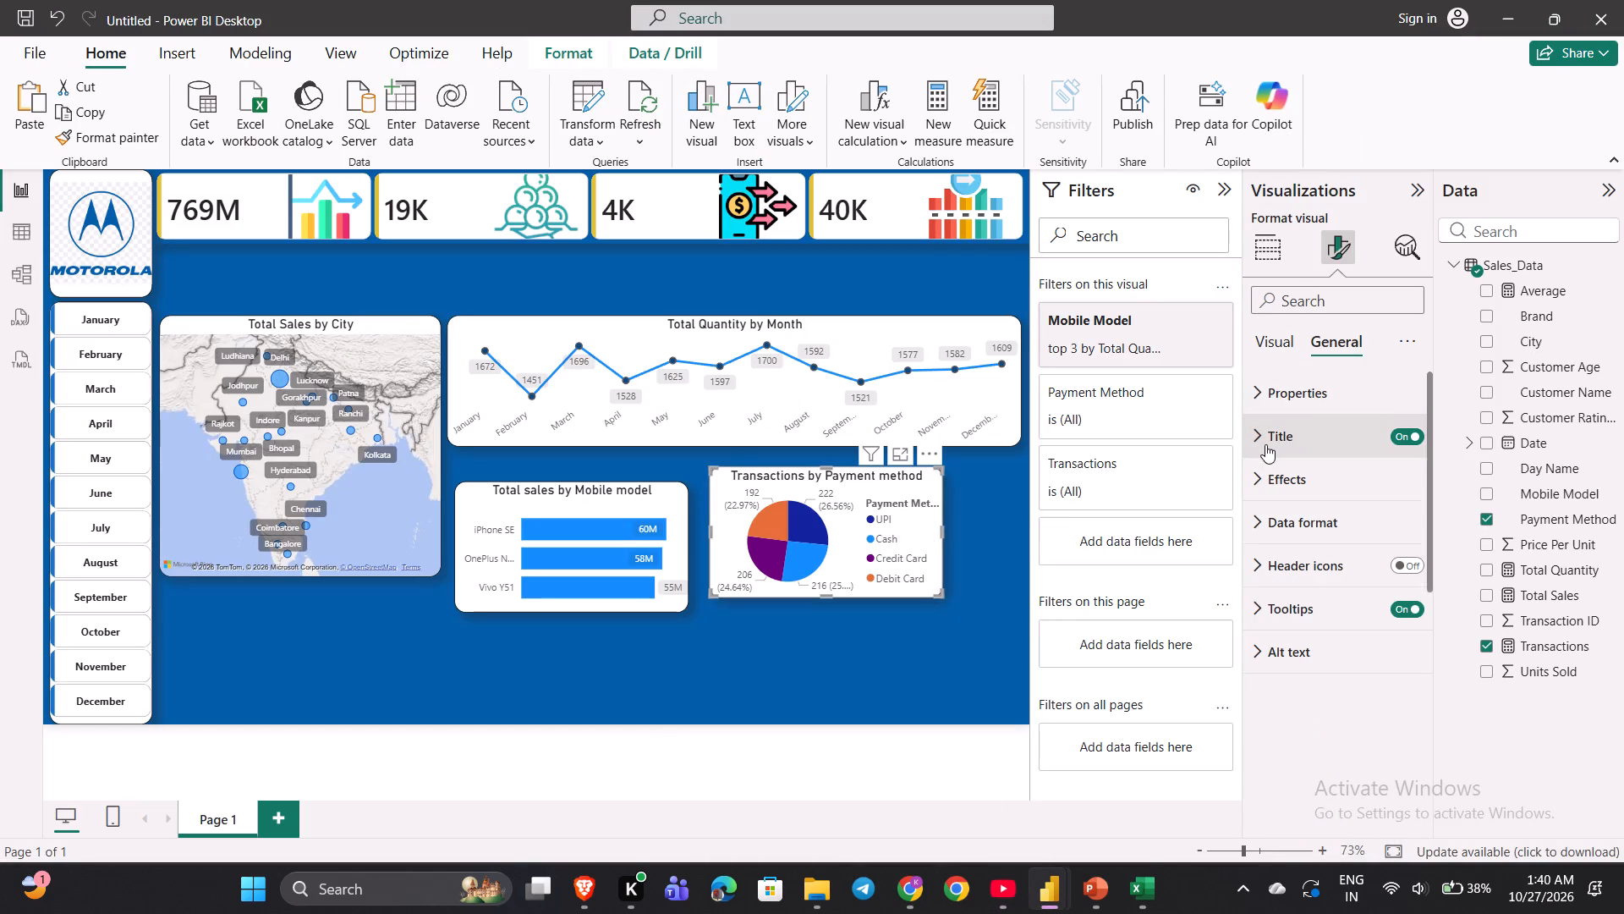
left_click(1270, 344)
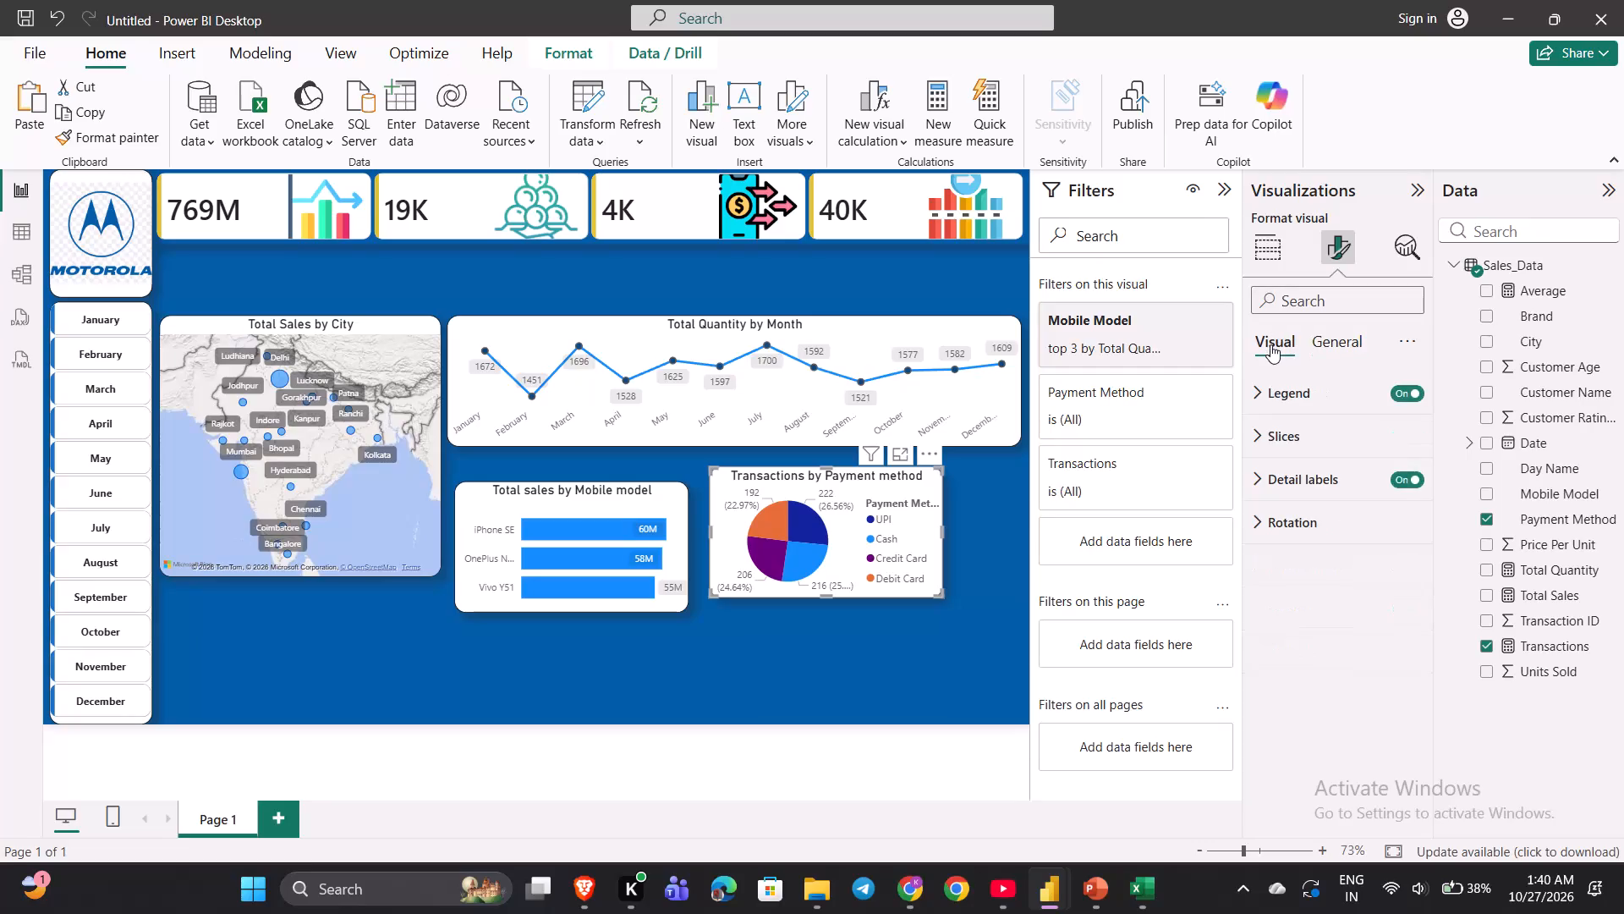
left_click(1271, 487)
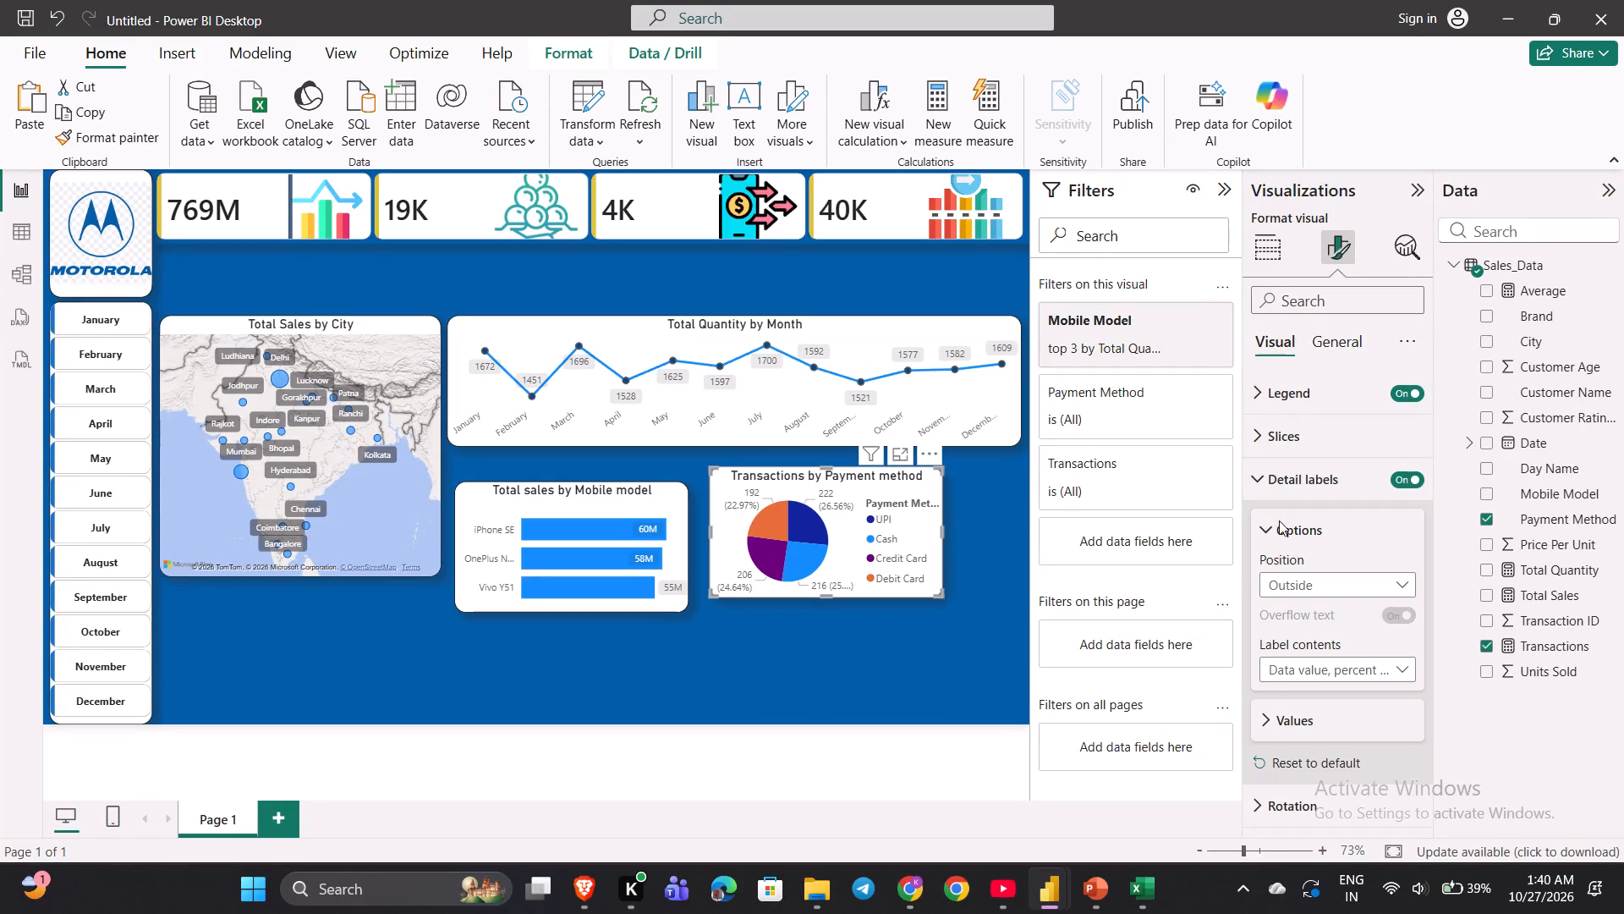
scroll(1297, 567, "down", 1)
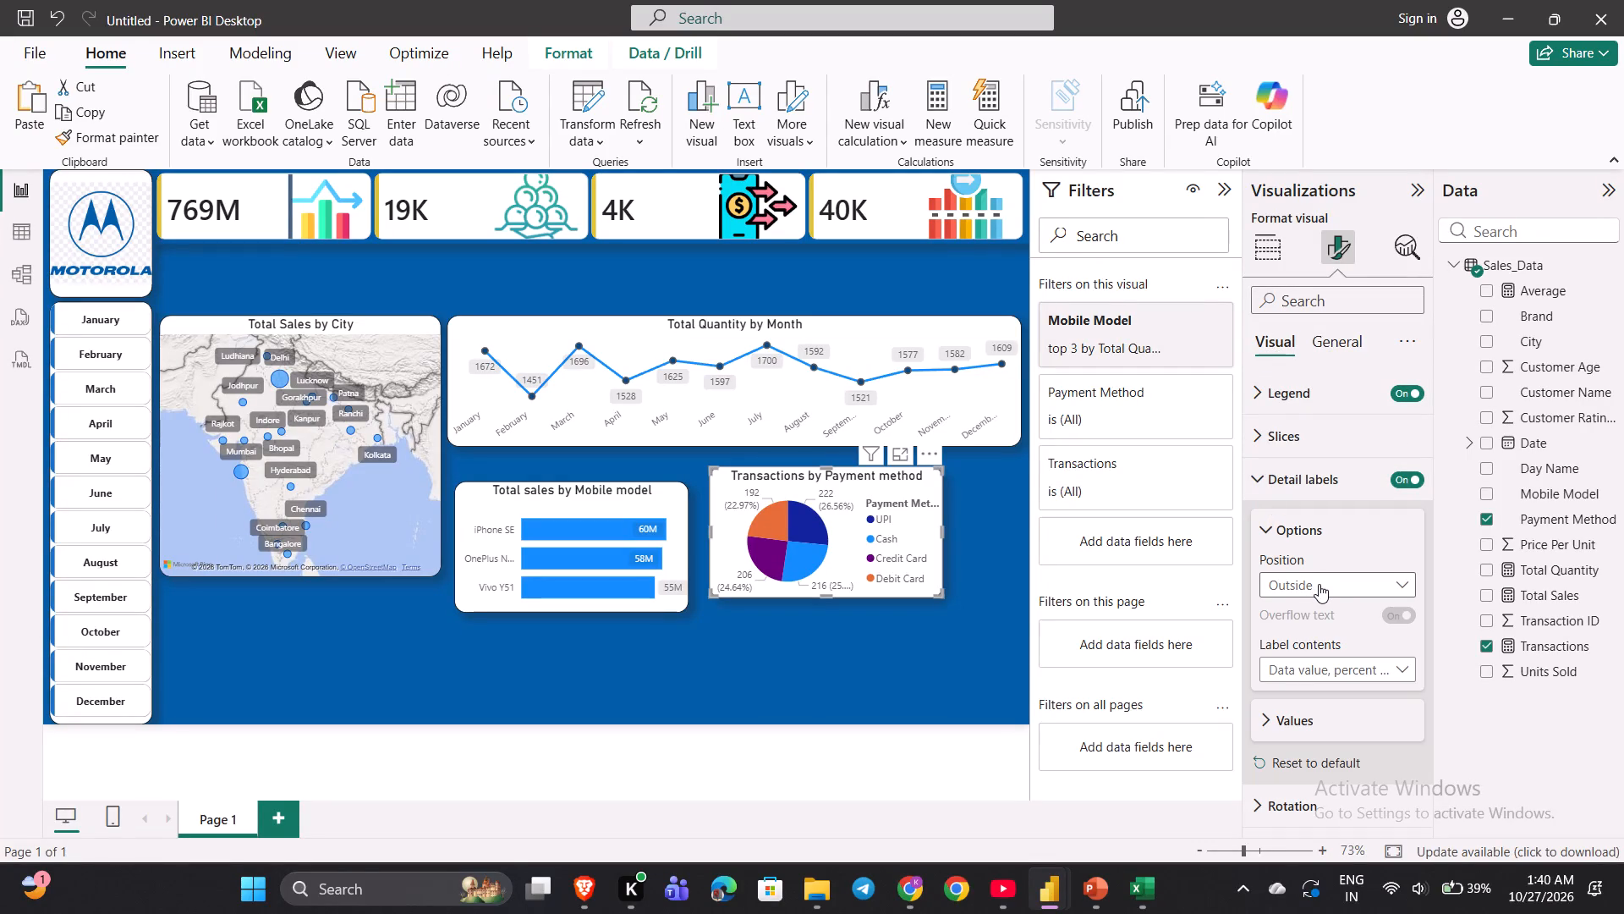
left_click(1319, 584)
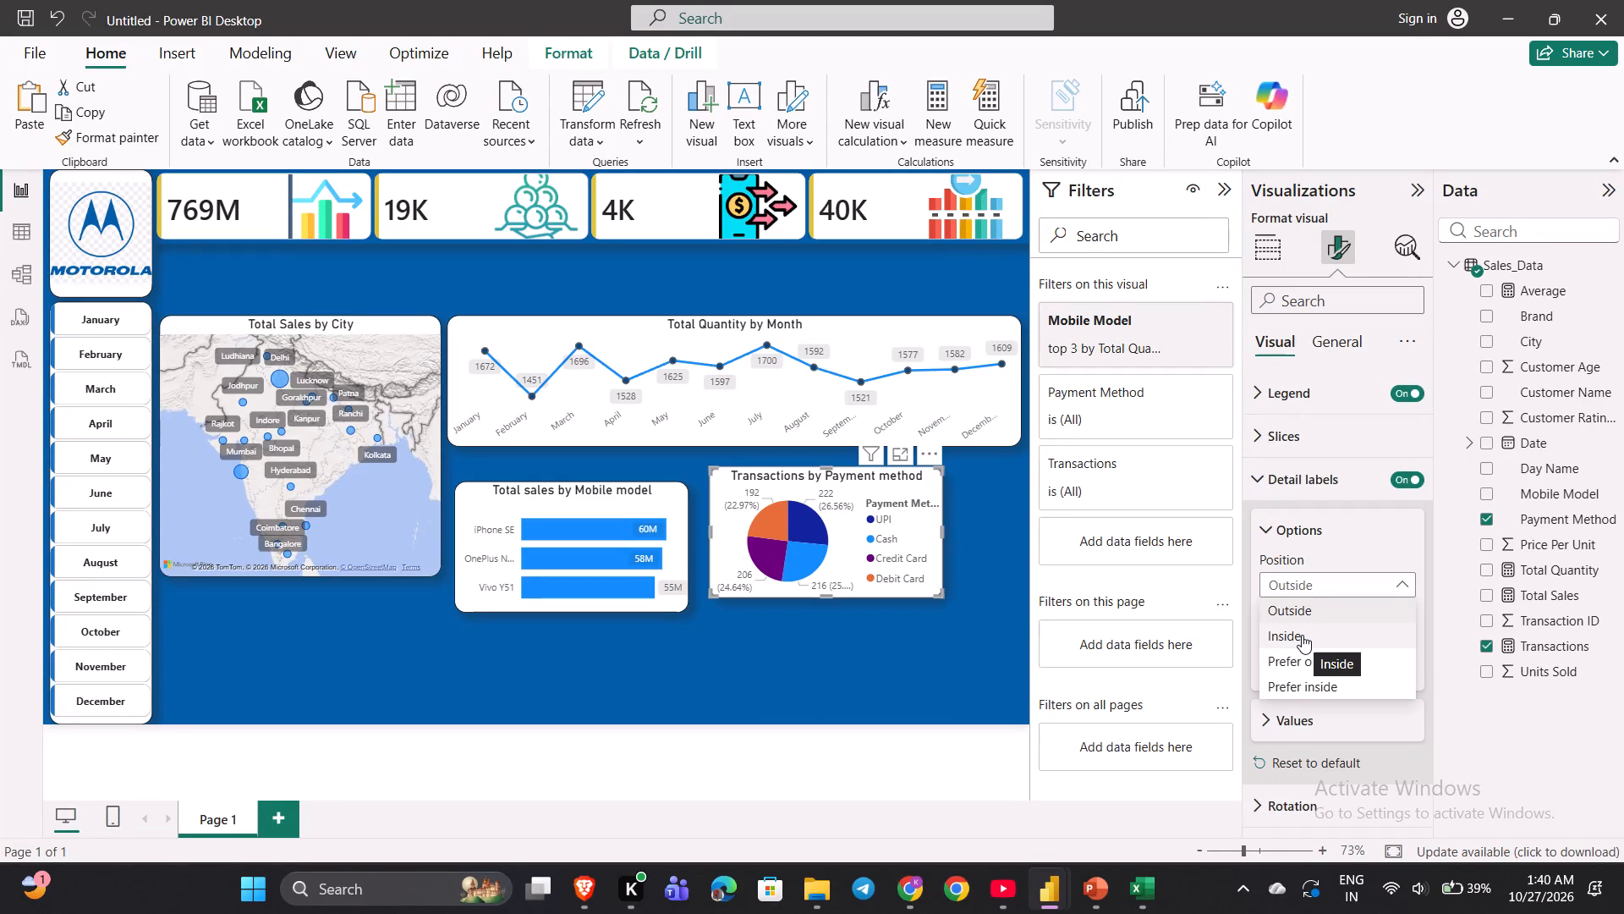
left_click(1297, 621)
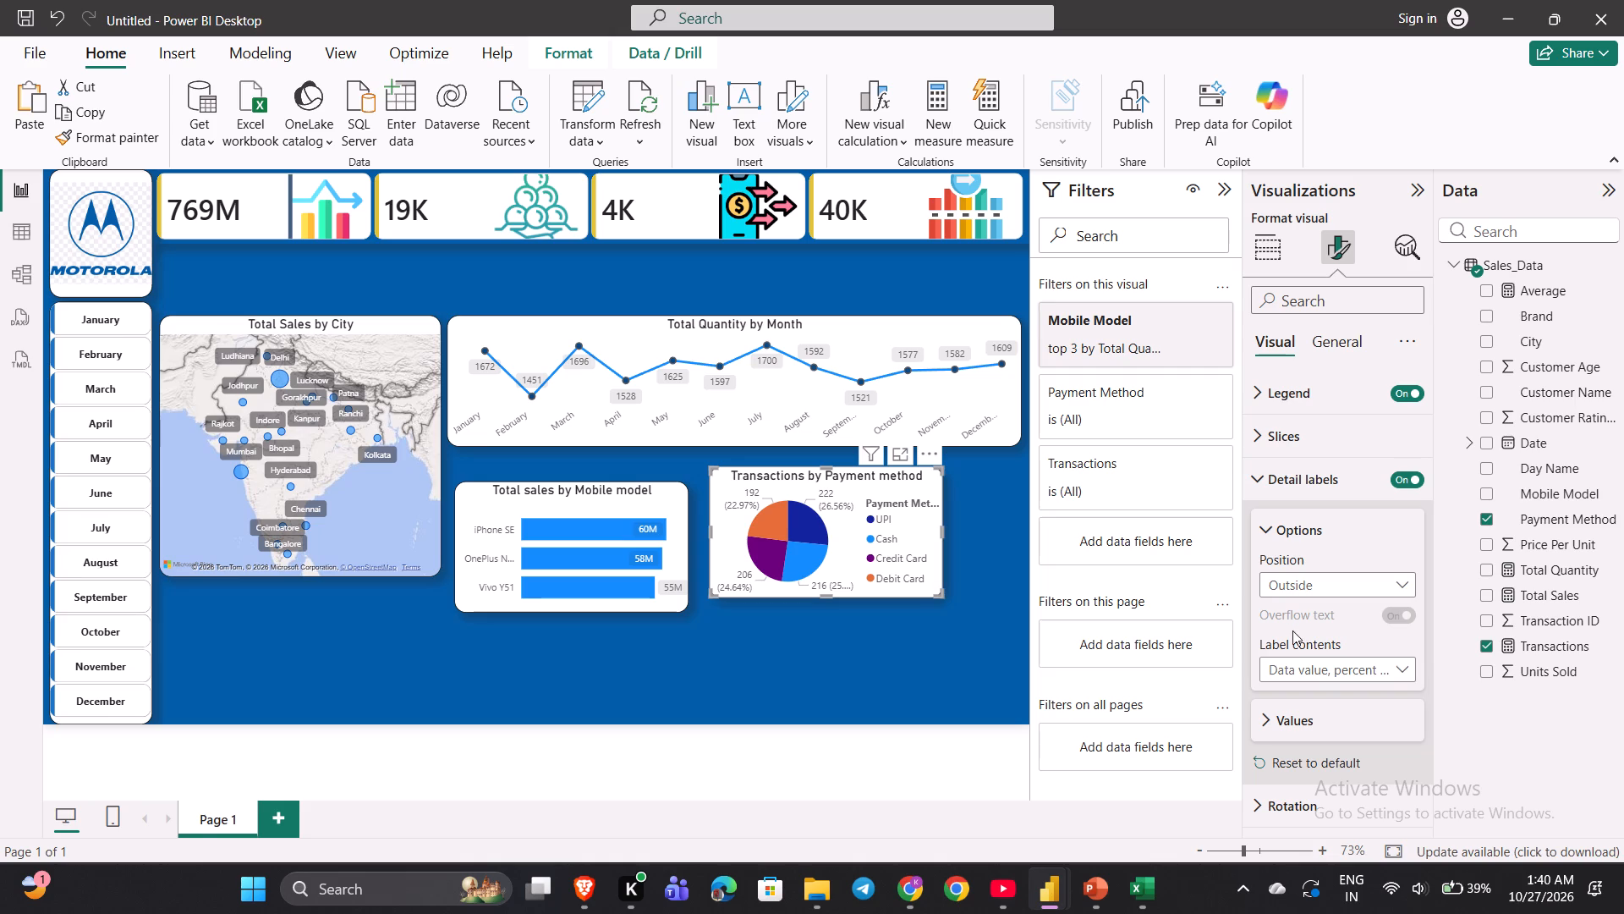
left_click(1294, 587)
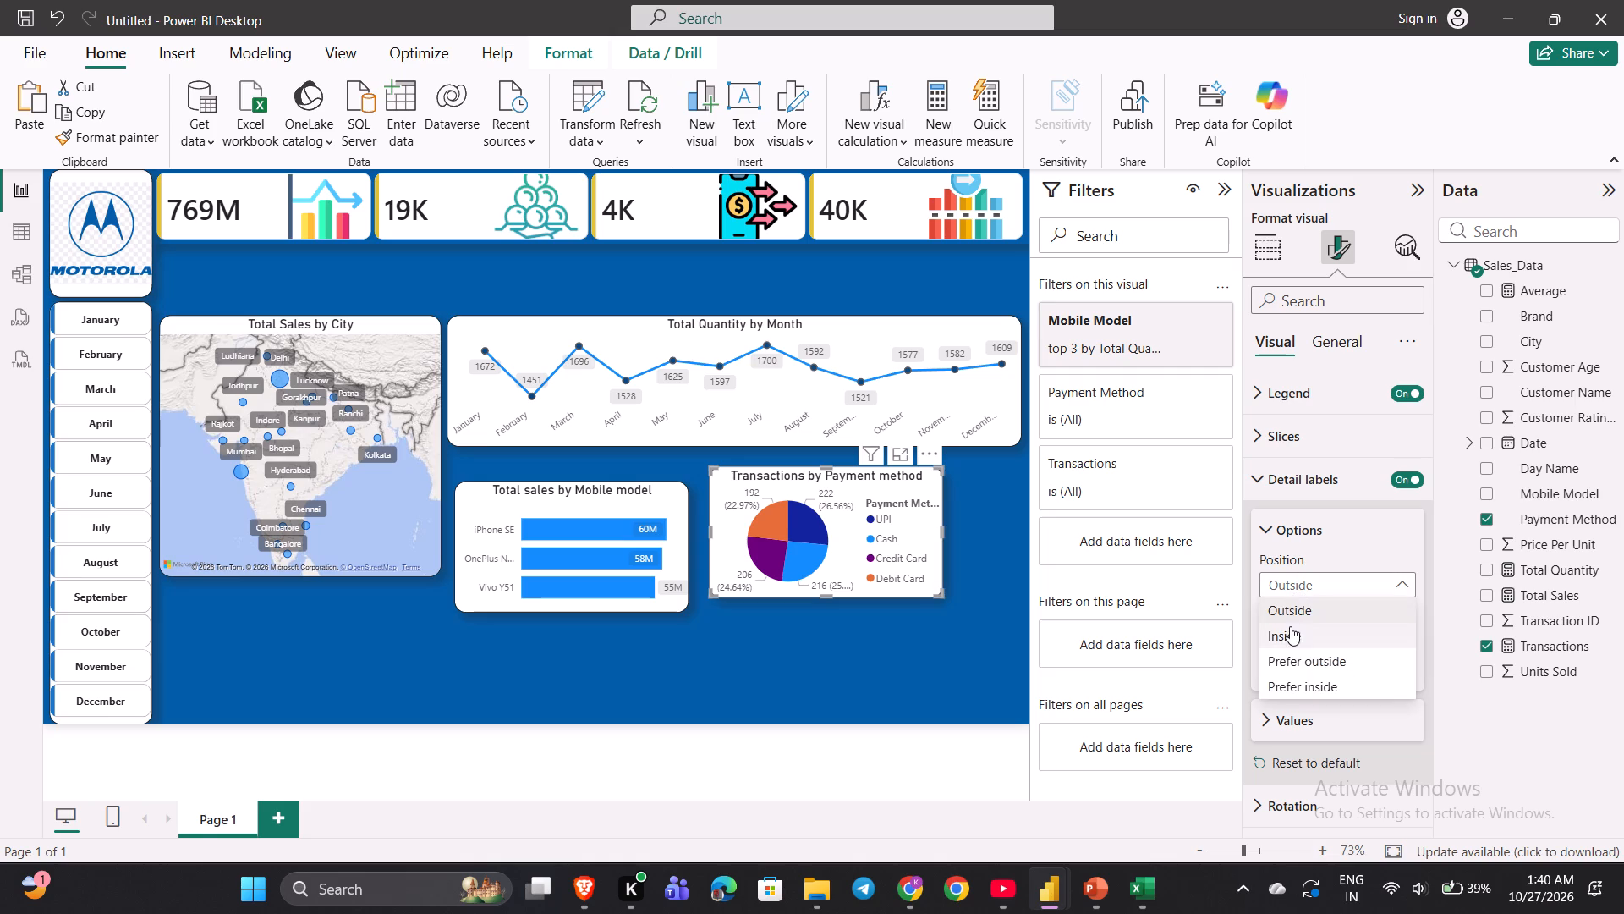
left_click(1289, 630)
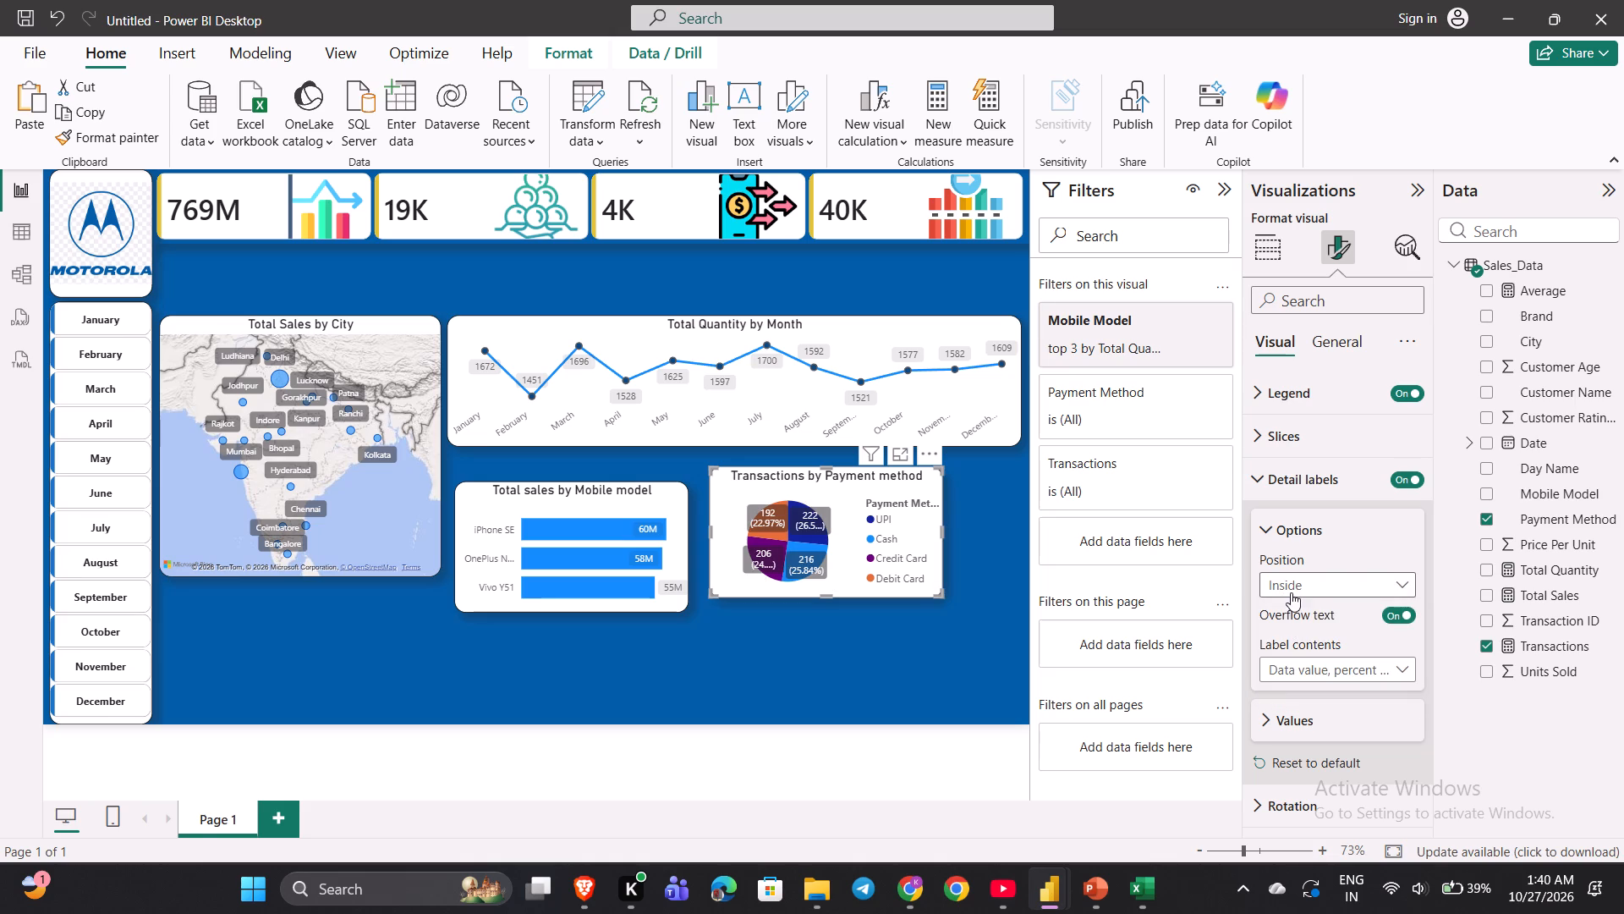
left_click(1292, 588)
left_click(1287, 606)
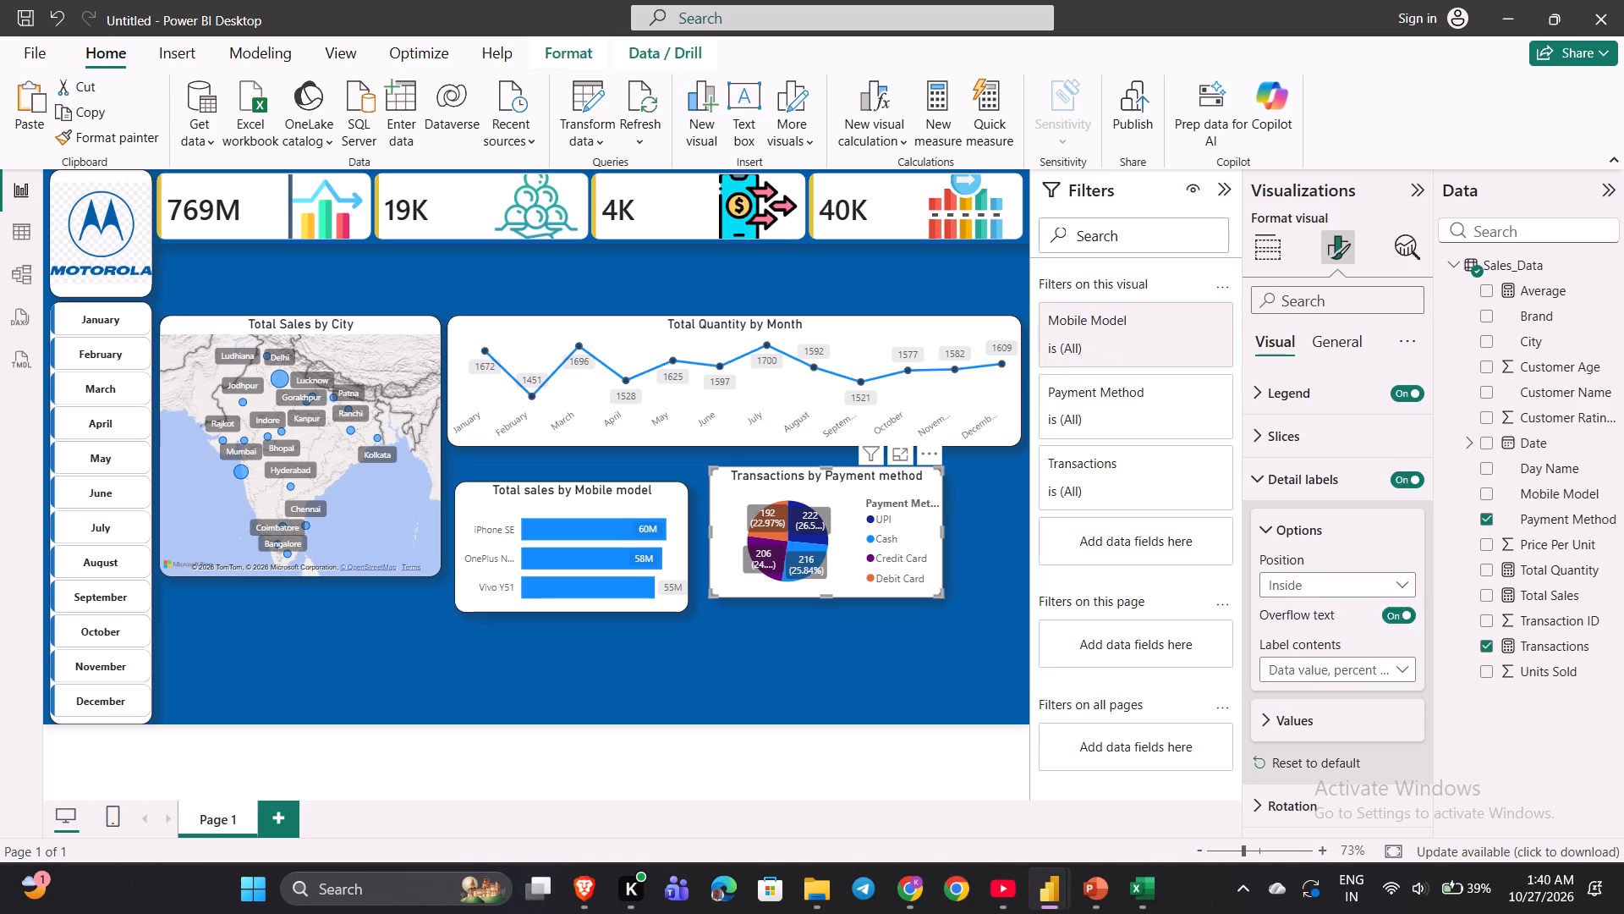
Following the tutorial, set the label contents of the pie chart's detail labels to Percent of total.
left_click(1013, 897)
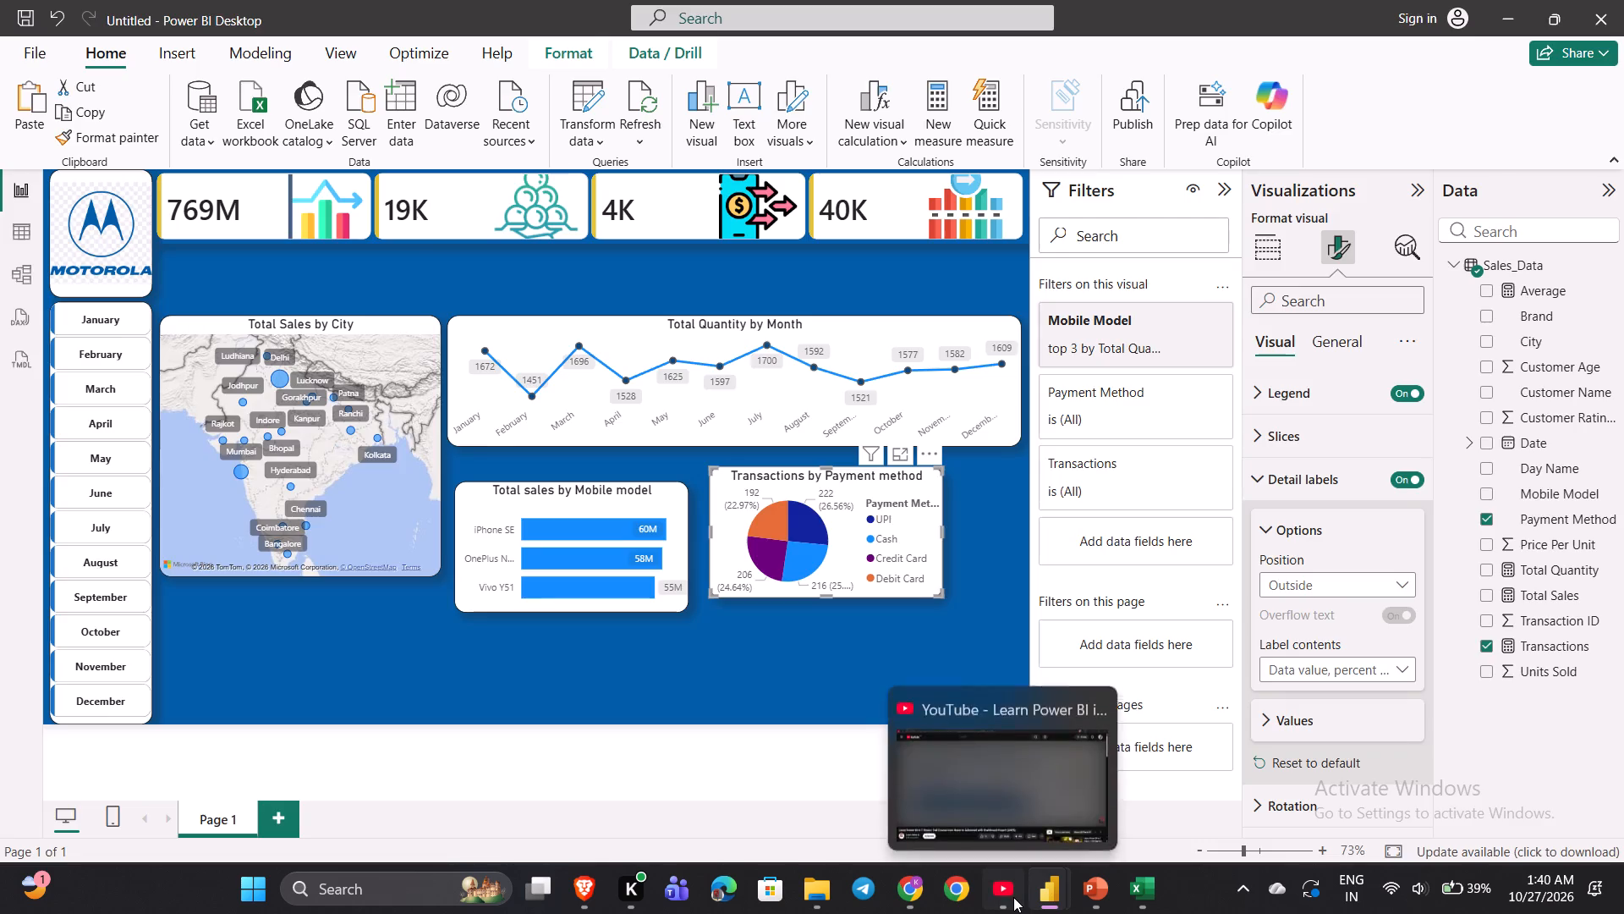
key("space")
key("Right")
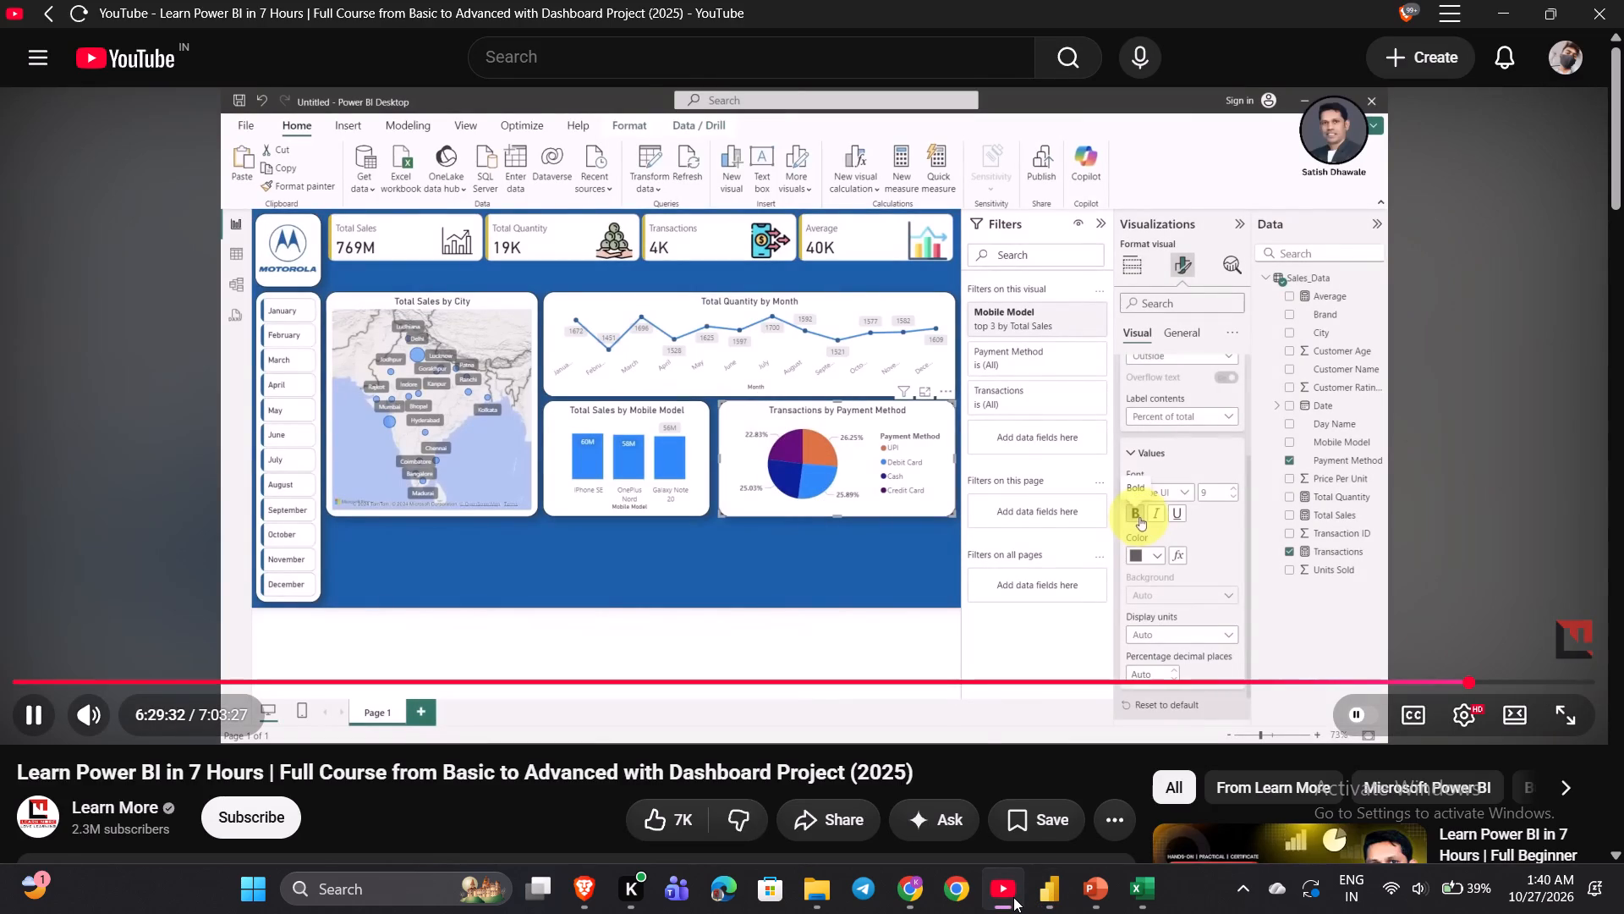
key("space")
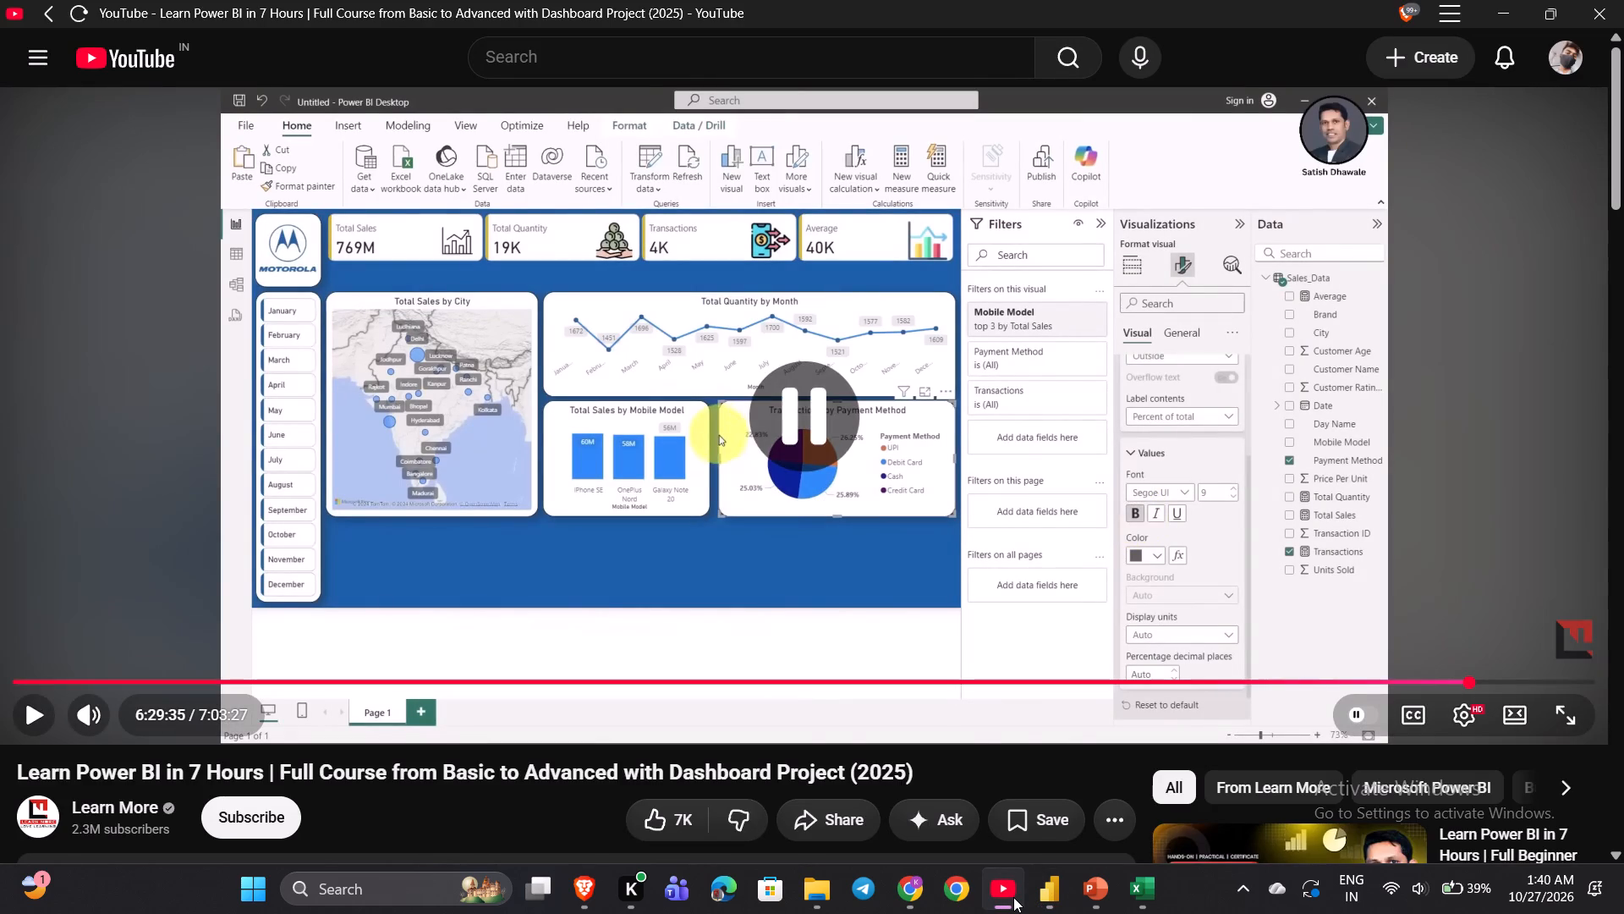
left_click(1013, 897)
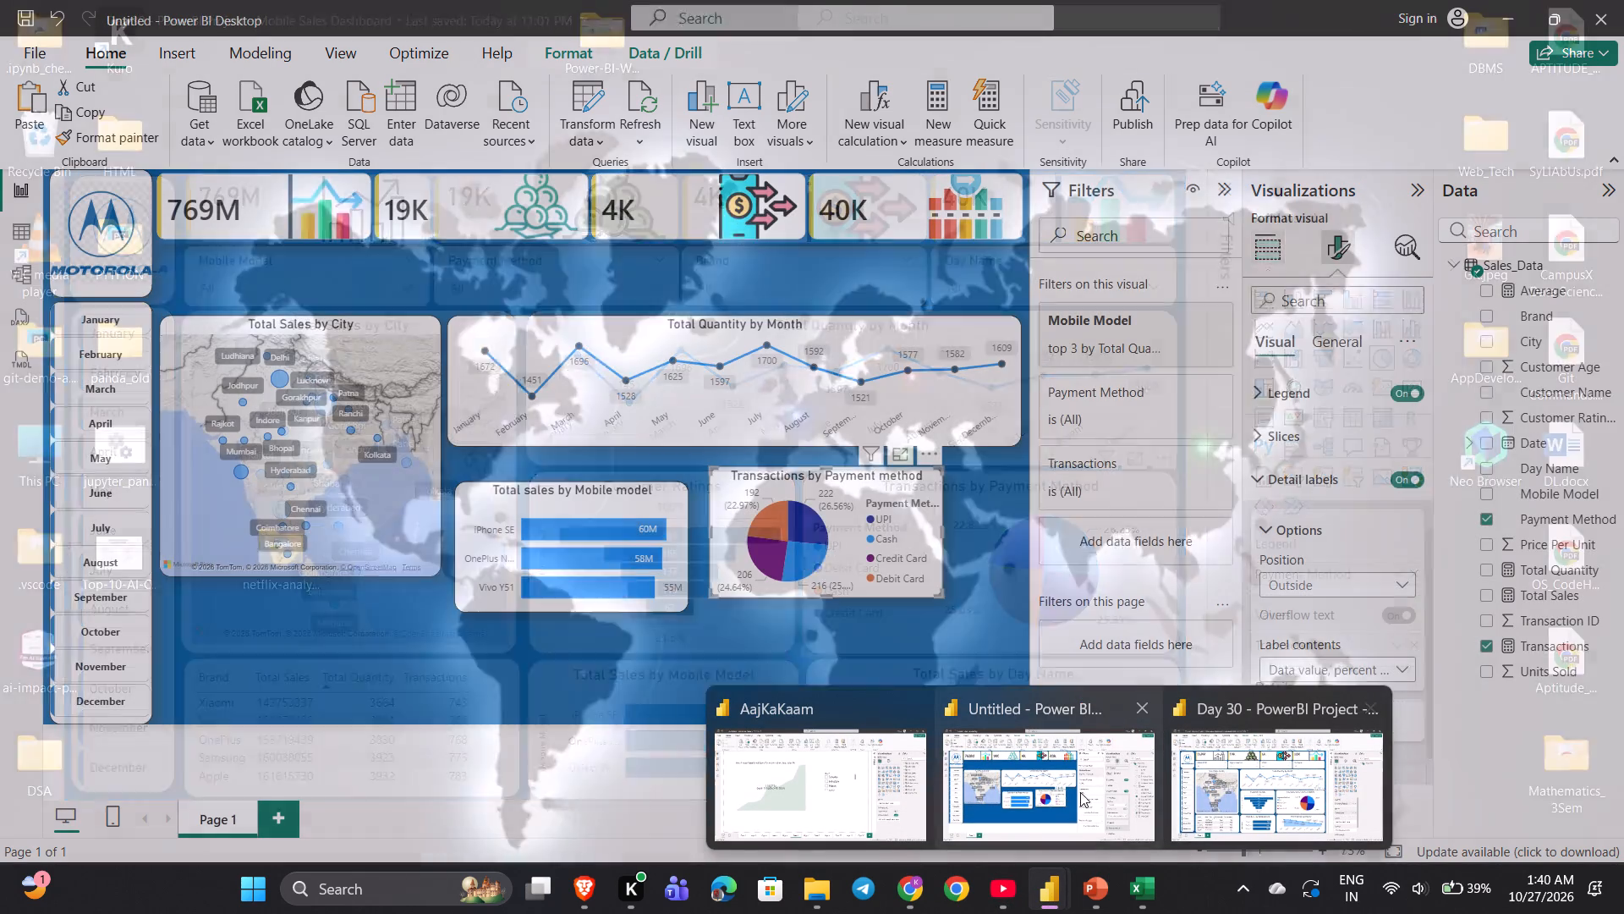
left_click(1072, 790)
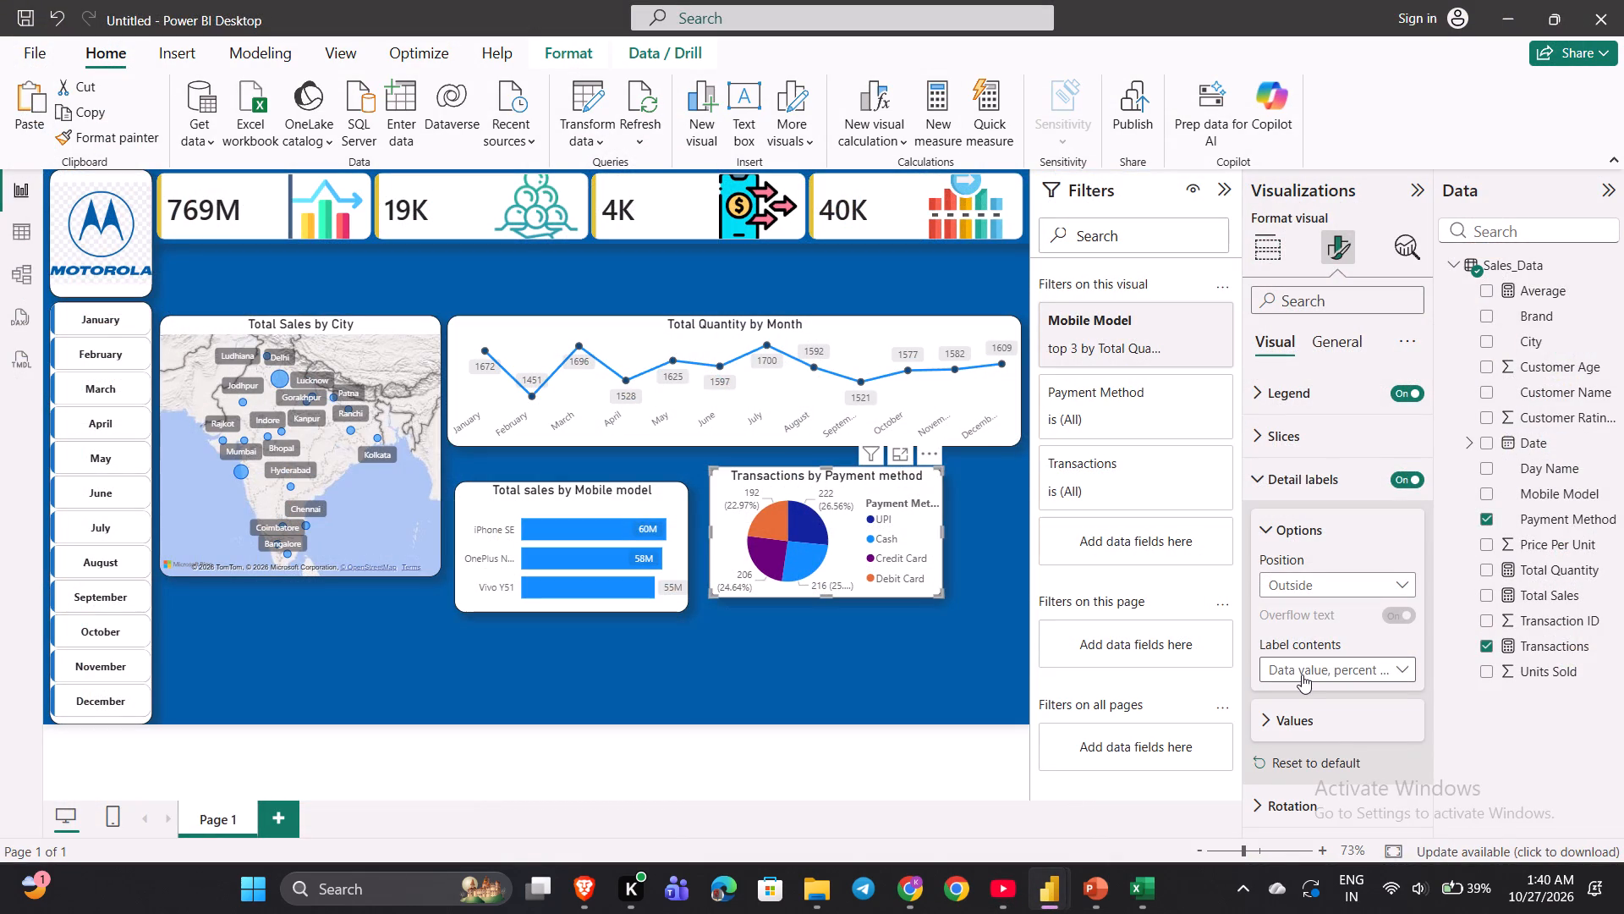
left_click(1302, 675)
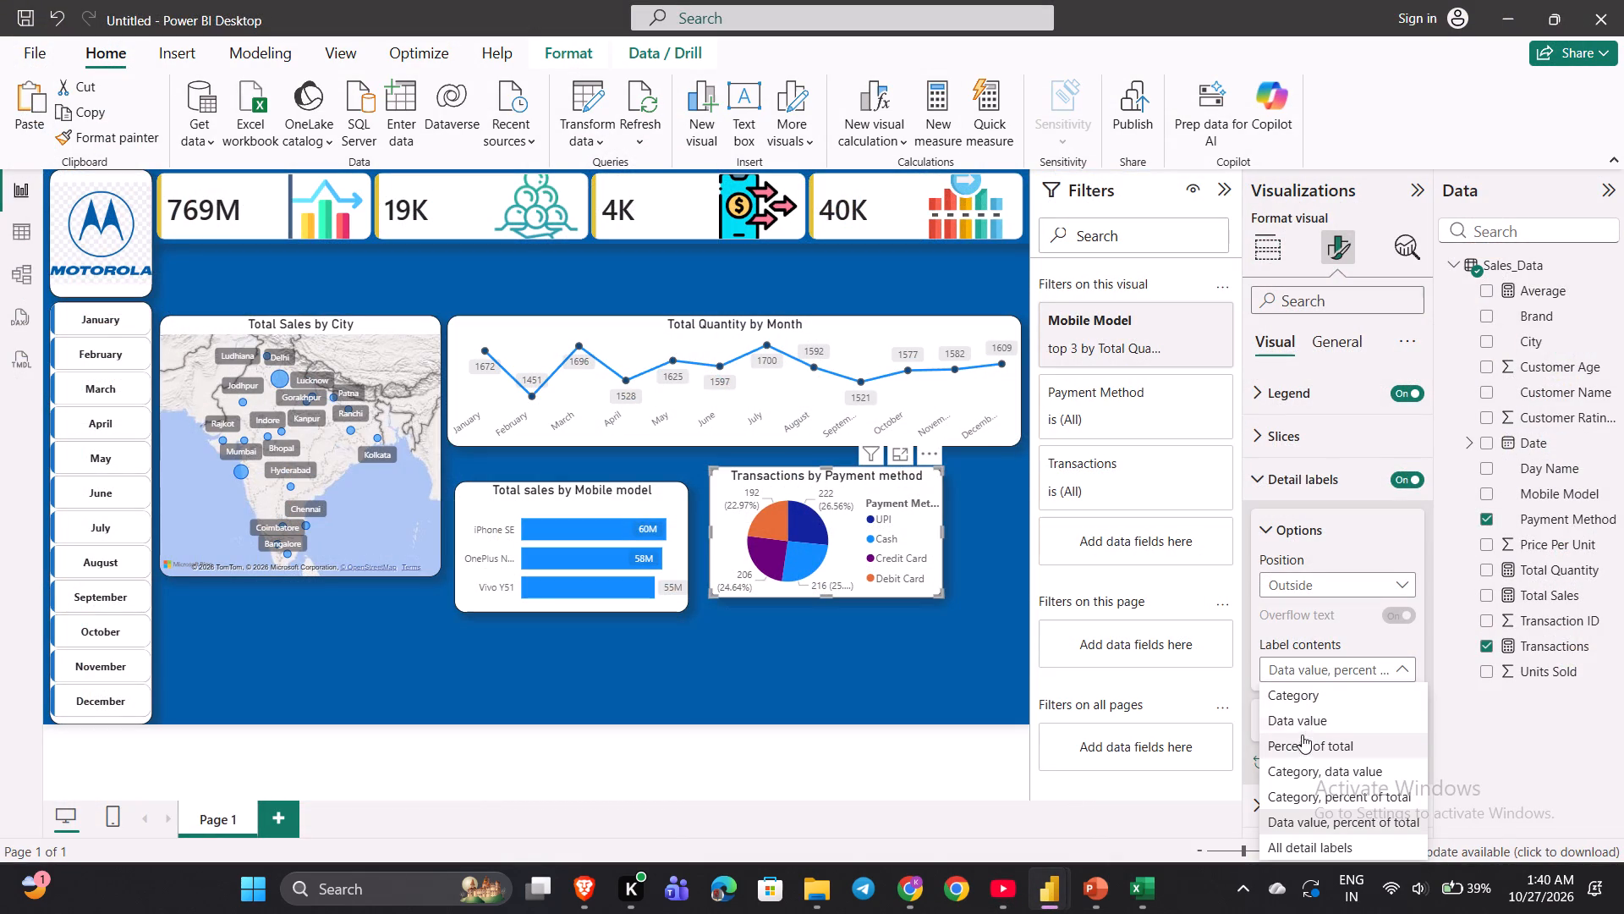
left_click(1302, 742)
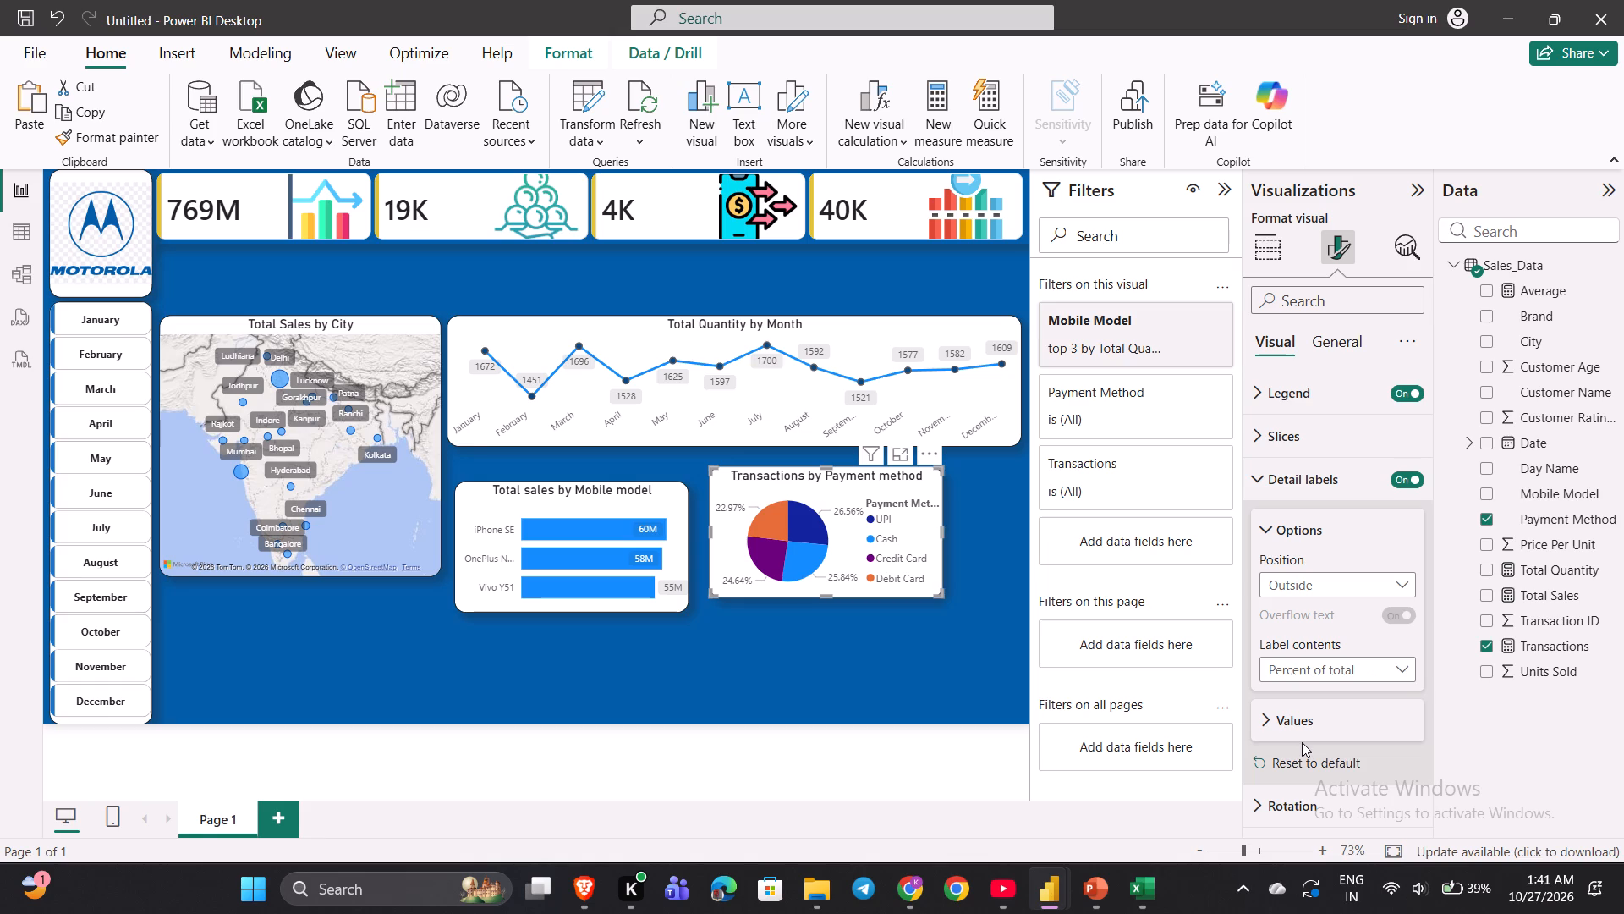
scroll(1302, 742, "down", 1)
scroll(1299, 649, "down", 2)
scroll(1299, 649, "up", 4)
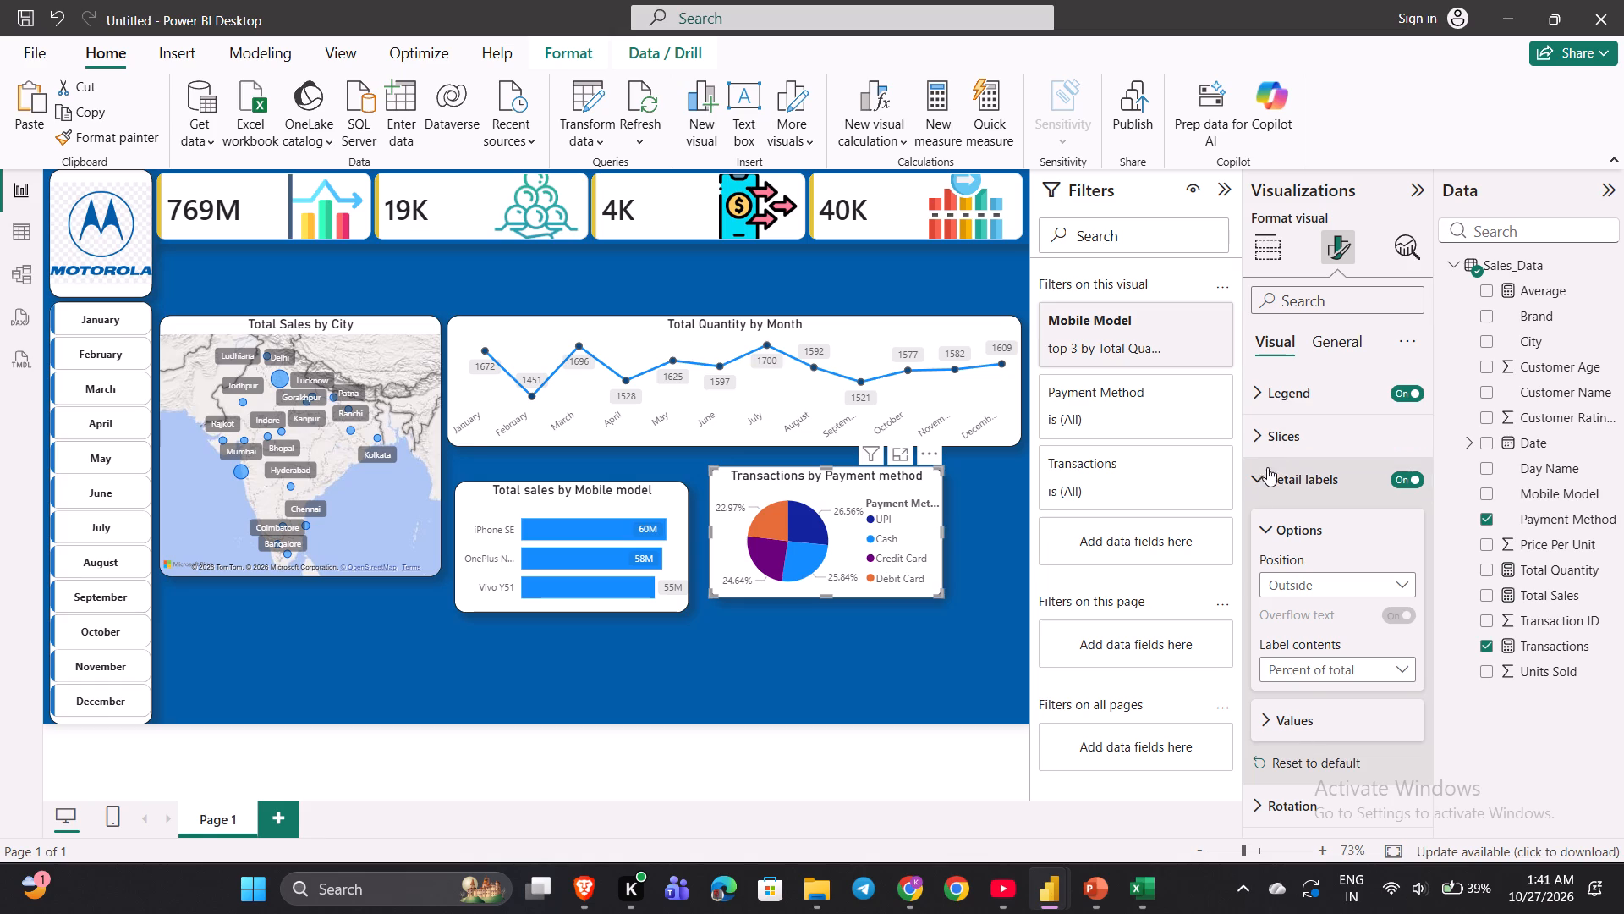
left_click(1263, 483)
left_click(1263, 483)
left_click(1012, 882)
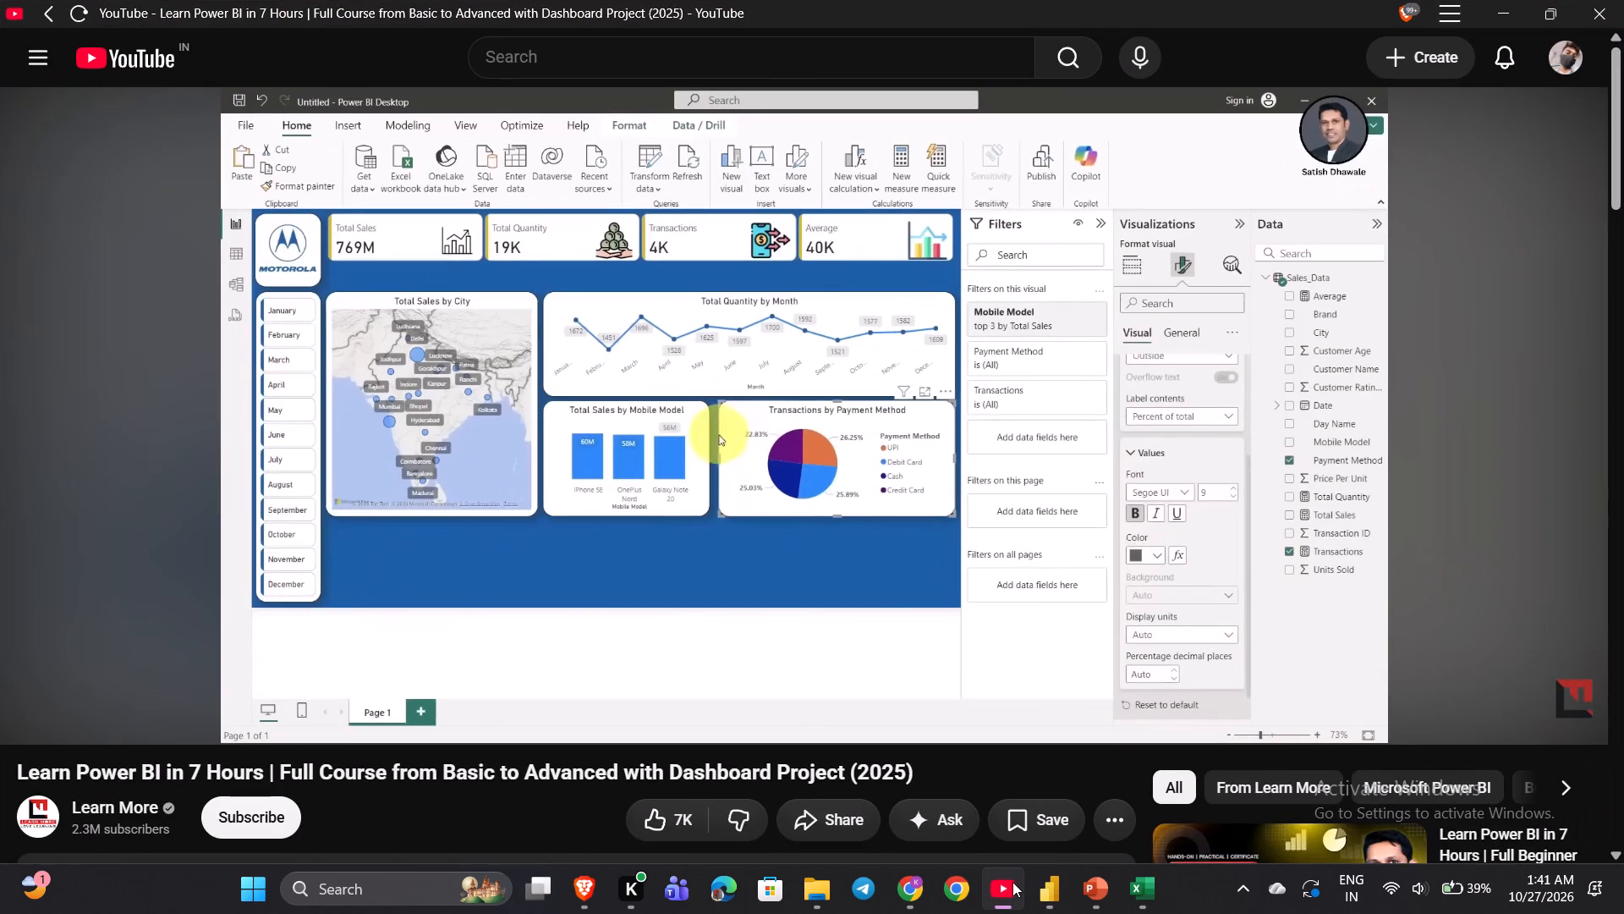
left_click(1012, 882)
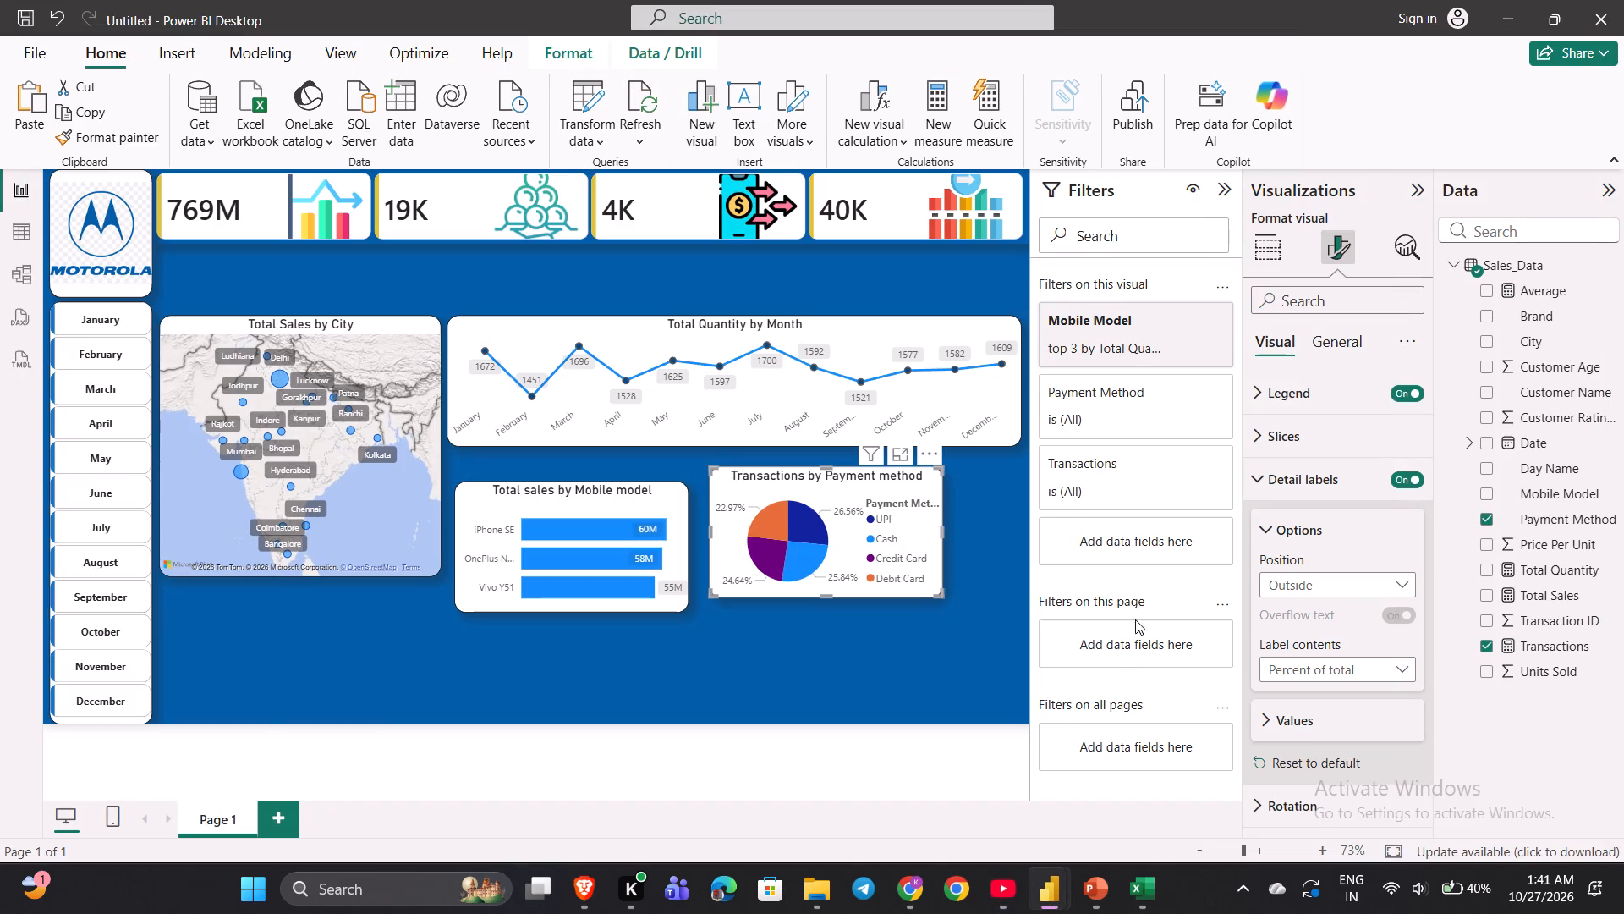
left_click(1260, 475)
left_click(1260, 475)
Replay the detail label formatting in the YouTube tutorial, and make the pie chart's detail label values bold.
left_click(1001, 888)
key("Left")
key("Left")
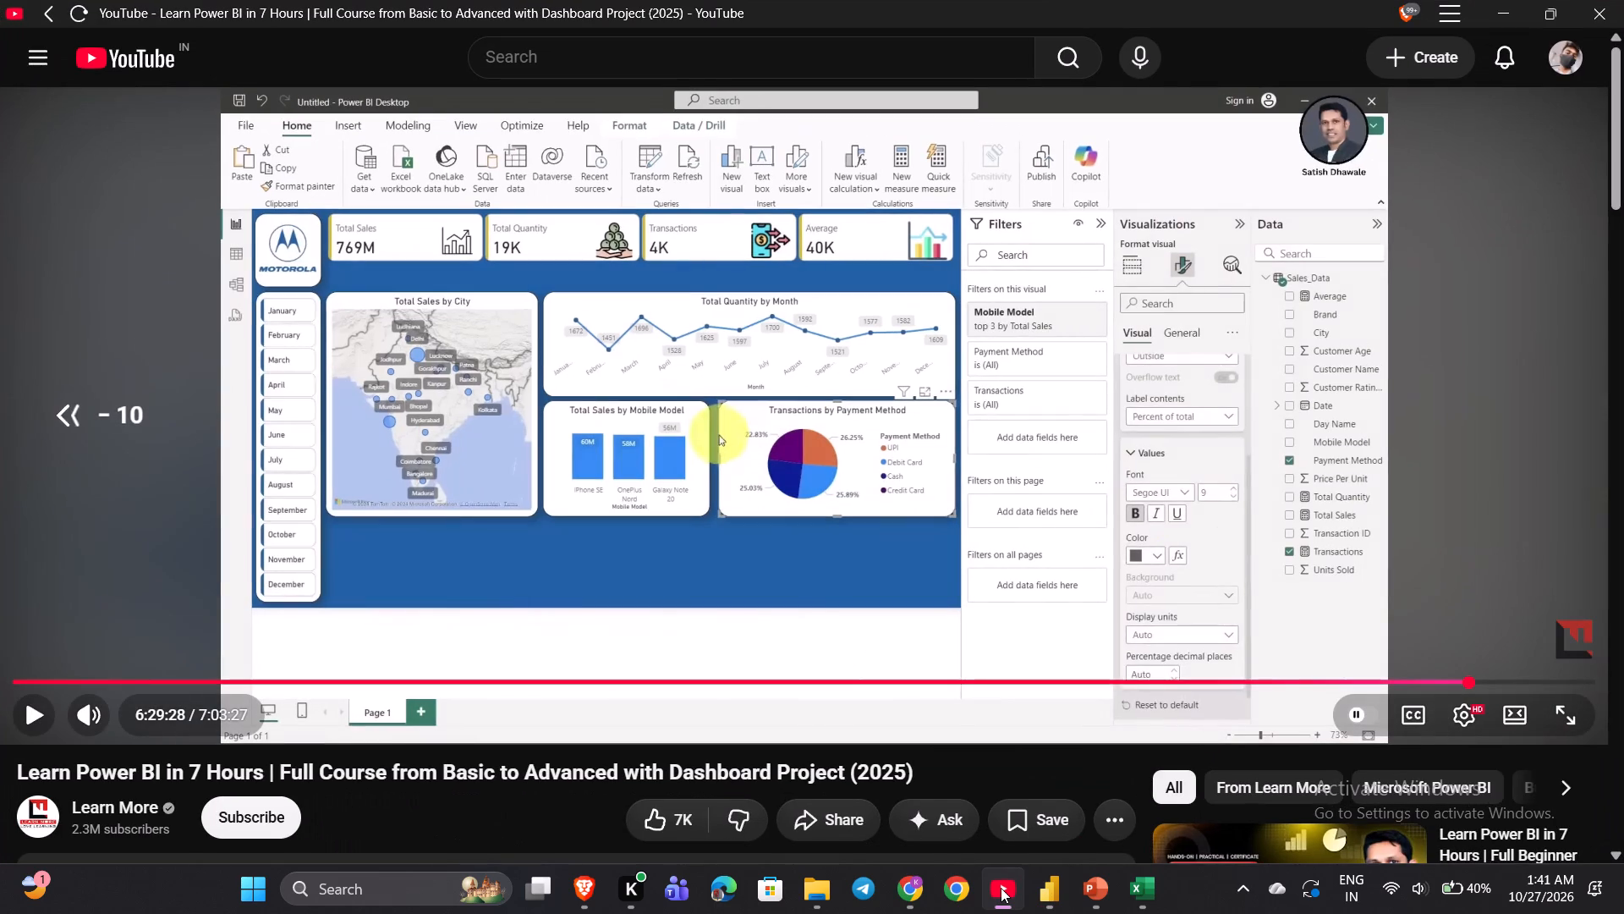
key("space")
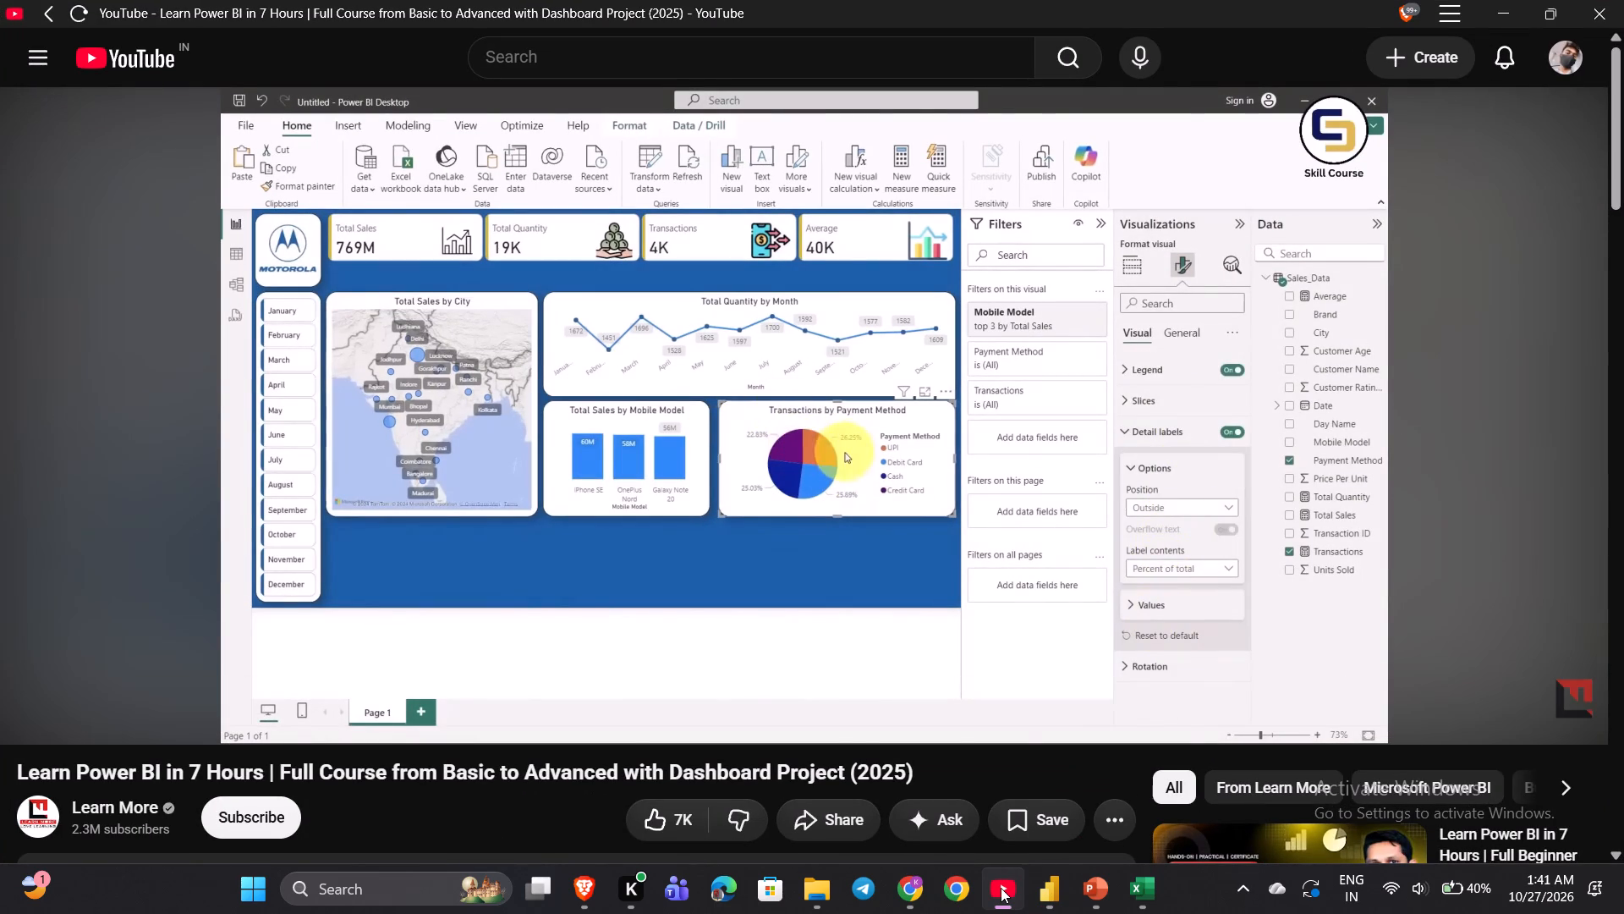
key("space")
left_click(1001, 888)
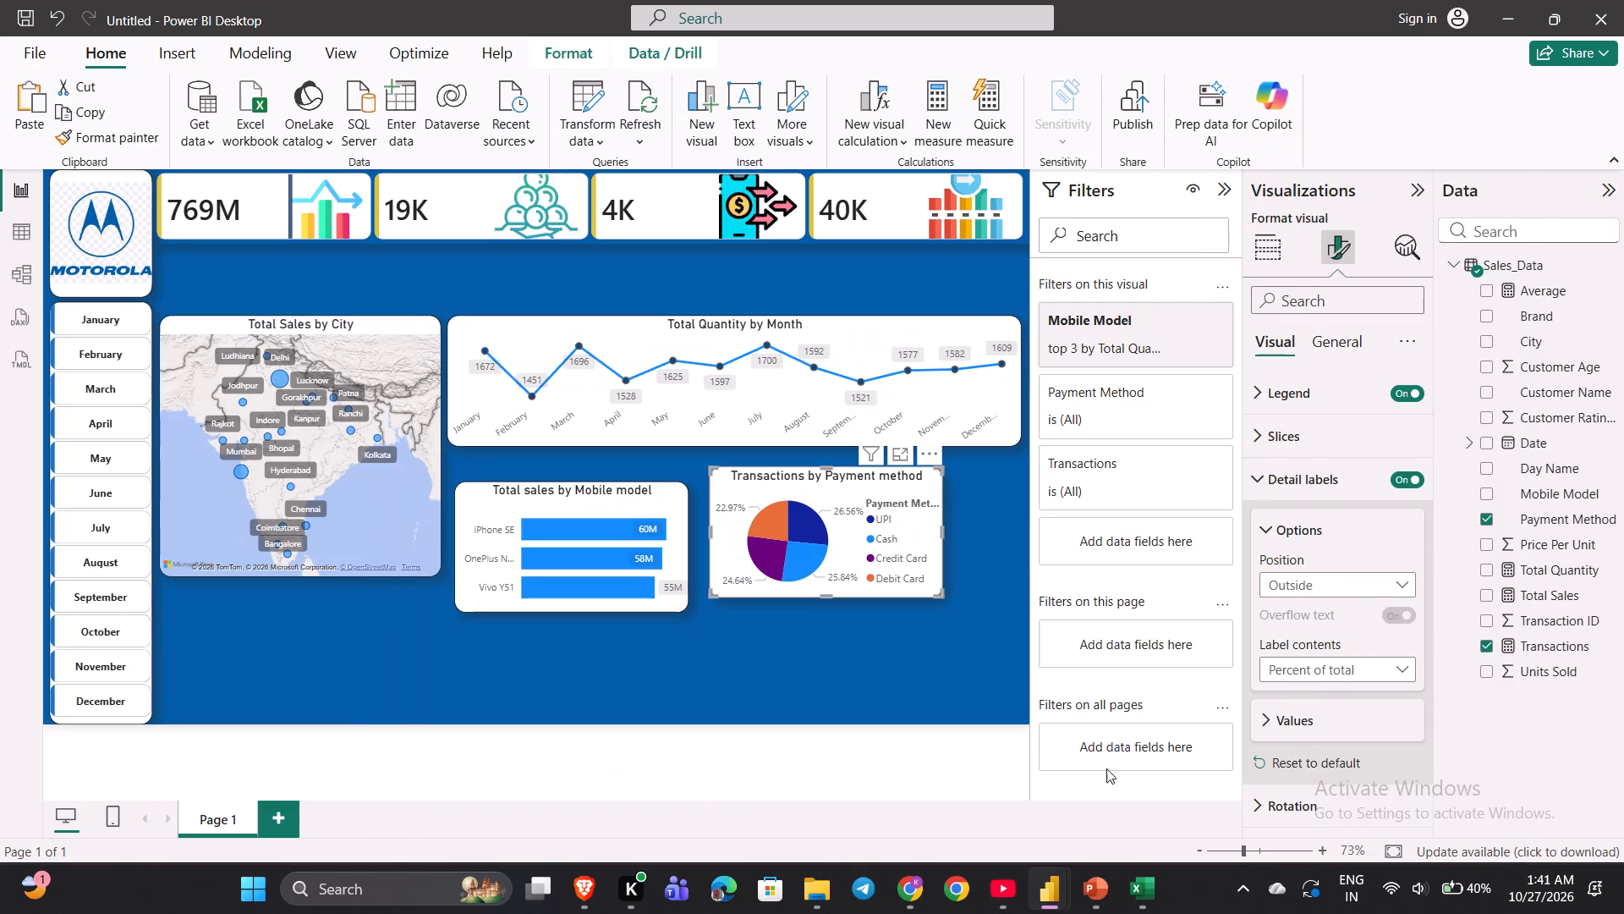
left_click(1307, 735)
left_click(1270, 718)
scroll(1270, 718, "down", 3)
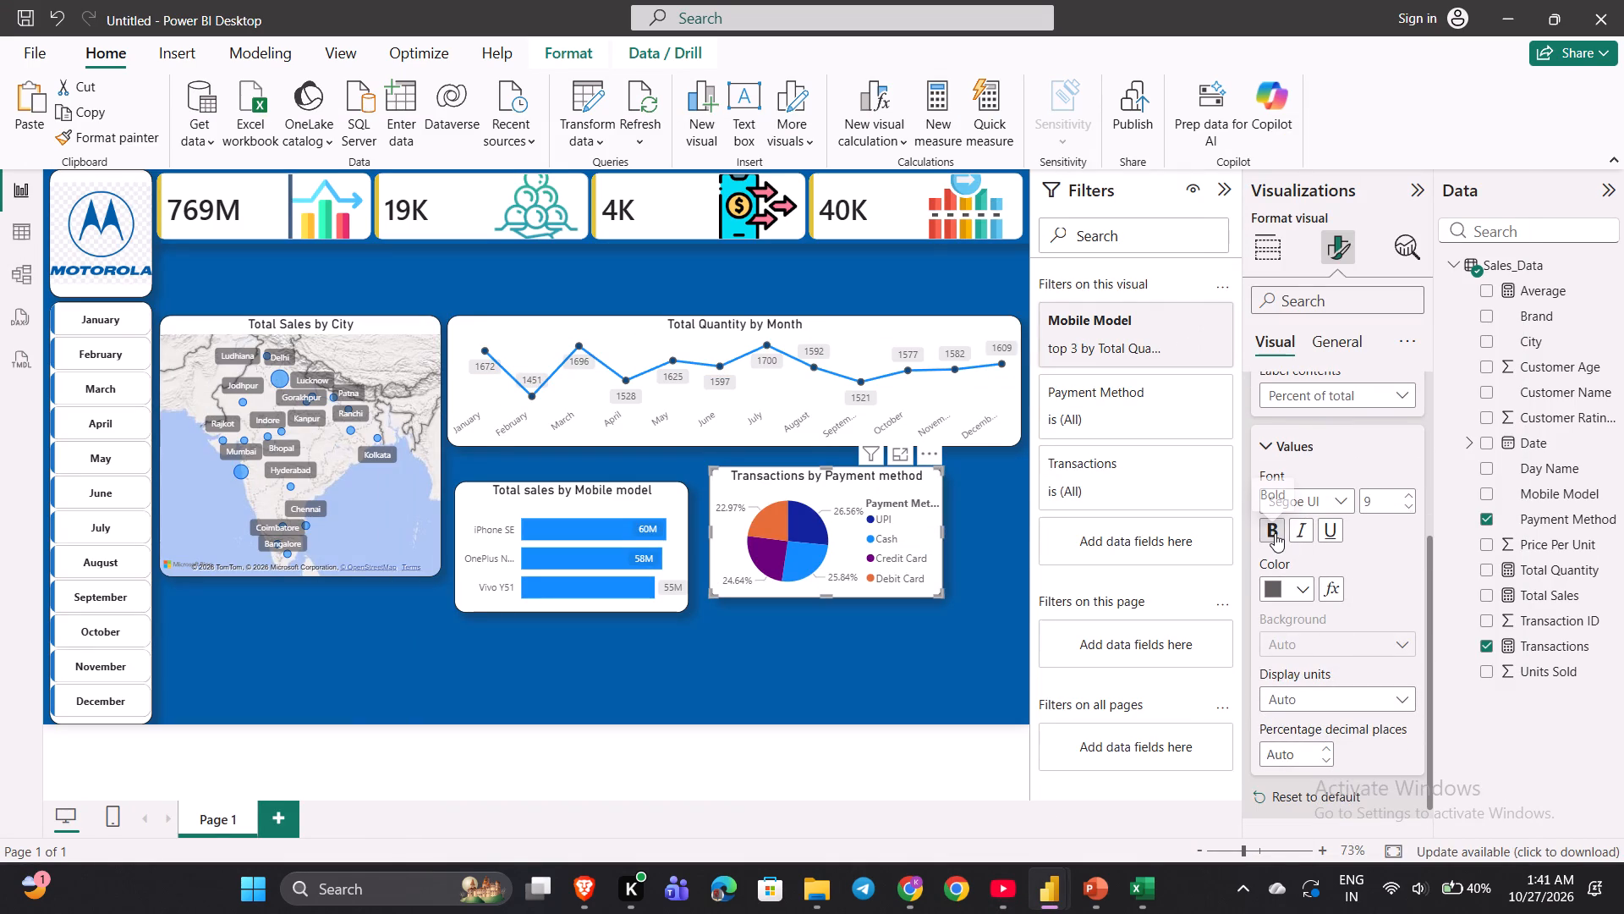
left_click(1275, 533)
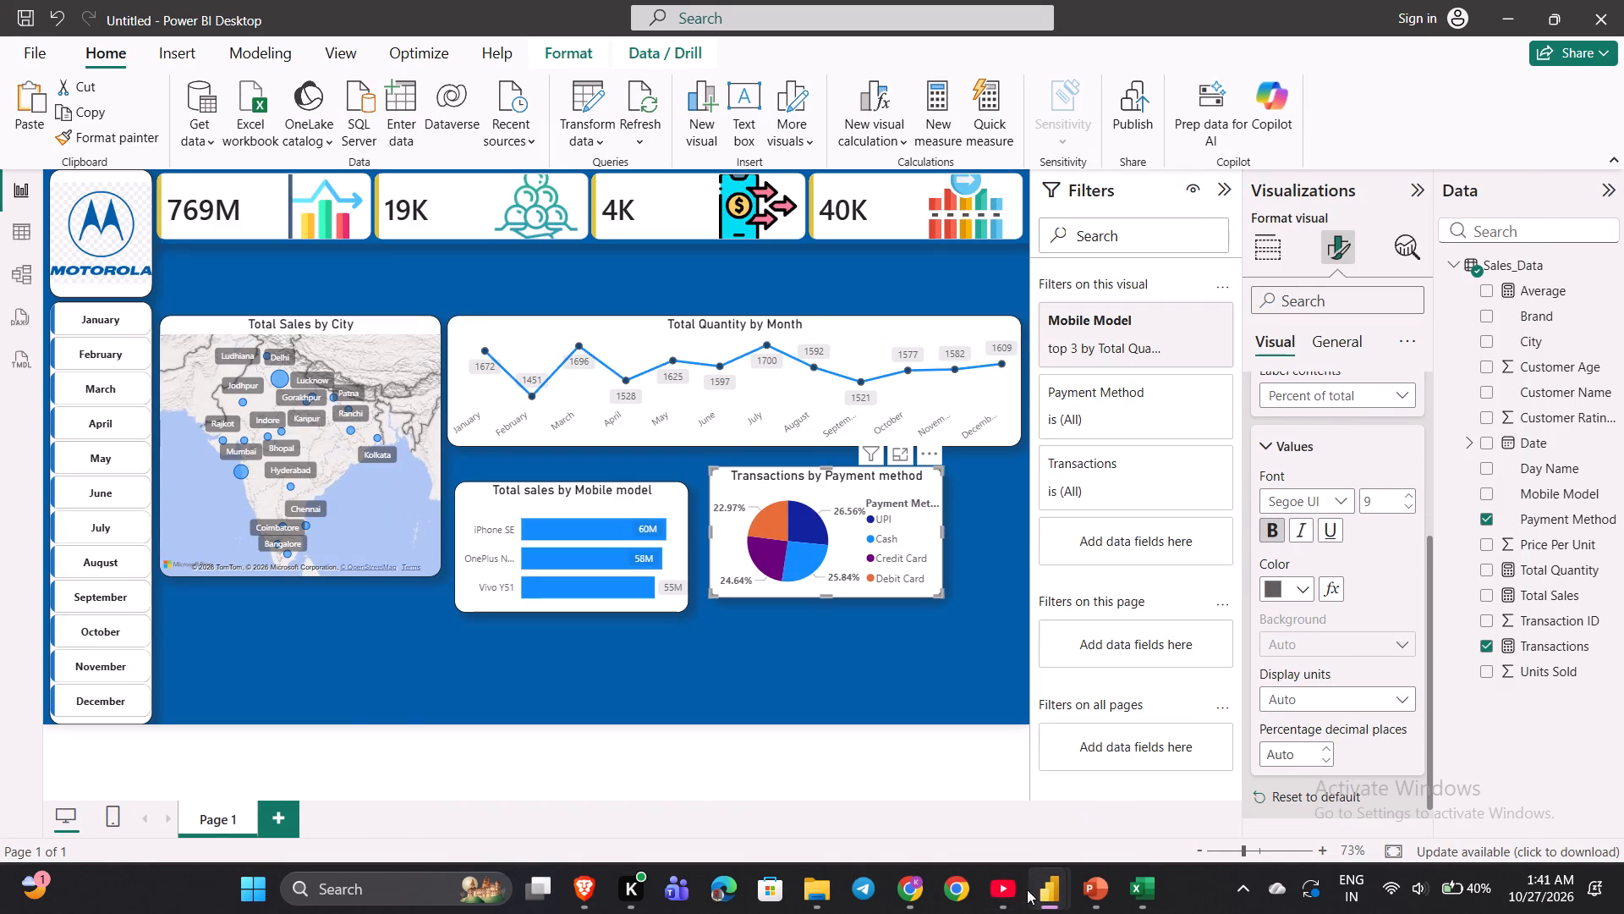
Watch the legend formatting in the tutorial, and set the payment method pie chart's legend position to Center left.
left_click(1009, 887)
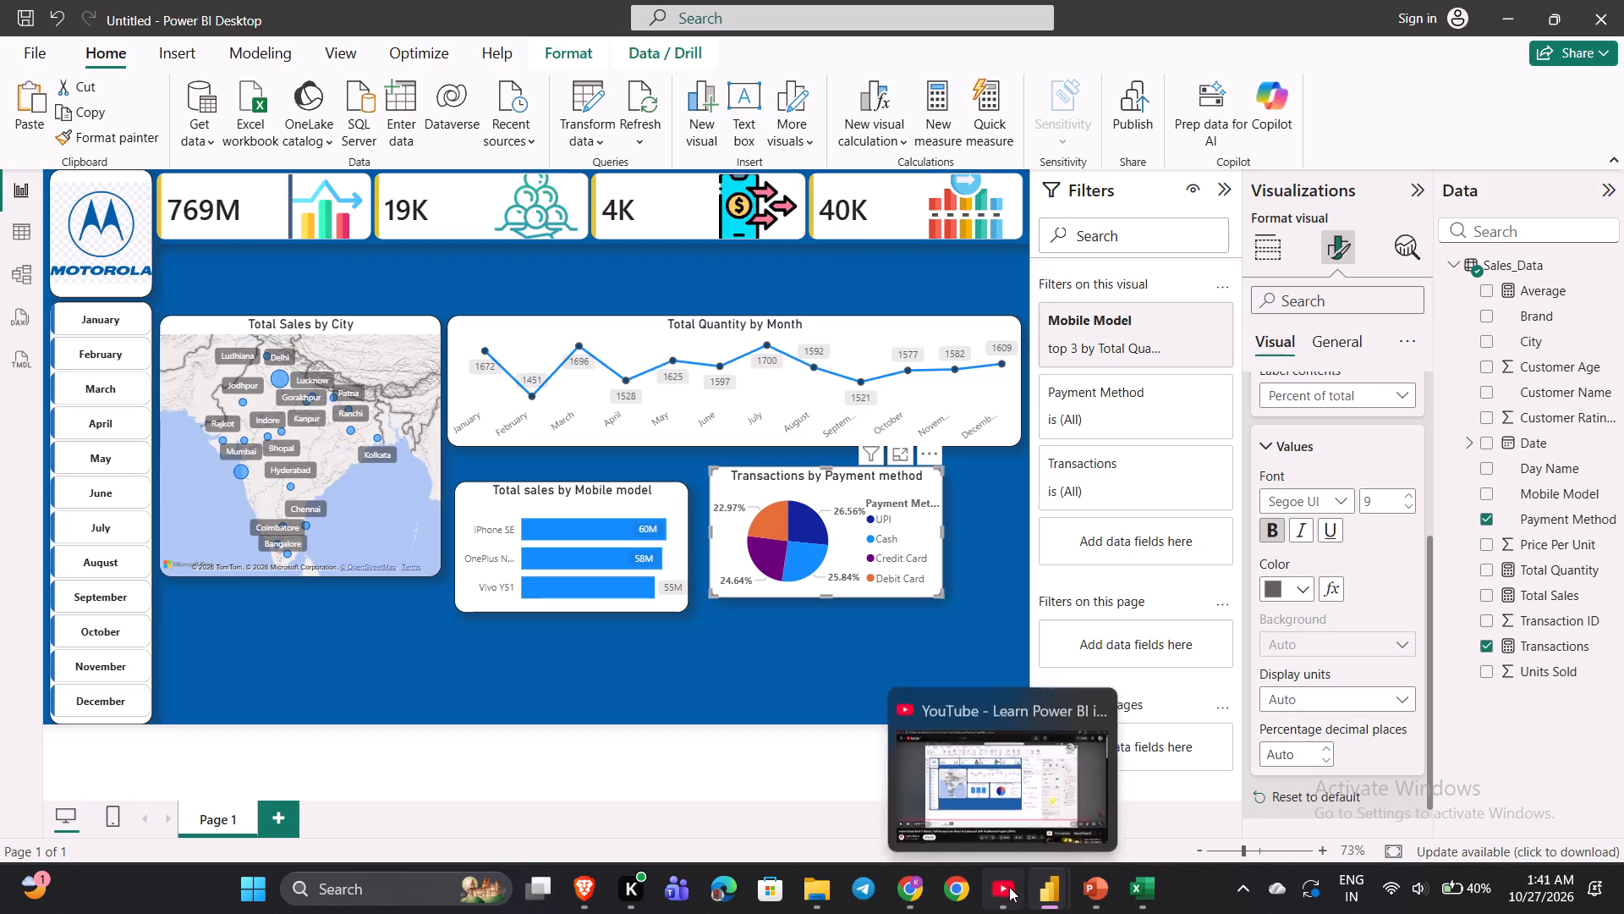
key("space")
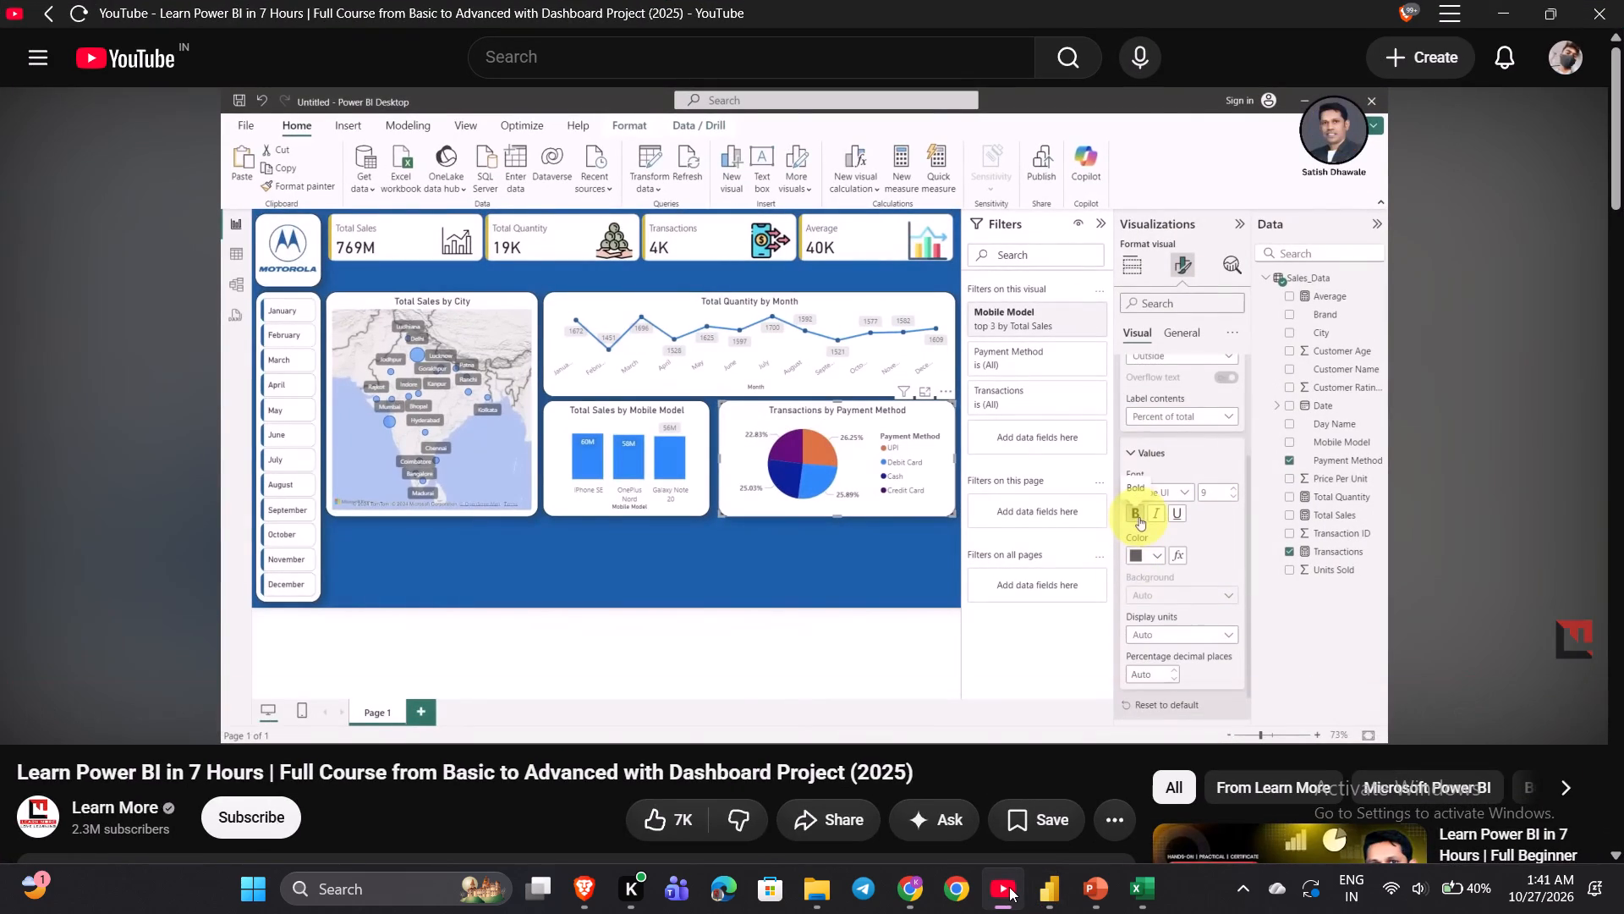
key("Right")
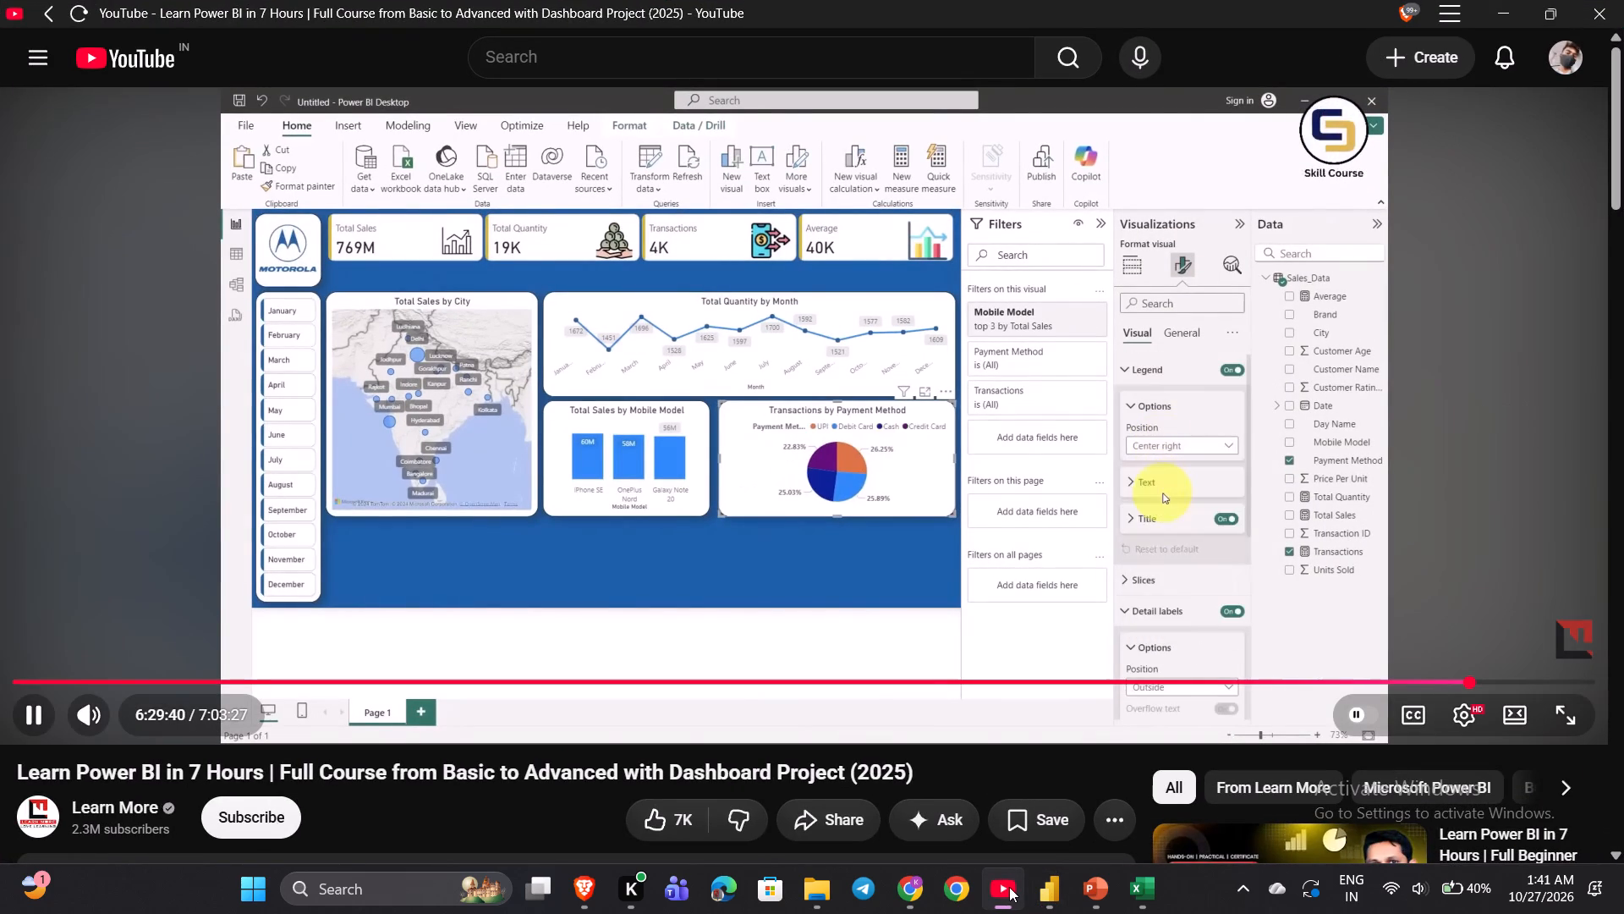
key("Left")
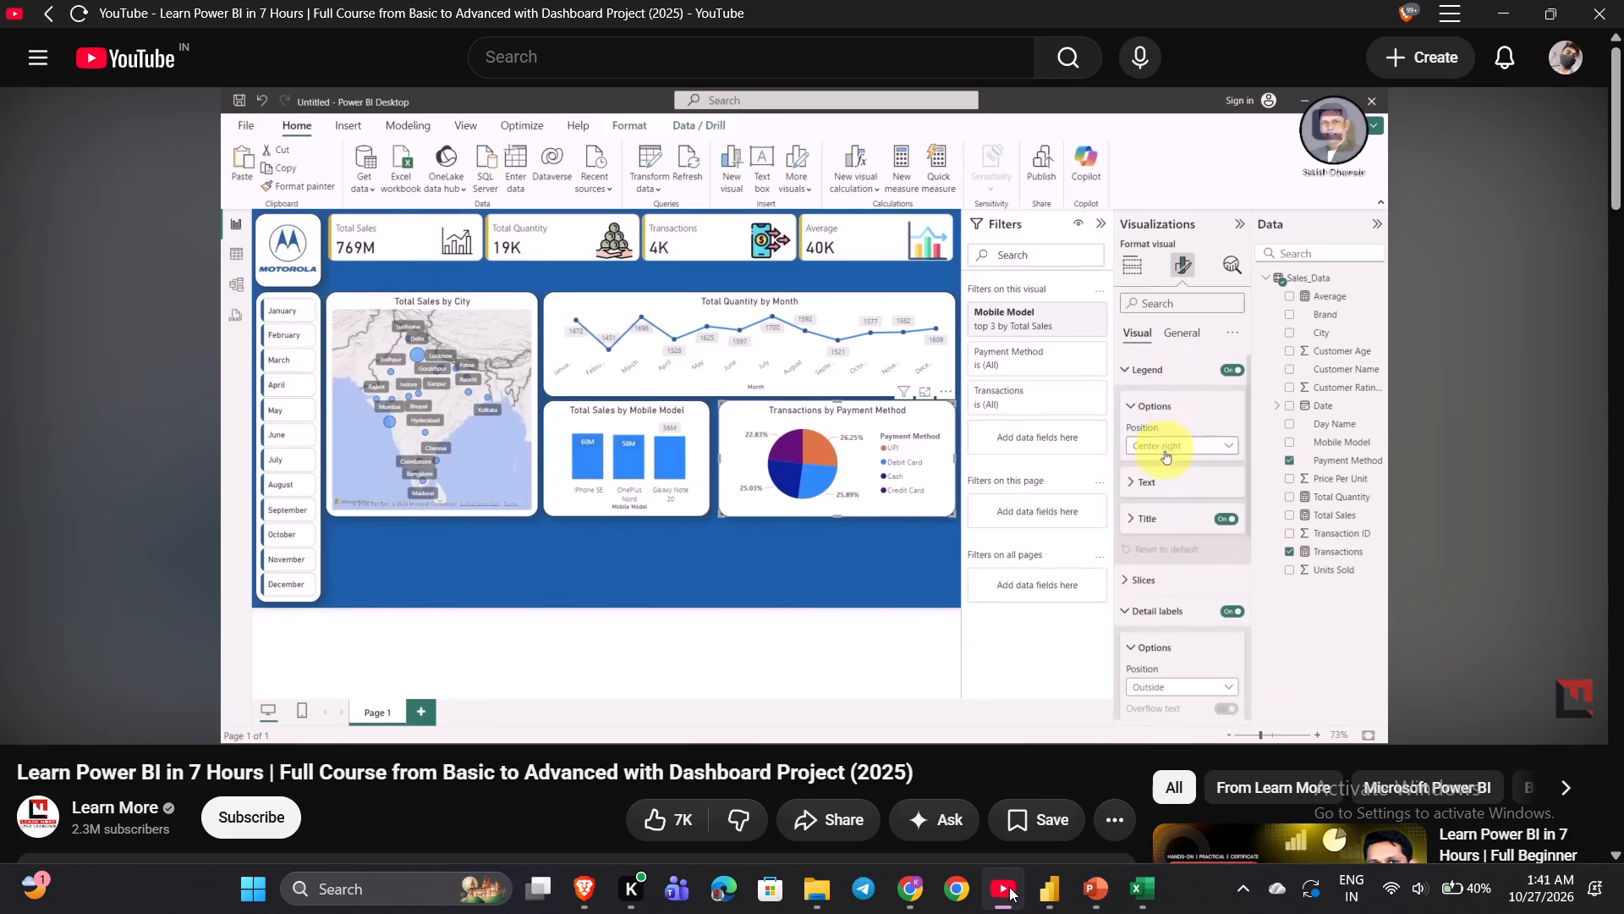
key("space")
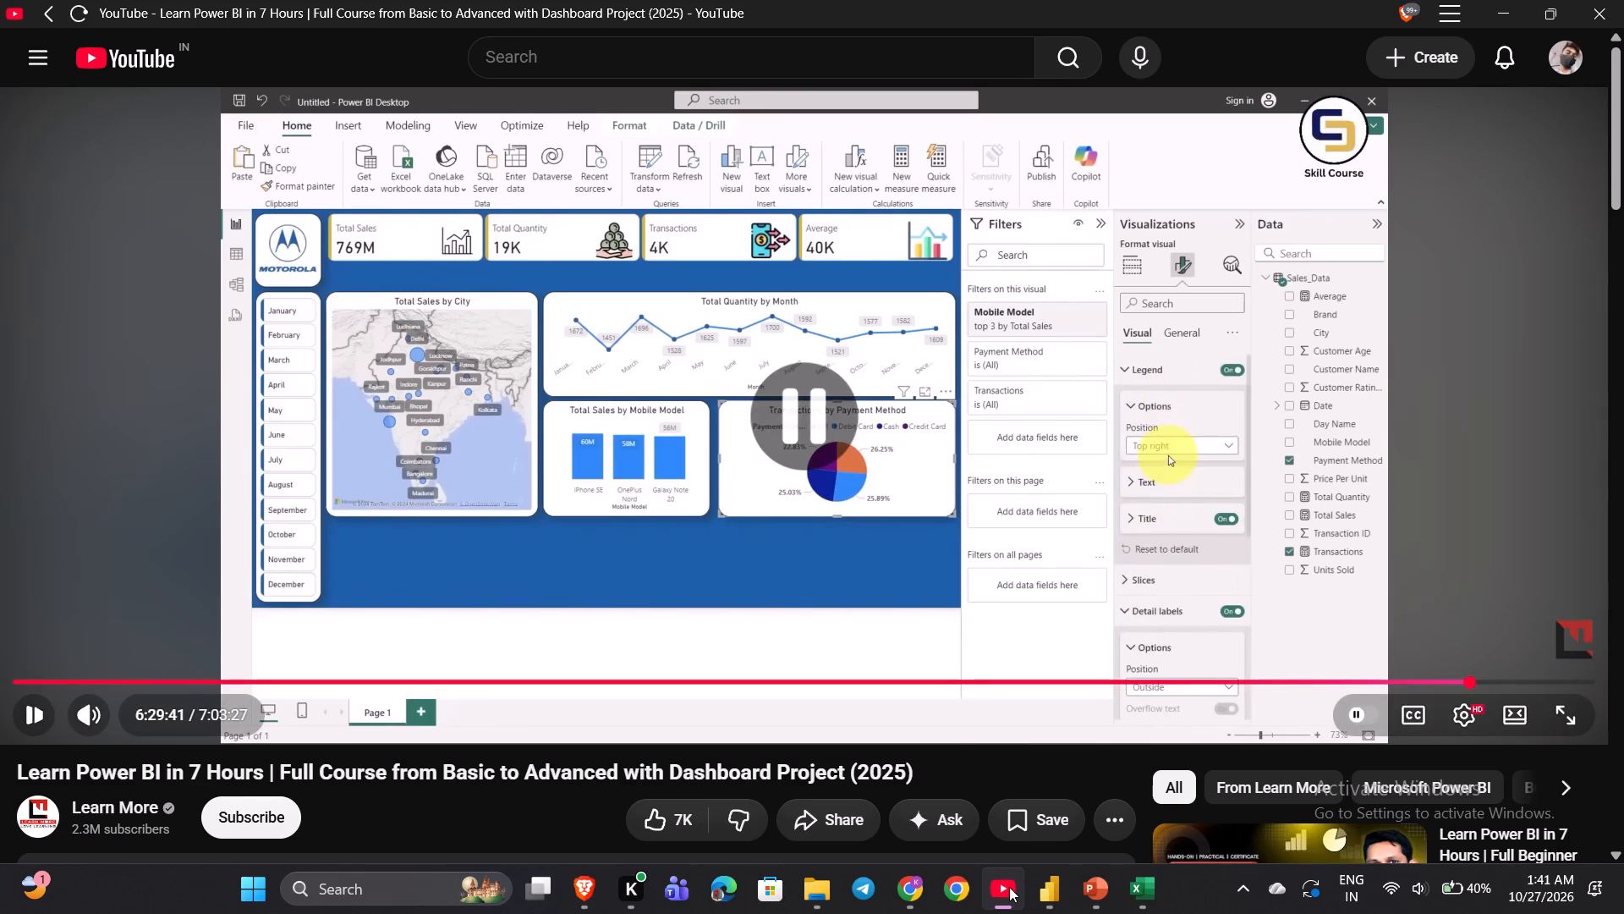
left_click(1009, 887)
scroll(1321, 504, "up", 2)
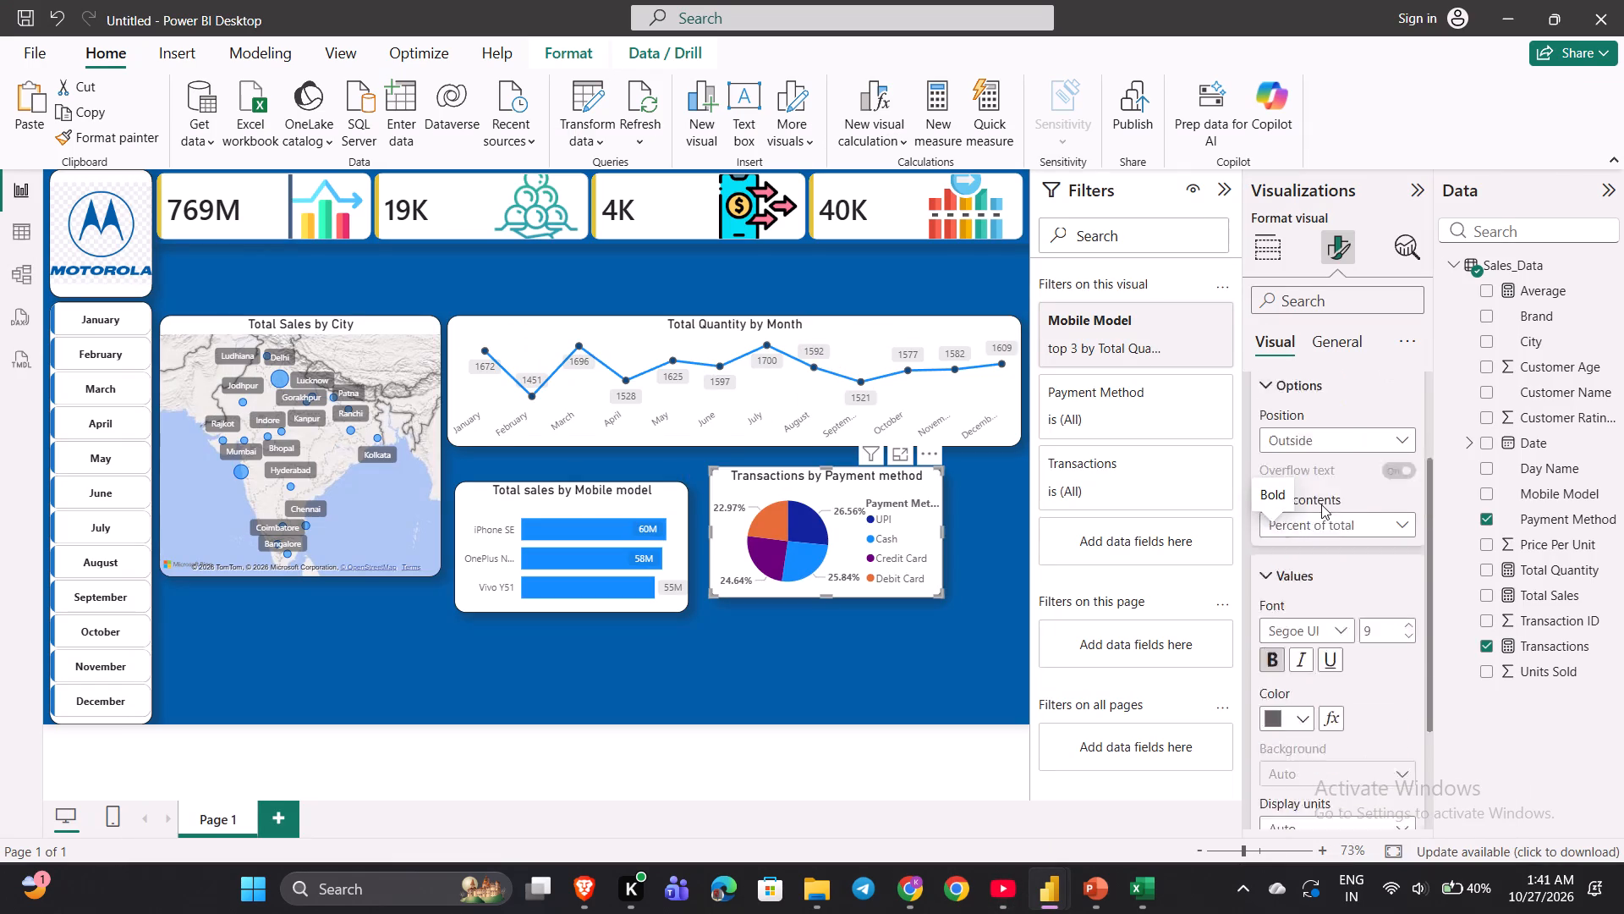
scroll(1321, 504, "up", 4)
left_click(1270, 405)
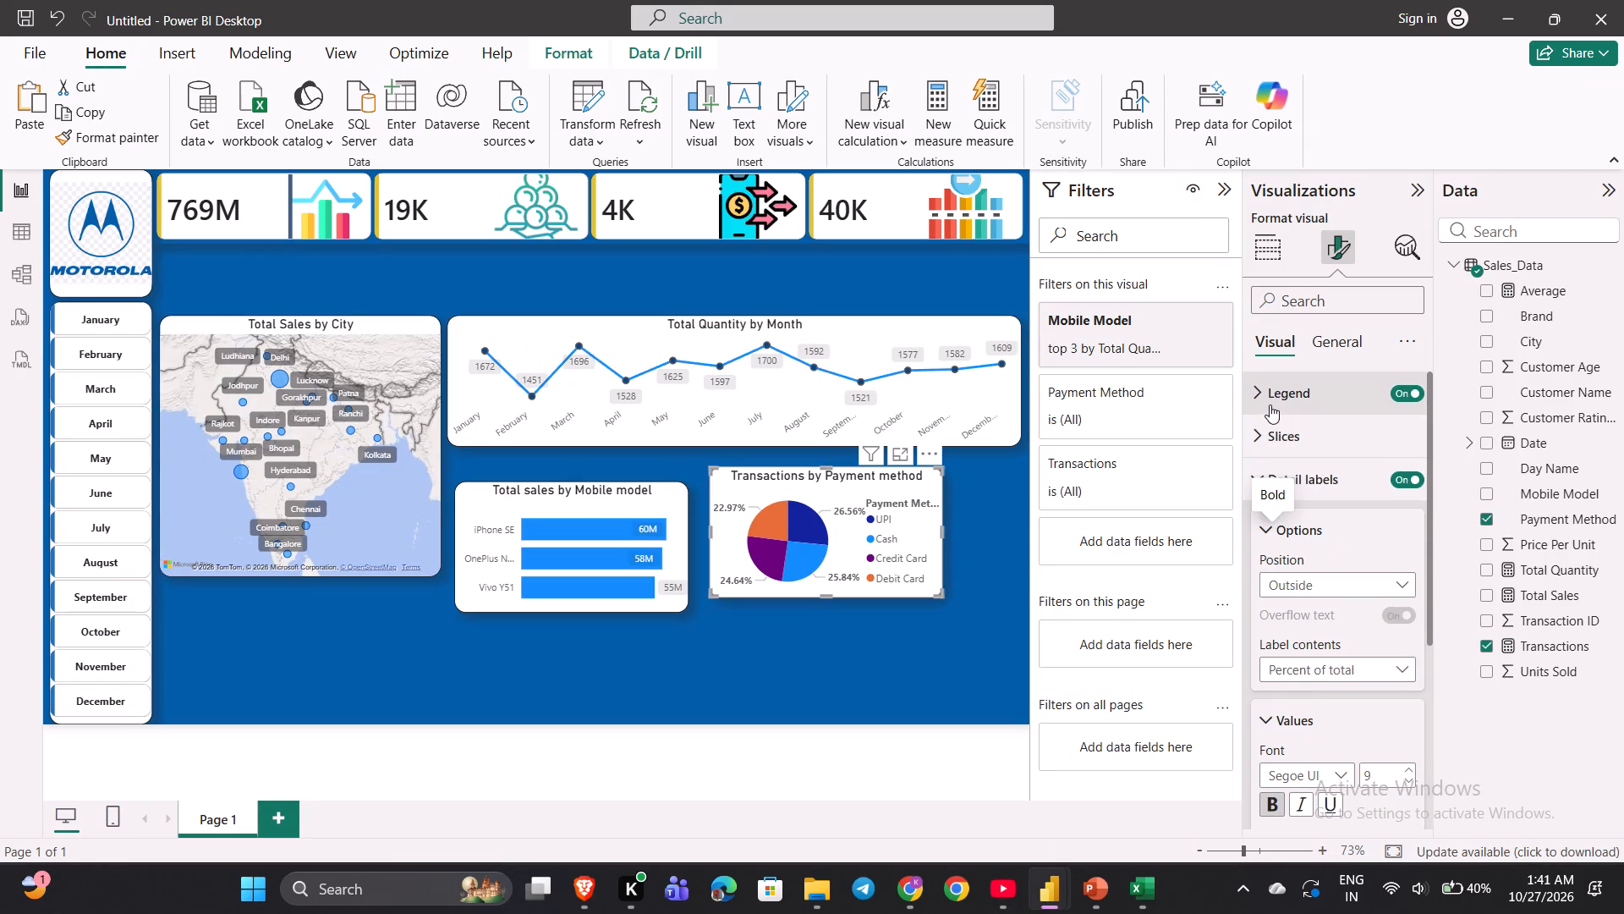
left_click(1323, 500)
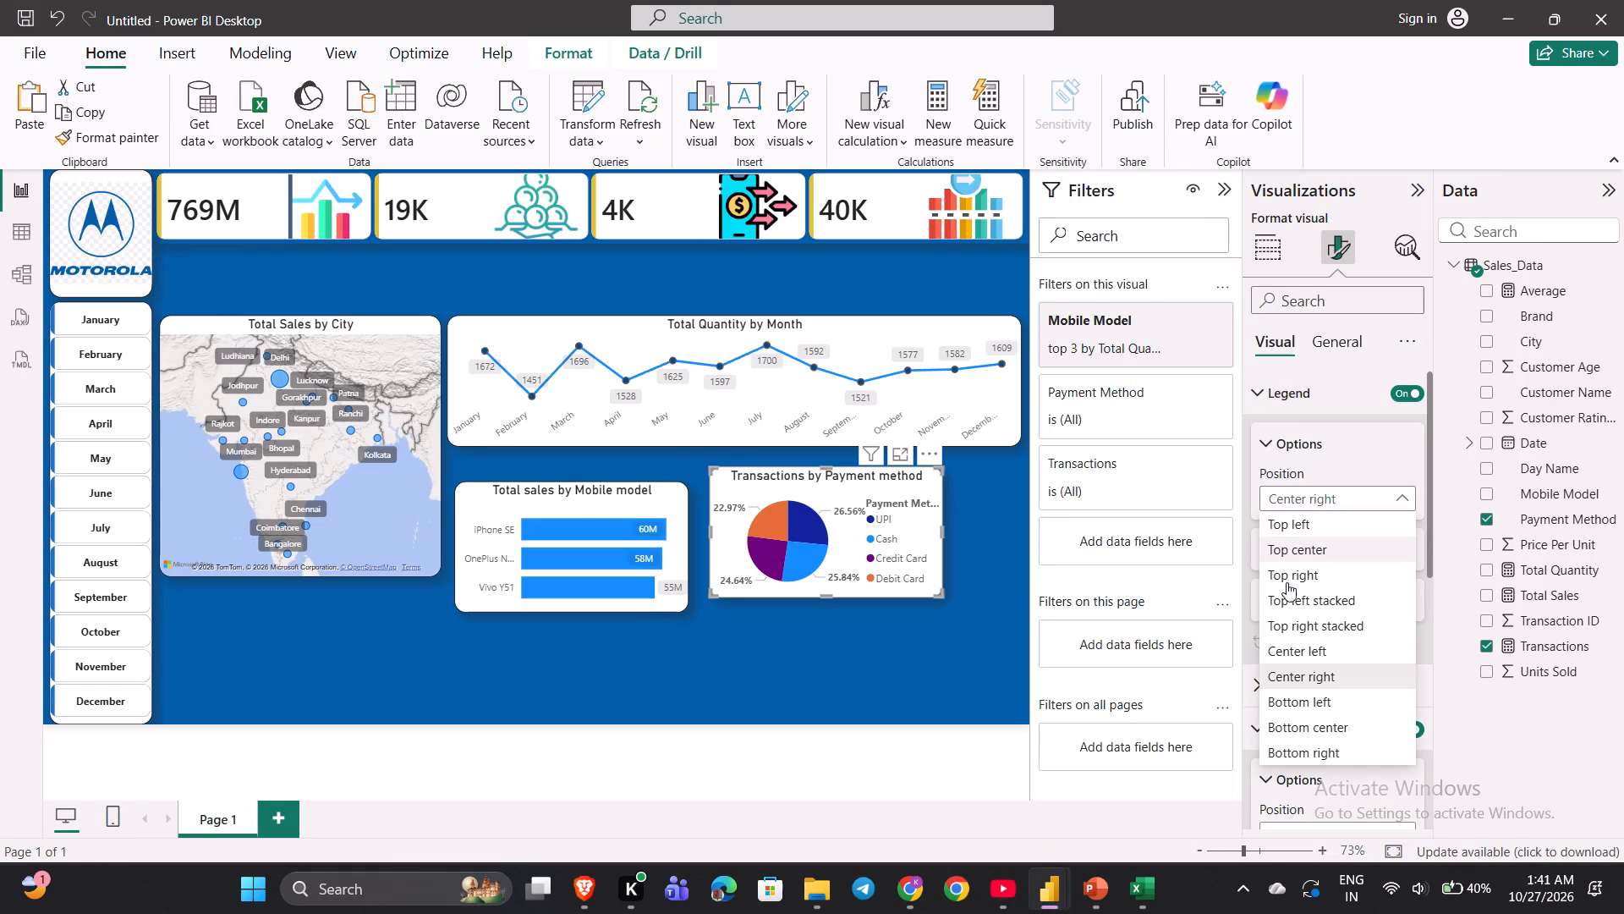
left_click(1290, 642)
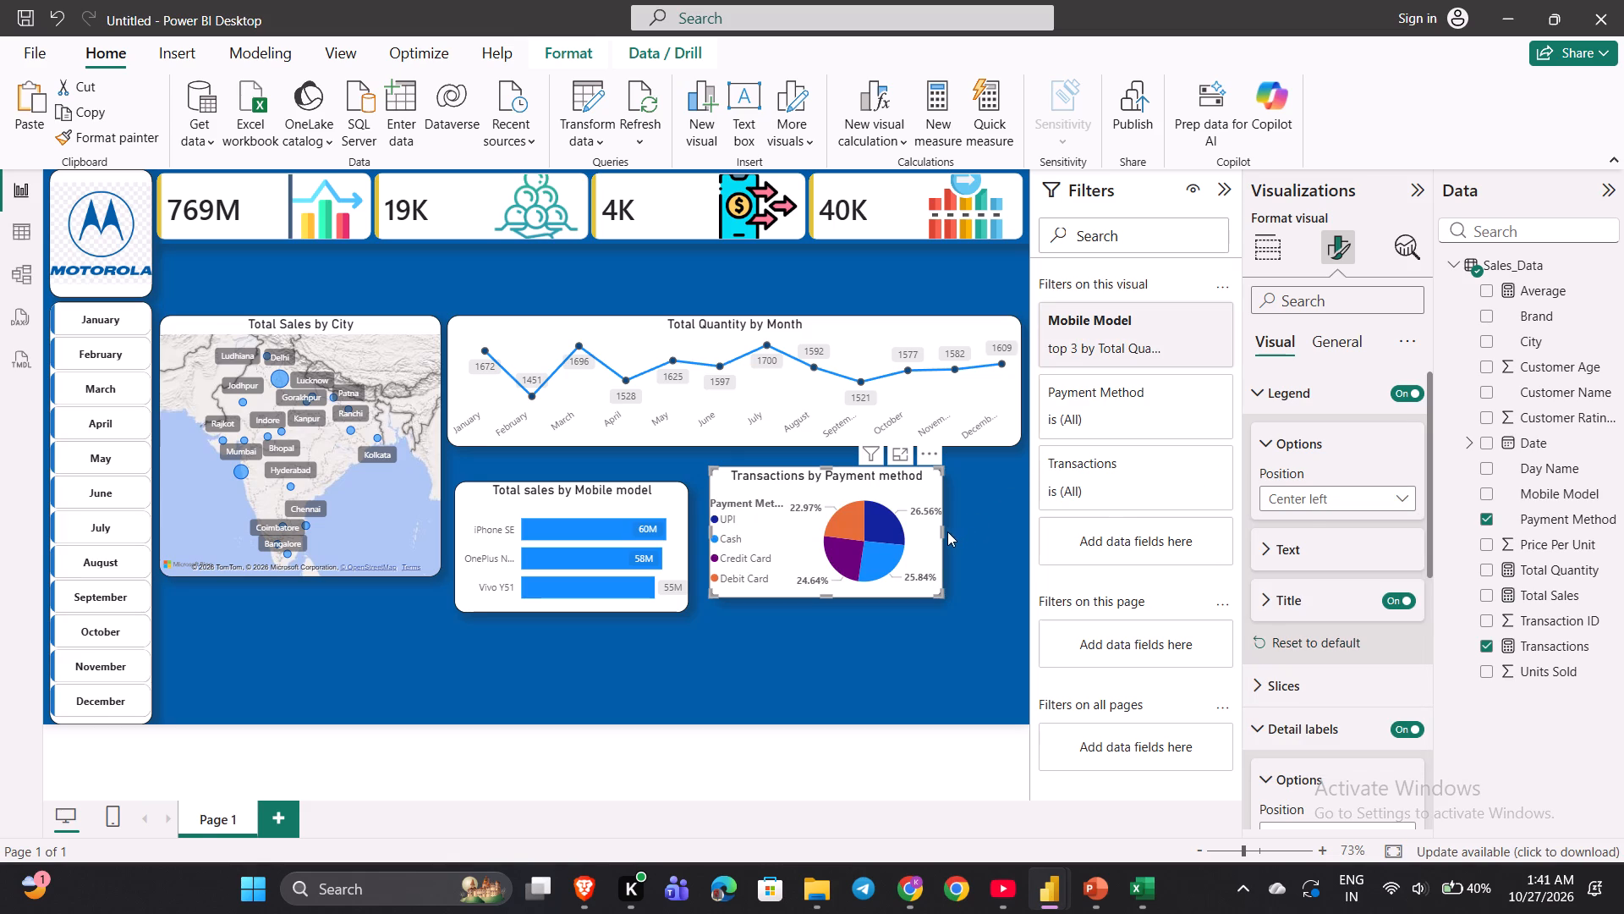
Widen the payment method pie chart by extending its right edge toward the right end of the line chart above.
left_click_drag(940, 531, 992, 533)
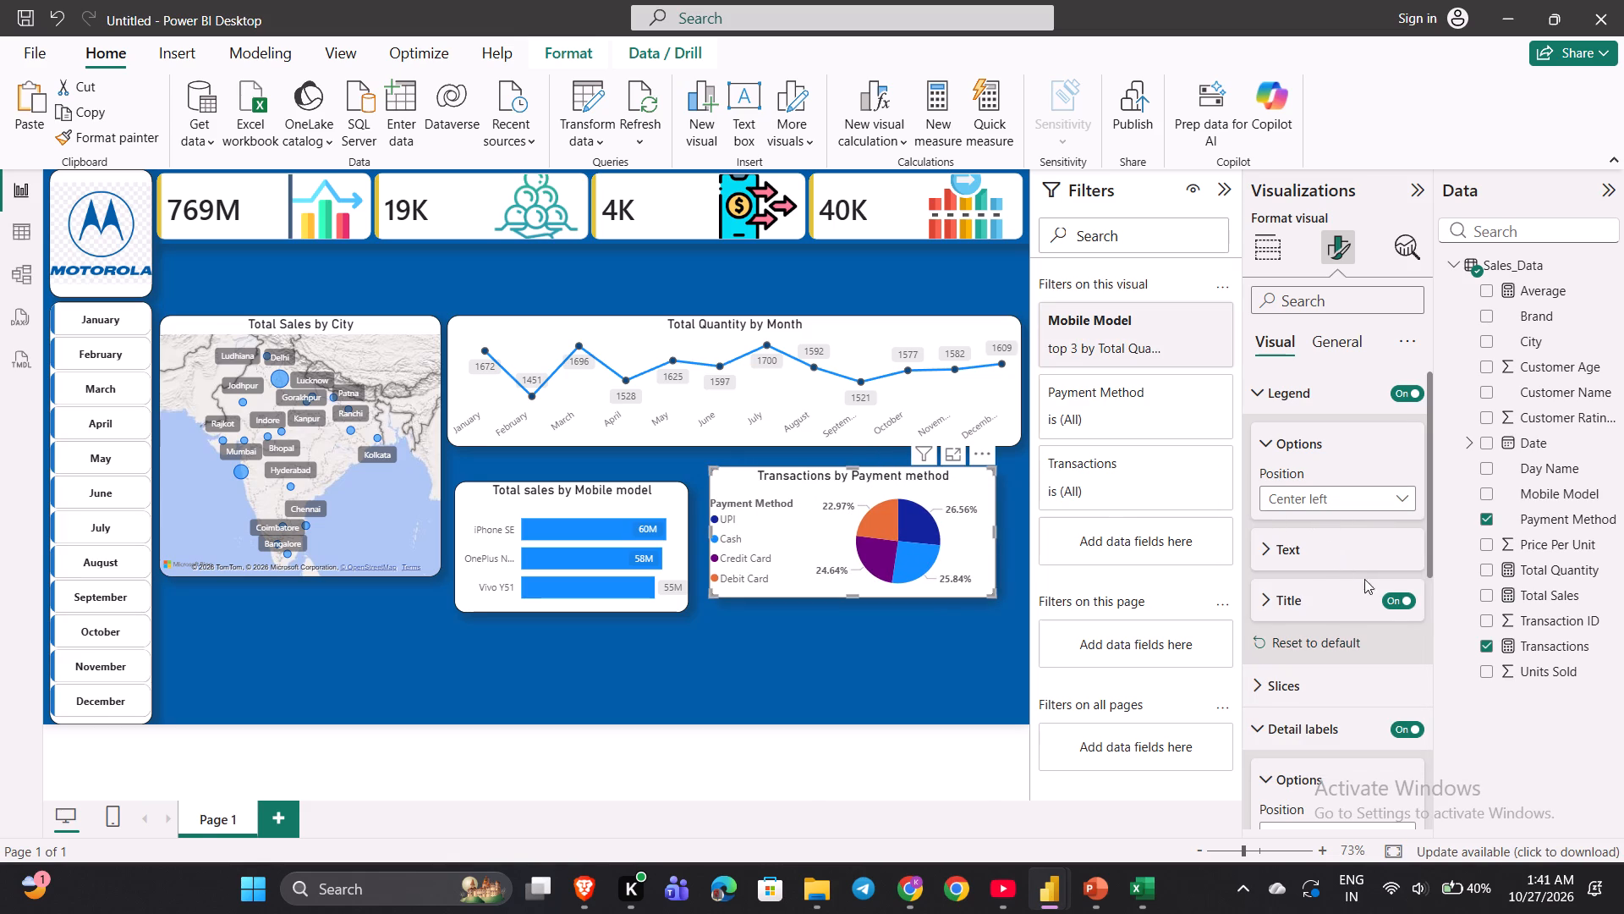
Turn off the legend title of the payment method pie chart.
left_click(1391, 594)
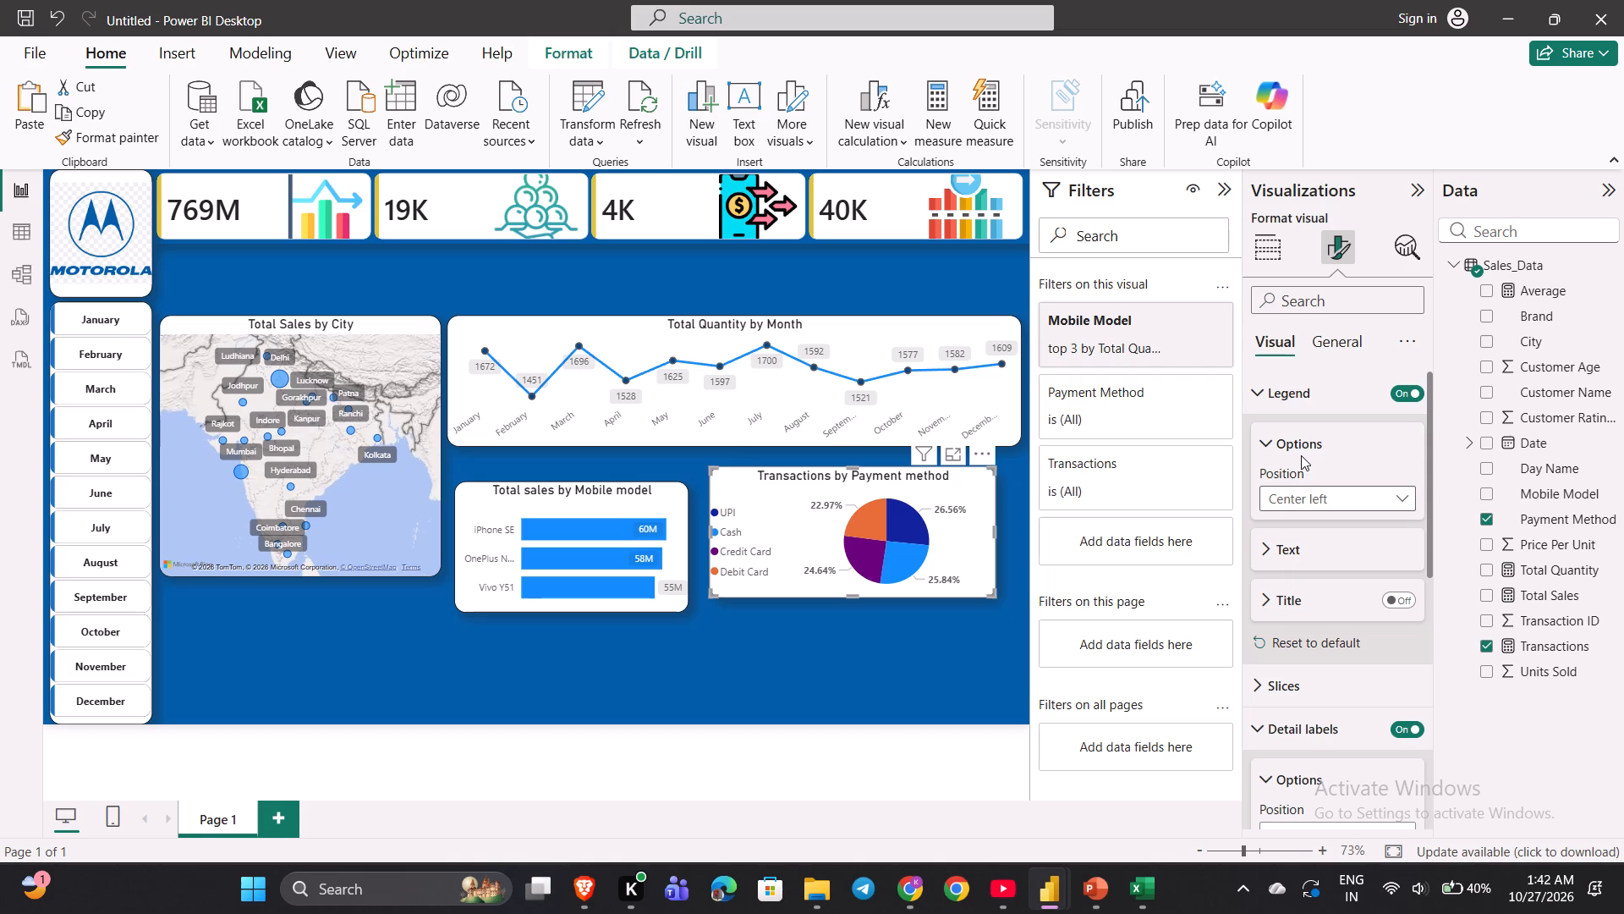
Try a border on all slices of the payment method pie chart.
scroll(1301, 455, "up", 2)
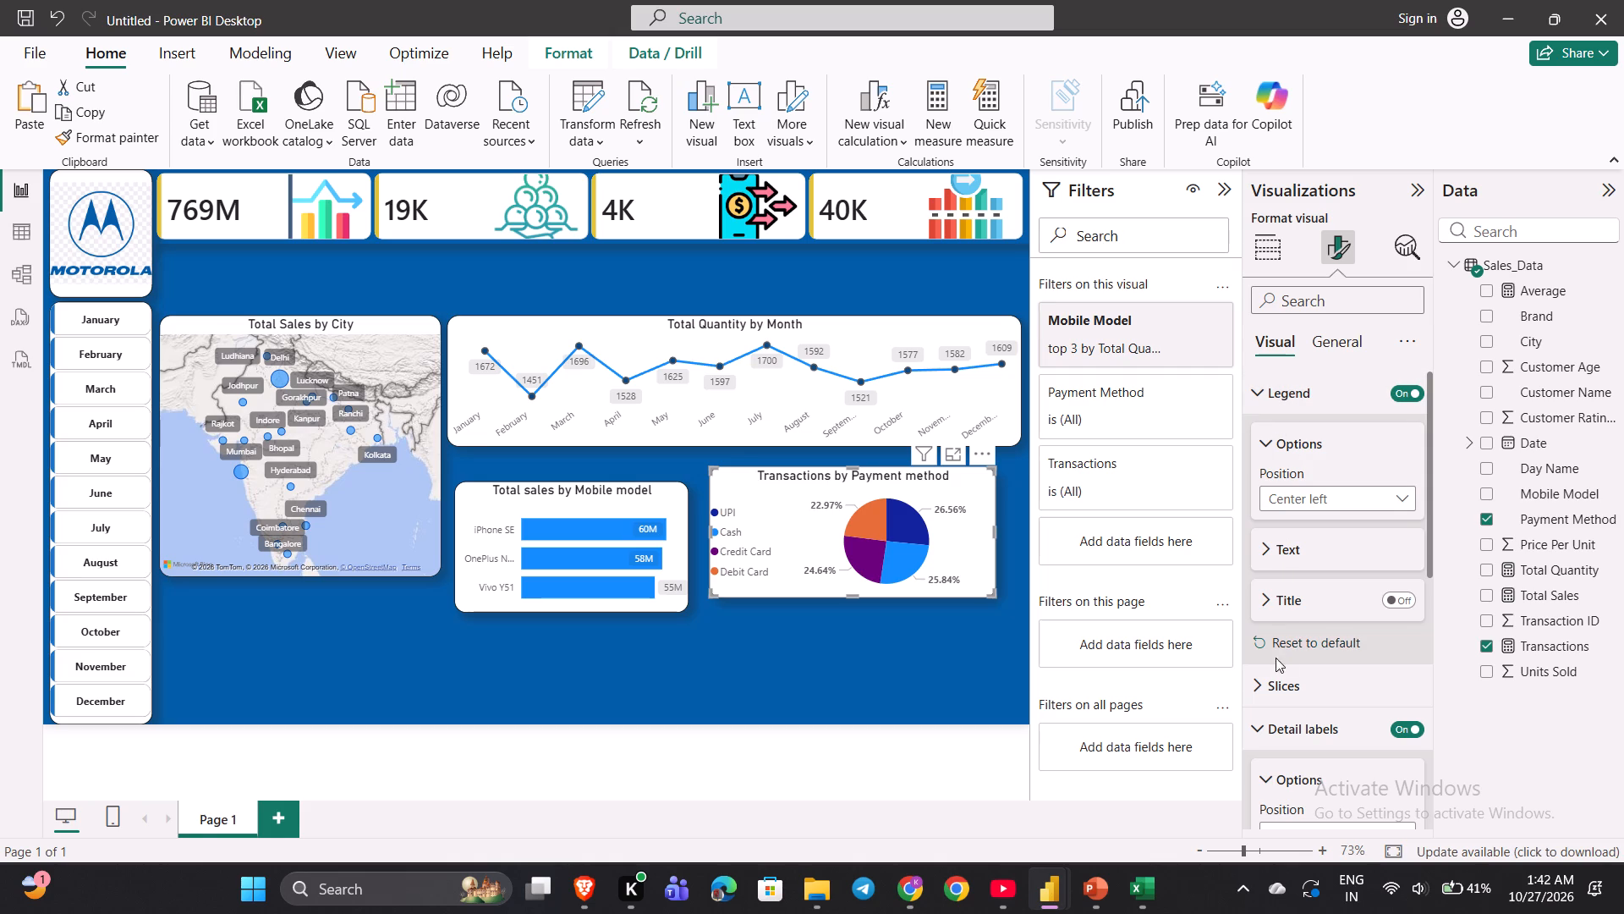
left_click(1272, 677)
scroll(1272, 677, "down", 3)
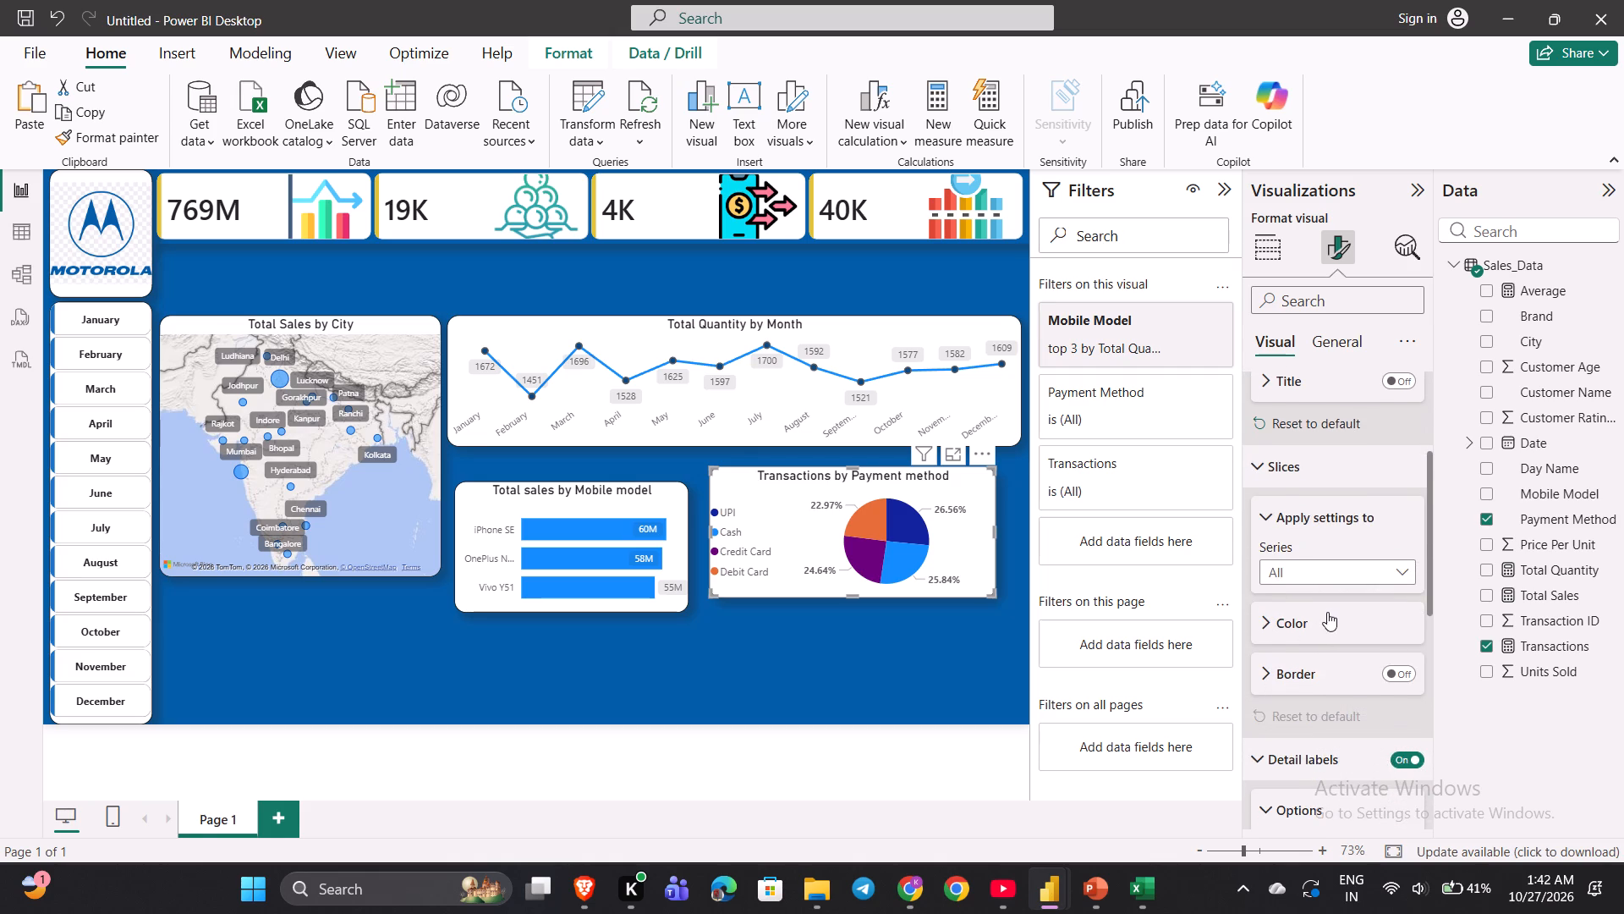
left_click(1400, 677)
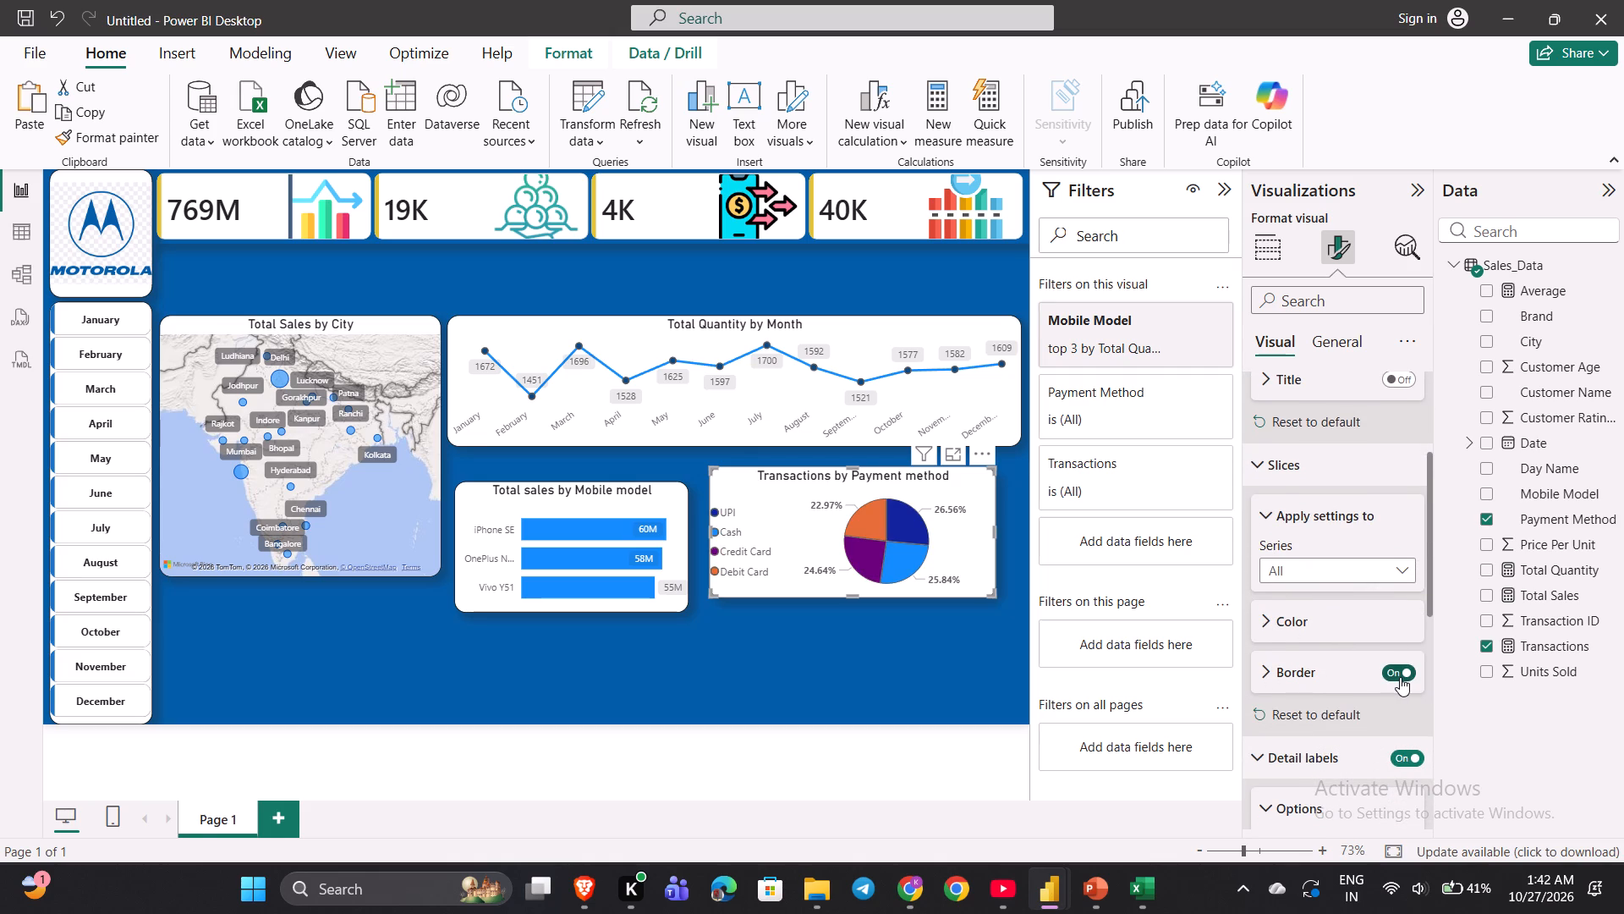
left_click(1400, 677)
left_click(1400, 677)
Watch how the tutorial positions the pie chart's legend, and return to the report, leaving the slice border switched off.
left_click(999, 908)
key("space")
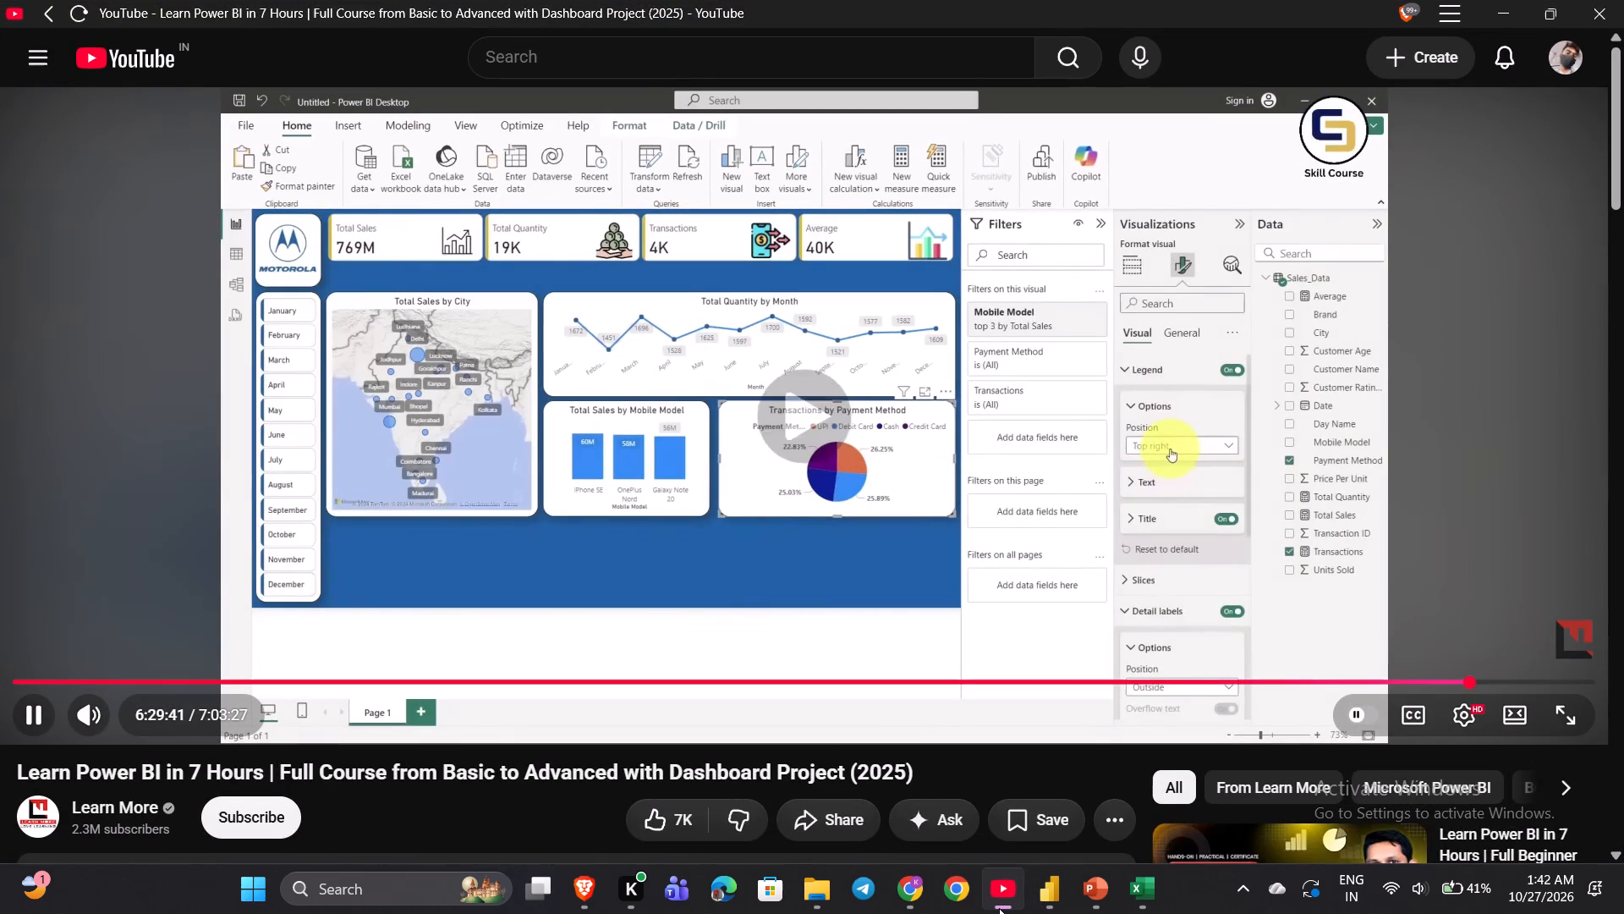
left_click(999, 908)
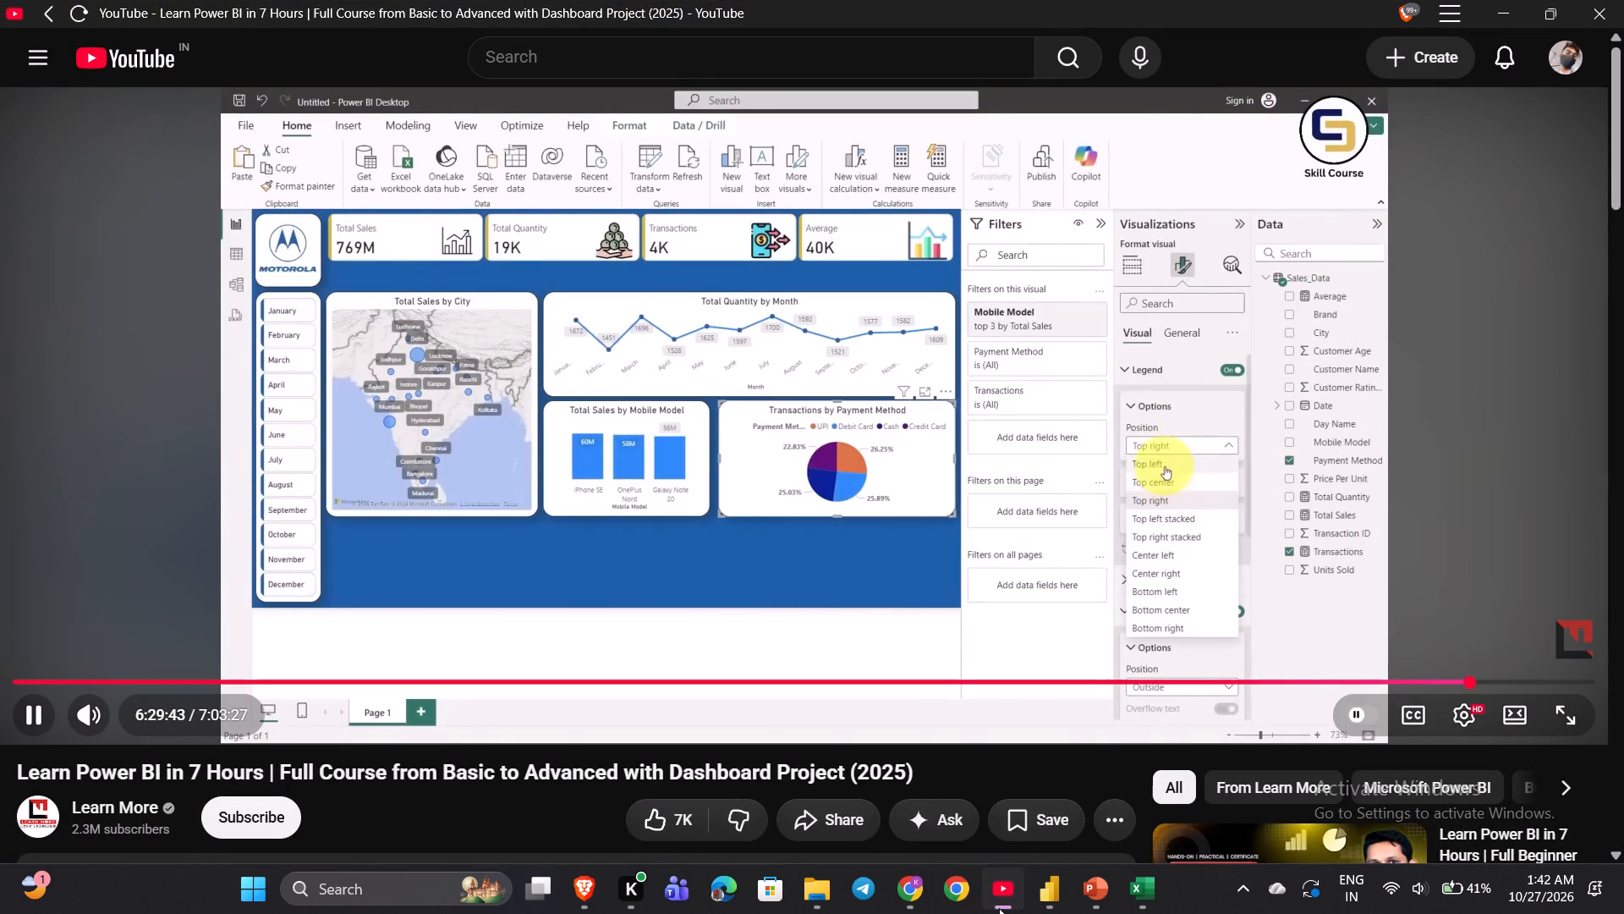
left_click(999, 908)
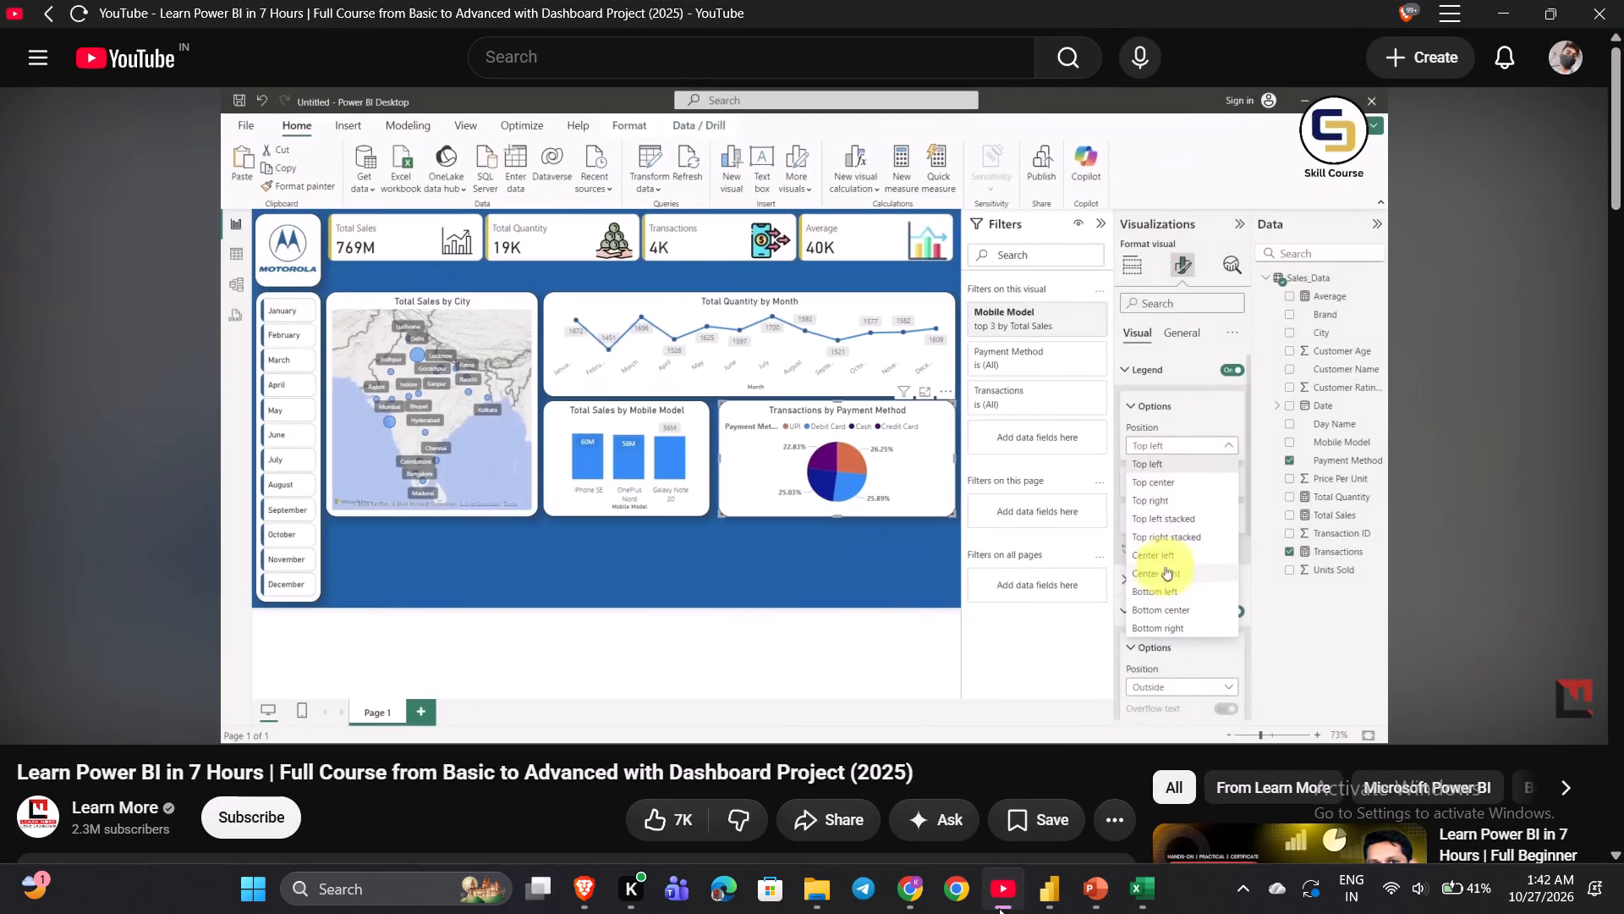
left_click(999, 908)
key("space")
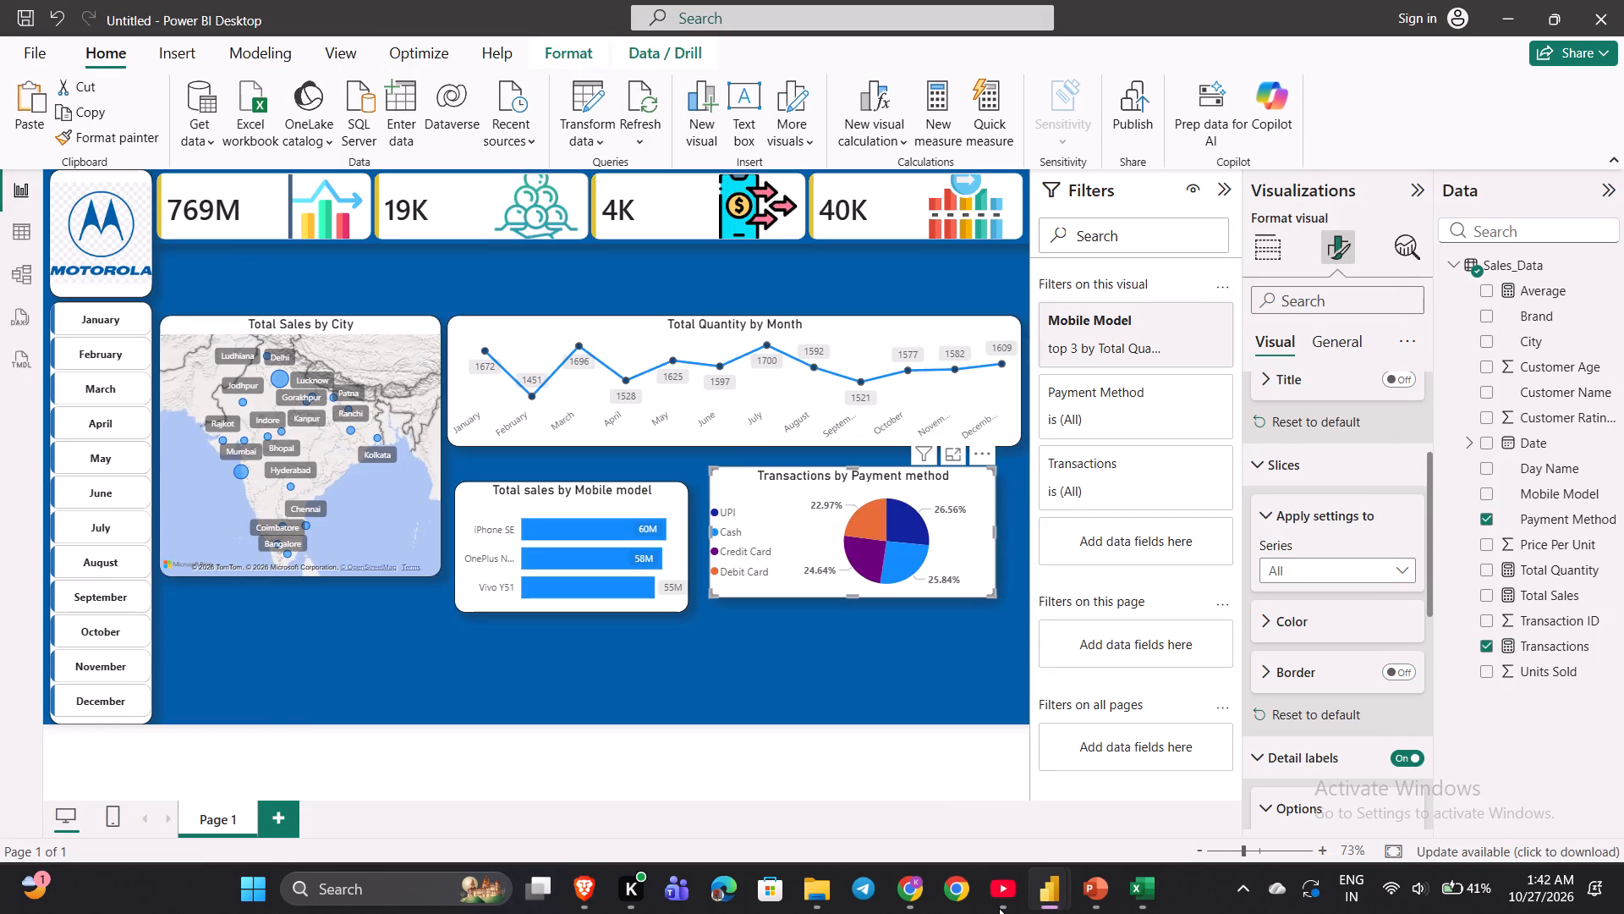
left_click(999, 908)
left_click(999, 908)
Move the Total sales by Mobile model bar chart up beneath the line chart, aligned with its left edge, comparing against the finished dashboard.
left_click_drag(623, 593, 616, 555)
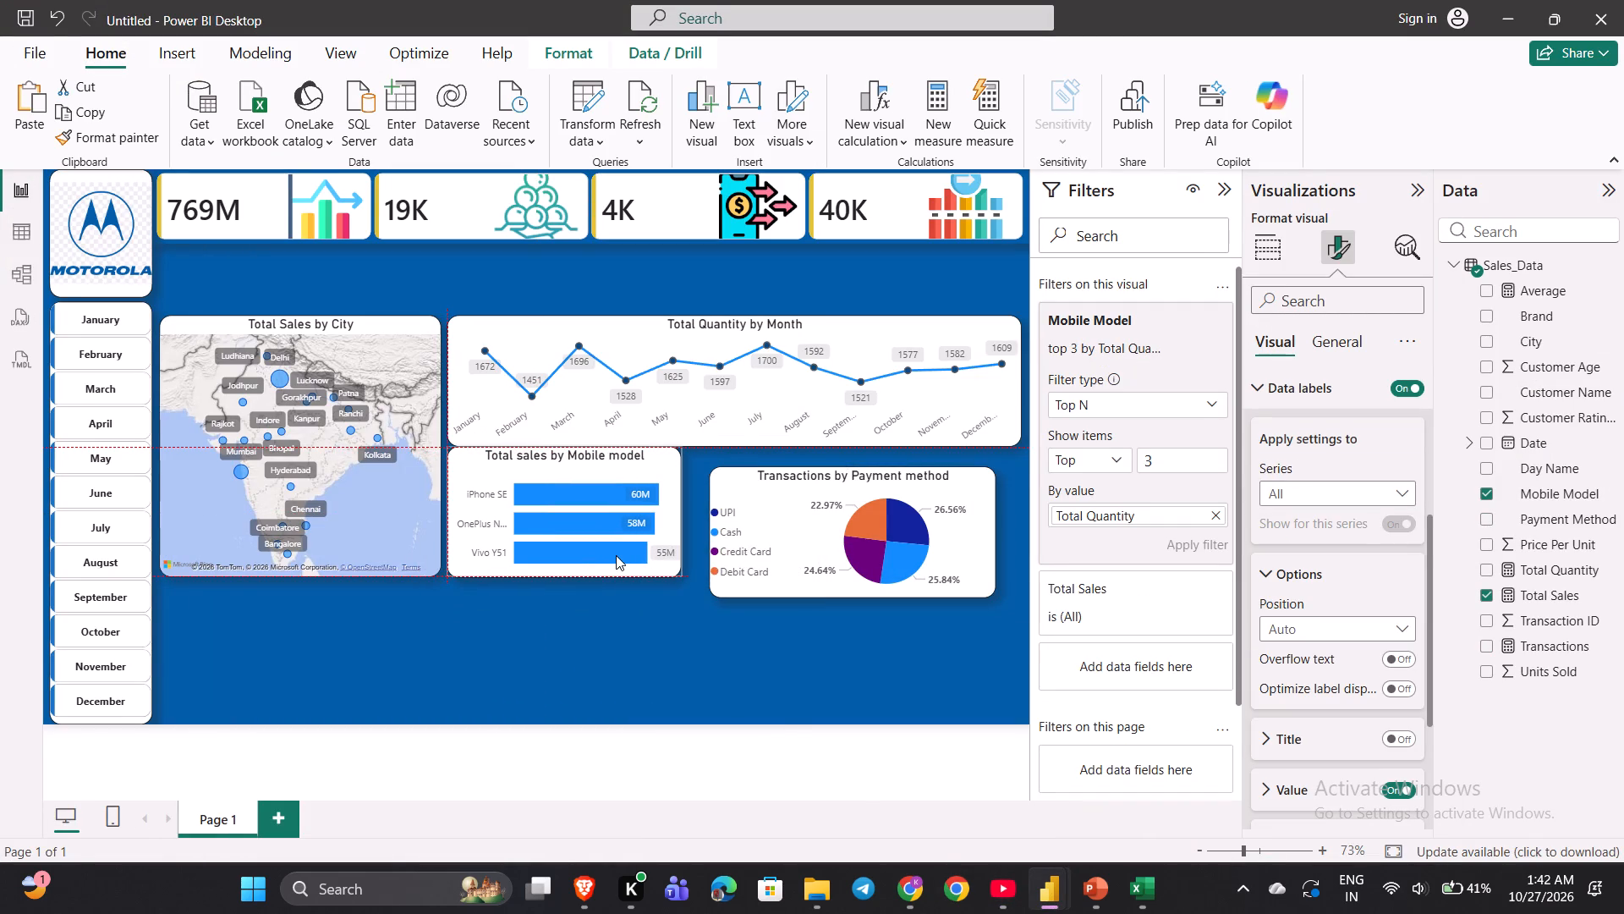
left_click_drag(616, 555, 618, 570)
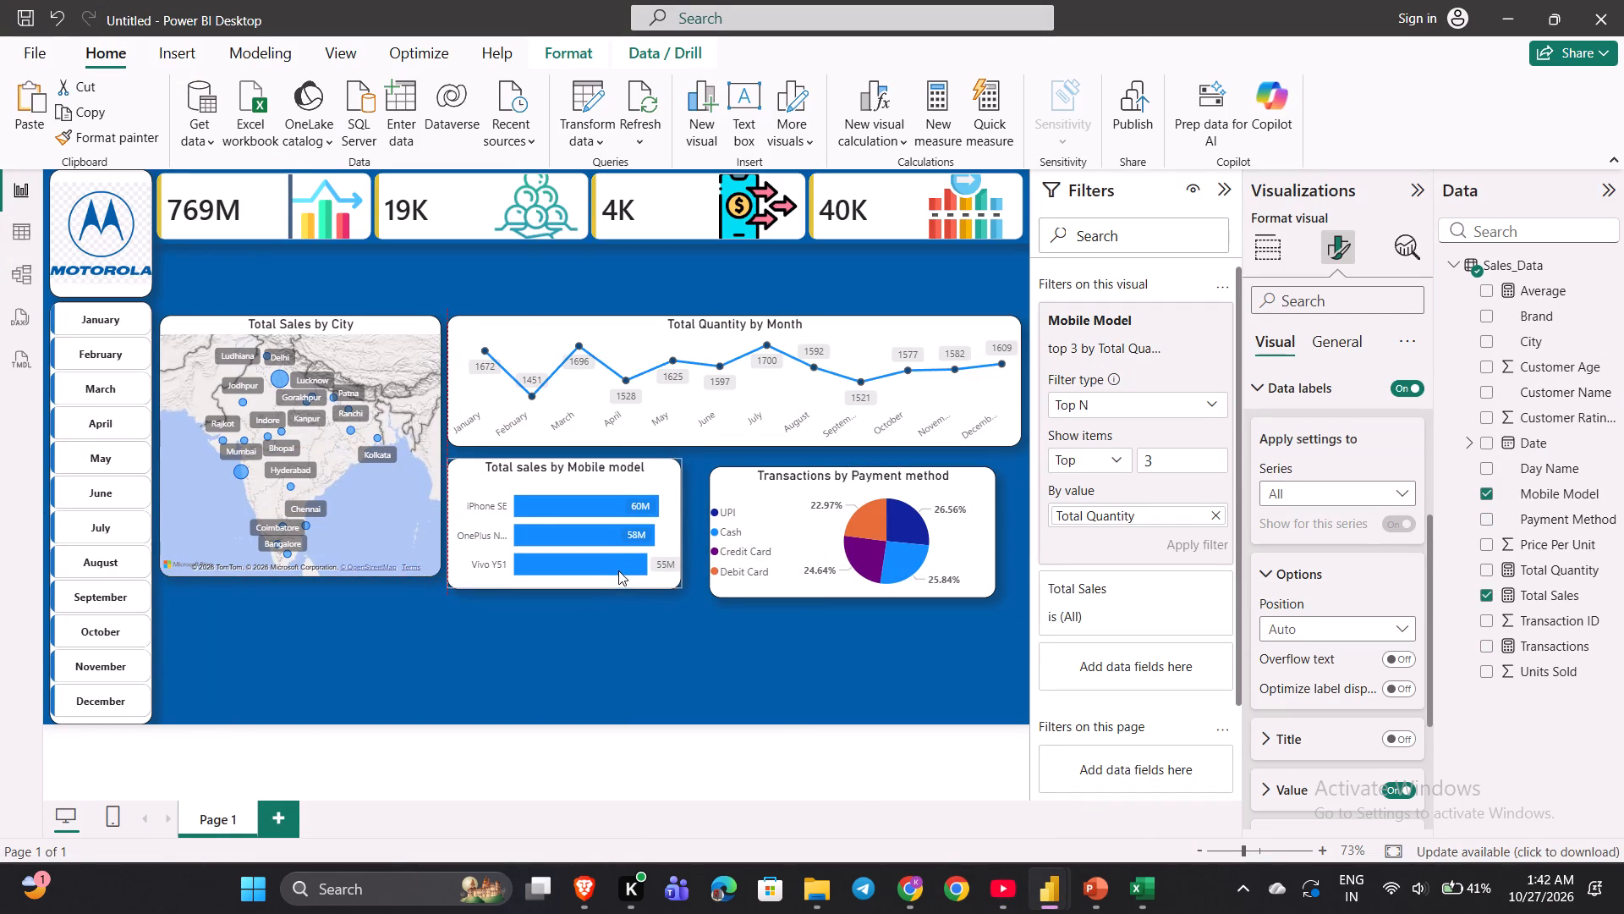
left_click_drag(618, 570, 621, 565)
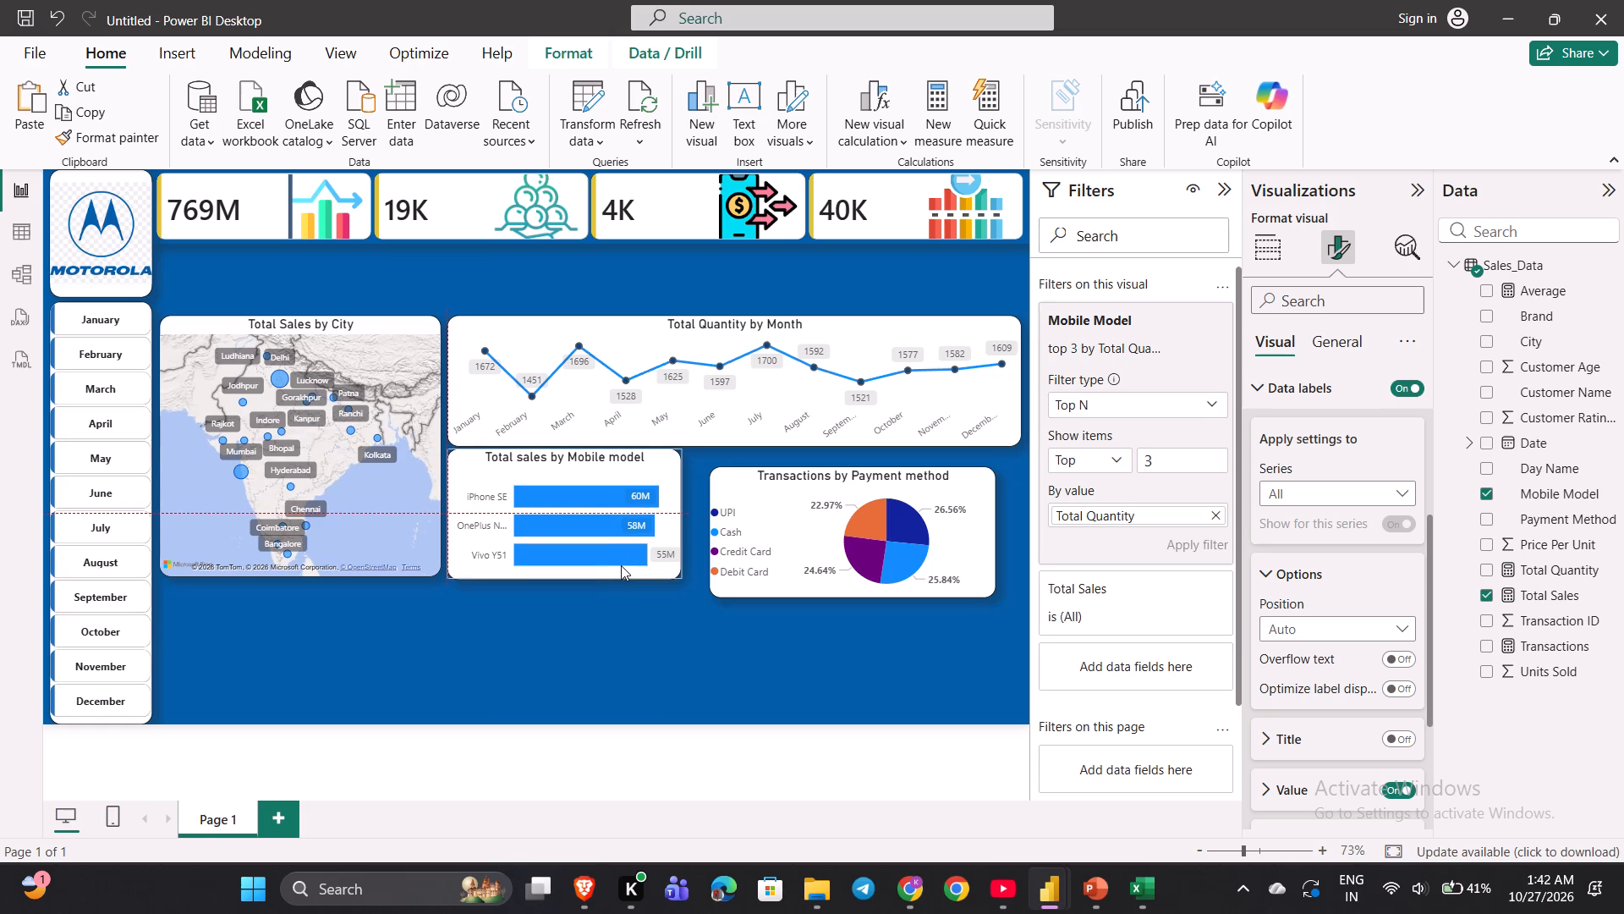
left_click_drag(621, 565, 622, 567)
left_click(653, 632)
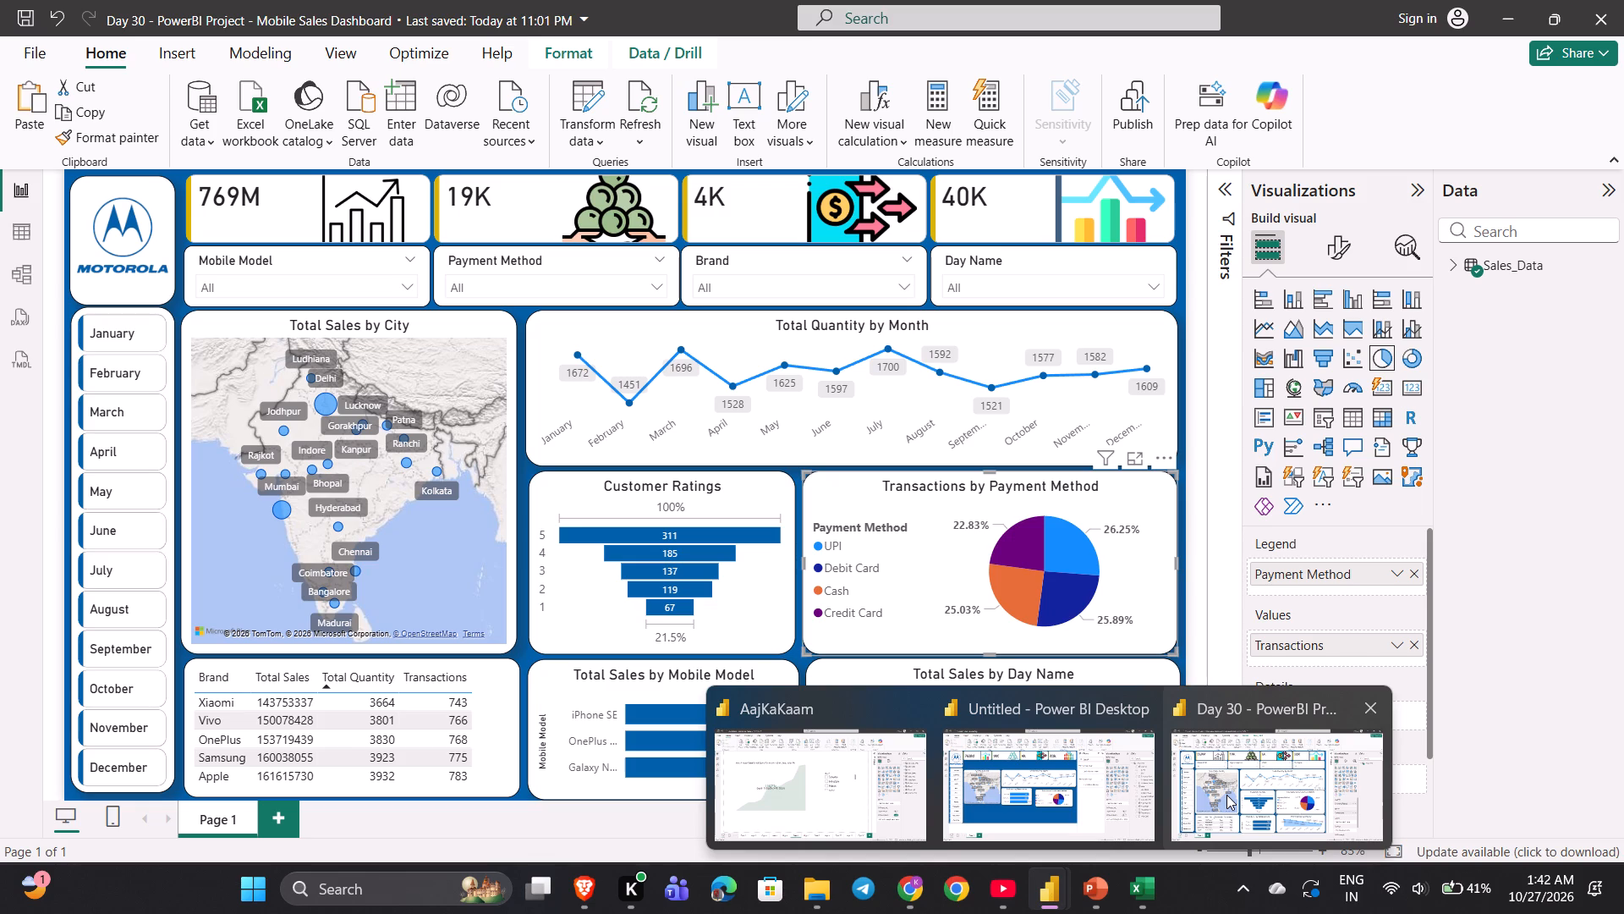
left_click(1089, 801)
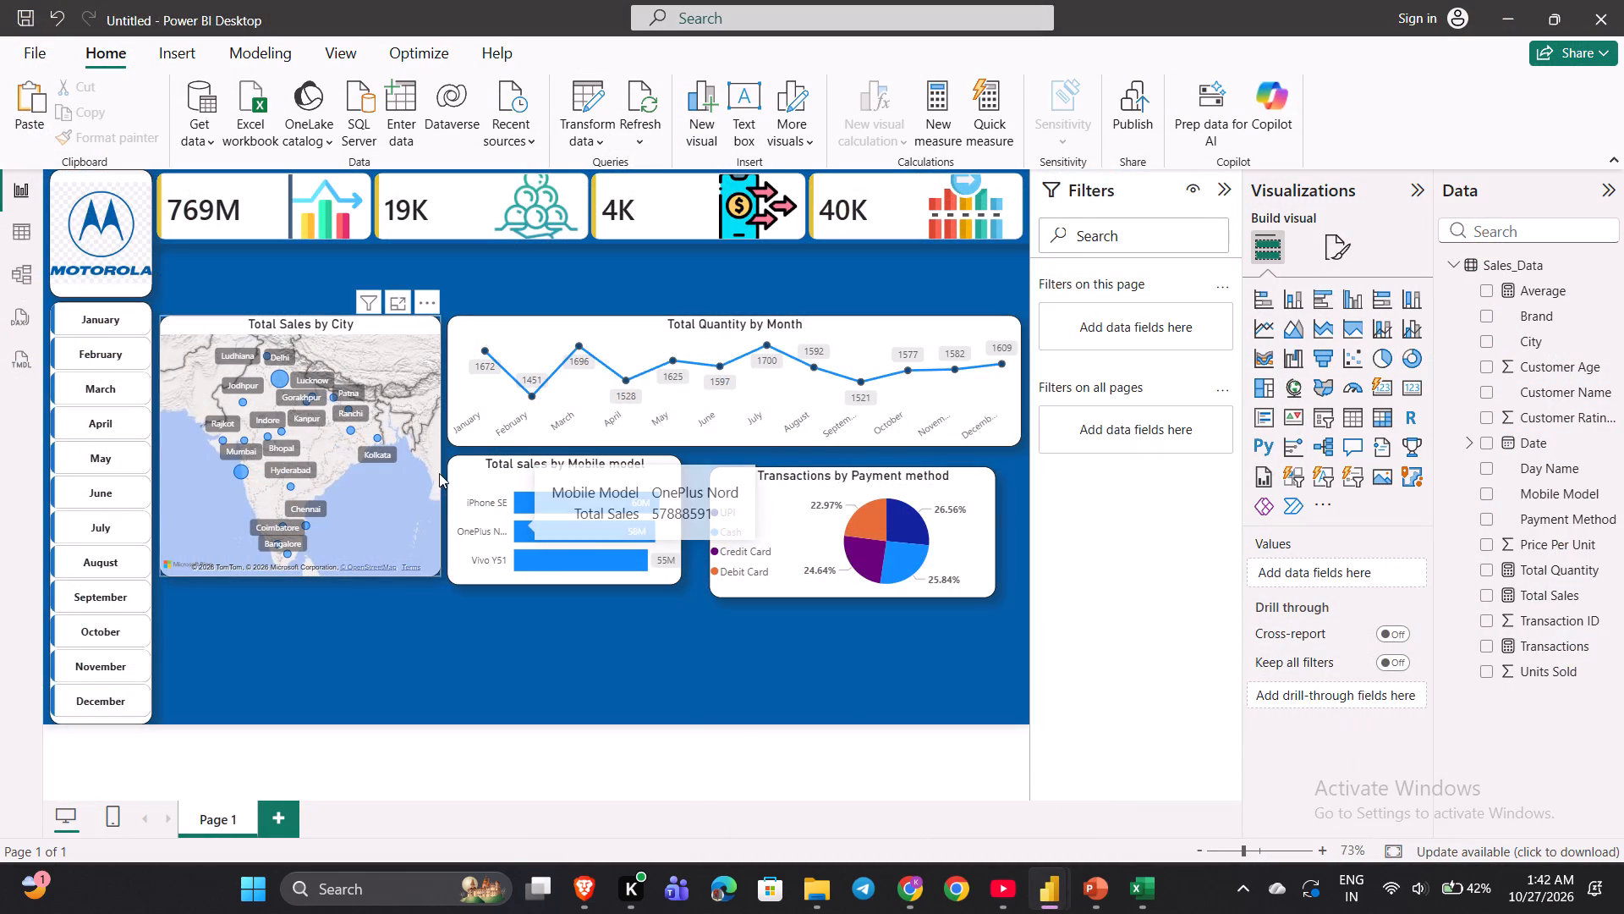
left_click(471, 468)
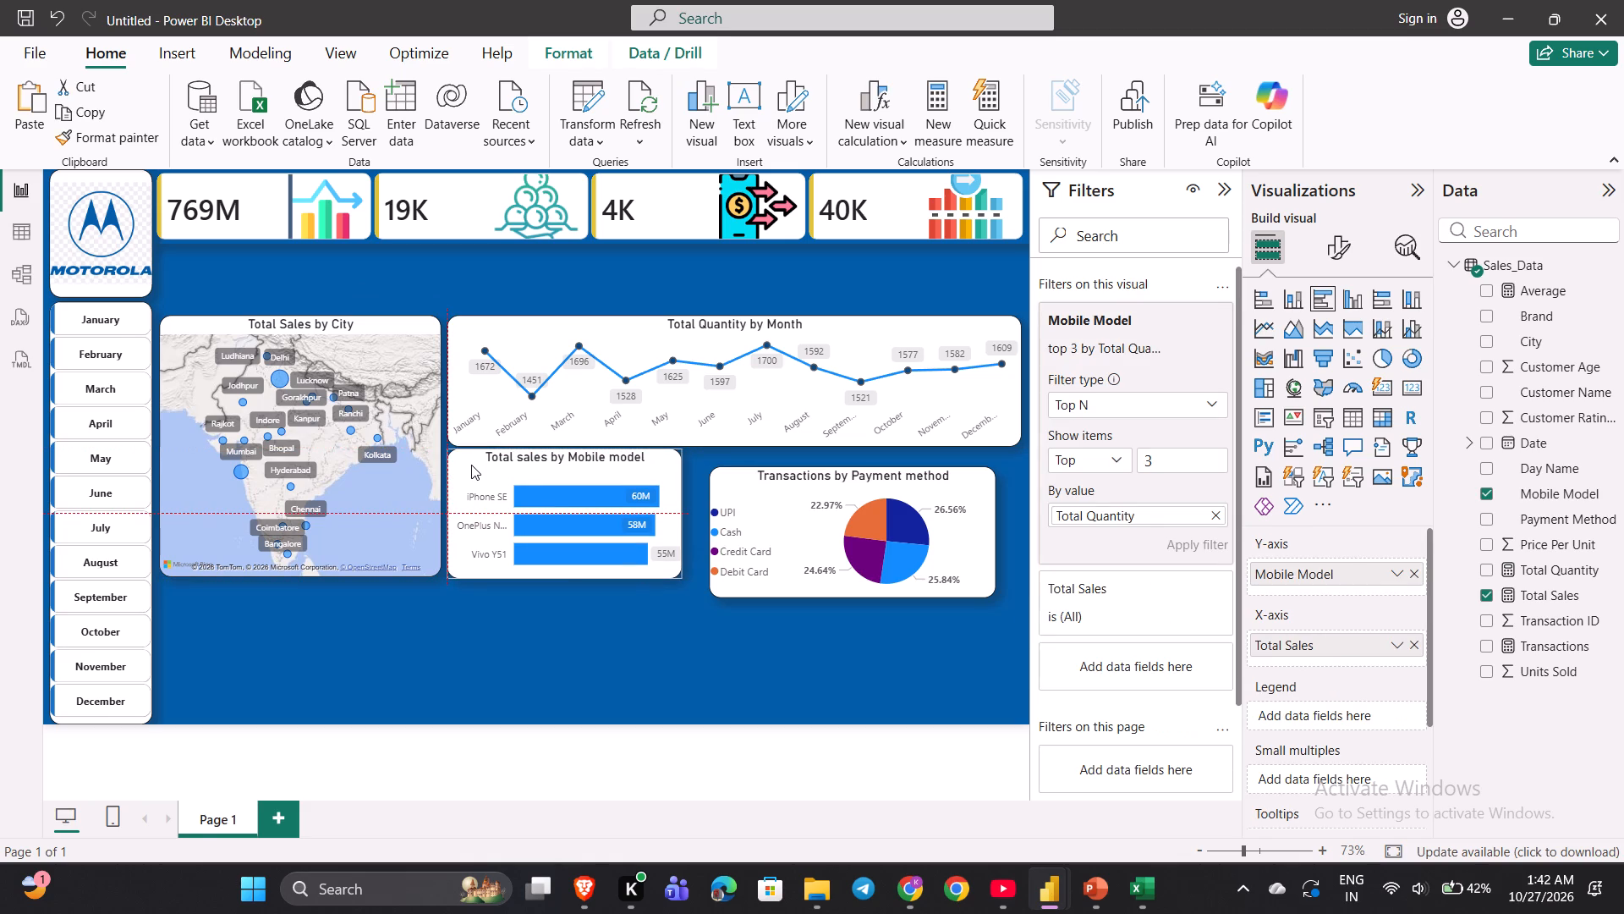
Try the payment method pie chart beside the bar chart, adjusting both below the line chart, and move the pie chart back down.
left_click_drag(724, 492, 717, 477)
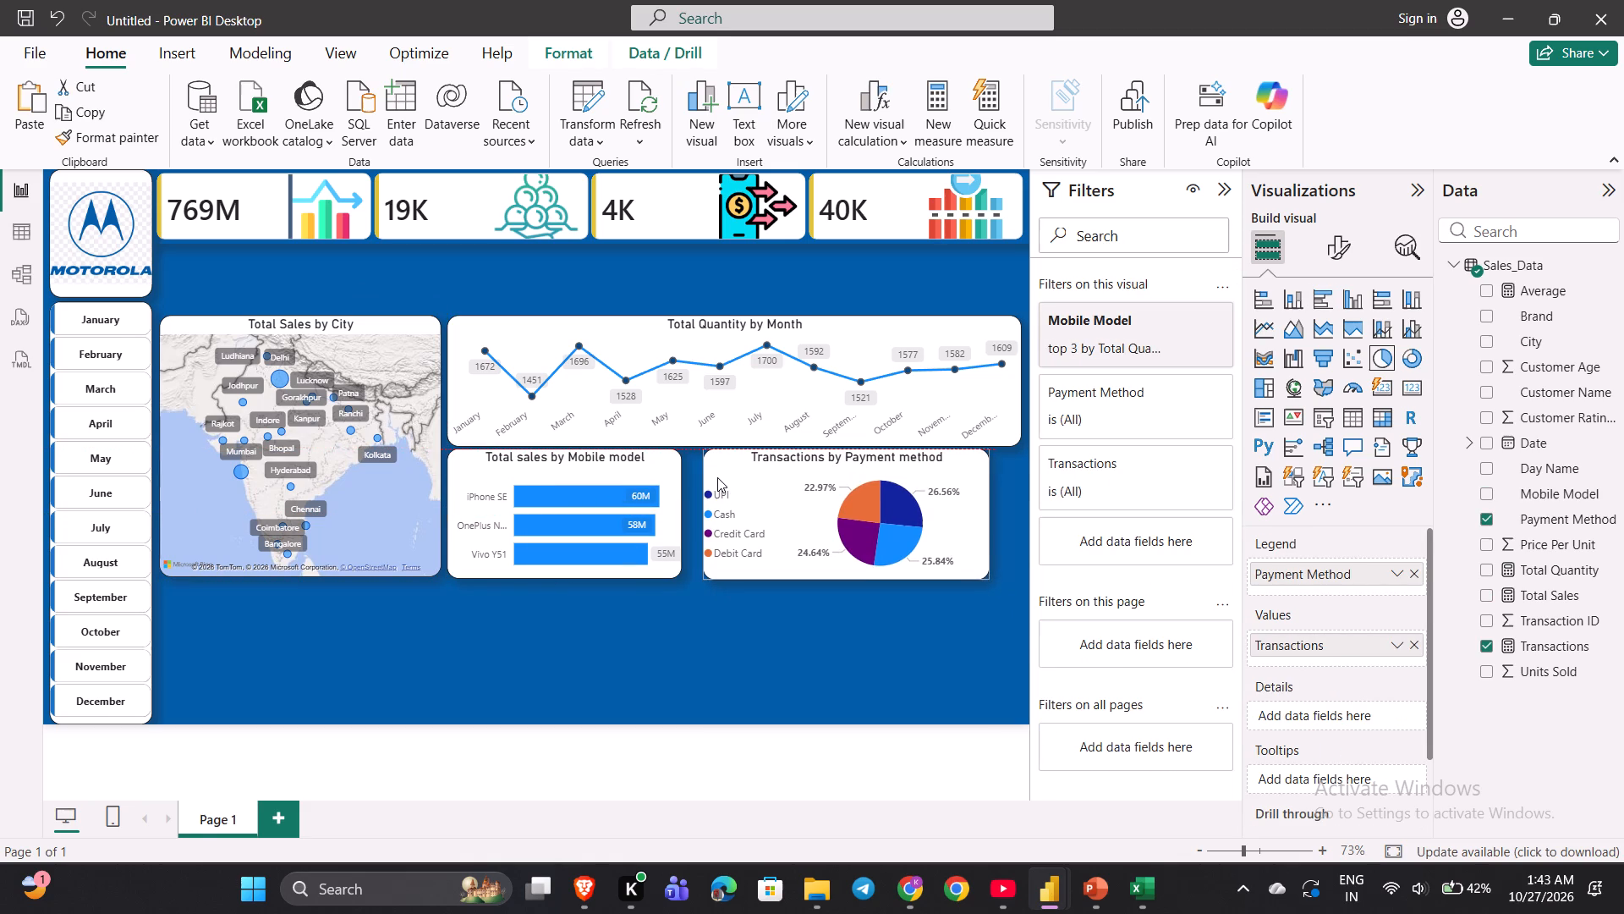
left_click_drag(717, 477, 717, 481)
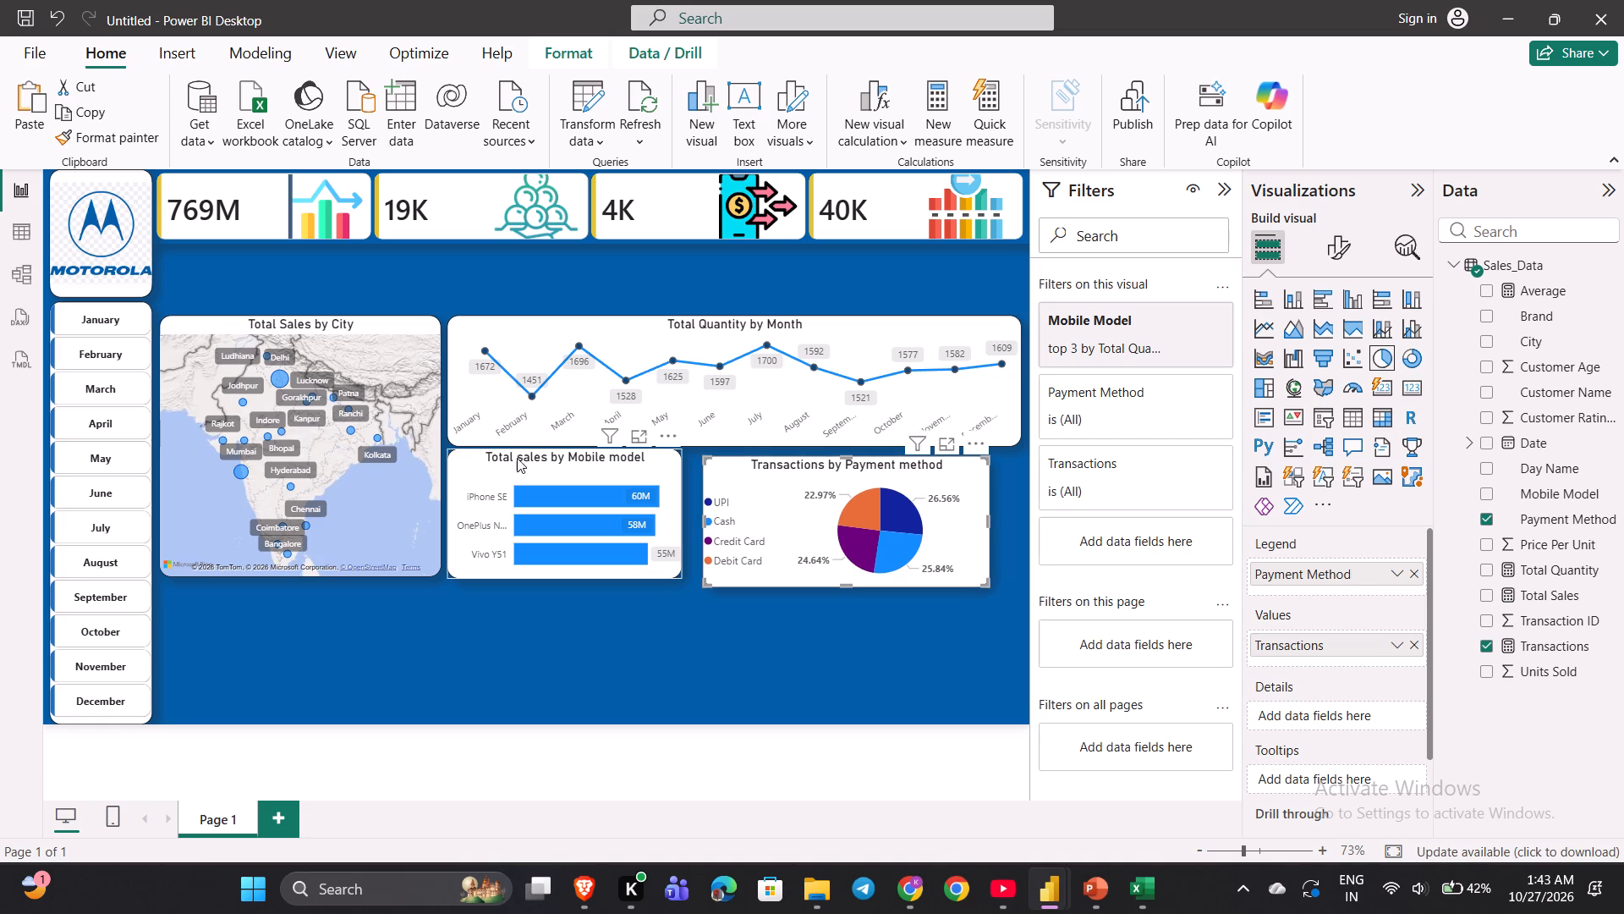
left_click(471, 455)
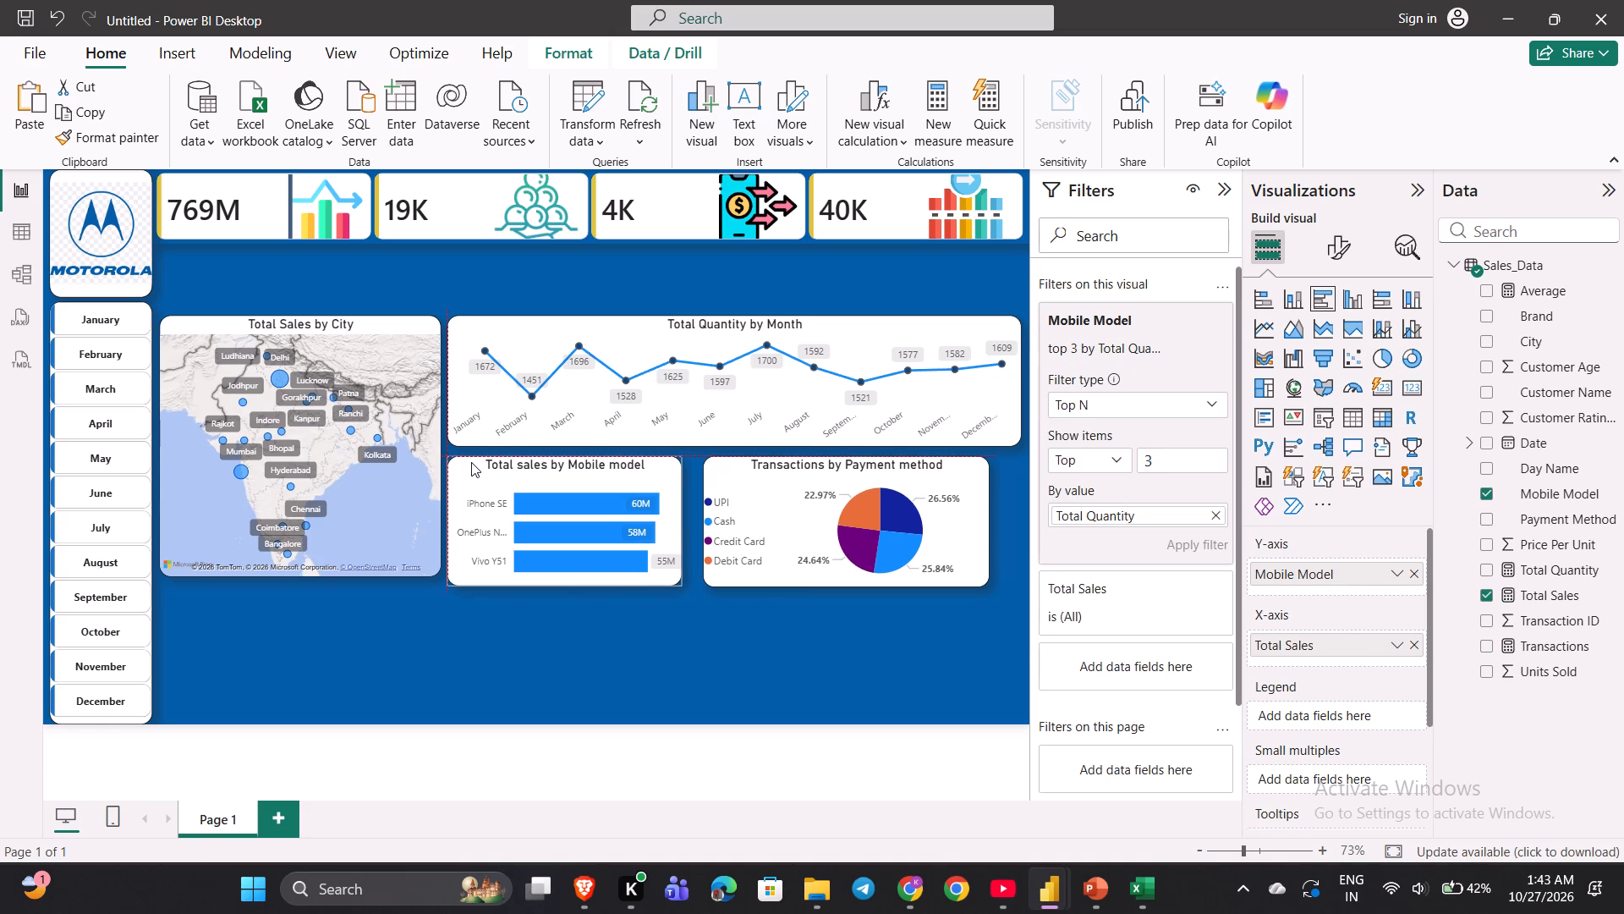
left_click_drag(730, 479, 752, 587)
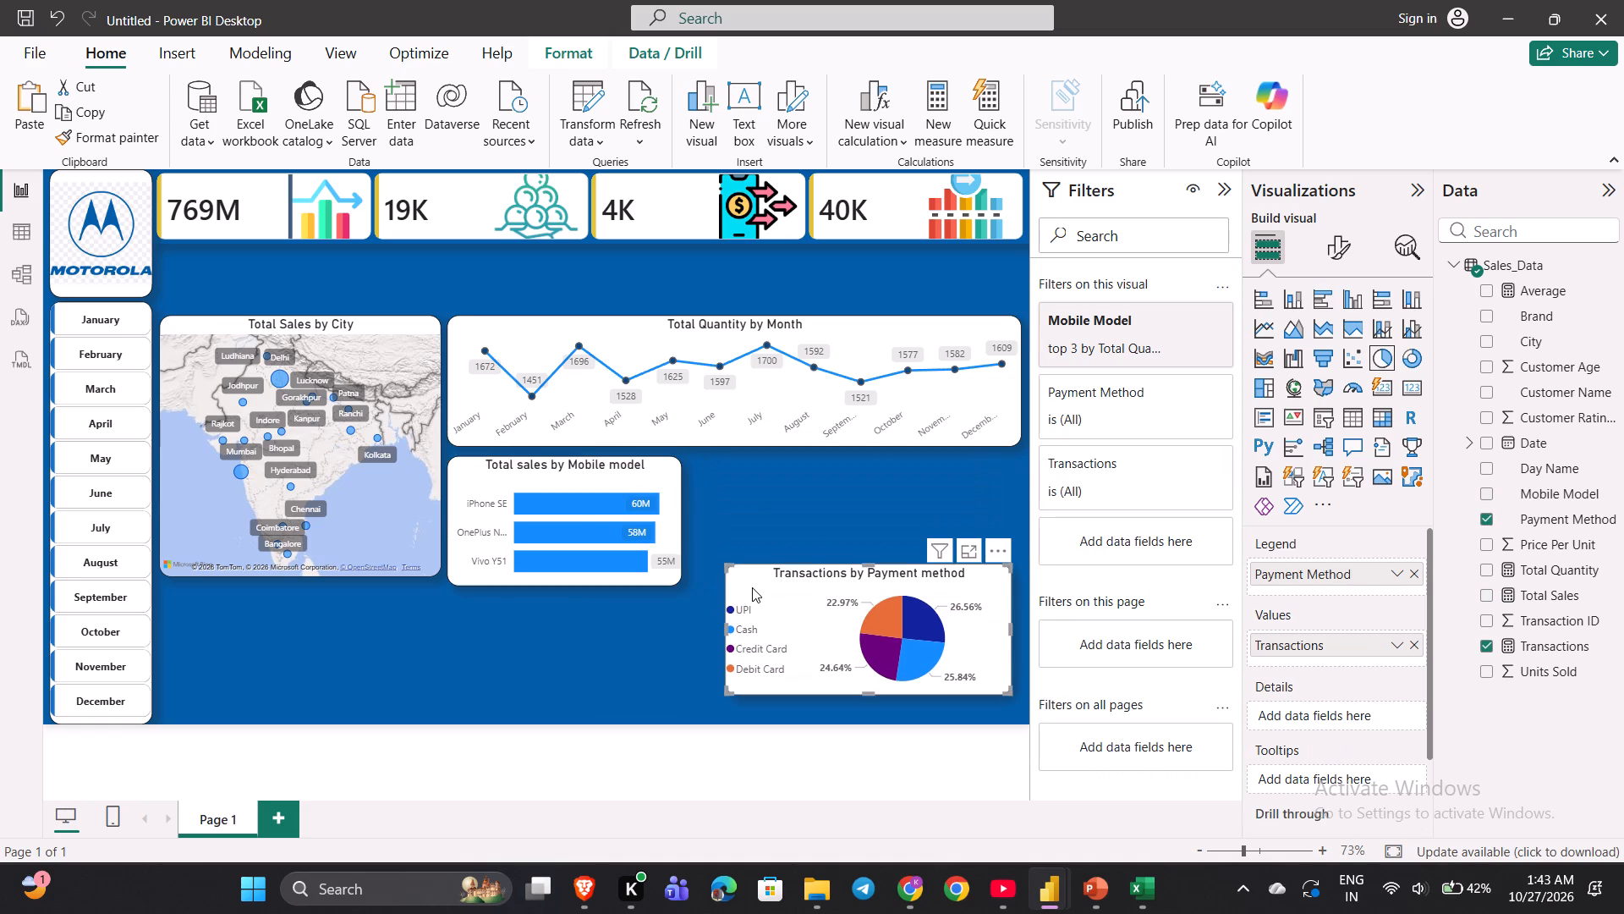
Fine-tune the Total sales by Mobile model bar chart's position to leave a narrow gap beneath the line chart.
left_click(489, 470)
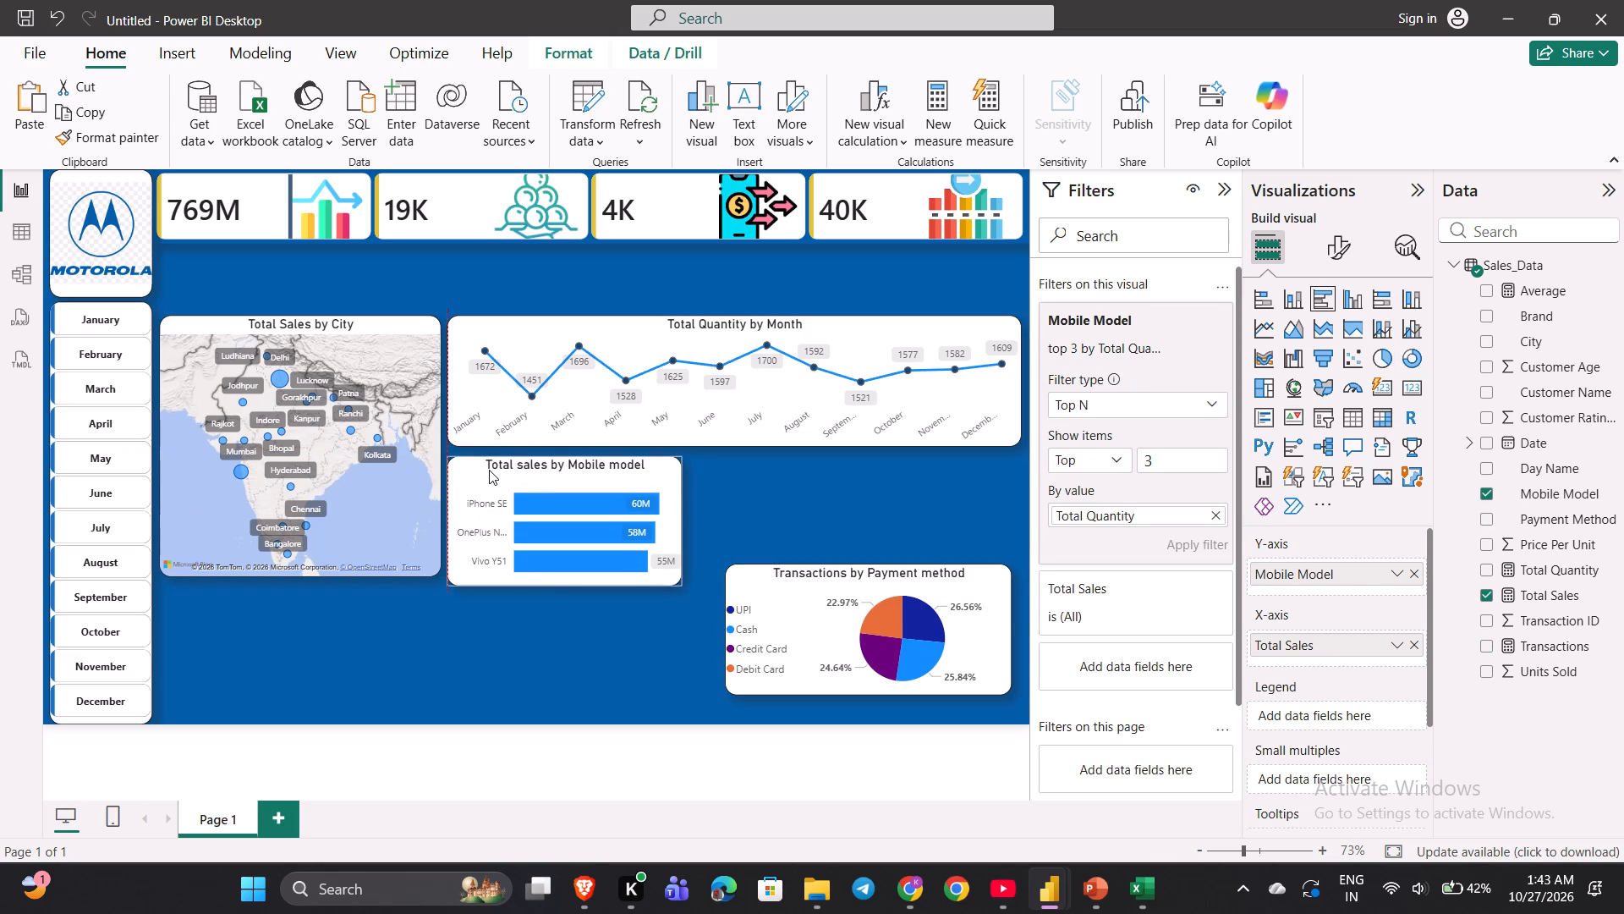
left_click_drag(489, 470, 489, 462)
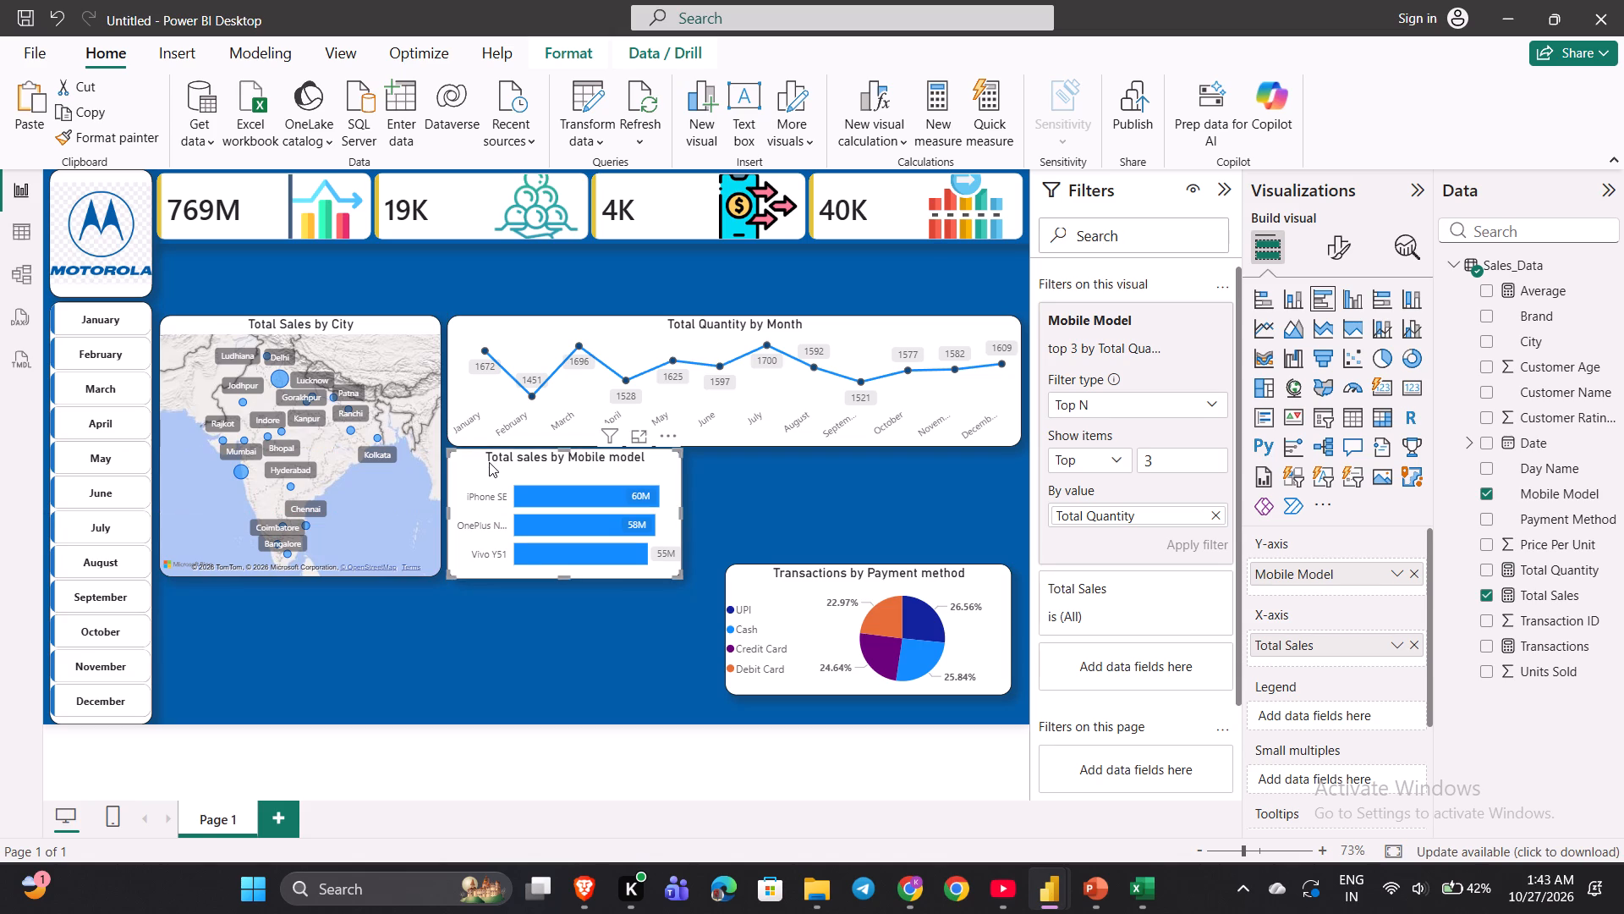
left_click(477, 462)
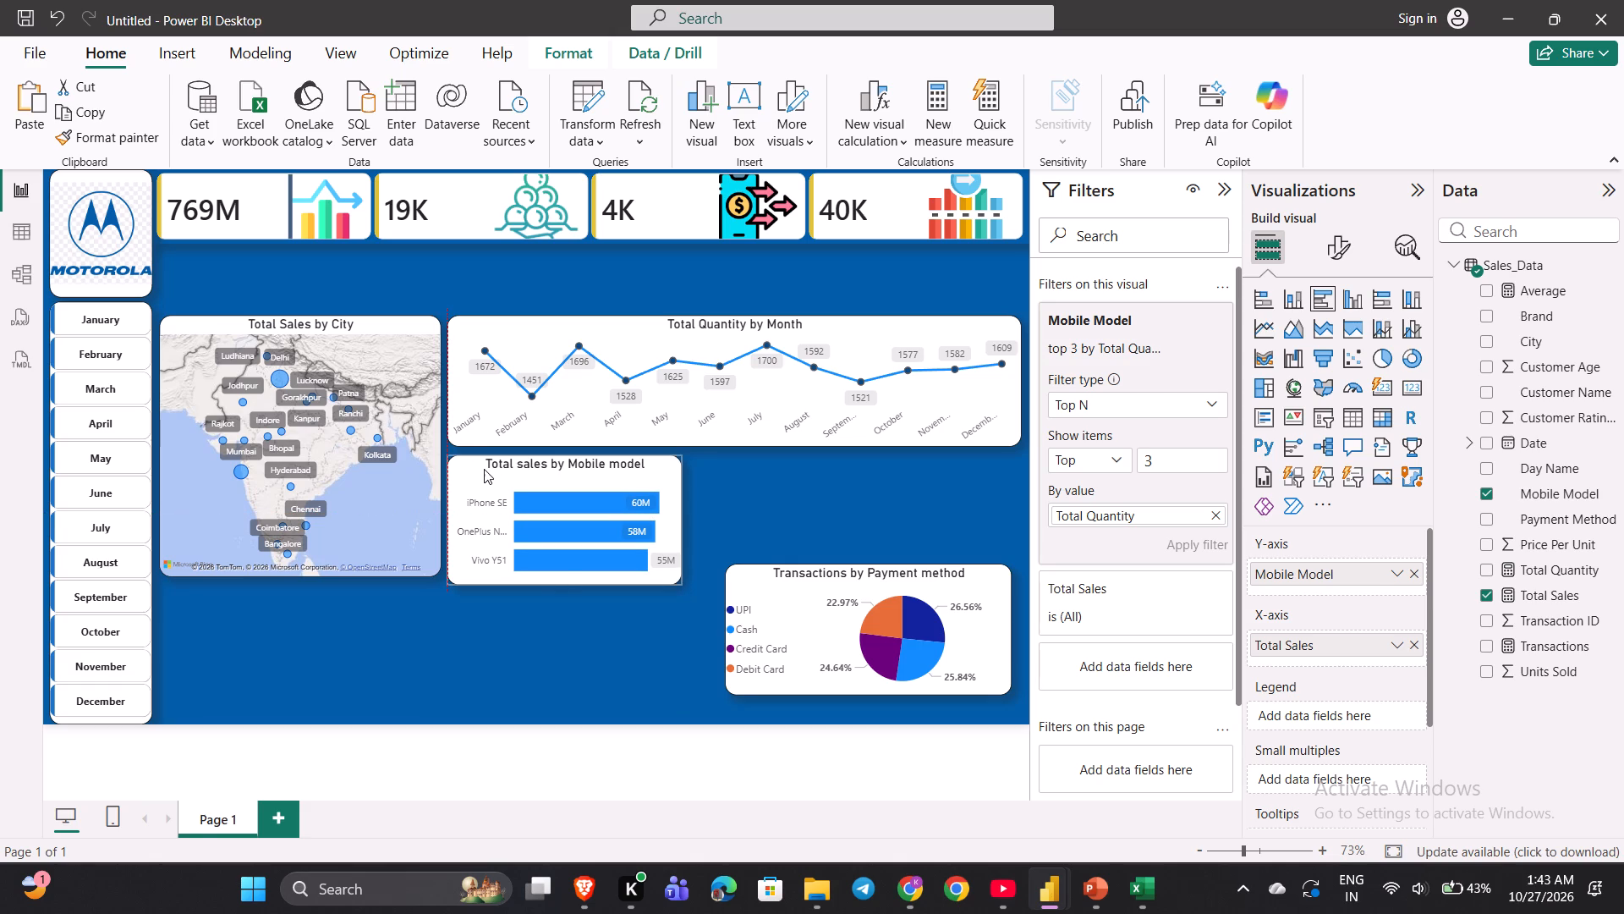
Move the payment method pie chart up beside the Total sales by Mobile model bar chart, level with it.
left_click_drag(772, 581, 740, 465)
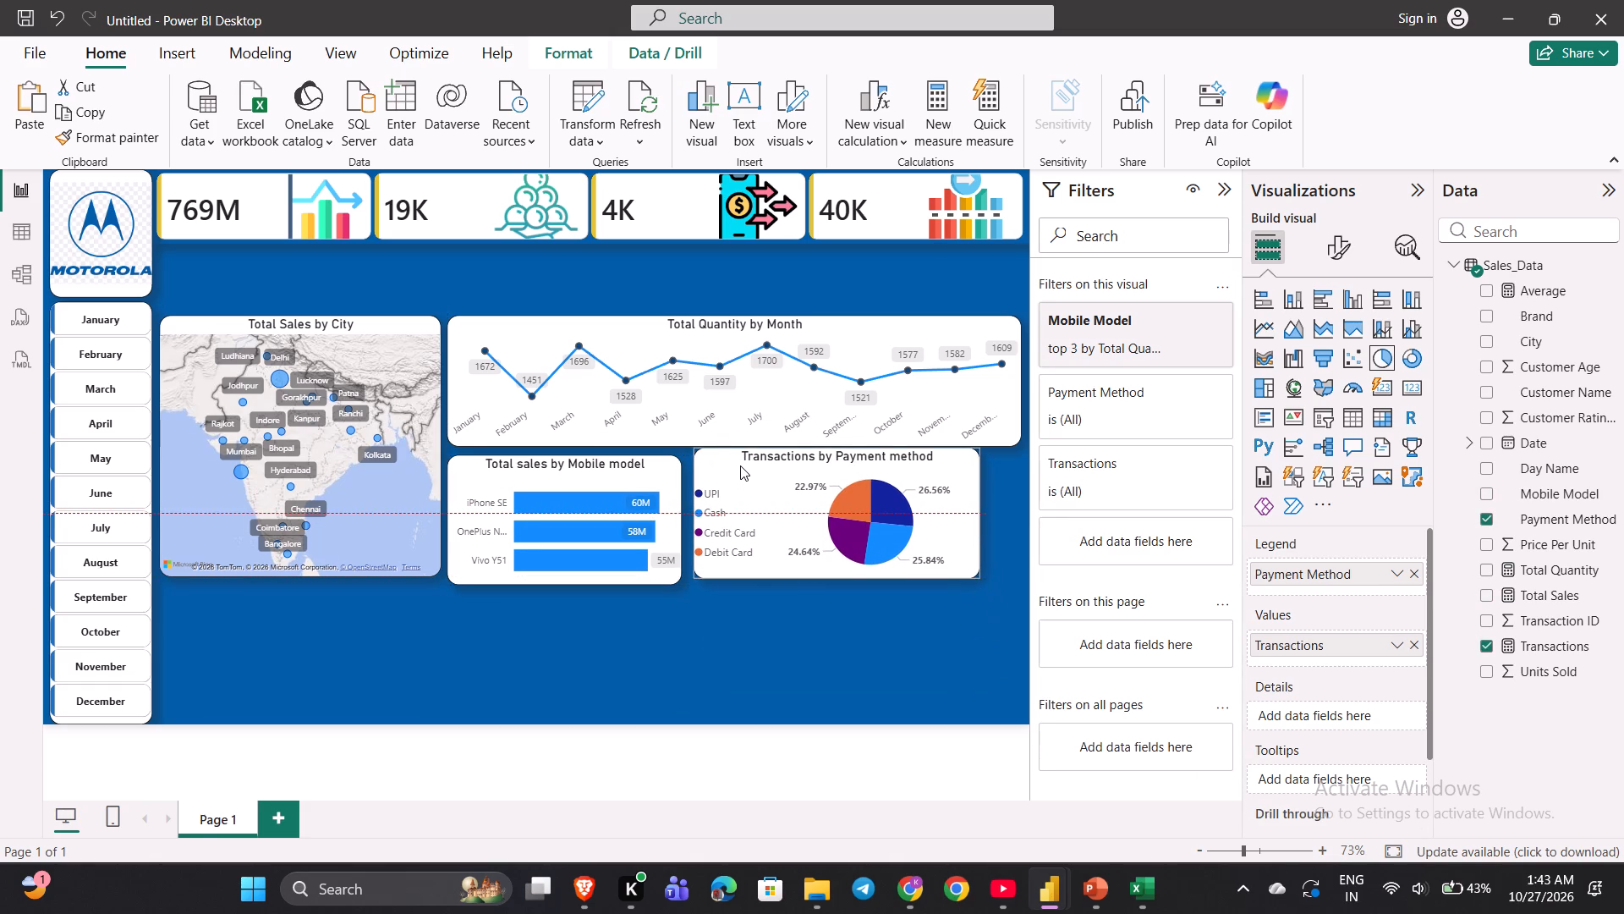
left_click_drag(740, 465, 741, 474)
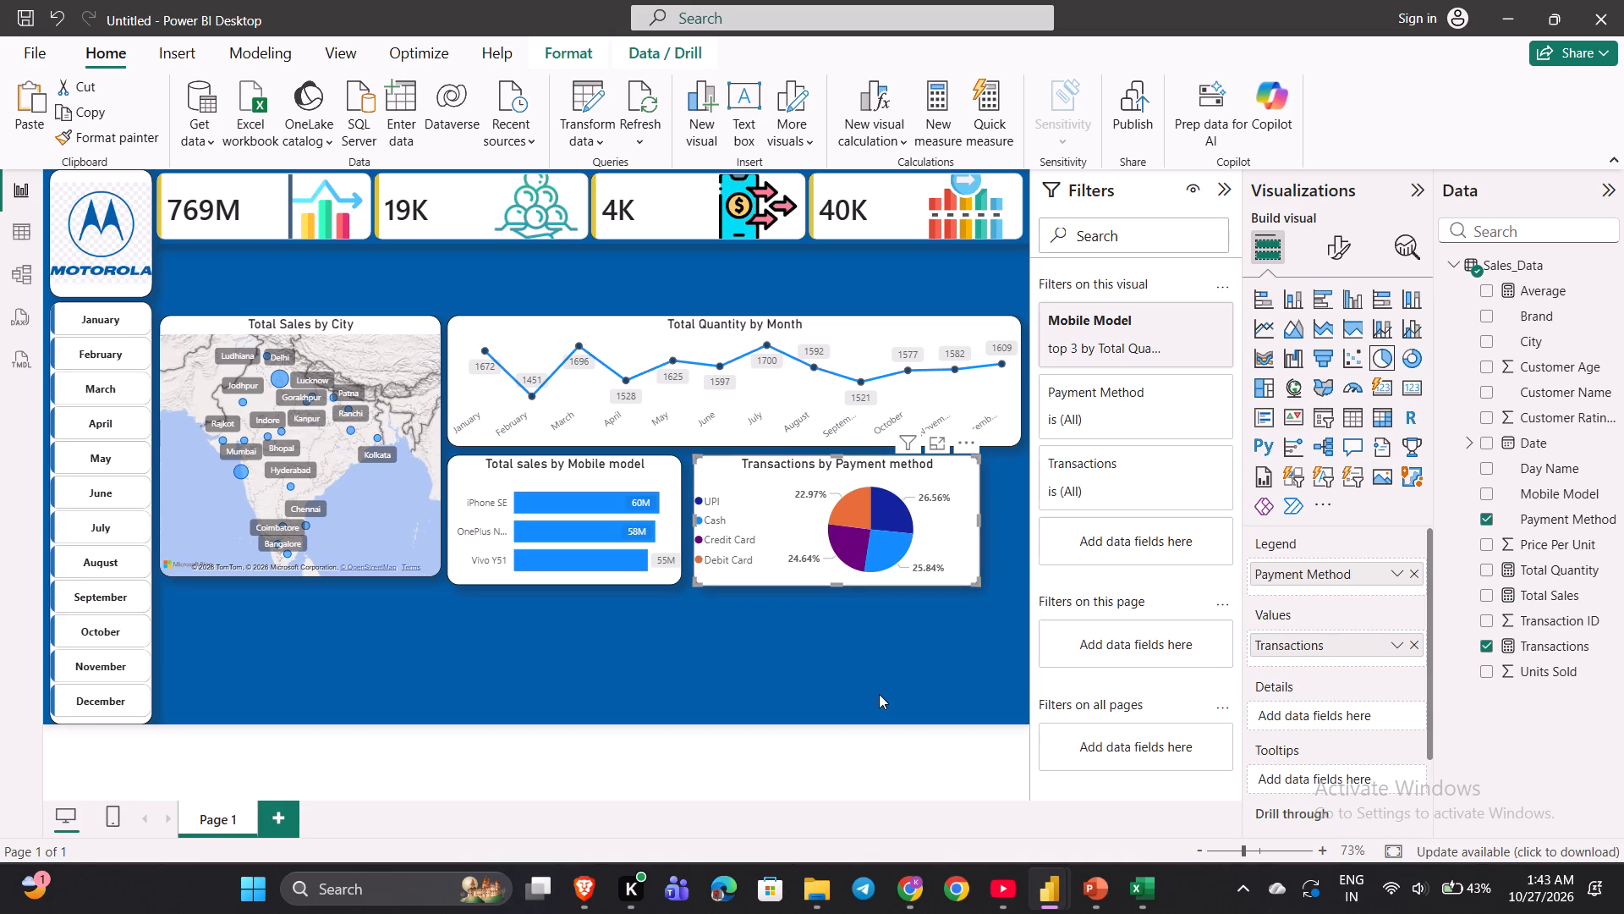
Watch in the YouTube tutorial how the next chart below the mobile model chart is created, and return to the report.
left_click(1010, 893)
key("space")
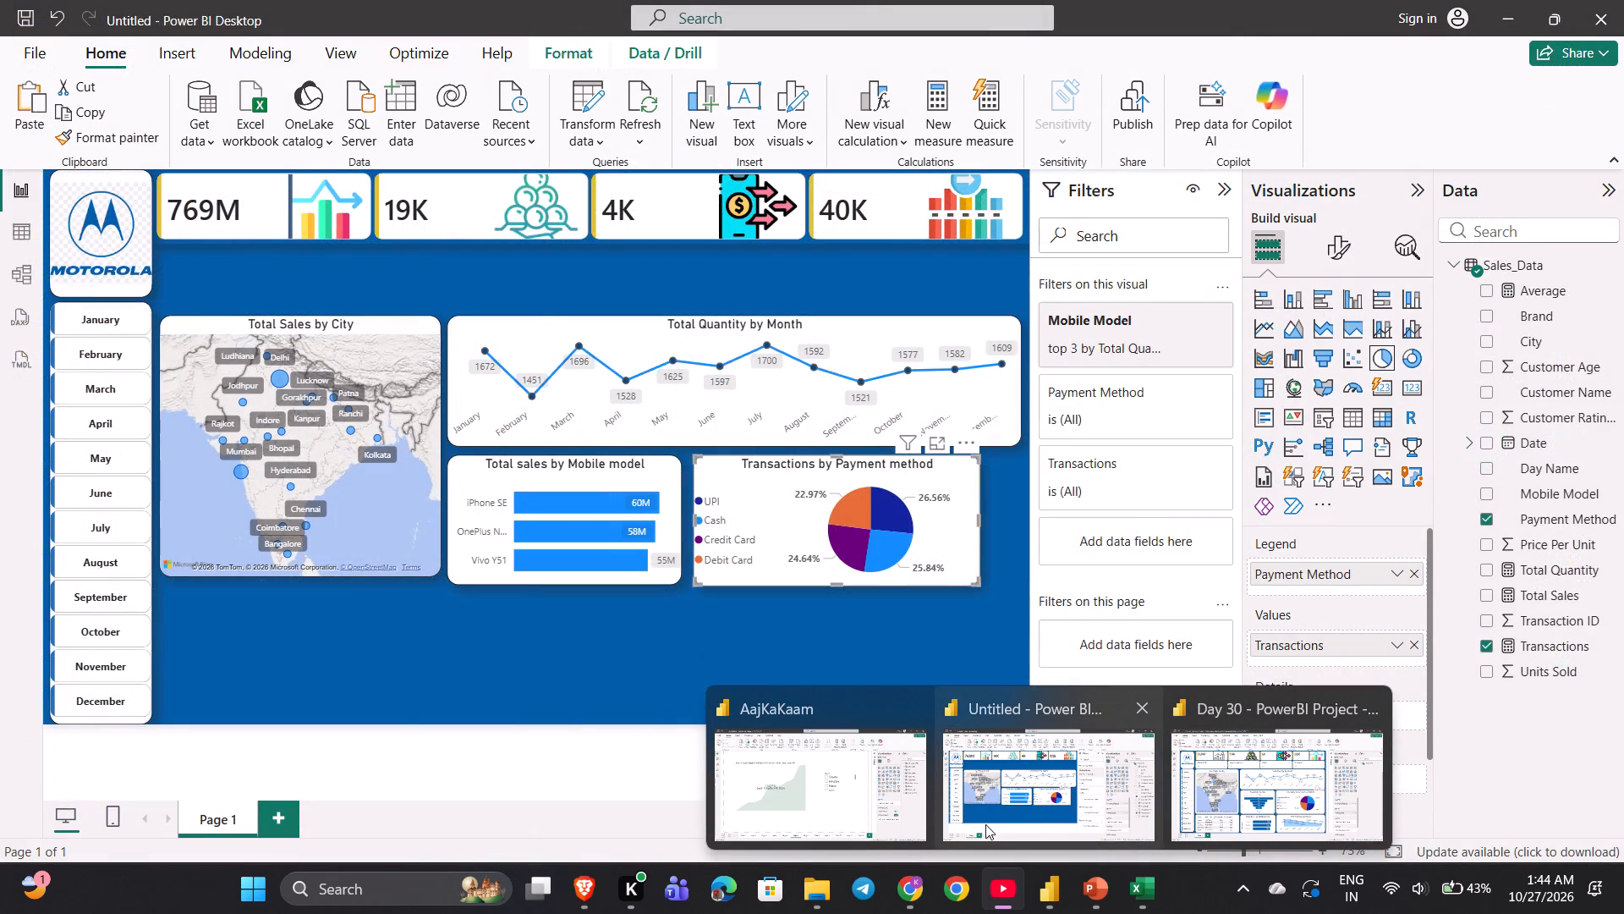
left_click(994, 908)
left_click(994, 908)
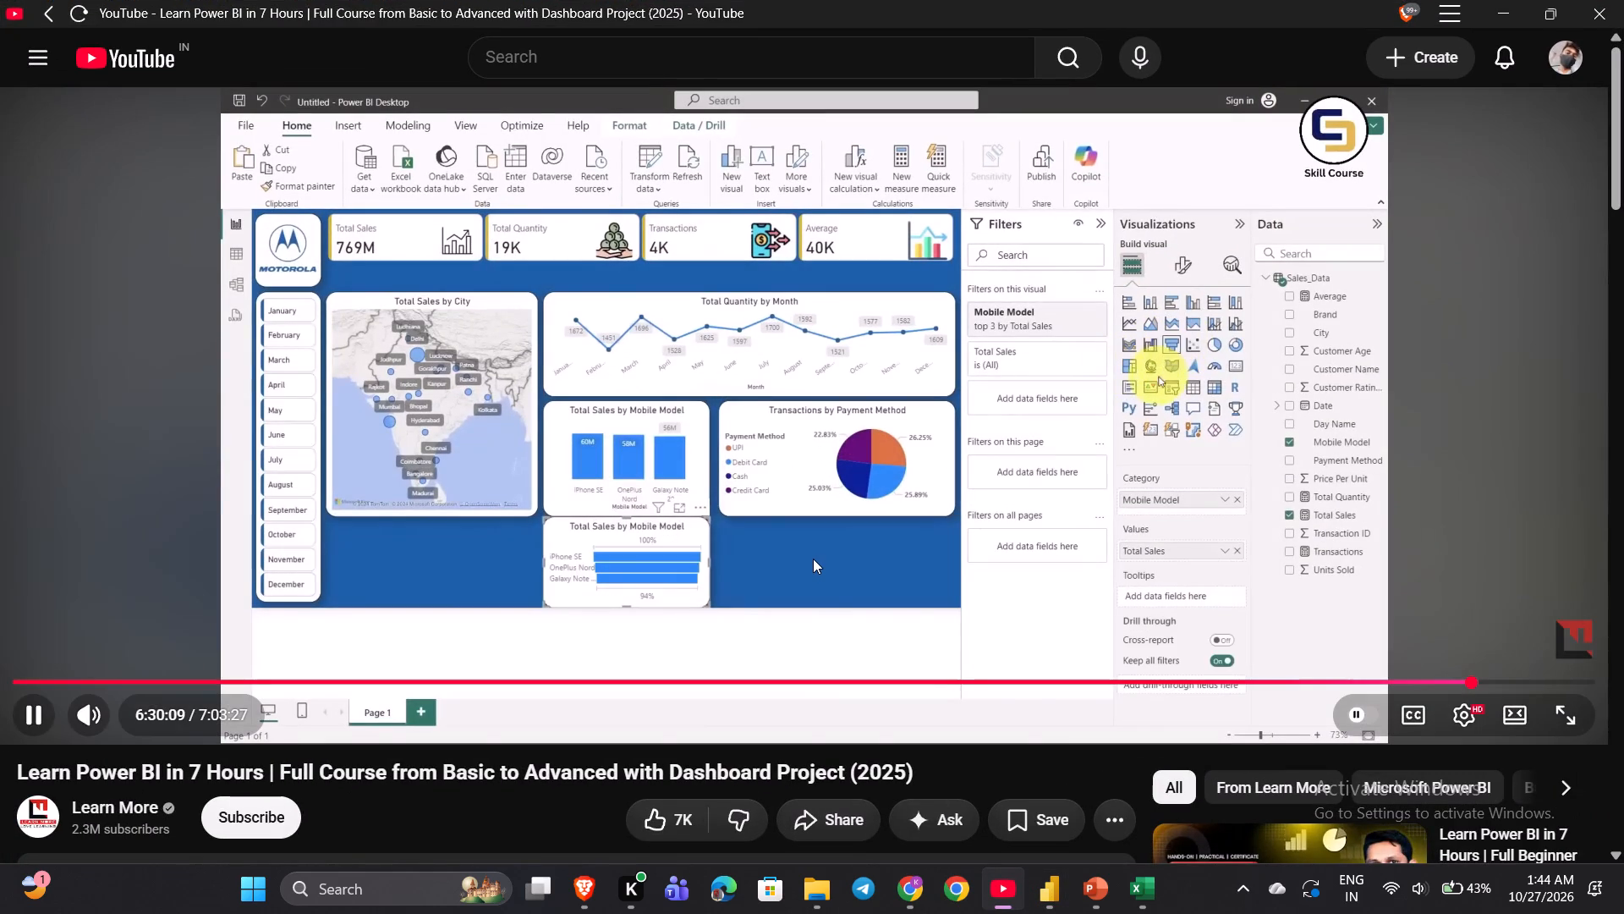
key("space")
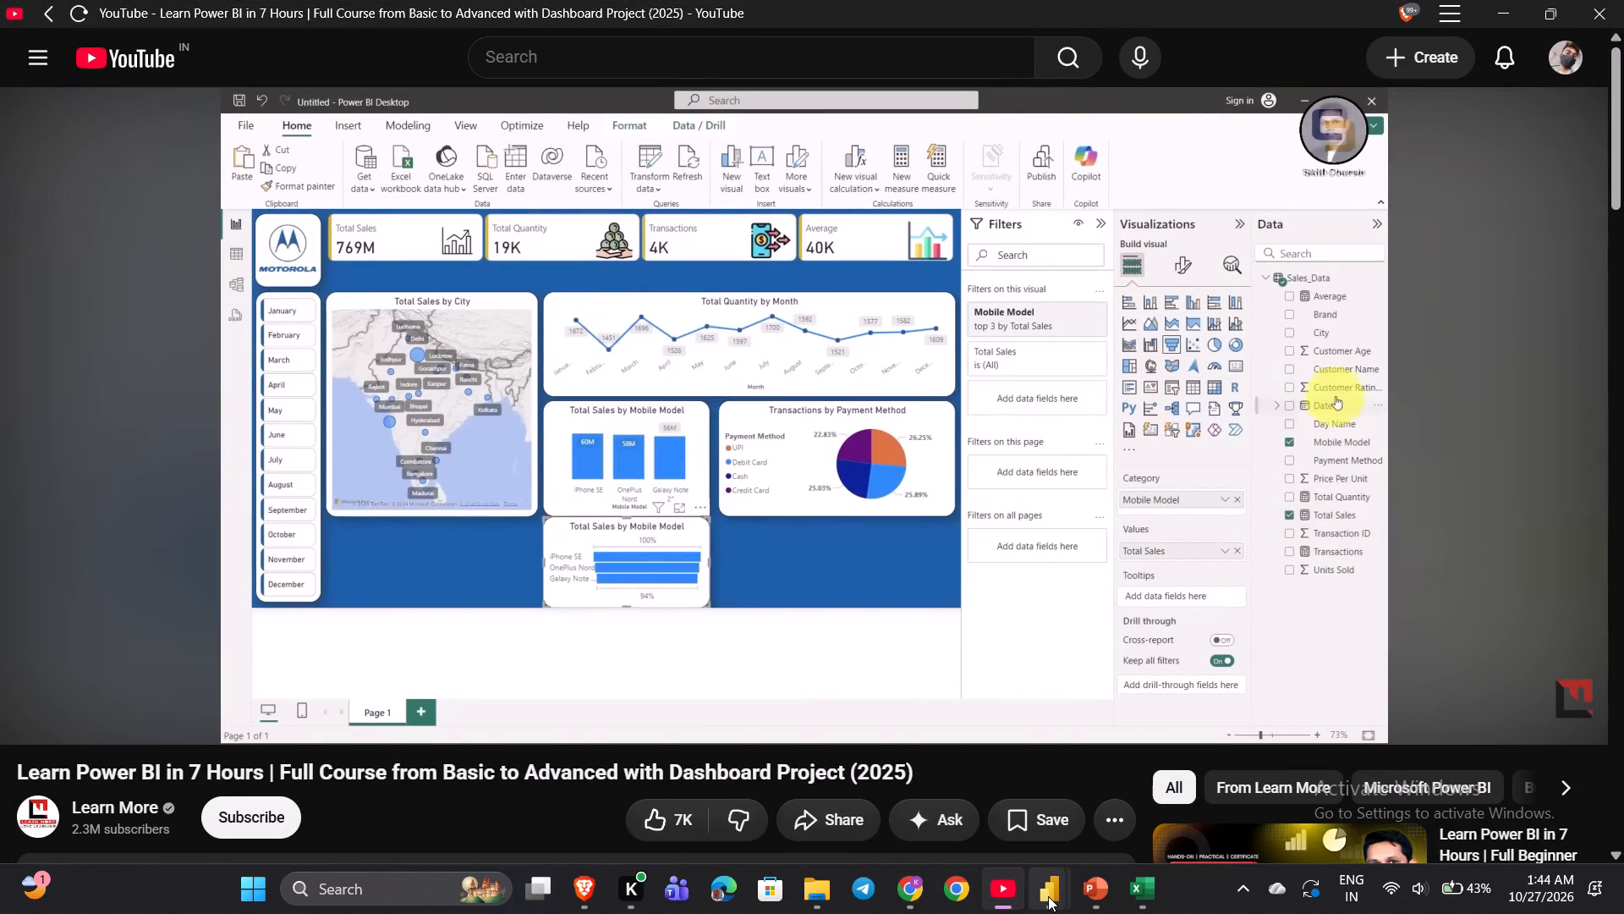
left_click(1078, 821)
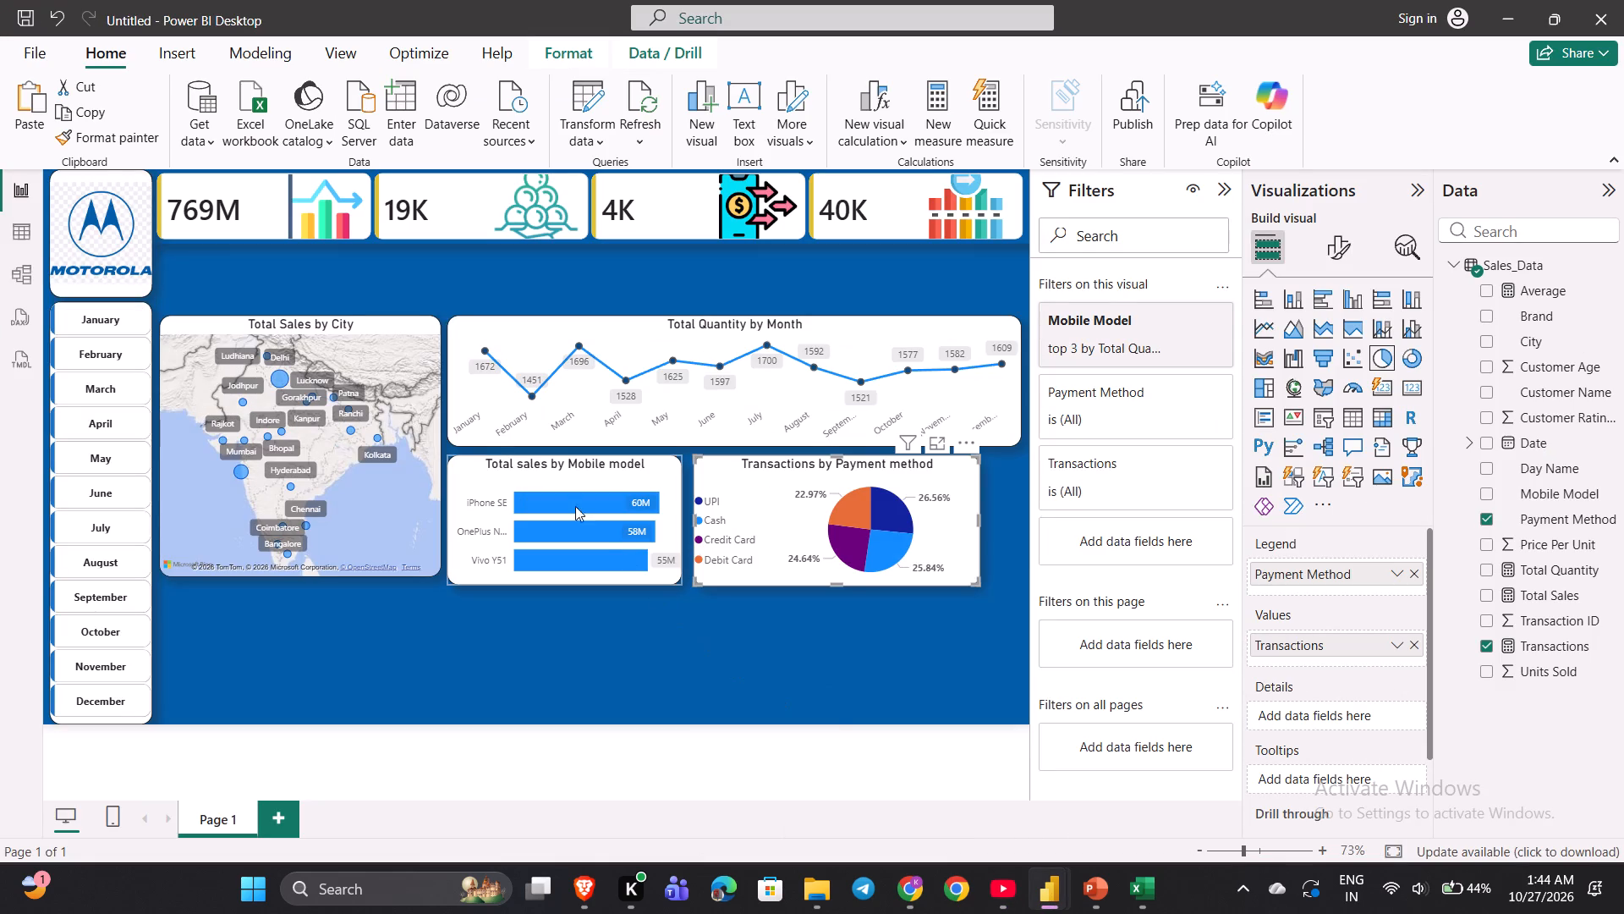
Duplicate the Total sales by Mobile model bar chart and place the copy in the empty area below it.
left_click(546, 464)
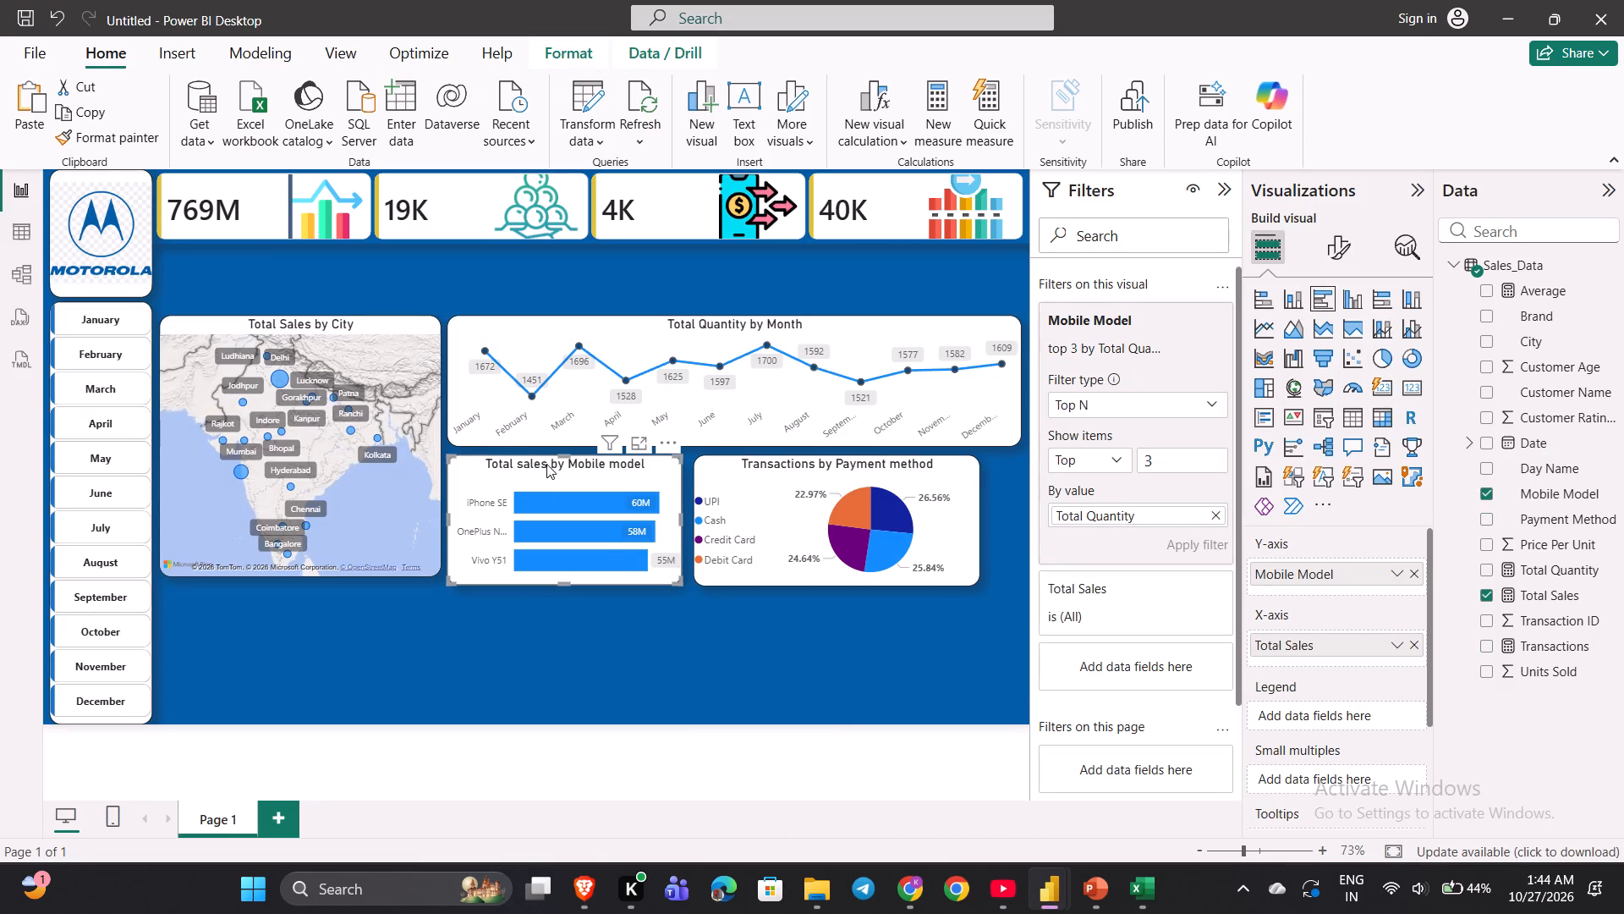
key("ctrl+c")
key("ctrl+v")
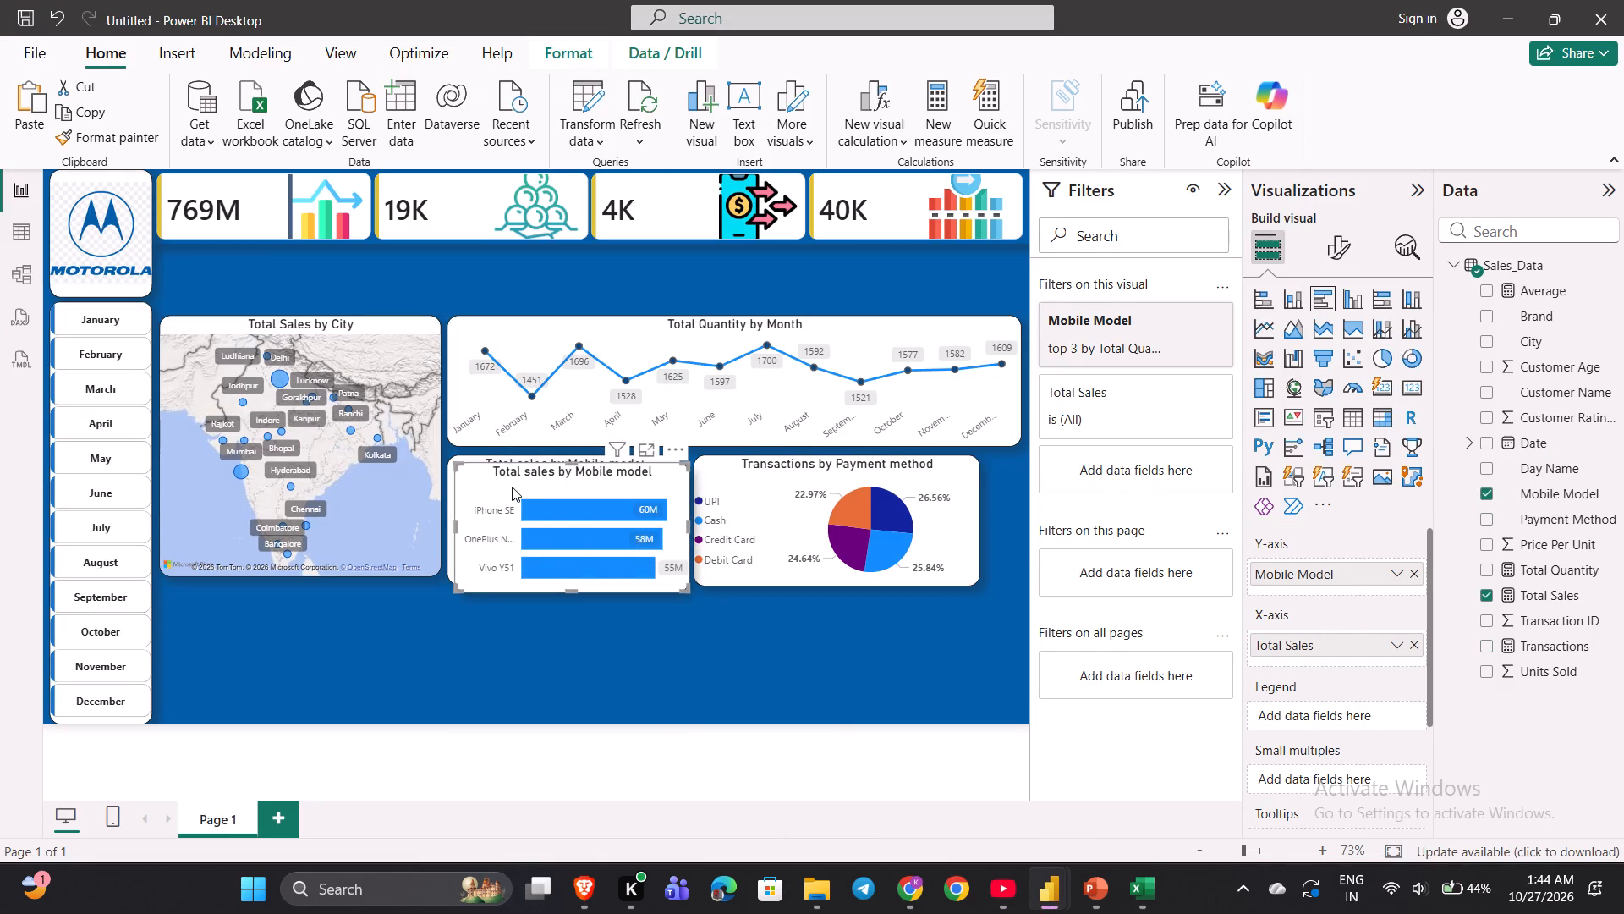
left_click_drag(512, 487, 532, 658)
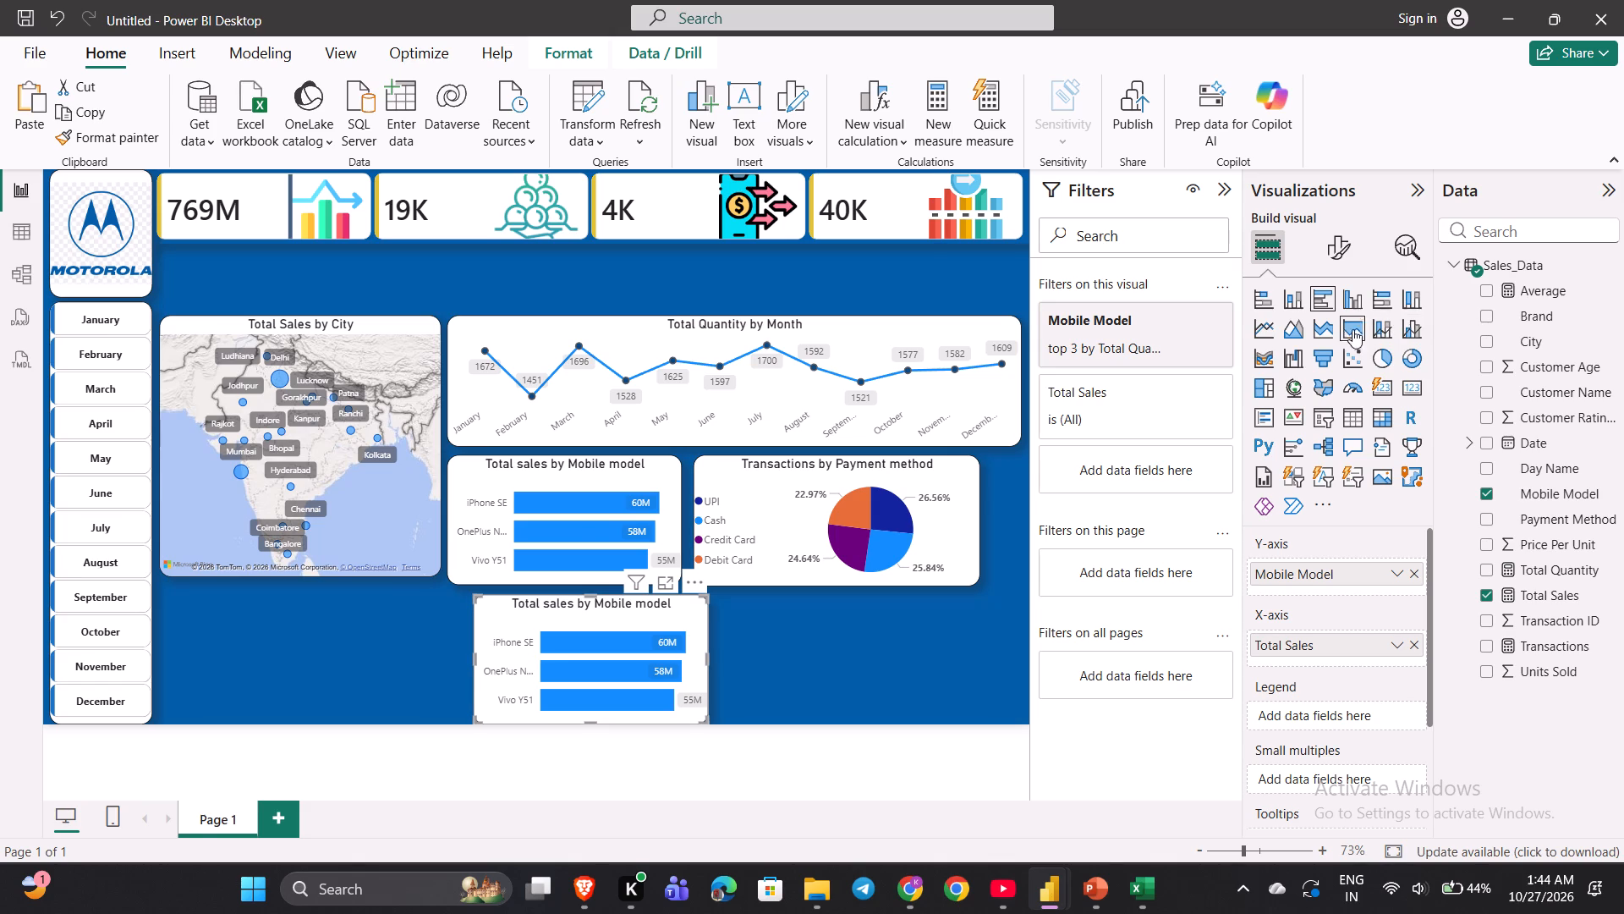
Convert the copied mobile model chart to a funnel chart.
left_click(1315, 355)
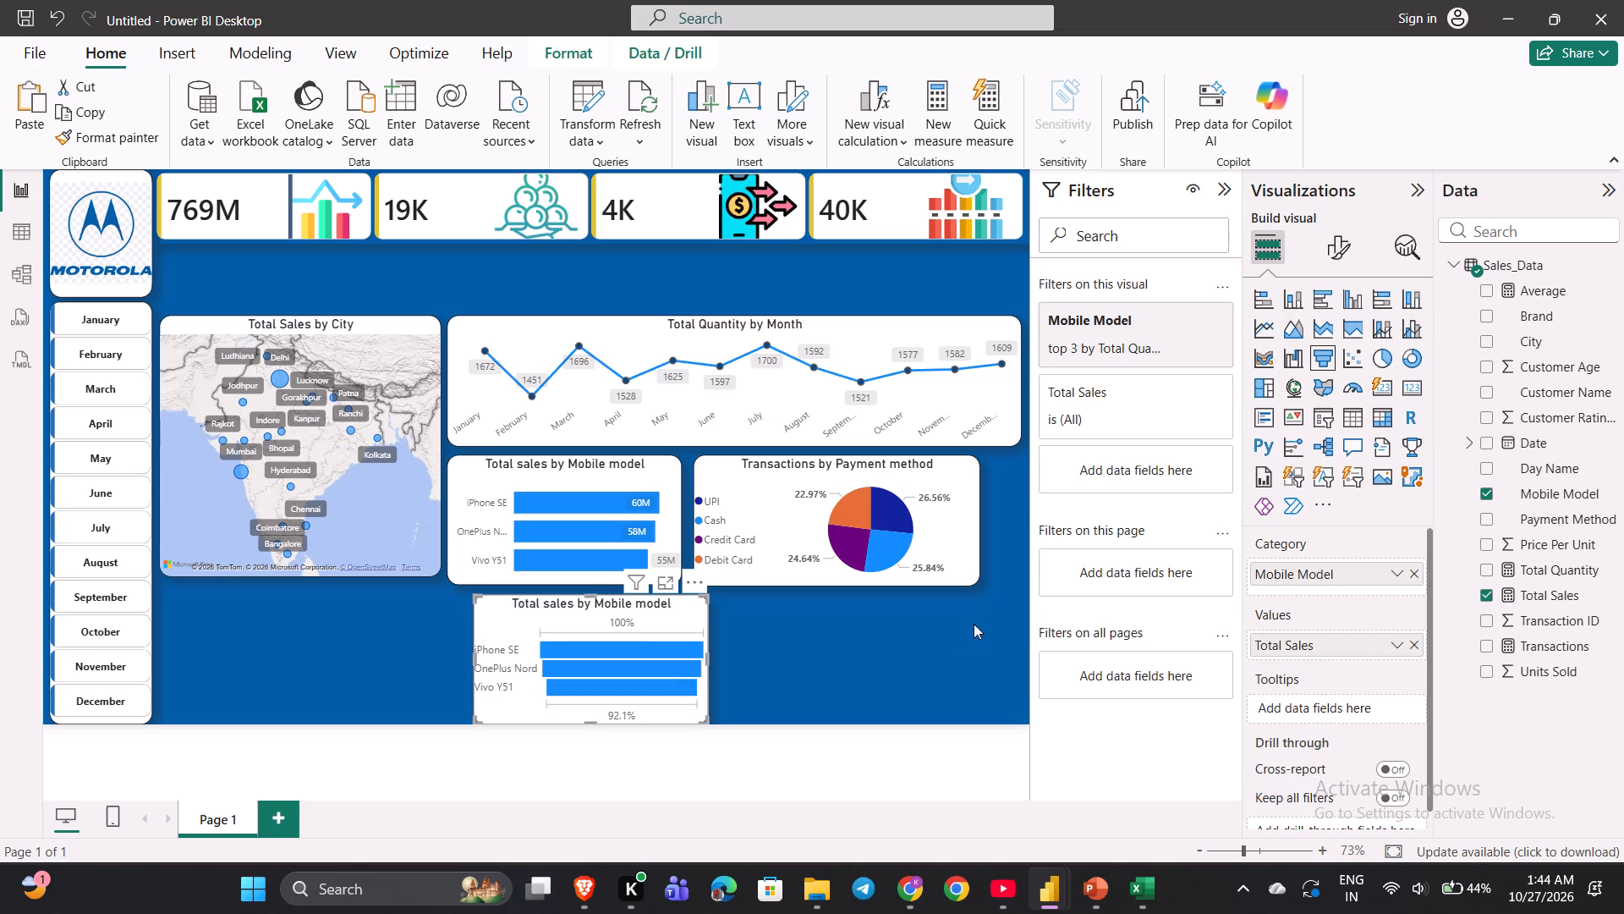
Watch which category, values and aggregation the YouTube tutorial uses for the customer ratings funnel, and return to the report.
left_click(1014, 889)
key("space")
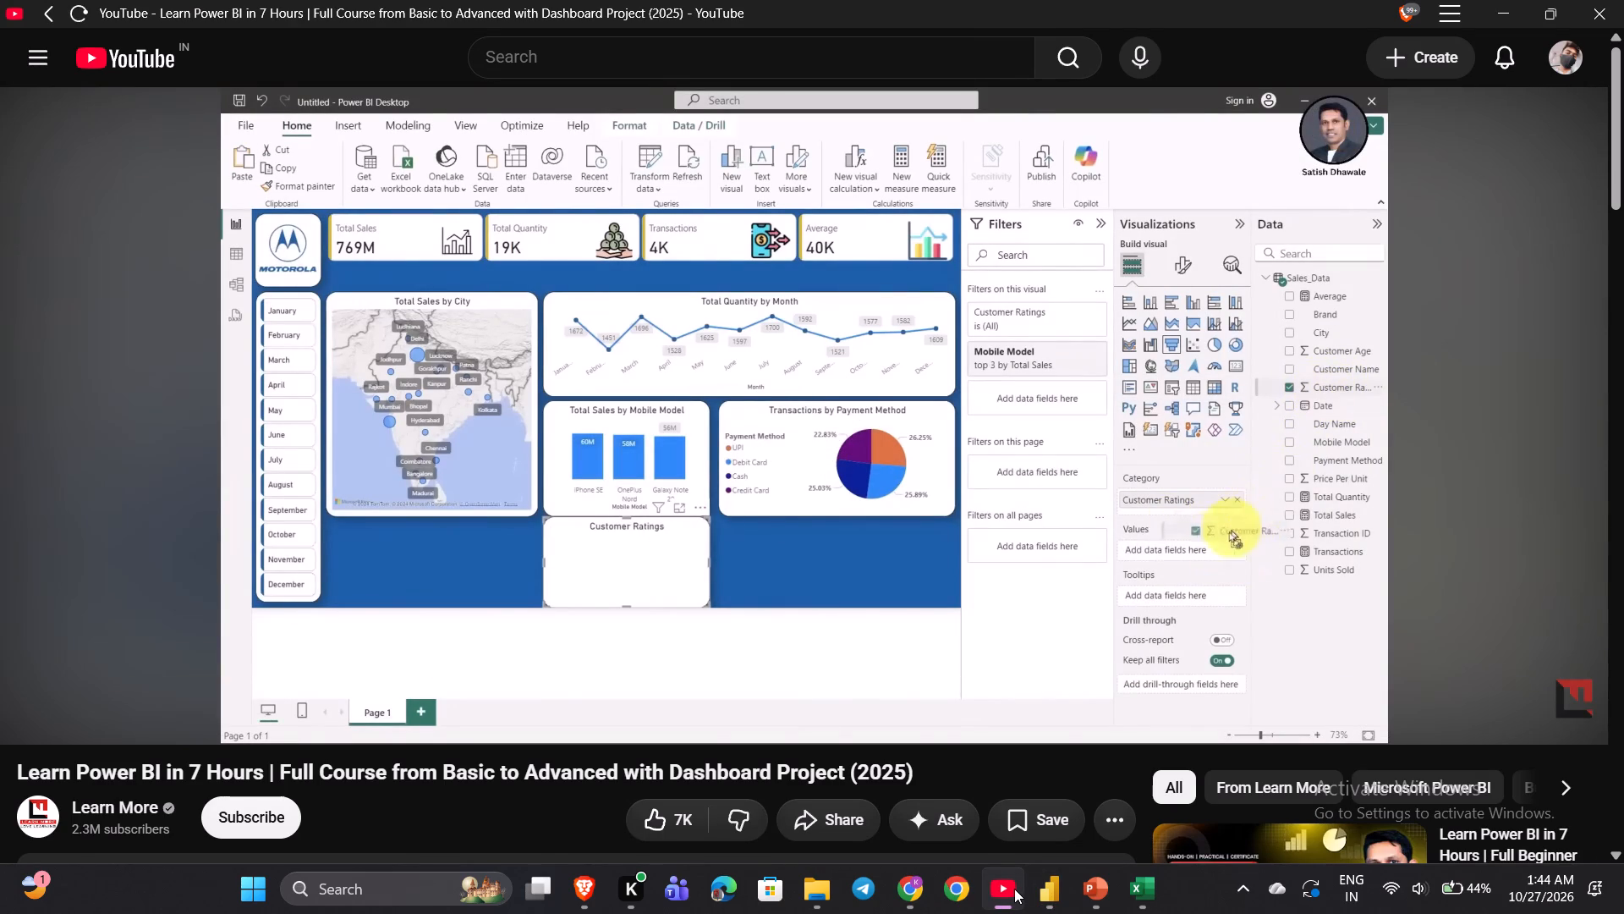
key("space")
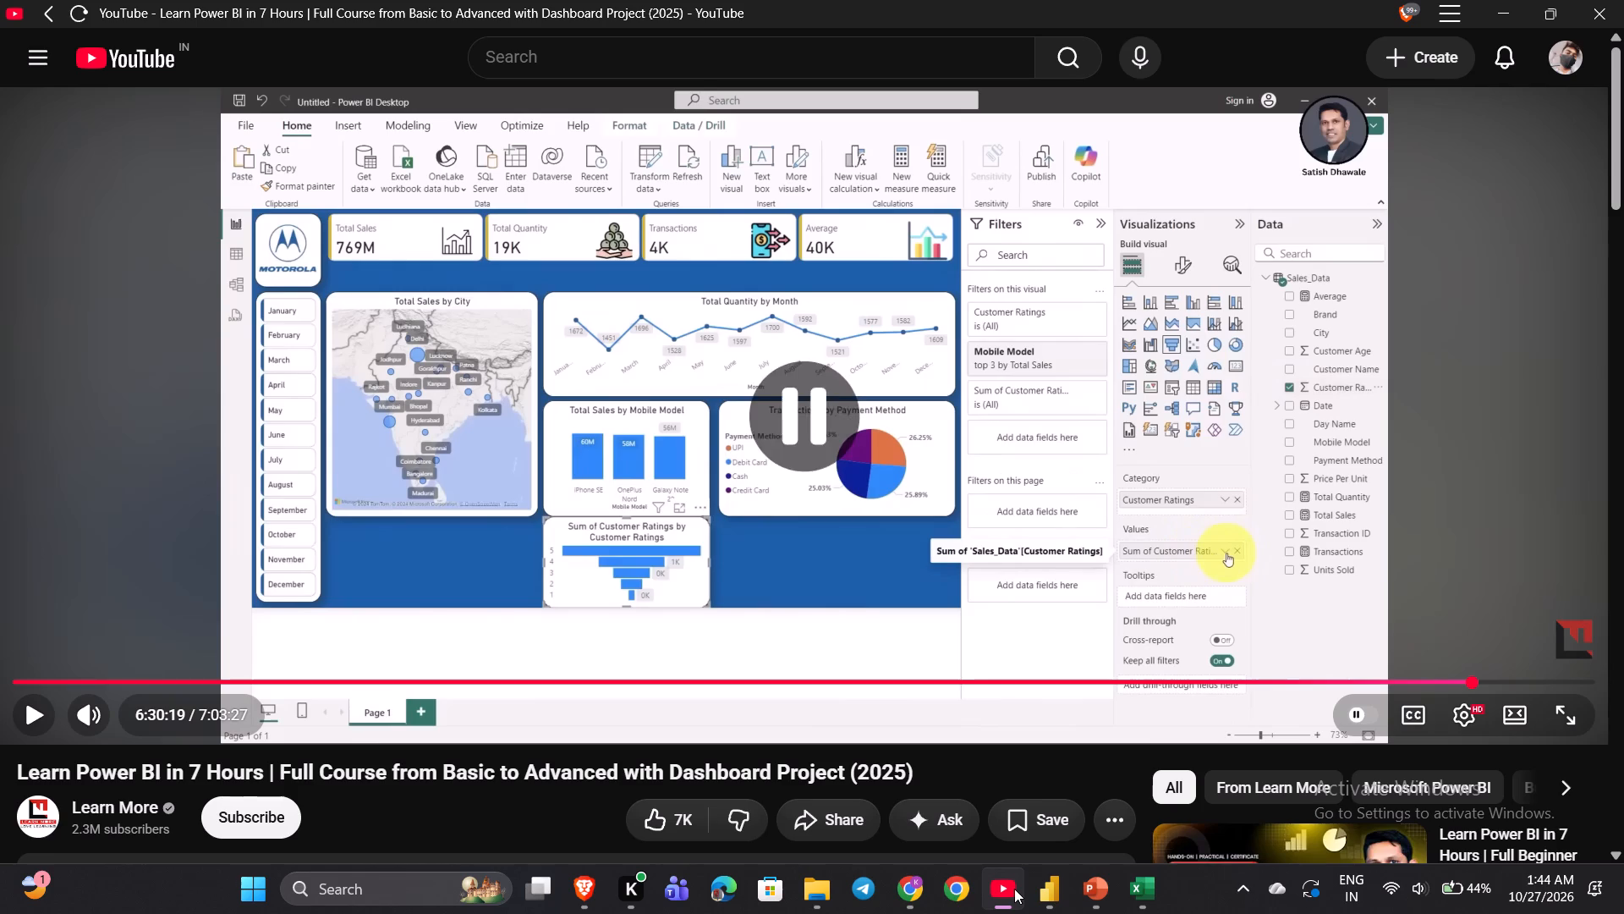
key("space")
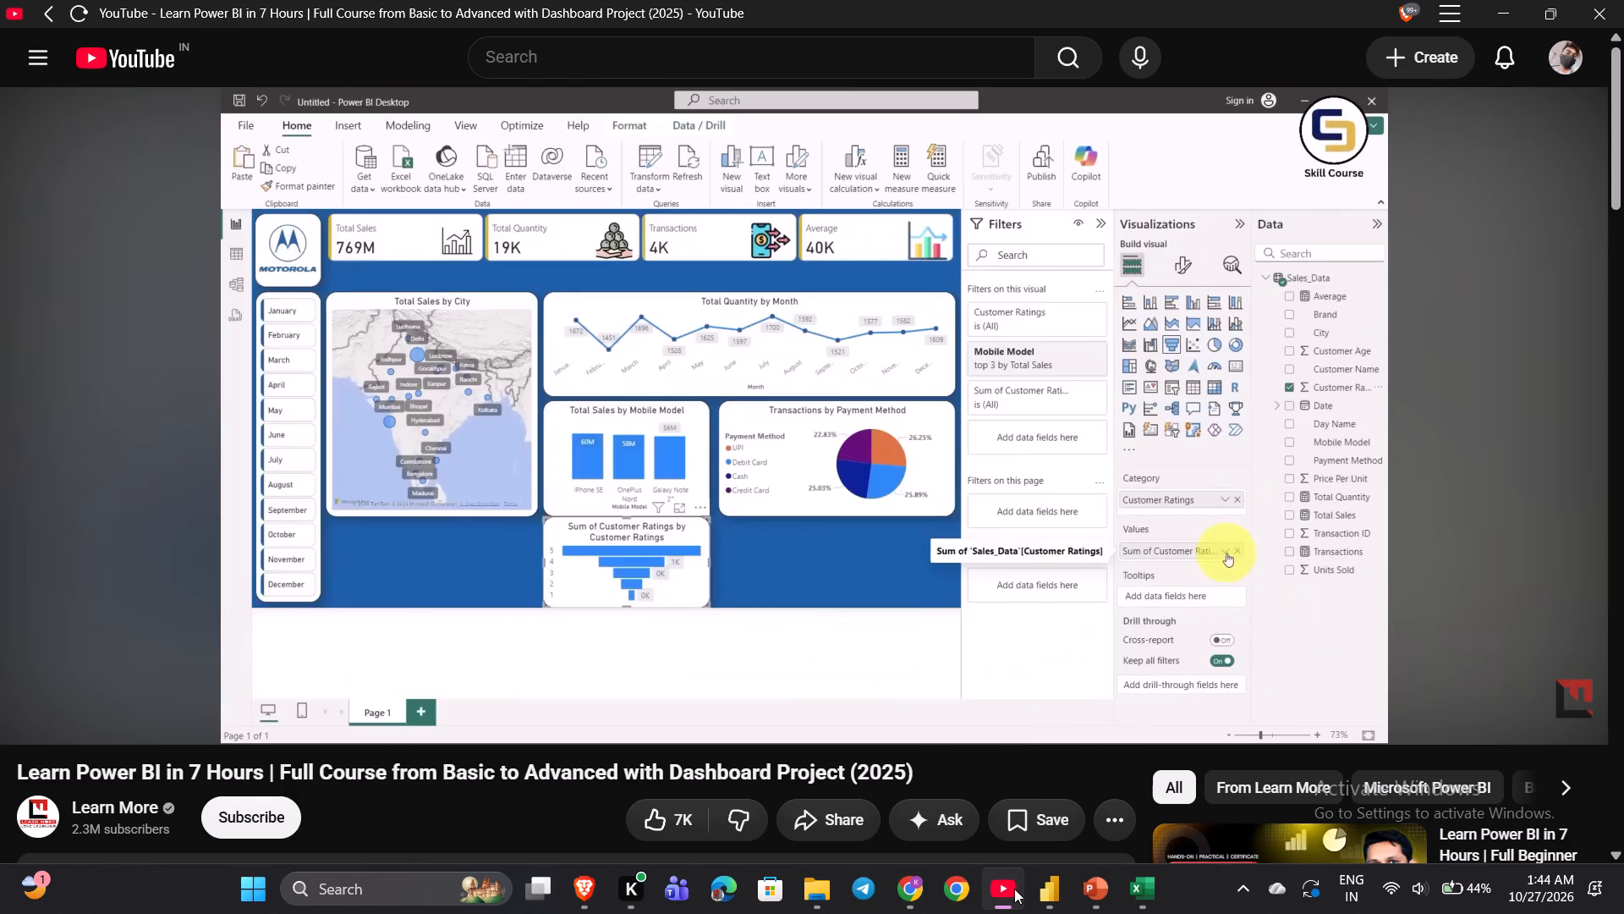
key("space")
key("space")
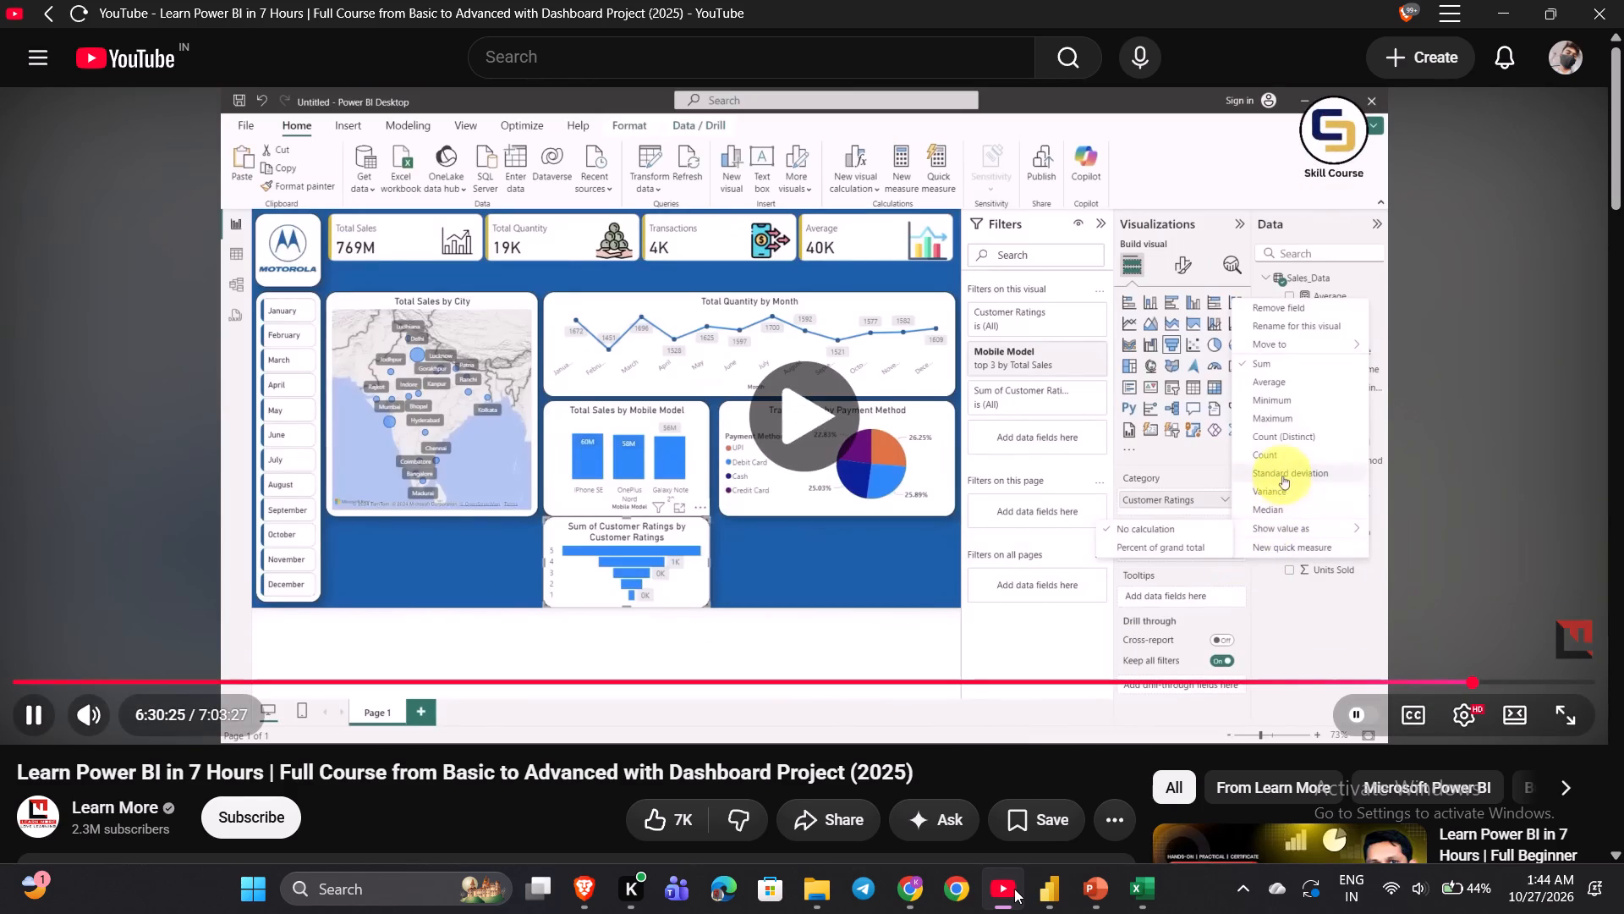
key("space")
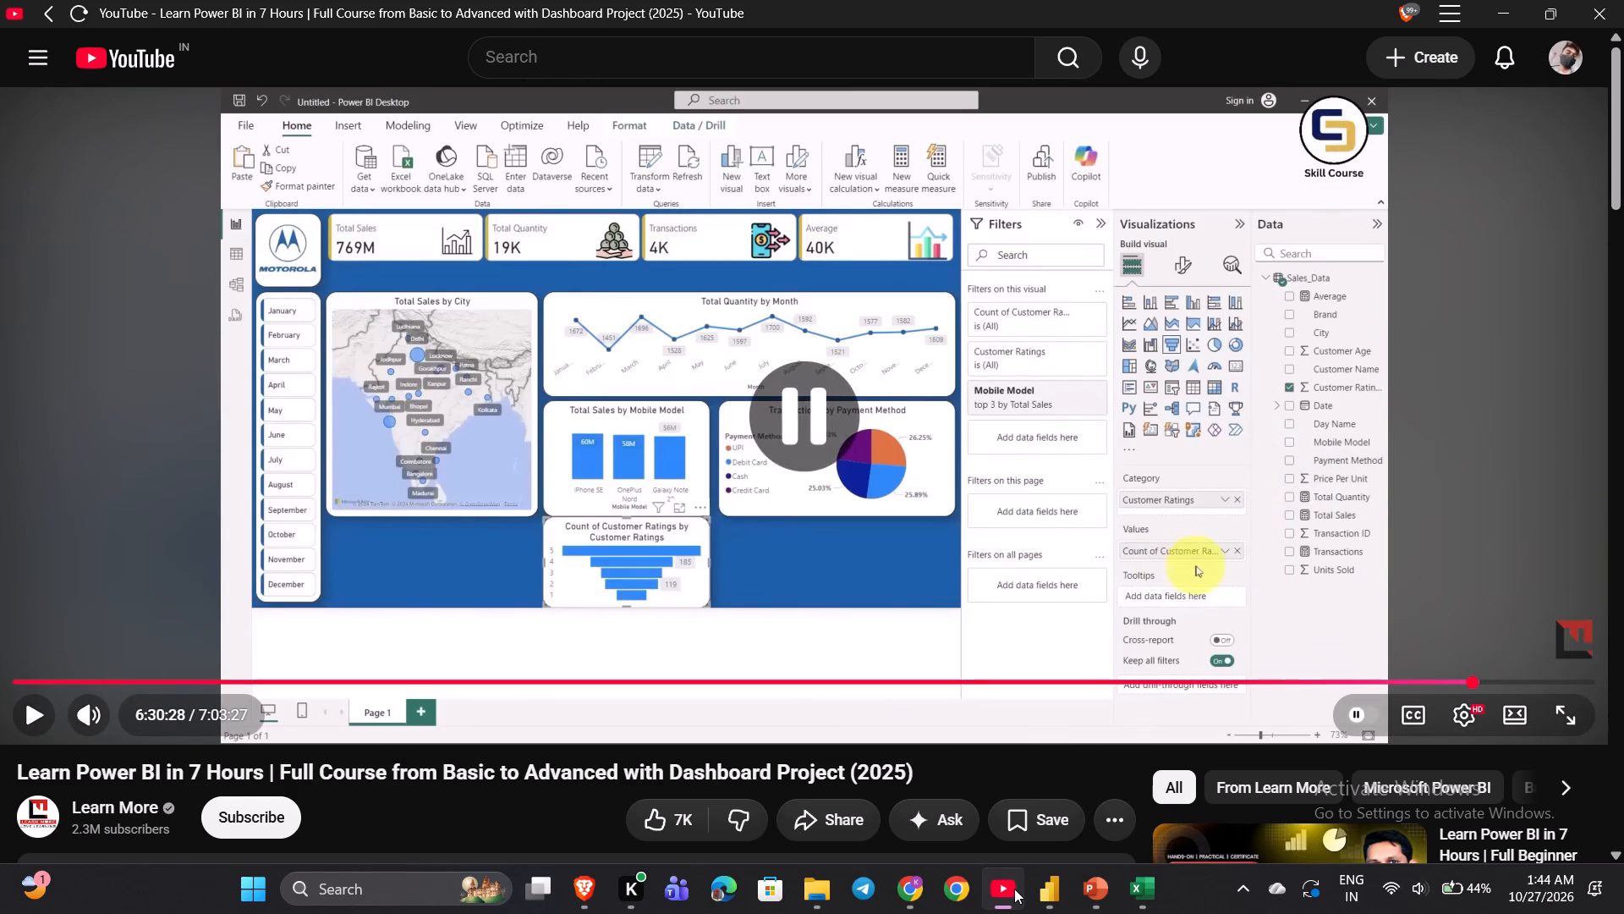
left_click(1014, 889)
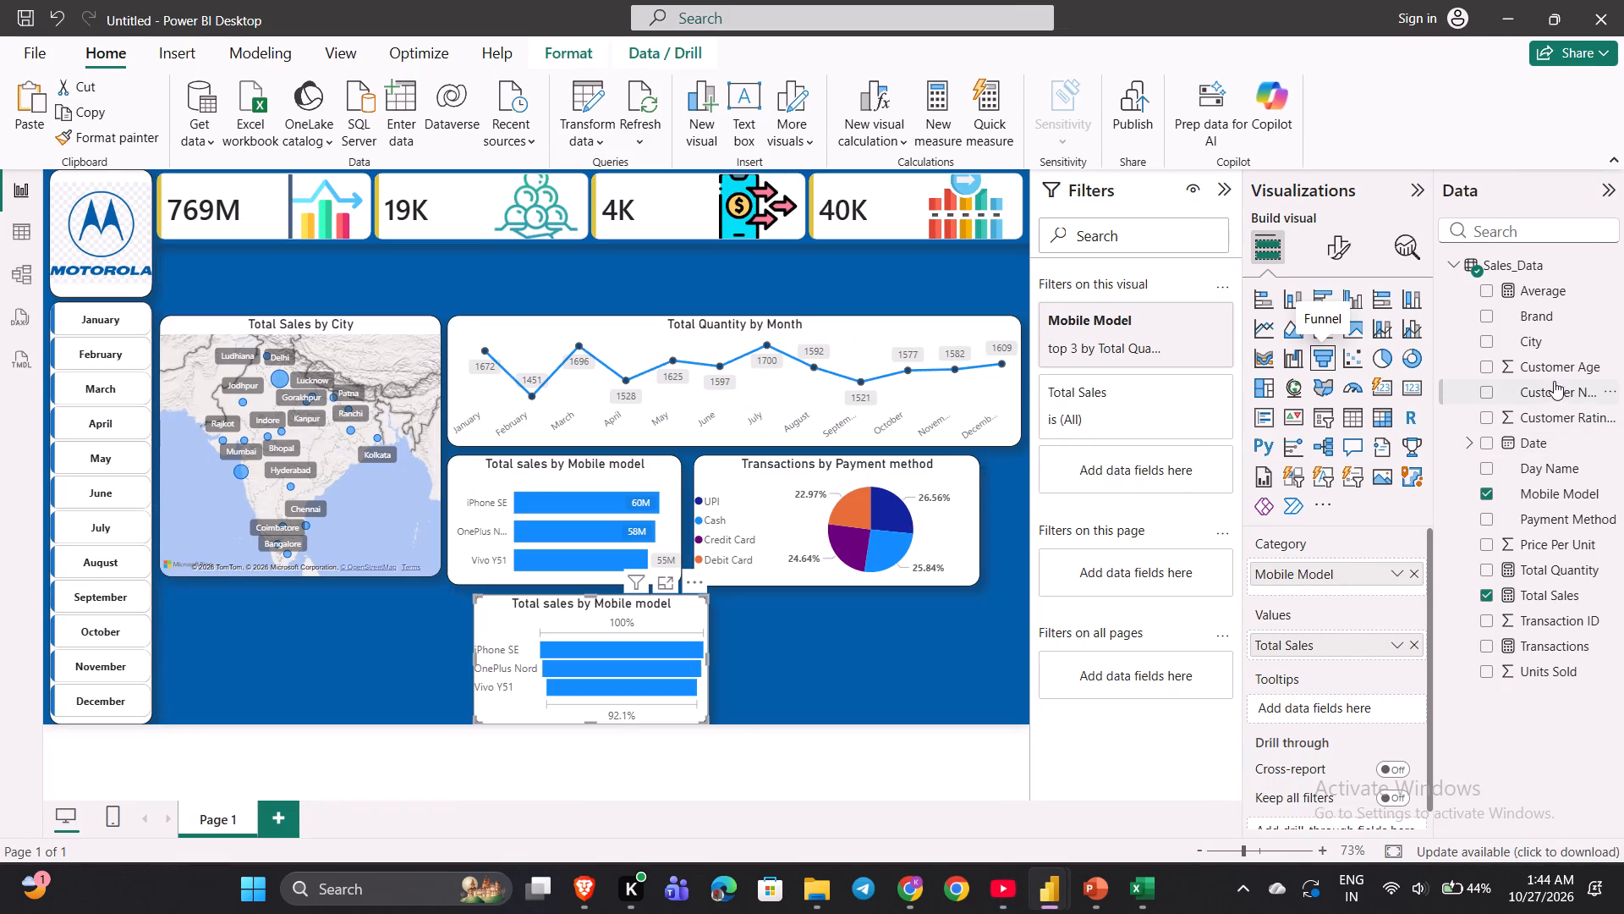
Replace Mobile Model with Customer Ratings as the category of the funnel chart.
left_click_drag(1557, 418, 1437, 530)
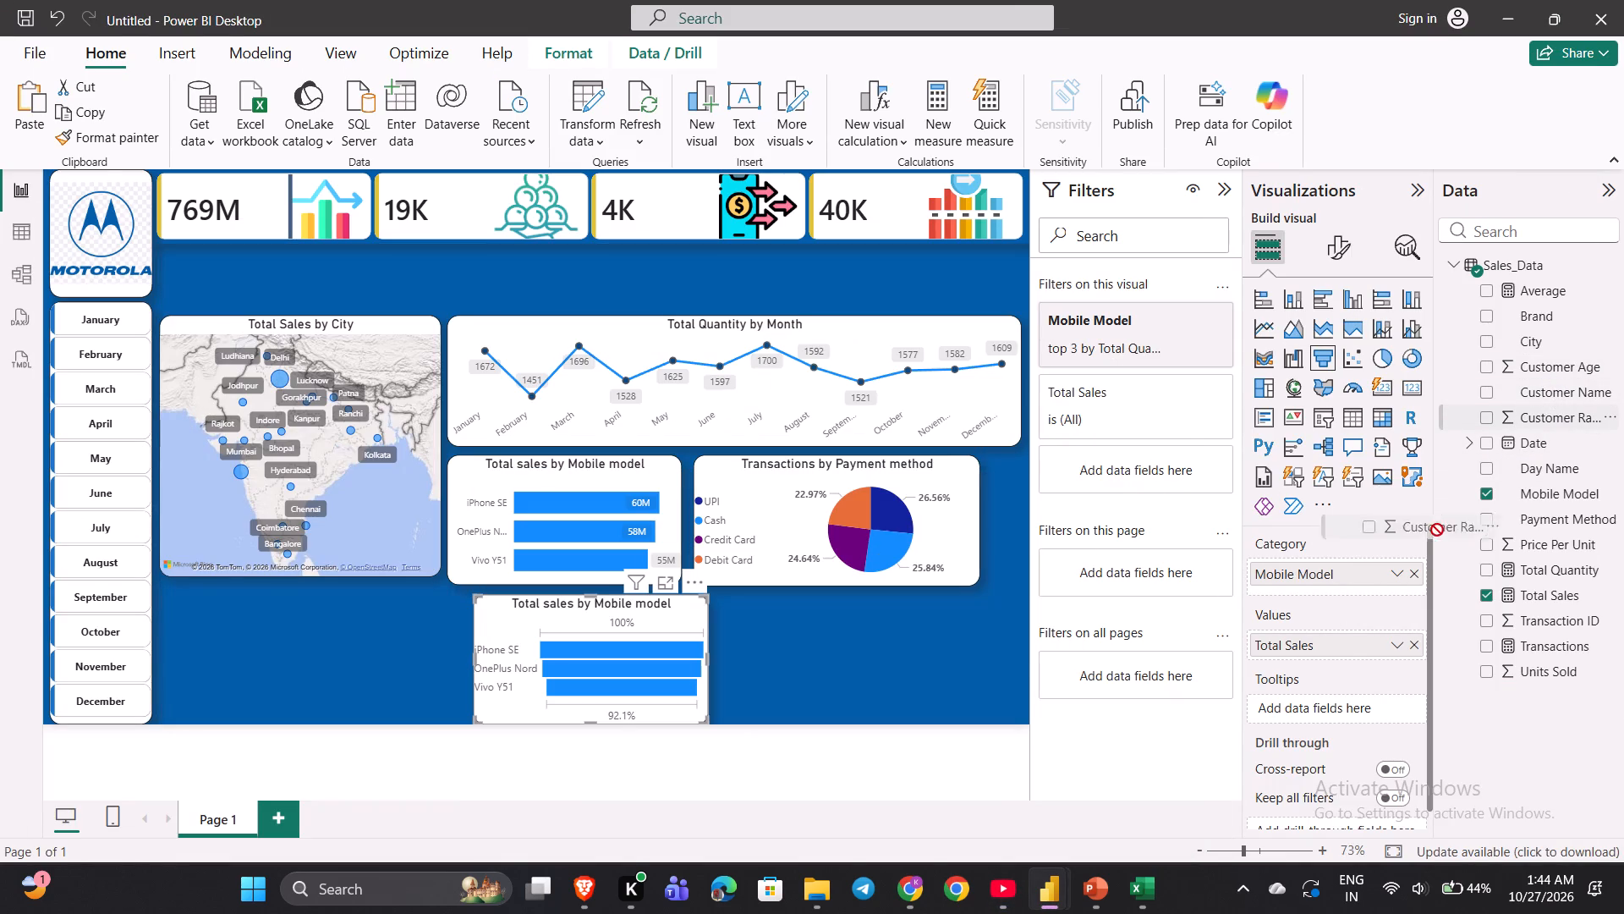
left_click_drag(1437, 530, 1385, 585)
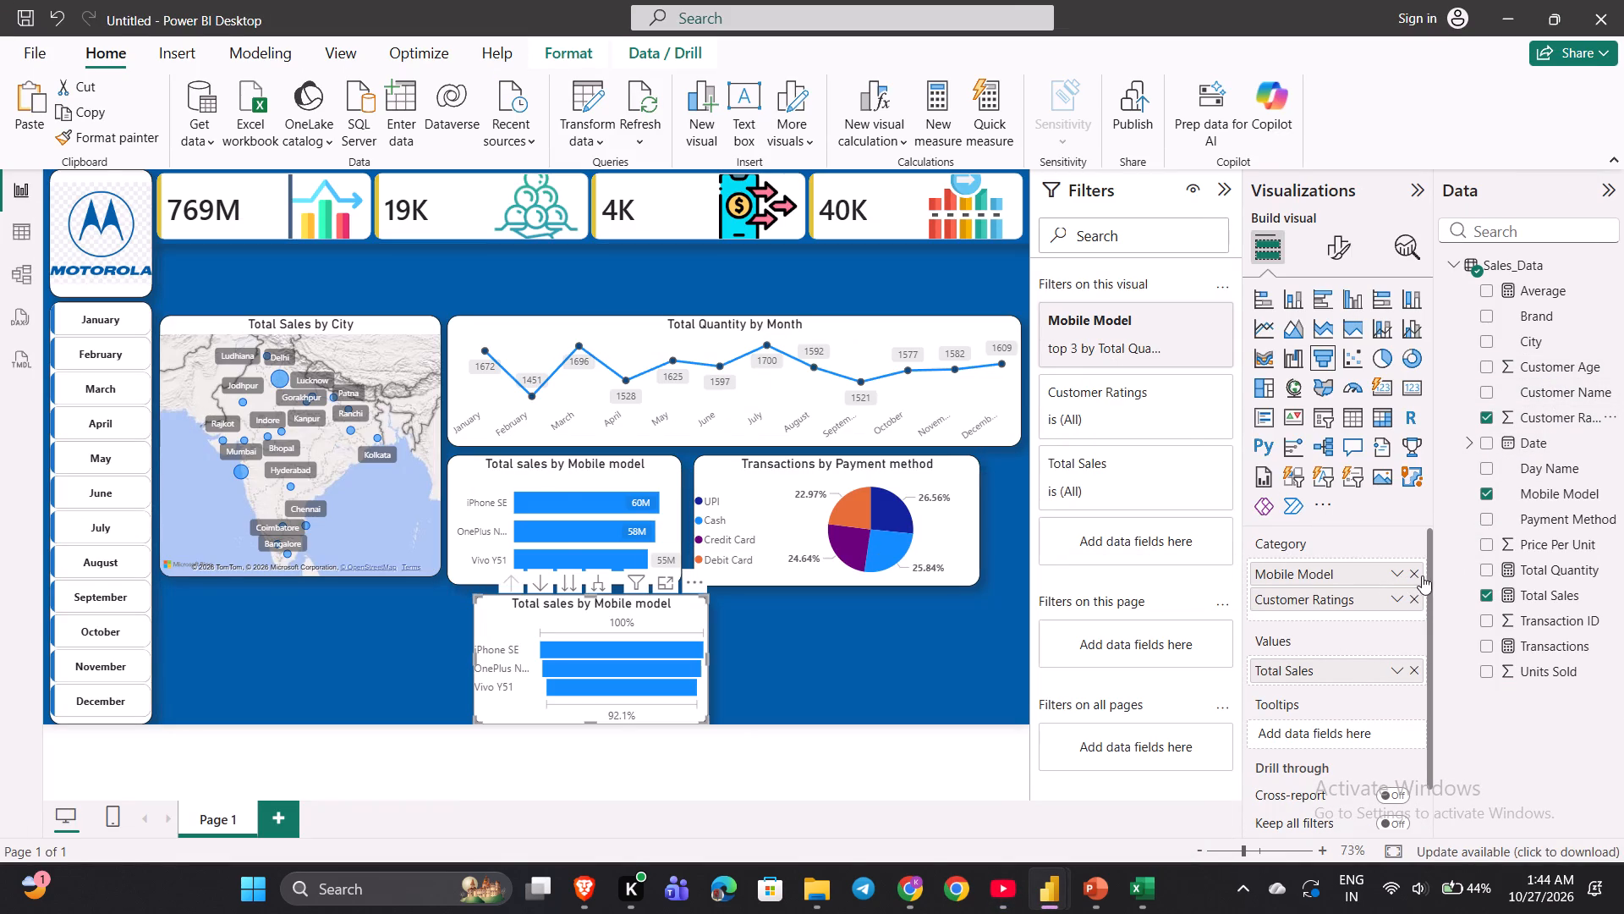
left_click(1417, 575)
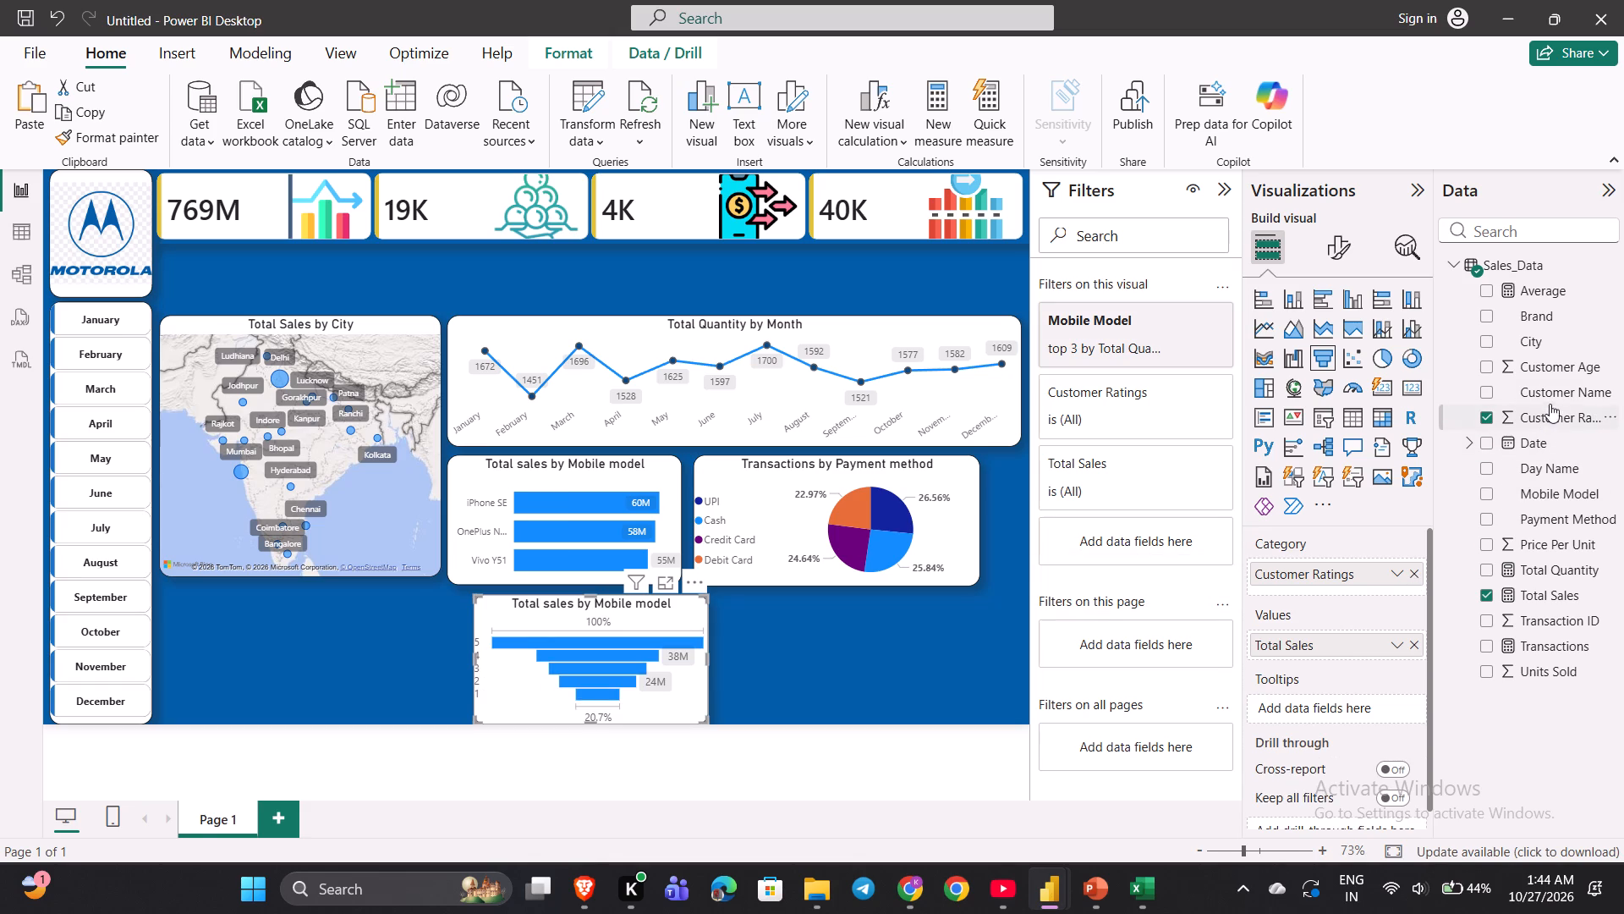
Replace Total Sales with Customer Ratings as the funnel chart's values and aggregate them by Count.
left_click_drag(1549, 411, 1480, 501)
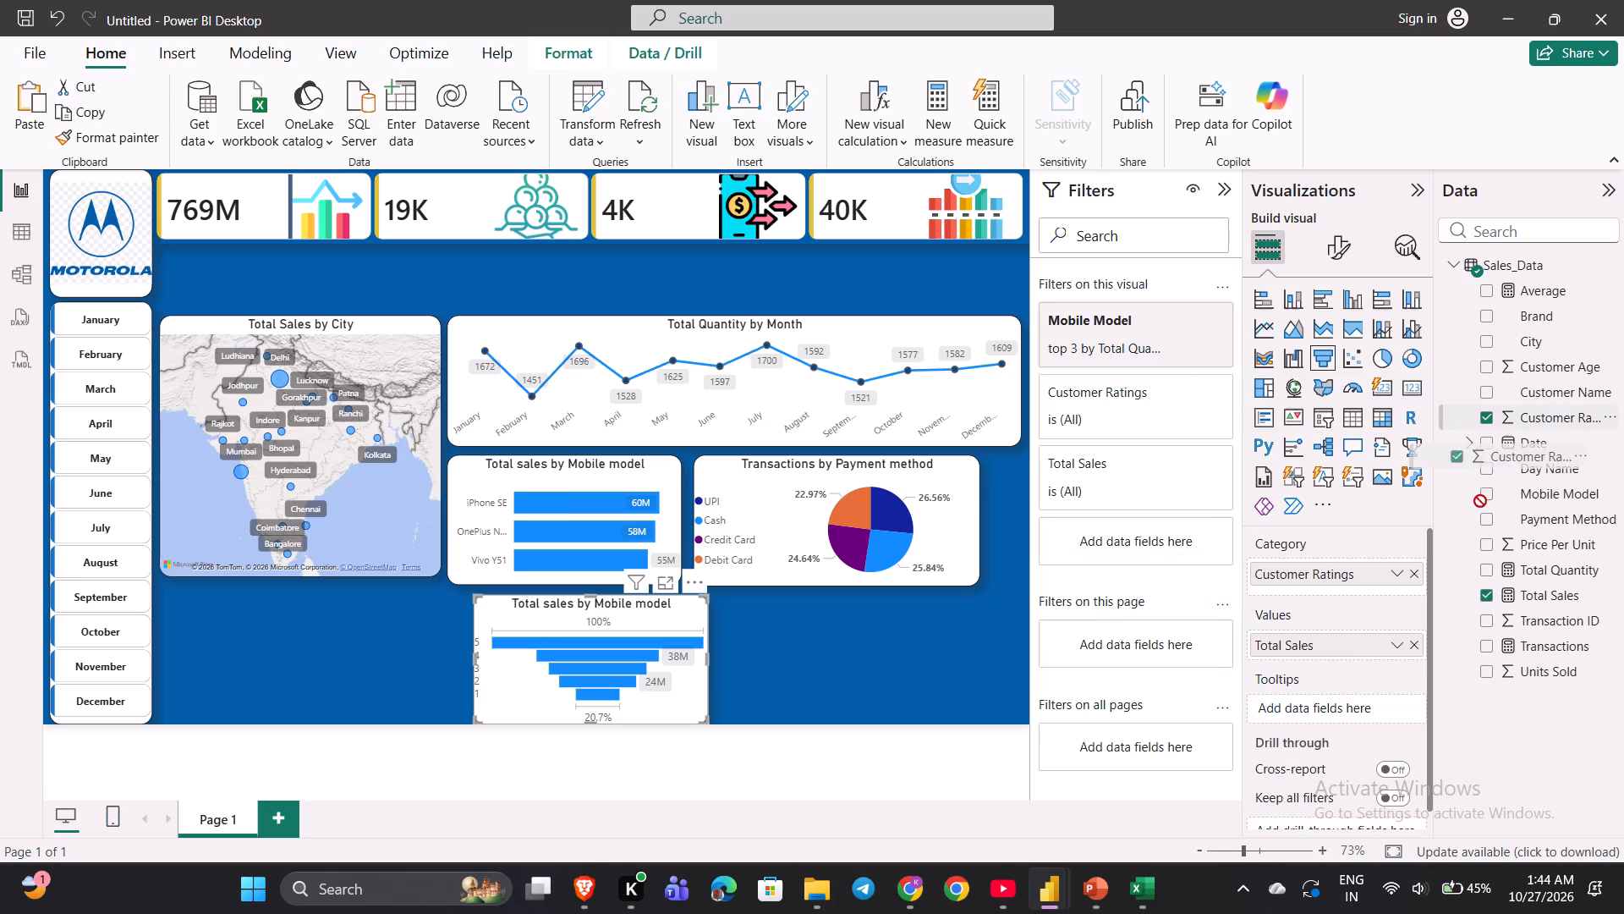
left_click_drag(1480, 501, 1370, 645)
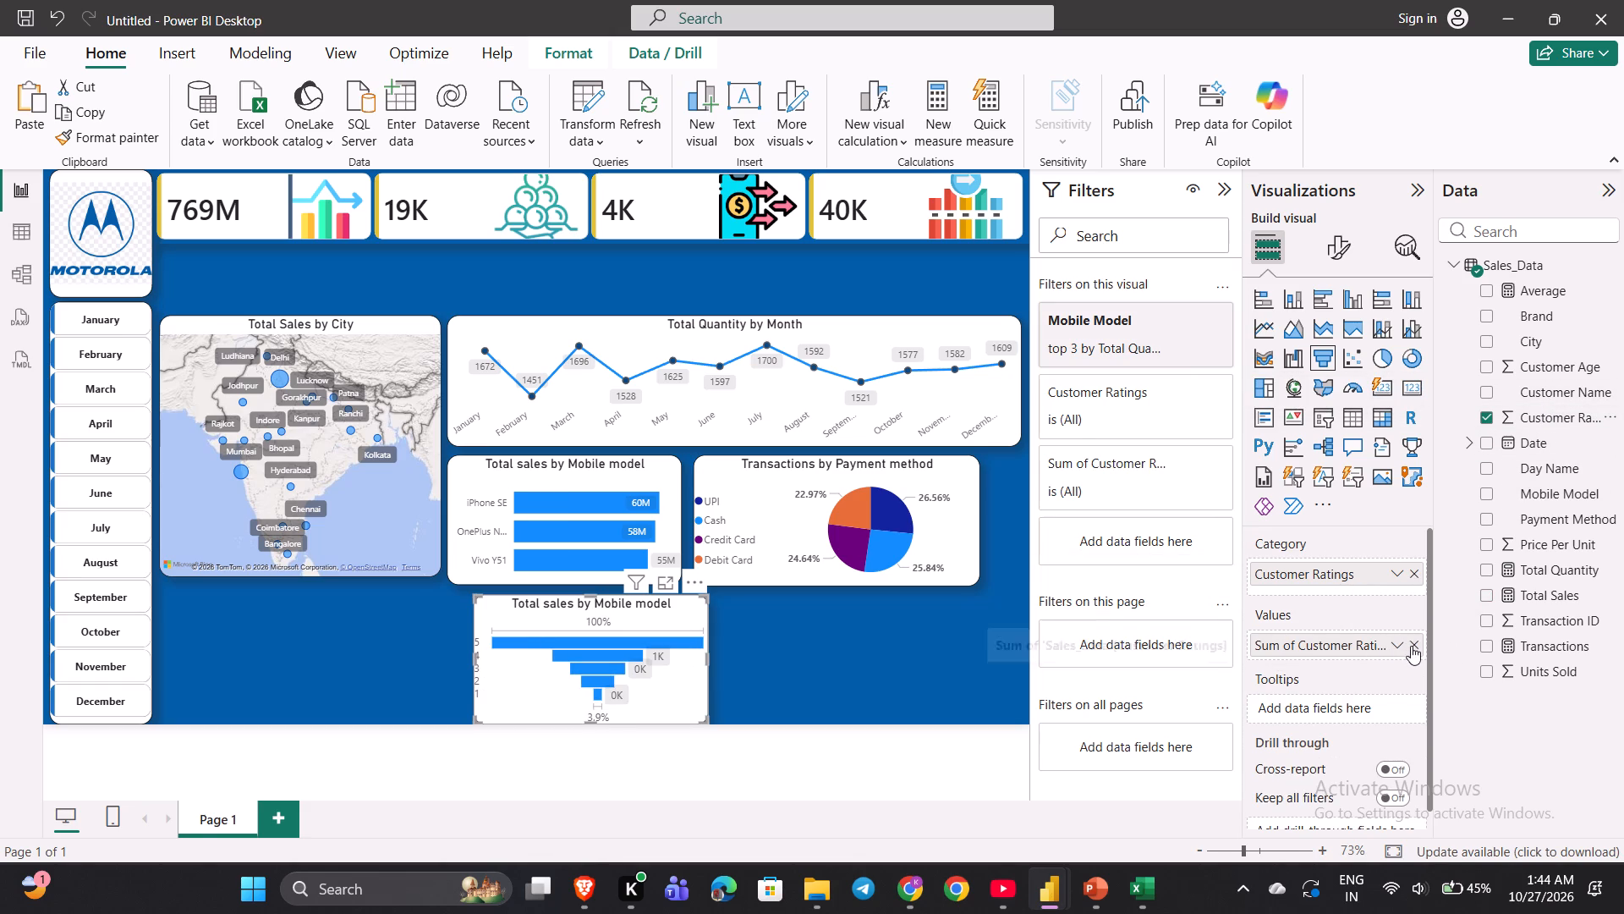
left_click(1413, 646)
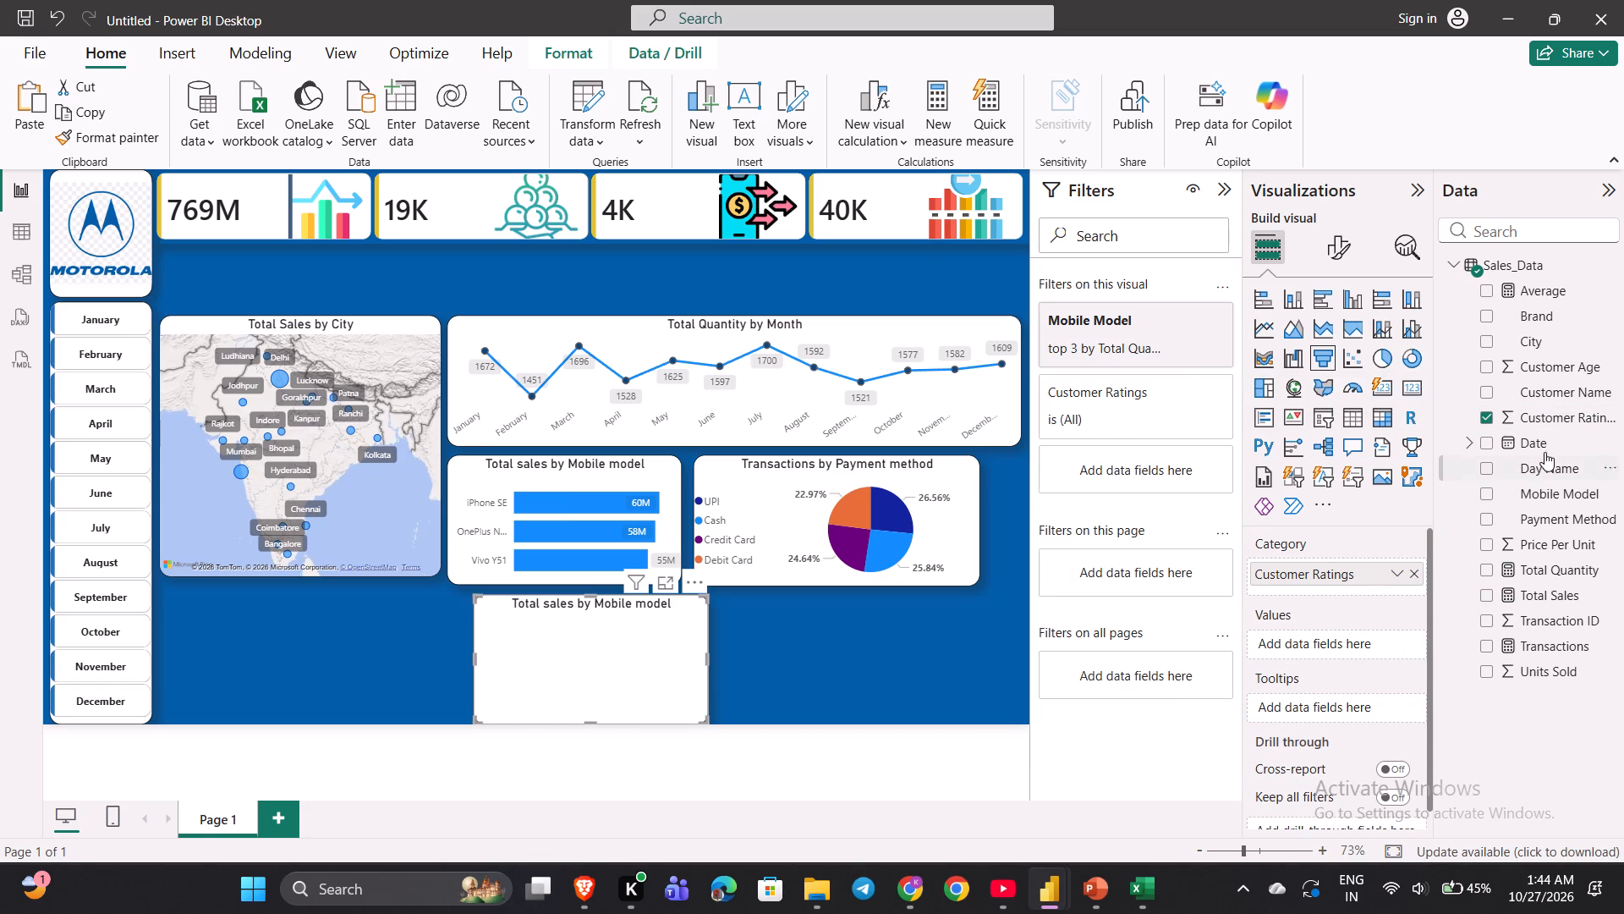
left_click_drag(1546, 422, 1387, 636)
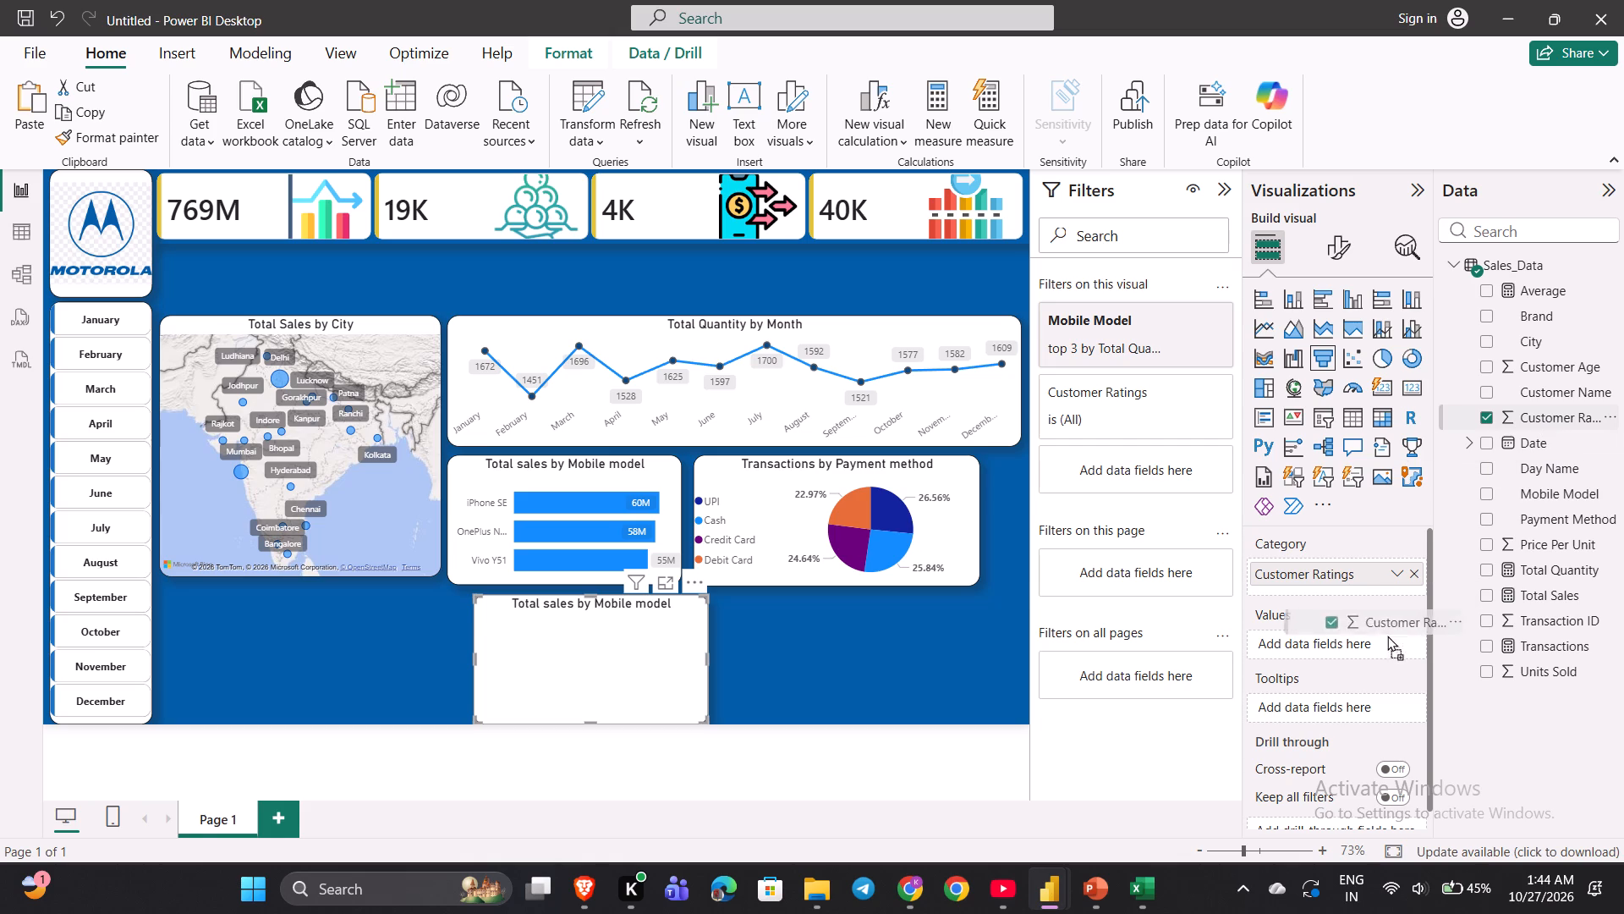
left_click_drag(1387, 636, 1377, 667)
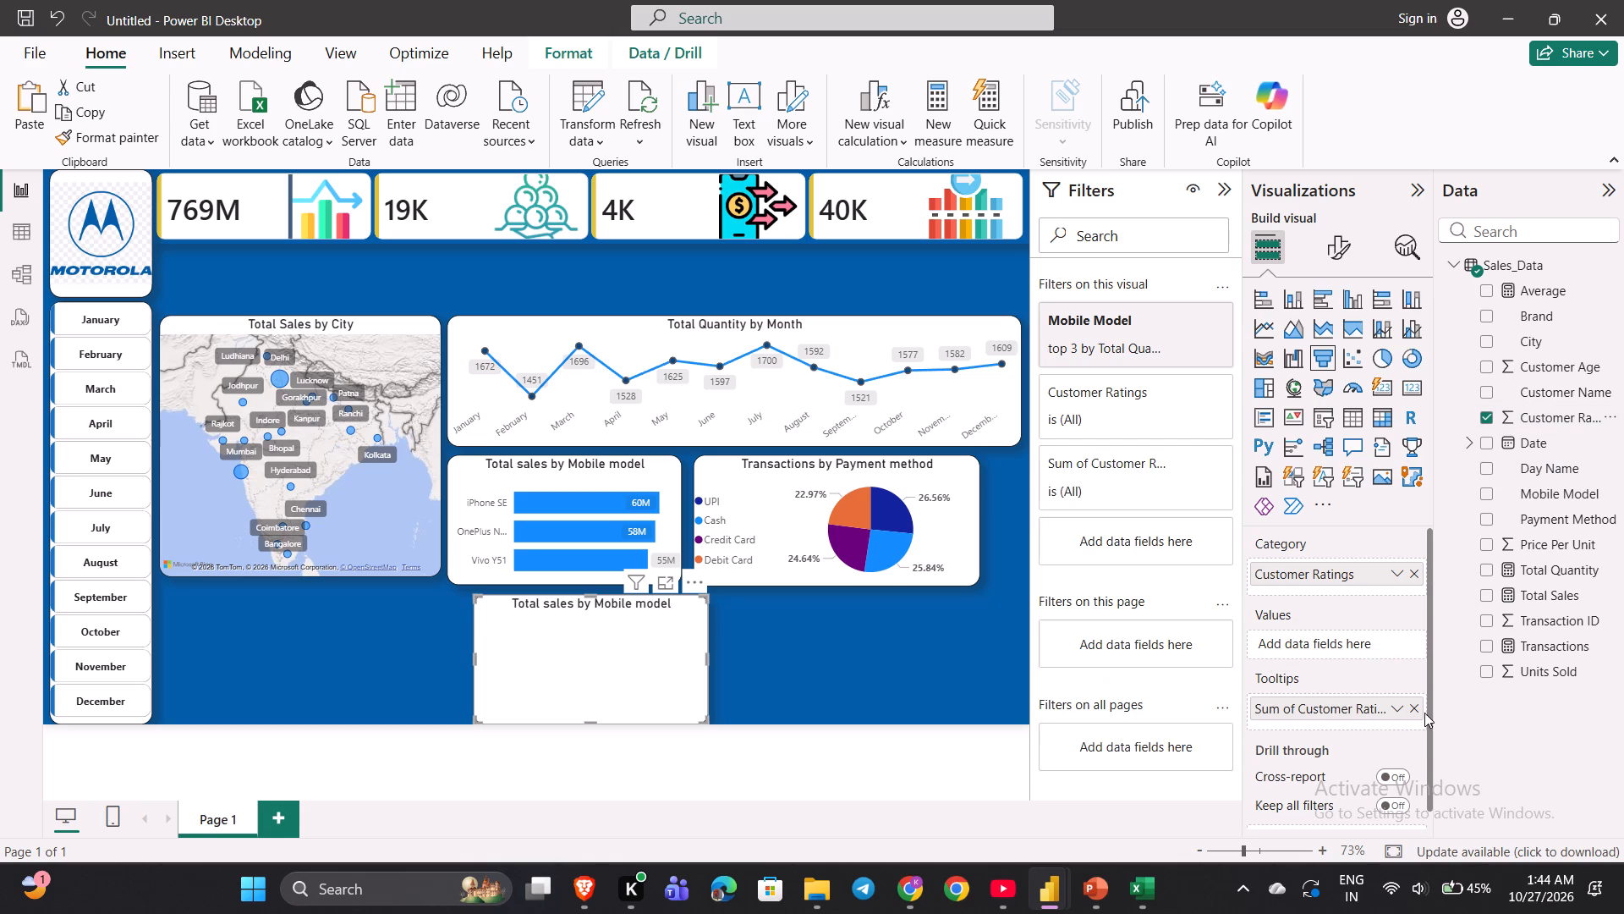
left_click(1410, 708)
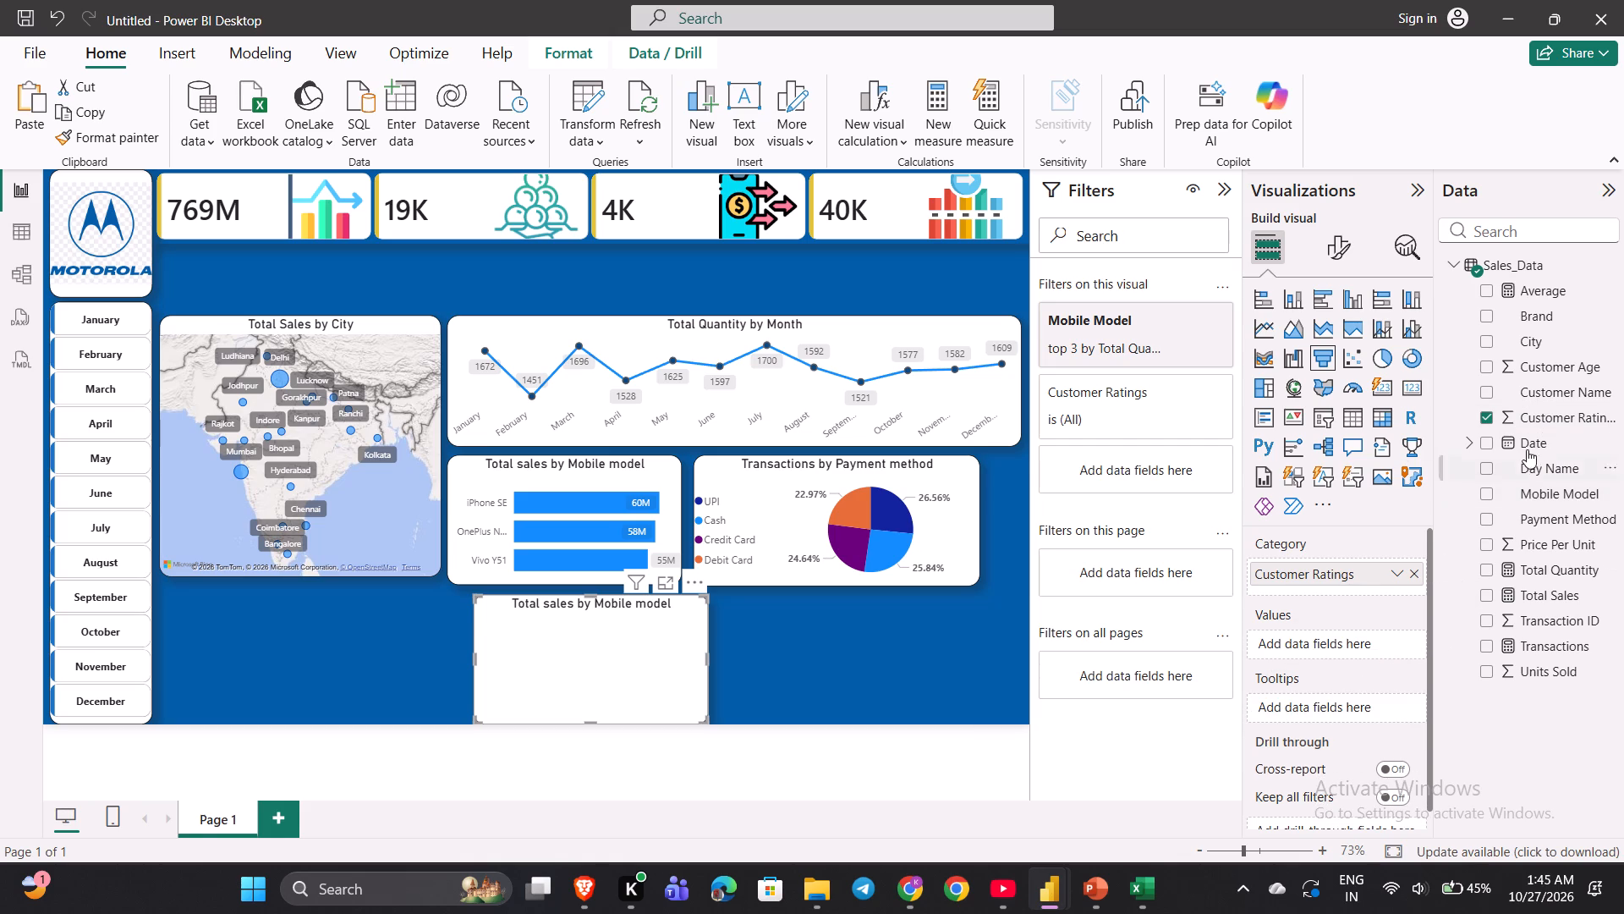
left_click_drag(1551, 410, 1391, 626)
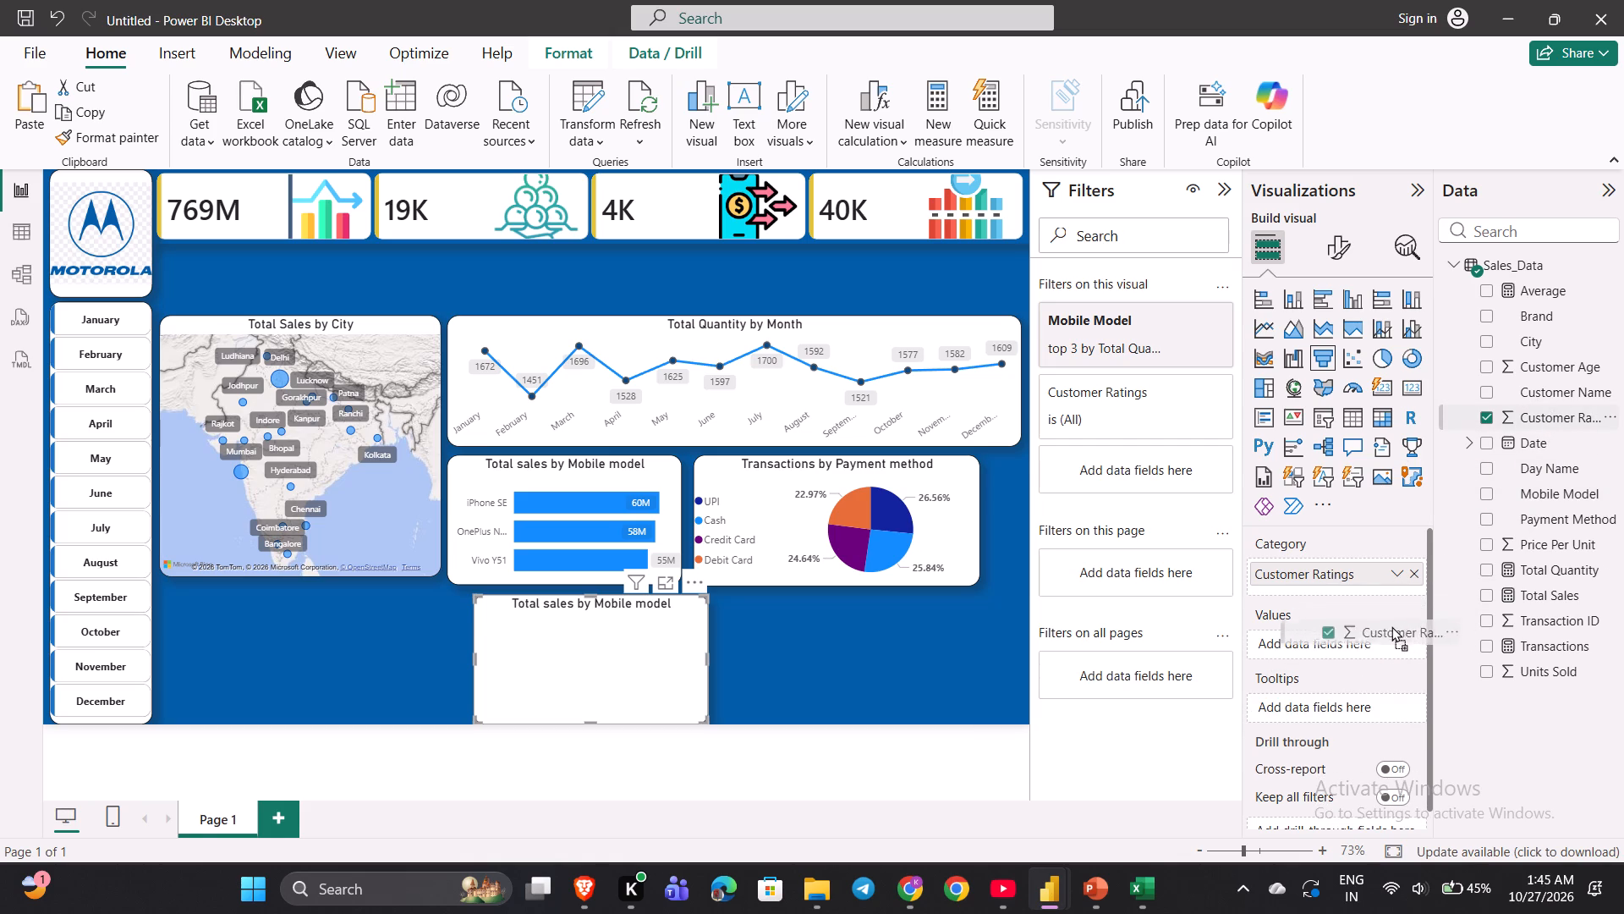
left_click_drag(1391, 626, 1366, 644)
left_click(1396, 646)
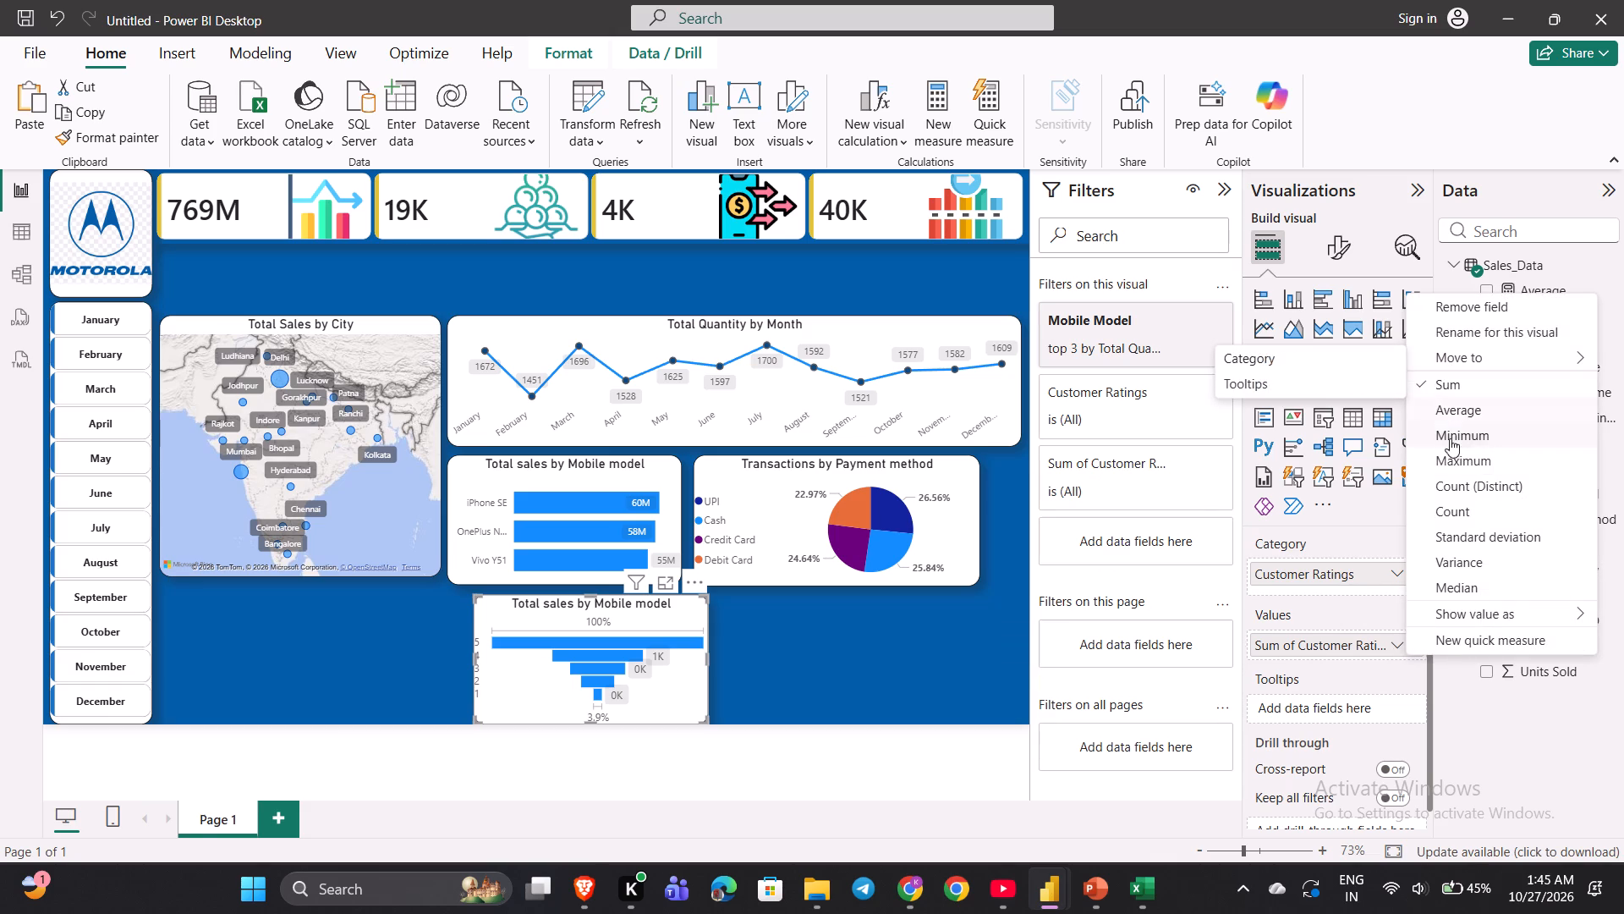
left_click(1450, 503)
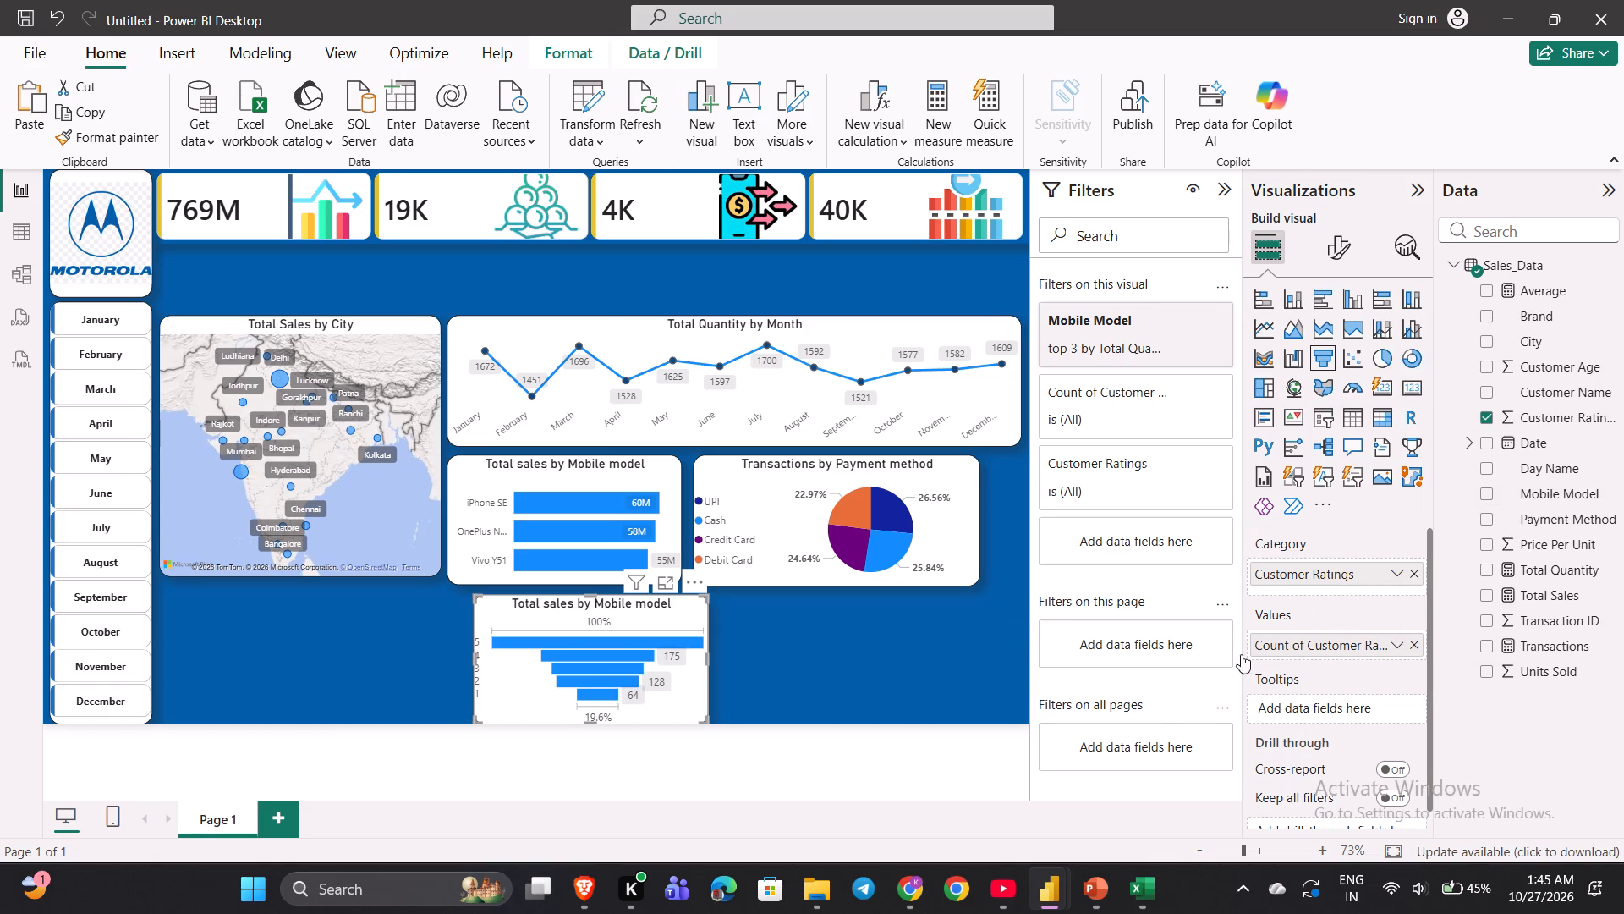
Check the funnel's layout in the YouTube tutorial and widen the customer ratings funnel chart on both sides.
left_click(1018, 906)
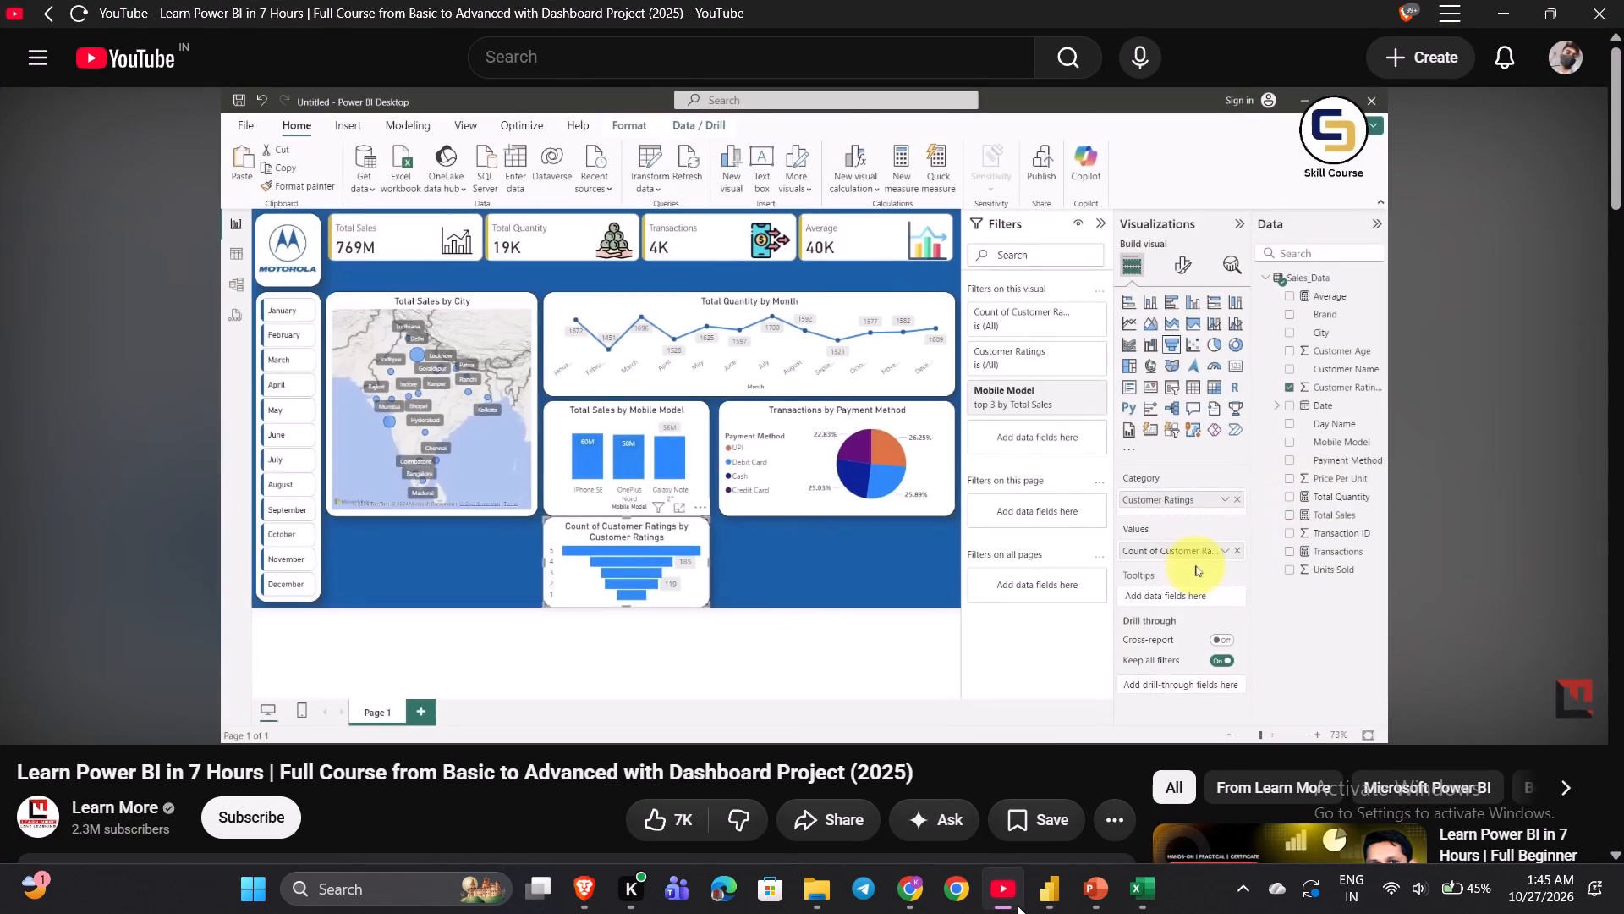
key("space")
key("space")
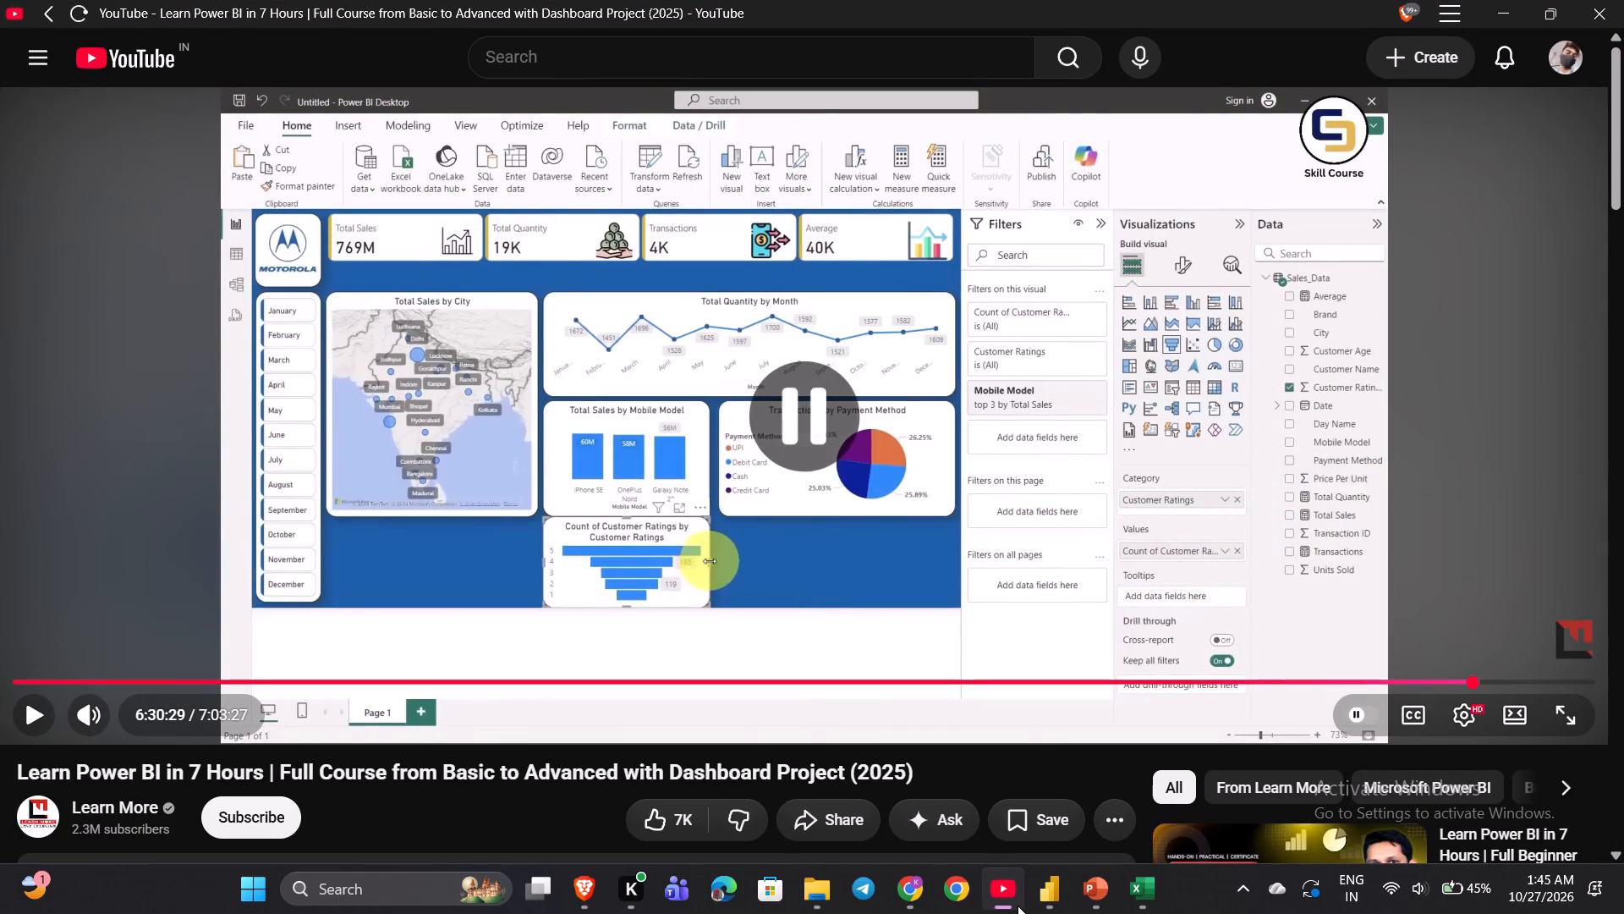
left_click(1018, 906)
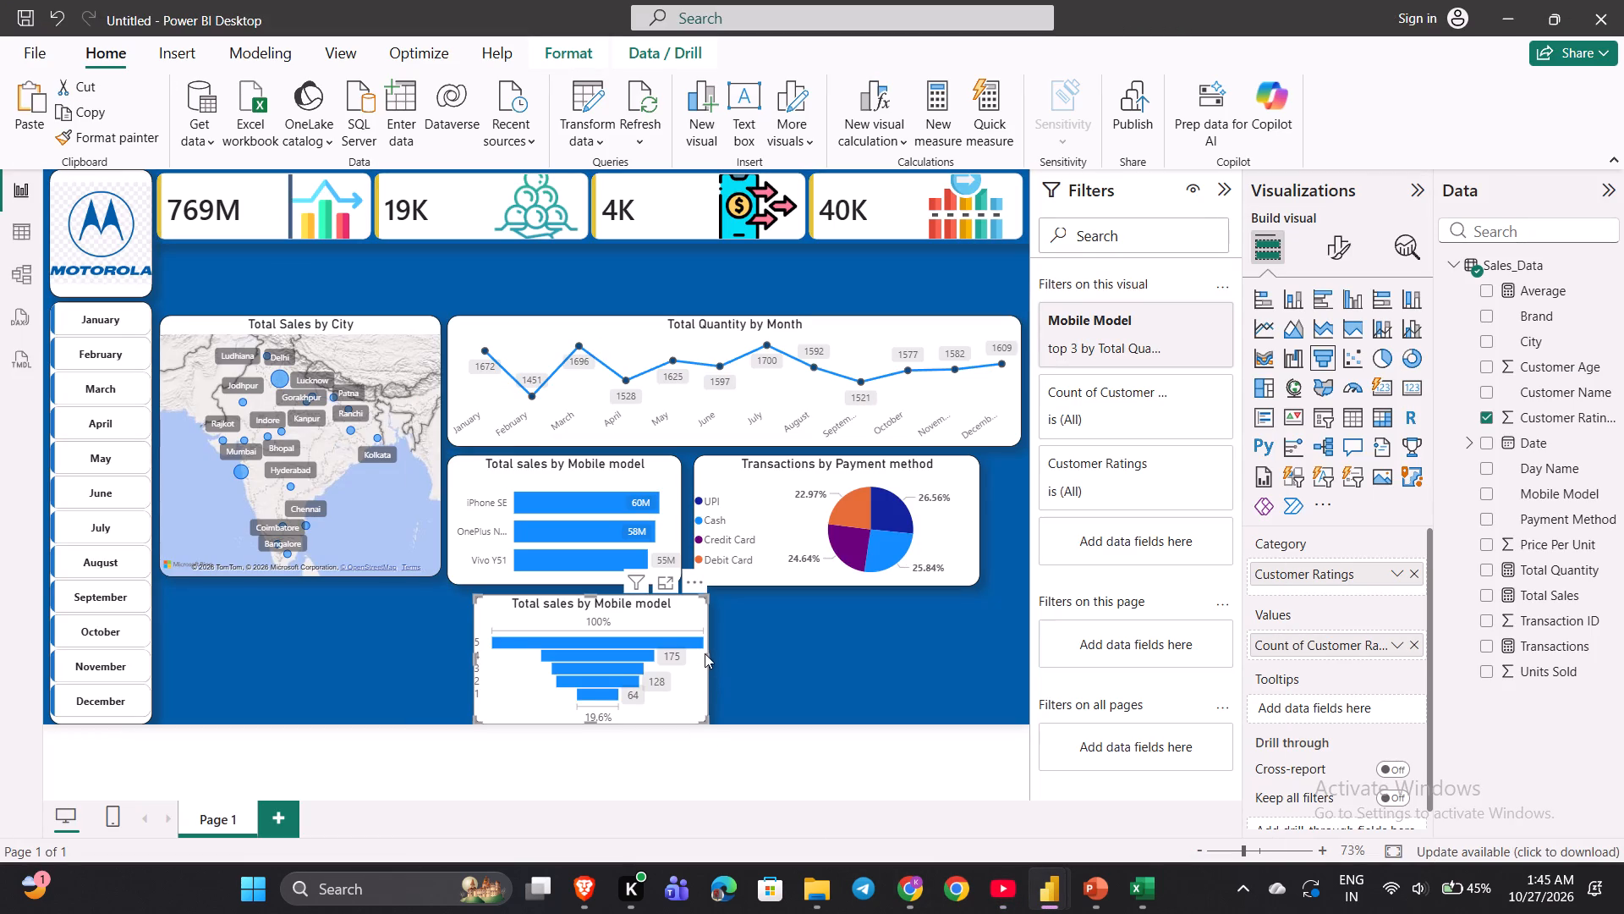
left_click_drag(704, 654, 731, 665)
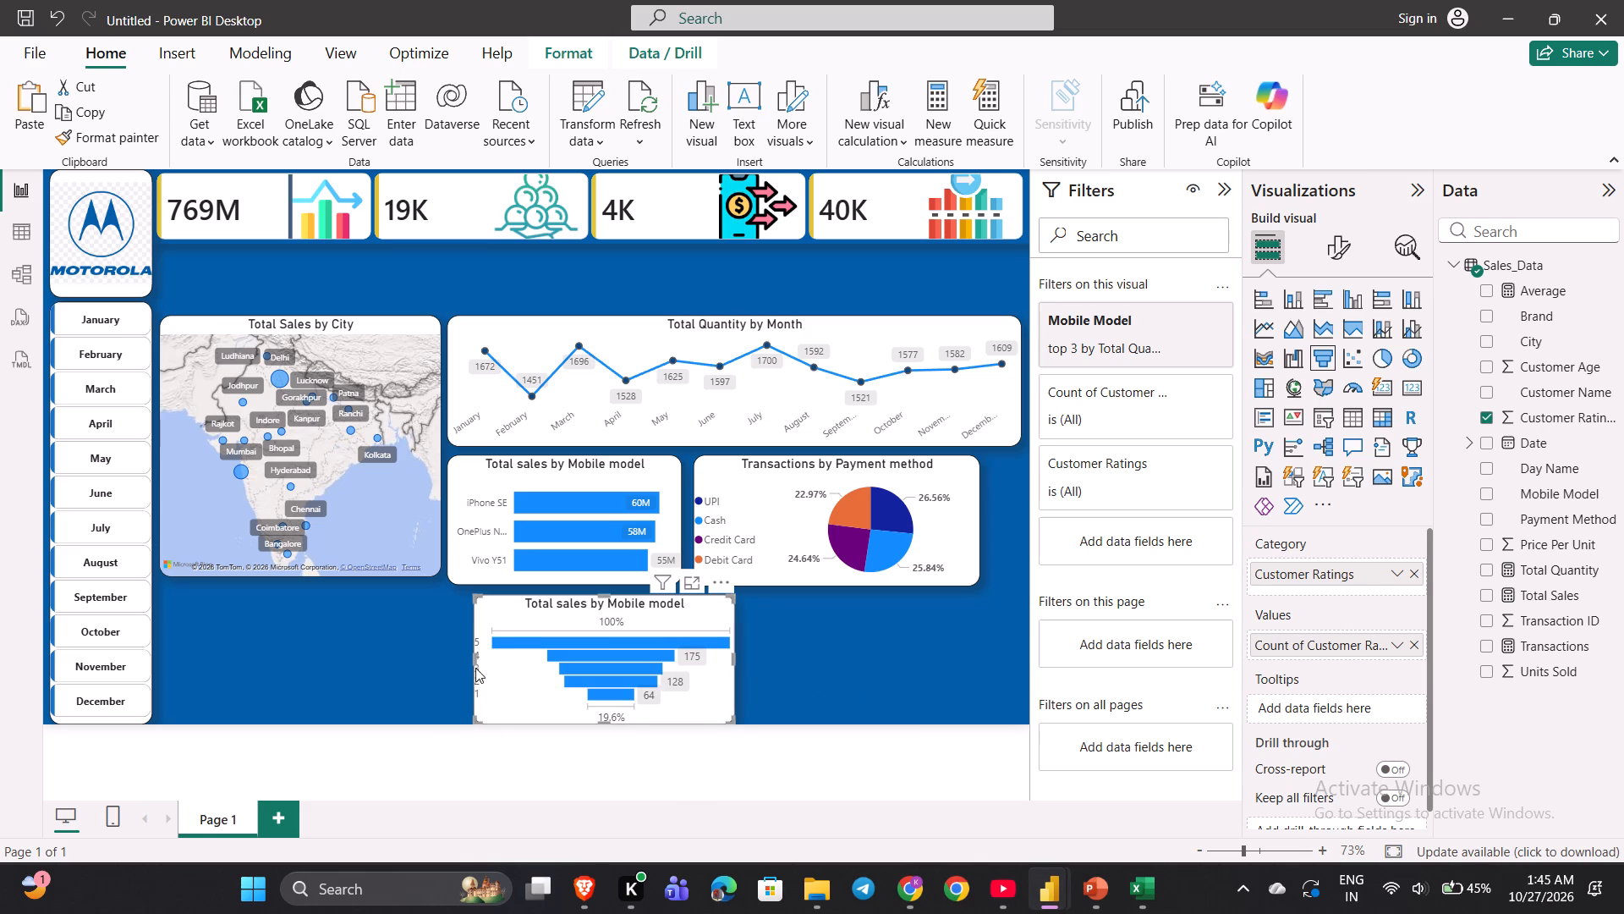
left_click_drag(476, 661, 436, 659)
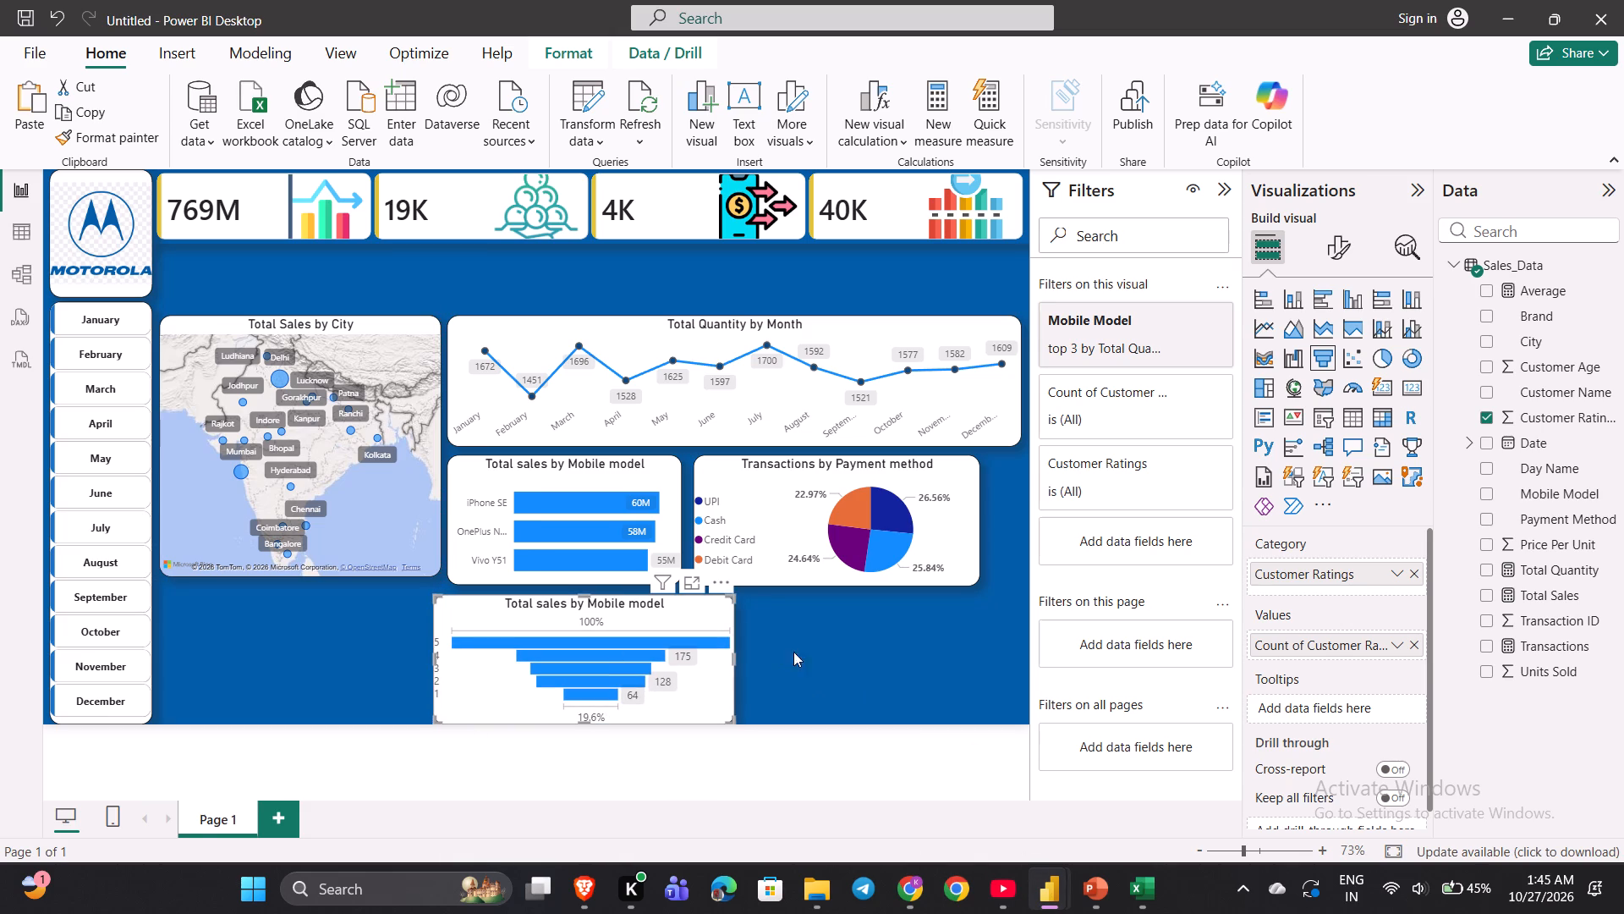
left_click(884, 640)
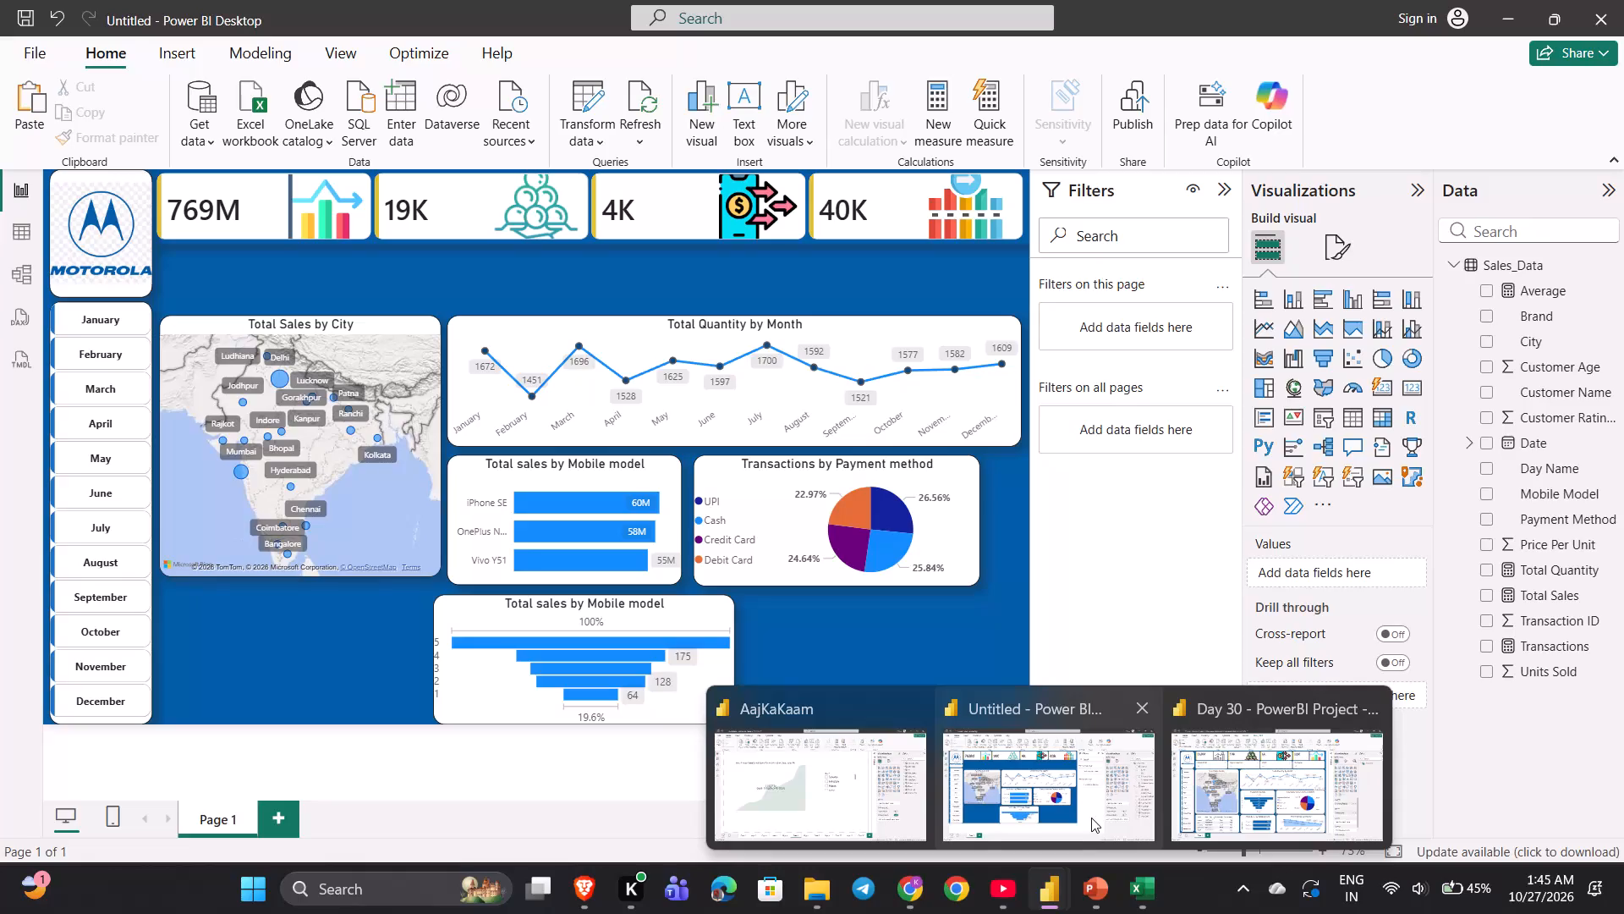
Watch how the YouTube tutorial formats the mobile model chart's columns, and return to the report.
left_click(985, 899)
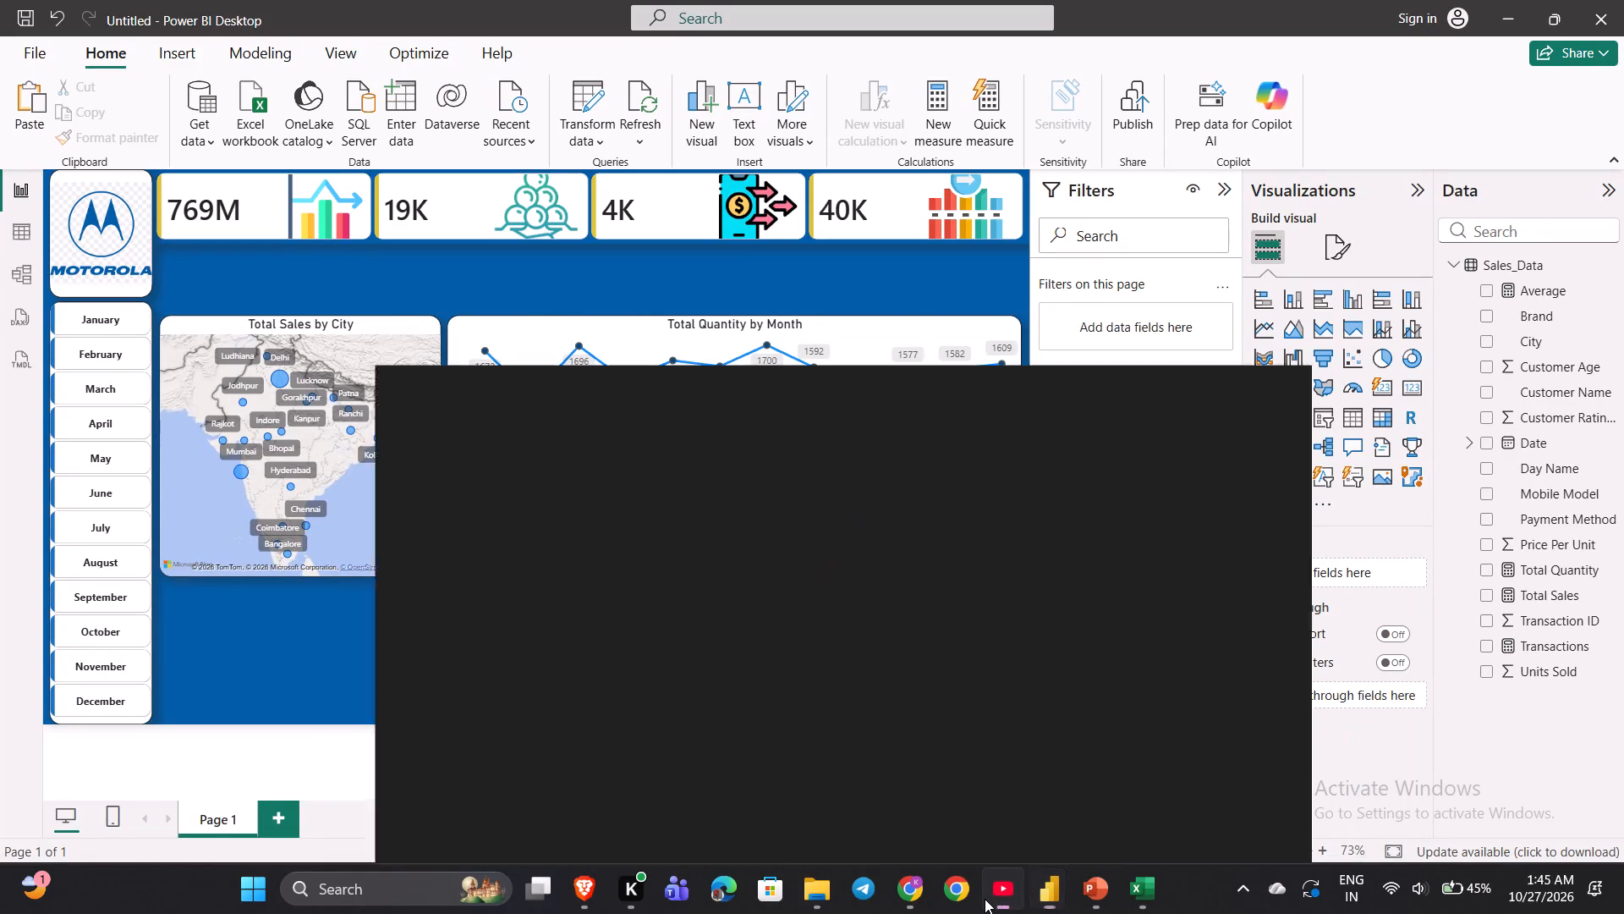
key("space")
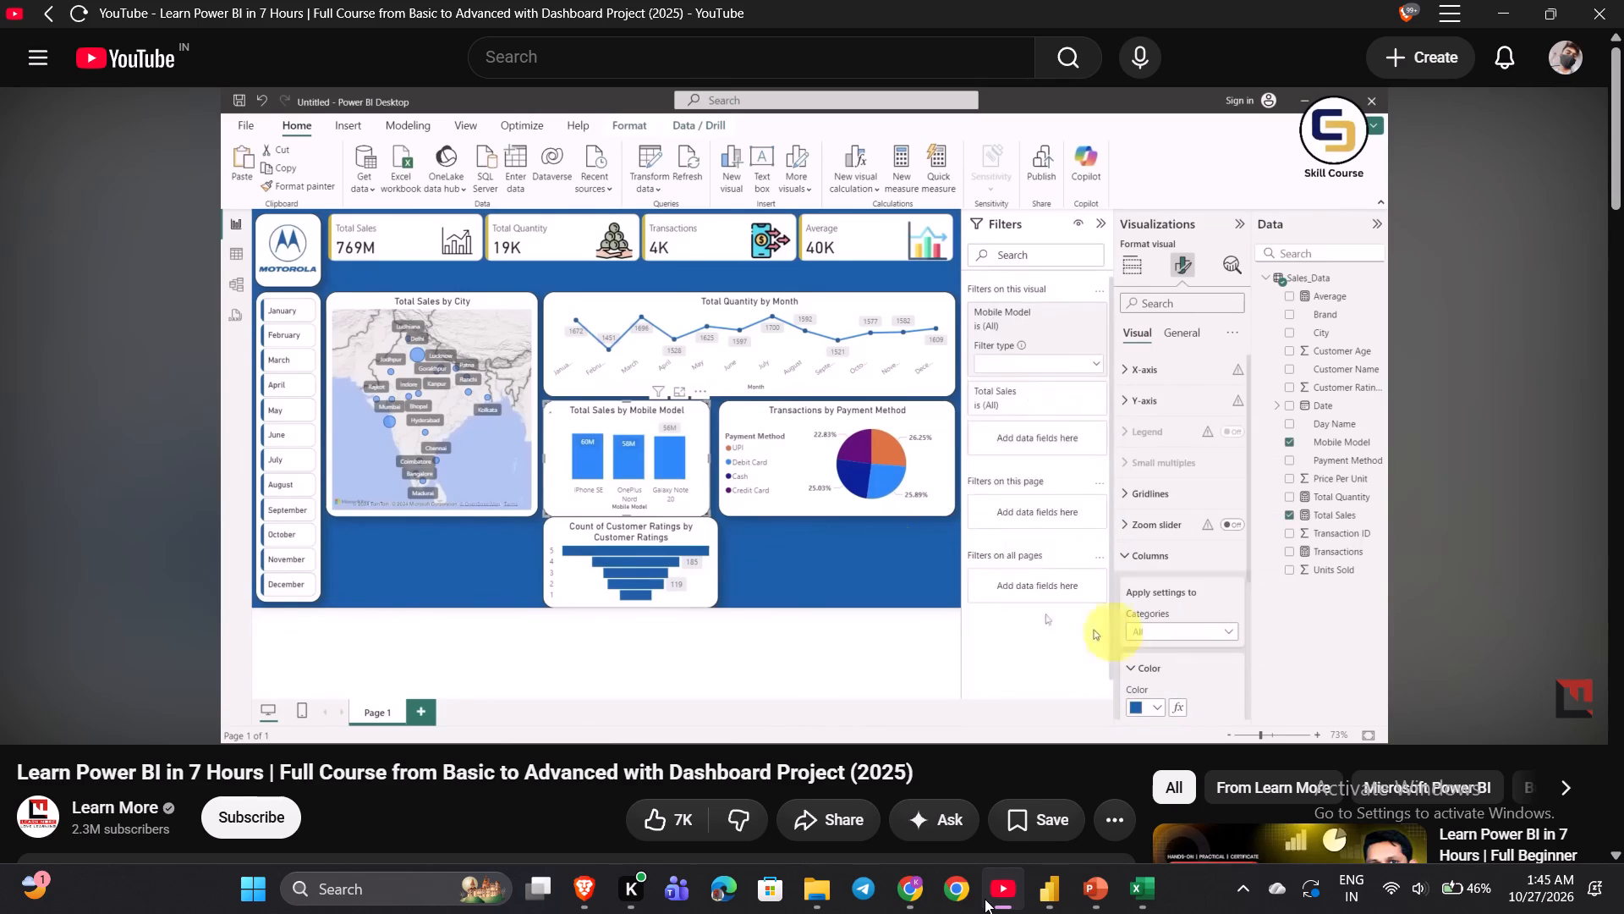
key("space")
left_click(985, 899)
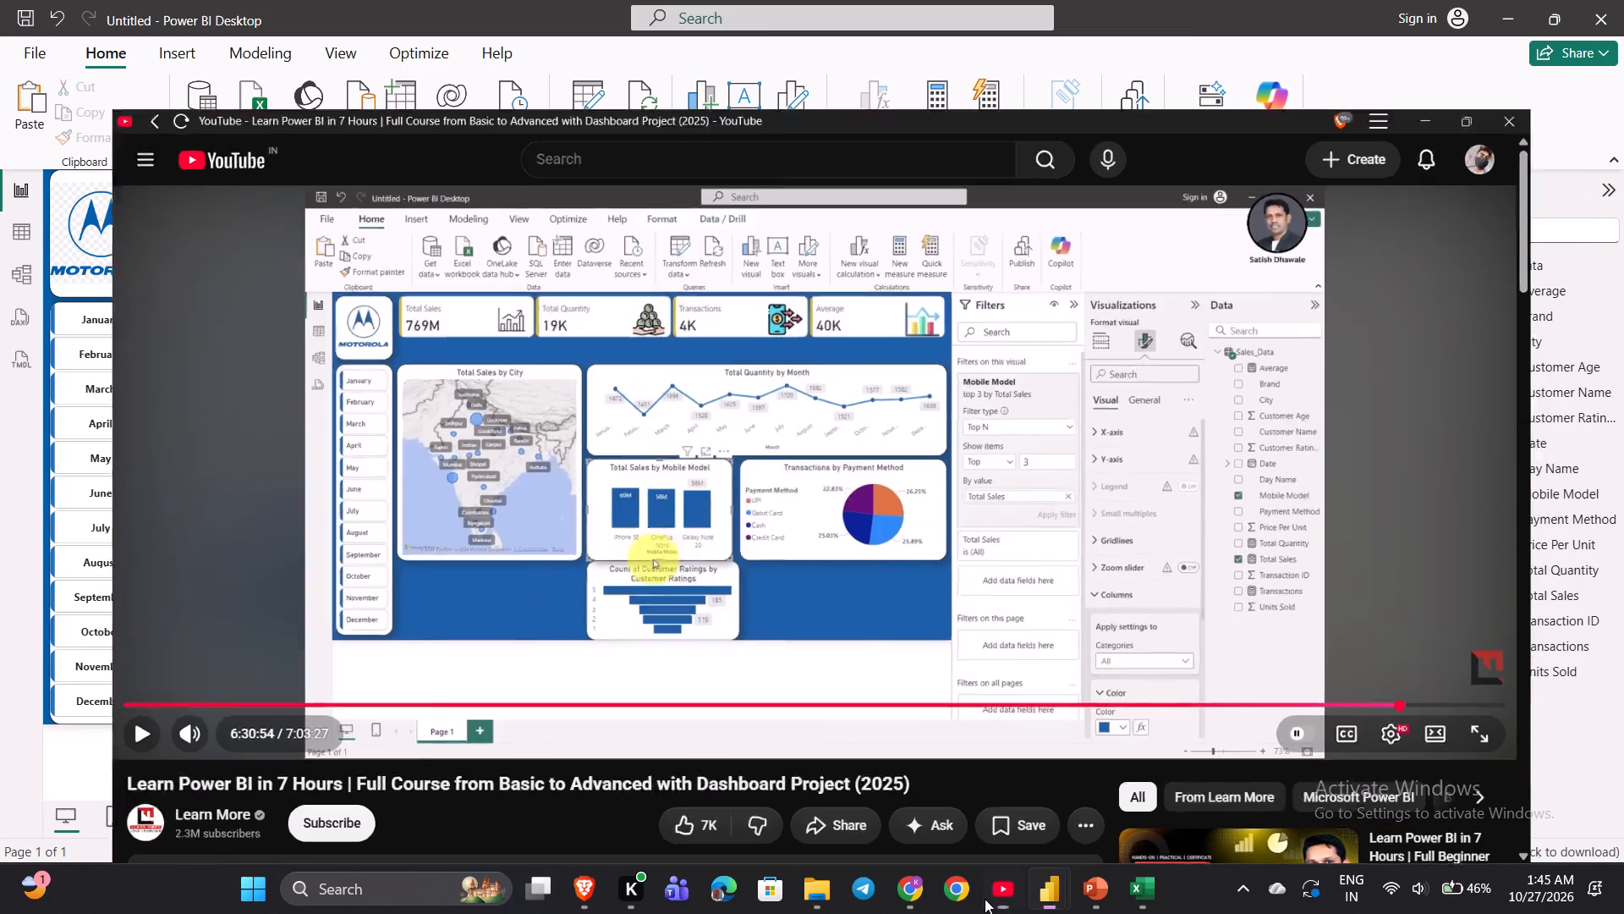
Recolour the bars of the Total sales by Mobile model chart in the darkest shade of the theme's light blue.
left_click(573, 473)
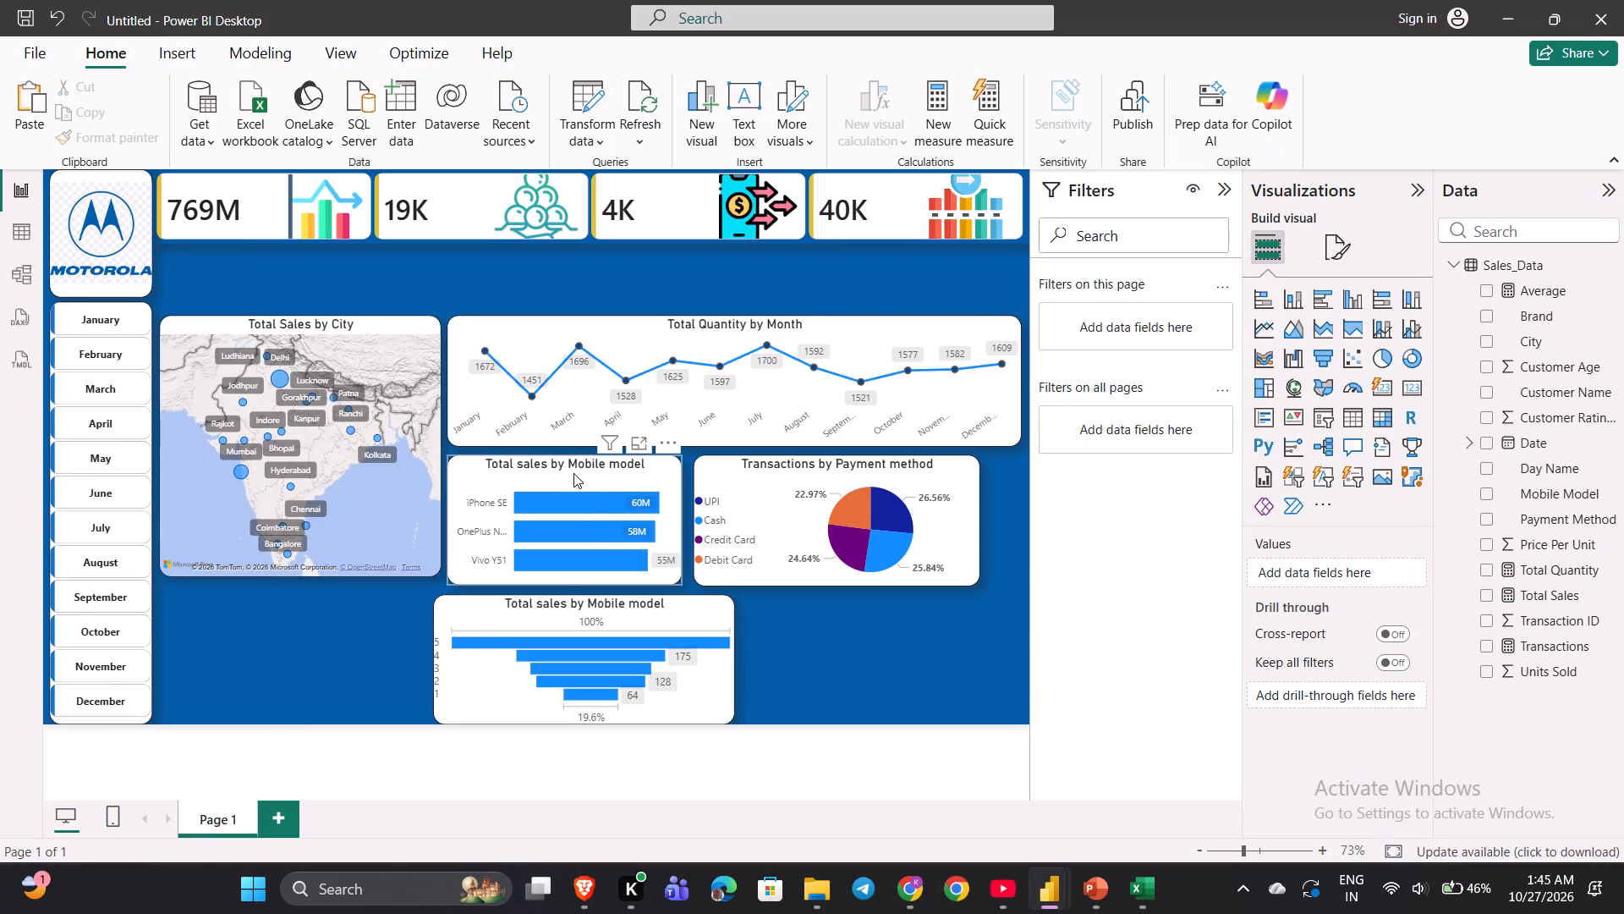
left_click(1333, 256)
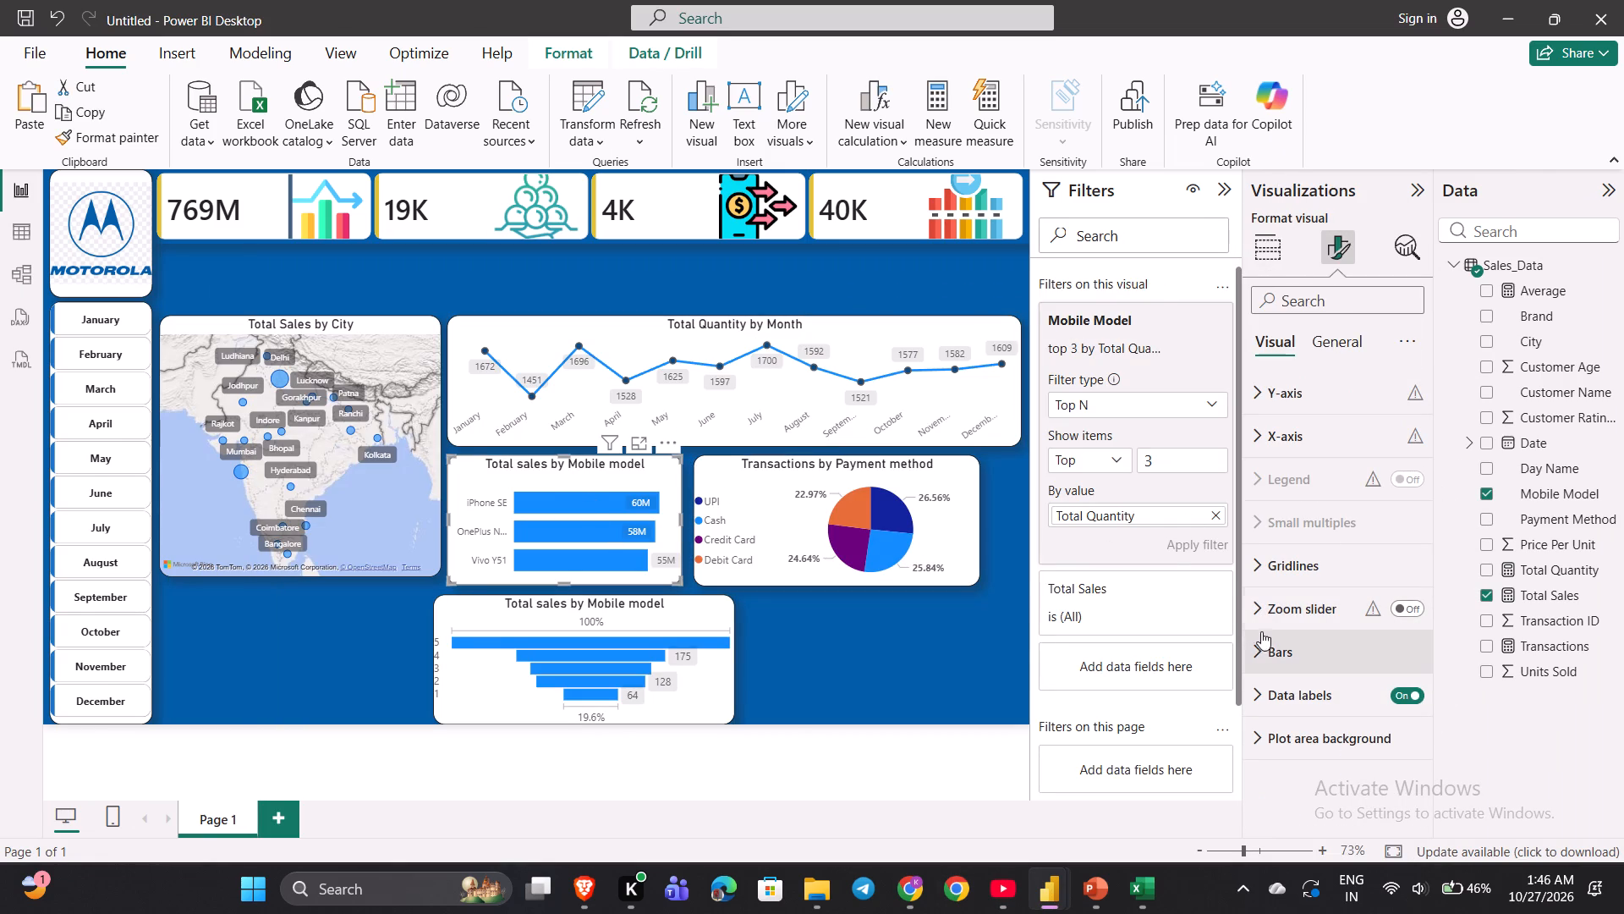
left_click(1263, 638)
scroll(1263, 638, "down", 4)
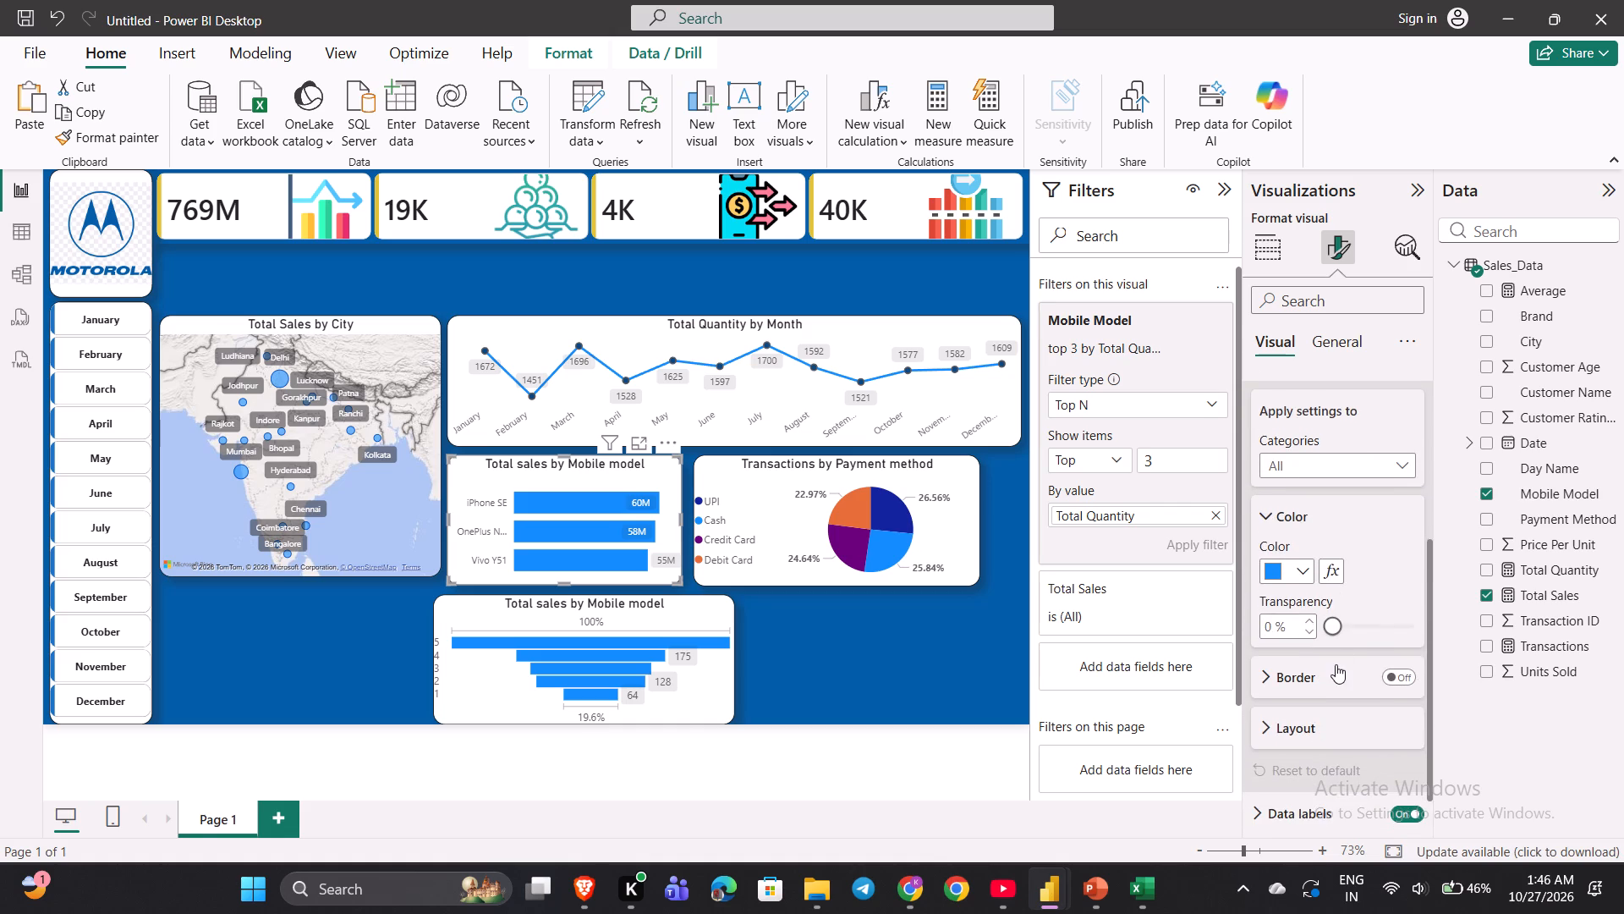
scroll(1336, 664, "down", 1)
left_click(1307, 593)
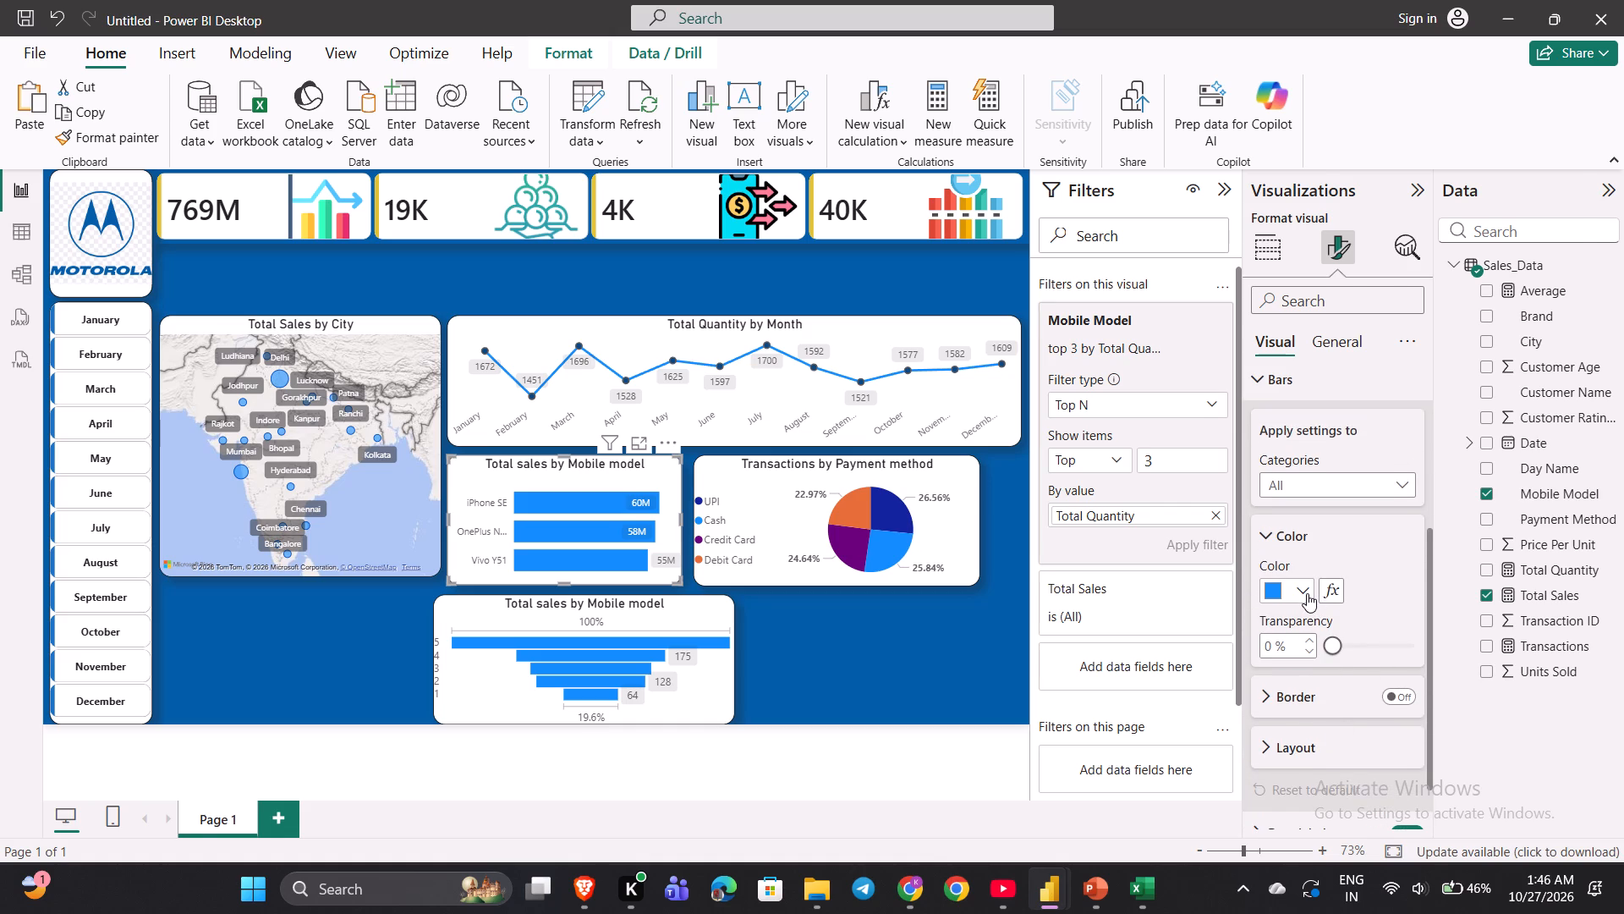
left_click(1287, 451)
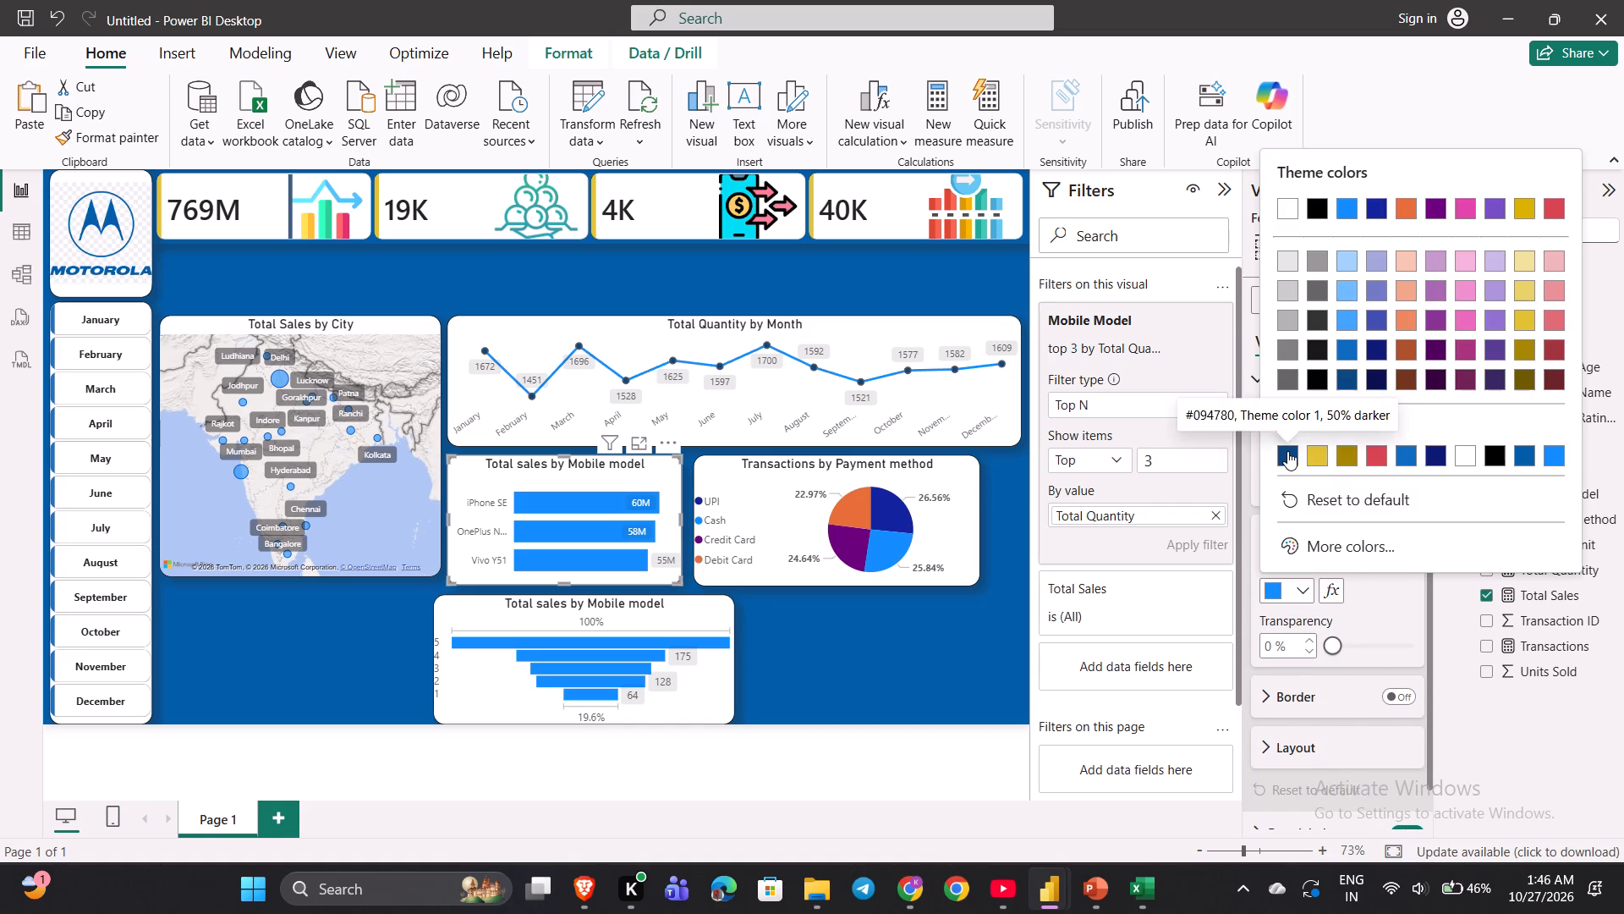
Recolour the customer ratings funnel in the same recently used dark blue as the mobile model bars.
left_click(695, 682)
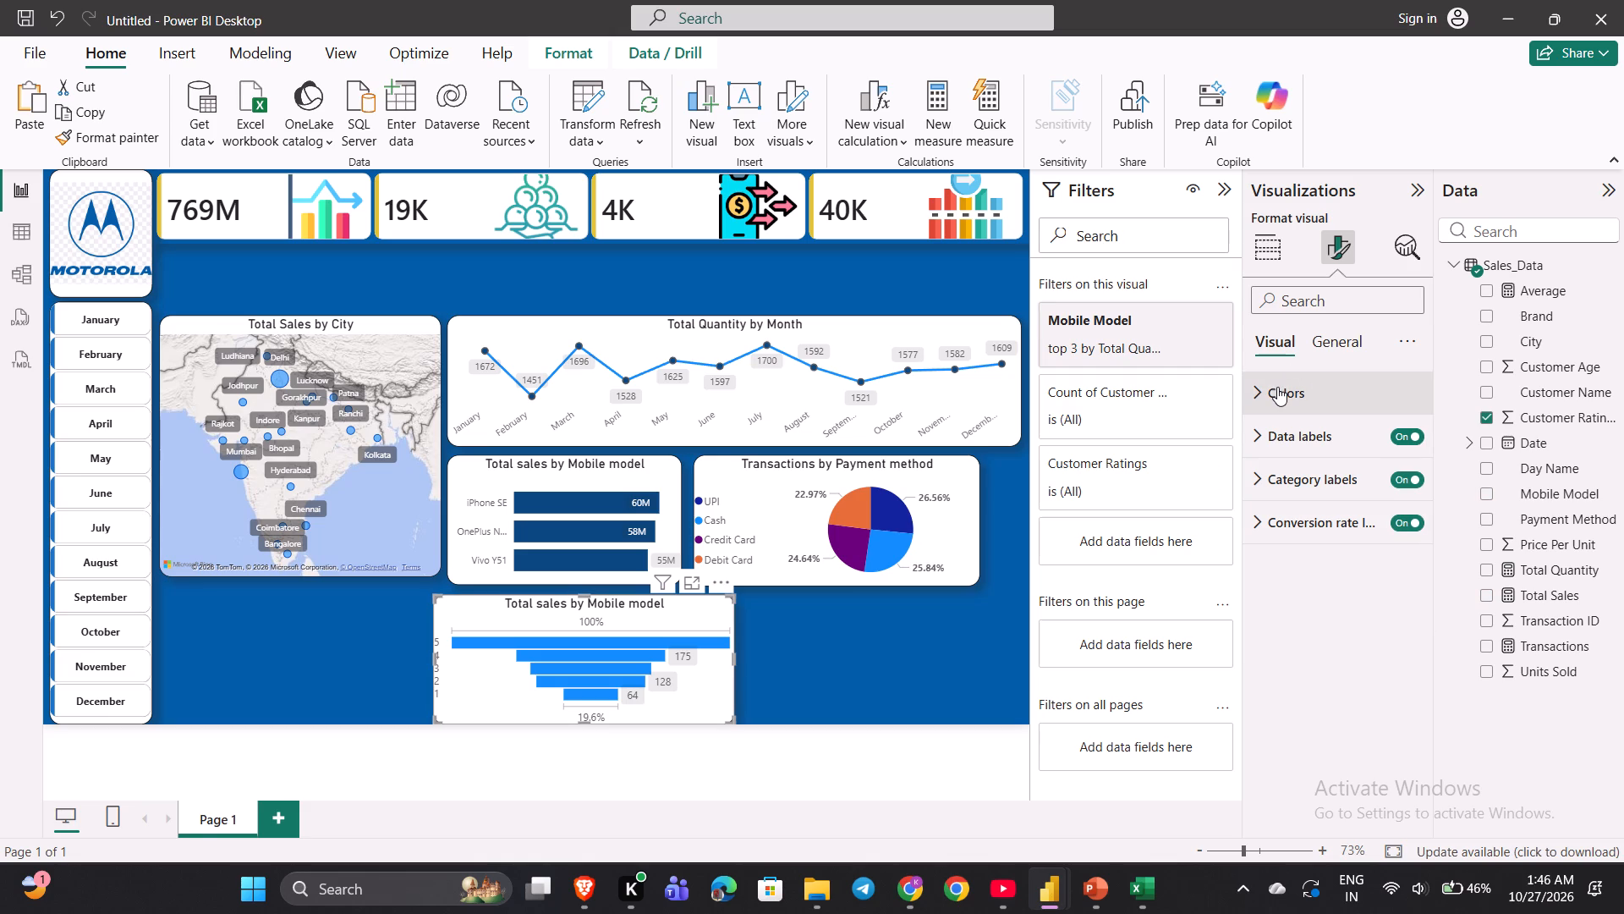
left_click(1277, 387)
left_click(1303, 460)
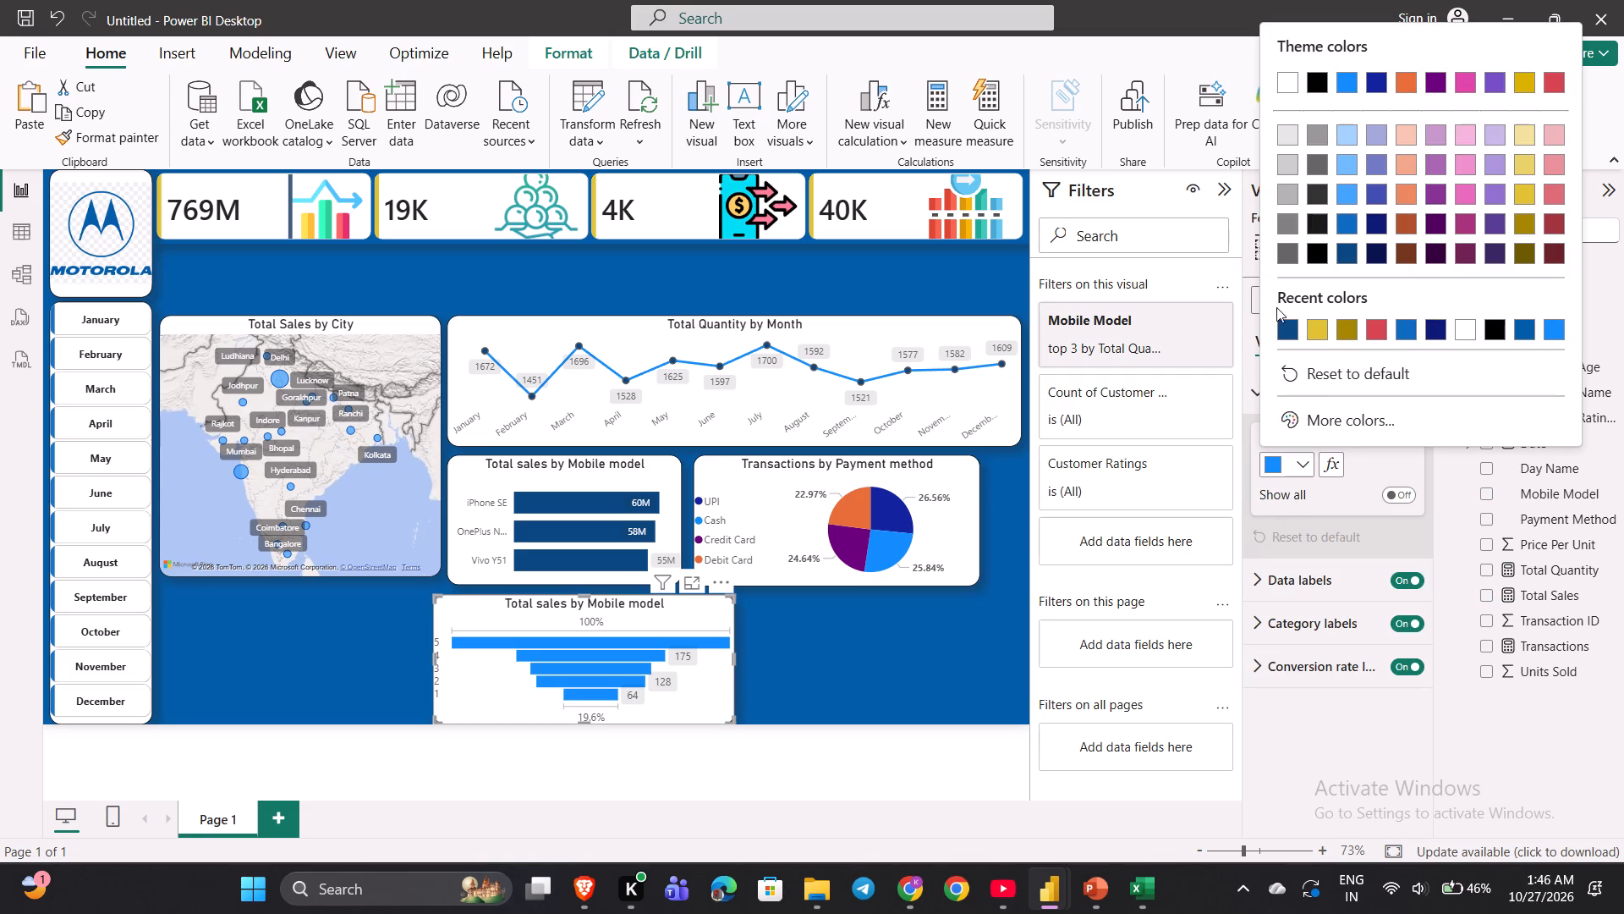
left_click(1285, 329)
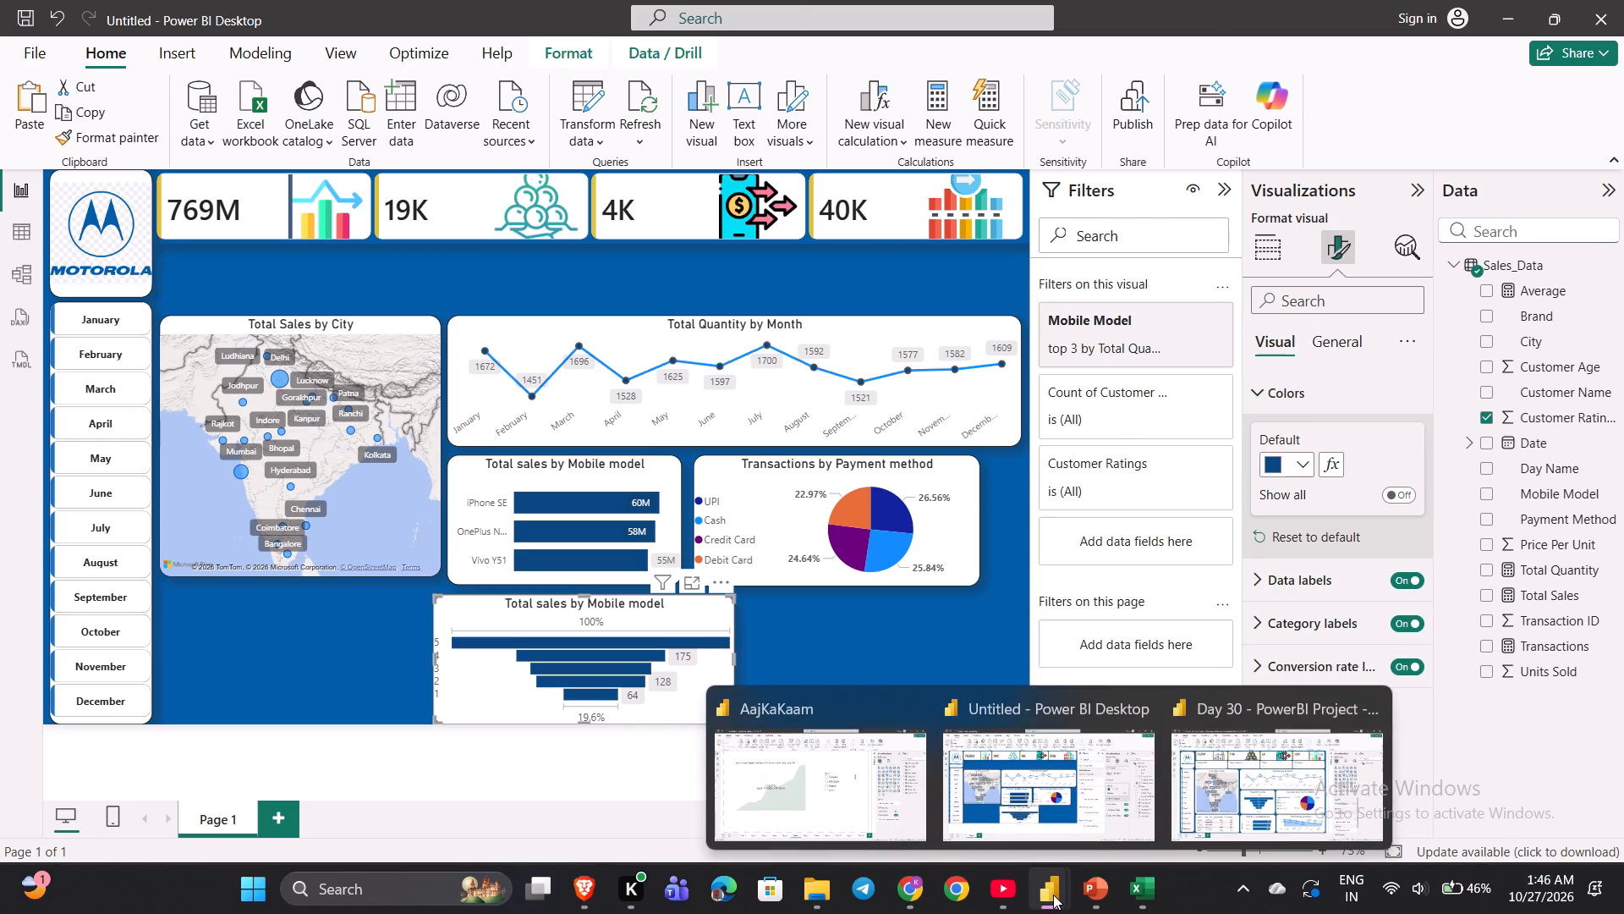
Change the default colour of the customer ratings funnel to the lighter dark blue among the recent colours.
left_click(1142, 802)
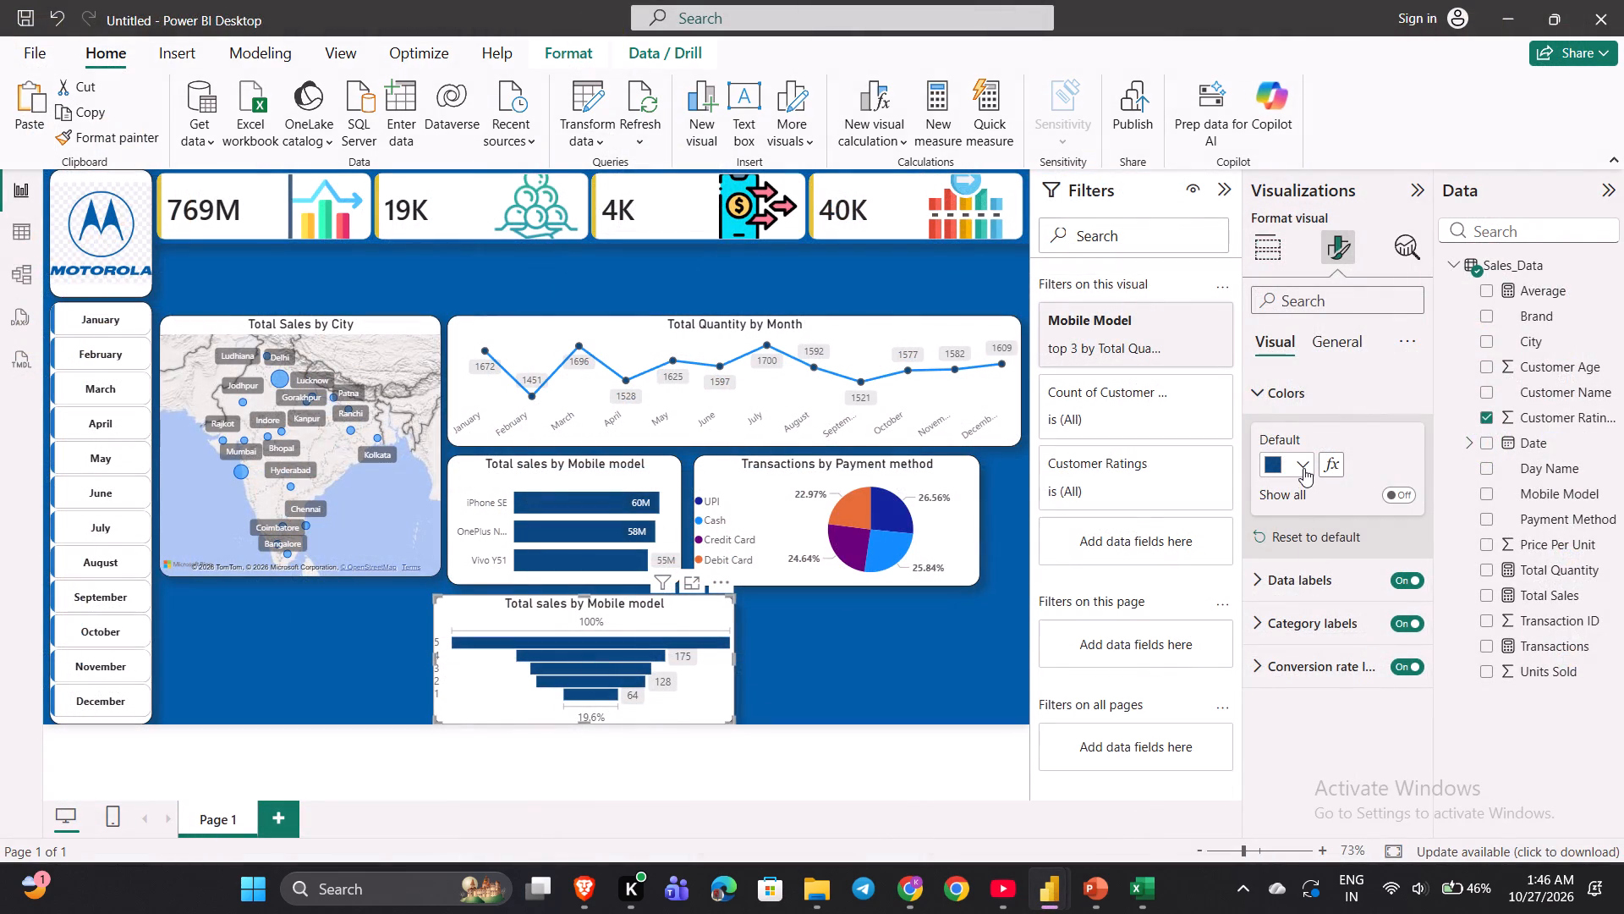
left_click(1303, 468)
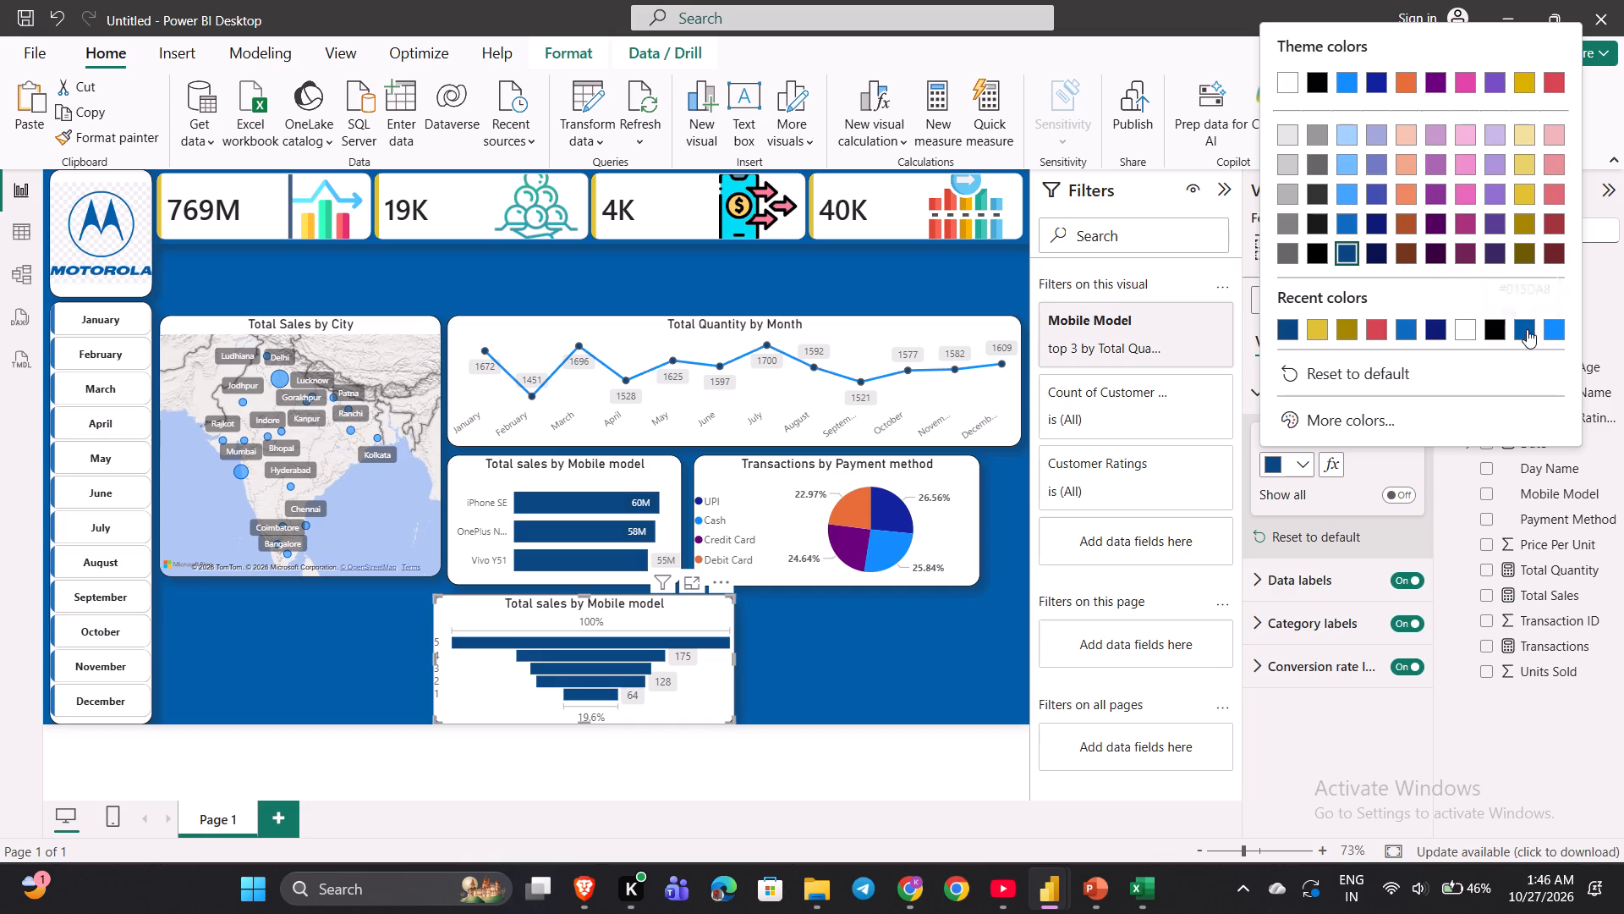
left_click(1527, 329)
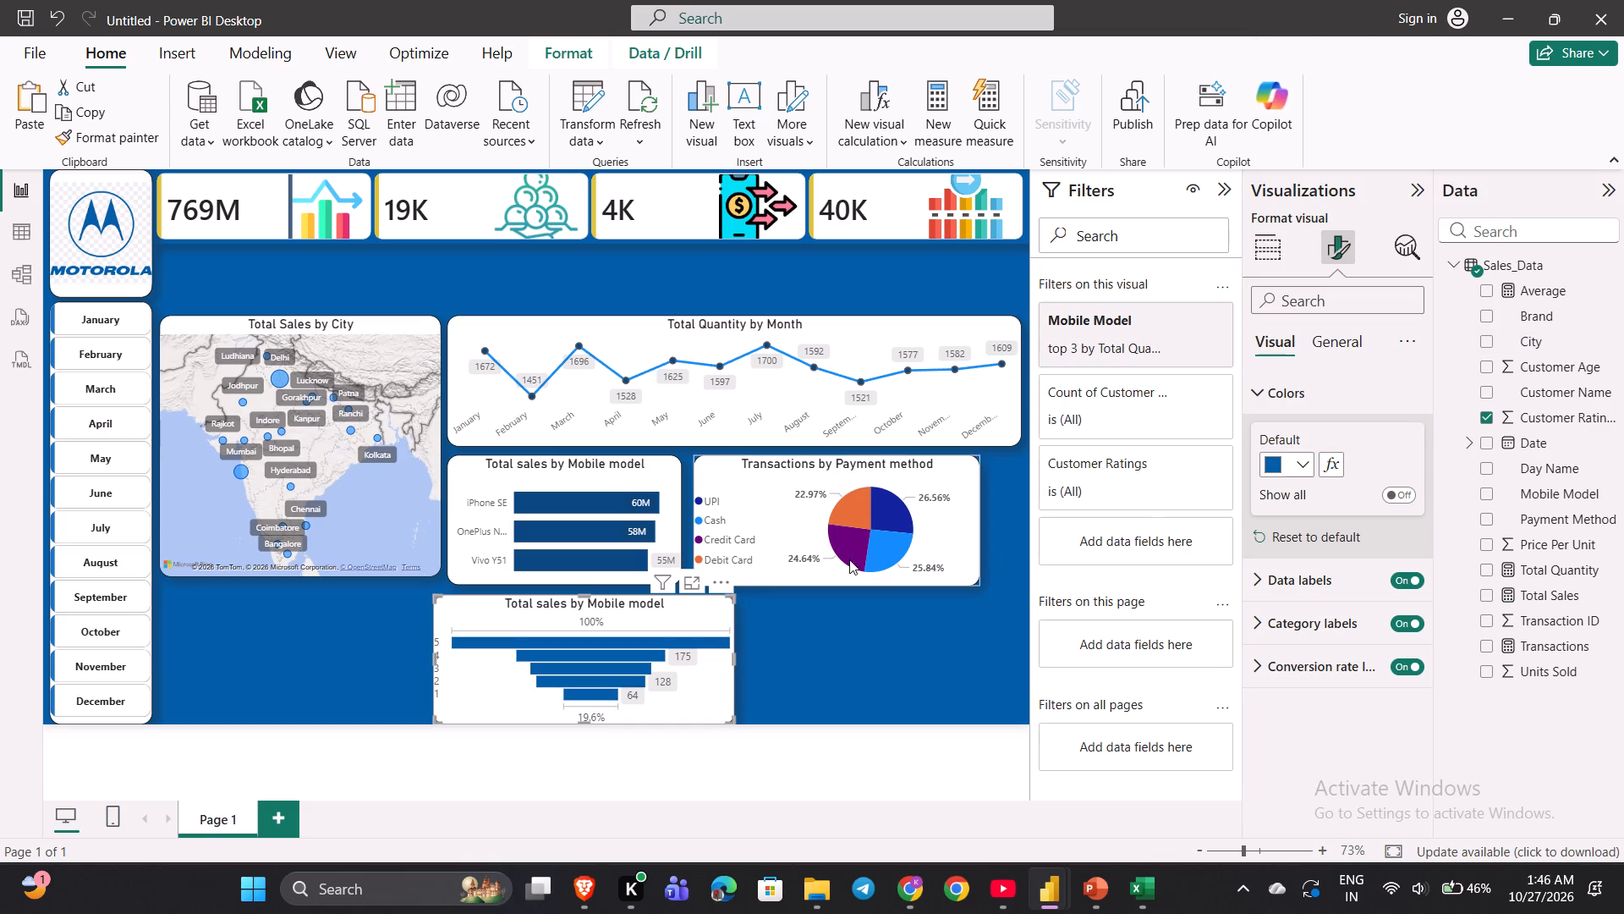
Change the bars of the Total sales by Mobile model chart to the medium blue among the recent colours.
left_click(663, 487)
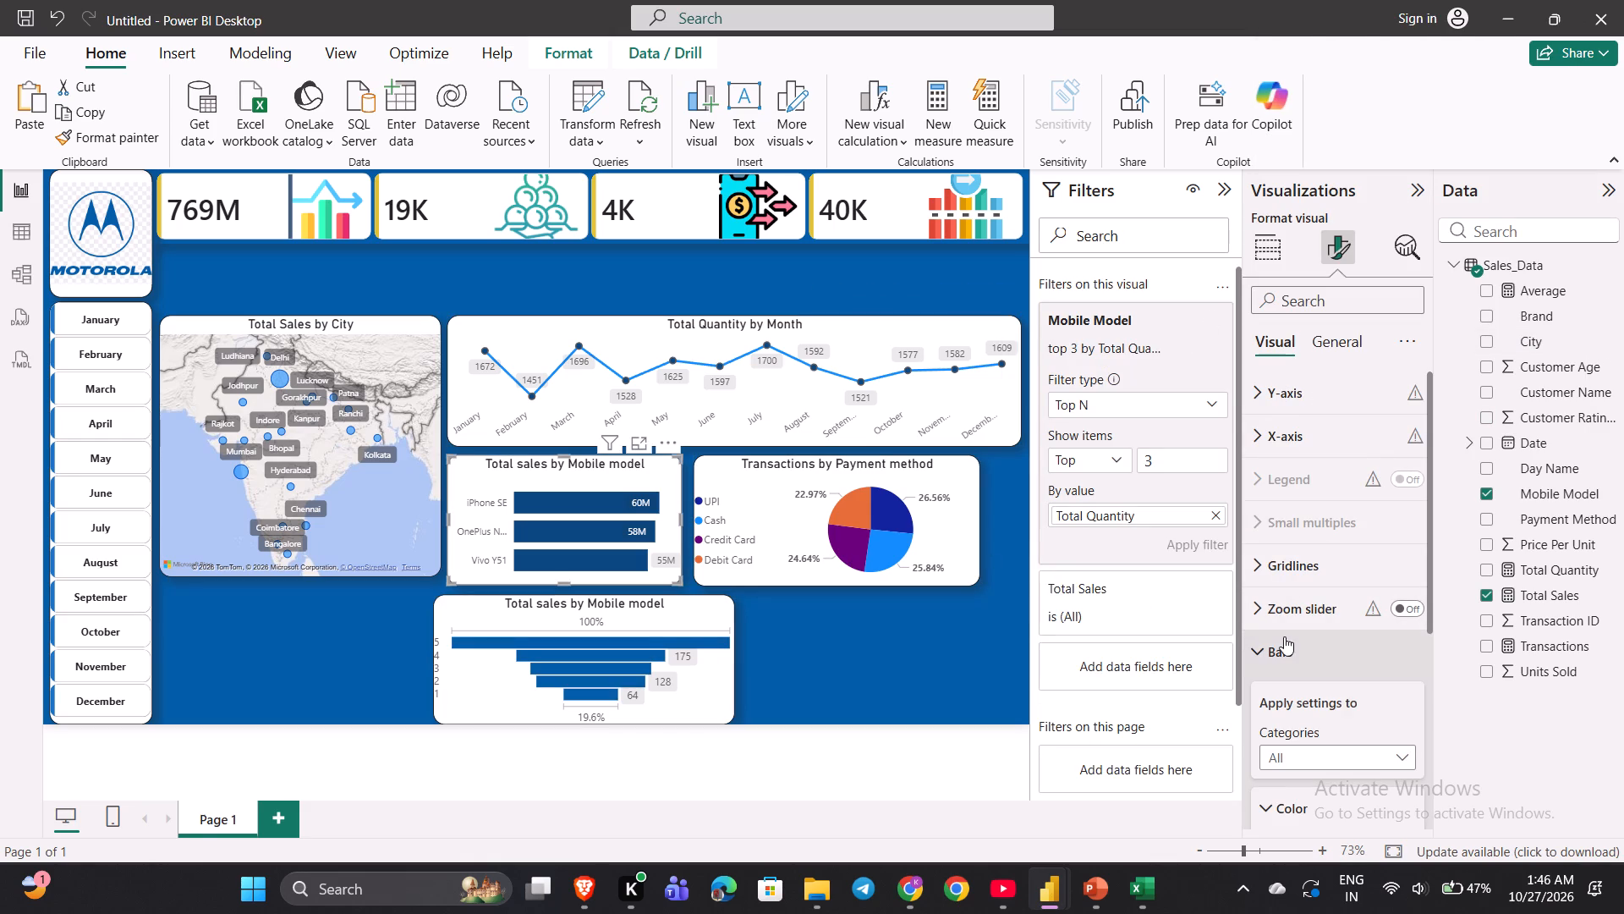
scroll(1283, 703, "down", 4)
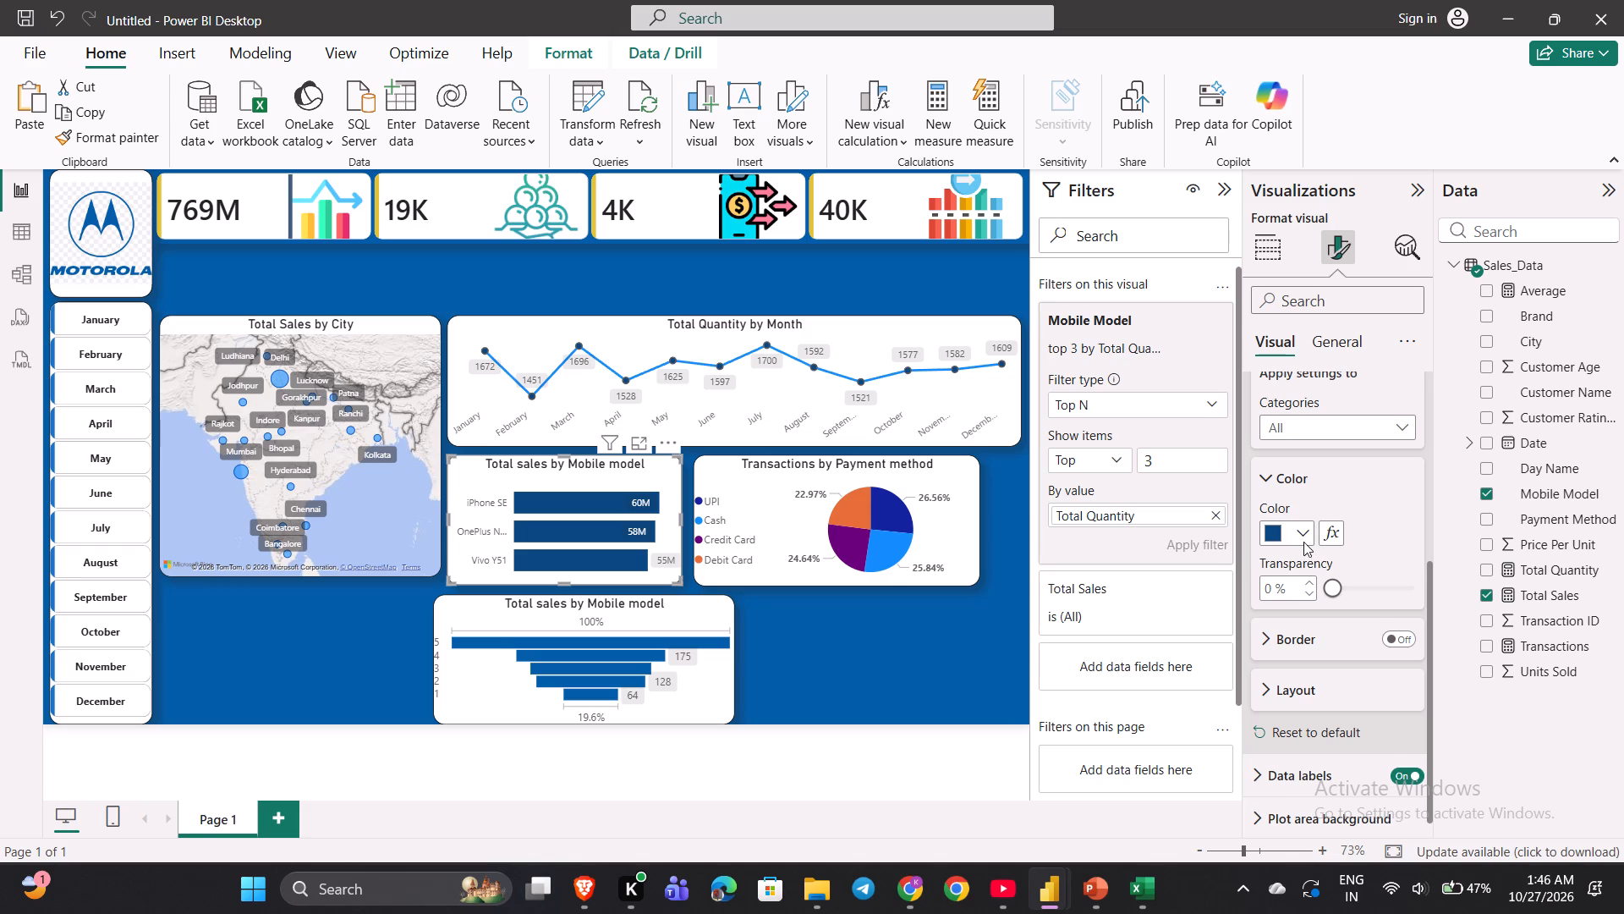
left_click(1300, 515)
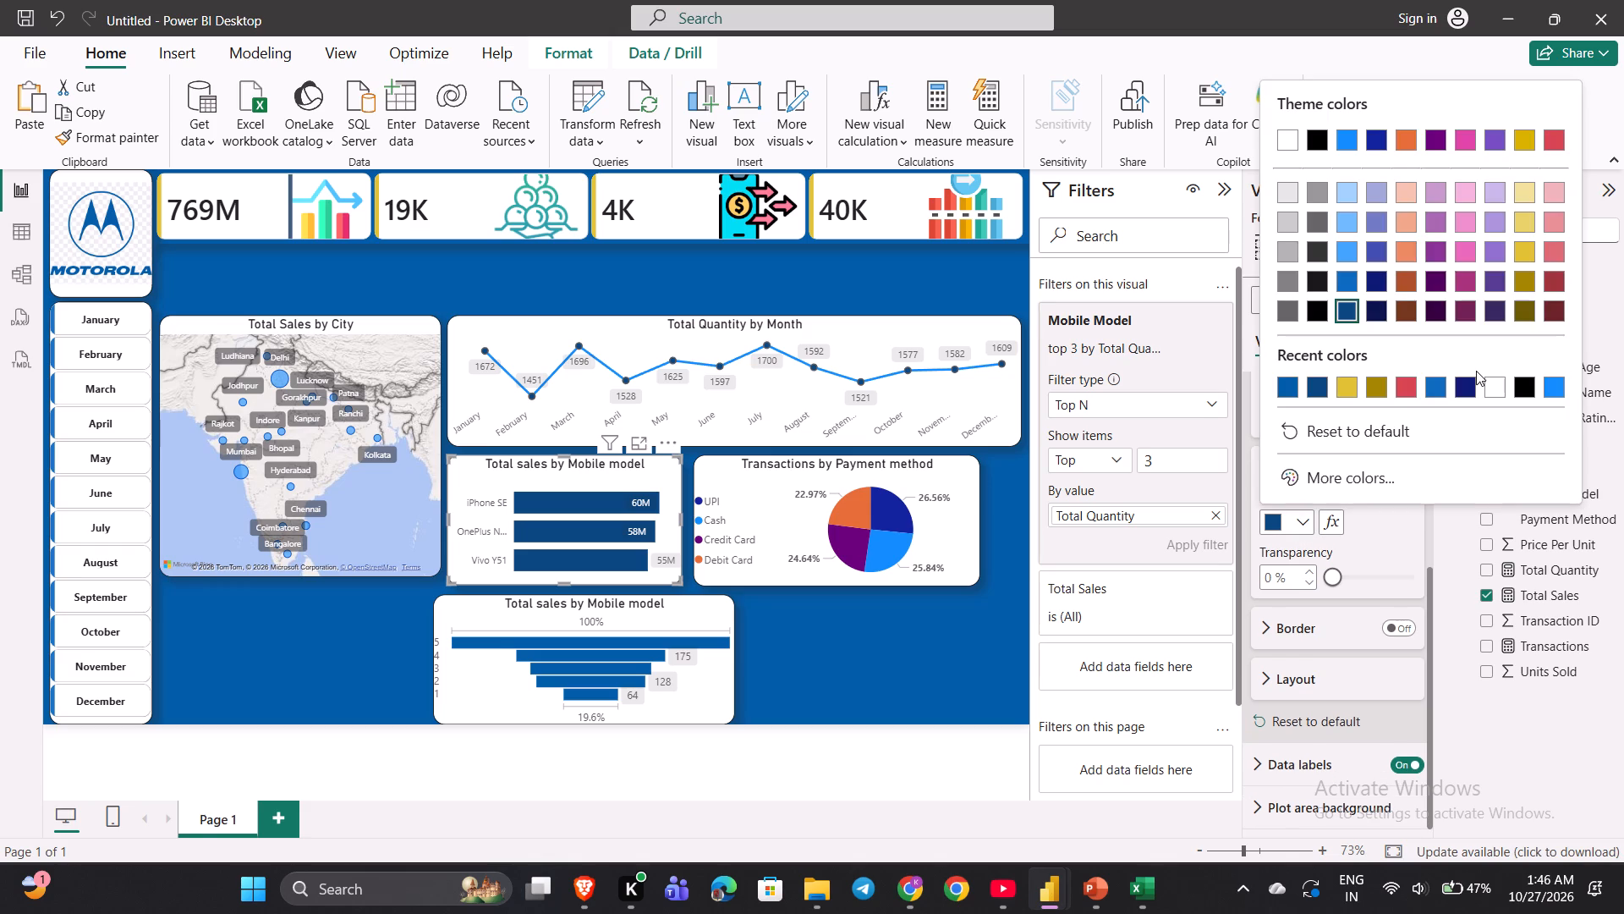
left_click(1439, 383)
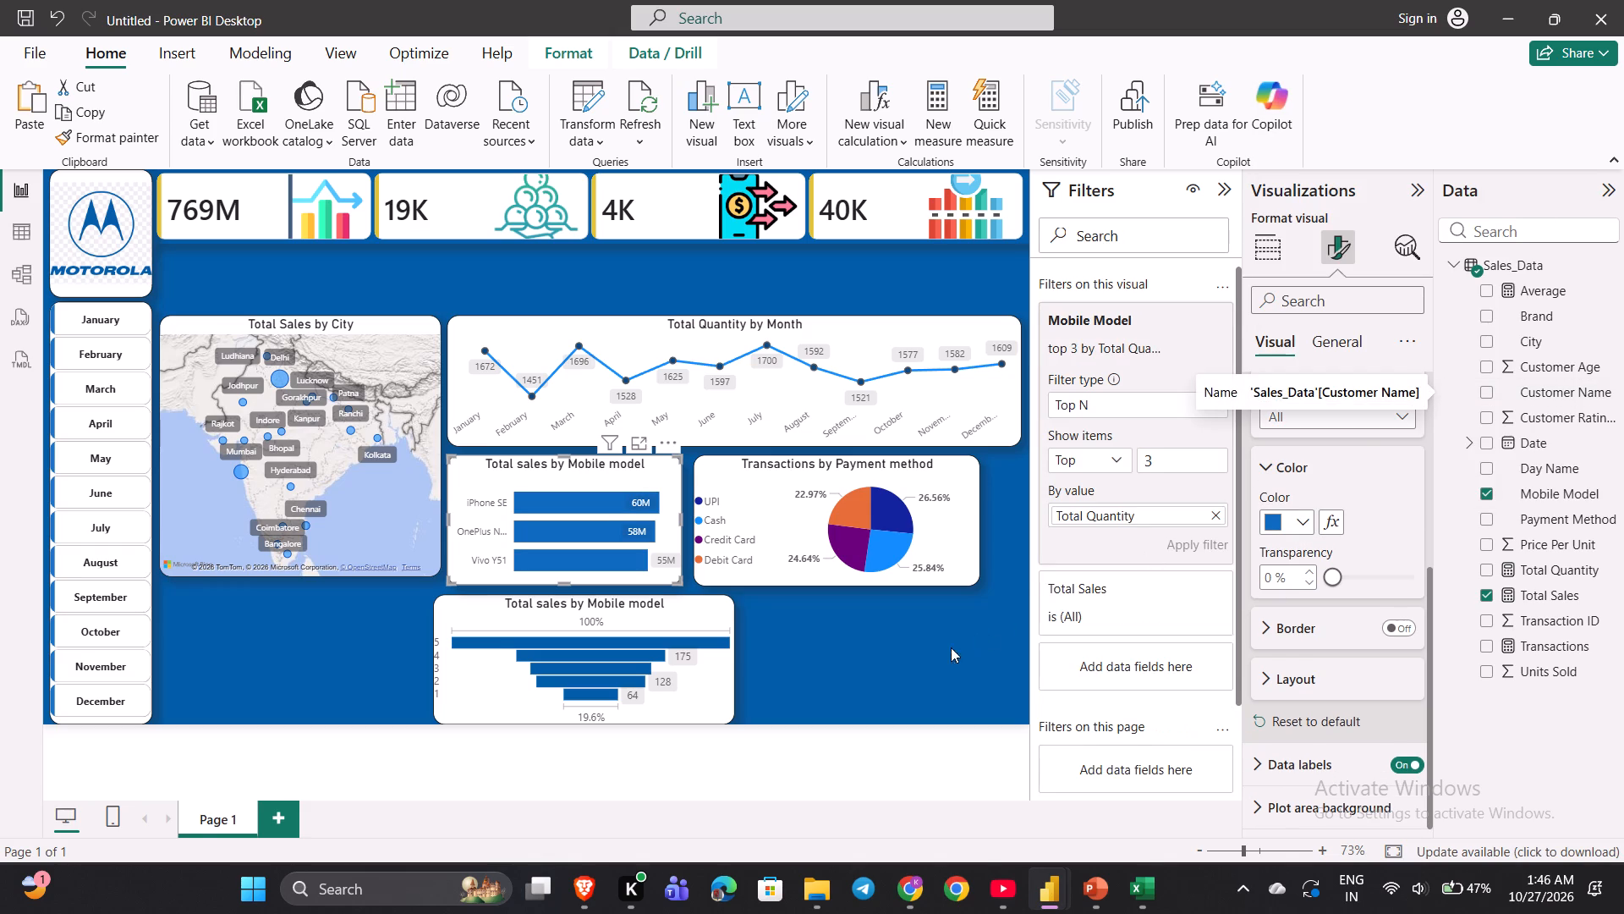
left_click(926, 658)
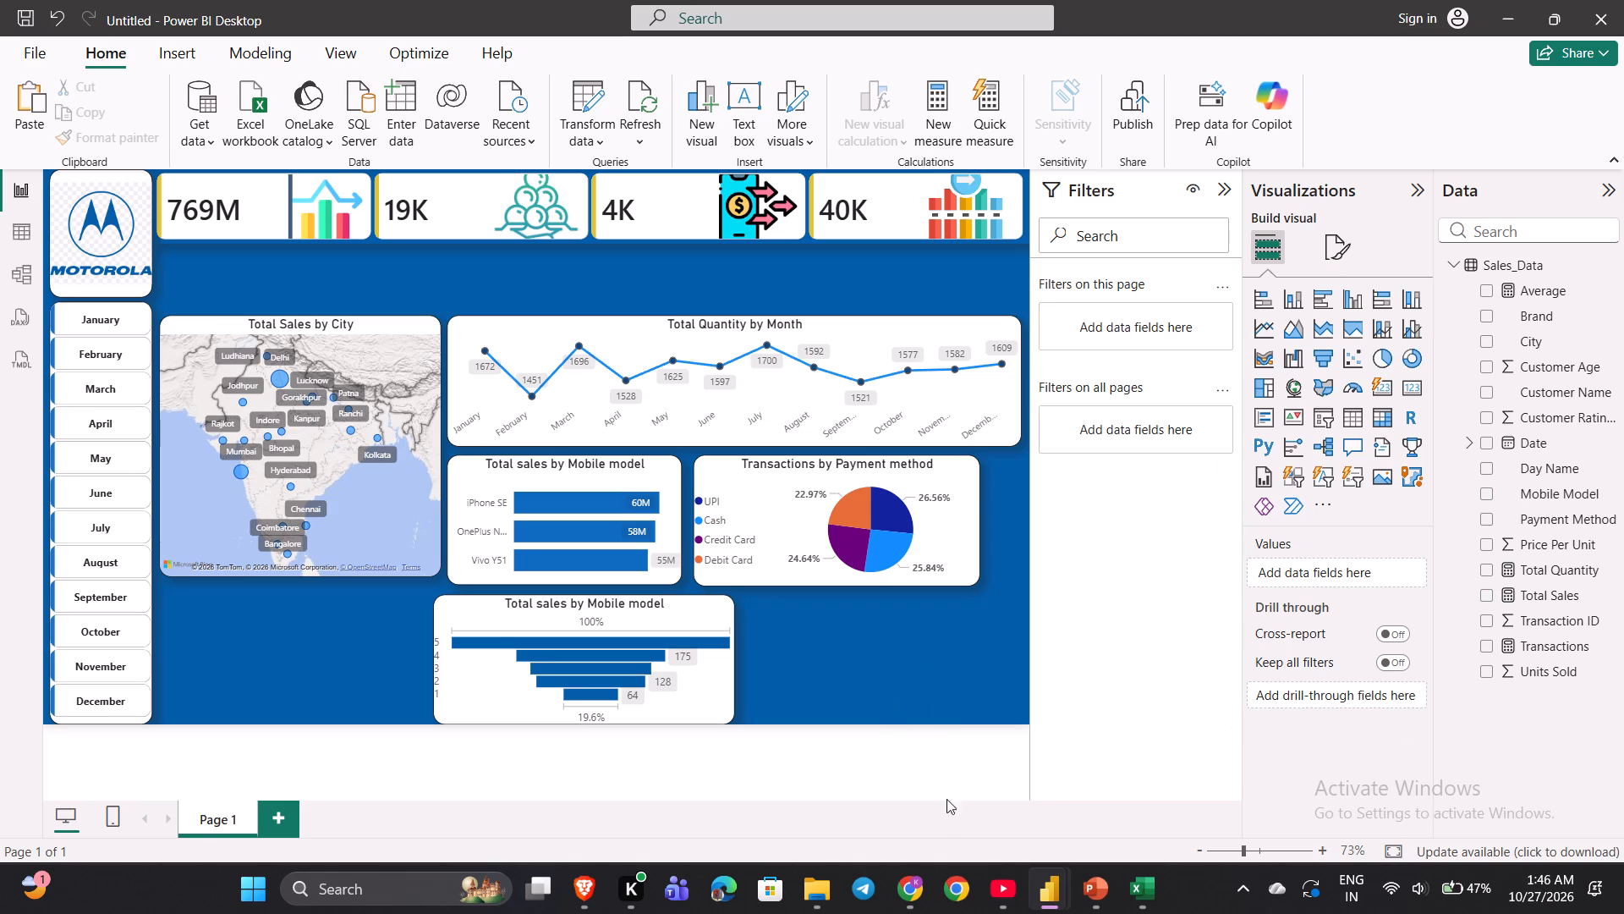
Examine in the YouTube tutorial how the funnel's Customer Ratings value is set as a count, comparing it with the Power BI report.
left_click(1003, 871)
key("space")
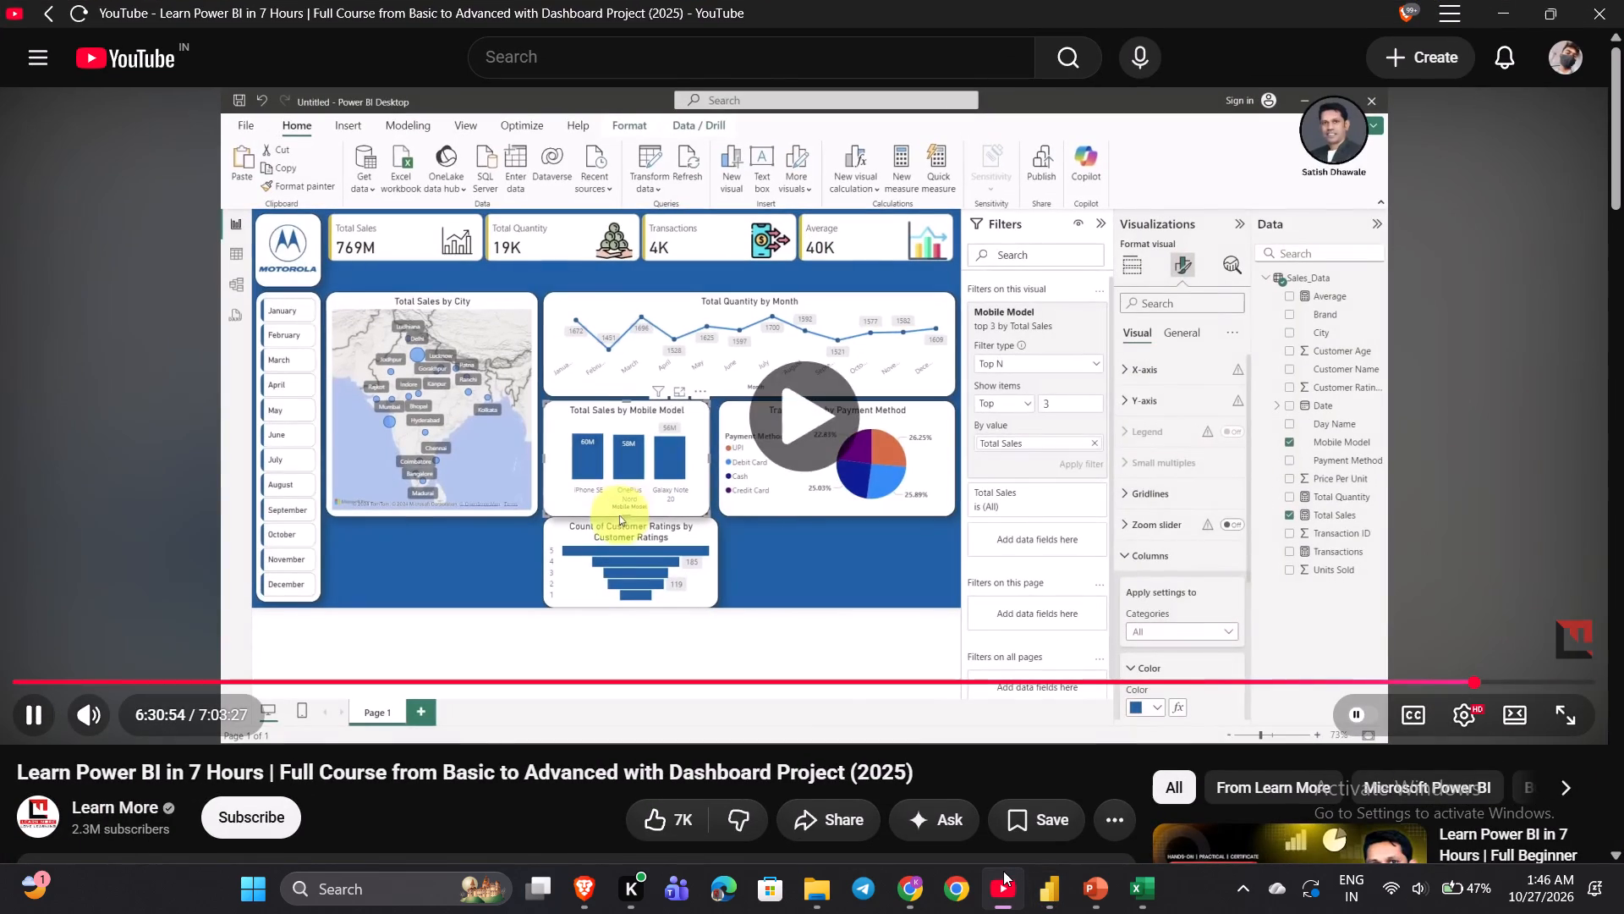
key("space")
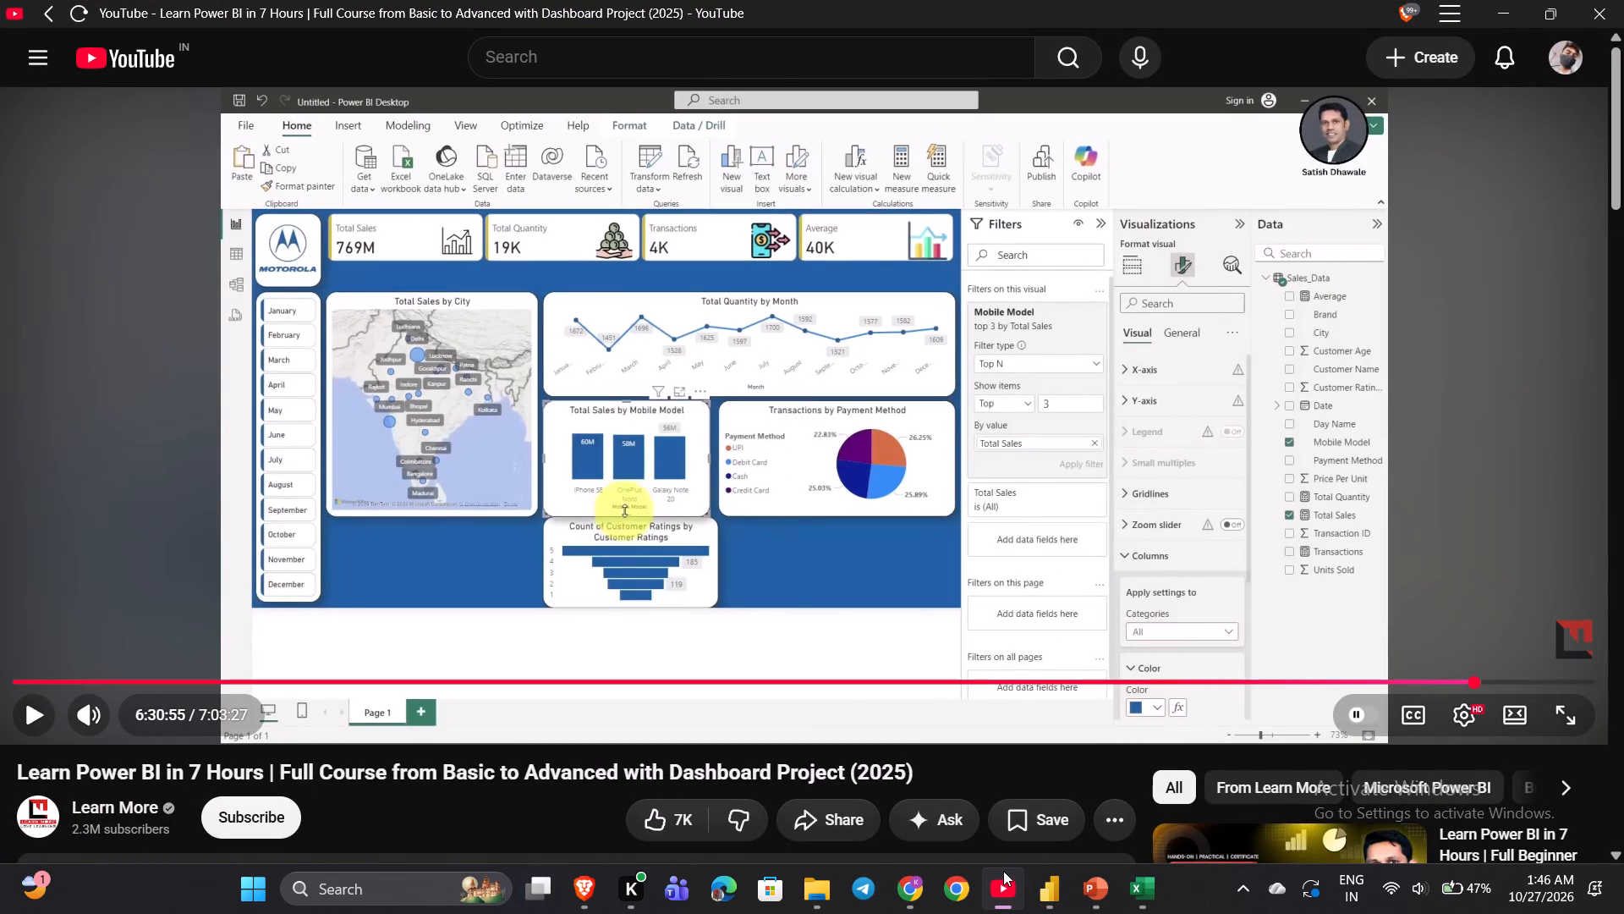
left_click(1003, 871)
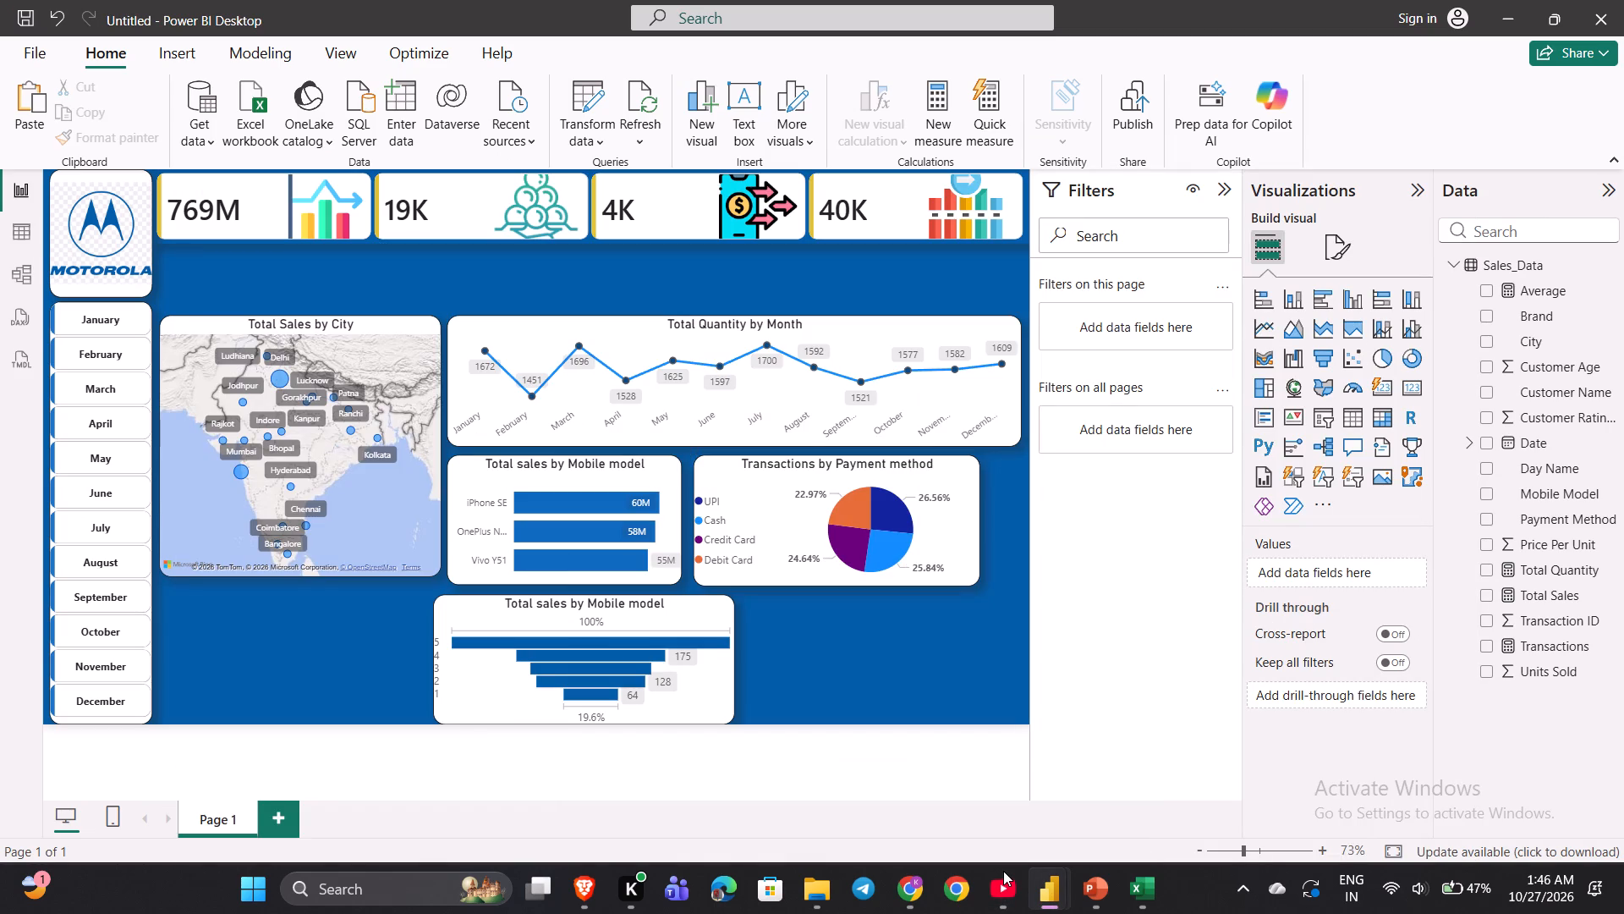
left_click(690, 715)
left_click(991, 900)
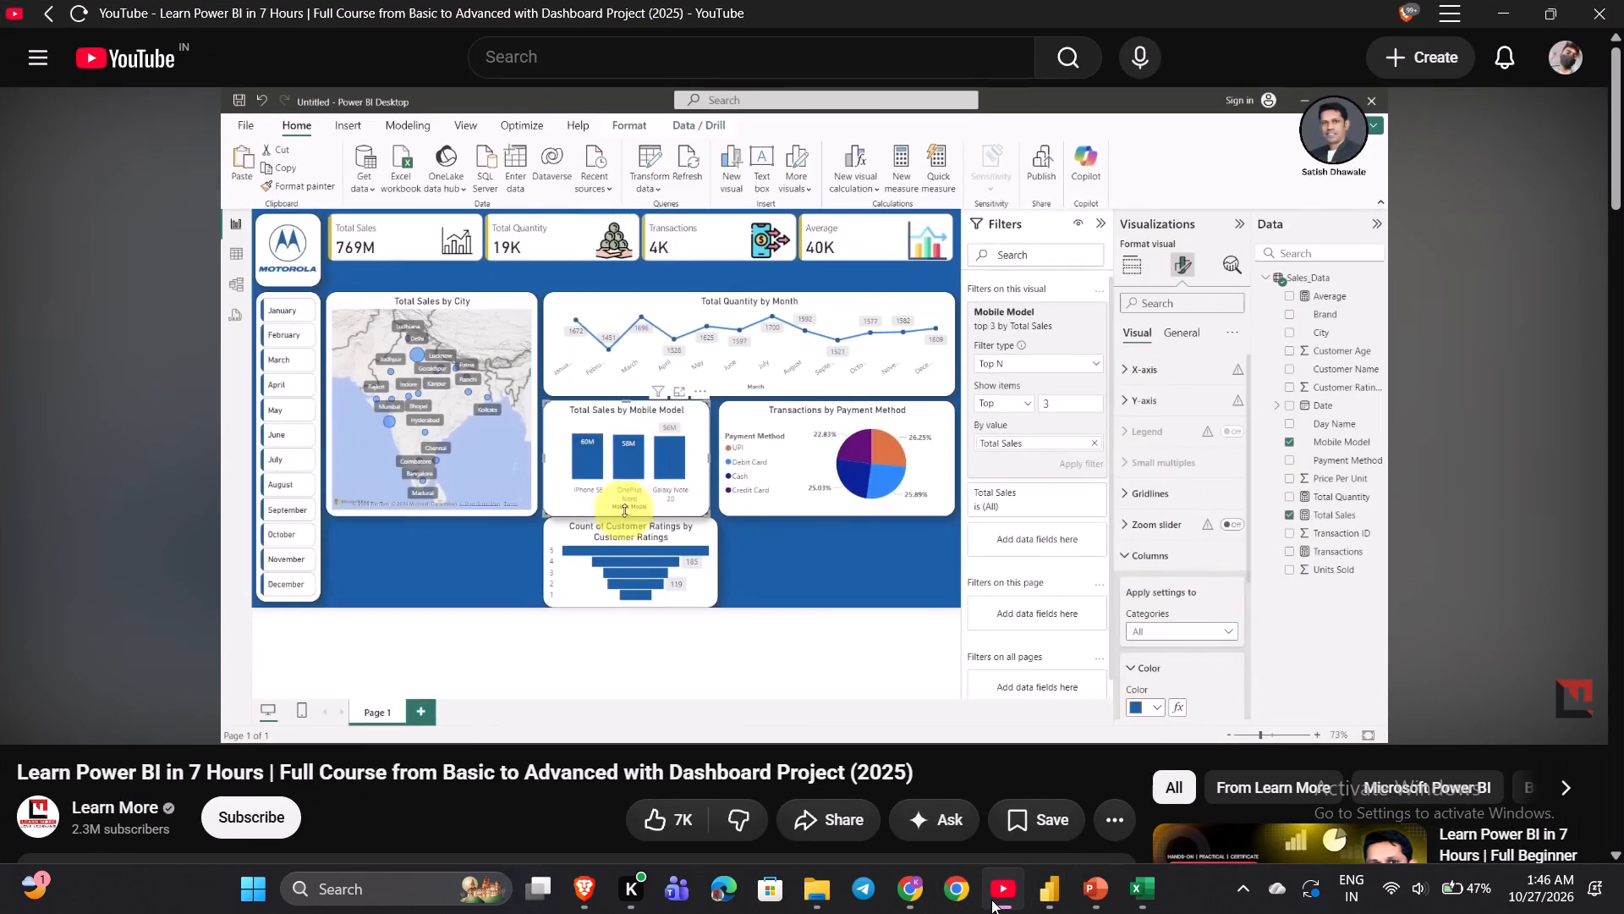
key("space")
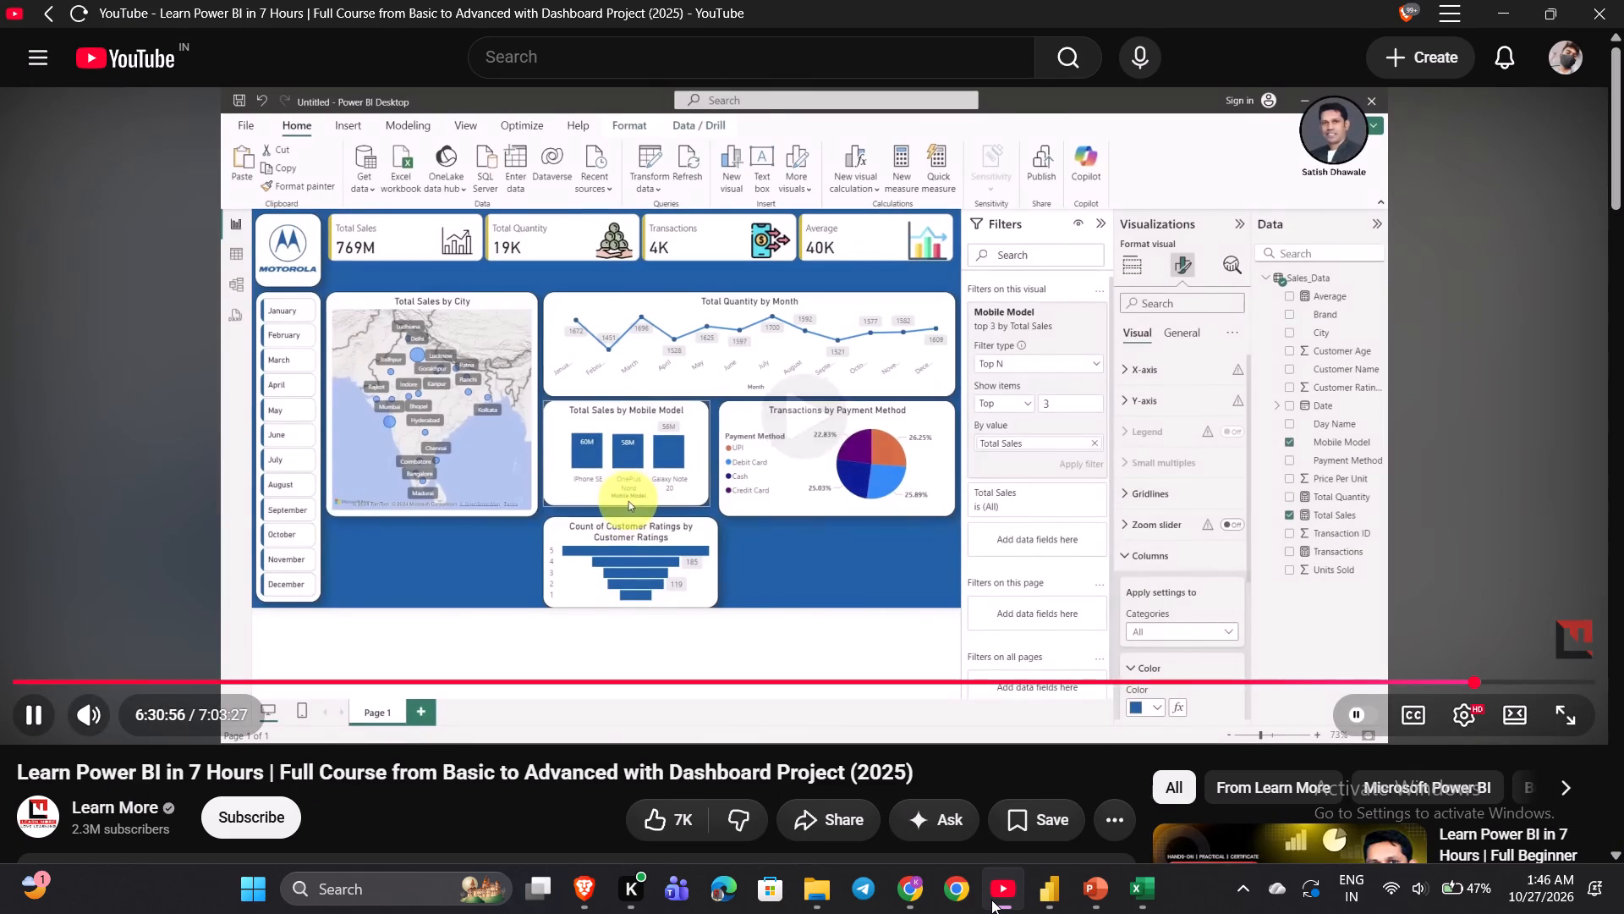
key("space")
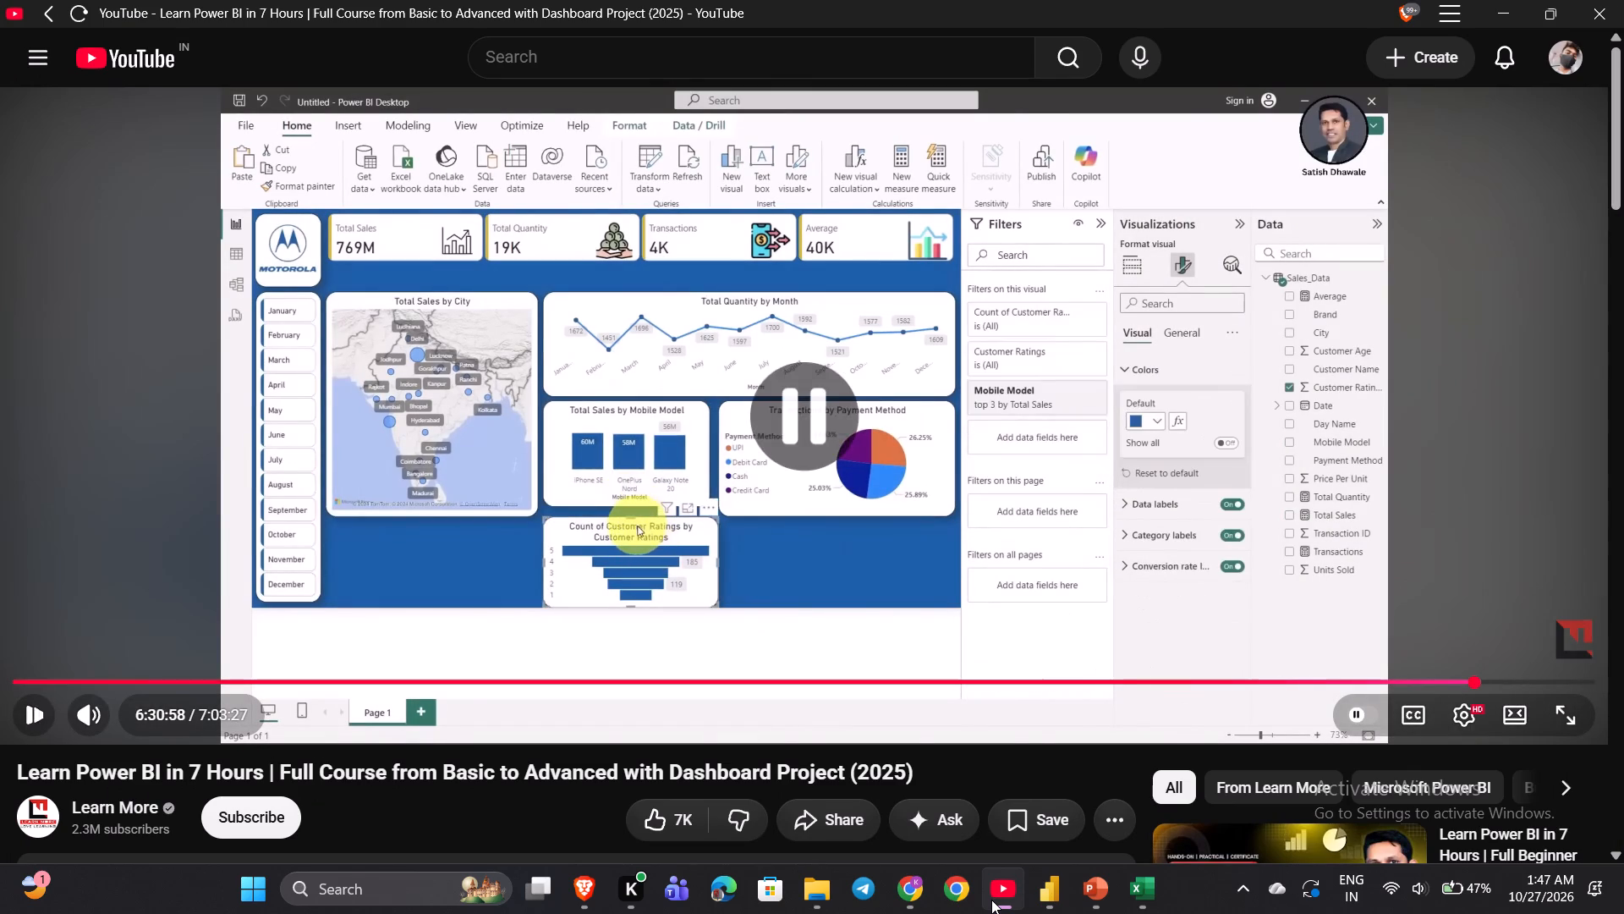
key("space")
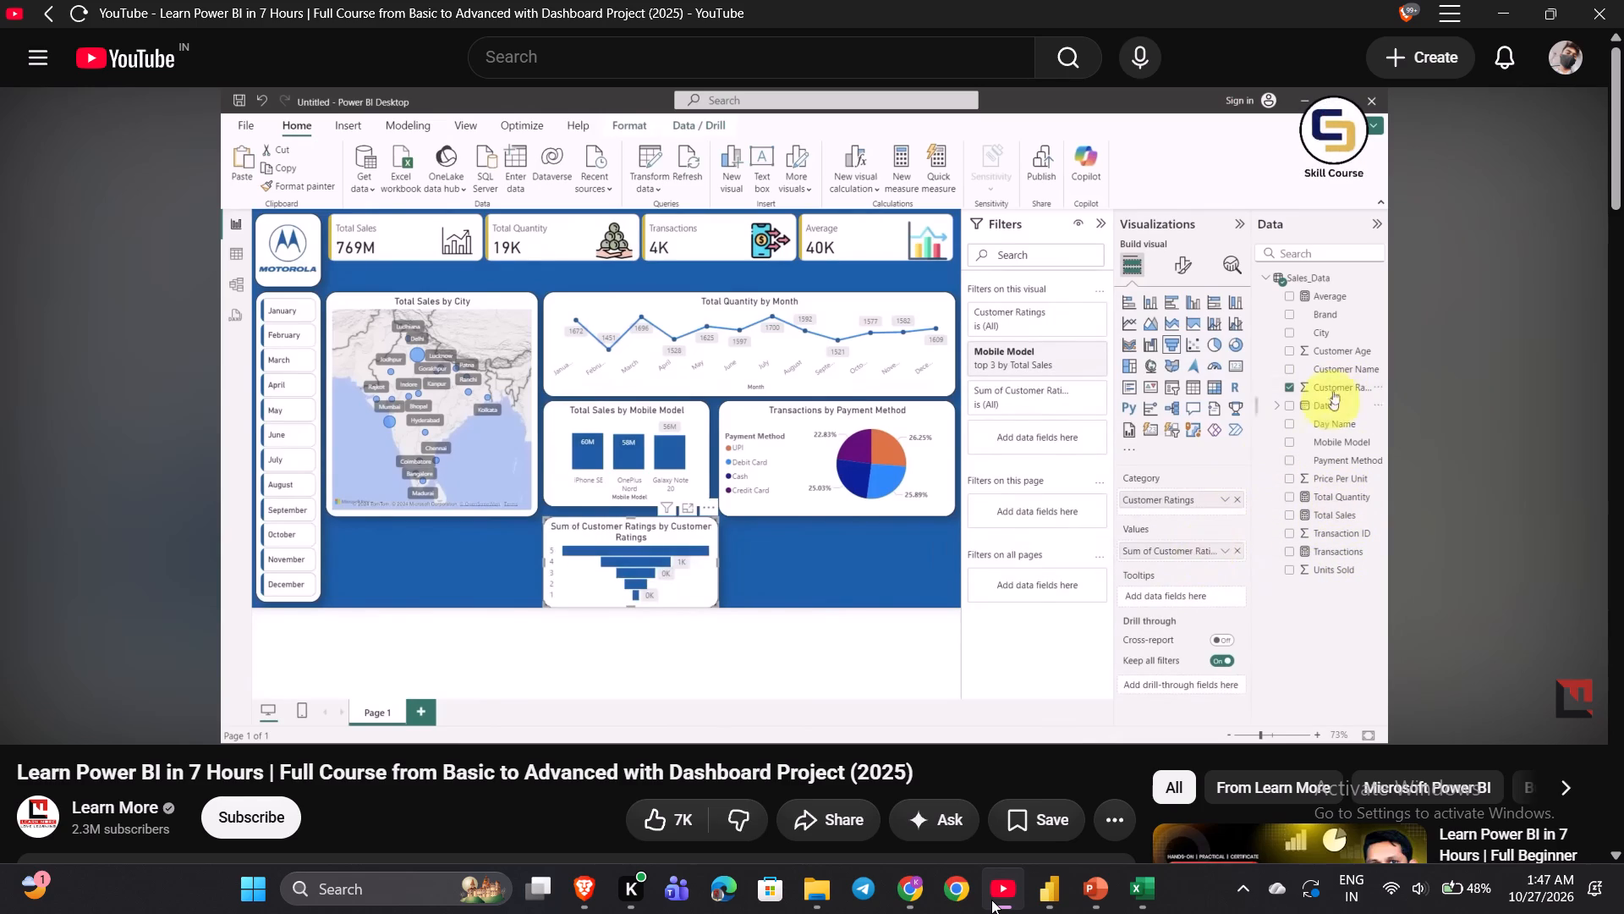
key("space")
left_click(991, 900)
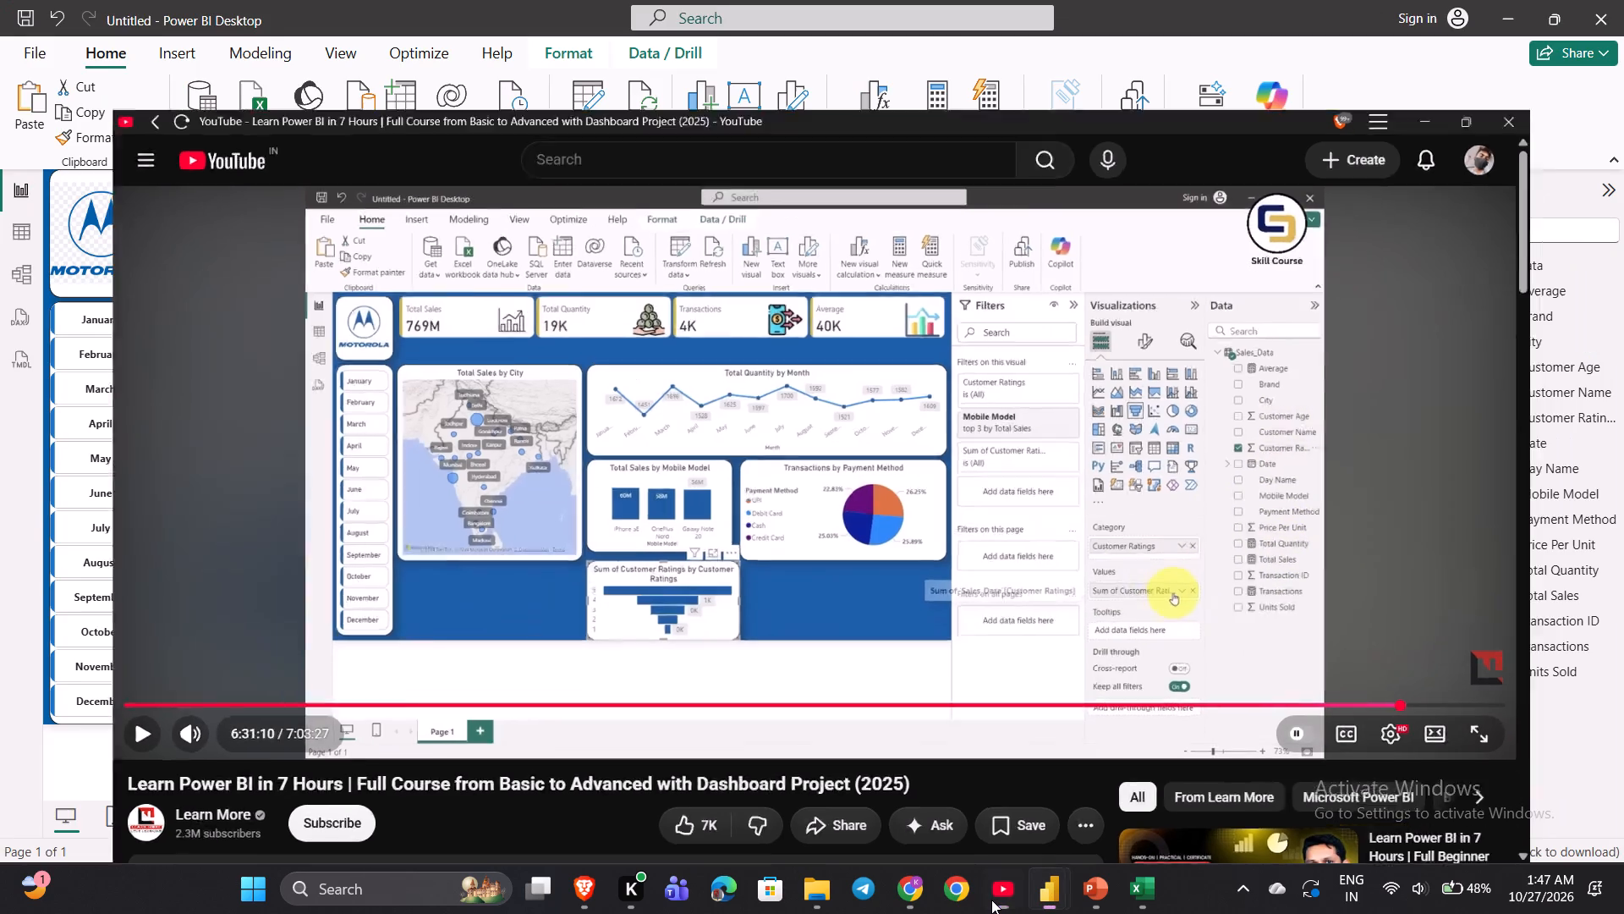
left_click(991, 900)
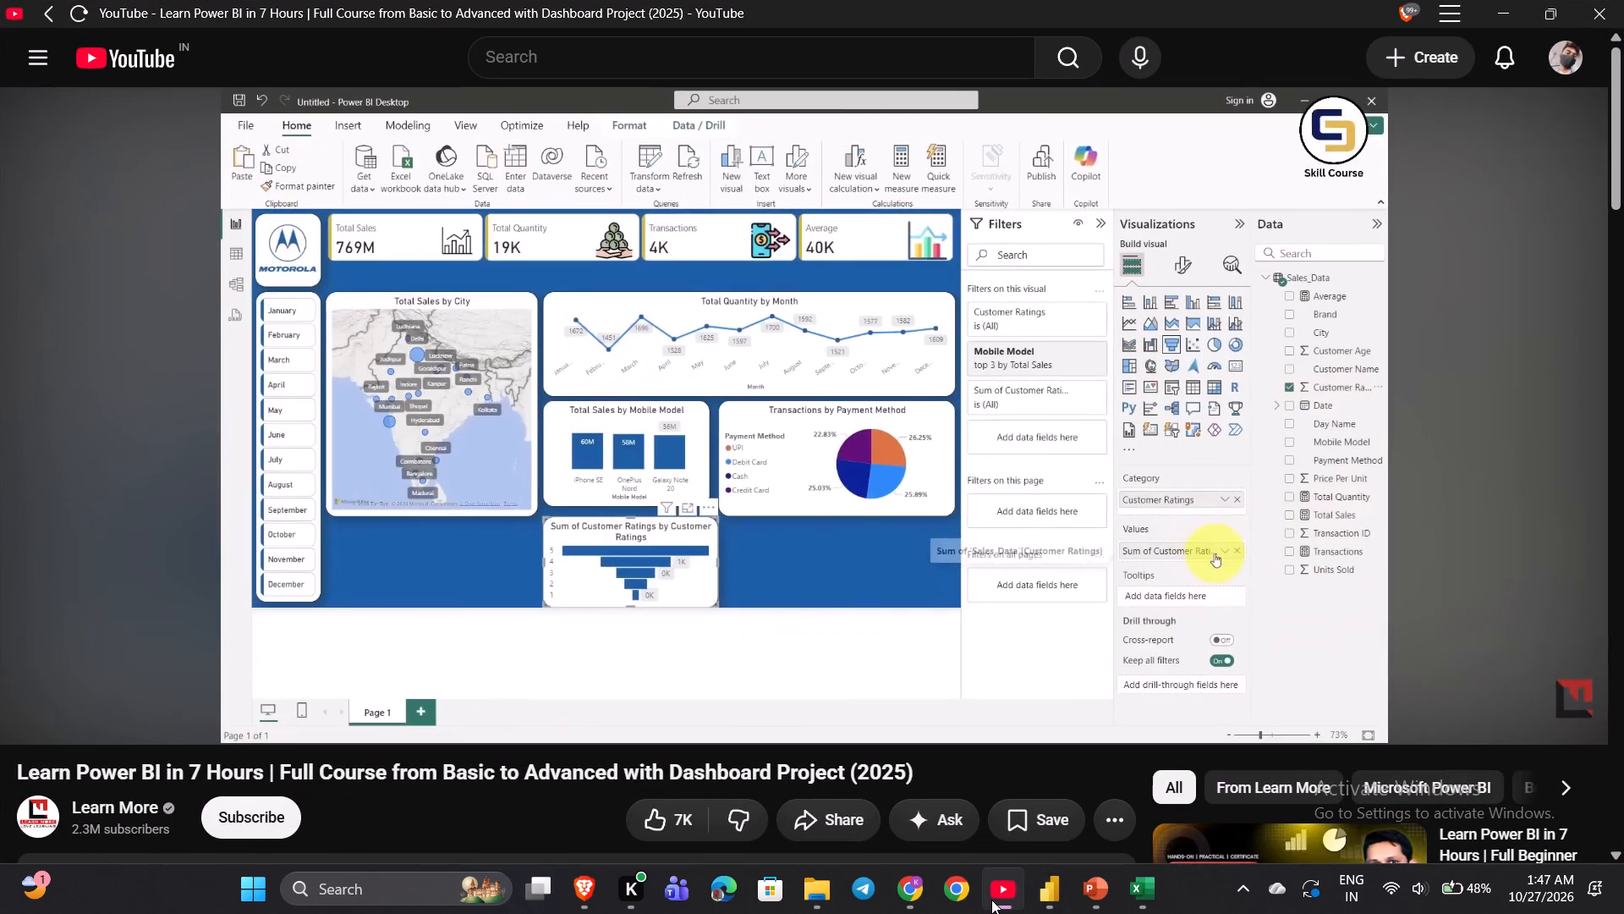
key("space")
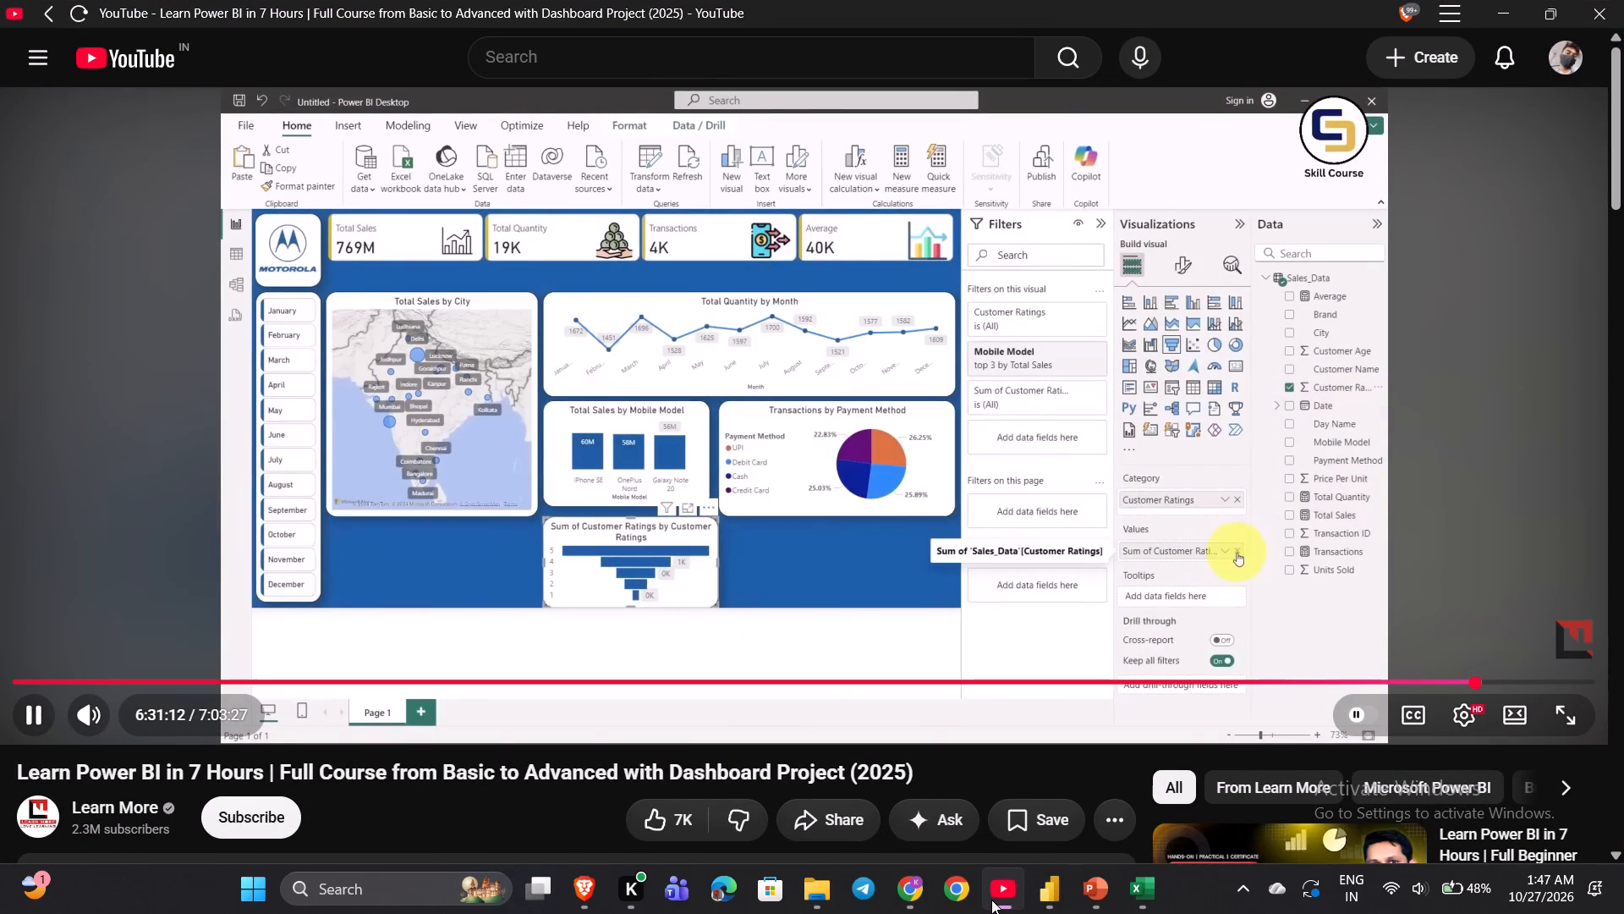
key("space")
key("space")
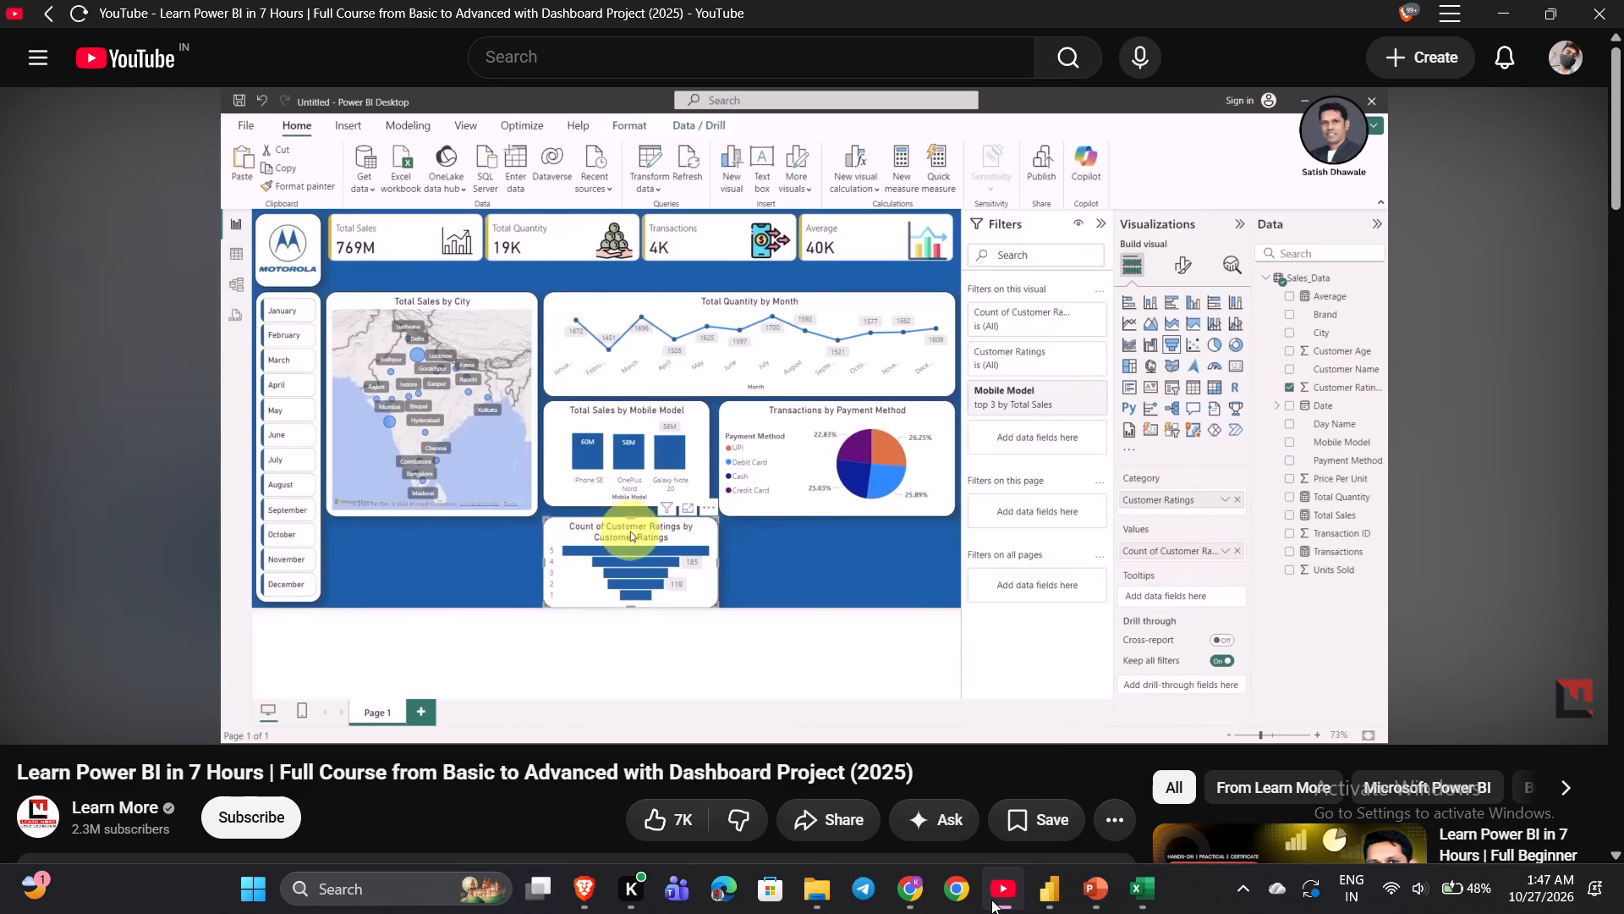
key("space")
Watch the YouTube tutorial section on retitling the customer ratings funnel, and return to the Untitled Power BI report.
left_click(991, 900)
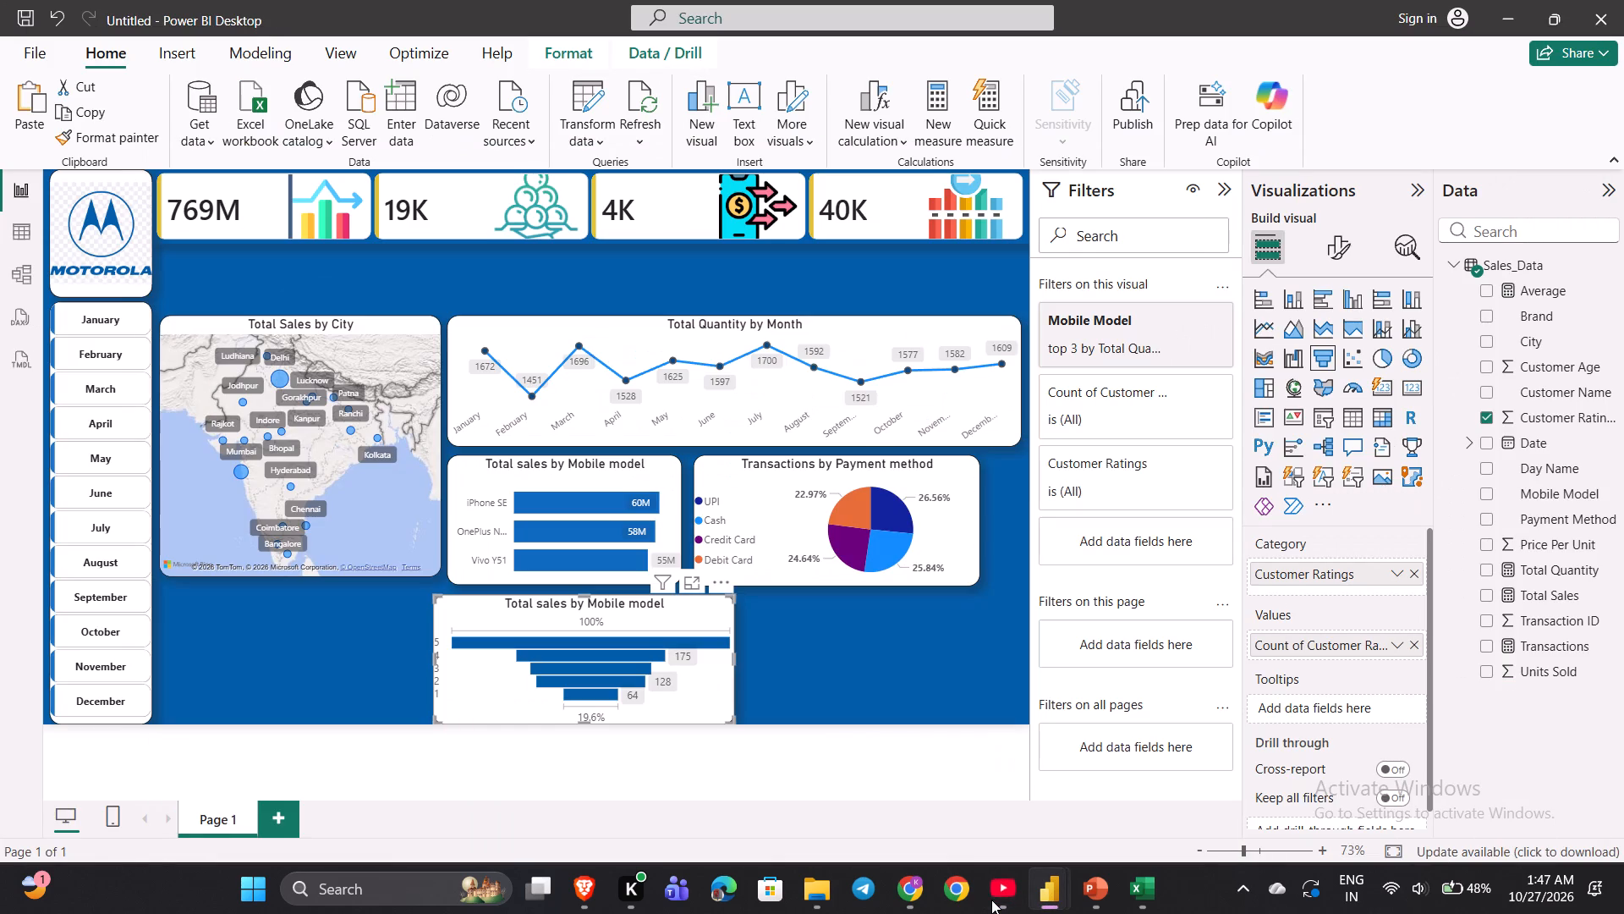
left_click(991, 900)
left_click(991, 900)
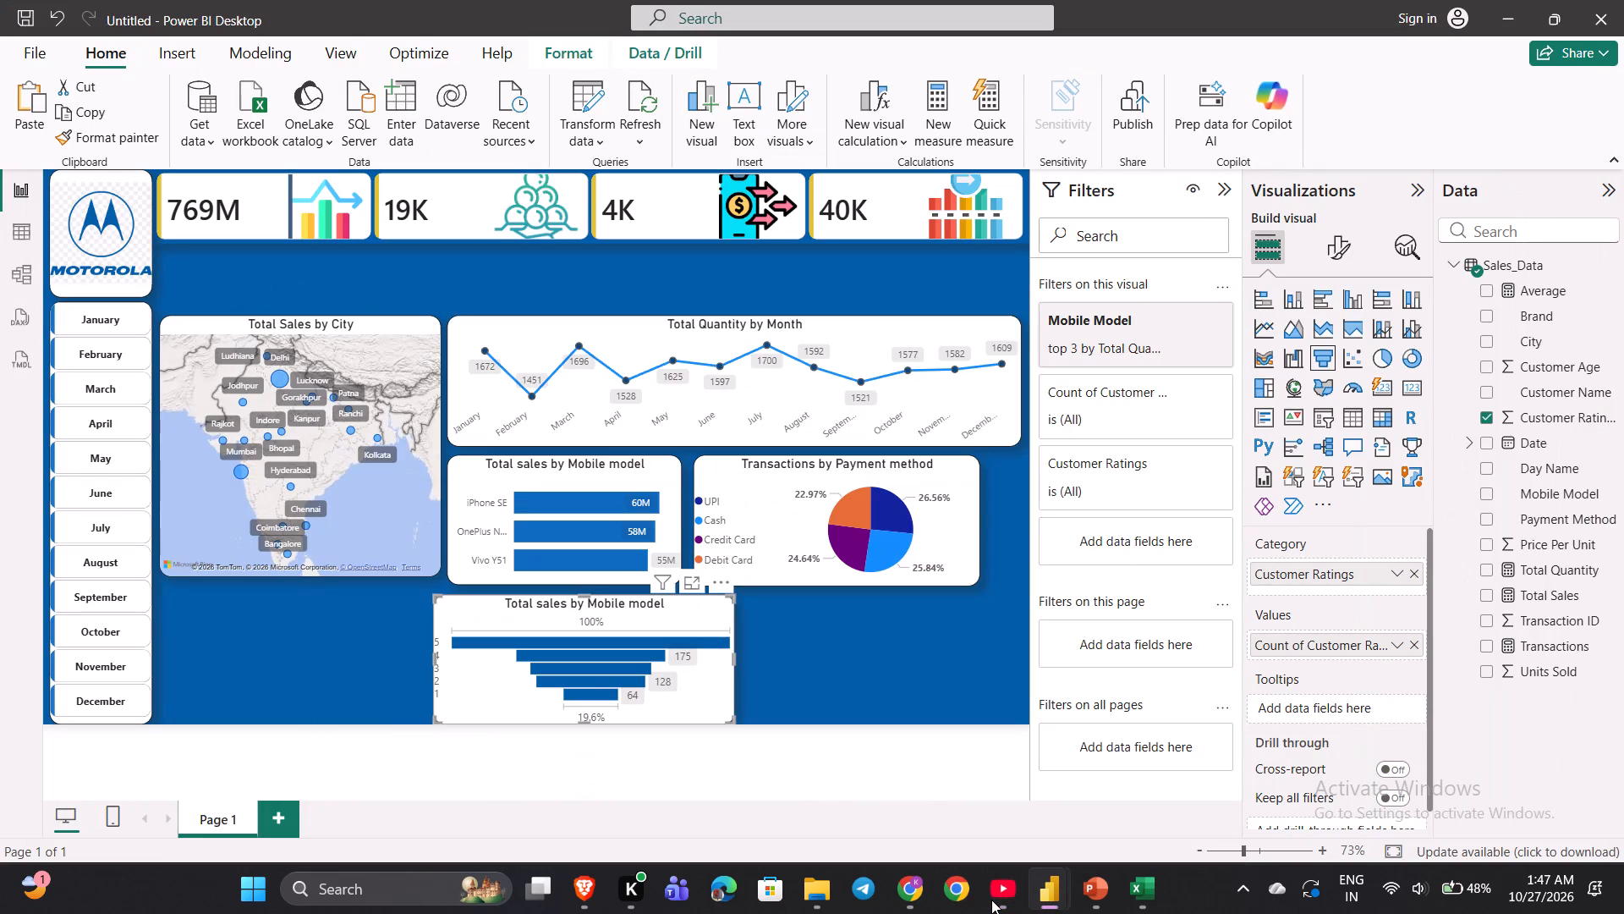
left_click(991, 900)
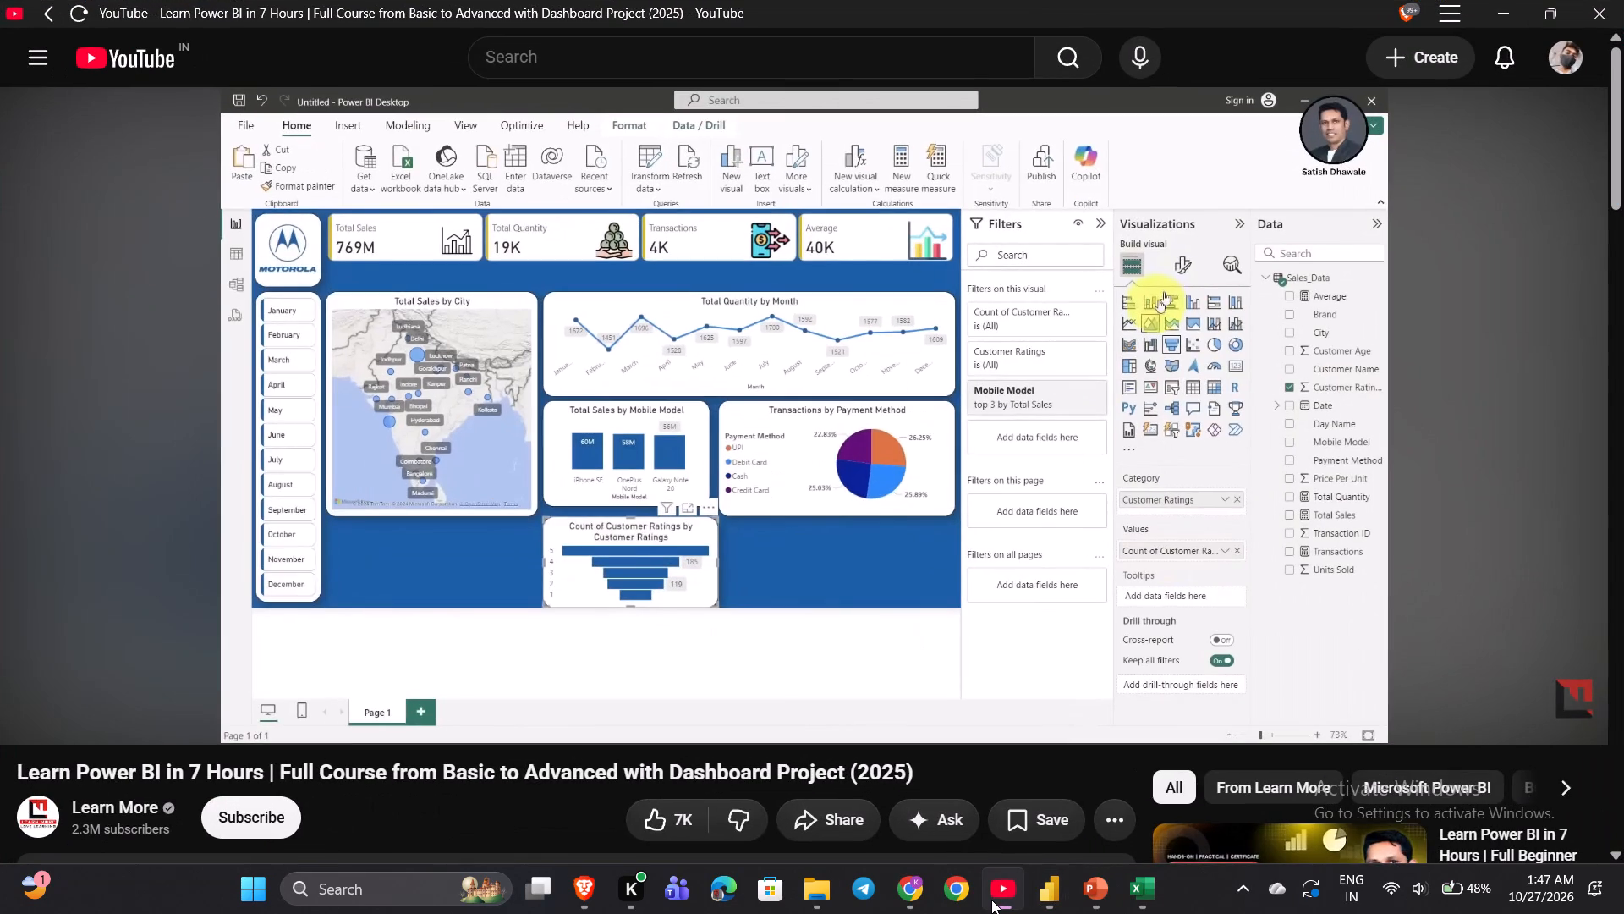
key("space")
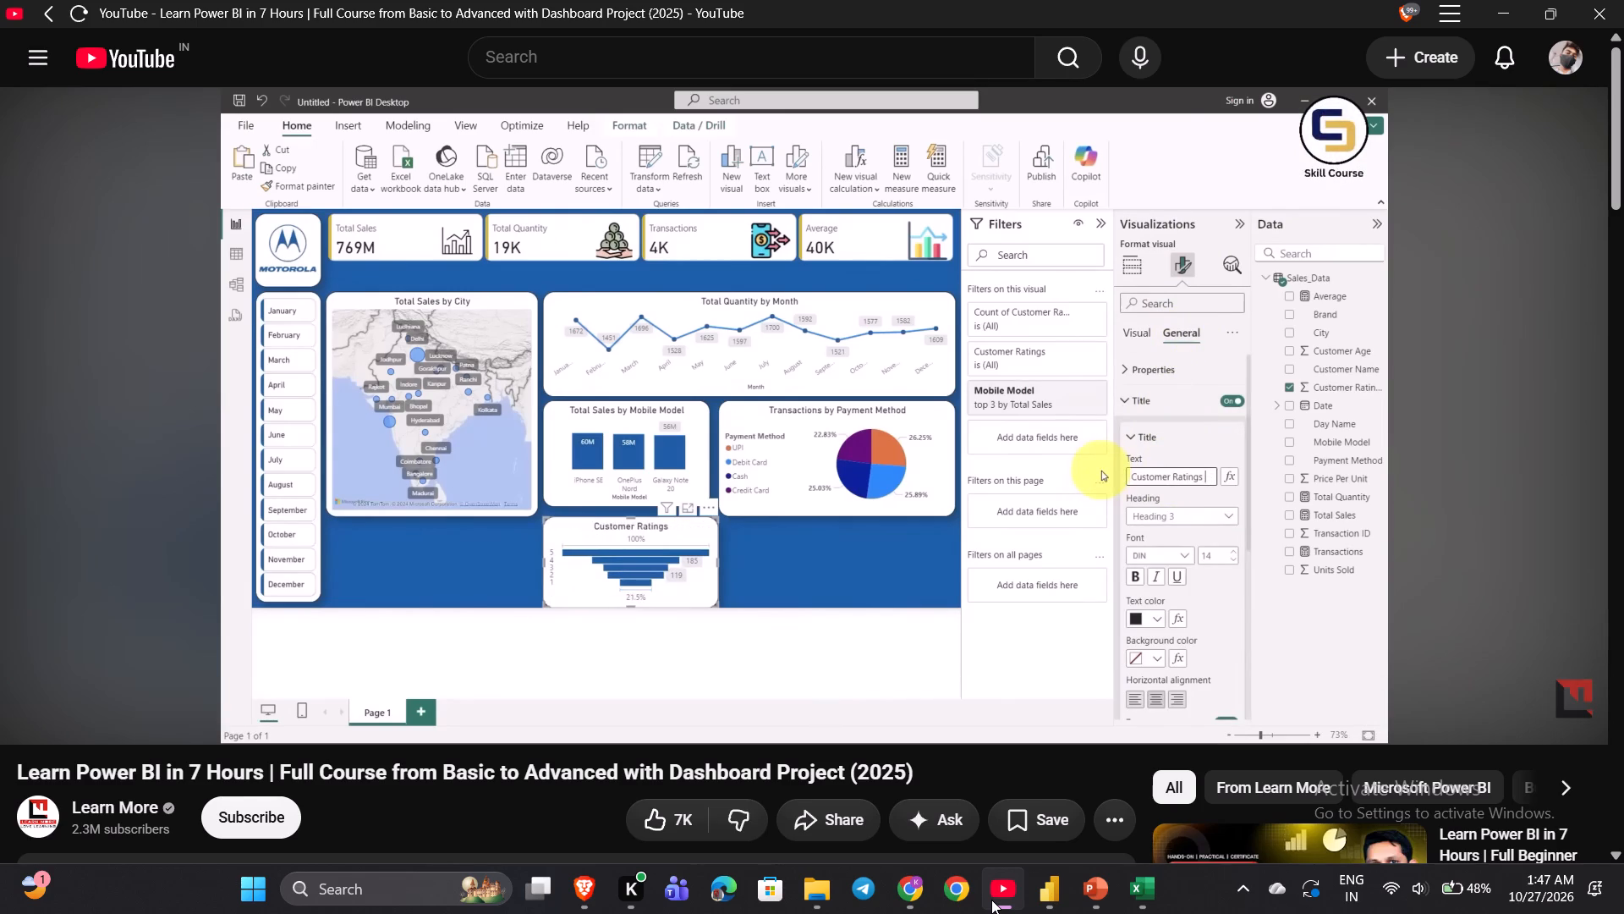
key("space")
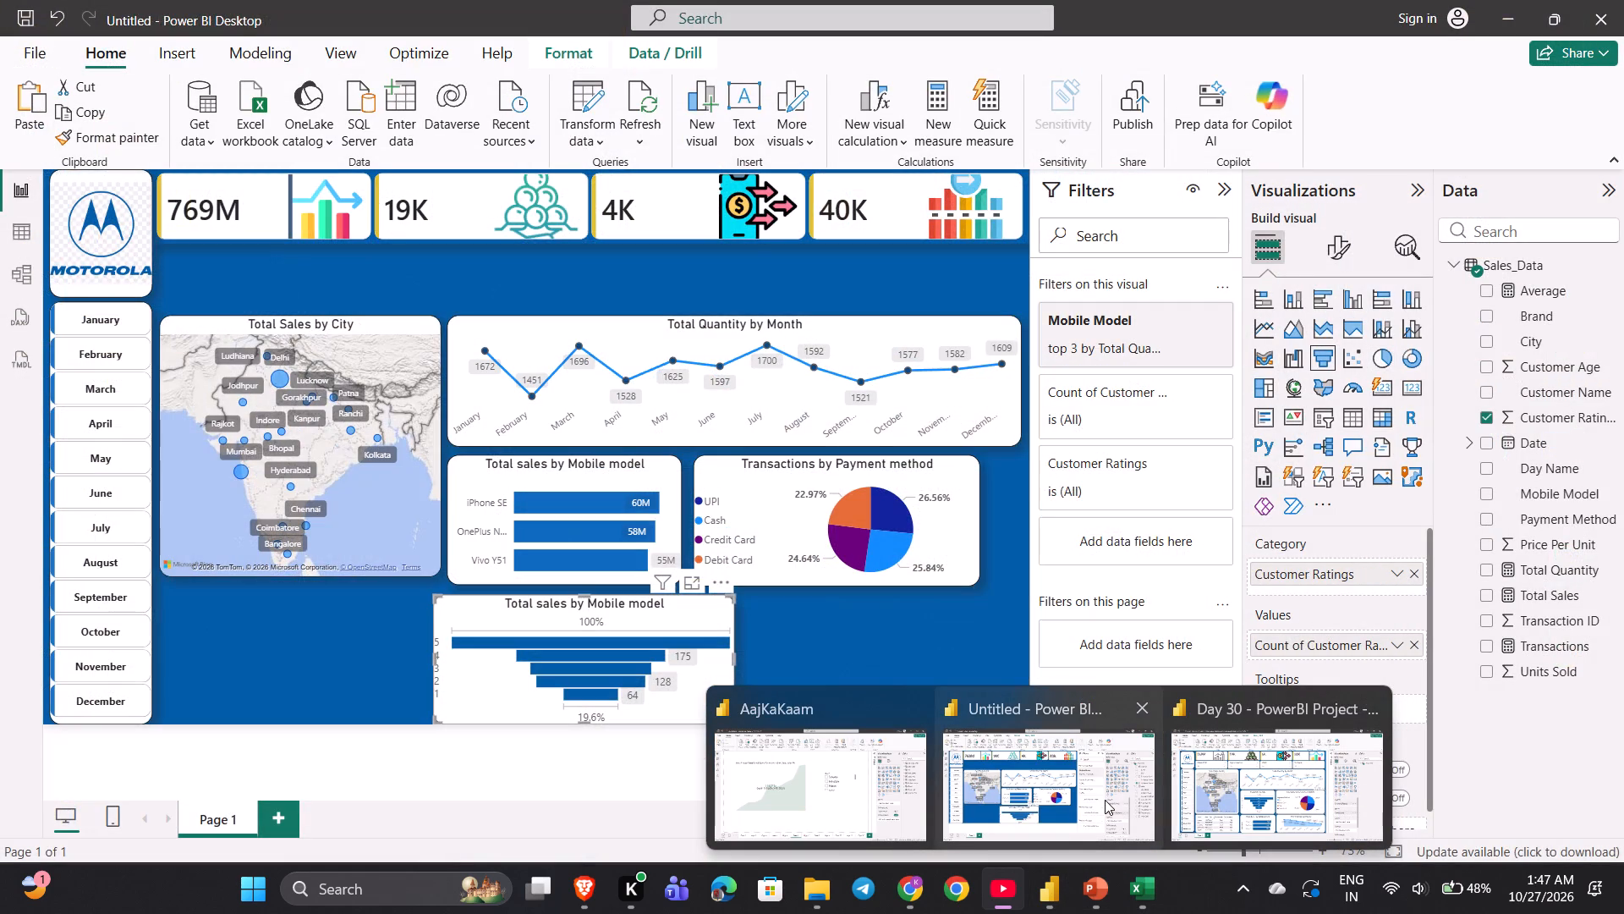
left_click(1105, 800)
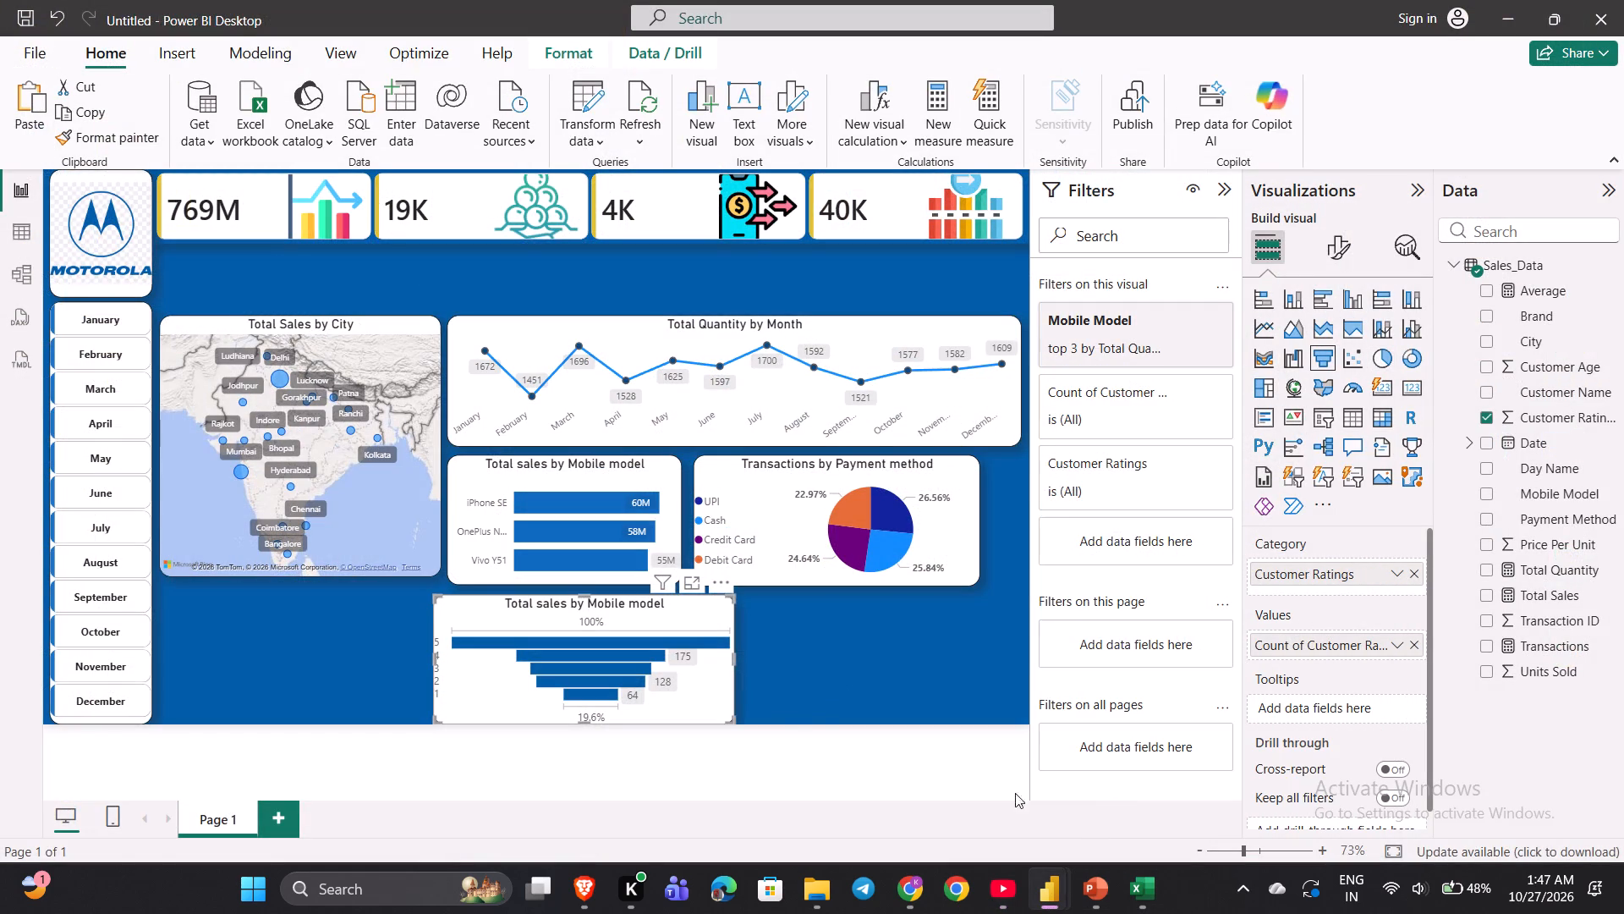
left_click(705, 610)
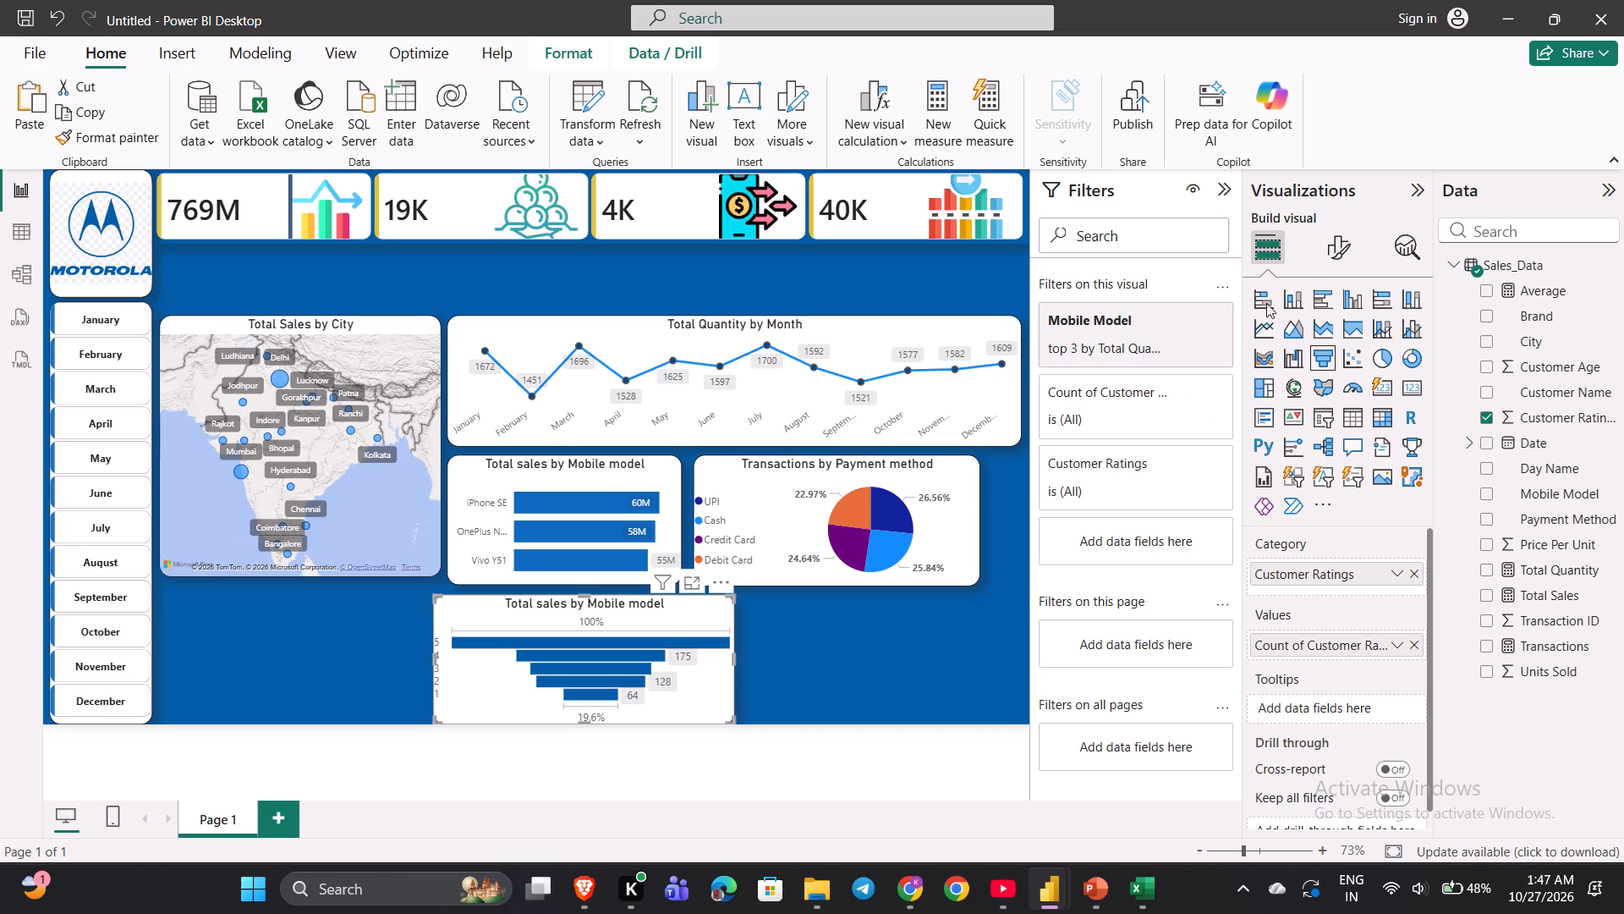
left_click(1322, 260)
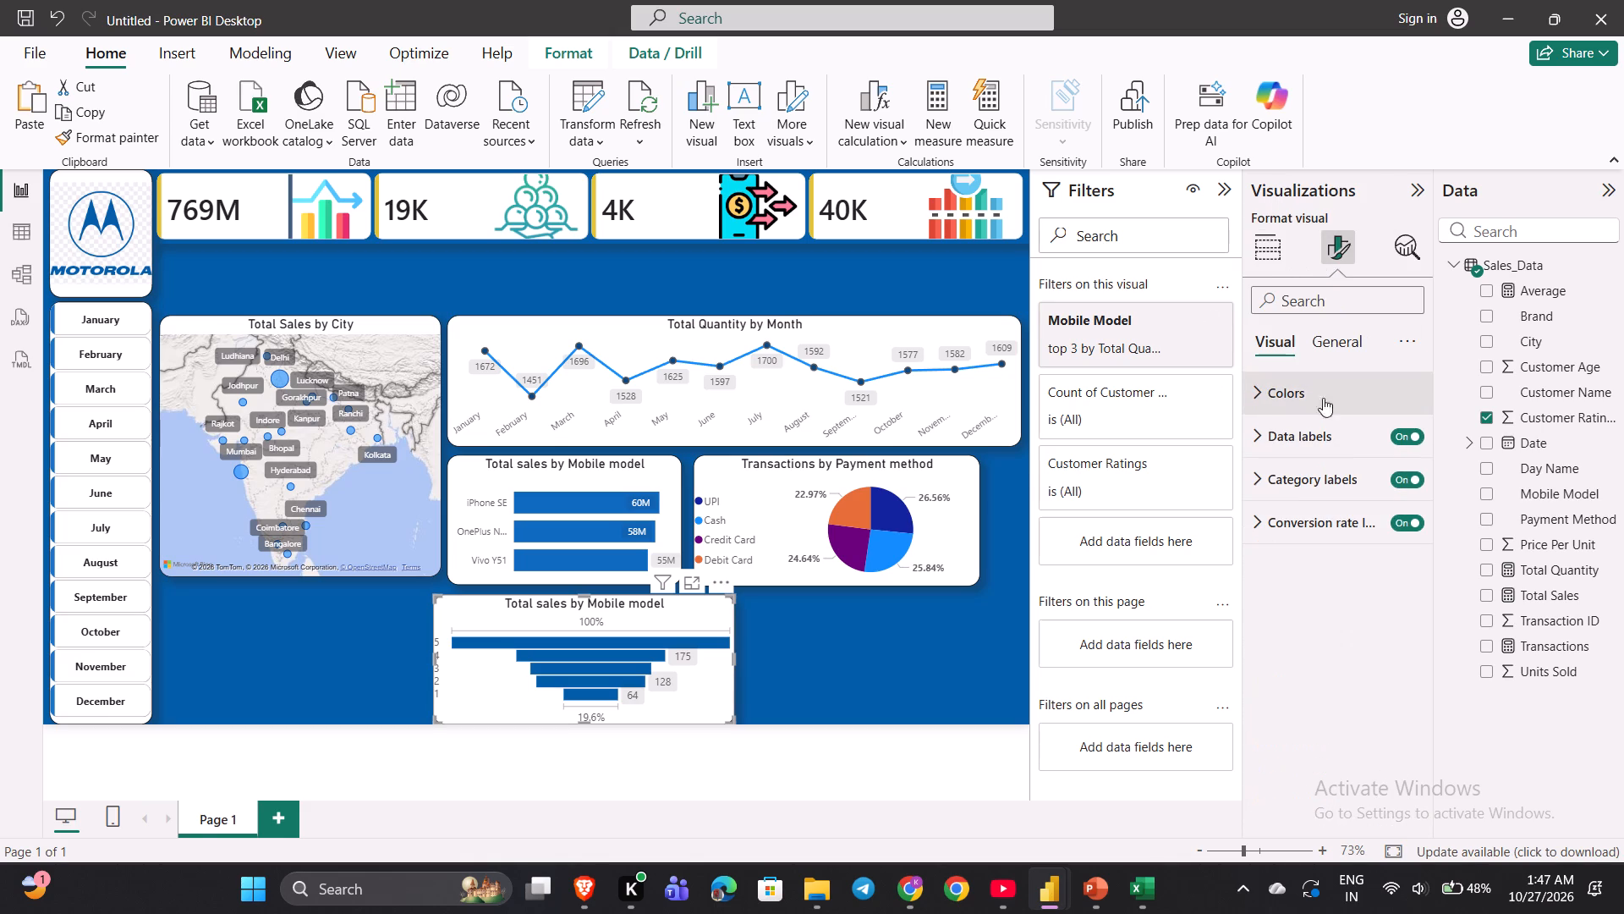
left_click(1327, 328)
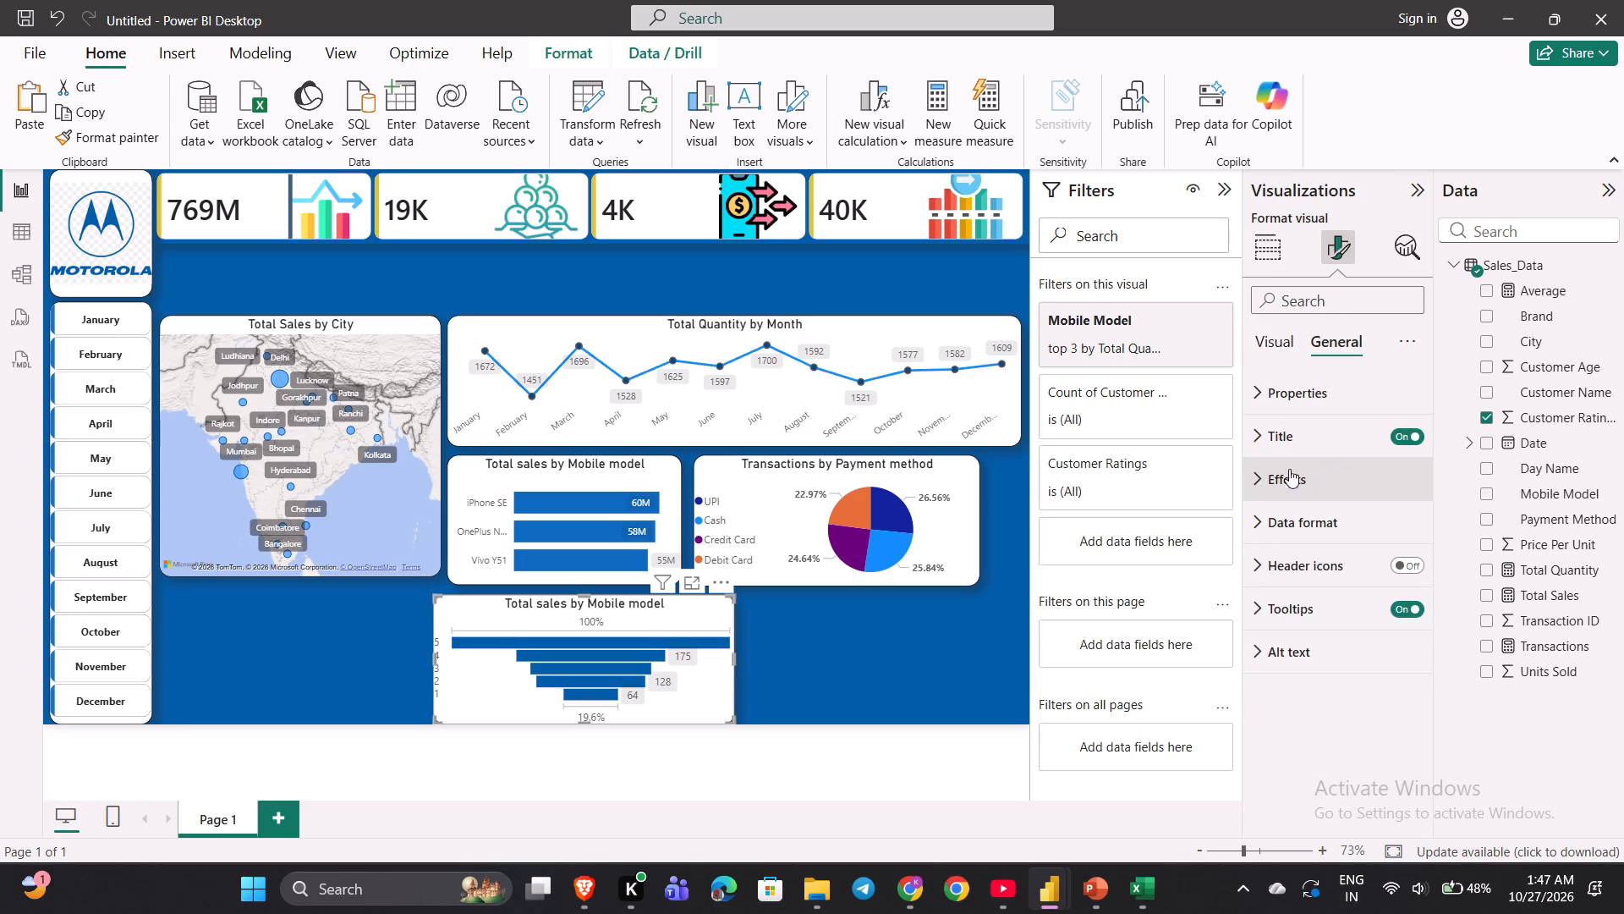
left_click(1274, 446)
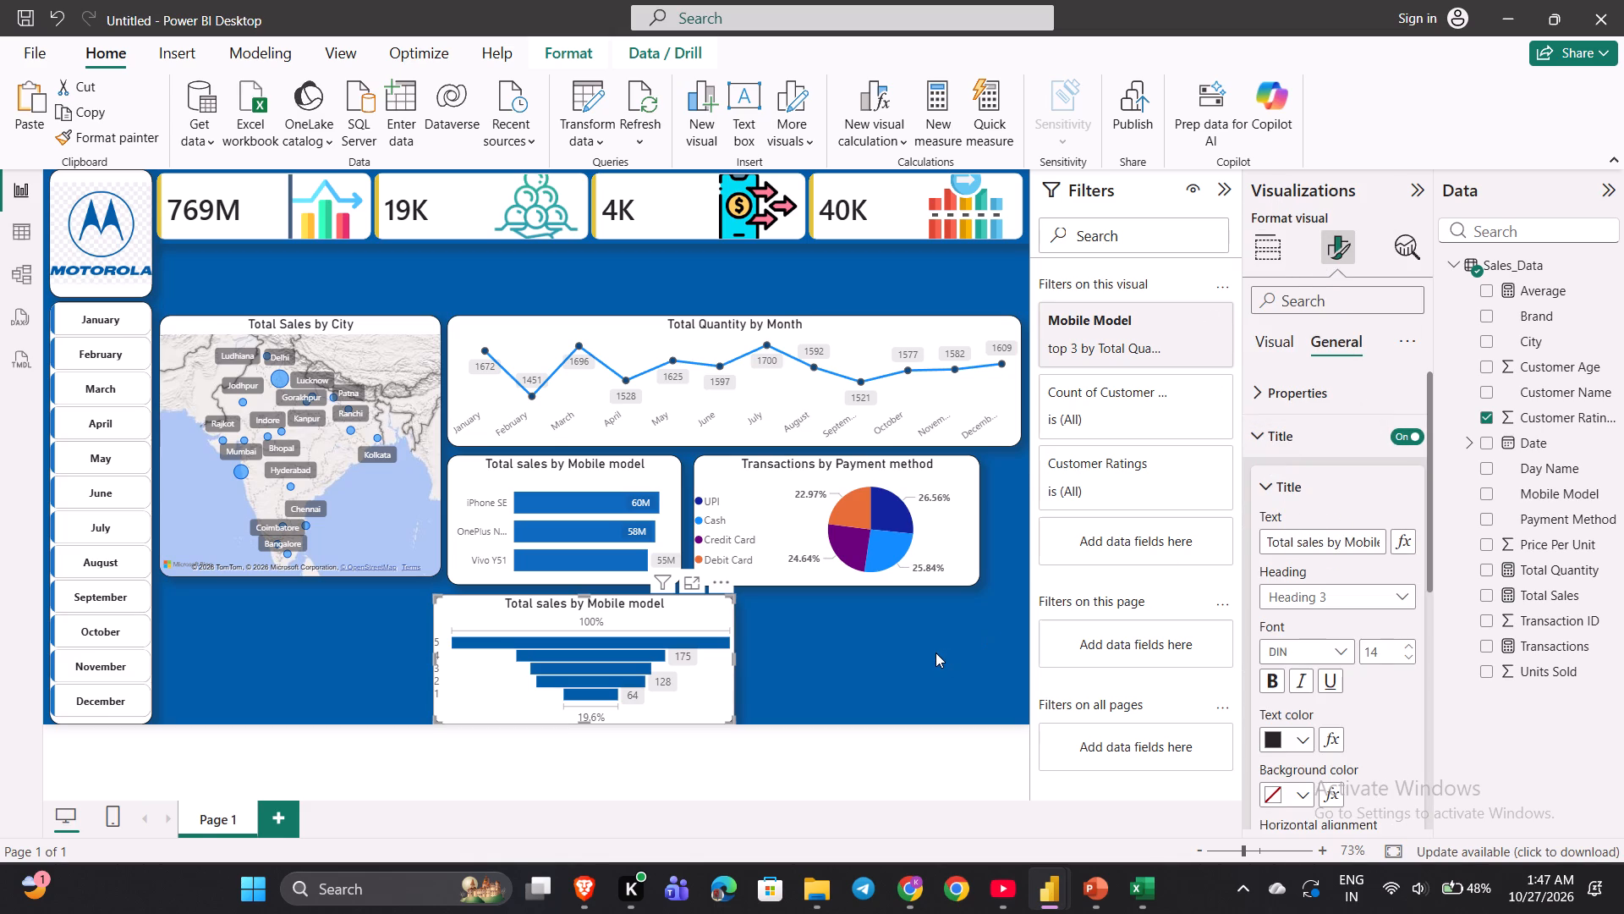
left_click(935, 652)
Change the title text of the customer ratings funnel to "Customer Ratings".
left_click(680, 595)
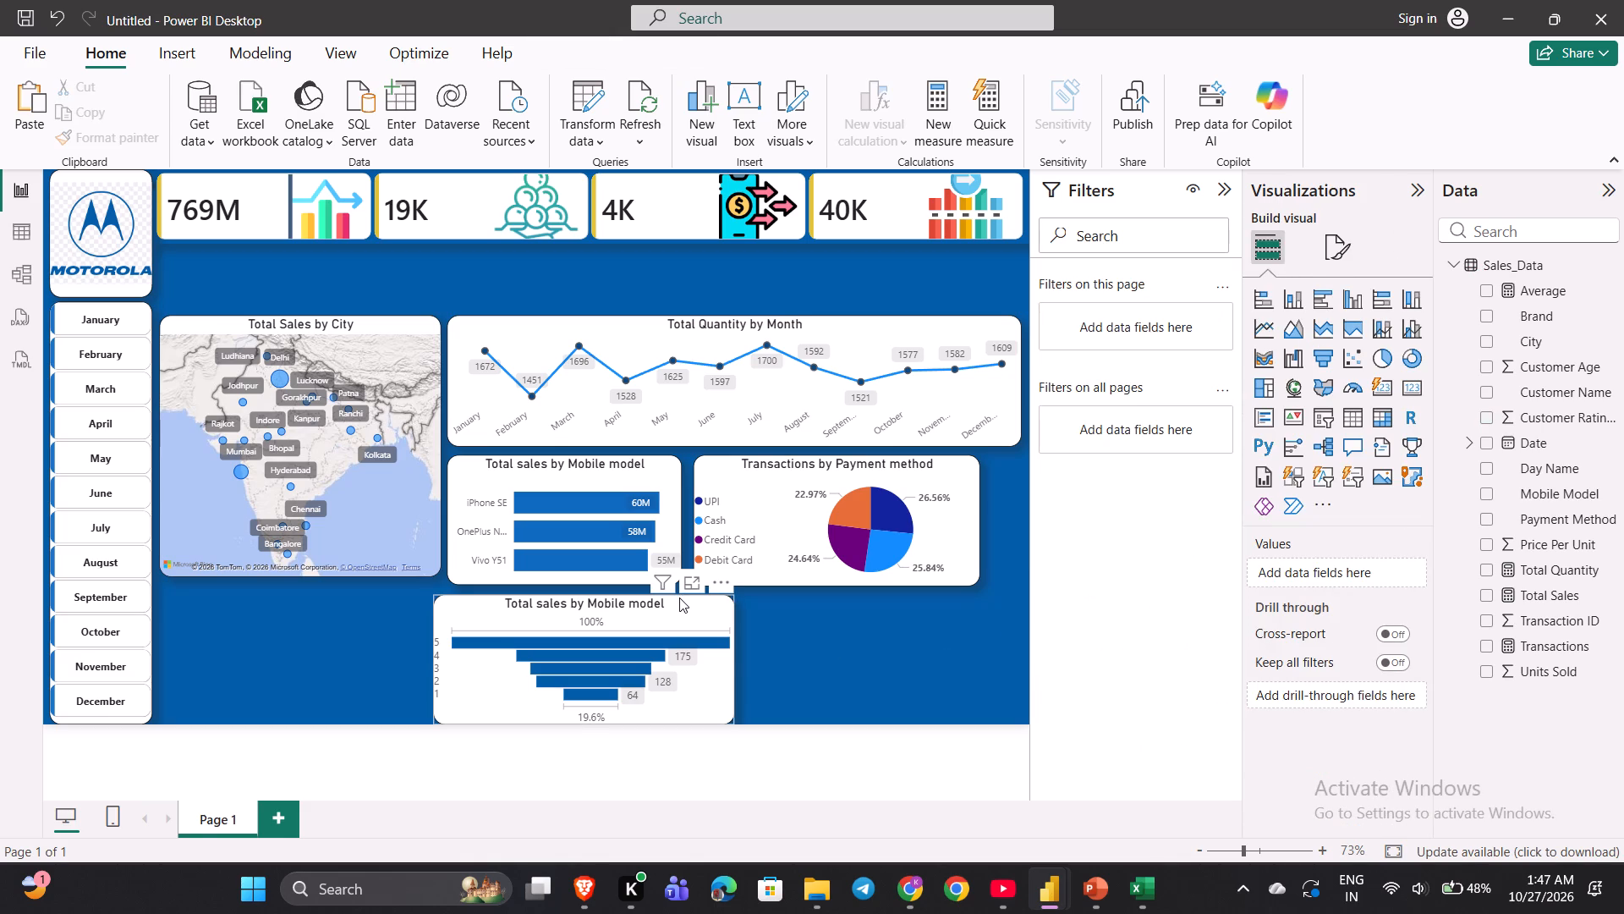
left_click(678, 598)
left_click(1325, 257)
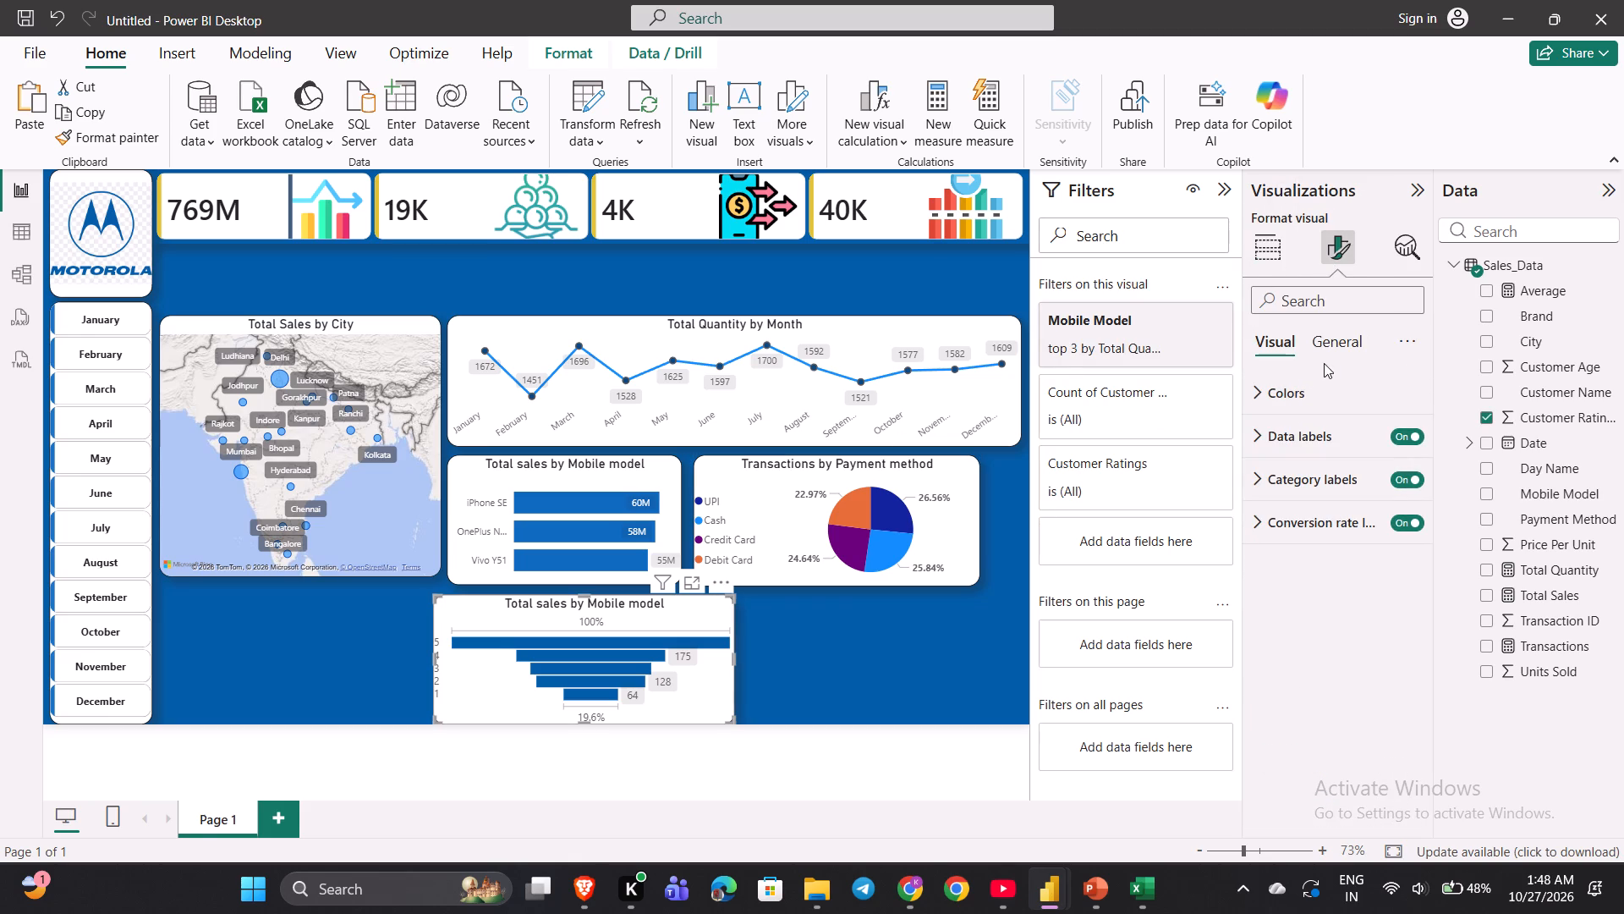
left_click(1337, 340)
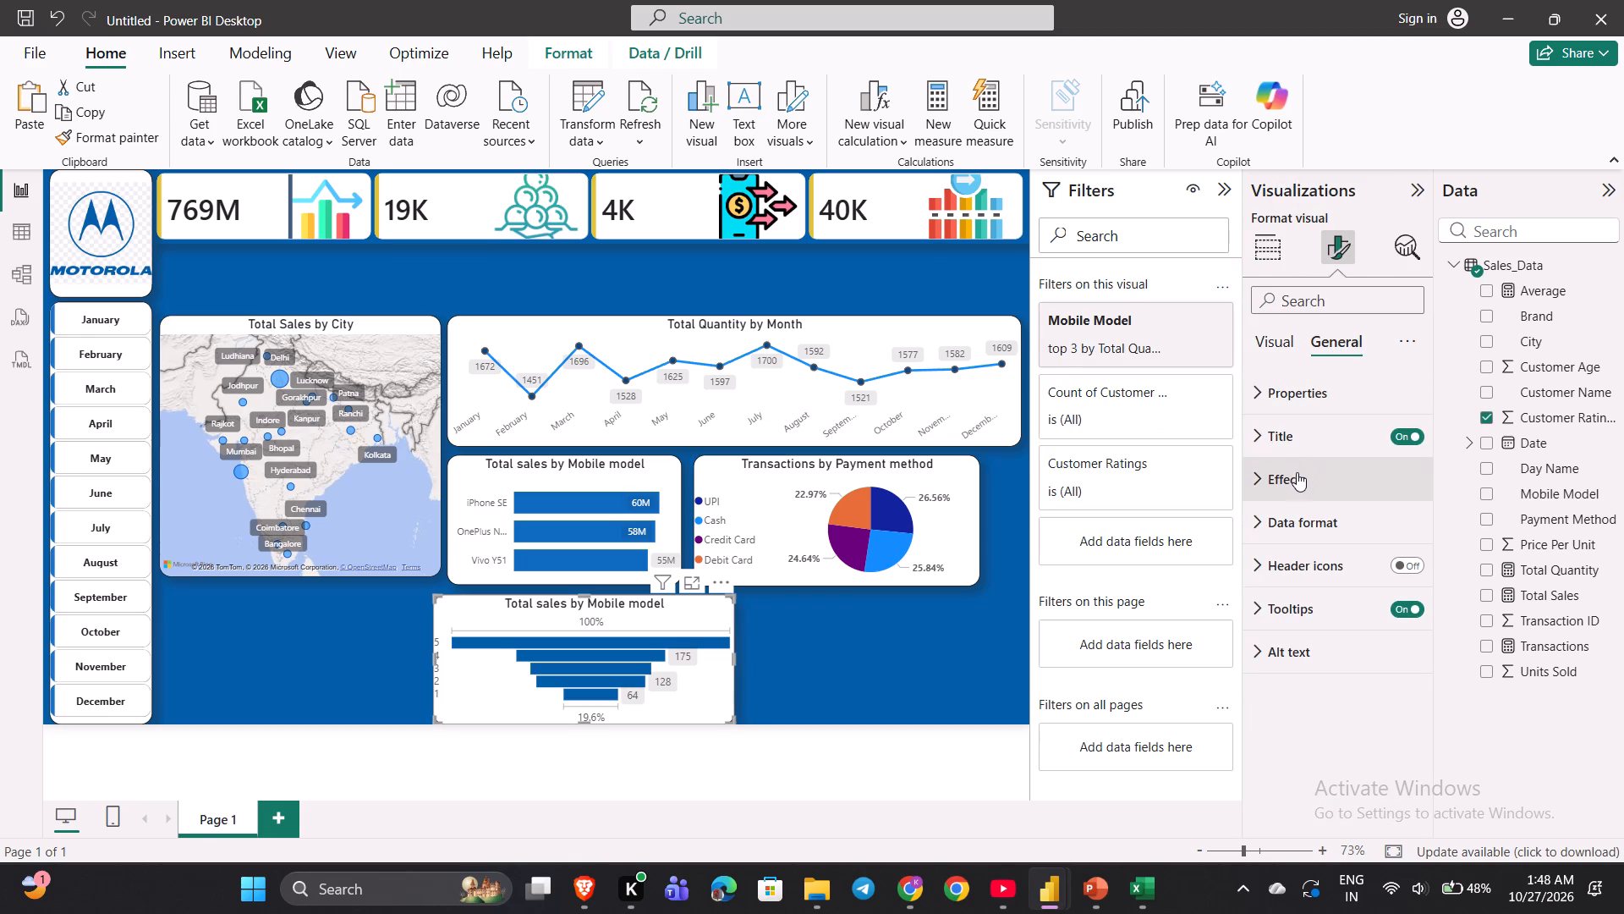
left_click(1281, 446)
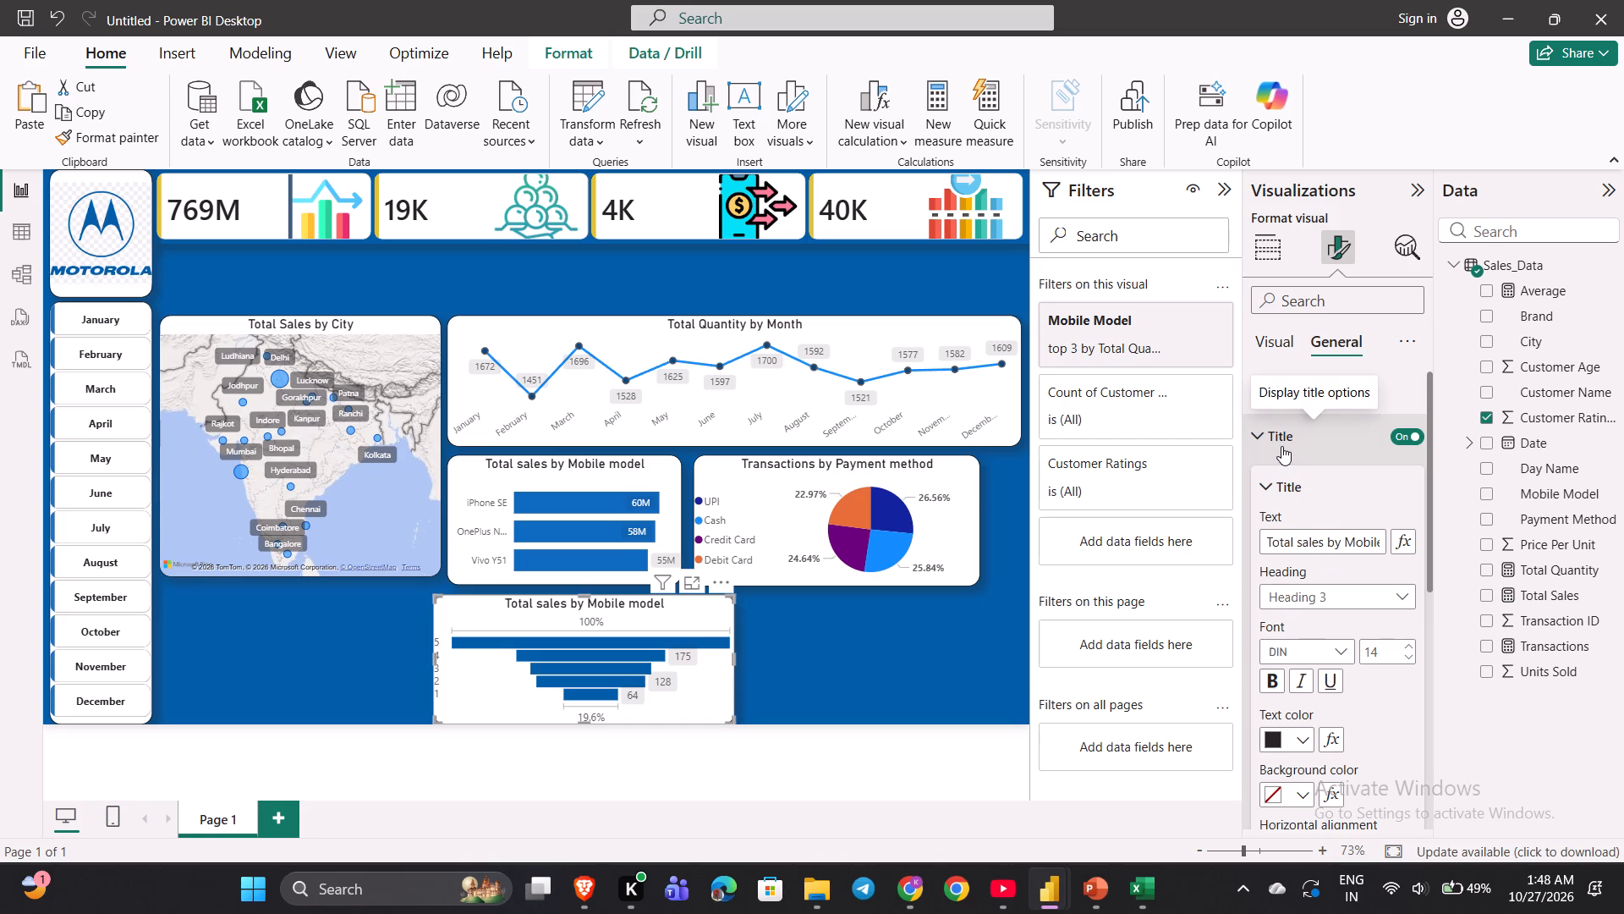
left_click(1322, 544)
key("ctrl+a")
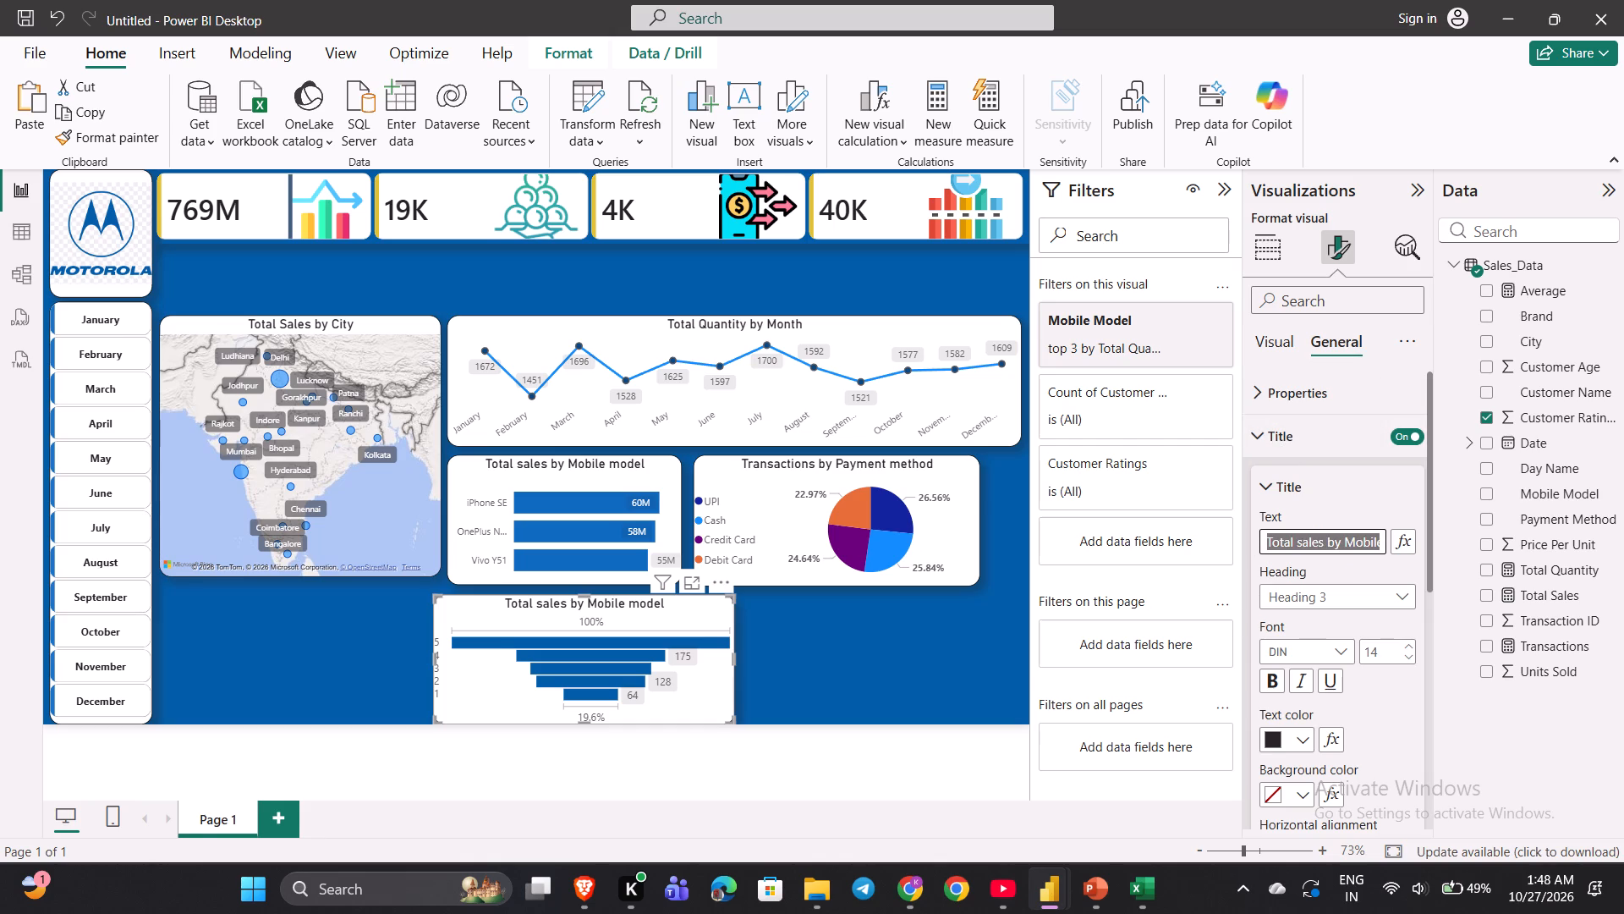
type("Custo")
type("mer Ratings")
left_click(813, 649)
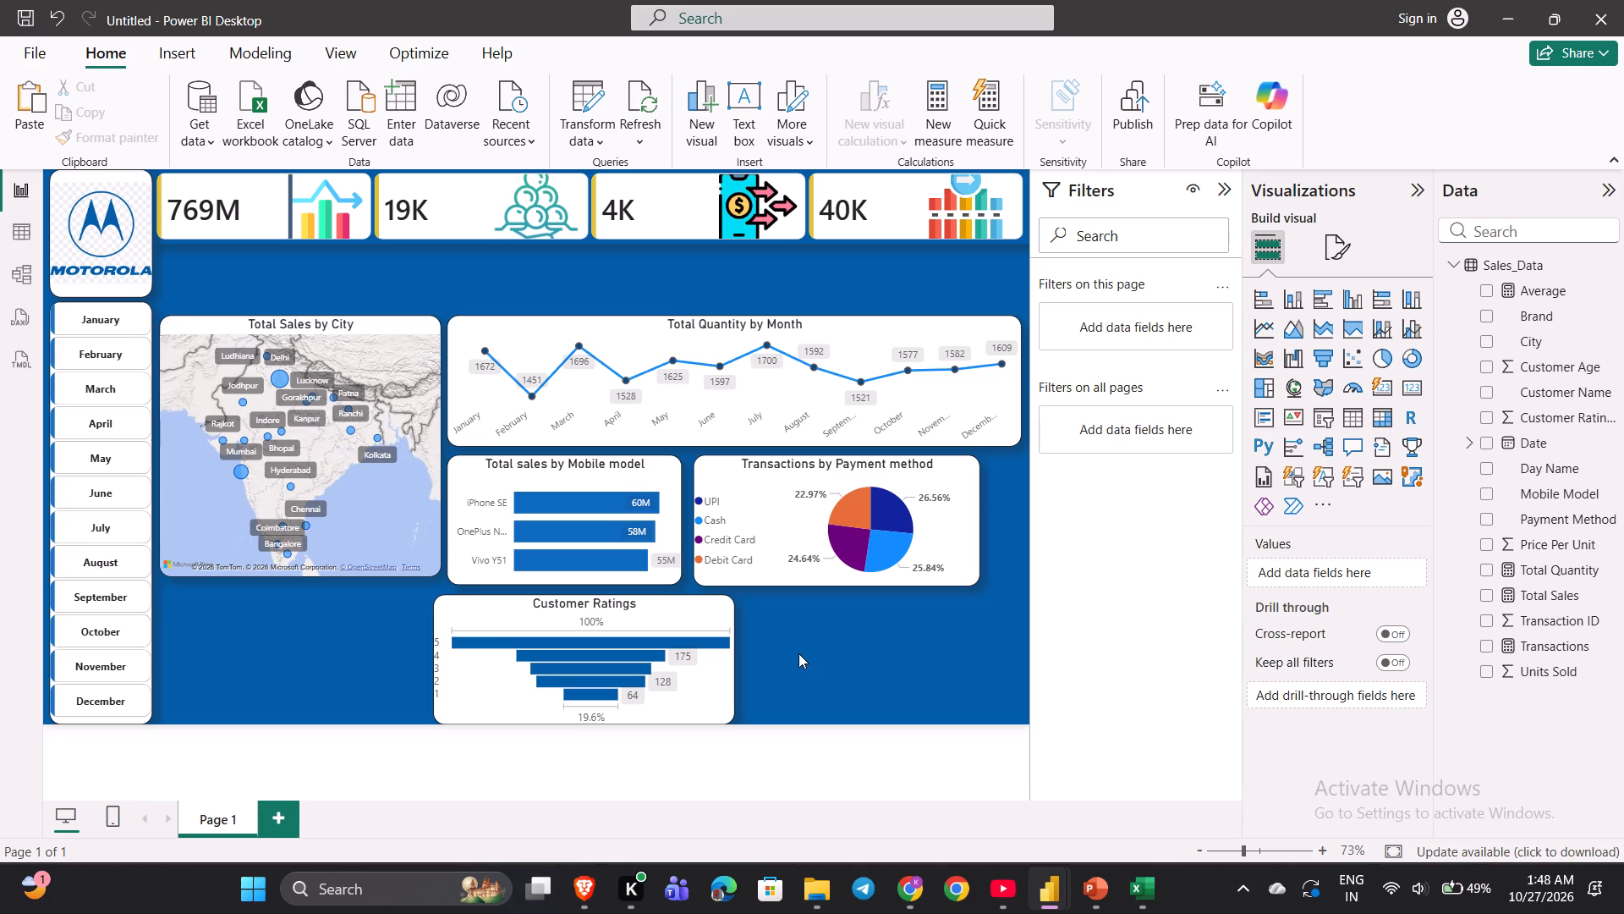
Watch the YouTube tutorial section on shrinking the city map and placing the Customer Ratings funnel beneath it, and return to the Untitled Power BI report.
left_click(985, 900)
key("space")
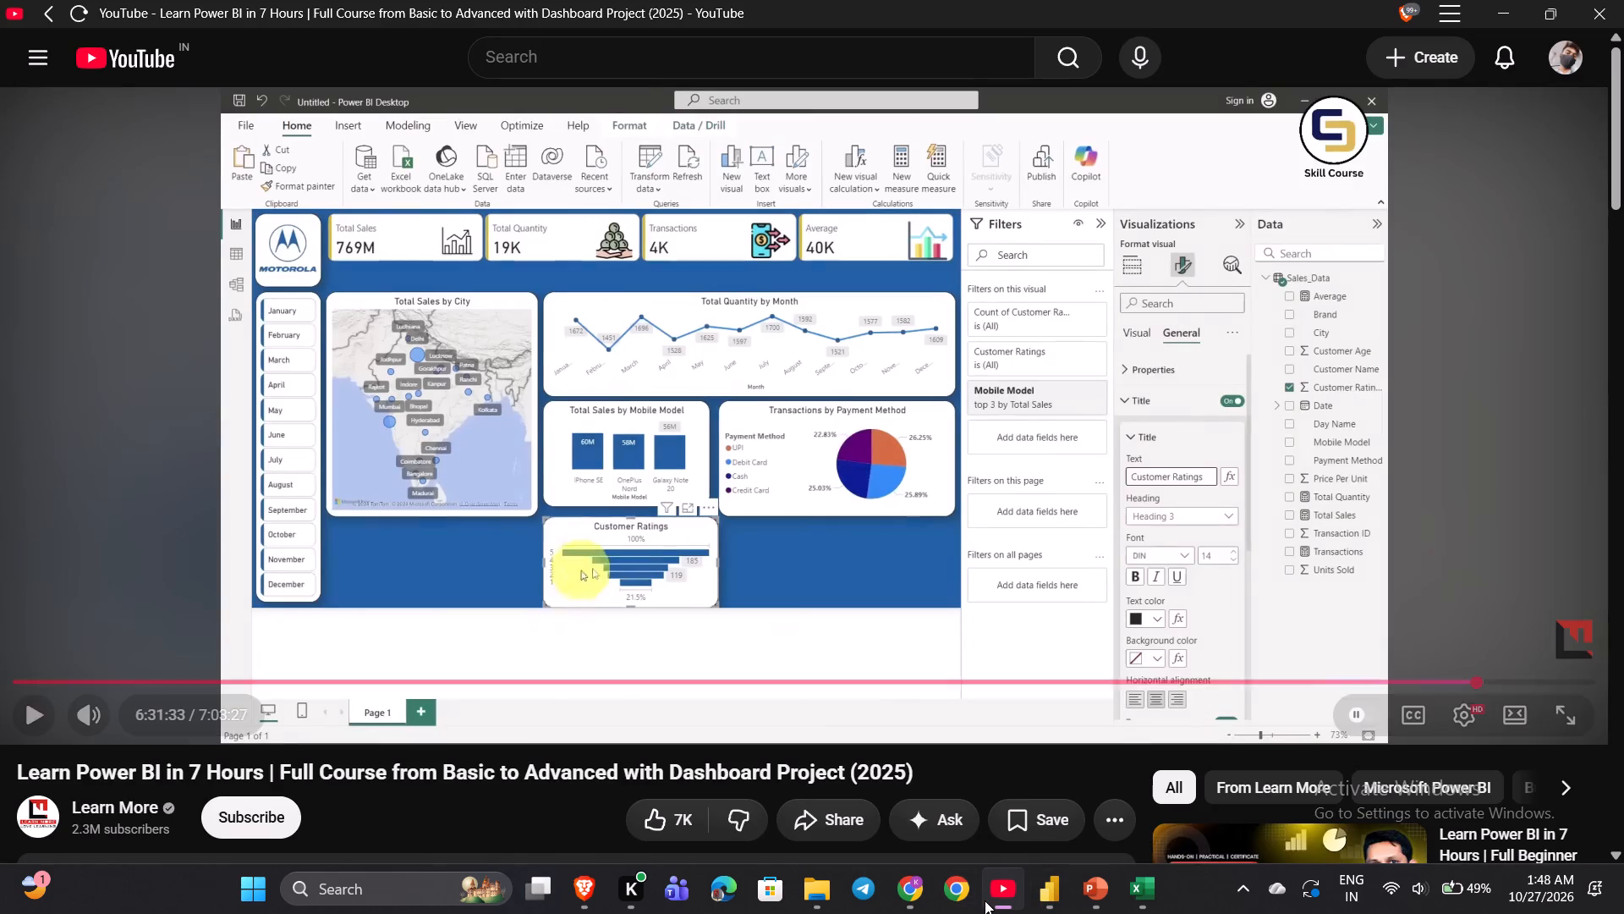
key("space")
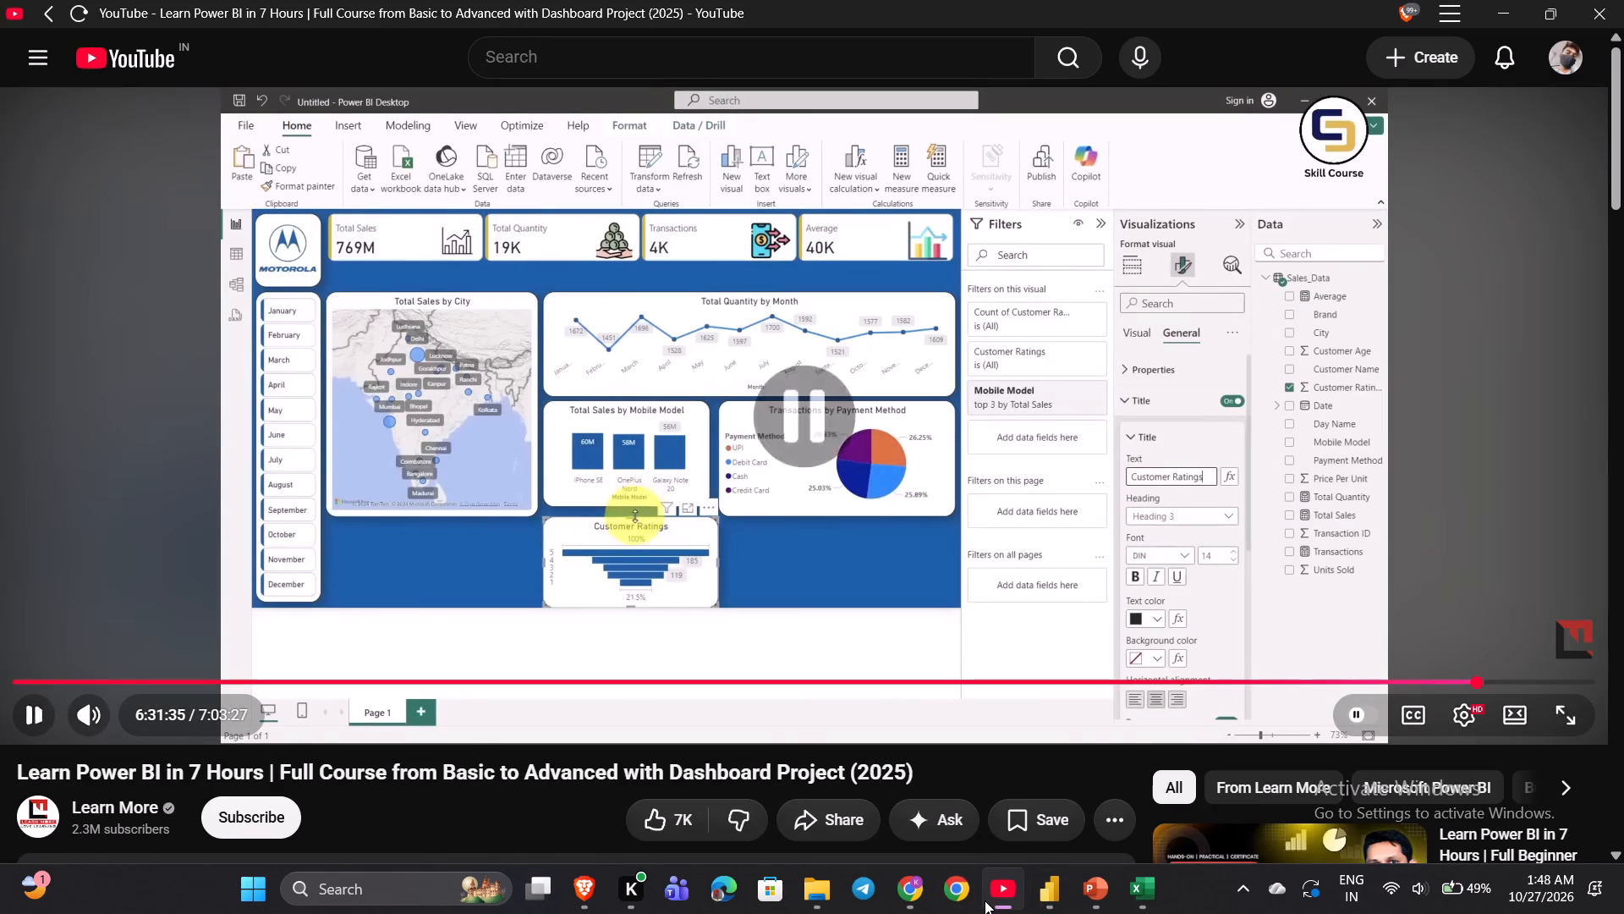
left_click(985, 900)
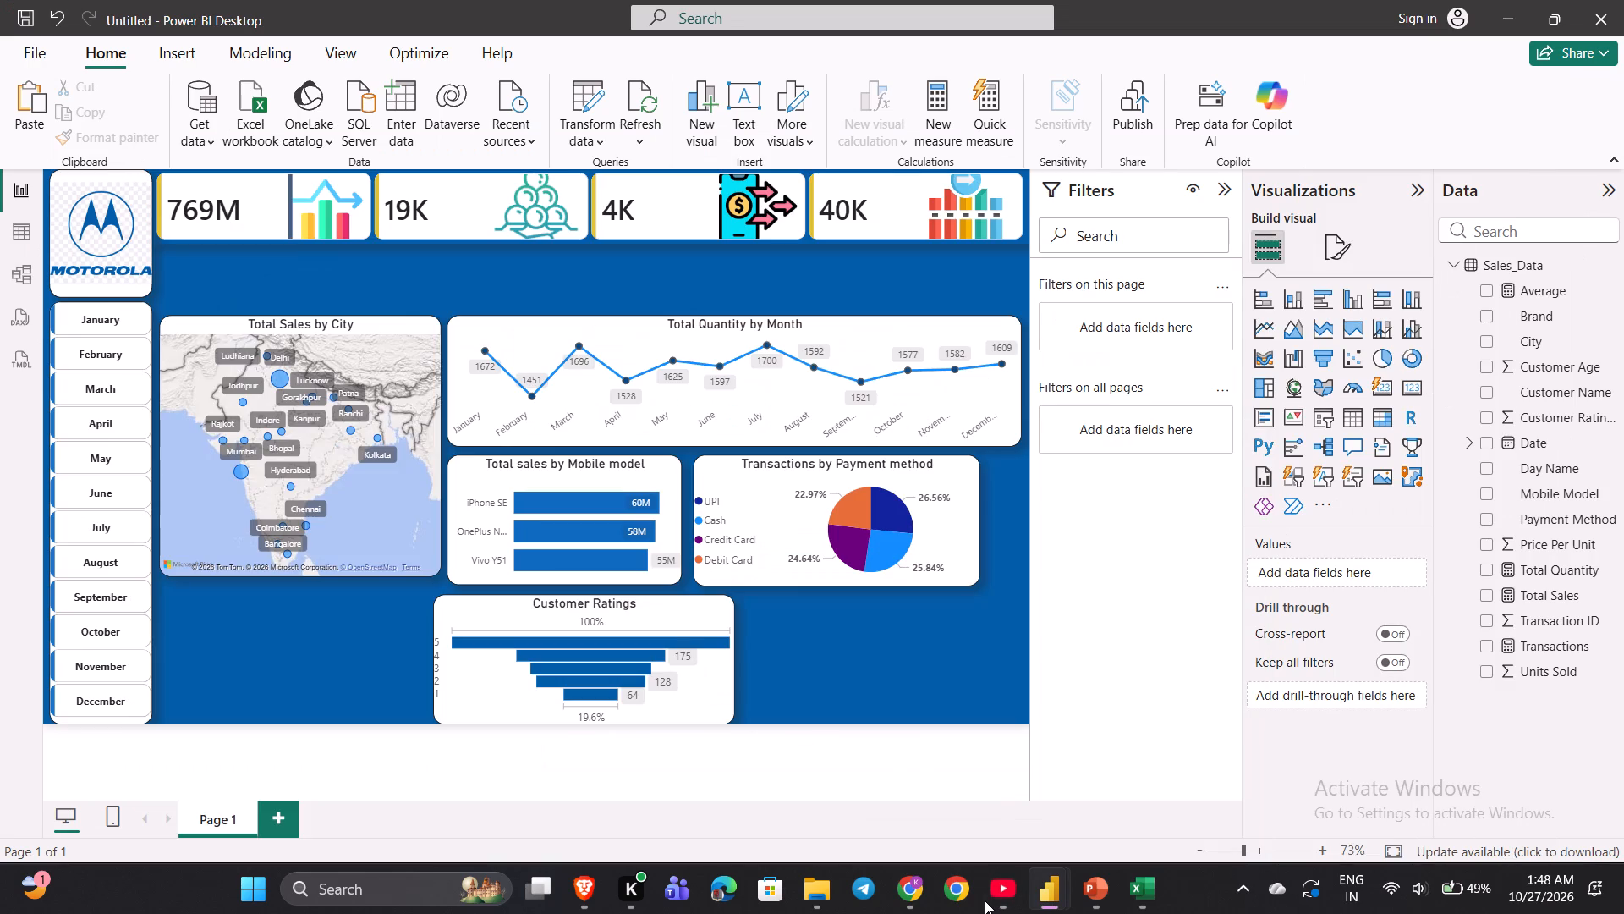
left_click(985, 900)
key("space")
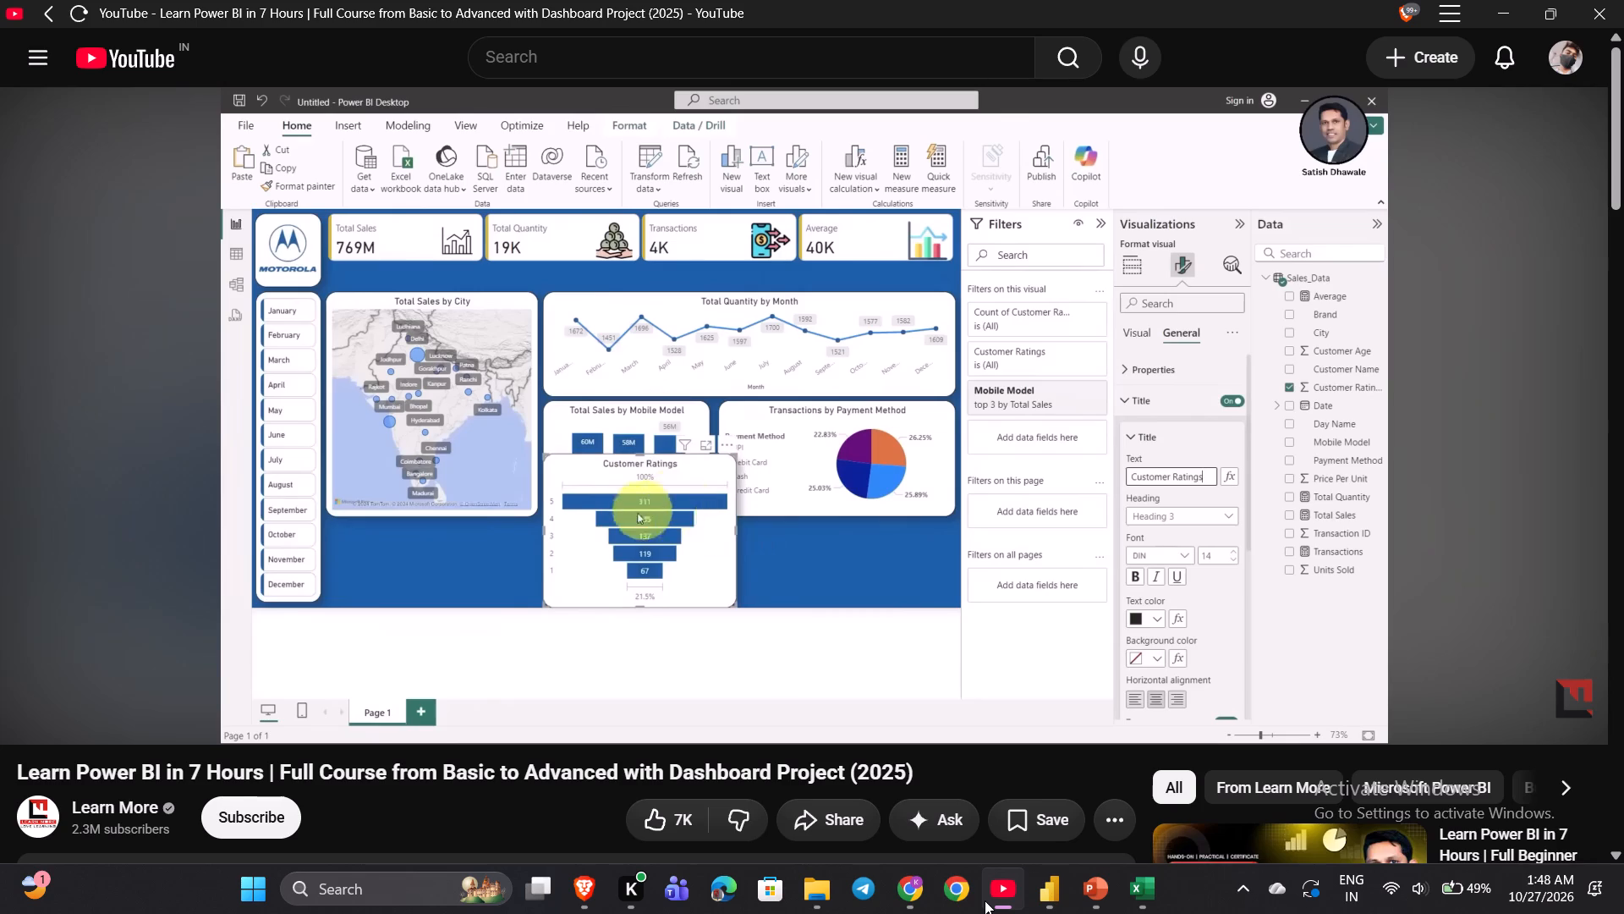
key("Right")
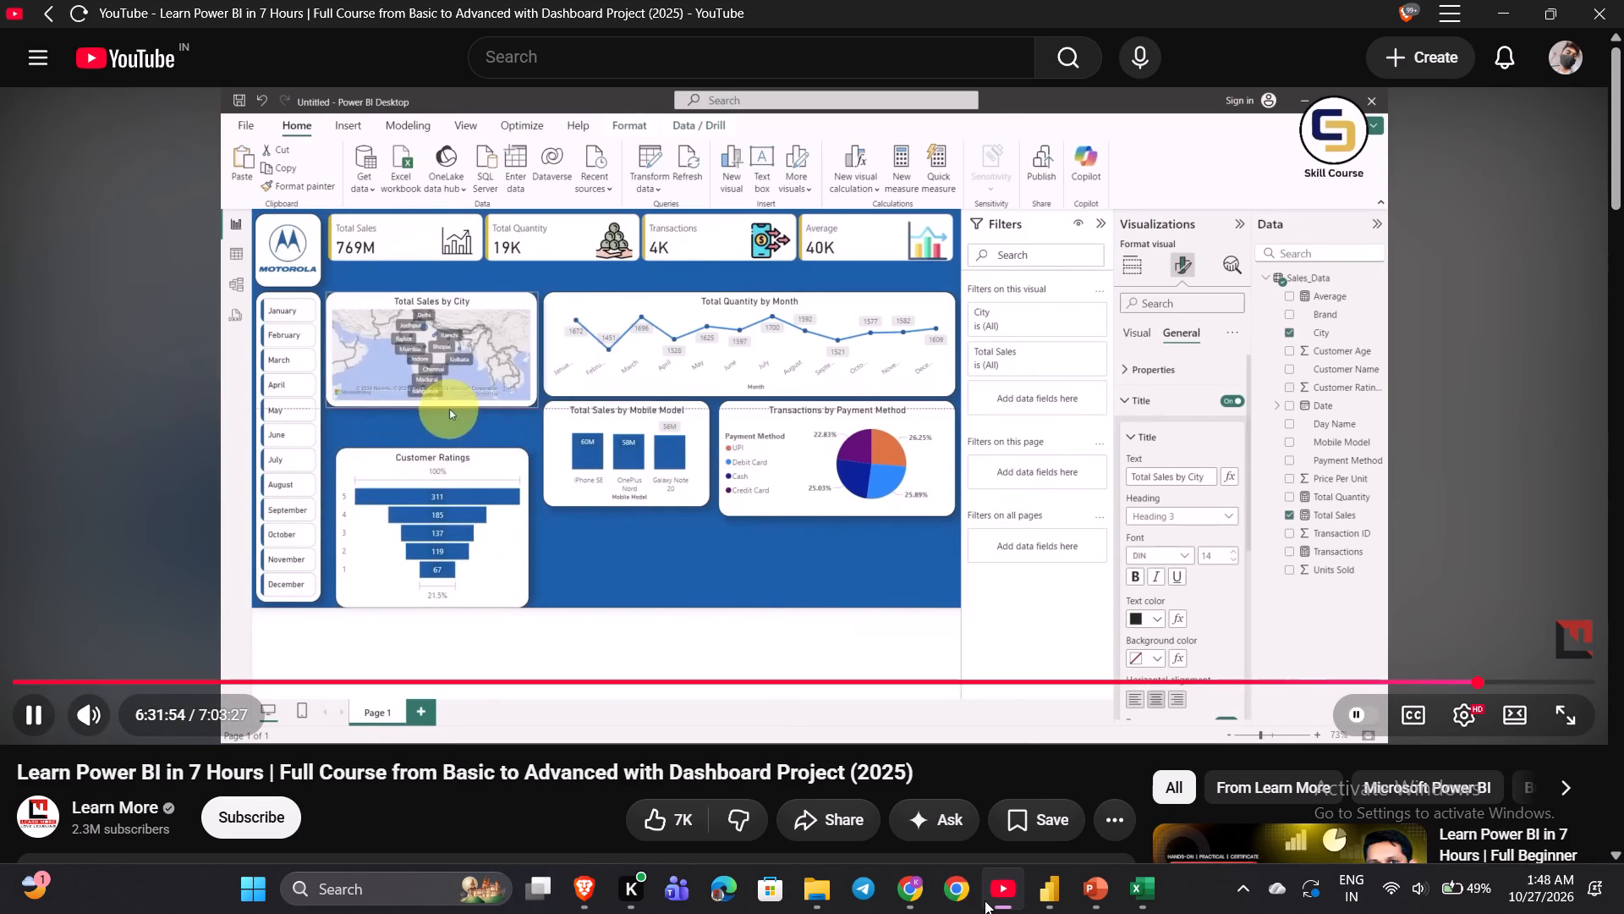
key("Right")
key("Right")
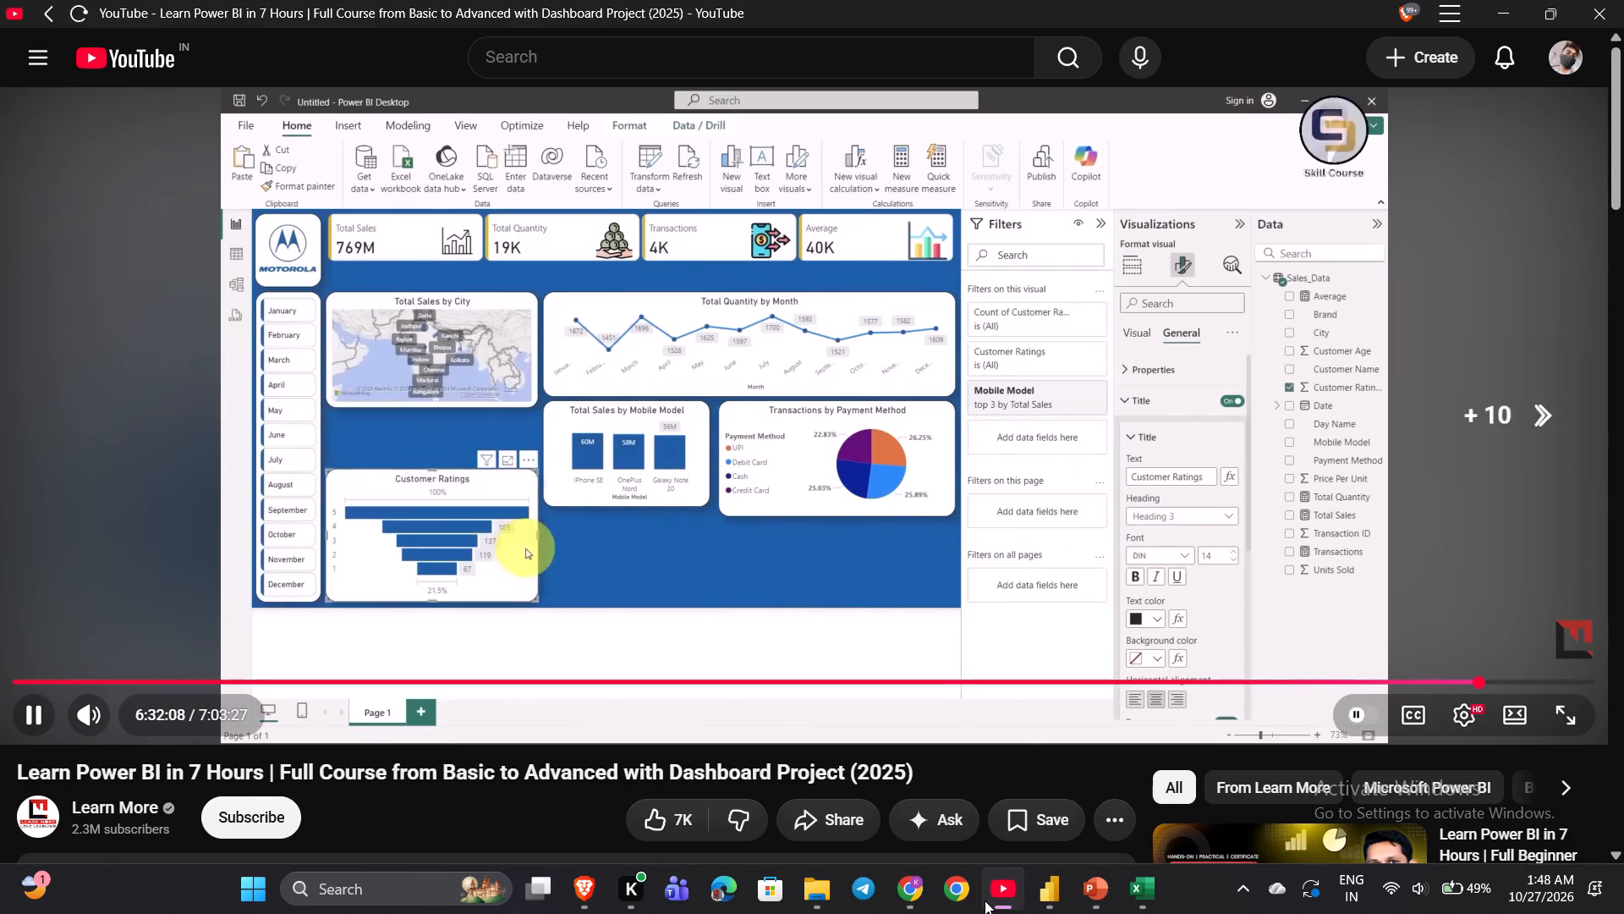
key("Right")
key("Right")
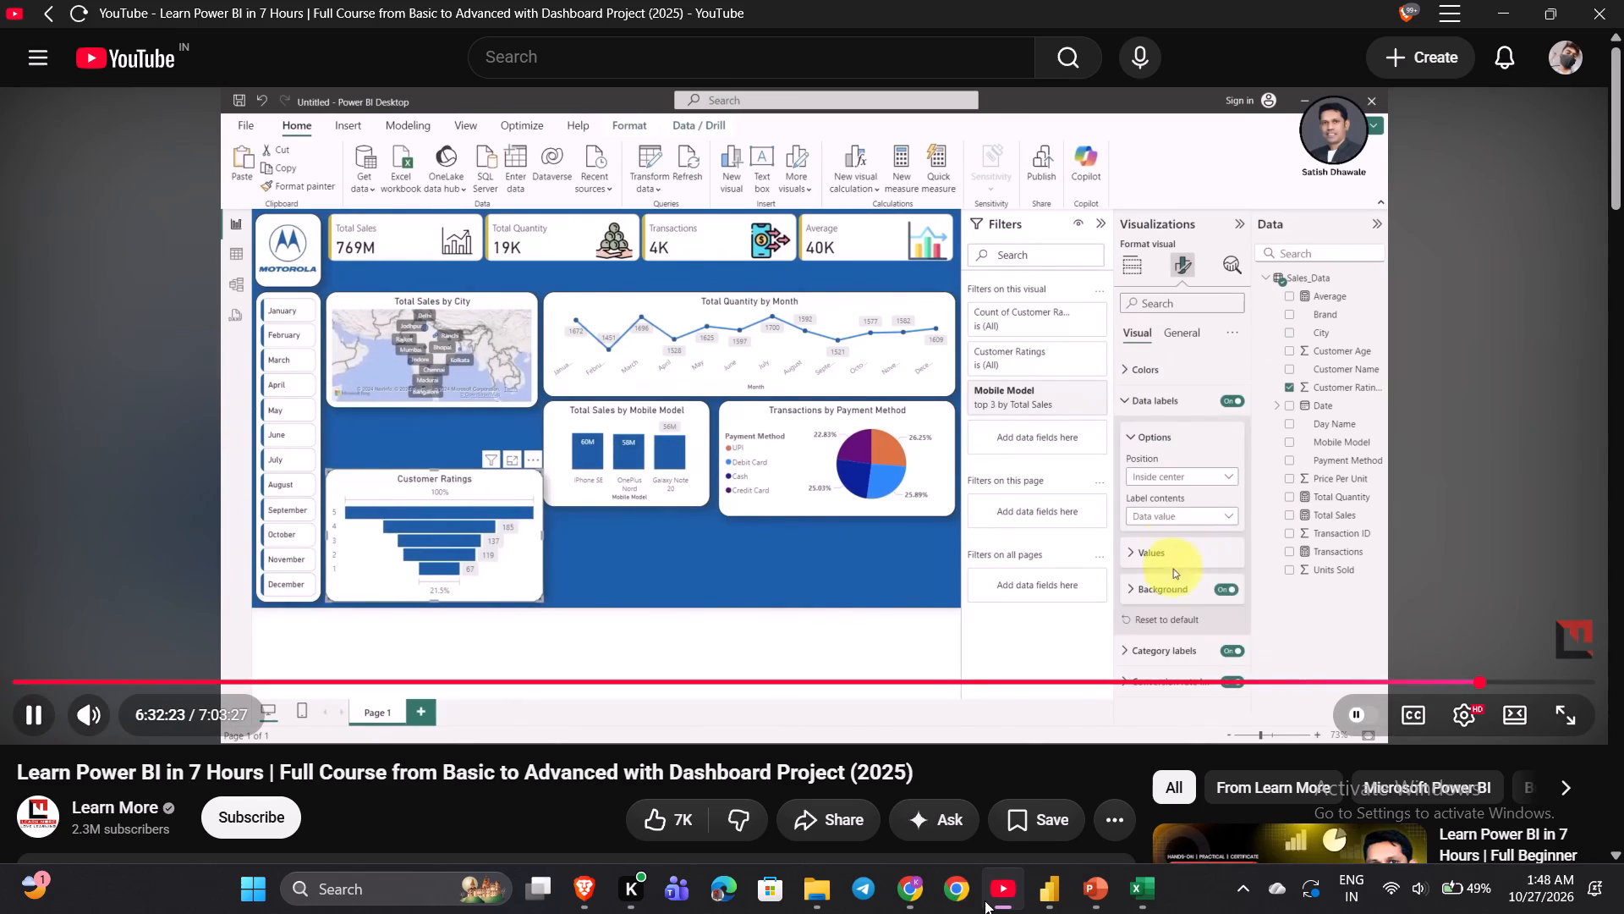
key("Left")
key("Left")
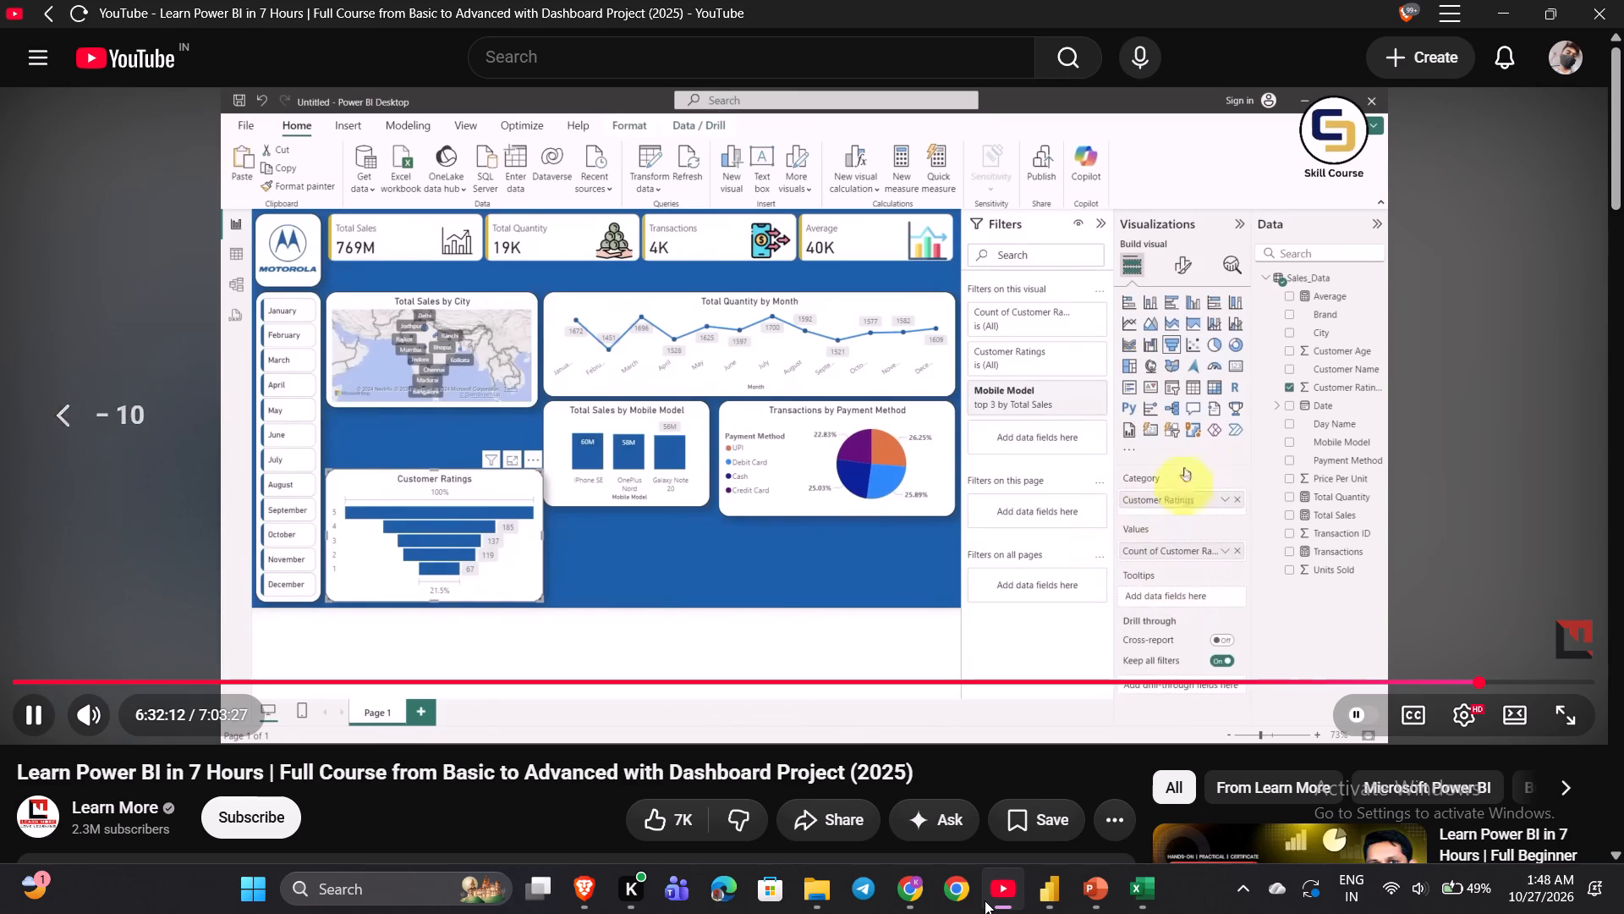
key("Left")
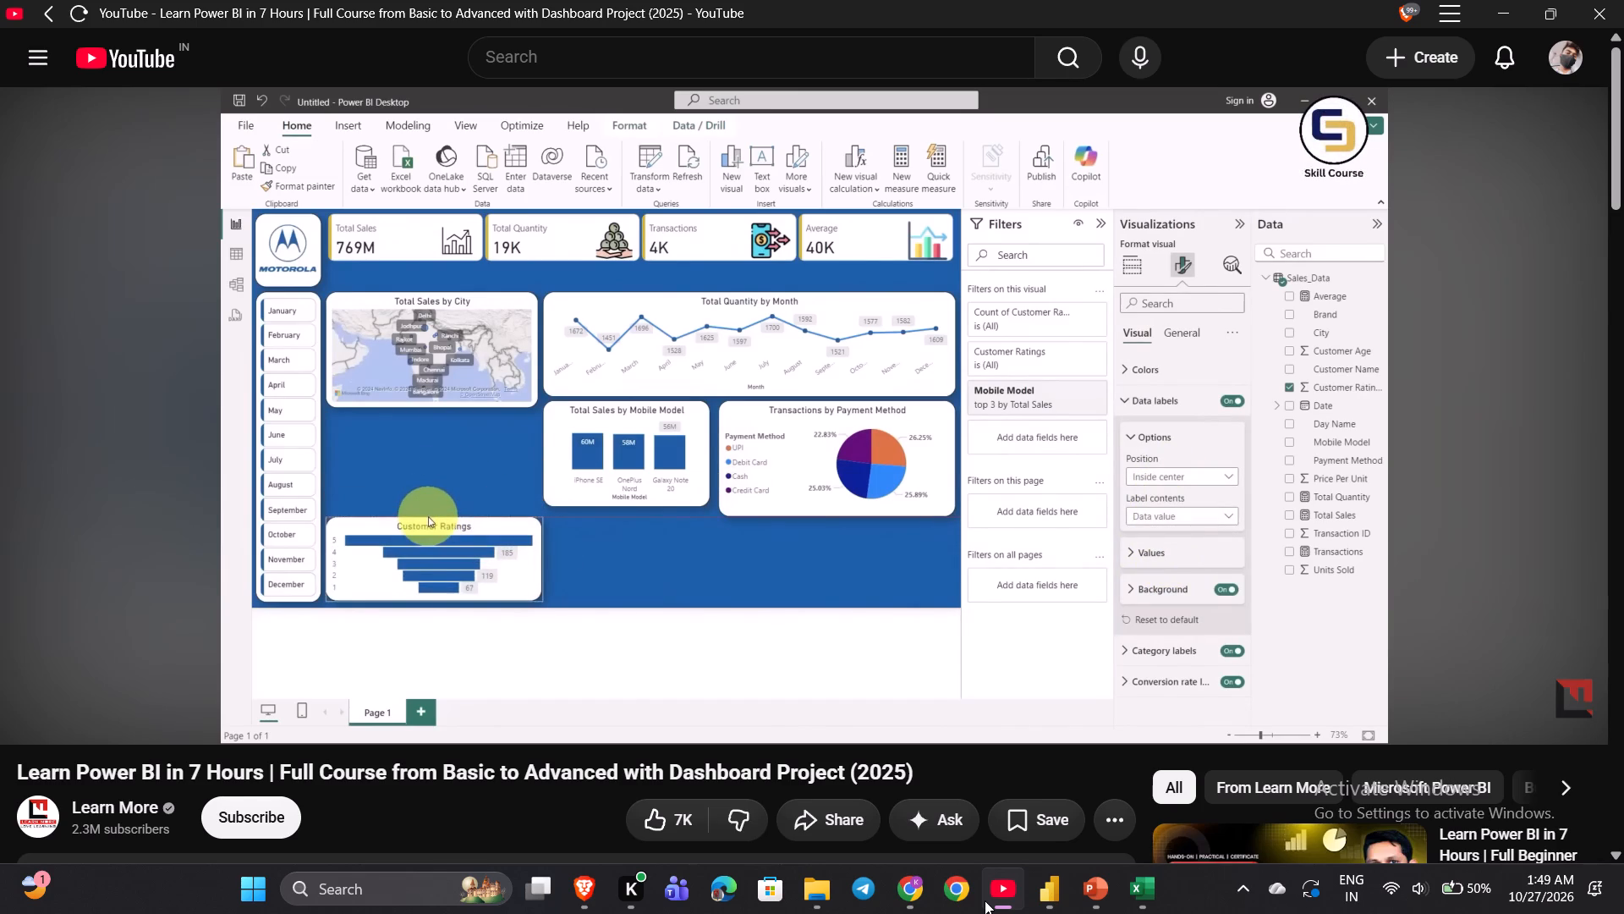
key("space")
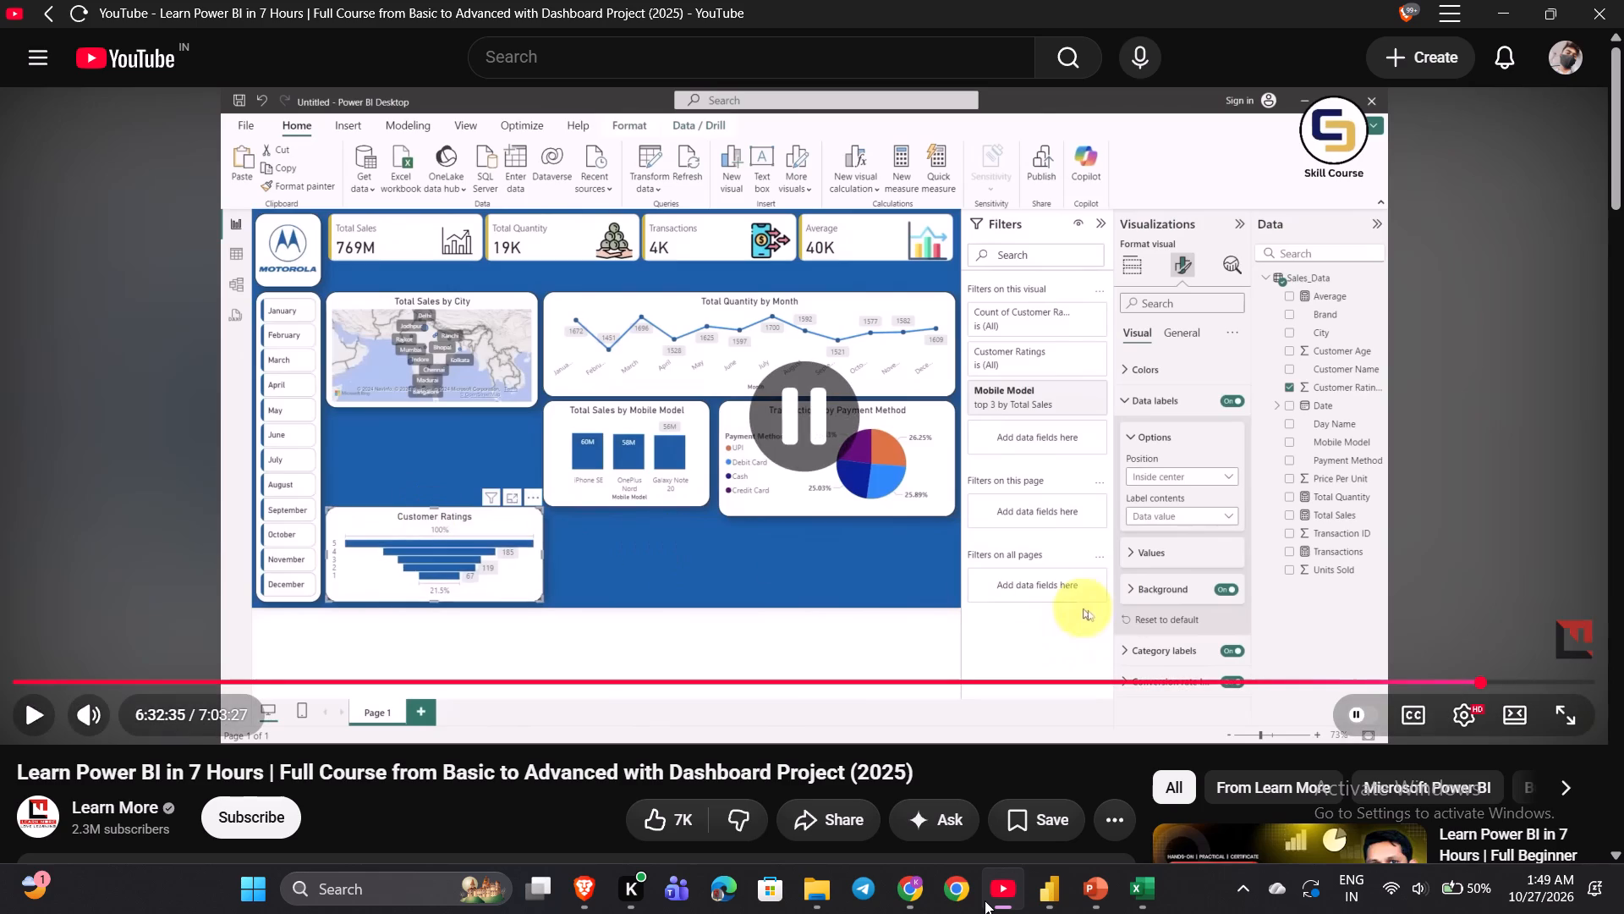
left_click(985, 900)
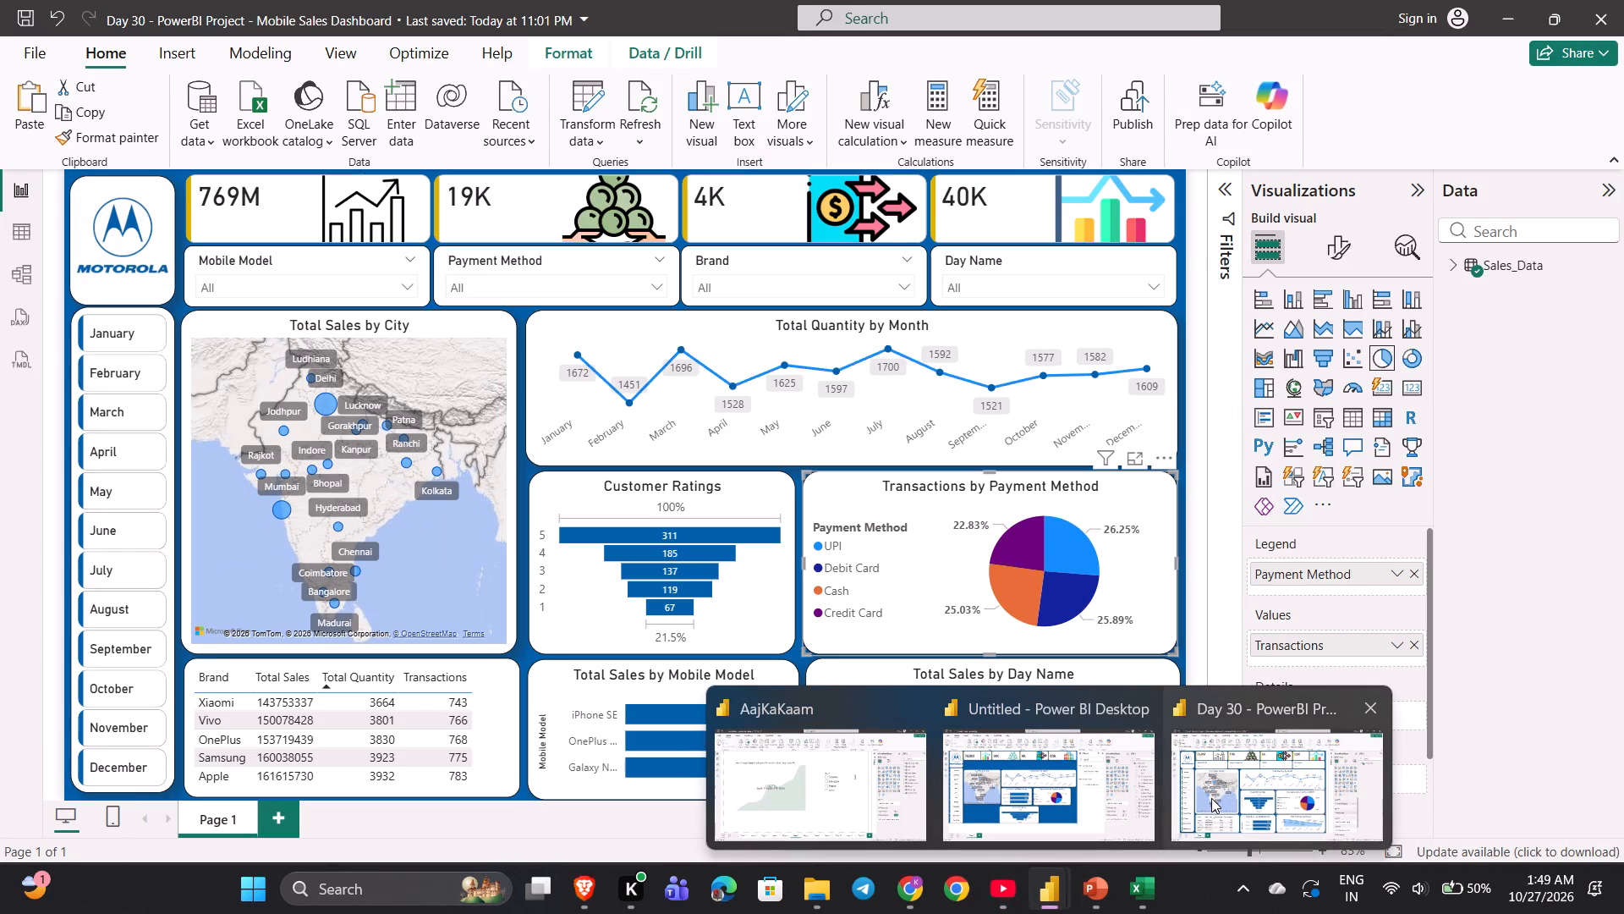
left_click(1080, 797)
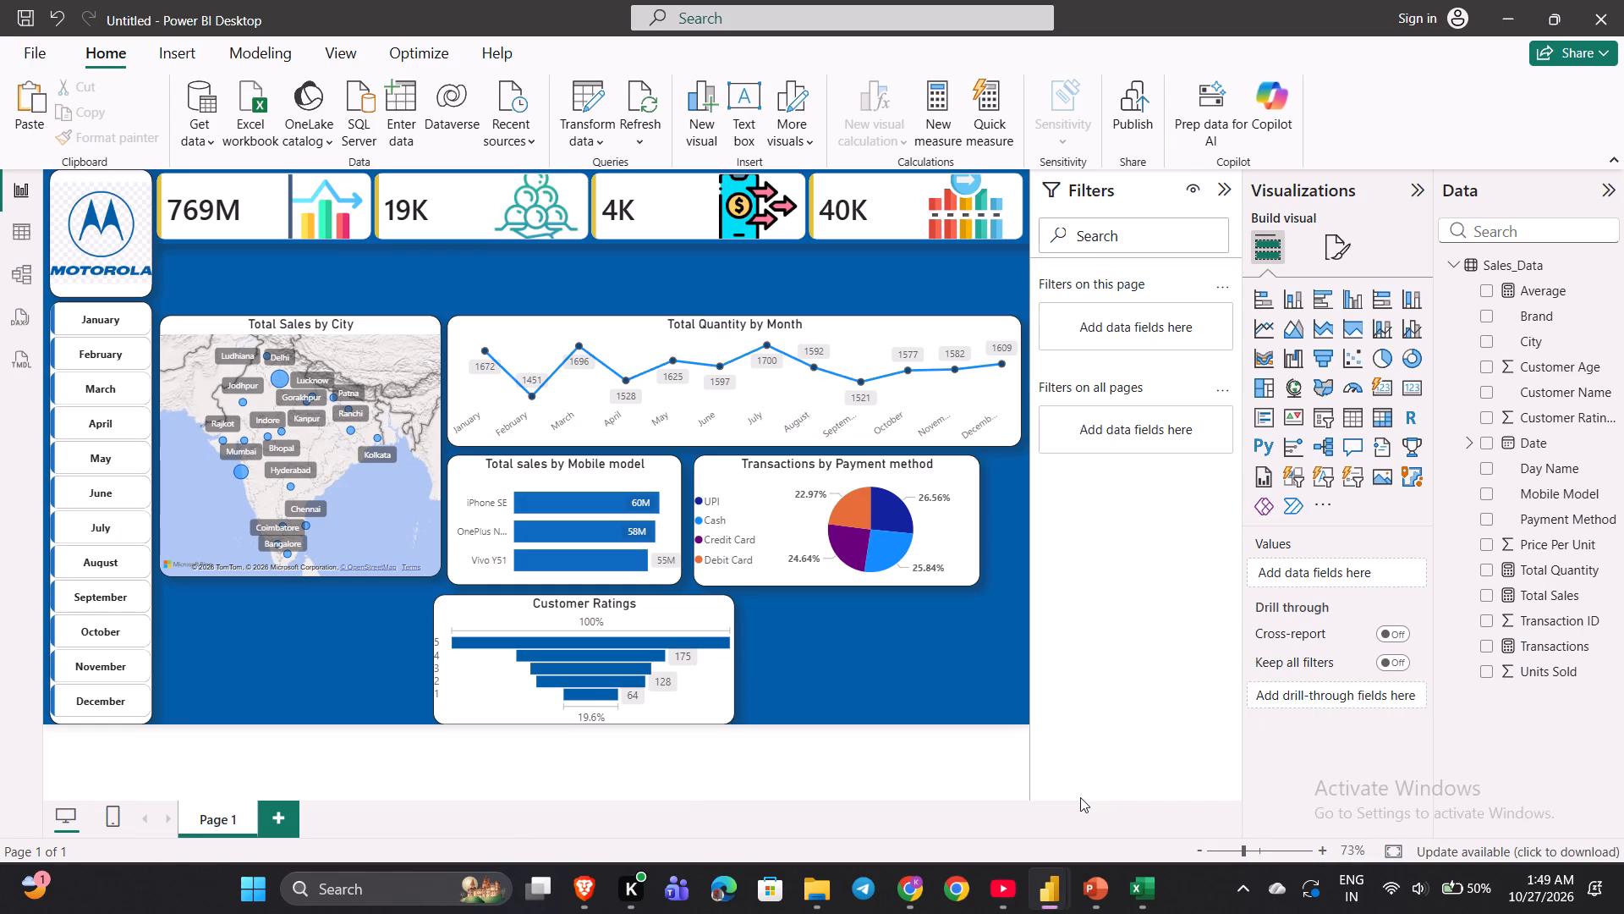
Review in the YouTube tutorial how the funnel's data label position and background are formatted, and return to the Untitled Power BI report.
left_click(1005, 889)
key("space")
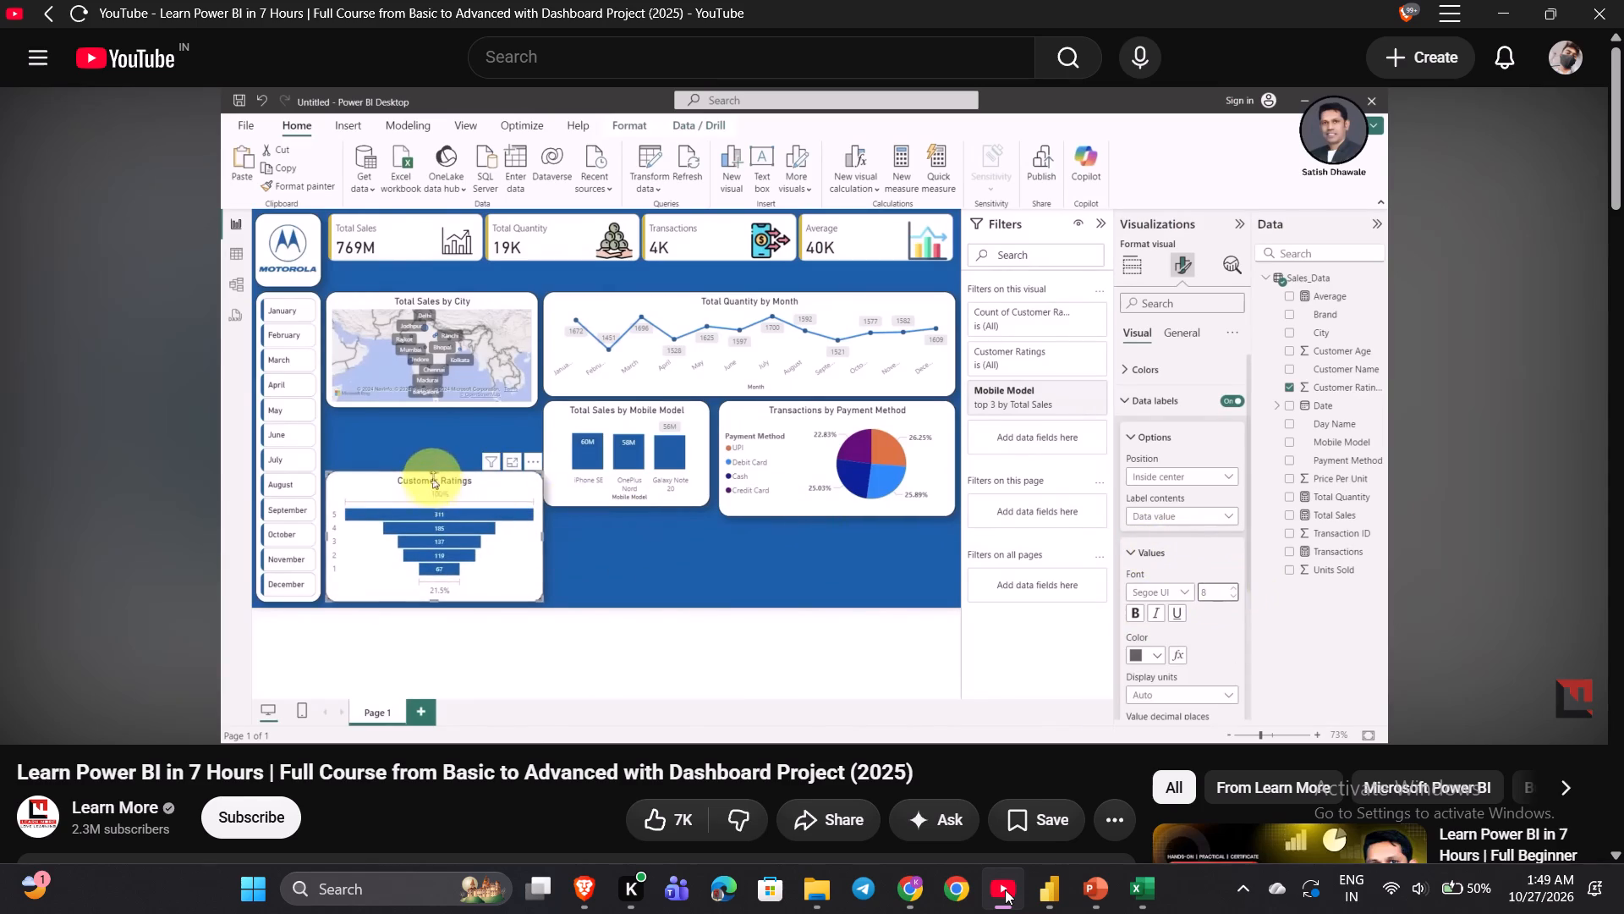
key("Left")
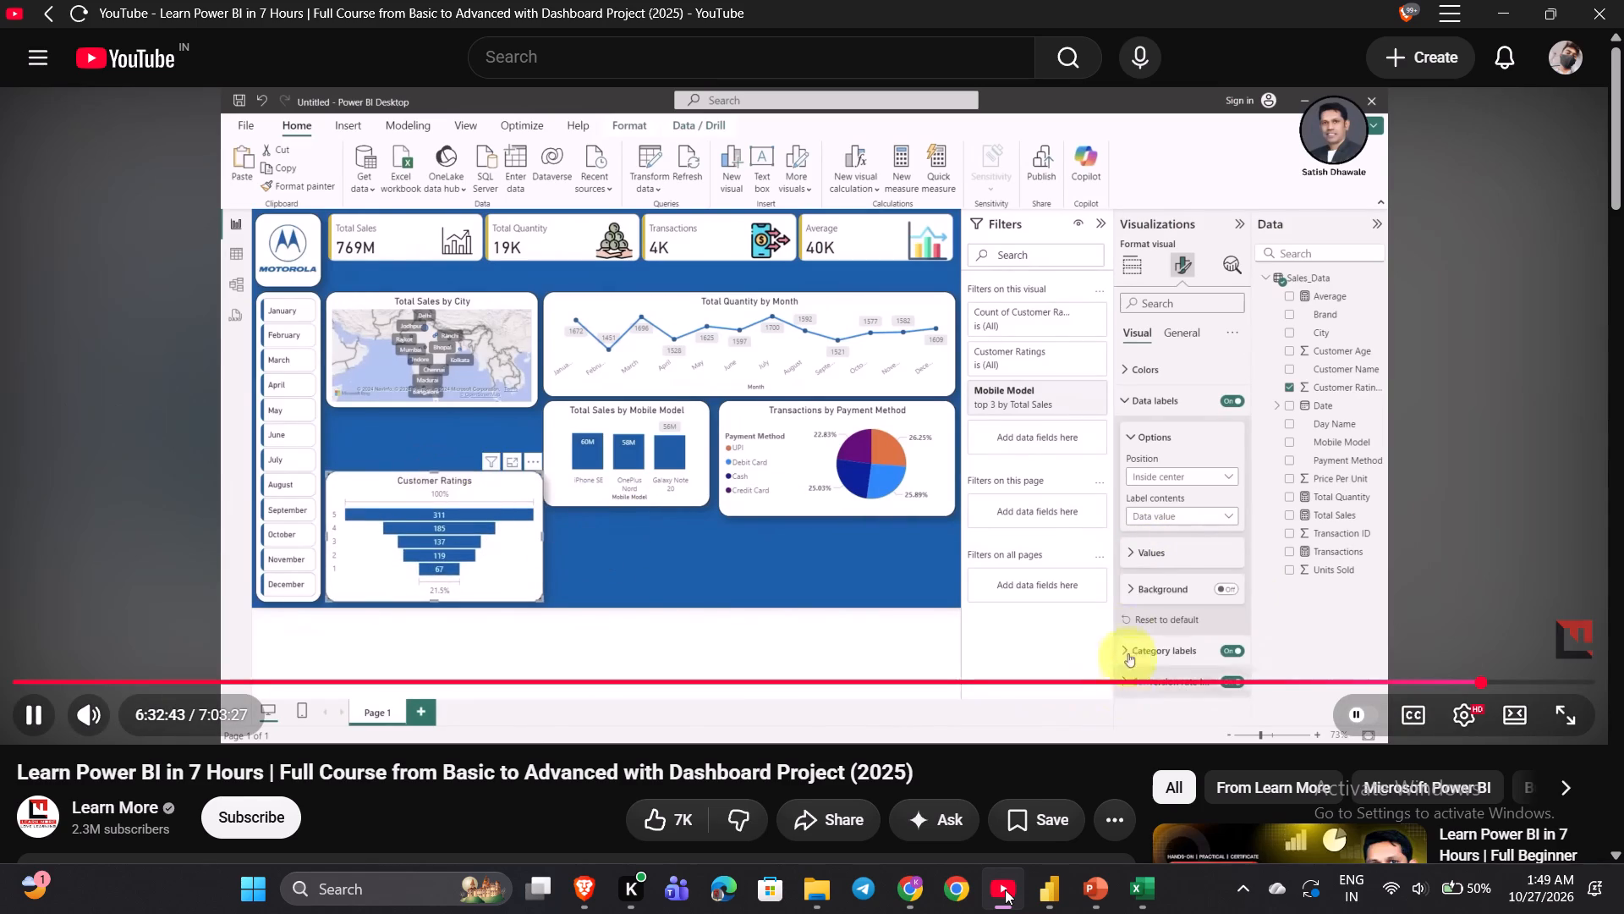
key("Left")
key("Left")
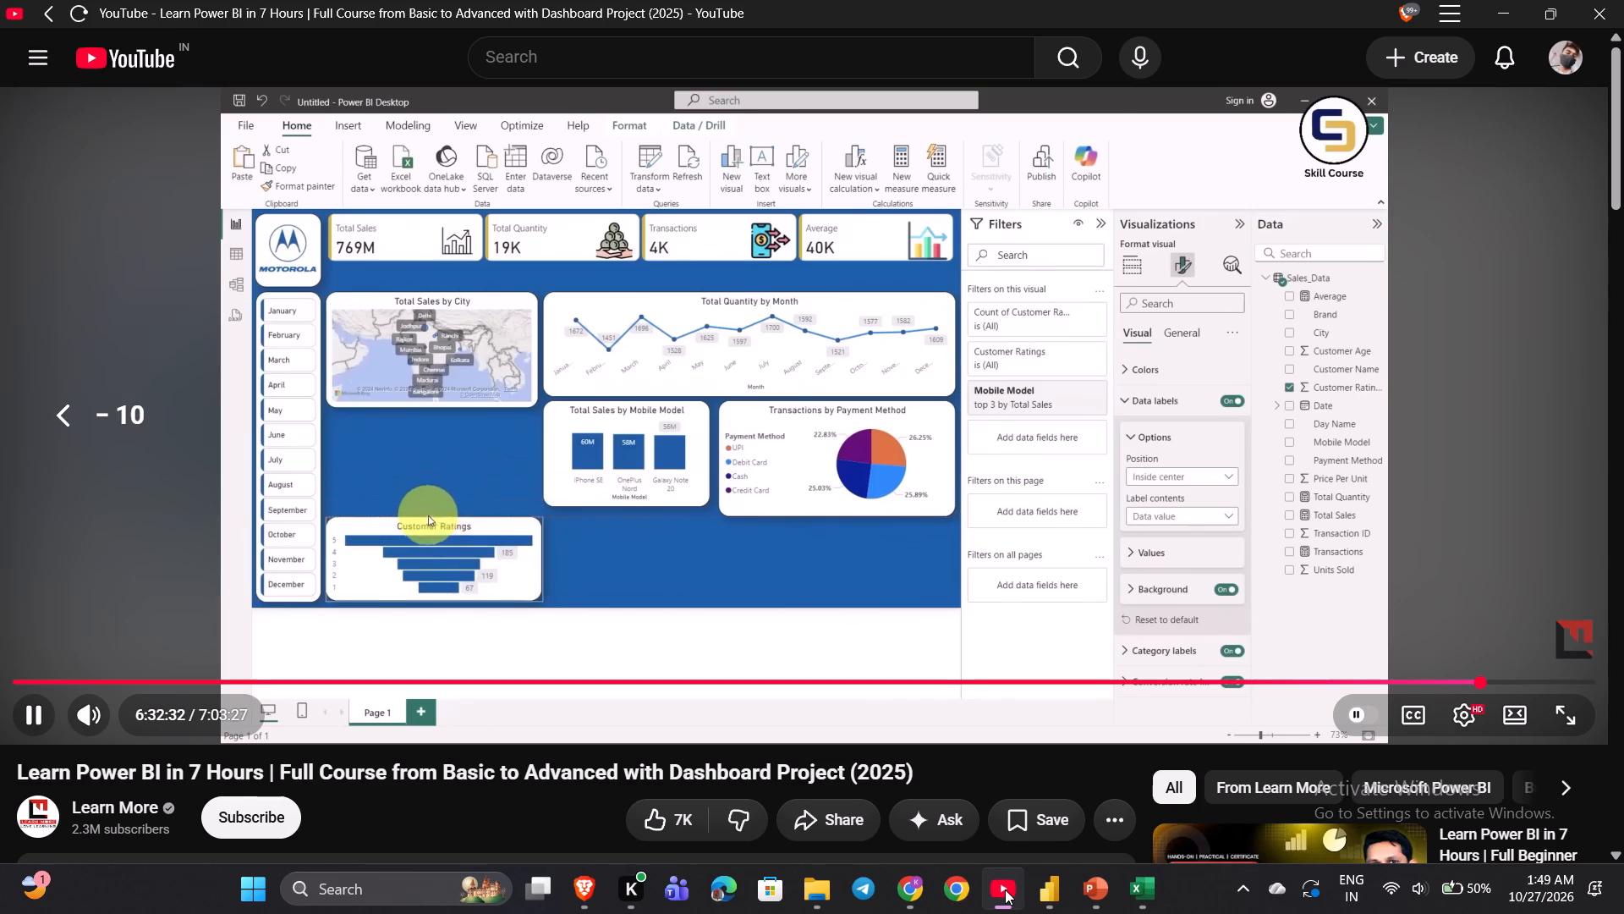
key("Left")
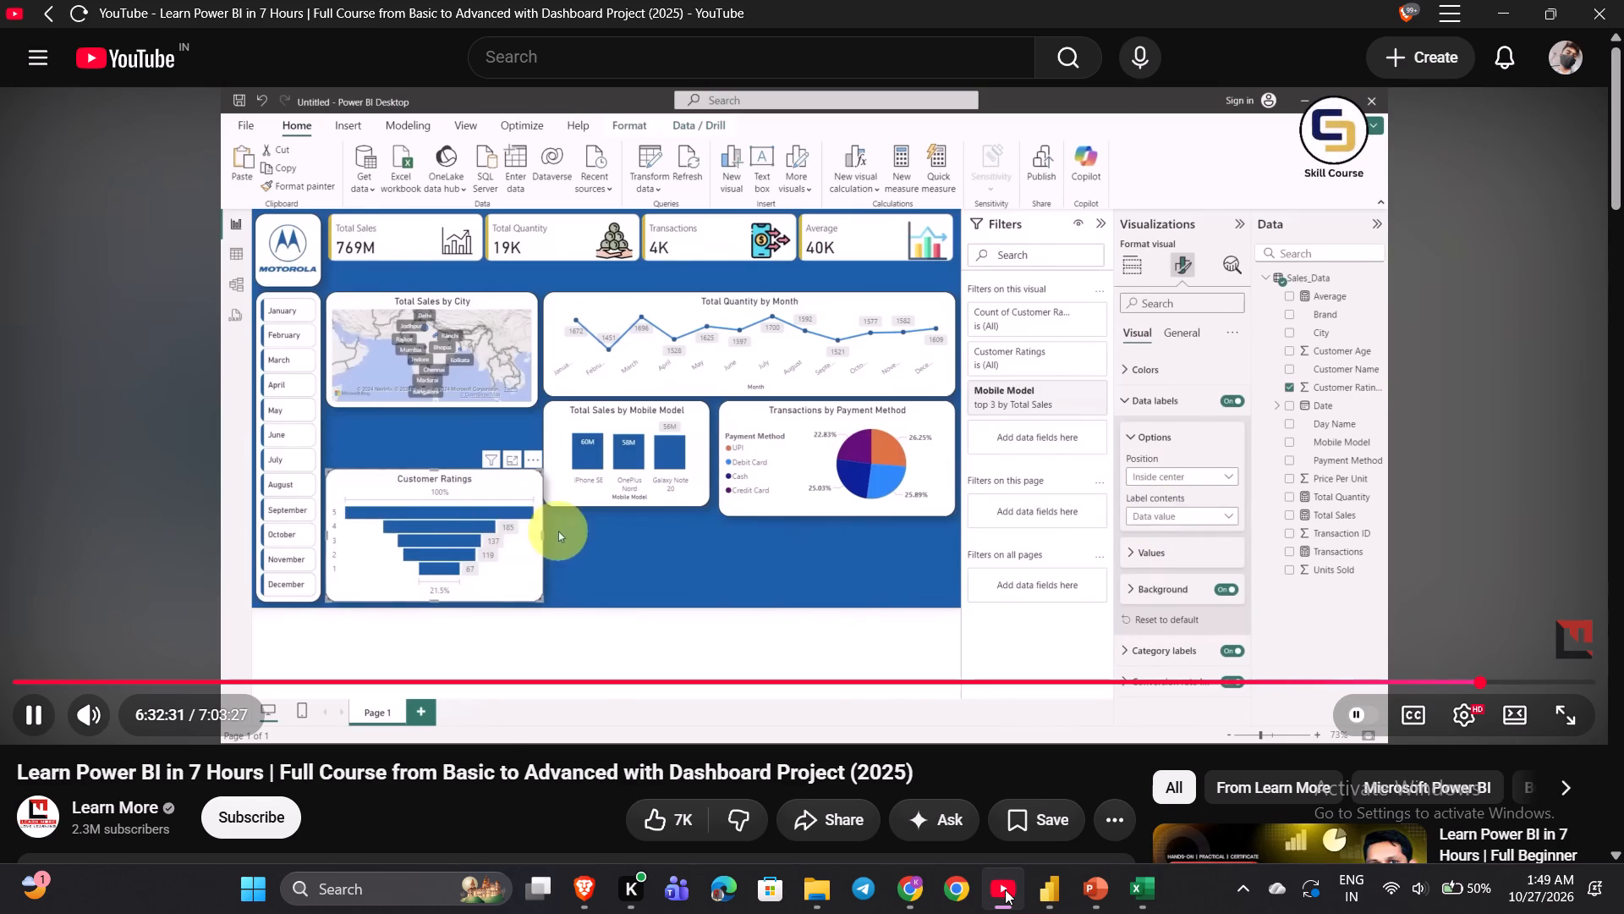
key("Left")
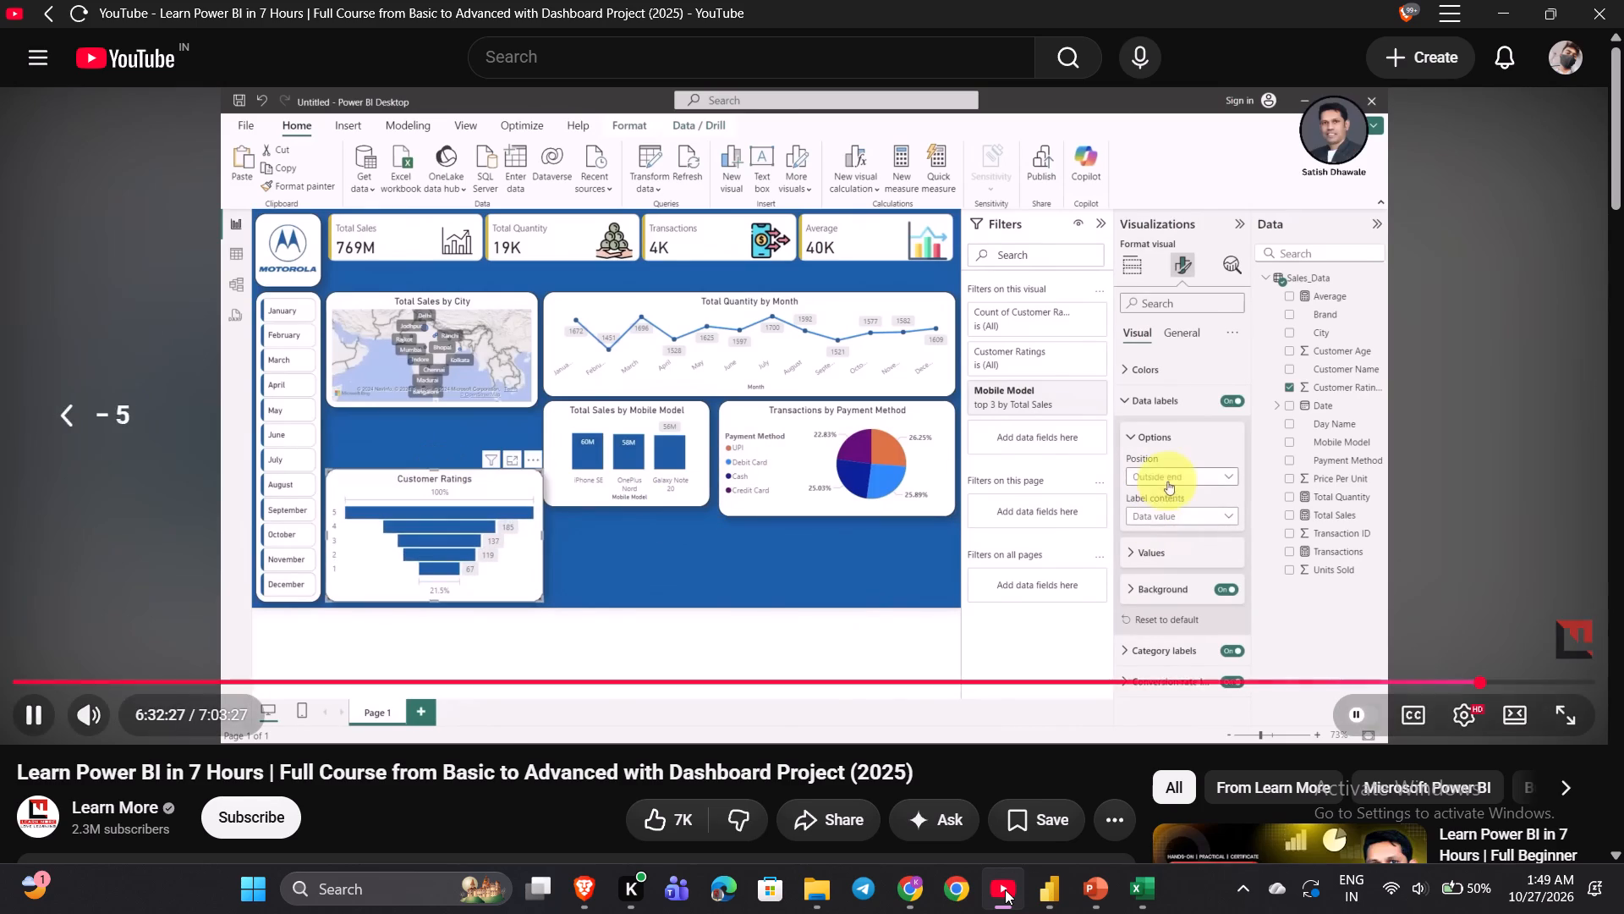
key("Left")
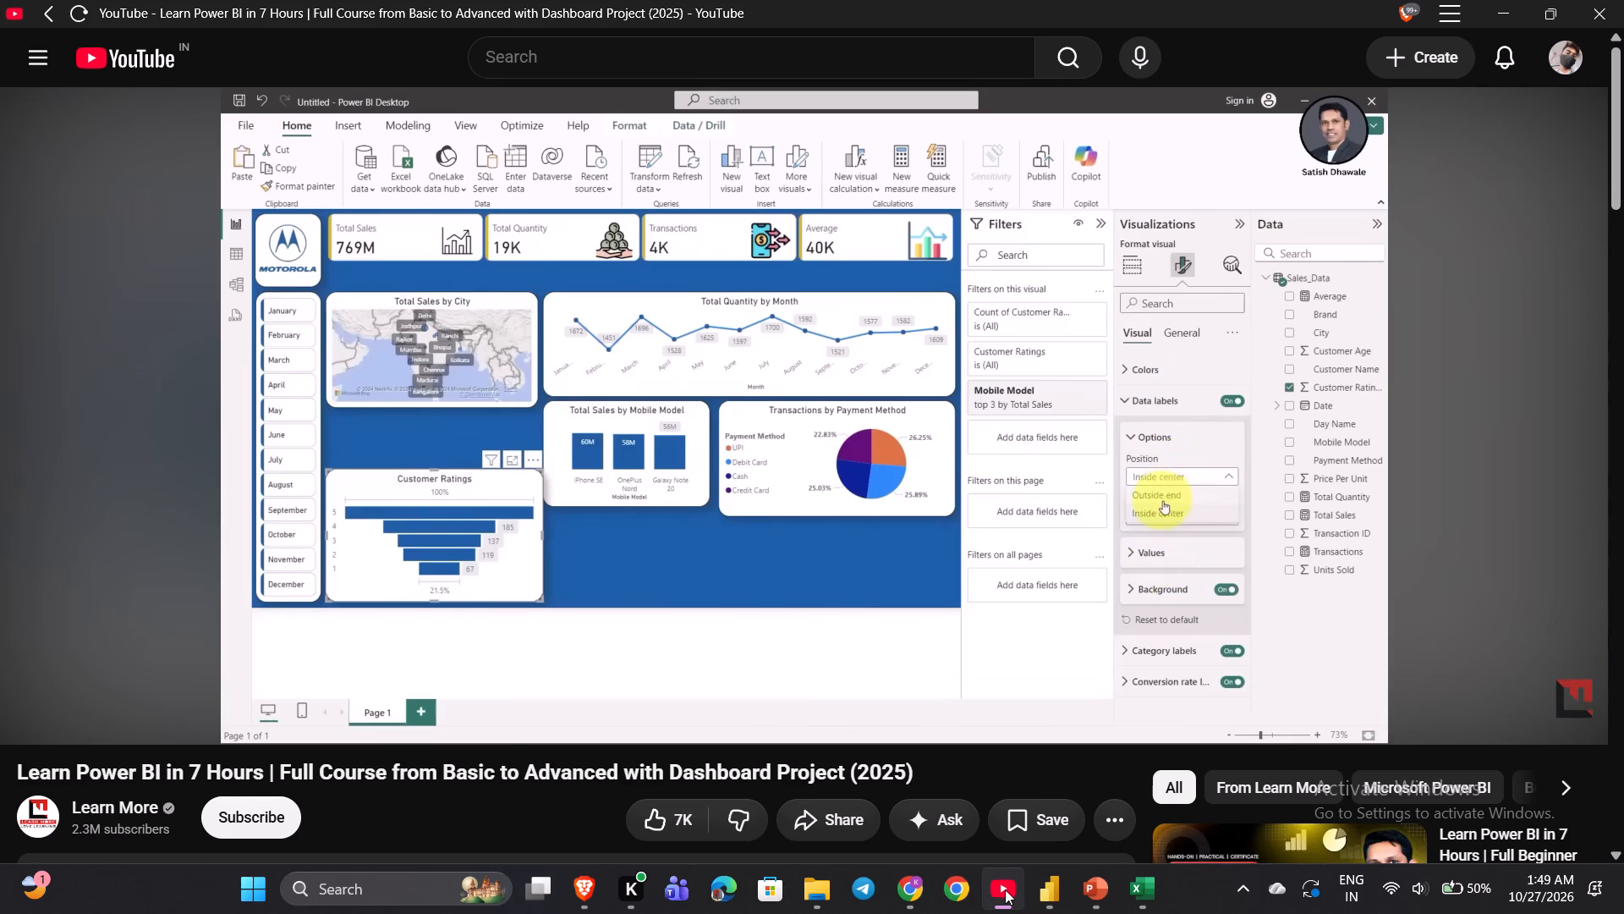
key("space")
left_click(1005, 889)
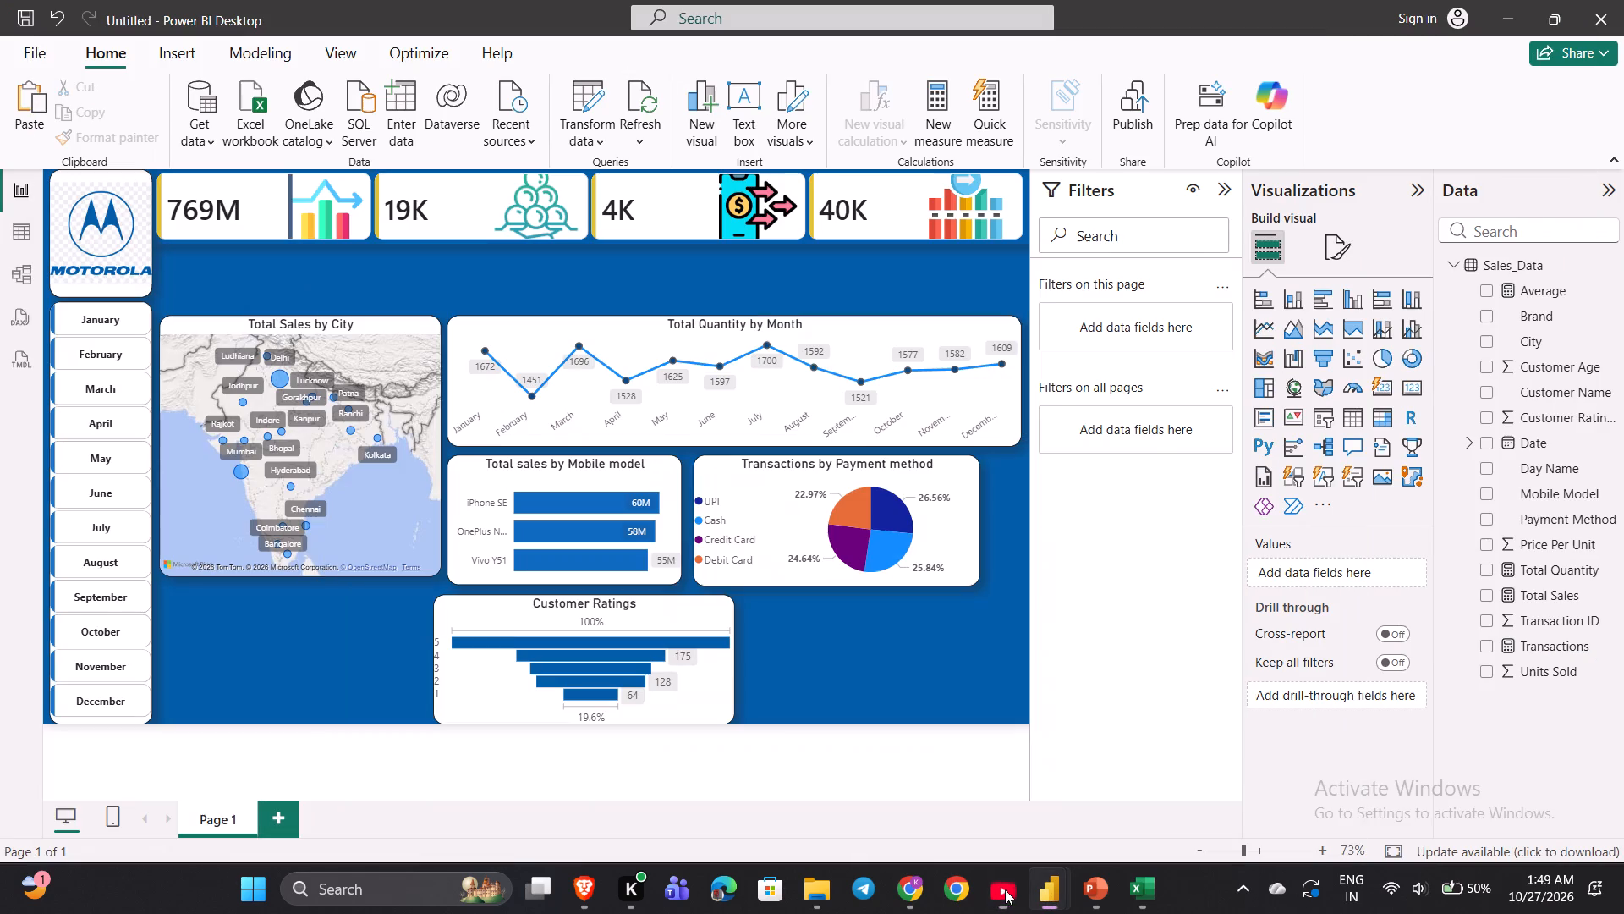
Turn off the data label background of the Customer Ratings funnel.
left_click(660, 604)
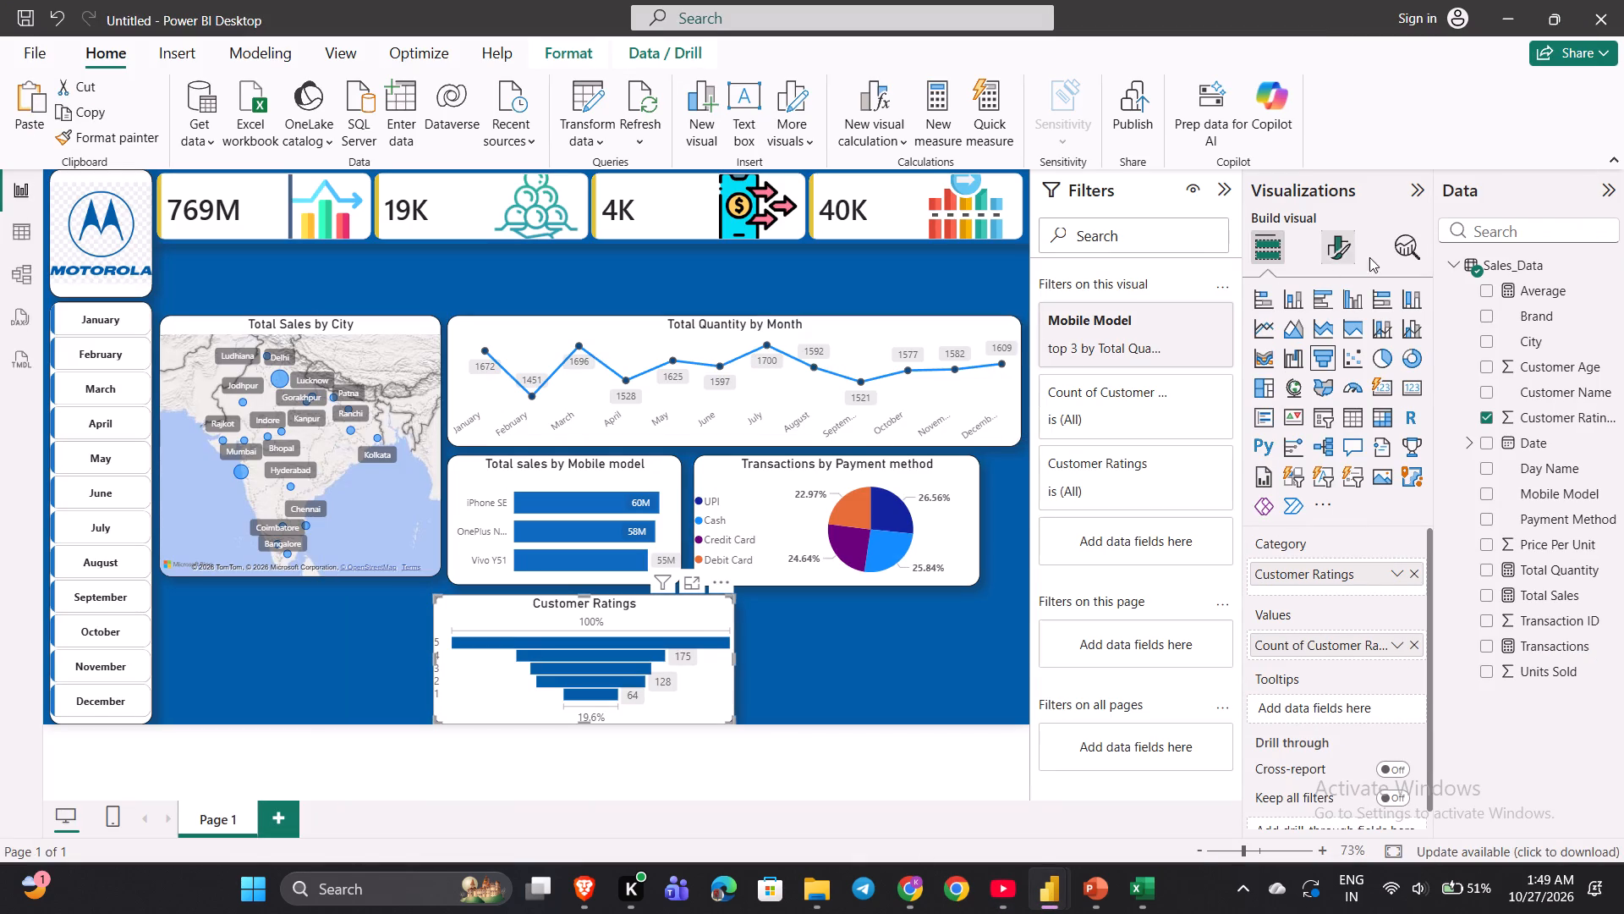
left_click(1326, 246)
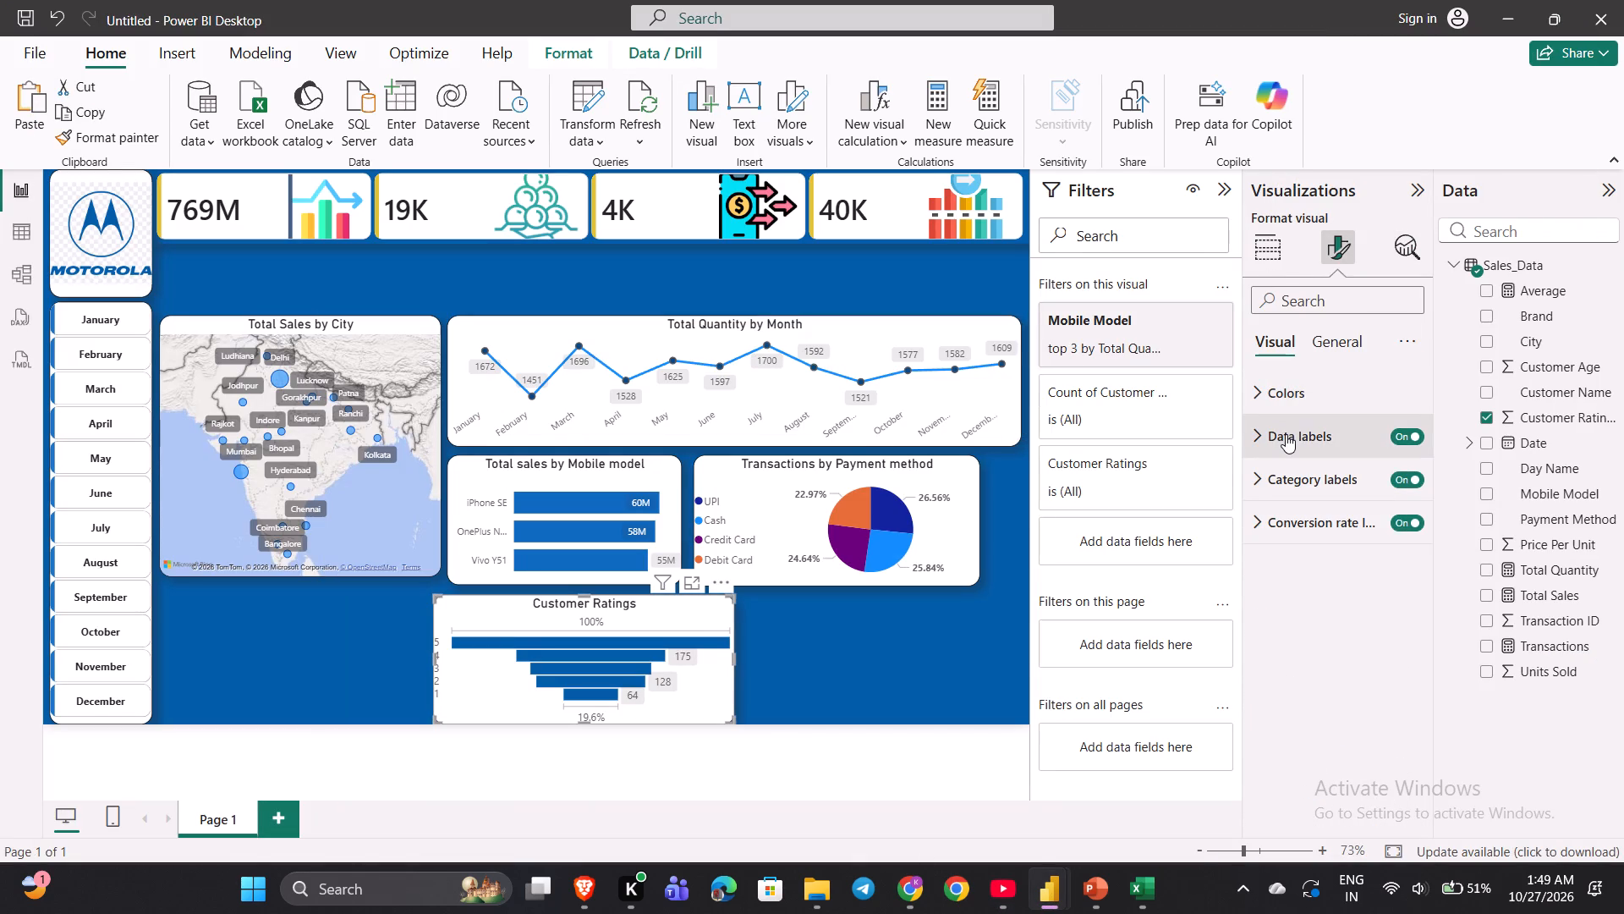
left_click(1286, 434)
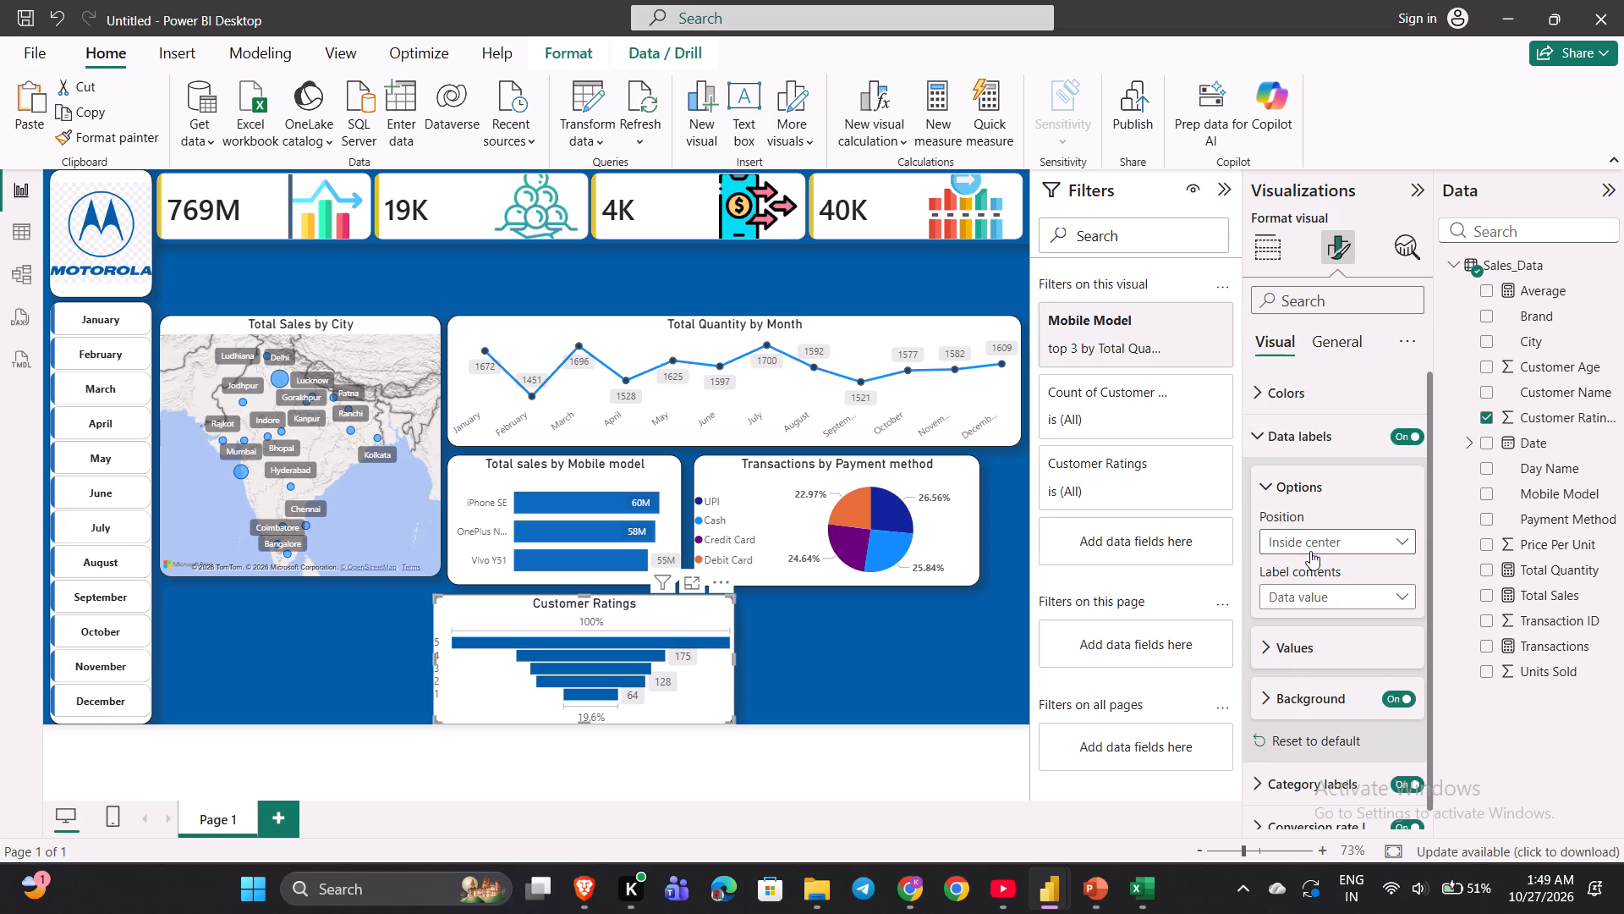
scroll(1301, 574, "down", 1)
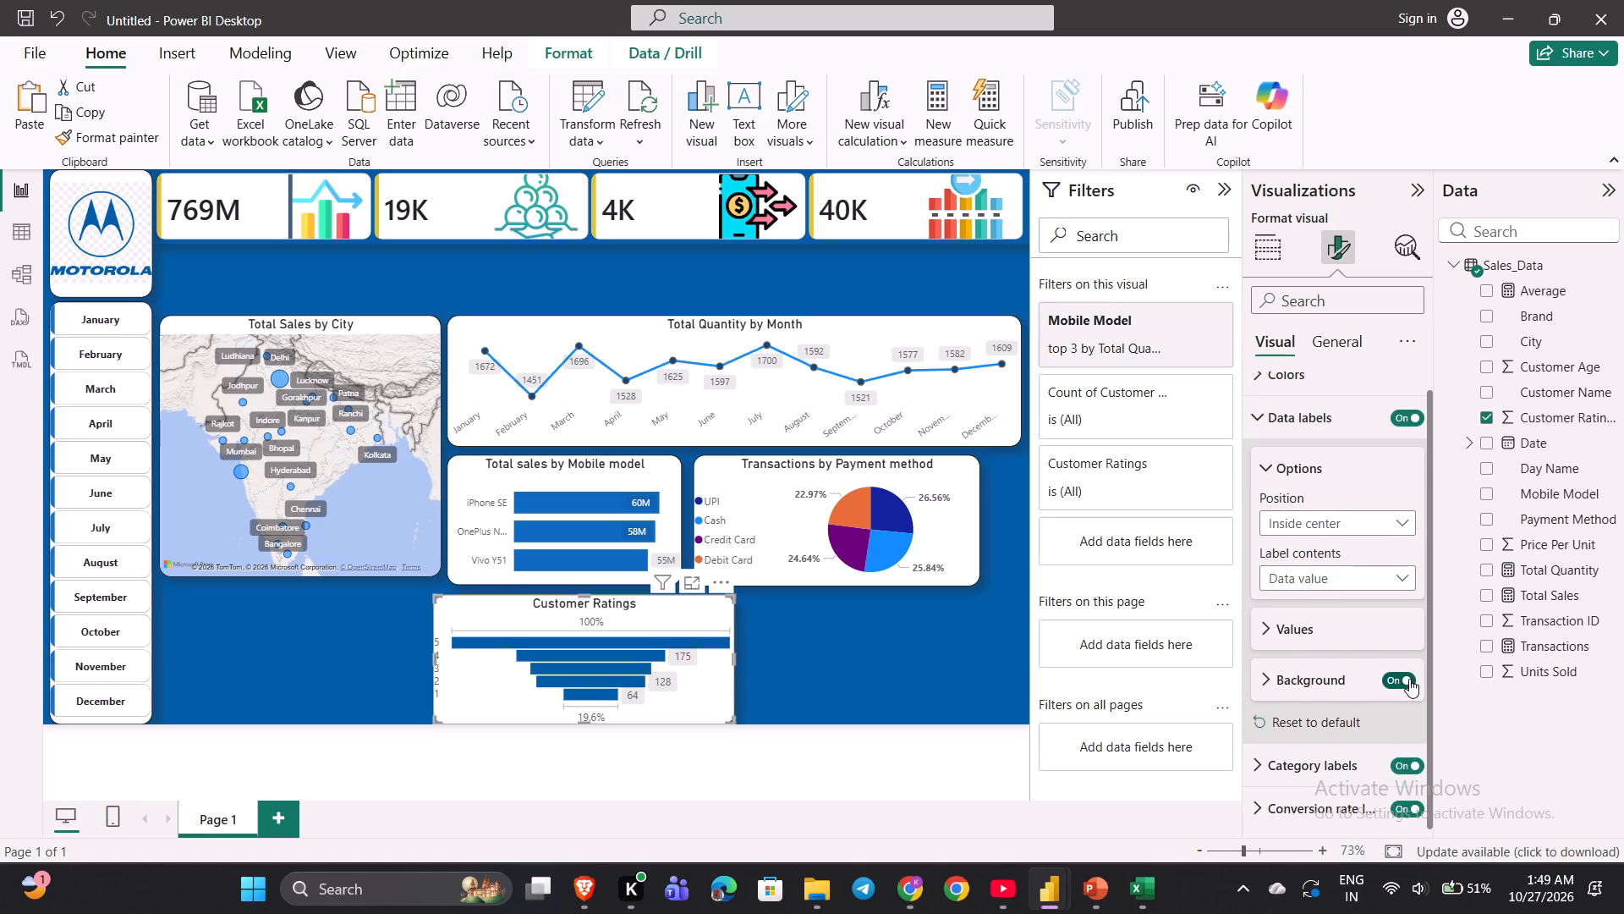
left_click(1409, 679)
Make the Customer Ratings funnel taller by raising its top edge over the lower part of the Total sales by Mobile model chart.
left_click_drag(583, 596, 577, 538)
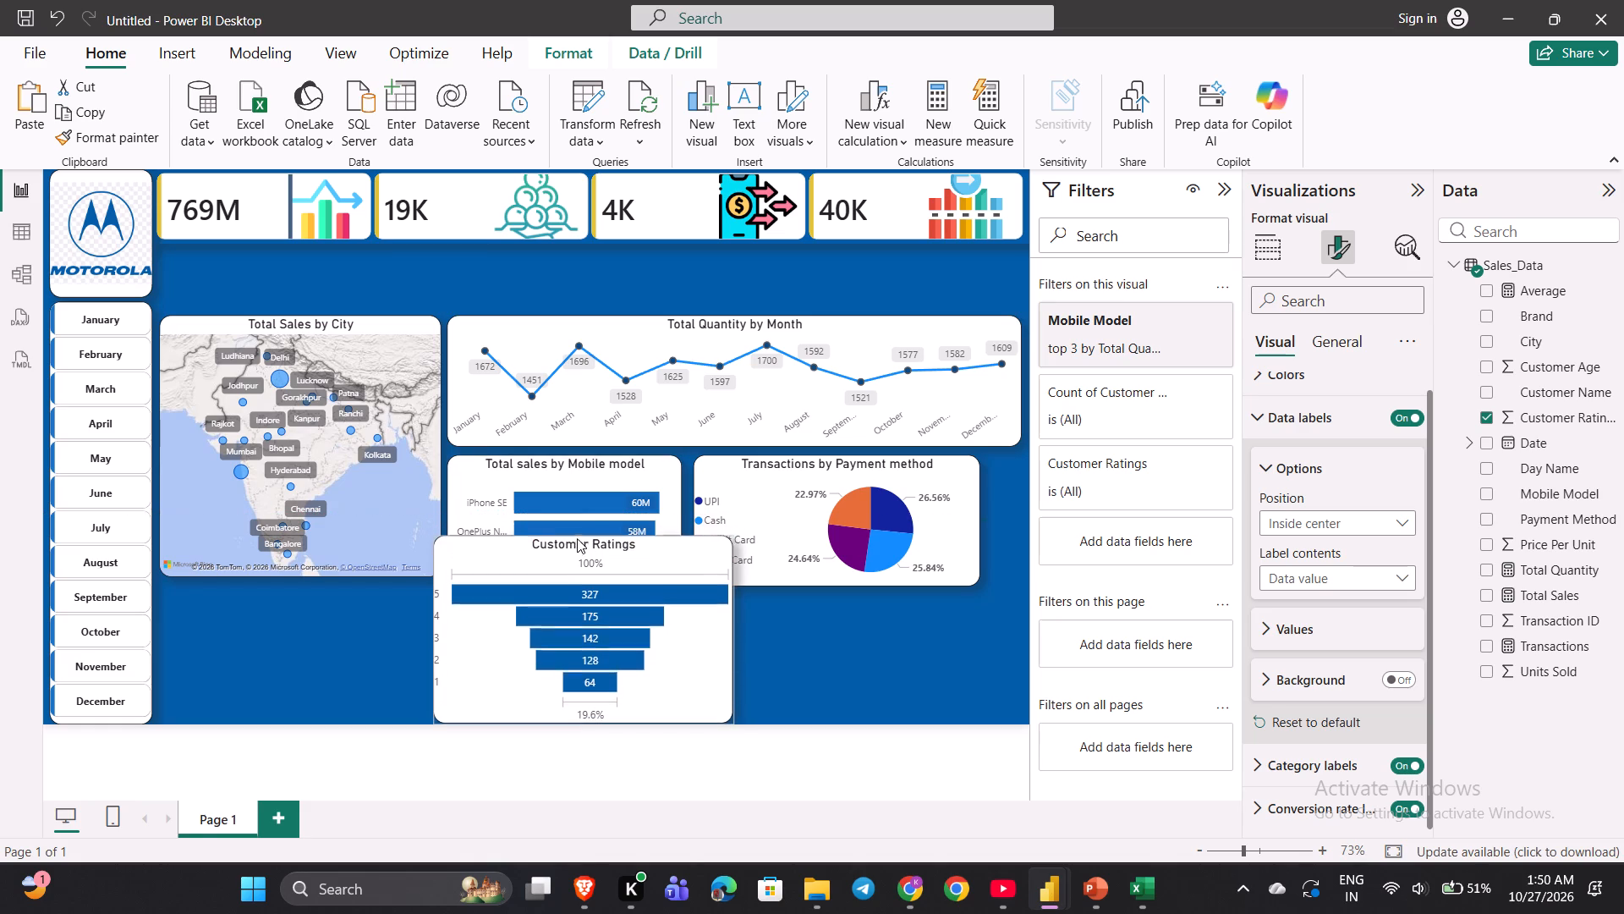
left_click_drag(577, 538, 575, 553)
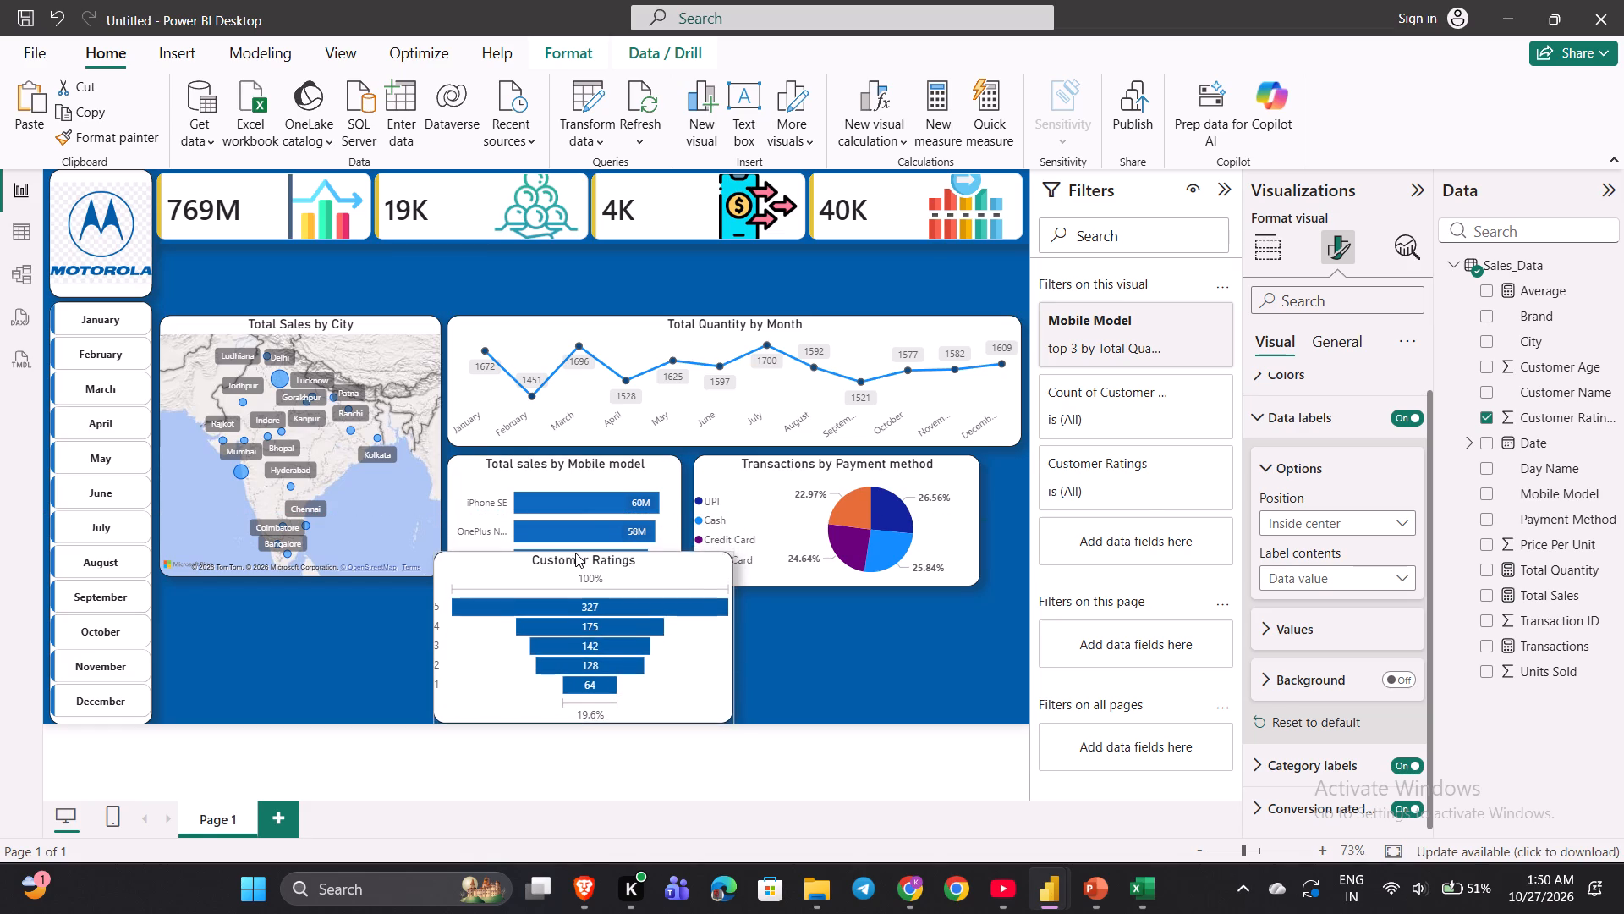
Set the data label values' font size of the Customer Ratings funnel to 9.
left_click(1273, 623)
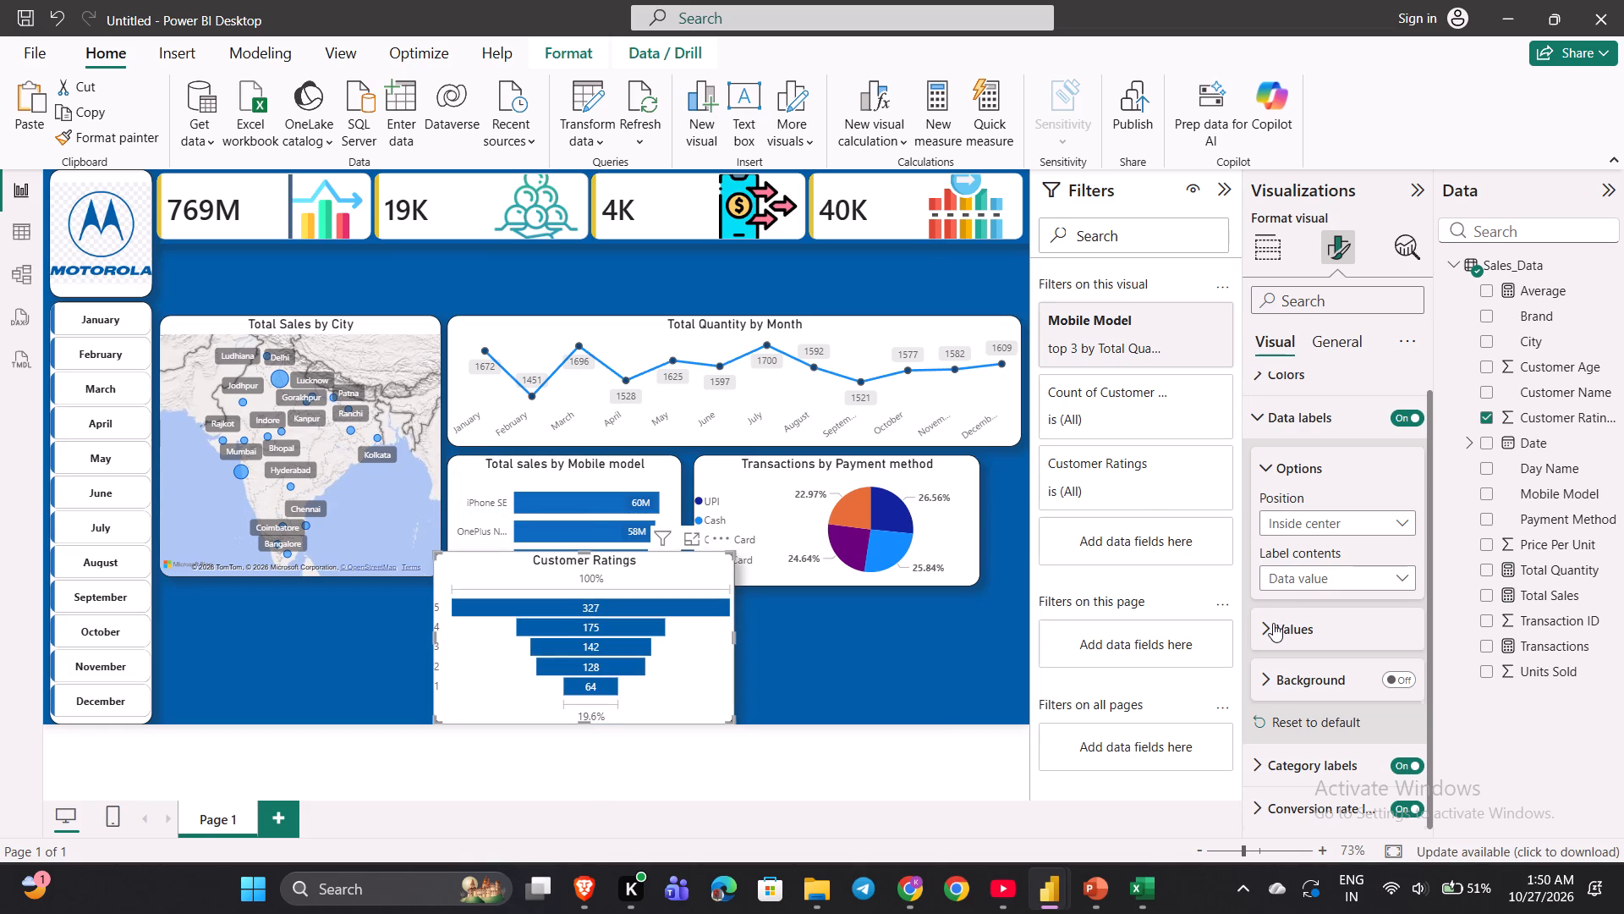
scroll(1273, 623, "down", 2)
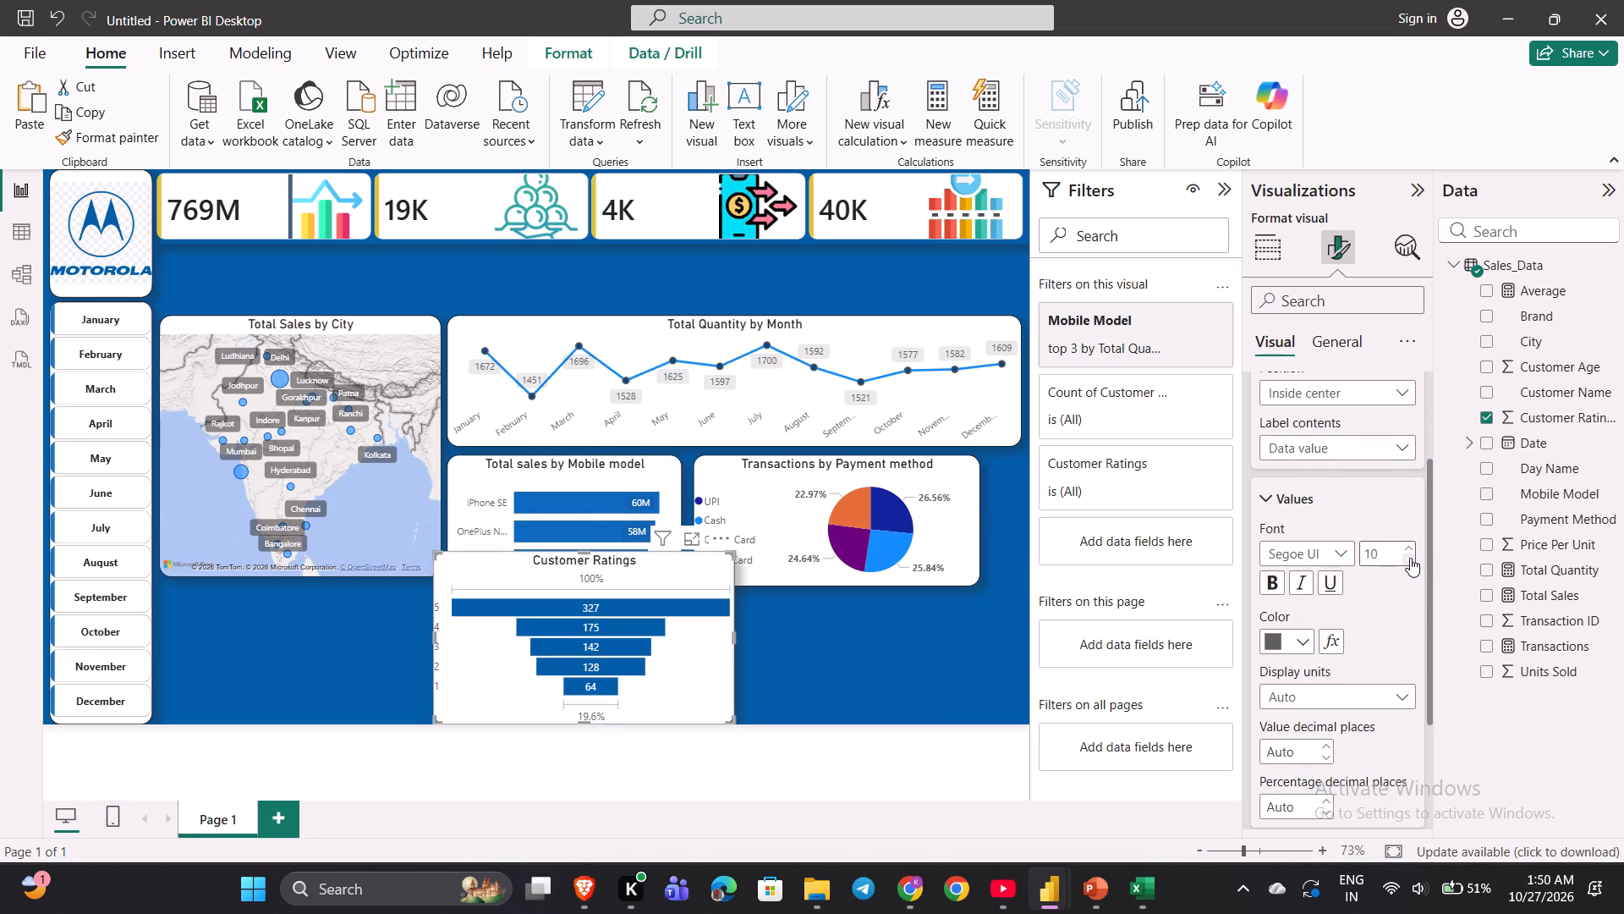
left_click(1410, 558)
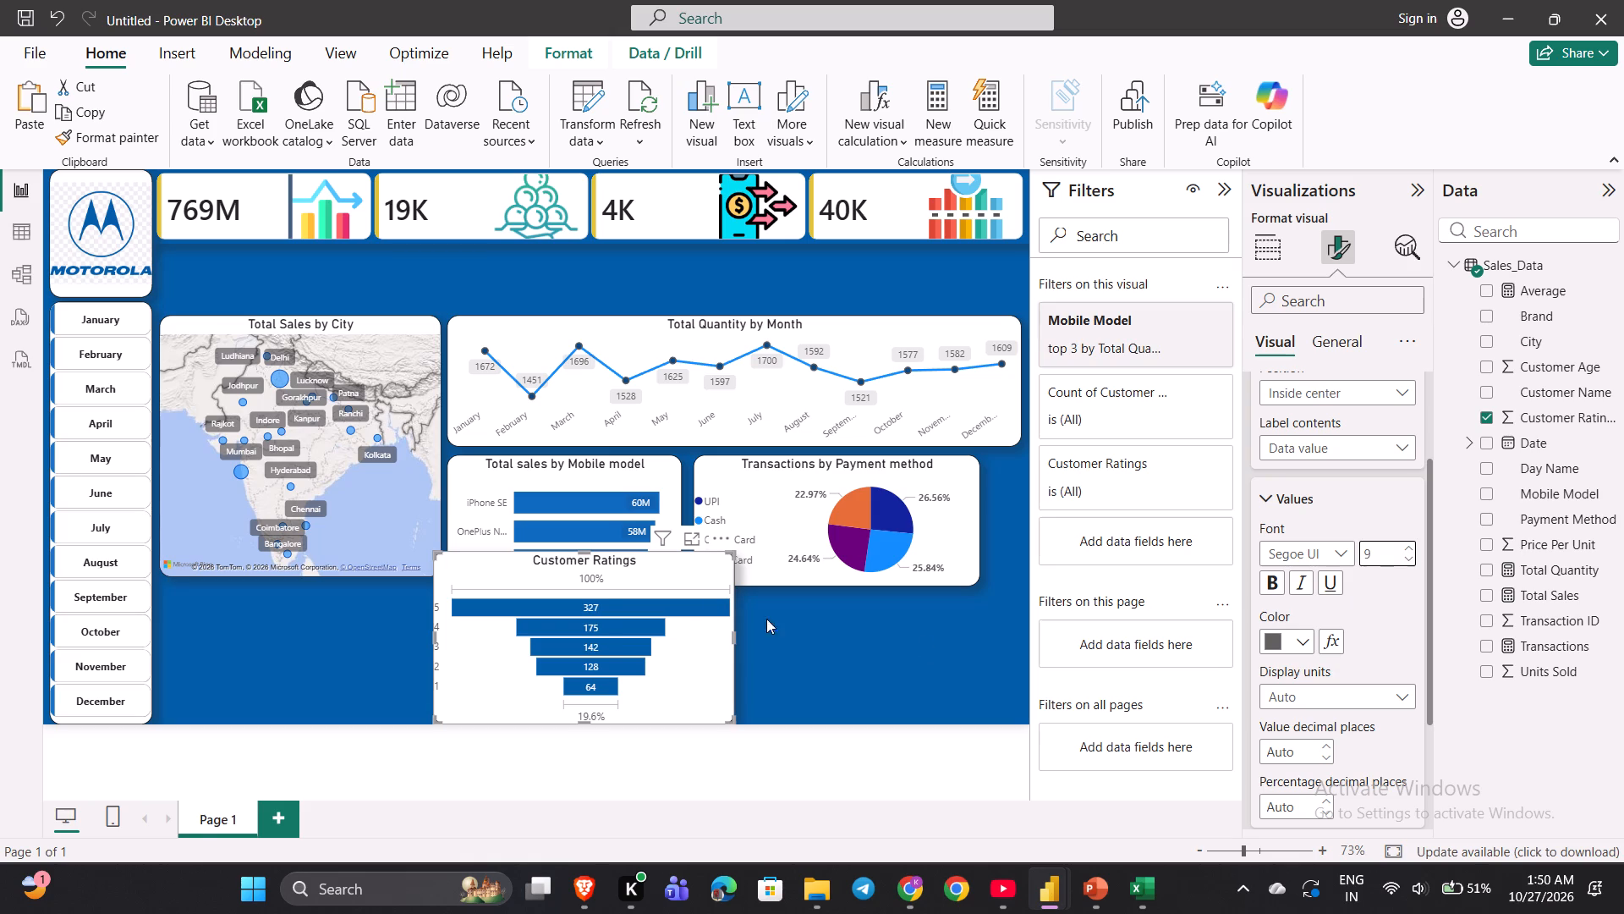
Switch to the YouTube tutorial and resume watching the section on formatting the funnel's data labels.
left_click(985, 879)
key("space")
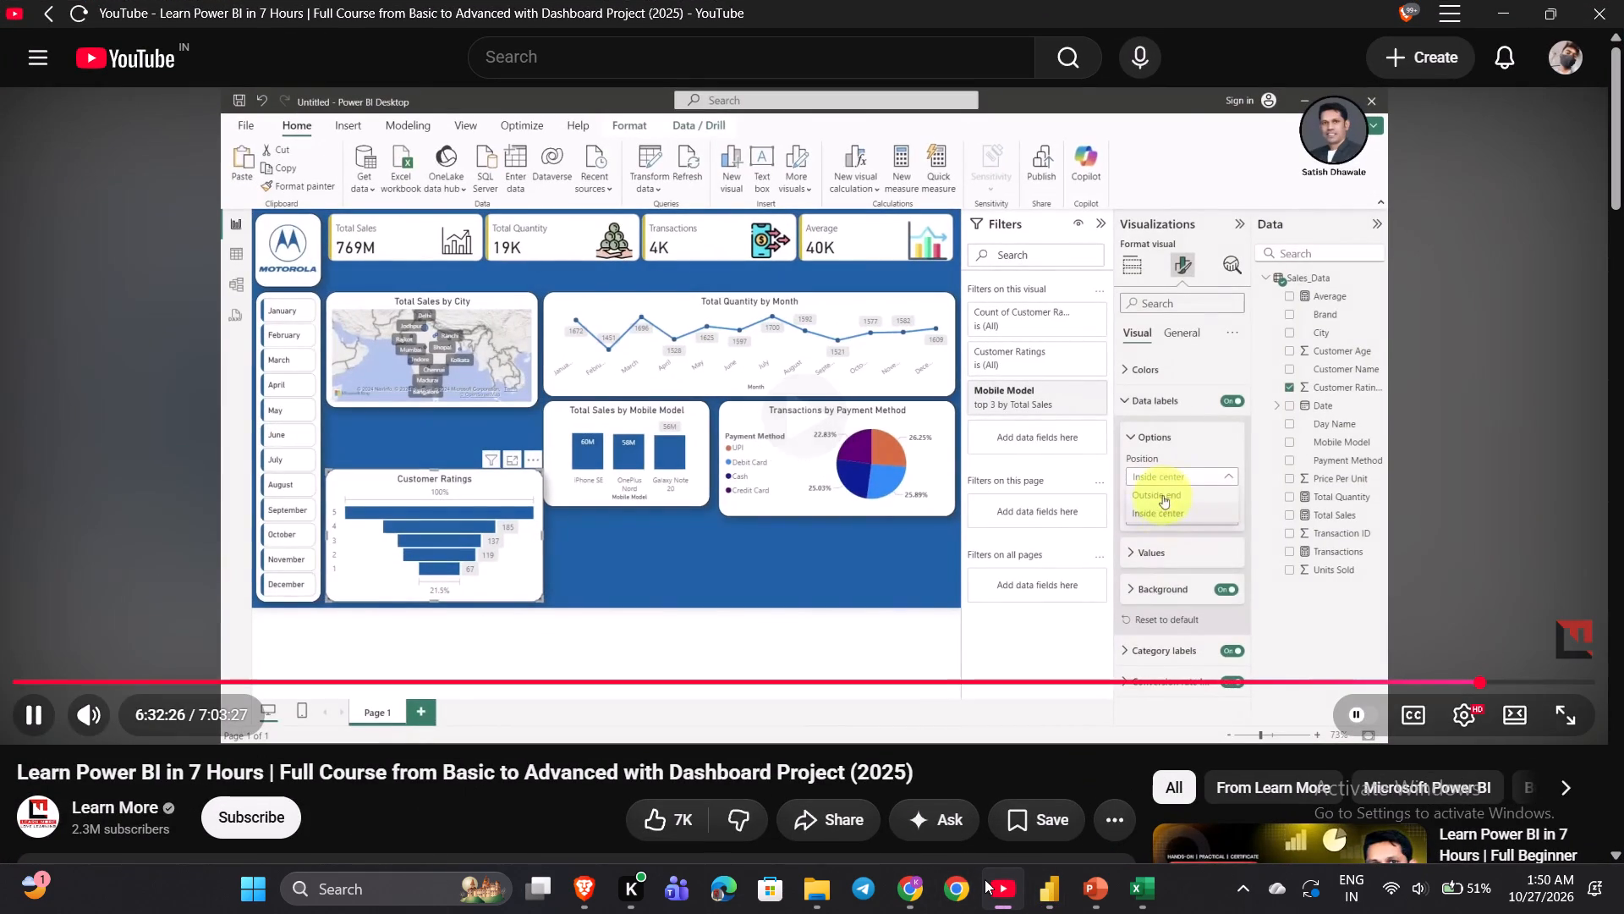
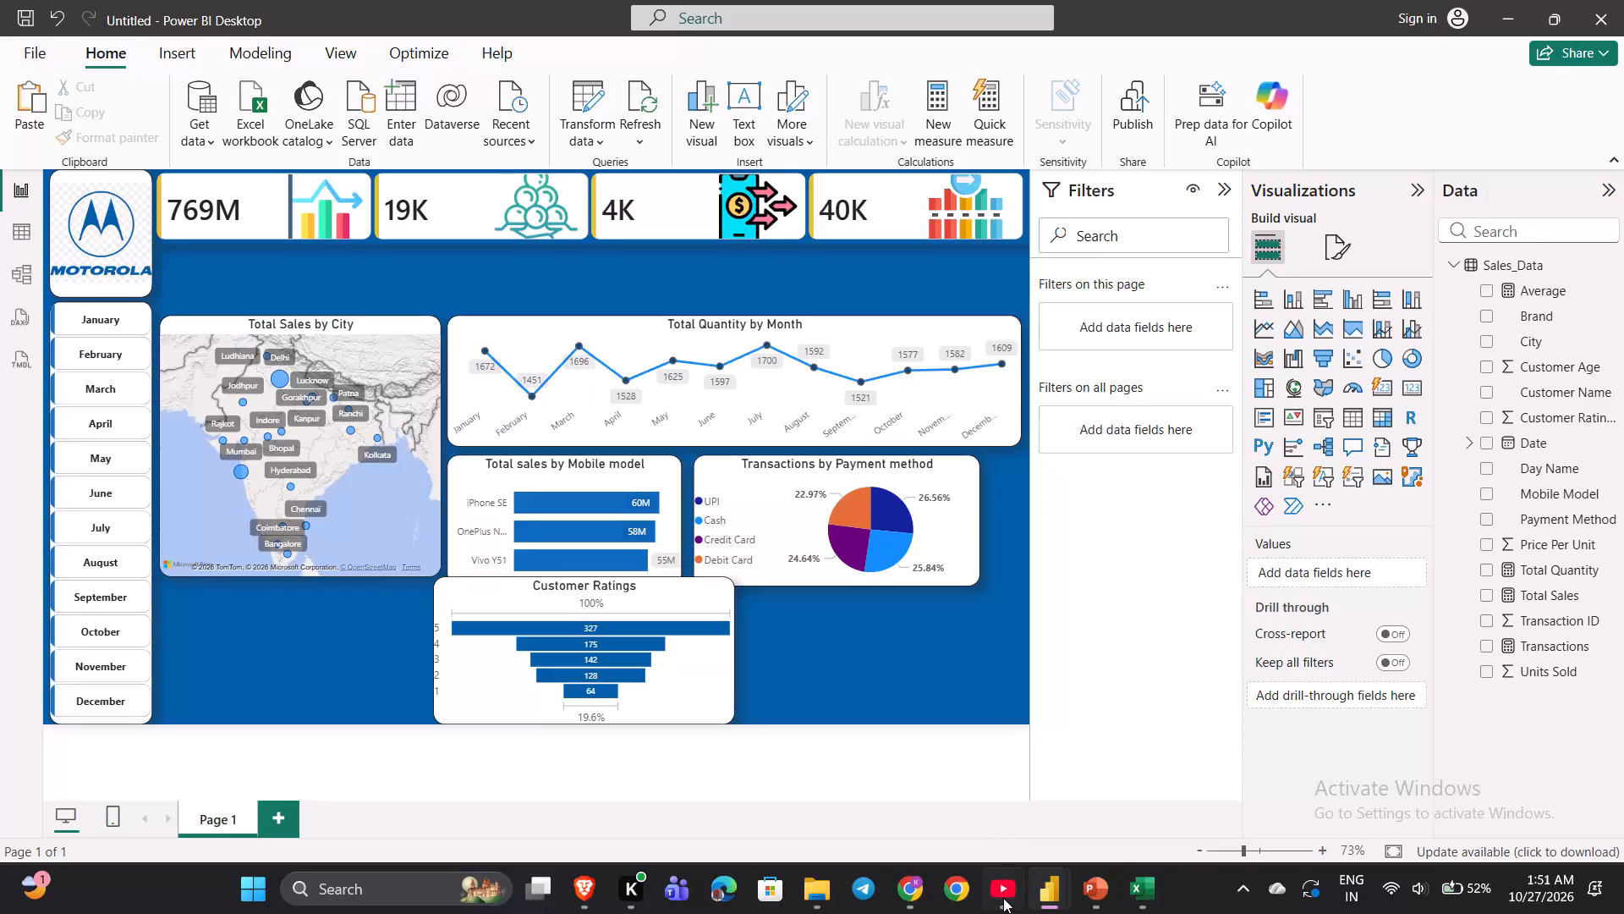
Switch to the YouTube tutorial and skip through its dashboard layout section, check the finished dashboard, and return to the untitled report.
left_click(1003, 898)
key("space")
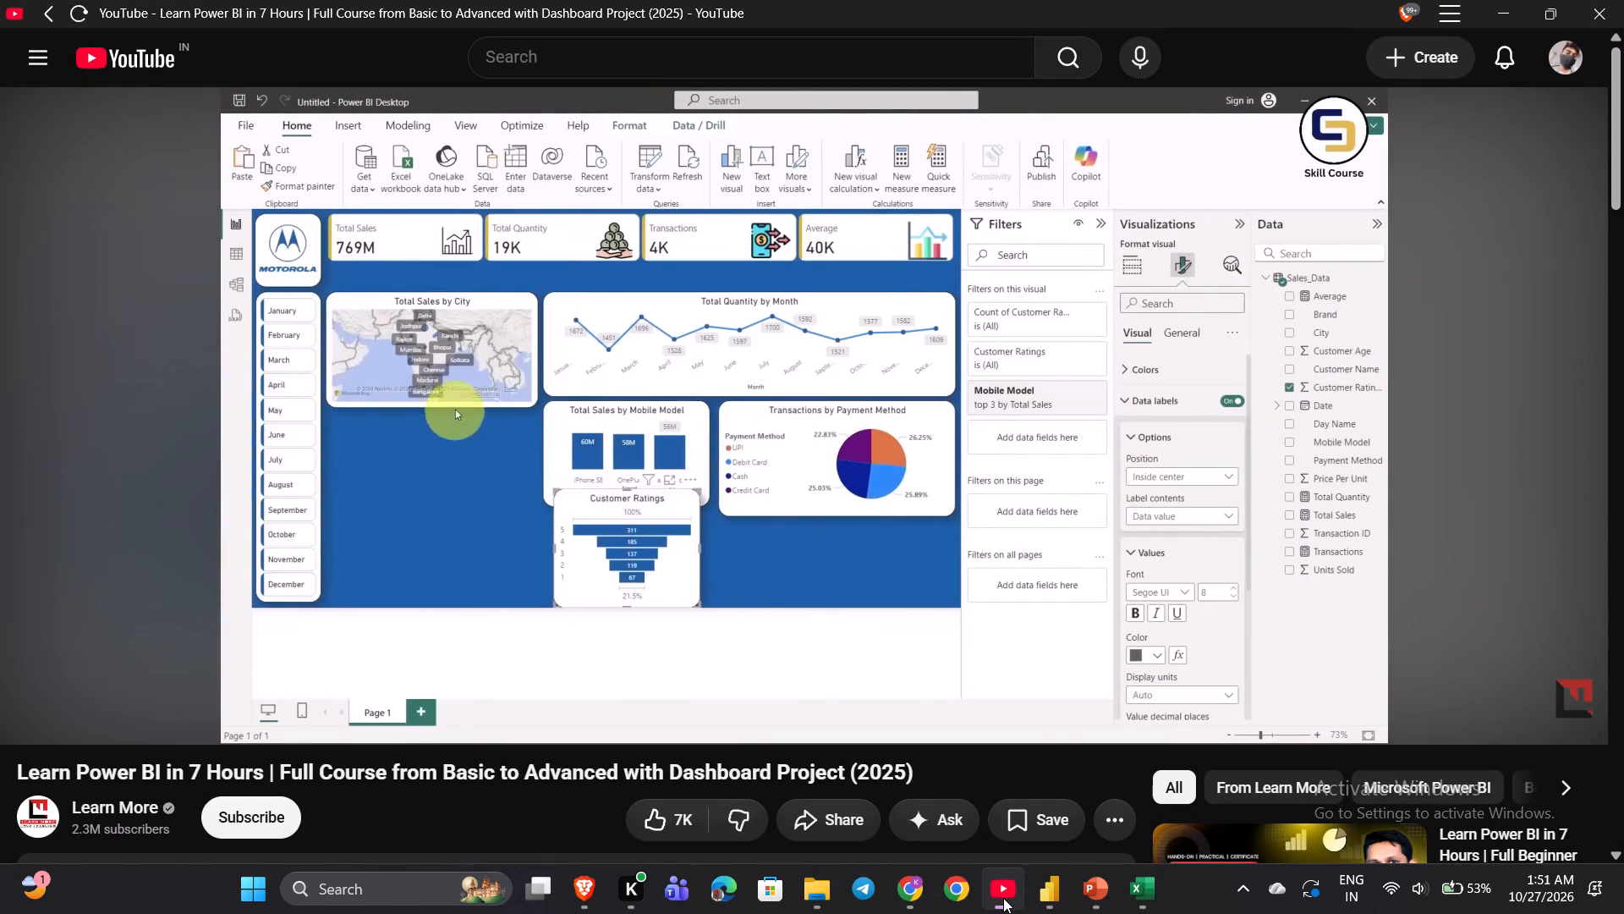
key("Right")
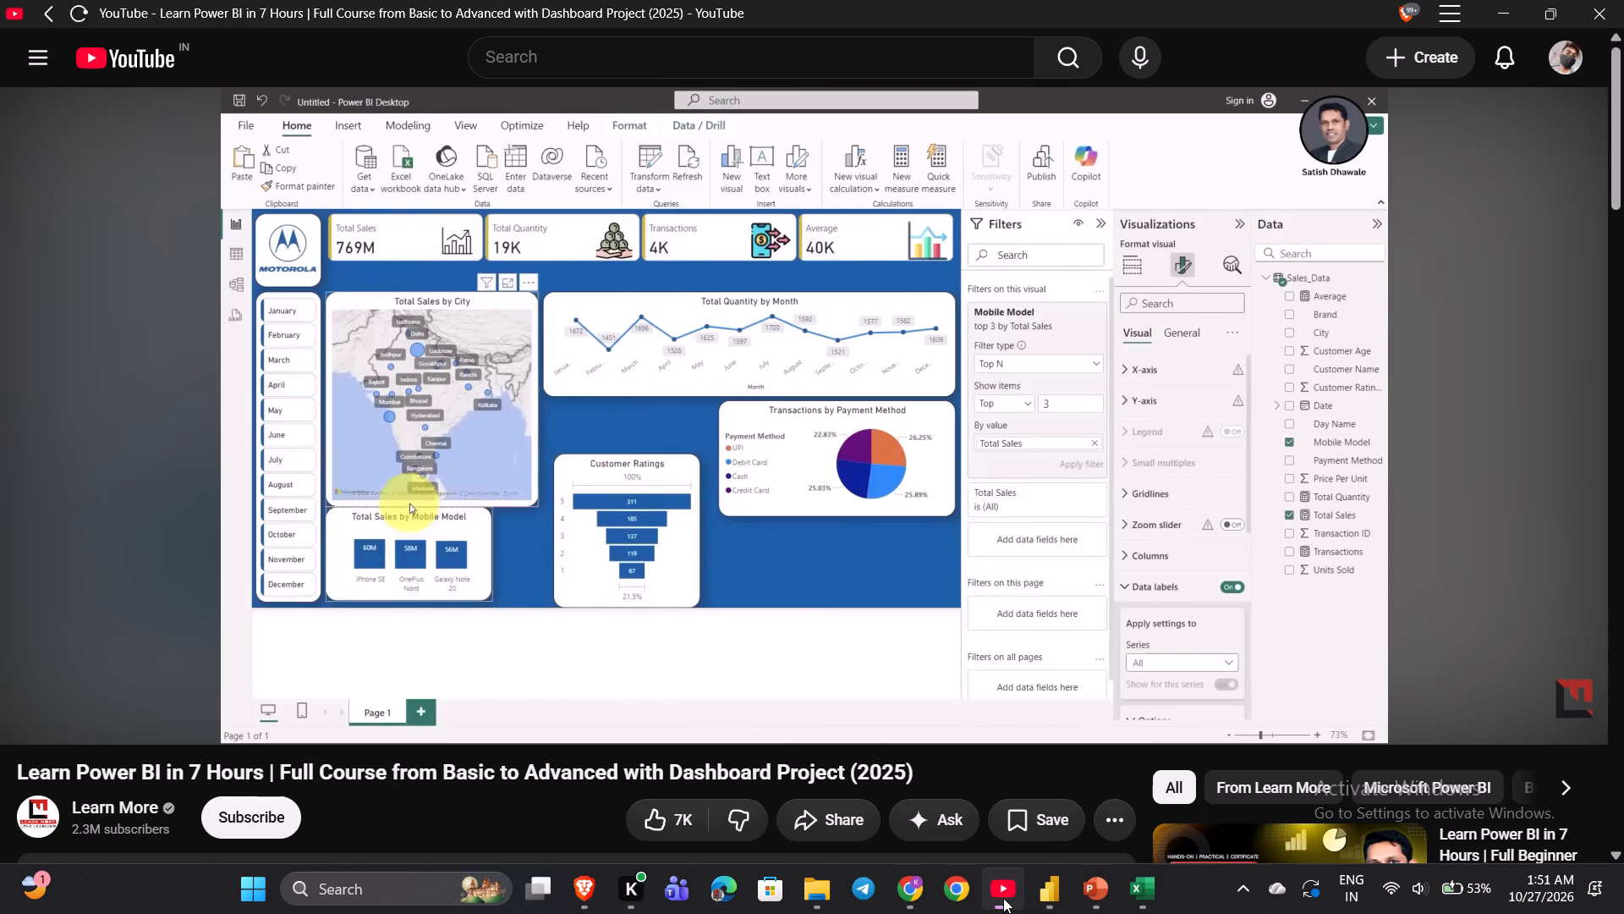
key("Right")
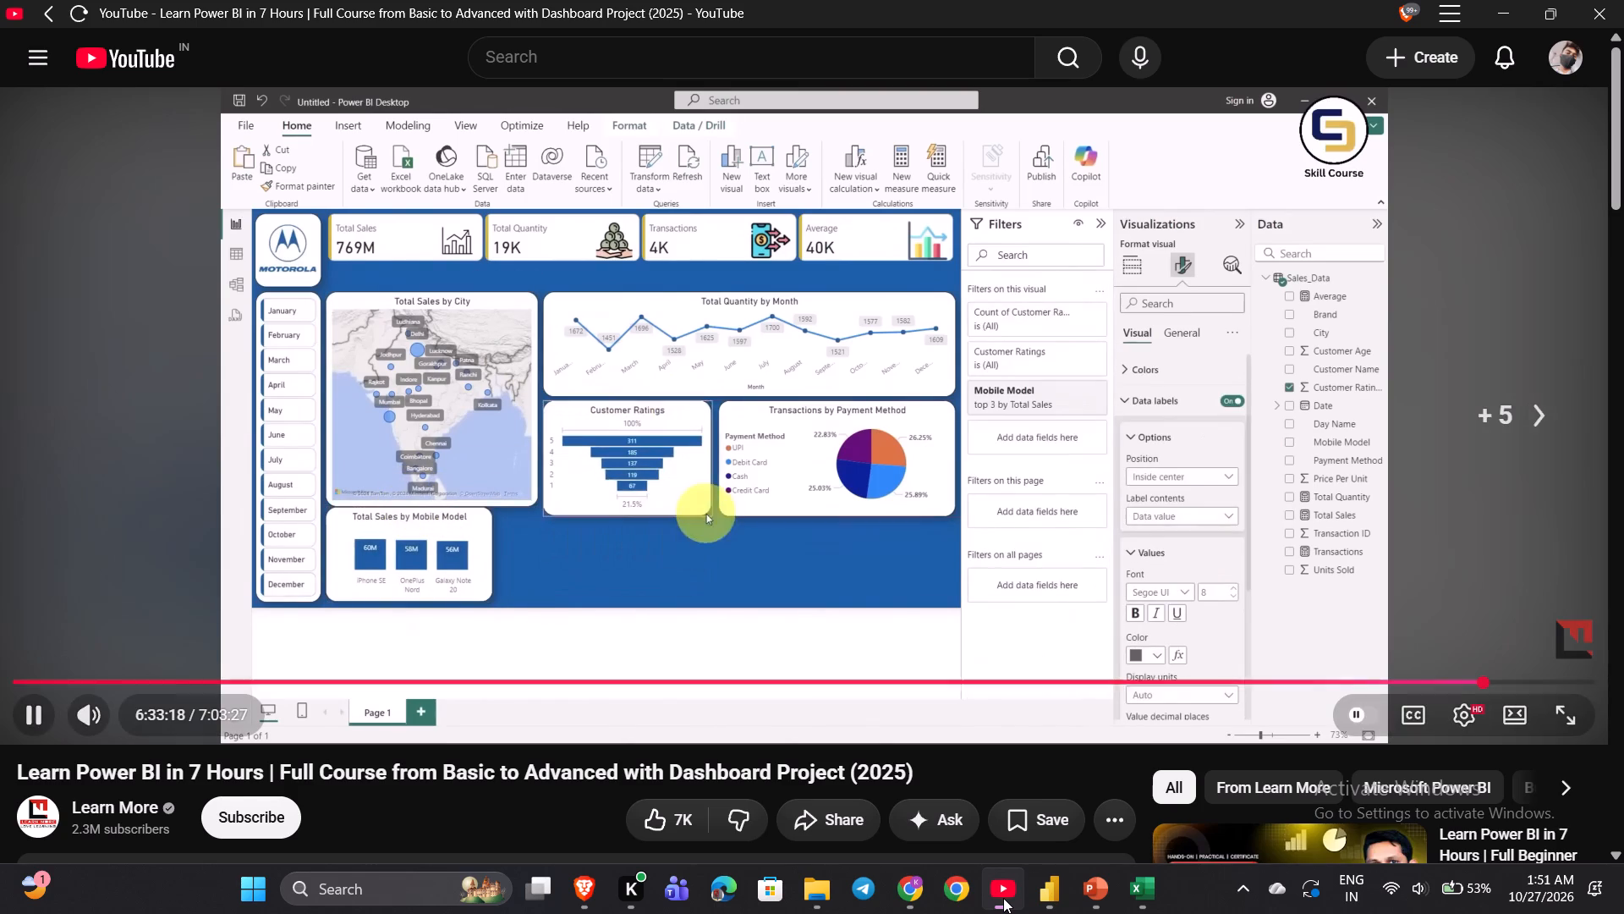
key("Right")
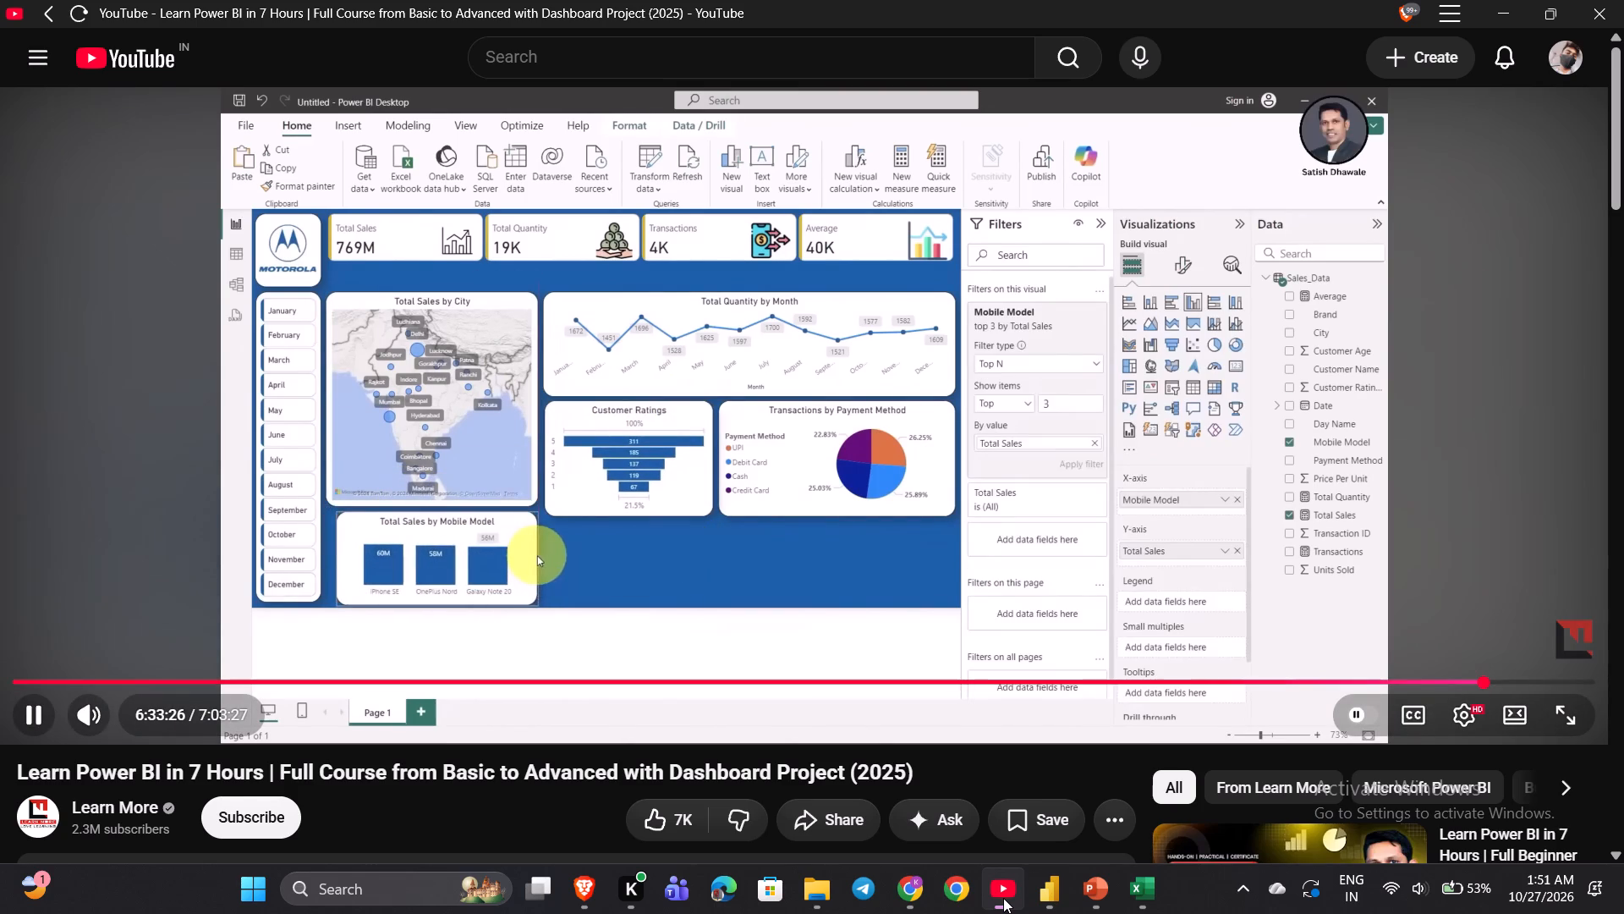
key("Right")
key("space")
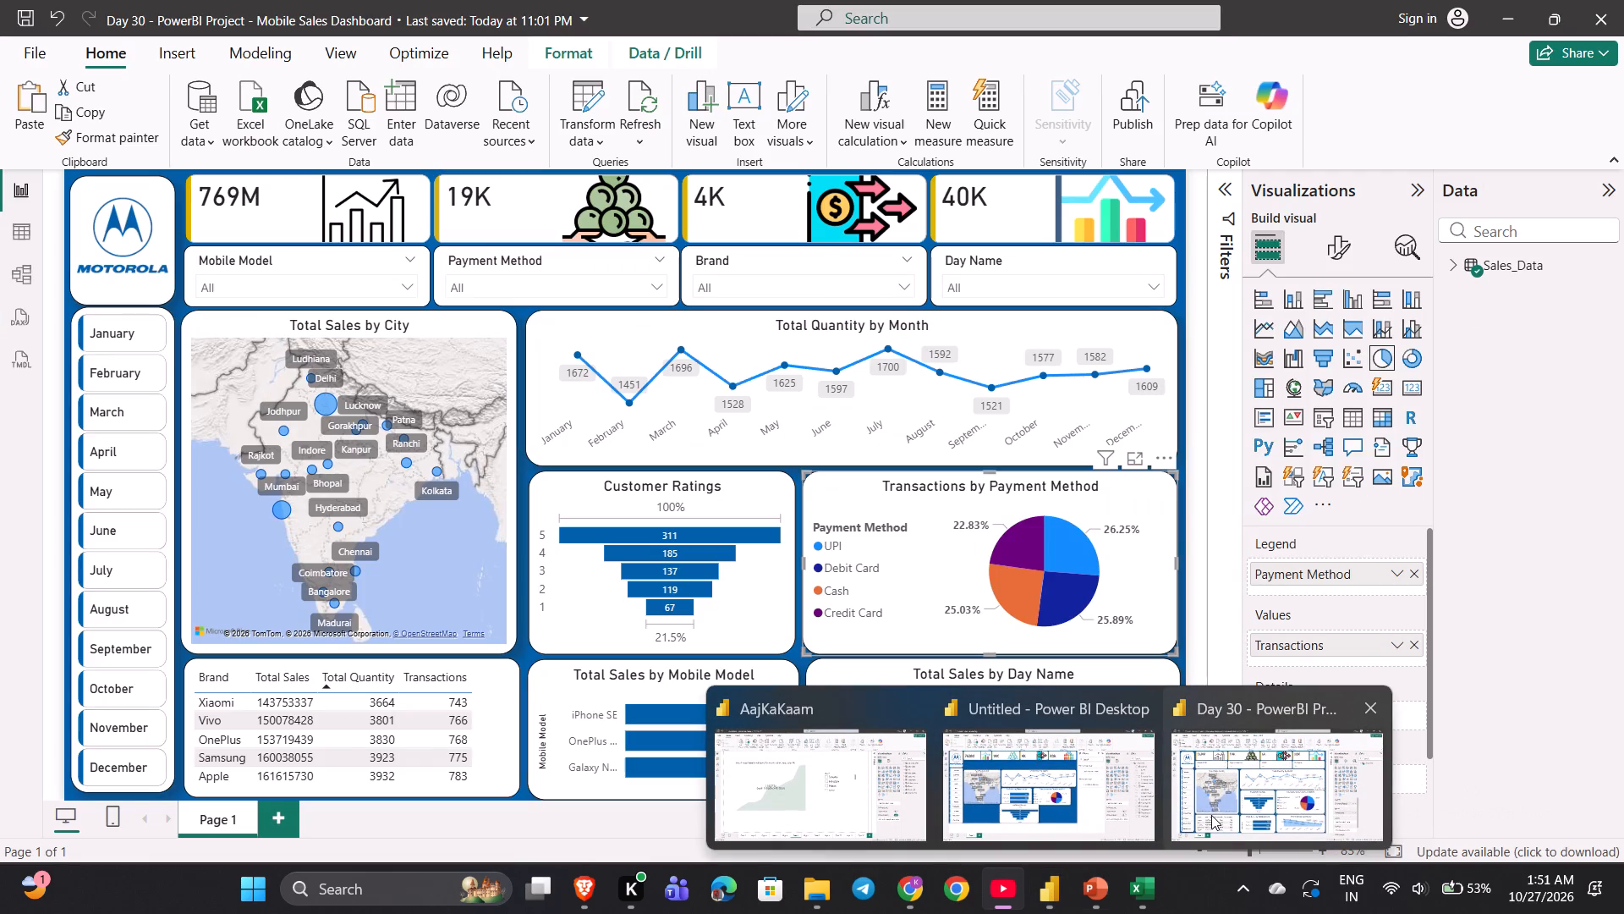
left_click(1074, 799)
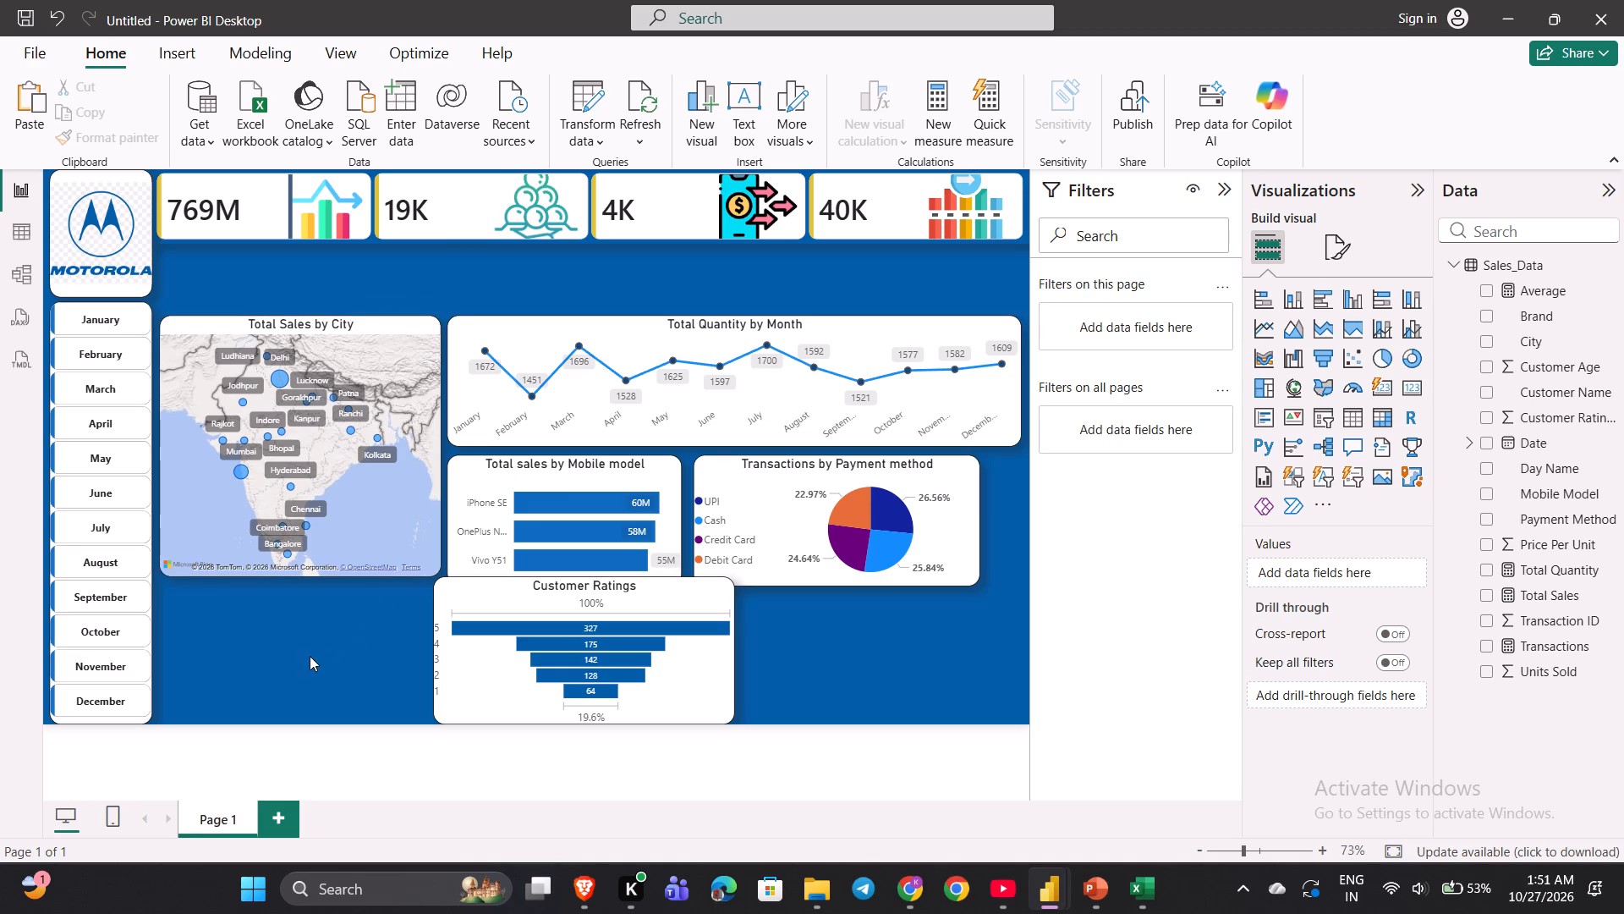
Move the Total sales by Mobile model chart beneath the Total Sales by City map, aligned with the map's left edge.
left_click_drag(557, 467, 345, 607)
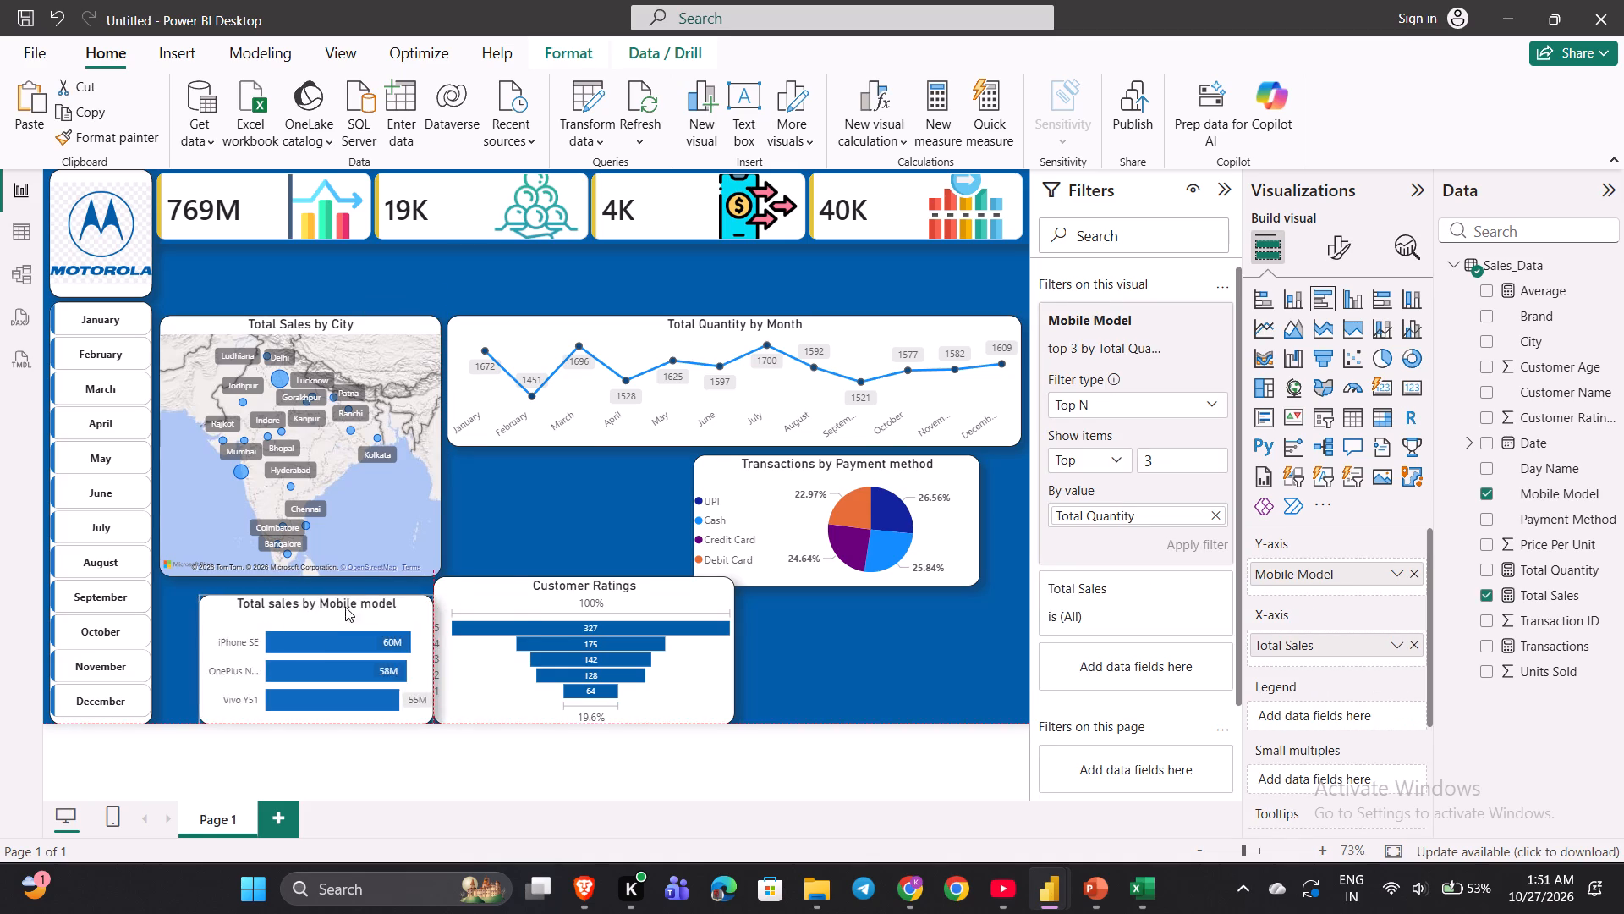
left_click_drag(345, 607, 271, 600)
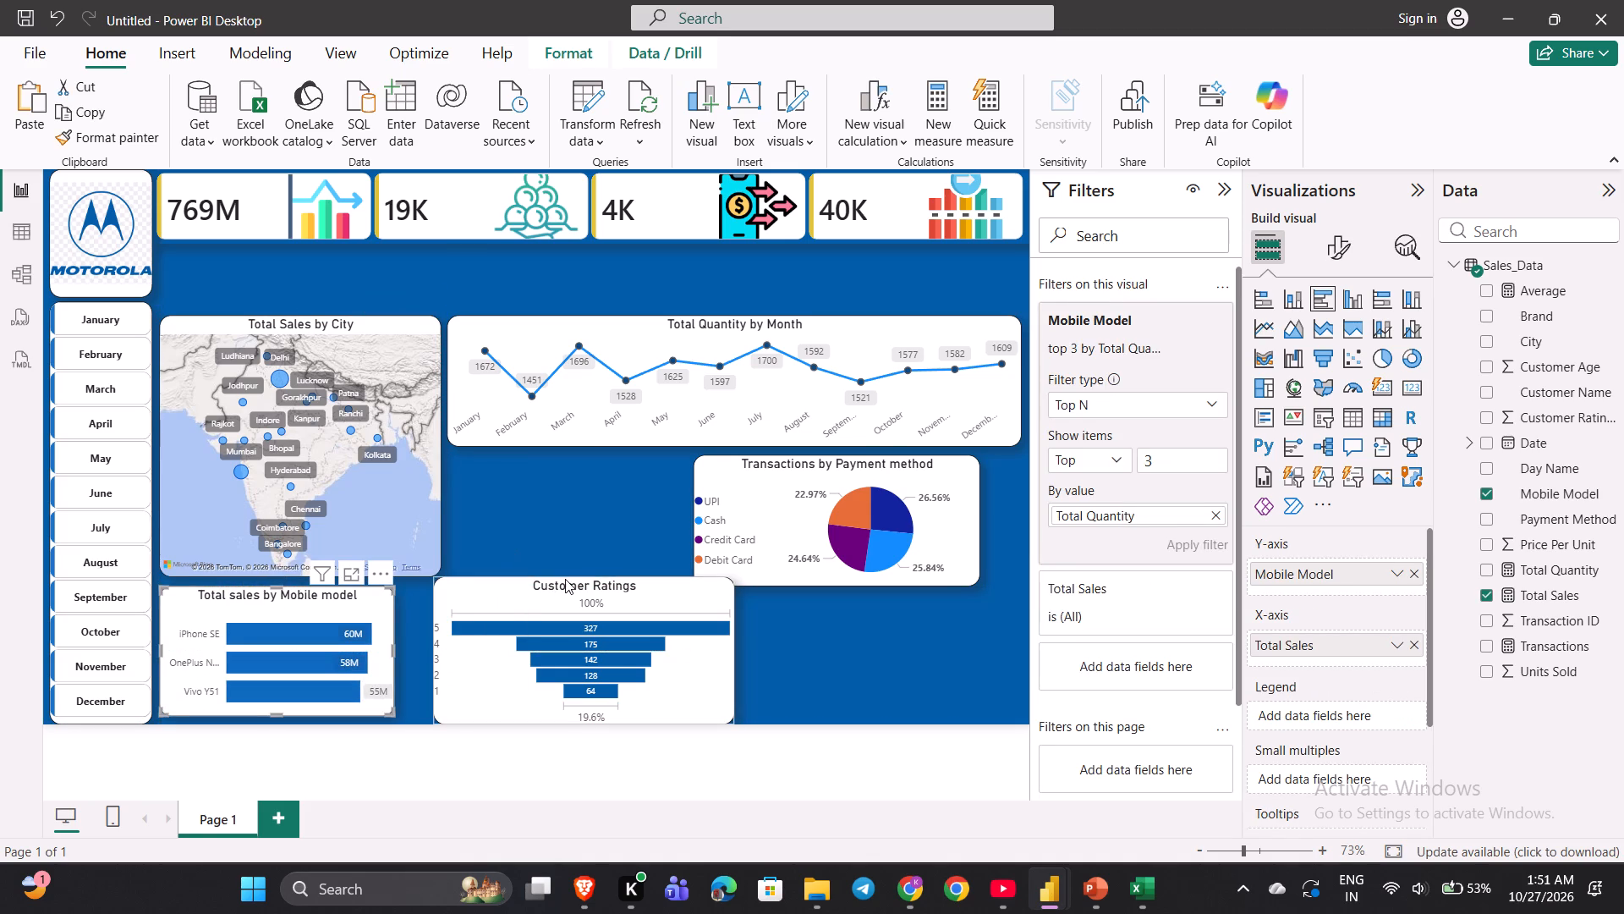
Move the Customer Ratings funnel directly below the Total Quantity by Month chart, aligned with that chart's left edge.
left_click_drag(565, 579, 584, 461)
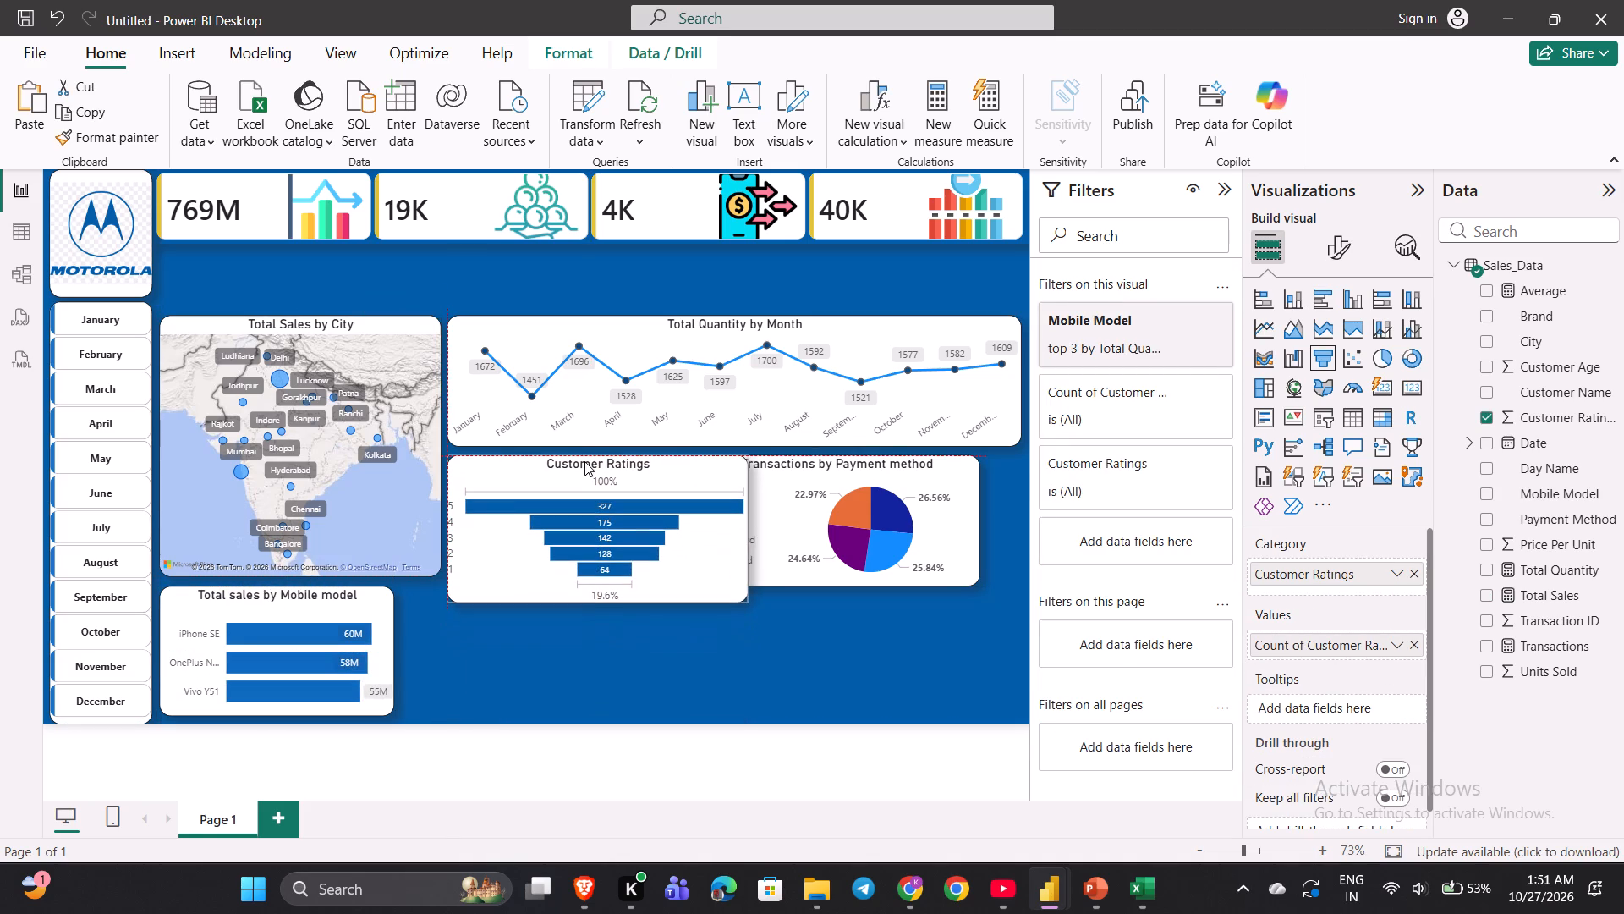
left_click_drag(584, 461, 584, 458)
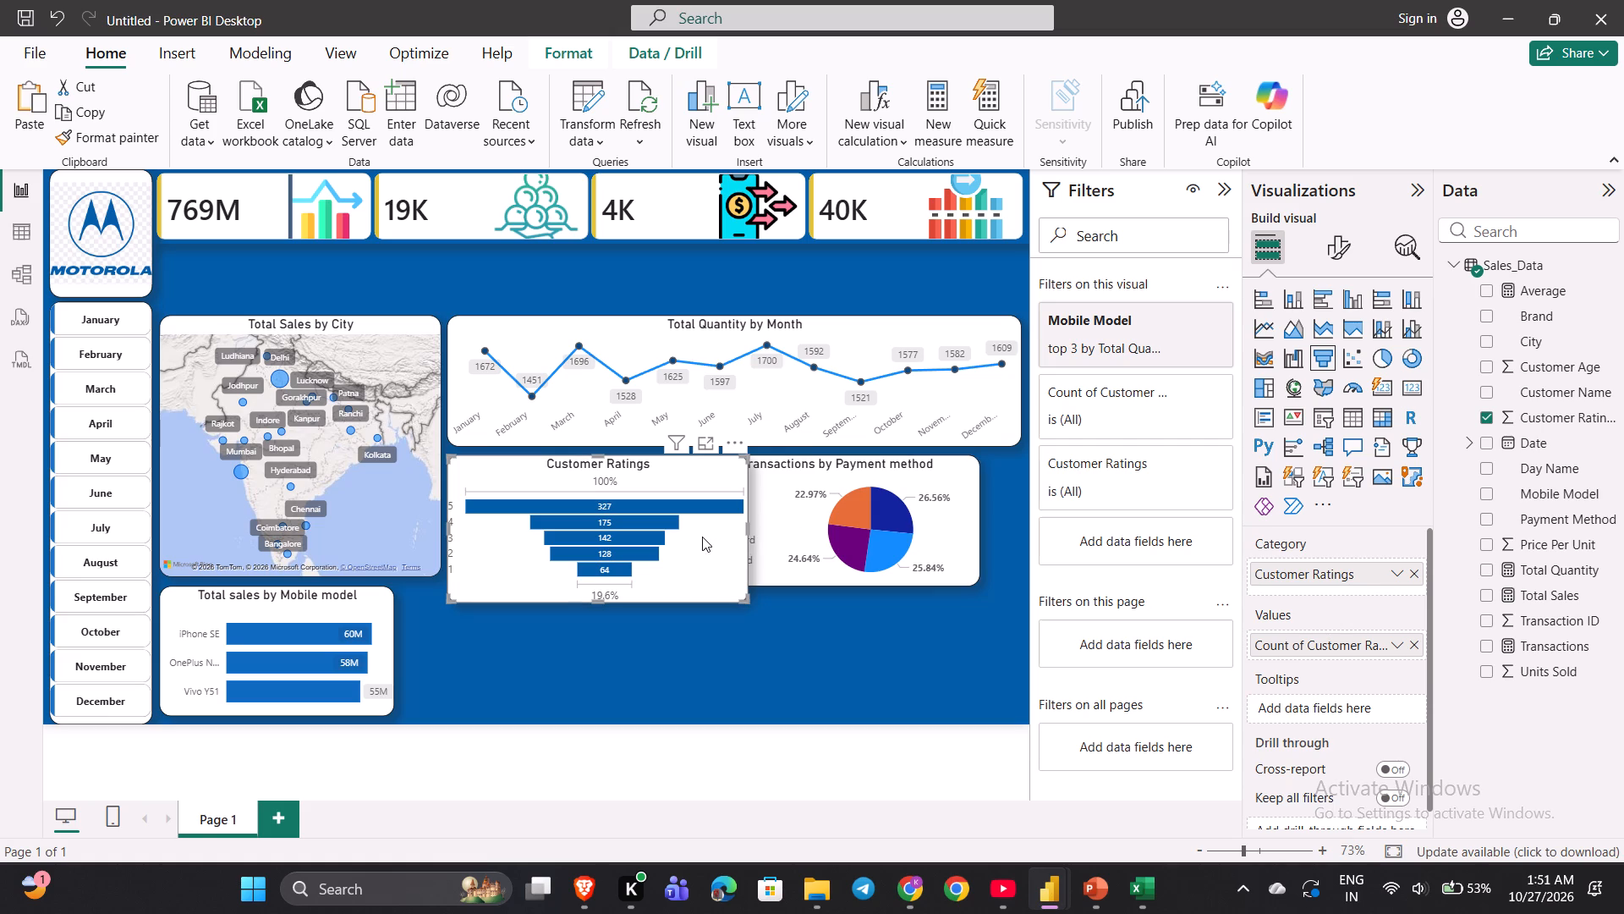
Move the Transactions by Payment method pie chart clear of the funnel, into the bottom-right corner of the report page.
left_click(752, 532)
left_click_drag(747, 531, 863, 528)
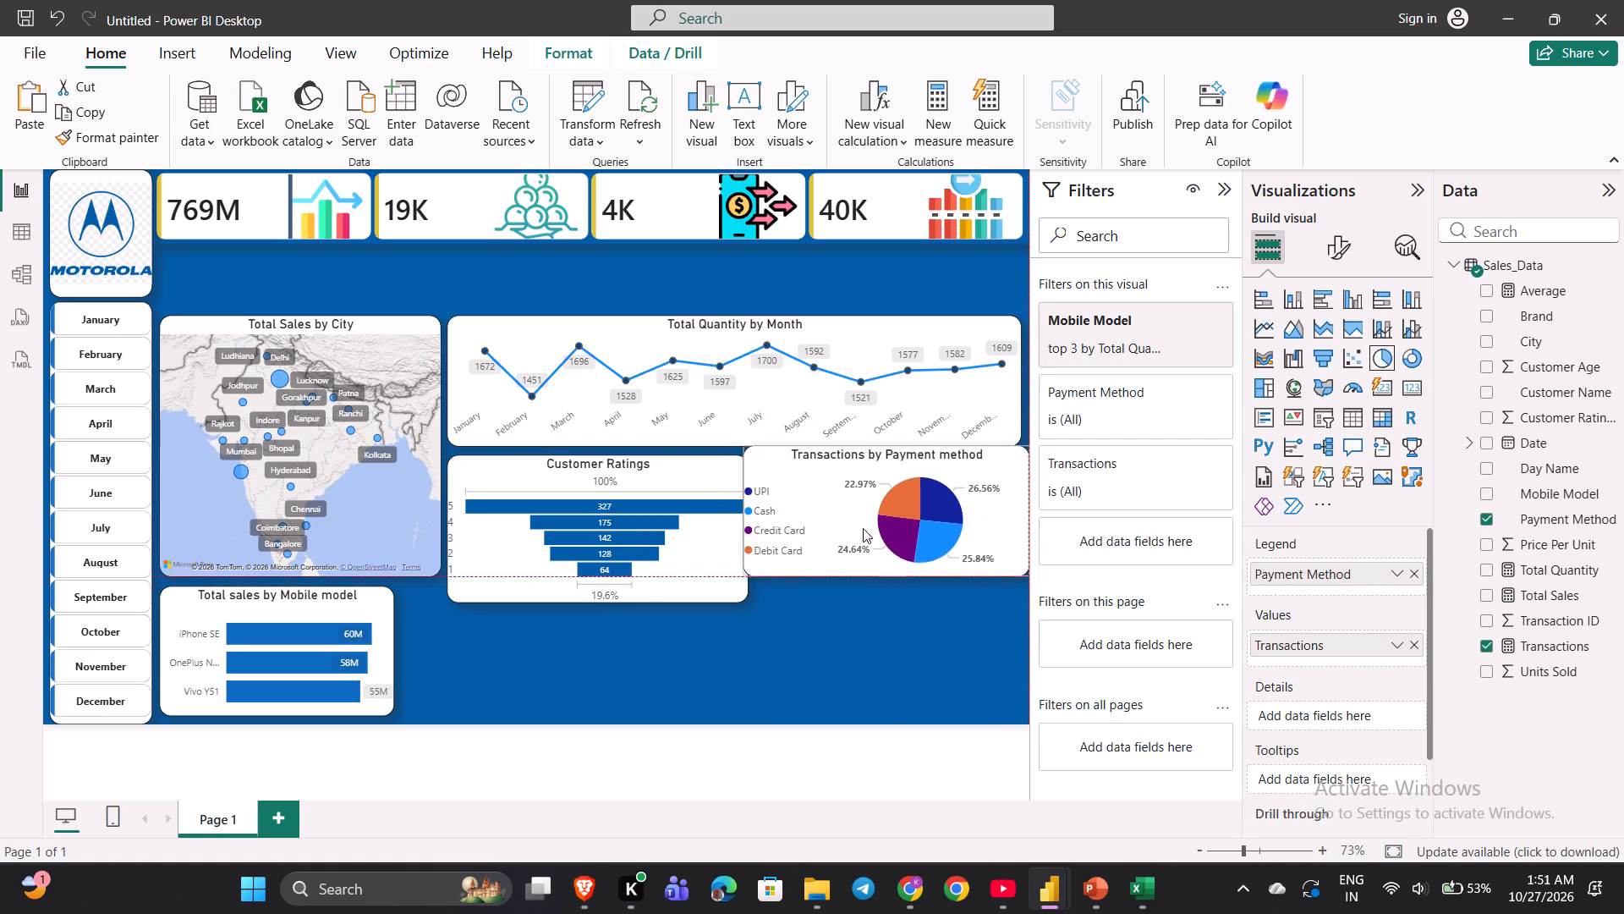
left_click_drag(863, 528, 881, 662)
Narrow the Customer Ratings funnel from its right side to less than half the line chart's width and fine-tune its bottom edge.
left_click(732, 559)
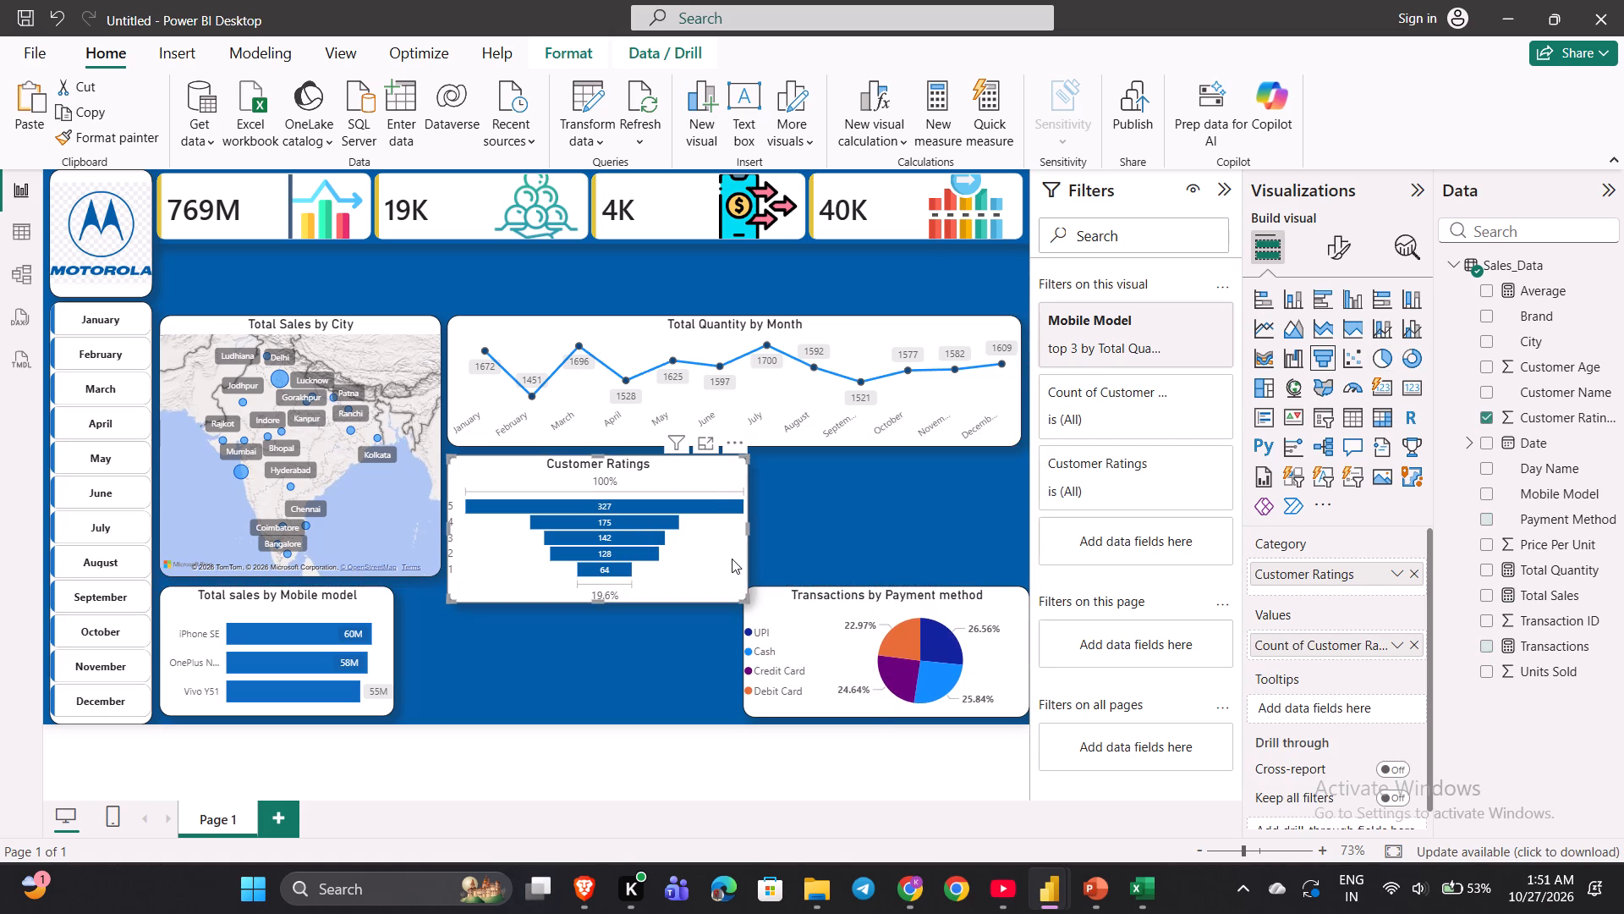
left_click_drag(746, 527, 682, 537)
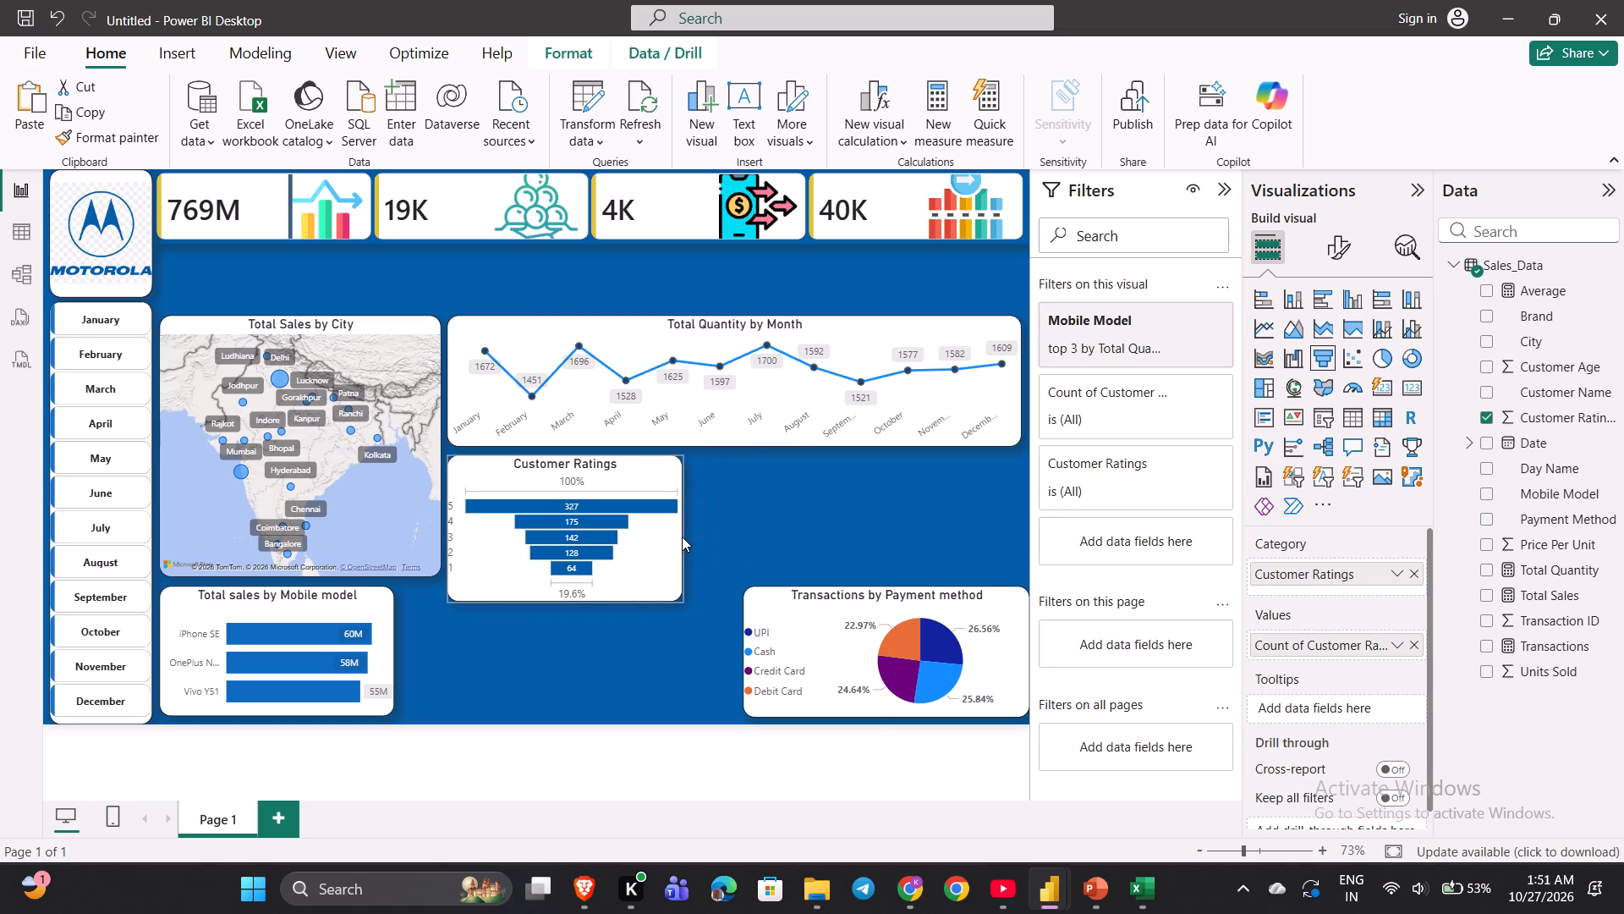
left_click_drag(682, 537, 674, 535)
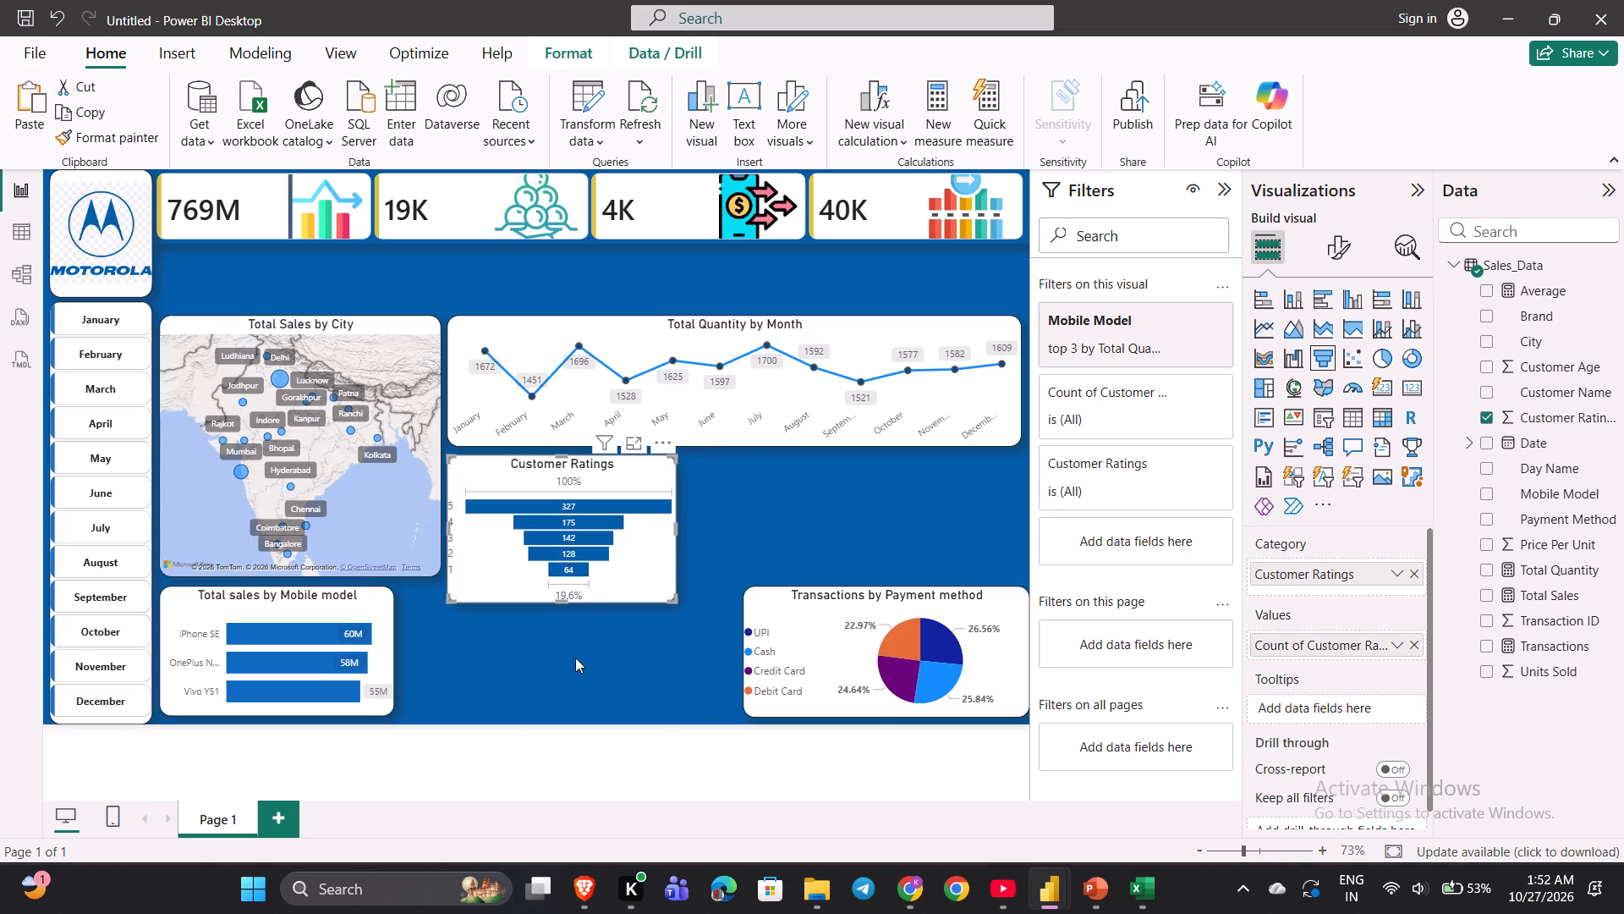
left_click(558, 600)
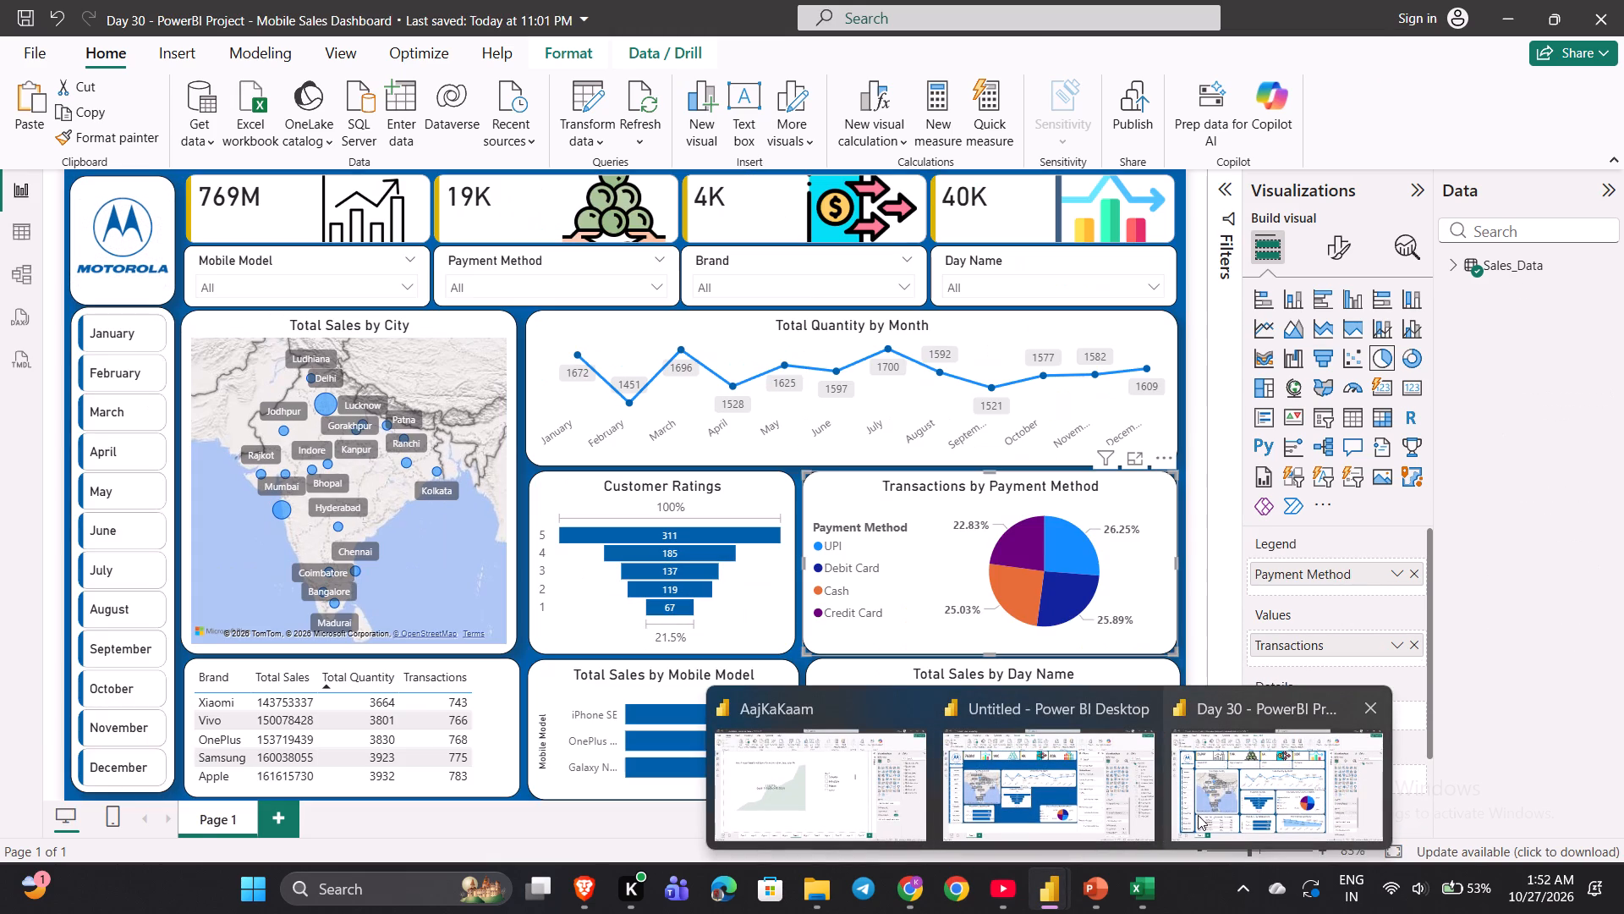
Check the finished dashboard for reference and move the Total sales by Mobile model chart below the Customer Ratings funnel.
left_click(1139, 818)
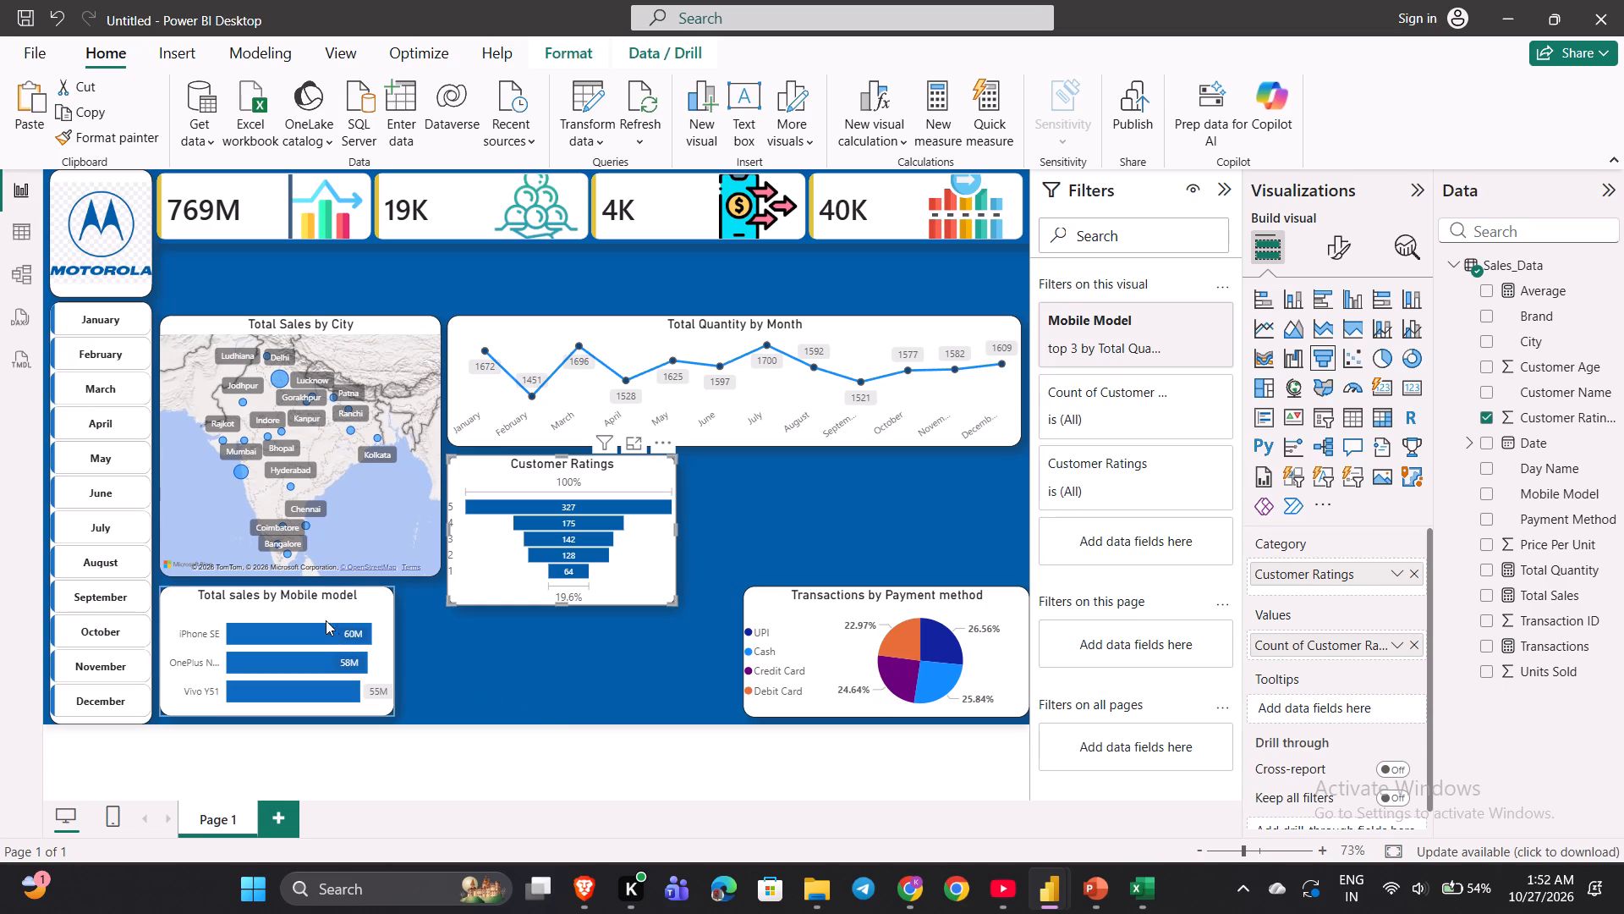
left_click_drag(310, 604, 611, 652)
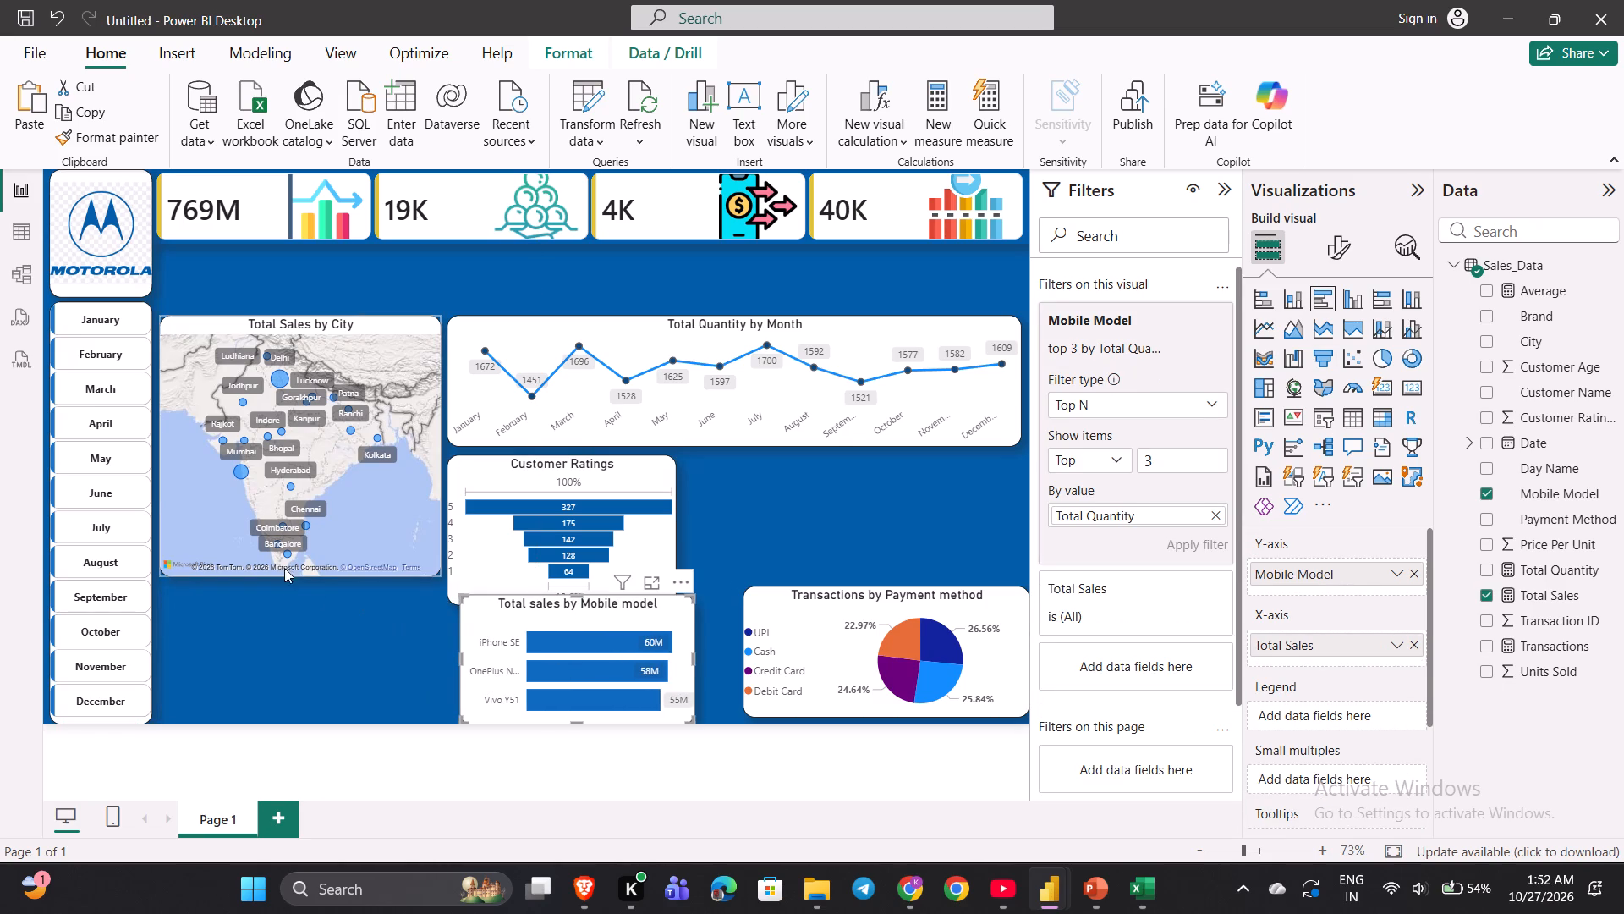
Extend the Total Sales by City map downward until its bottom edge lines up with the Customer Ratings funnel.
left_click(374, 544)
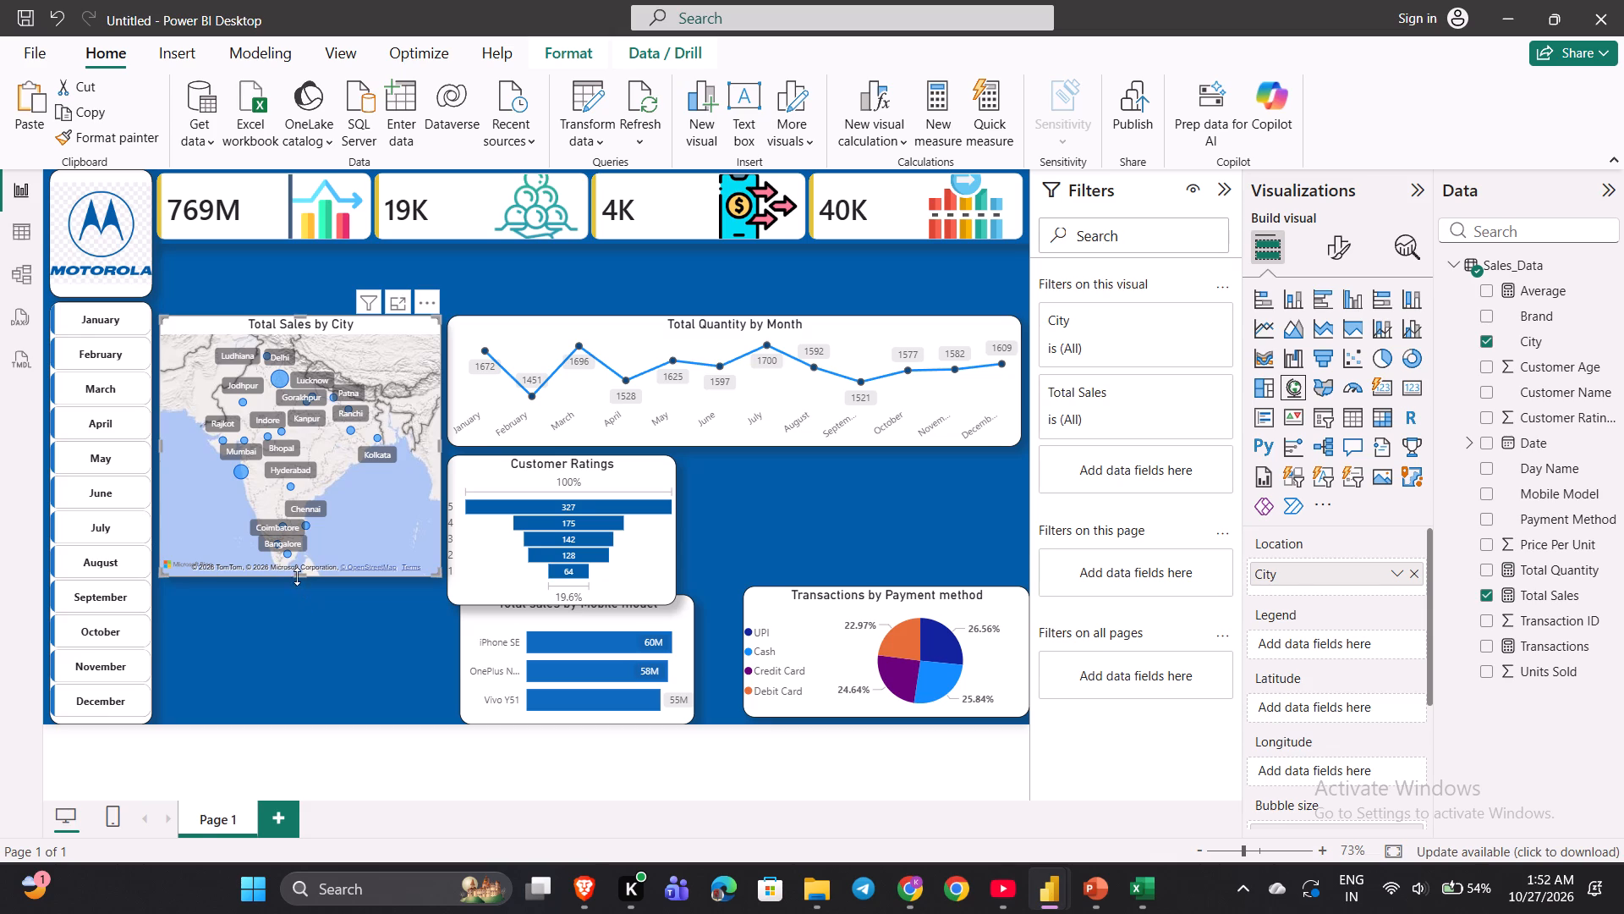
left_click_drag(297, 572, 297, 601)
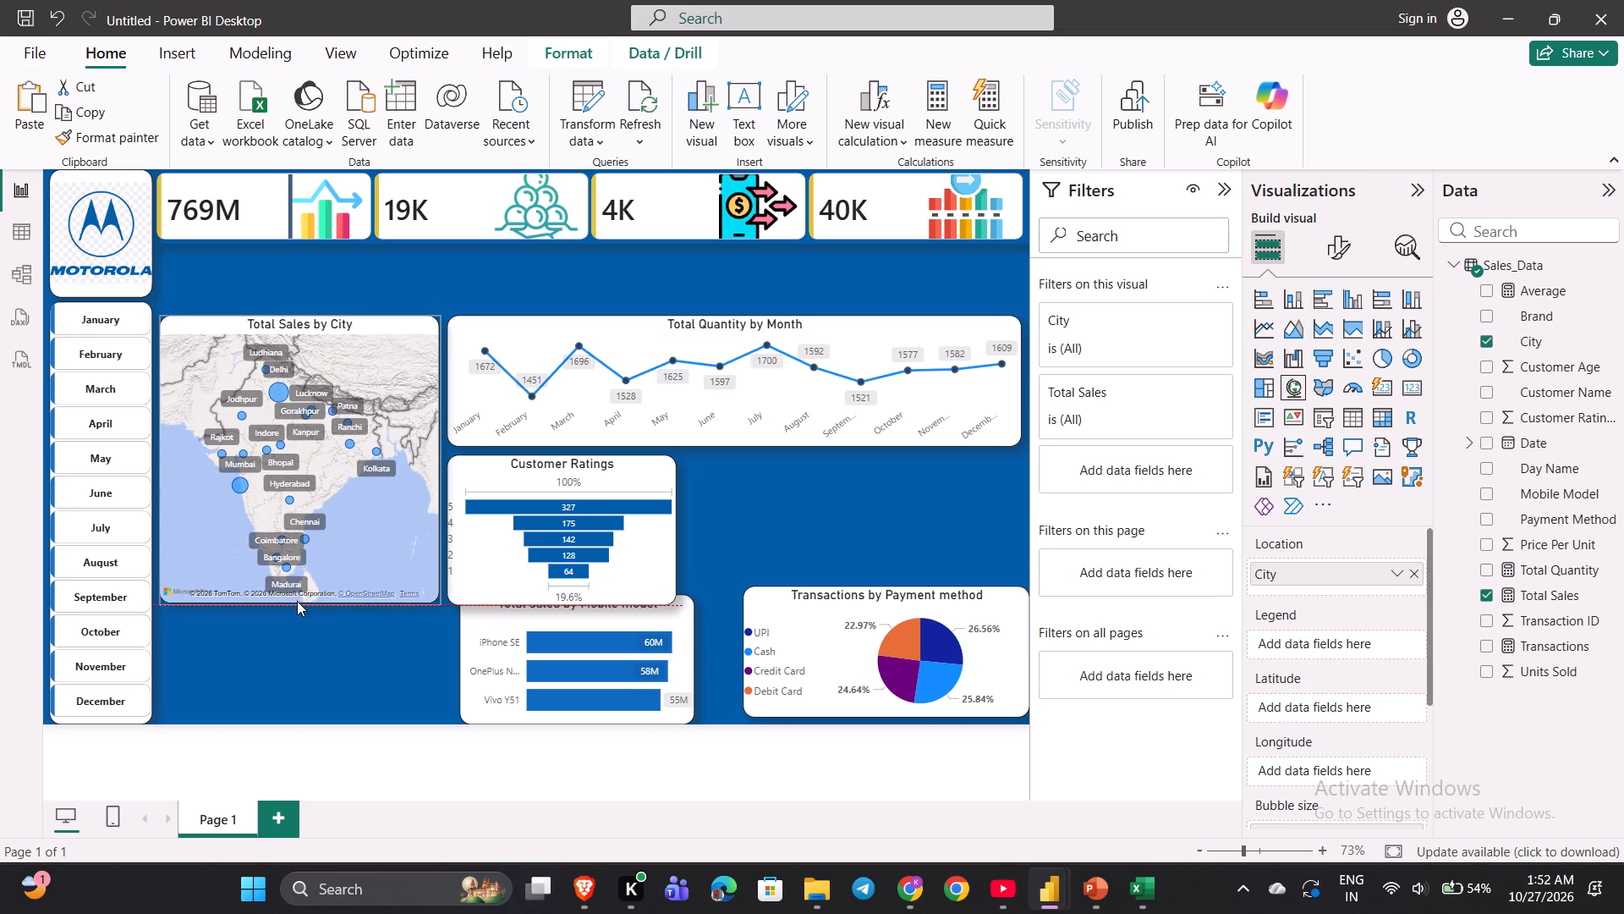
left_click_drag(297, 601, 297, 603)
left_click(346, 625)
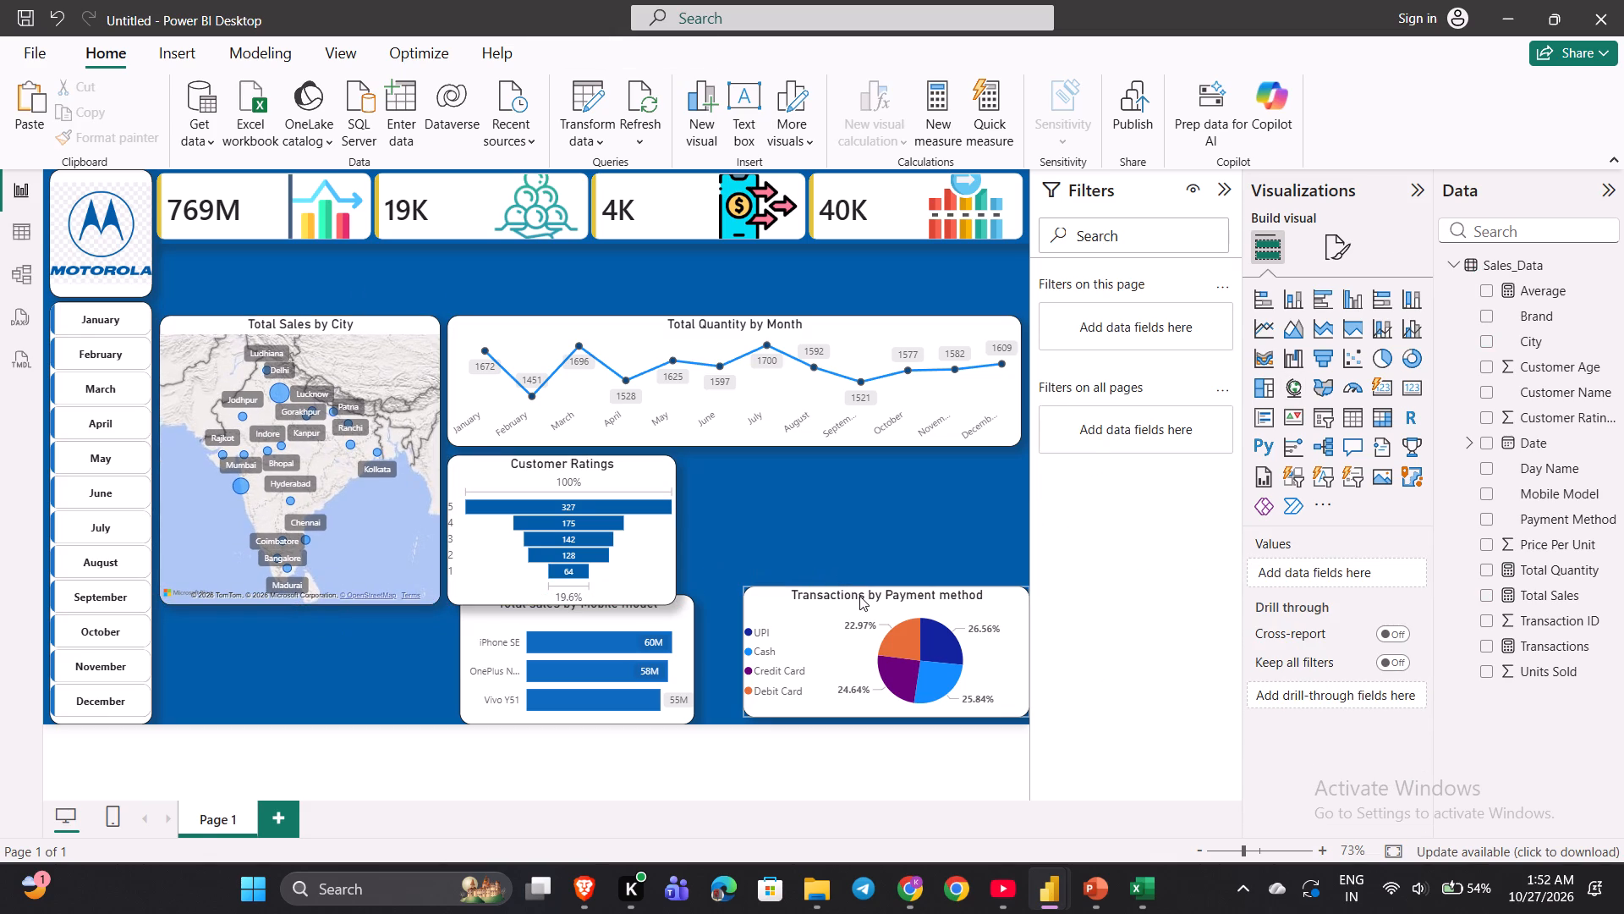
Move the Transactions by Payment method pie chart beside the Customer Ratings funnel, aligned with the funnel's top edge.
left_click_drag(859, 596, 803, 460)
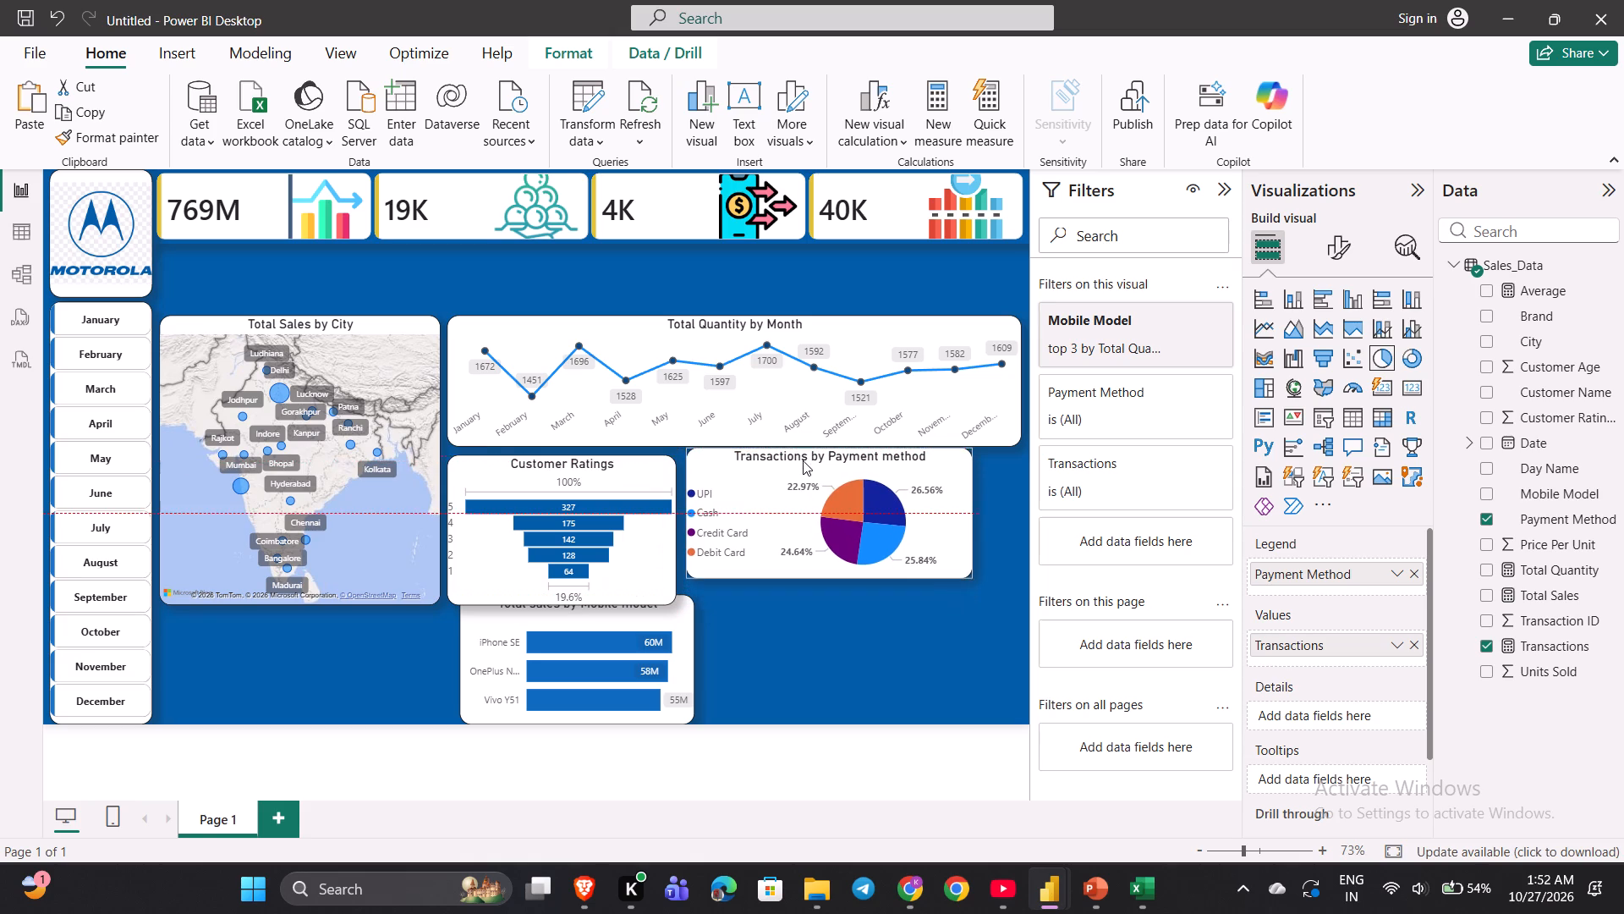
left_click_drag(803, 460, 805, 460)
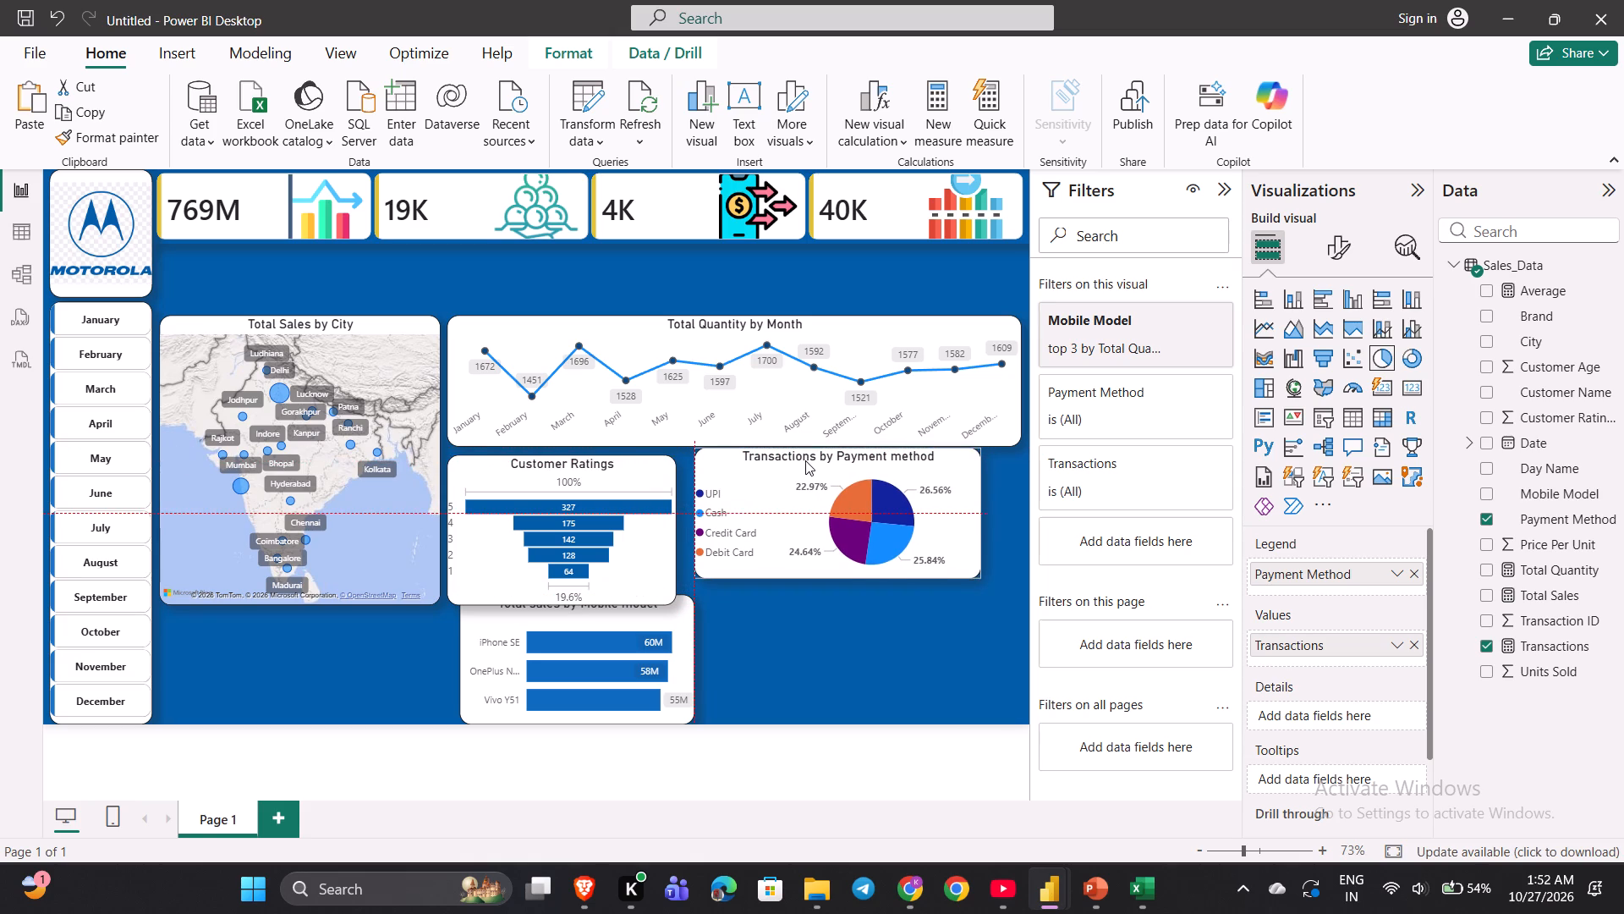
left_click_drag(805, 460, 805, 466)
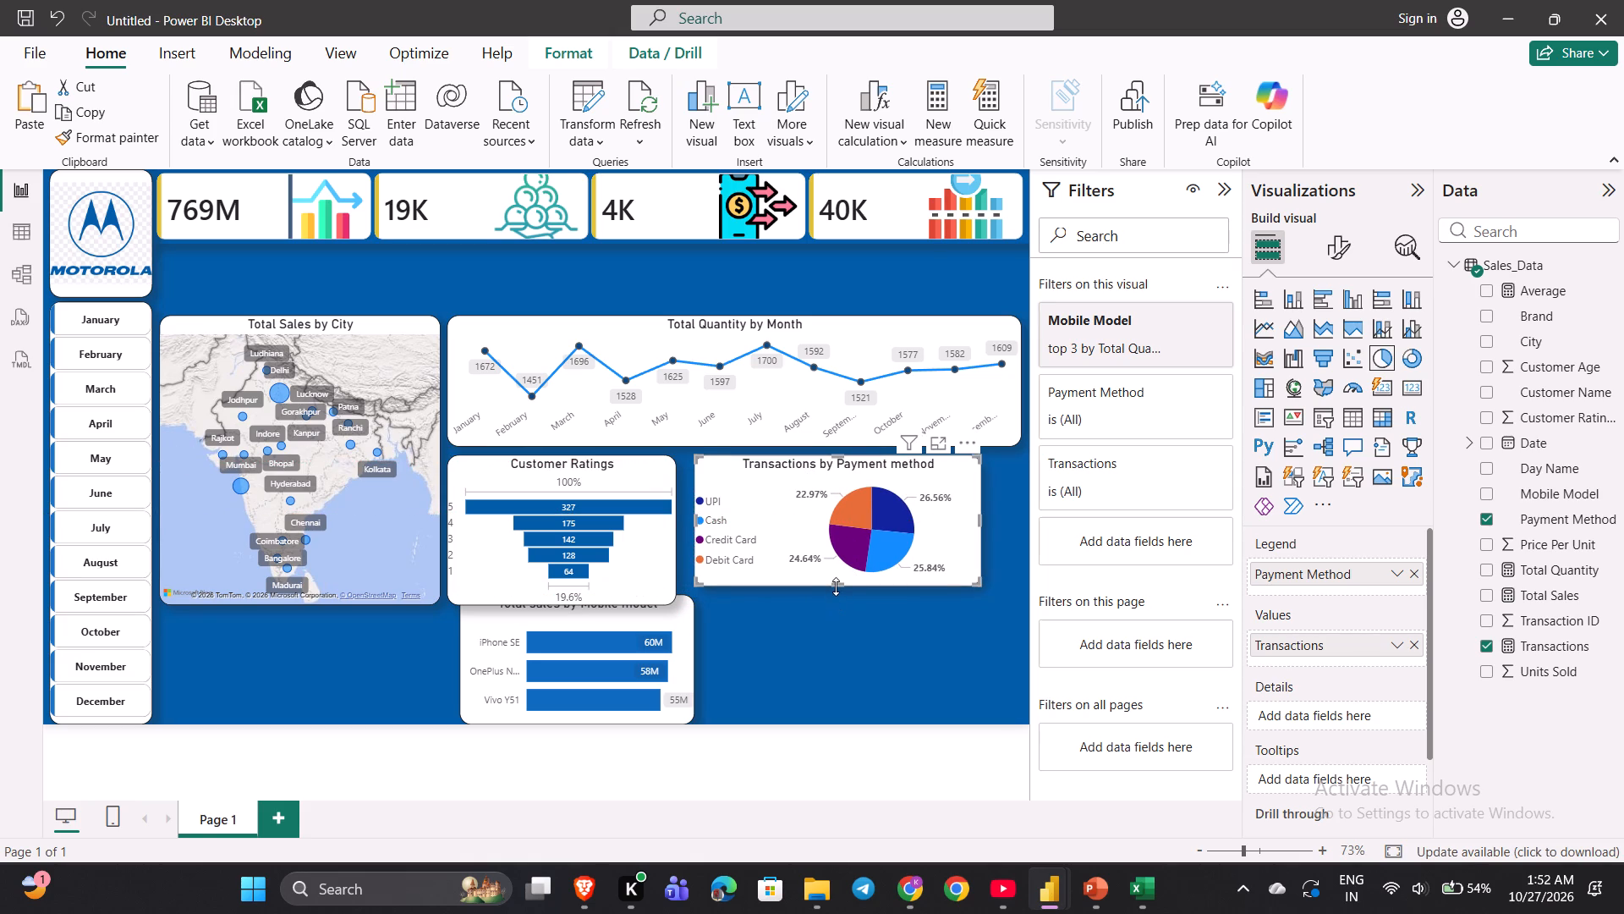
Enlarge the Transactions by Payment method pie chart to match the funnel's height and fill the width out to the line chart's right edge.
left_click_drag(836, 584, 836, 607)
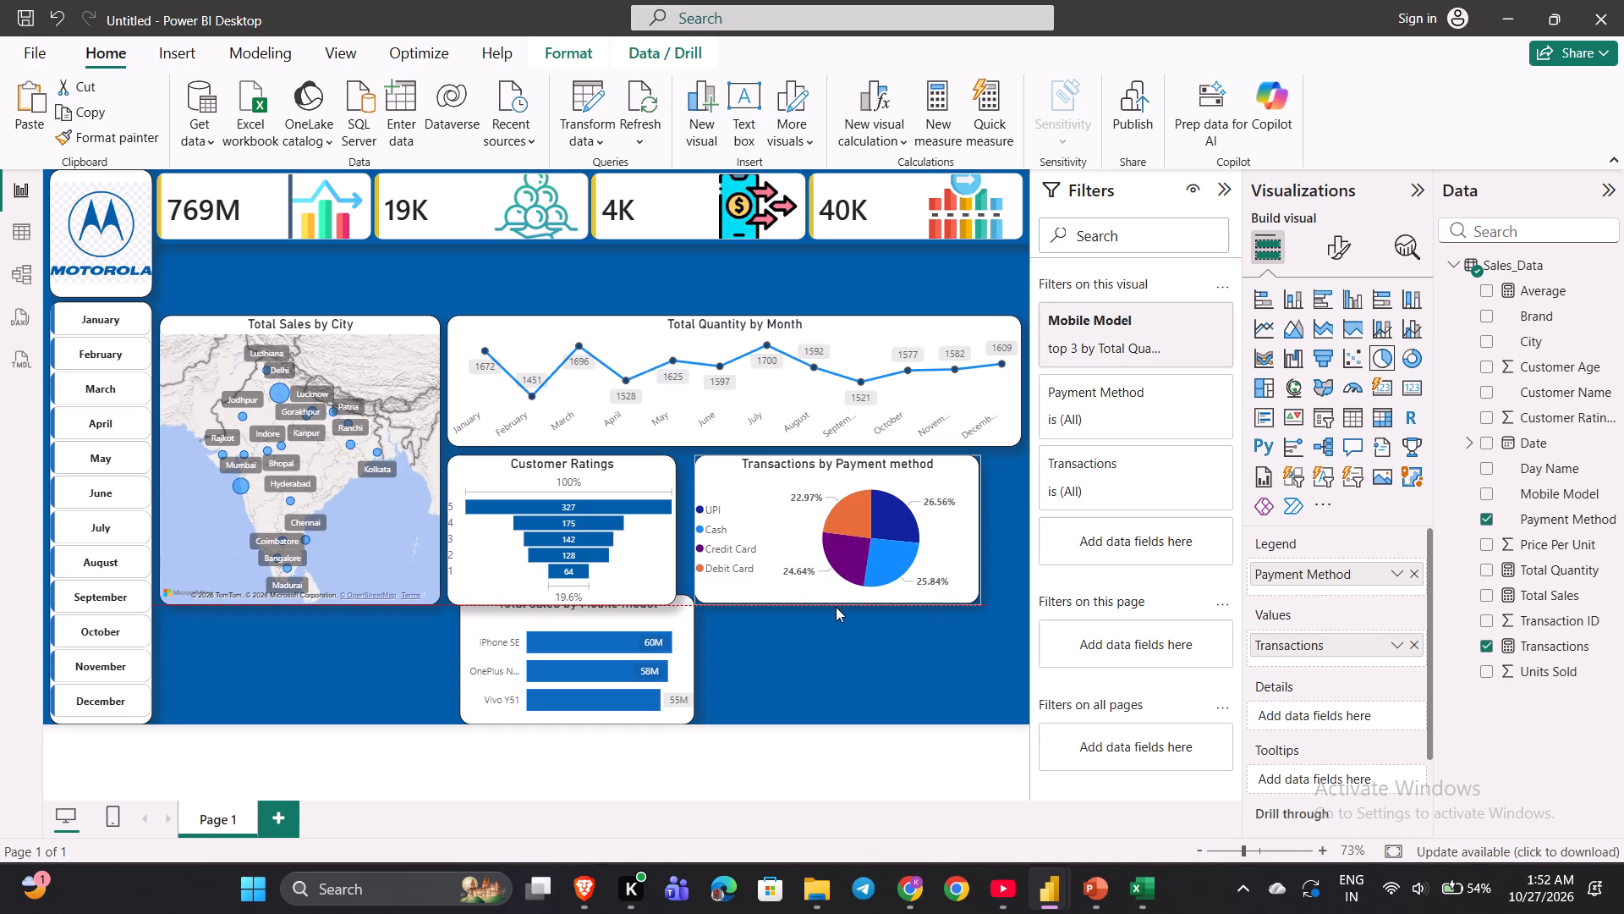
left_click_drag(836, 607, 836, 608)
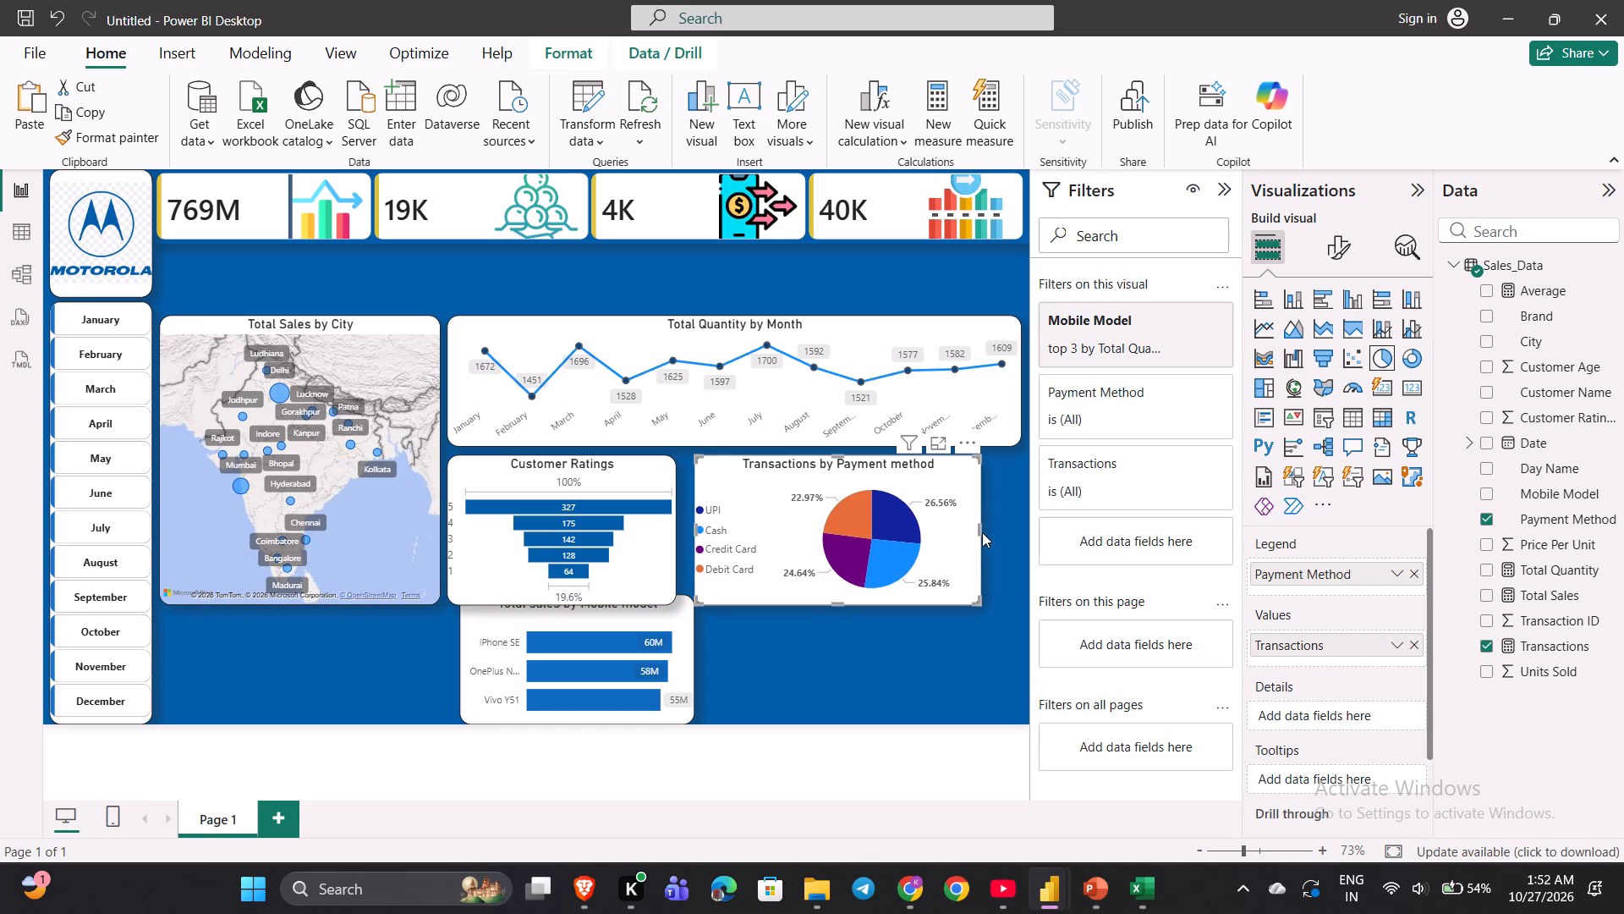
left_click_drag(979, 530, 1018, 526)
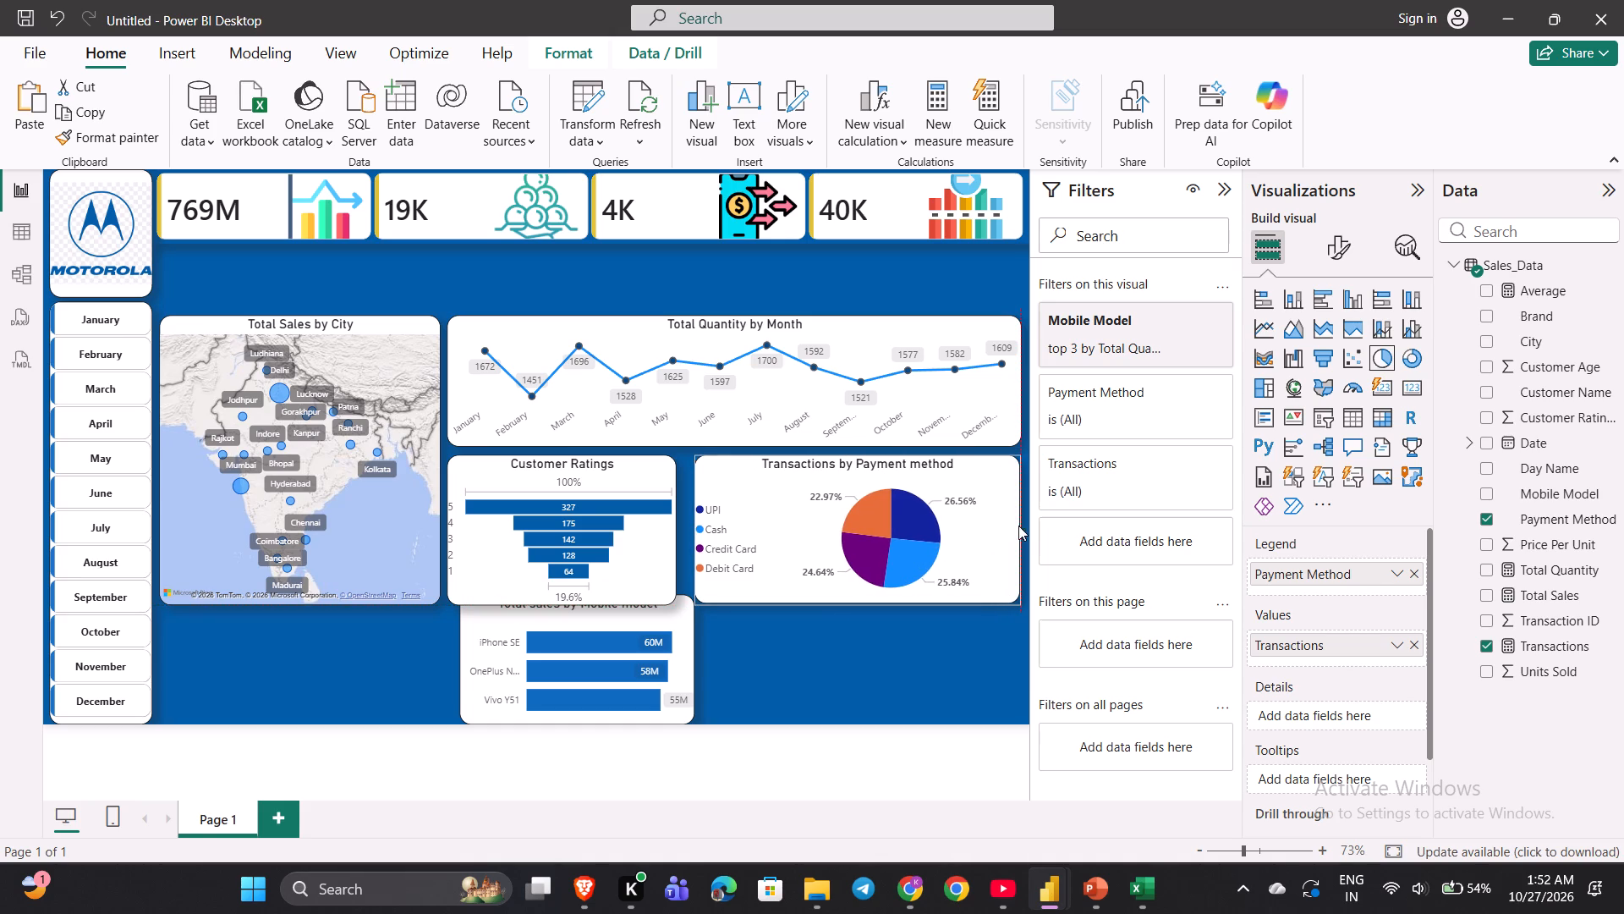
left_click_drag(1018, 526, 1023, 526)
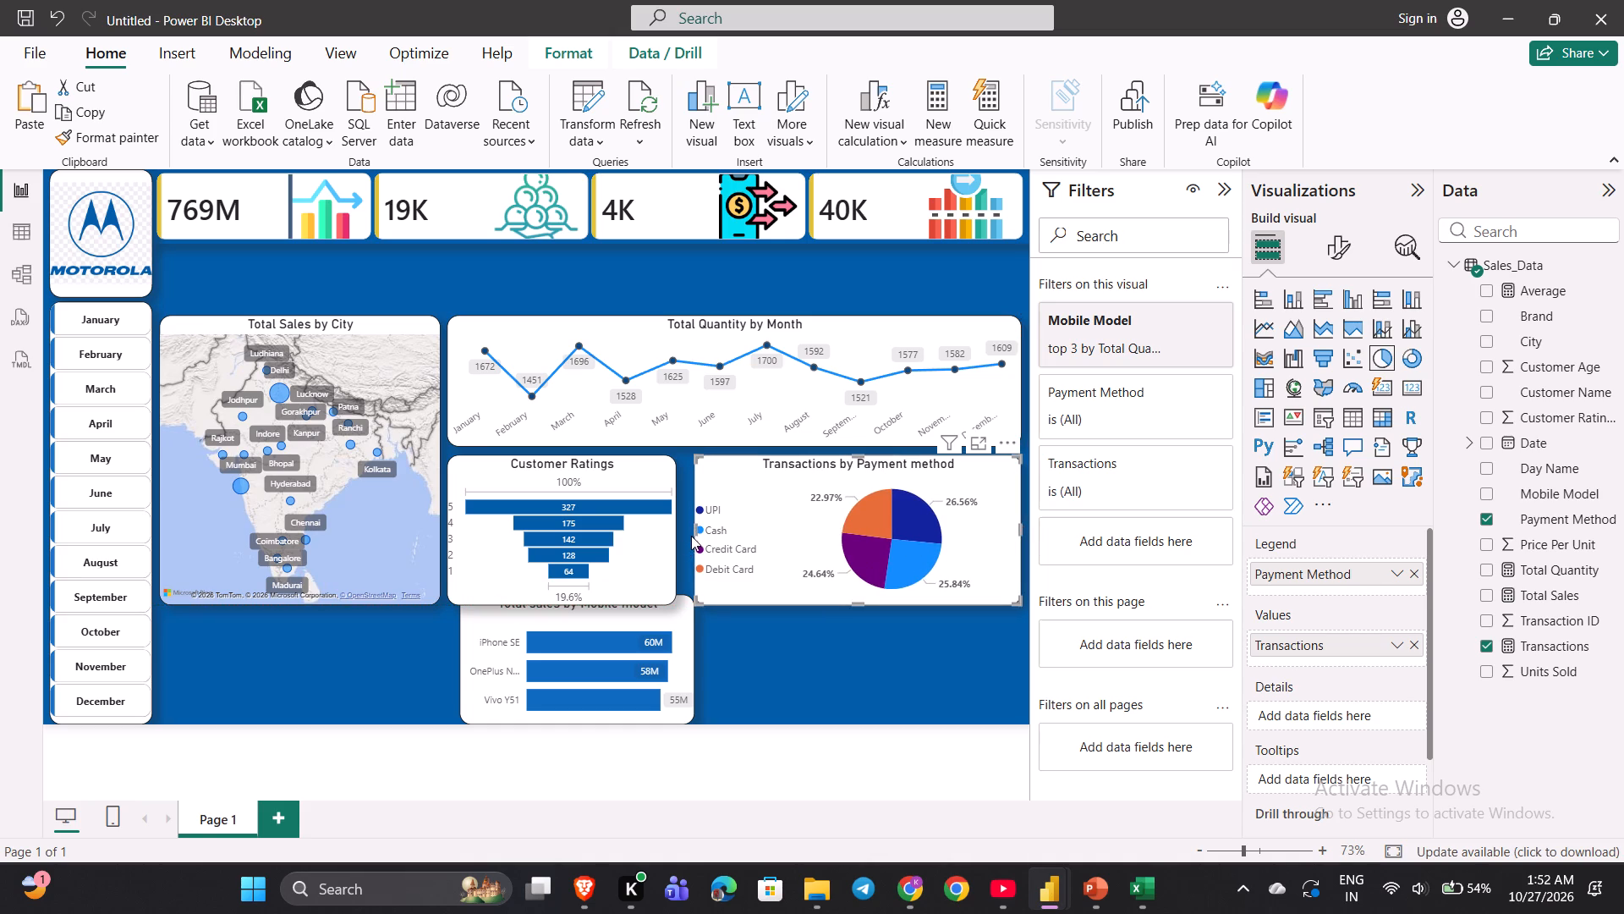
left_click_drag(695, 526, 690, 526)
left_click_drag(690, 526, 685, 526)
left_click(837, 652)
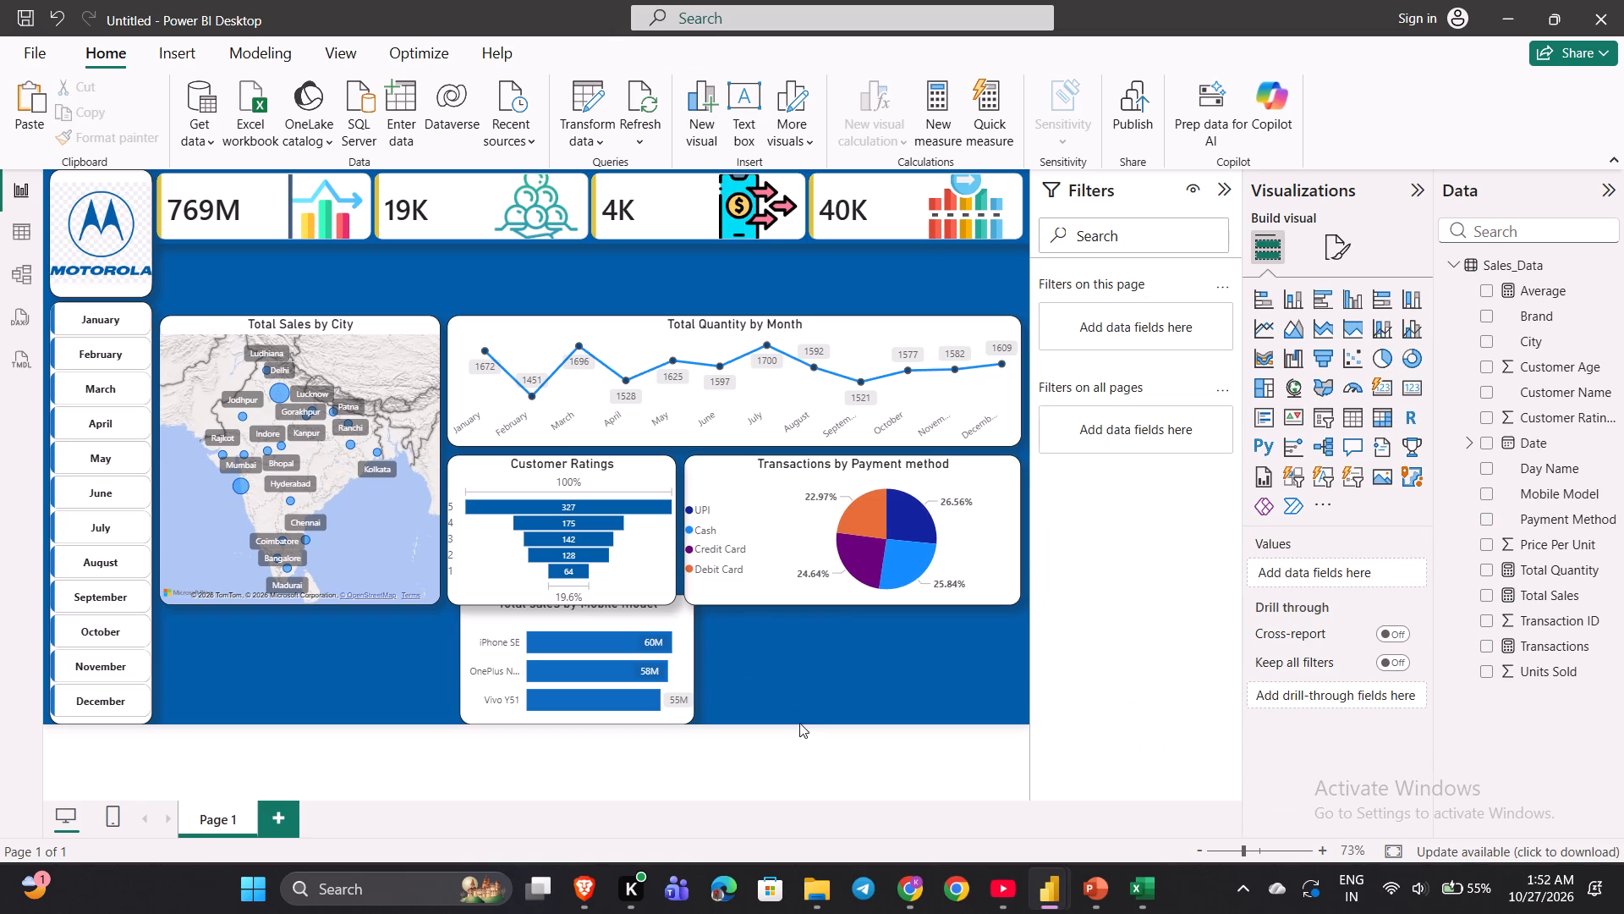
Reduce the height of the Total sales by Mobile model chart and place it just below the Customer Ratings funnel with a small gap.
left_click(685, 609)
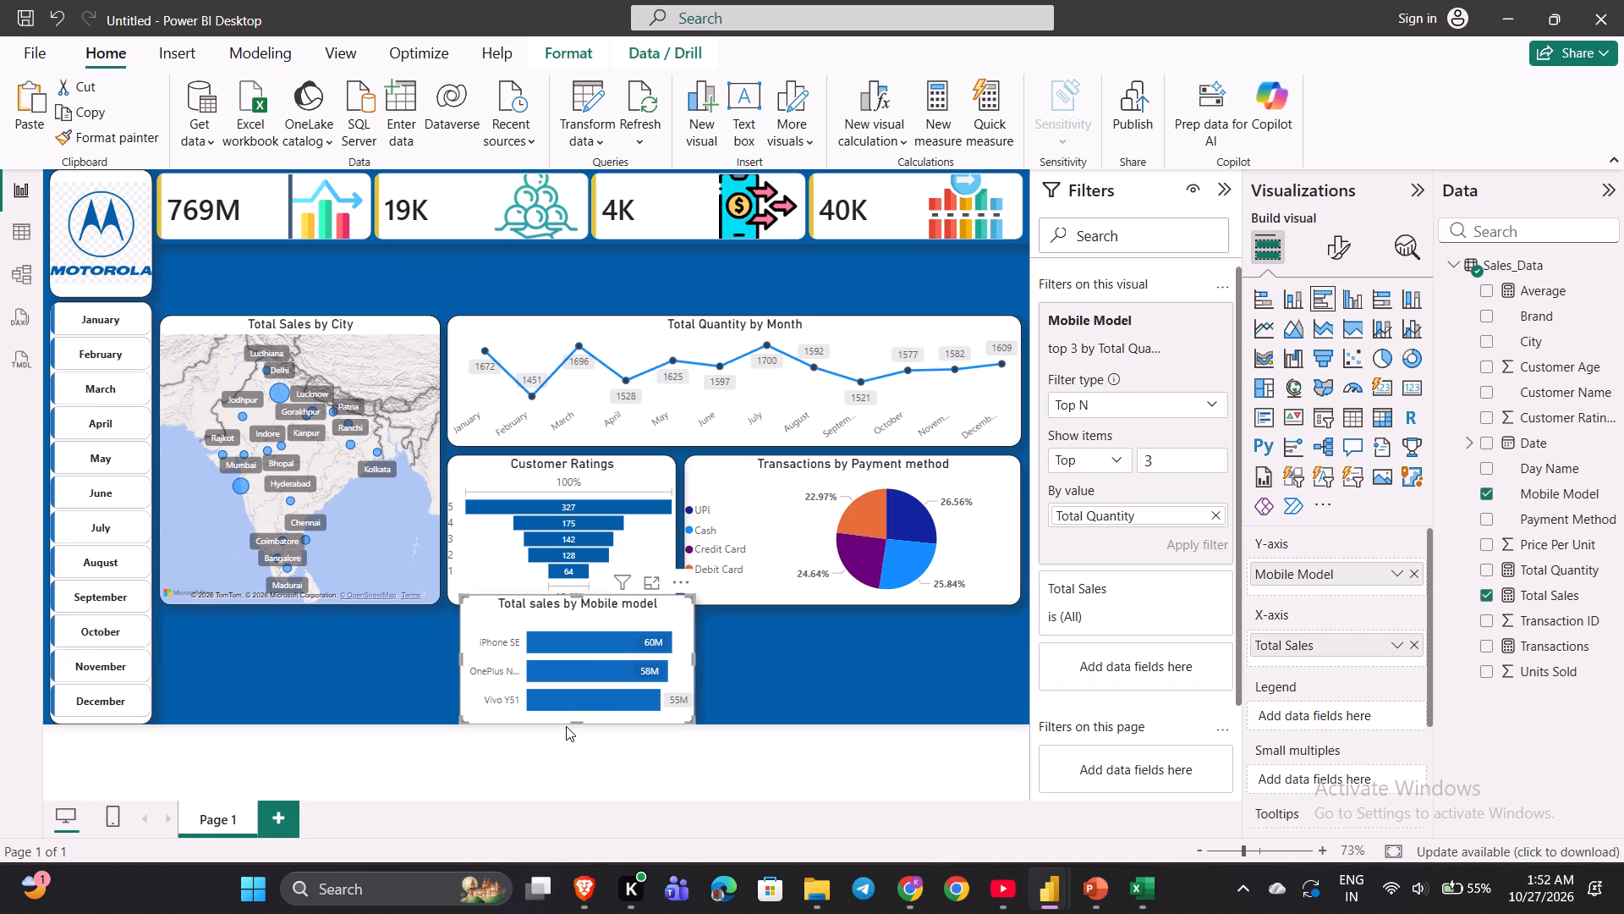
left_click_drag(574, 720, 580, 686)
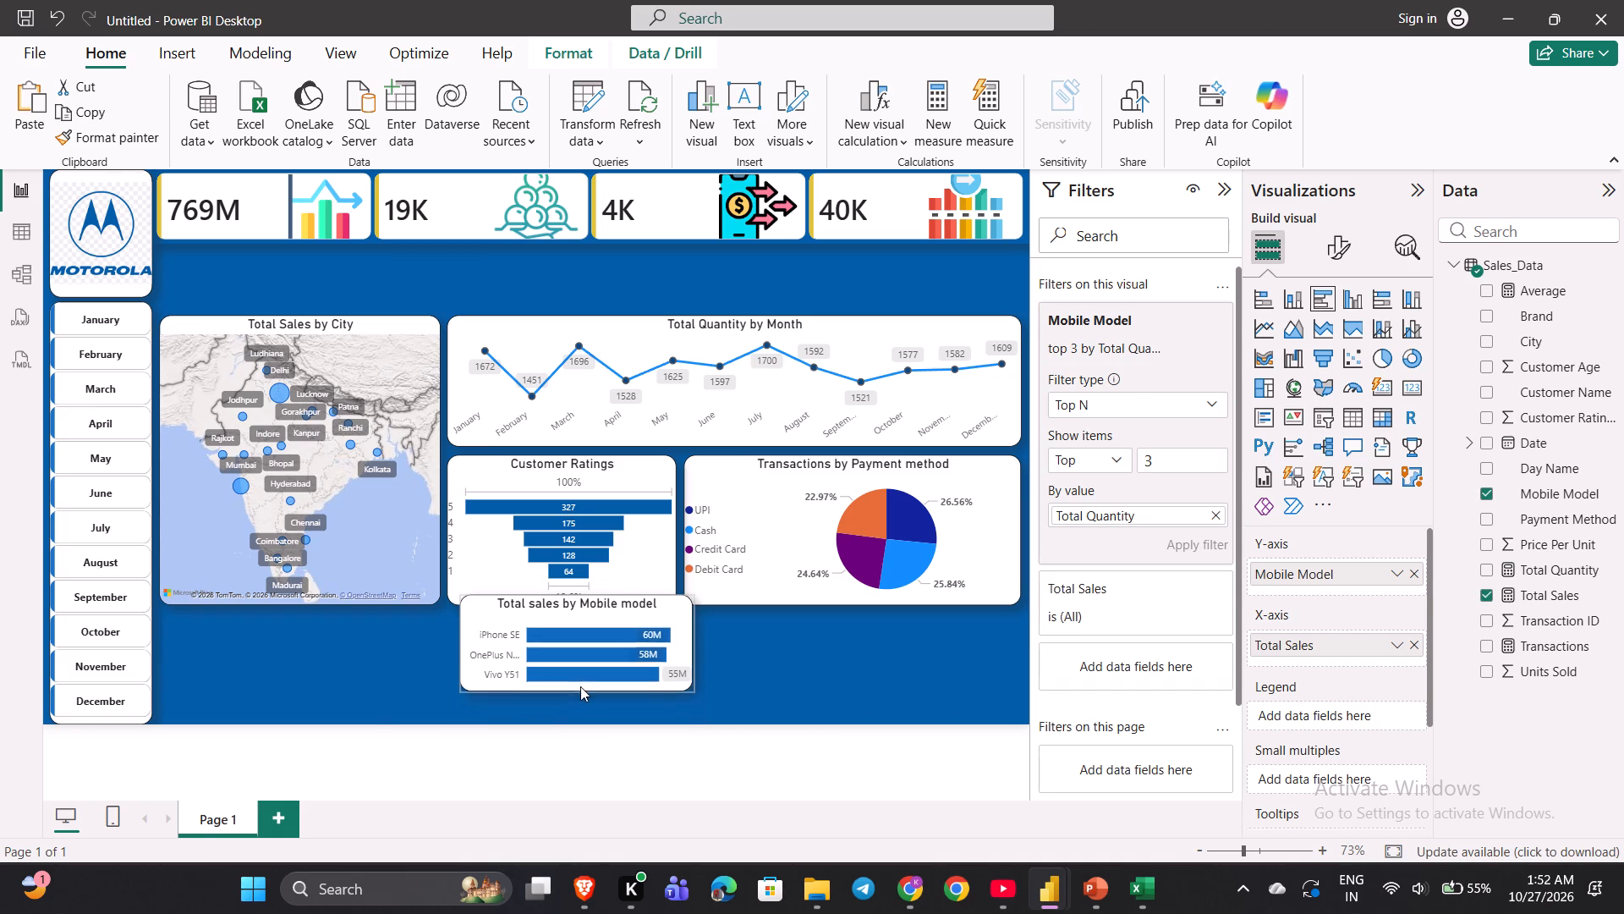
left_click_drag(580, 686, 580, 685)
left_click_drag(664, 604, 668, 645)
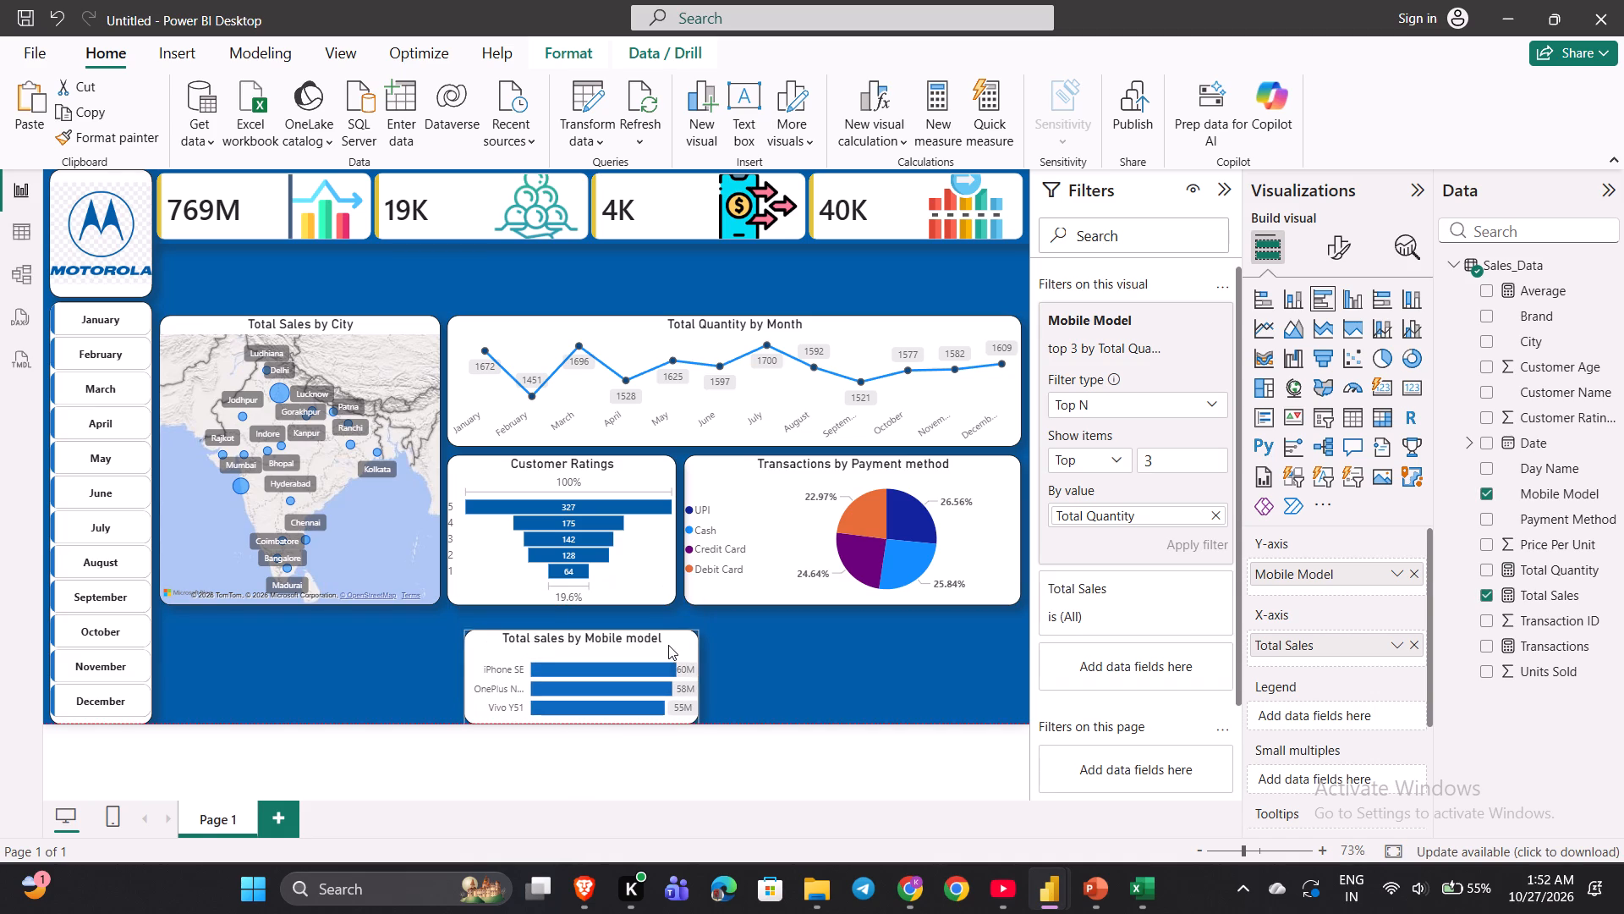
left_click_drag(668, 645, 695, 625)
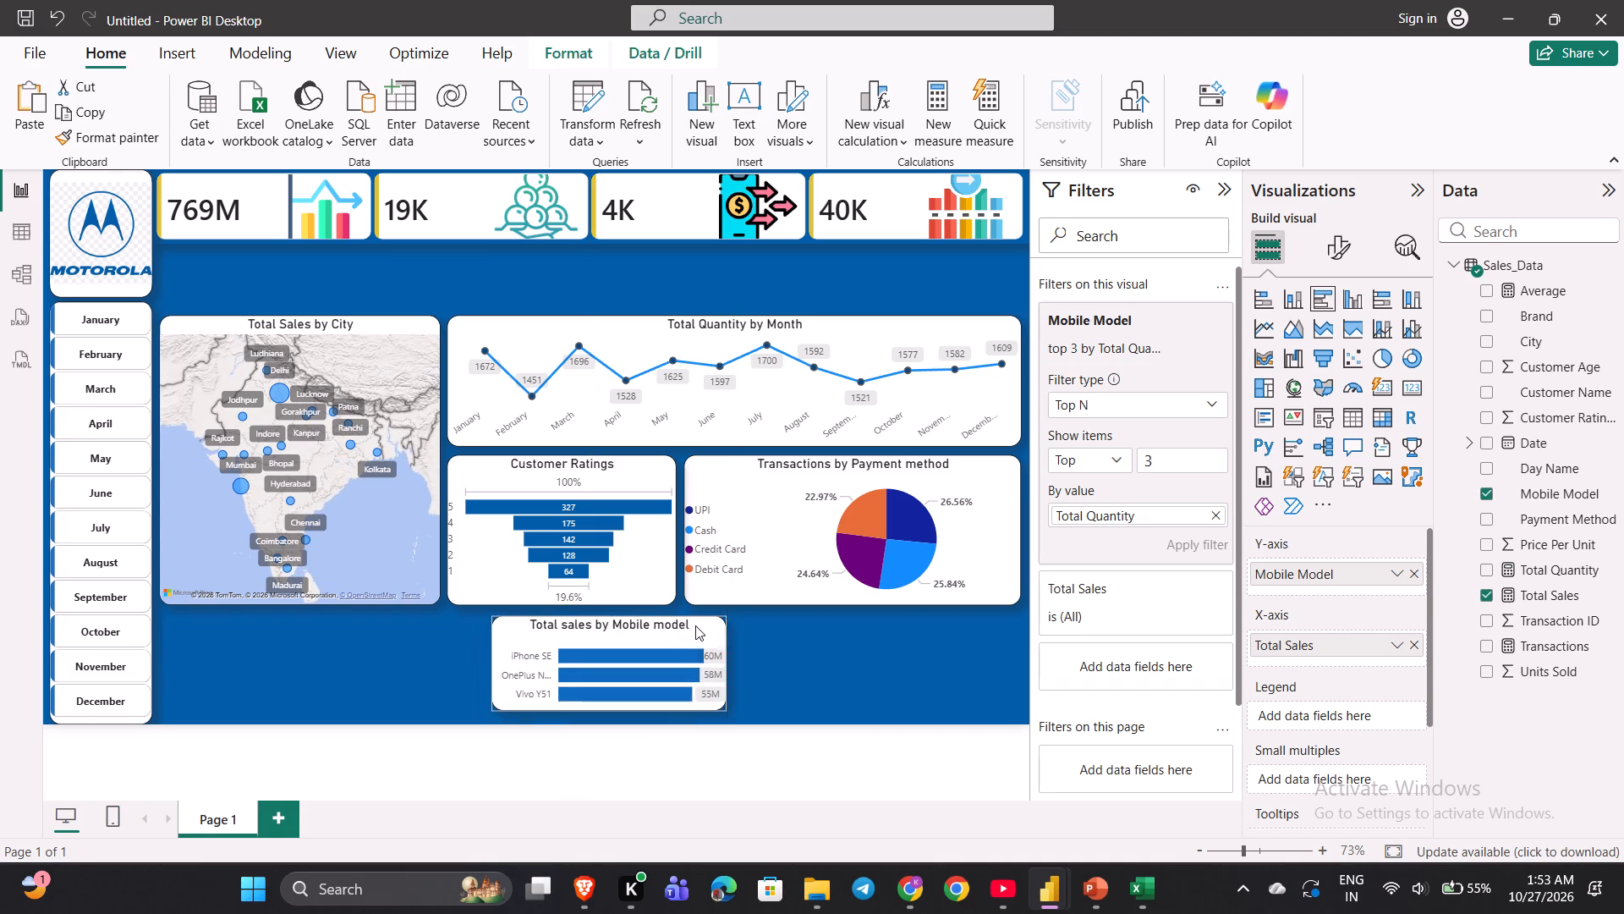
left_click_drag(695, 625, 678, 620)
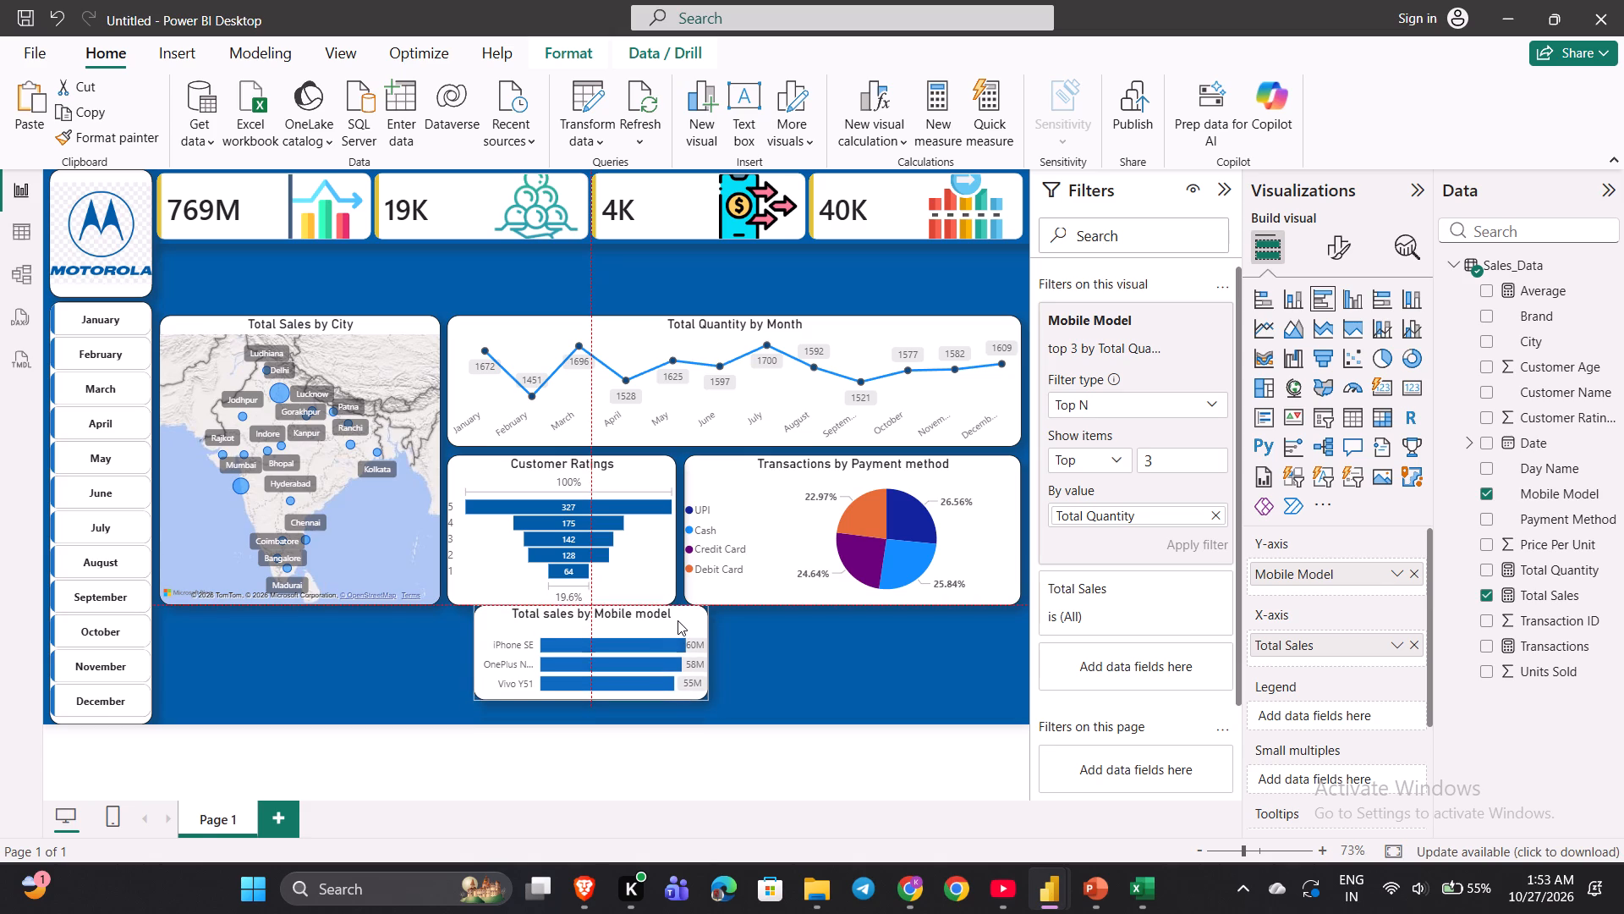
left_click_drag(678, 620, 678, 625)
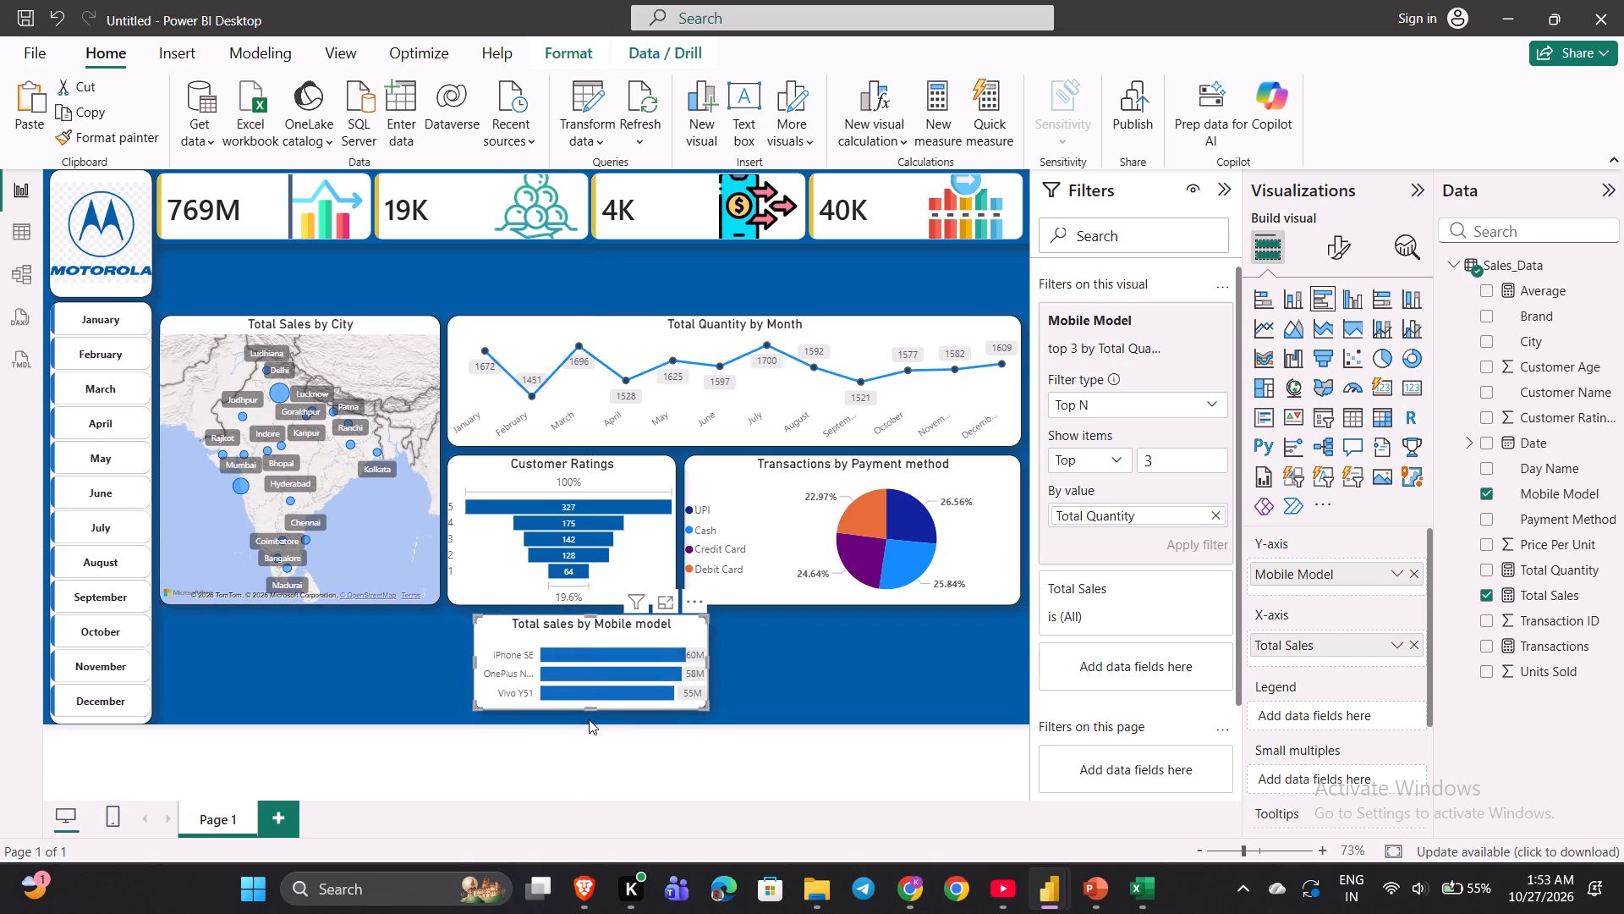
double_click(590, 710)
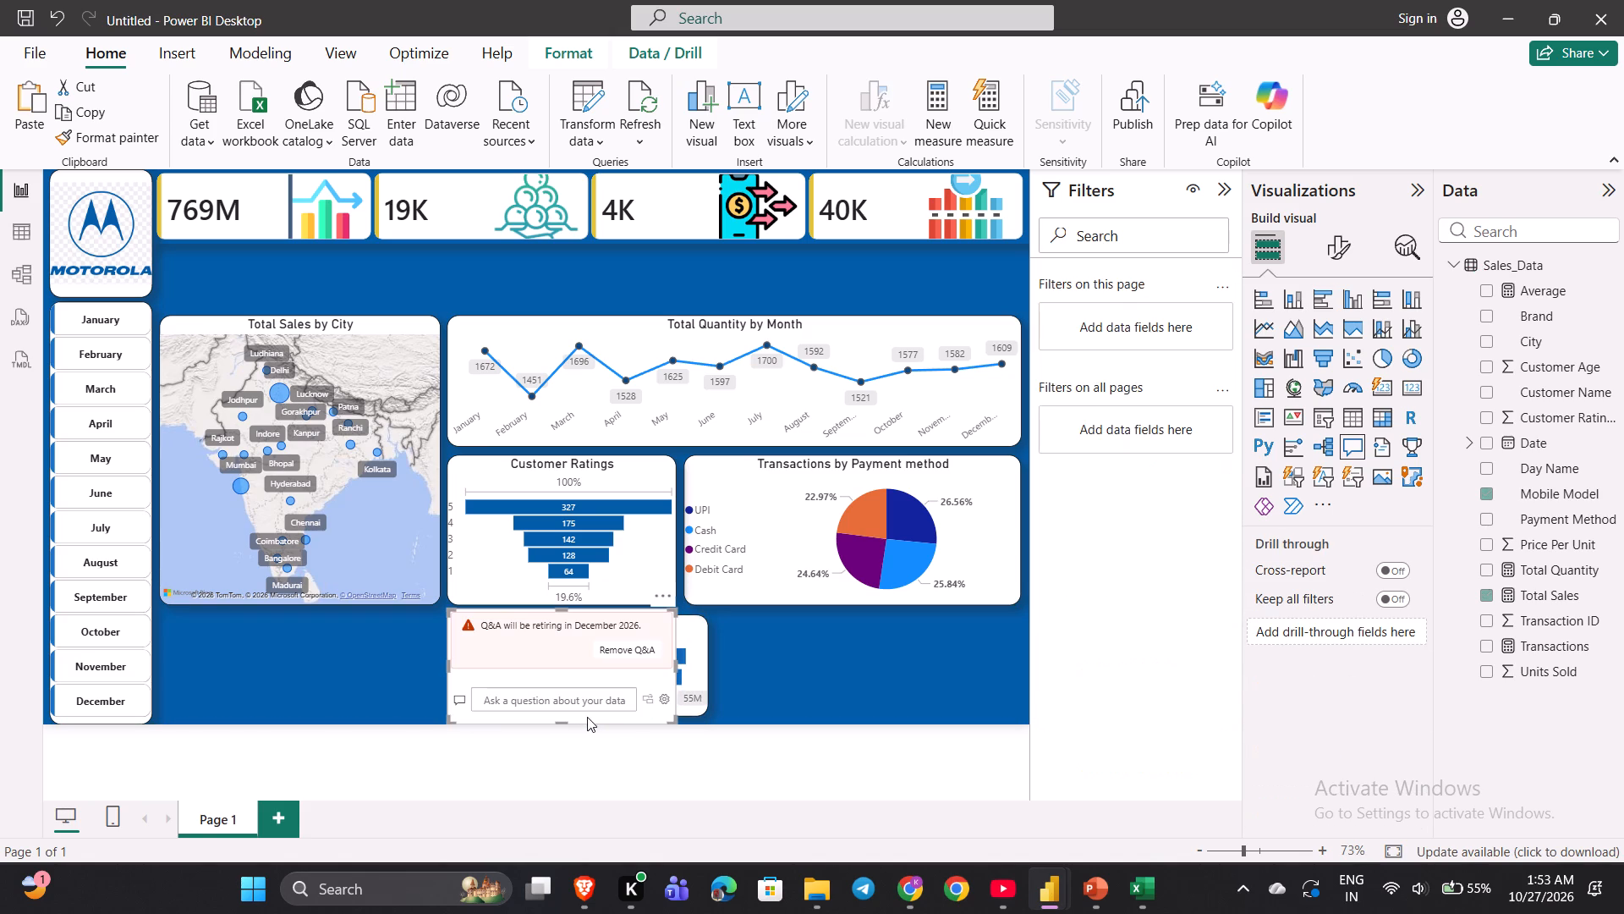
Remove the Q&A visual covering the Total sales by Mobile model chart.
left_click(789, 647)
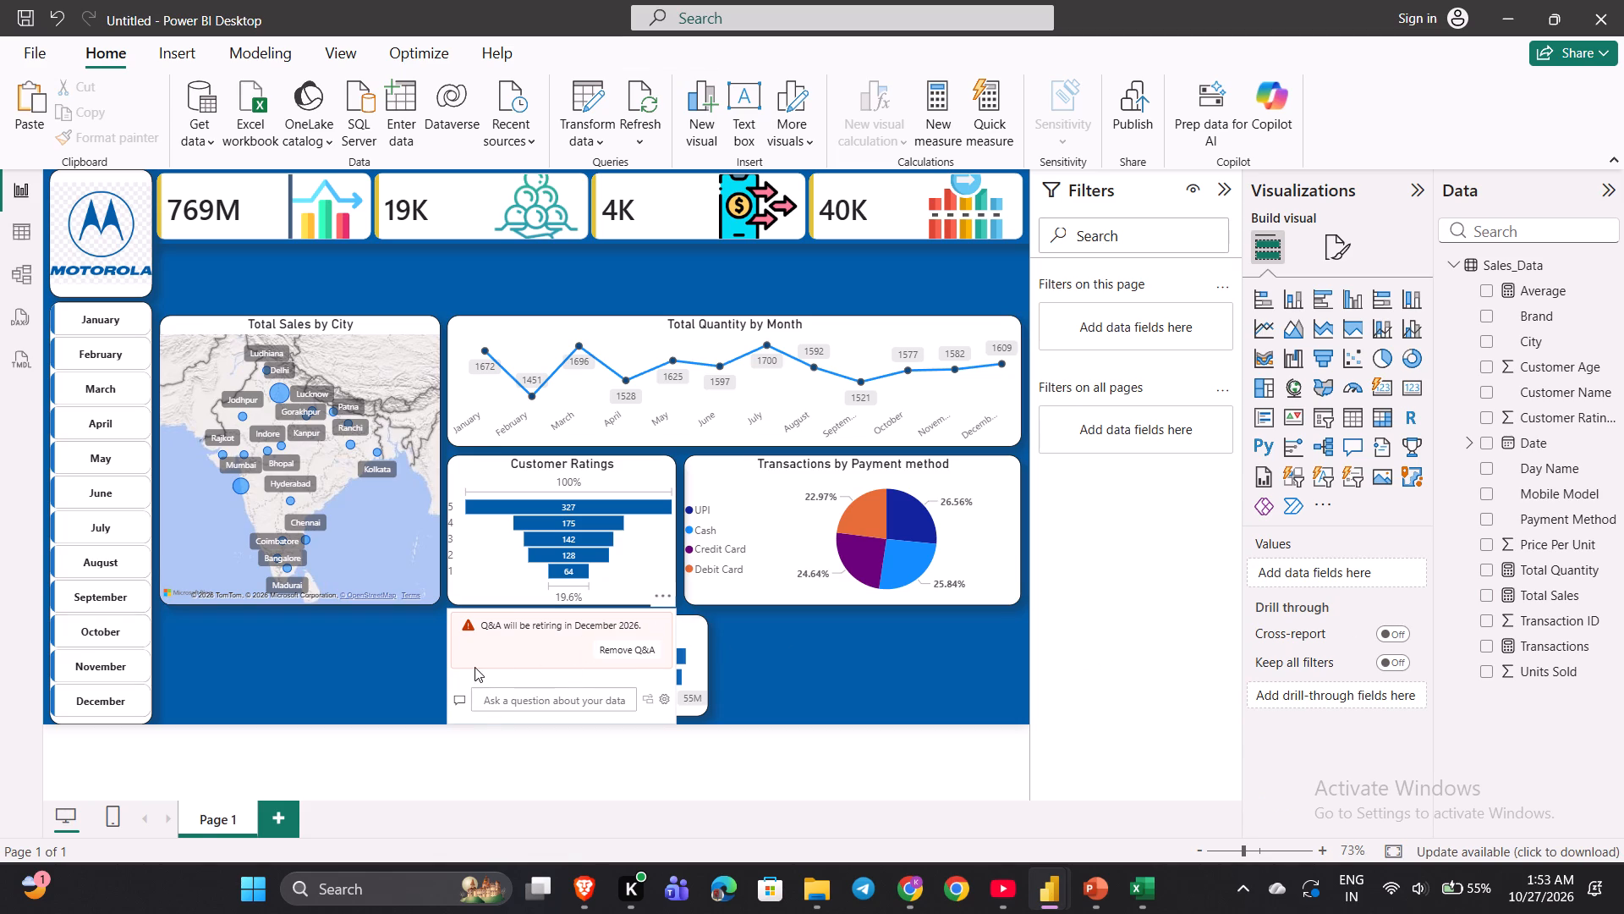
left_click(663, 600)
left_click(697, 624)
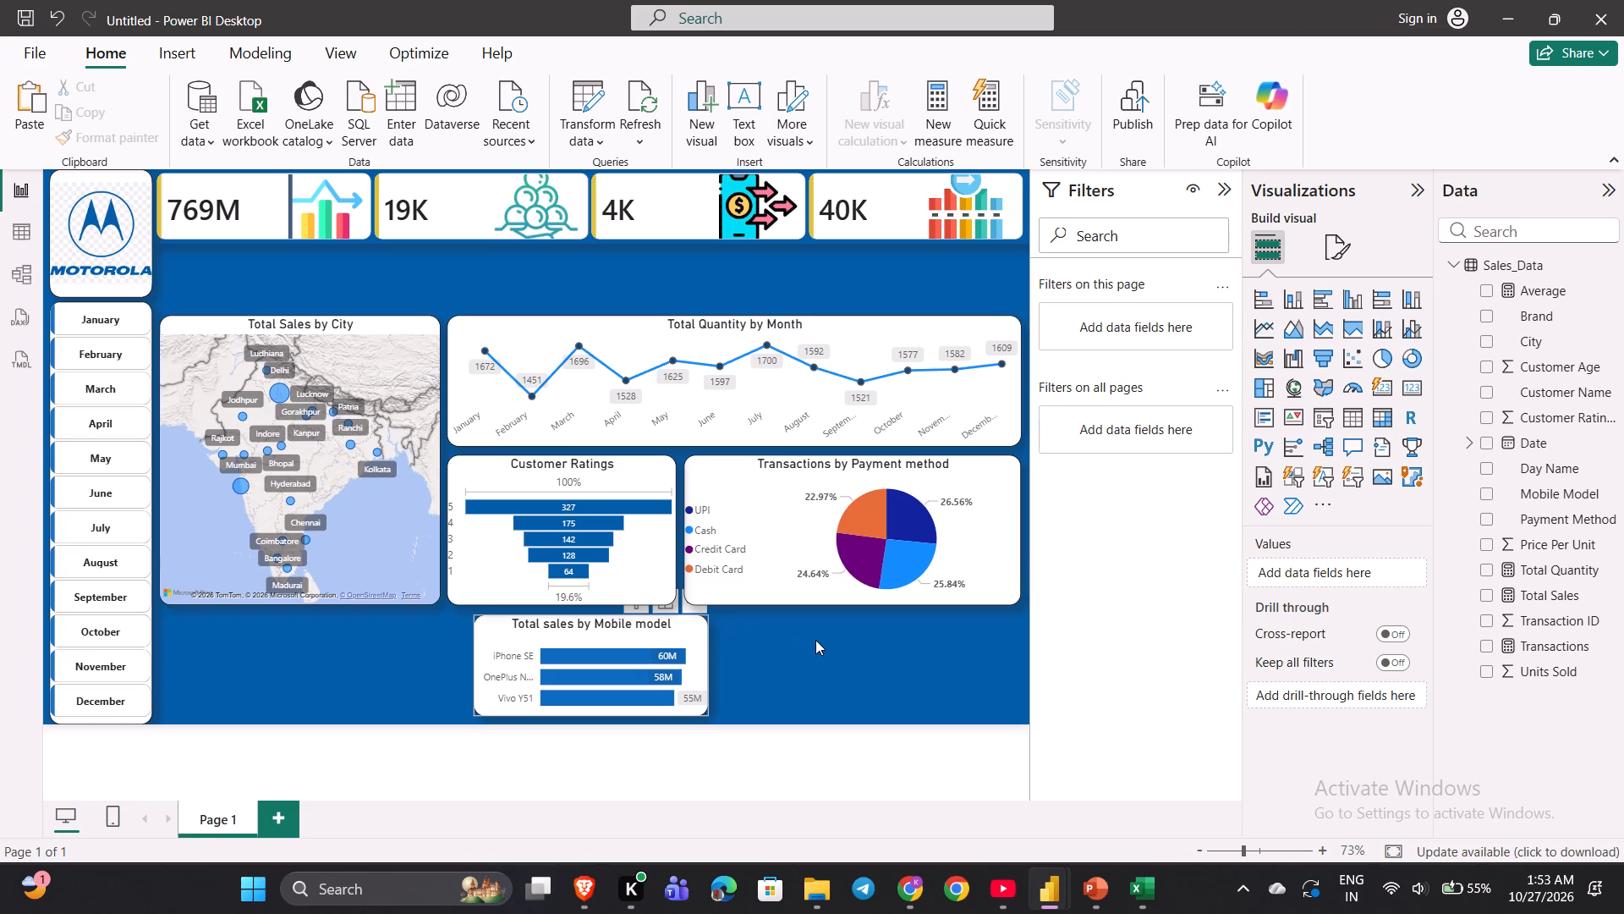
Switch to the YouTube tutorial and check where the dashboard places its visuals and how they are sized, and return to Power BI.
left_click(1017, 883)
key("space")
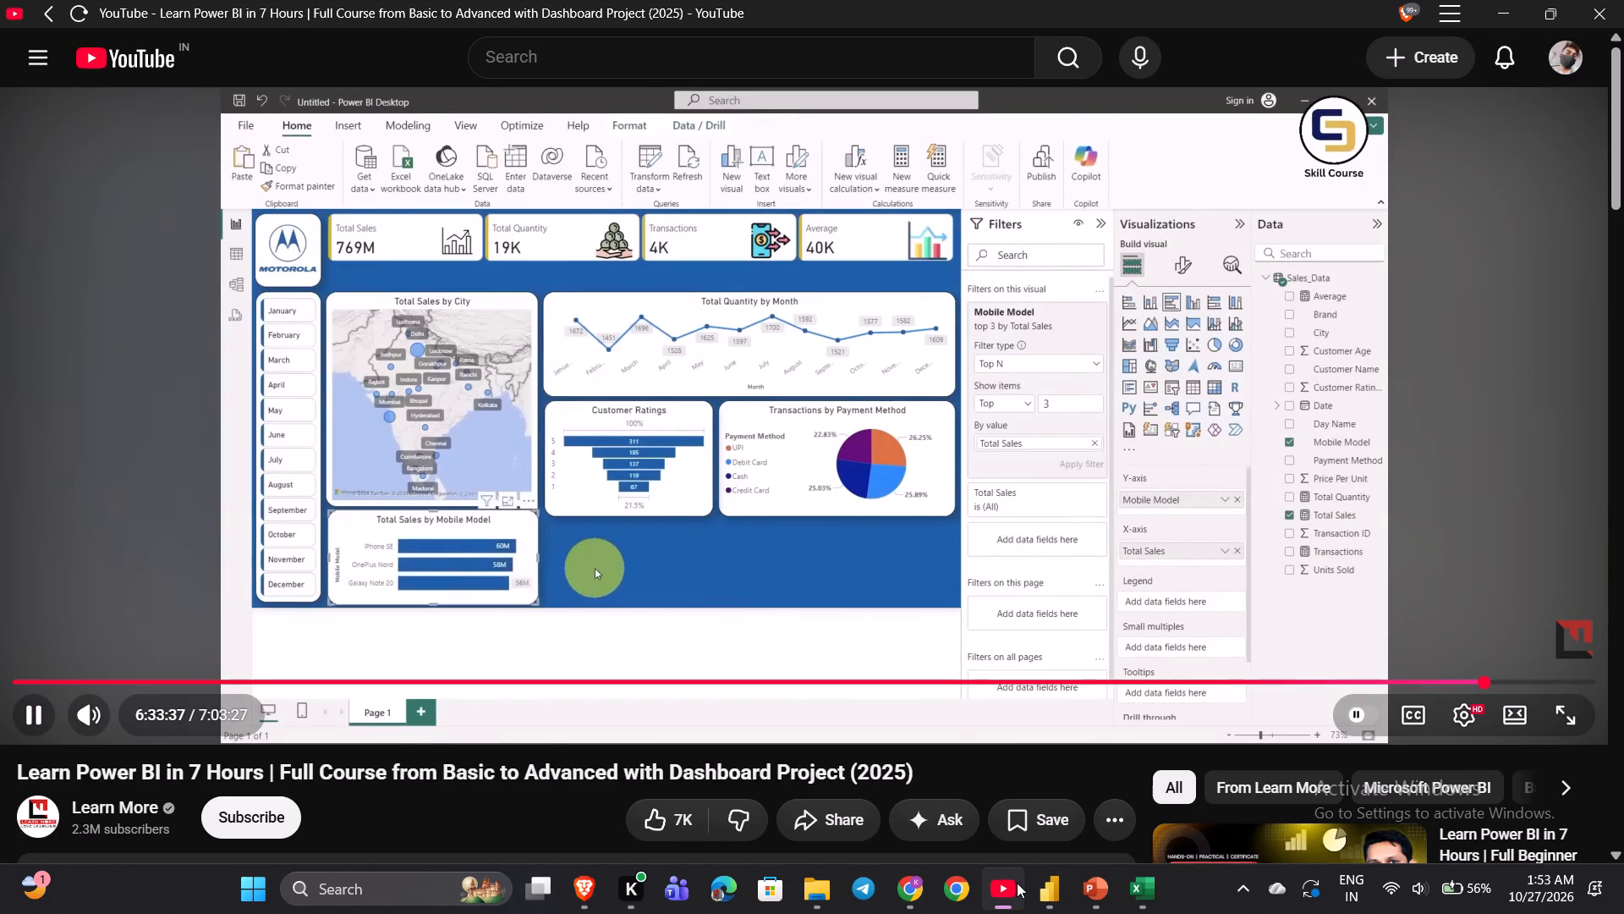
key("space")
left_click(1017, 883)
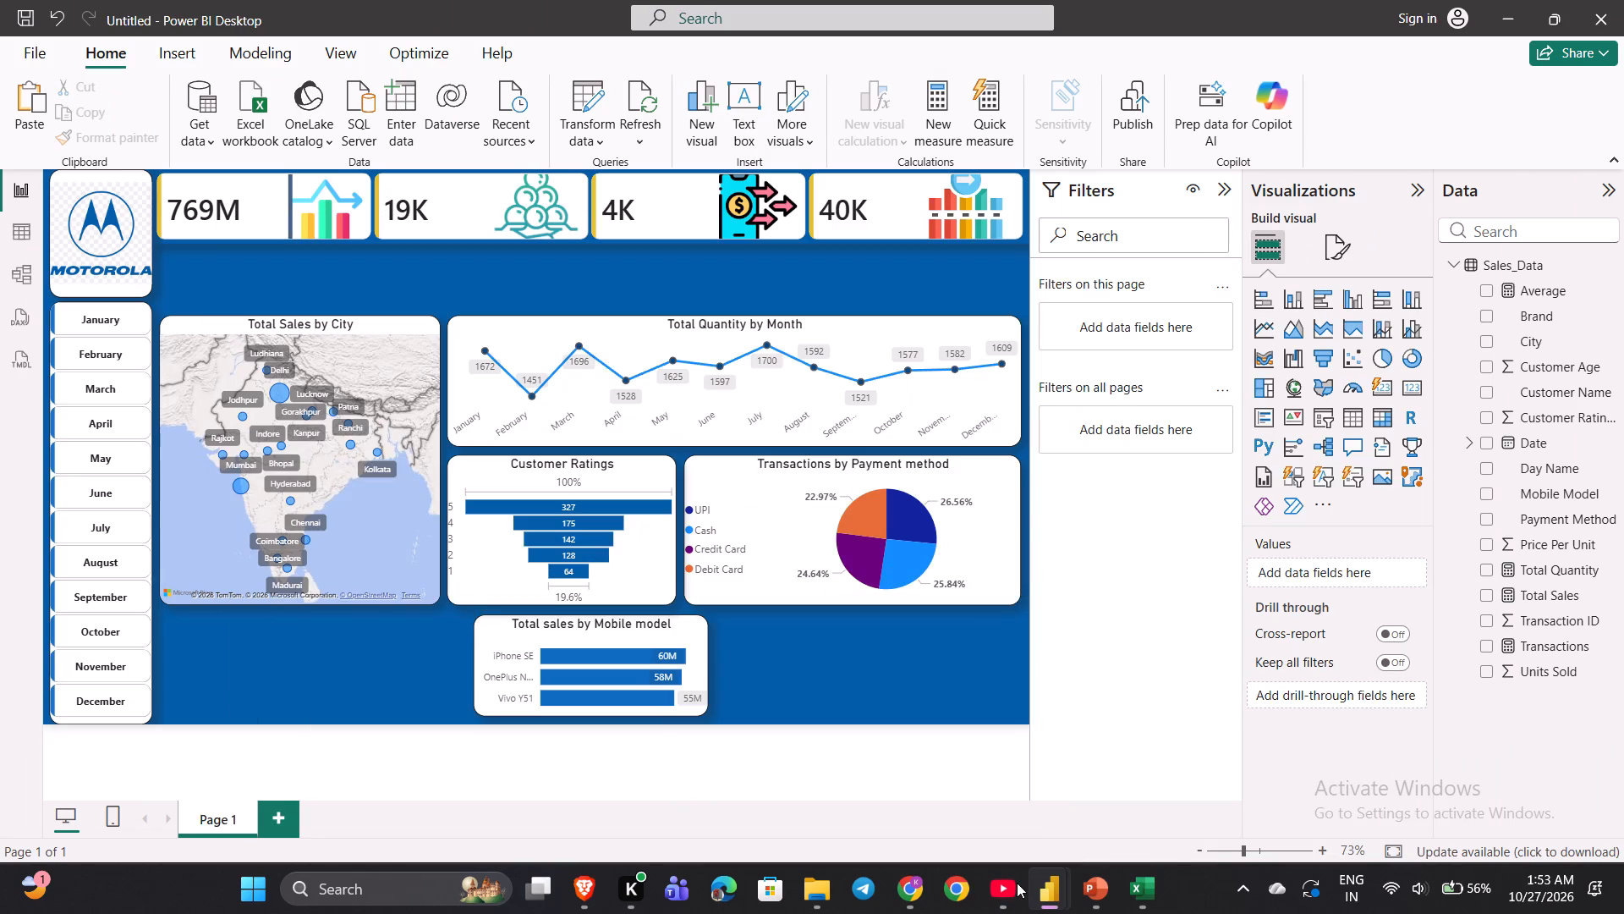
left_click(1017, 883)
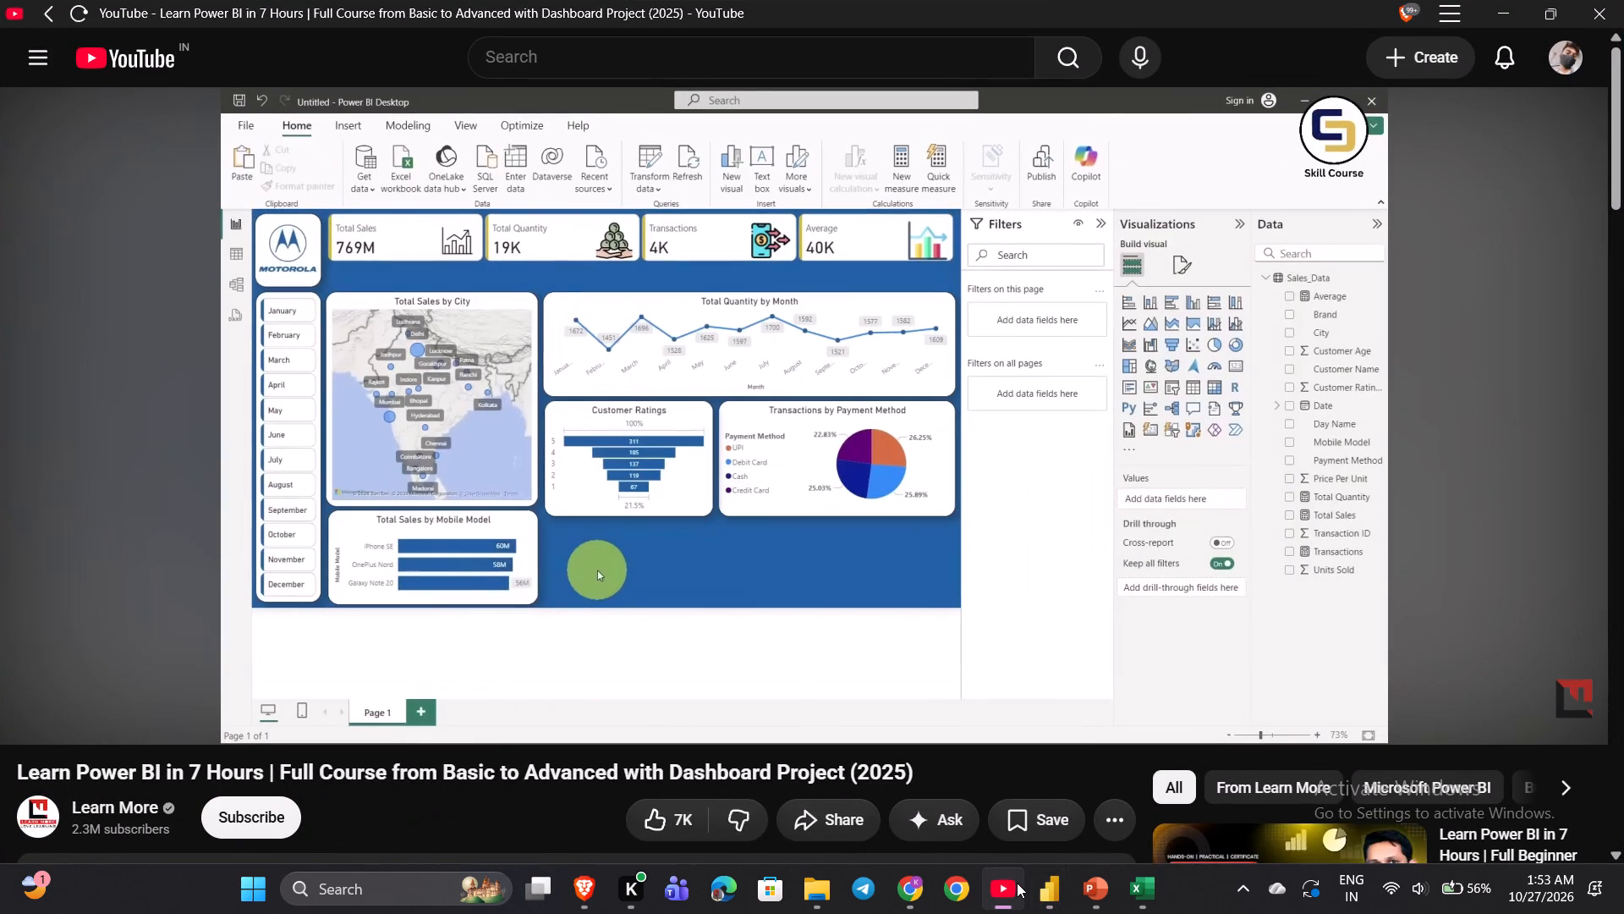
key("space")
key("space")
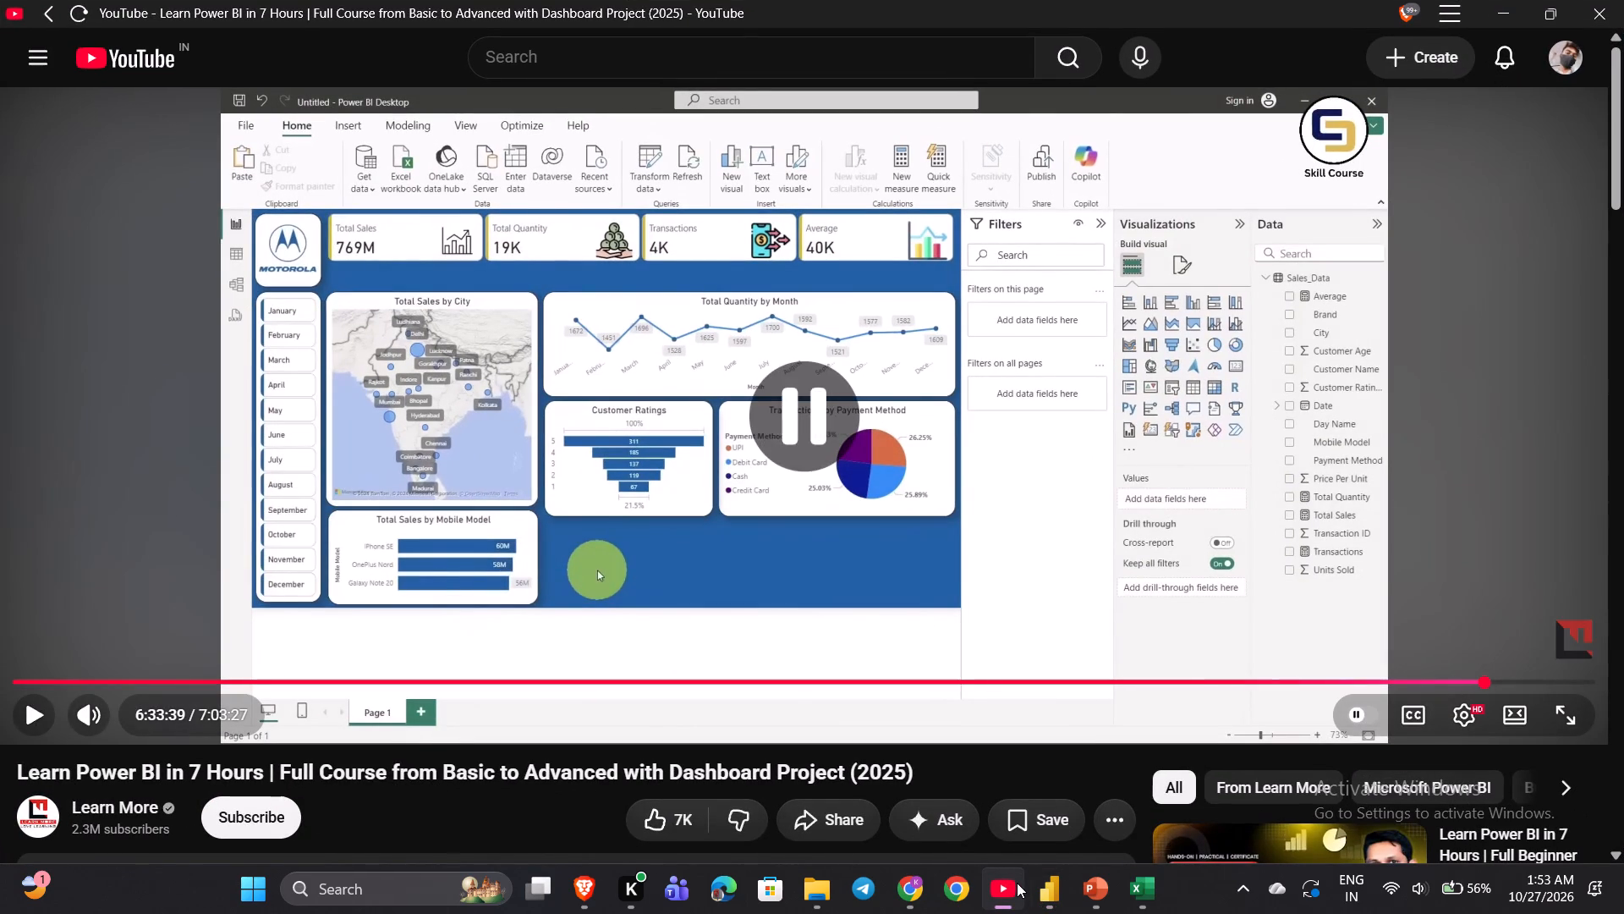
left_click(1017, 883)
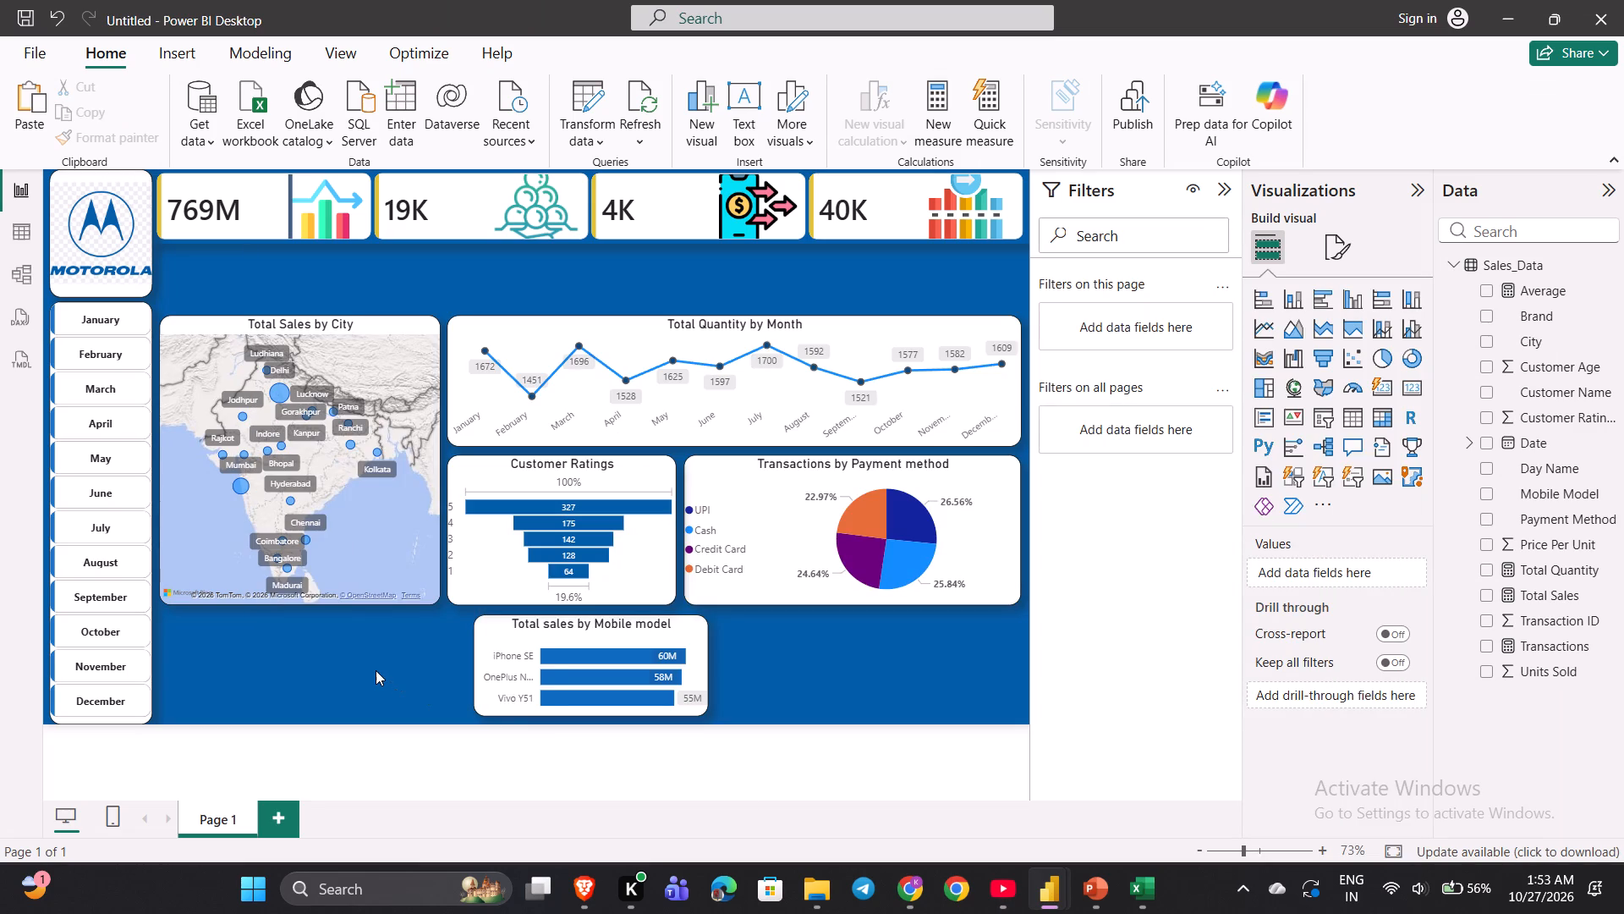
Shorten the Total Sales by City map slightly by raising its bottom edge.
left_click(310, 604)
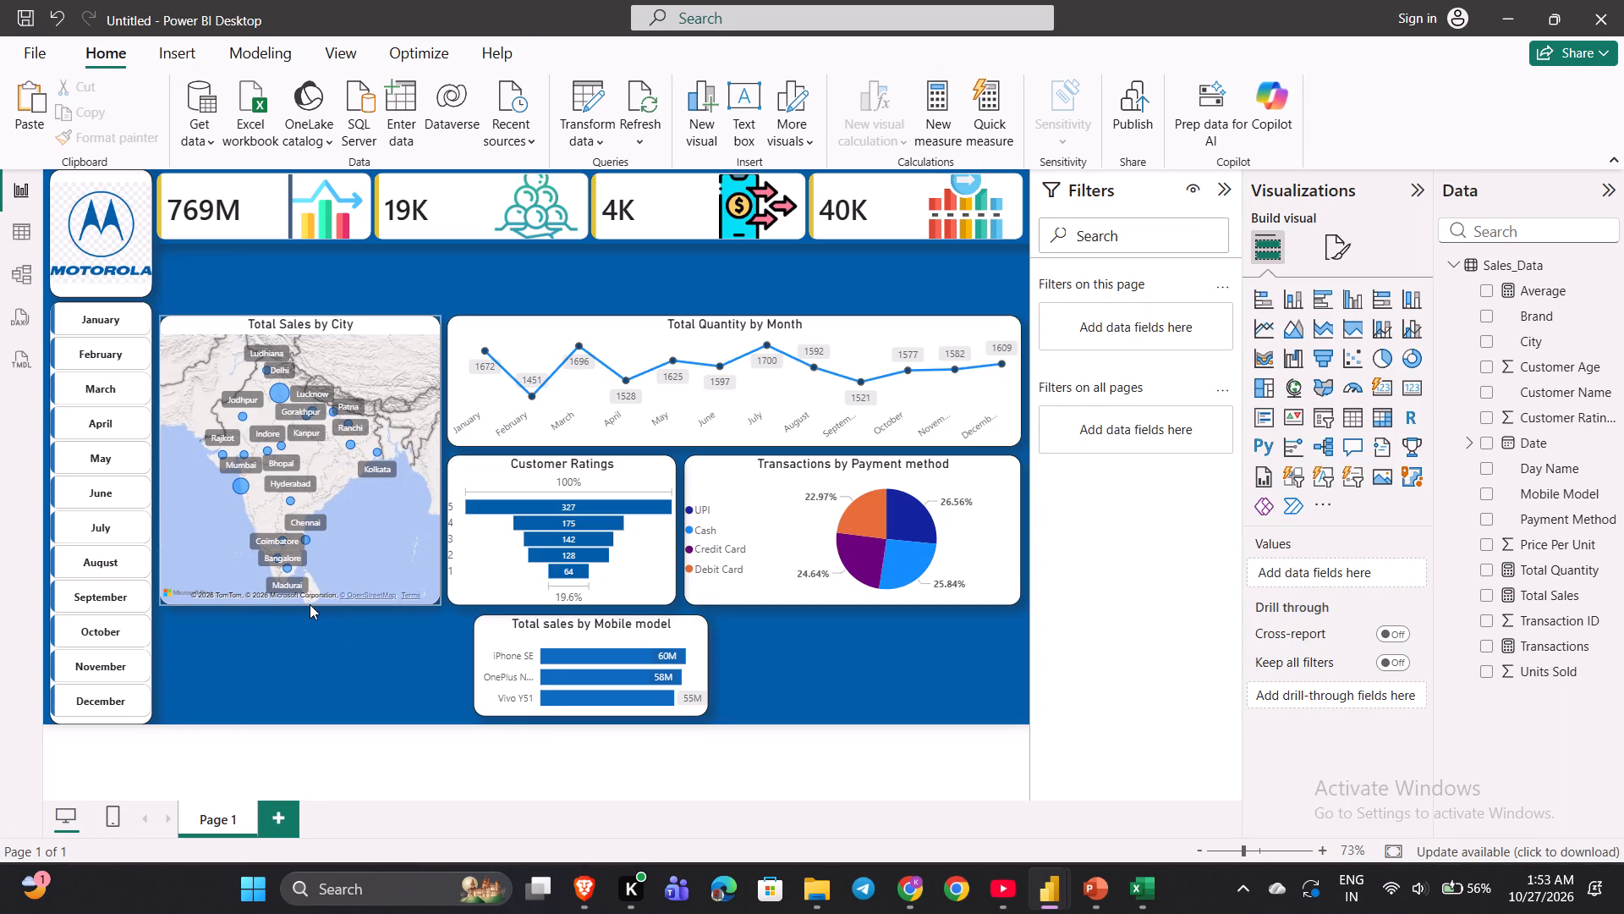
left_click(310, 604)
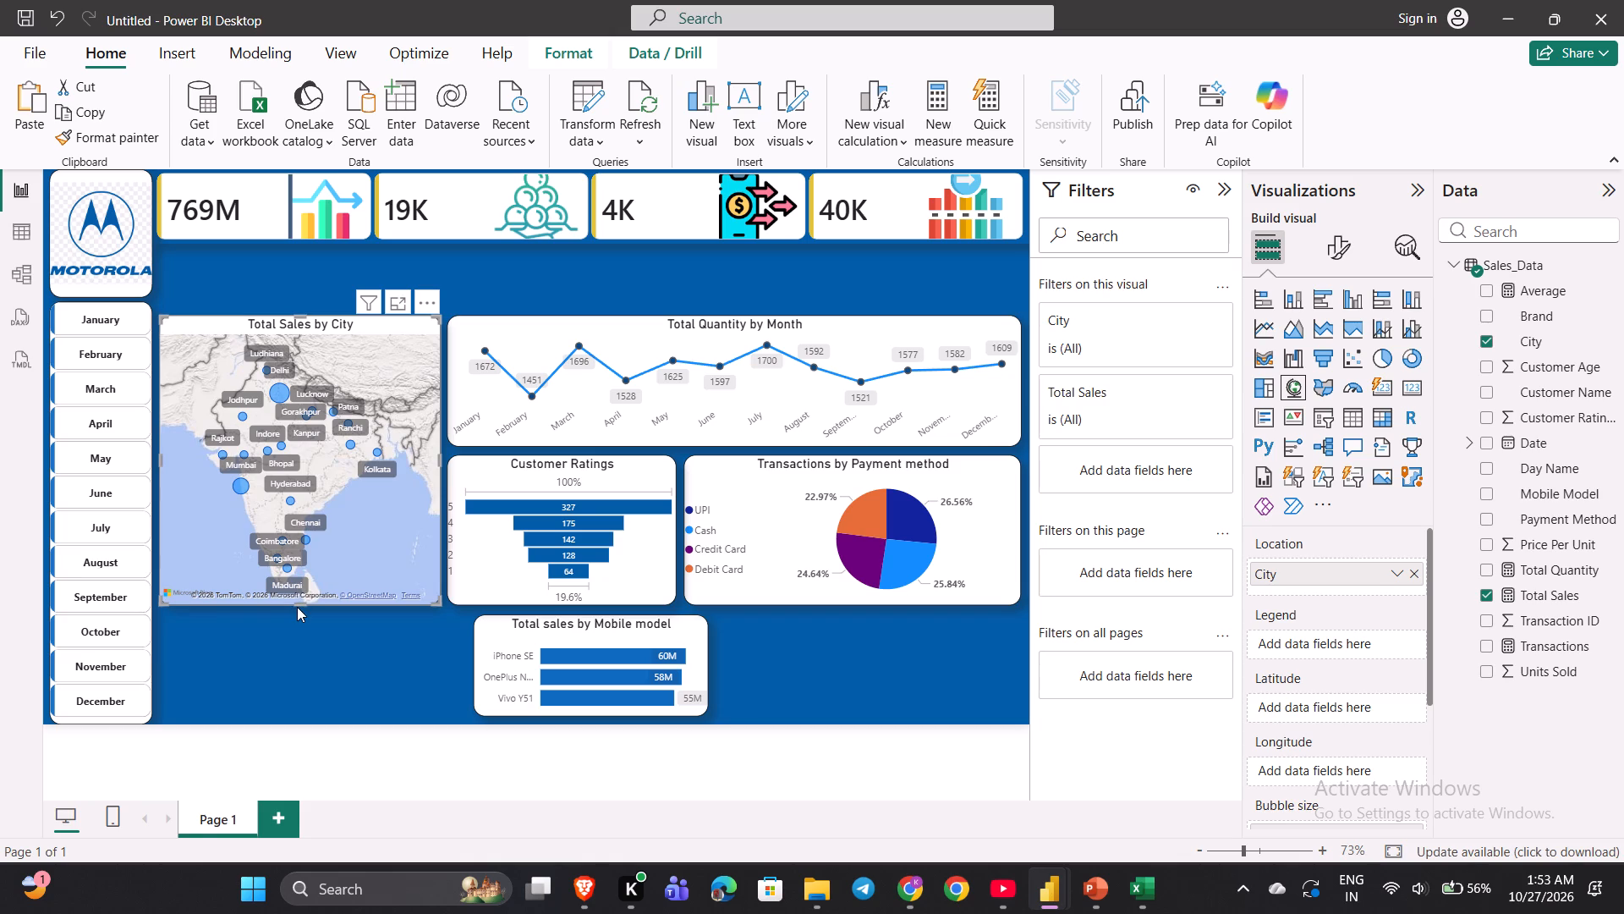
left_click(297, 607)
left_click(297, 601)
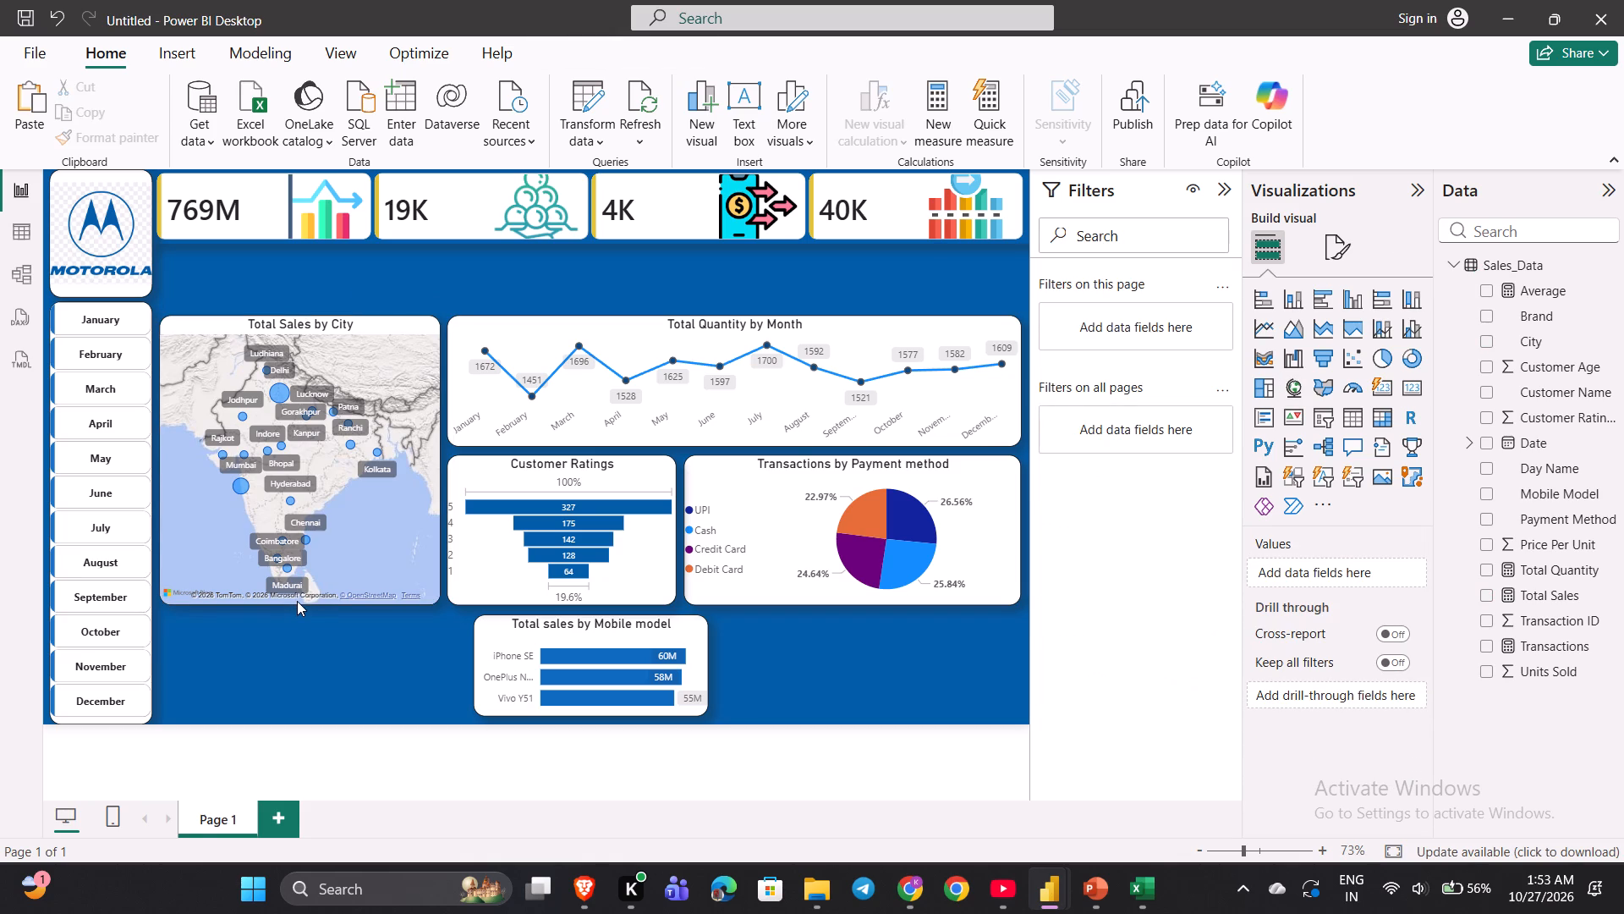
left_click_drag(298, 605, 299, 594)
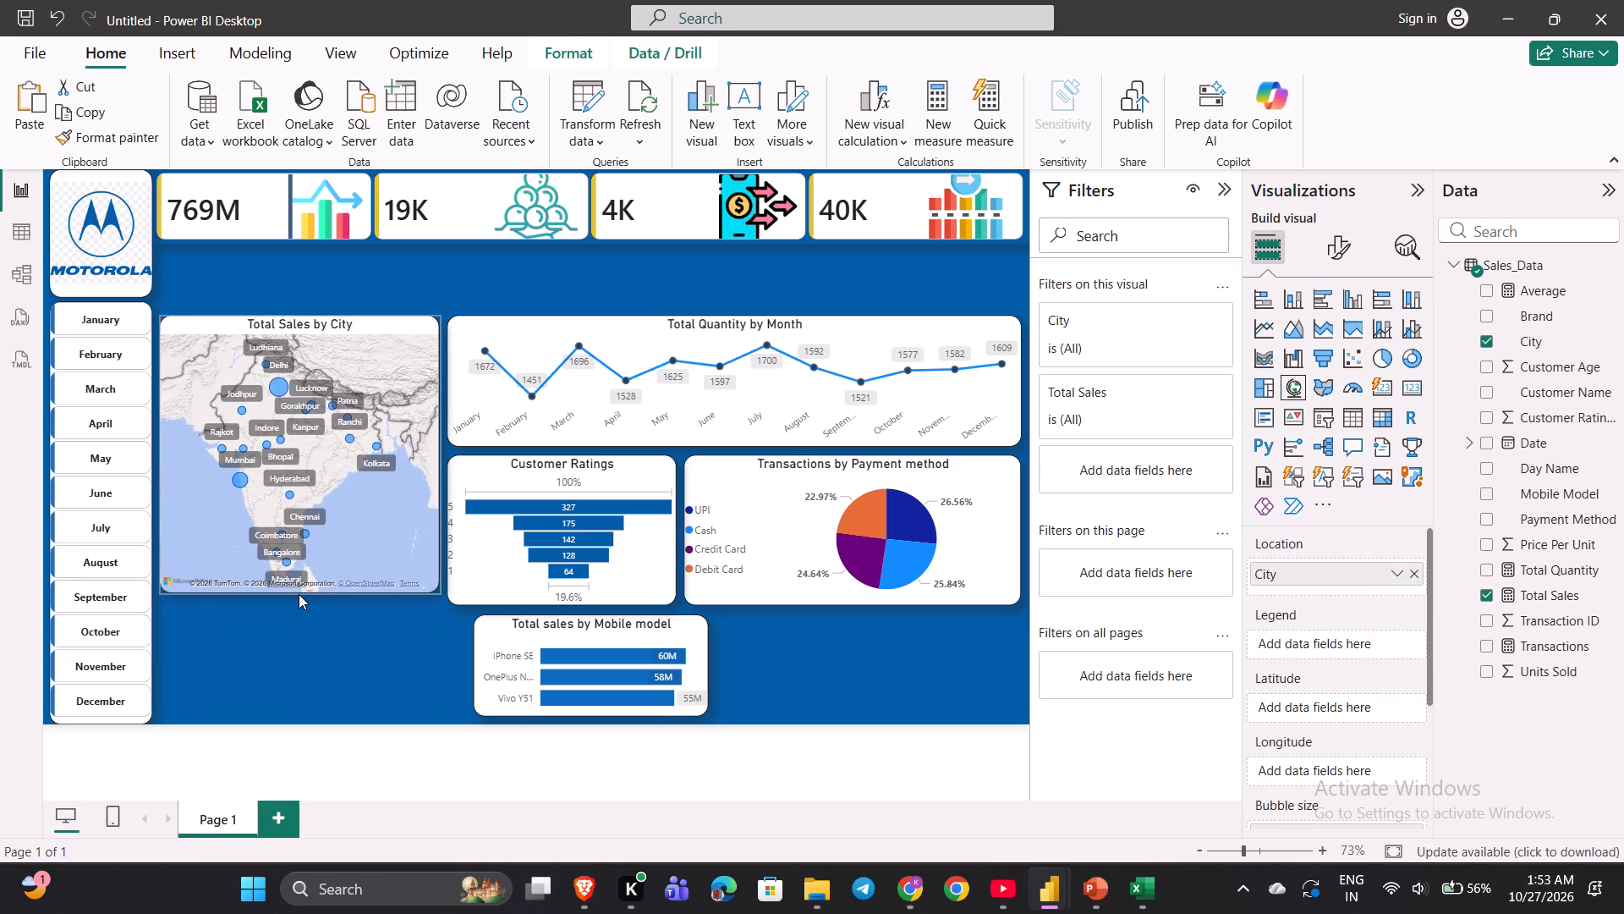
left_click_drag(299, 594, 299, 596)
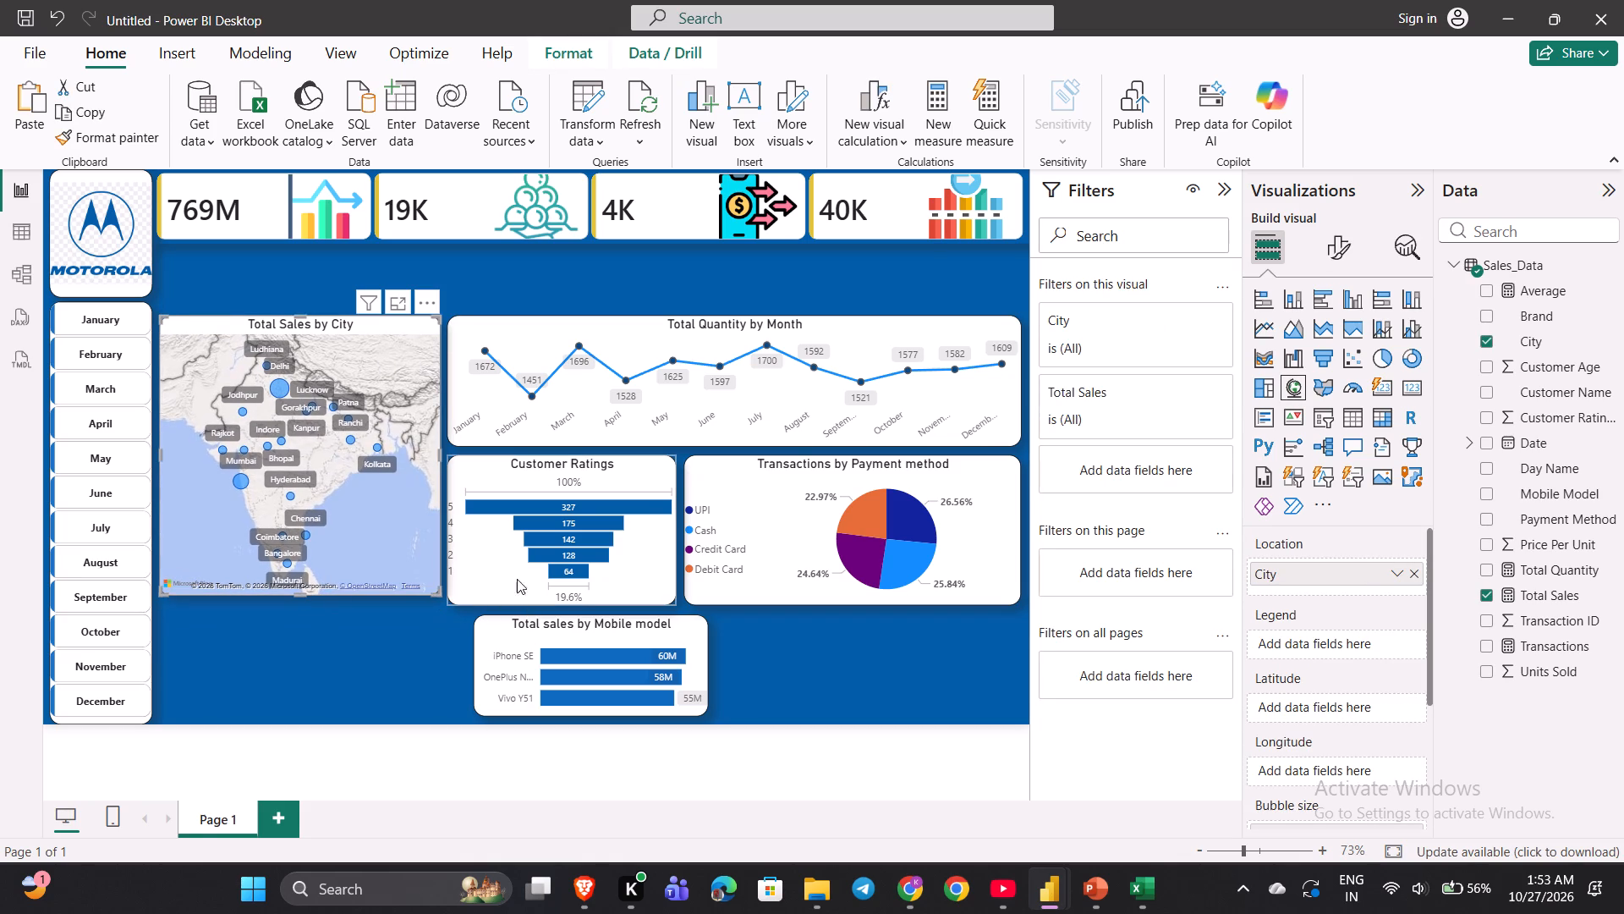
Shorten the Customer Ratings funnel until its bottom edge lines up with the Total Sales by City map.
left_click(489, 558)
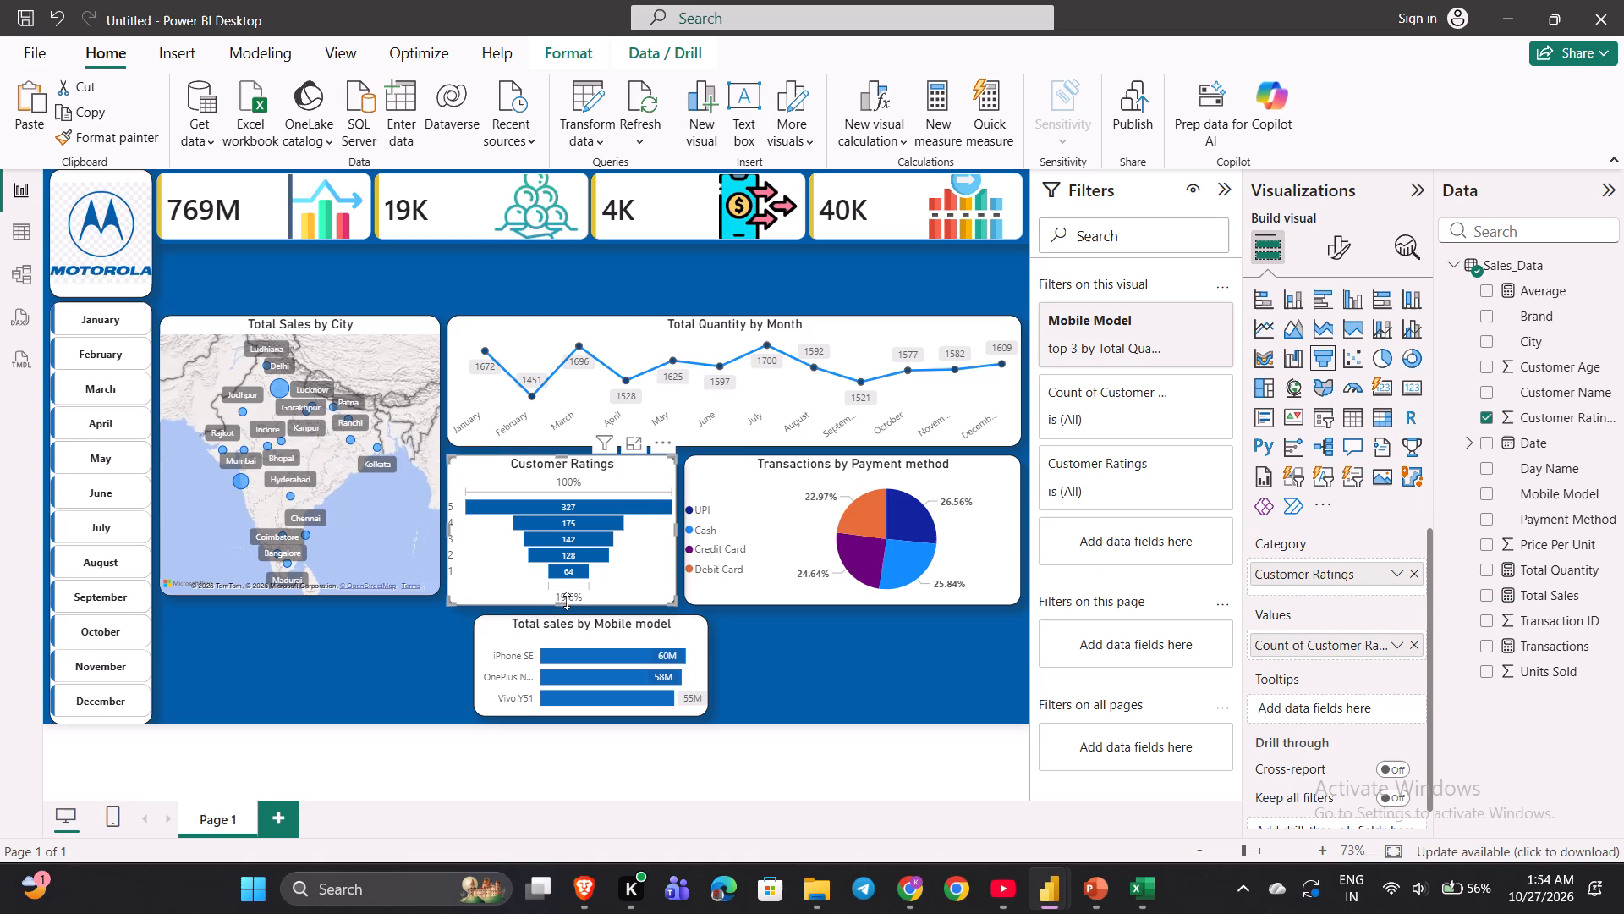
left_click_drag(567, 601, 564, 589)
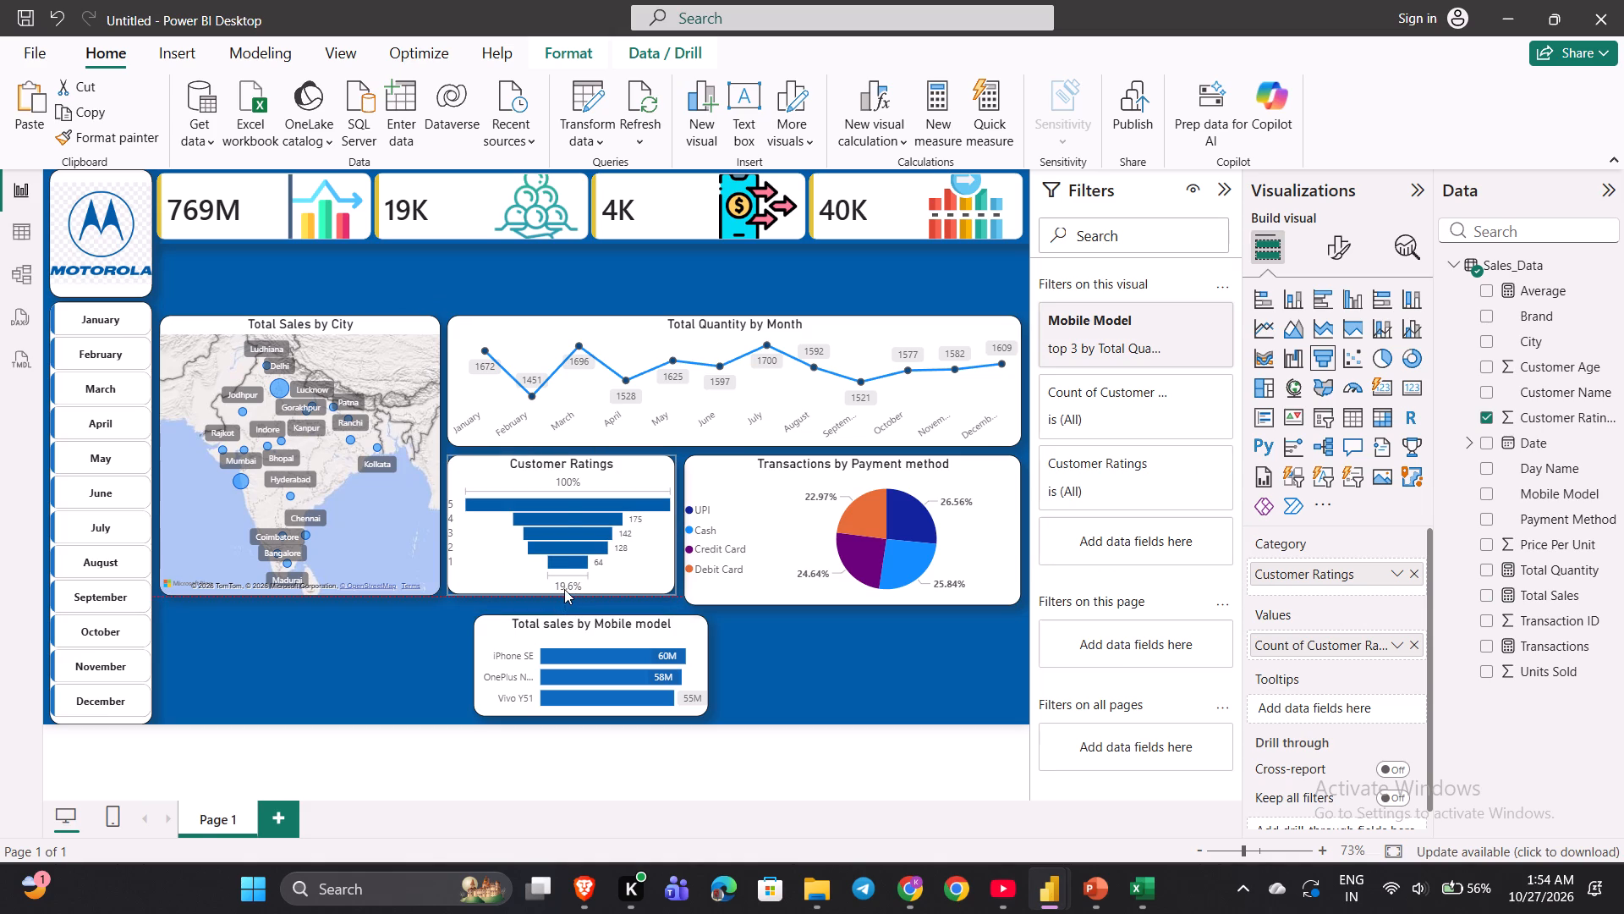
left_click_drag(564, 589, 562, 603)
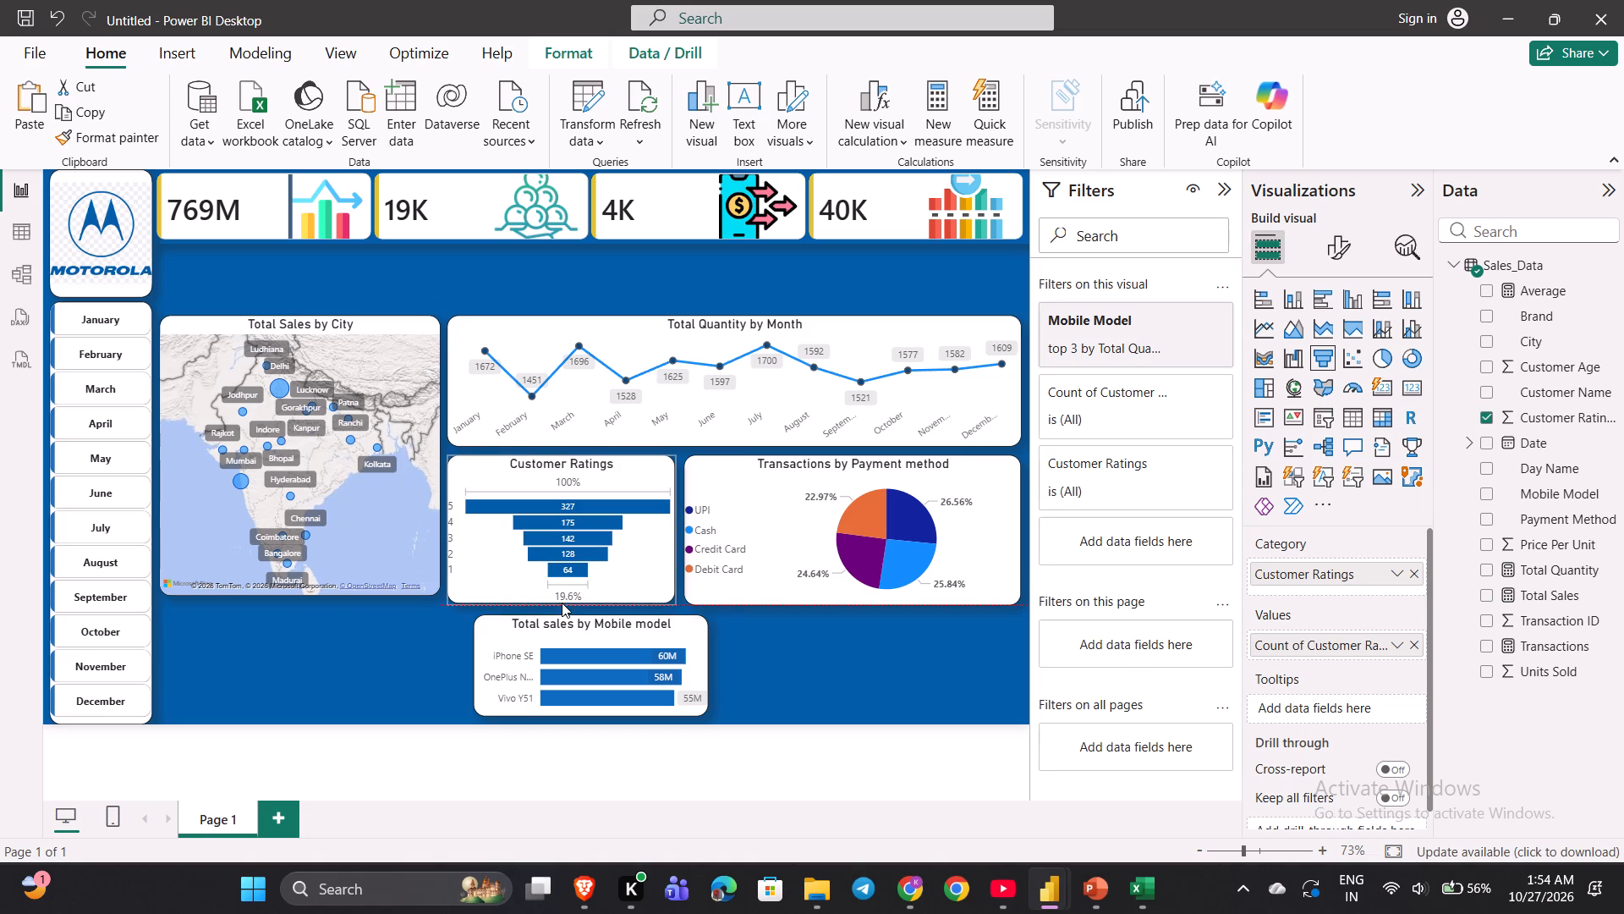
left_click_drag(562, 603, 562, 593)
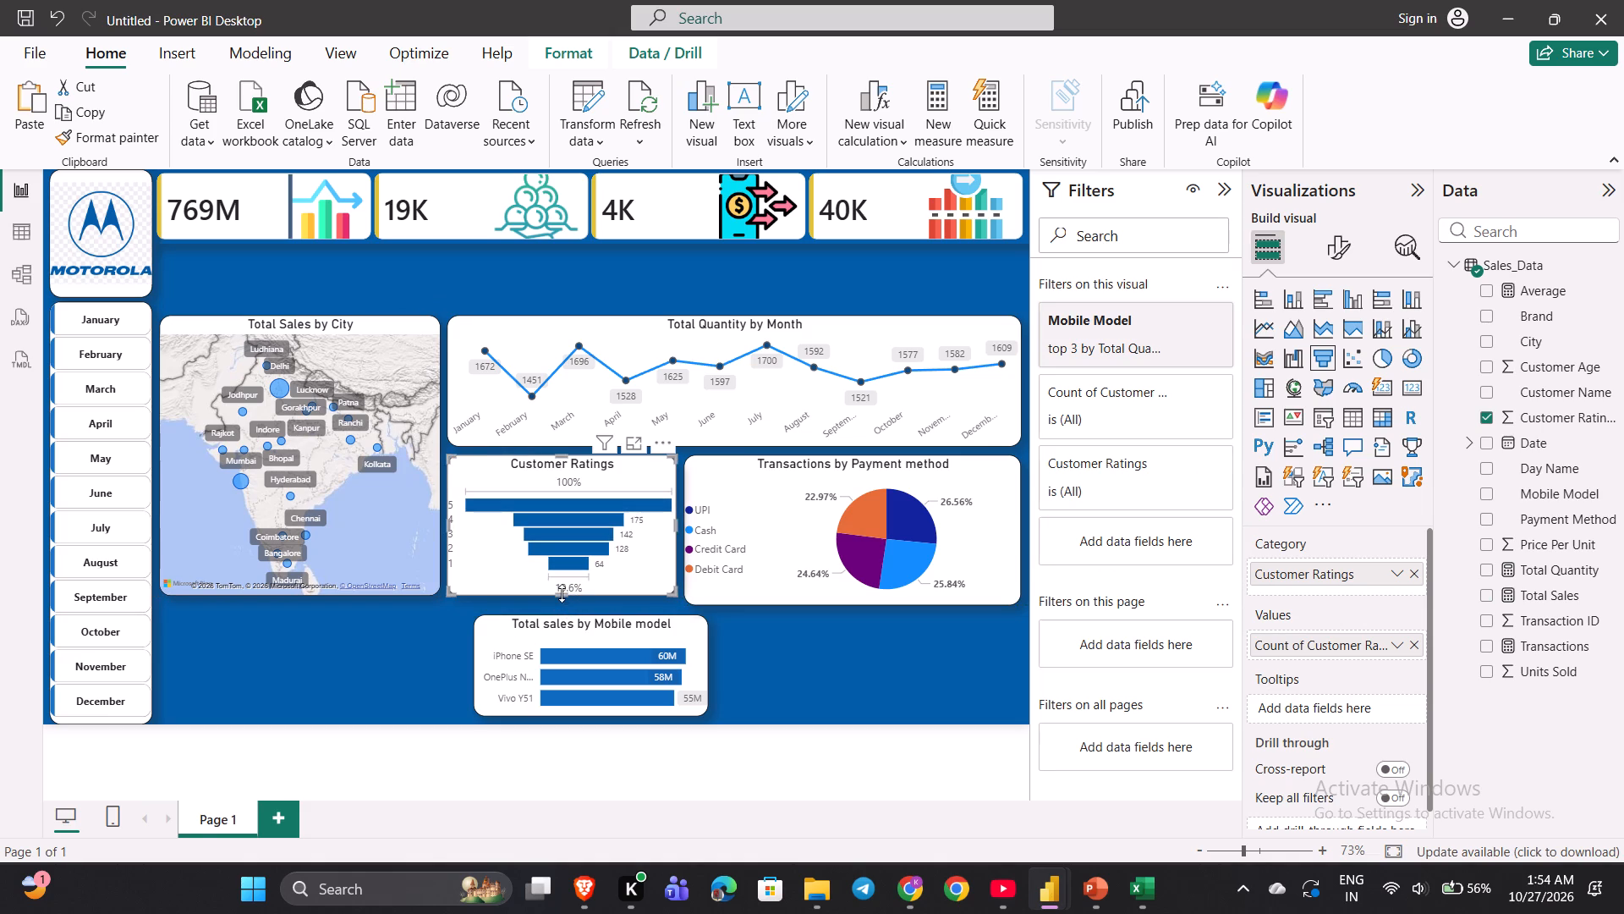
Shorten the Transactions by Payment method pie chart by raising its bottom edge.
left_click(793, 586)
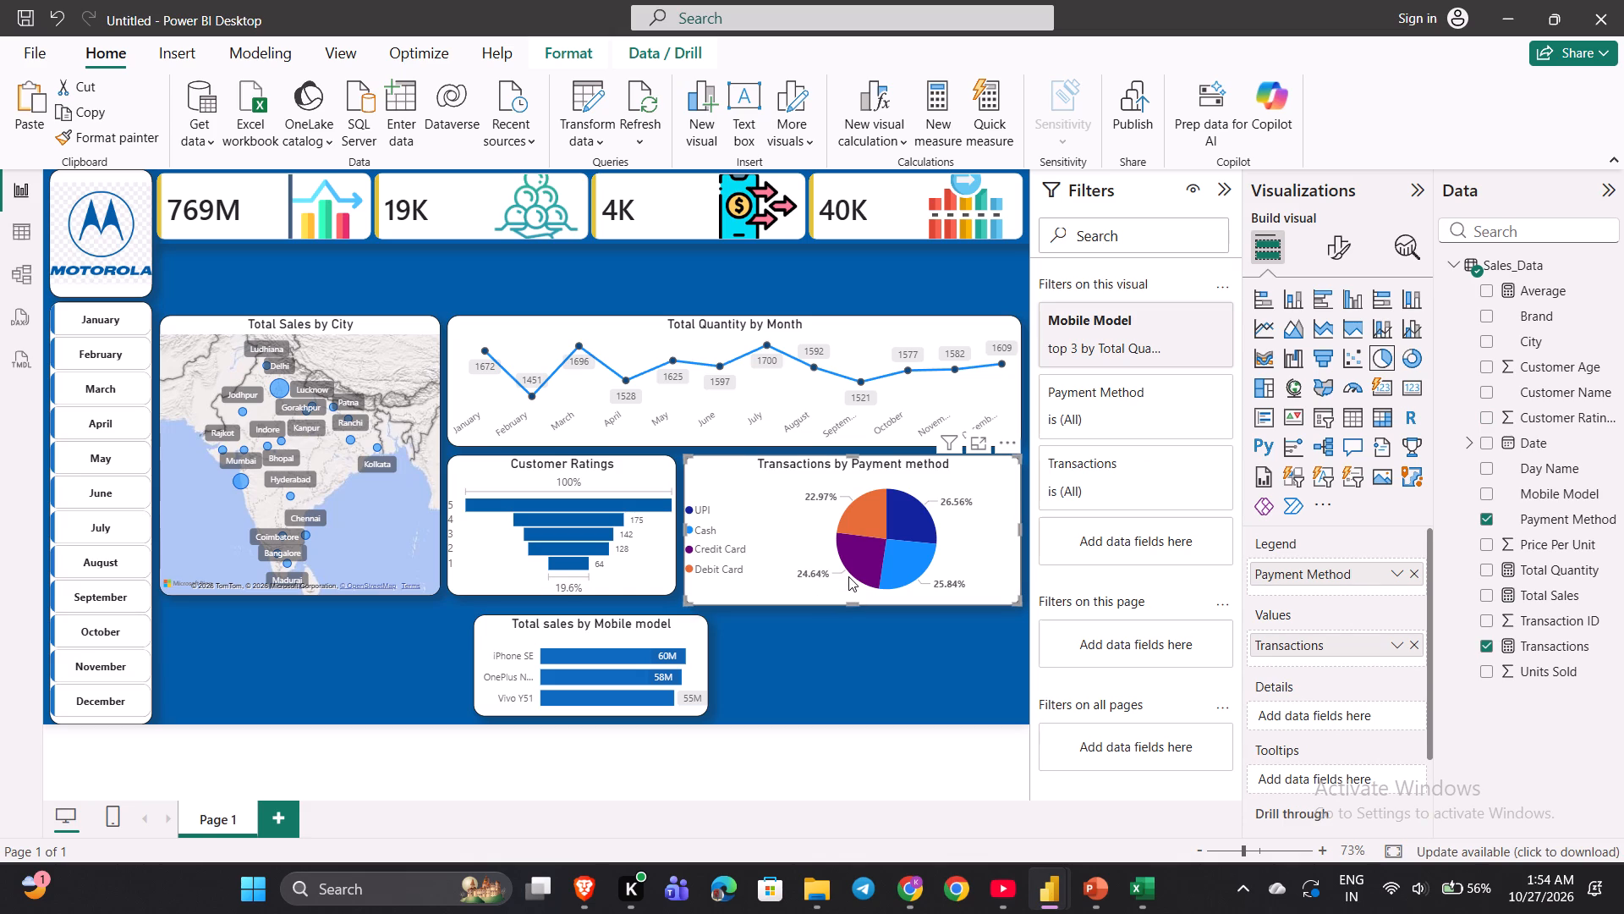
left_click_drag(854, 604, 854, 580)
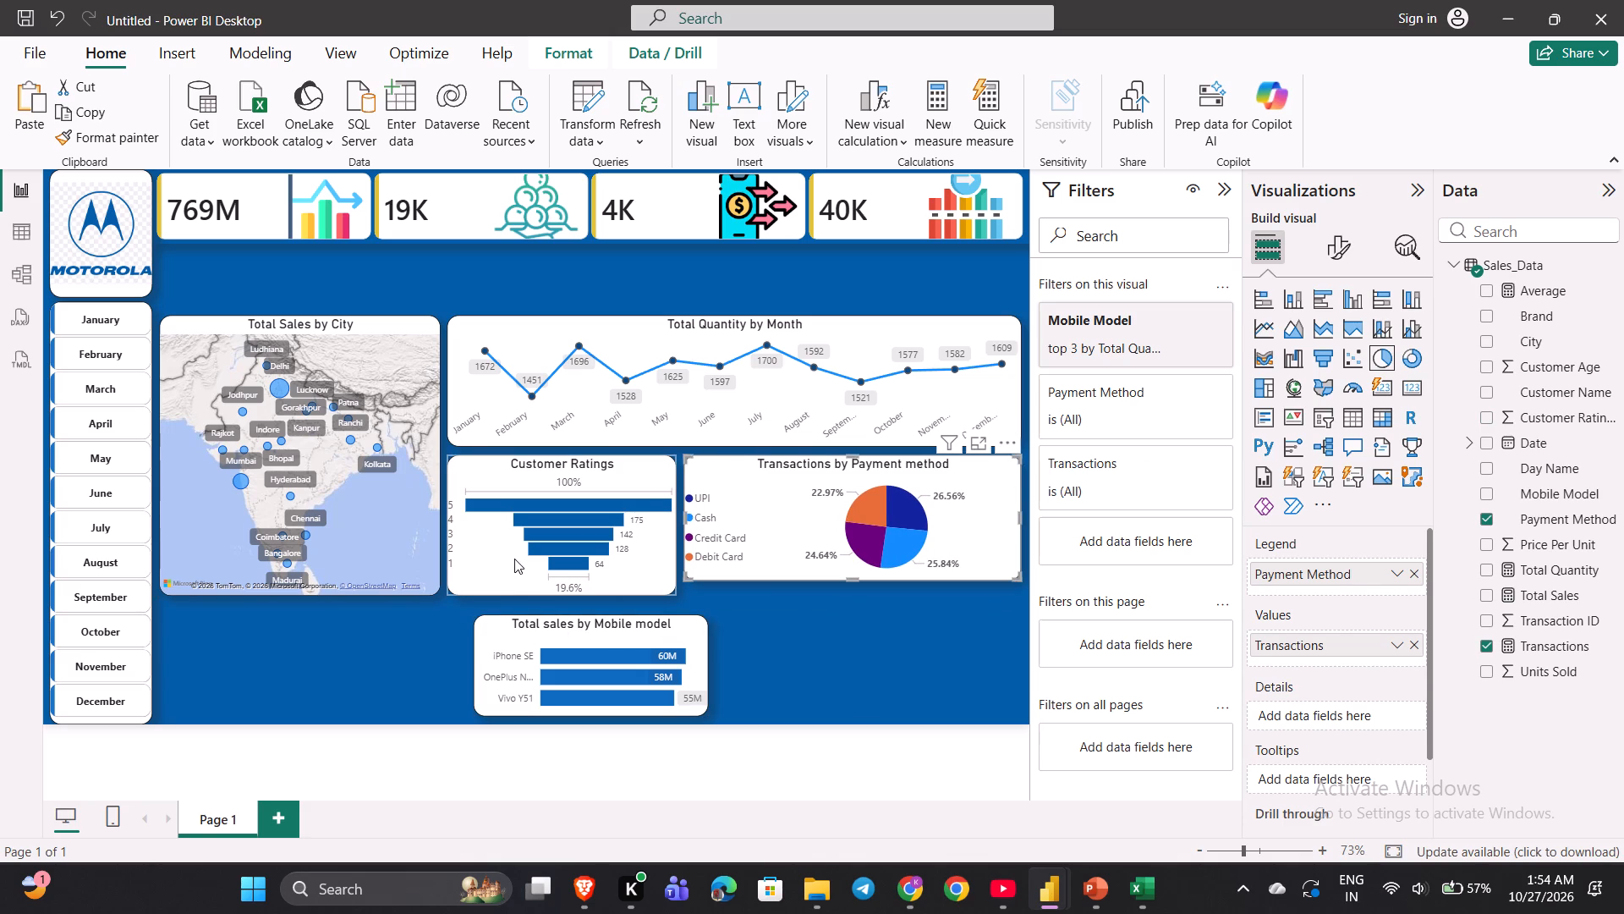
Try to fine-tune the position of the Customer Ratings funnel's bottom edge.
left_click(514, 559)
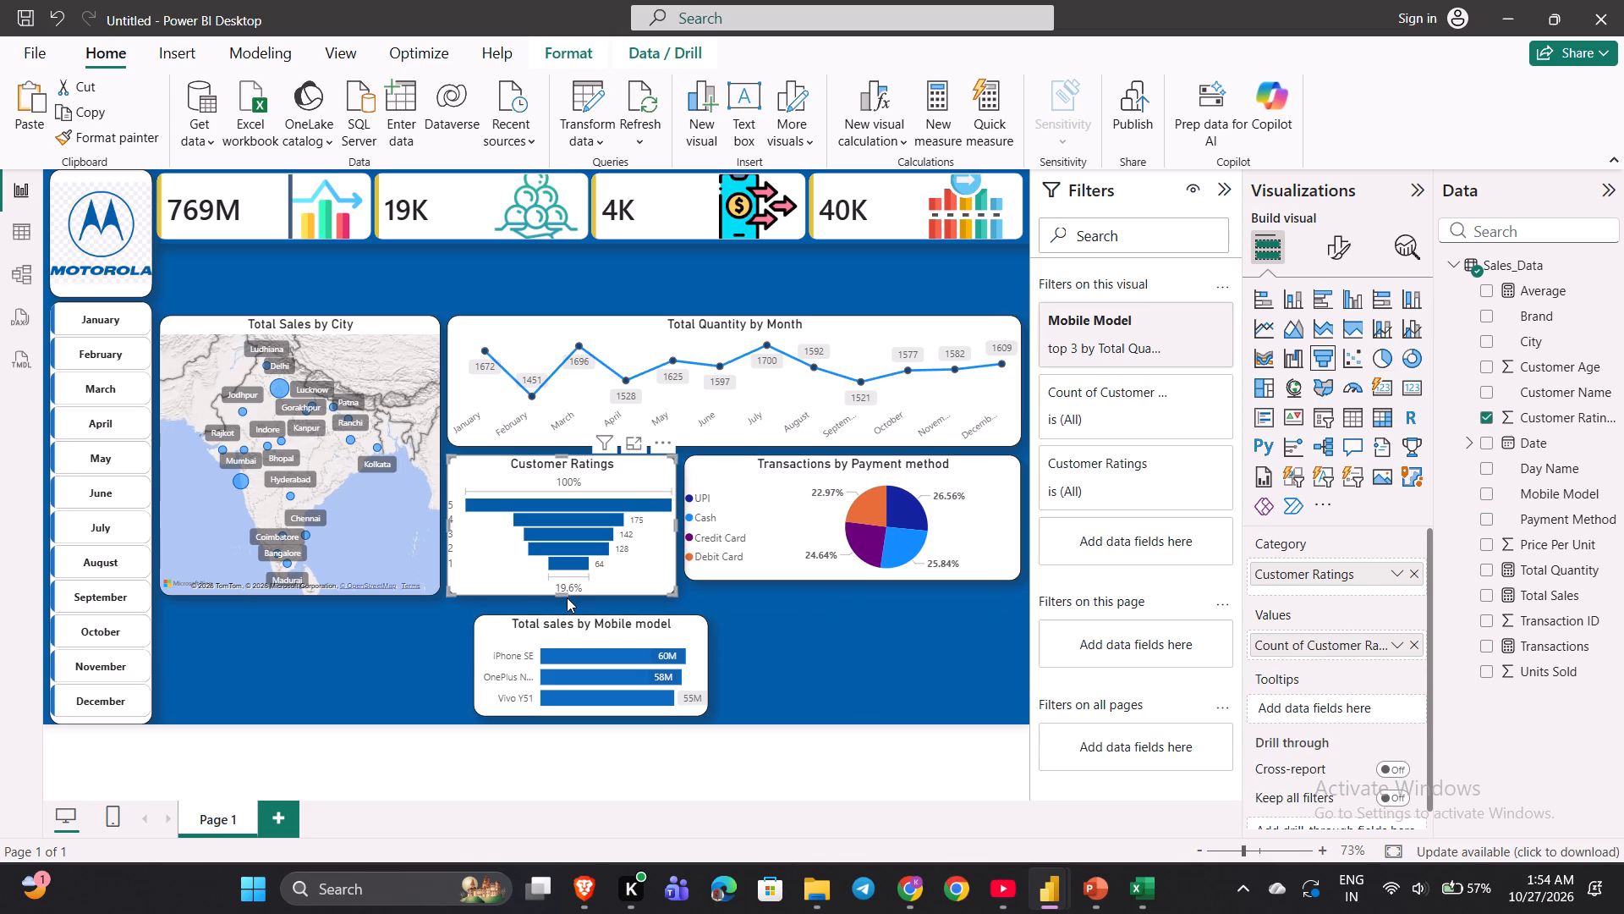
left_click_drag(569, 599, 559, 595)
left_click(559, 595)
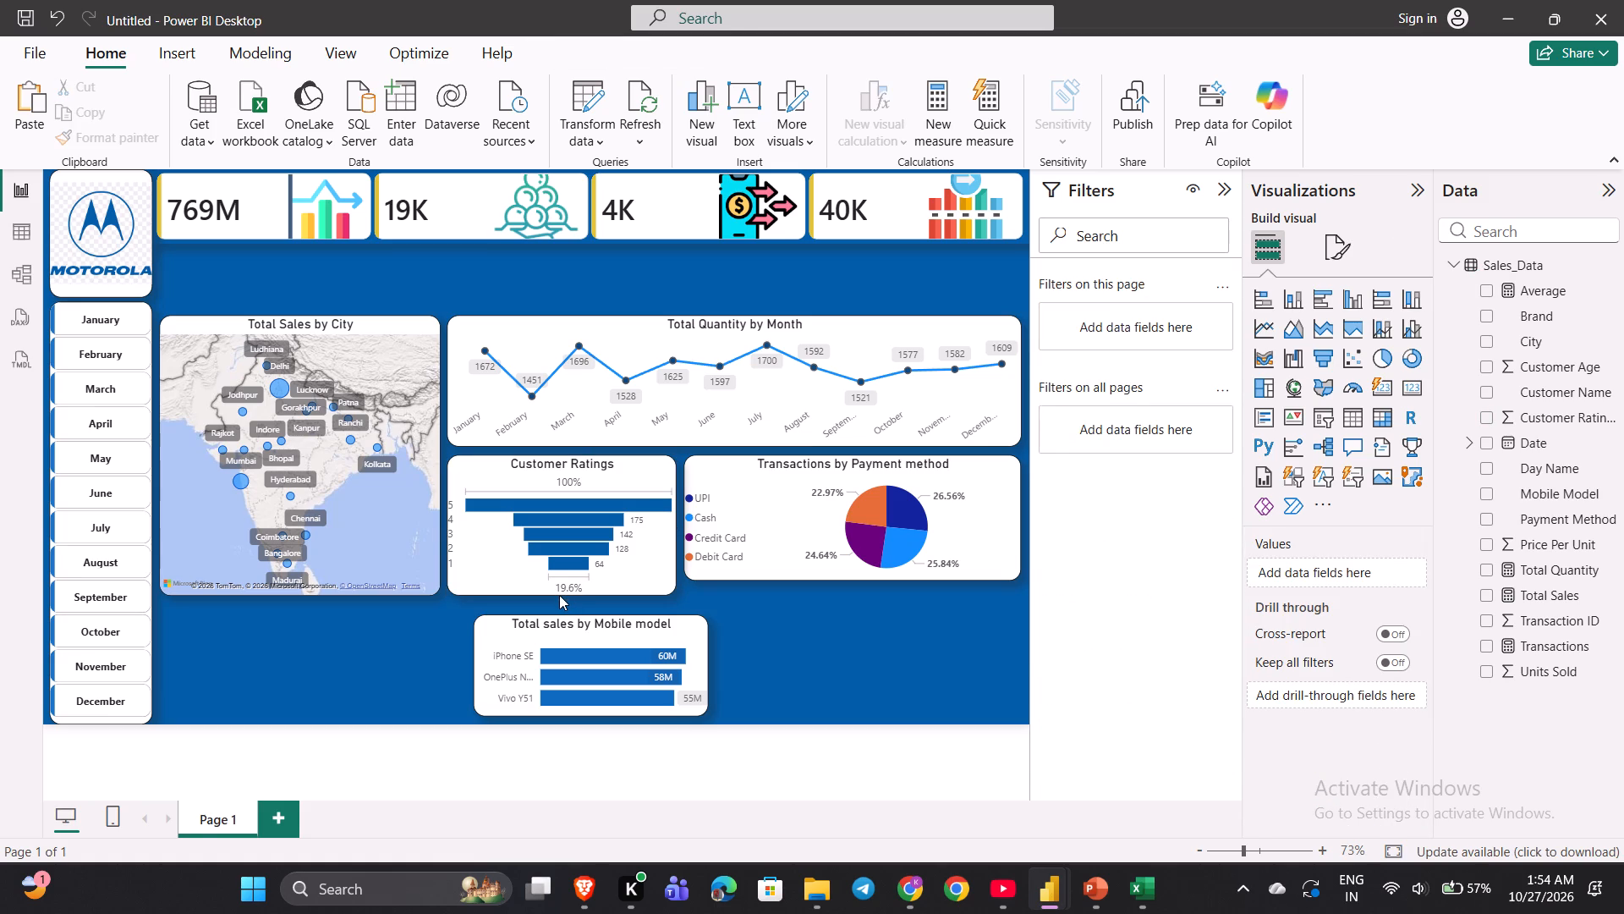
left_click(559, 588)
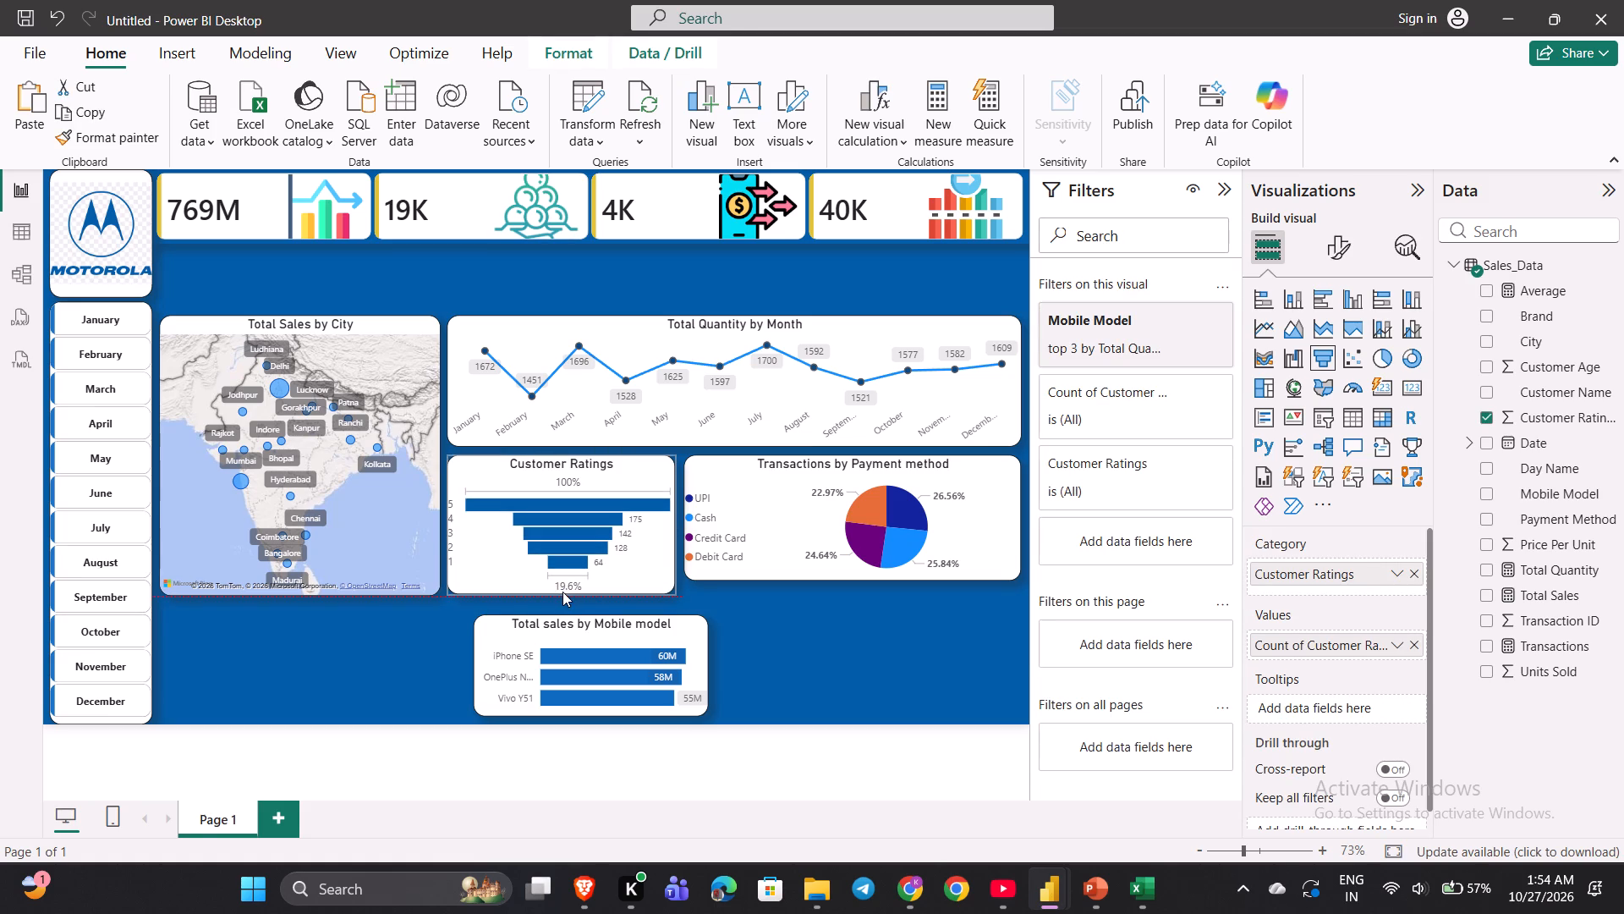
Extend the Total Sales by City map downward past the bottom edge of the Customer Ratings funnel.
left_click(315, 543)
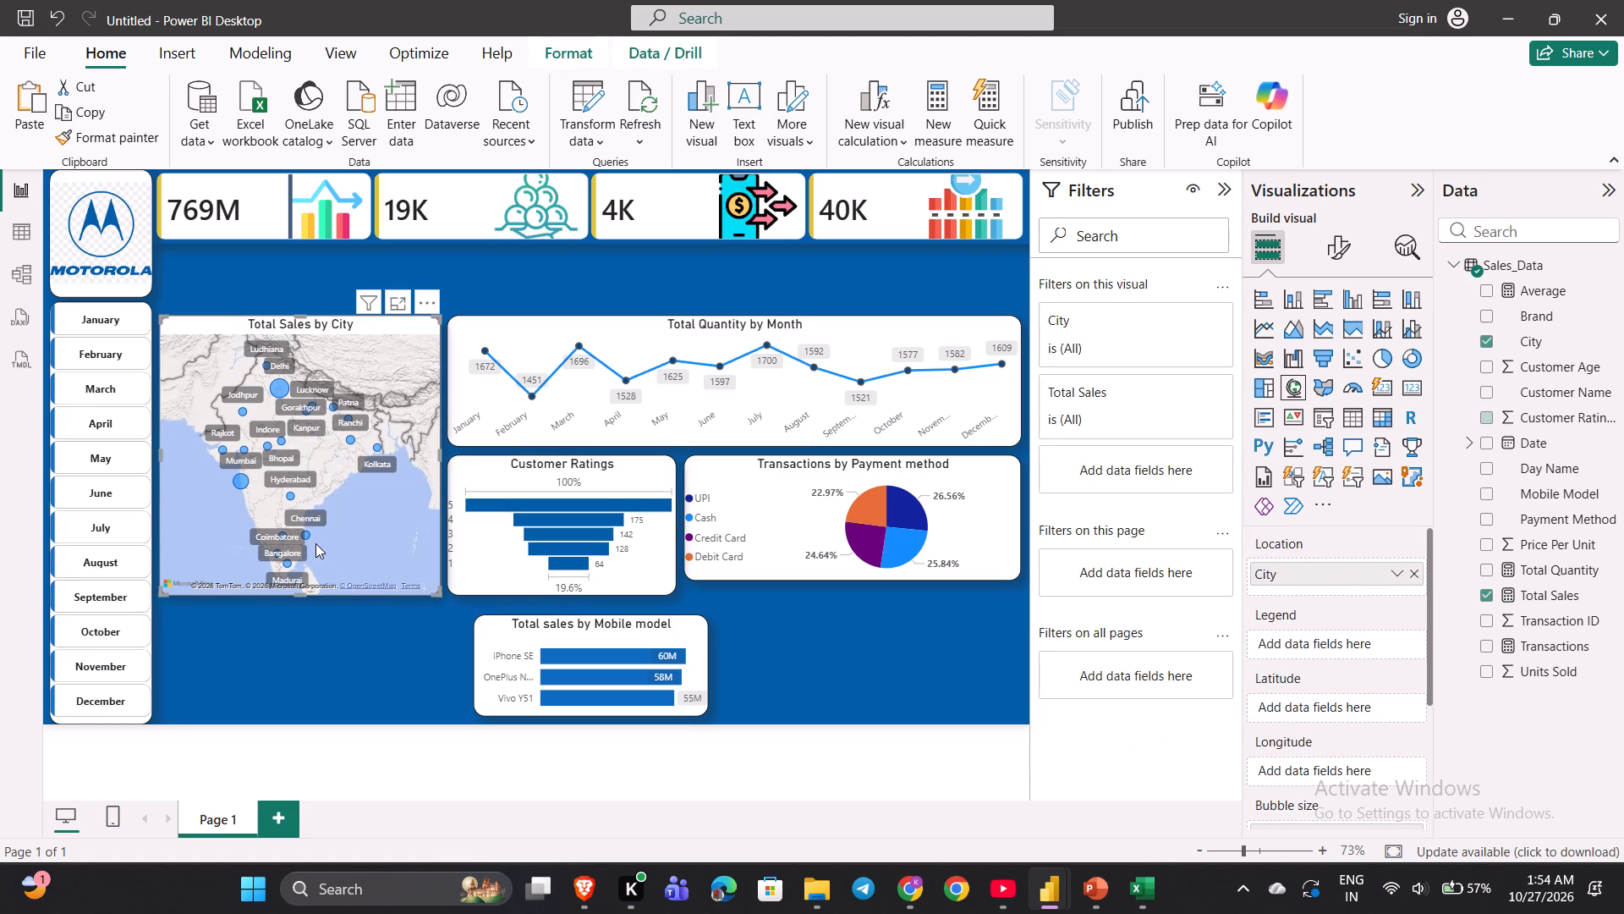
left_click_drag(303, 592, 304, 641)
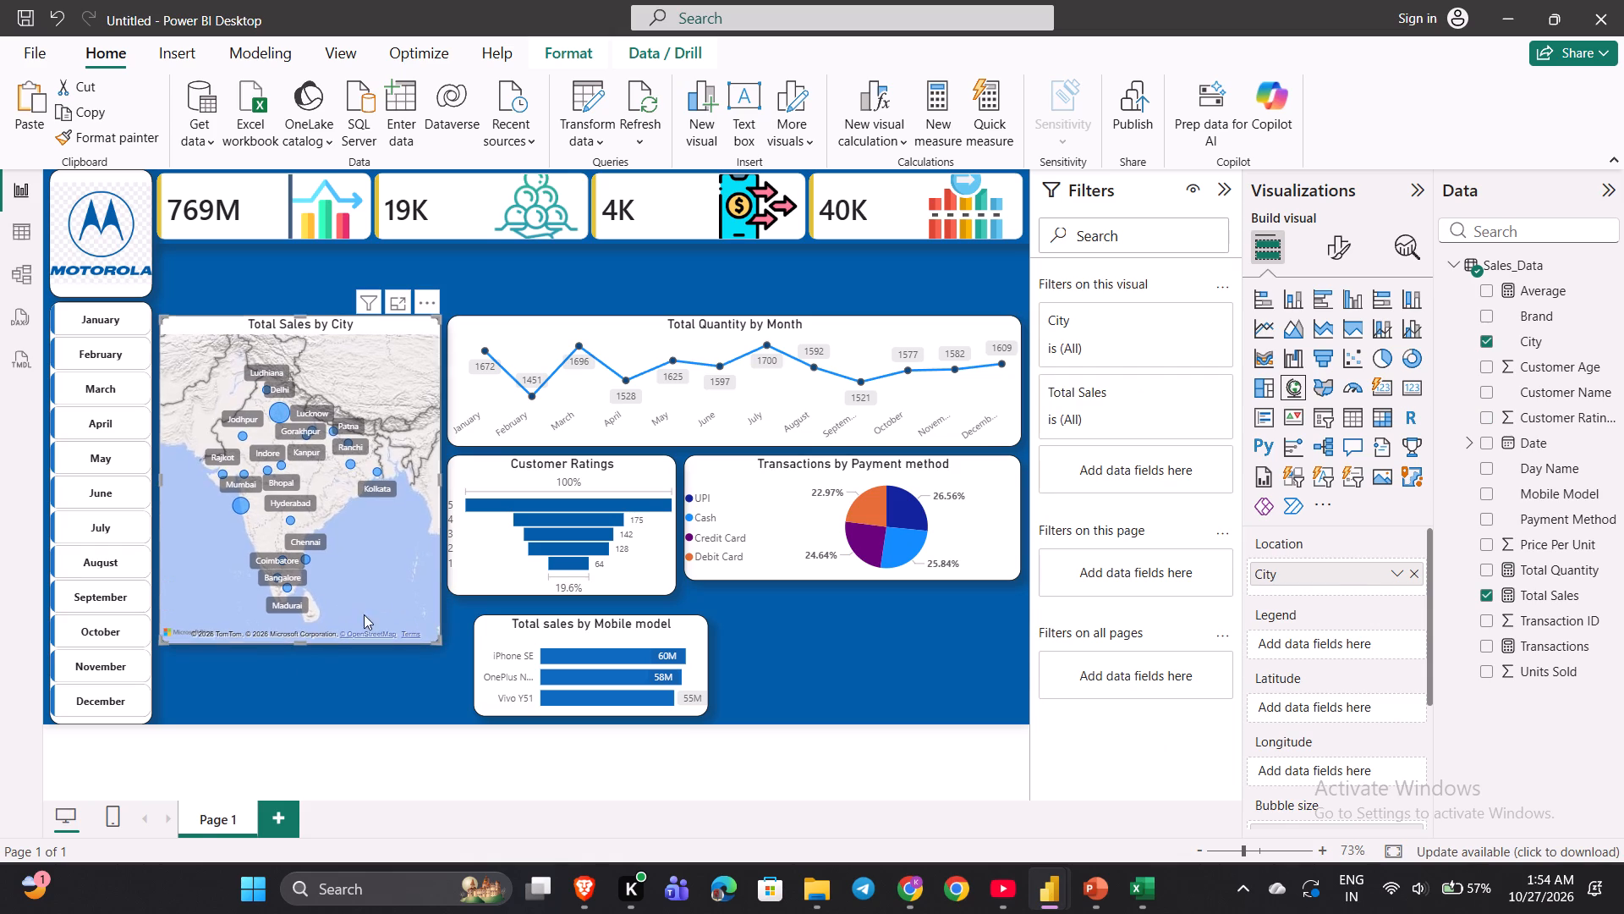
Lower the Customer Ratings funnel's bottom edge slightly and shorten the Total Sales by City map to line up with it.
left_click(546, 573)
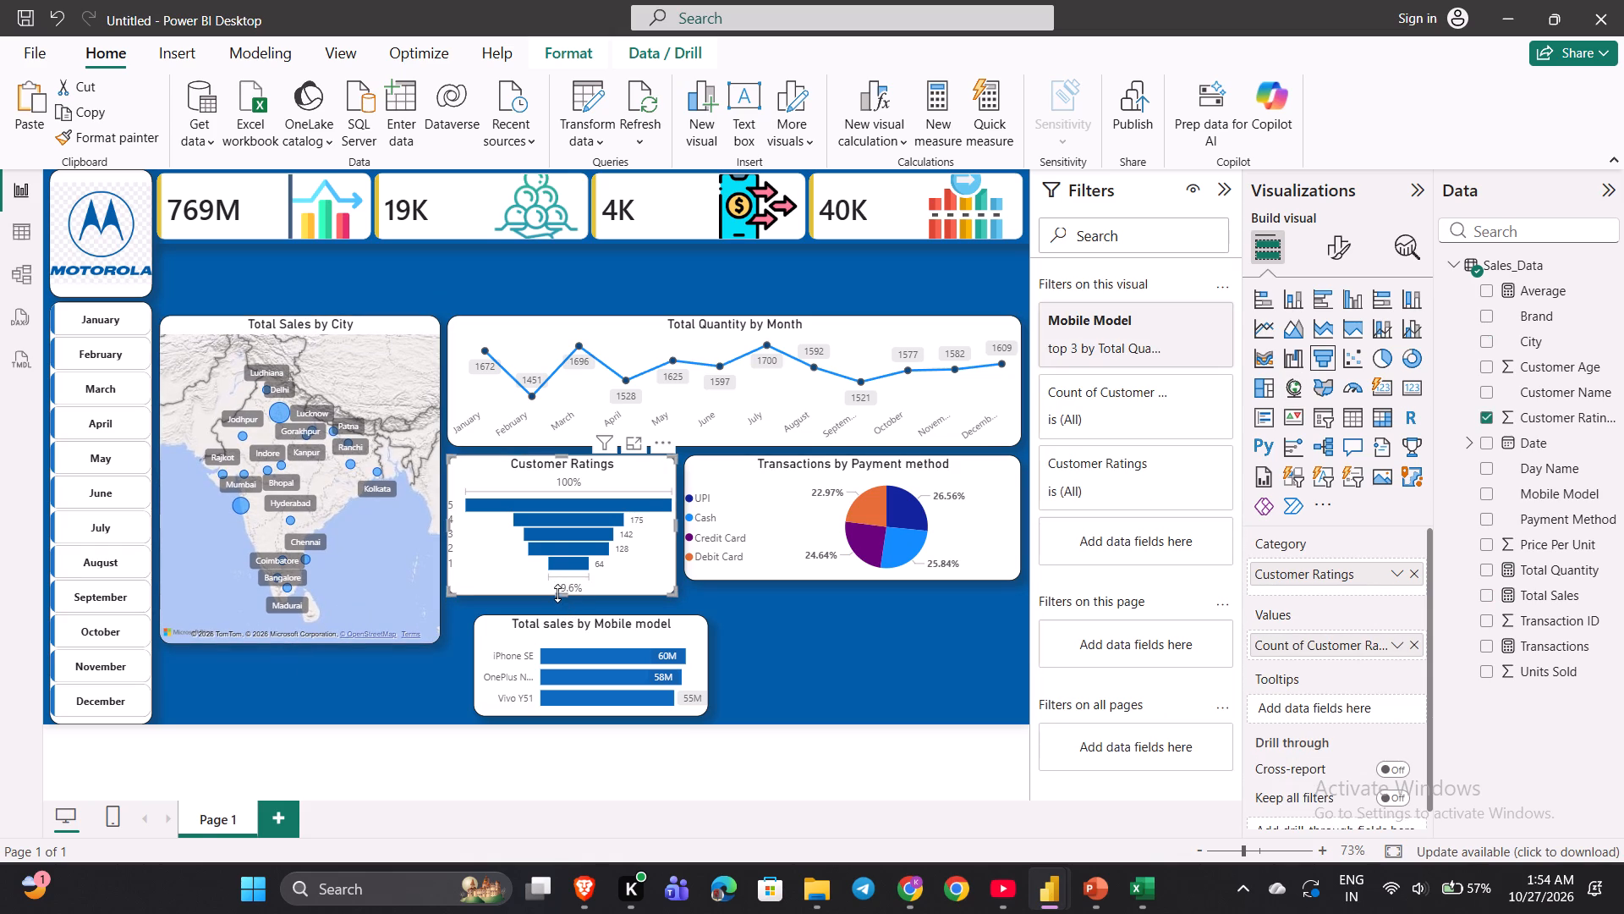
left_click(557, 593)
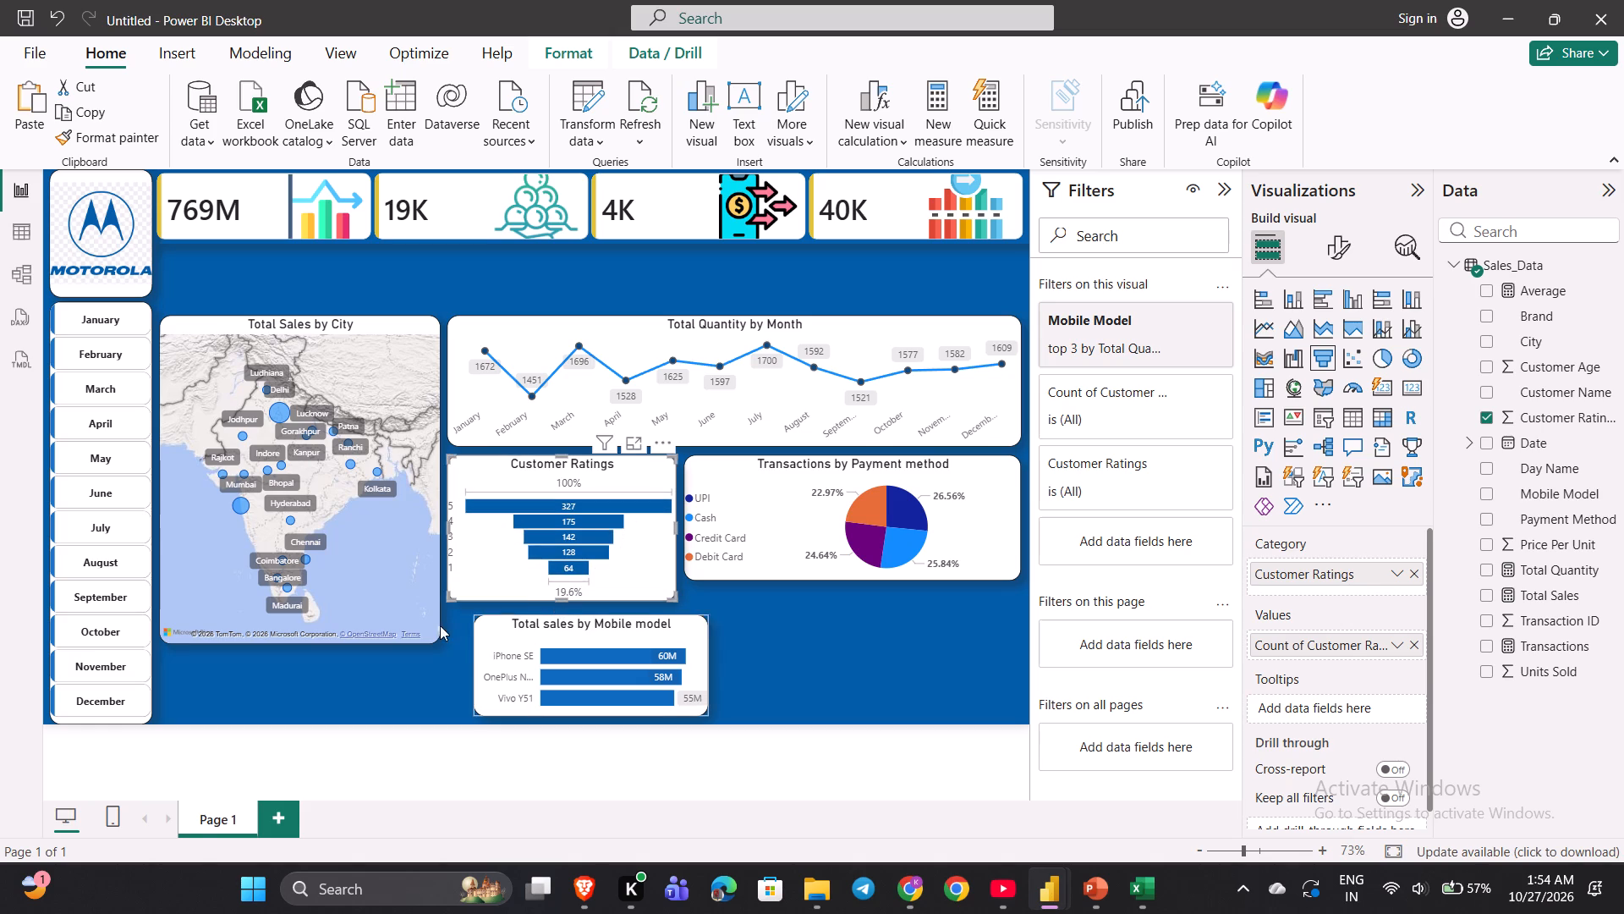
left_click(375, 614)
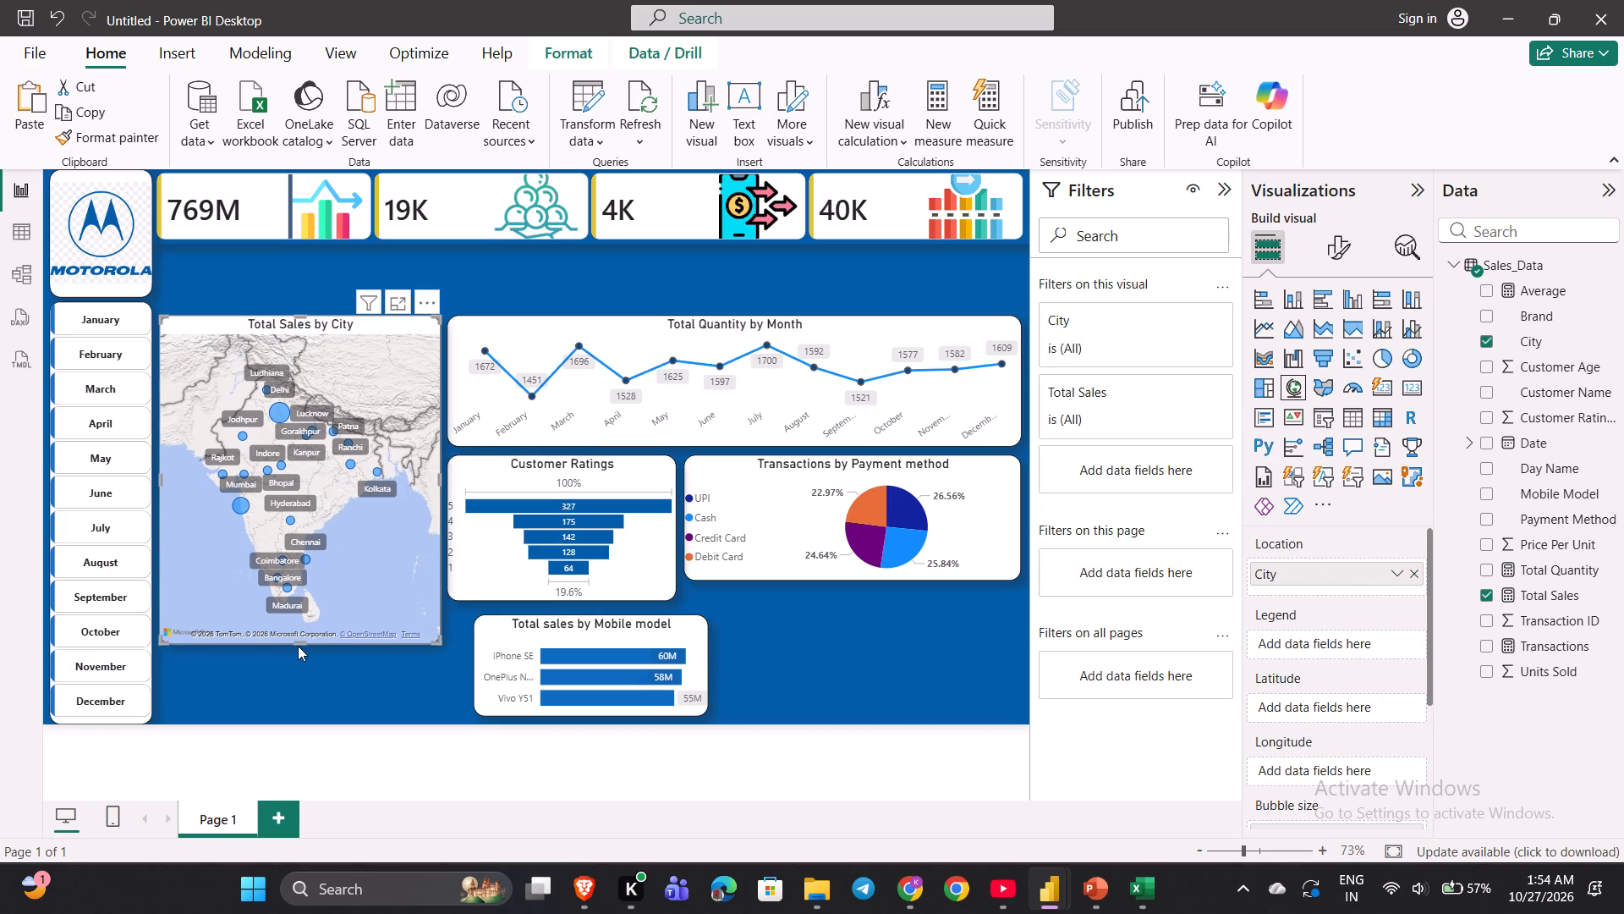
left_click_drag(297, 645, 300, 603)
Extend the Transactions by Payment method pie chart downward until its bottom edge lines up with the Customer Ratings funnel.
left_click(794, 565)
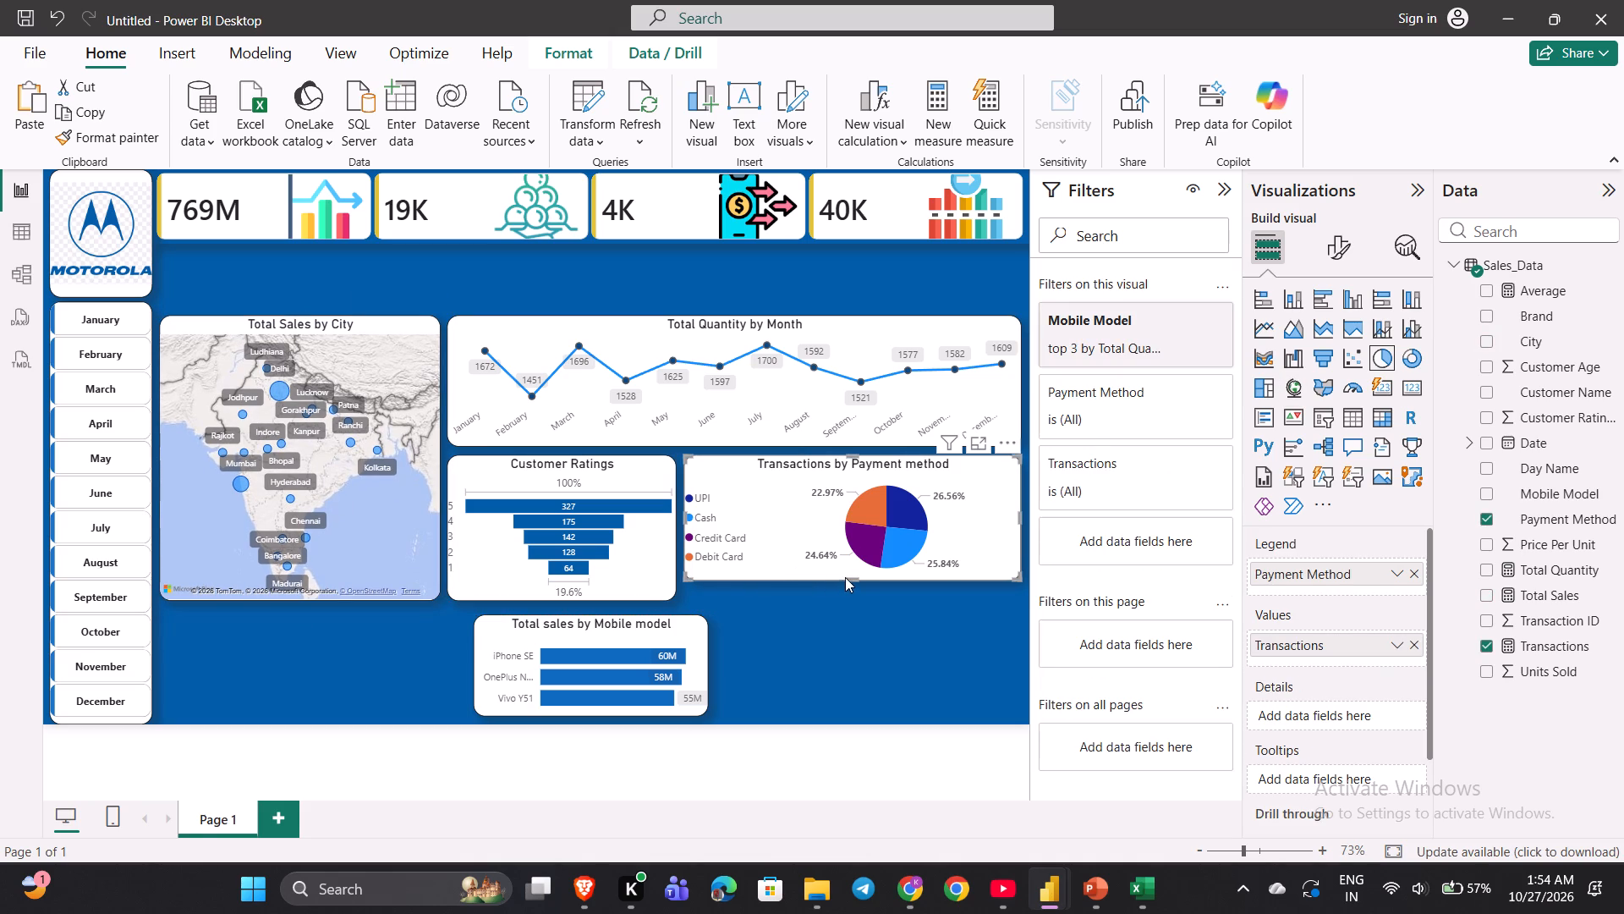
left_click_drag(849, 575, 848, 592)
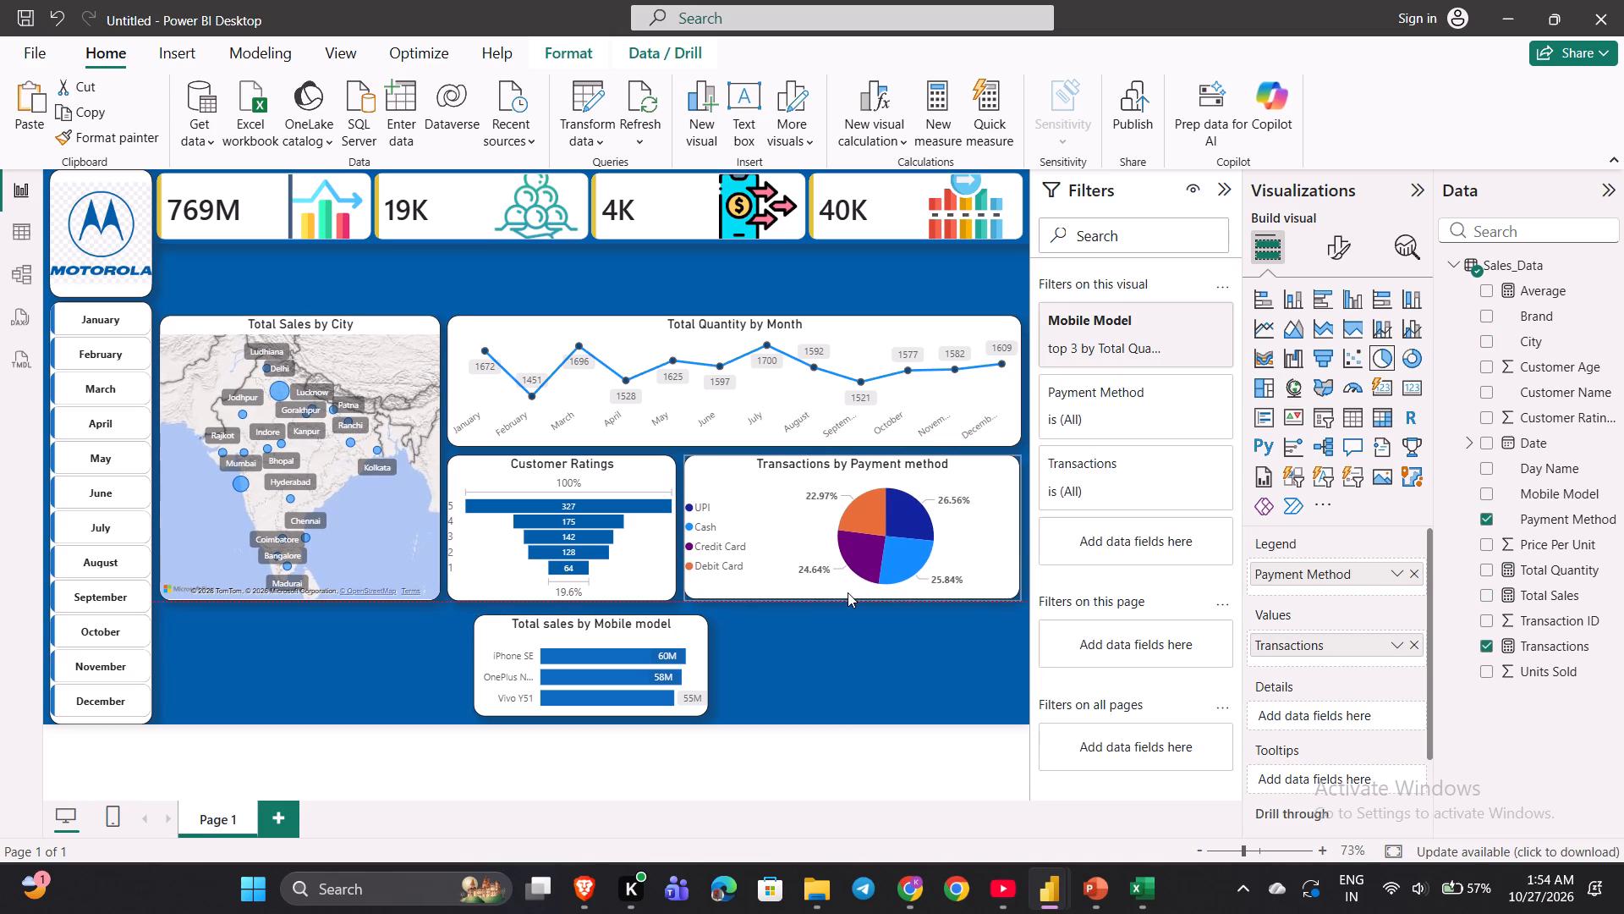
Fine-tune the bottom edge of the Transactions by Payment method pie chart against the Customer Ratings funnel, comparing with the Day 30 reference dashboard.
left_click_drag(848, 592, 848, 594)
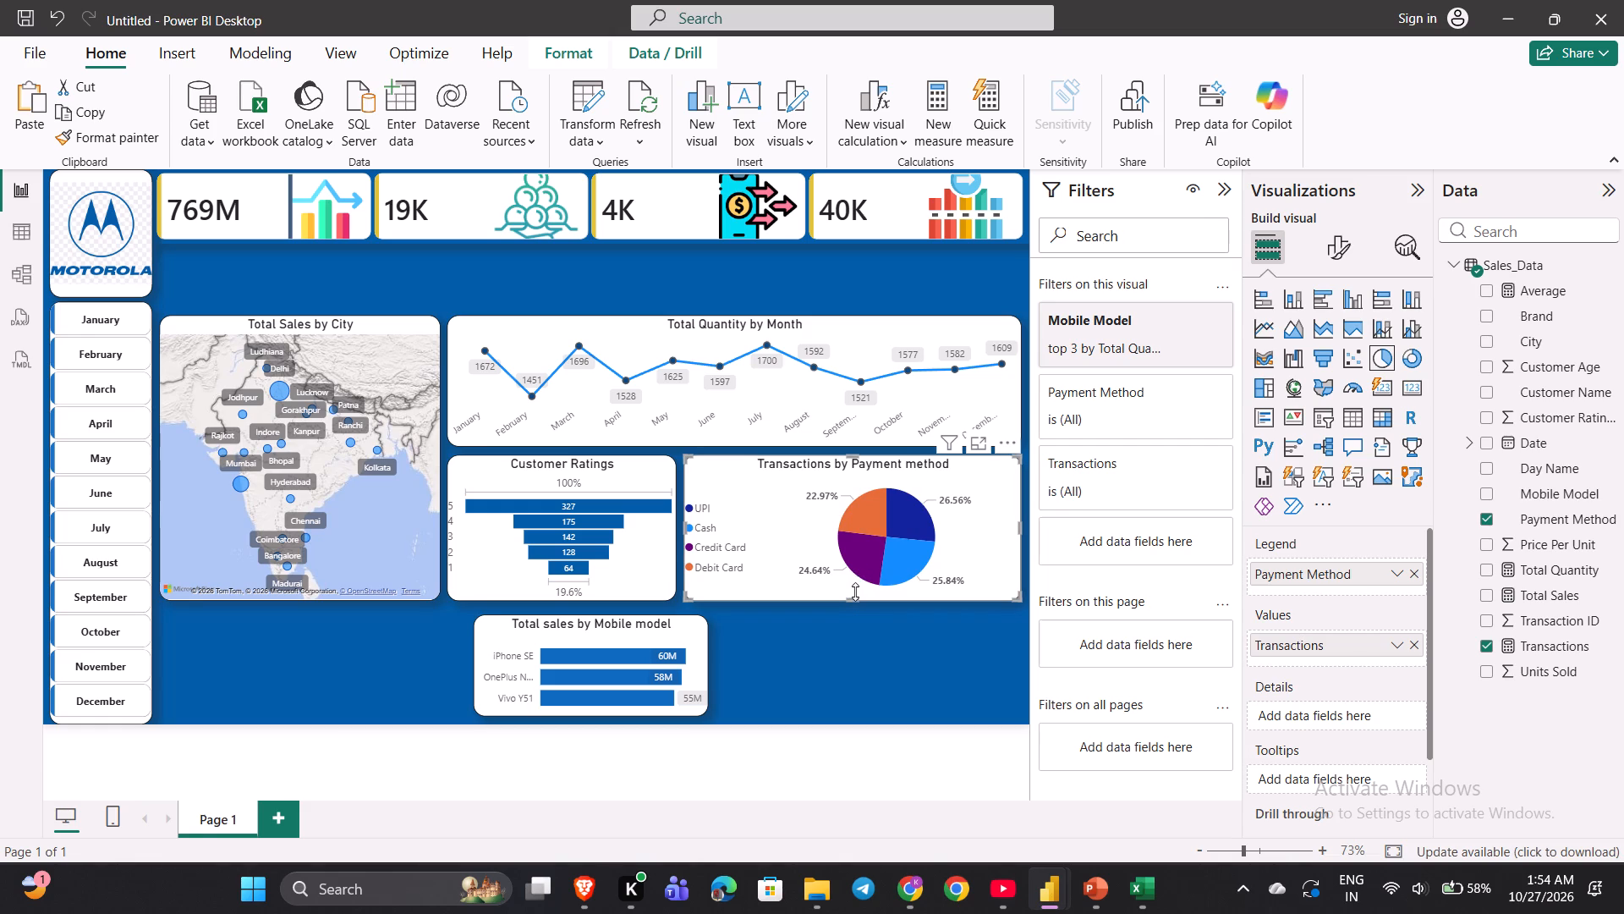
left_click(855, 597)
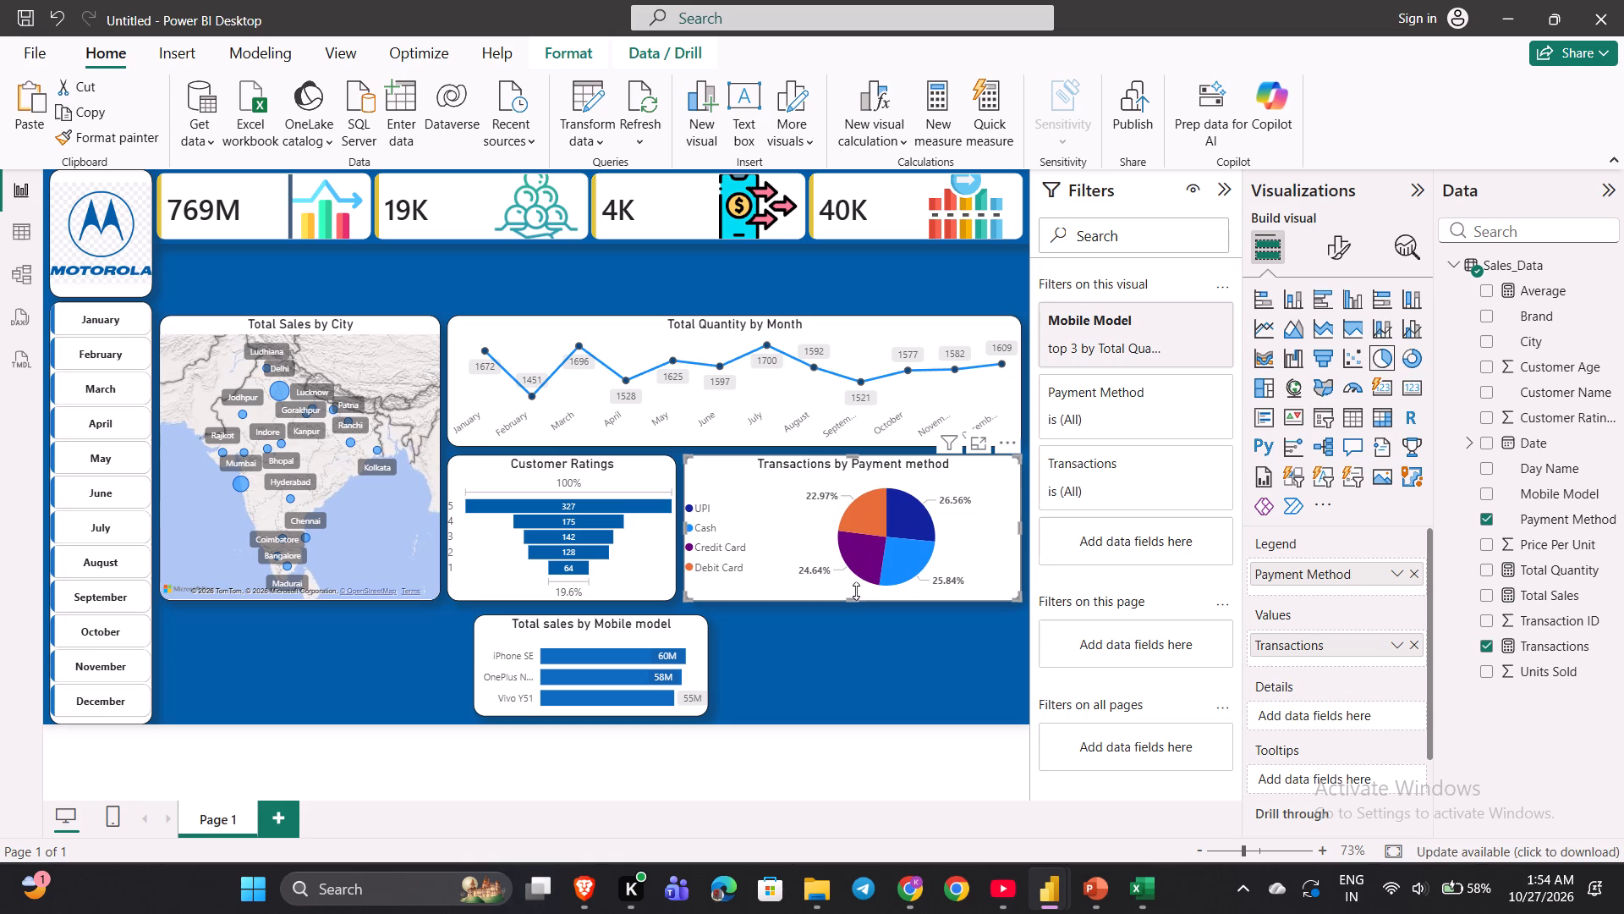
left_click(857, 600)
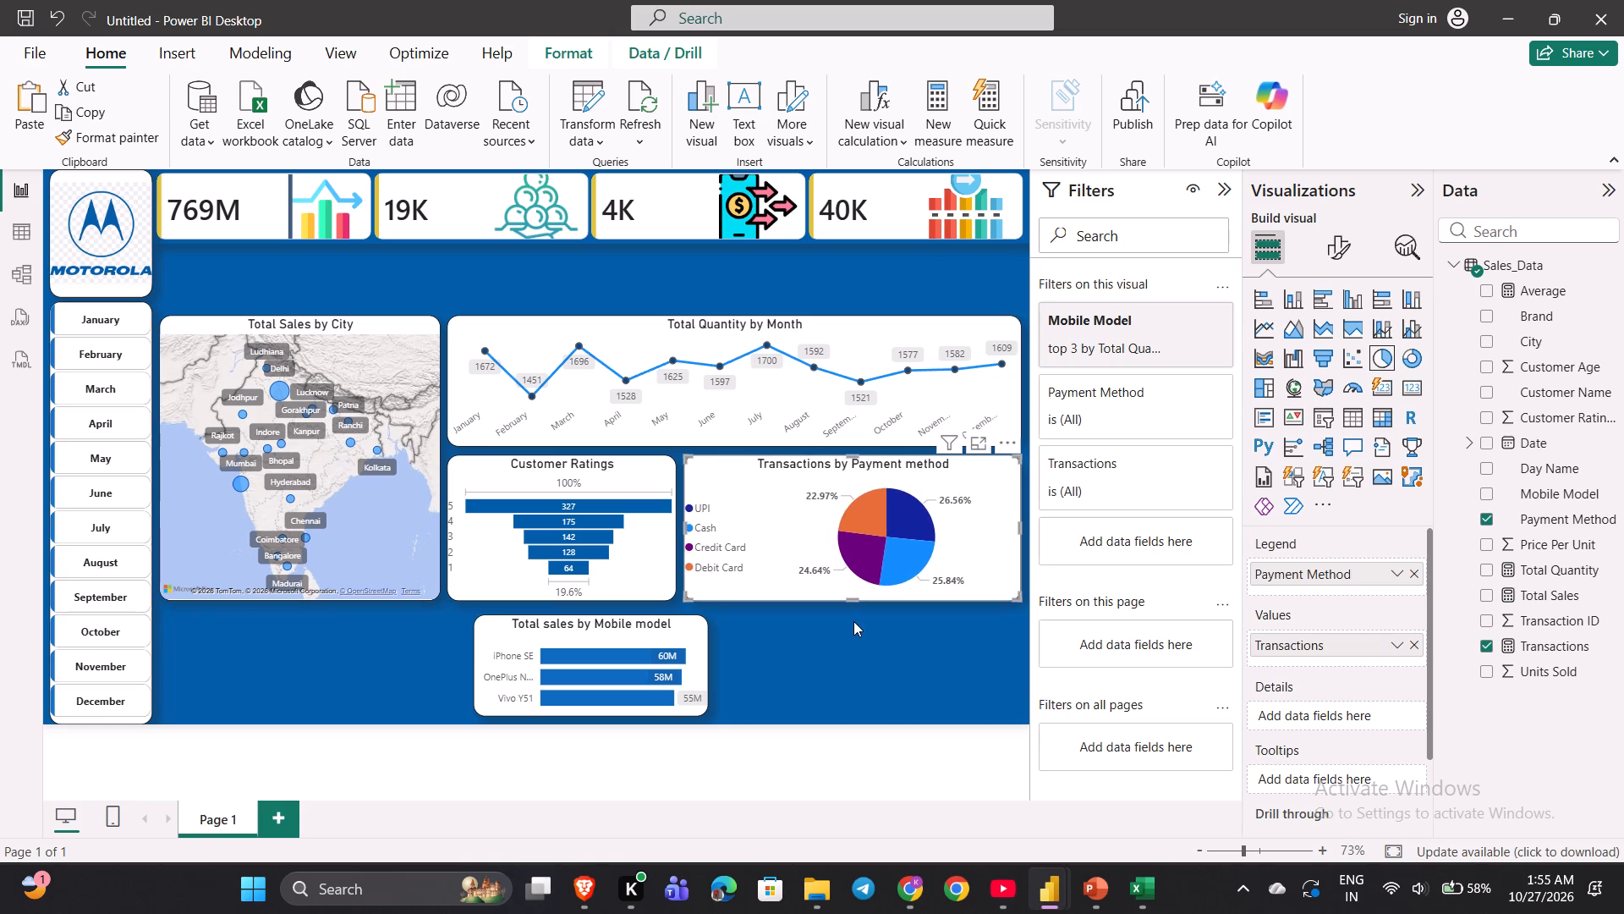
left_click(853, 623)
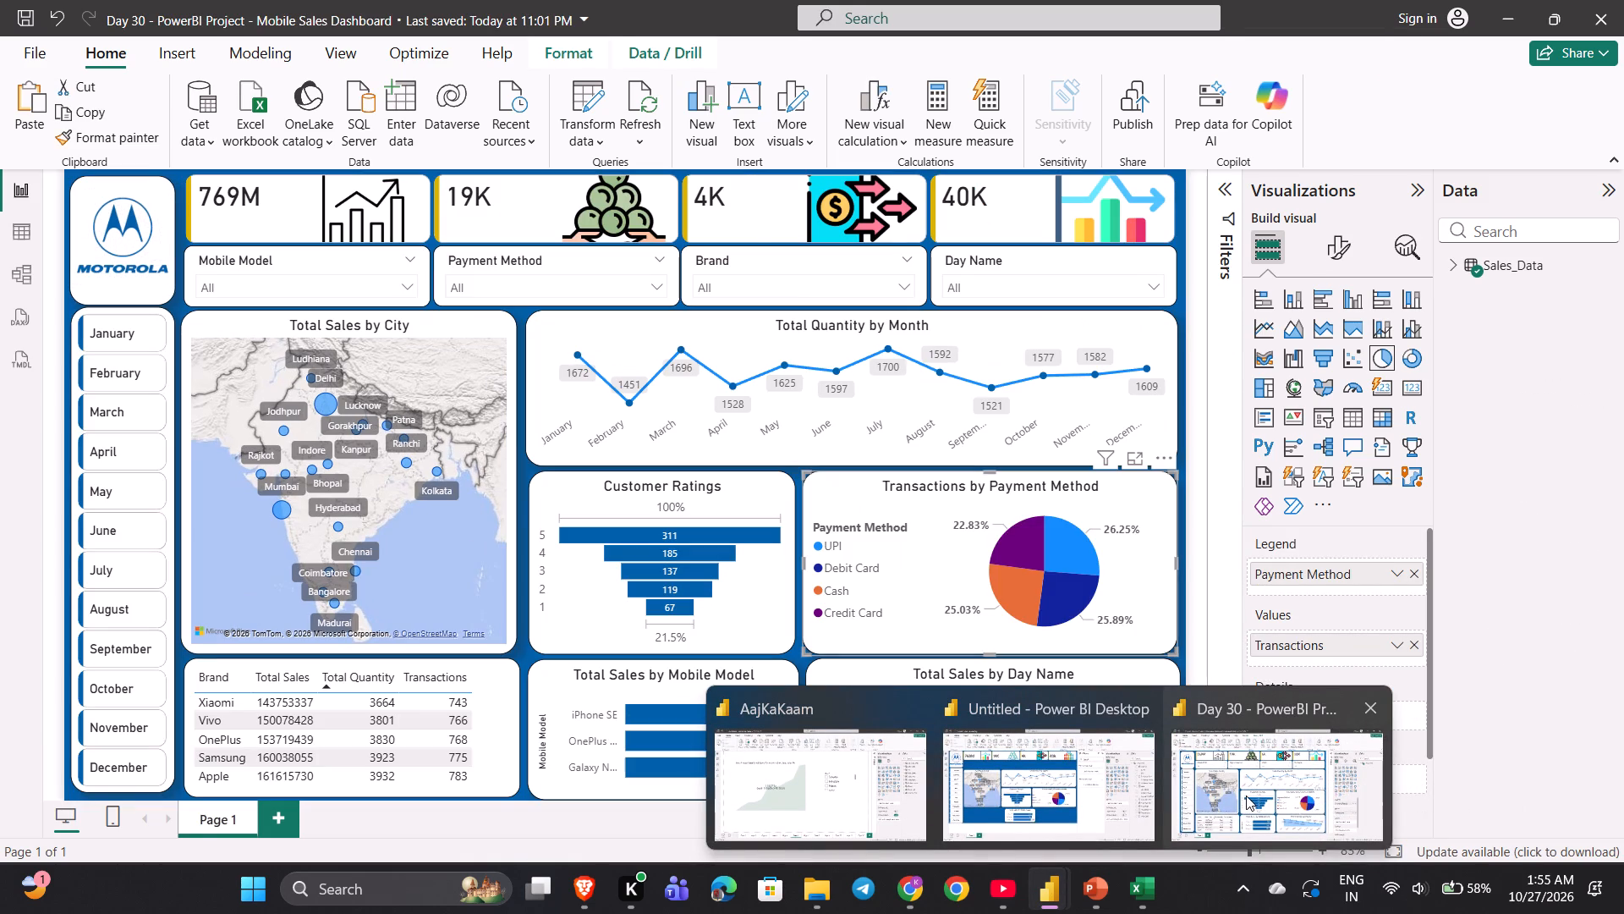
left_click(1120, 800)
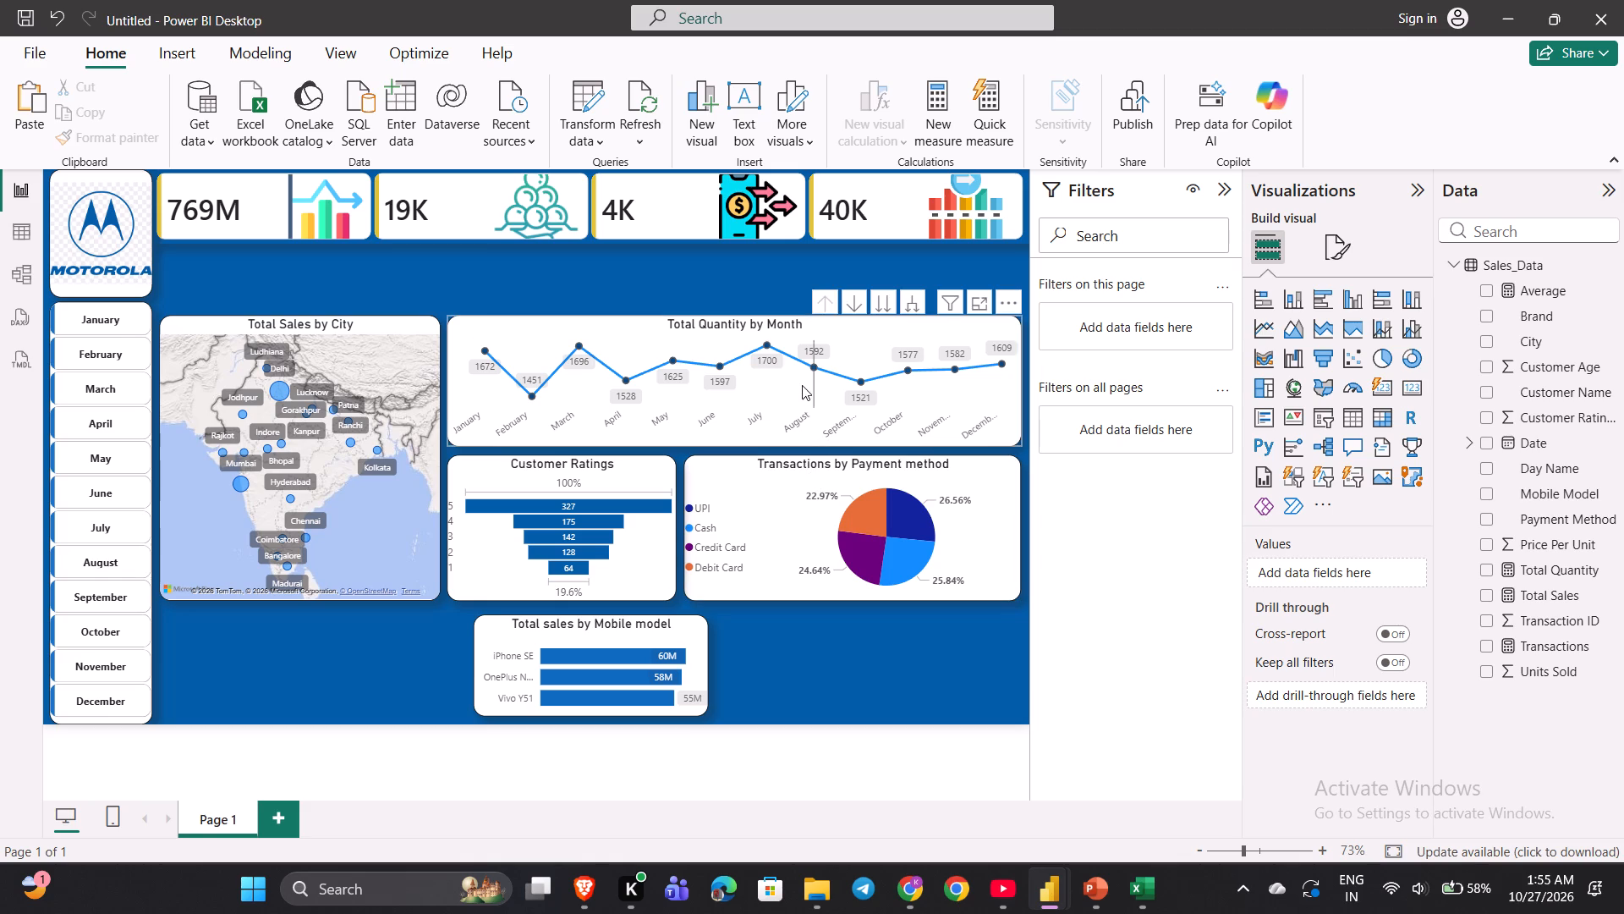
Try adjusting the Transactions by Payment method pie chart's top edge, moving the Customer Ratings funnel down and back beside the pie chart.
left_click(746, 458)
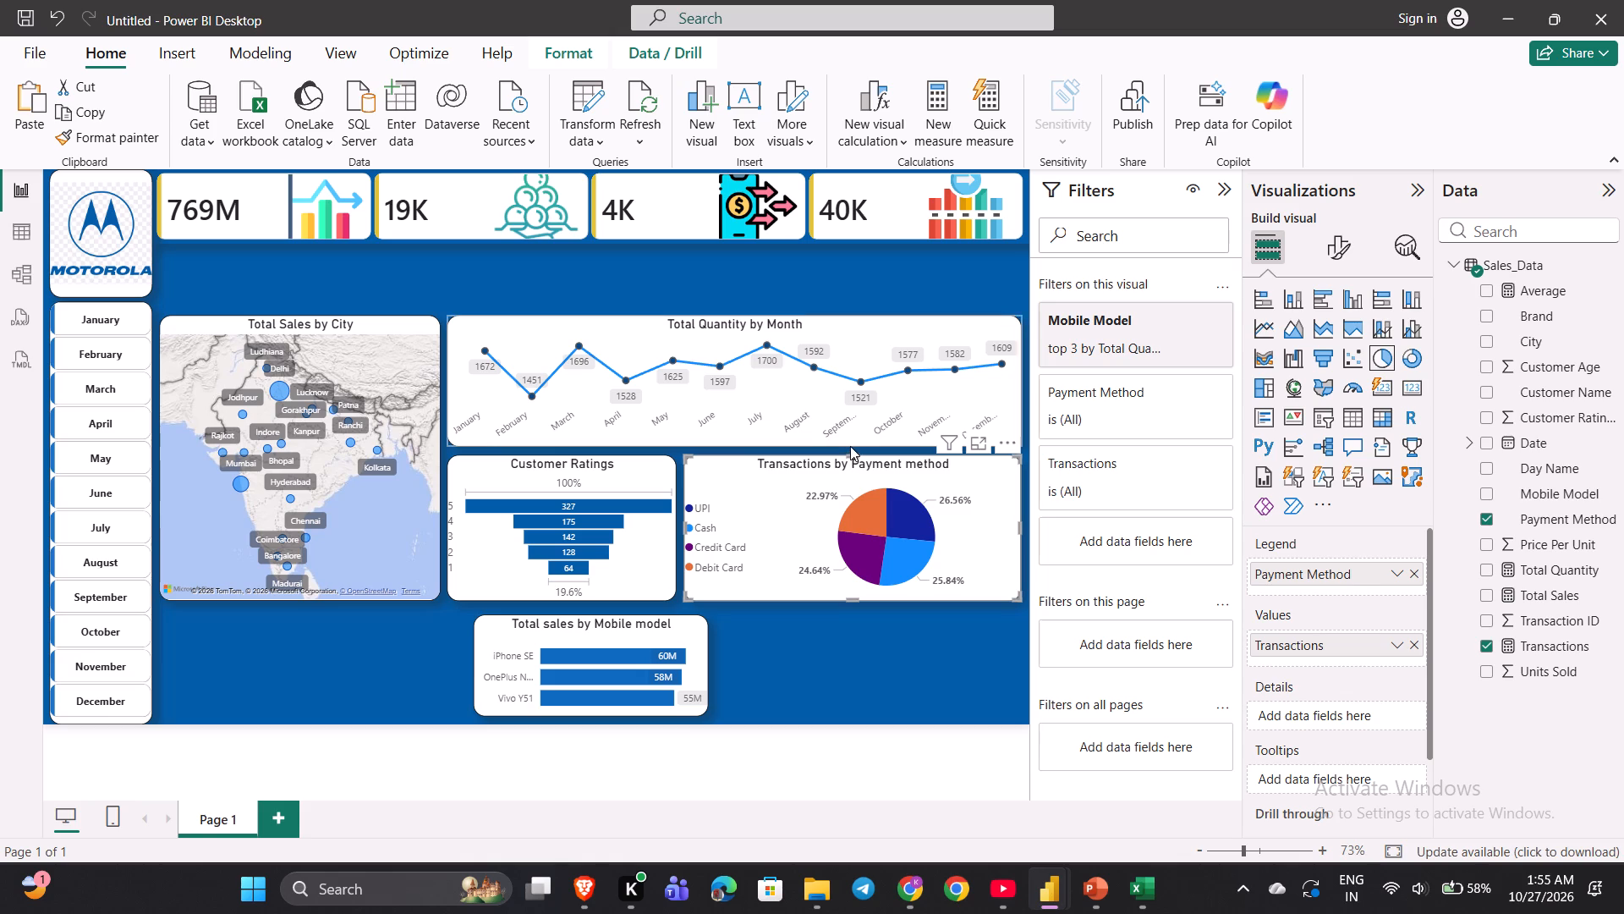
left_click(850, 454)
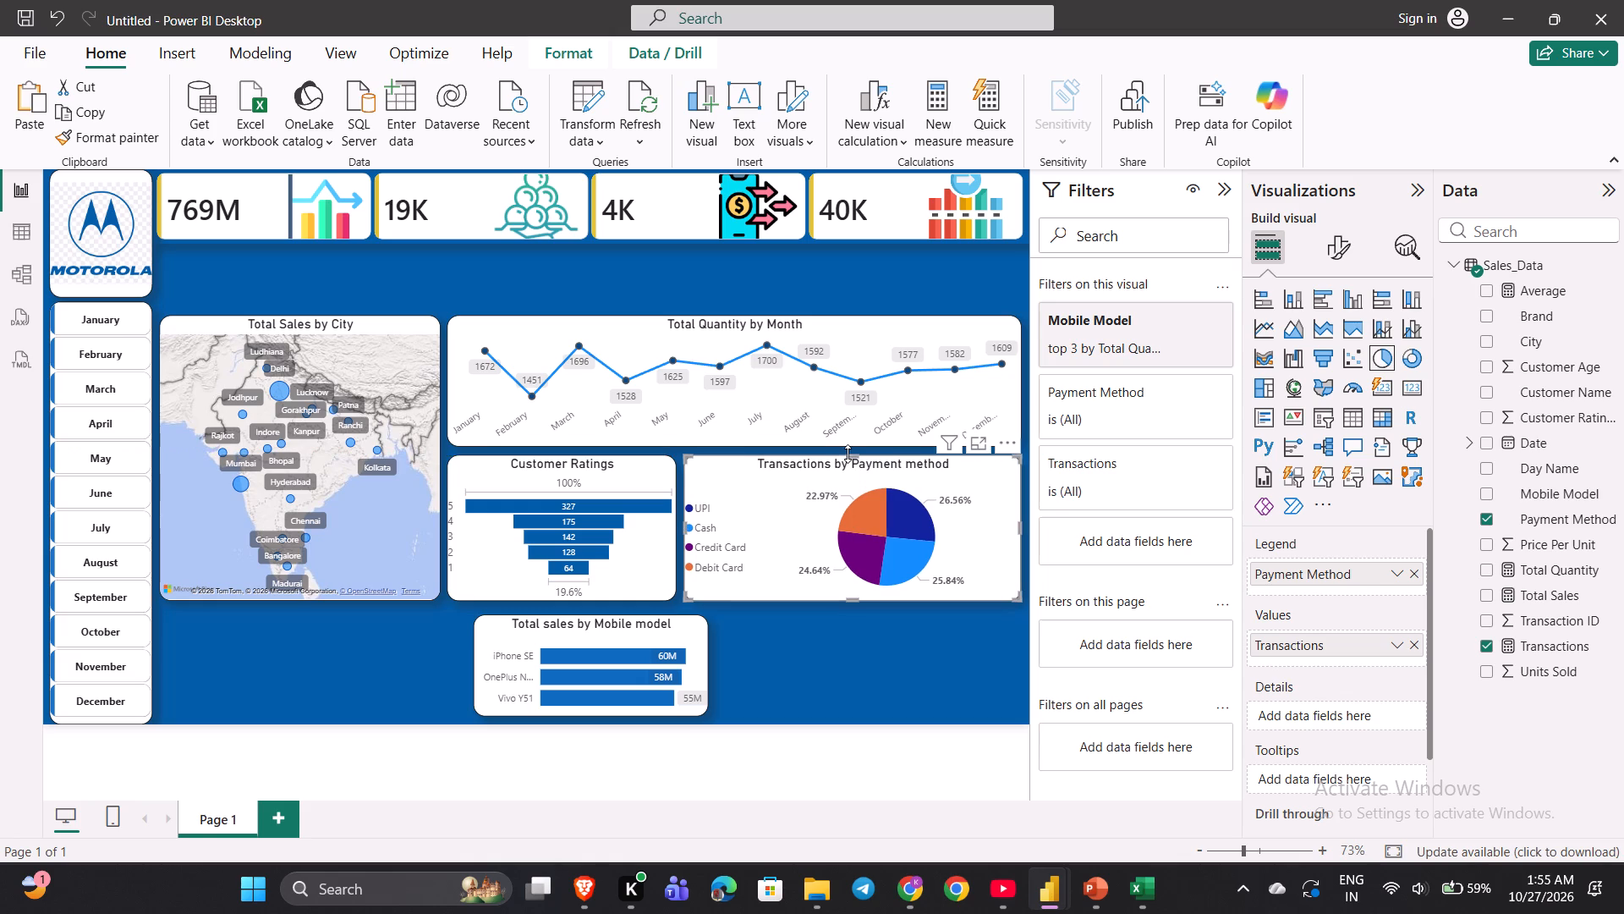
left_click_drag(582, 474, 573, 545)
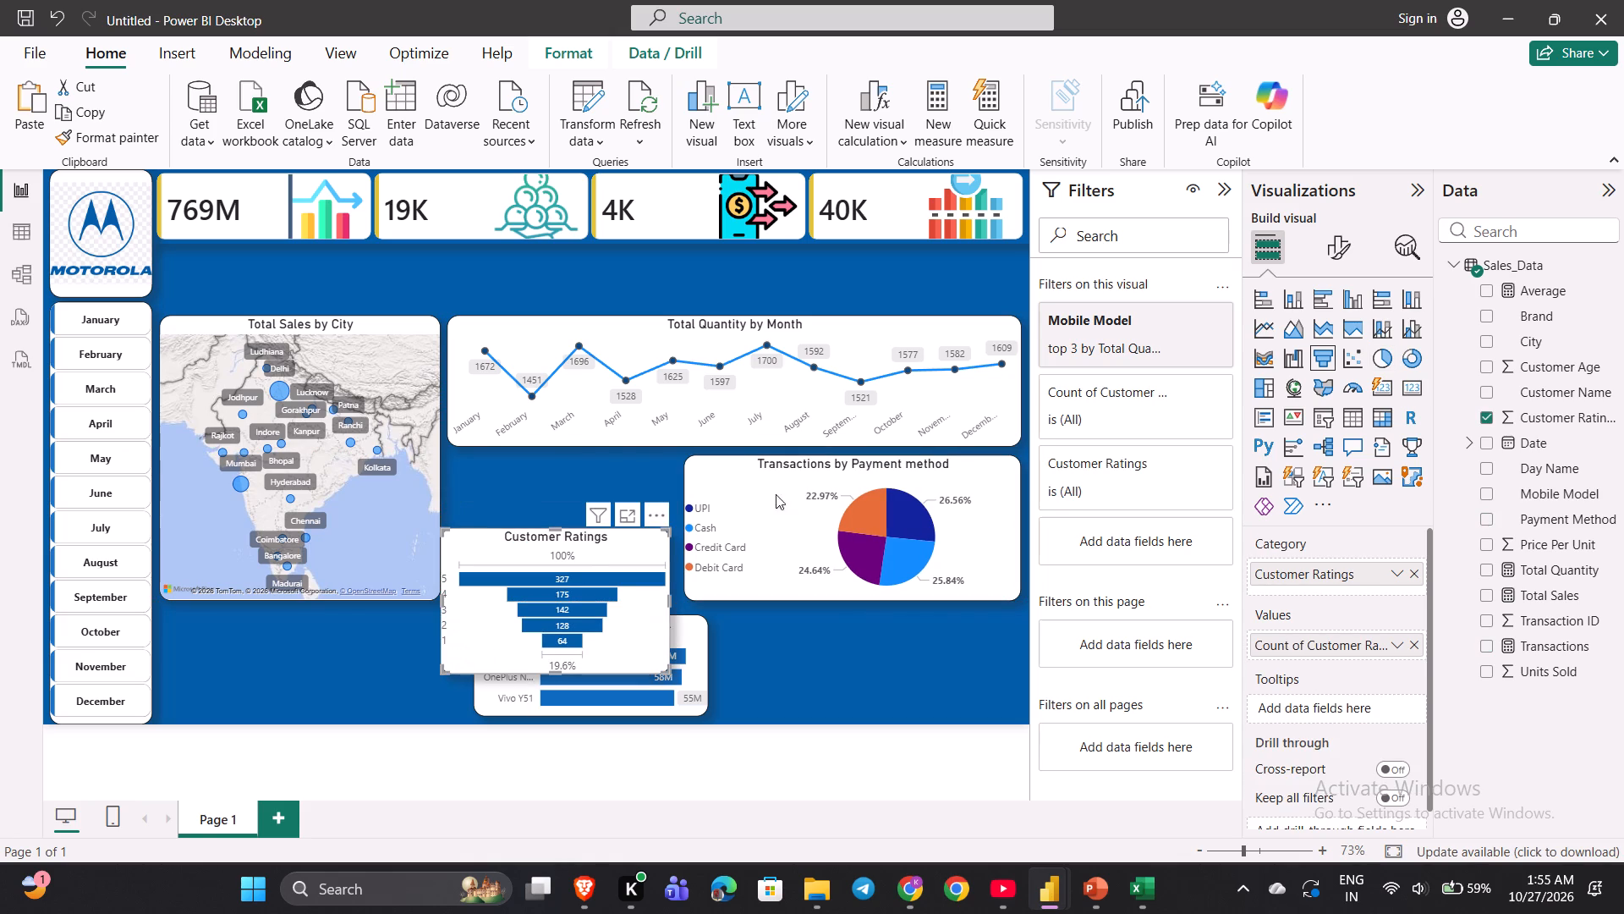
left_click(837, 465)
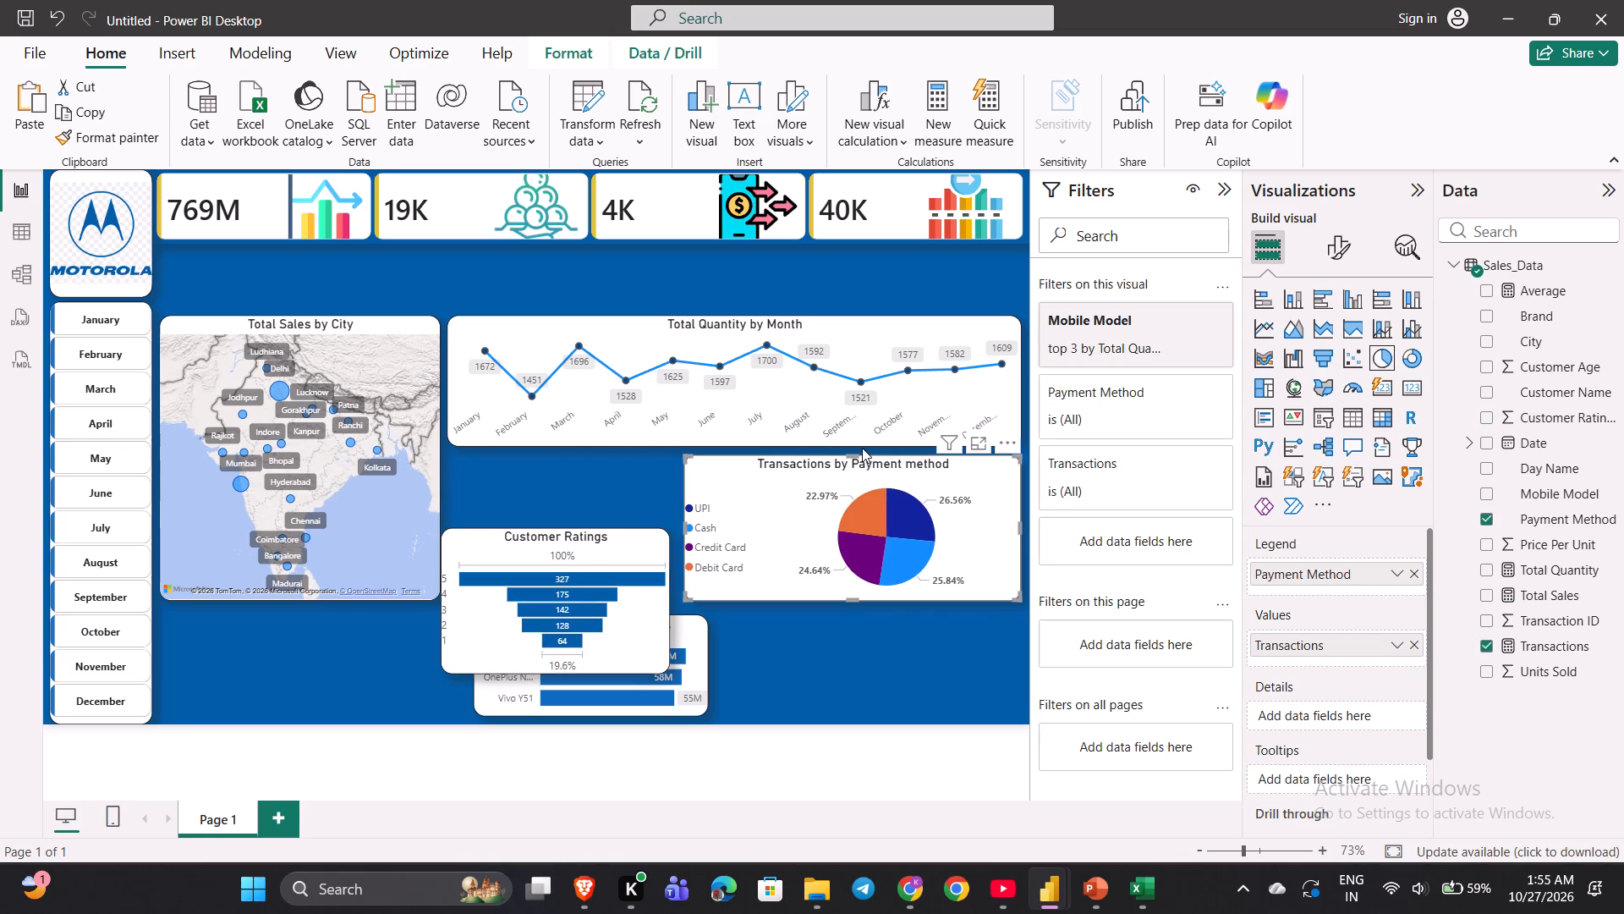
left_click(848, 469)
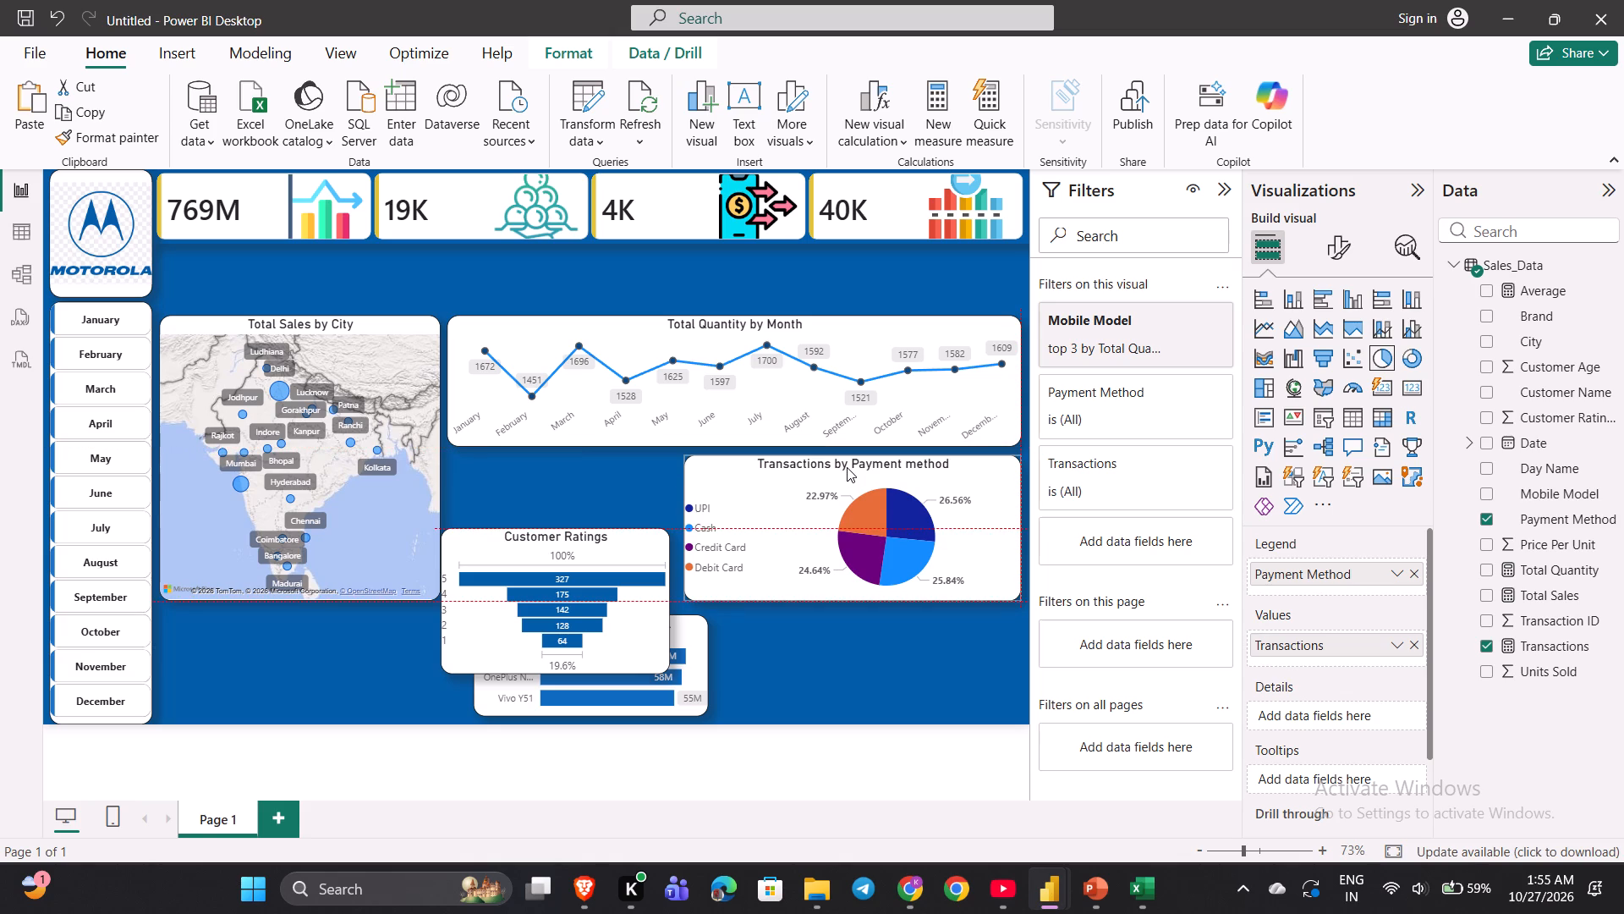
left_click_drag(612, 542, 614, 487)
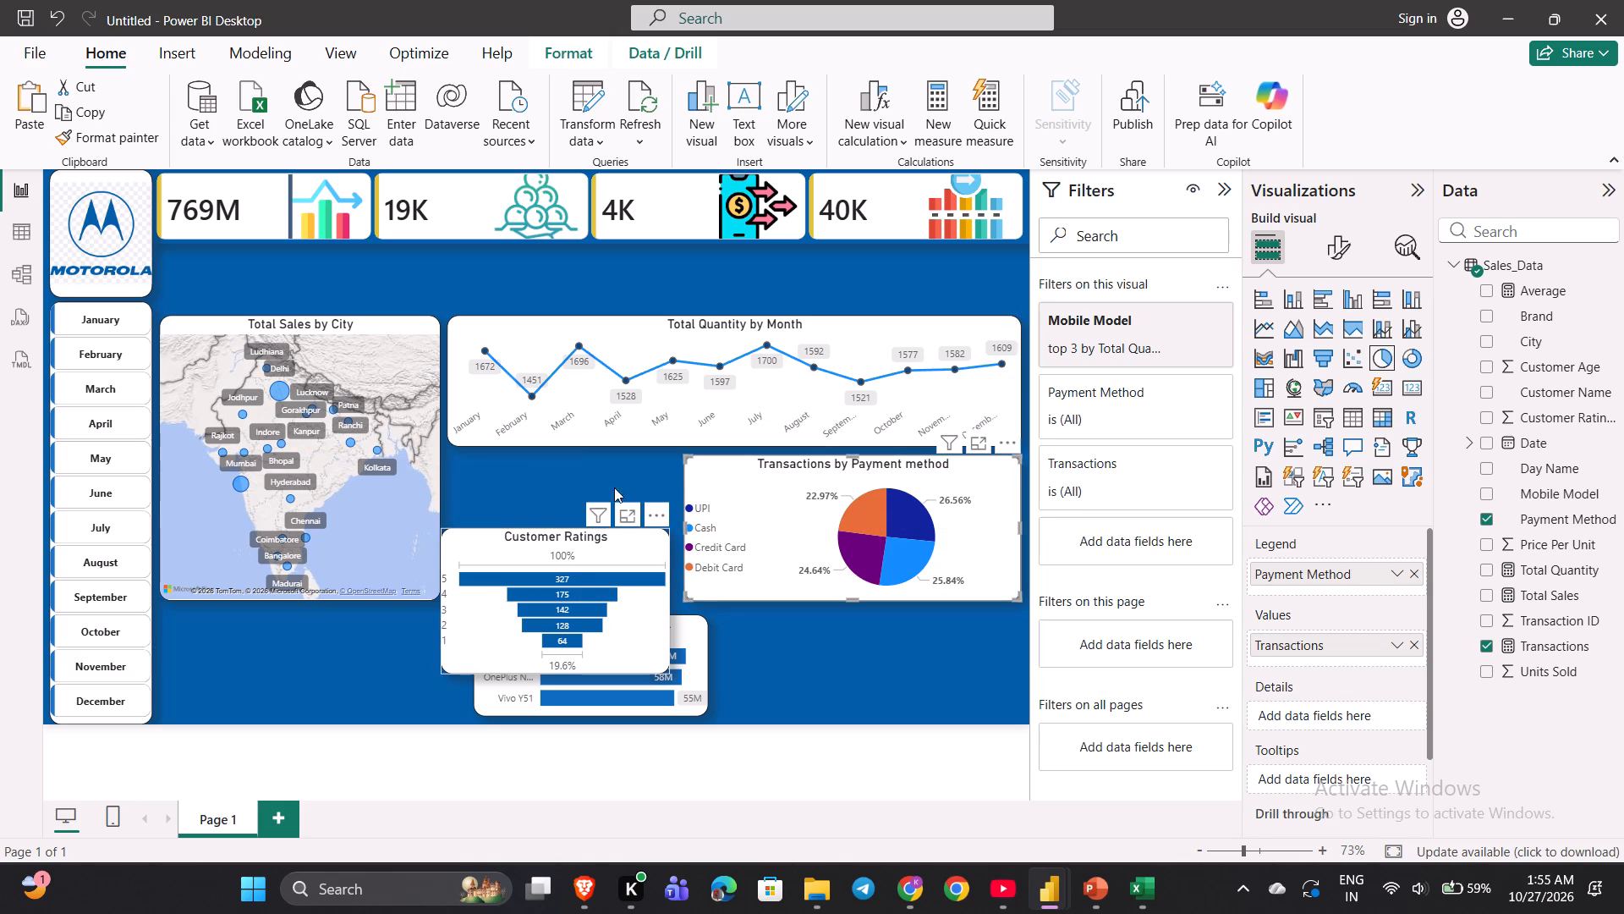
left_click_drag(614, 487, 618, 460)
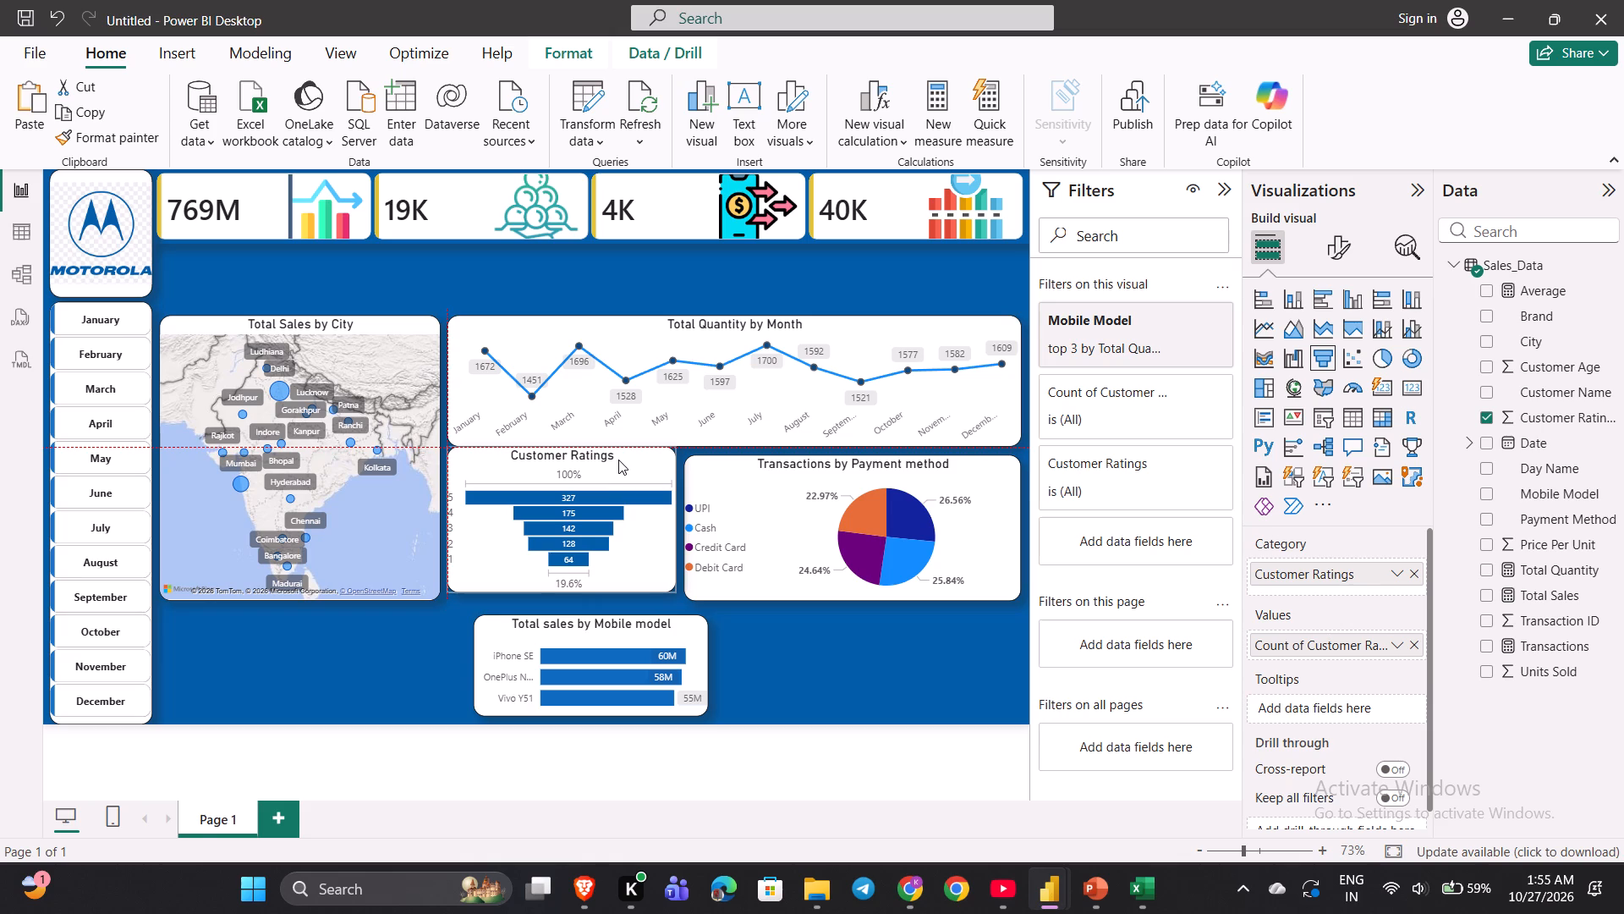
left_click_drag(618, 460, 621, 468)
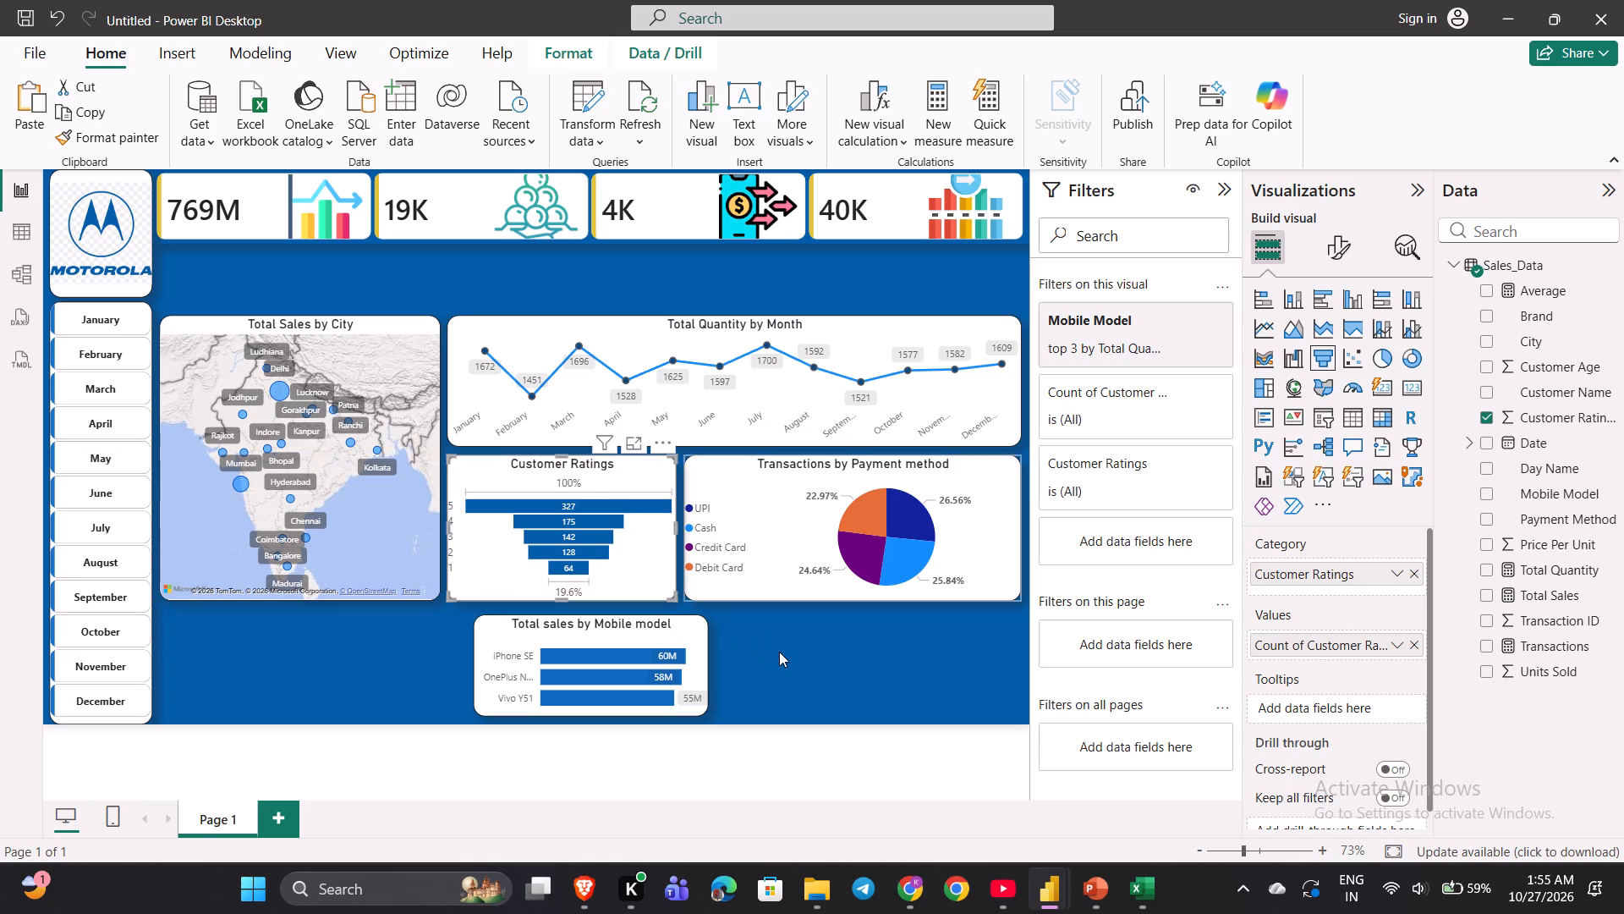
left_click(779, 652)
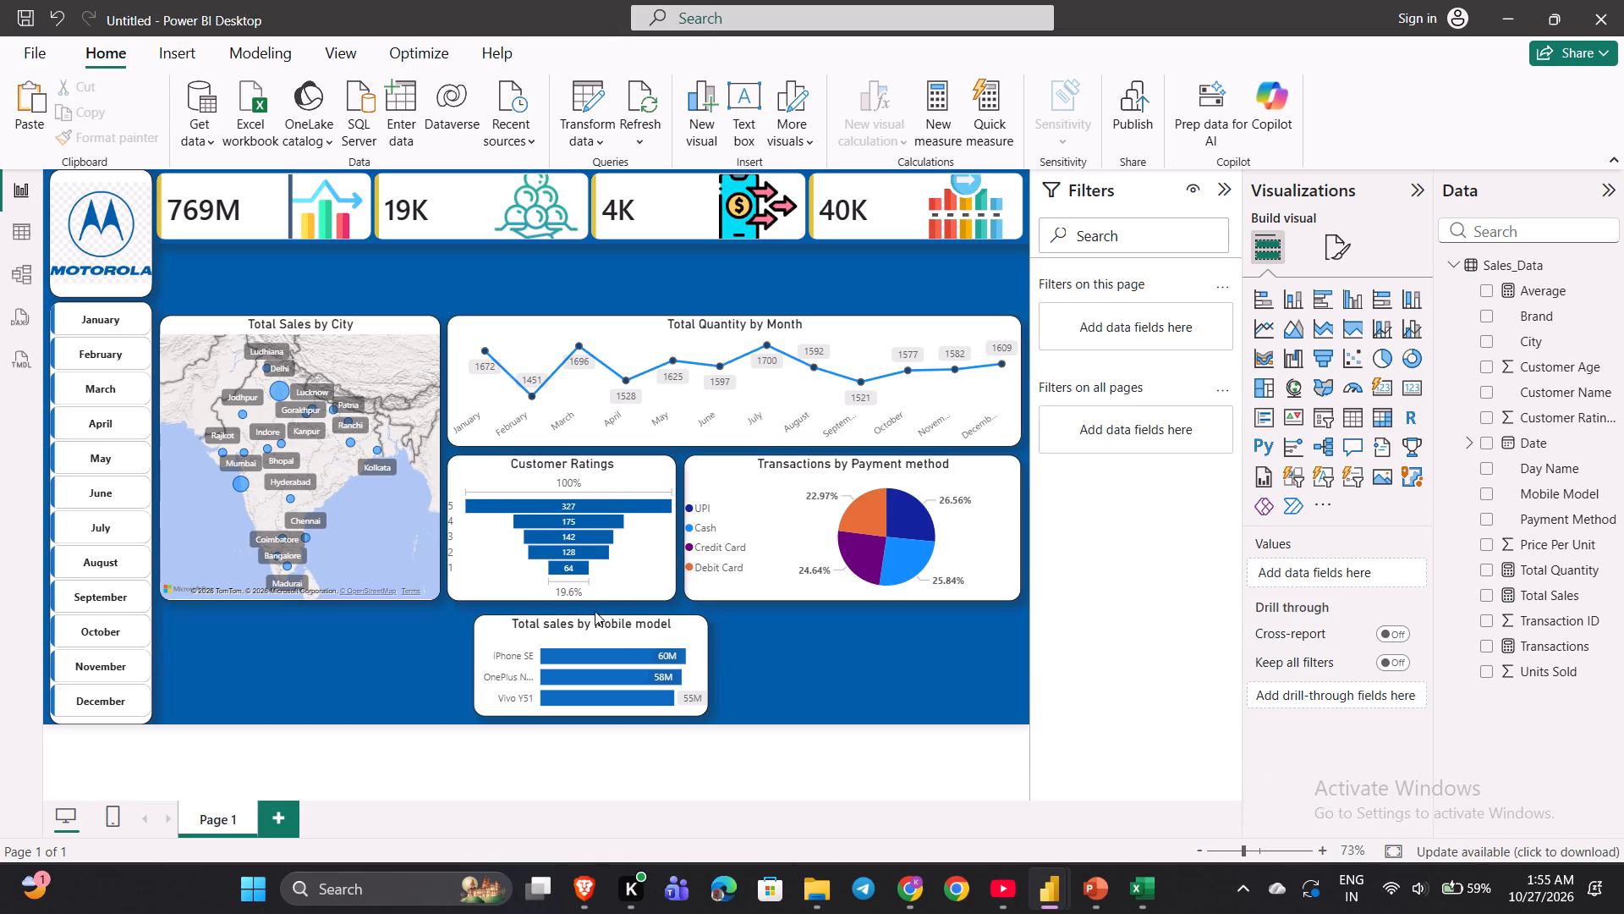
Raise the top edge of the Total sales by Mobile model bar chart to leave a small gap below the Customer Ratings funnel.
left_click(594, 628)
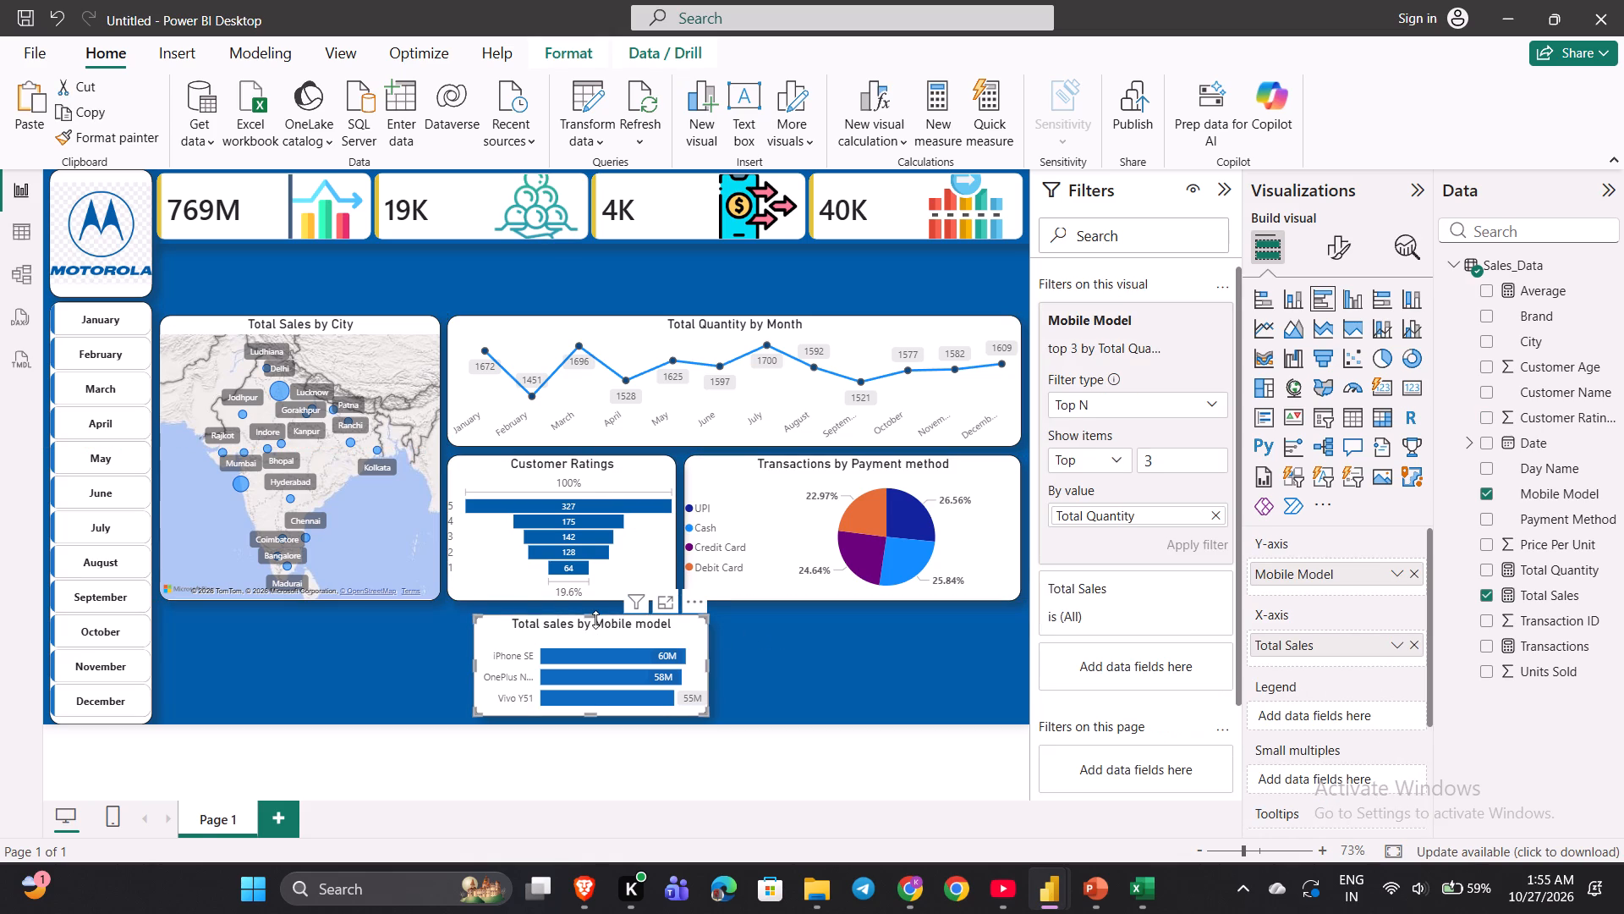
left_click(595, 617)
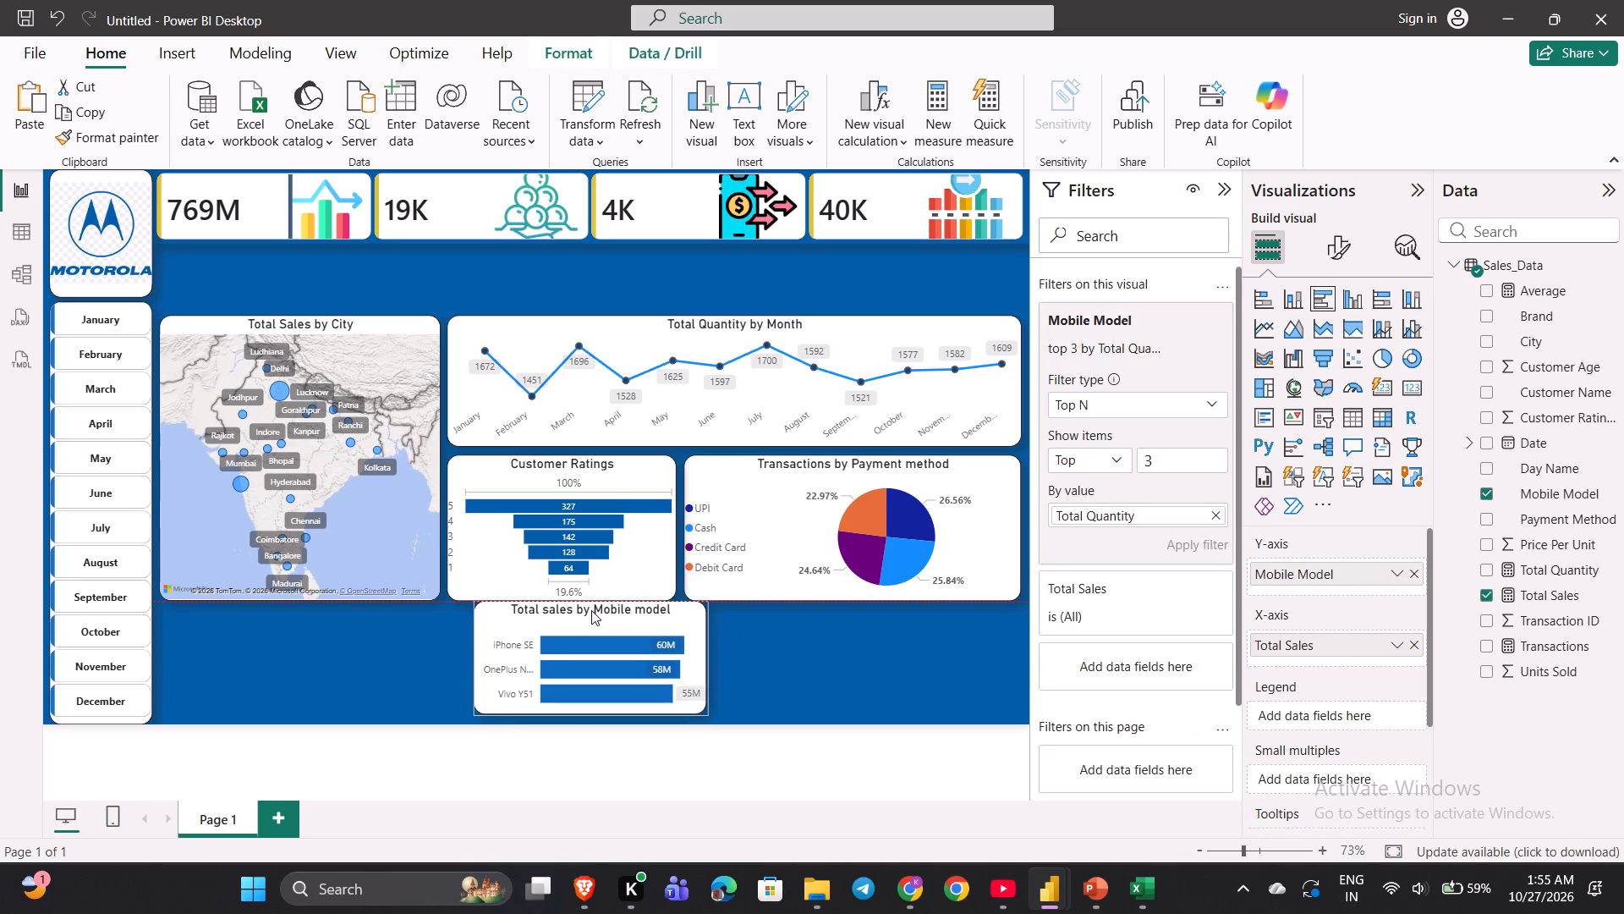
left_click(809, 638)
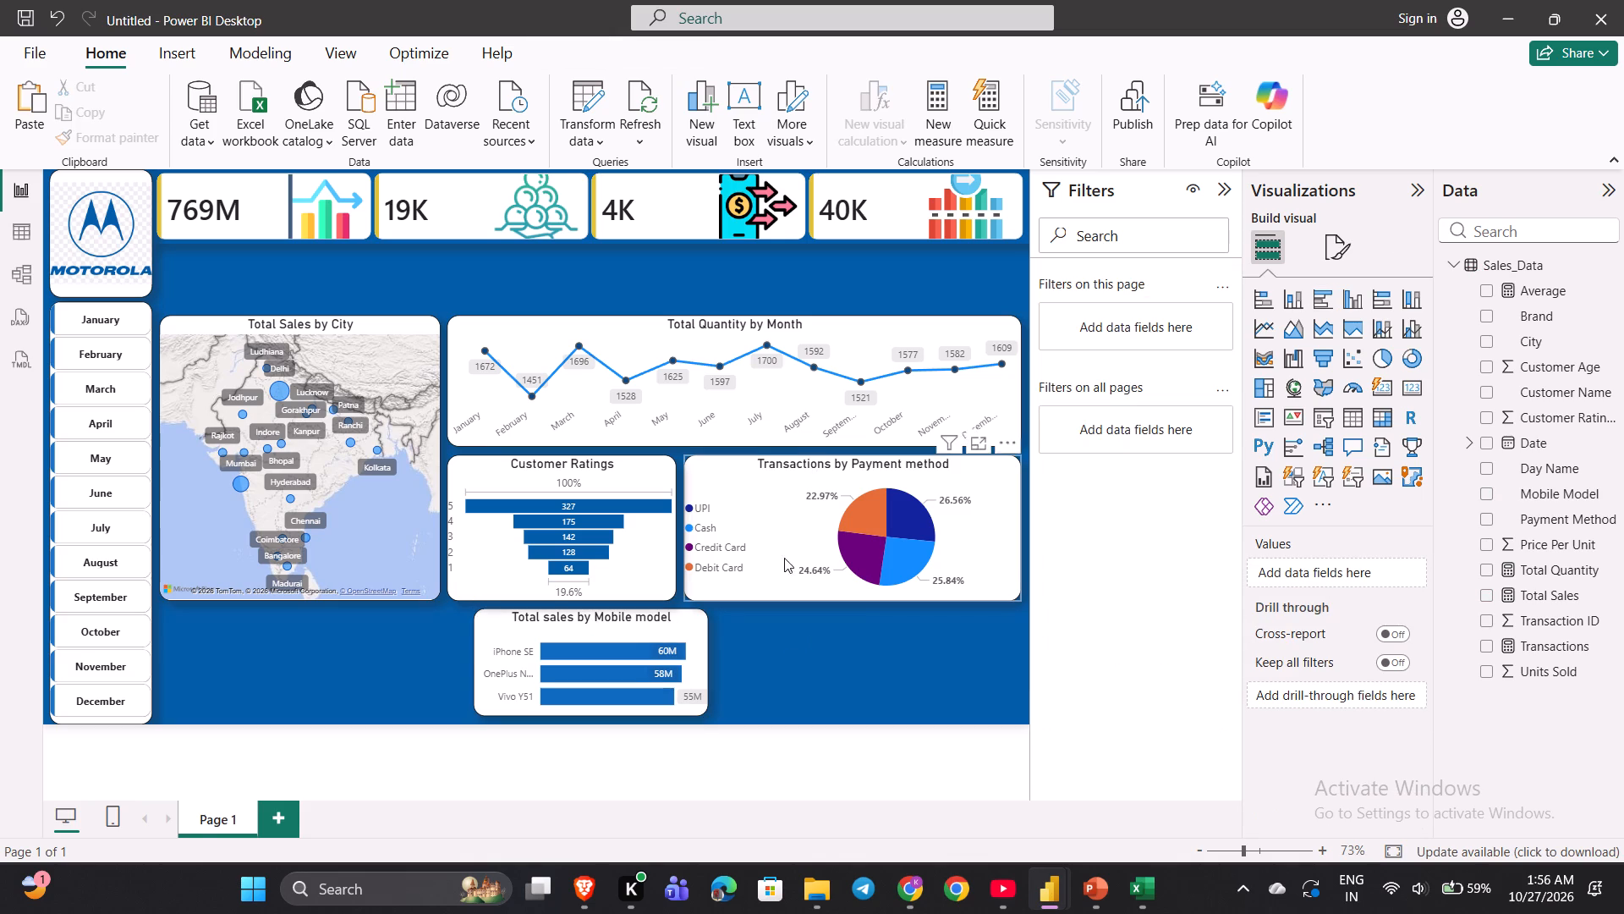
left_click(798, 699)
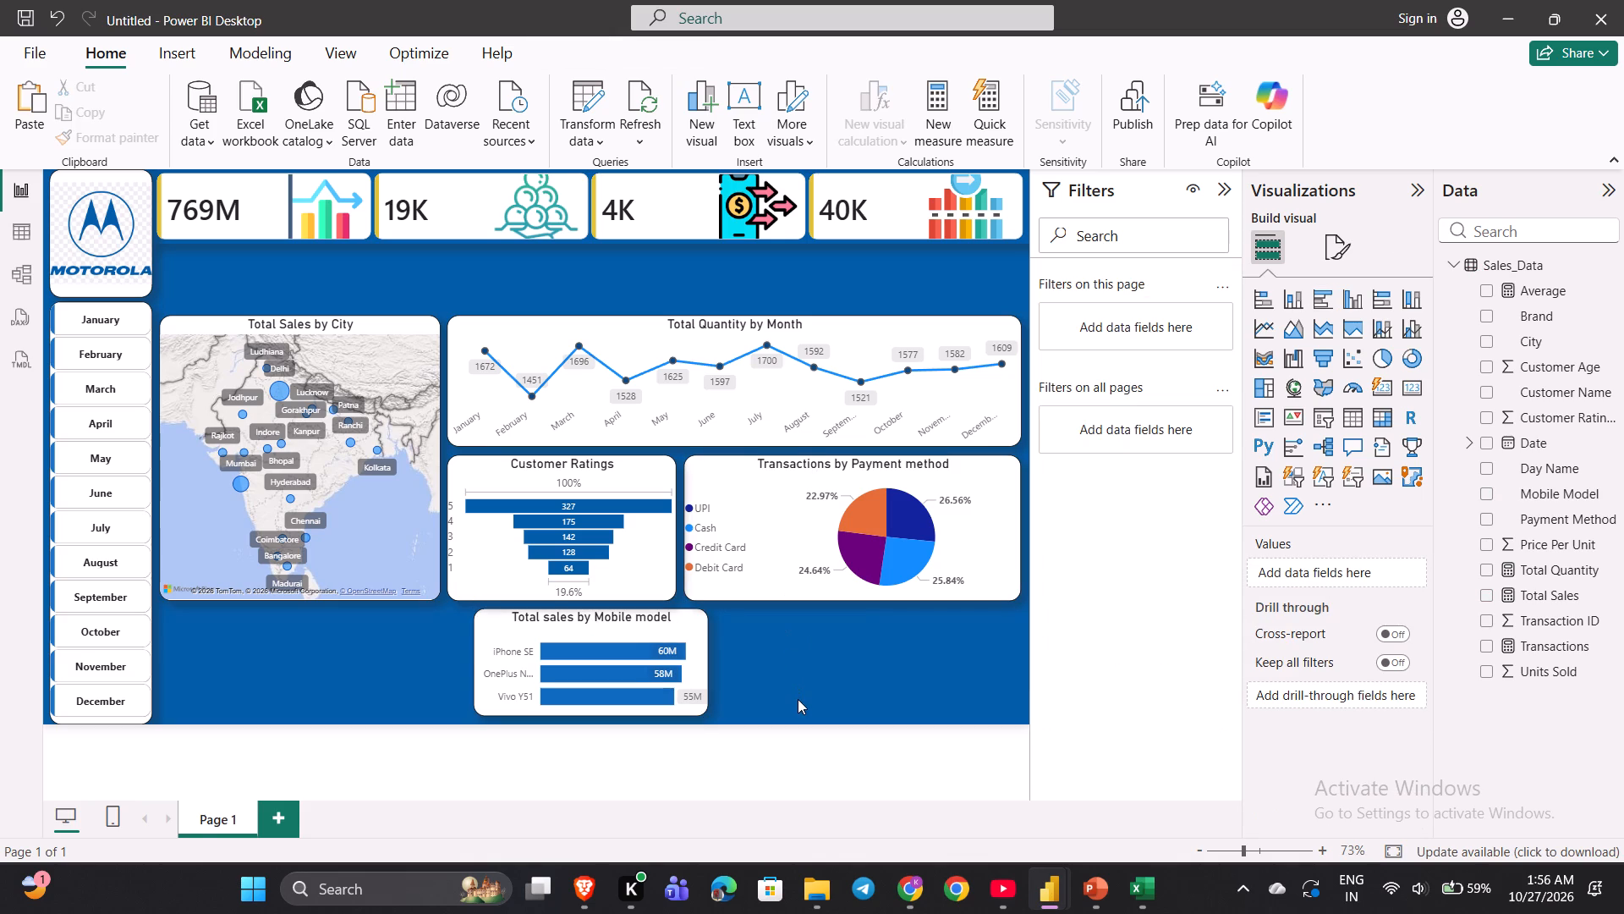
Switch to the YouTube tutorial and watch how the Total Sales by Day Name area chart is added below the other visuals.
left_click(1000, 908)
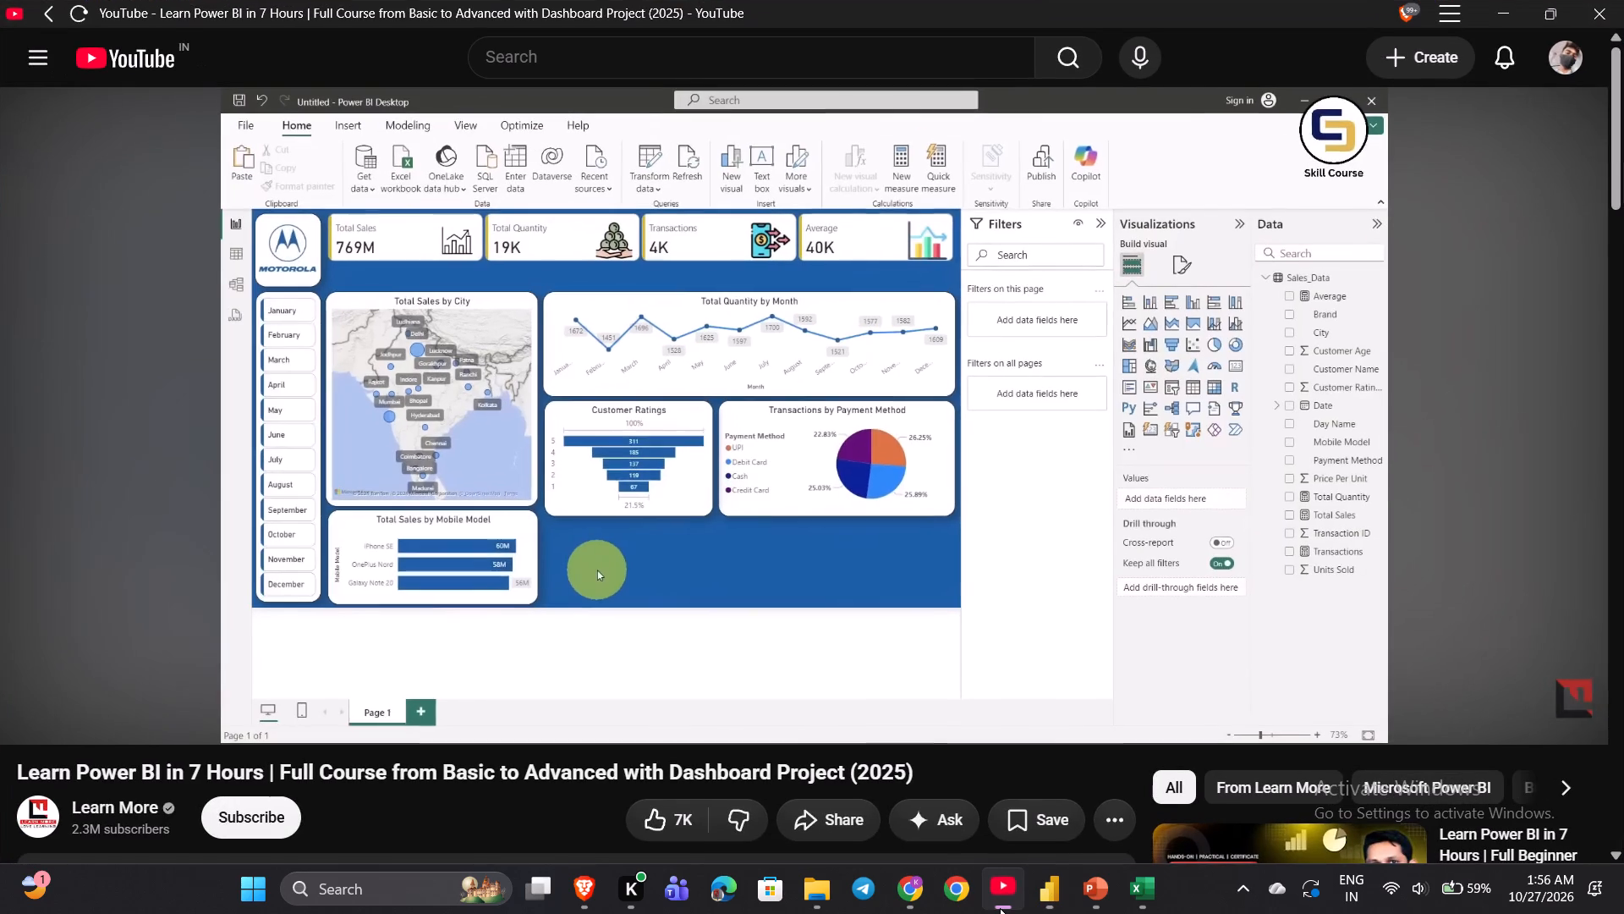
key("space")
key("Right")
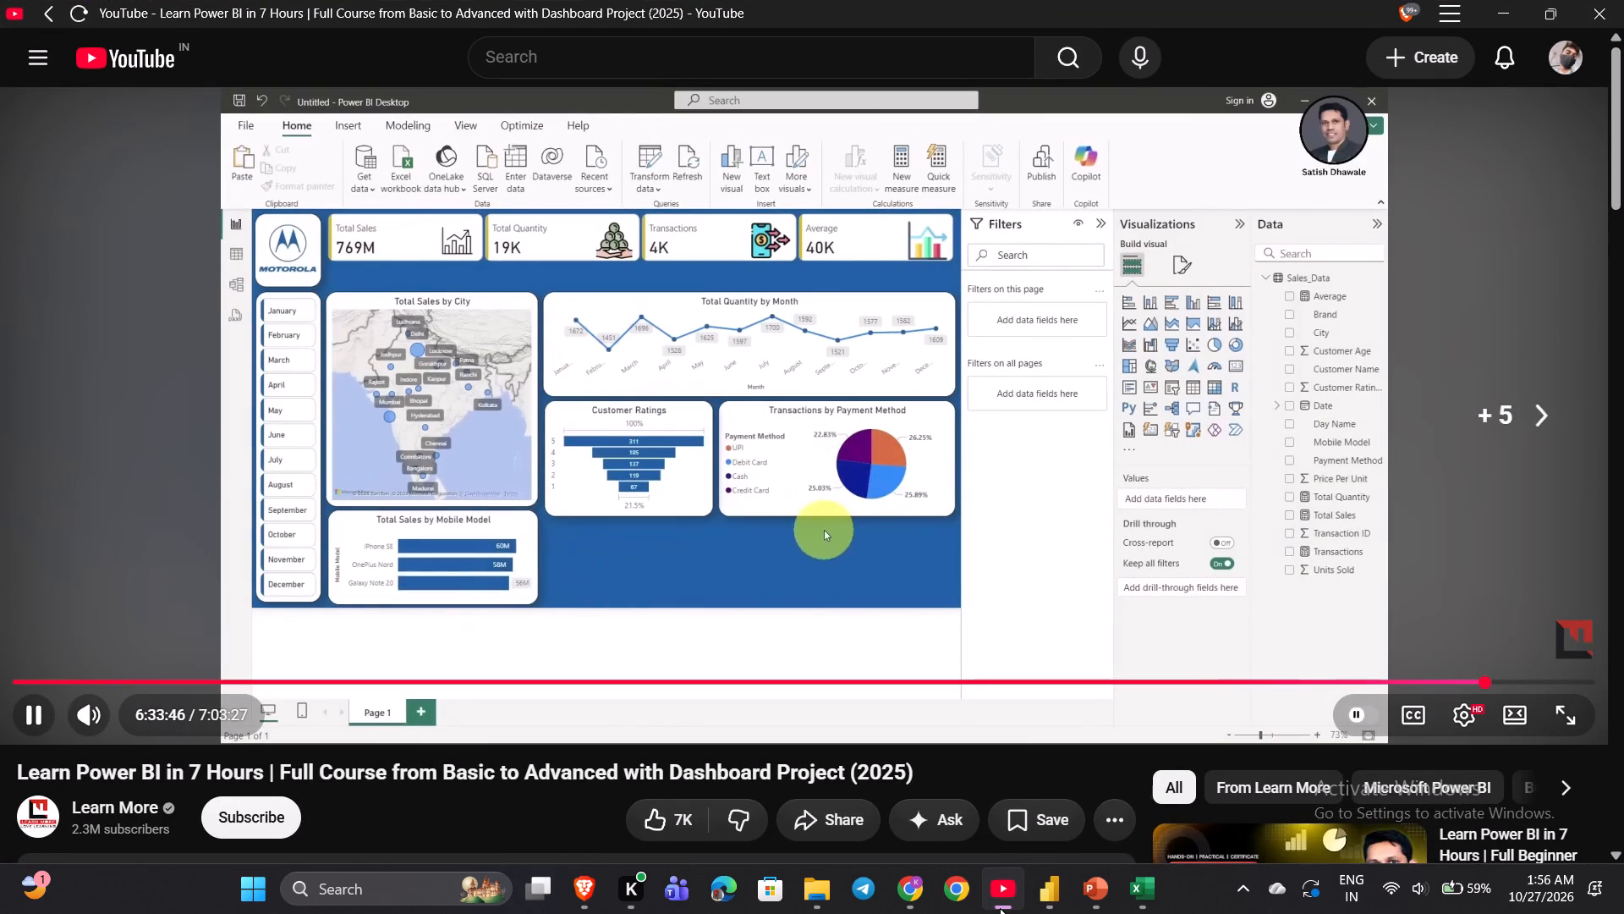
key("Right")
key("Right")
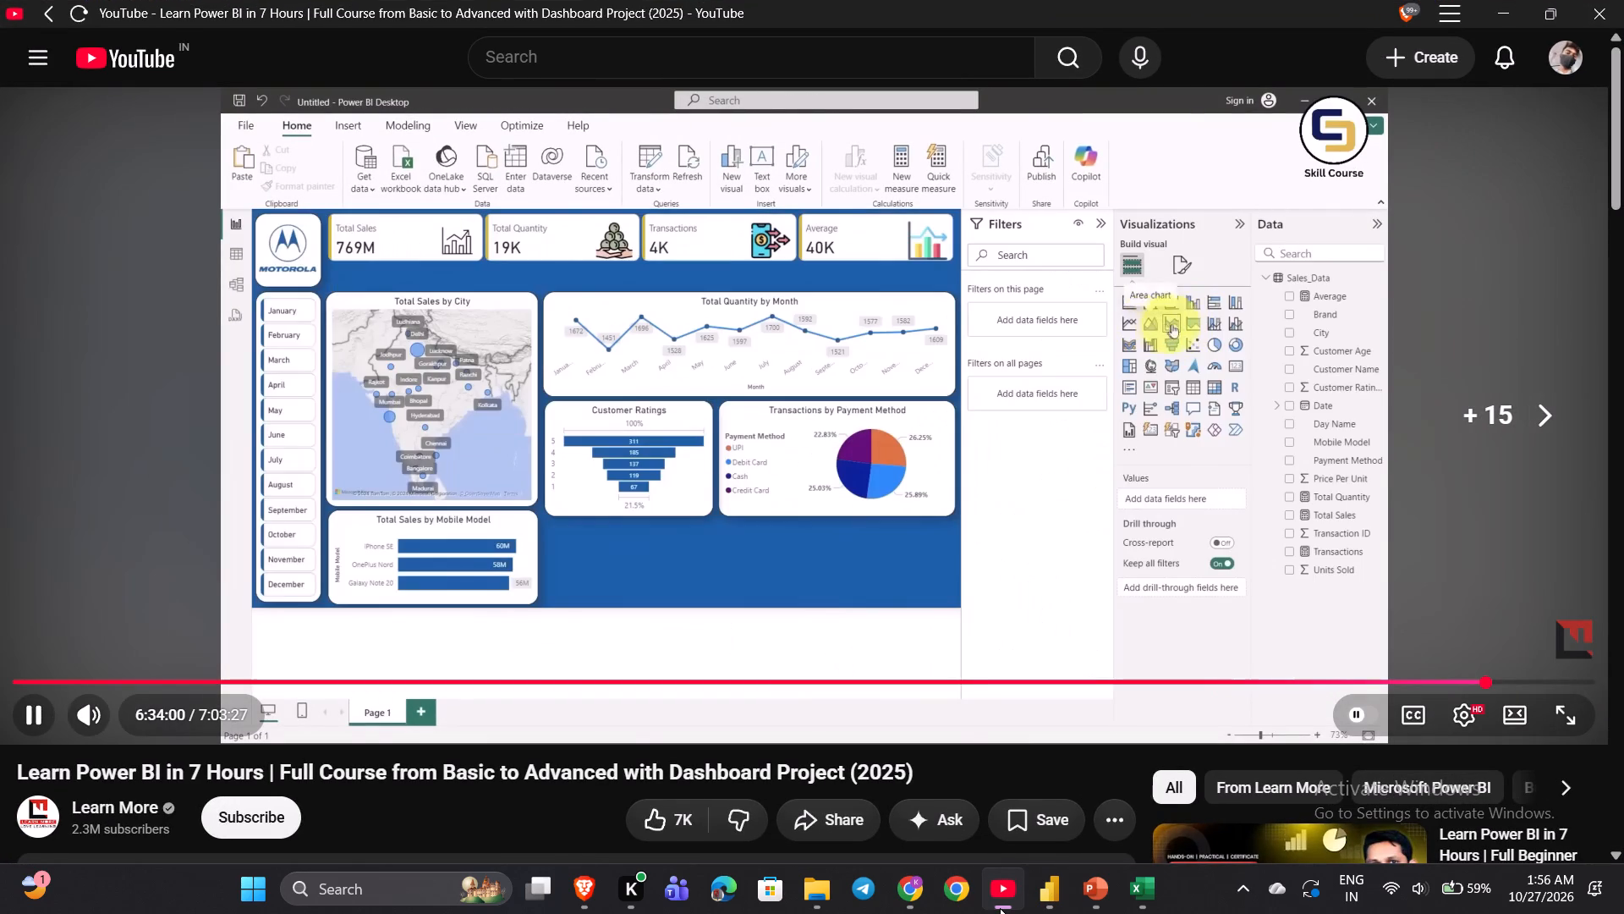
key("space")
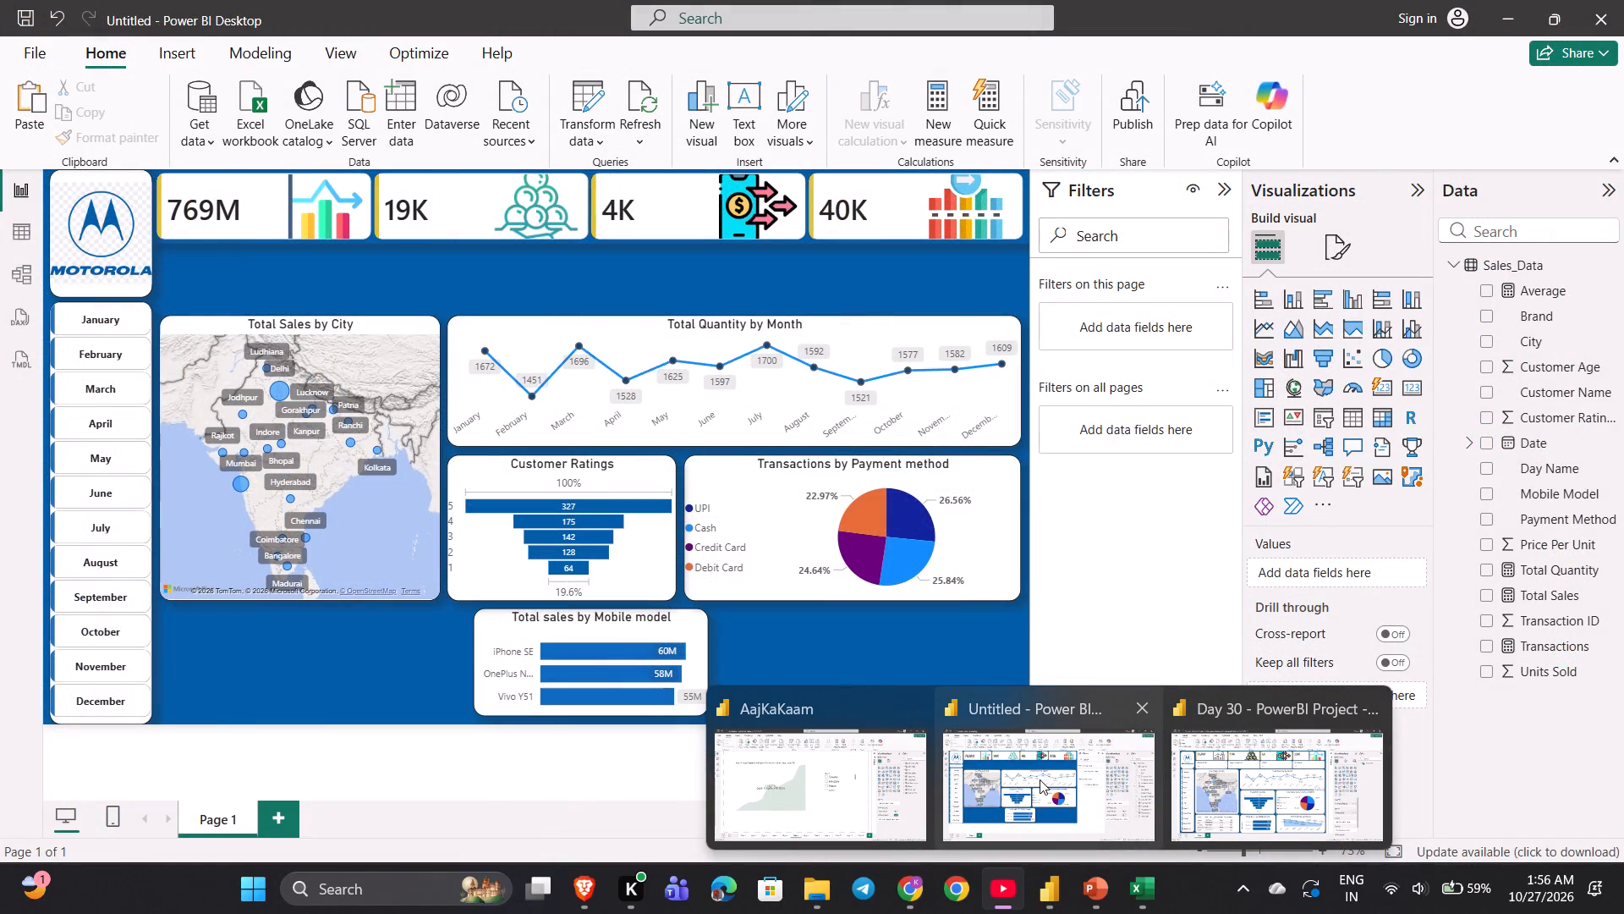
left_click(1040, 779)
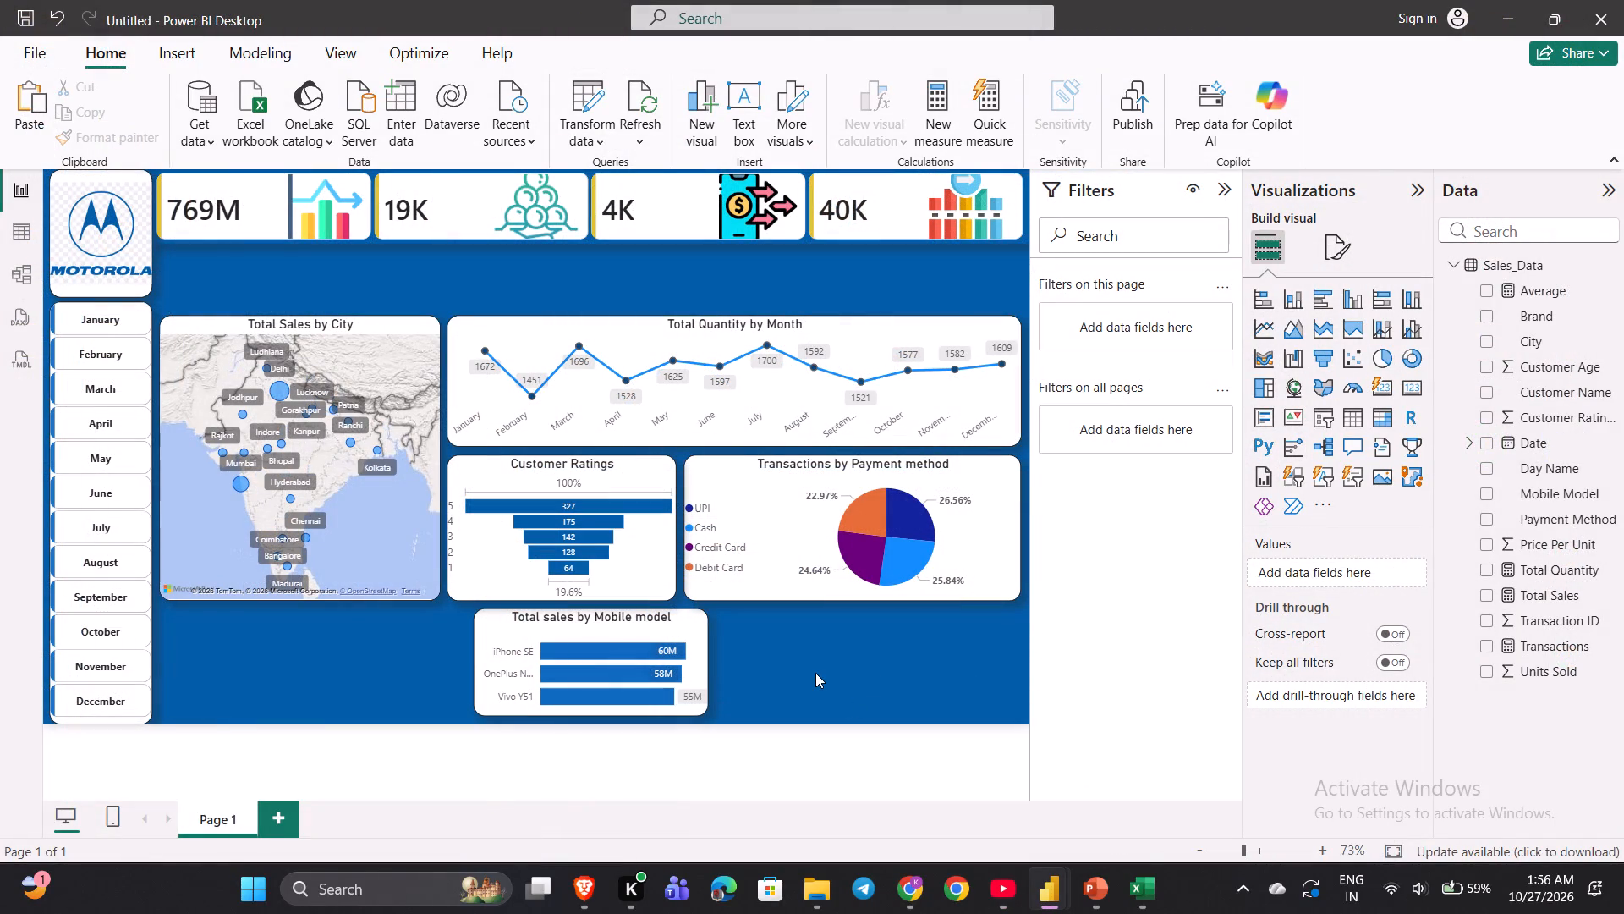
left_click(994, 900)
key("Left")
key("space")
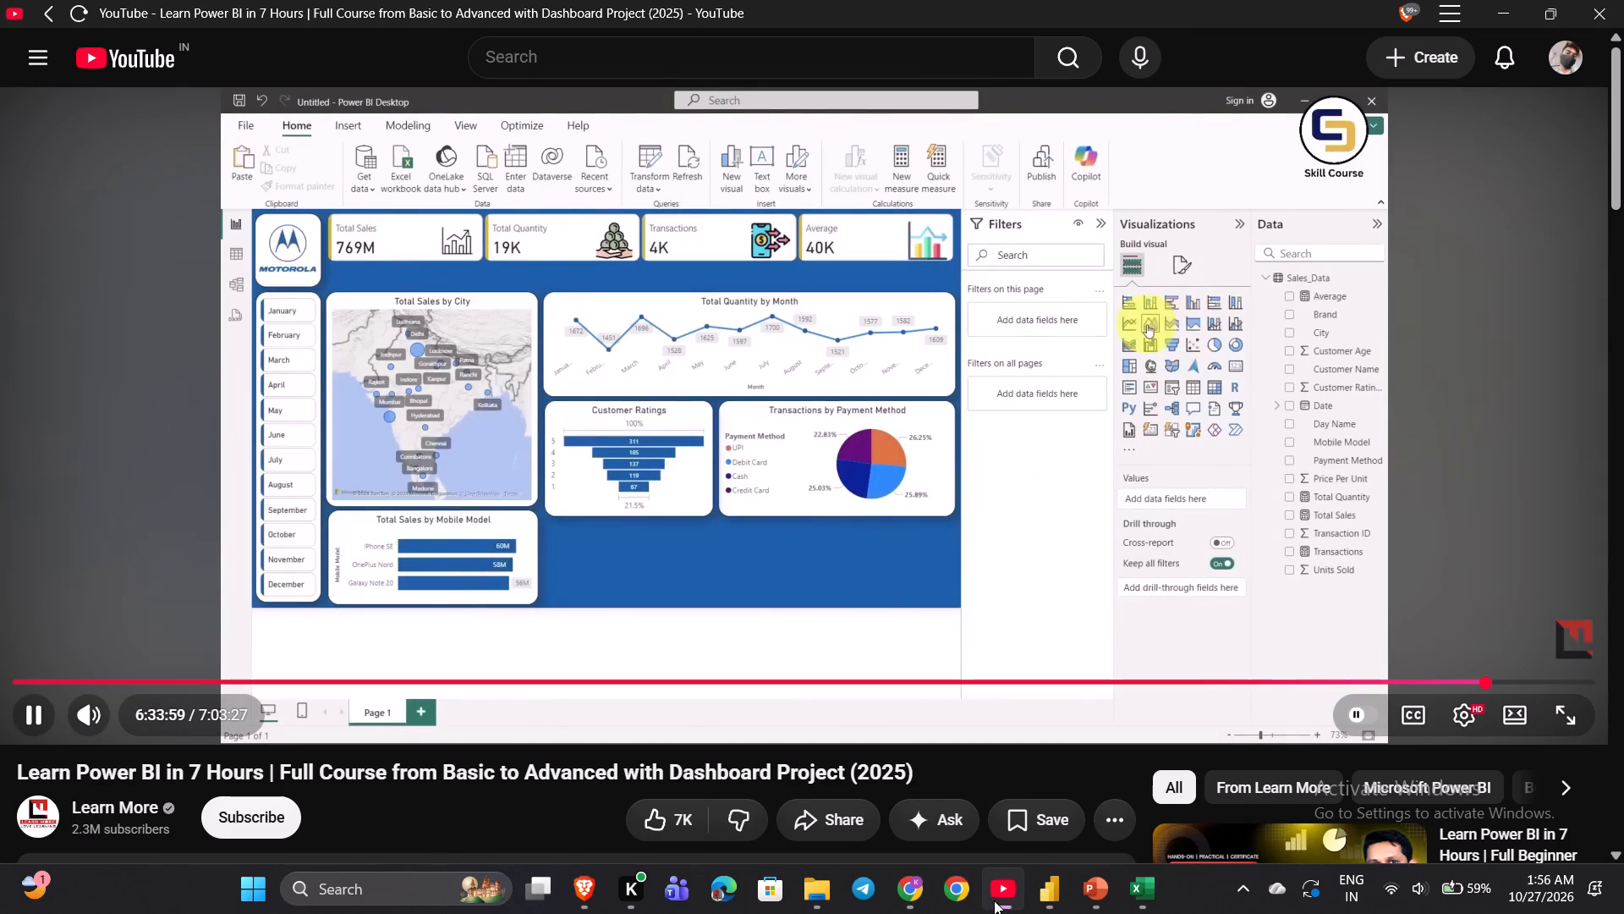
key("Left")
key("Left")
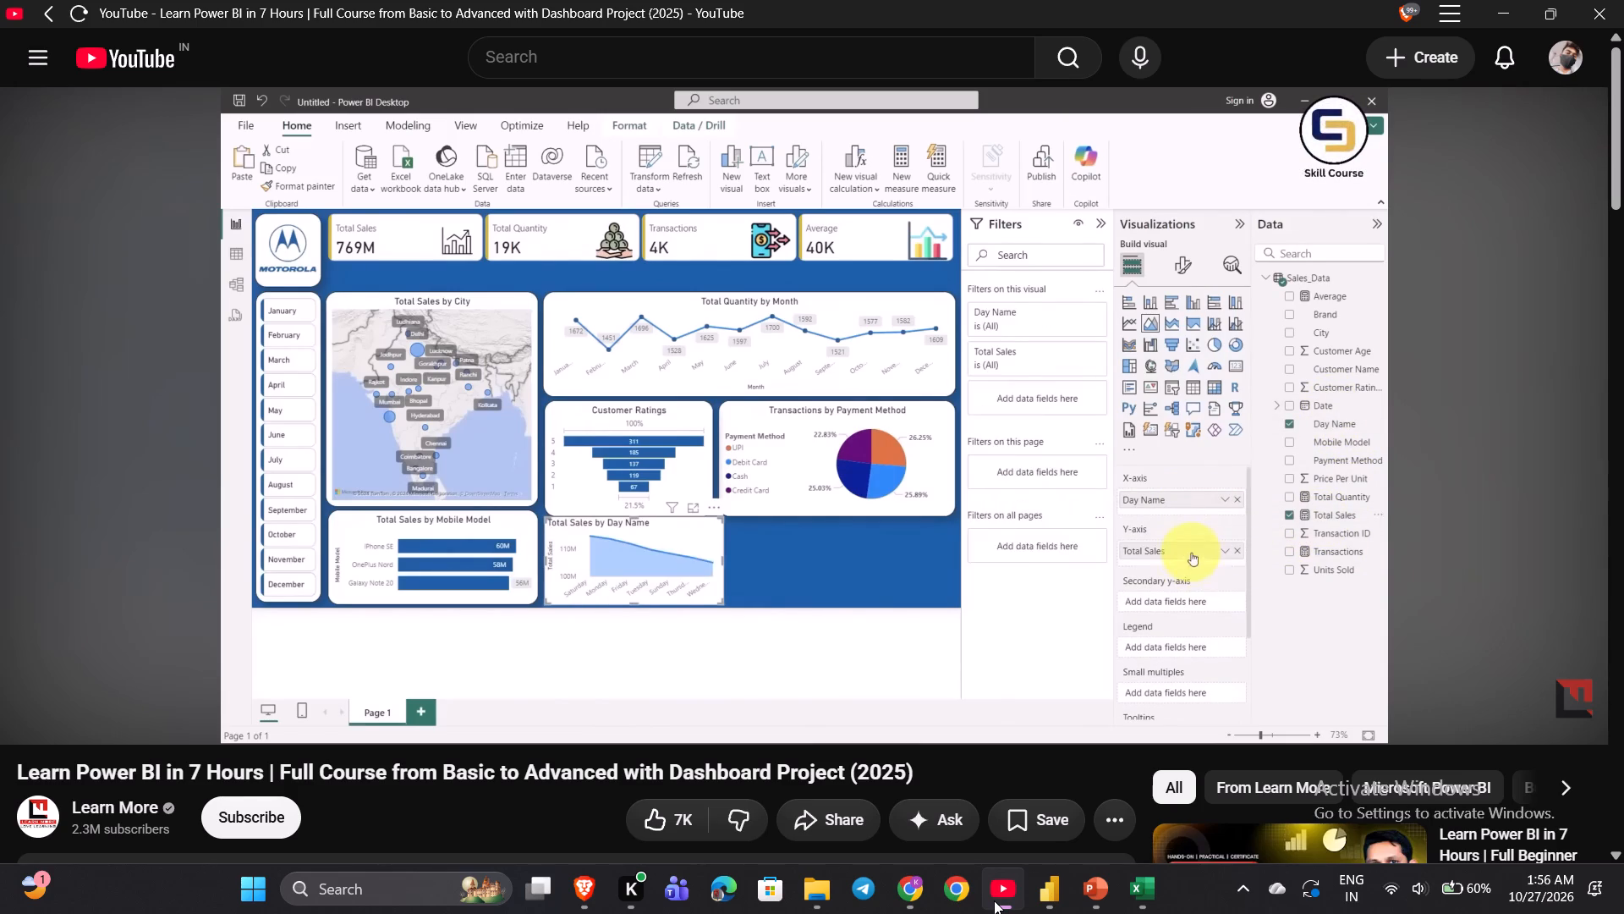
key("space")
left_click(994, 900)
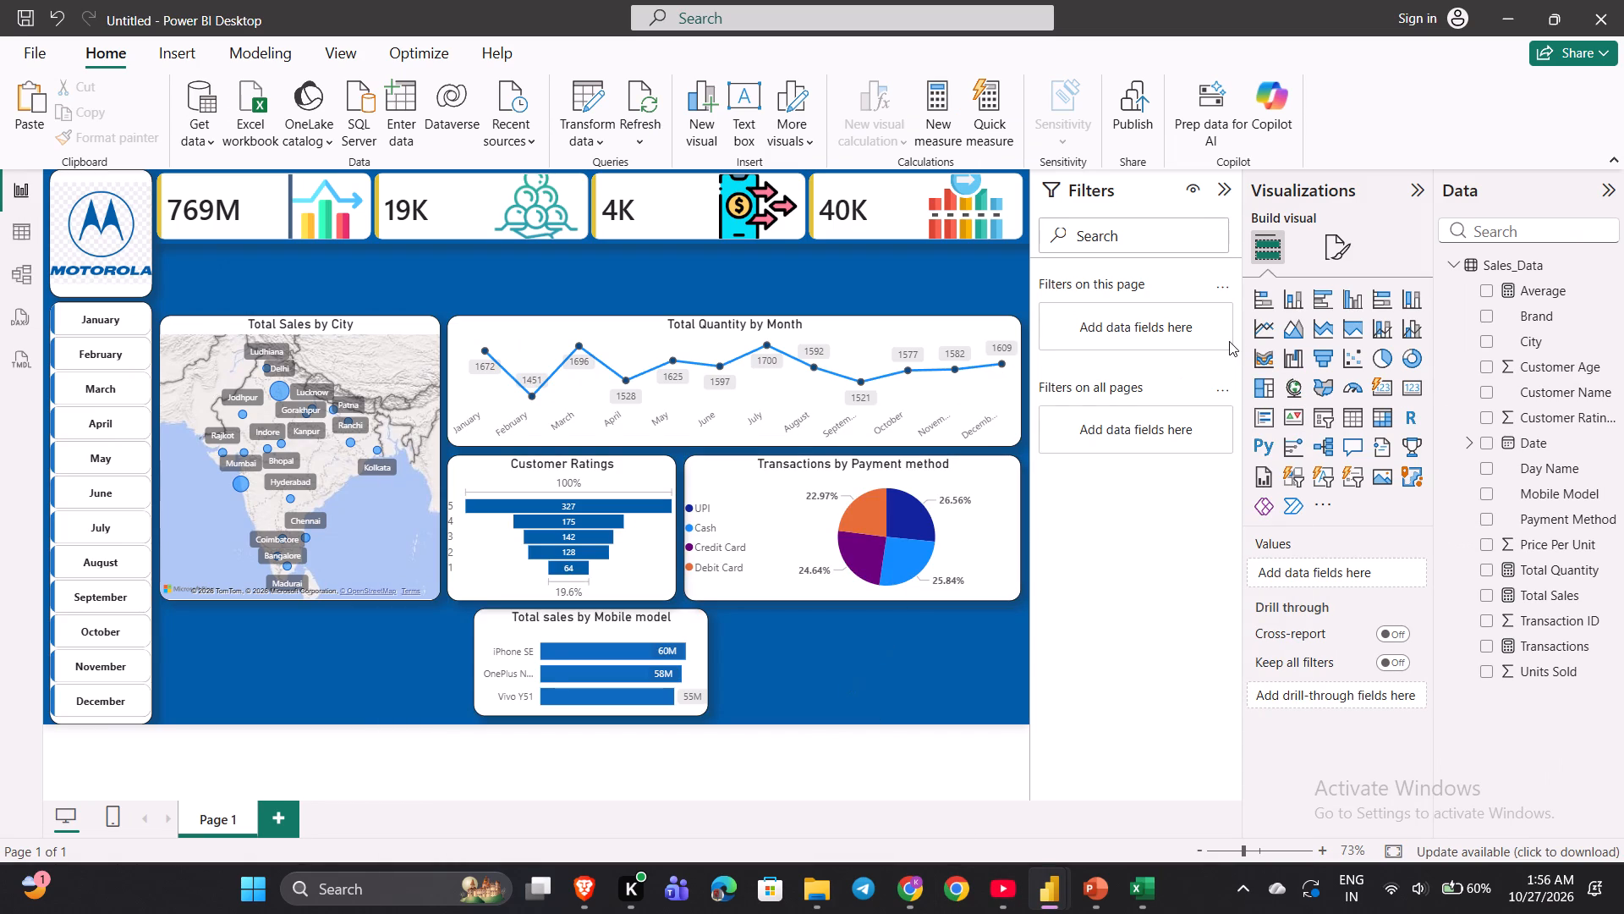
Add an area chart and move it into the empty space below the Transactions by Payment method pie chart.
left_click(1290, 335)
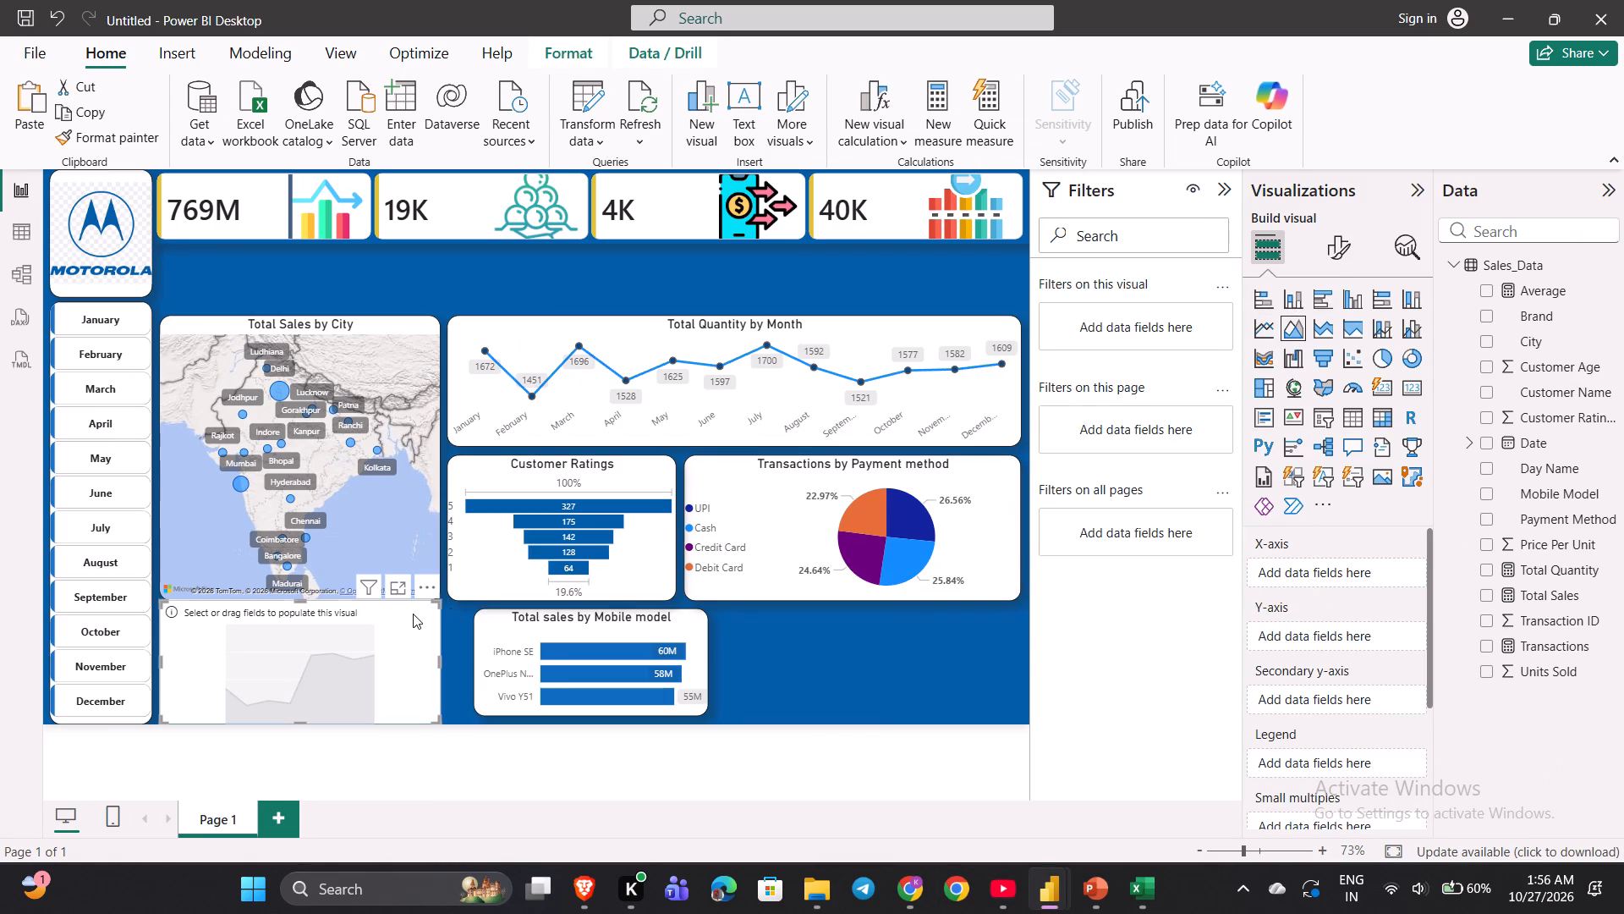
left_click(319, 663)
left_click_drag(314, 652, 909, 655)
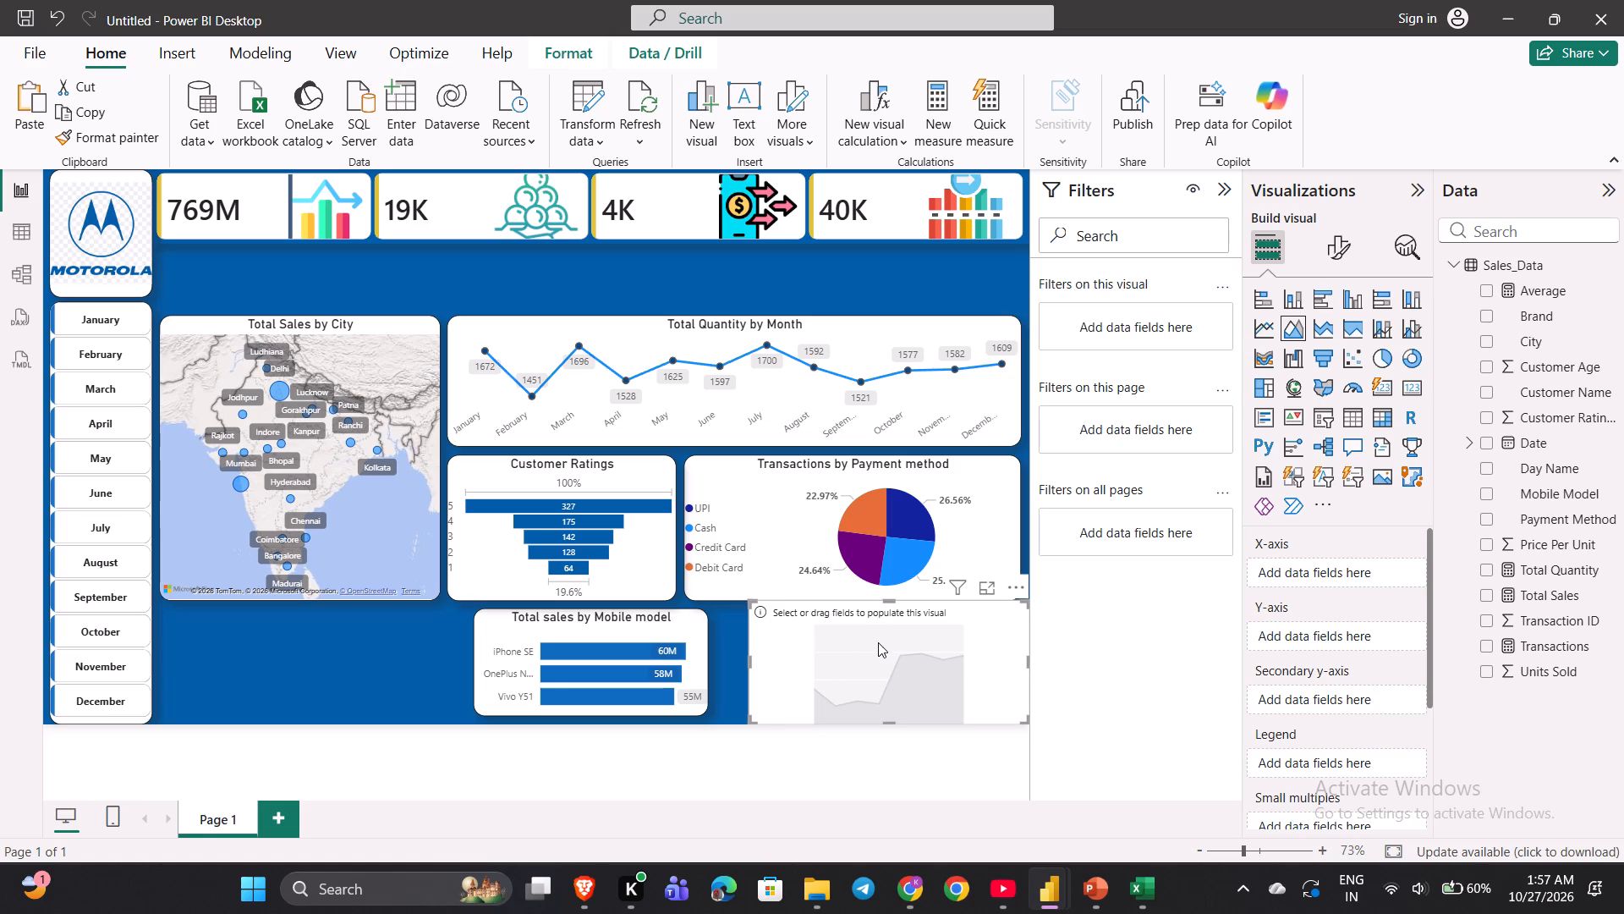
Resize the empty area chart's height to match the Total sales by Mobile model bar chart, leaving a gap below the pie chart.
left_click_drag(885, 721, 889, 667)
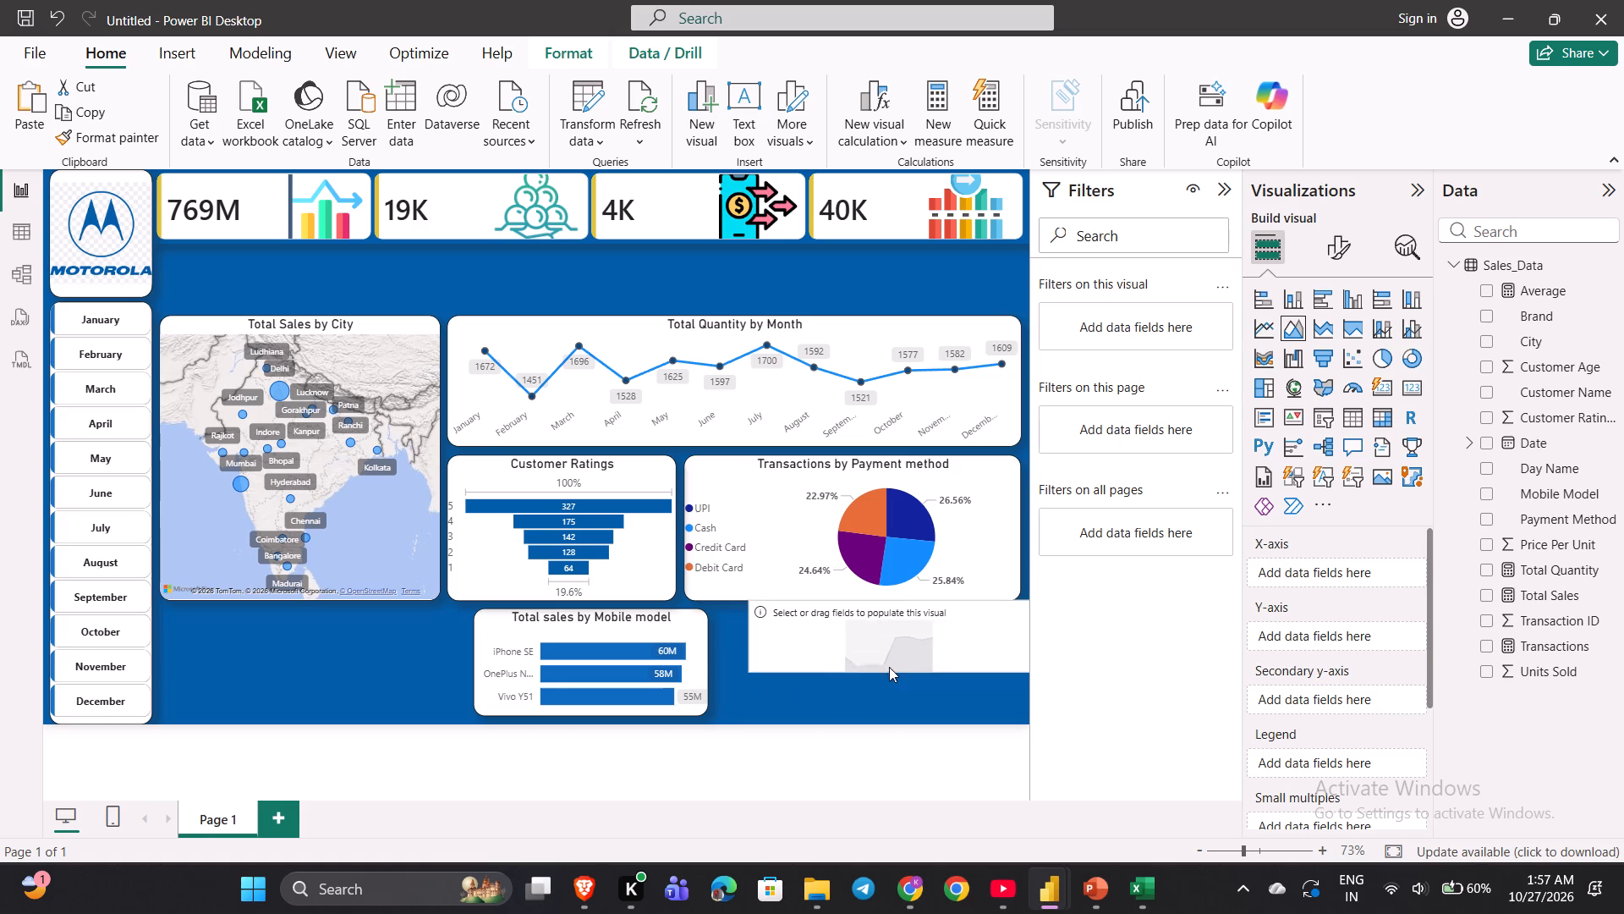
left_click_drag(889, 667, 888, 693)
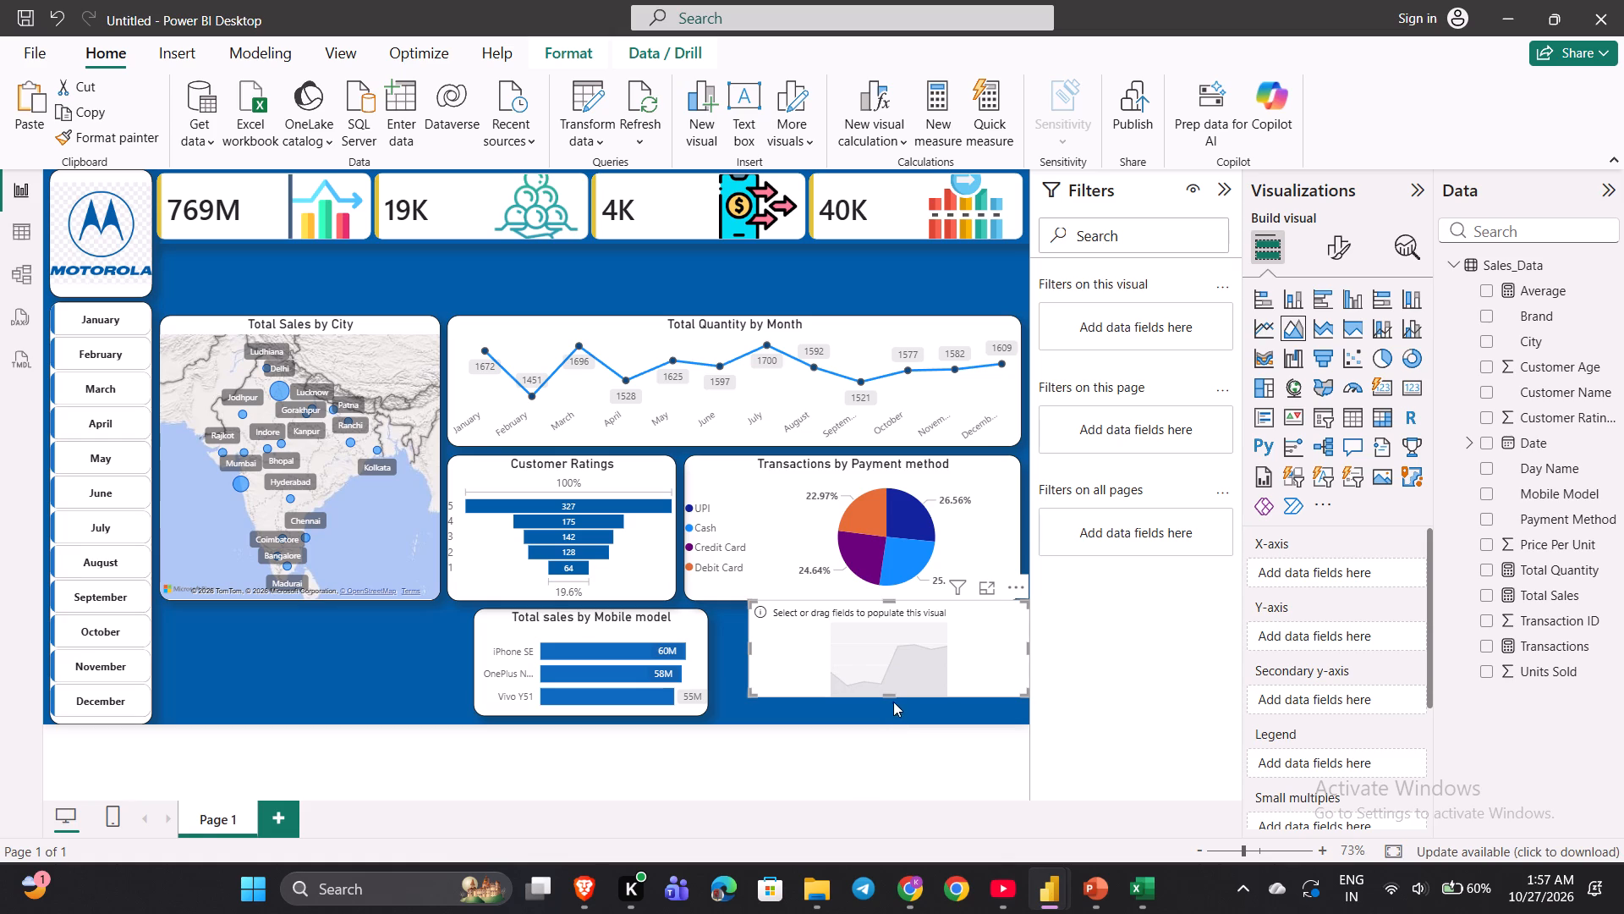
left_click_drag(889, 695, 884, 717)
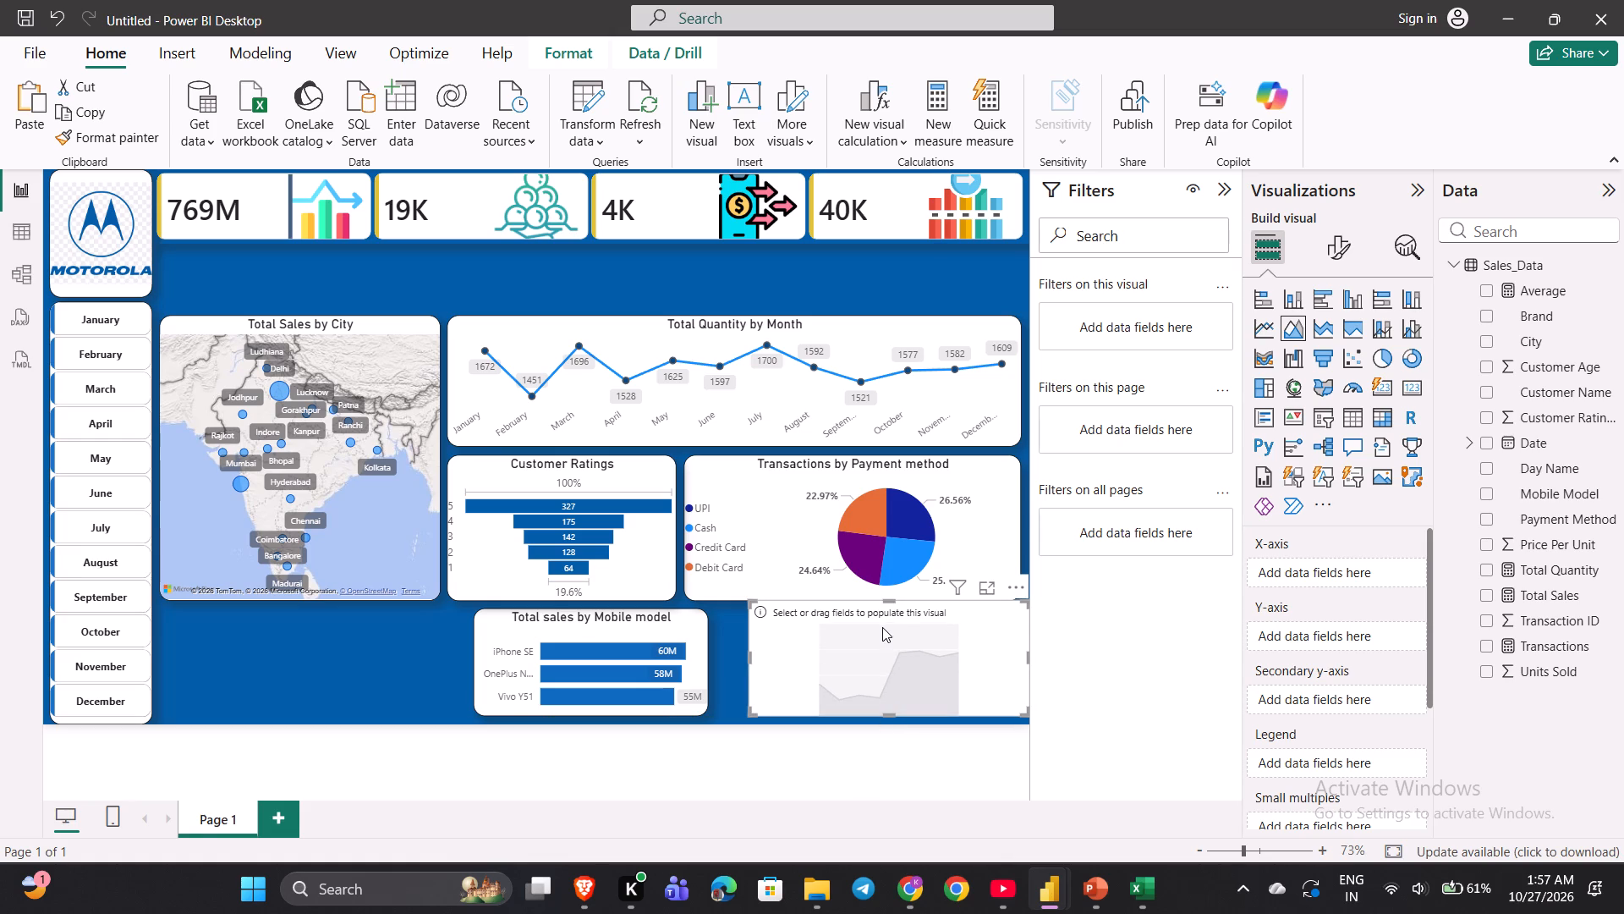
left_click(886, 606)
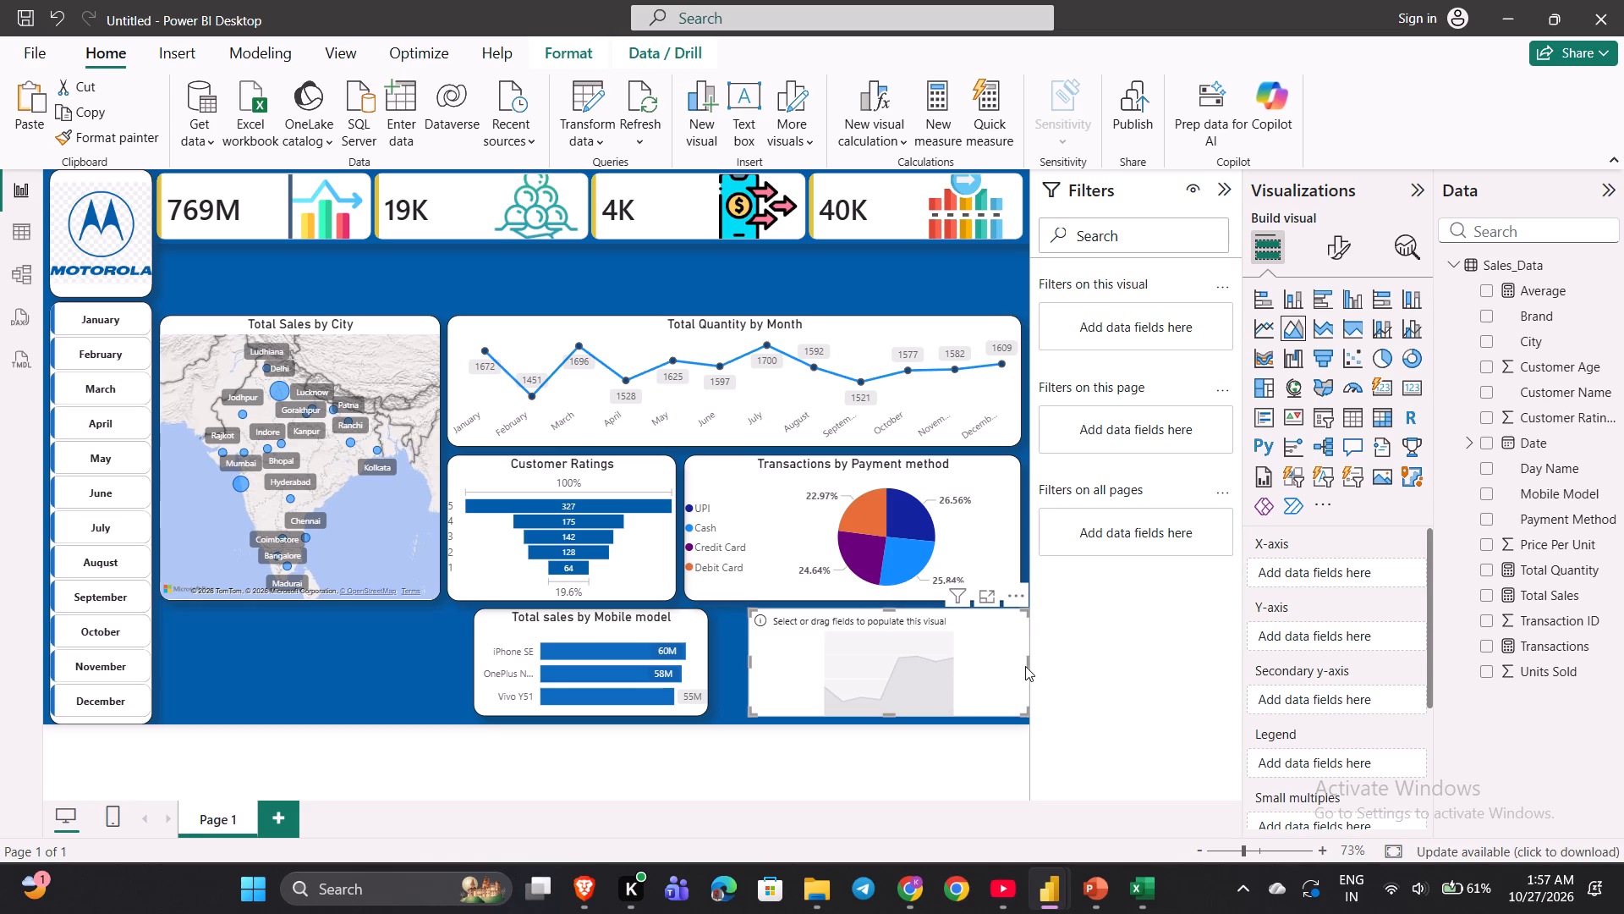
Shift the area chart inward from the report page's right edge and try adjusting its right side.
left_click(1030, 659)
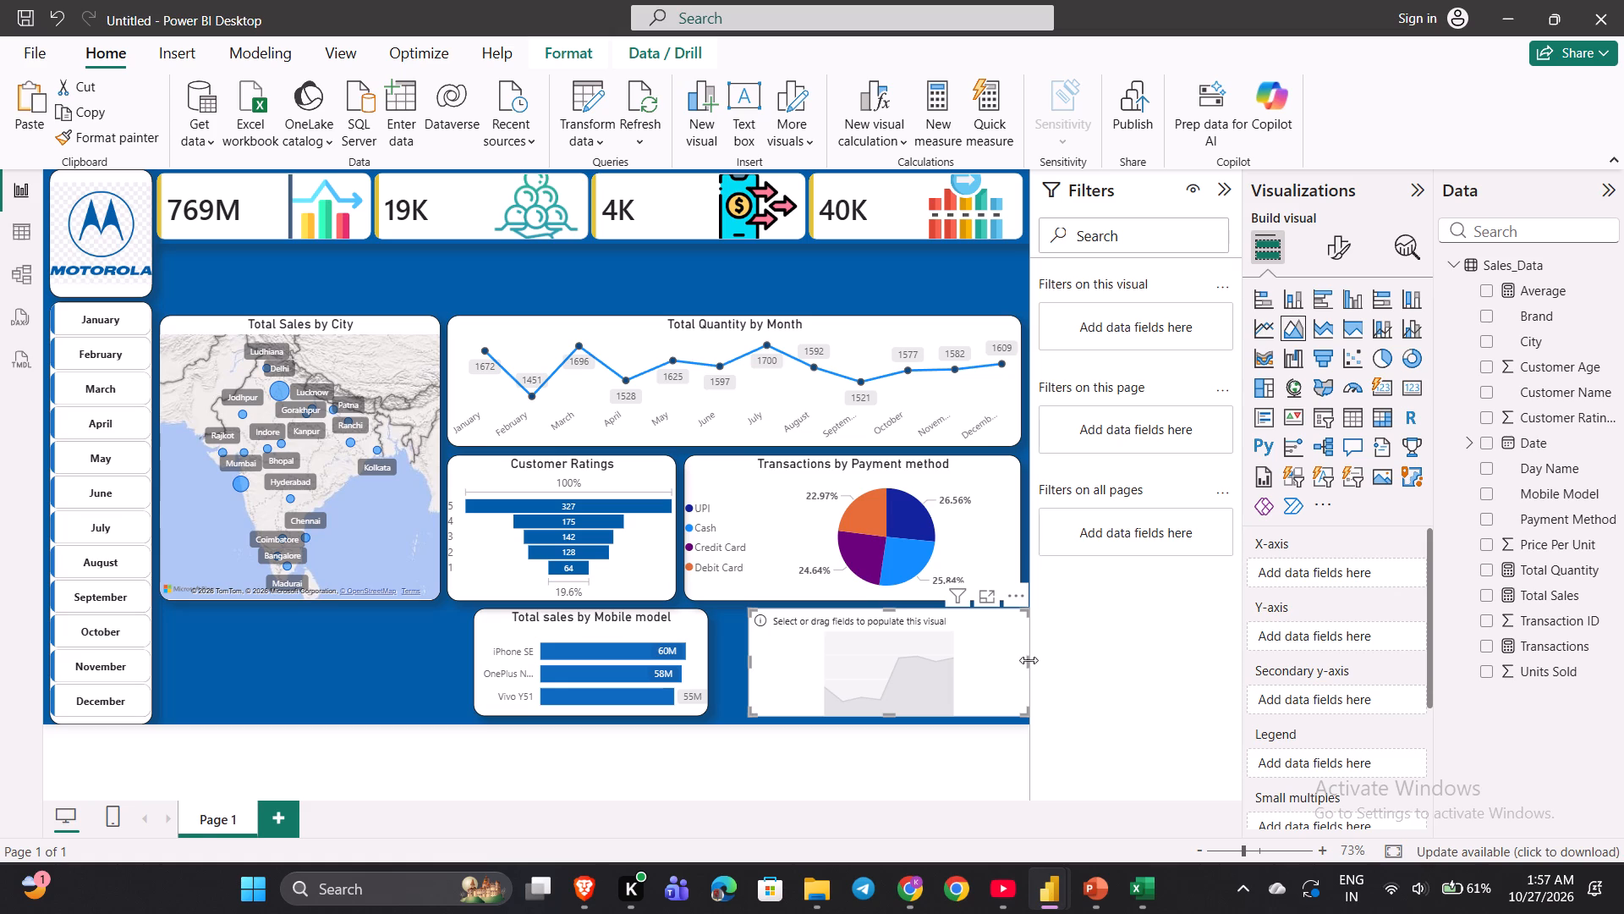
left_click(1029, 660)
left_click(1025, 660)
left_click_drag(891, 653, 846, 654)
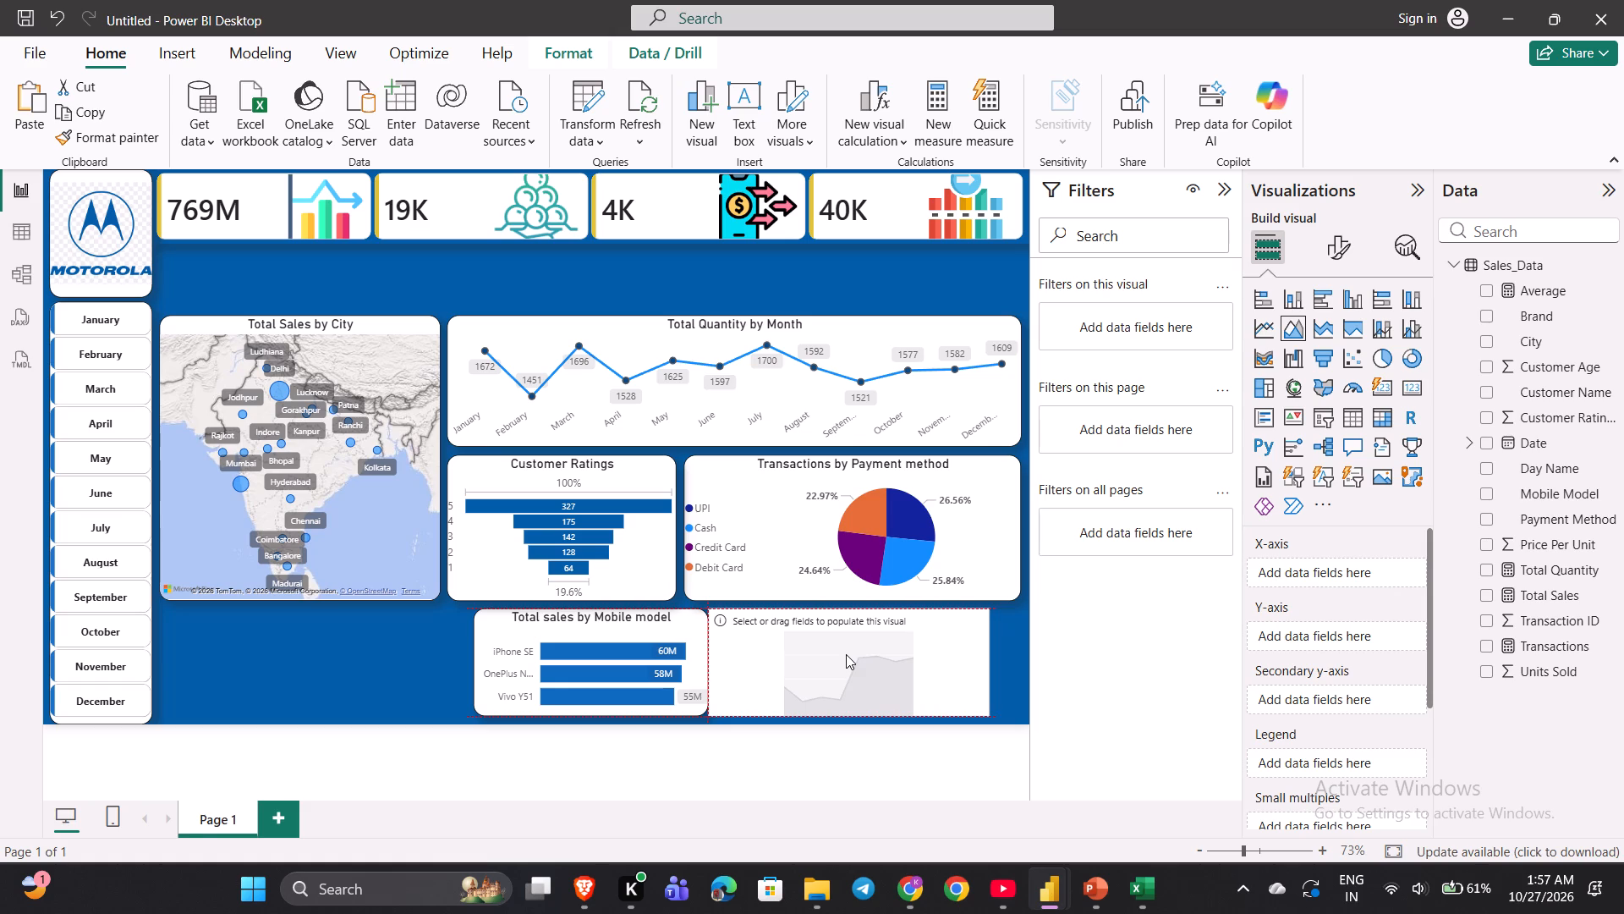
left_click_drag(846, 654, 870, 656)
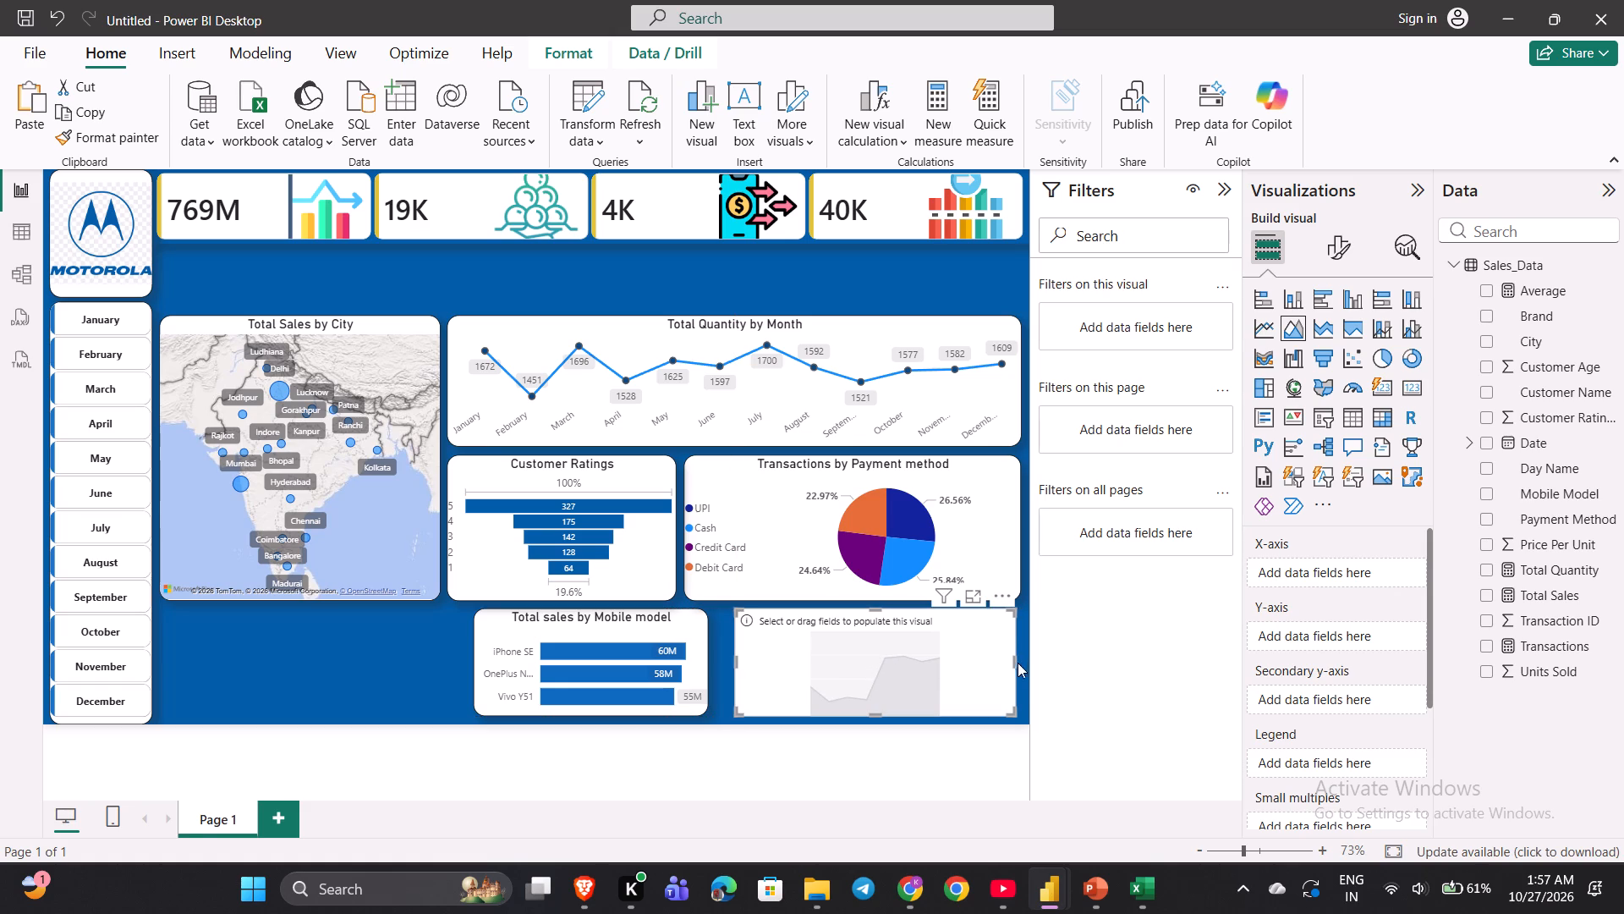
left_click(1011, 659)
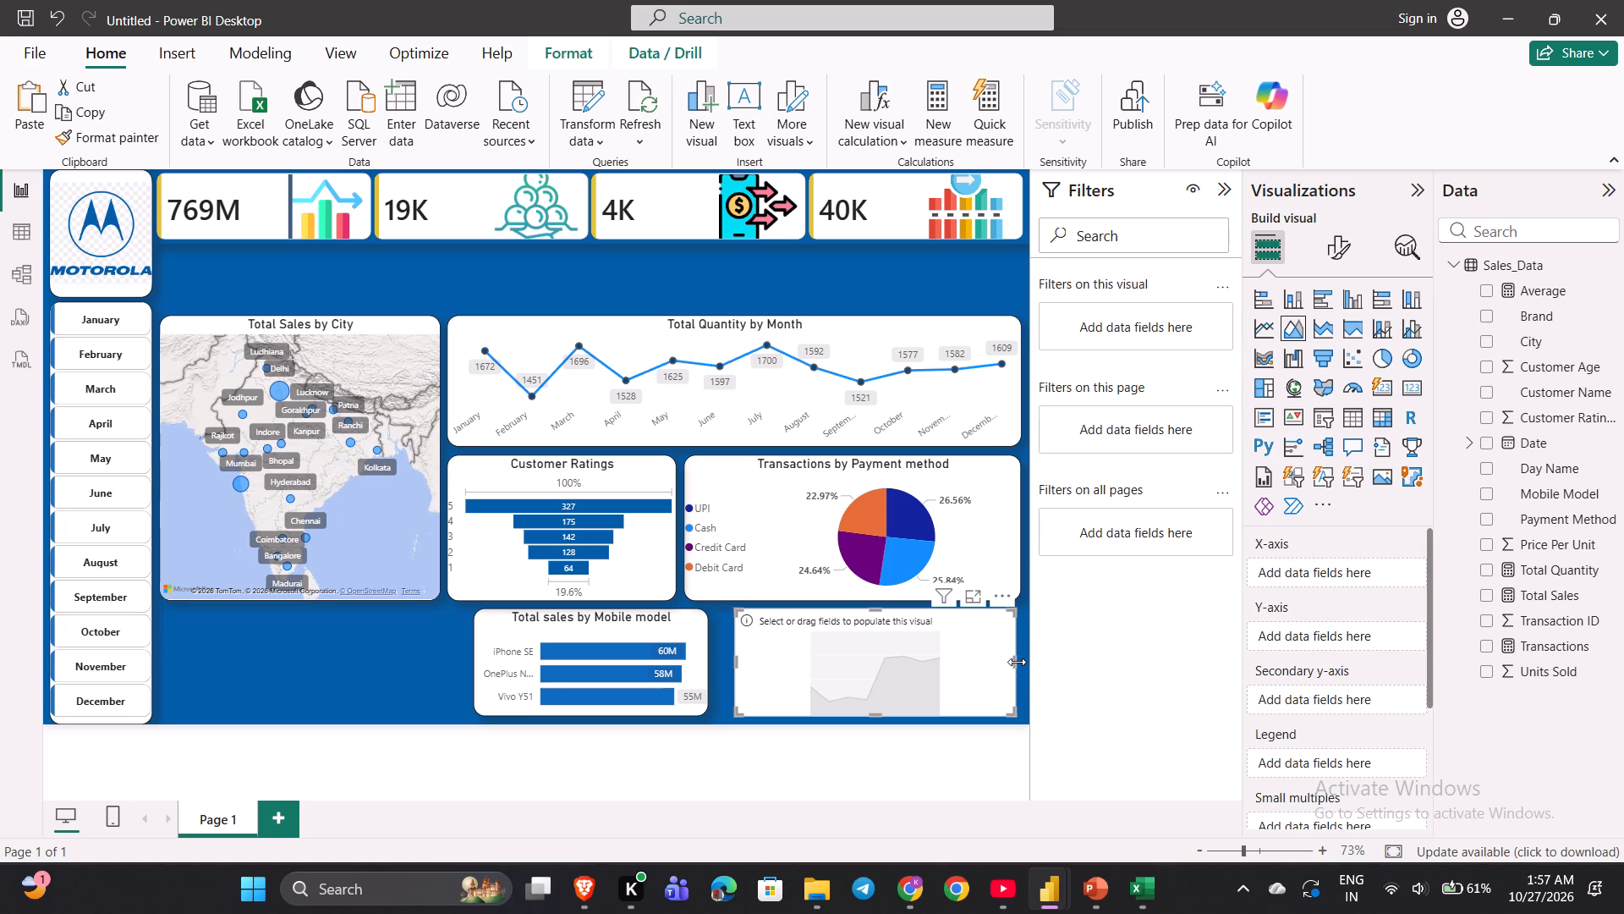
left_click(1012, 660)
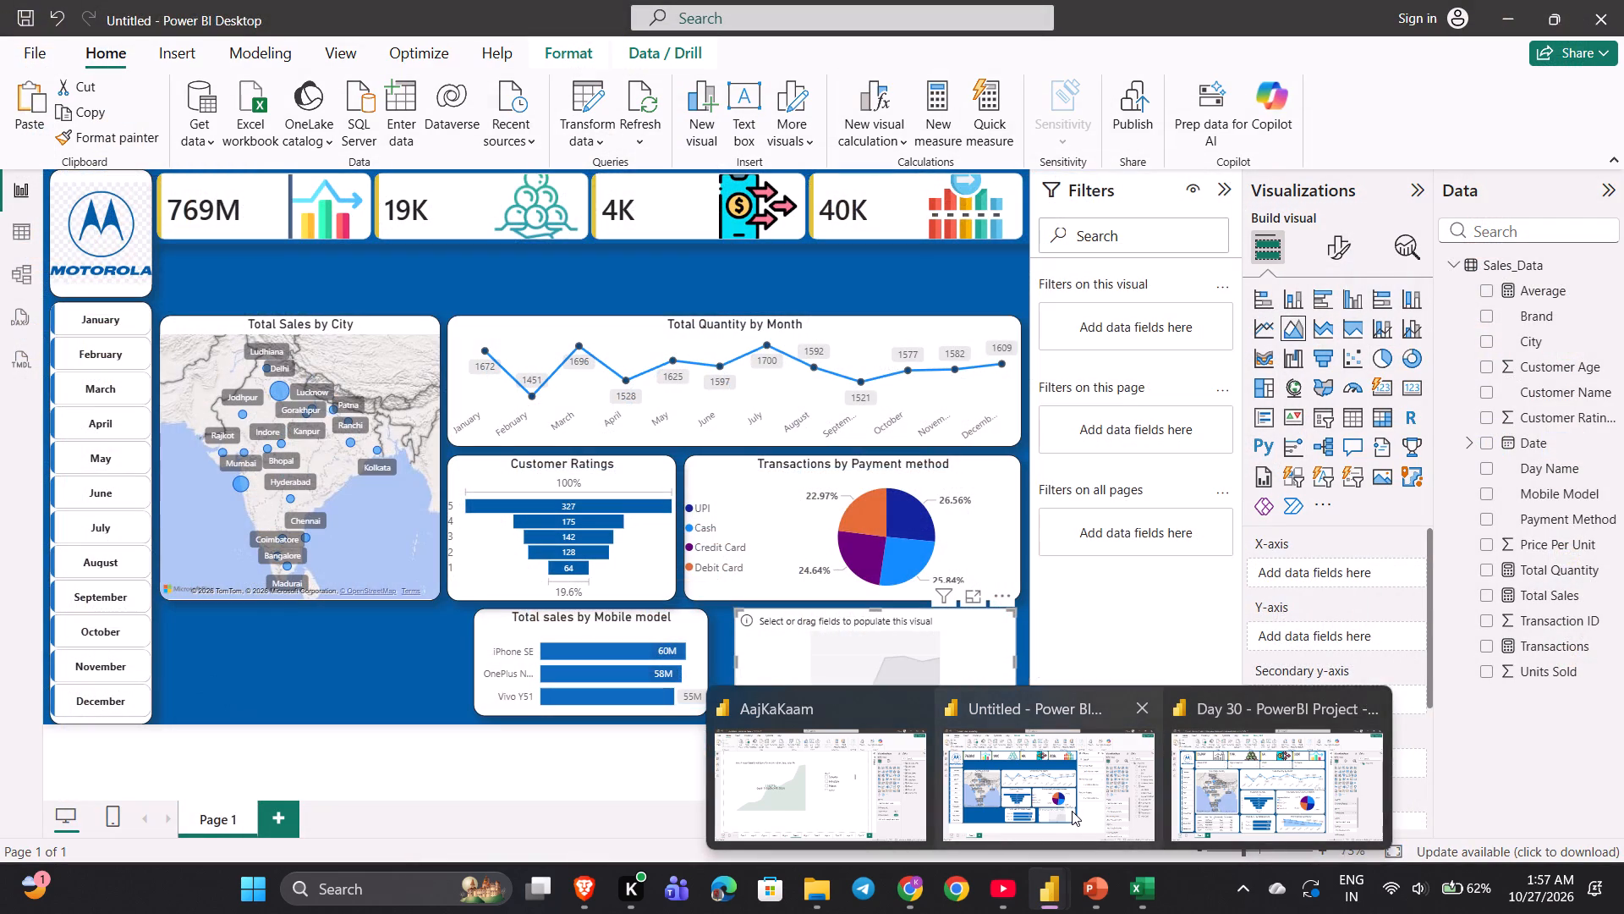
Move the Total sales by Mobile model bar chart left so it lines up with the Customer Ratings funnel's left edge.
left_click(1072, 811)
left_click_drag(511, 630, 484, 630)
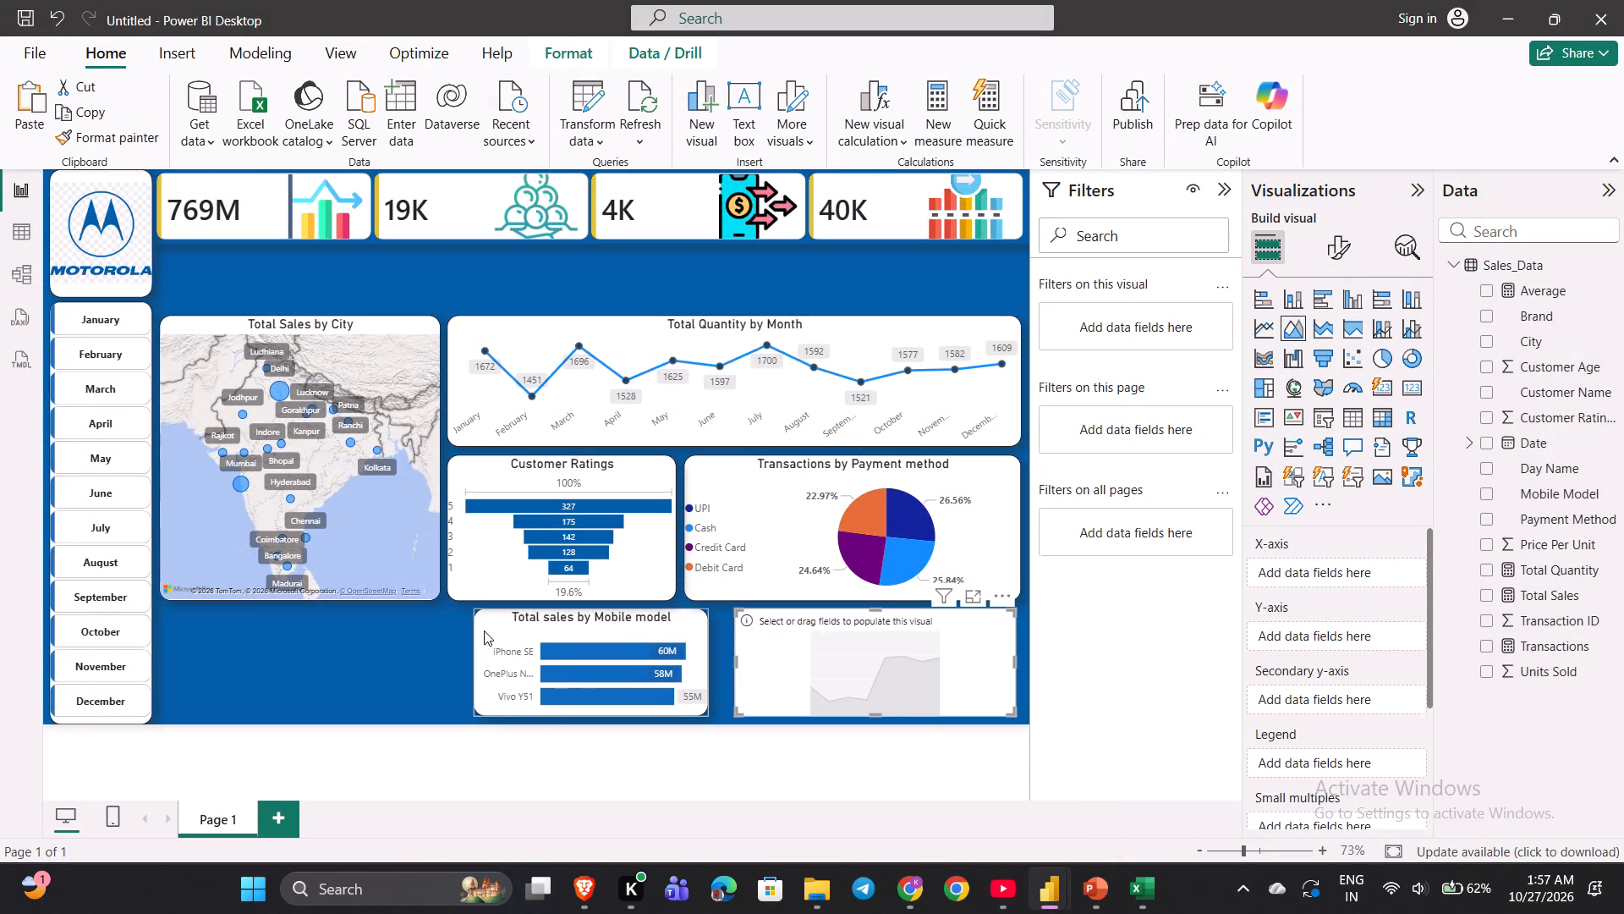
left_click_drag(484, 630, 487, 628)
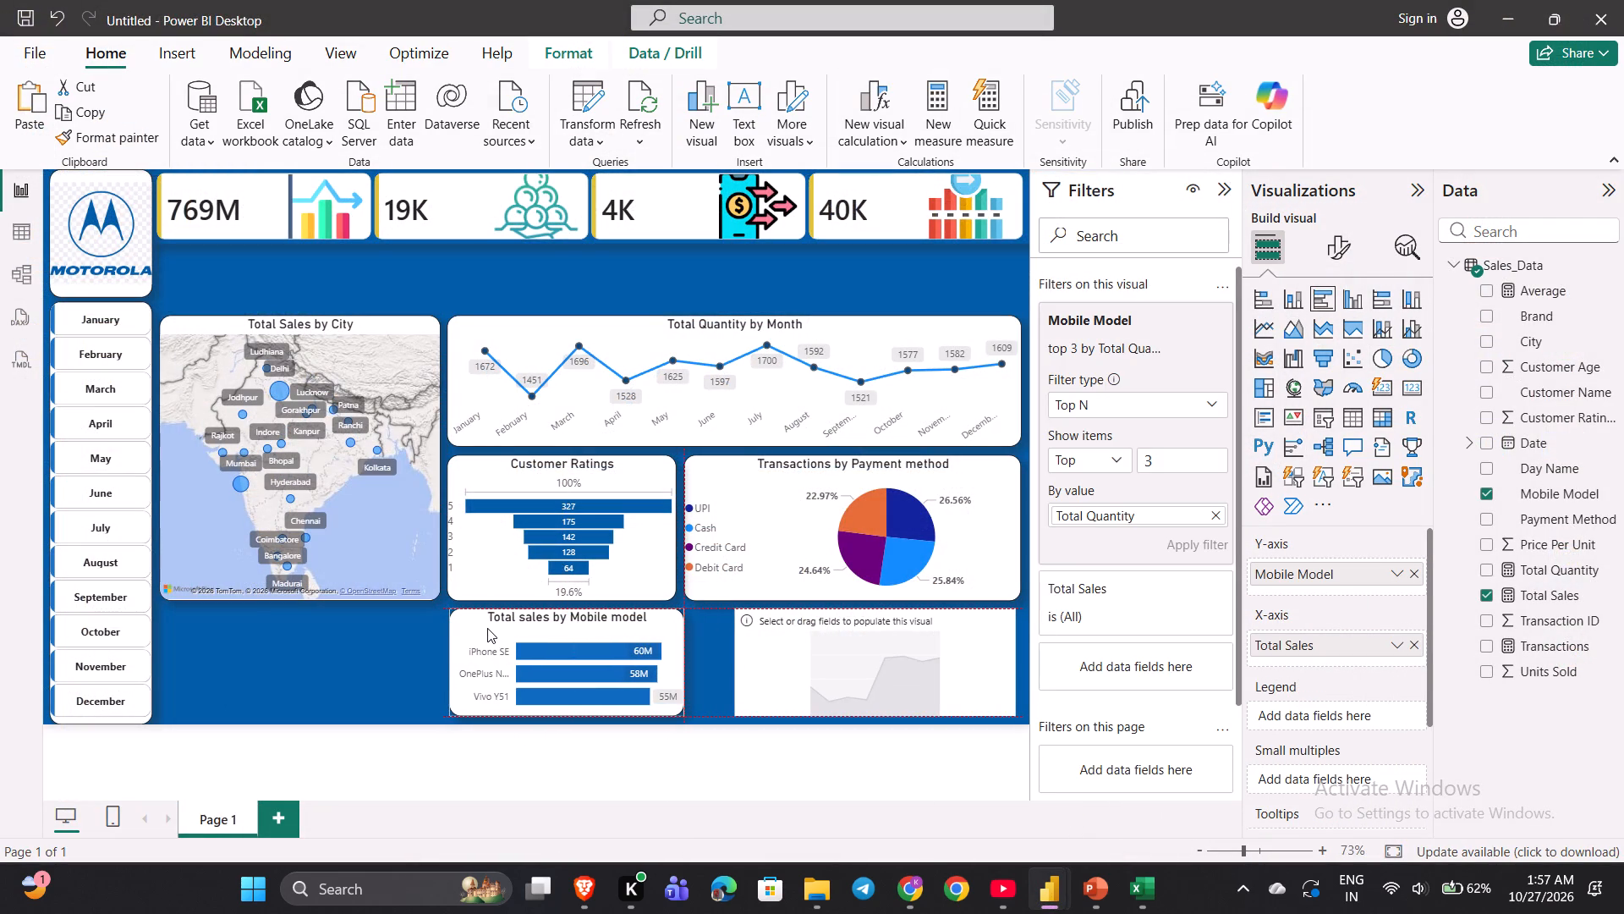
left_click_drag(487, 628, 487, 630)
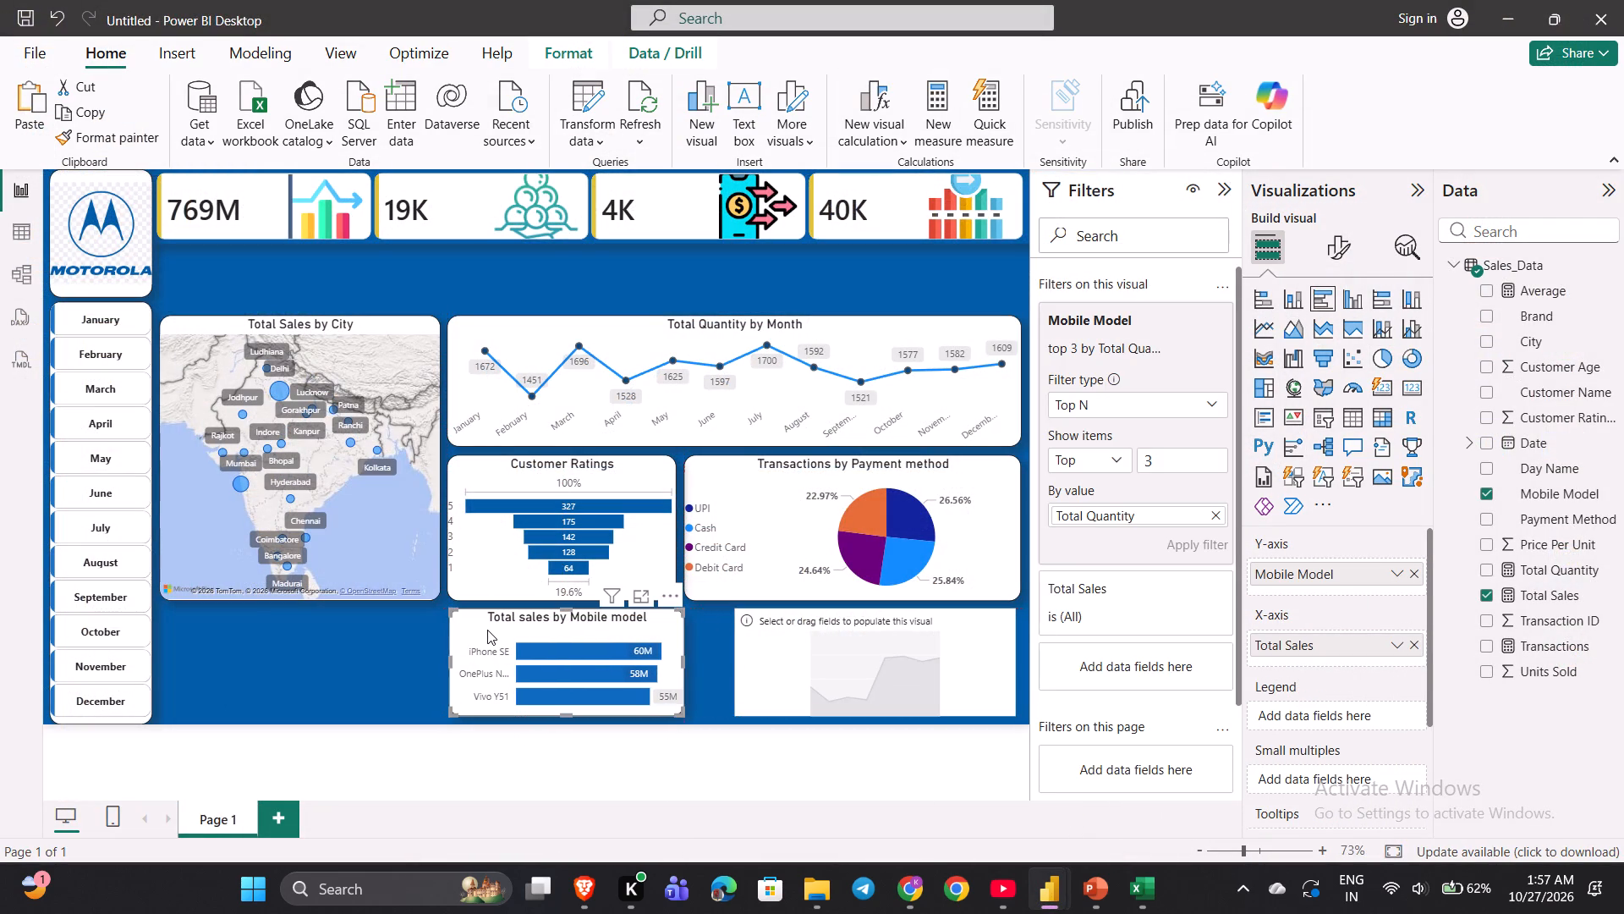
left_click(487, 630)
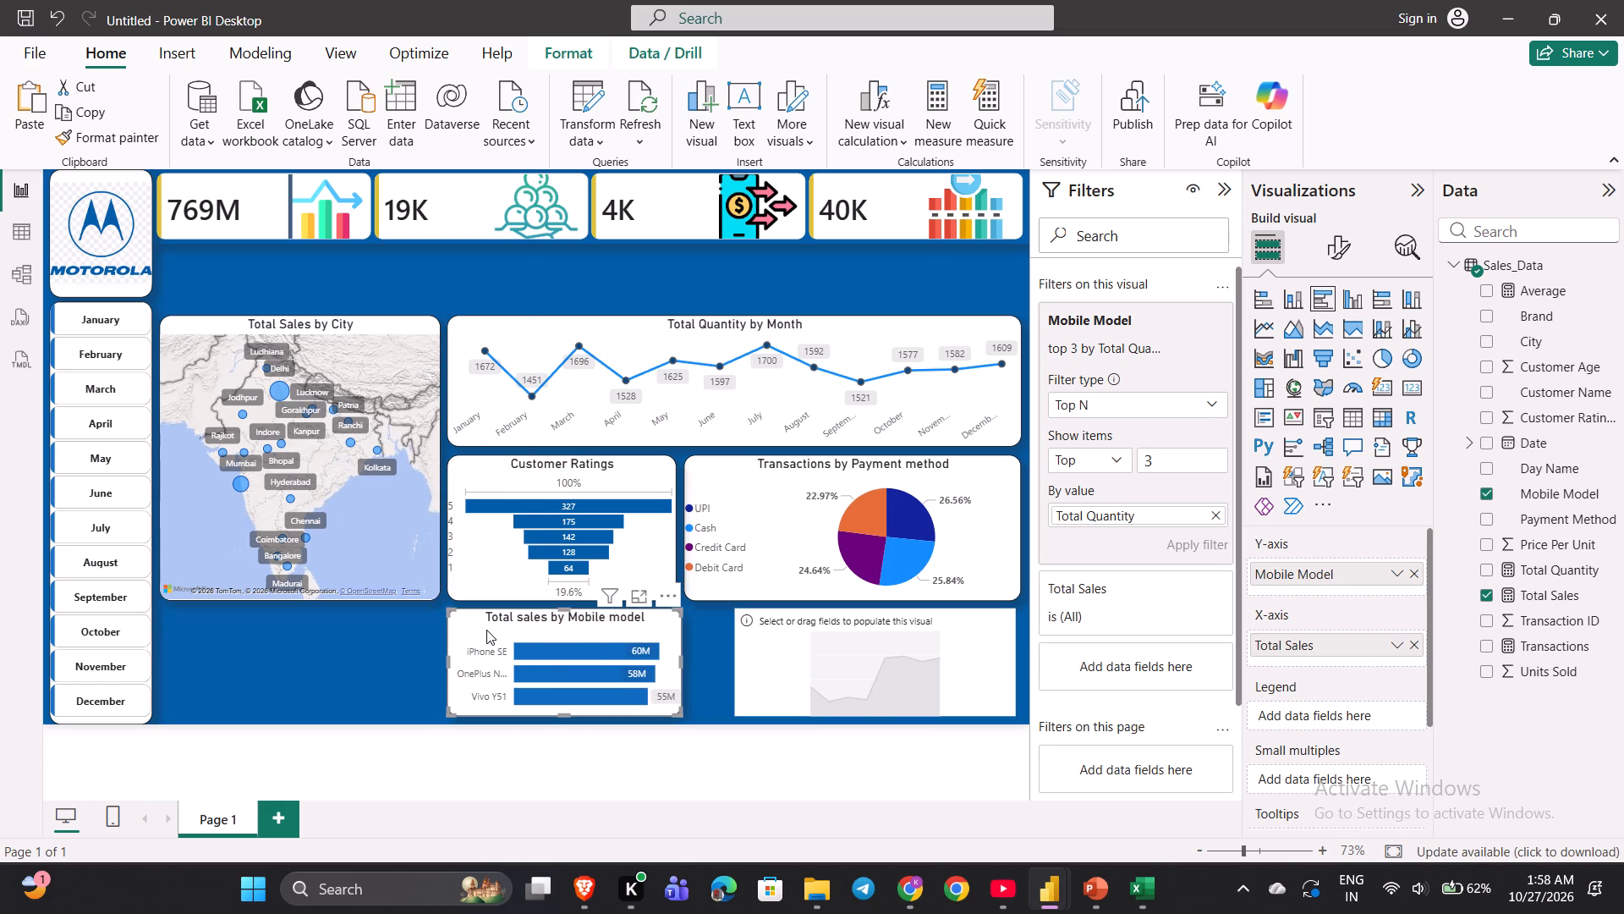
left_click(700, 643)
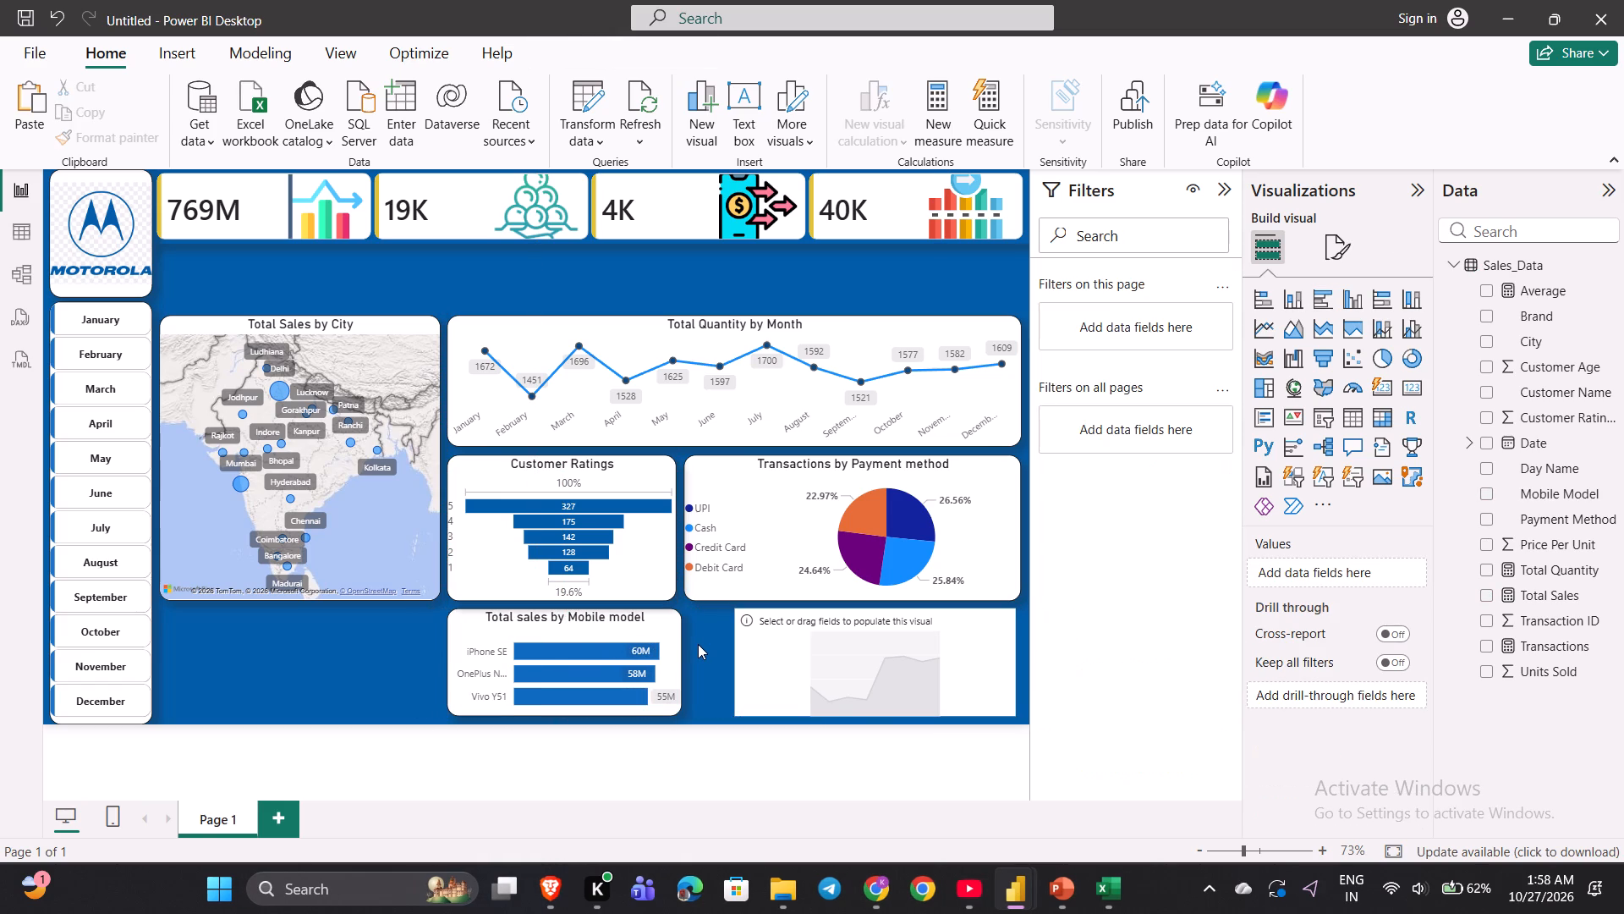
Widen the area chart to span from beside the Mobile model bar chart to the pie chart's right edge.
left_click(765, 657)
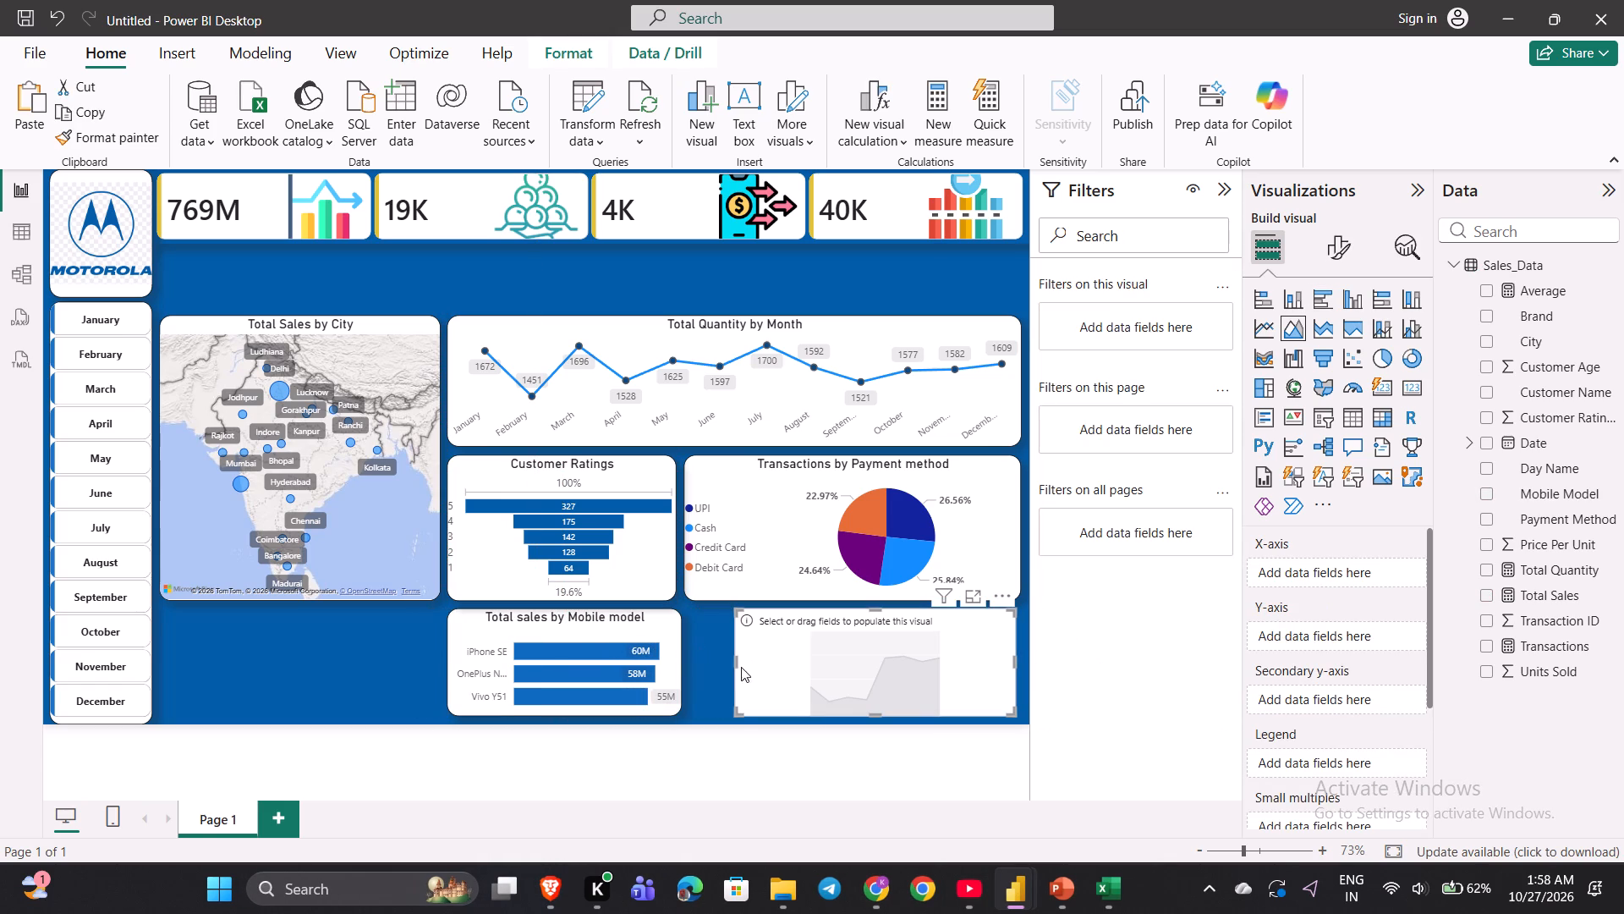
left_click_drag(736, 667, 683, 661)
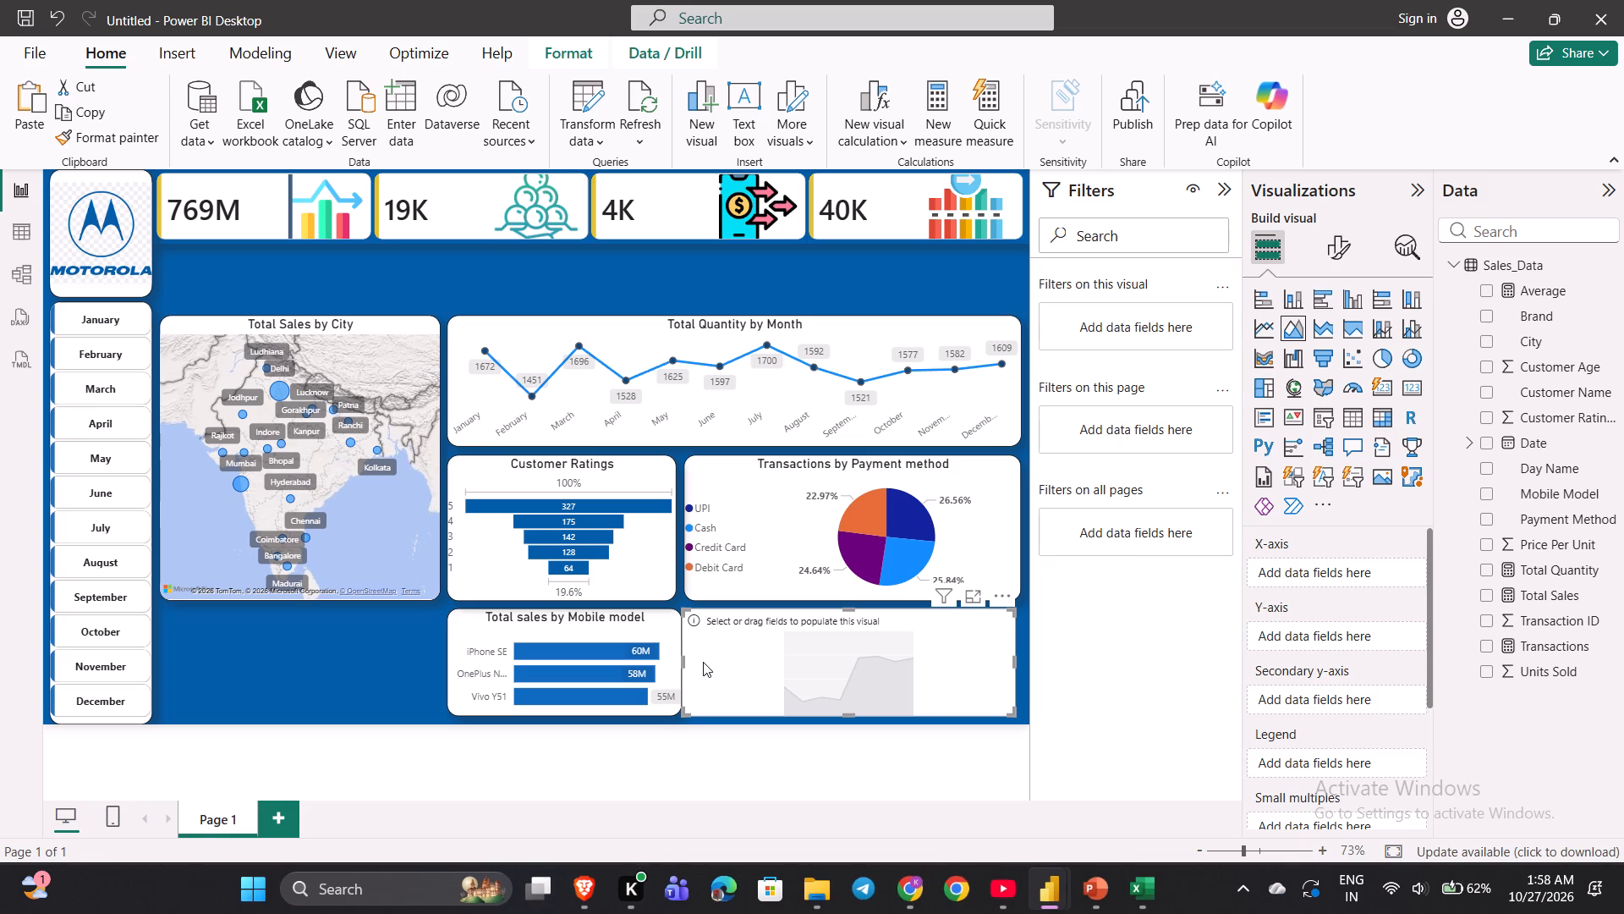
left_click(727, 650)
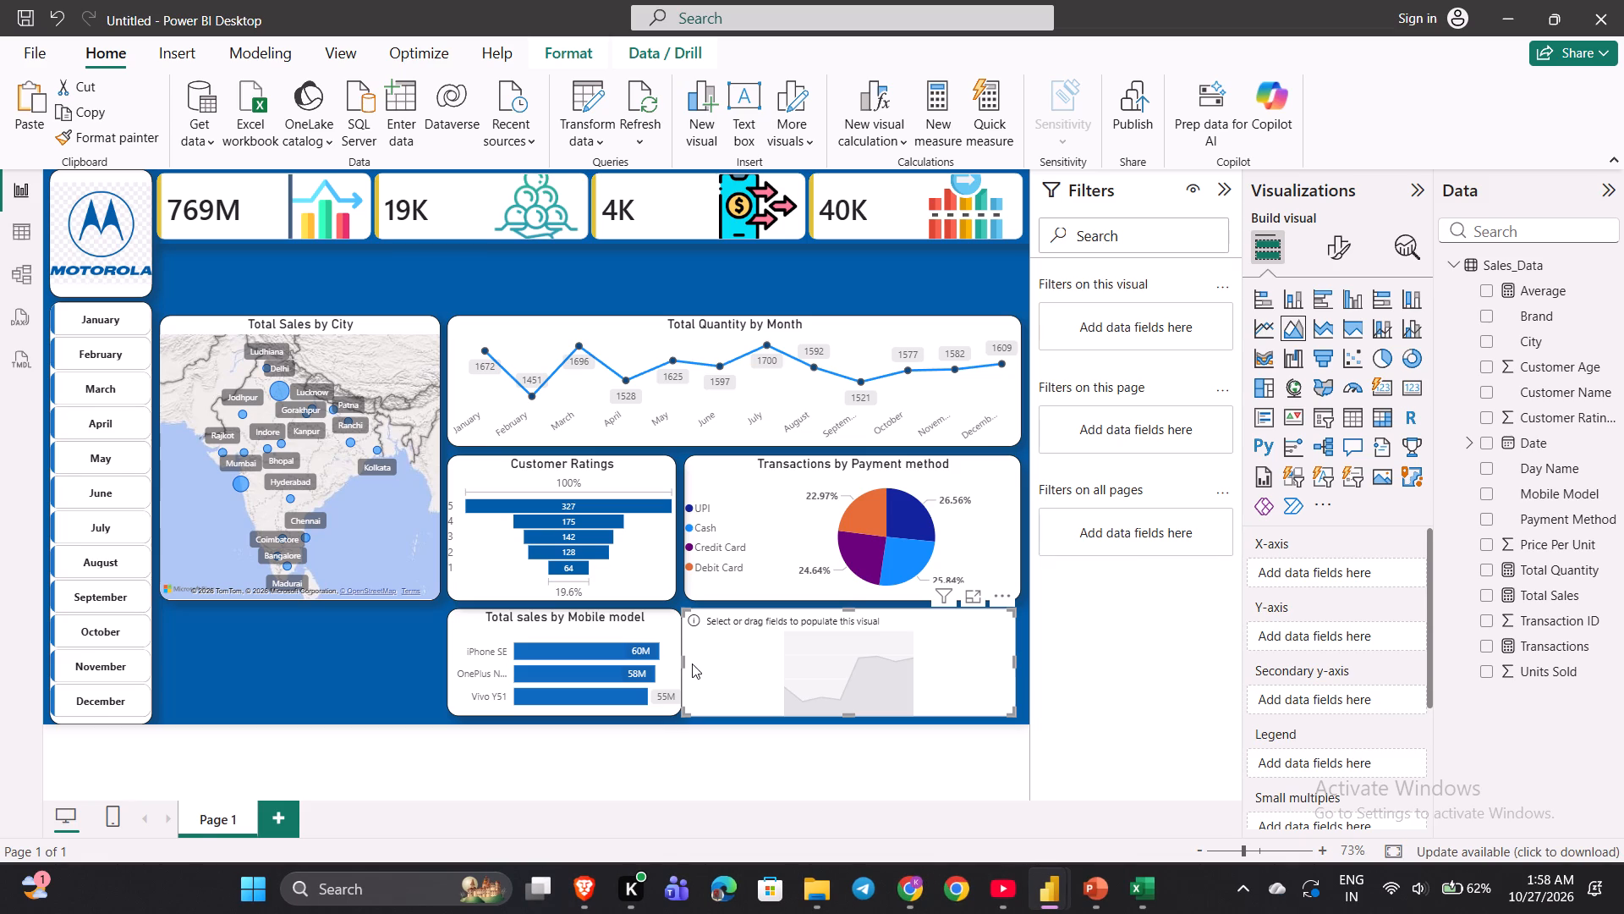
left_click(681, 663)
left_click_drag(681, 663, 689, 662)
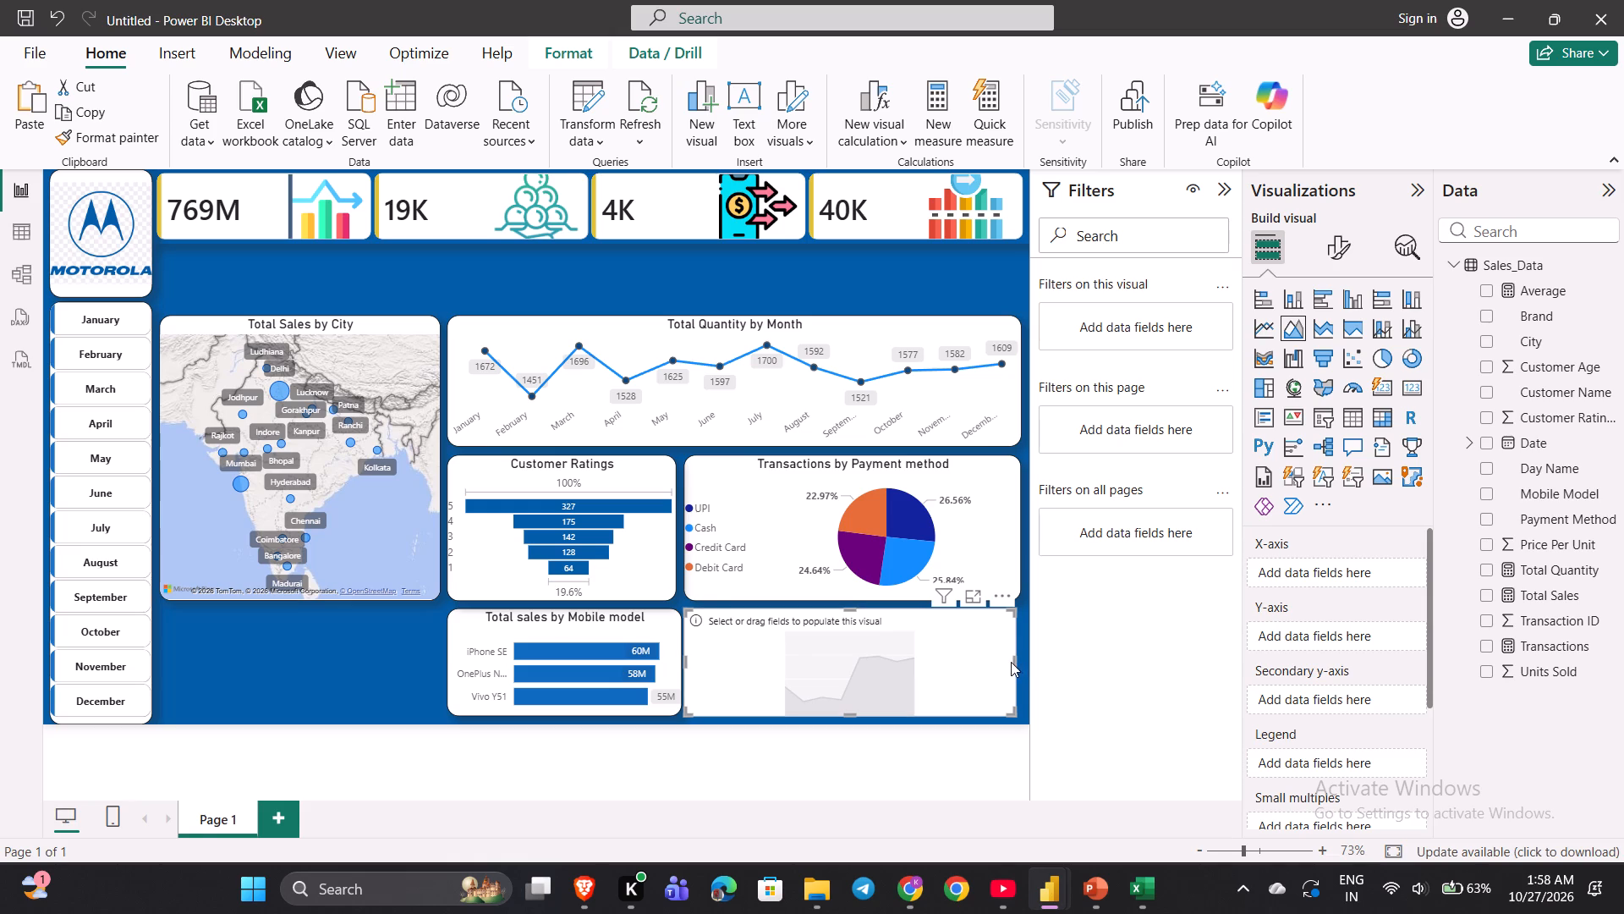
left_click_drag(1013, 664, 1025, 661)
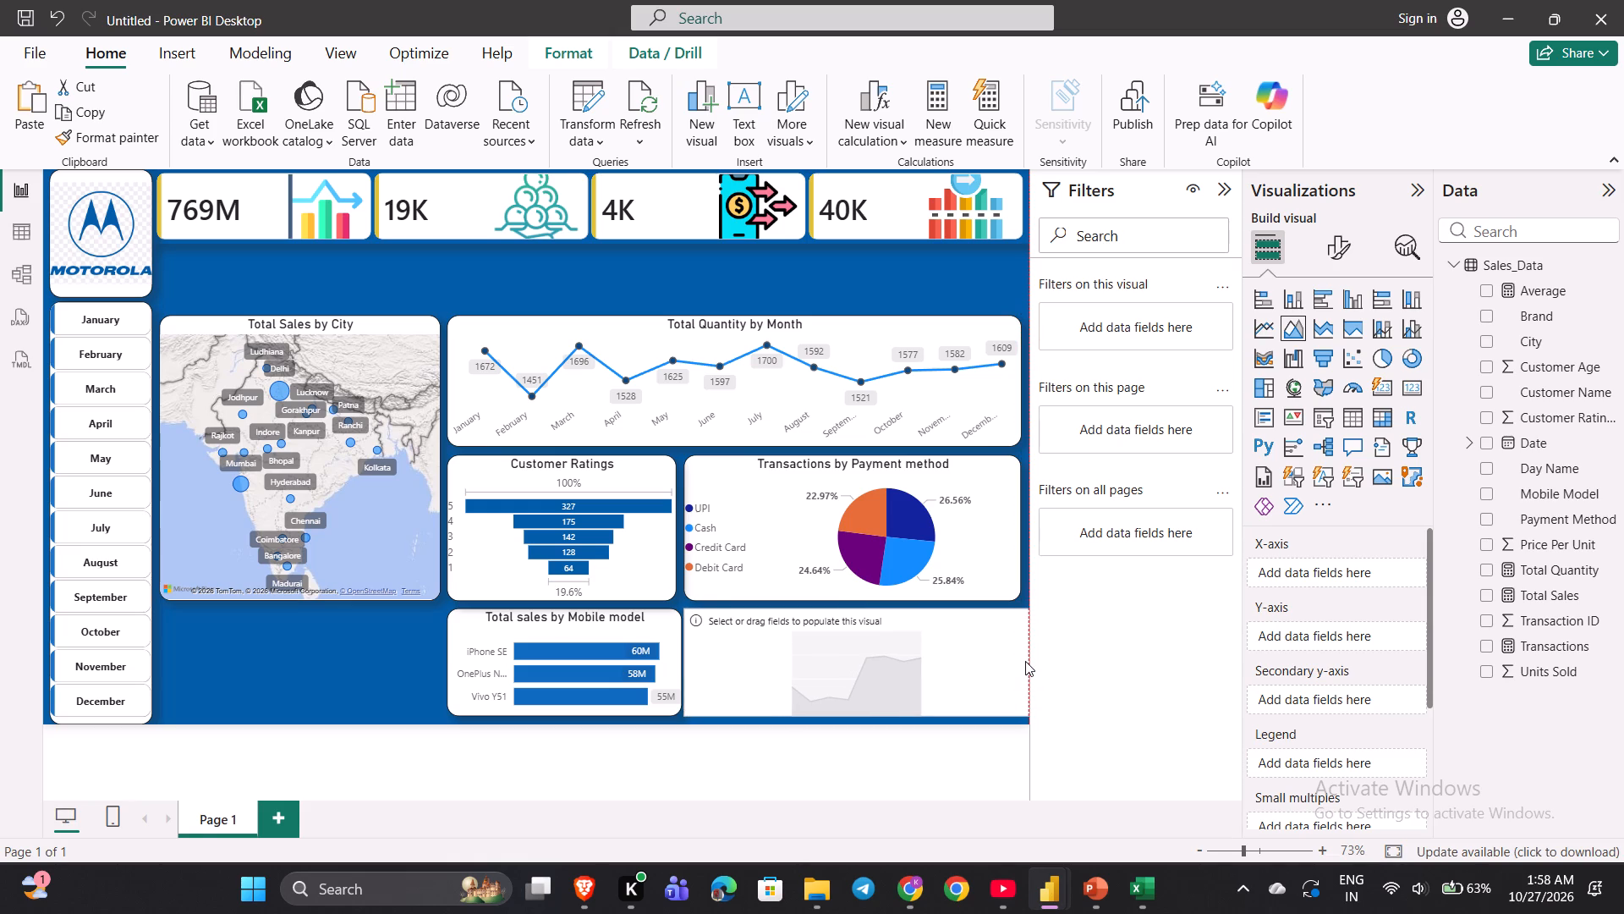
left_click_drag(1025, 661, 1022, 661)
left_click(916, 674)
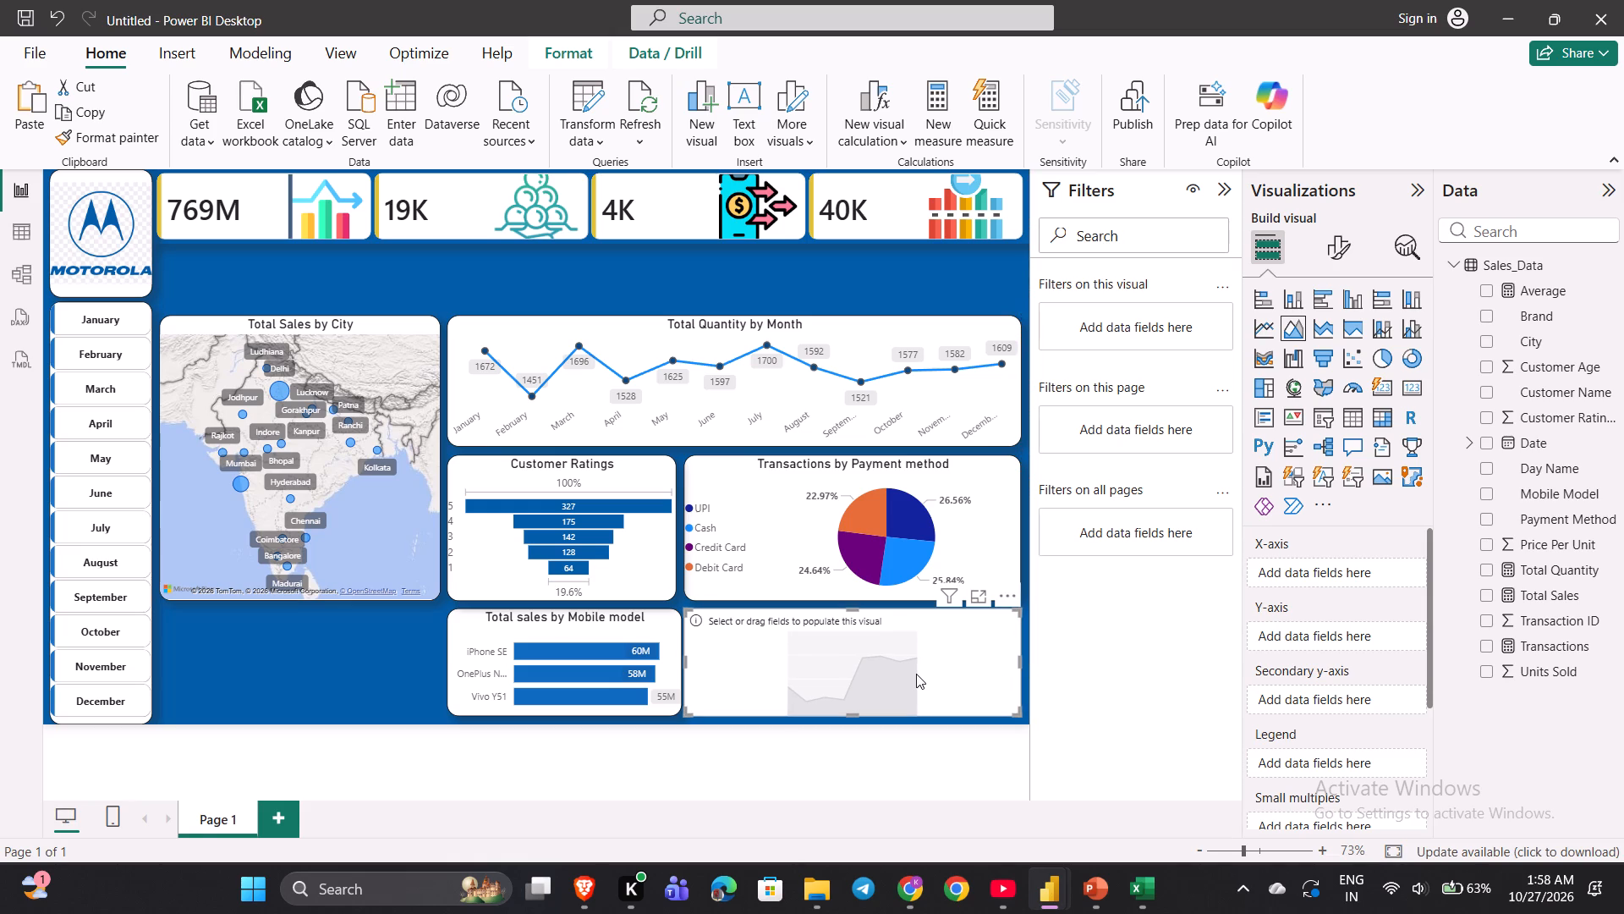
Check the YouTube tutorial and assign Day Name to the area chart's X-axis and Total Sales to its Y-axis.
left_click(1012, 900)
key("space")
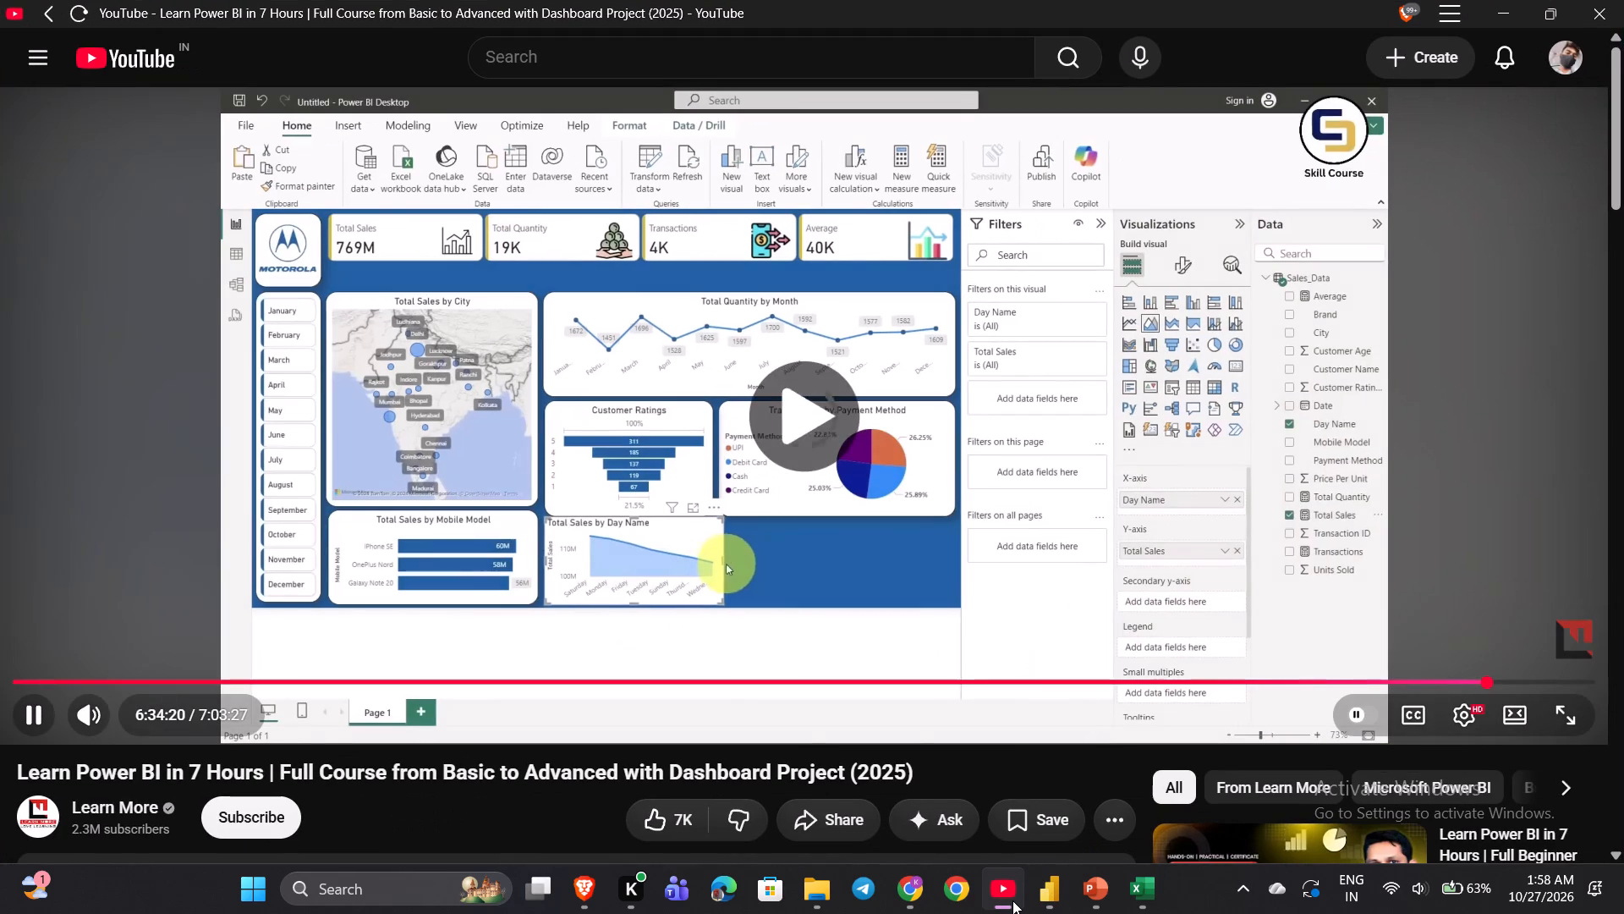
key("space")
left_click(1012, 900)
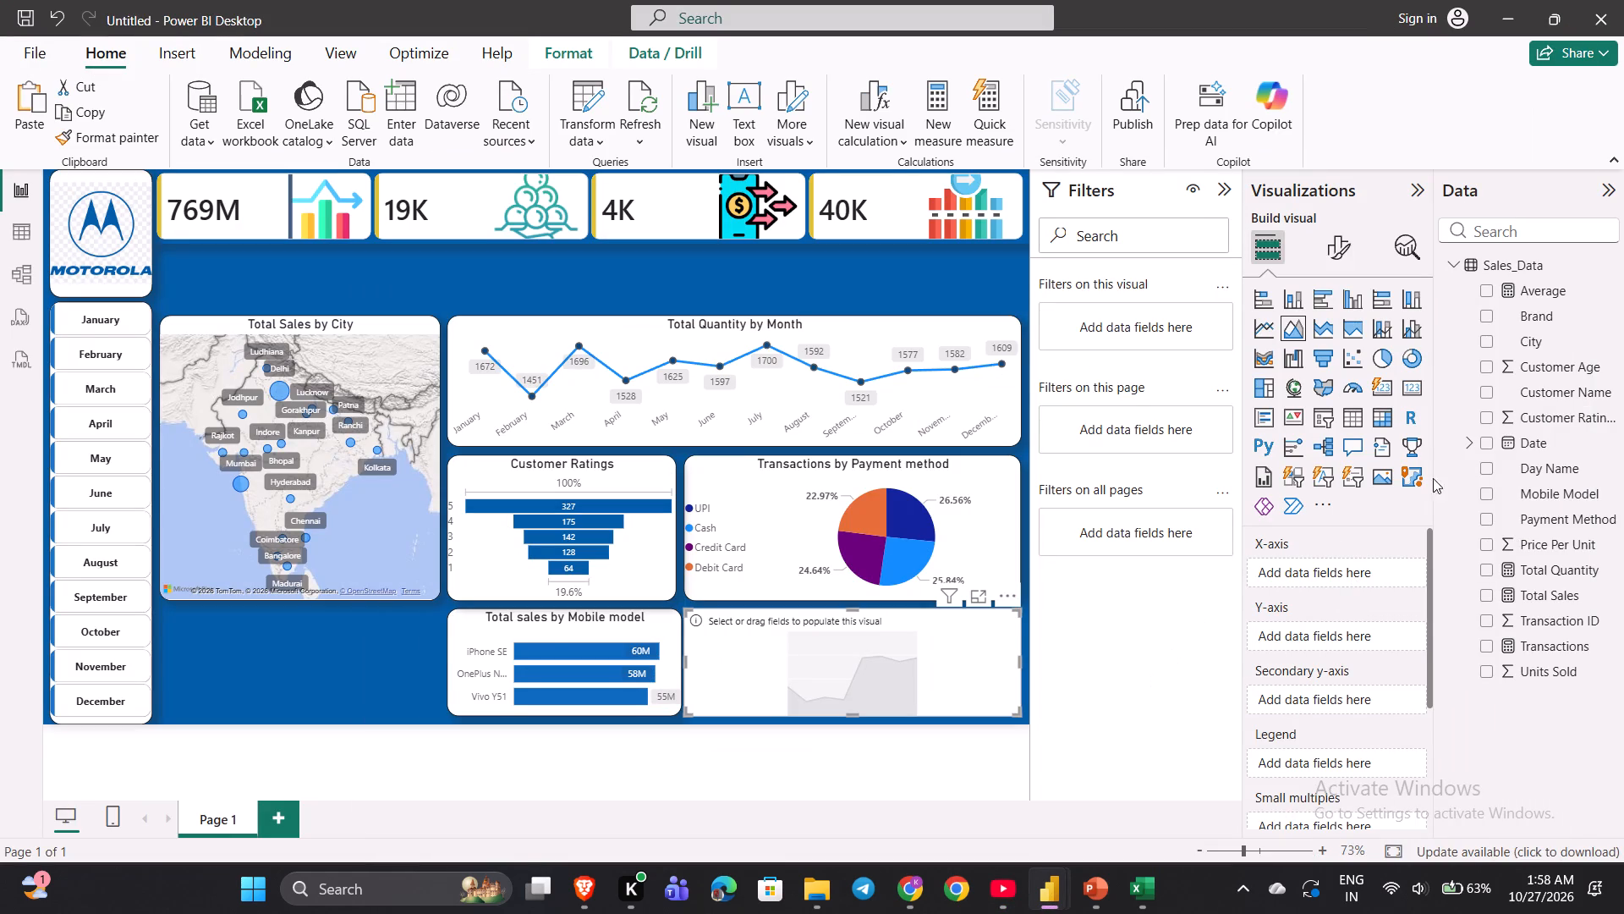
left_click_drag(1521, 465, 1337, 550)
left_click_drag(1337, 550, 1325, 564)
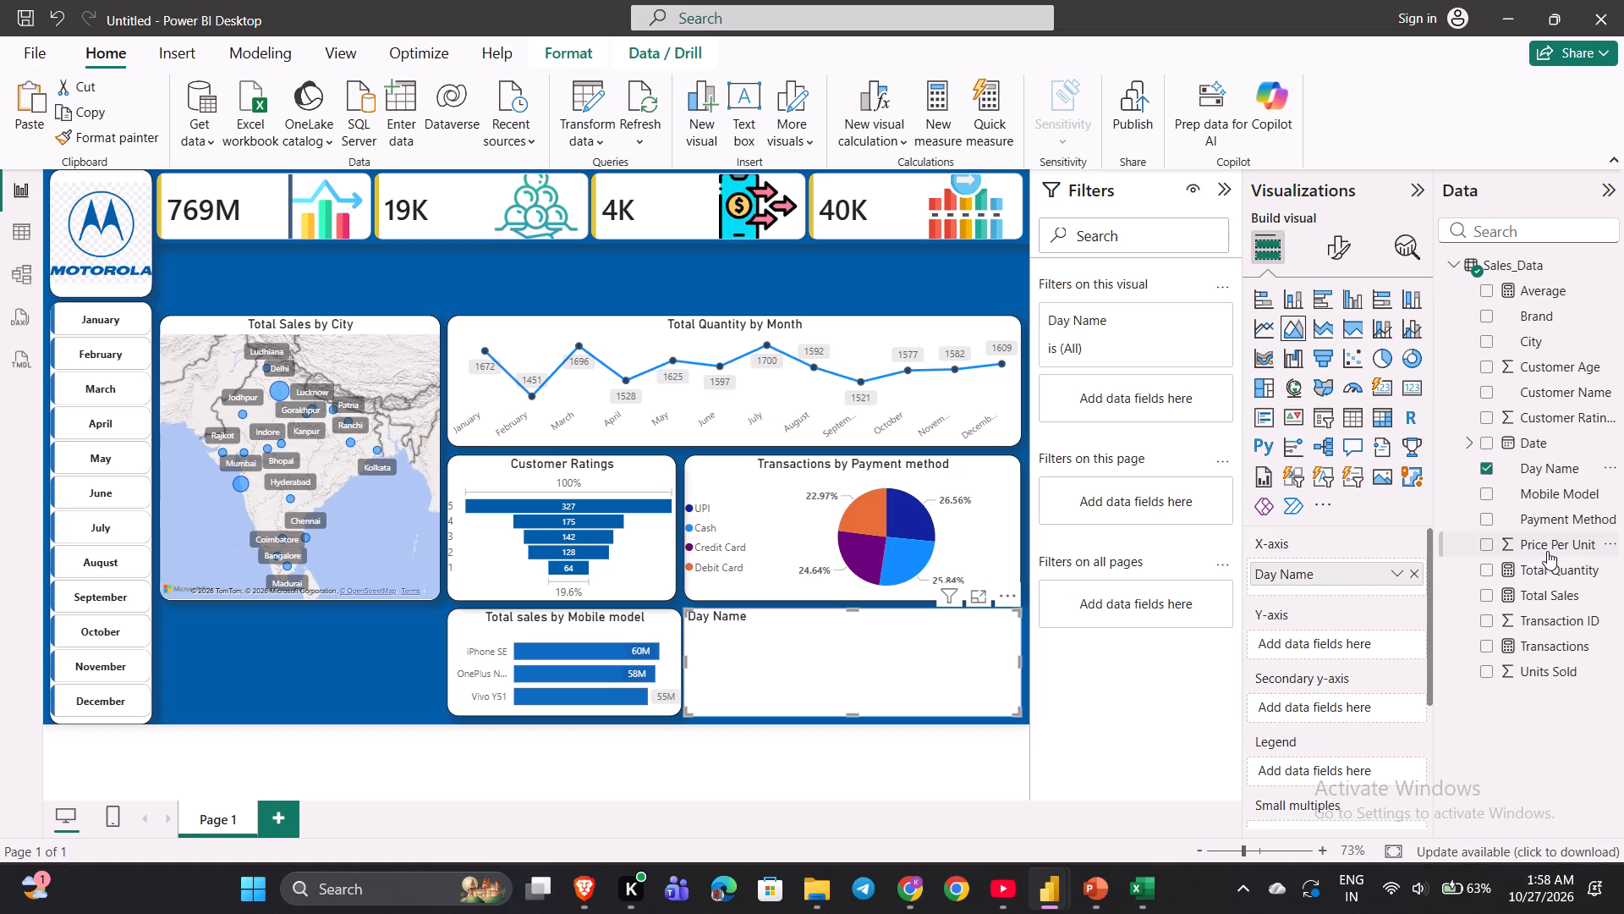
left_click_drag(1543, 586, 1333, 642)
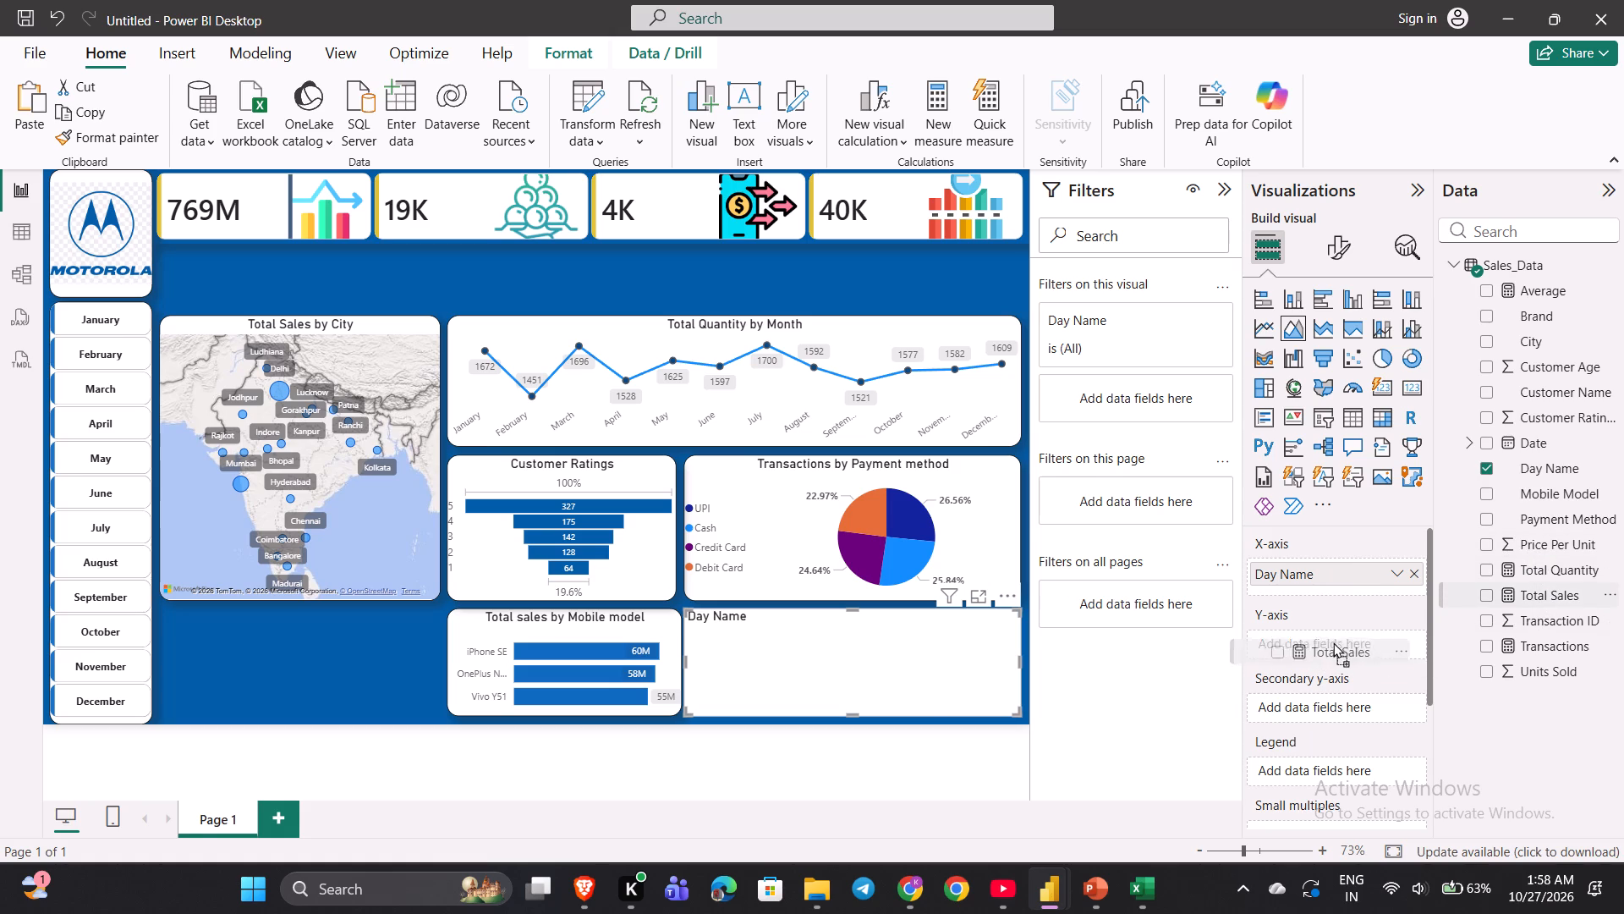
left_click_drag(1333, 642, 1330, 640)
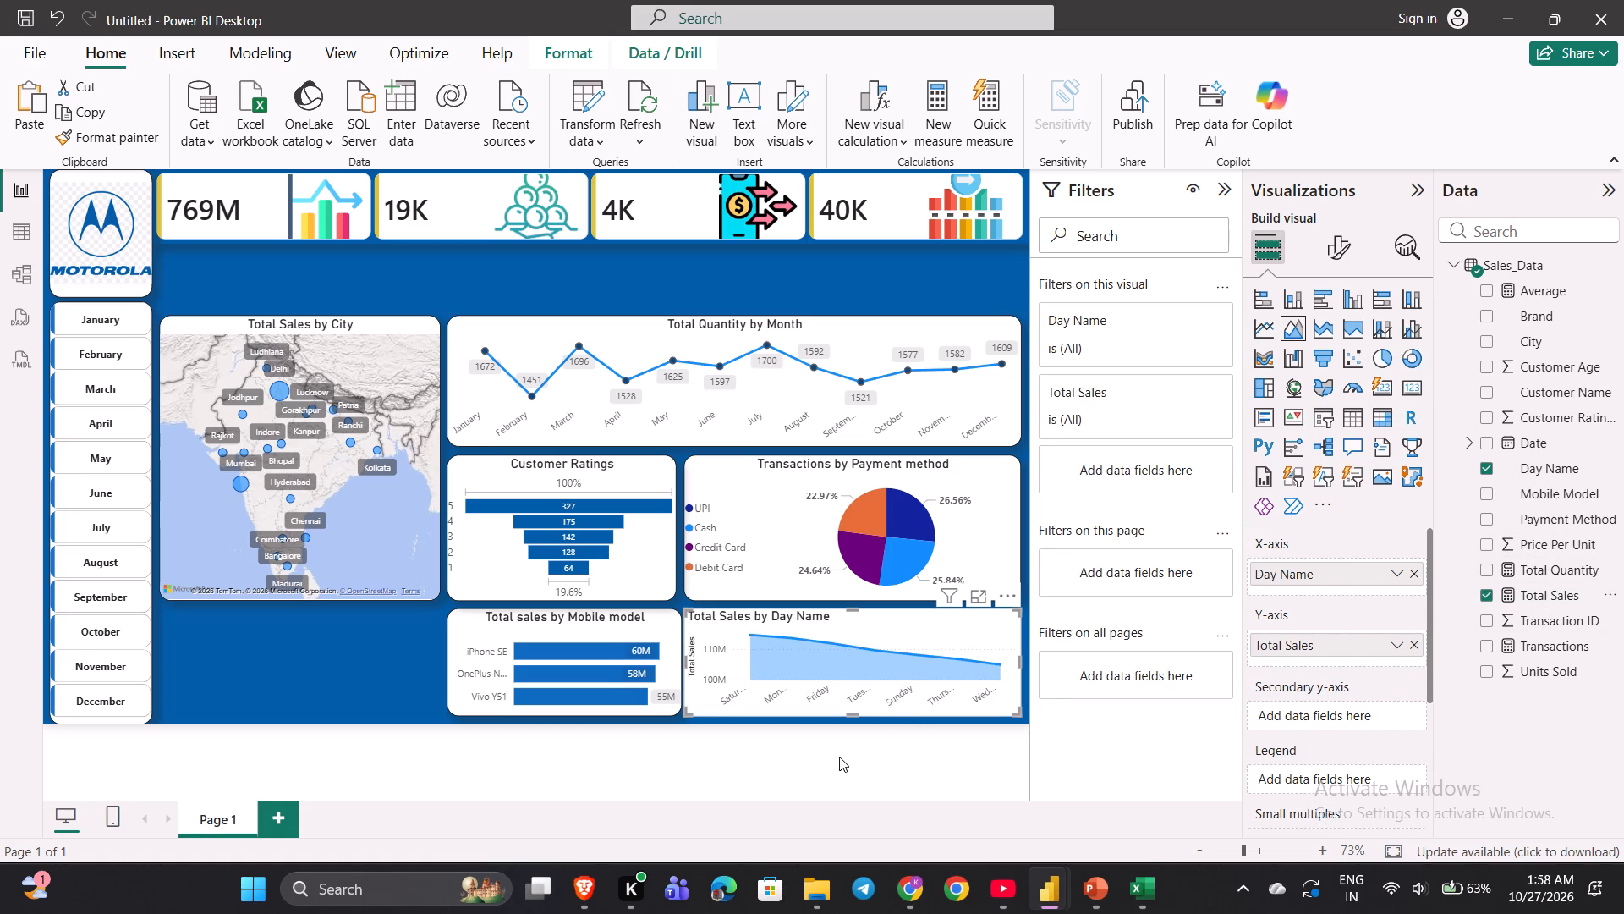
left_click(839, 757)
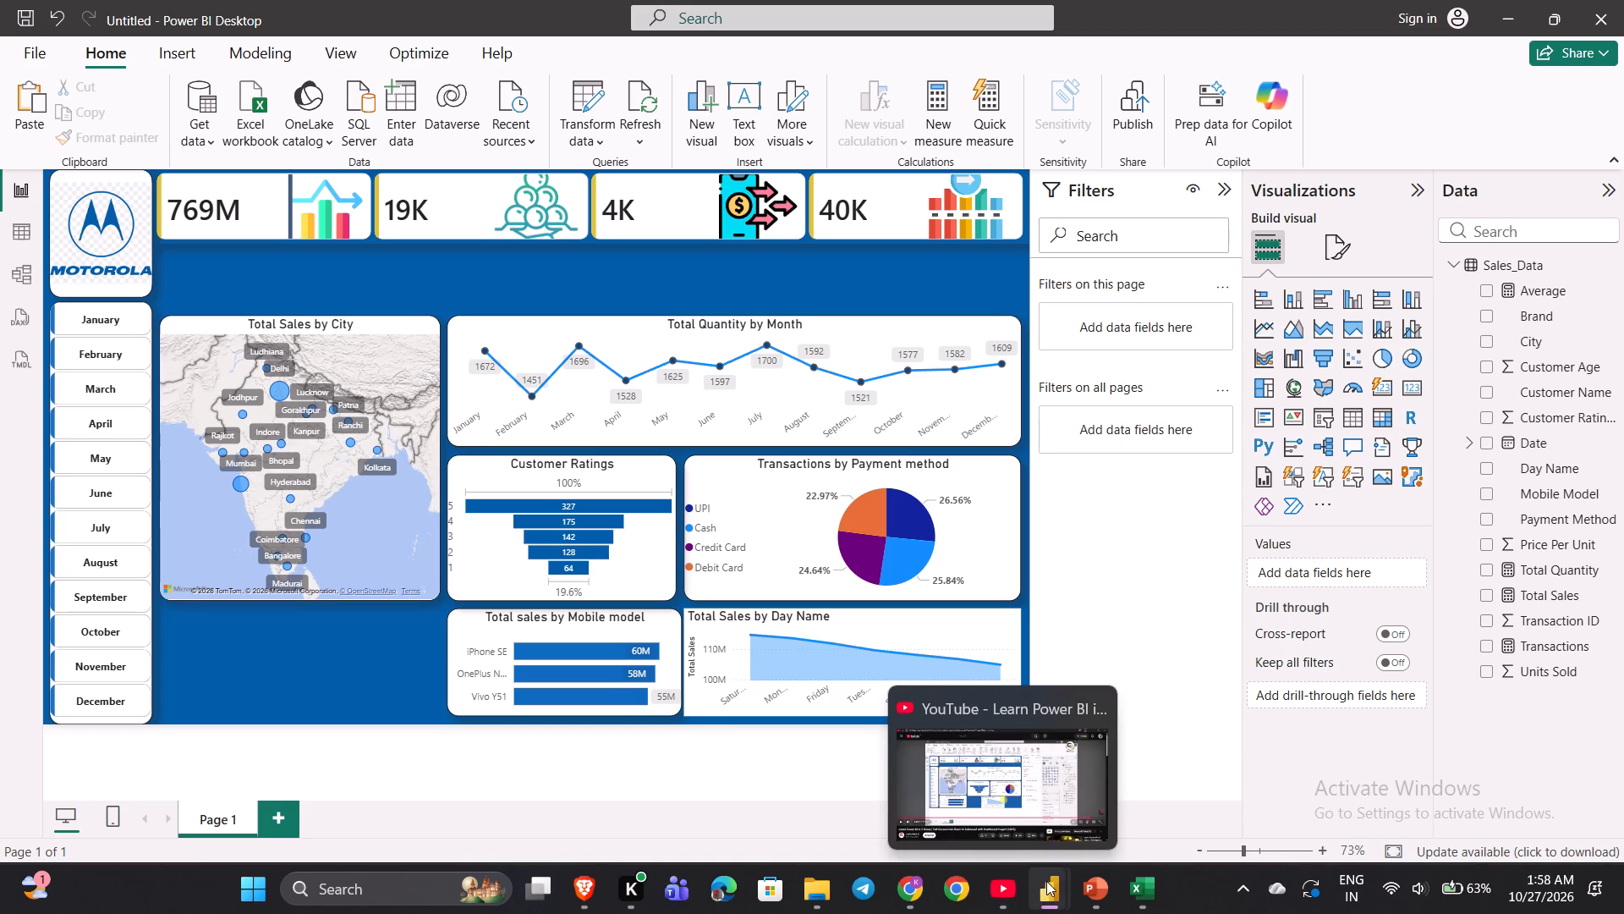
Review the finished Day 30 reference dashboard and the YouTube tutorial's data label and marker formatting for the Day Name area chart.
left_click(1209, 811)
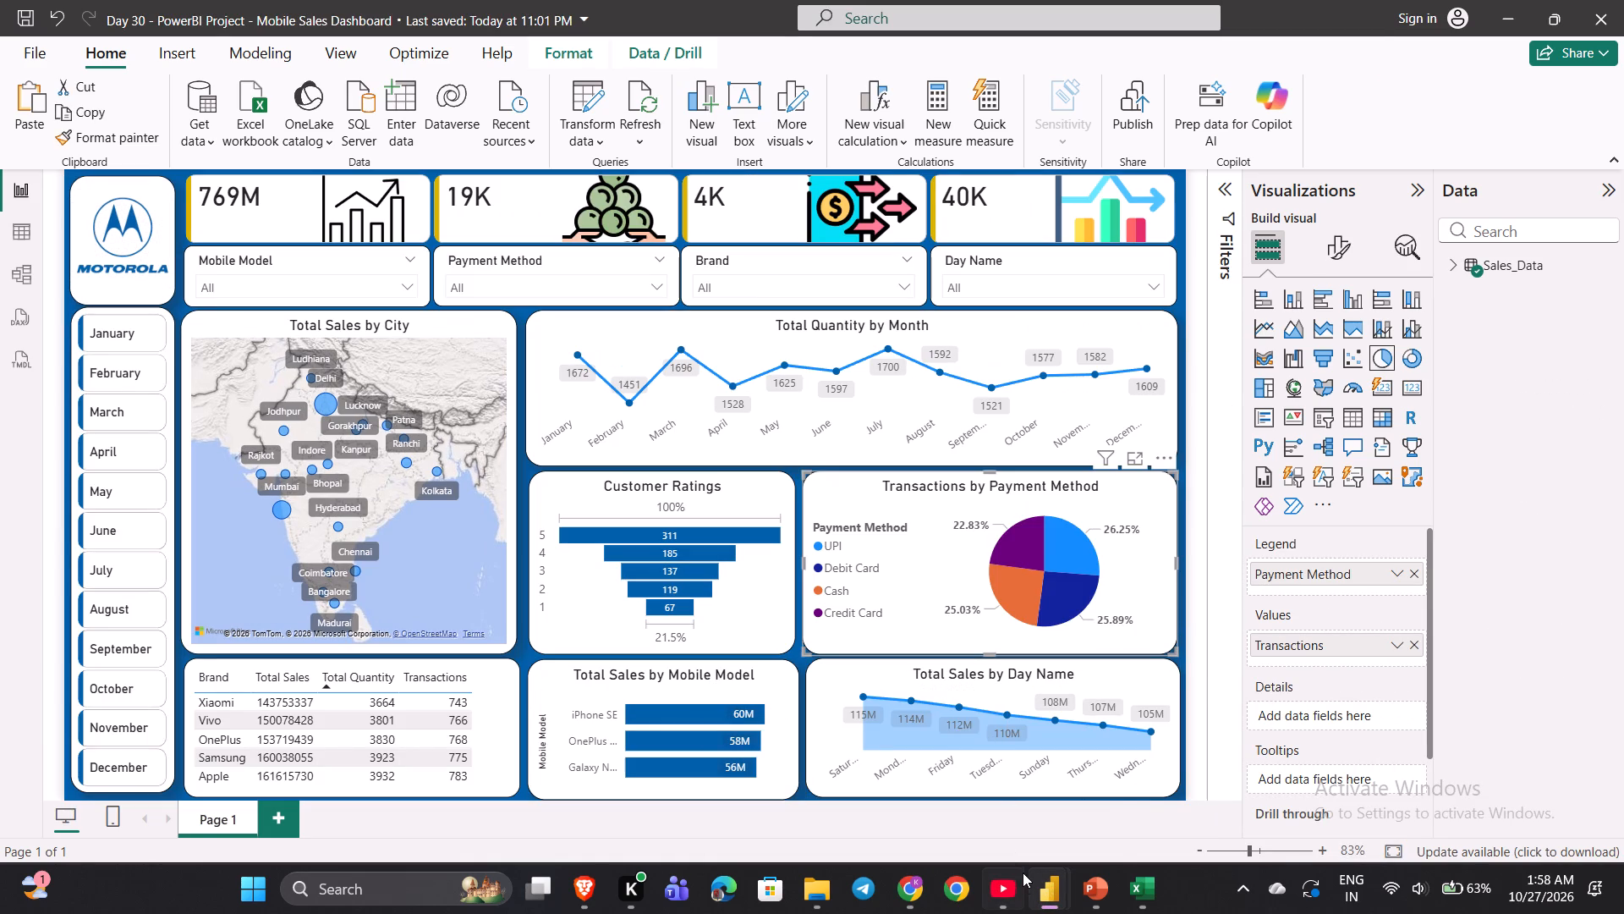
left_click(995, 811)
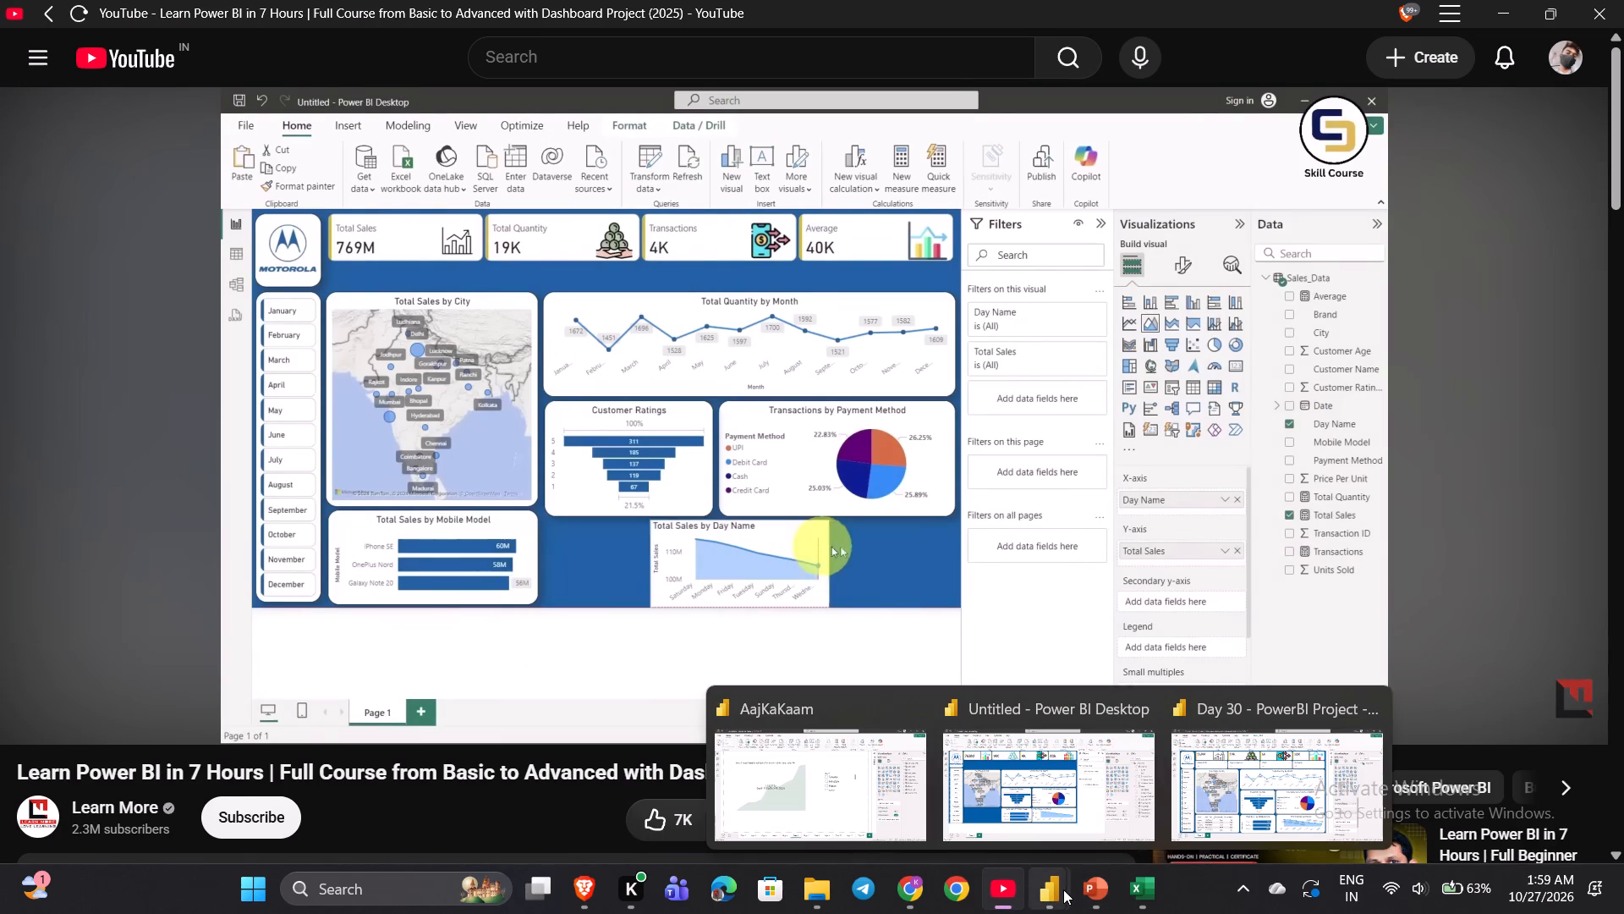
left_click(1128, 795)
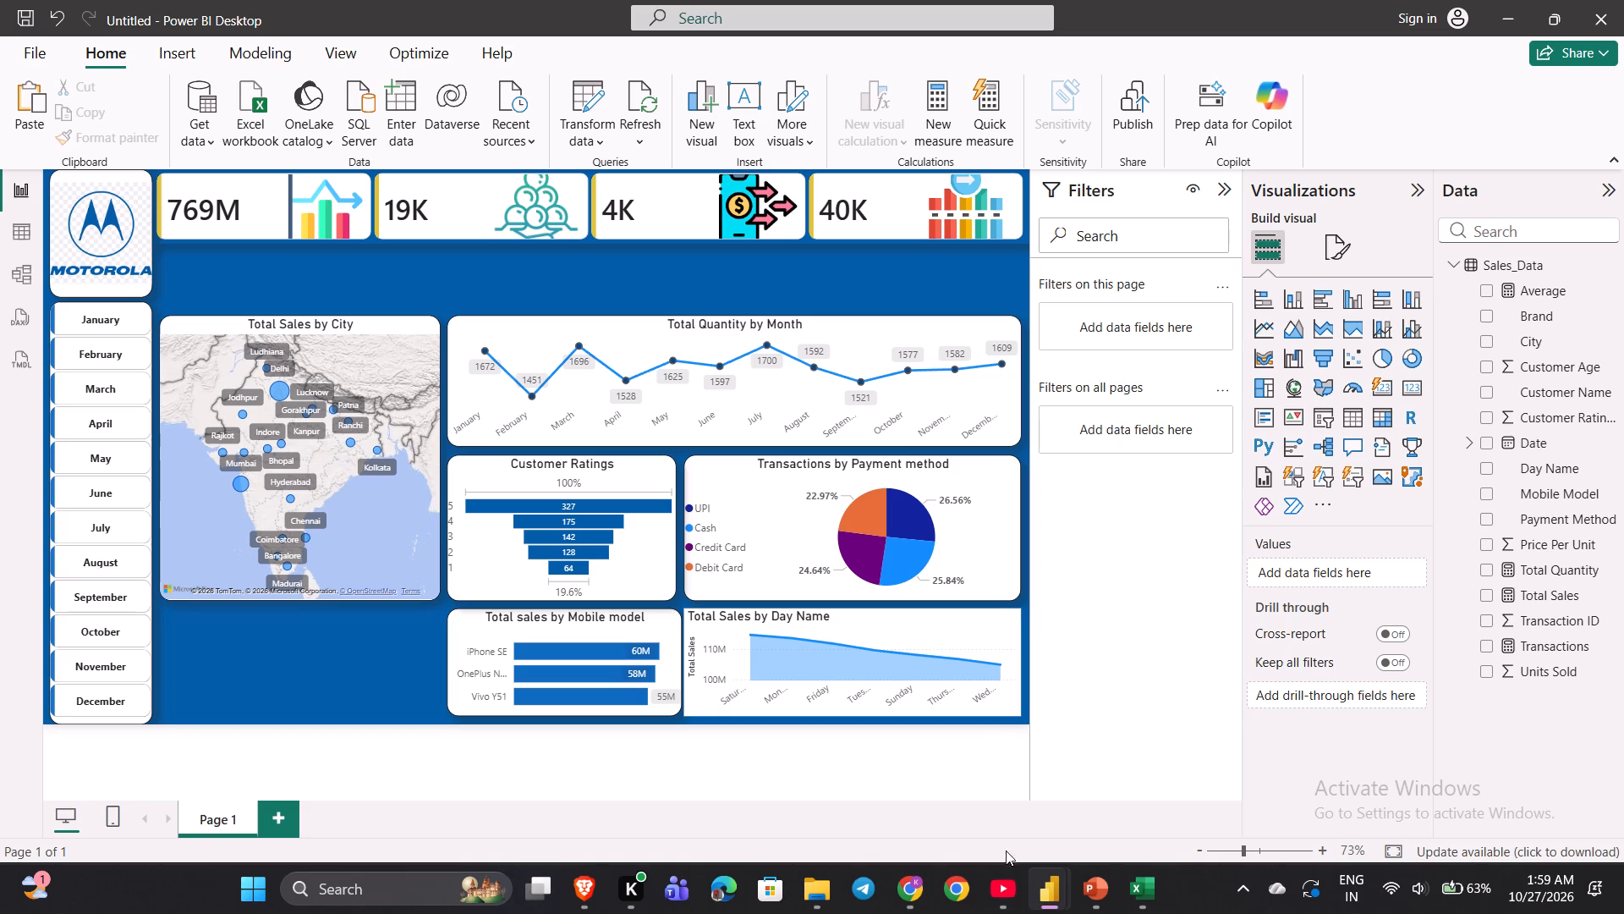
left_click(1007, 892)
key("space")
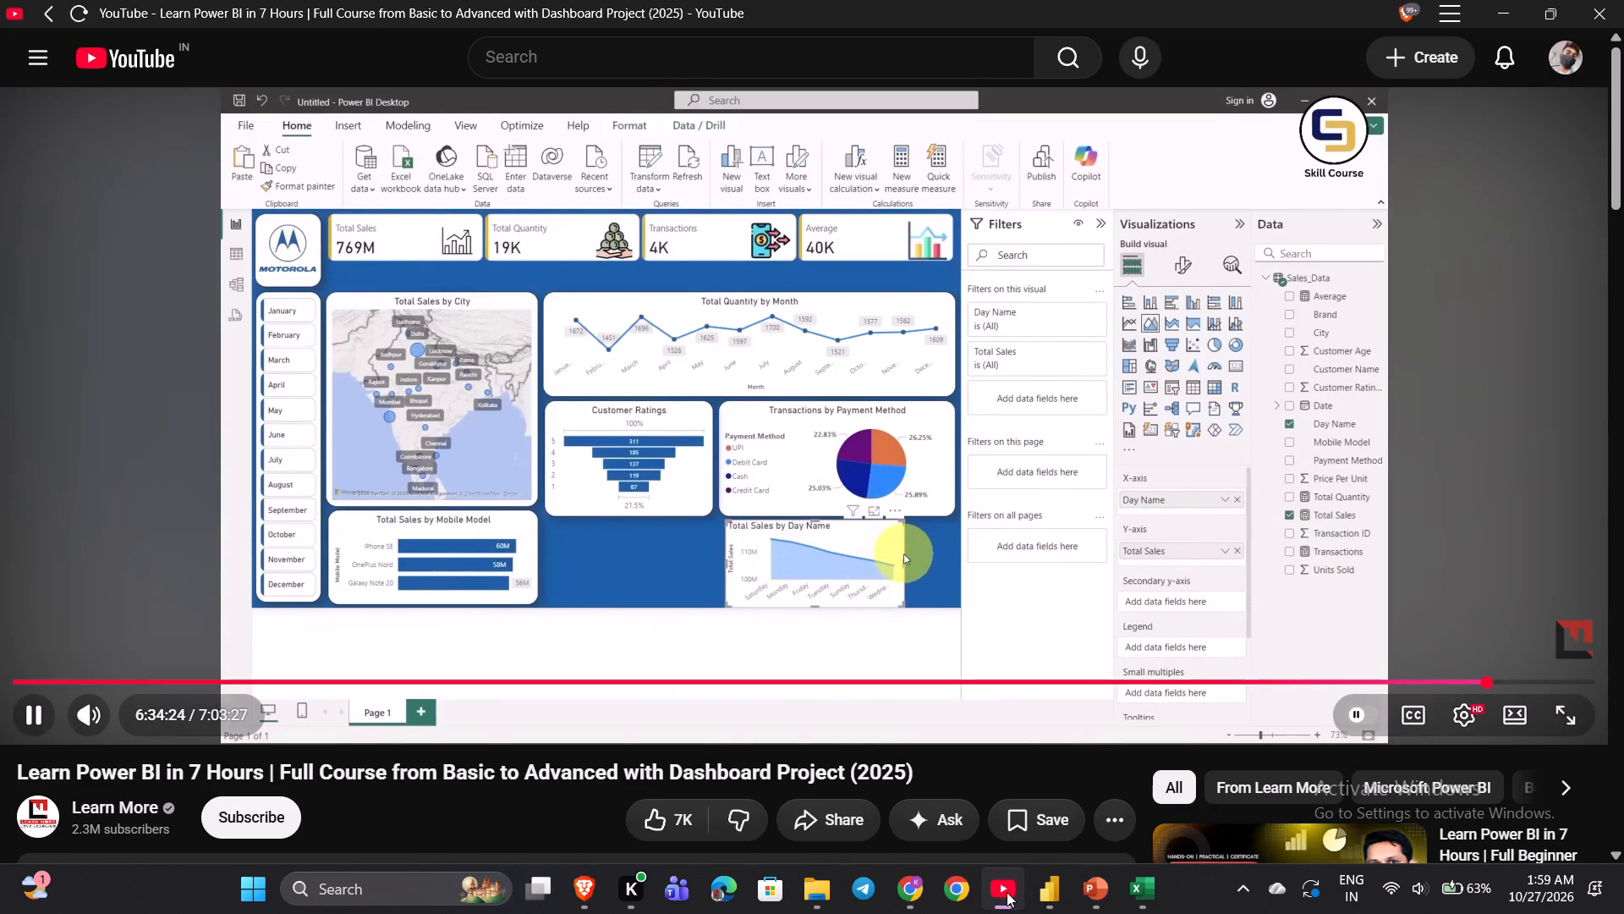
left_click(1007, 892)
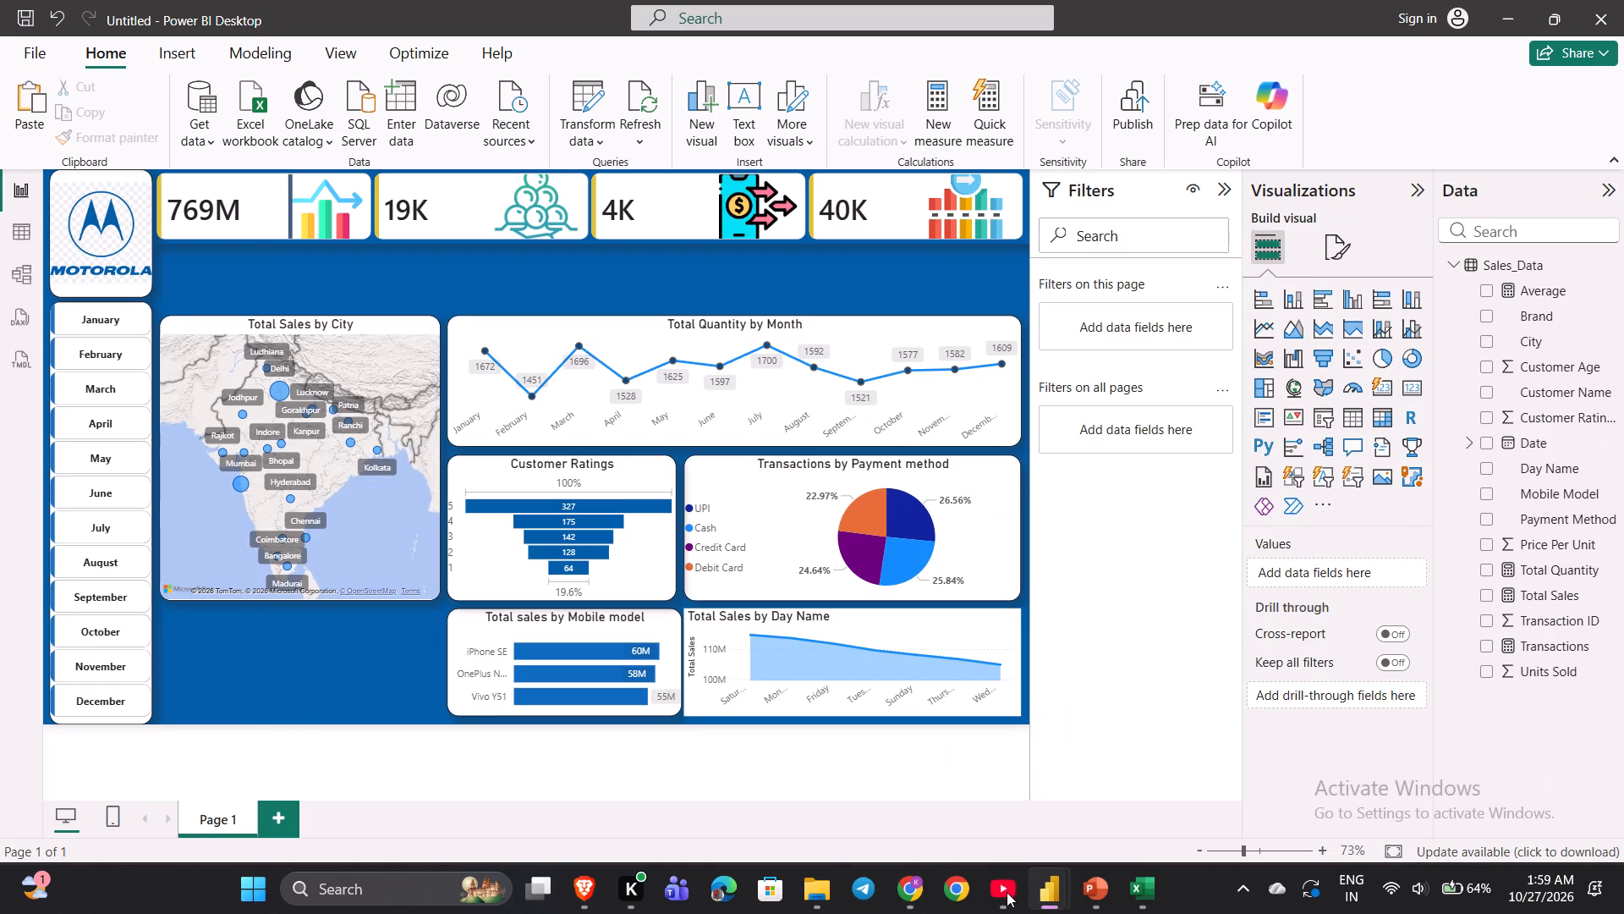
left_click(1007, 892)
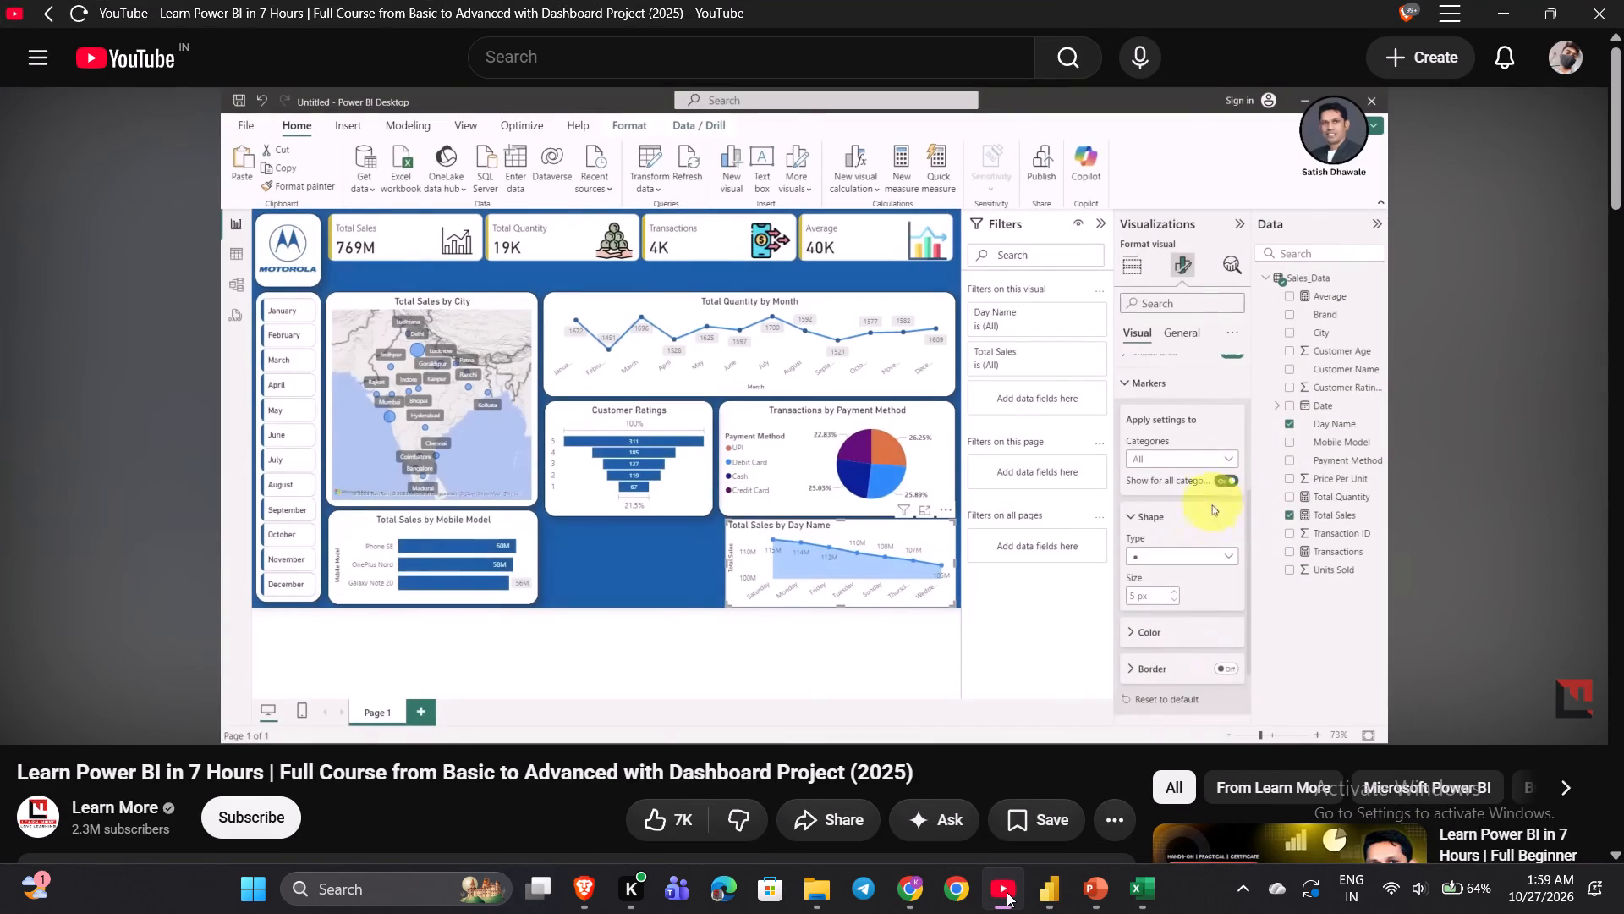
key("Left")
key("Left")
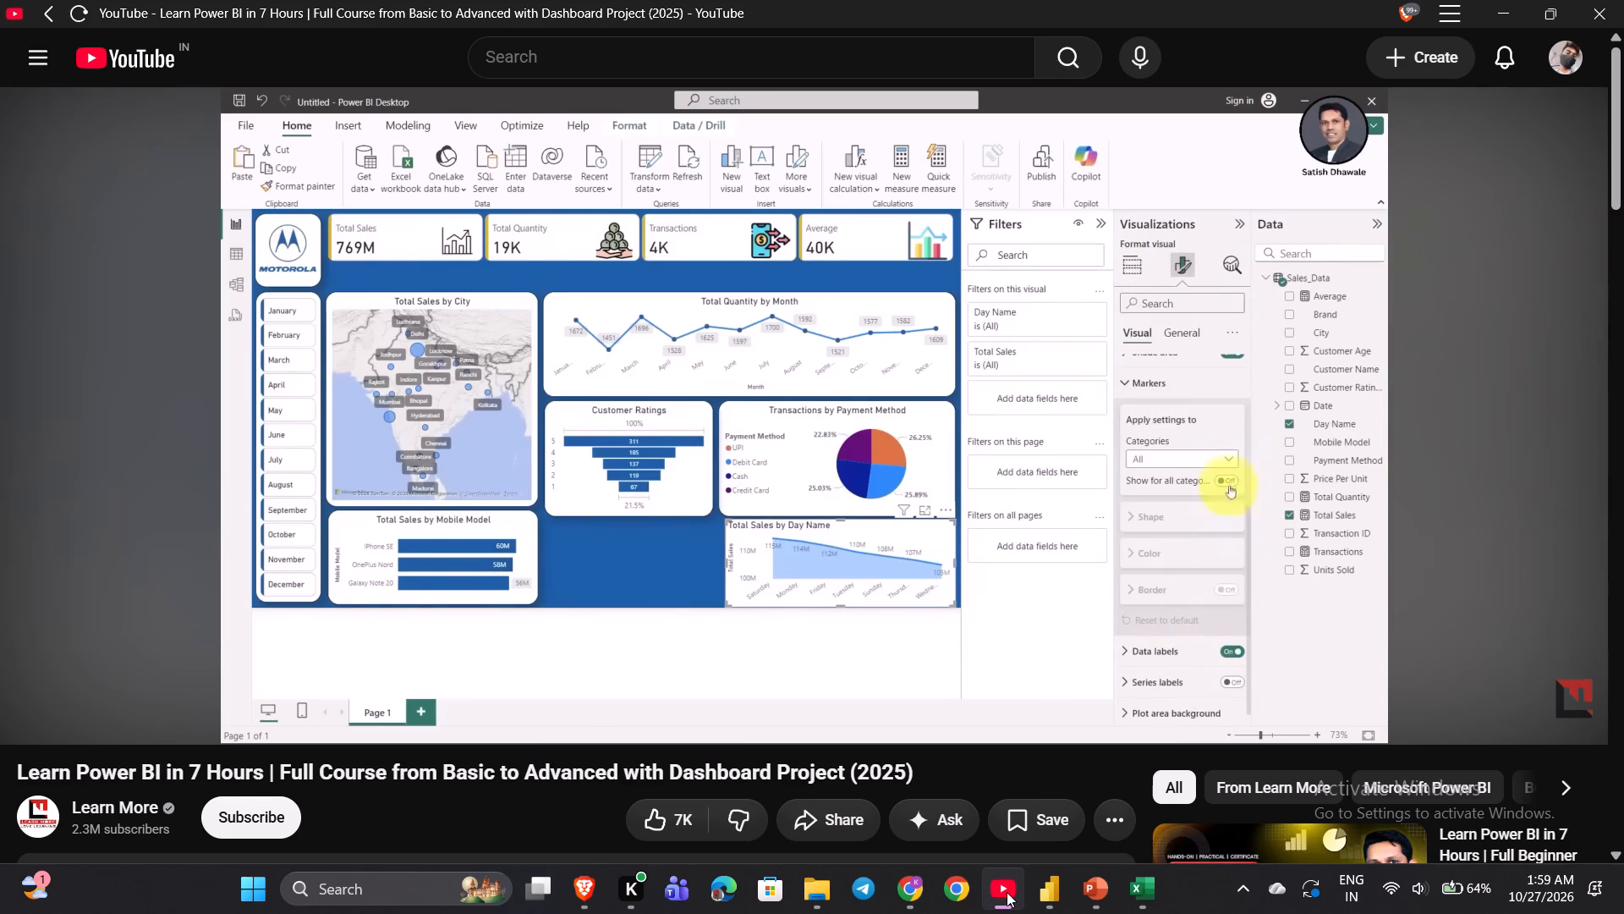
key("space")
left_click(1007, 892)
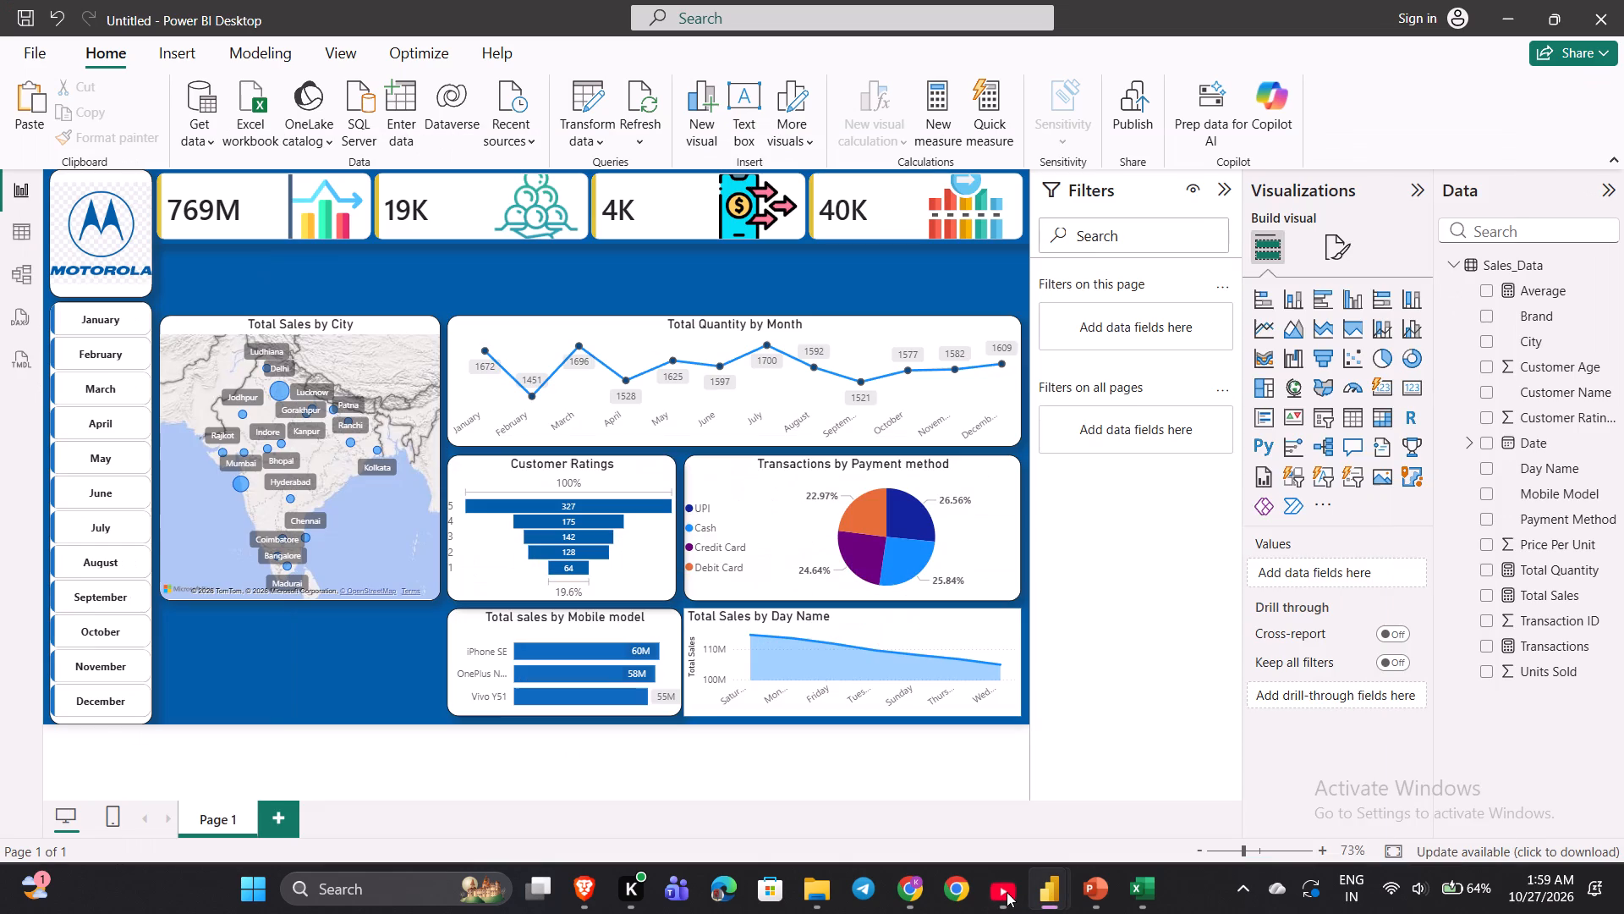
Narrow the Total Sales by Day Name area chart from its left edge, leaving a small gap beside the Mobile model bar chart.
left_click(923, 640)
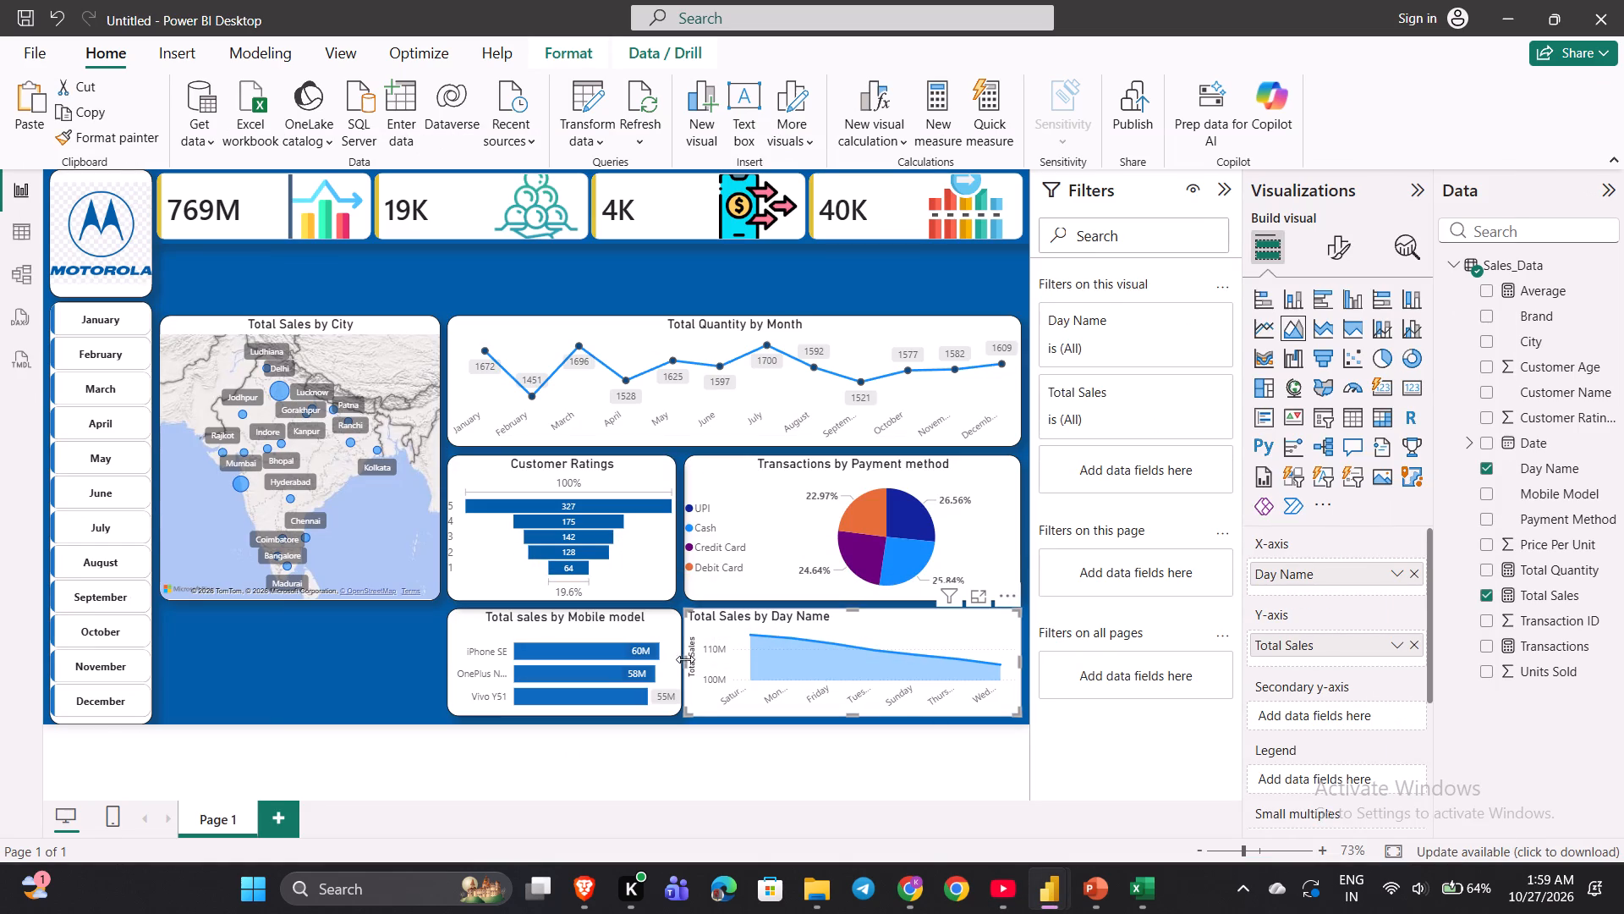
left_click_drag(685, 664, 712, 664)
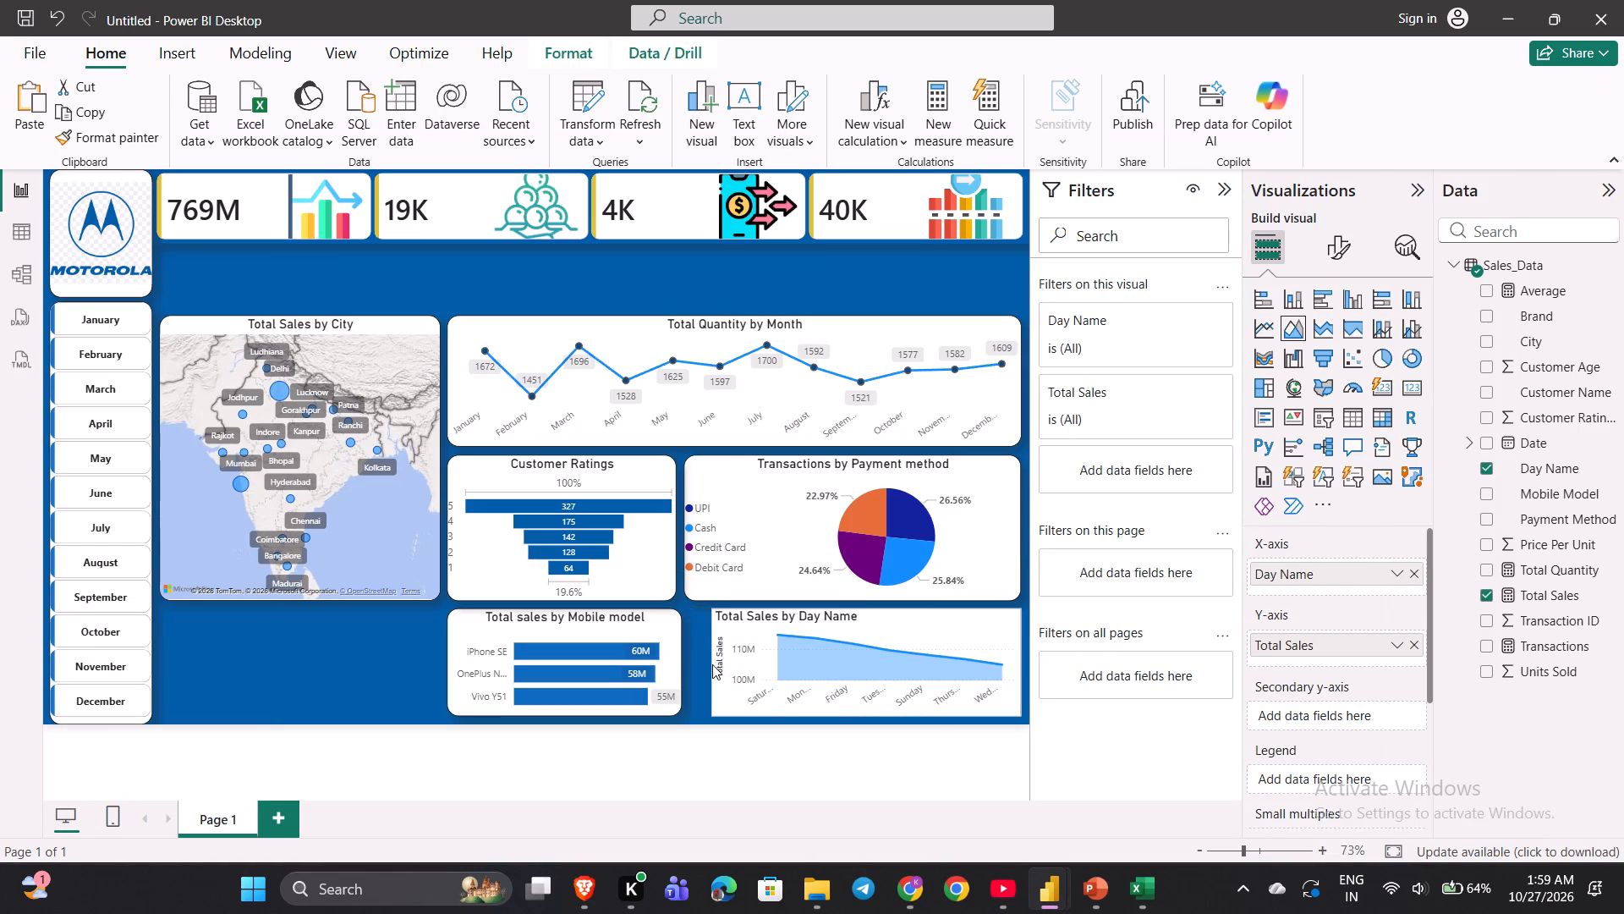
left_click_drag(712, 664, 692, 662)
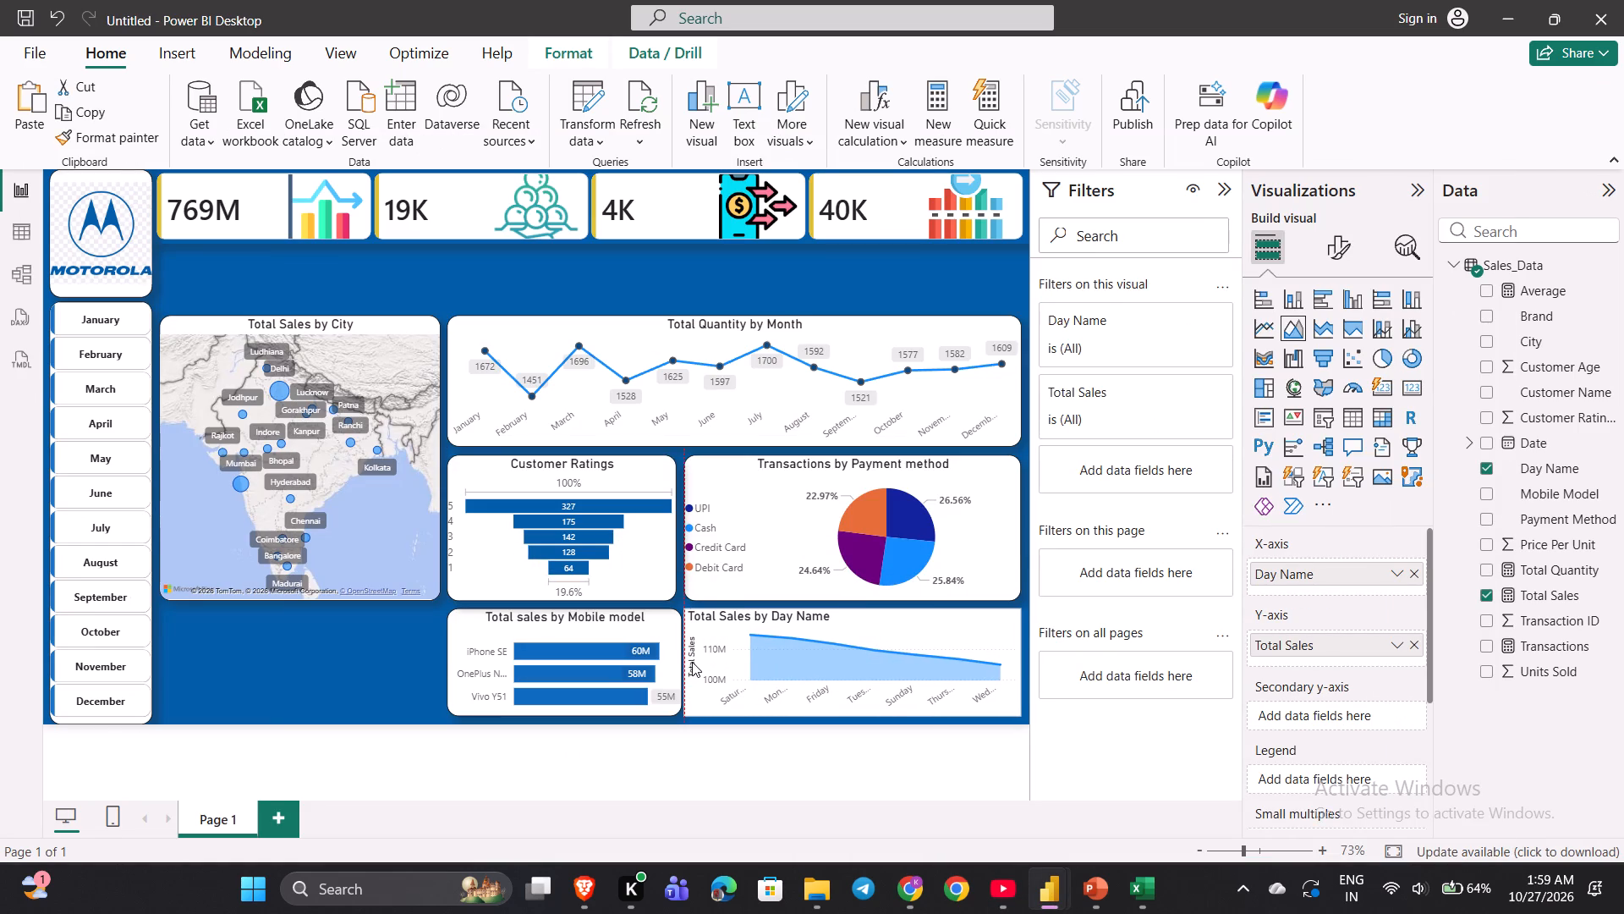
left_click_drag(692, 662, 693, 662)
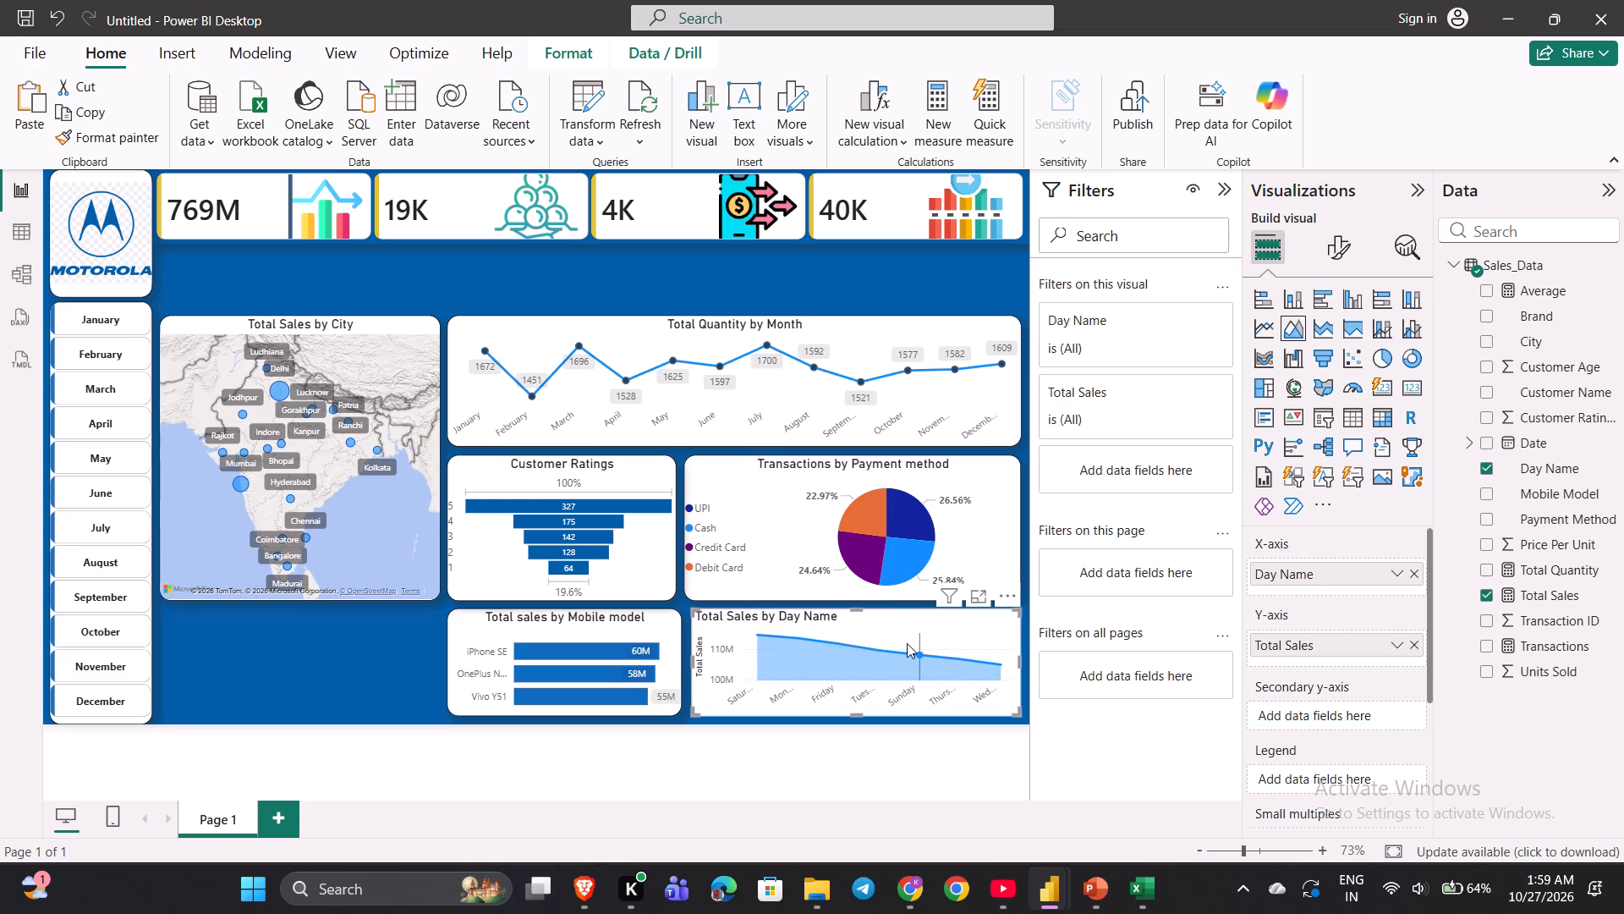
Turn on data labels for the Total Sales by Day Name area chart.
left_click(907, 643)
left_click_drag(1355, 235, 1333, 256)
left_click(1333, 256)
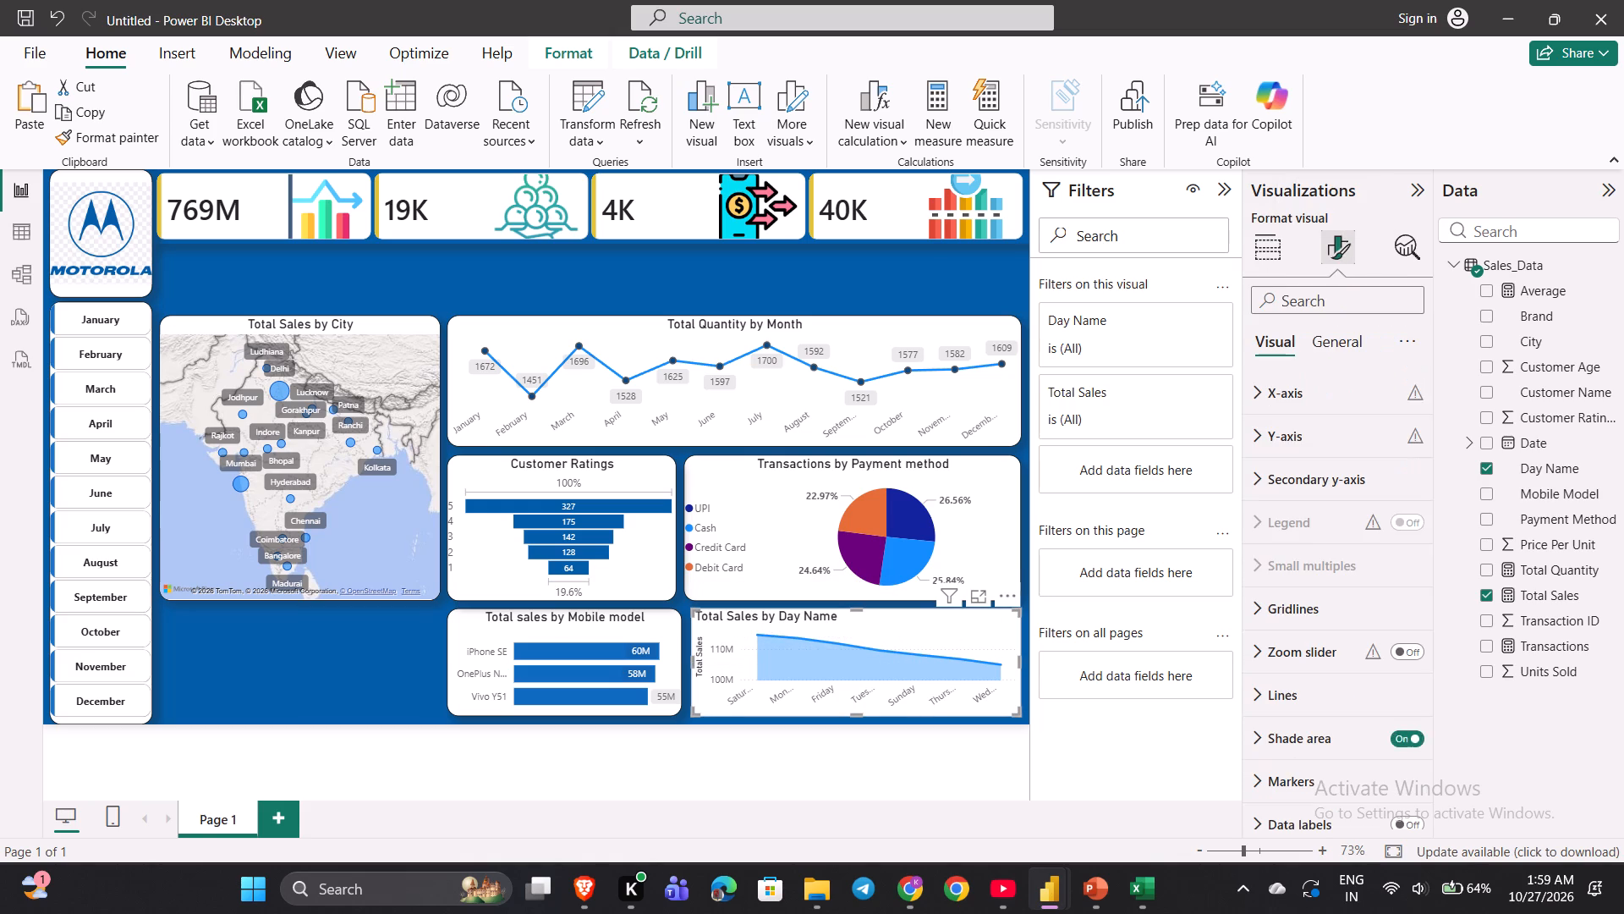
scroll(1303, 564, "down", 4)
left_click(1279, 716)
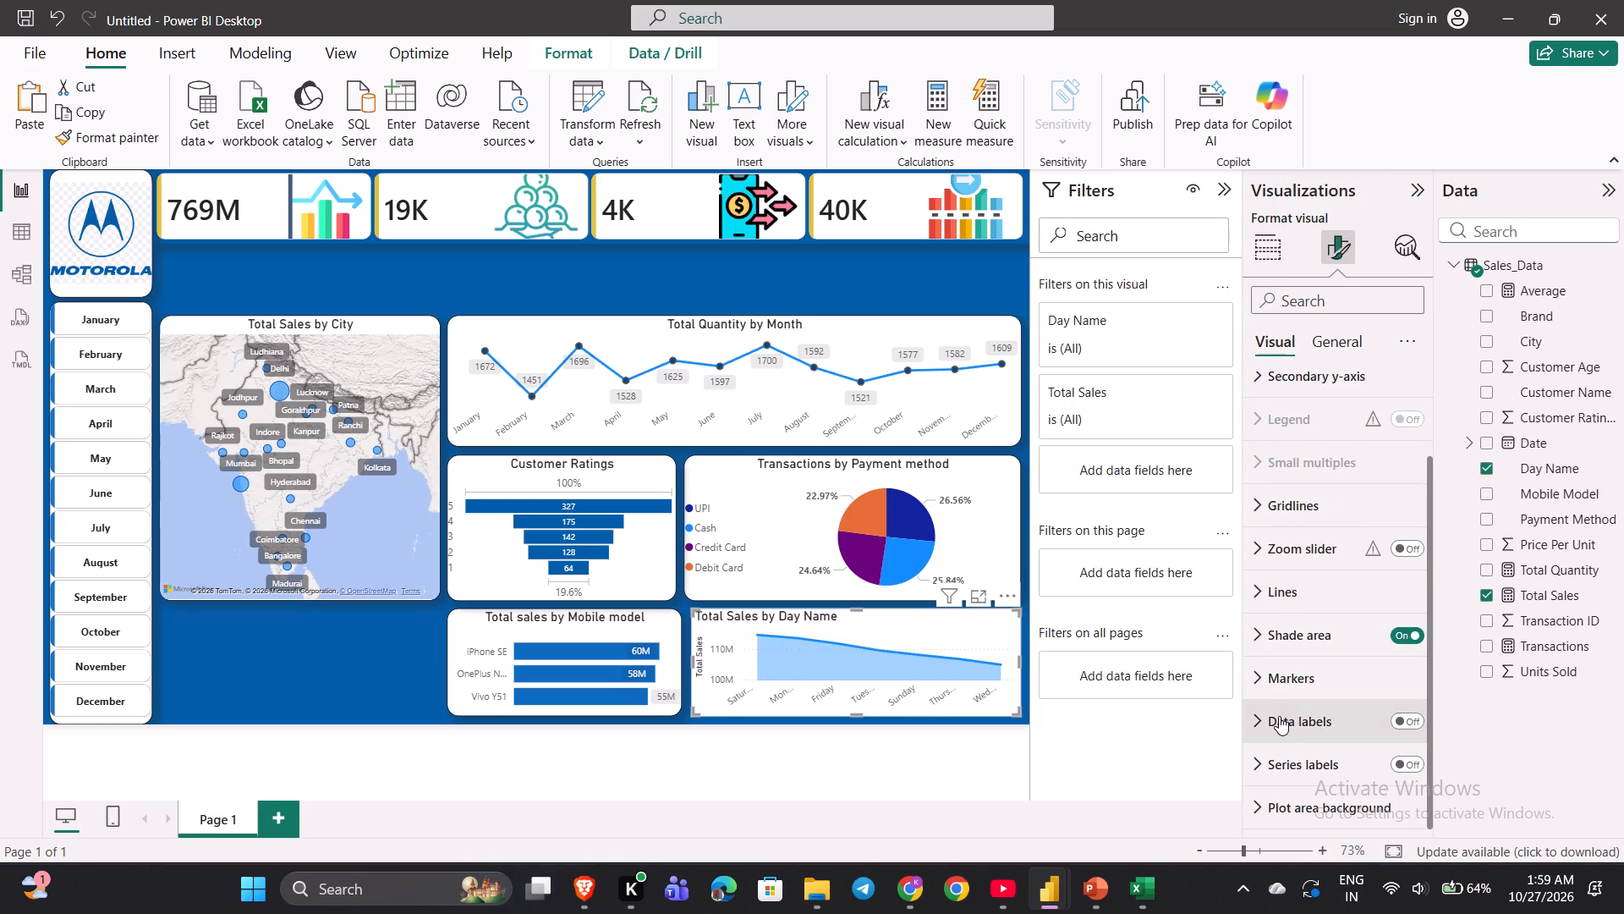
scroll(1279, 716, "down", 2)
left_click(1411, 574)
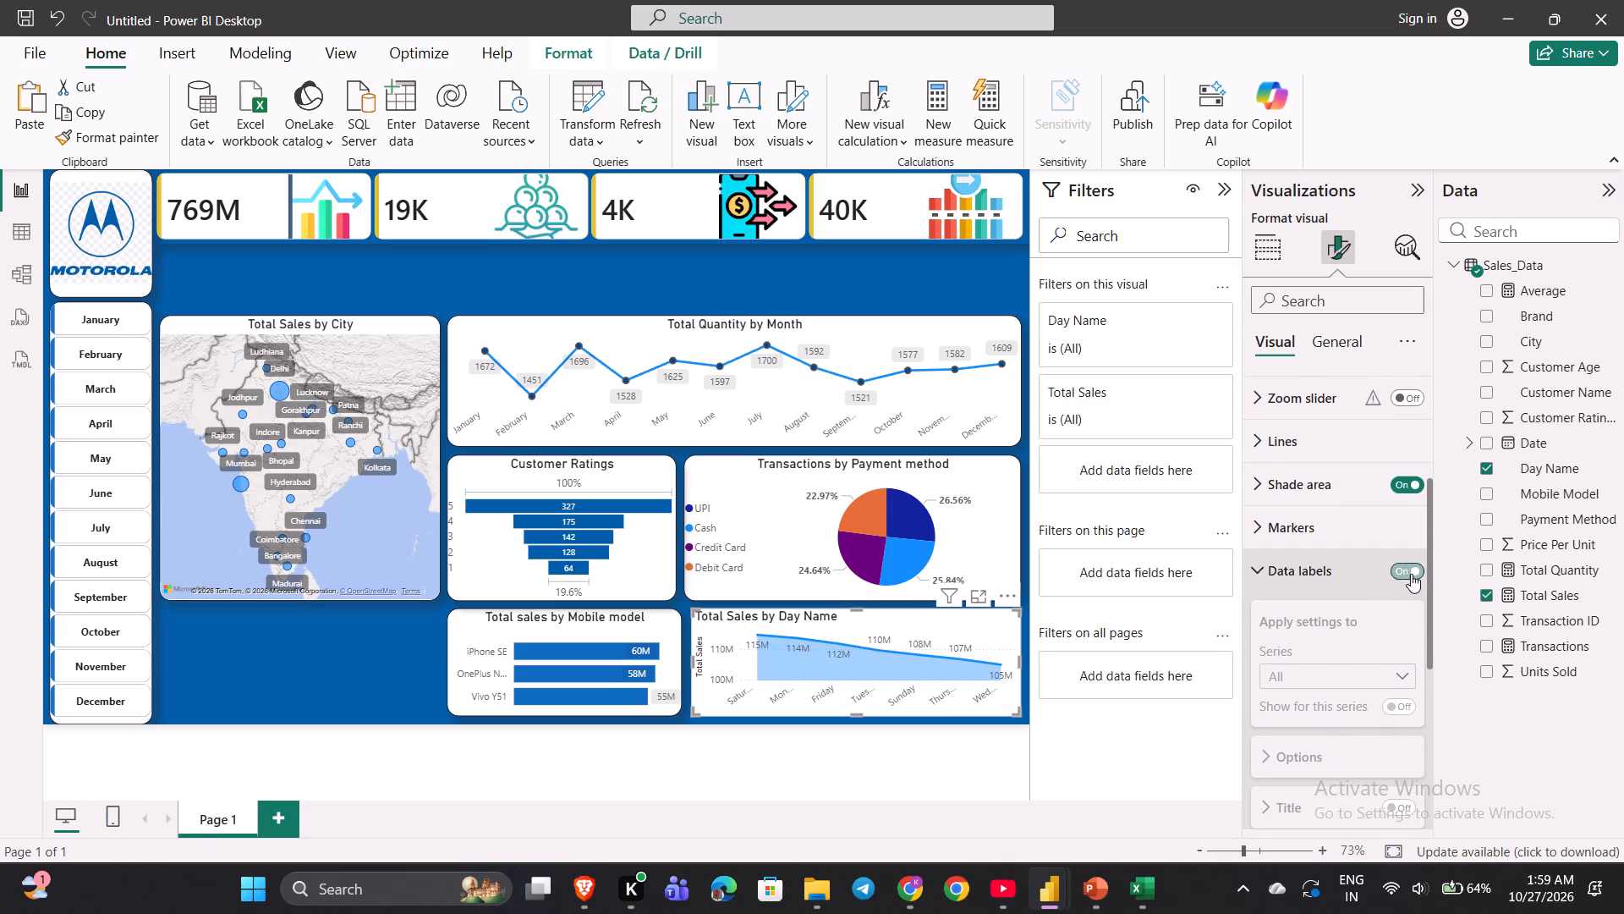
scroll(1340, 690, "down", 2)
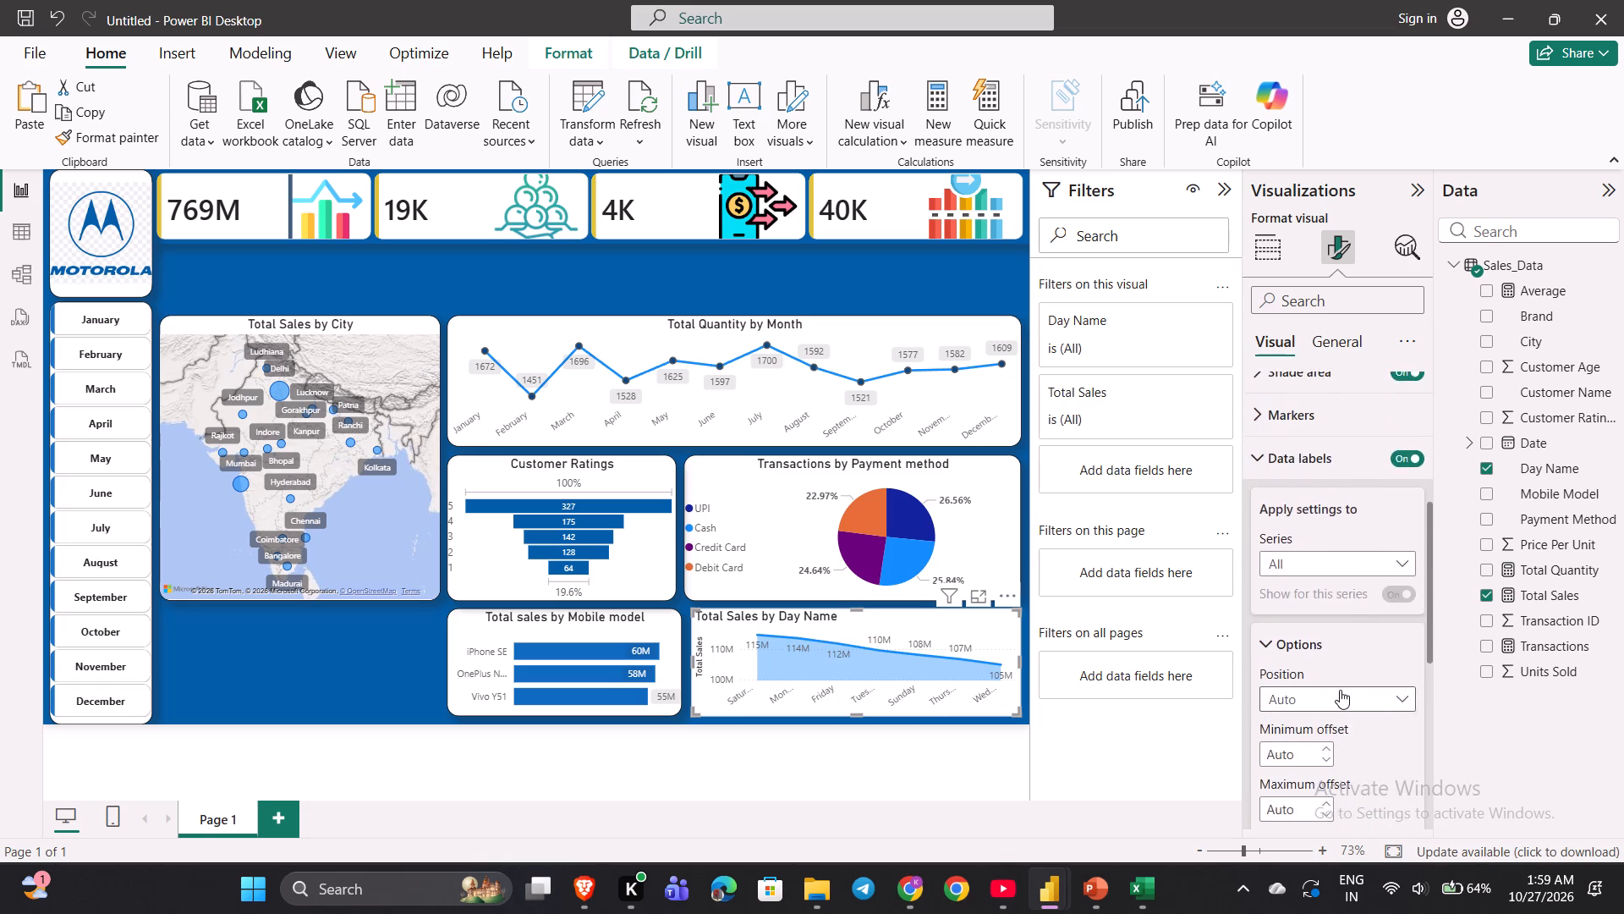
scroll(1340, 690, "down", 2)
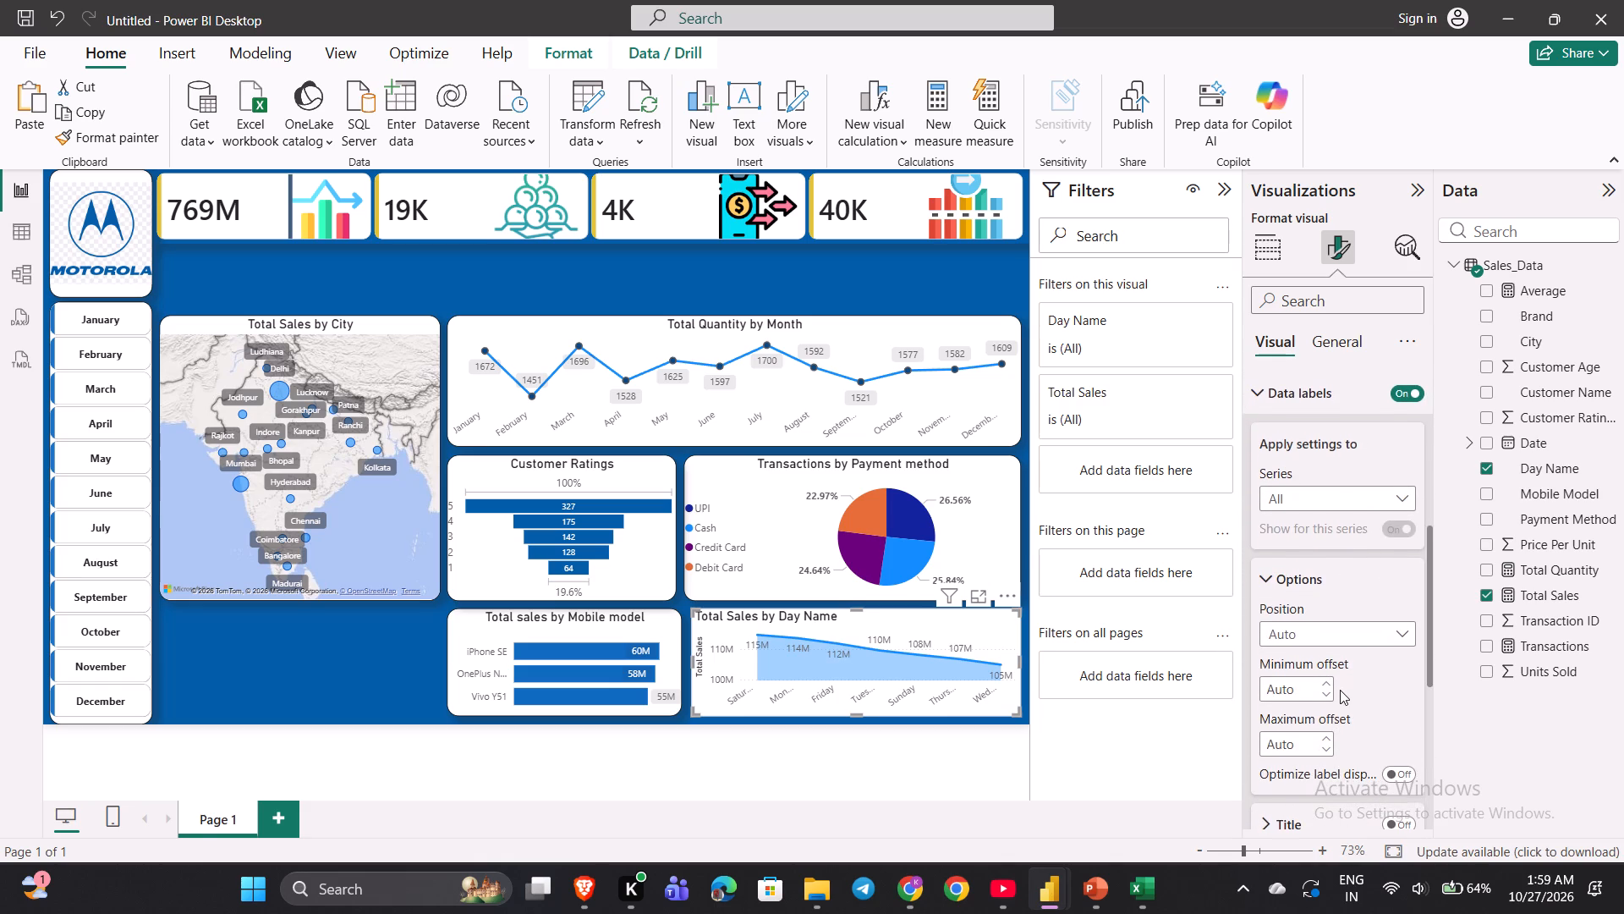
Recheck the YouTube tutorial and turn on markers for all categories in the Total Sales by Day Name area chart.
left_click(1007, 898)
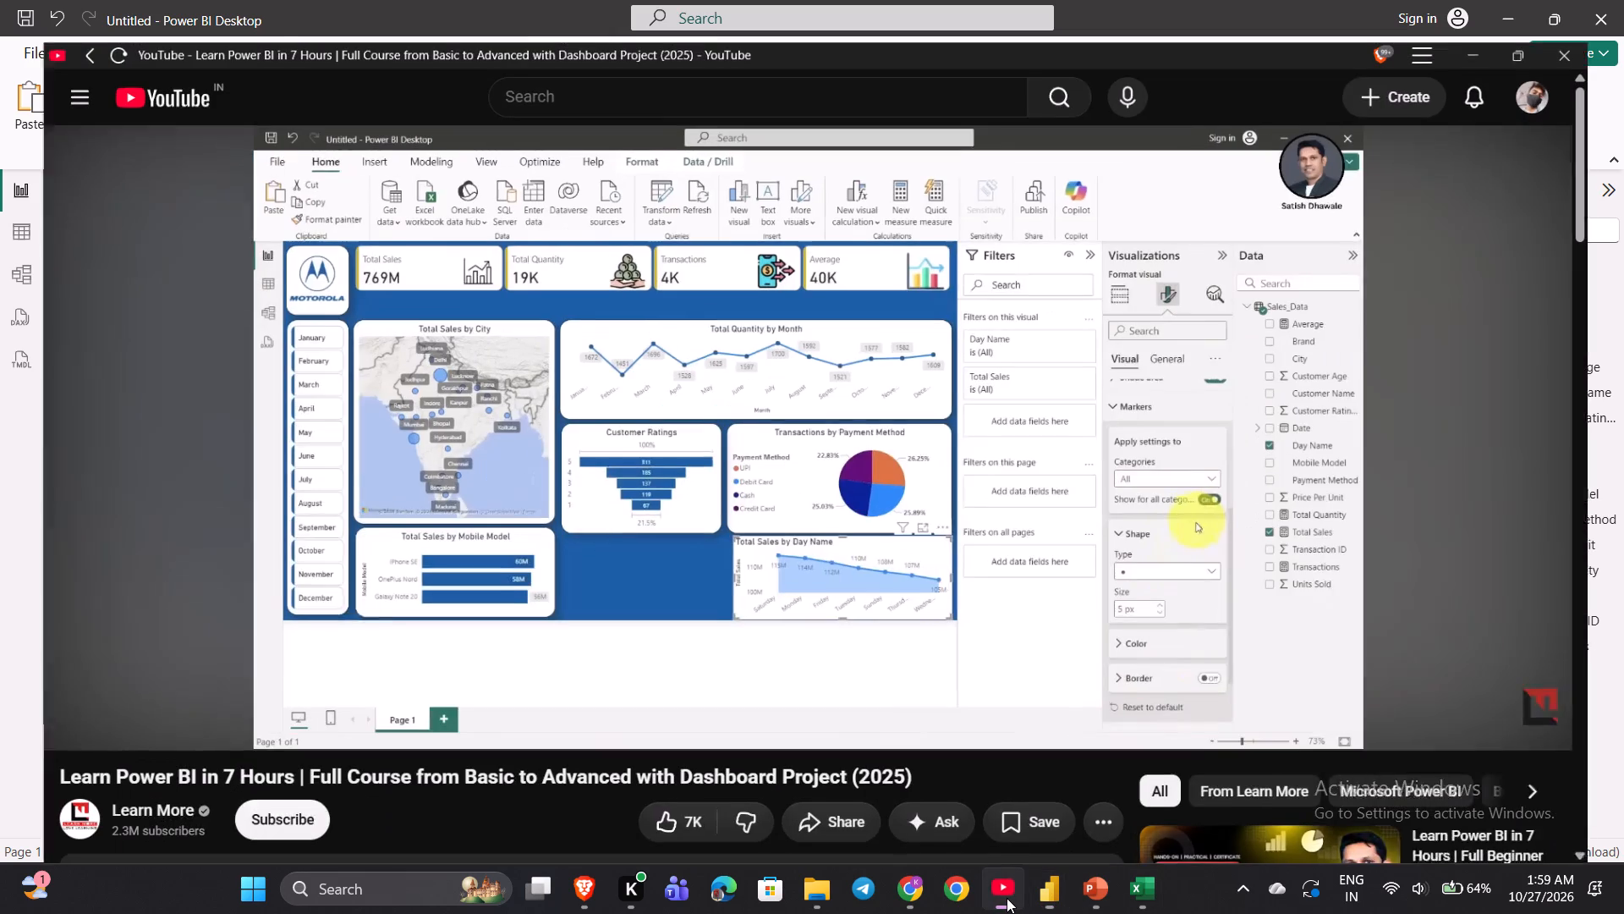
key("Left")
key("space")
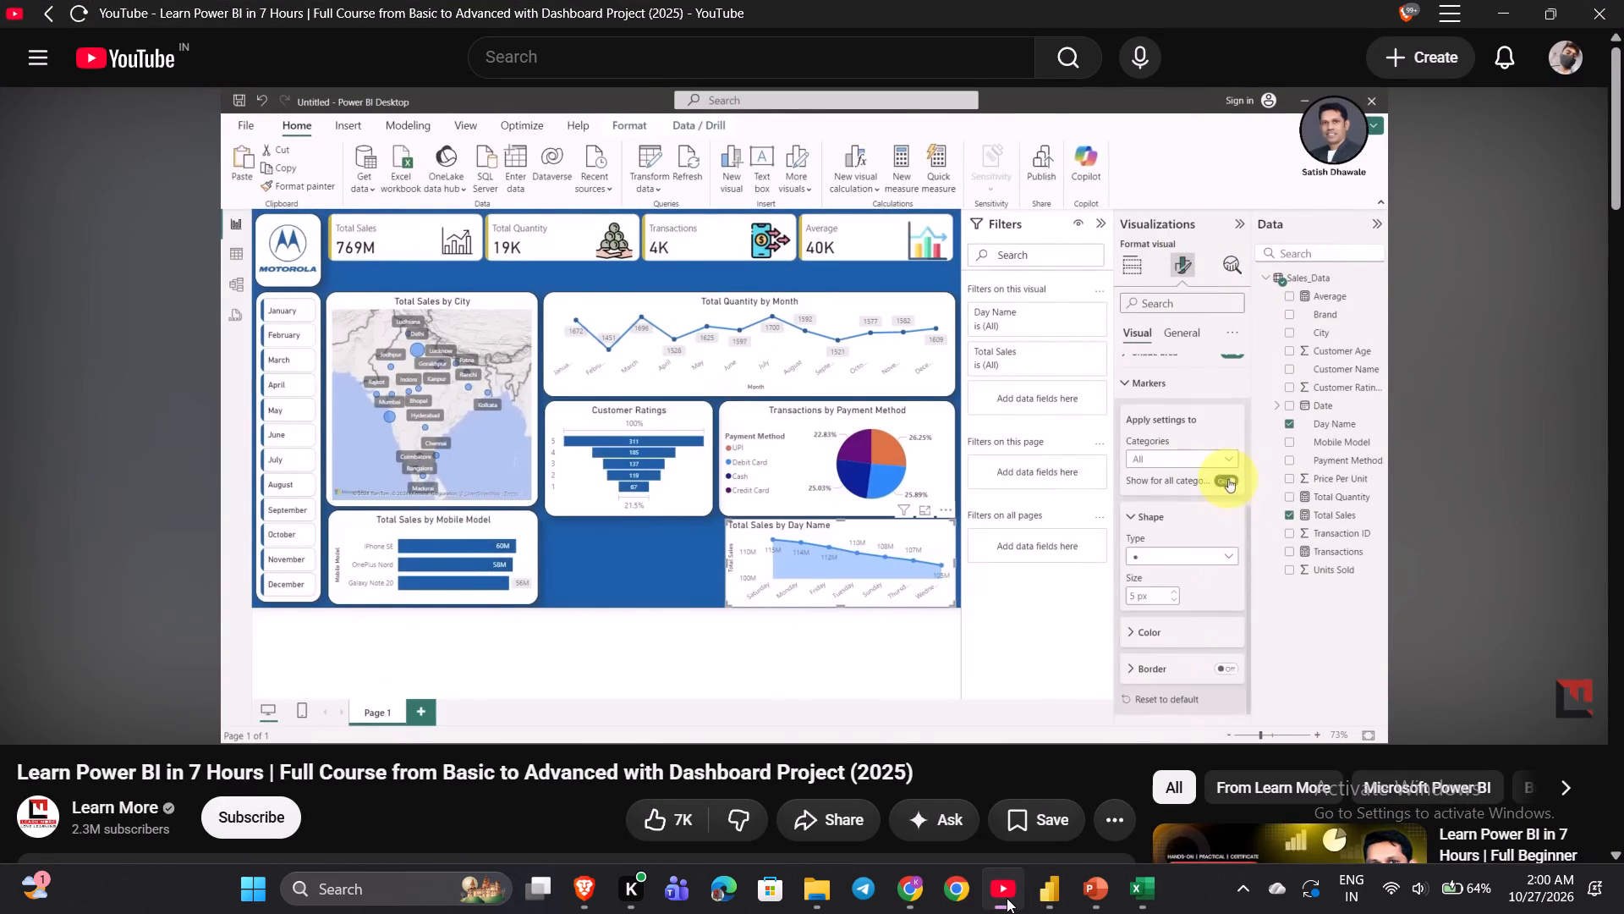
key("space")
left_click(1007, 898)
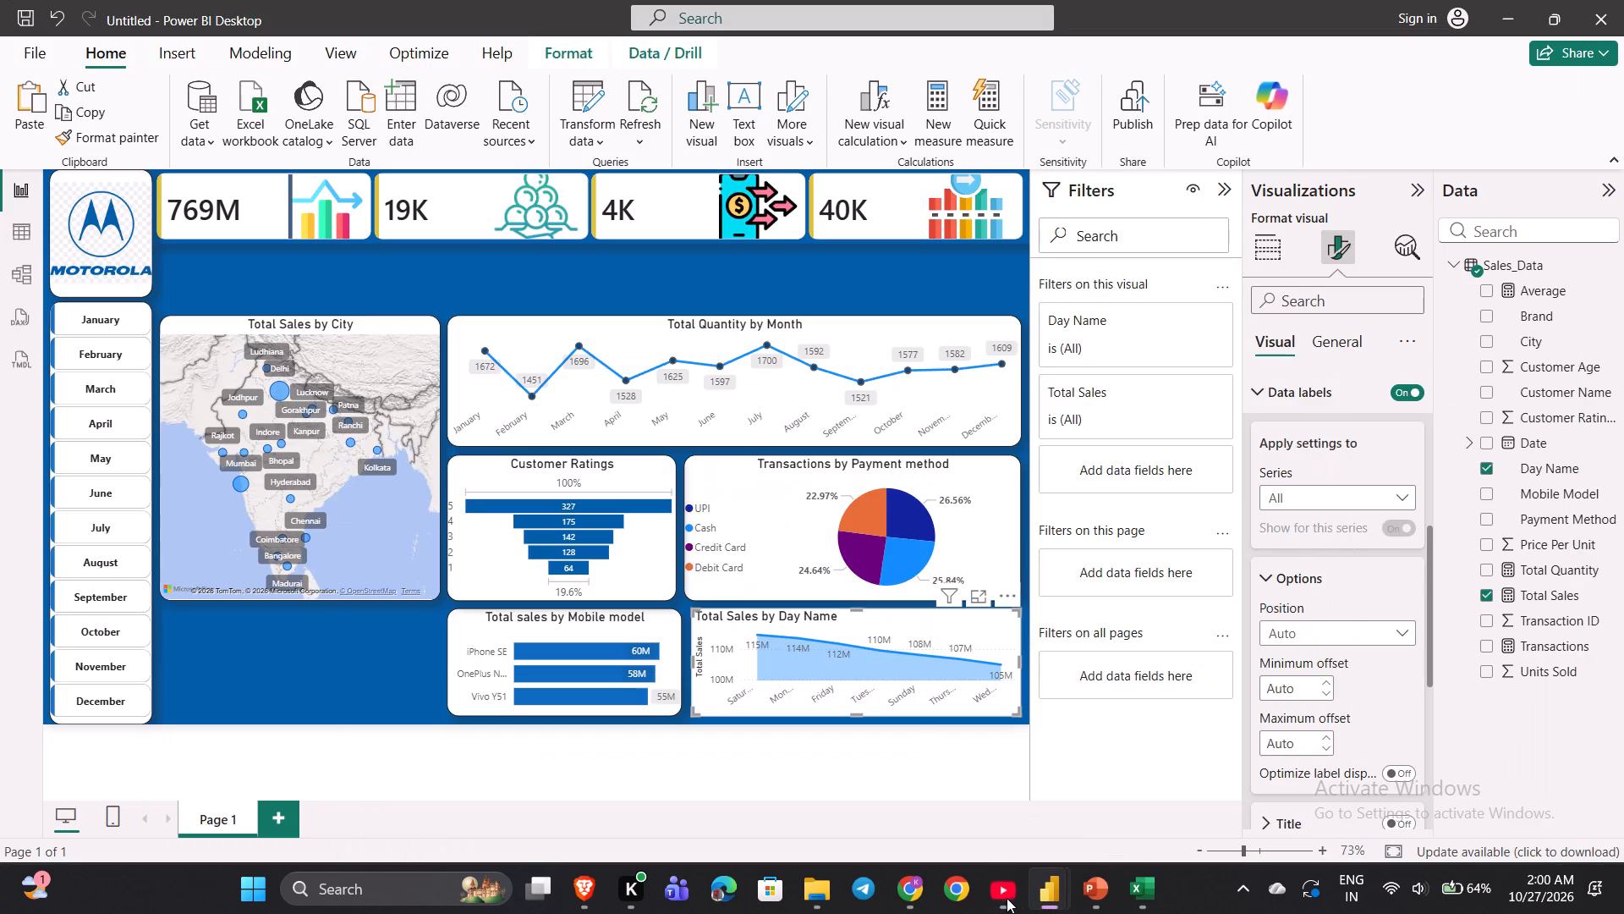
scroll(1264, 612, "up", 2)
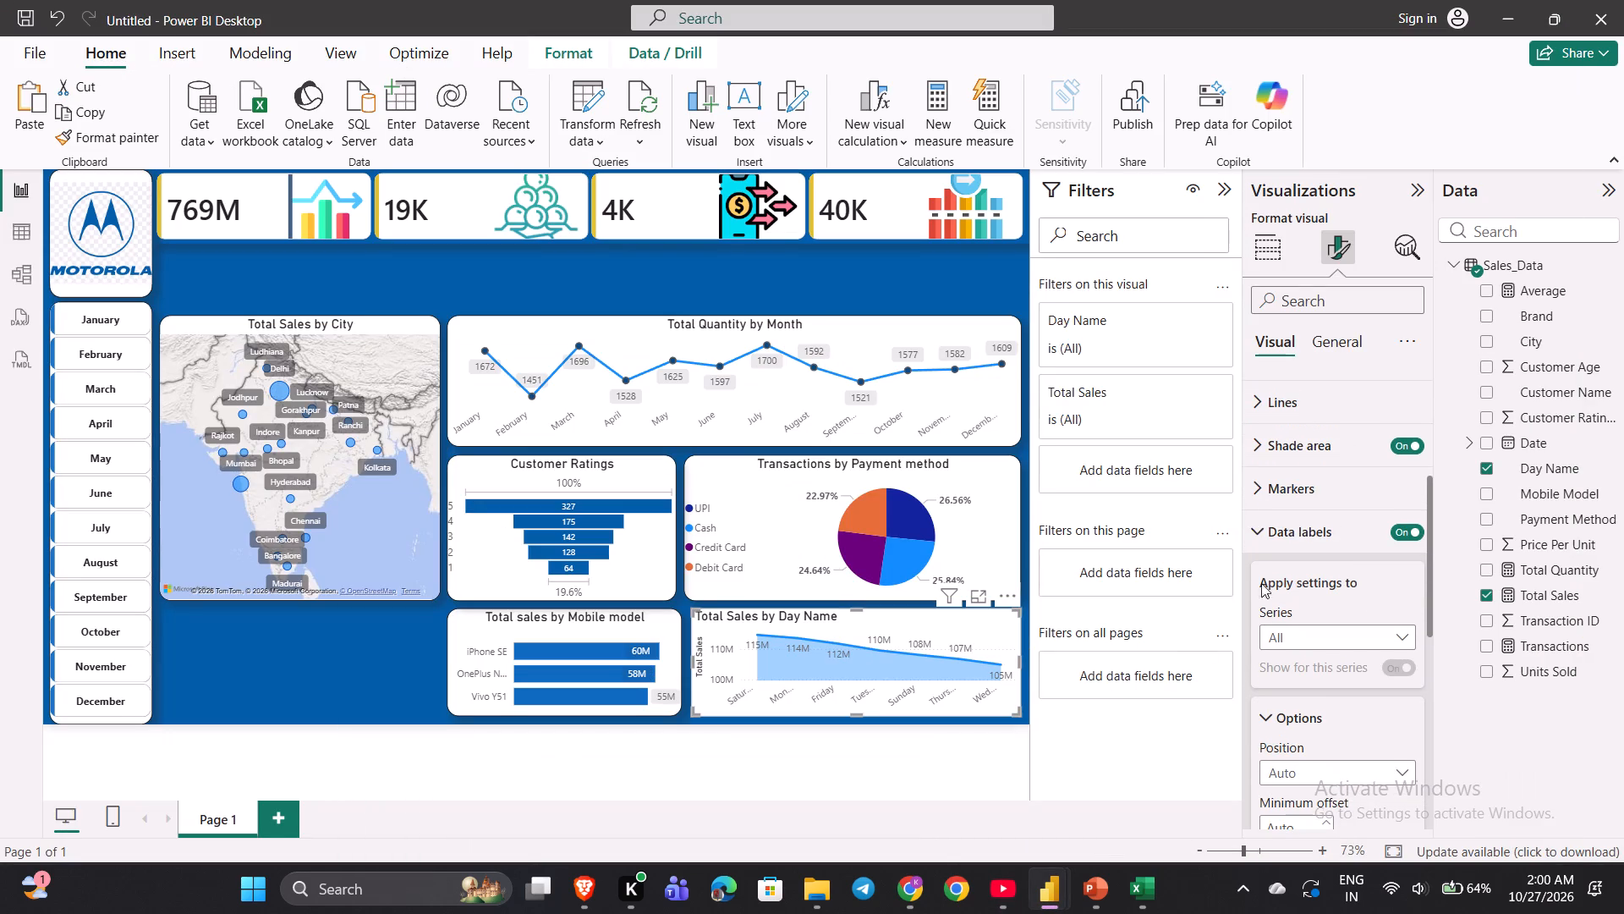
left_click(1255, 499)
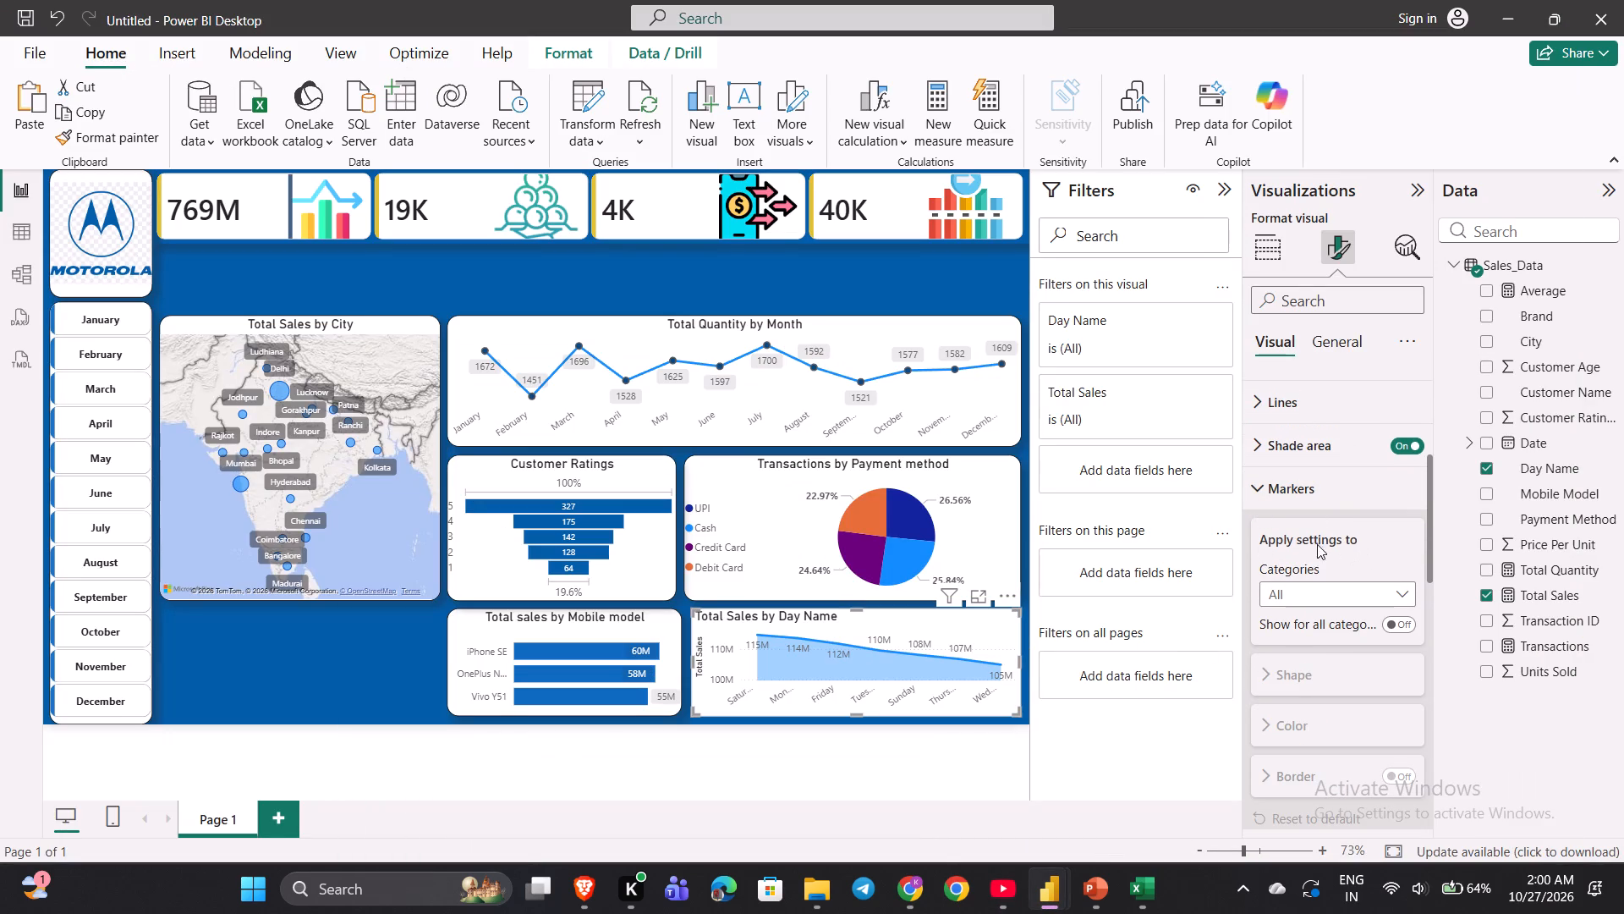
left_click(1396, 616)
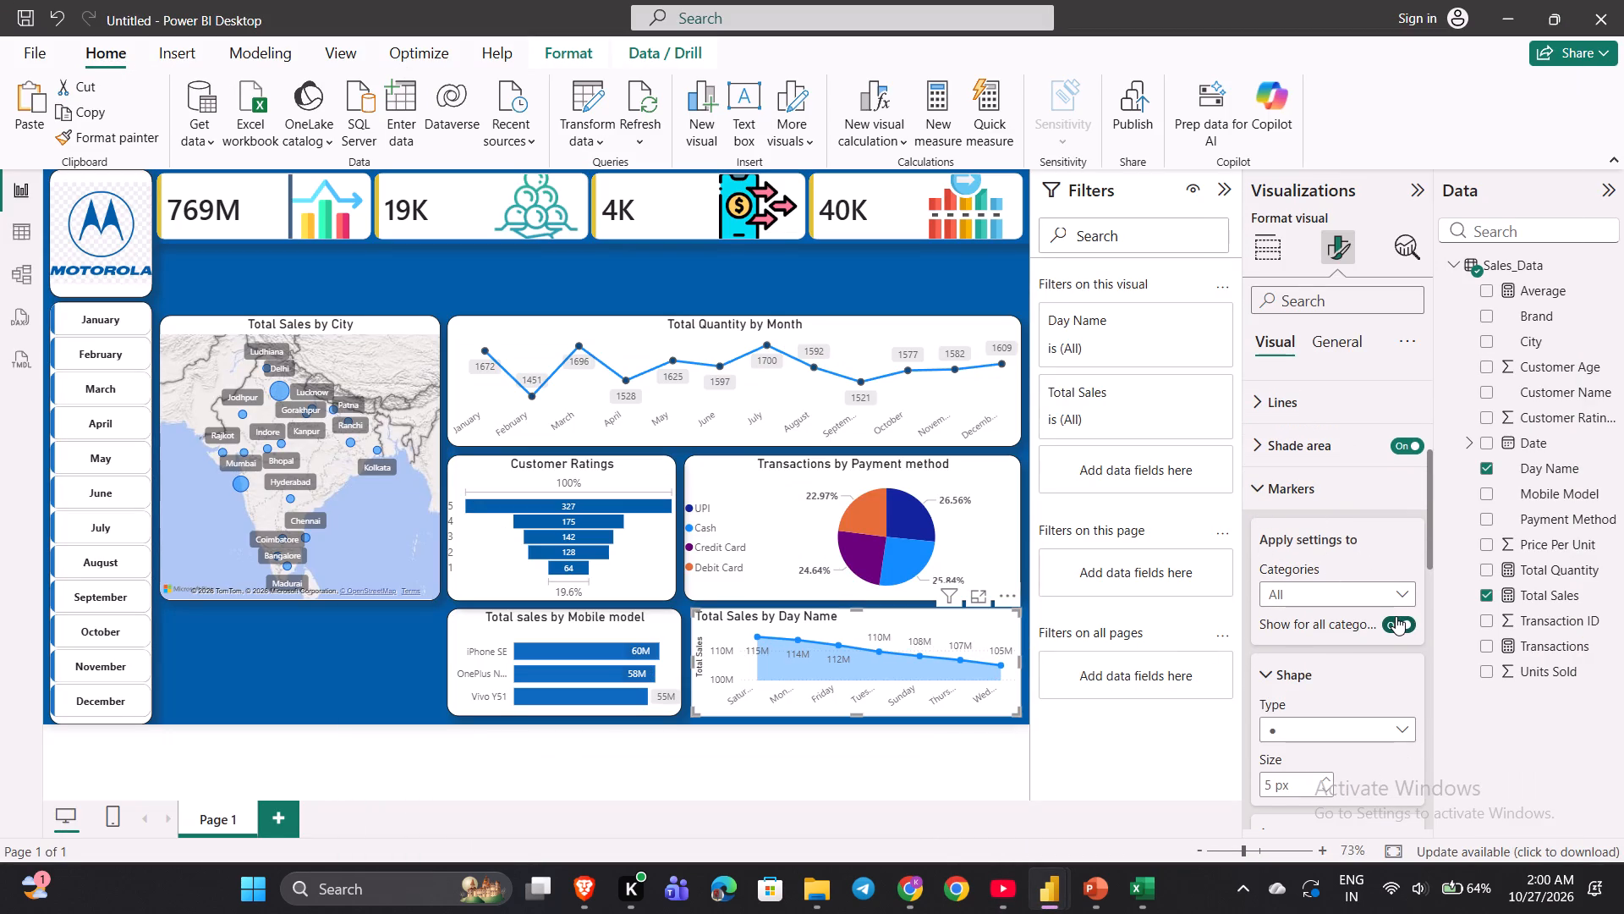
left_click(1396, 616)
left_click(1396, 616)
Check the marker colour step in the YouTube tutorial and set the area chart's marker colour to the recently used dark blue.
left_click(1008, 883)
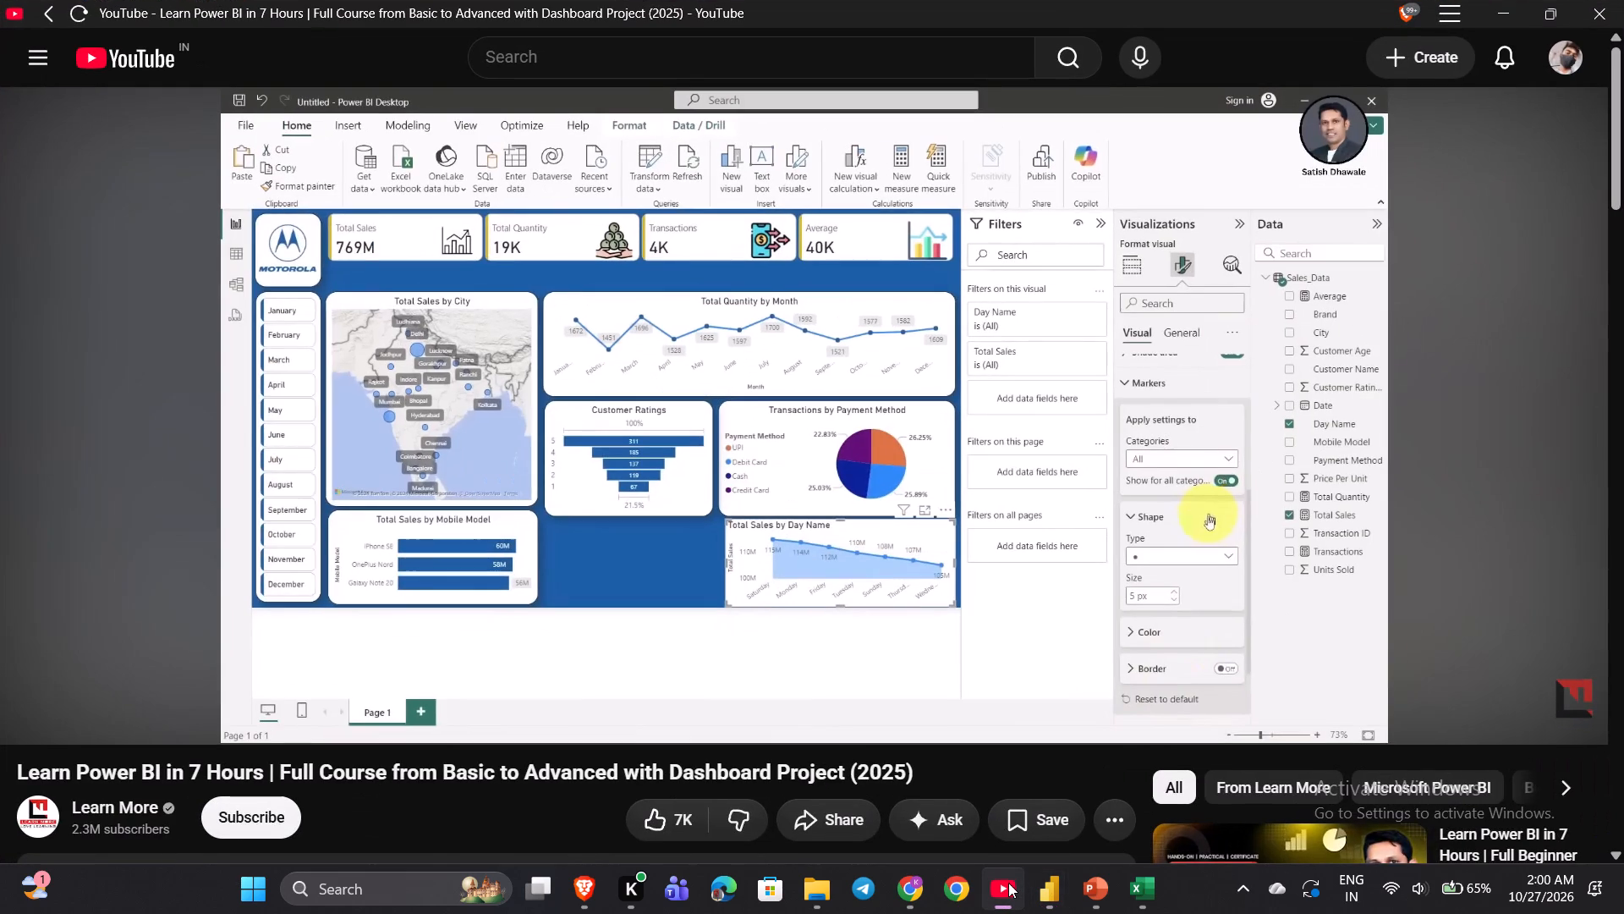
left_click(1008, 883)
left_click(1008, 883)
key("space")
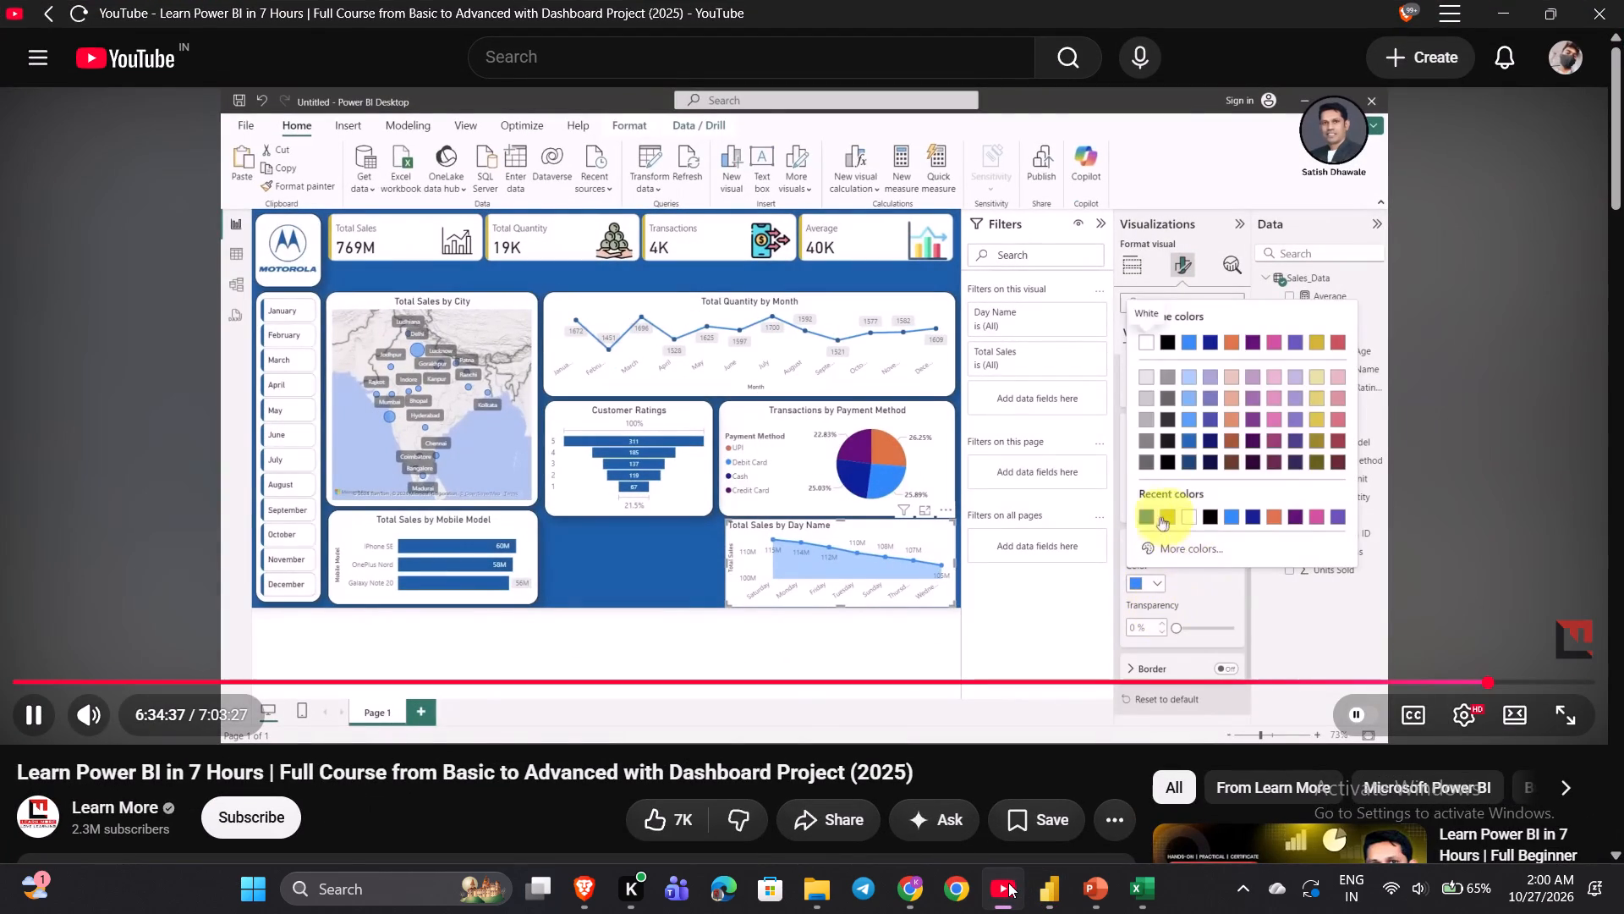
key("space")
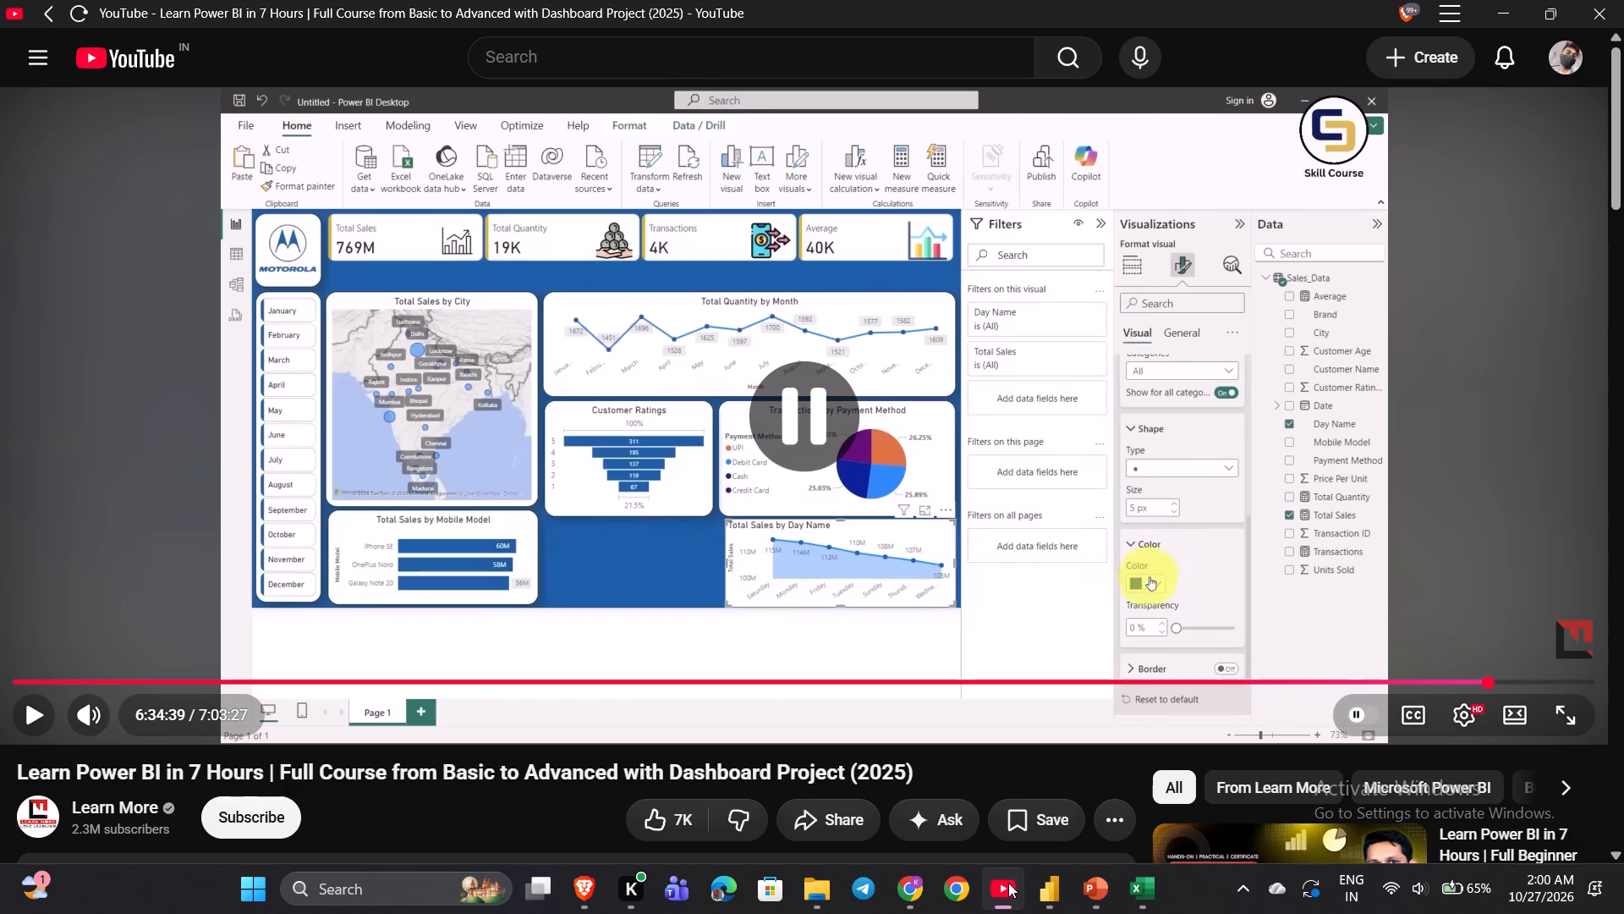
left_click(1008, 883)
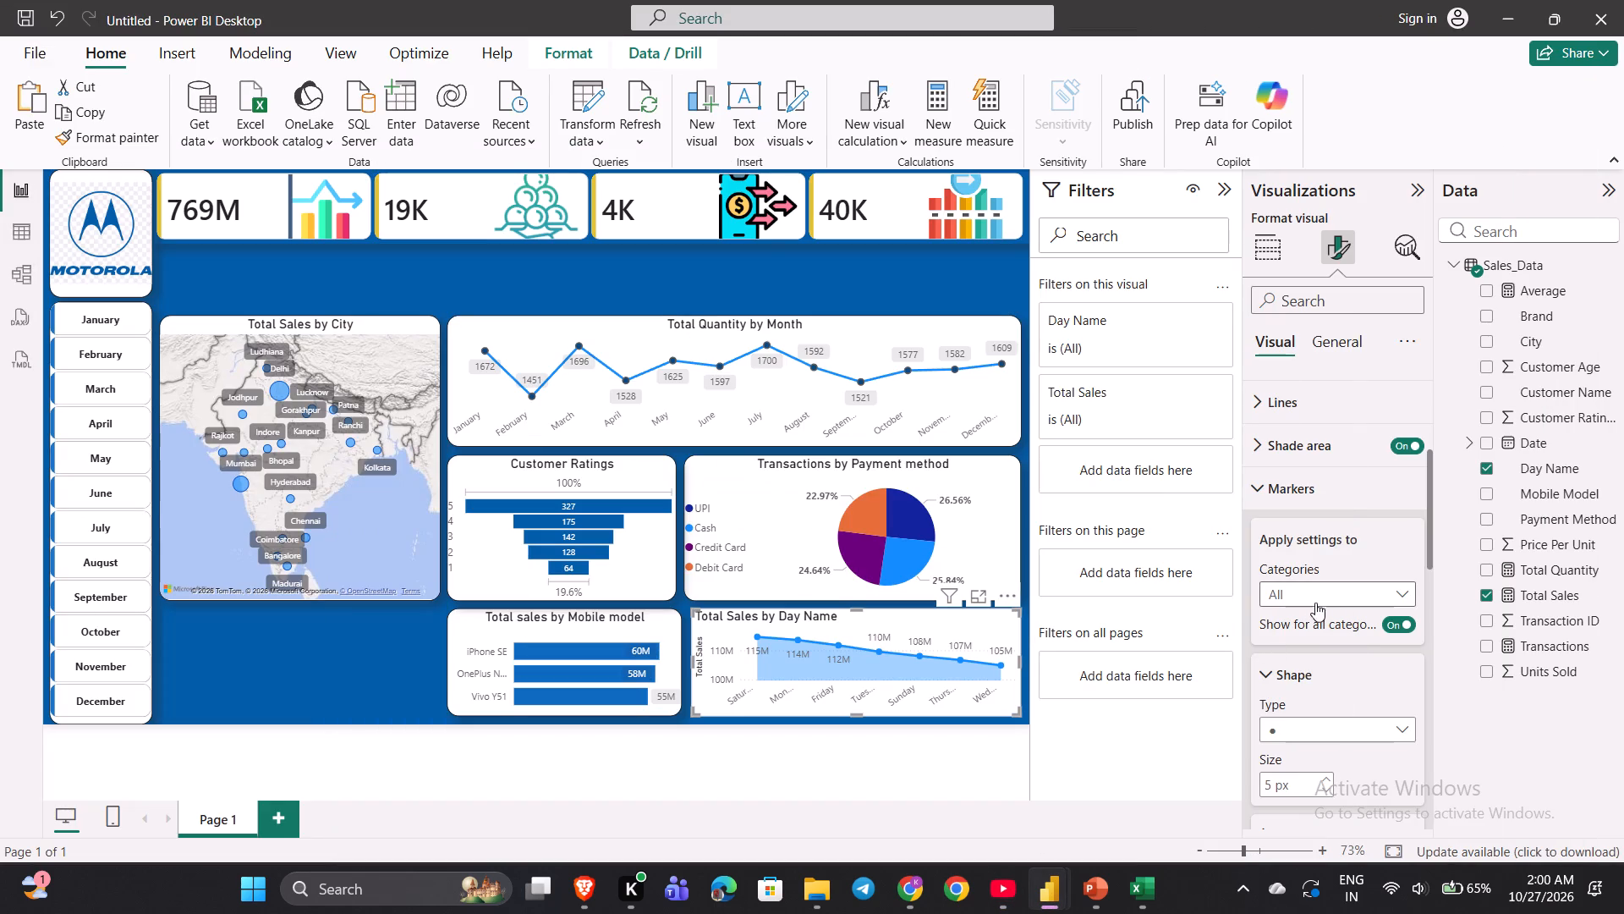
left_click(1321, 591)
left_click(1321, 591)
scroll(1297, 671, "down", 2)
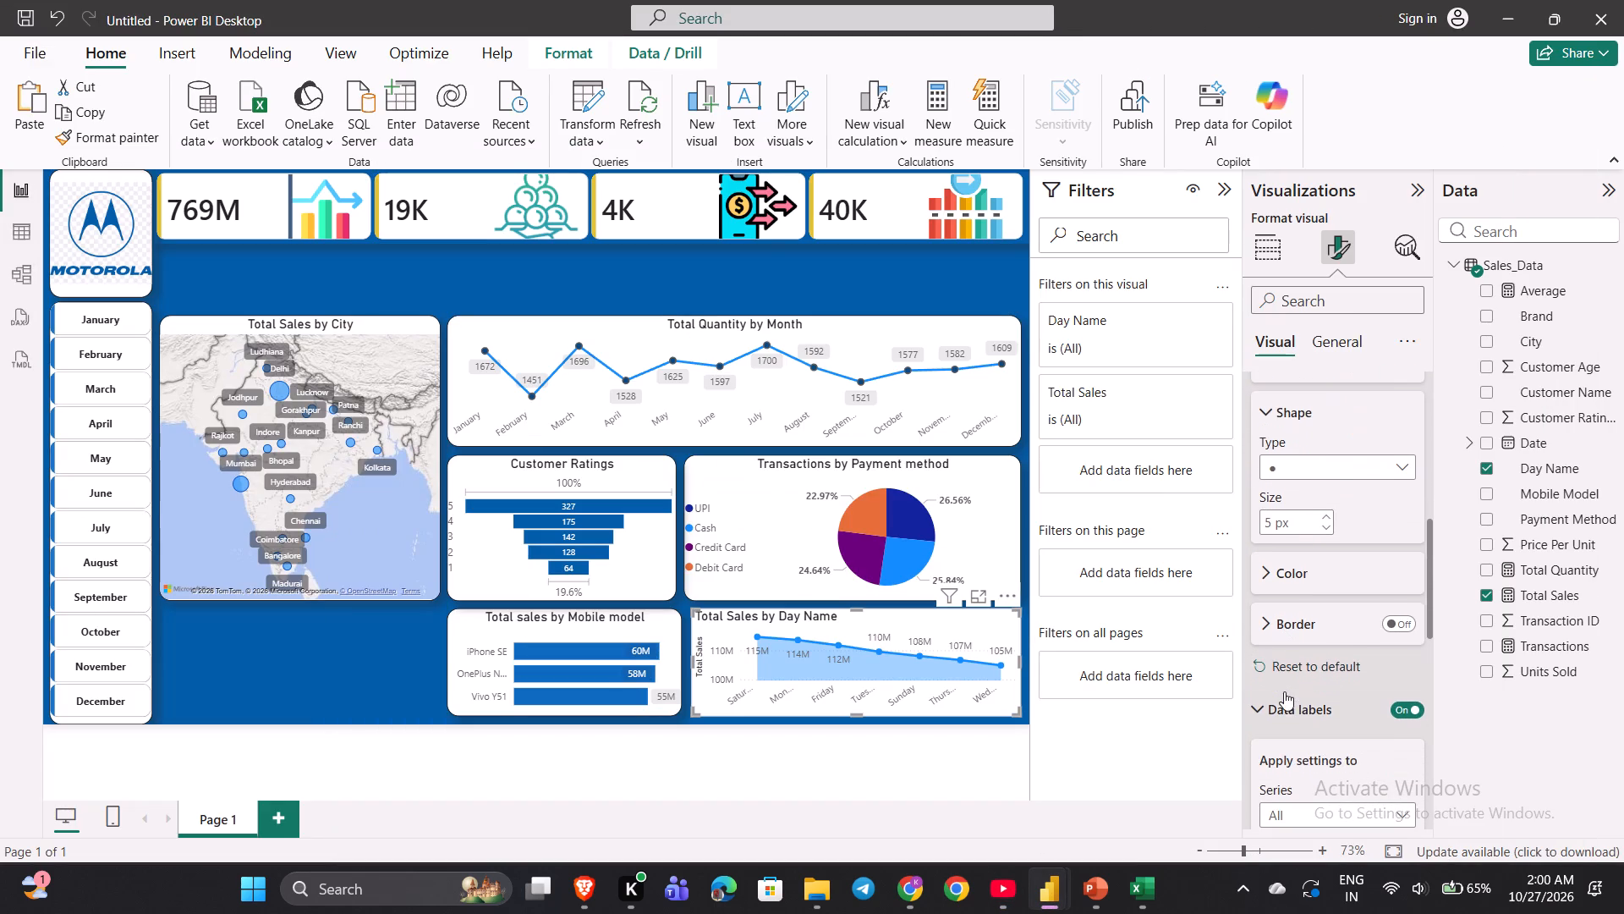
left_click(1280, 584)
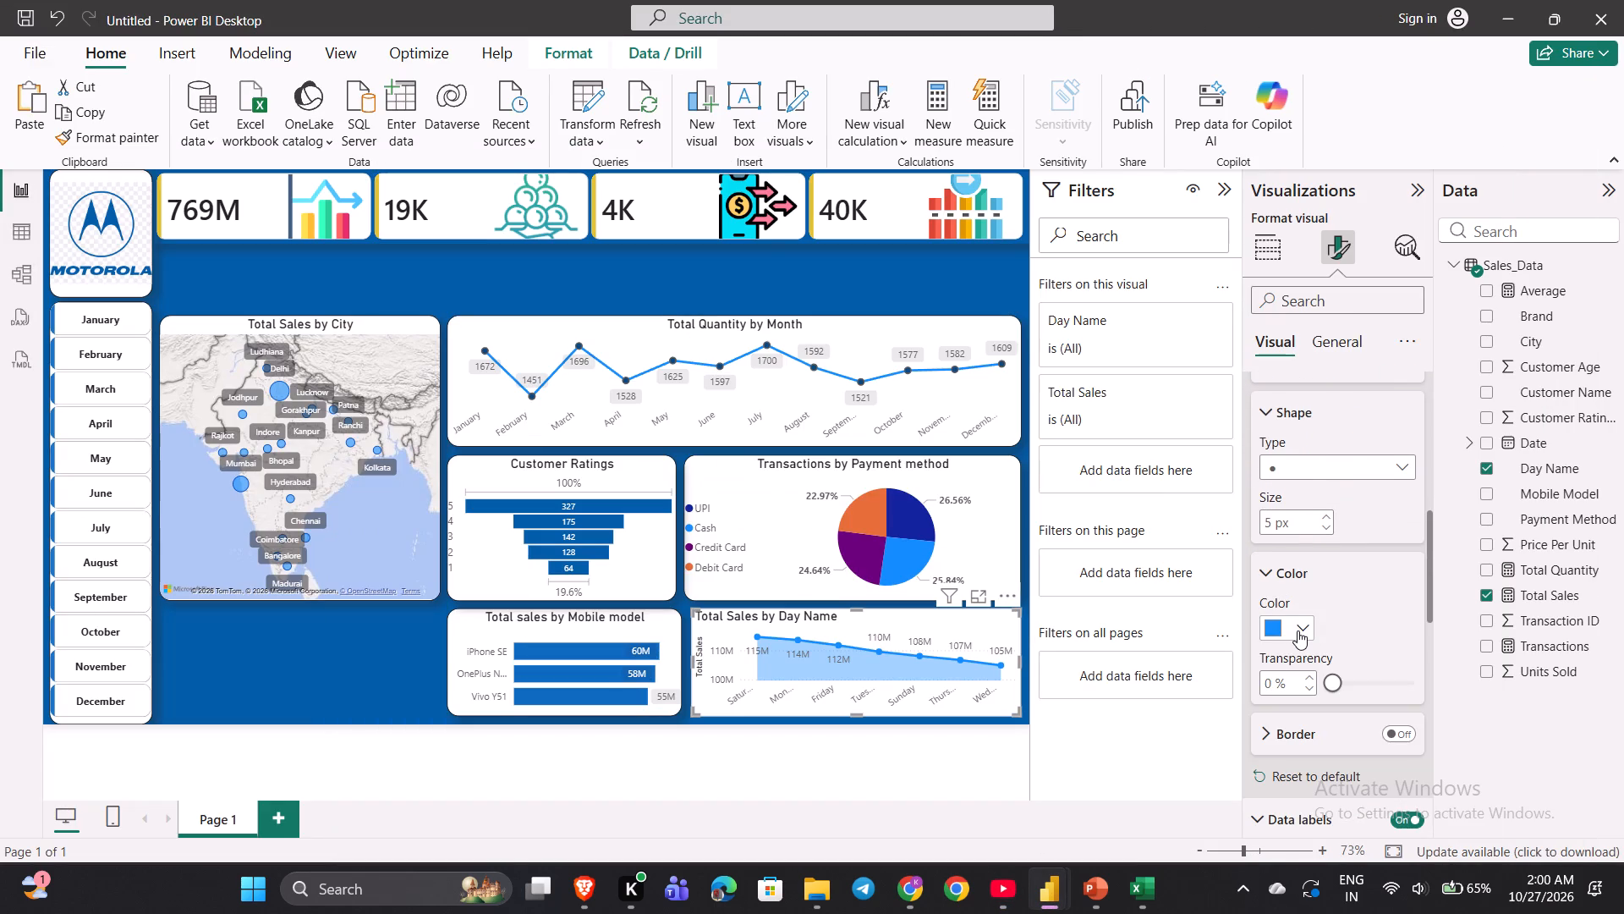
left_click(1298, 630)
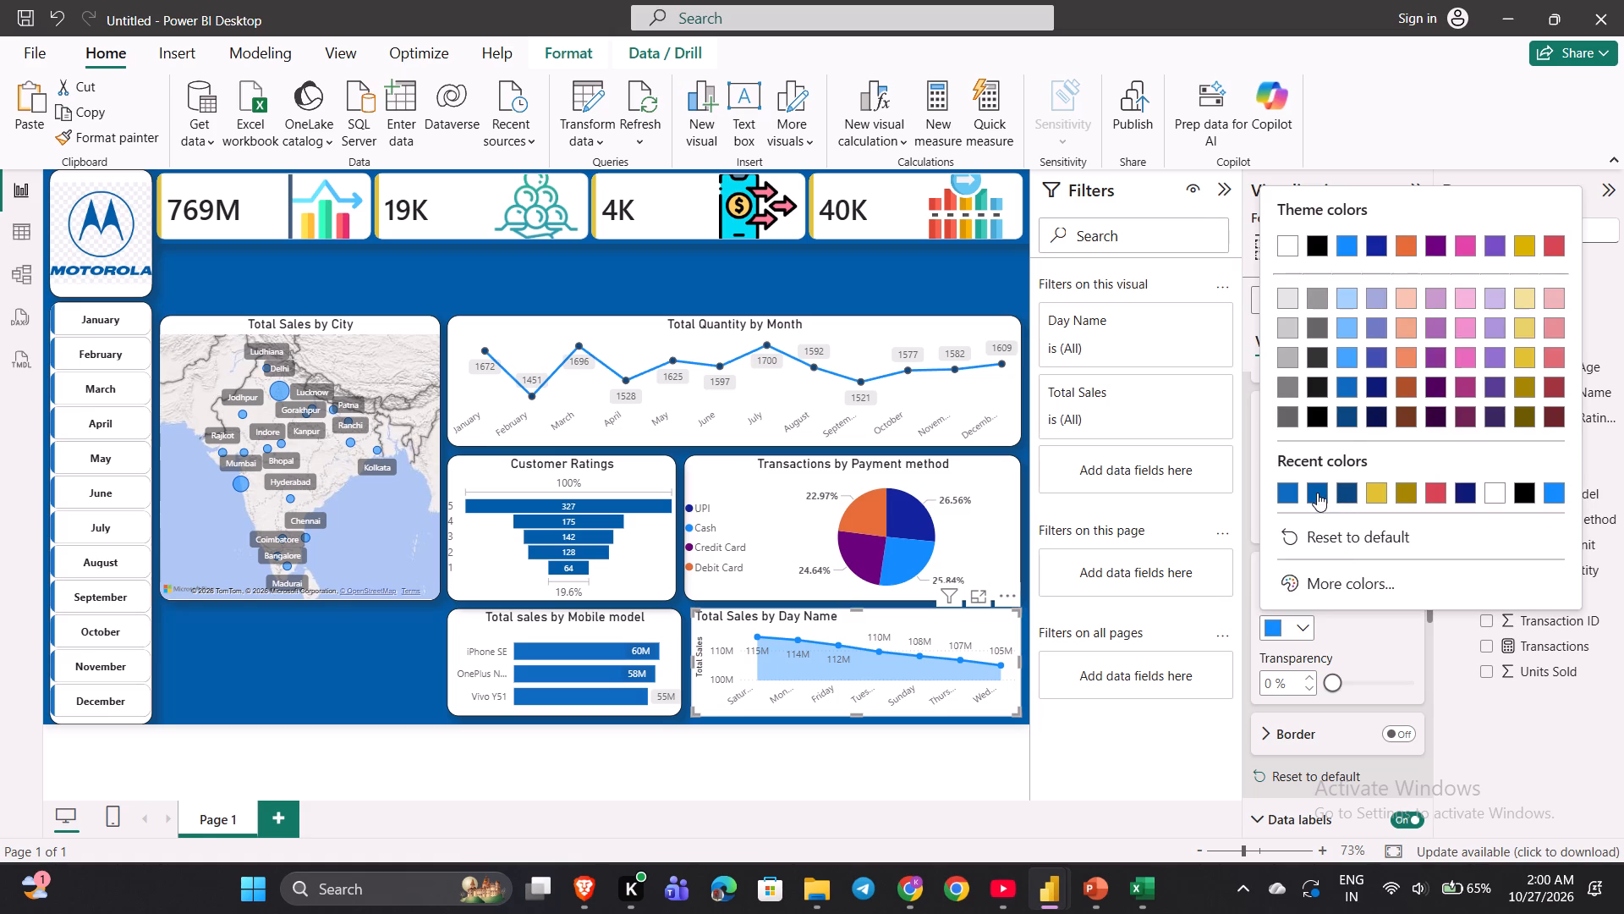
left_click(1317, 493)
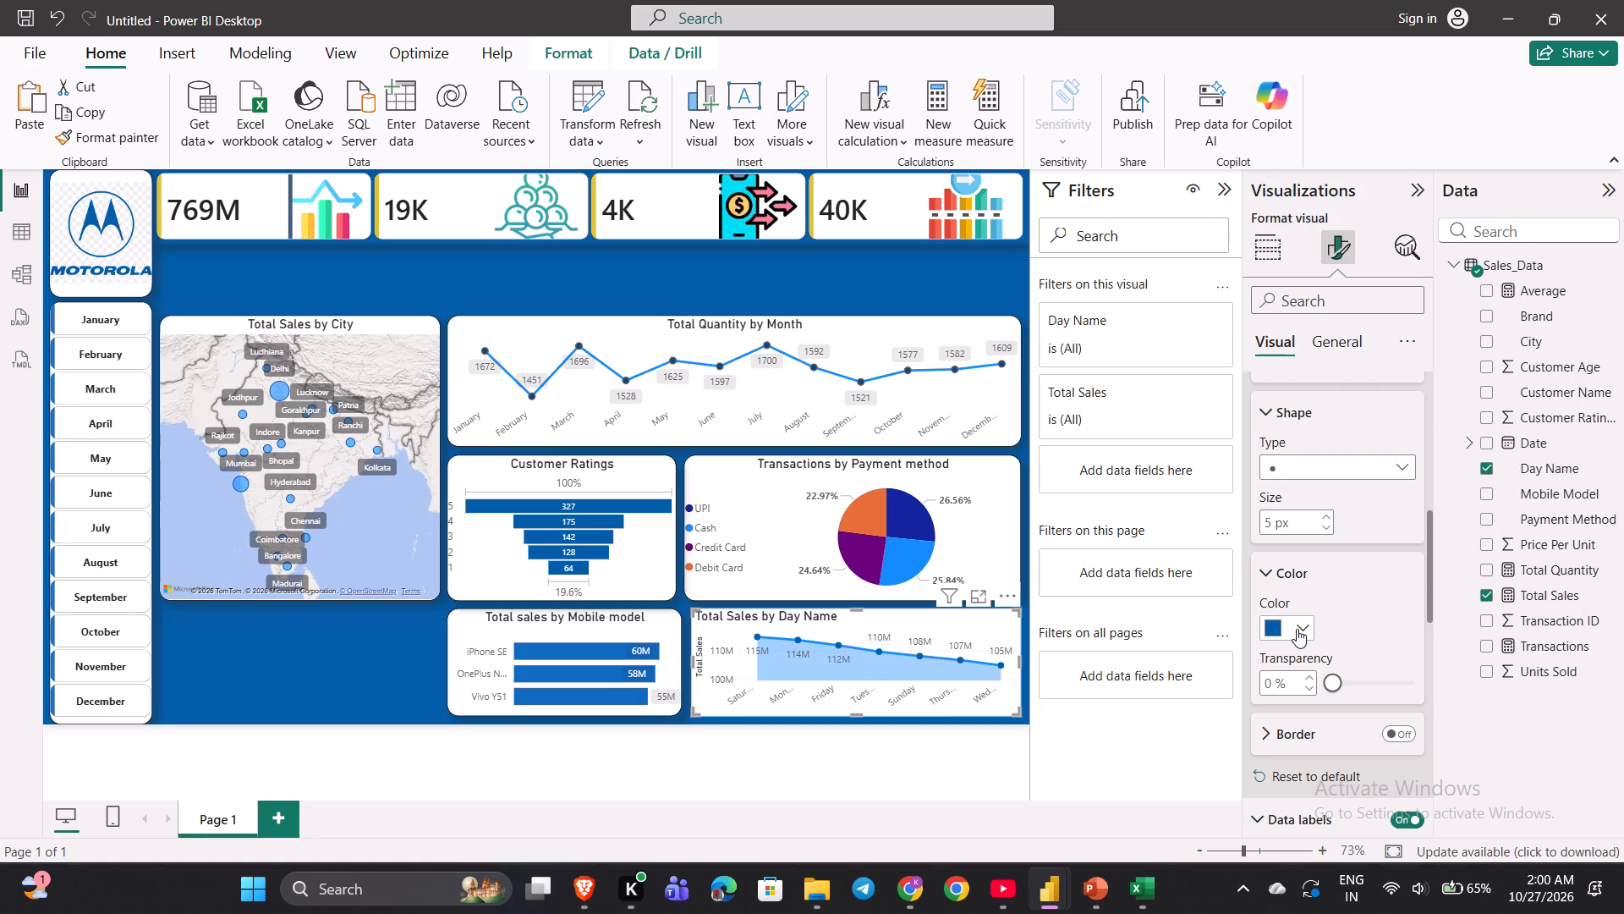
scroll(1297, 629, "down", 2)
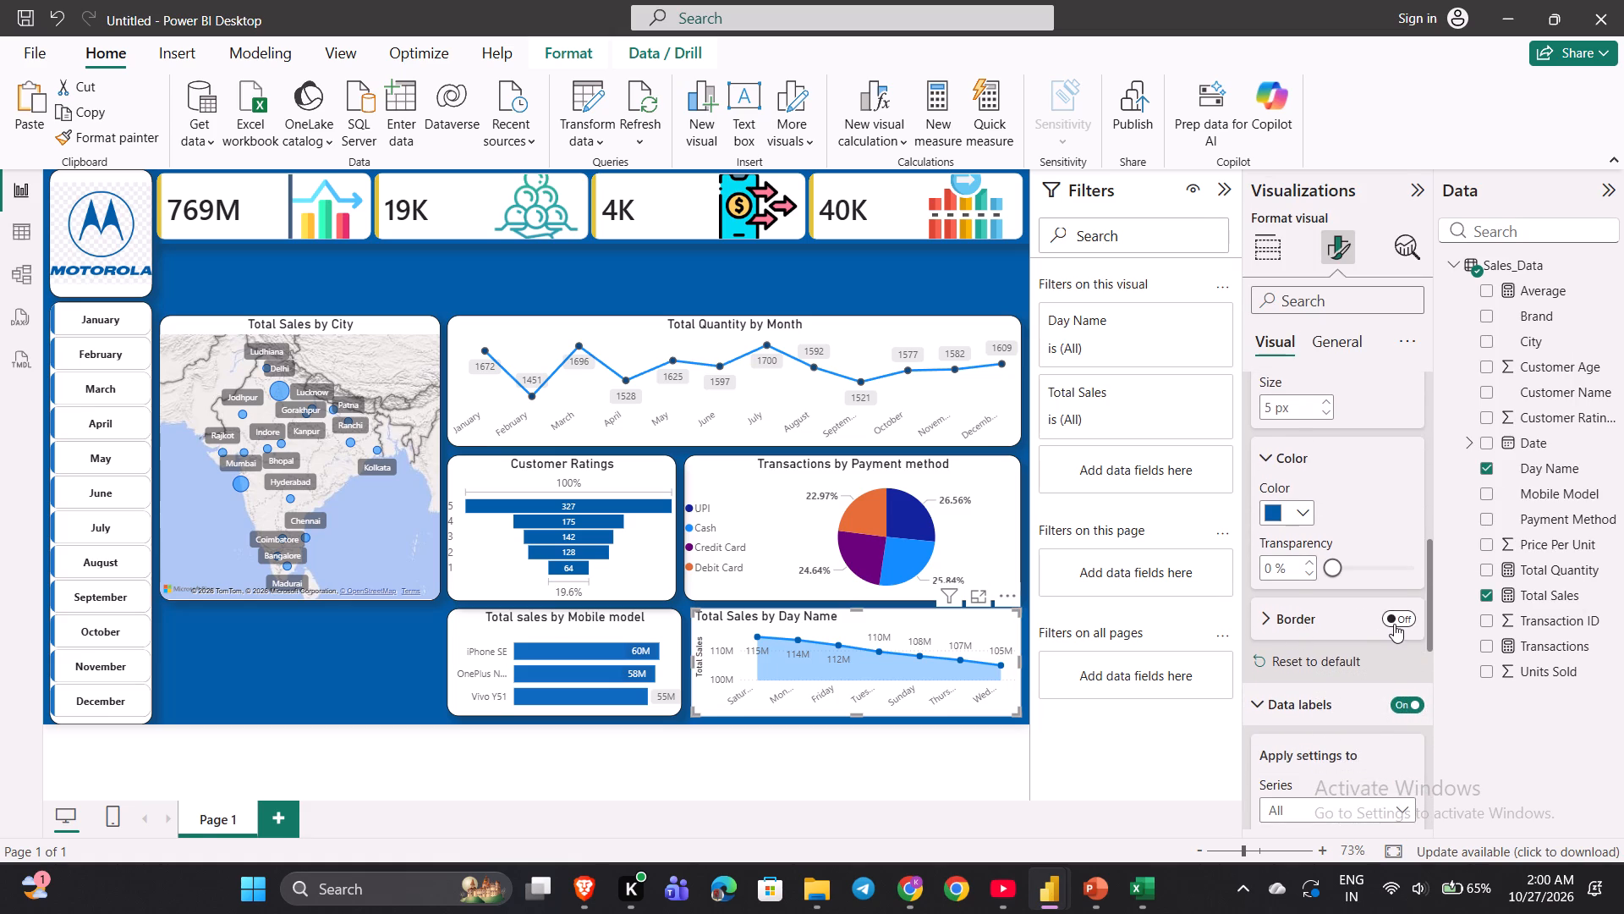
Turn on the marker border for the Total Sales by Day Name area chart.
left_click(1394, 624)
scroll(1306, 647, "down", 1)
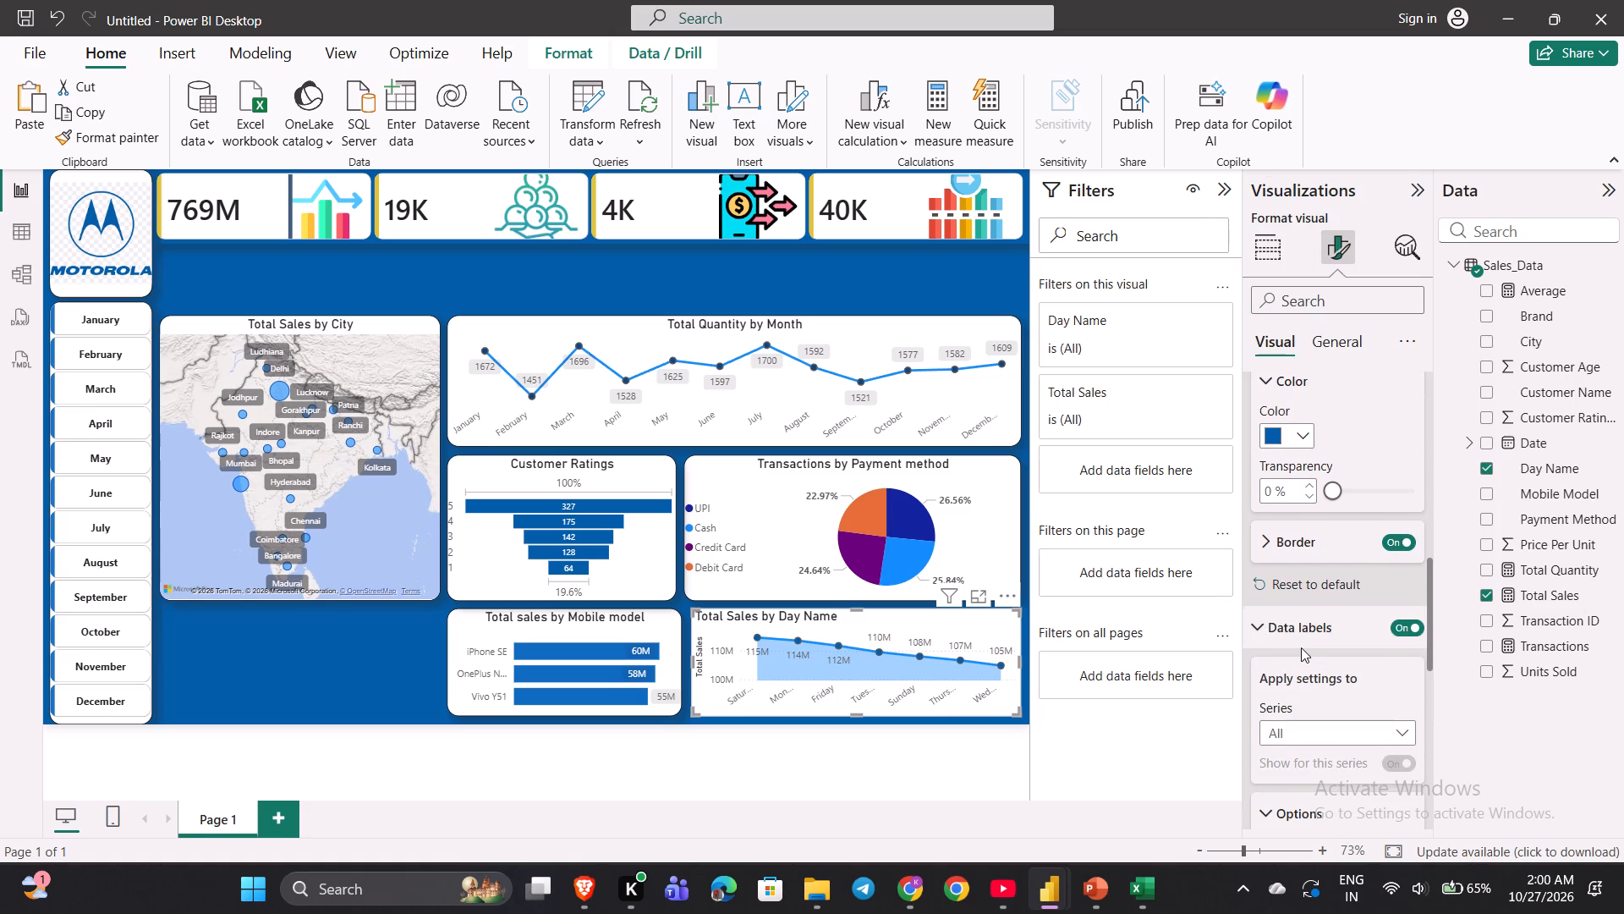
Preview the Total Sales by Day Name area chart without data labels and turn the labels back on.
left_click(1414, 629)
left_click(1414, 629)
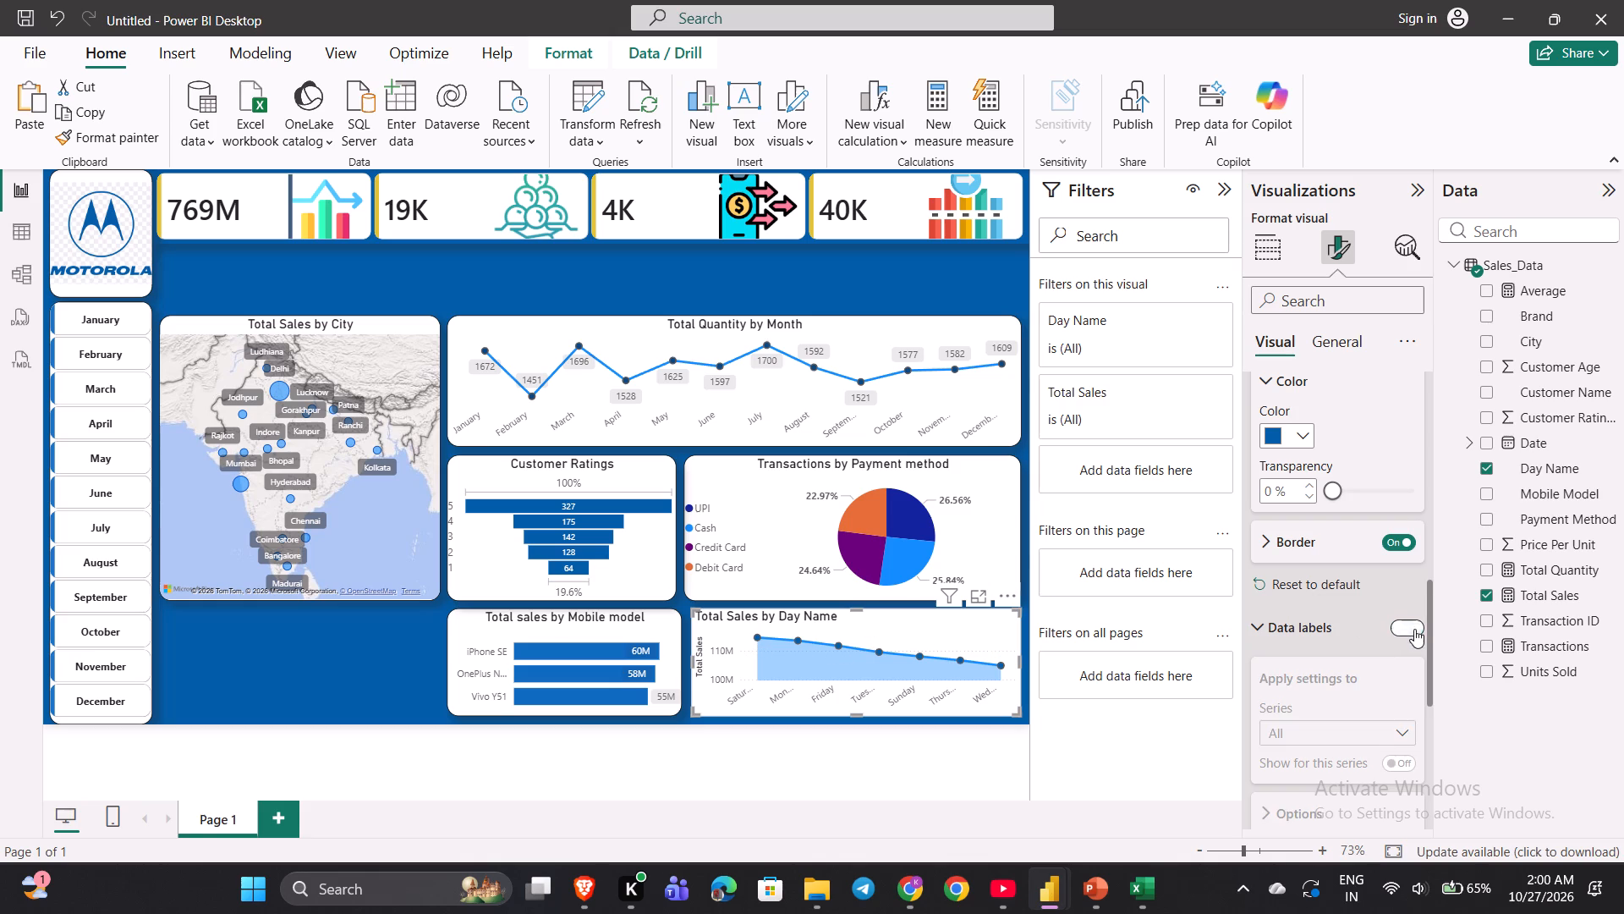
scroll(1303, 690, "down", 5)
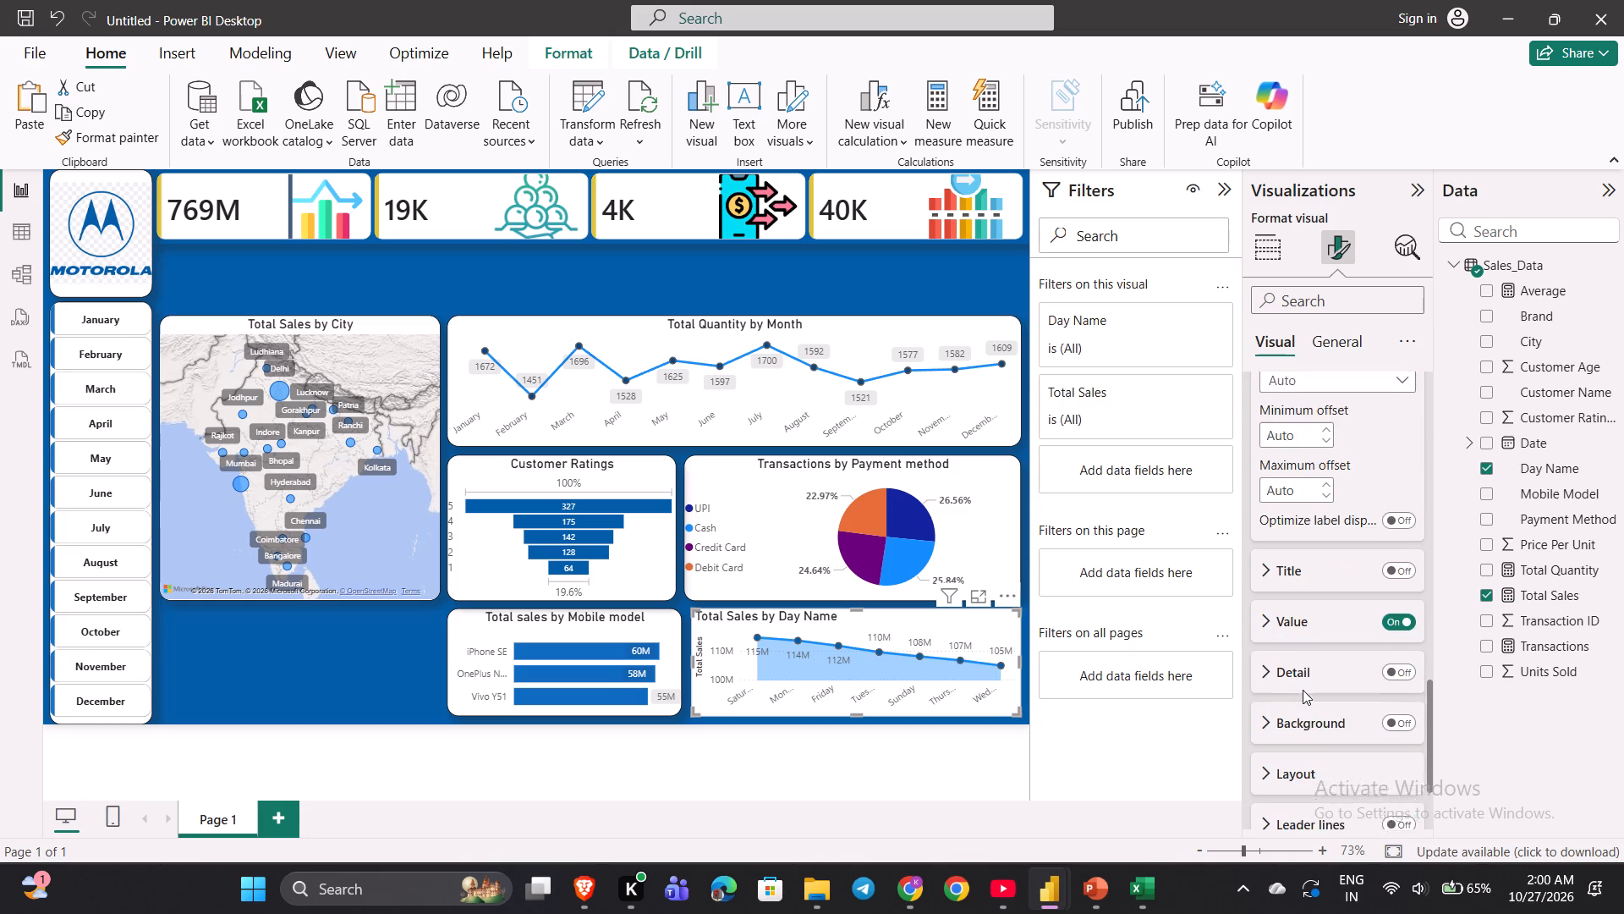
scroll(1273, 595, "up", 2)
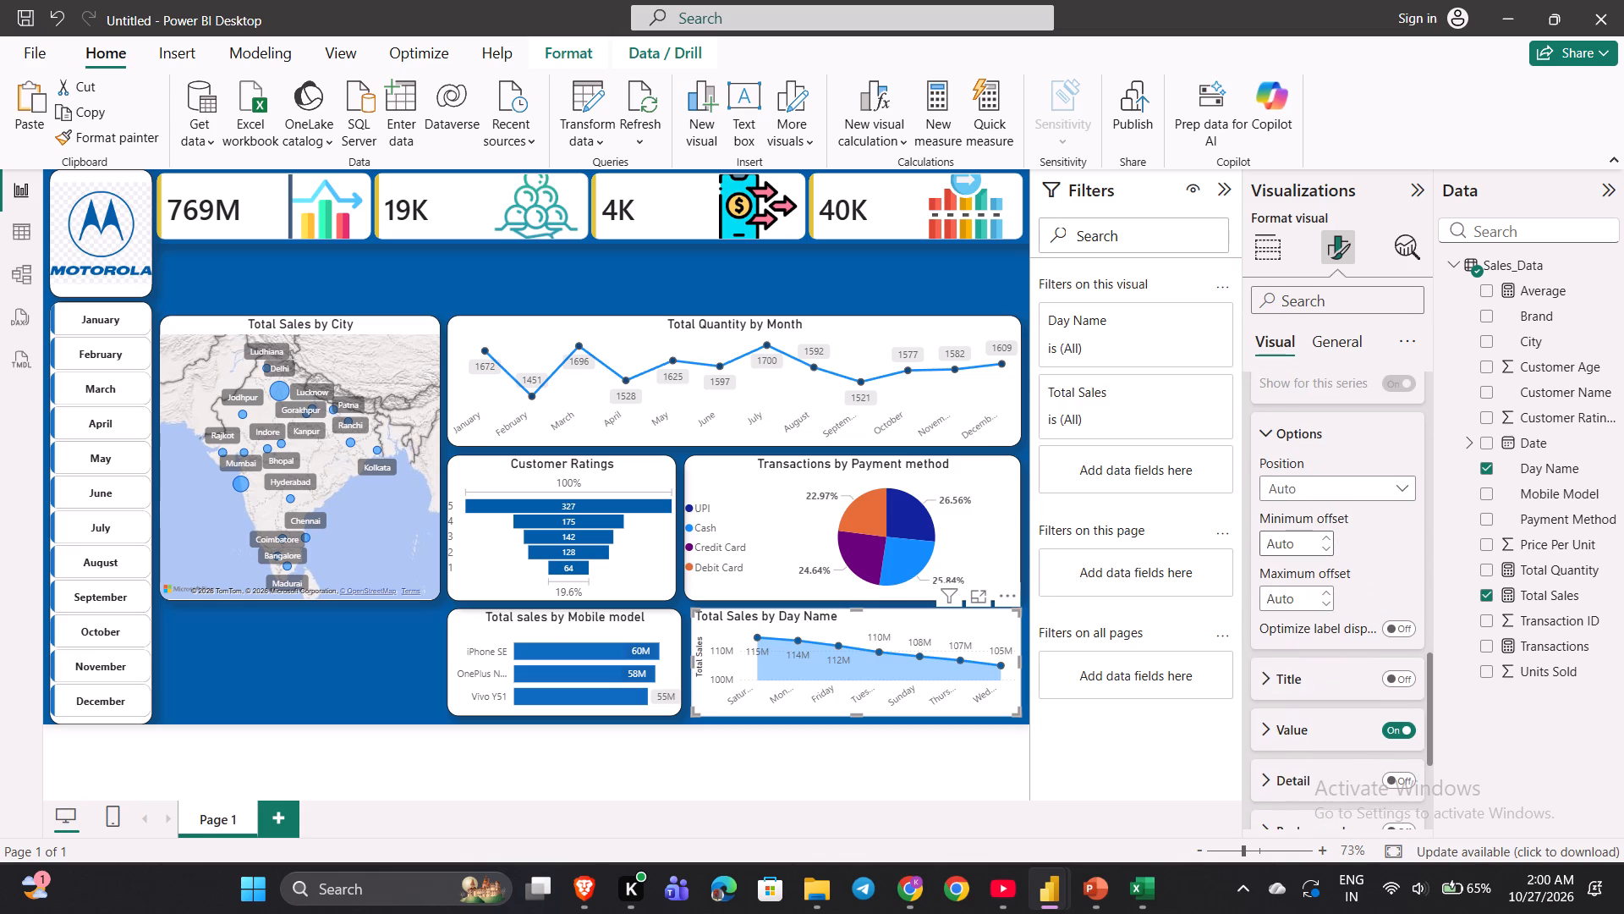
Check the line colour step in the YouTube tutorial and open the line settings of the Total Sales by Day Name area chart.
left_click(1001, 886)
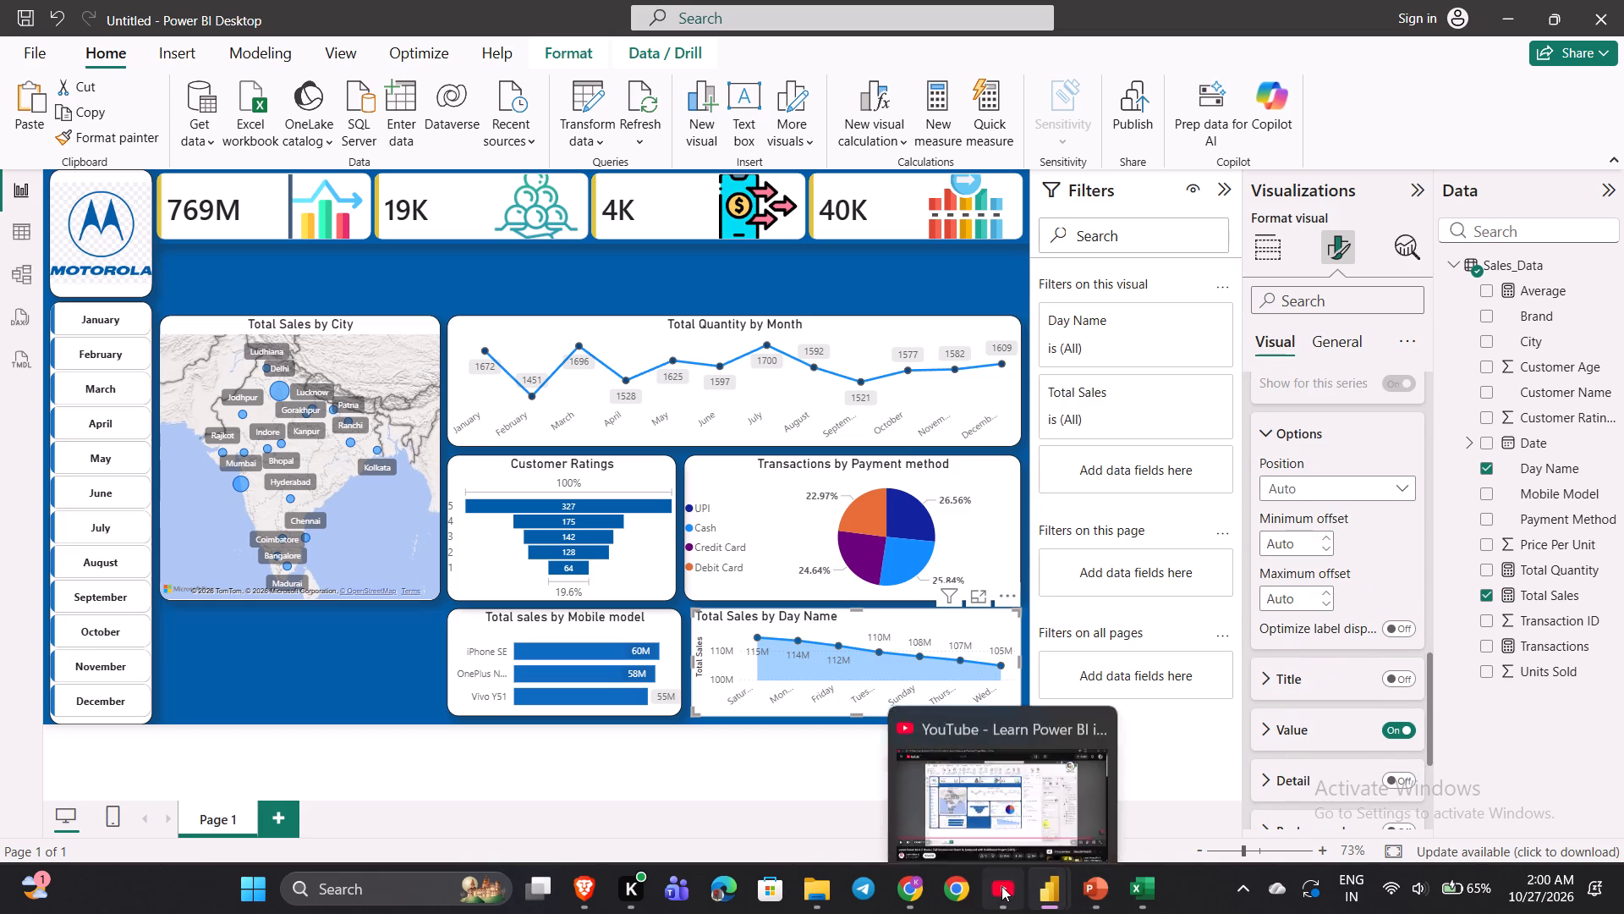
key("space")
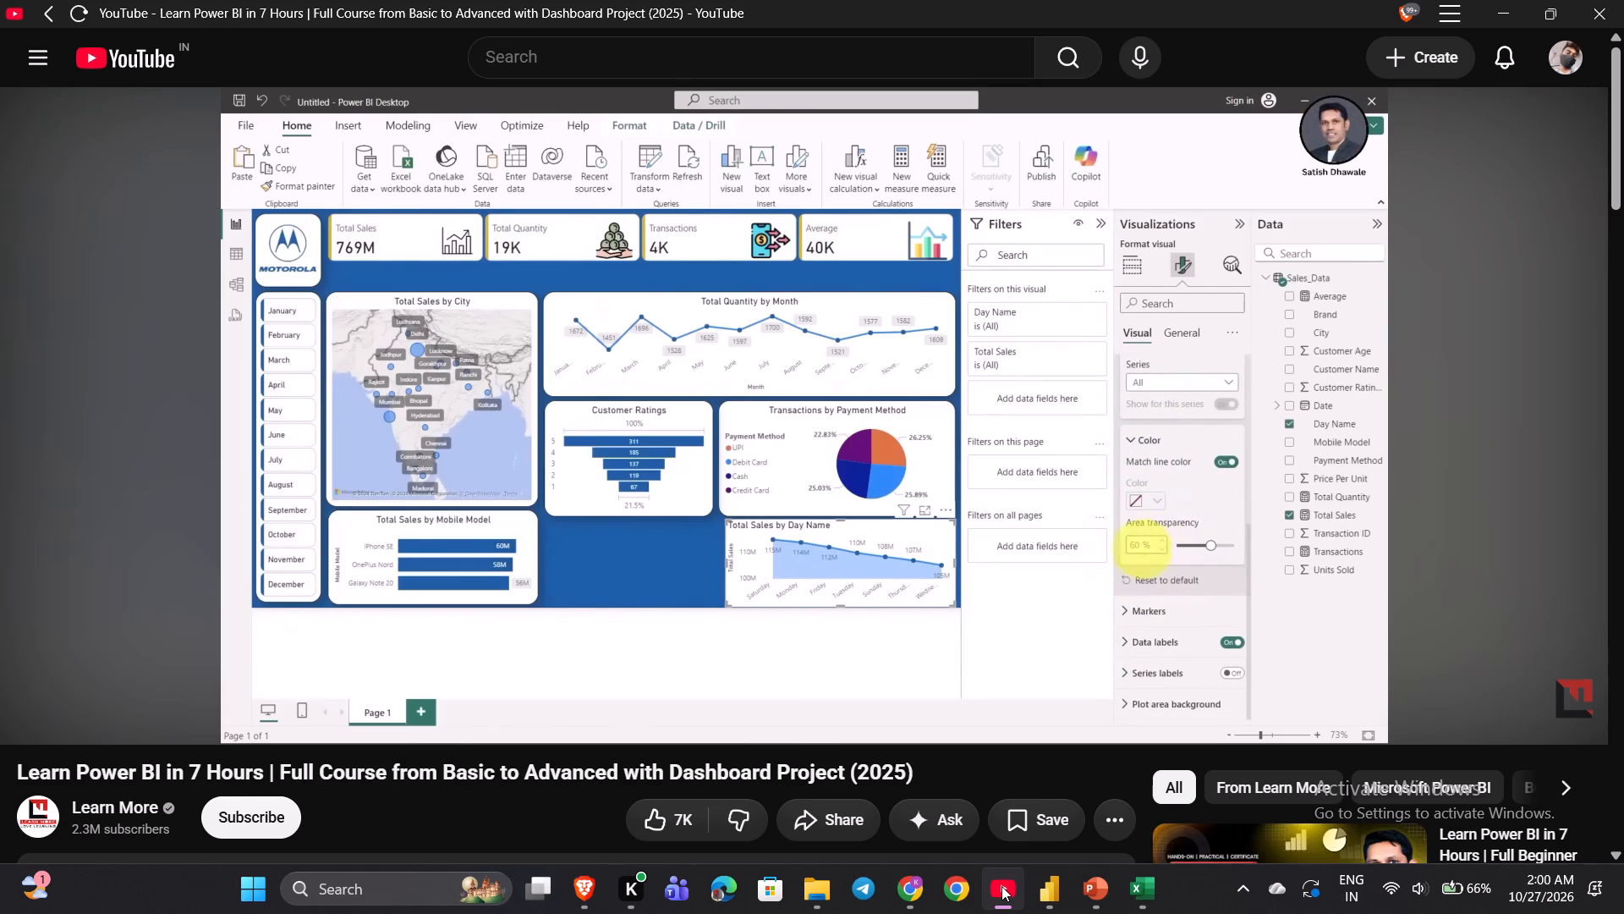
key("space")
key("space")
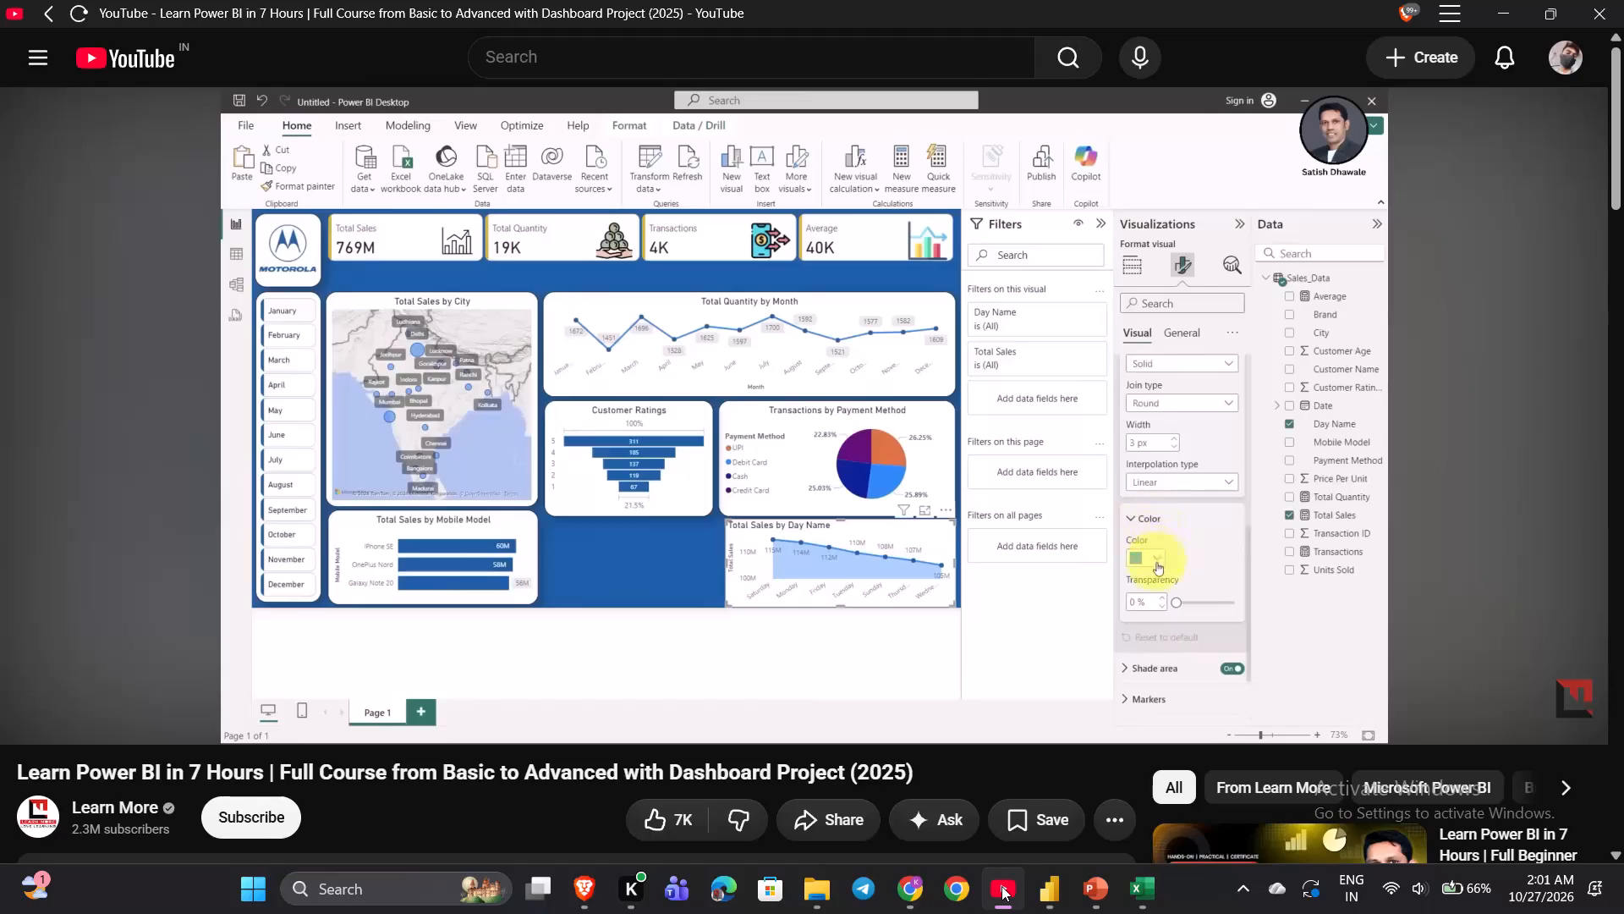
key("space")
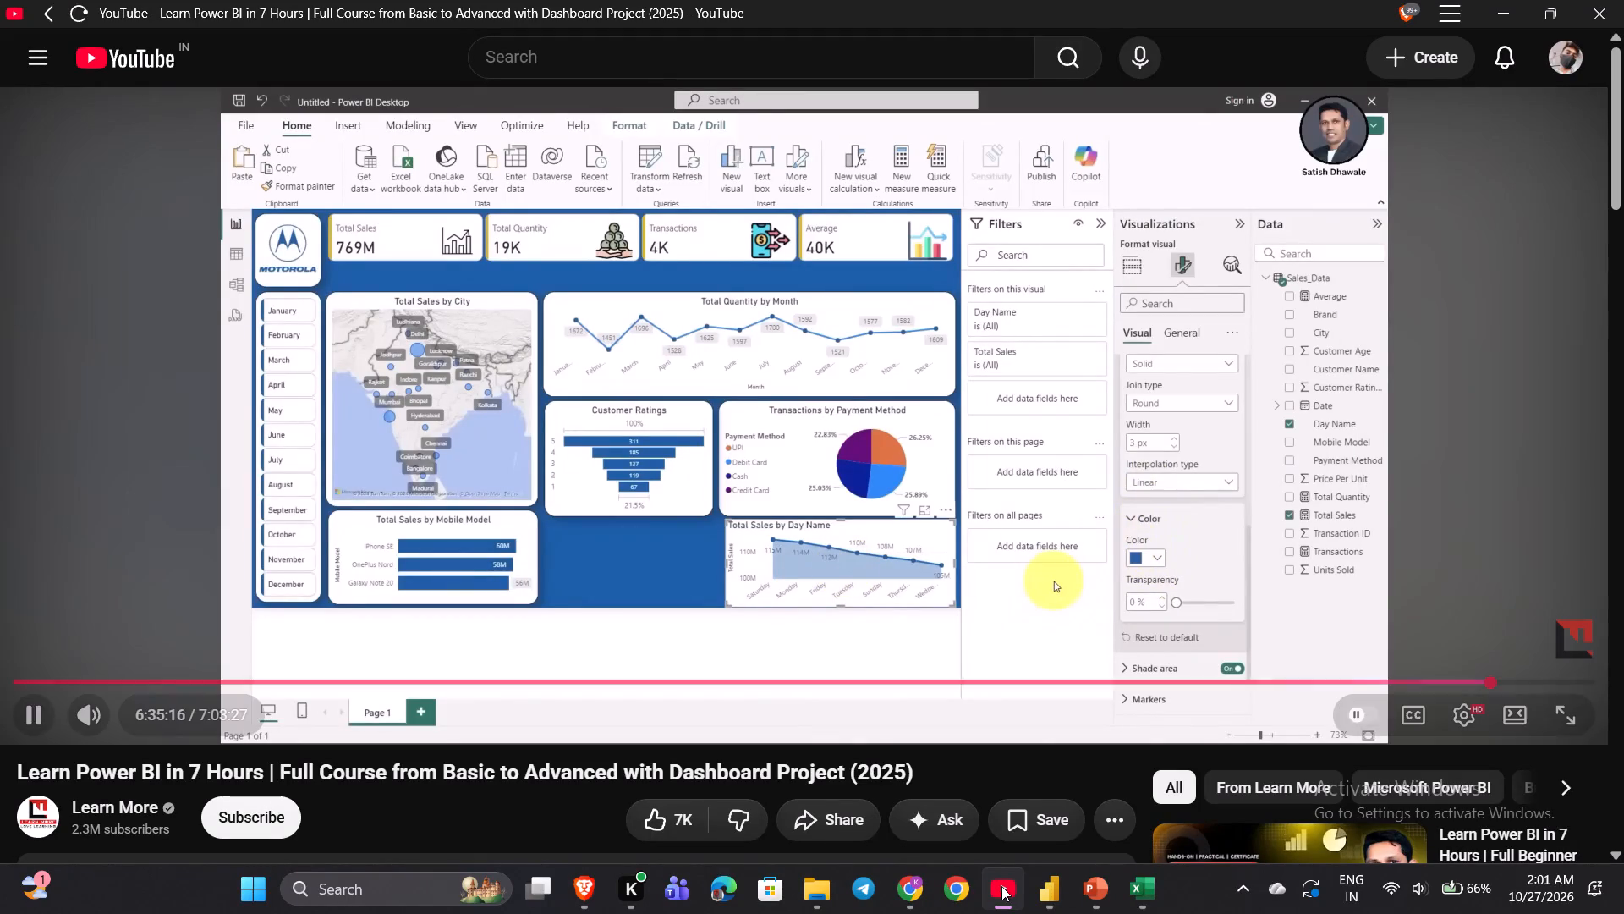
left_click(1001, 886)
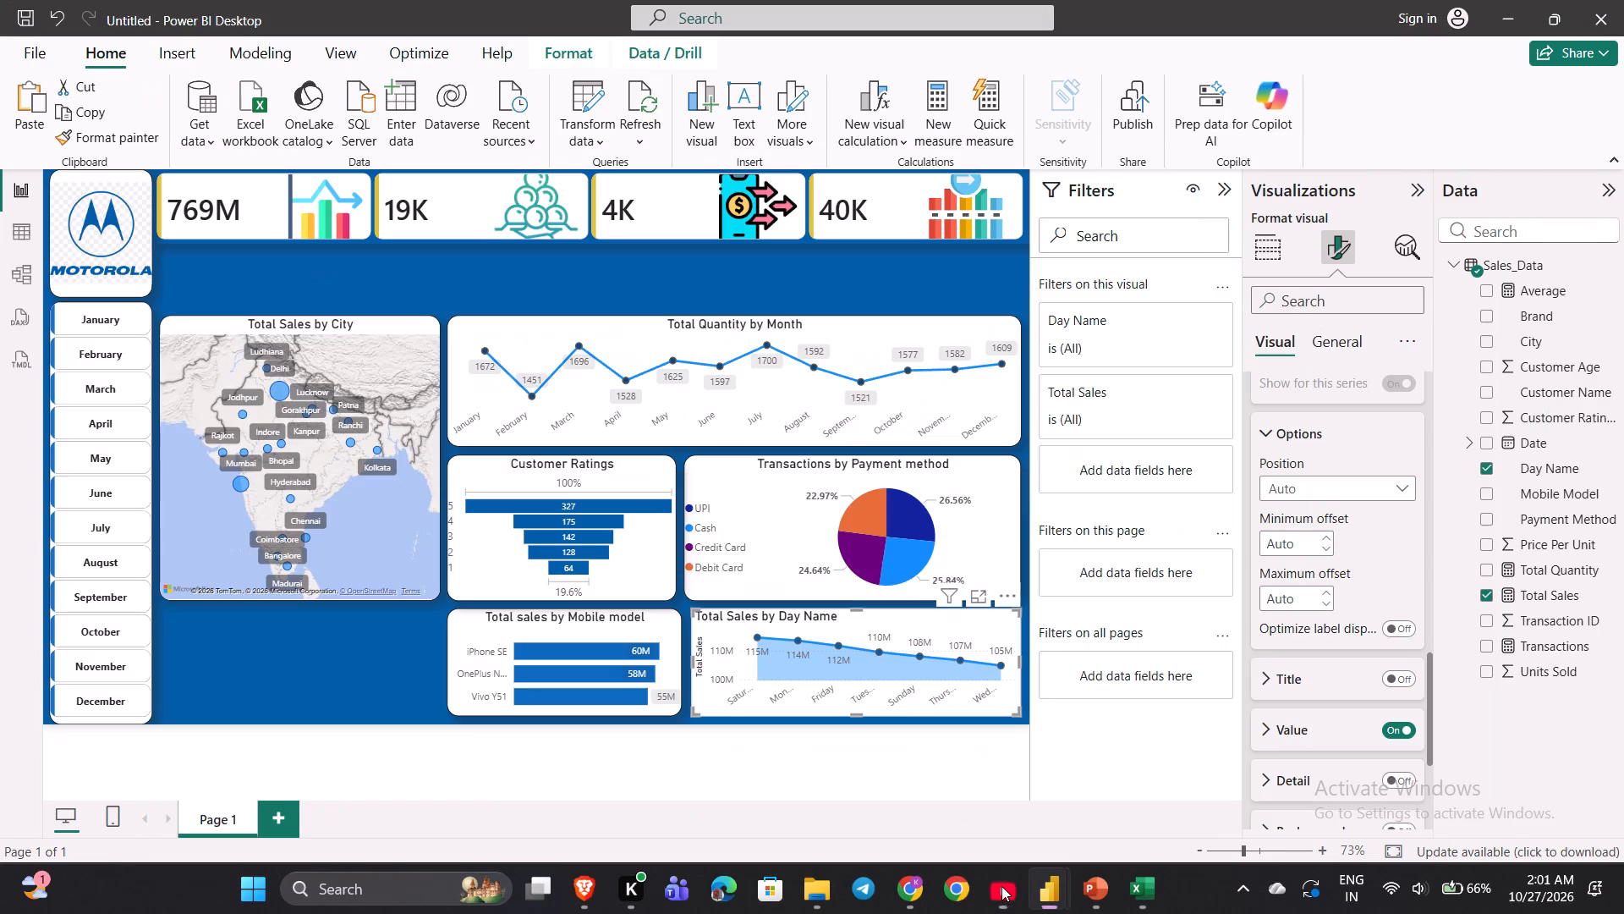
scroll(1383, 570, "up", 4)
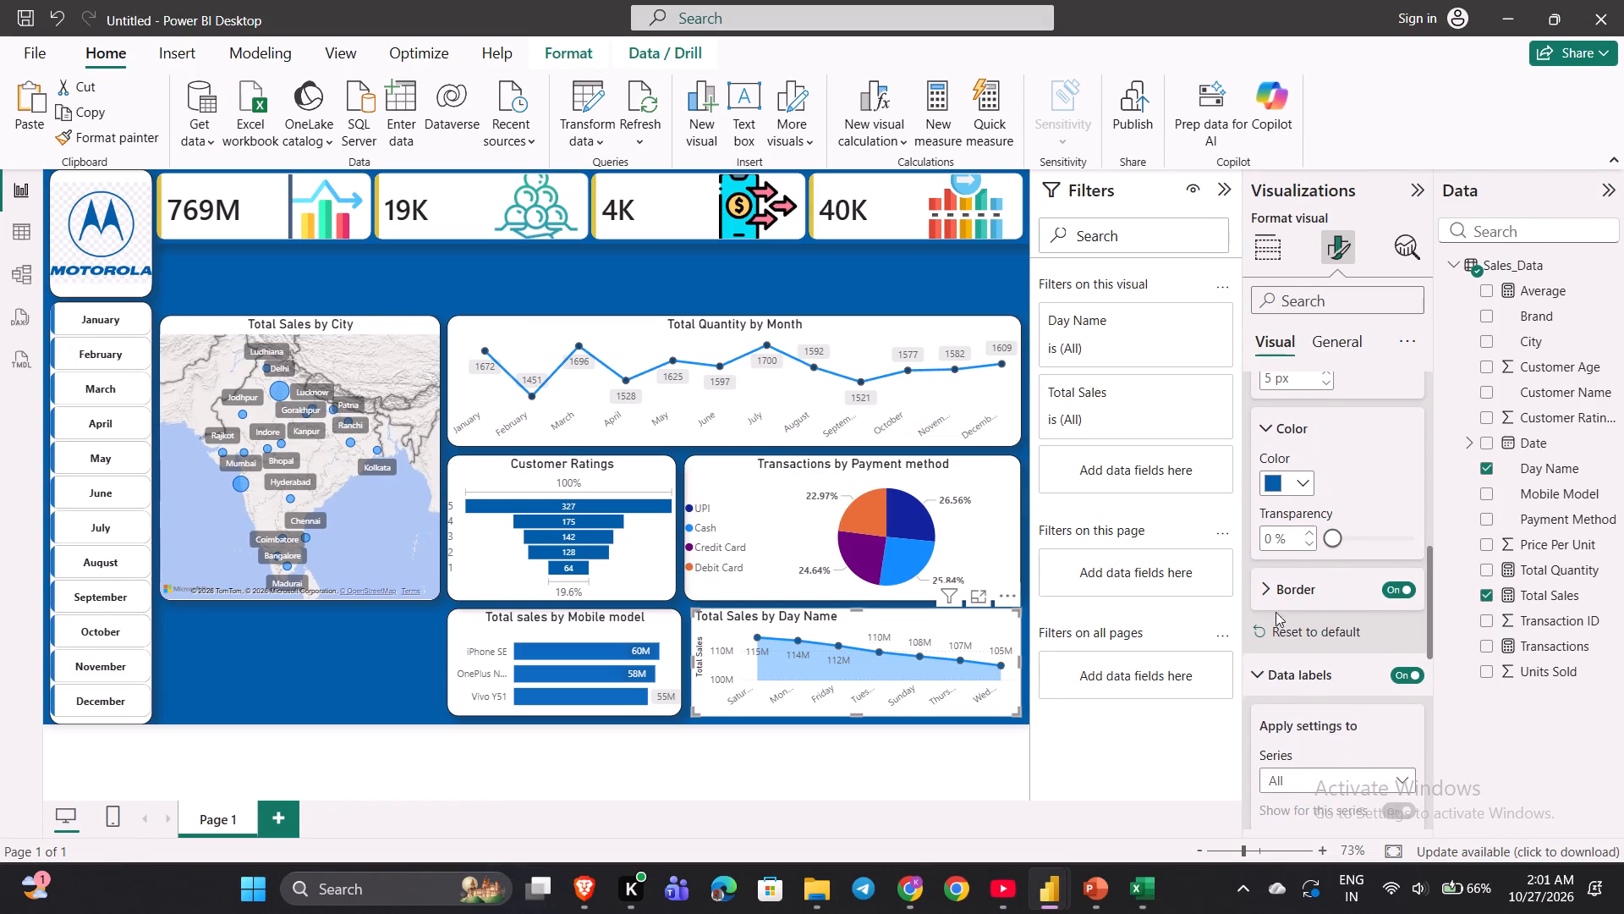
left_click(1266, 680)
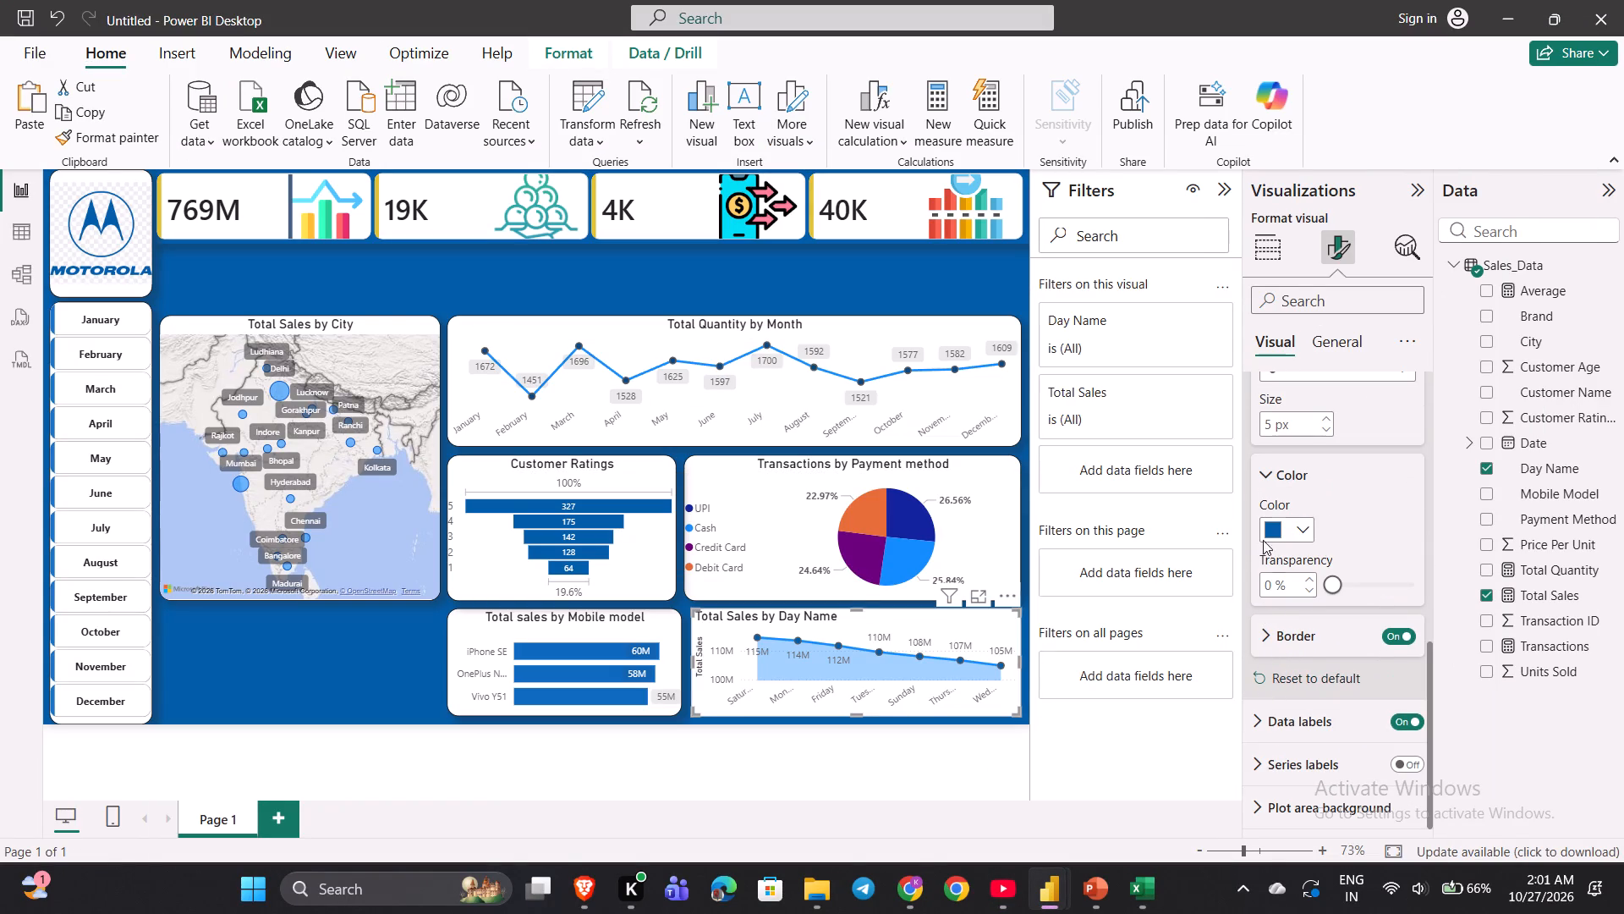
left_click(1265, 467)
scroll(1265, 467, "up", 1)
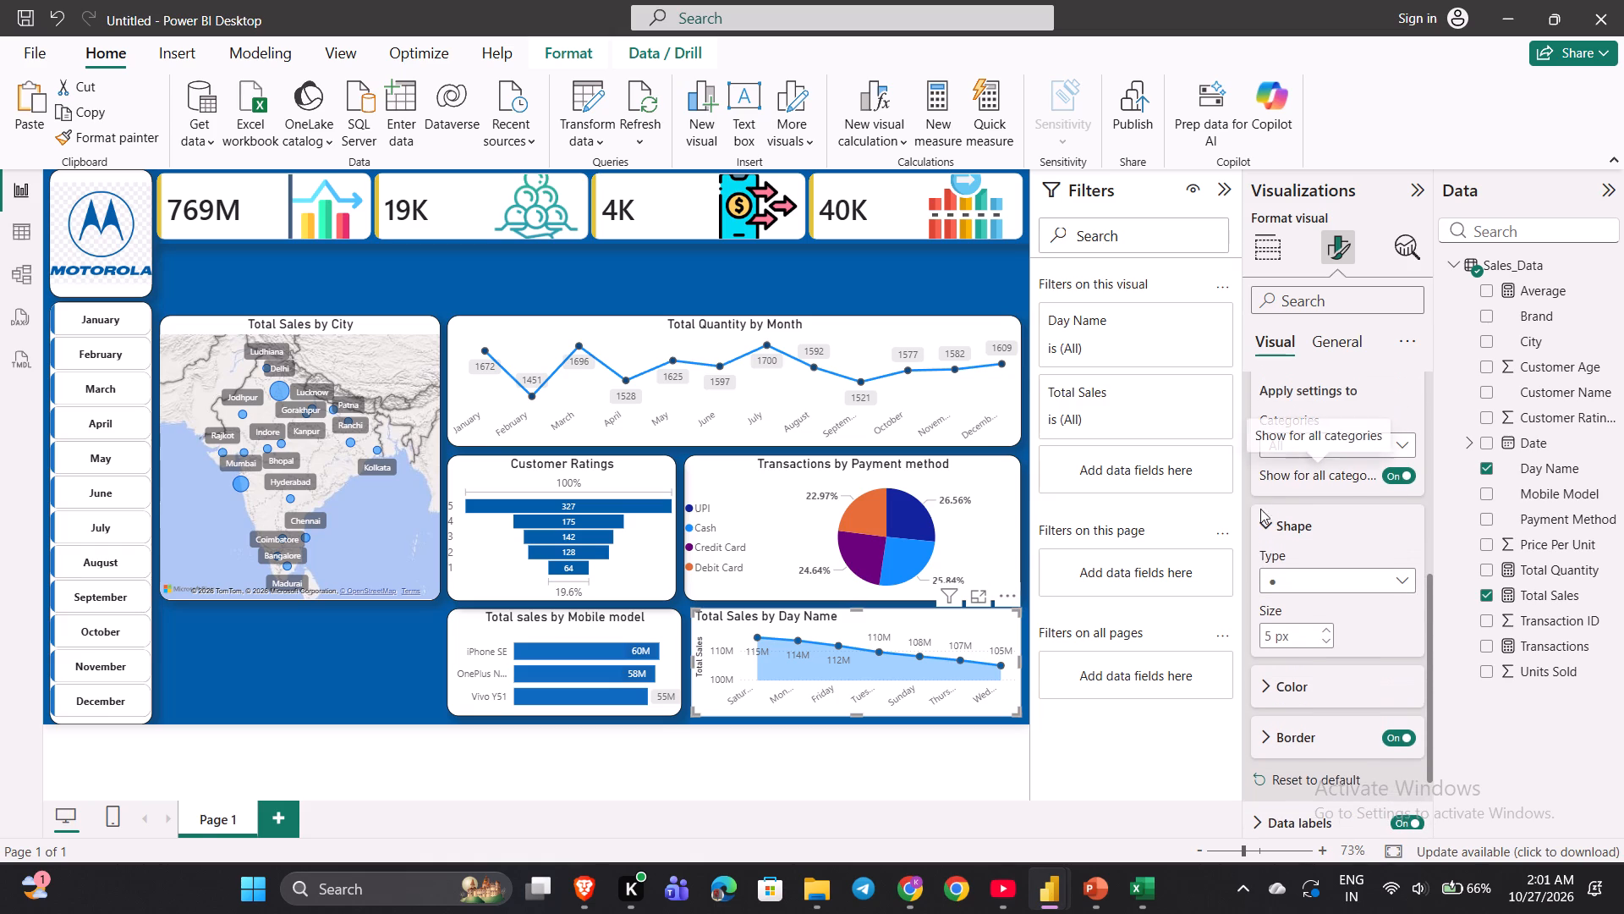
left_click(1259, 533)
scroll(1259, 533, "up", 2)
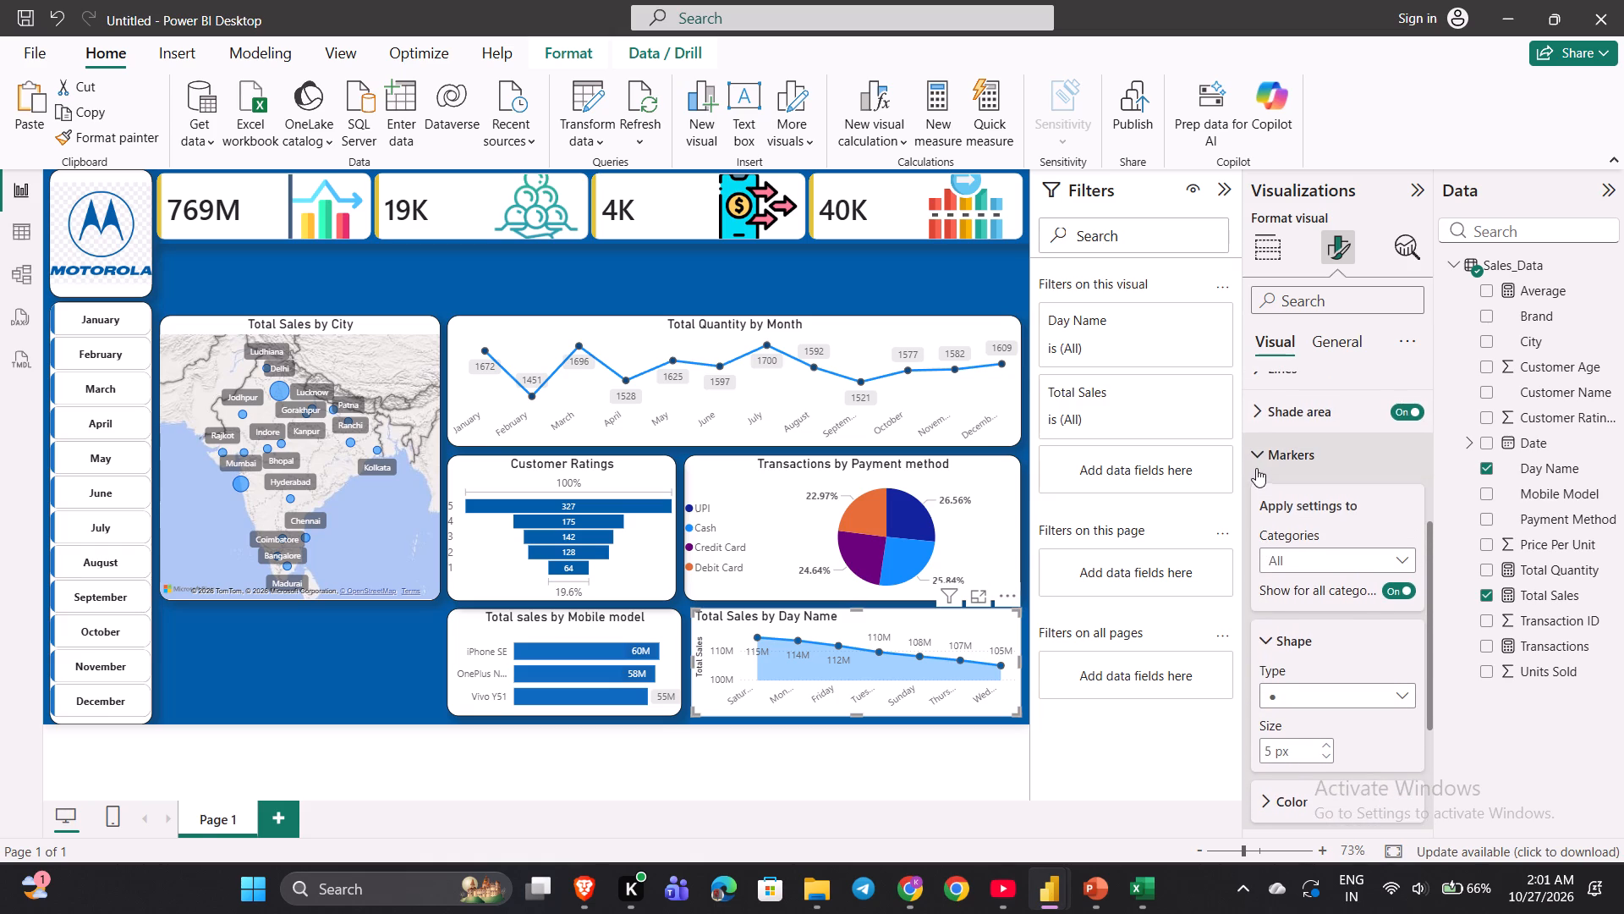
left_click(1258, 465)
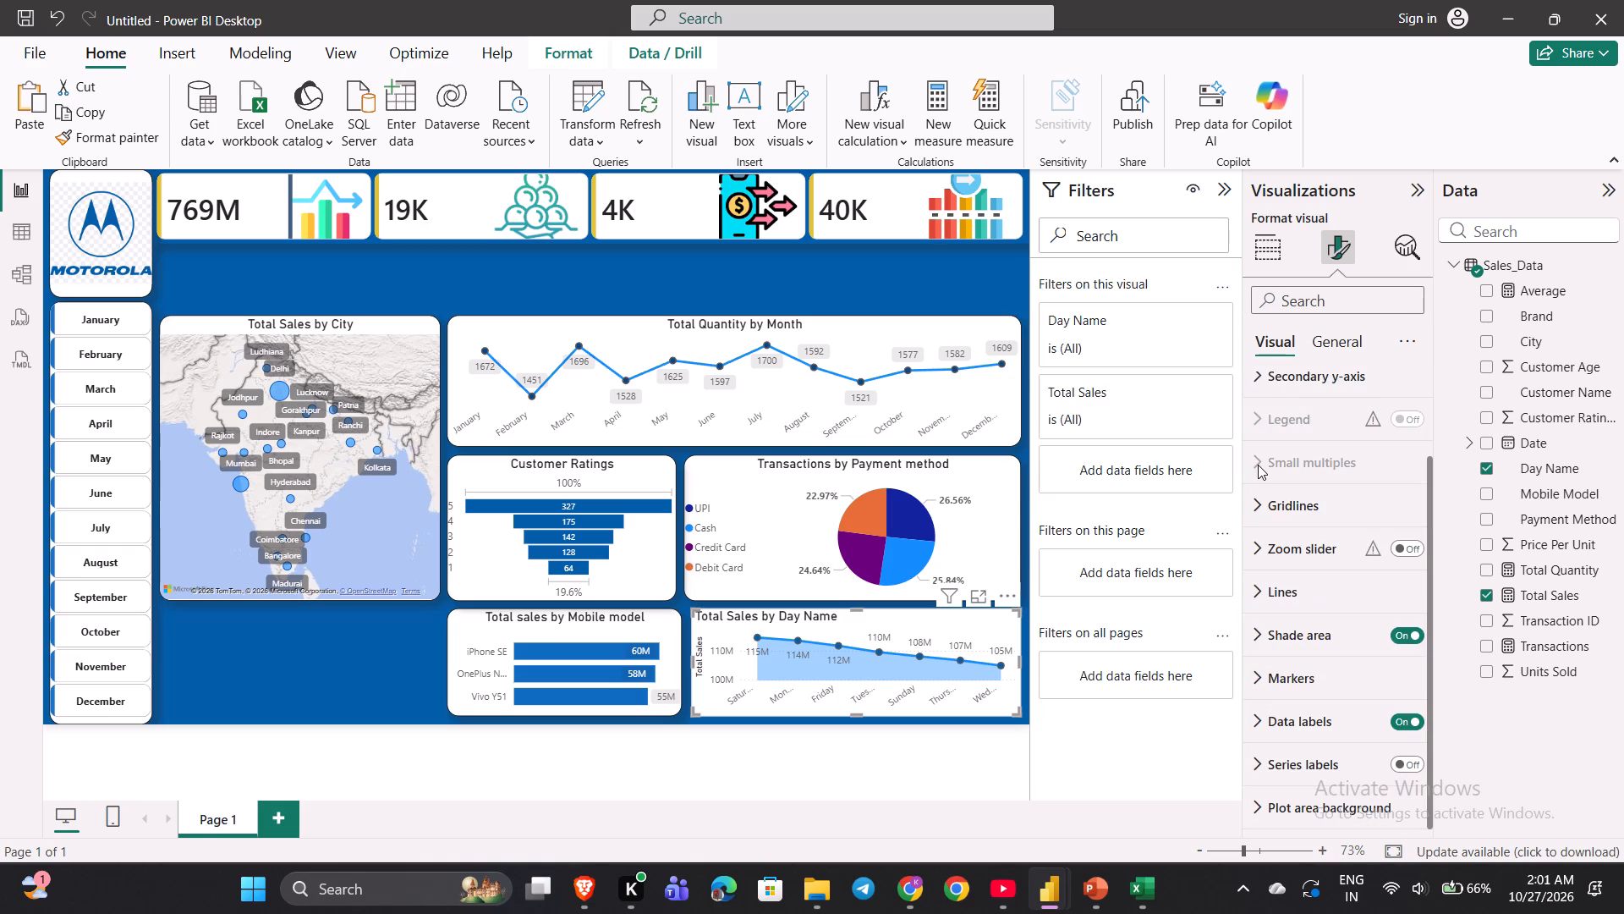
left_click(1259, 583)
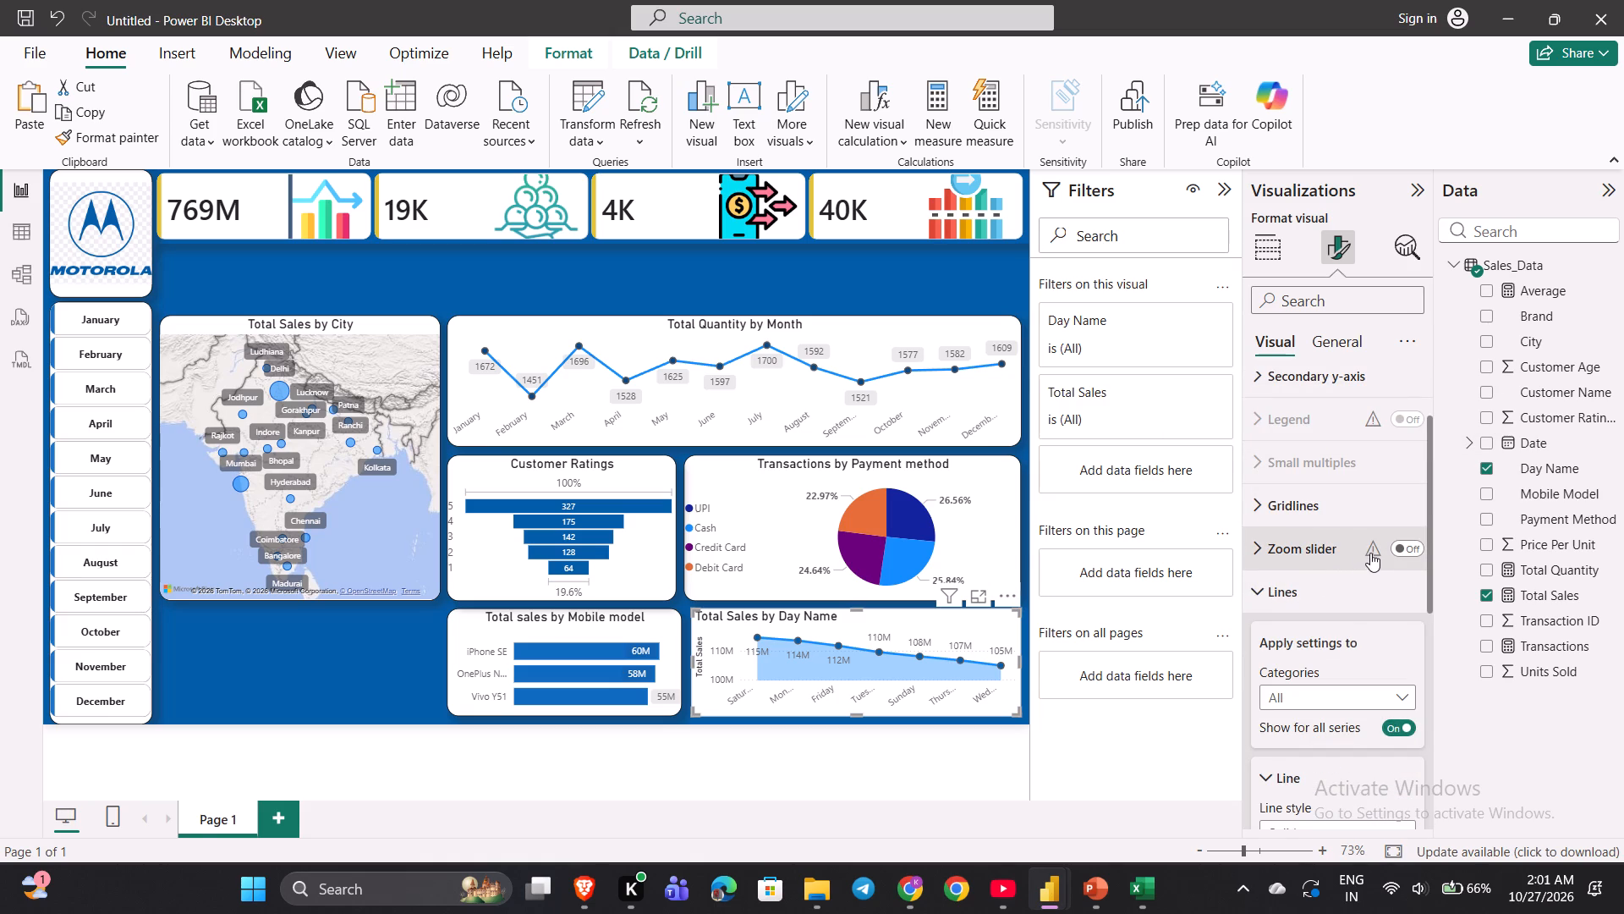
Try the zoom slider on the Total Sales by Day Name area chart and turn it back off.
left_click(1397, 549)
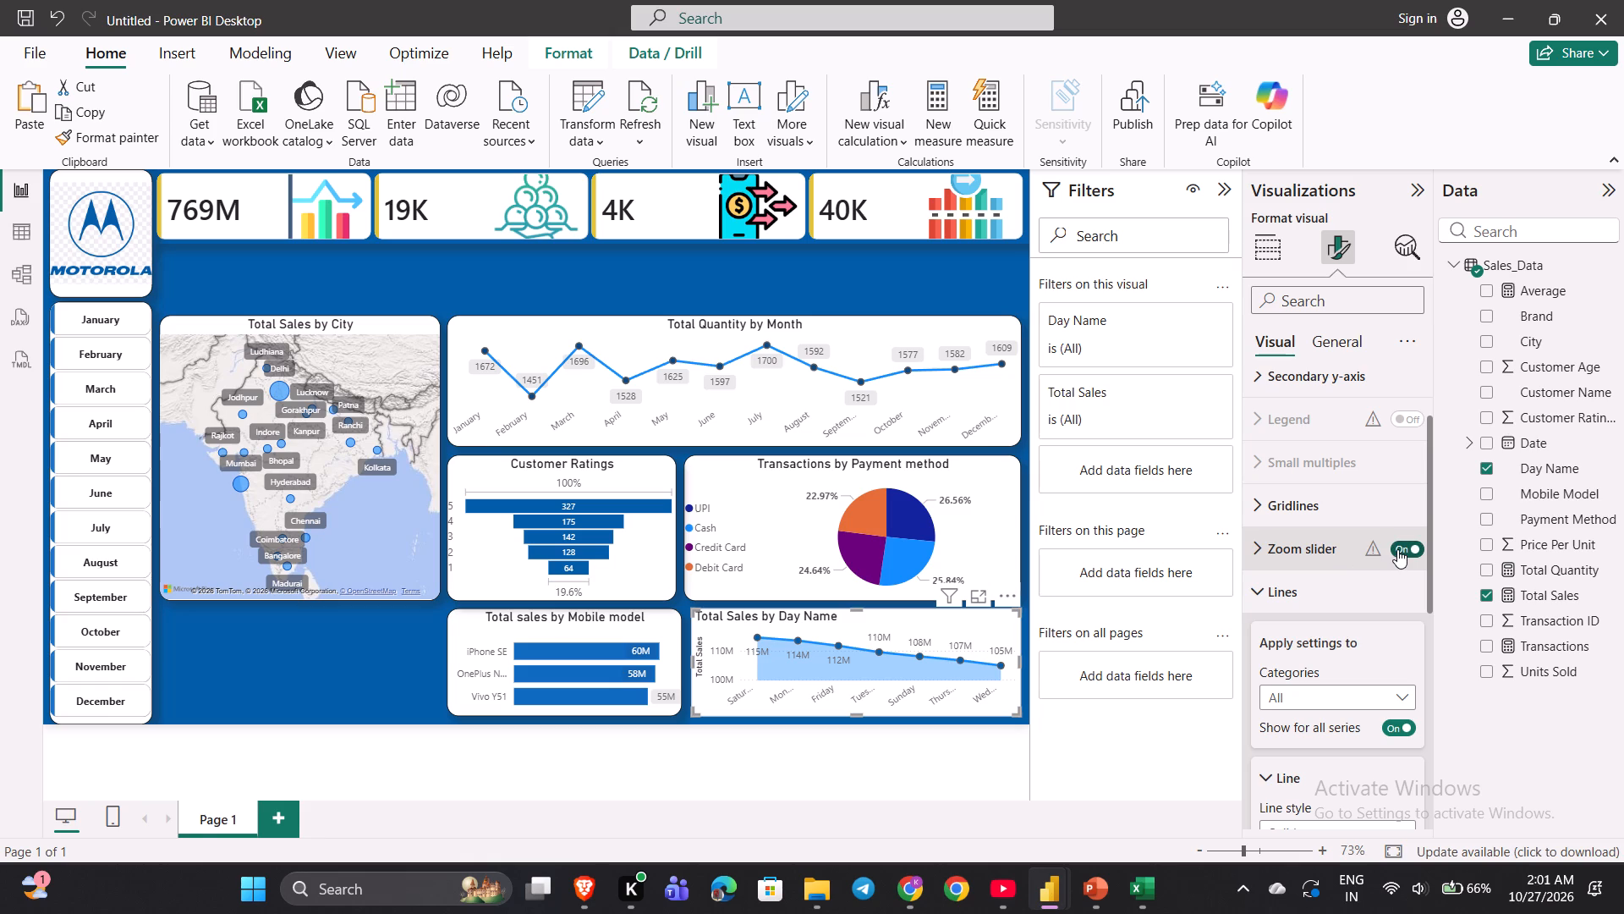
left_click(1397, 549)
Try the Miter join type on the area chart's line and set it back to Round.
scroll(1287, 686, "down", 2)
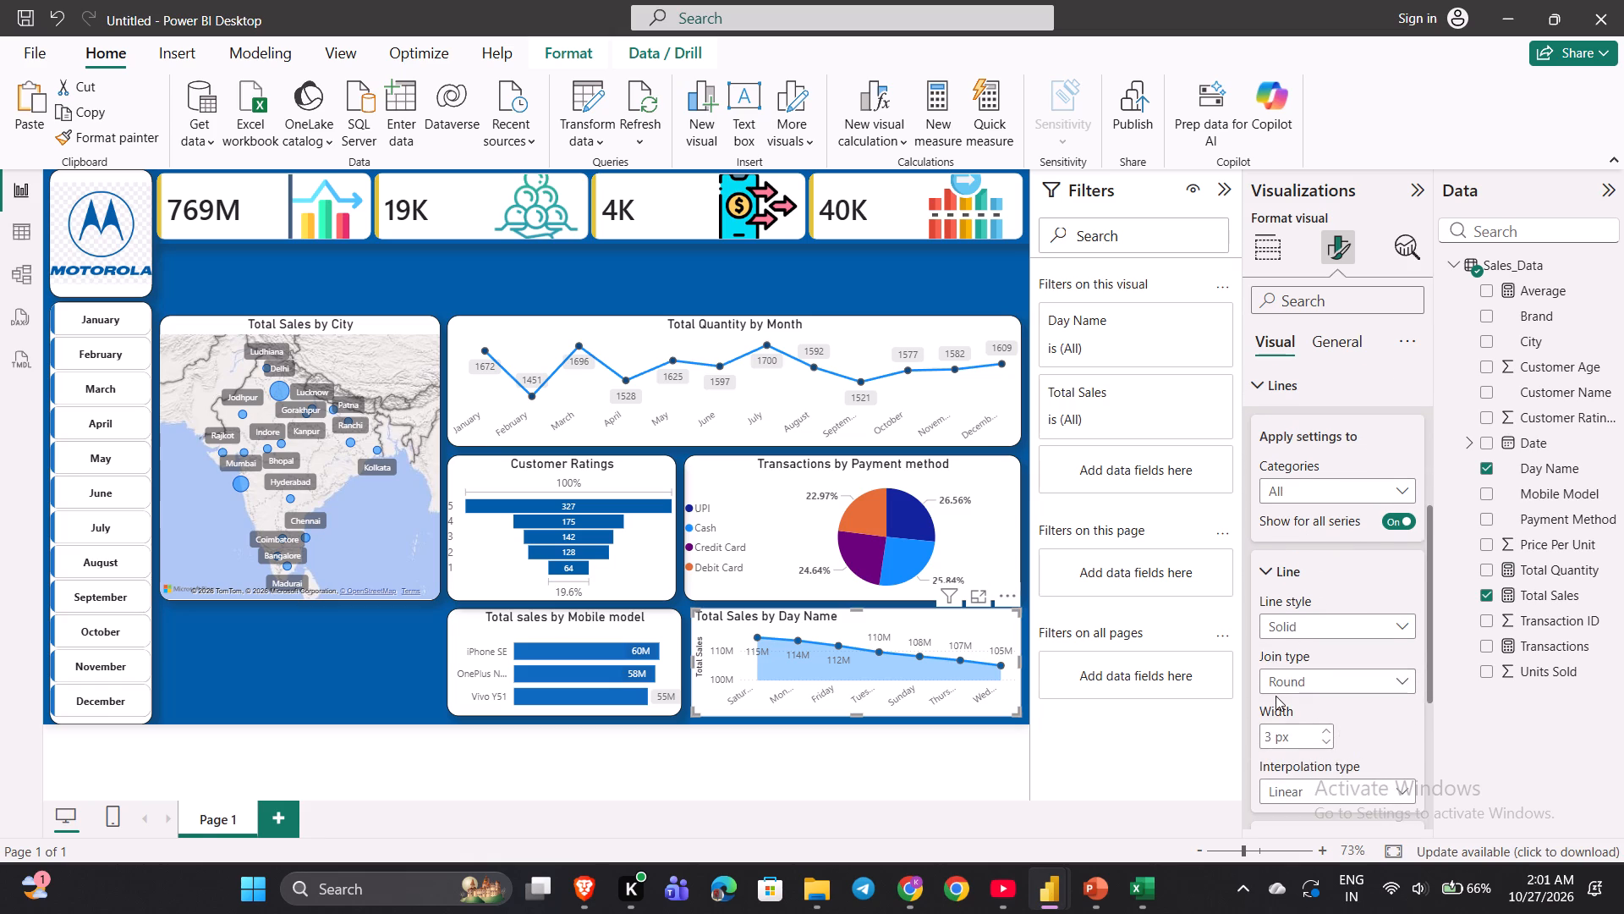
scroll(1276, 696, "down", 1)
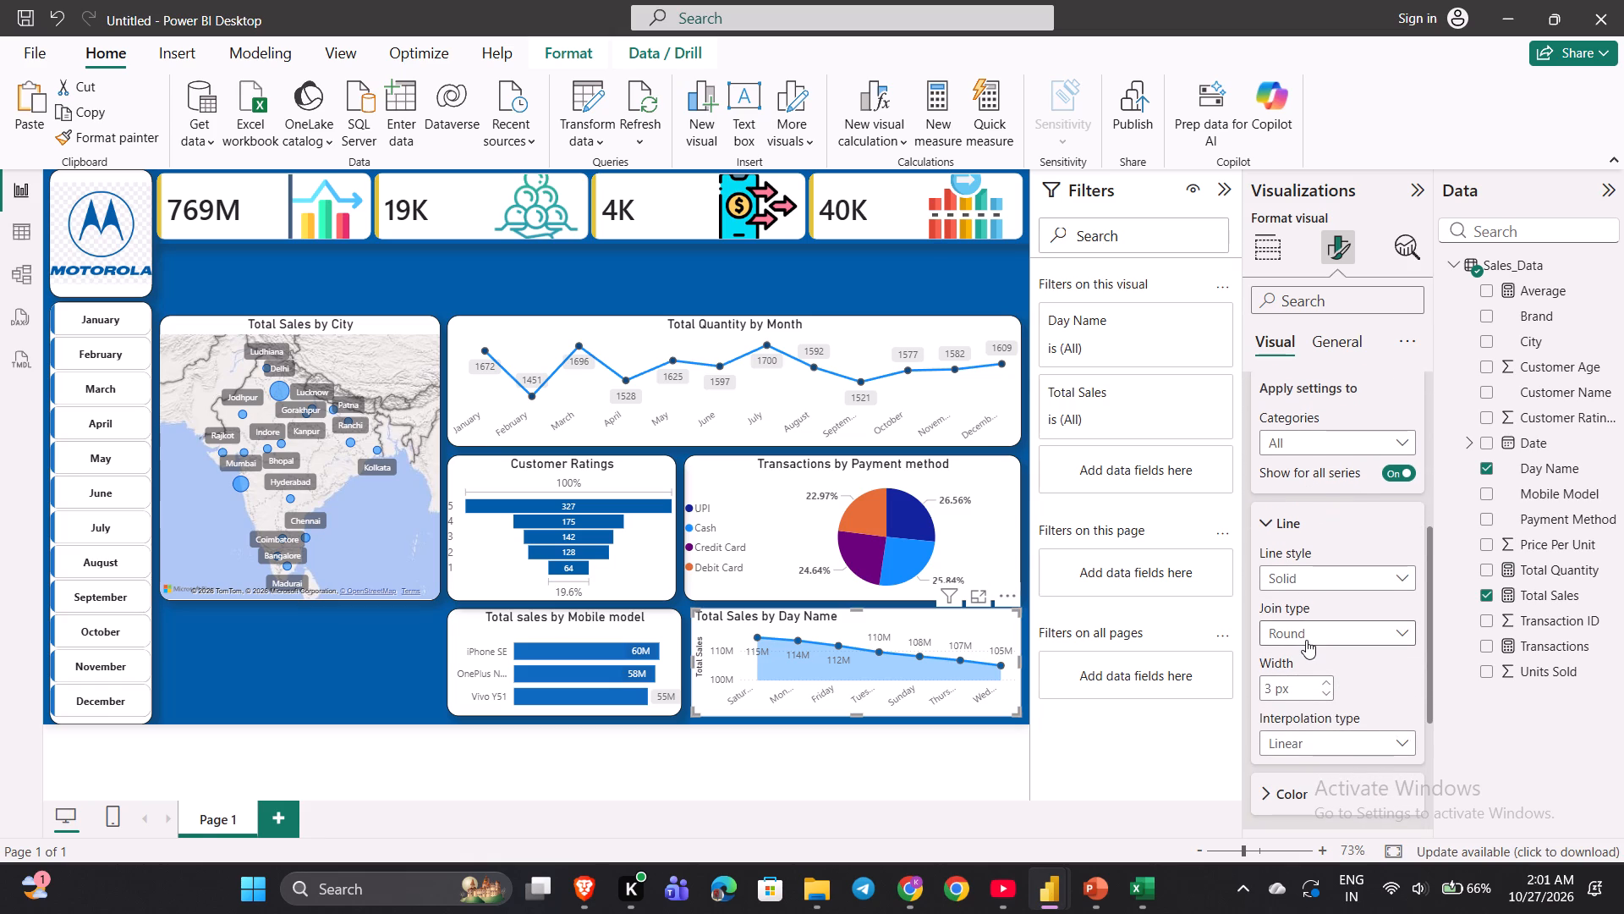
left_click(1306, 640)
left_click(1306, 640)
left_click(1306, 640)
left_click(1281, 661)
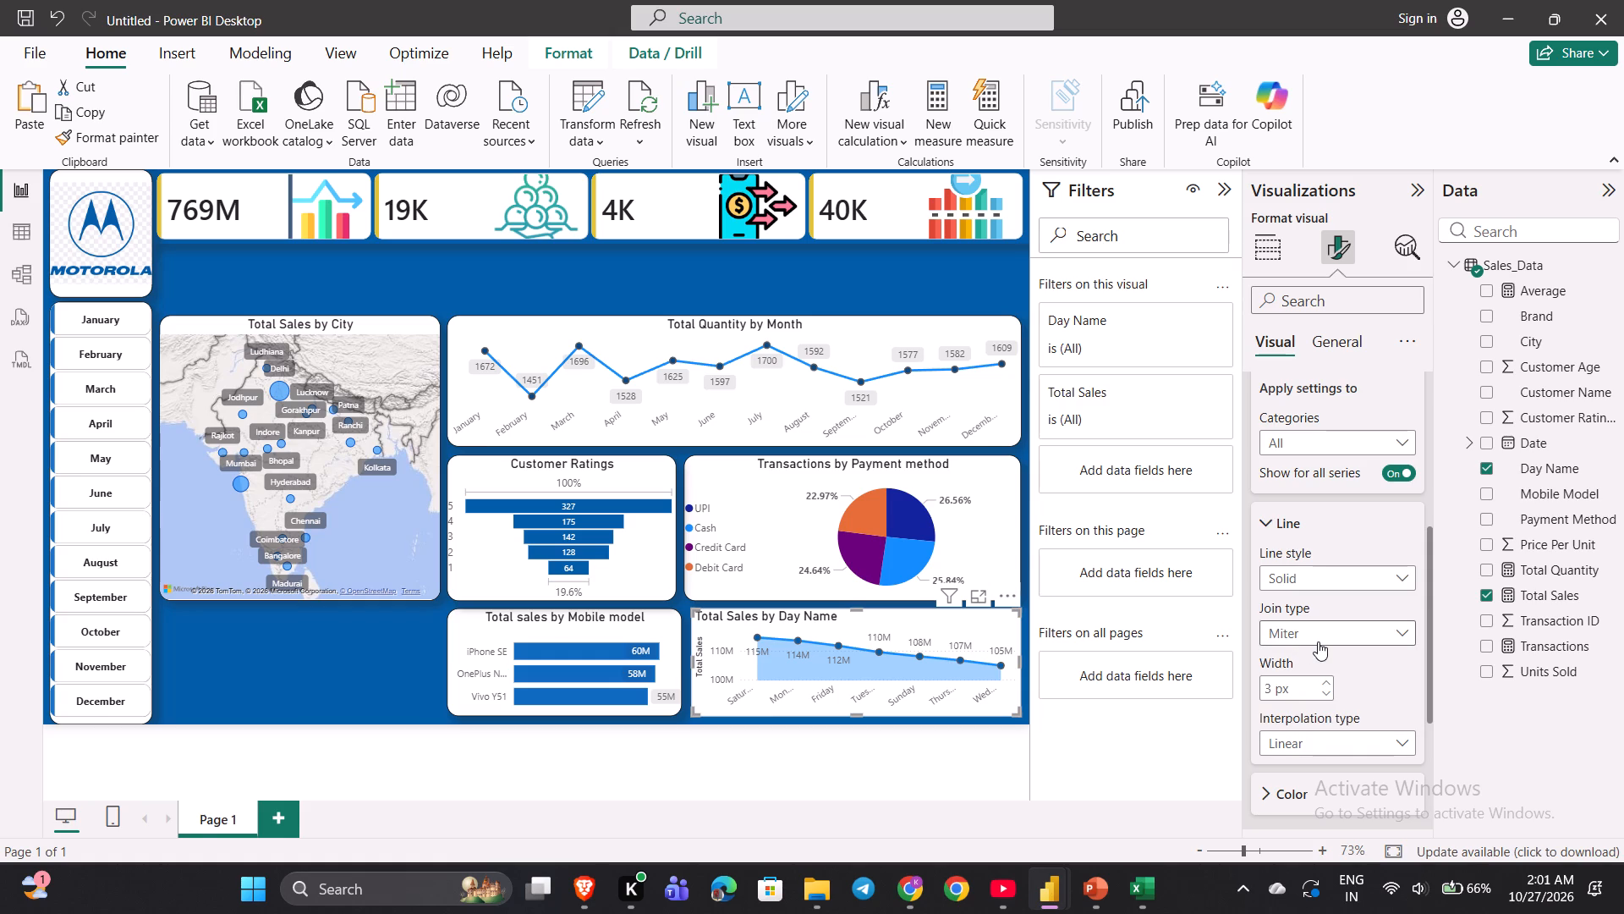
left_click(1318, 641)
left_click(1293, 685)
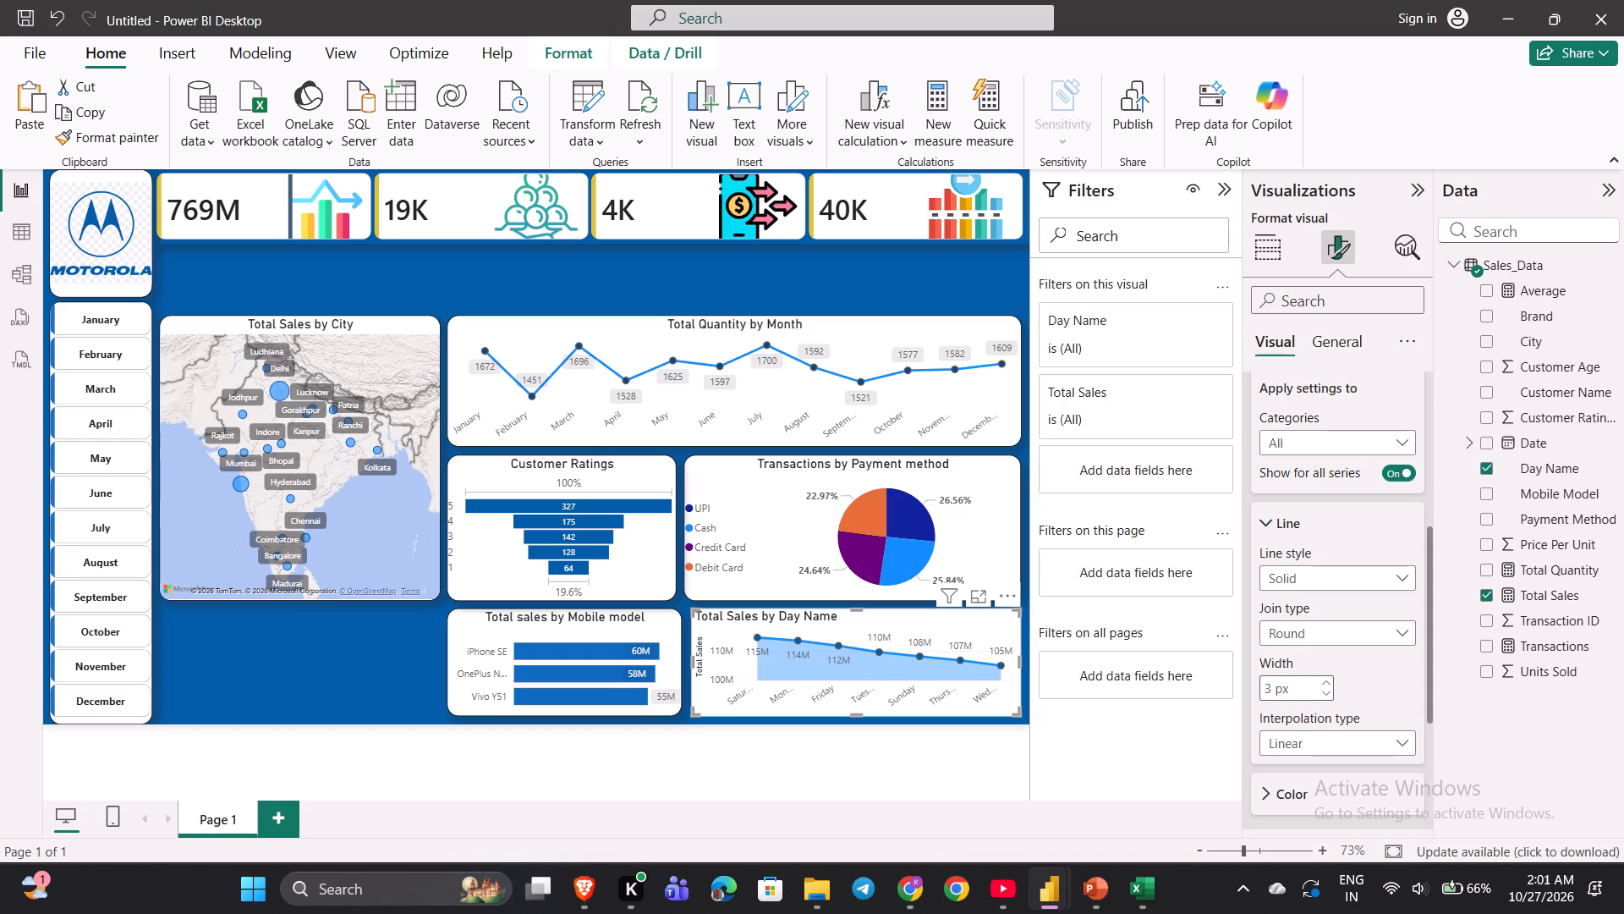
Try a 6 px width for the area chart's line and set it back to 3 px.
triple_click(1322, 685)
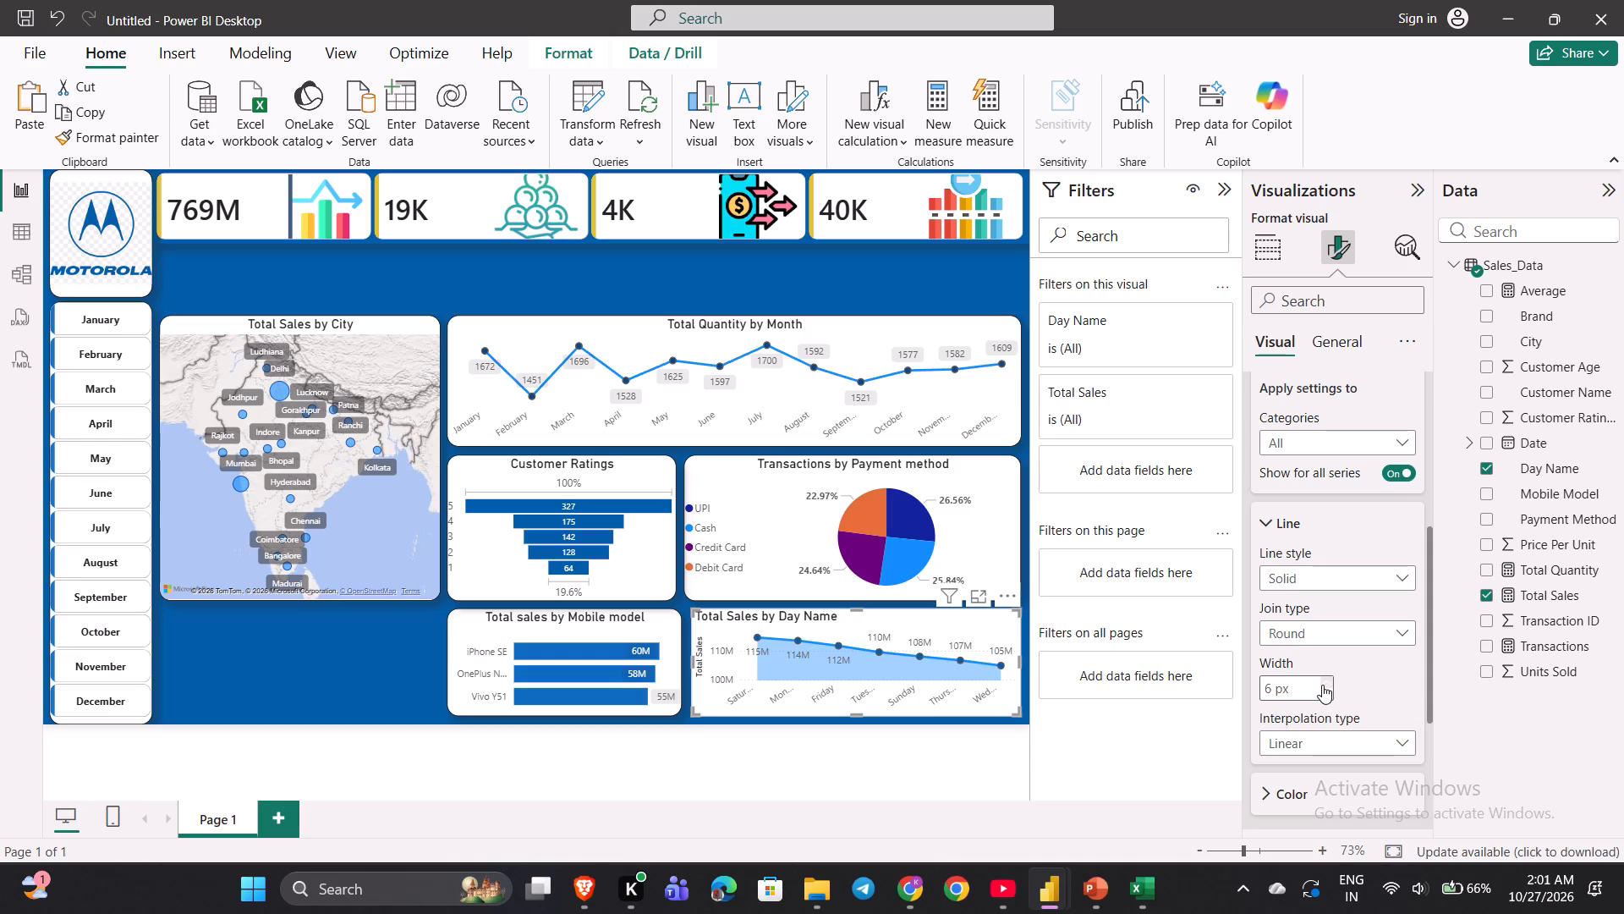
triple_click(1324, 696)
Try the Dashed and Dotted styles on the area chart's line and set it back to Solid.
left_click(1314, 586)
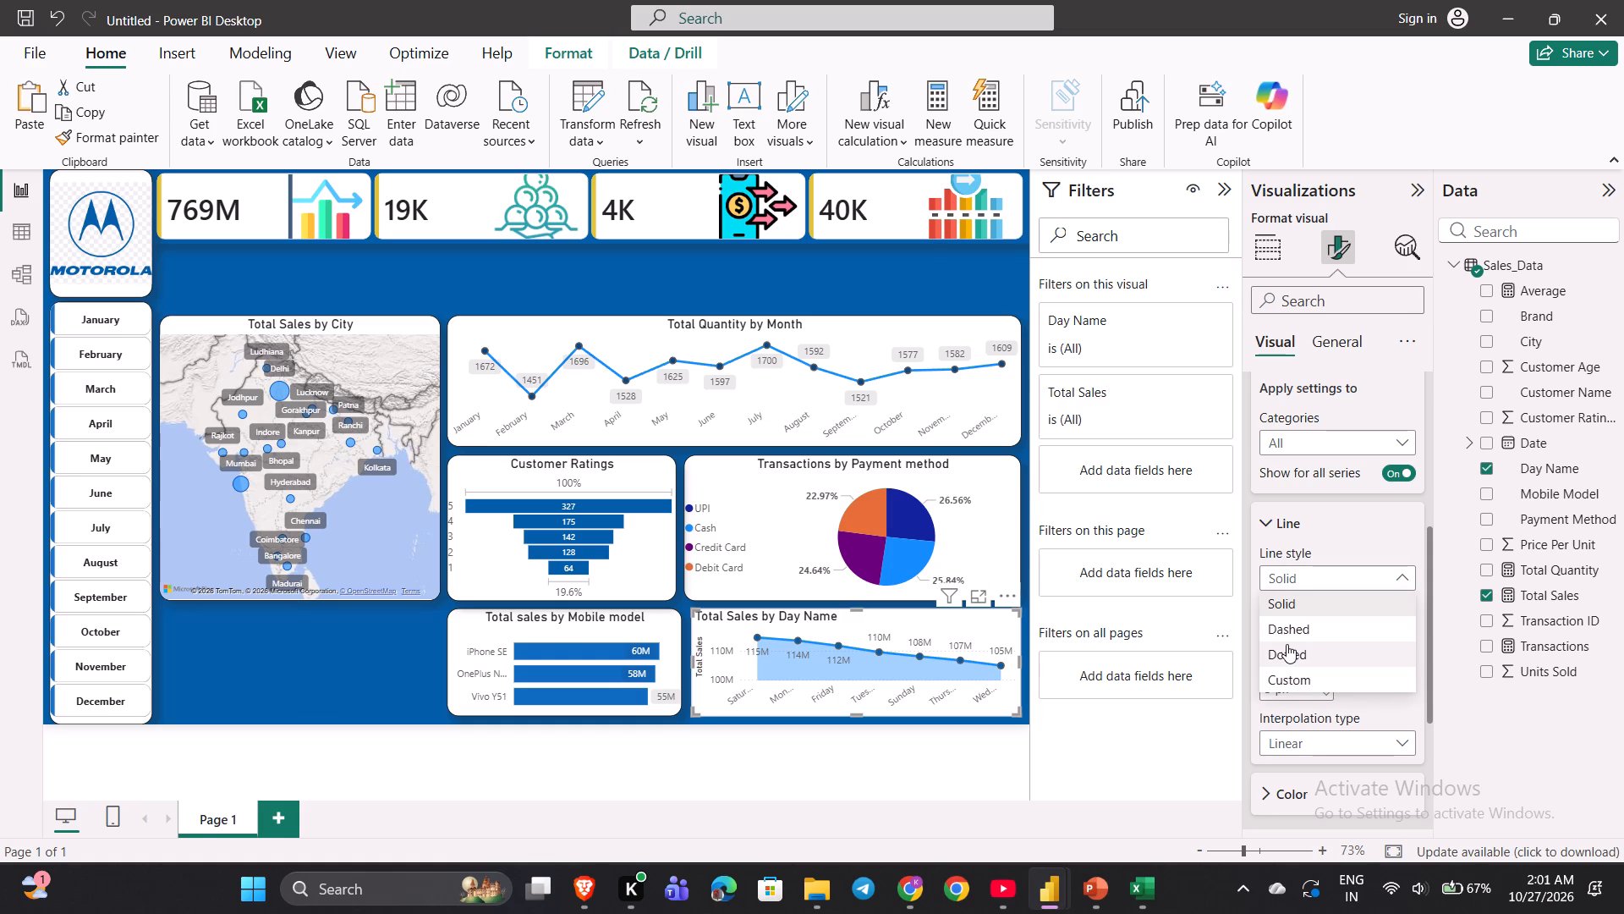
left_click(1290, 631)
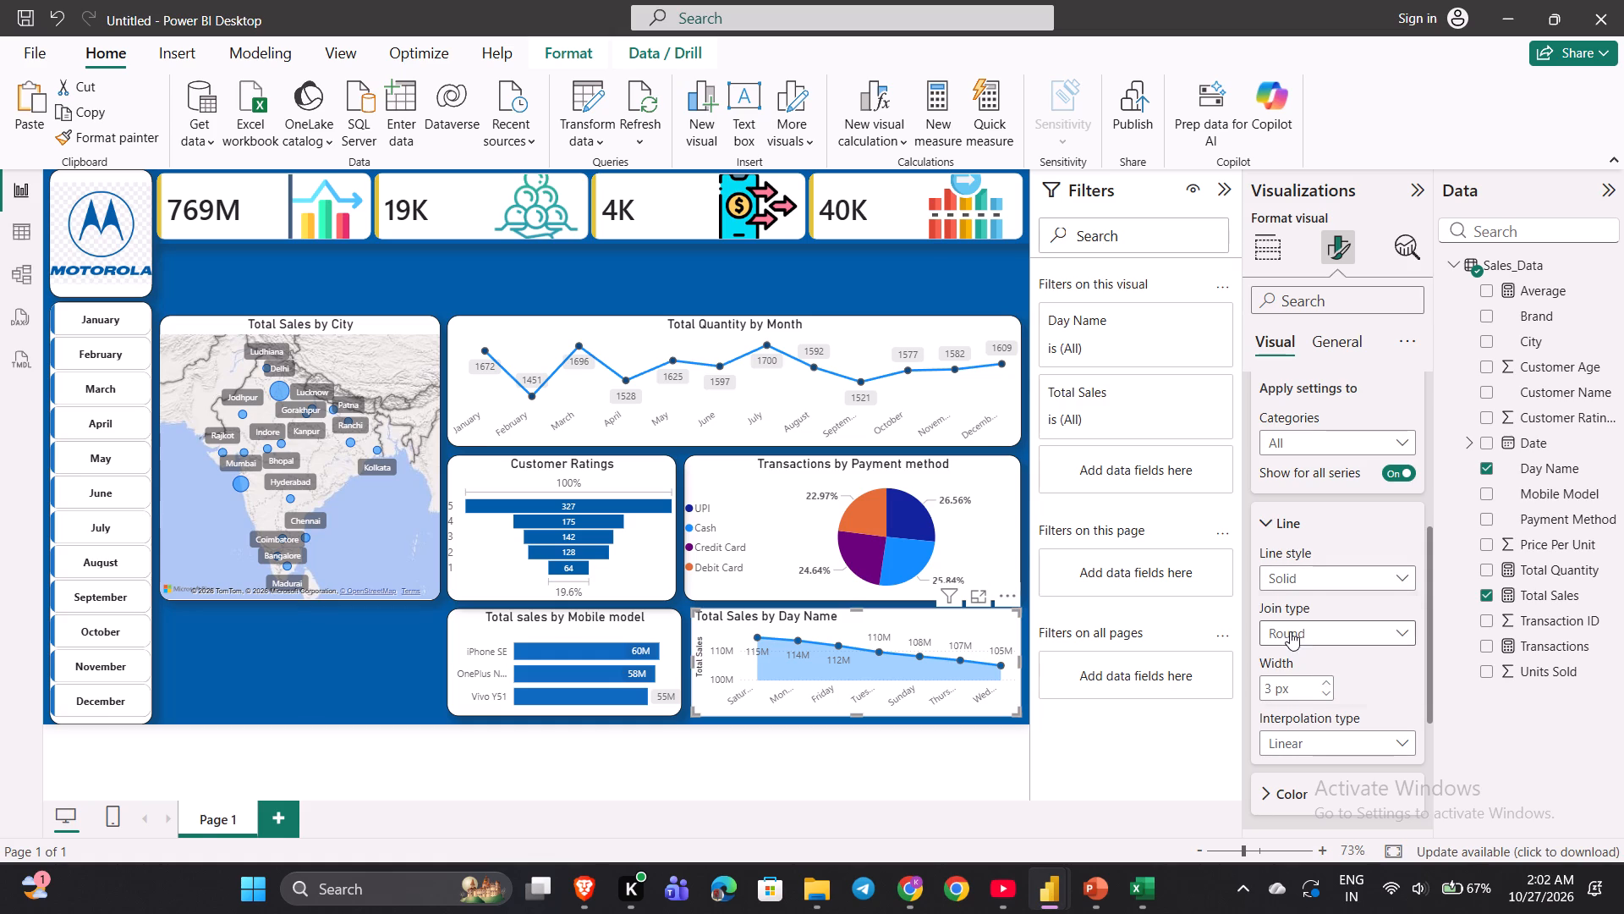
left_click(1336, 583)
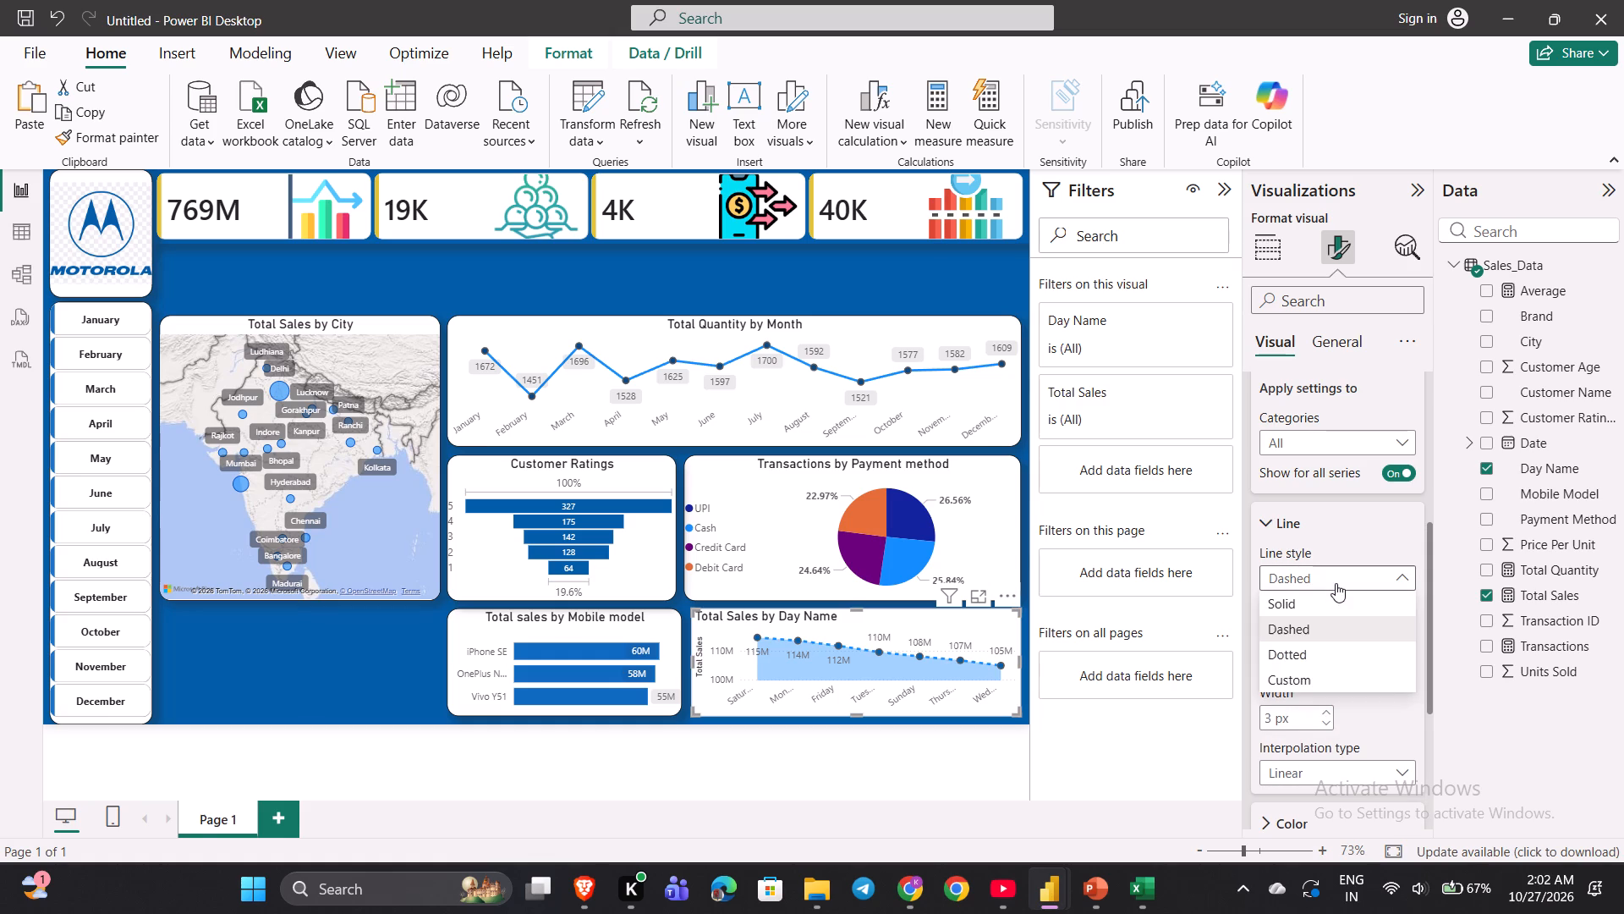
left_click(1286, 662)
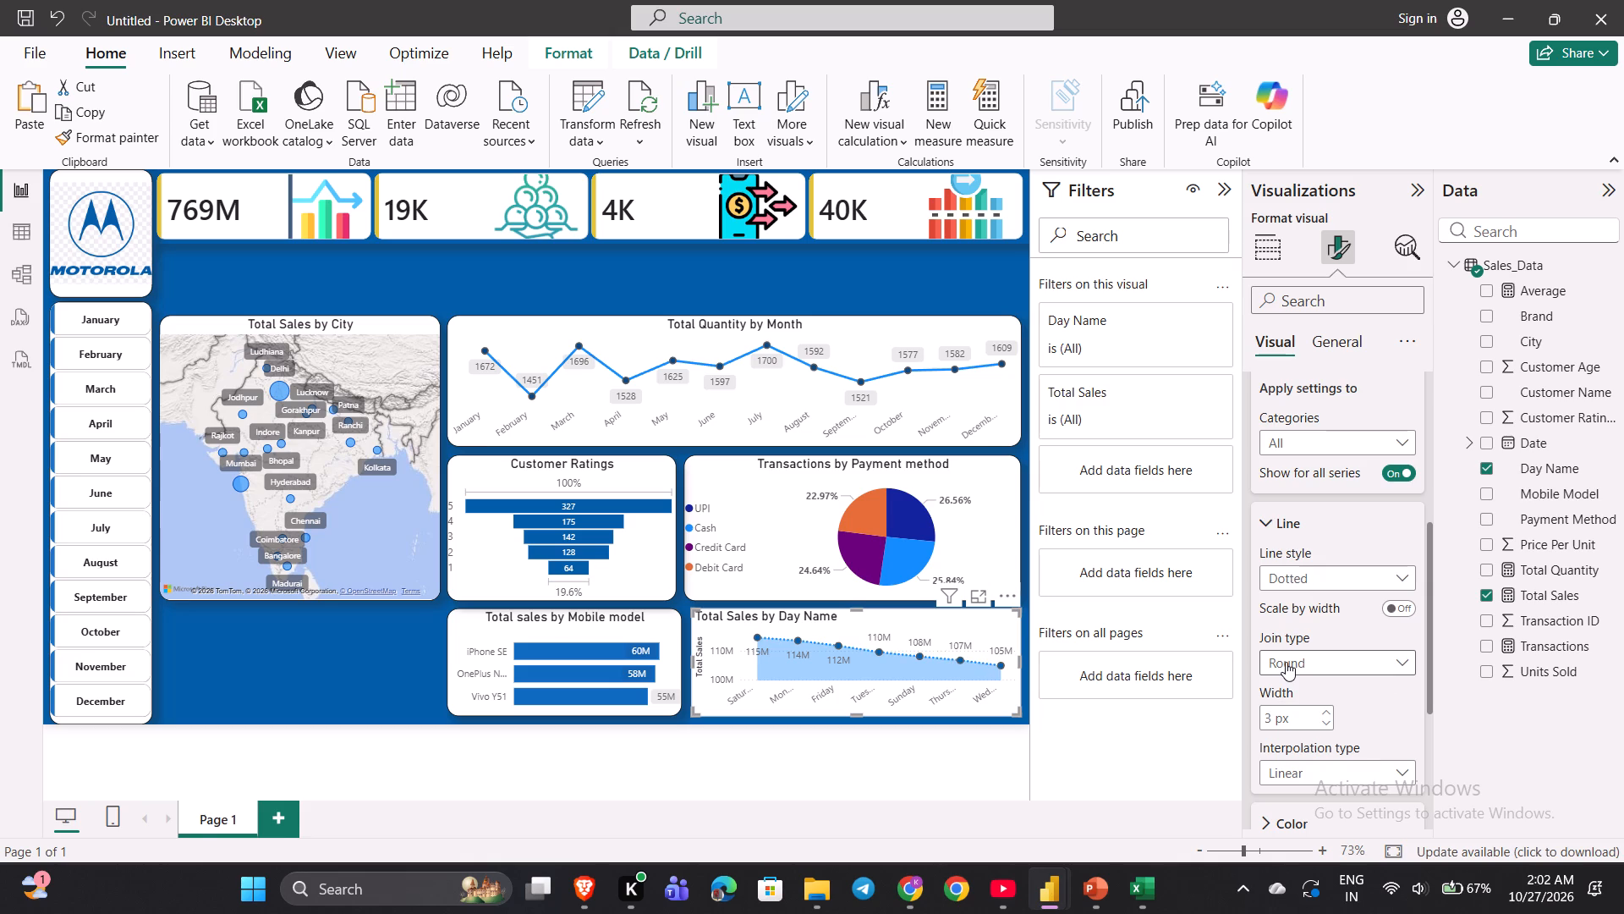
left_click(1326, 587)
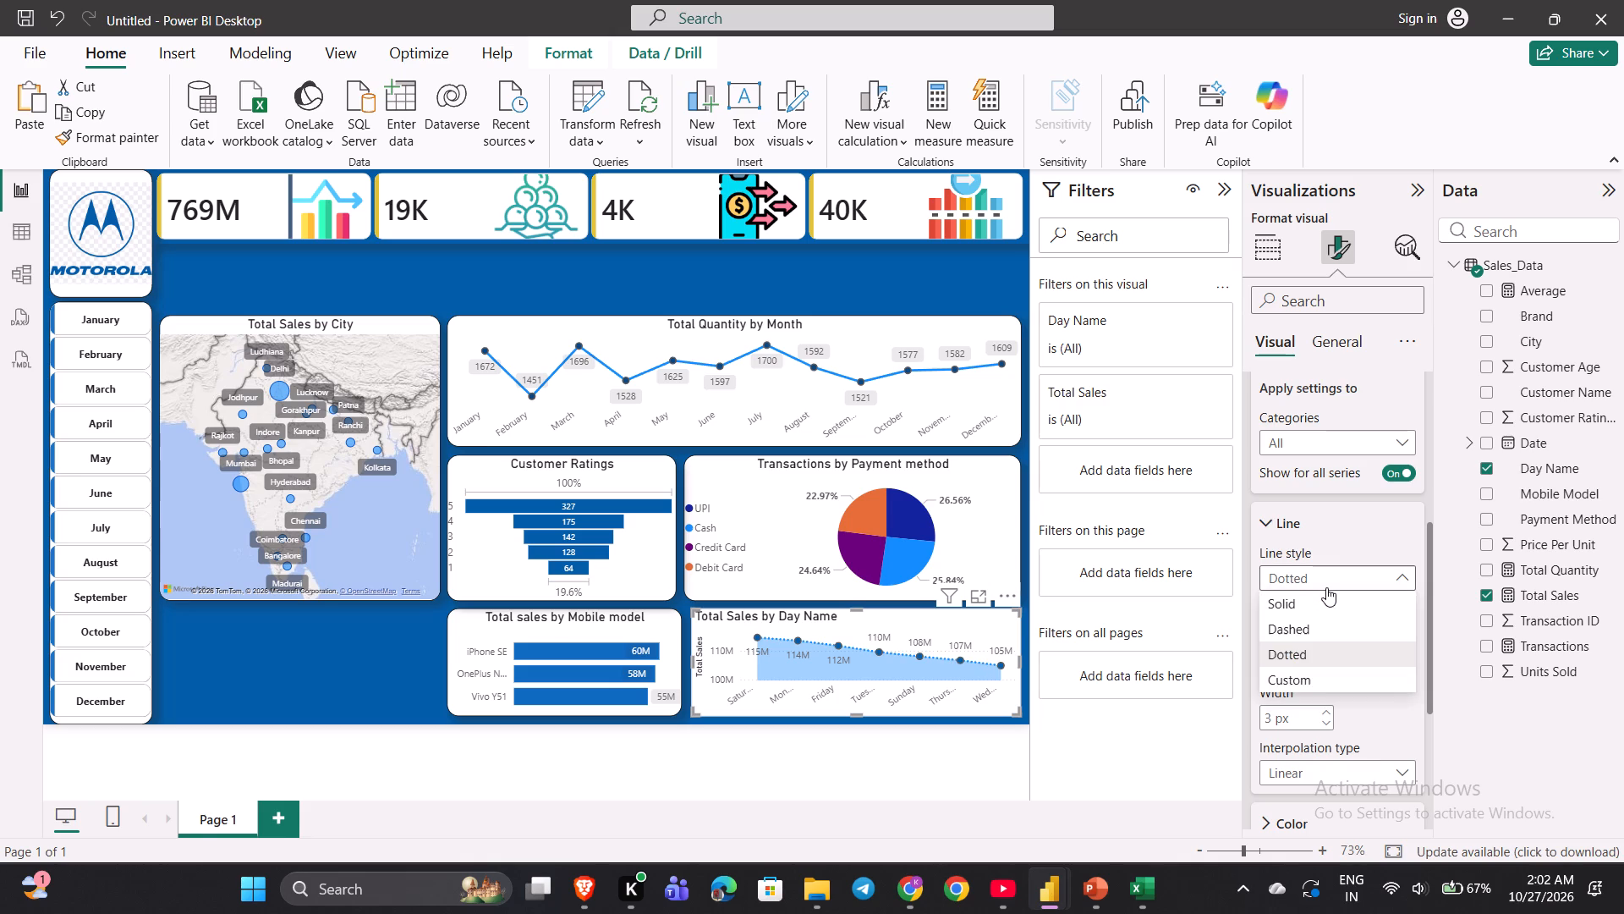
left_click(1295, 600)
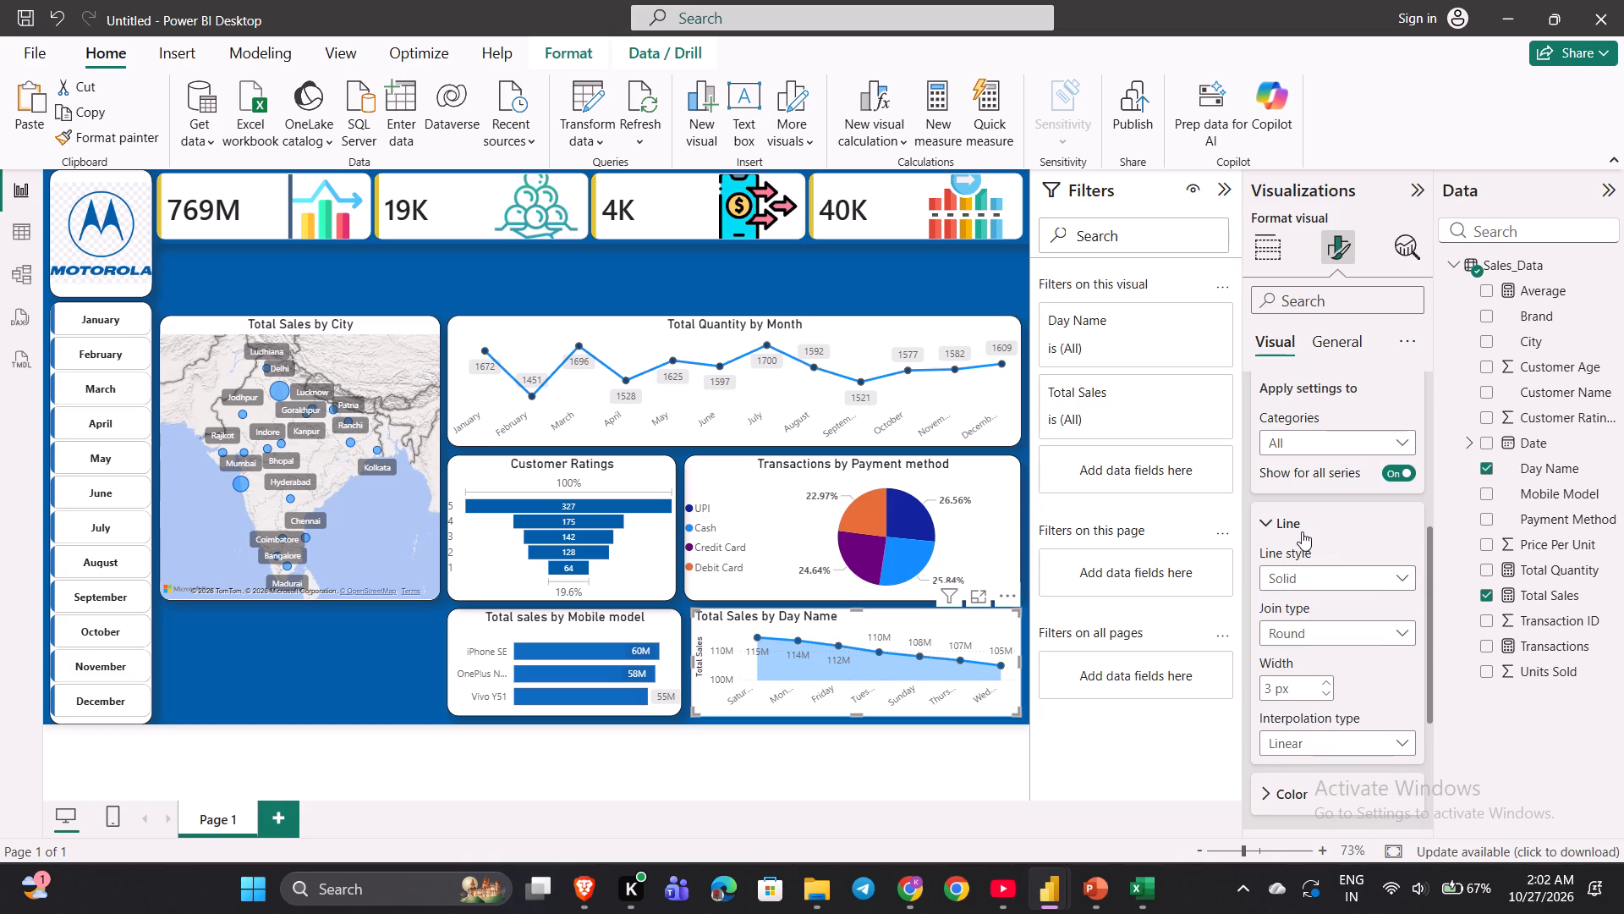
Set the line colour of the Total Sales by Day Name area chart to the second recently used blue.
scroll(1302, 531, "down", 1)
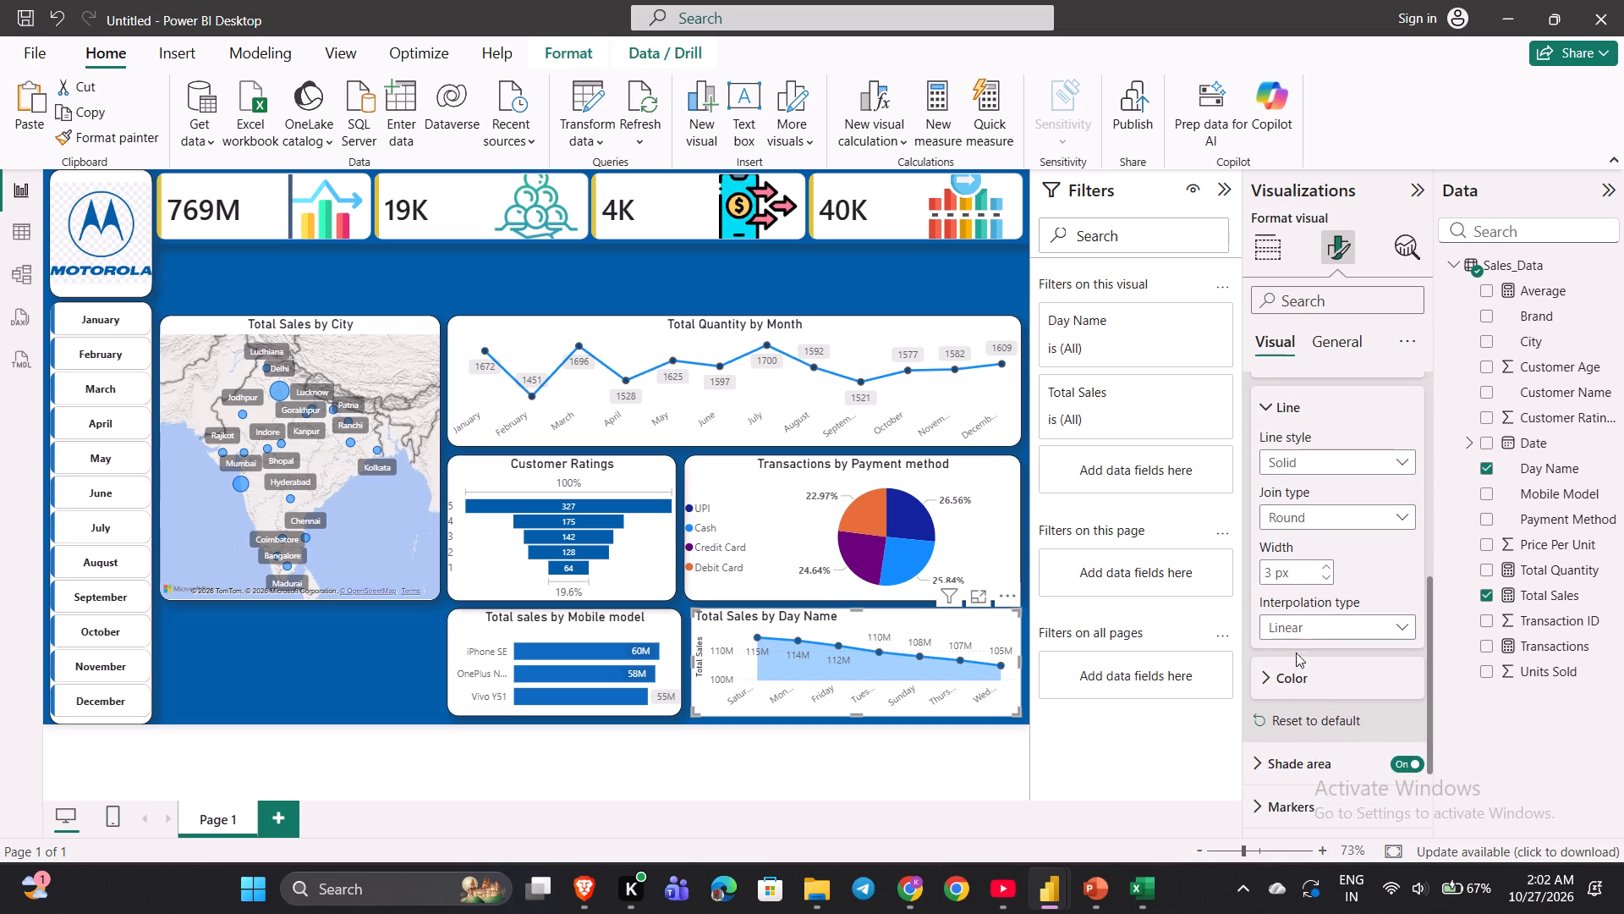
left_click(1289, 669)
scroll(1289, 669, "down", 1)
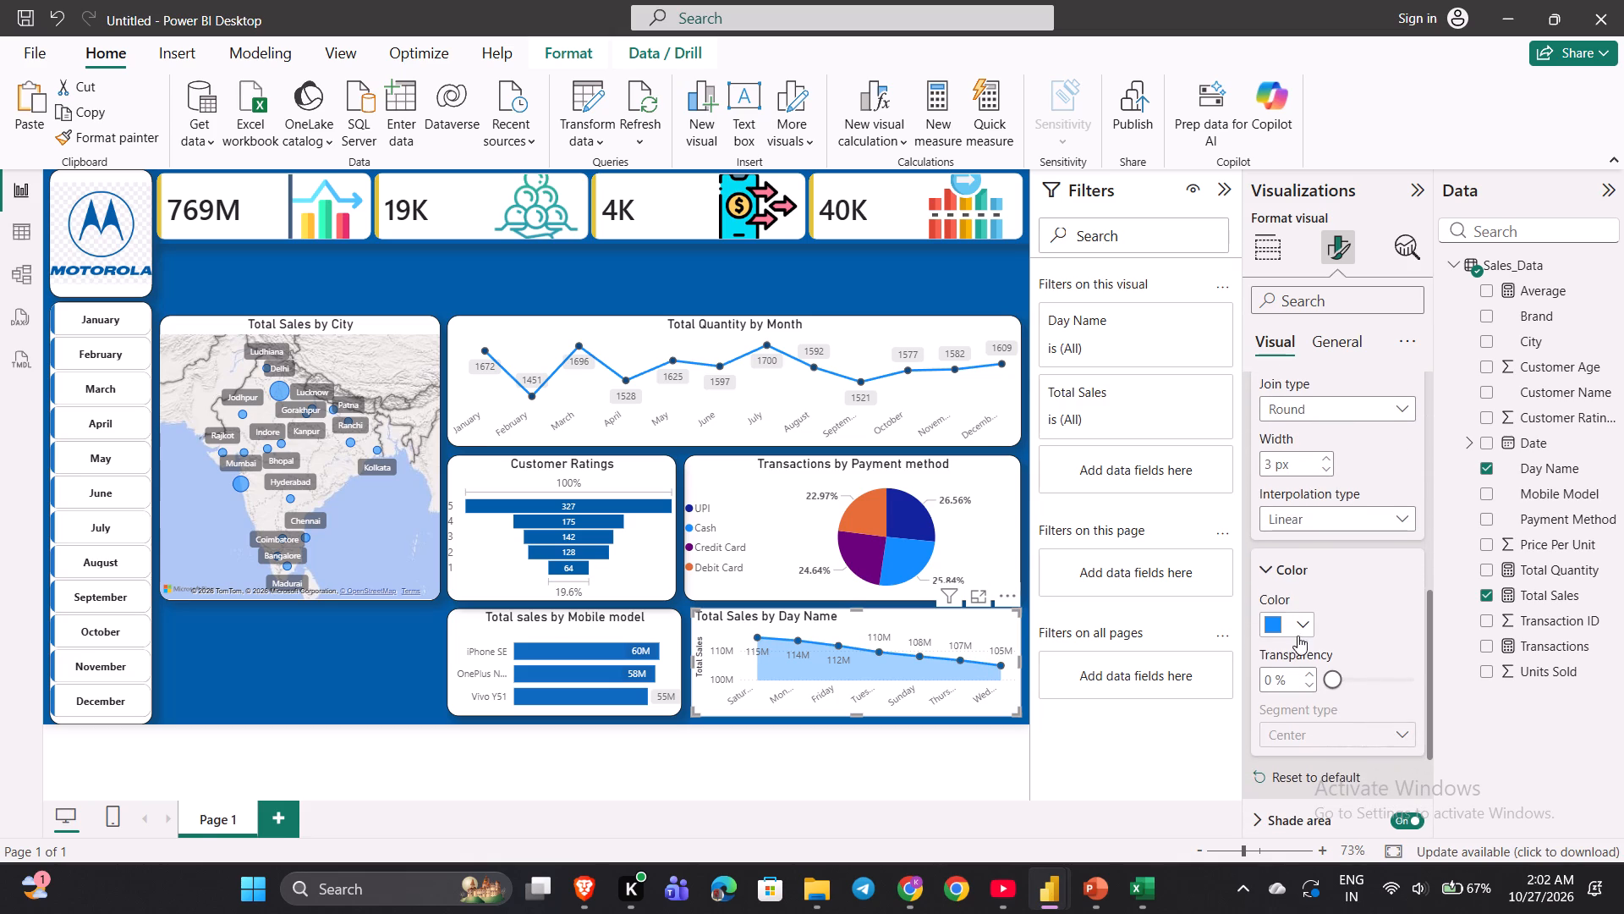
left_click(1301, 628)
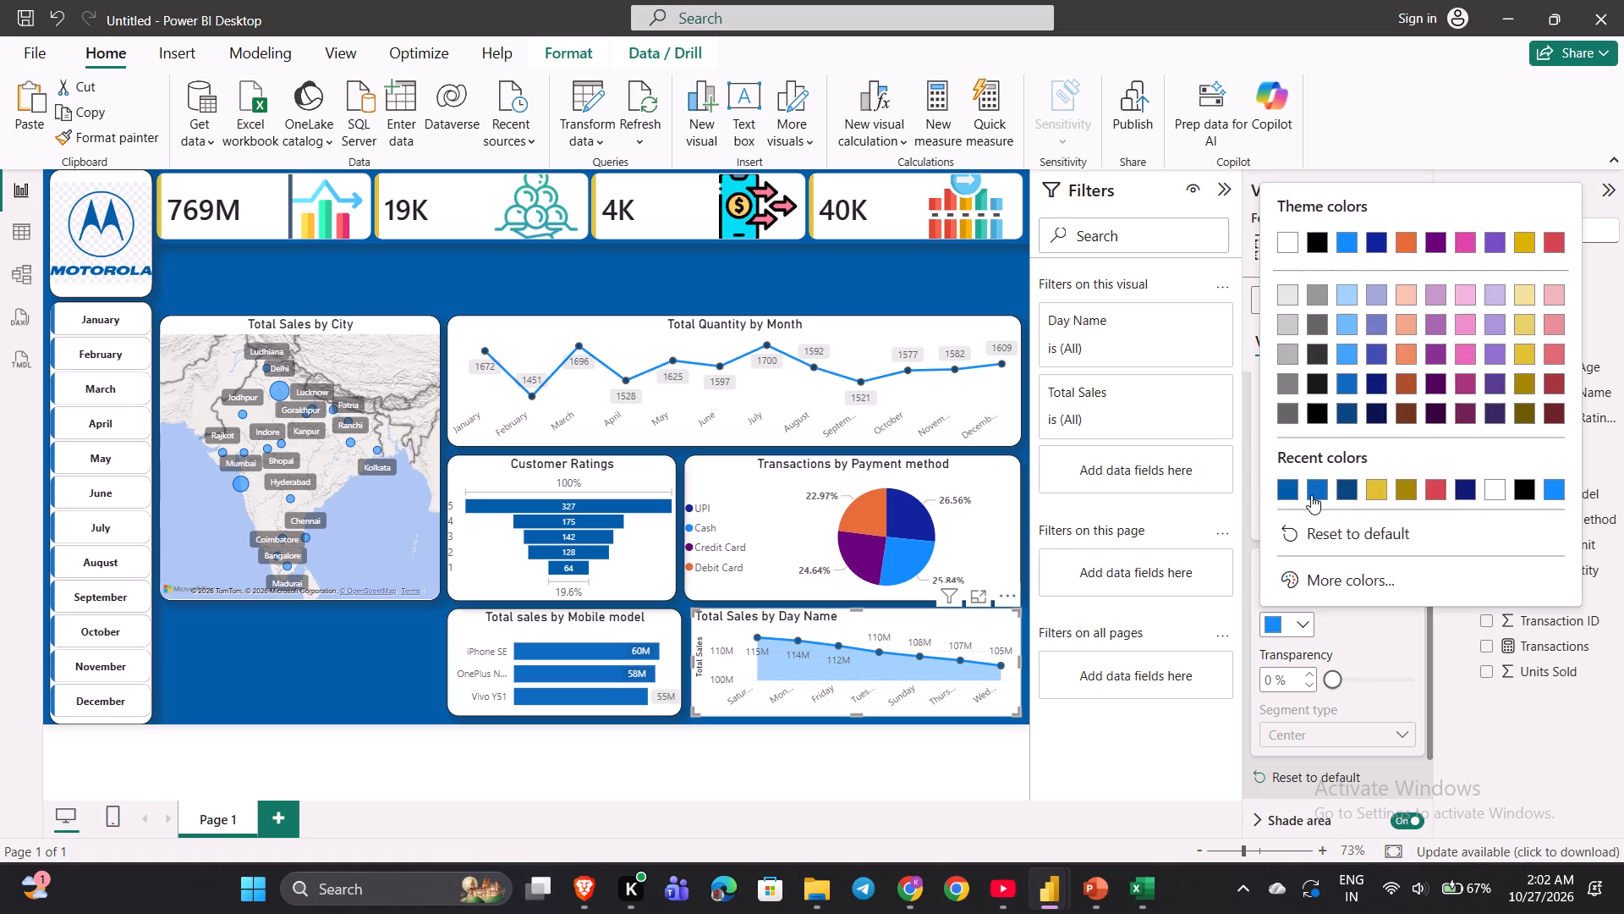
left_click(1311, 495)
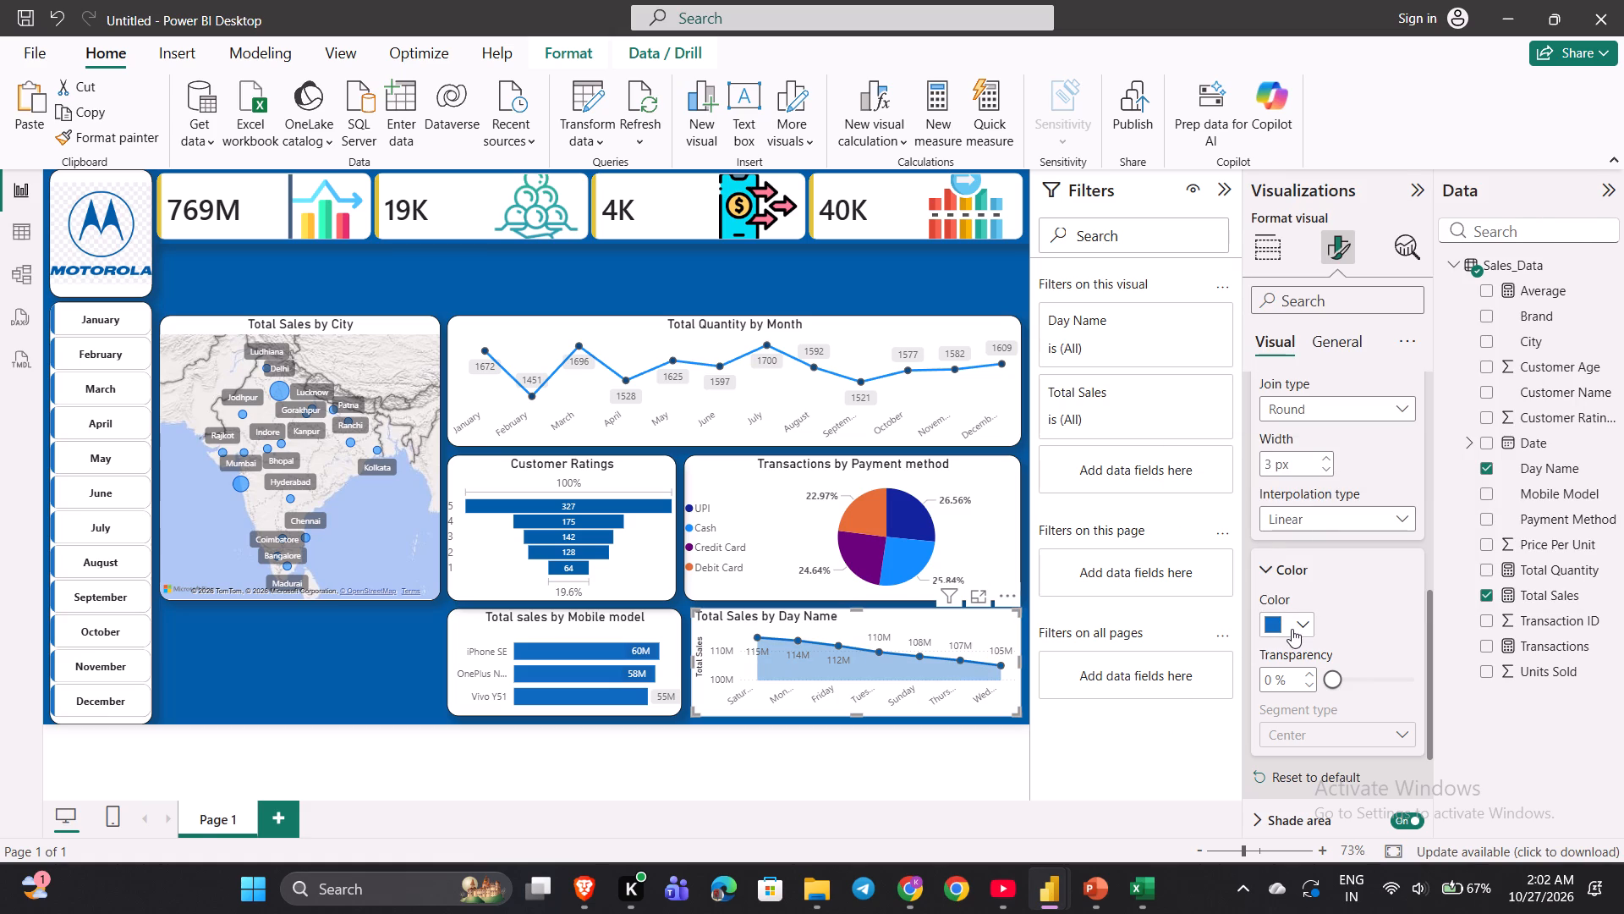
Watch the YouTube tutorial's next area chart formatting and compare the dashboard with the finished Day 30 report.
left_click(1017, 902)
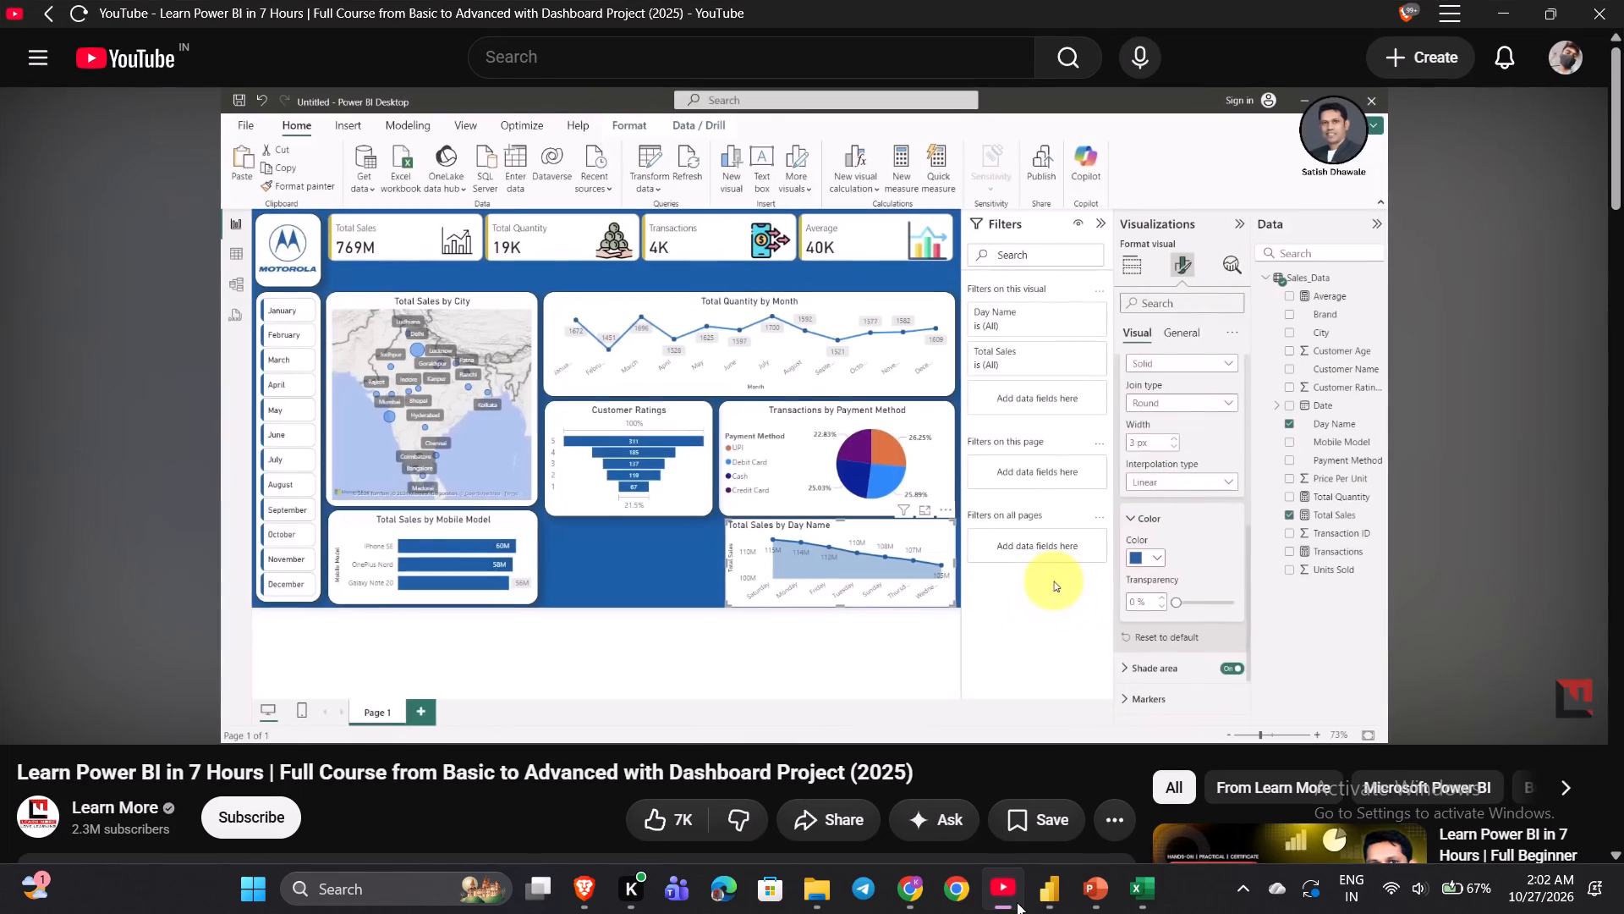
key("space")
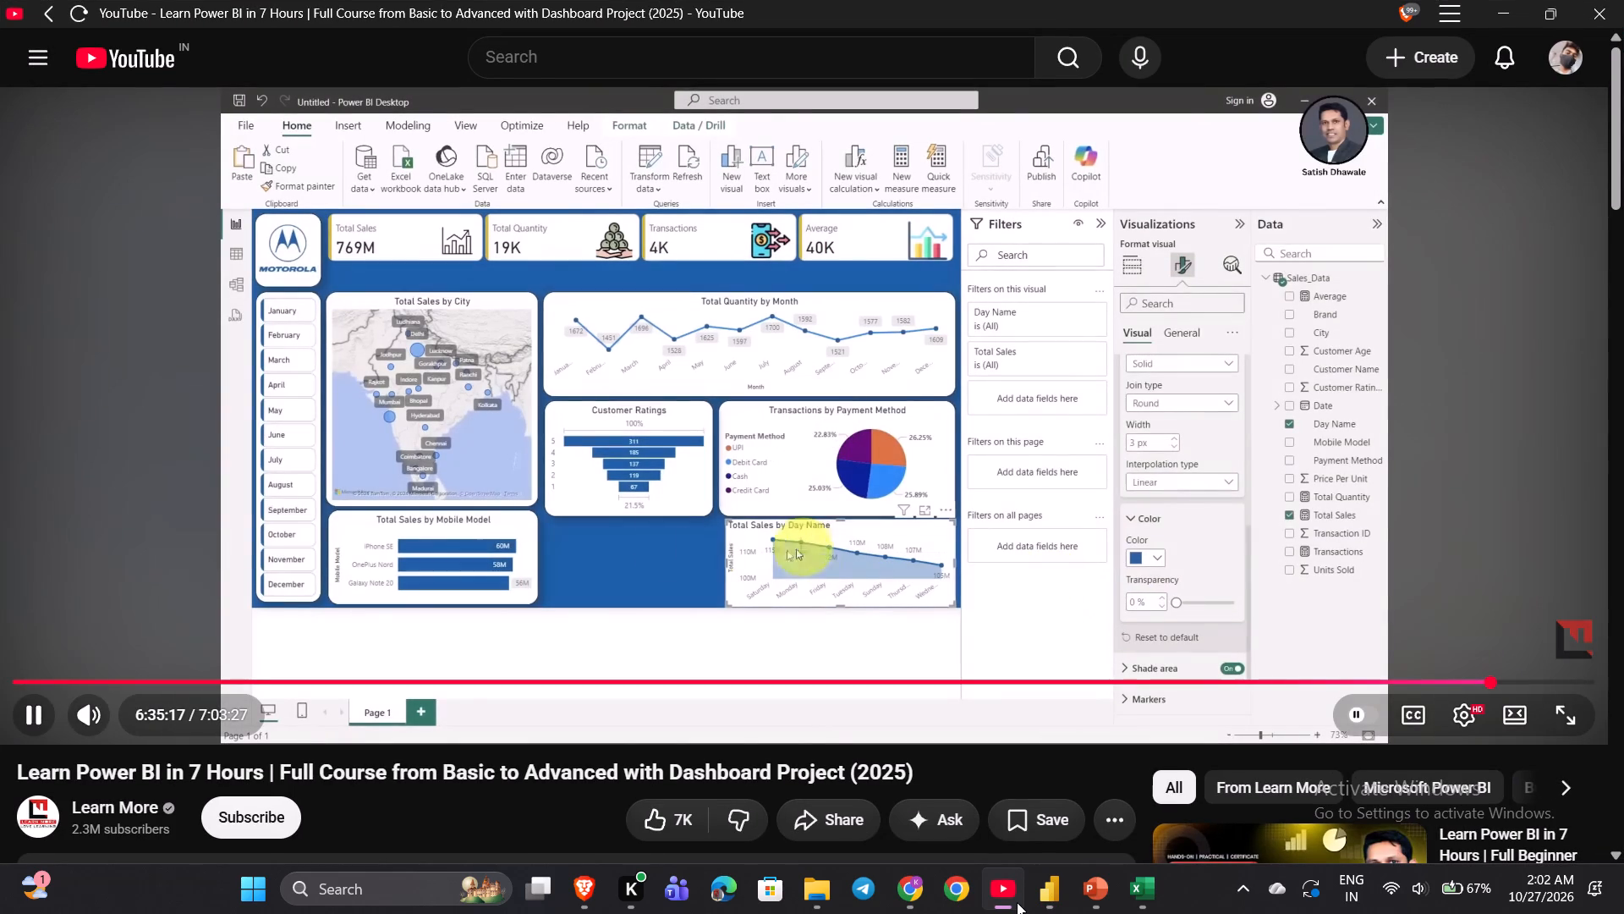
left_click(1017, 902)
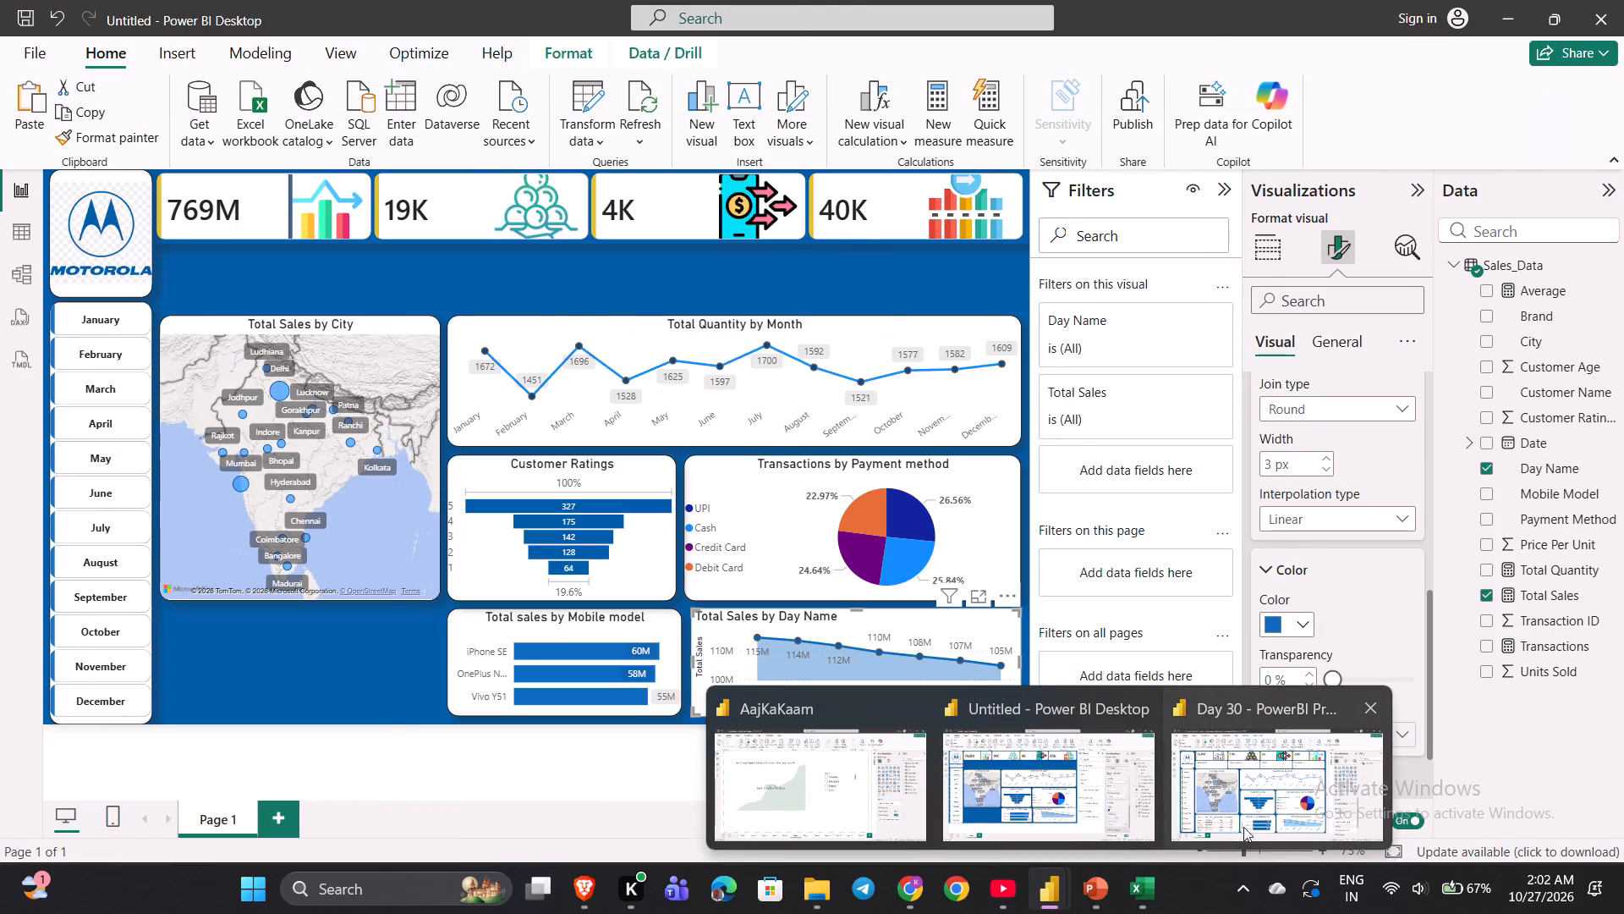
left_click(1189, 803)
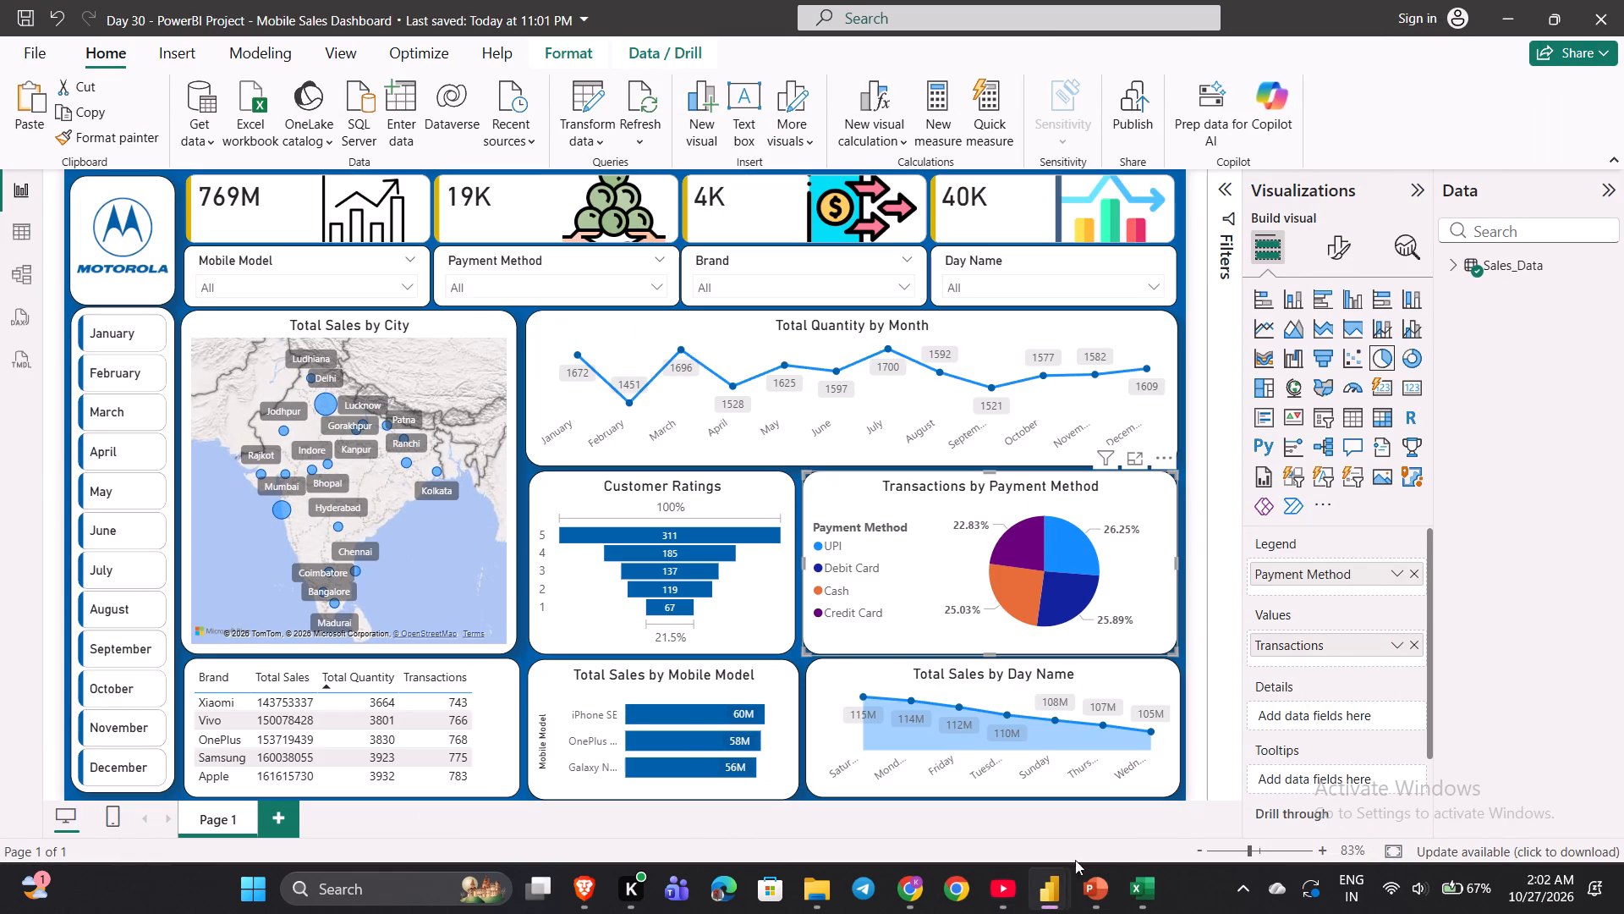
left_click(1029, 793)
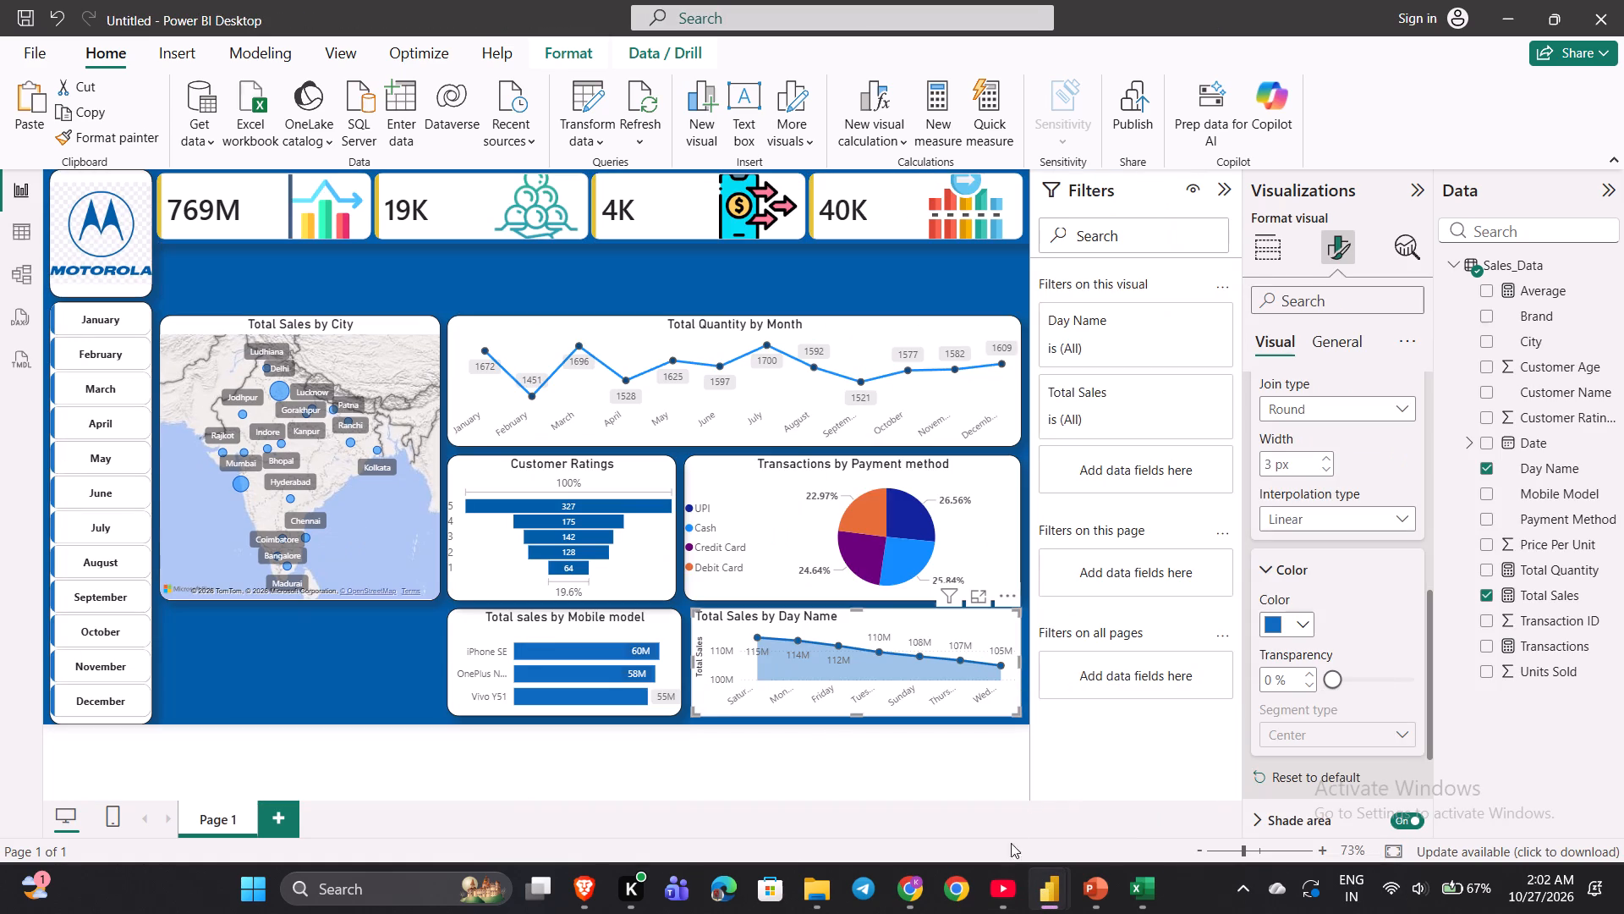
left_click(994, 890)
key("Left")
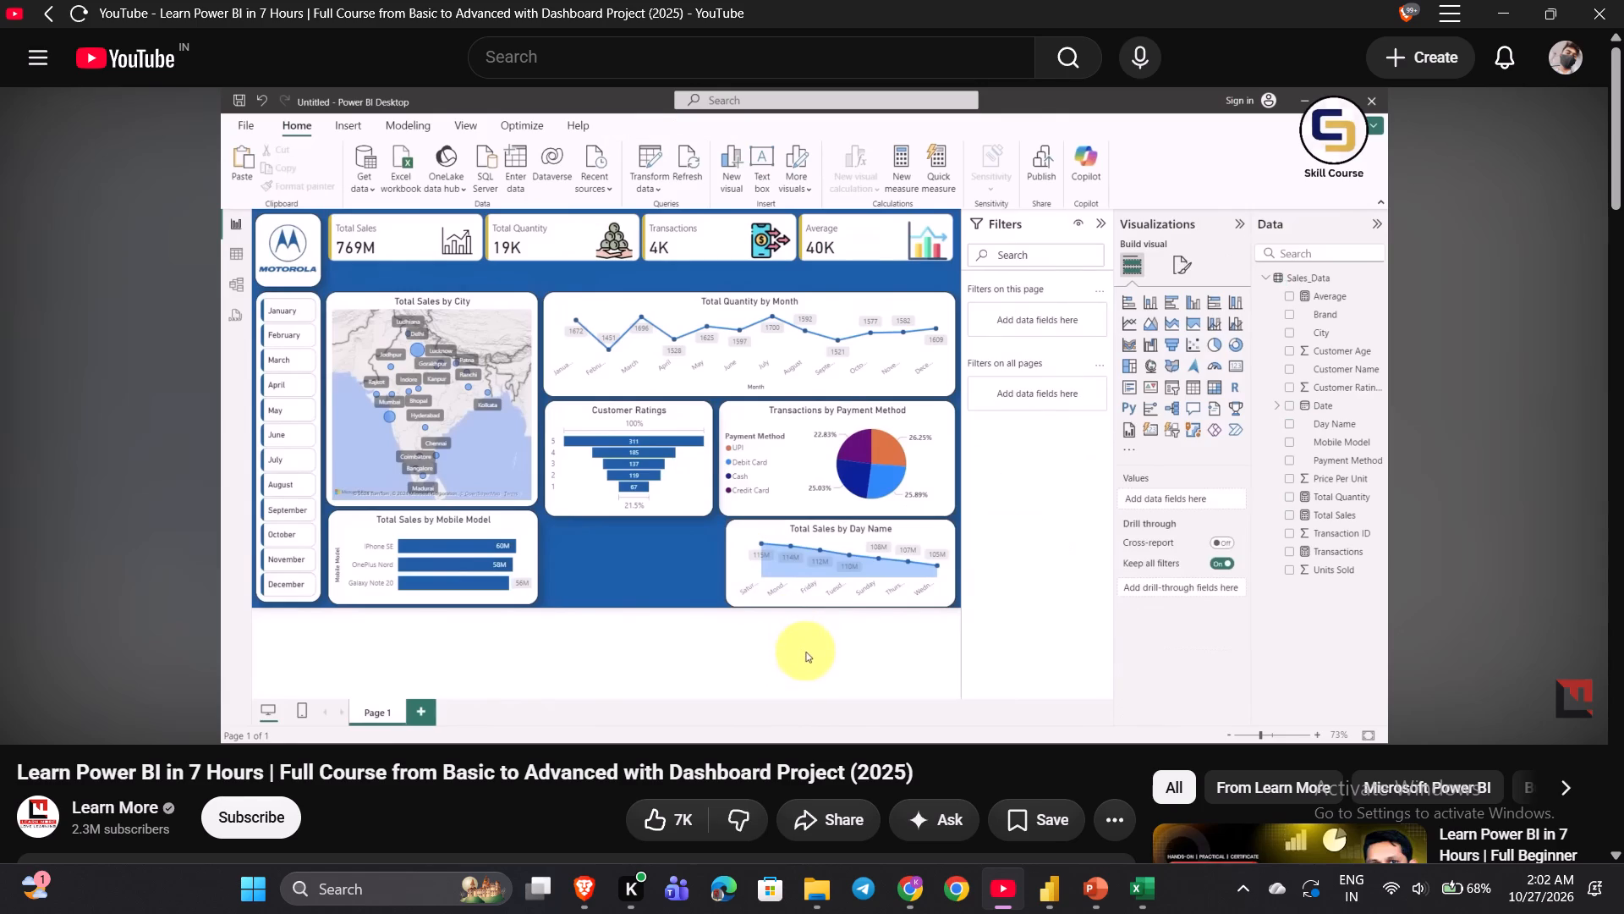
key("space")
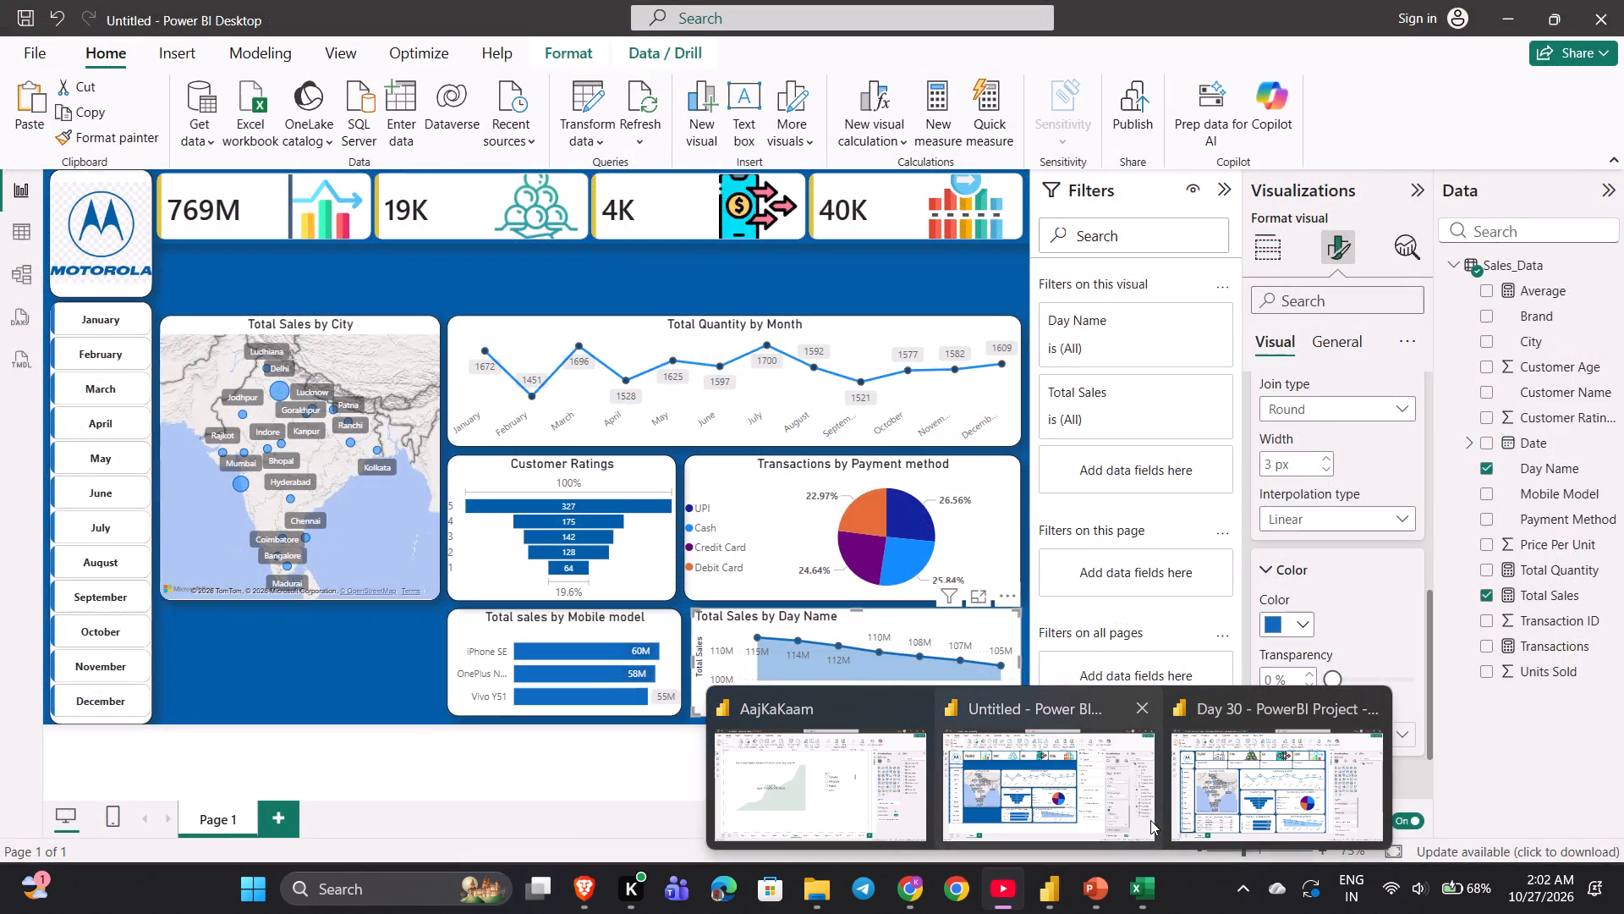
left_click(1149, 820)
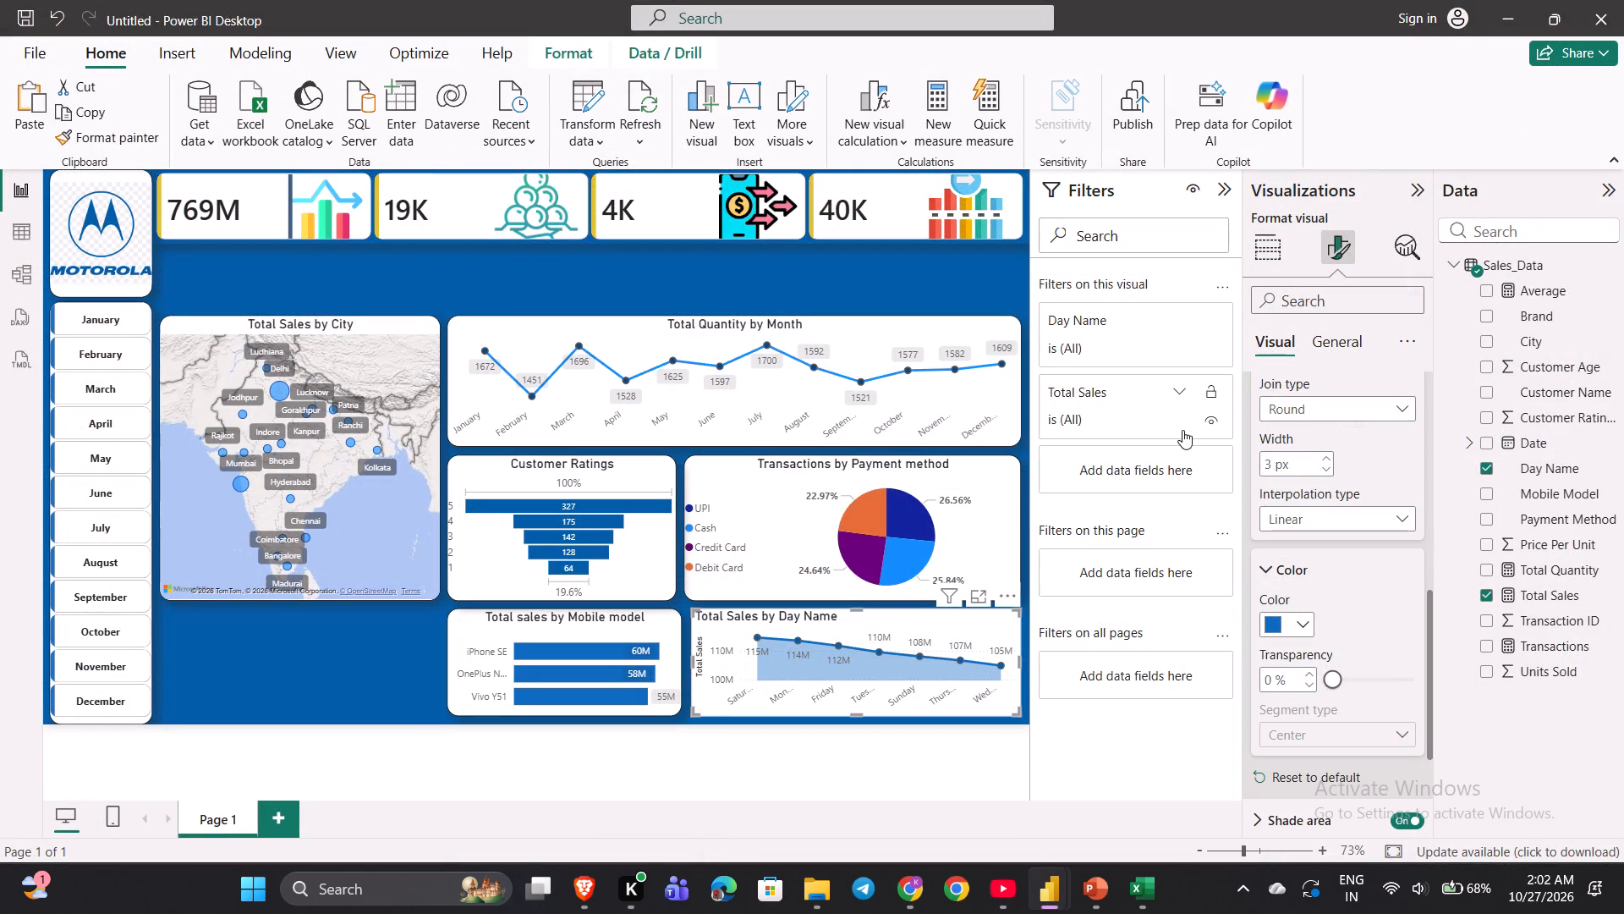
Turn off the y-axis title and y-axis values of the Total Sales by Day Name area chart.
left_click(1273, 241)
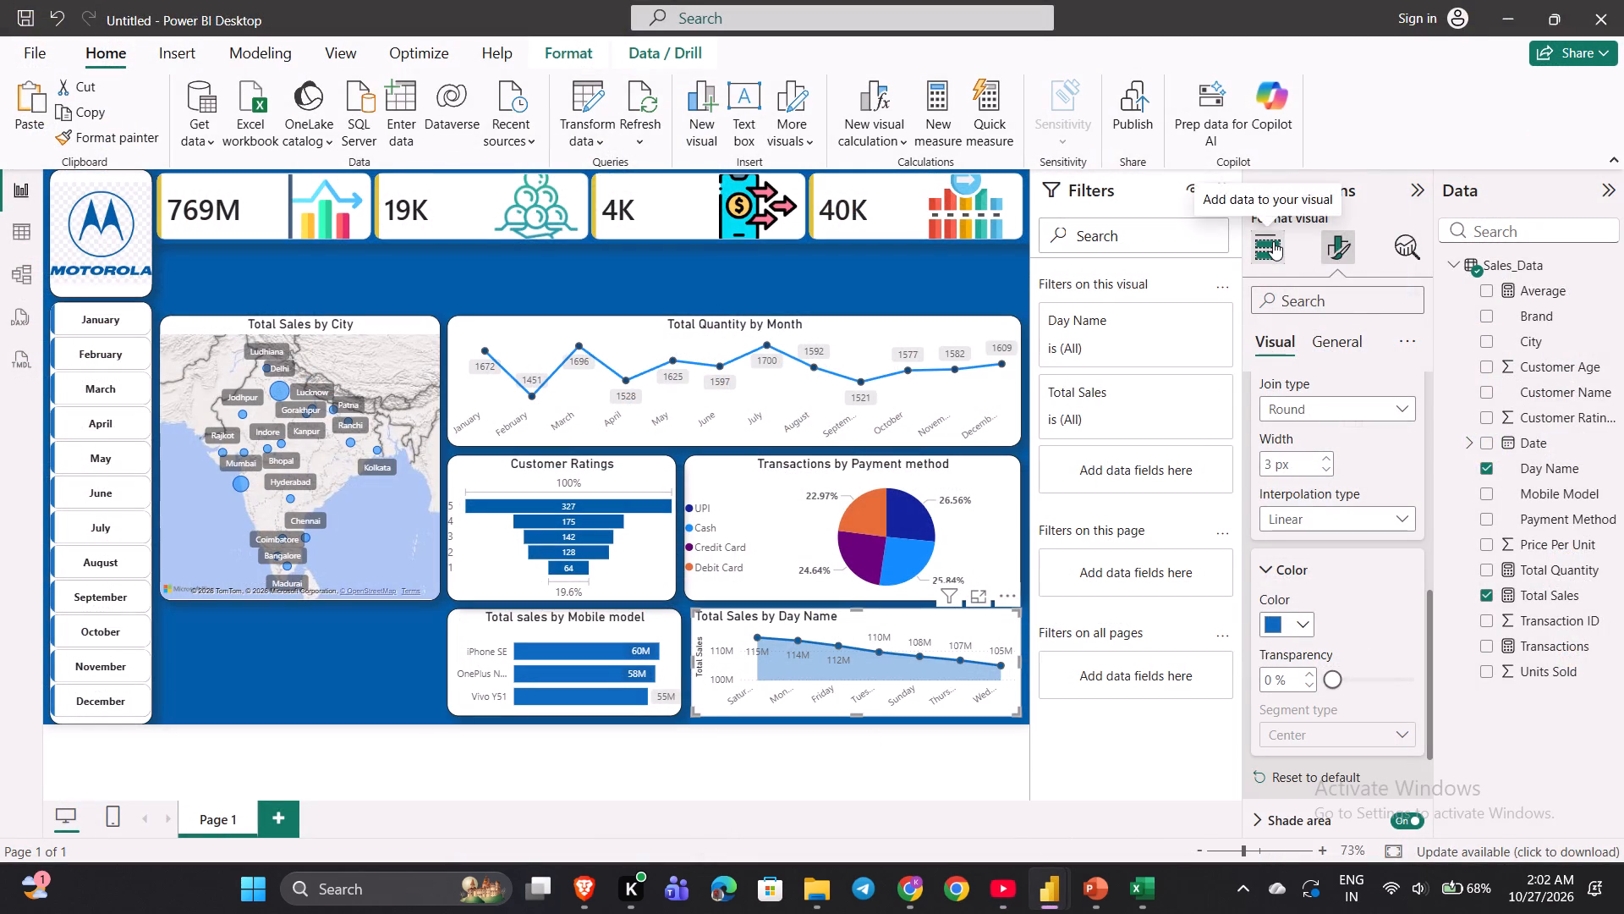
left_click(1335, 250)
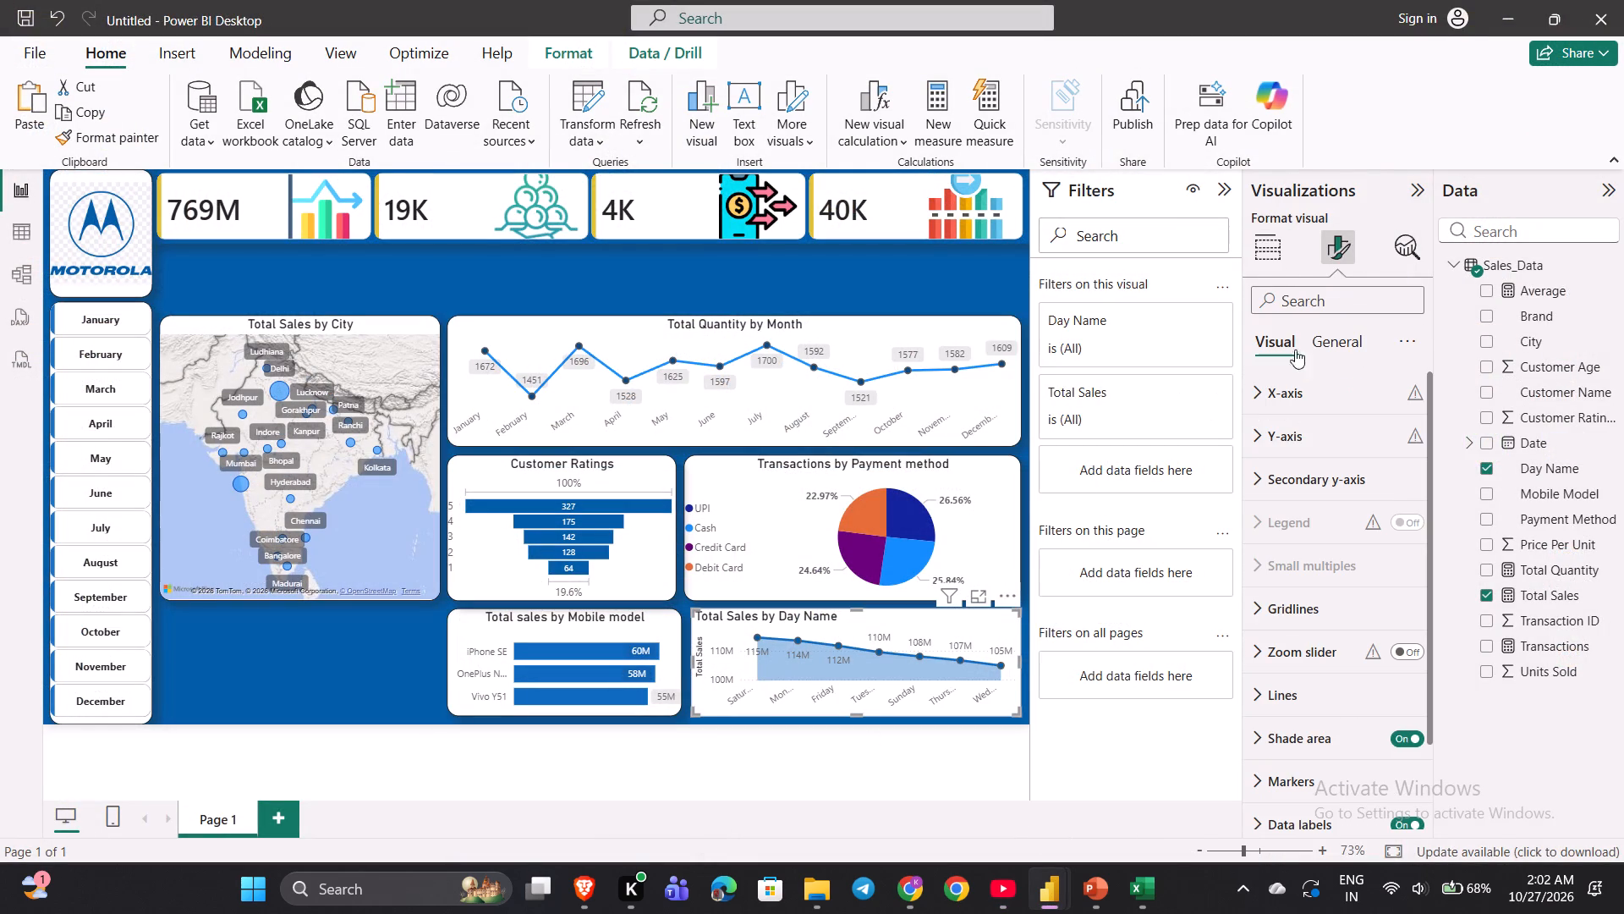
left_click(1274, 419)
scroll(1274, 419, "down", 1)
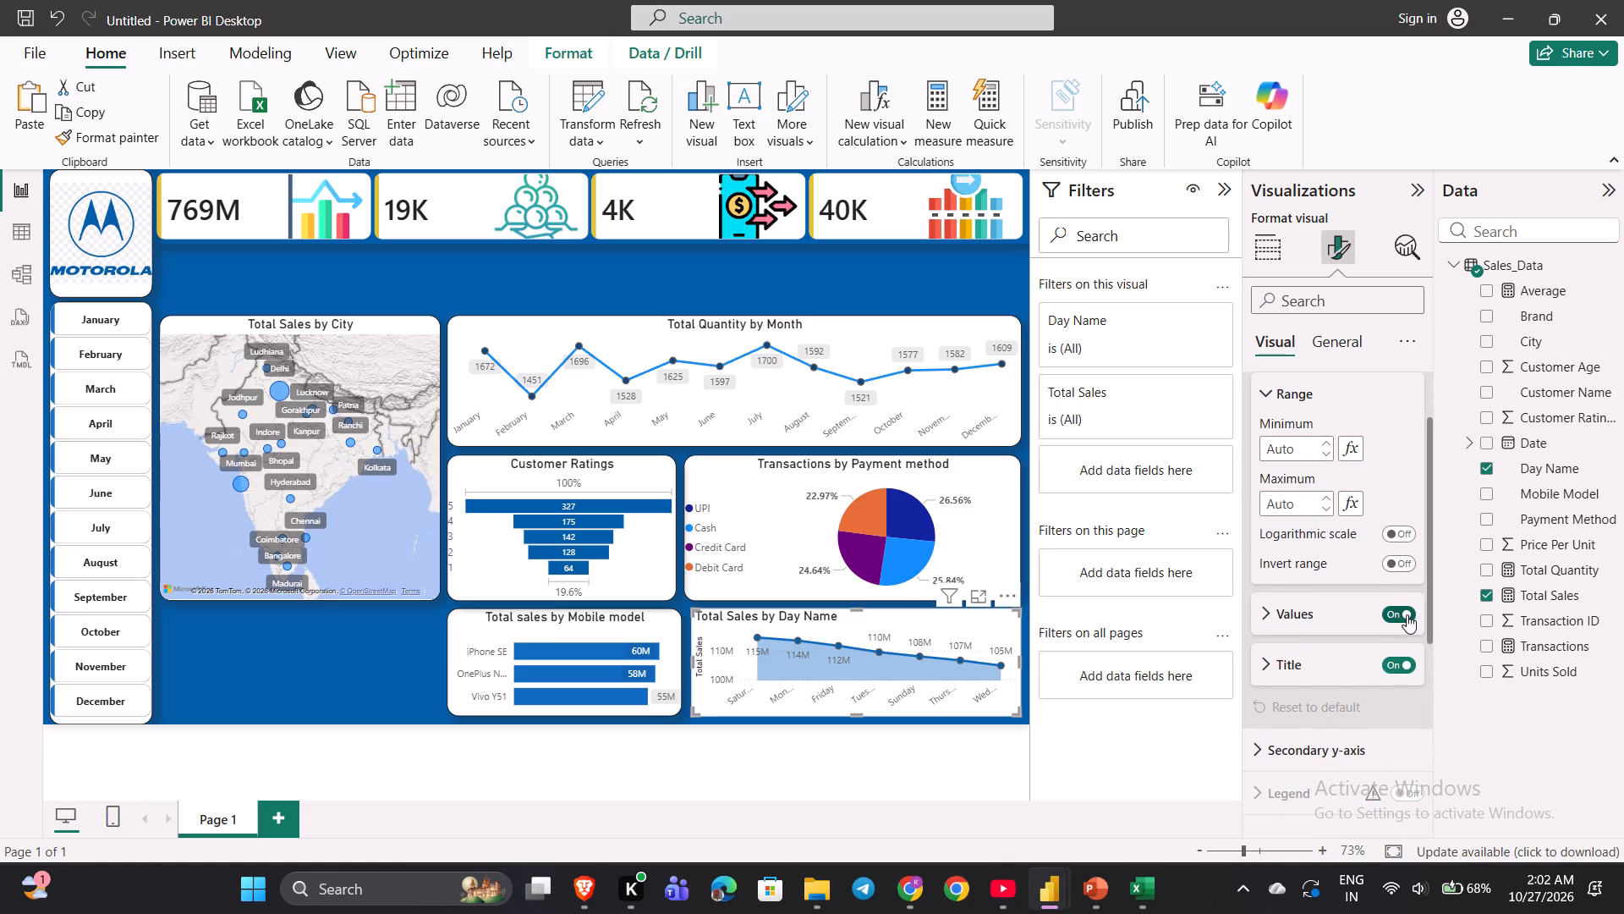
left_click(1398, 612)
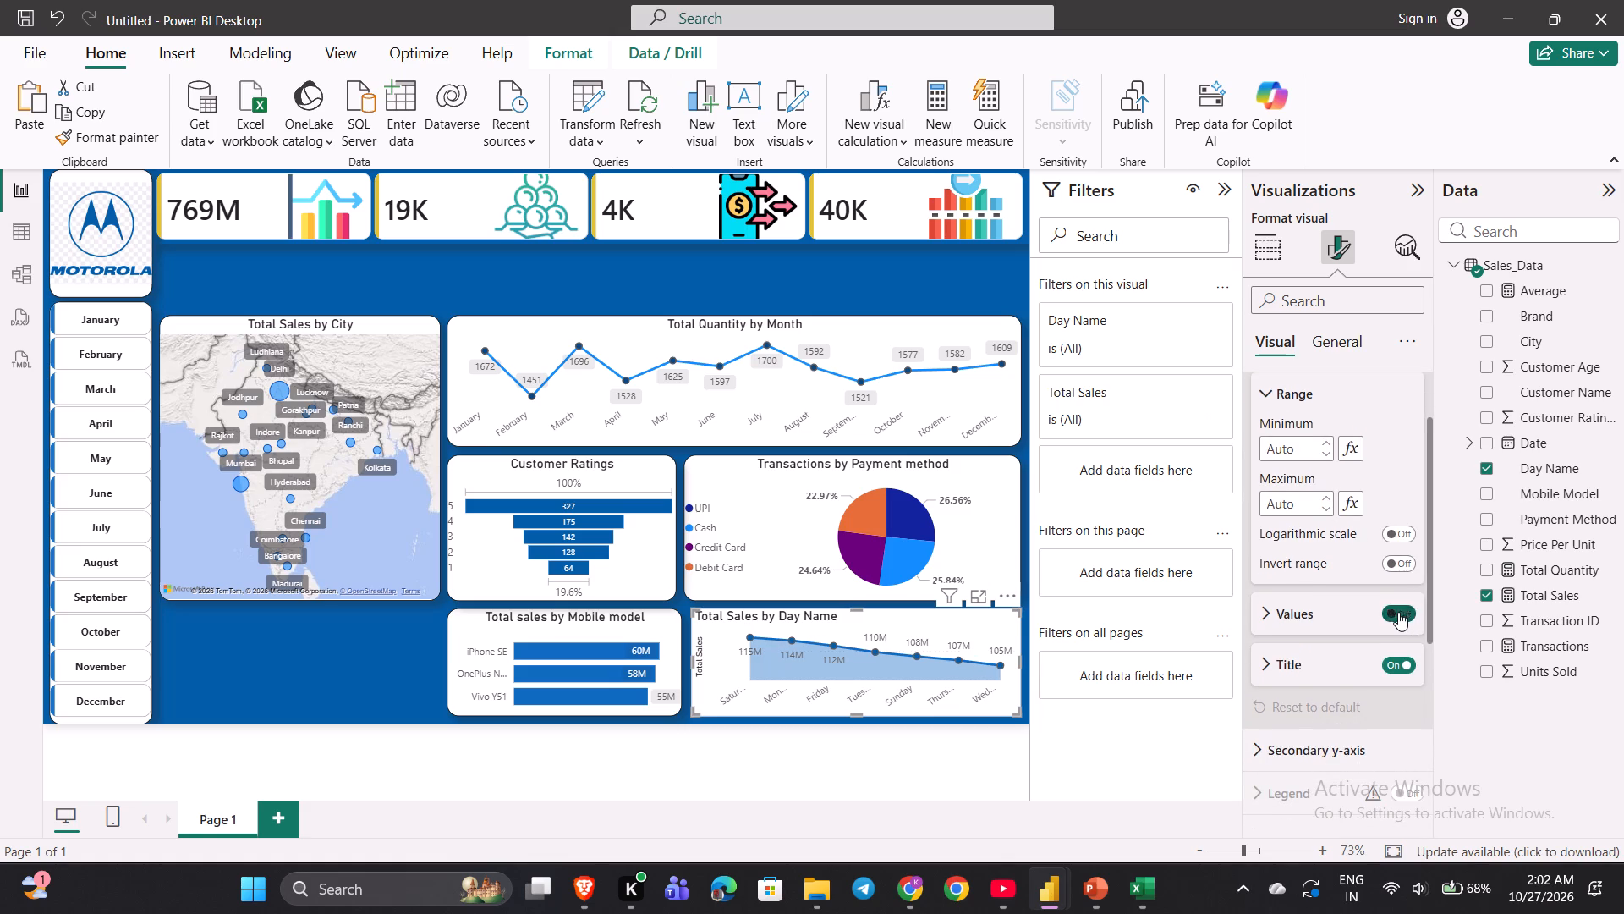
left_click(1398, 612)
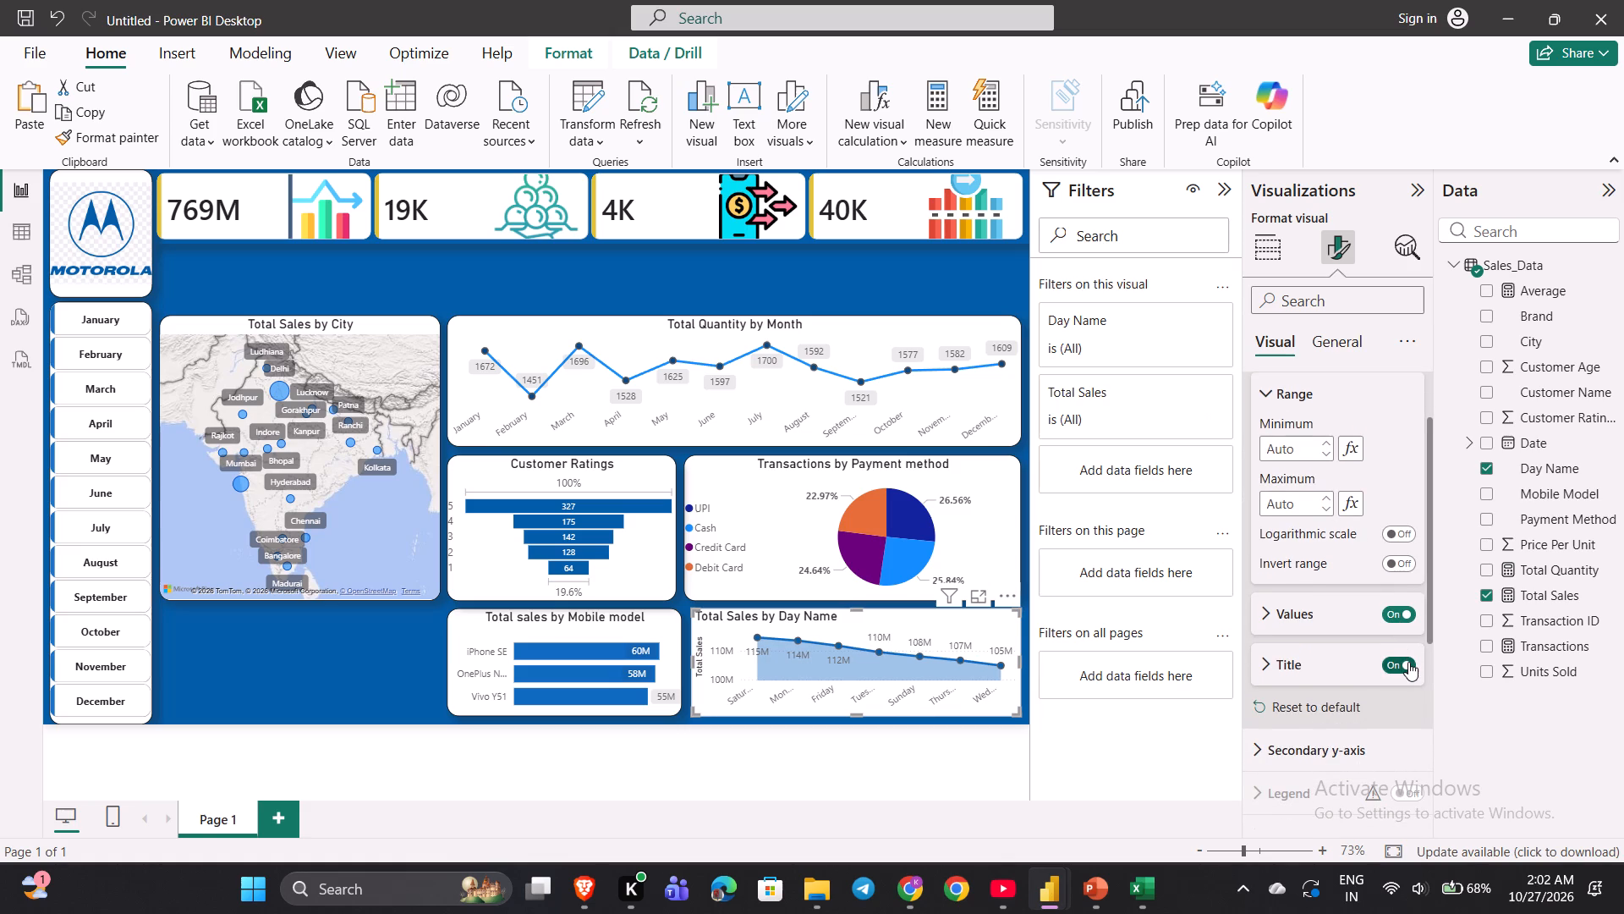
left_click(1408, 662)
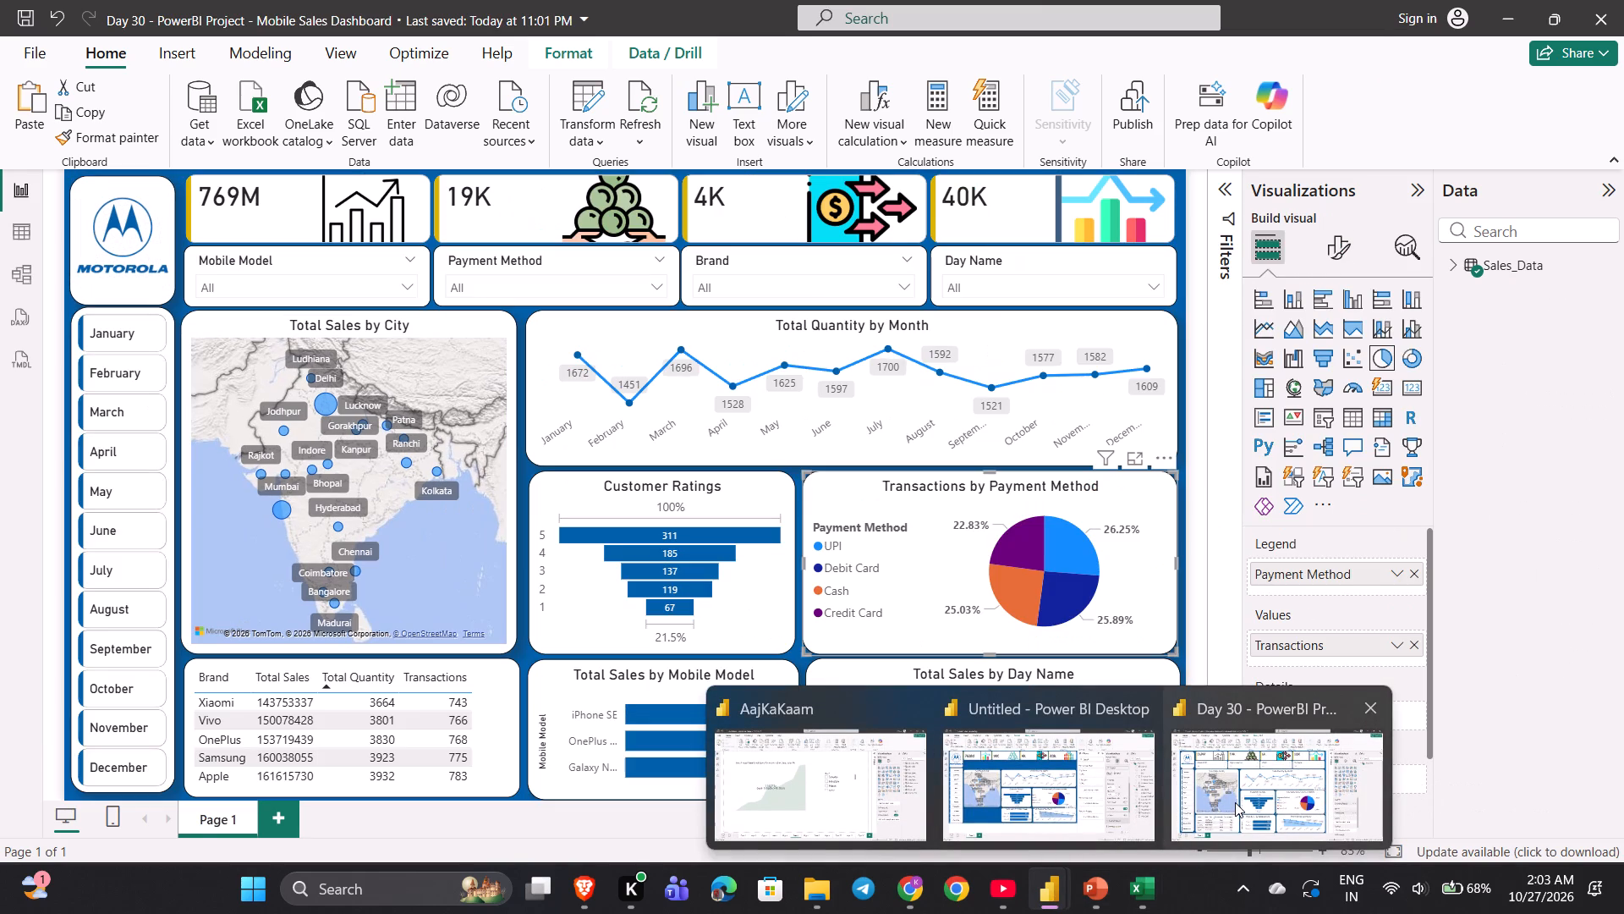
left_click(1235, 802)
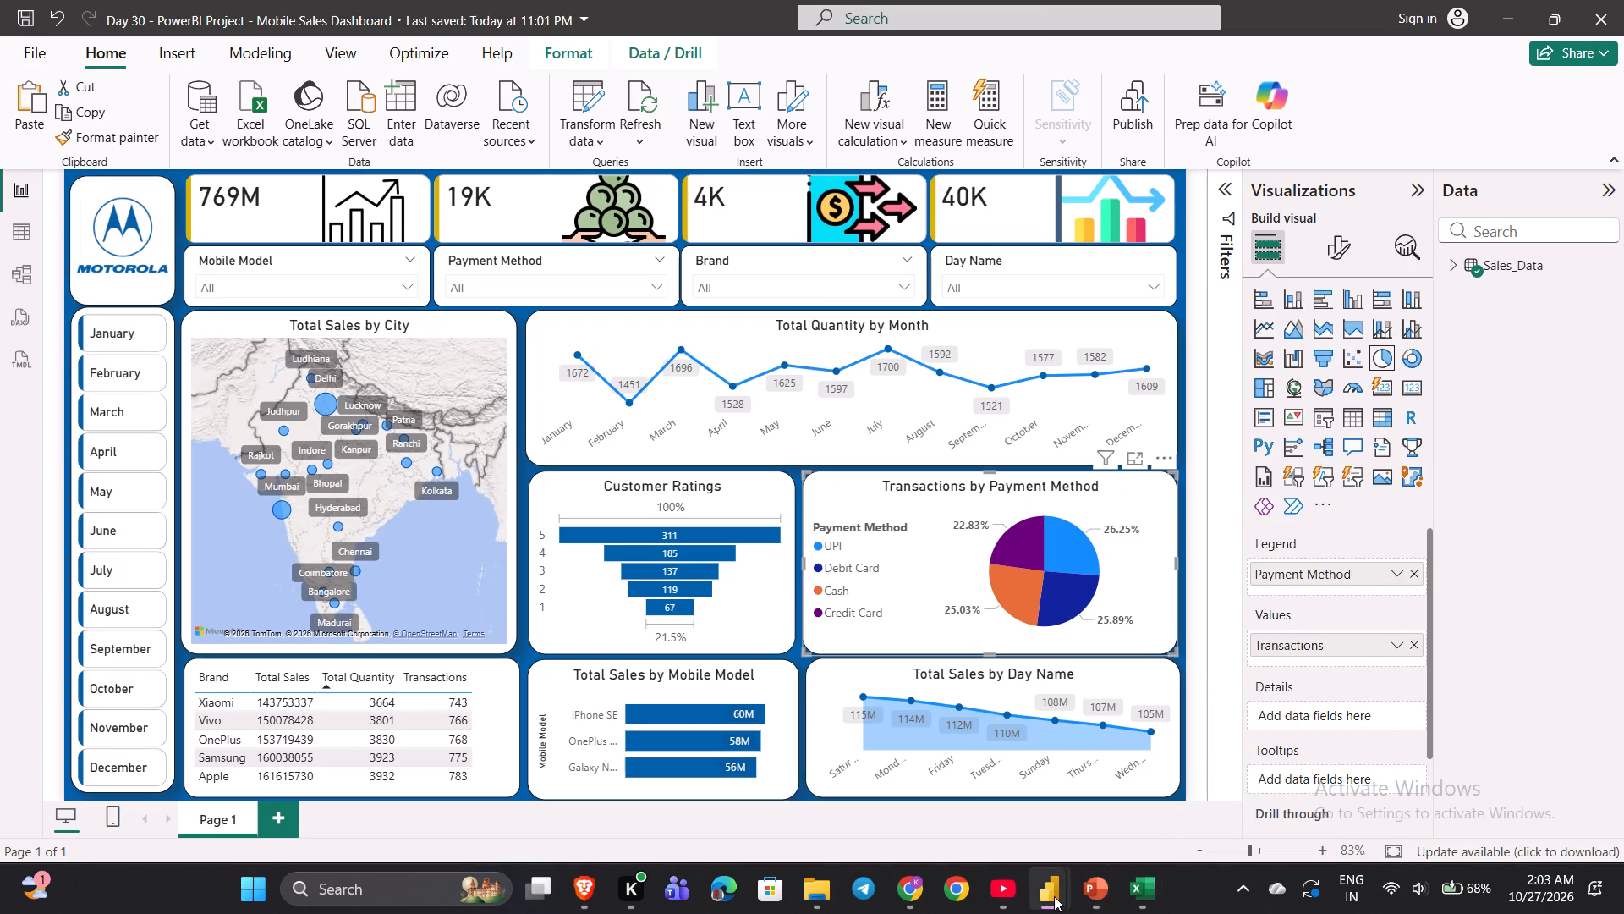
left_click(1027, 801)
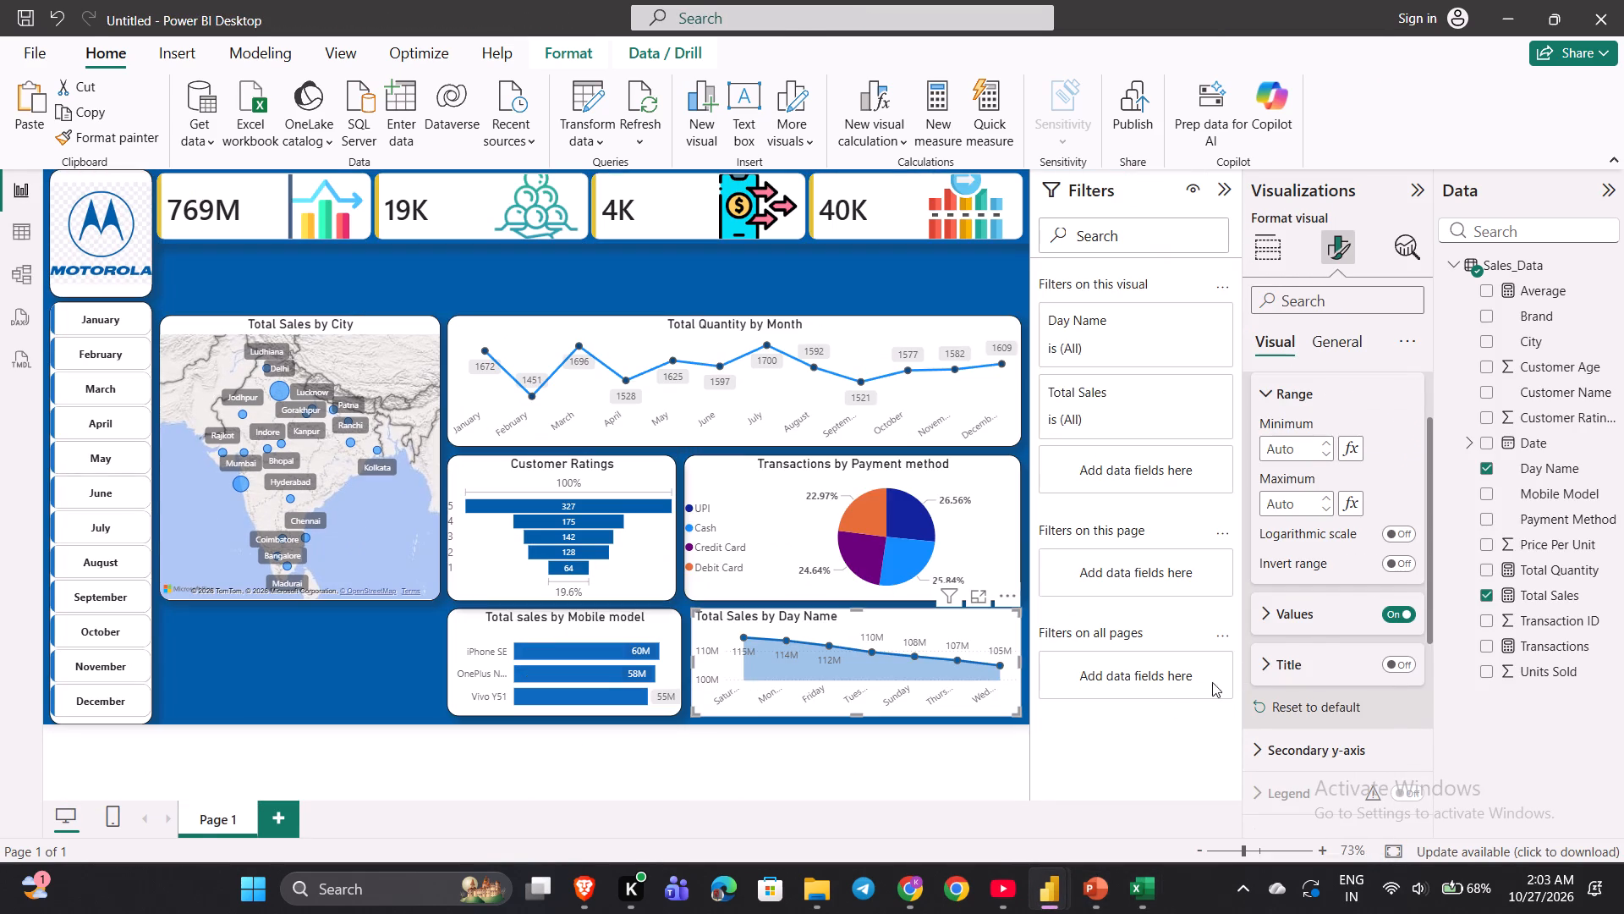
left_click(1394, 606)
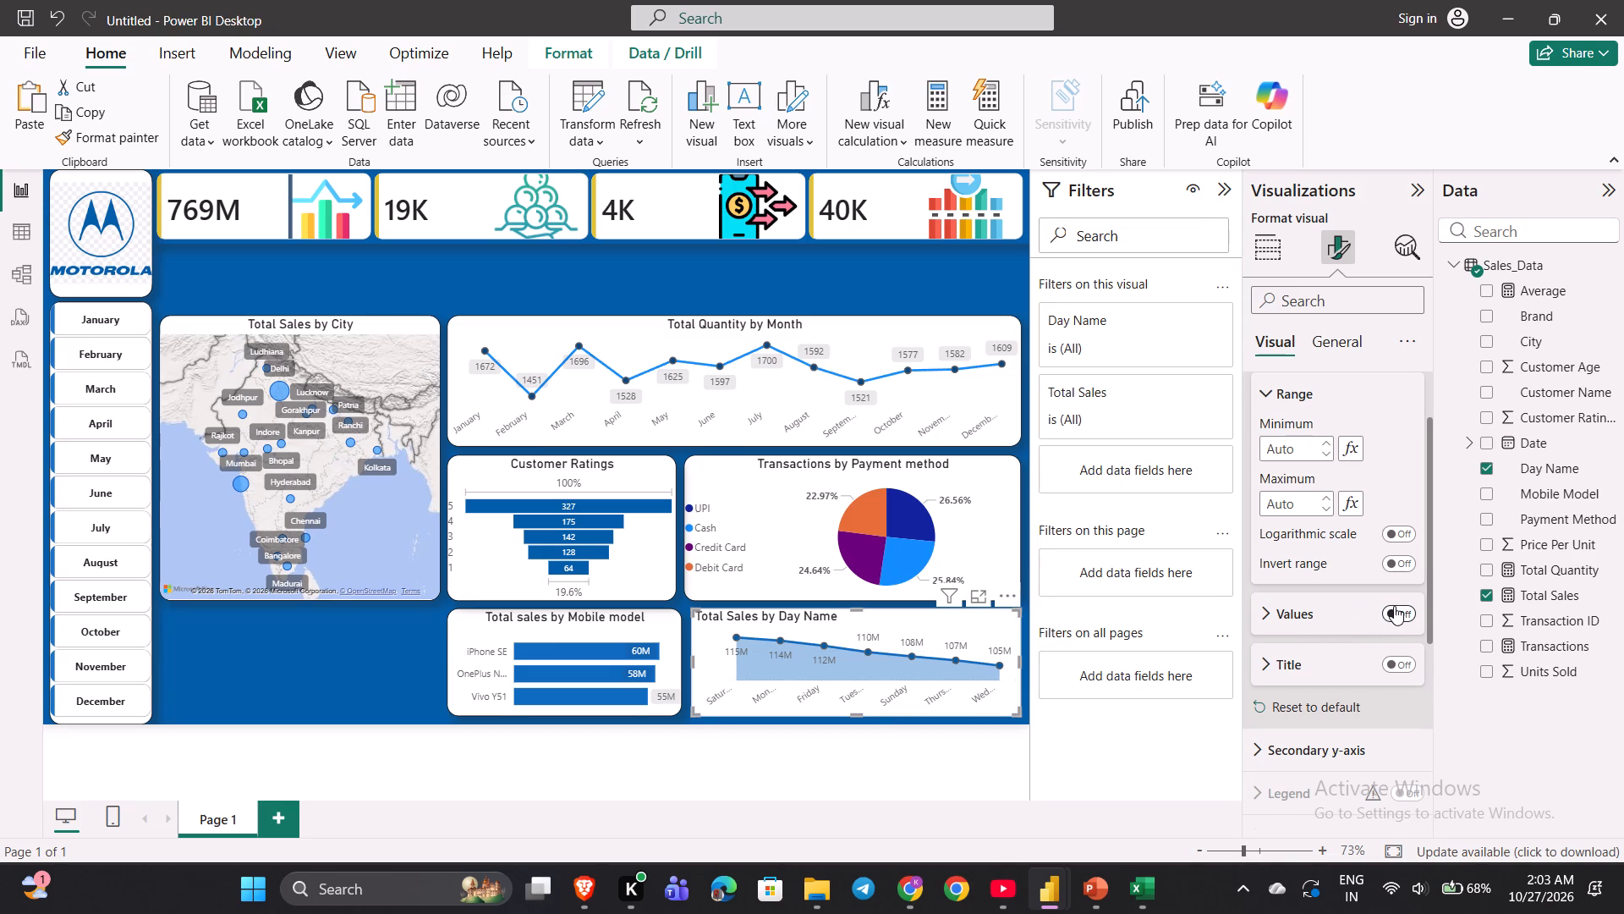
left_click(1394, 606)
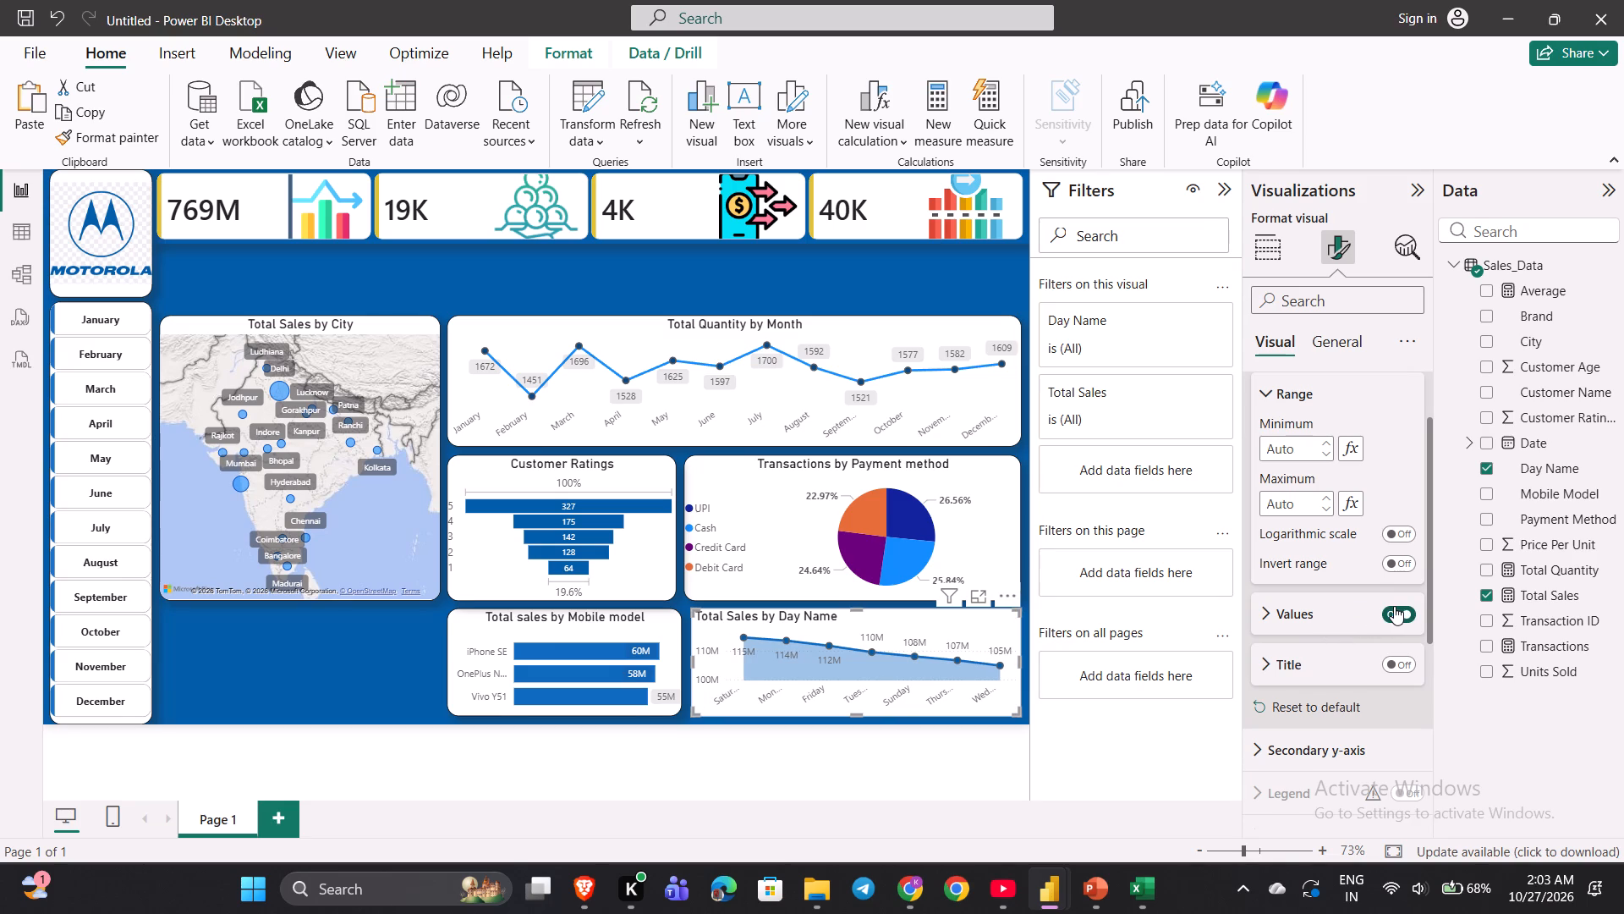
left_click(1394, 606)
scroll(1389, 608, "up", 5)
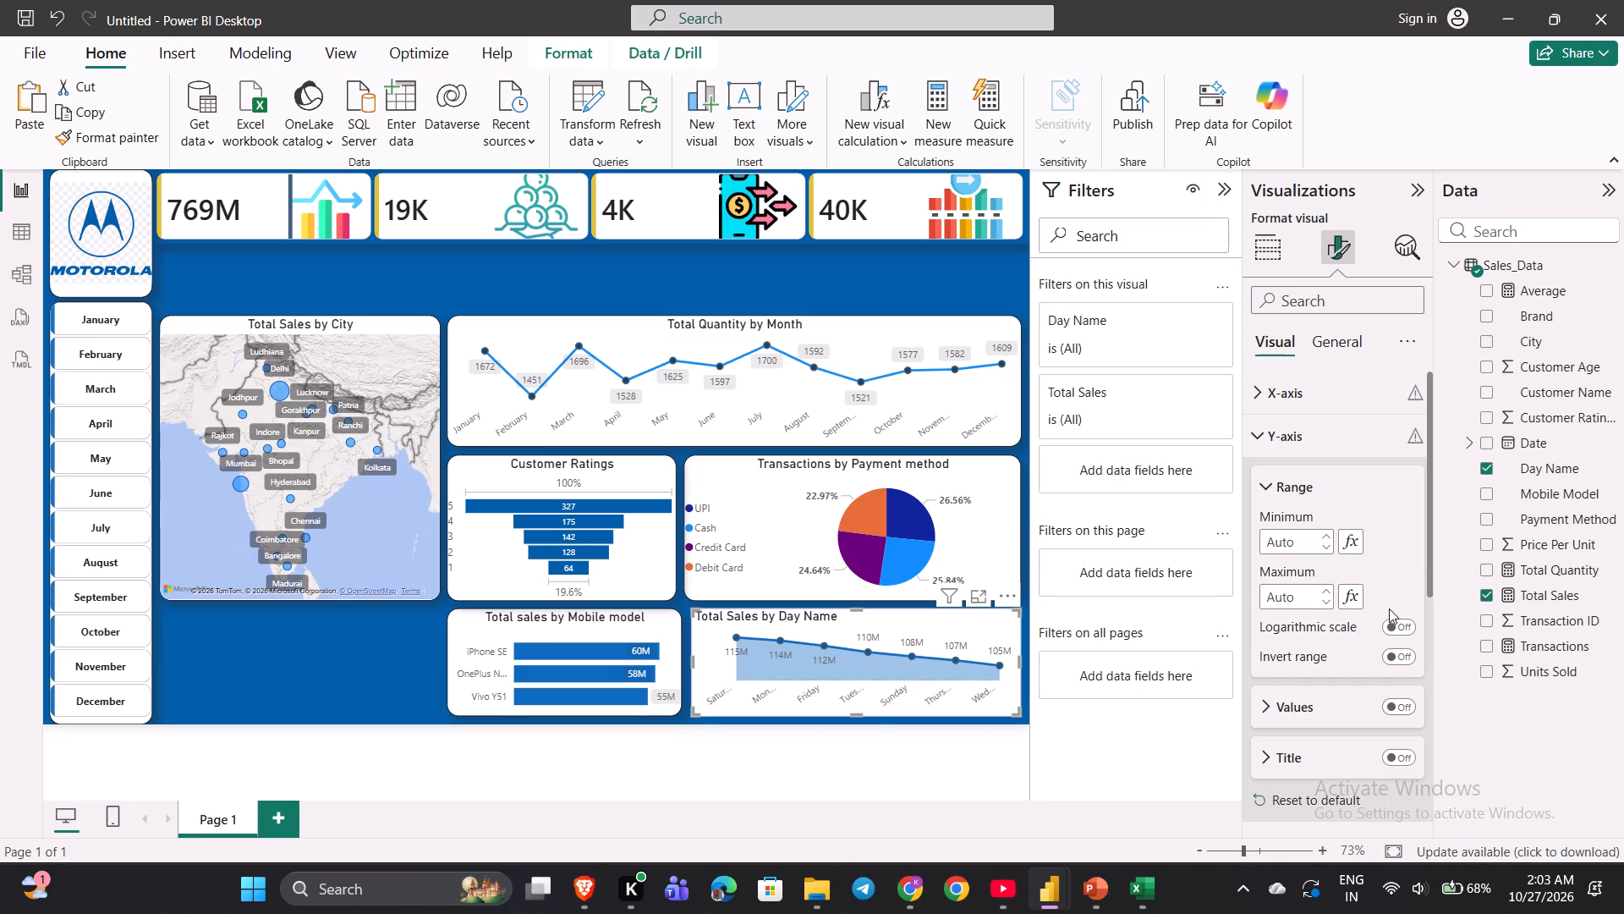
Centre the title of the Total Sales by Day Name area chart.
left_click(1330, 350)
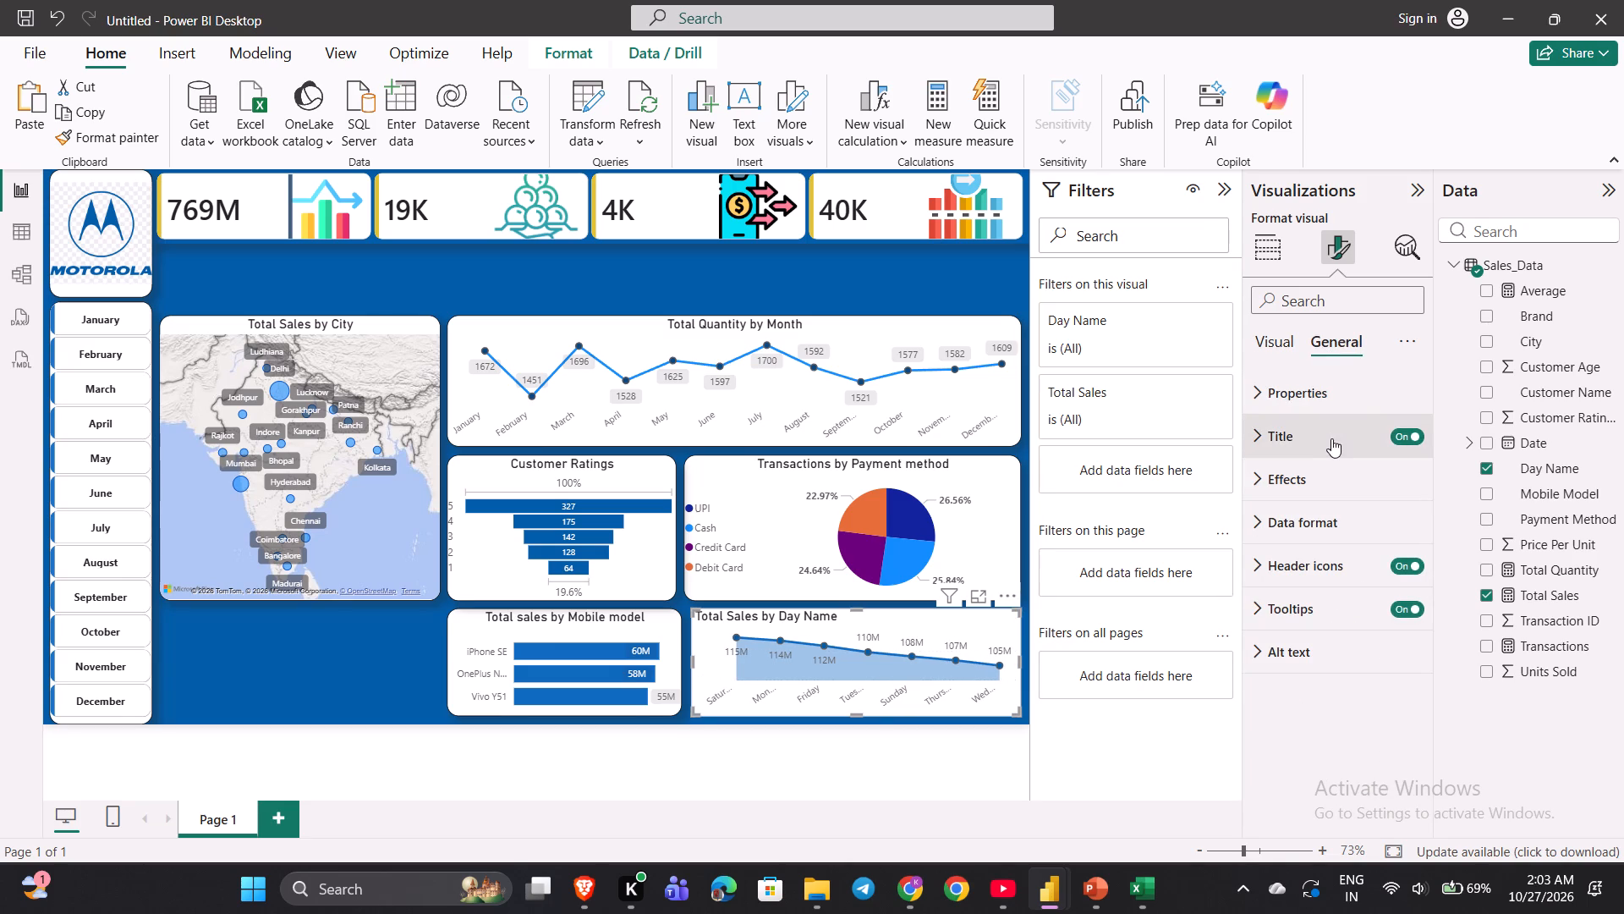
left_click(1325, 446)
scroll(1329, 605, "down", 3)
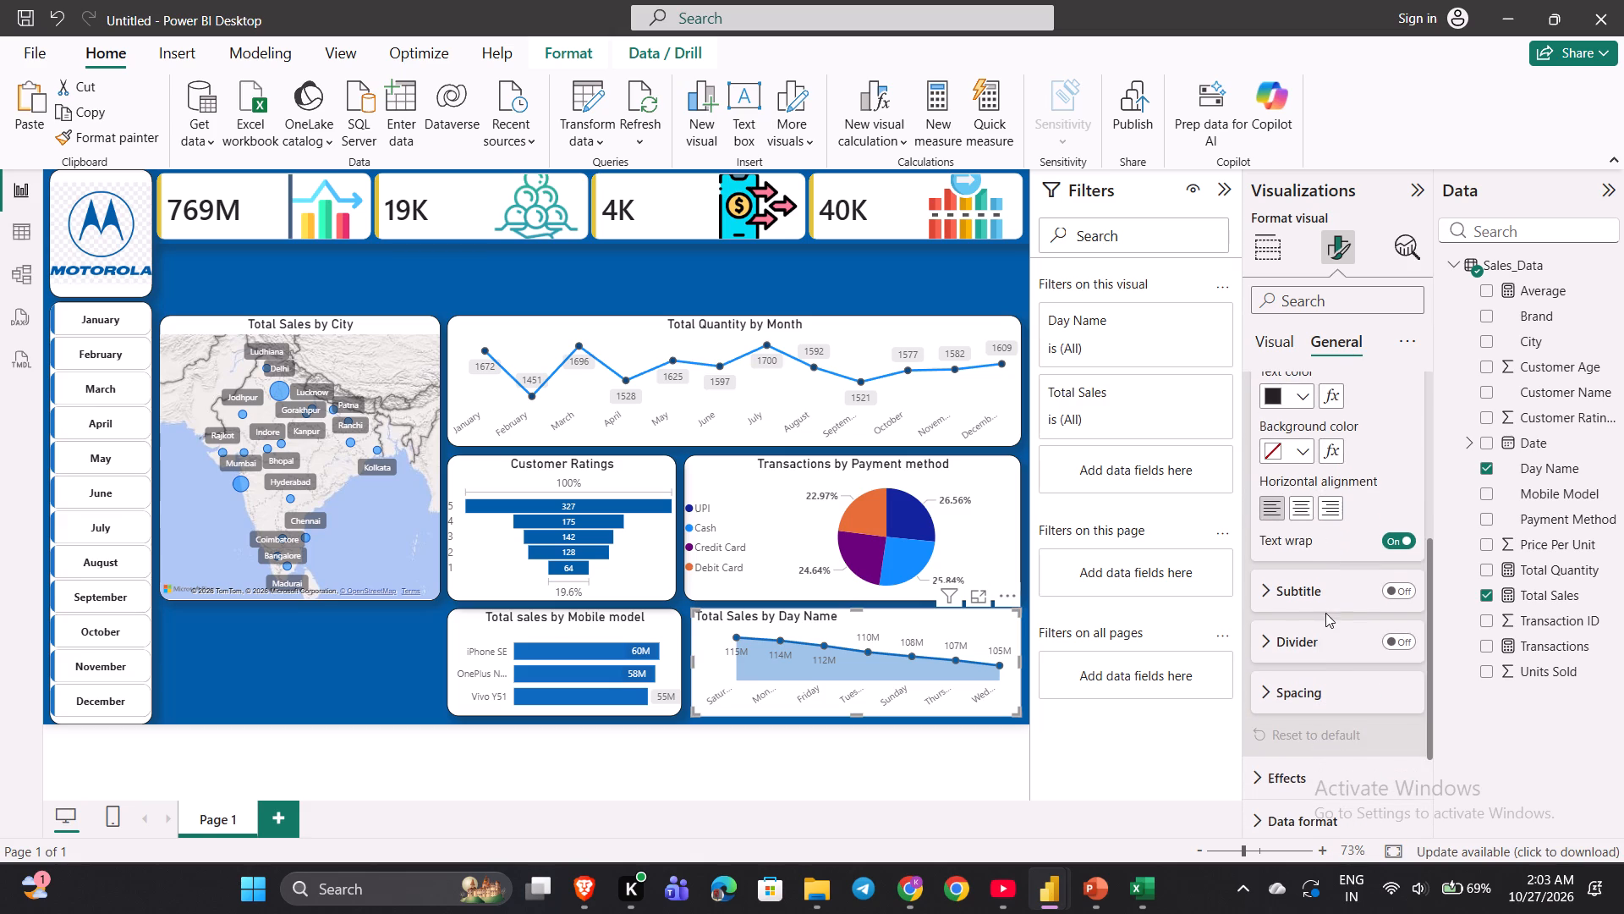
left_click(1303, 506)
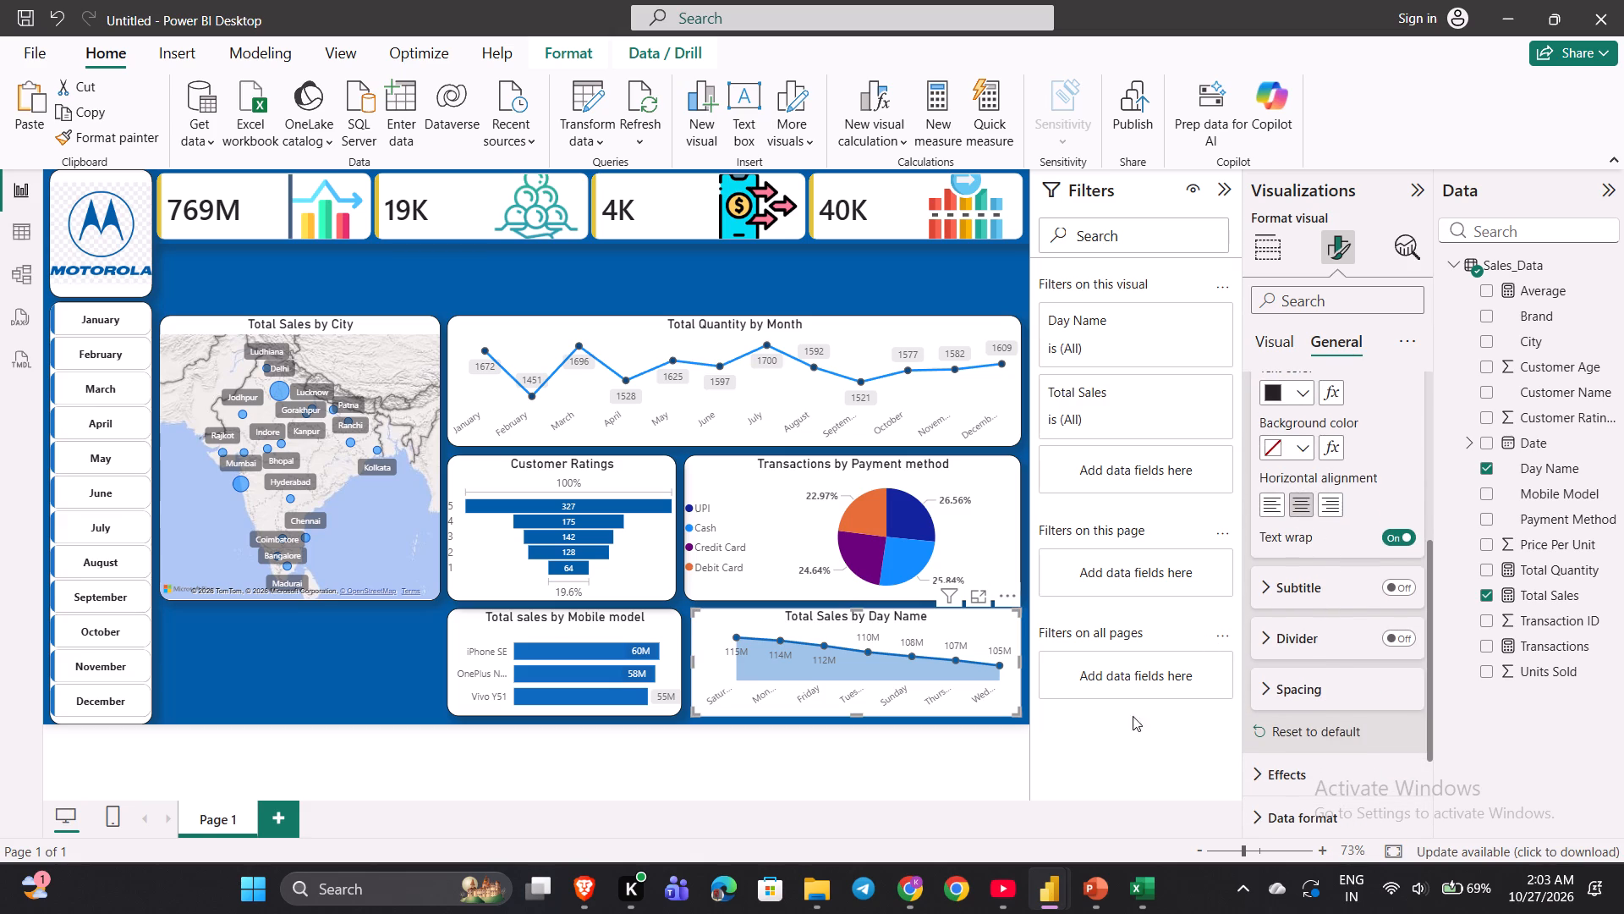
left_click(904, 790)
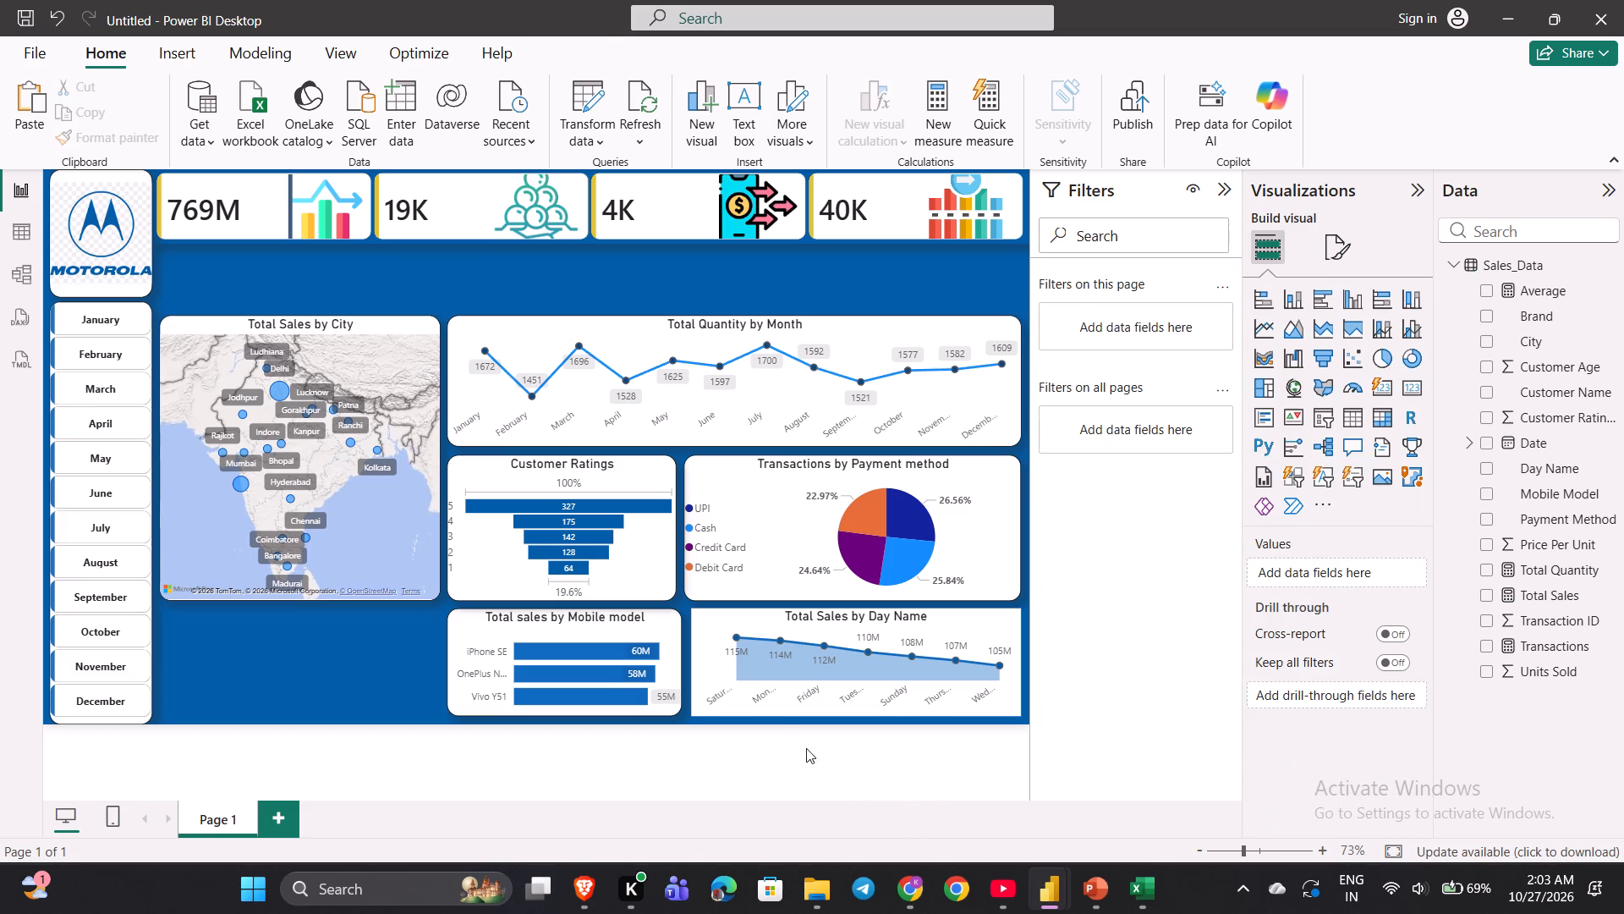
Copy the Motorola logo image's formatting onto the Total Sales by Day Name area chart with the Format painter.
left_click(706, 629)
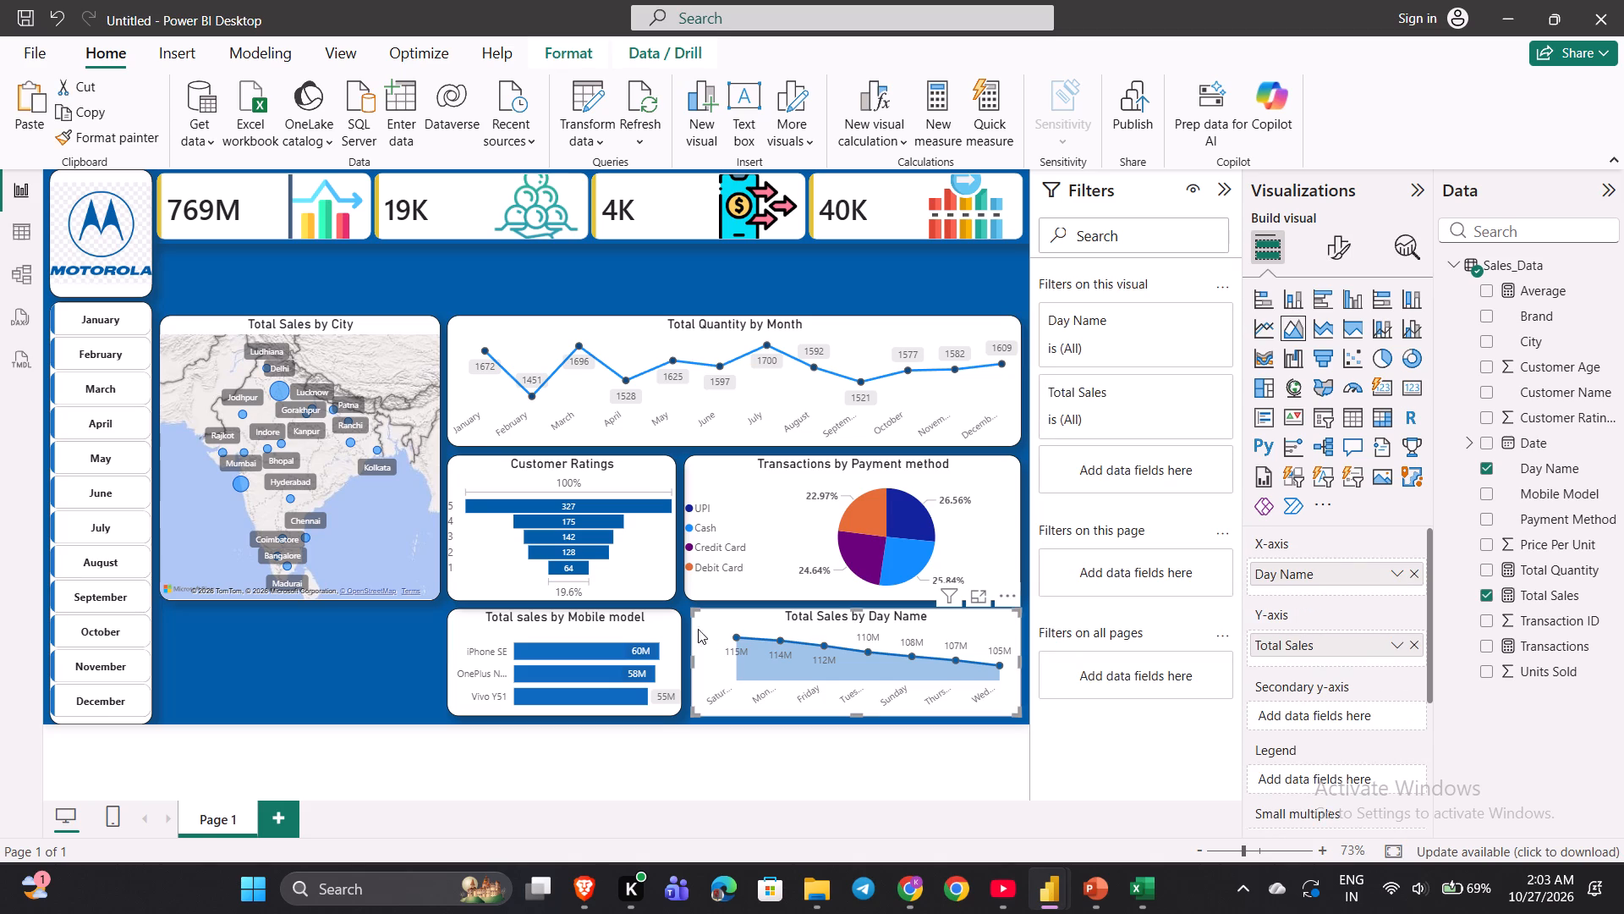
left_click(105, 278)
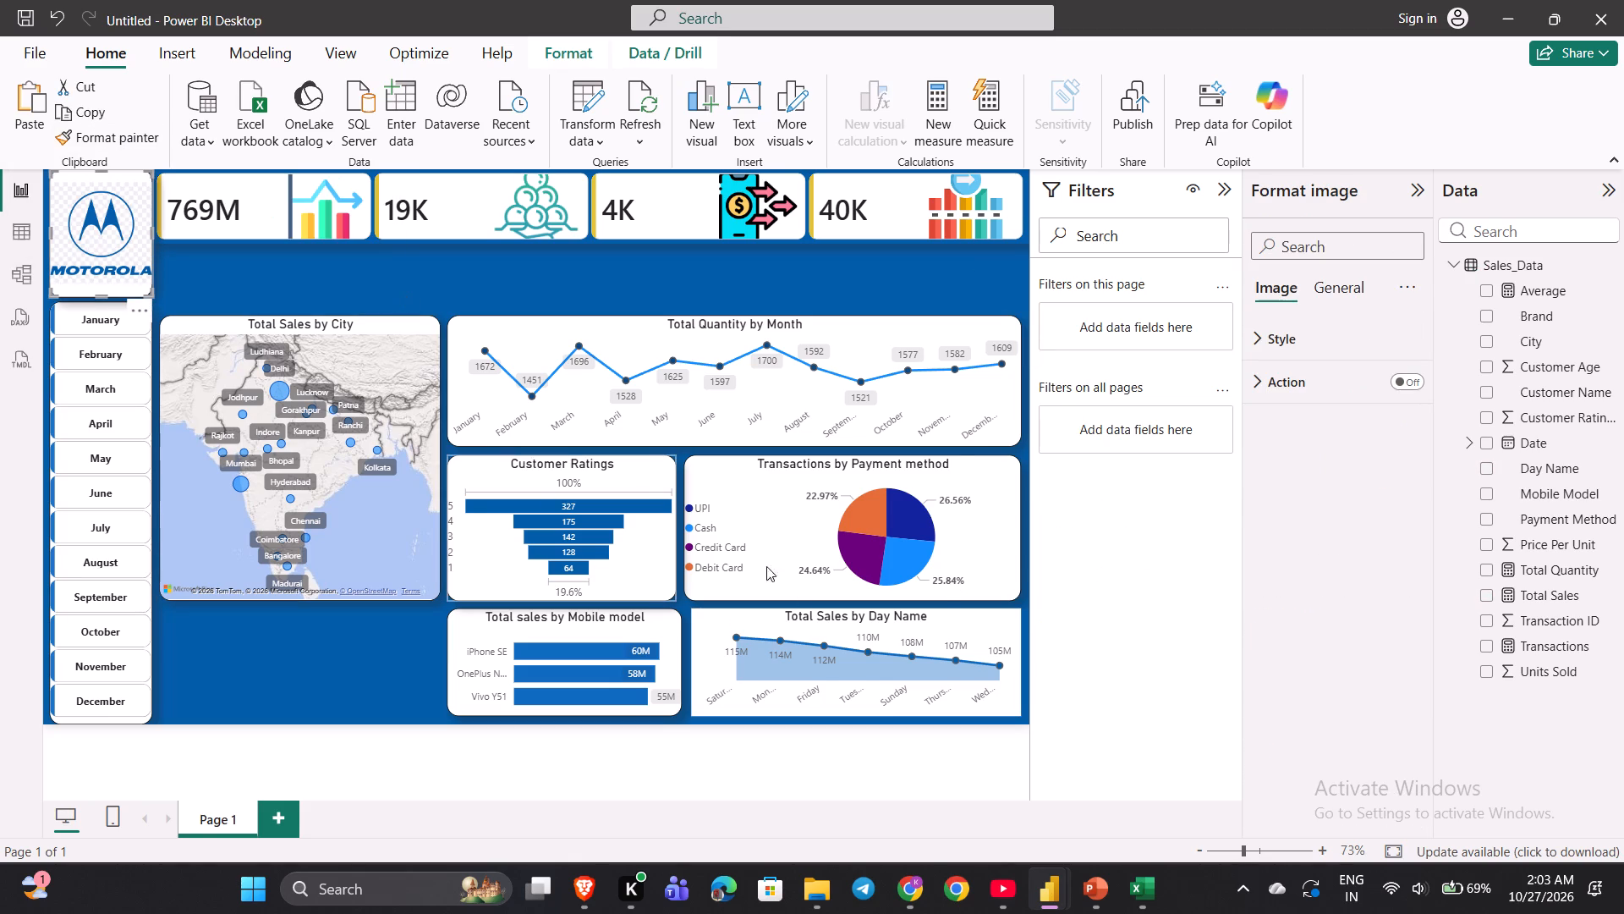
left_click(716, 624)
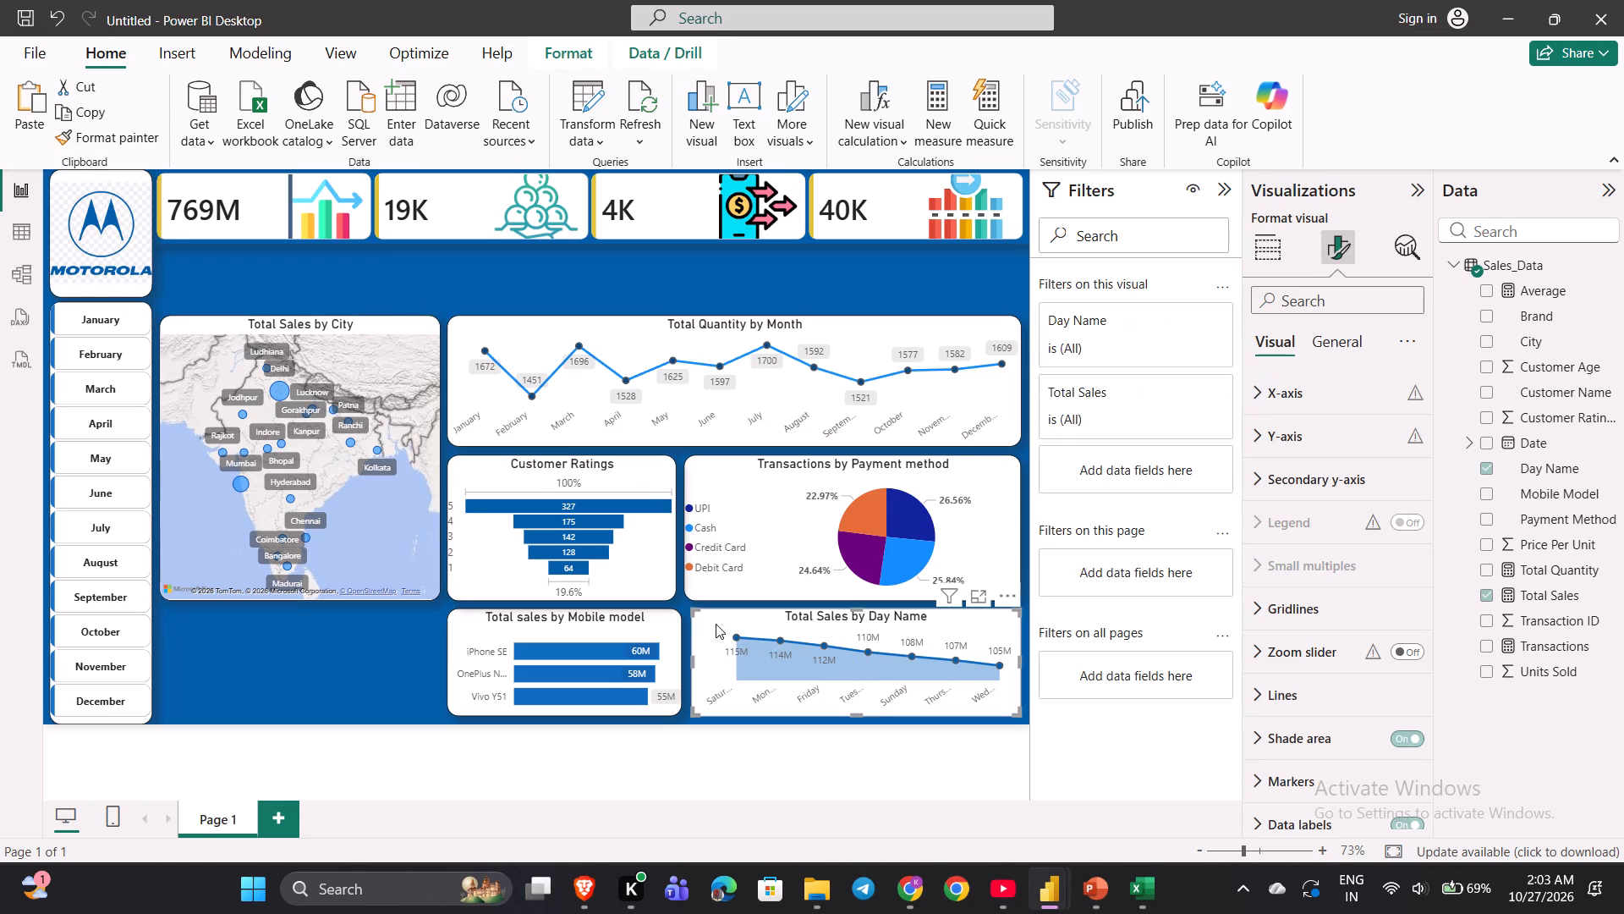
left_click(69, 206)
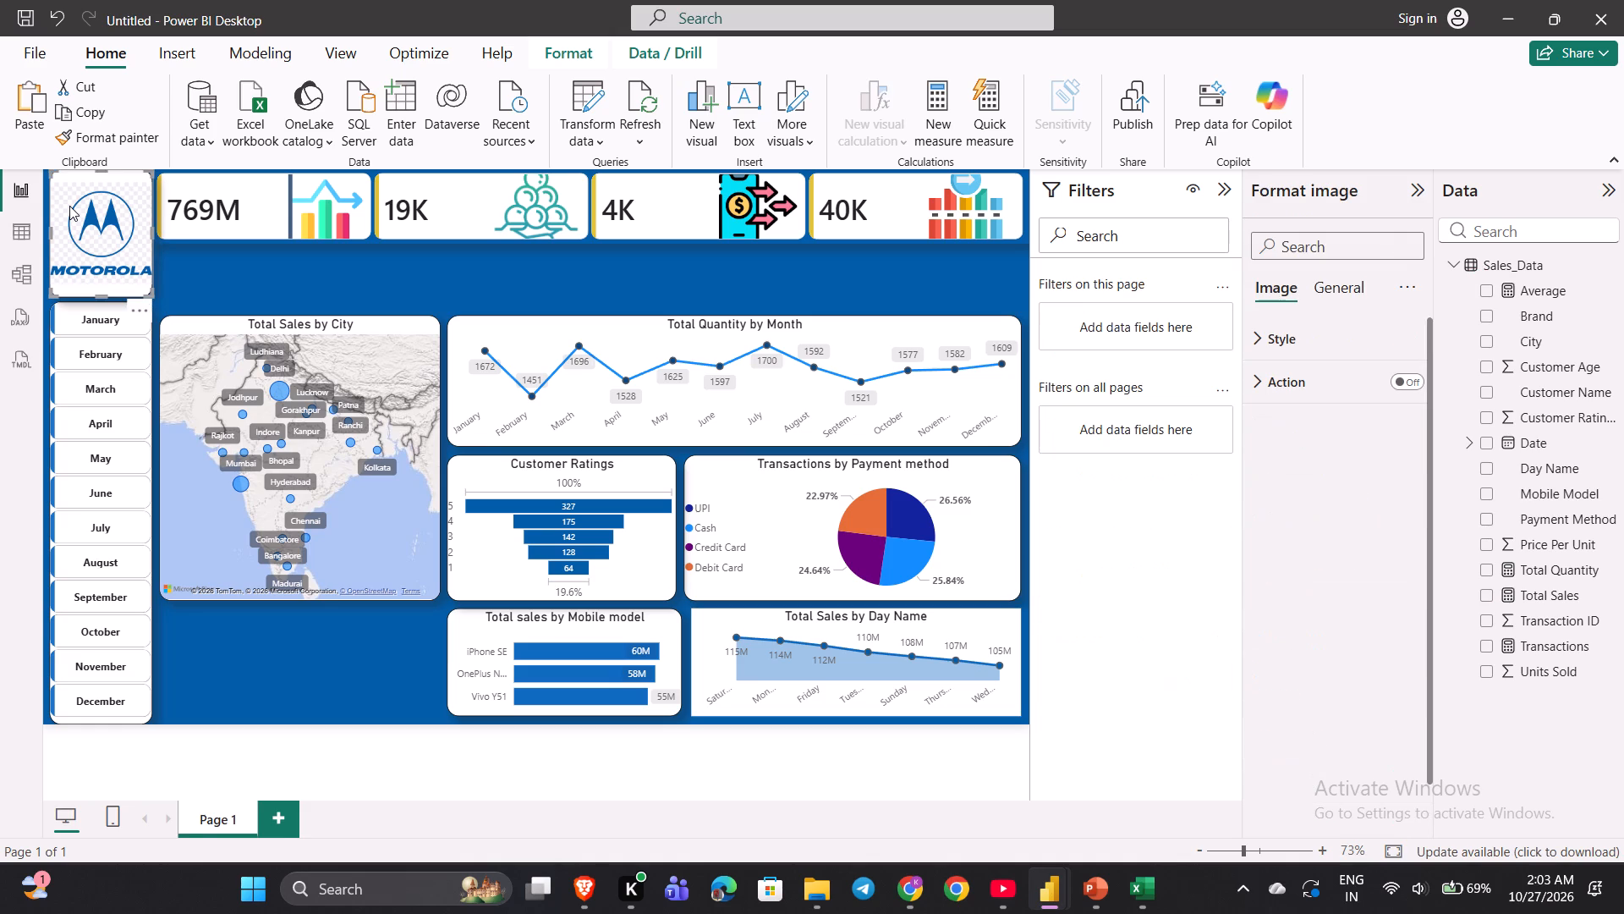
left_click(138, 124)
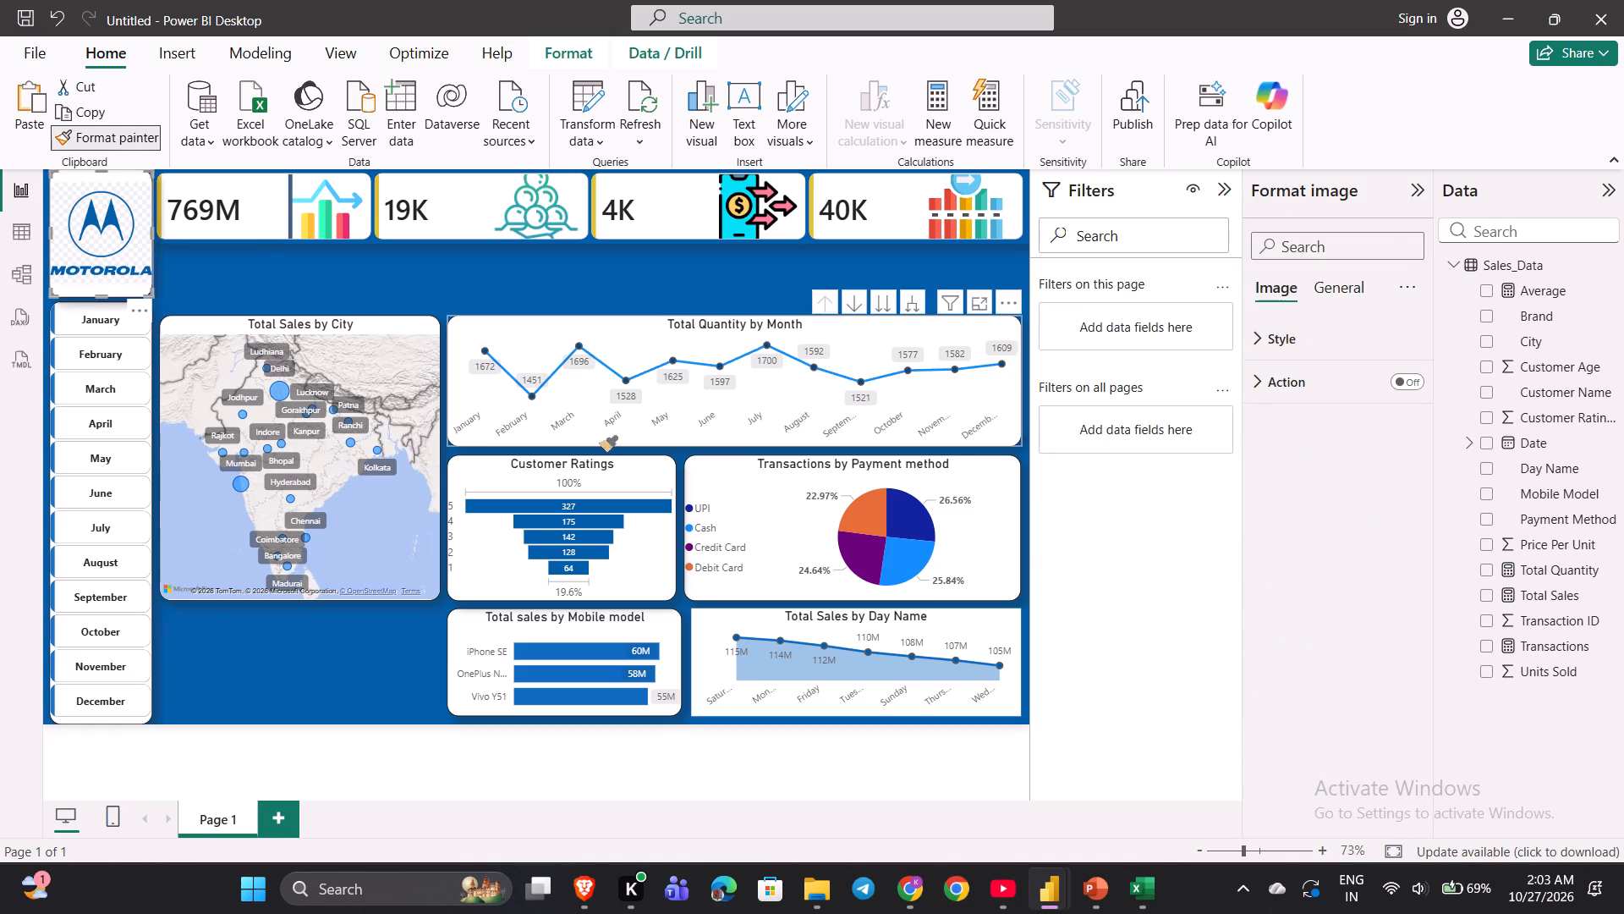
left_click(716, 614)
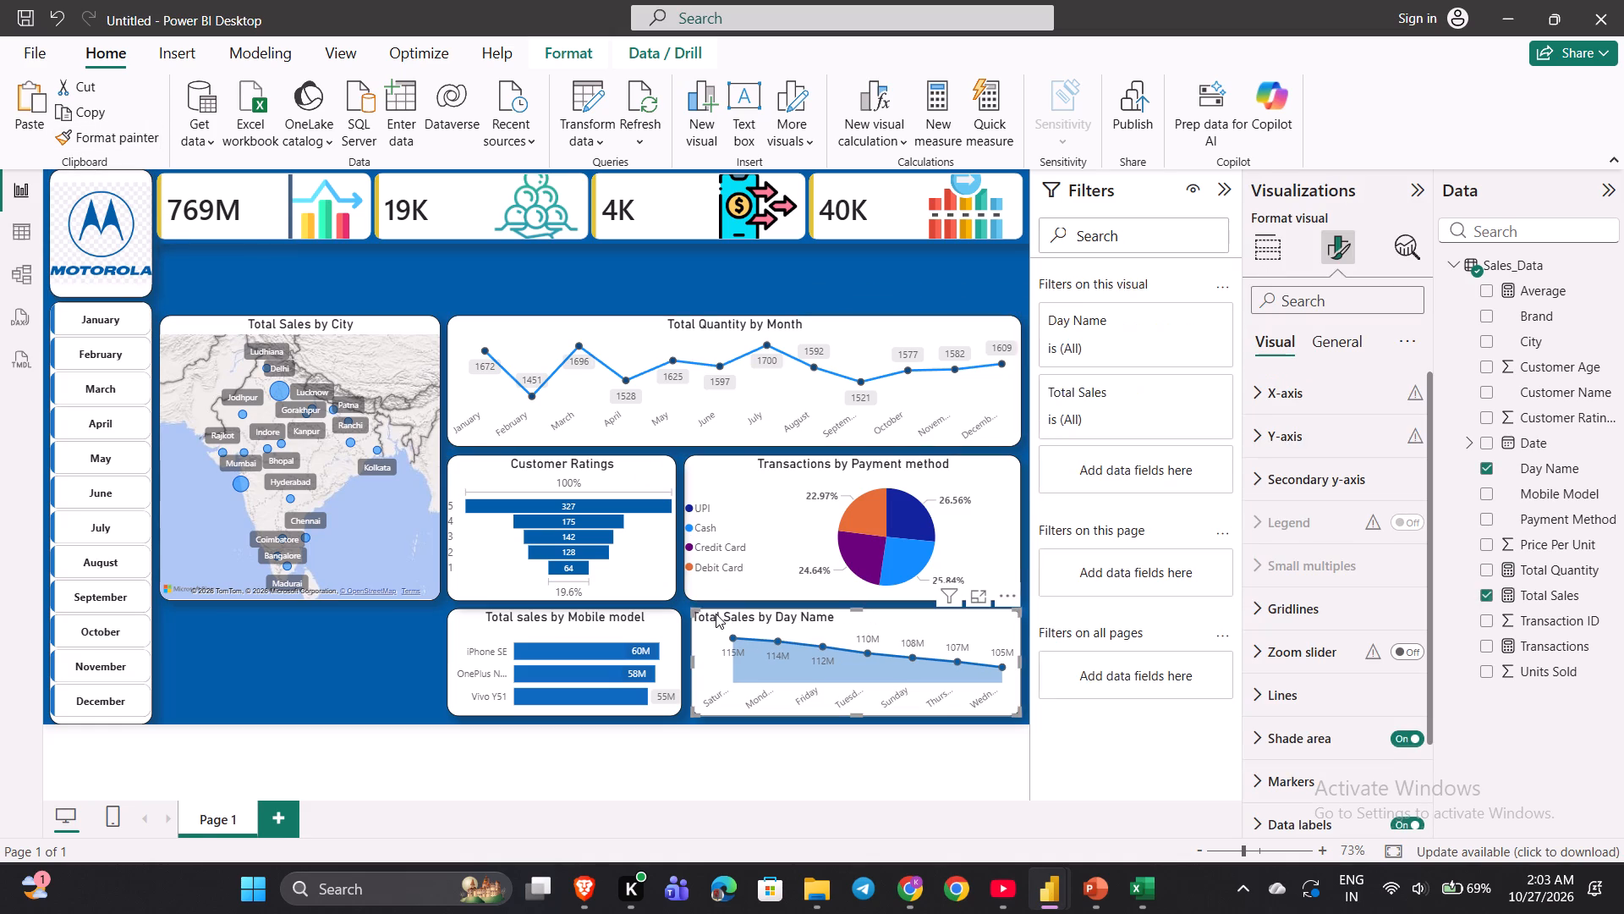
left_click(738, 763)
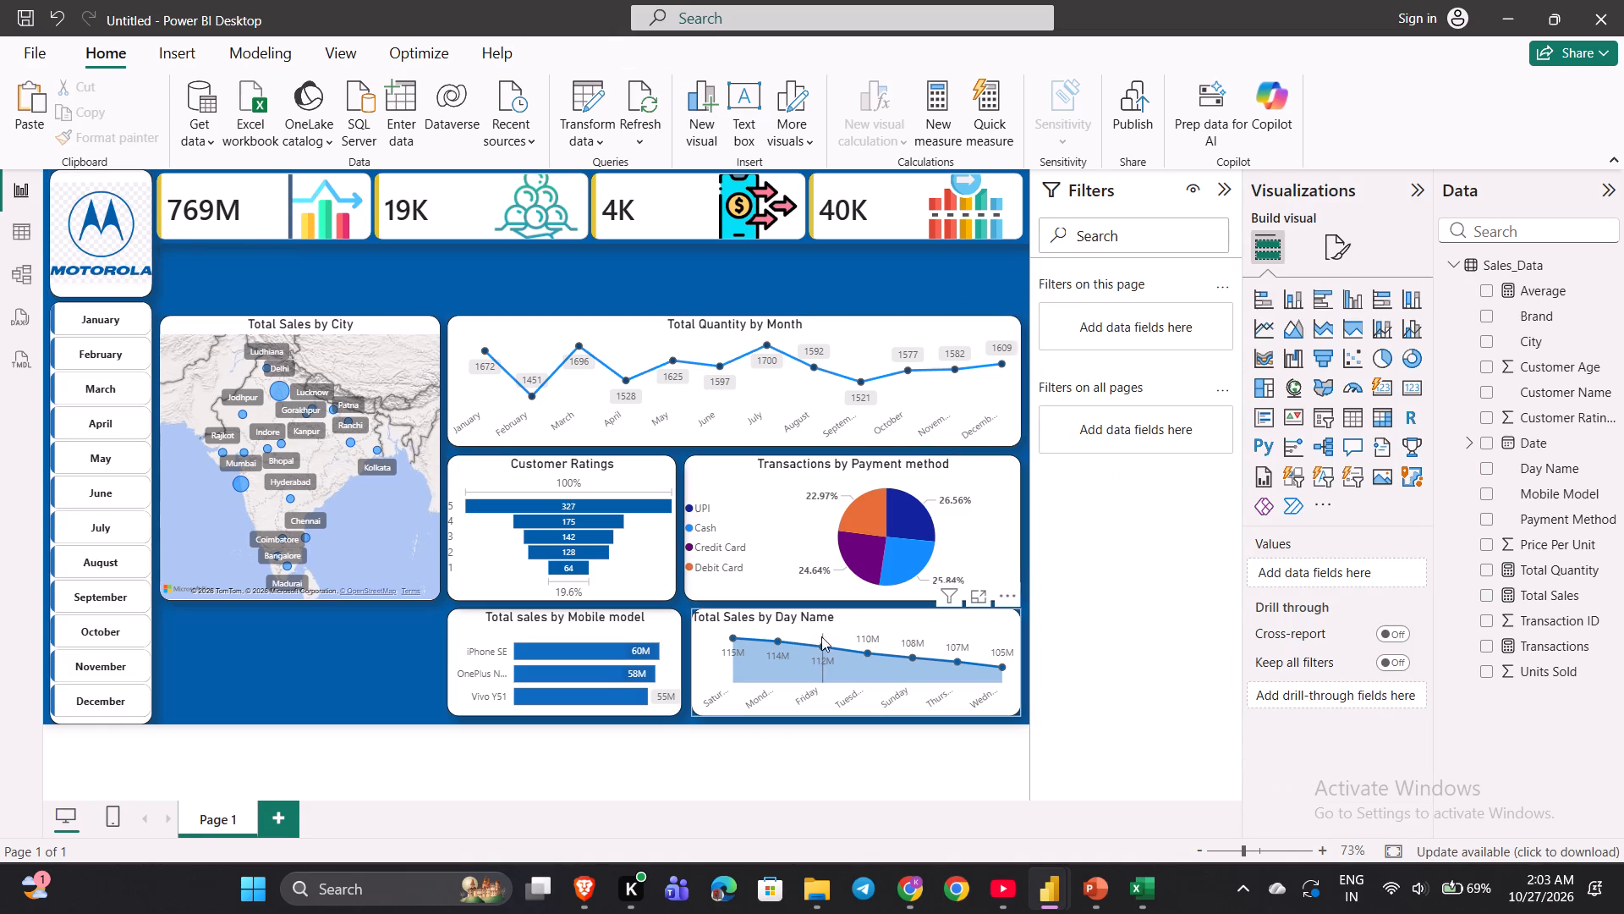
Set the horizontal alignment of the Total Sales by Day Name chart's title to centre and deselect the chart.
left_click(1336, 241)
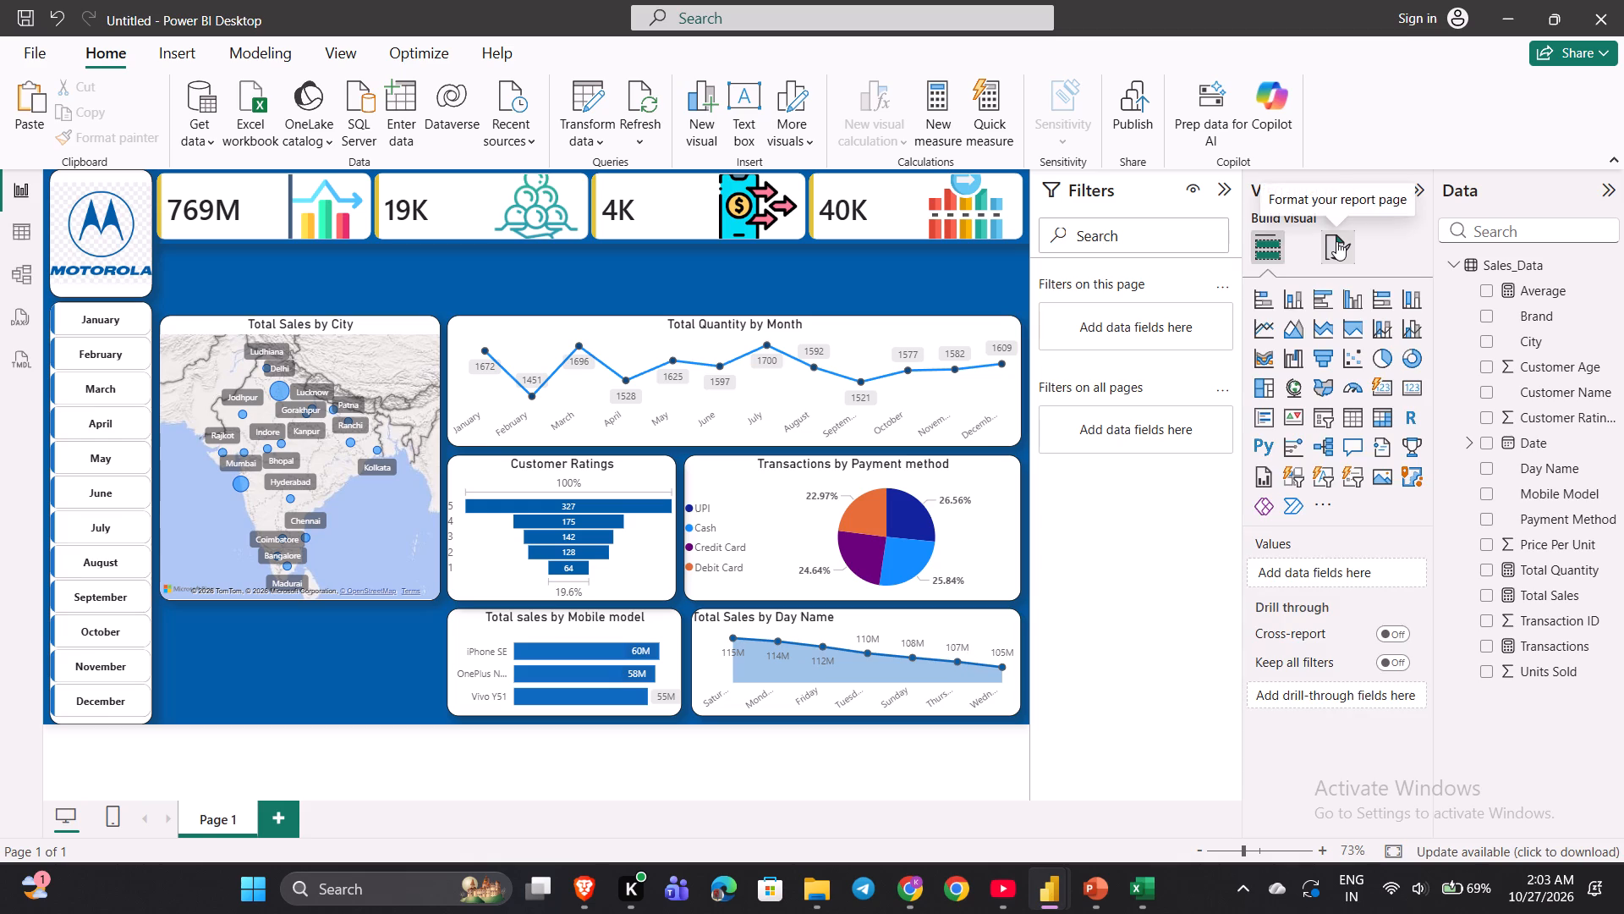
left_click(984, 626)
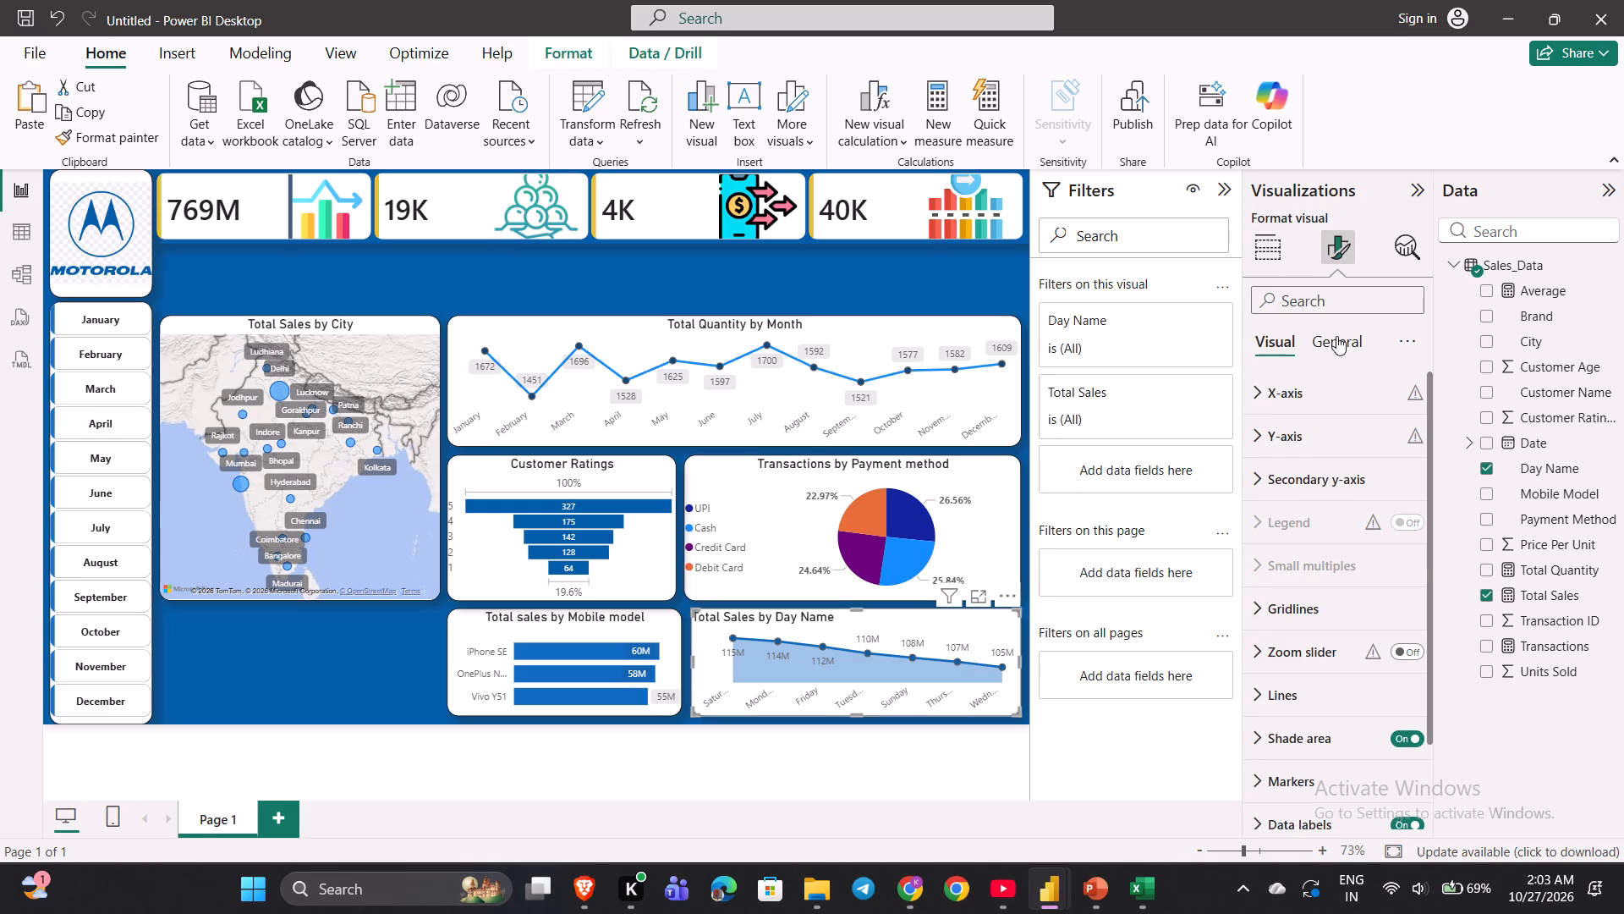
left_click(1336, 336)
left_click(1318, 452)
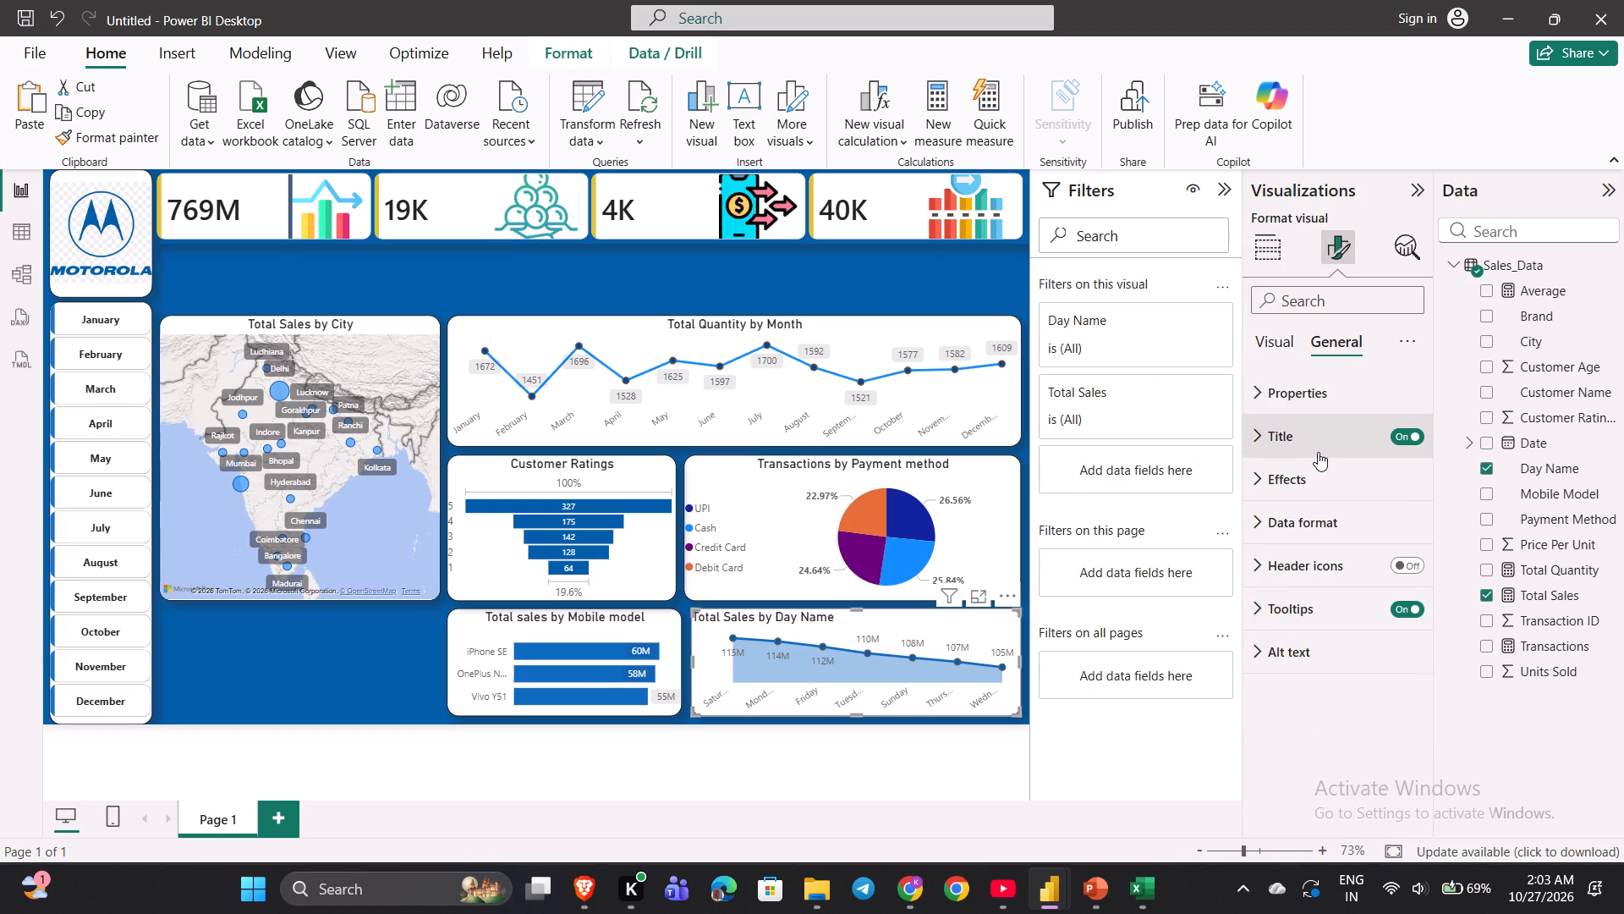
scroll(1323, 545, "down", 2)
left_click(1300, 570)
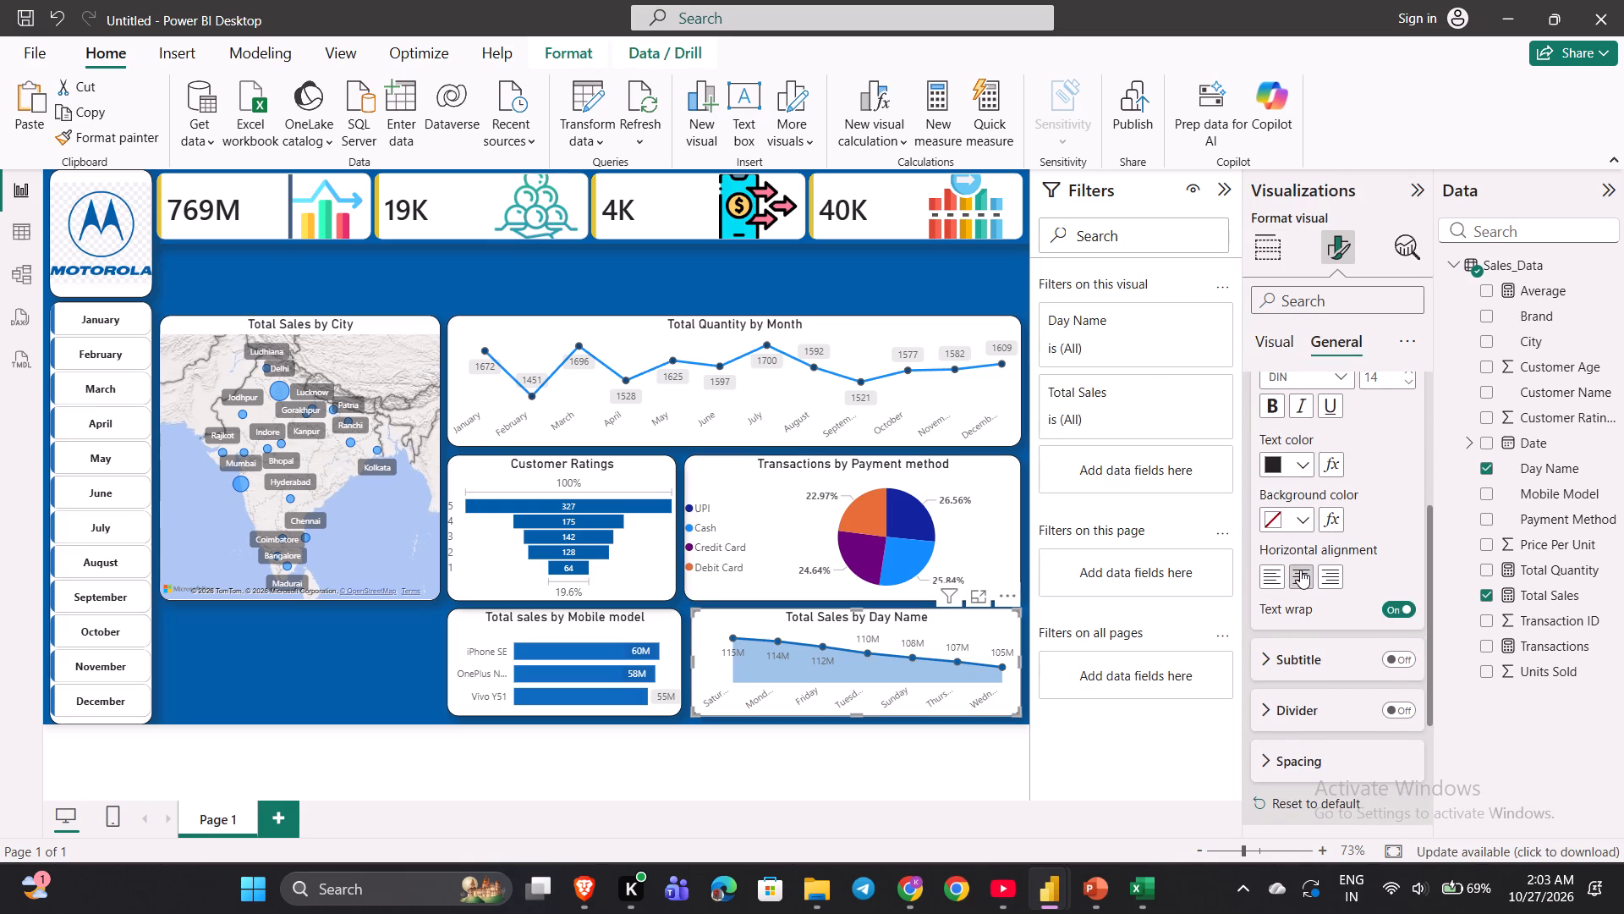
left_click(319, 659)
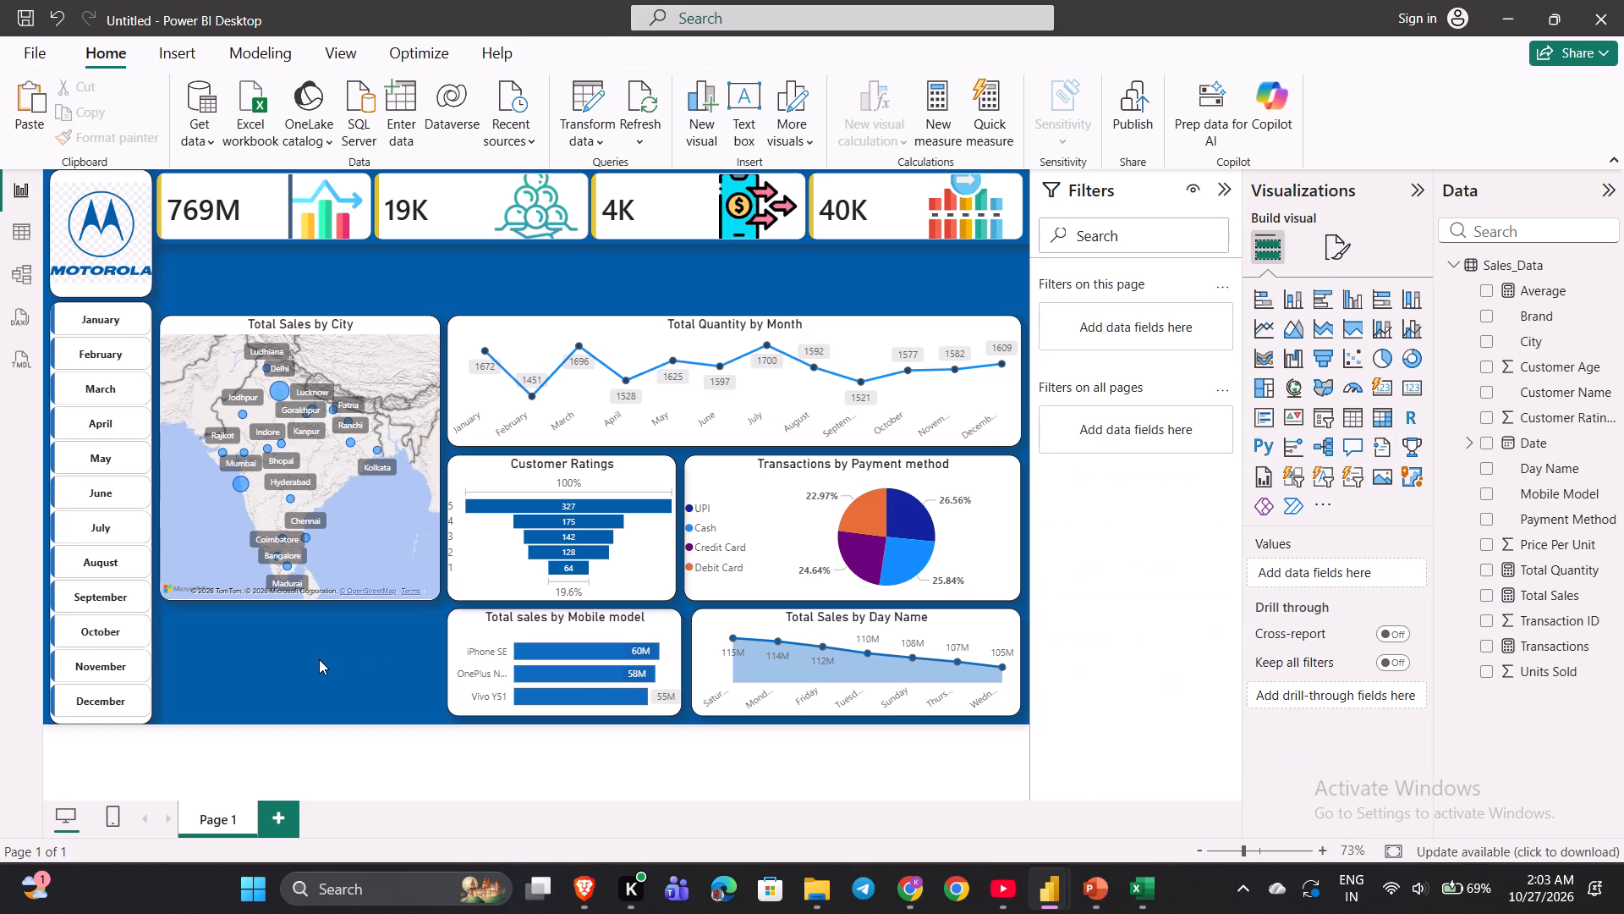
Switch to the YouTube tutorial, watch where the Total Sales by Mobile Model chart is placed, and compare that layout with the Power BI report.
left_click(996, 904)
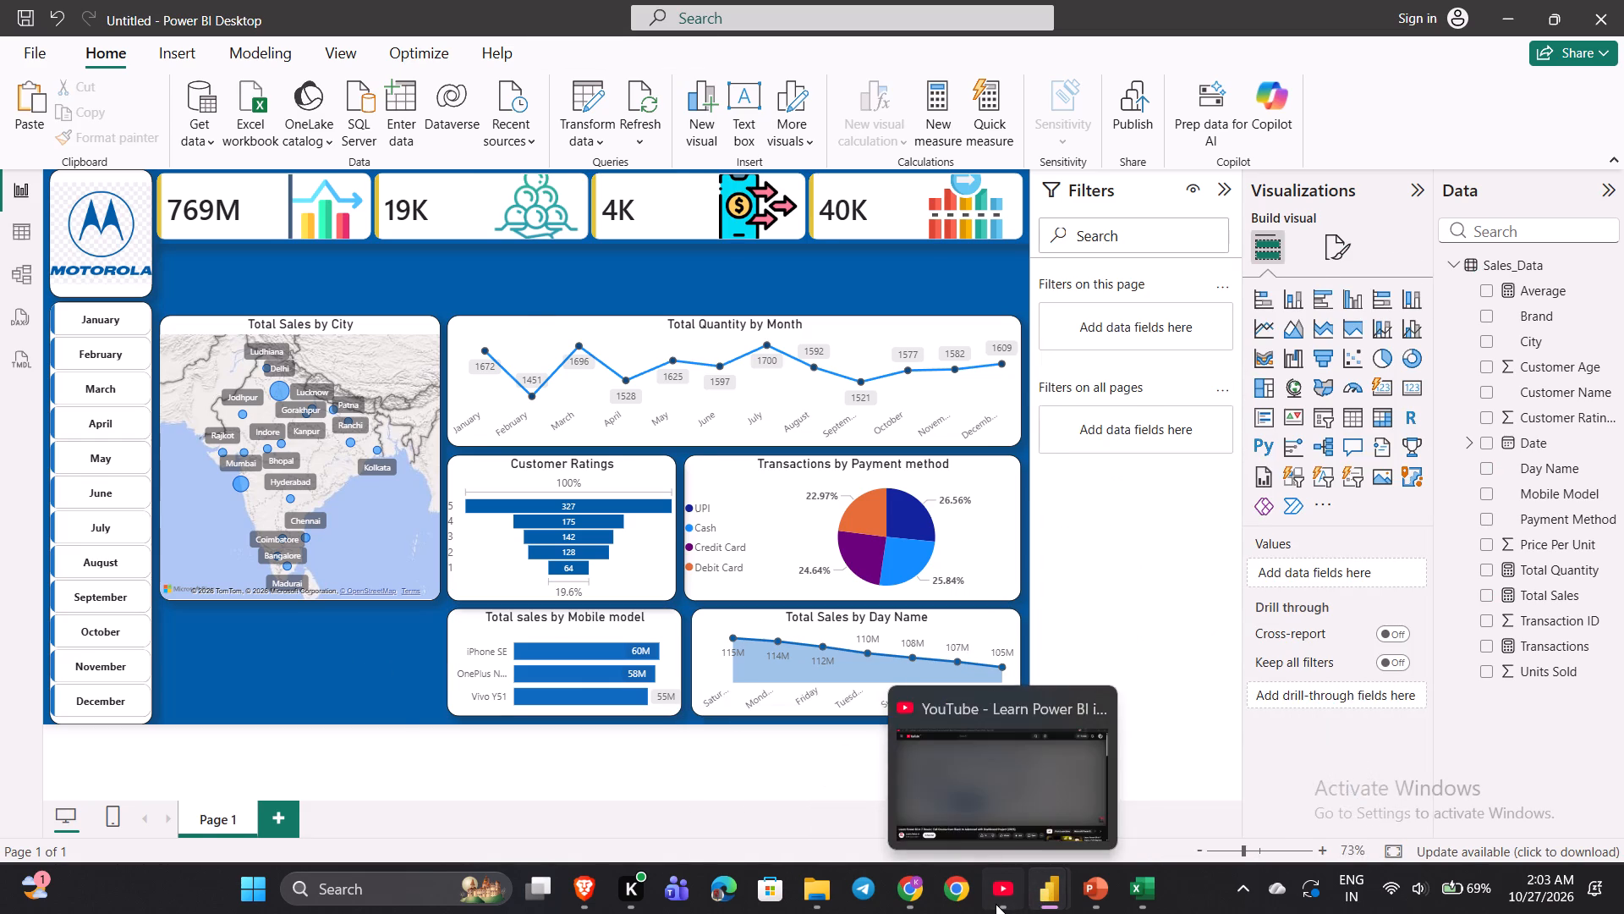
key("space")
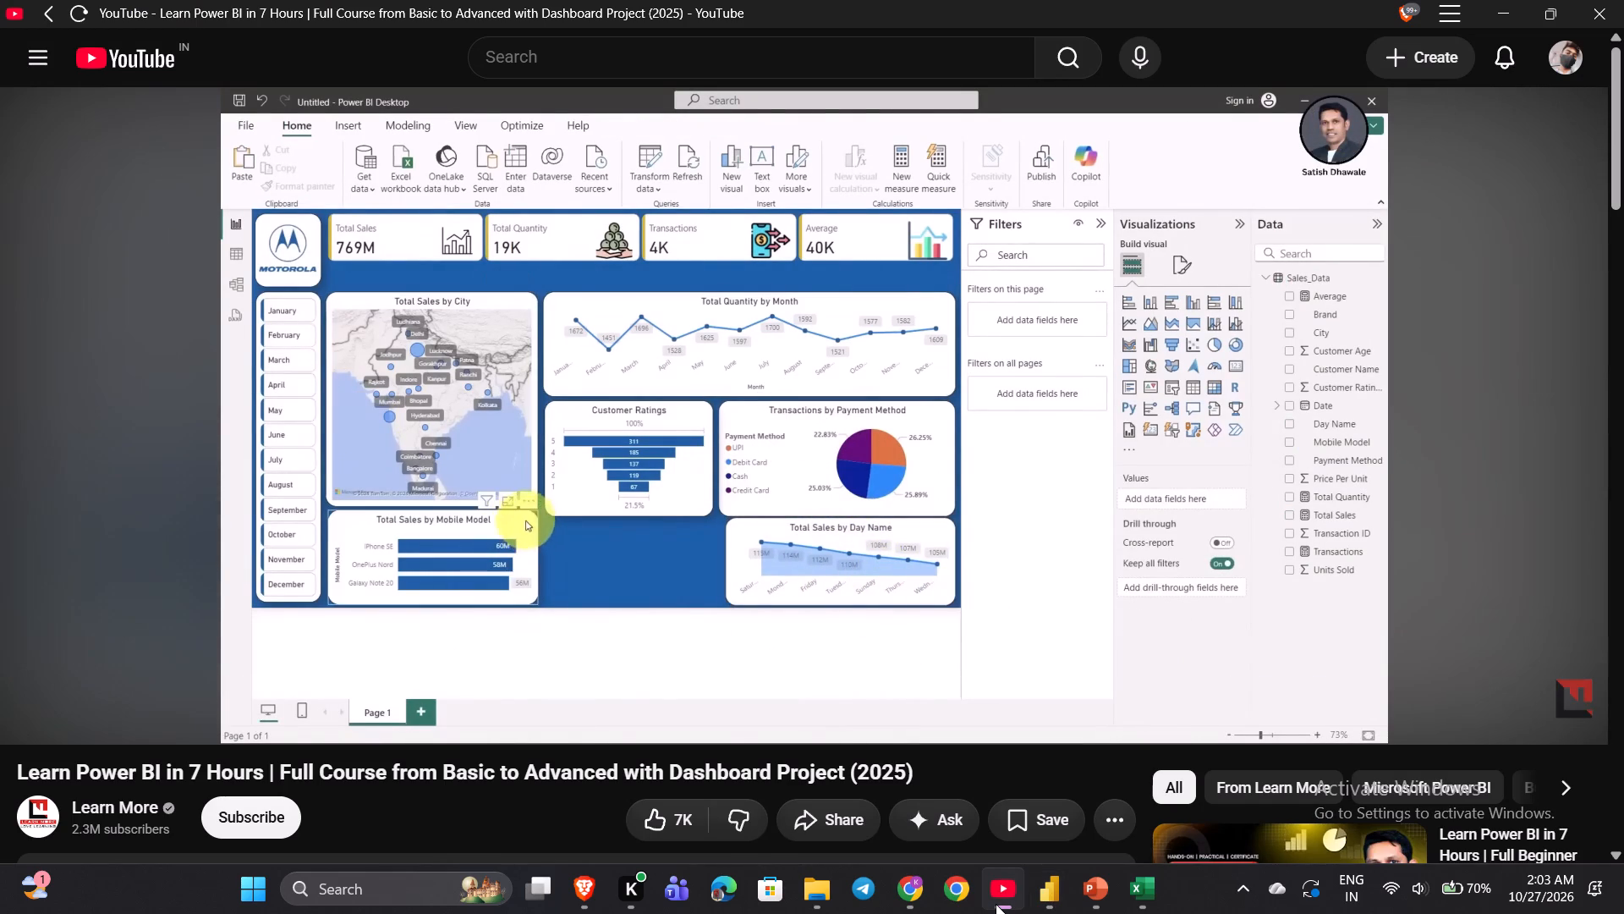
key("space")
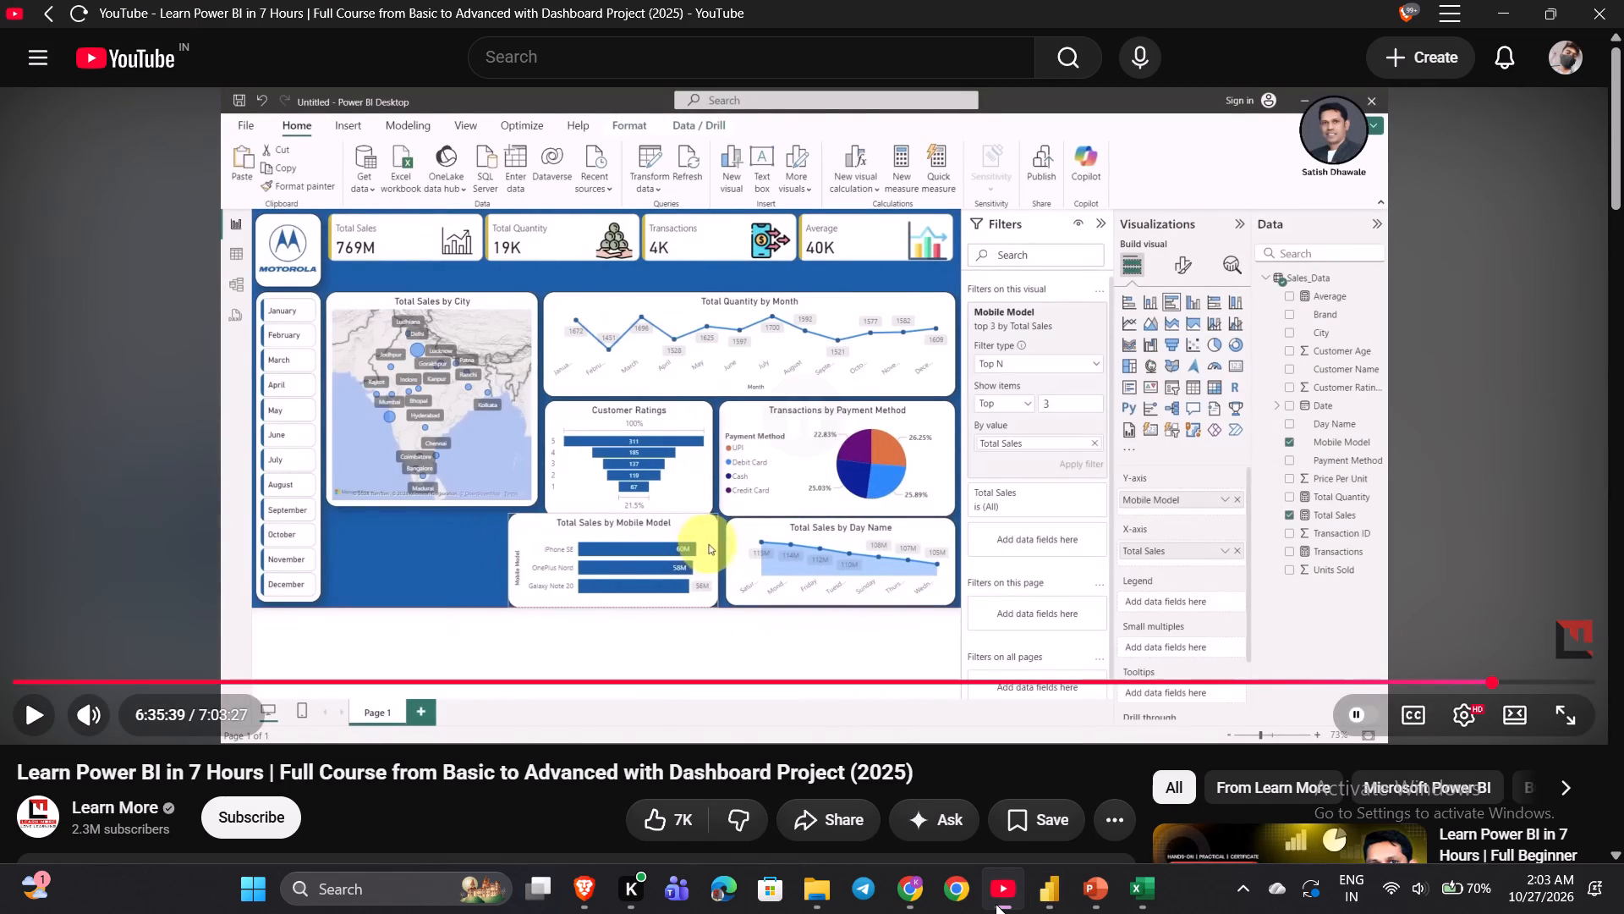
left_click(996, 904)
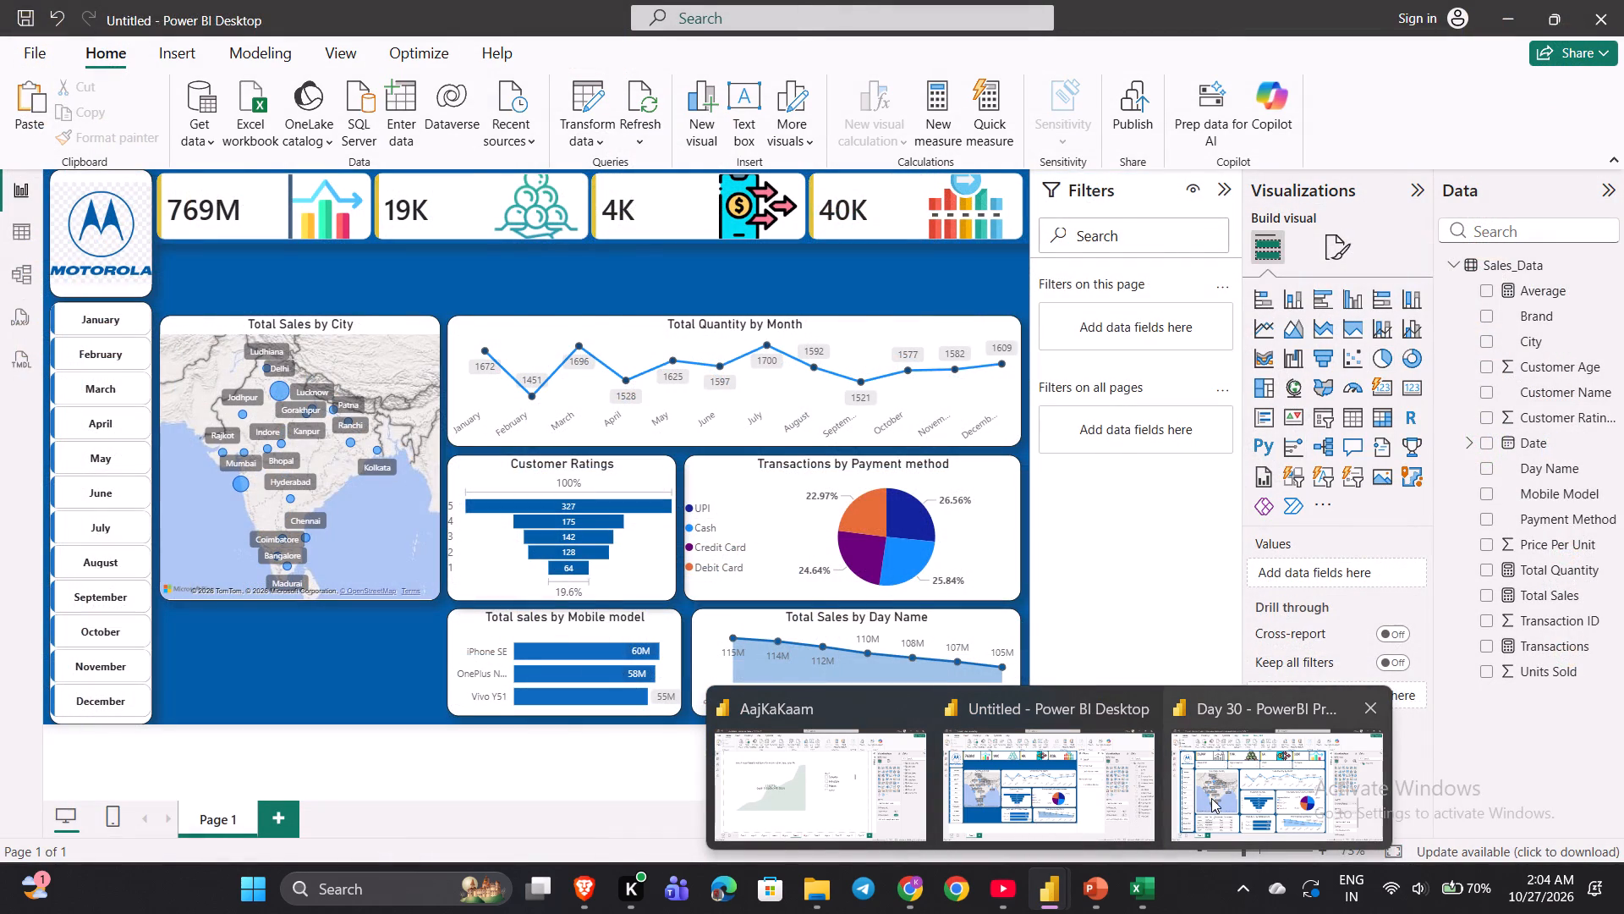
left_click(992, 884)
left_click(992, 884)
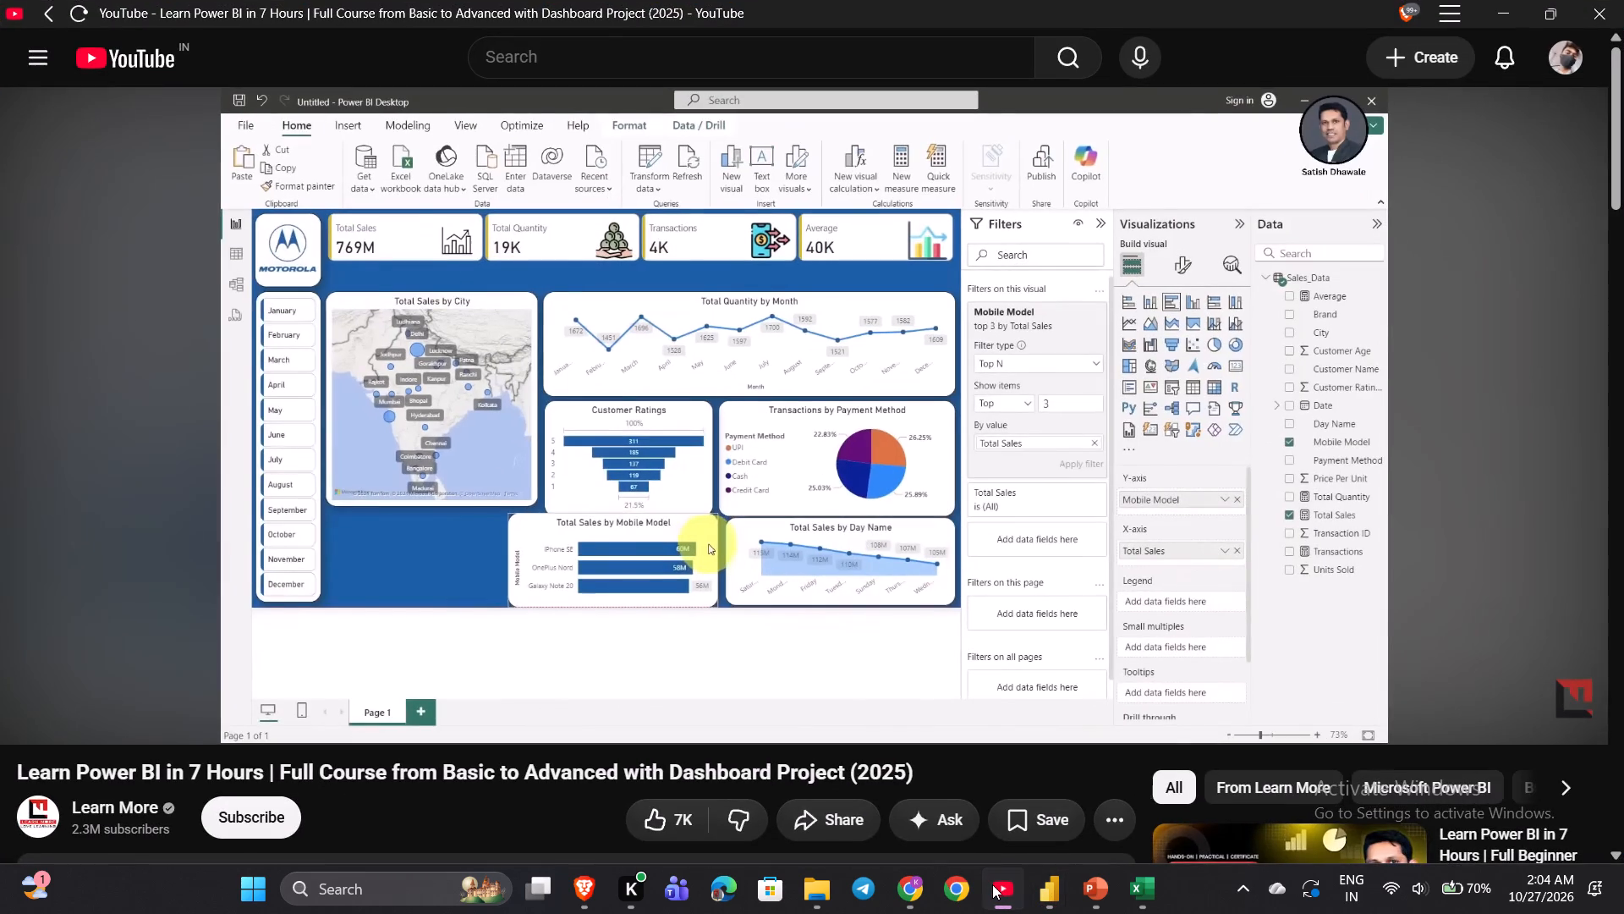
left_click(992, 884)
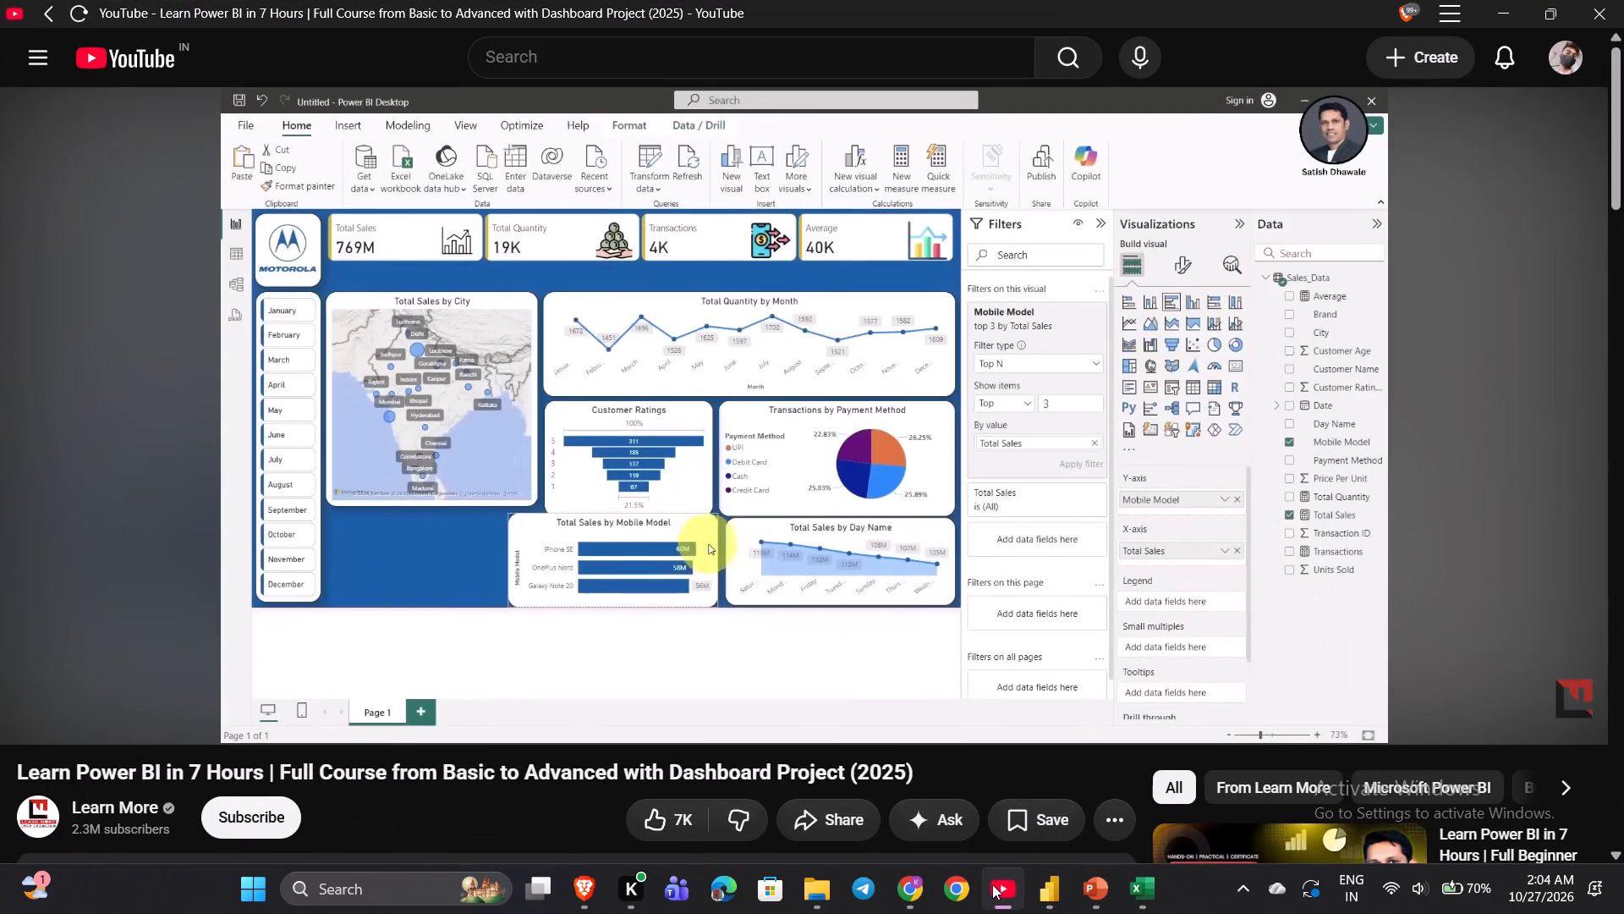
left_click(992, 884)
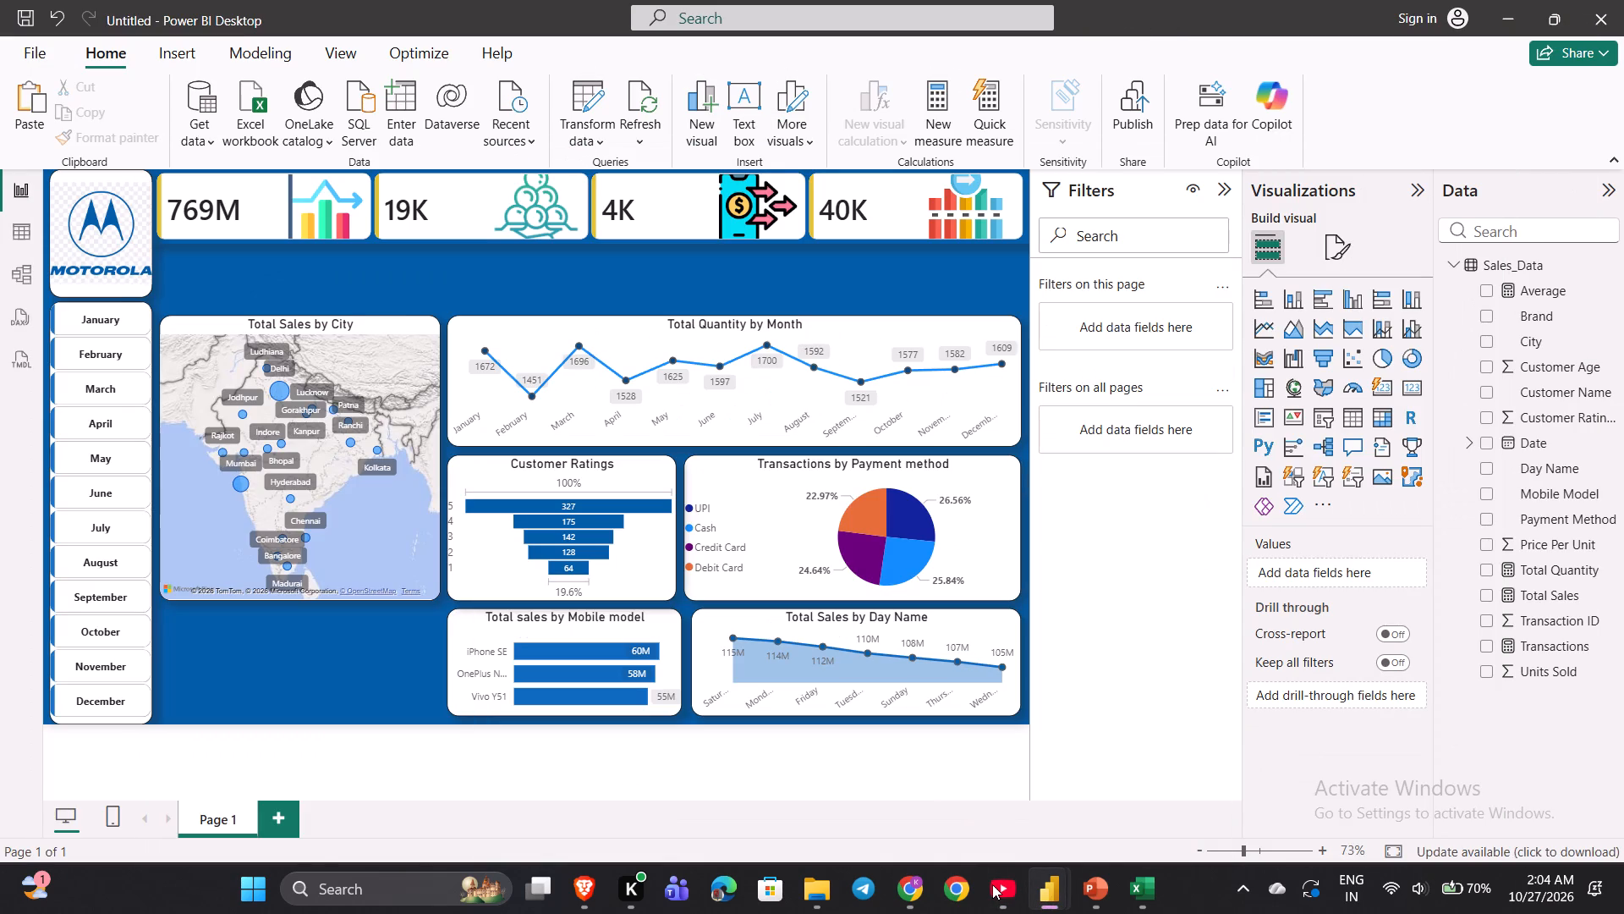
left_click(992, 884)
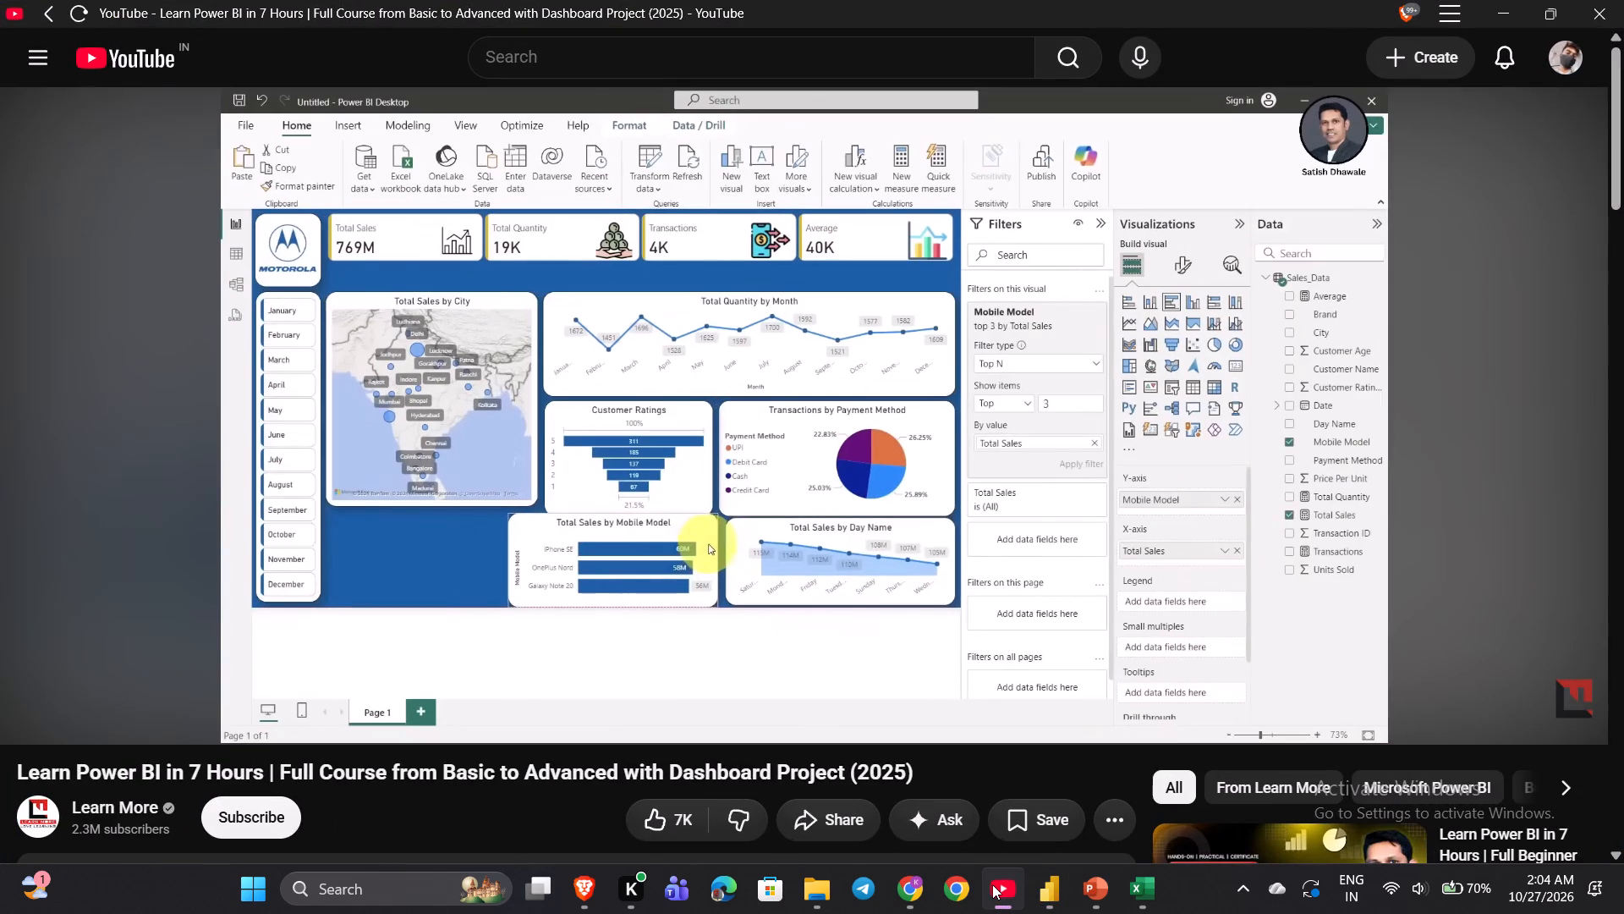
left_click(992, 884)
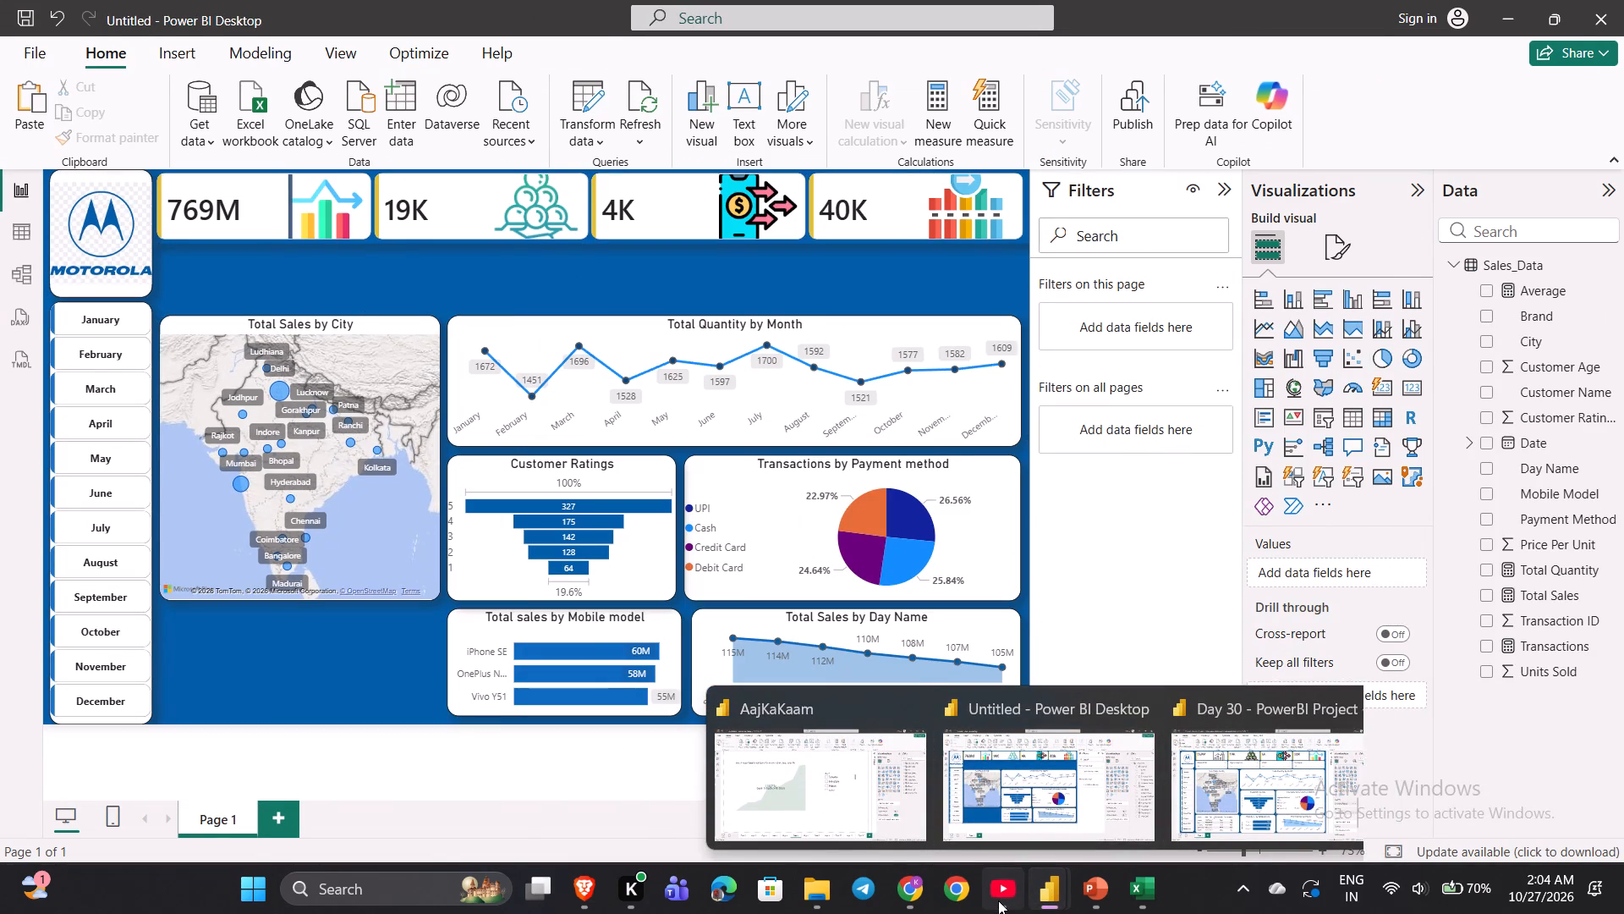
Resume the YouTube tutorial, skip ahead through the rearranging of the charts, and compare its layout with the Power BI report.
left_click(998, 900)
key("space")
key("Right")
key("Right")
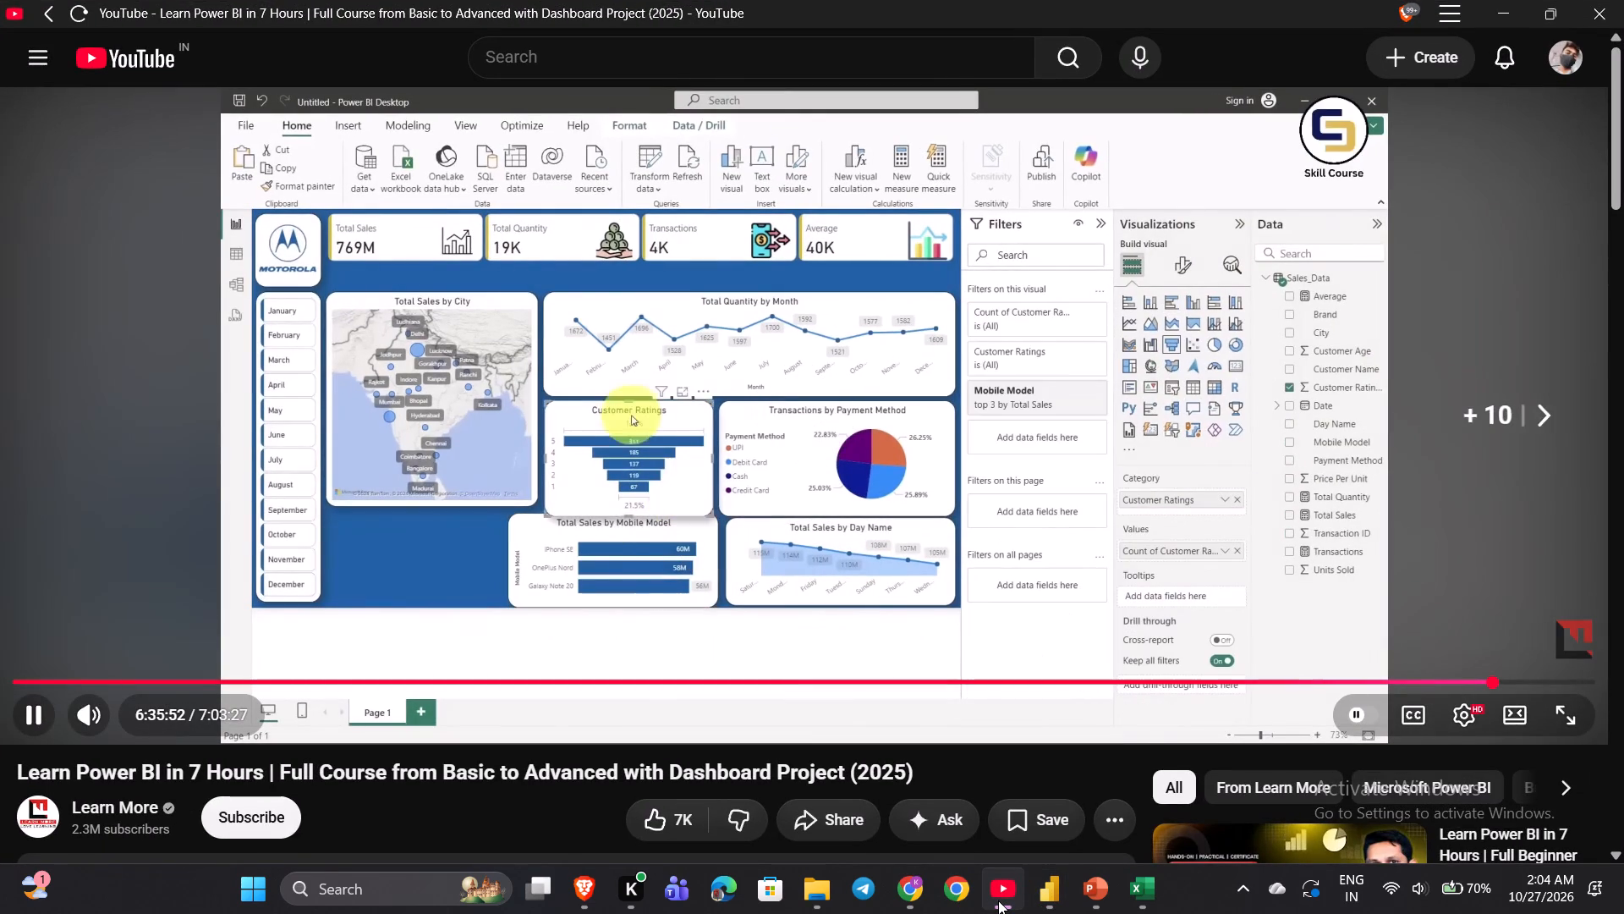
key("Right")
key("Right")
key("Right")
key("Right")
key("Right")
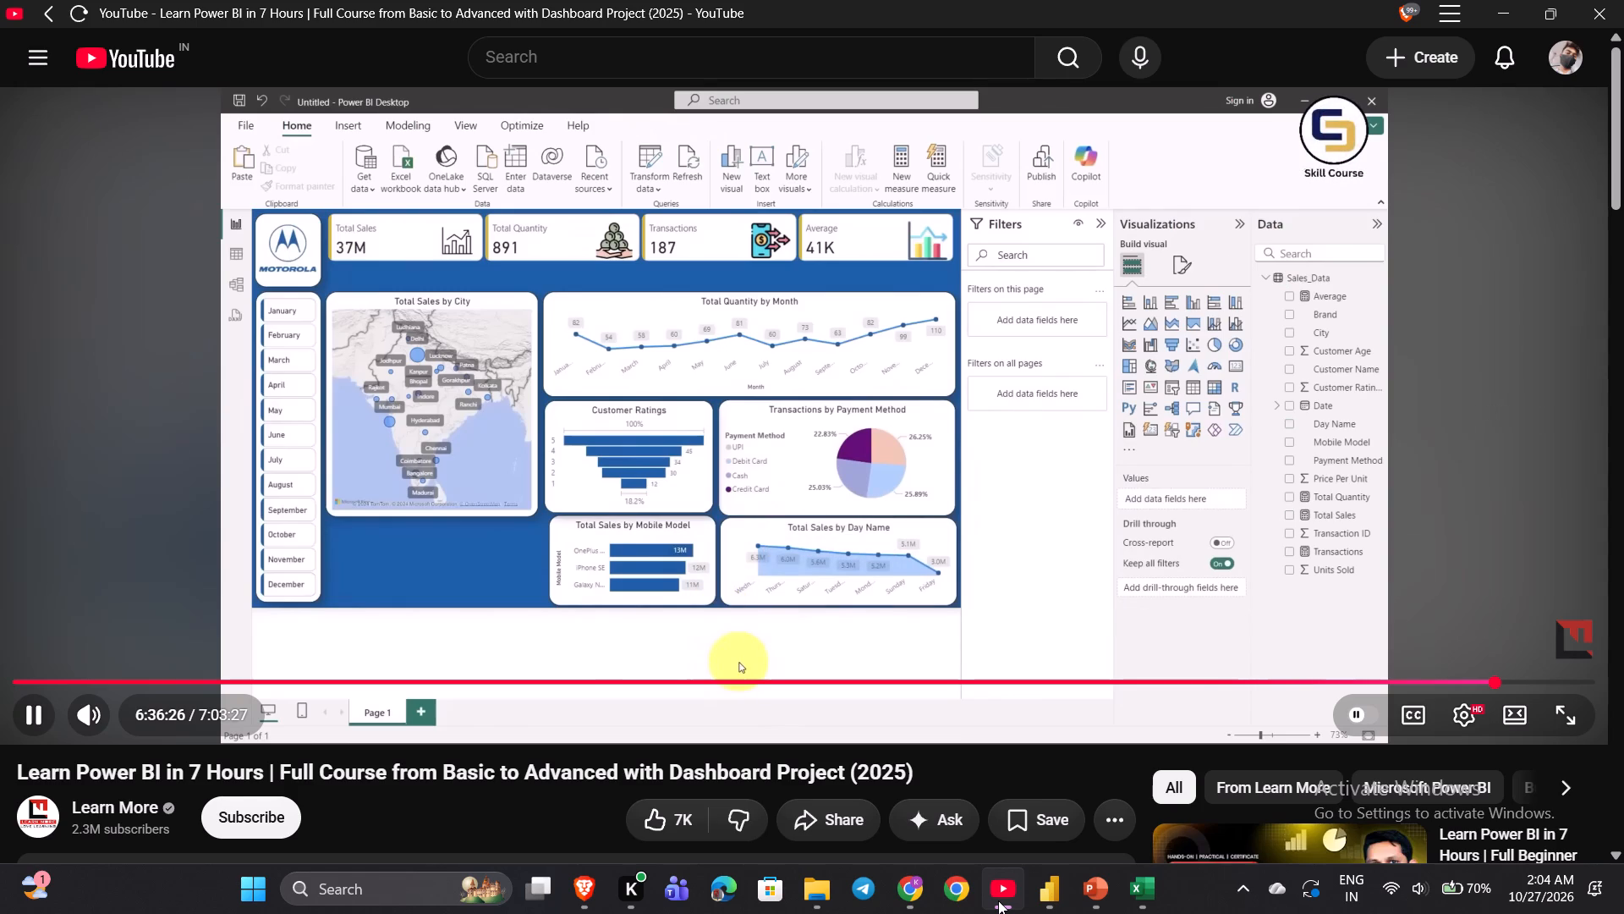
left_click(998, 900)
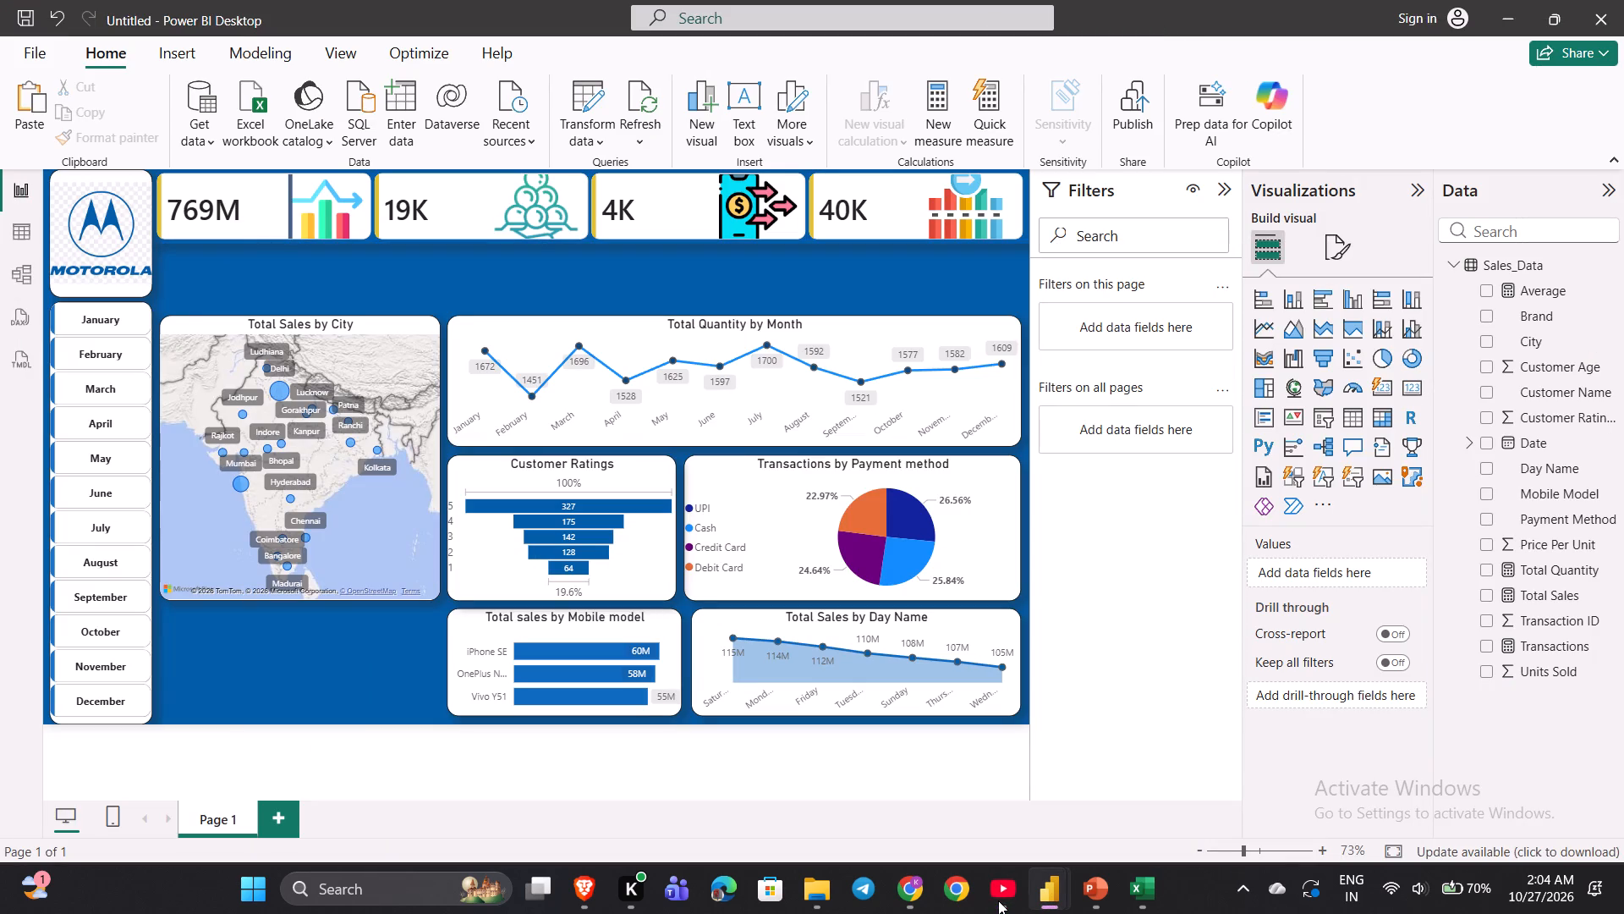
left_click(998, 900)
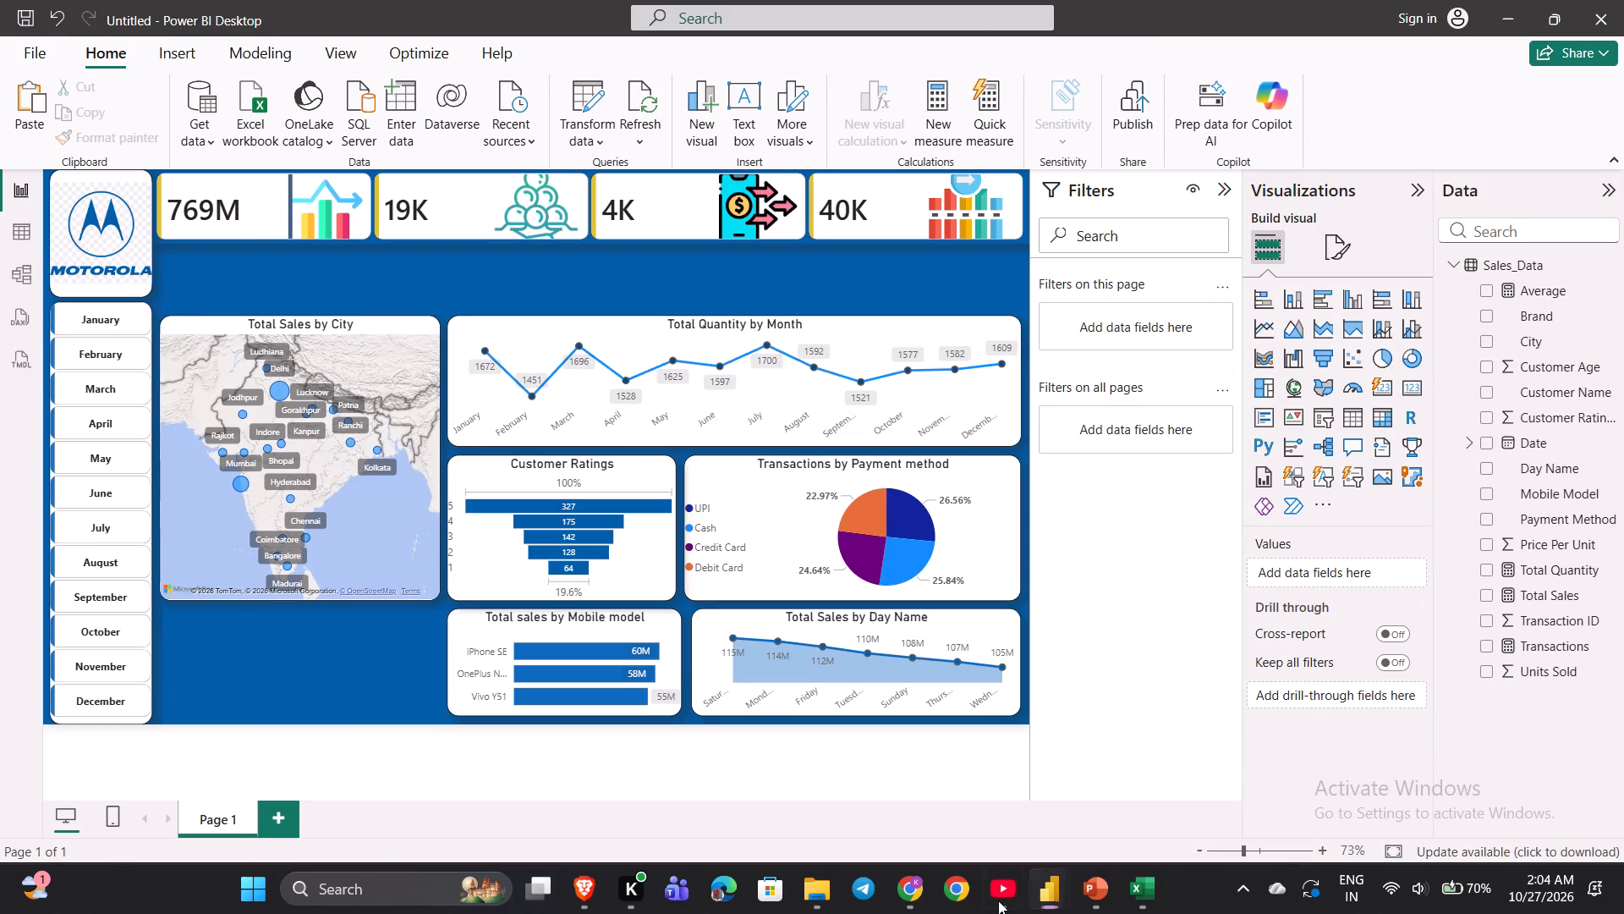
left_click(998, 900)
left_click(1003, 885)
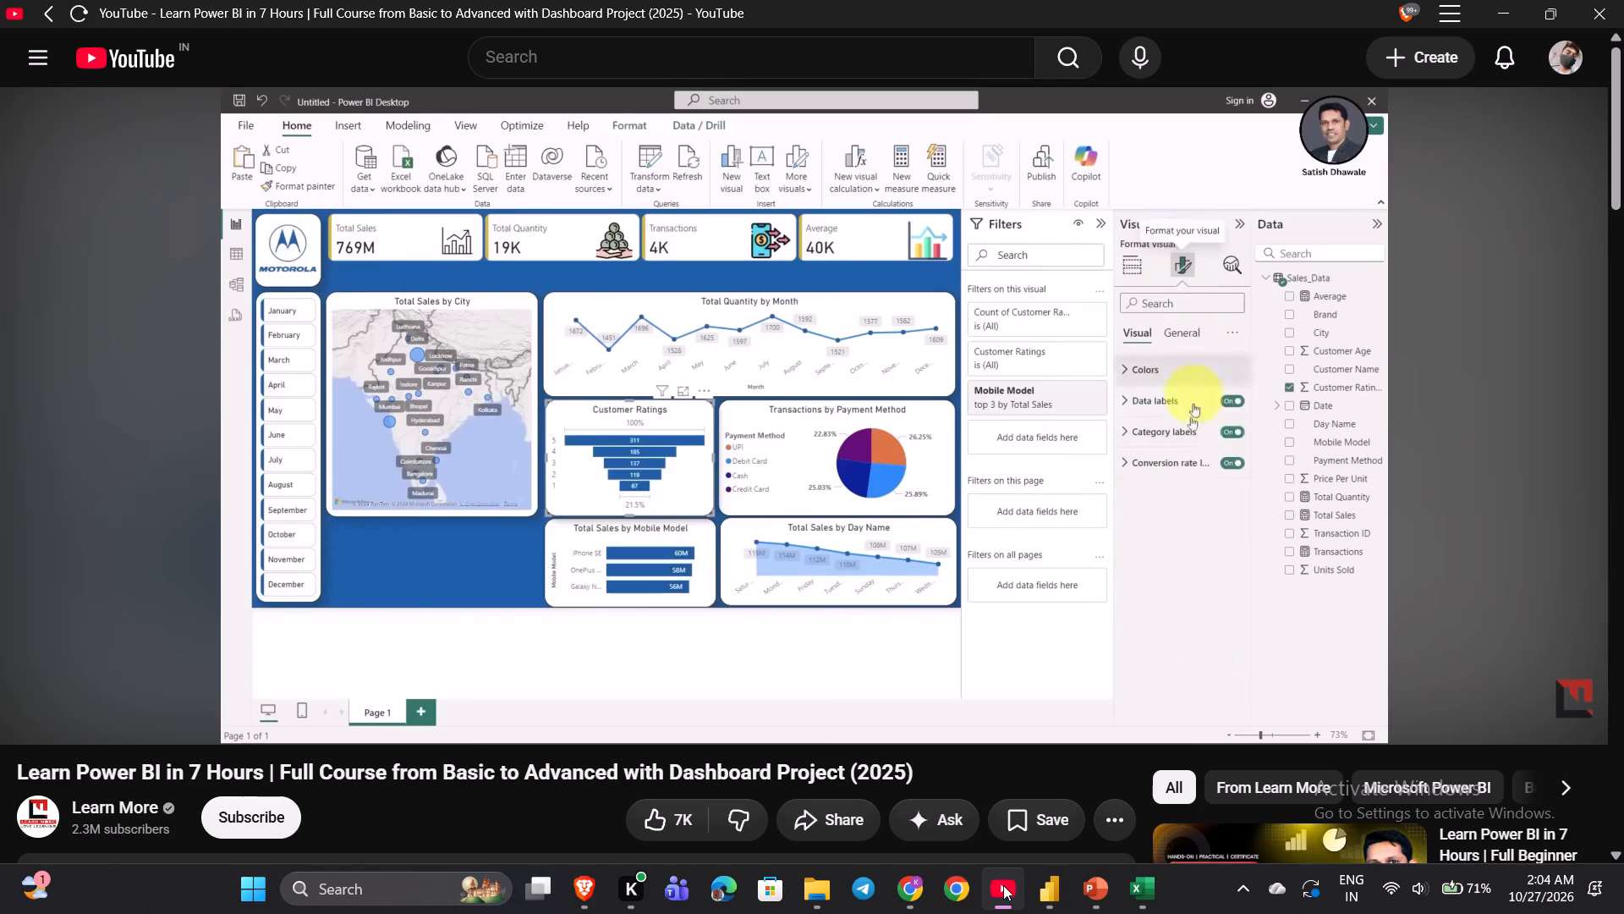
Skip the tutorial ahead to the part that builds a Brand table below the Total Sales by City map, and pause it.
key("Right")
key("Right")
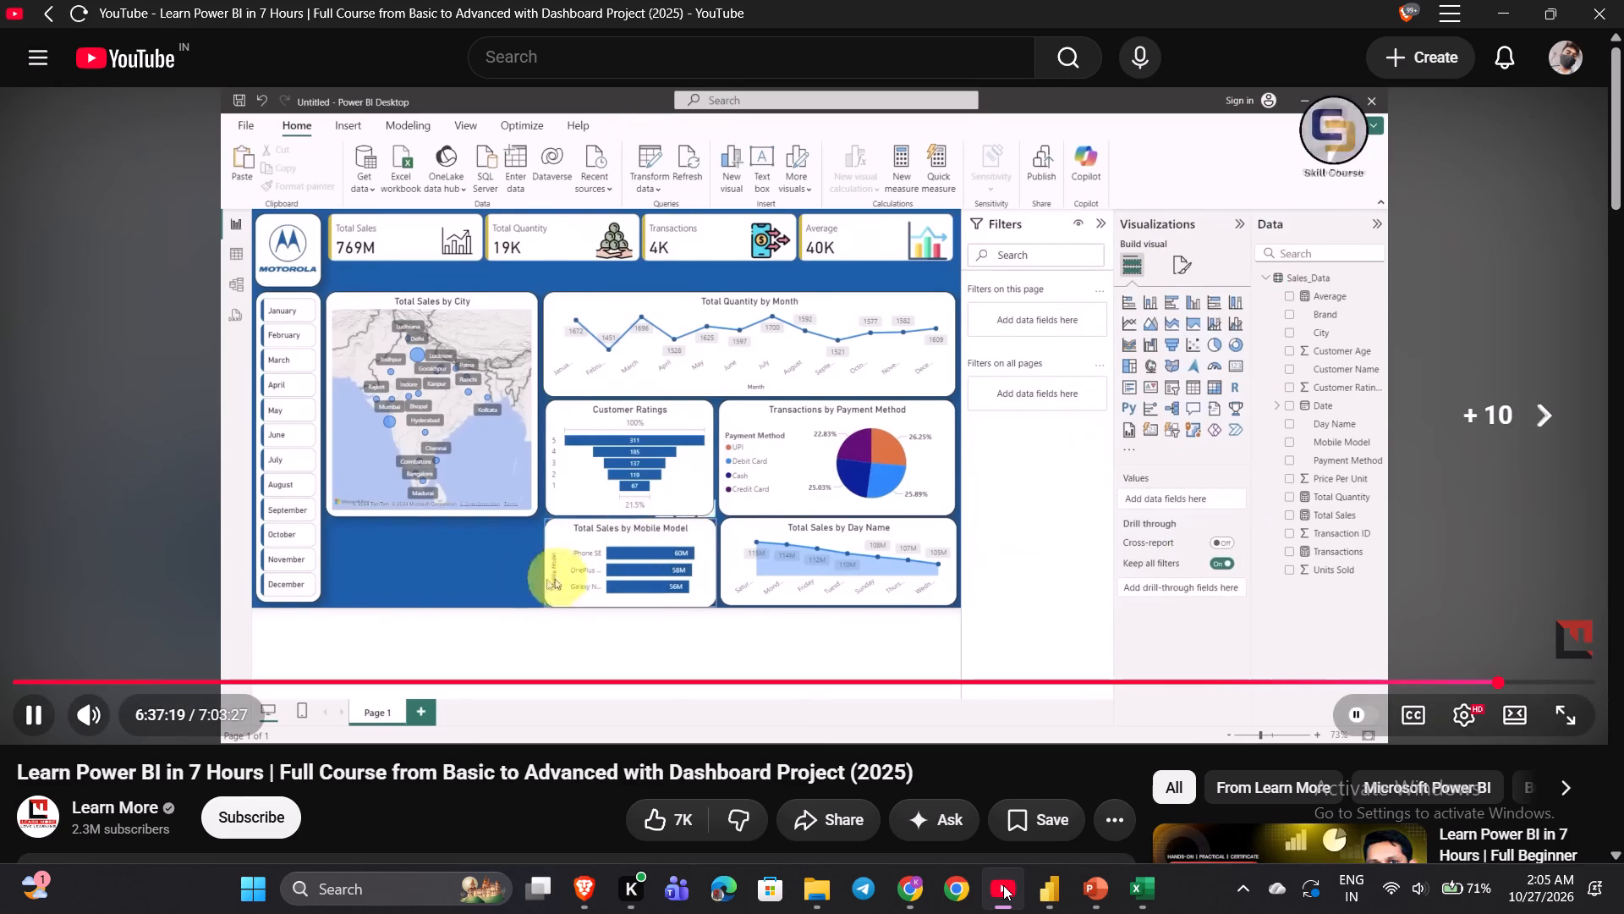
key("Right")
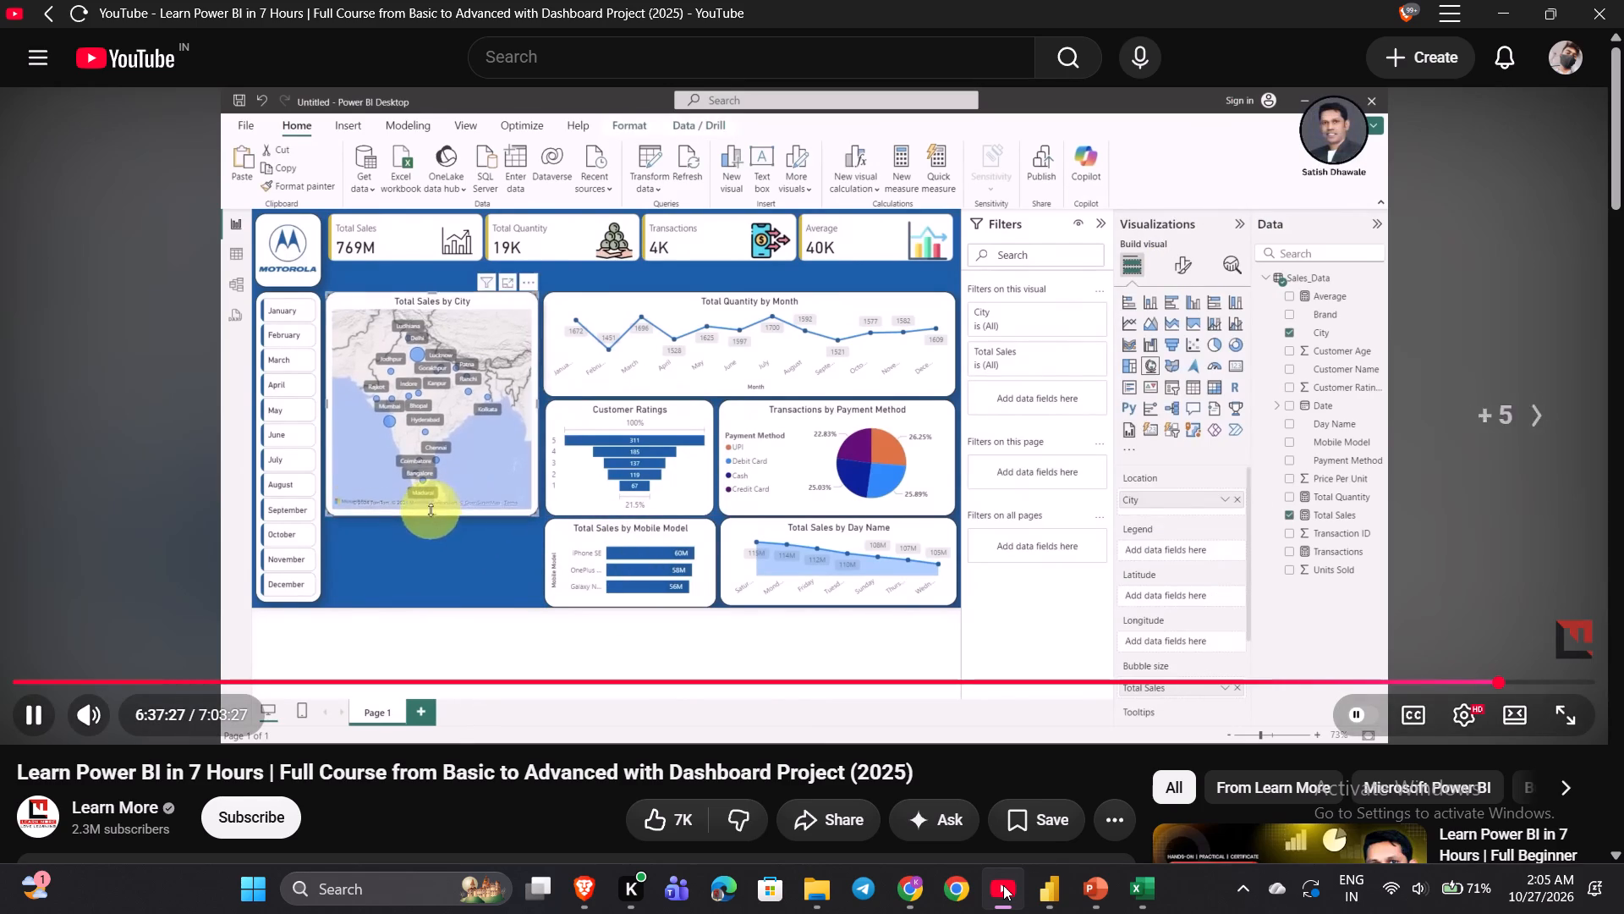
key("Right")
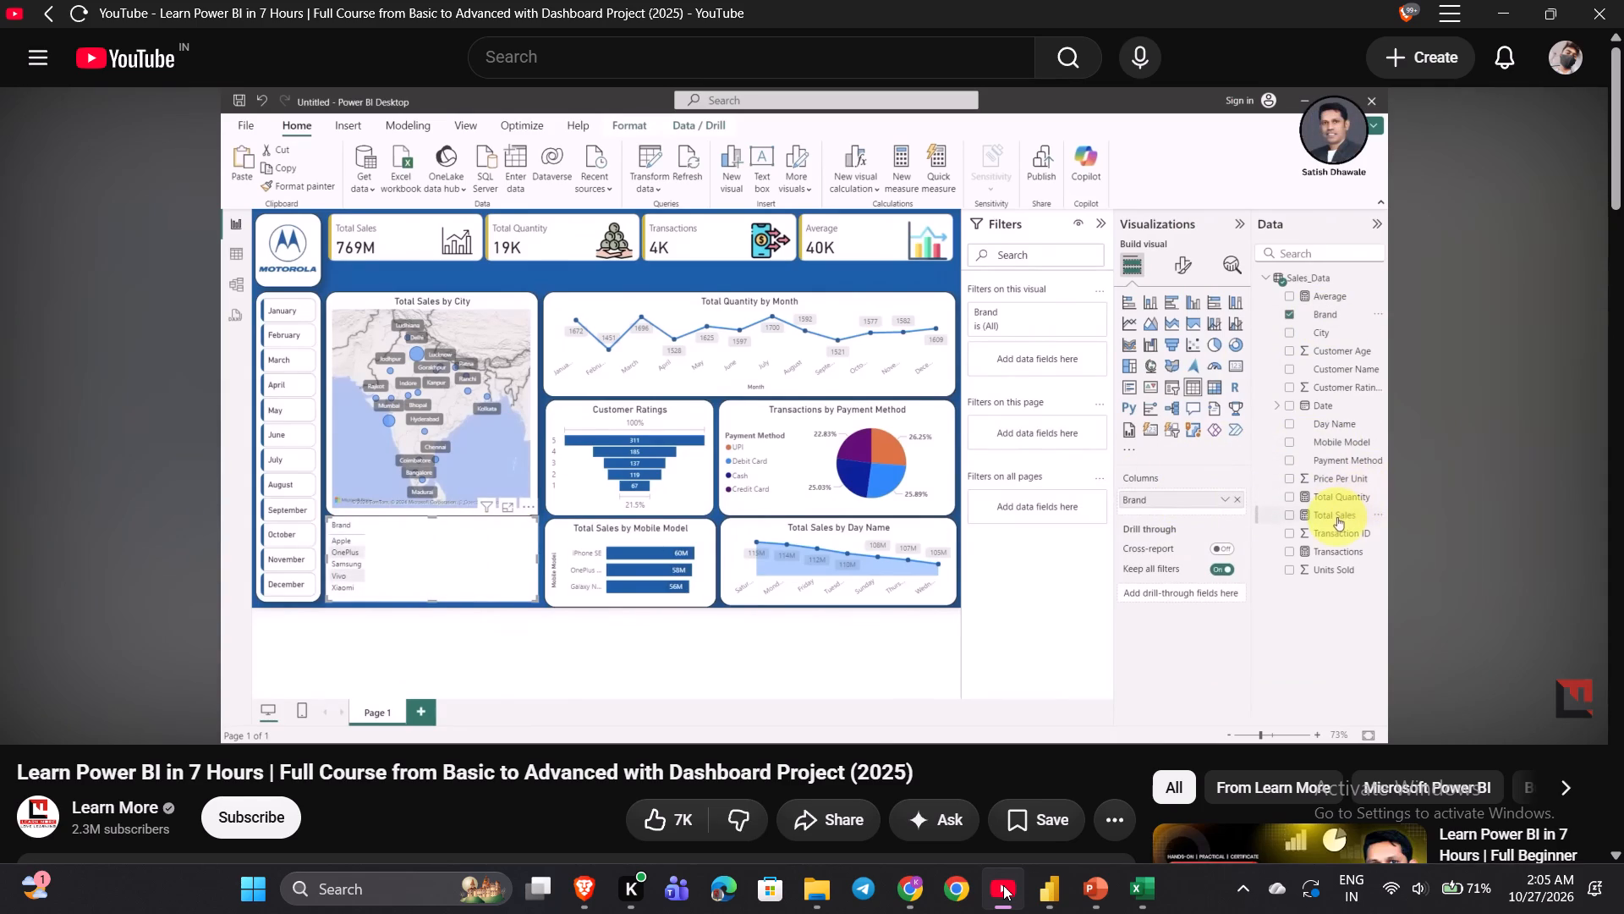
key("space")
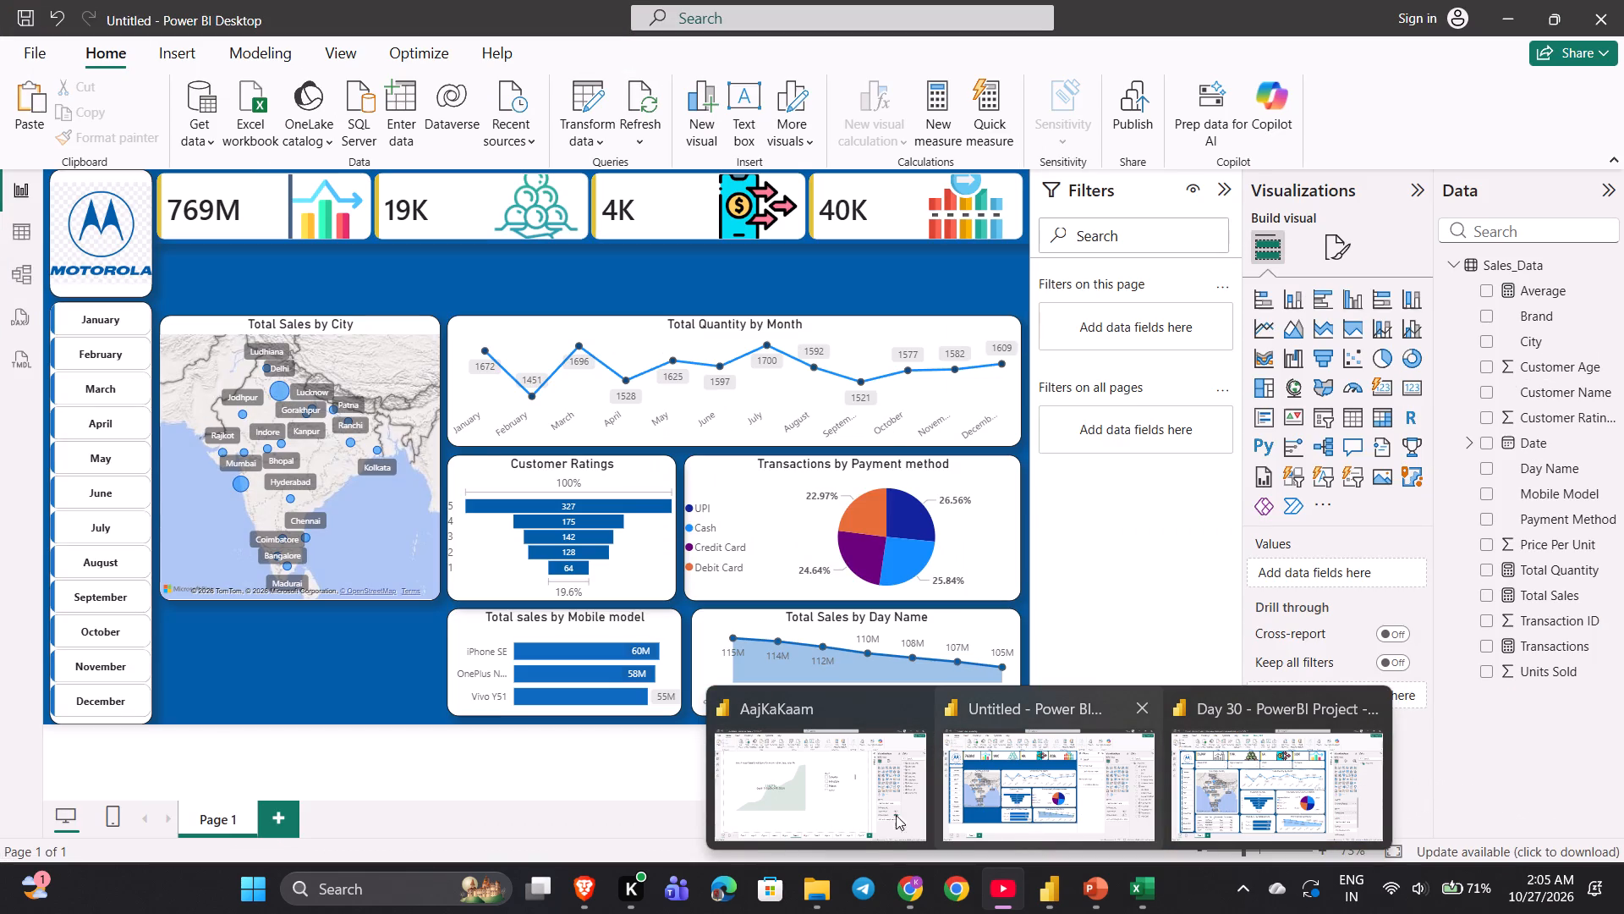
Return to the Power BI report and insert an empty table visual below the Total Sales by City map.
left_click(1021, 774)
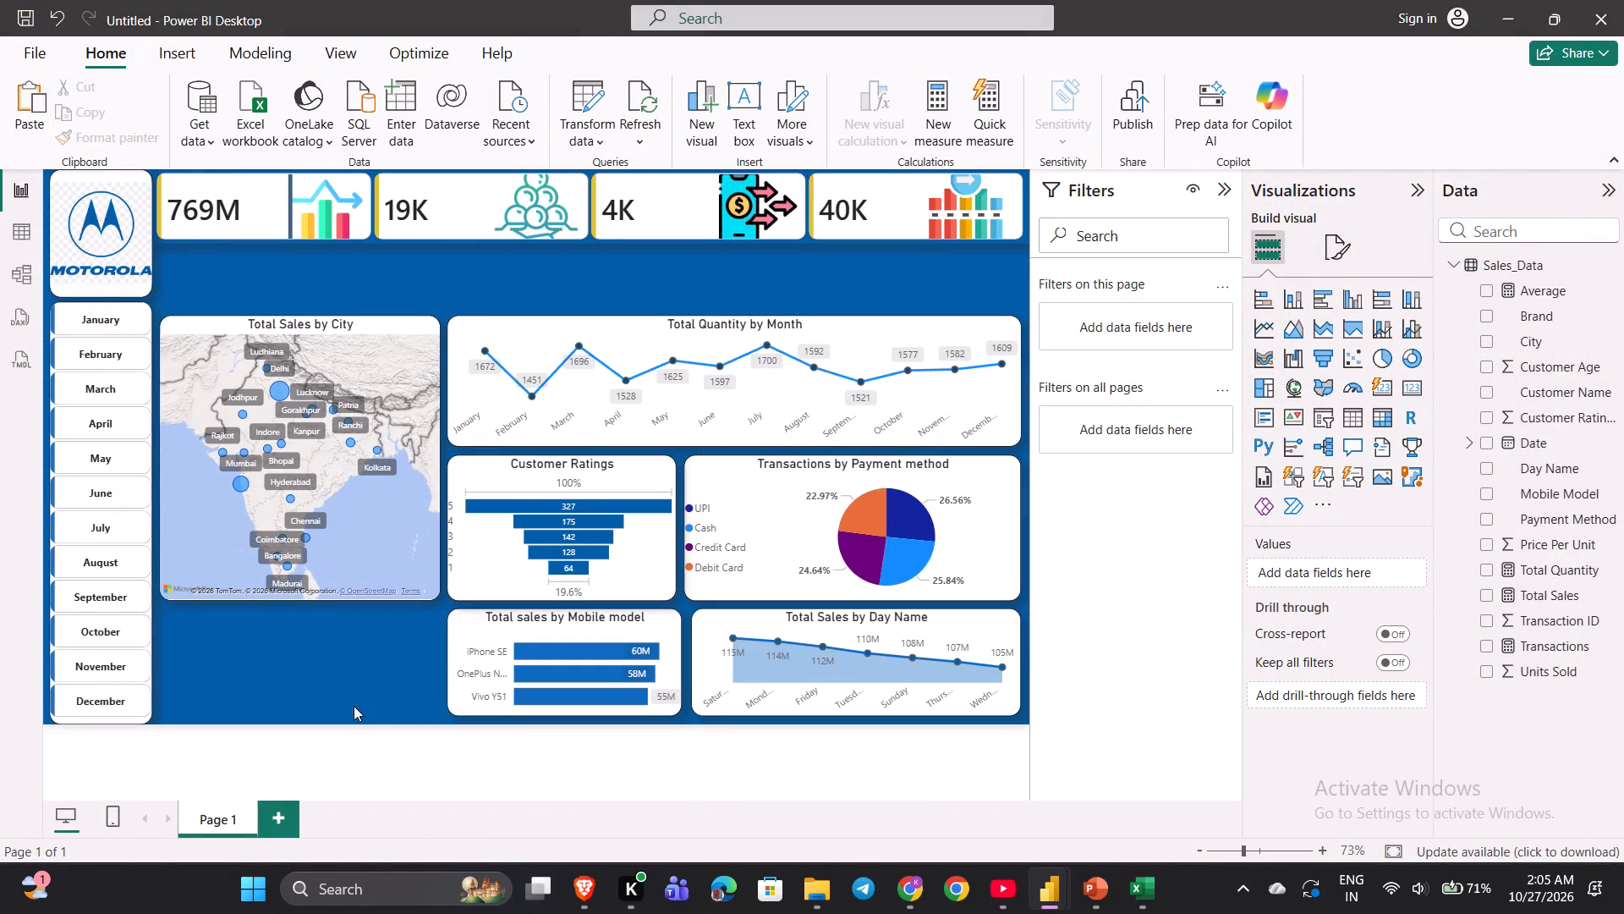
left_click(294, 676)
left_click(1346, 416)
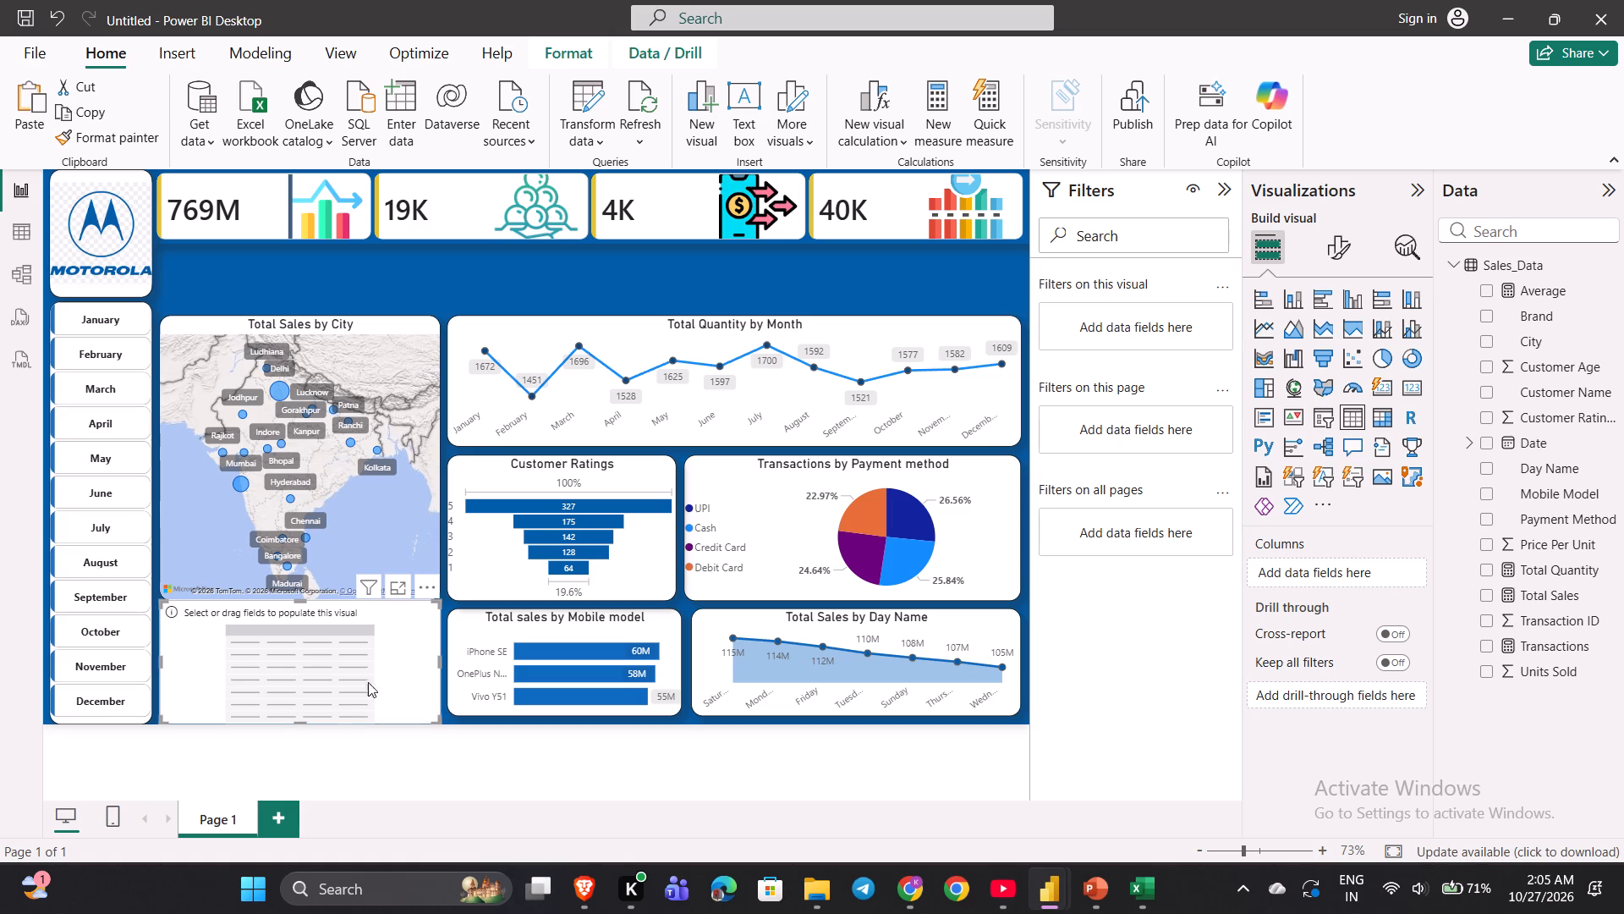
Resize the empty table's top and bottom edges to line up with the neighbouring Total sales by Mobile model chart.
left_click_drag(300, 719, 300, 701)
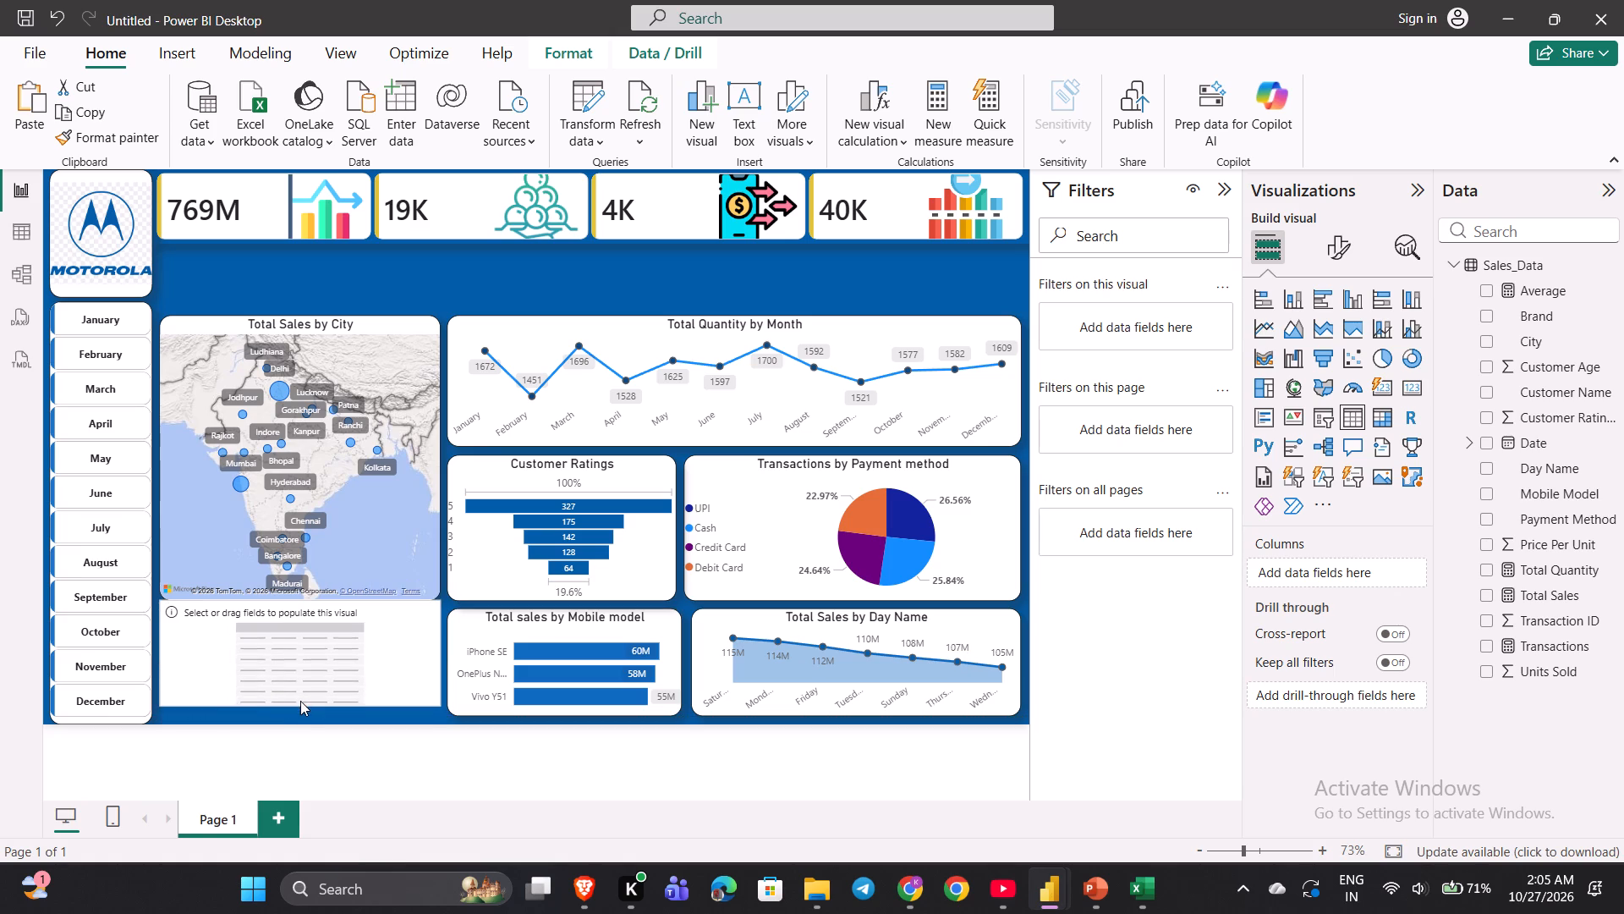
left_click_drag(300, 701, 302, 710)
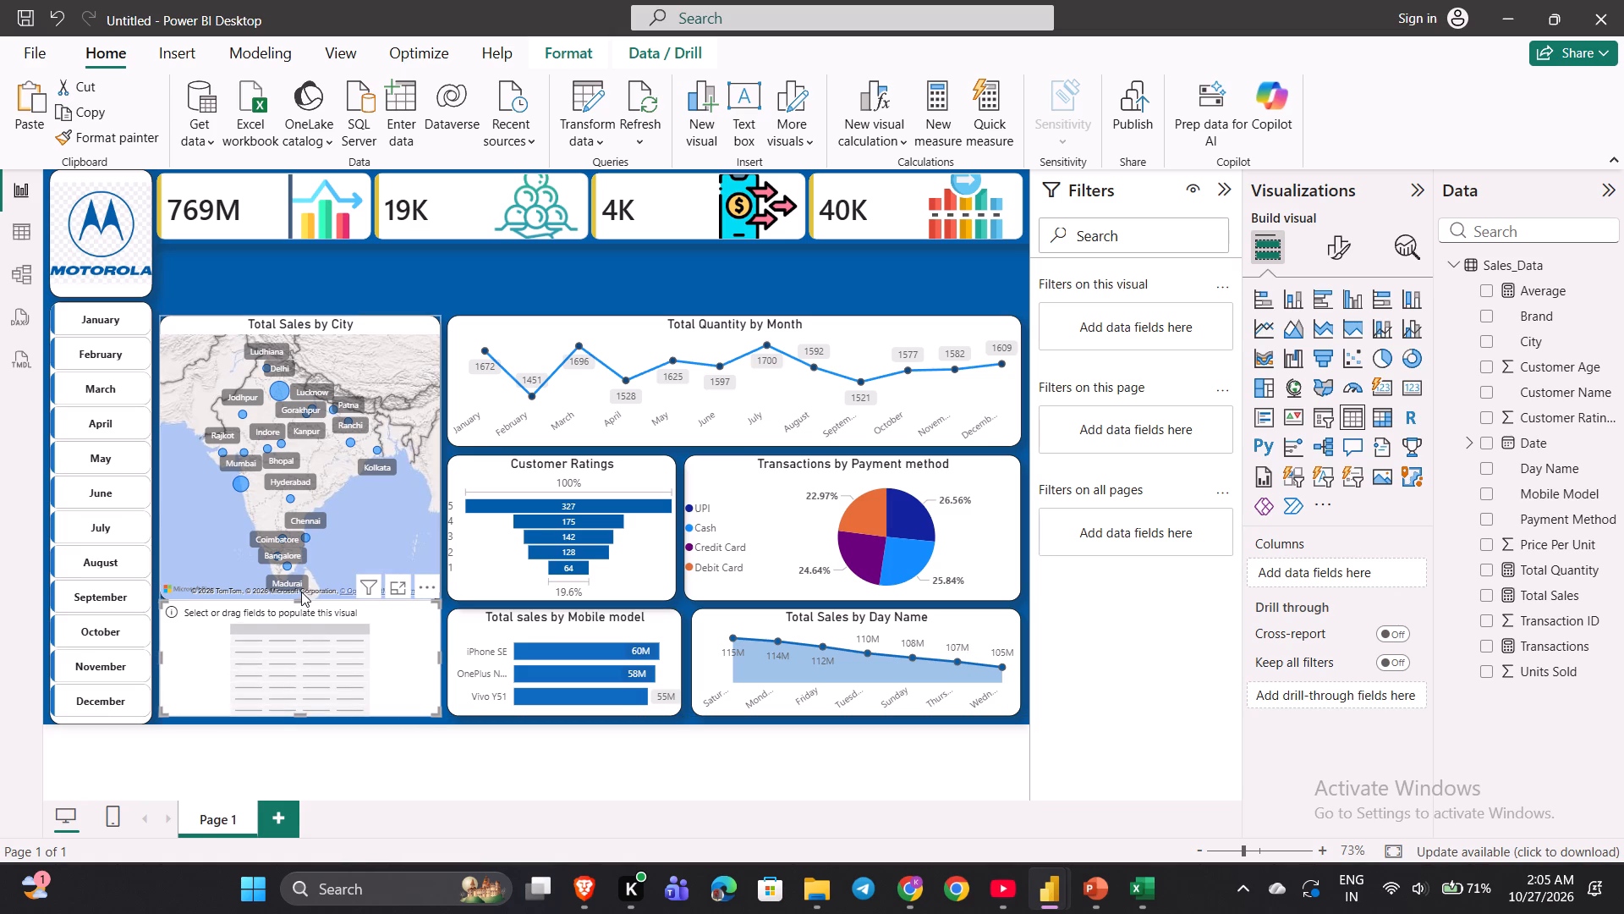
left_click_drag(296, 605, 294, 622)
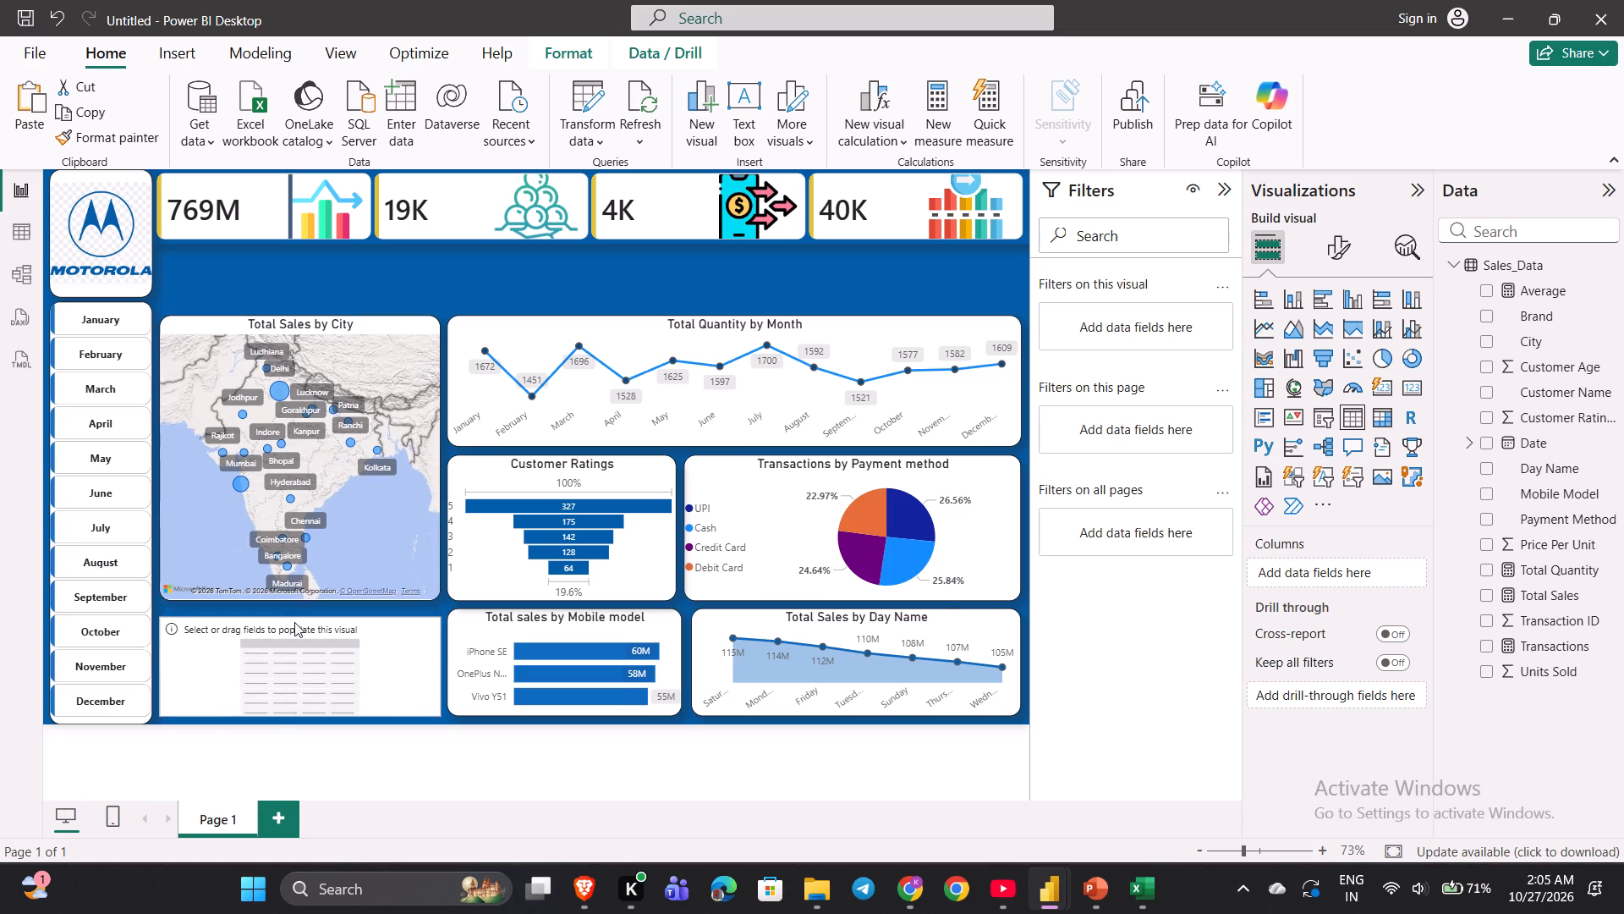
left_click_drag(294, 622, 293, 608)
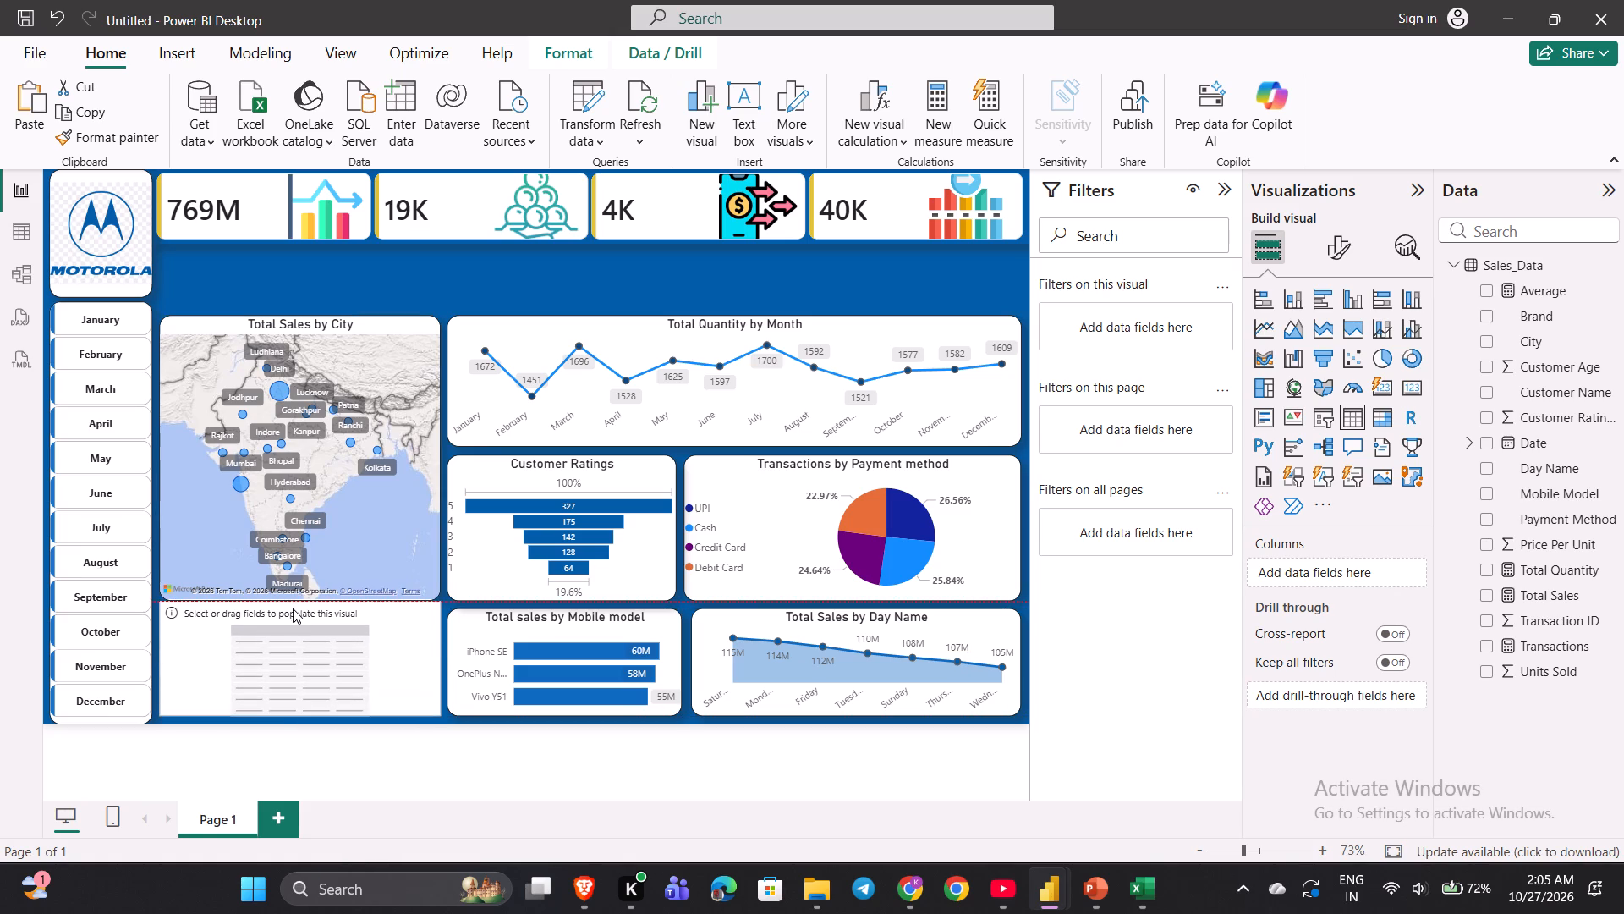
left_click_drag(293, 608, 292, 614)
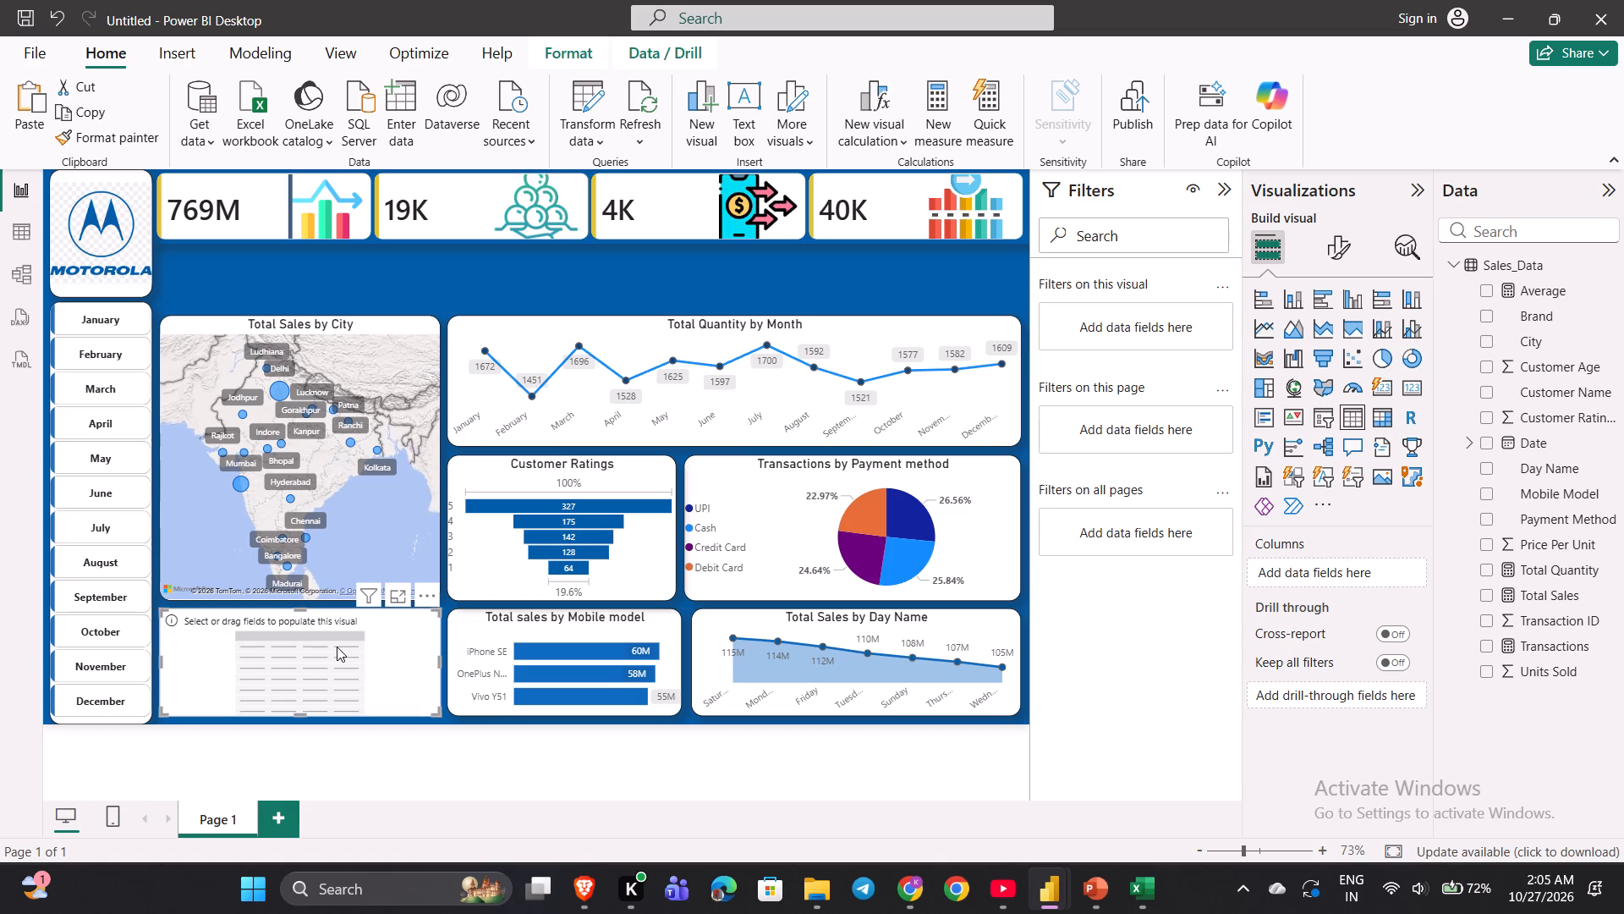
left_click(337, 647)
left_click(403, 642)
Copy the Total sales by Mobile model chart's formatting onto the empty table with the Format painter.
left_click(487, 635)
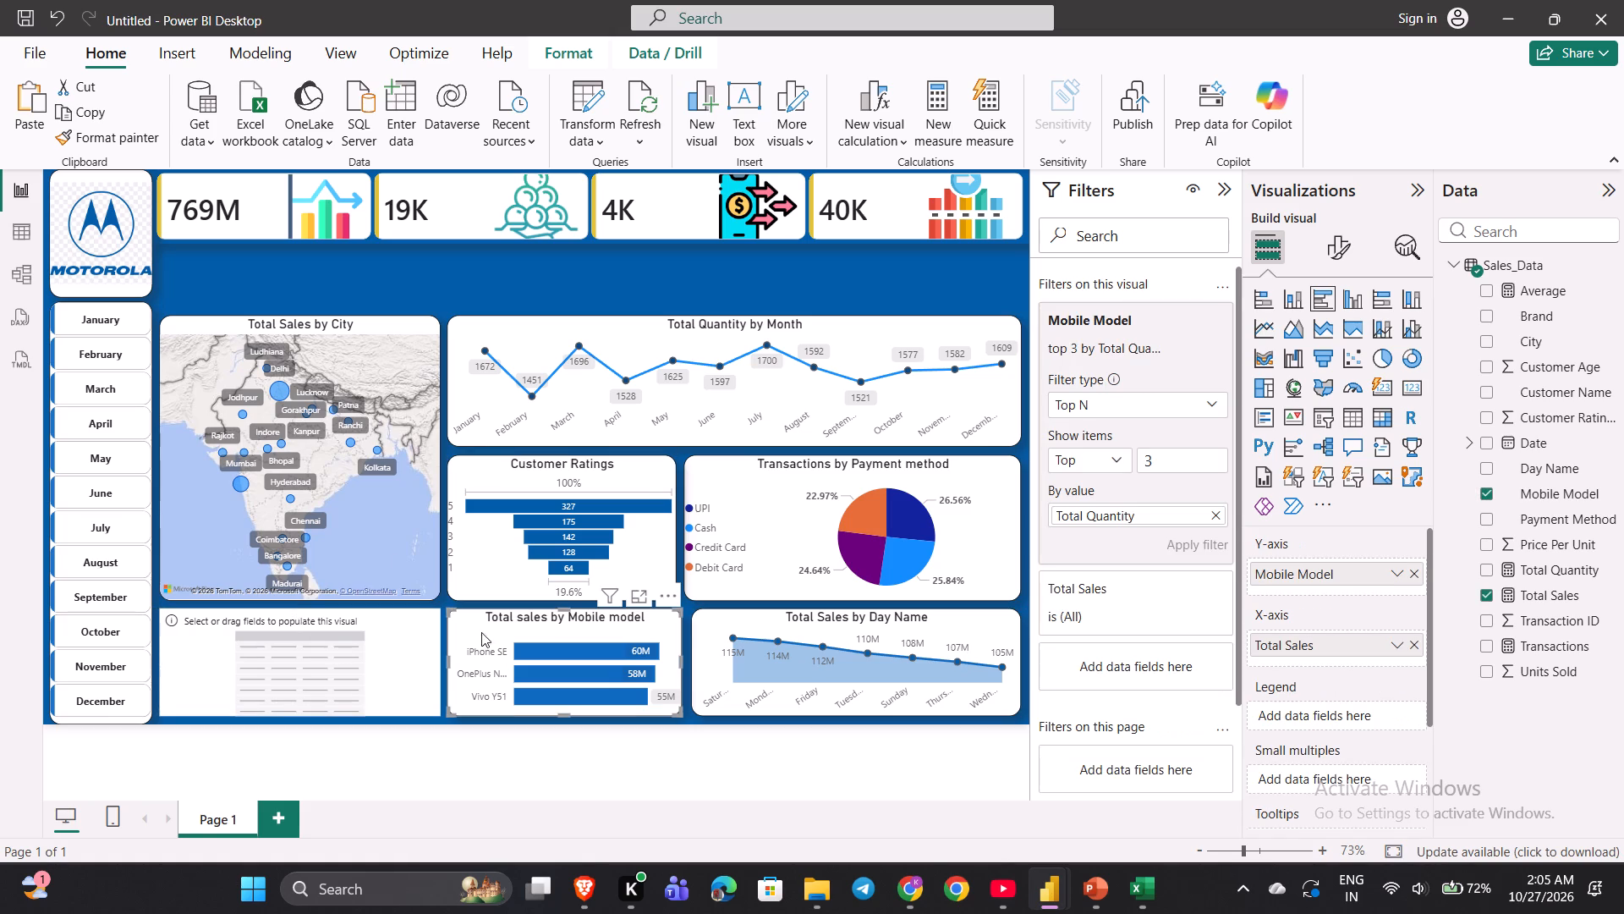
left_click(94, 131)
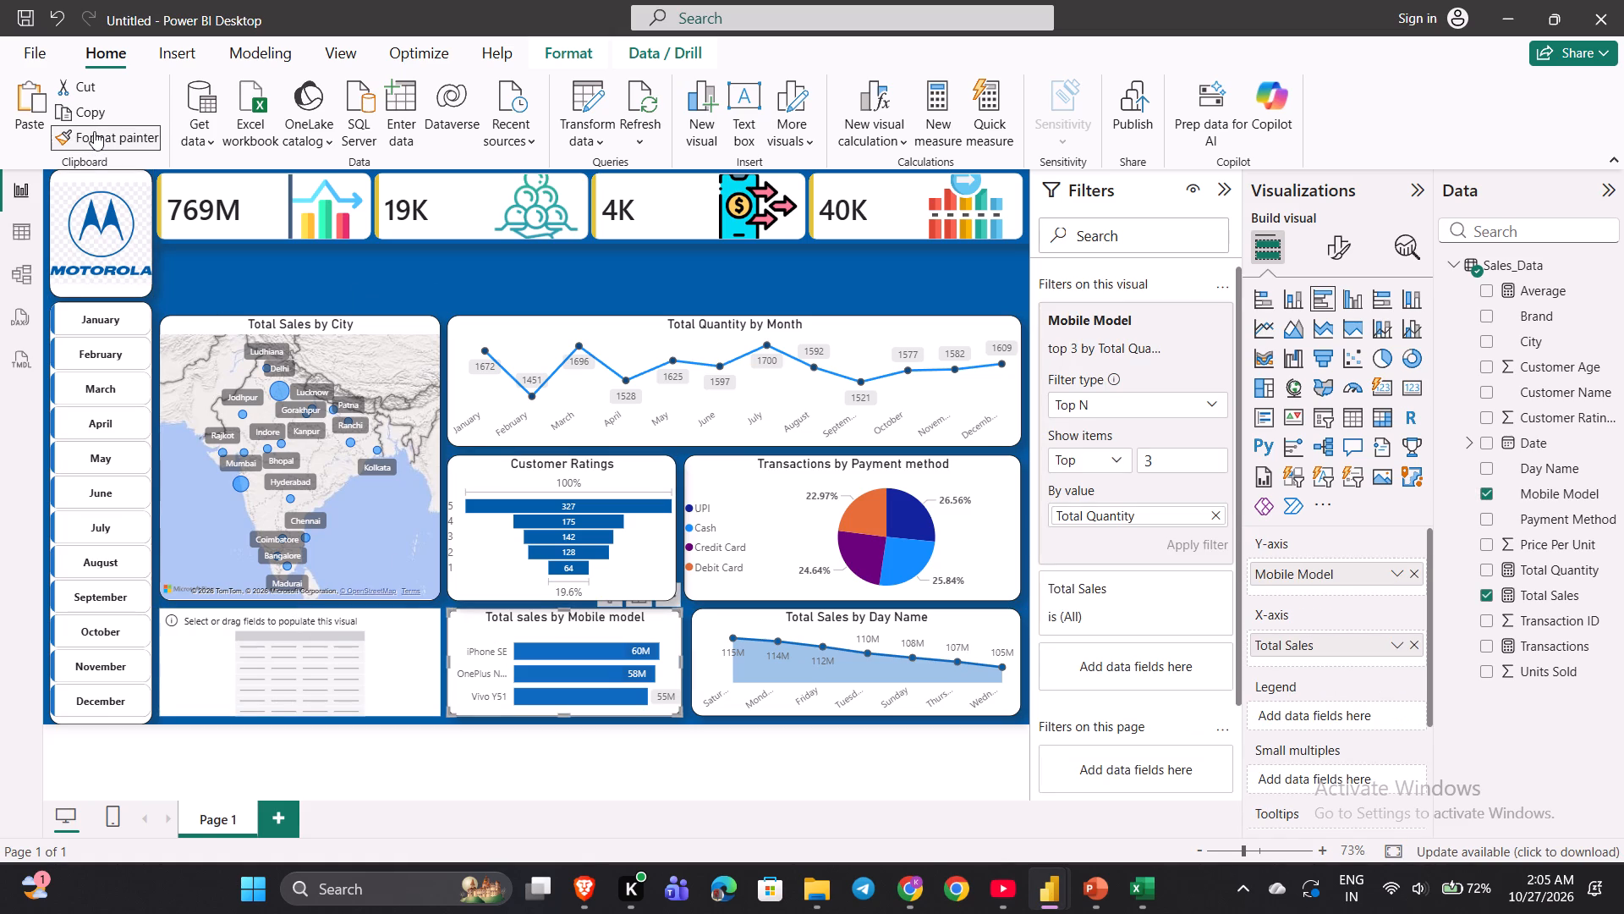
left_click(375, 631)
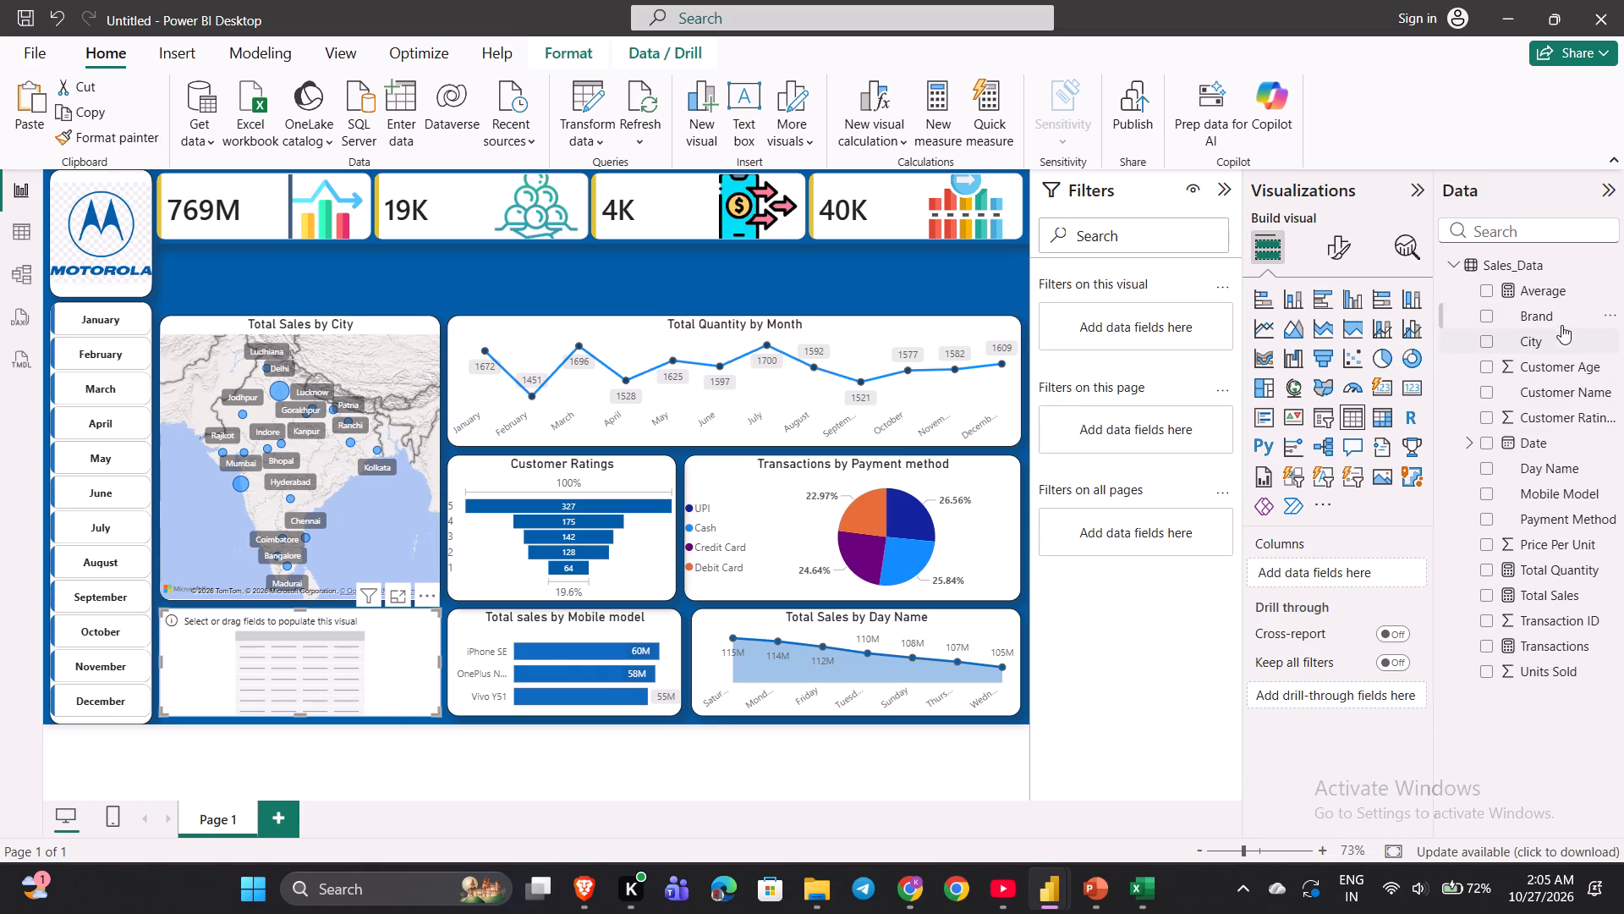
Add the Brand field to the new table's columns.
left_click_drag(1558, 316, 1388, 569)
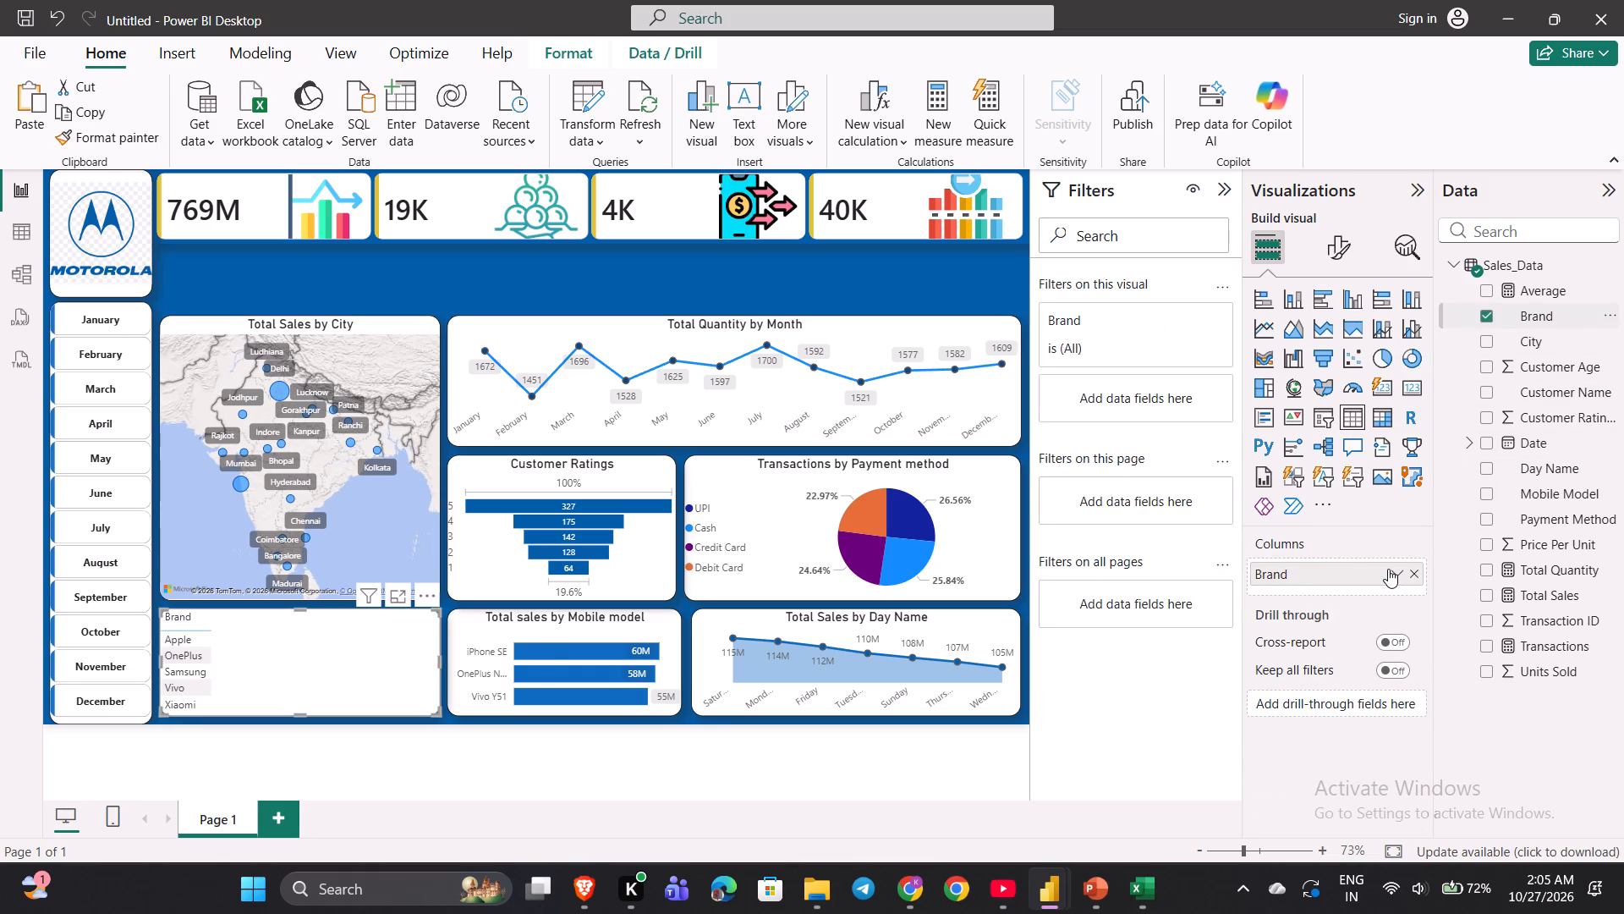
Check in the YouTube tutorial which field is added to the table after Brand, and return to the Power BI report.
left_click(1011, 879)
key("space")
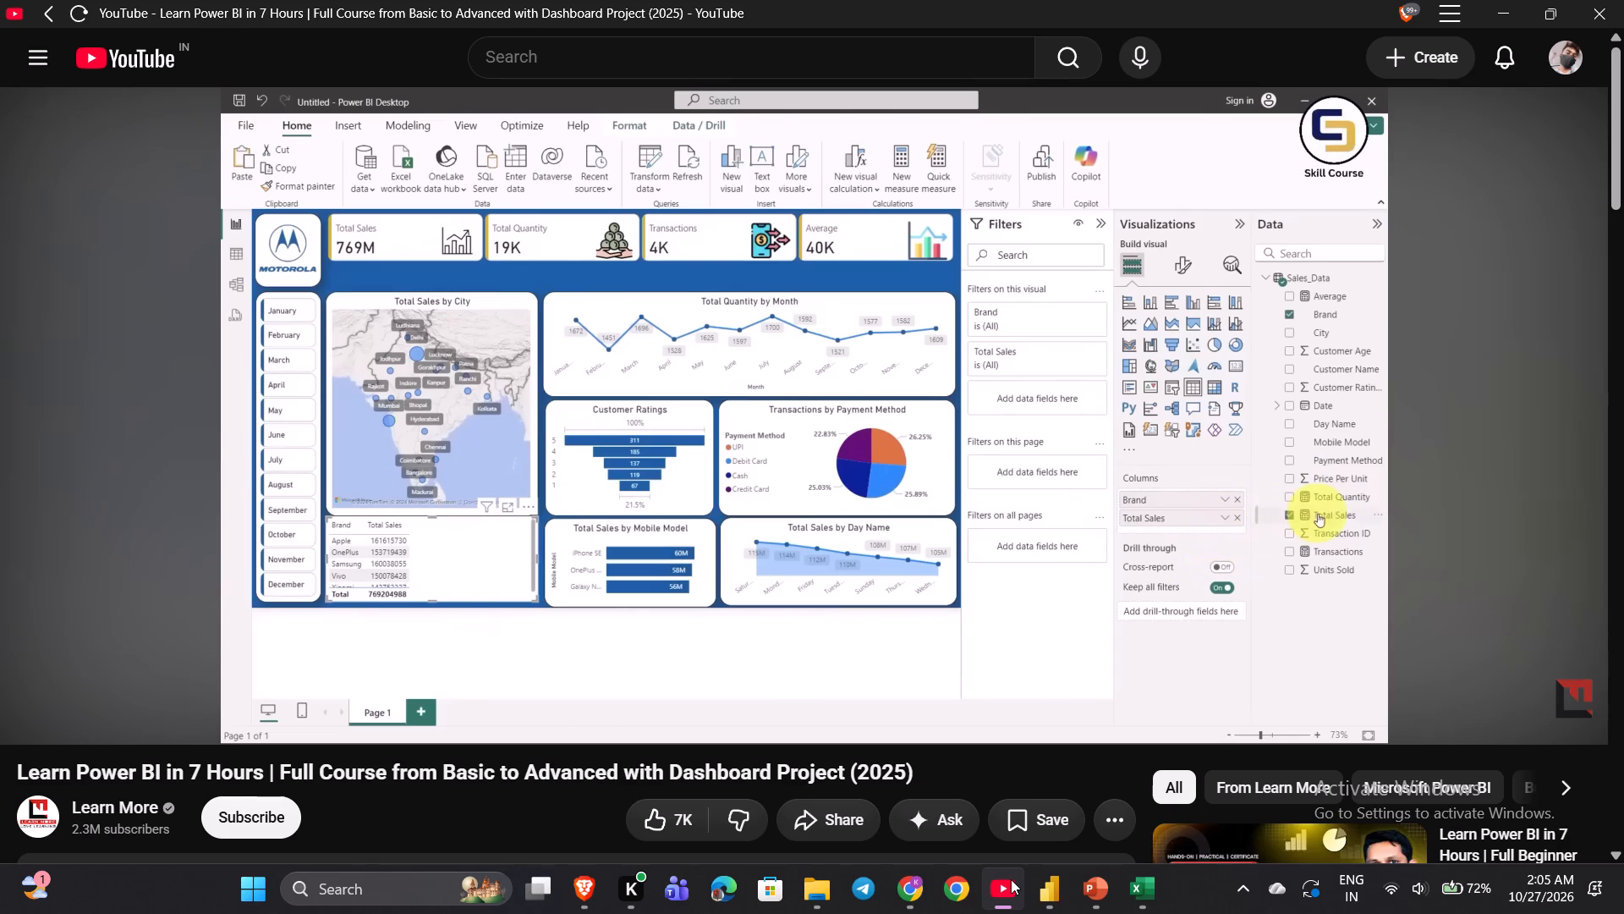
key("space")
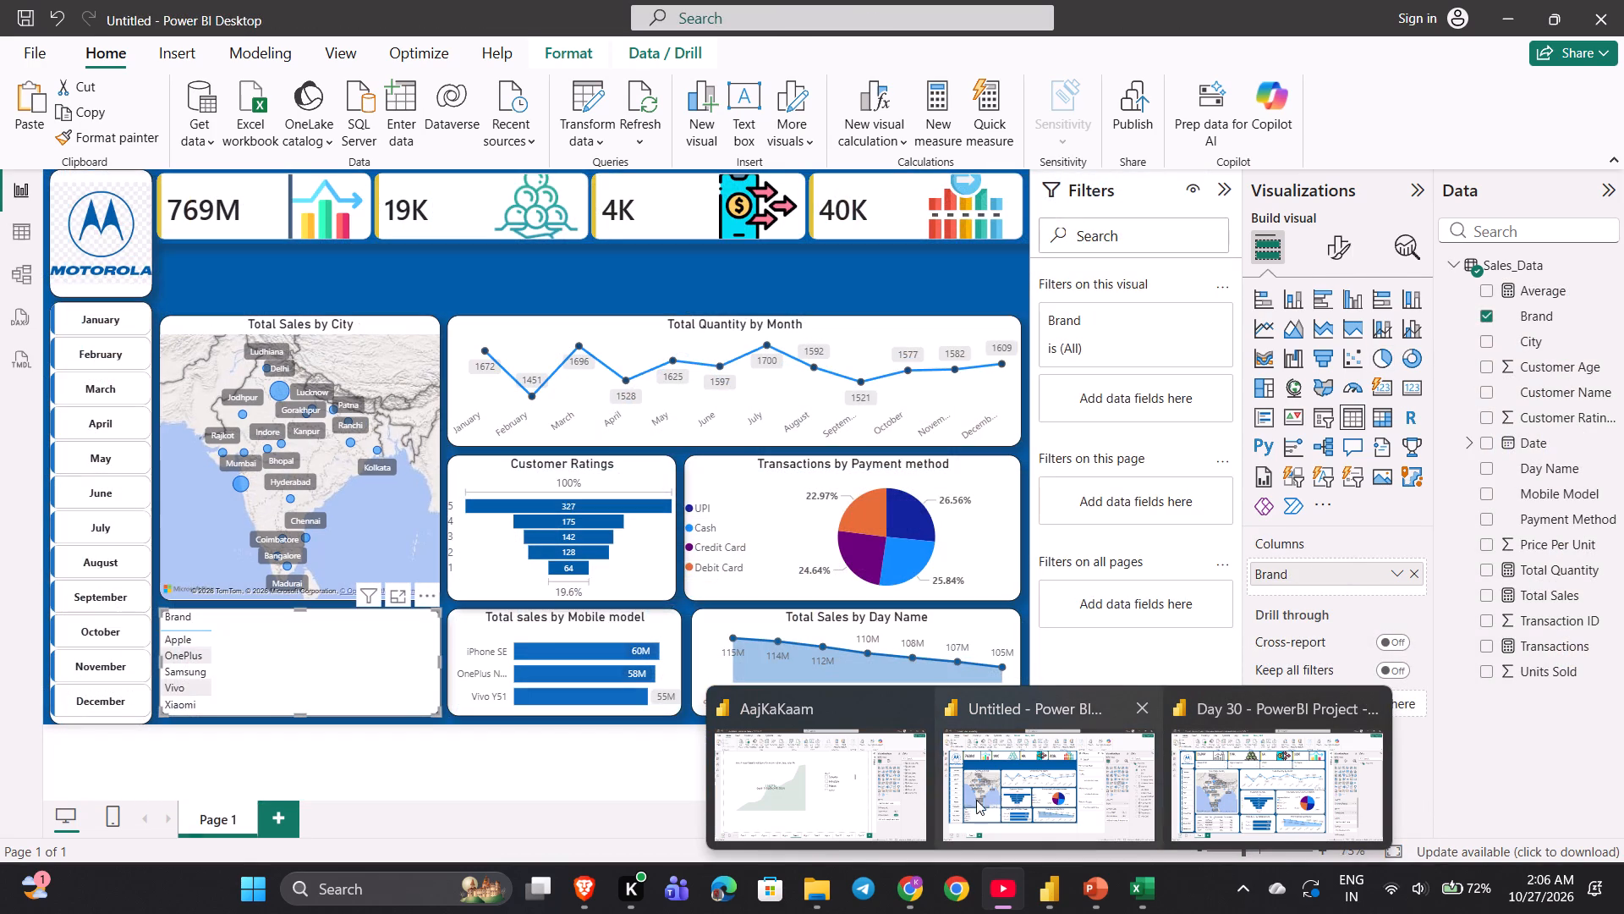
left_click(967, 796)
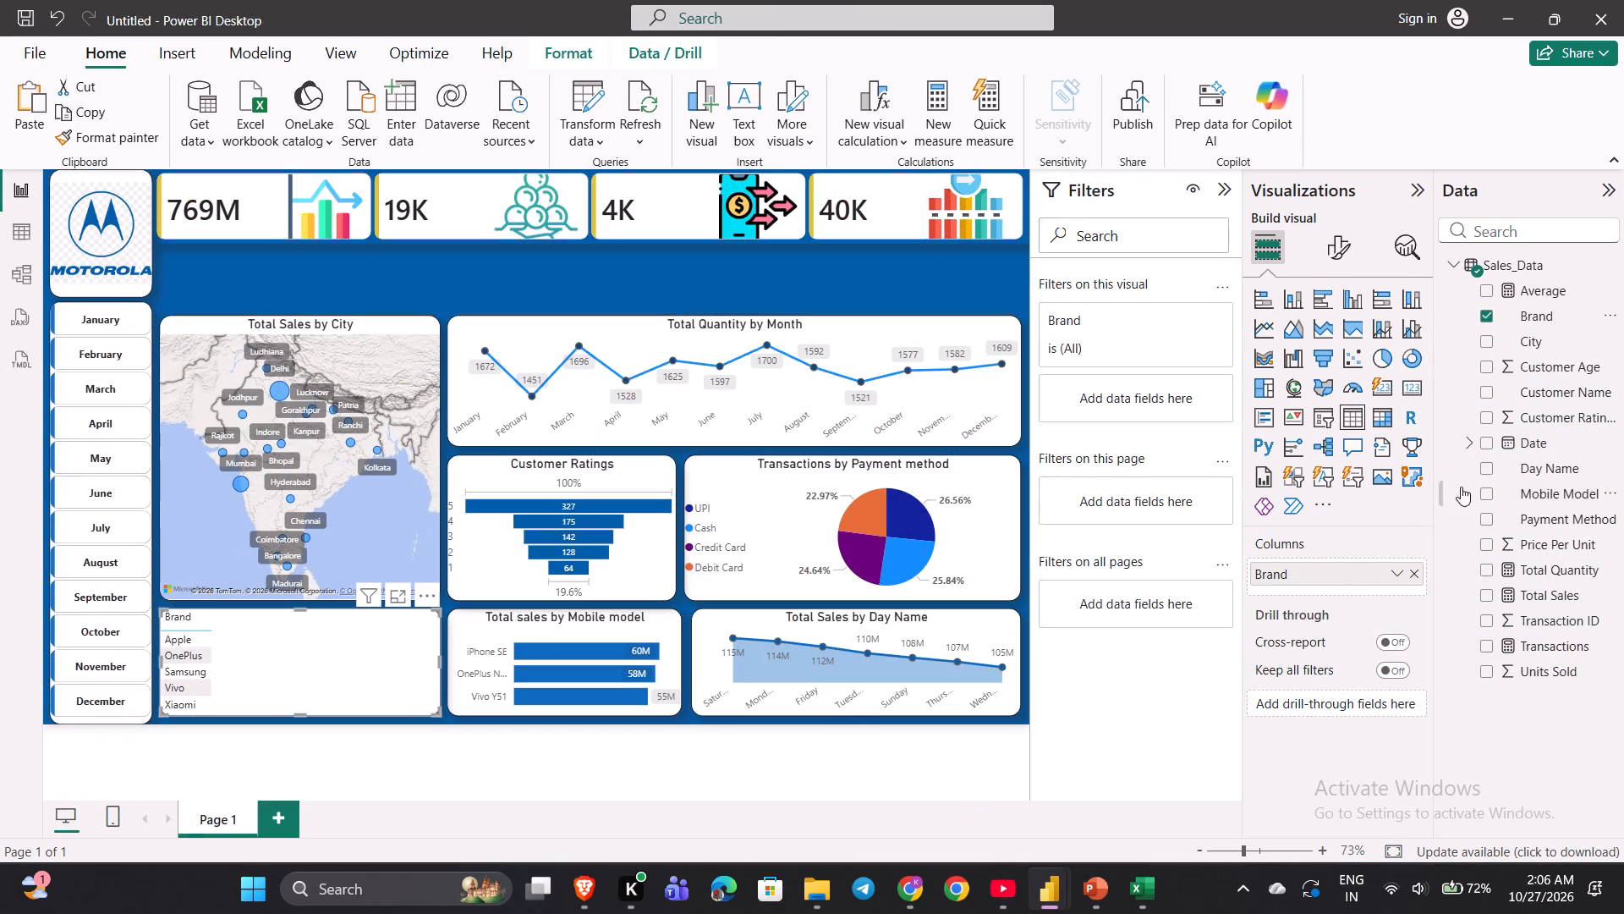
Add the Total Sales, Total Quantity and Transactions fields to the Brand table's columns.
left_click_drag(1545, 602, 1361, 609)
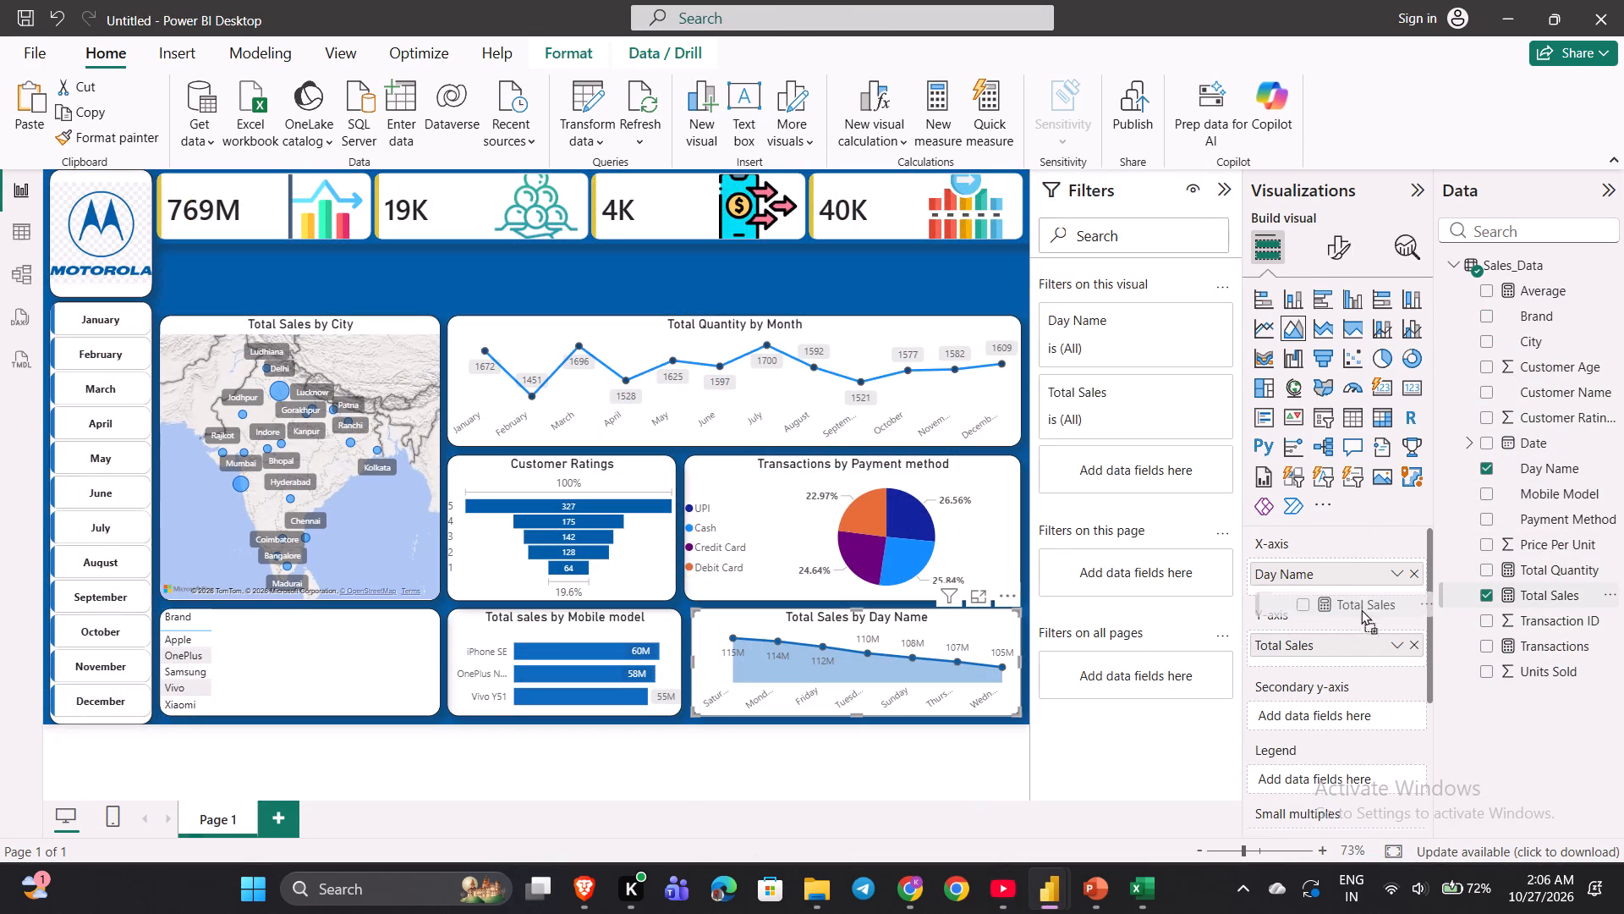
left_click_drag(1361, 609, 1577, 582)
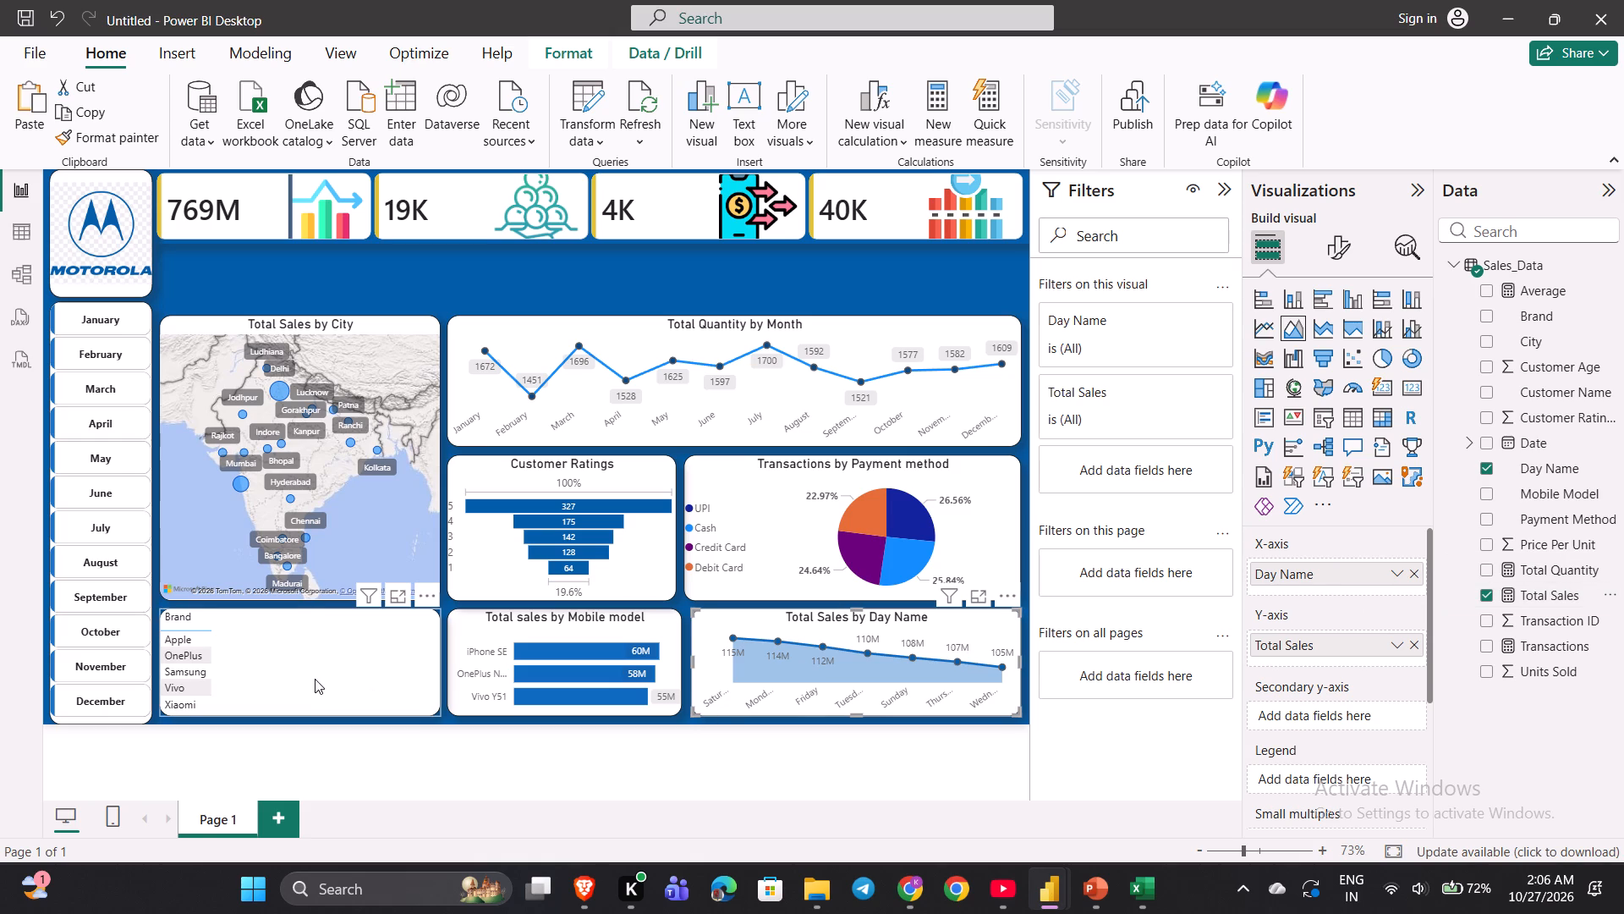
left_click(310, 679)
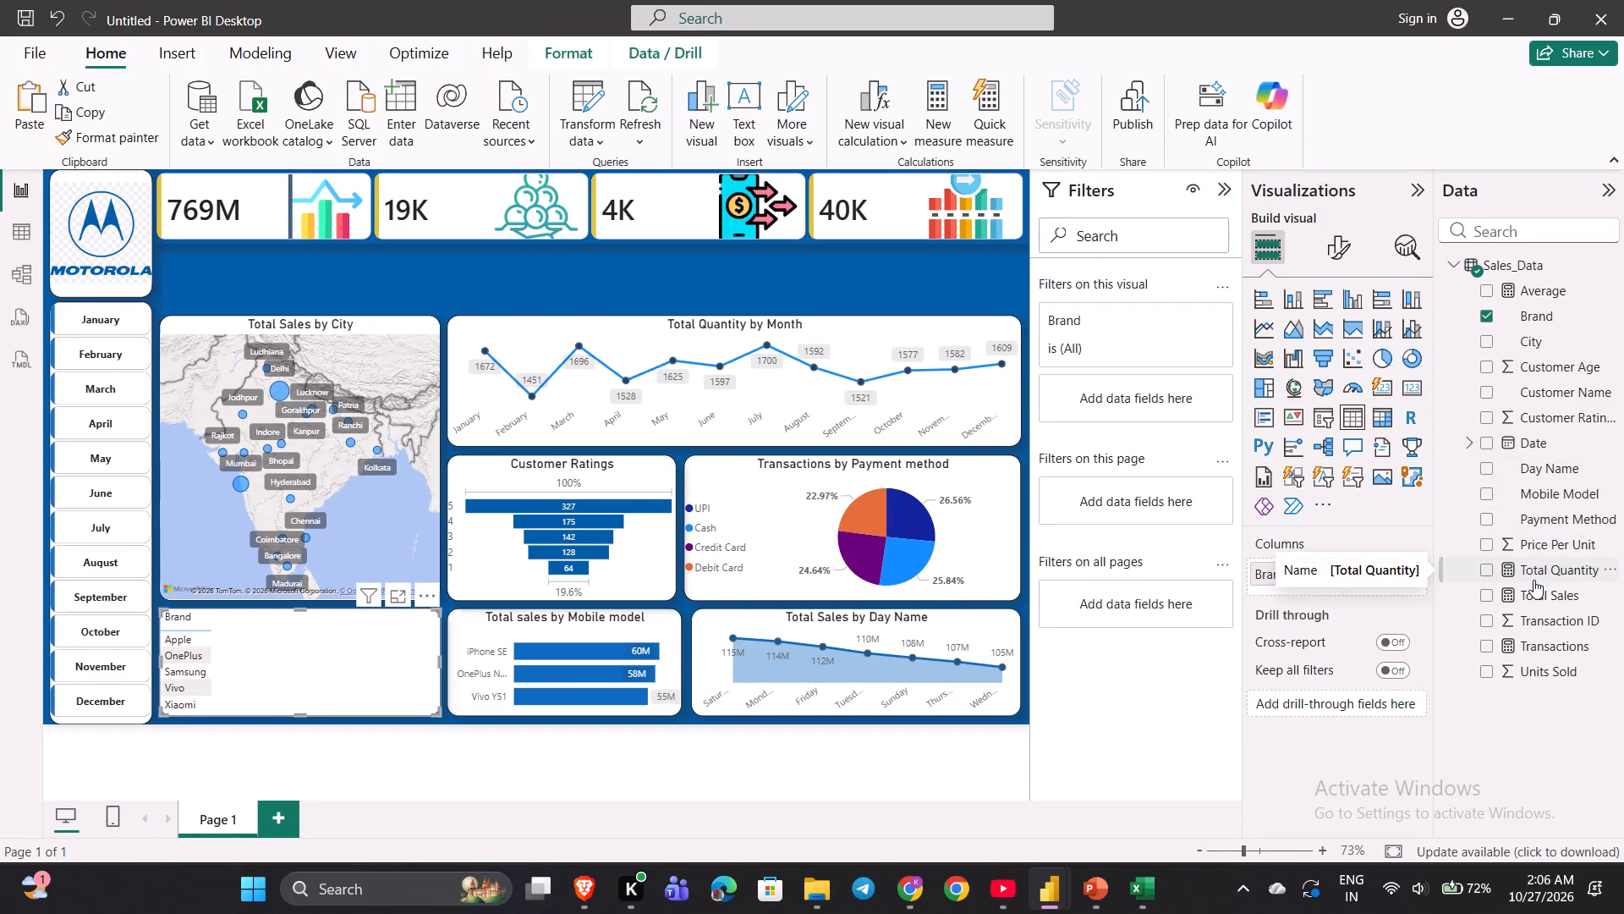
left_click_drag(1533, 585, 1345, 589)
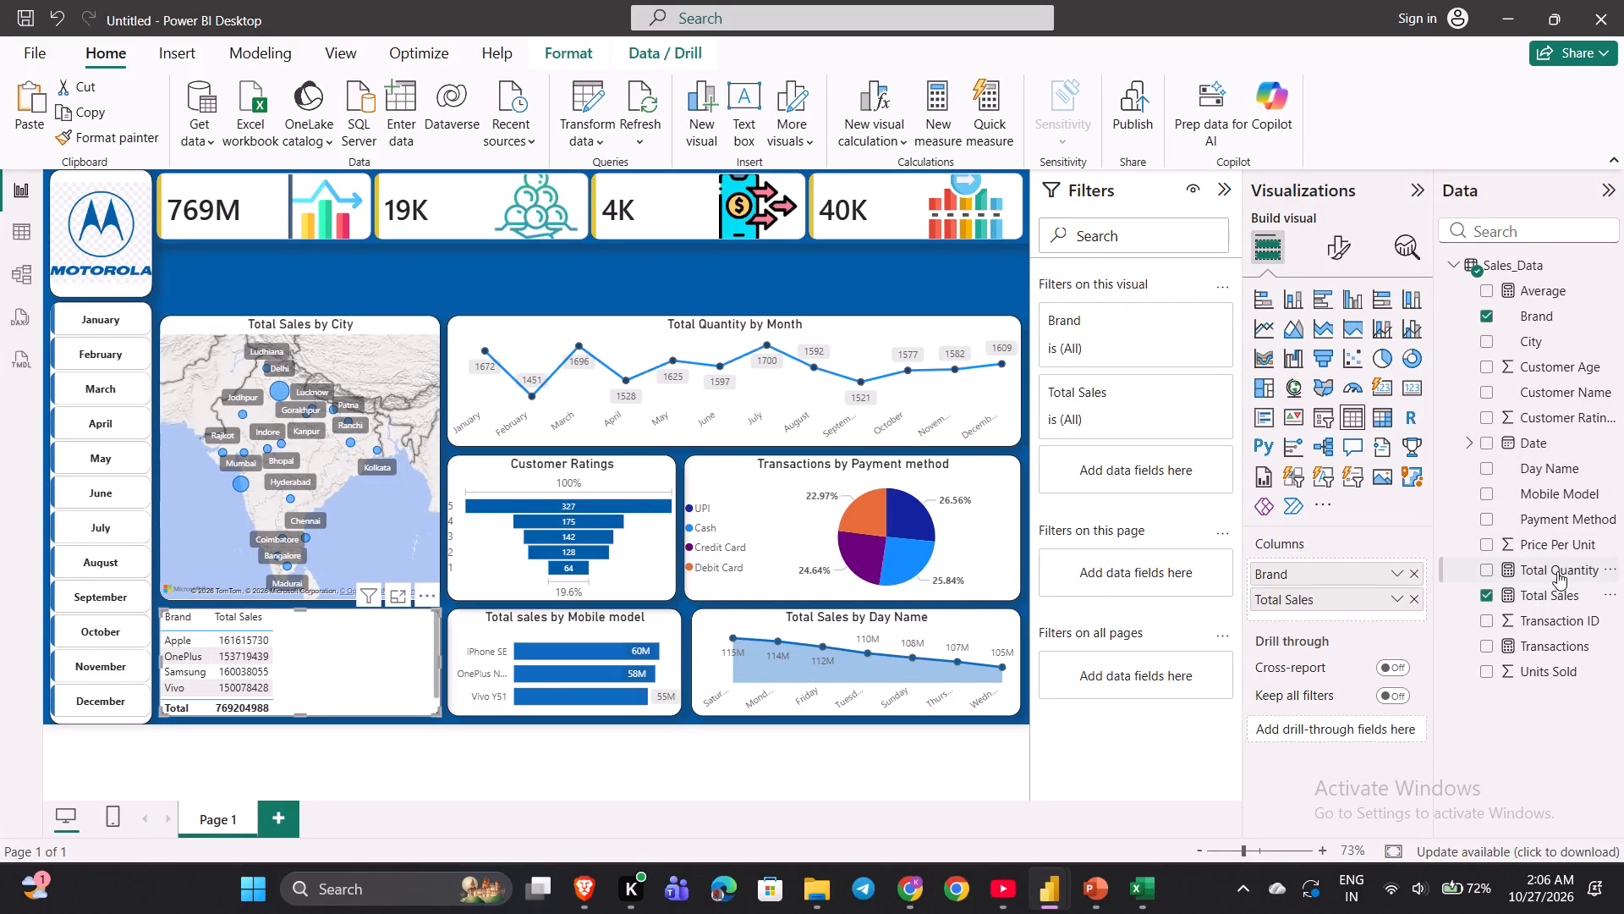
left_click_drag(1557, 571, 1354, 614)
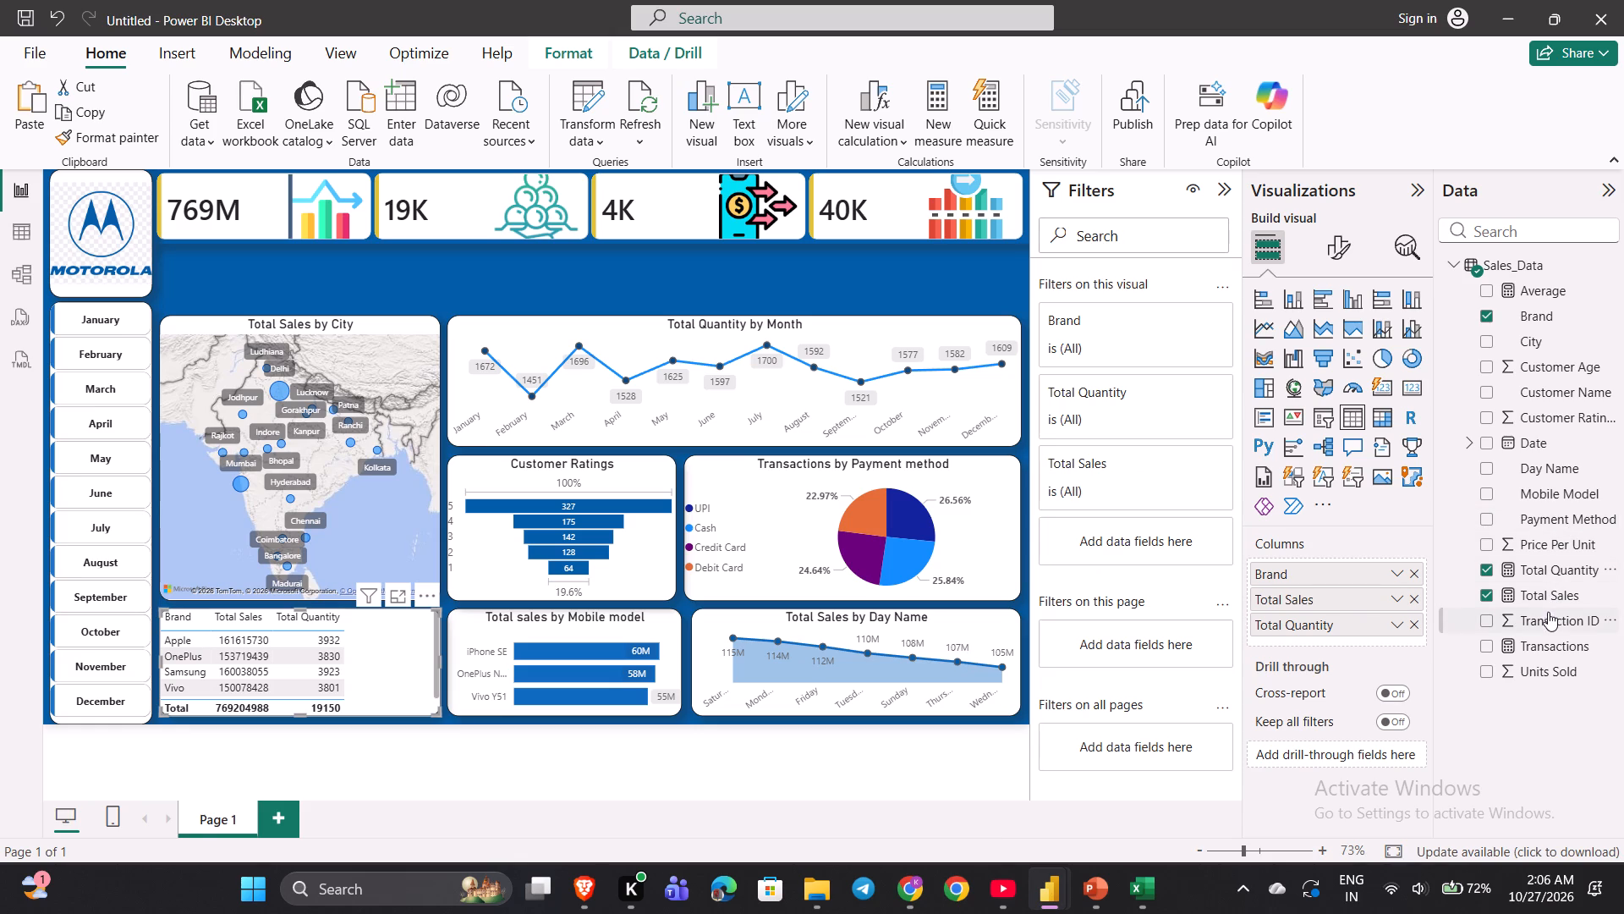
left_click_drag(1541, 640, 1345, 636)
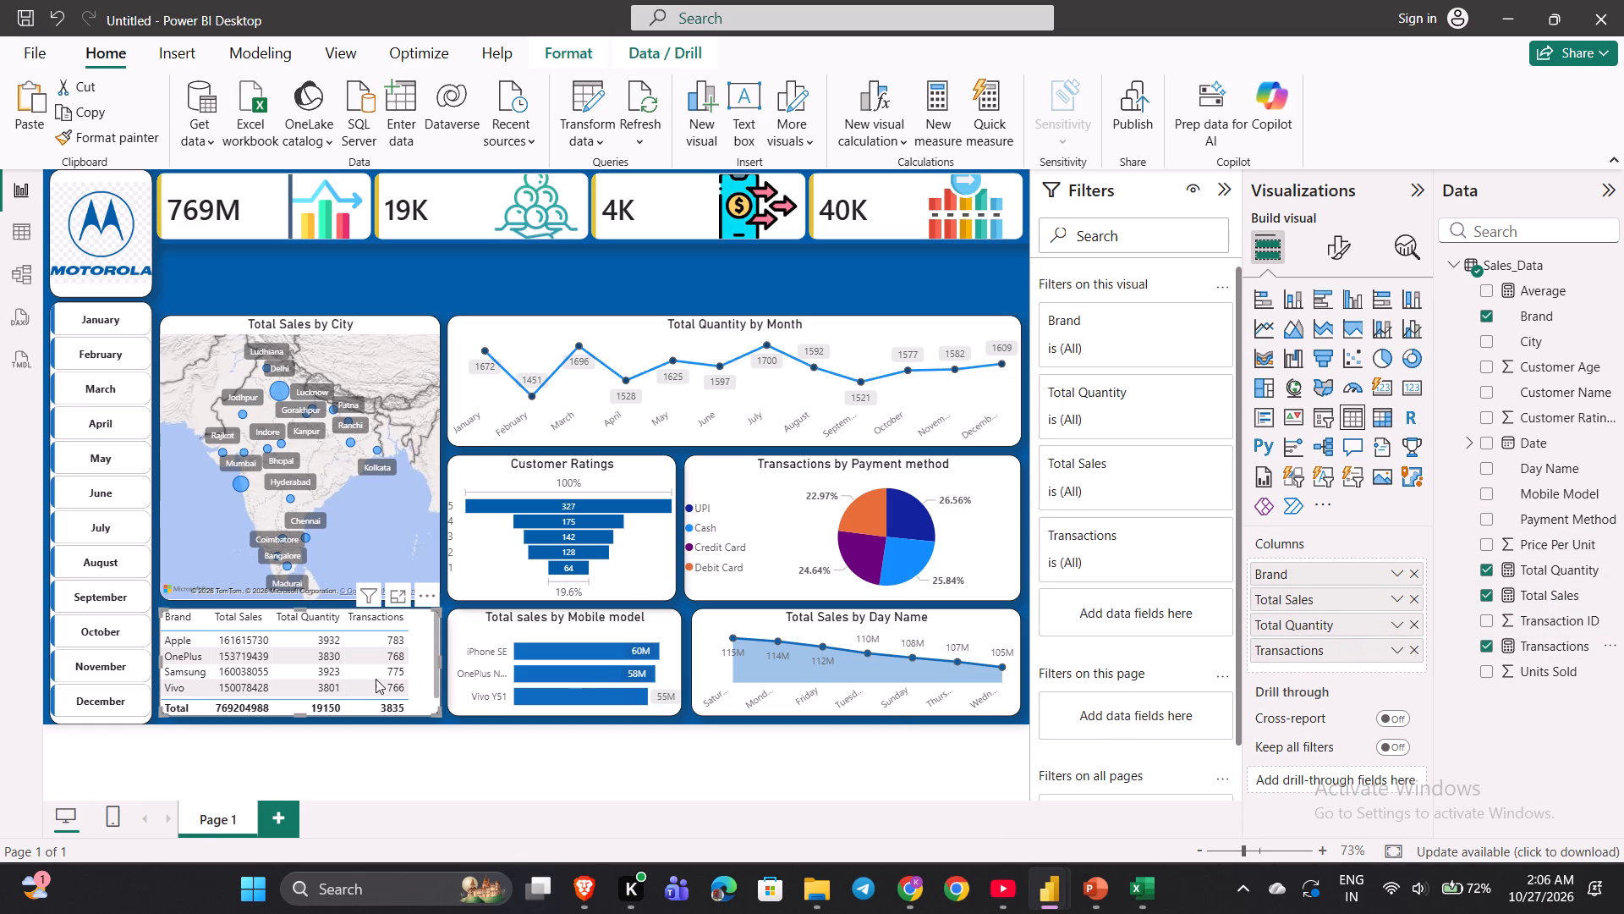
scroll(372, 677, "up", 1)
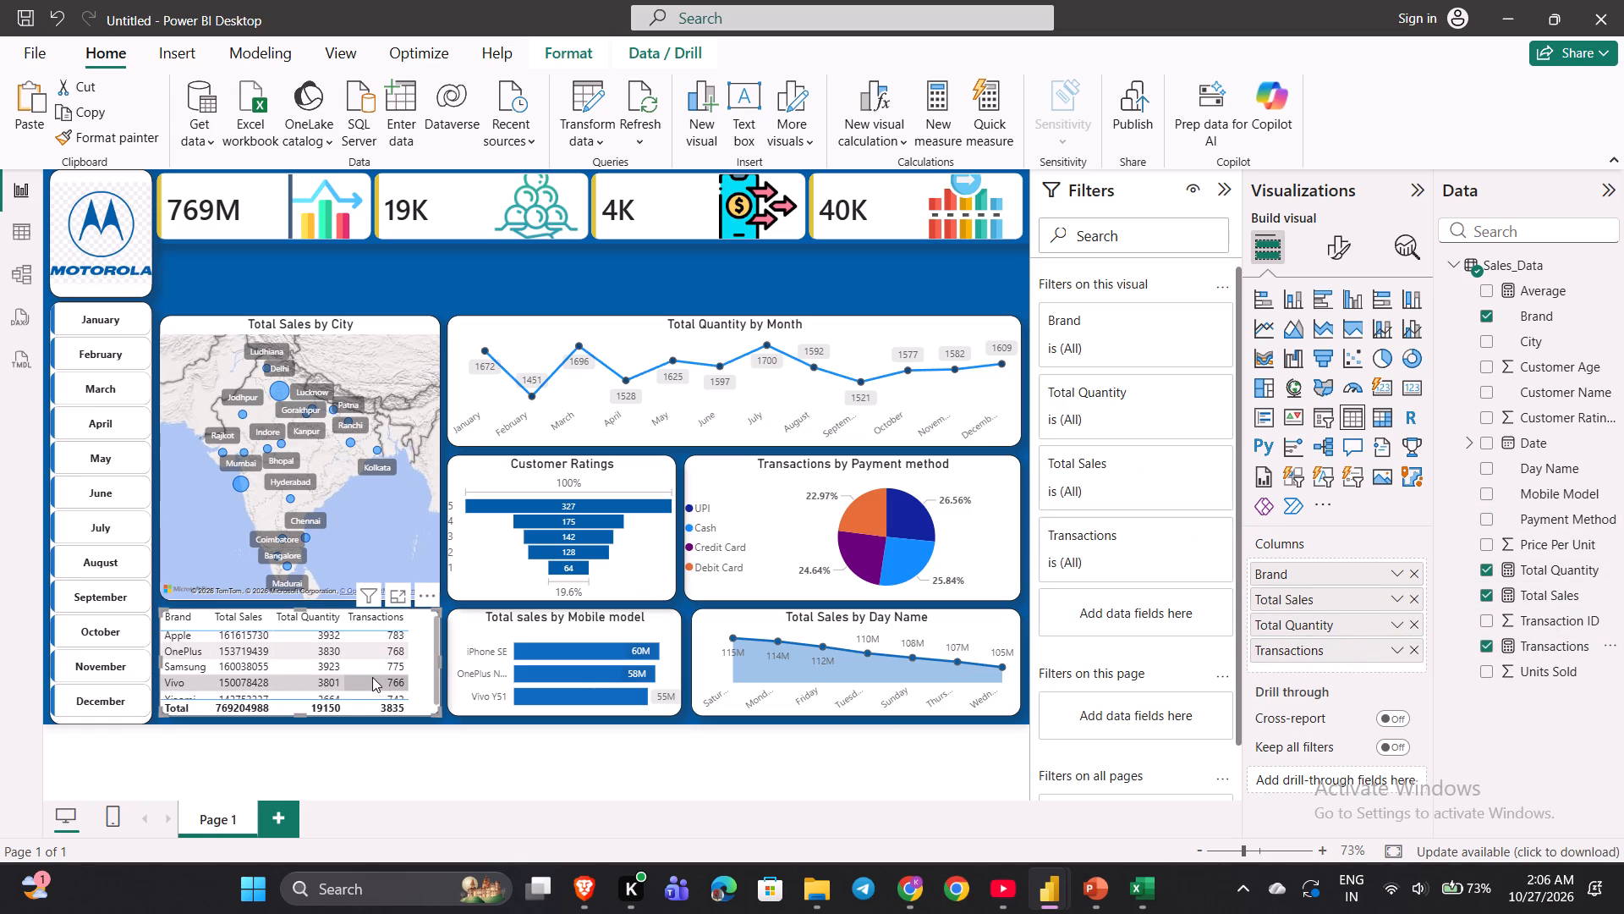
scroll(372, 677, "up", 1)
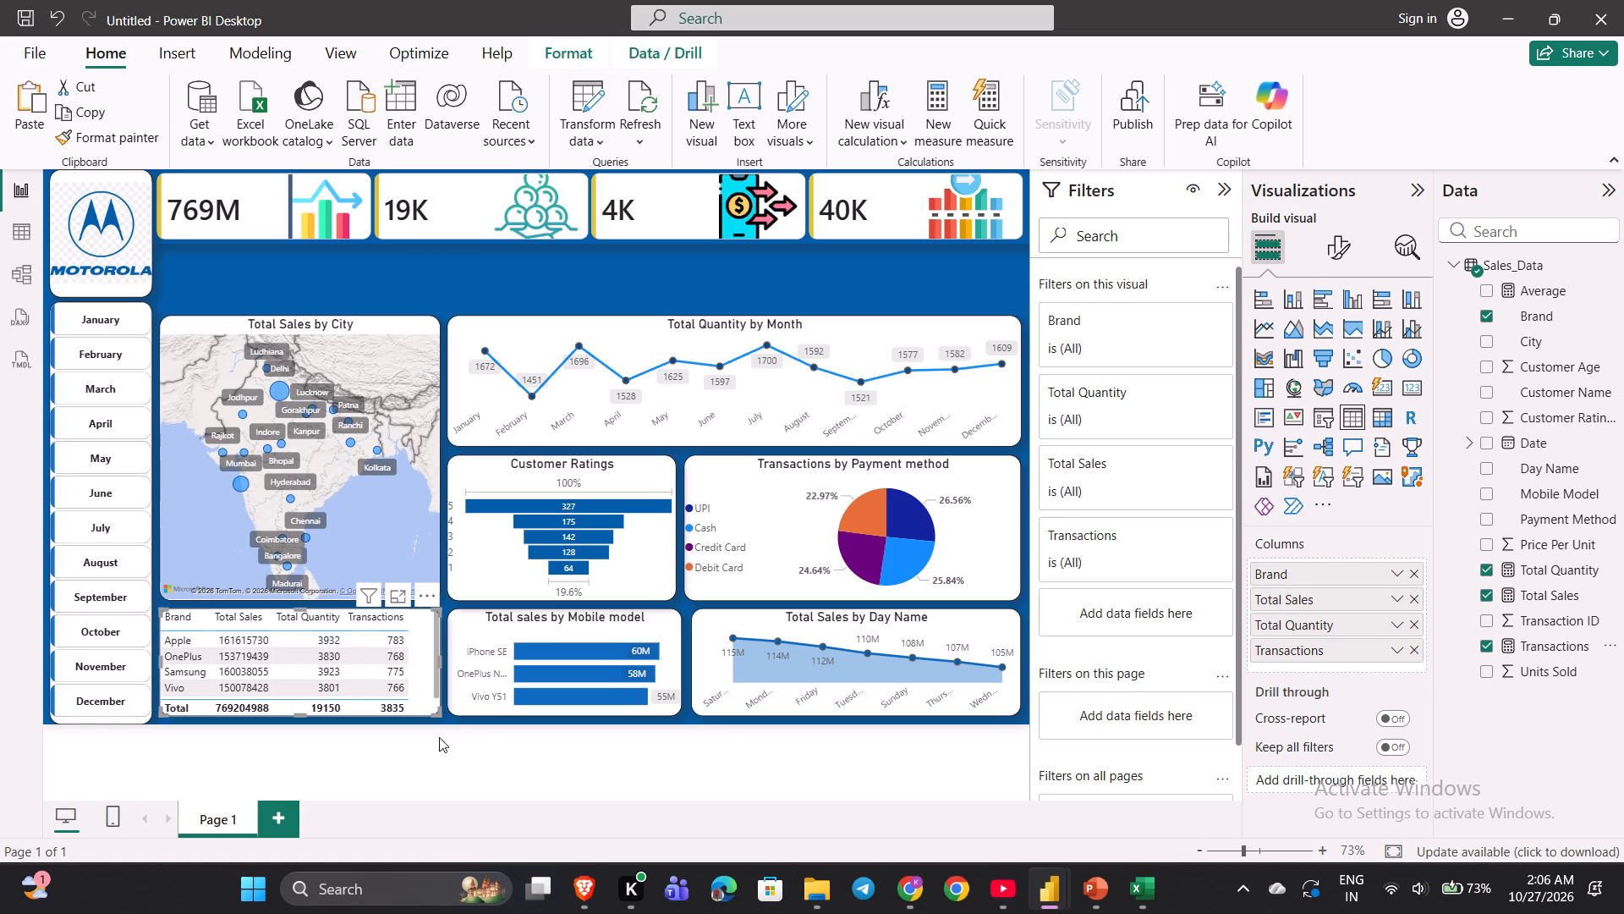
left_click(523, 776)
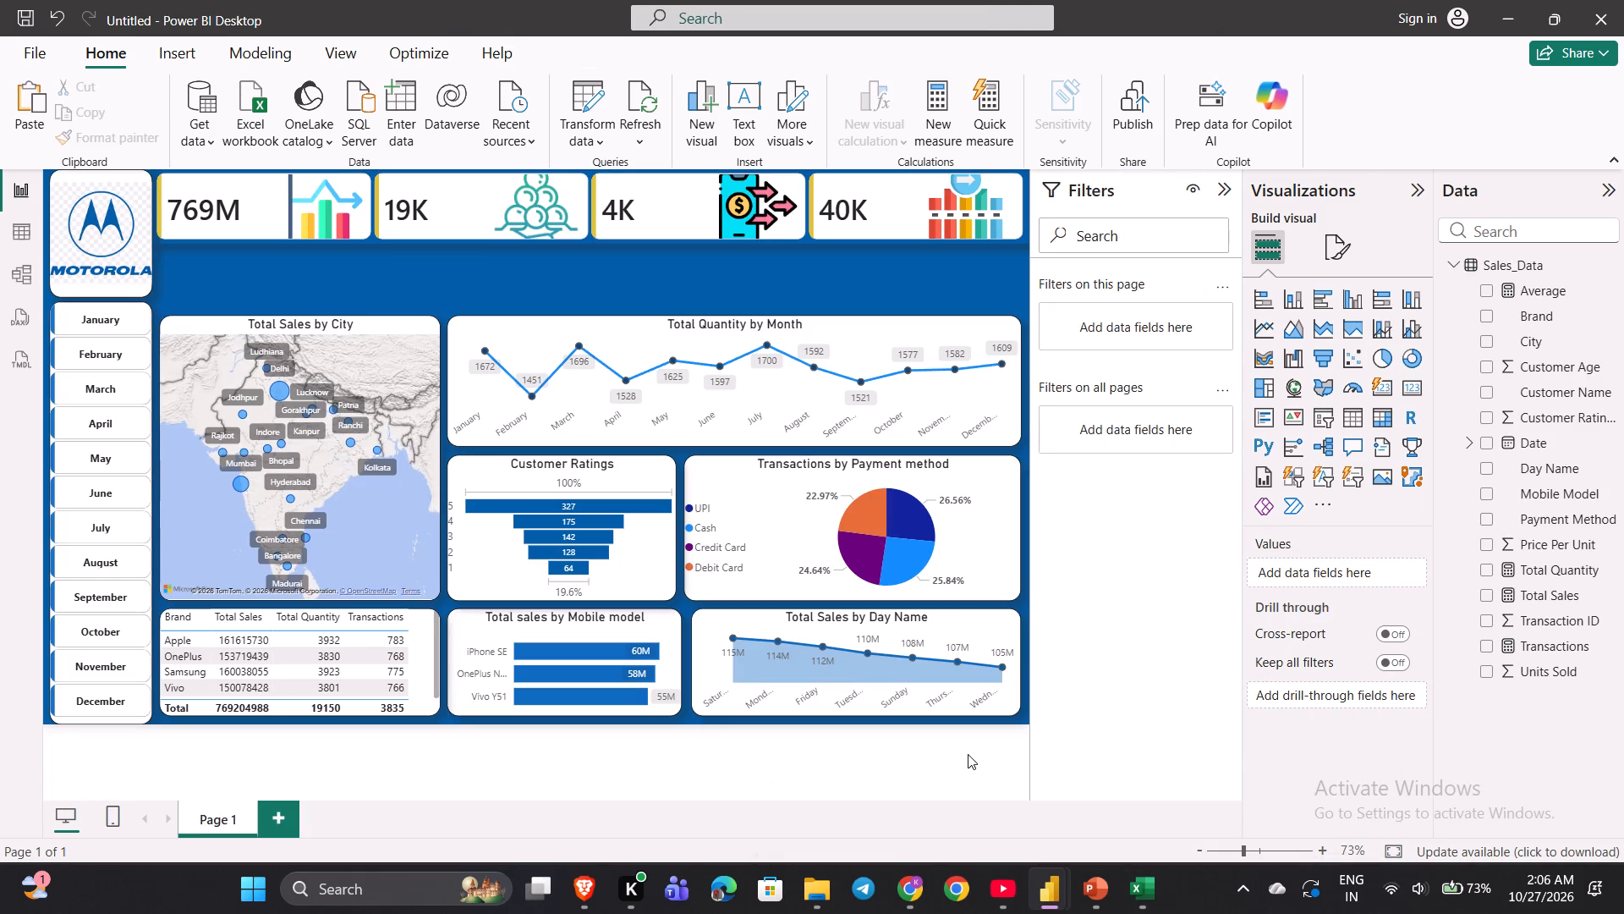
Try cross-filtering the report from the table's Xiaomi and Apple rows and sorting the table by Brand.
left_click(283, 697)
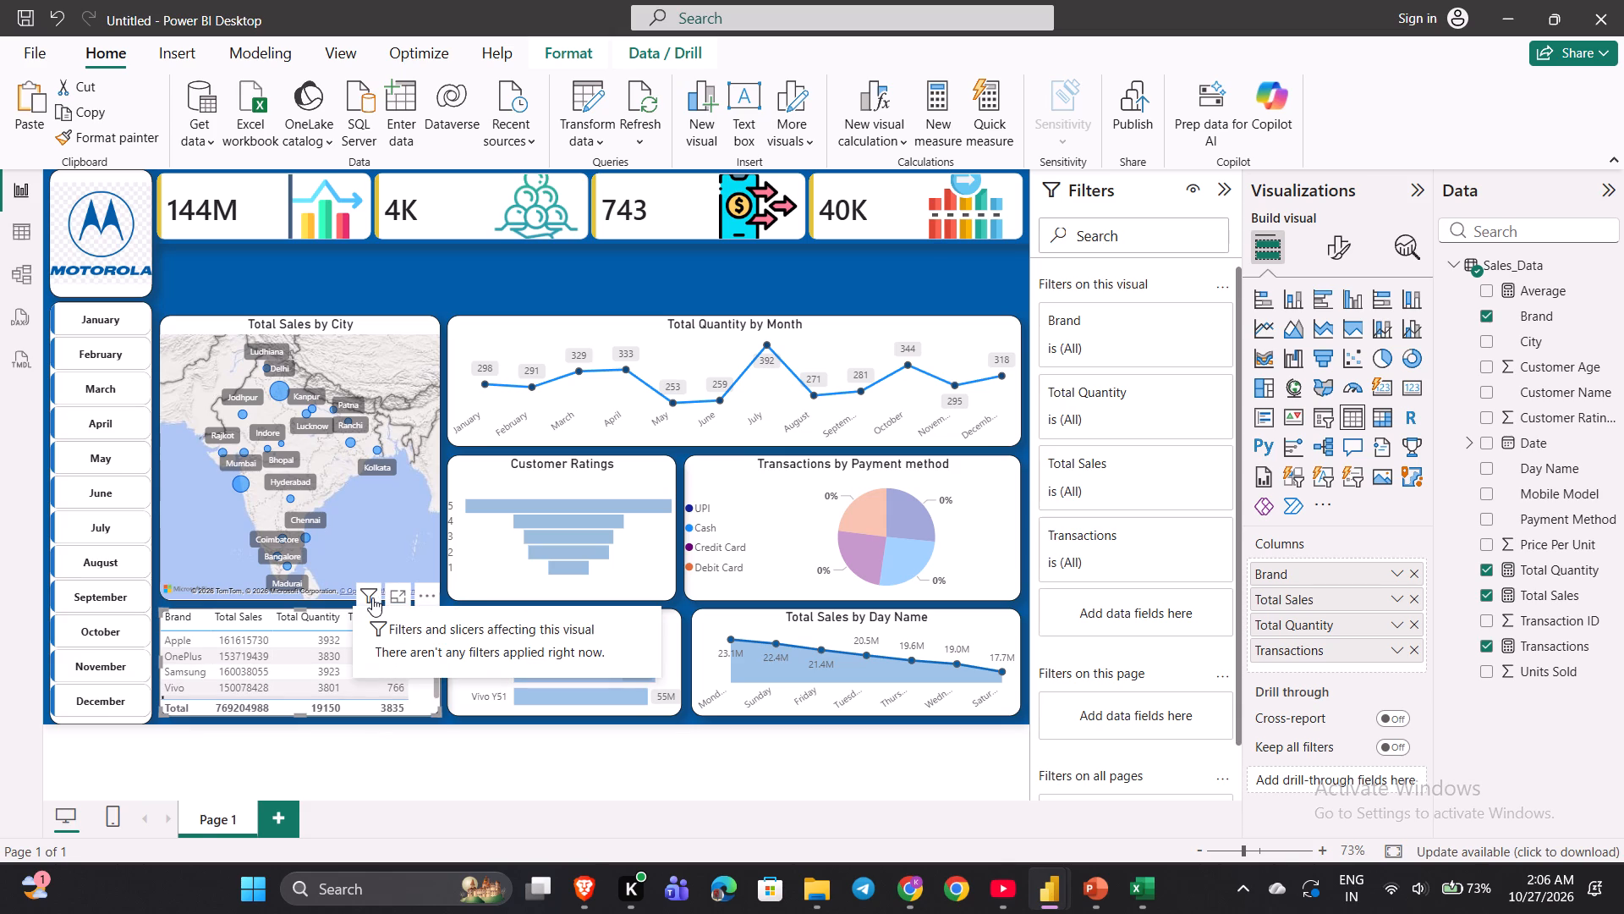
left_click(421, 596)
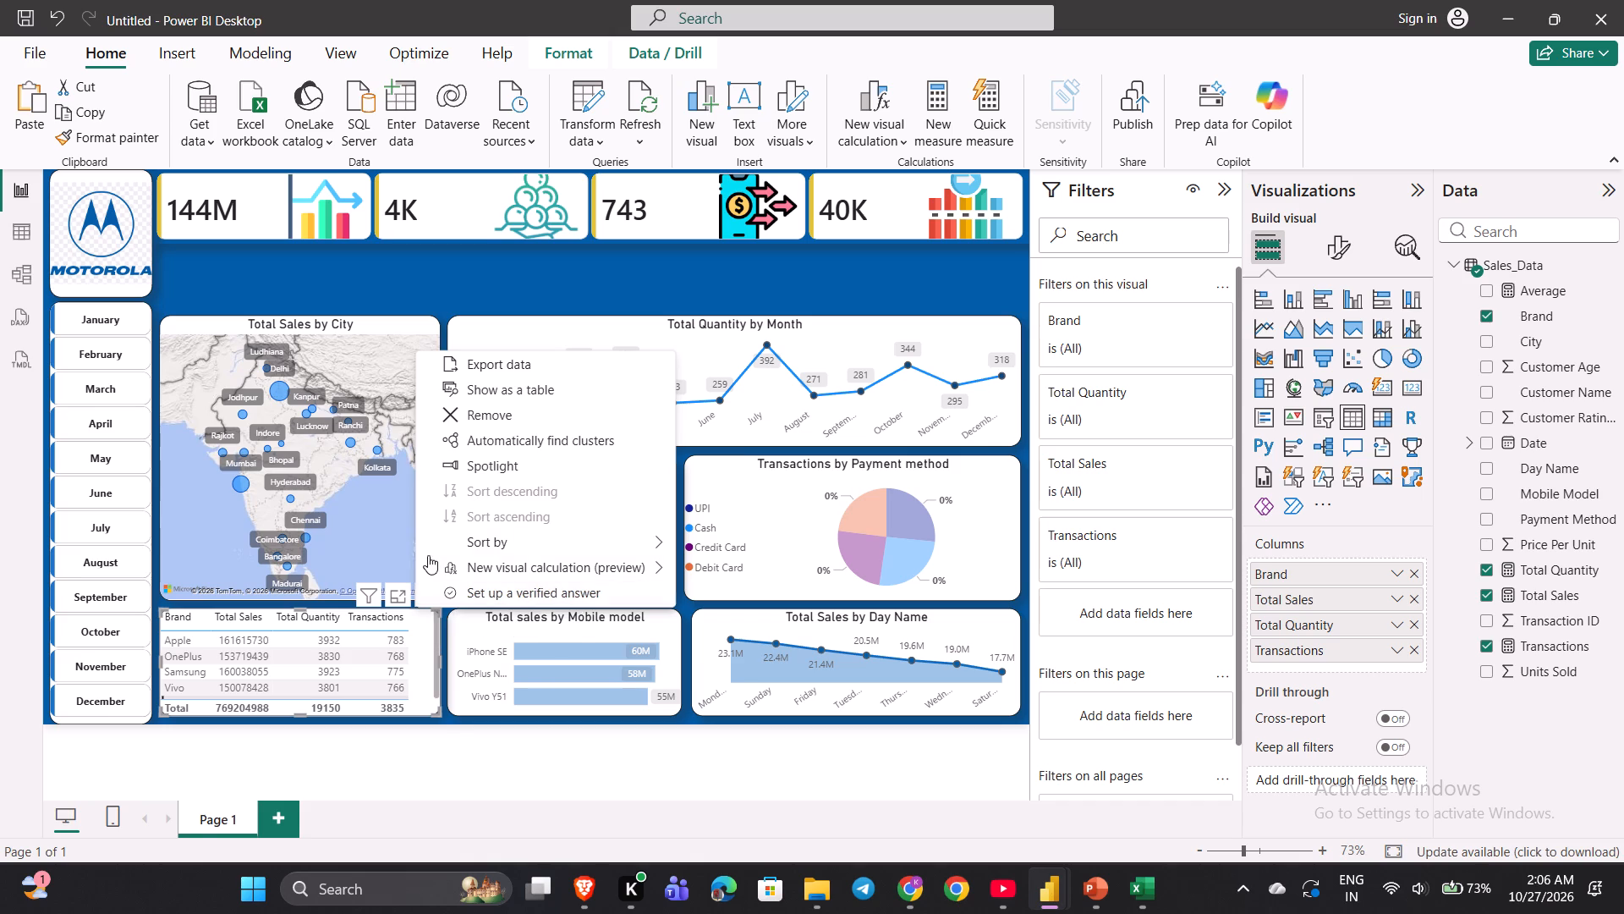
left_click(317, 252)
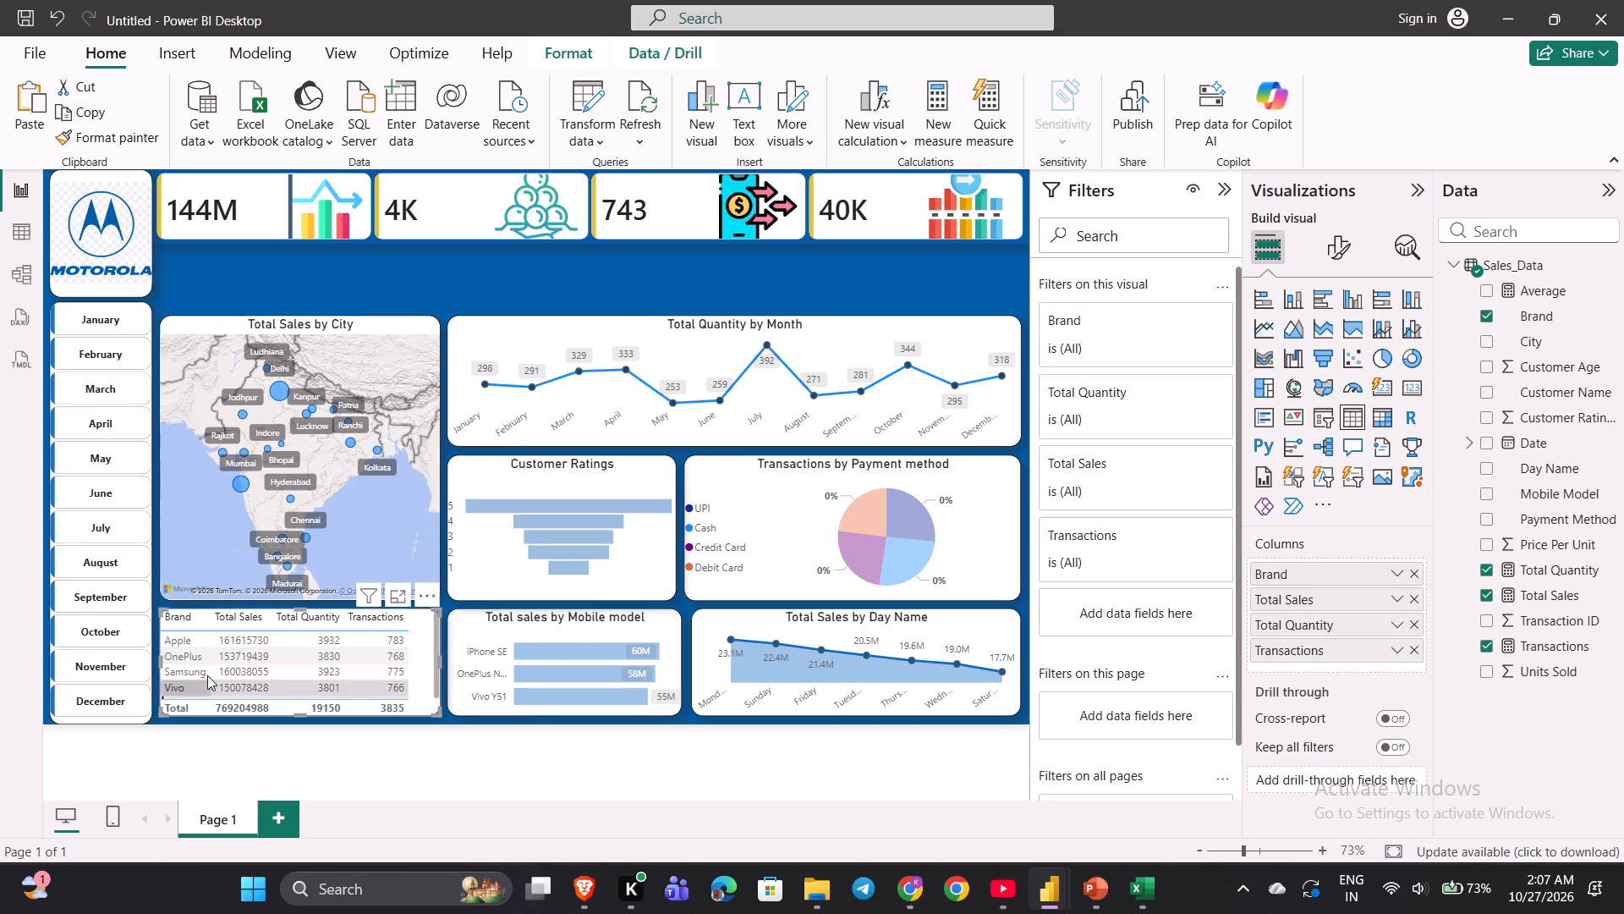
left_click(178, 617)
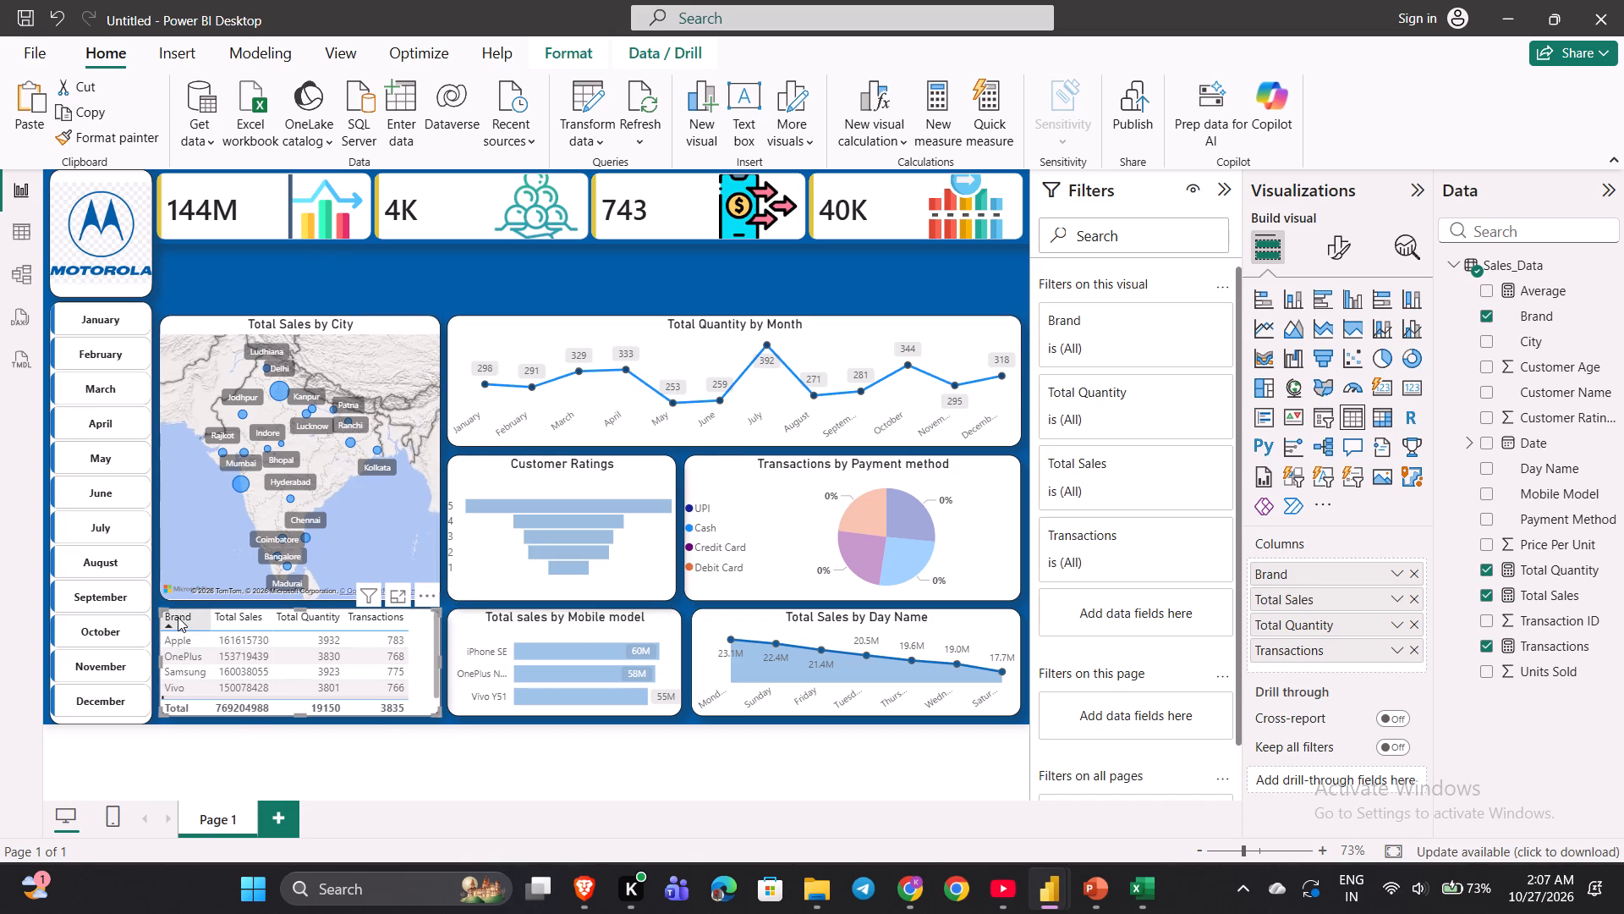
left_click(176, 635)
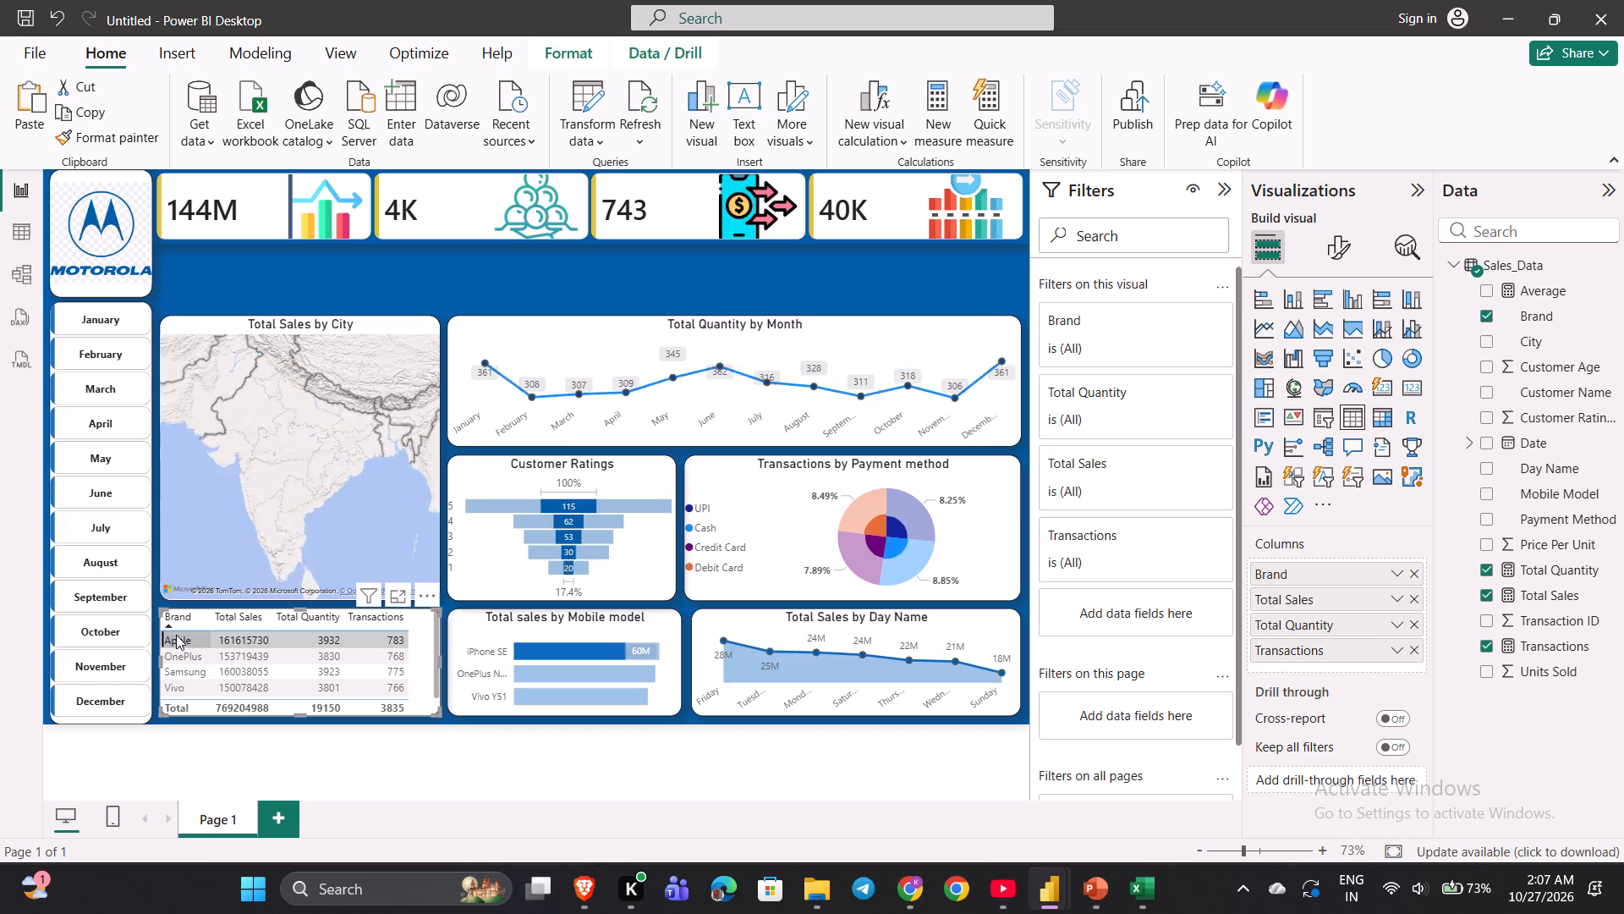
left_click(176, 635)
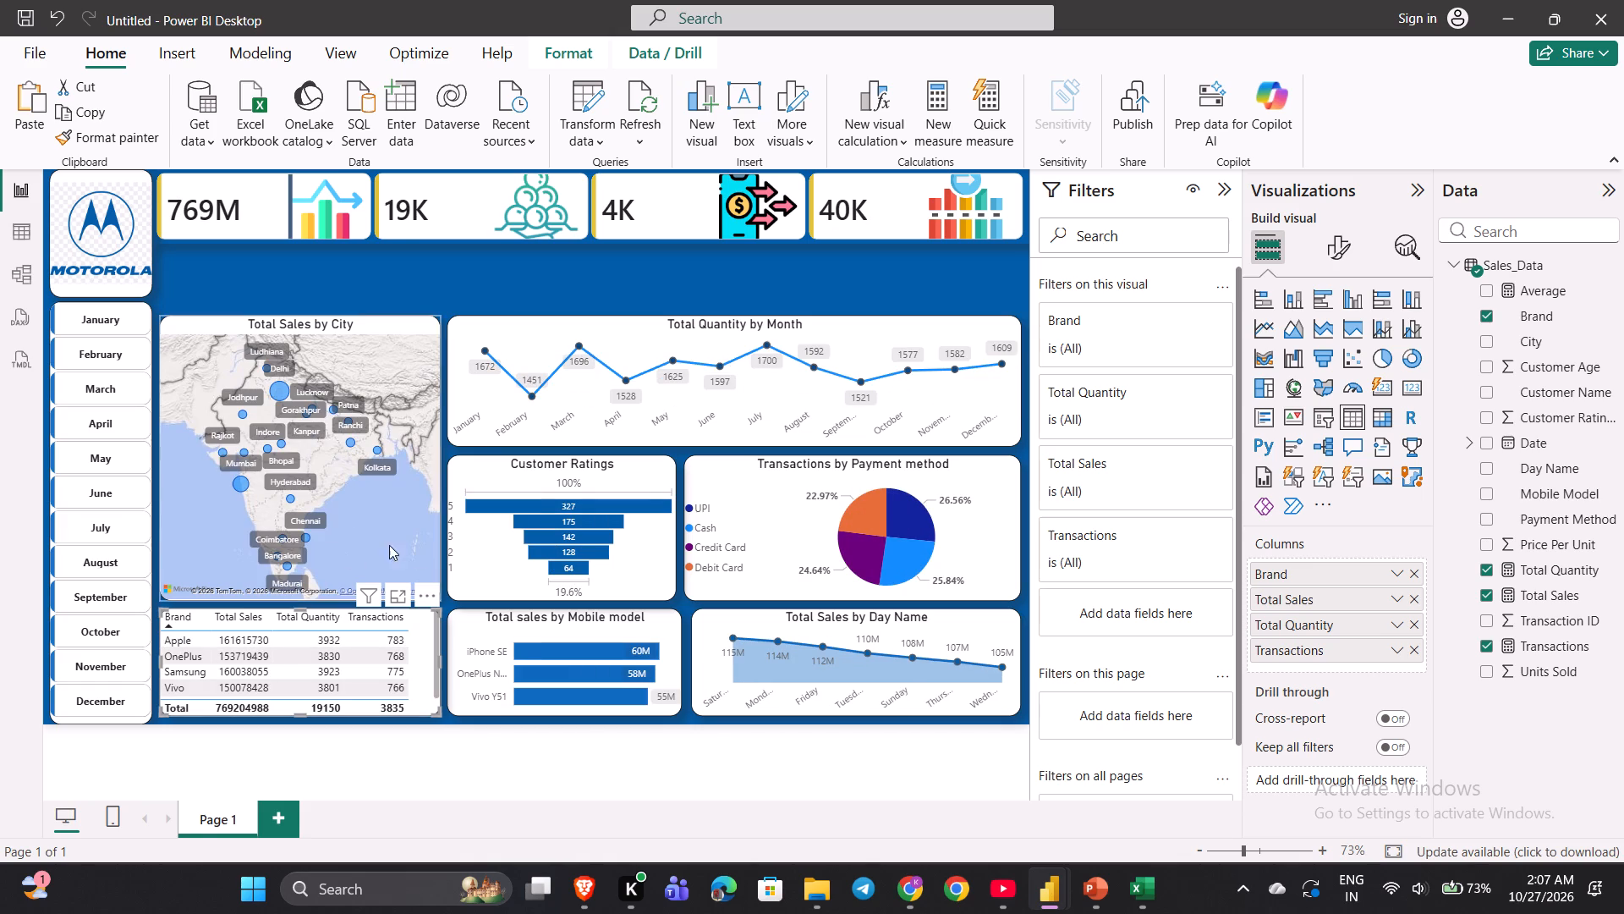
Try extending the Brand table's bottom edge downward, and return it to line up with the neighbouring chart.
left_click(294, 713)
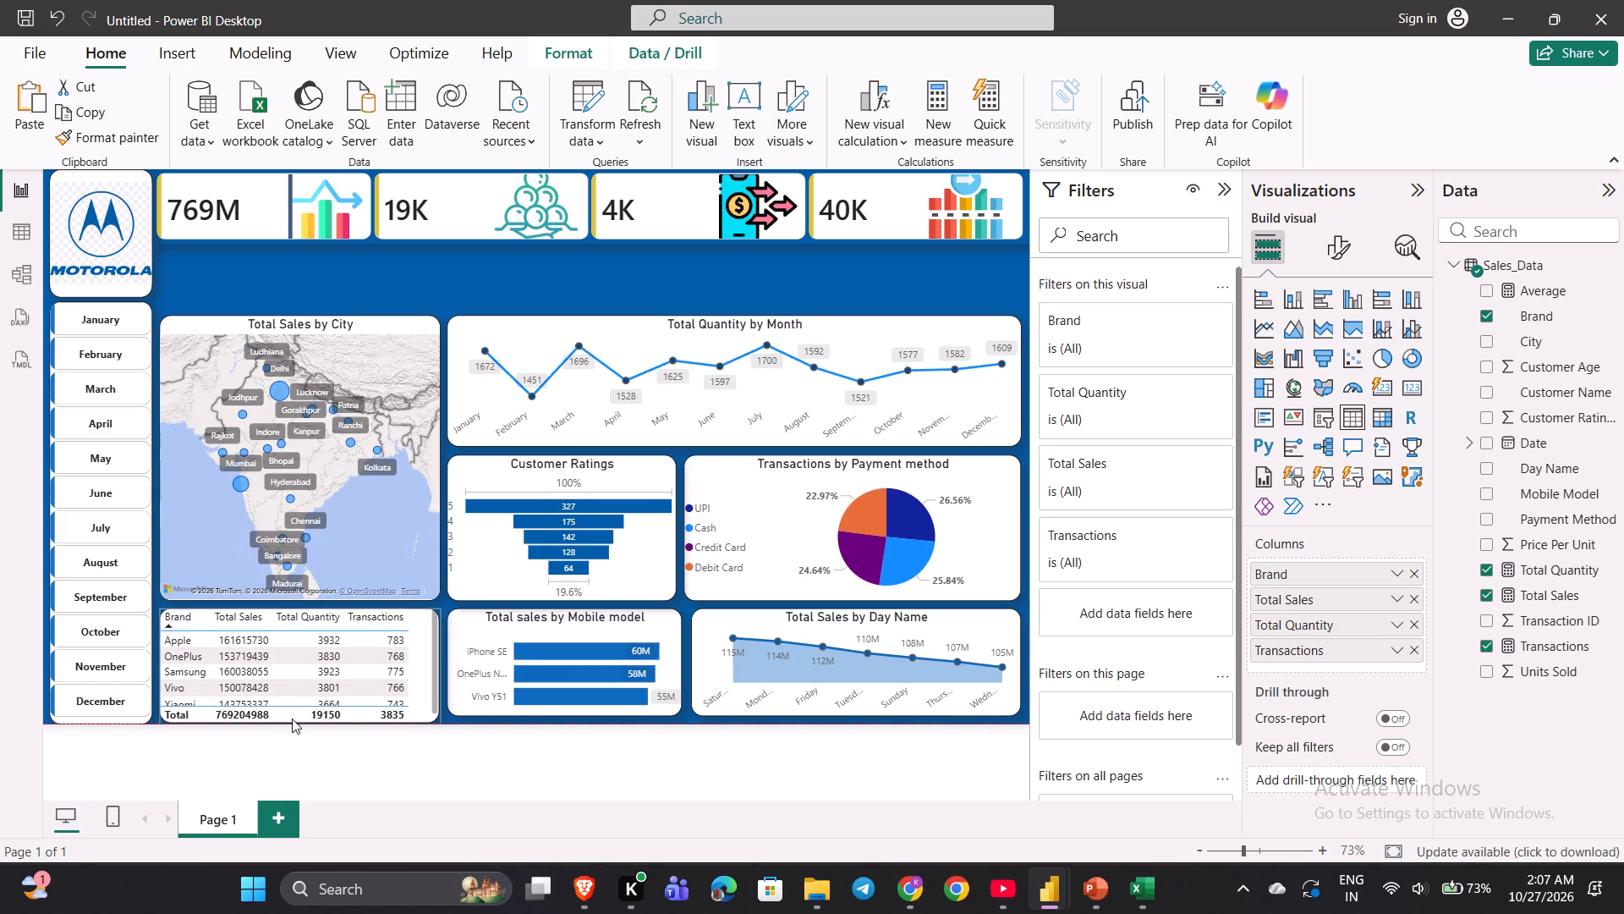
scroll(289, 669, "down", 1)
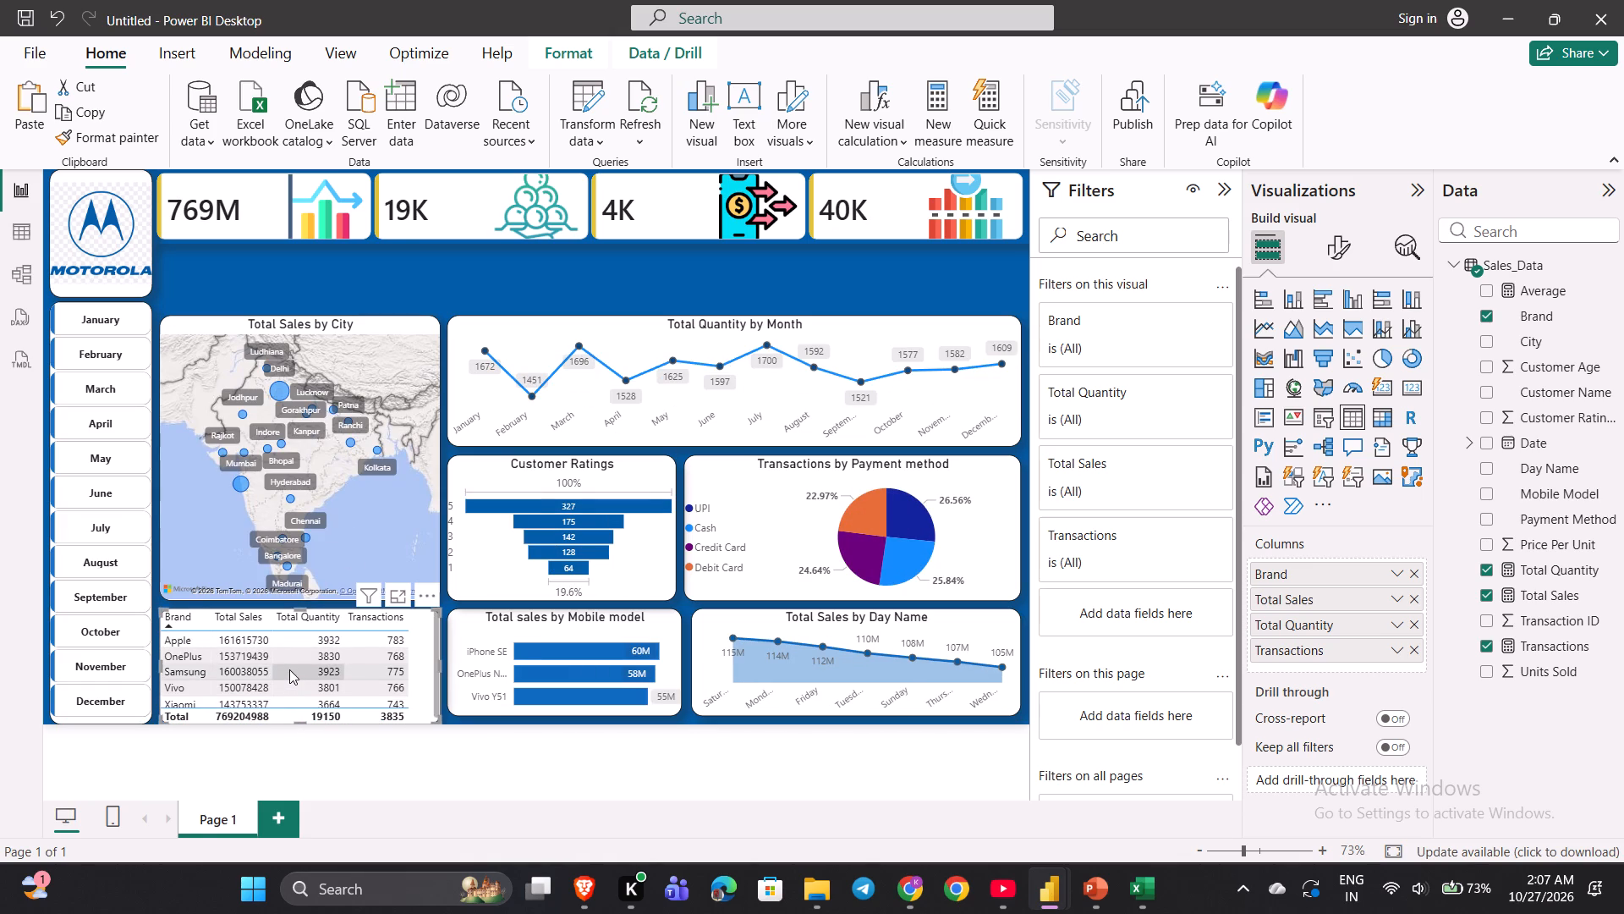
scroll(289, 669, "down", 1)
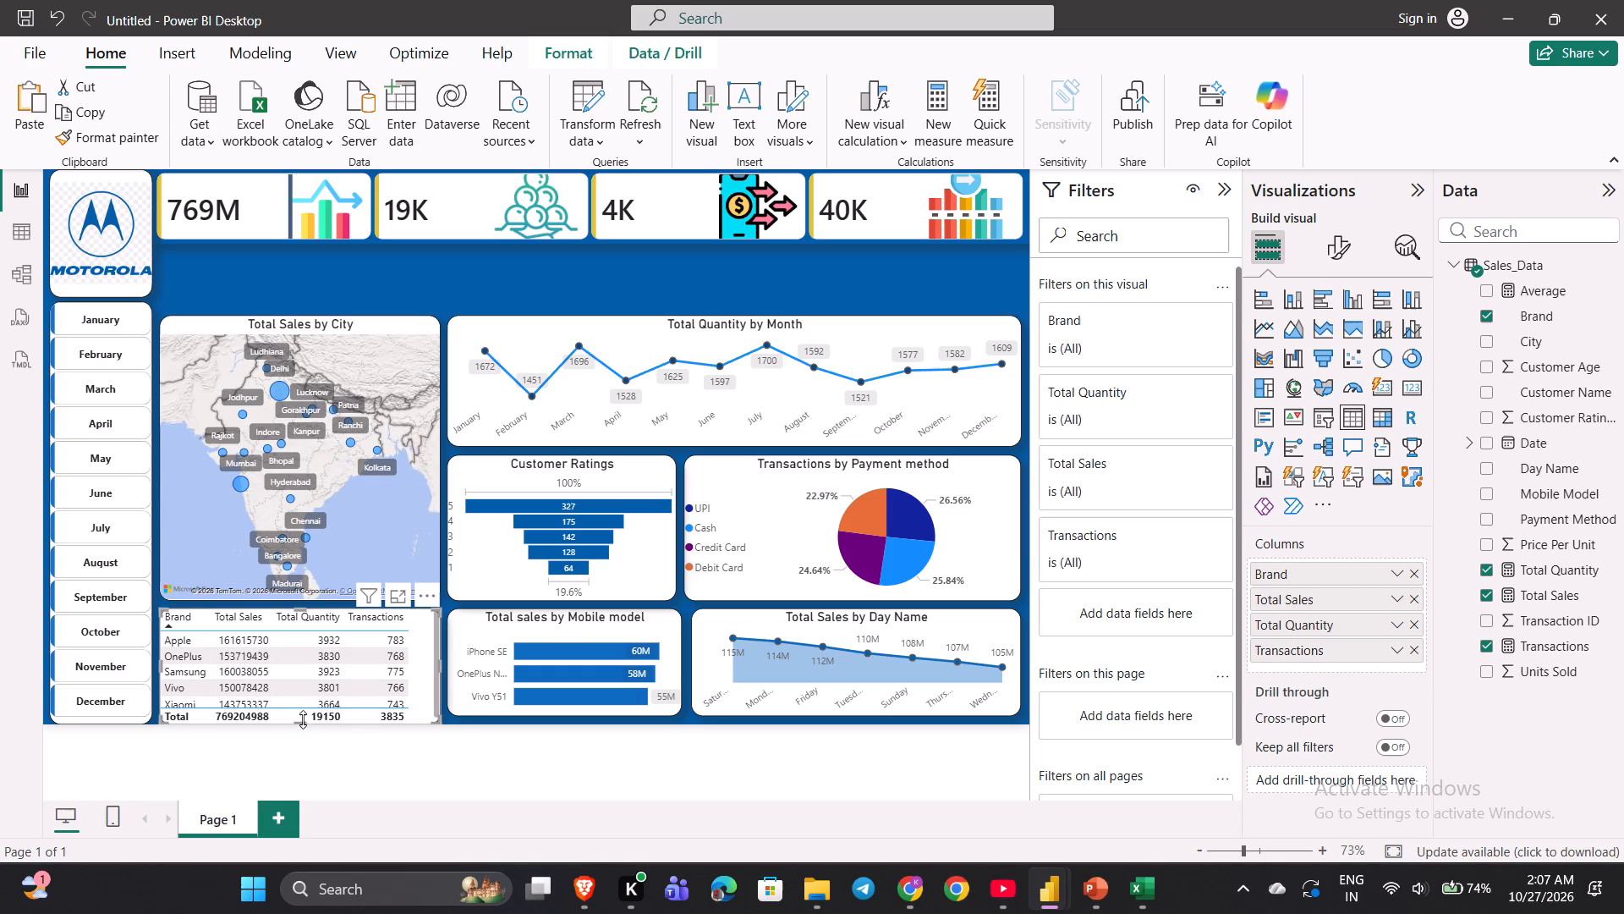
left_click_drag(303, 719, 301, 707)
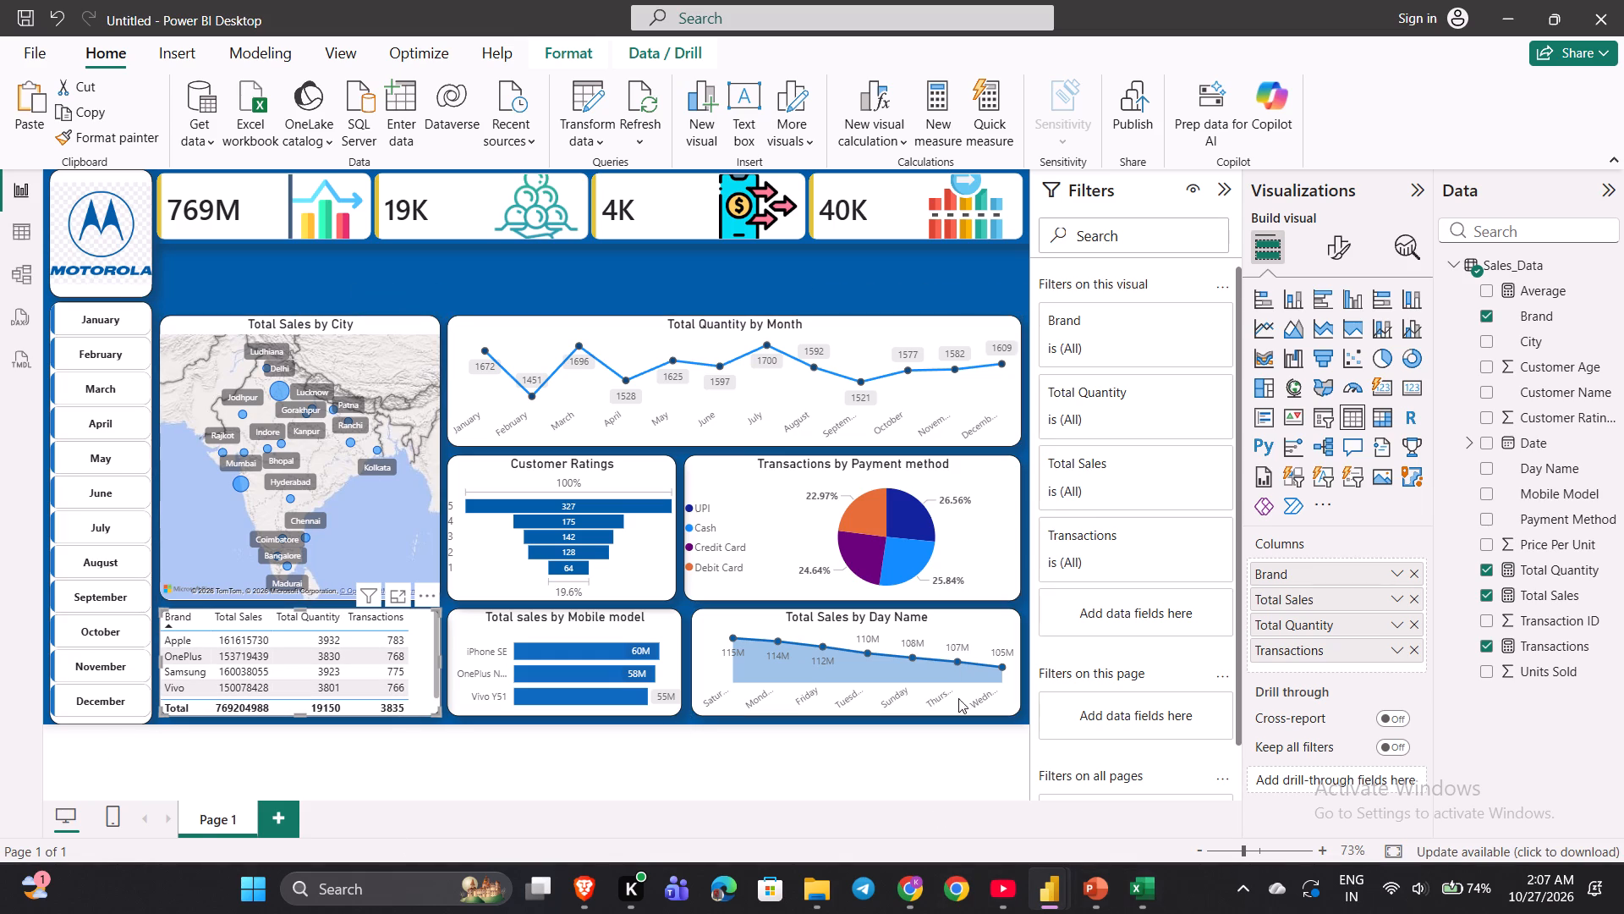
Check in the YouTube tutorial how the Brand table is formatted, and return to the Power BI report.
left_click(992, 871)
key("space")
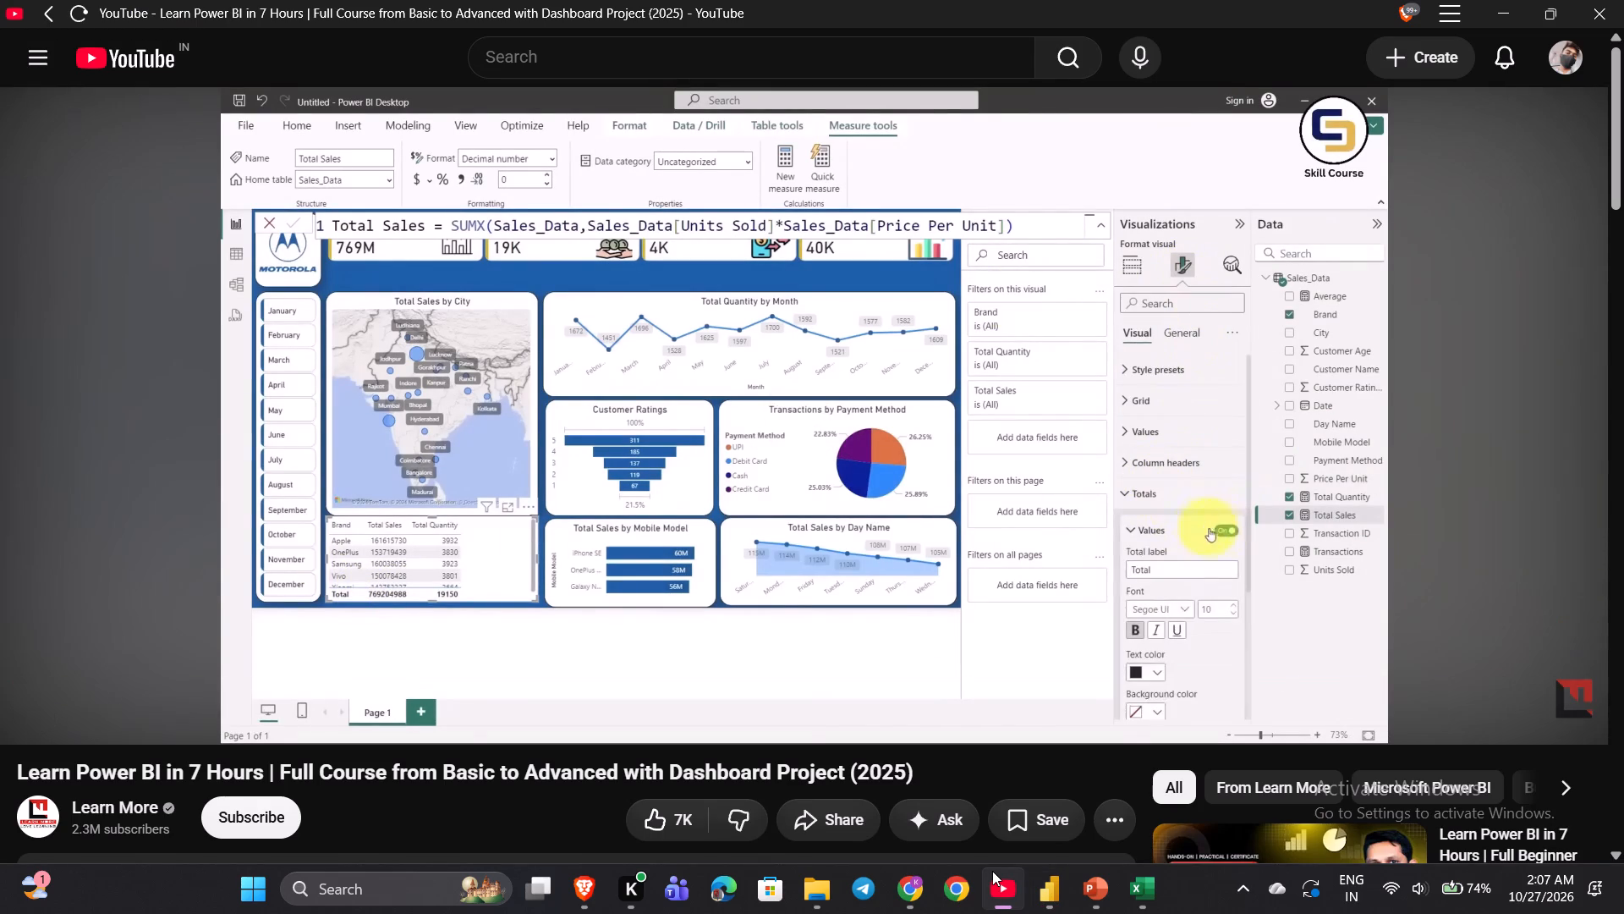
key("space")
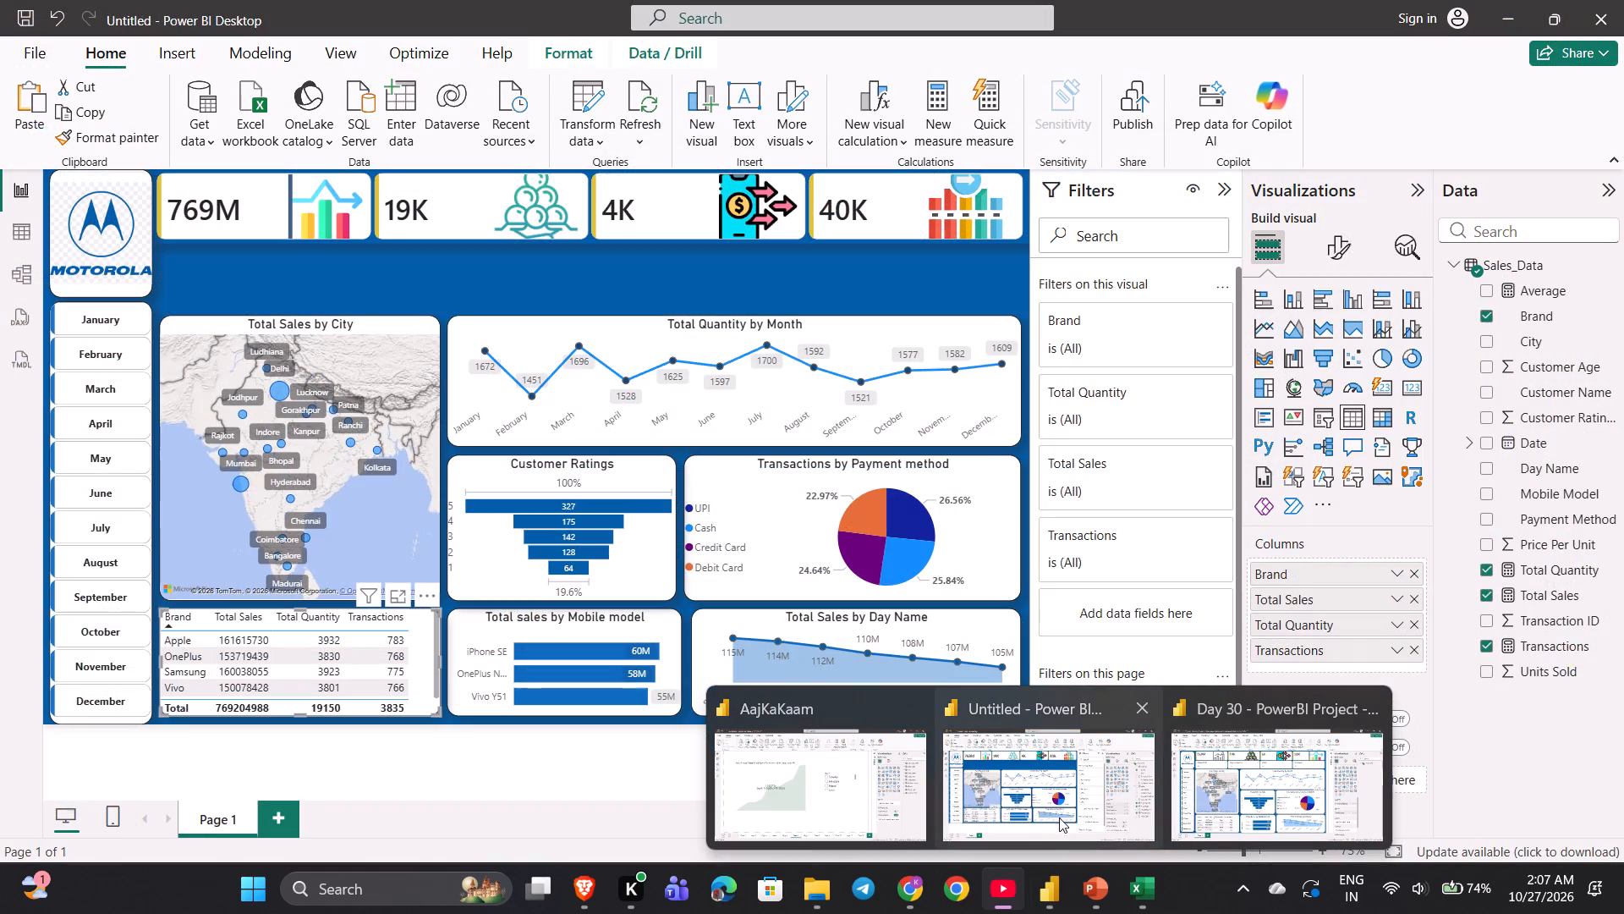
left_click(1051, 812)
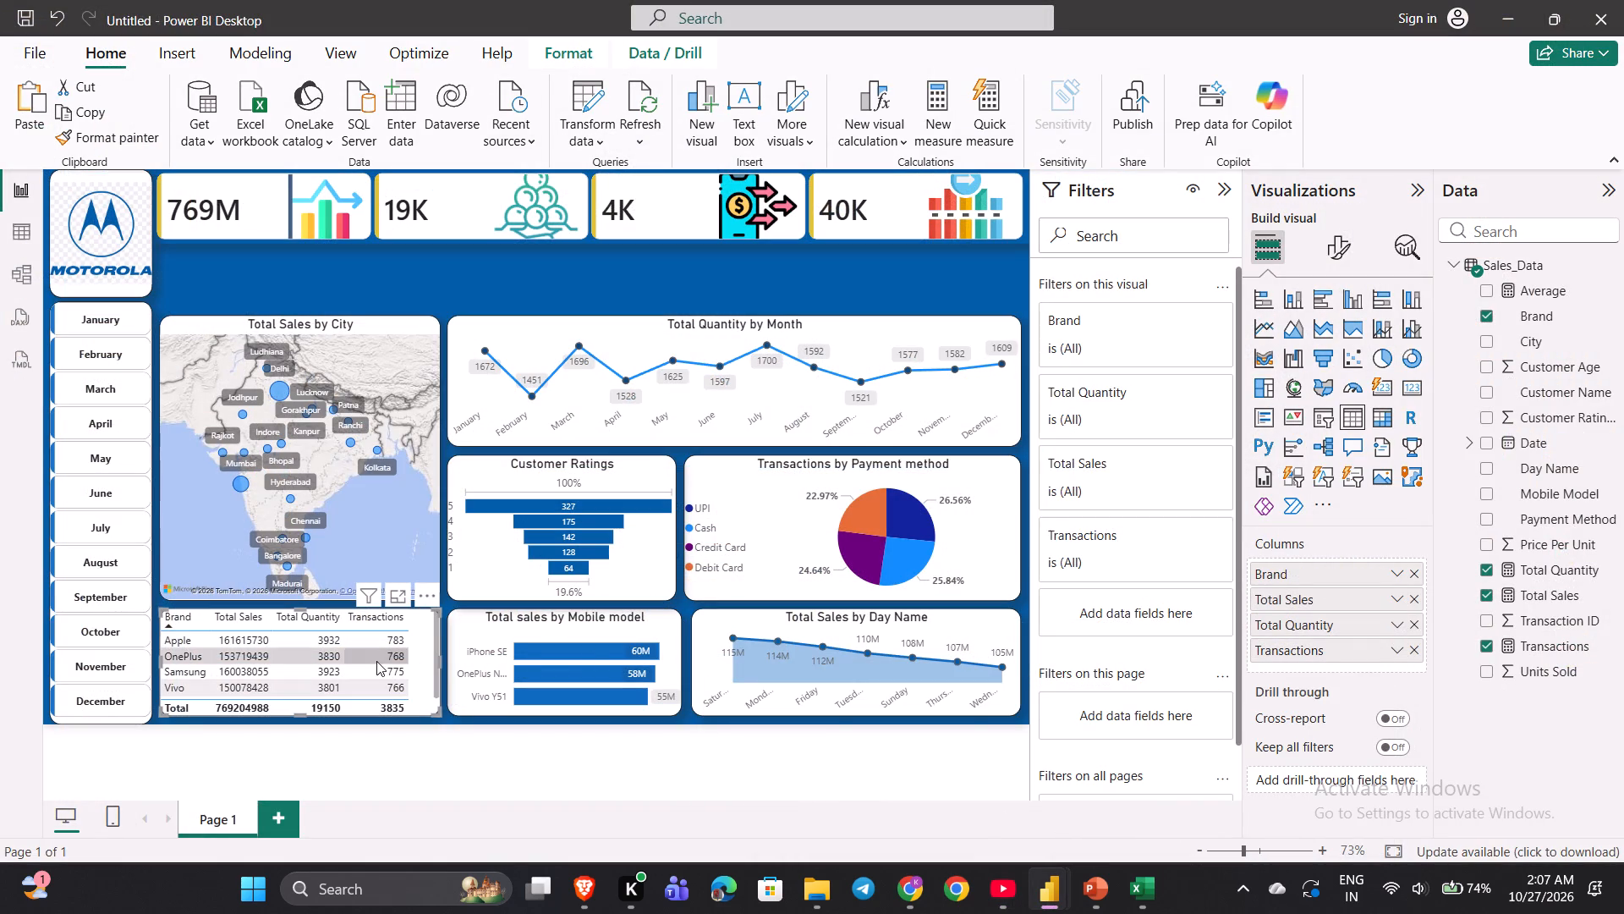
Sort the Brand table by Transactions in ascending order.
left_click(427, 625)
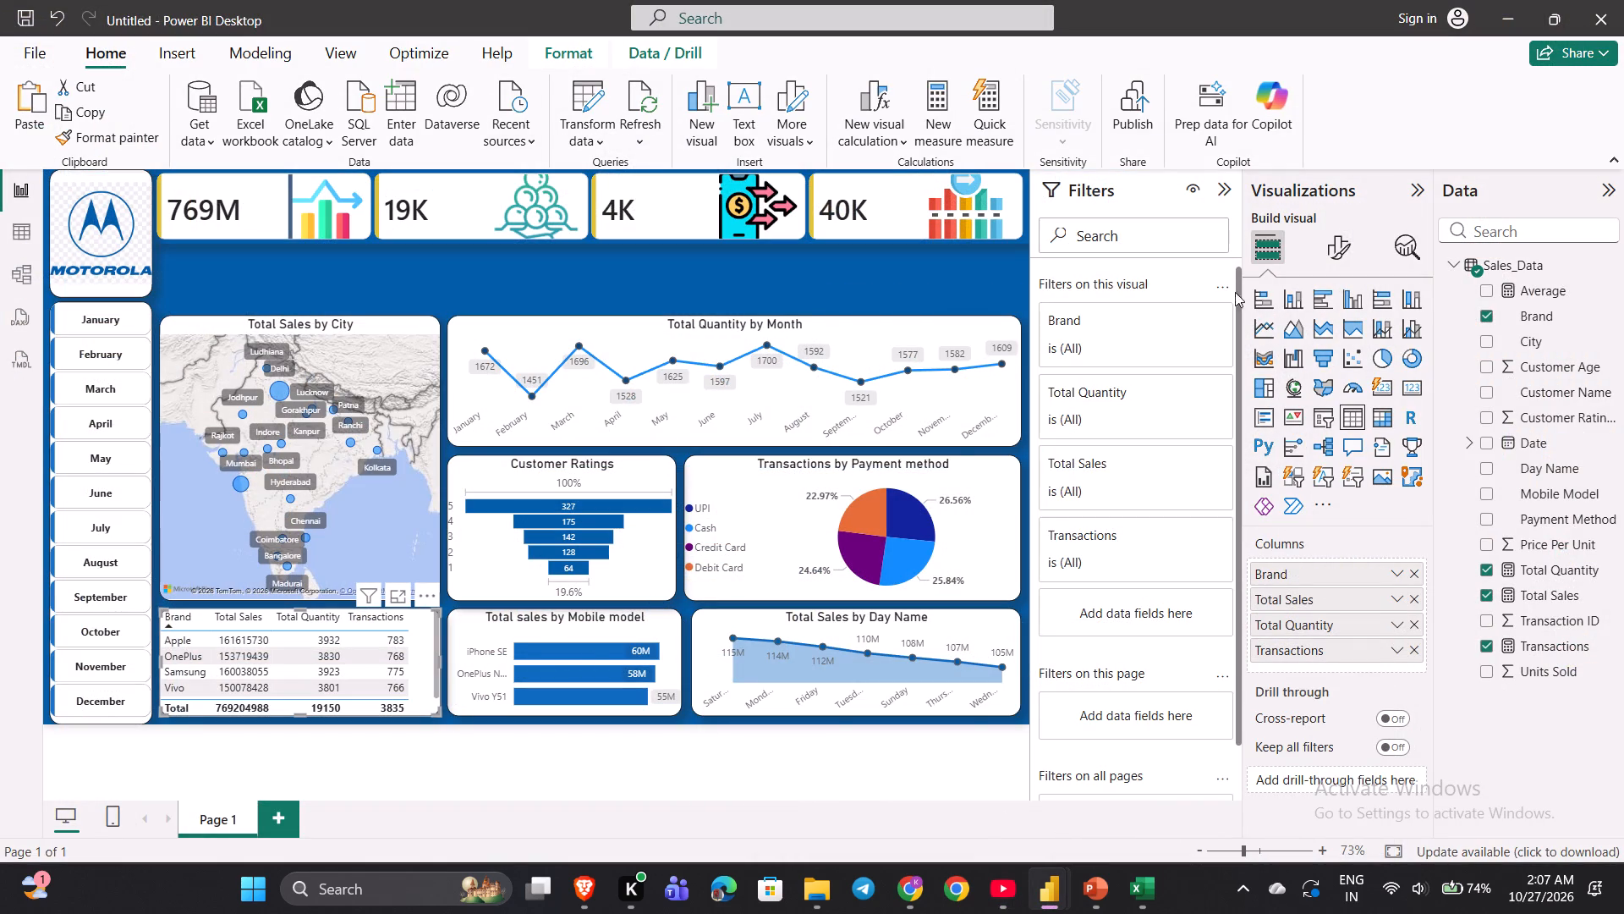
left_click(1343, 252)
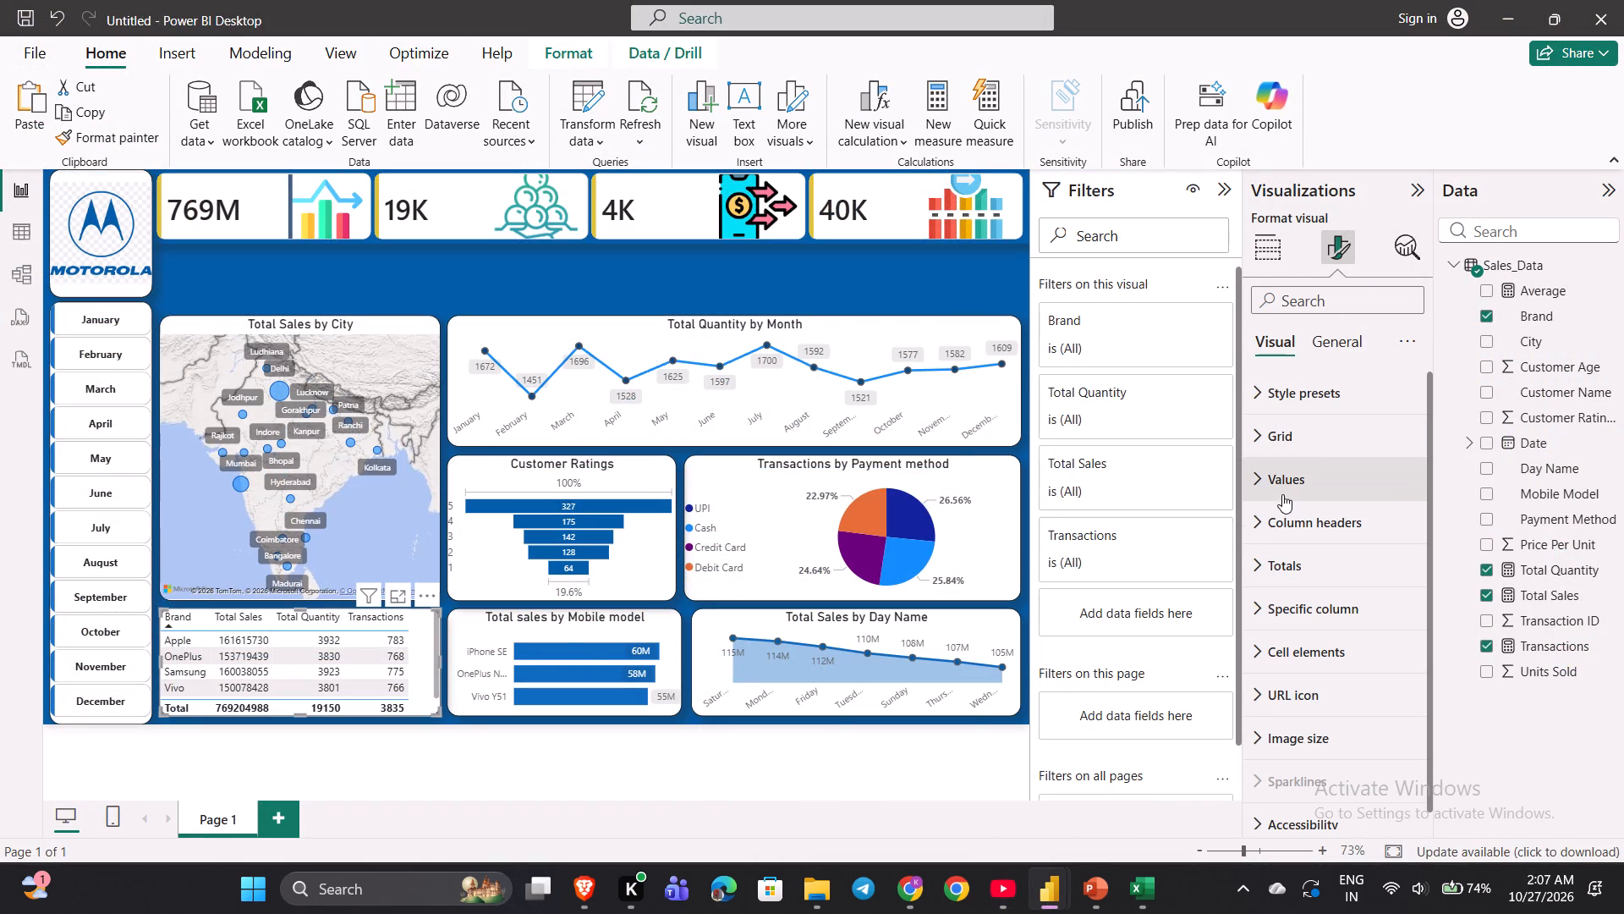
left_click(375, 625)
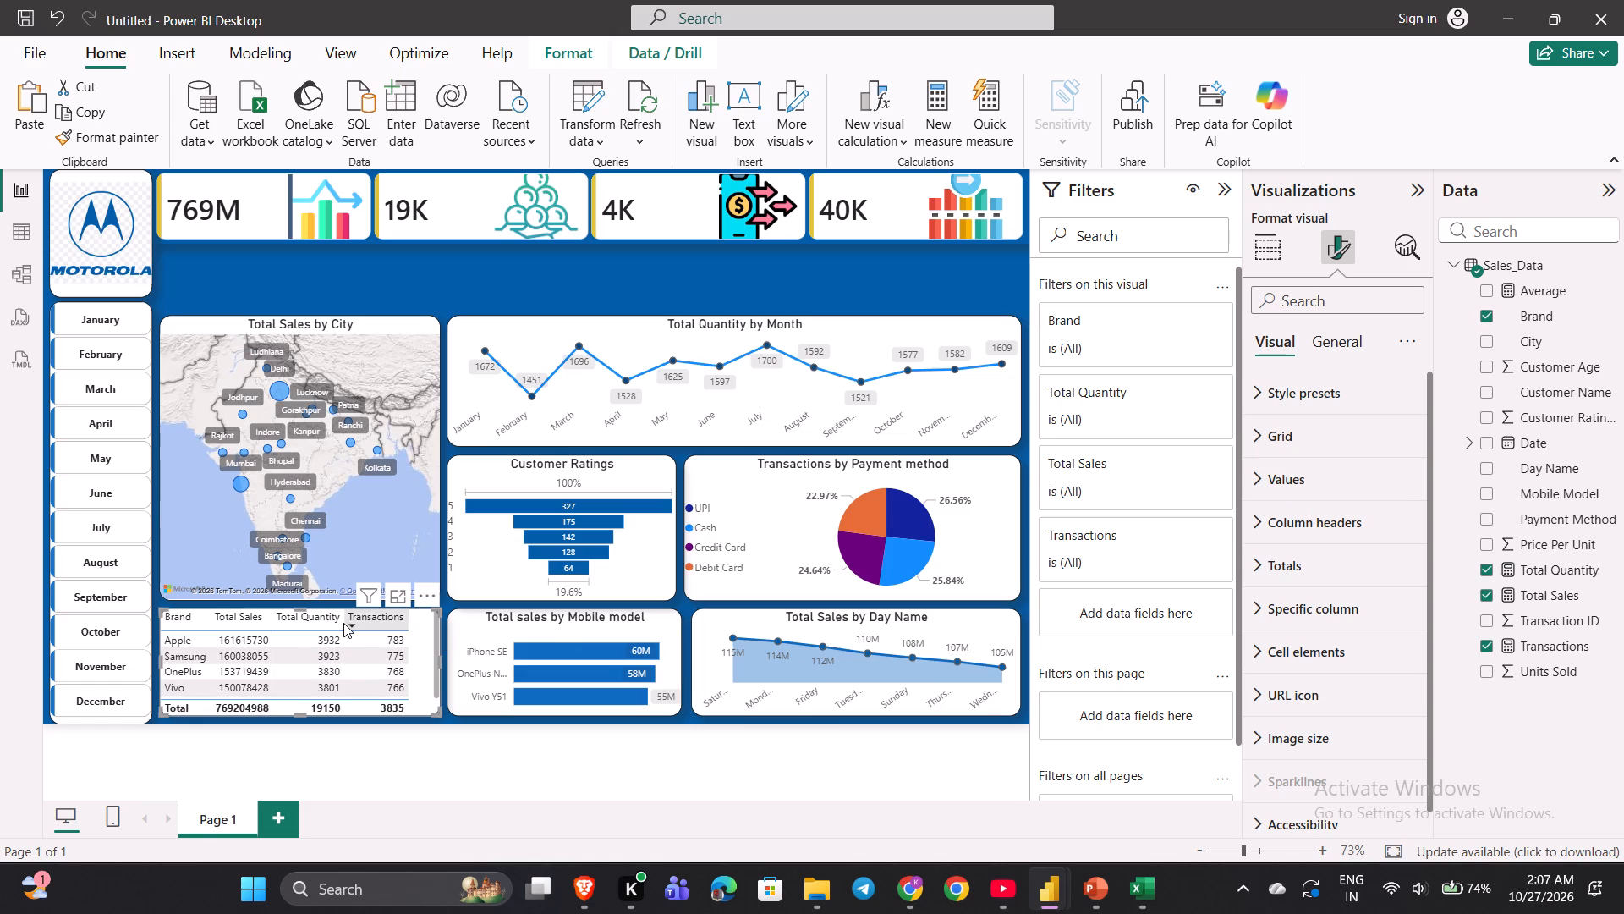
left_click(343, 623)
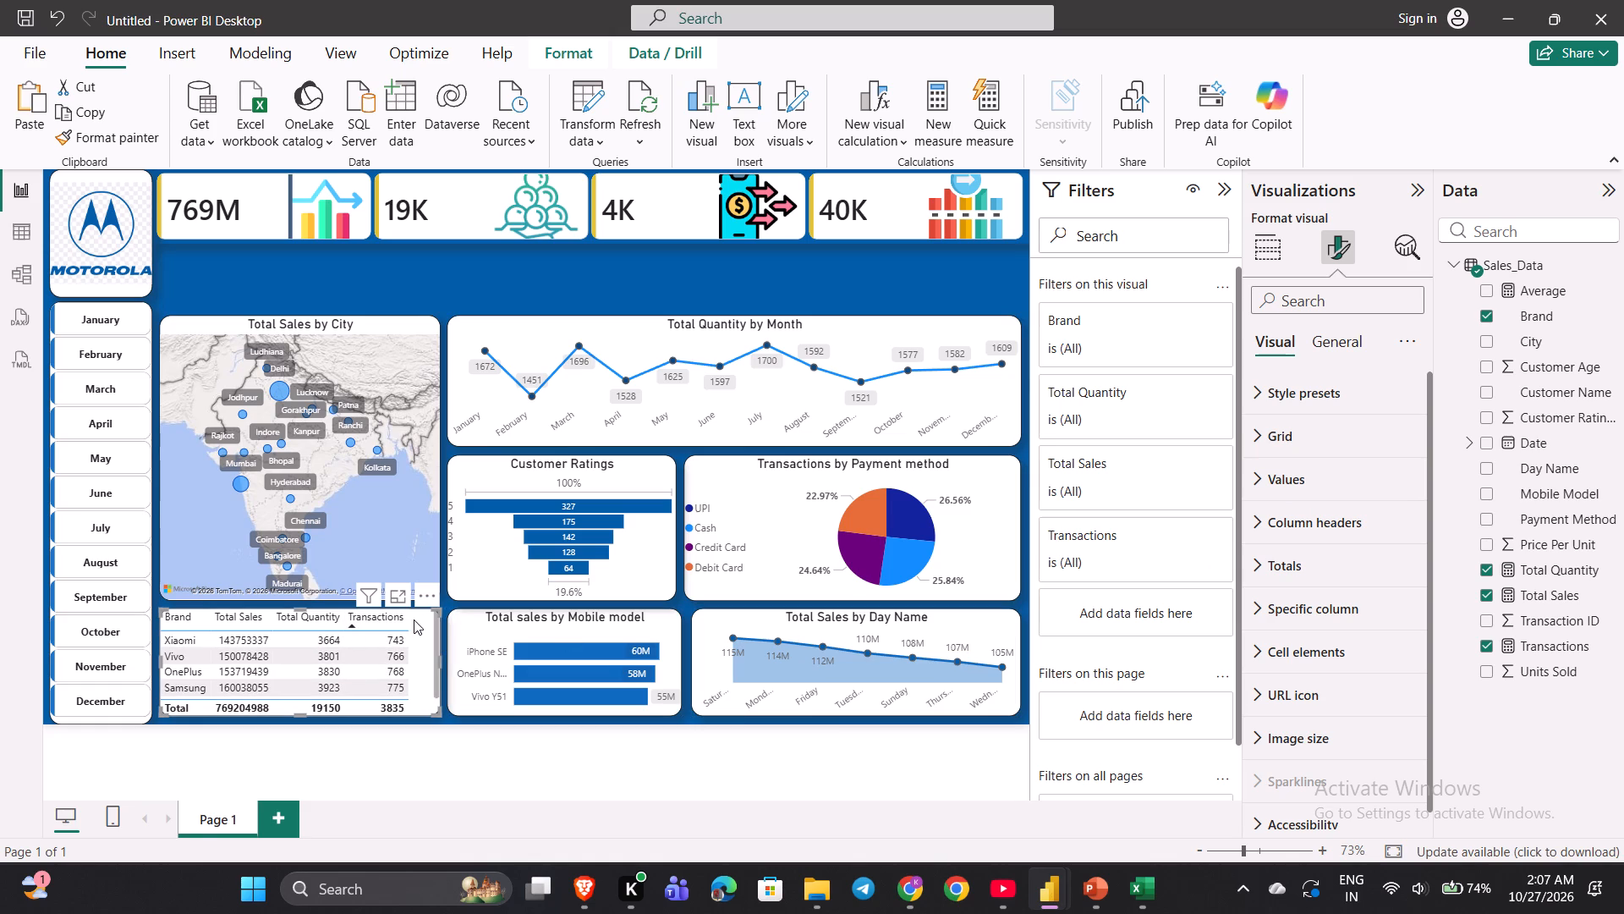
left_click(414, 619)
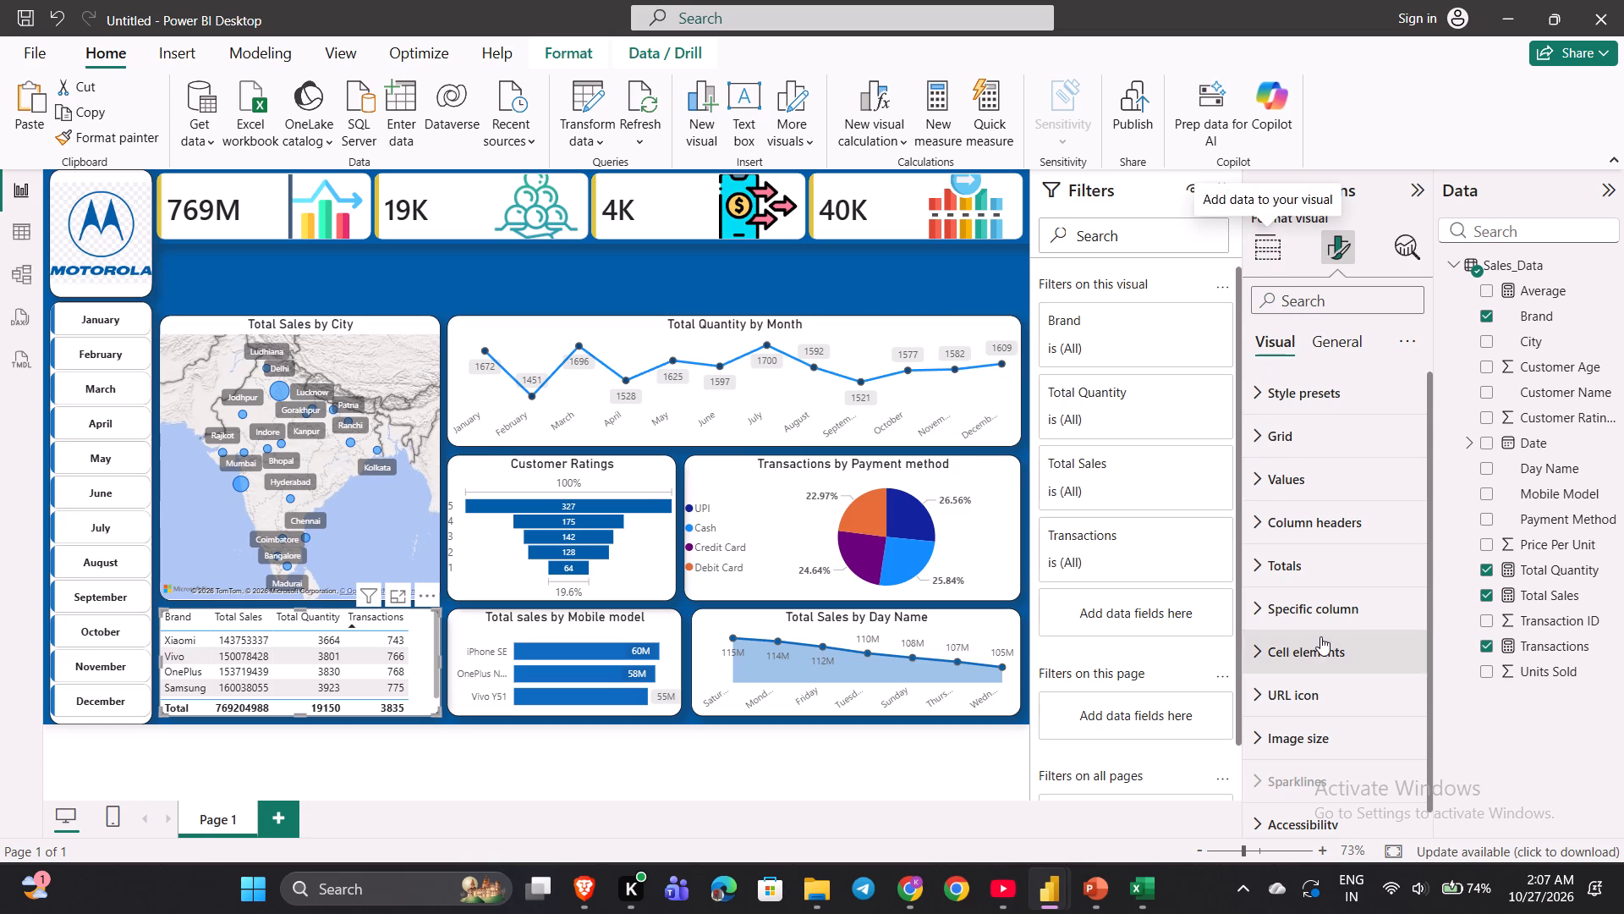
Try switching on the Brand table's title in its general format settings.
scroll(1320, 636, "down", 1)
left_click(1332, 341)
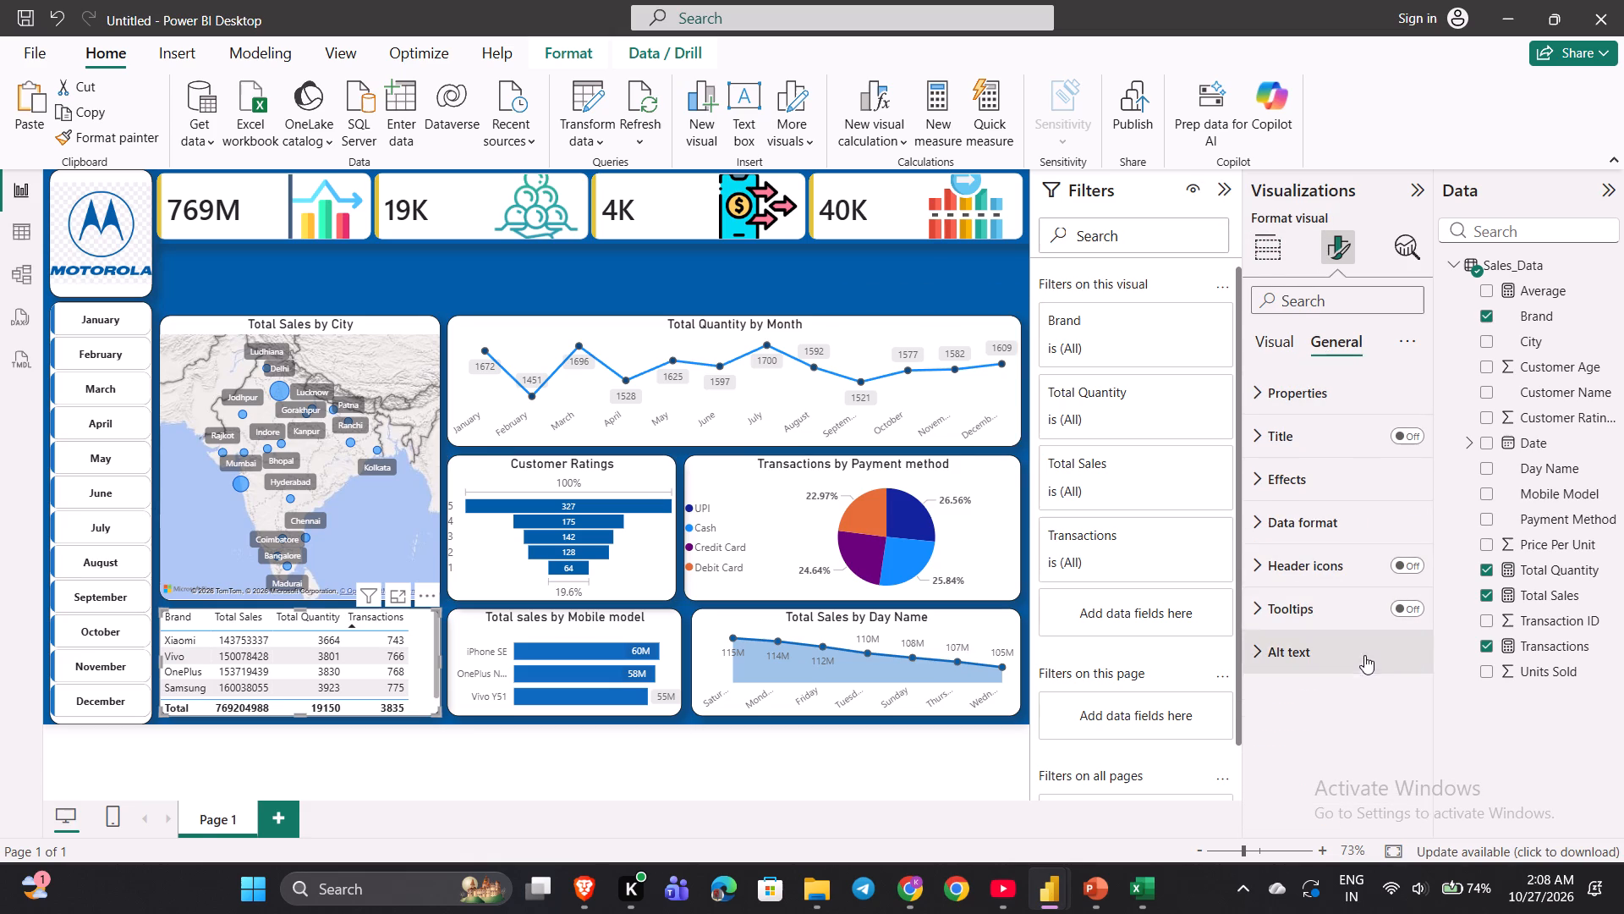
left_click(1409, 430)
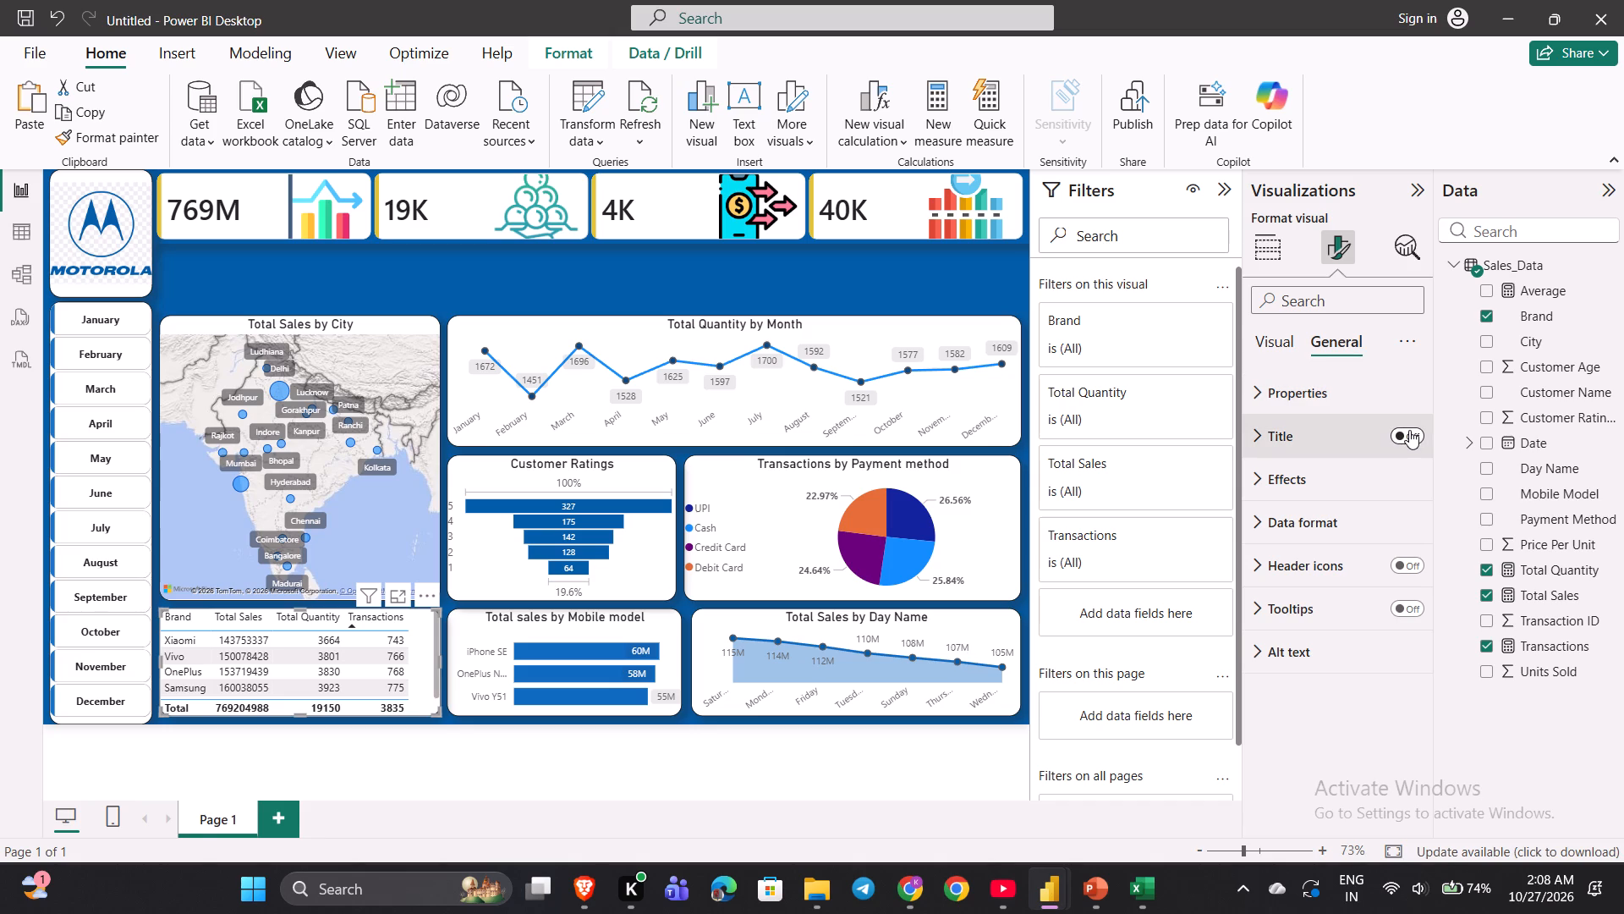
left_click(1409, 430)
Replay the tutorial section on the table's Totals formatting, and return to the Power BI report.
left_click(1016, 889)
key("Left")
key("Left")
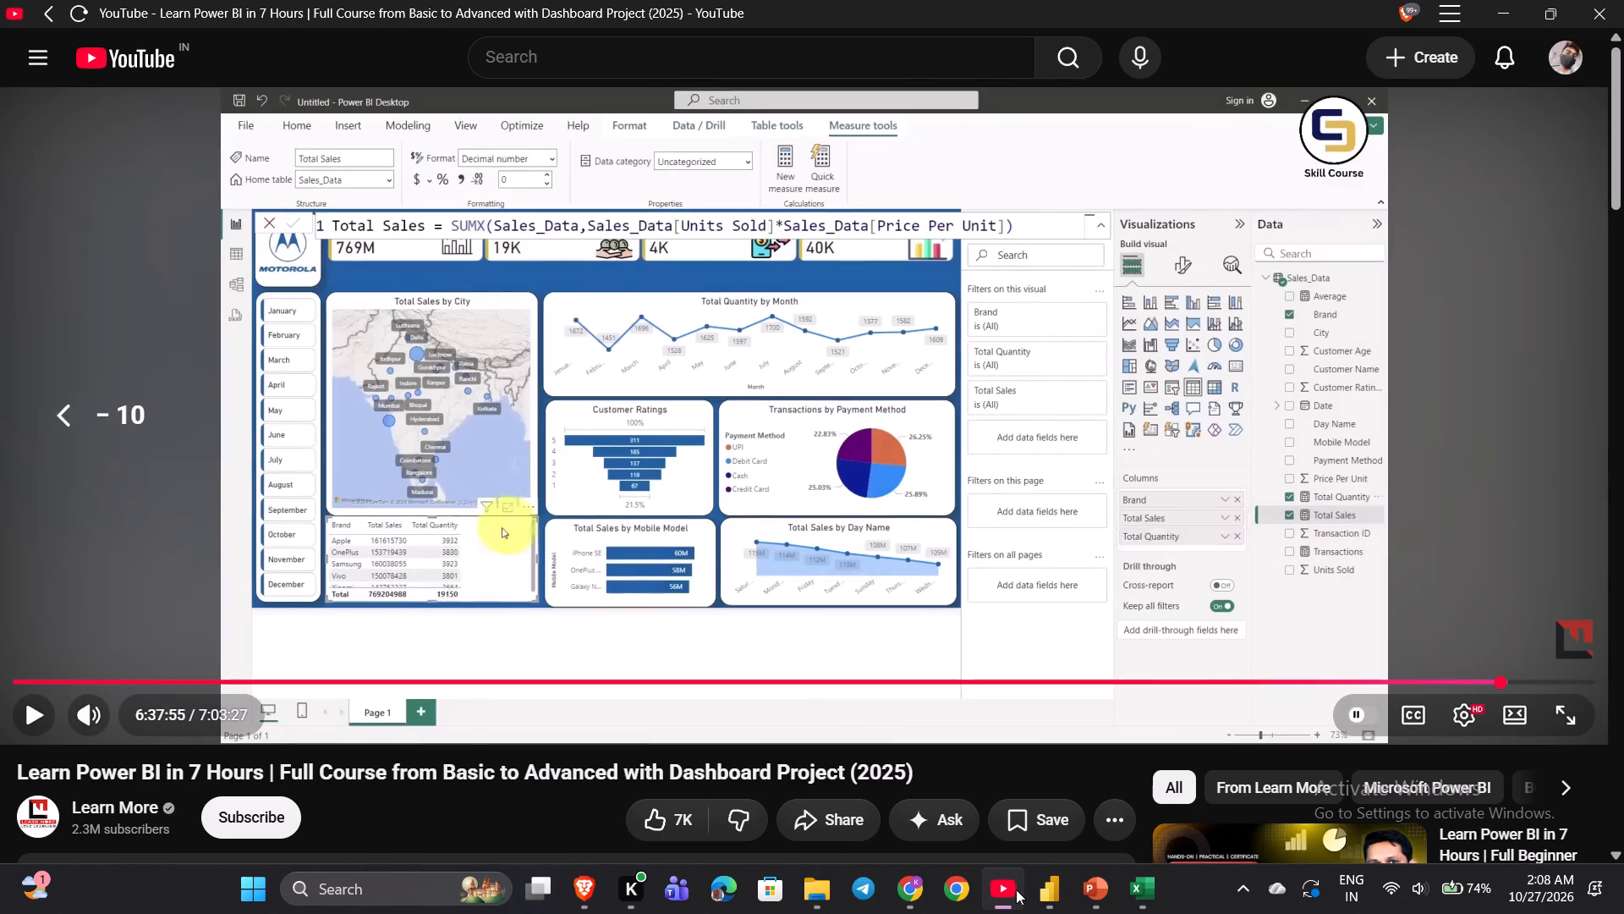
key("space")
key("Right")
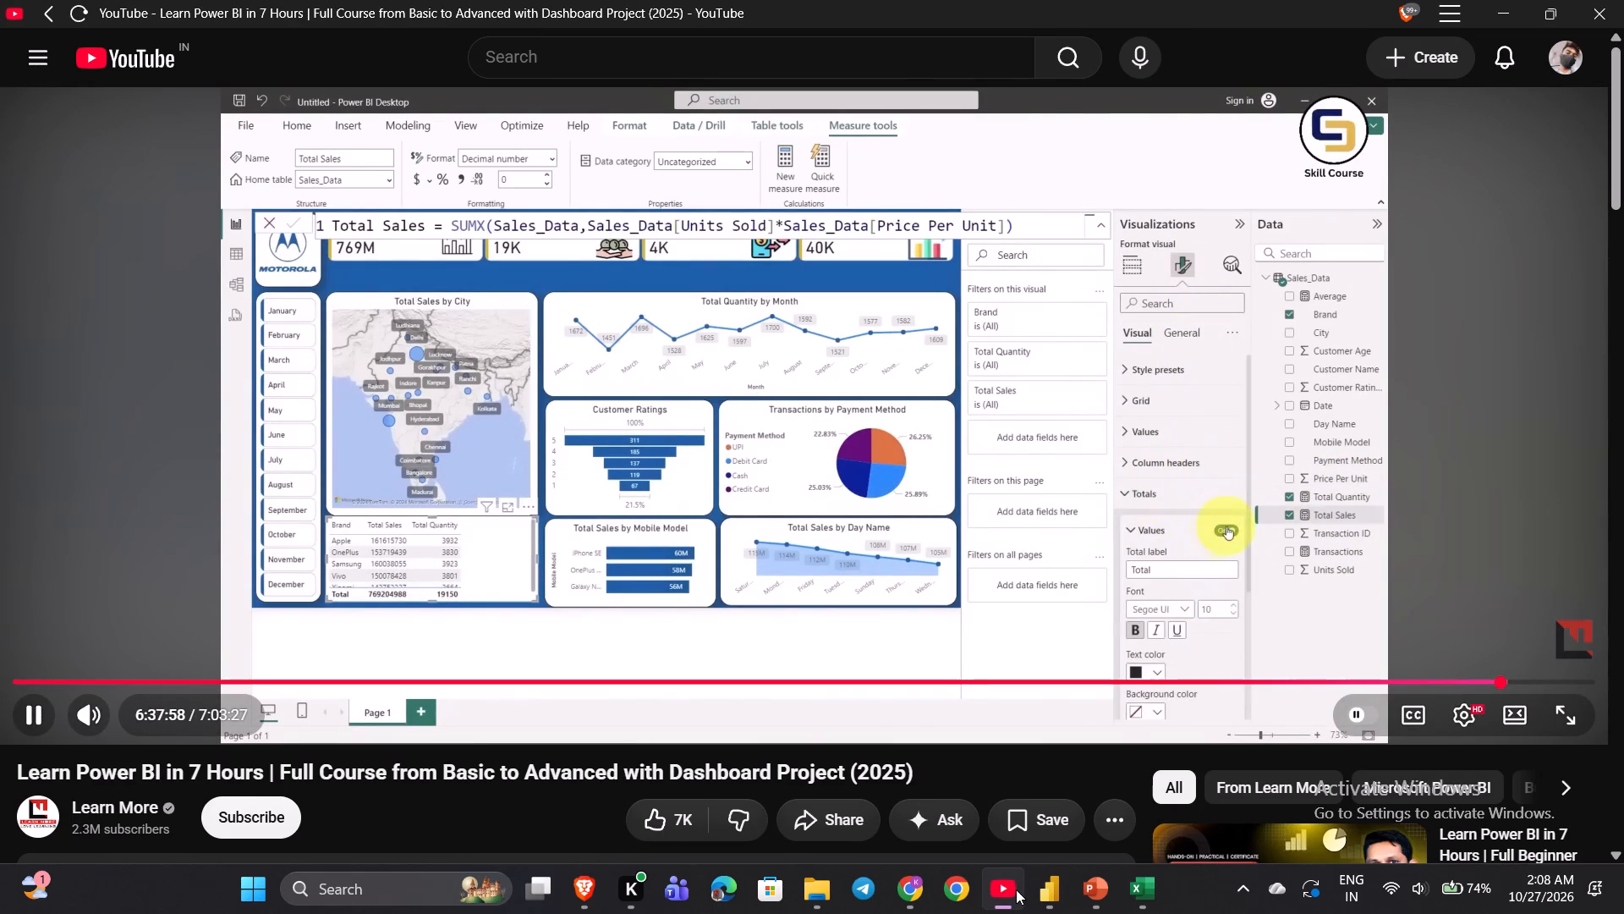
key("space")
left_click(1016, 889)
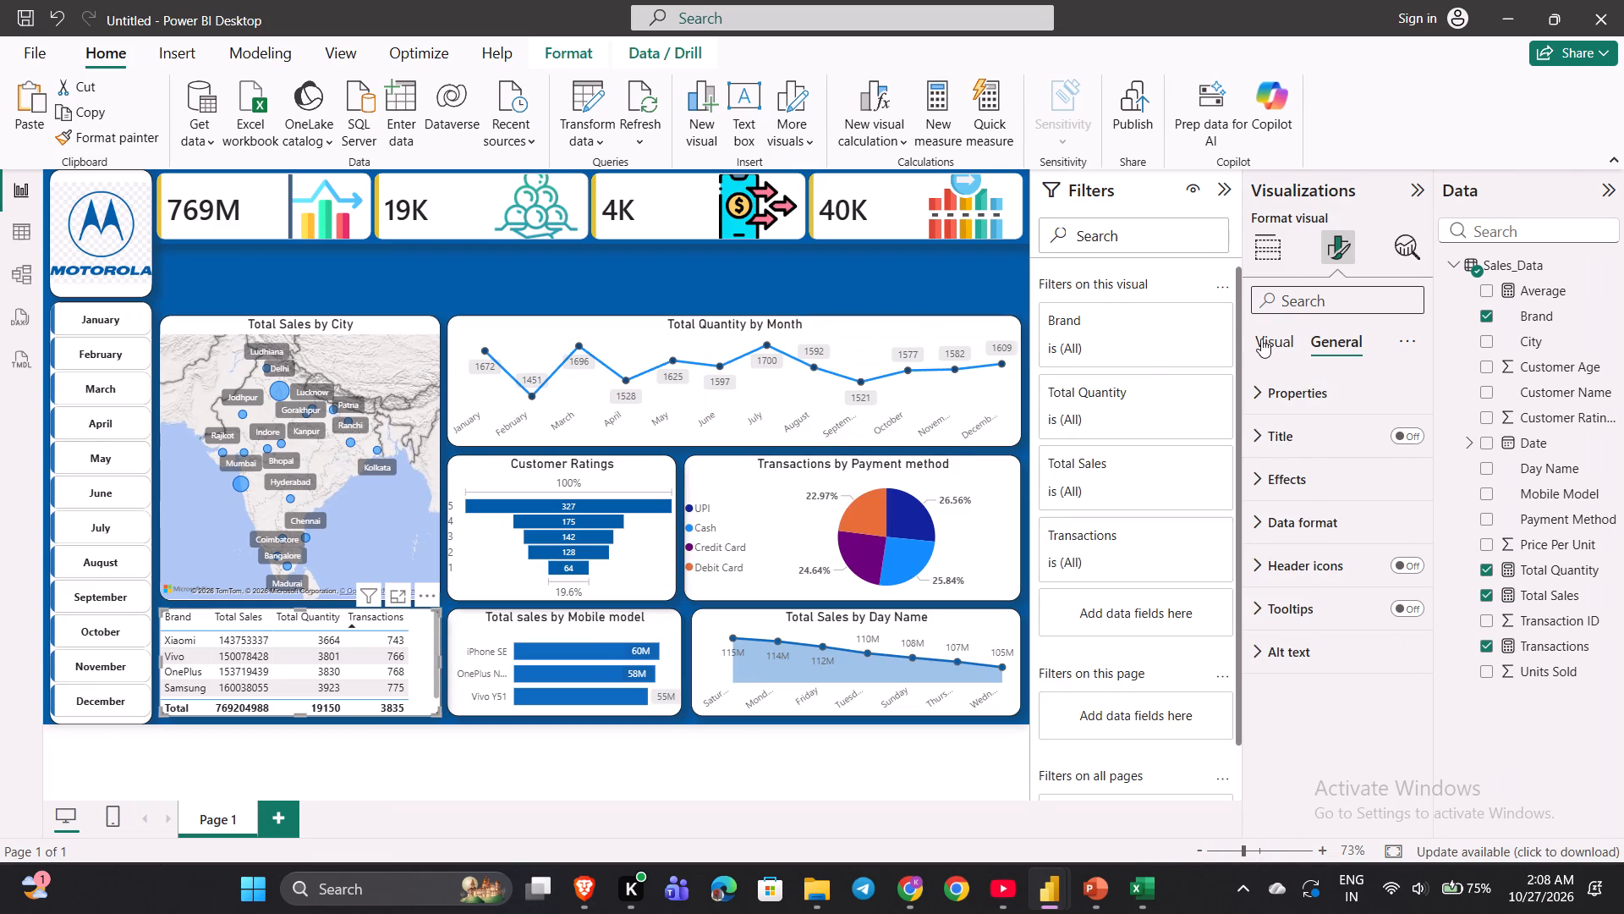
Turn off the Totals values of the Brand table so its total row is hidden.
left_click(1265, 340)
left_click(1298, 562)
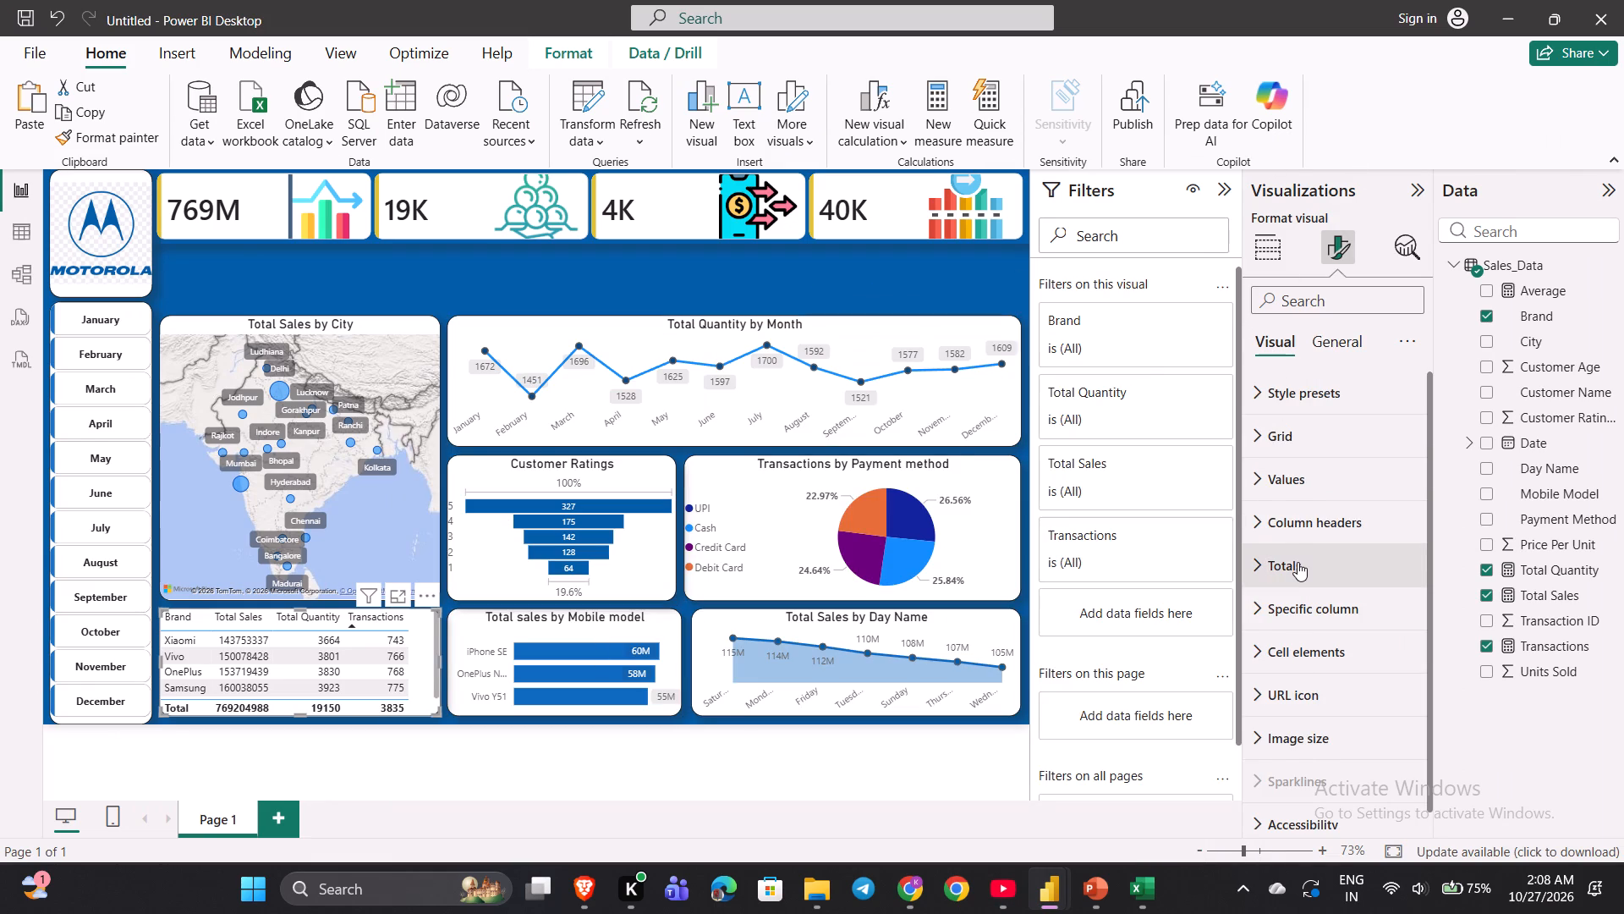
scroll(1298, 562, "down", 1)
left_click(1410, 558)
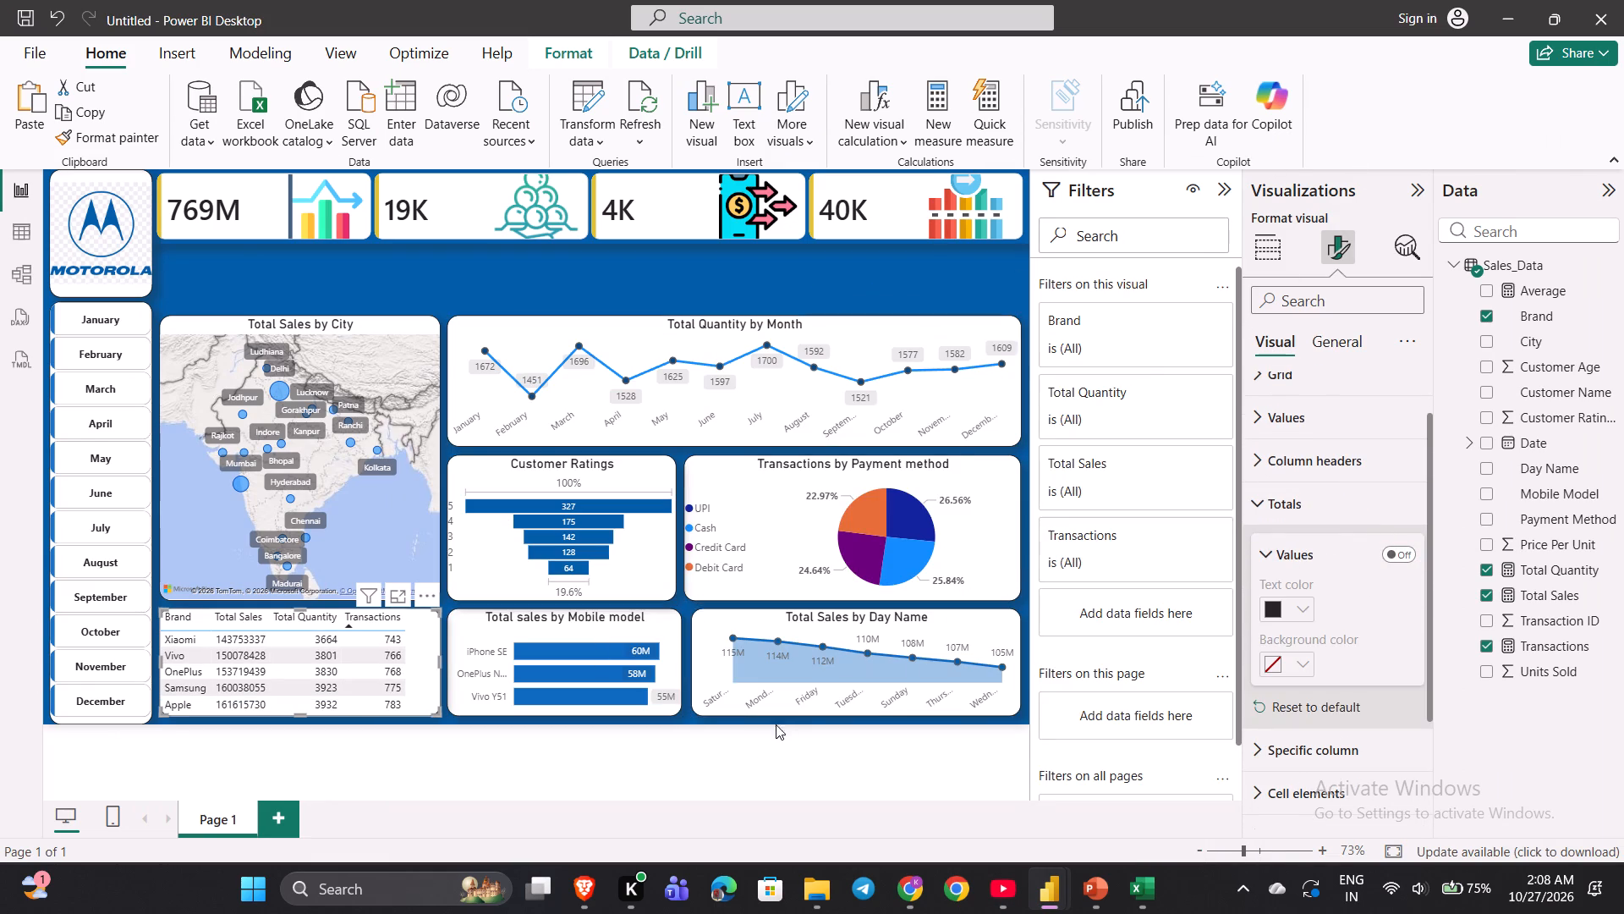
Skim ahead in the YouTube tutorial to the part adding a slicer below the KPI cards, and return to the untitled Power BI report.
left_click(736, 765)
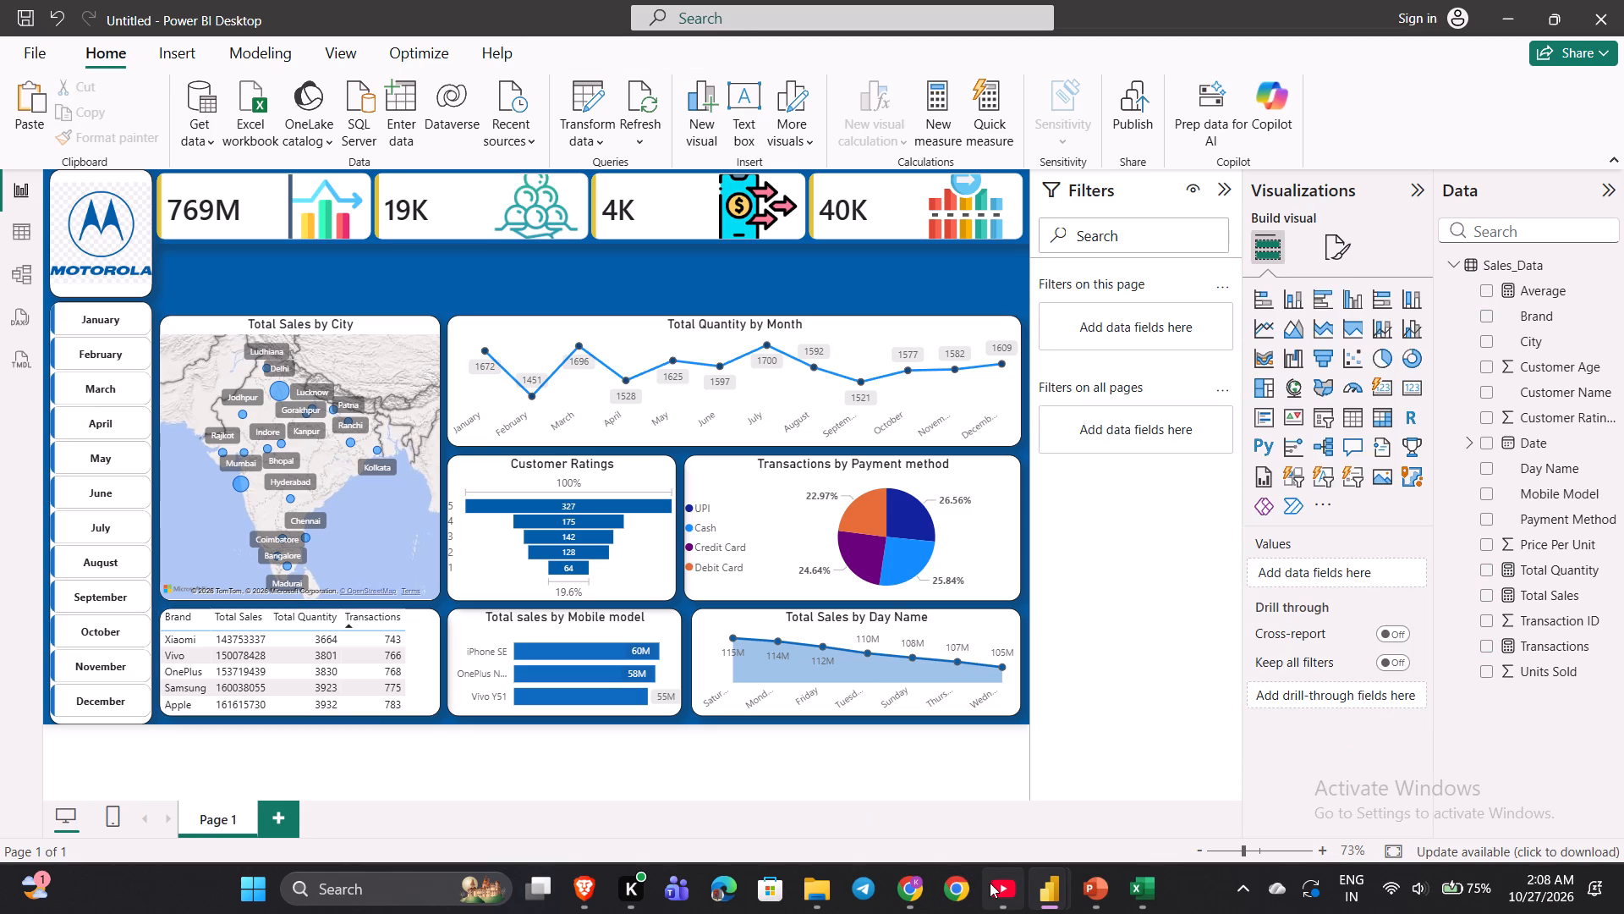
left_click(994, 885)
key("space")
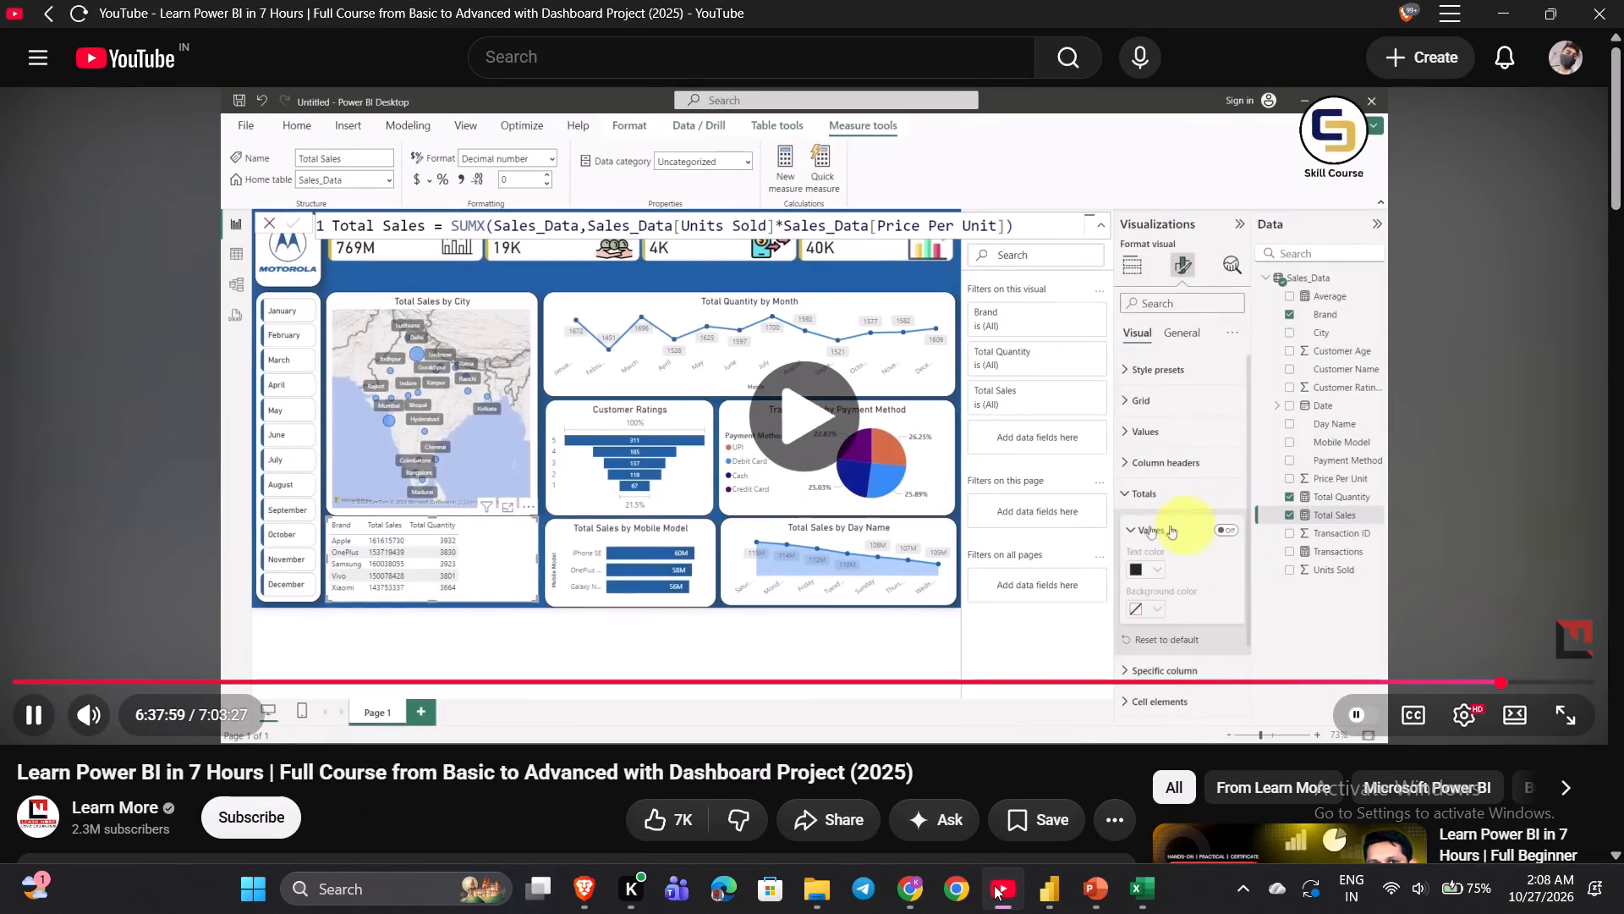
key("Right")
key("Right")
key("Right")
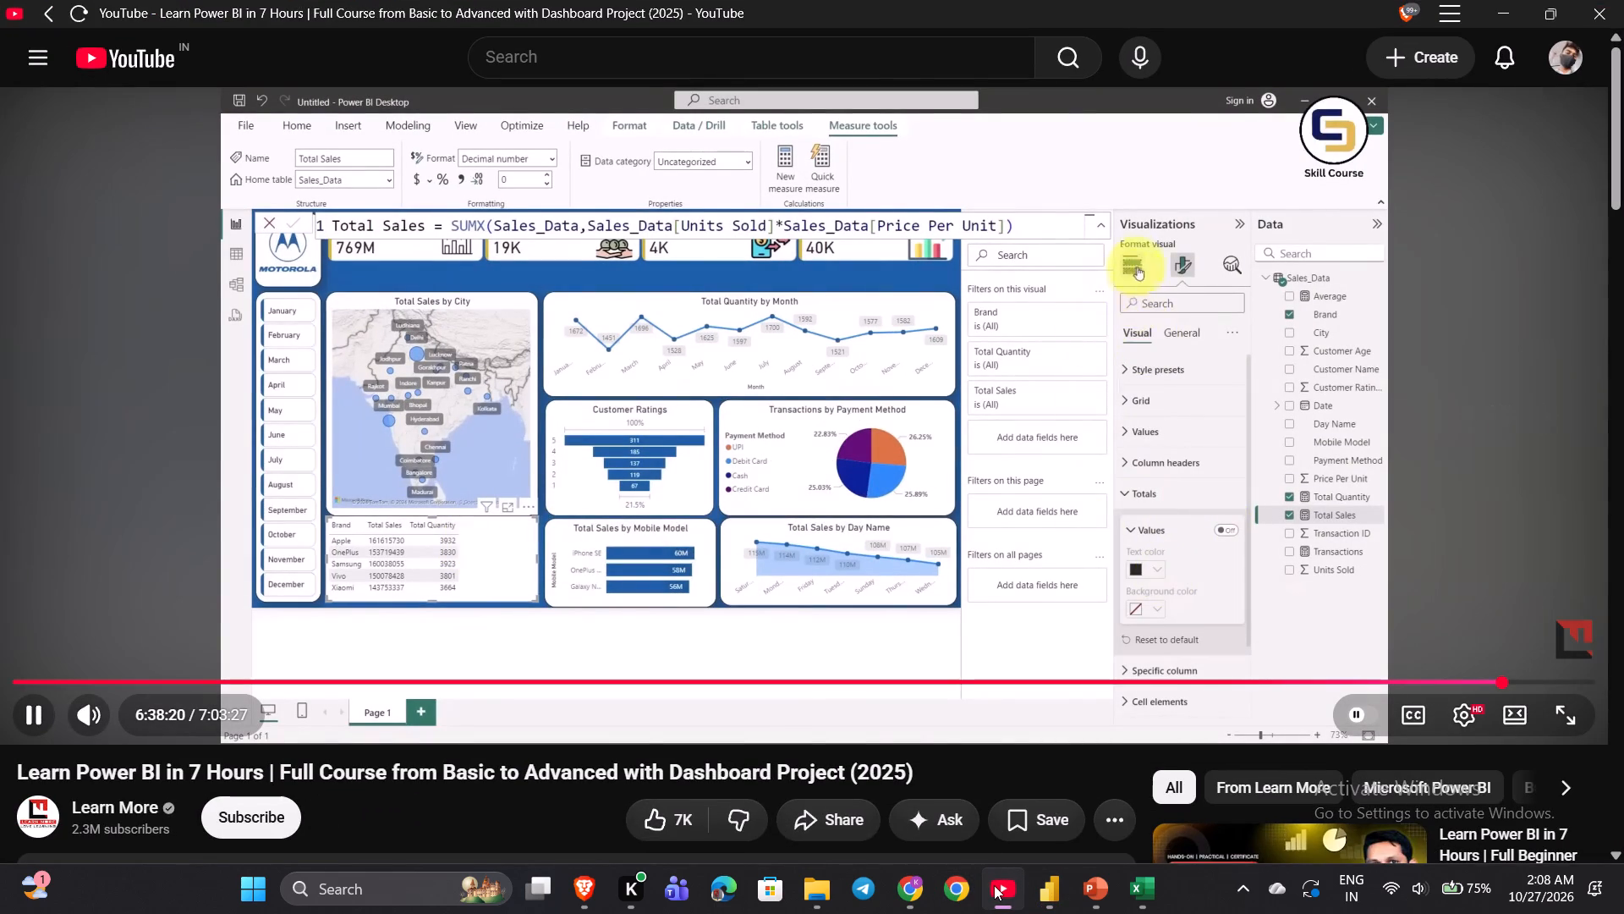
key("Right")
key("Right")
key("Right")
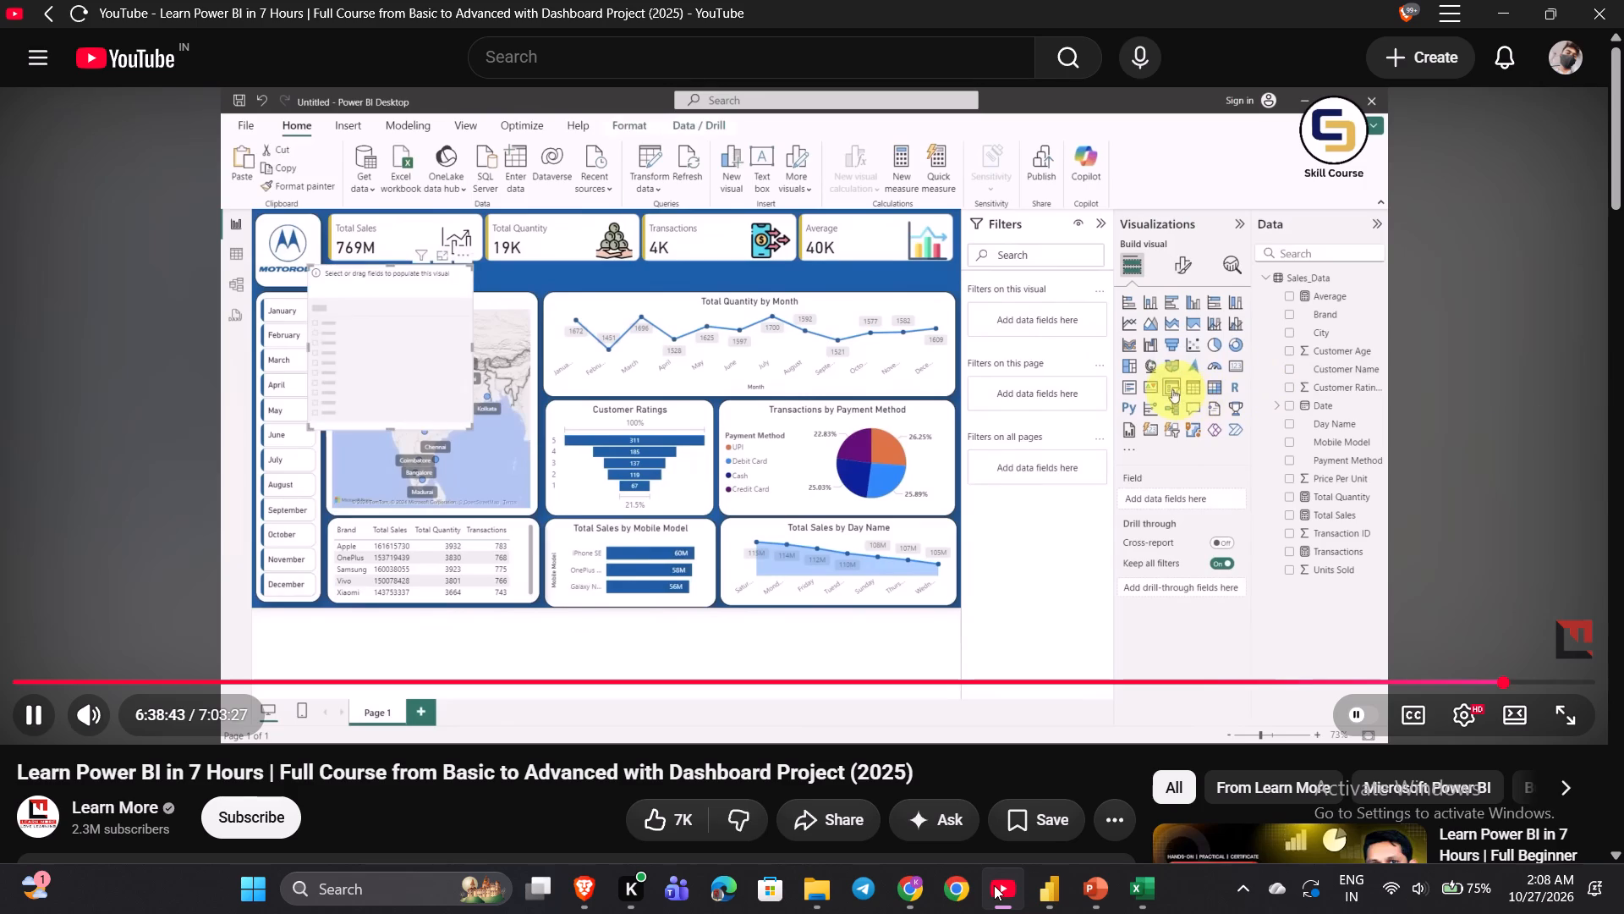
key("Left")
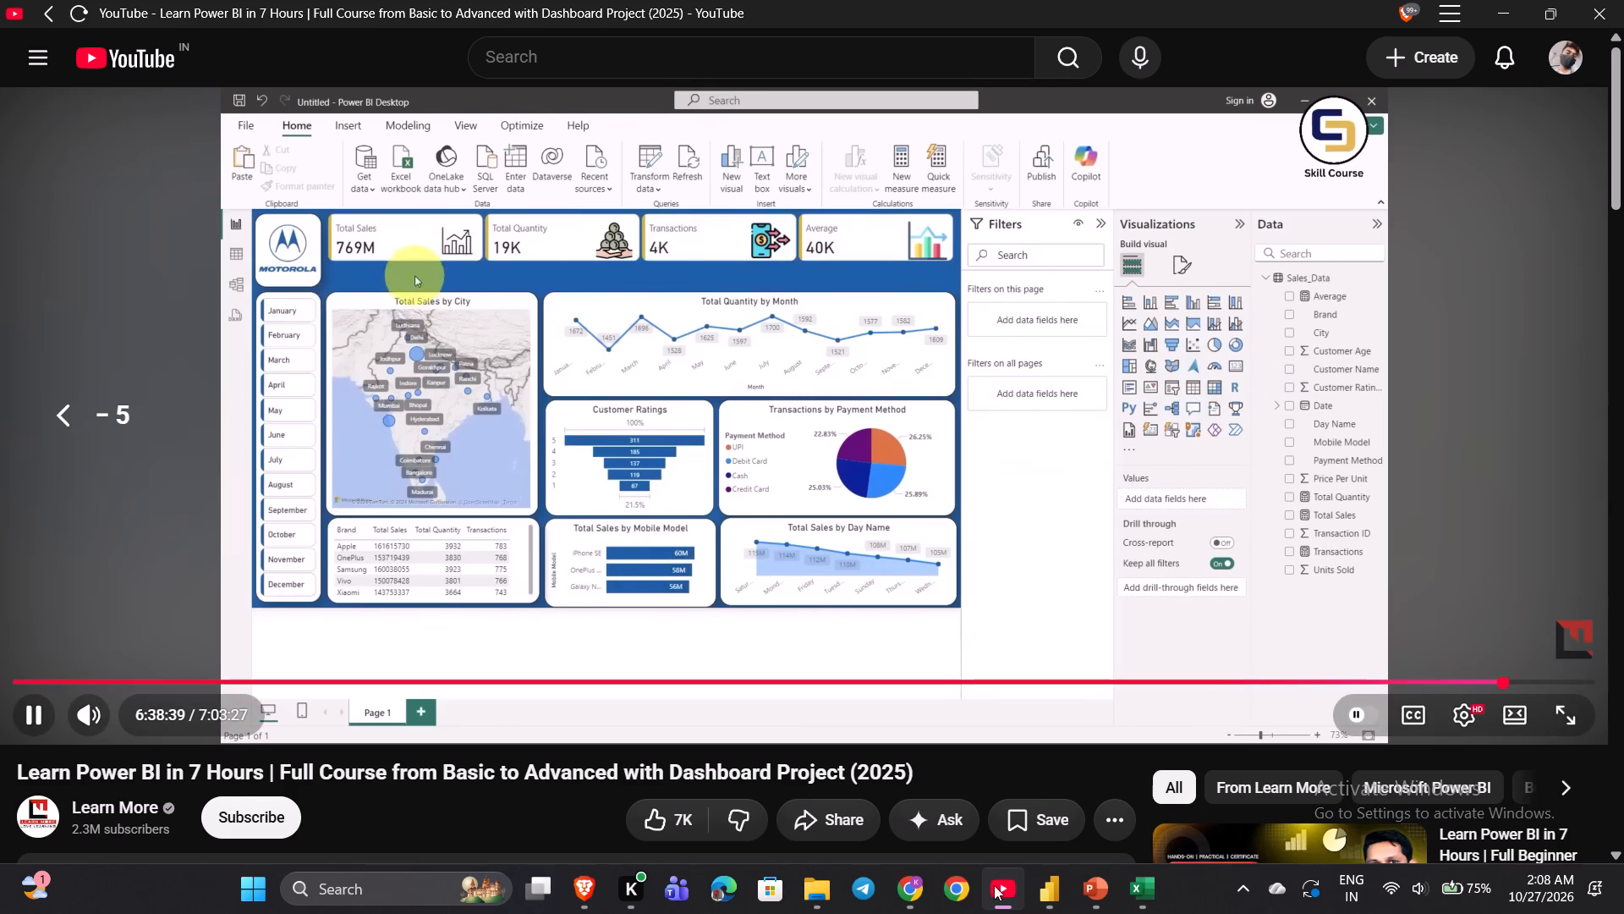
left_click(994, 885)
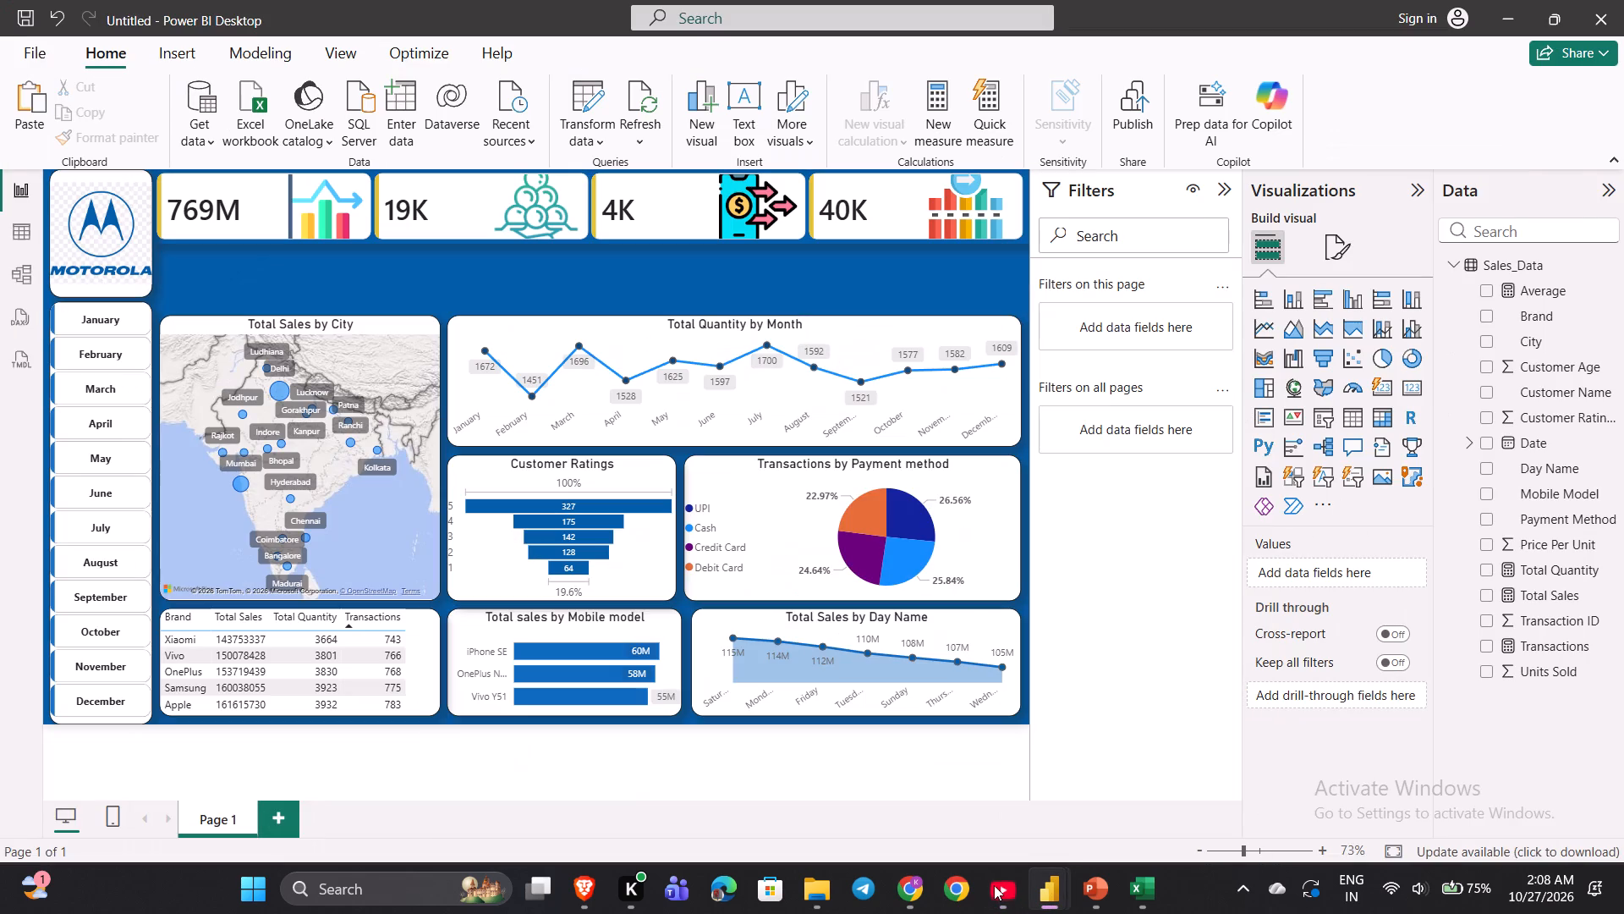
left_click(718, 284)
left_click(989, 900)
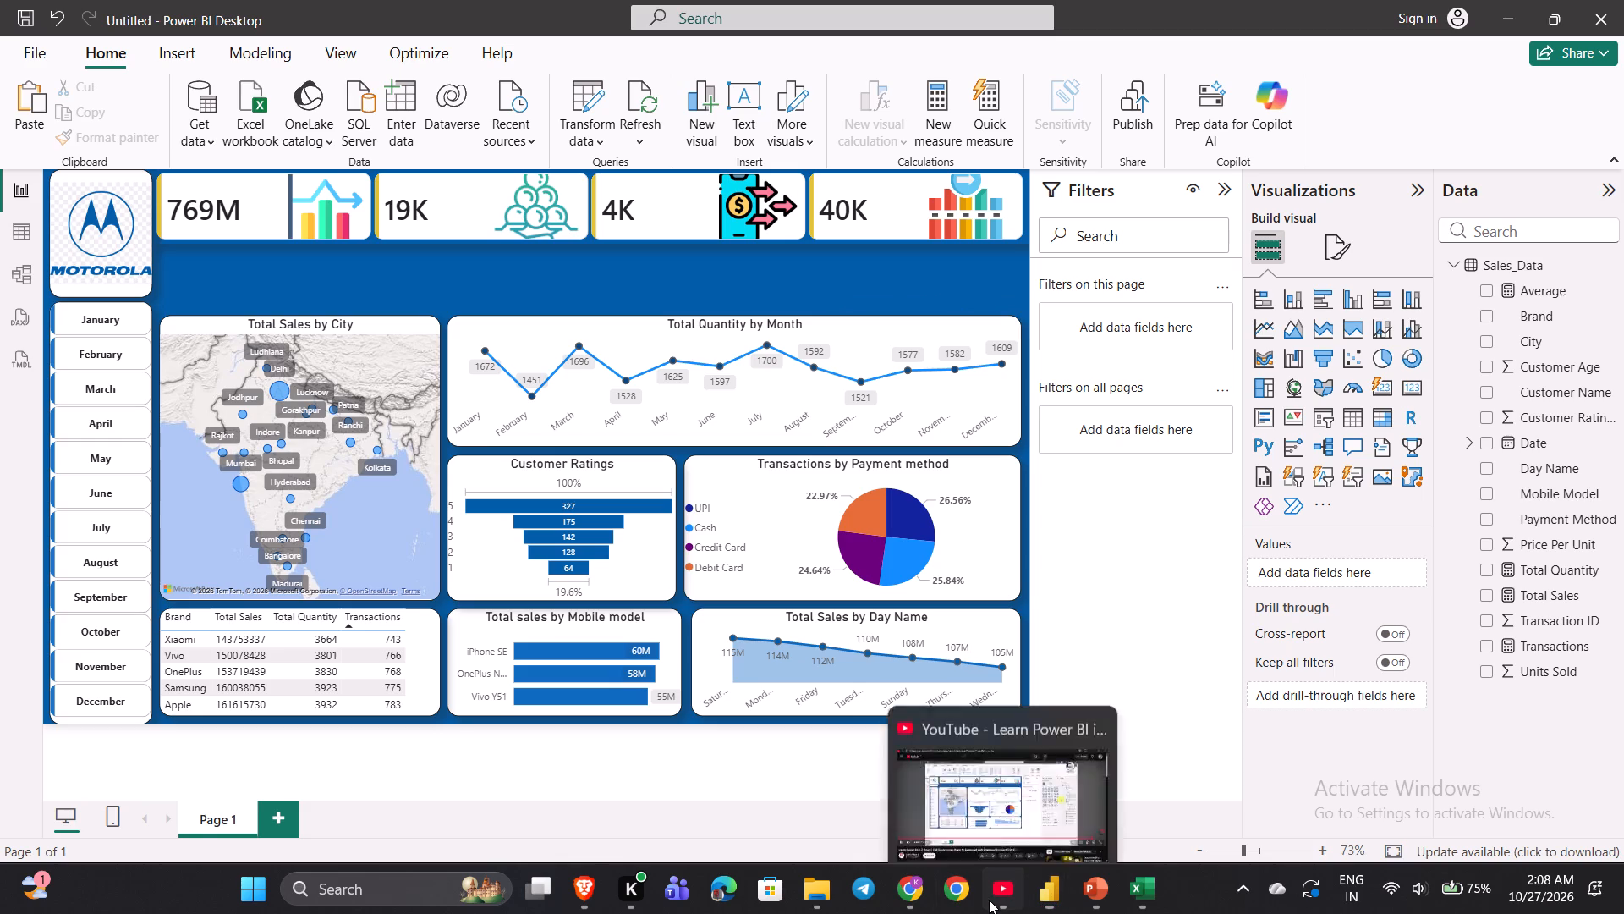
key("Left")
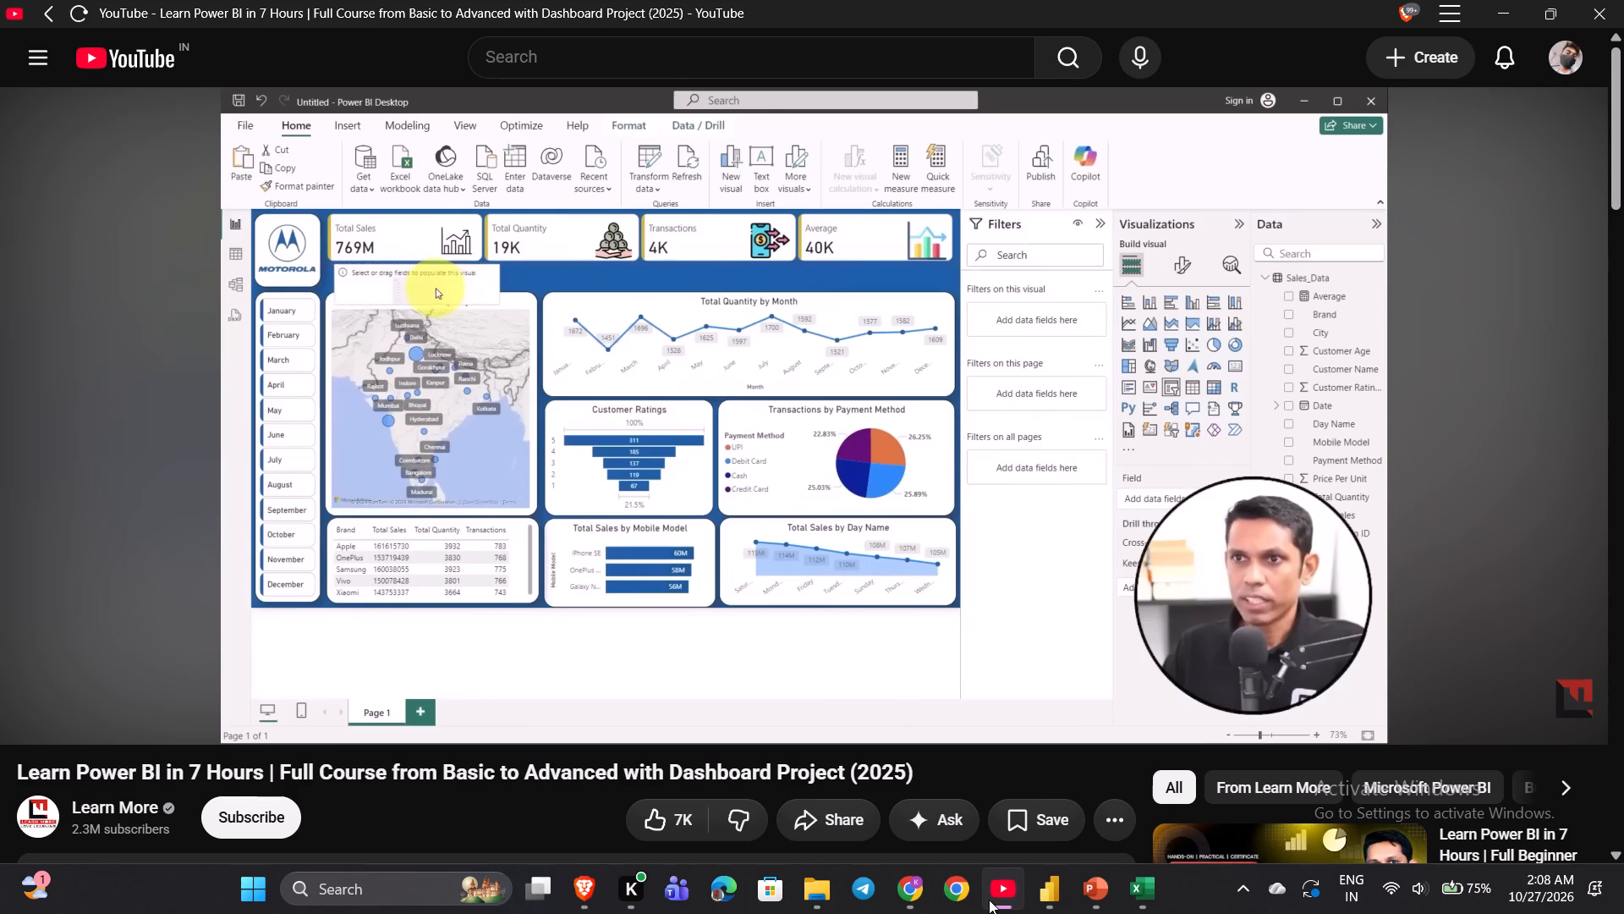
key("space")
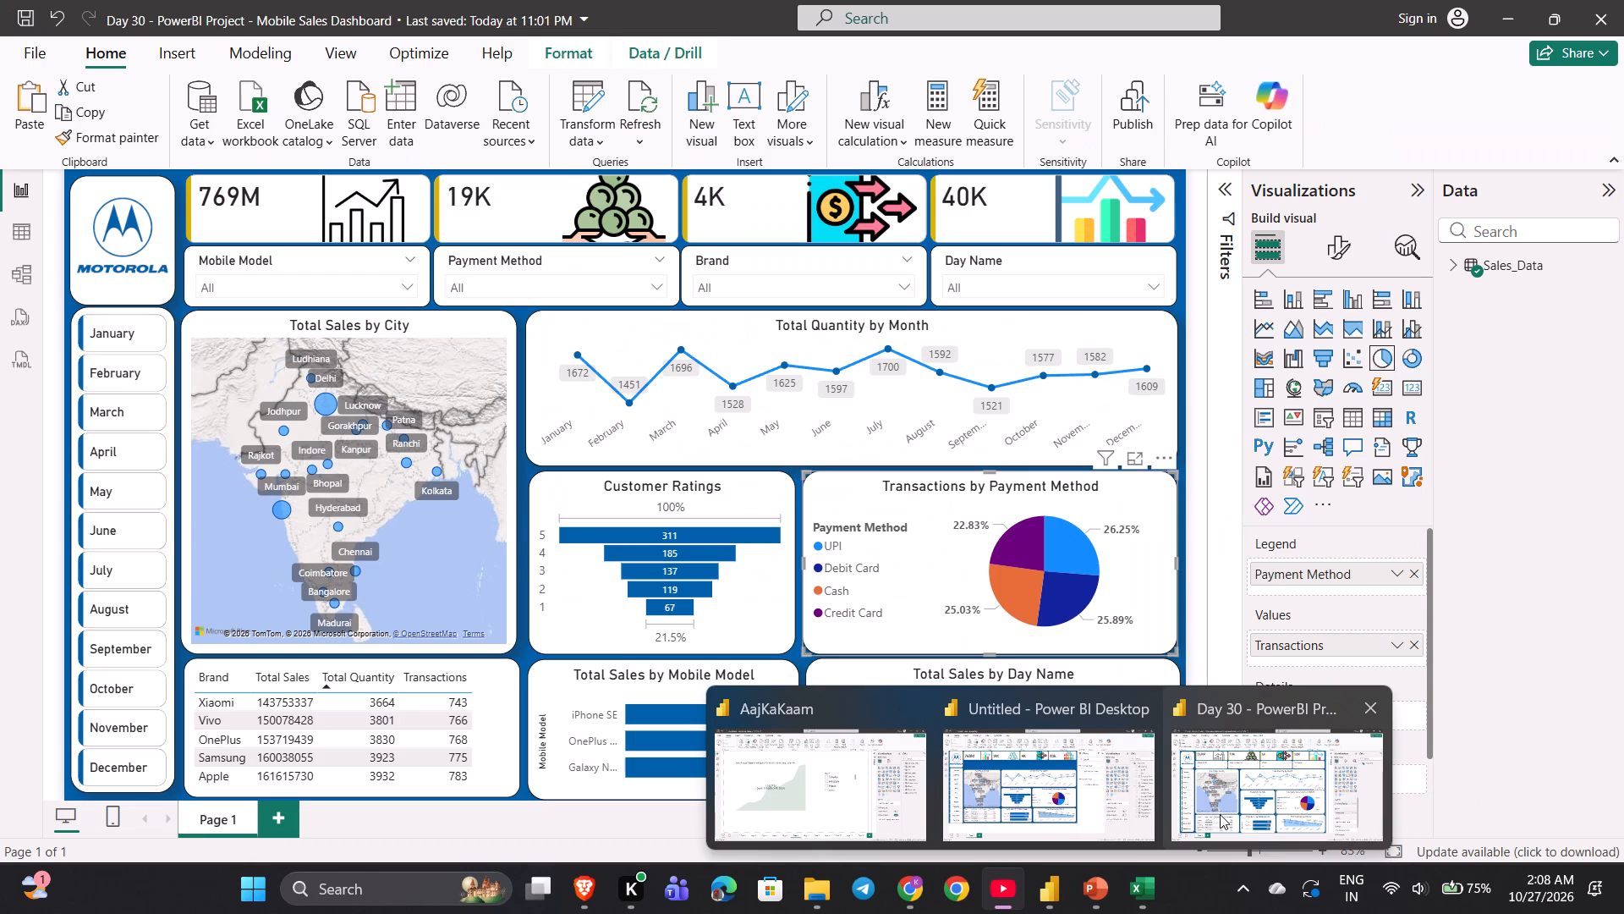
left_click(1111, 803)
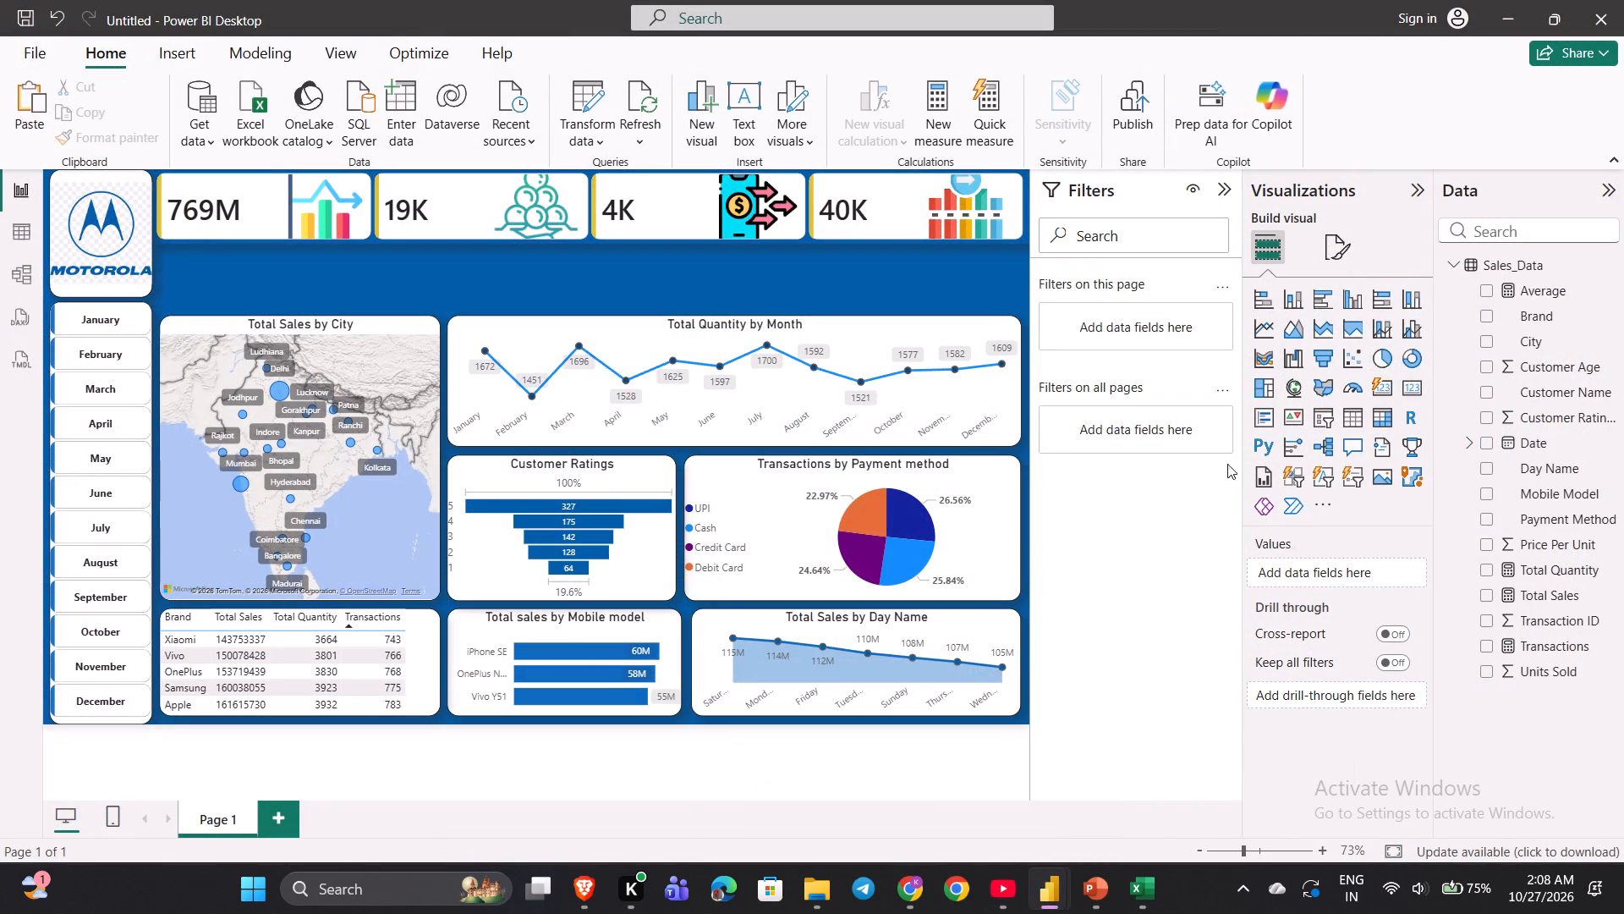
Insert an empty slicer and resize it into a small box below the 769M card, aligned with the map's left edge.
left_click(449, 276)
left_click(1328, 408)
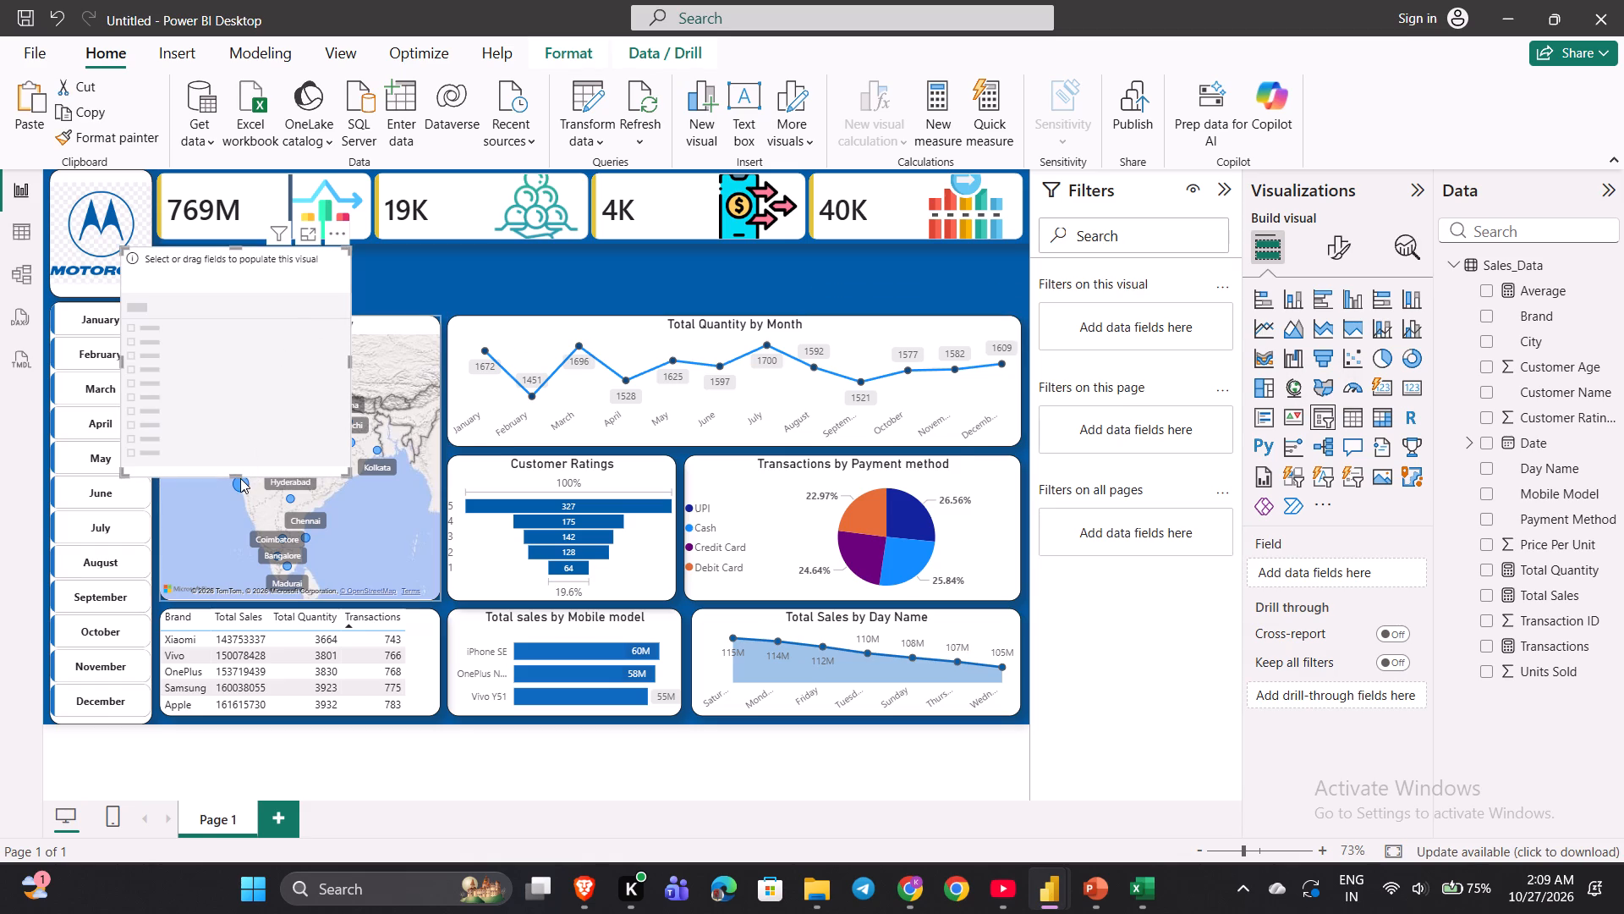
left_click_drag(233, 474, 233, 447)
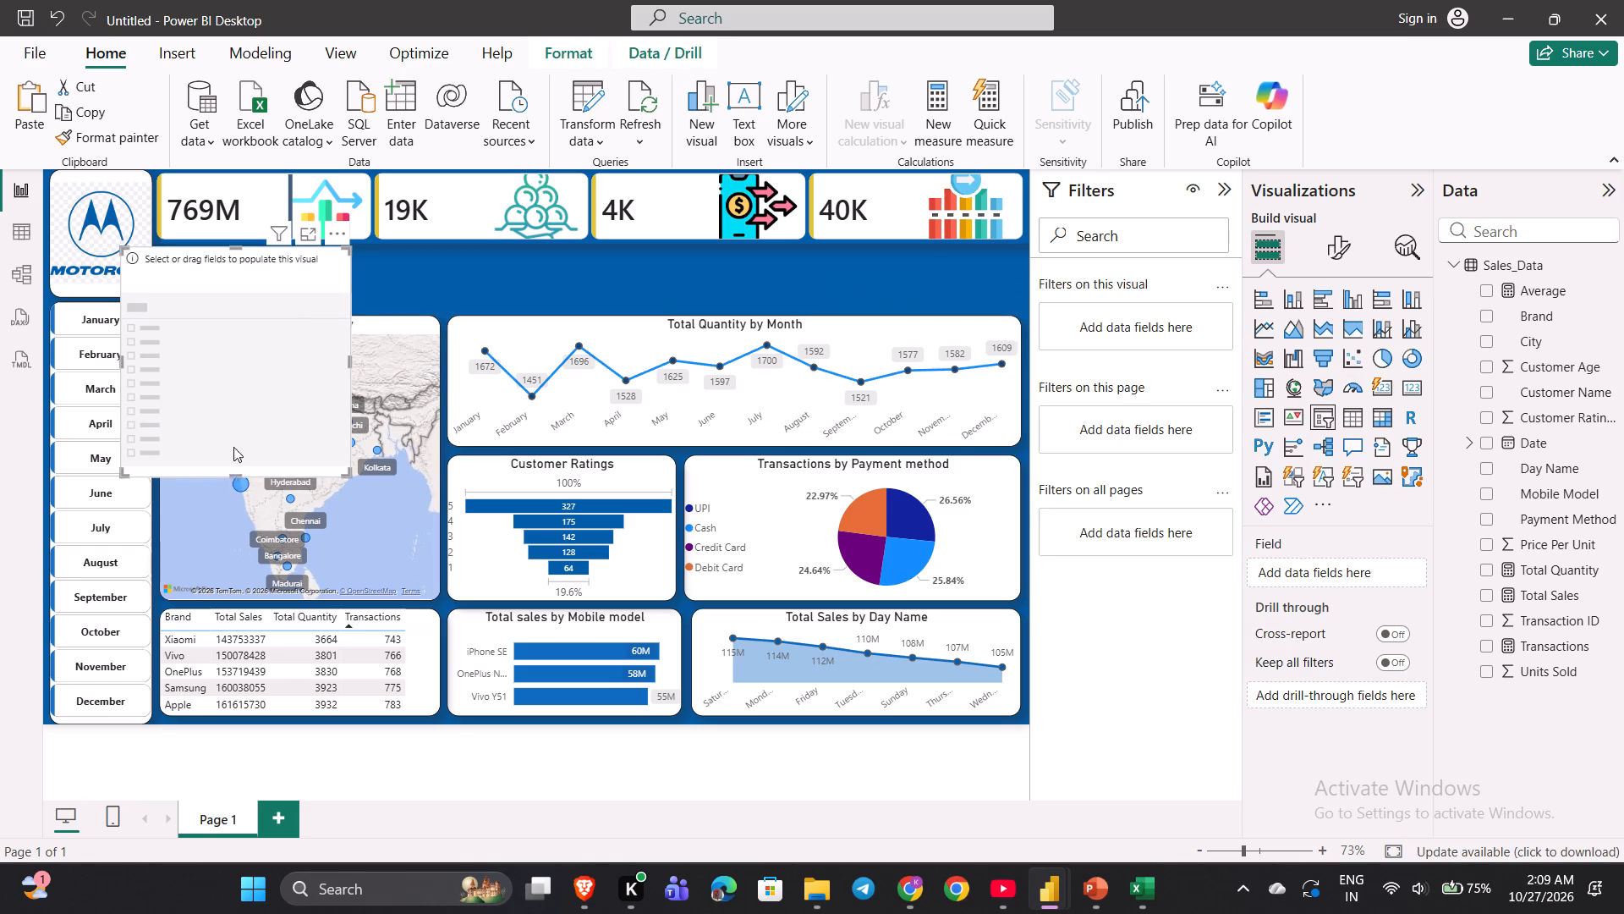
left_click_drag(233, 447, 264, 295)
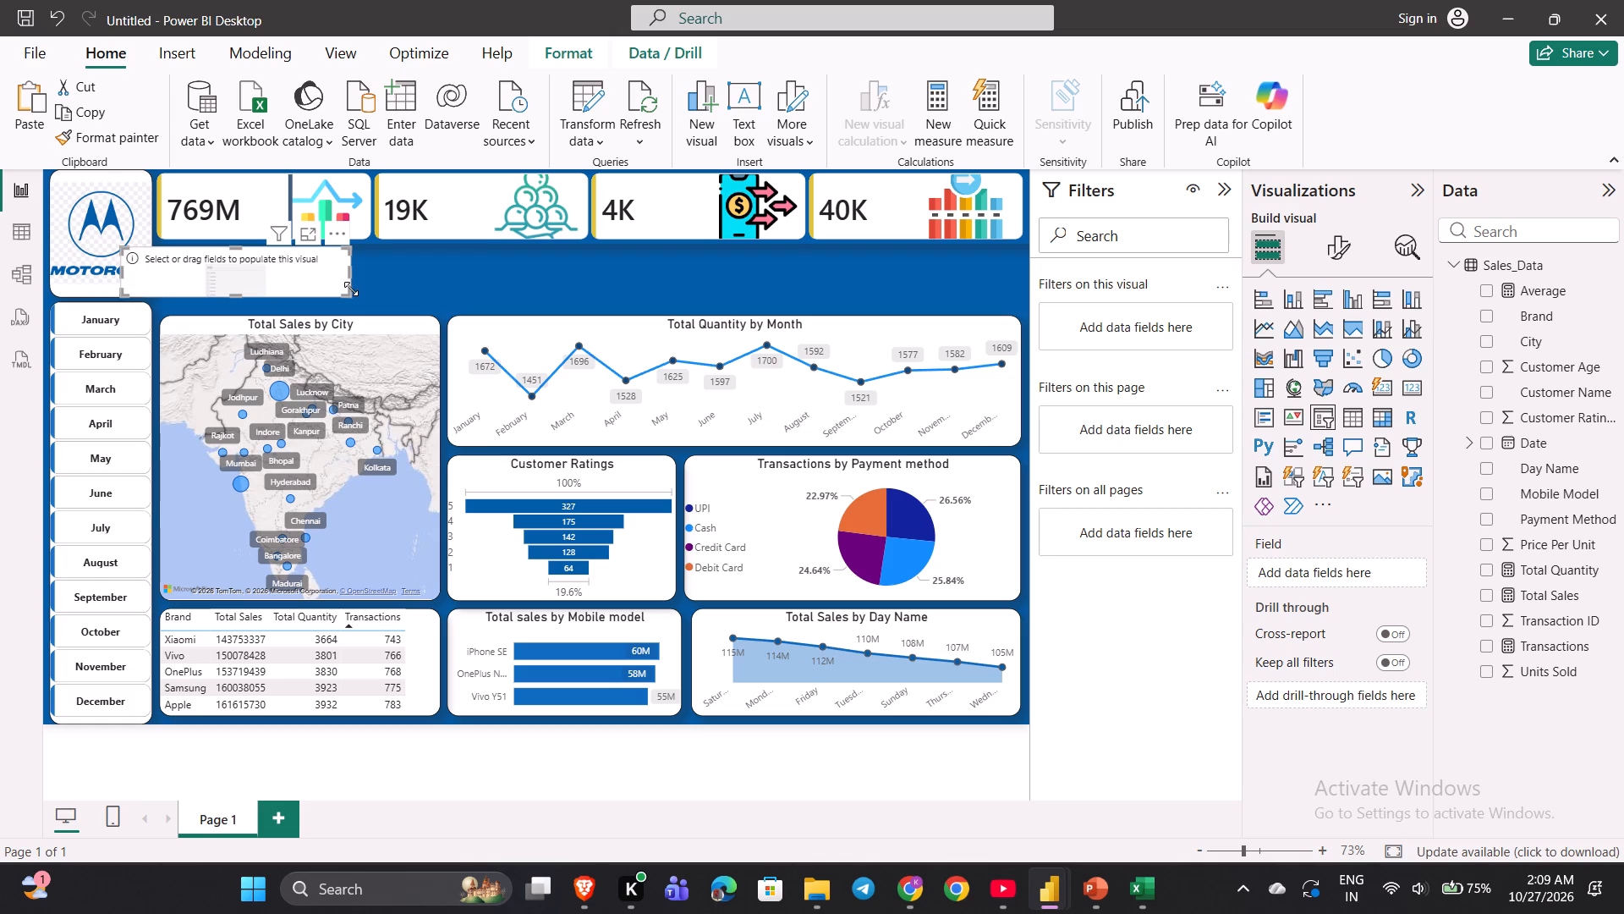
left_click_drag(318, 280, 383, 284)
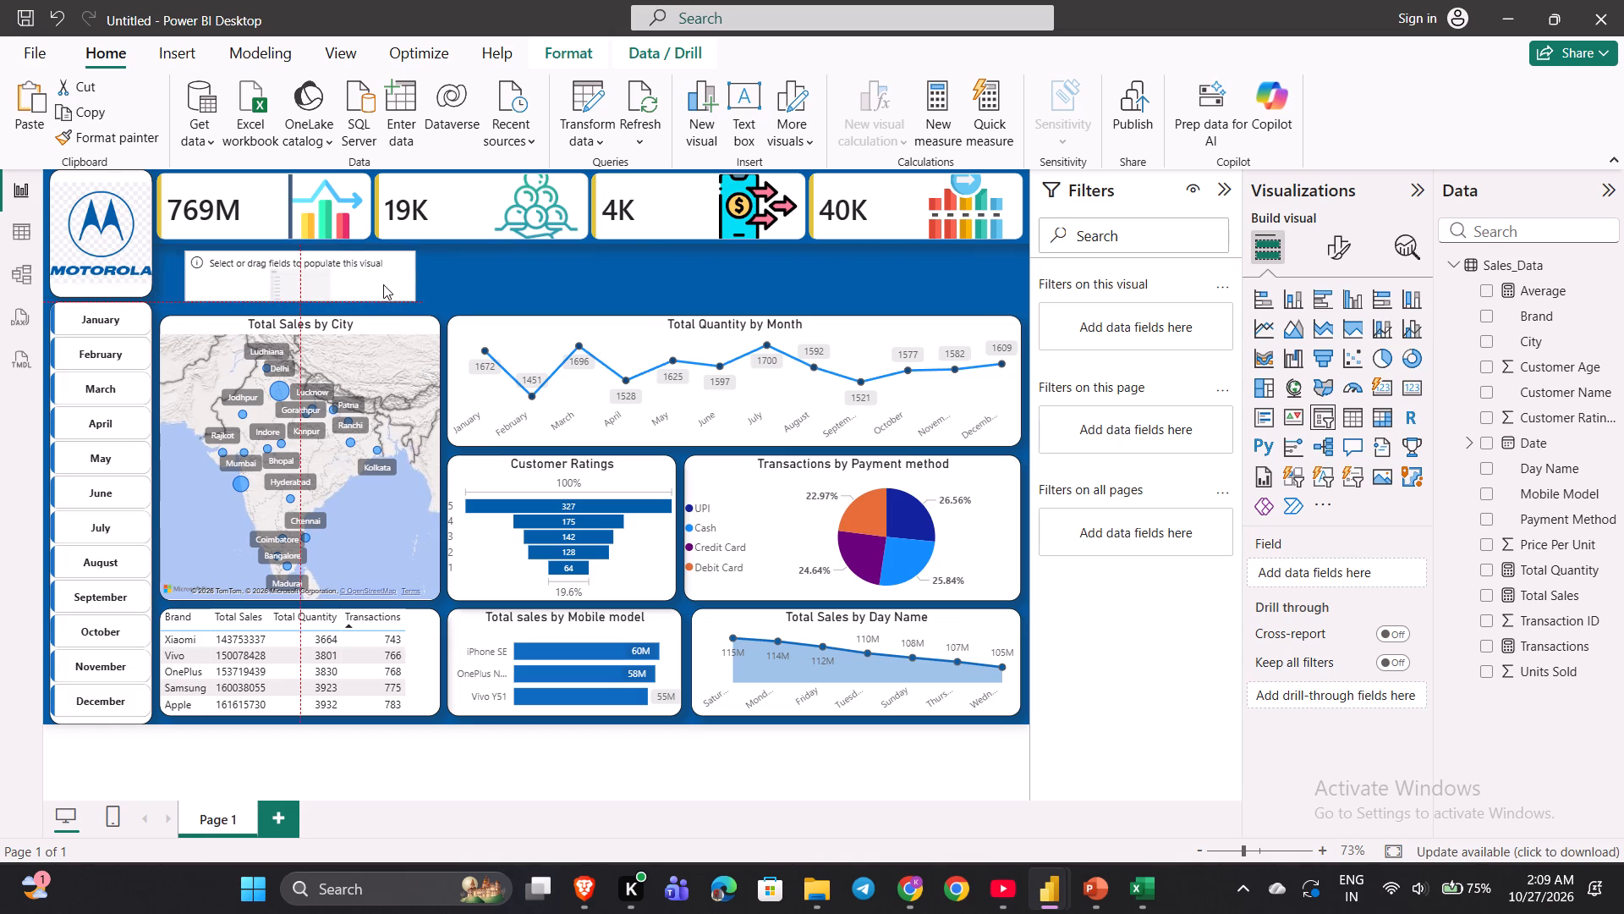
left_click_drag(383, 284, 382, 284)
left_click_drag(414, 276, 392, 277)
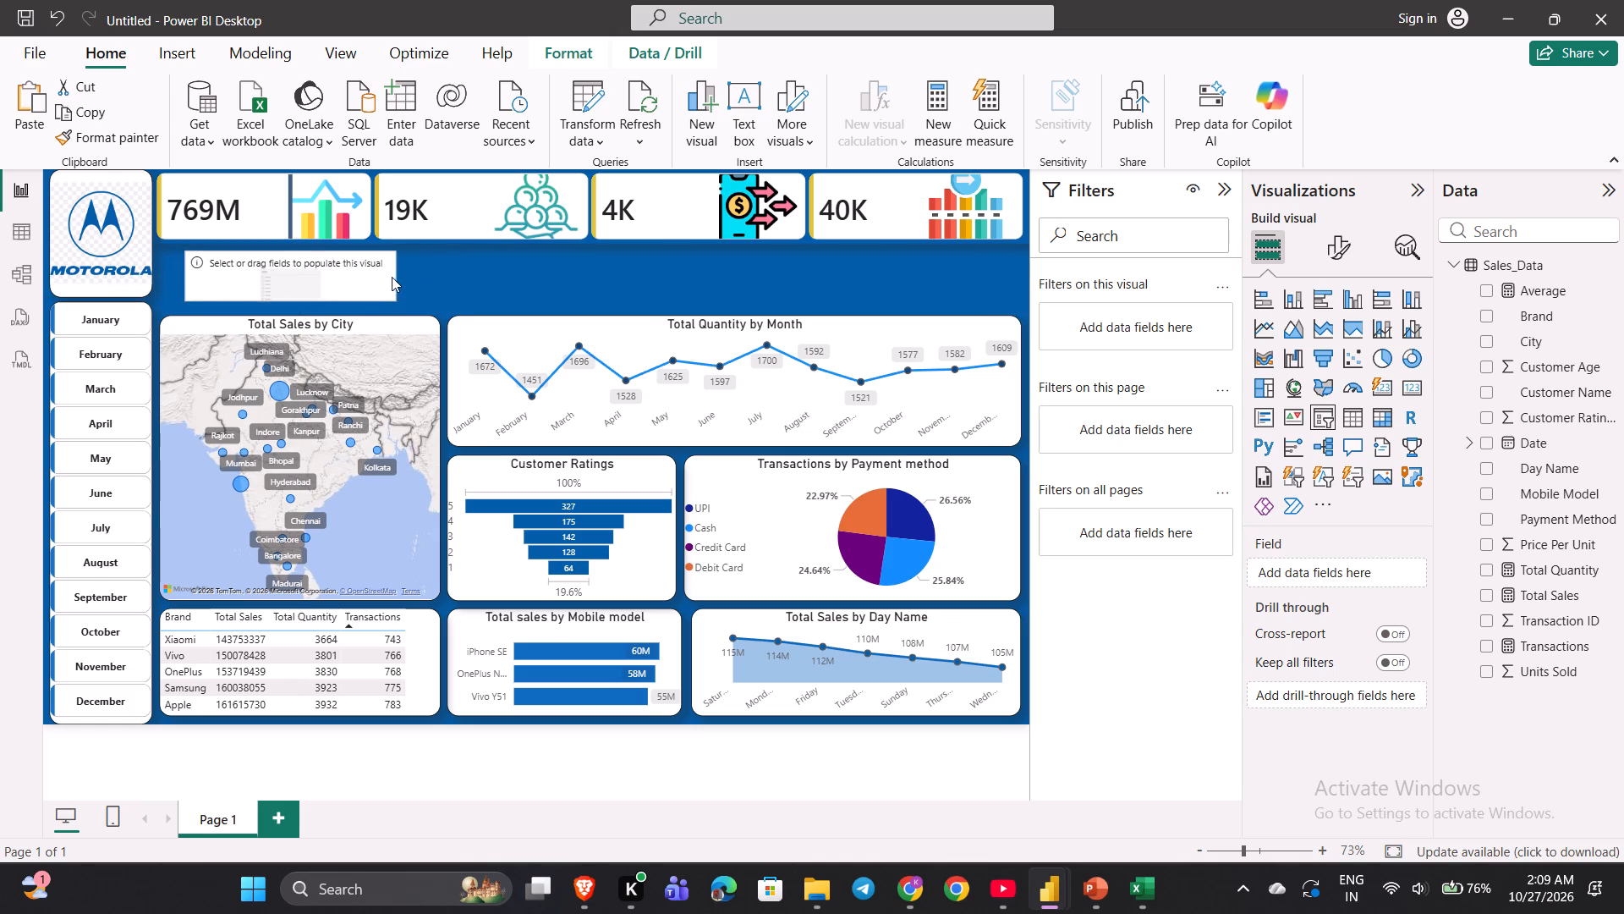
left_click_drag(392, 277, 355, 278)
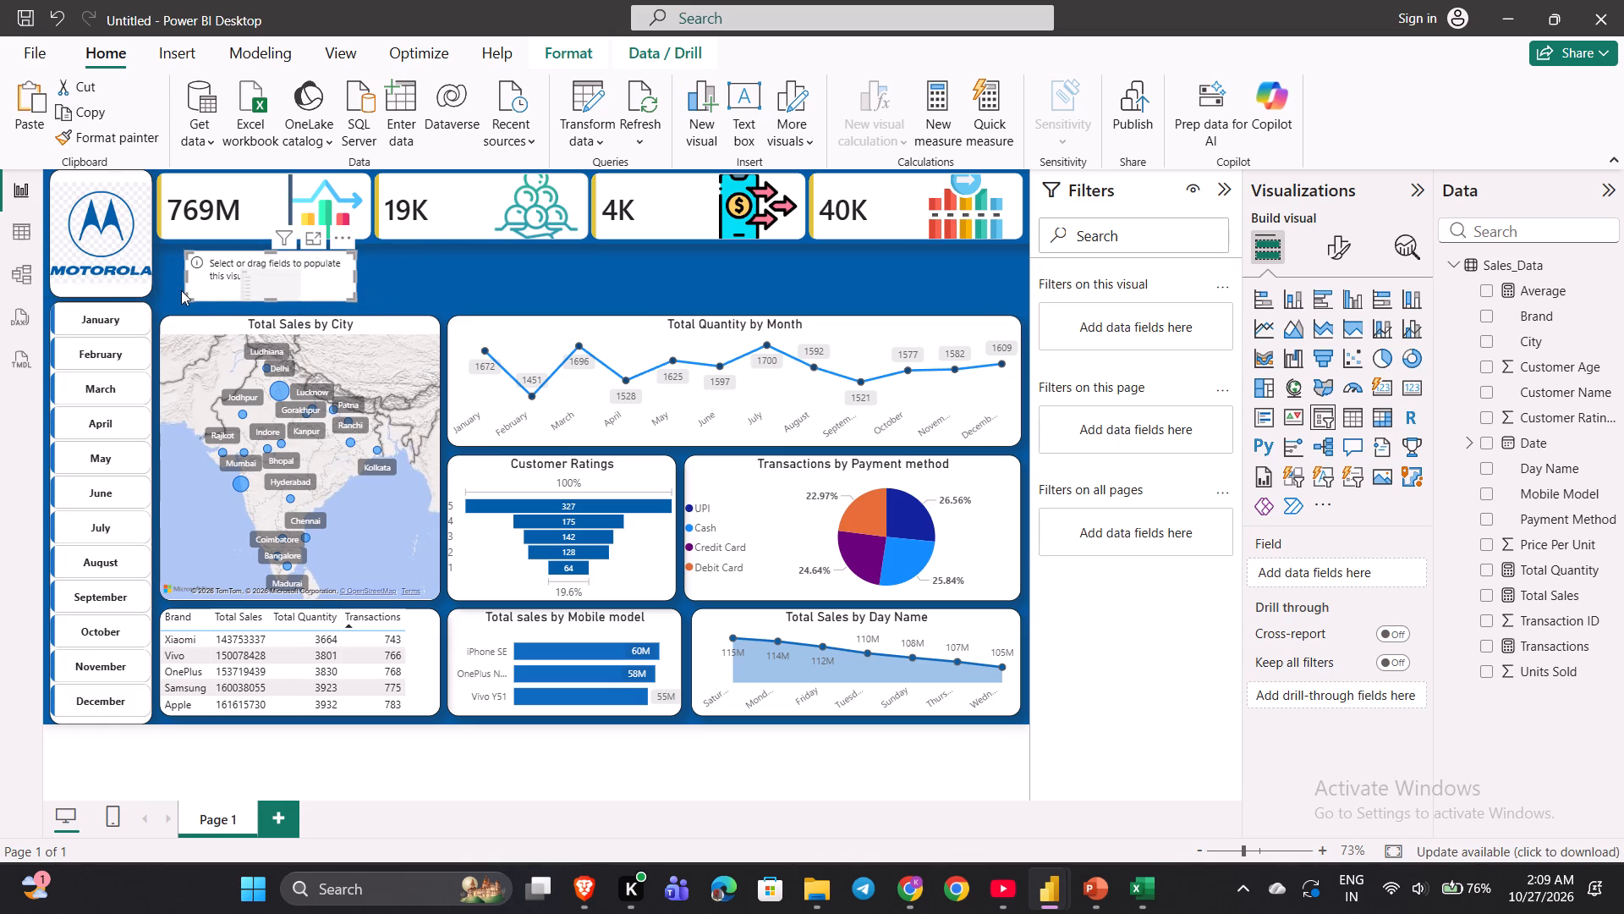
left_click_drag(189, 276, 174, 273)
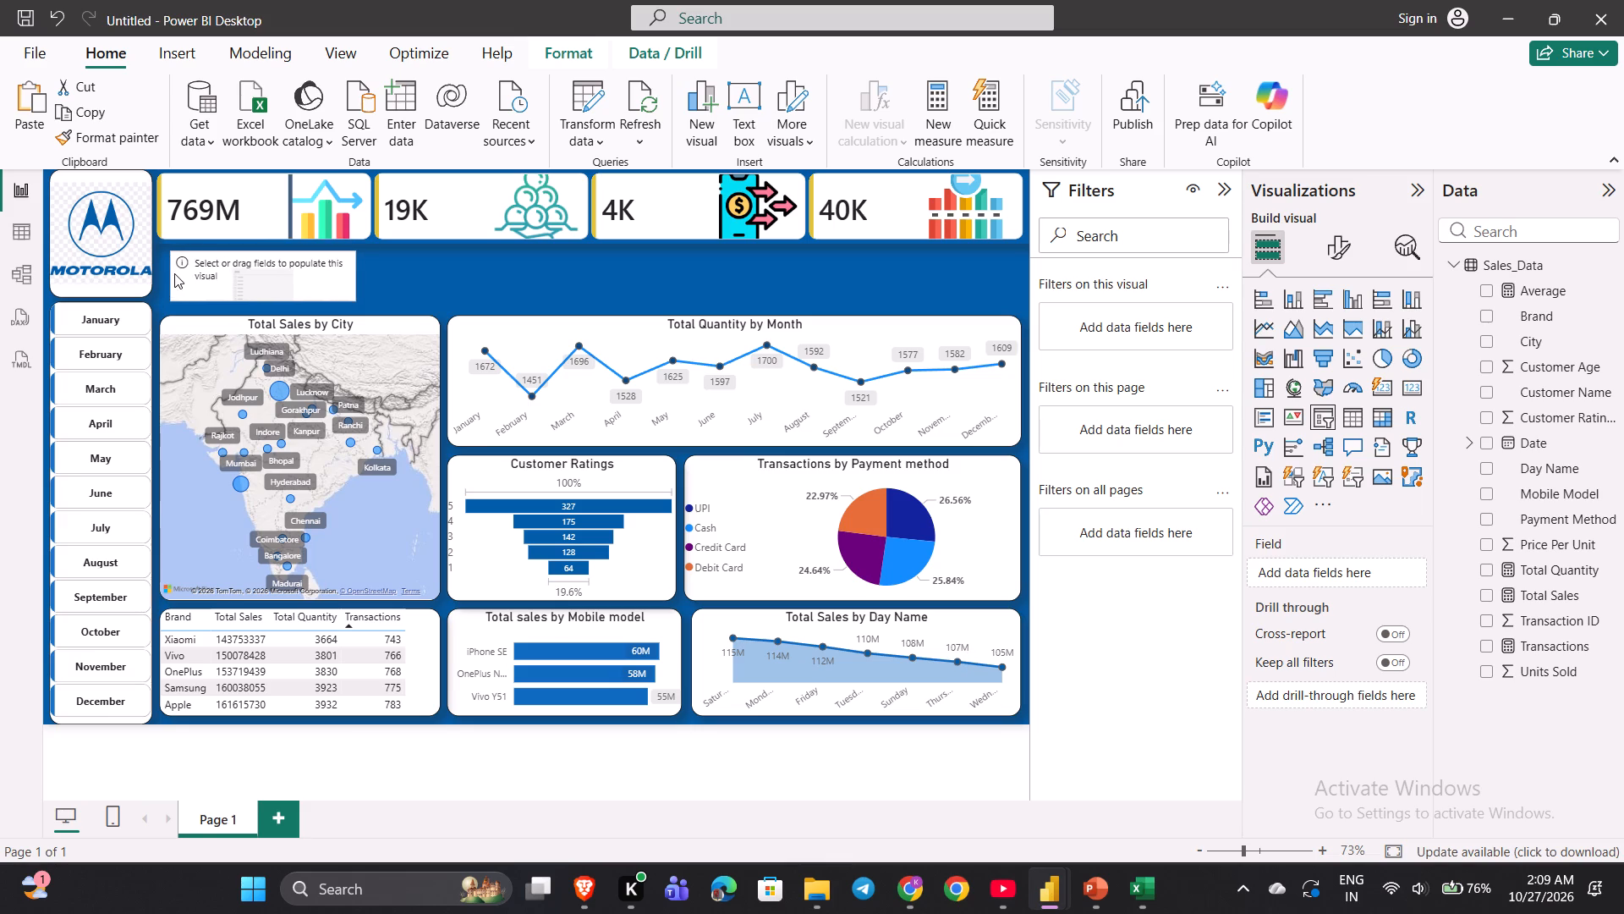
left_click_drag(174, 273, 165, 273)
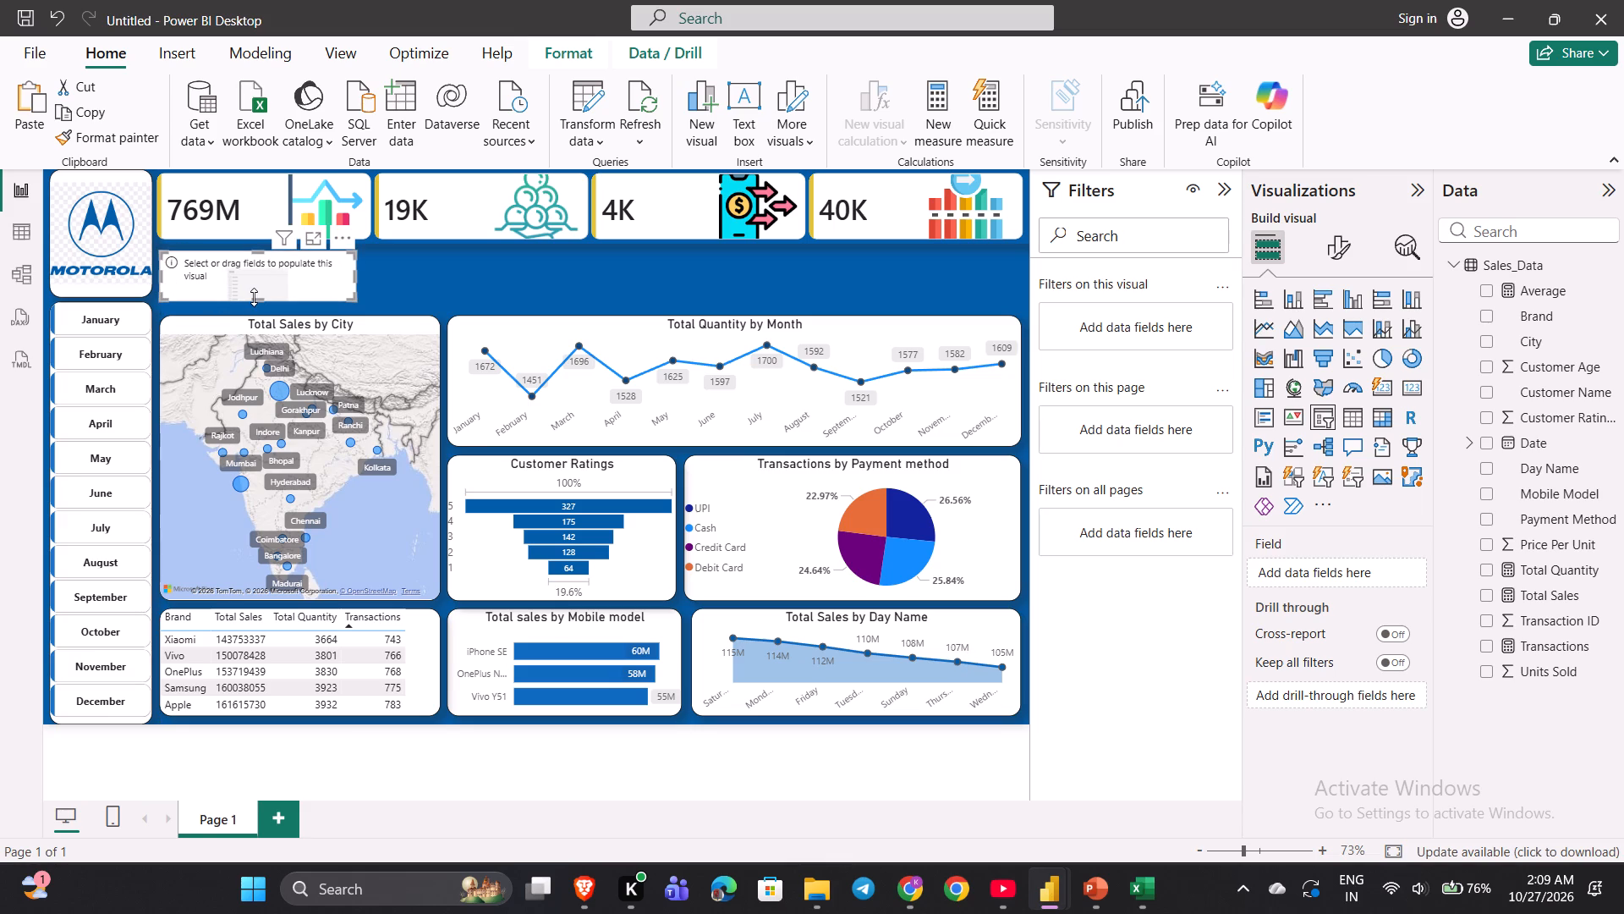
left_click(254, 297)
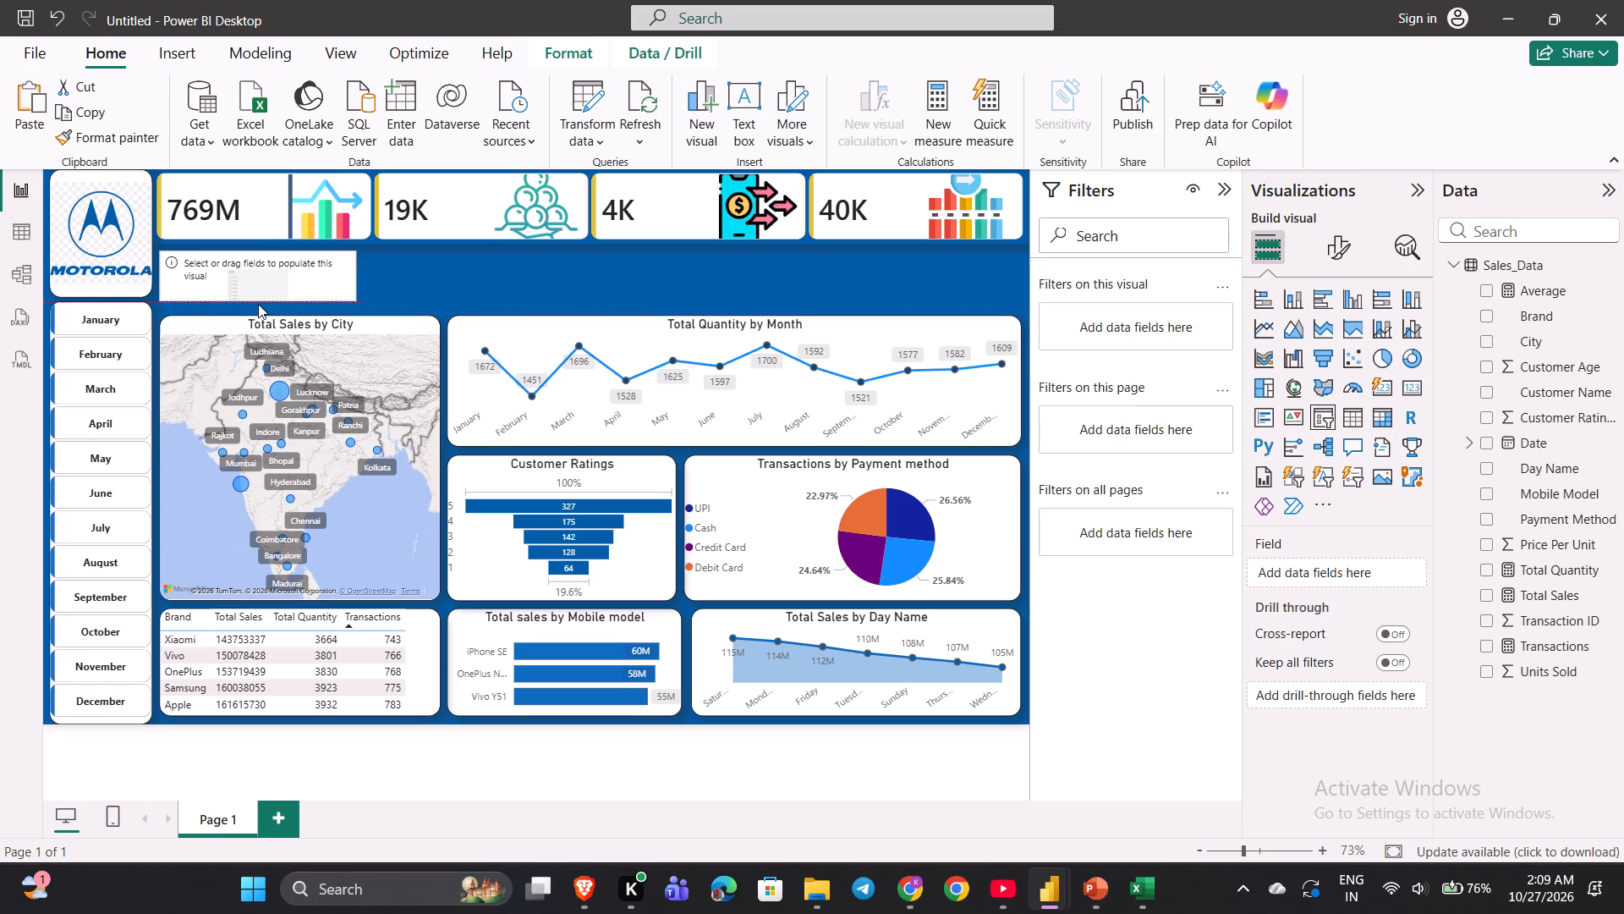
Copy the formatting of the Total Quantity by Month chart onto the empty slicer with Format painter.
left_click(283, 323)
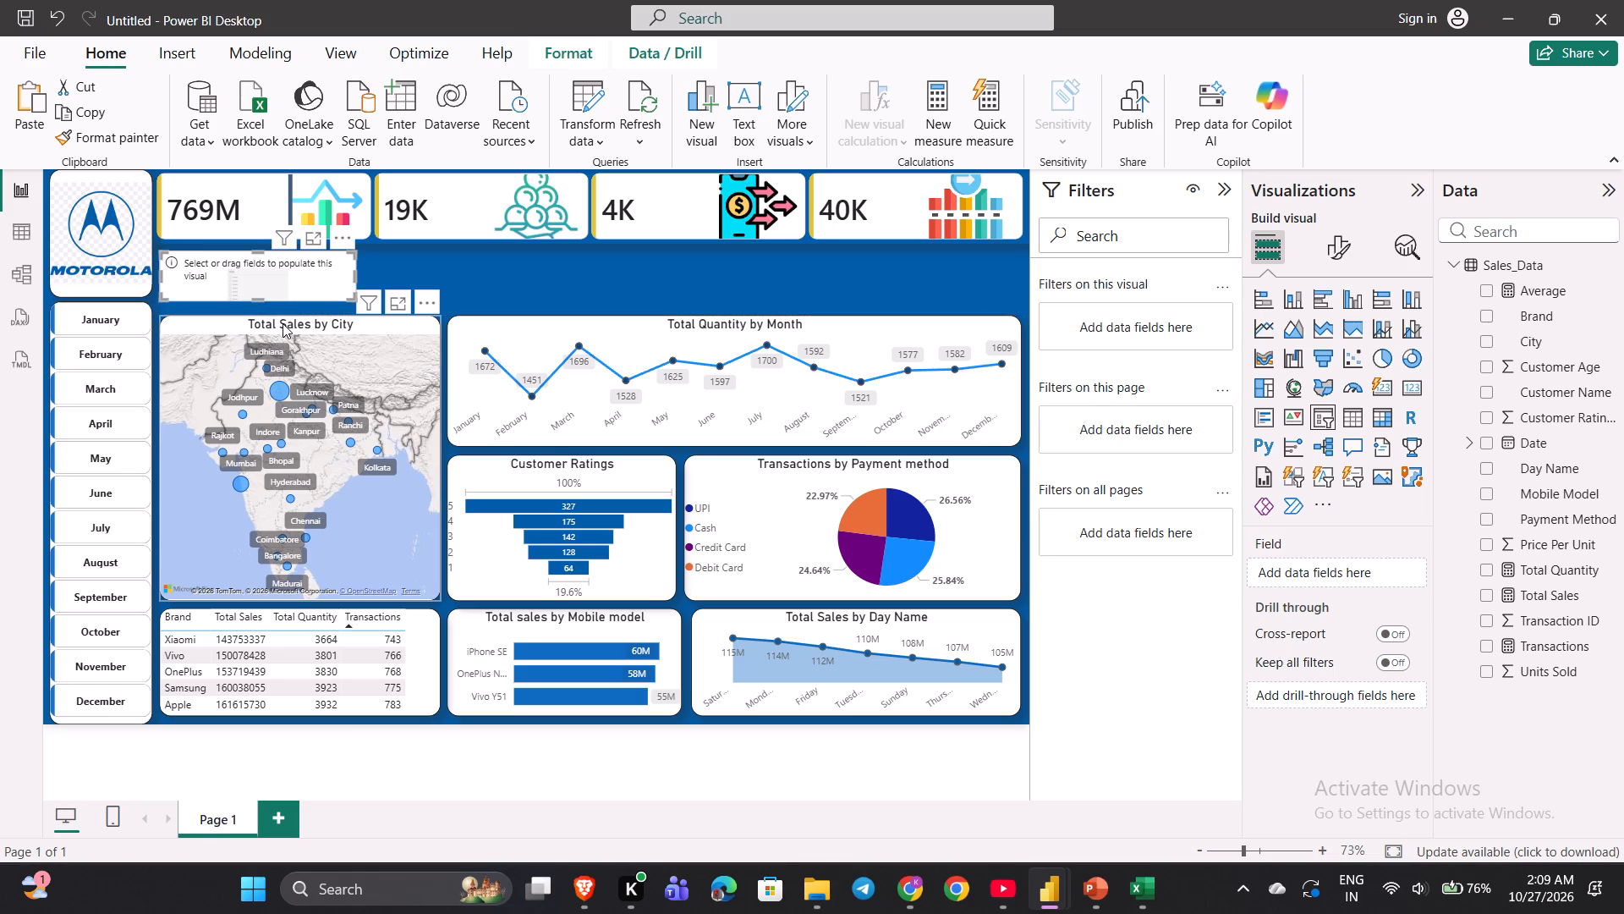
left_click(294, 310)
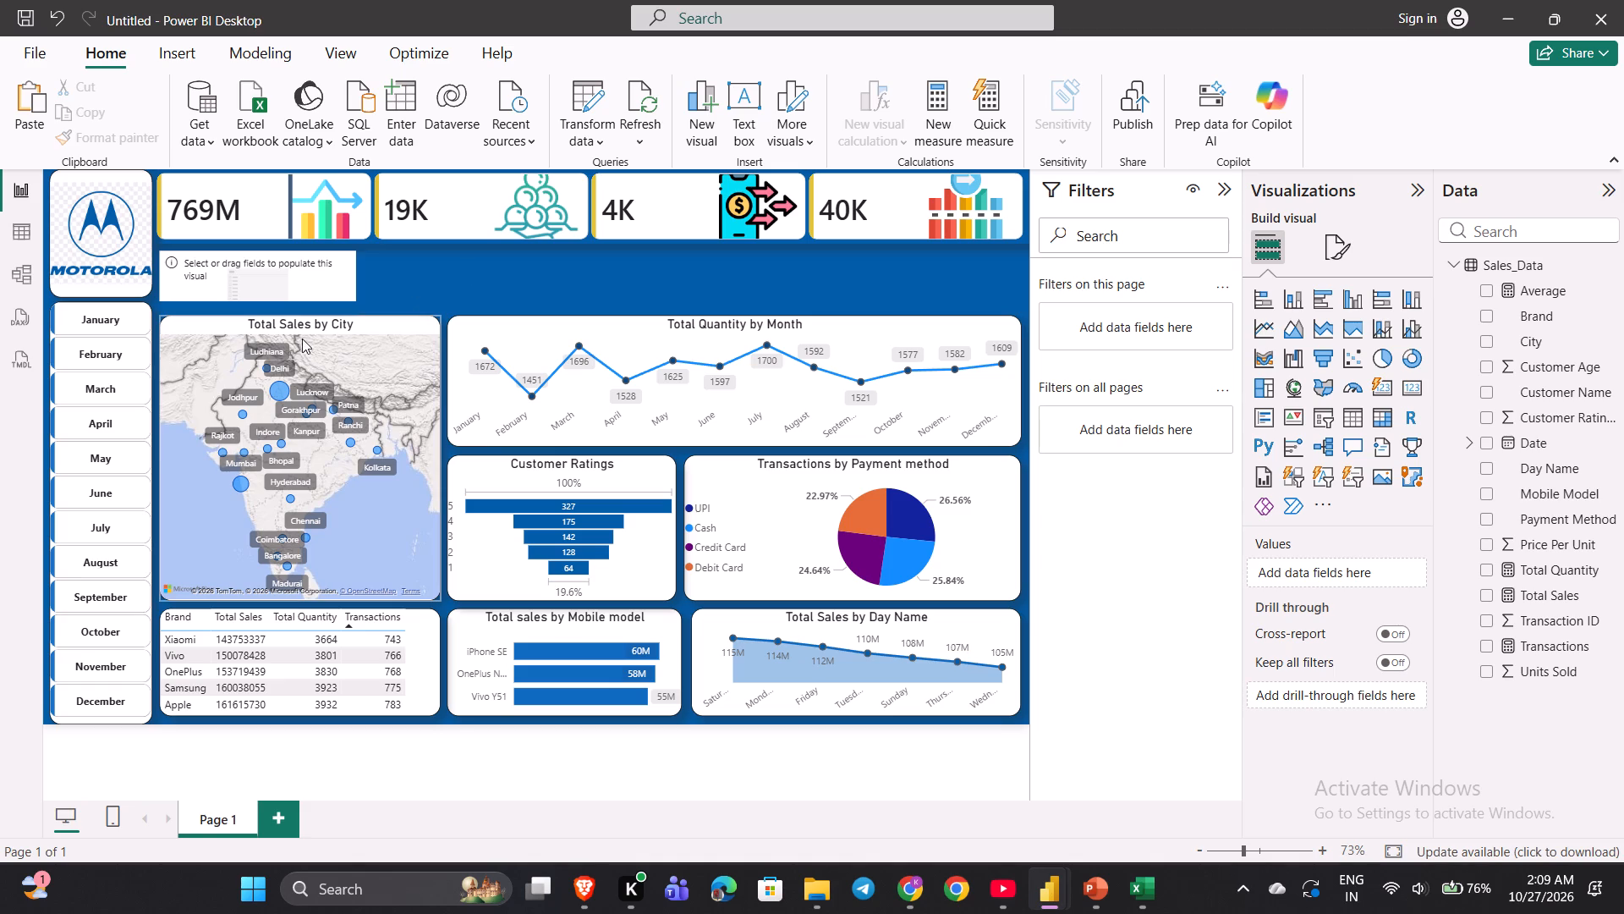
left_click(299, 328)
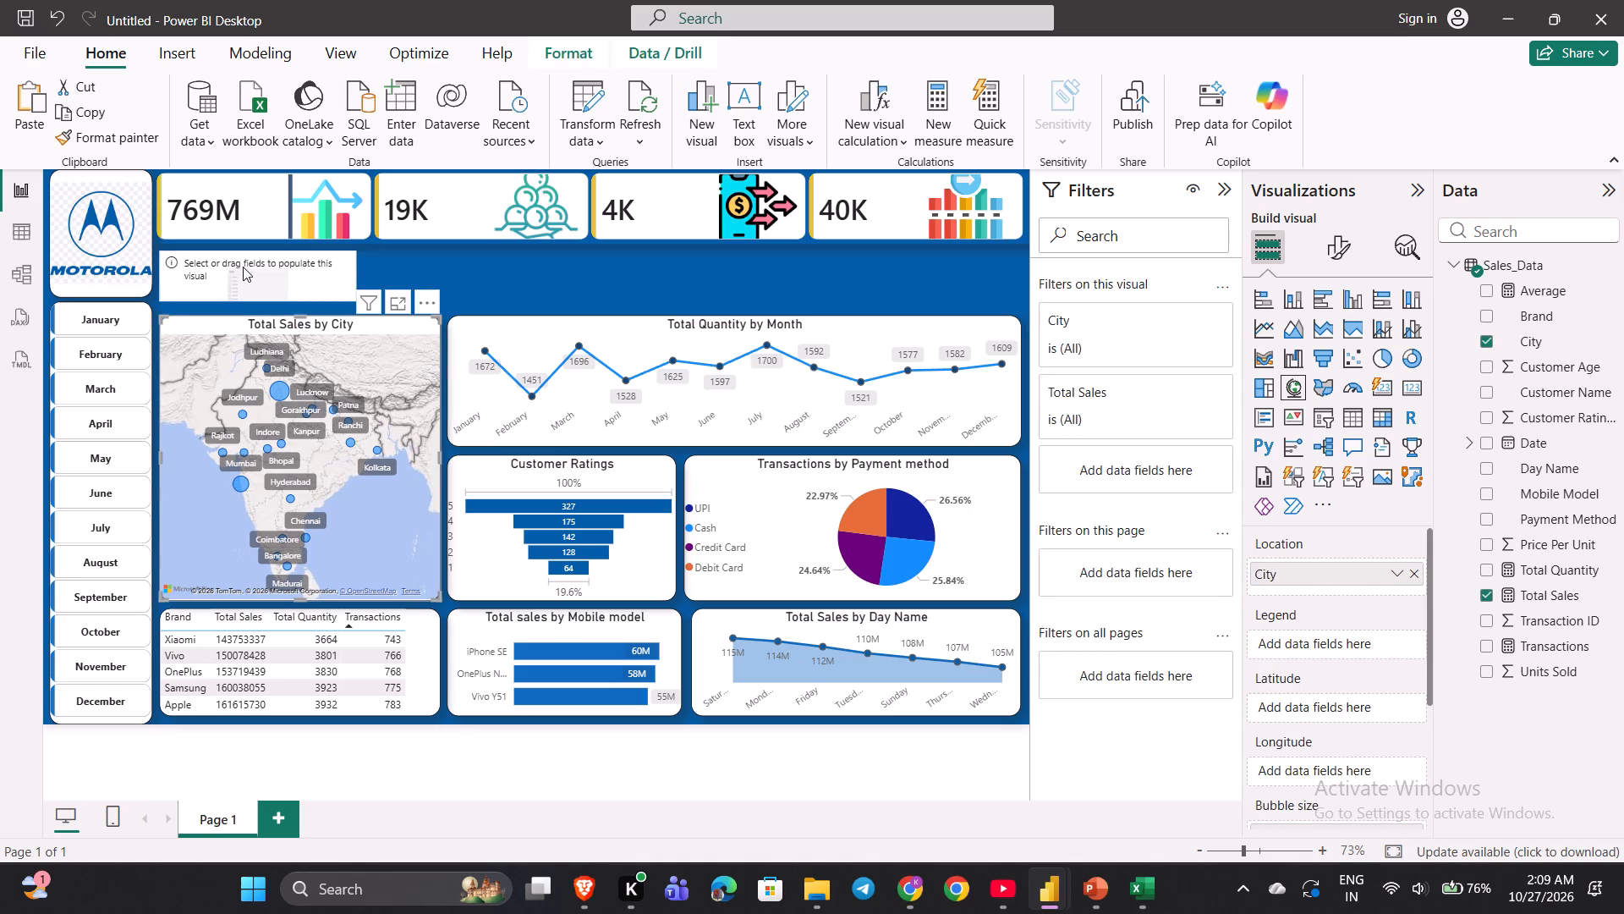
left_click(243, 267)
left_click(517, 315)
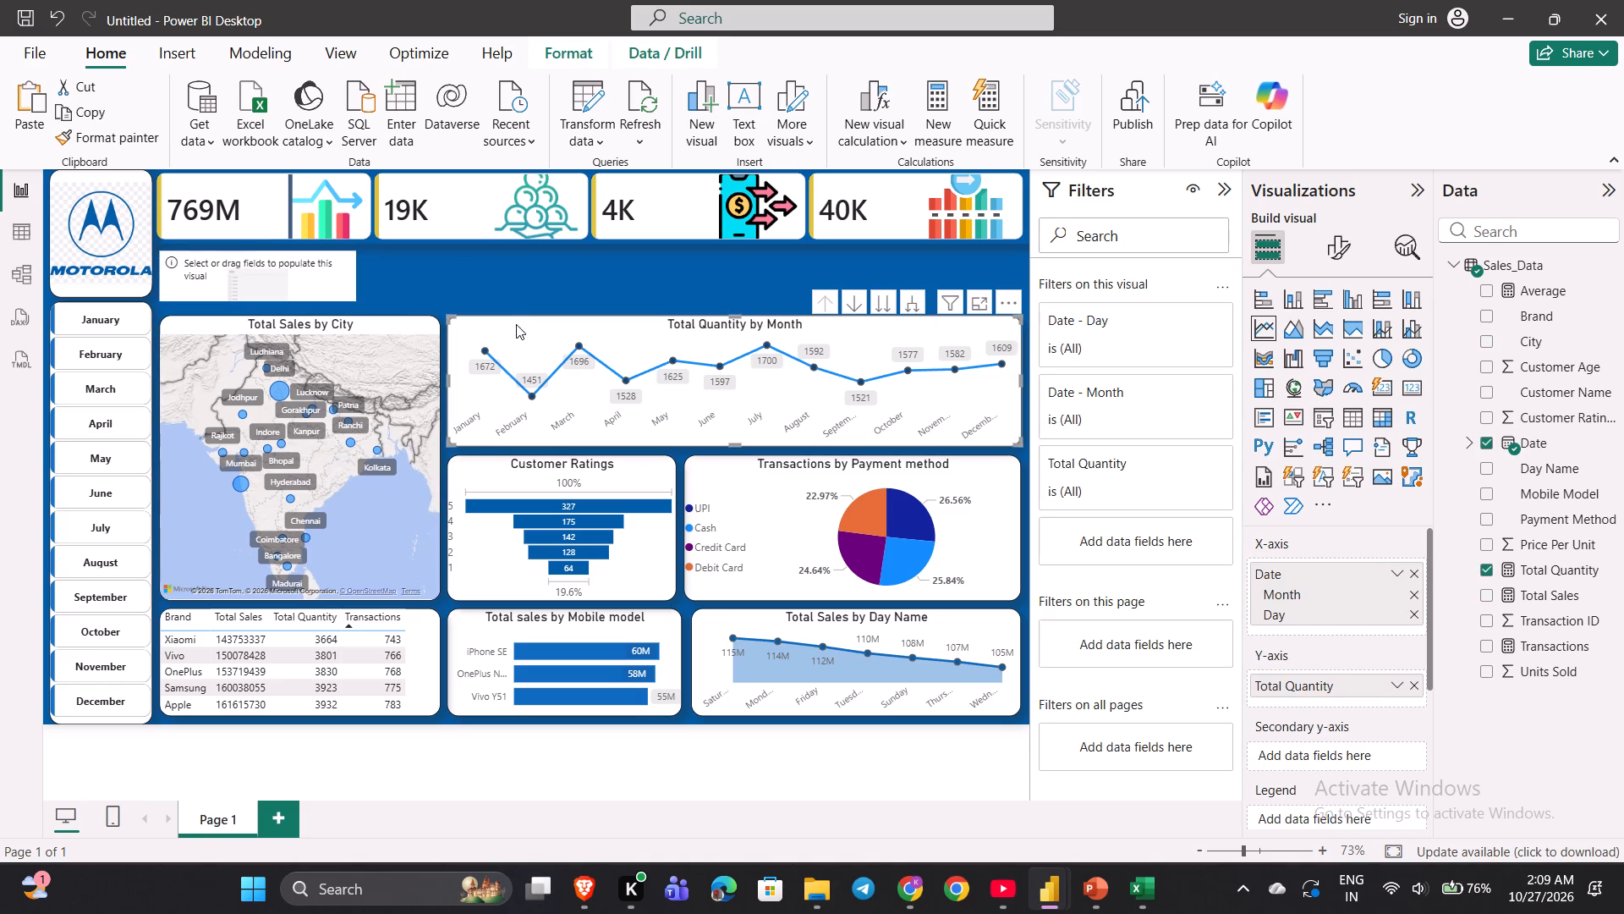
left_click(516, 324)
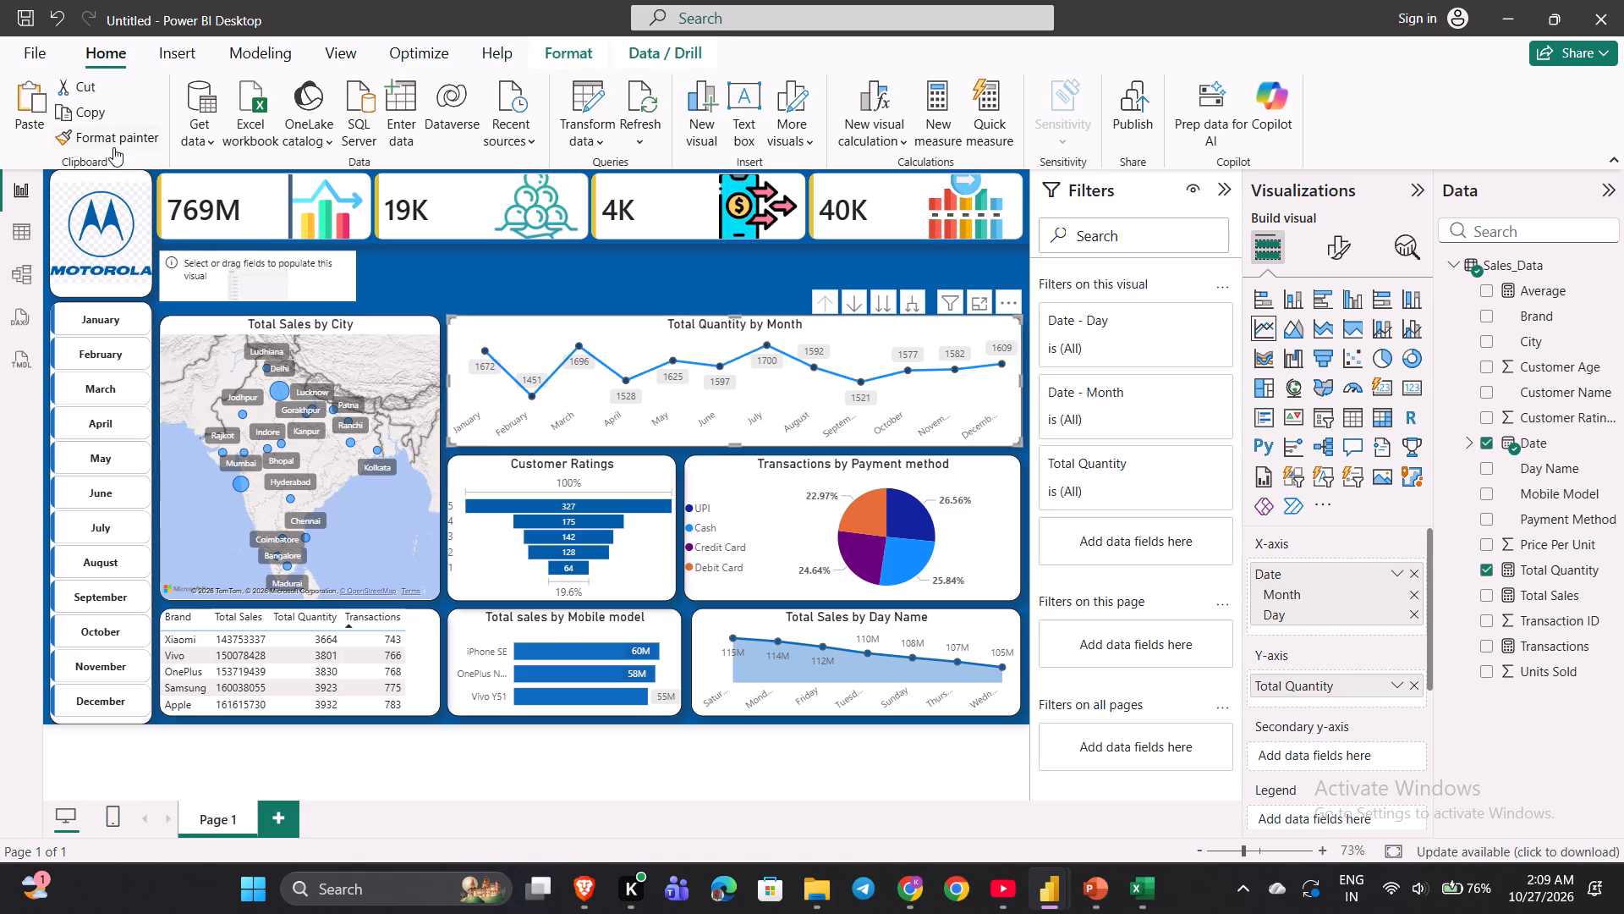
left_click(113, 147)
left_click(258, 260)
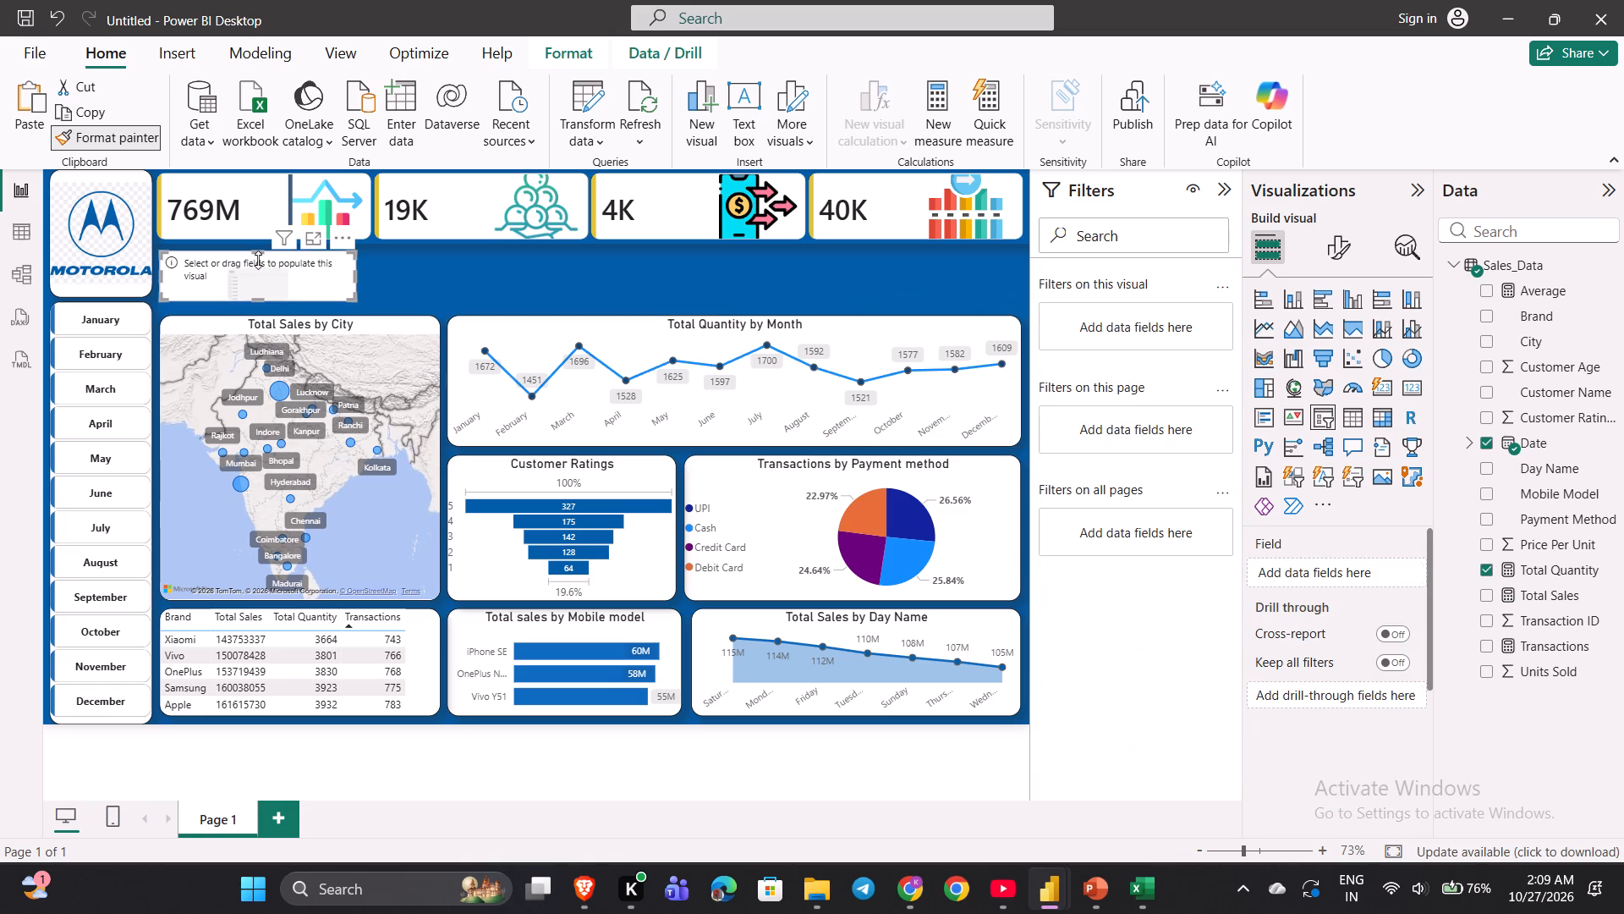
left_click(425, 283)
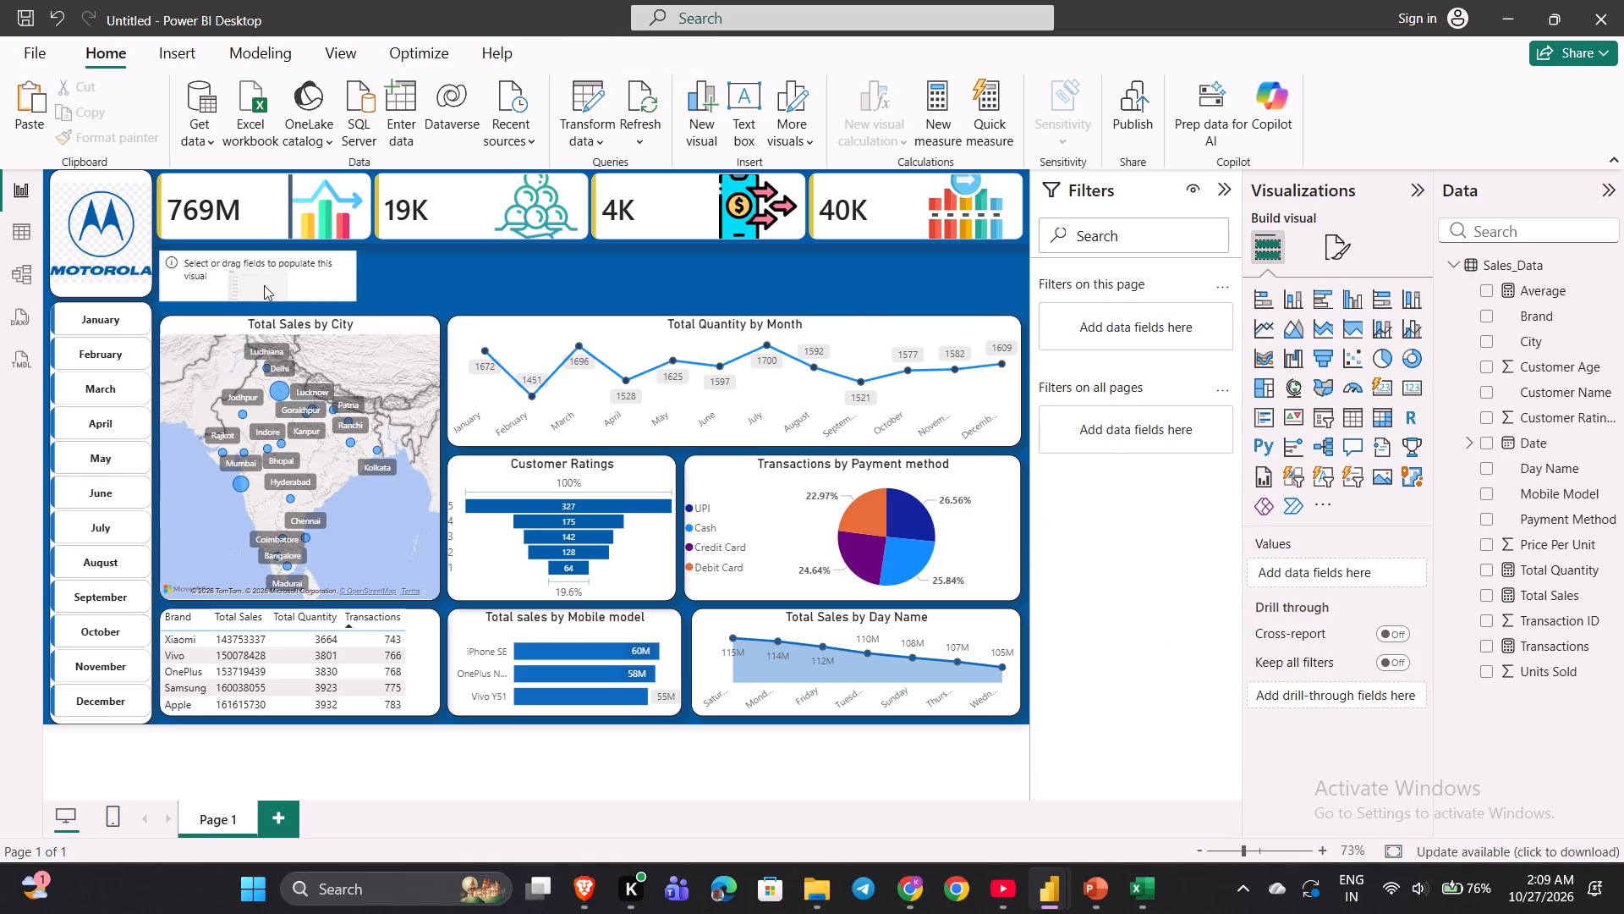
Shorten the Total Sales by City map by lowering its top edge to make room beneath the slicer.
left_click(269, 335)
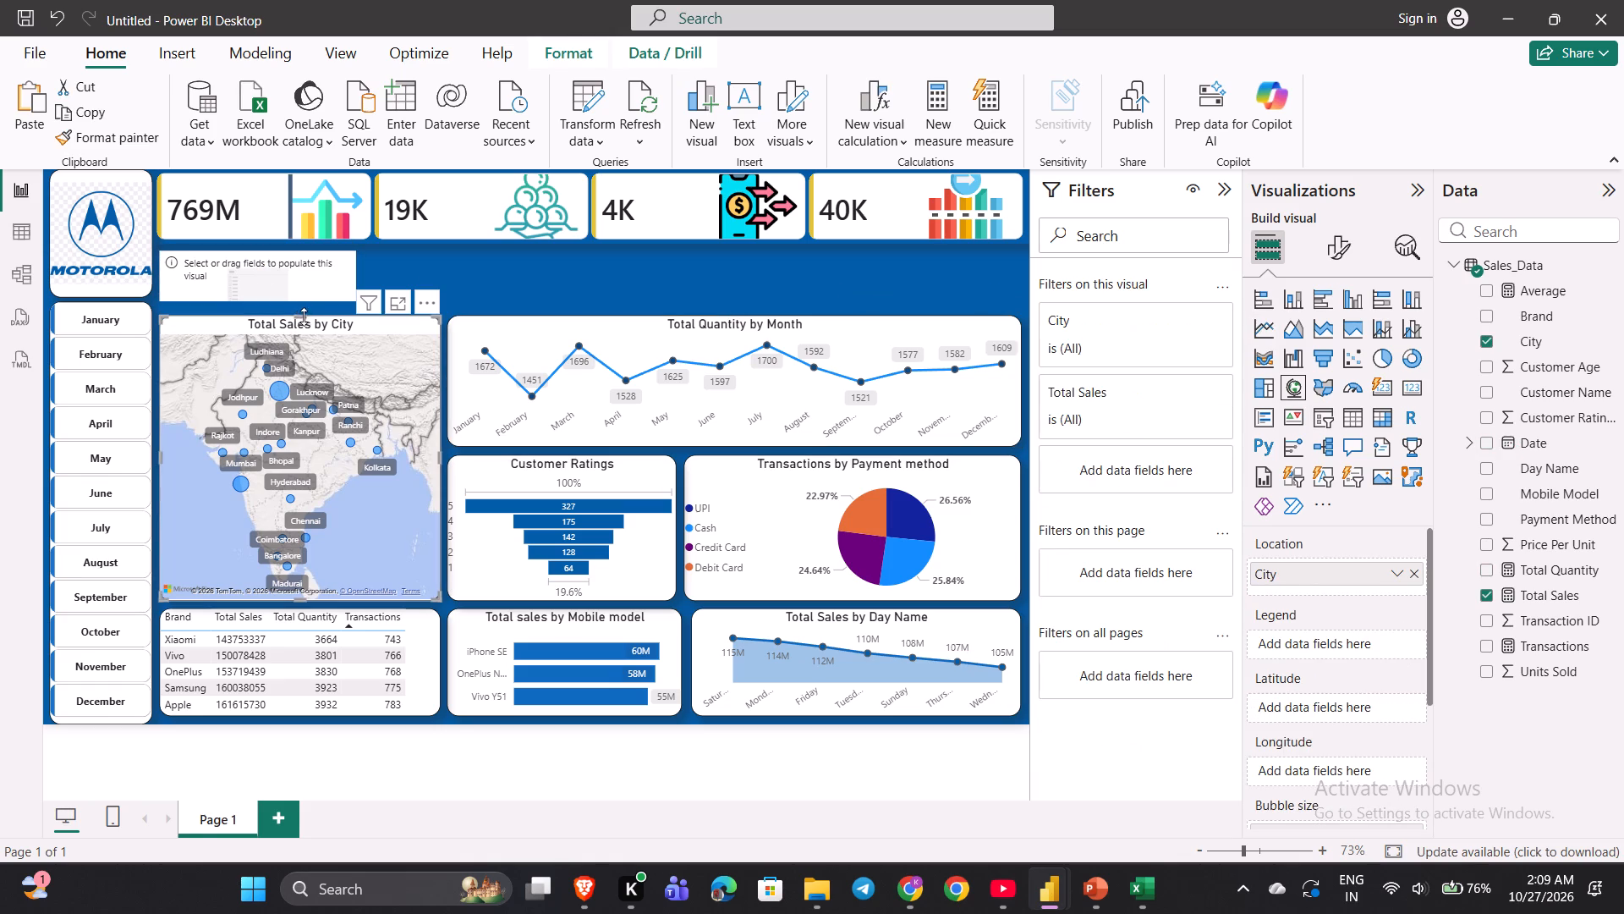
left_click_drag(305, 314, 299, 343)
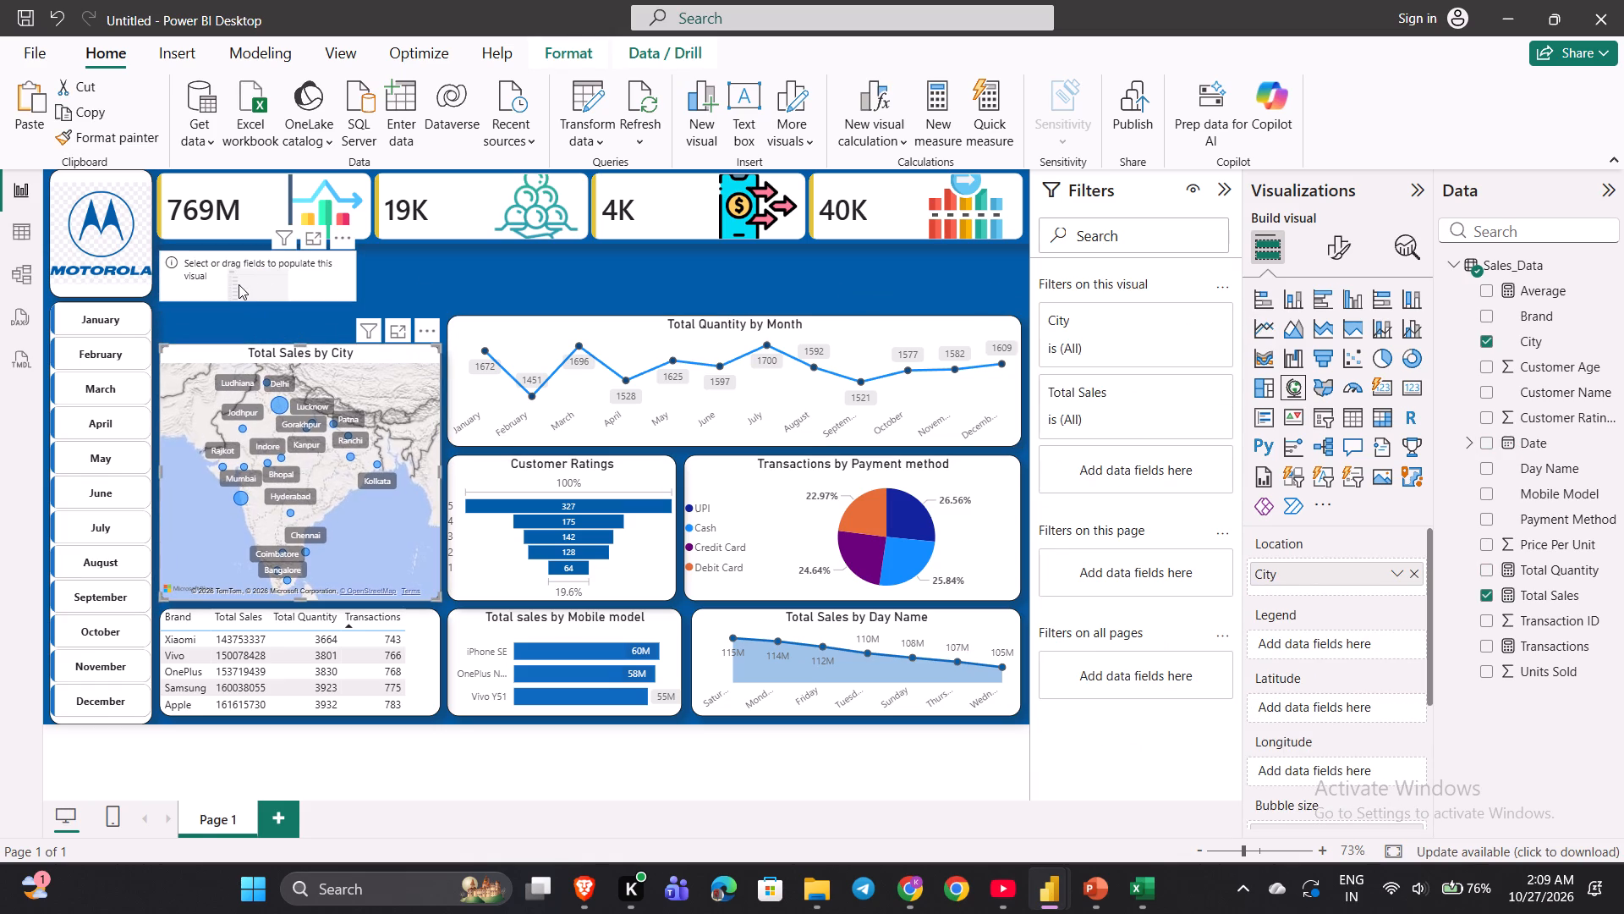
Extend the empty slicer's bottom edge down into the space freed above the map.
left_click(239, 284)
left_click_drag(255, 297, 255, 311)
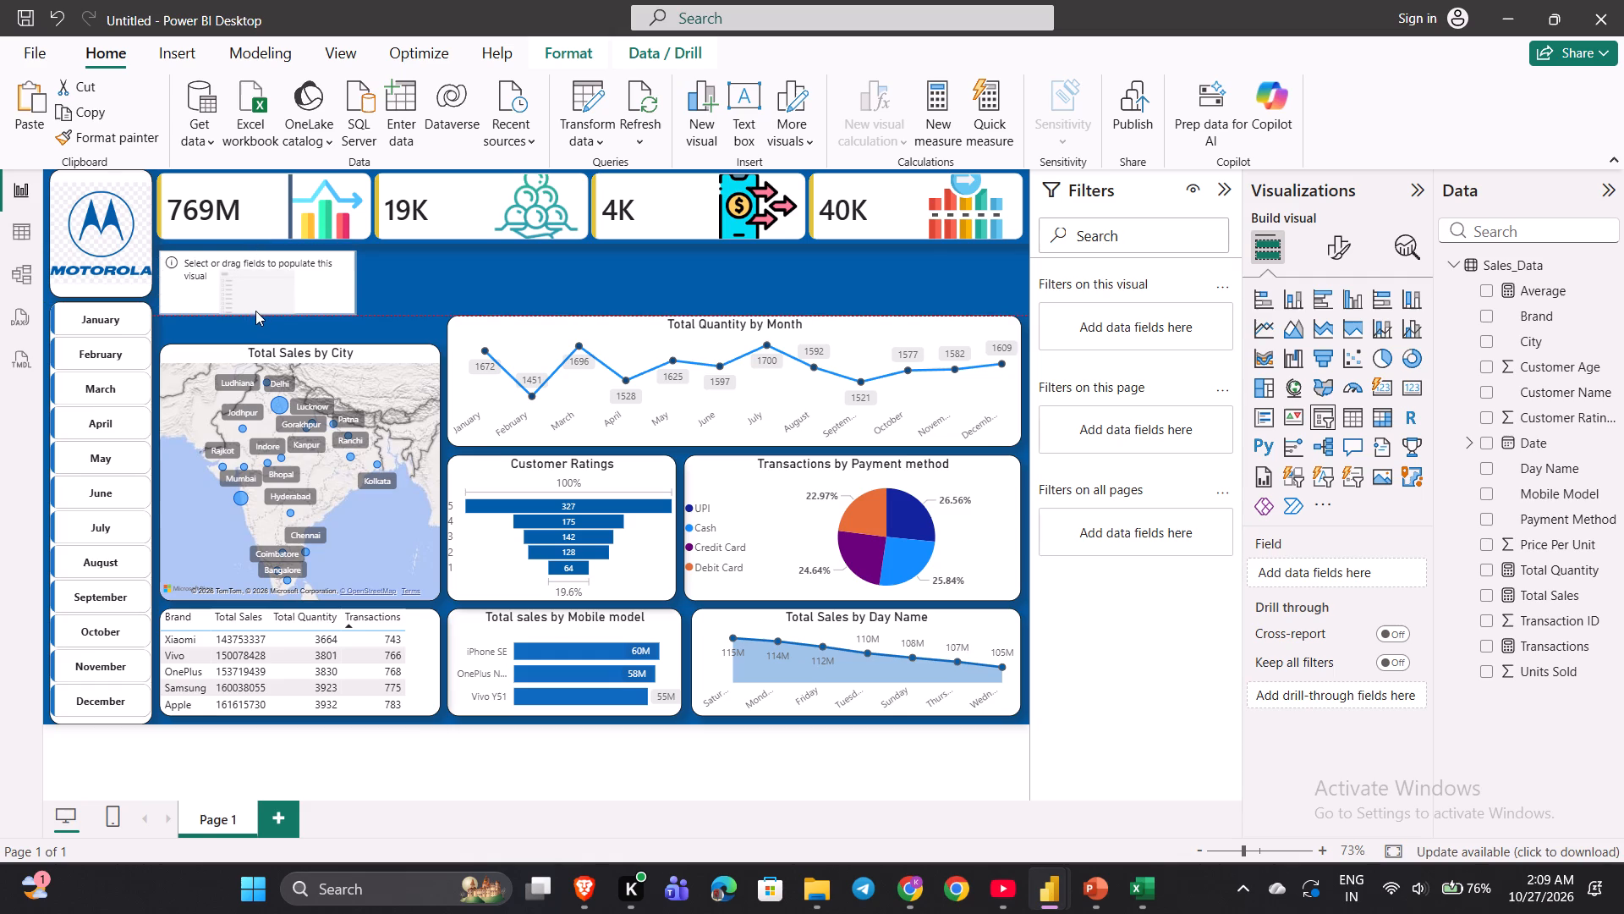
left_click_drag(255, 311, 258, 309)
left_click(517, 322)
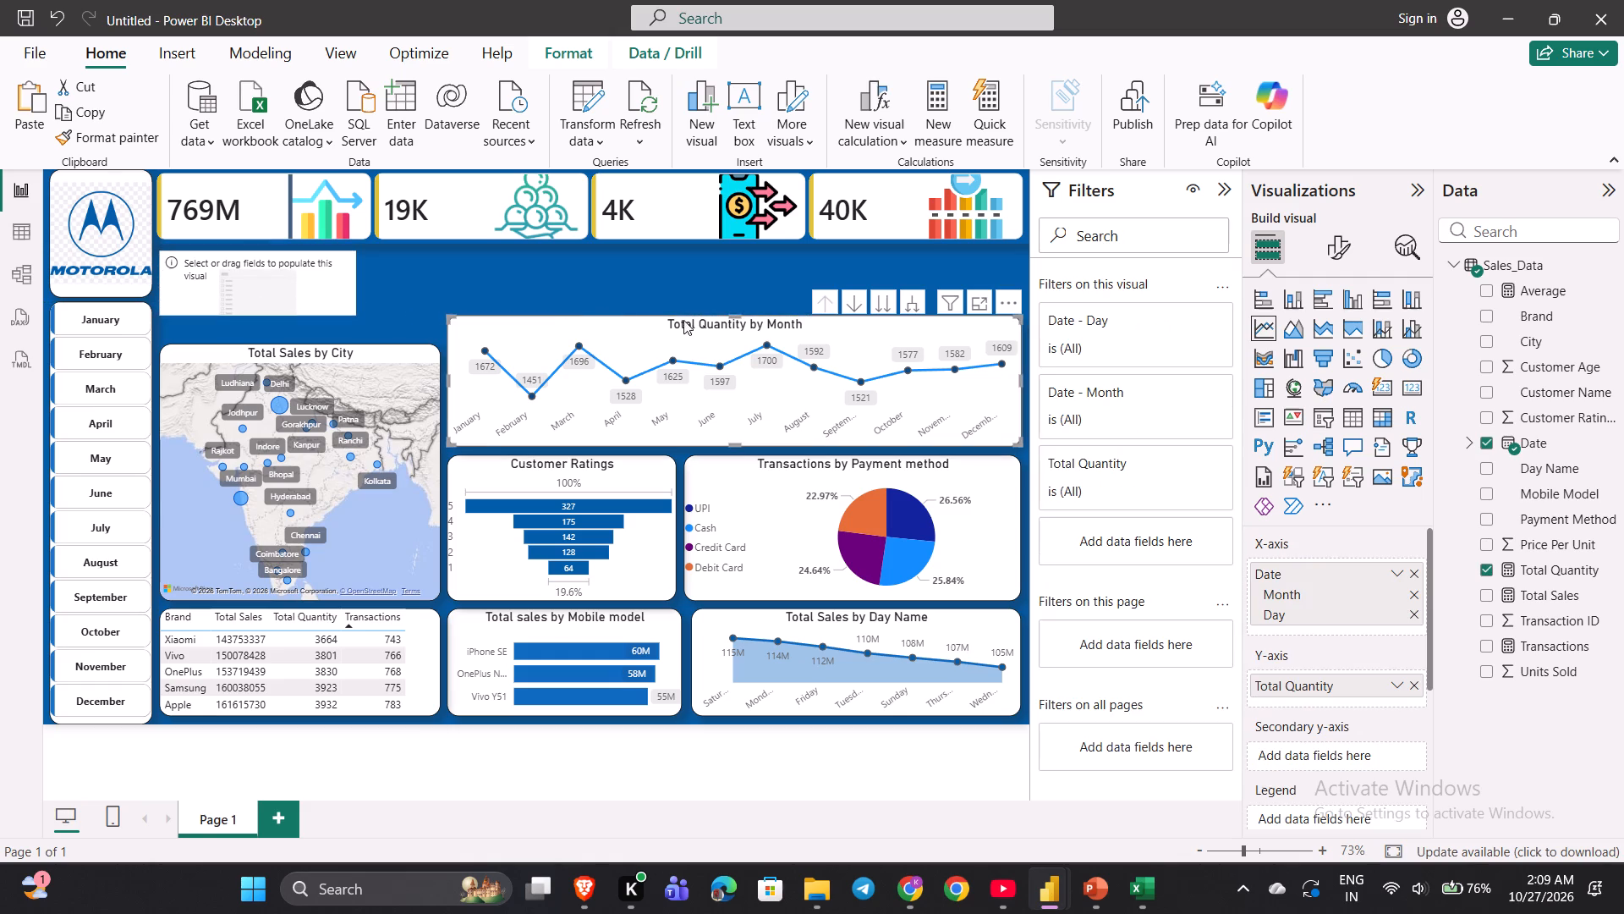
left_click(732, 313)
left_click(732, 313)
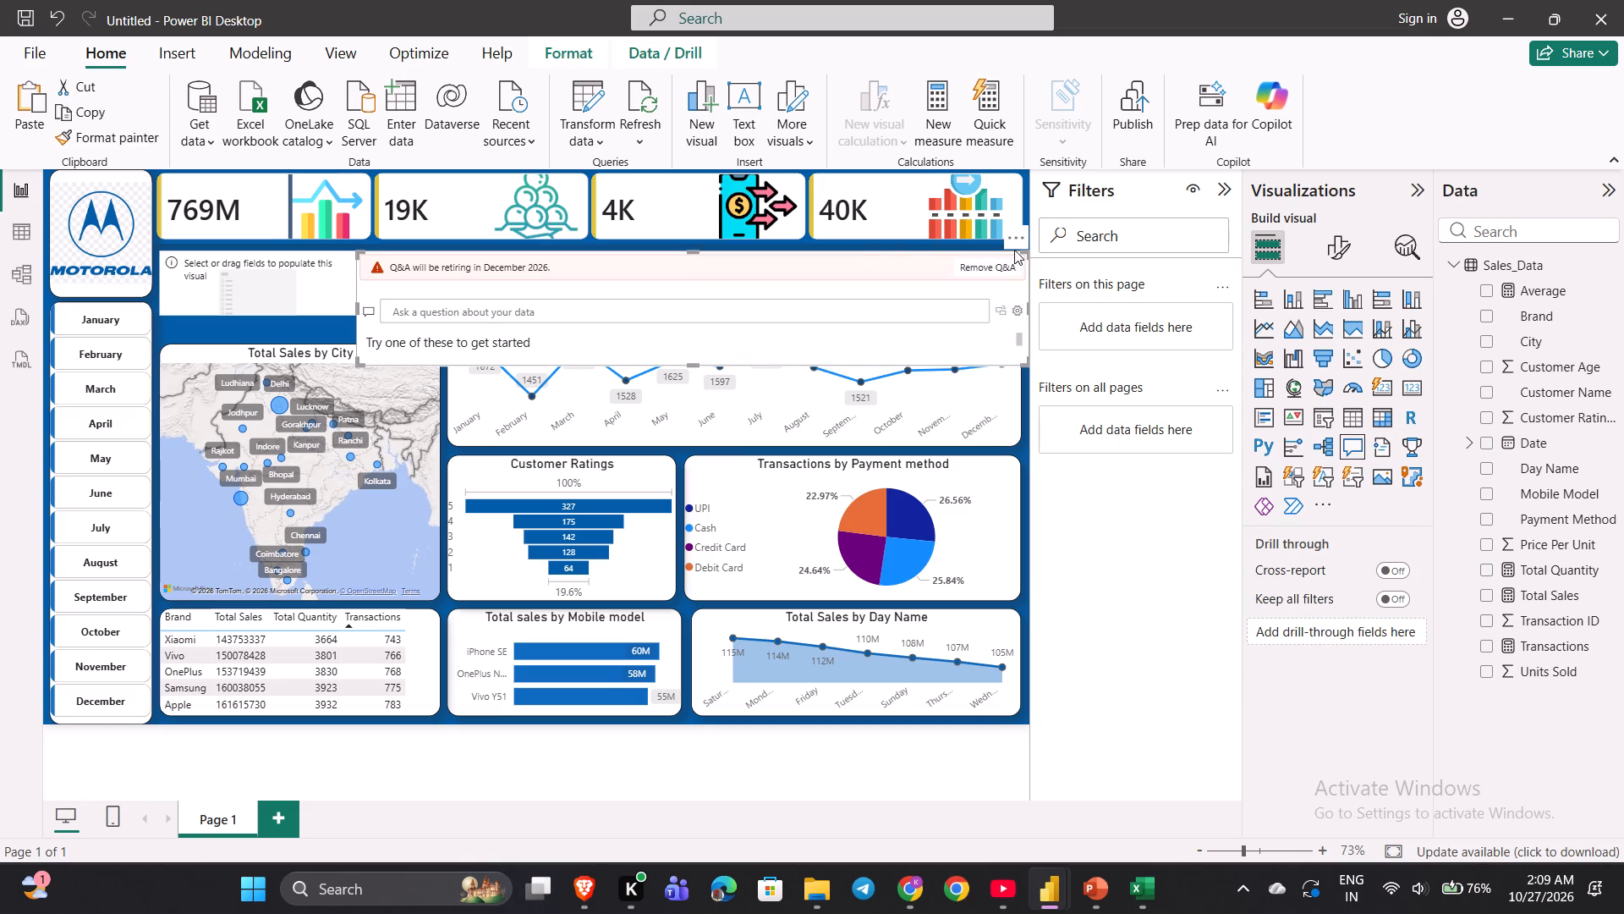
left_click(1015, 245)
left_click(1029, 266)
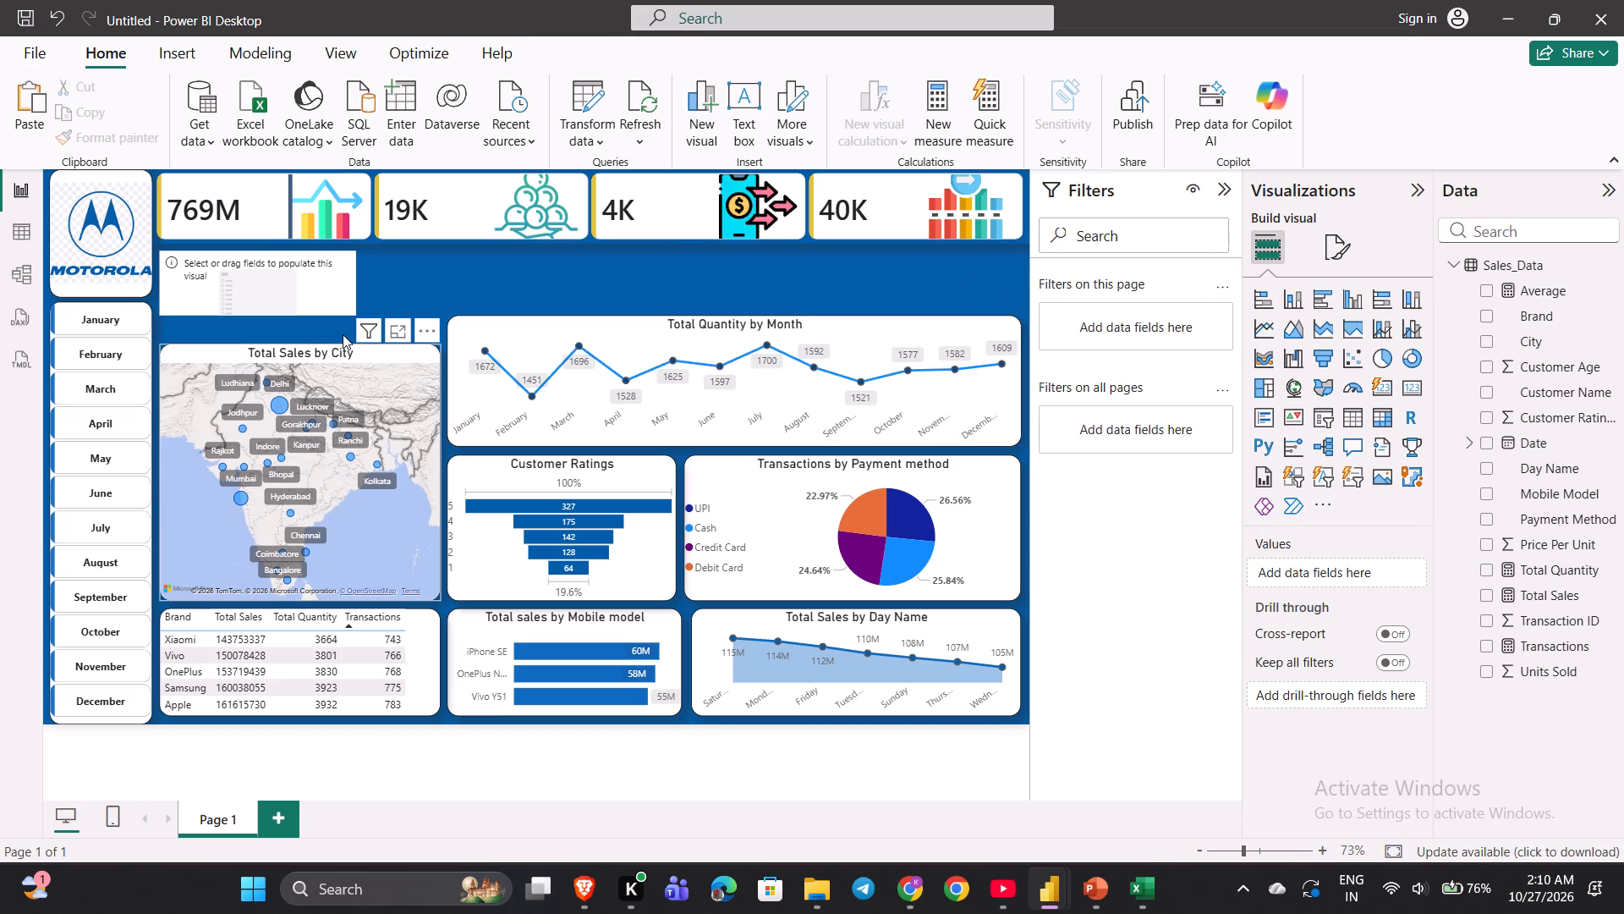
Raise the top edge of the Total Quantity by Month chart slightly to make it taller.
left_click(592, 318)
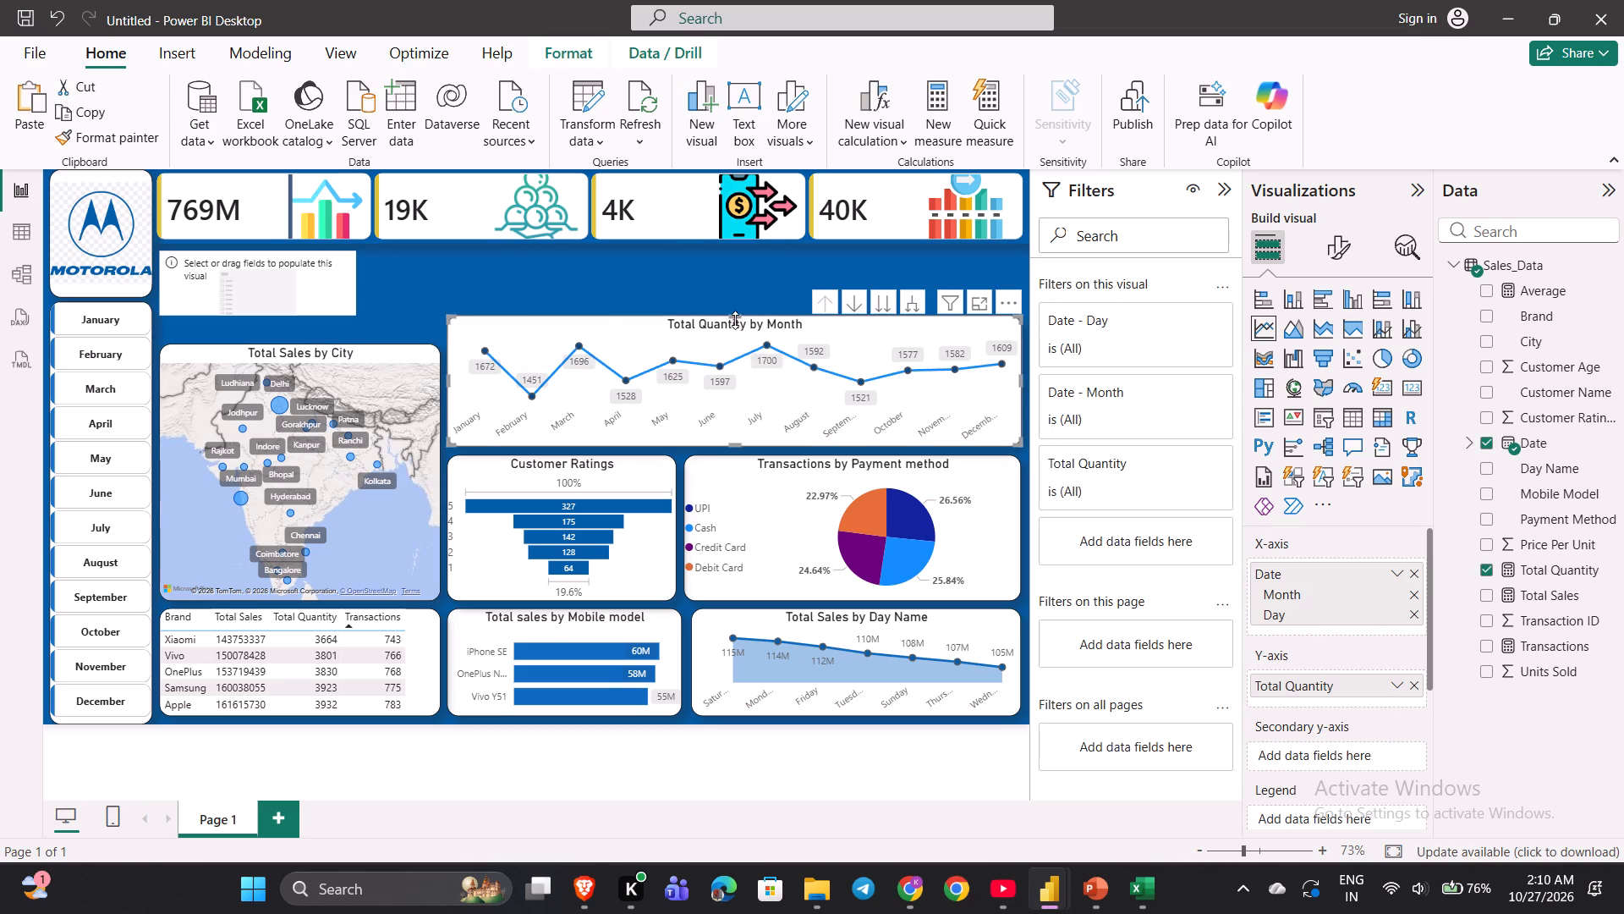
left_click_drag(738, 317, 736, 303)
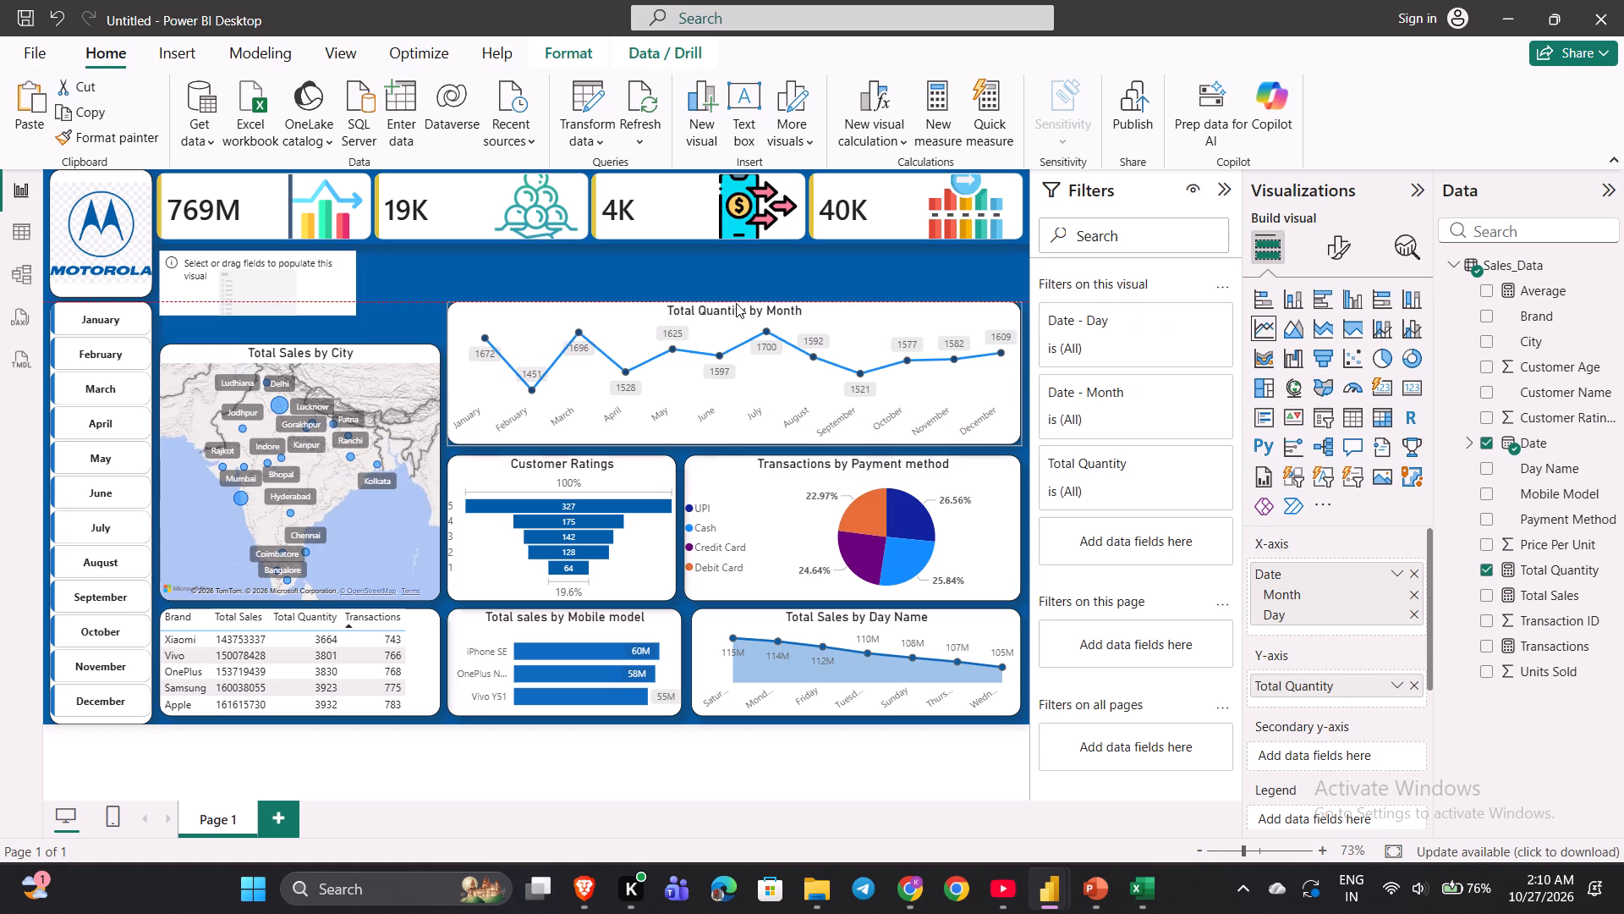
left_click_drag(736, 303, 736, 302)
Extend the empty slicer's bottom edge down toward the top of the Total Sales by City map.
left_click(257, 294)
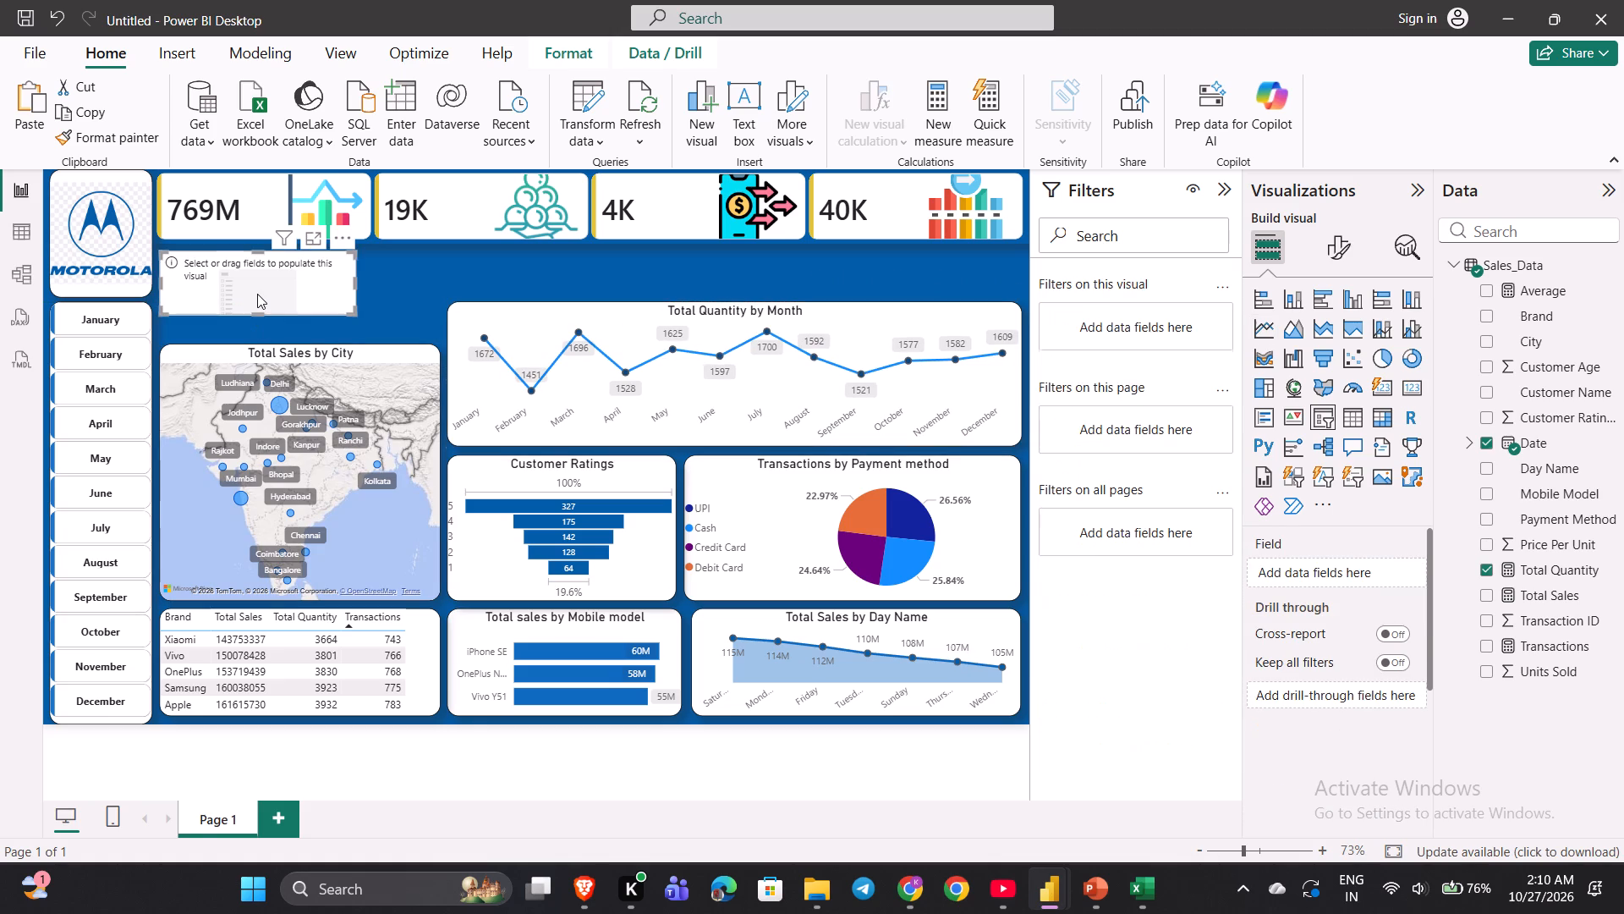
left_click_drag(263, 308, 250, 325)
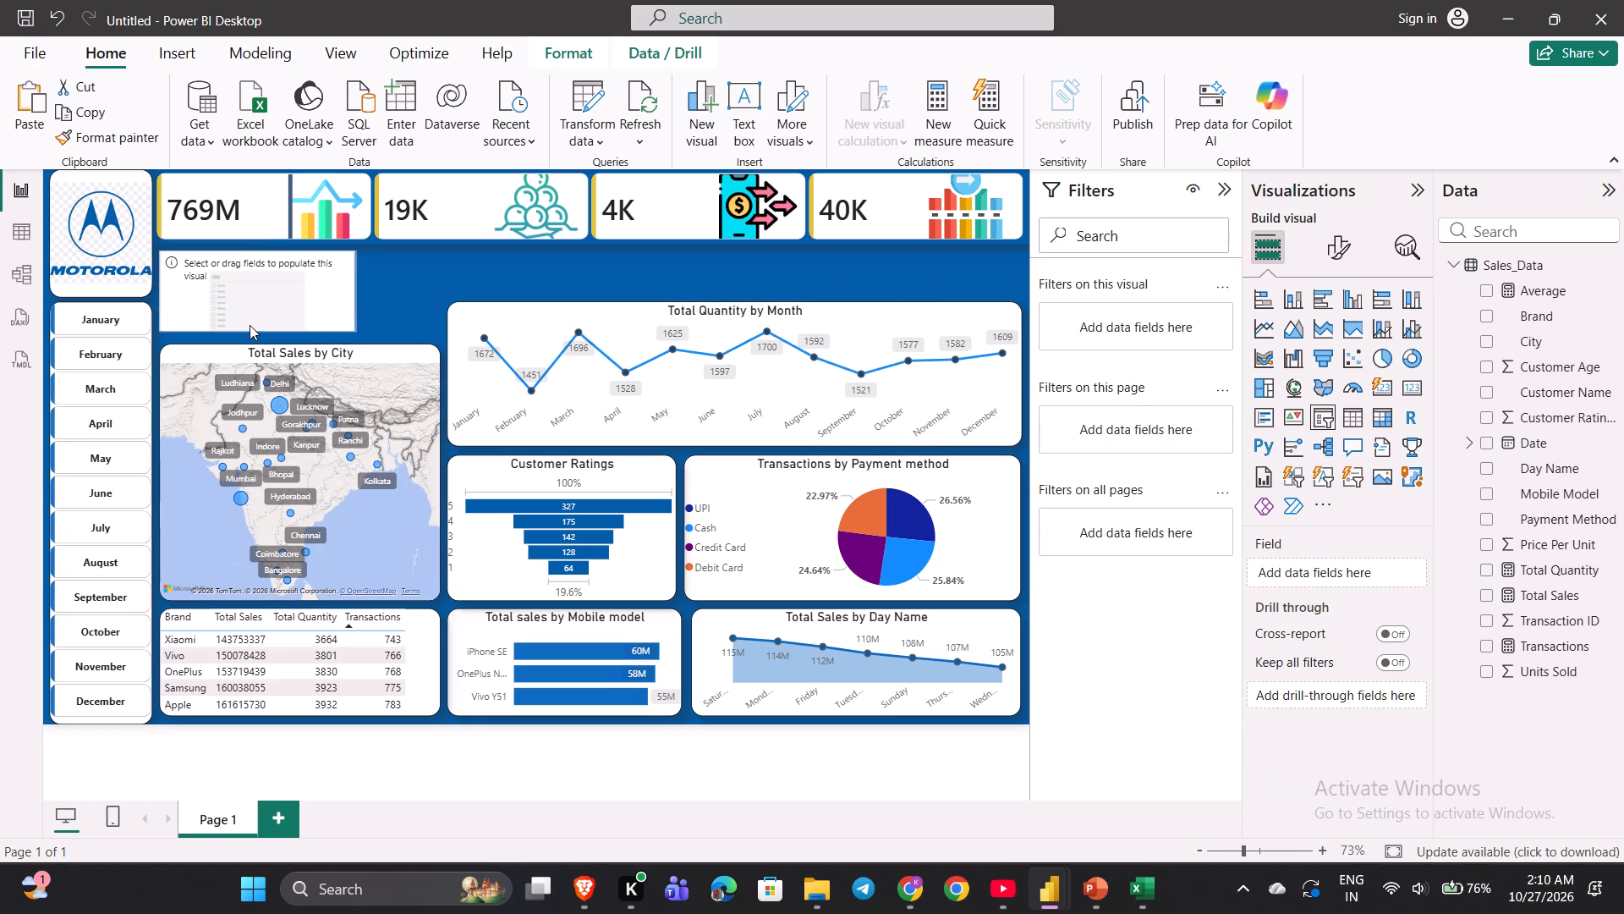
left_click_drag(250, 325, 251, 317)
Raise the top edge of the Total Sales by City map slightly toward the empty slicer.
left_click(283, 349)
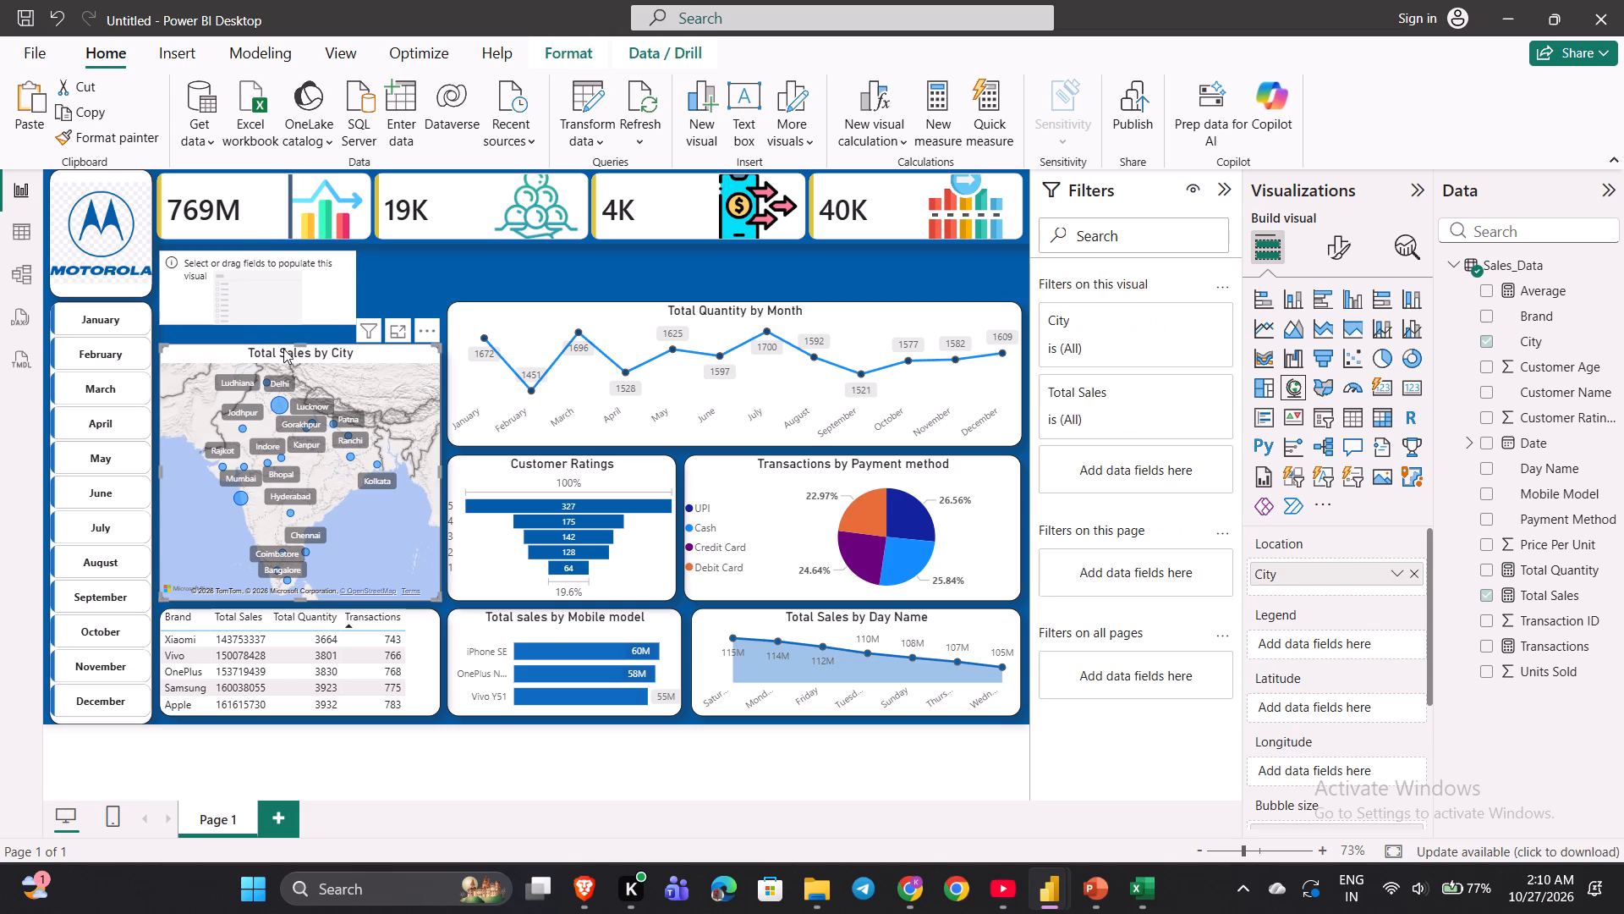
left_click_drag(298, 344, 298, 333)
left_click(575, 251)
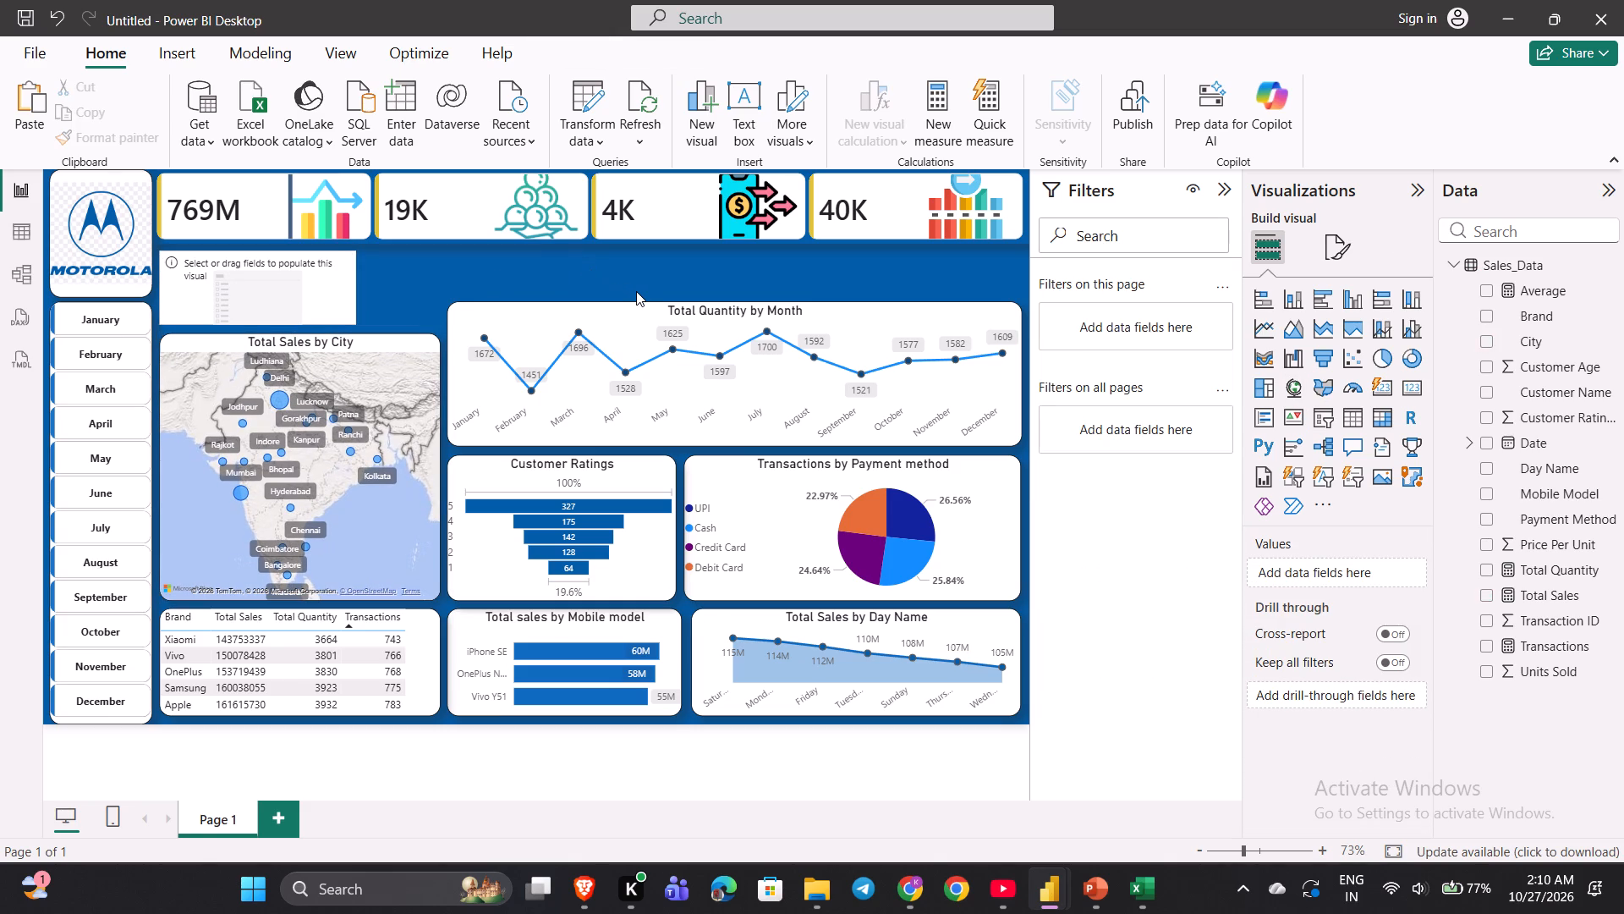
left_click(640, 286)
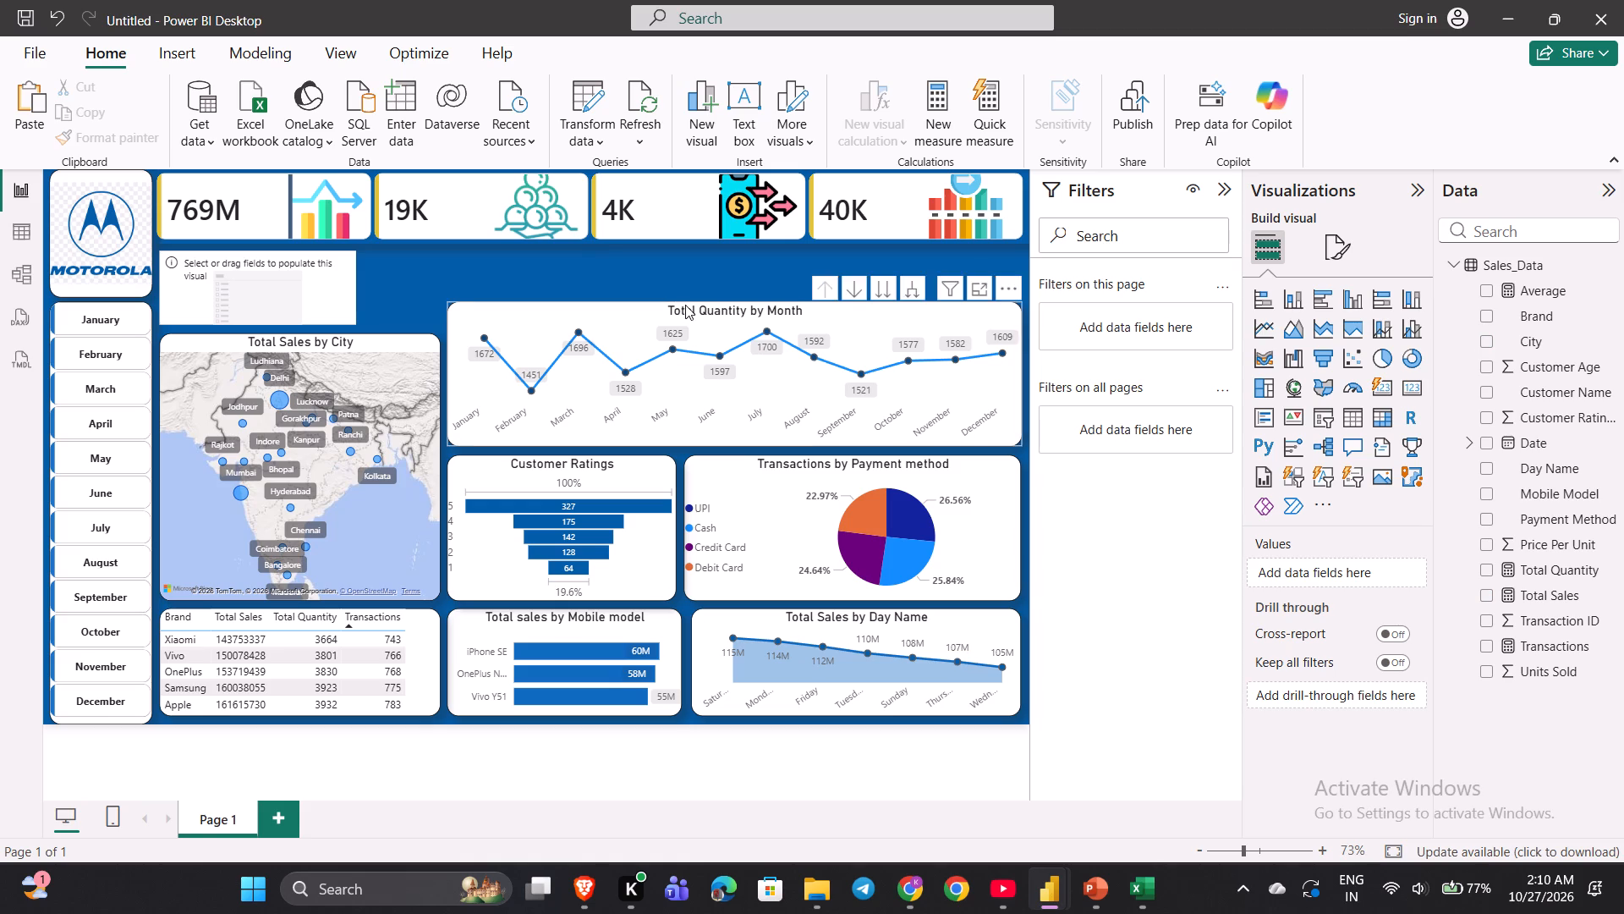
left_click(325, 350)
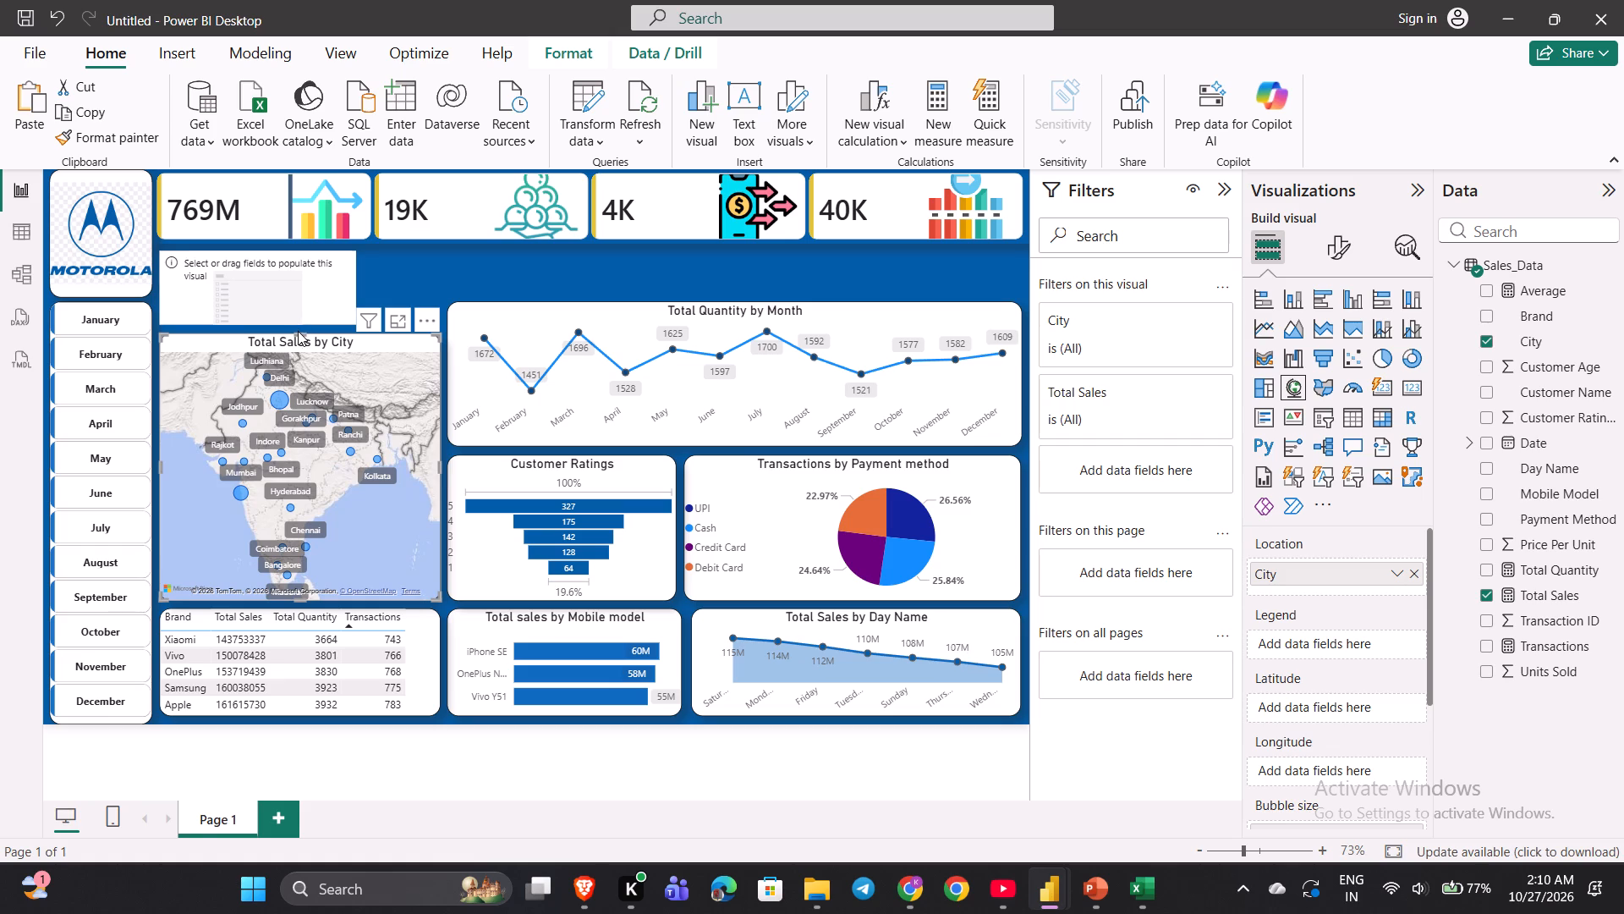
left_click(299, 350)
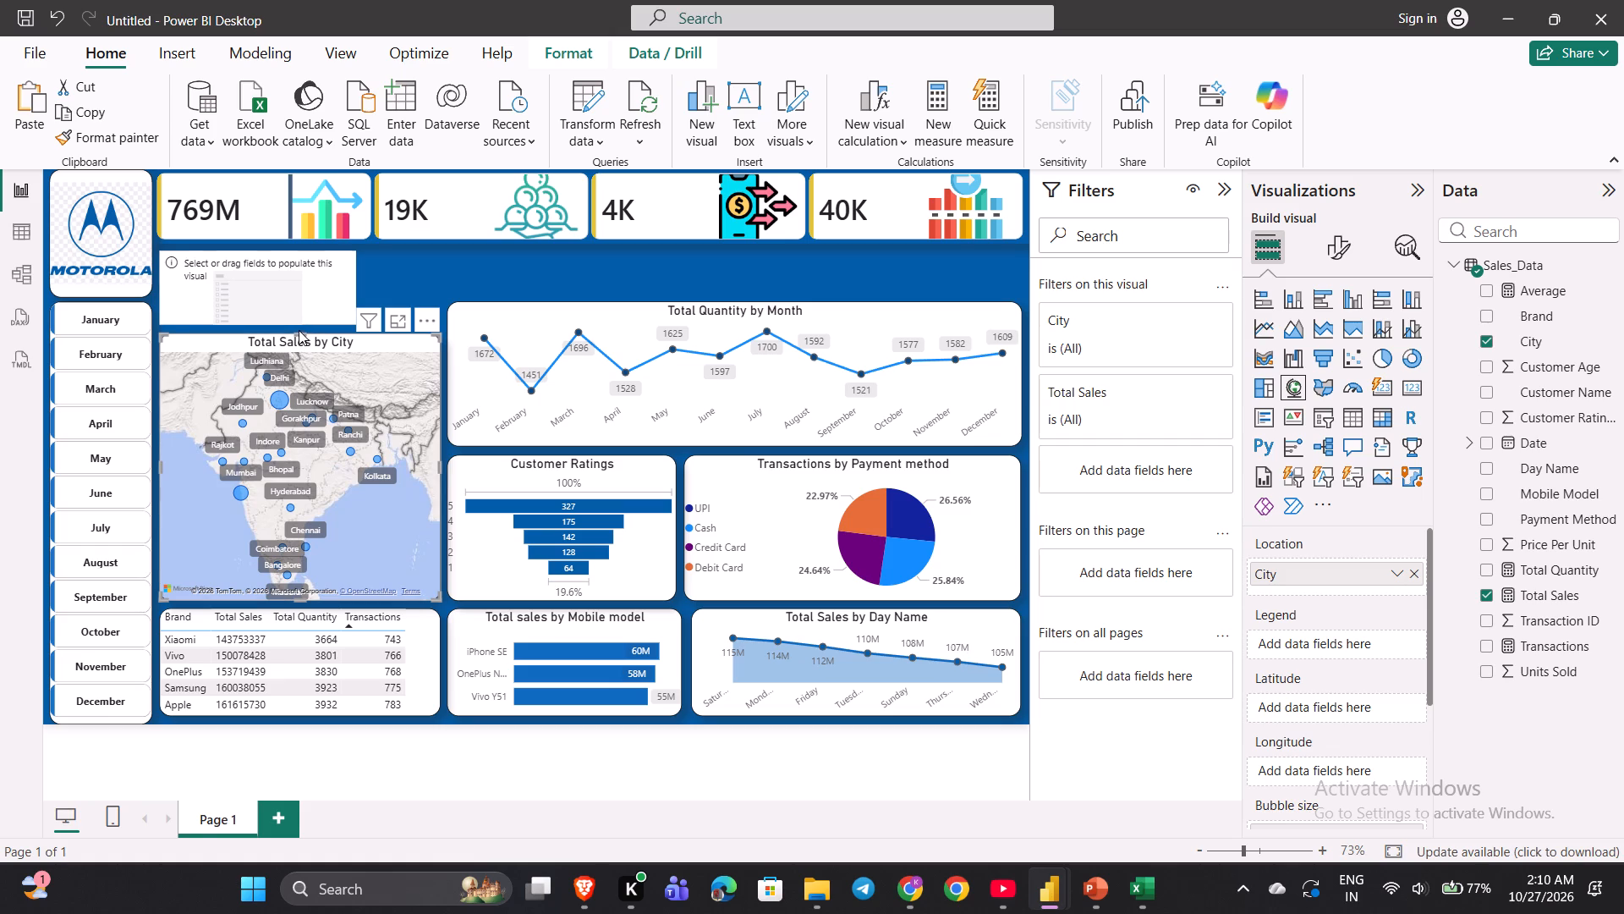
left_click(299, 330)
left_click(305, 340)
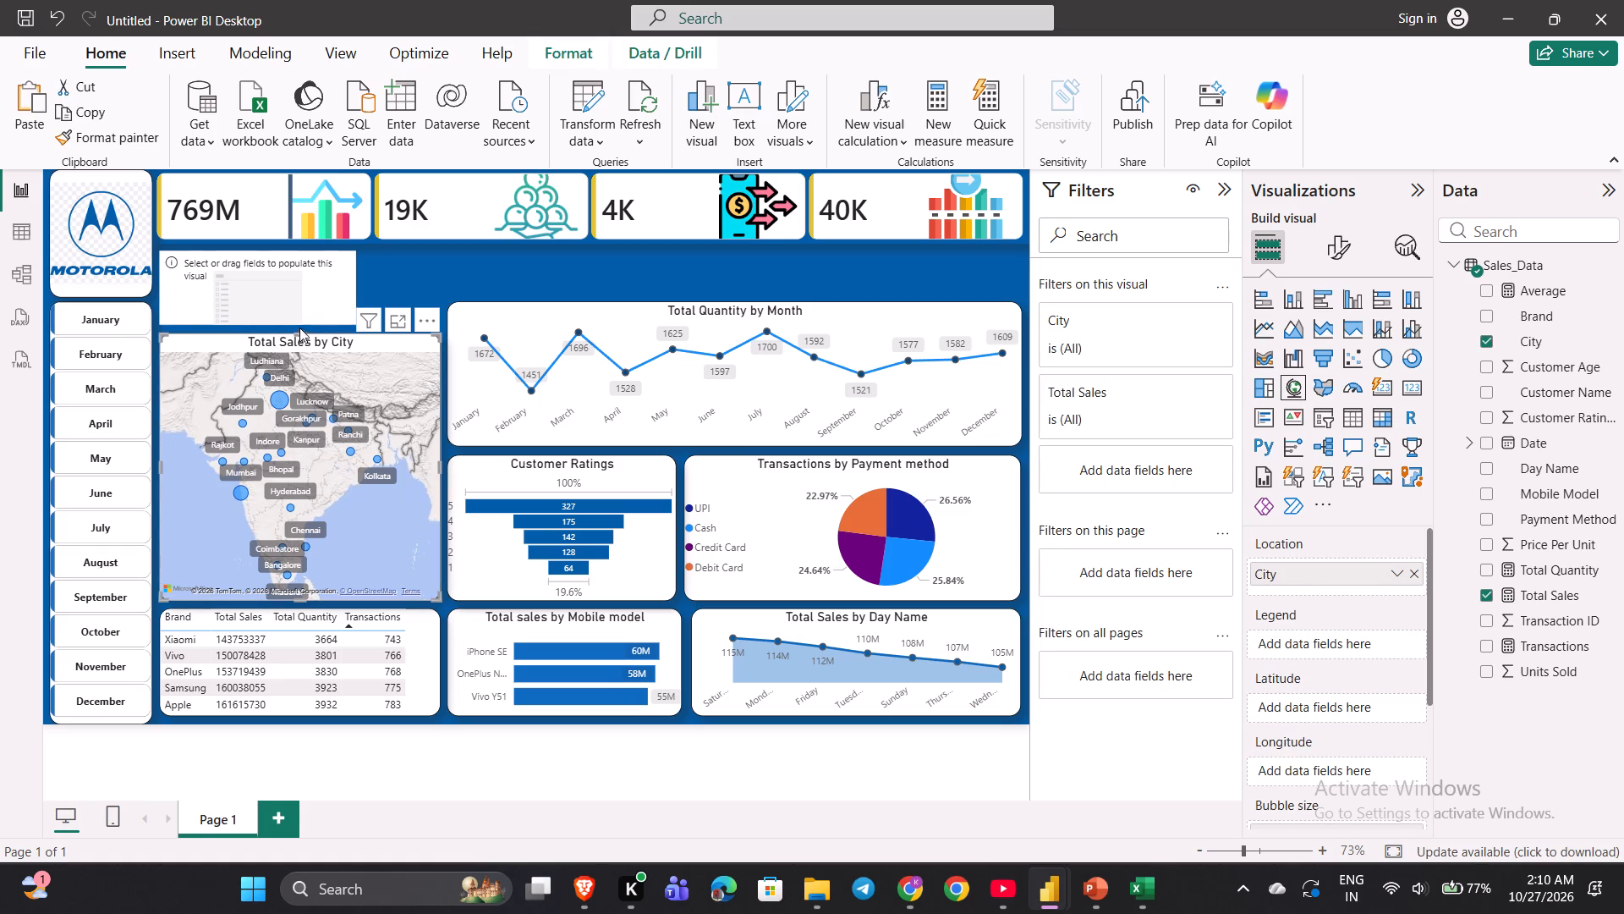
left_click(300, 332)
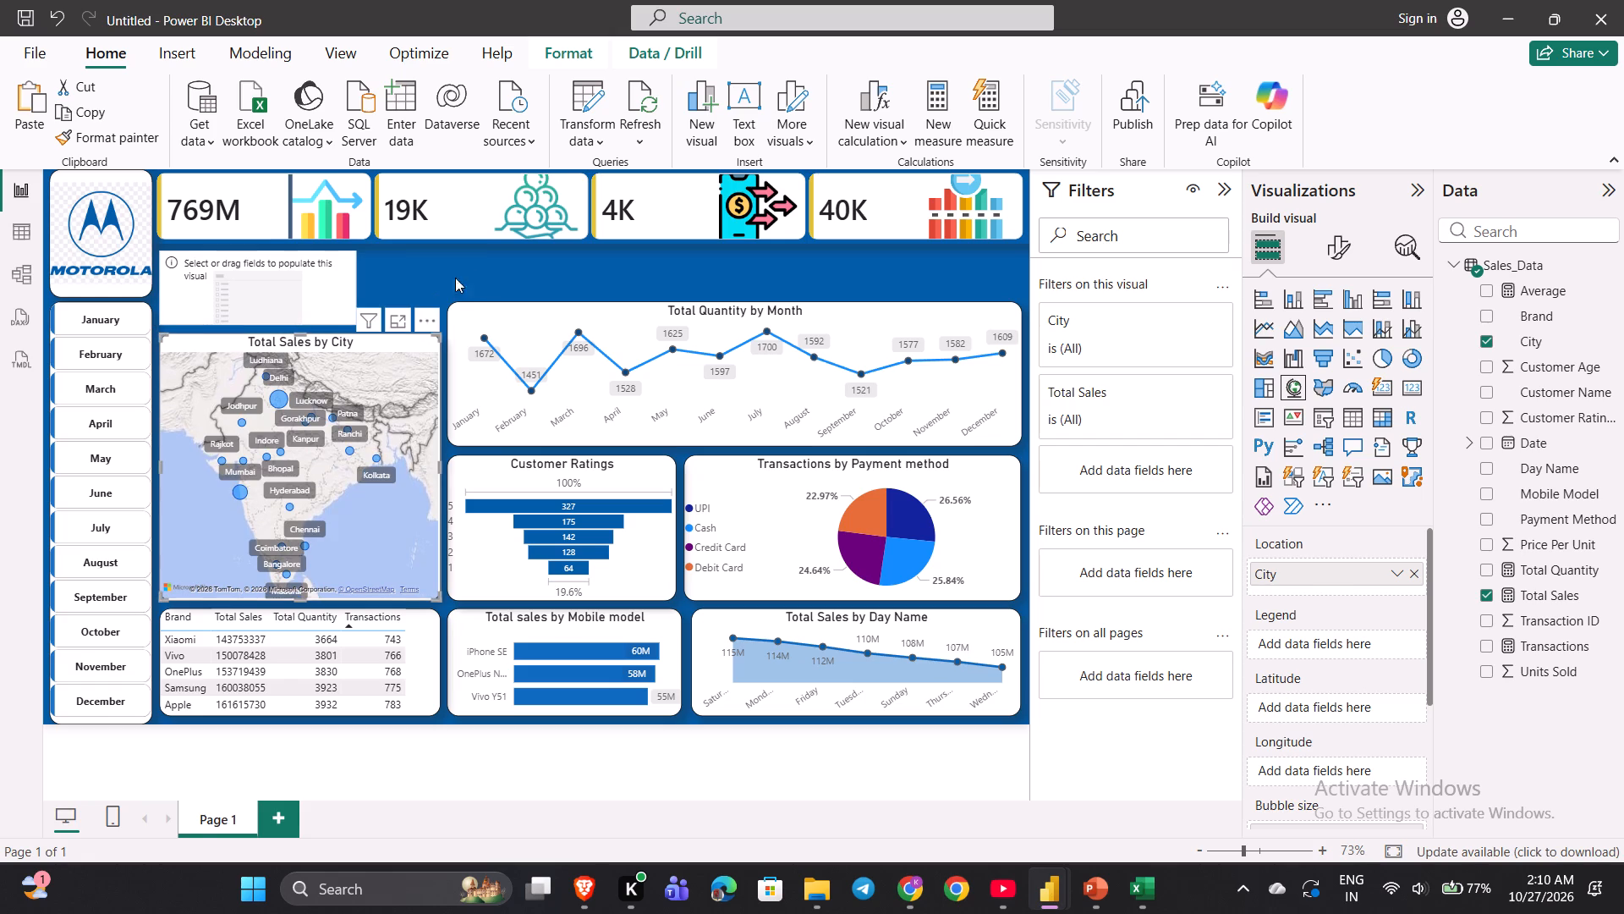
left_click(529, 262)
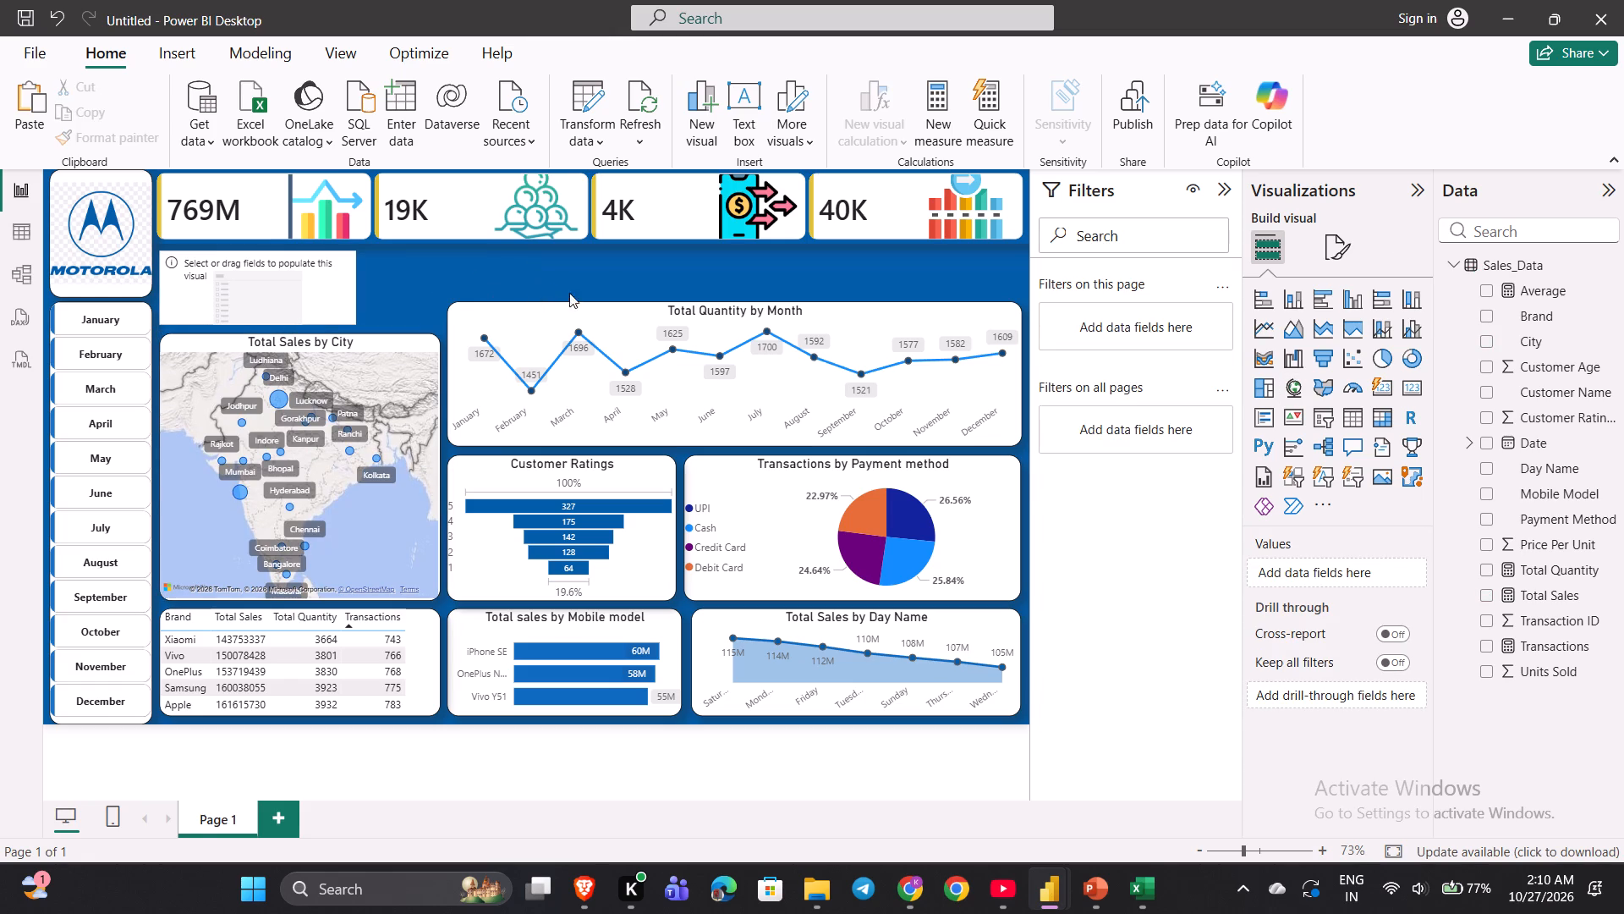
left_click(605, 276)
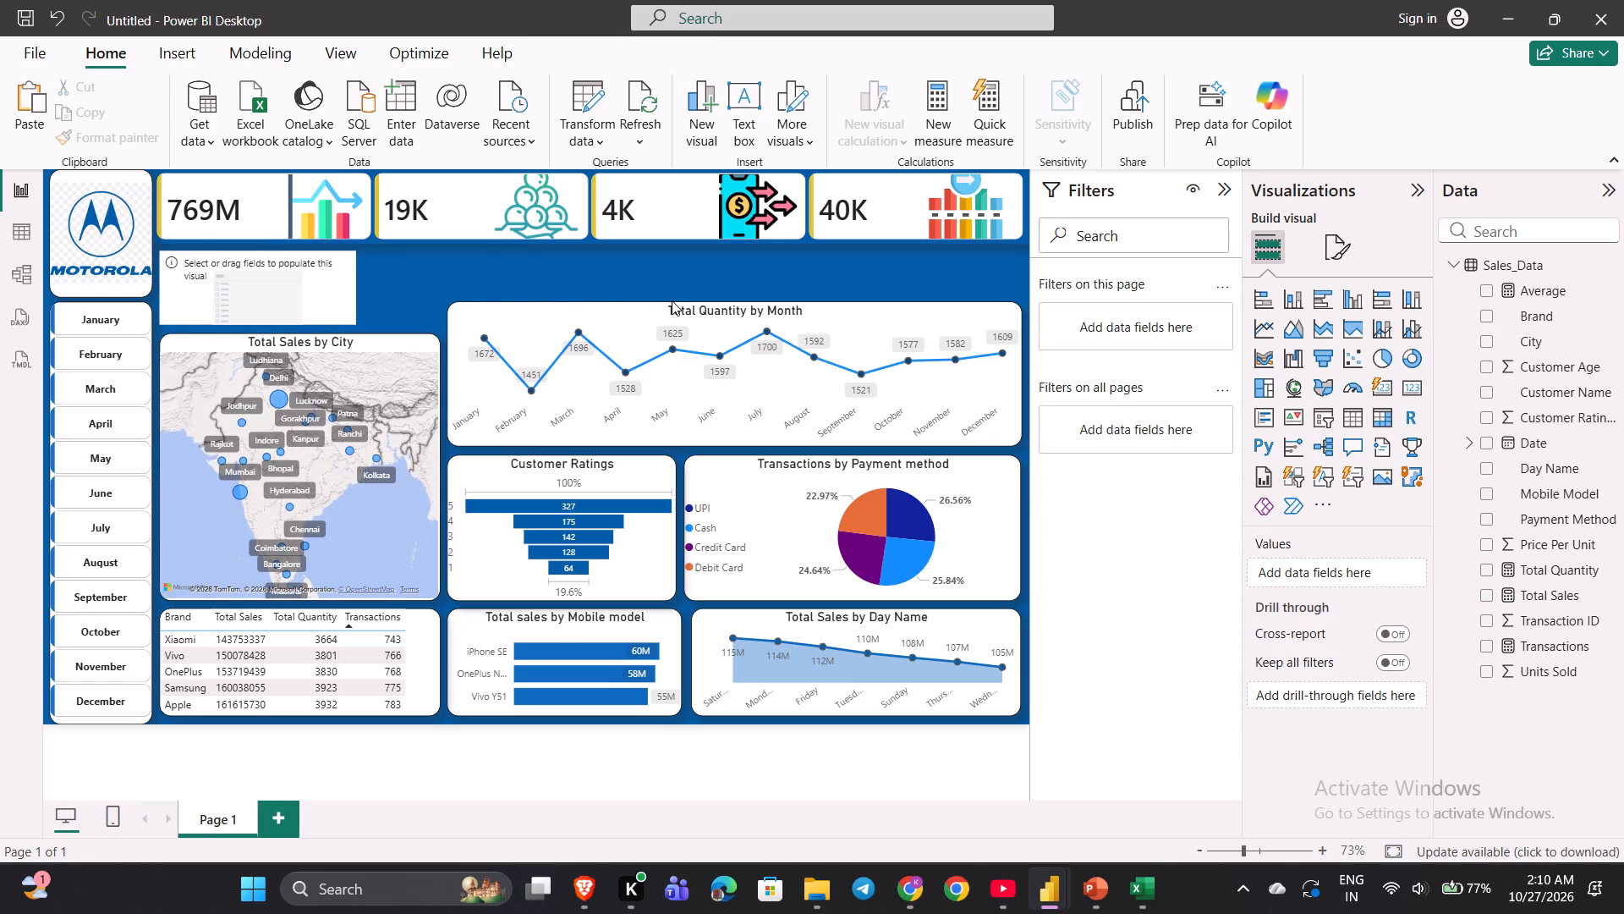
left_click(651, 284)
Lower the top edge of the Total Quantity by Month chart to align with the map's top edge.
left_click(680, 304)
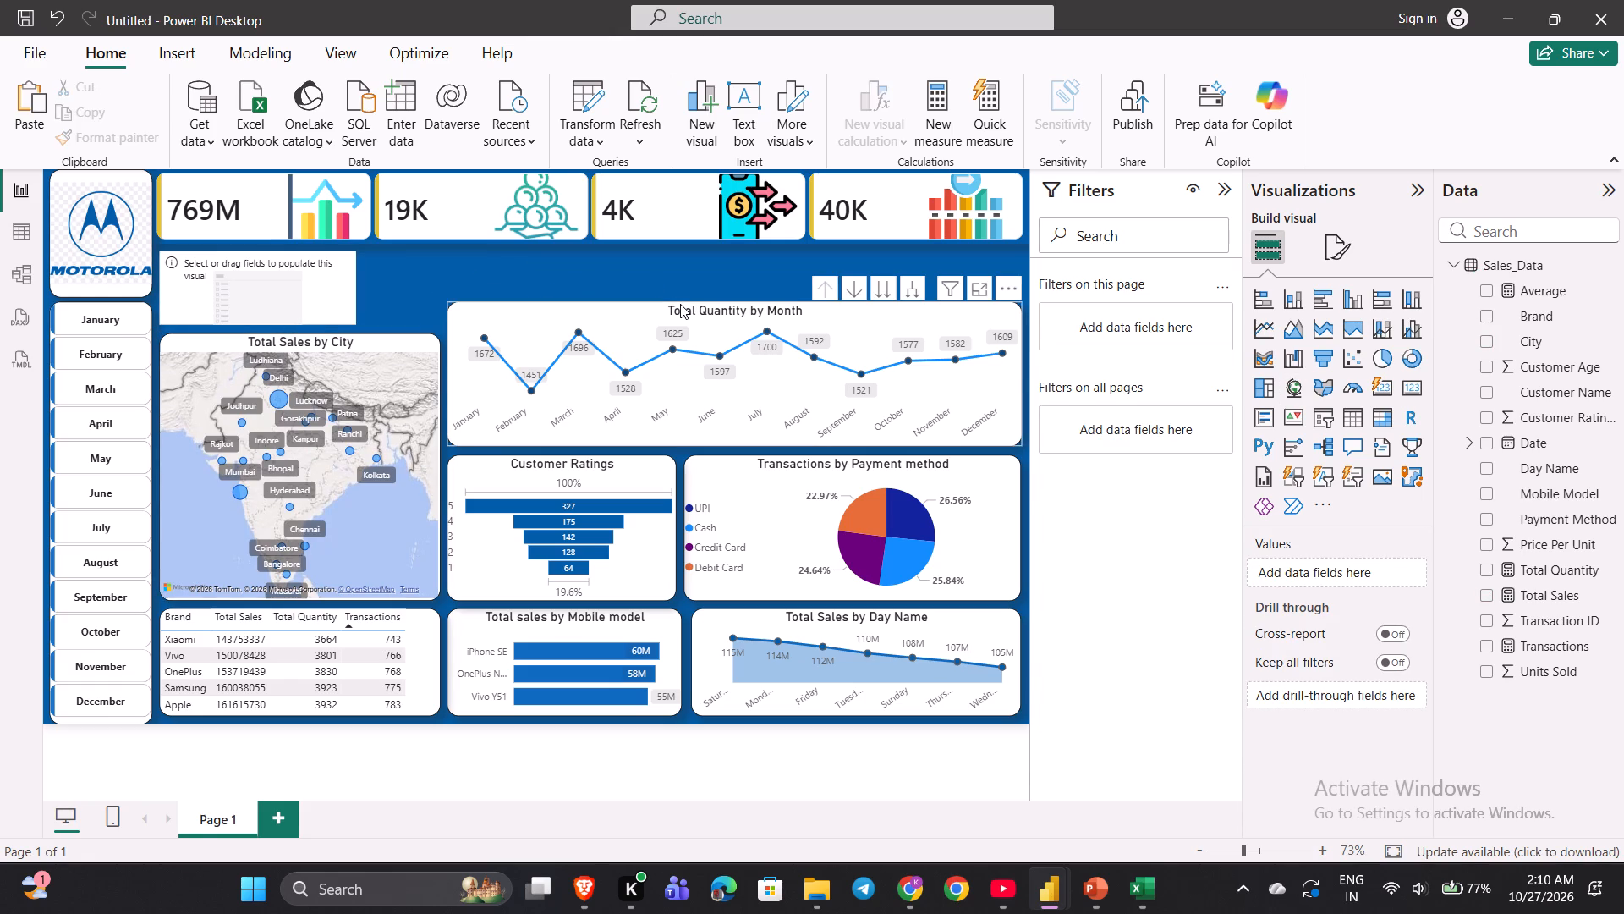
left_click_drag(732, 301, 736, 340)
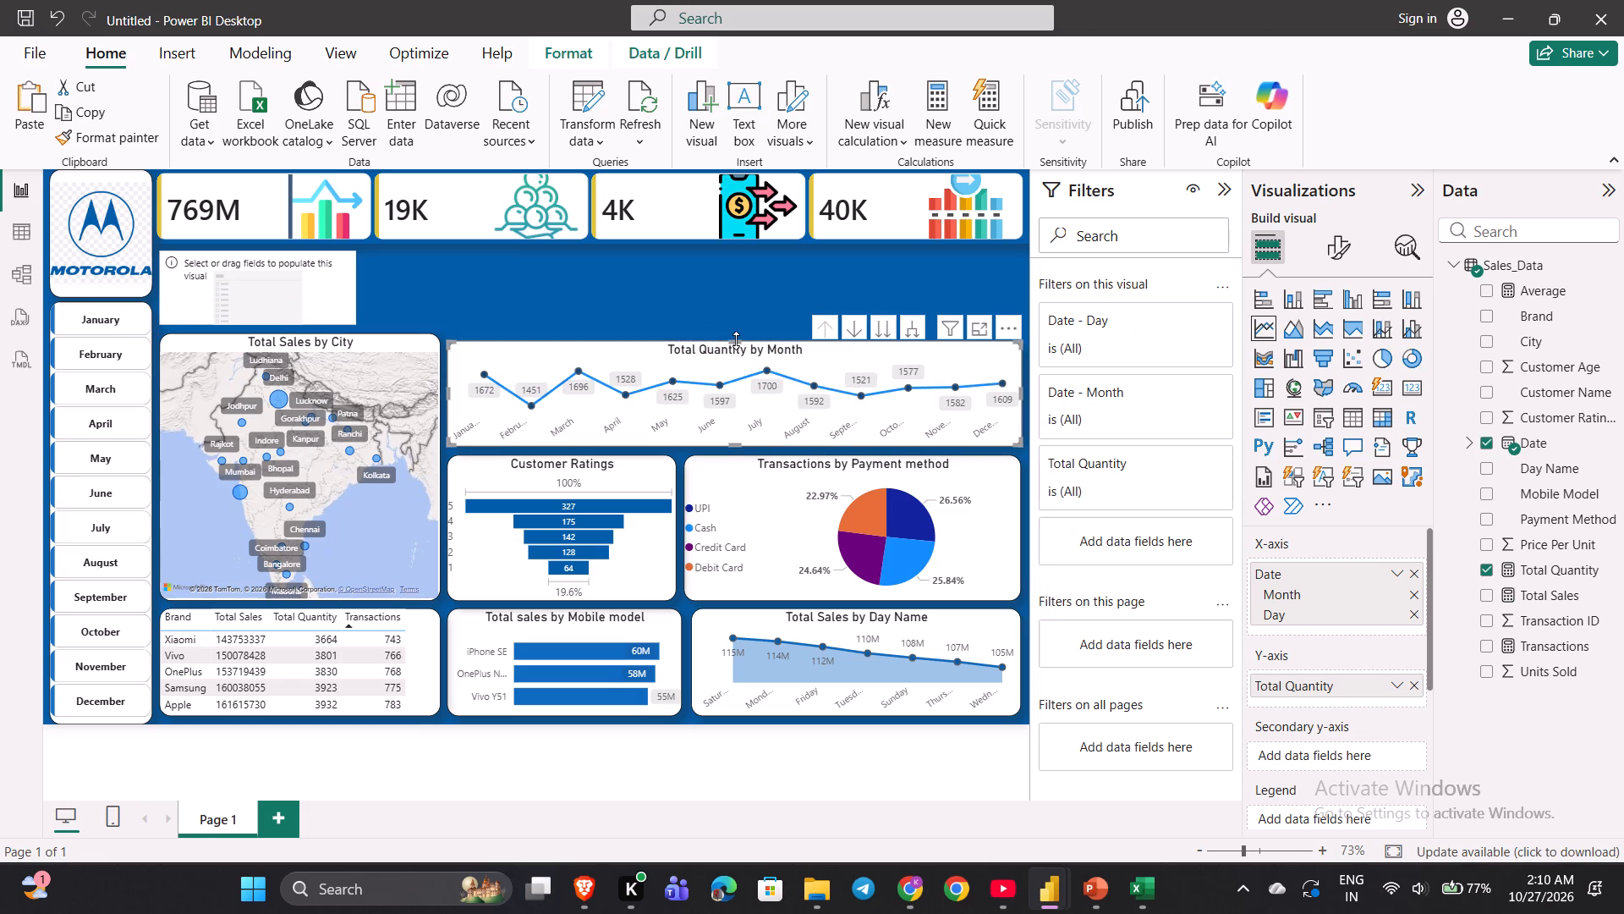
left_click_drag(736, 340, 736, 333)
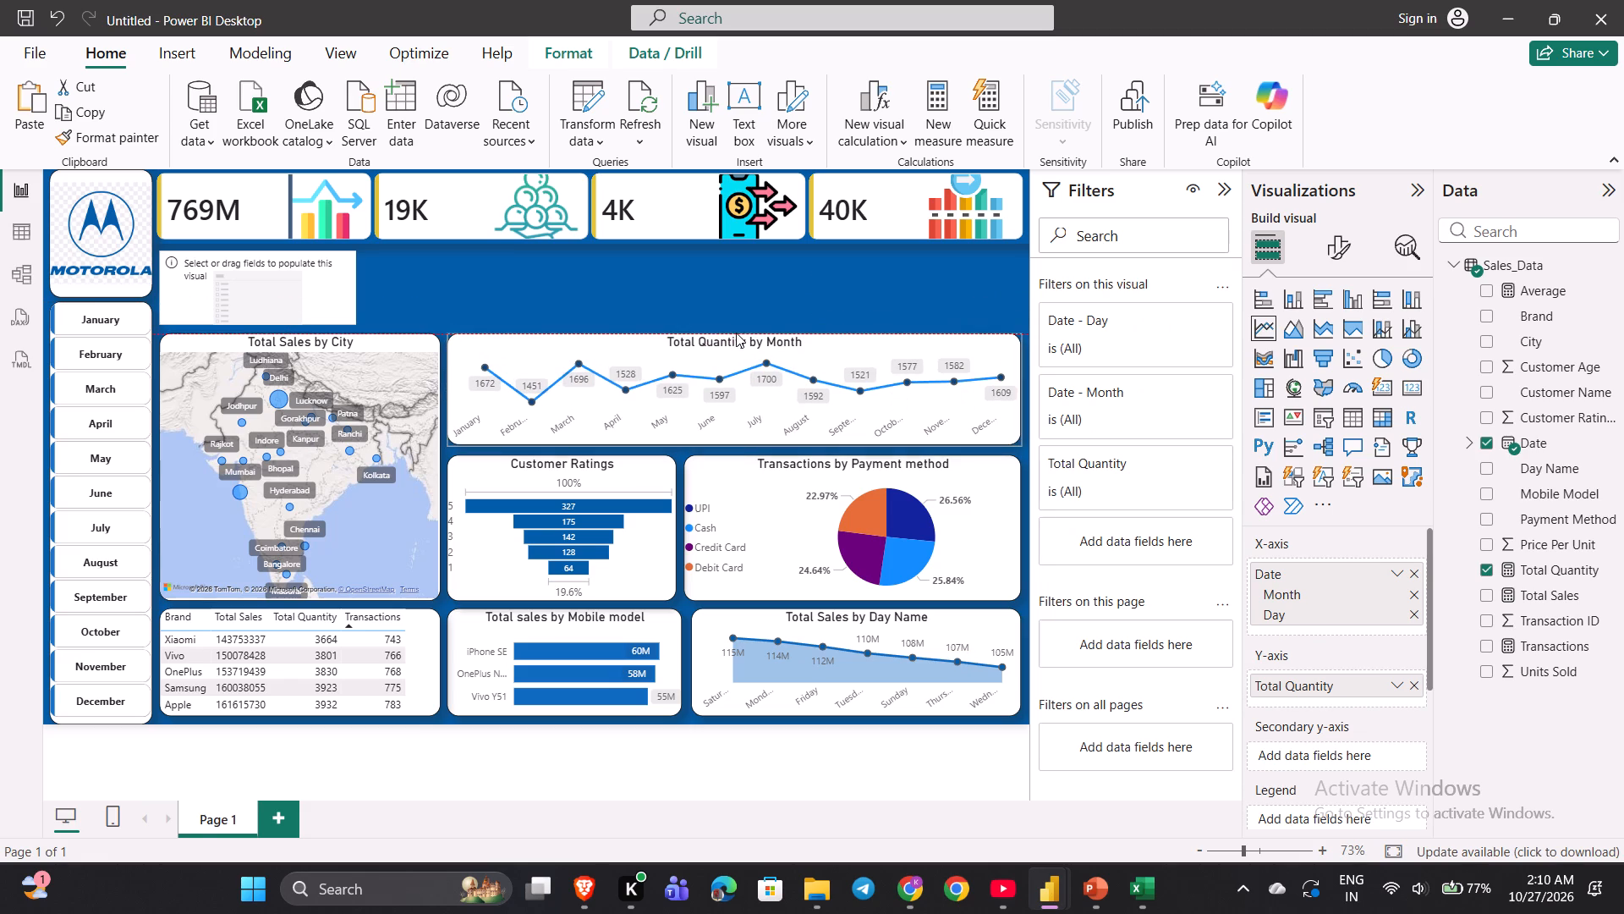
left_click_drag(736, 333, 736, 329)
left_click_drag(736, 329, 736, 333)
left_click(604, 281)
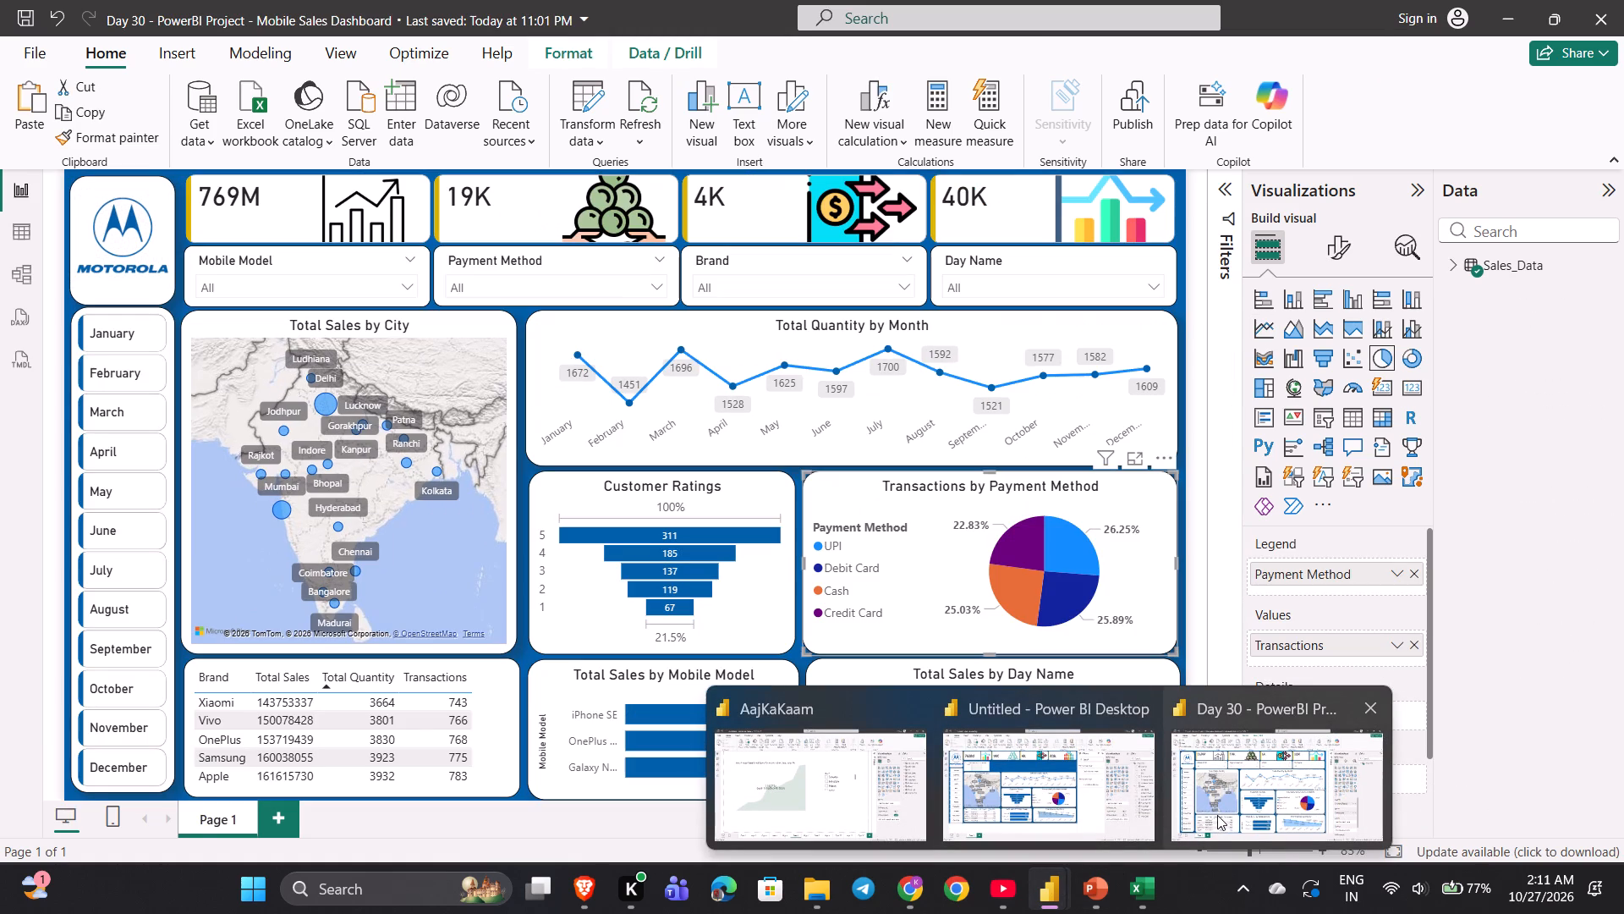
Shorten the empty slicer by raising its bottom edge, widening the gap above the Total Sales by City map.
left_click(1149, 818)
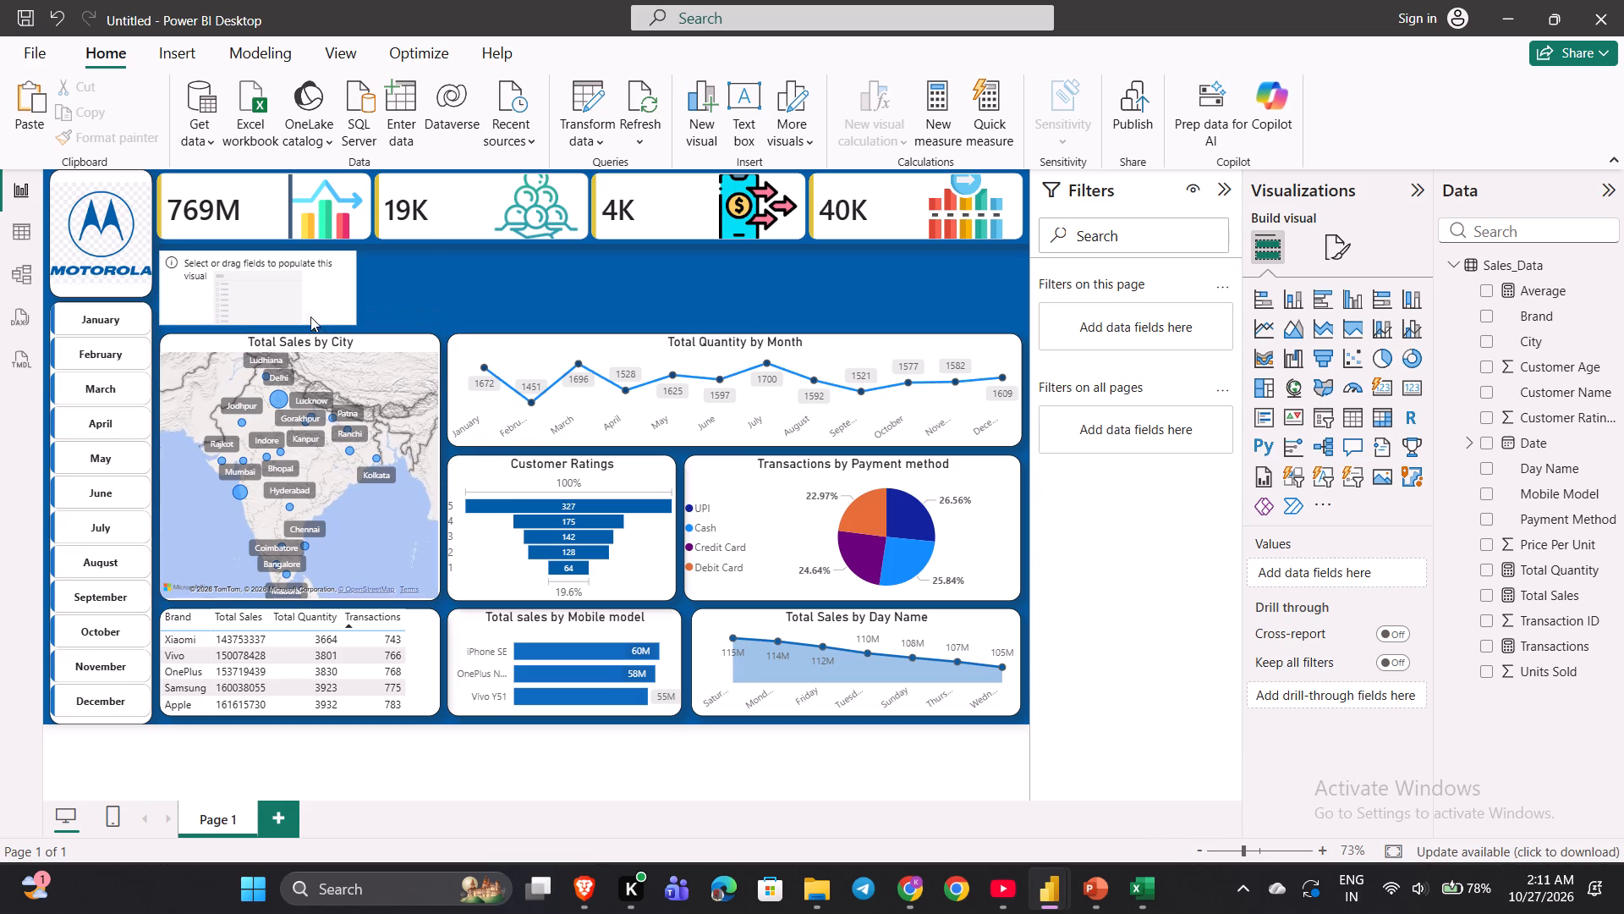
left_click(294, 301)
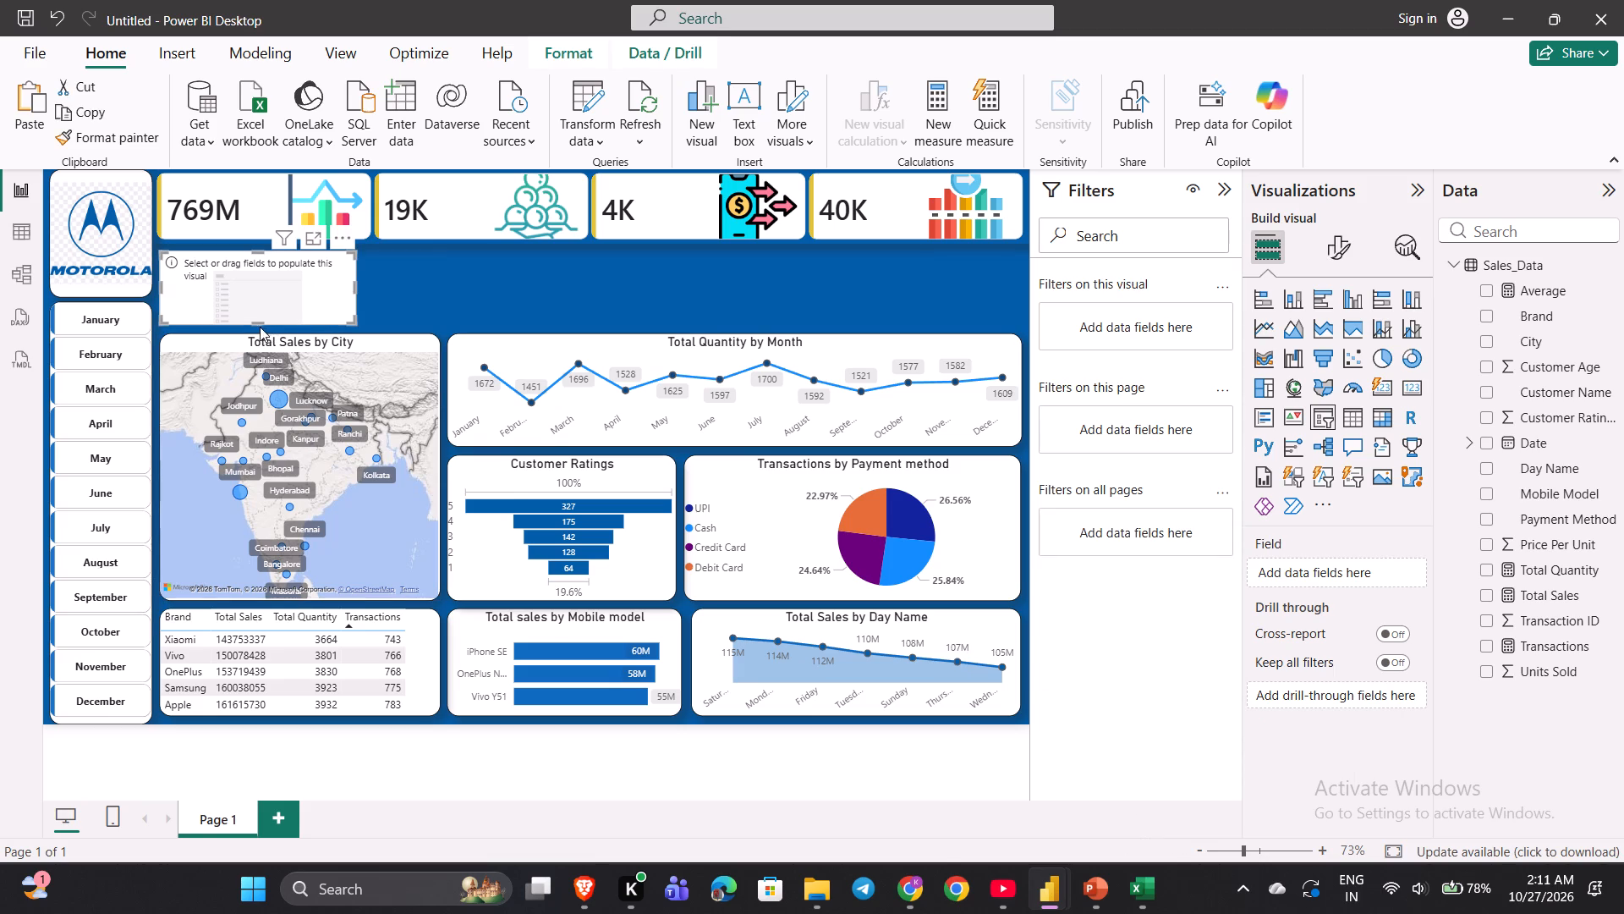
left_click_drag(255, 322, 255, 317)
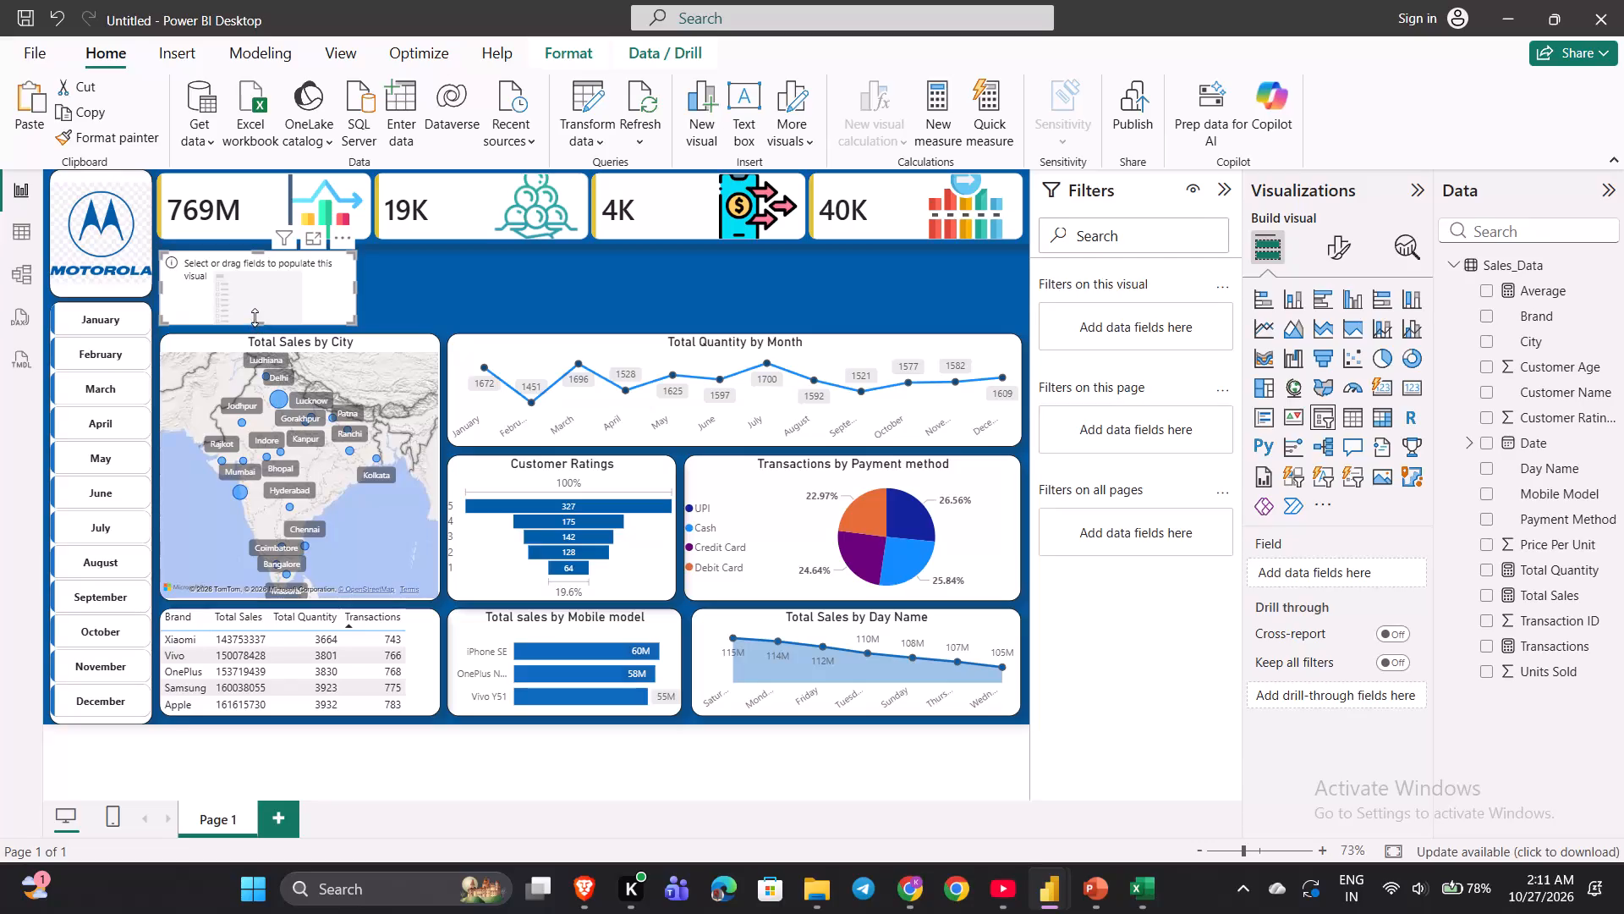
left_click_drag(255, 317, 255, 313)
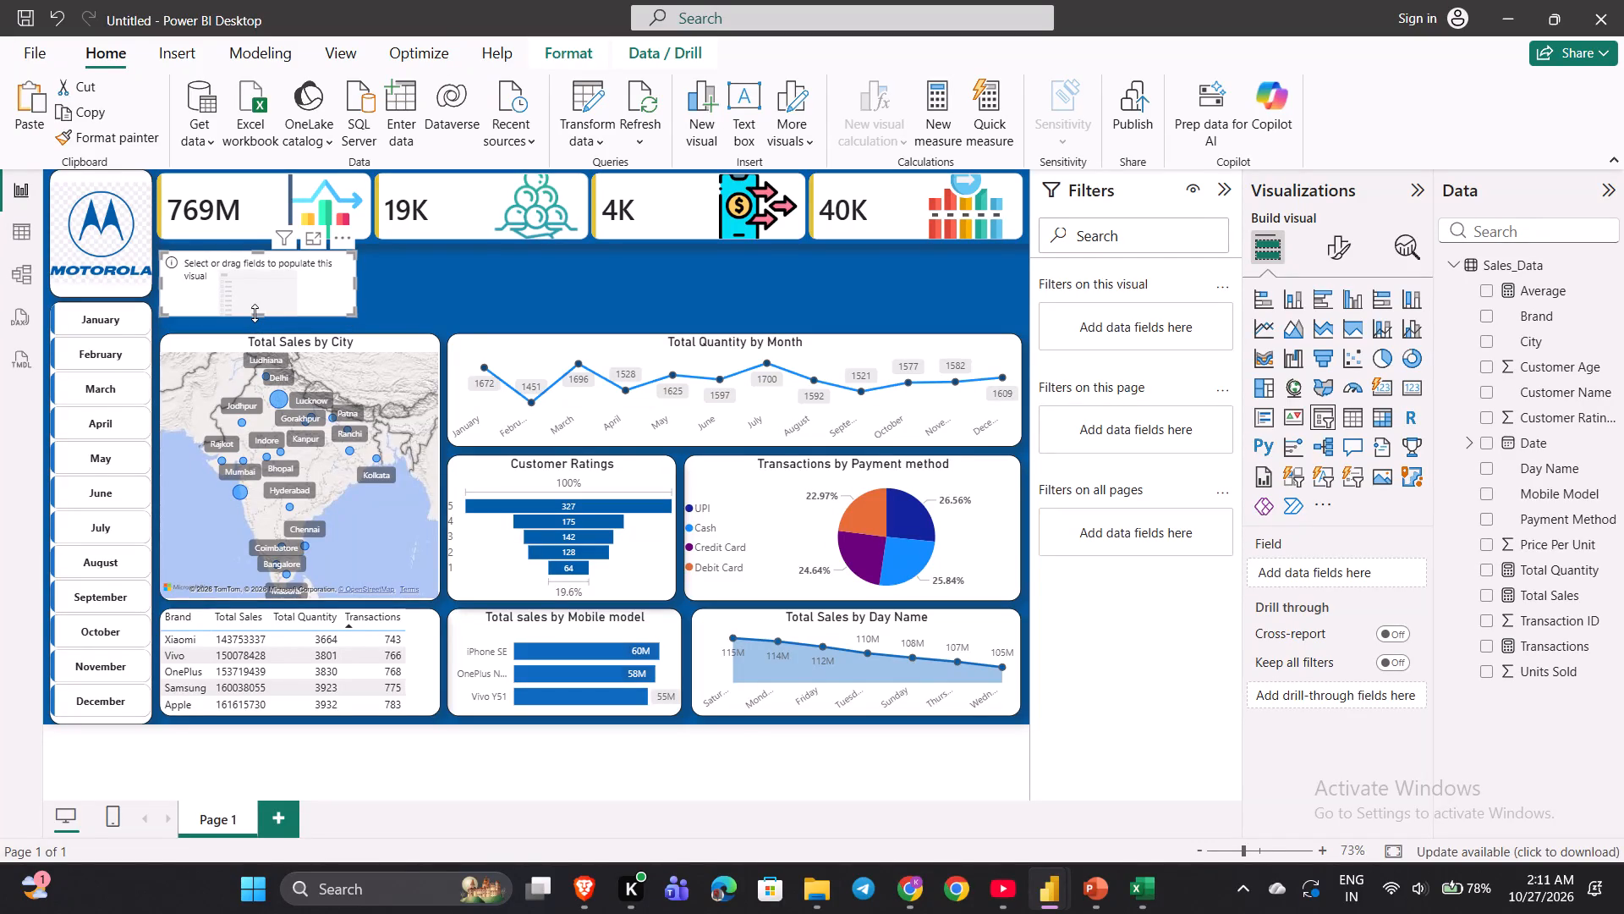
left_click(414, 303)
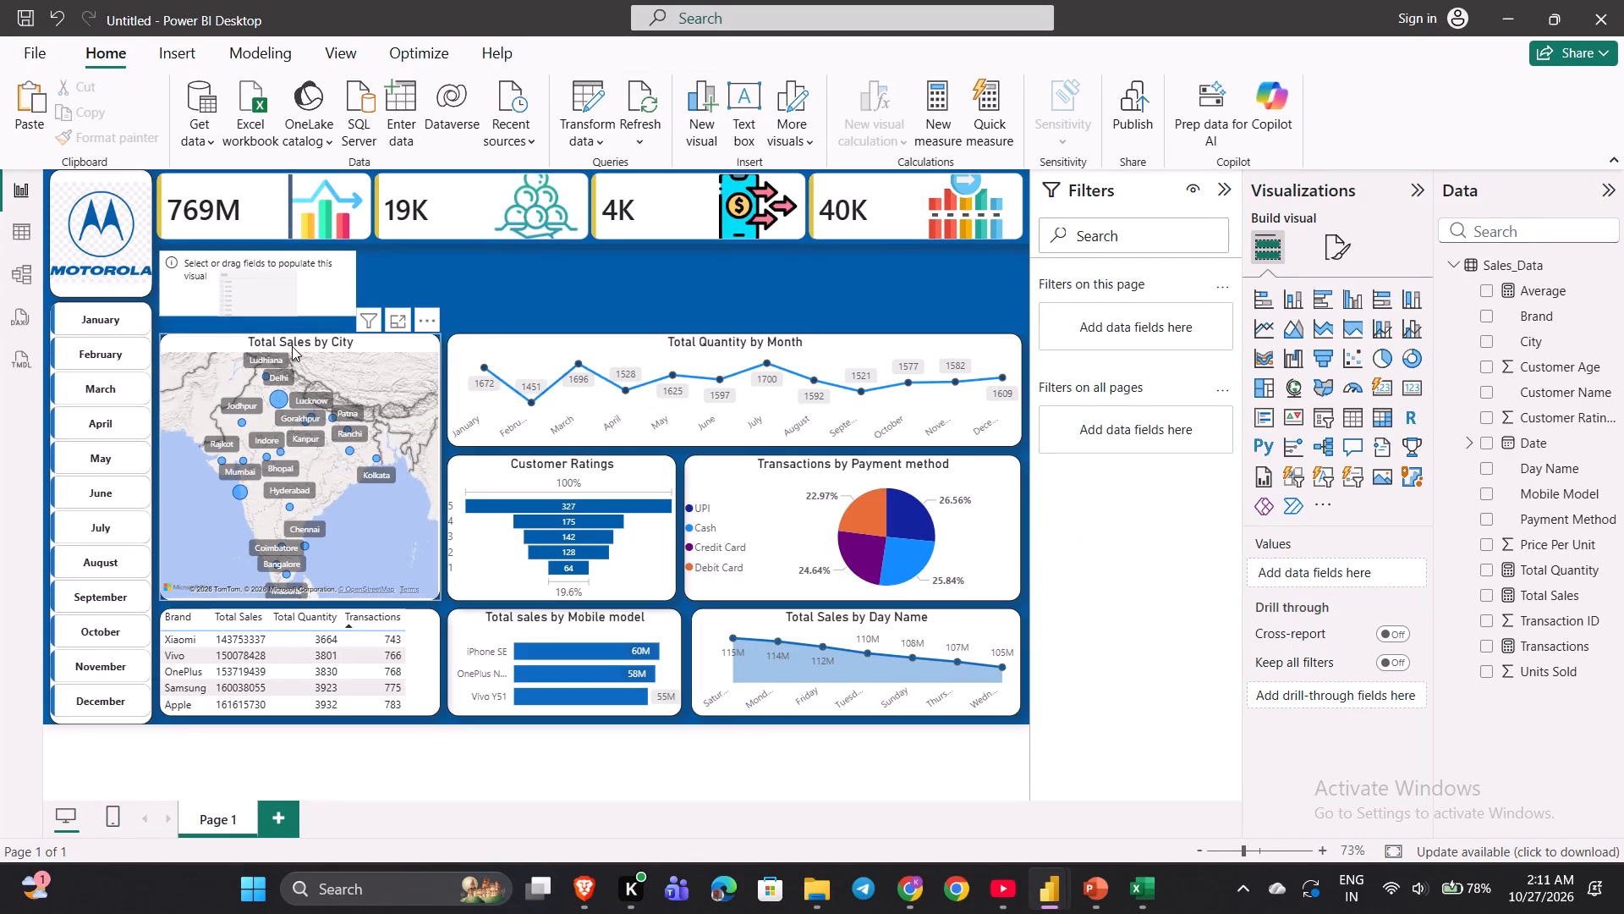
Raise the top edge of the Total Sales by City map to sit just beneath the empty slicer.
left_click(292, 346)
left_click(302, 335)
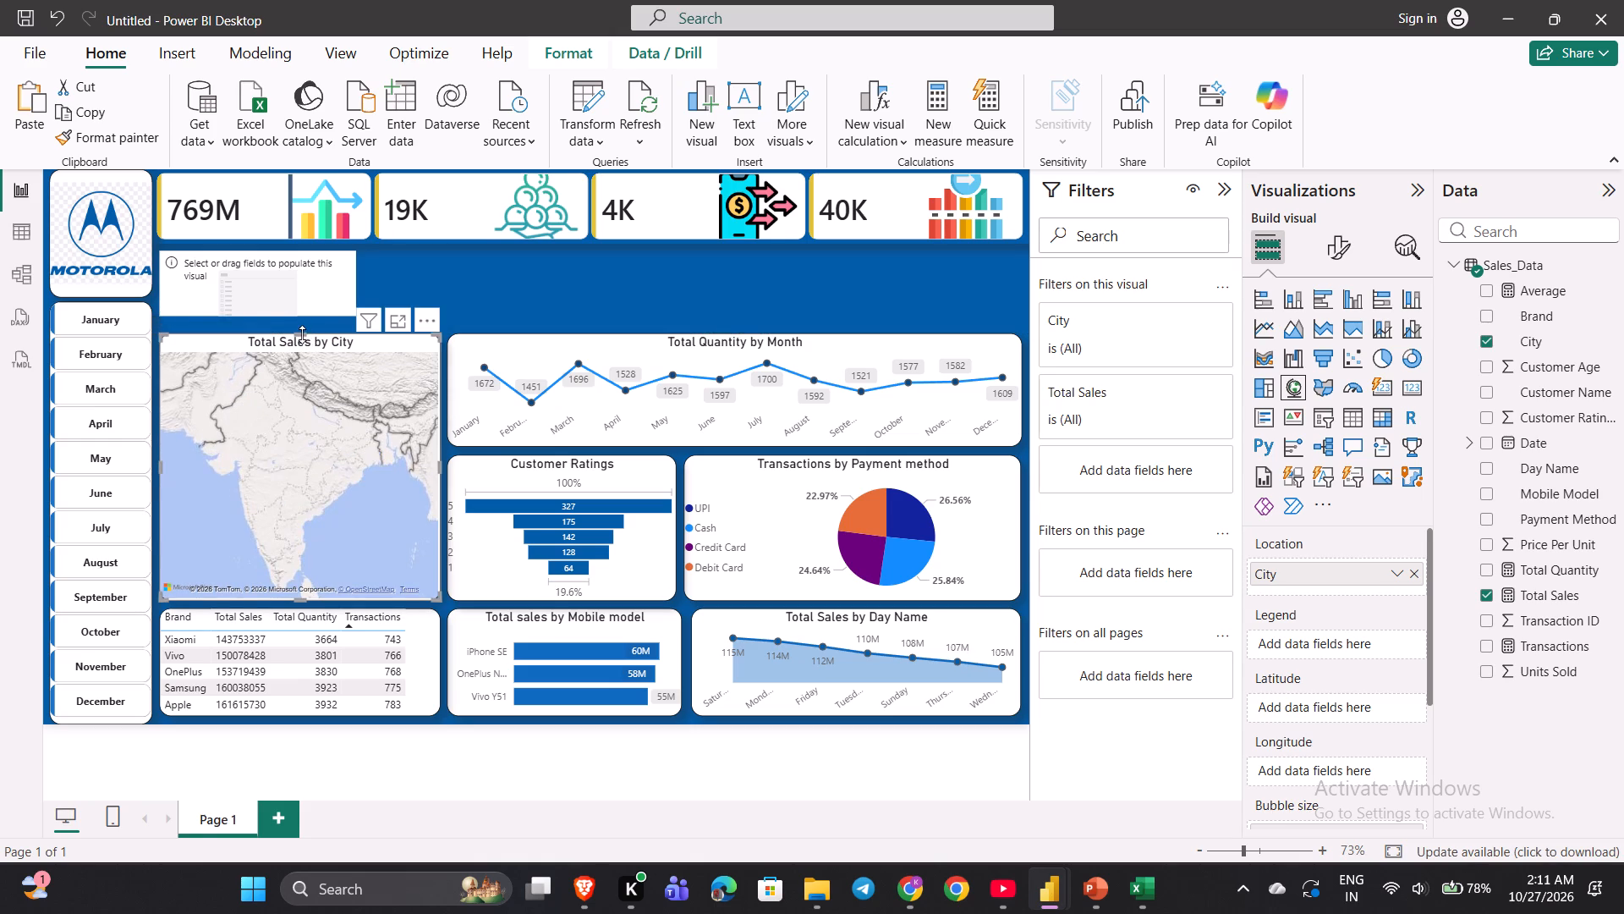
left_click_drag(302, 332, 299, 325)
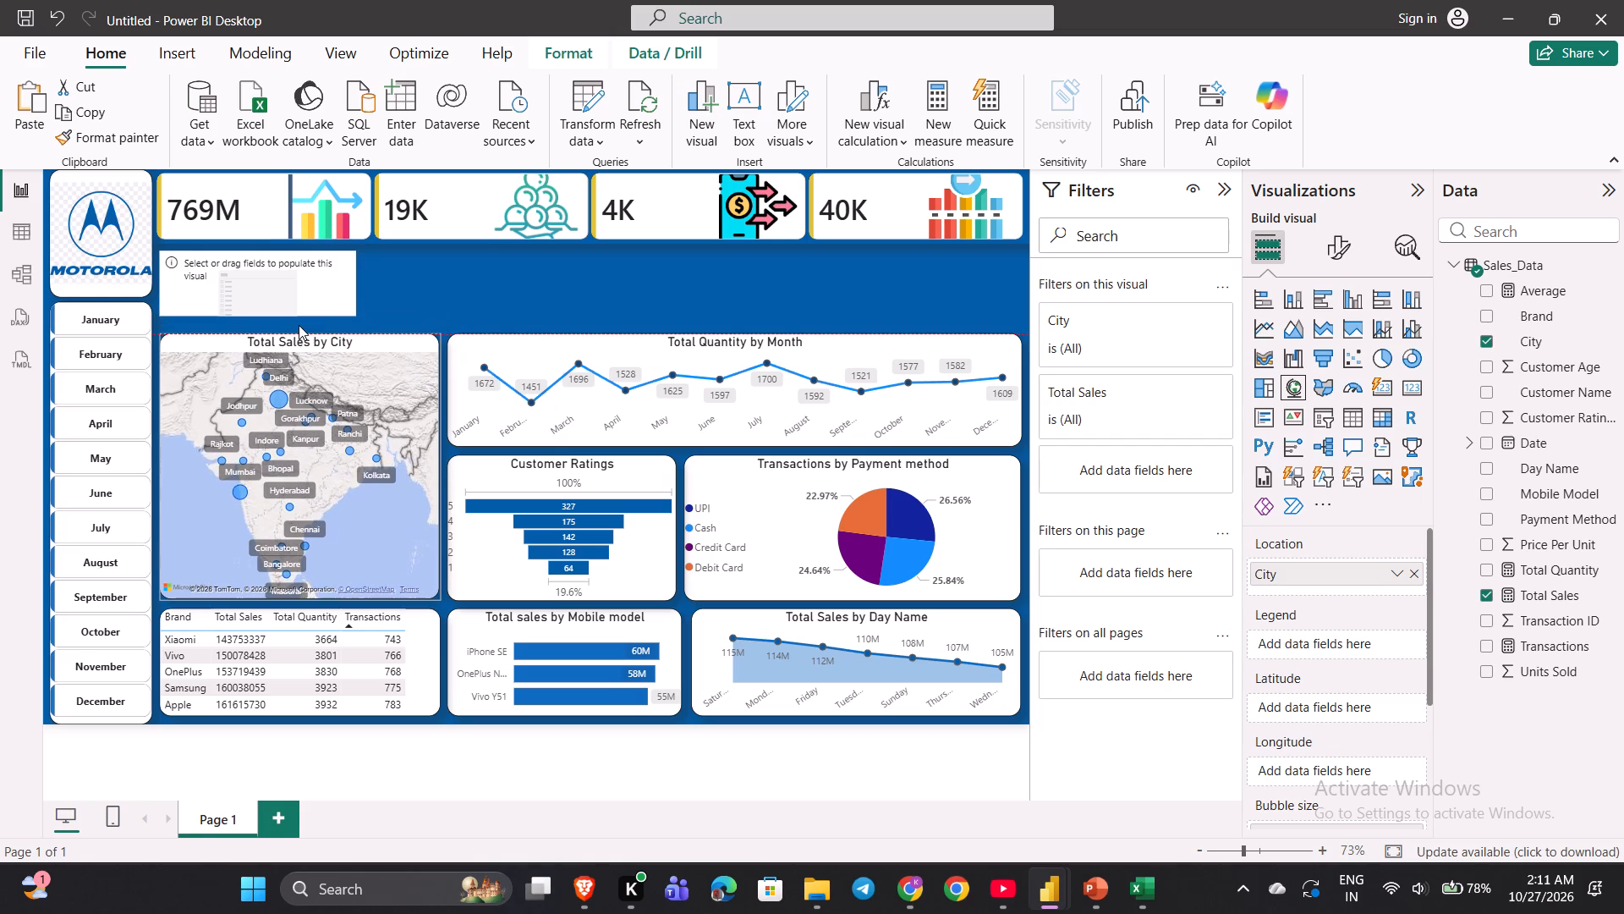
left_click_drag(299, 325, 299, 324)
left_click(571, 297)
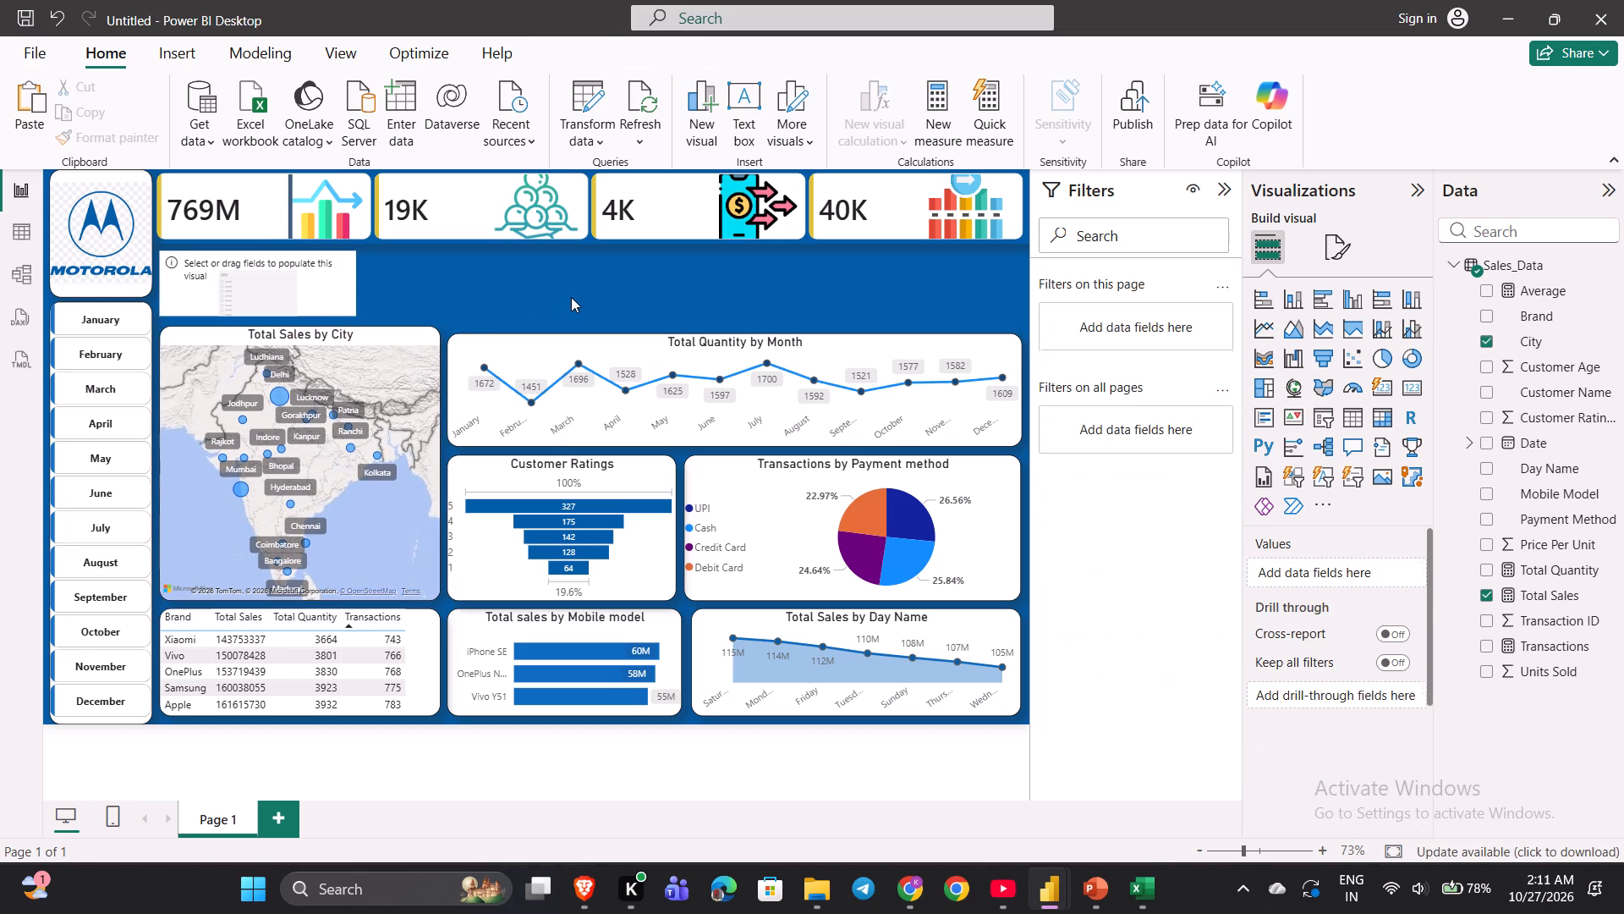
Raise the top edge of the Total Quantity by Month chart to align with the map's top edge.
left_click(605, 339)
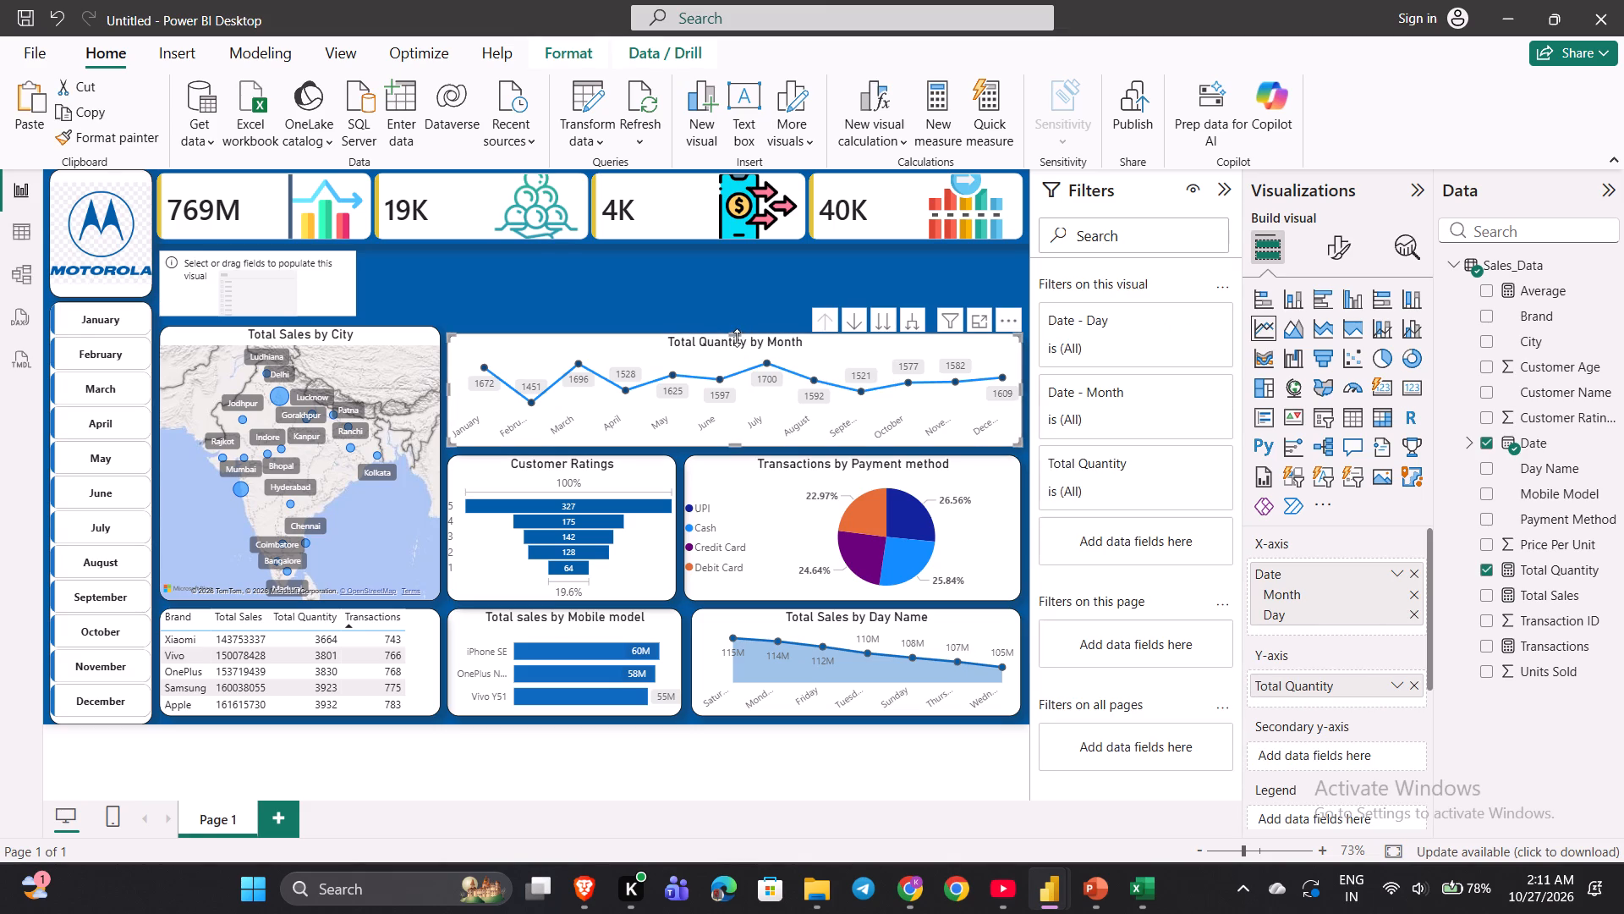
left_click_drag(737, 337, 735, 326)
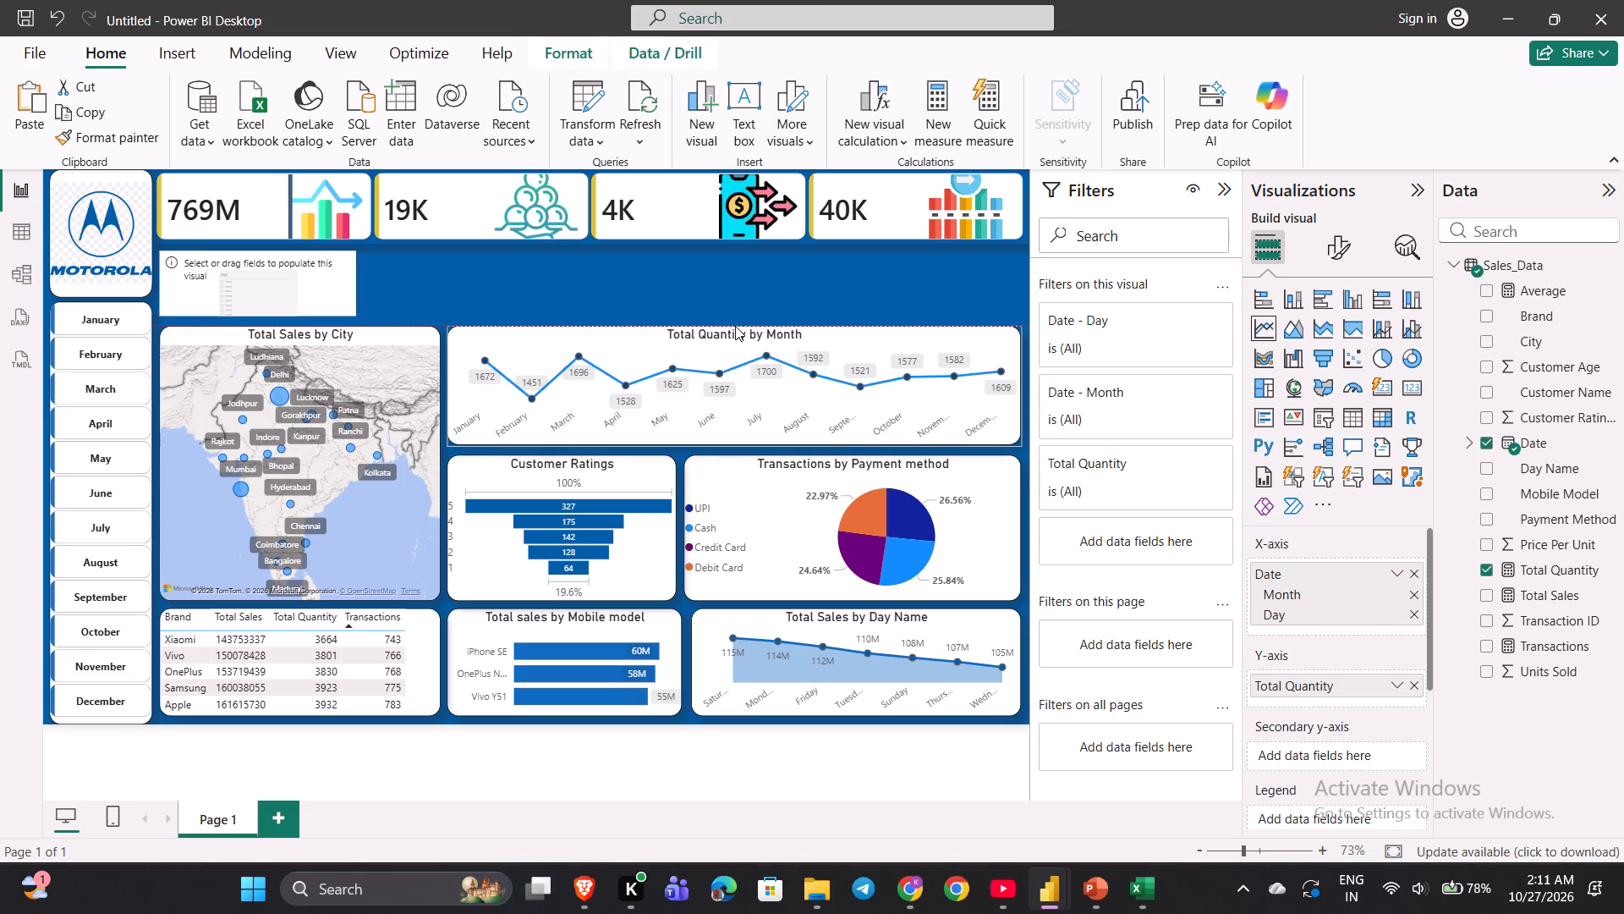
left_click_drag(735, 326, 735, 329)
left_click(641, 284)
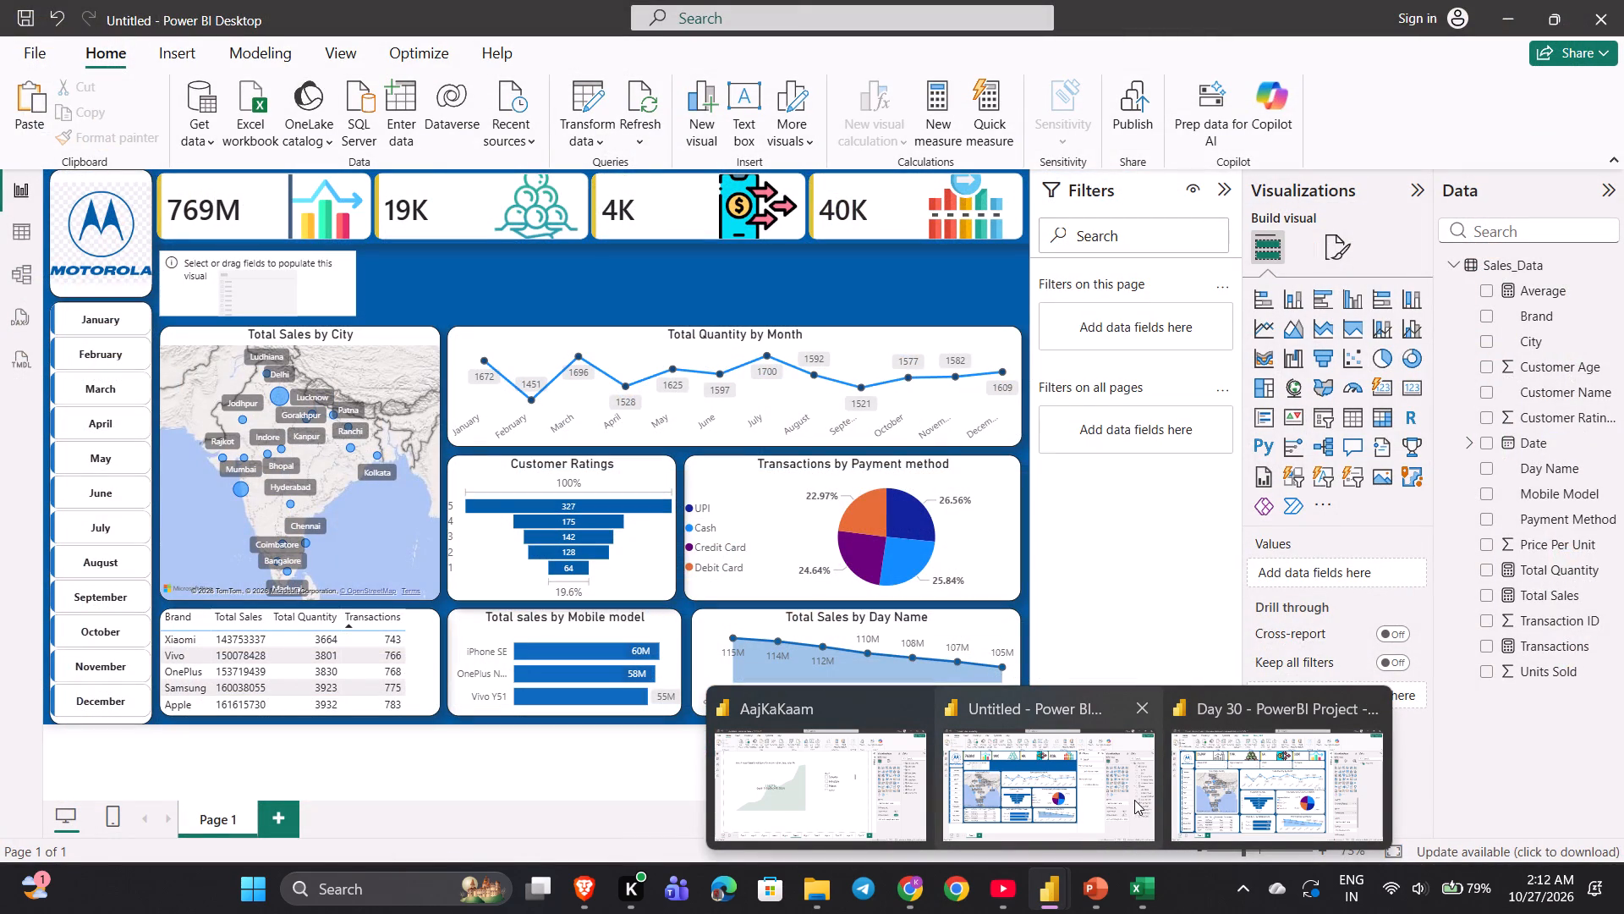
left_click(1134, 800)
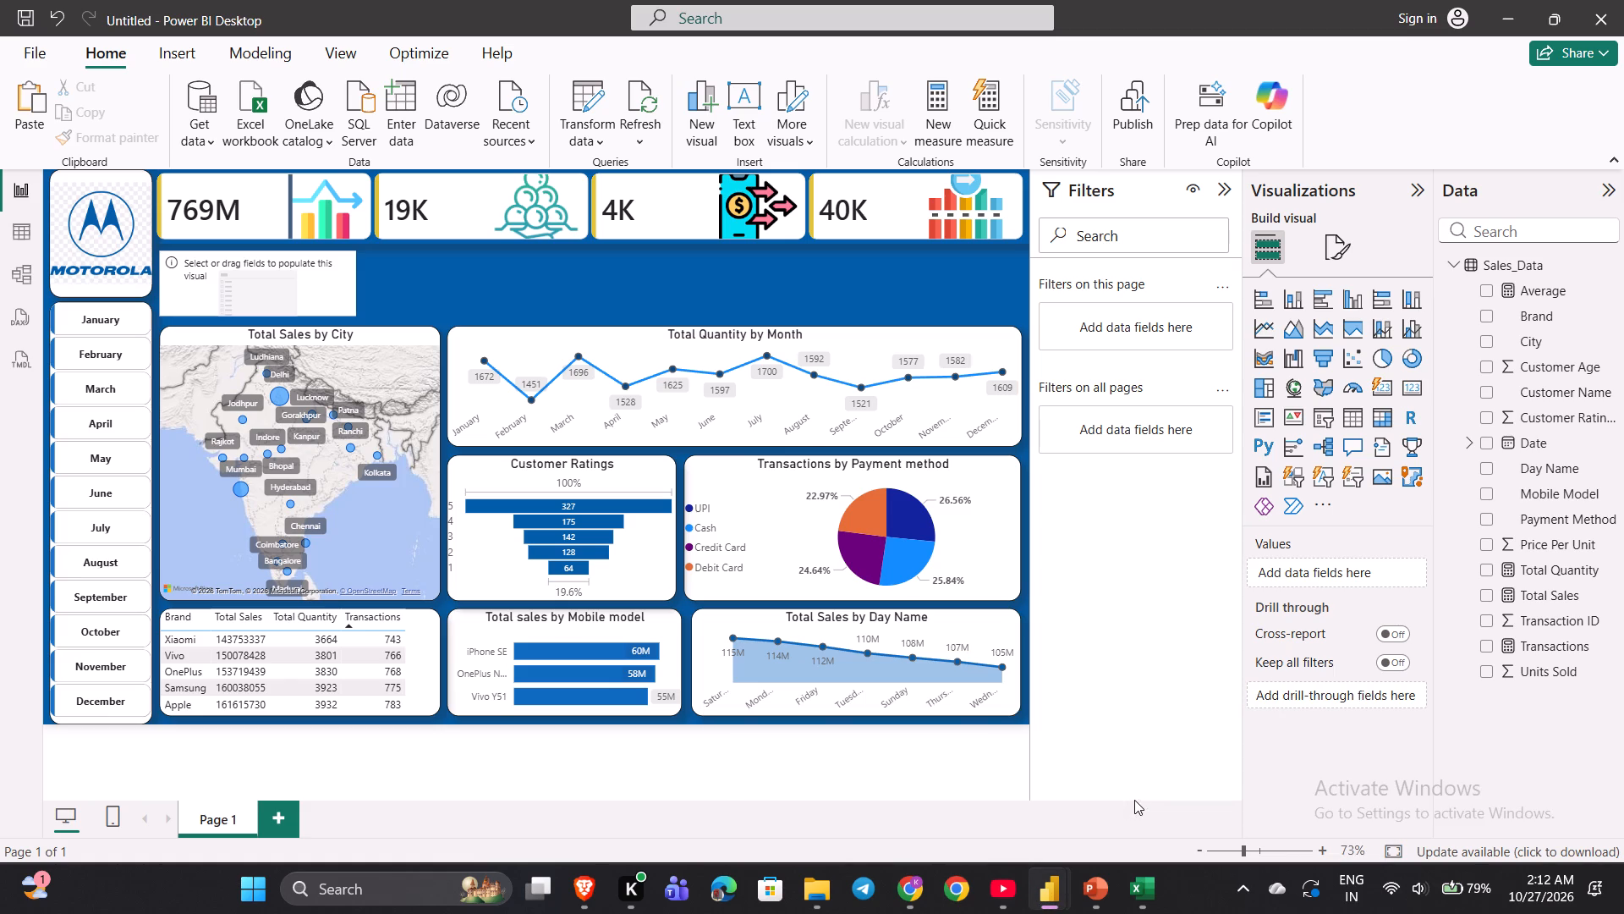
Switch to the YouTube tutorial and watch how the empty slicer is given a field and its slicer settings are opened.
left_click(992, 913)
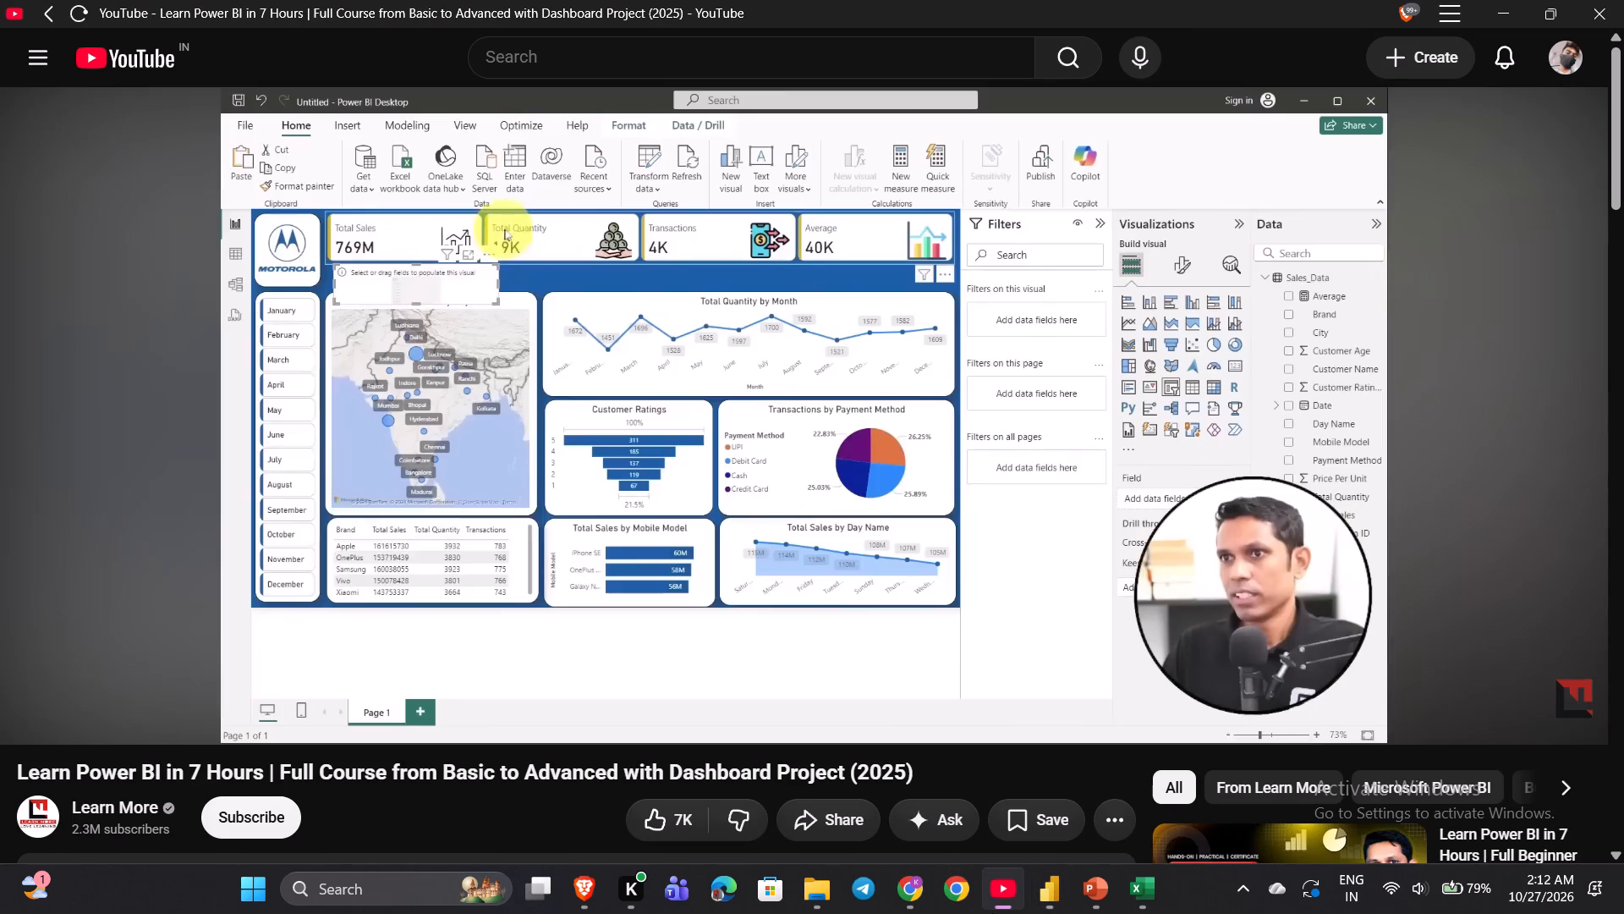
key("space")
key("Right")
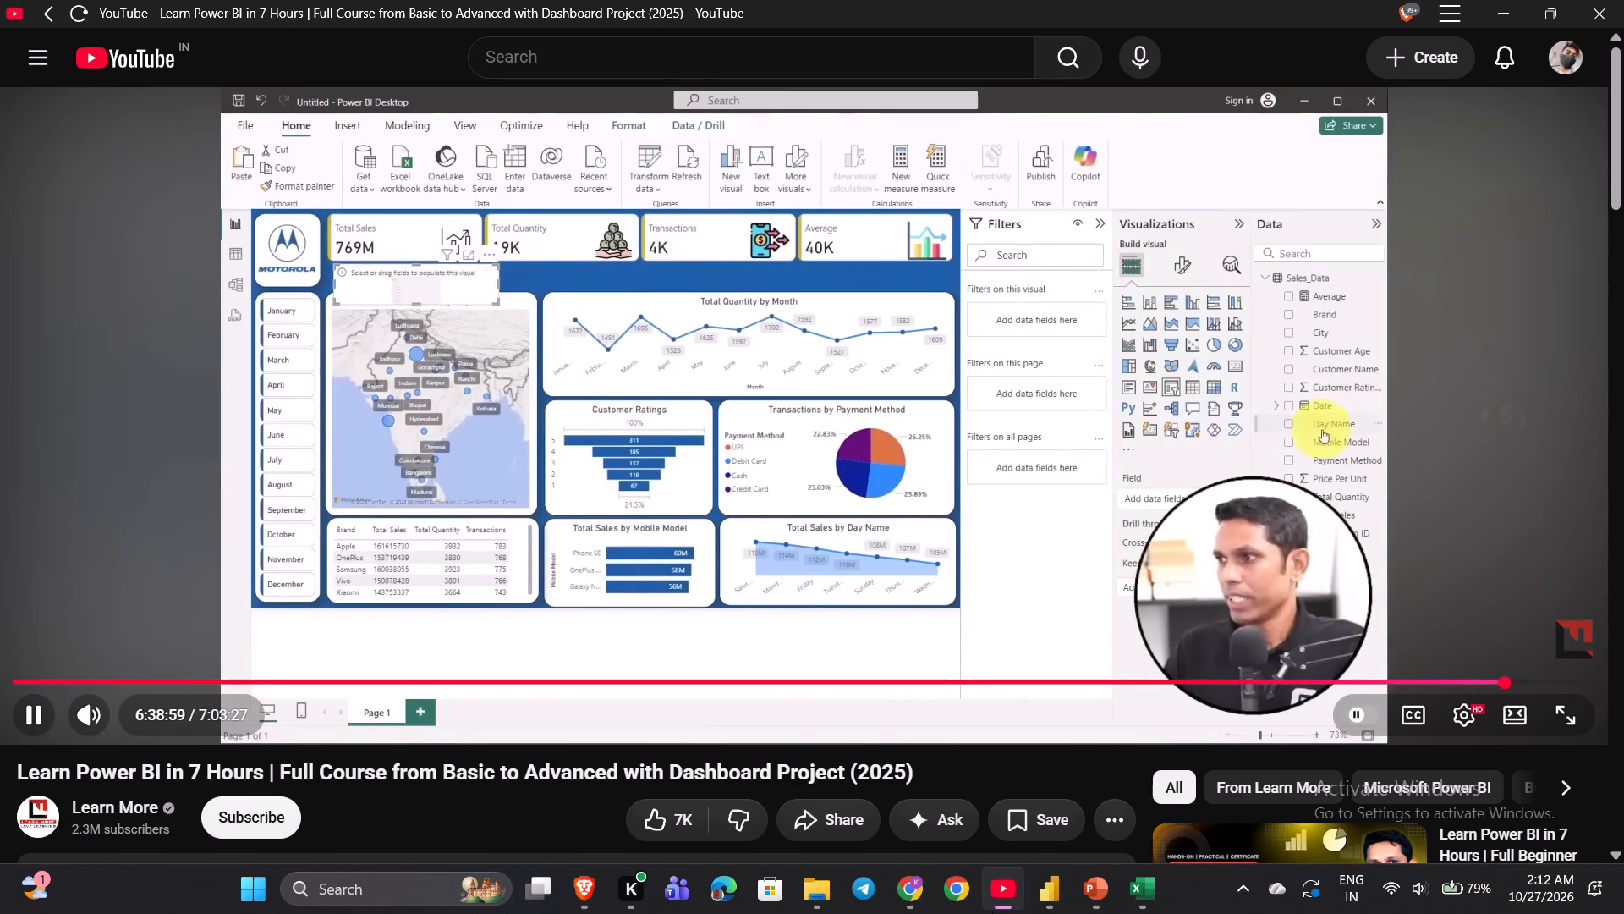
key("Left")
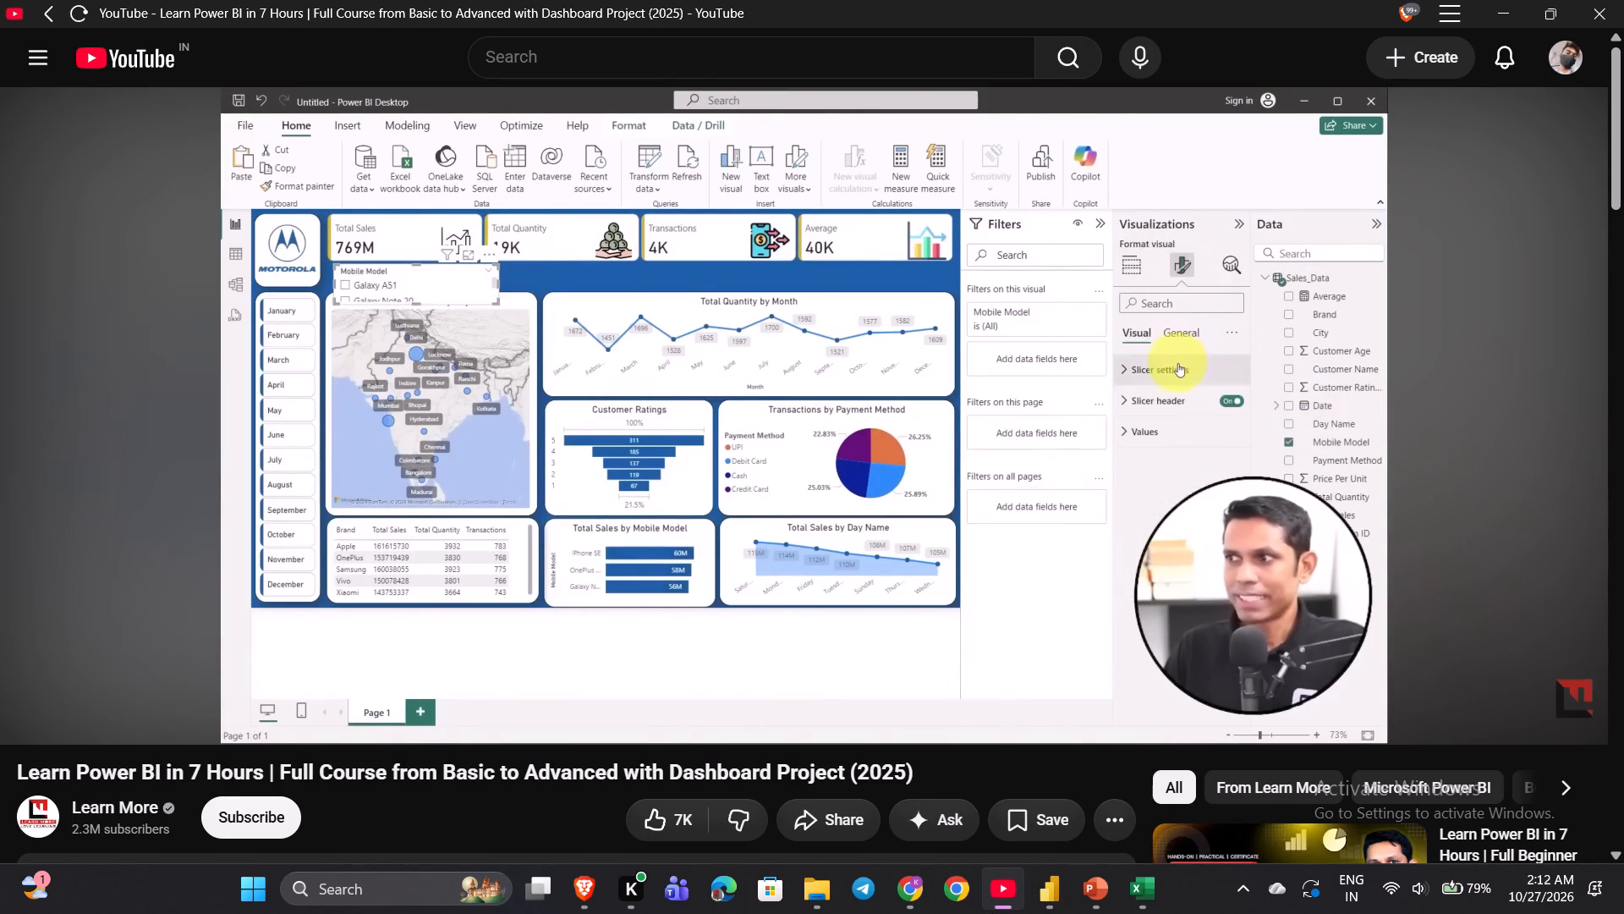
key("space")
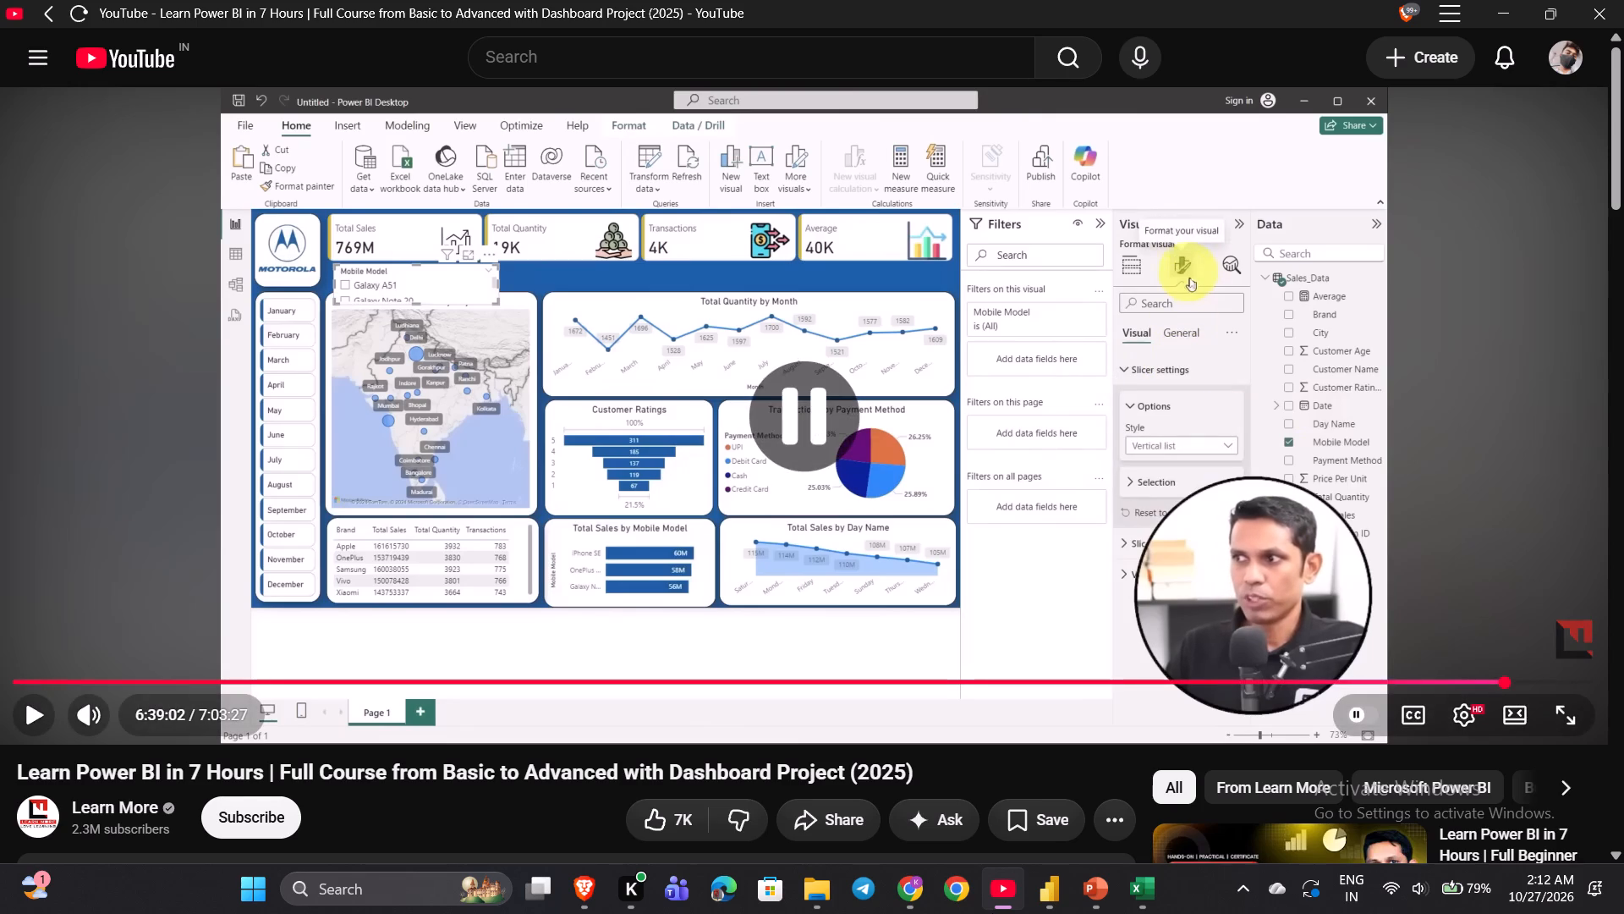
left_click(1051, 898)
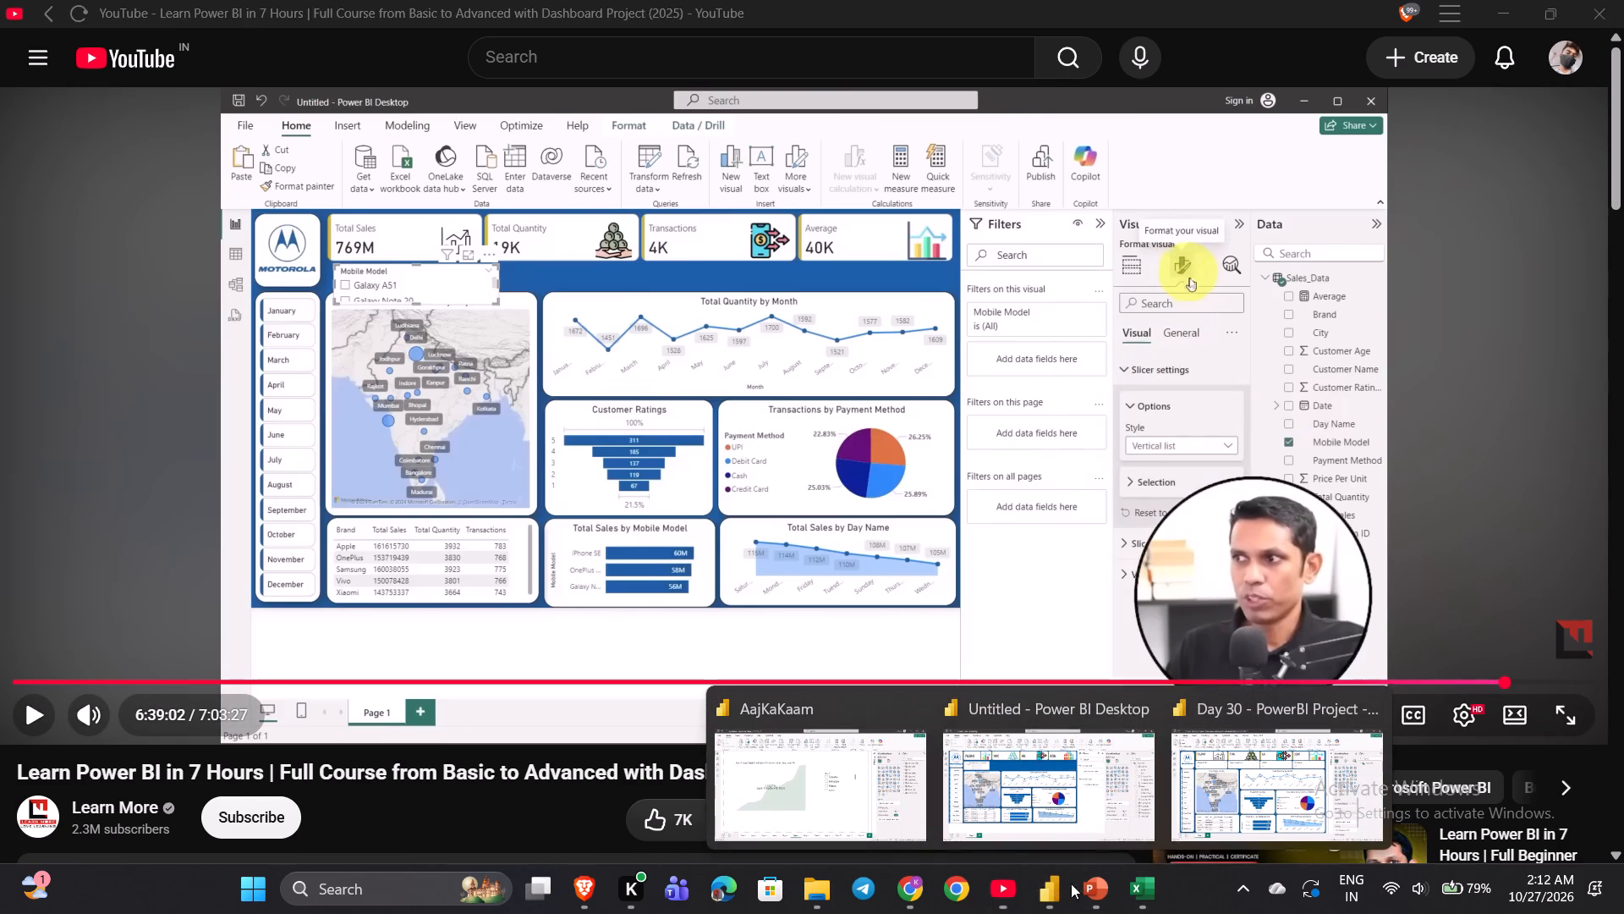
Switch back to the untitled Power BI dashboard report.
left_click(1104, 791)
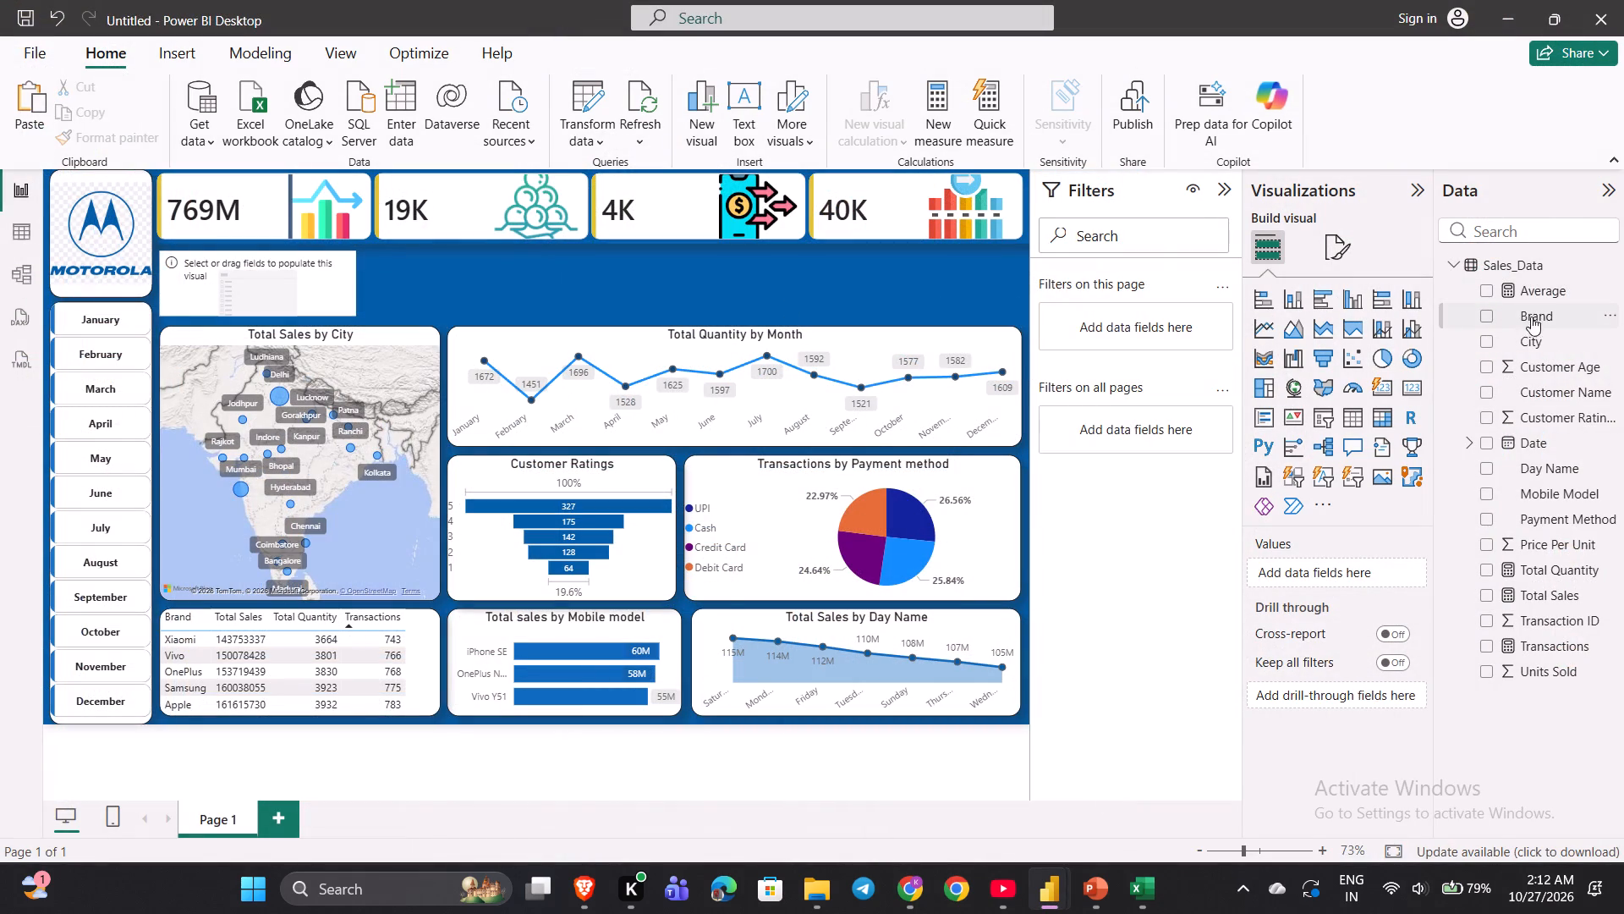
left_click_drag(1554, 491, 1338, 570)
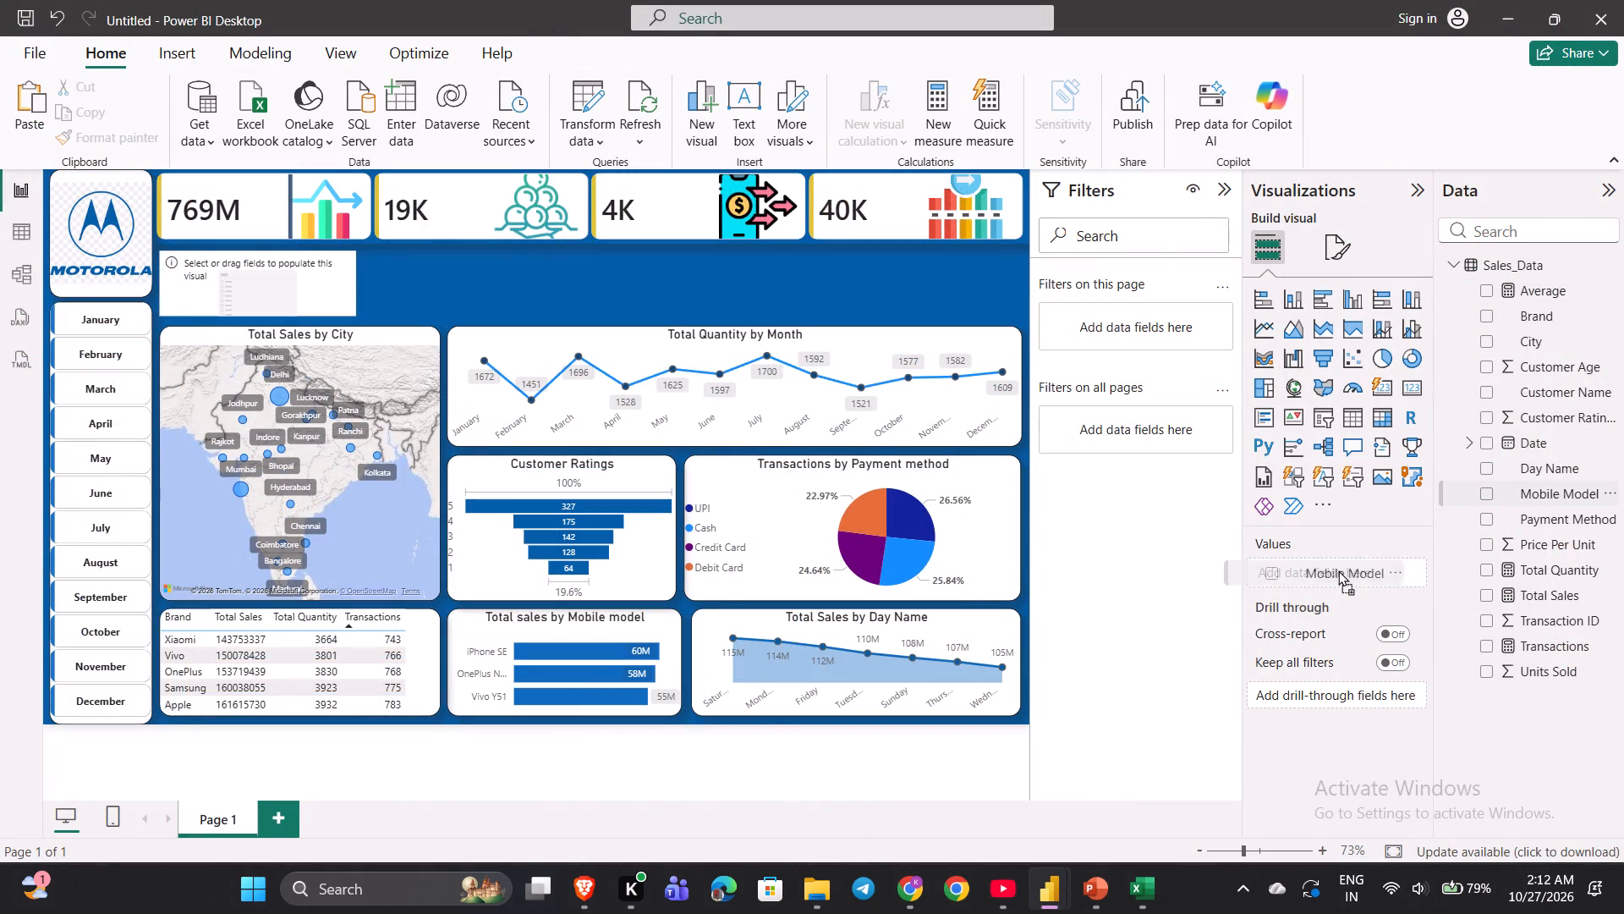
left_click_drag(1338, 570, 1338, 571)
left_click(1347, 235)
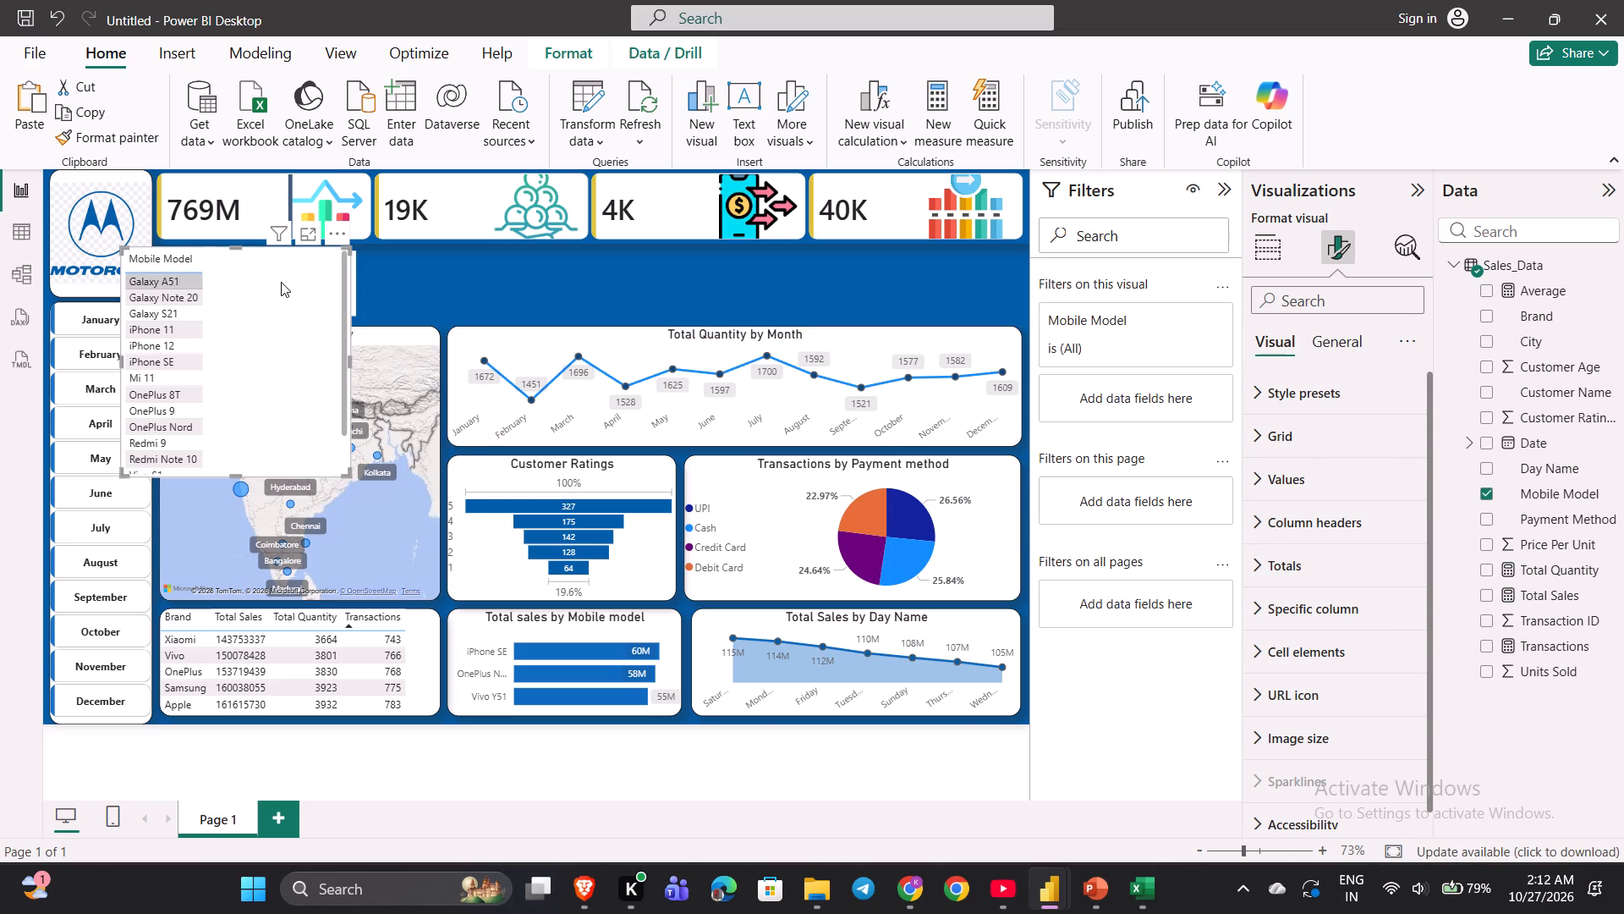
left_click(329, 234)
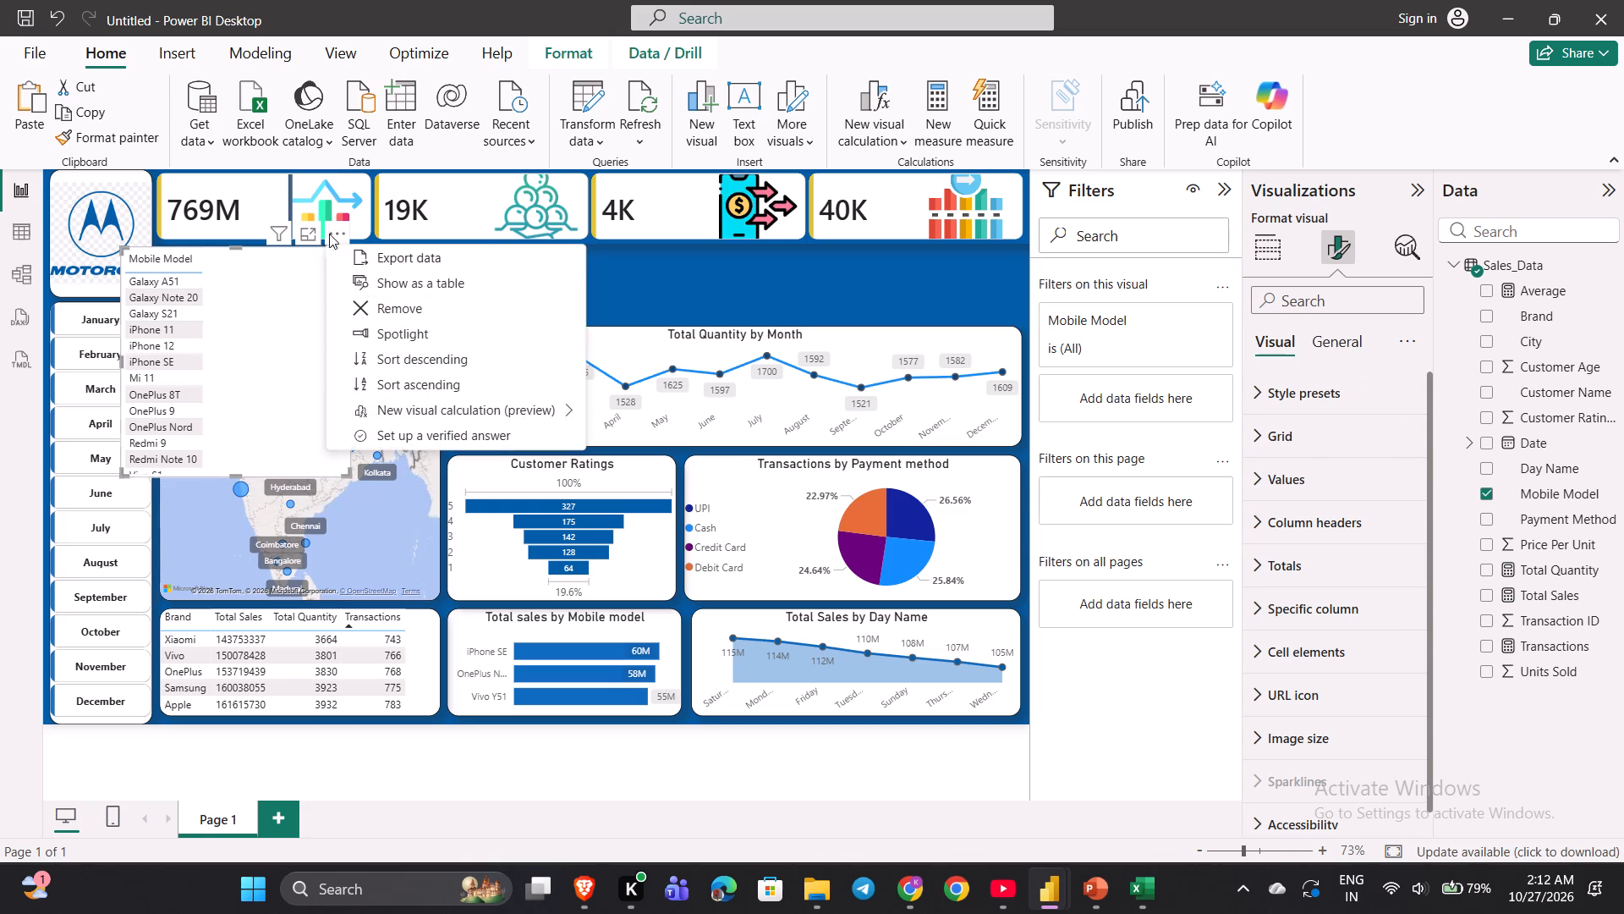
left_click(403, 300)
Assign the Mobile Model field to the empty slicer above the Total Sales by City map.
left_click(279, 295)
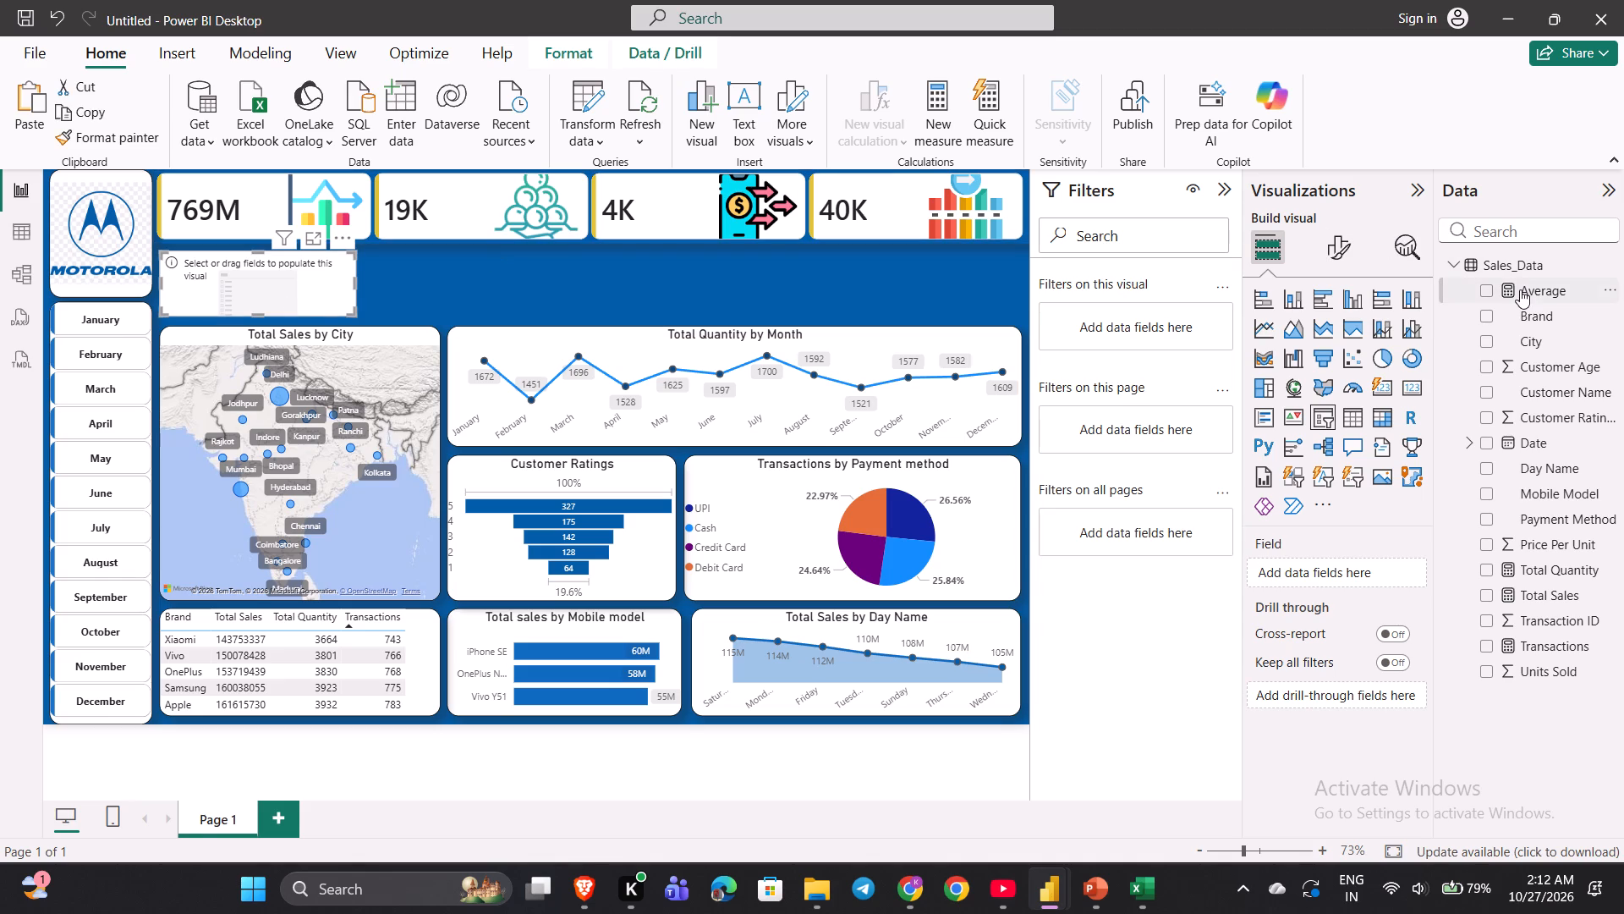
left_click_drag(1544, 494, 1451, 486)
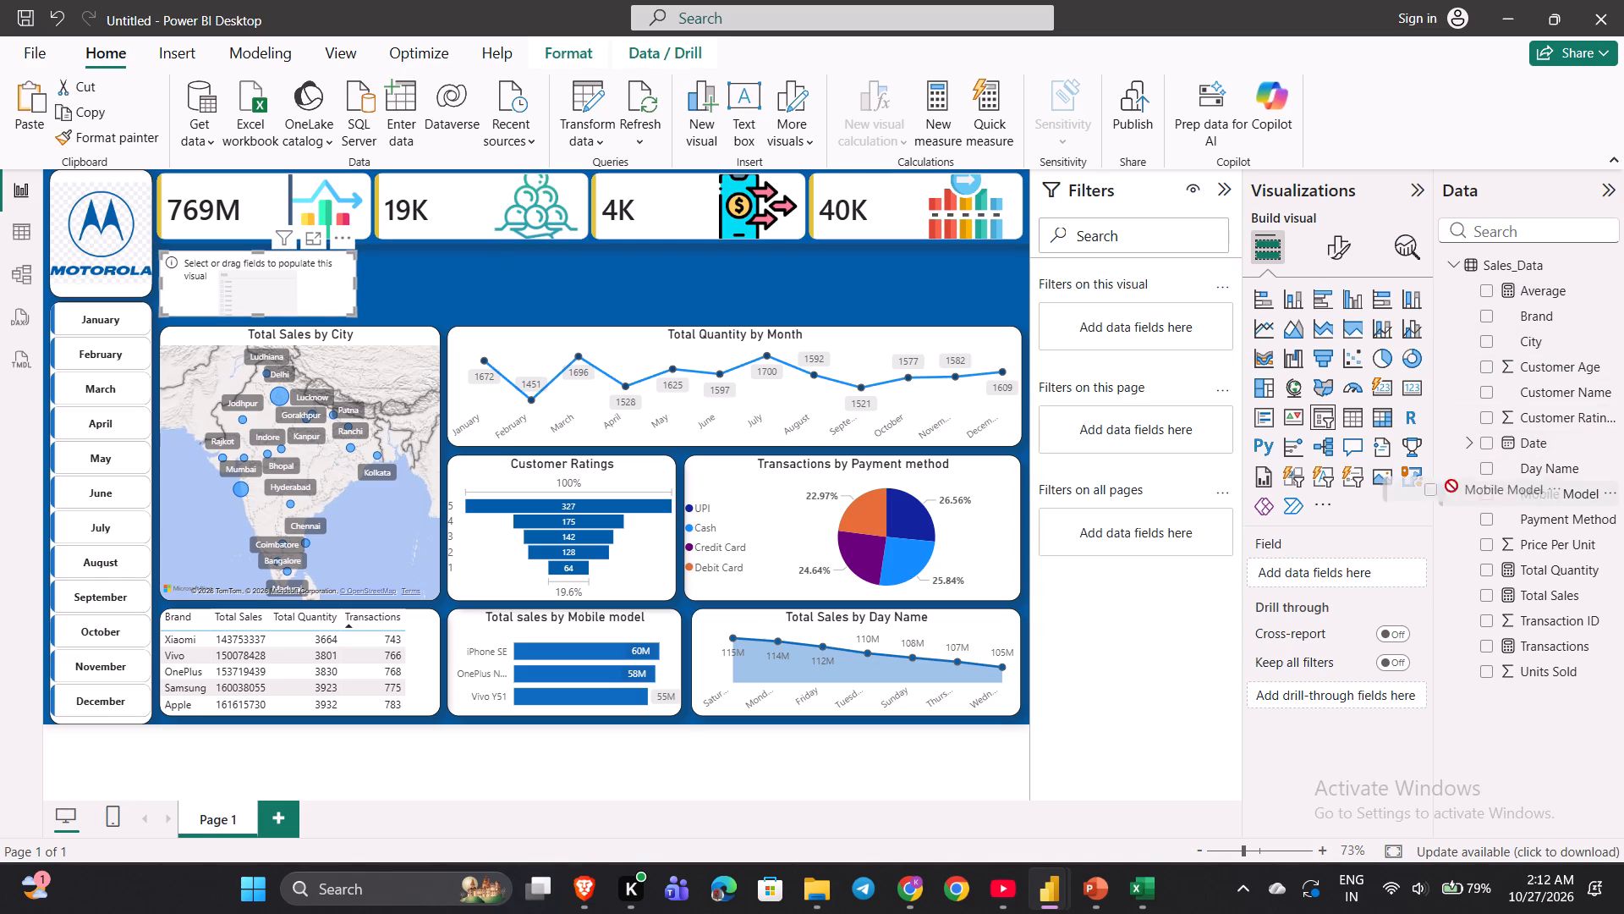
left_click_drag(1451, 486, 1349, 571)
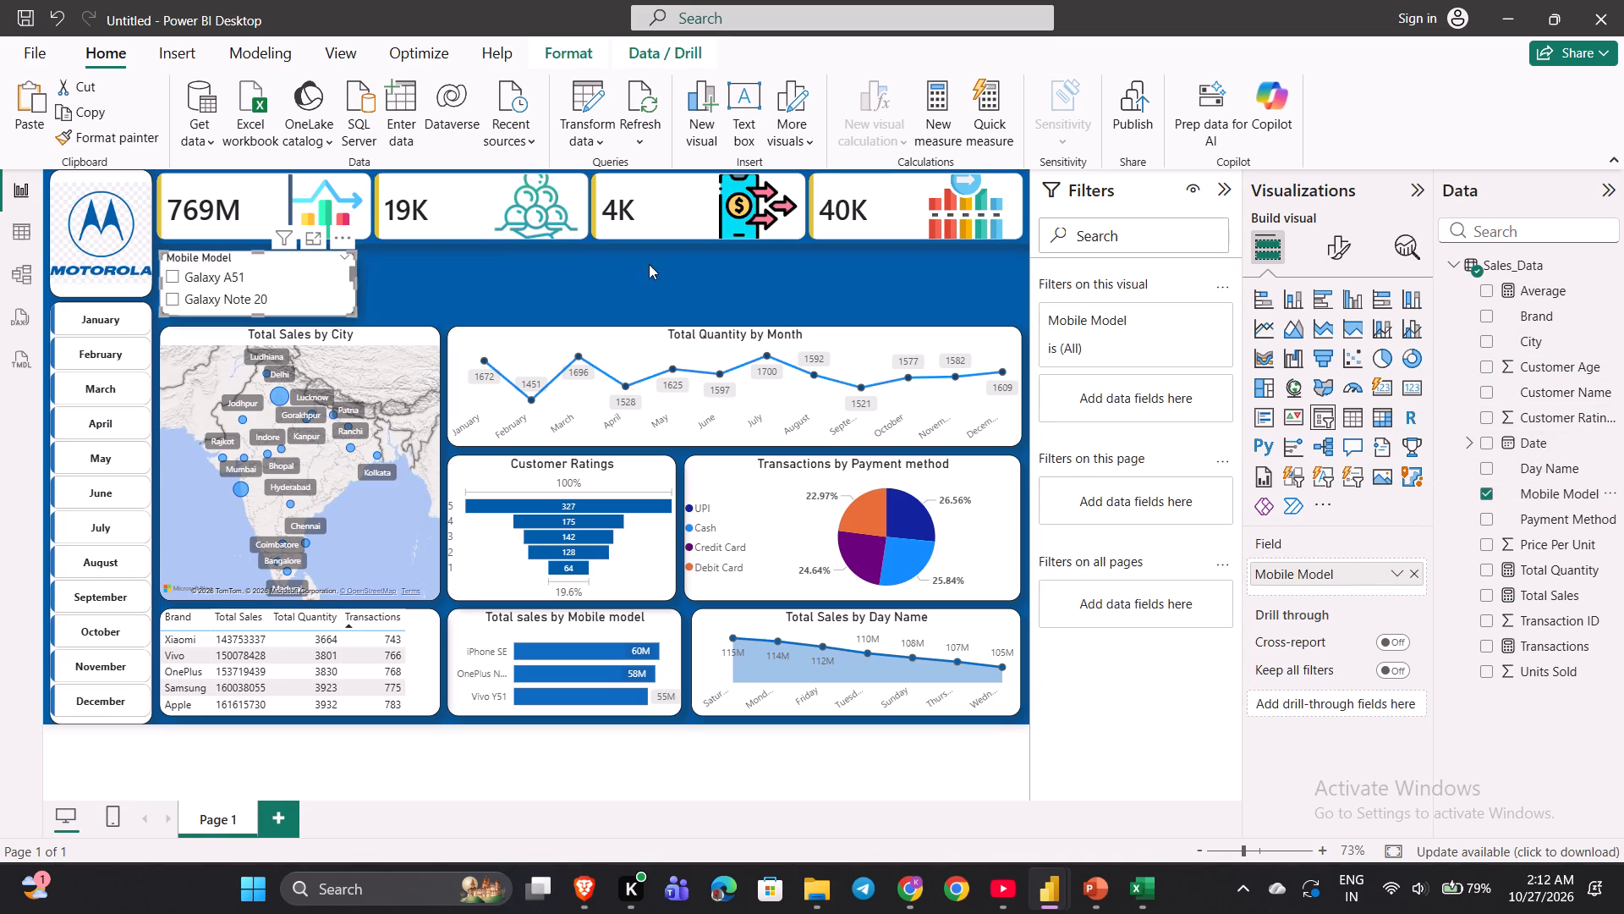
Try the Tile style on the Mobile Model slicer, then set its style to Dropdown.
scroll(267, 295, "up", 2)
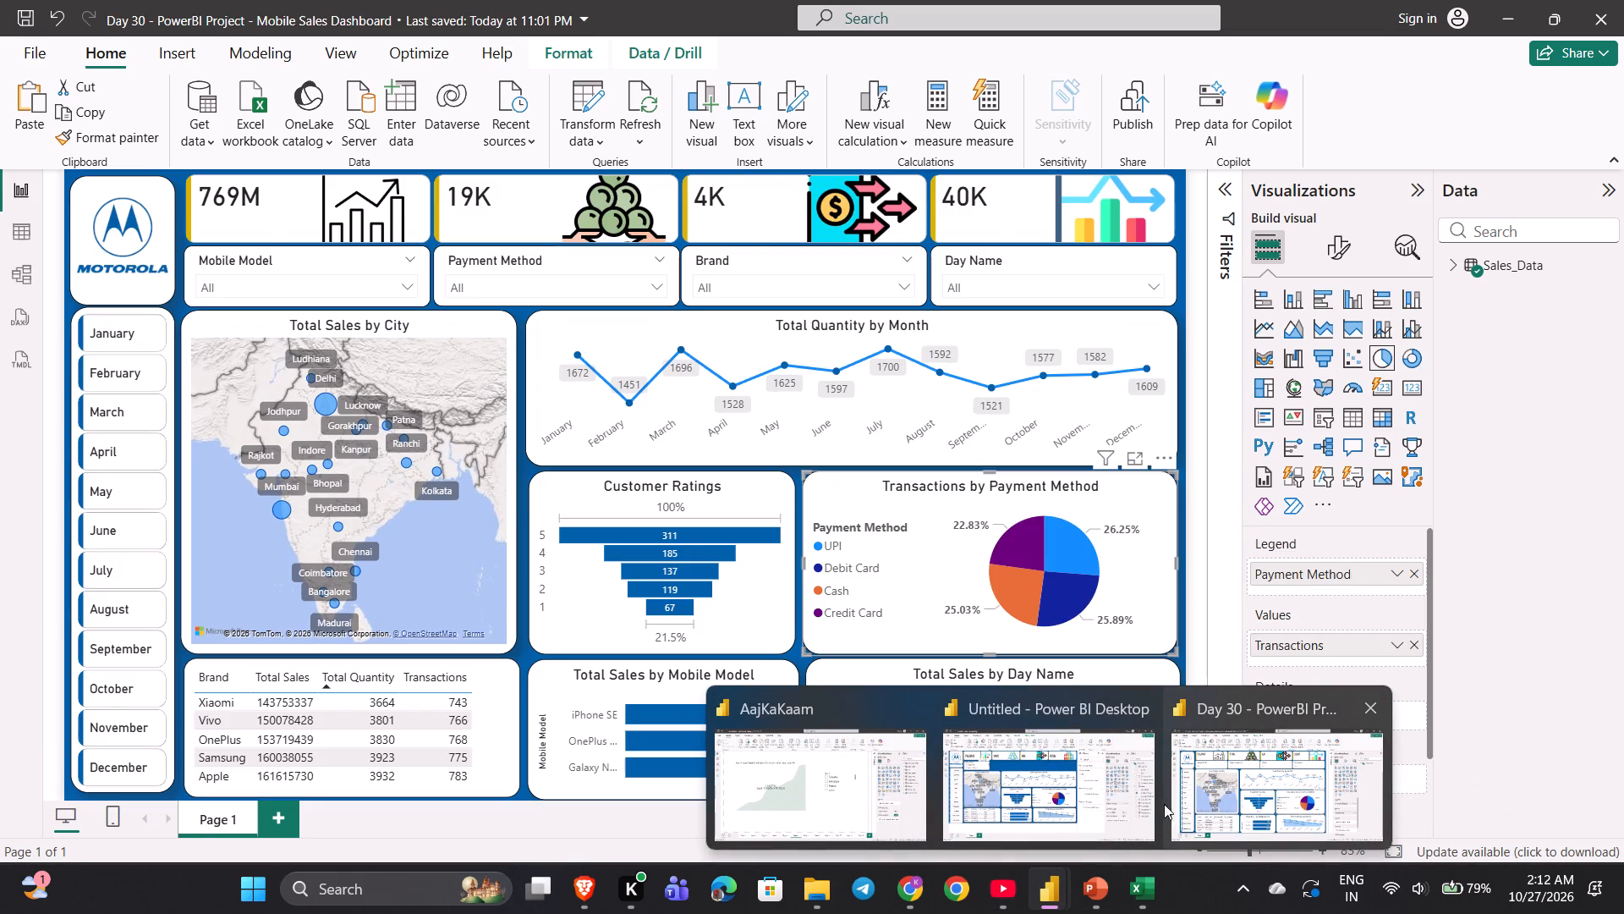
left_click(1107, 811)
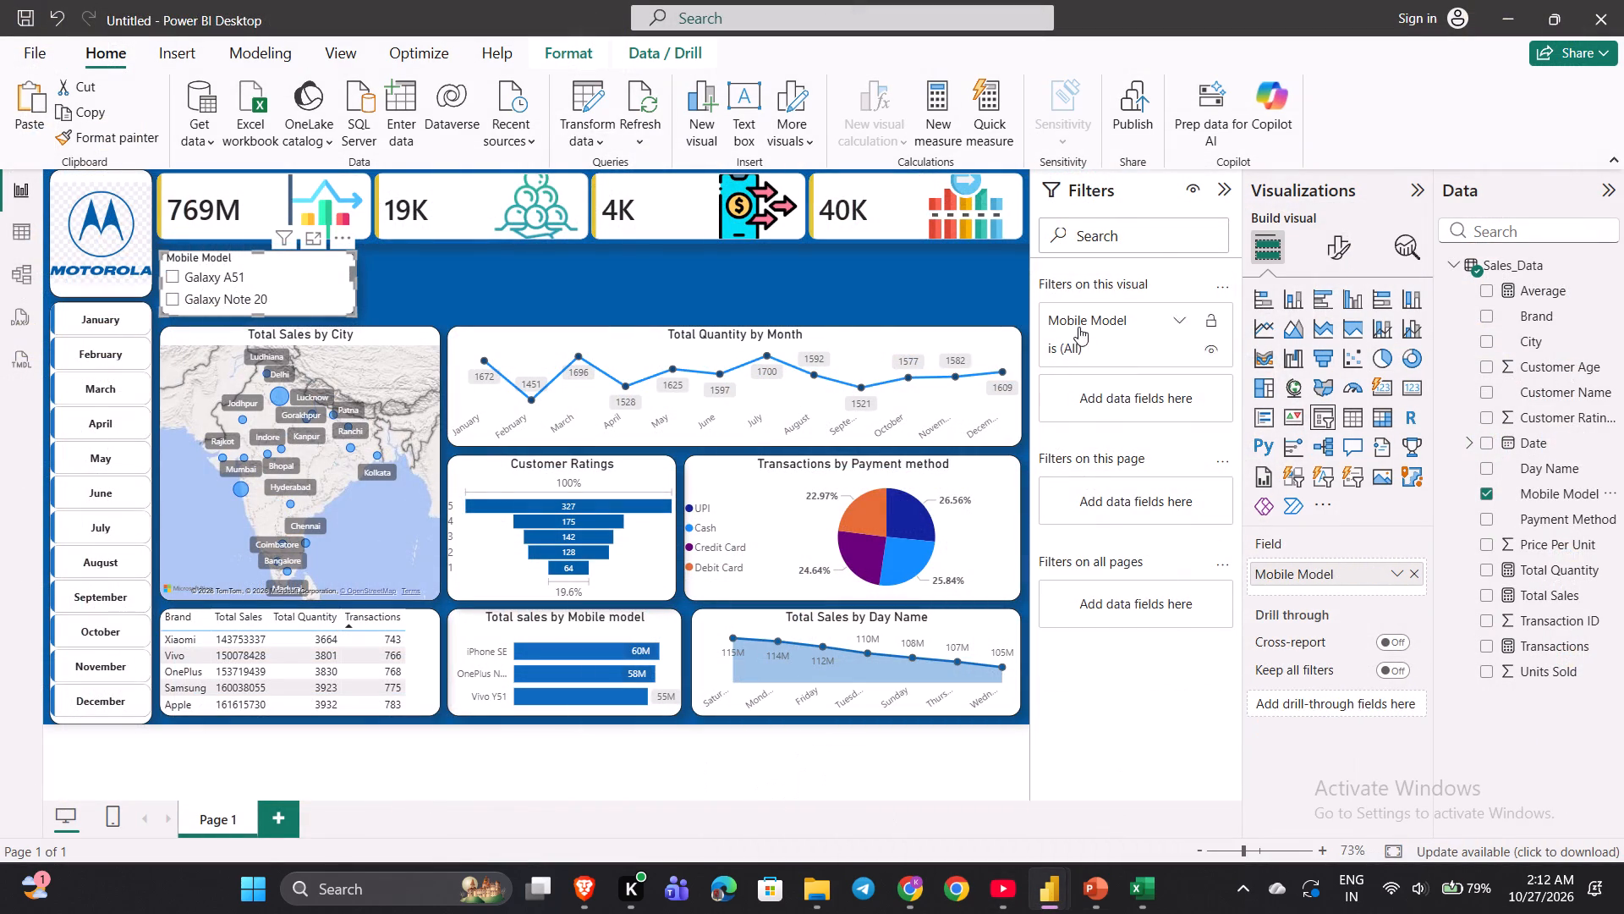
left_click(1339, 230)
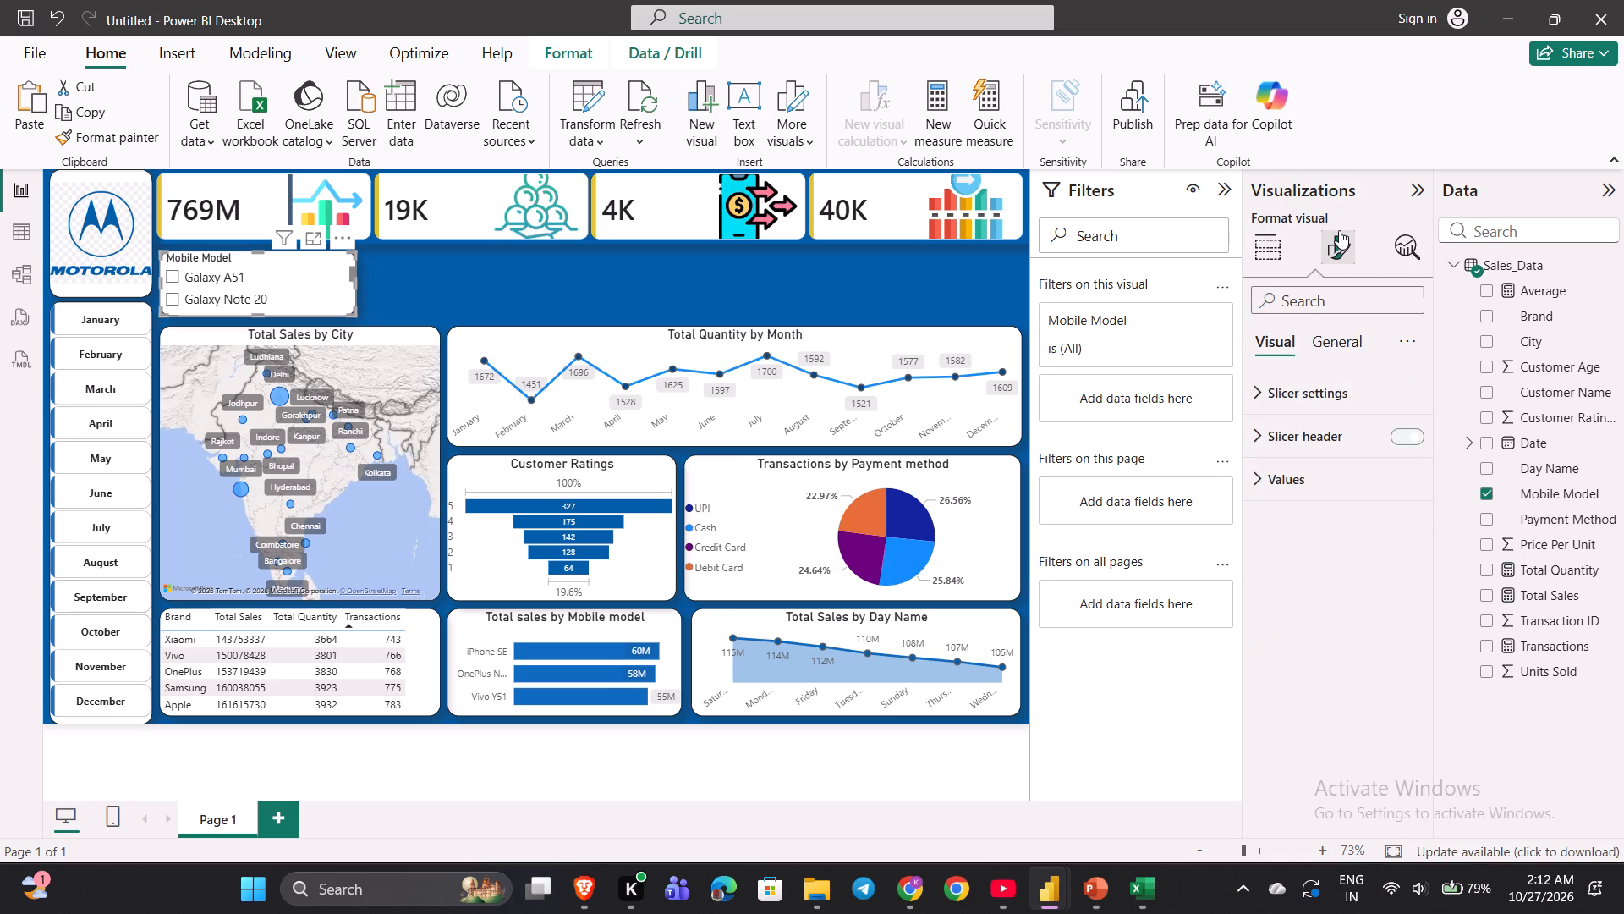
left_click(1287, 403)
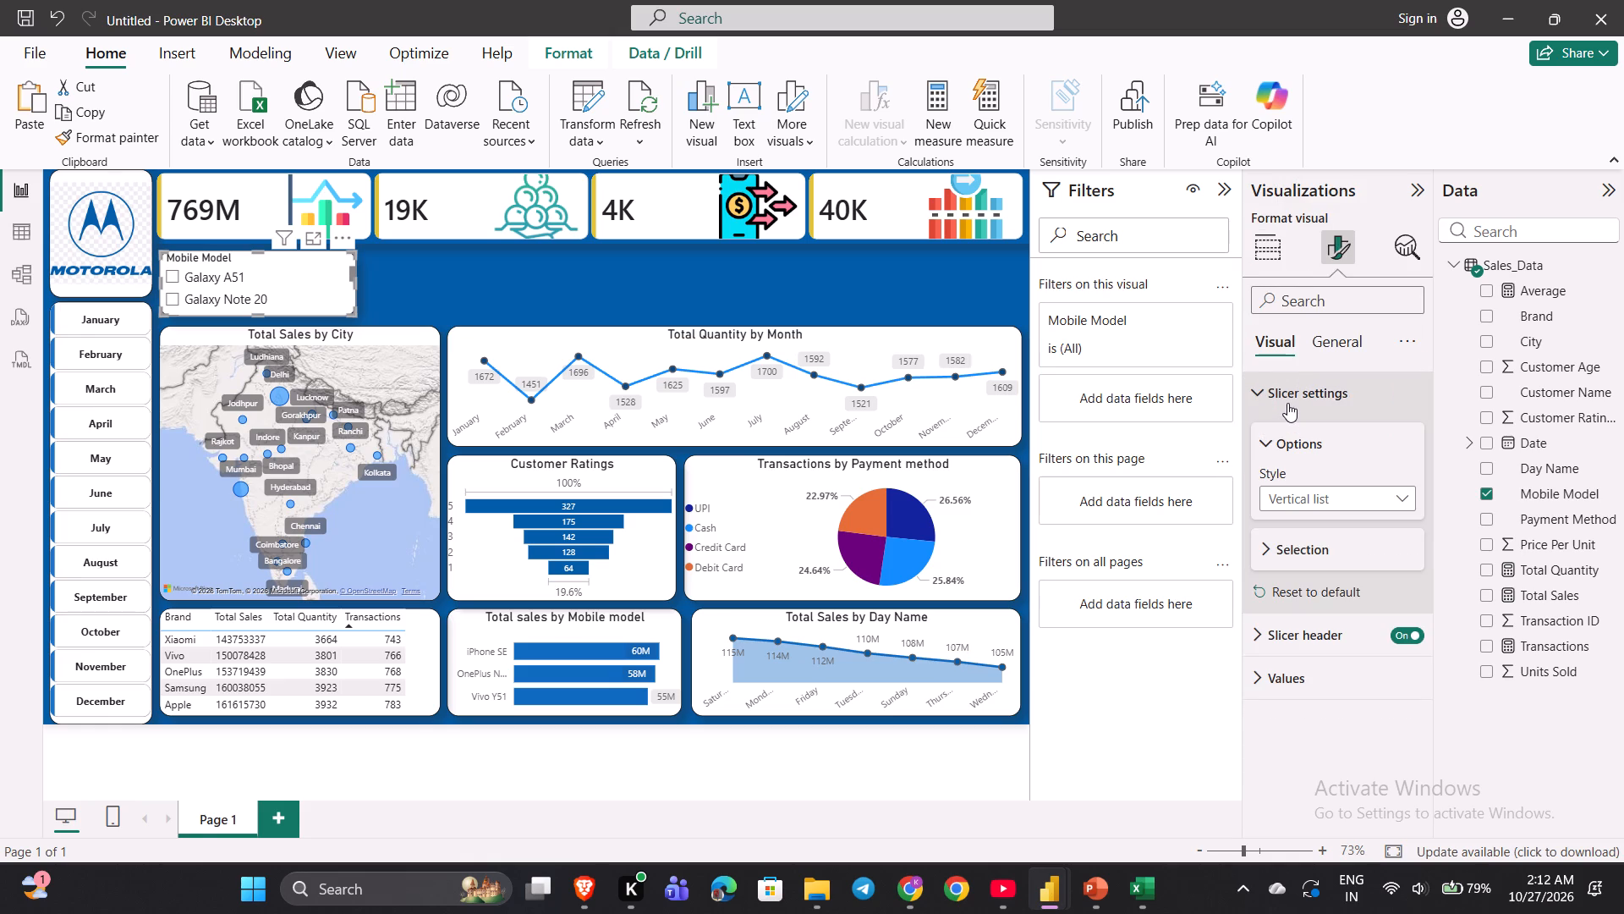
left_click(1332, 489)
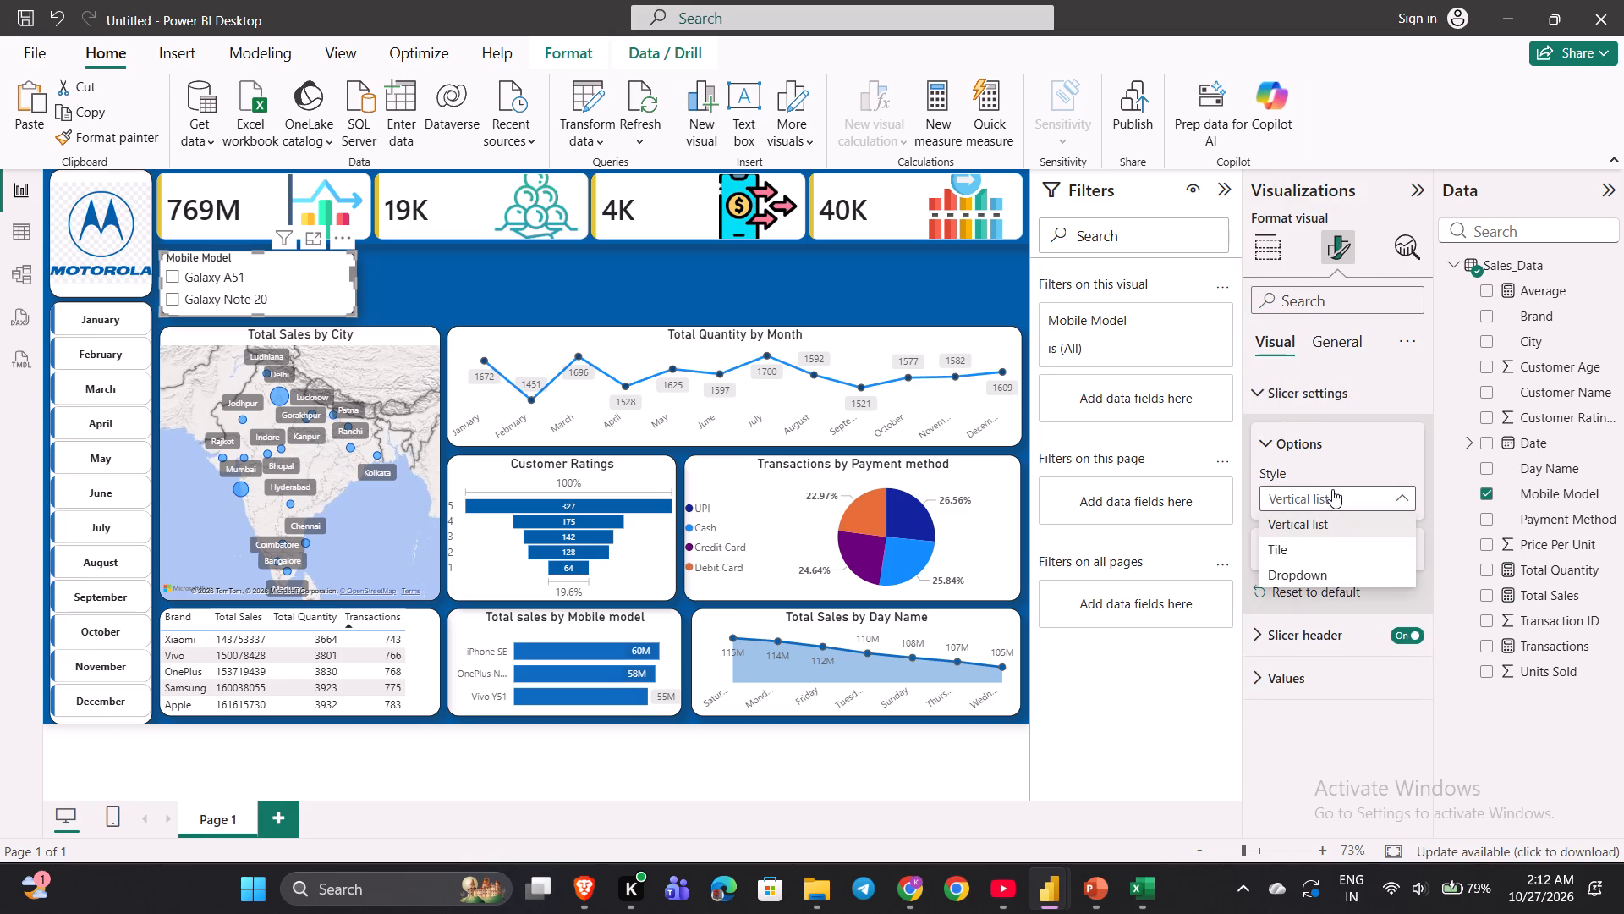
left_click(1293, 539)
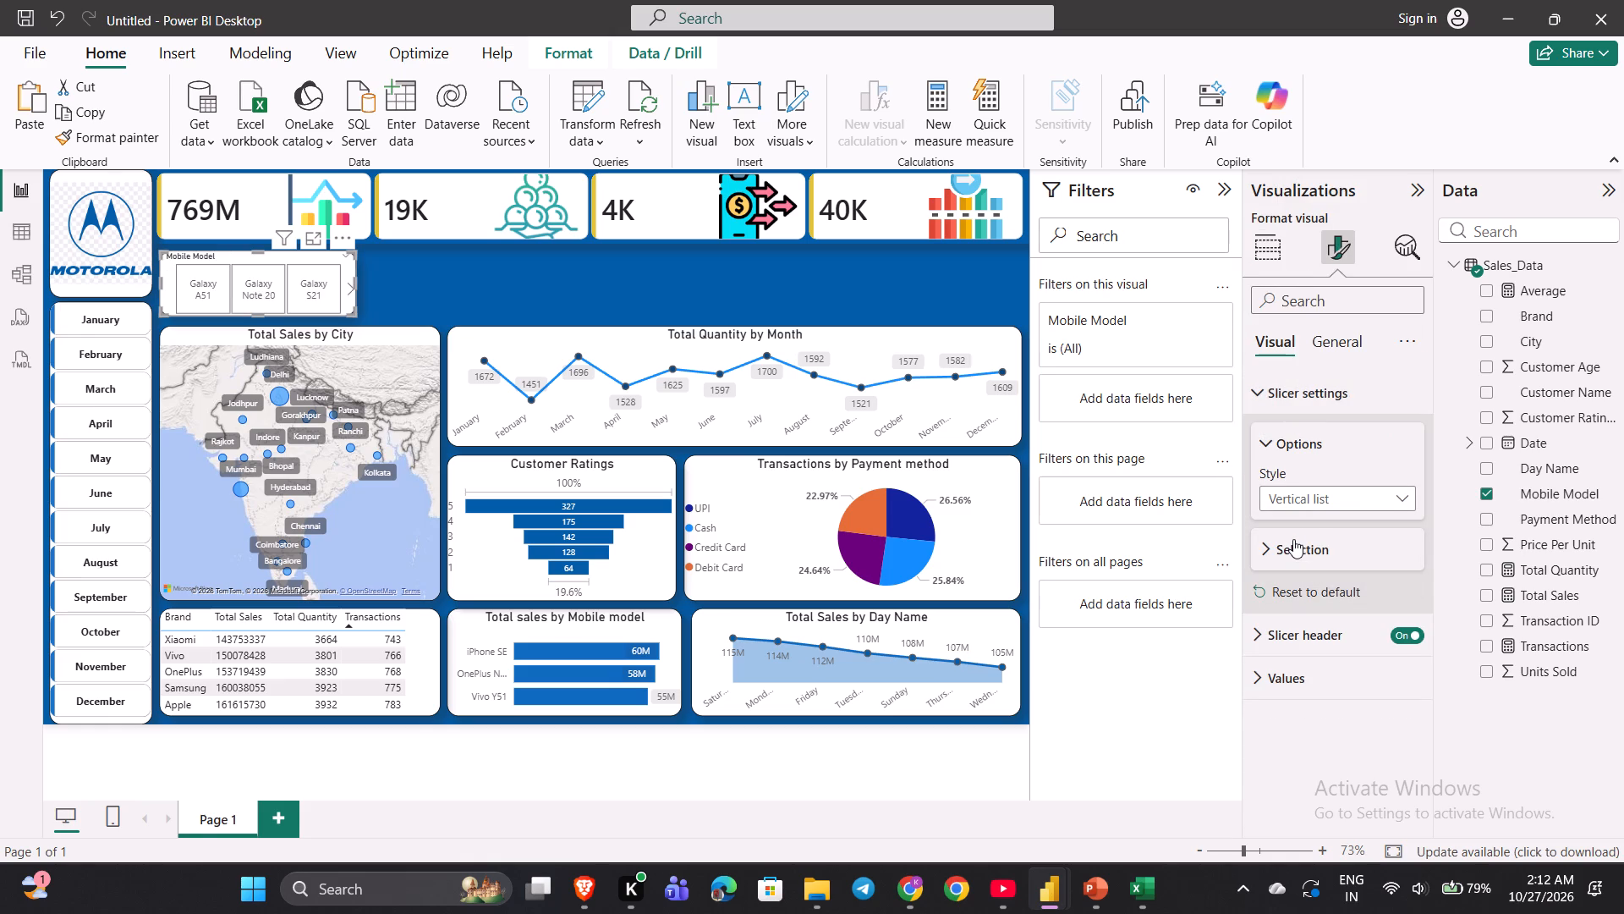
left_click(1315, 502)
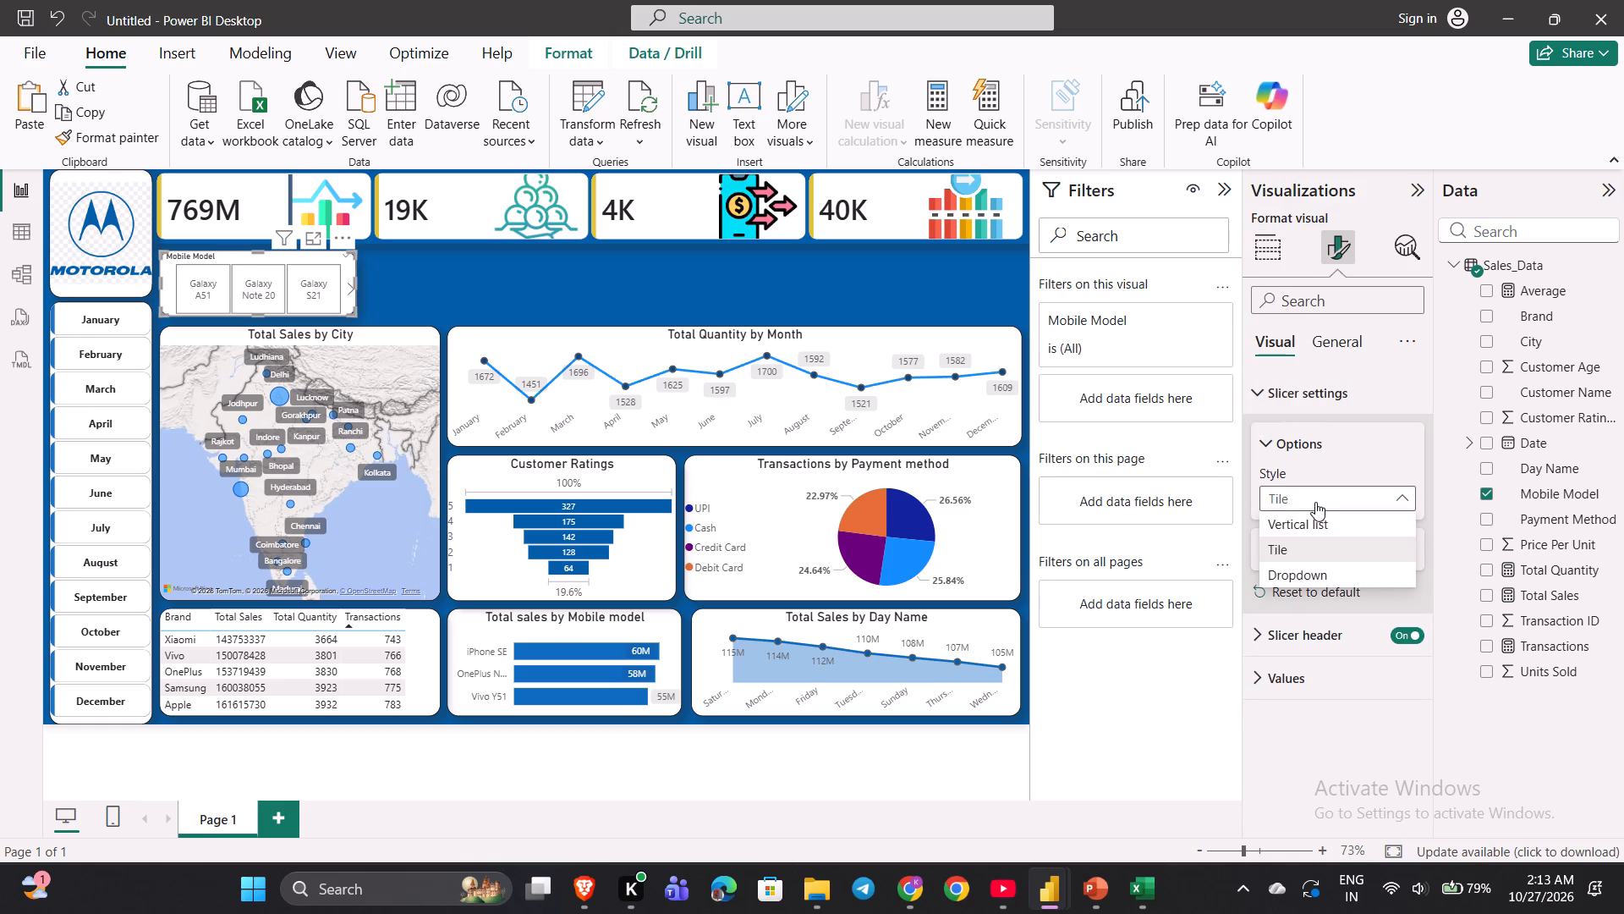
left_click(1306, 574)
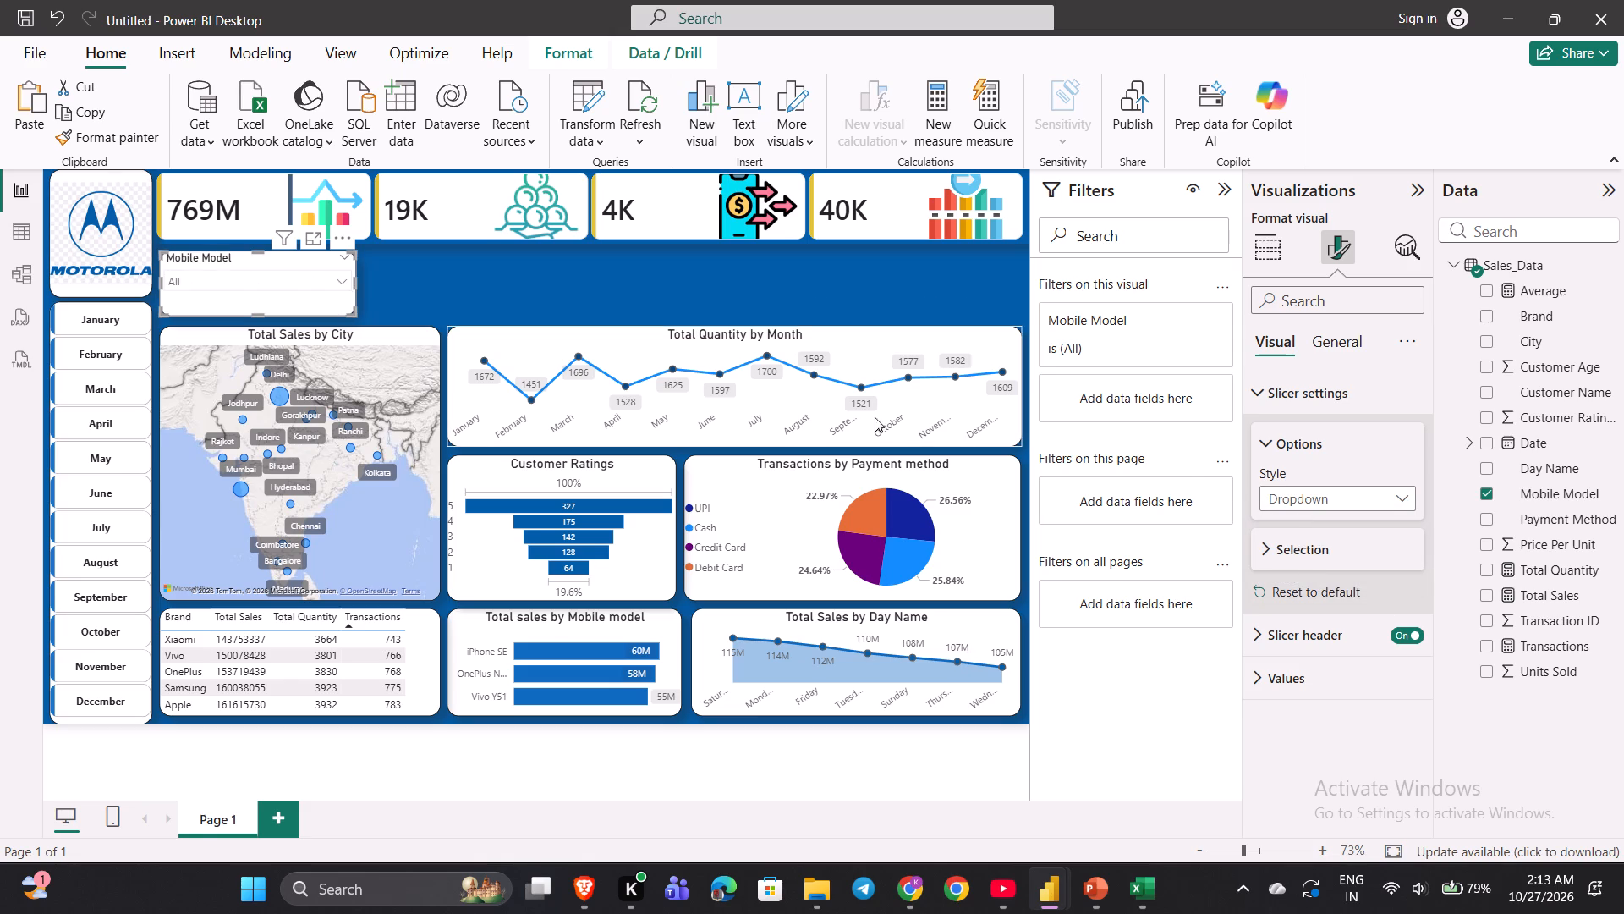
left_click(427, 294)
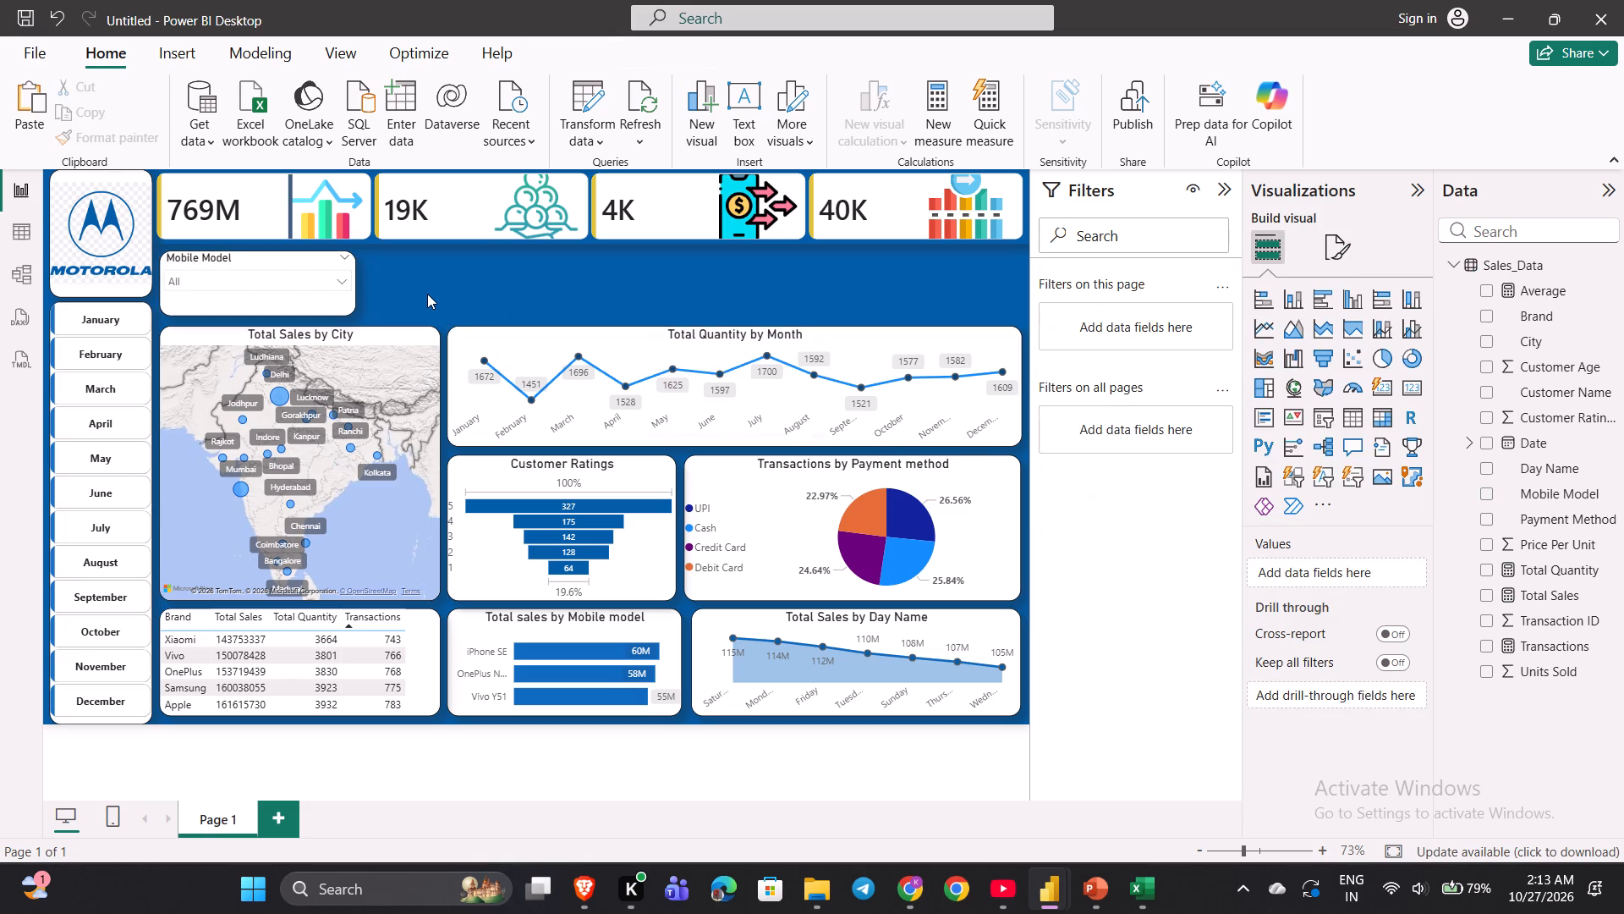
Switch to the YouTube tutorial and watch what follows the Mobile Model slicer's dropdown setting.
left_click(1007, 911)
key("space")
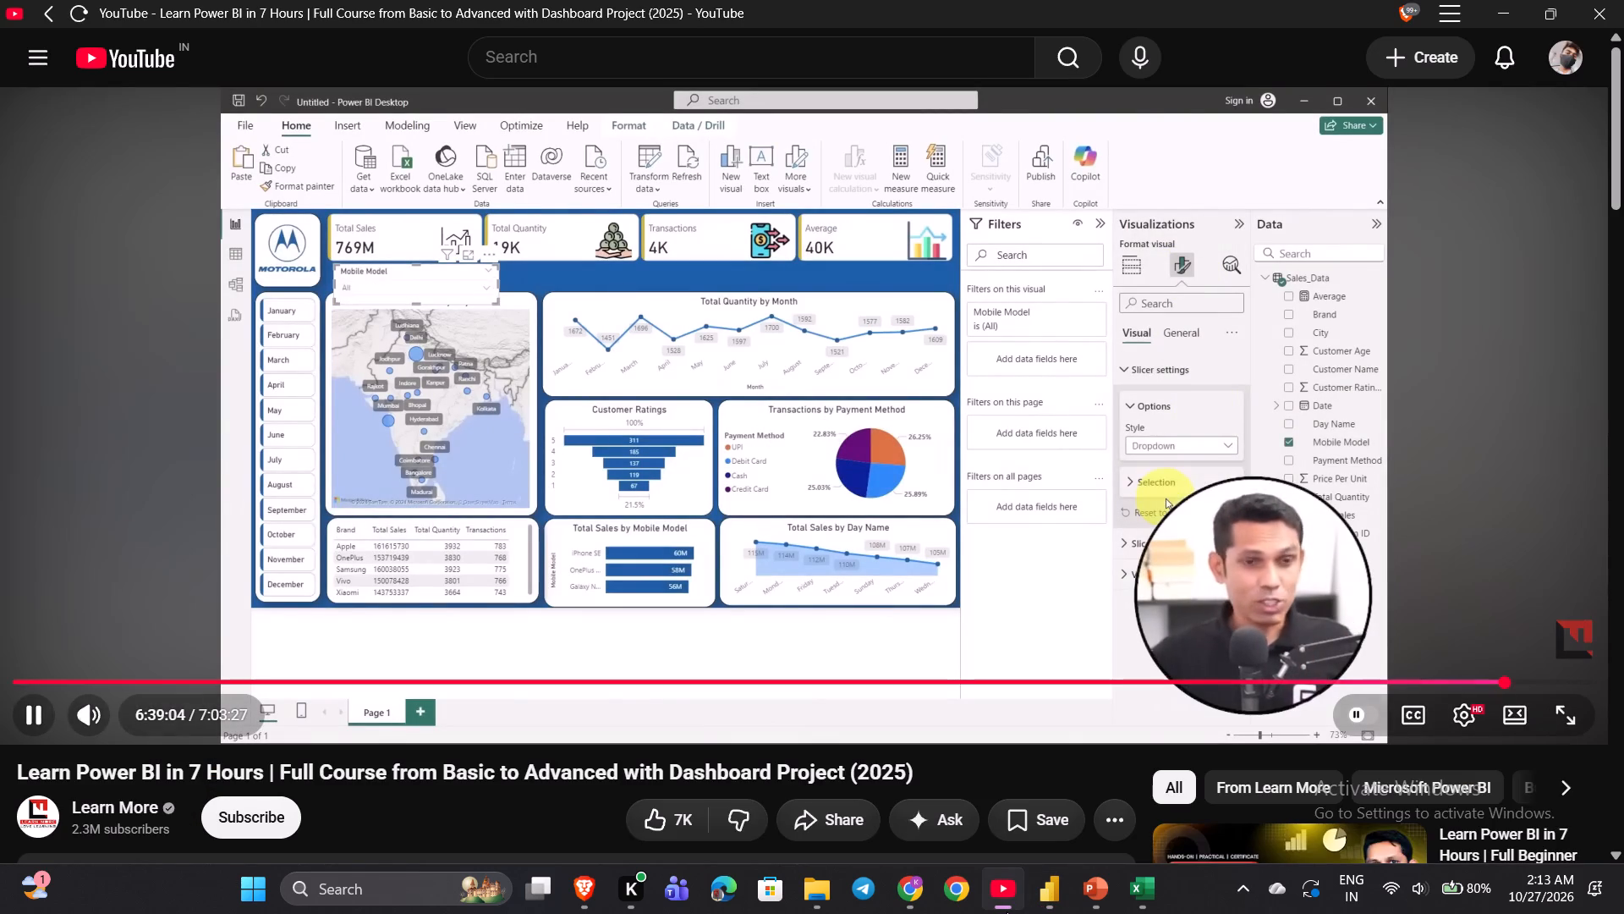
key("Right")
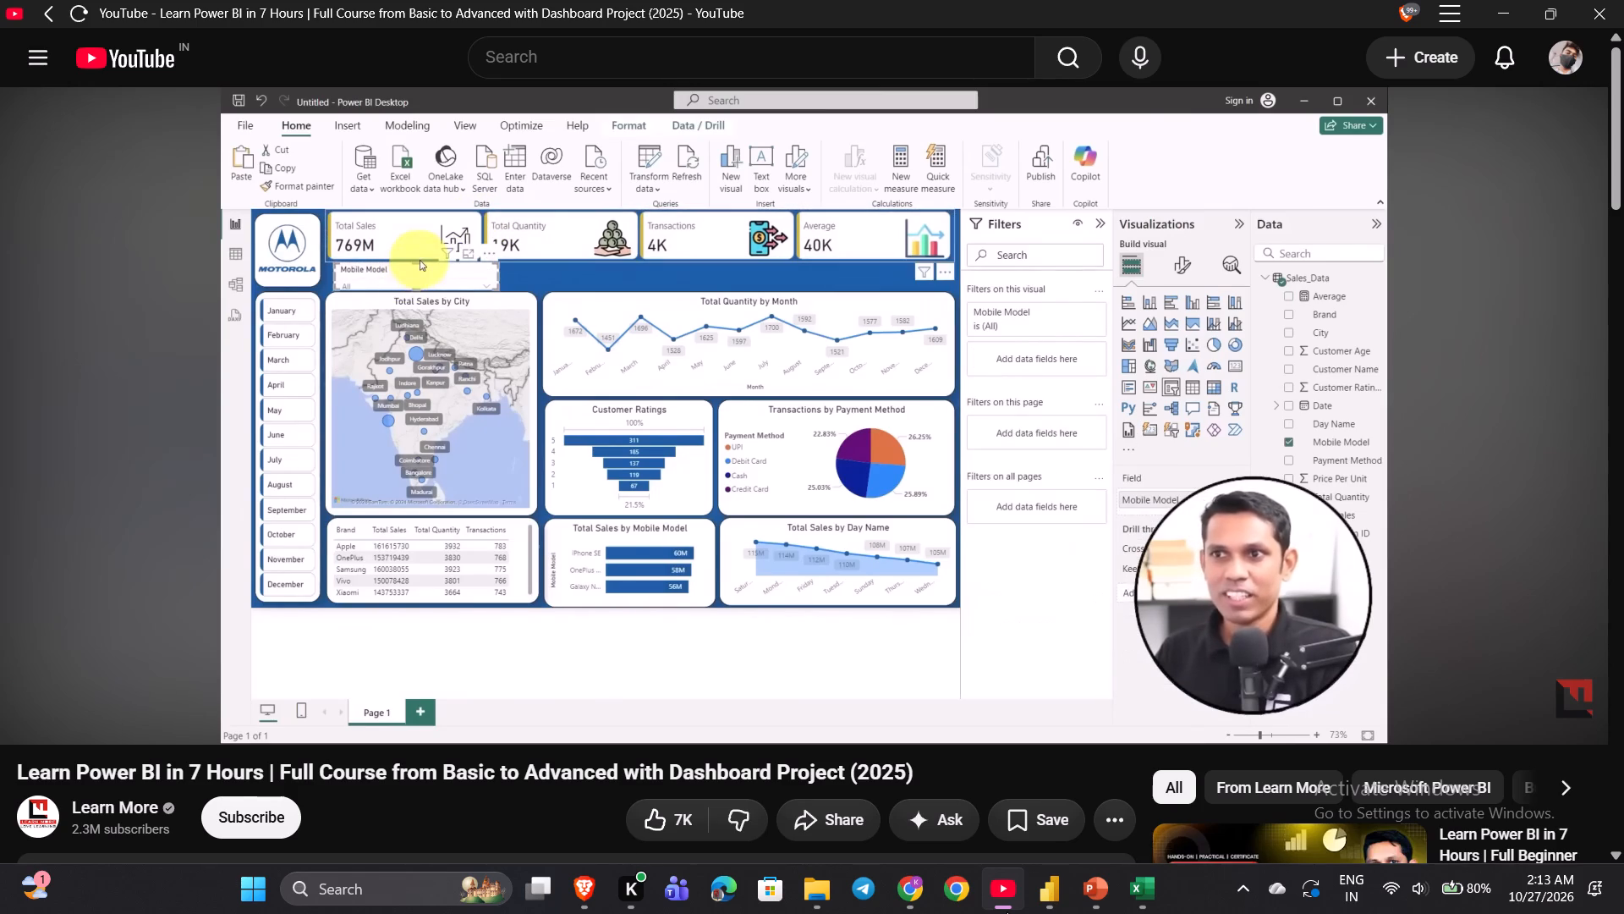
key("space")
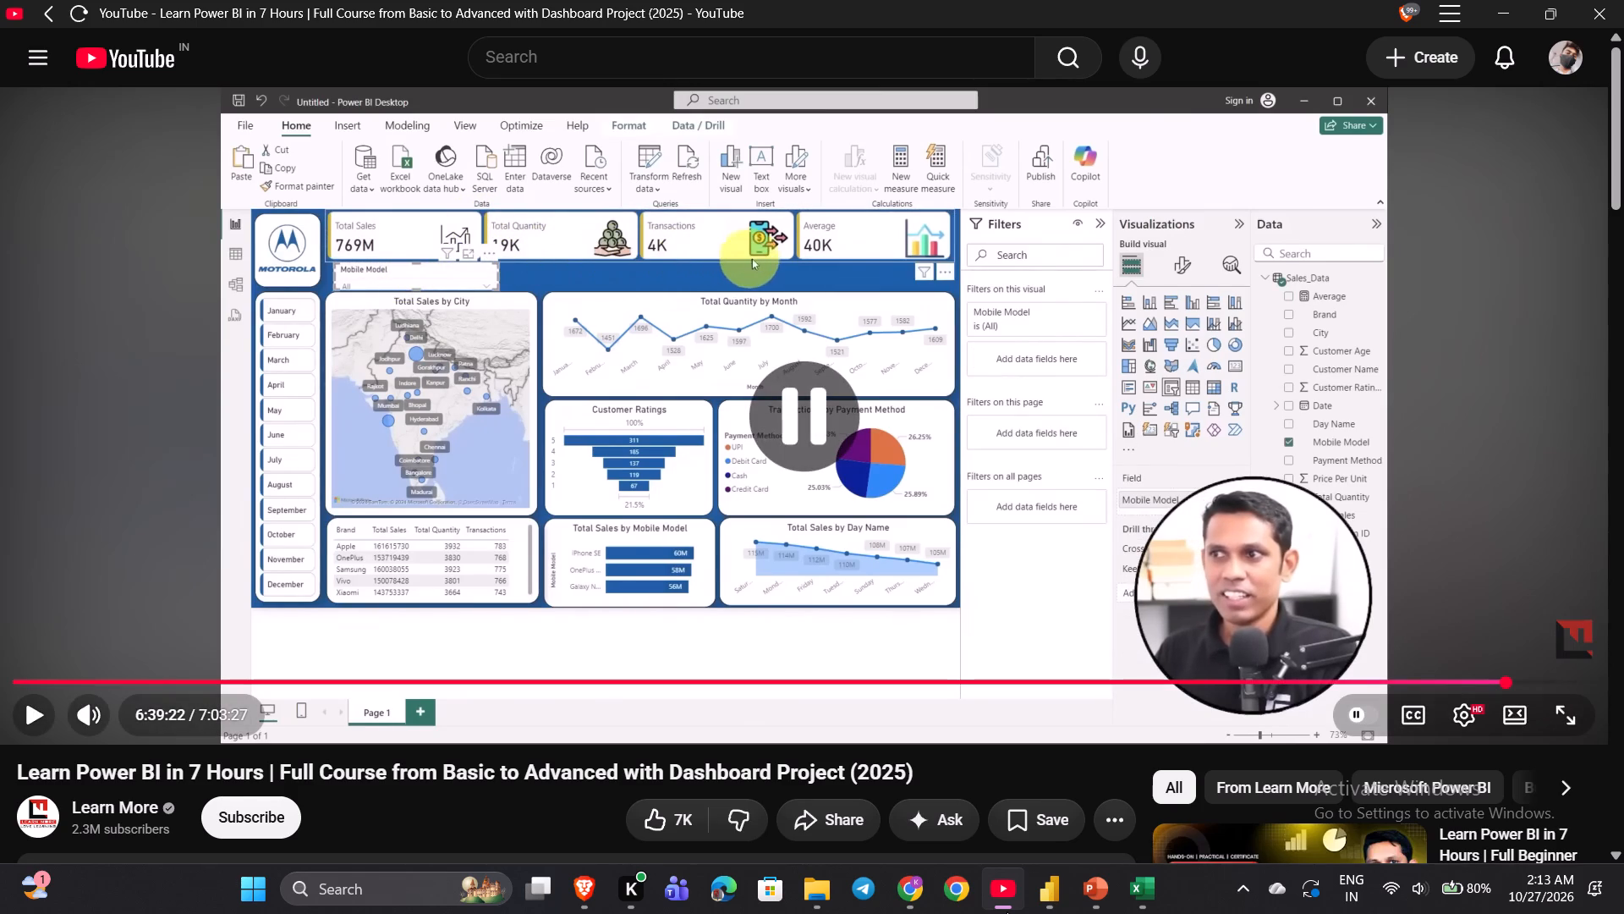
left_click(1012, 892)
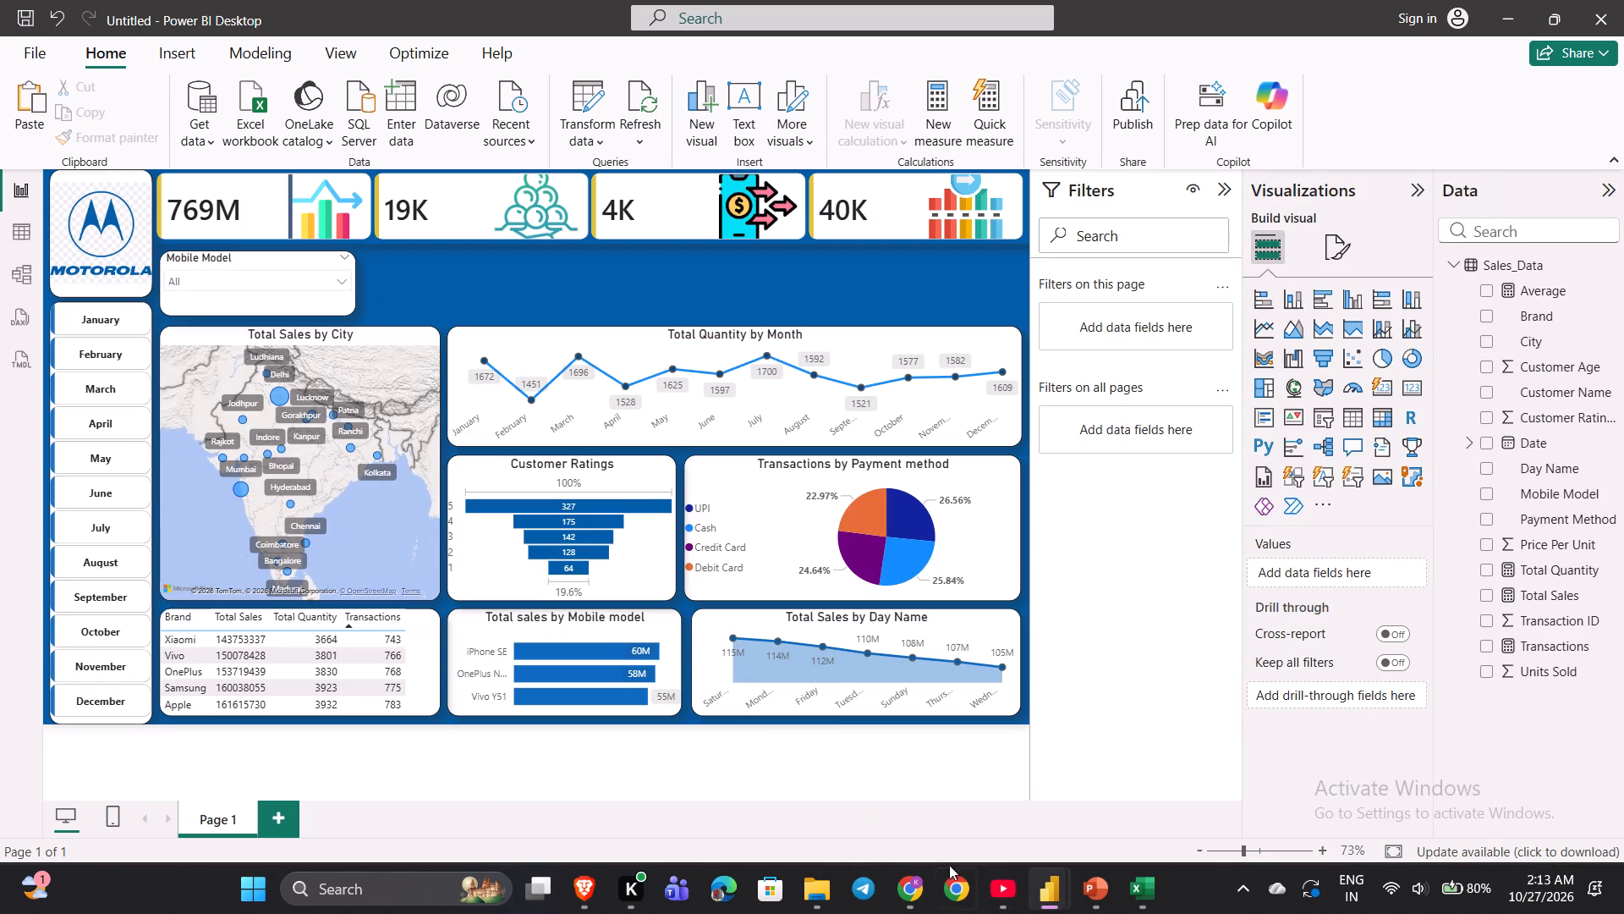
Skim the YouTube tutorial from the KPI card padding adjustments to the Mobile Model slicer's background and visual border settings.
left_click(996, 893)
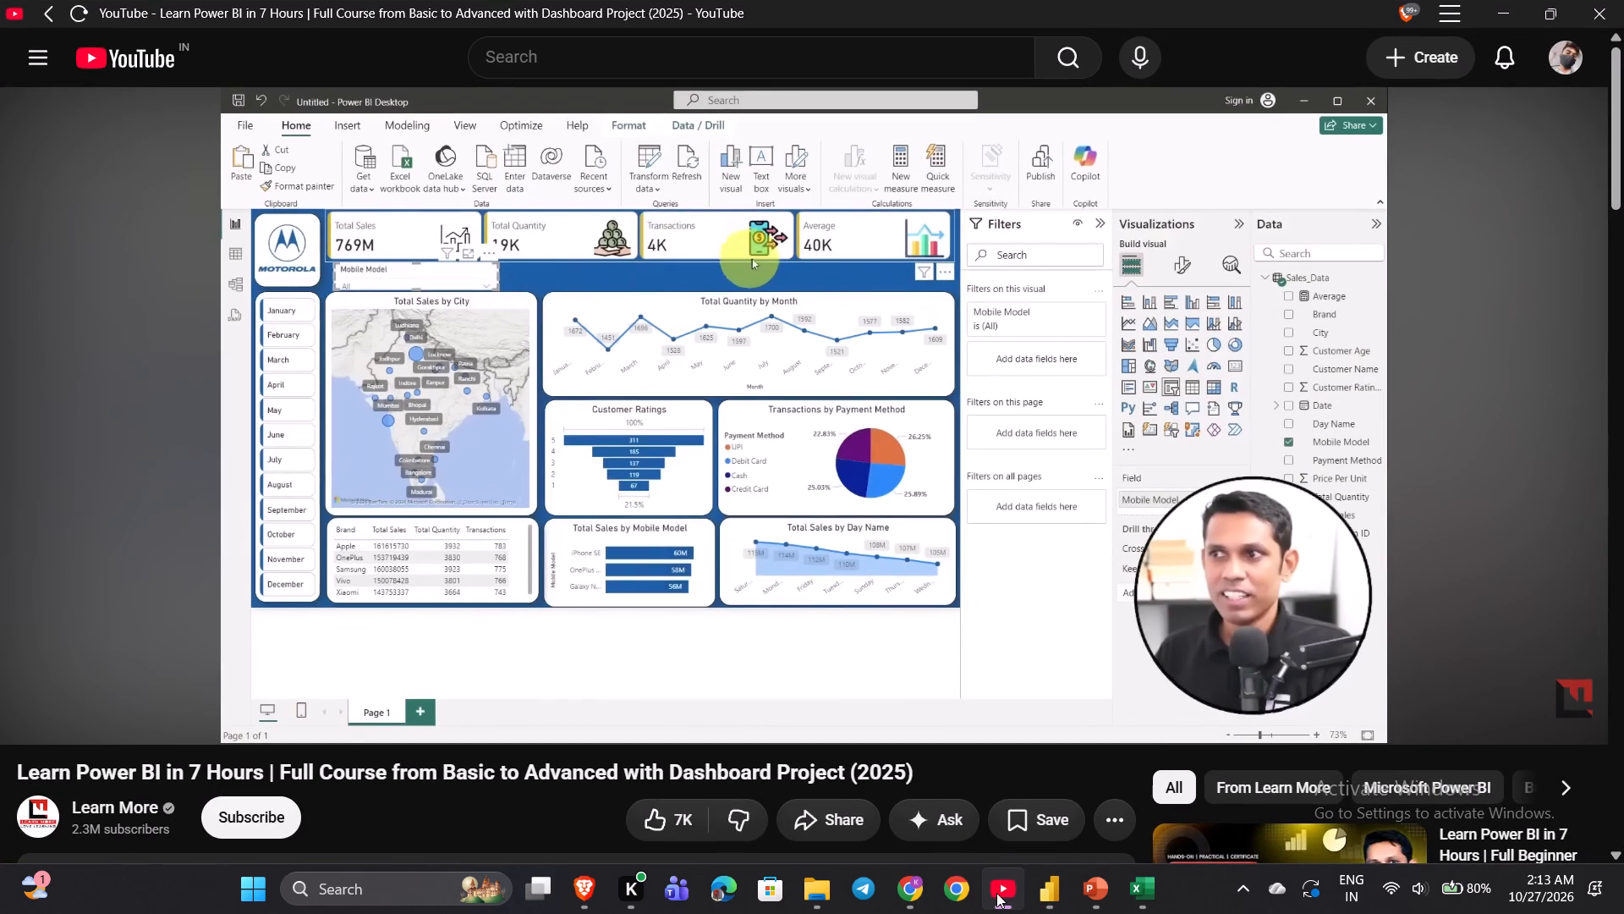
key("space")
key("Right")
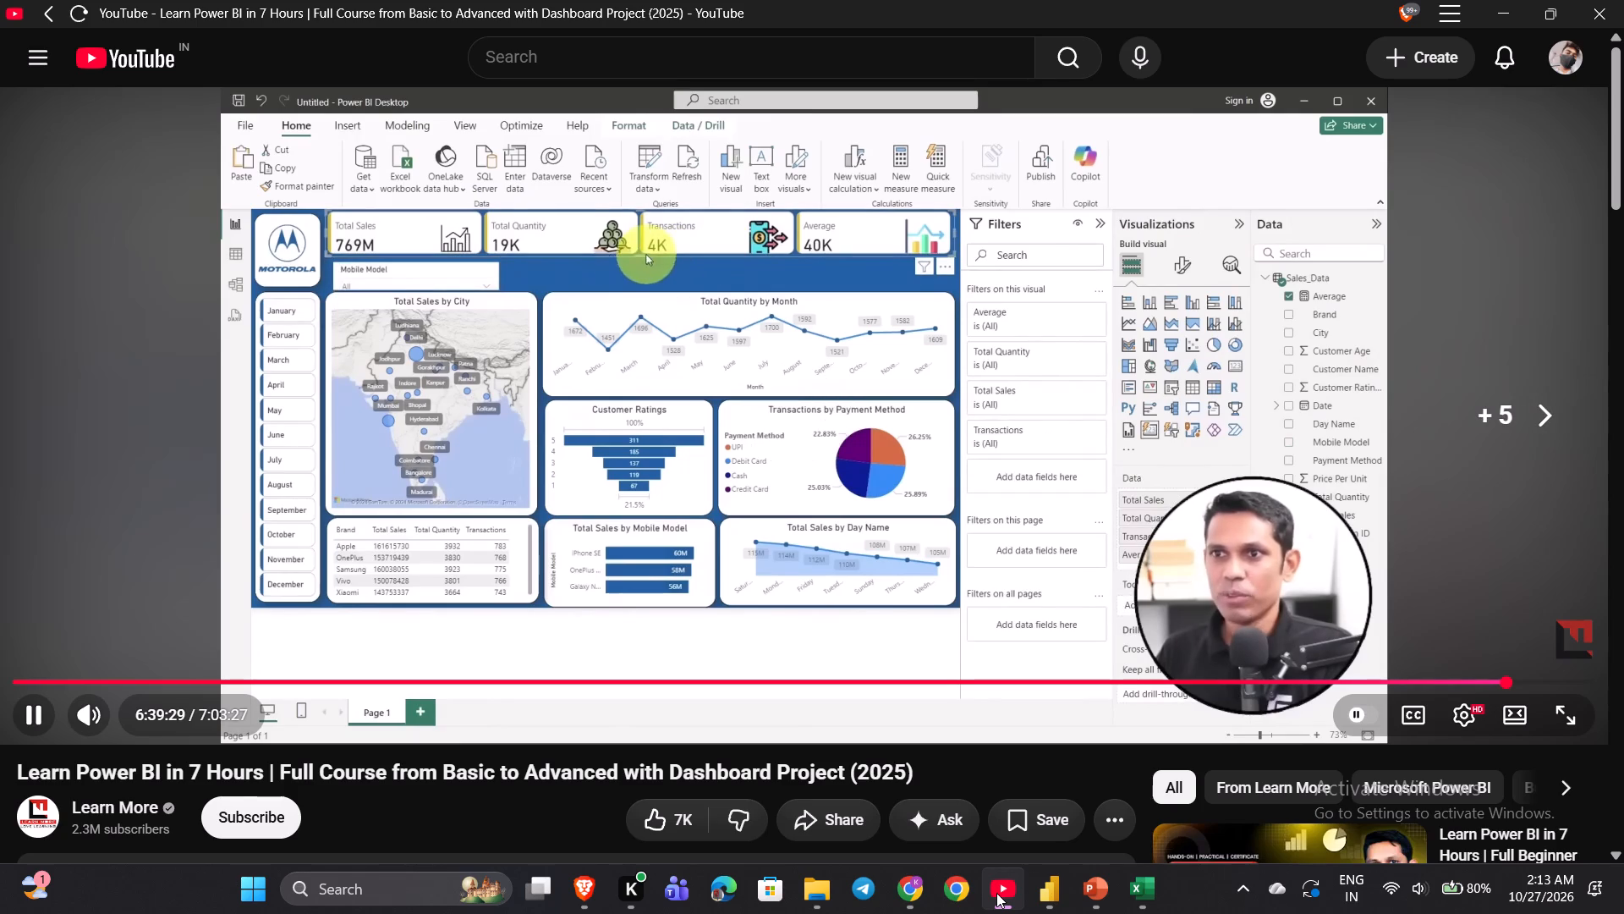
key("Right")
key("Right")
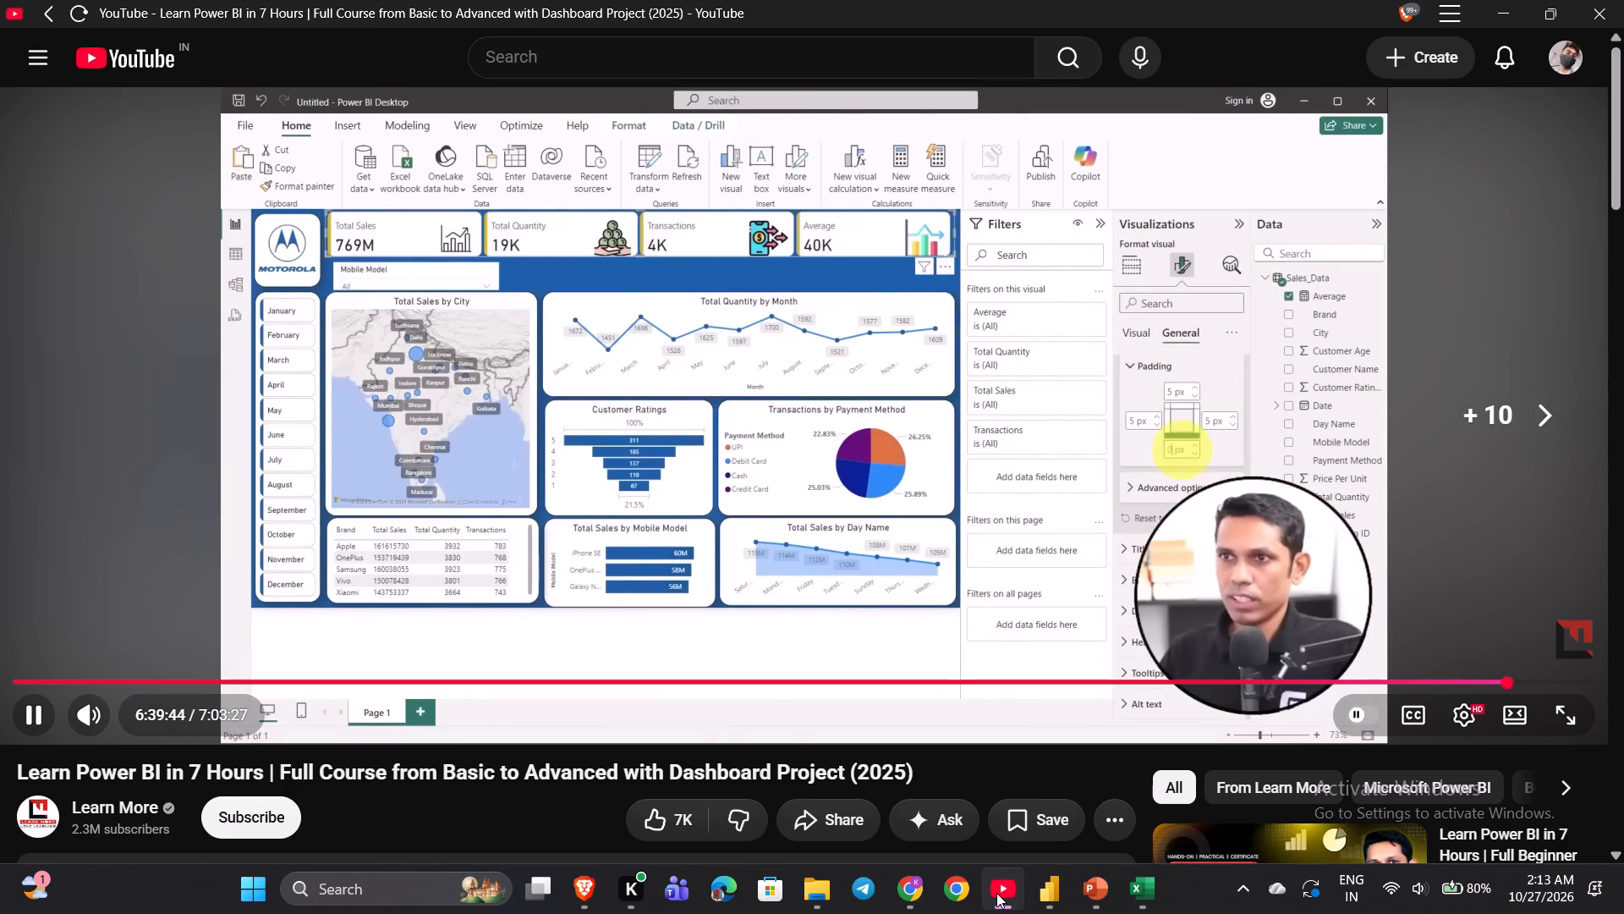
key("Right")
key("Right")
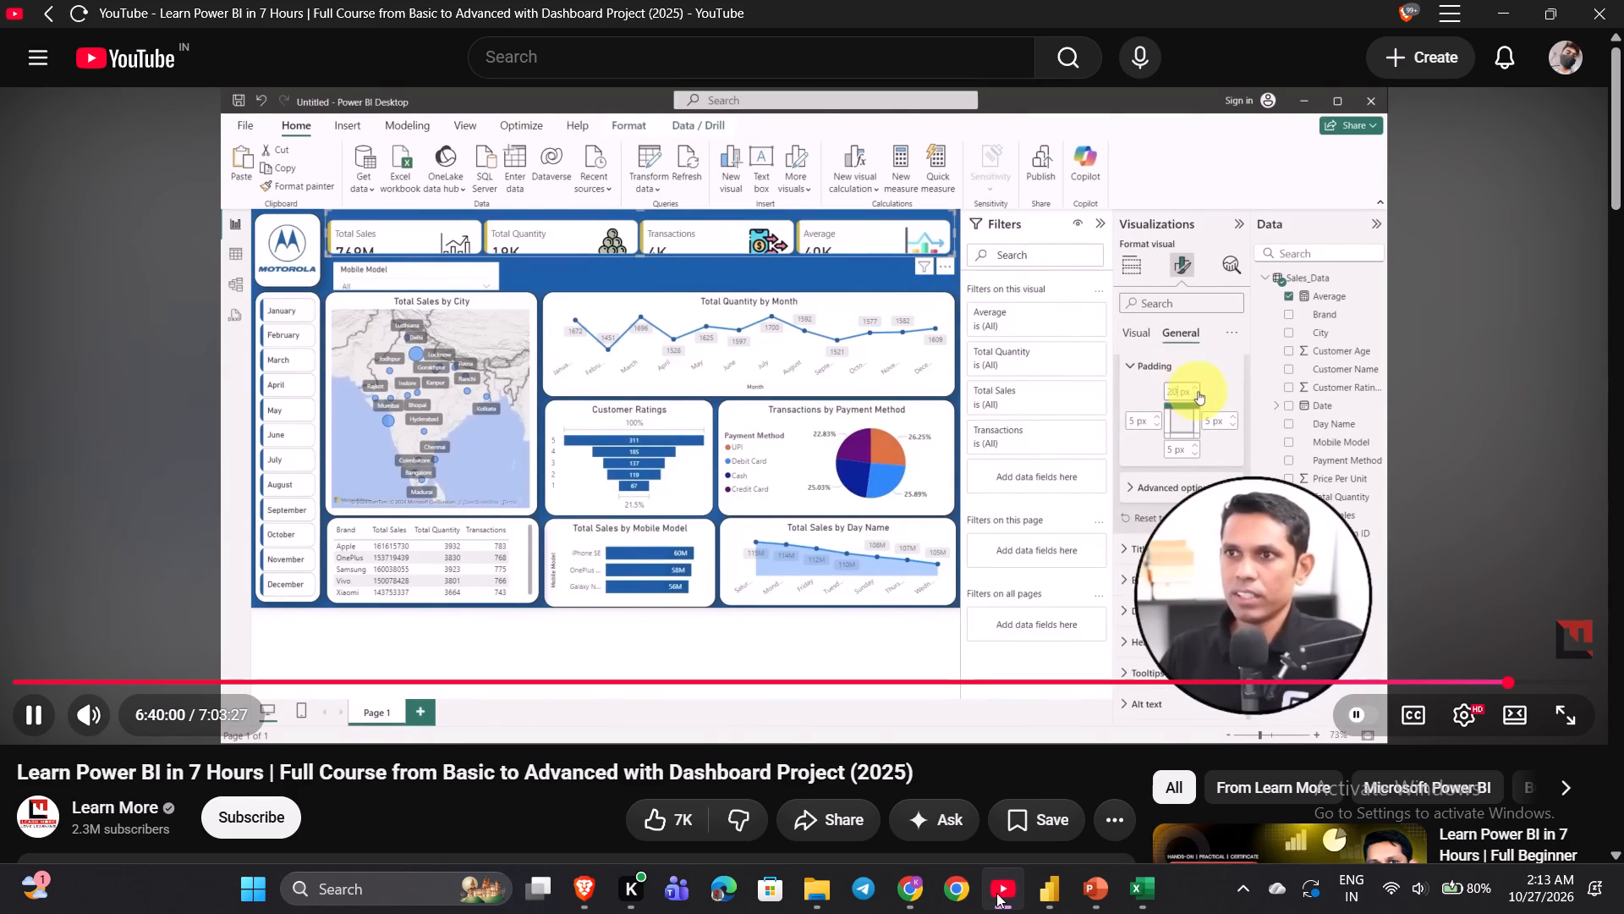
key("Right")
key("Right")
key("Right")
key("Right")
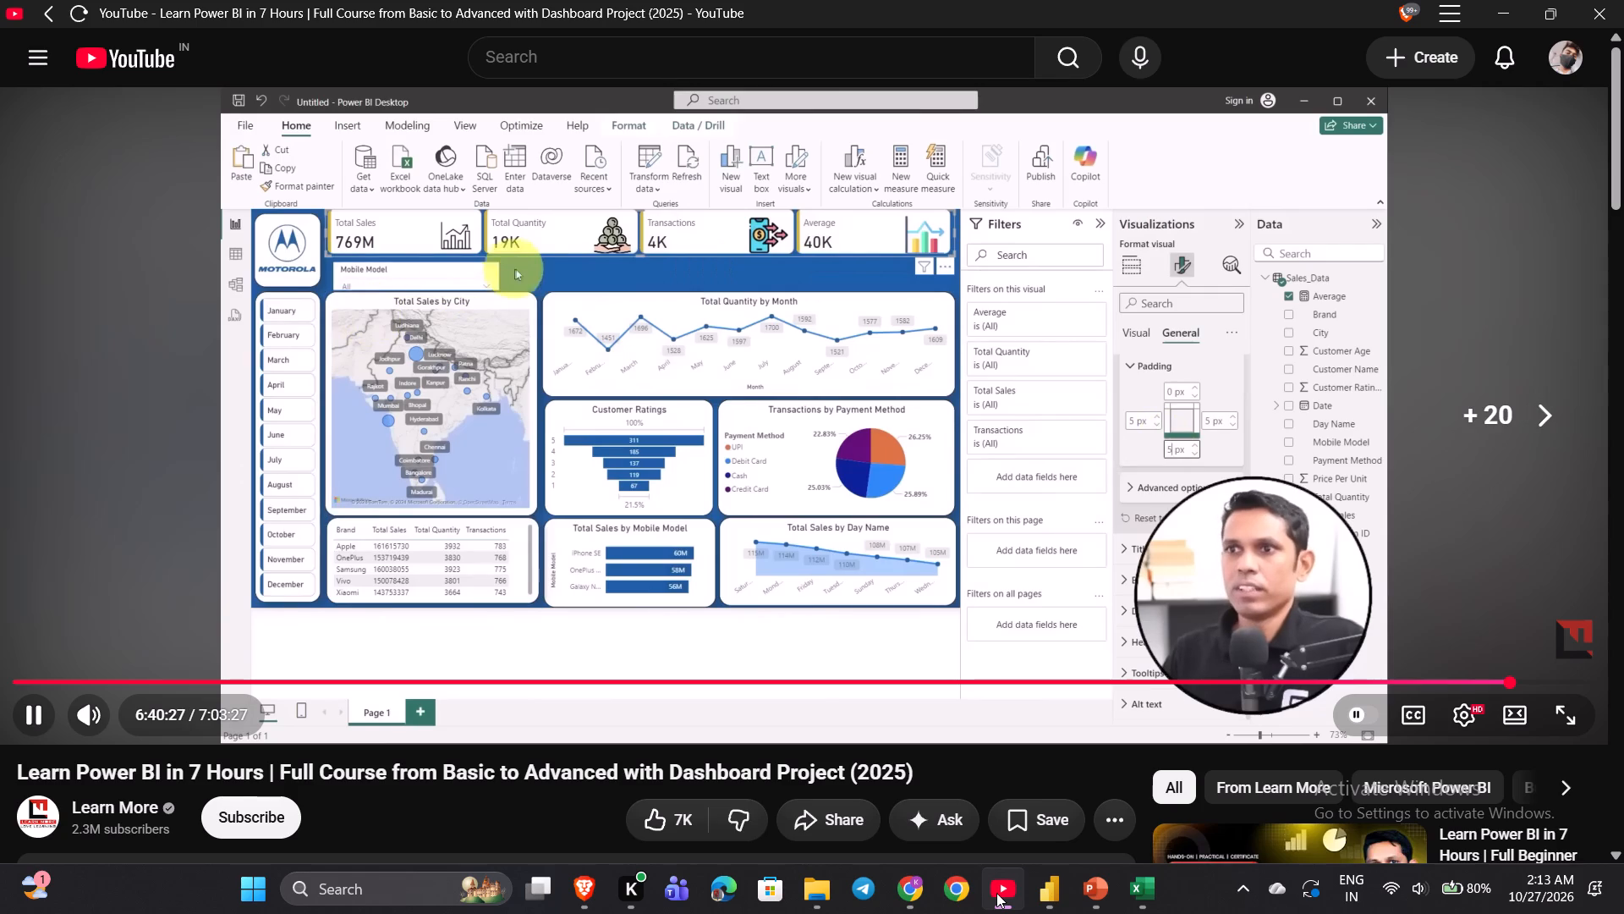
key("Right")
key("Right")
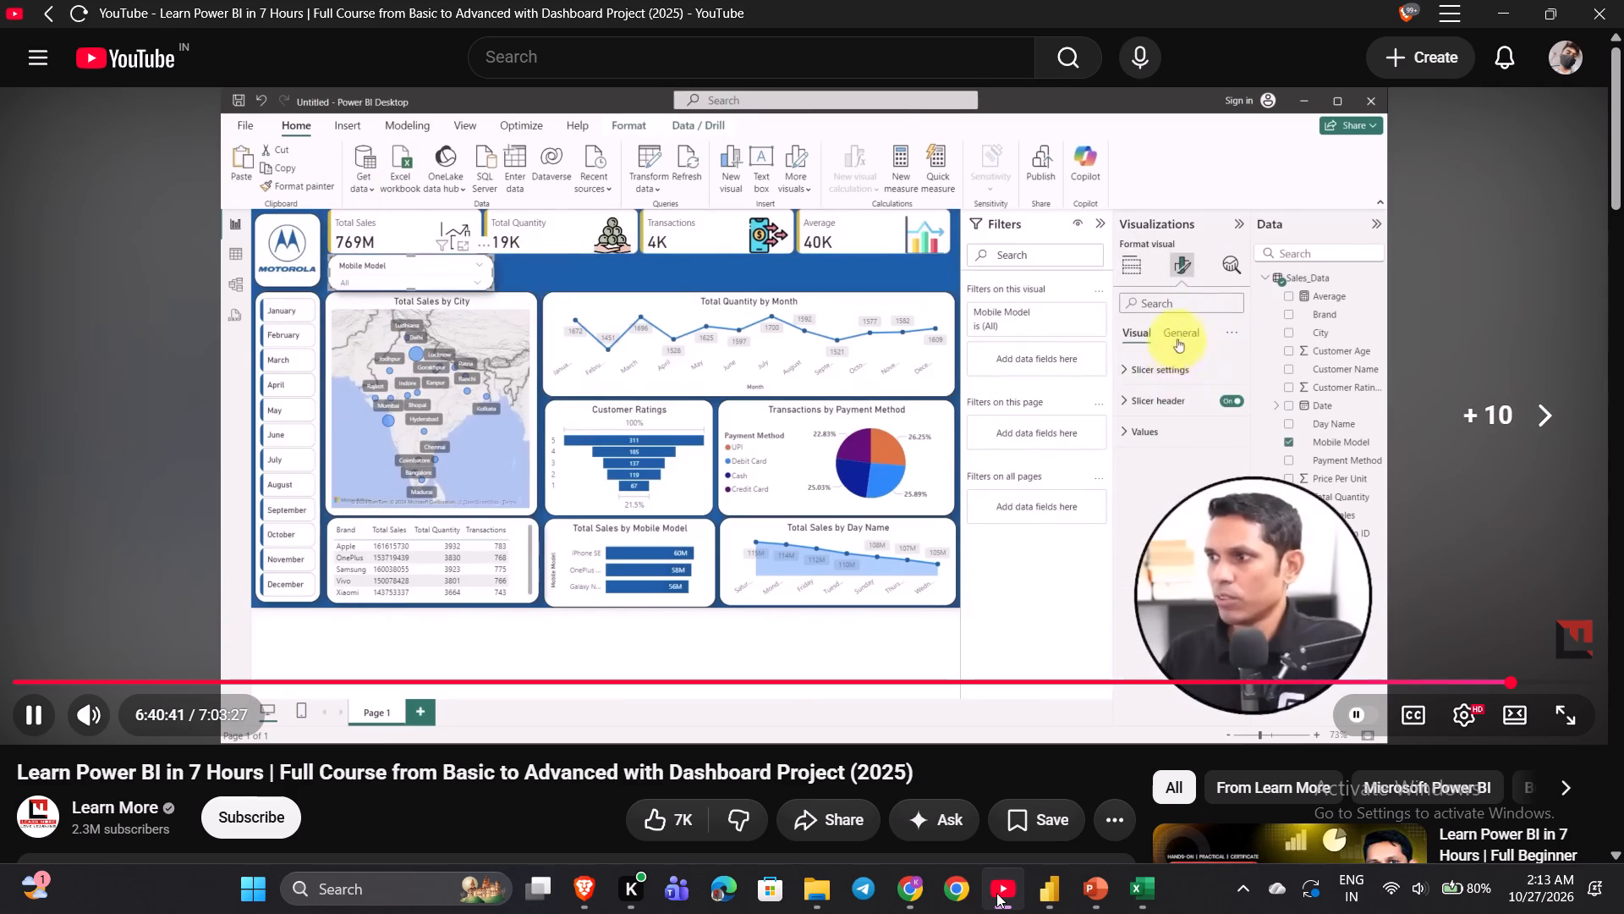
key("Left")
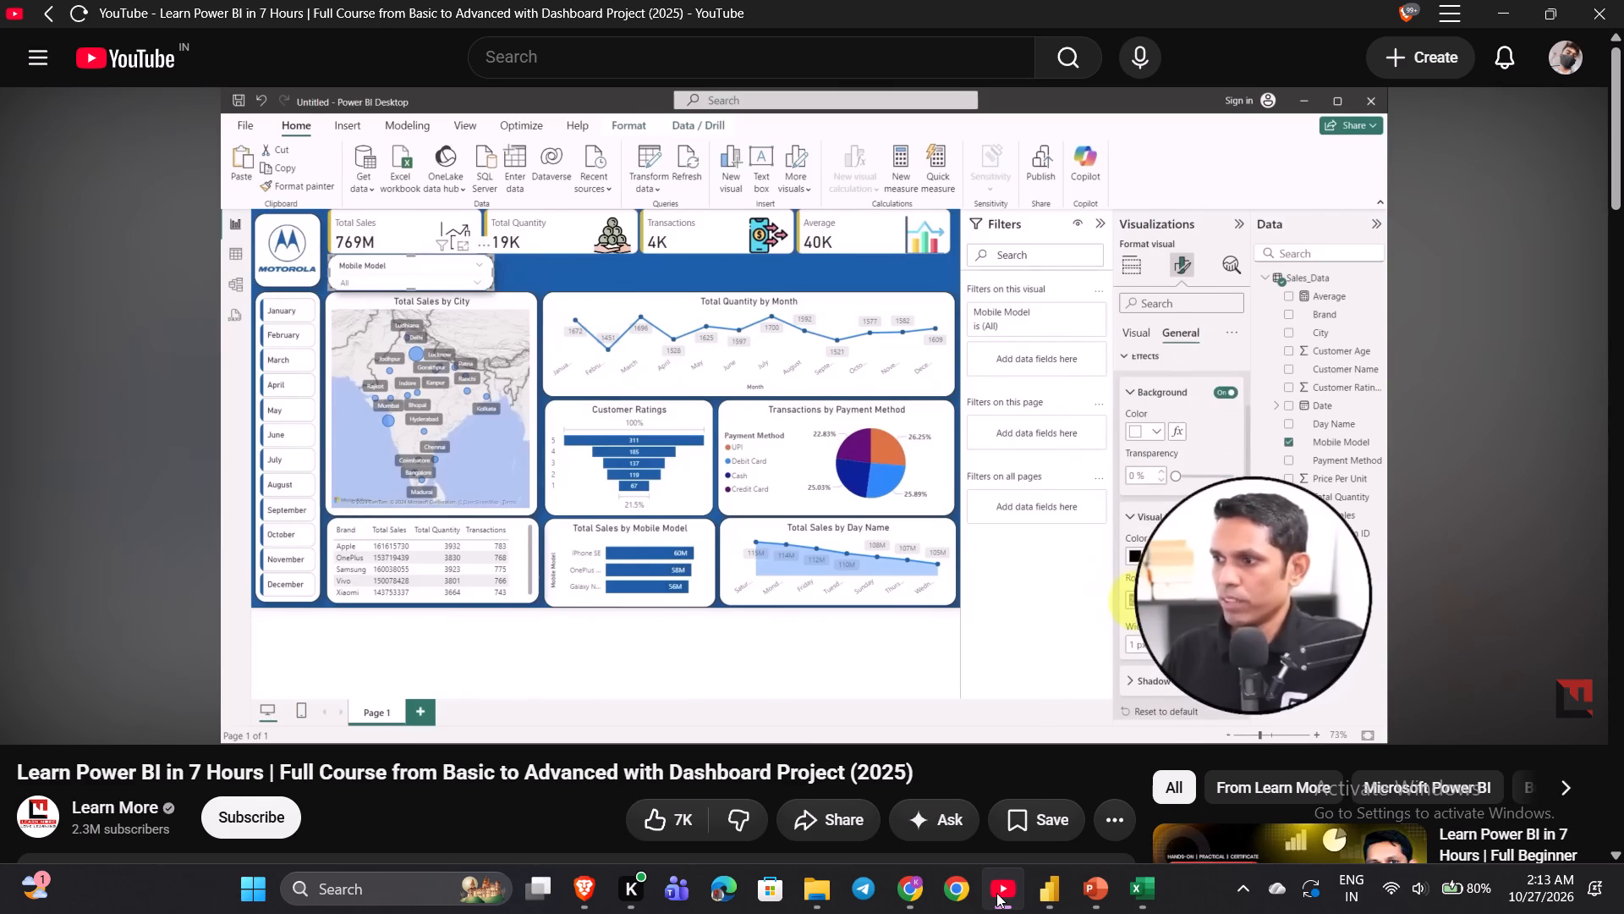
key("space")
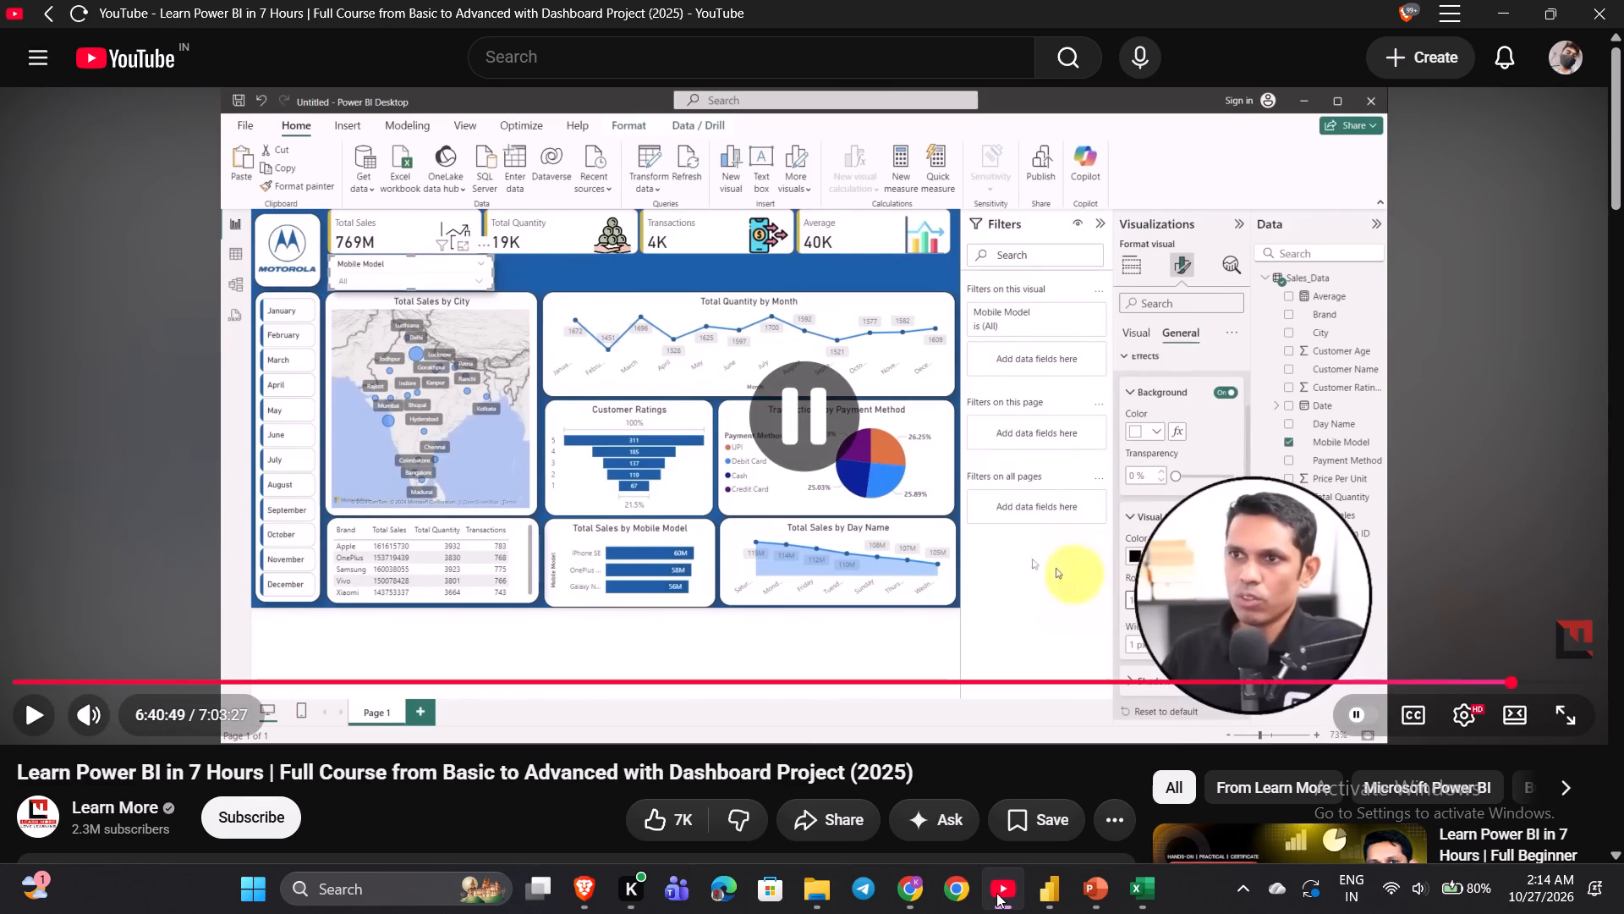
left_click(996, 893)
left_click(996, 893)
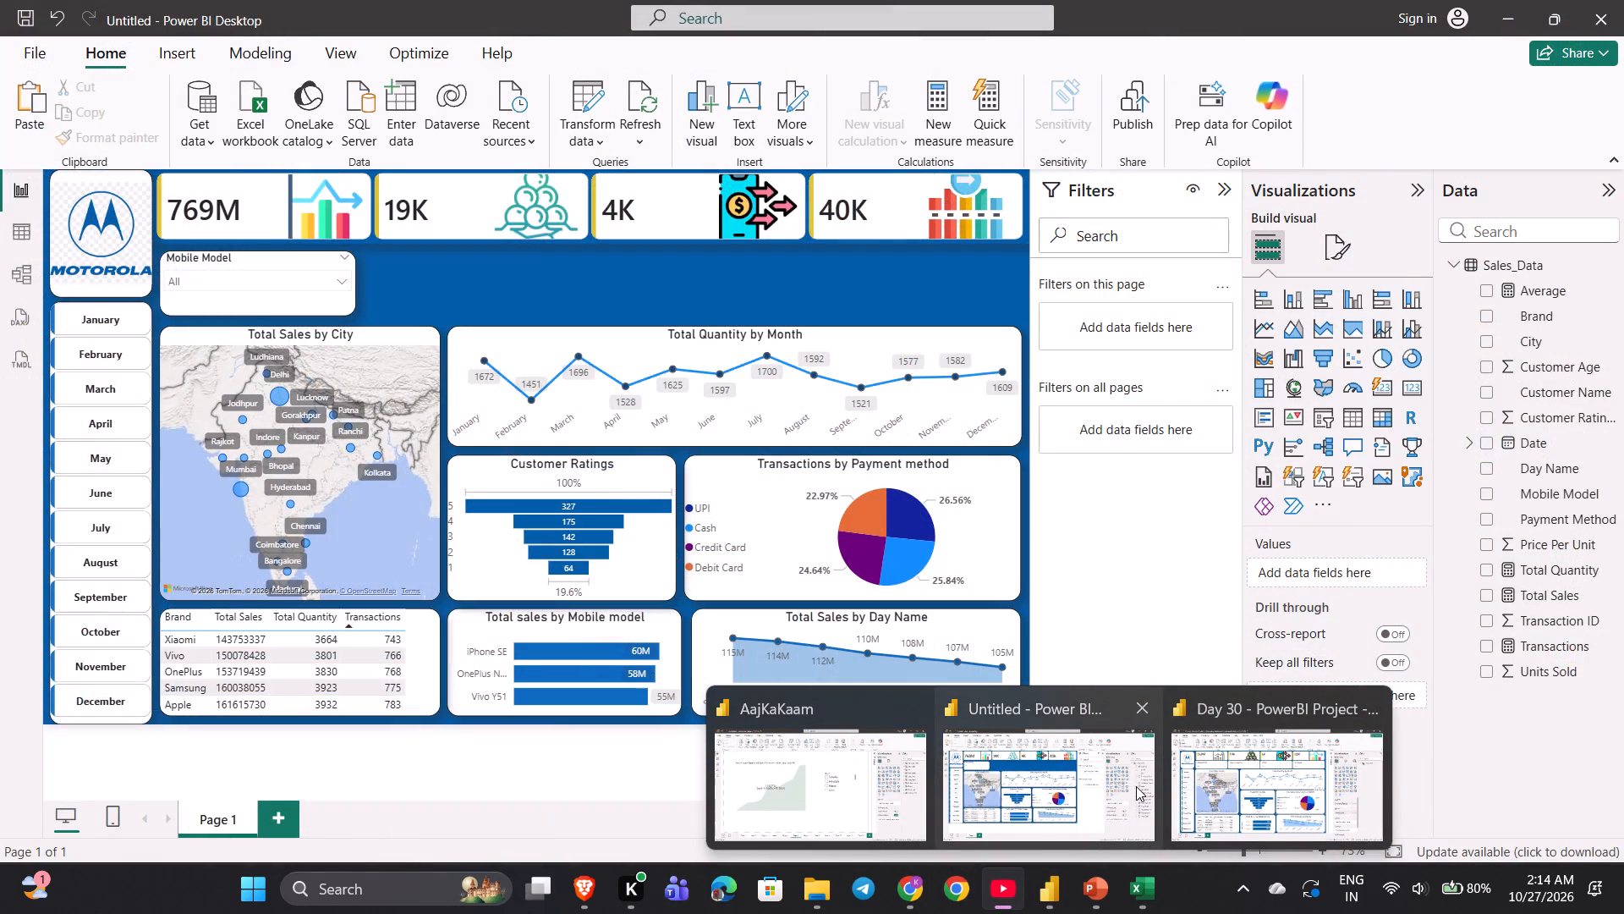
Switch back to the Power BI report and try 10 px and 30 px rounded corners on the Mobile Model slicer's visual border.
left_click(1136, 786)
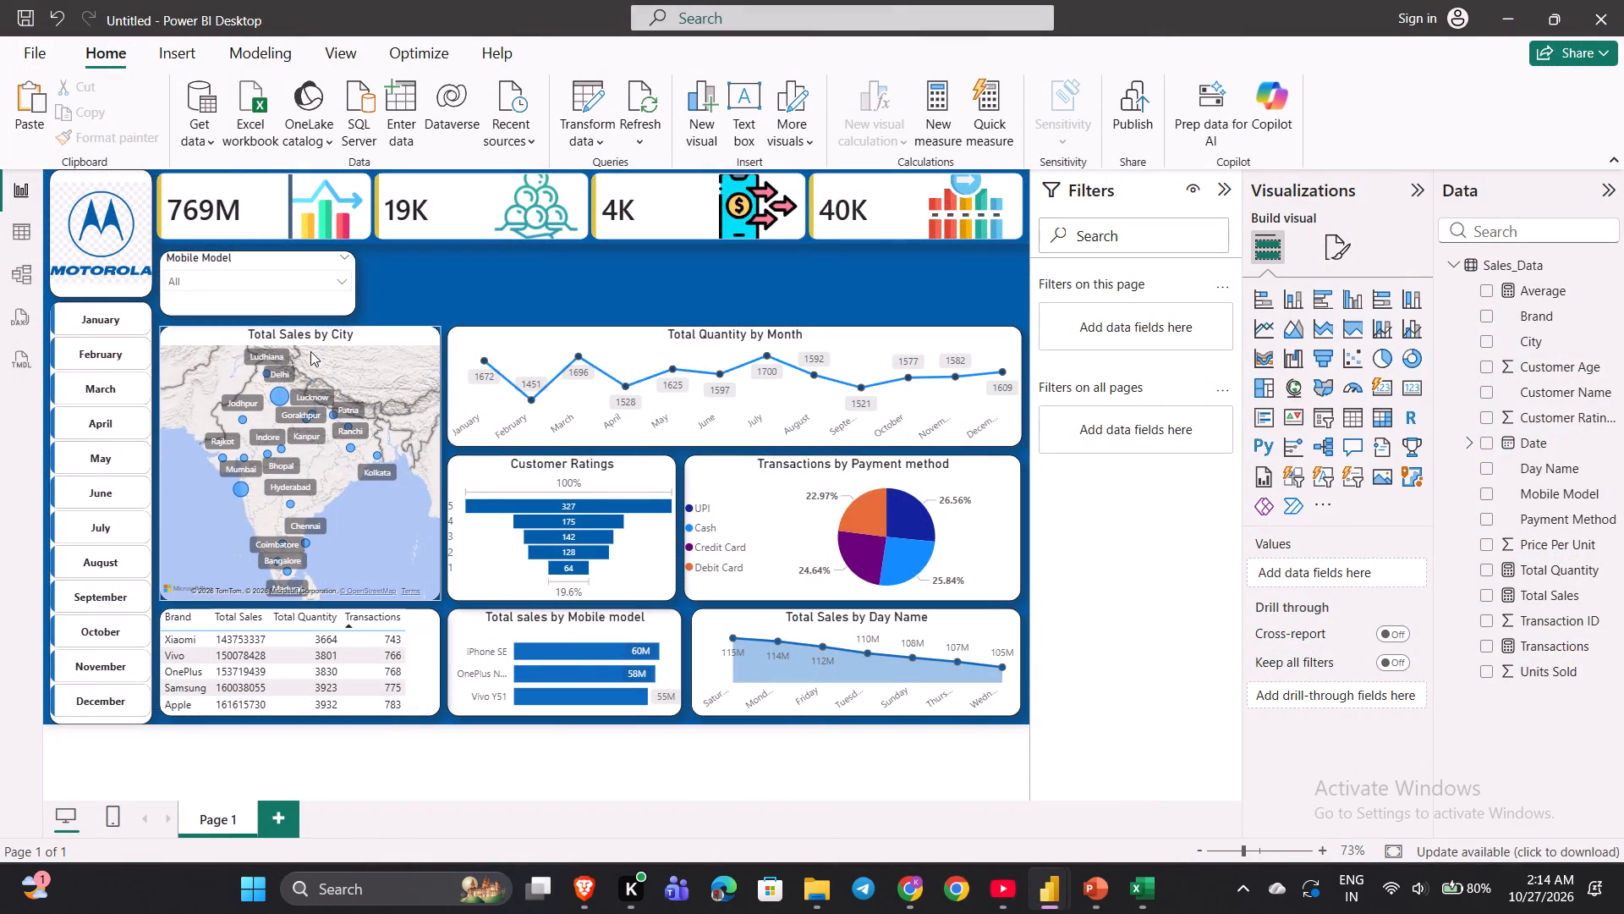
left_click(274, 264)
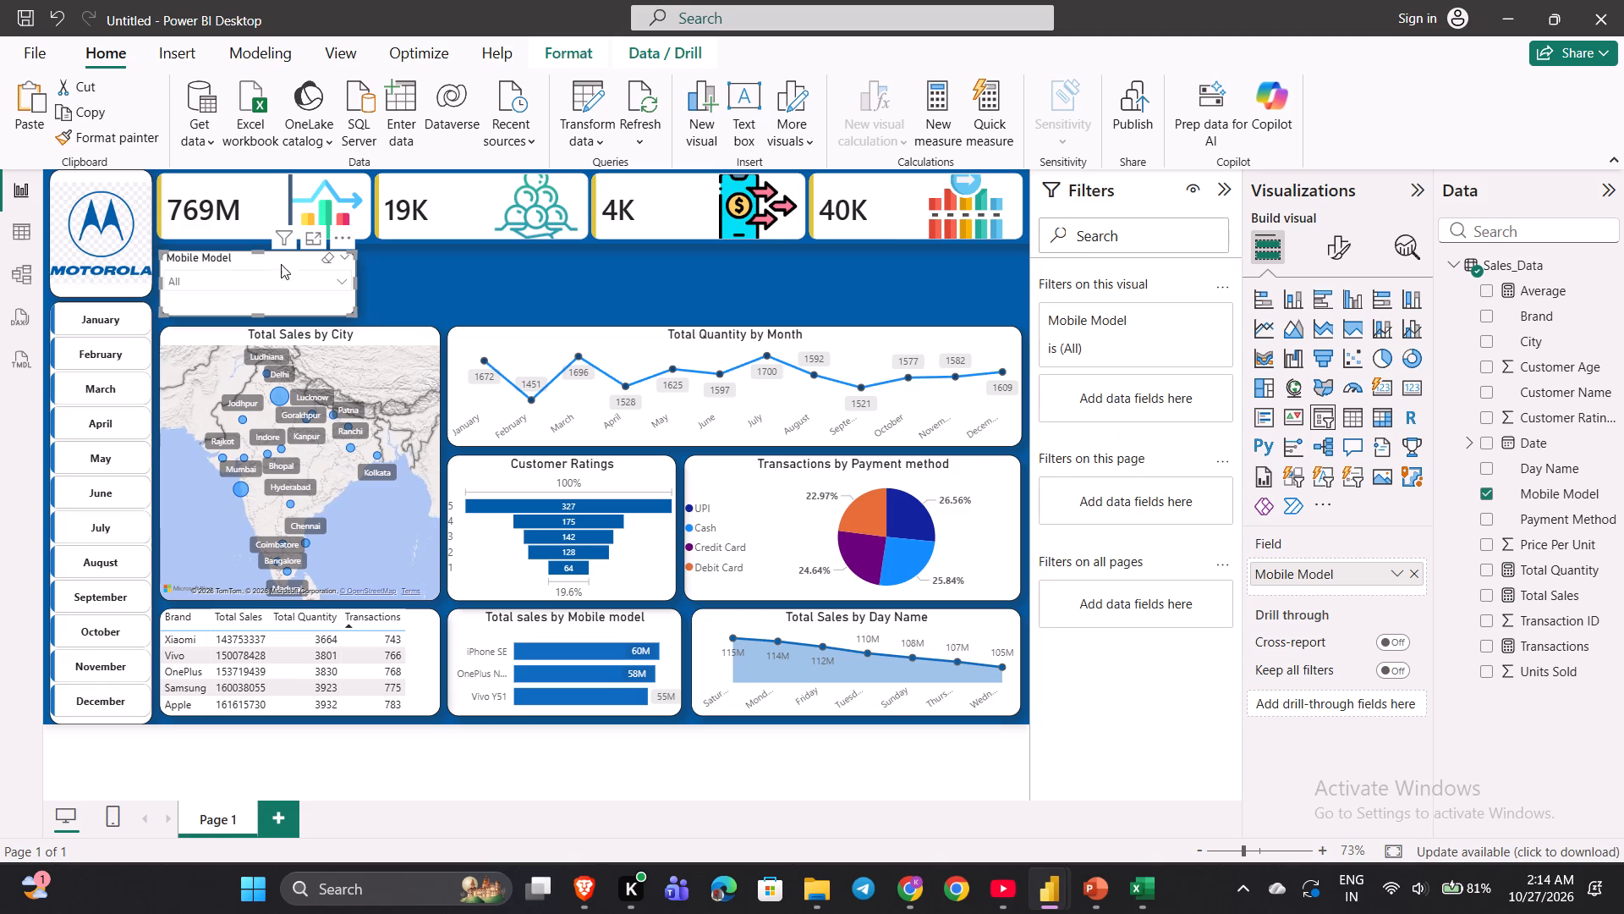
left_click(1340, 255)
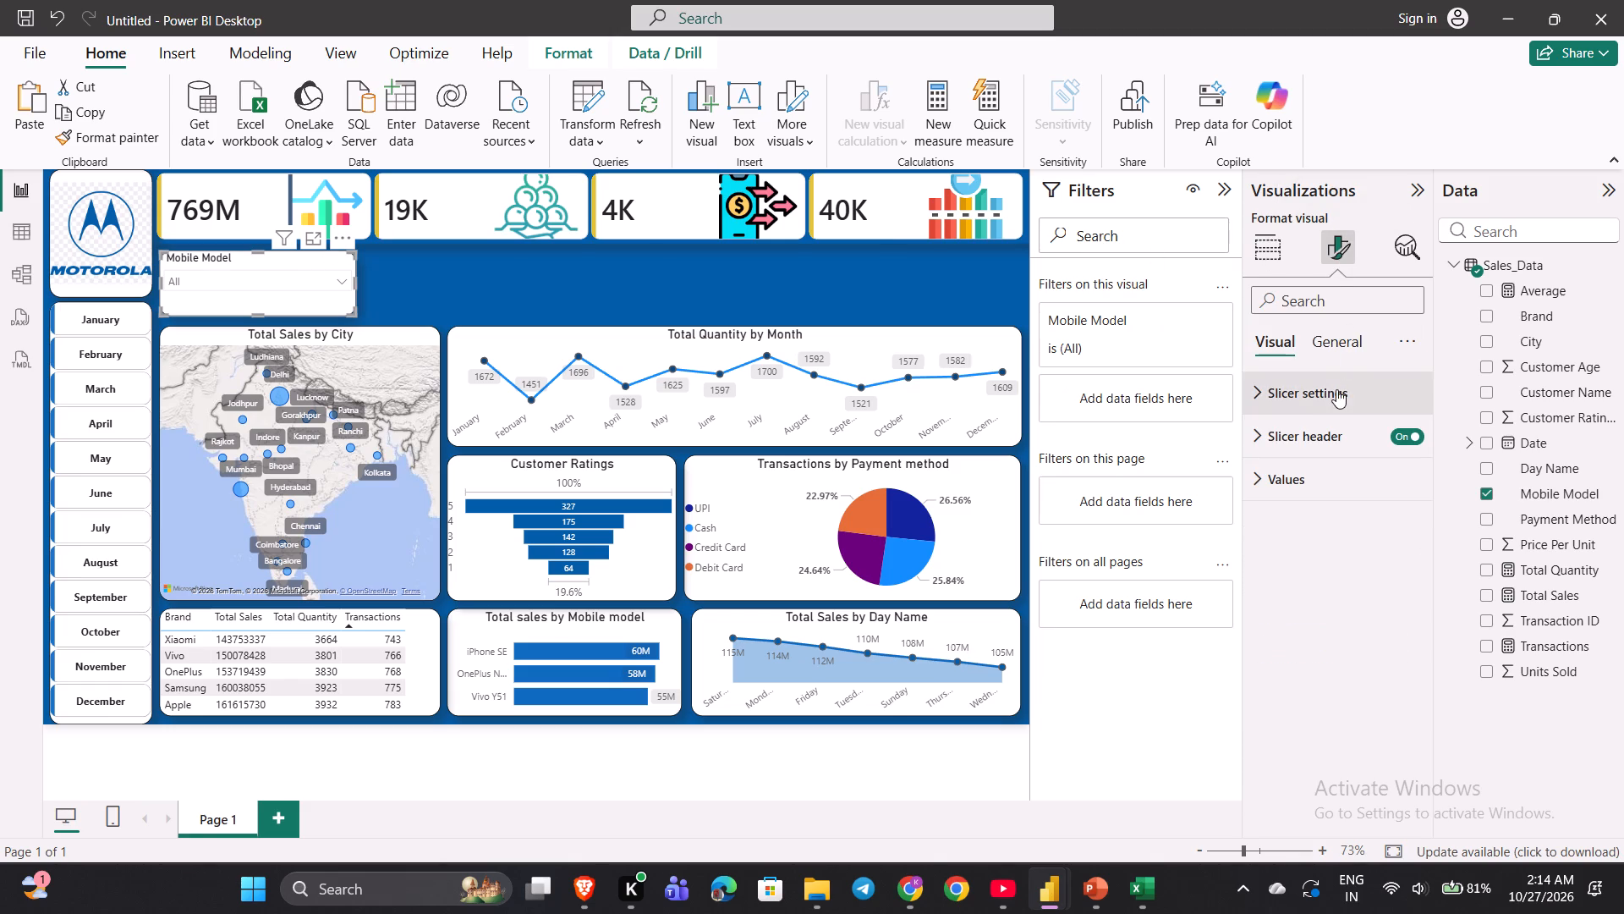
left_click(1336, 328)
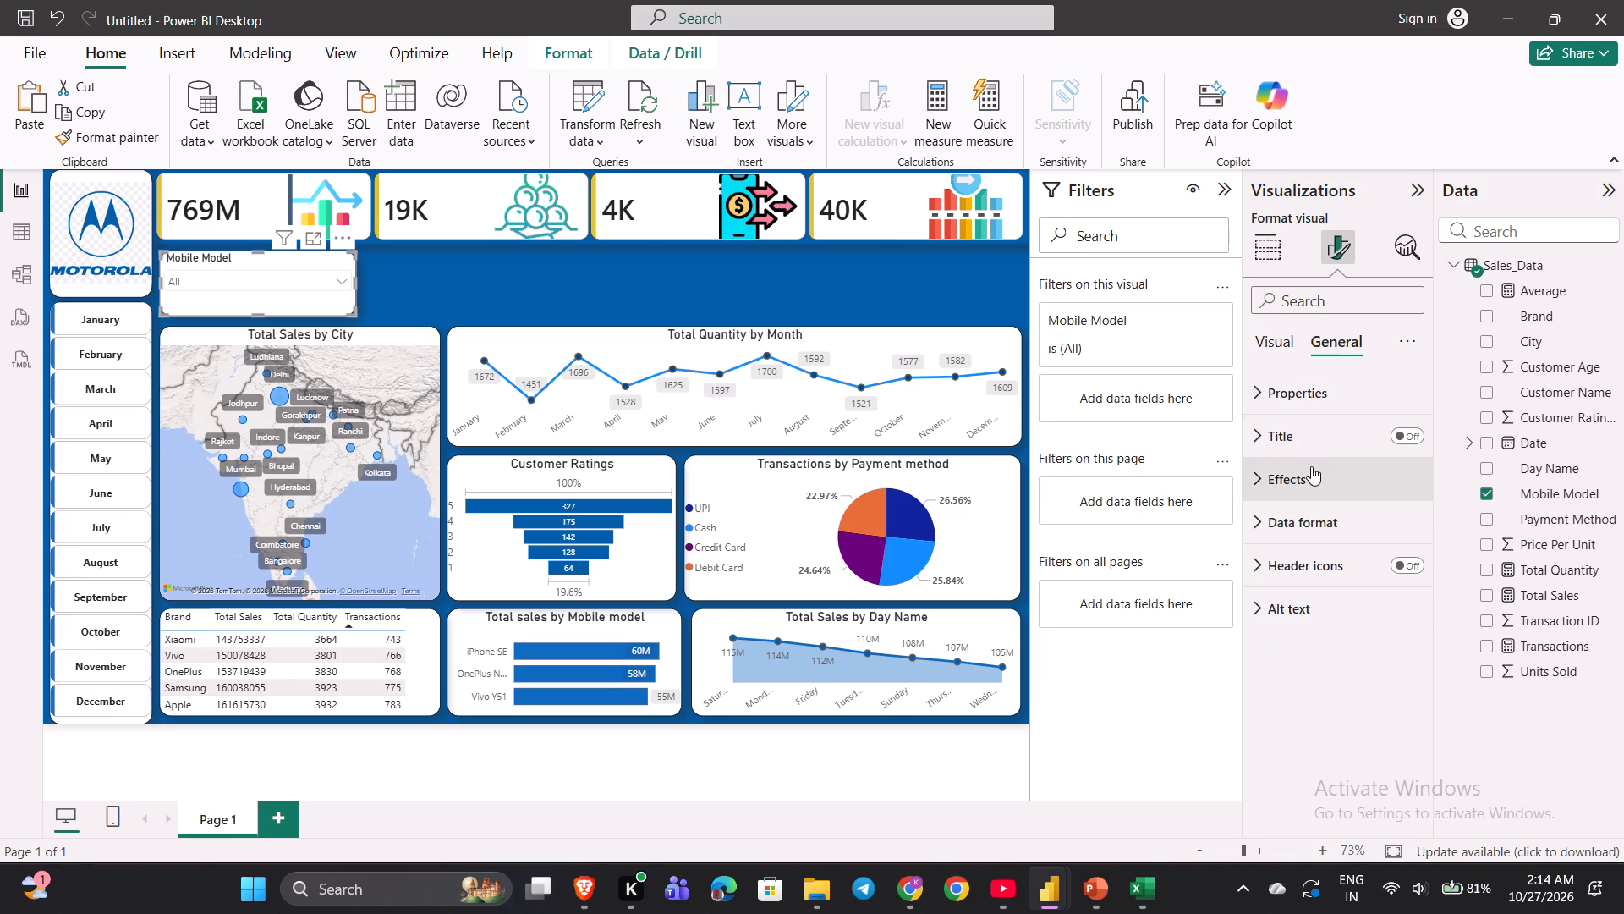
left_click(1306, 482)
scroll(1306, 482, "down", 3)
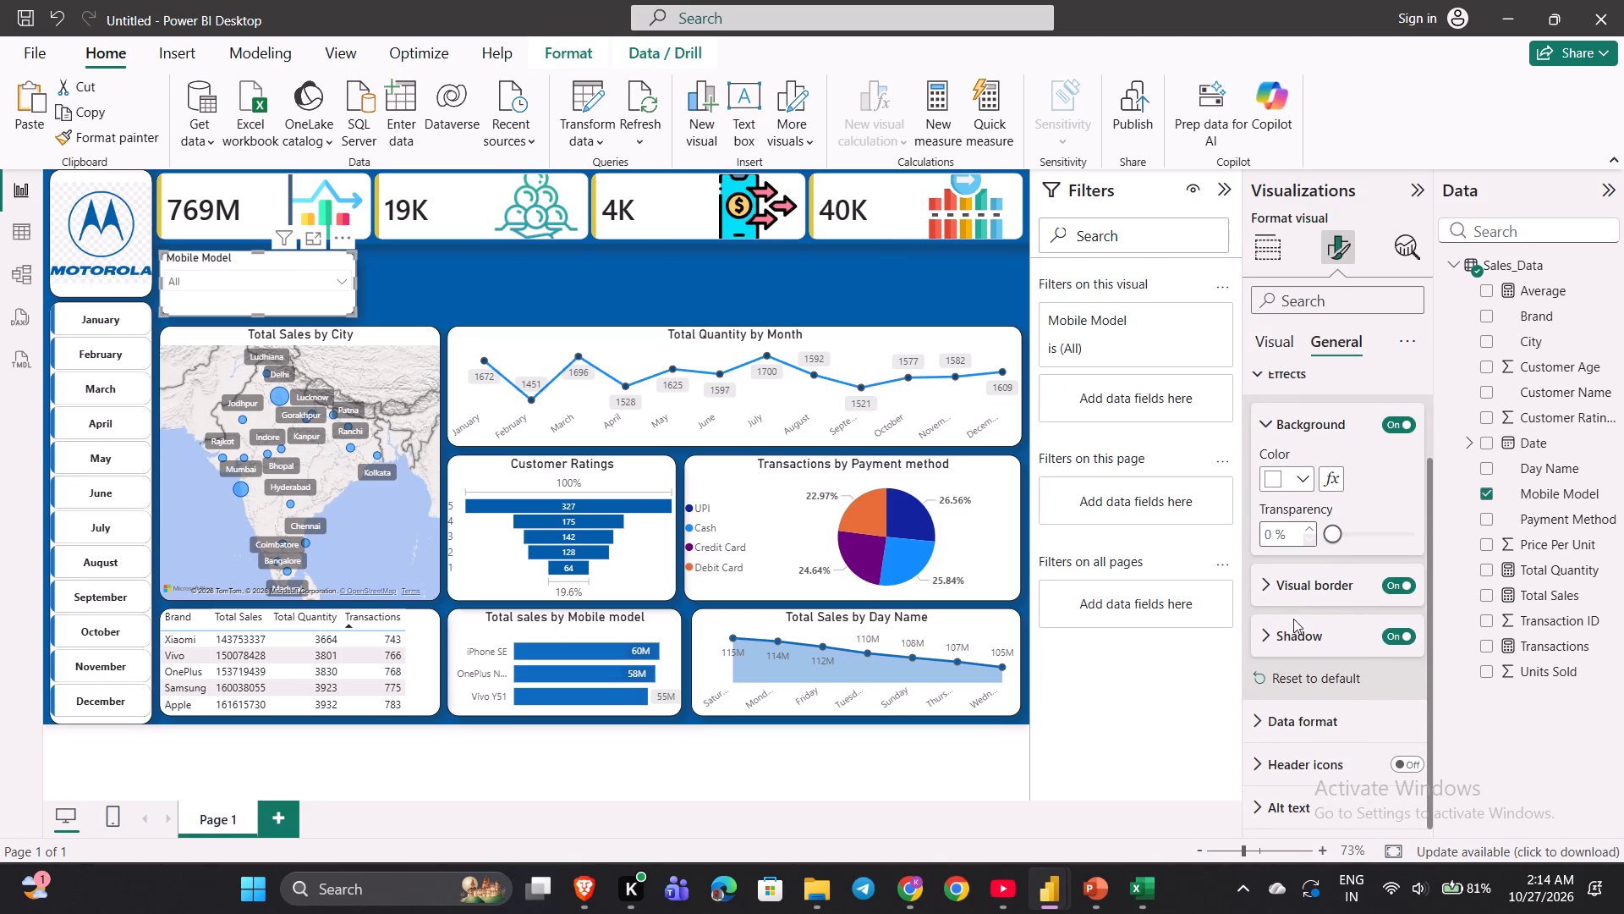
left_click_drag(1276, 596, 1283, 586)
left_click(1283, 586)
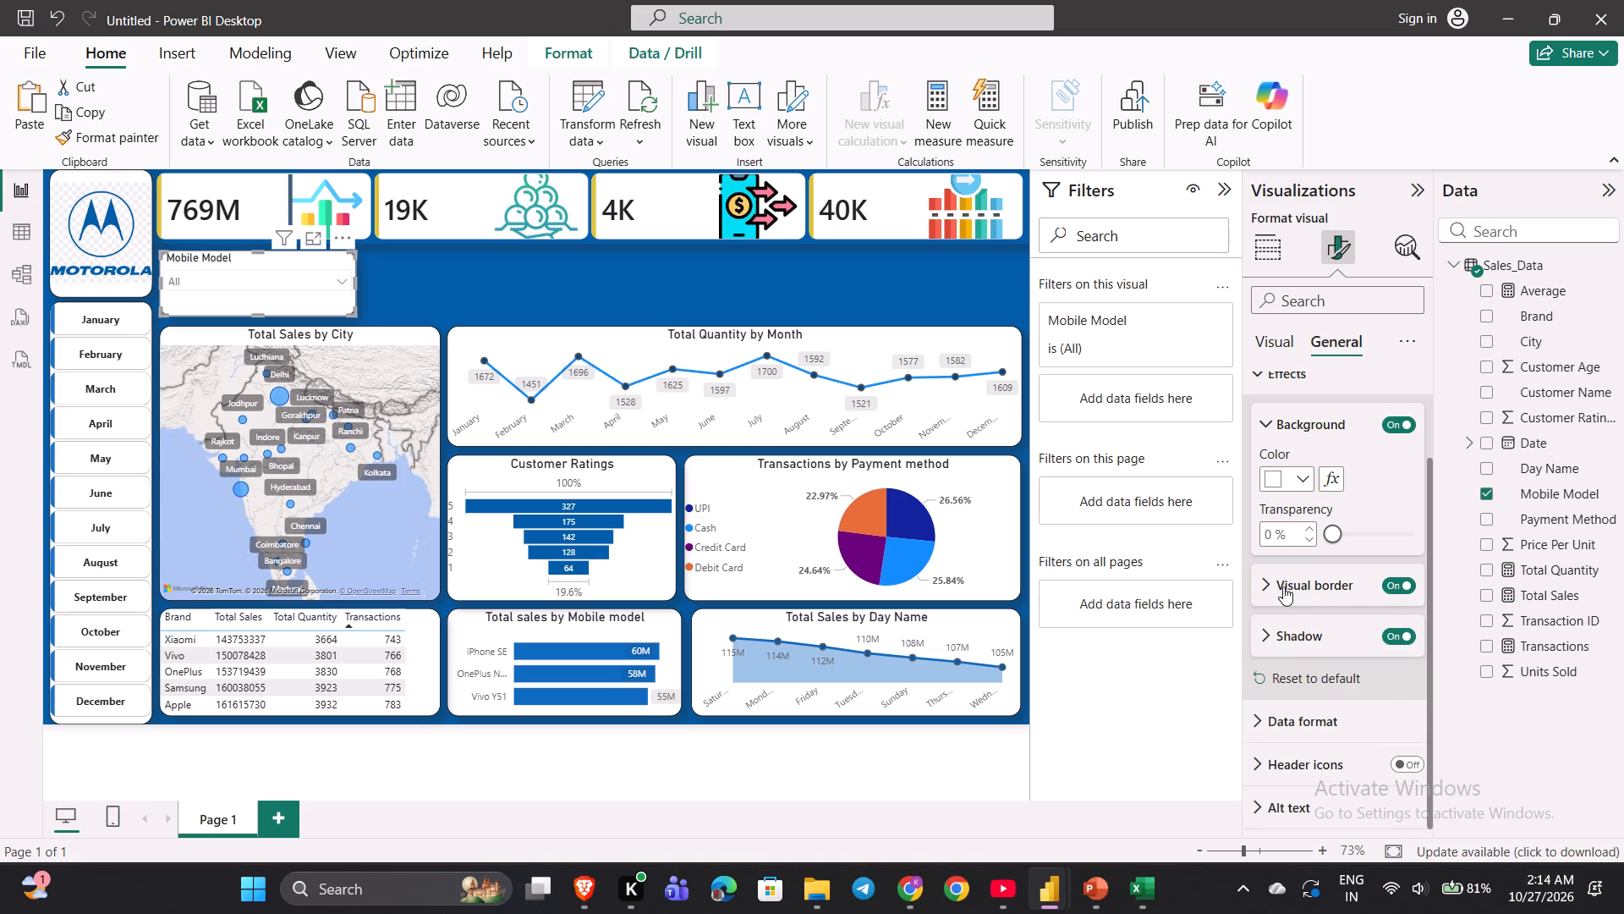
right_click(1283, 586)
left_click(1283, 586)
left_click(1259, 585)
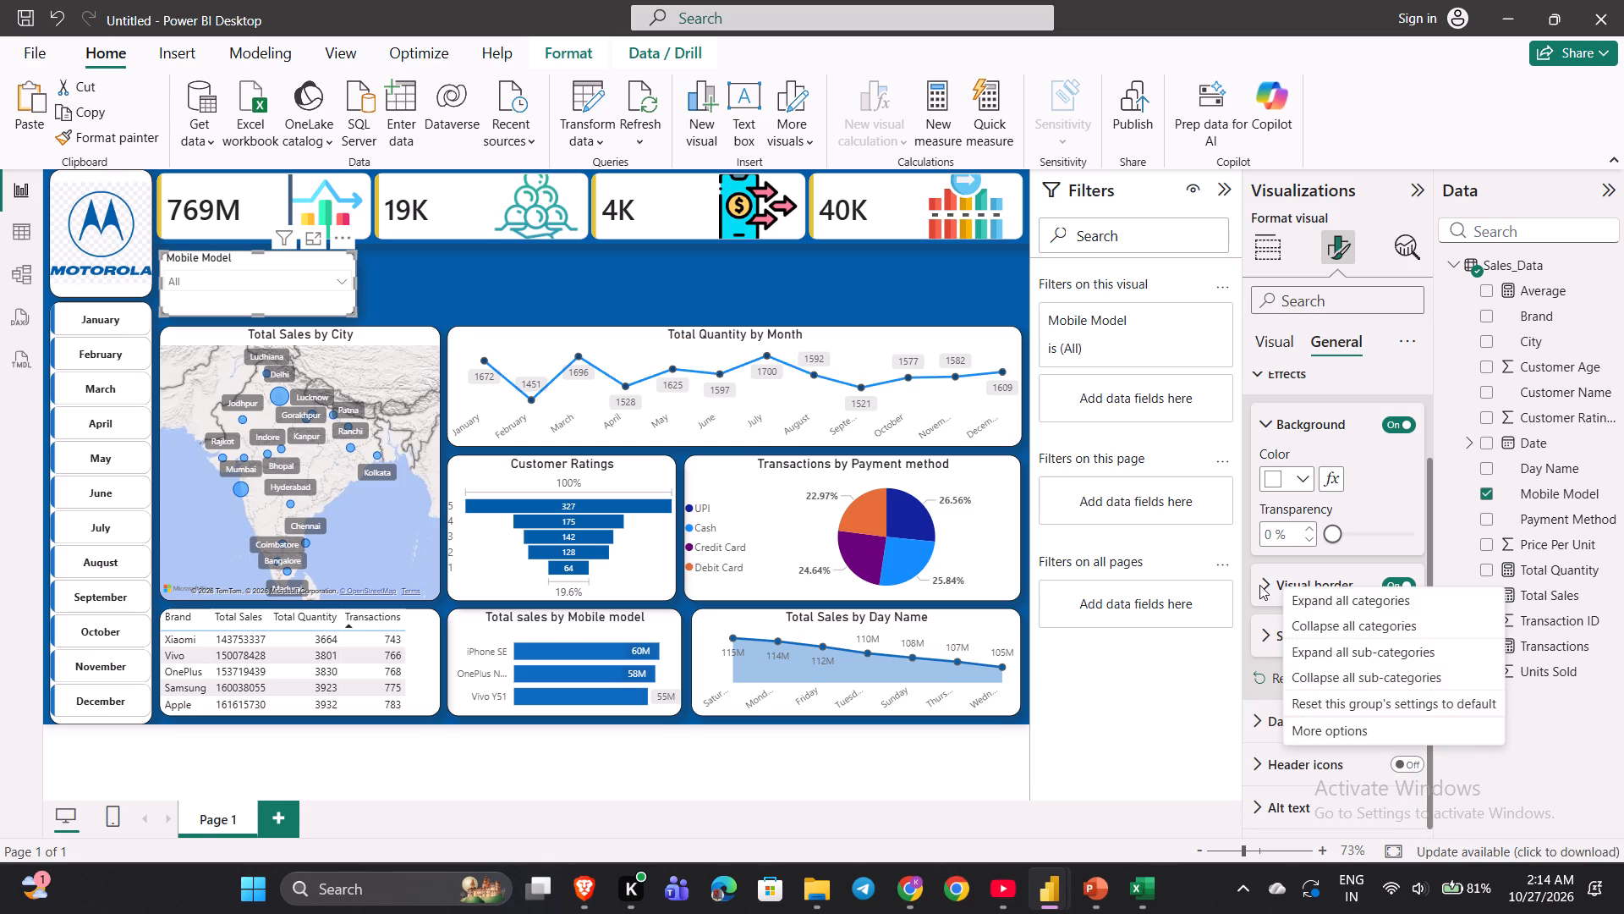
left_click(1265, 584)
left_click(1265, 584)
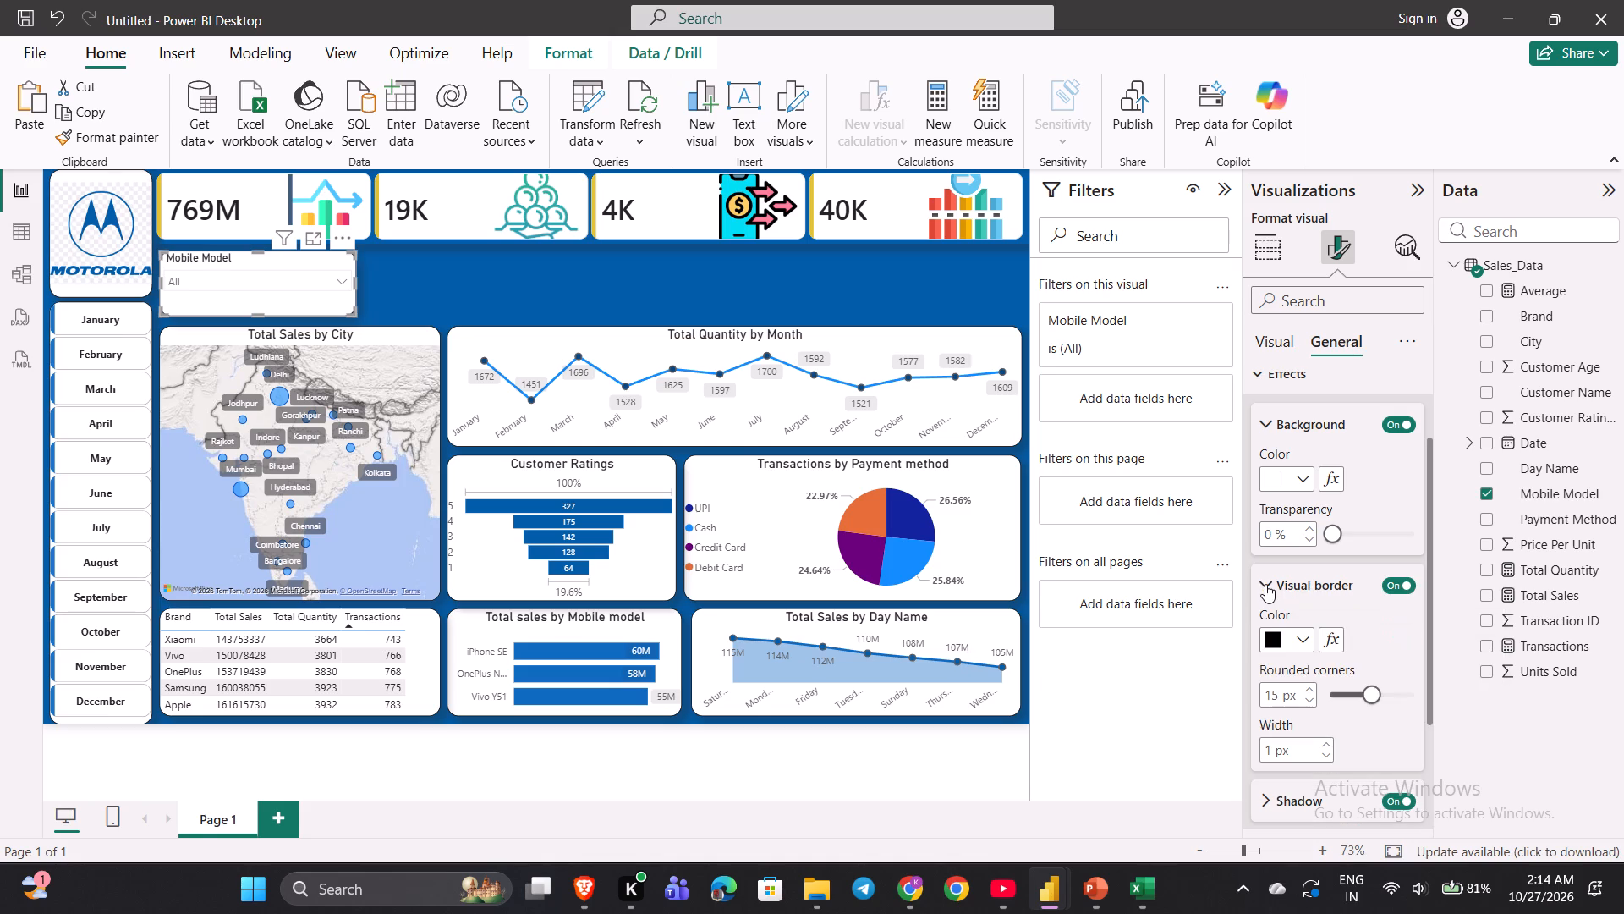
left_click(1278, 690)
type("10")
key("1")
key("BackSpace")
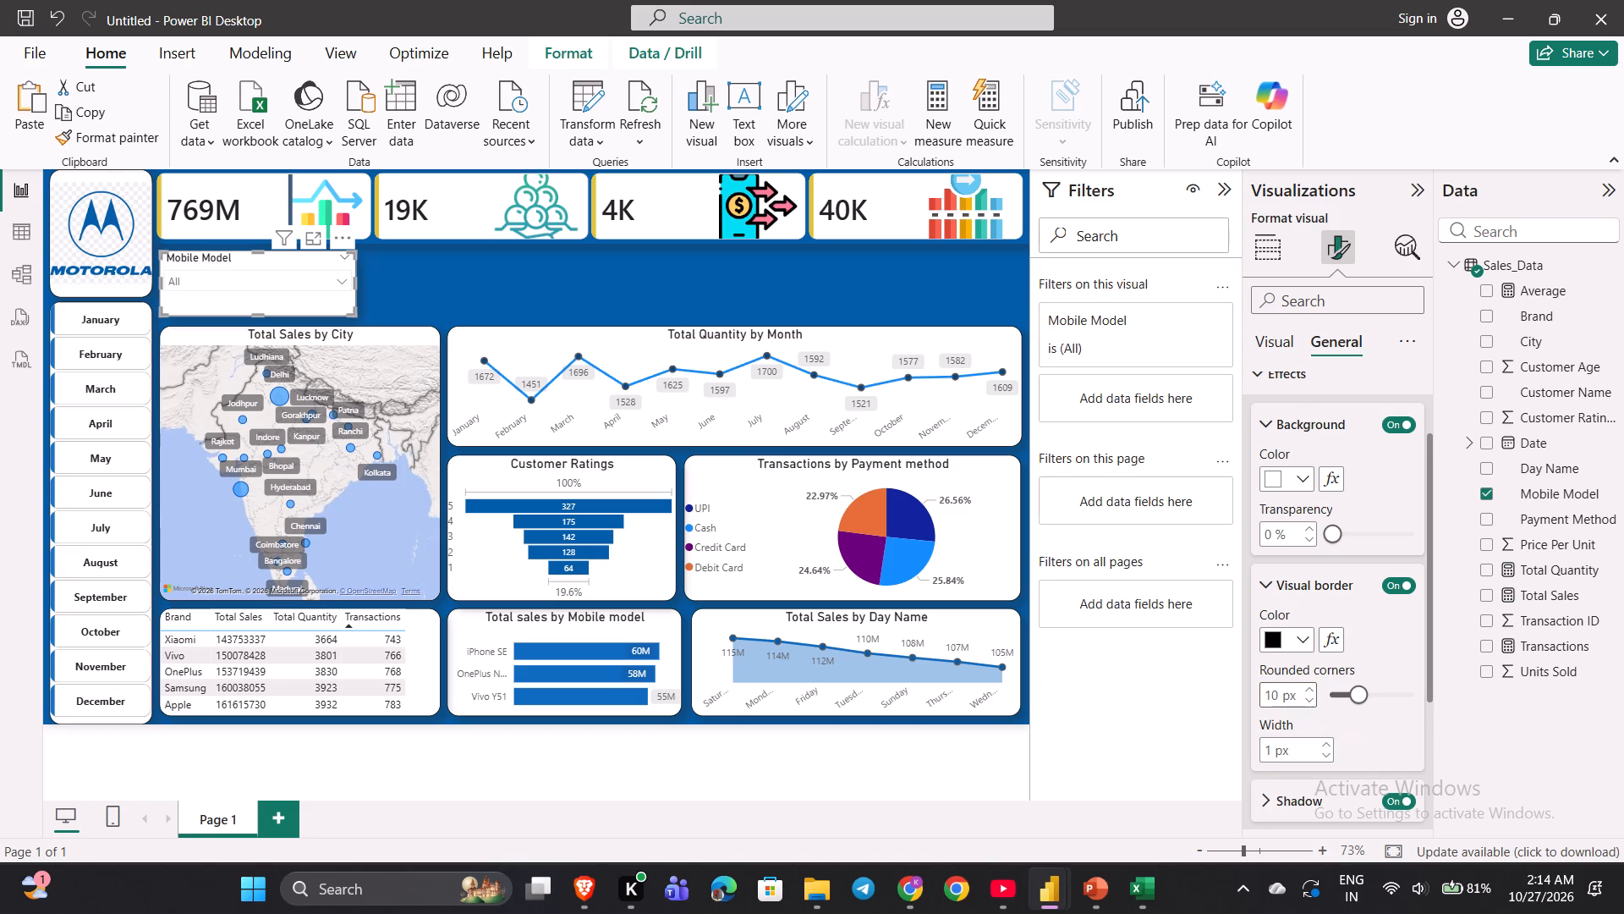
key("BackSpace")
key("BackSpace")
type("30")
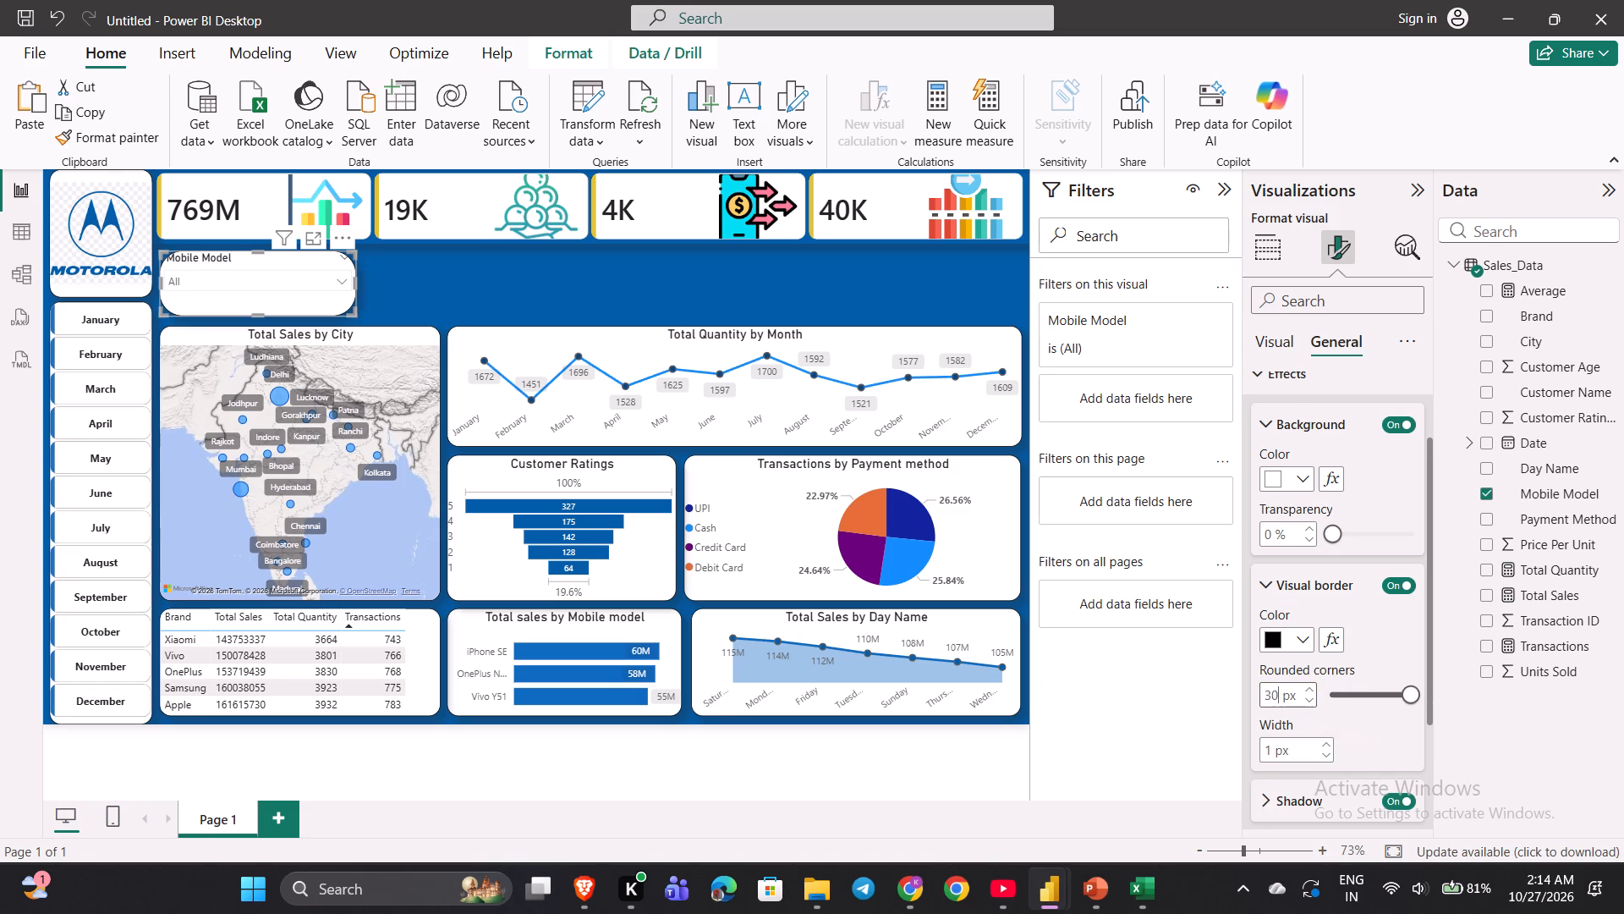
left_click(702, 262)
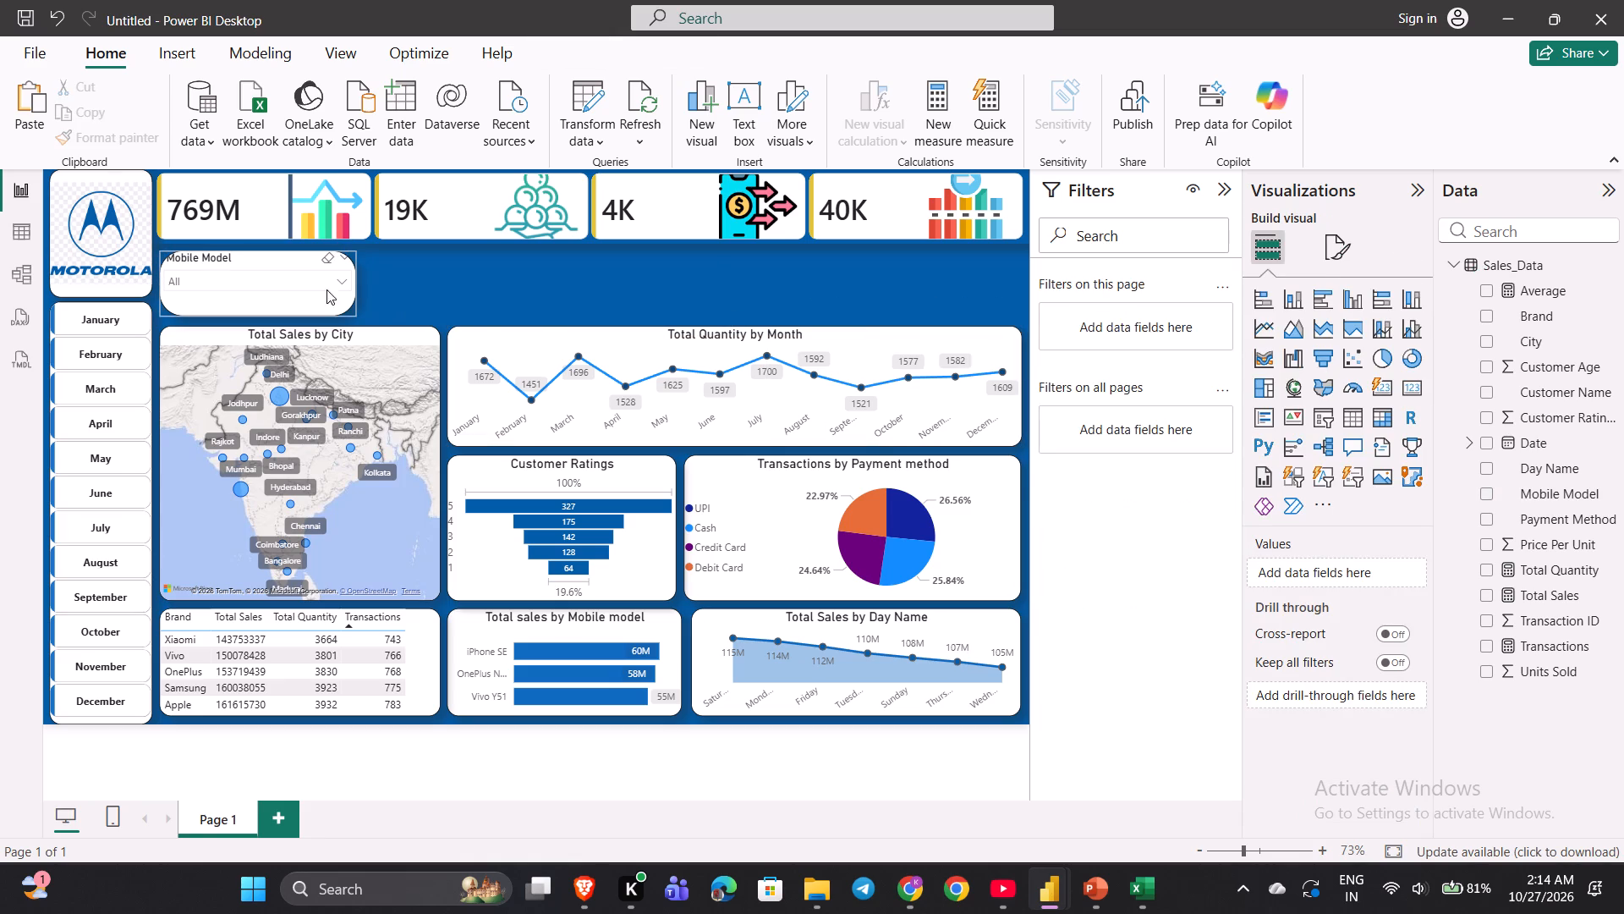
Try 20 px rounded corners on the Mobile Model slicer's visual border, then set them to 15 px.
left_click(300, 279)
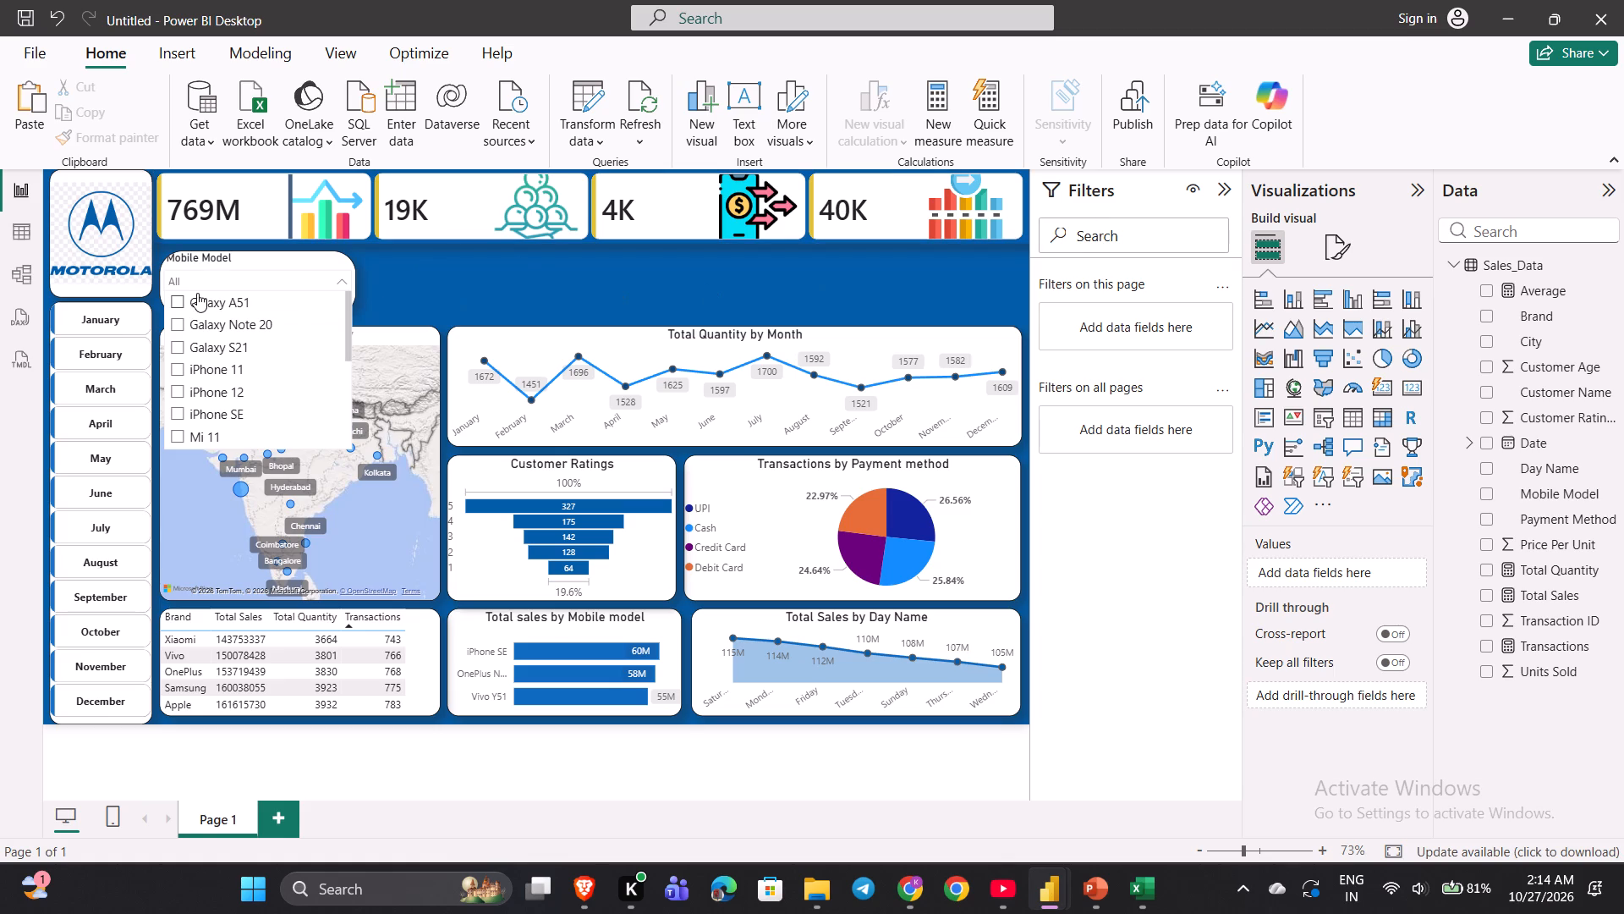
left_click(240, 262)
left_click(1344, 251)
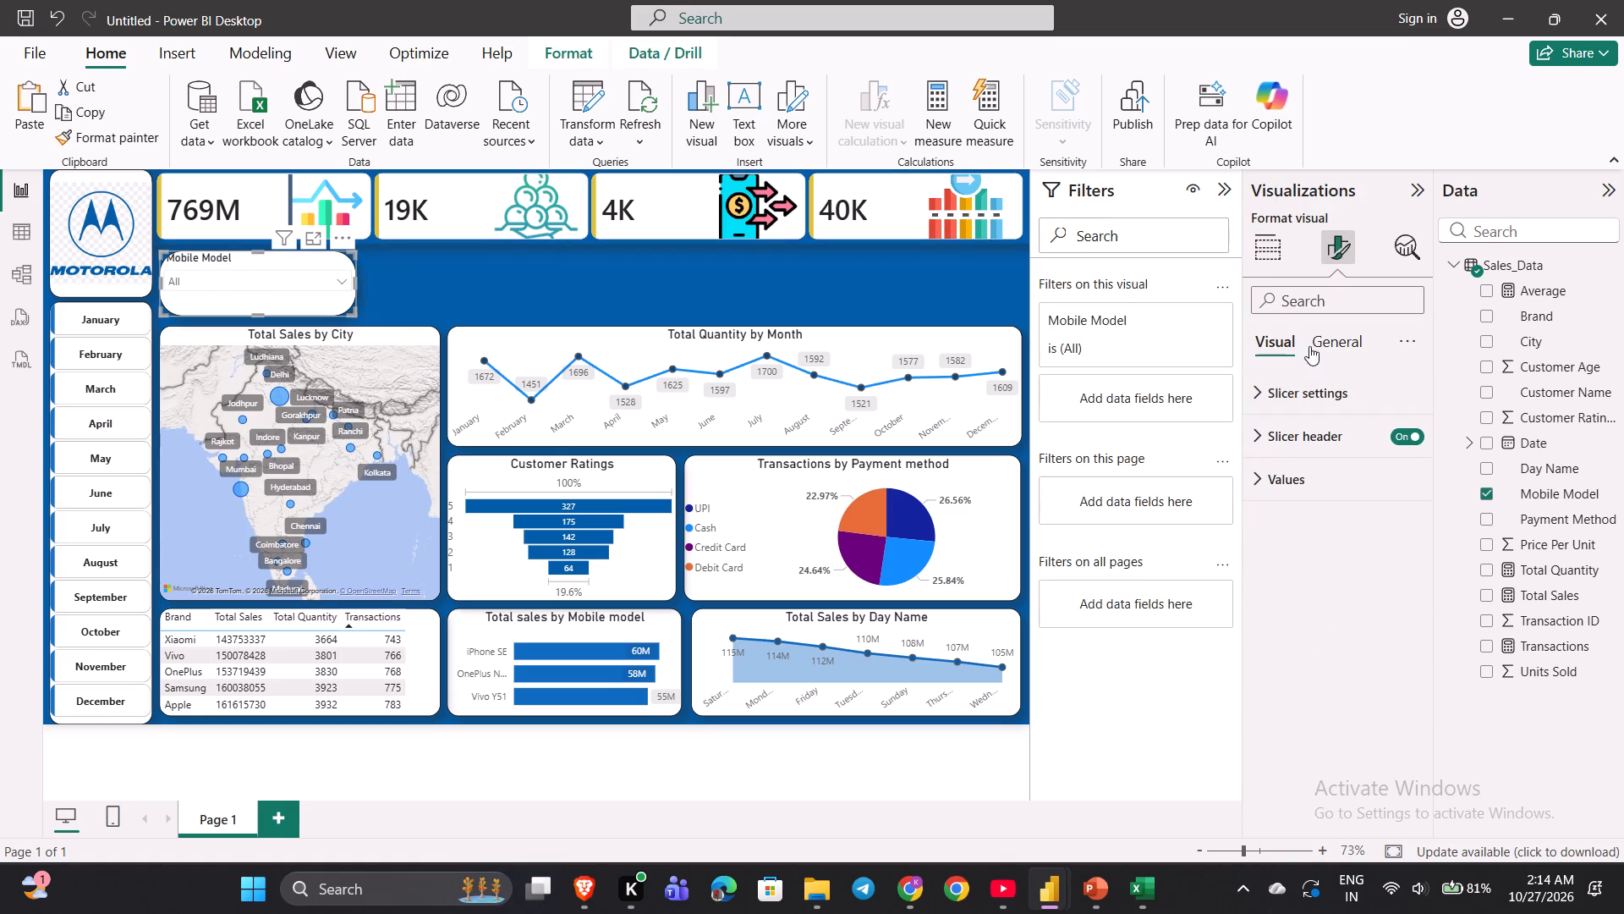
left_click(1318, 330)
left_click(1286, 480)
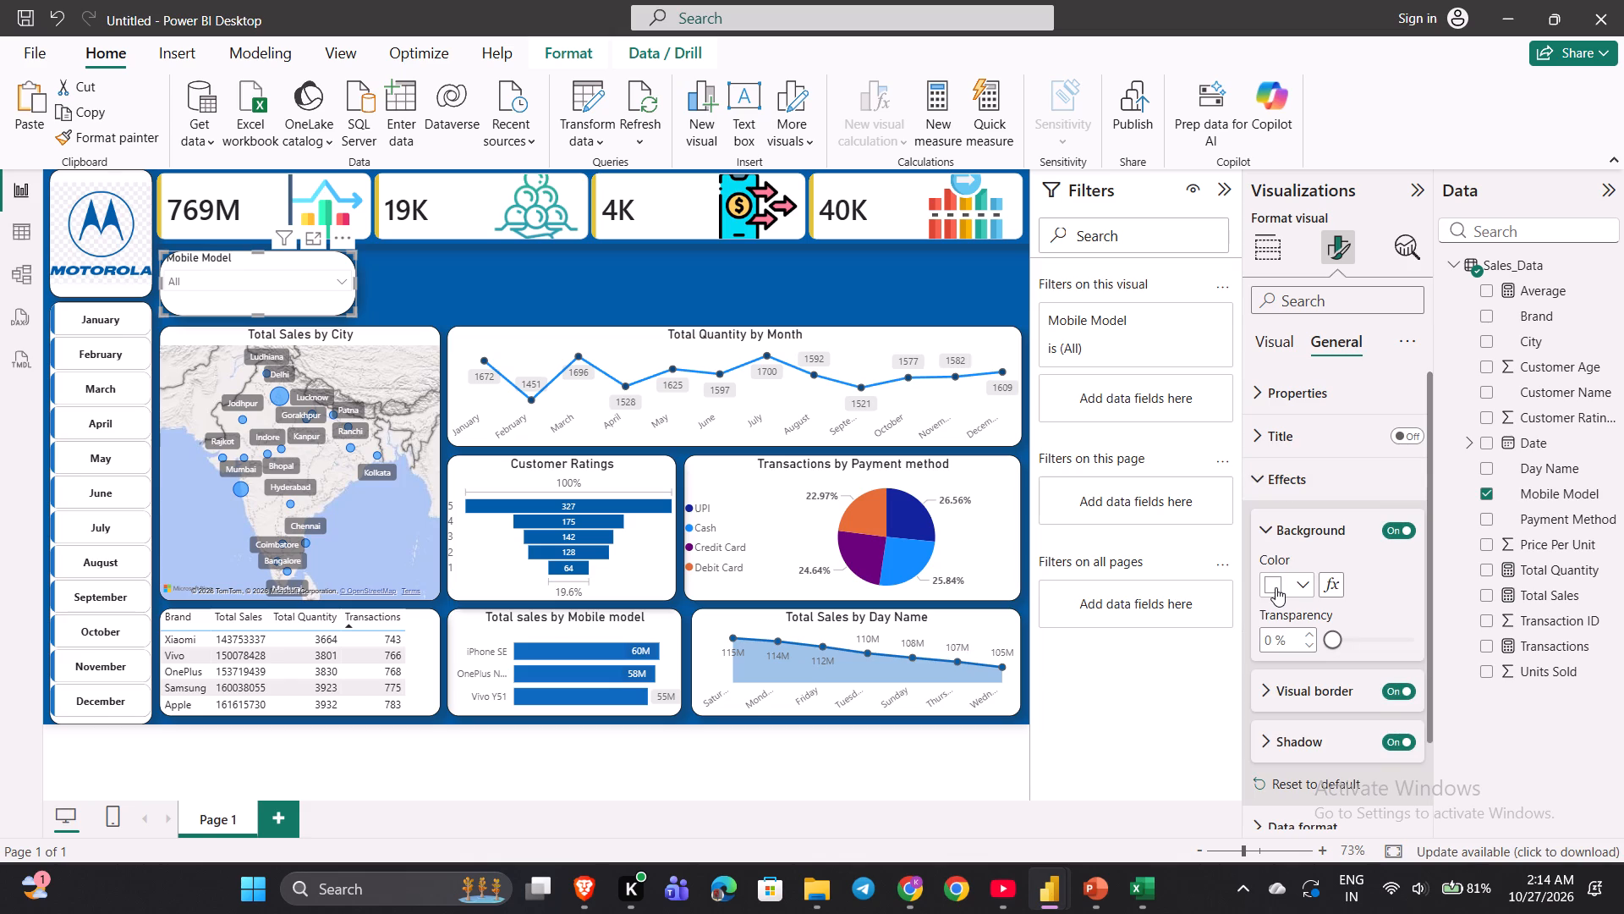
scroll(1302, 638, "down", 1)
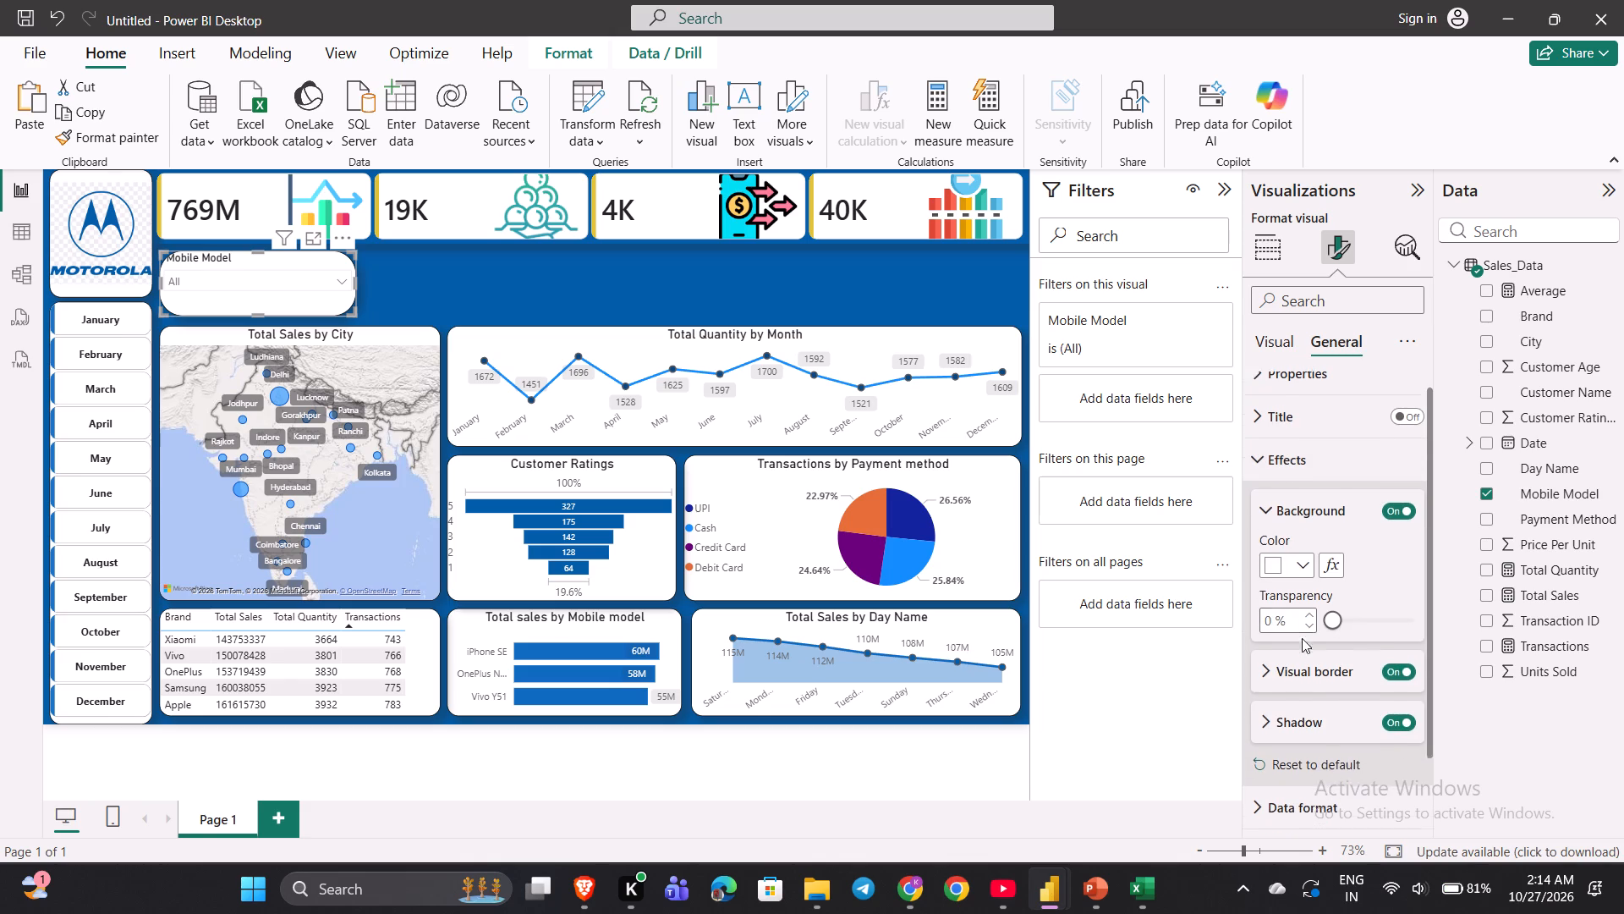
left_click(1292, 660)
scroll(1292, 660, "down", 1)
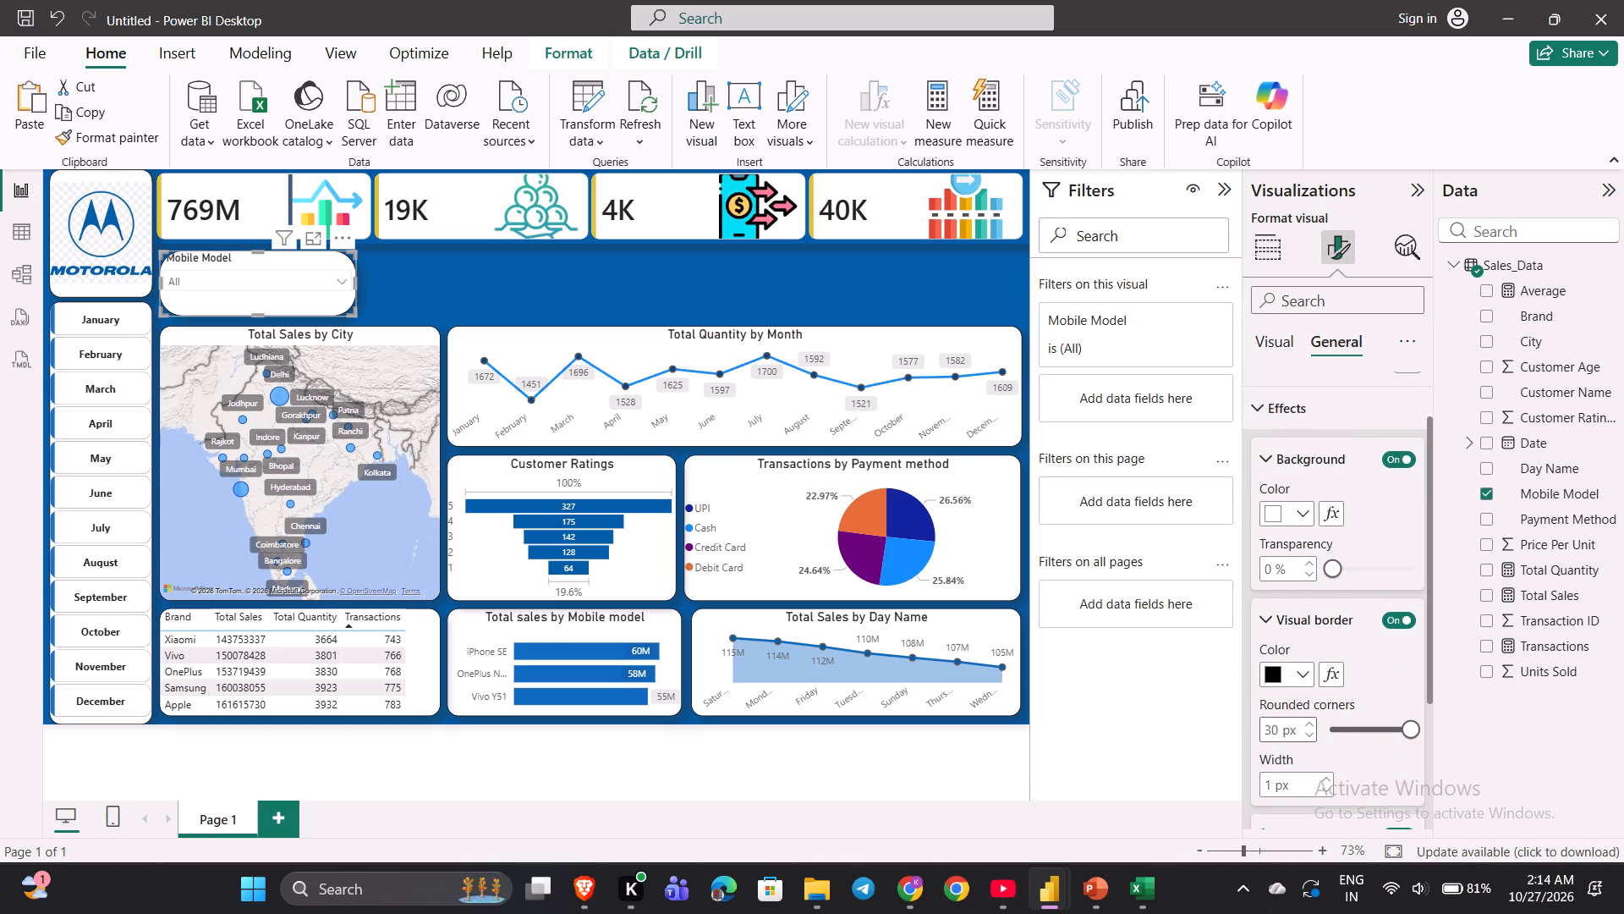
left_click(1273, 731)
type("20")
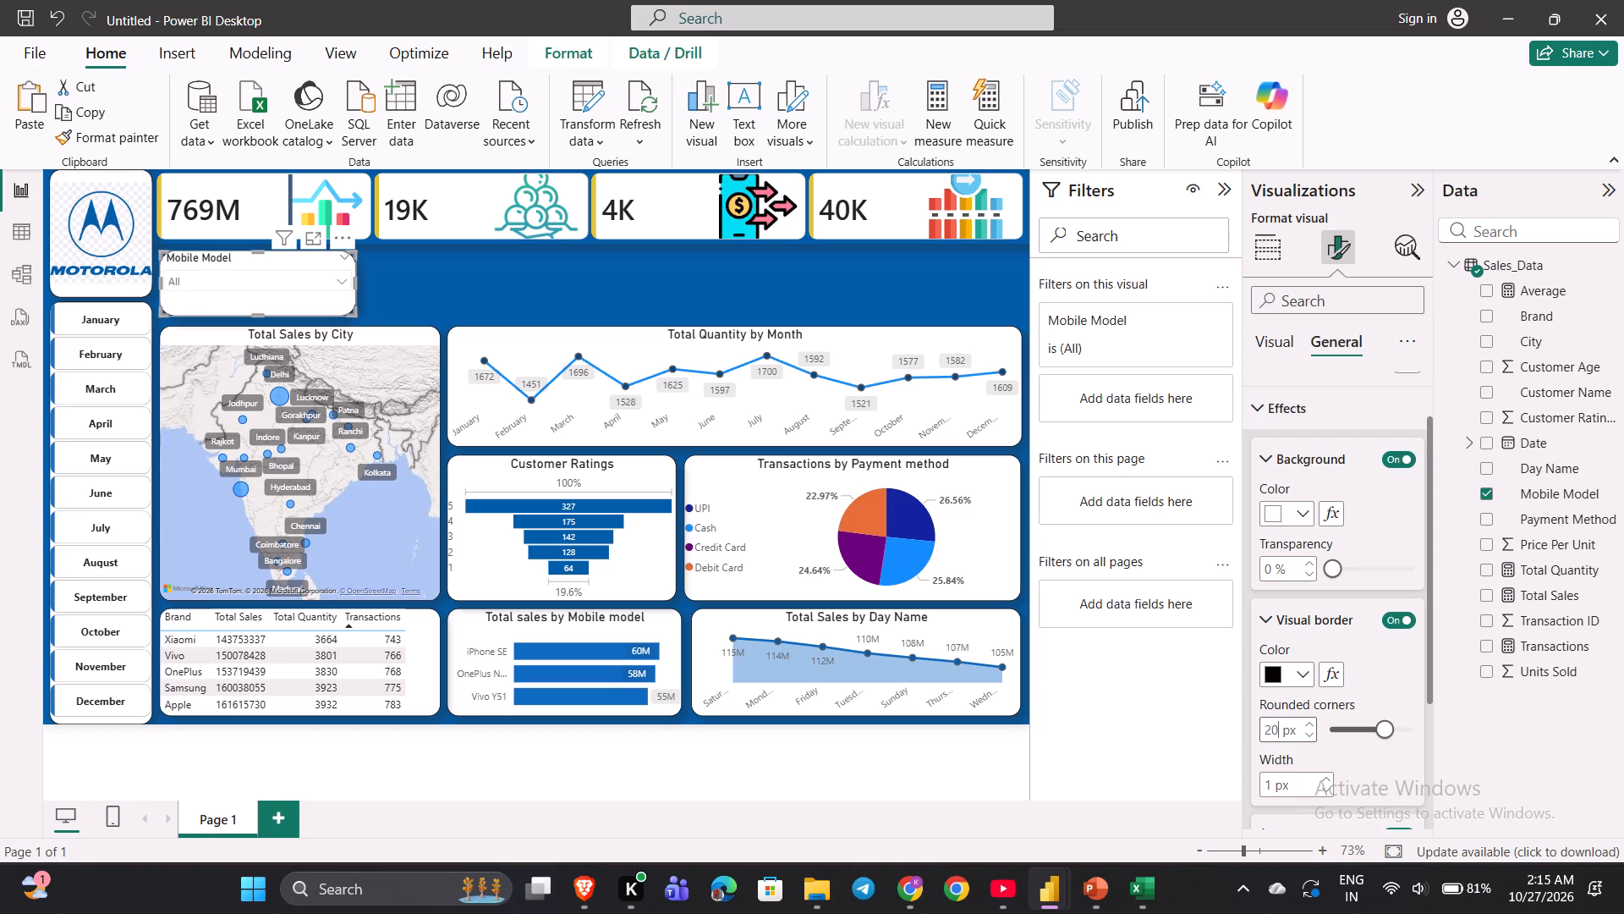
key("BackSpace")
key("BackSpace")
key("BackSpace")
type("15")
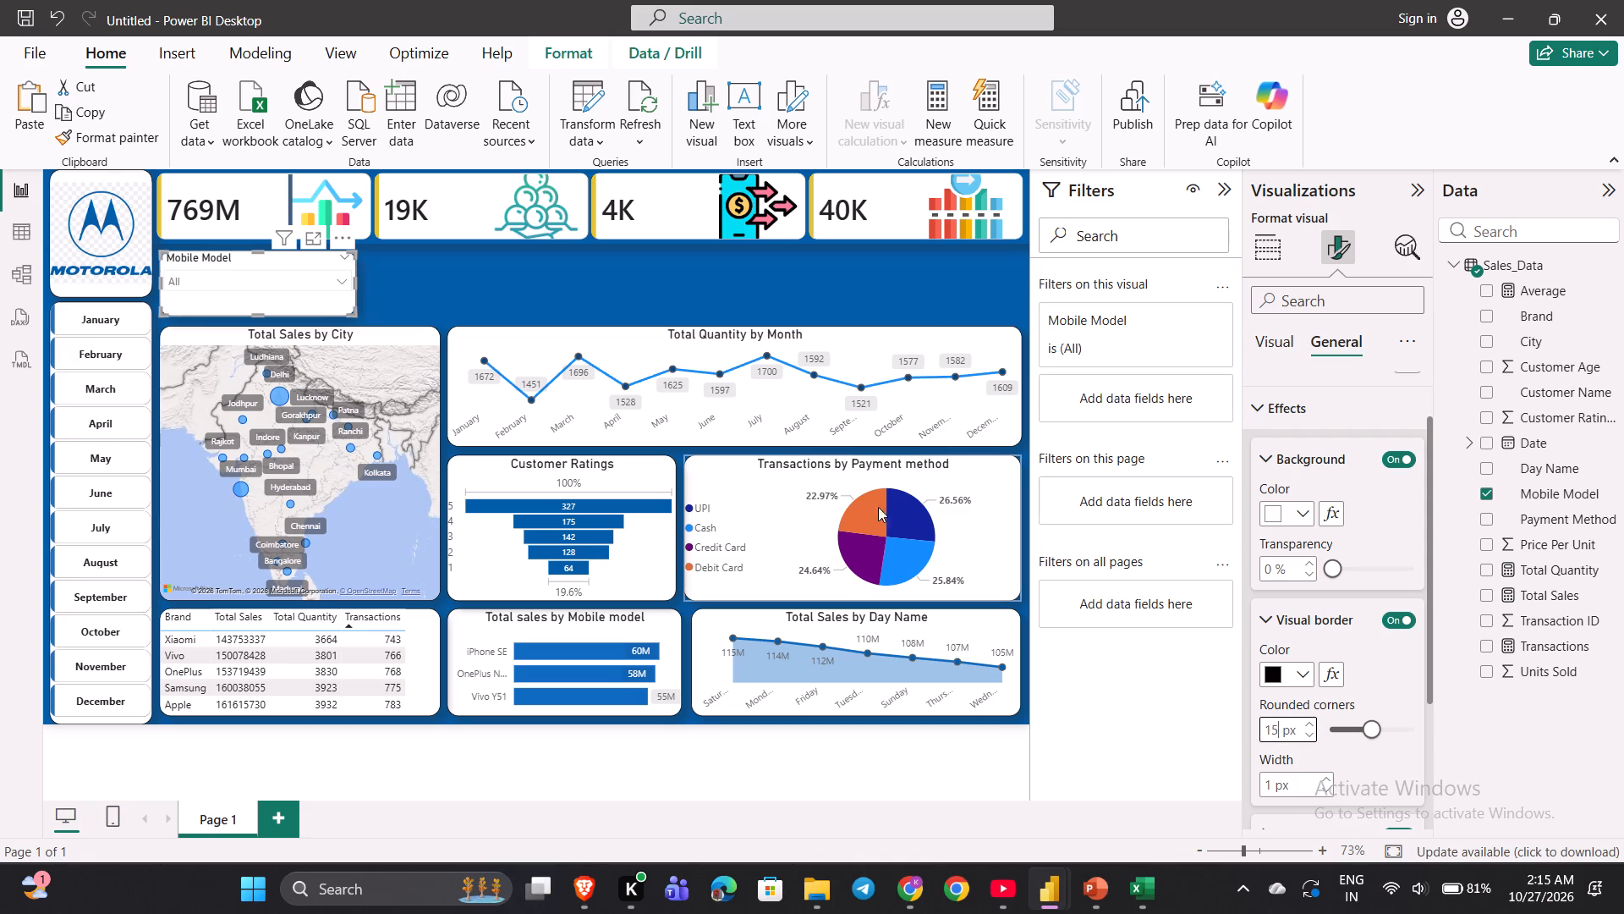
left_click(716, 286)
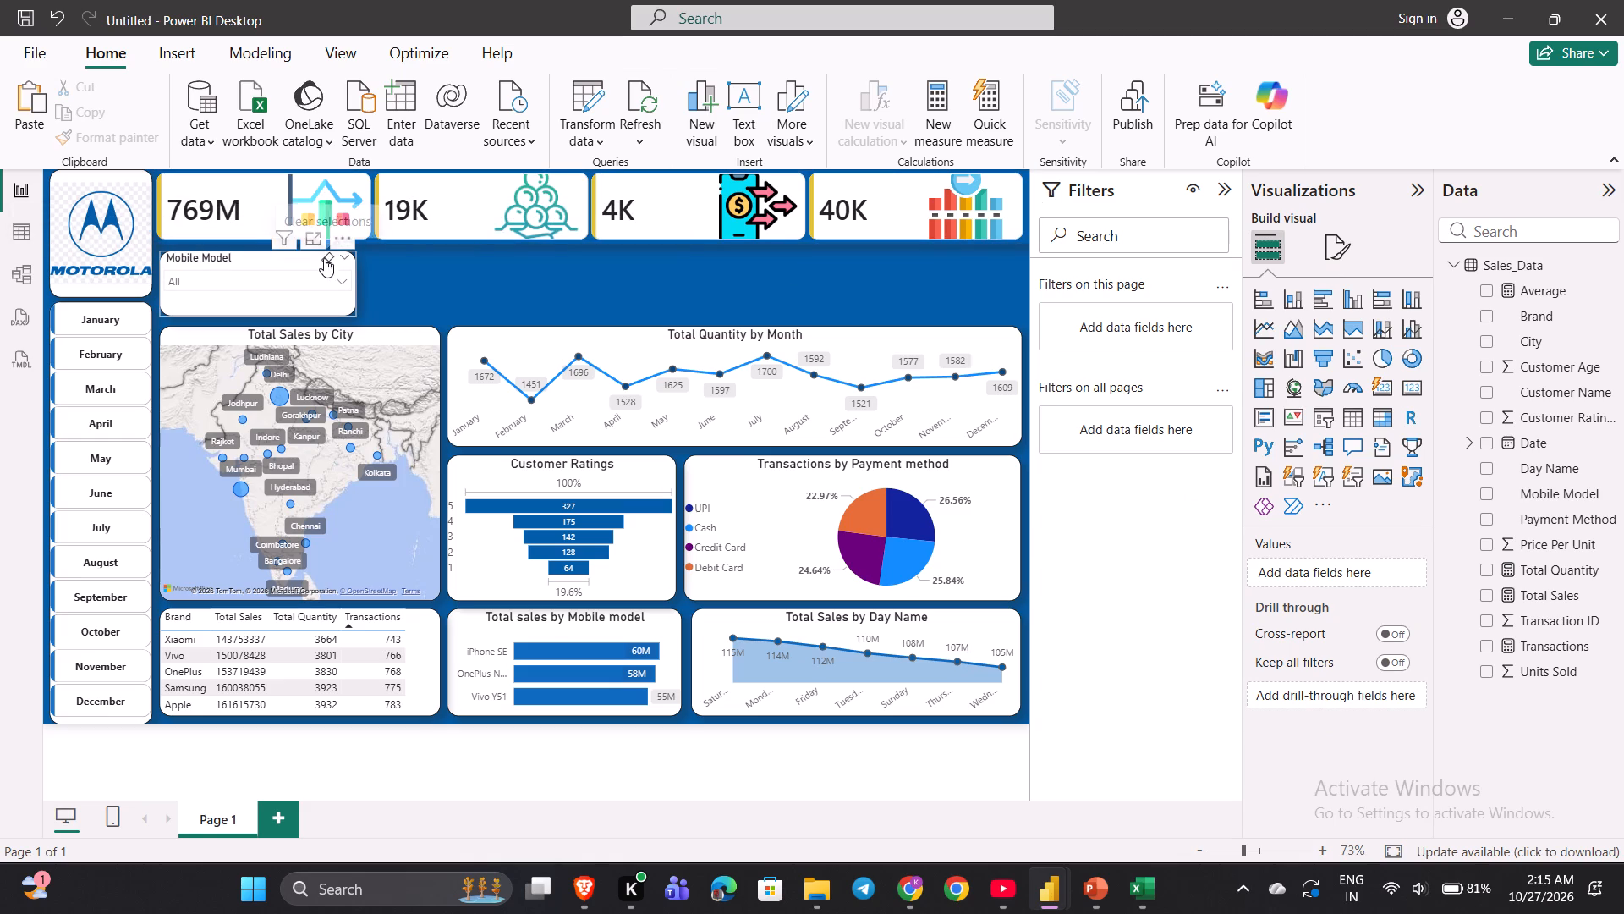
Set the Mobile Model slicer's header font size to 14, trying bold on and off.
left_click(318, 258)
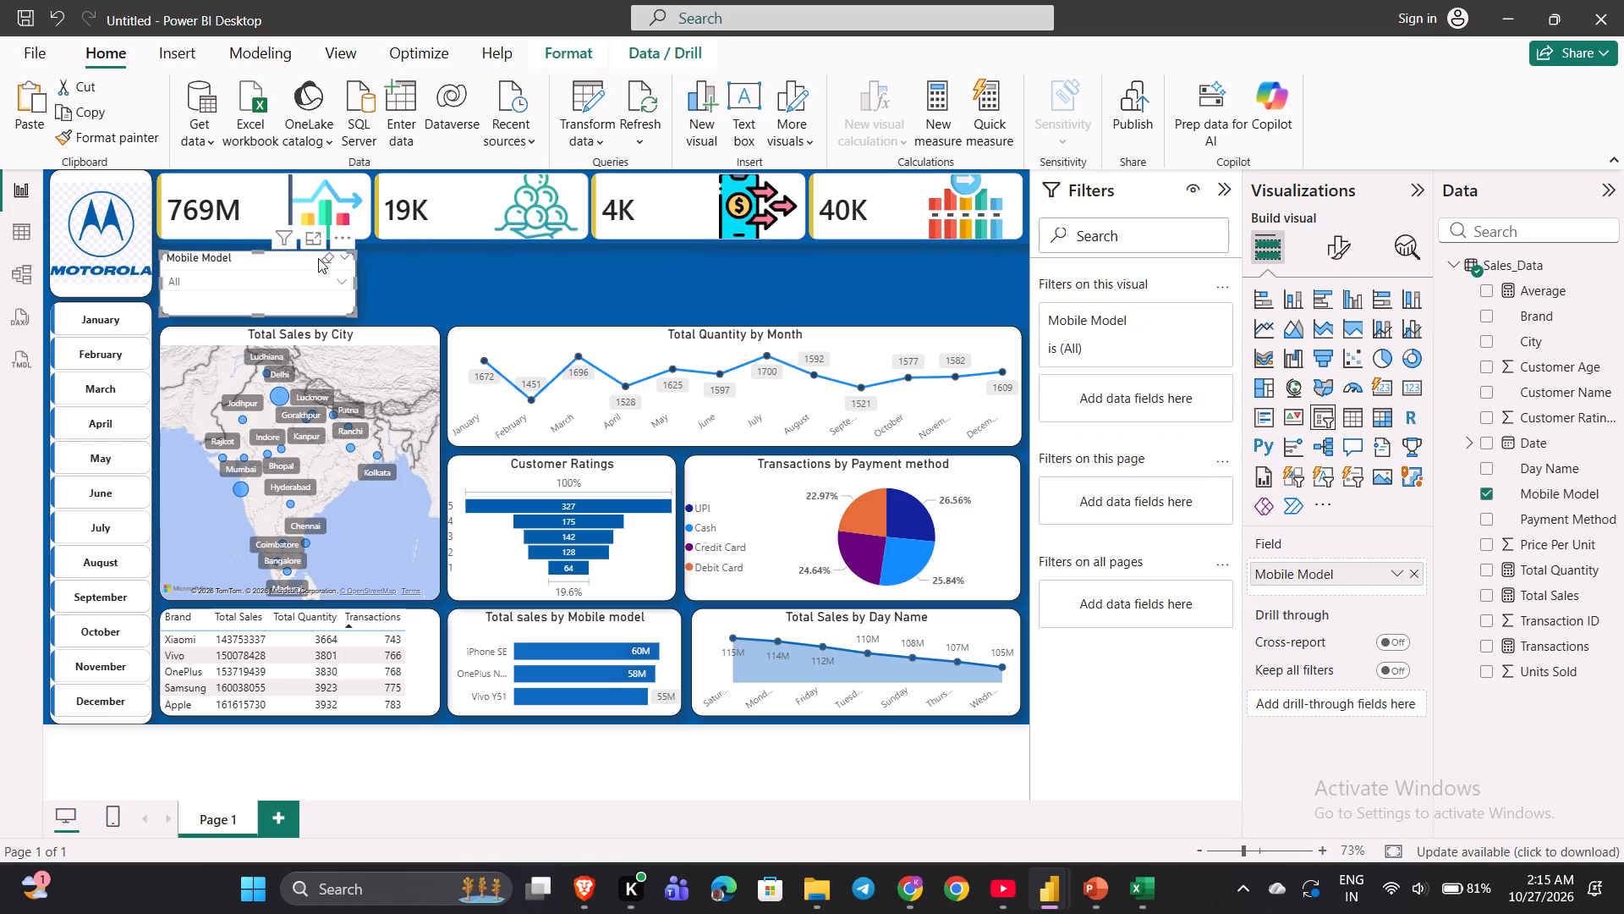
left_click(1322, 257)
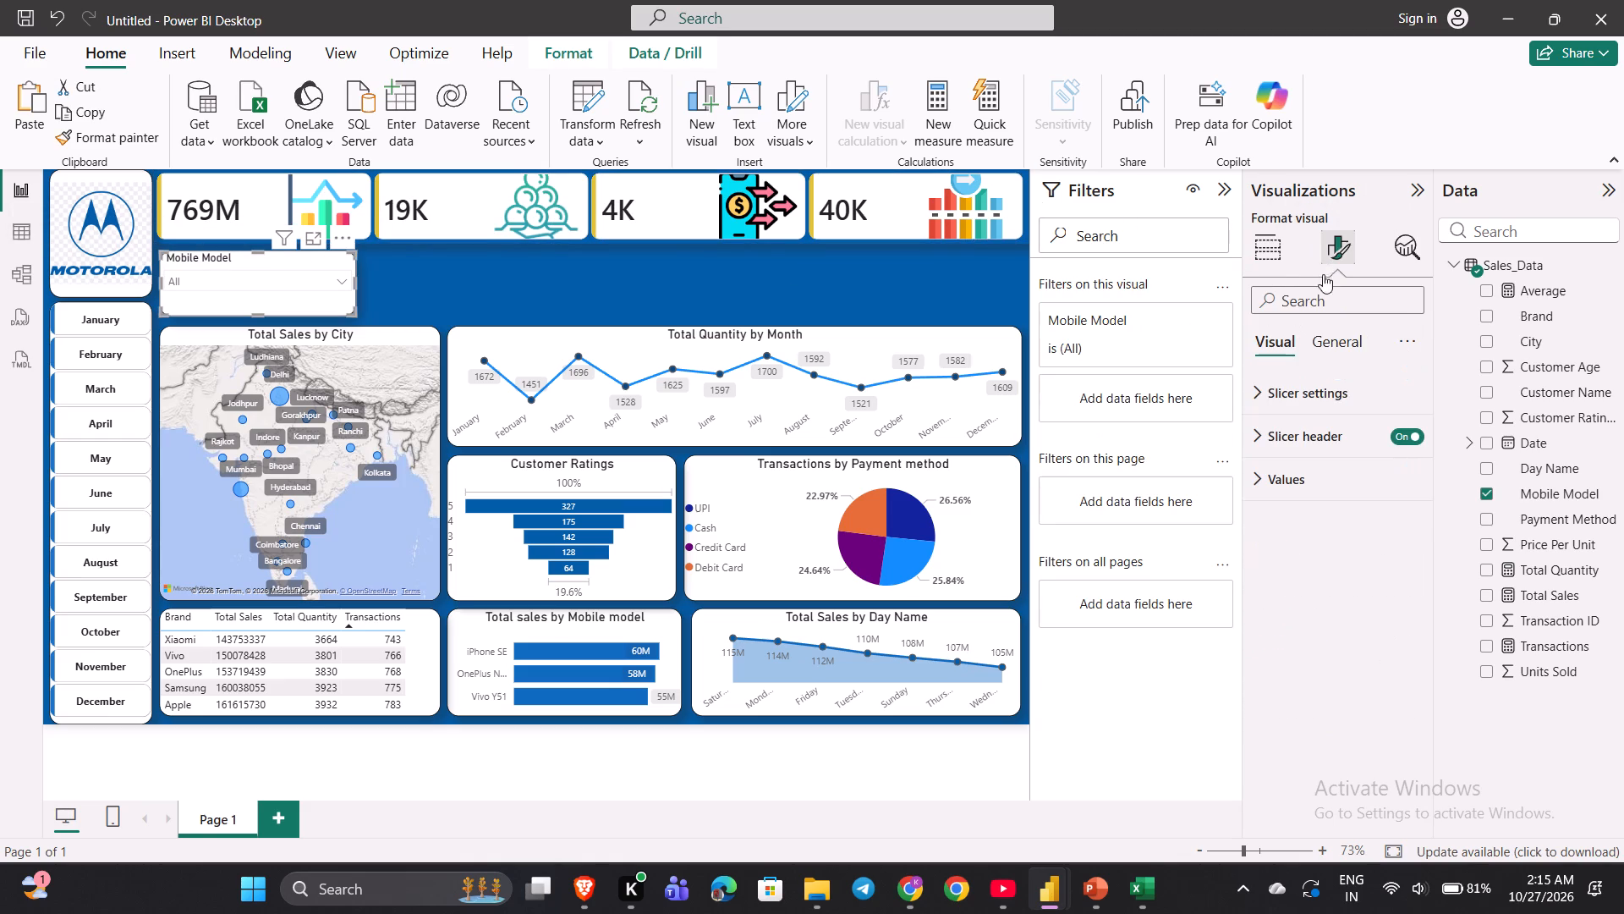
left_click(1301, 416)
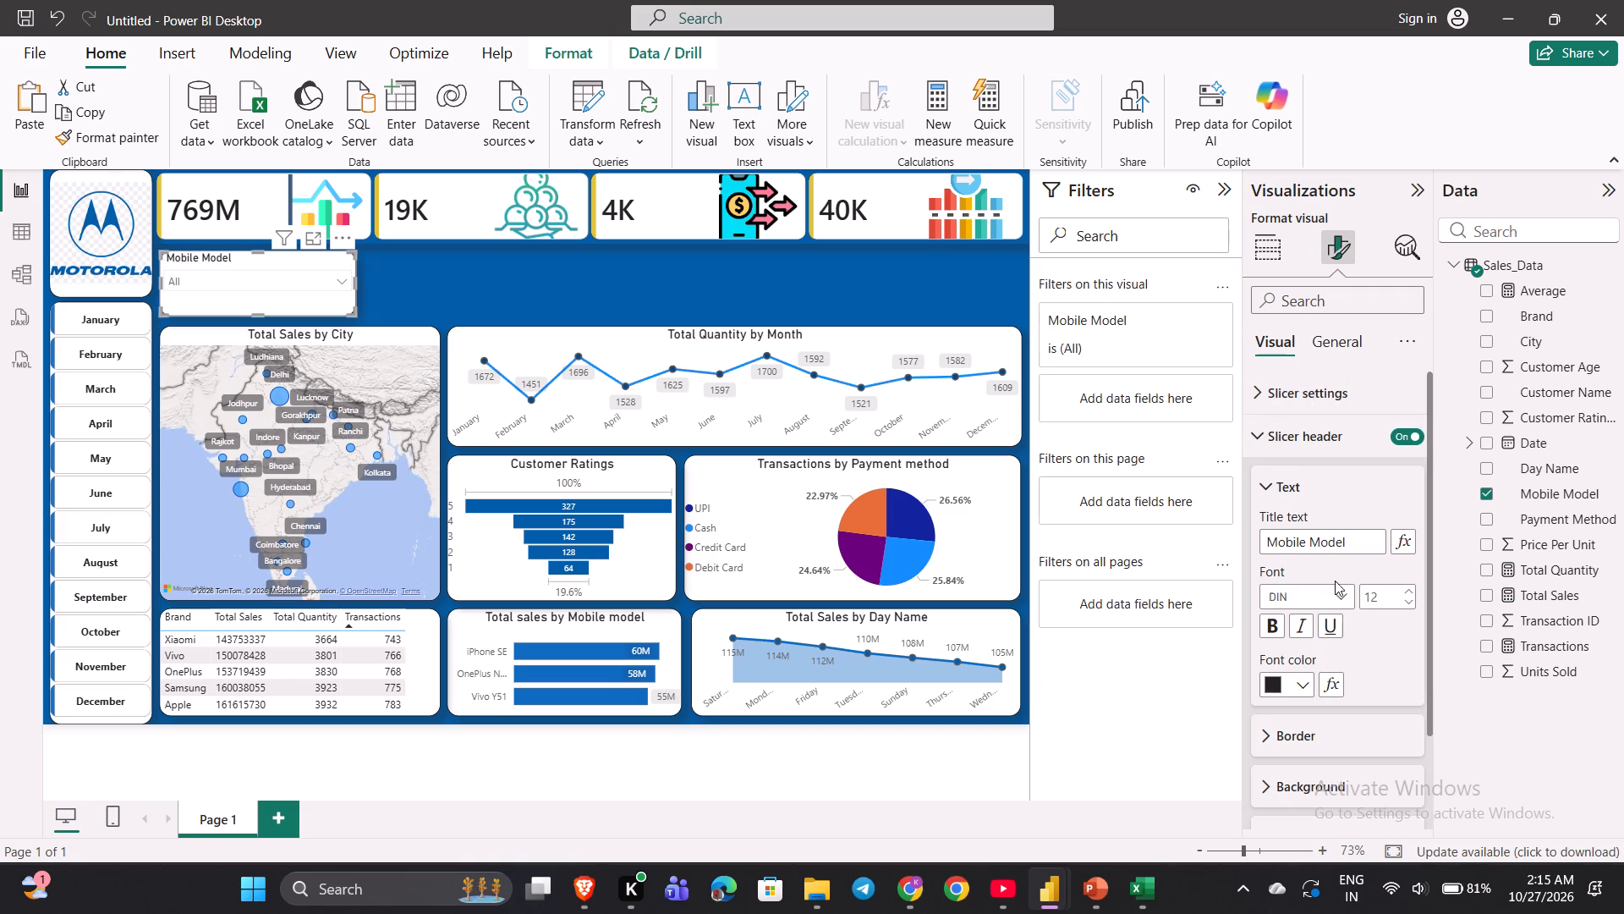
double_click(1411, 591)
left_click(1272, 636)
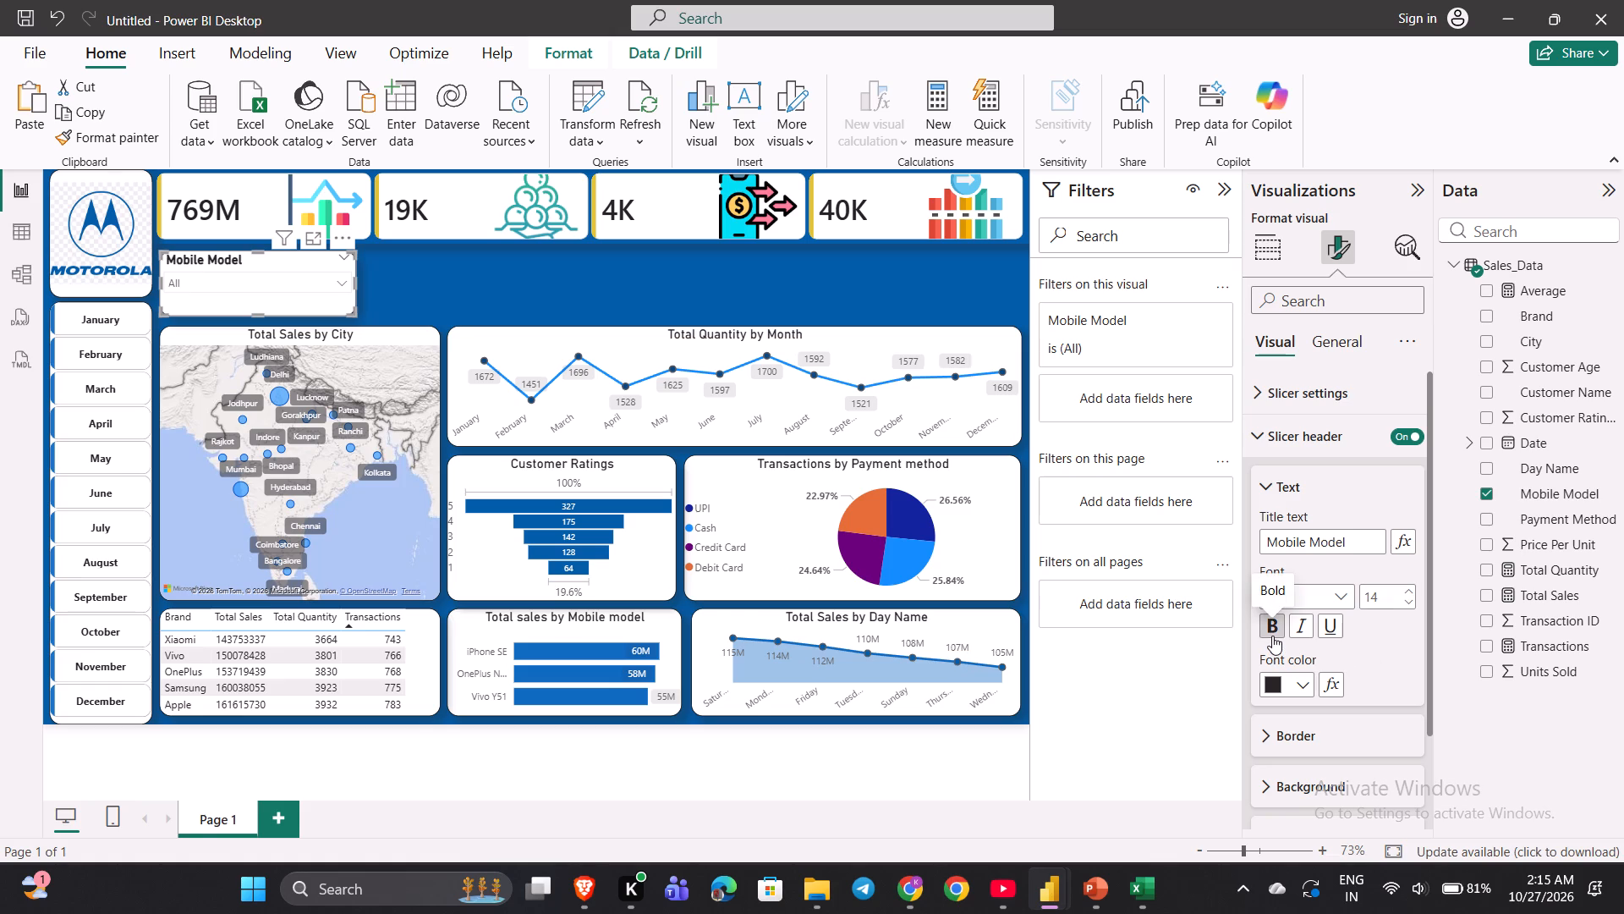
left_click(1272, 636)
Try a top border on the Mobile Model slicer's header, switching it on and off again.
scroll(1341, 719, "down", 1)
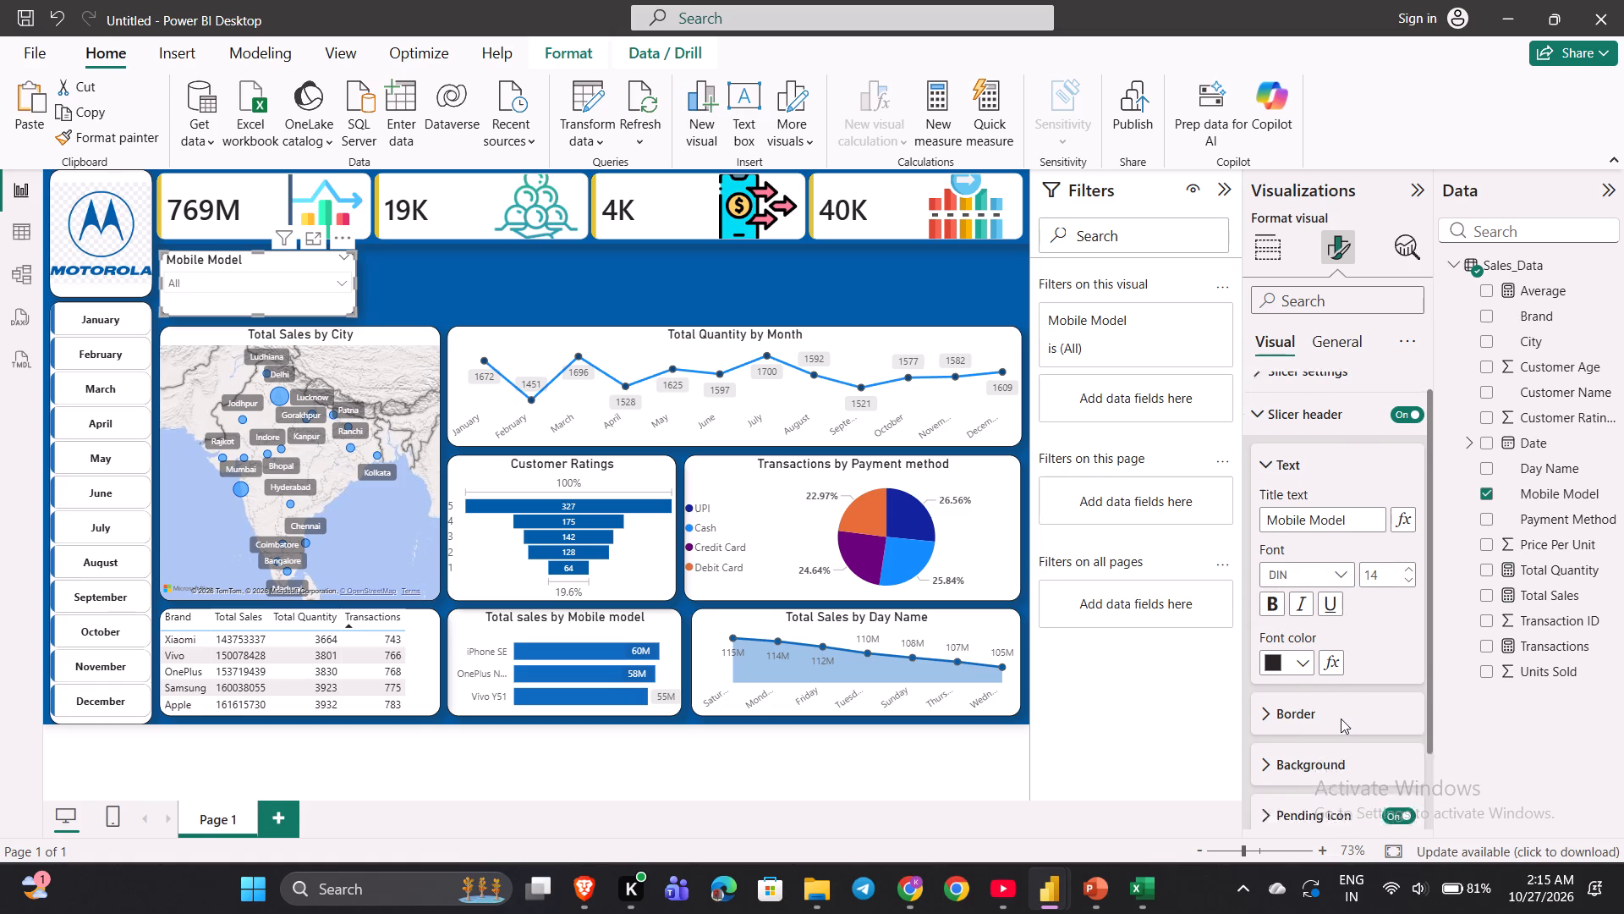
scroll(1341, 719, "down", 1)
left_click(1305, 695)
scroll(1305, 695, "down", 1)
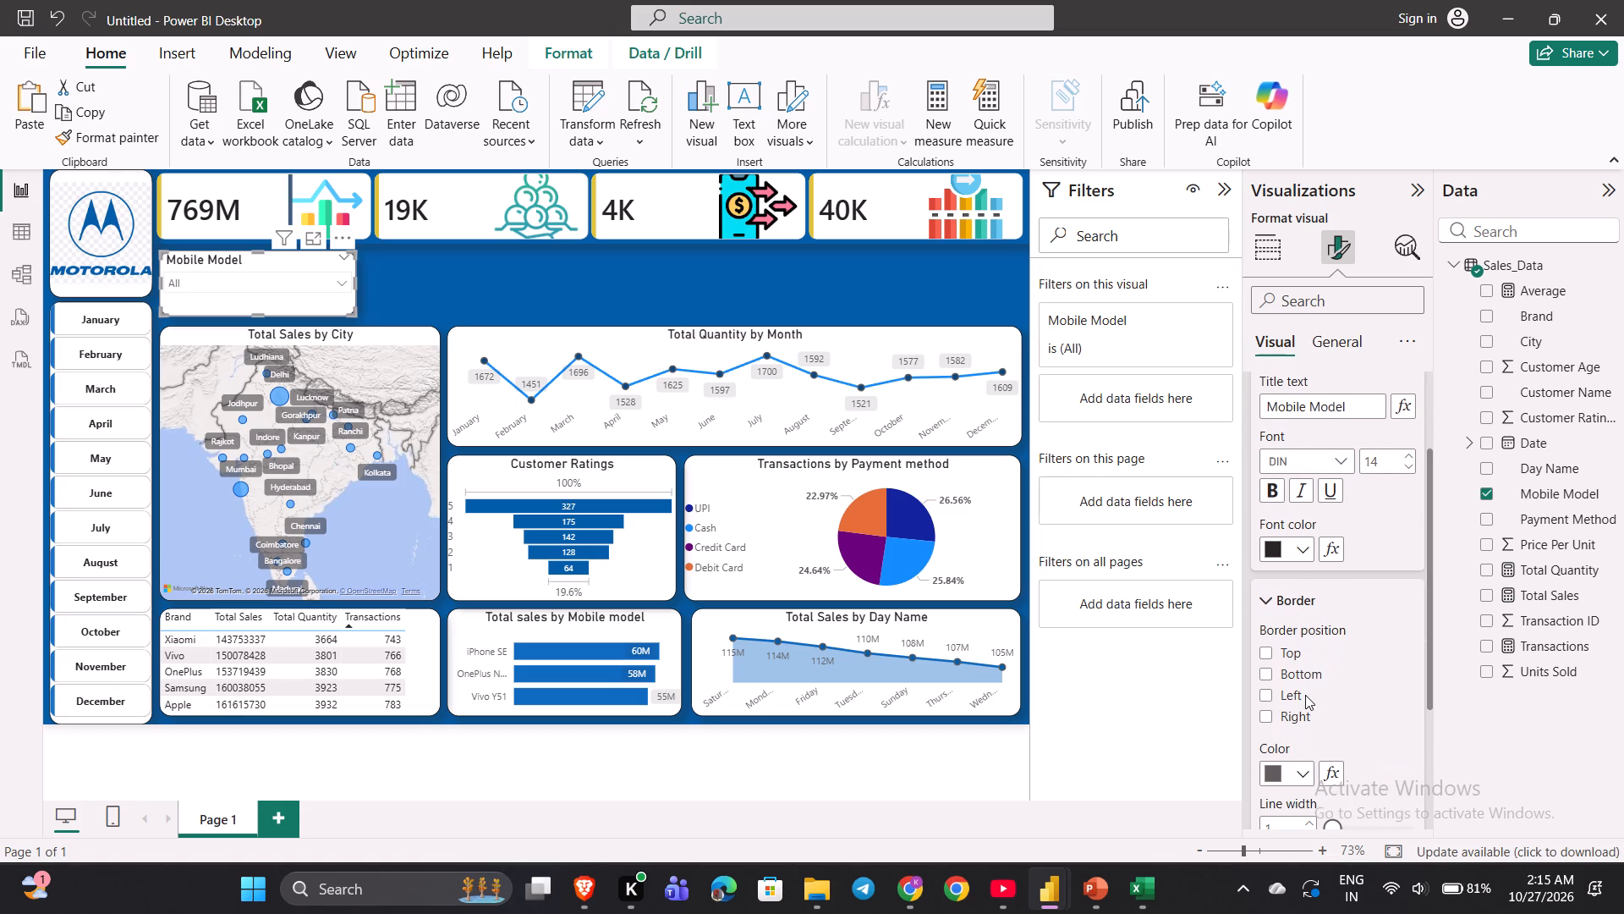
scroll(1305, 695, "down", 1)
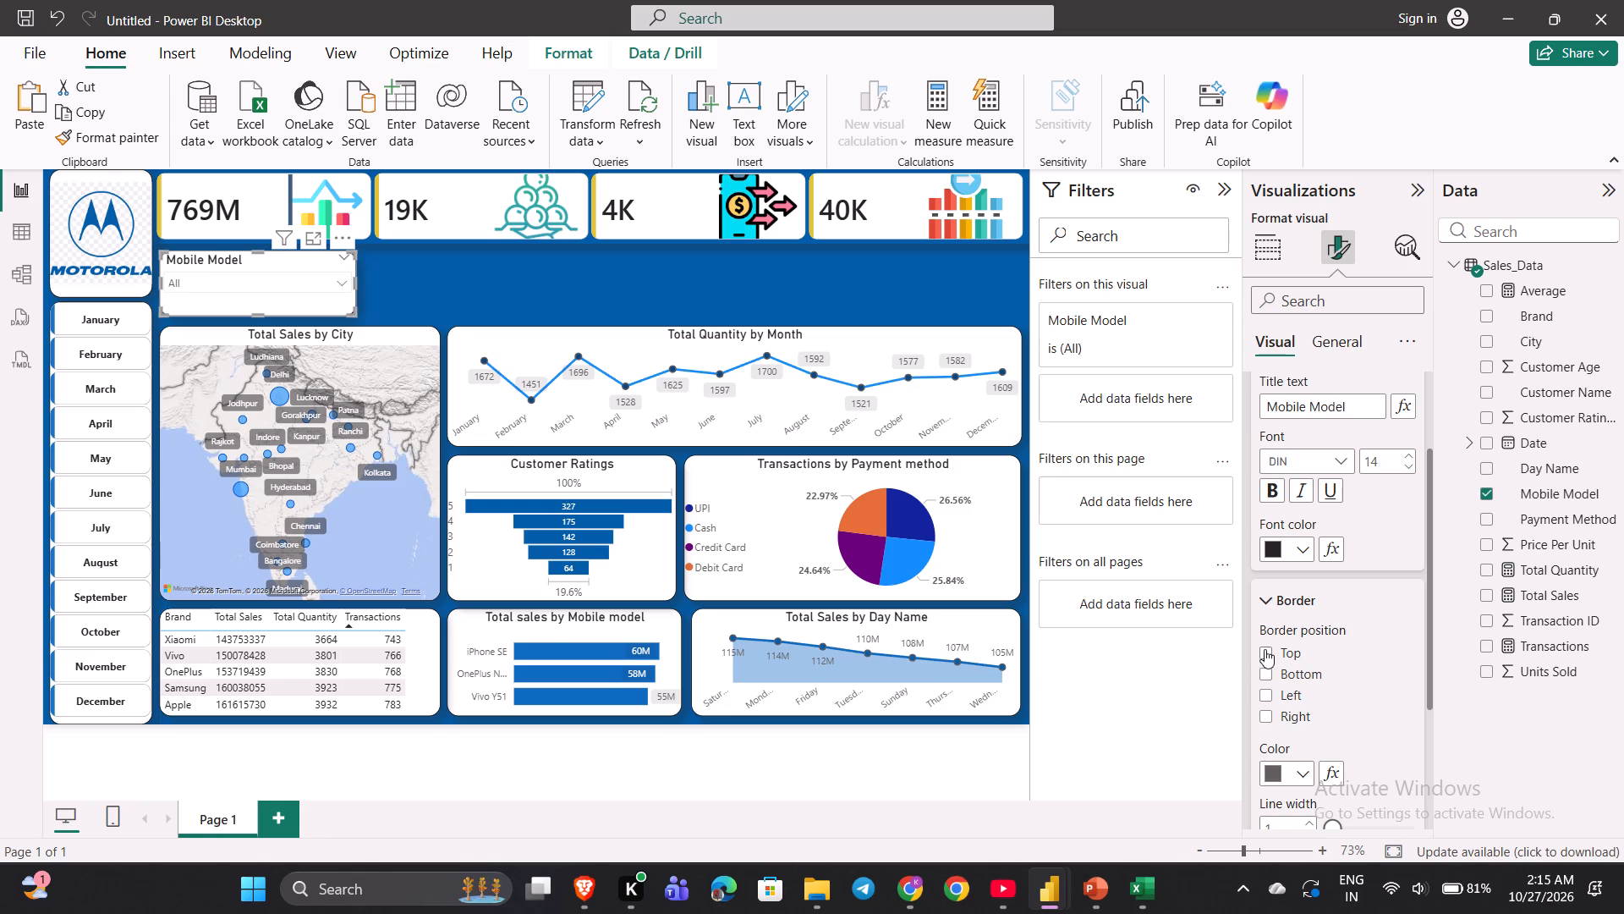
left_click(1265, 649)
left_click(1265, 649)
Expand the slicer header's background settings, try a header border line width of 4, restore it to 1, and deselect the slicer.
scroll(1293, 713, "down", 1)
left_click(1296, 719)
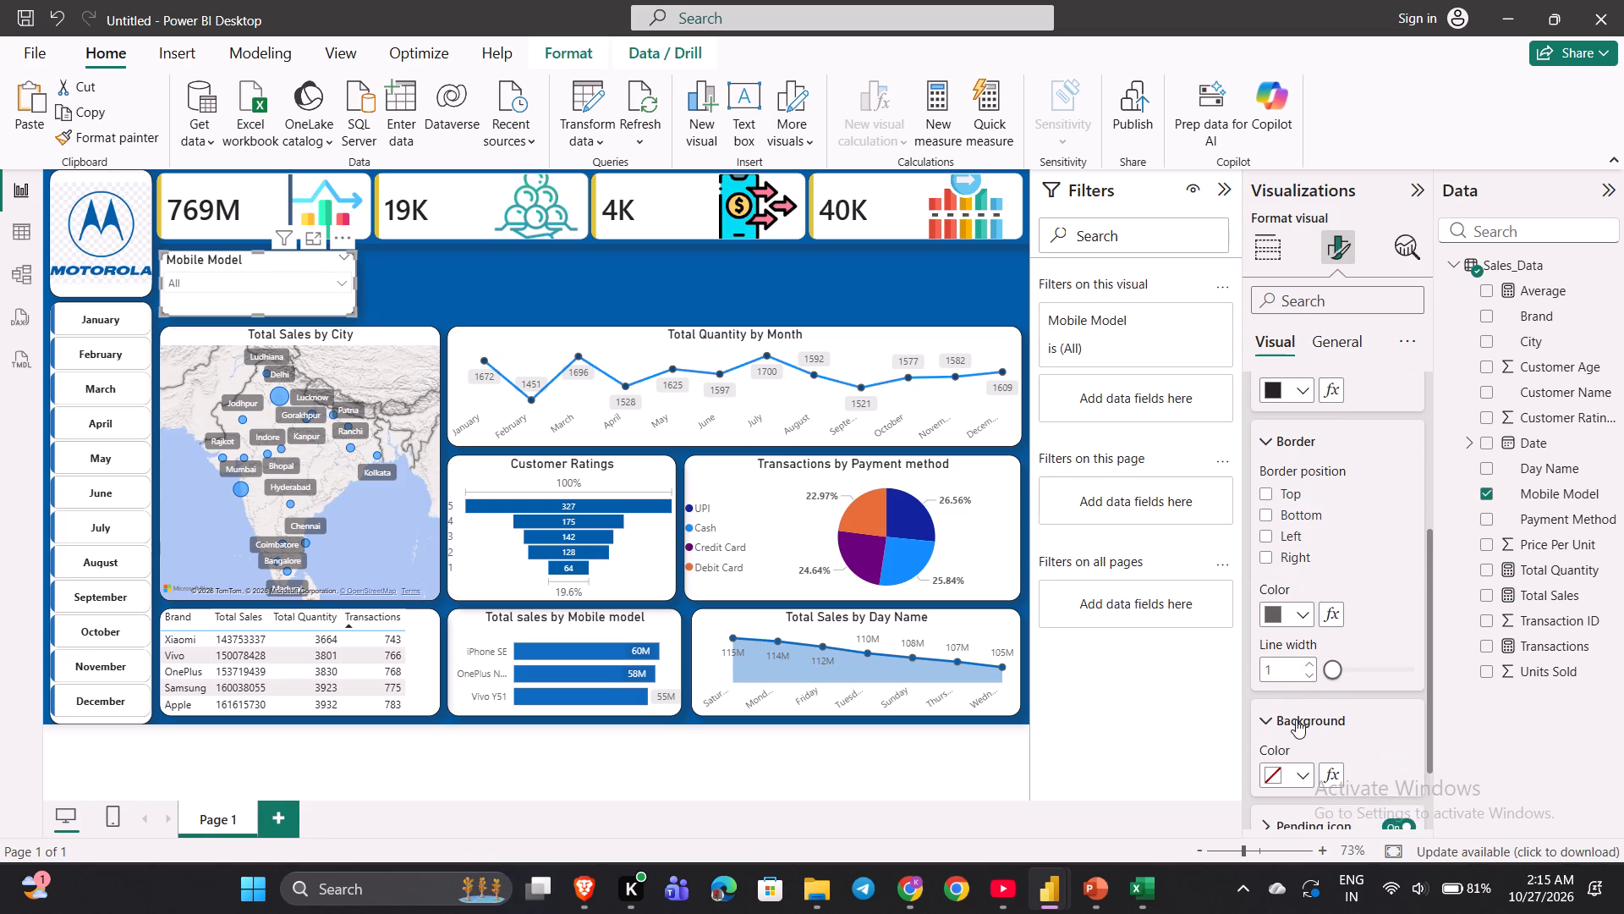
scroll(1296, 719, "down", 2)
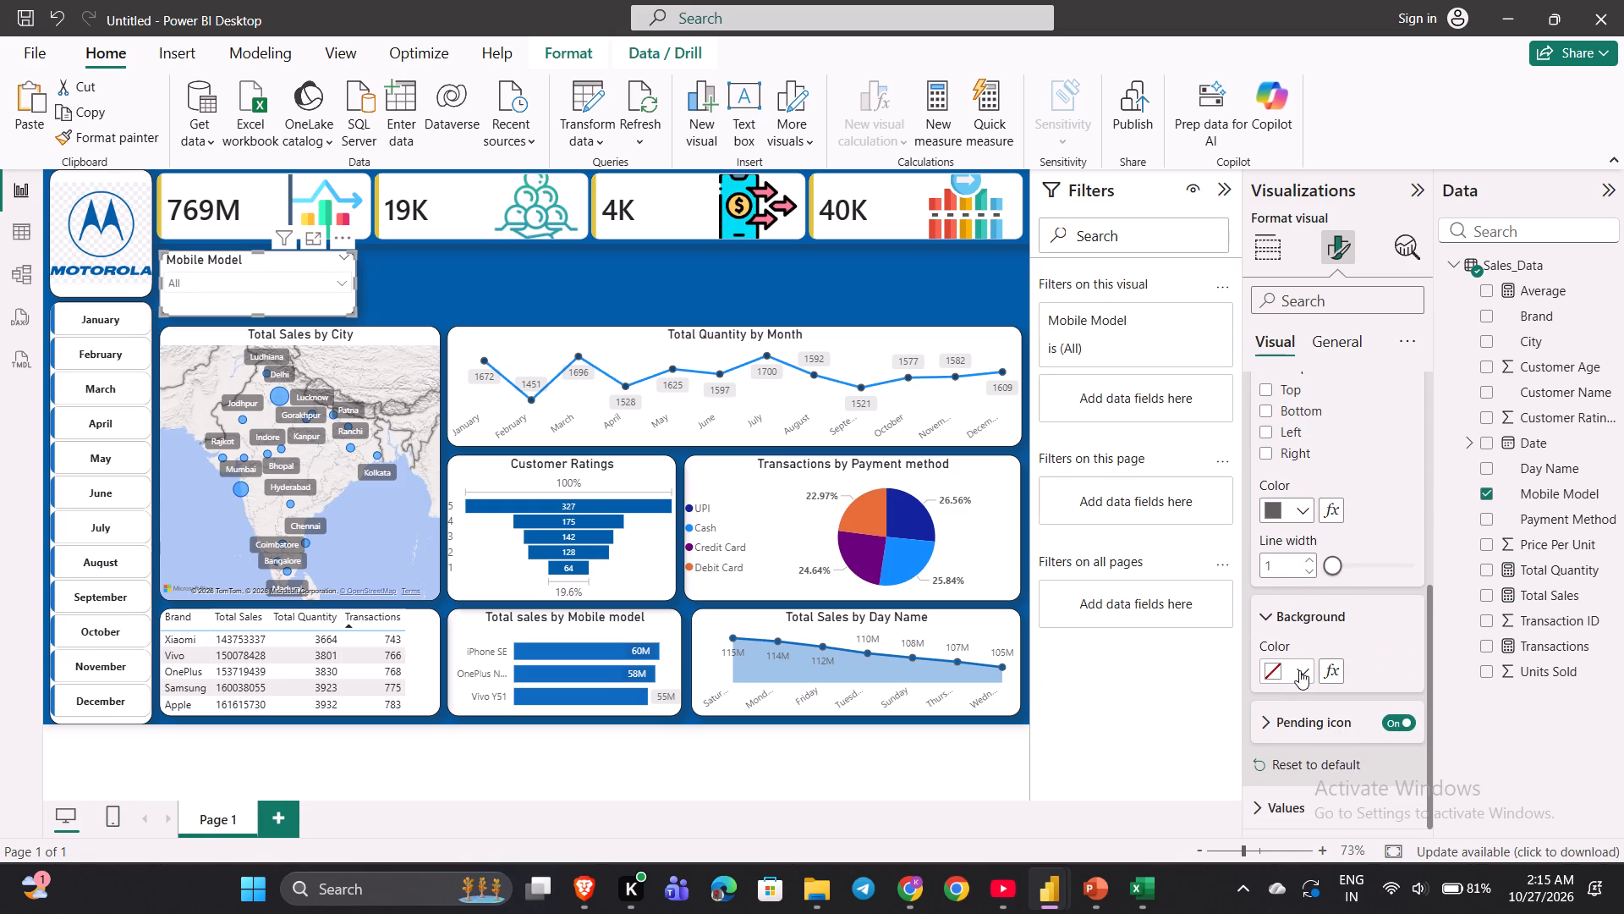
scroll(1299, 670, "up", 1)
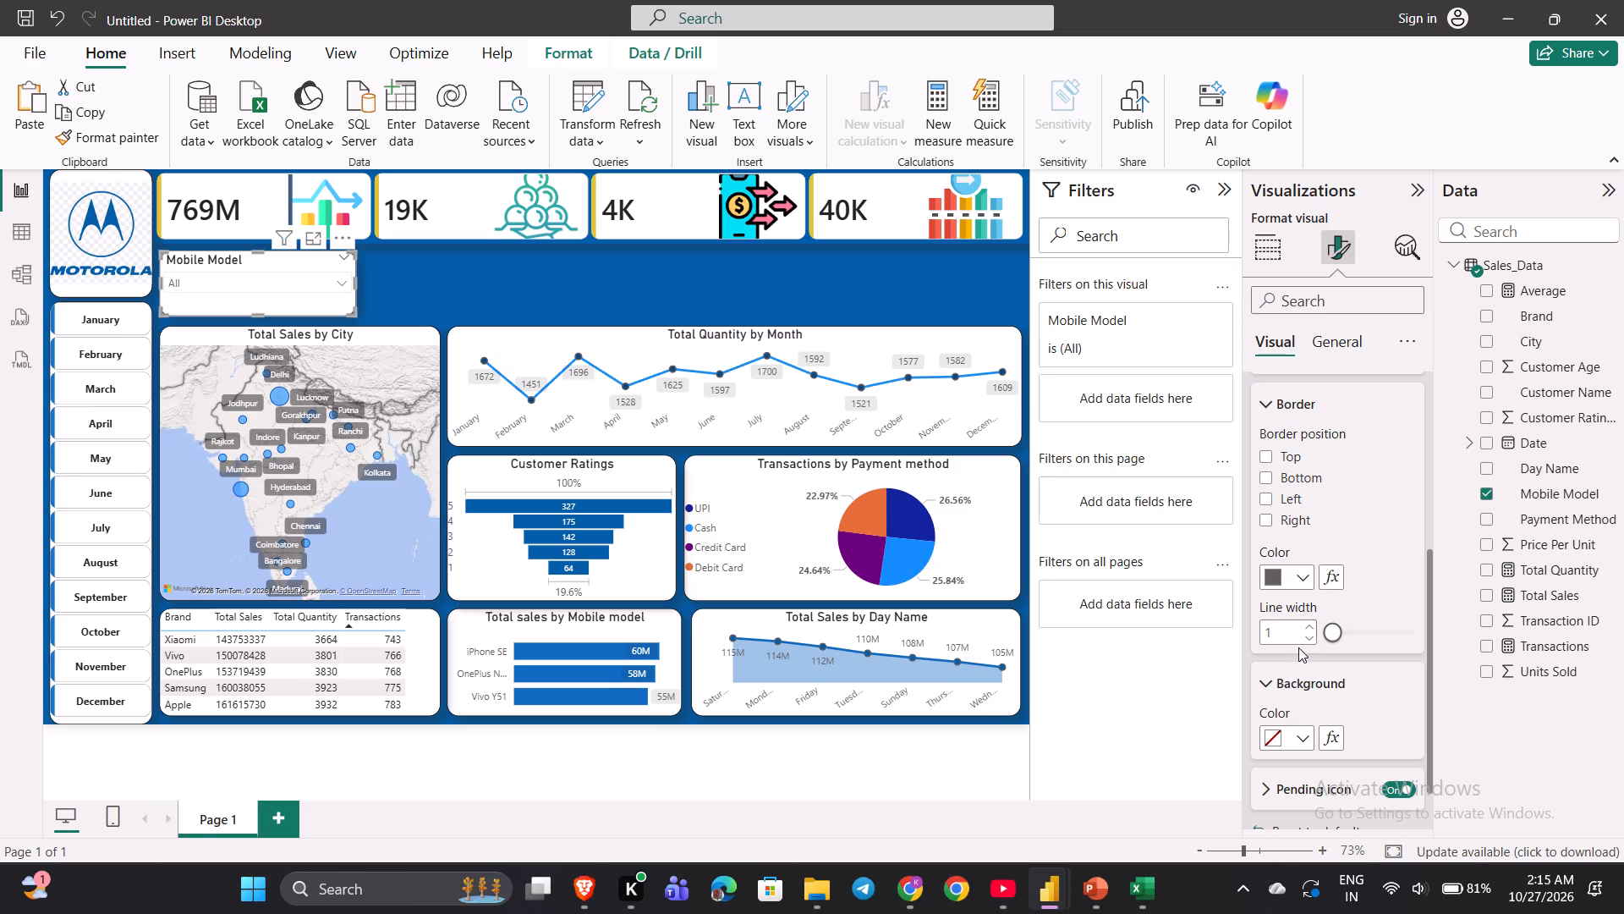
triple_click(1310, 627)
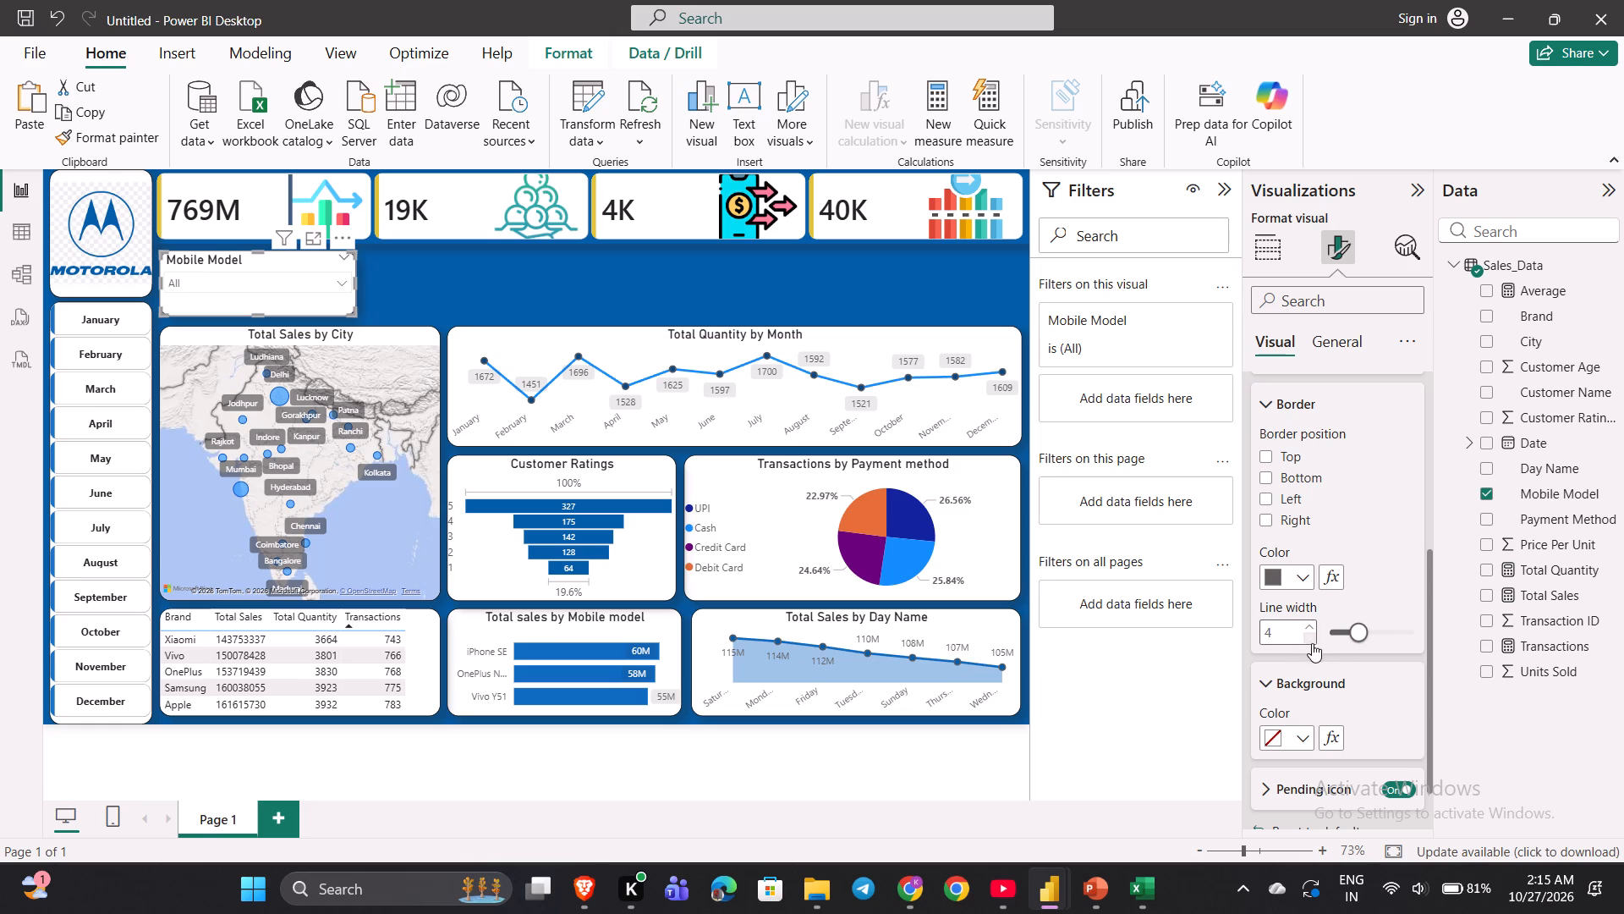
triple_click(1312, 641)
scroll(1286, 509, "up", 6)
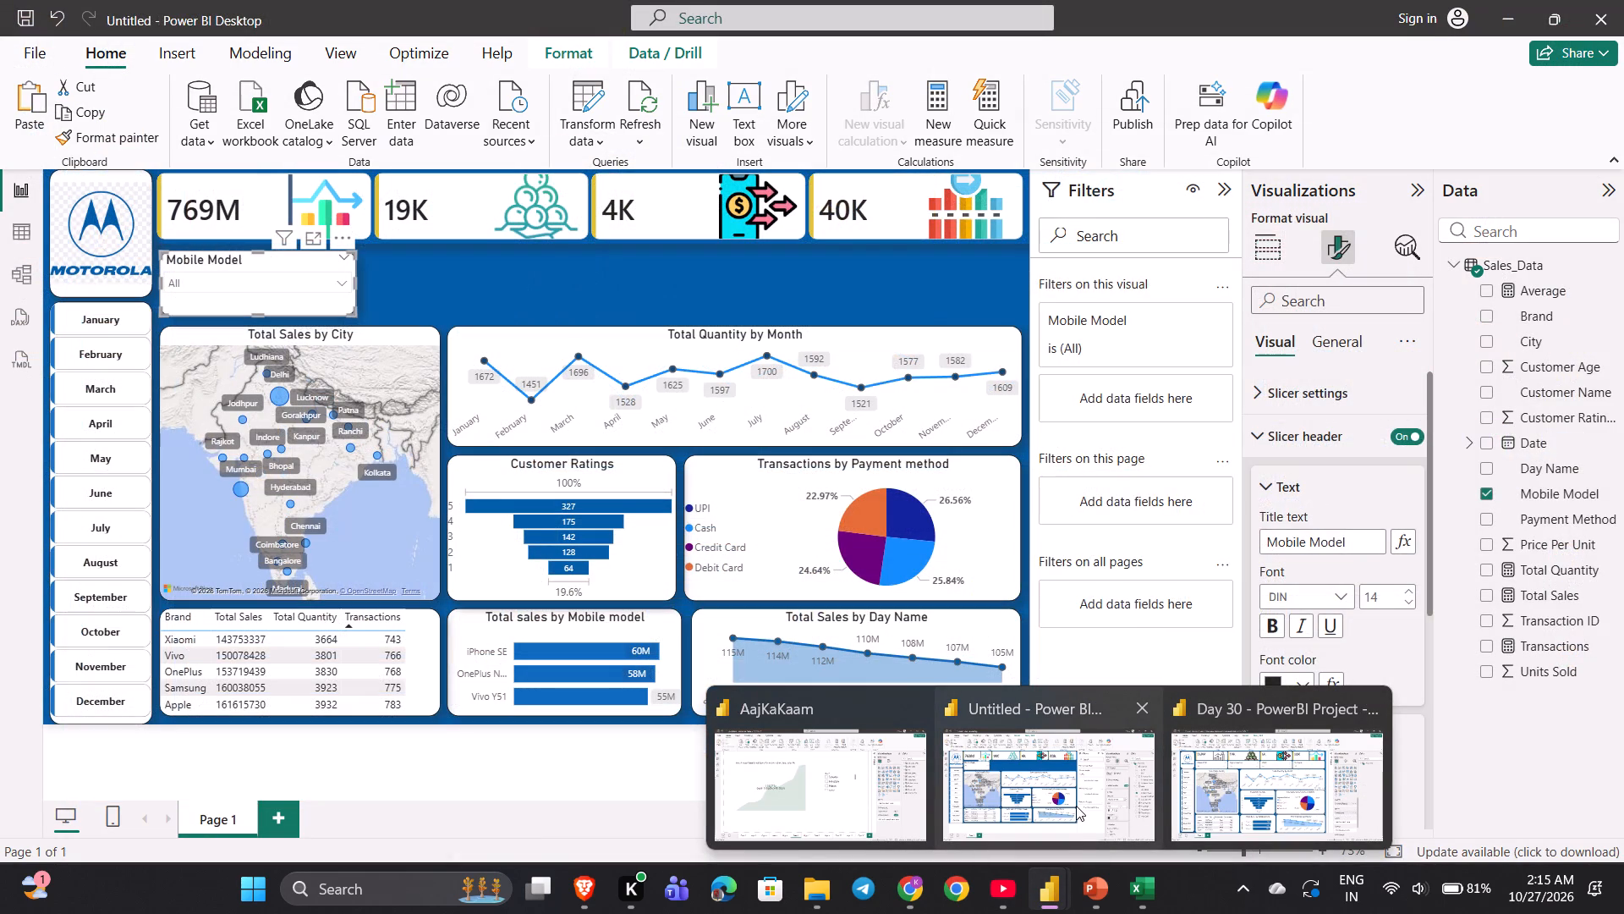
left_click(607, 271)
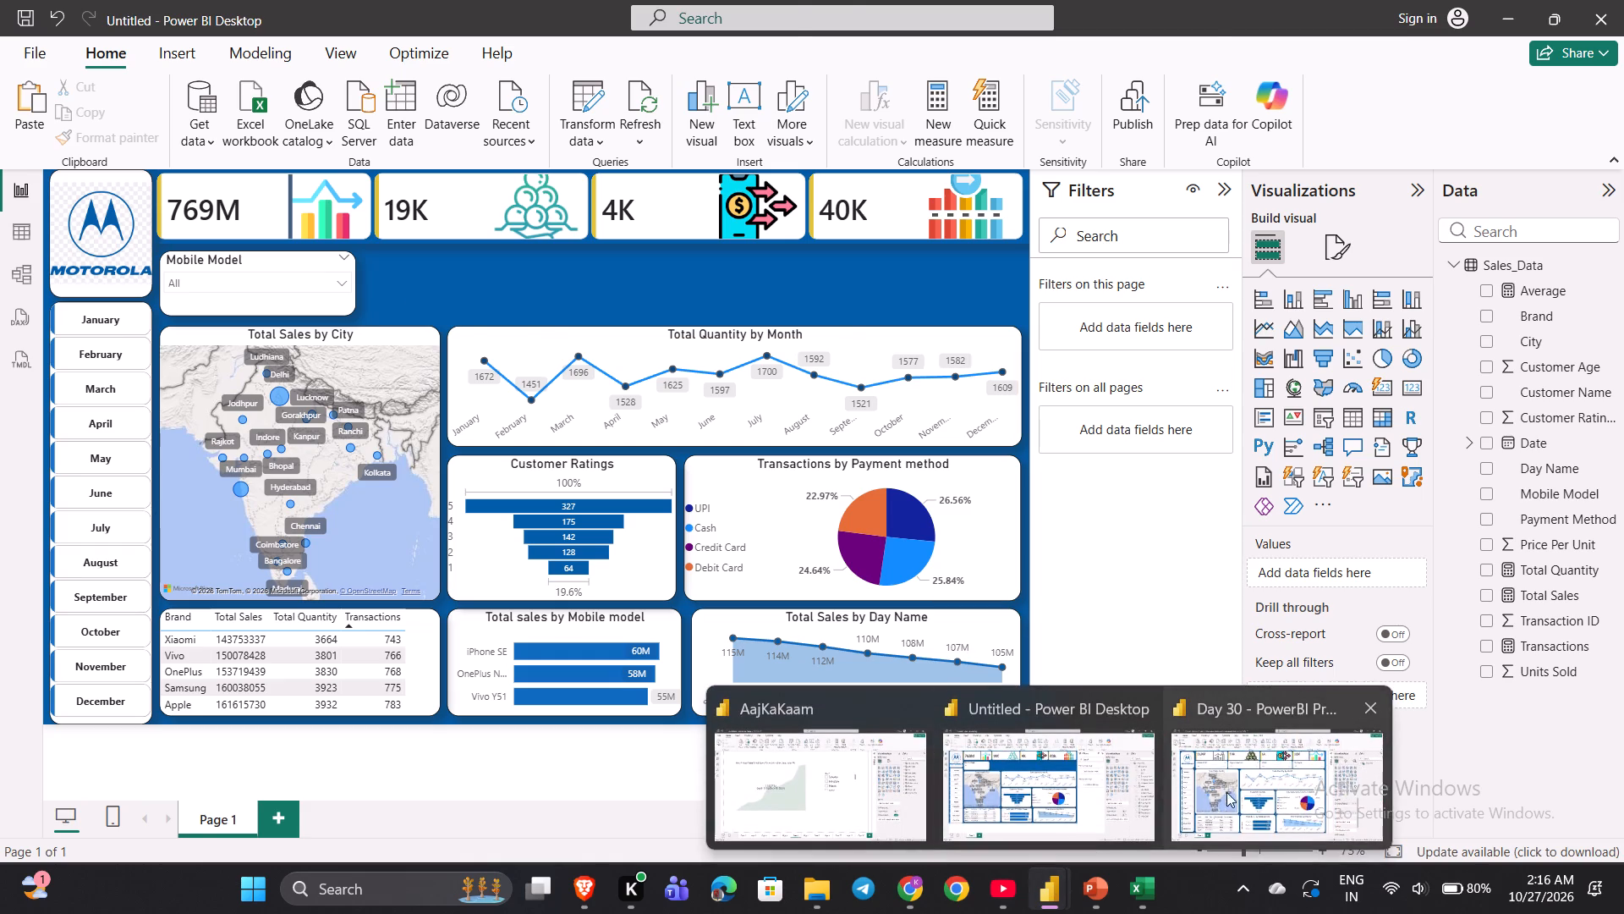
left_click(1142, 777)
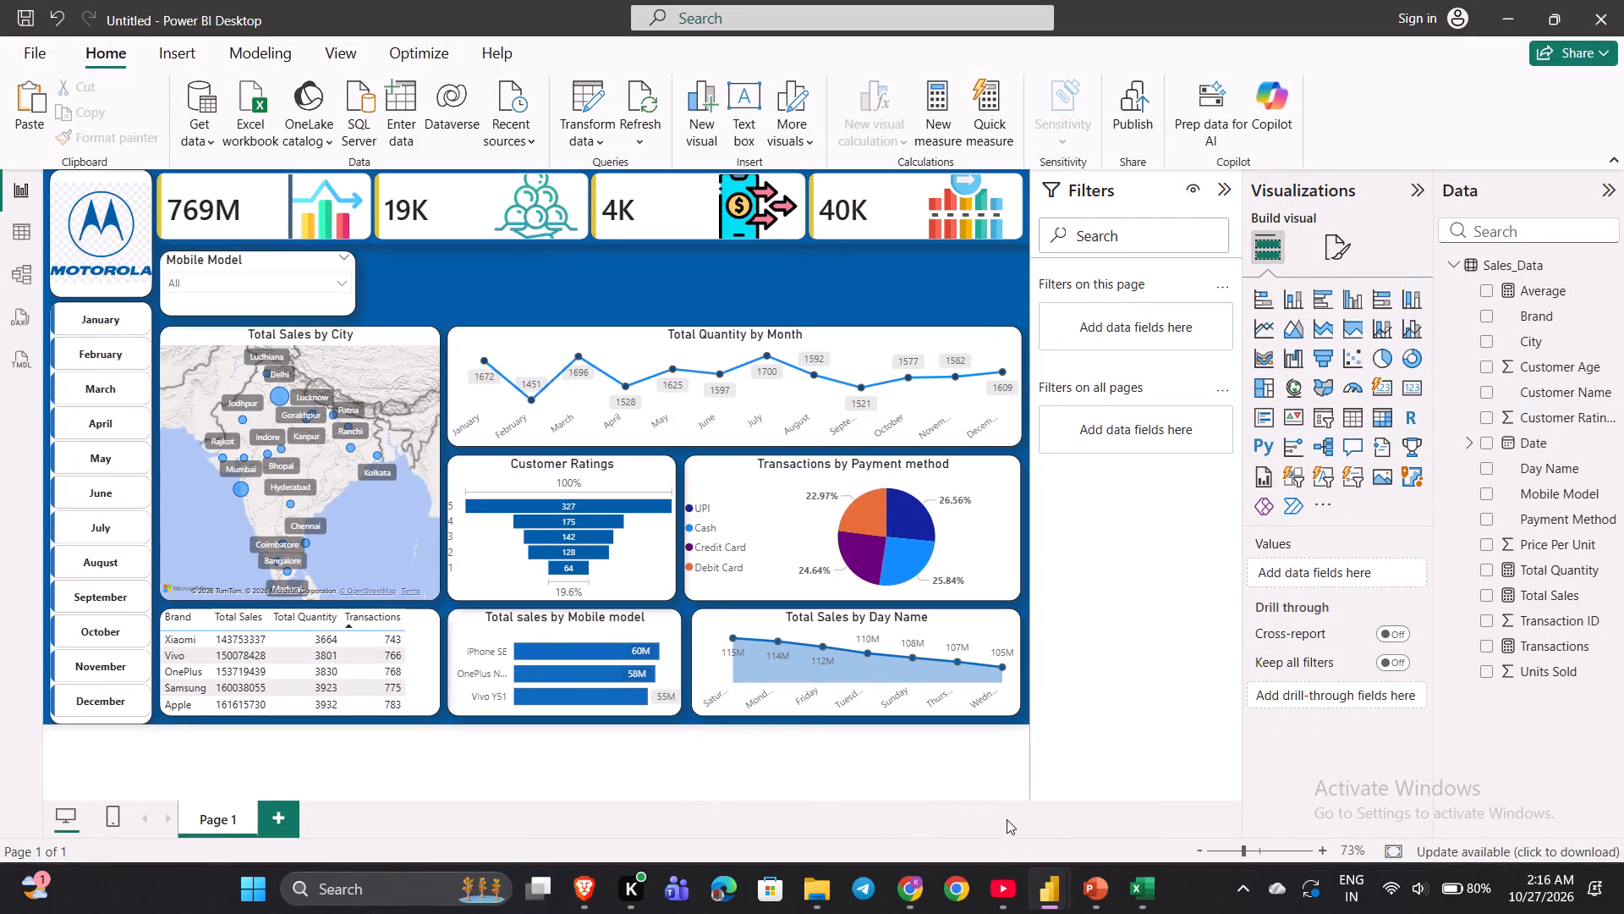
Switch to the YouTube tutorial and toggle playback at the Mobile Model slicer formatting section.
left_click(1002, 873)
key("space")
key("space")
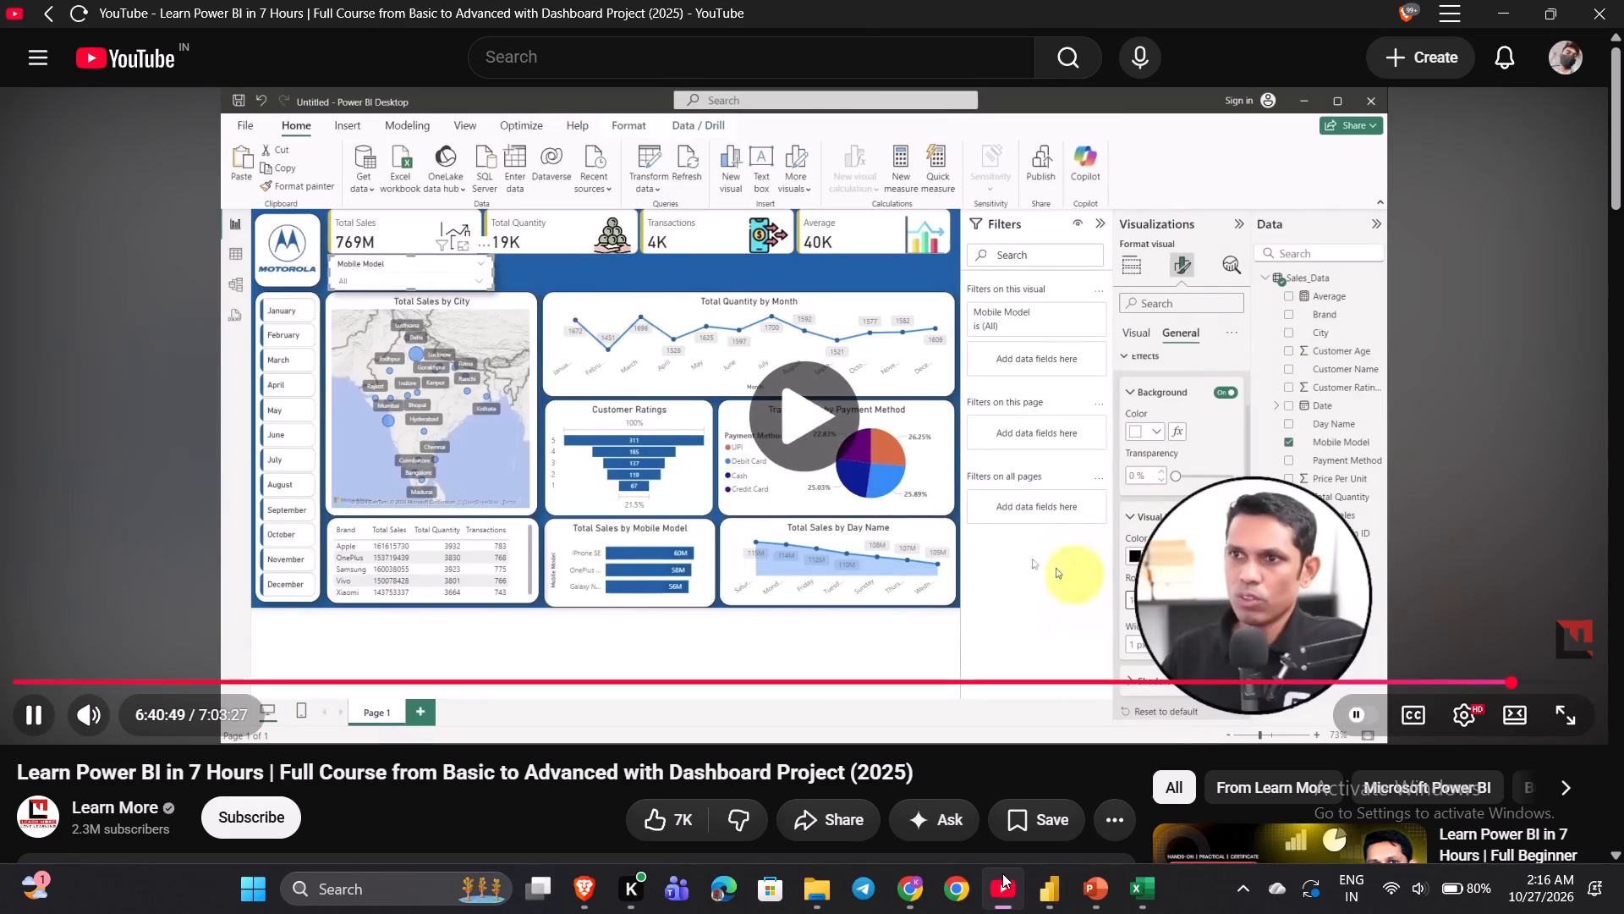
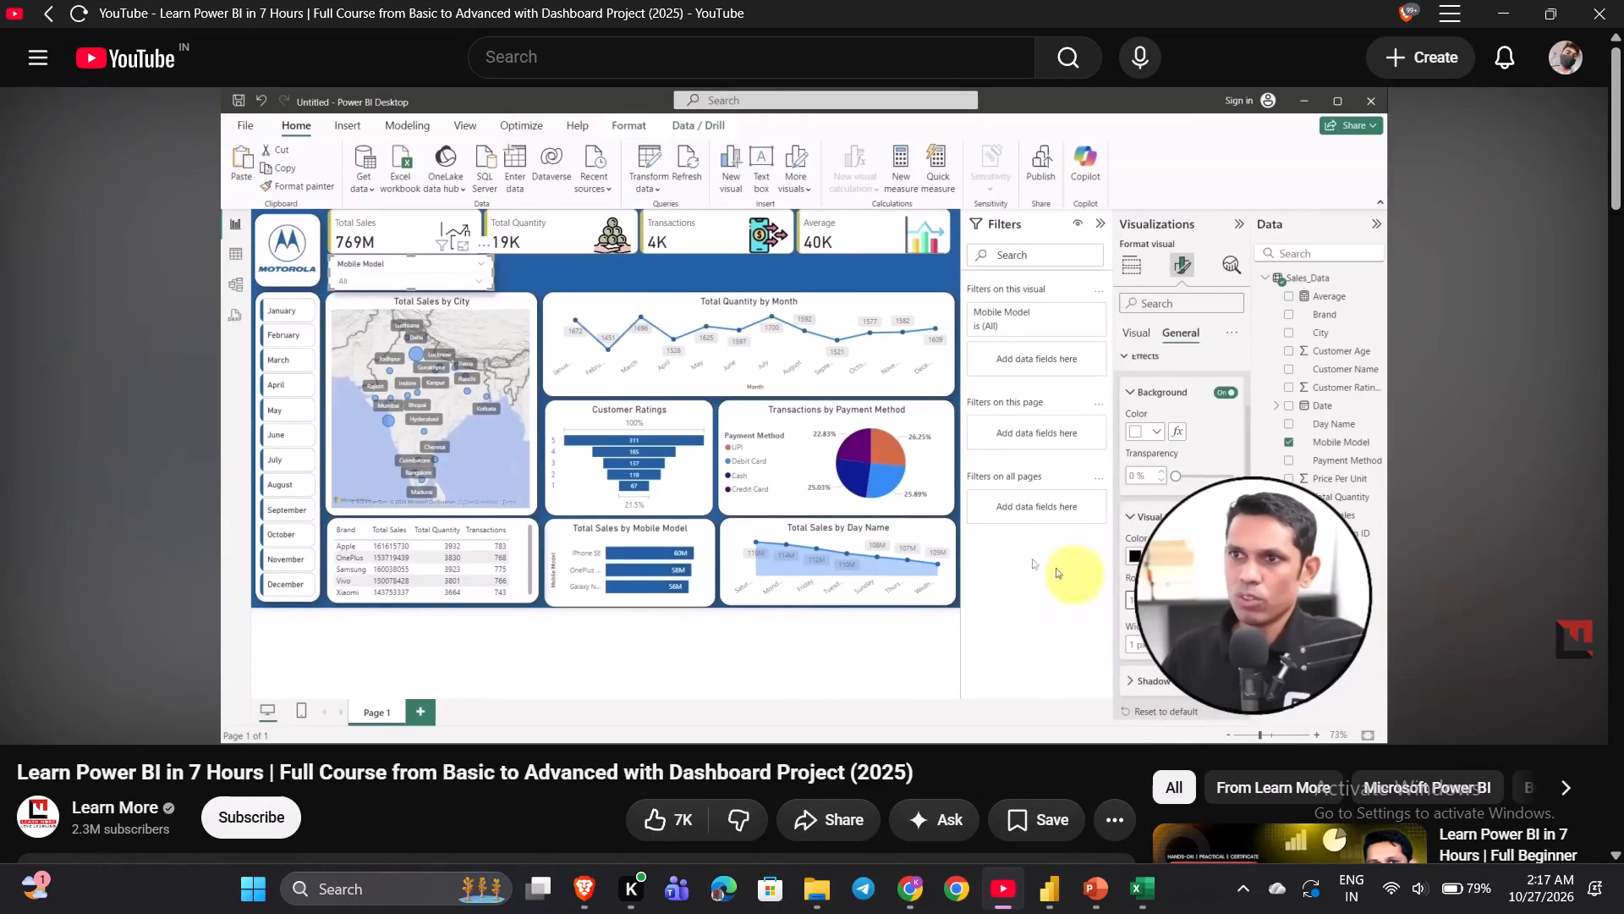
Play and skip ahead through the tutorial's section on arranging the Mobile Model slicer and the Total Quantity by Month chart.
key("space")
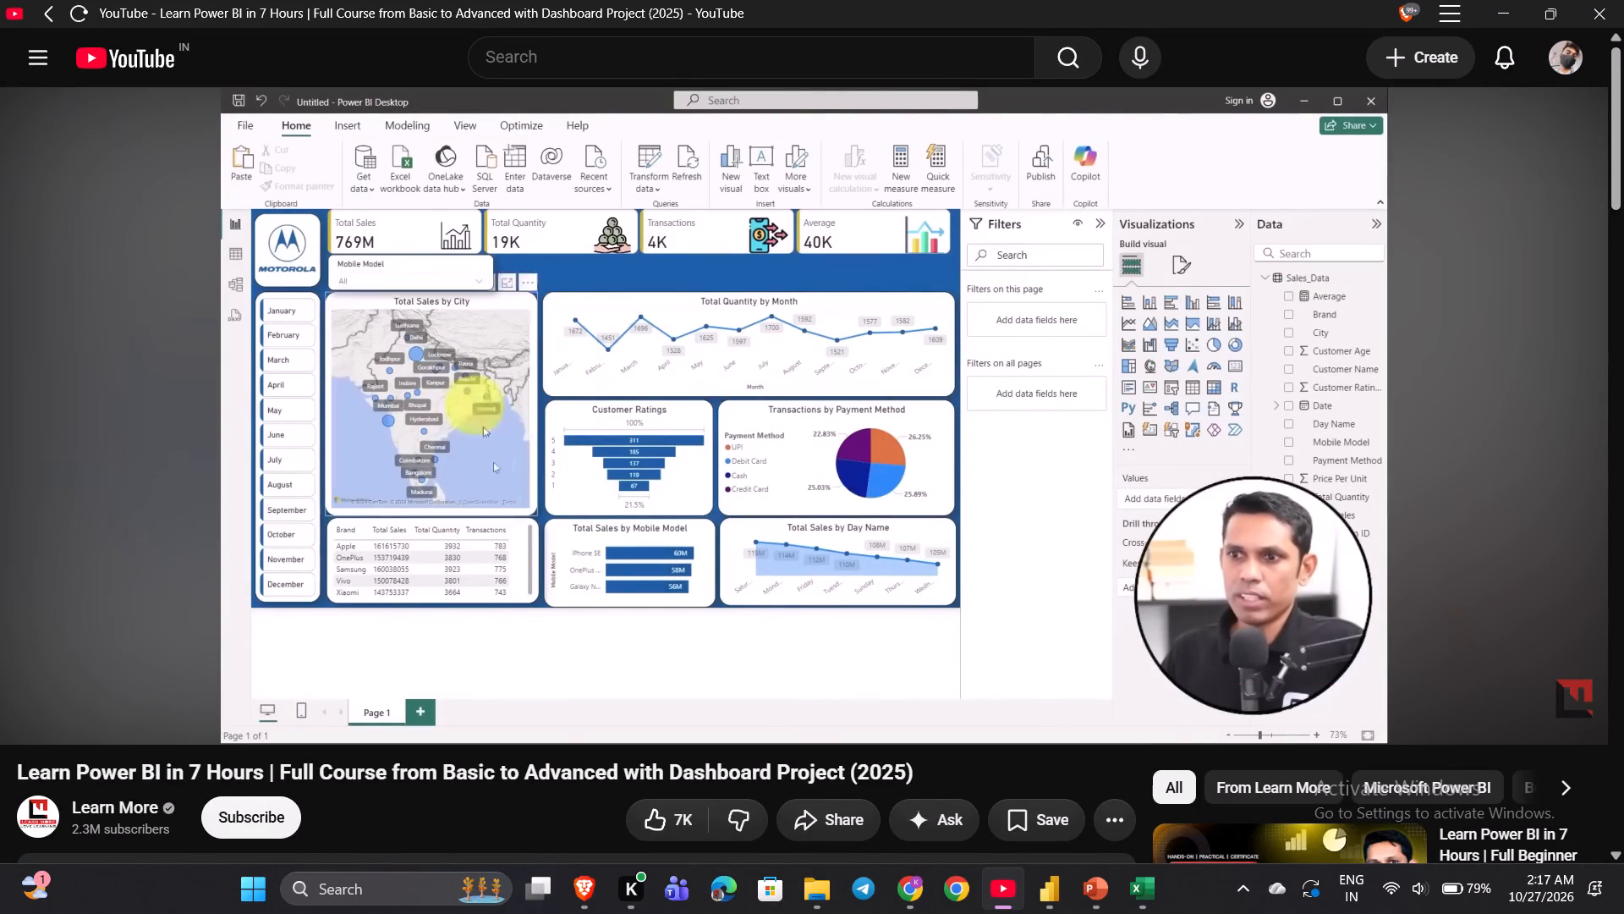
key("Right")
key("Right")
key("Right")
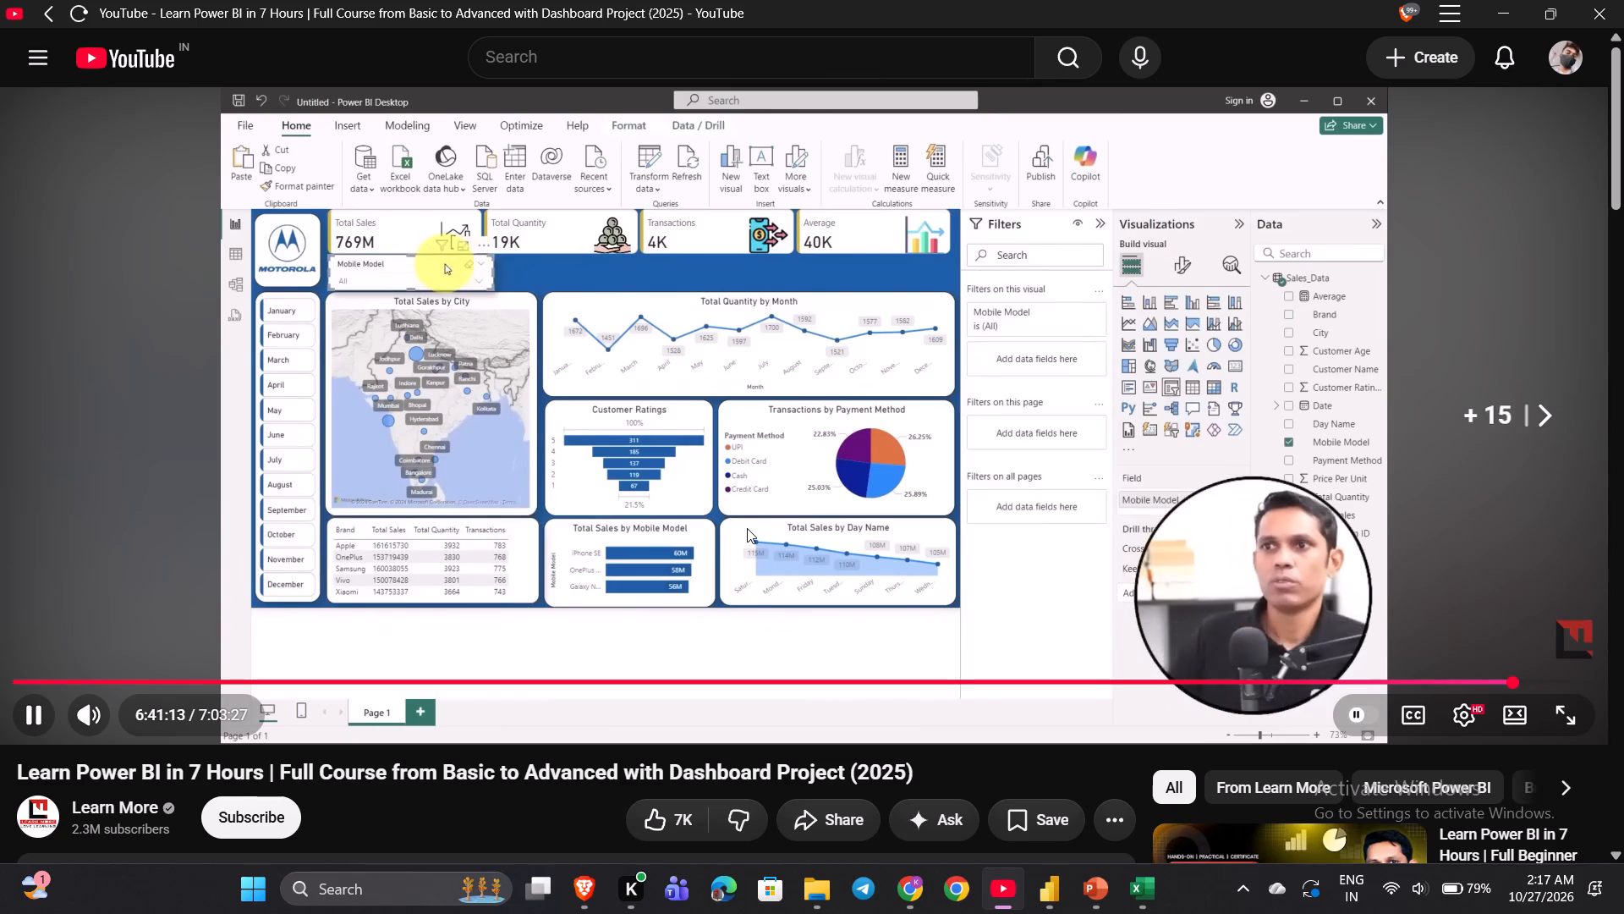
key("Right")
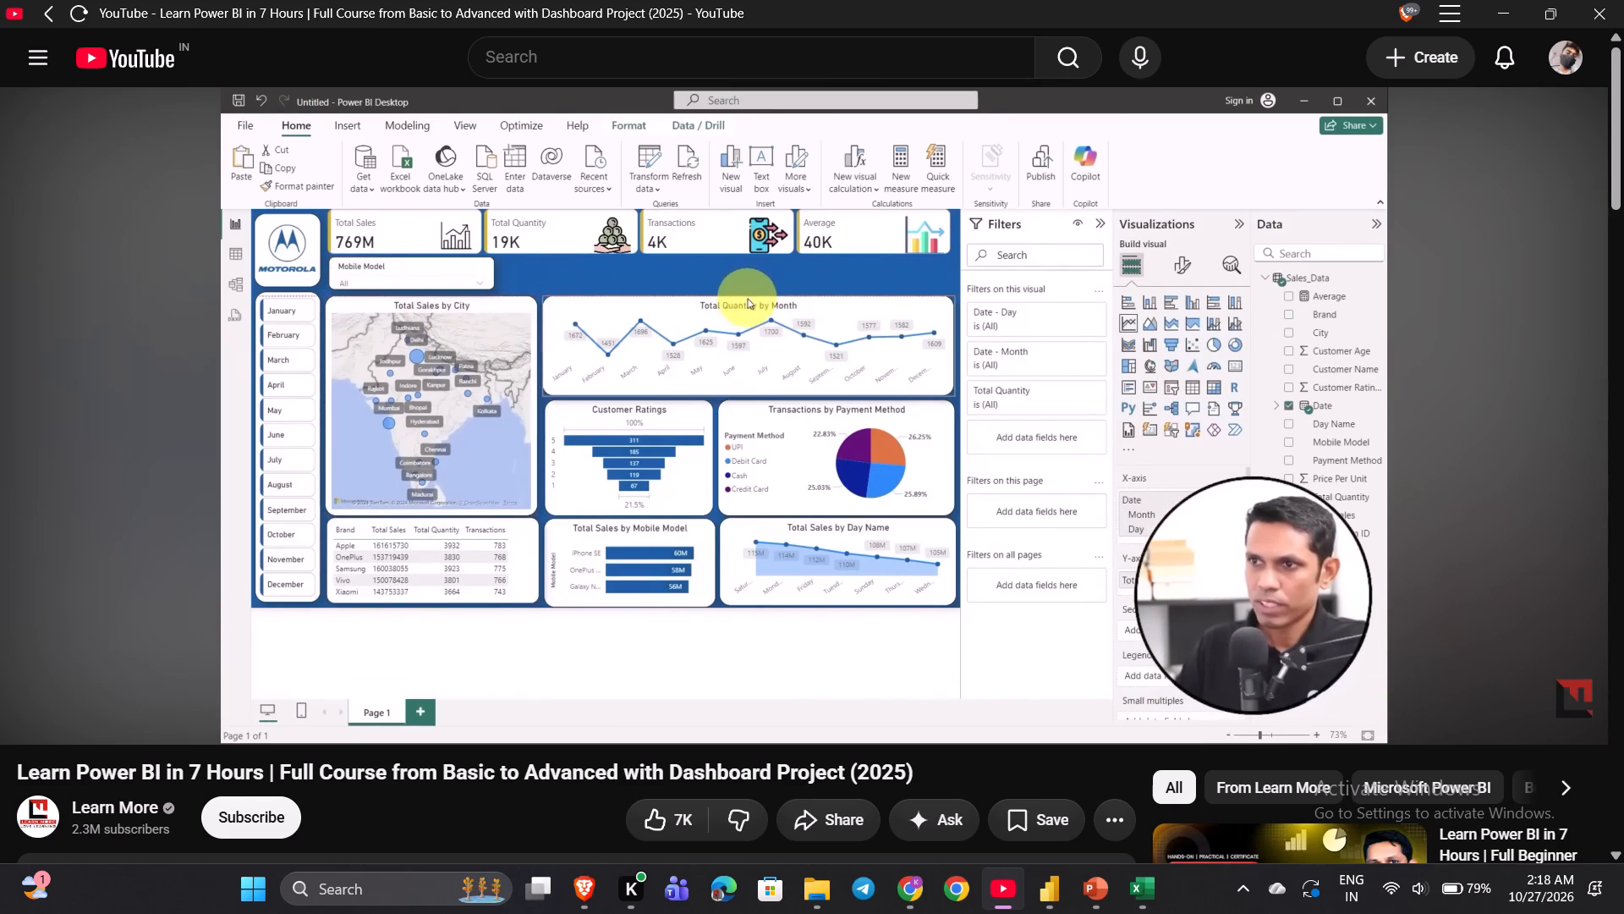
key("Right")
key("Right")
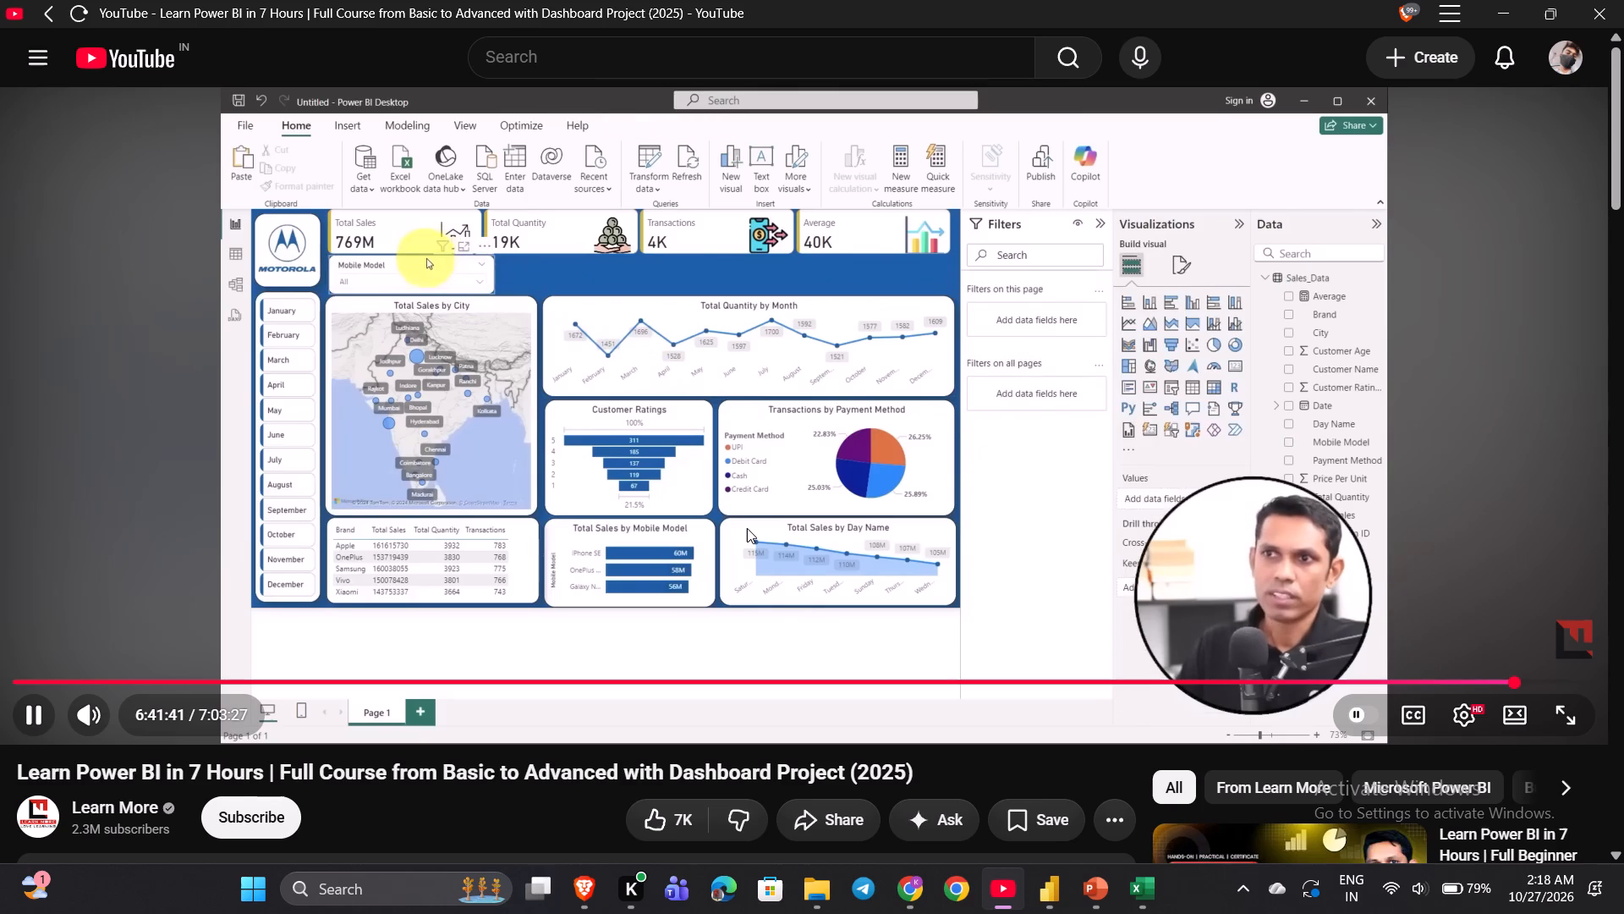
key("space")
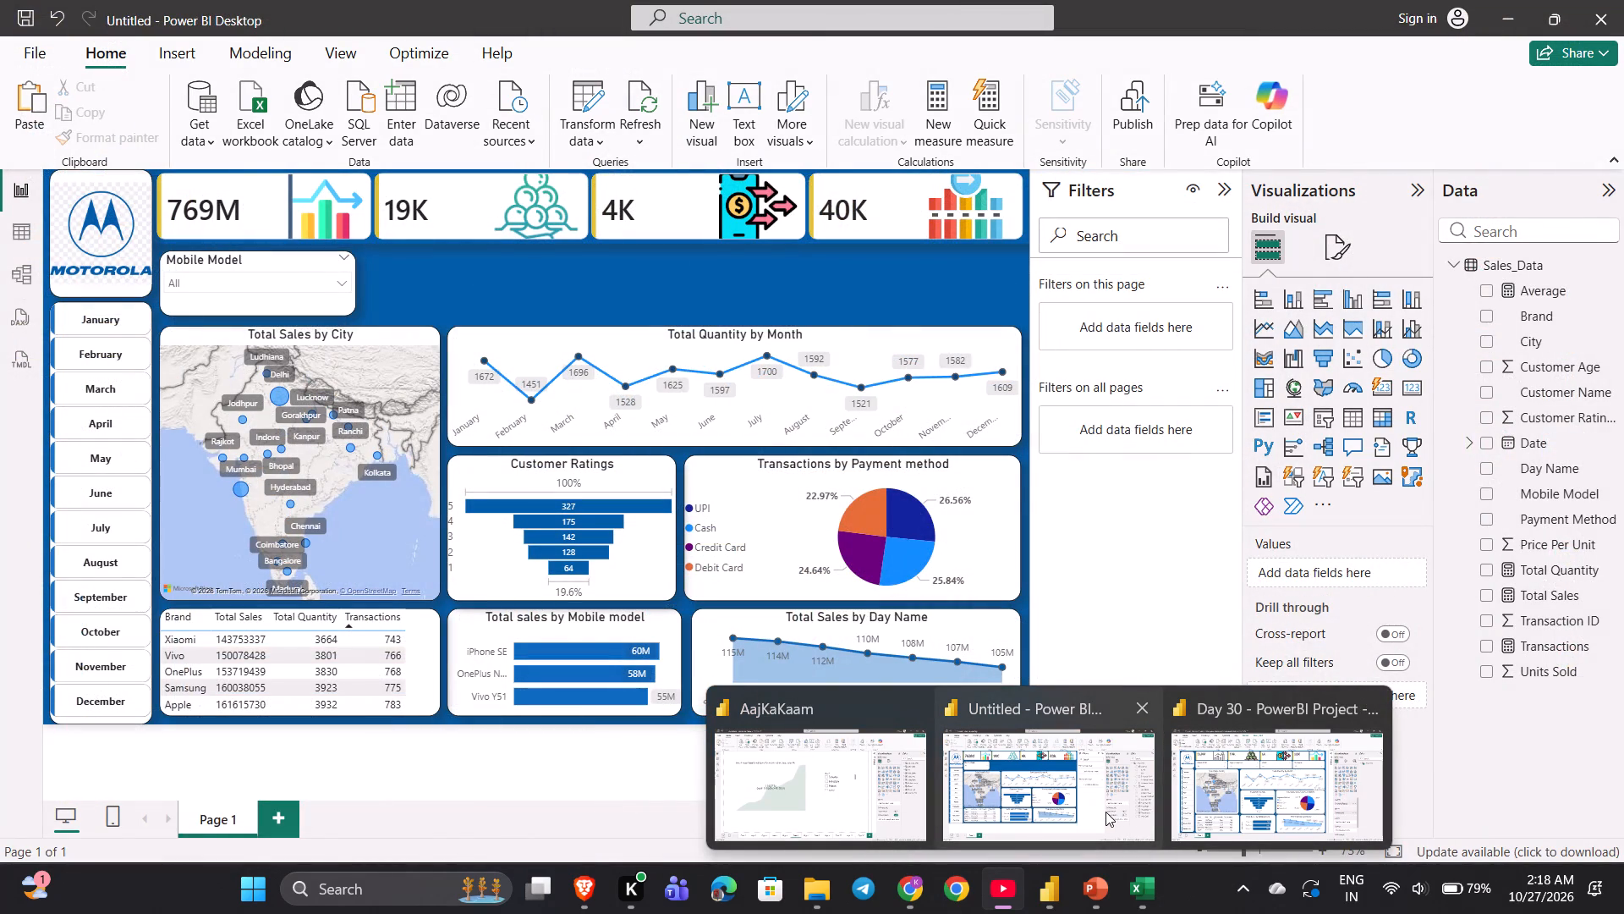
In Power BI Desktop's Untitled report, turn off the shadow effect of the KPI card strip and deselect it.
left_click(1106, 812)
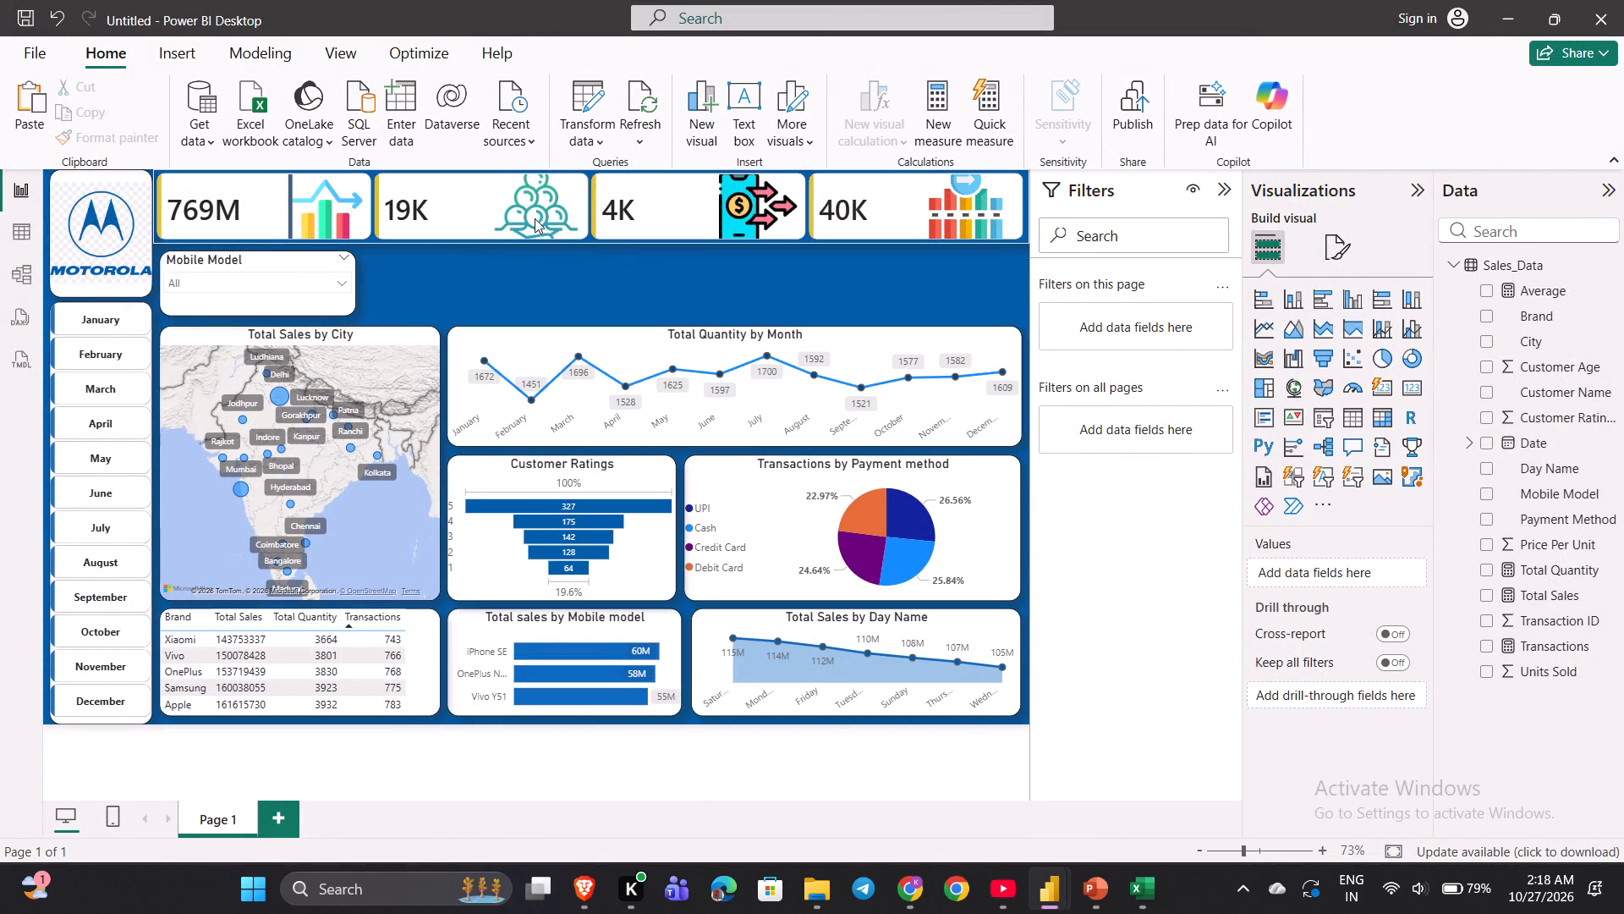
left_click(492, 179)
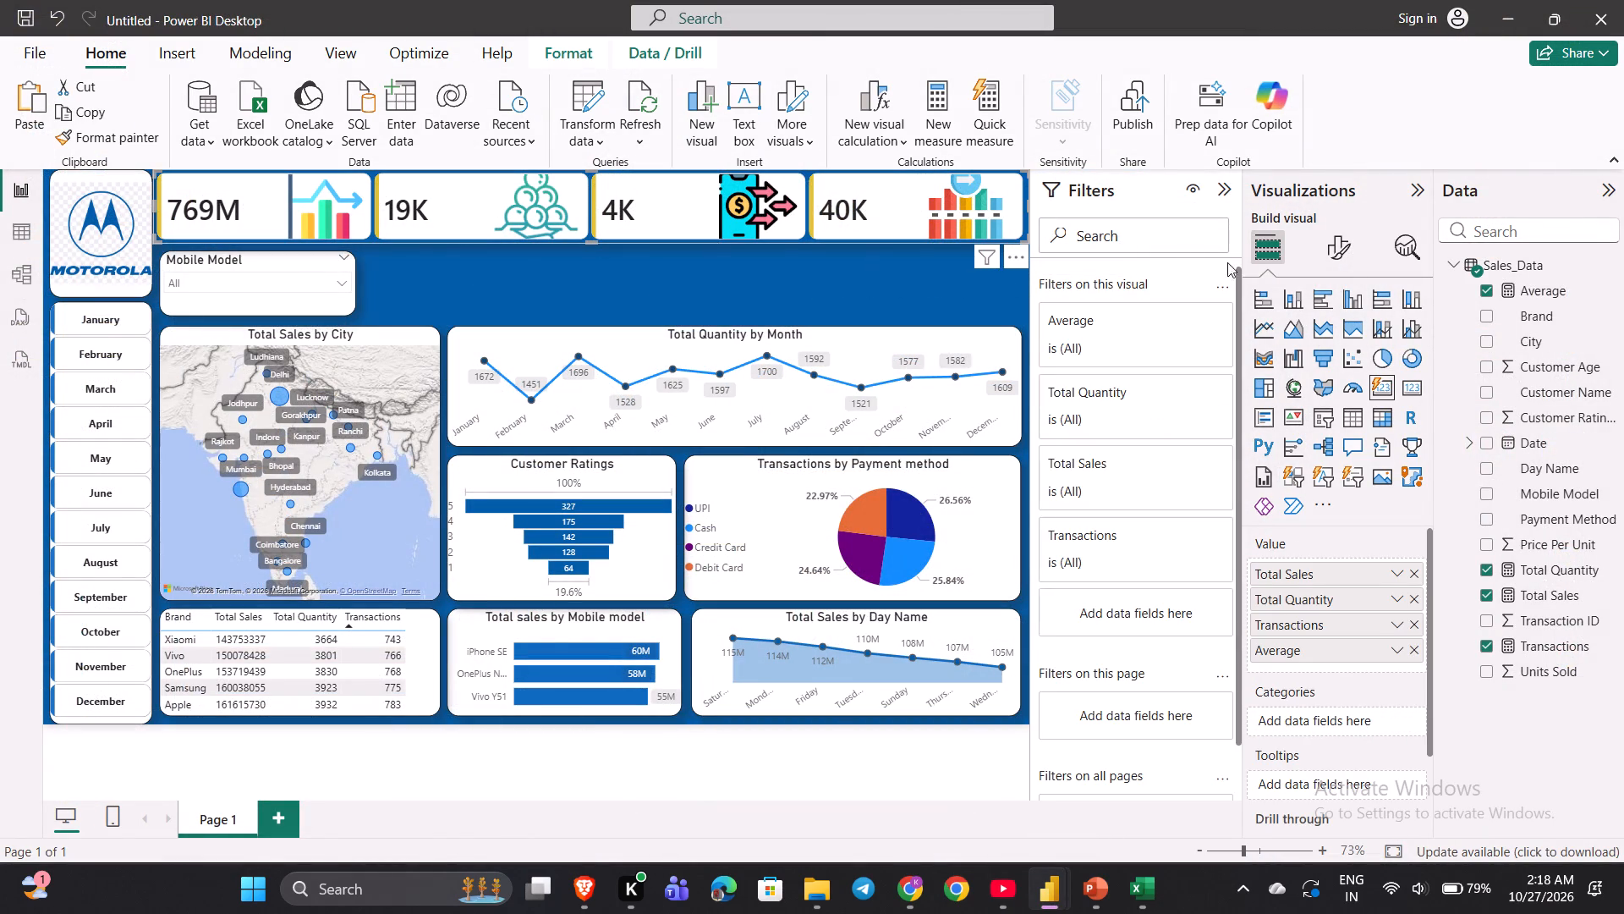
left_click(1321, 256)
scroll(1303, 521, "down", 1)
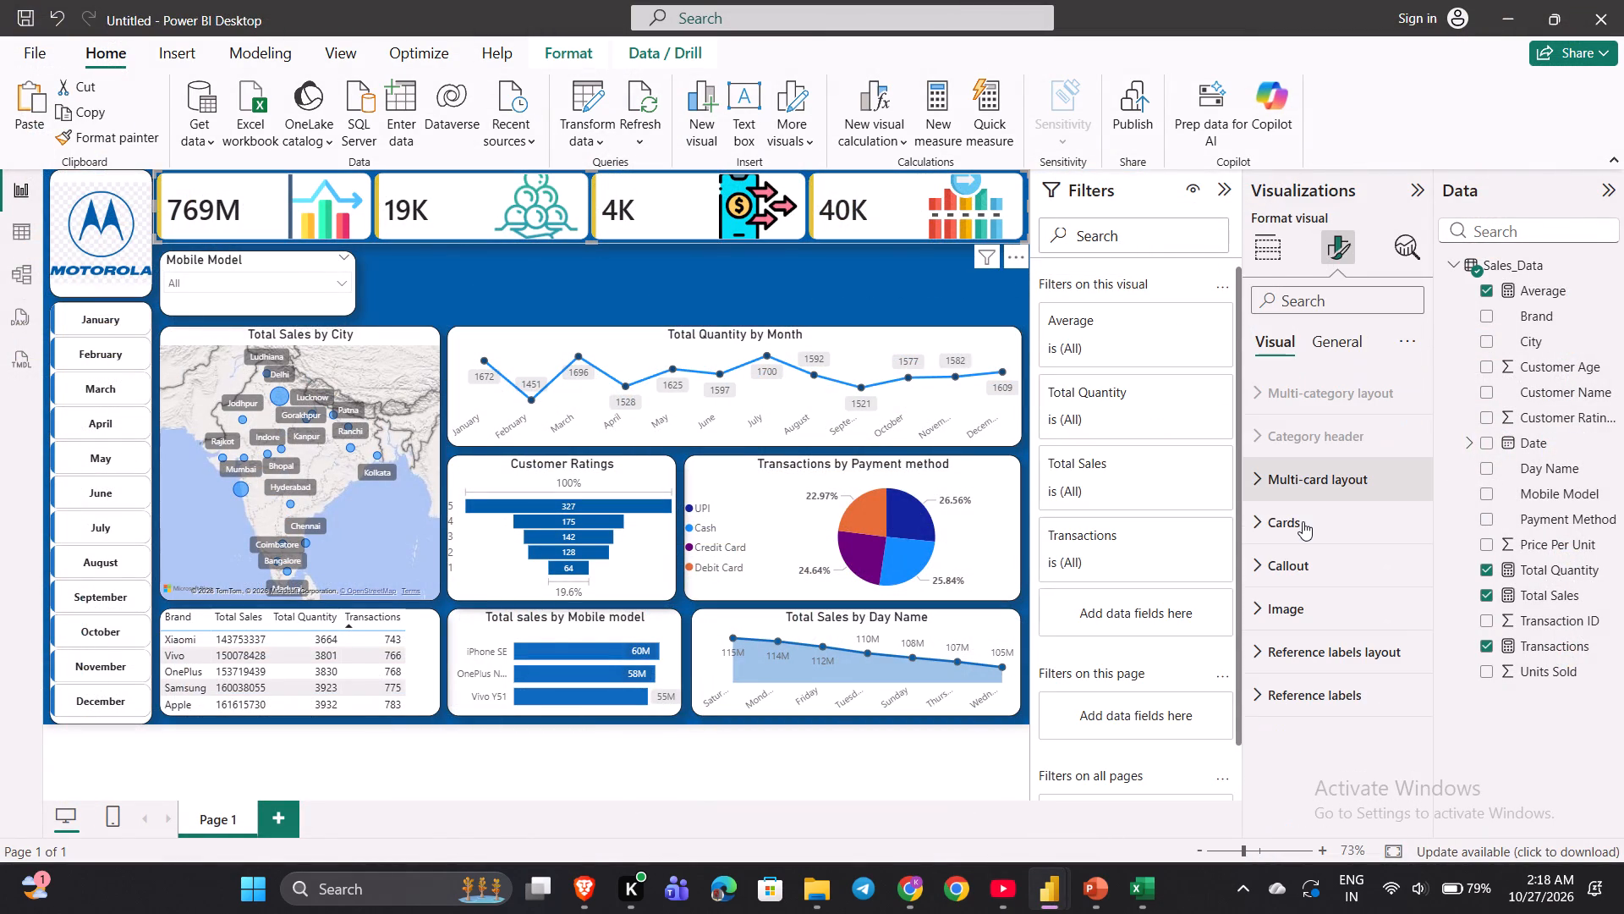
scroll(1303, 521, "down", 1)
left_click(1285, 503)
left_click(1281, 498)
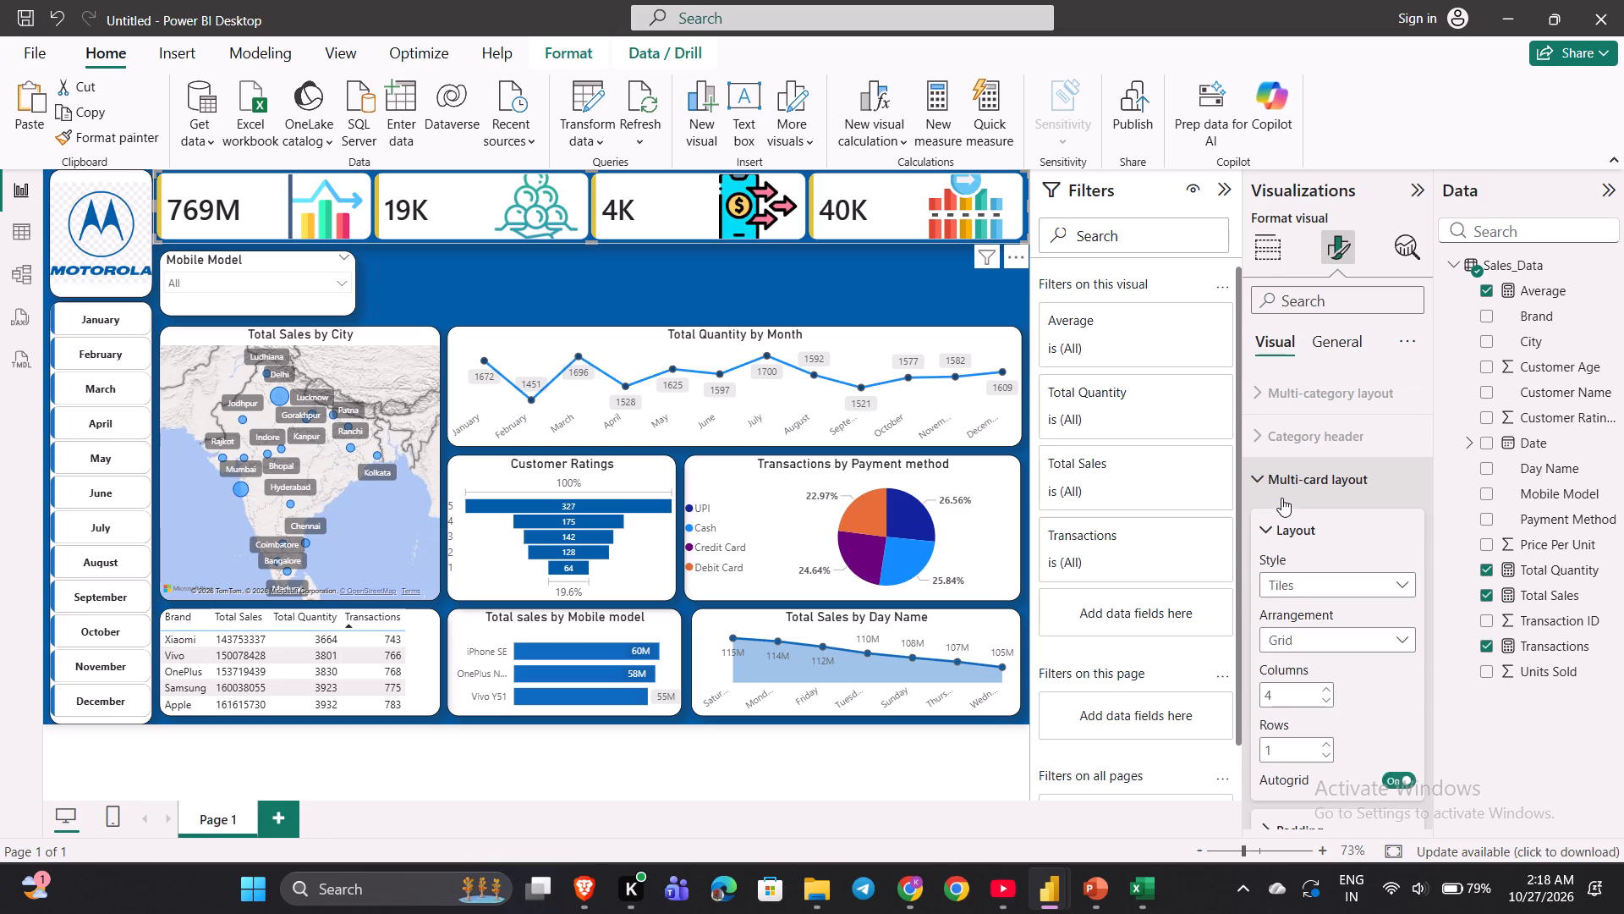
scroll(1281, 498, "down", 6)
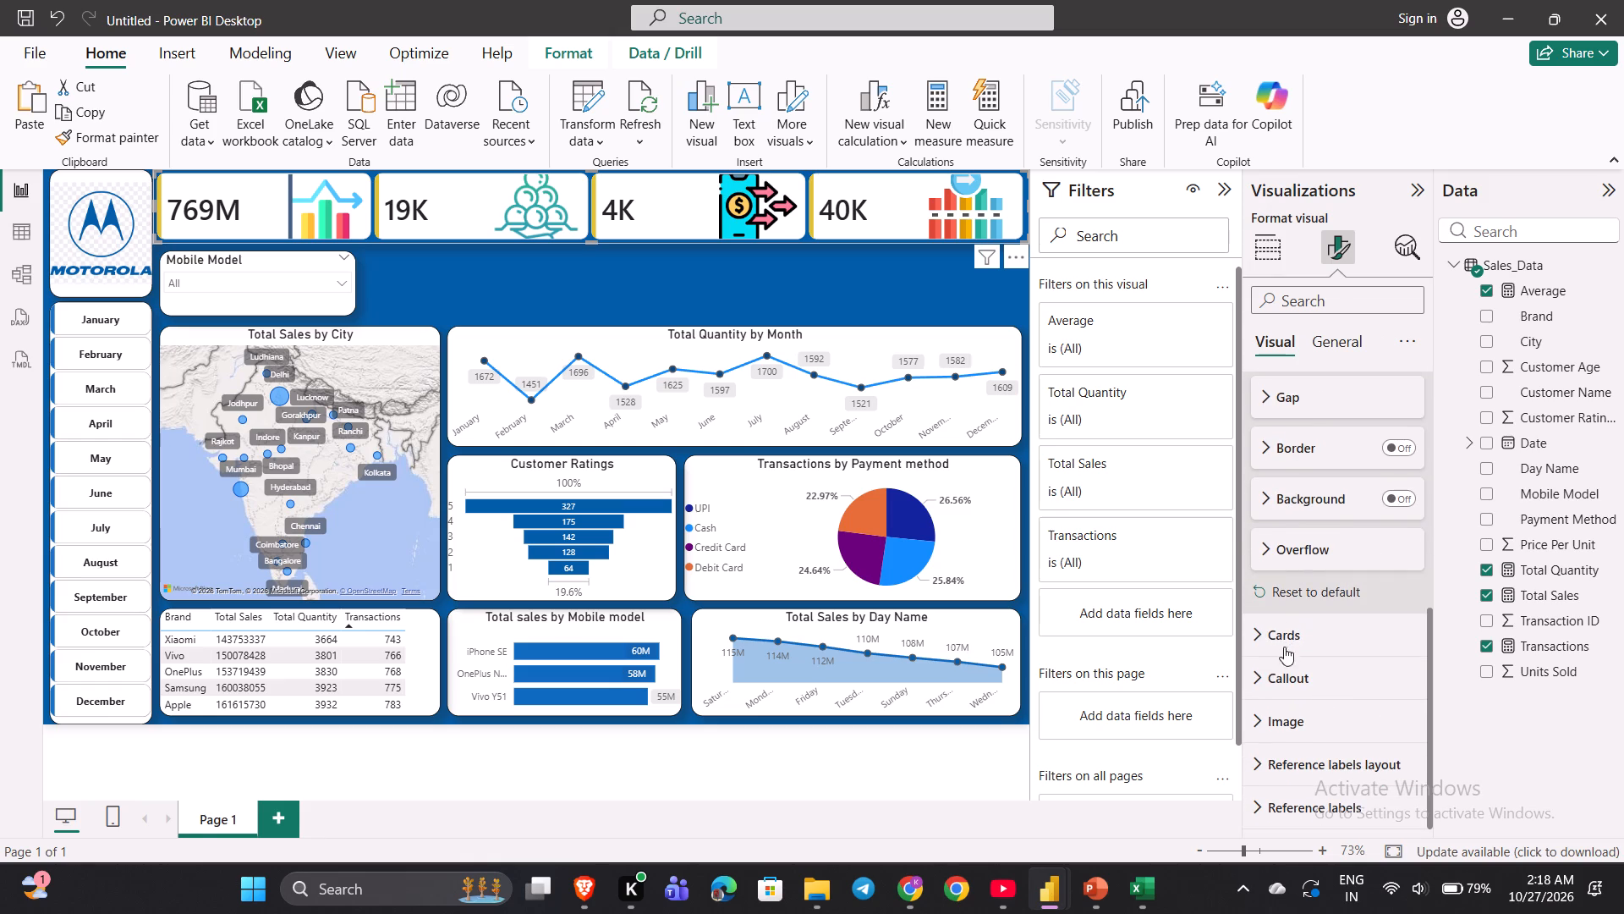
scroll(1284, 667, "down", 1)
scroll(1284, 667, "up", 6)
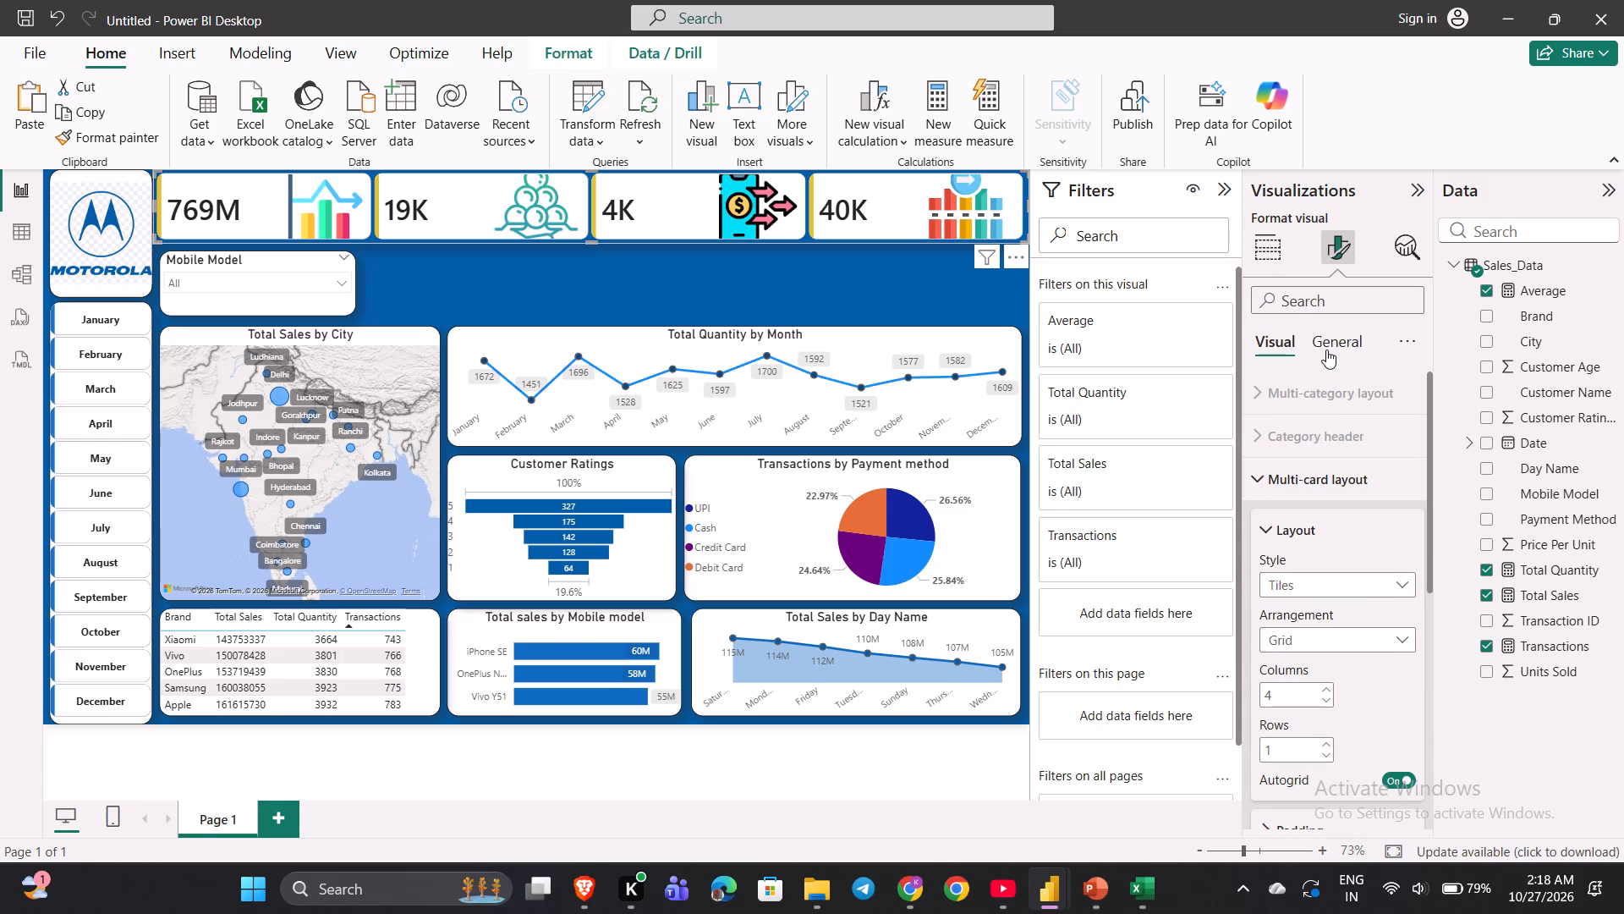
left_click(1326, 350)
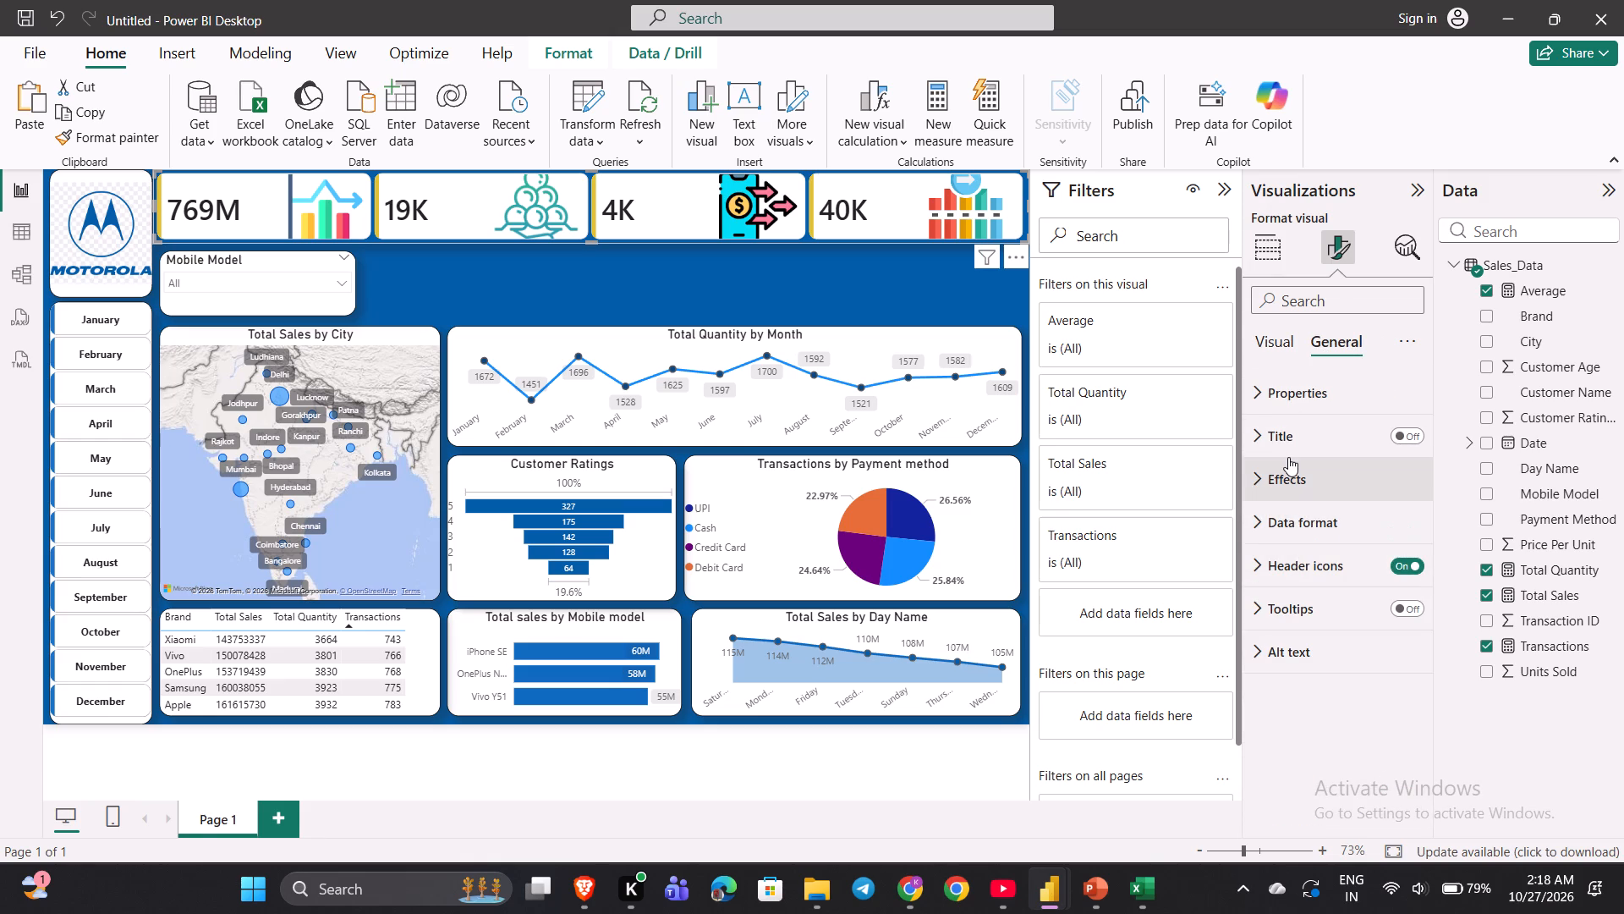
left_click(1288, 457)
scroll(1288, 457, "down", 4)
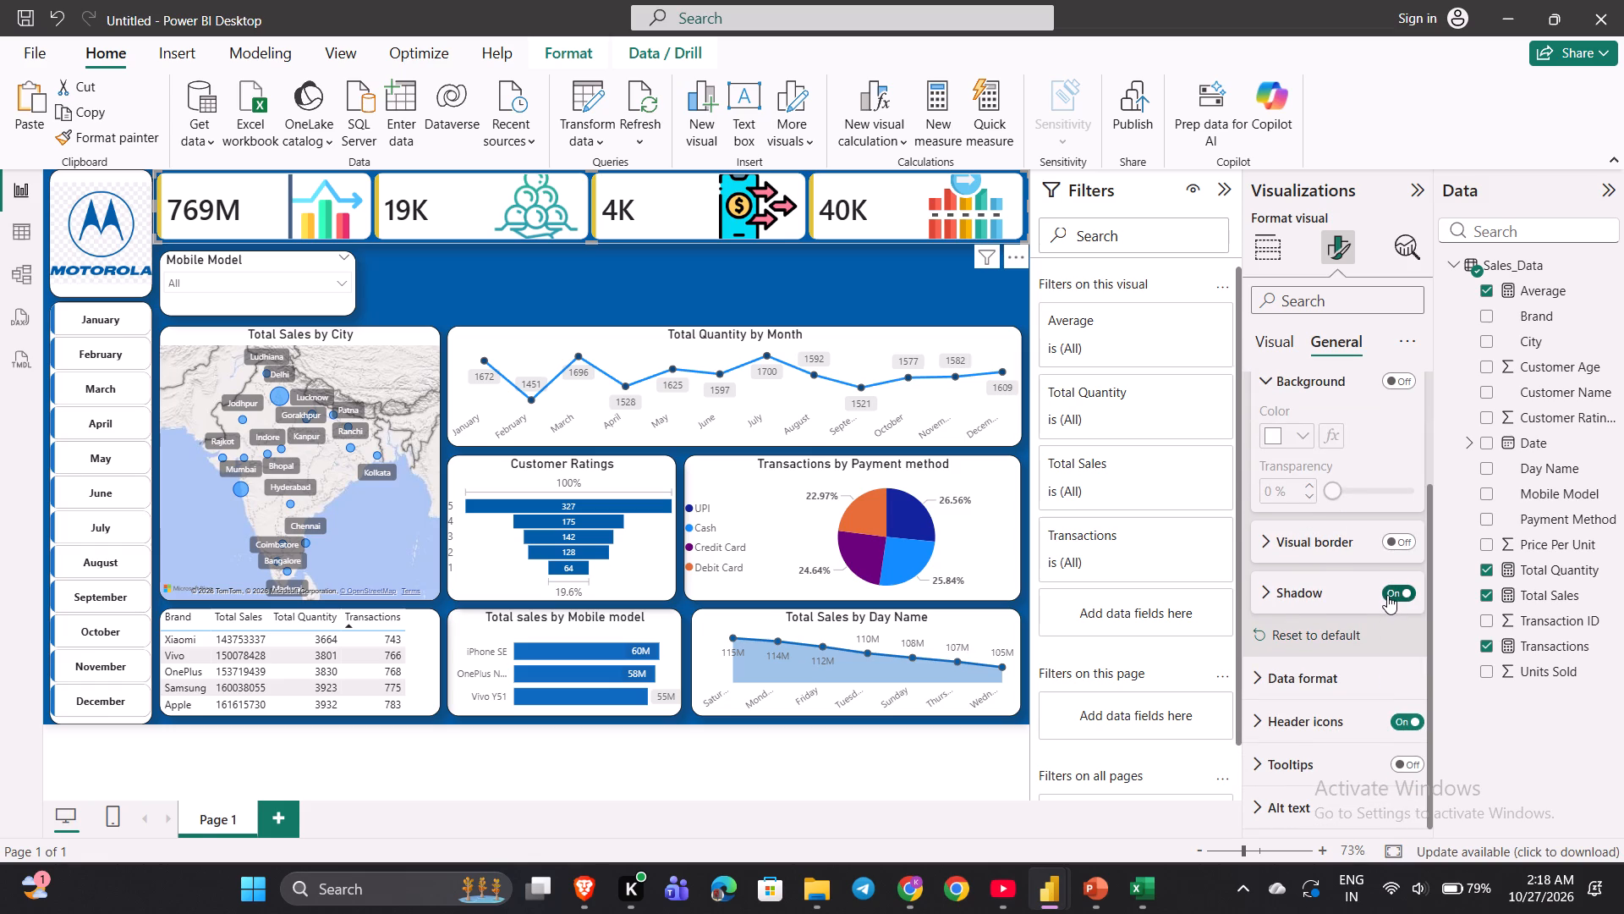
left_click(1387, 595)
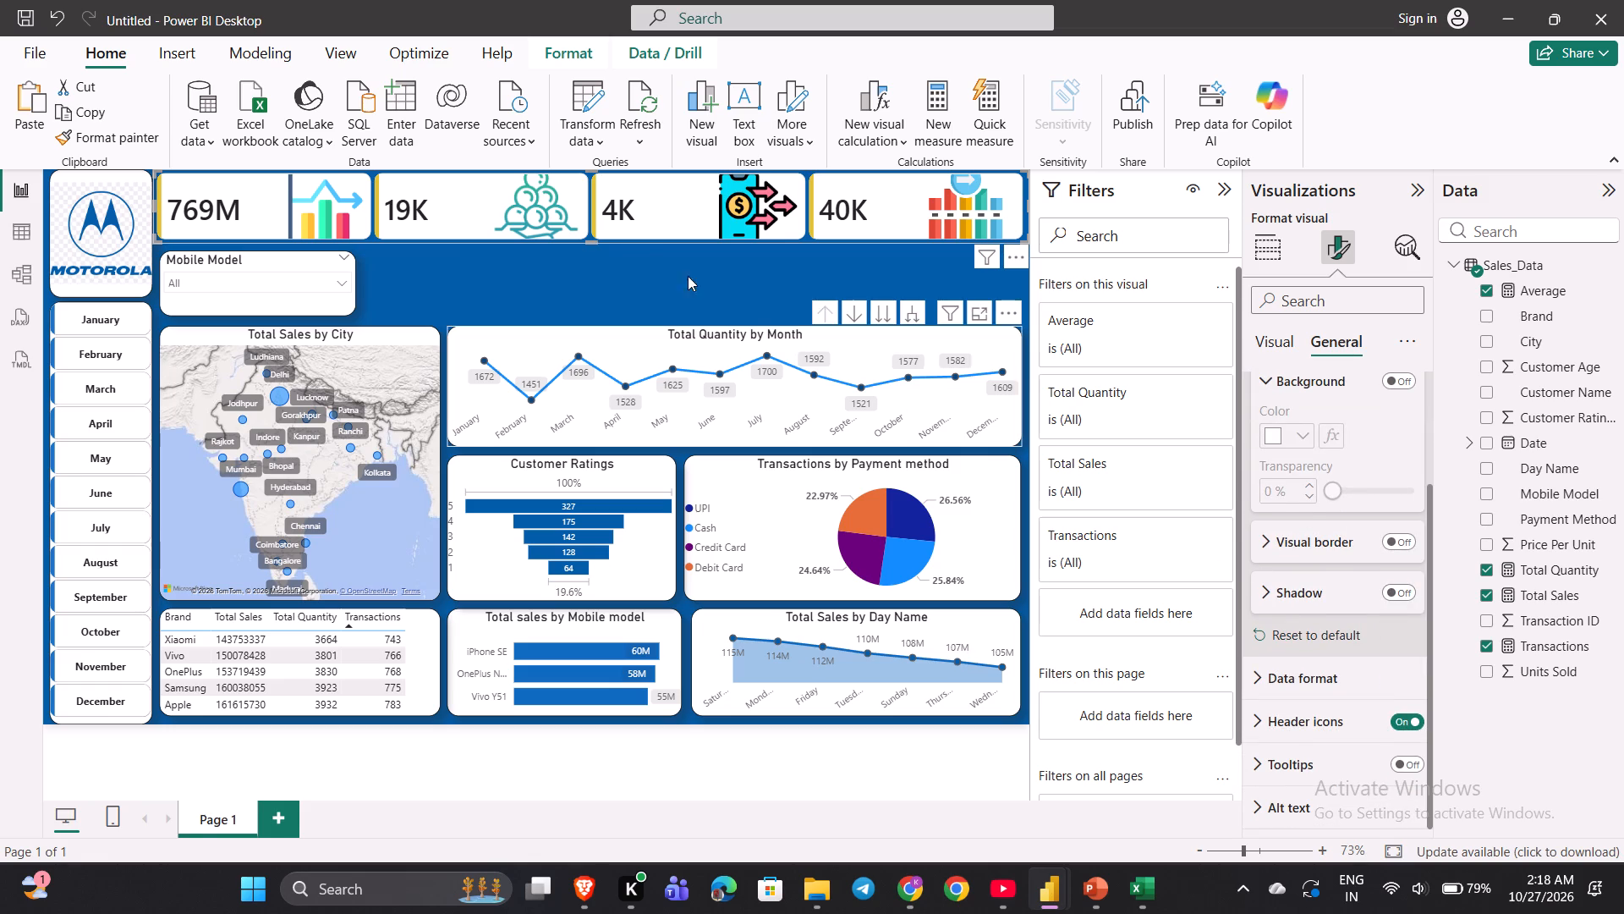
left_click(640, 270)
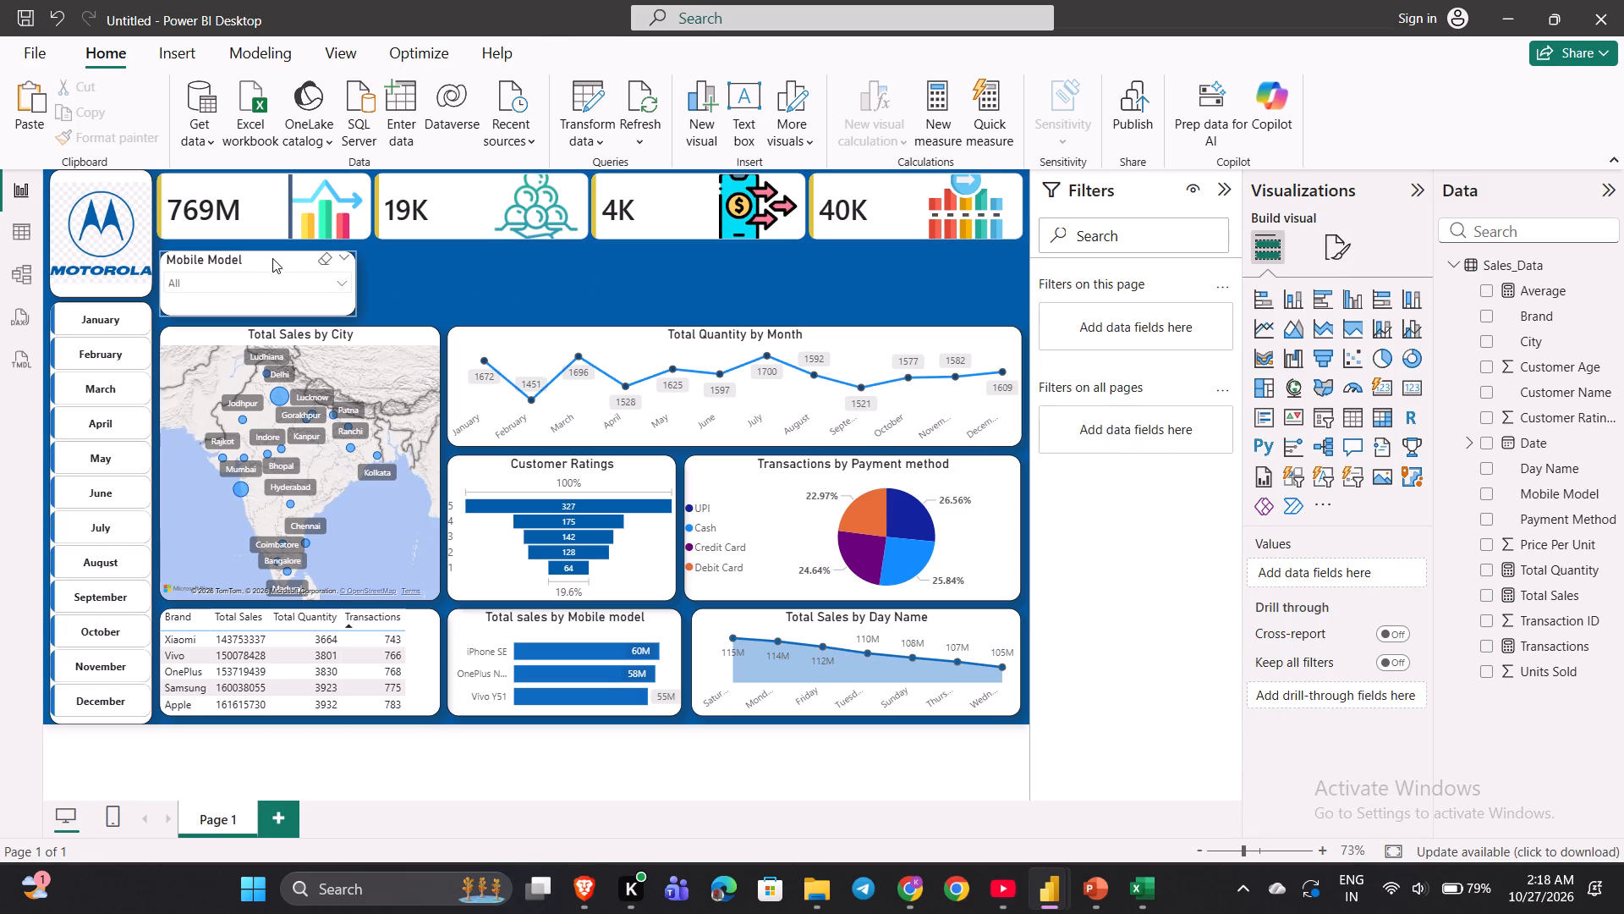
Move the Mobile Model slicer slightly up so it sits just beneath the first KPI card.
left_click(402, 260)
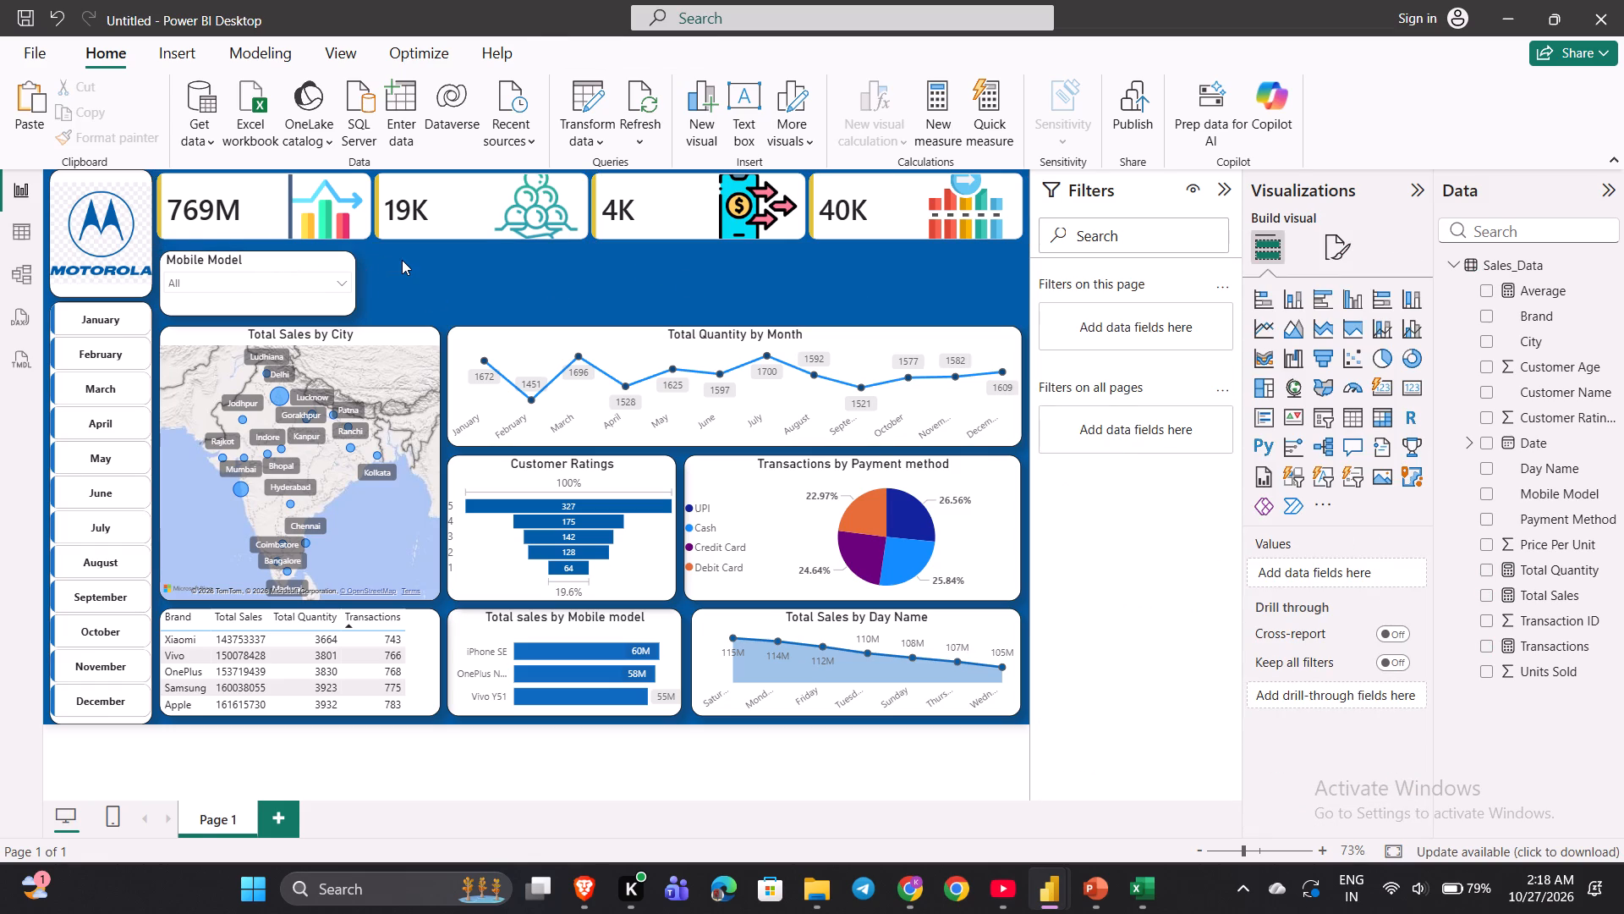
left_click(257, 257)
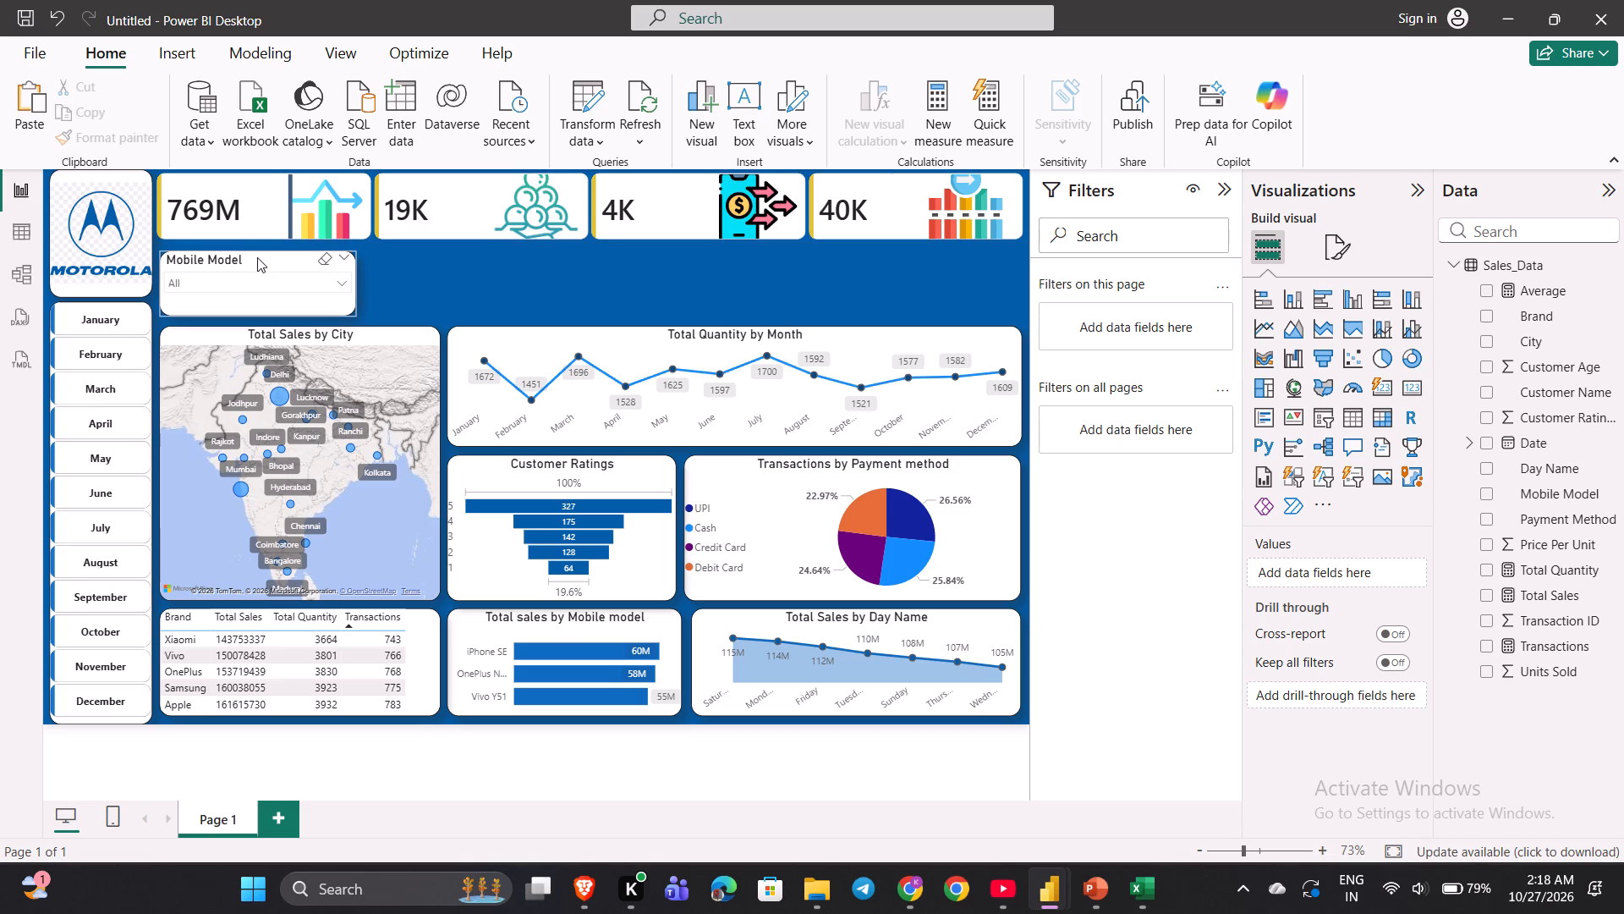
left_click_drag(262, 255, 257, 246)
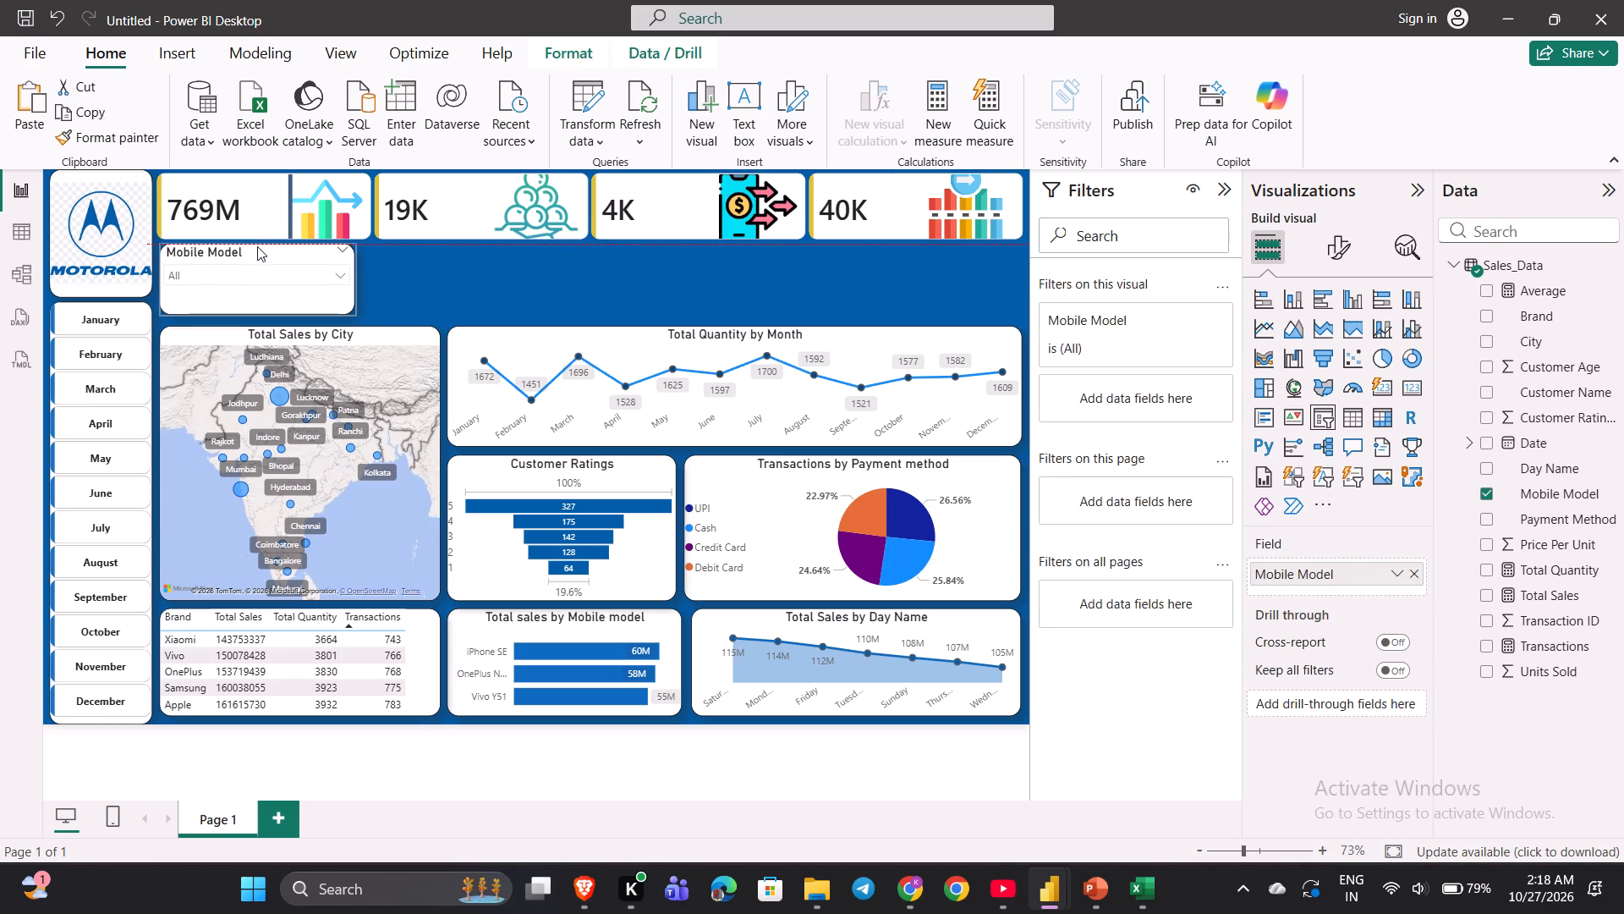
left_click_drag(257, 246, 257, 245)
left_click(429, 298)
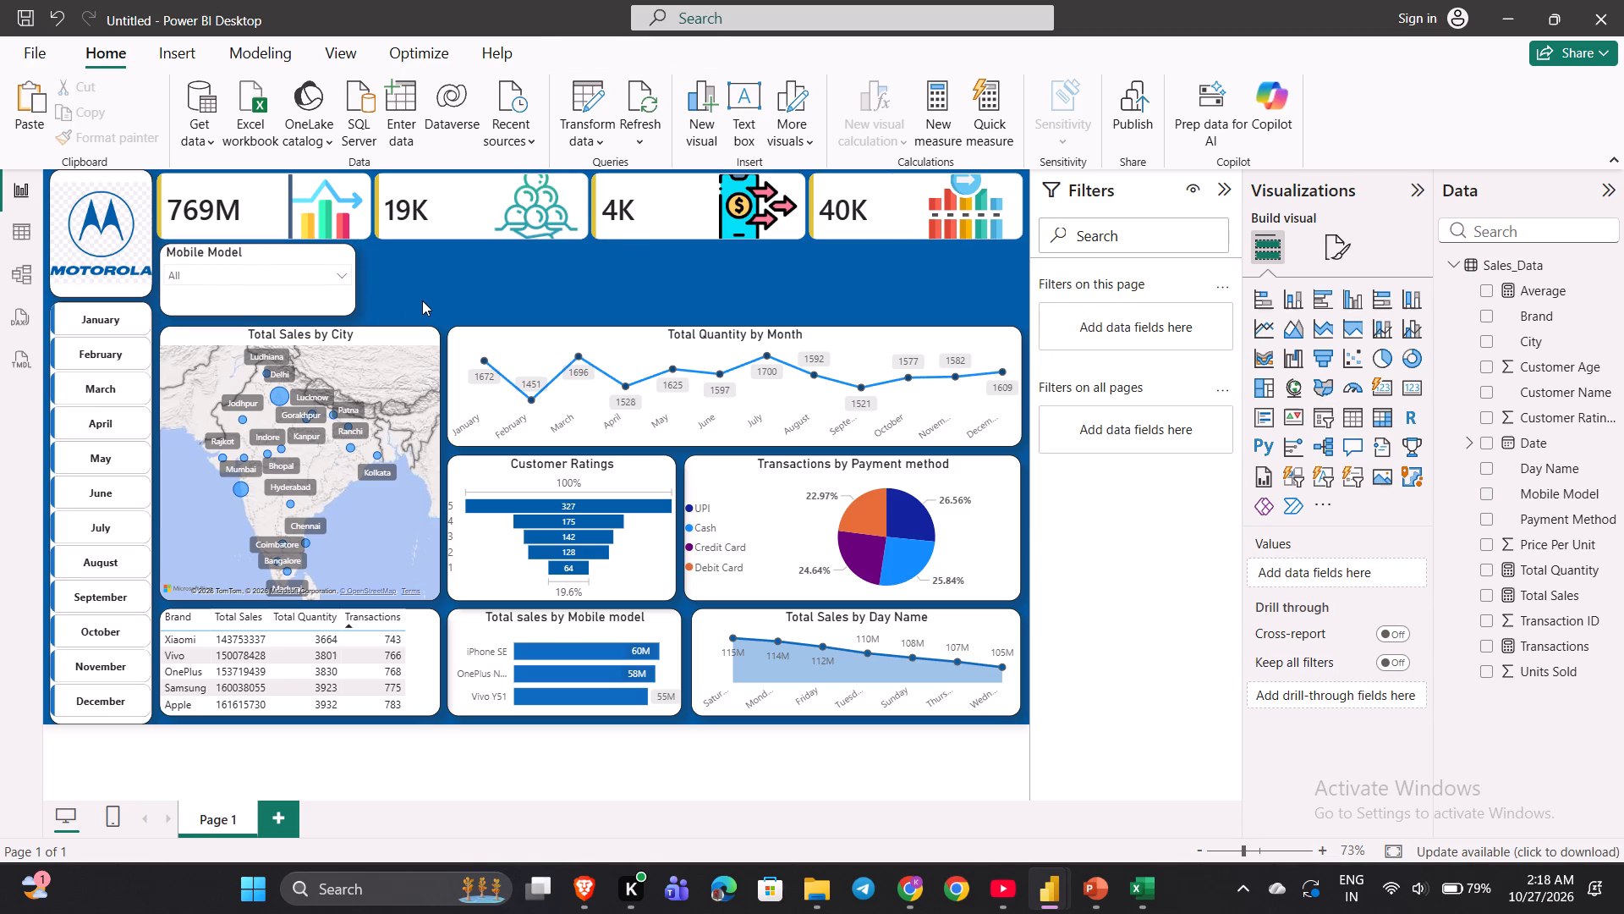
Reduce the Mobile Model slicer's height slightly by raising its bottom edge, and deselect it.
left_click(254, 300)
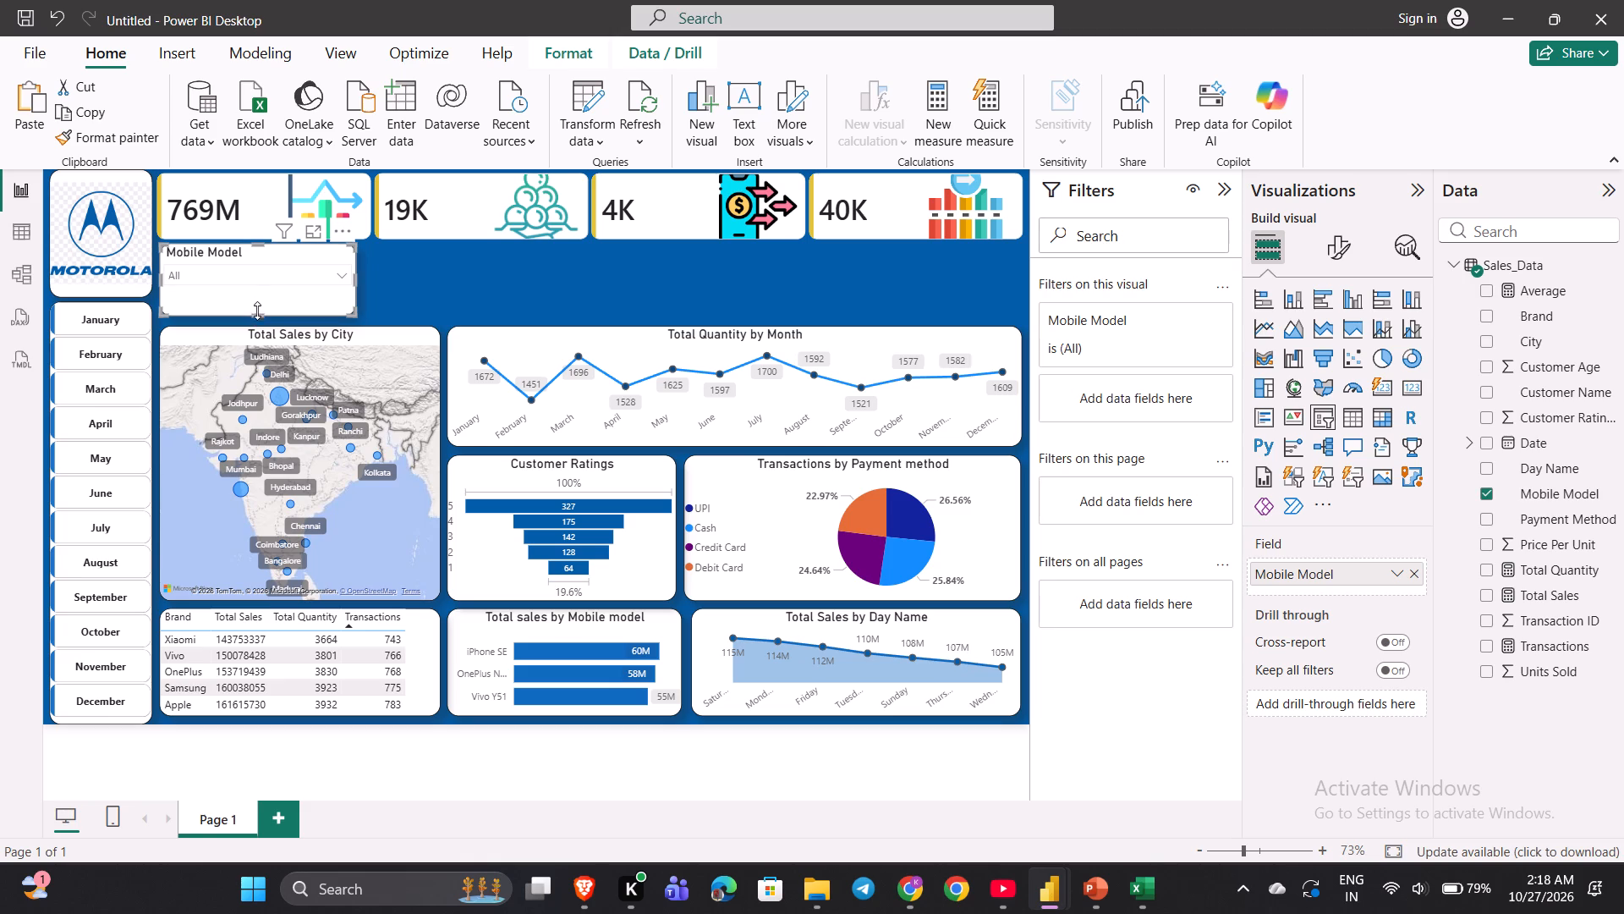
left_click_drag(256, 317, 256, 301)
left_click(256, 301)
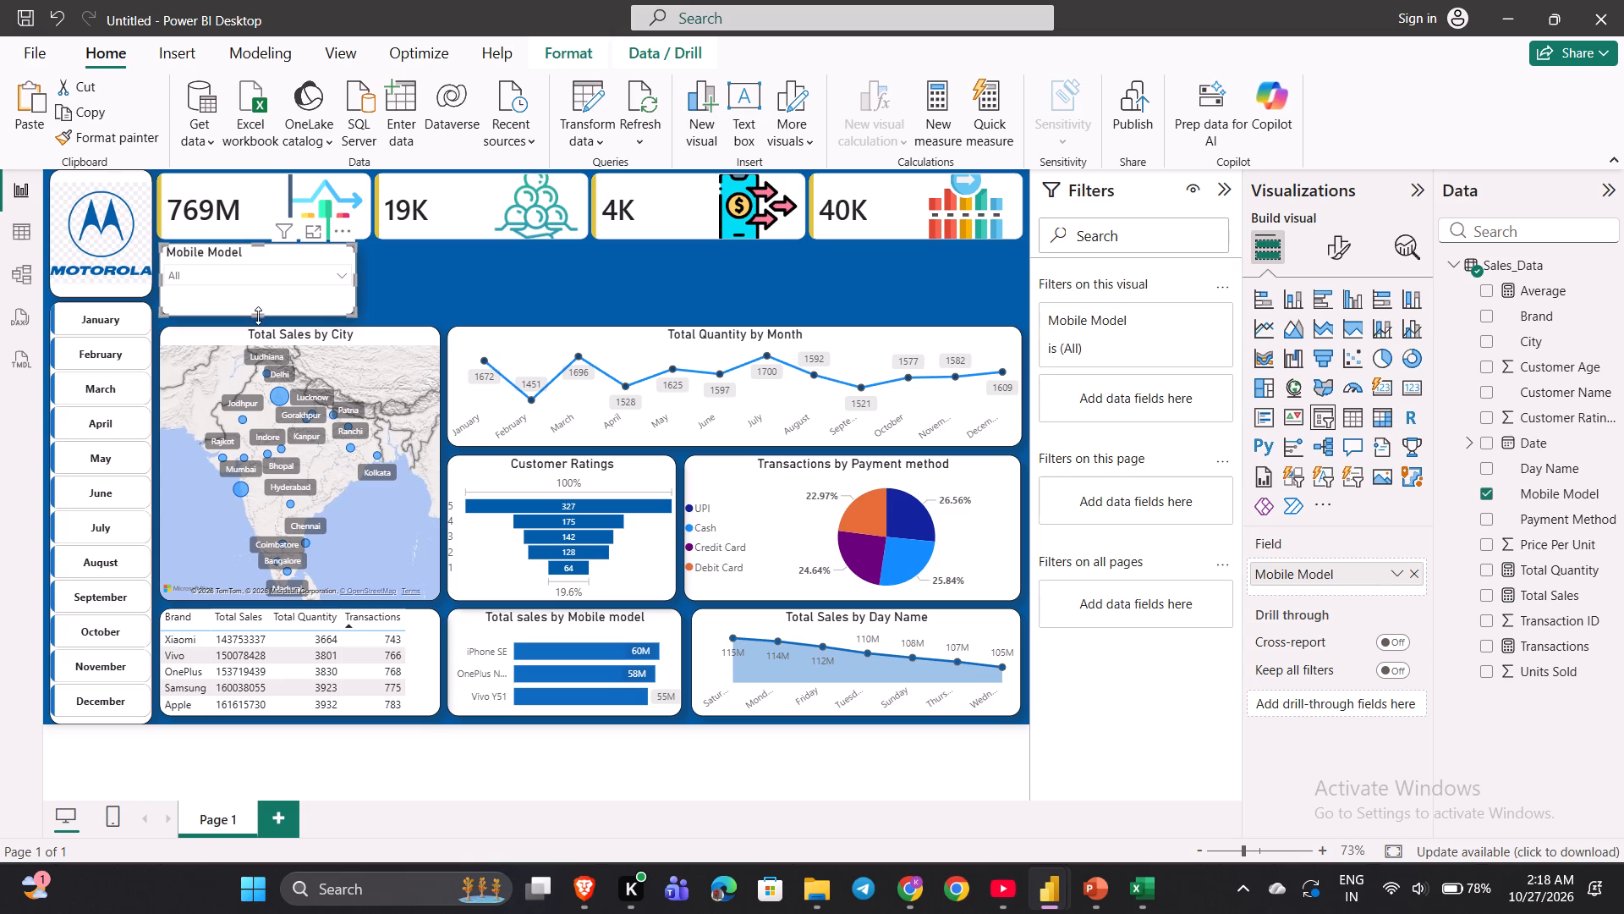
left_click(258, 316)
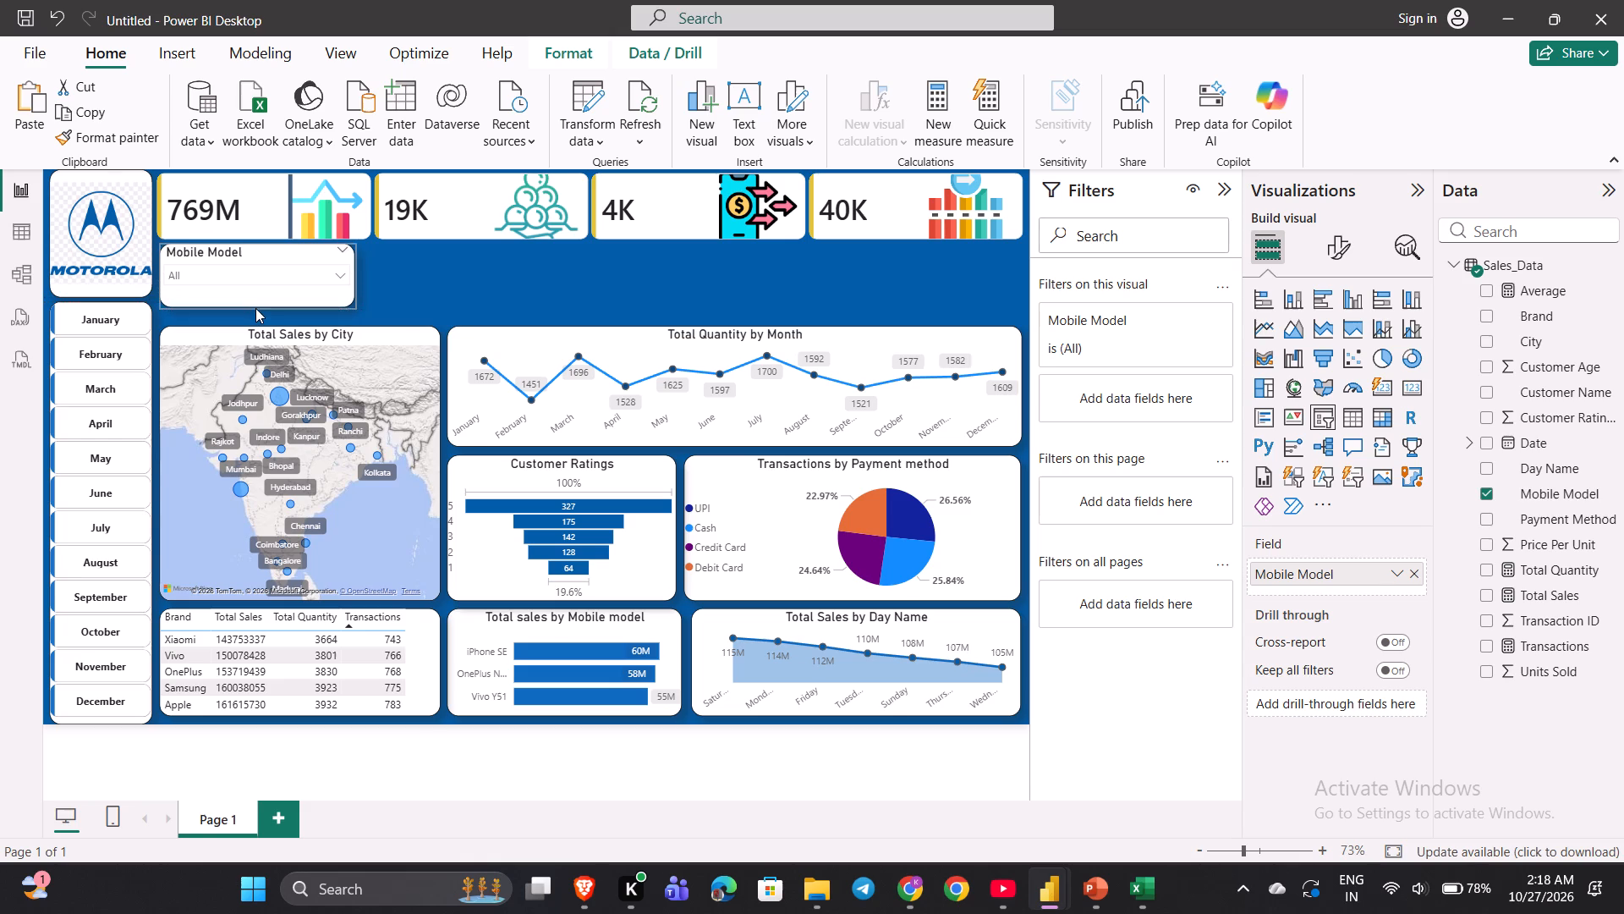
left_click(459, 290)
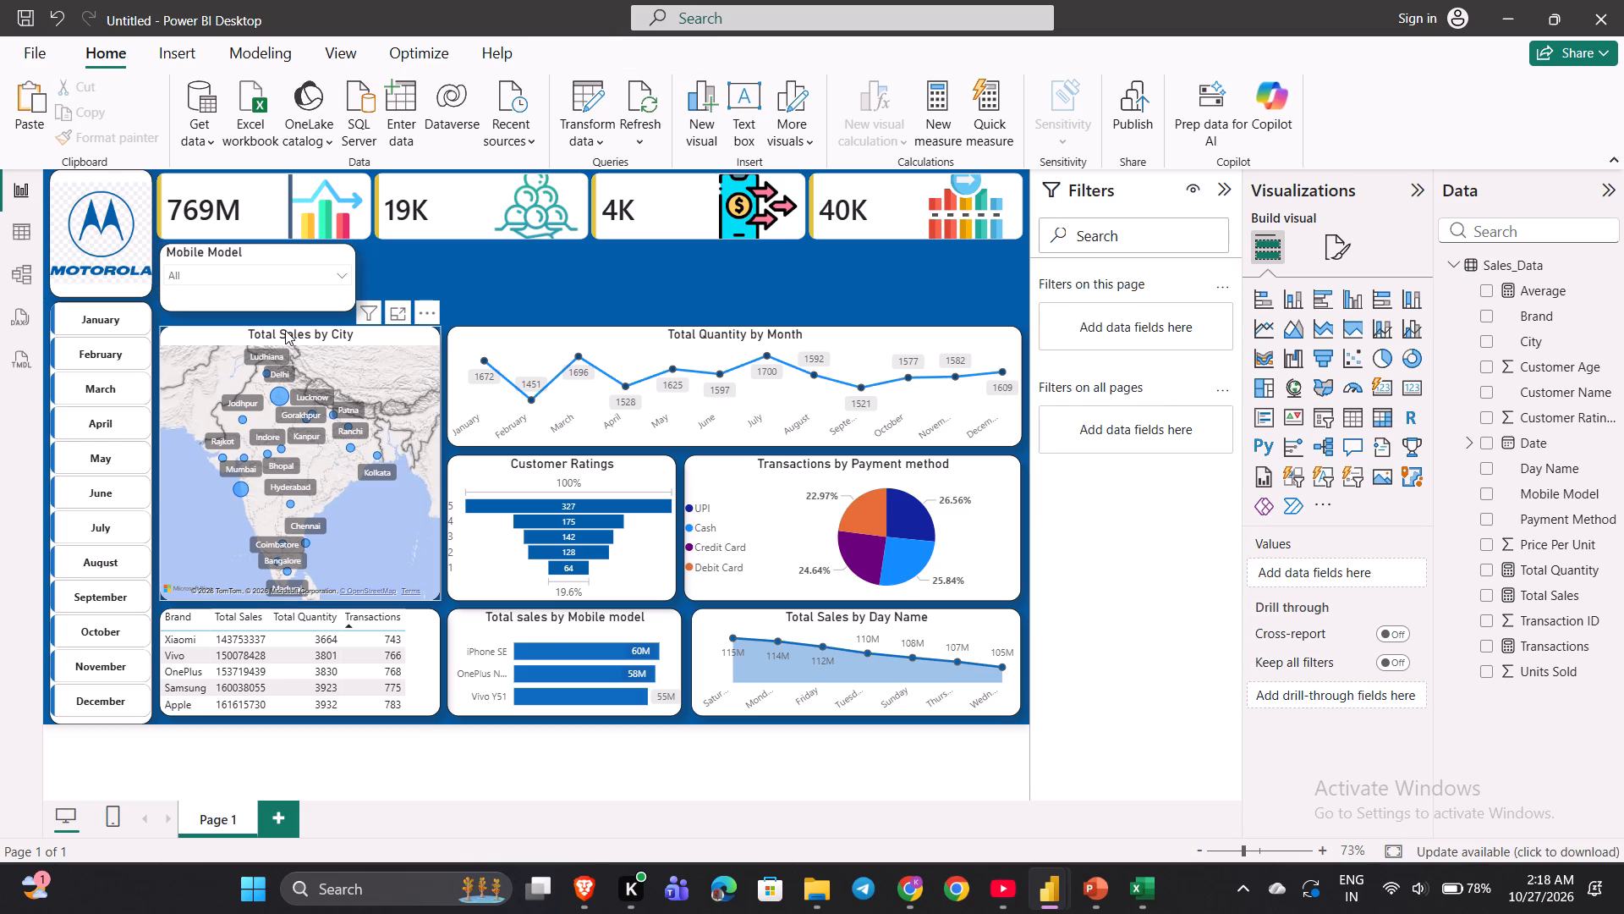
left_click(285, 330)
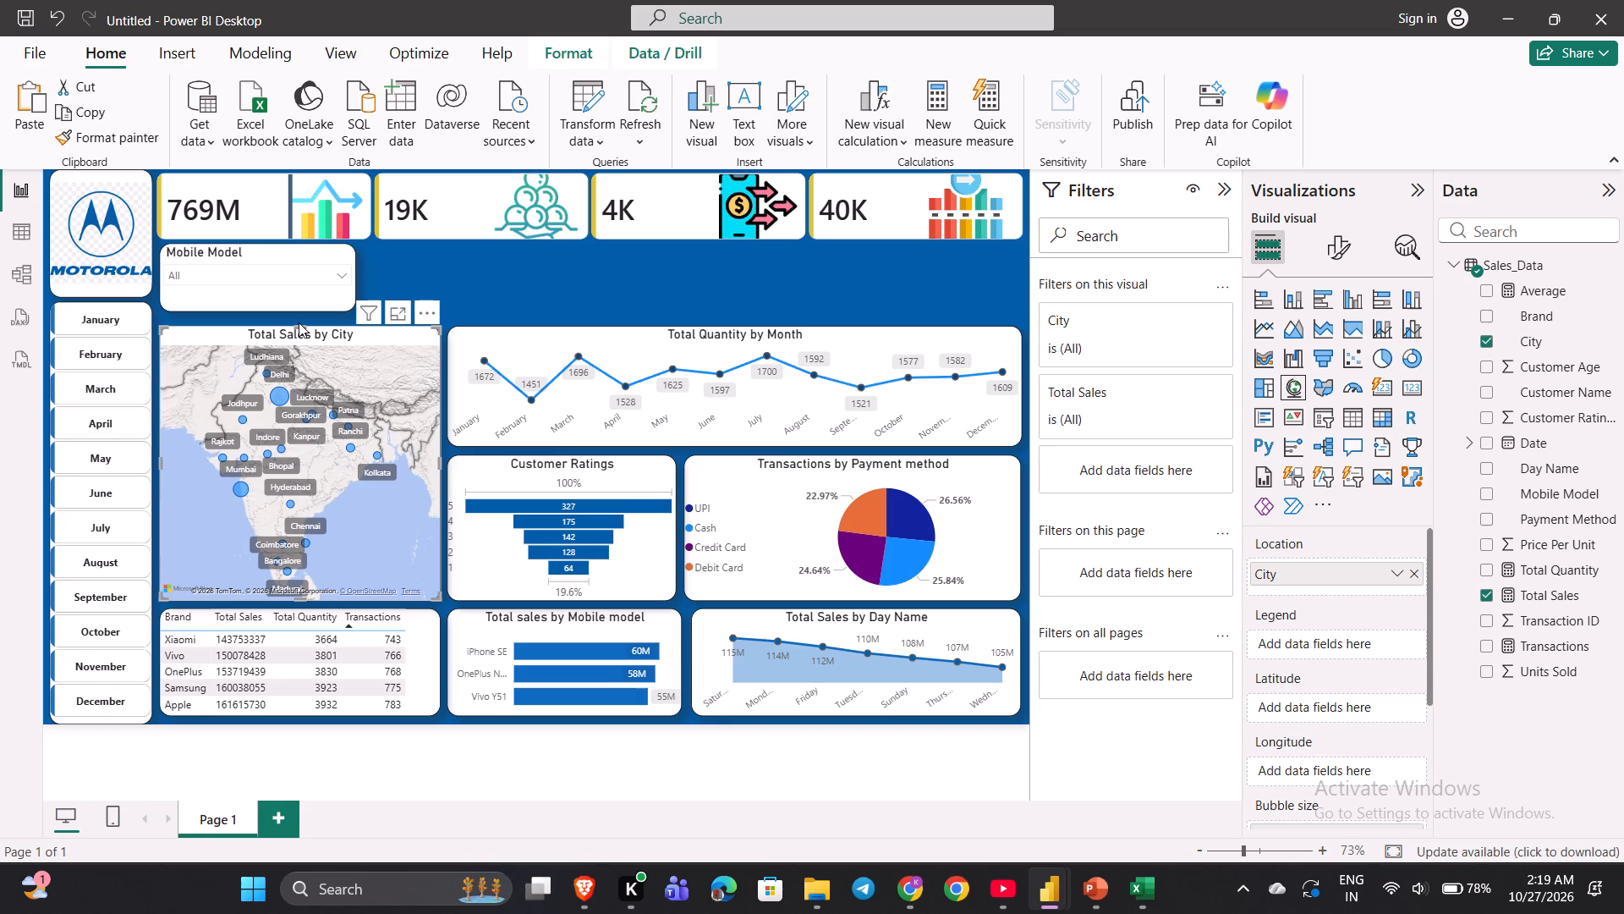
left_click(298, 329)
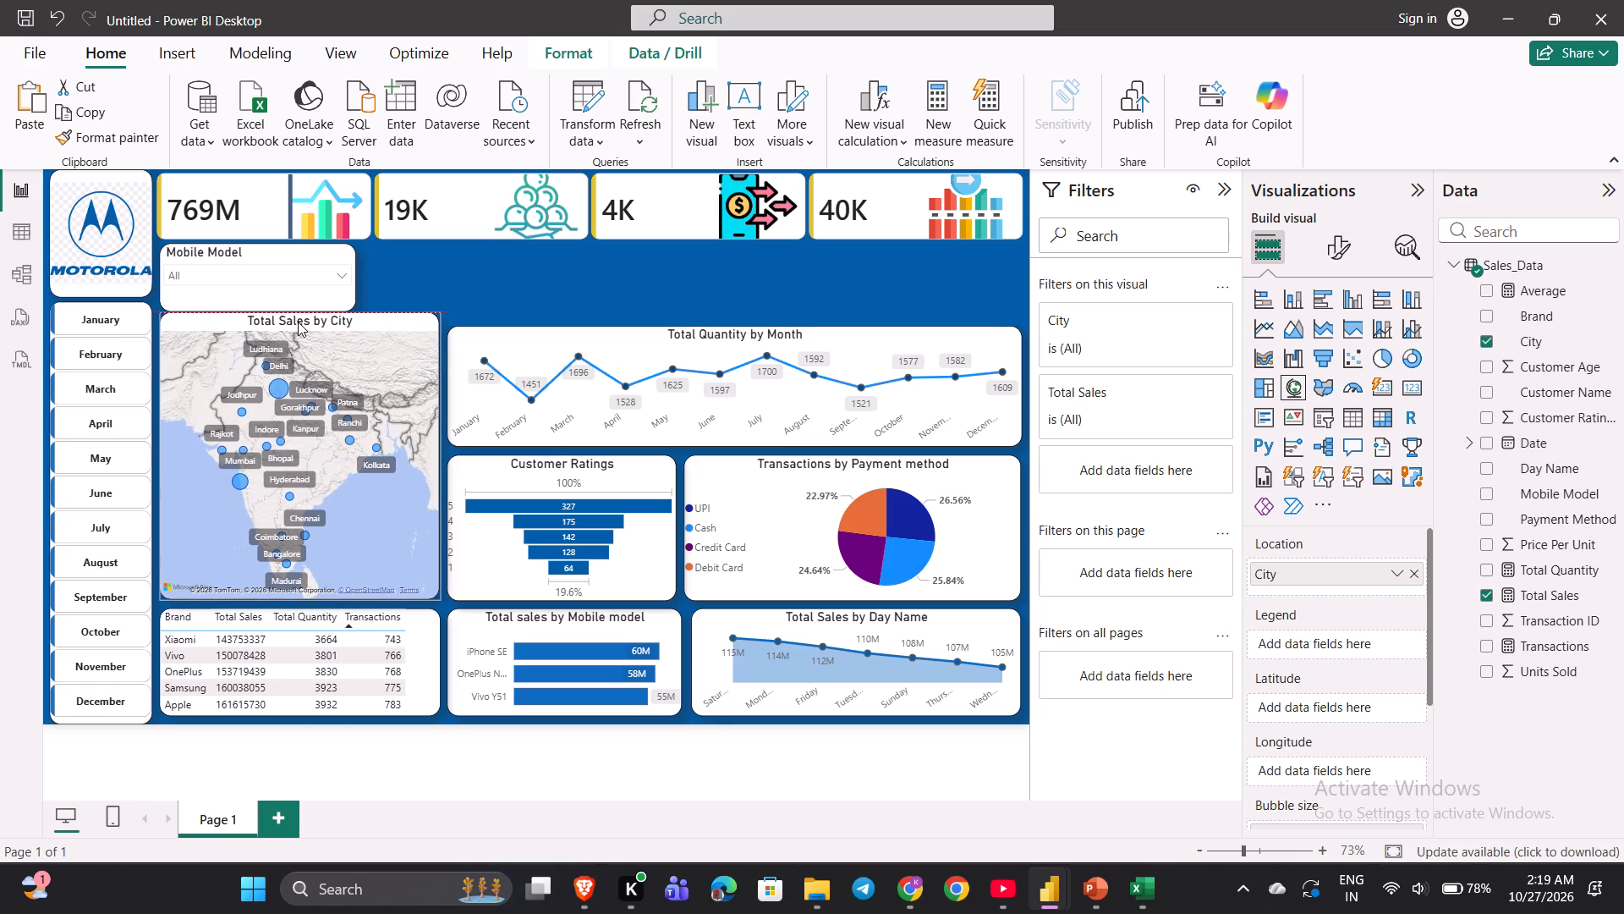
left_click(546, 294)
Extend the Total Quantity by Month chart's top edge upward into the empty blue band beneath the KPI cards.
left_click(628, 330)
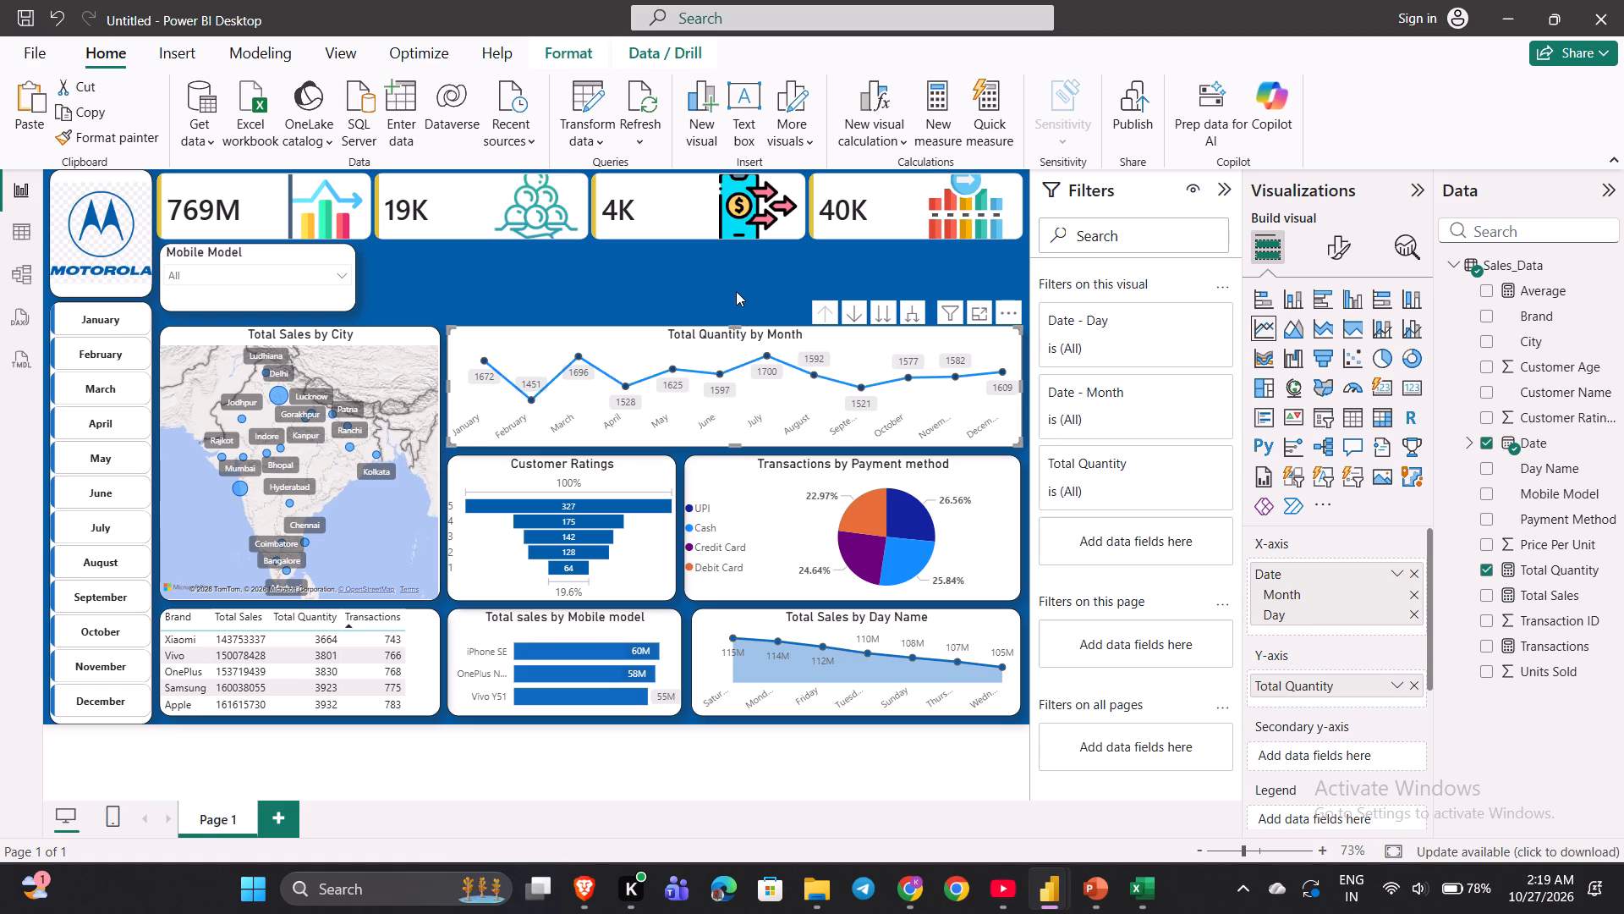
left_click_drag(733, 329, 733, 293)
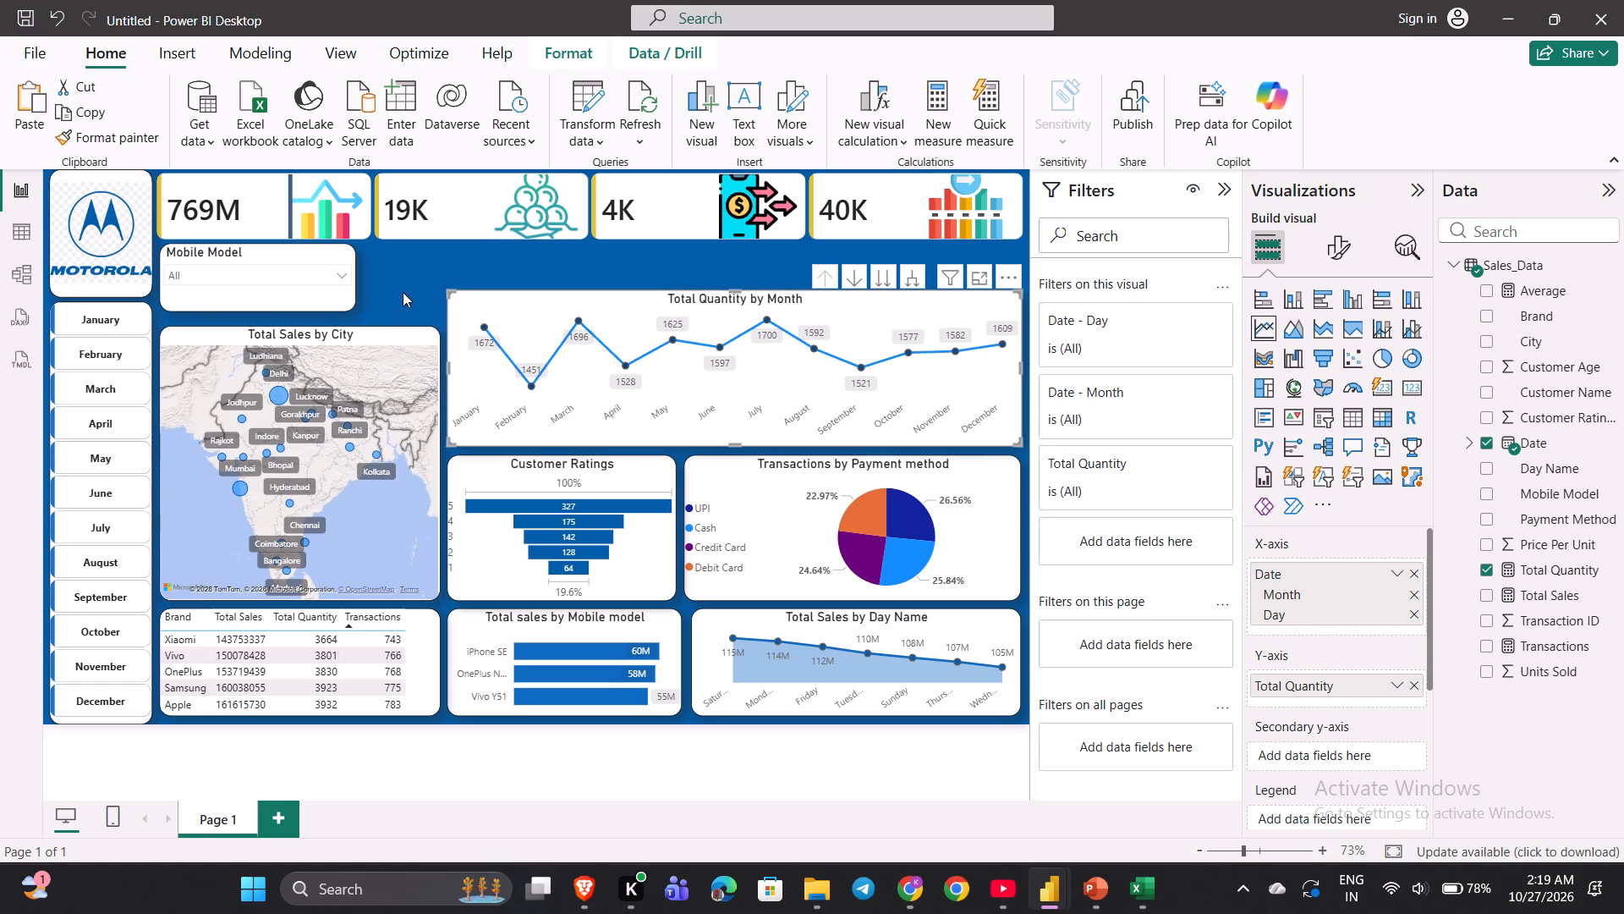
left_click(399, 277)
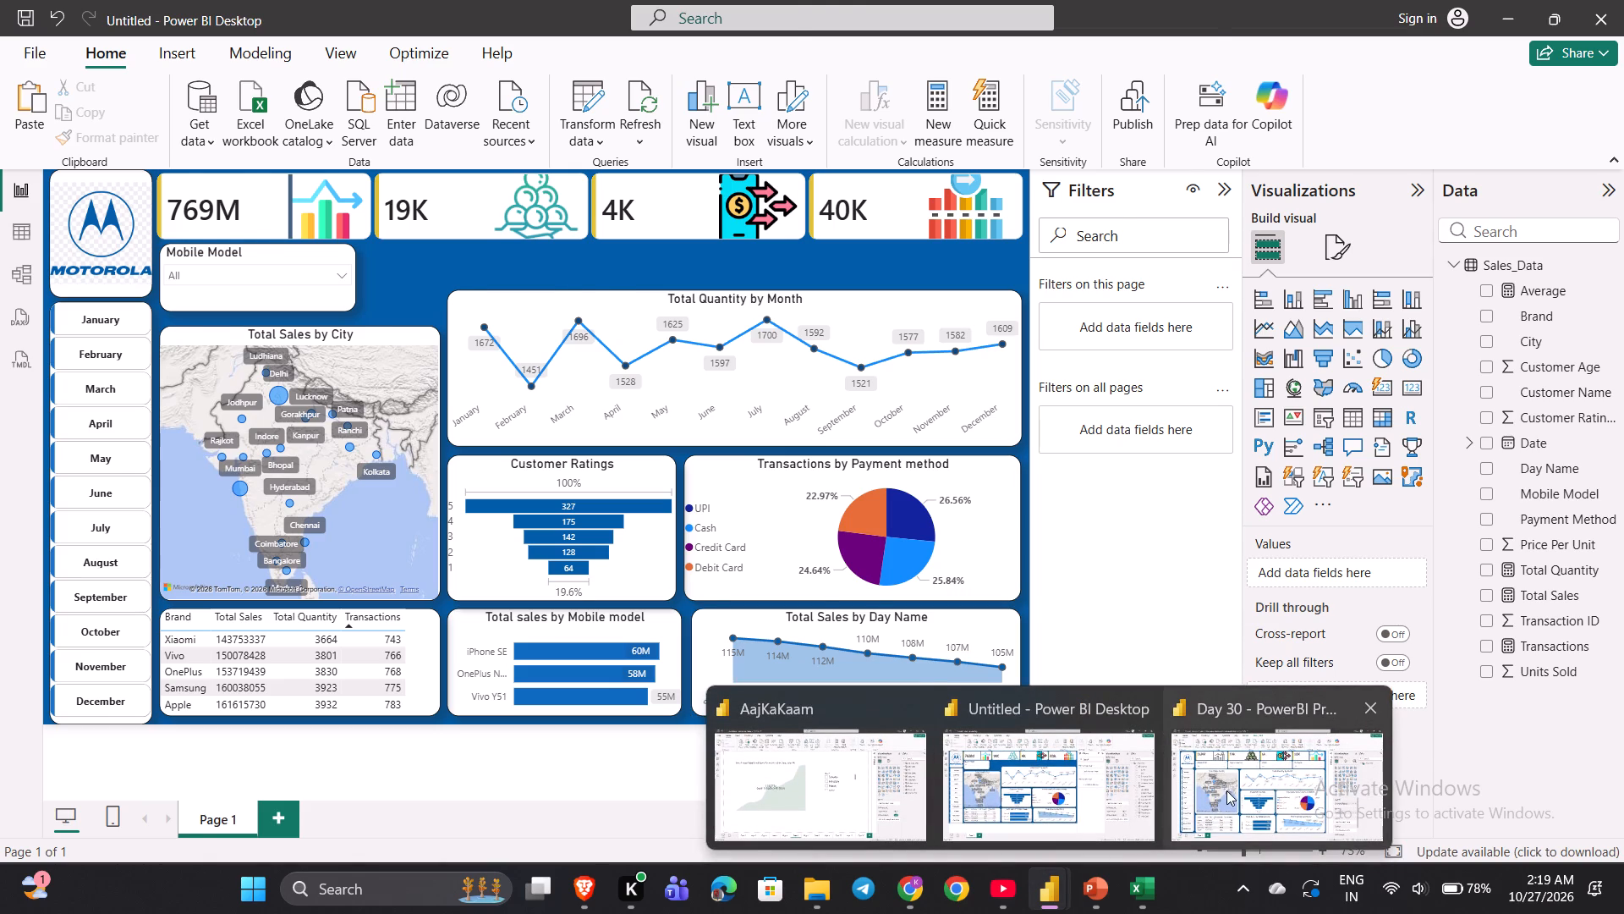
Shorten the Mobile Model slicer further by raising its bottom edge close to the dropdown, and deselect it.
left_click(1155, 793)
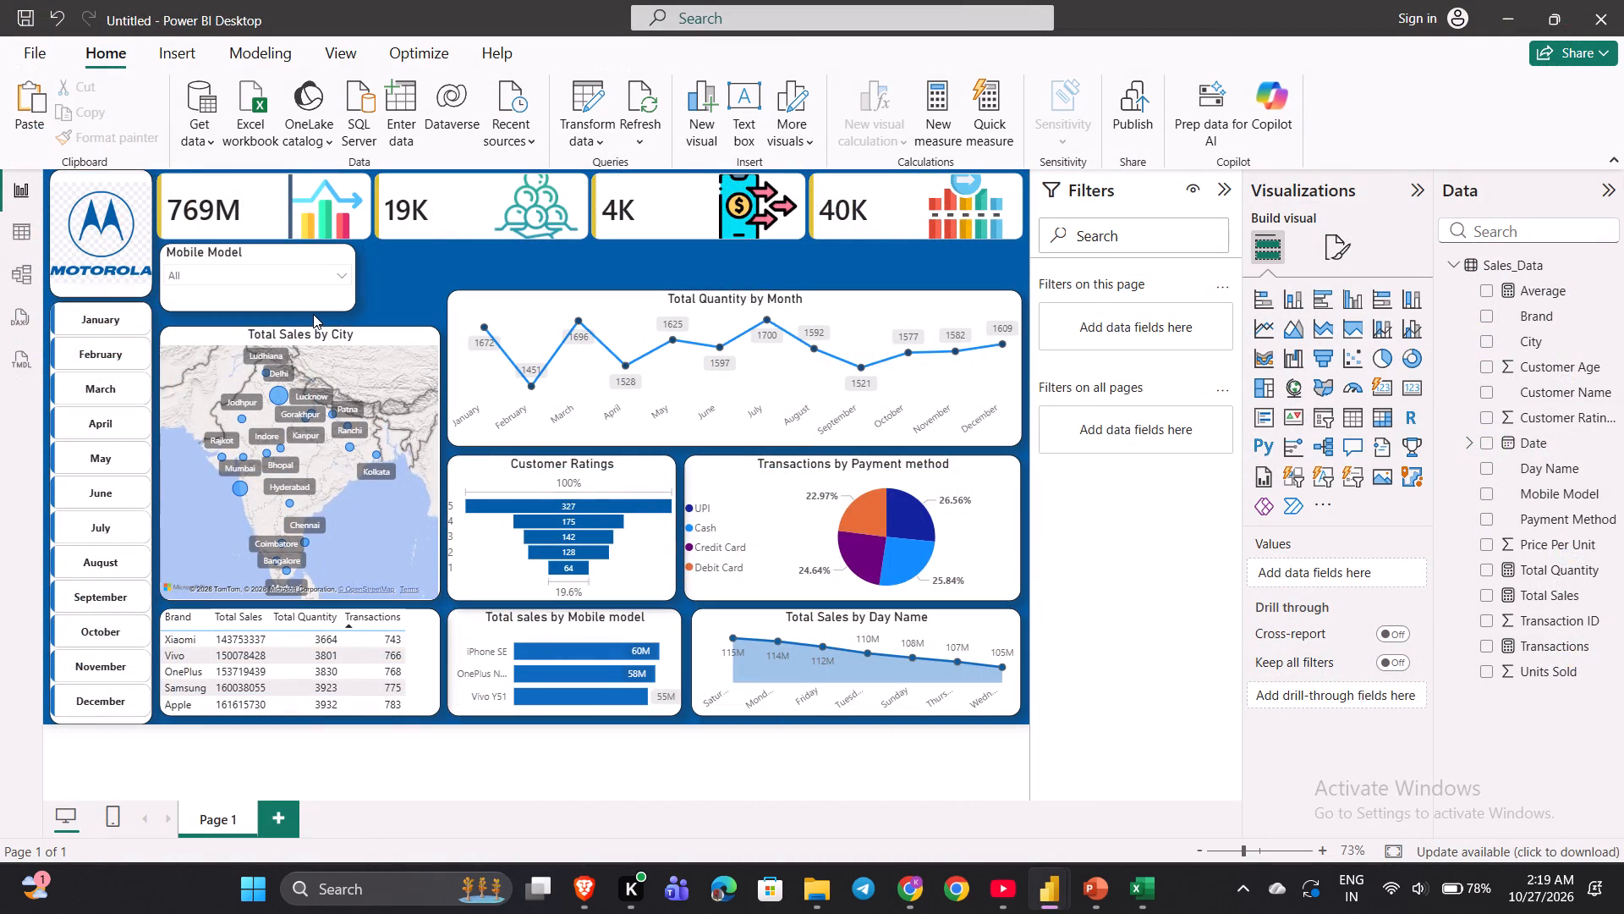
left_click(310, 313)
left_click(255, 300)
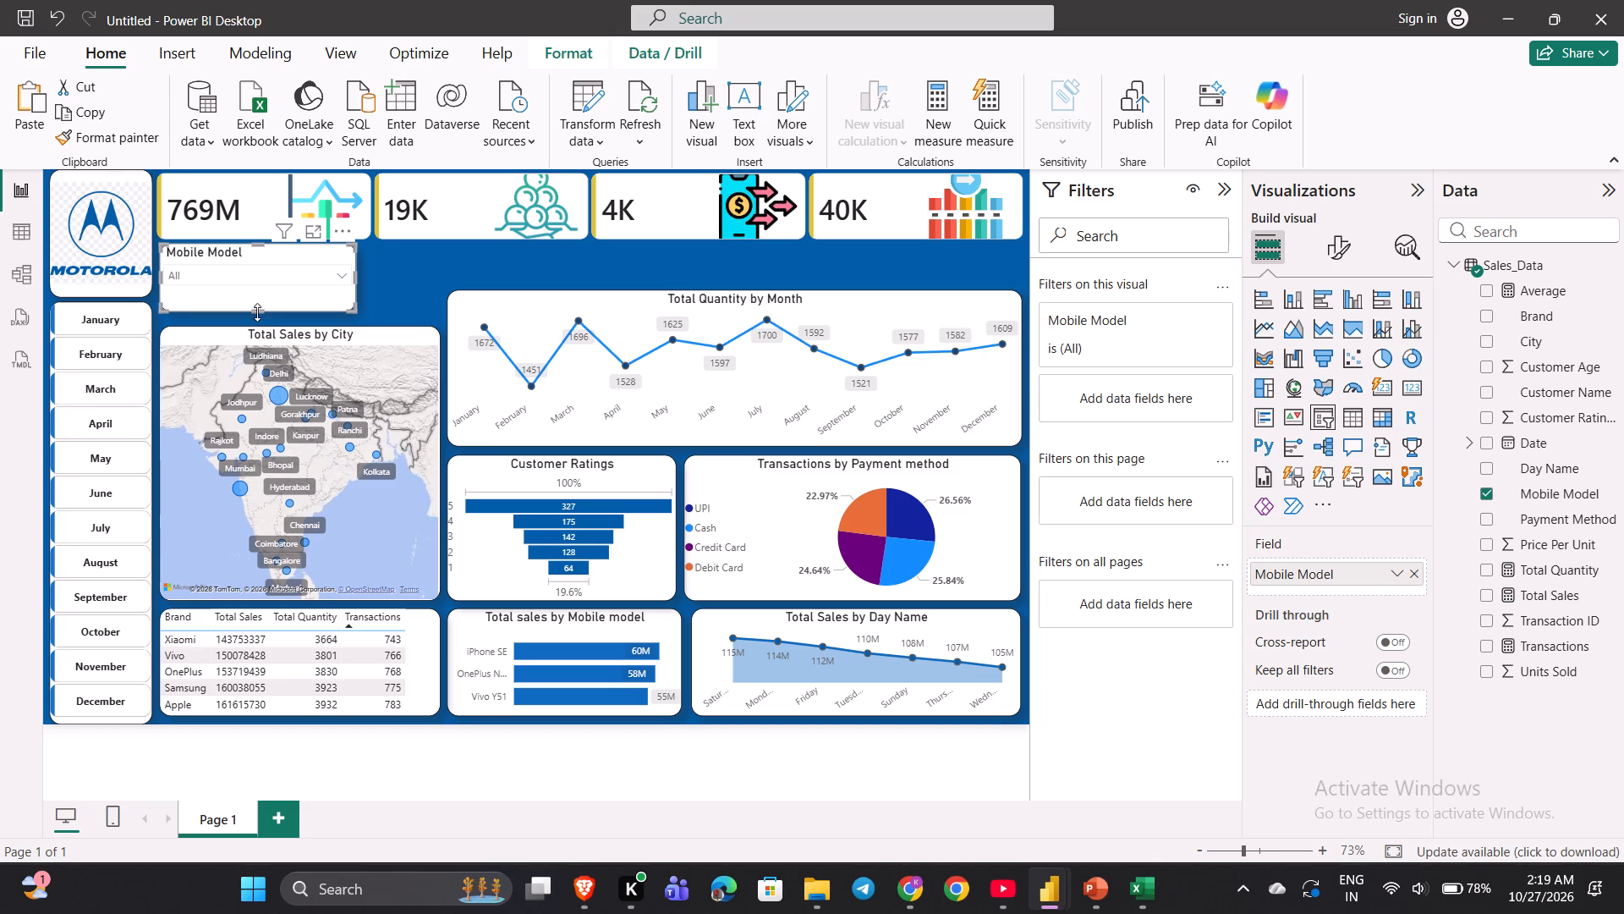
left_click_drag(257, 310, 255, 294)
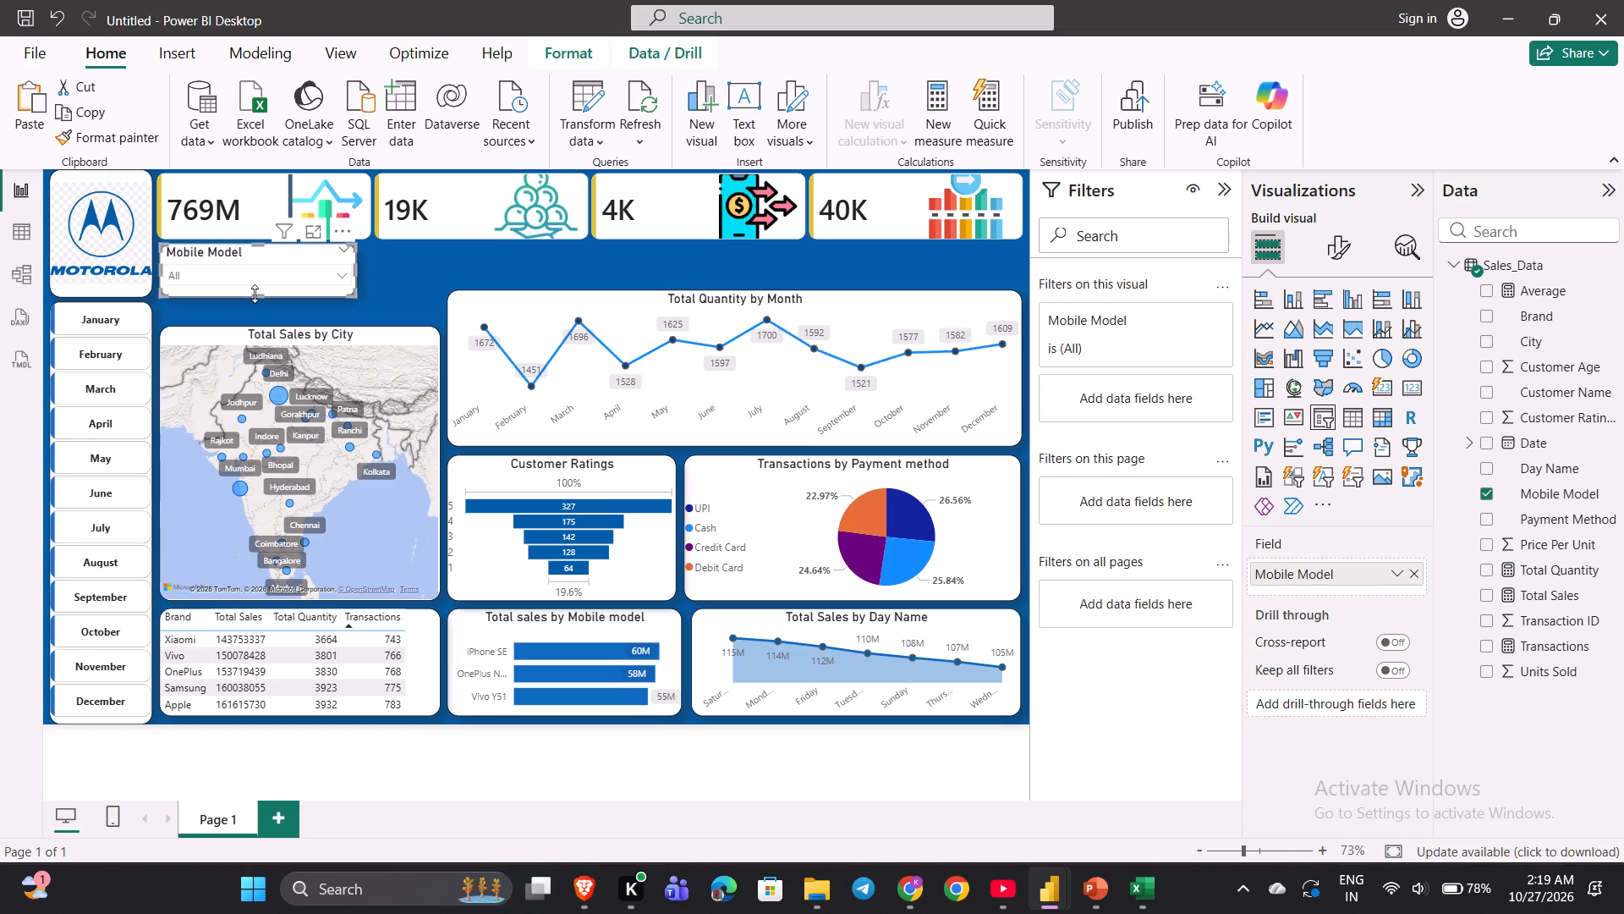
left_click(394, 275)
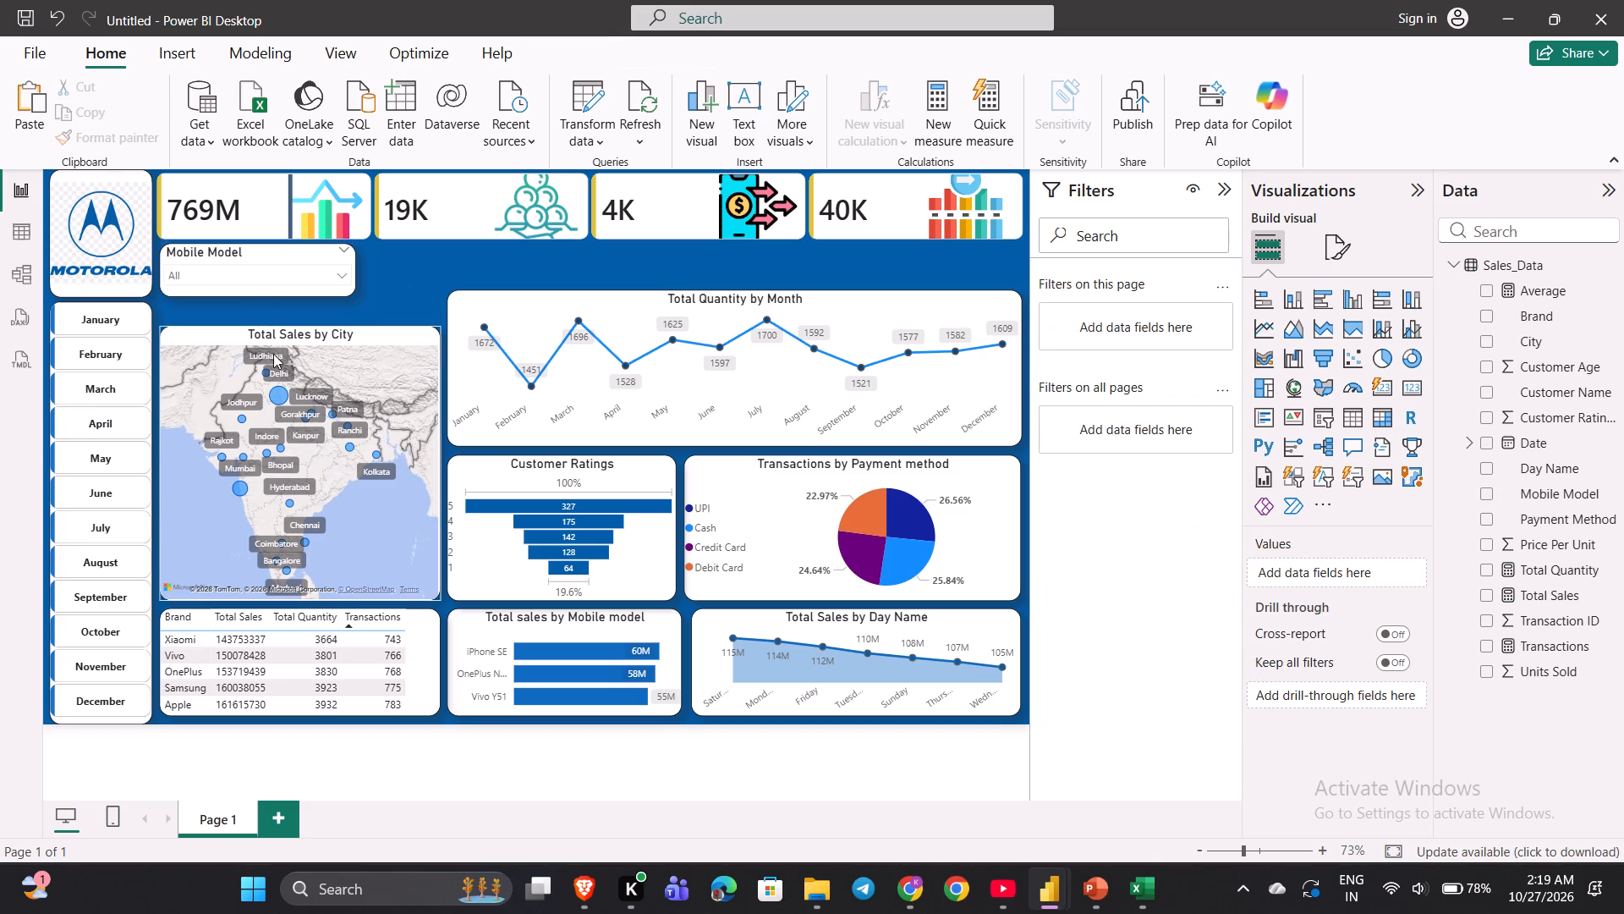
Extend the Total Sales by City map's top edge upward to just beneath the Mobile Model slicer, and deselect it.
left_click(266, 316)
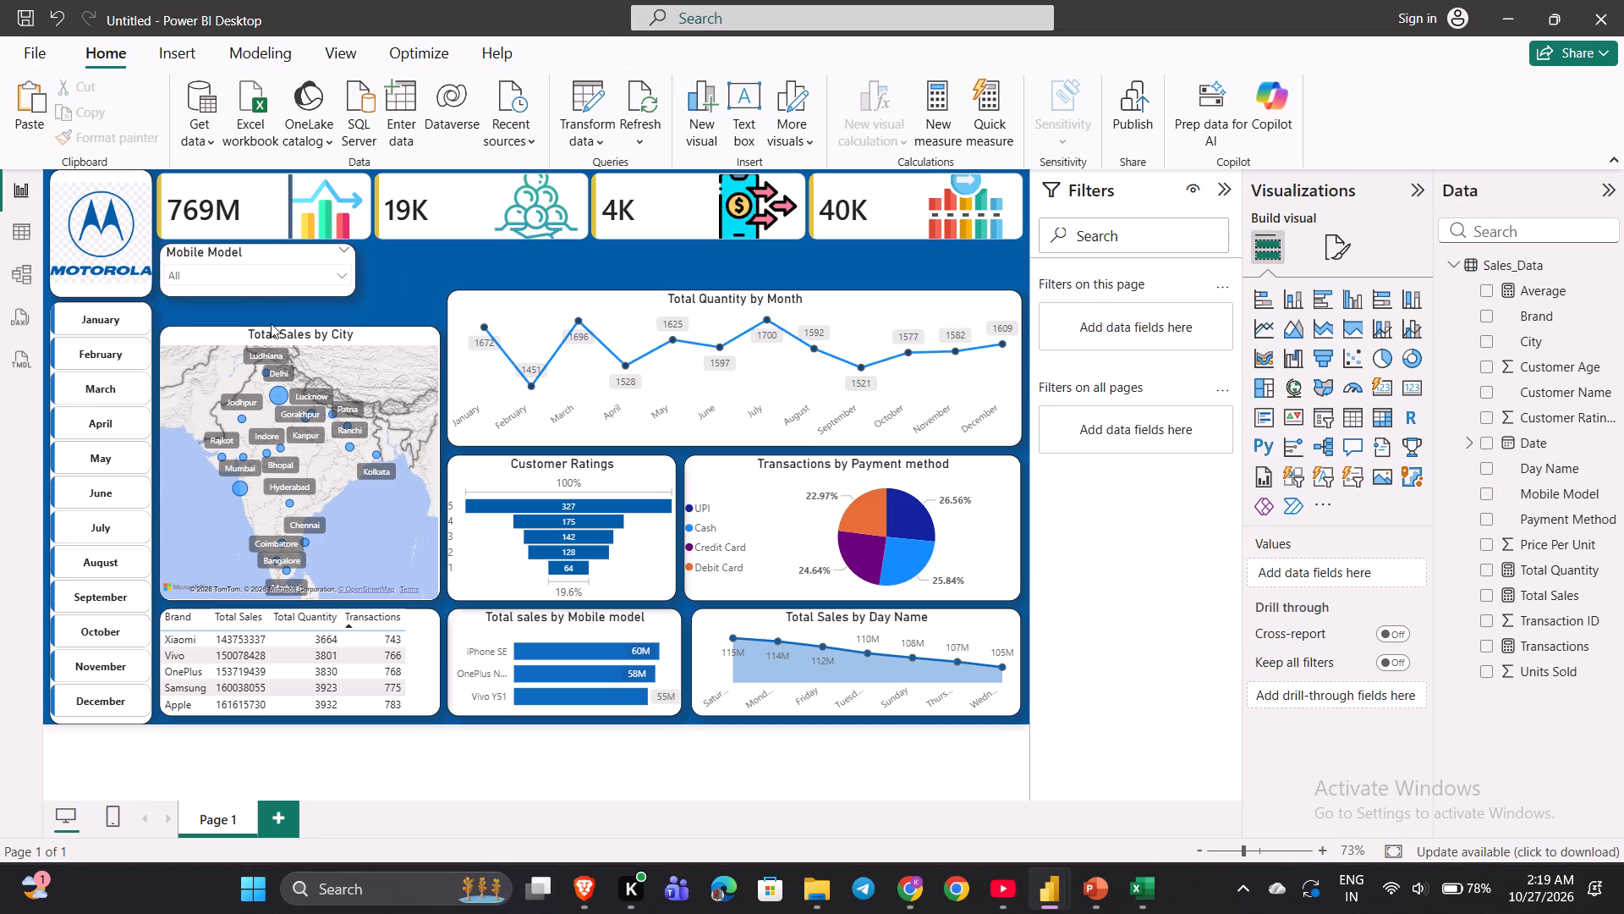
left_click(279, 336)
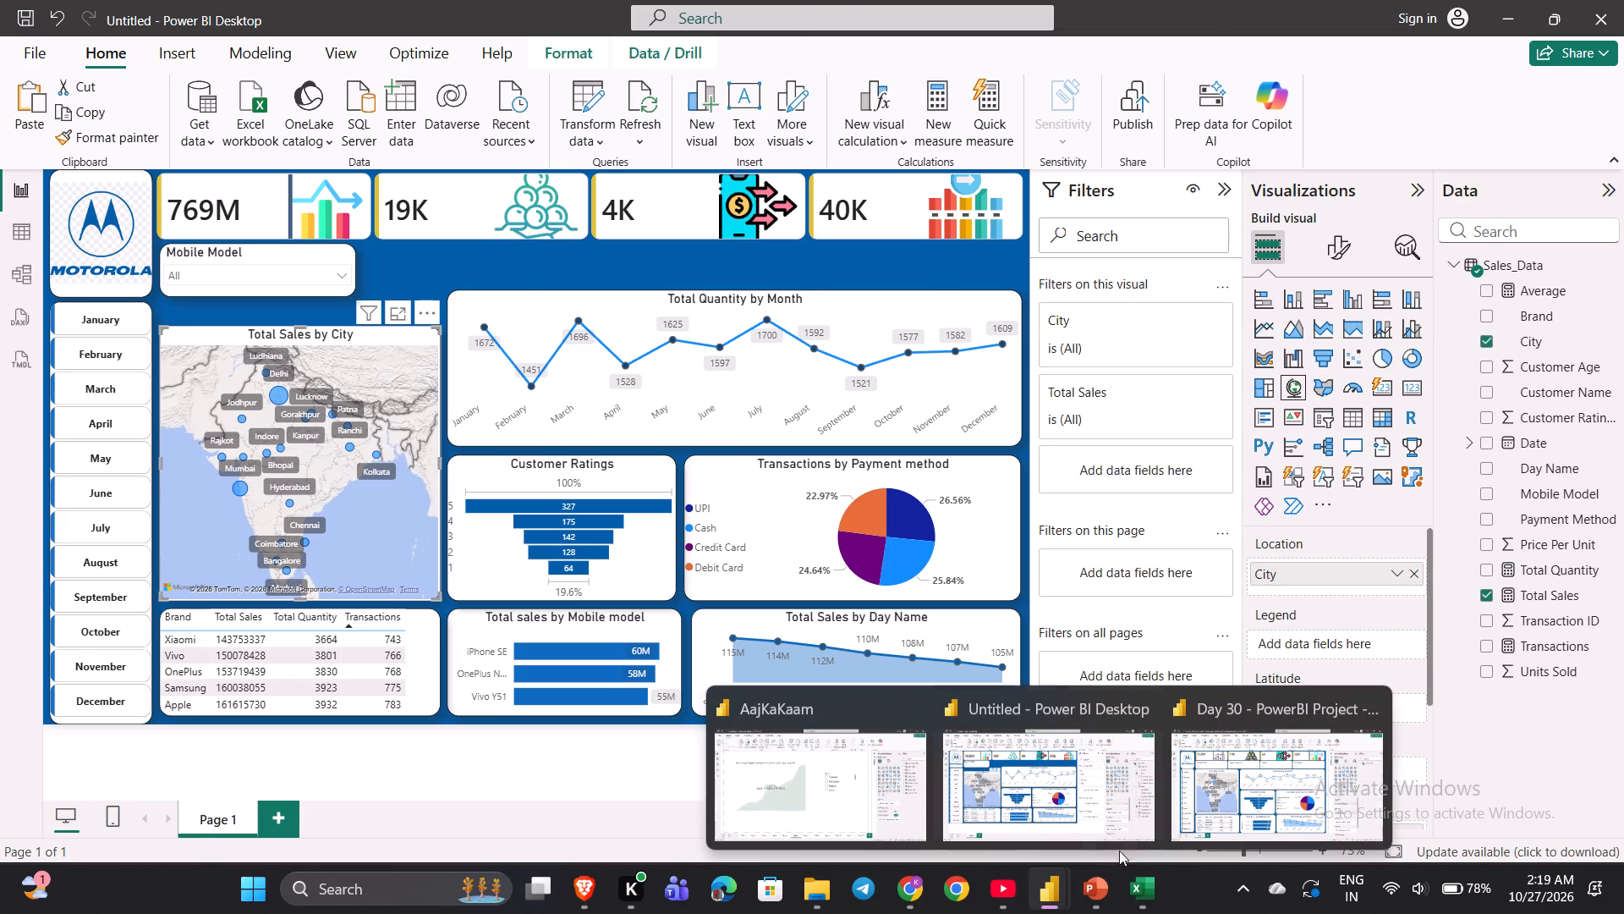
left_click(1127, 807)
left_click(1135, 806)
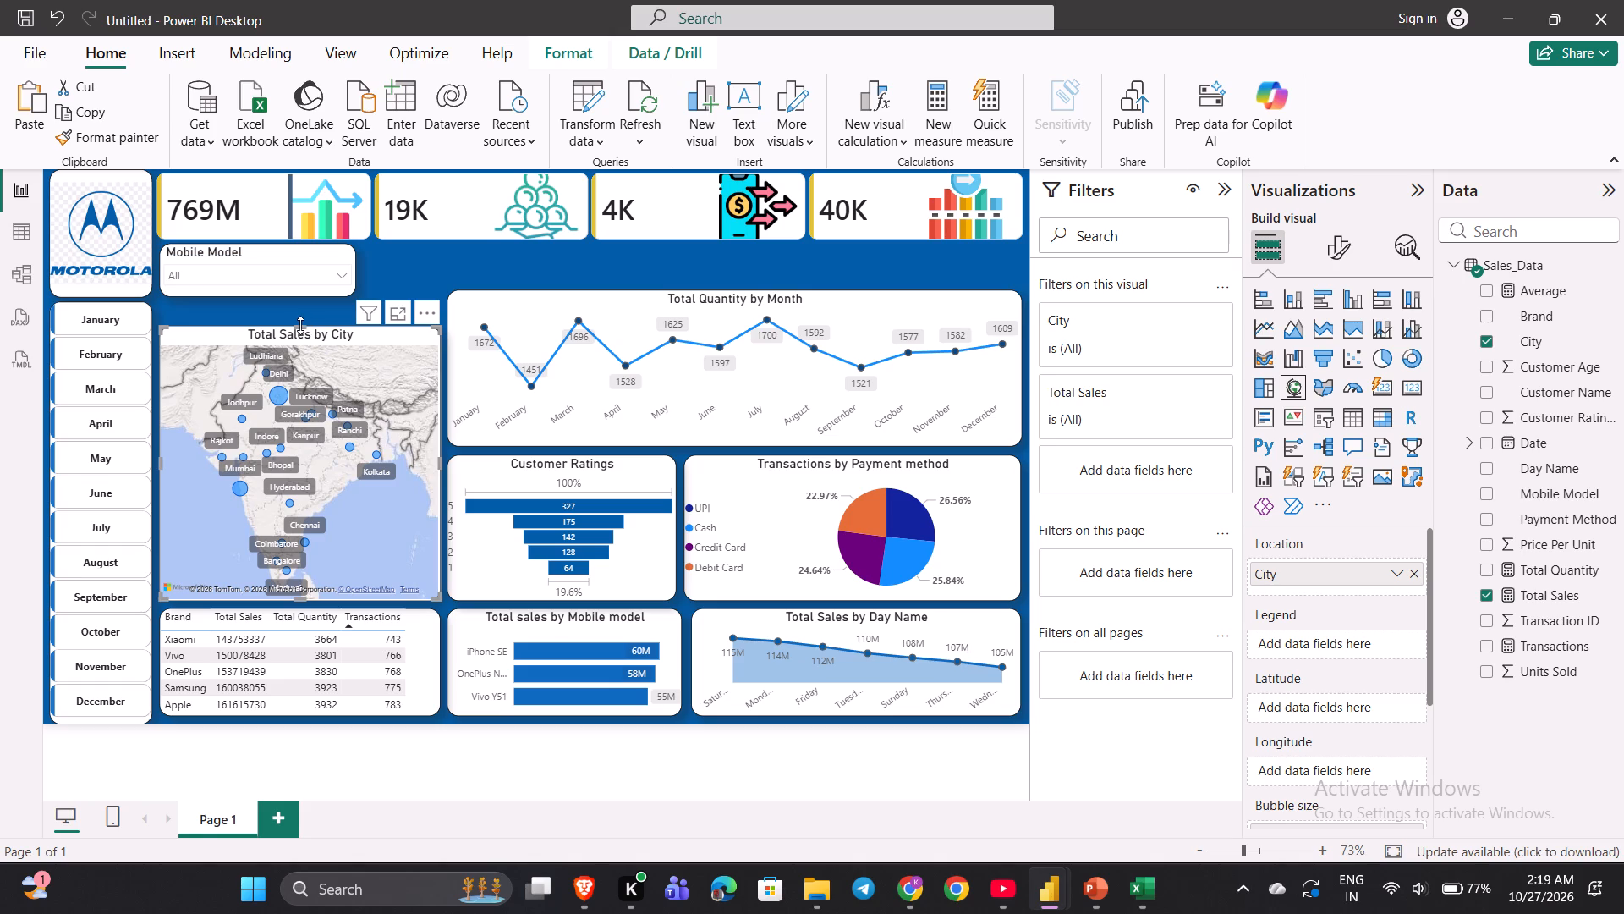
left_click_drag(300, 325, 299, 303)
left_click(562, 234)
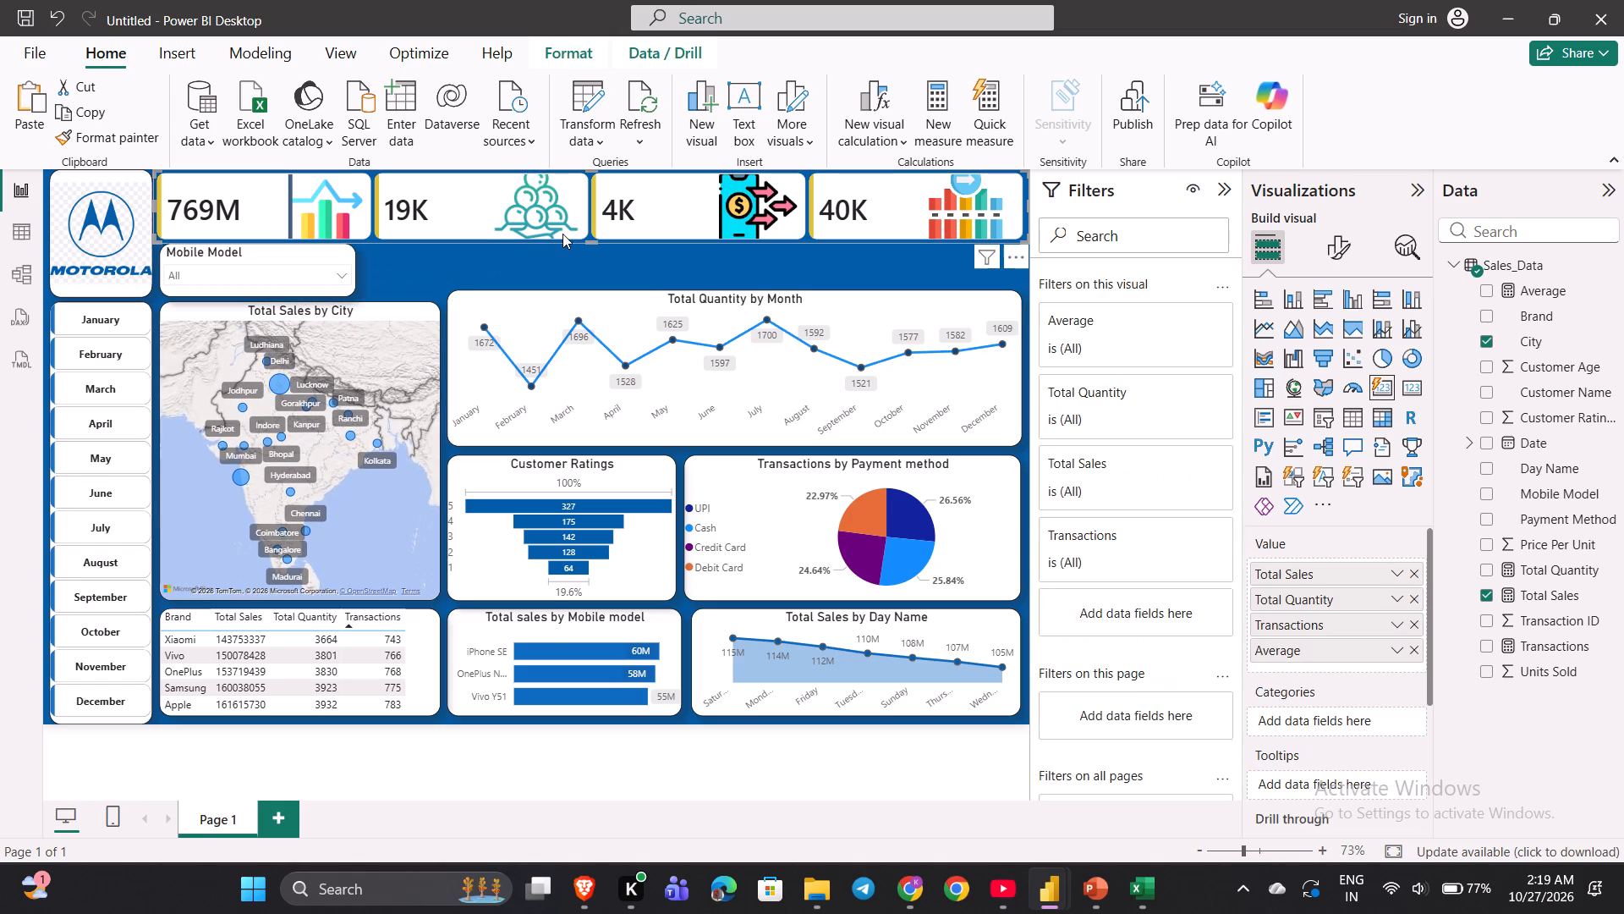
left_click(609, 278)
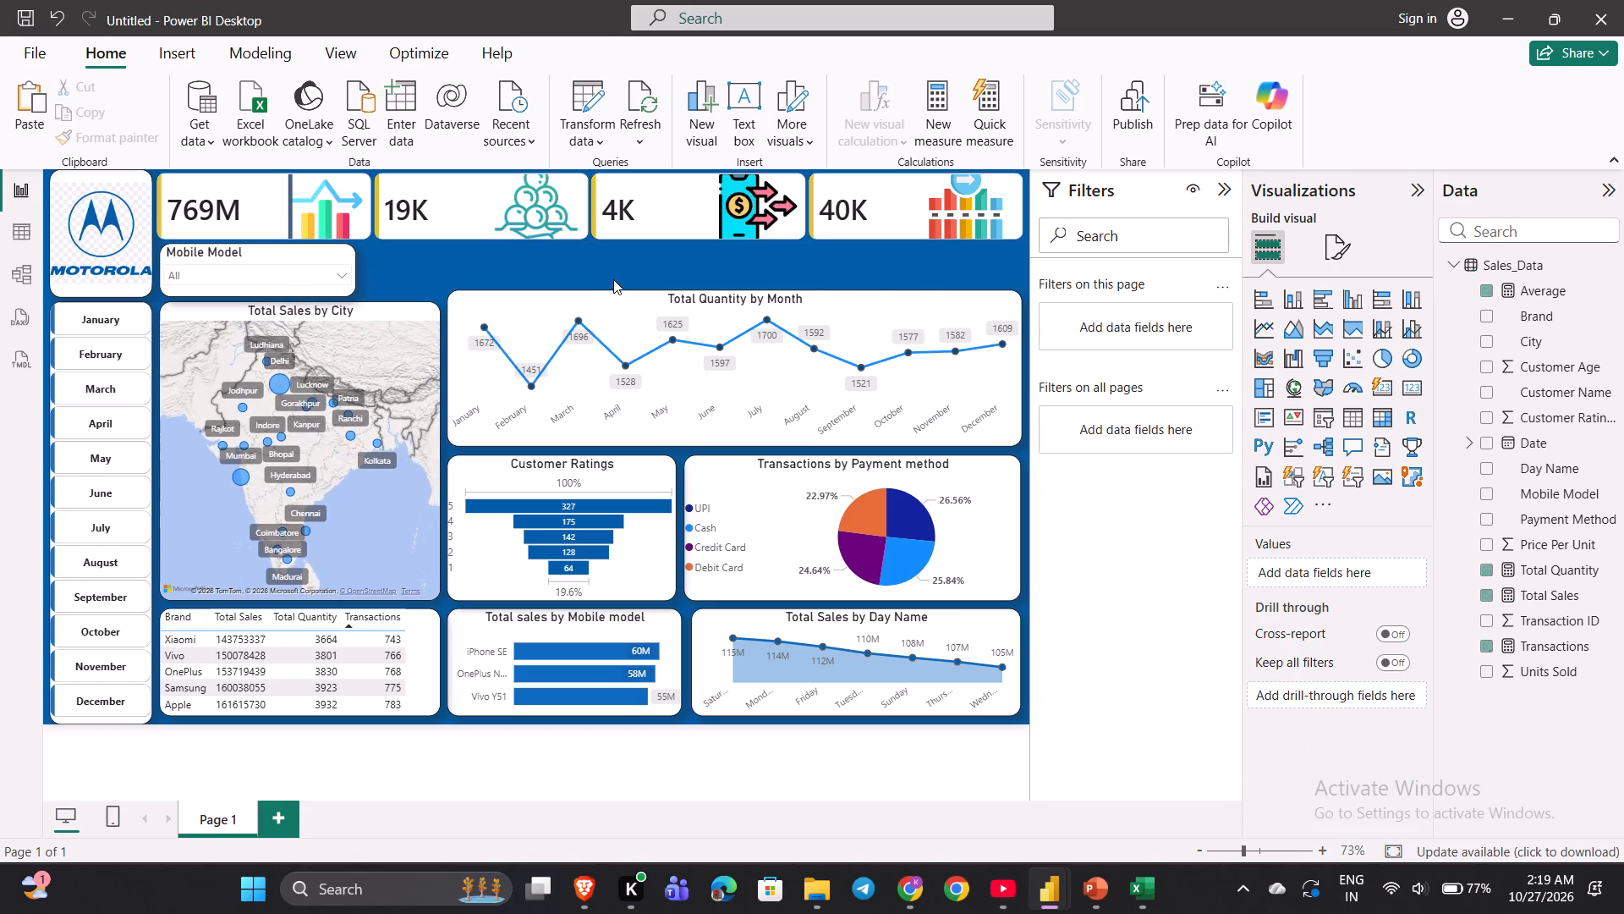
Lower the Total Quantity by Month chart's top edge to line up with the top of the Total Sales by City map, and deselect it.
left_click(700, 252)
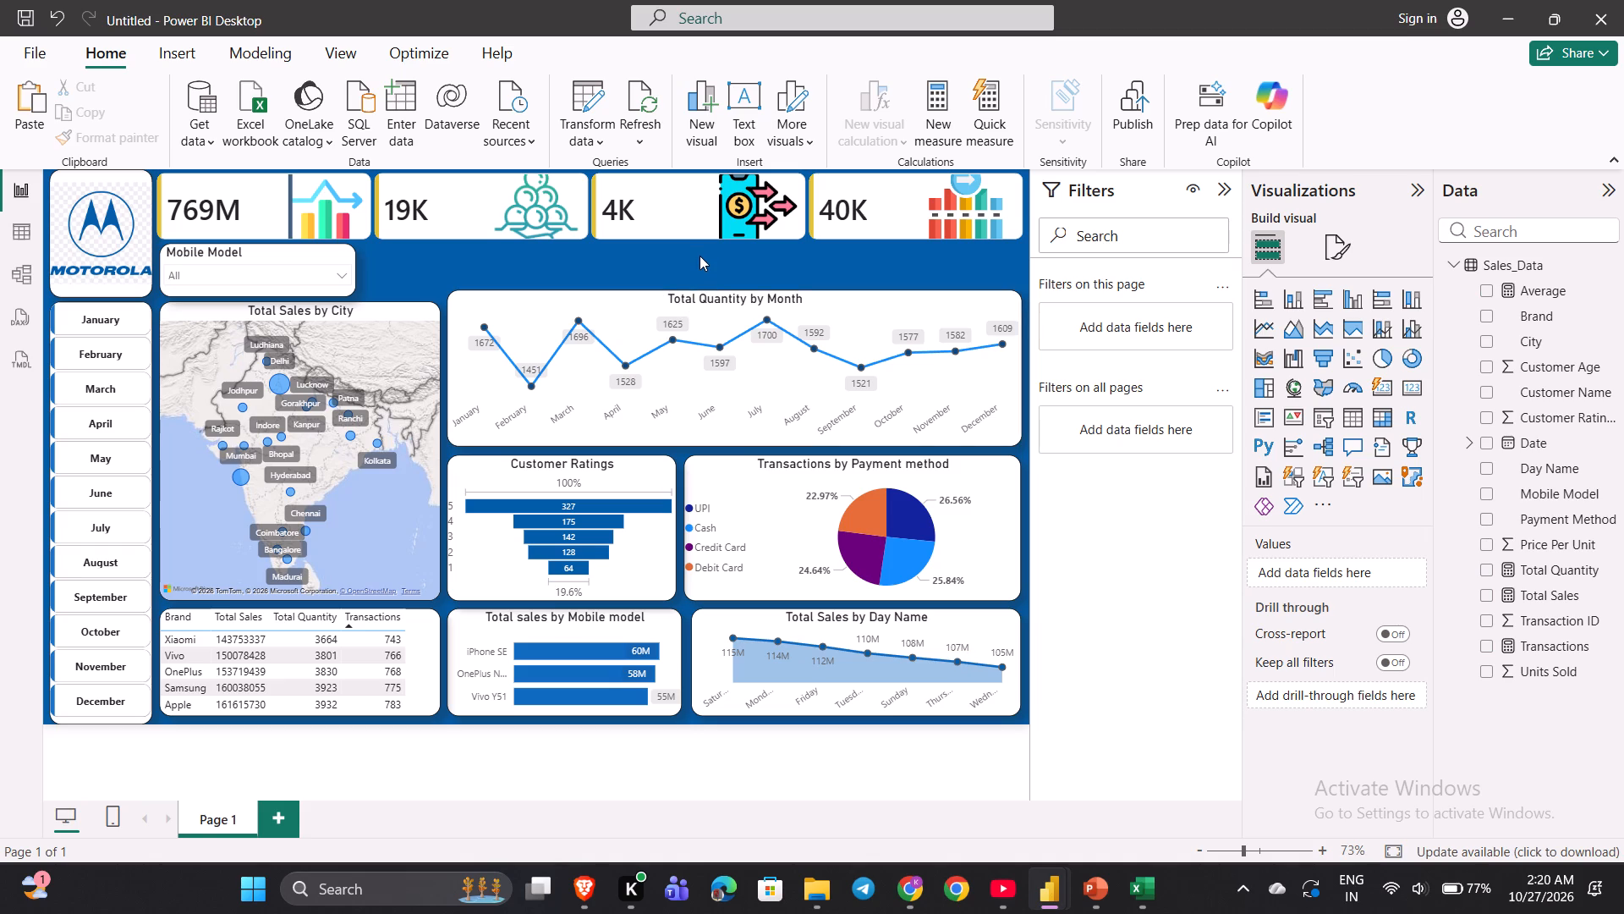
left_click(710, 294)
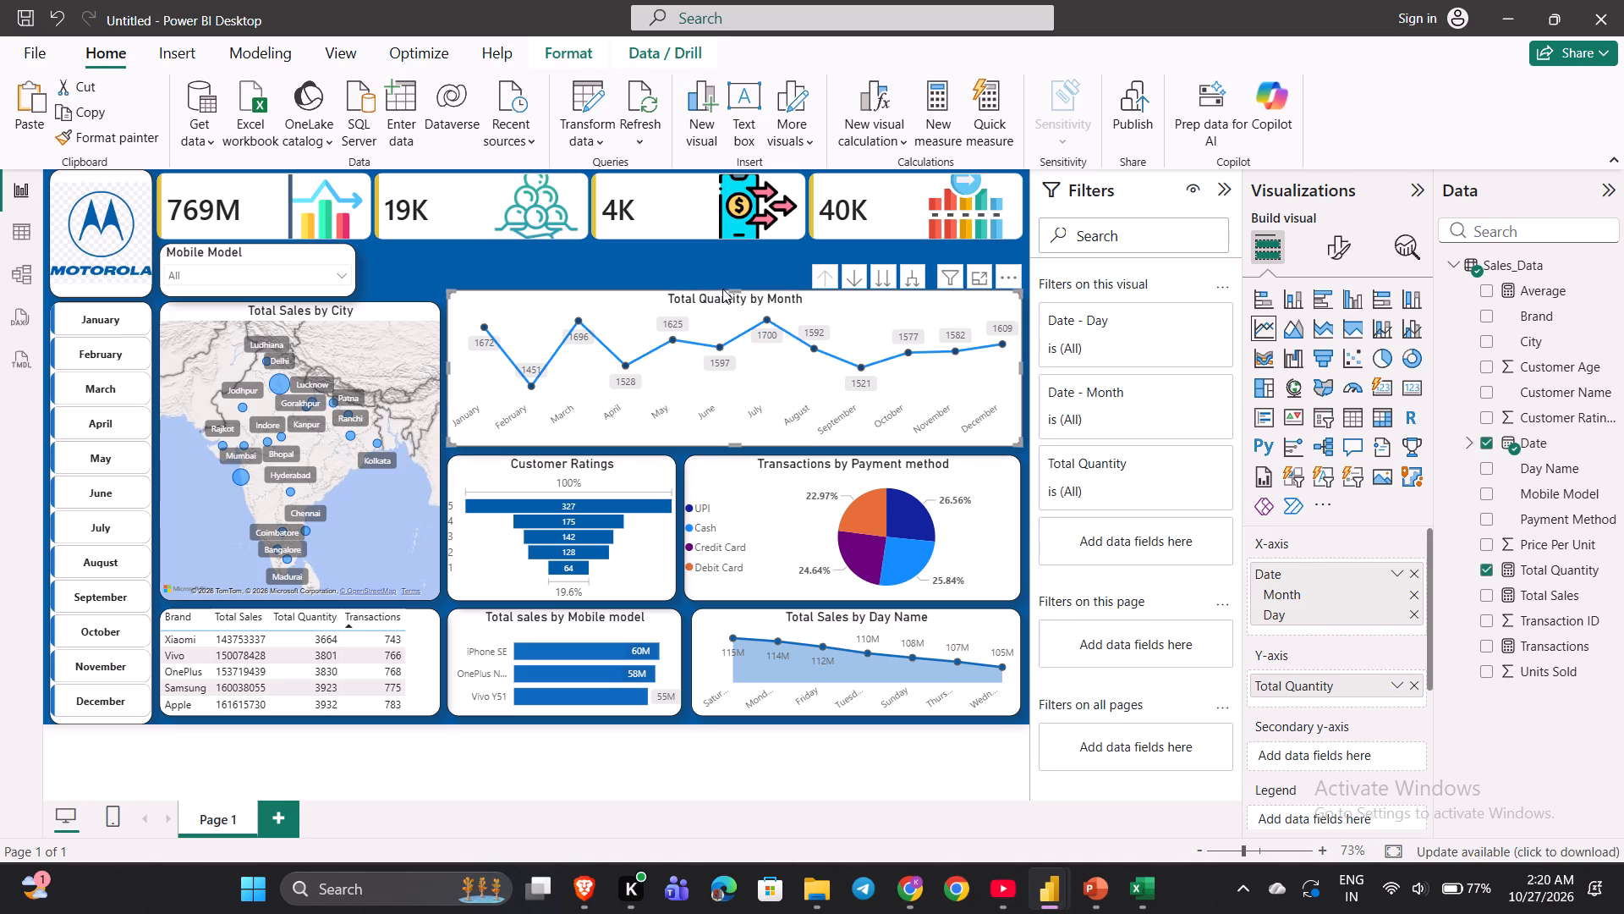
left_click(733, 289)
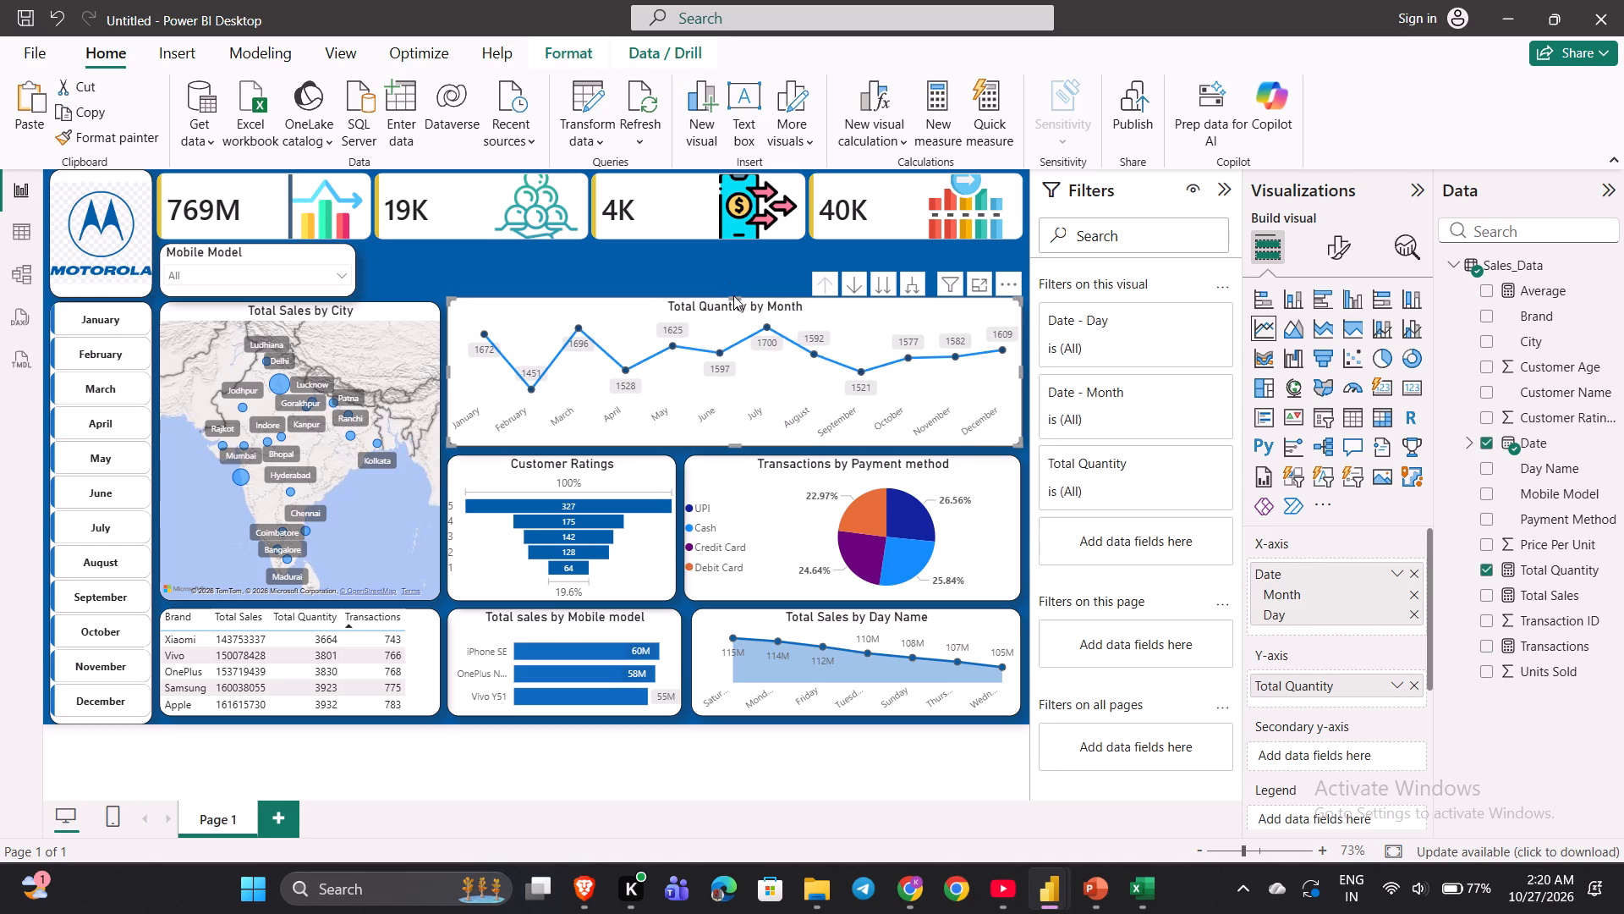
left_click_drag(733, 295, 733, 311)
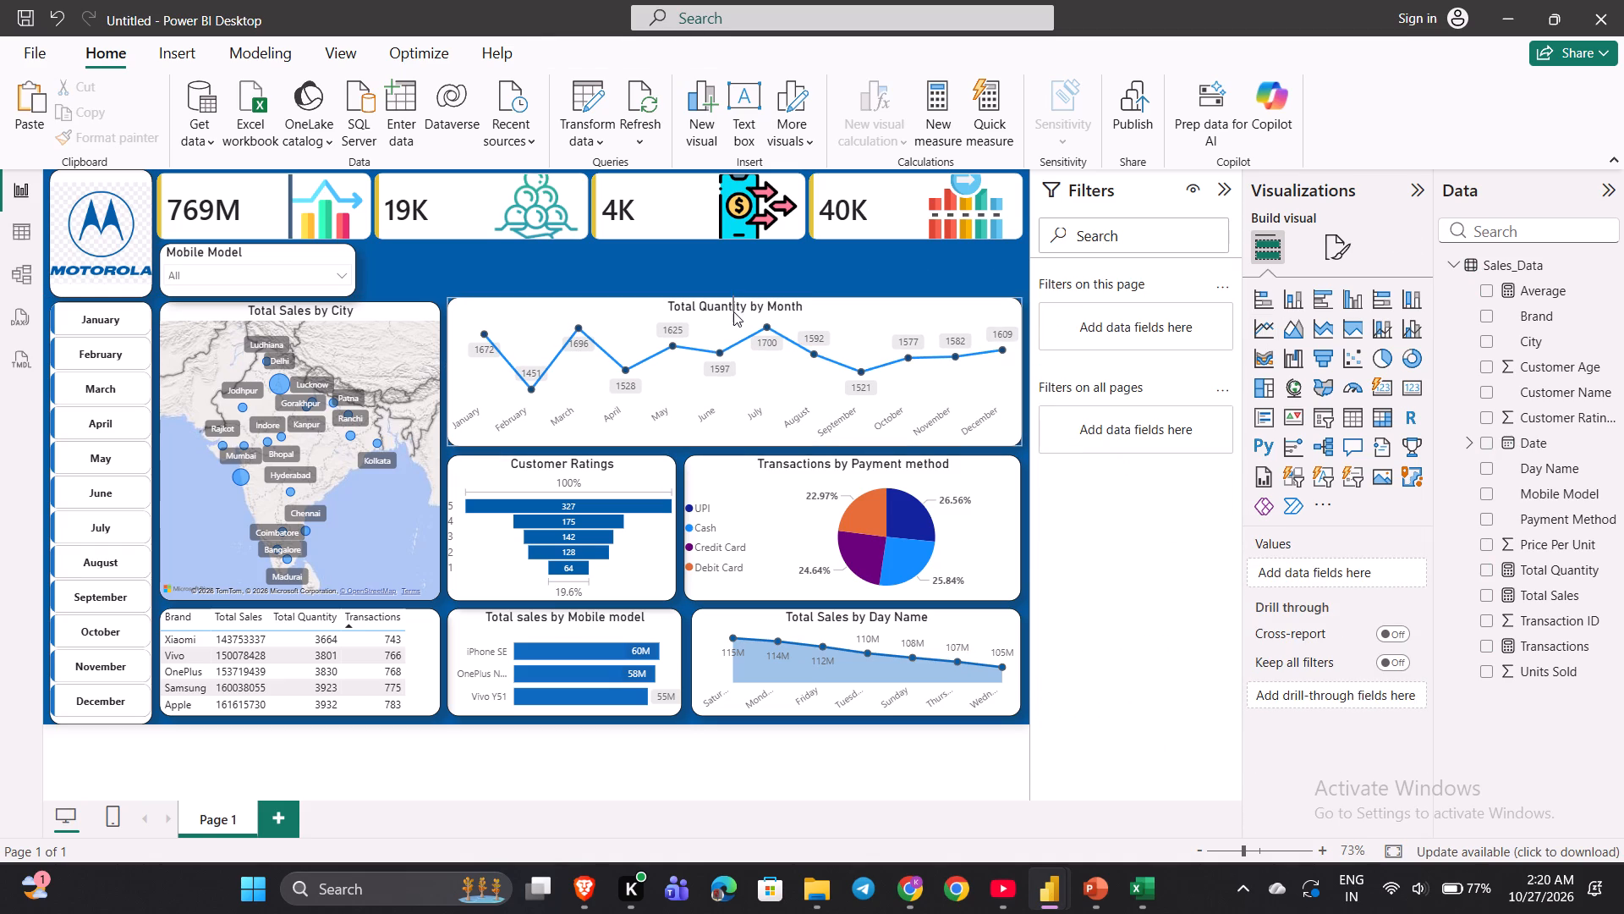
left_click_drag(733, 311, 733, 312)
left_click(733, 312)
left_click(734, 278)
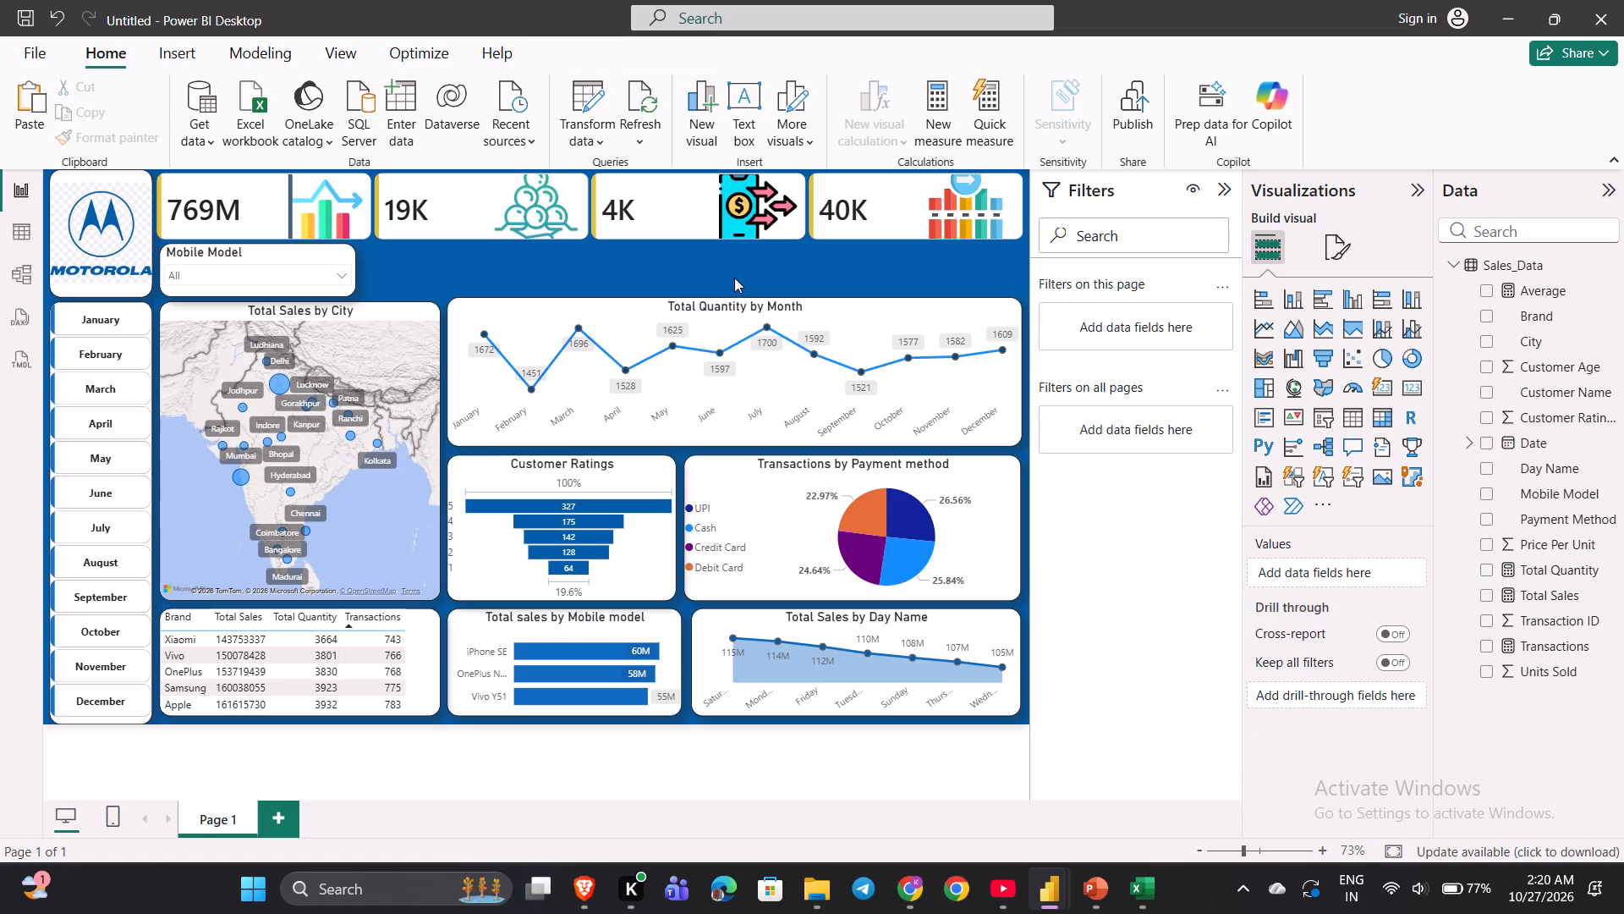
left_click(725, 269)
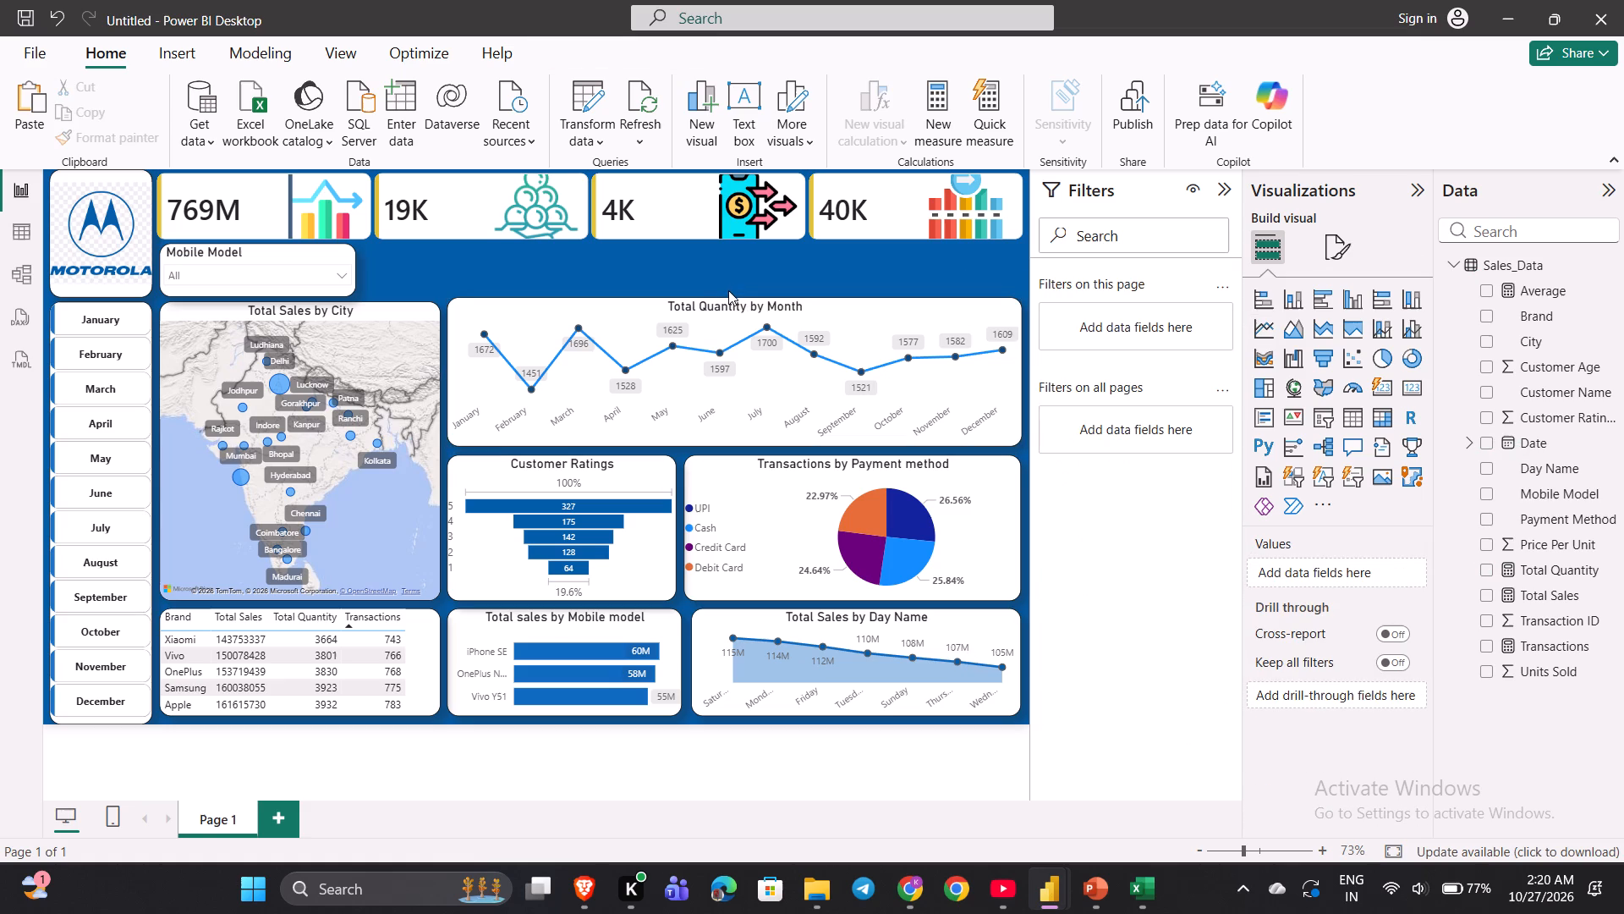
left_click(728, 296)
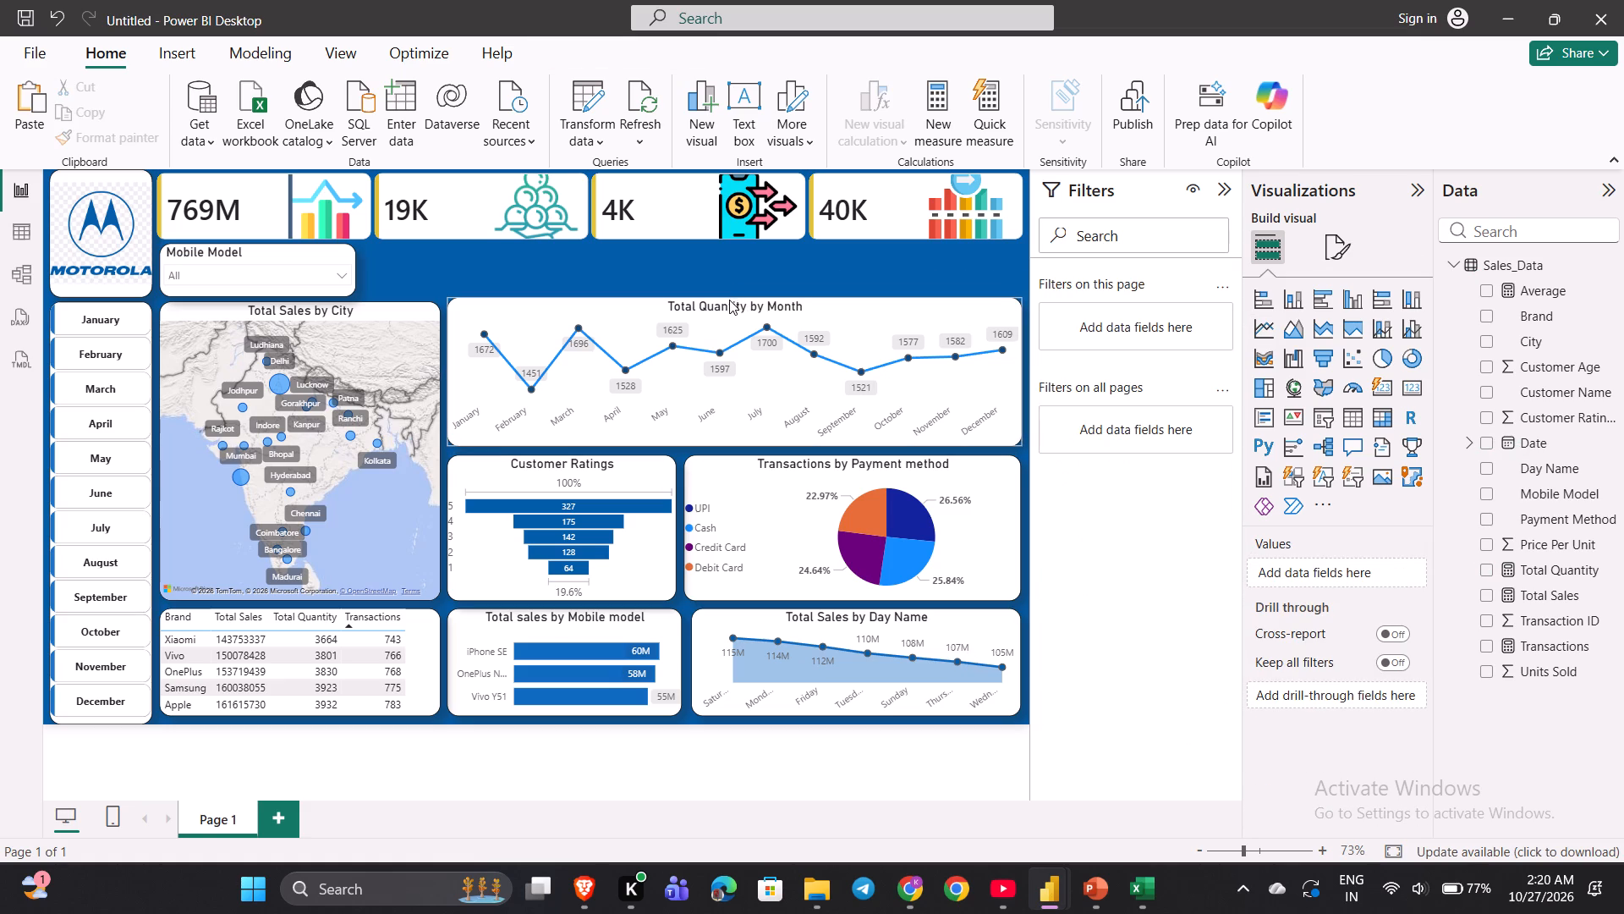
left_click(700, 251)
left_click(699, 316)
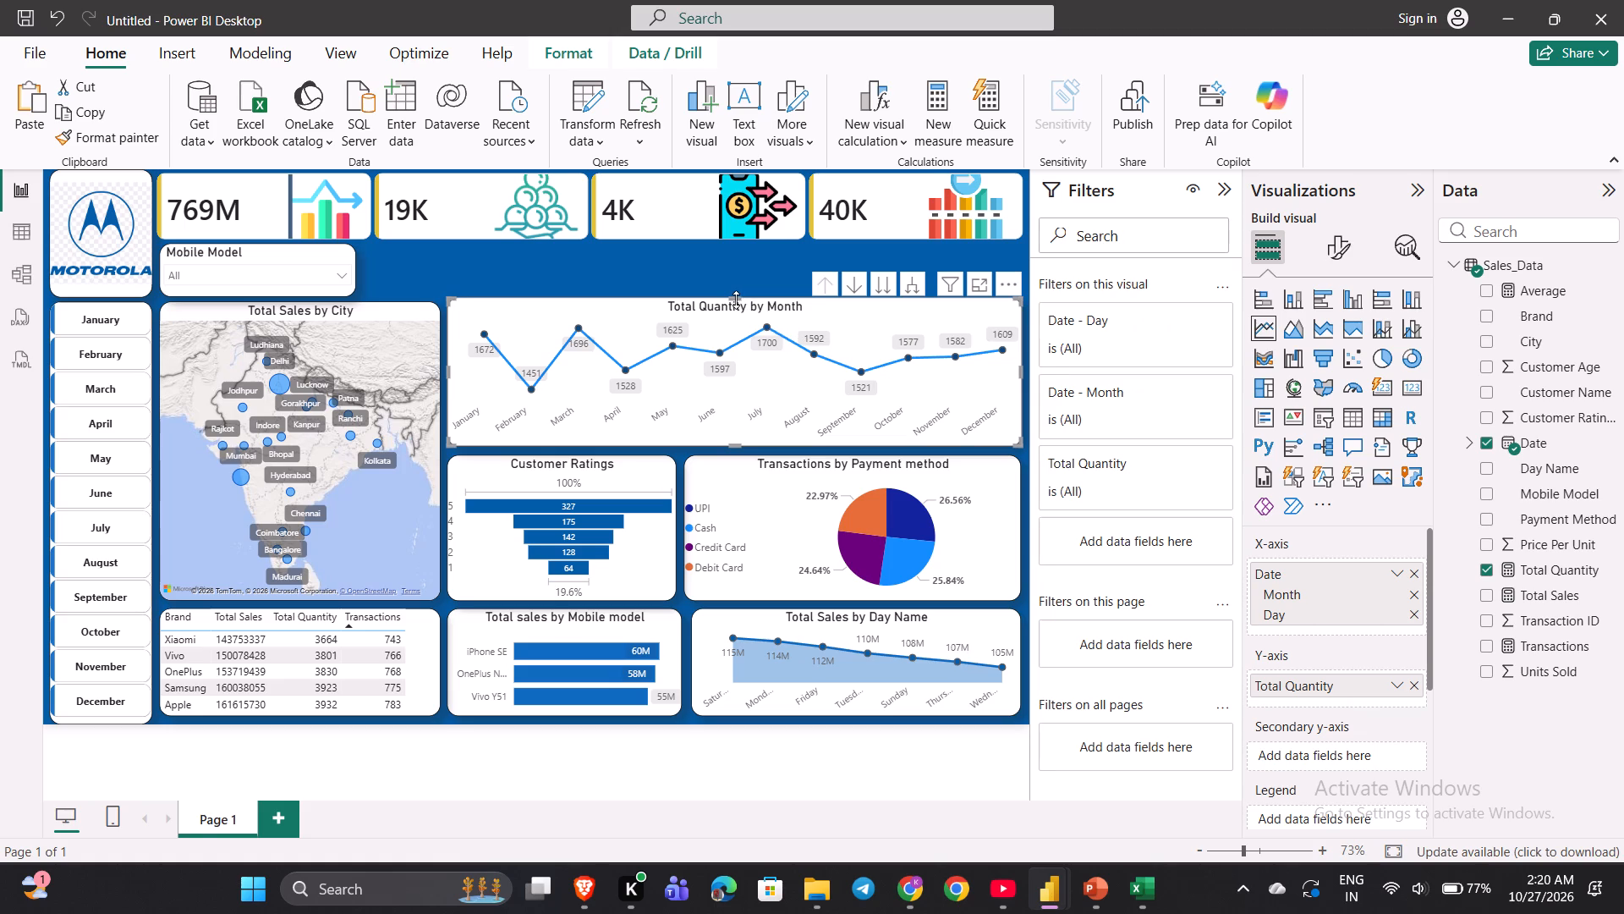
left_click(736, 300)
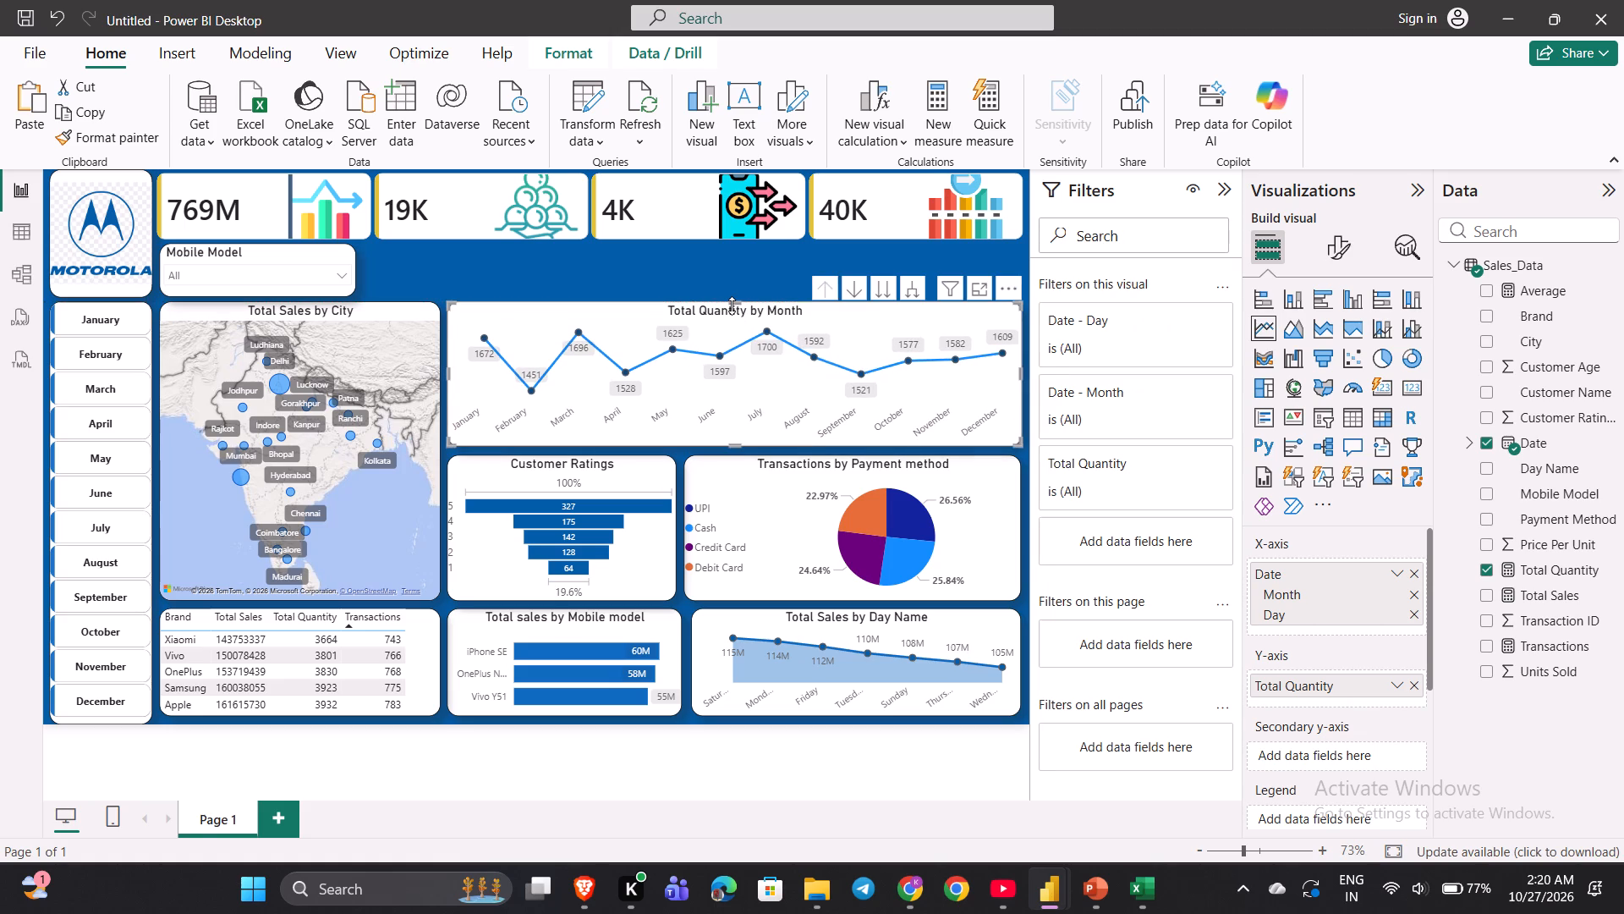
left_click(572, 258)
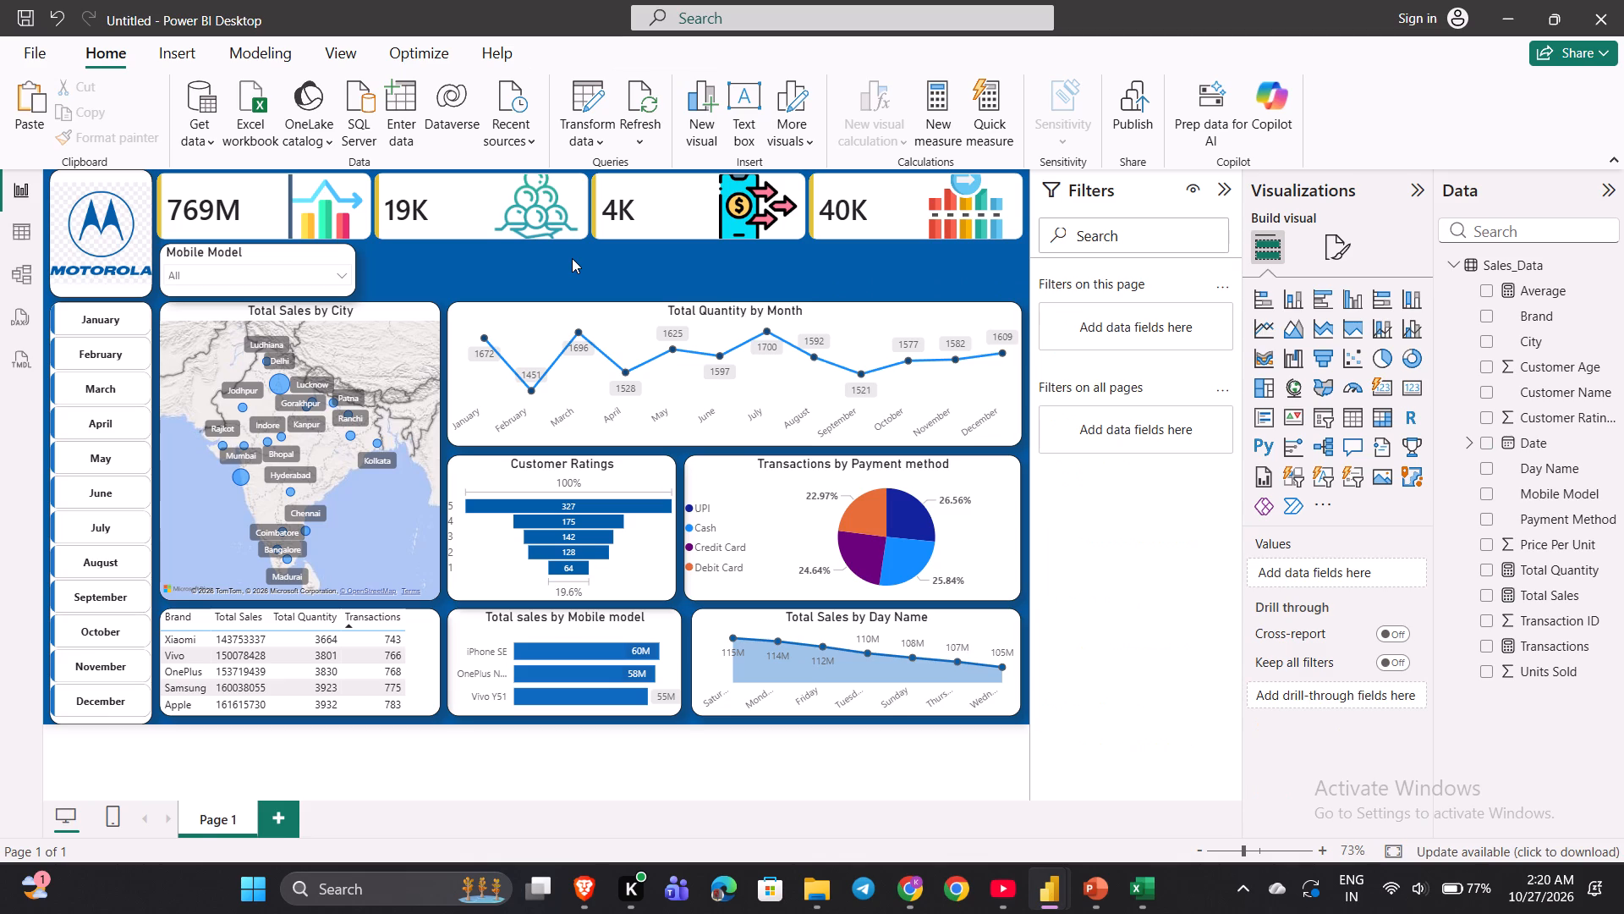
Switch to the YouTube tutorial, play a moment to check its slicer arrangement, and return to the Power BI report.
left_click(1002, 892)
key("space")
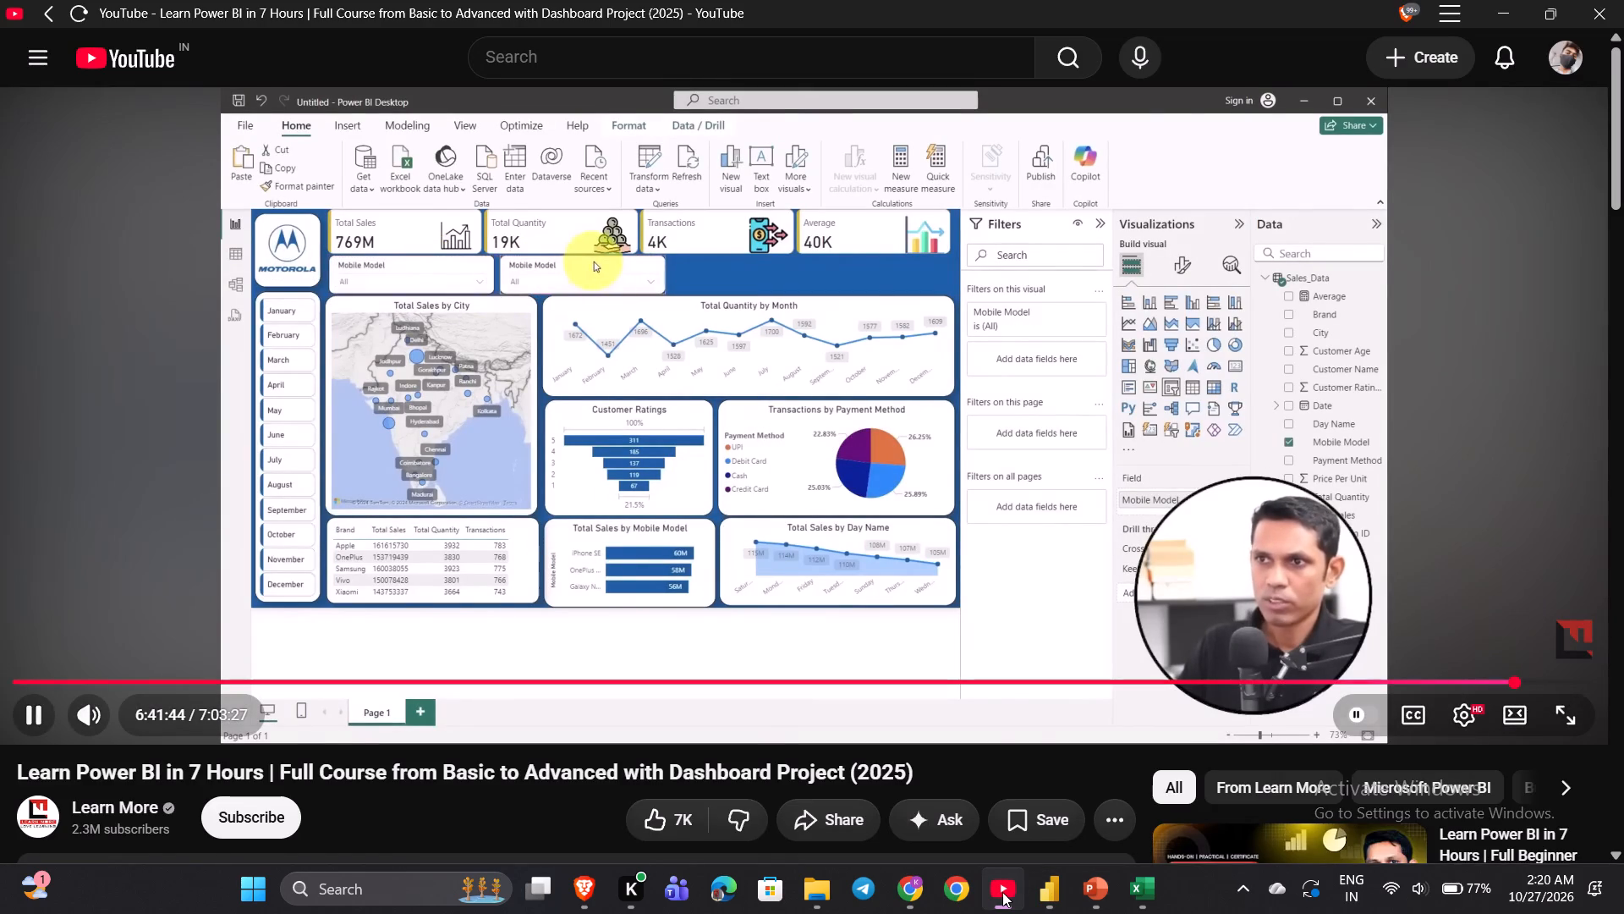
key("space")
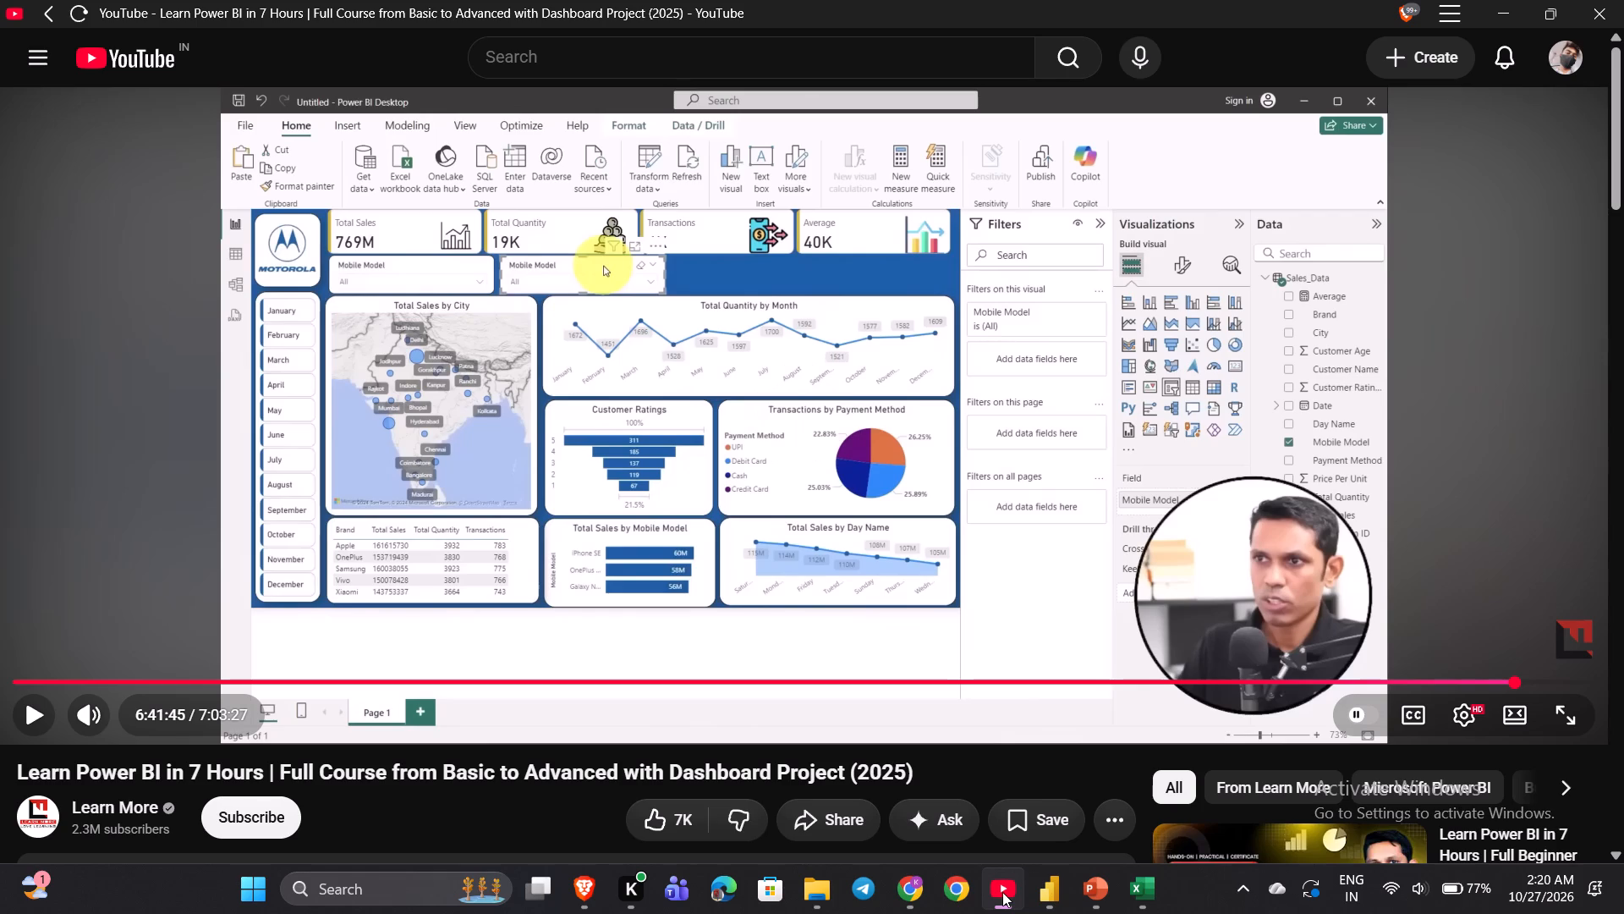
left_click(1002, 892)
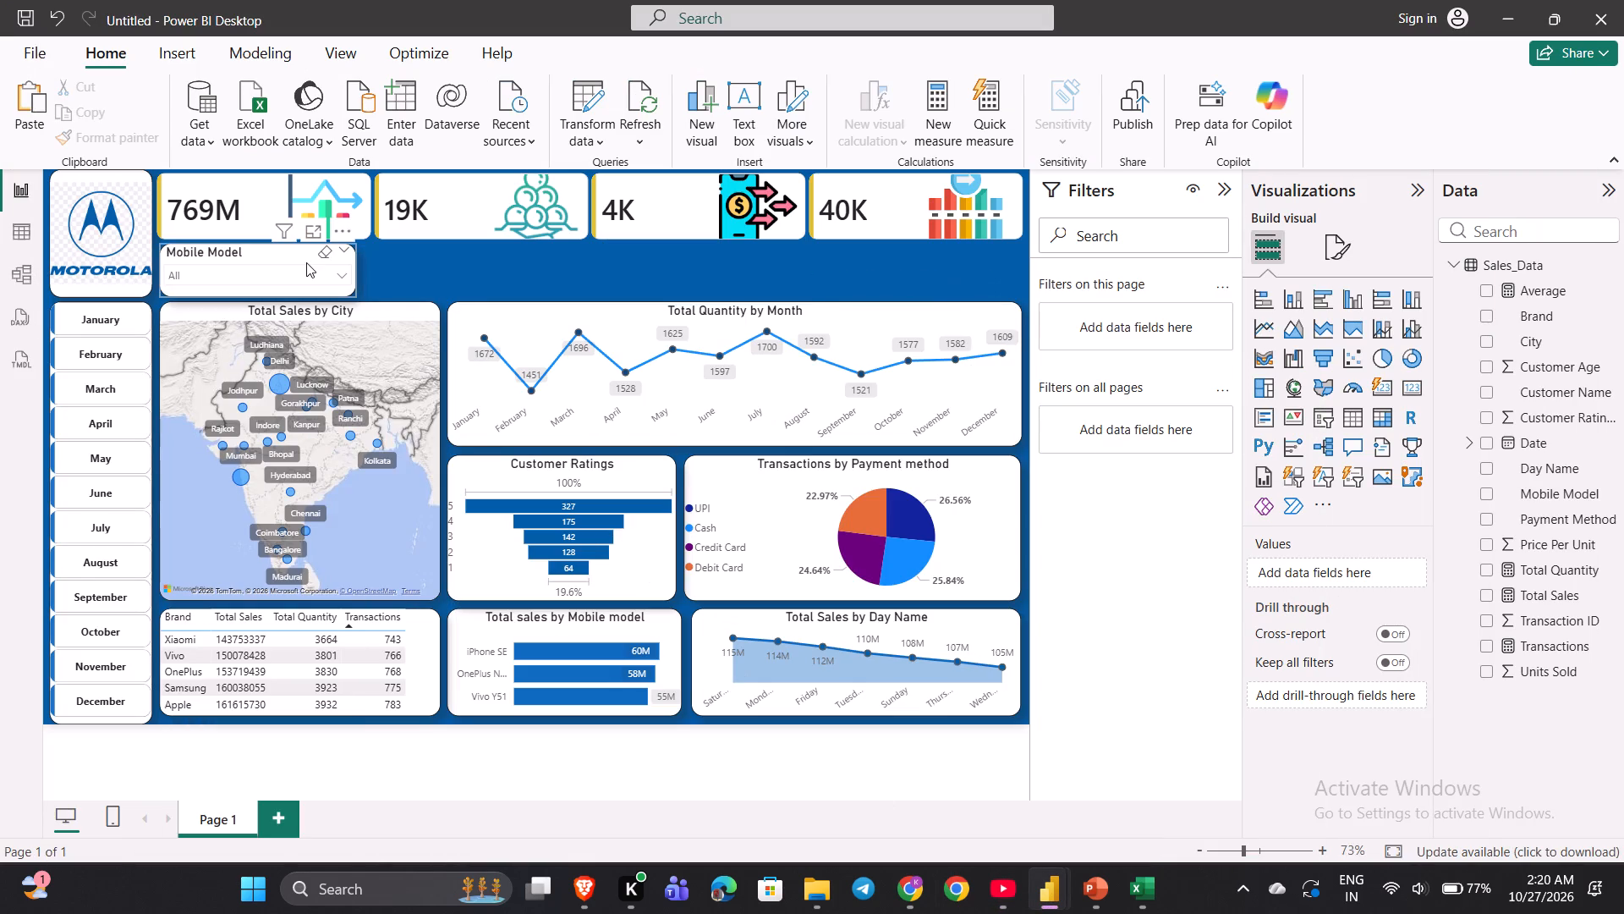
Set the rounded corners of the Mobile Model slicer's visual border to 10 px, and deselect the slicer.
left_click(306, 262)
left_click(1319, 251)
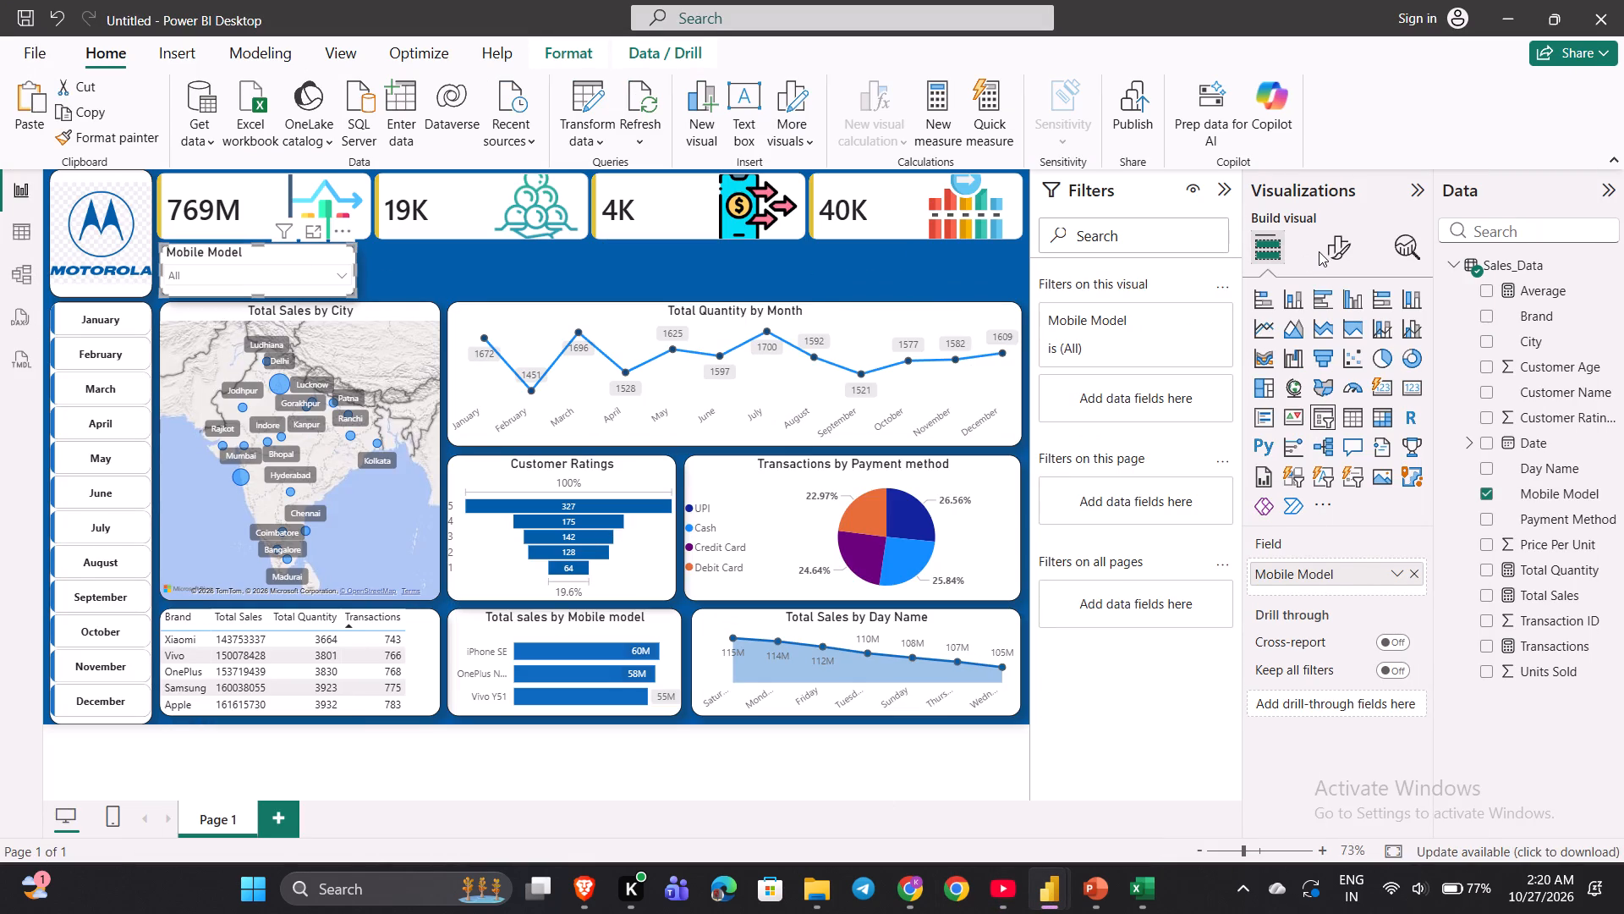
left_click(1342, 245)
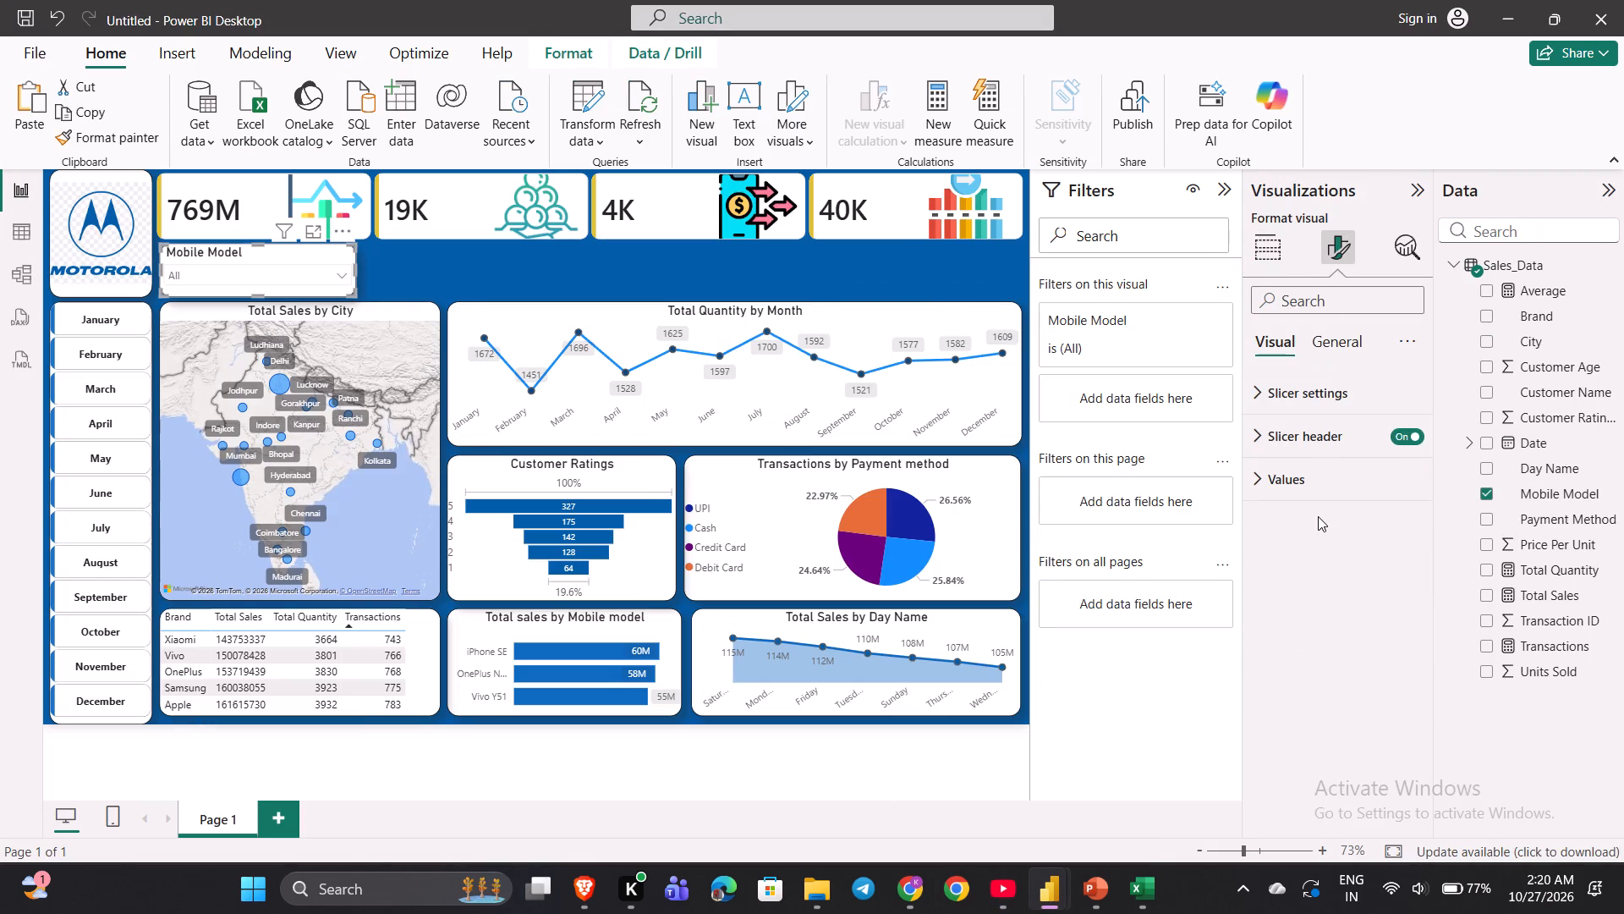
left_click(1317, 392)
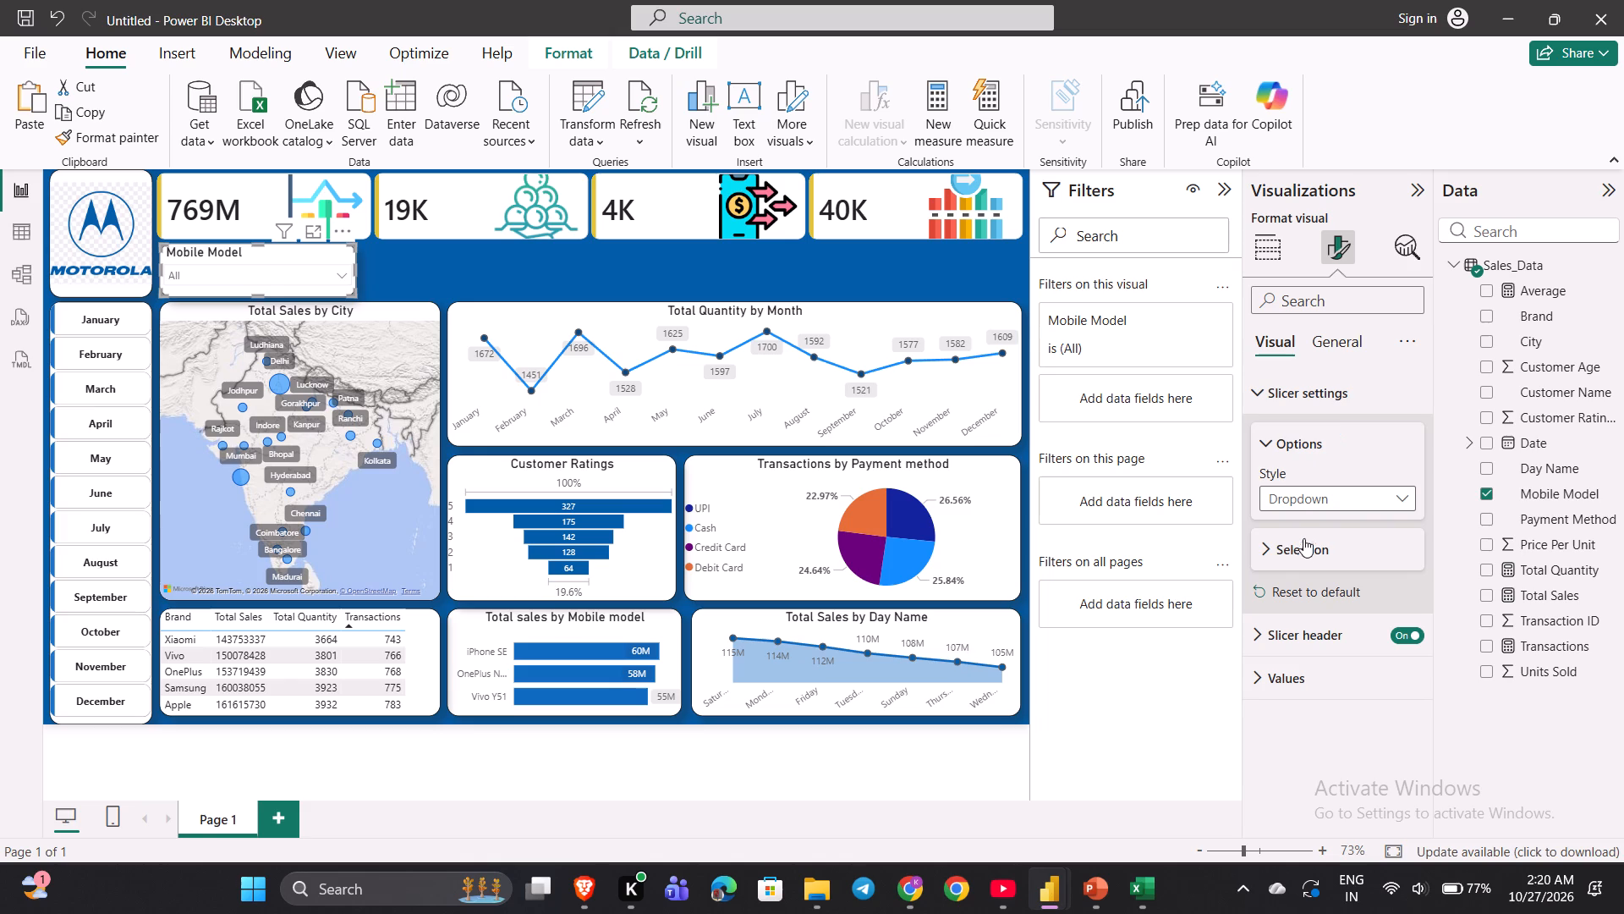
left_click(1302, 544)
left_click(1302, 544)
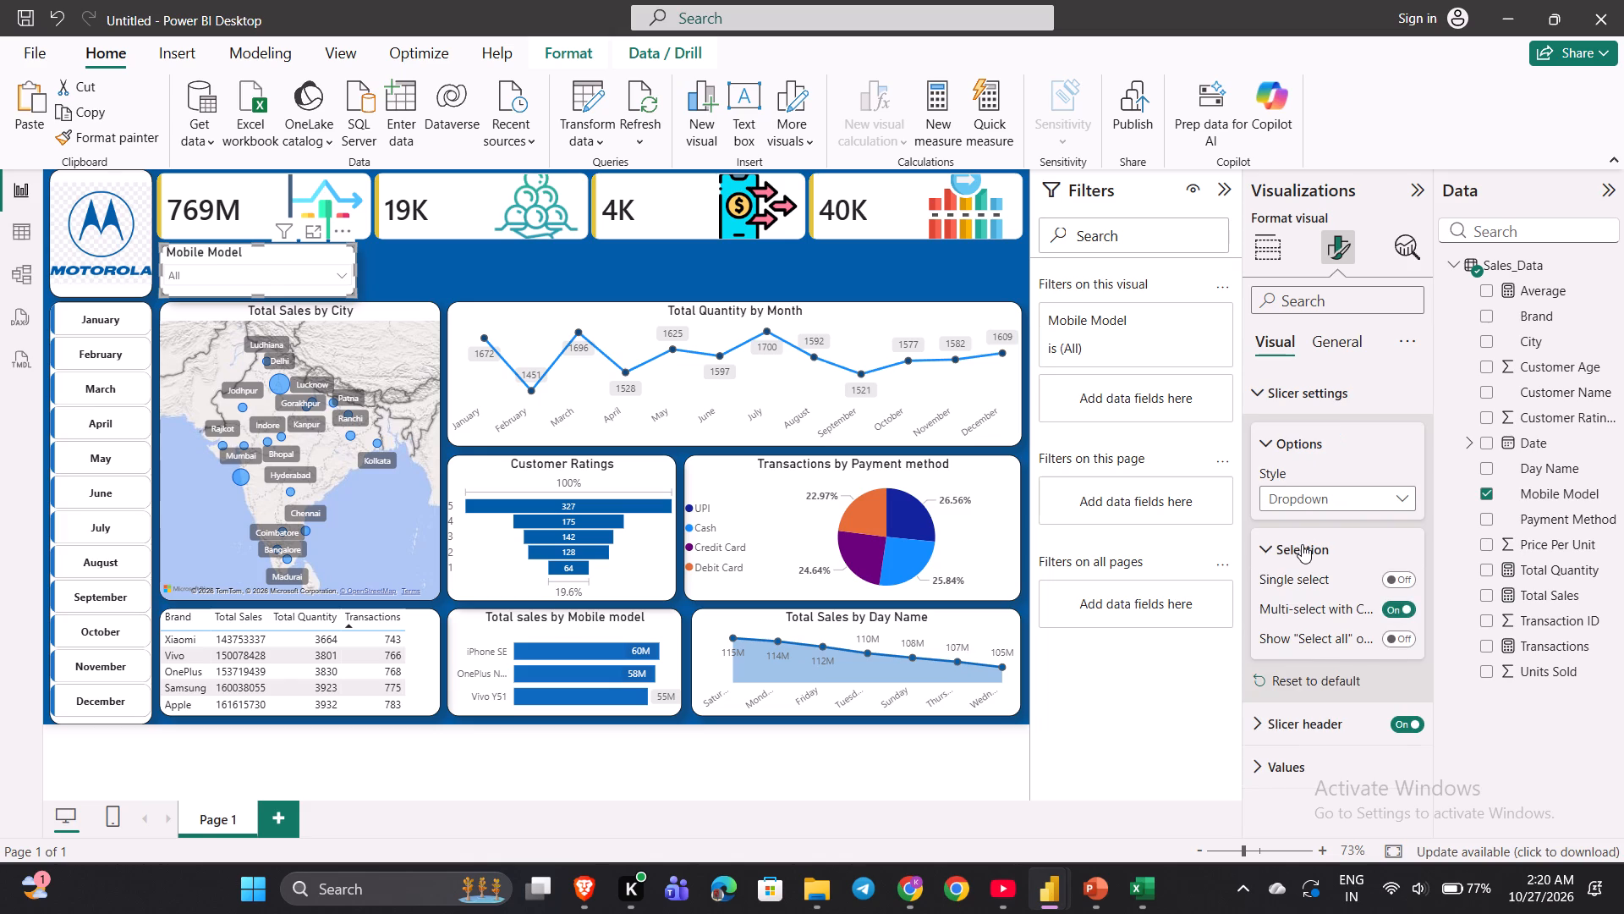
left_click(1332, 344)
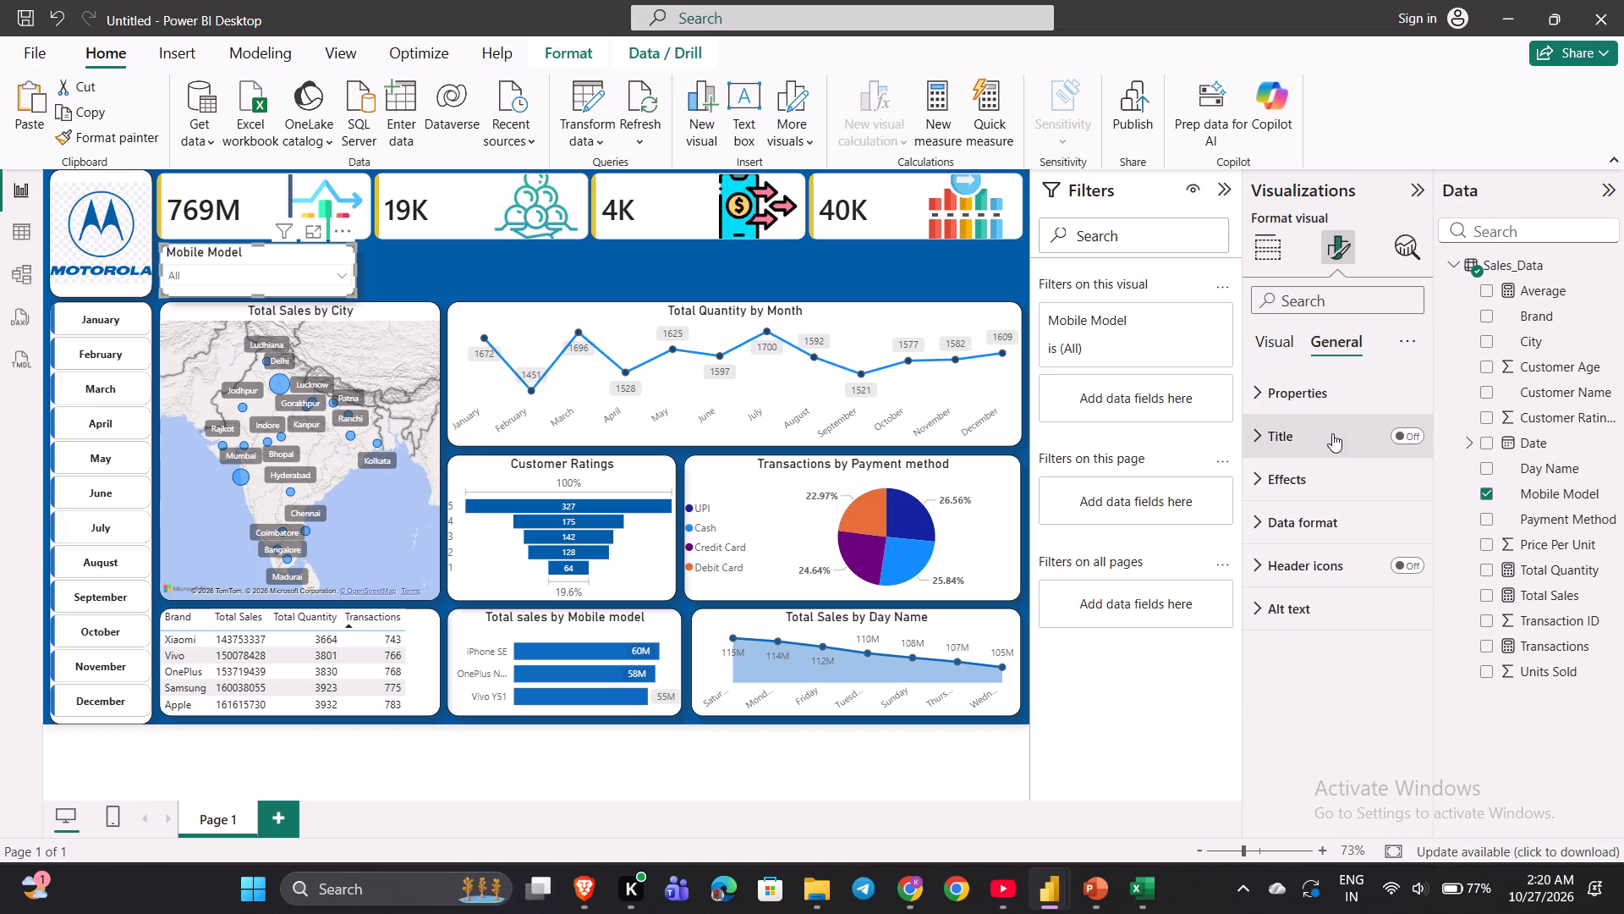
left_click(1322, 472)
scroll(1322, 472, "down", 2)
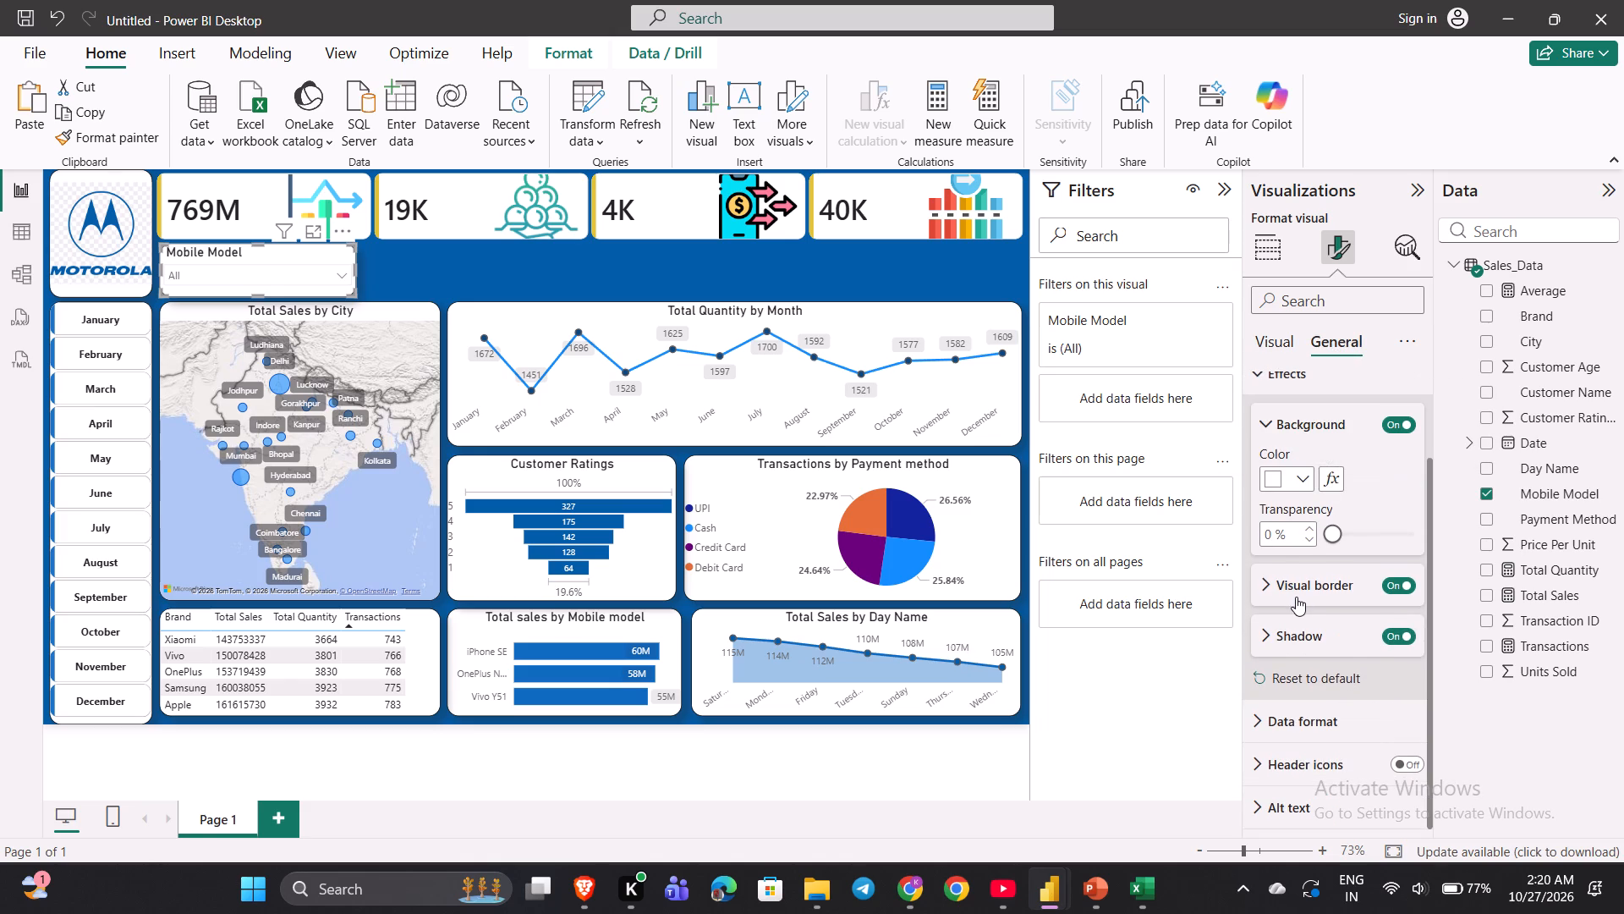
left_click(1292, 579)
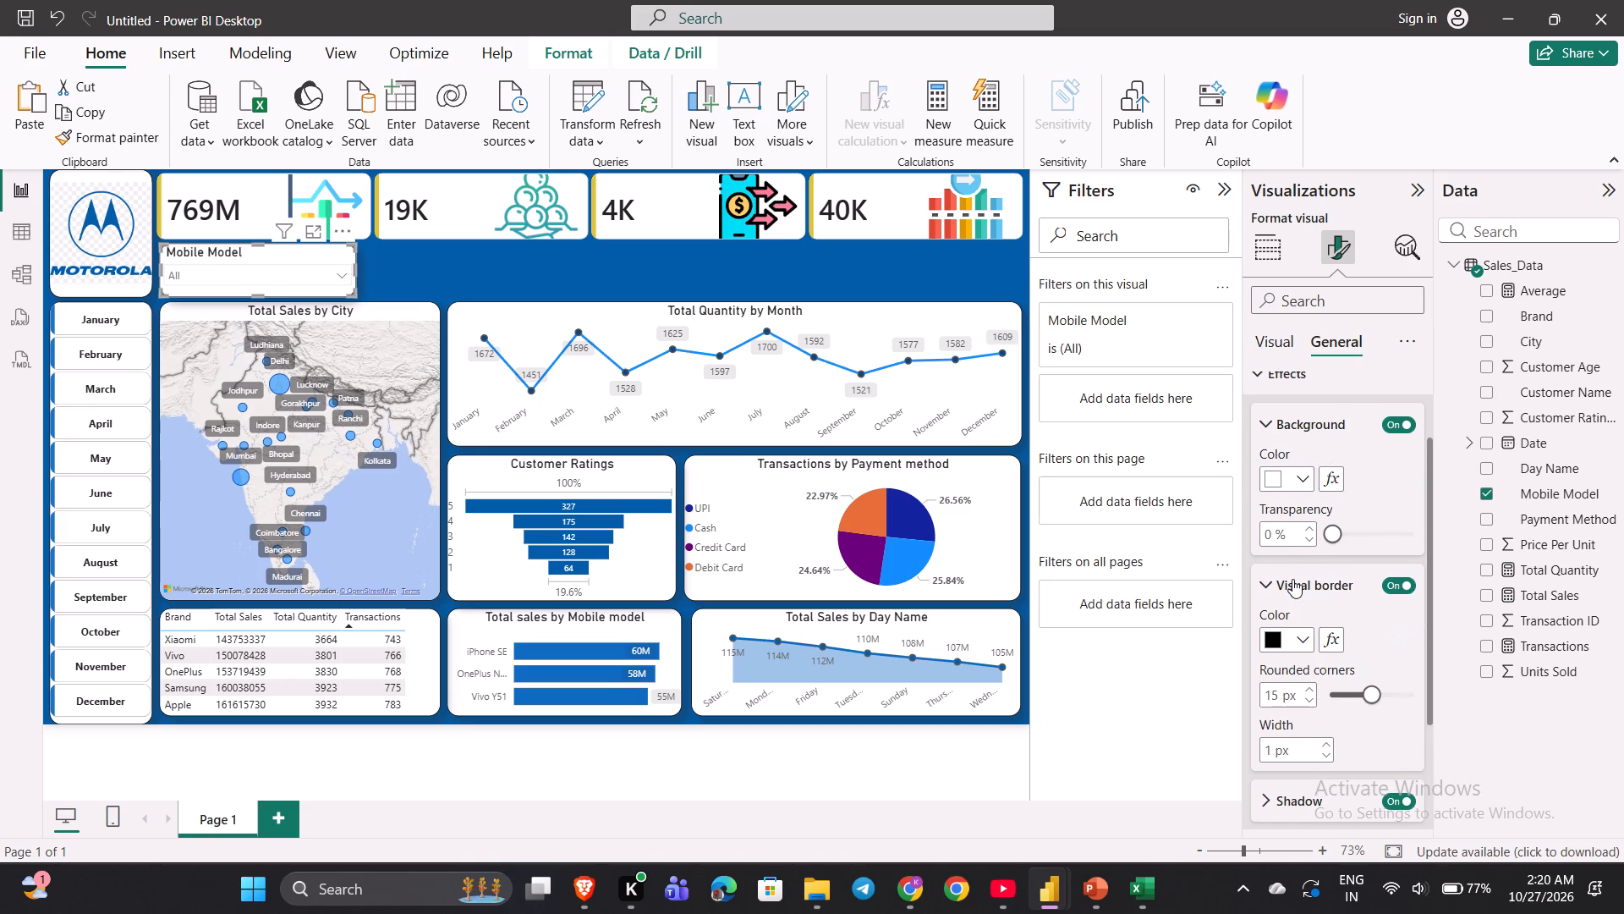
scroll(1292, 579, "down", 1)
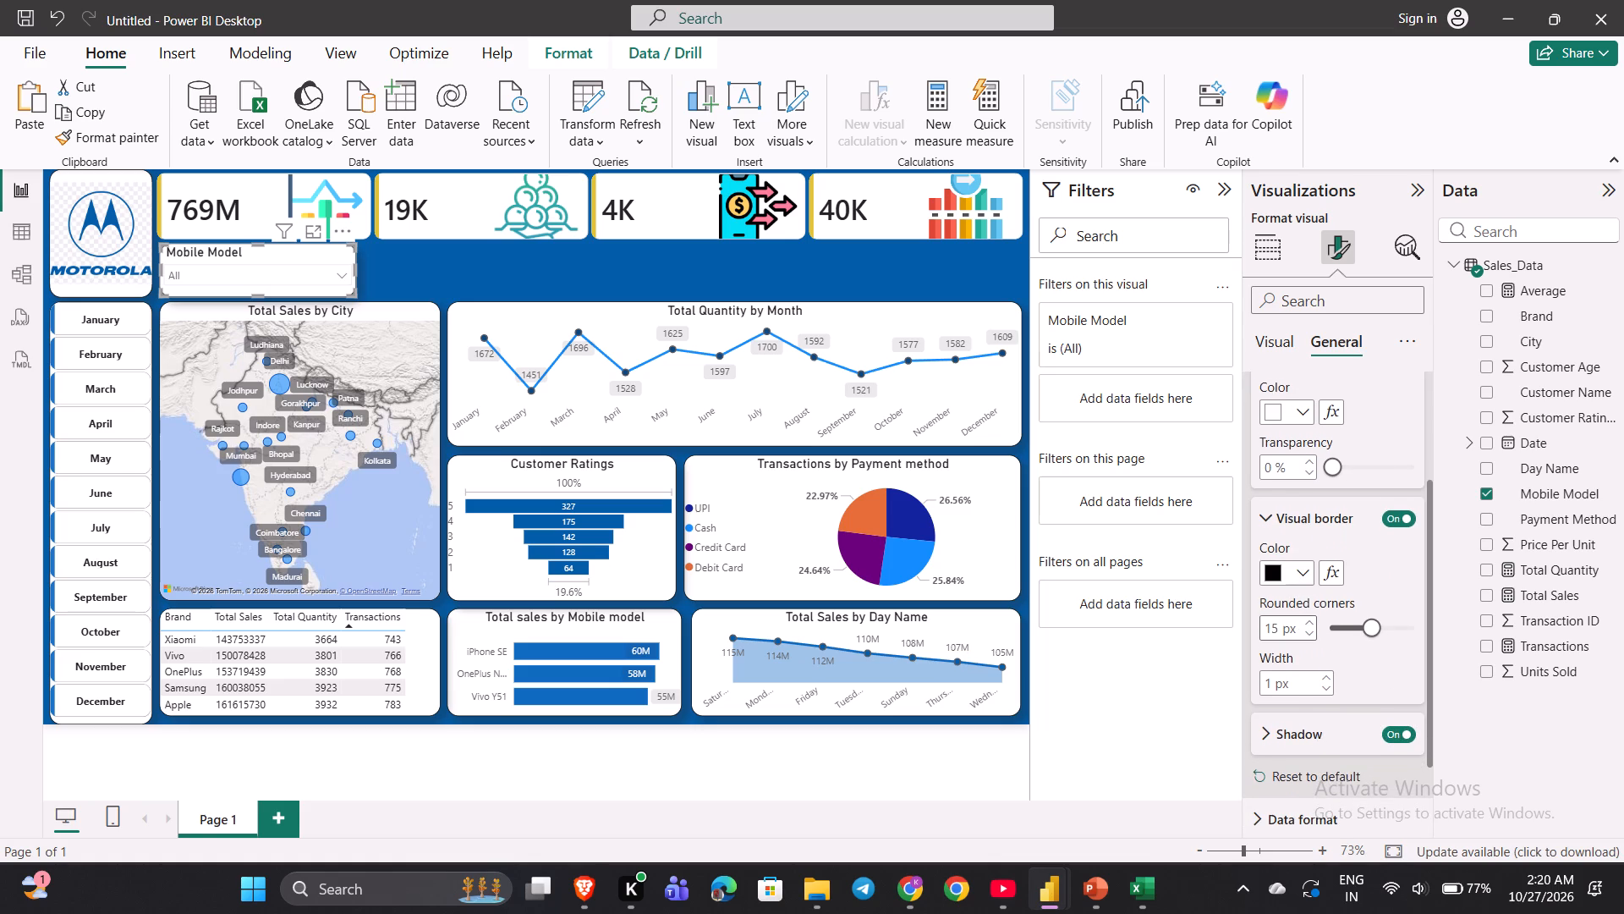
left_click(1277, 628)
type("10")
left_click(573, 257)
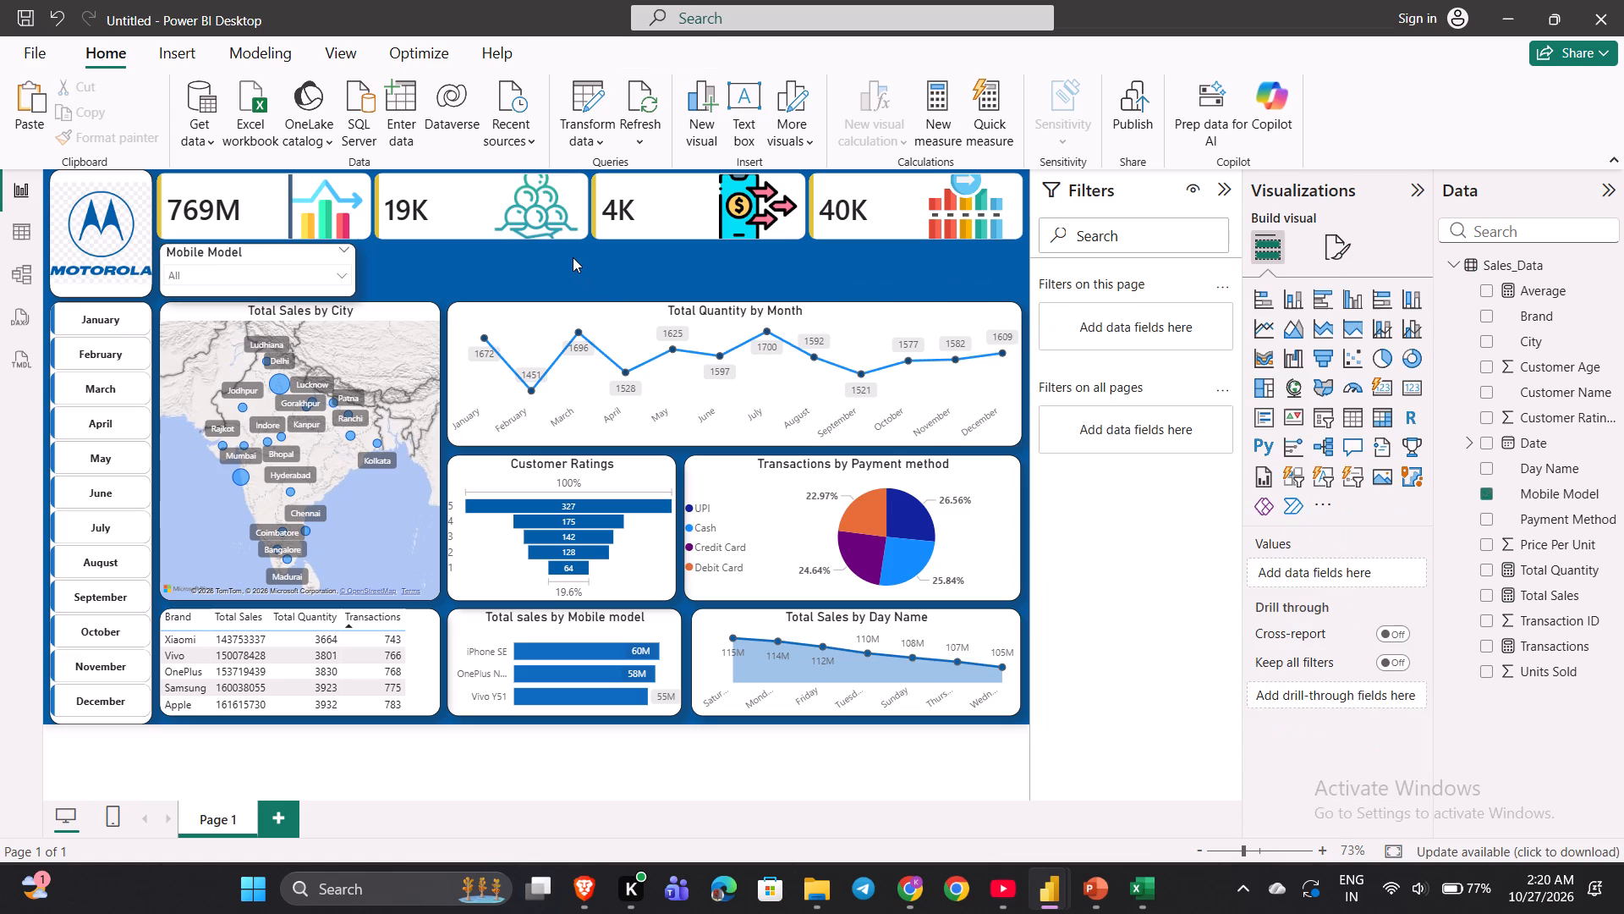
Duplicate the Mobile Model slicer and place the copy level with the original on its right side, leaving a small gap.
left_click(282, 254)
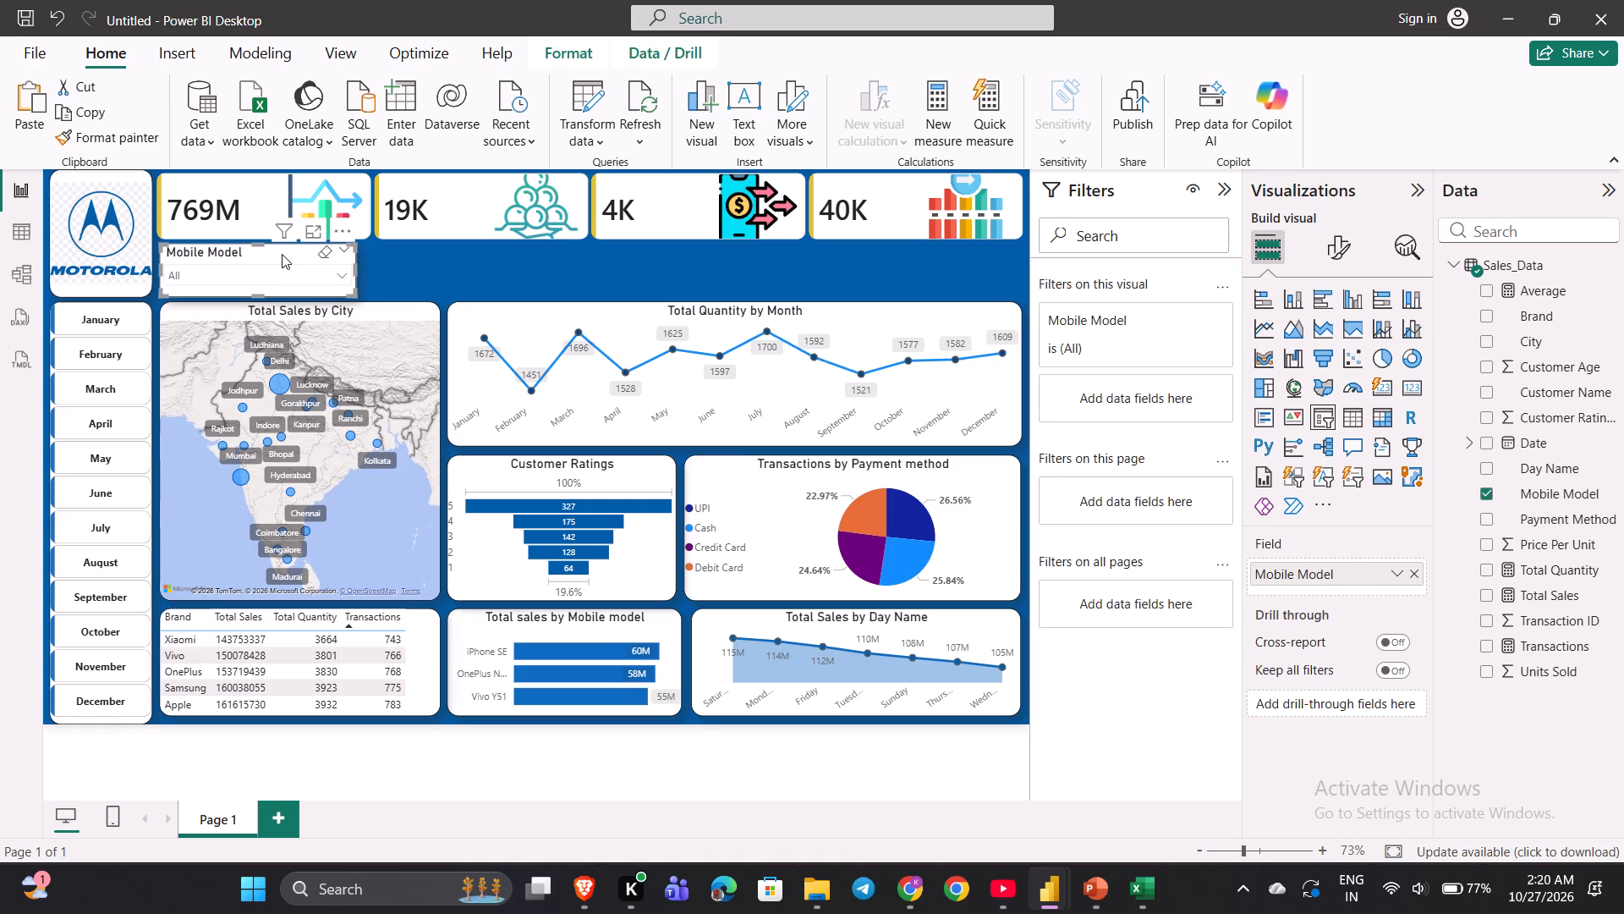
key("ctrl+c")
key("ctrl+v")
left_click_drag(294, 261, 411, 256)
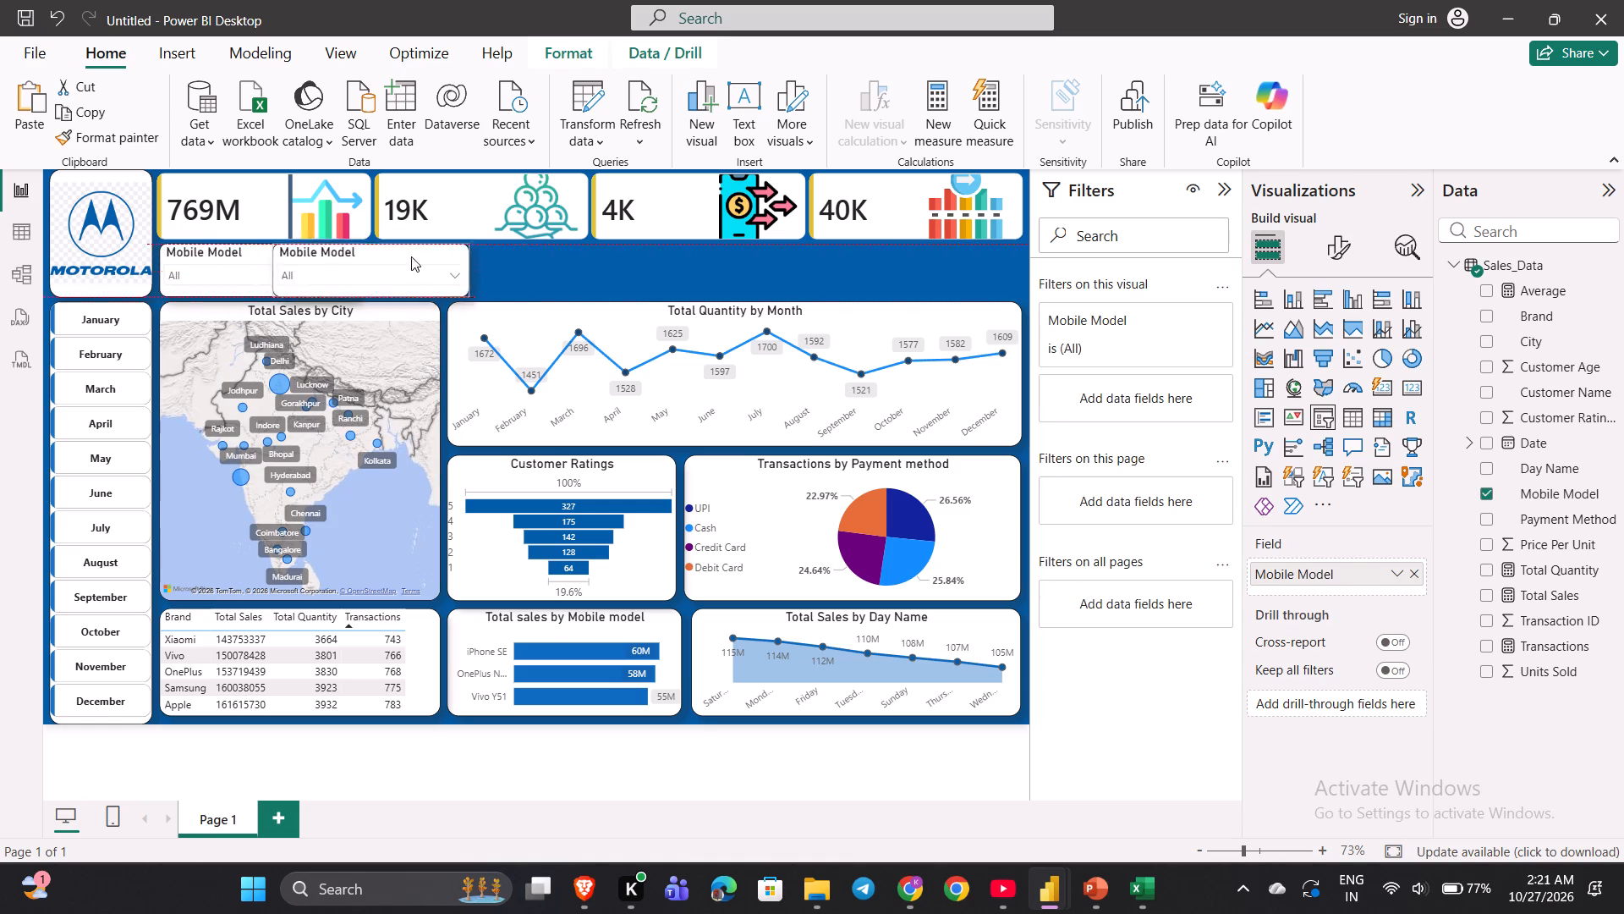
left_click_drag(411, 256, 492, 255)
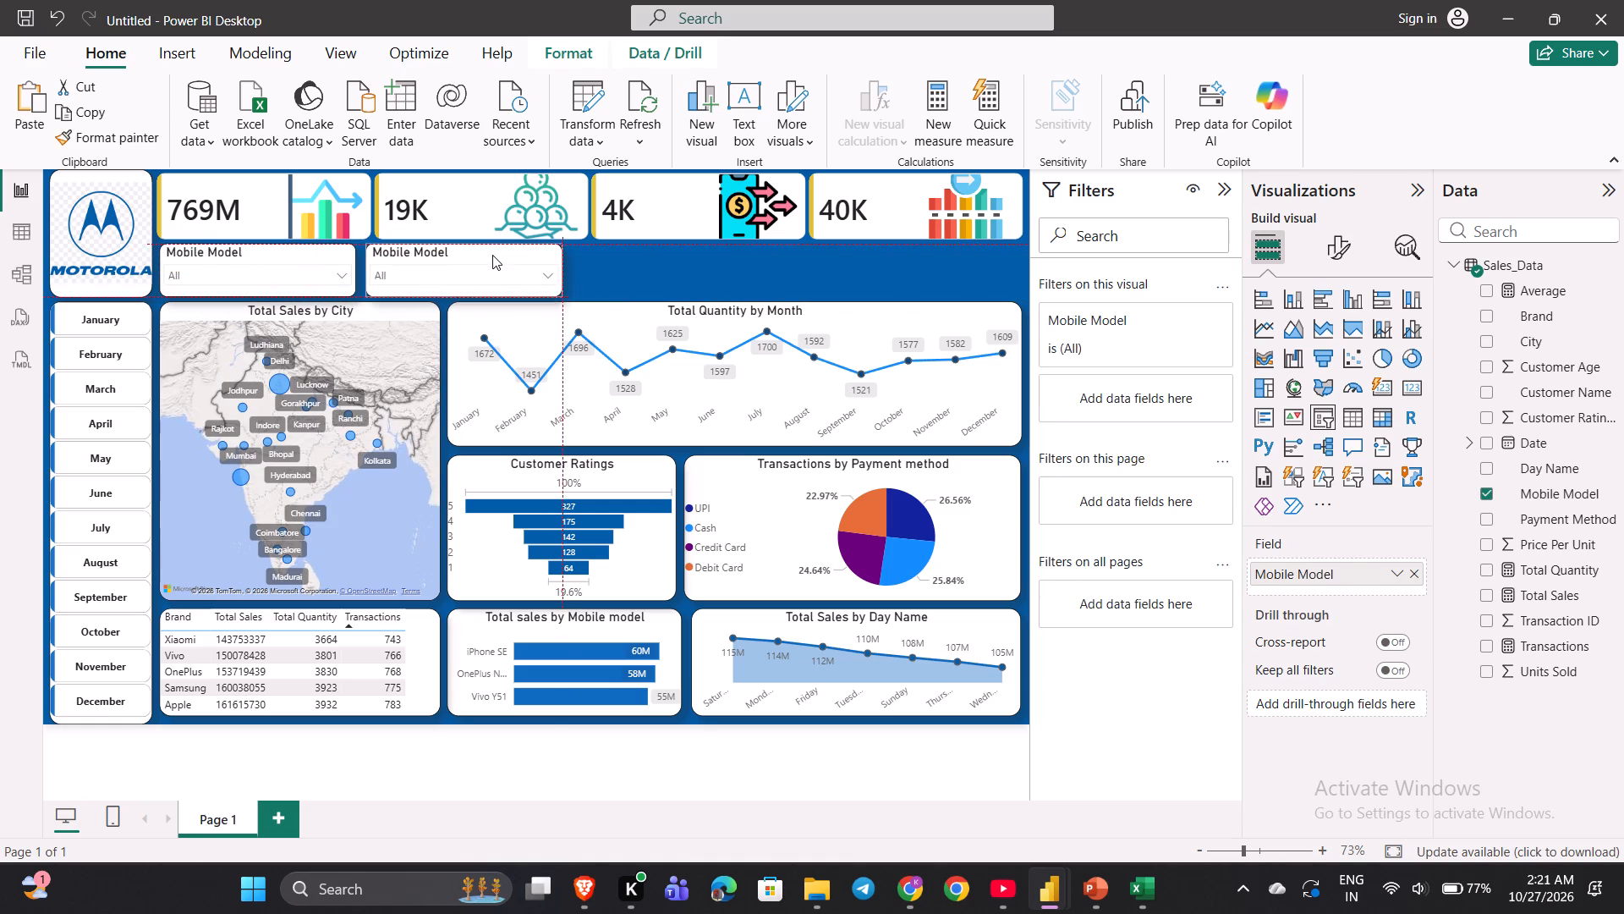
left_click_drag(492, 255, 487, 251)
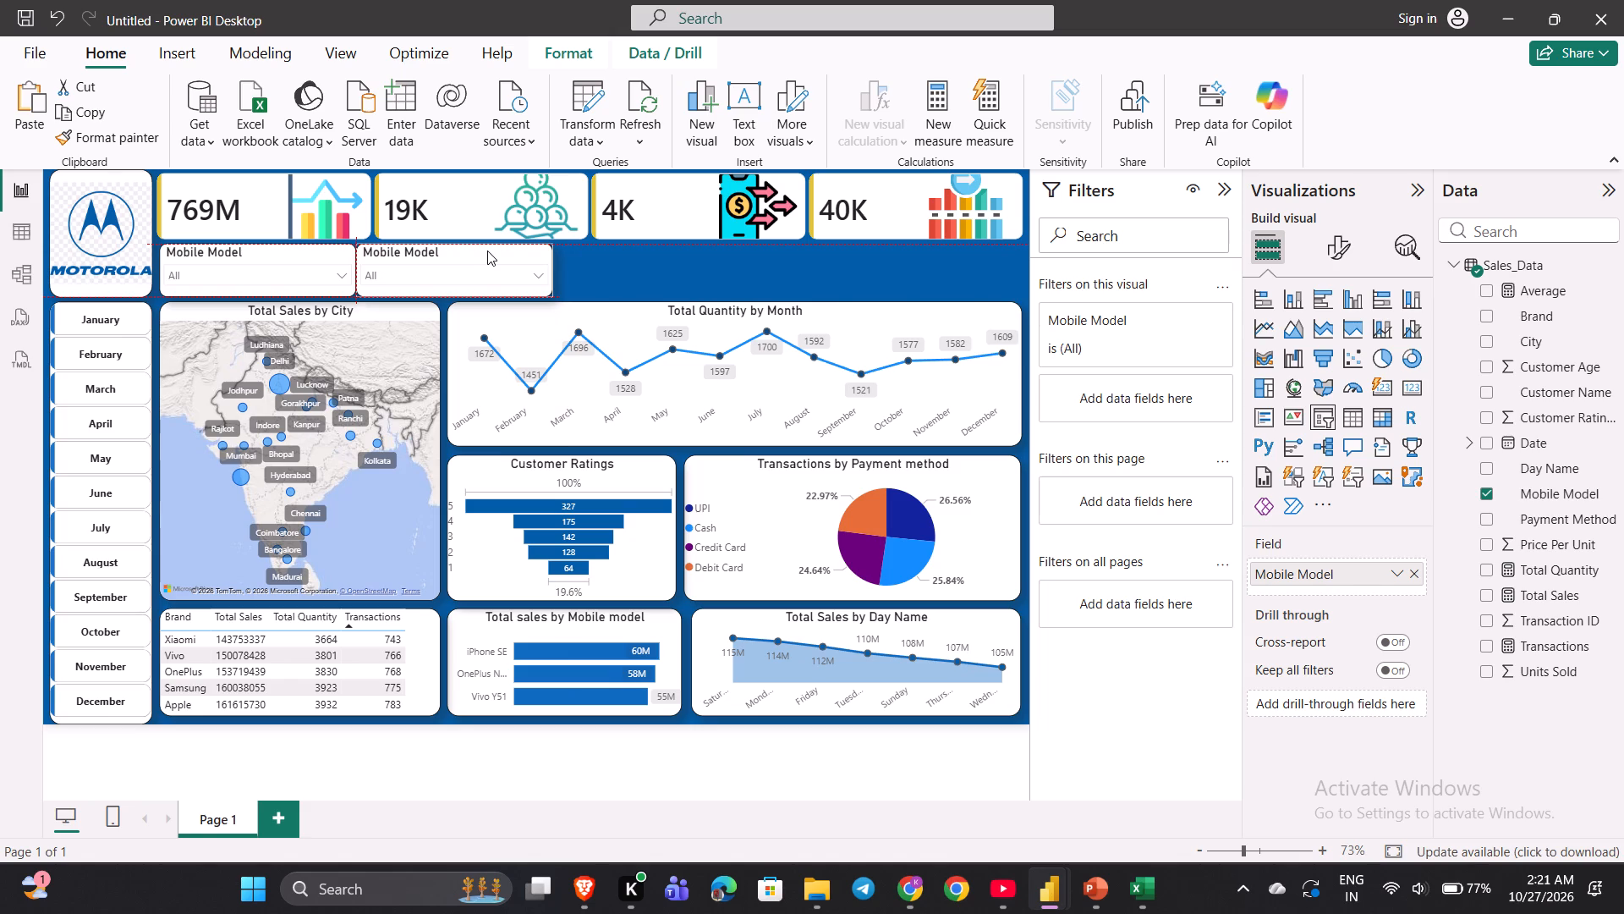
left_click_drag(487, 251, 493, 251)
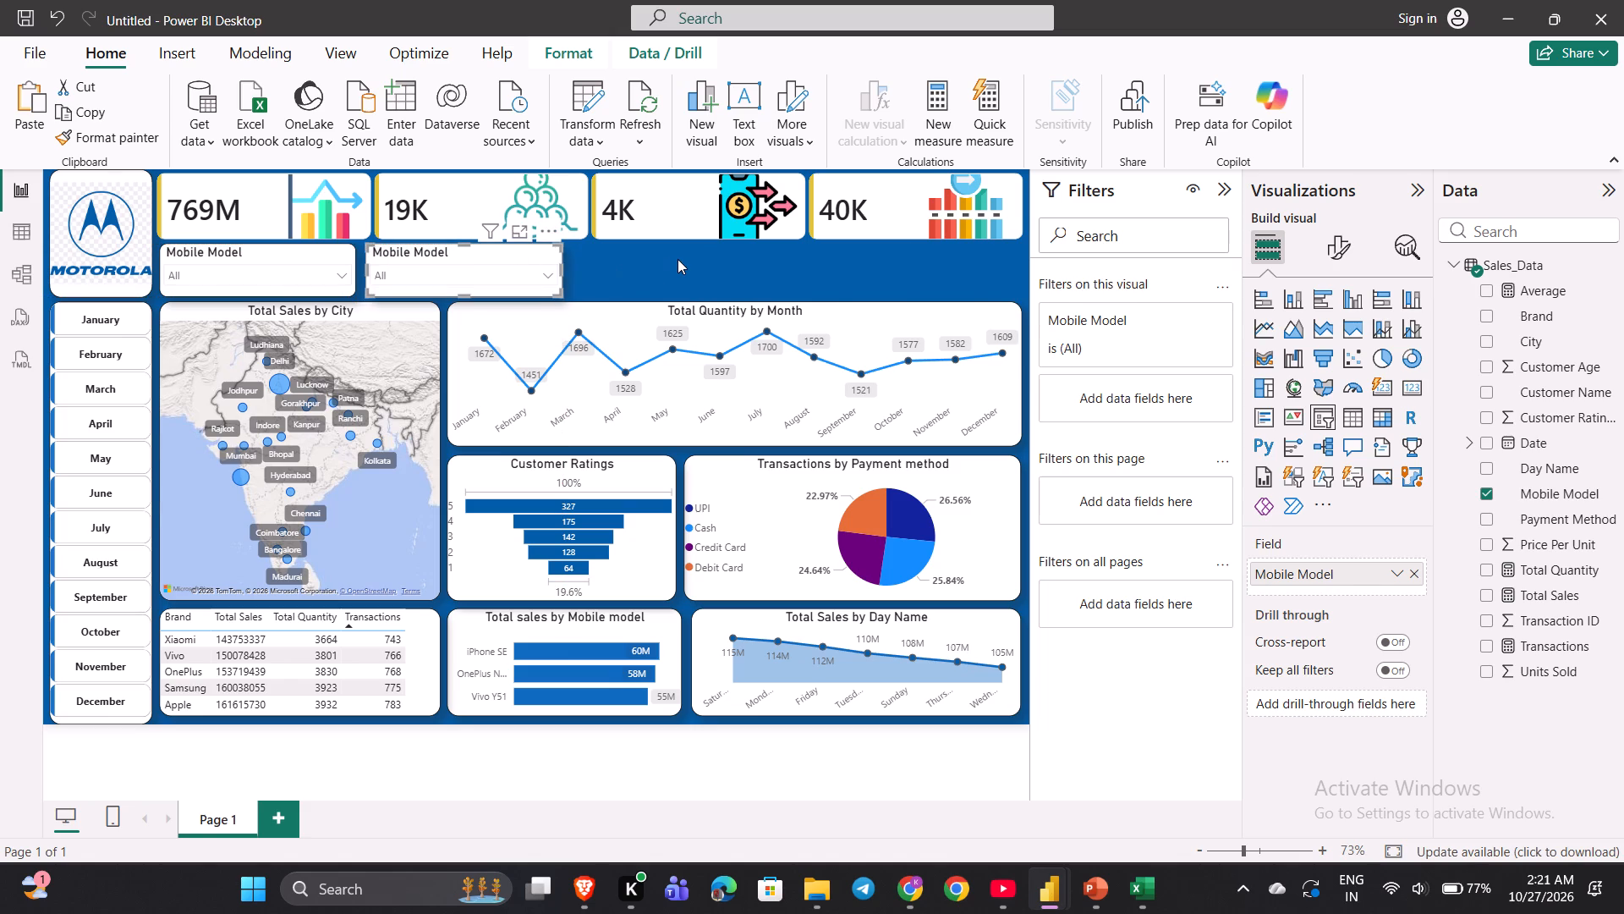
Shift the copied Mobile Model slicer further right and widen the original until its right edge lines up with the 769M card.
left_click(678, 259)
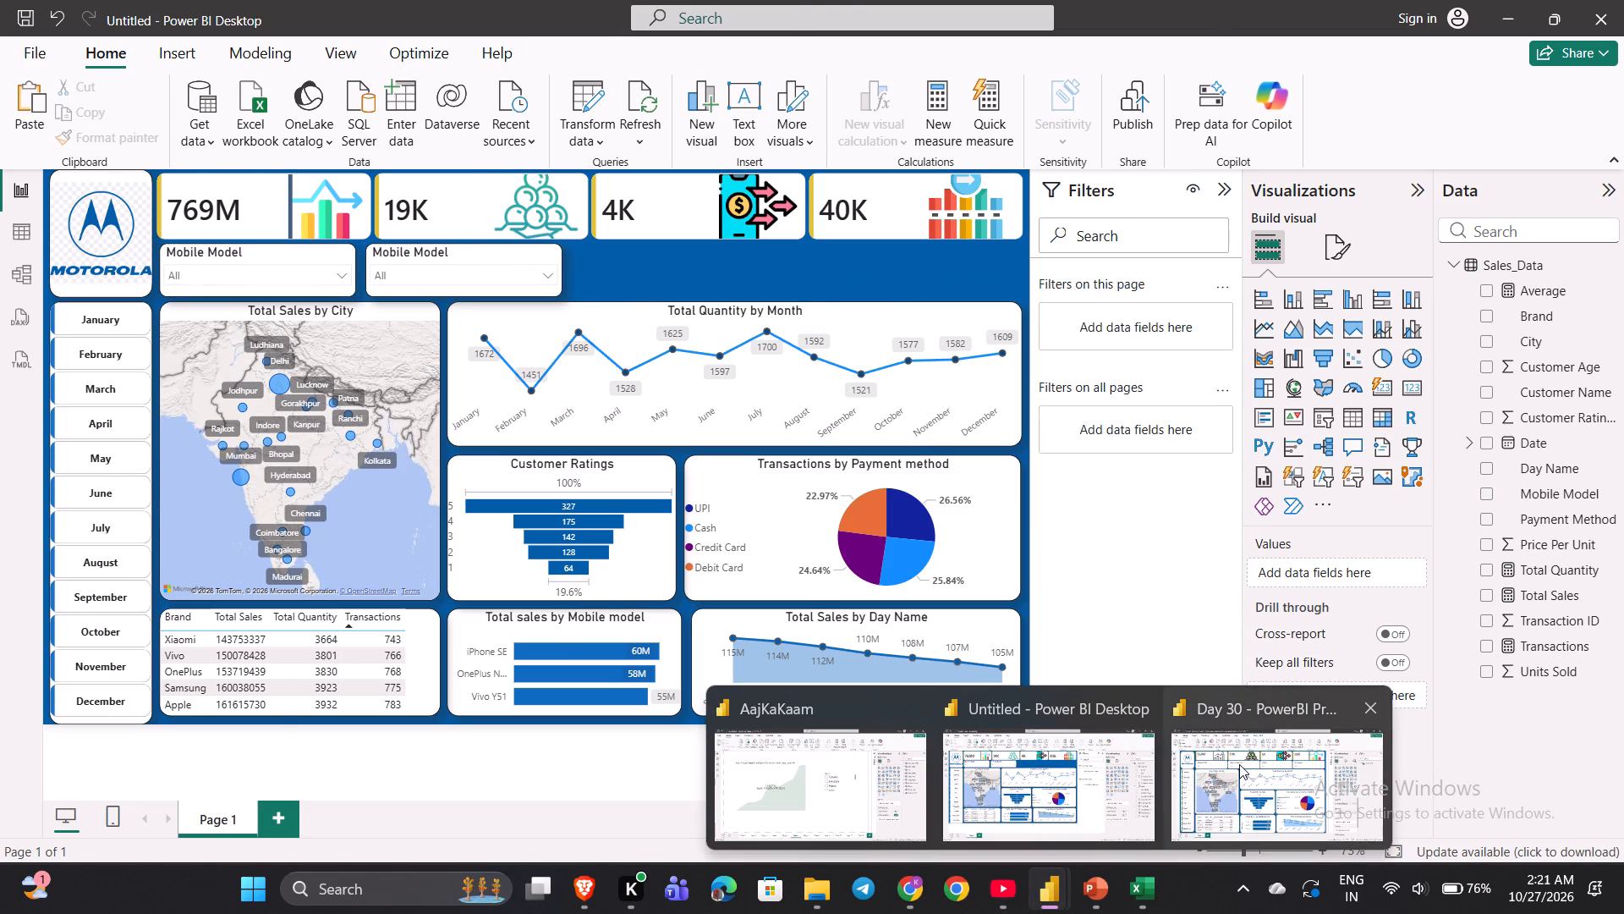
left_click(1113, 818)
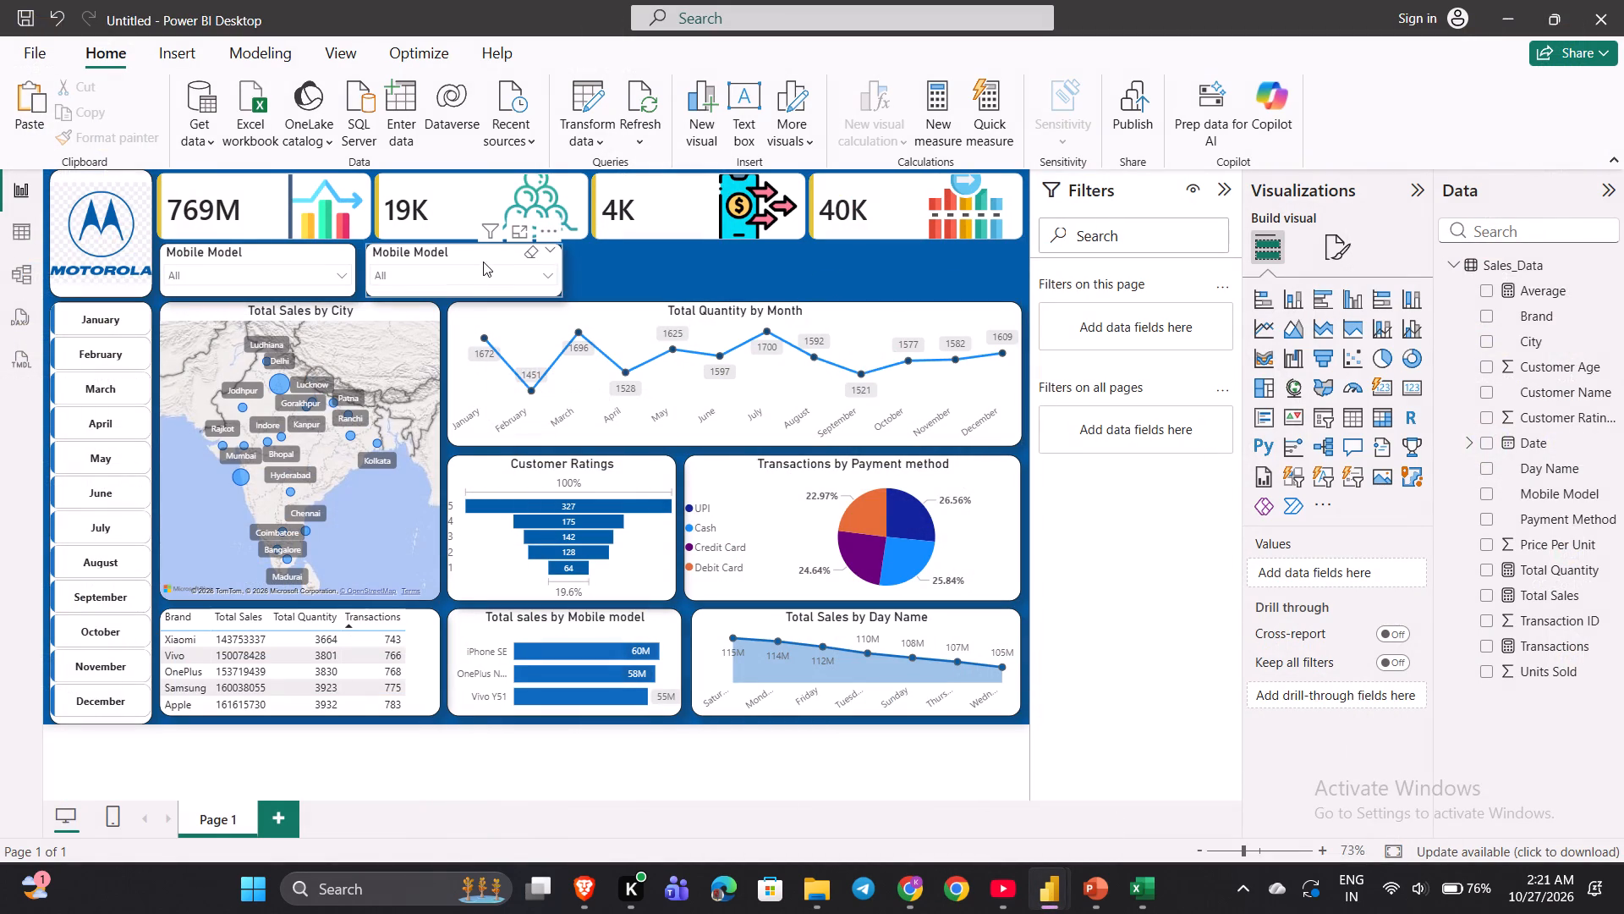
left_click_drag(482, 260, 542, 257)
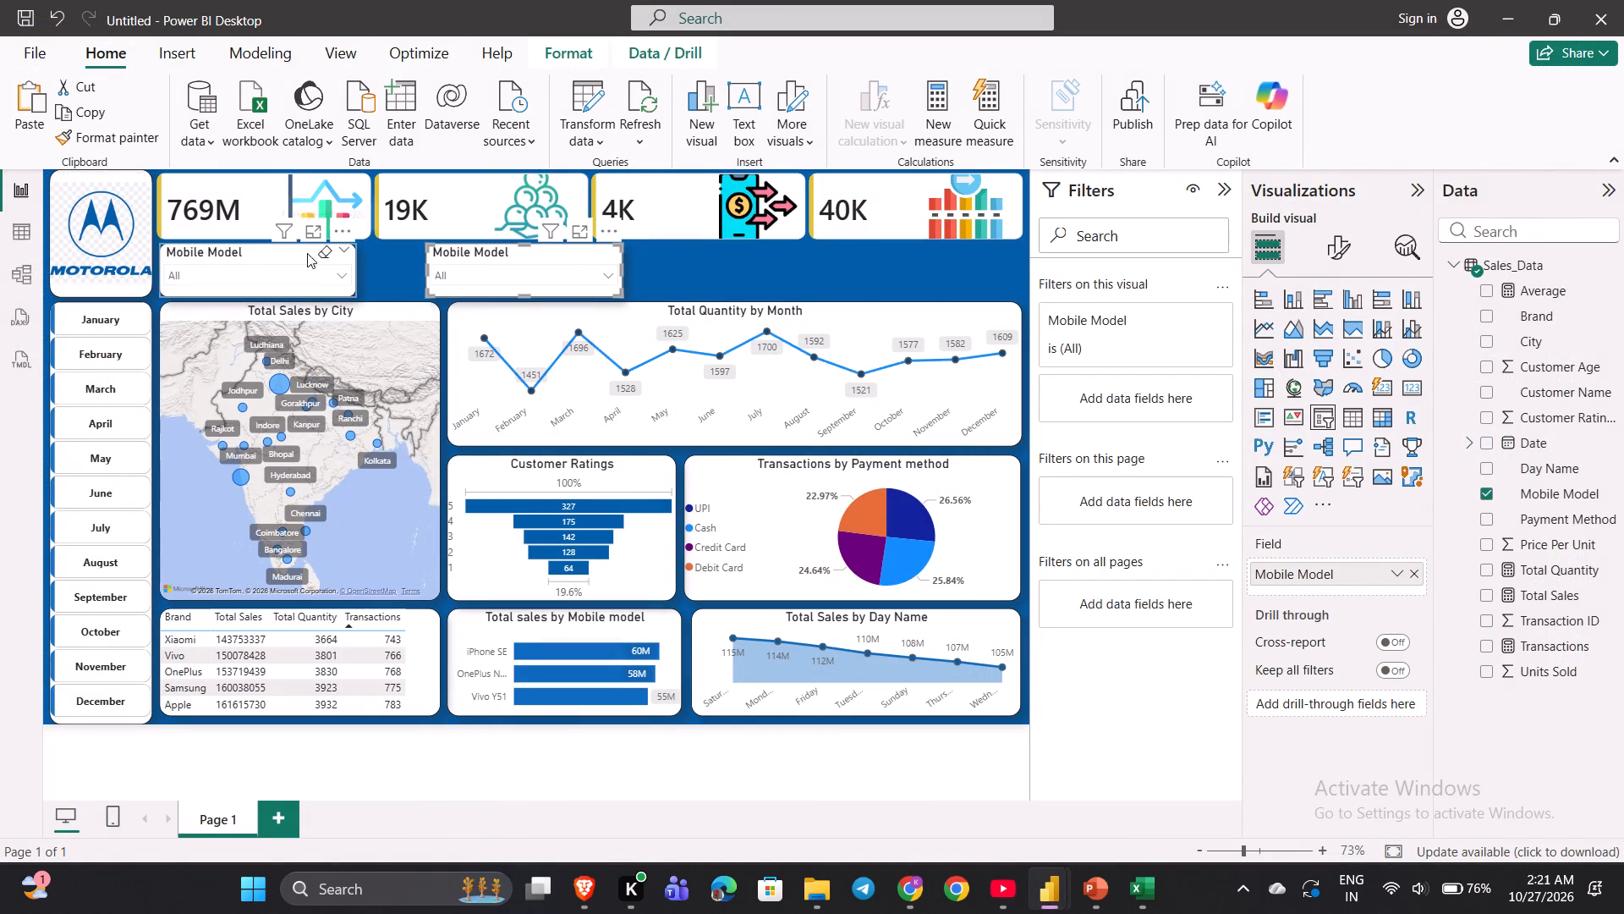
left_click(289, 251)
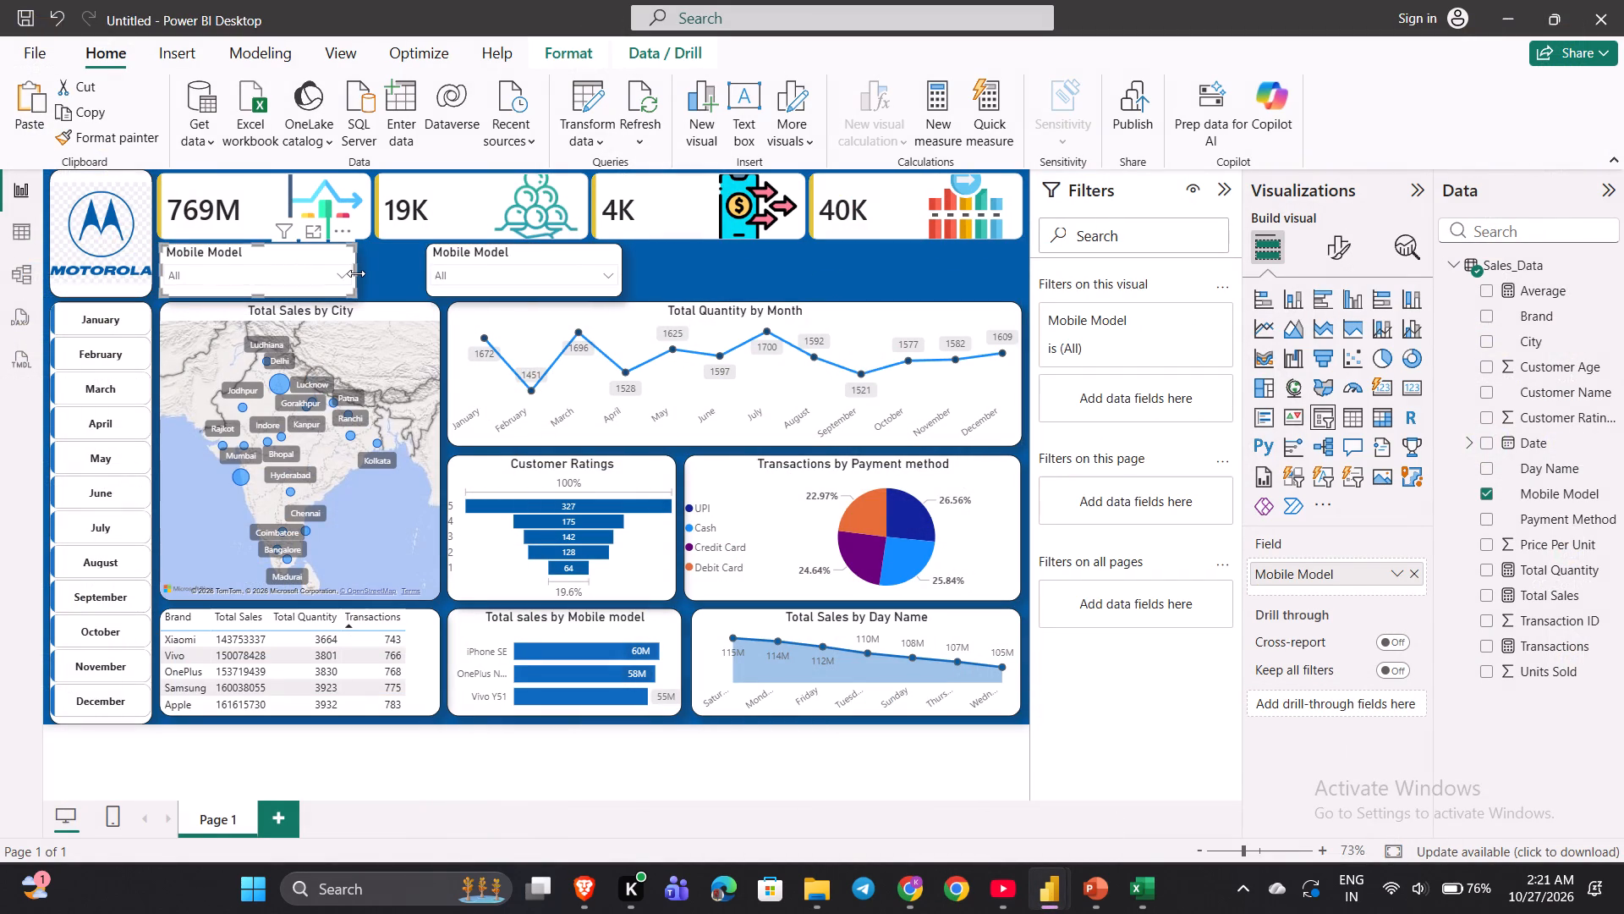
left_click_drag(357, 273, 374, 273)
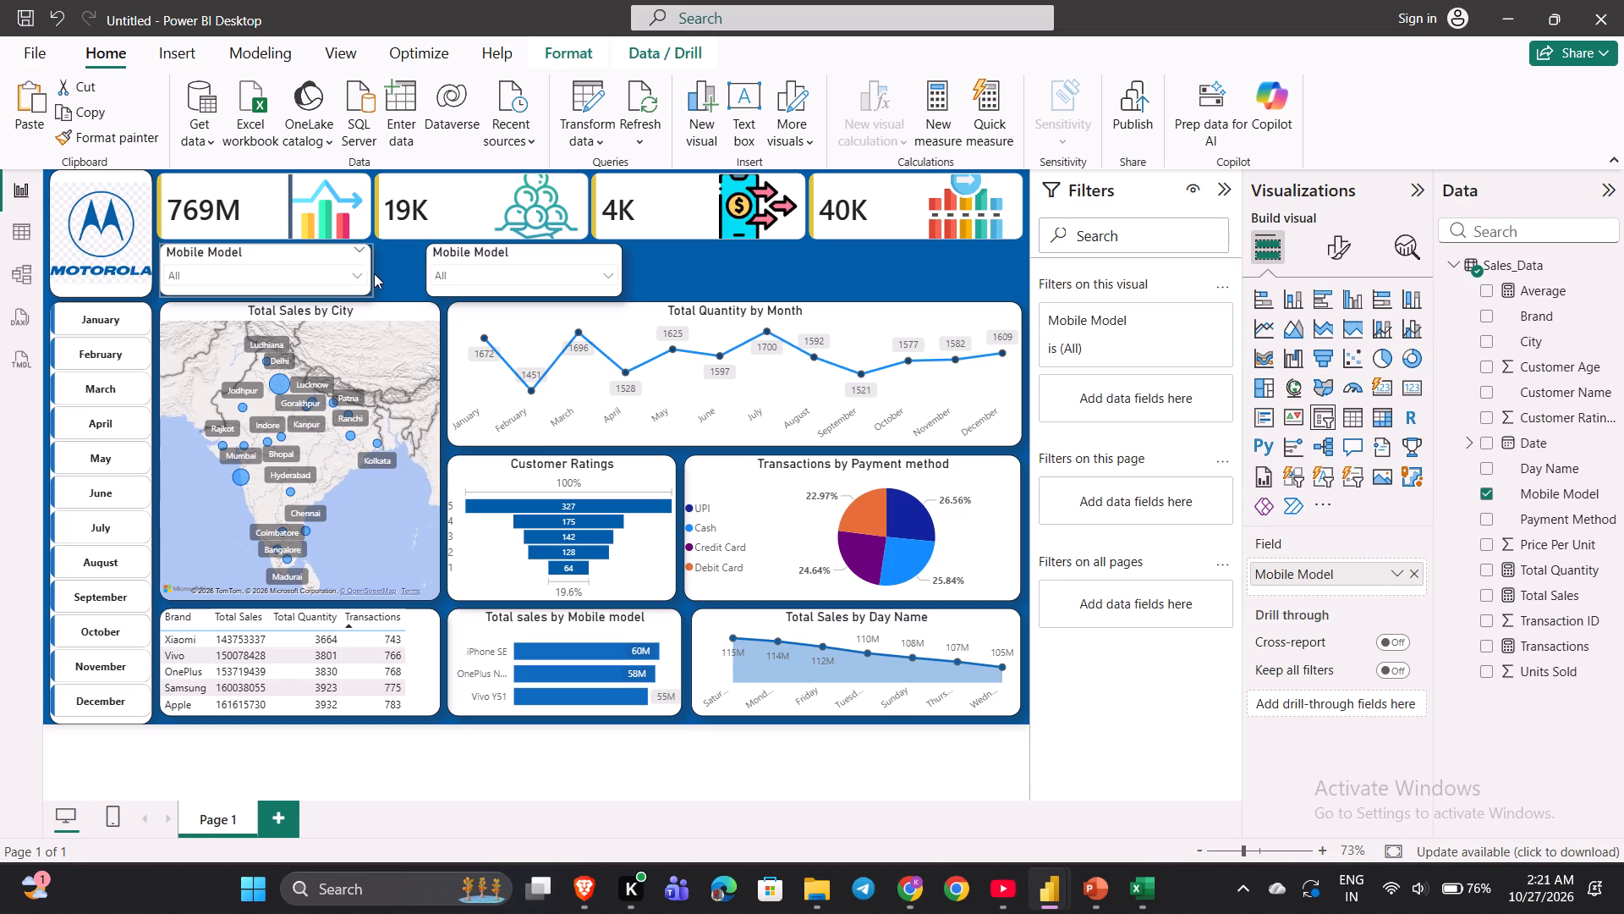
left_click_drag(374, 273, 371, 273)
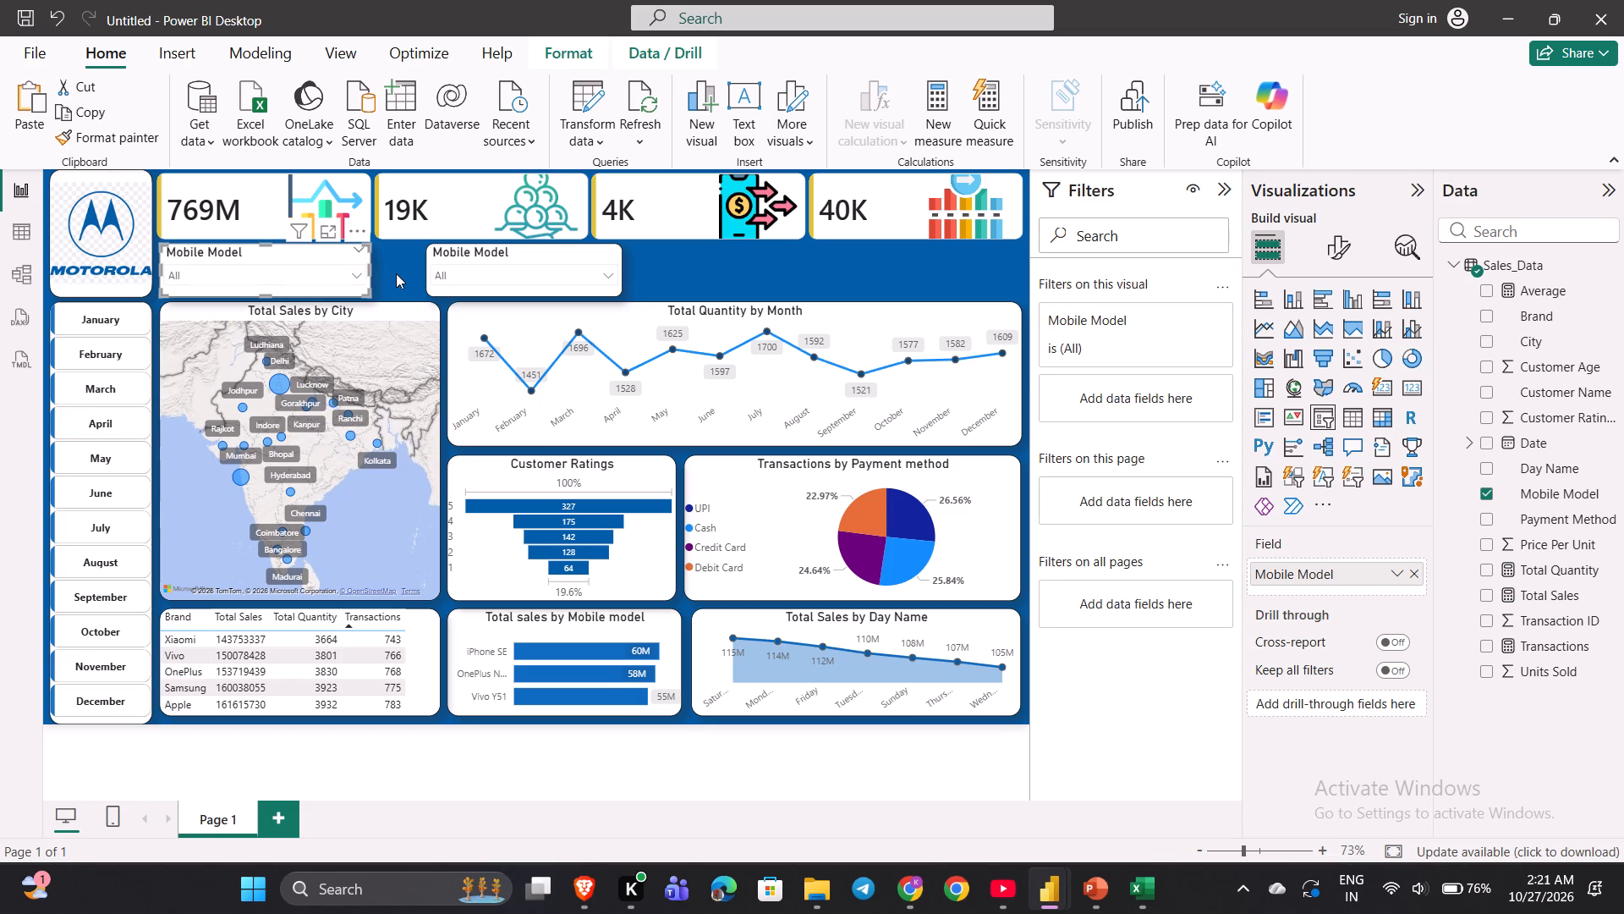
left_click(396, 273)
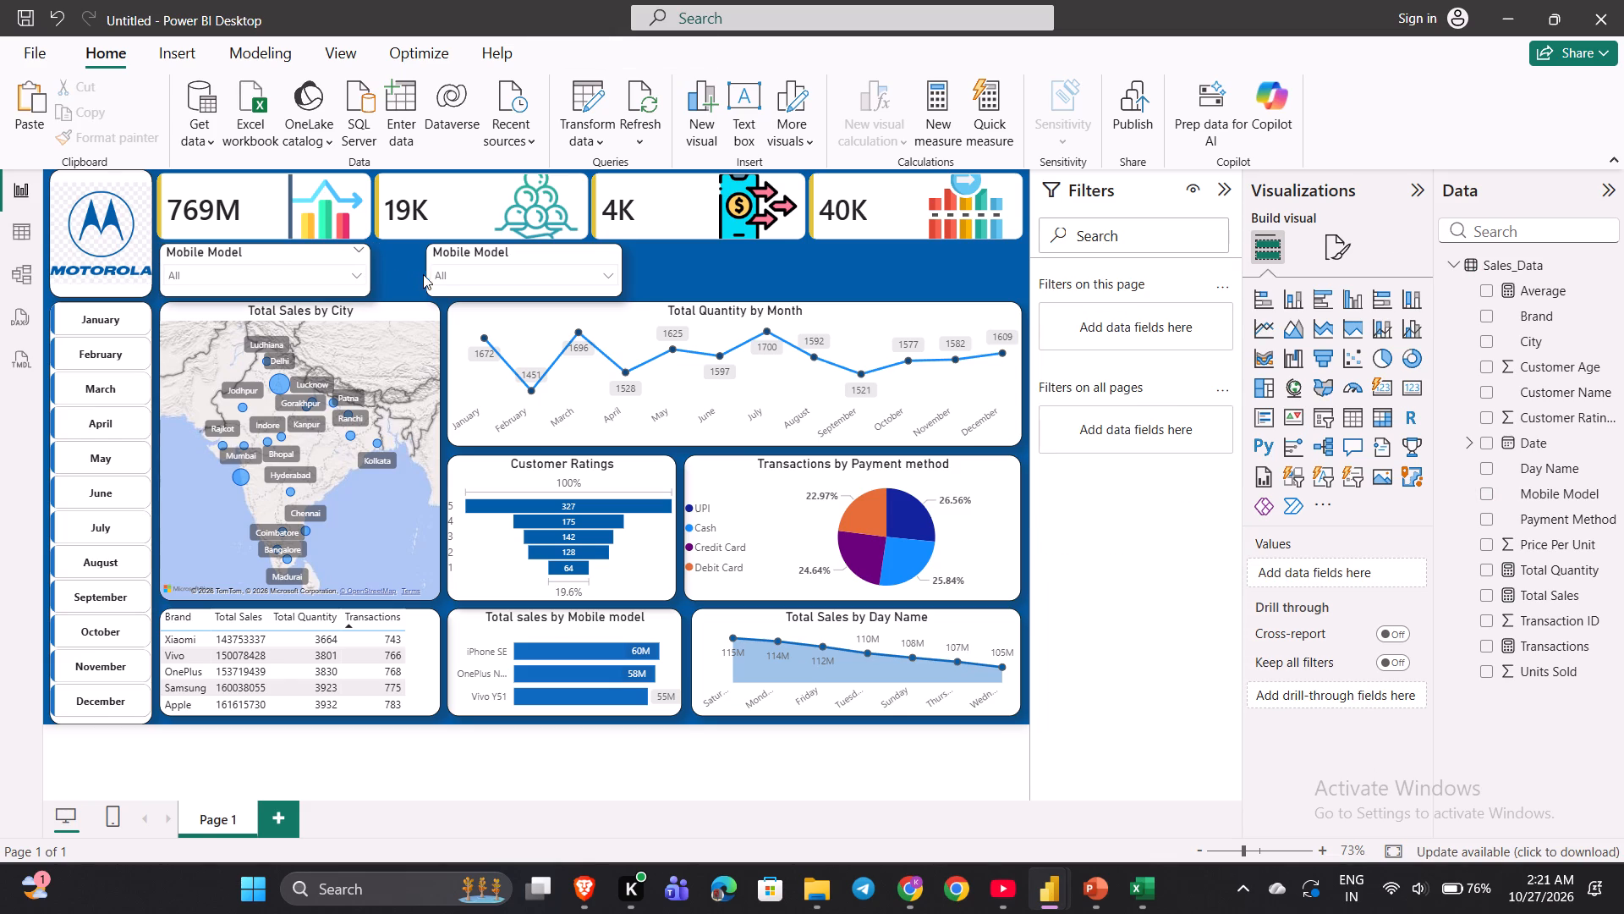
Extend the copied Mobile Model slicer's left edge toward the original, leaving only a small gap between them, and deselect it.
left_click(434, 257)
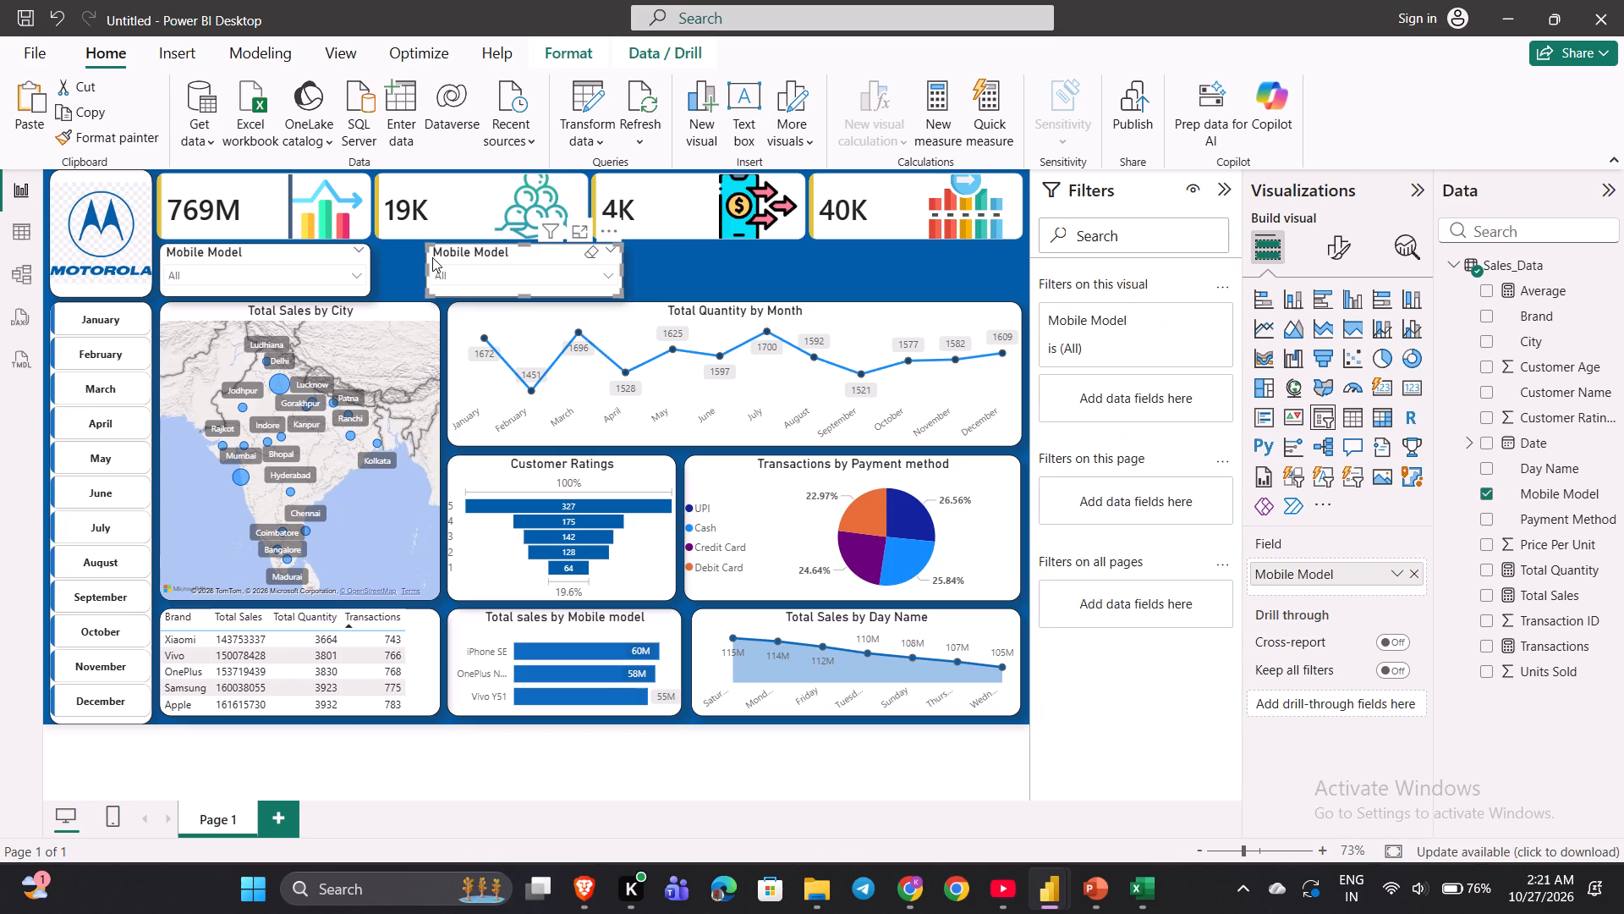
left_click_drag(426, 271, 394, 270)
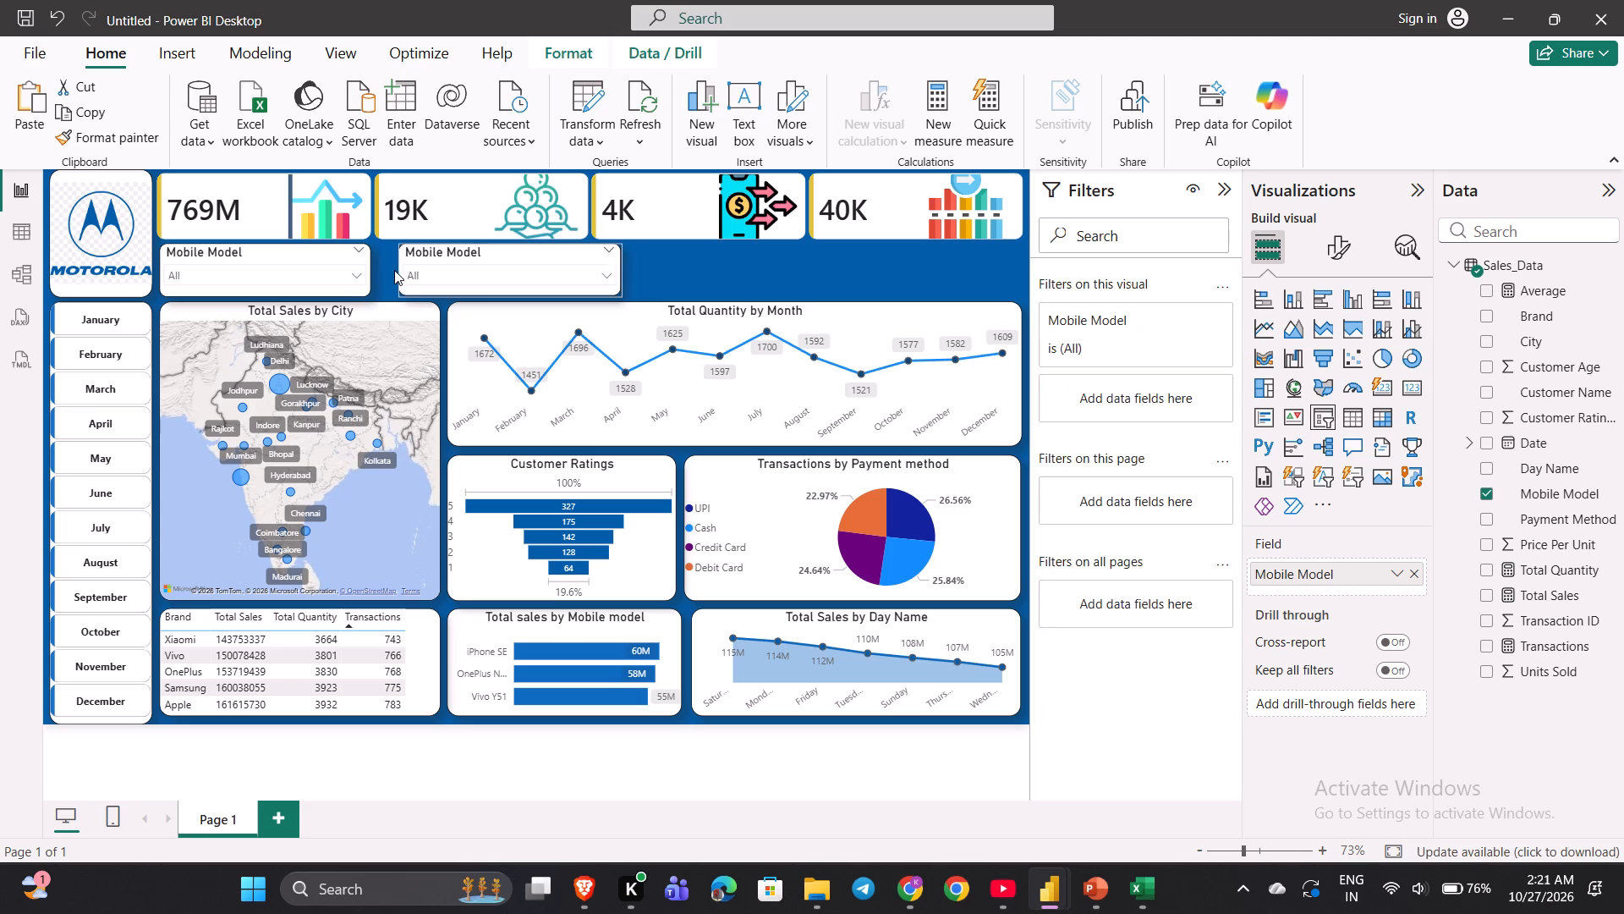
left_click_drag(394, 270, 372, 270)
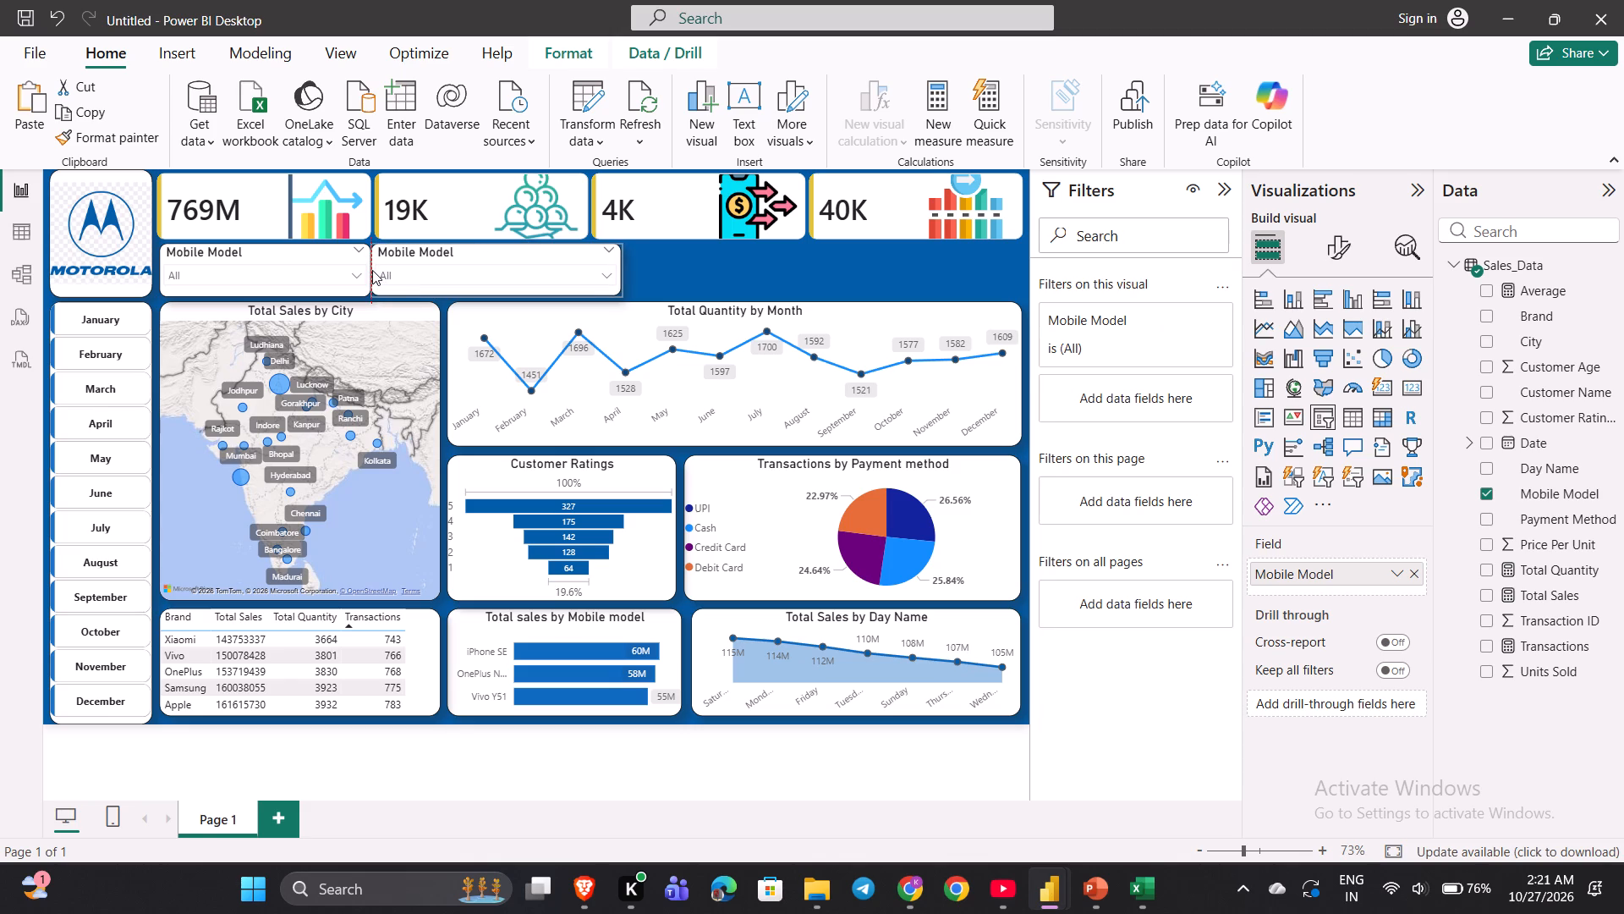
left_click_drag(372, 270, 377, 270)
left_click_drag(377, 270, 383, 270)
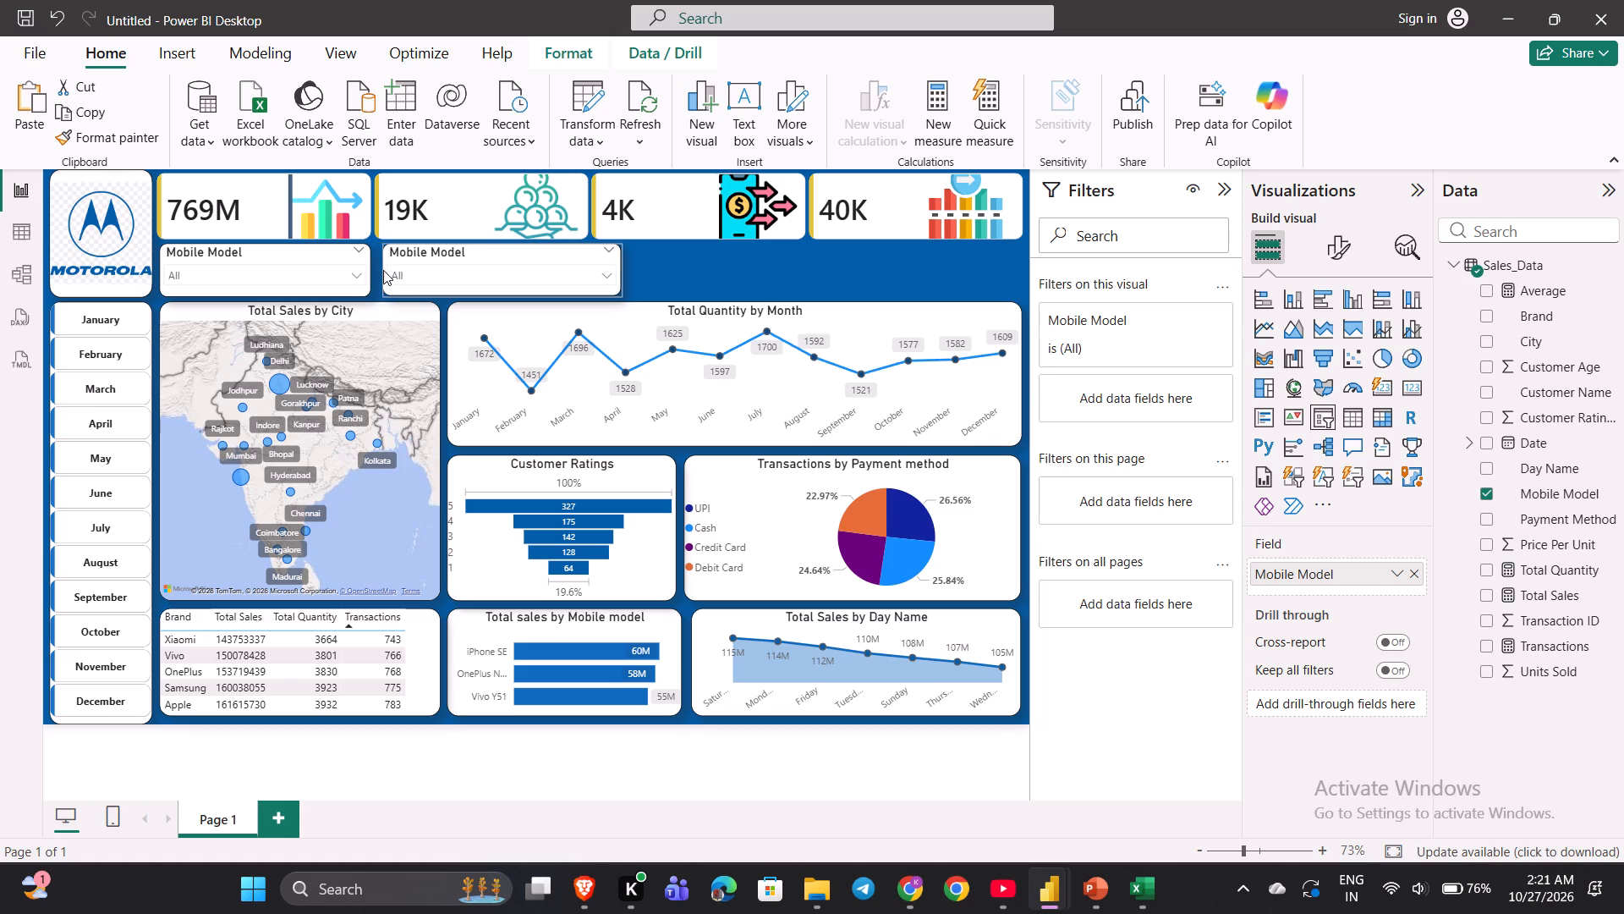
left_click_drag(383, 270, 380, 270)
left_click_drag(380, 270, 378, 270)
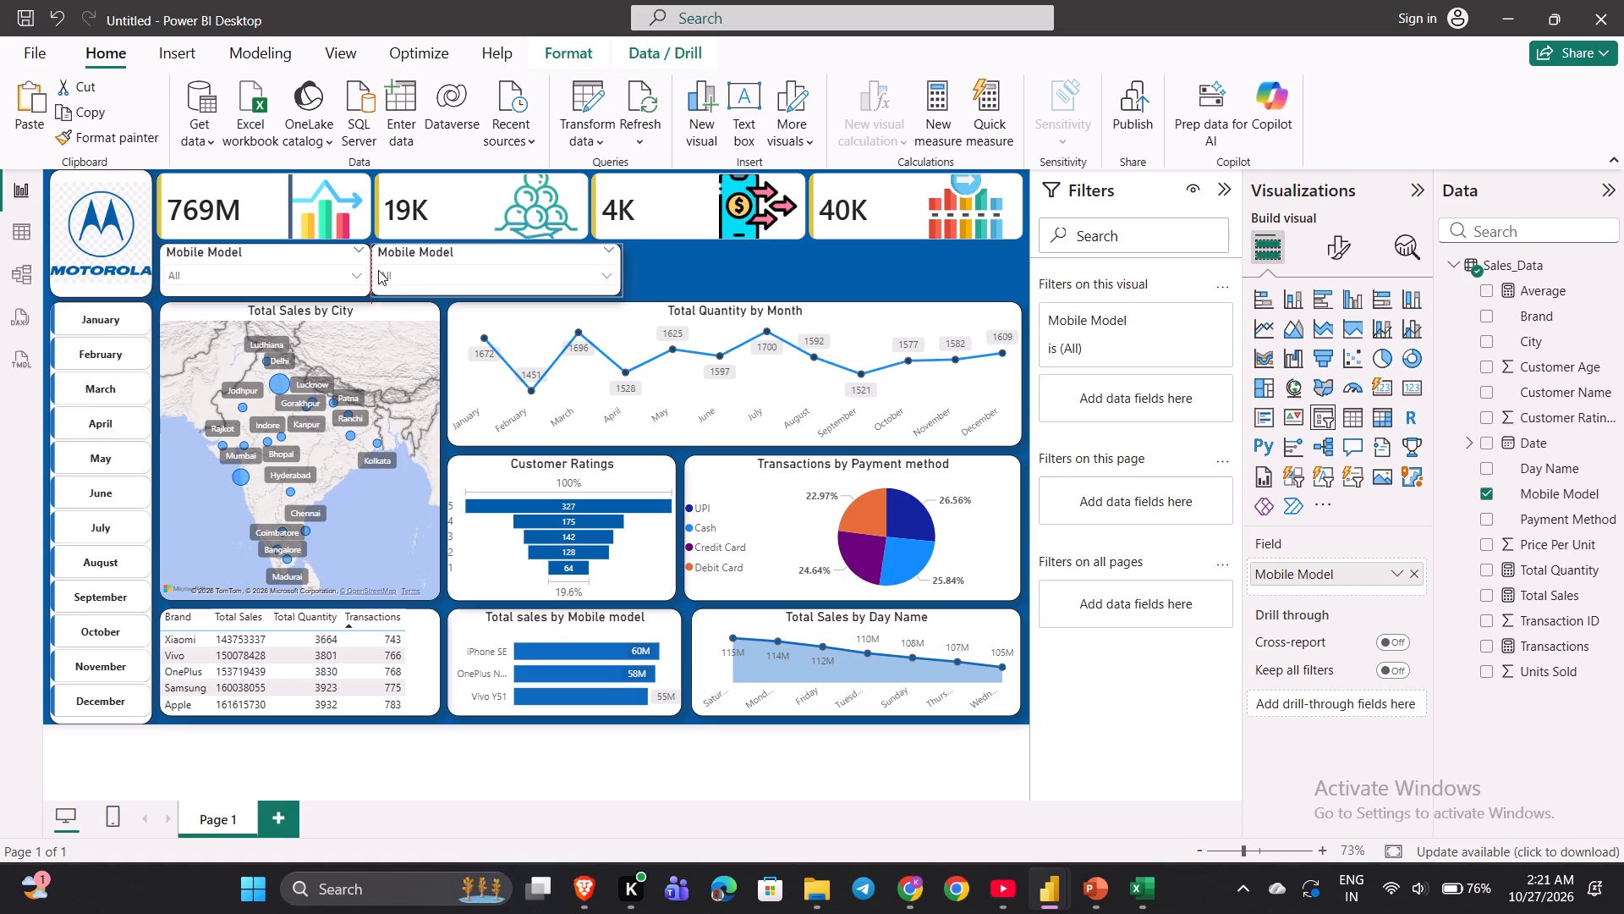
left_click_drag(378, 270, 381, 270)
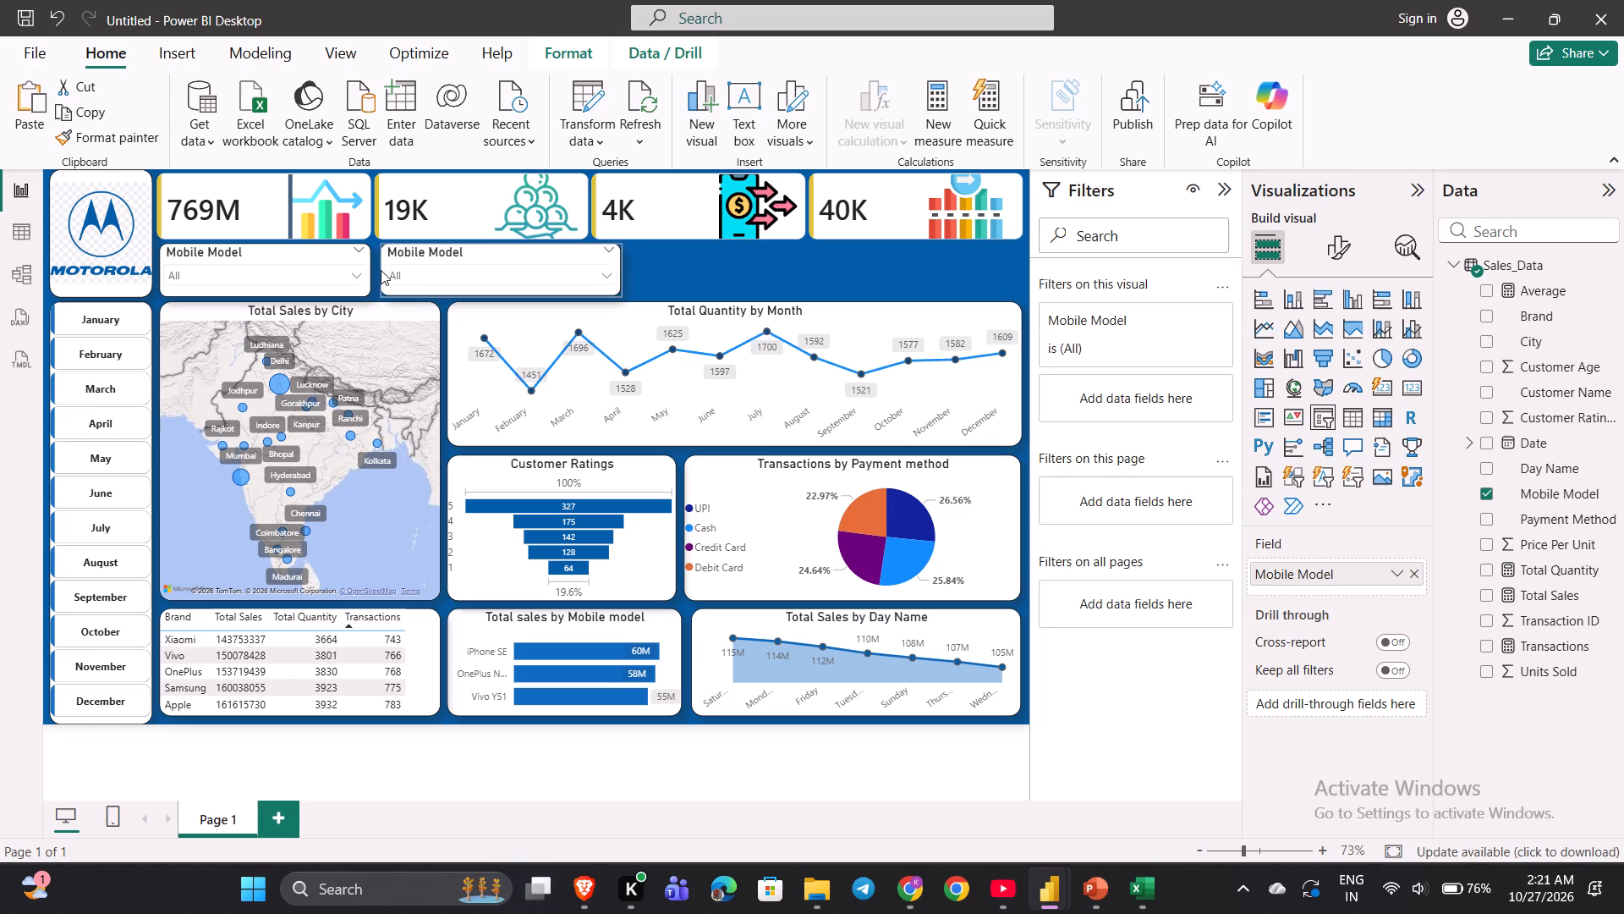
left_click_drag(381, 270, 382, 270)
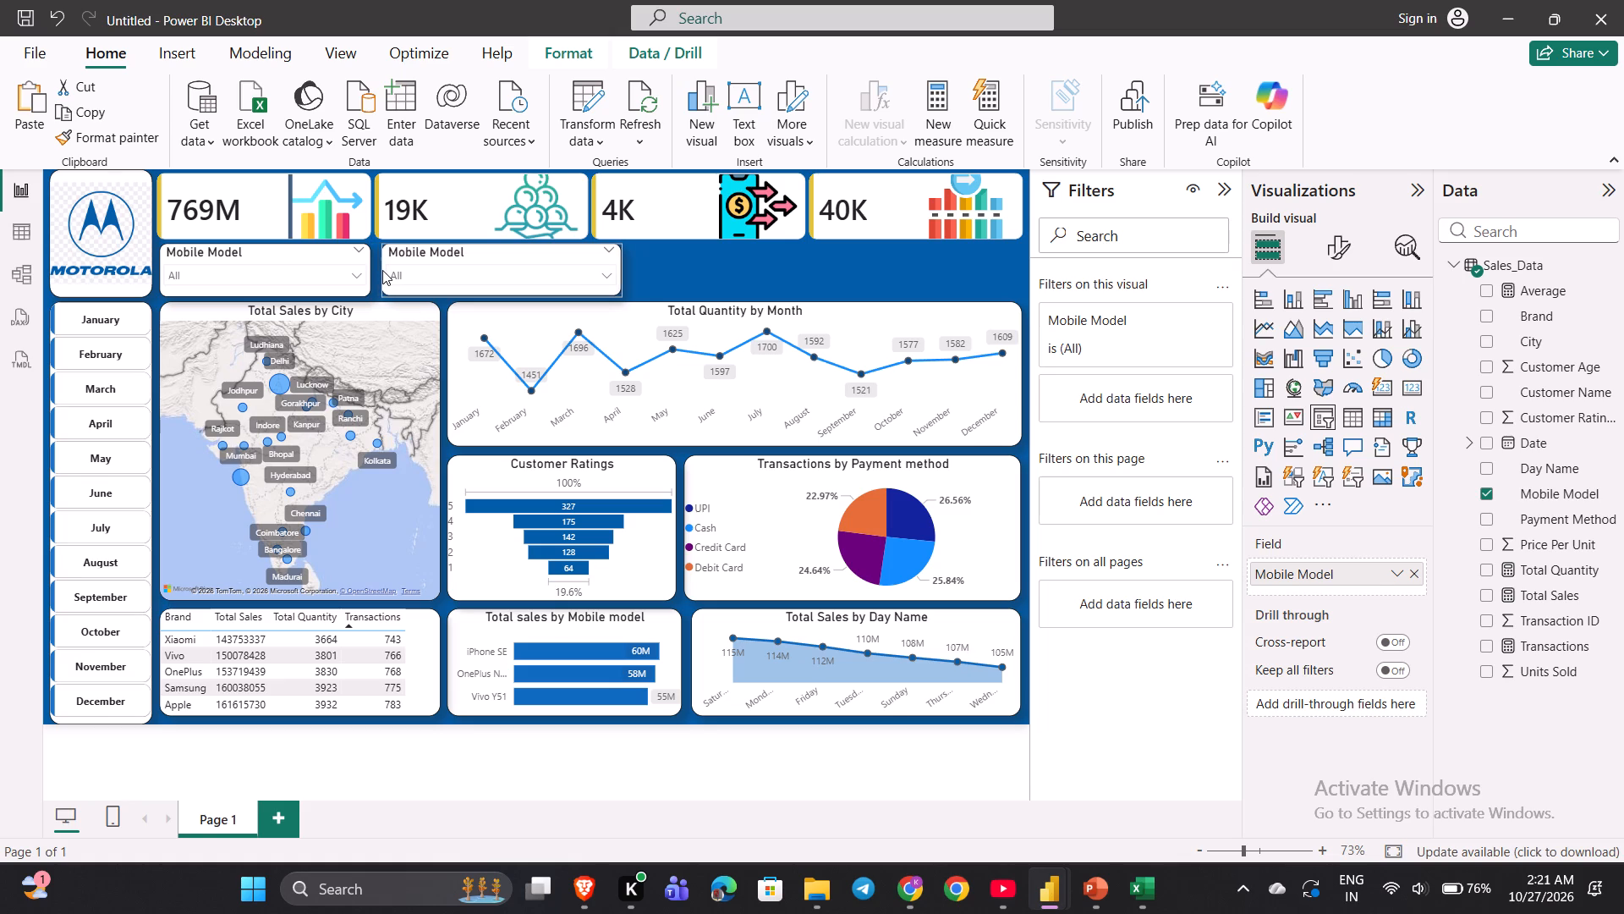
left_click_drag(382, 270, 381, 269)
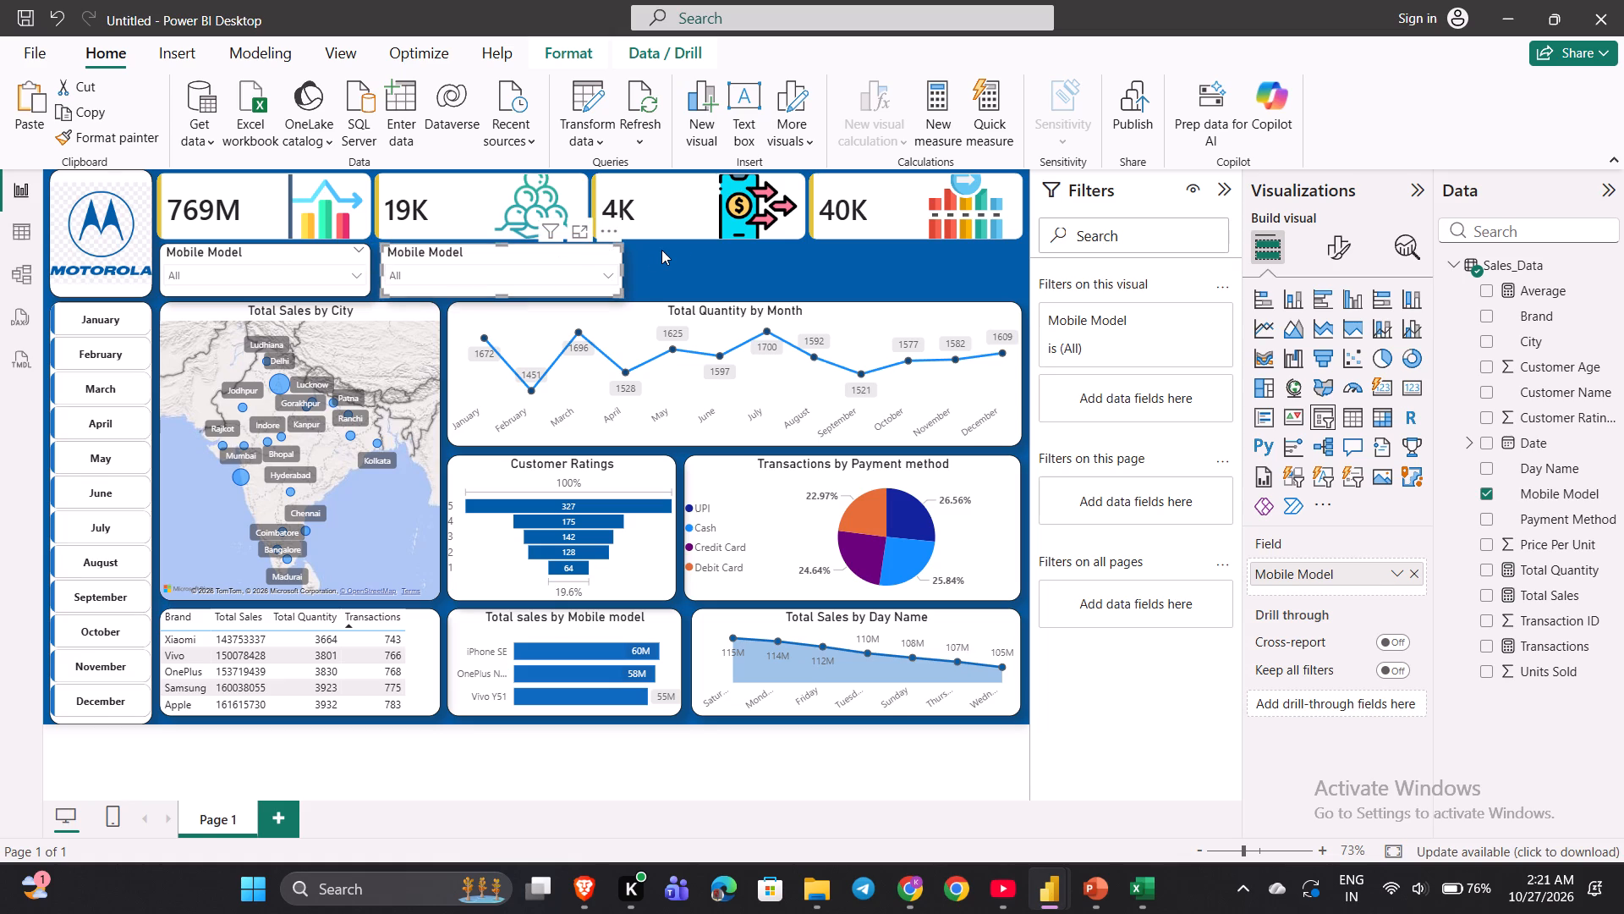
left_click(686, 250)
Shorten the copied Mobile Model slicer so its right edge lines up with the 19K card, and deselect it.
left_click(557, 265)
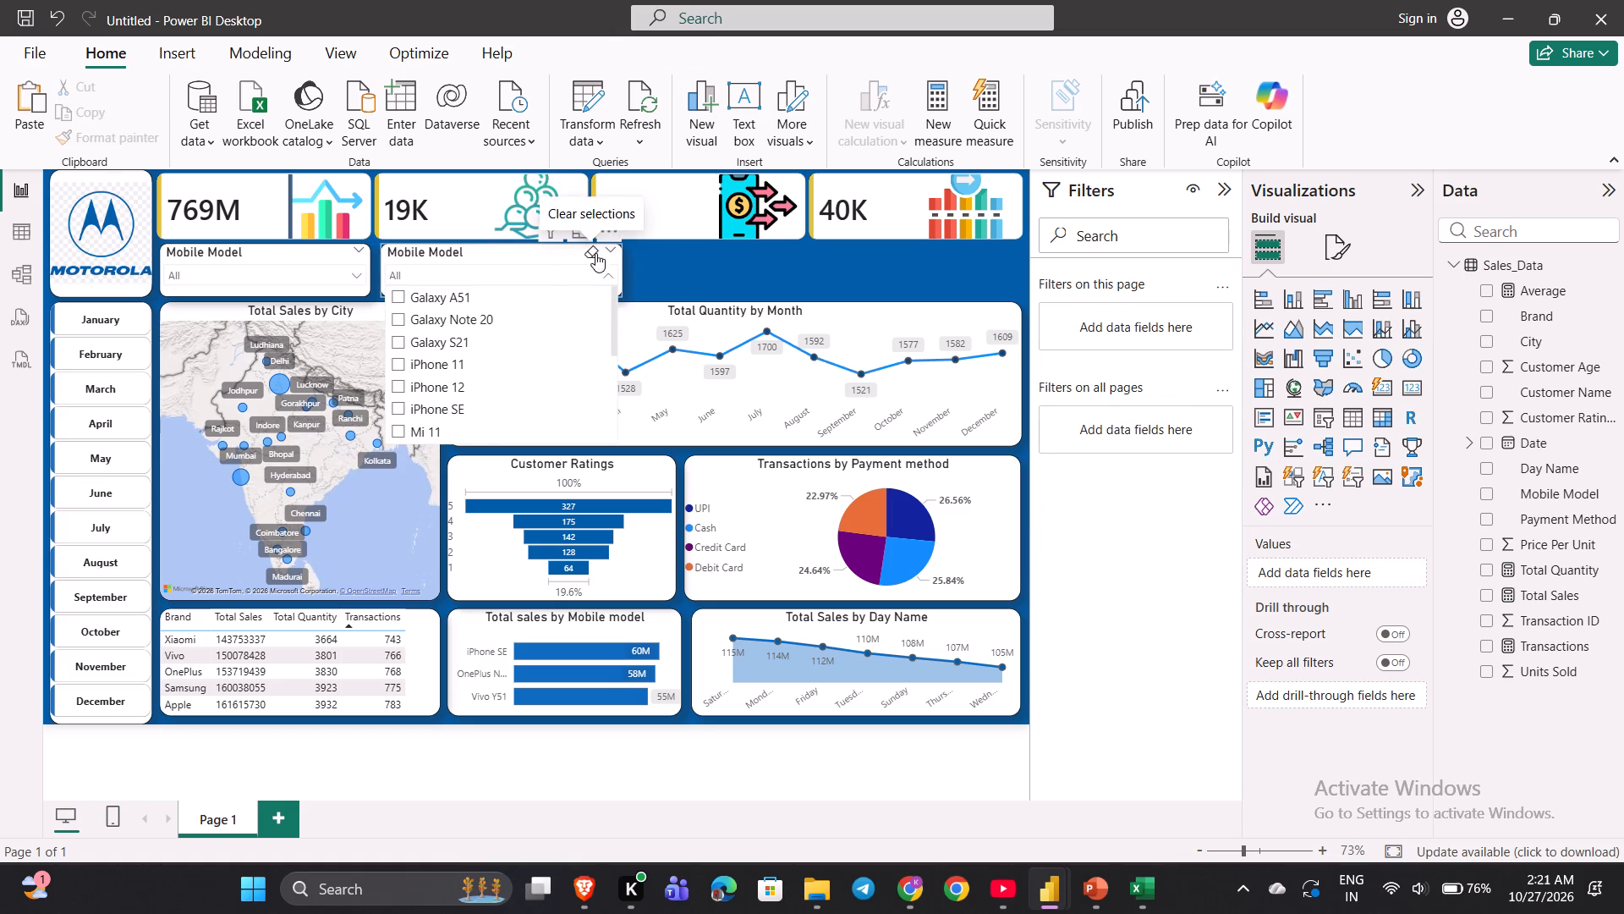
left_click(566, 252)
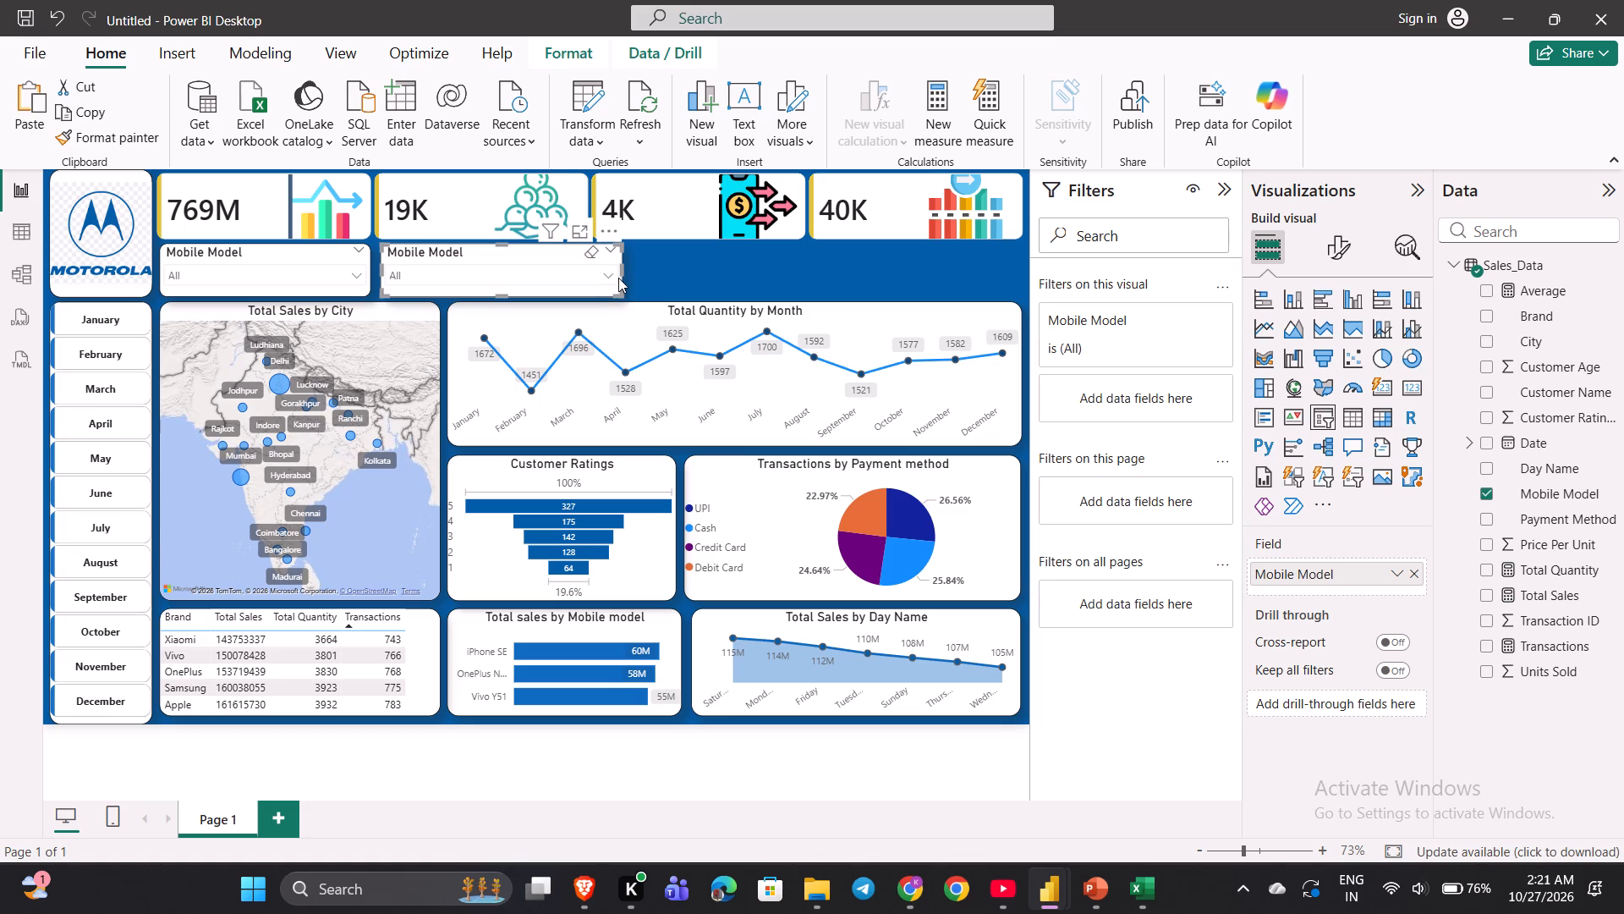
left_click_drag(622, 272, 590, 263)
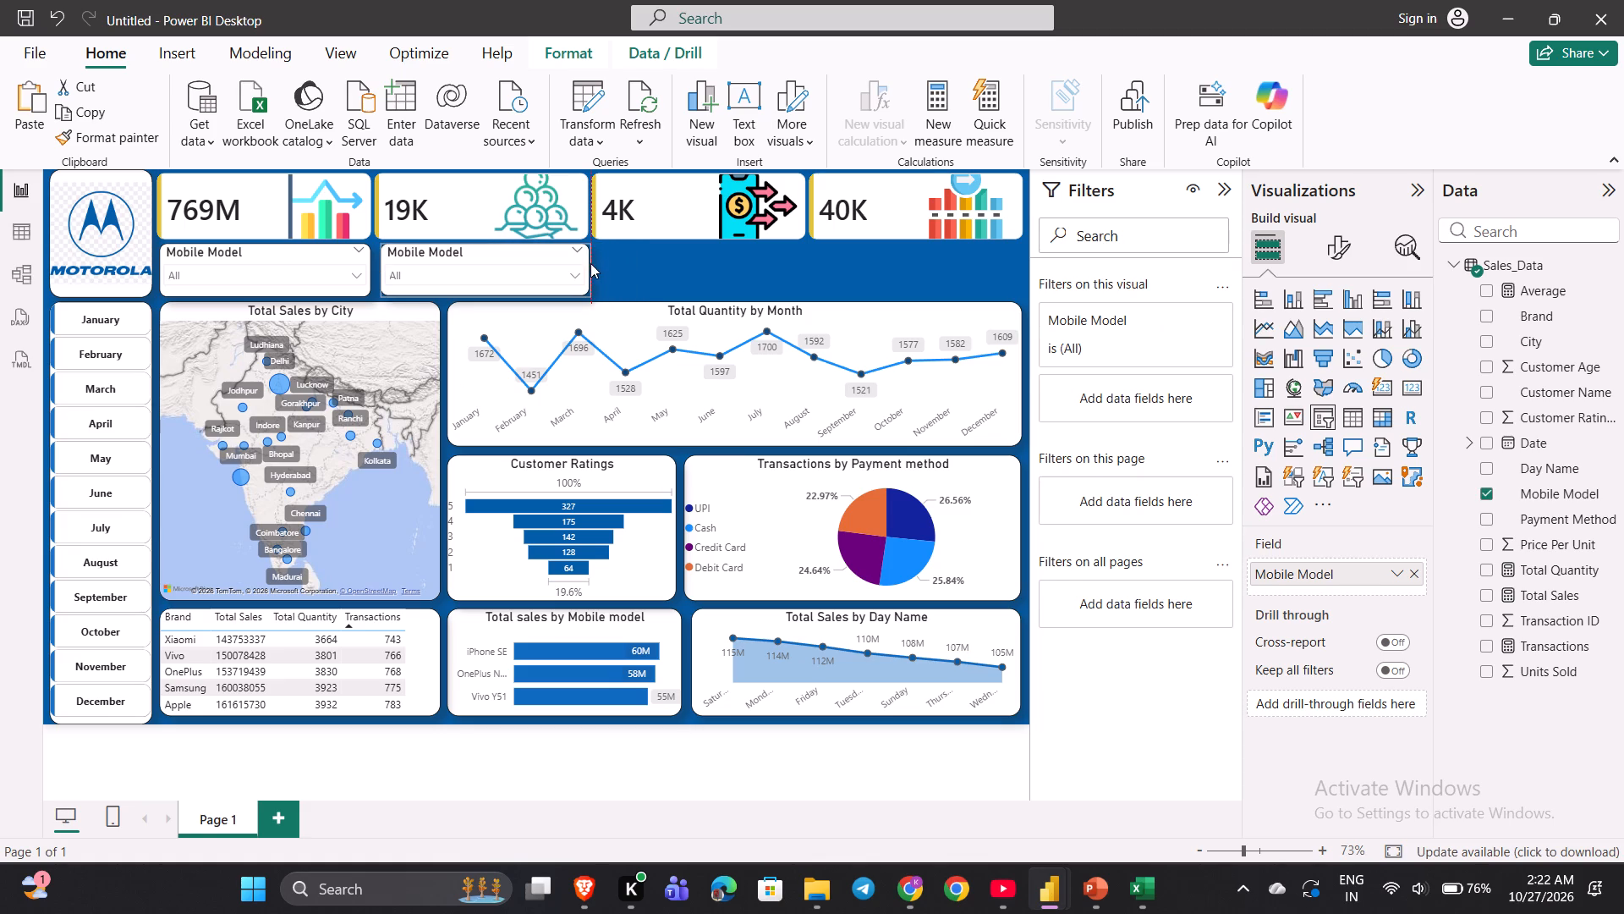
left_click_drag(590, 263, 584, 263)
left_click_drag(584, 263, 586, 259)
left_click_drag(586, 259, 584, 259)
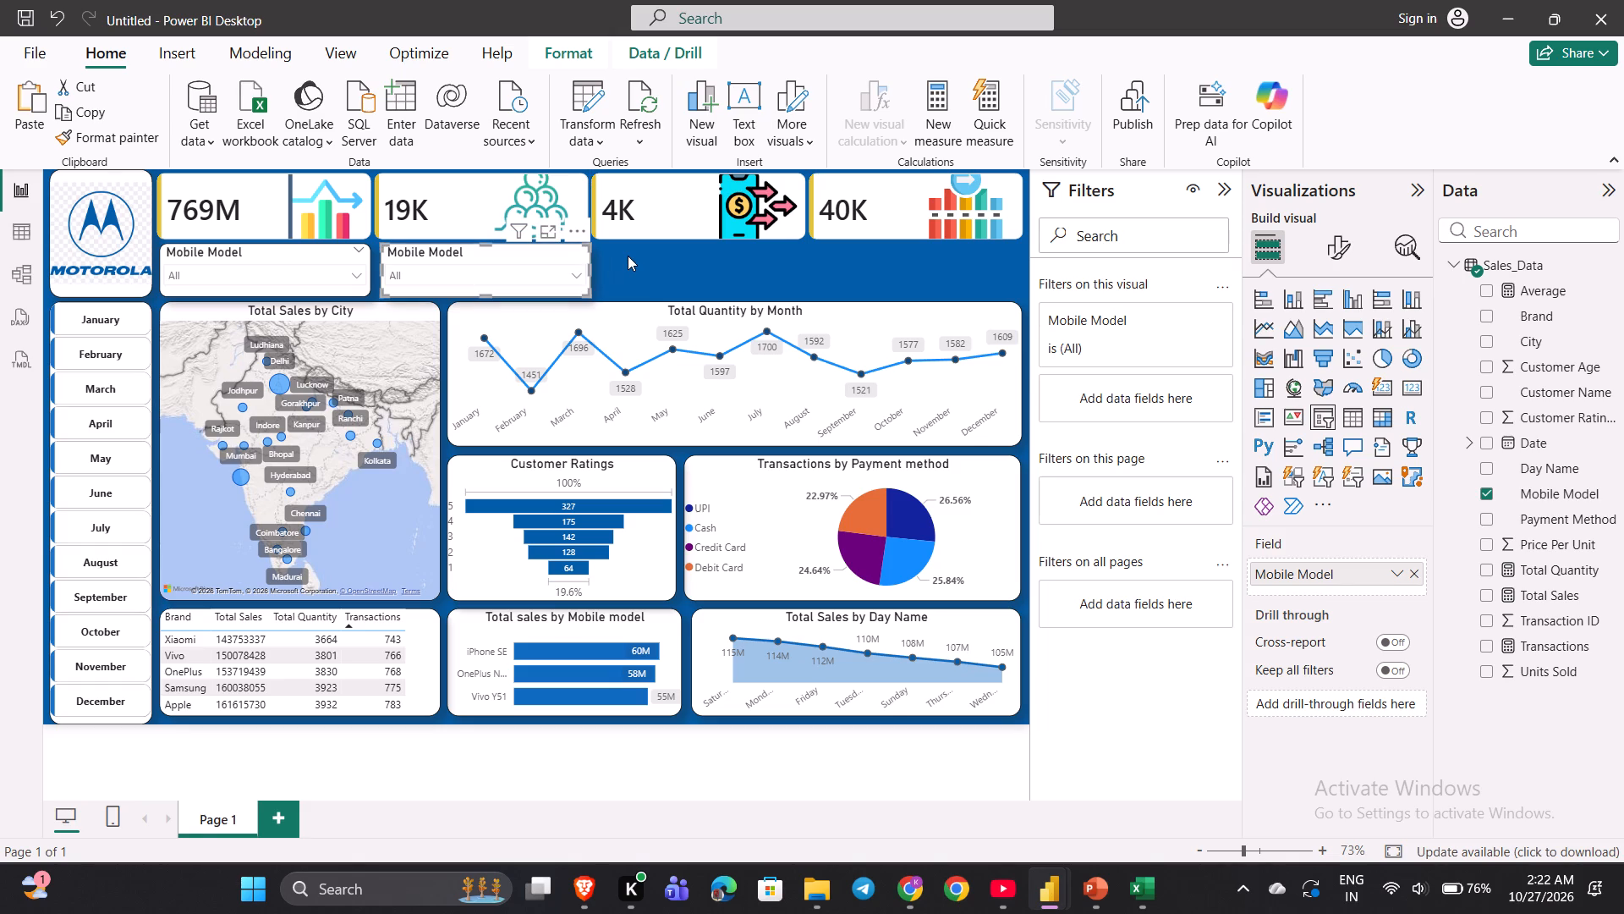
left_click(628, 256)
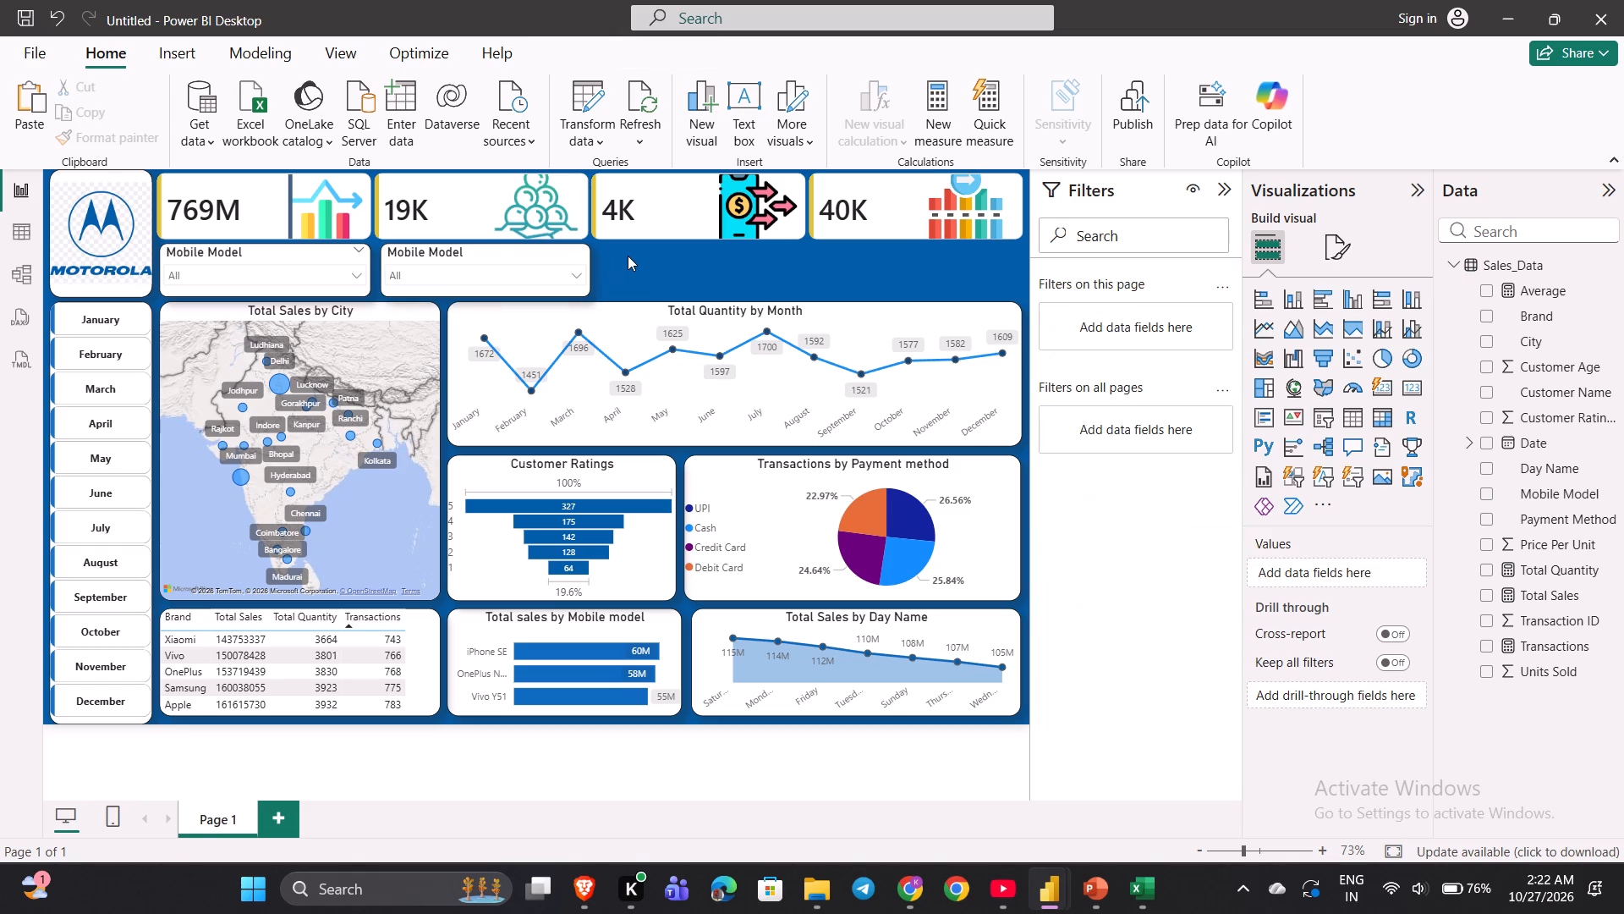
Widen the original Mobile Model slicer slightly, shift the copy right to keep a small gap between them, and deselect.
left_click(305, 257)
left_click(370, 269)
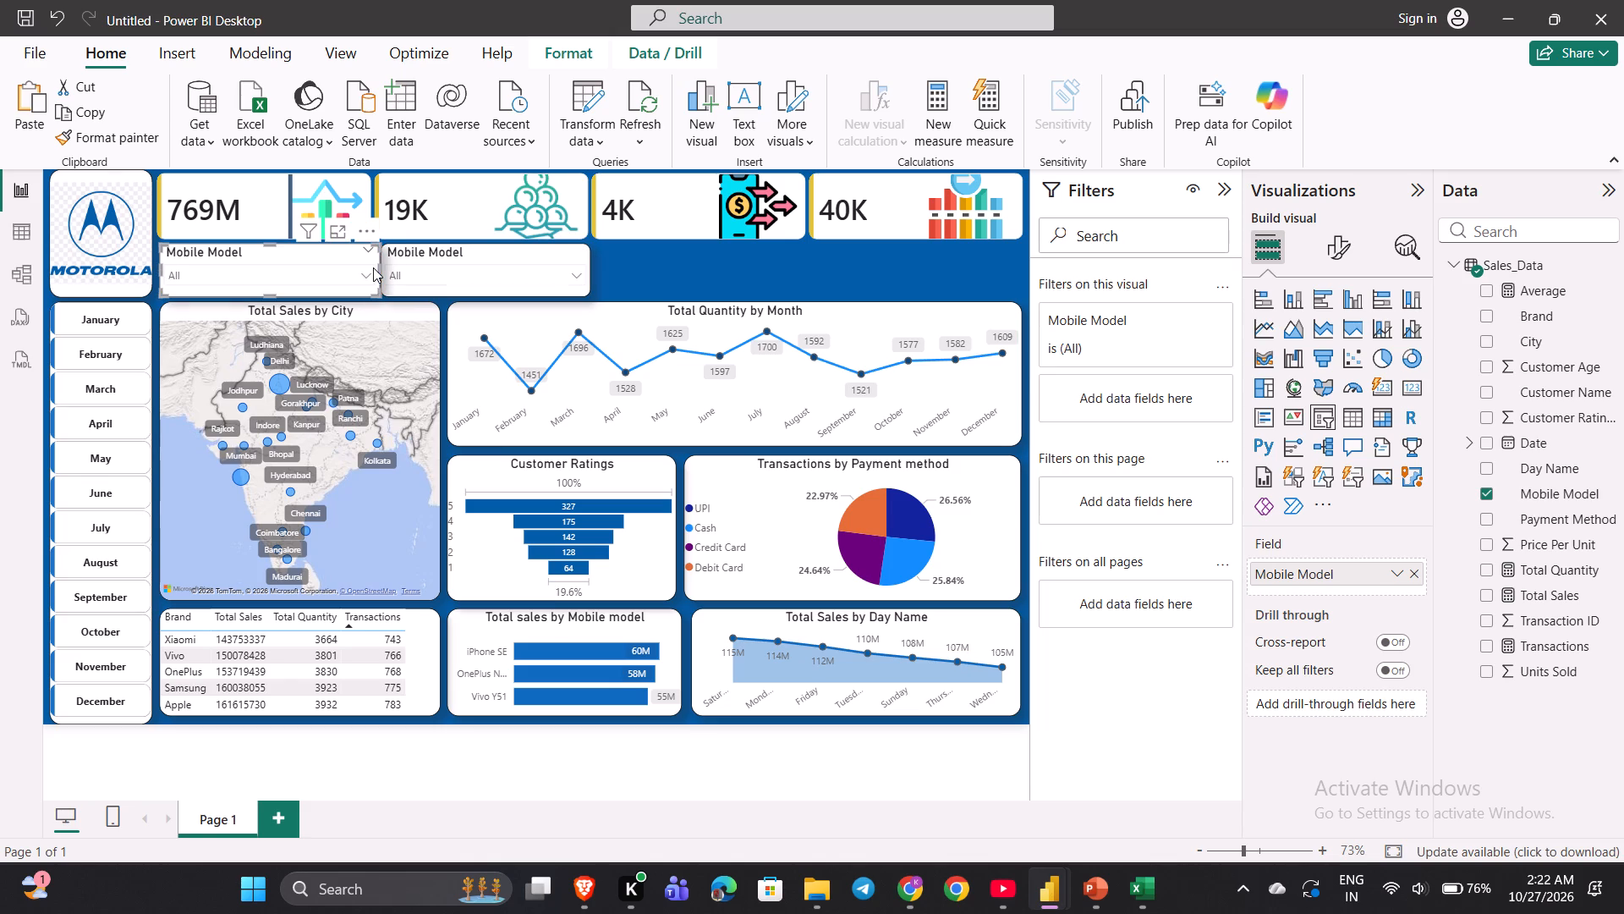
left_click_drag(510, 255, 524, 253)
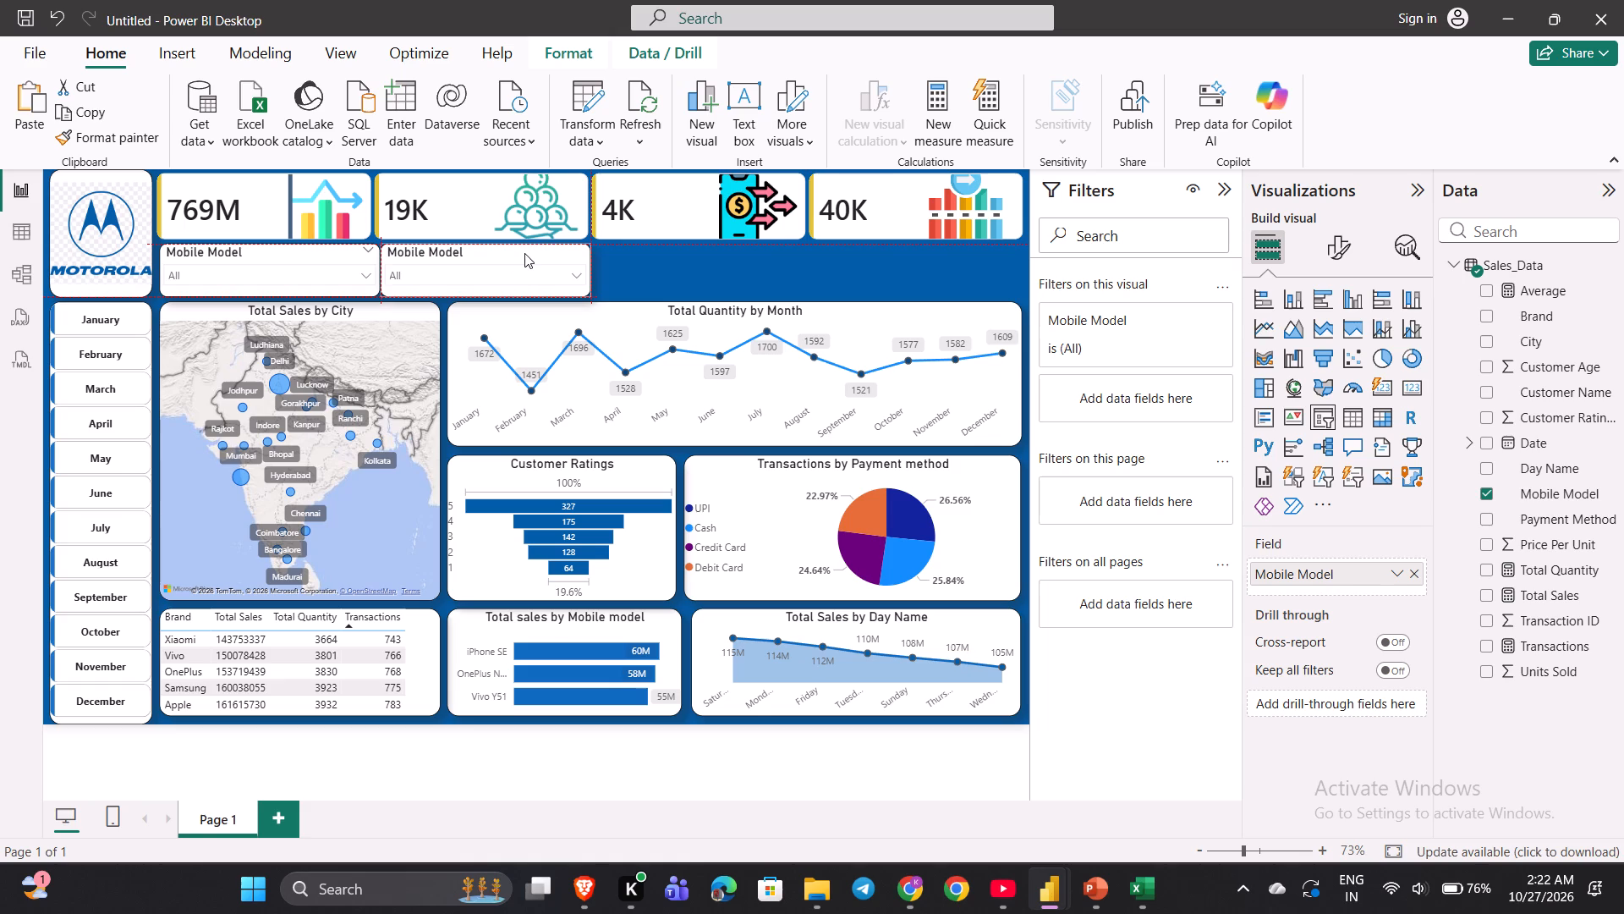
left_click_drag(524, 253, 513, 253)
left_click_drag(513, 253, 519, 253)
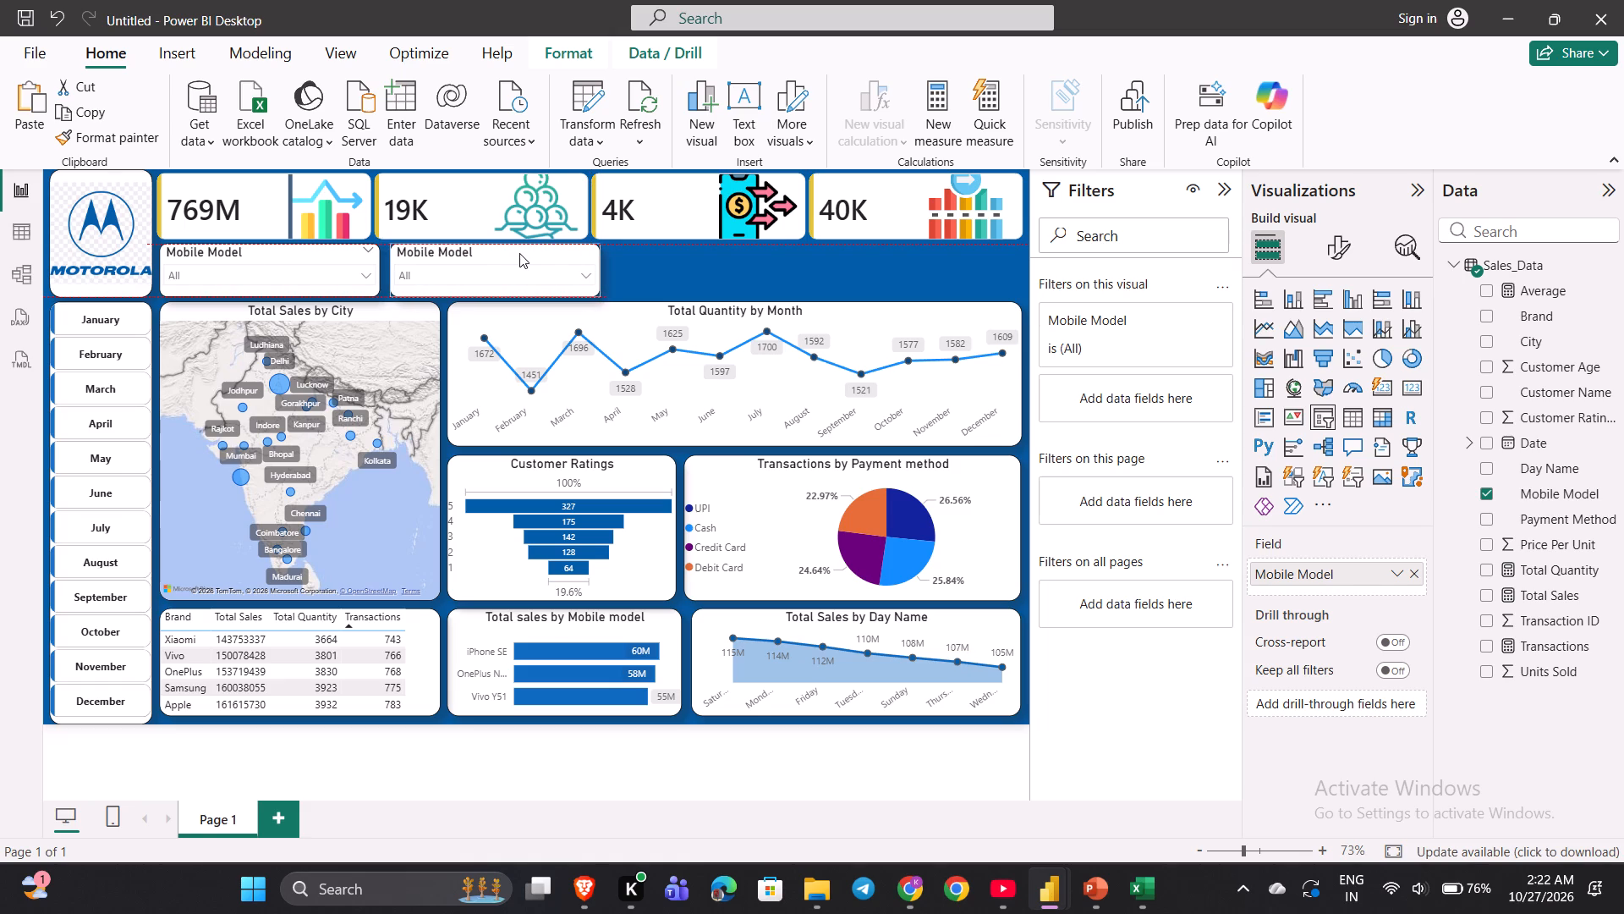
left_click_drag(519, 253, 518, 253)
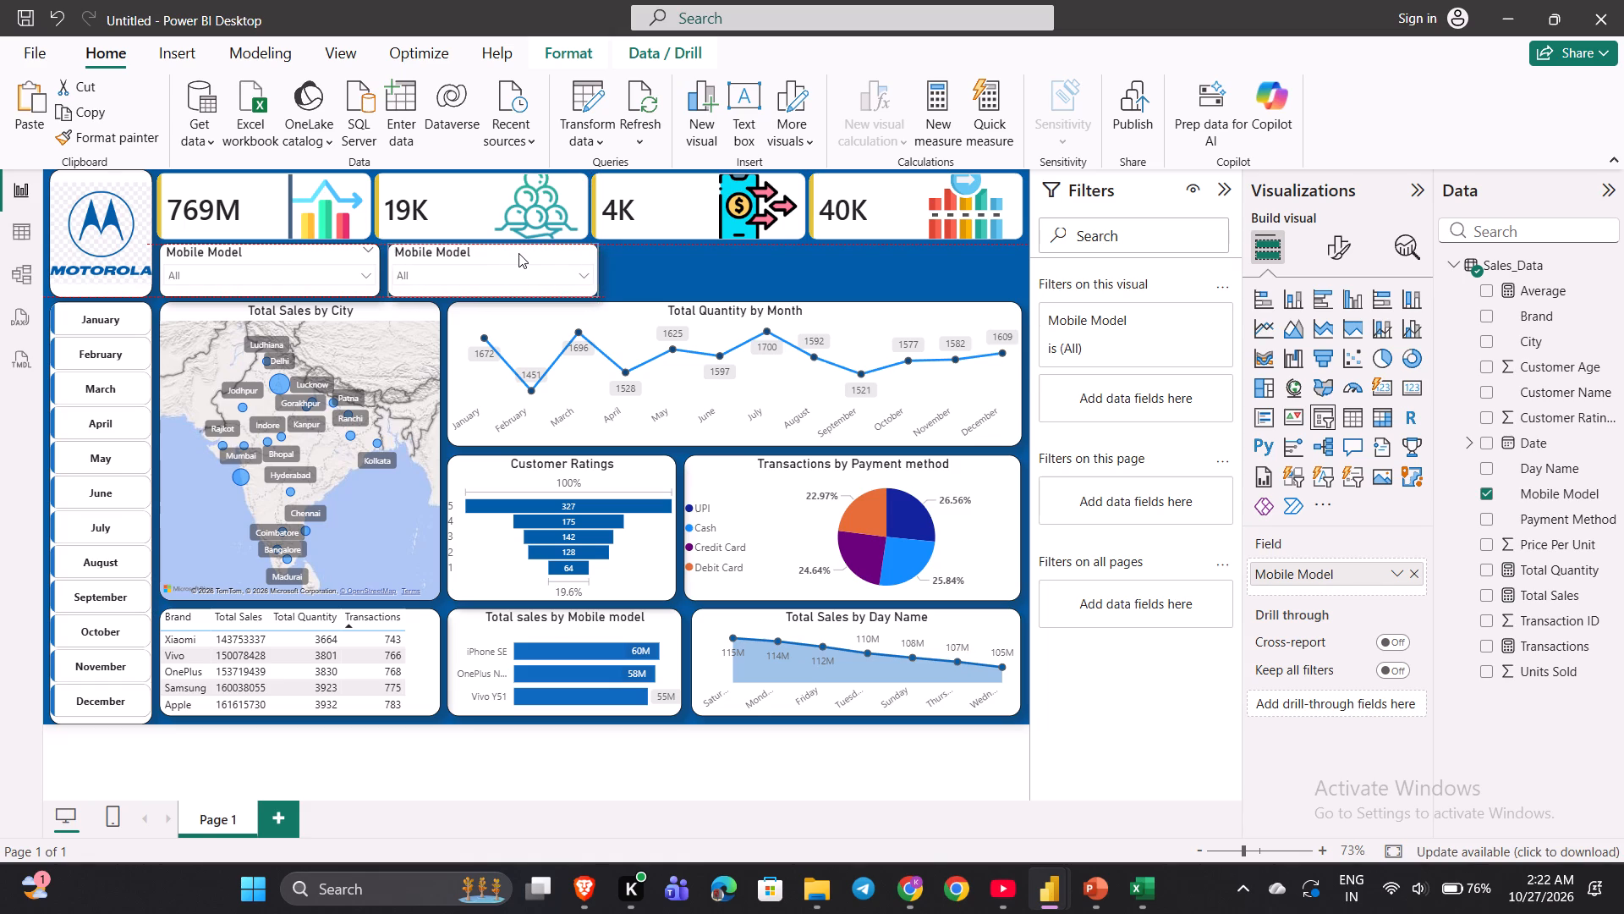
left_click_drag(518, 253, 518, 253)
left_click(655, 277)
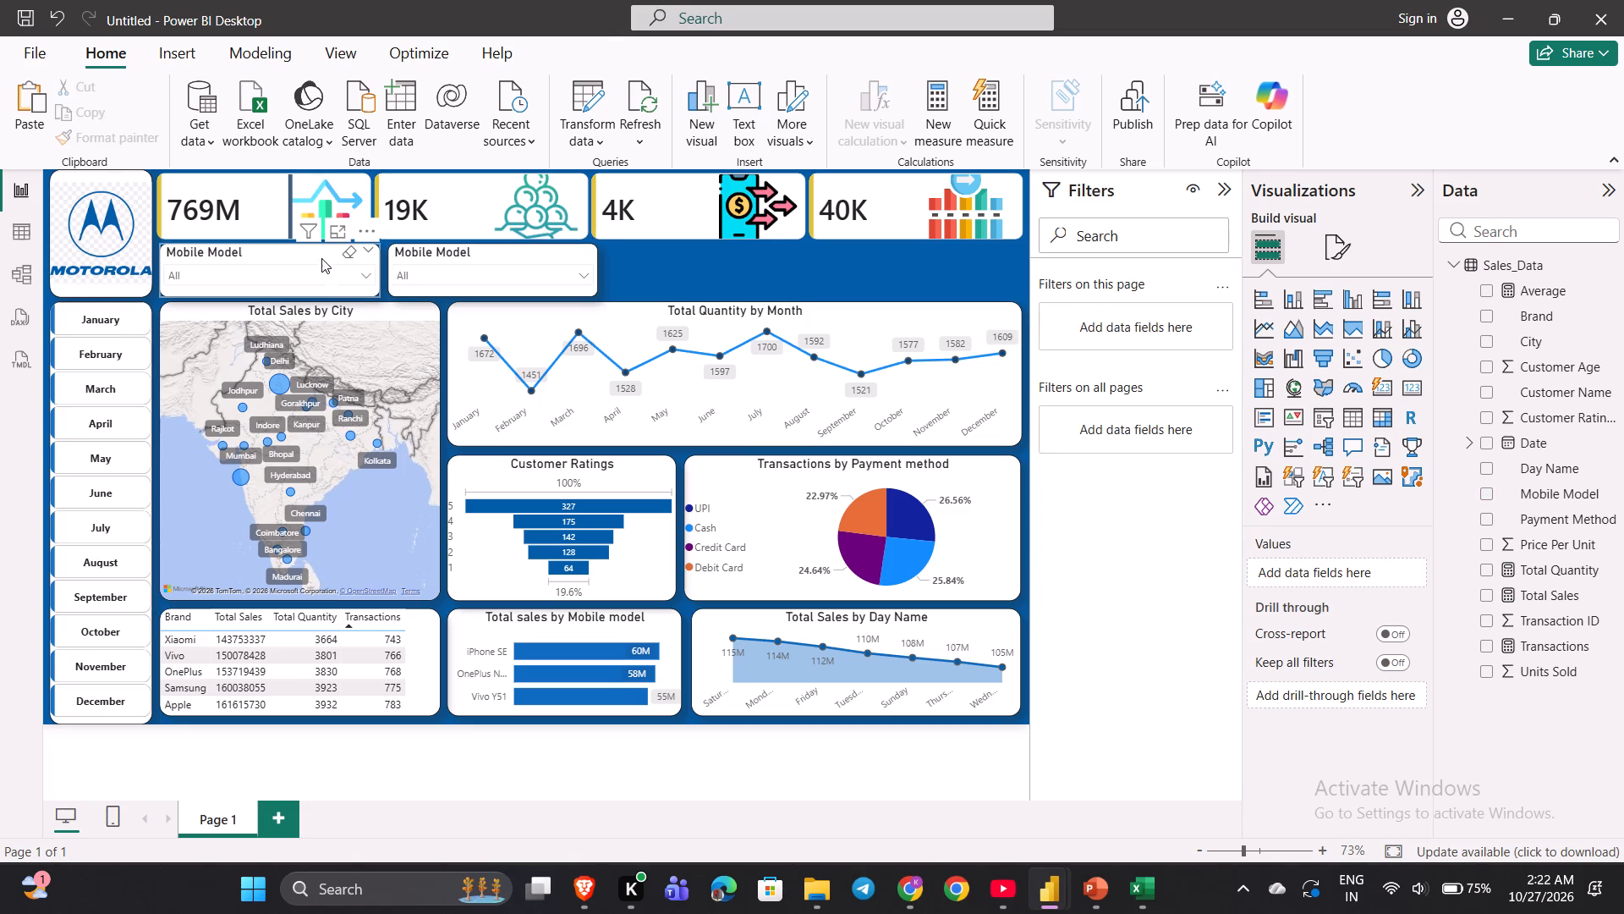
Narrow the original Mobile Model slicer and fine-tune its right edge to line up with the 769M card.
left_click(380, 269)
left_click_drag(380, 269, 369, 269)
left_click(639, 255)
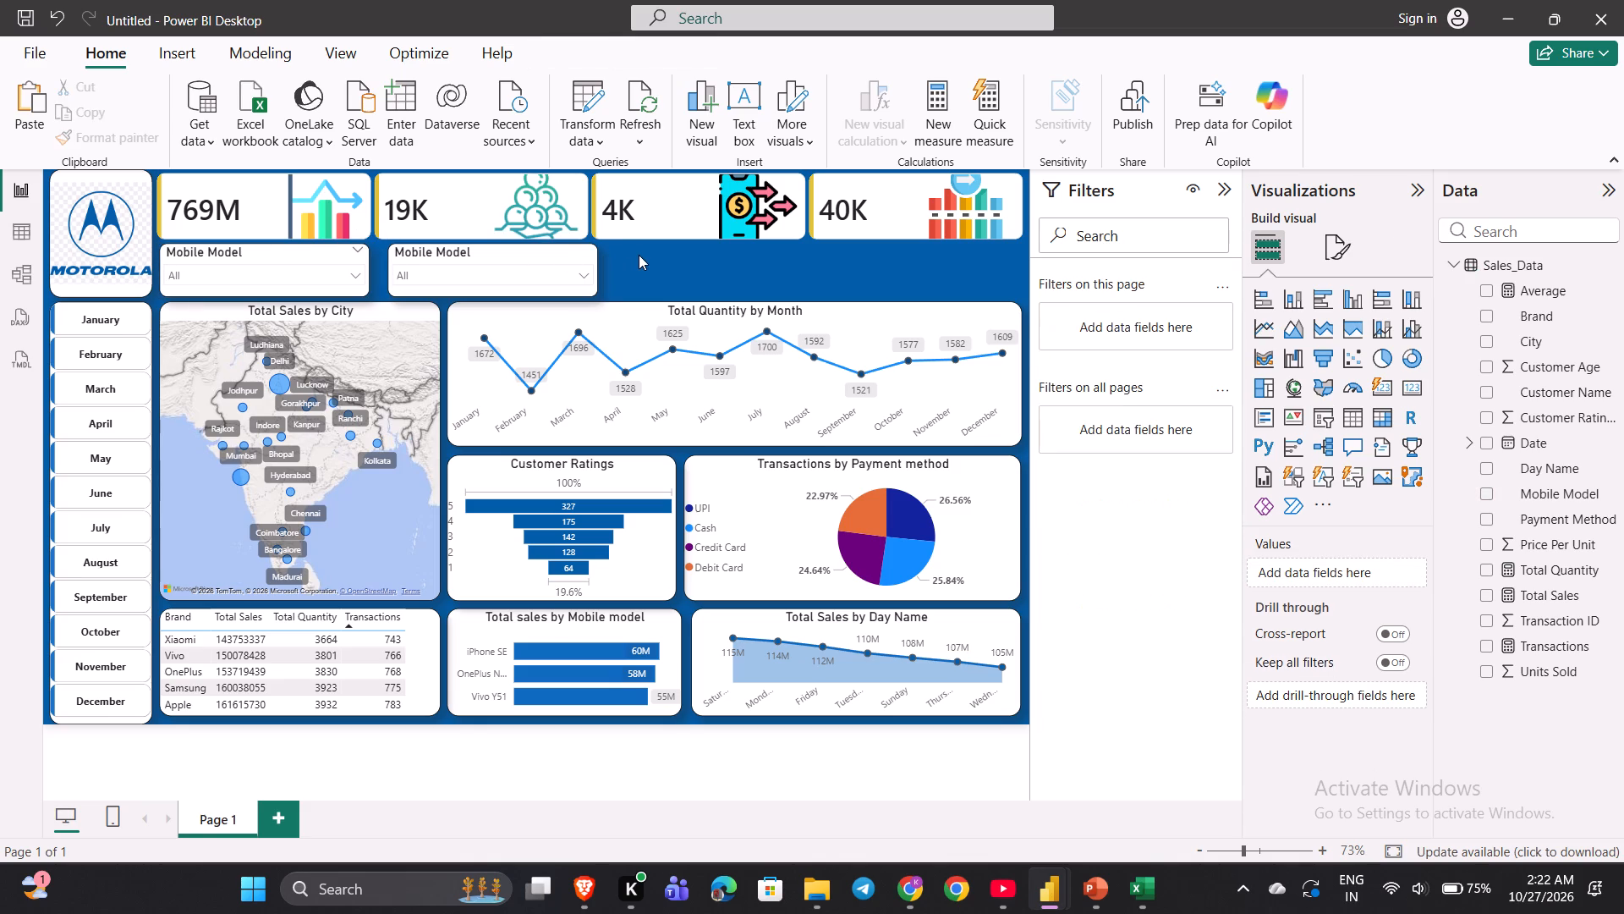
left_click(388, 272)
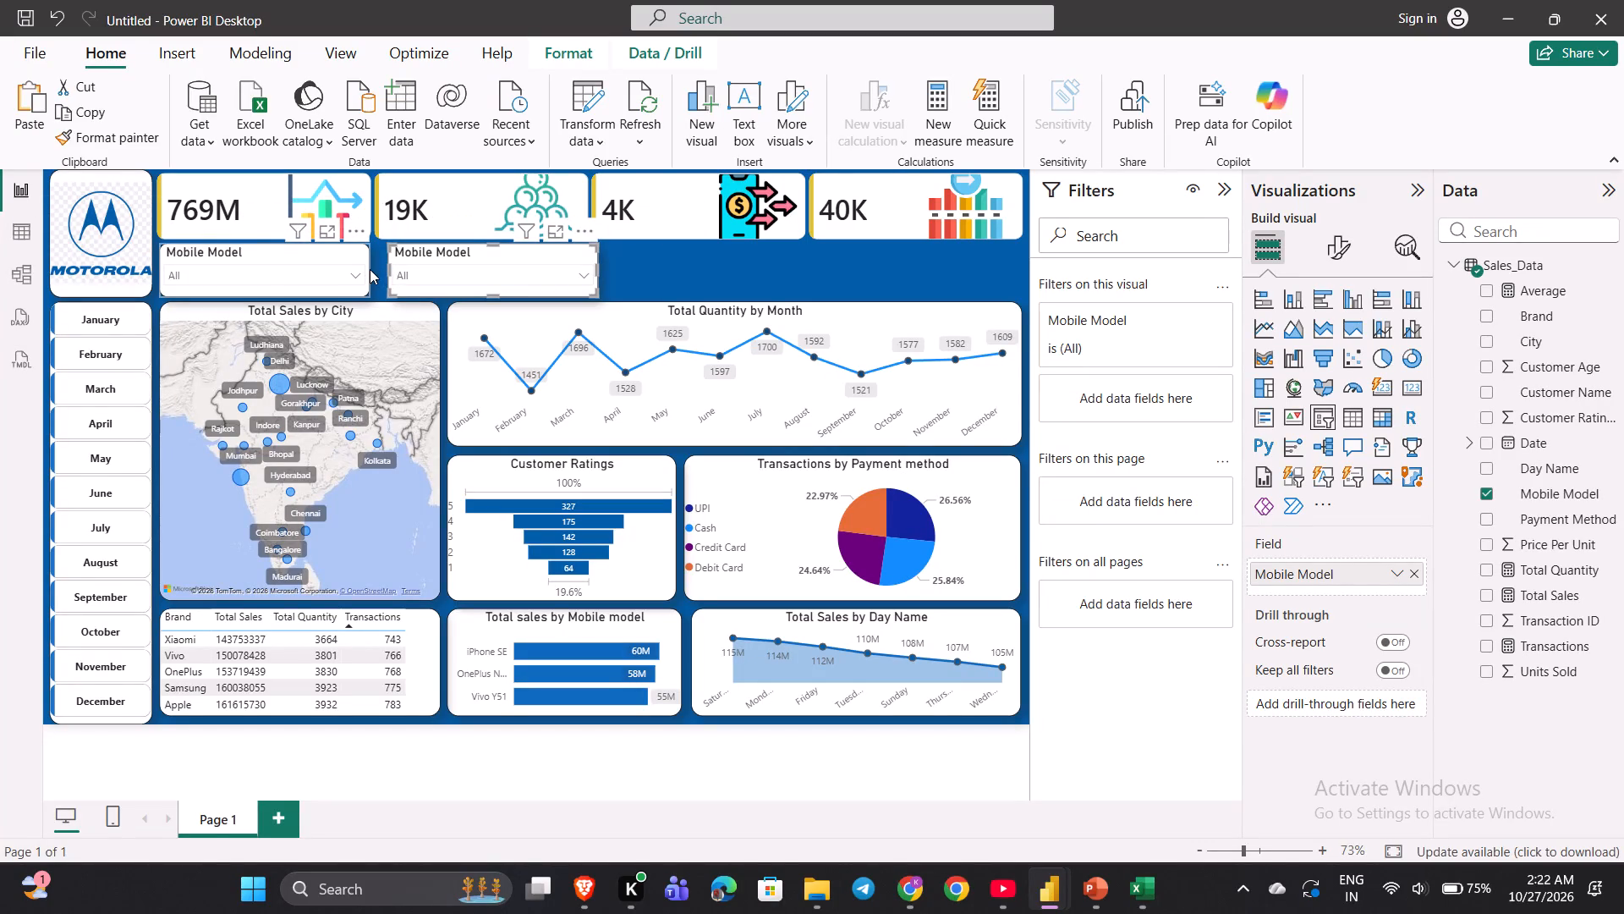
left_click(370, 269)
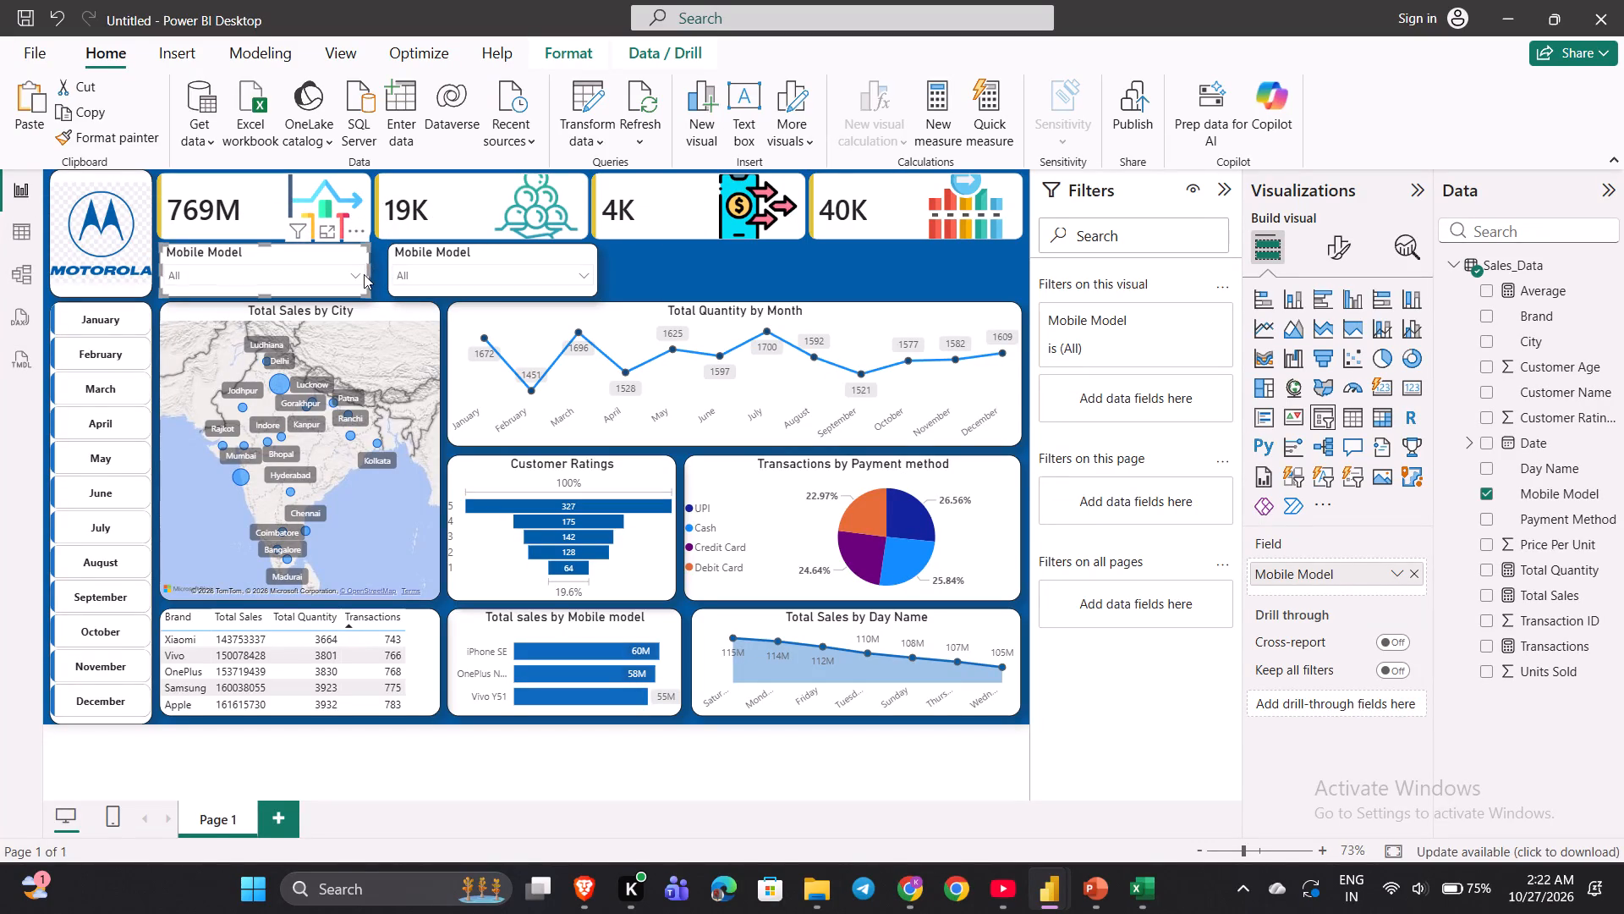
left_click(365, 270)
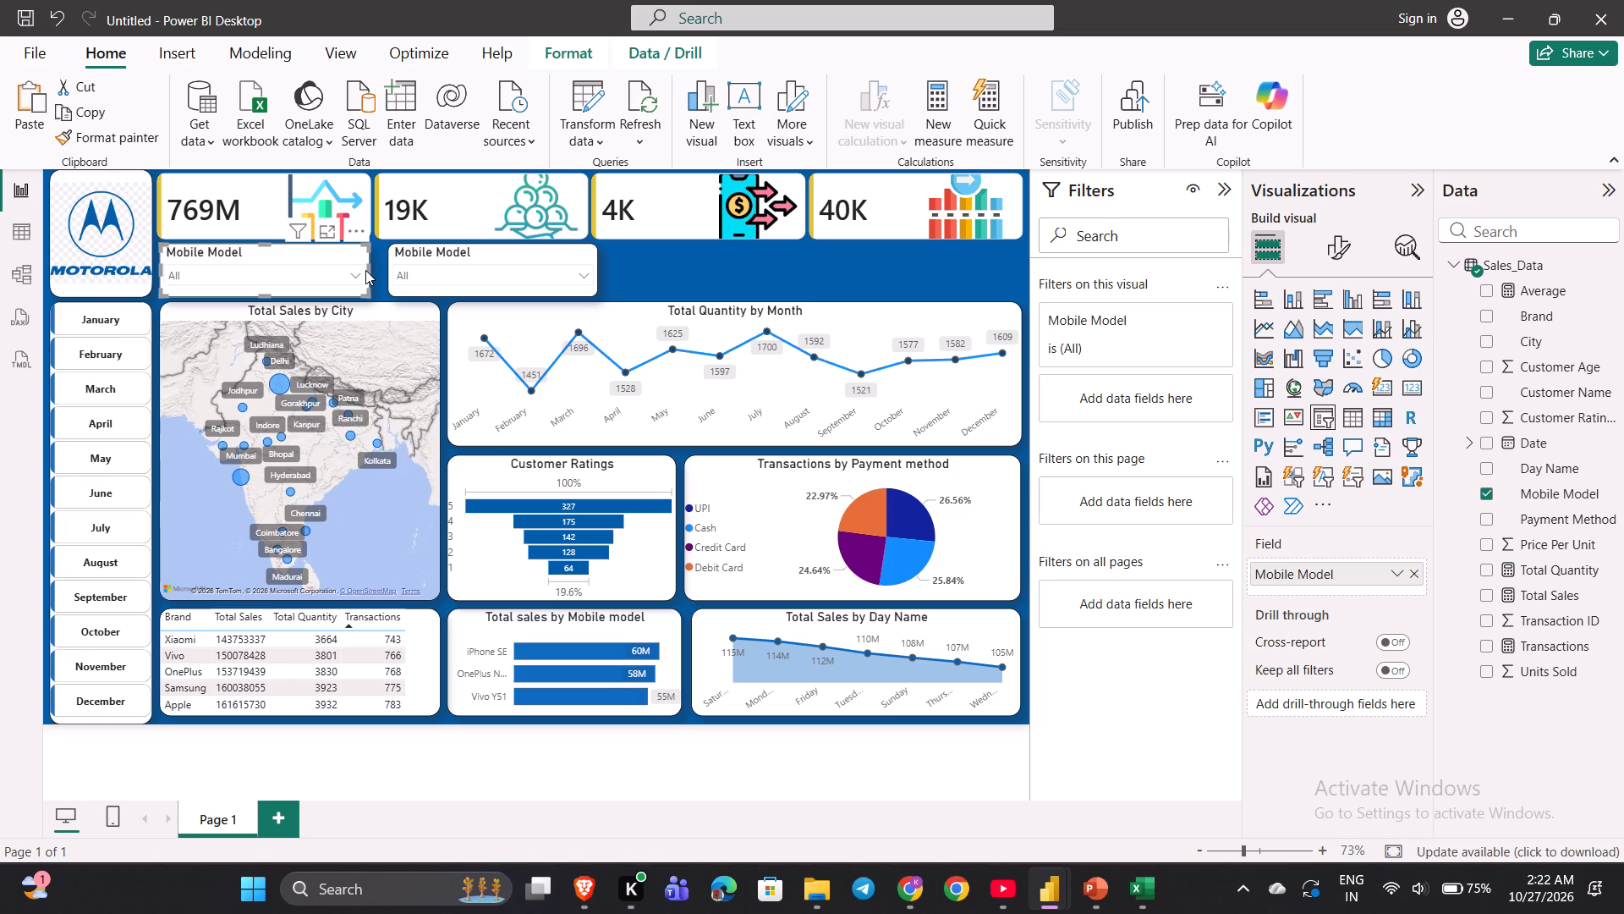
left_click(370, 270)
left_click(370, 270)
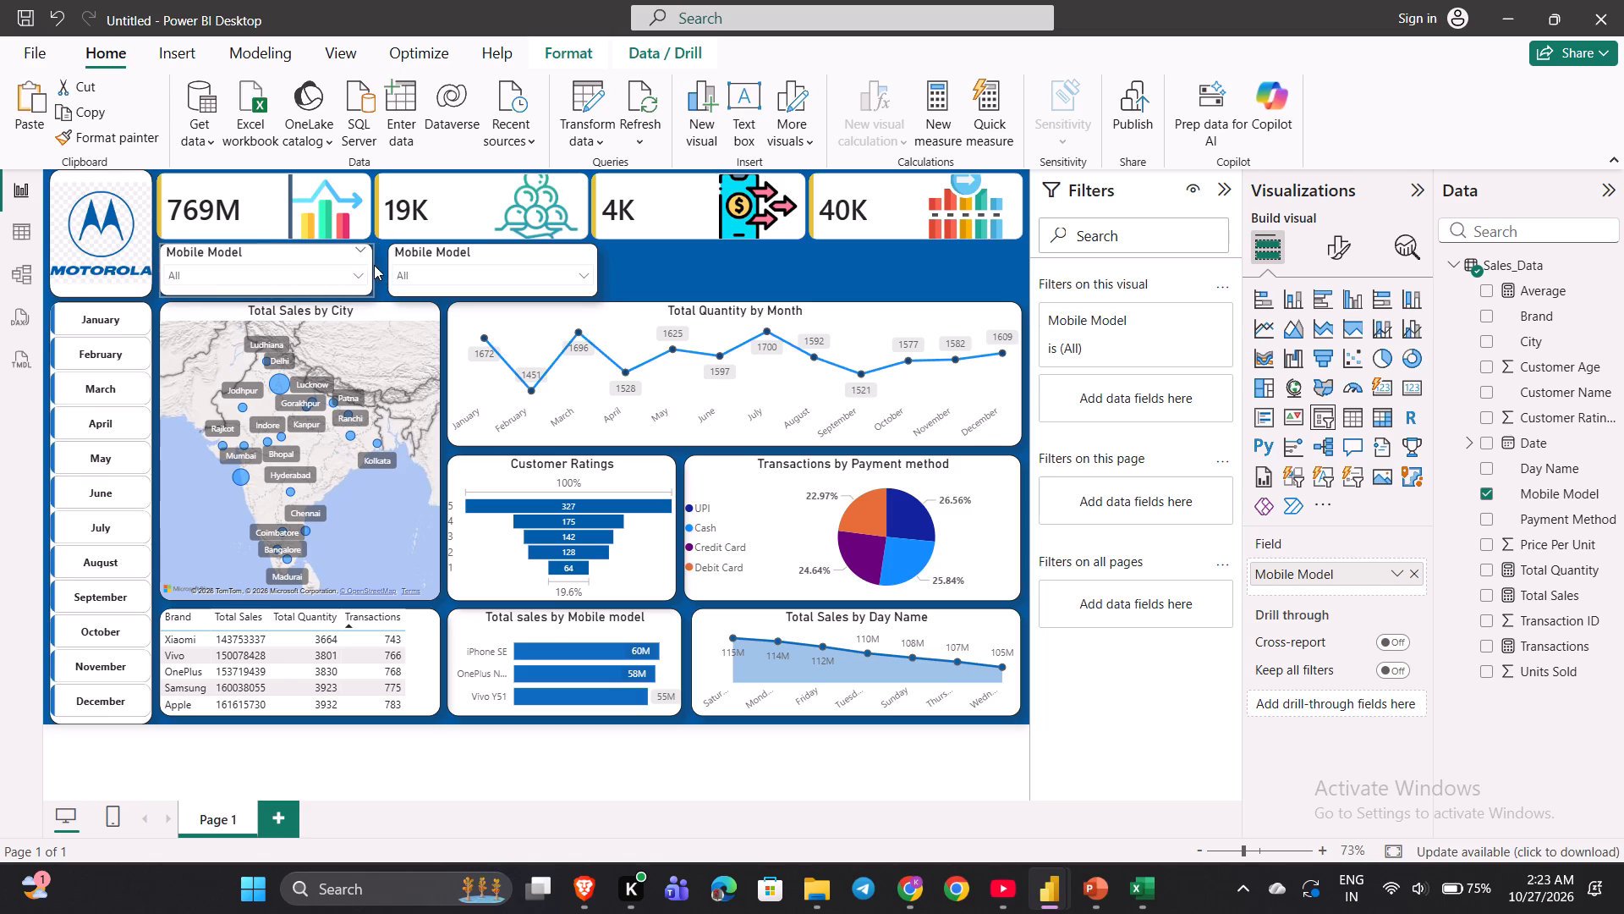
Extend the copied Mobile Model slicer's left edge to line up with the 19K card, keeping a small gap to the original, and deselect it.
left_click(664, 250)
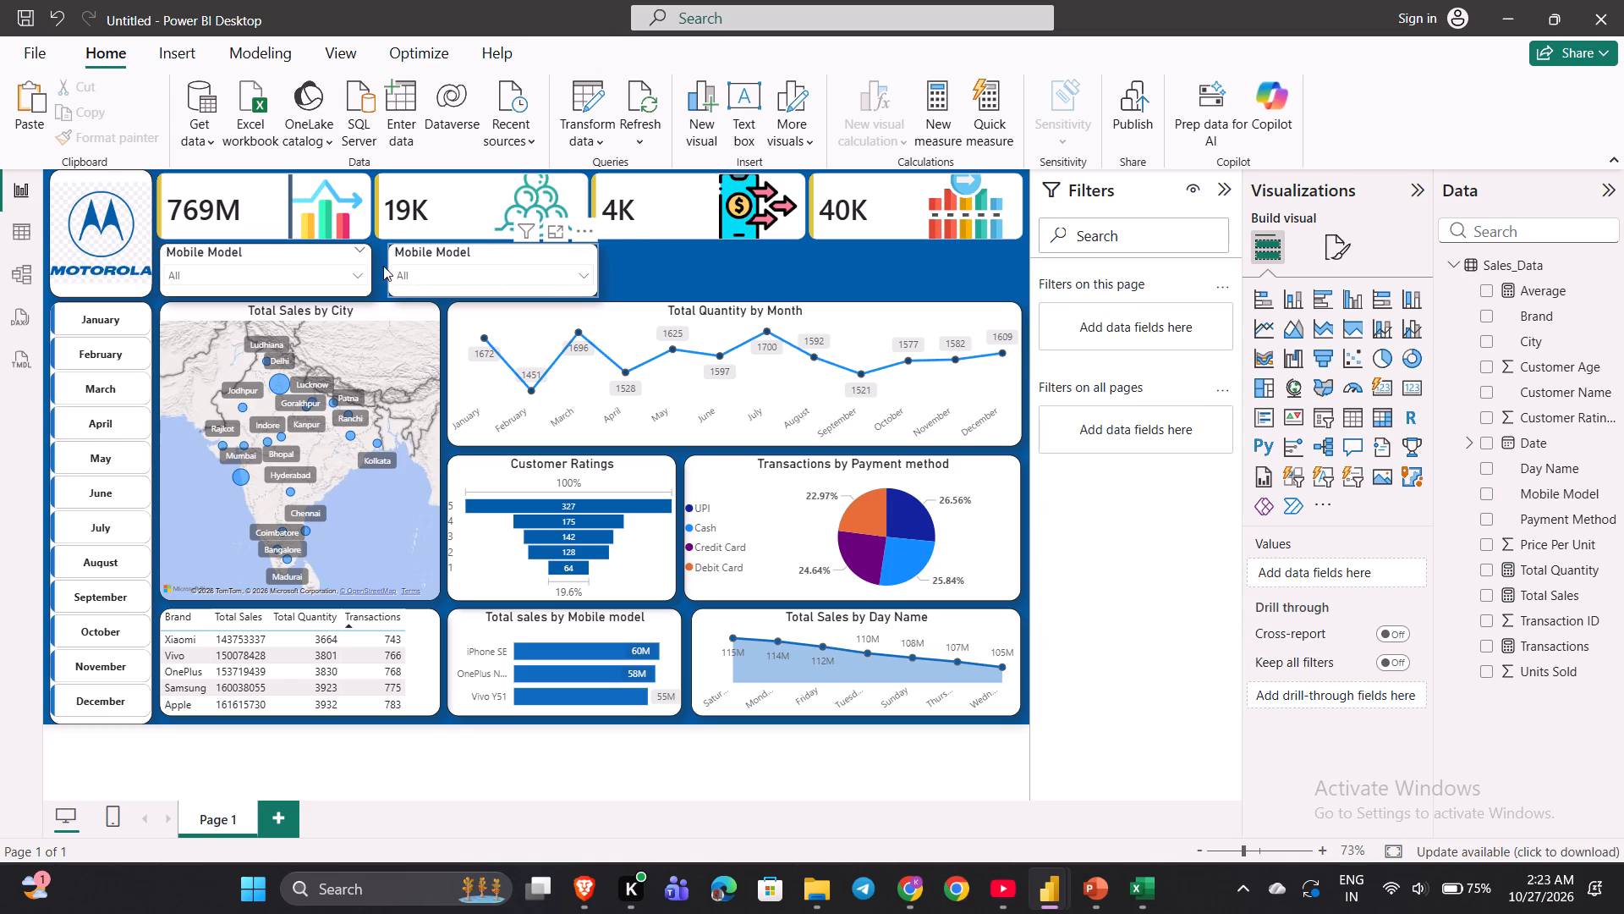
left_click(380, 263)
left_click(389, 267)
left_click_drag(389, 267, 381, 267)
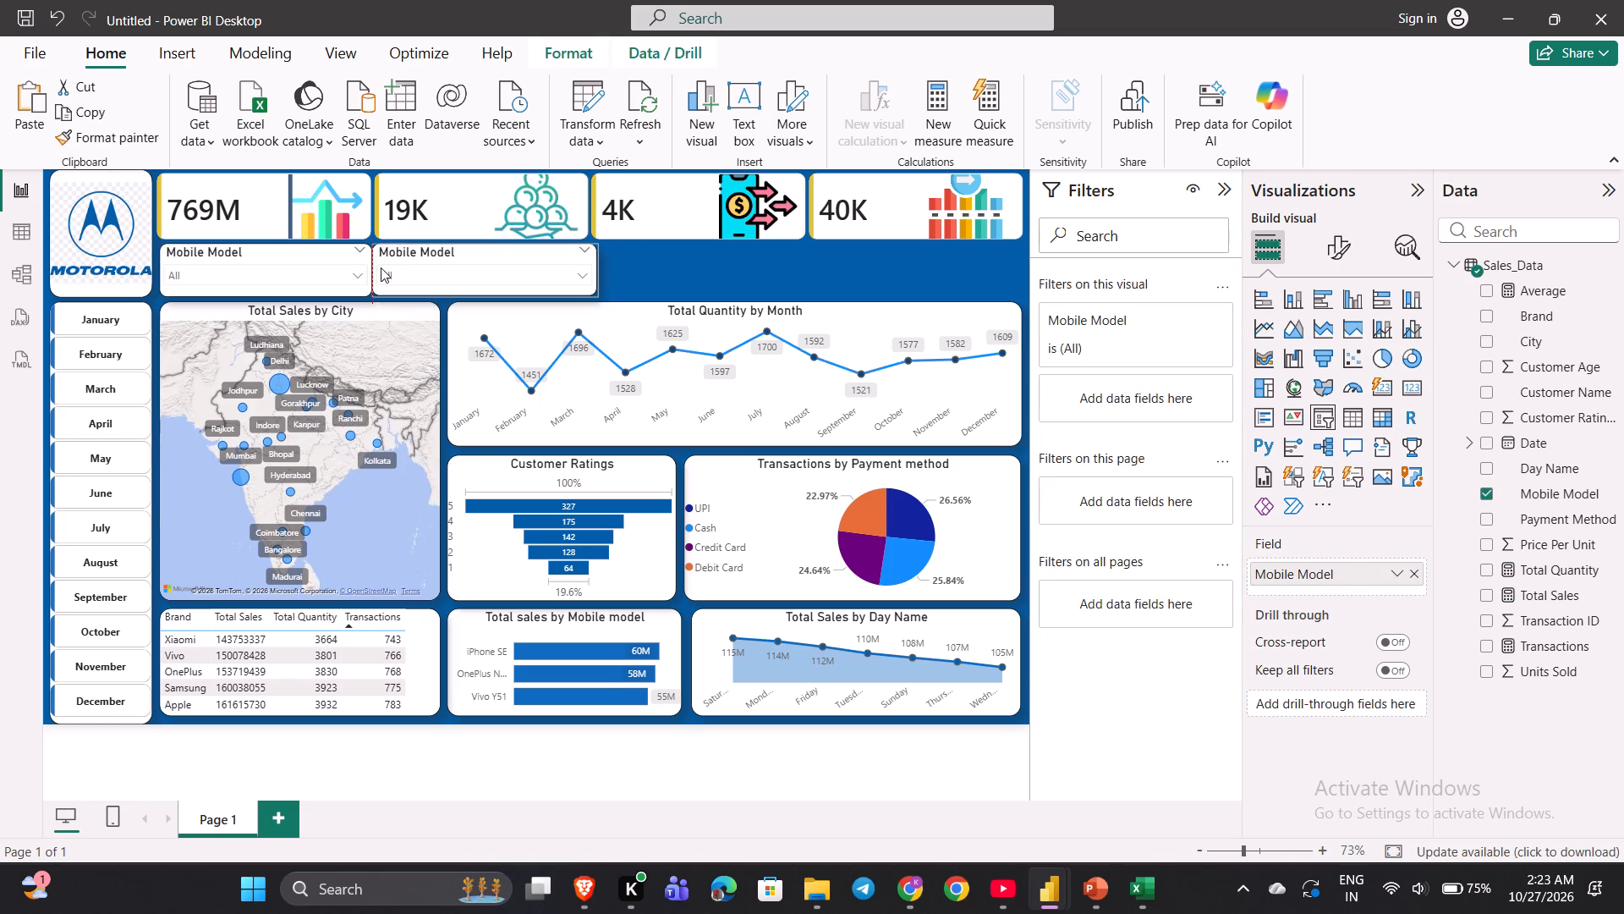
left_click_drag(381, 267, 376, 267)
left_click_drag(376, 267, 385, 267)
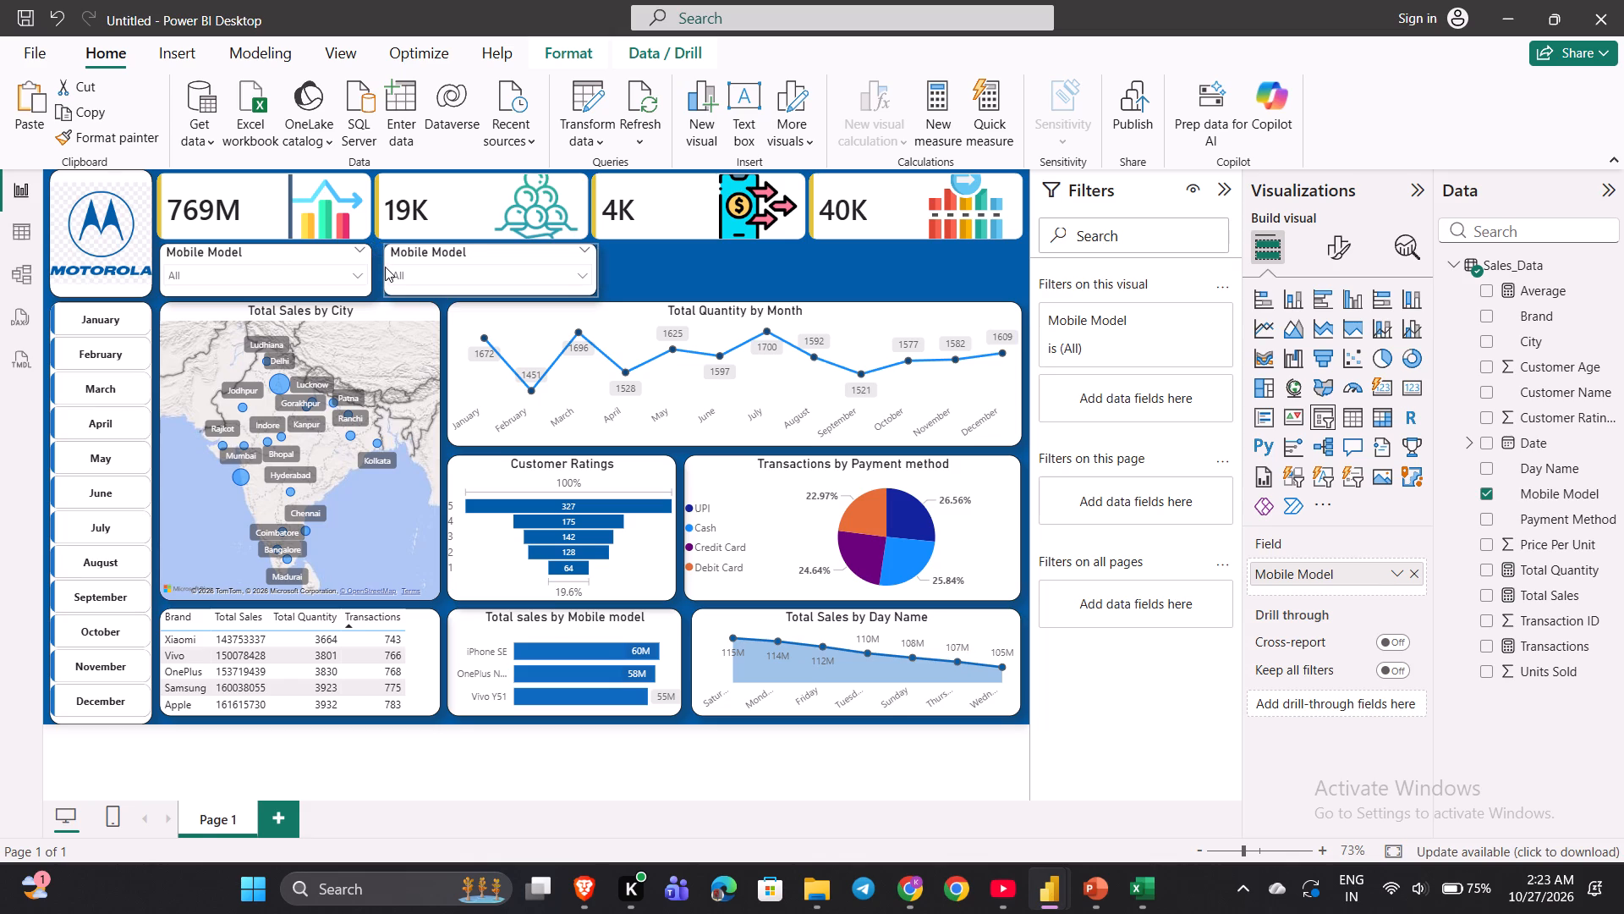
left_click_drag(385, 267, 381, 267)
left_click_drag(381, 267, 382, 267)
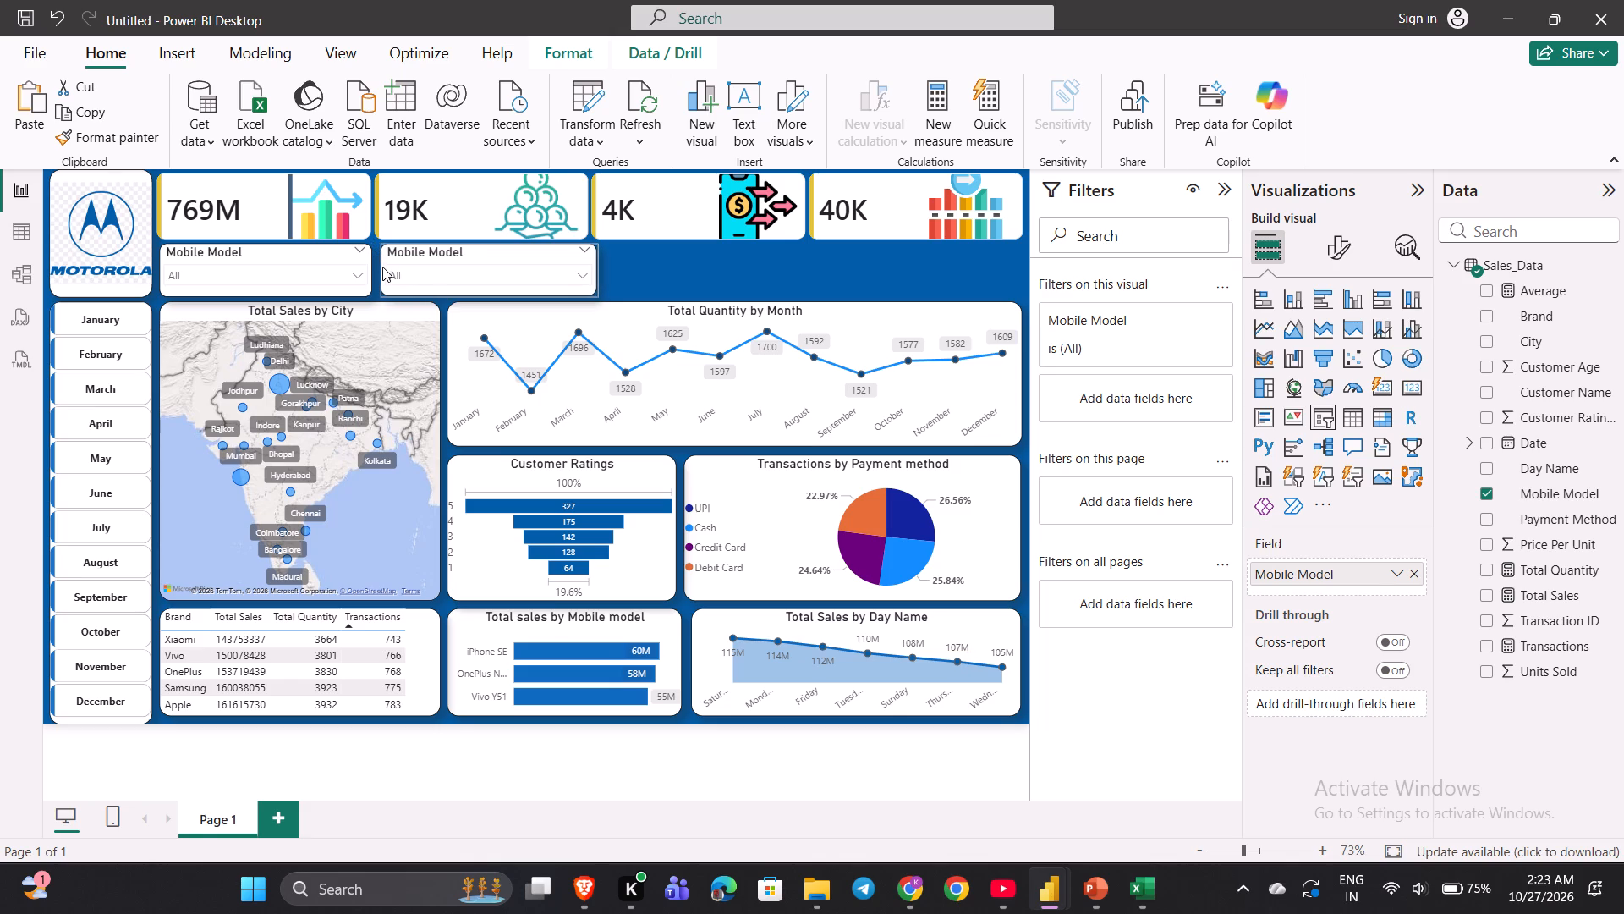
left_click_drag(382, 267, 381, 267)
left_click_drag(381, 267, 381, 266)
left_click(672, 256)
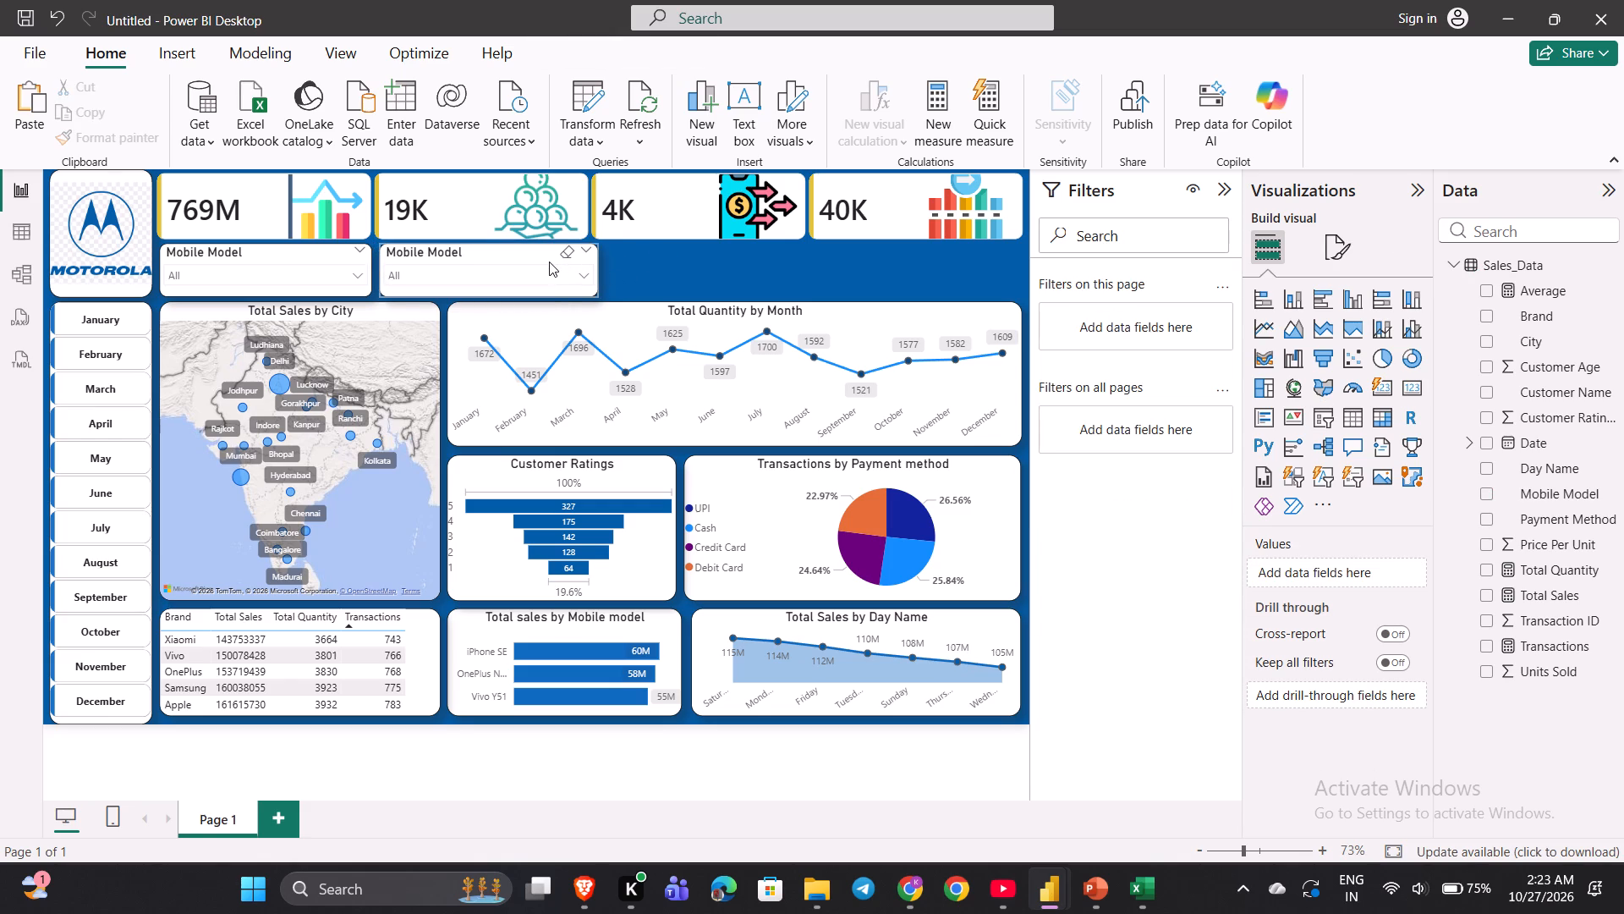
Narrow the copied Mobile Model slicer from its right edge so it ends just inside the 19K card, and deselect it.
left_click(596, 268)
left_click_drag(596, 268, 583, 268)
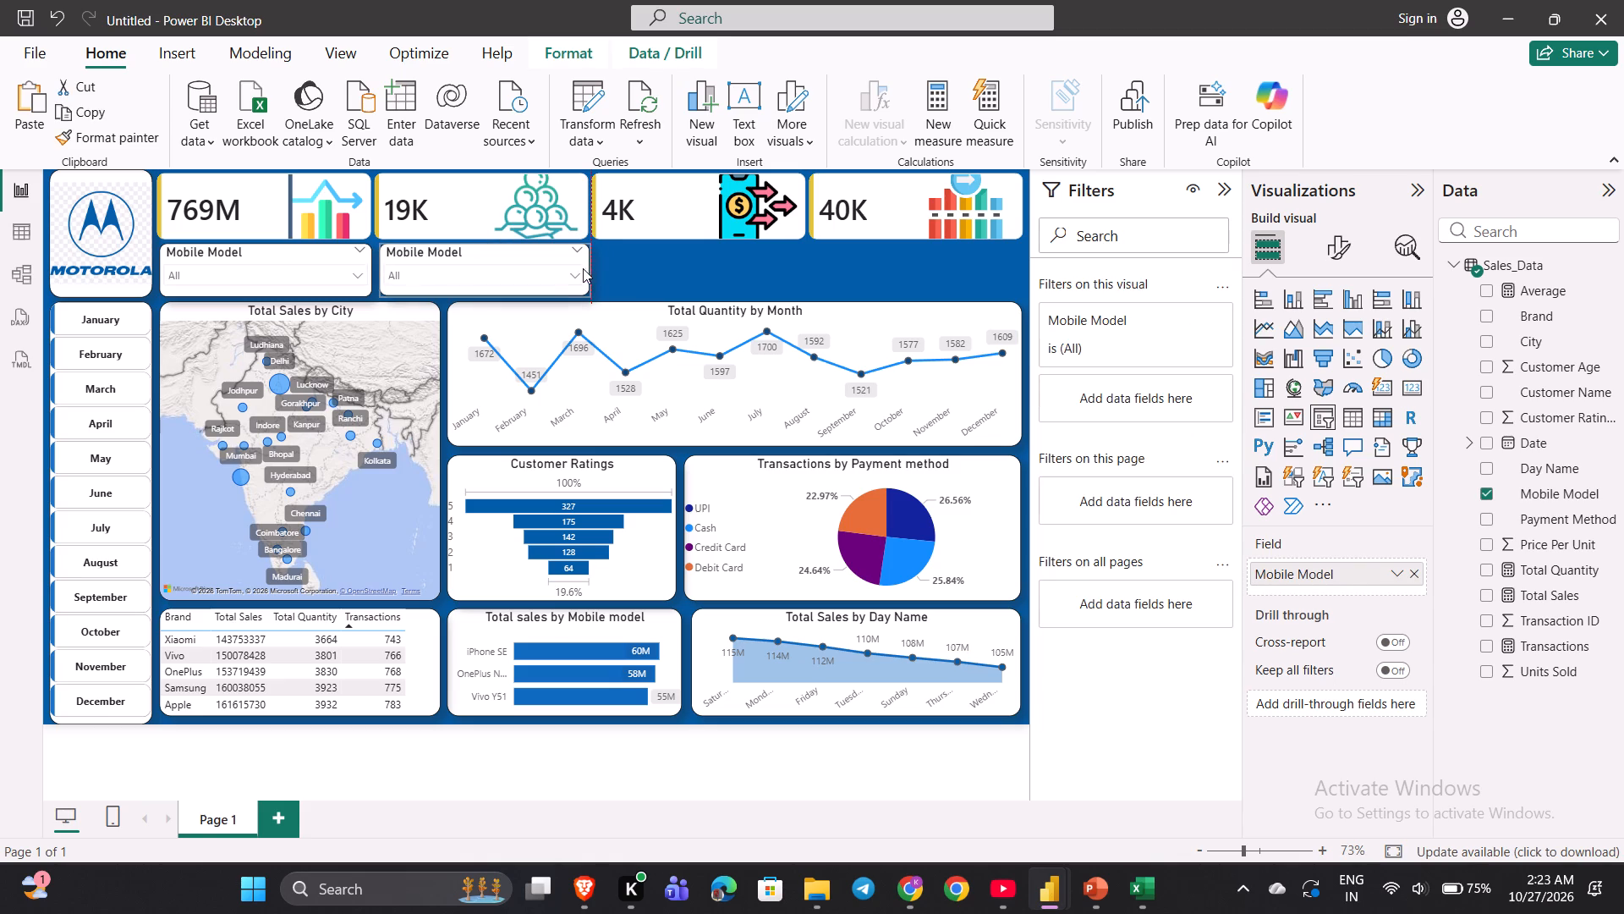
left_click_drag(583, 268, 588, 268)
left_click_drag(588, 268, 586, 267)
left_click_drag(586, 267, 582, 267)
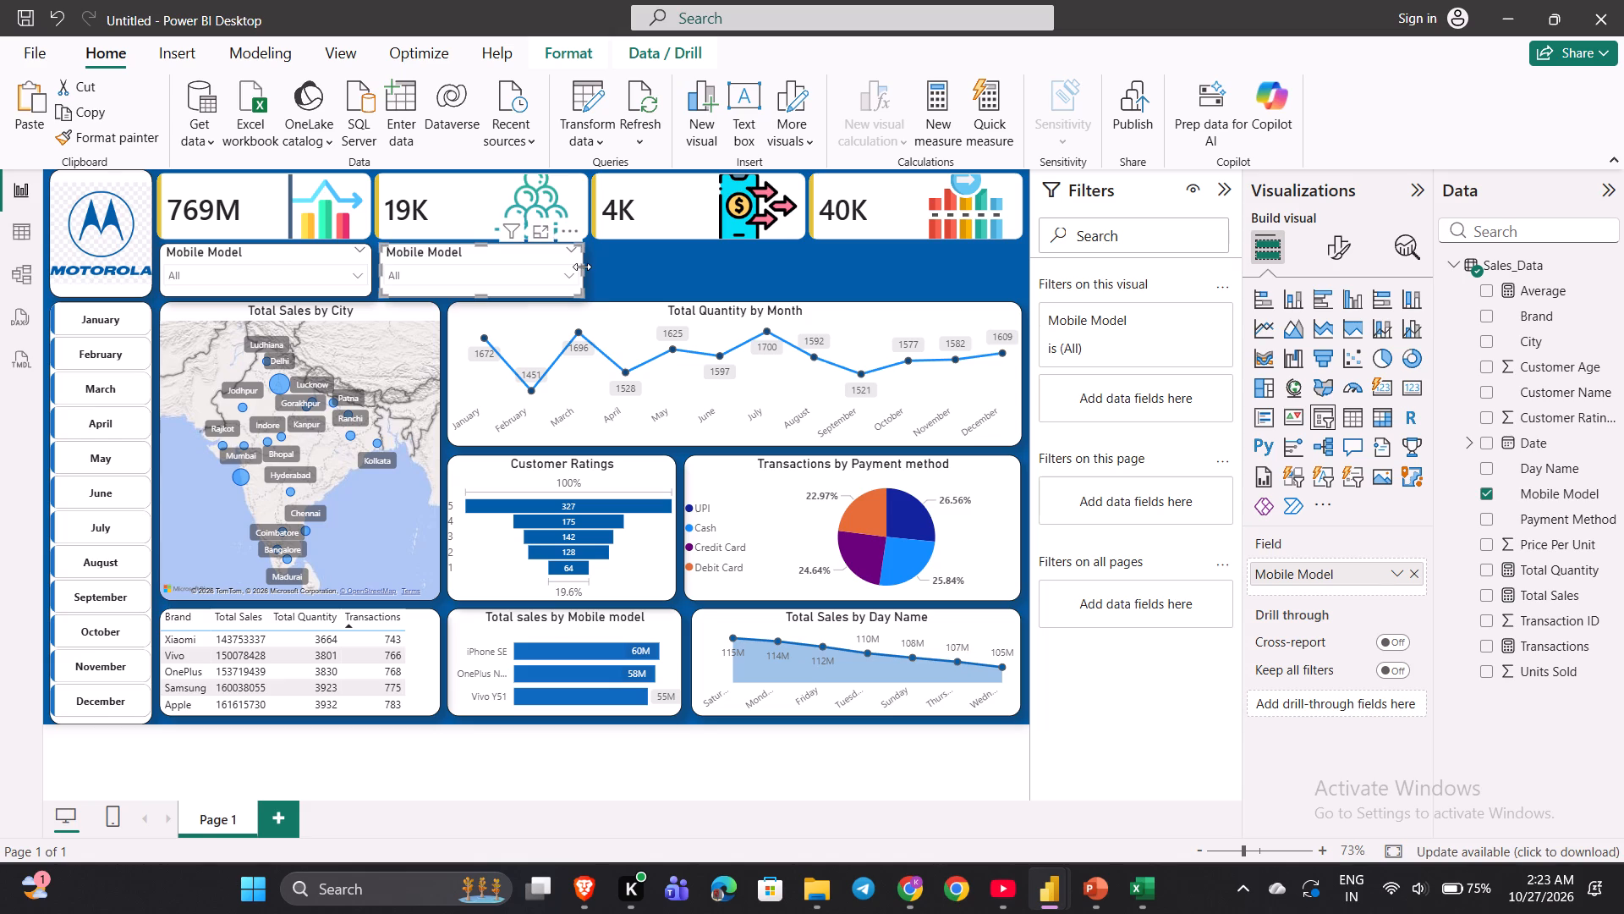
left_click(651, 280)
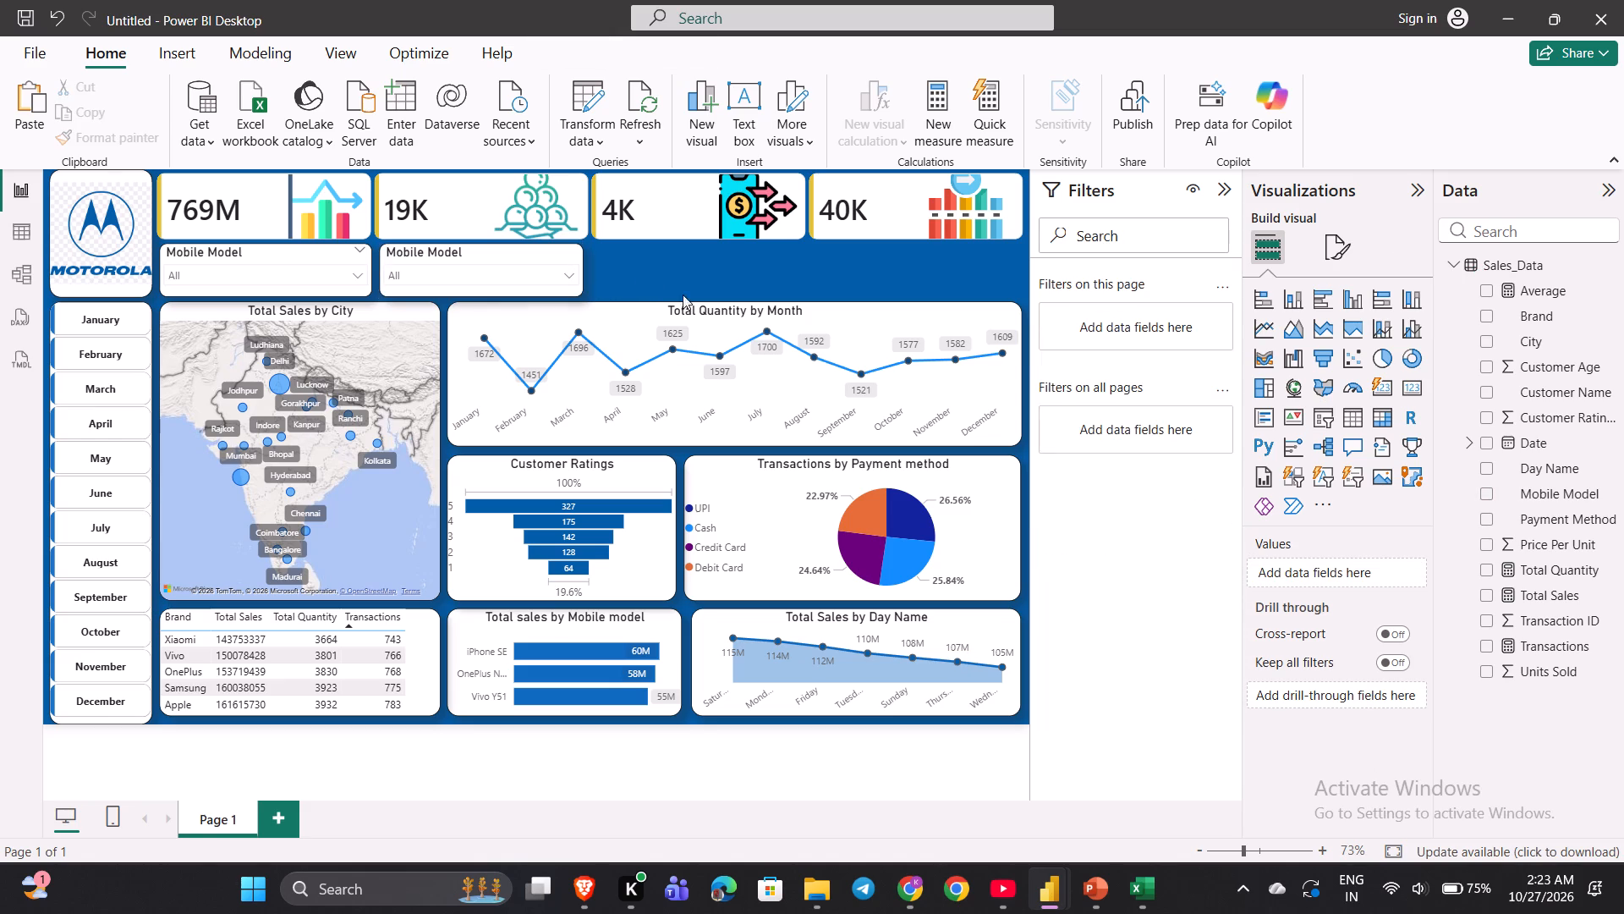
Duplicate the slicer beneath the 19K card and place the copy beneath the 4K card, level with the other slicers.
left_click(518, 252)
key("ctrl+c")
key("ctrl+v")
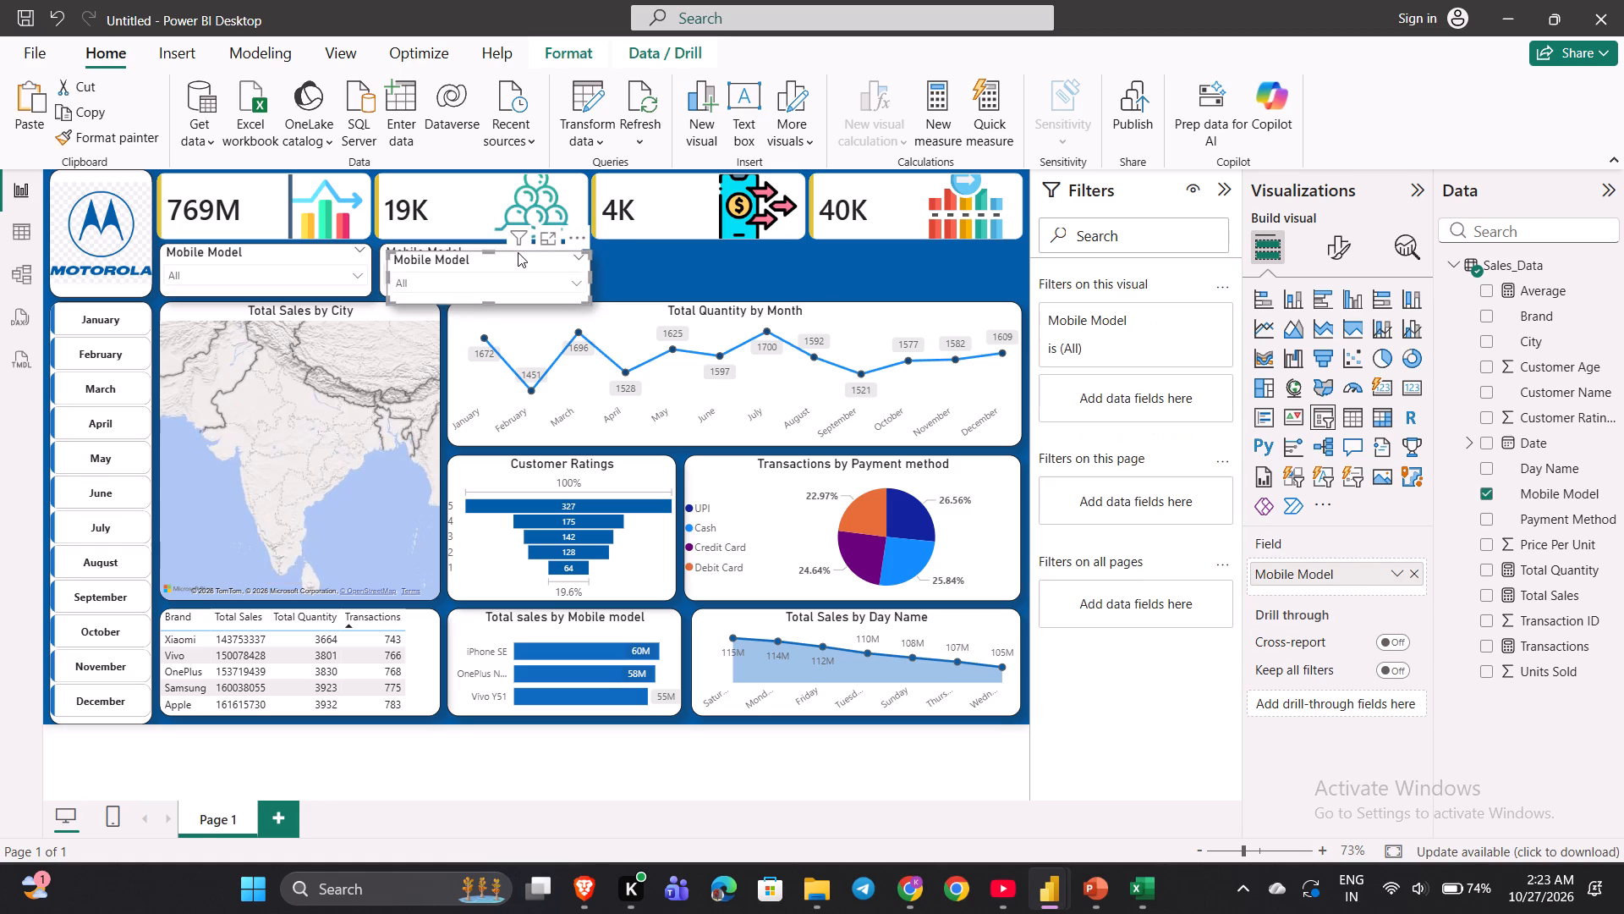
left_click_drag(518, 252, 715, 234)
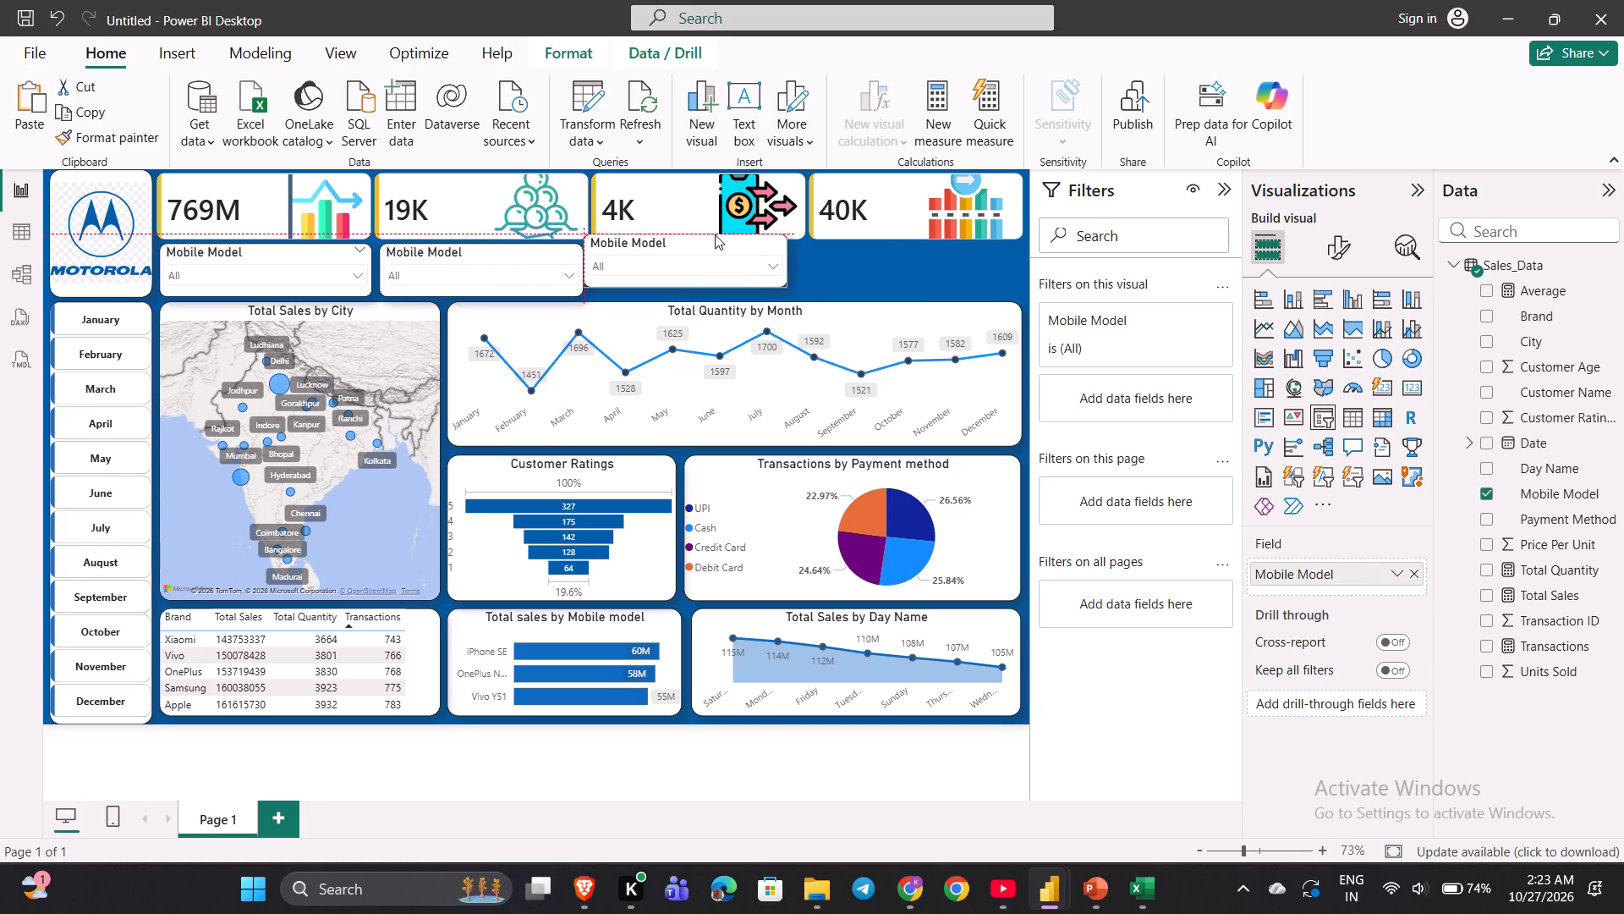
left_click_drag(715, 234, 723, 245)
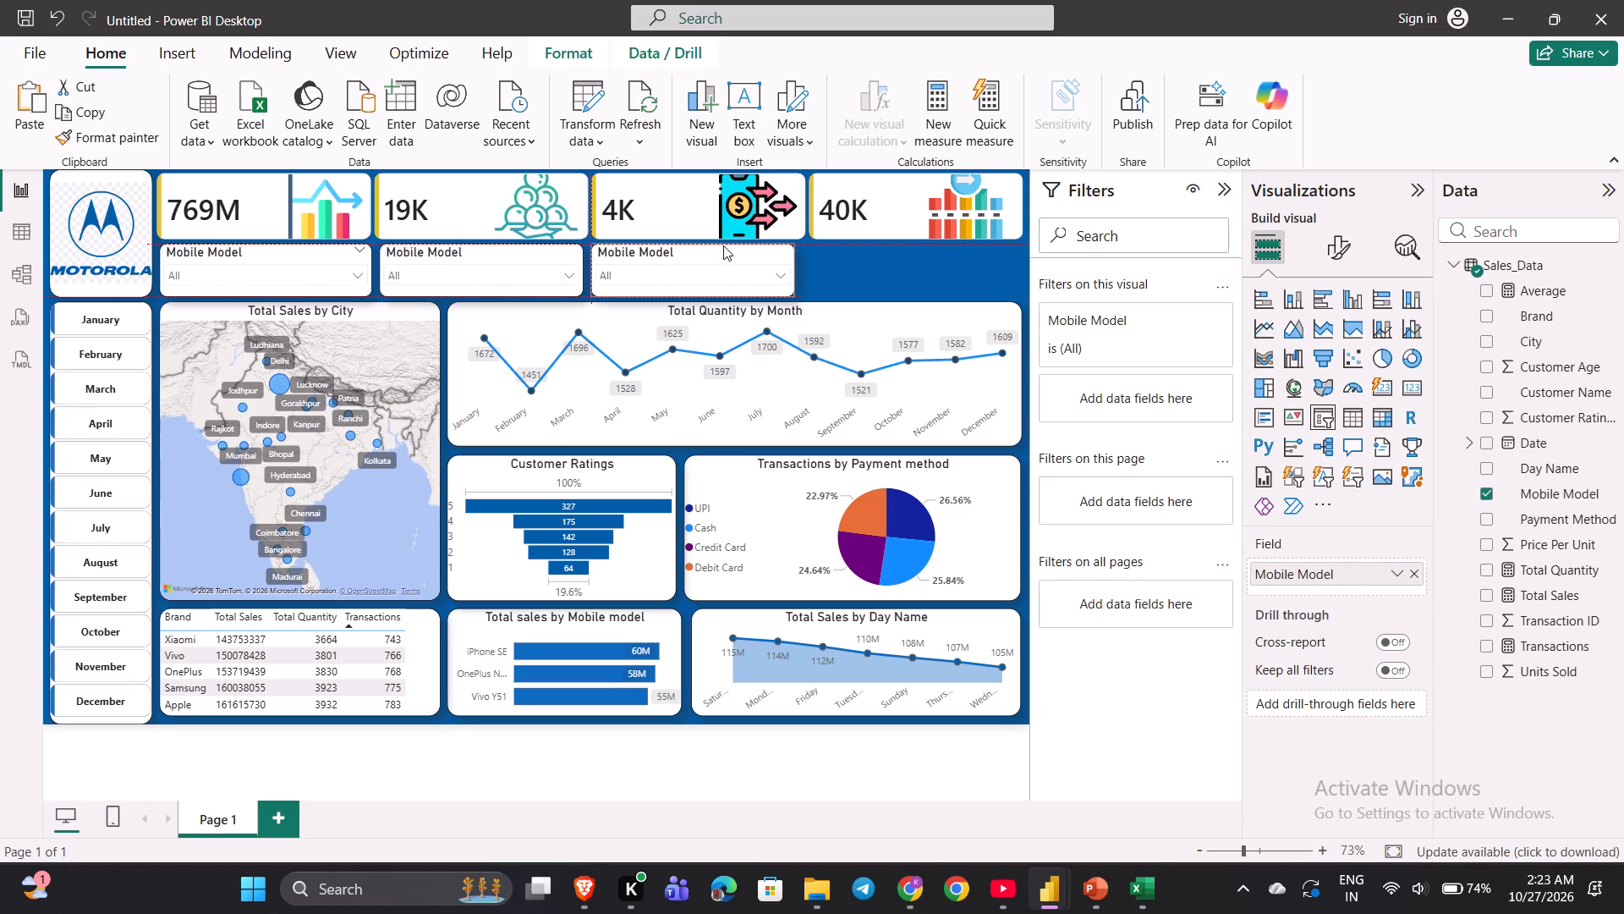
left_click_drag(723, 245, 723, 241)
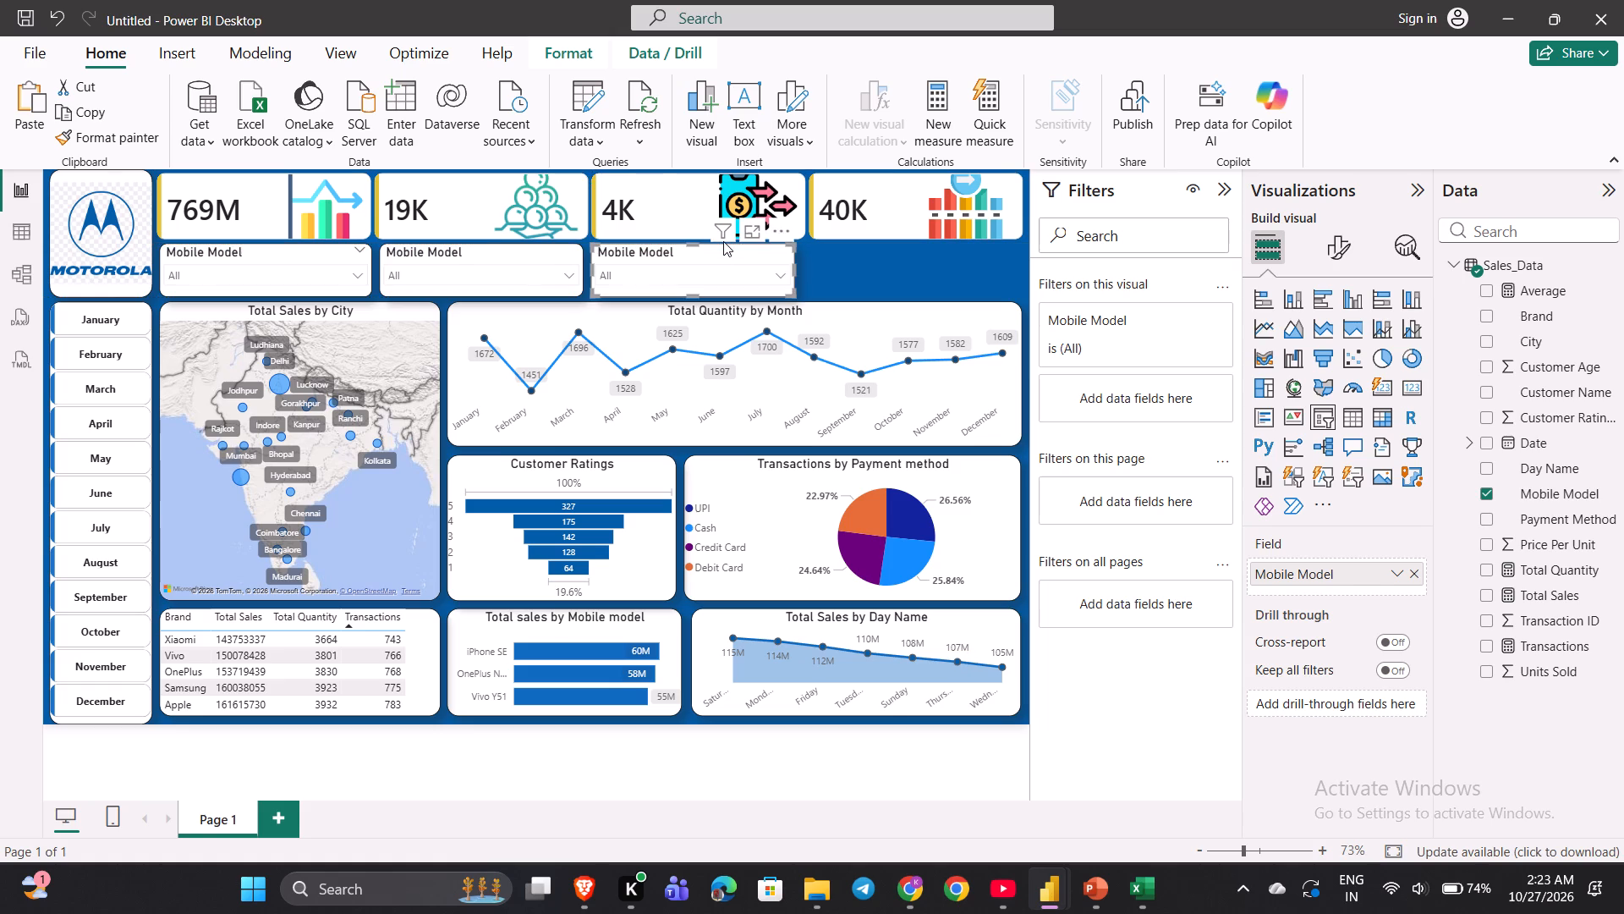
left_click(859, 266)
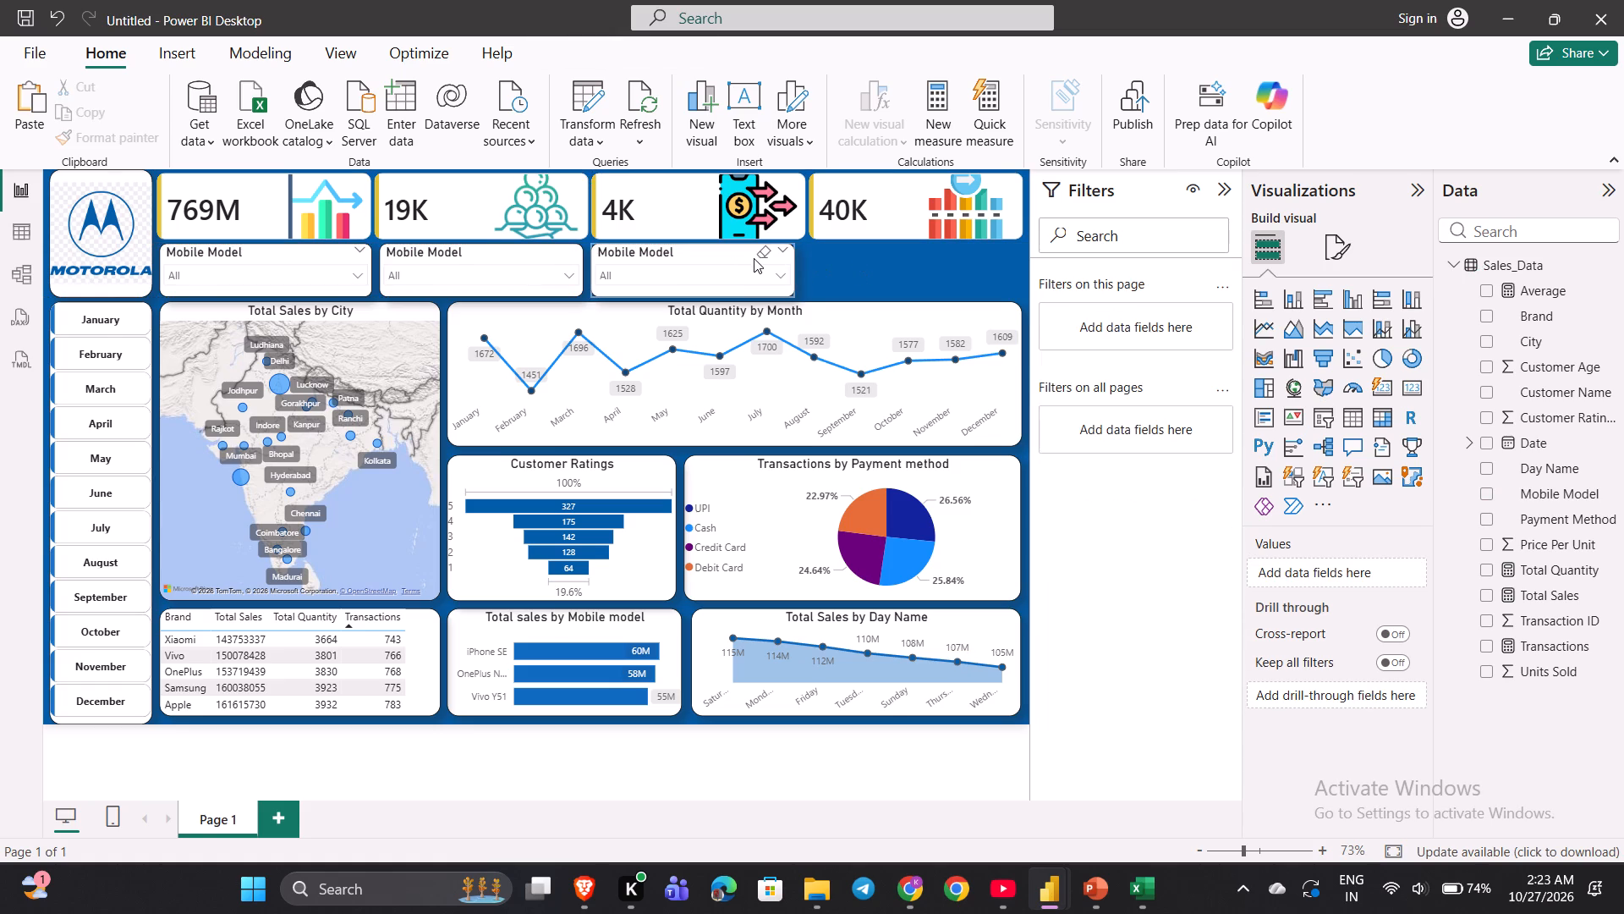
Duplicate the slicer beneath the 4K card and place the copy beneath the 40K card, with their right edges aligned.
left_click(749, 256)
key("ctrl+c")
key("ctrl+v")
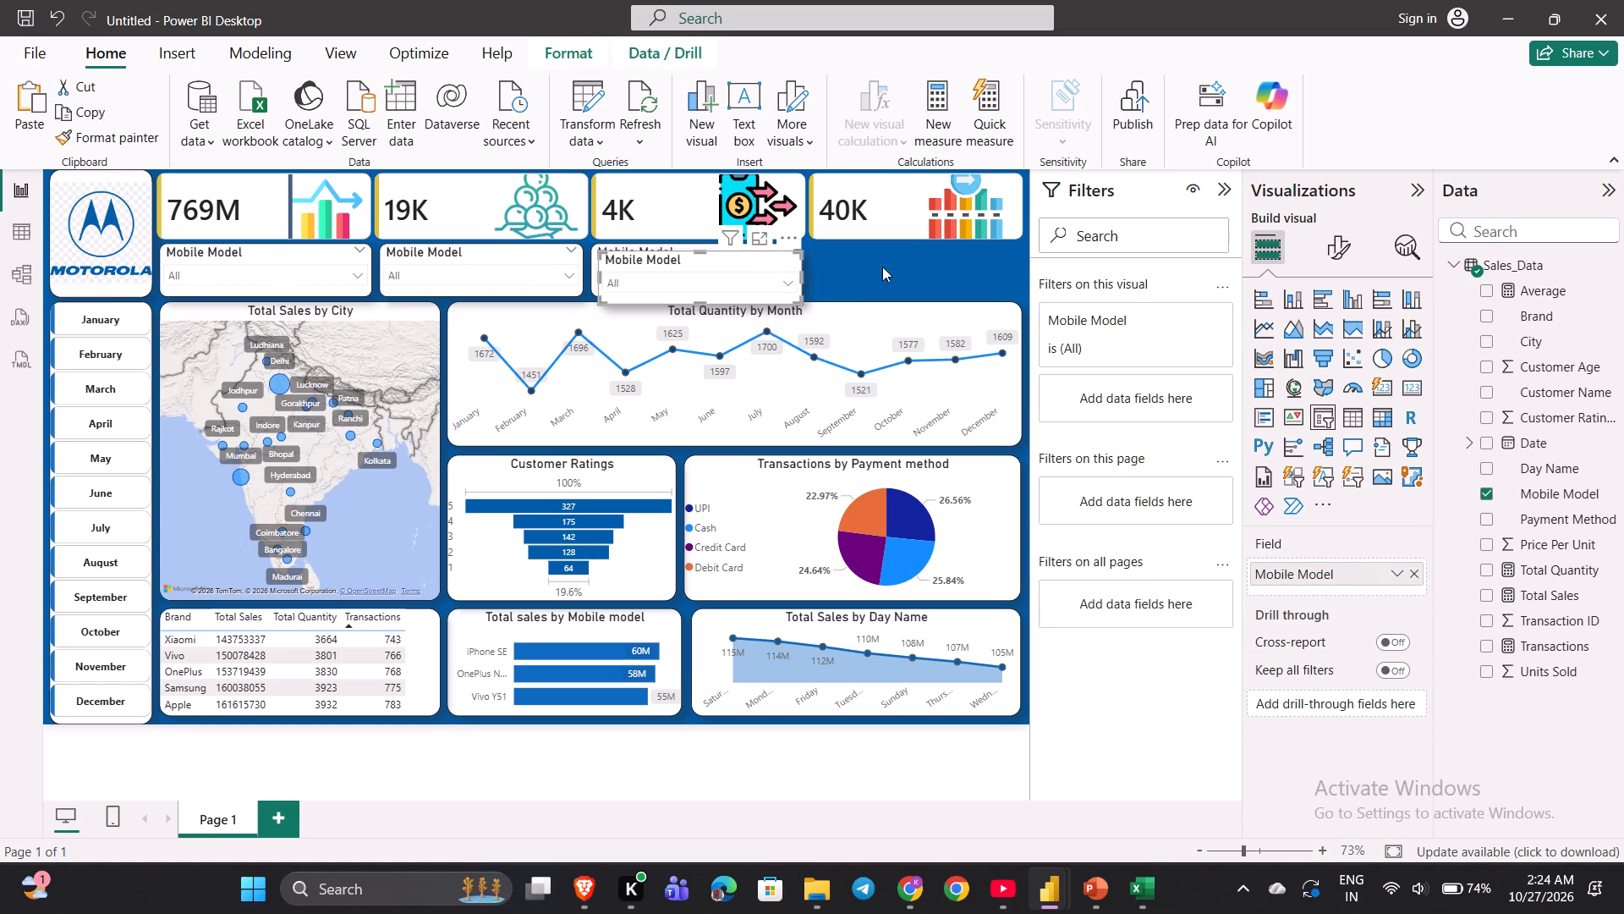
left_click_drag(736, 257, 954, 249)
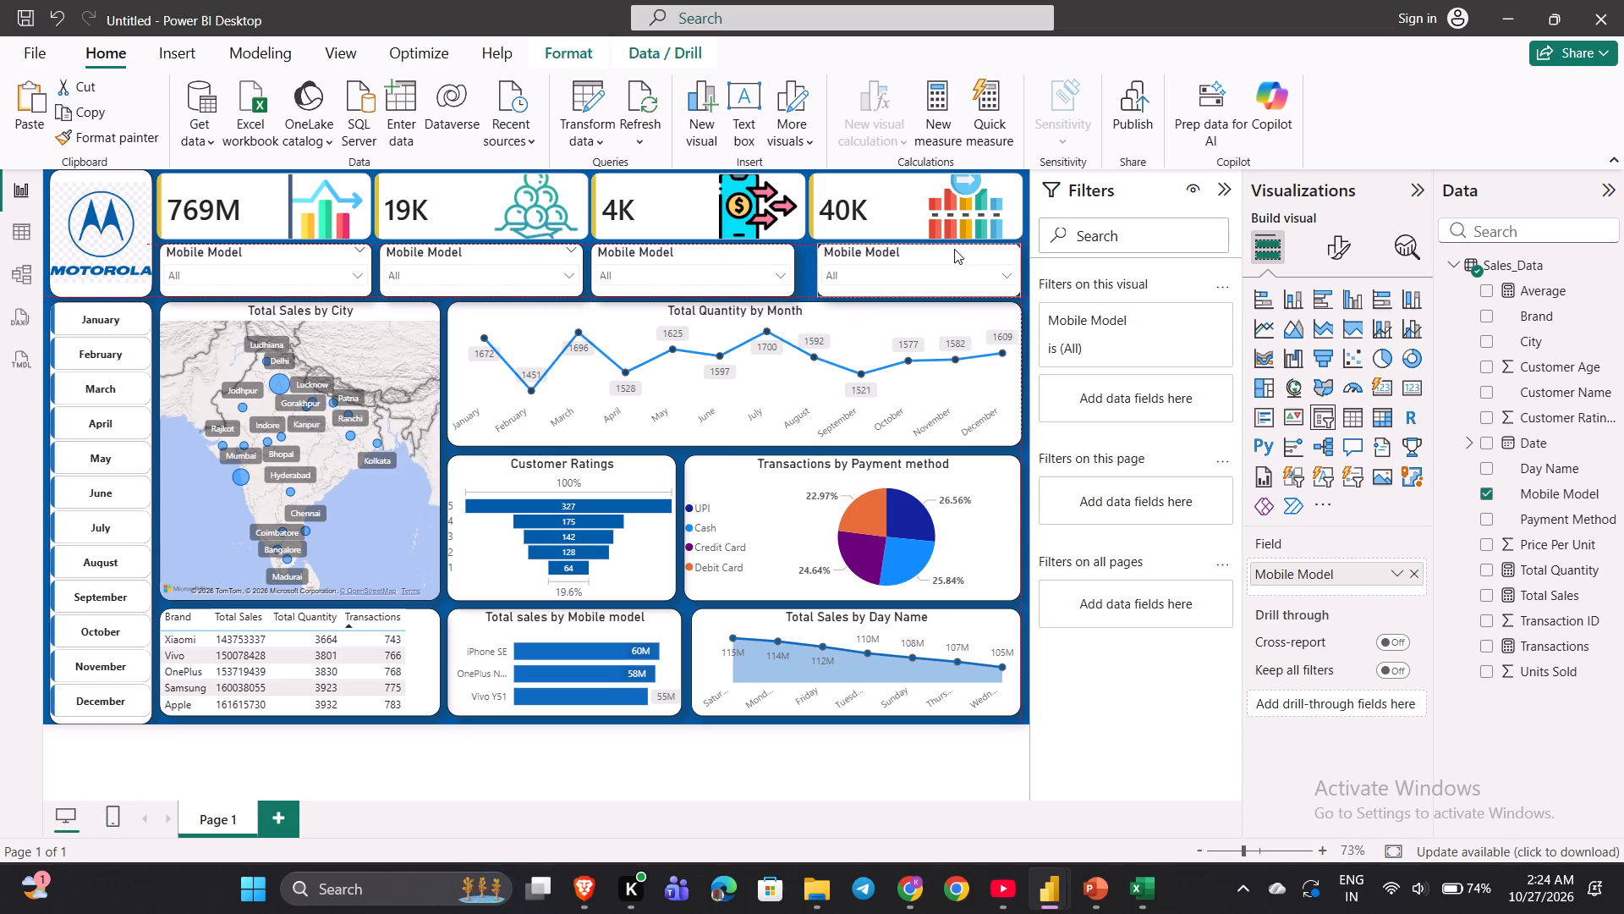
left_click_drag(954, 249, 961, 249)
left_click_drag(961, 249, 960, 252)
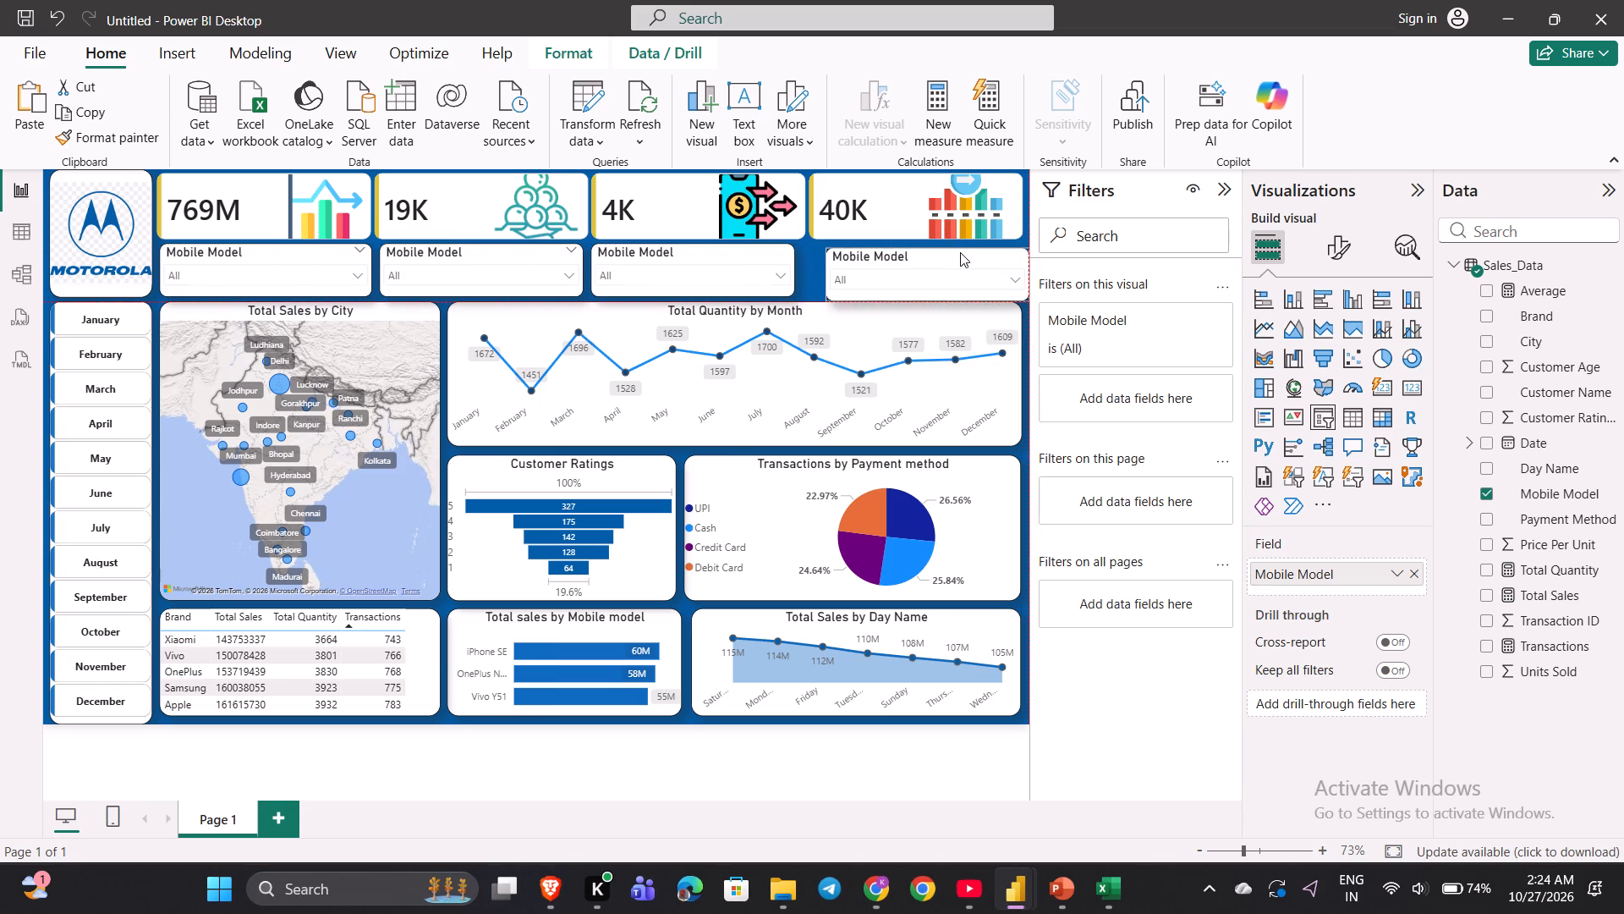
left_click_drag(960, 252, 953, 249)
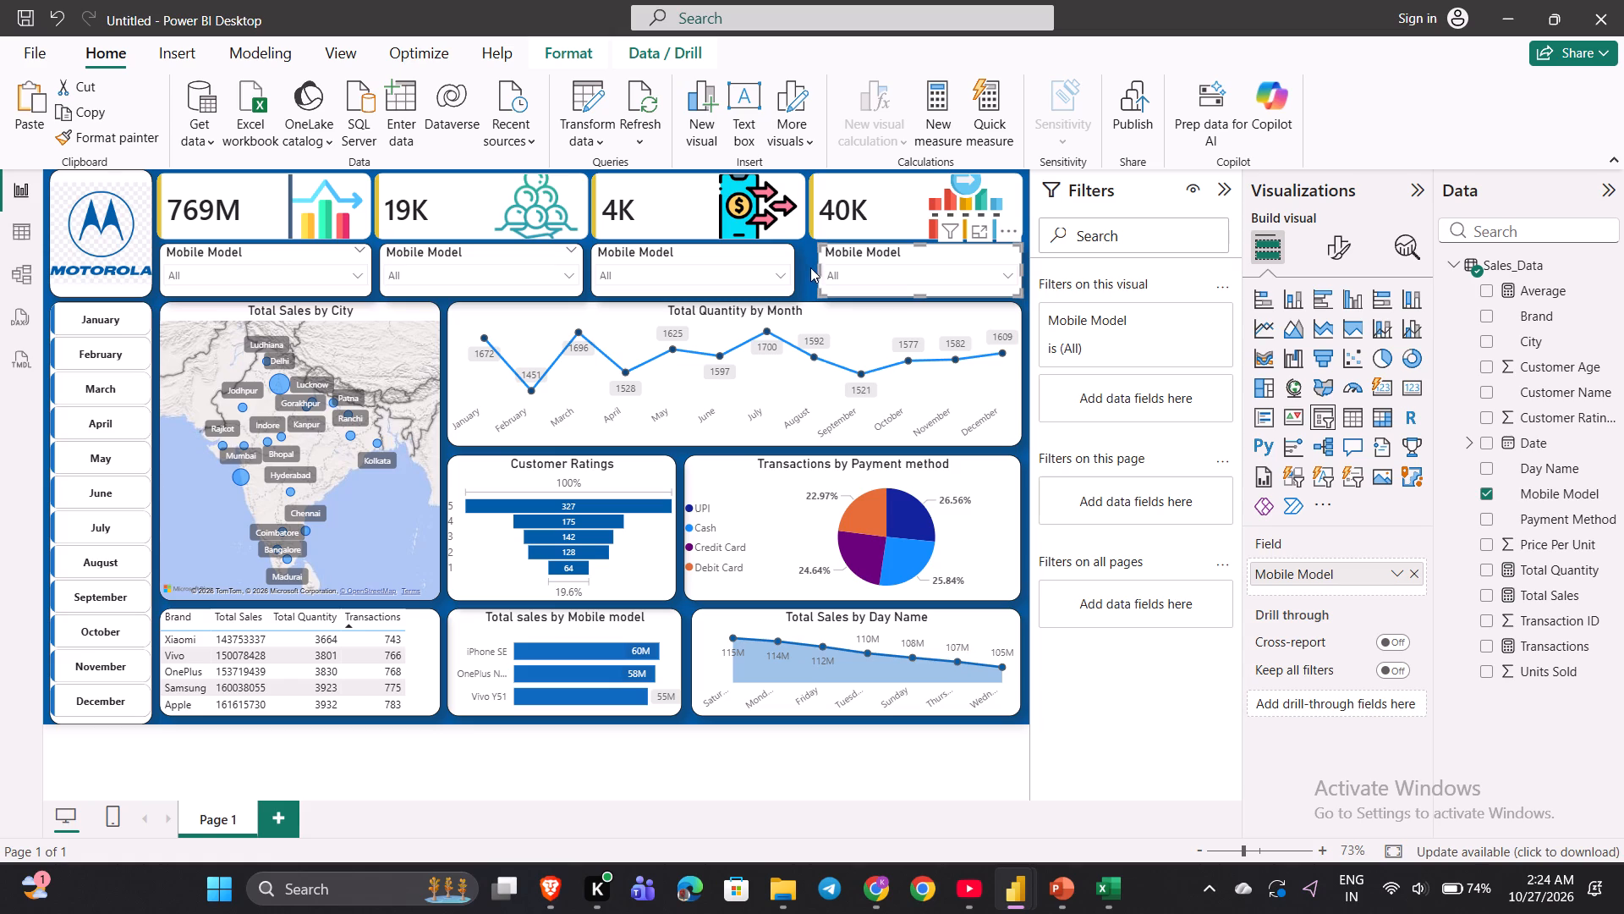
Extend the fourth slicer's left edge to line up with the left edge of the 40K card.
left_click_drag(818, 267, 811, 266)
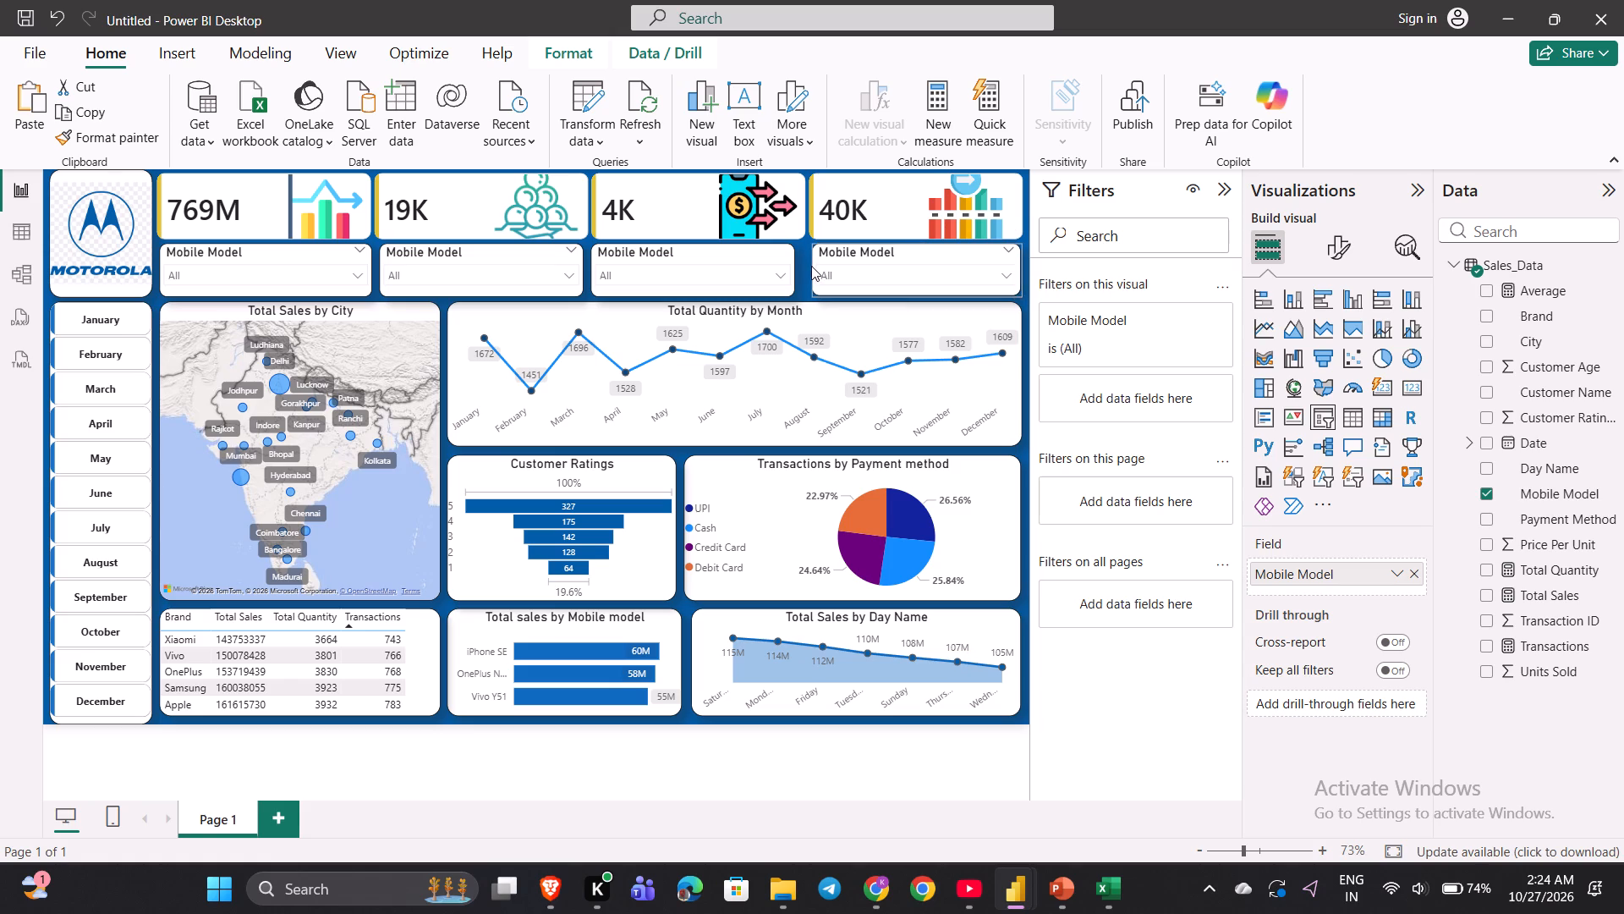
left_click_drag(811, 266, 811, 265)
left_click_drag(811, 265, 806, 263)
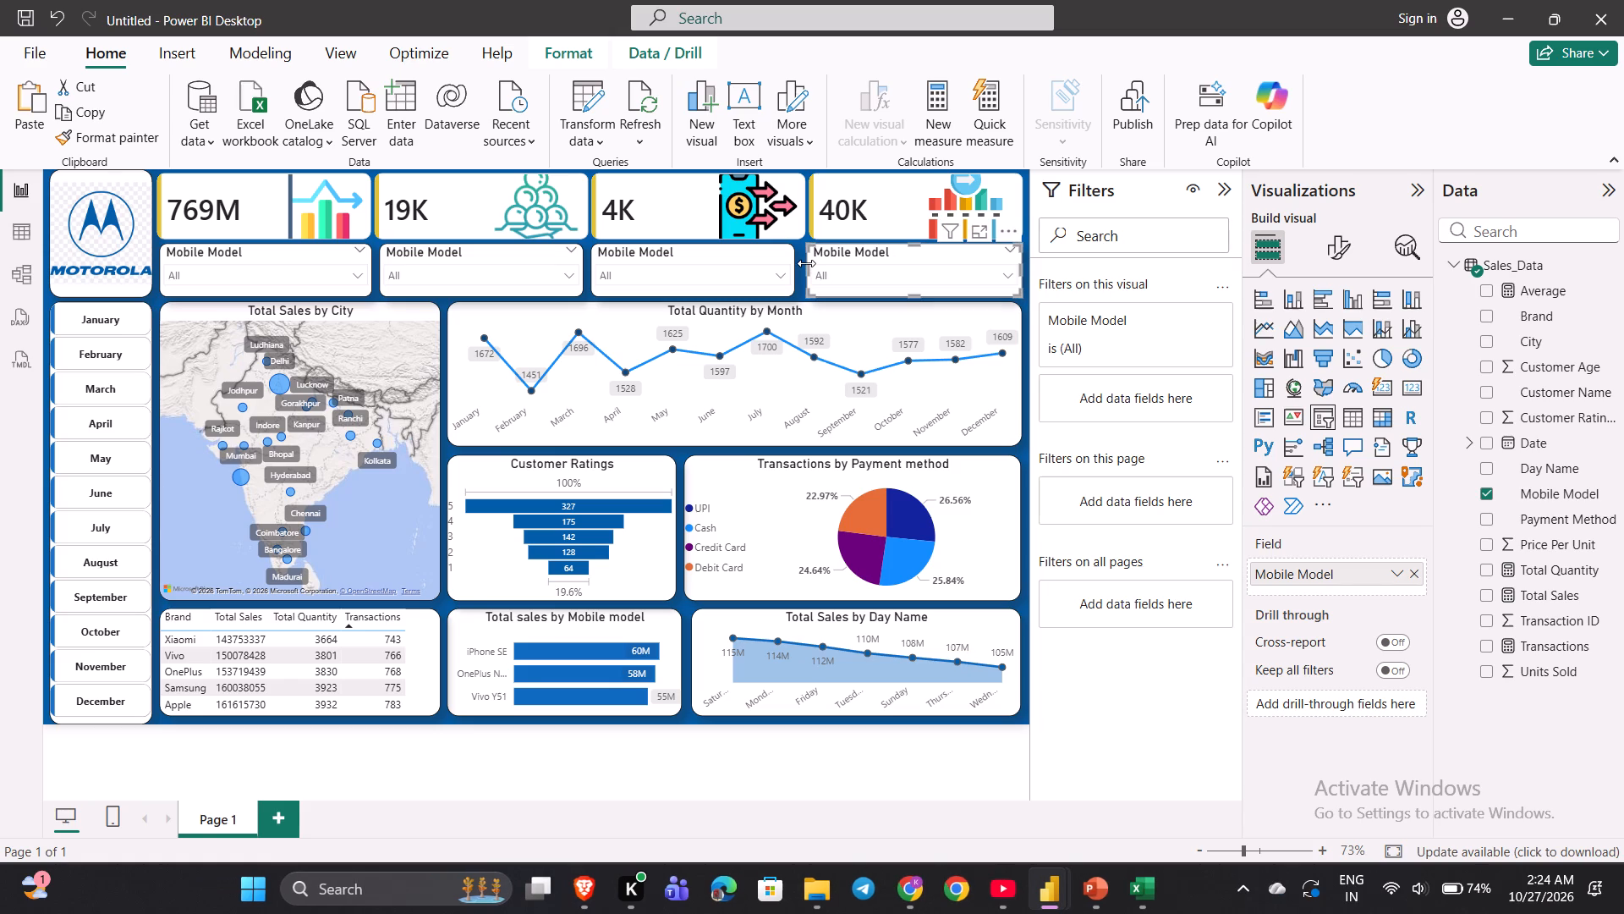
left_click(806, 263)
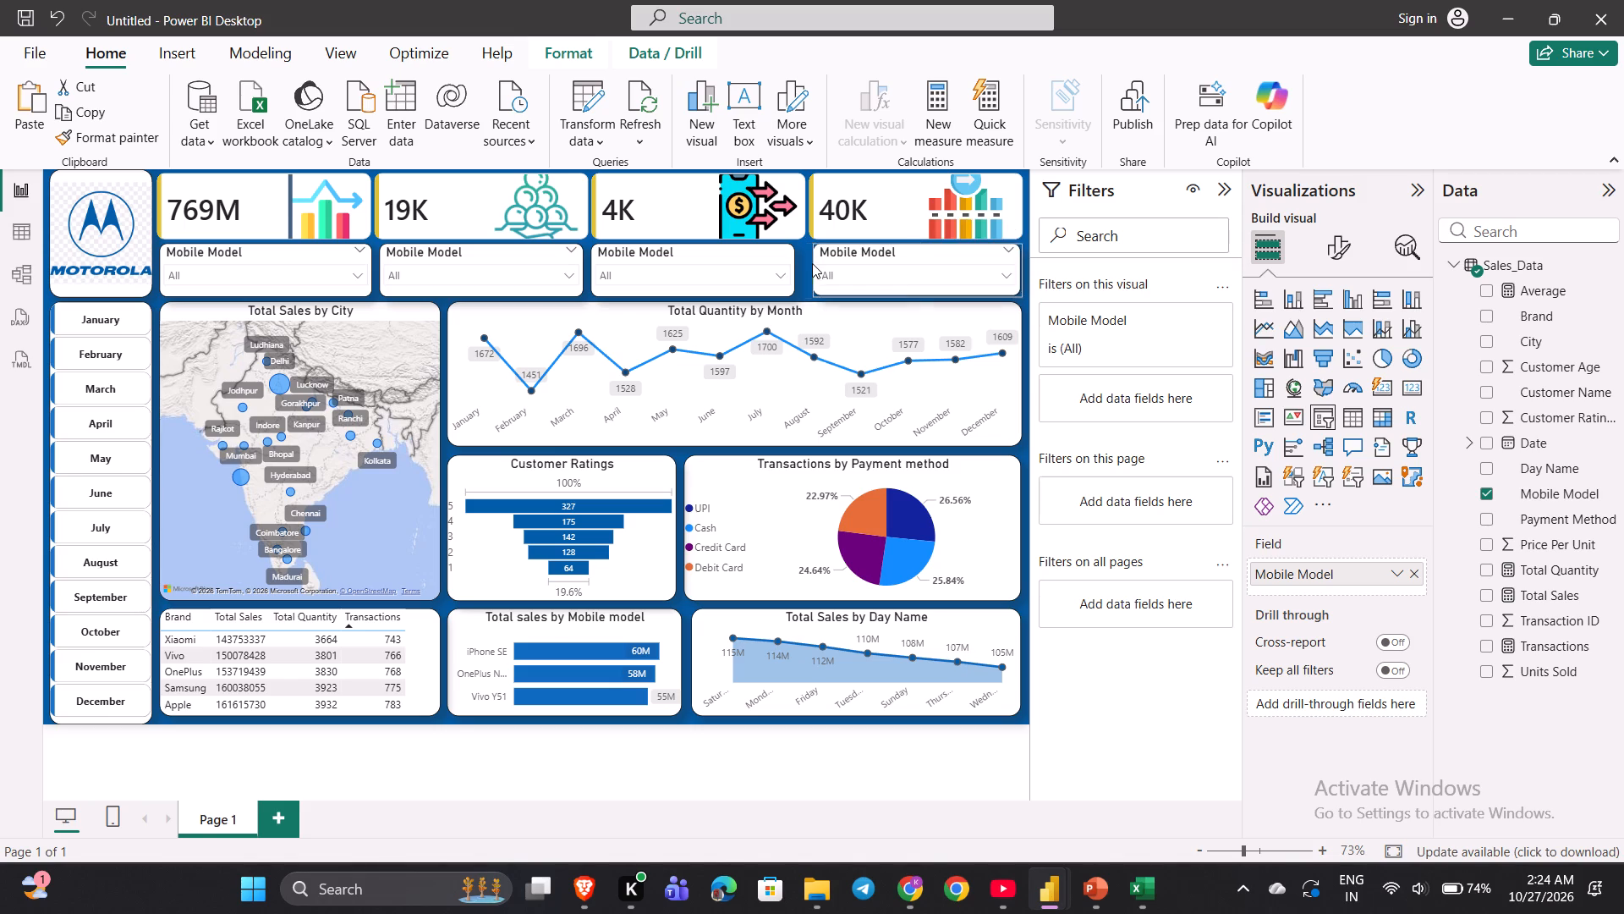
left_click(812, 263)
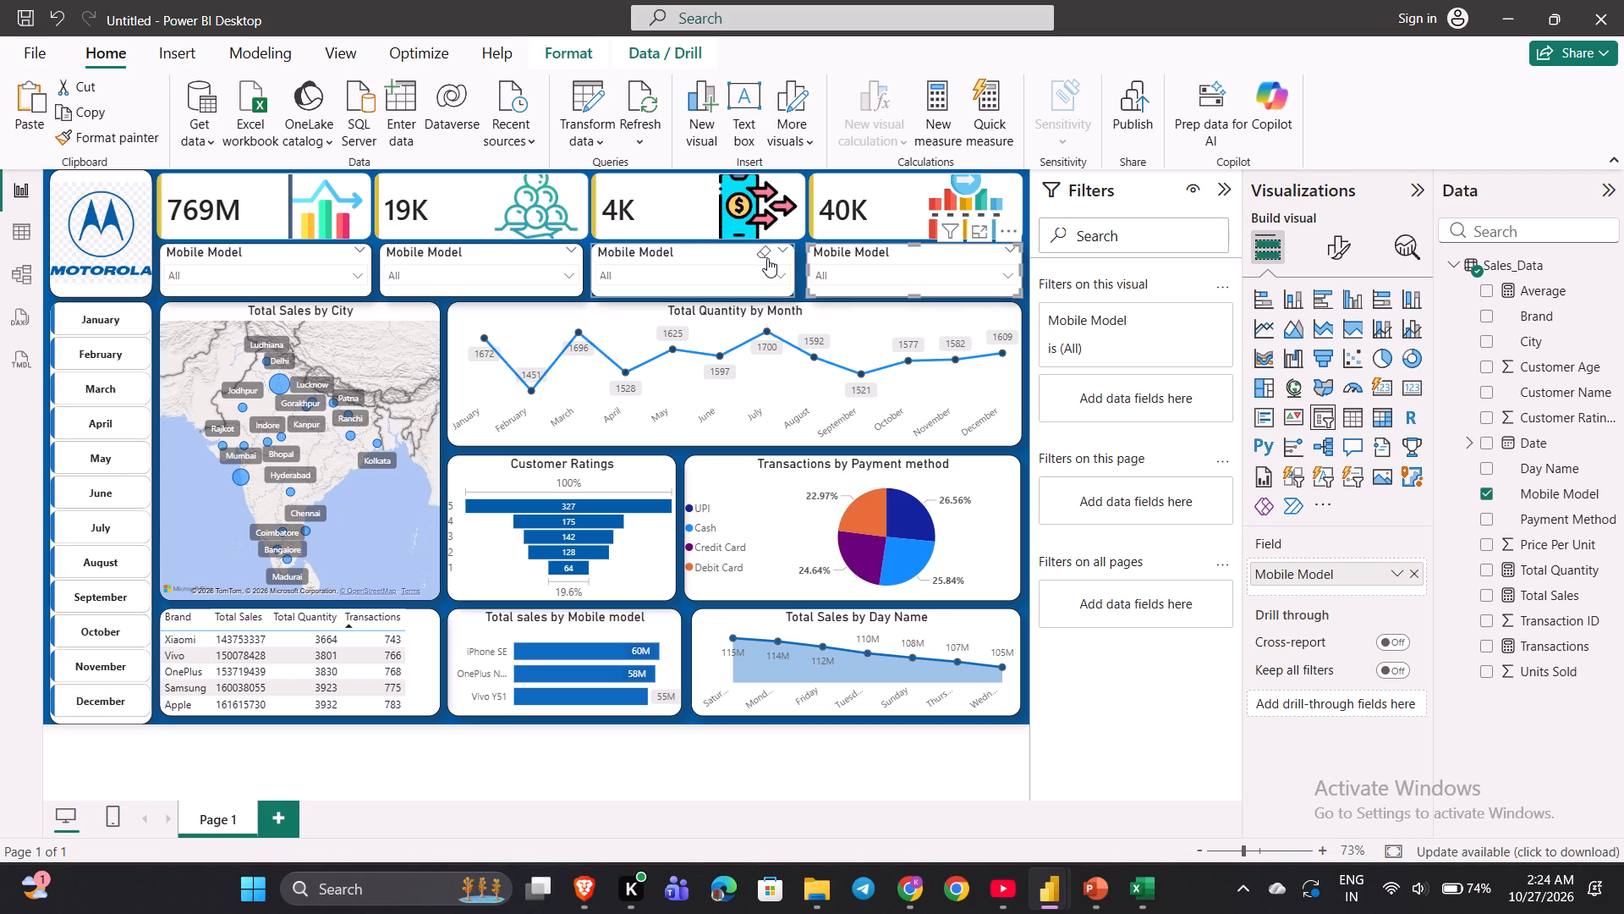
Widen the third slicer slightly at its right edge toward the fourth slicer, and deselect it.
left_click(759, 253)
left_click(759, 253)
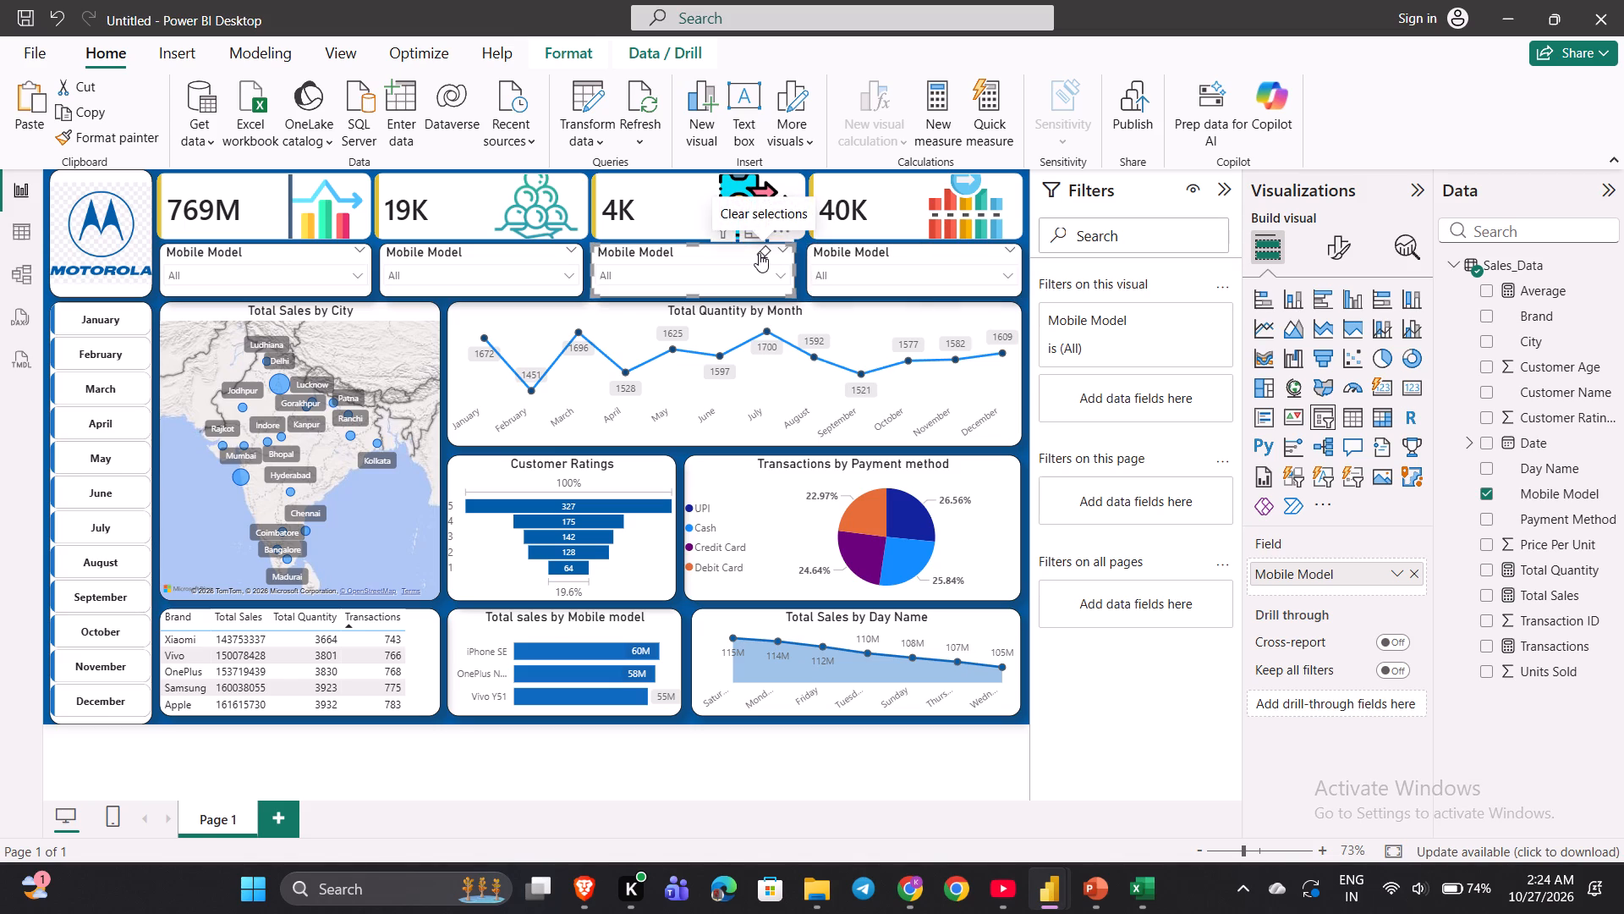
left_click(721, 251)
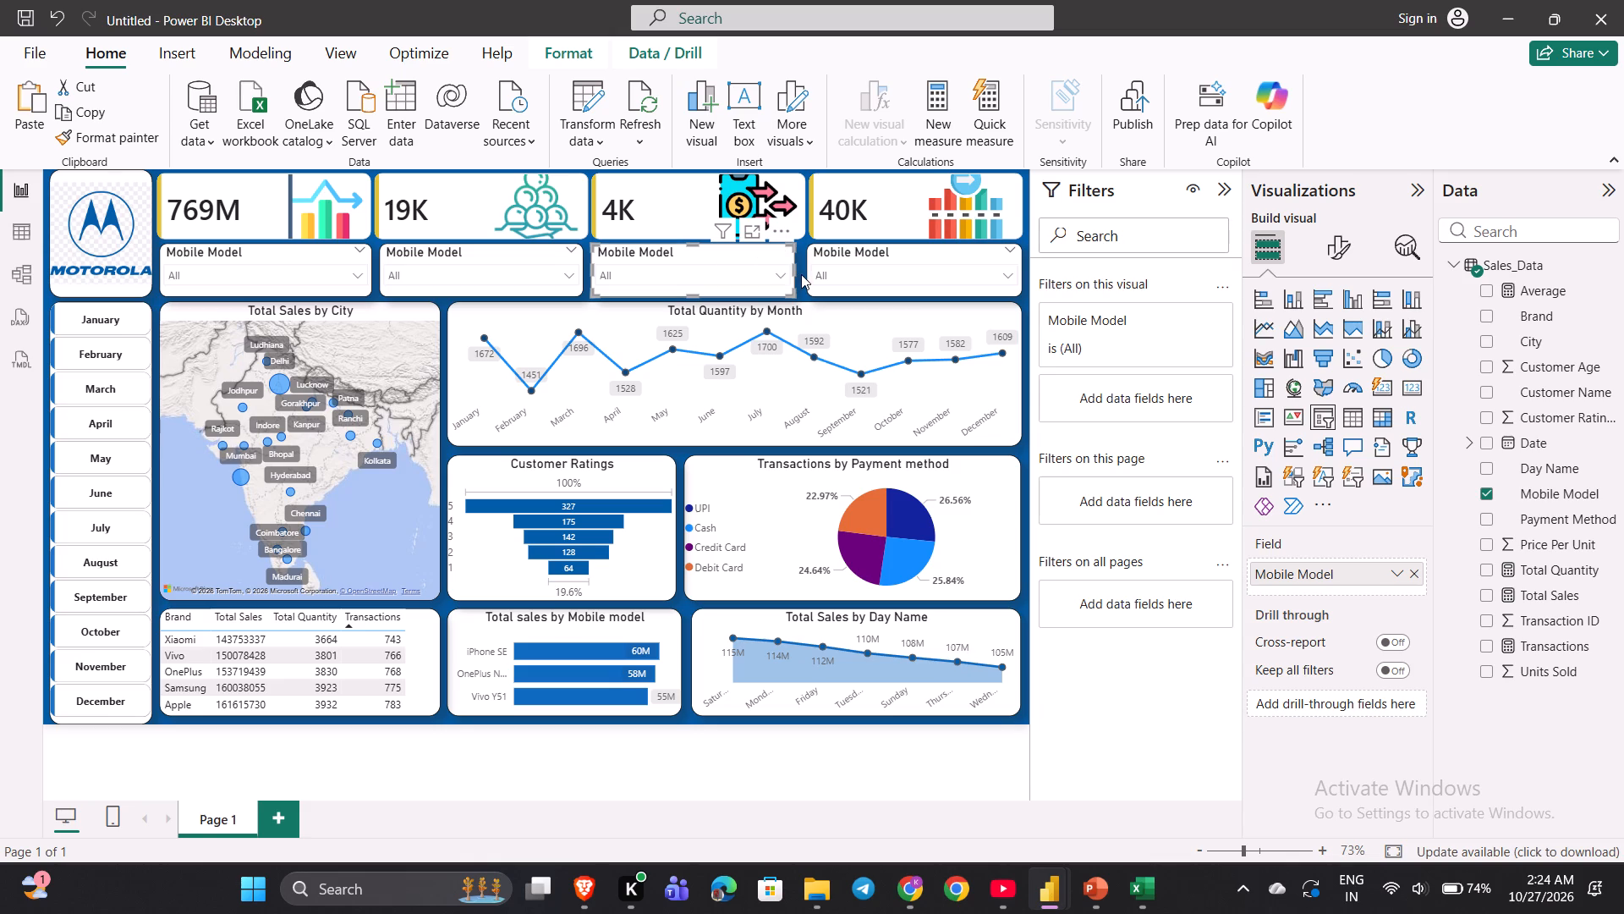
left_click(792, 273)
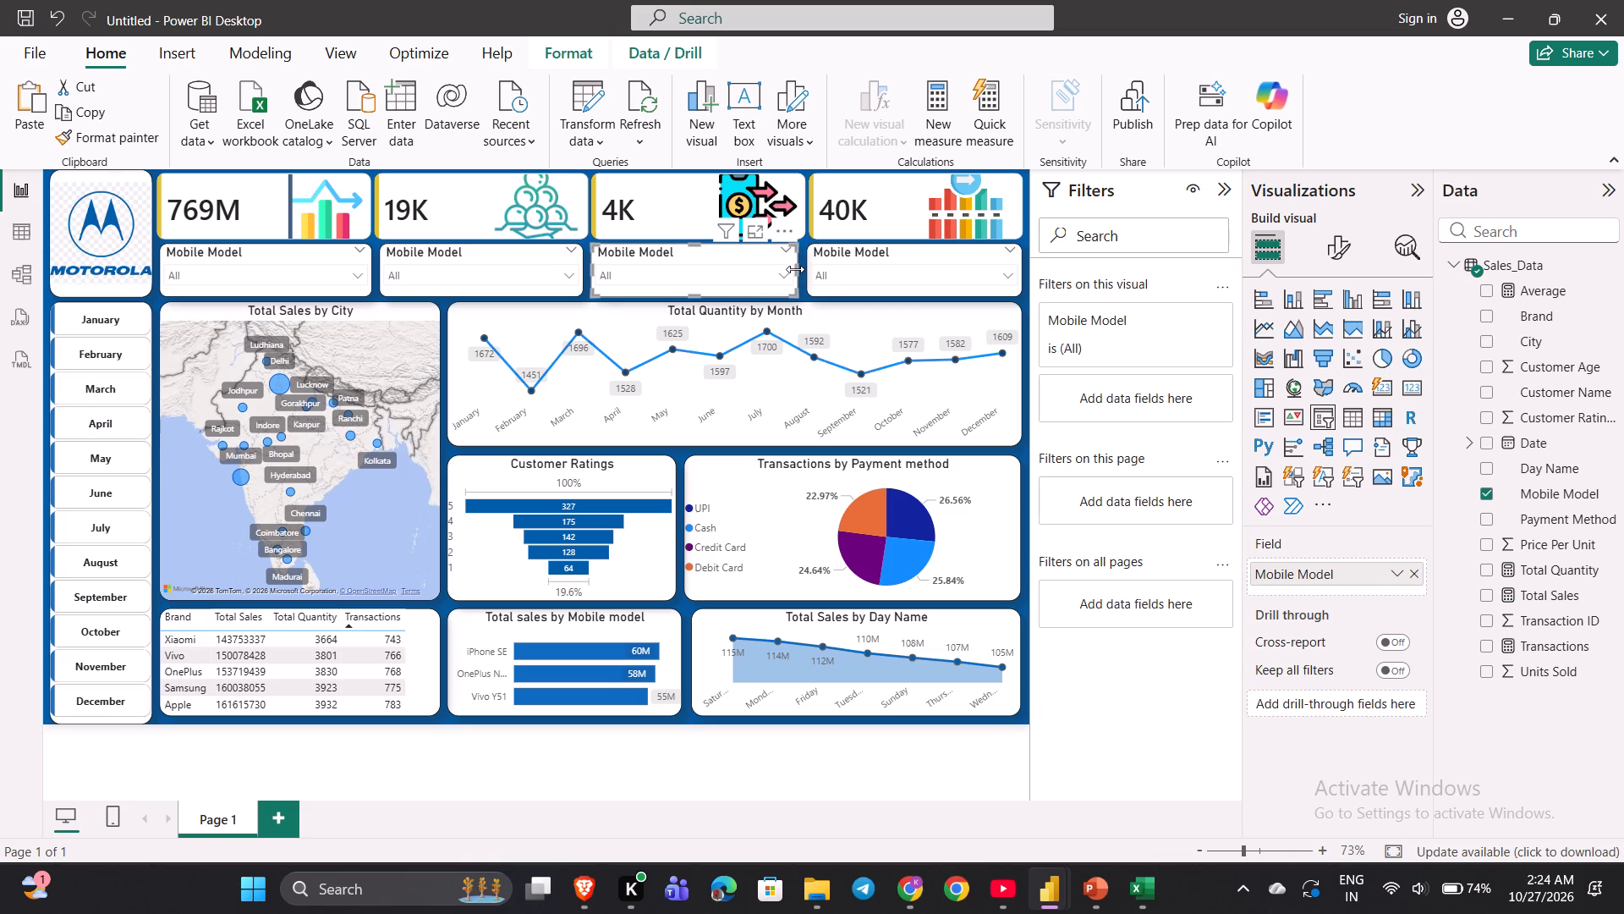
left_click(364, 520)
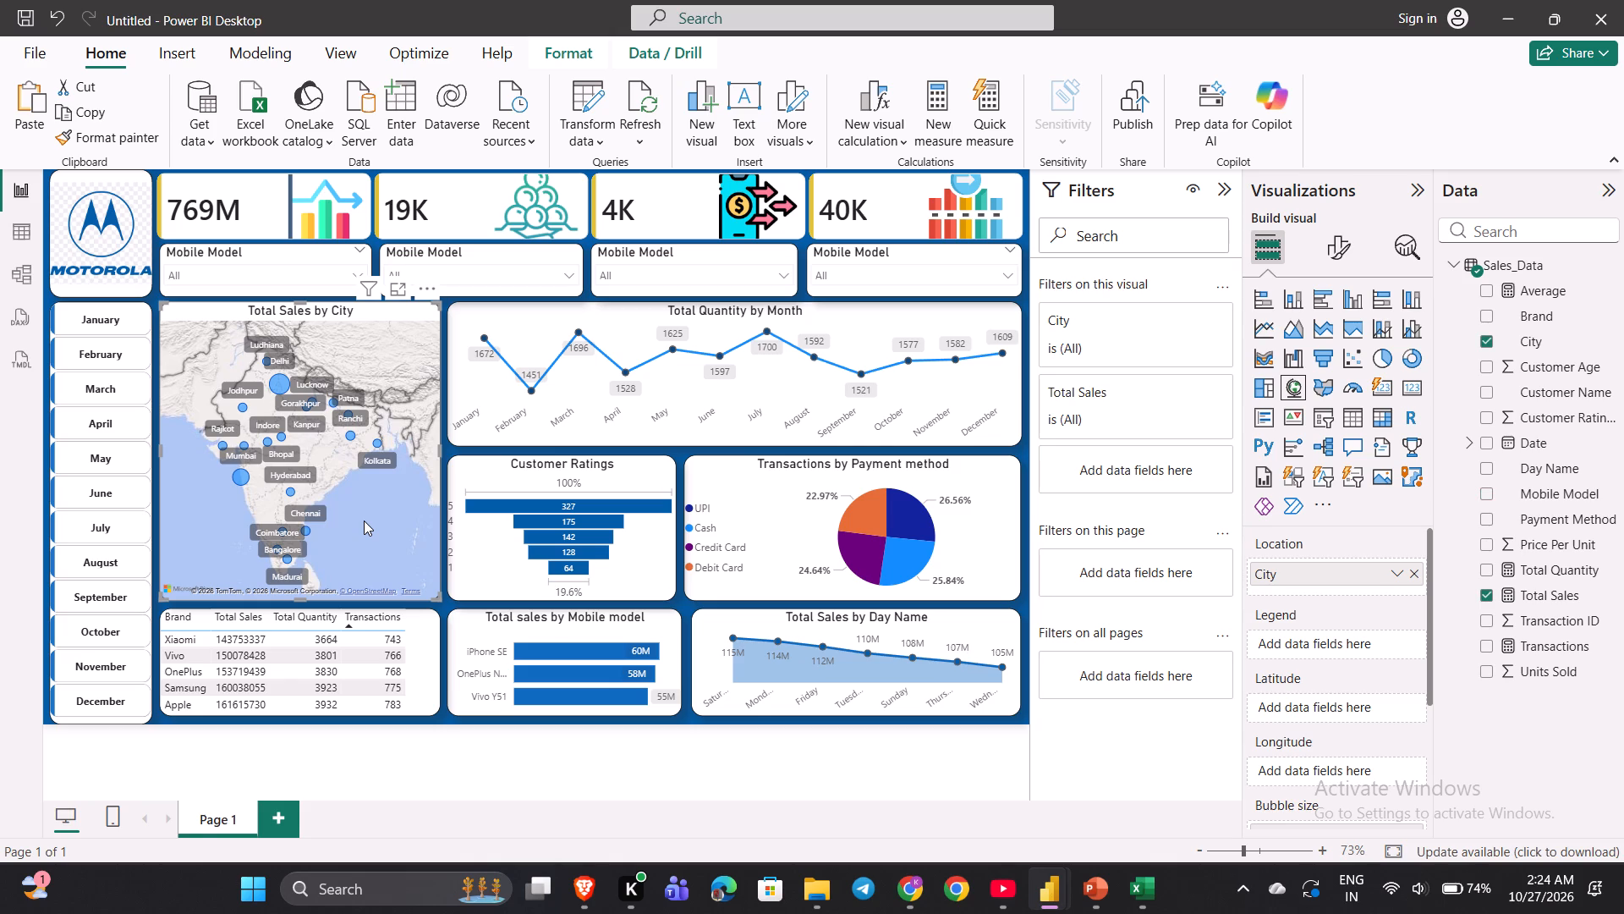
Replace Mobile Model with Payment Method as the field of the slicer beneath the 19K card, checking the finished reference dashboard.
left_click(447, 255)
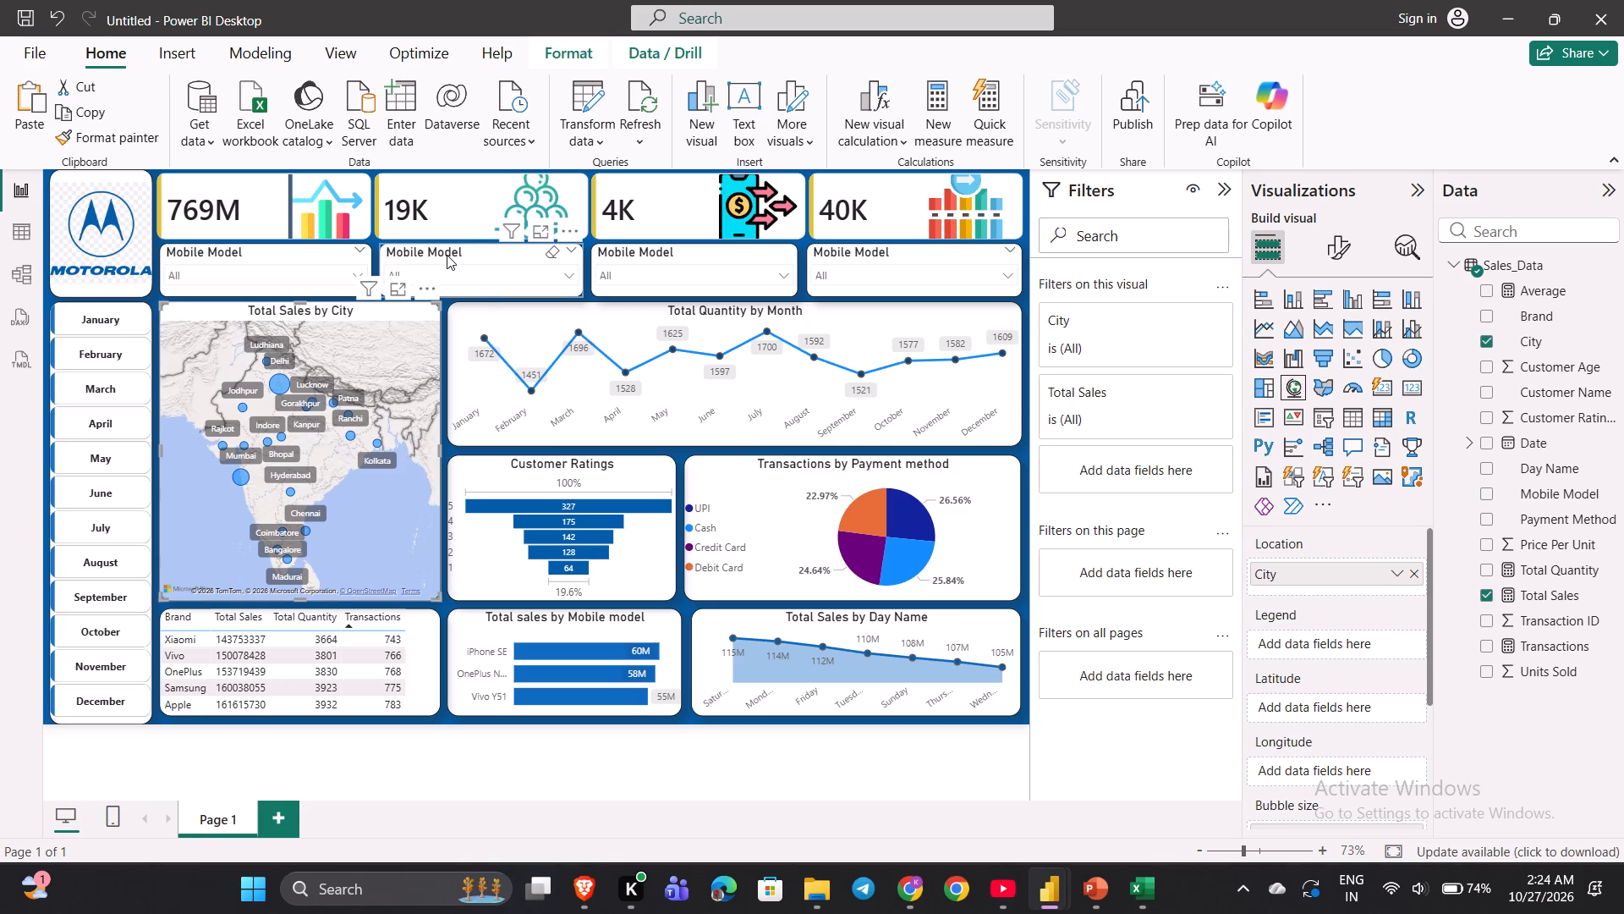
left_click(994, 898)
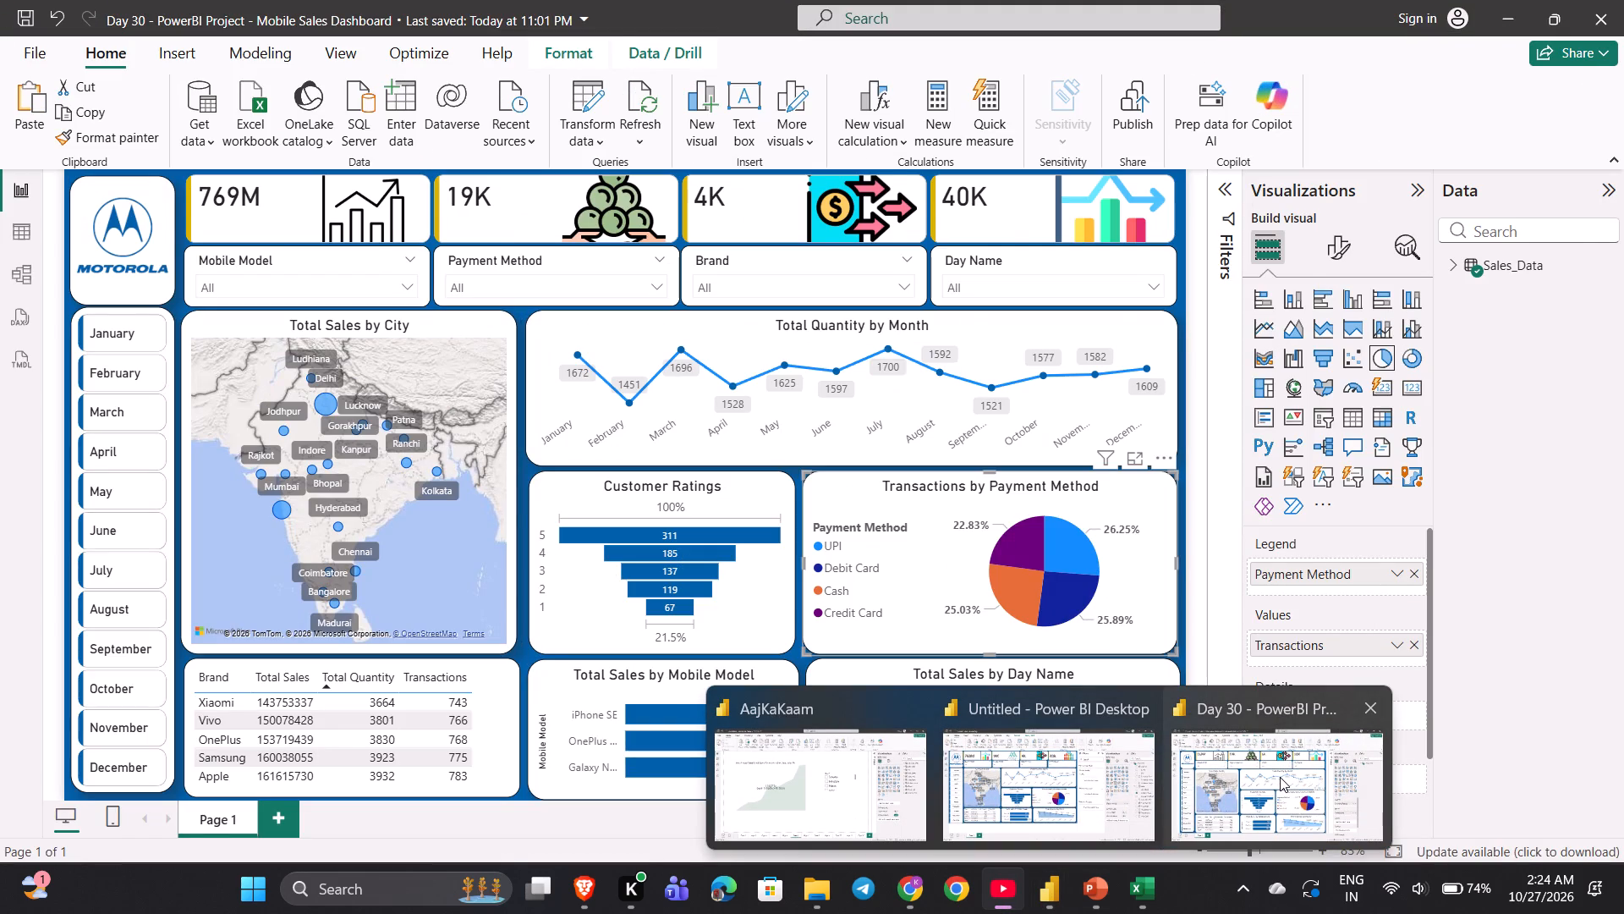
left_click(1067, 819)
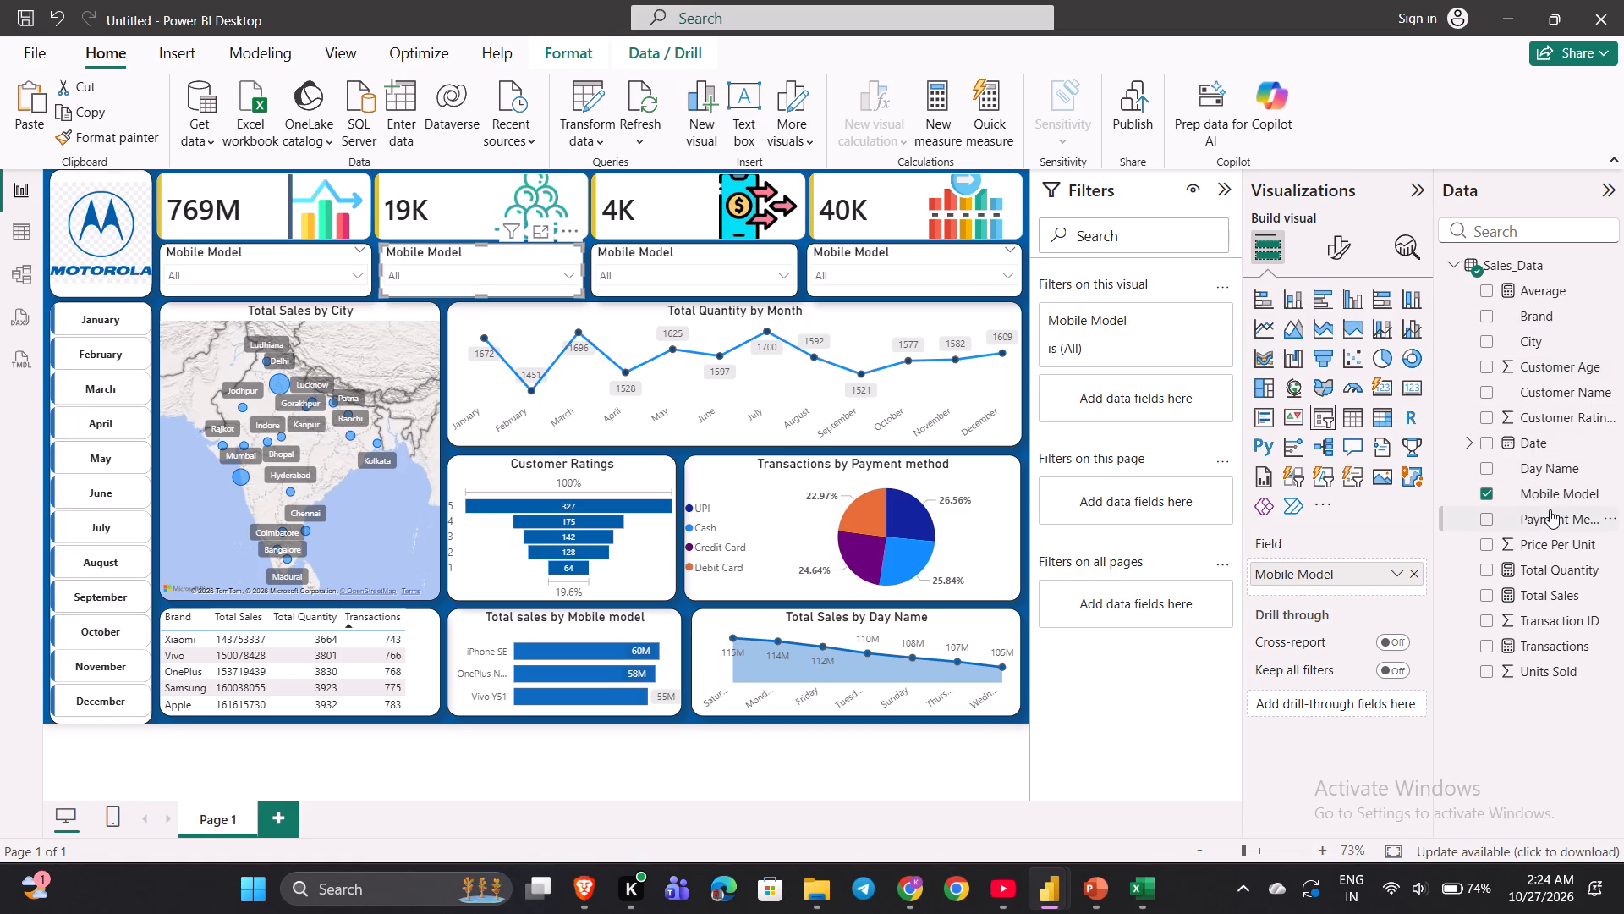
left_click_drag(1550, 509, 1333, 564)
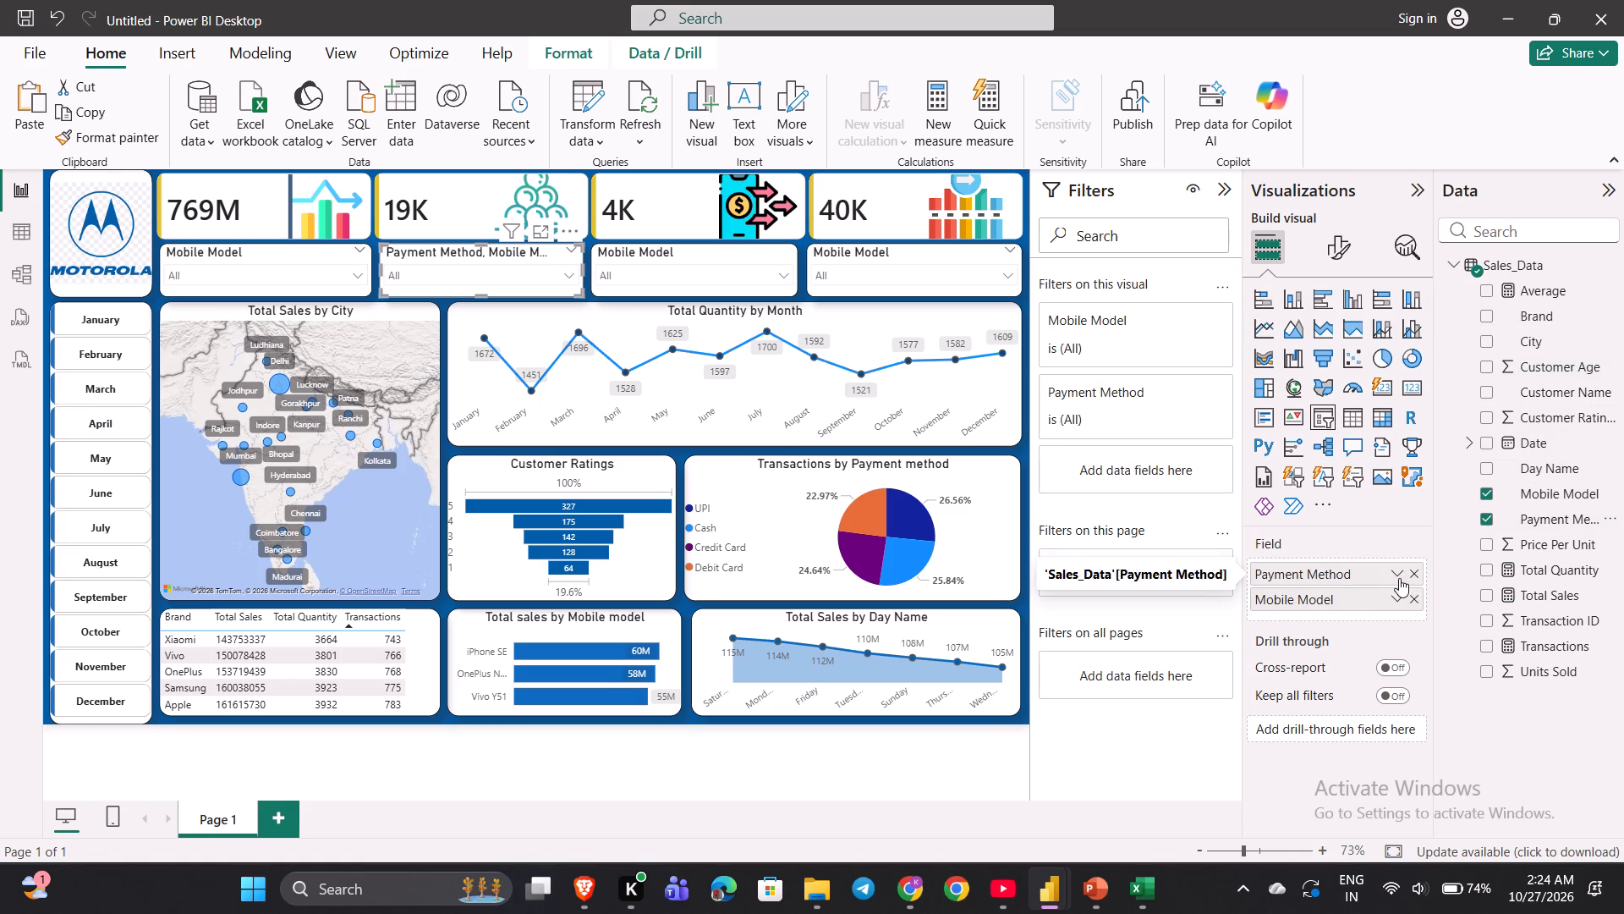
left_click(1416, 598)
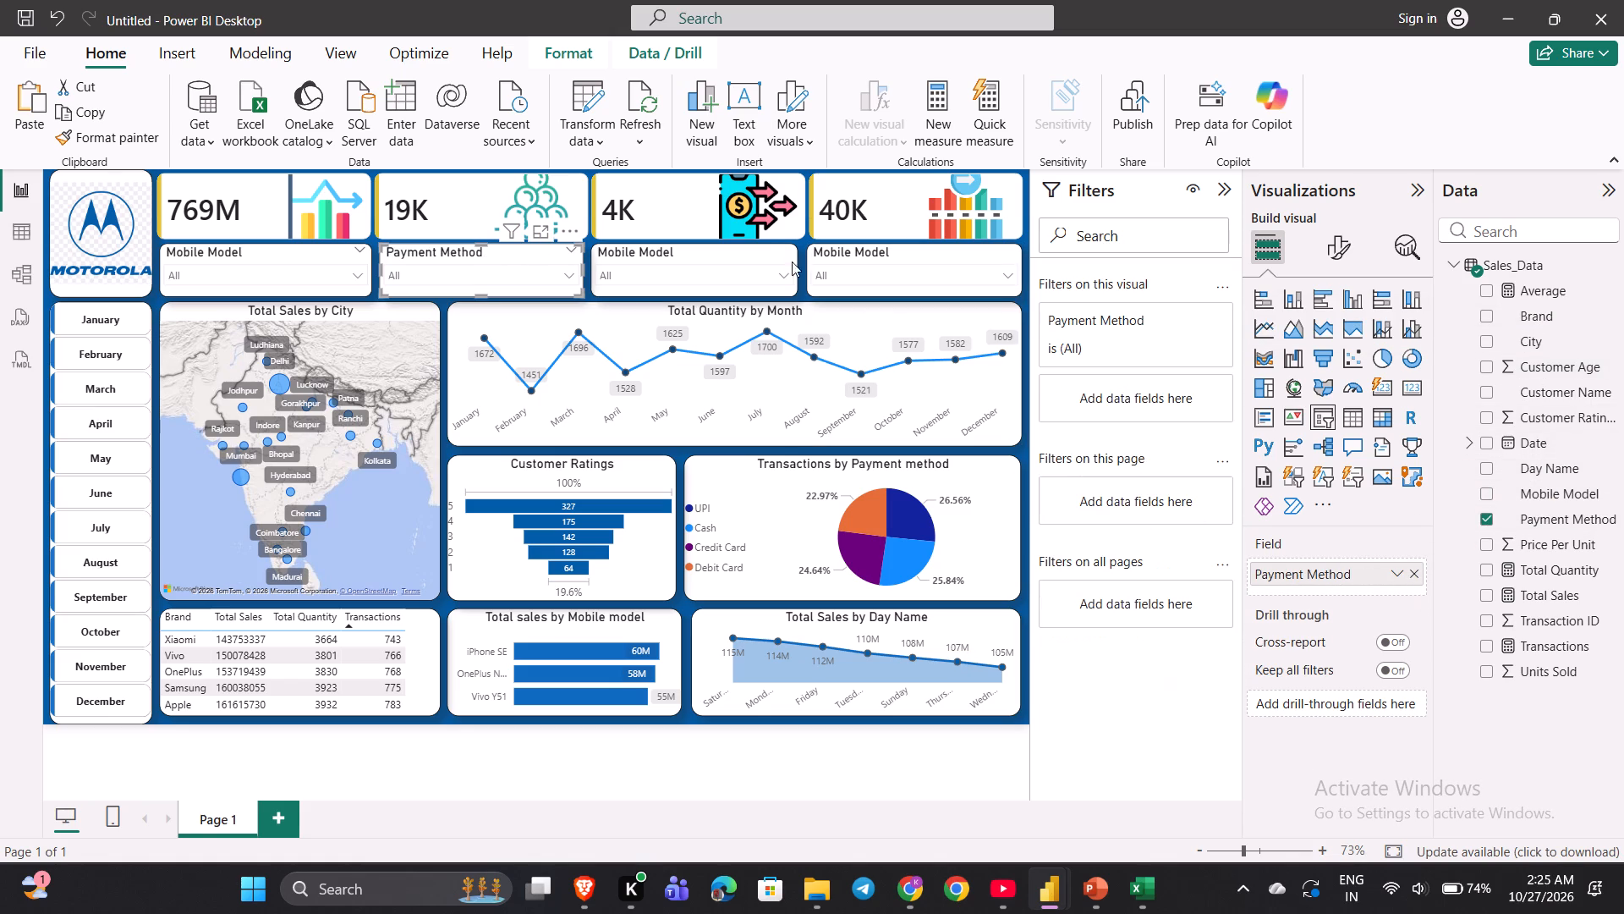
Replace Mobile Model with Brand as the field of the slicer beneath the 4K card.
left_click(715, 260)
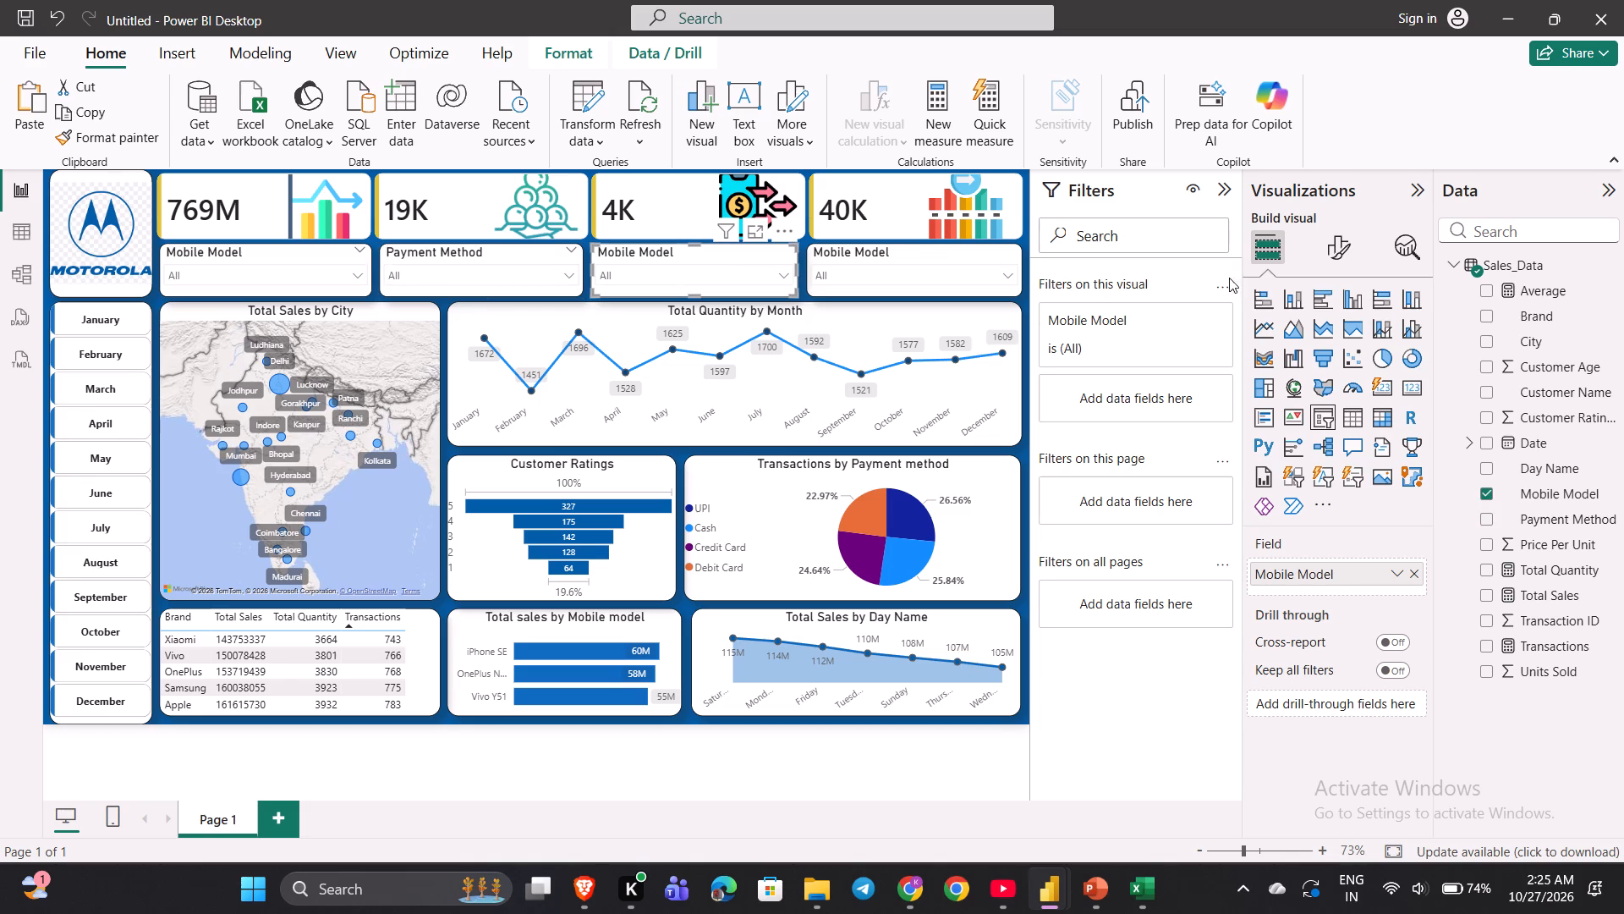
left_click_drag(1528, 317, 1336, 591)
left_click_drag(1336, 591, 1334, 589)
left_click(1414, 570)
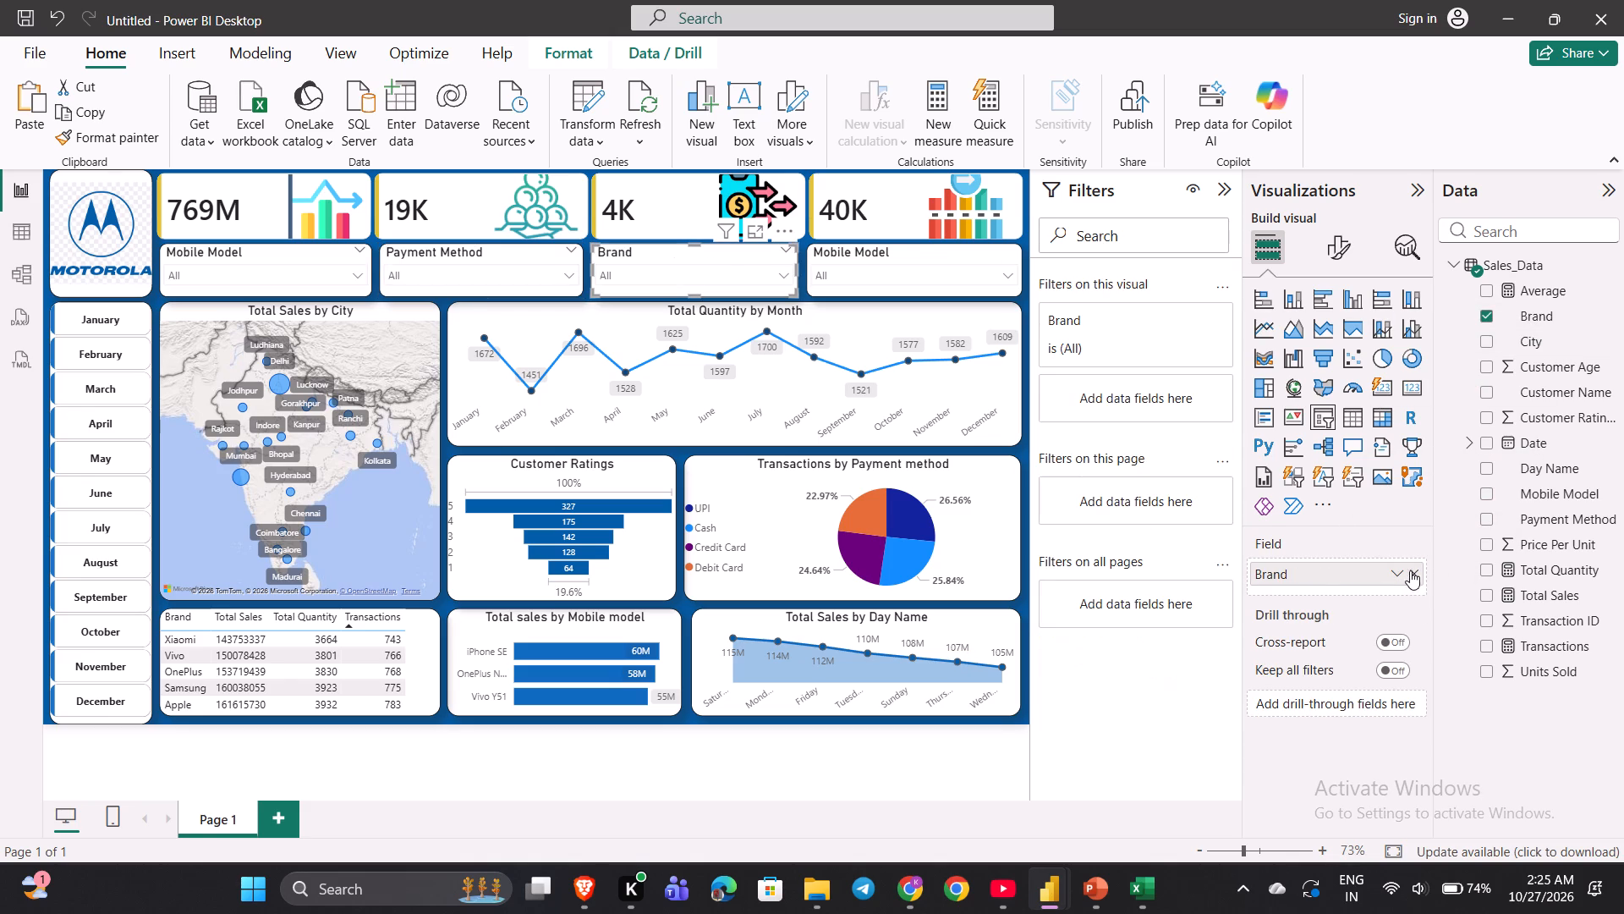
Replace Mobile Model with Day Name as the field of the slicer beneath the 40K card, and deselect it.
left_click(876, 256)
left_click_drag(1528, 462, 1453, 498)
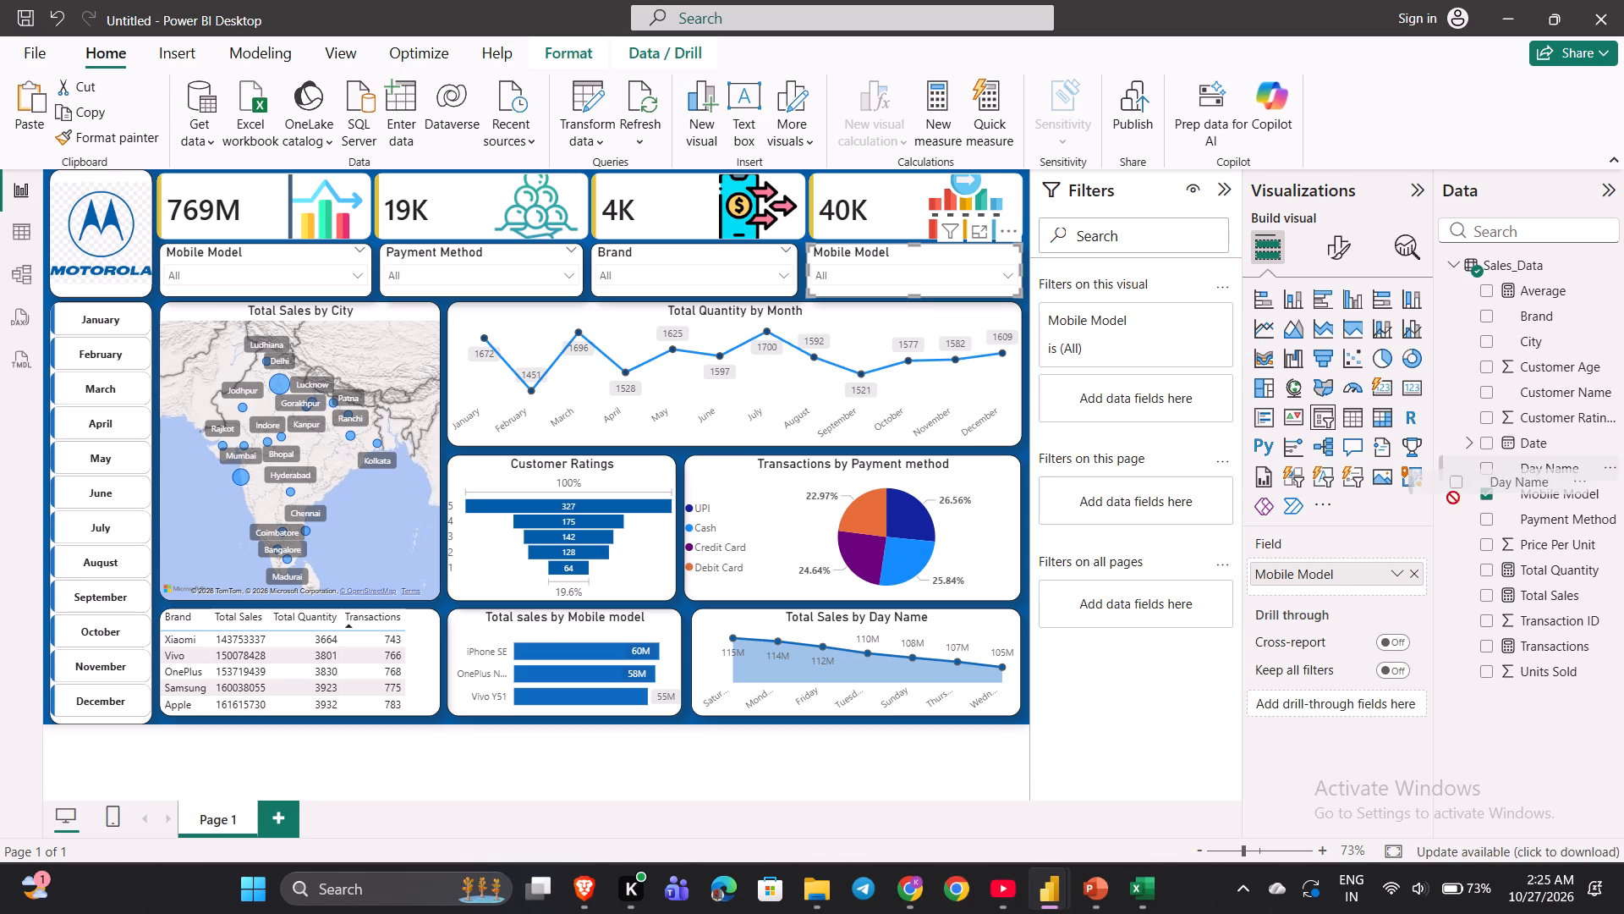
left_click_drag(1453, 498, 1339, 575)
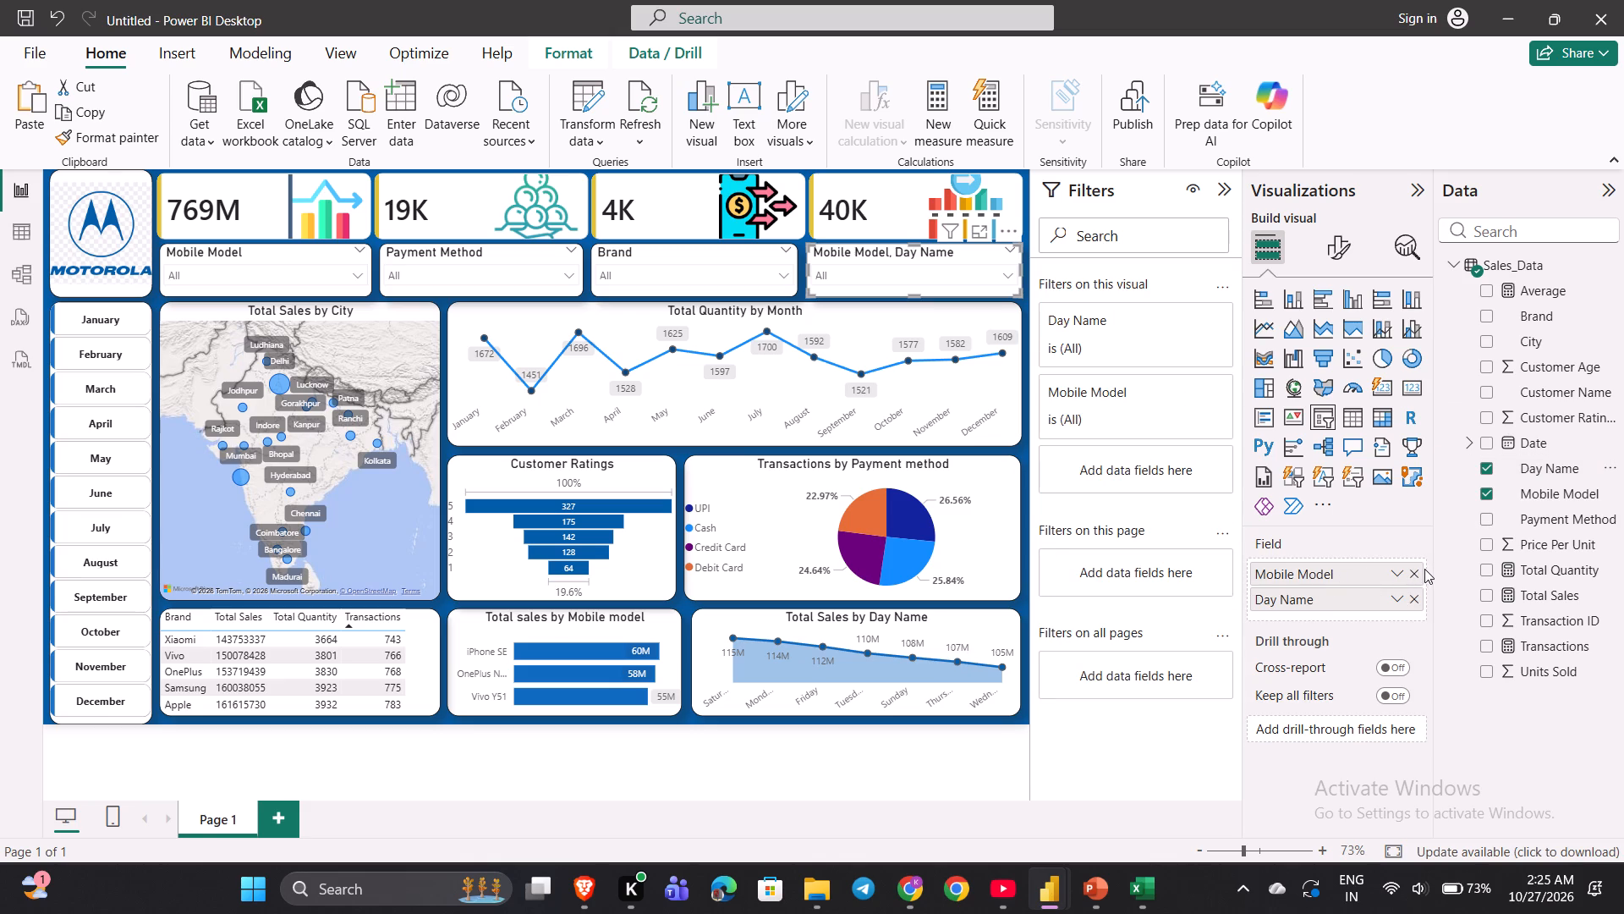
left_click(1416, 575)
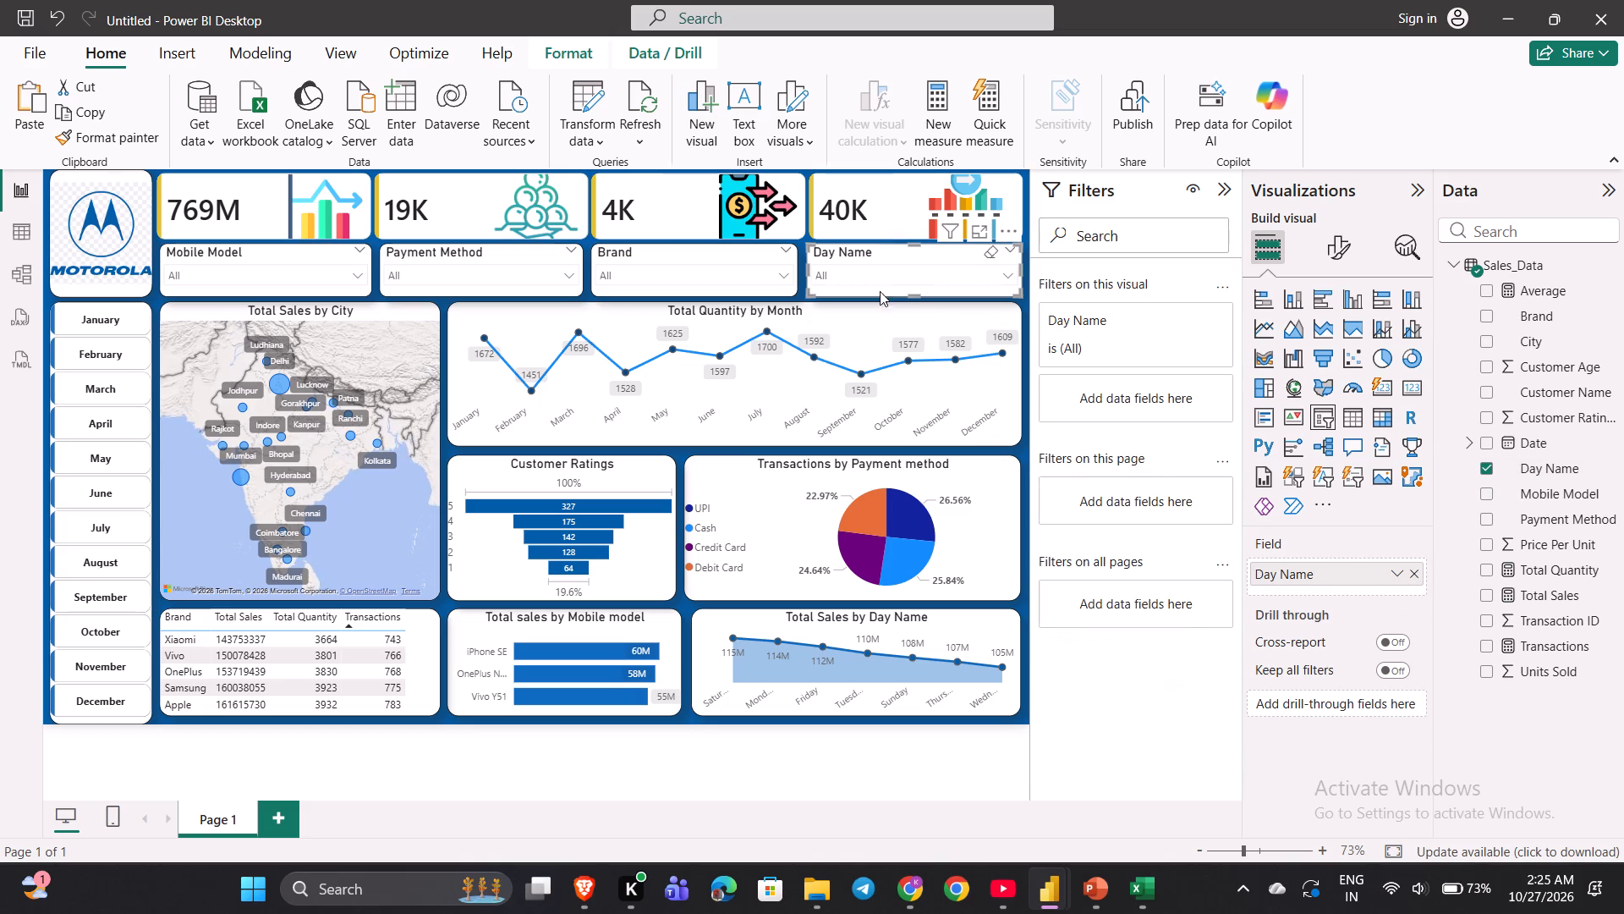
left_click(953, 763)
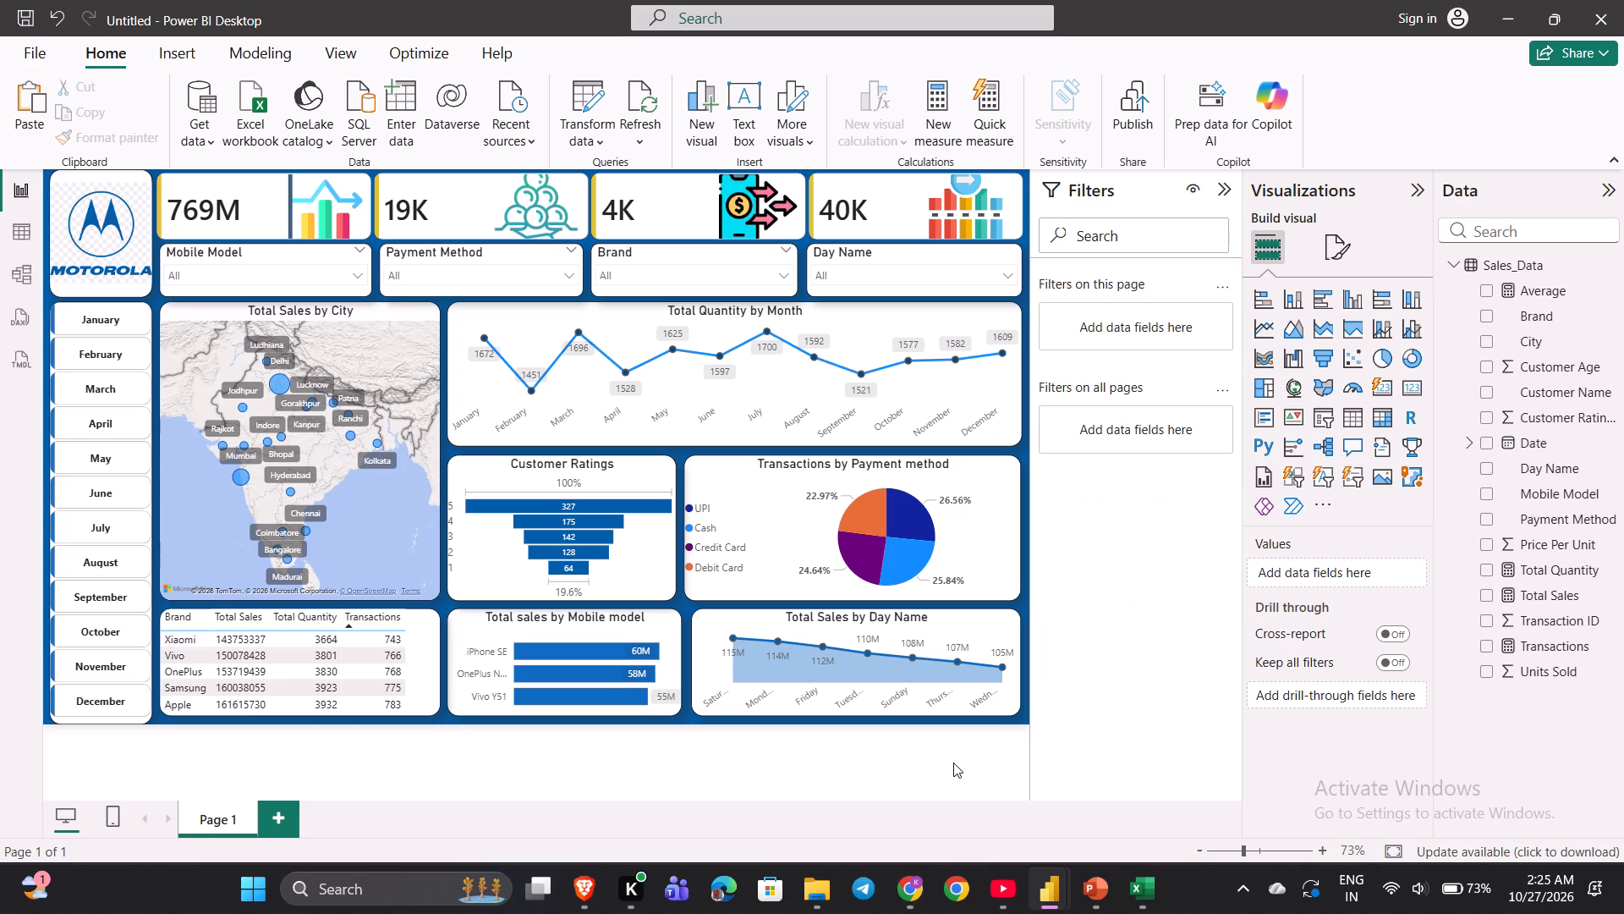
Switch to the YouTube tutorial, skip ahead through the slicer section to the field assignments, pause it, and return to the untitled report.
left_click(1009, 900)
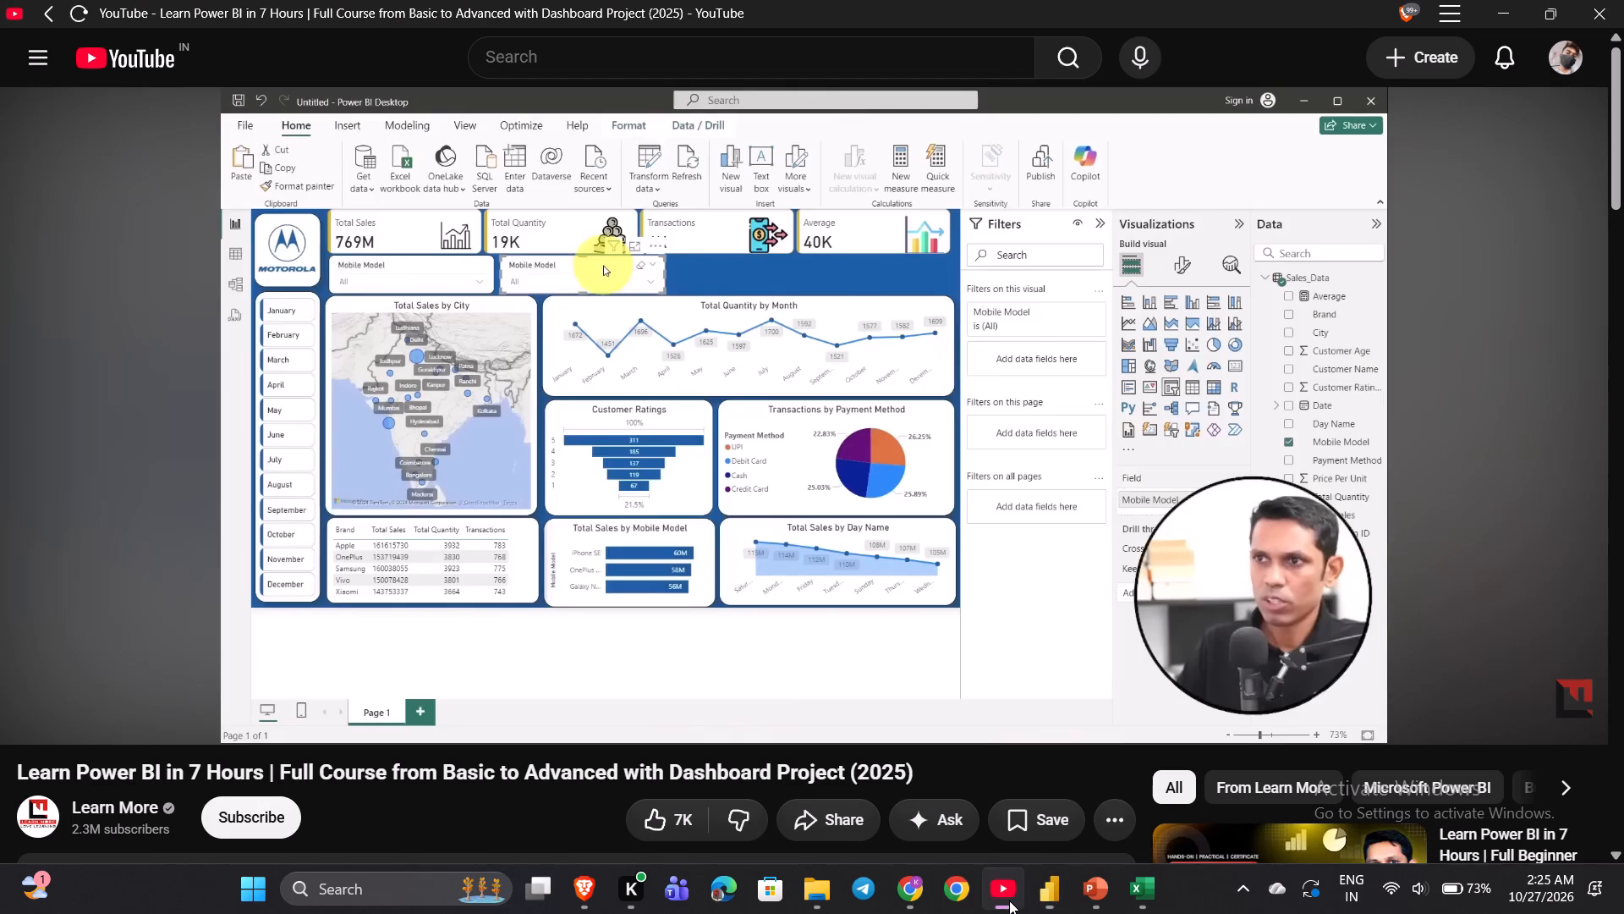
left_click(1009, 900)
left_click(1009, 900)
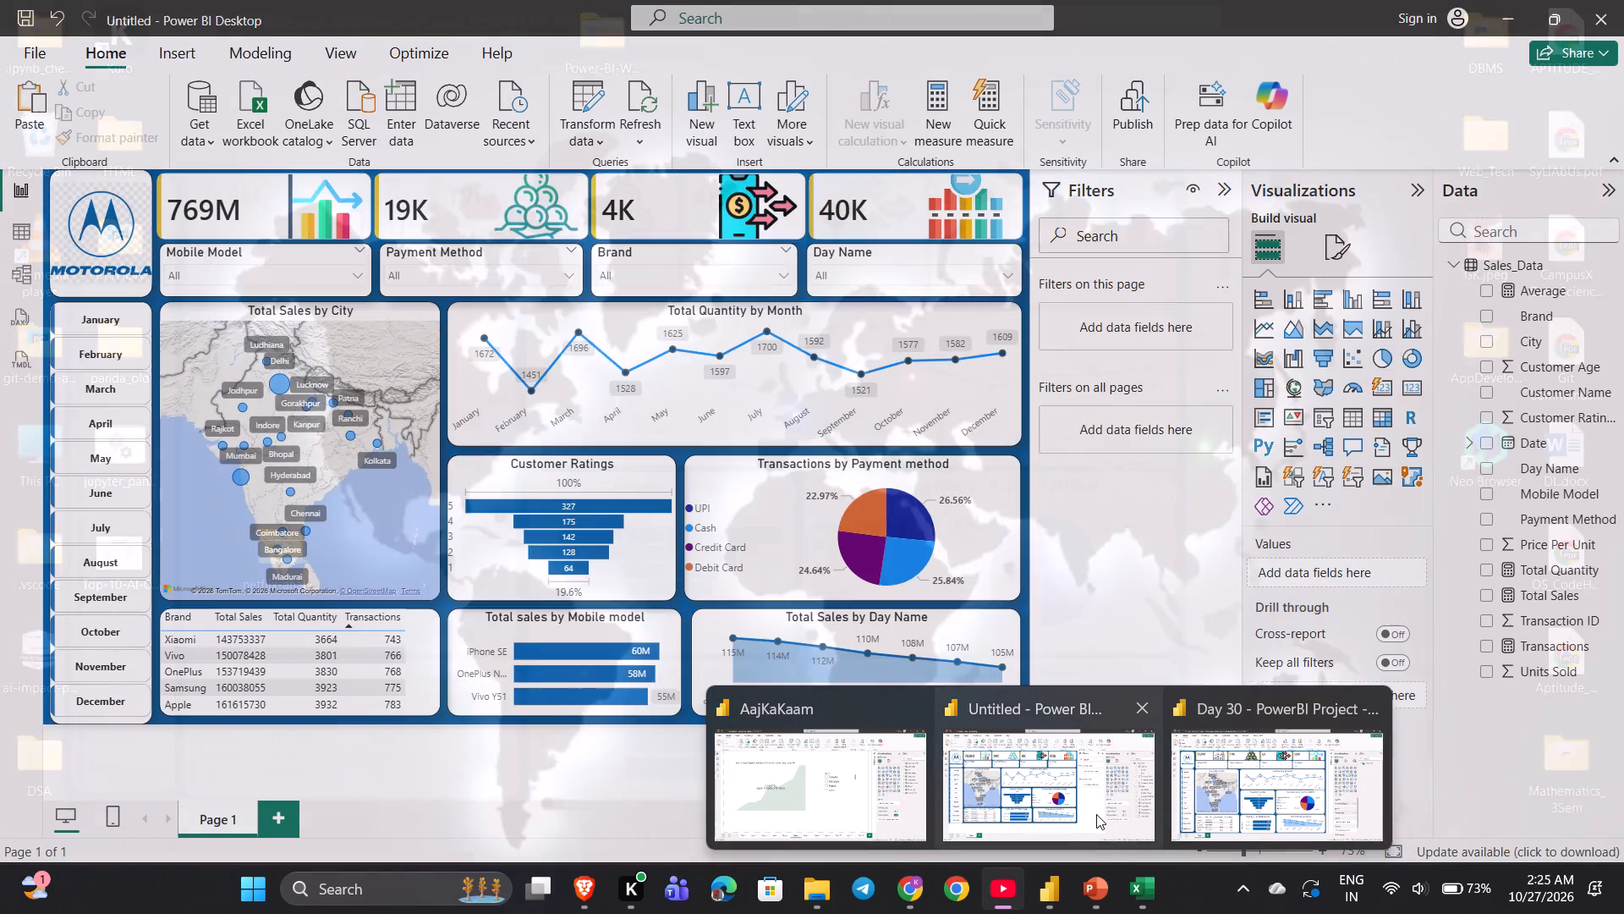
left_click(1095, 814)
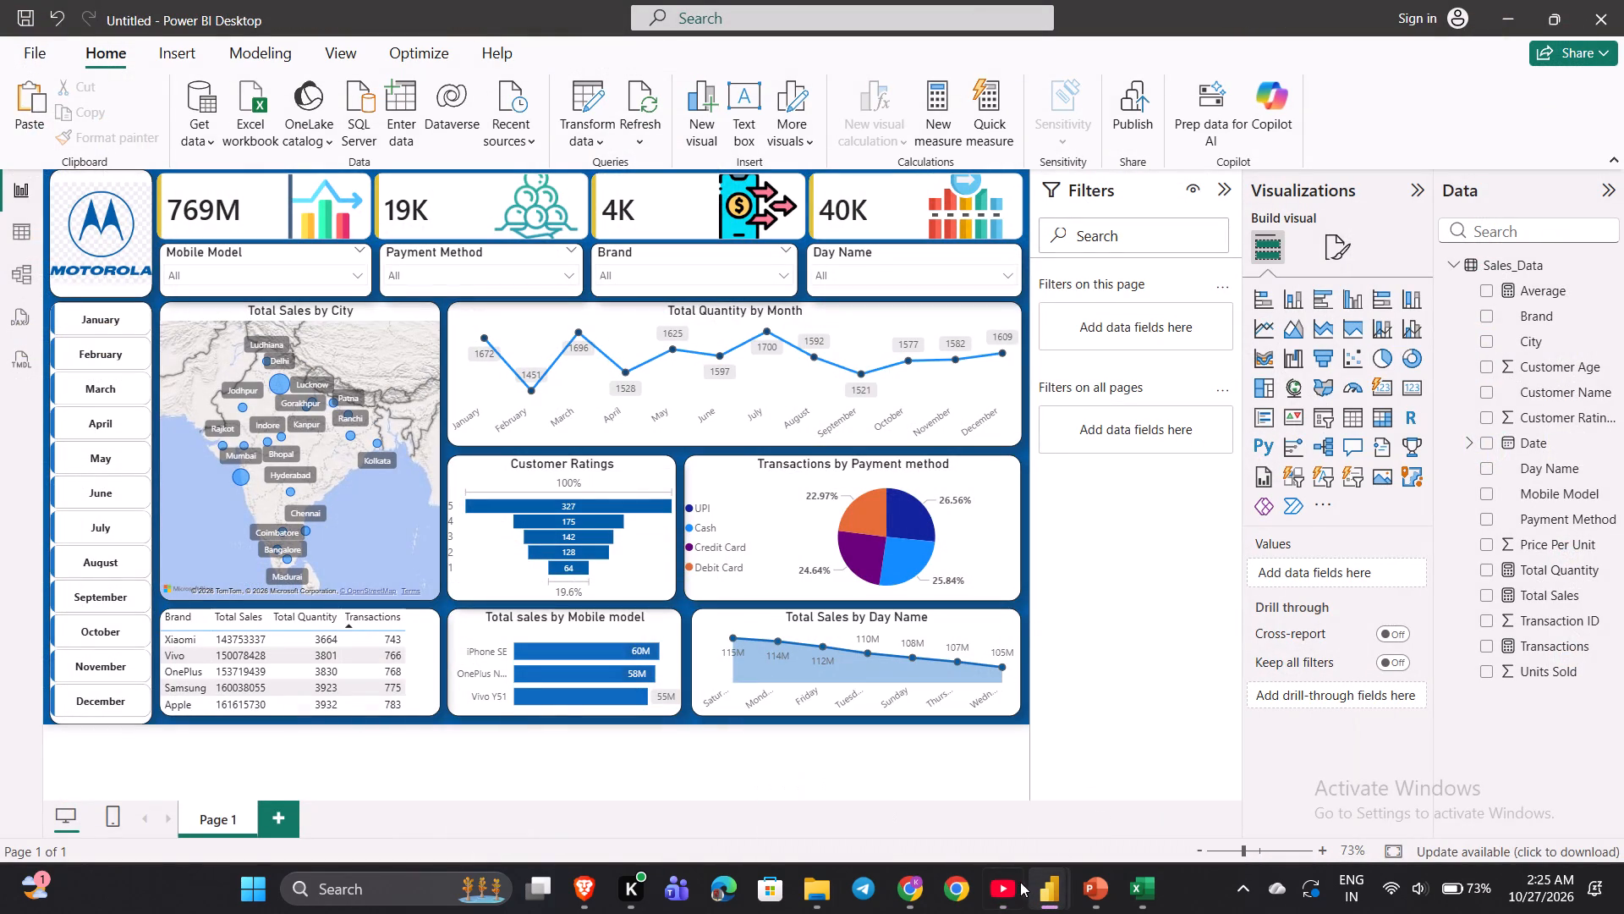
left_click(1003, 890)
key("space")
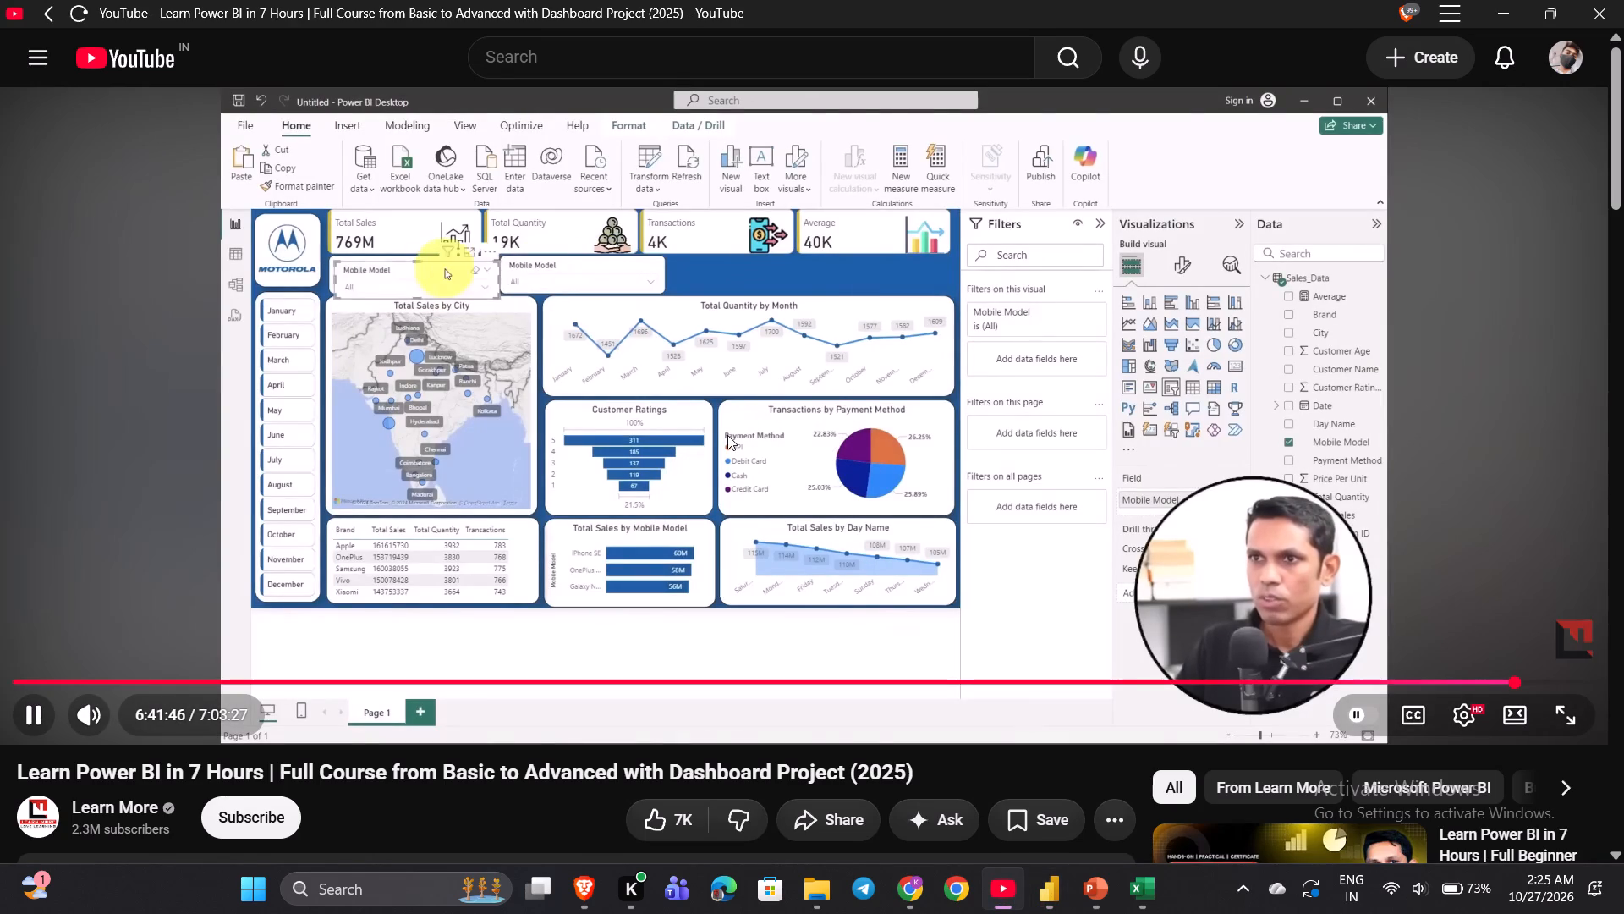
key("Right")
key("Right")
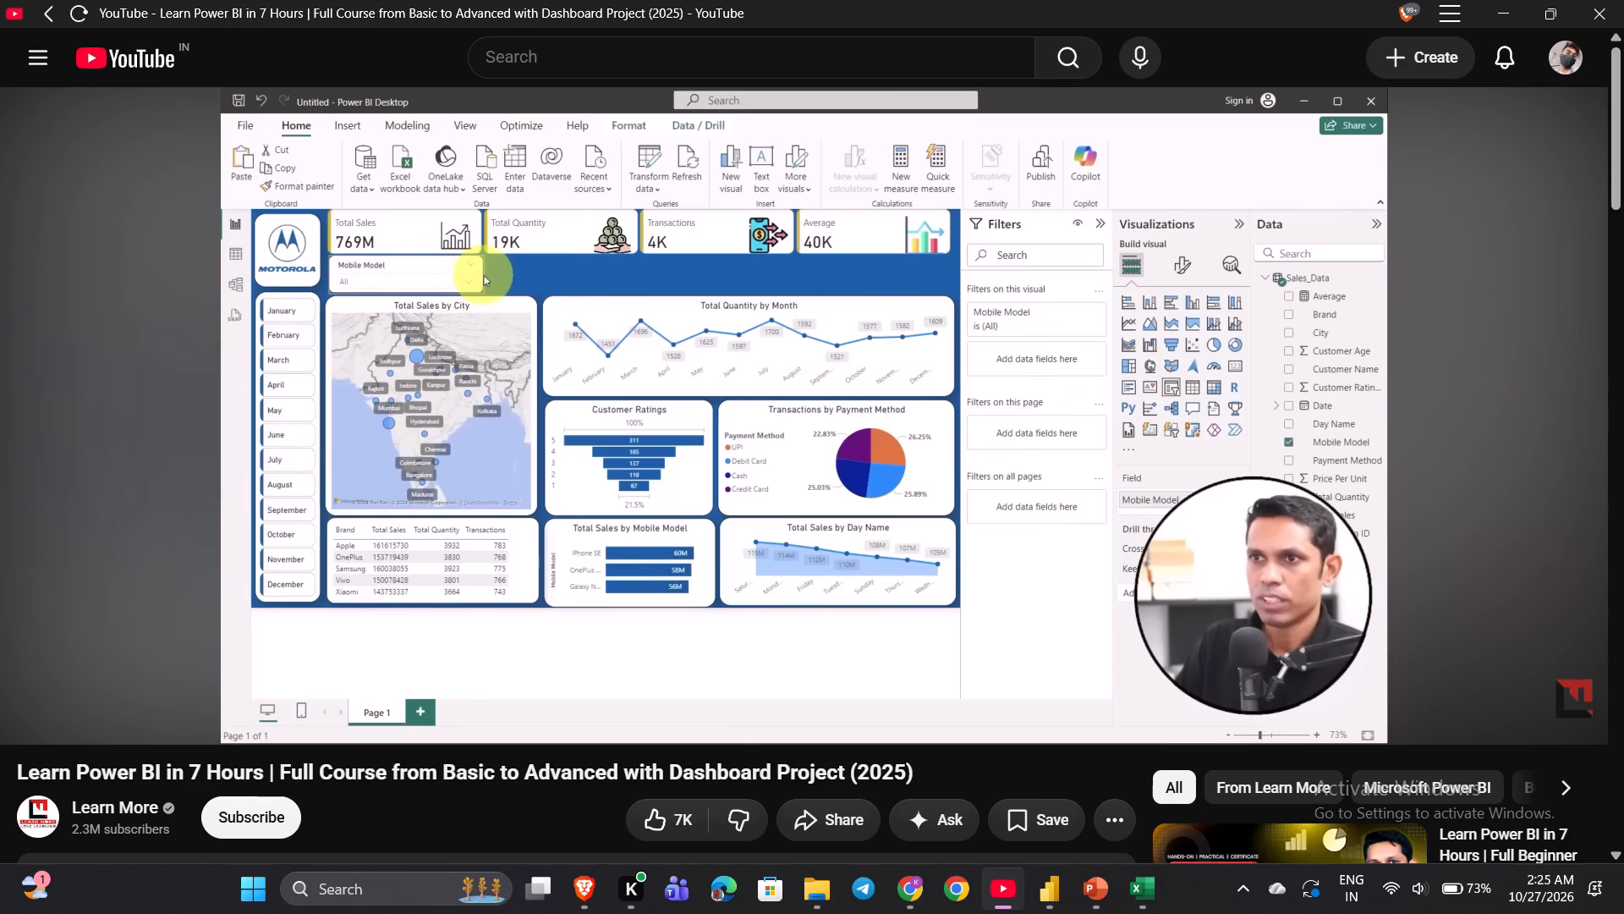
key("Right")
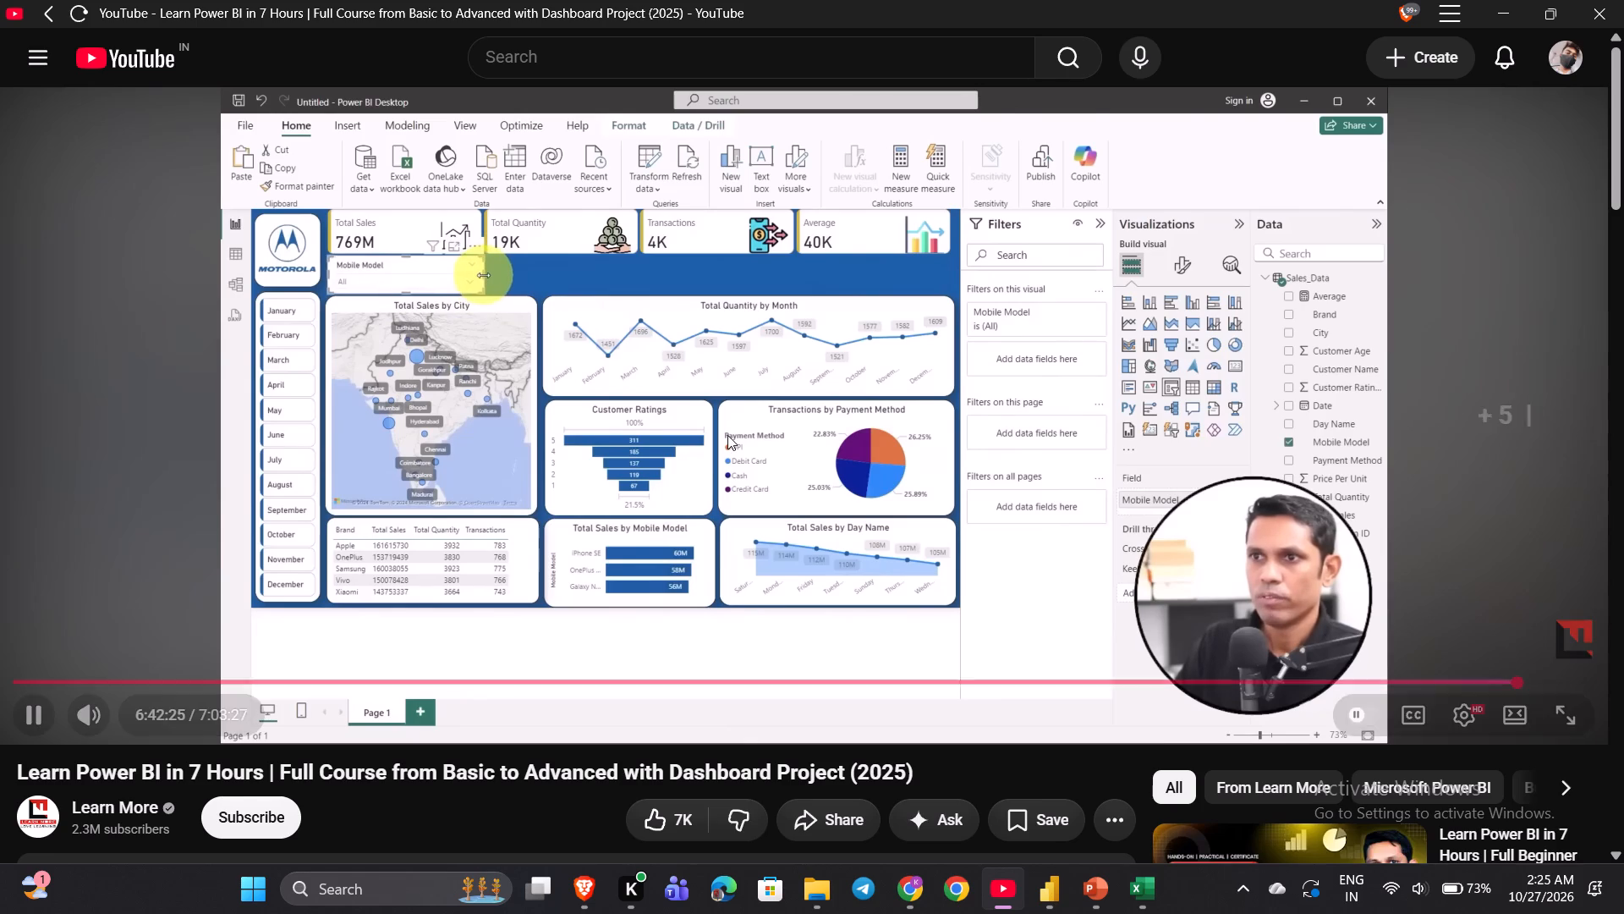
key("Right")
key("Right")
key("Right")
key("Right")
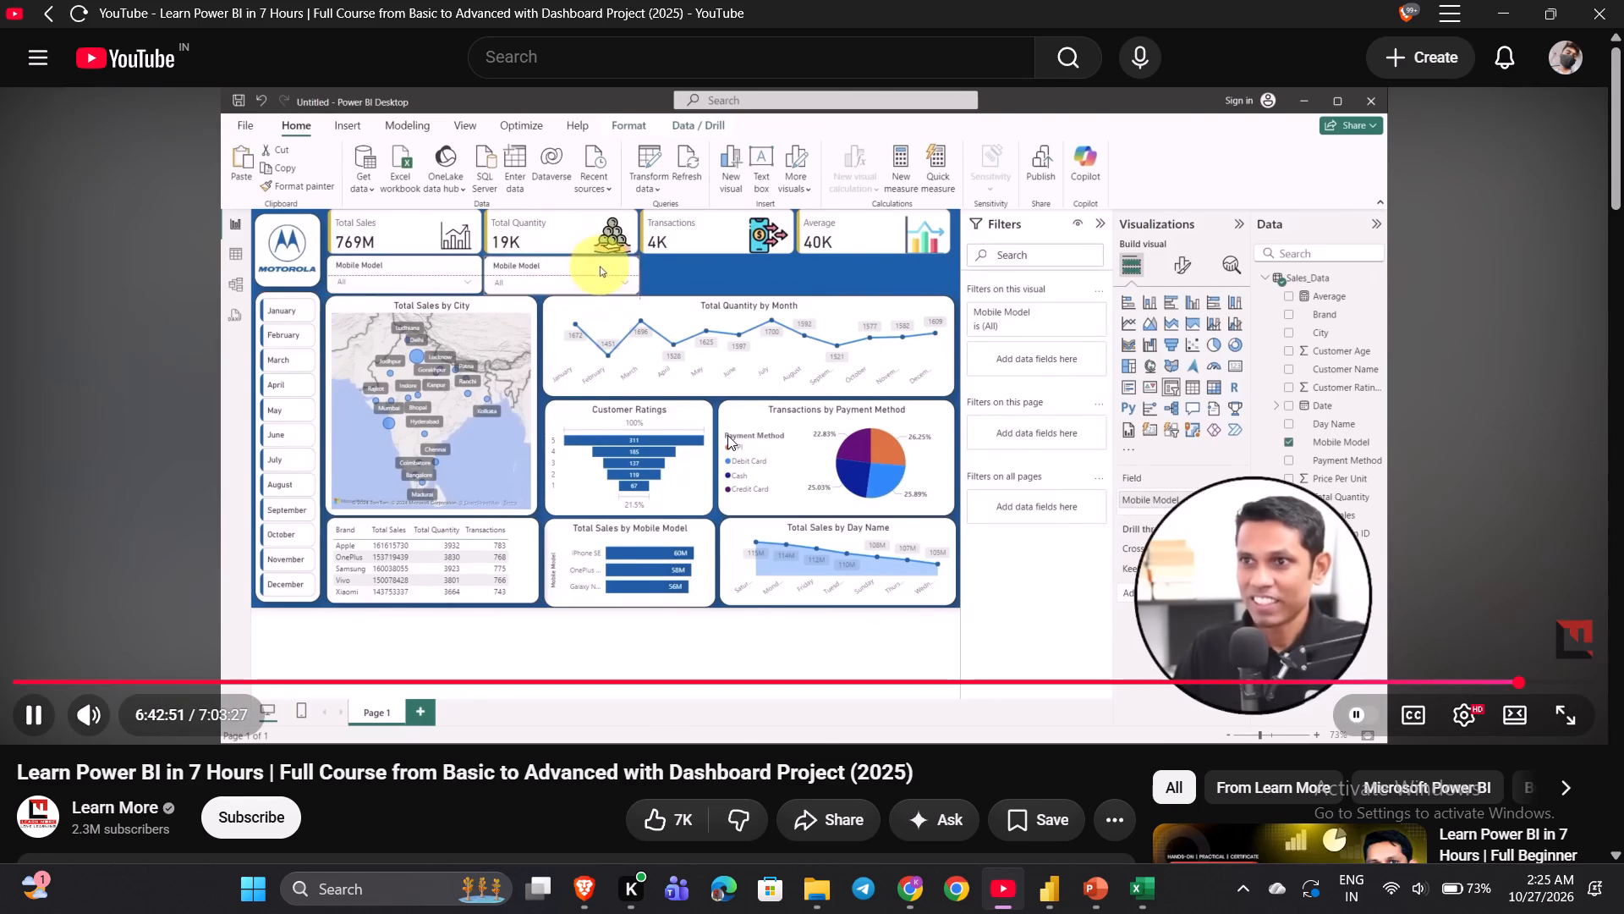
key("Right")
key("Right")
key("Right")
key("Right")
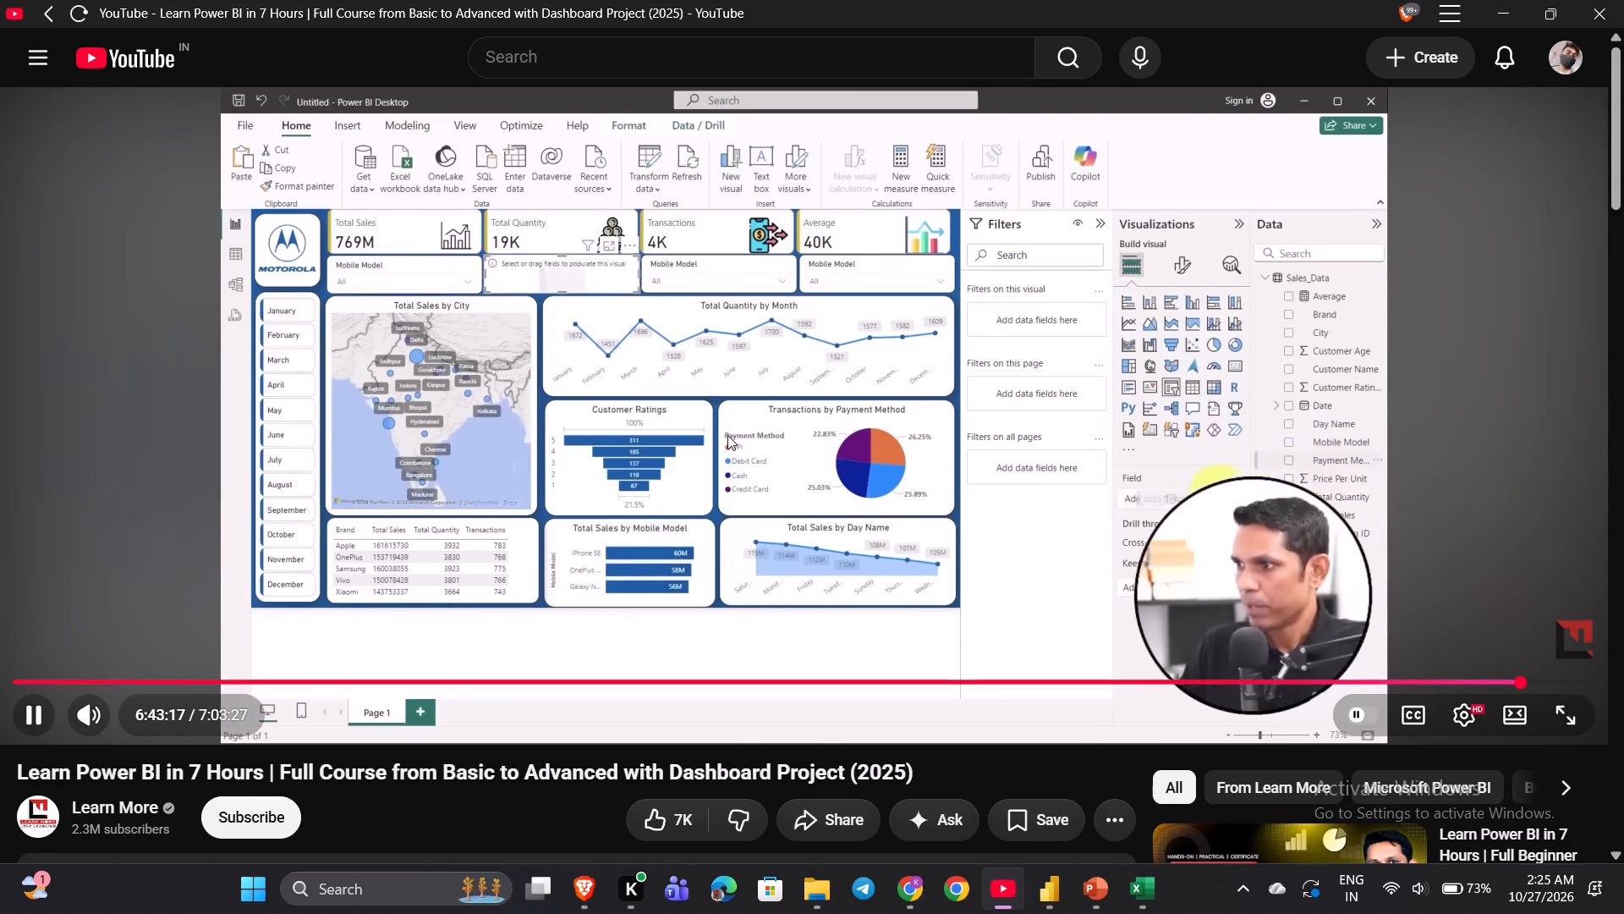
key("space")
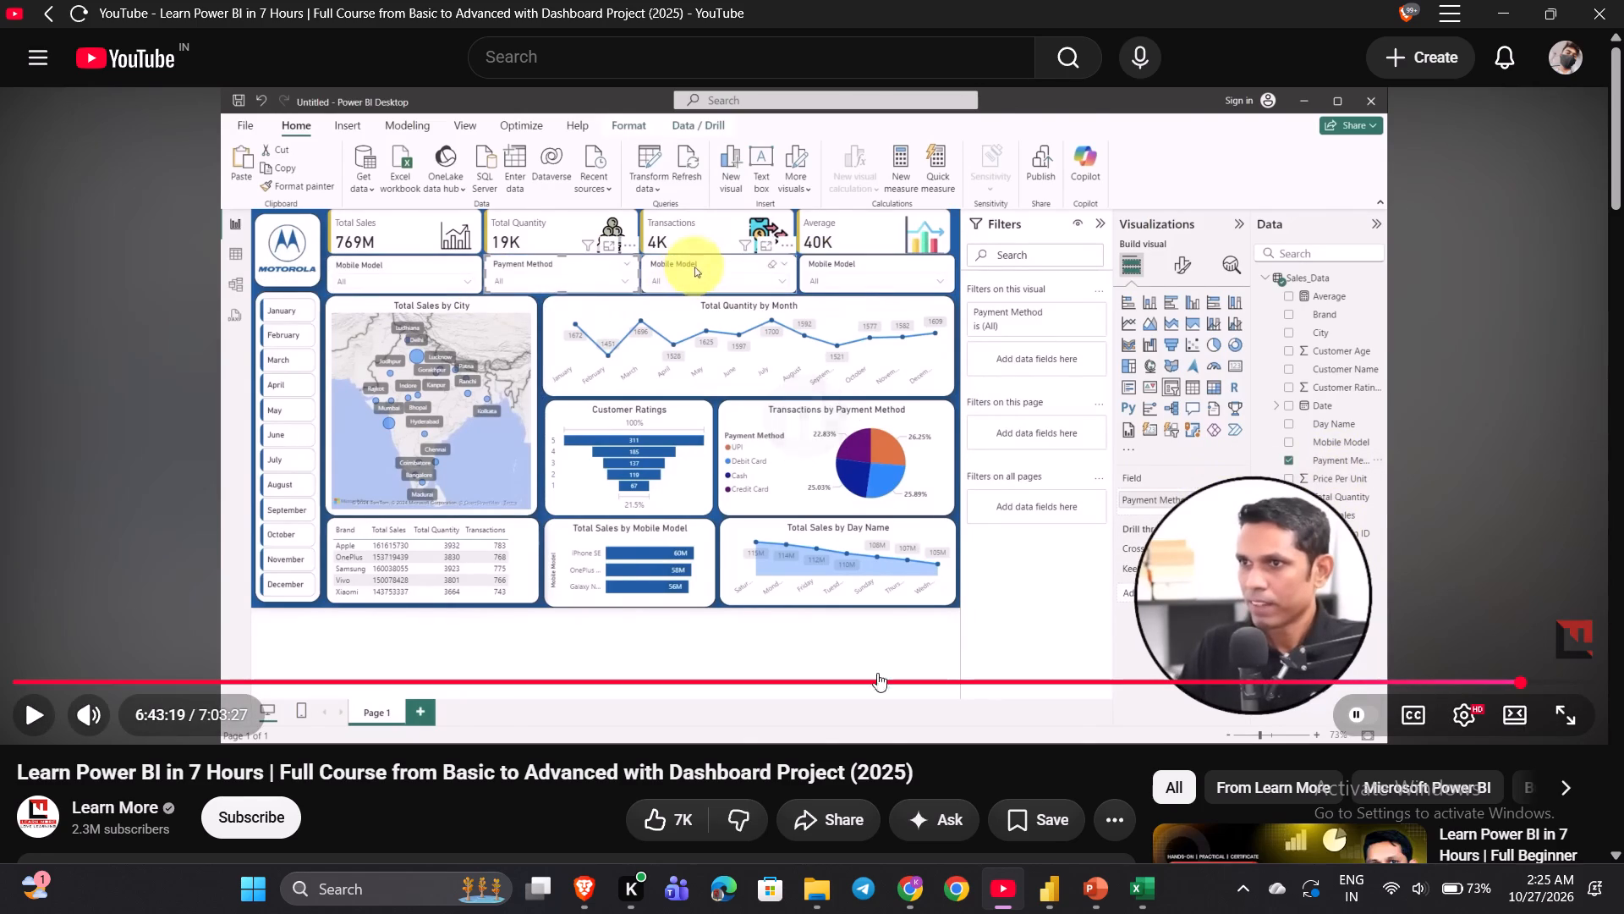
left_click(1018, 889)
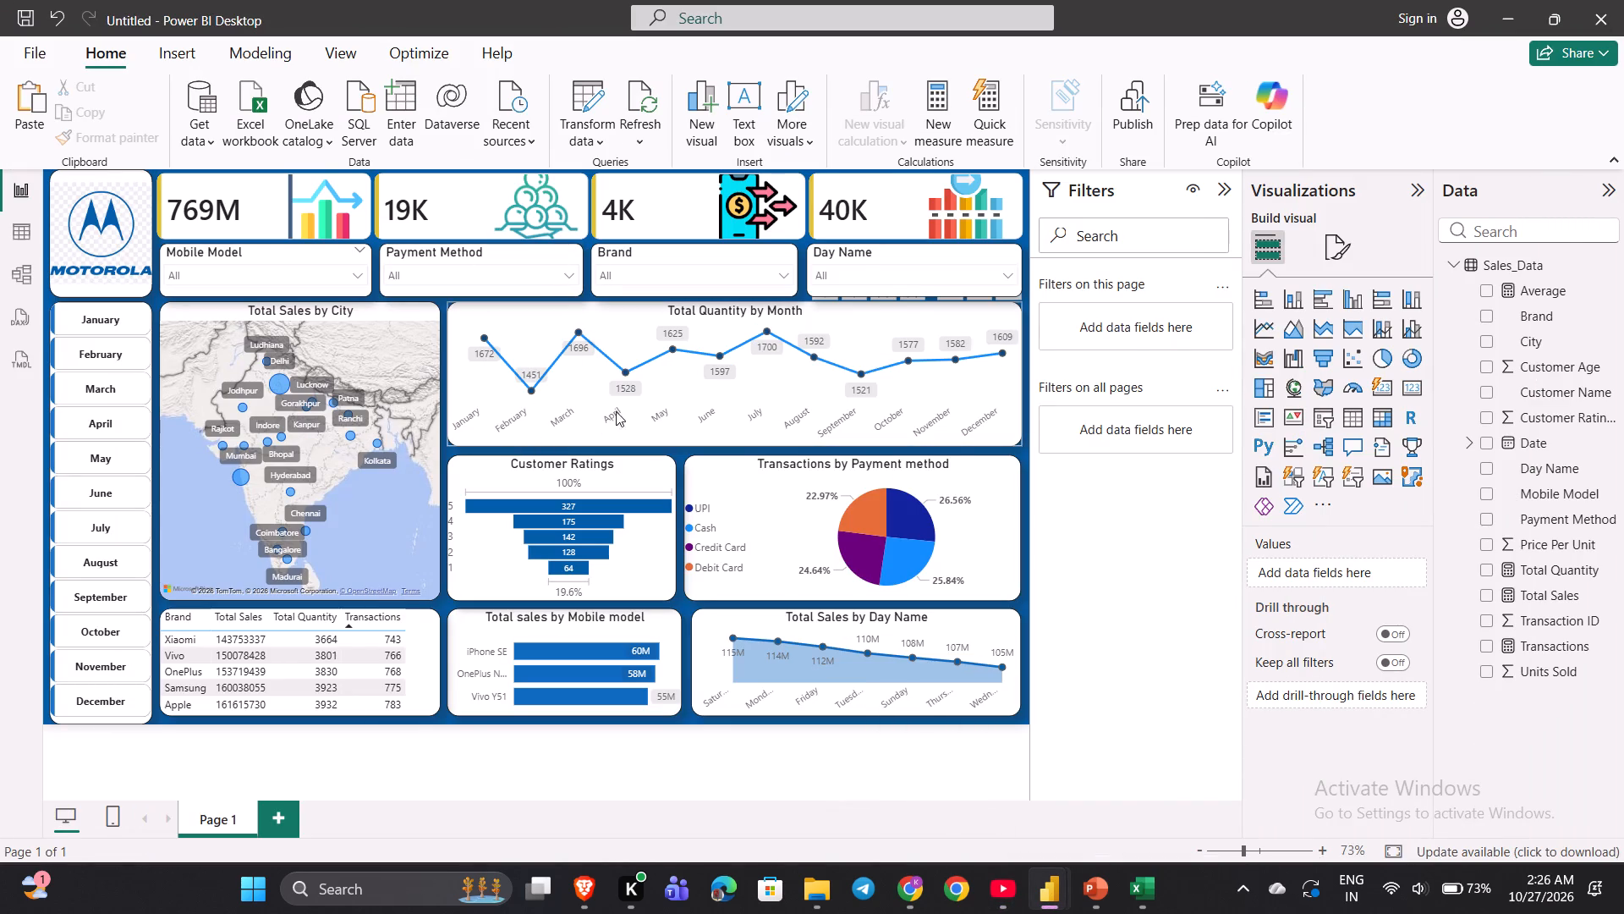
Narrow the Day Name slicer slightly by moving its left edge away from the Brand slicer.
left_click(810, 277)
left_click(810, 268)
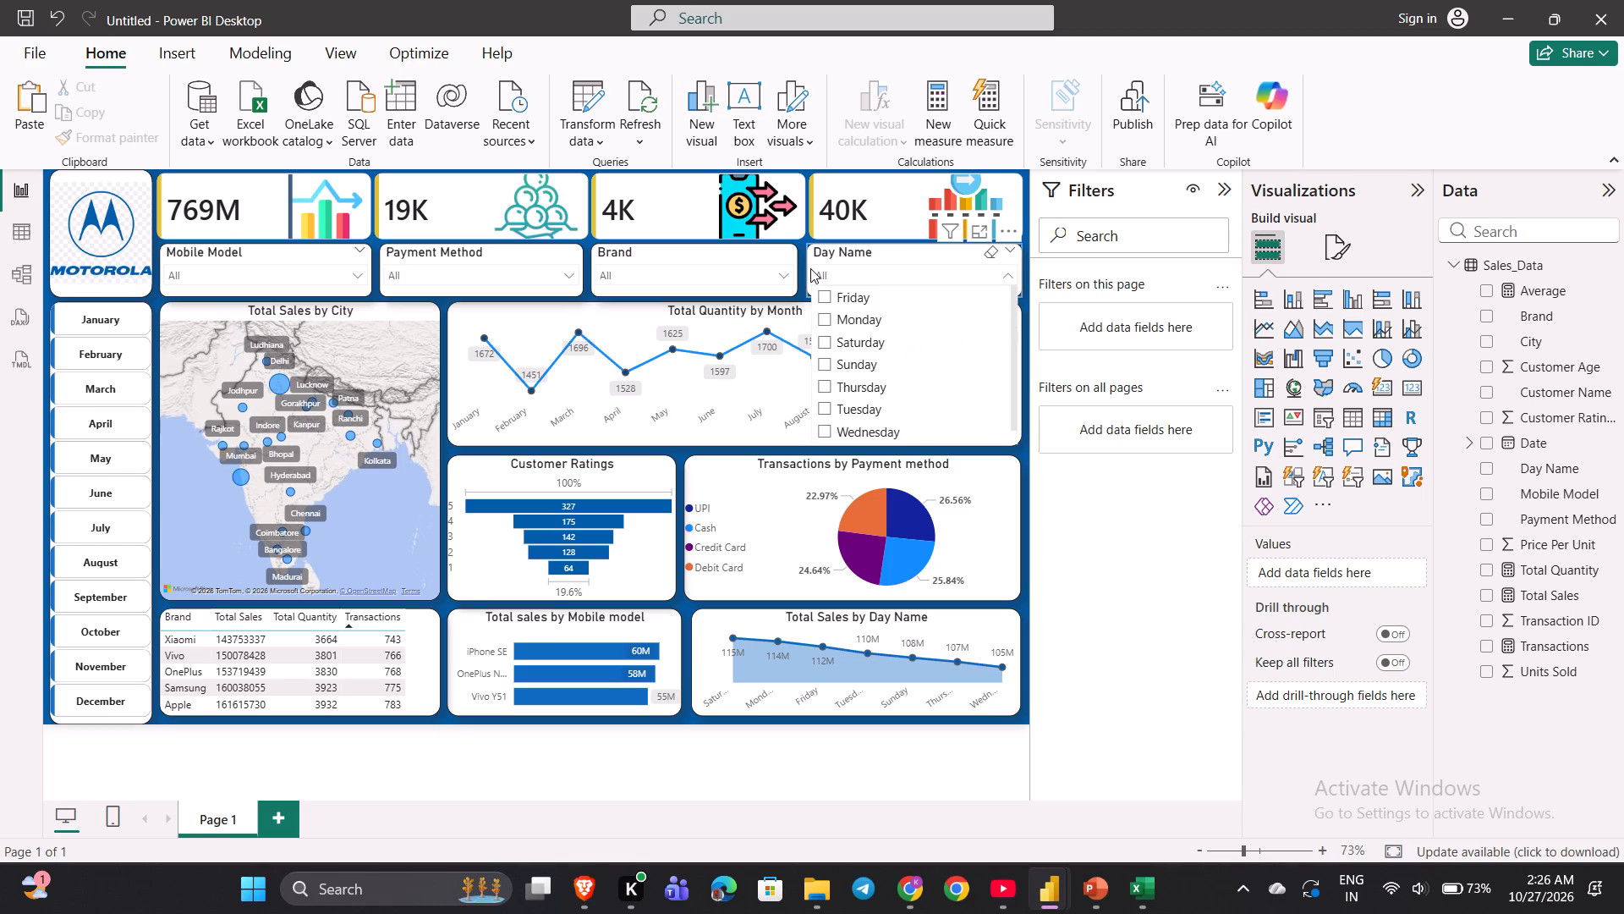
left_click(804, 268)
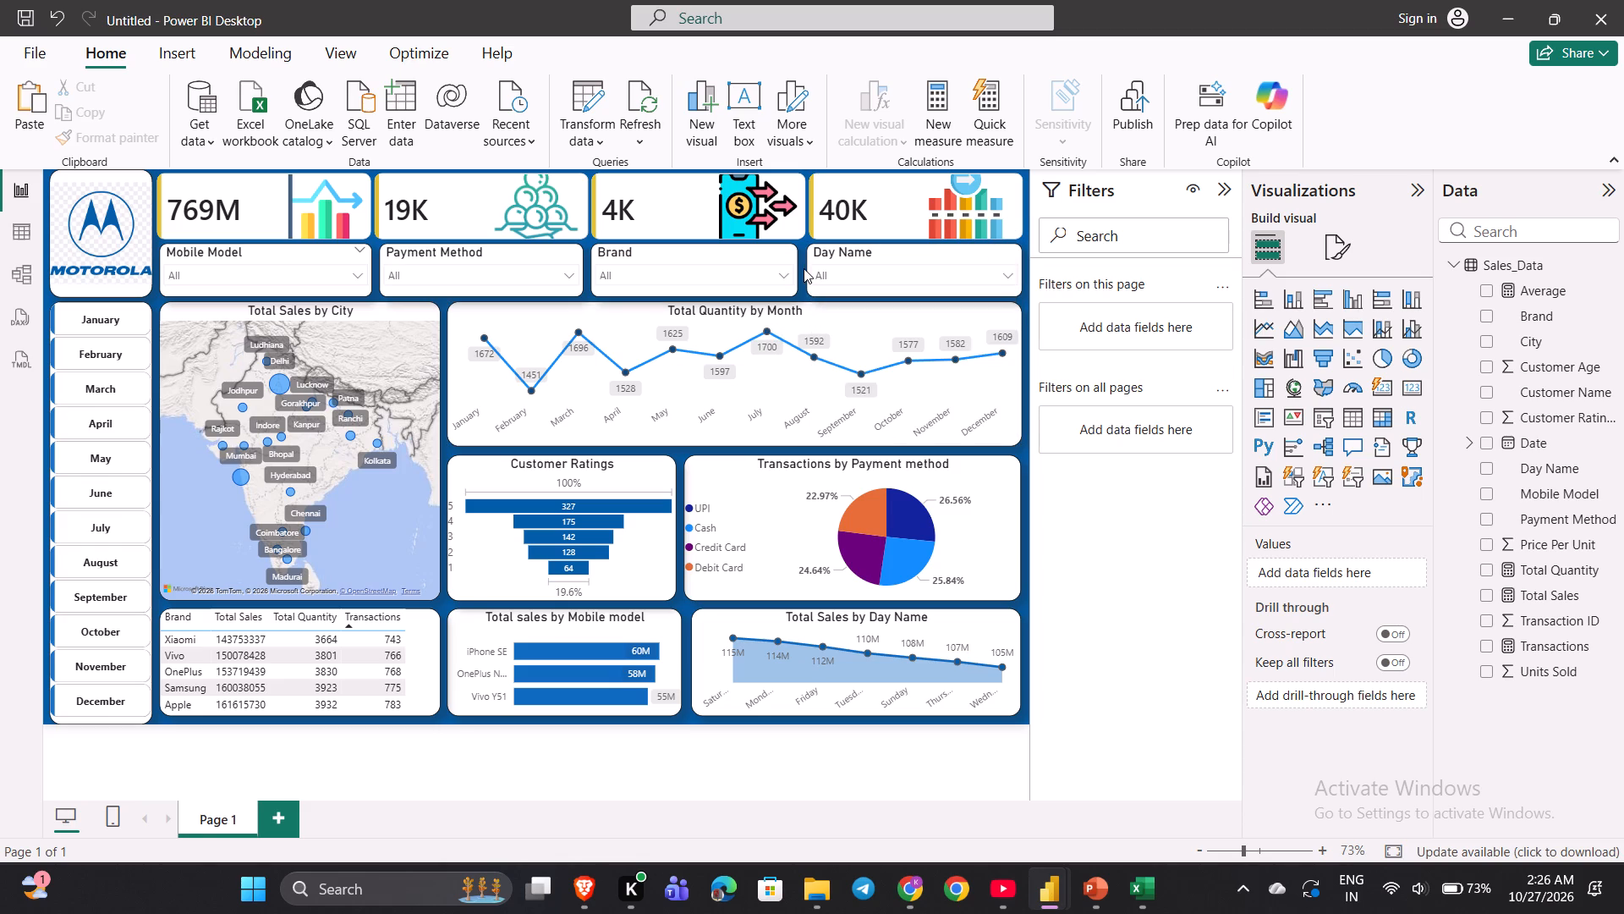
left_click(804, 268)
left_click(806, 268)
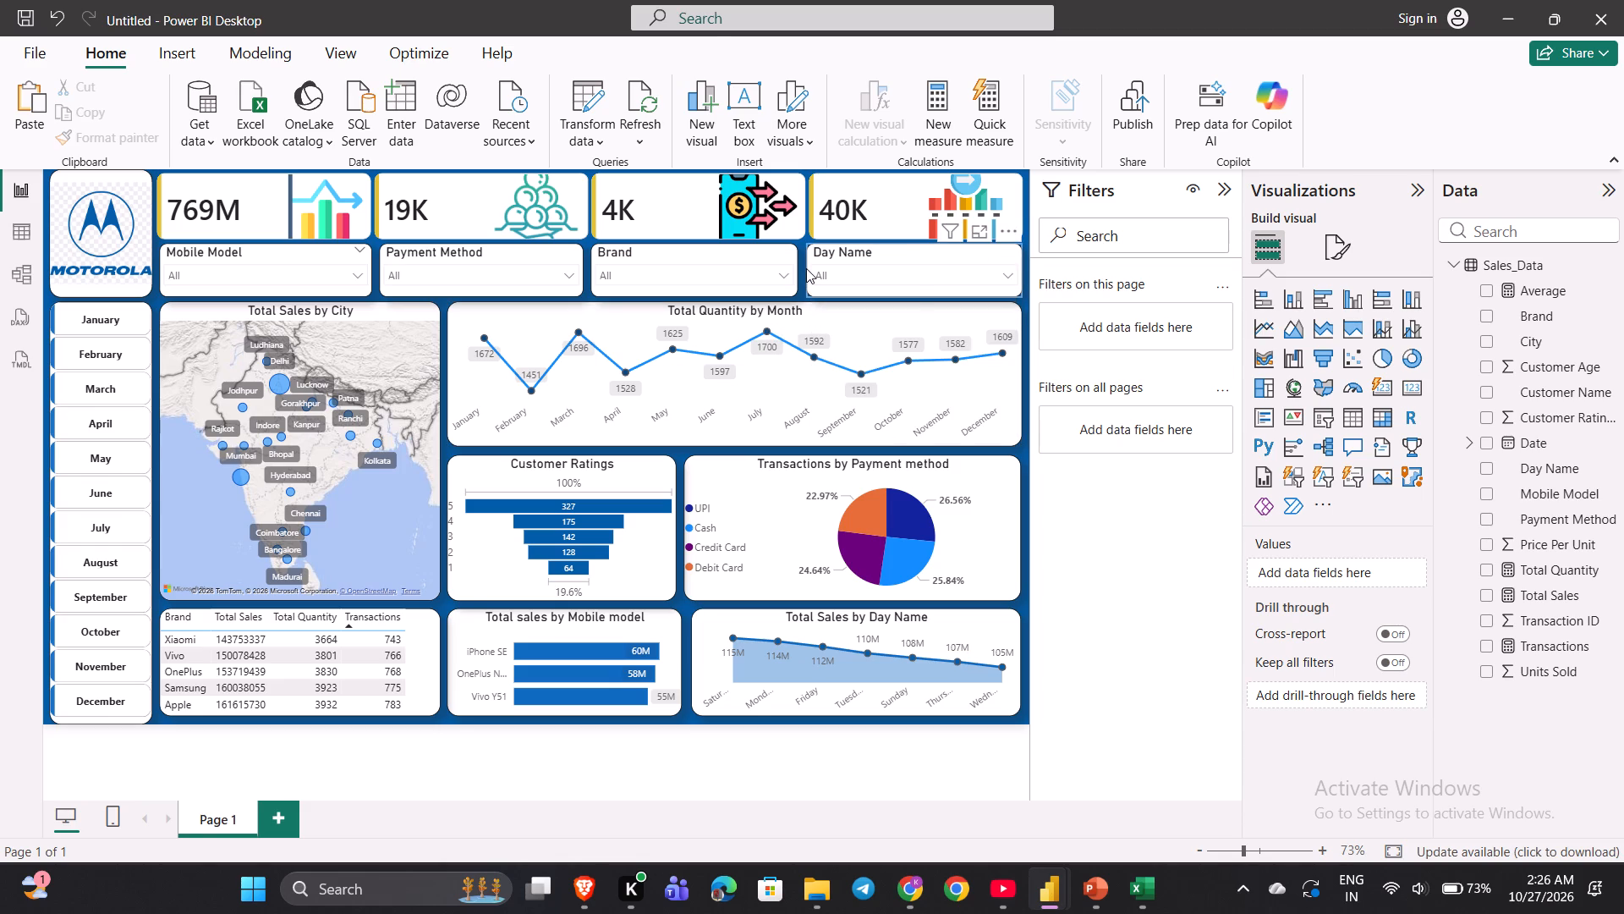
left_click(806, 268)
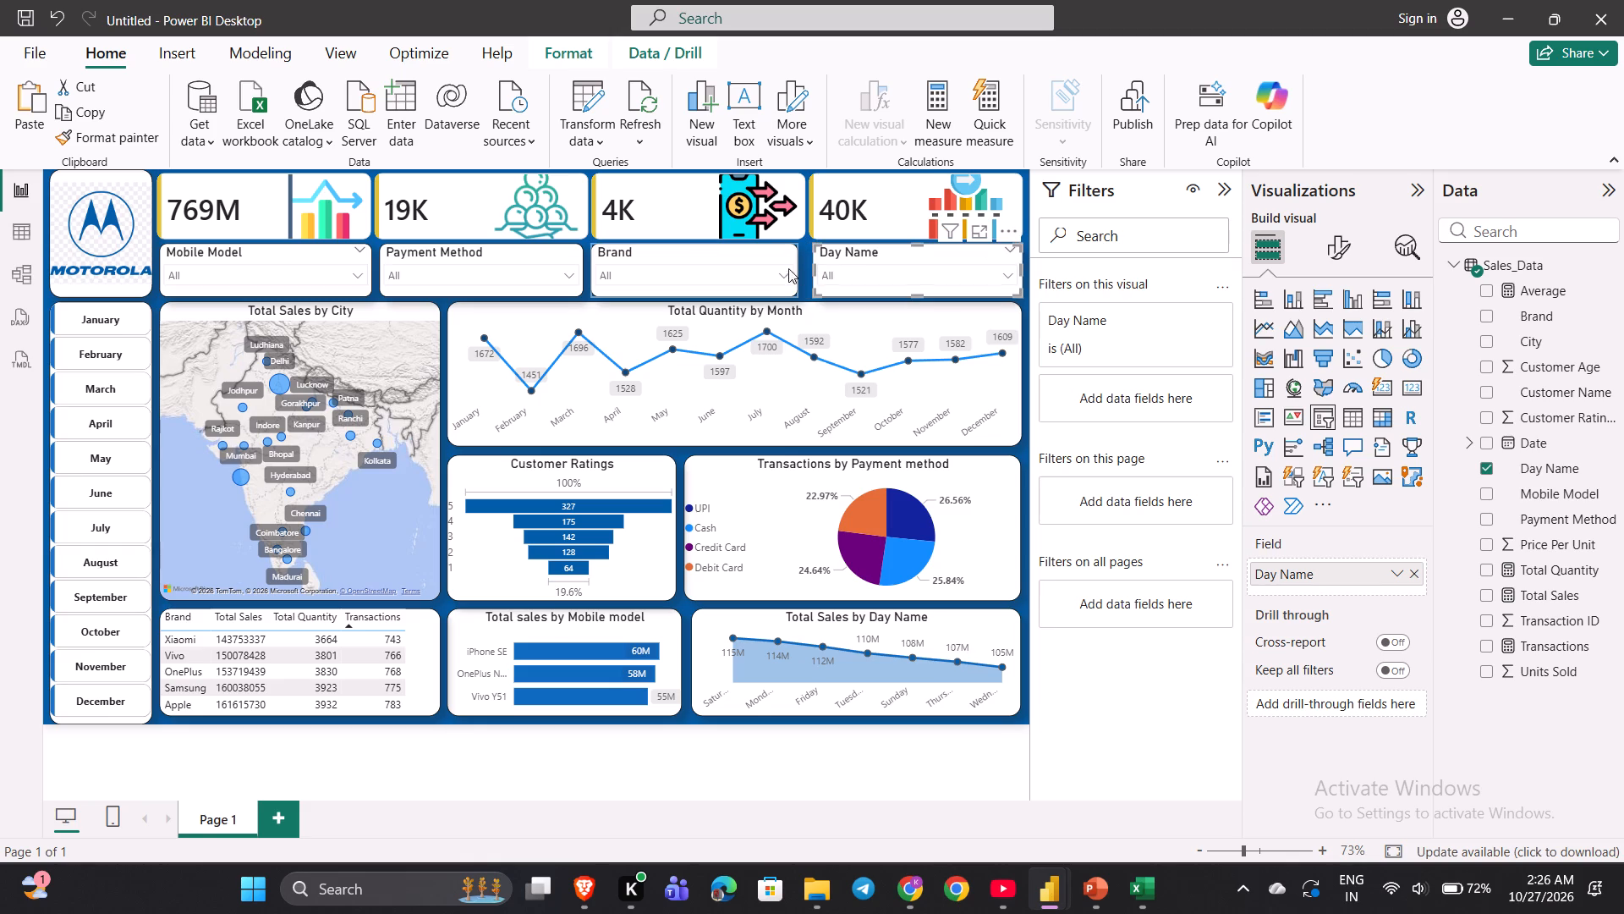
Widen the Brand slicer slightly at its right edge toward the Day Name slicer, and deselect it.
left_click(709, 249)
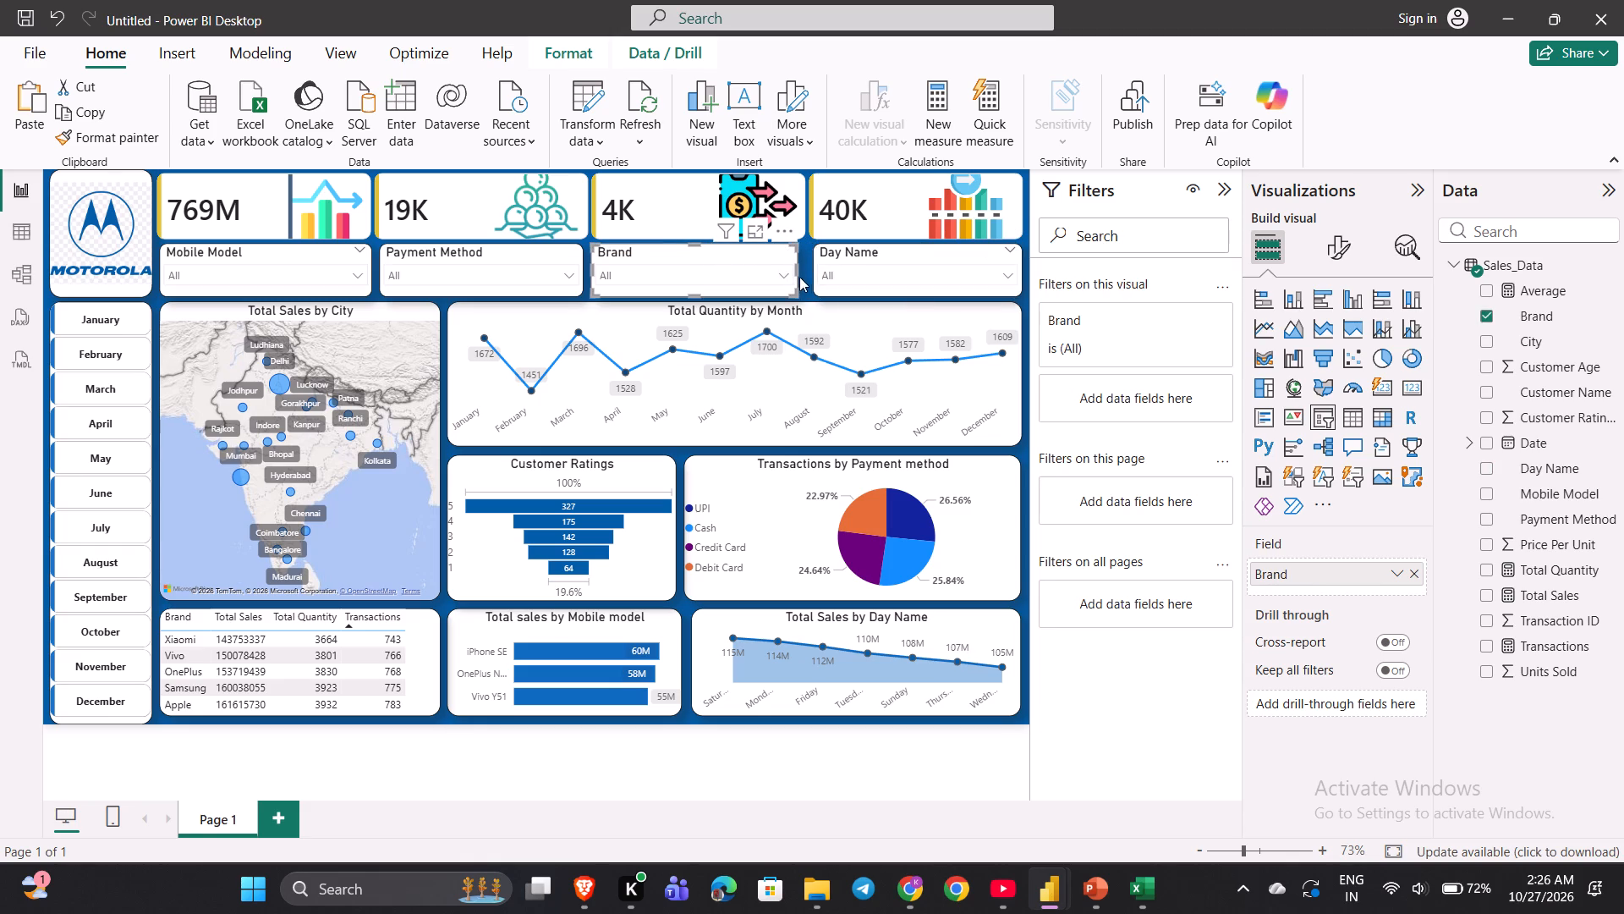
left_click(796, 269)
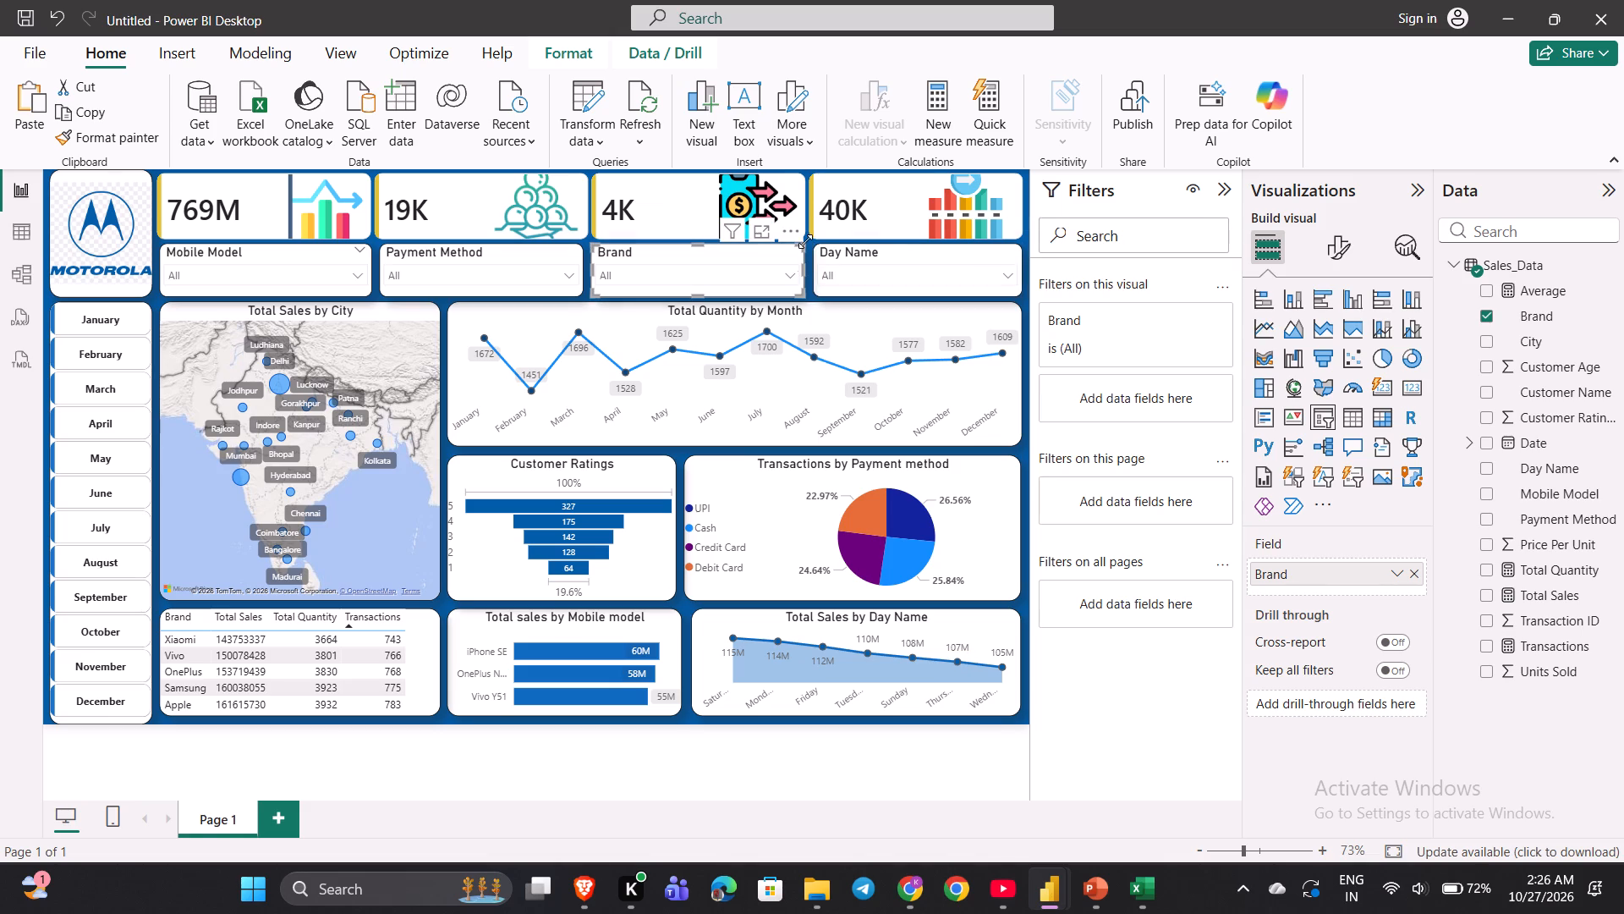
left_click(680, 450)
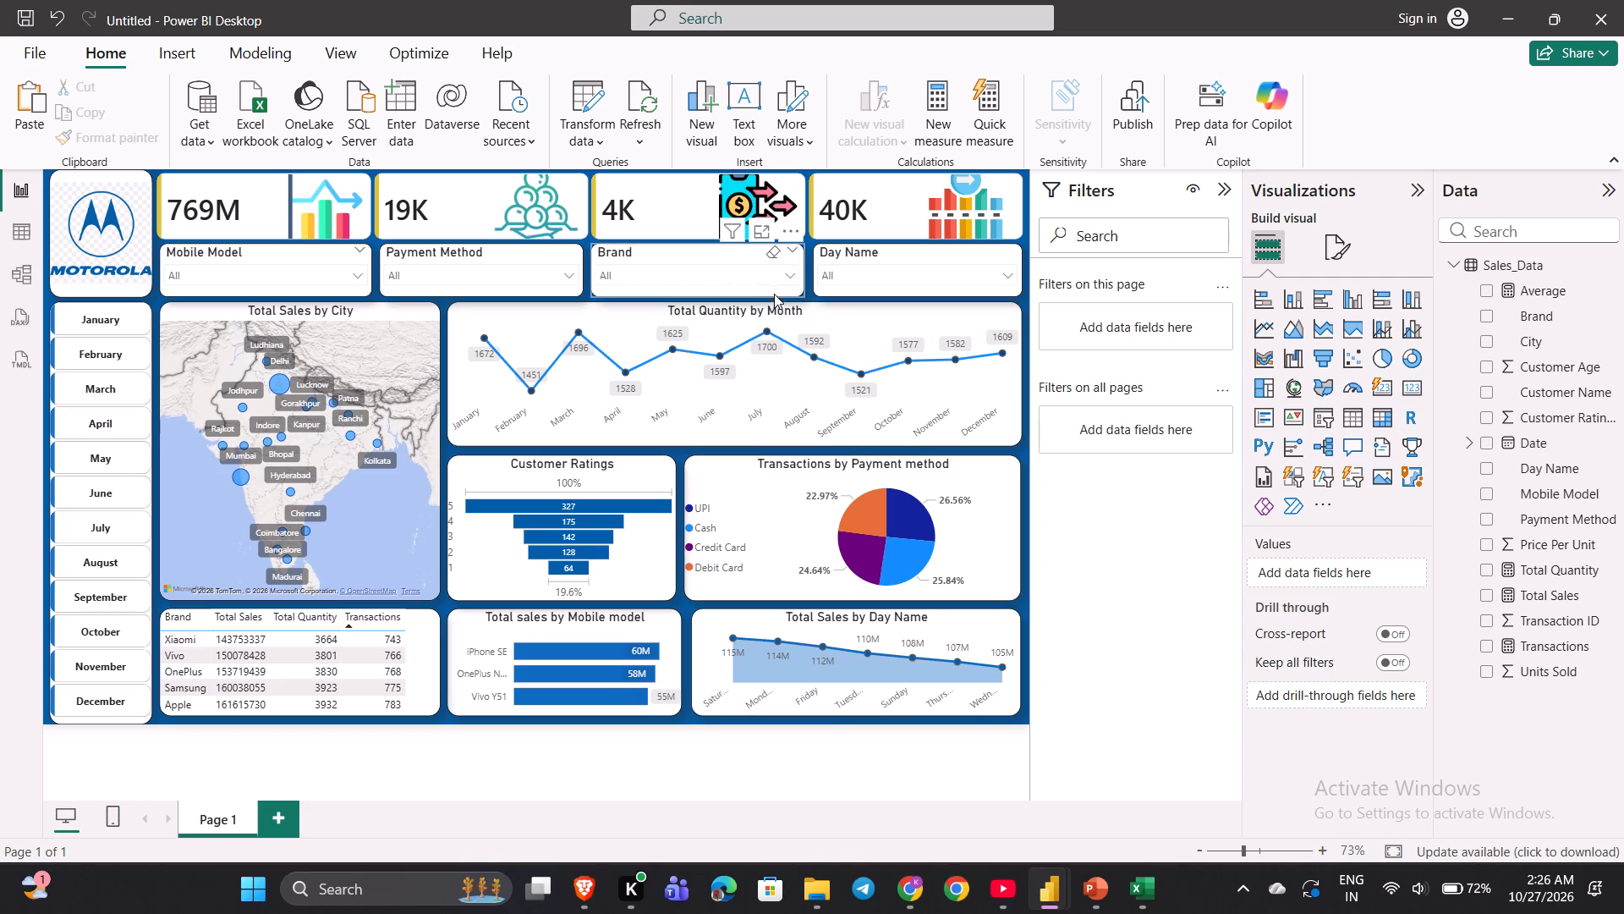
Extend the Day Name slicer's left edge slightly back toward the Brand slicer, and deselect it.
left_click(816, 274)
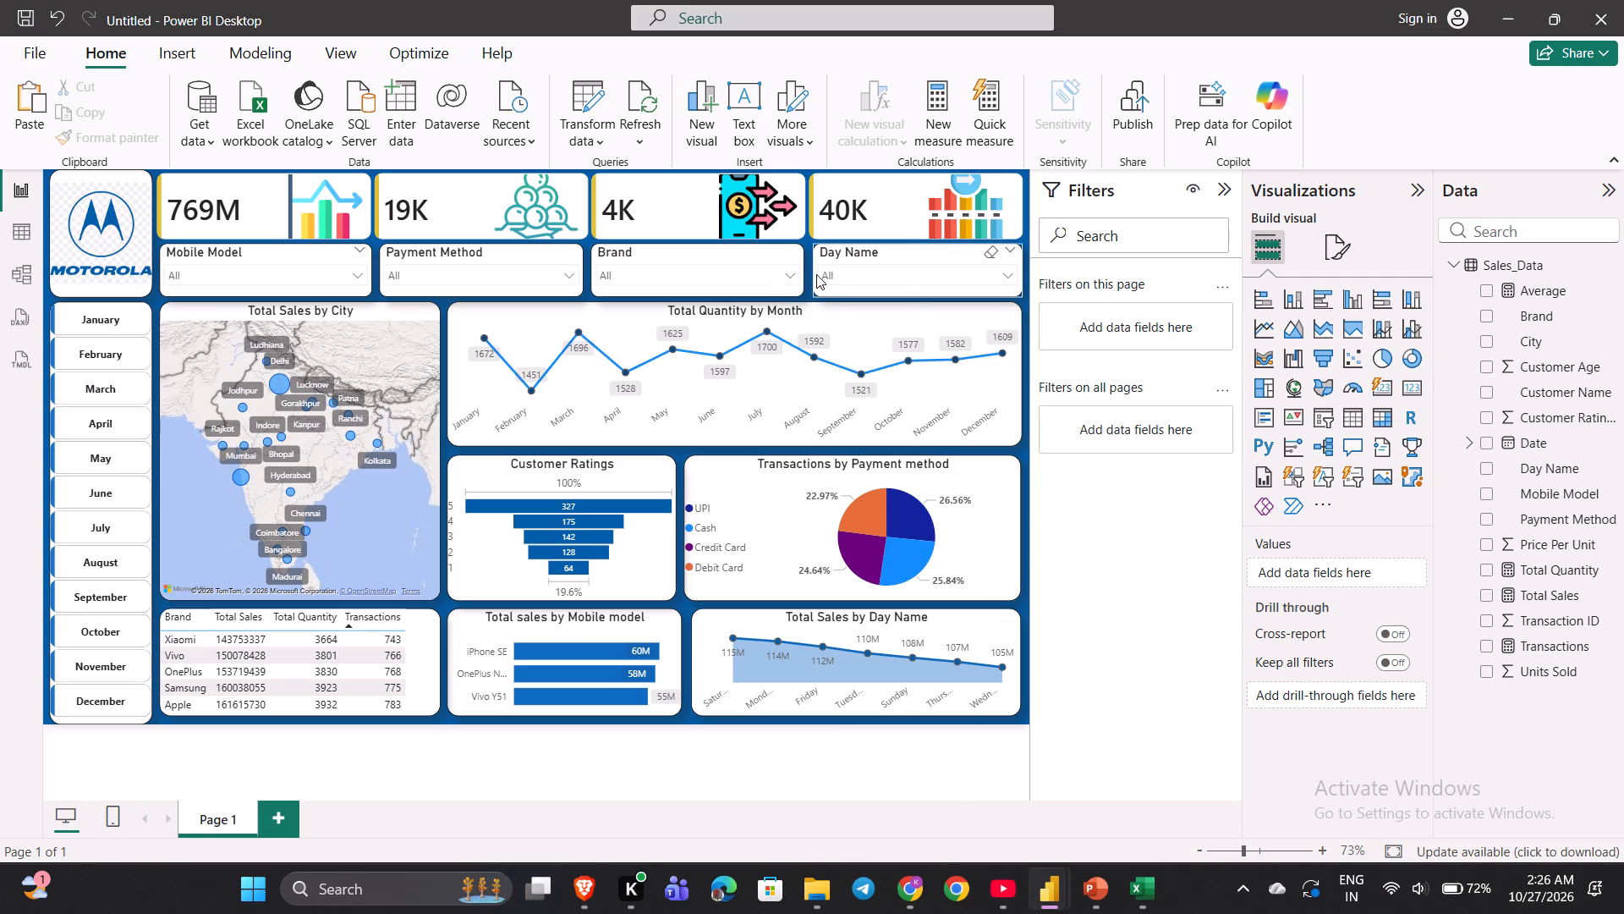
left_click(813, 274)
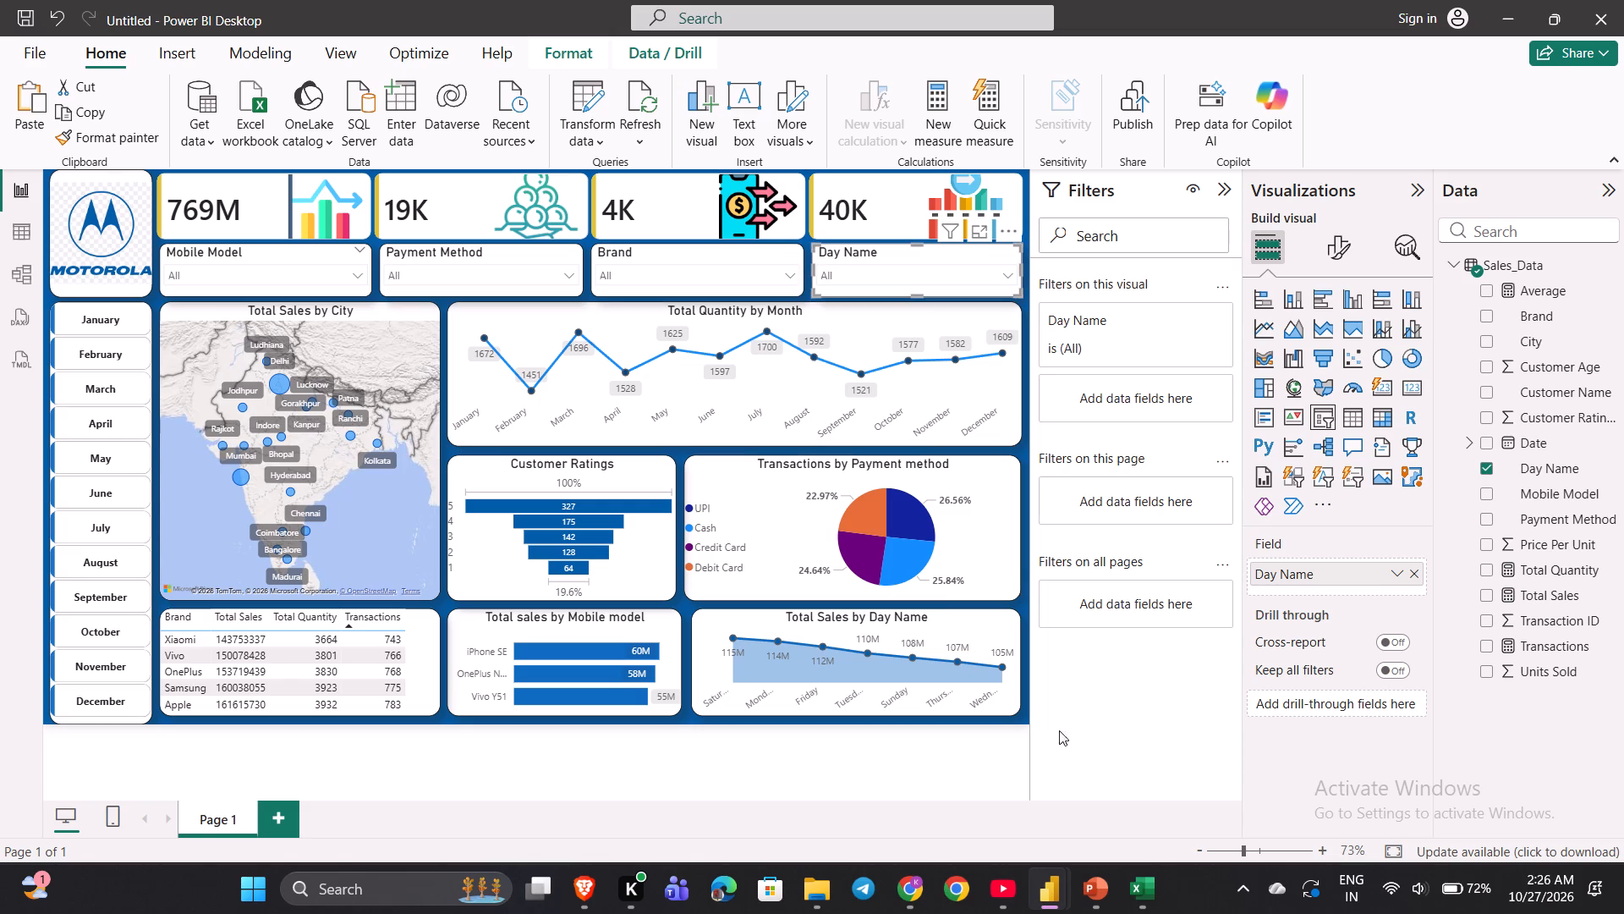
left_click(900, 768)
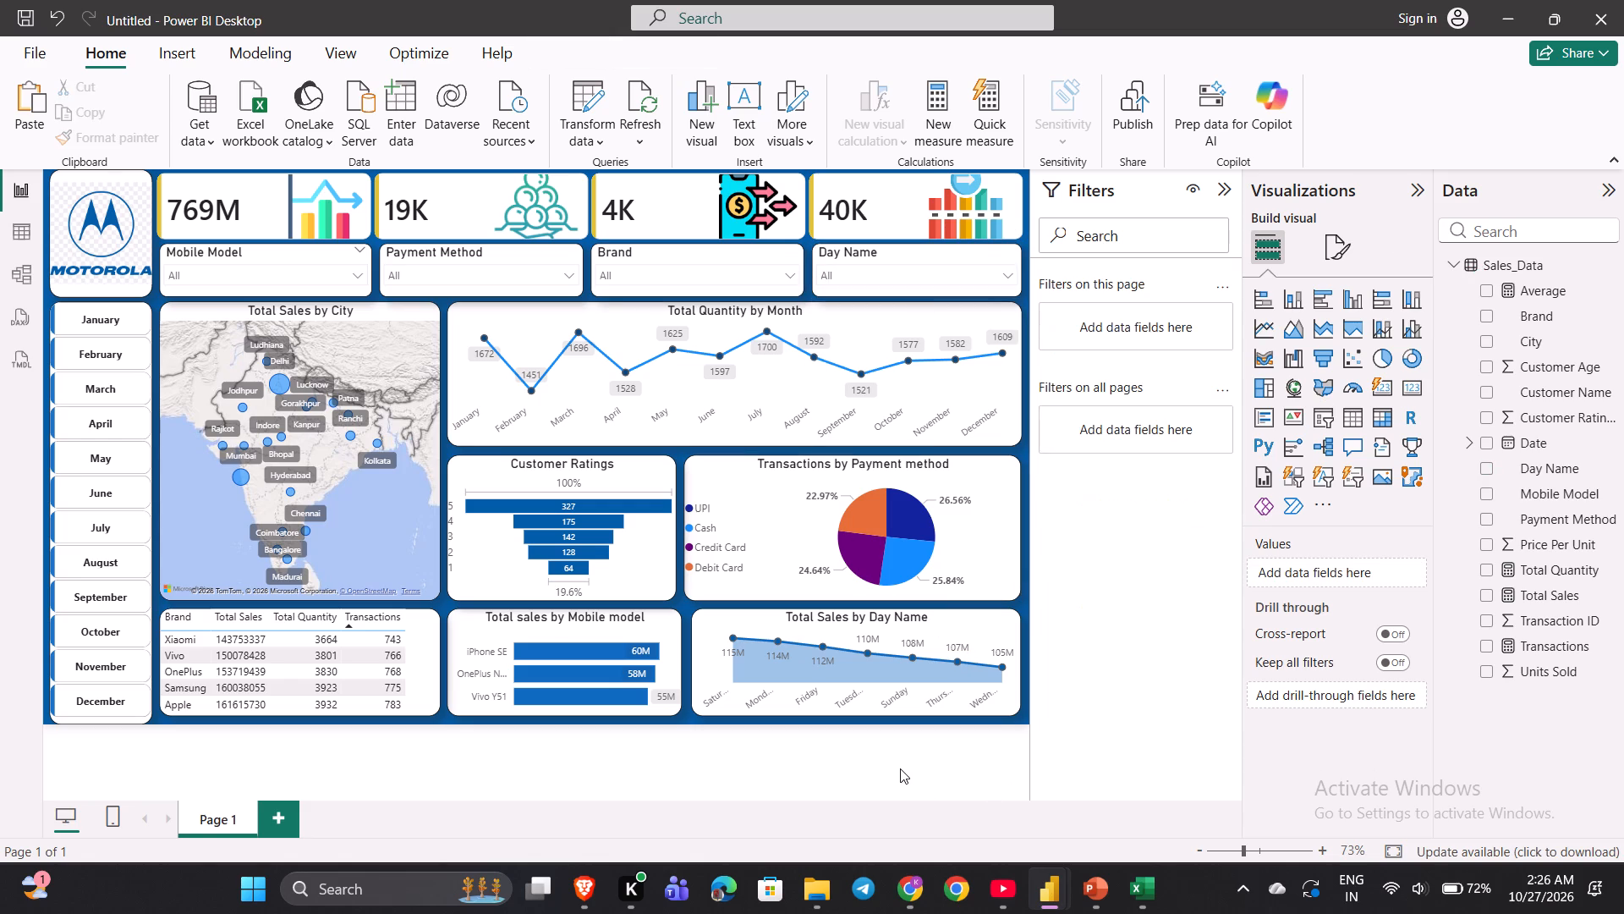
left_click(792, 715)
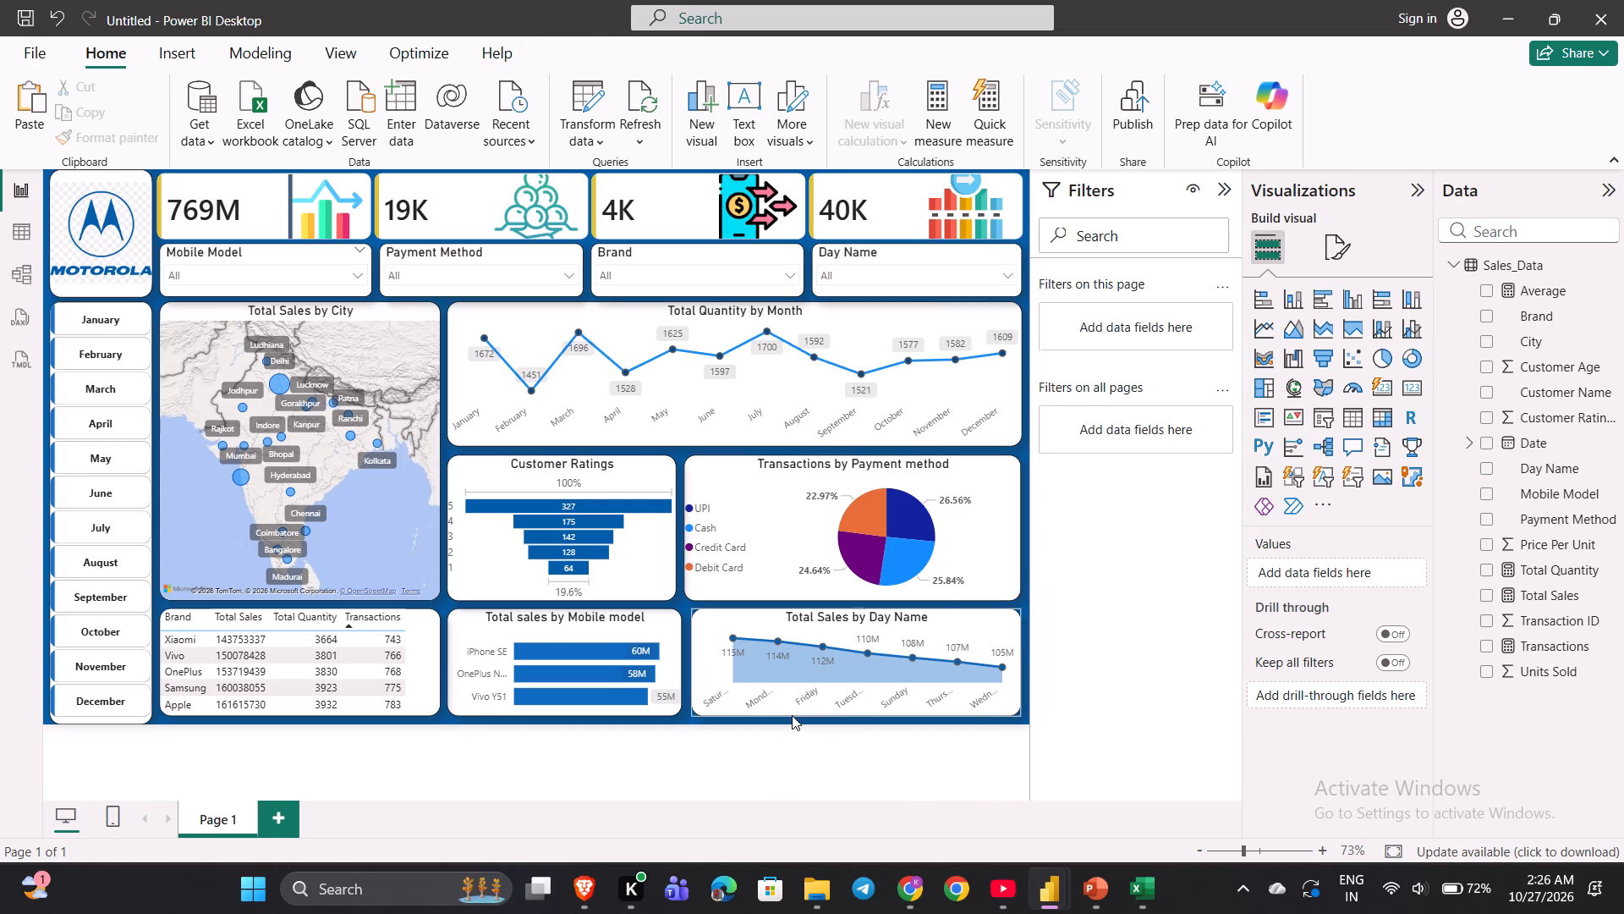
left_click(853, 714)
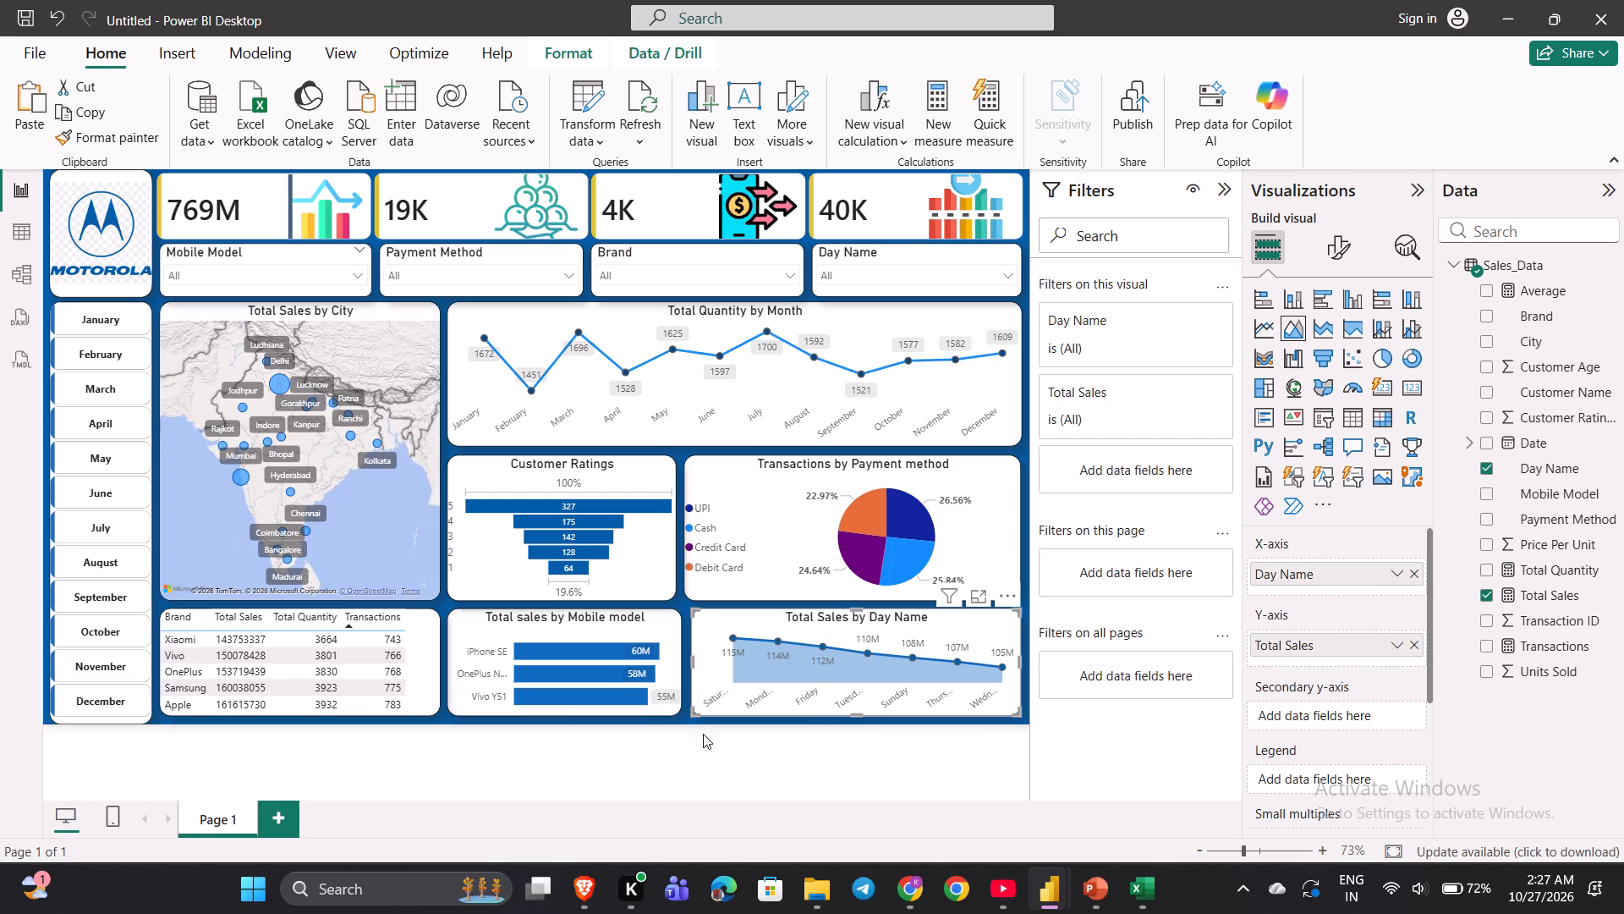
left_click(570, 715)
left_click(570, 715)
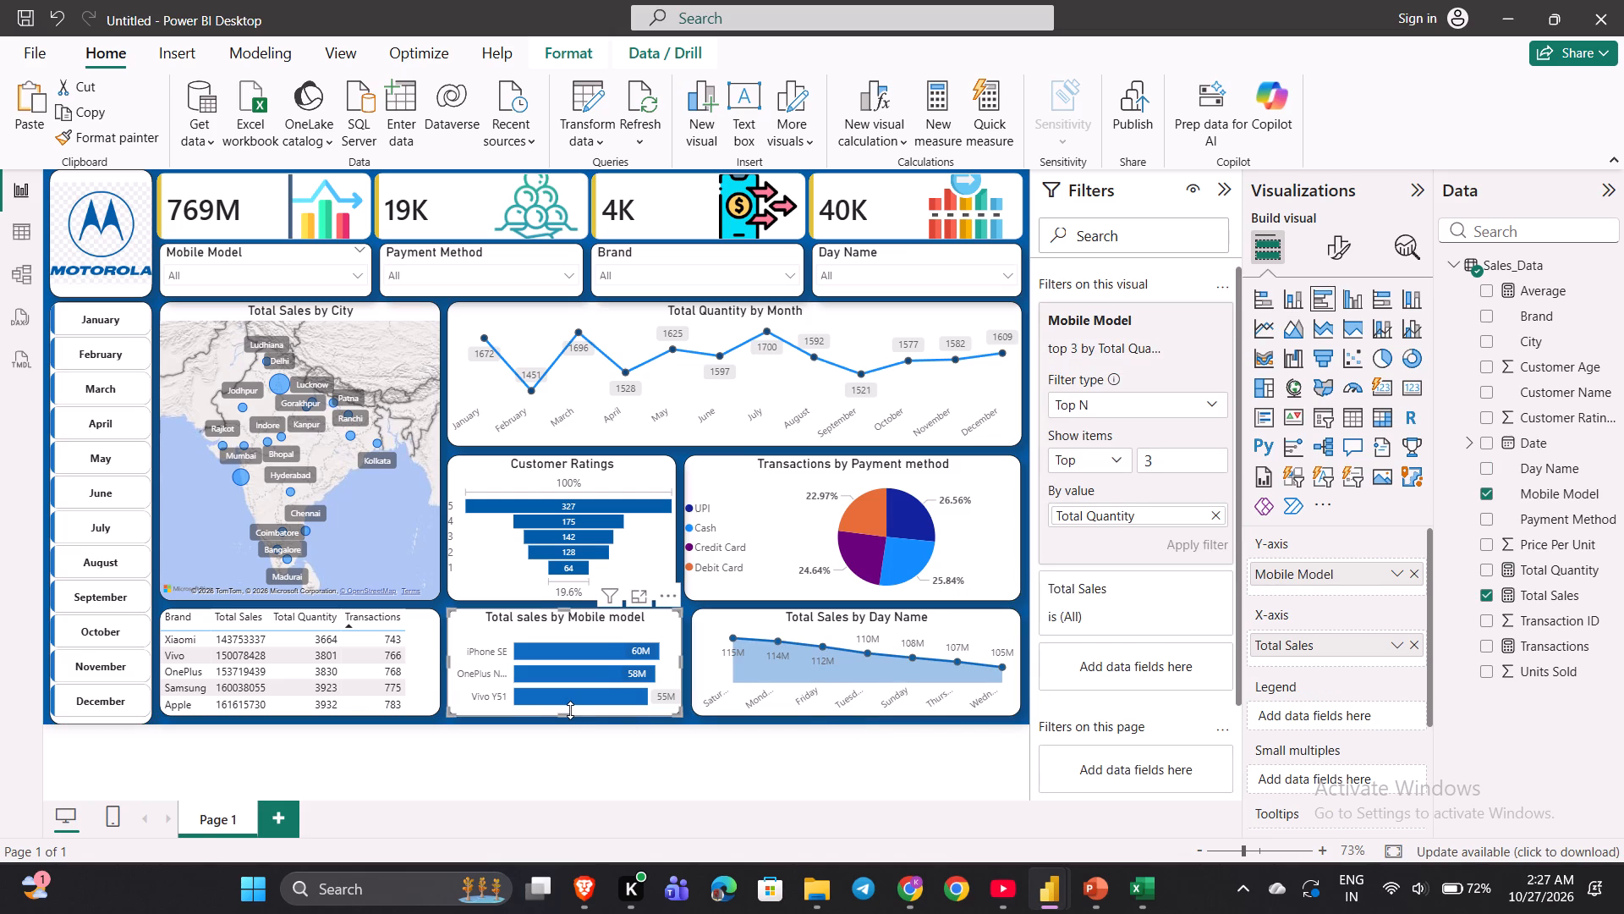
Switch to the YouTube tutorial, skip ahead past the slicer assignments to the visual resizing part, comparing it with the untitled report, and return.
left_click(991, 896)
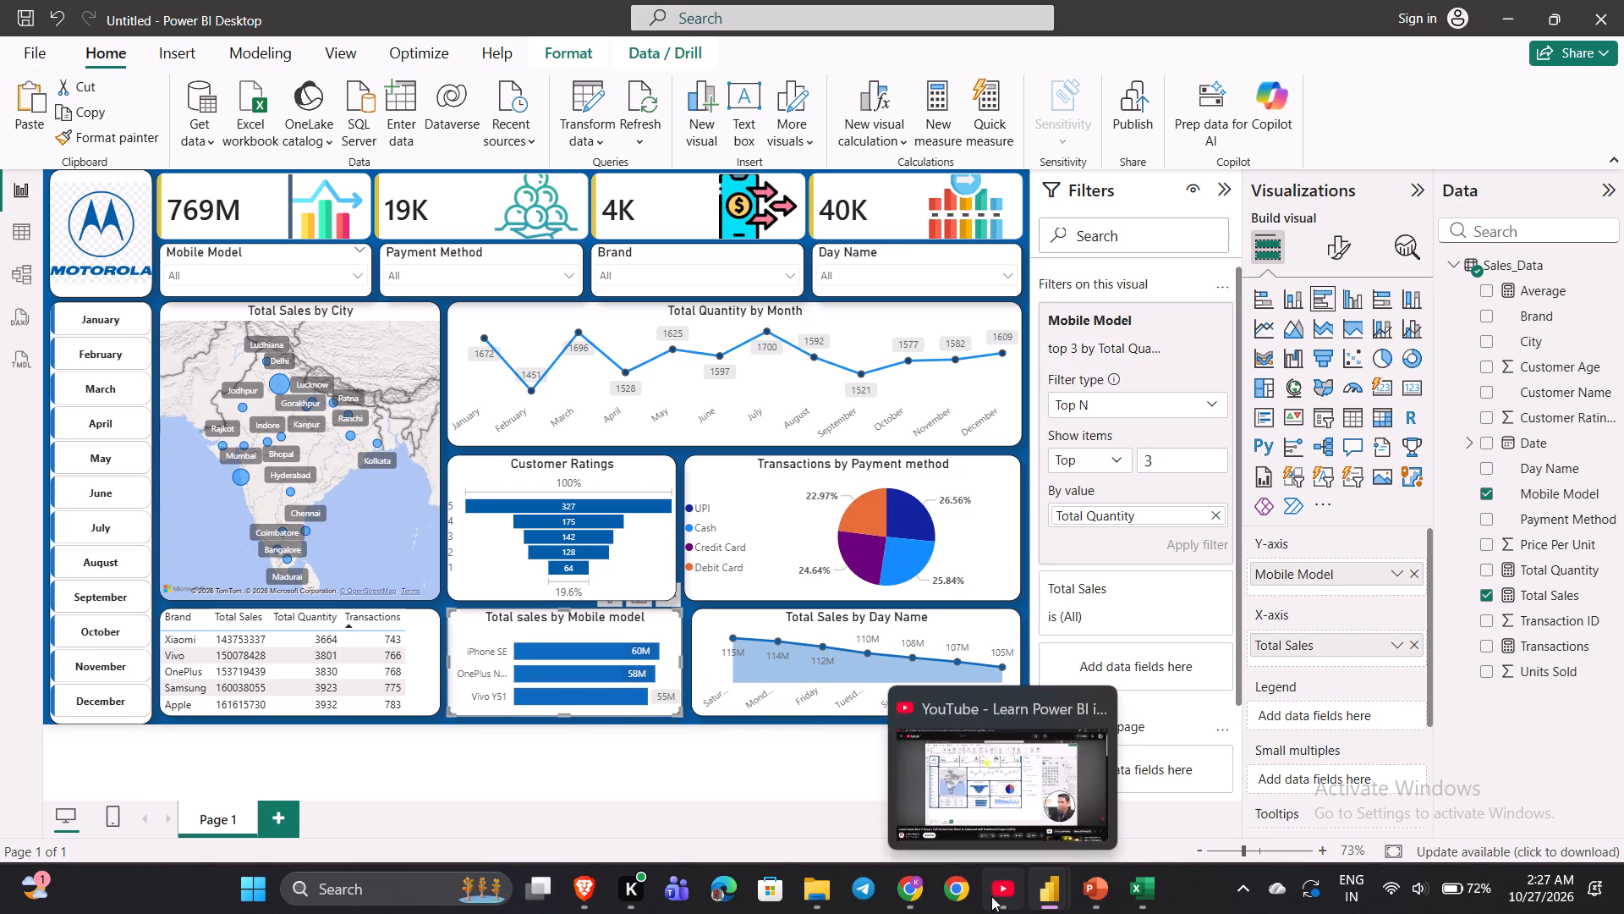
key("space")
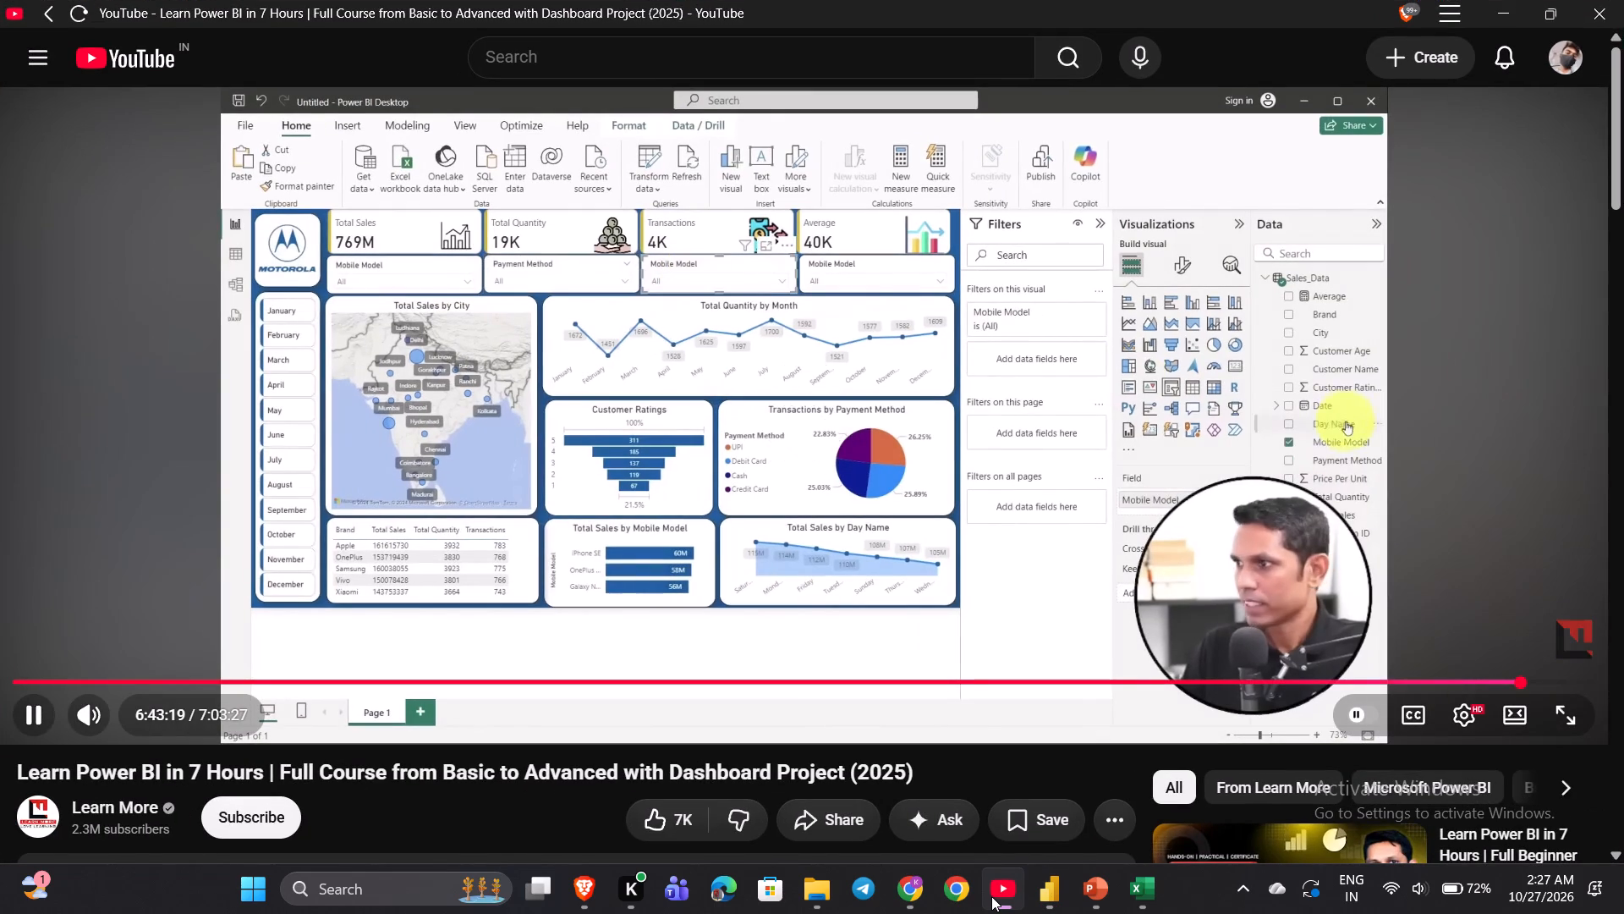
left_click(991, 896)
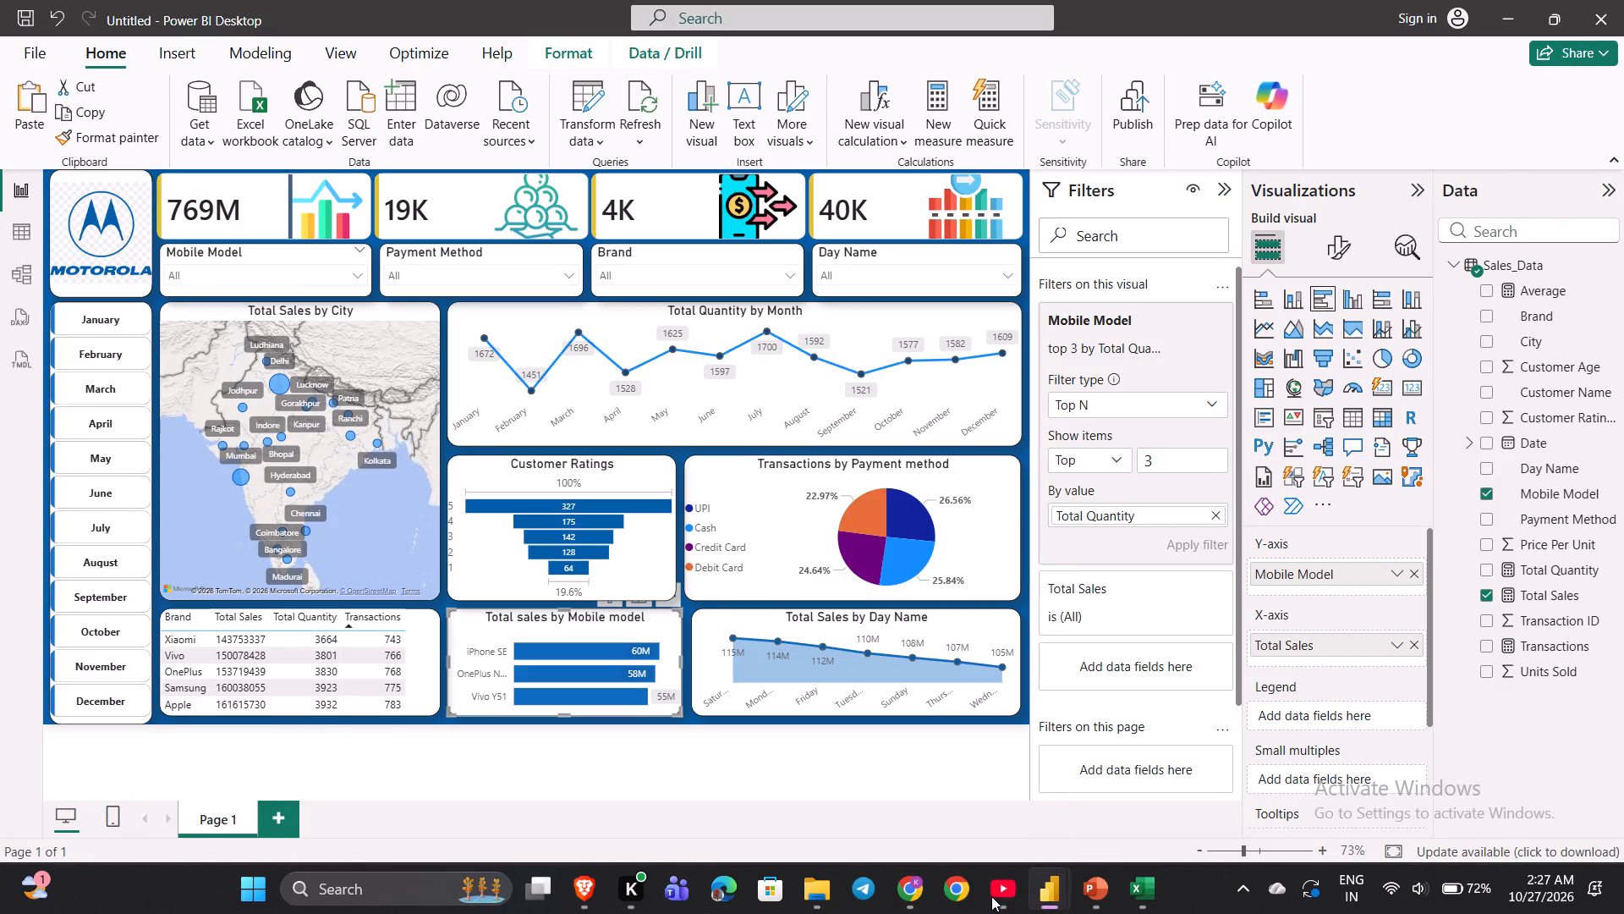
left_click(991, 896)
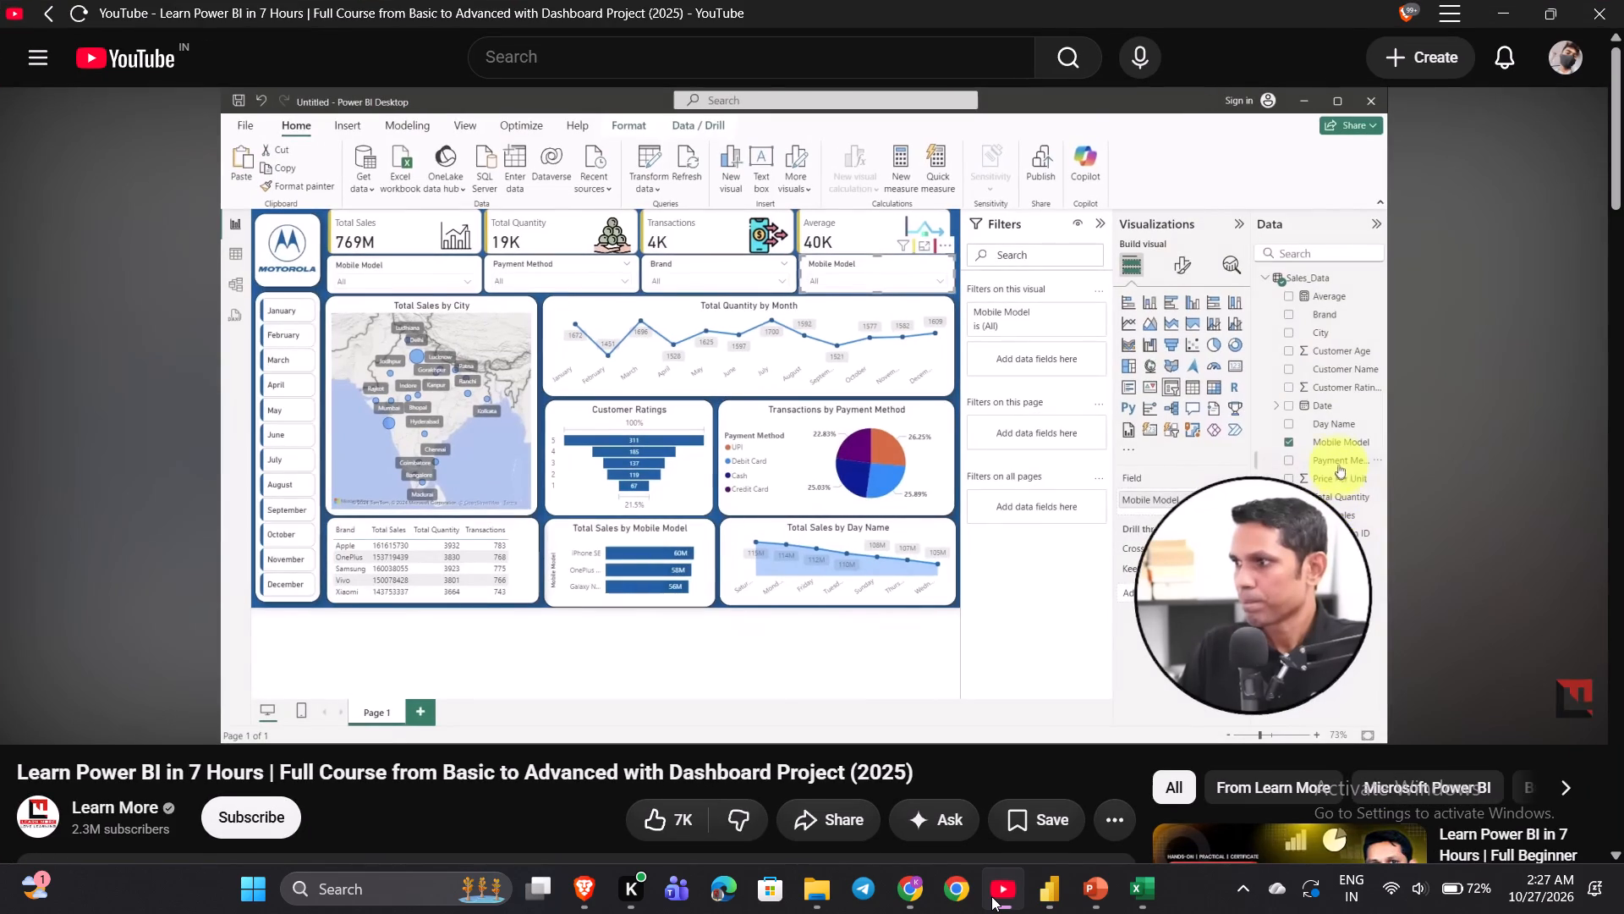
key("Right")
key("Right")
key("Right")
key("Right")
key("Right")
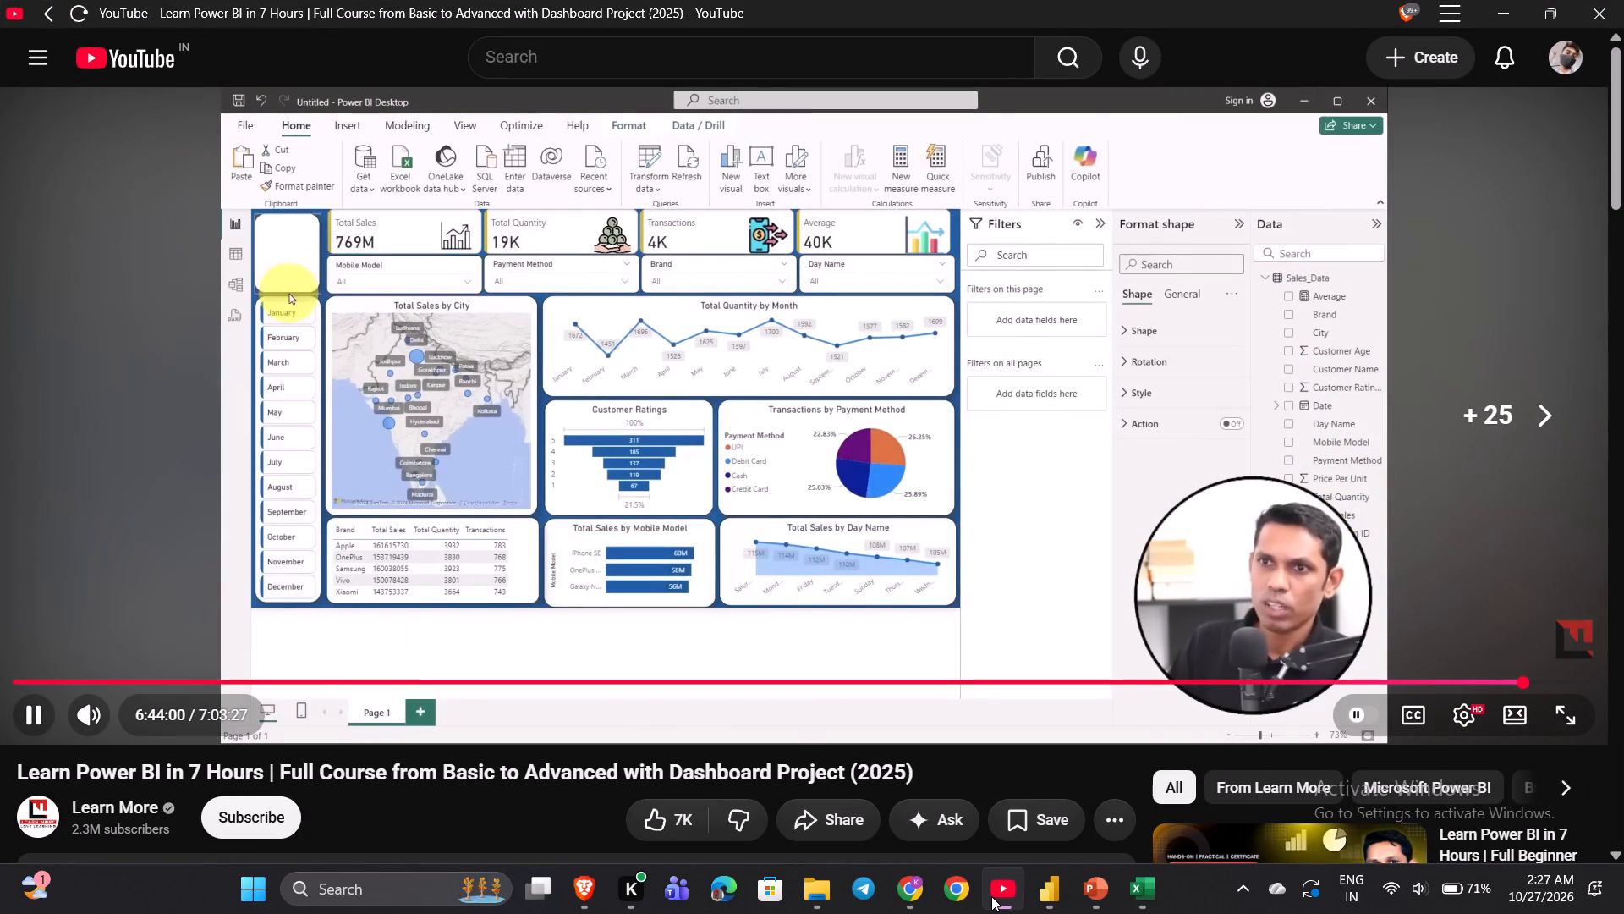
key("Right")
key("Right")
key("Right")
key("Right")
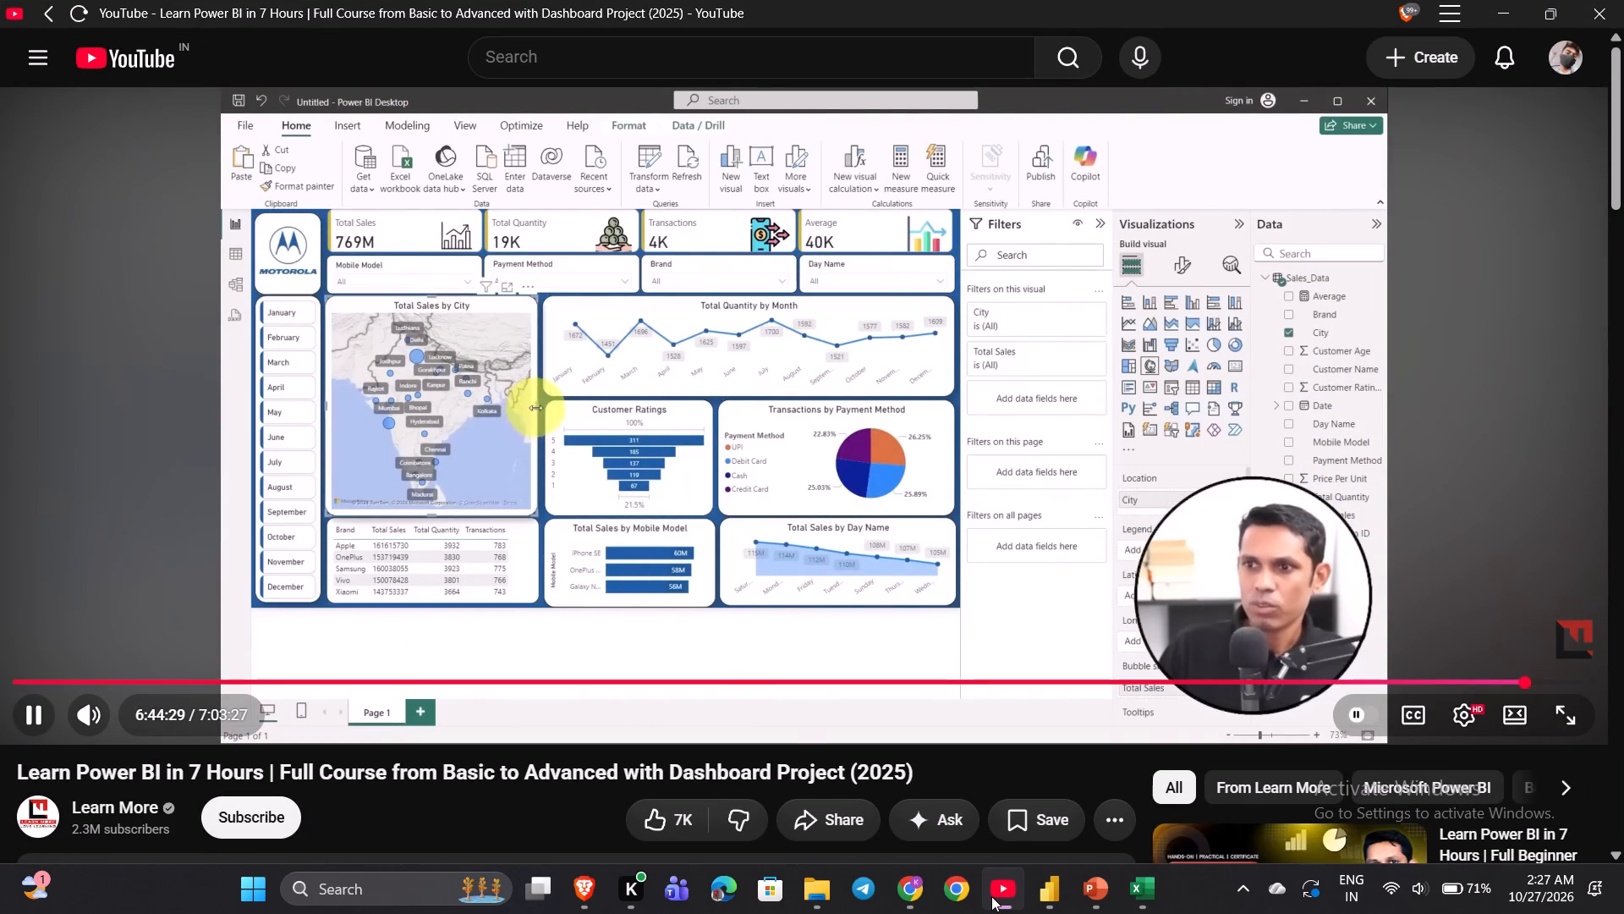
left_click(991, 896)
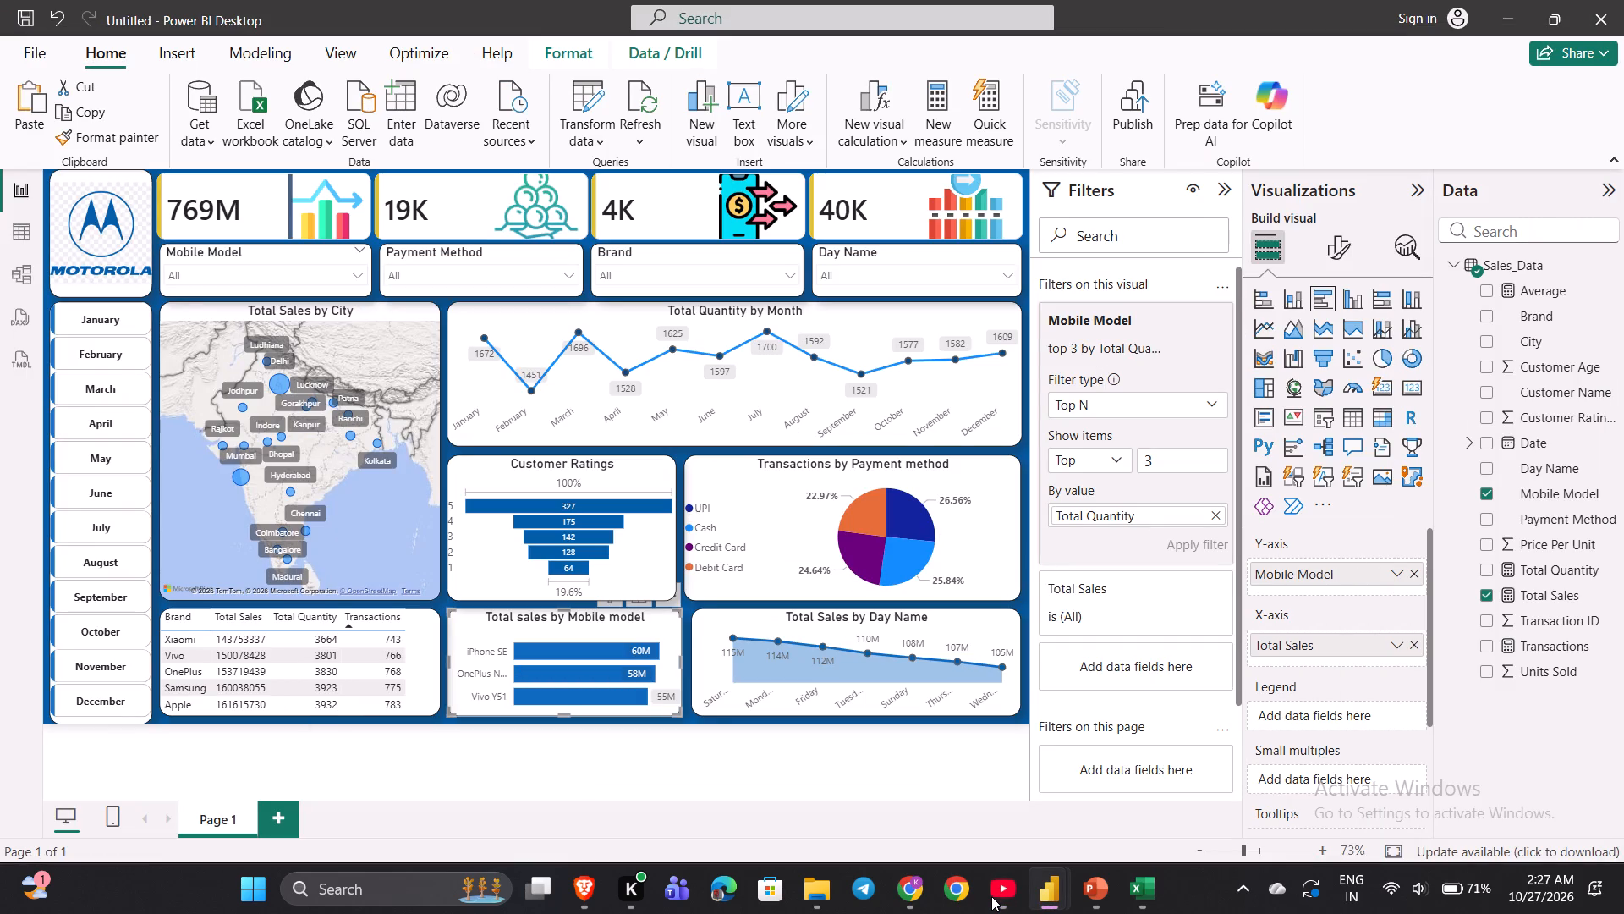
left_click(991, 896)
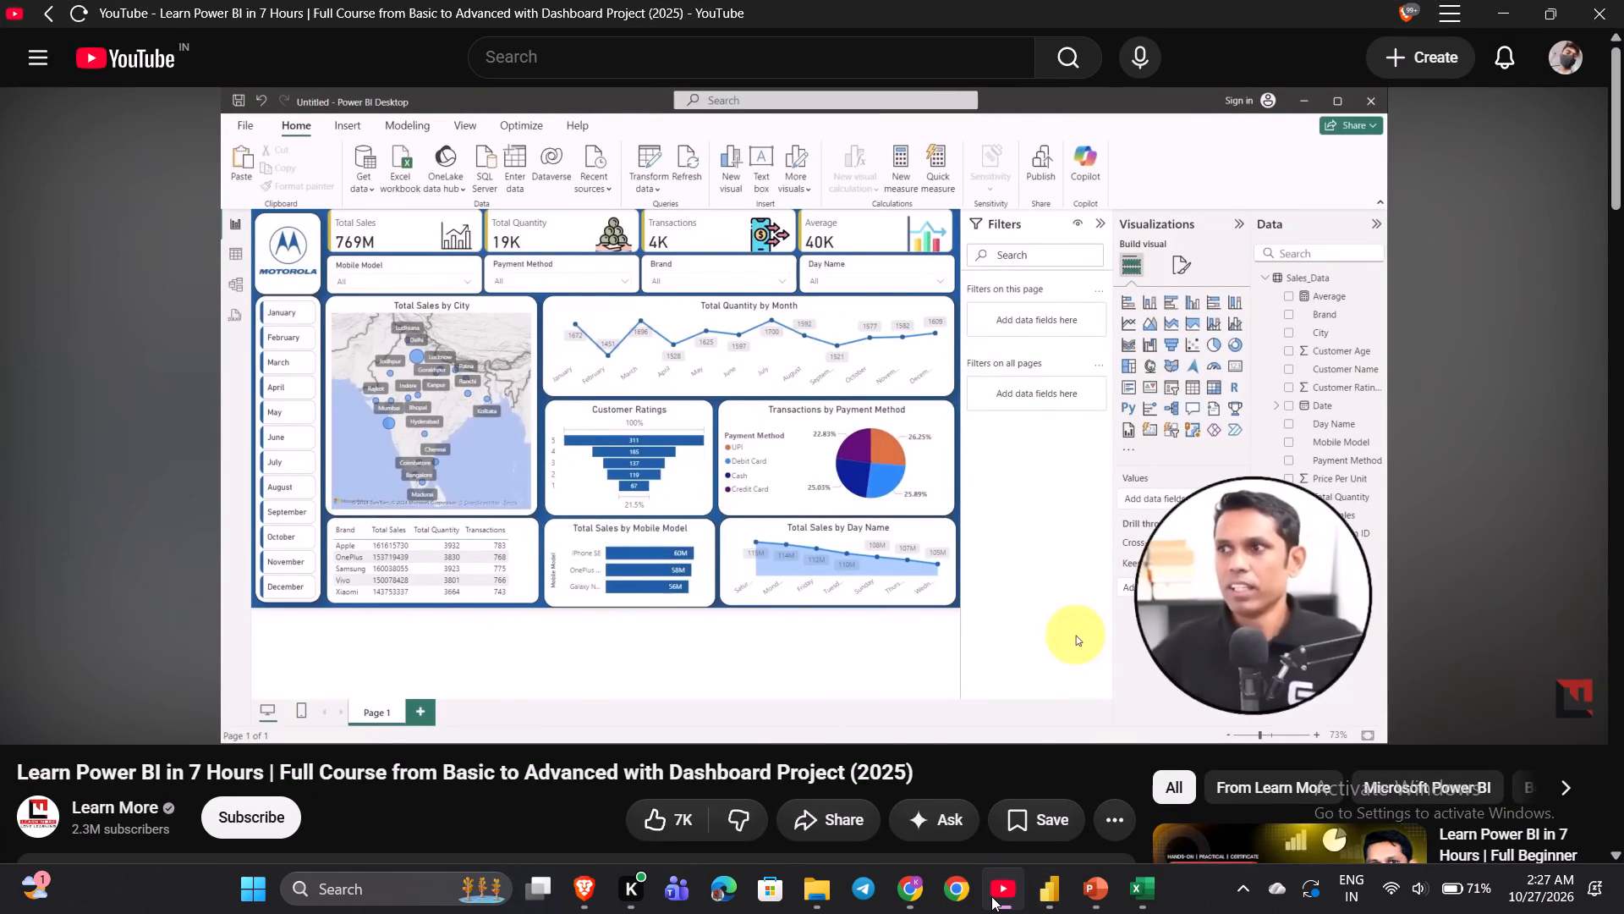
left_click(991, 896)
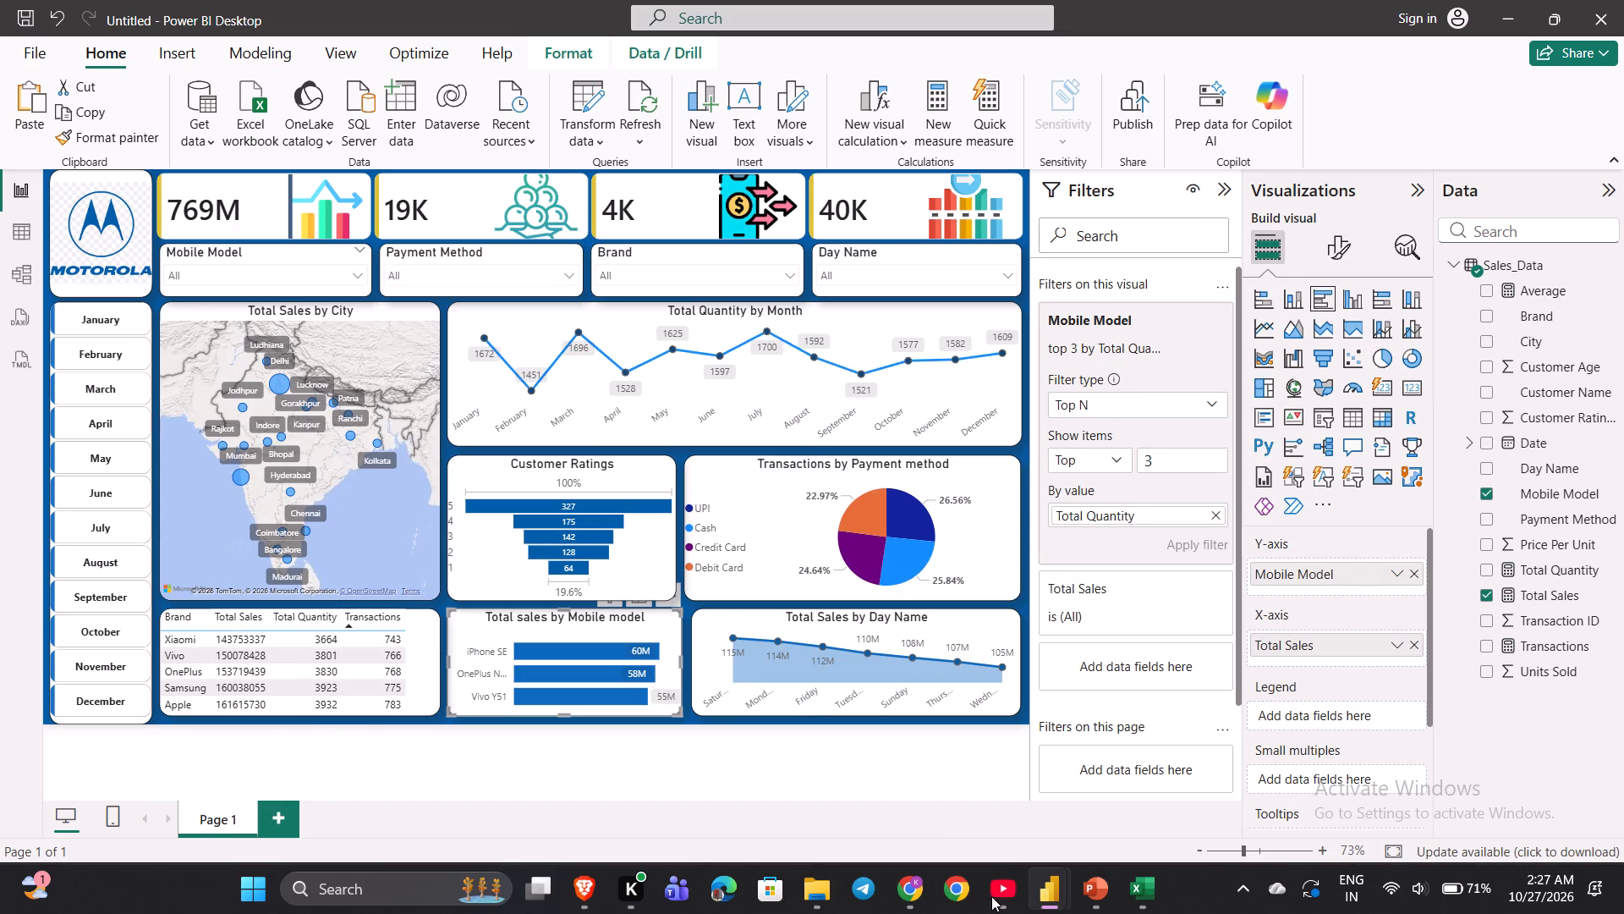
key("space")
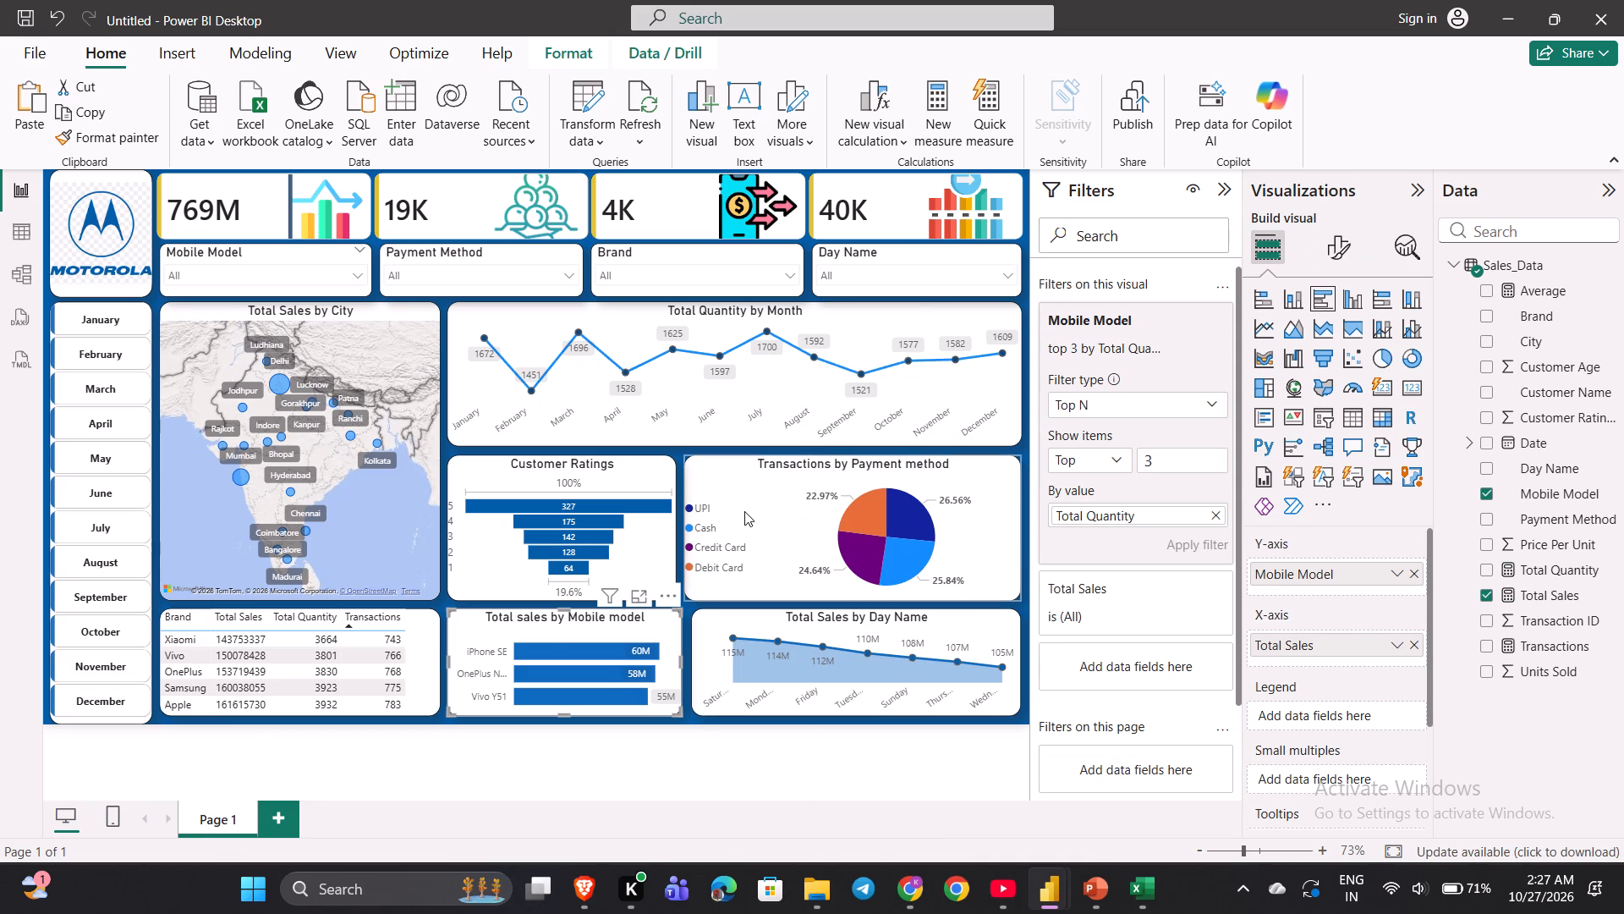
Turn off the shadow effect of the Total Quantity by Month line chart.
left_click(635, 403)
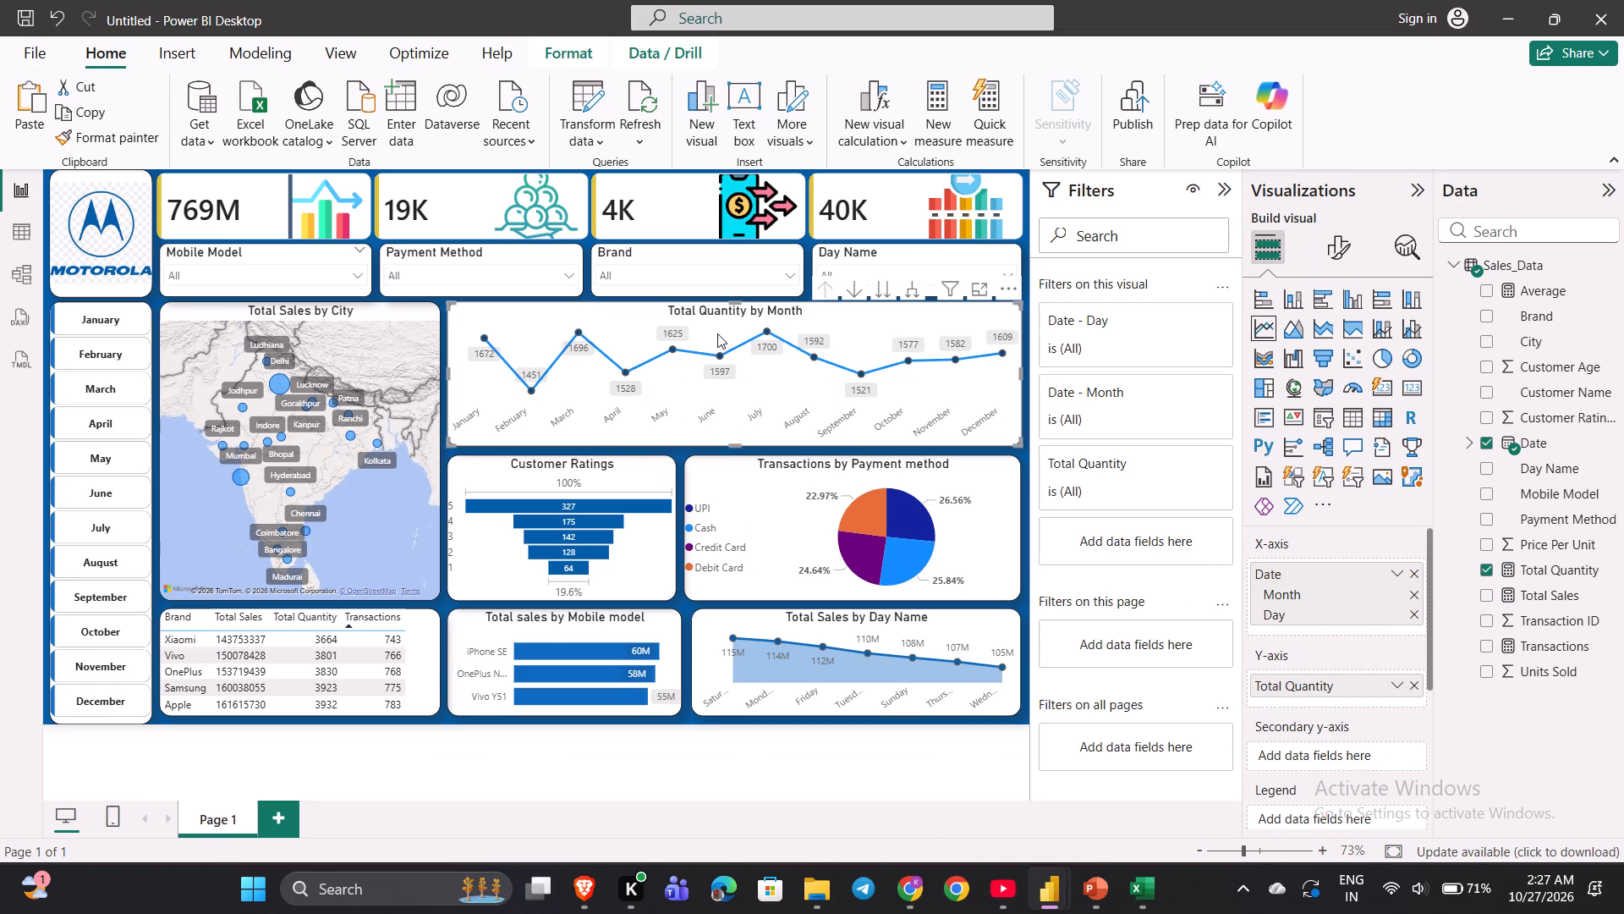
left_click(1322, 249)
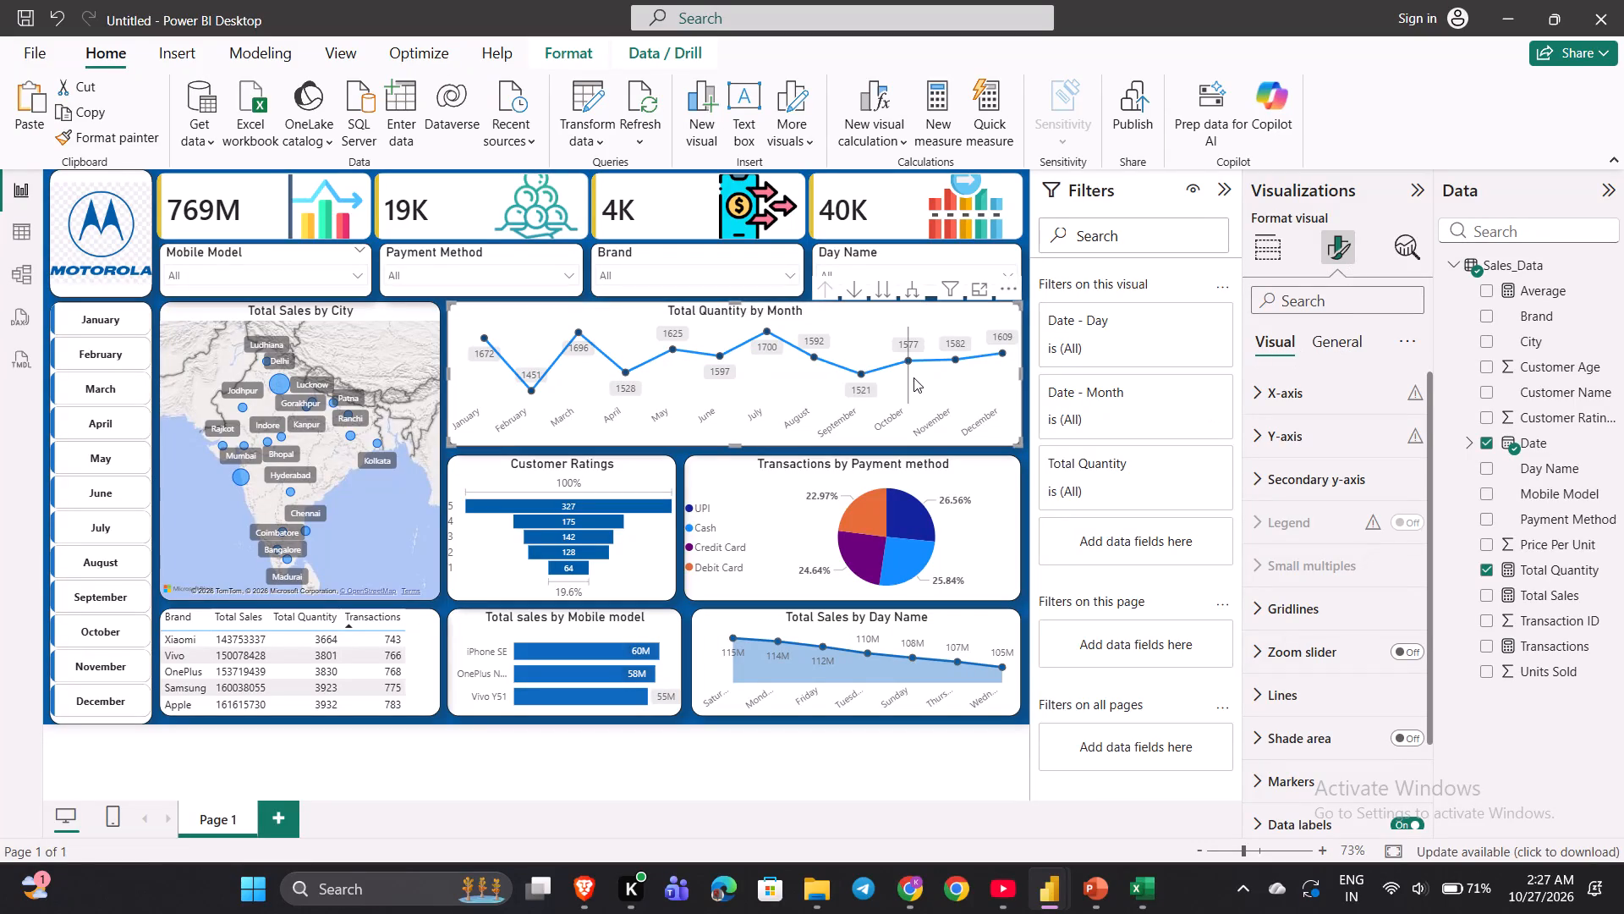
left_click(1345, 351)
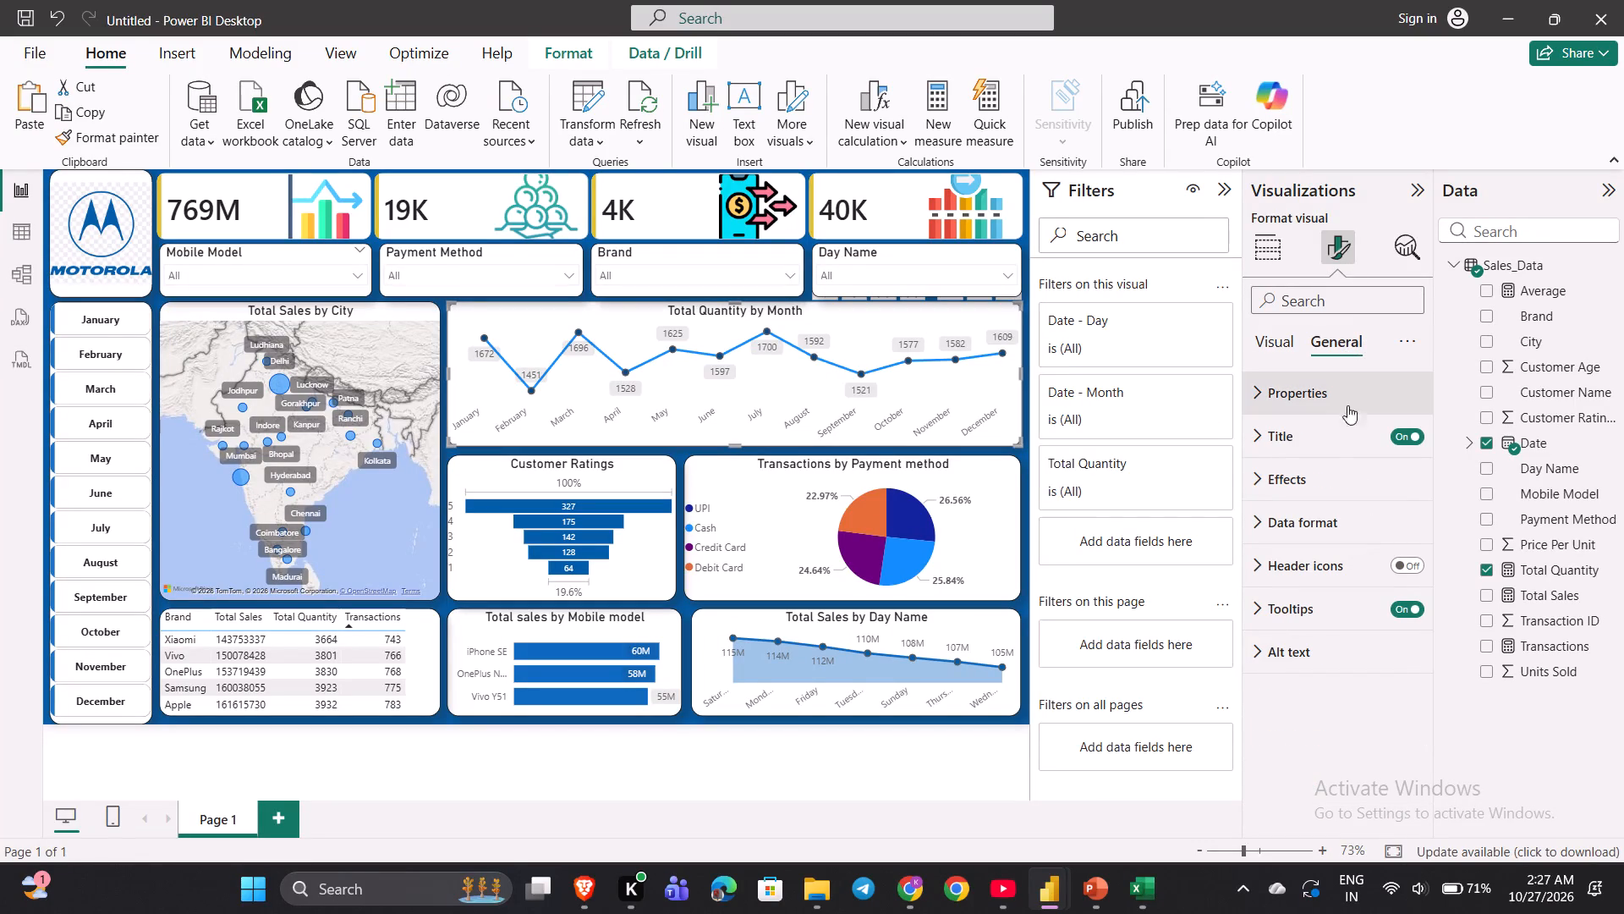
left_click(1303, 476)
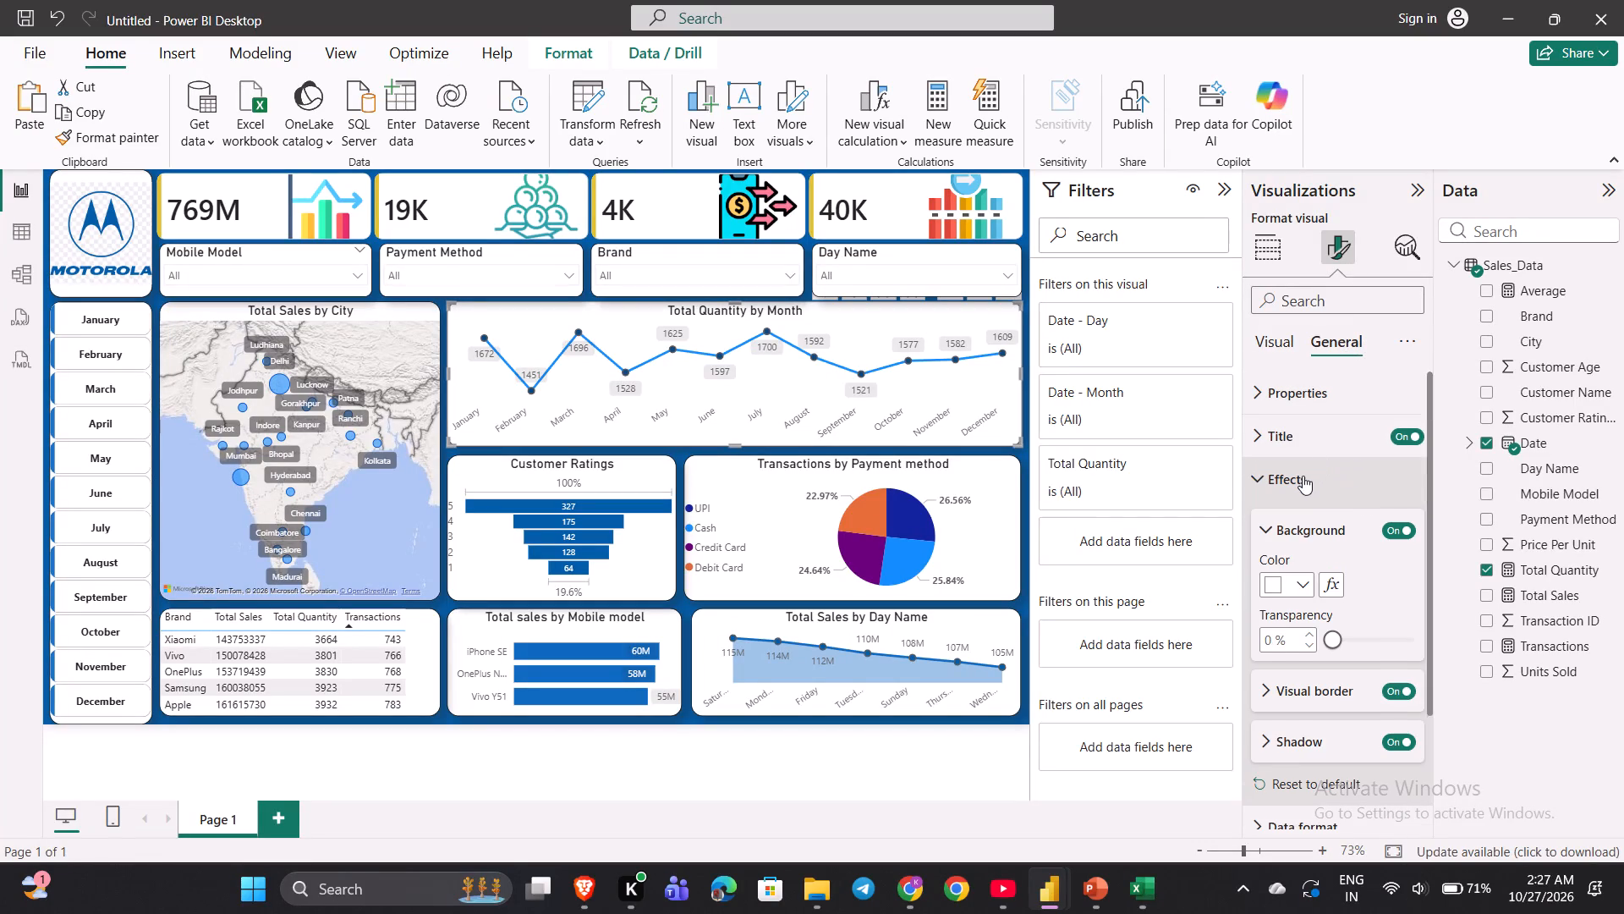
scroll(1303, 476, "down", 1)
left_click(1396, 626)
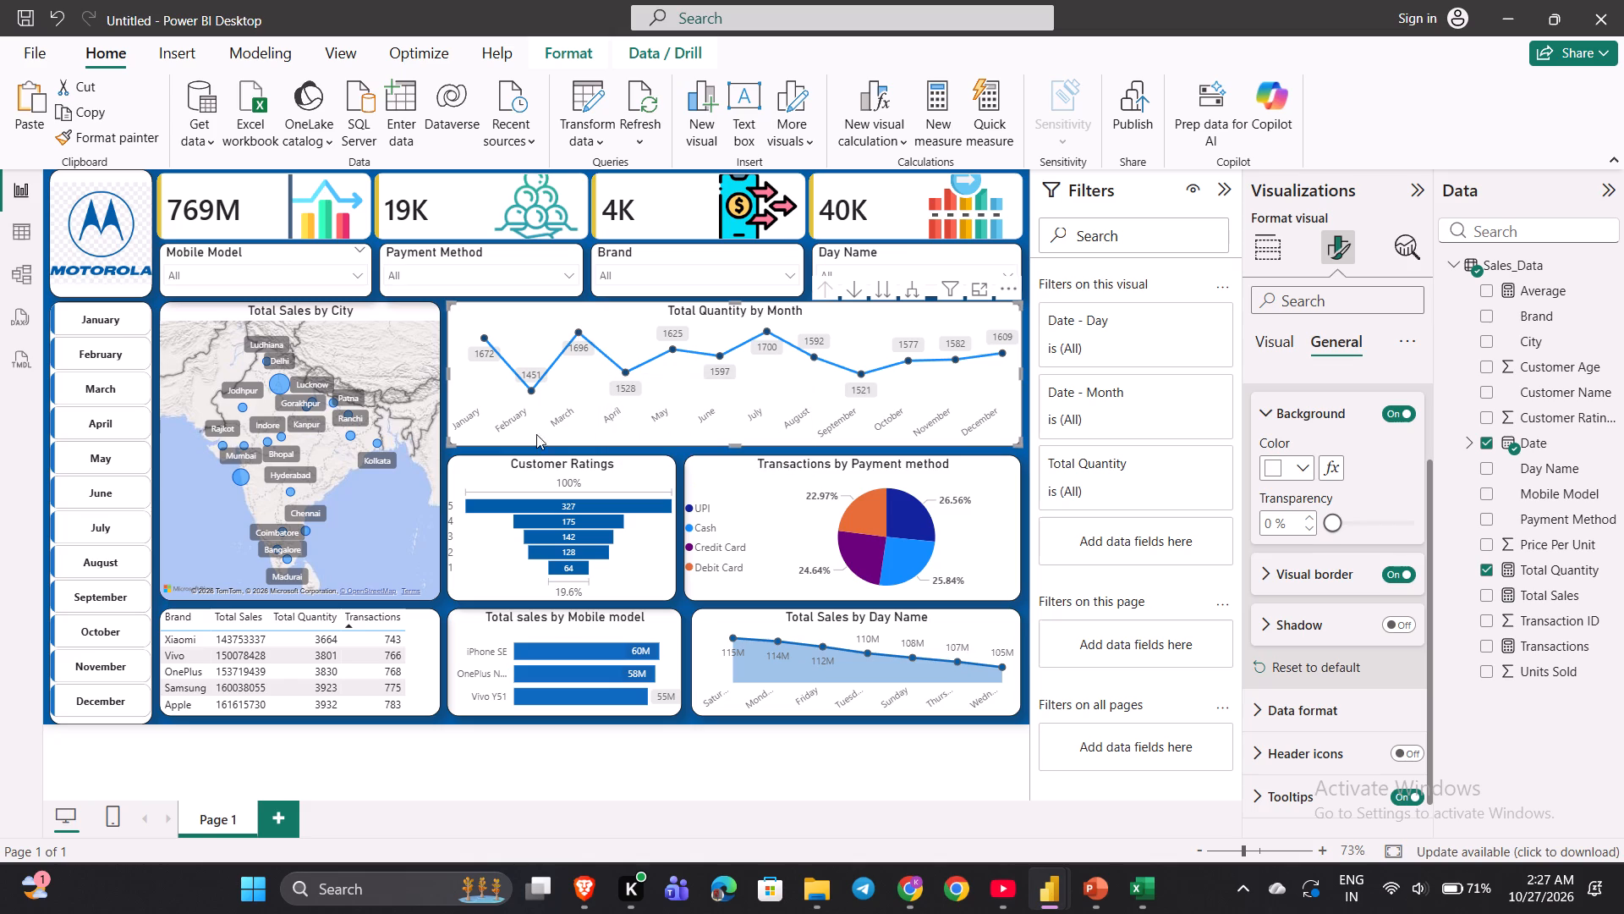
Extend the Total Quantity by Month chart's bottom edge slightly toward the charts below it, and deselect it.
left_click(655, 427)
left_click(729, 444)
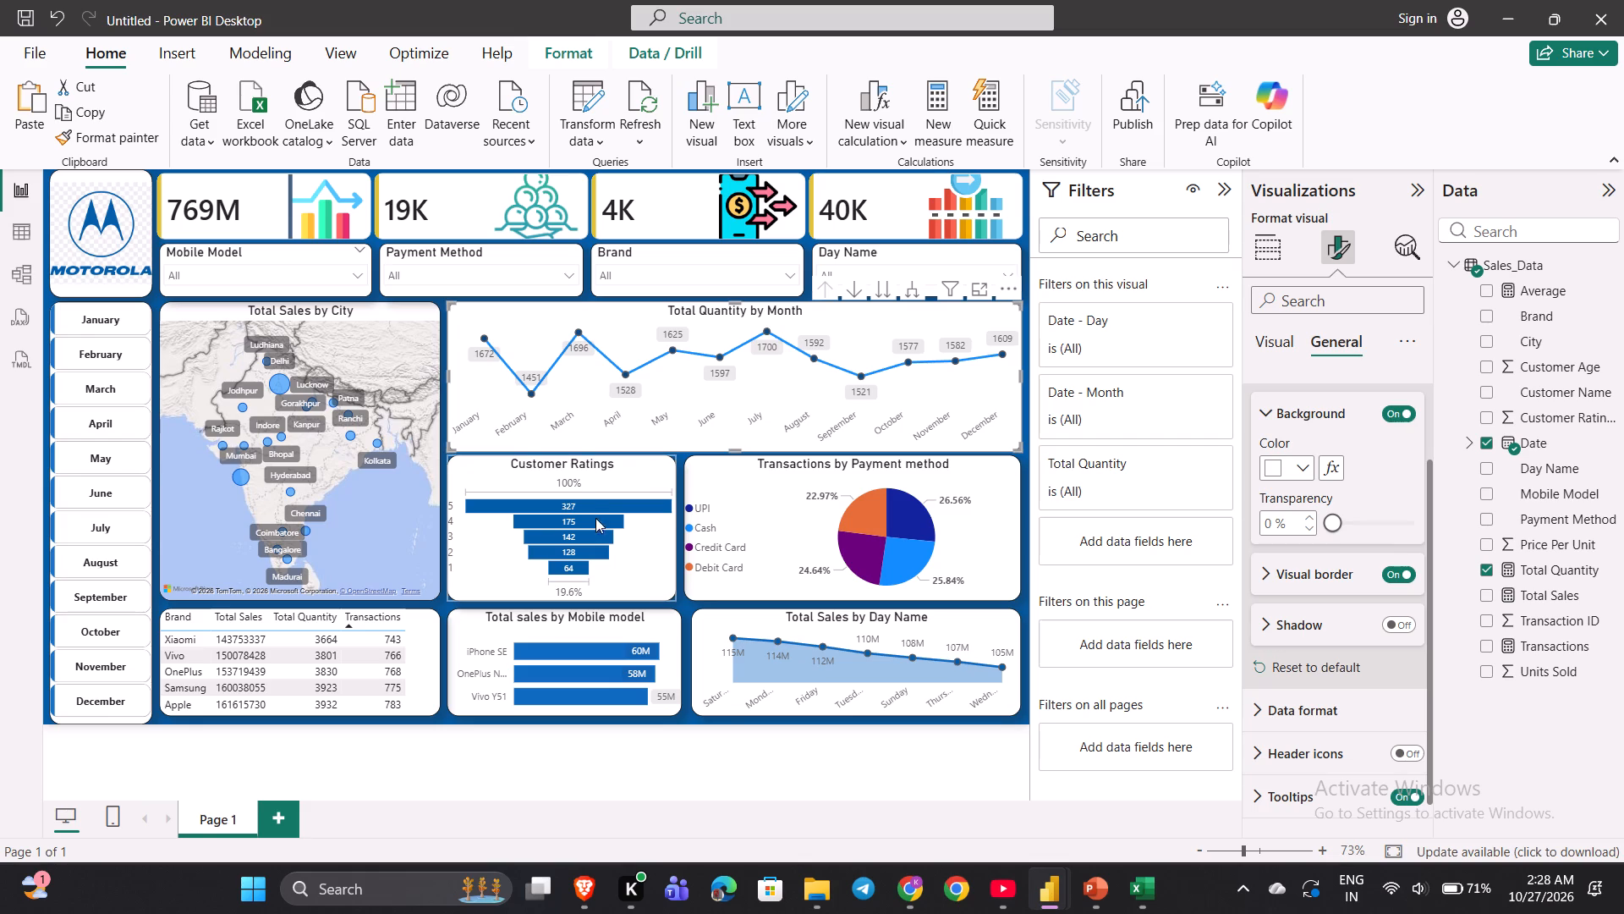
left_click(720, 766)
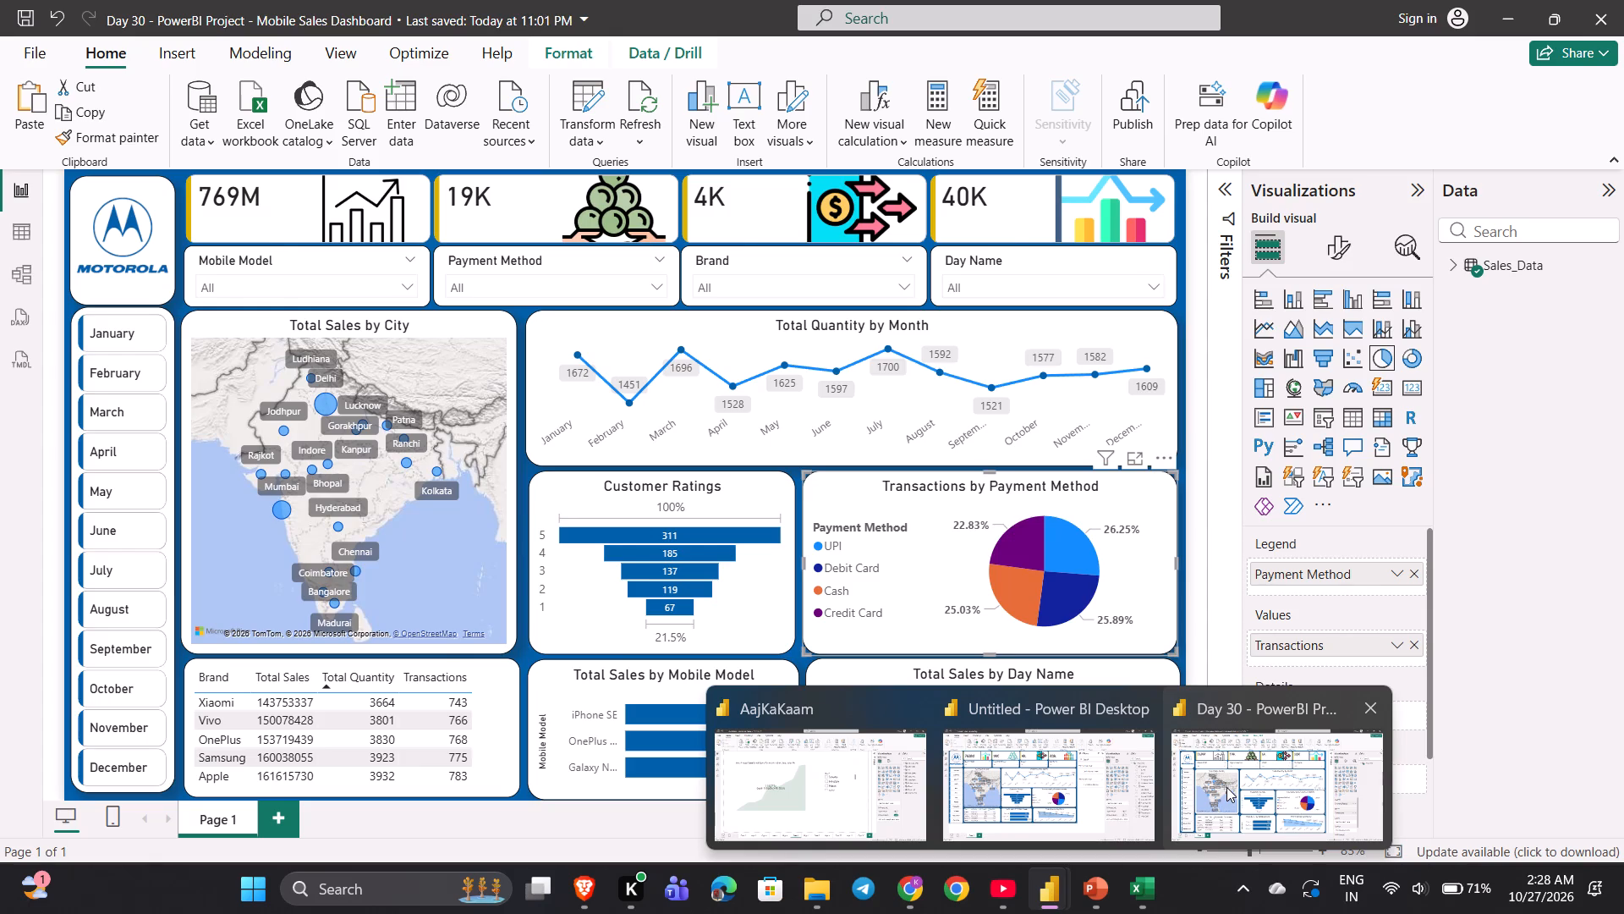
Preview the Day 30 Mobile Sales Dashboard report for comparison, and return to the untitled report.
left_click(1153, 787)
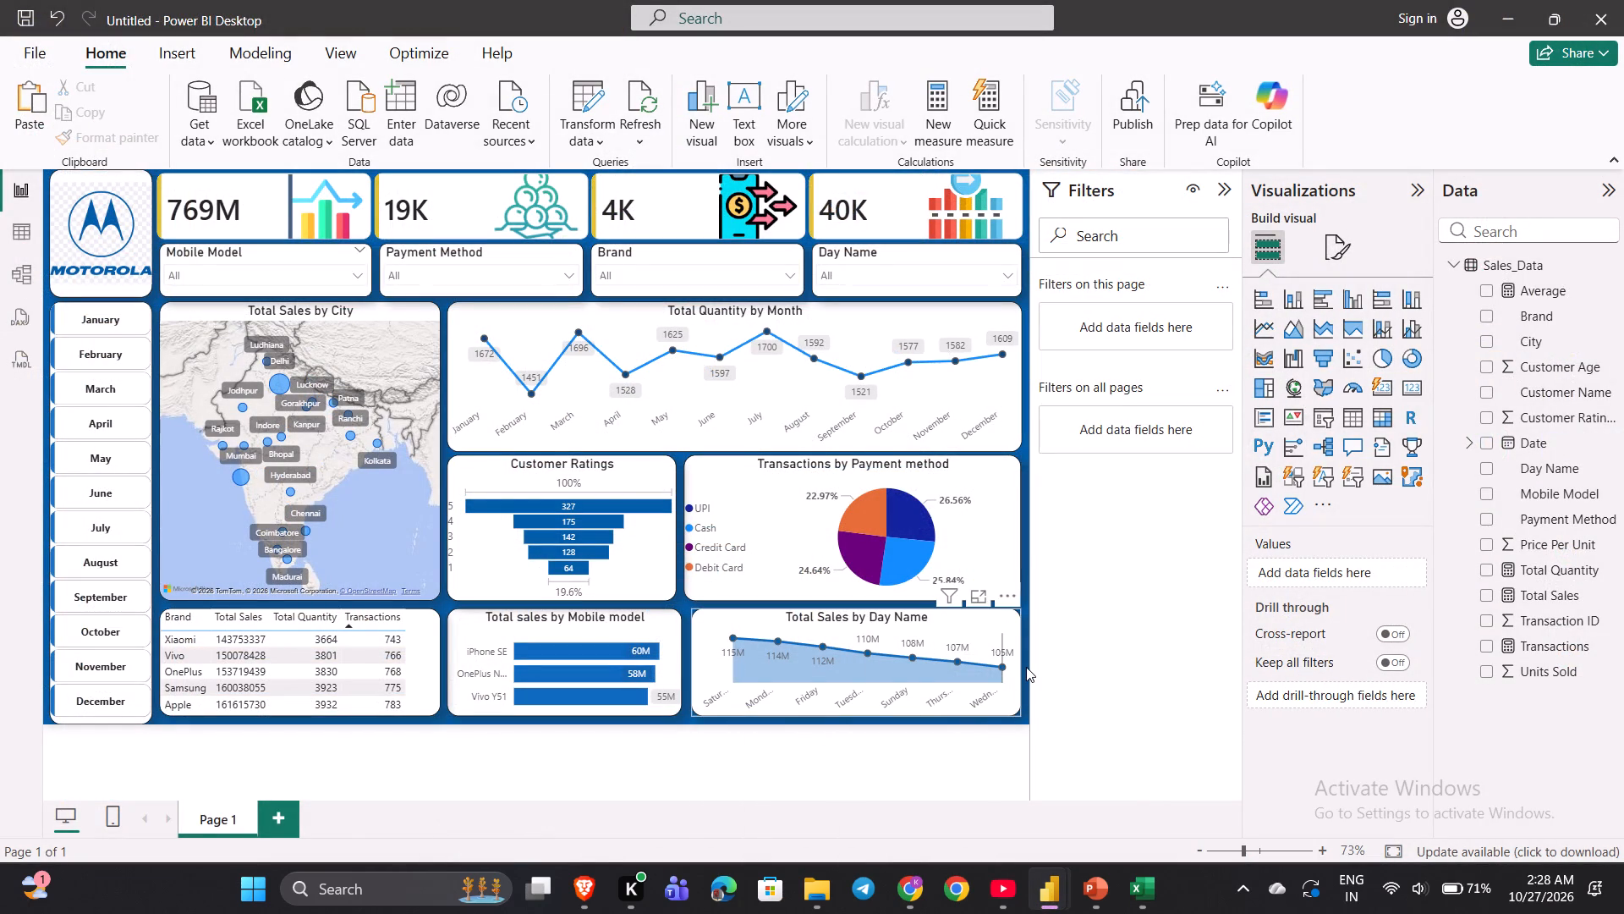
Turn off the shadow effect of the Total Sales by Day Name area chart.
left_click(964, 616)
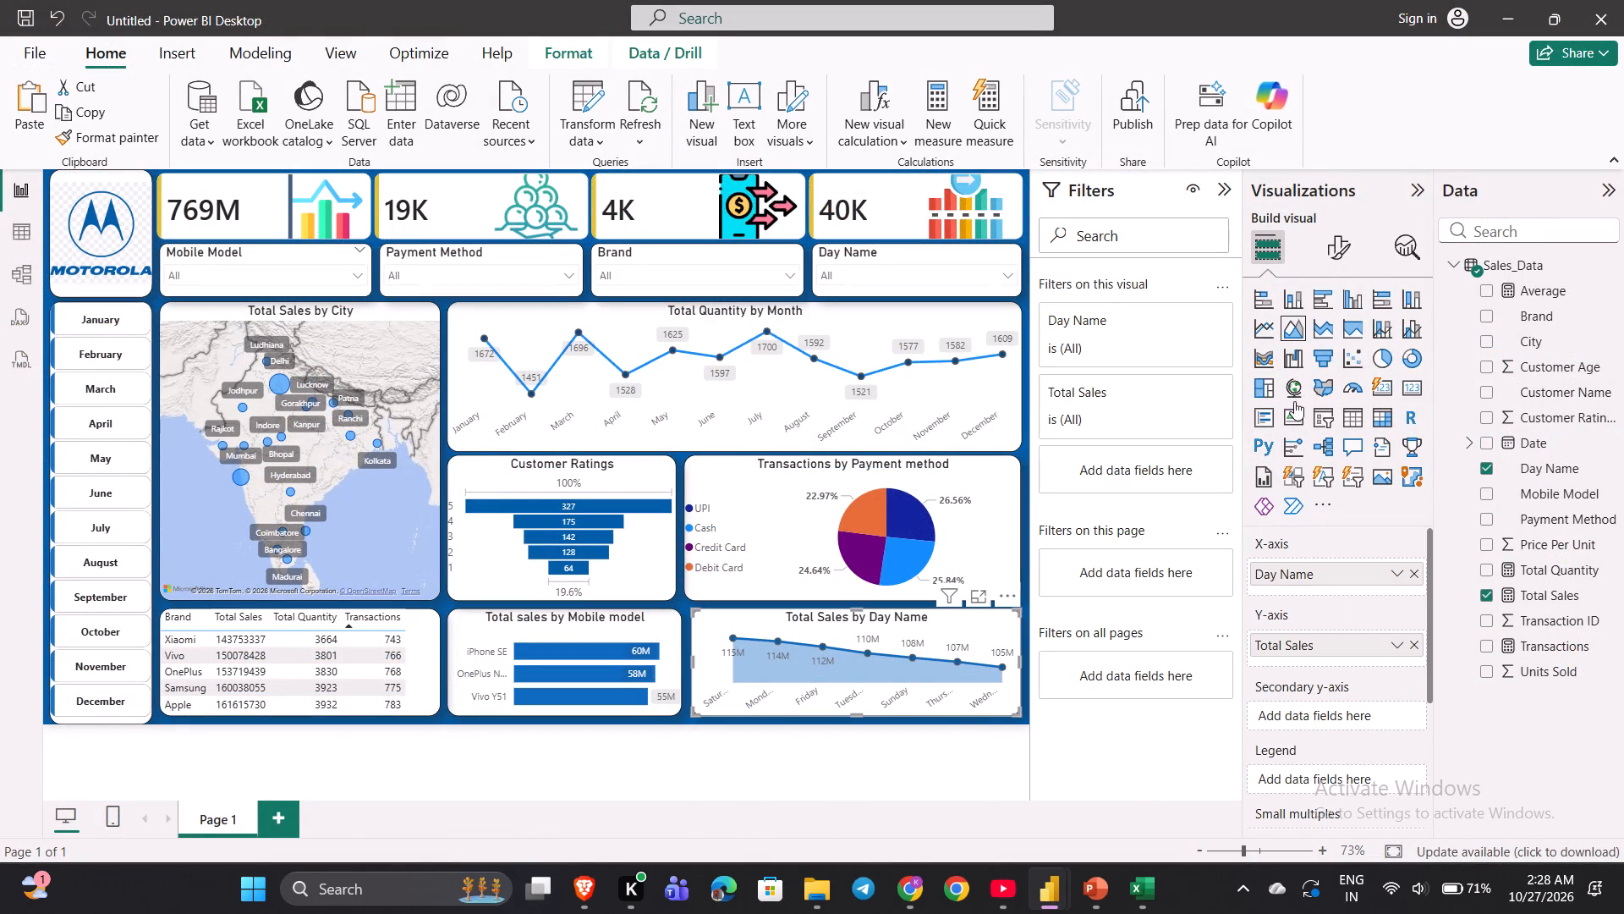
left_click(1338, 260)
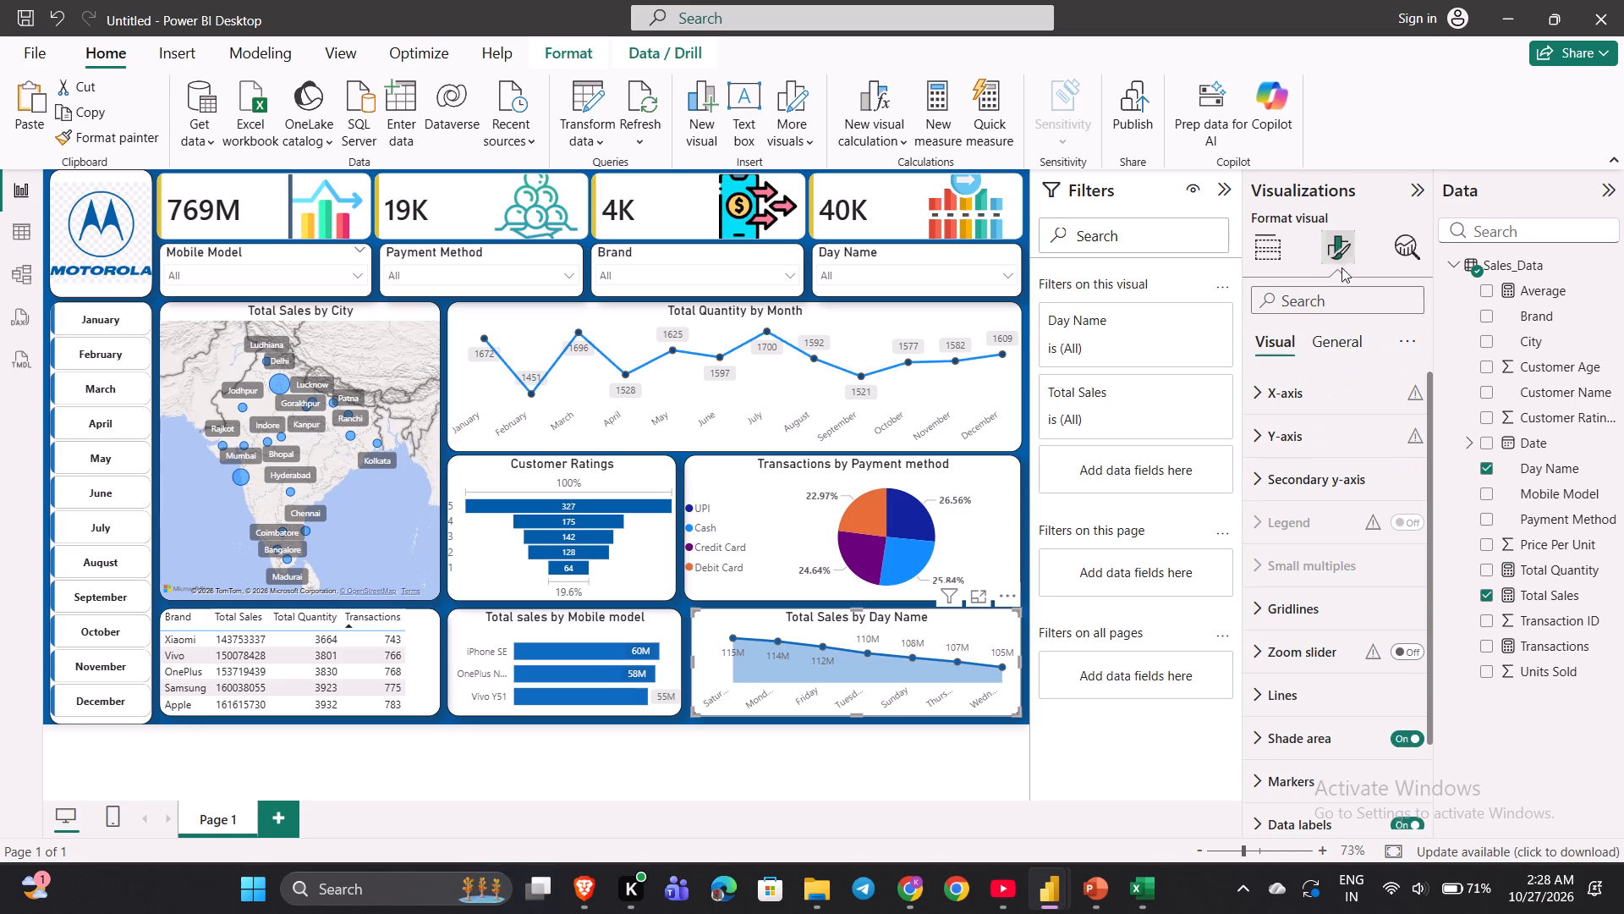
left_click(1343, 350)
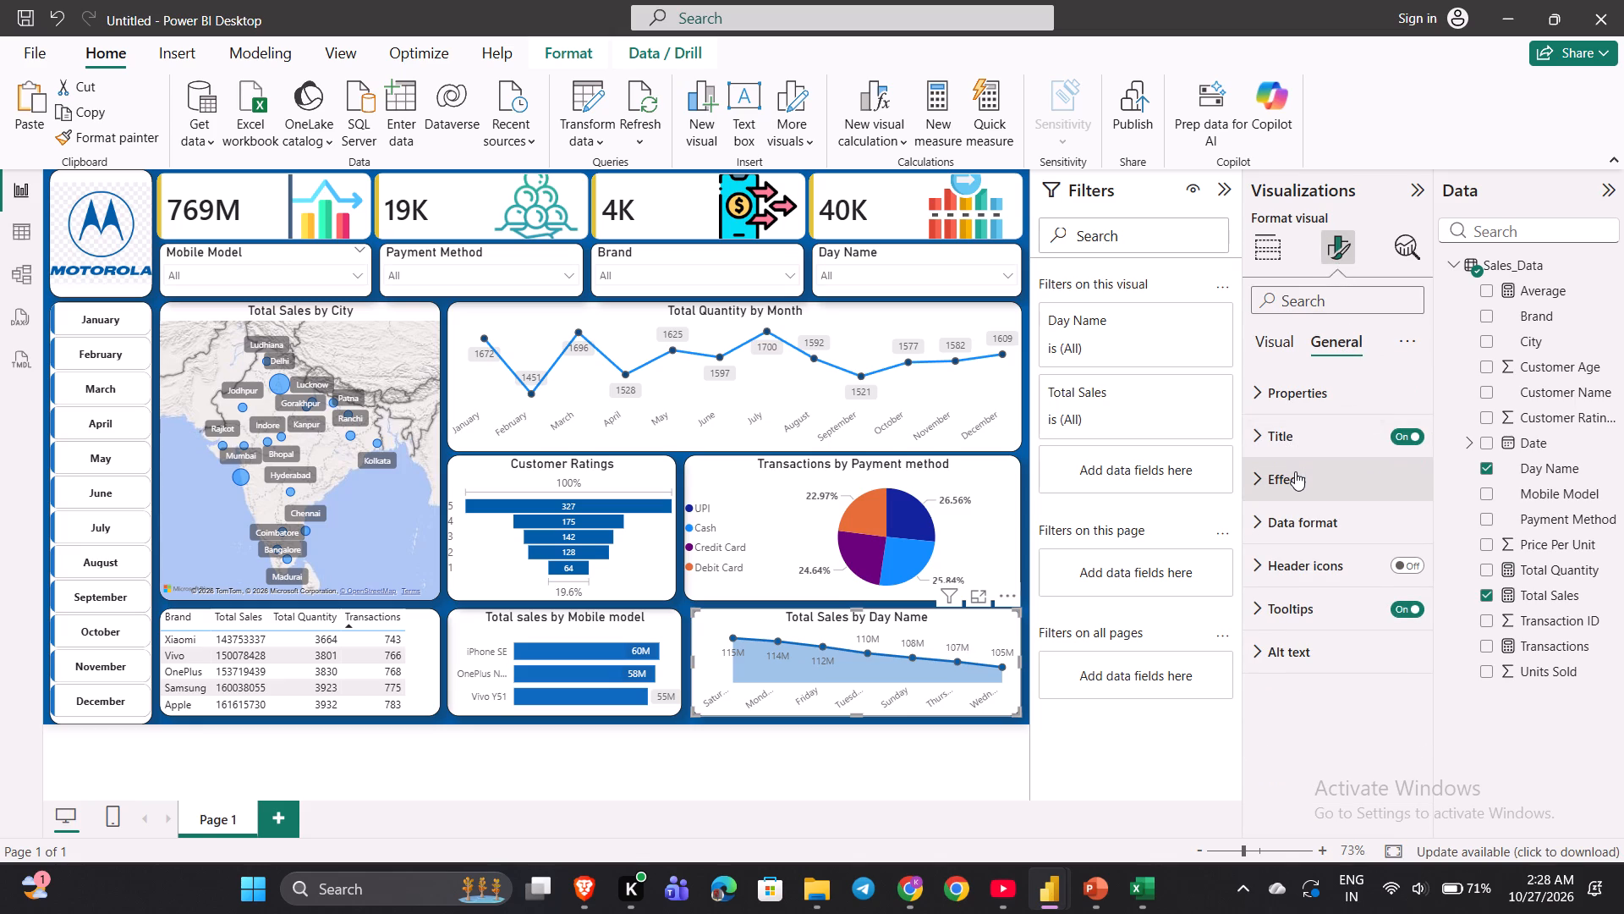
left_click(1295, 471)
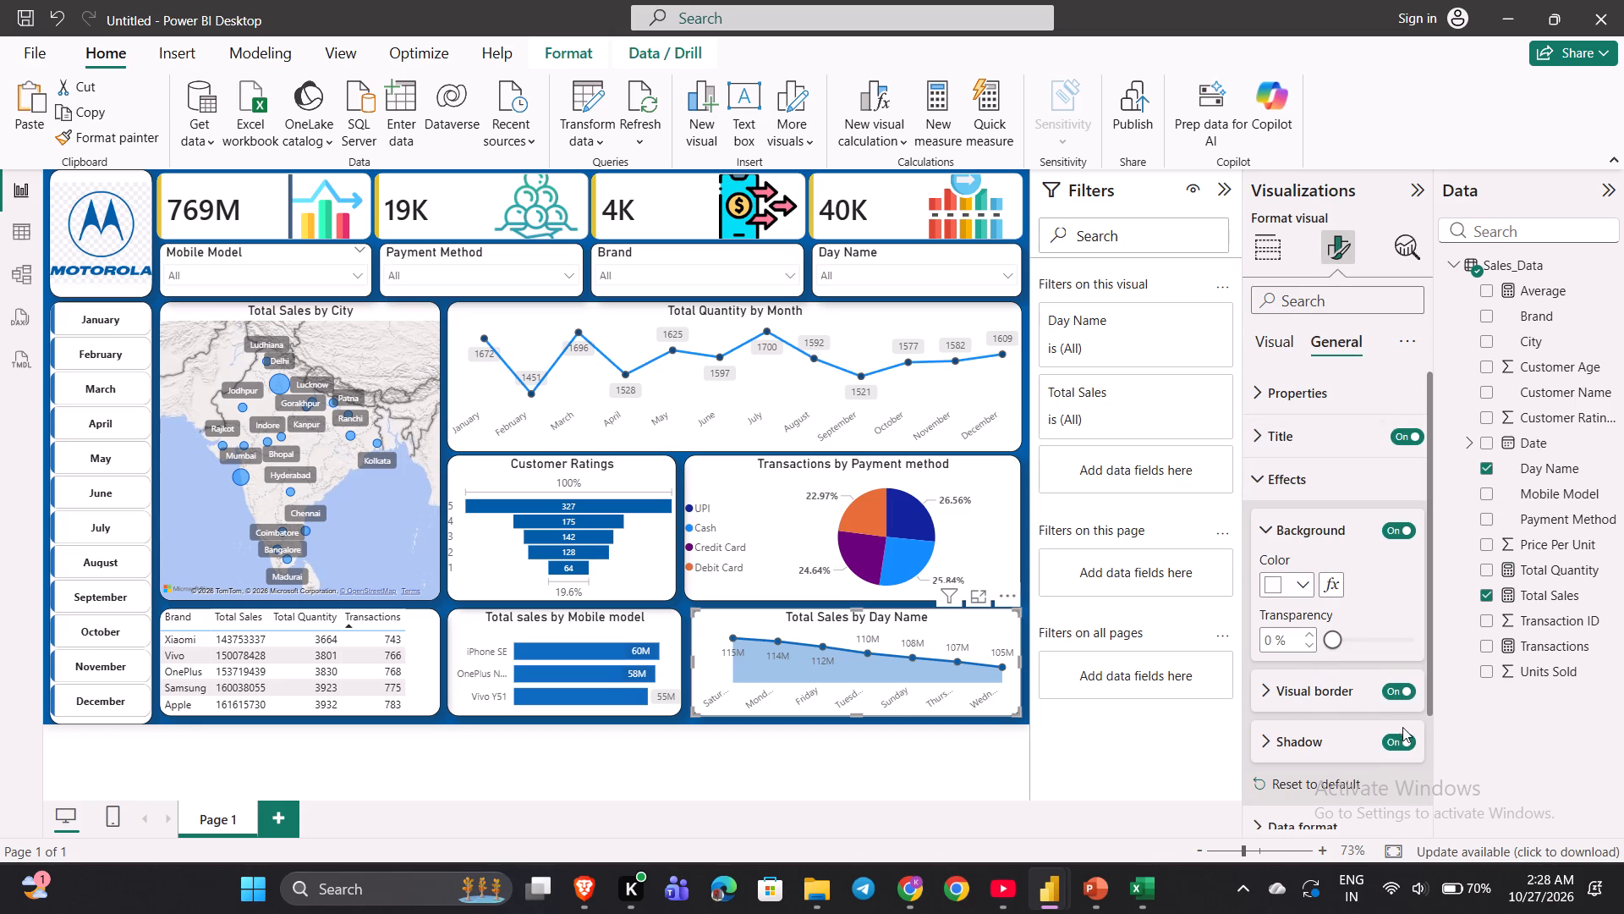
left_click(1402, 750)
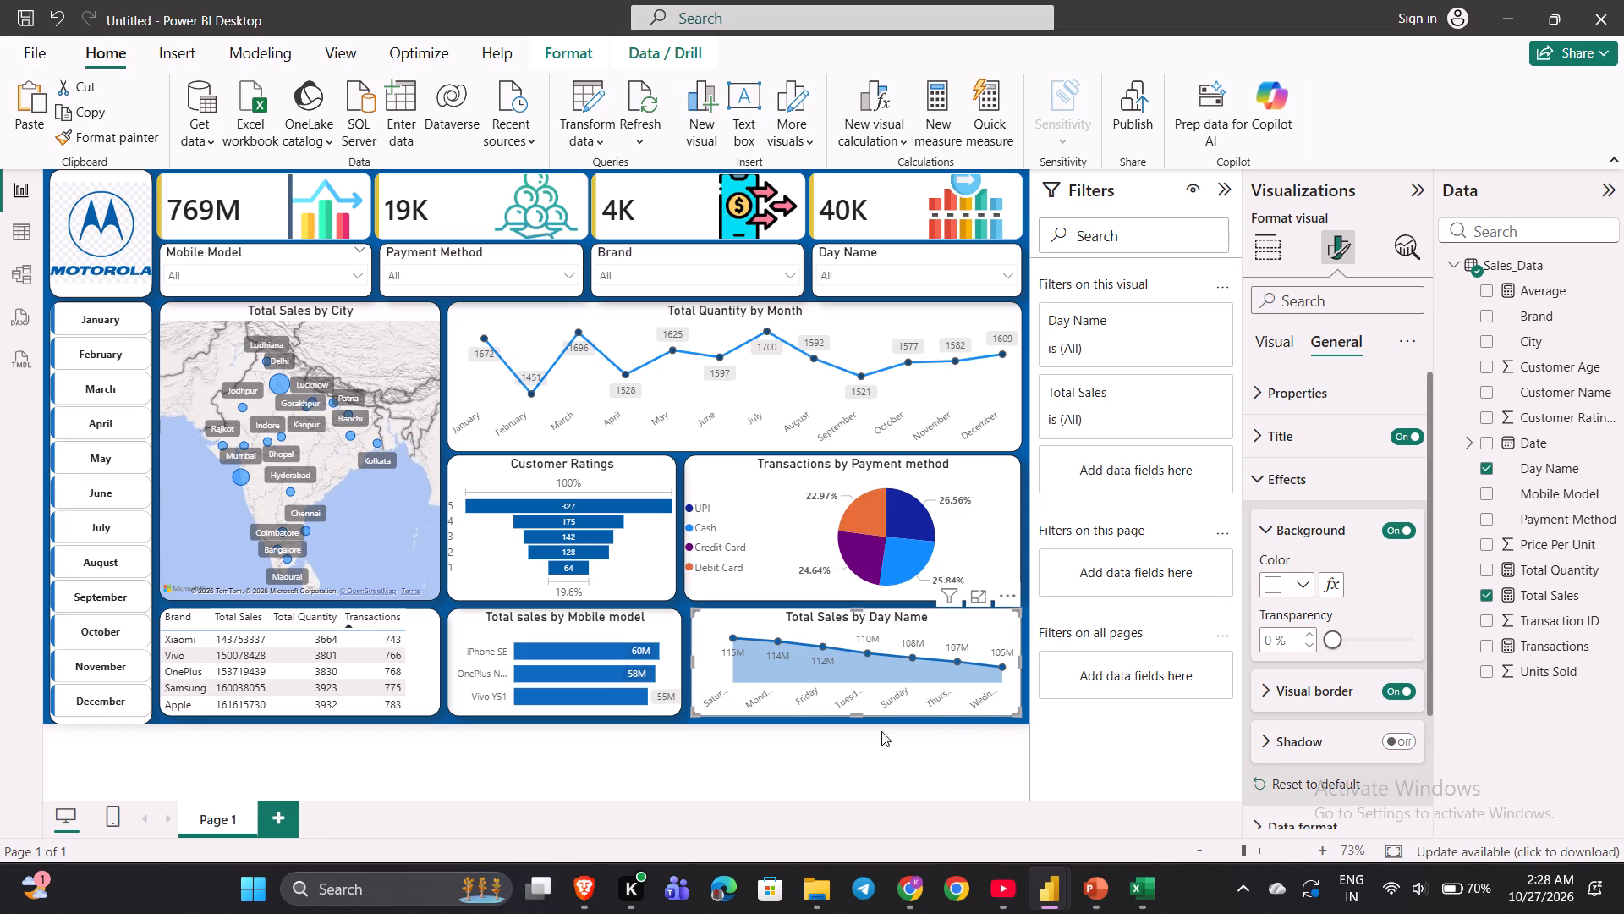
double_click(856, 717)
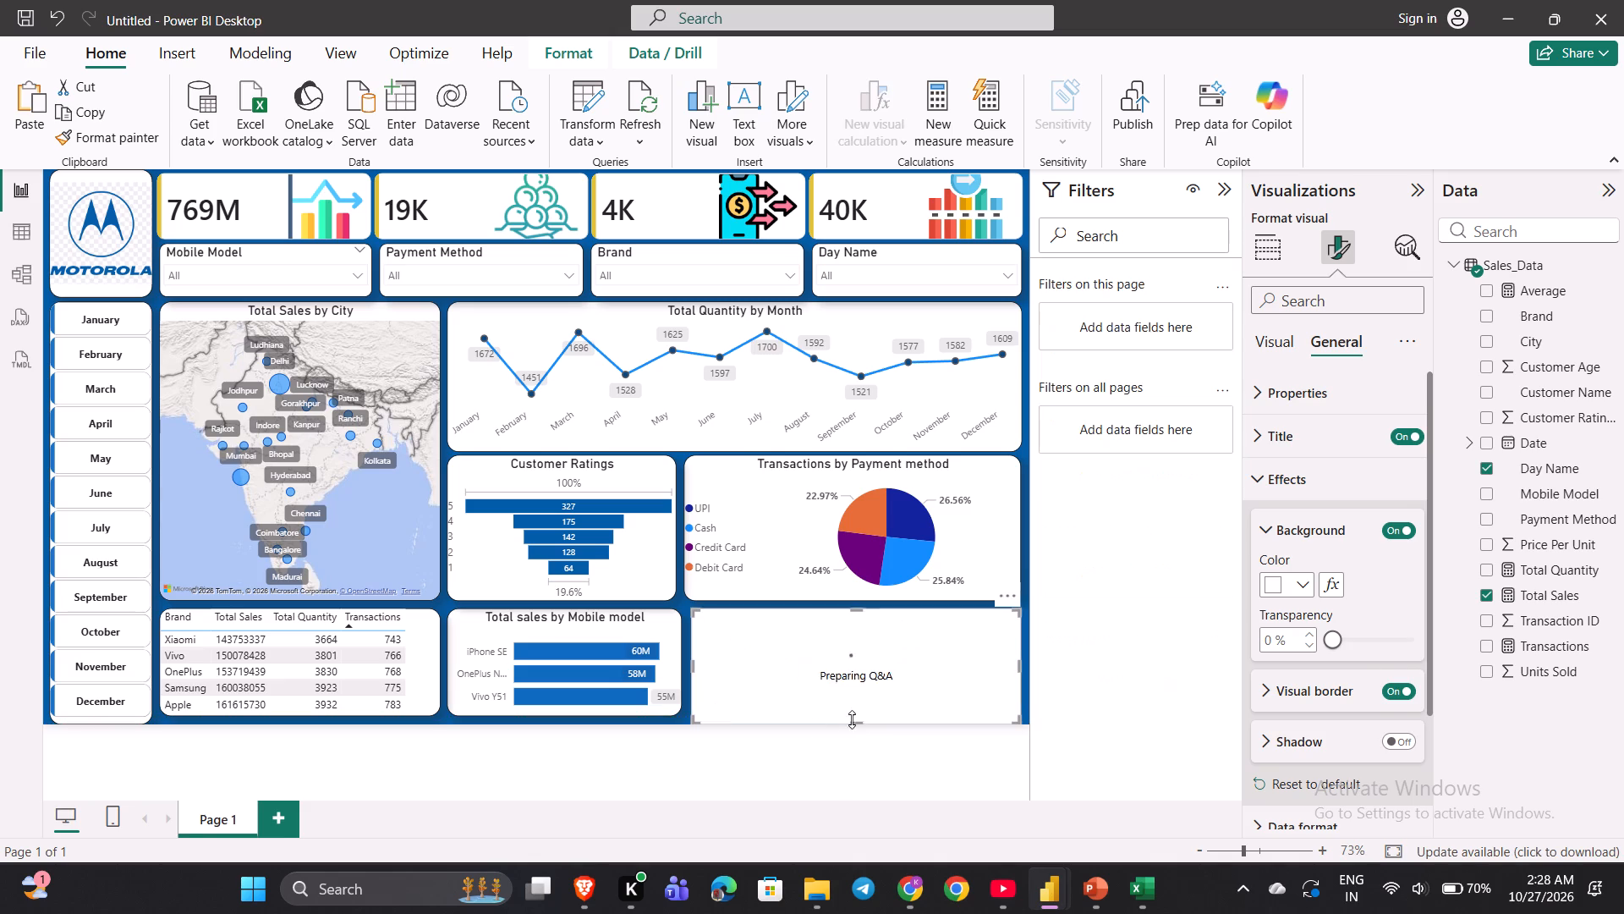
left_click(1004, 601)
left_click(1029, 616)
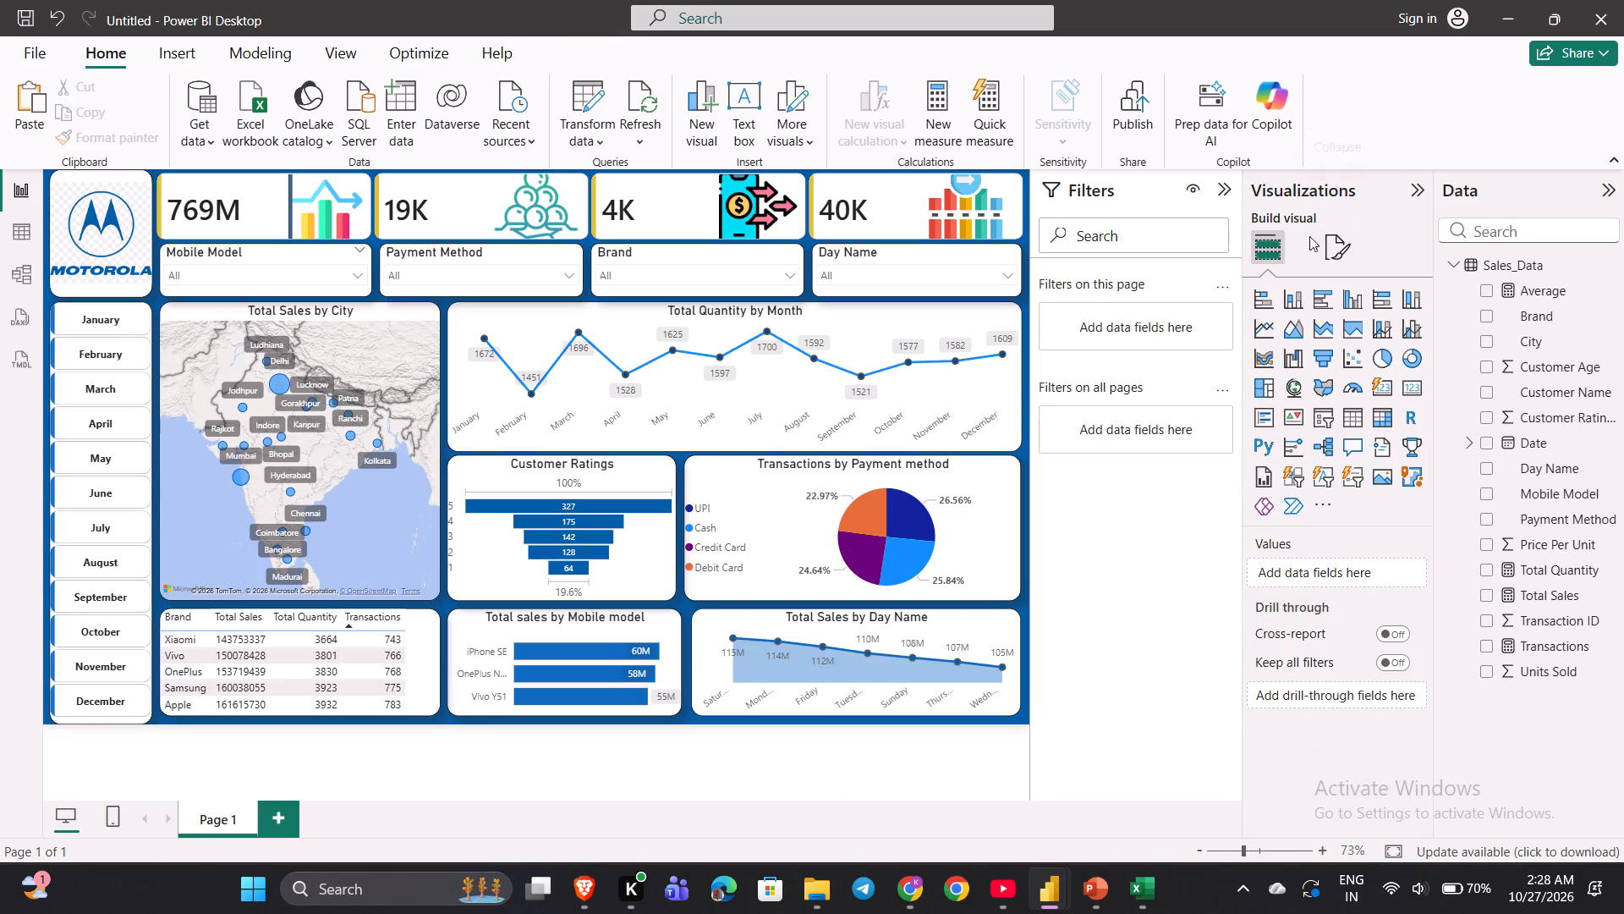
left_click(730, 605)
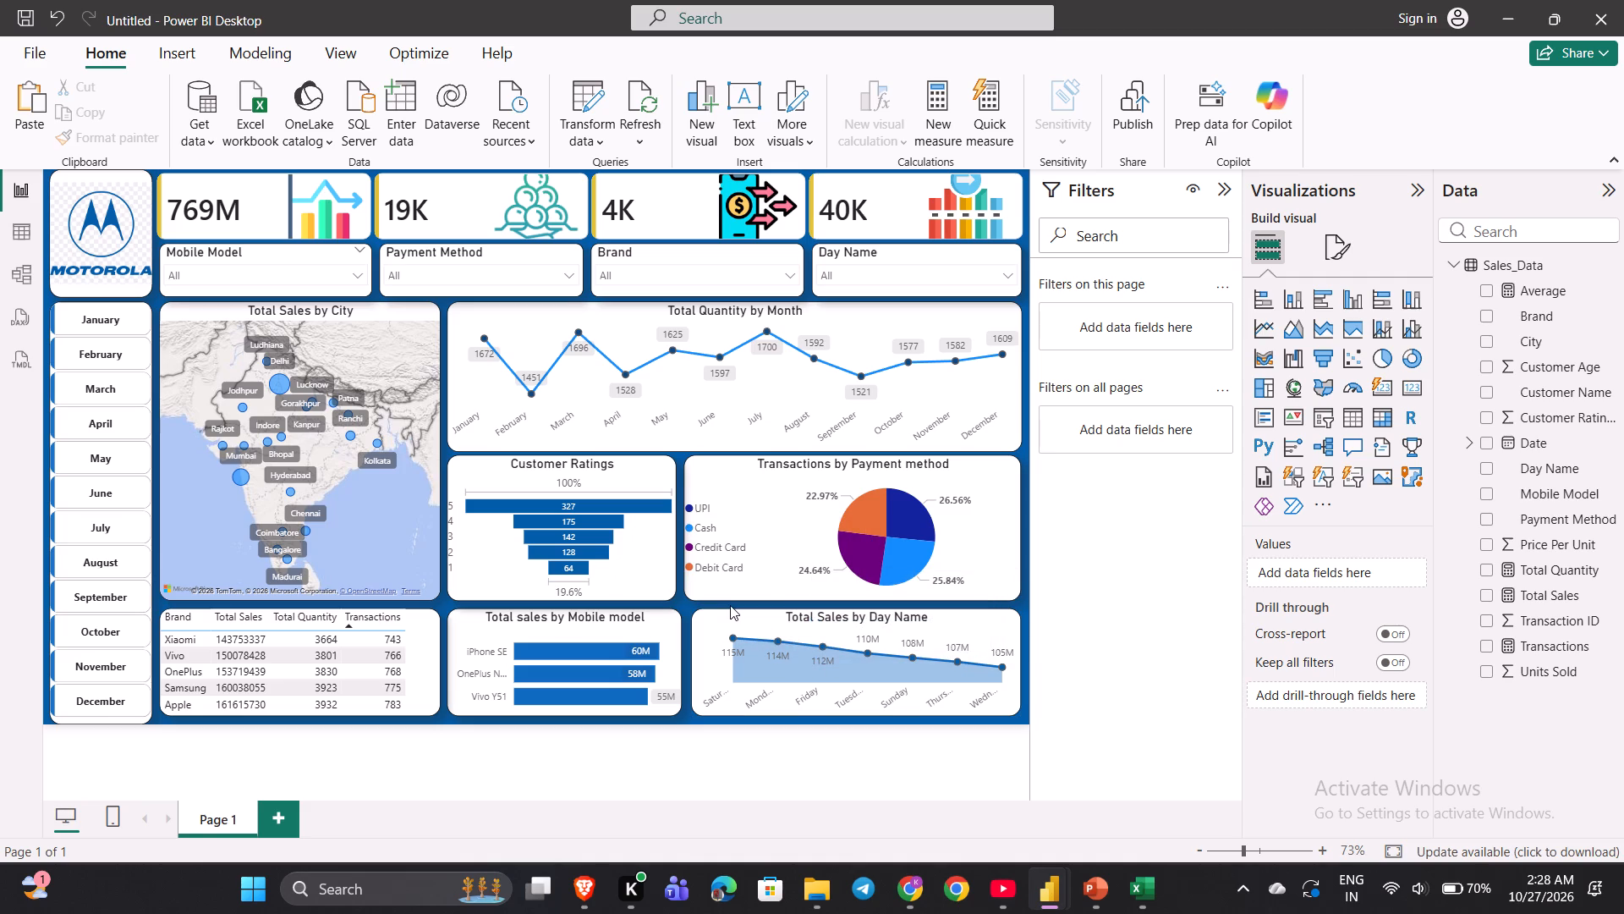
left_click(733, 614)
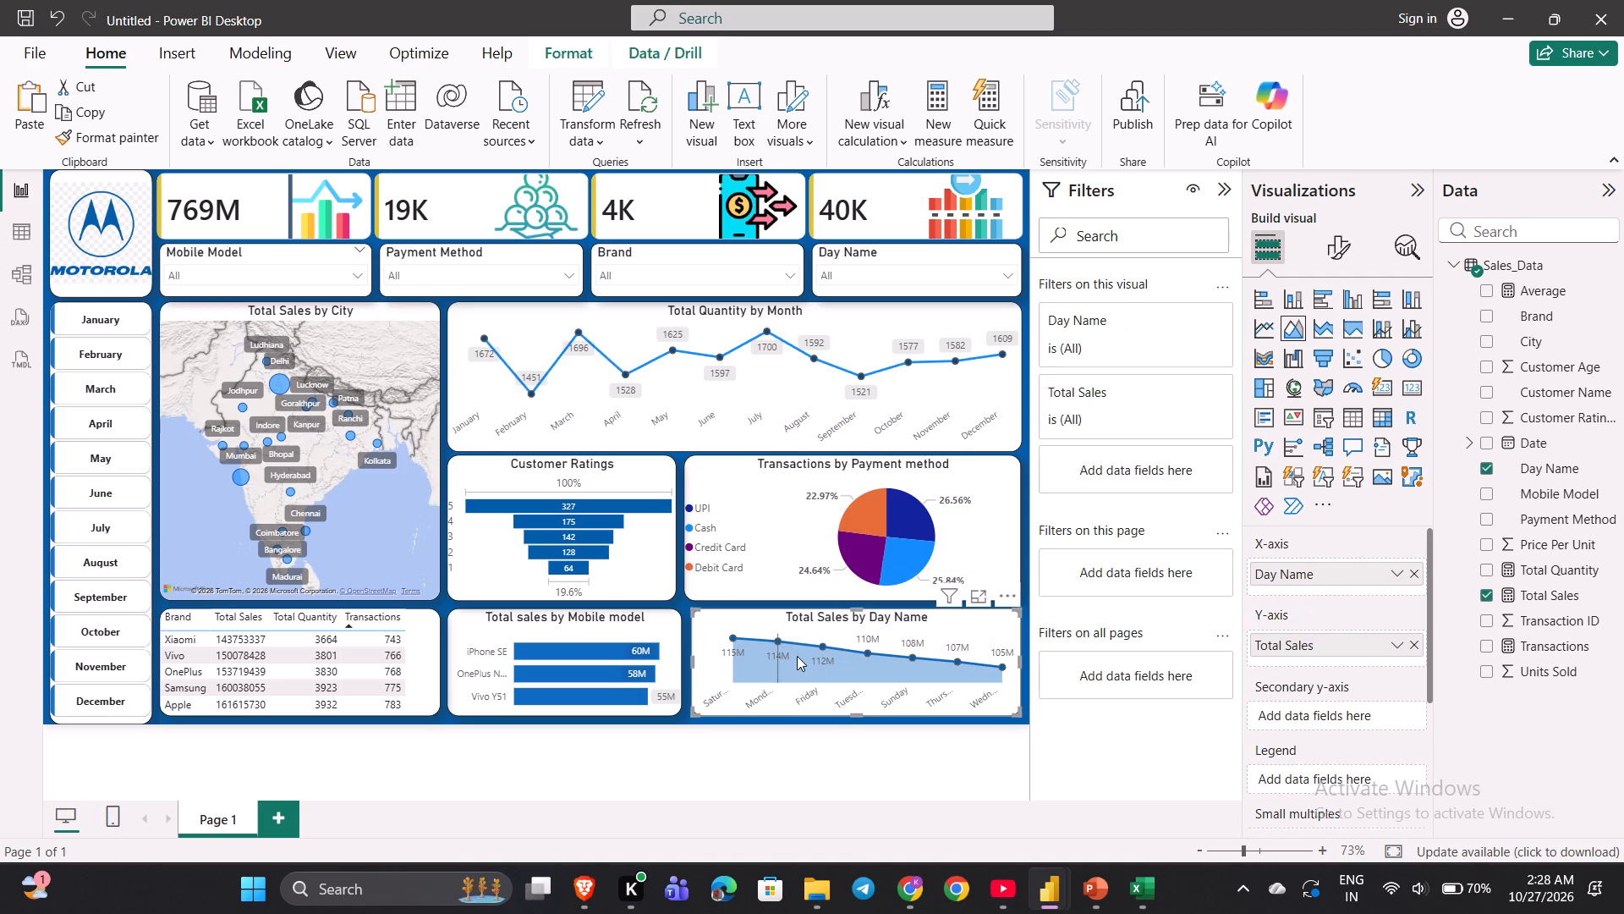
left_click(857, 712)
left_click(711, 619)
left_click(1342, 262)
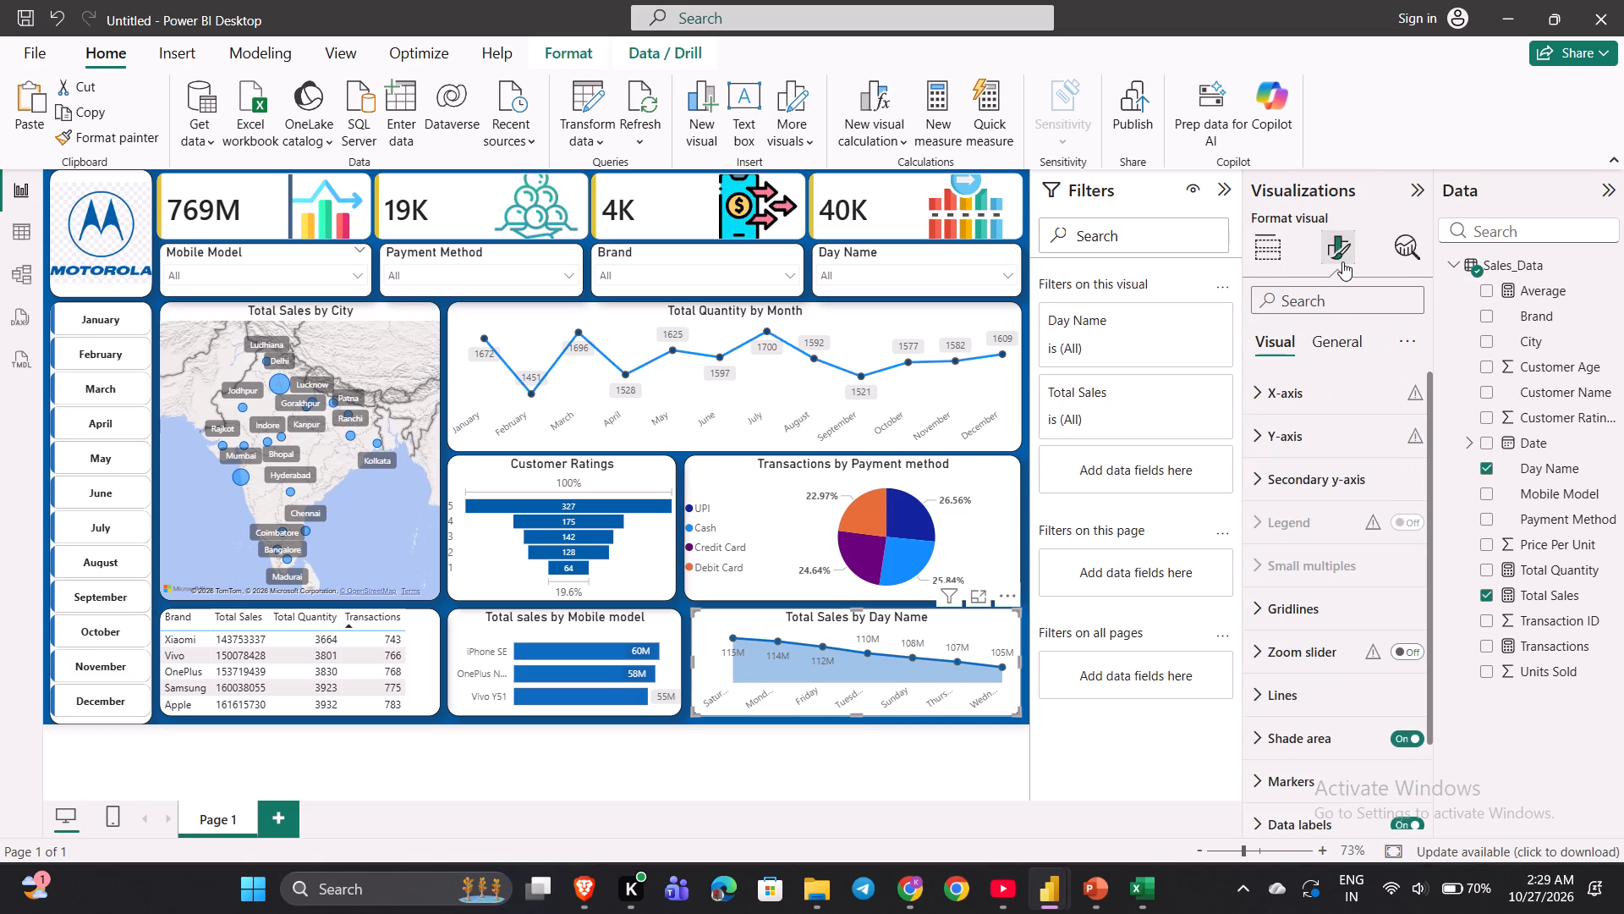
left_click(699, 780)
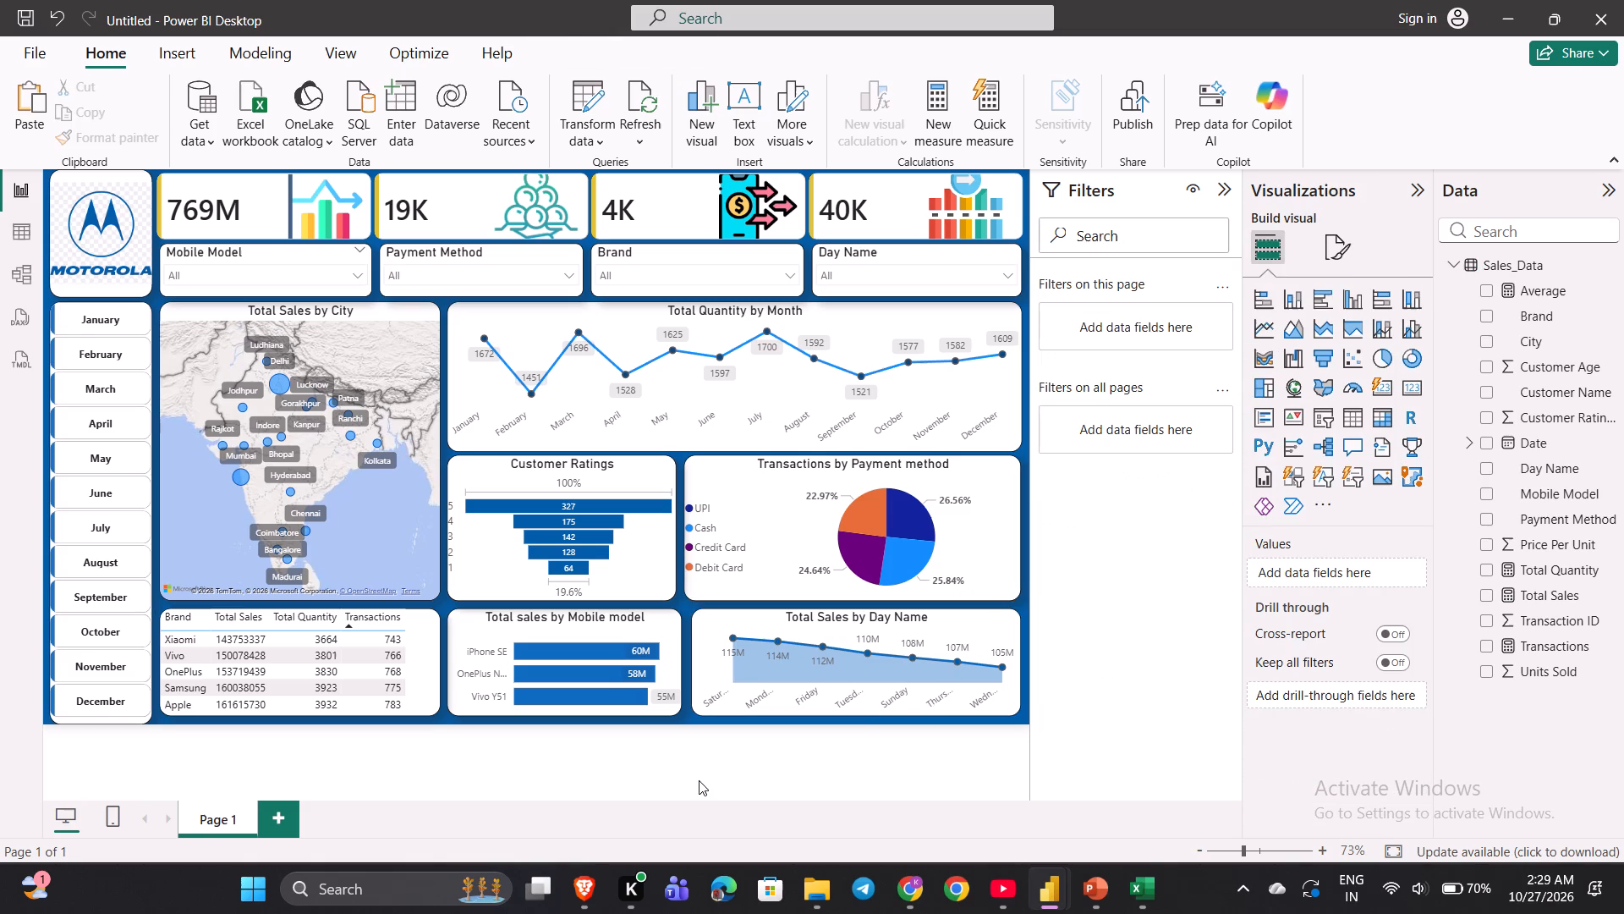
Turn the shadow effect of the Total Sales by Day Name area chart back on and deselect the chart.
left_click(720, 621)
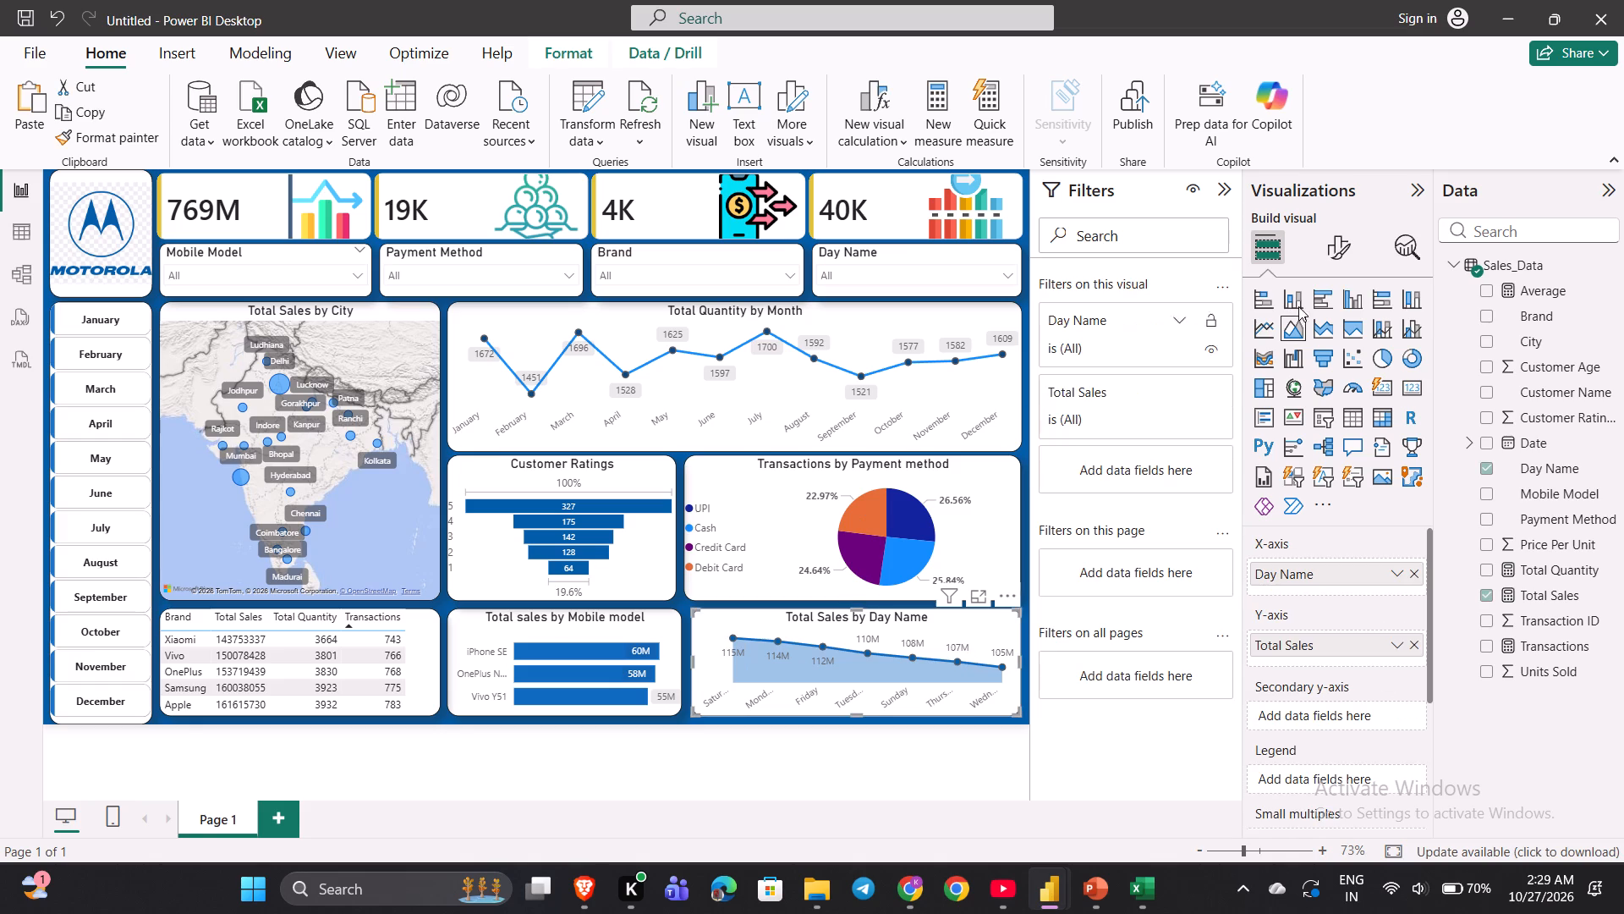
left_click(1339, 256)
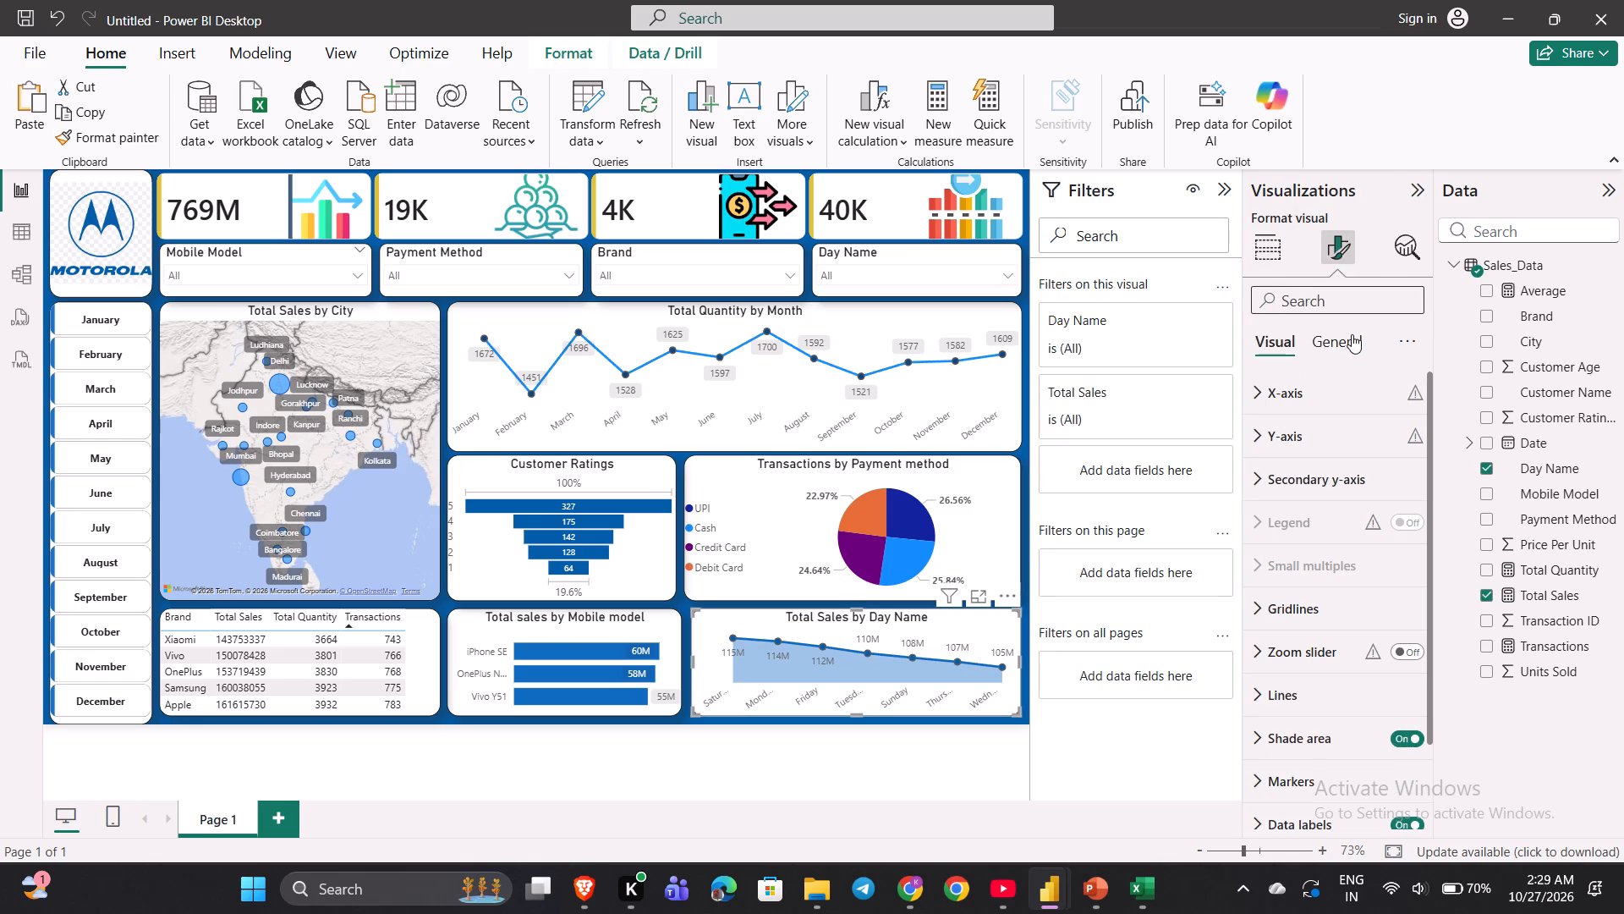
left_click(1352, 334)
left_click(1281, 457)
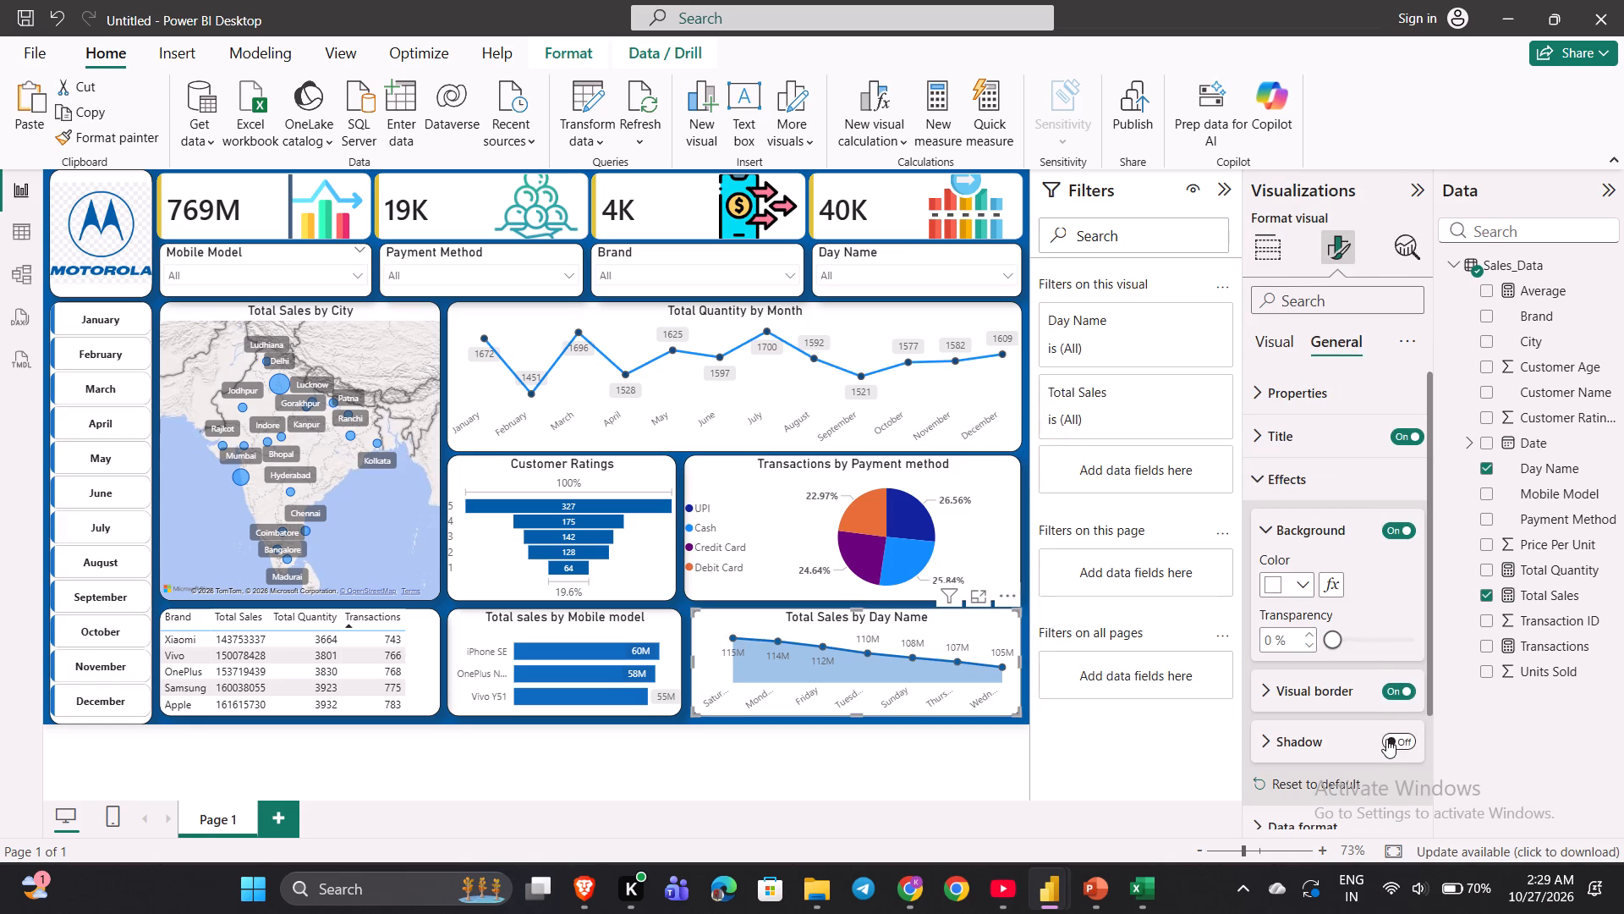
left_click(1386, 739)
left_click(874, 775)
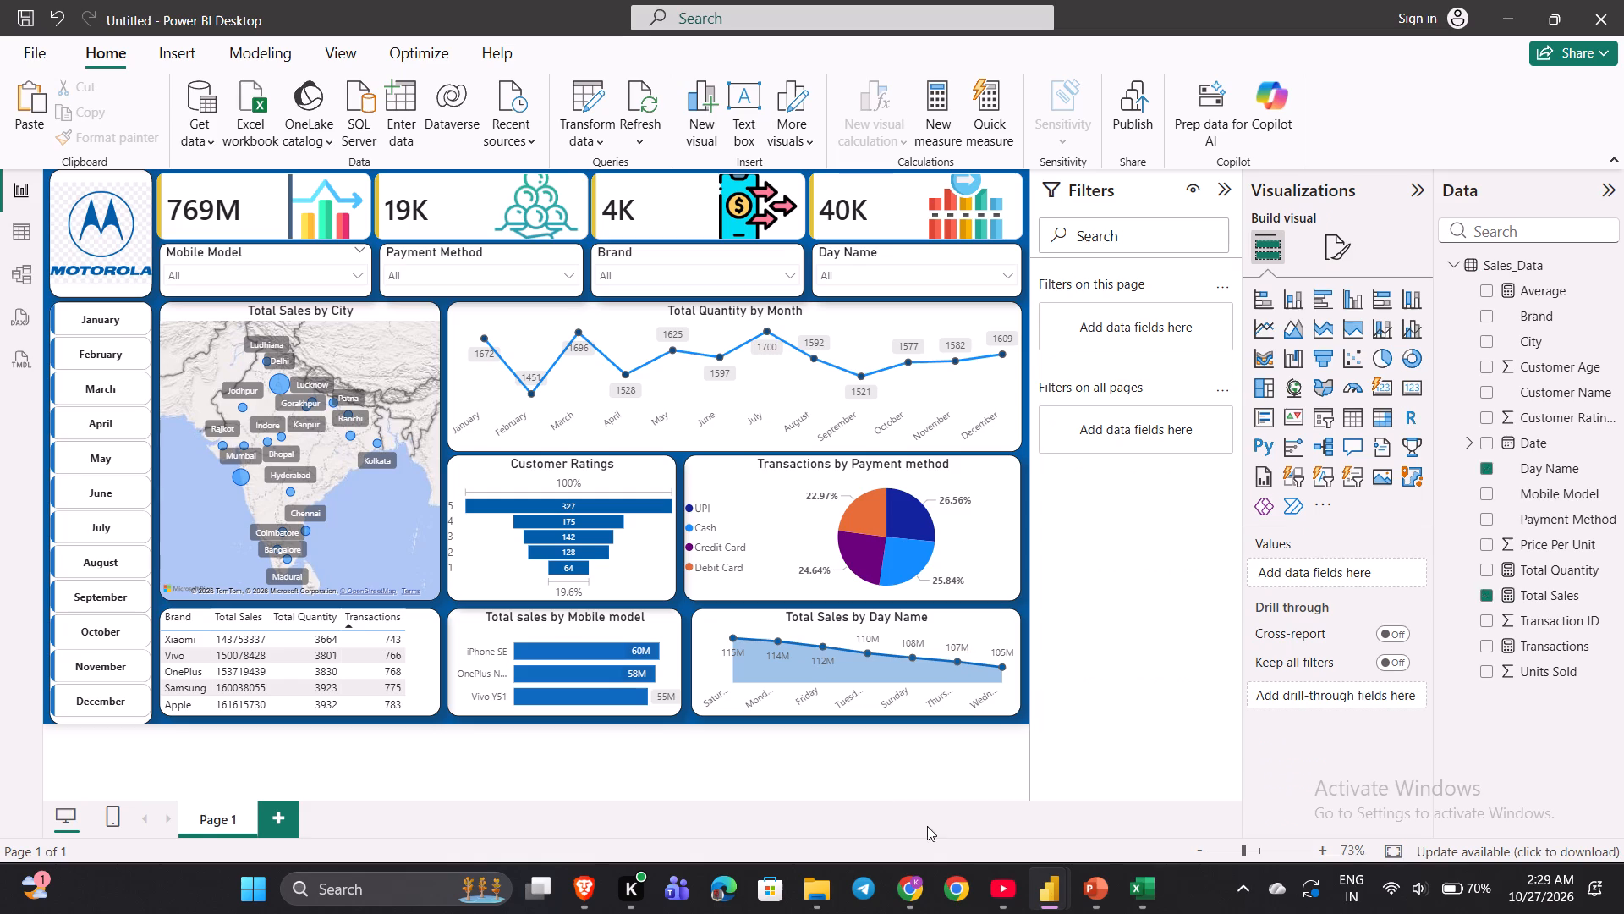
Watch the next part of the YouTube dashboard tutorial, skipping ahead to the month slicer demonstration, pause it and return to the untitled Power BI report.
left_click(995, 889)
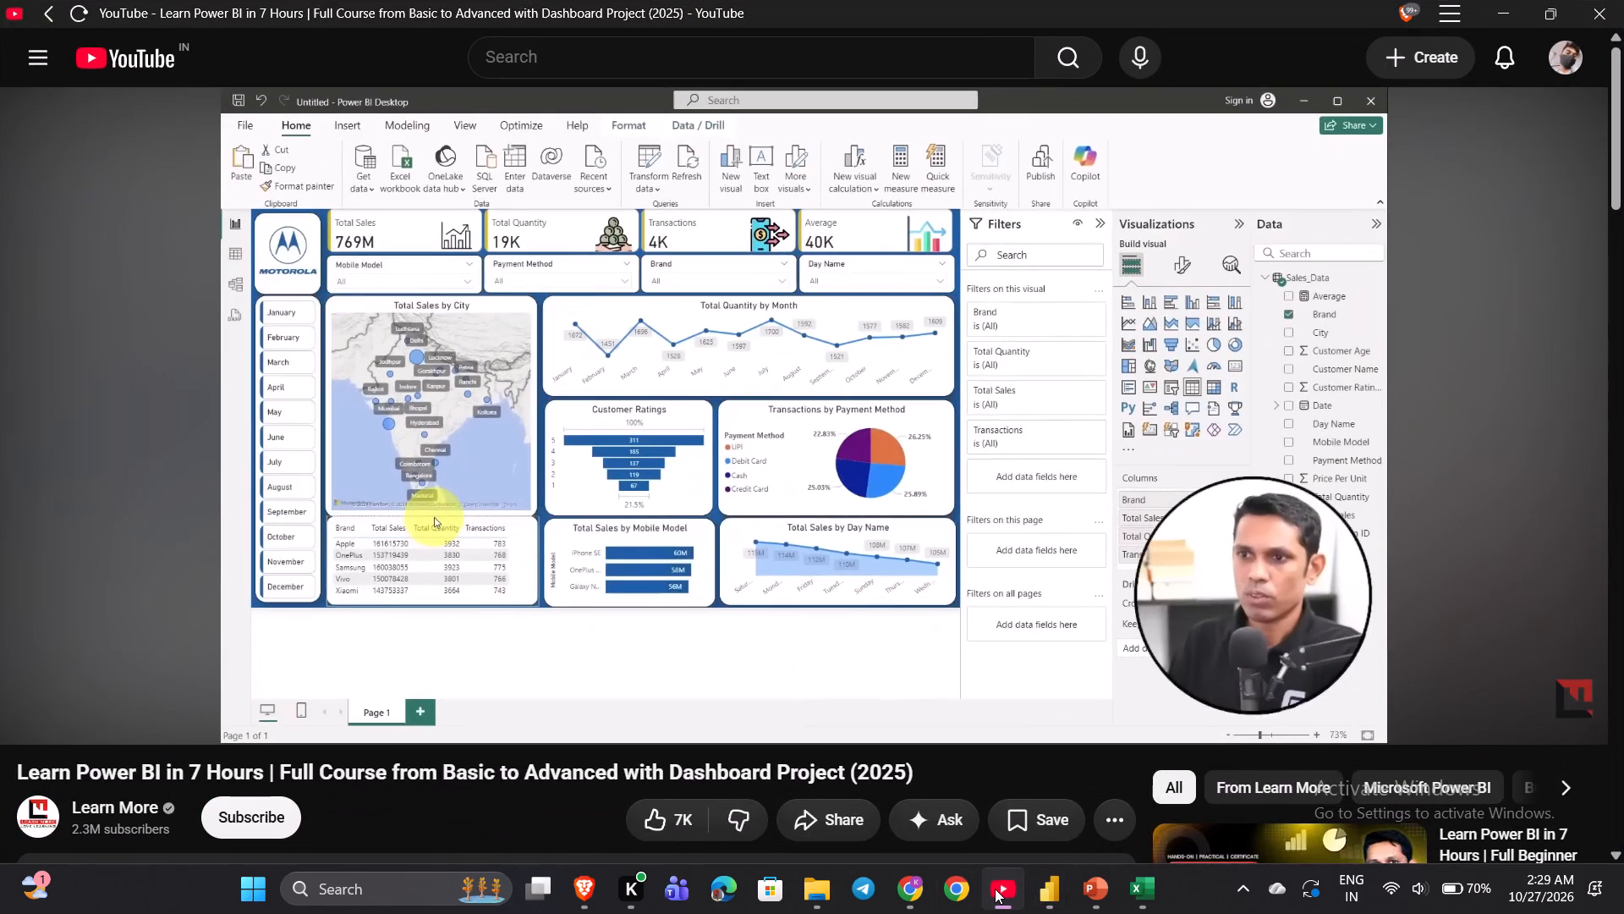
left_click(995, 889)
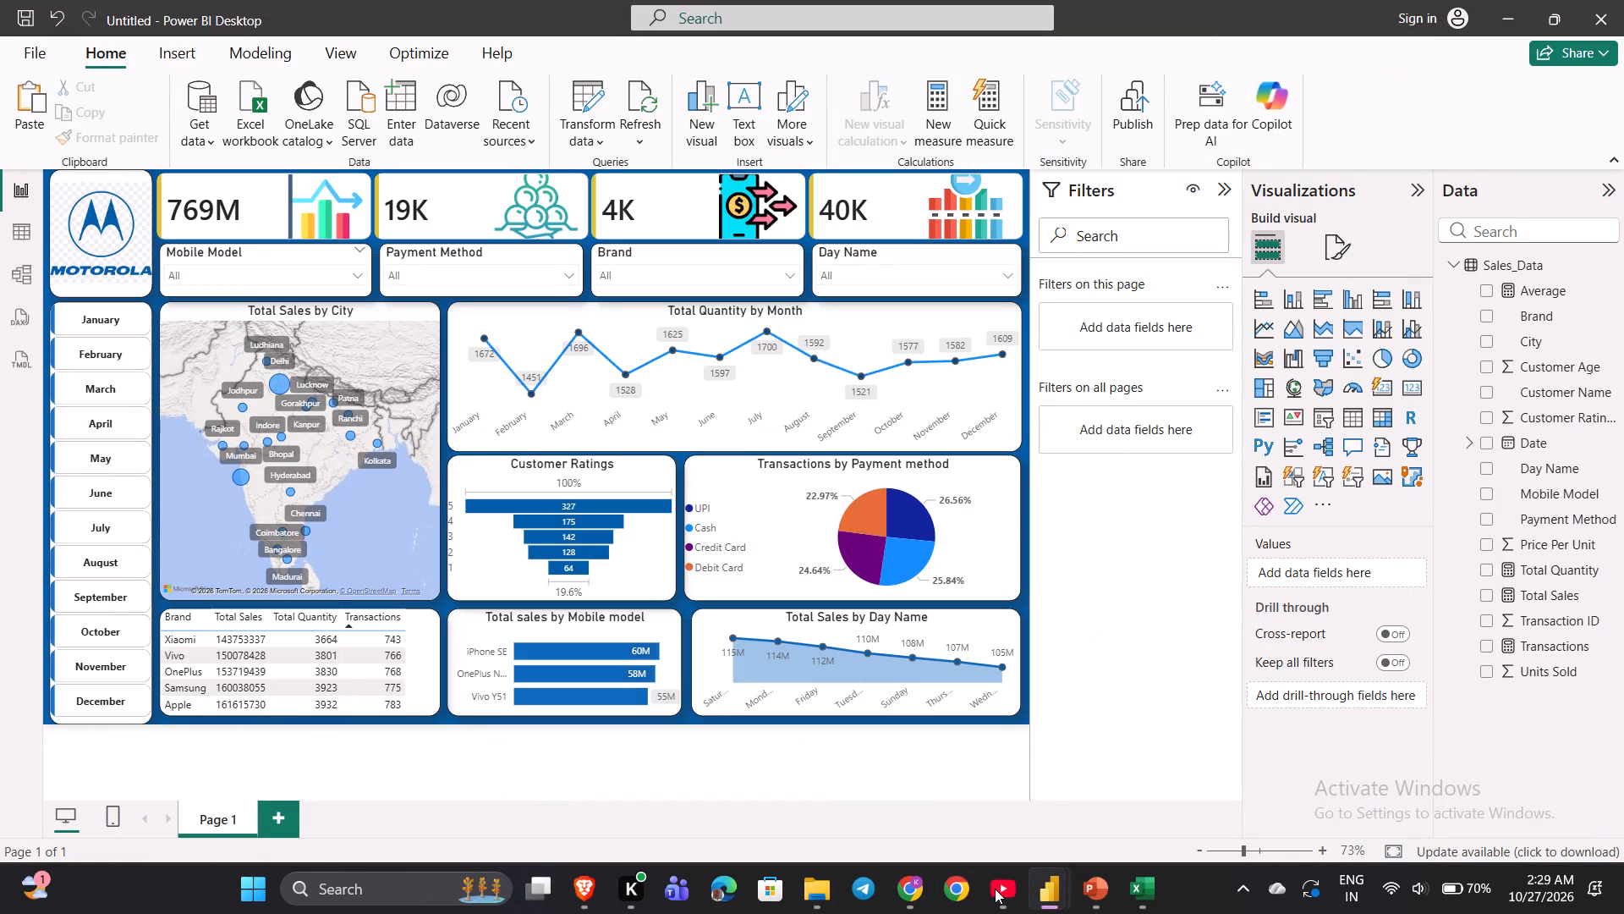
left_click(995, 889)
key("space")
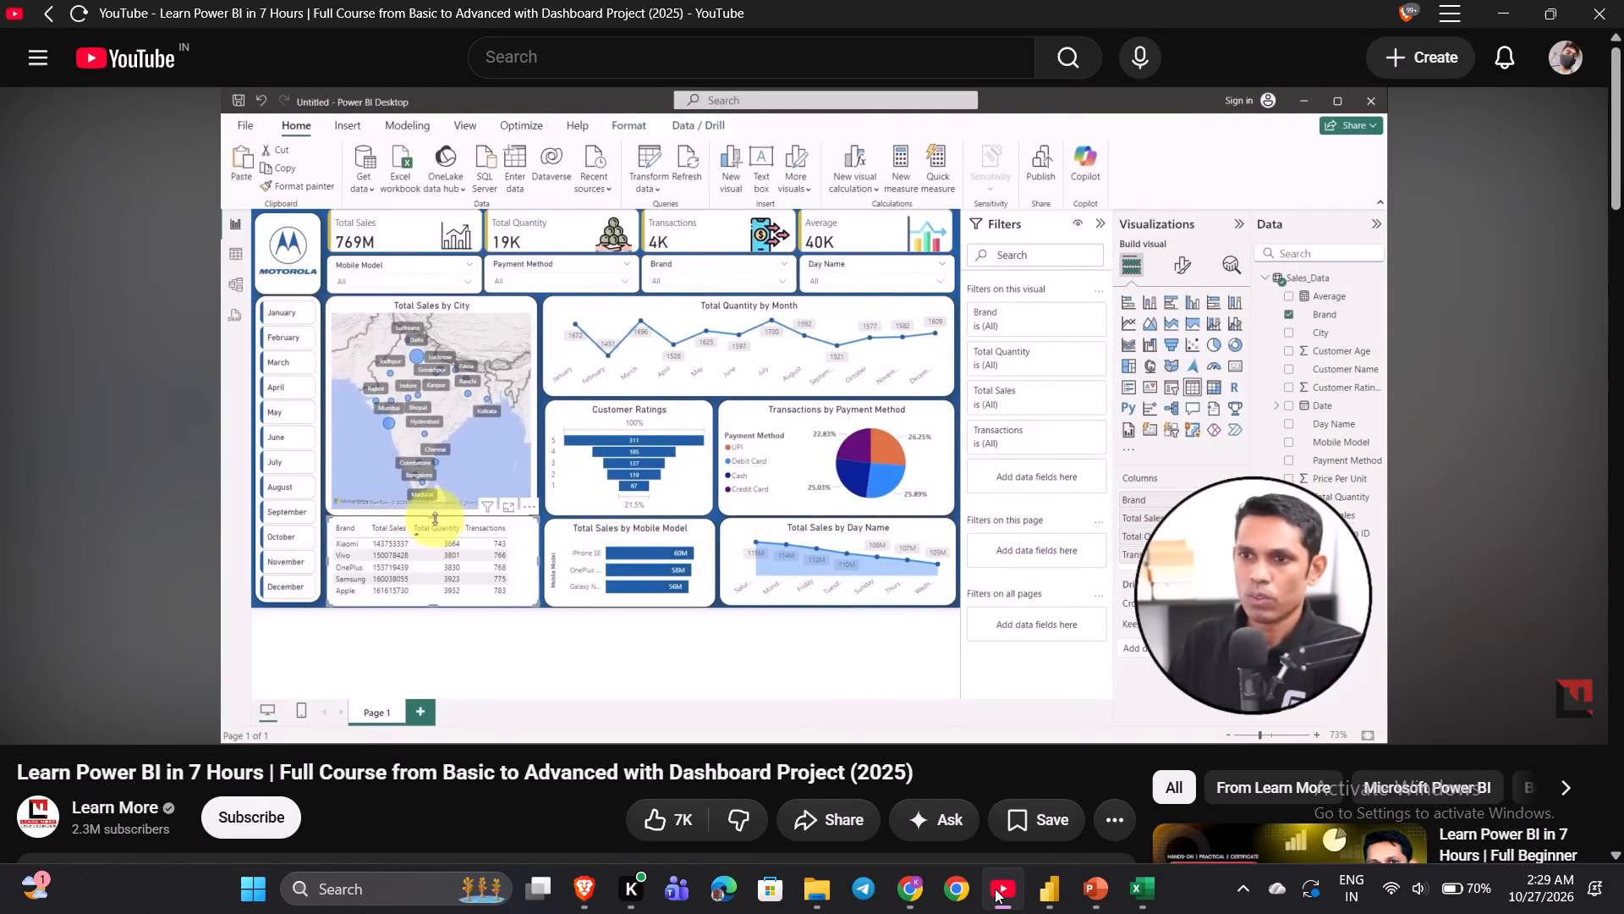
key("Right")
key("Right")
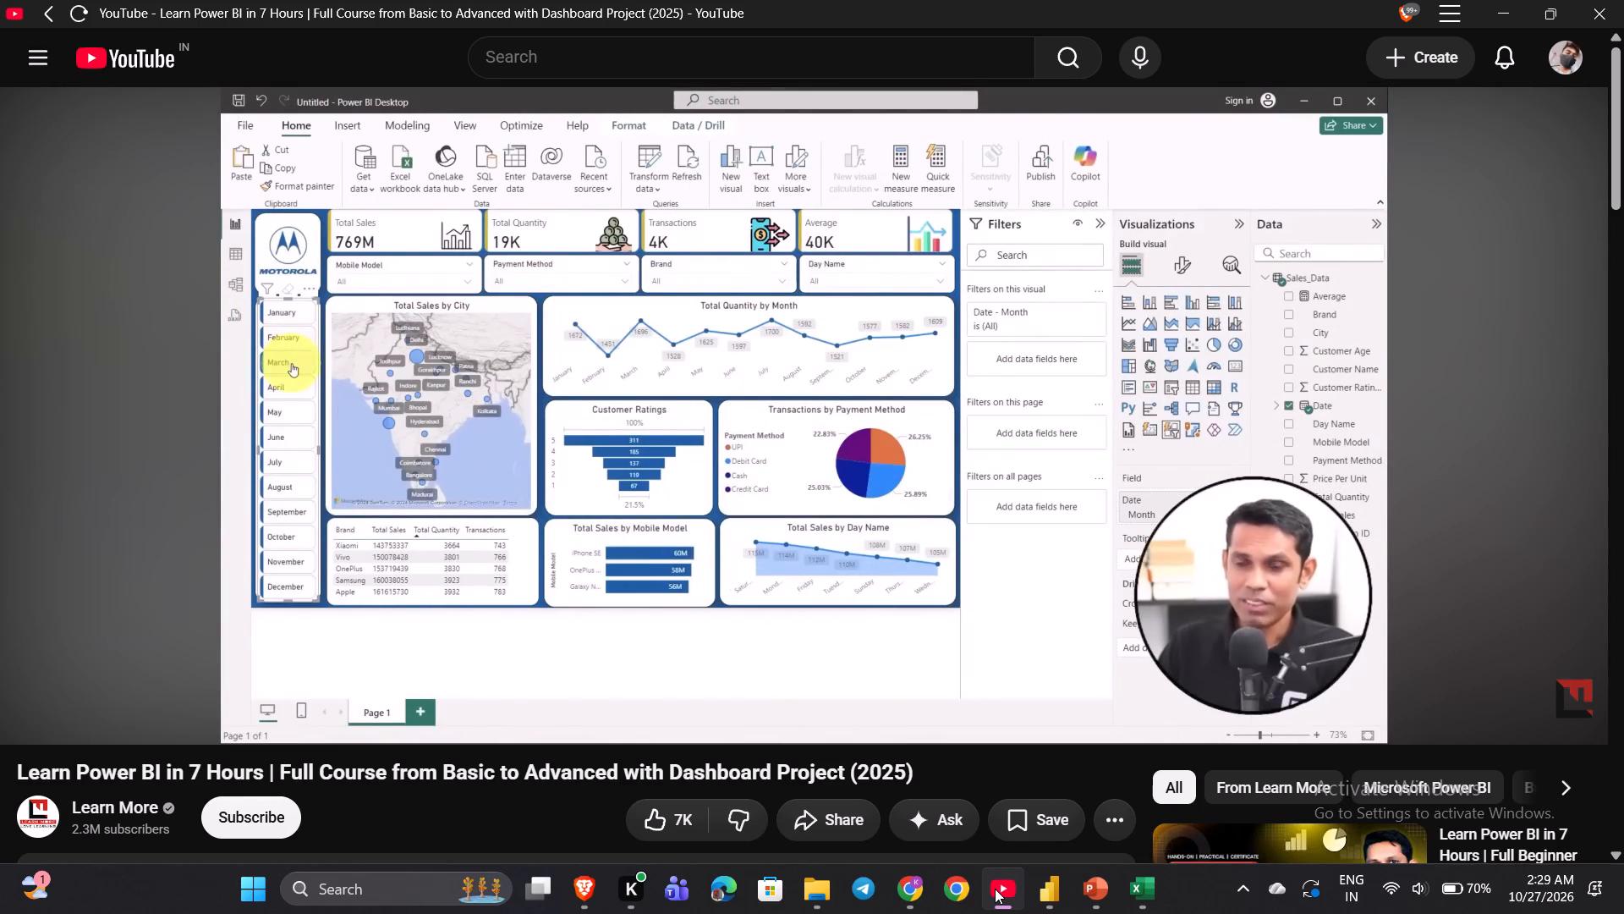
key("space")
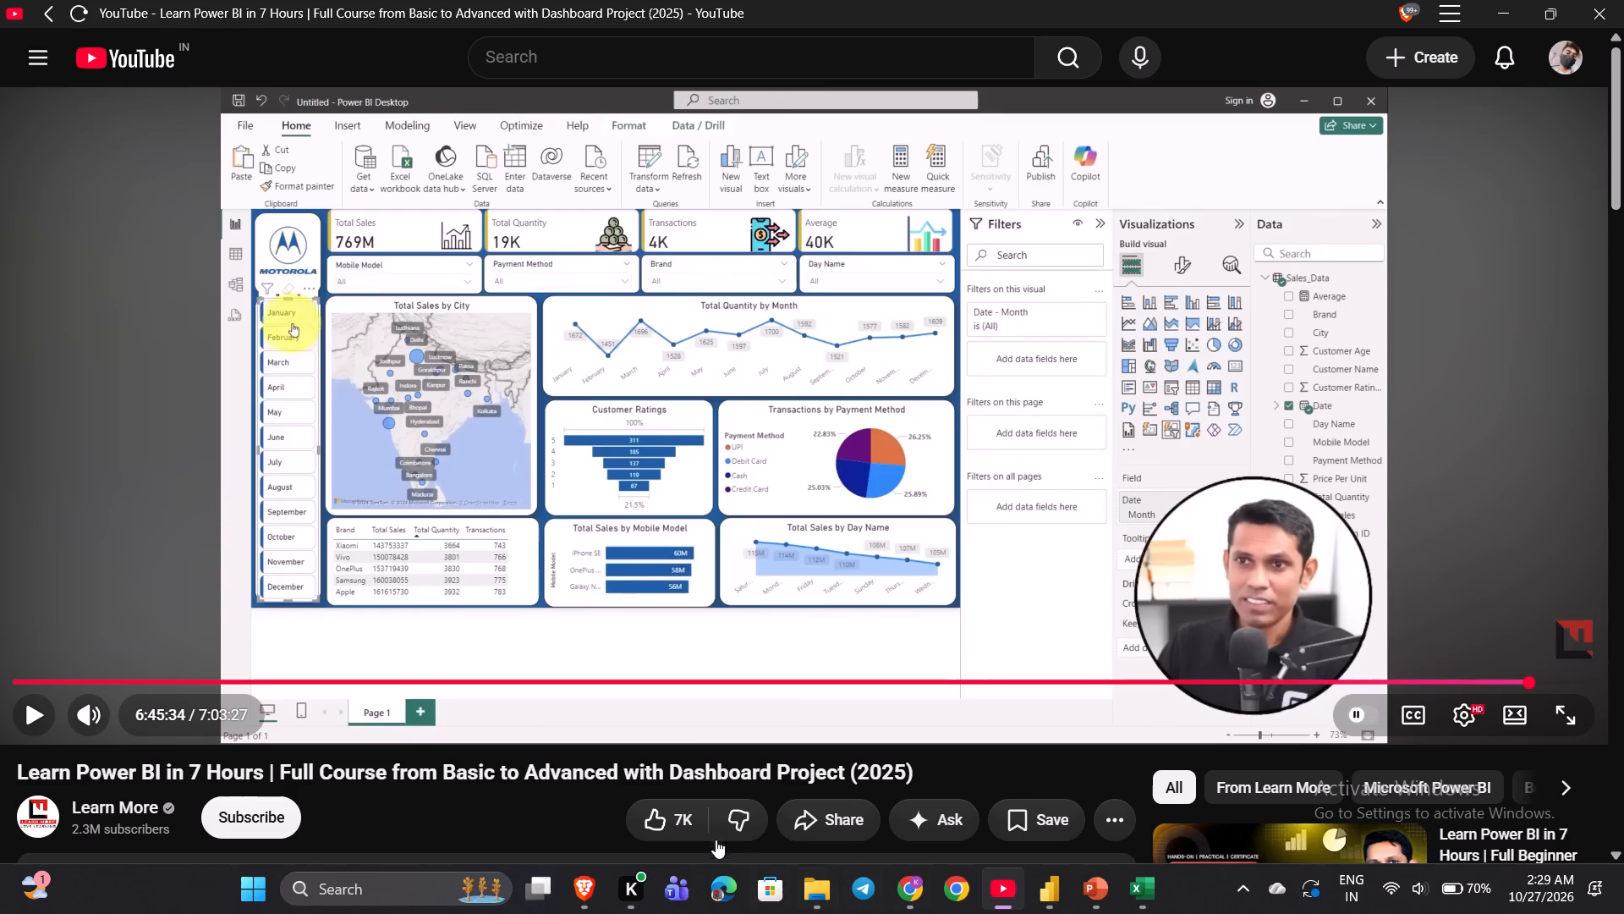
left_click(985, 909)
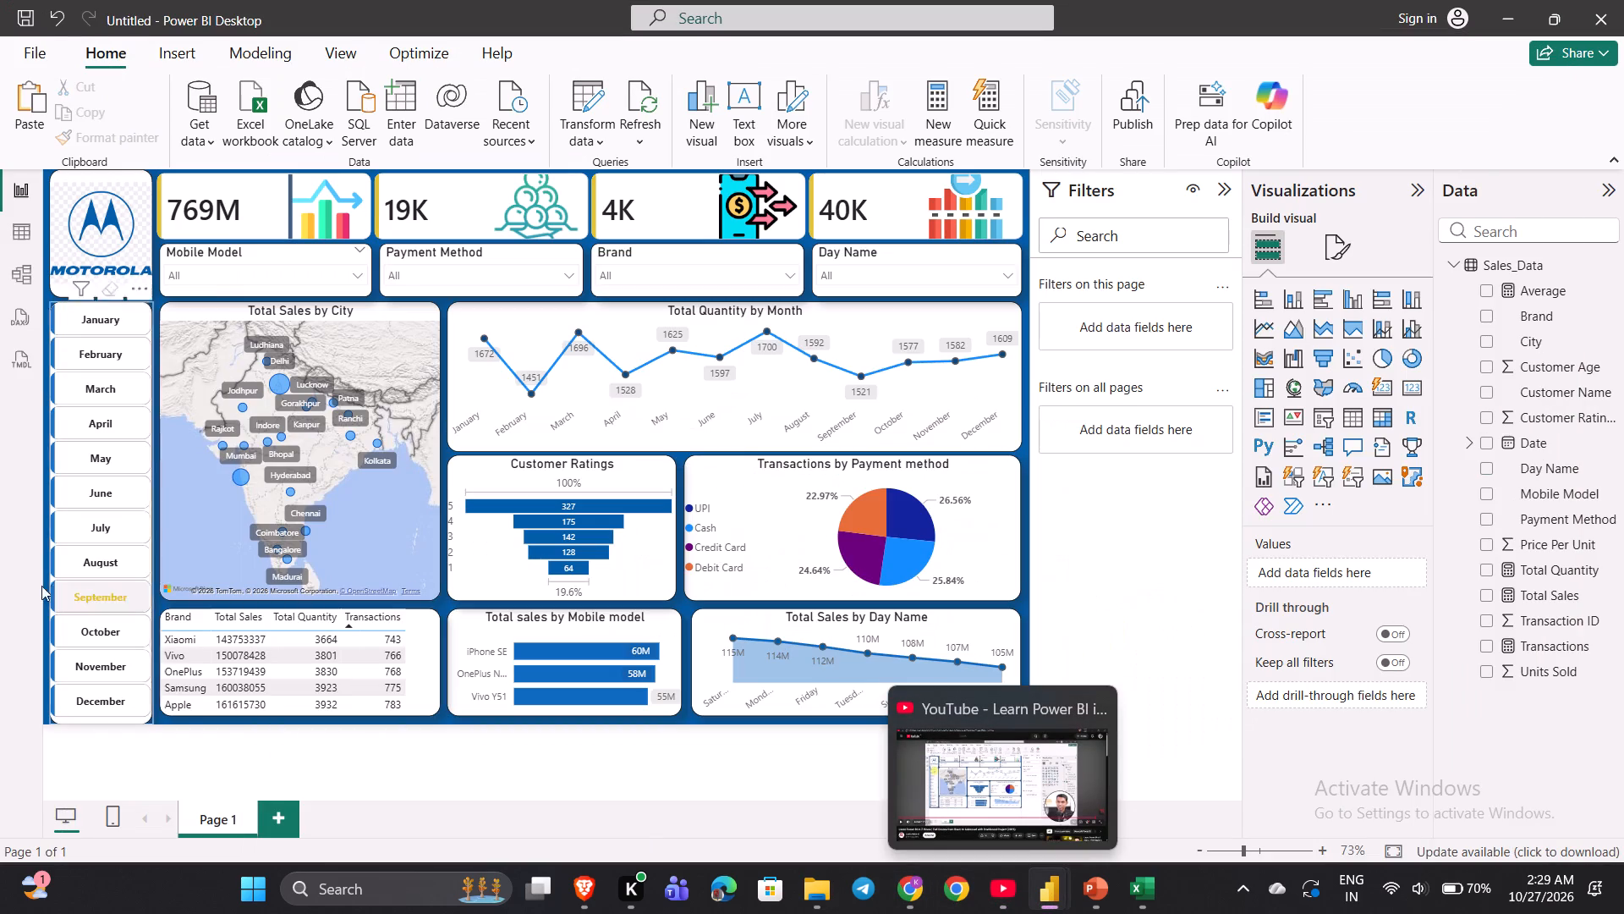
Test the month slicer by filtering the dashboard to August, April and February in turn, clearing each selection.
left_click(84, 556)
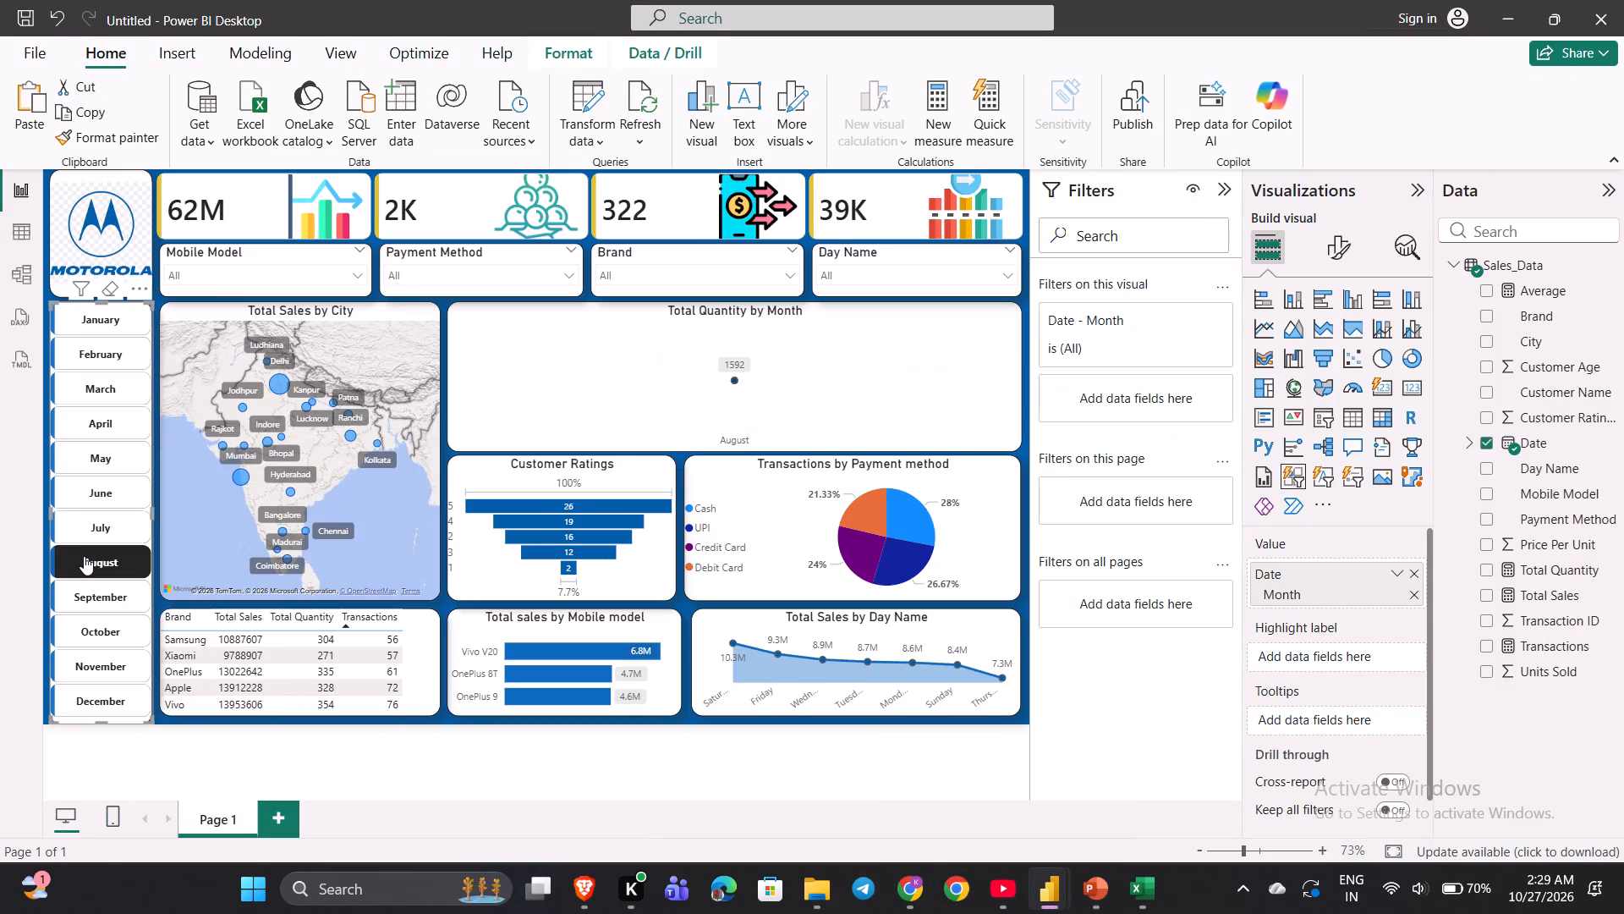
left_click(84, 556)
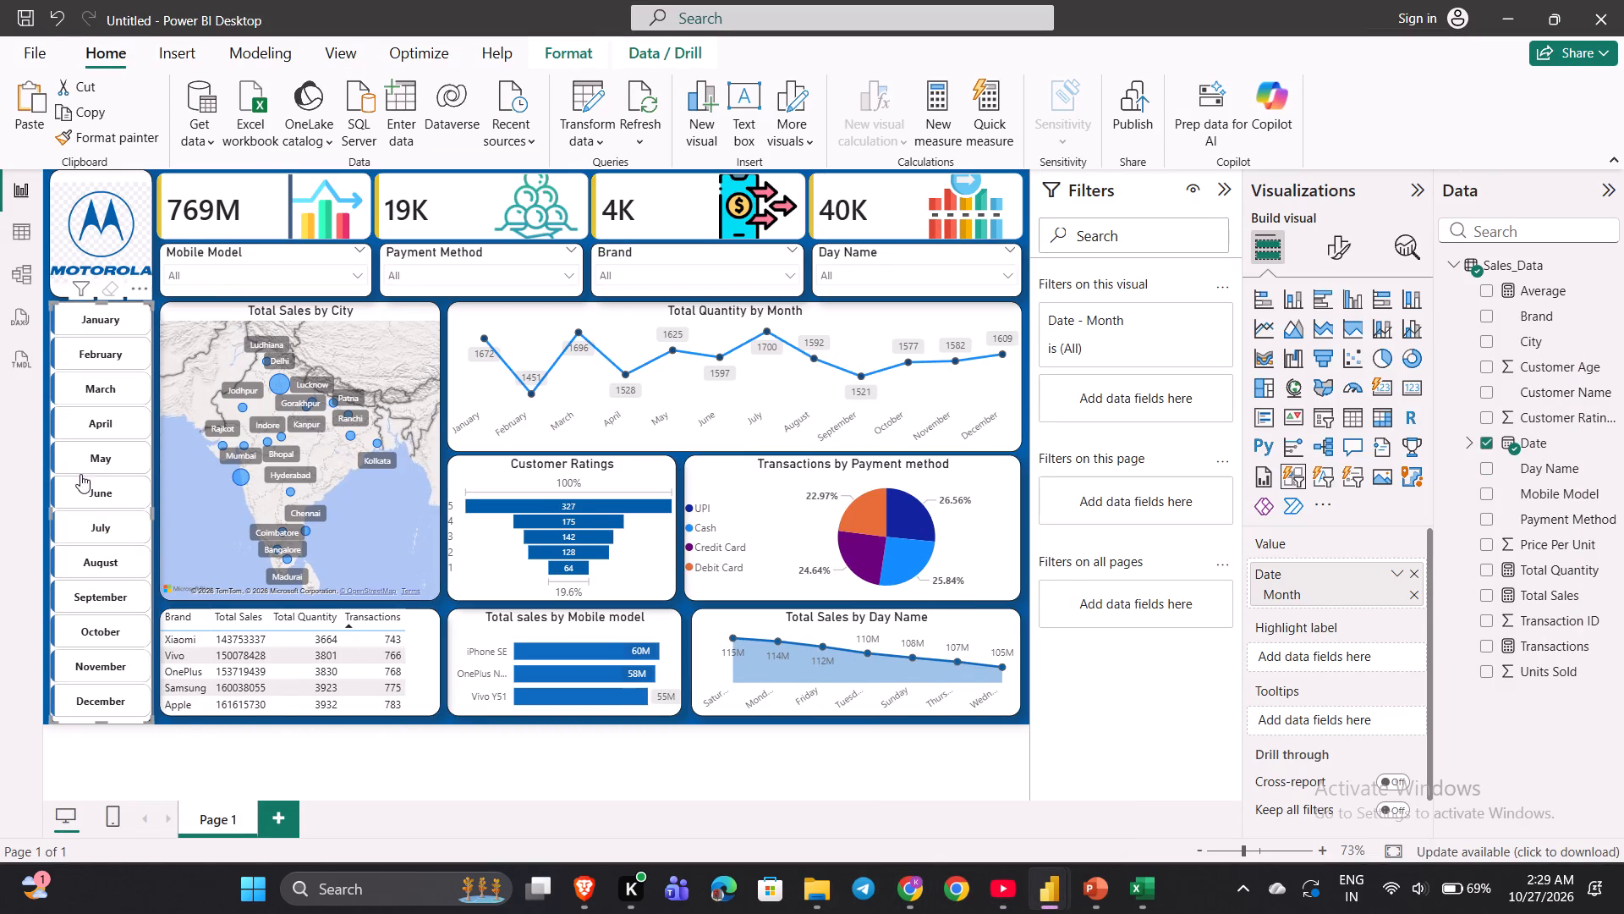
left_click(88, 428)
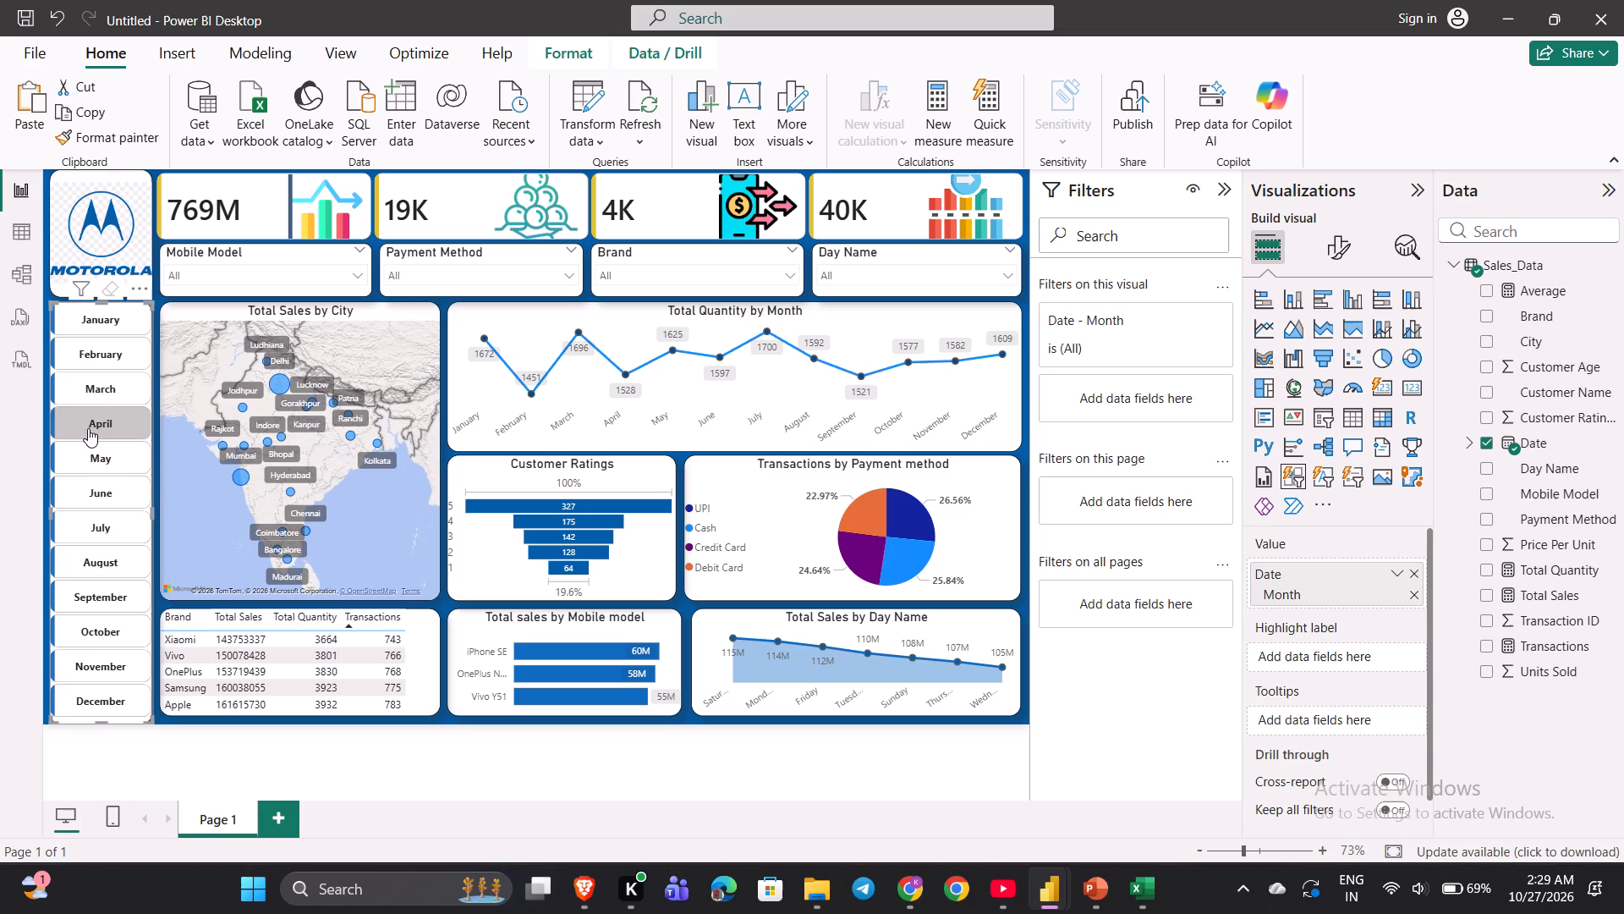
left_click(88, 428)
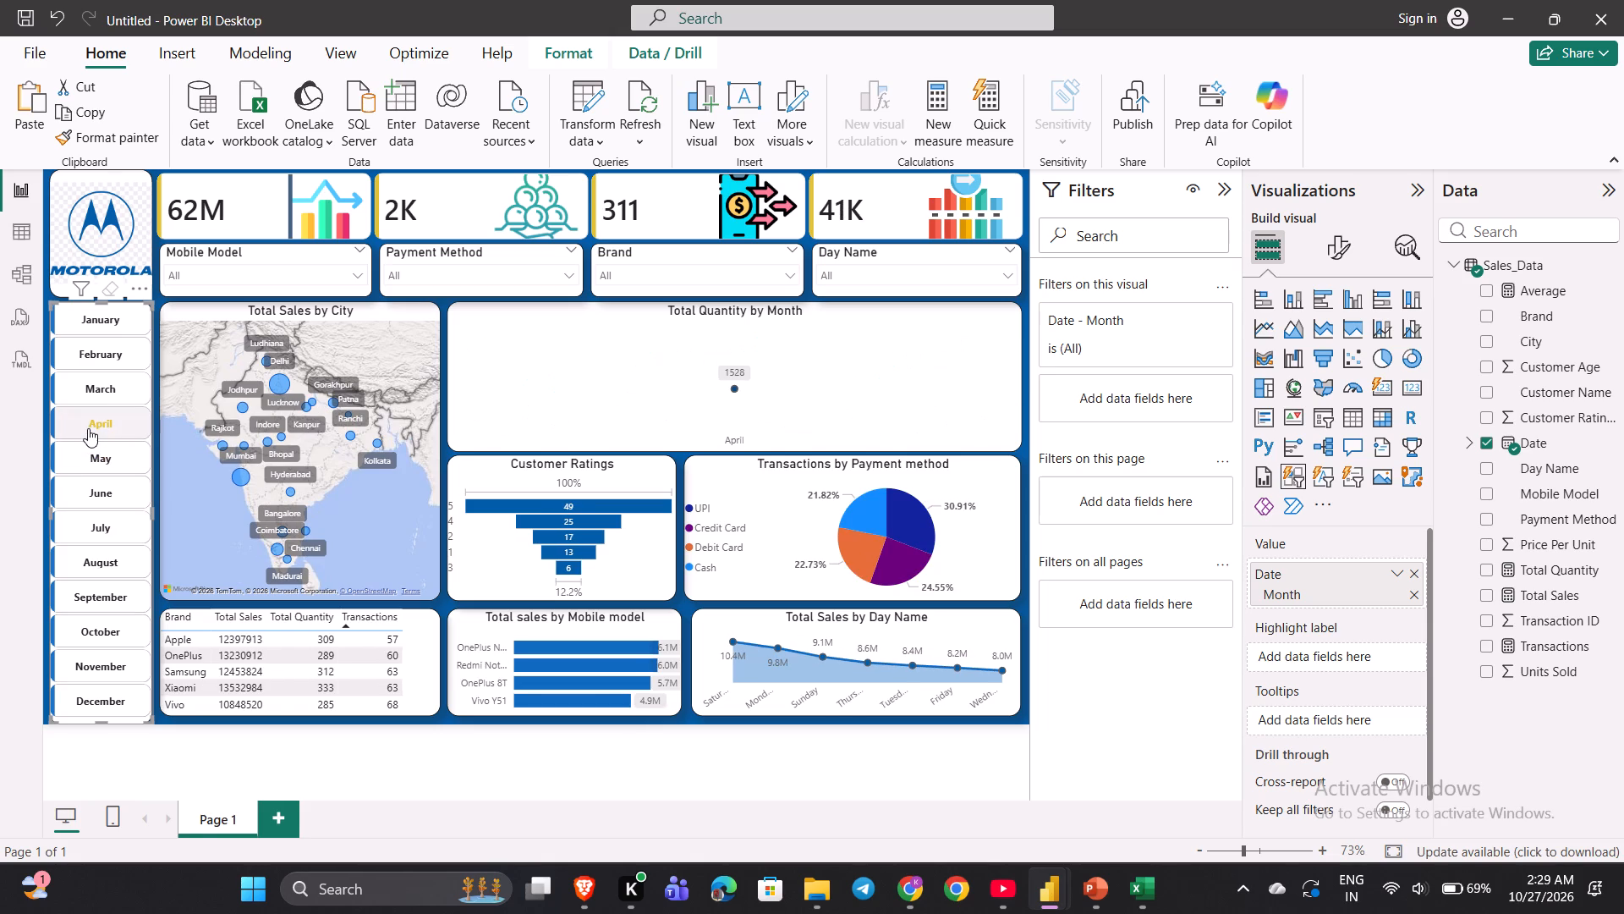
left_click(82, 369)
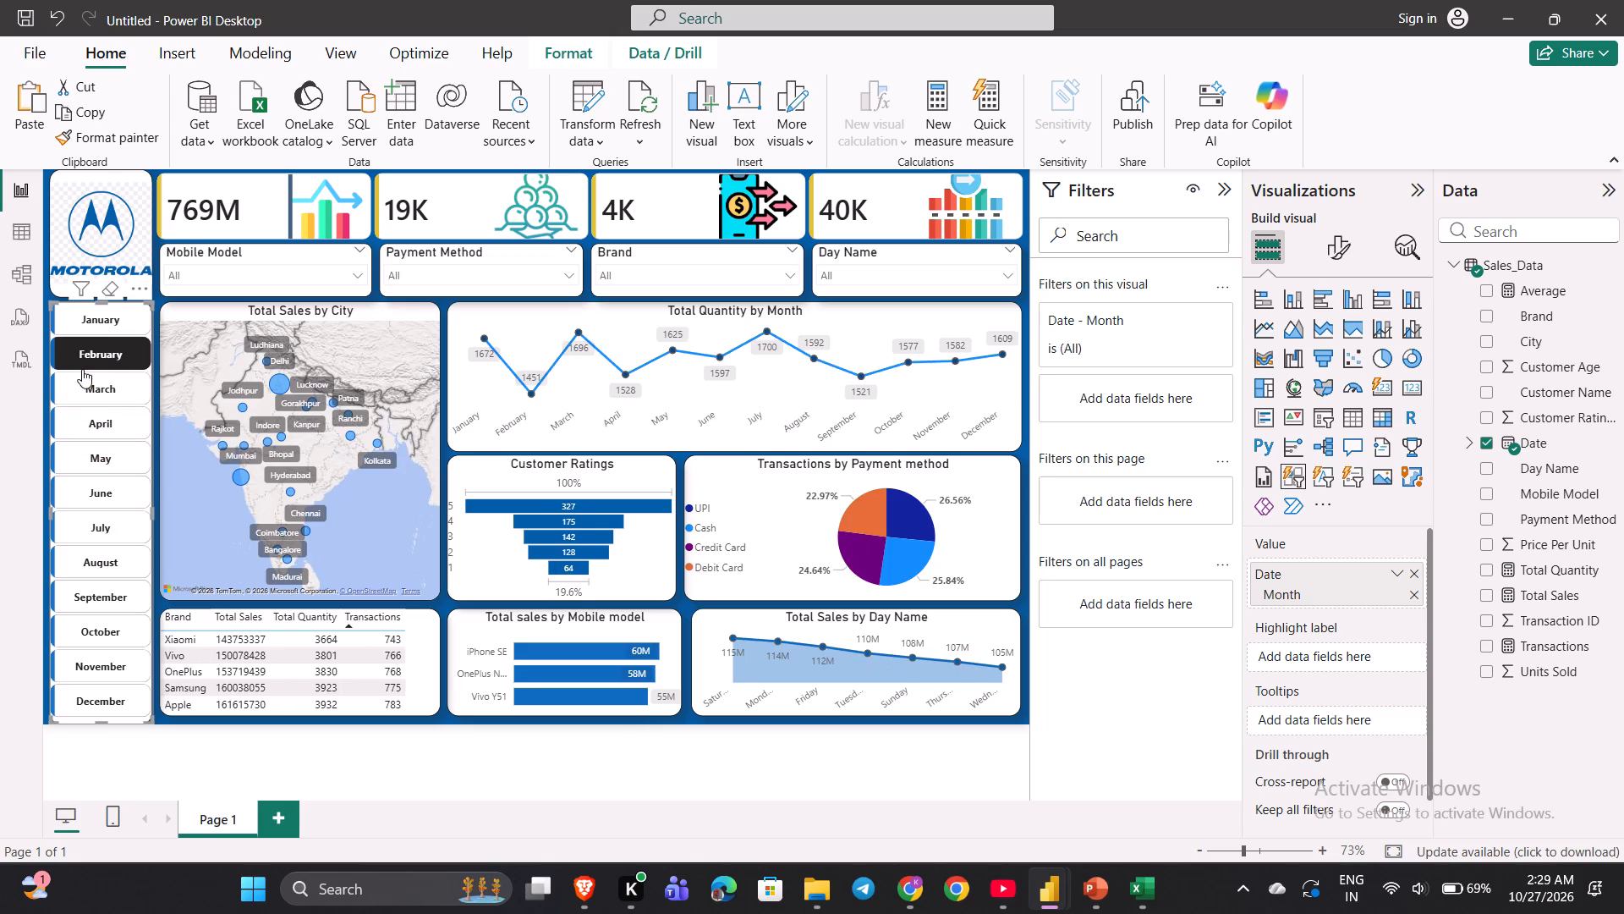
left_click(82, 369)
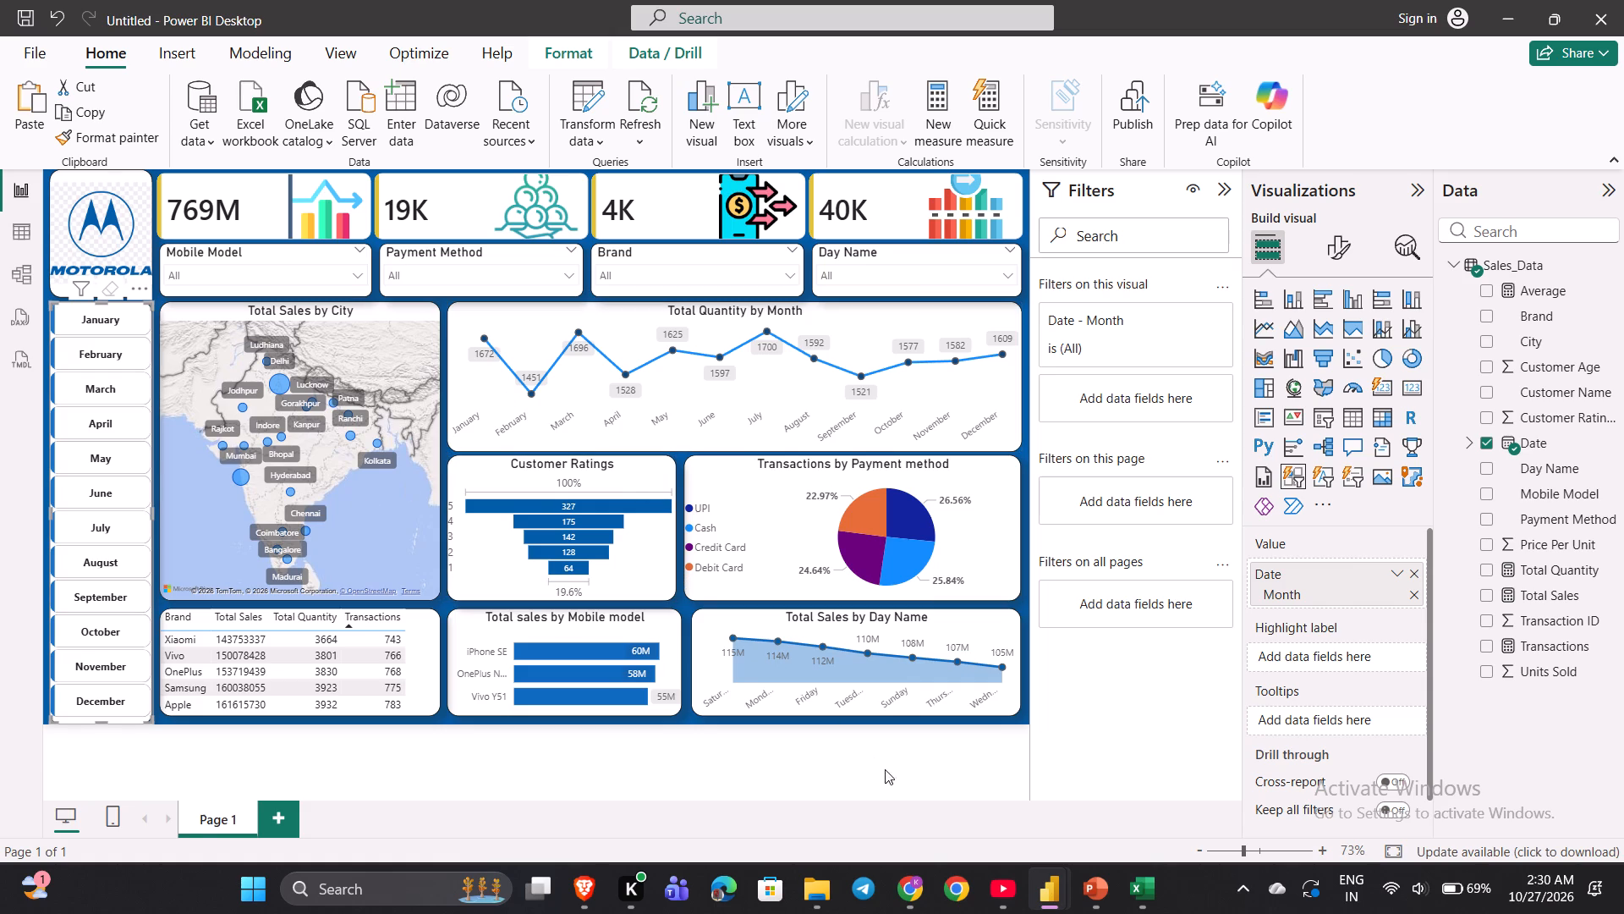
left_click(658, 761)
Watch the tutorial's demonstration of monthly filtering with the day-level quantity chart in YouTube, and return to the untitled Power BI report.
left_click(996, 899)
key("space")
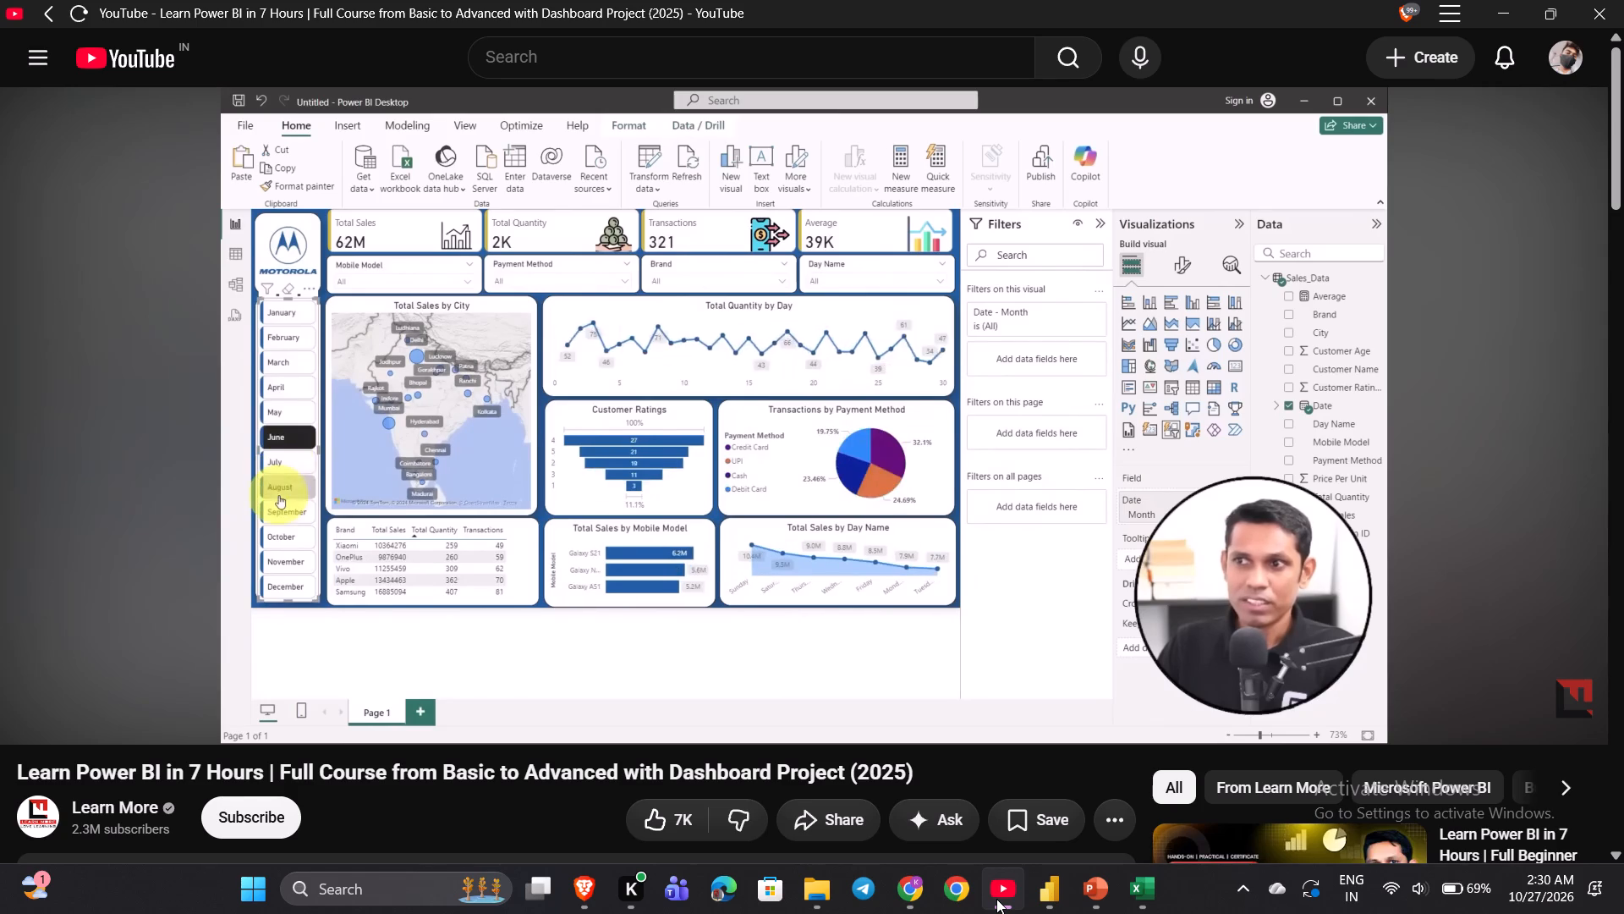
key("space")
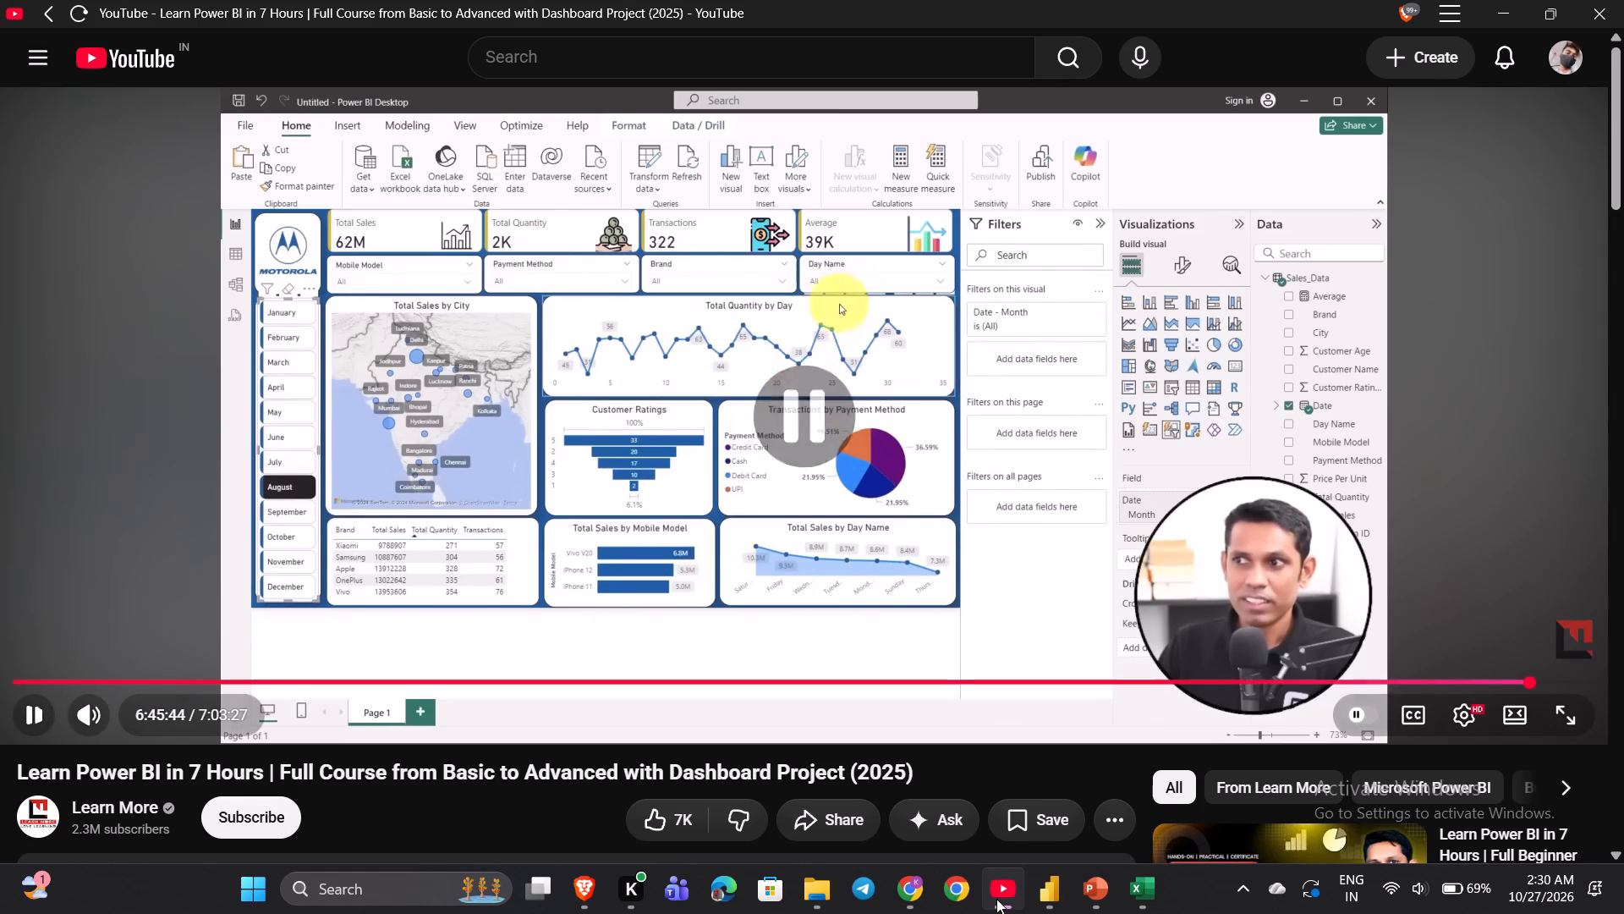
left_click(996, 899)
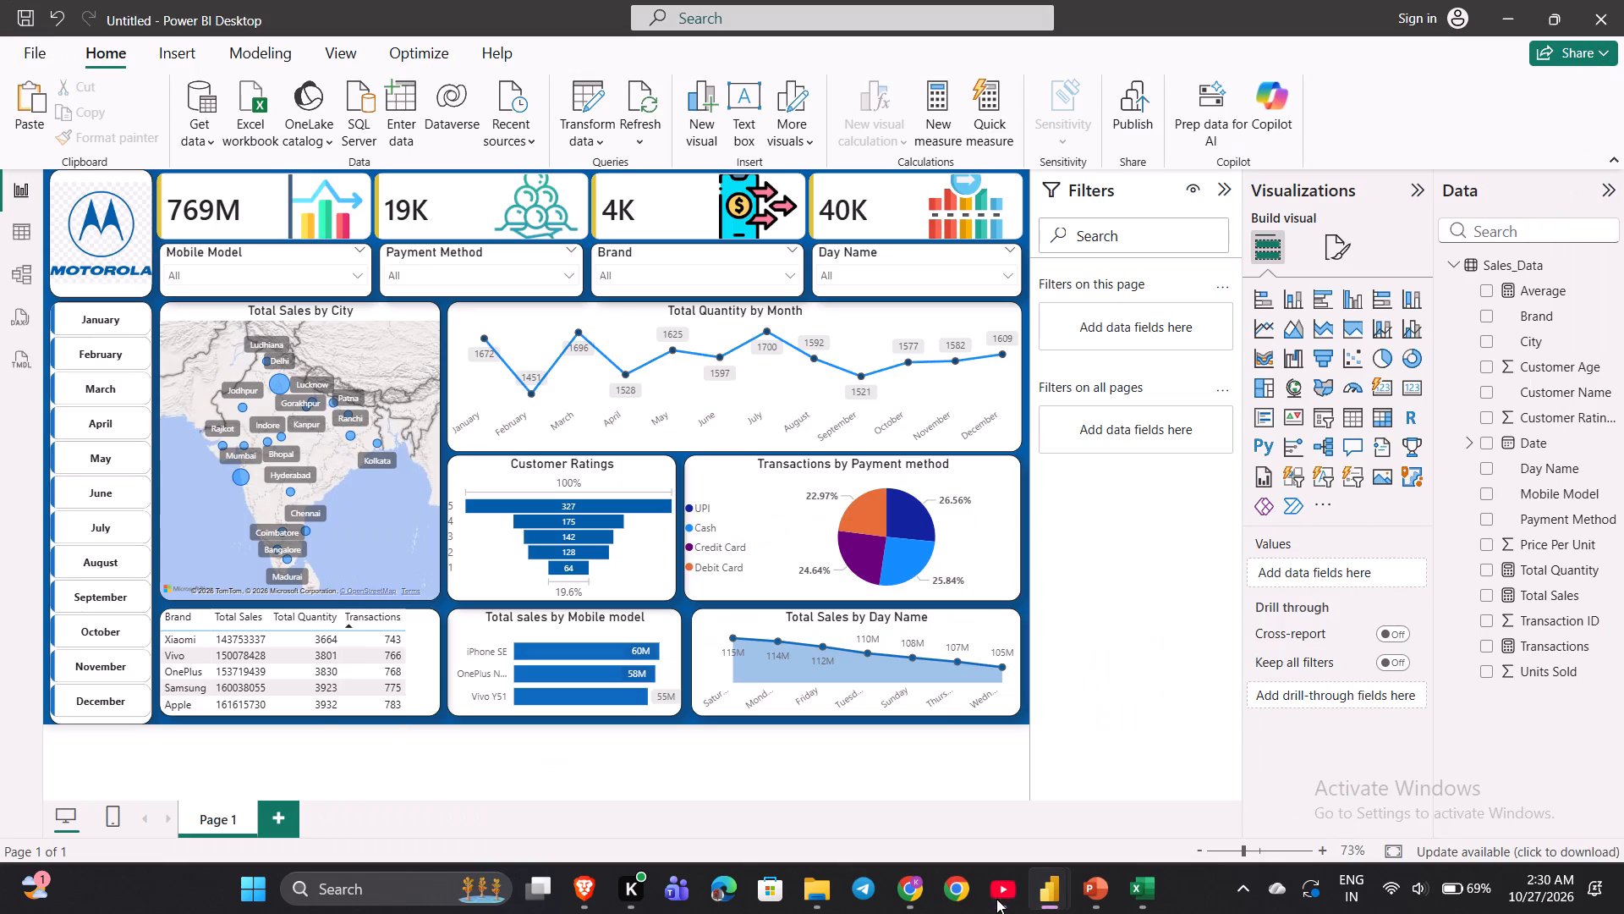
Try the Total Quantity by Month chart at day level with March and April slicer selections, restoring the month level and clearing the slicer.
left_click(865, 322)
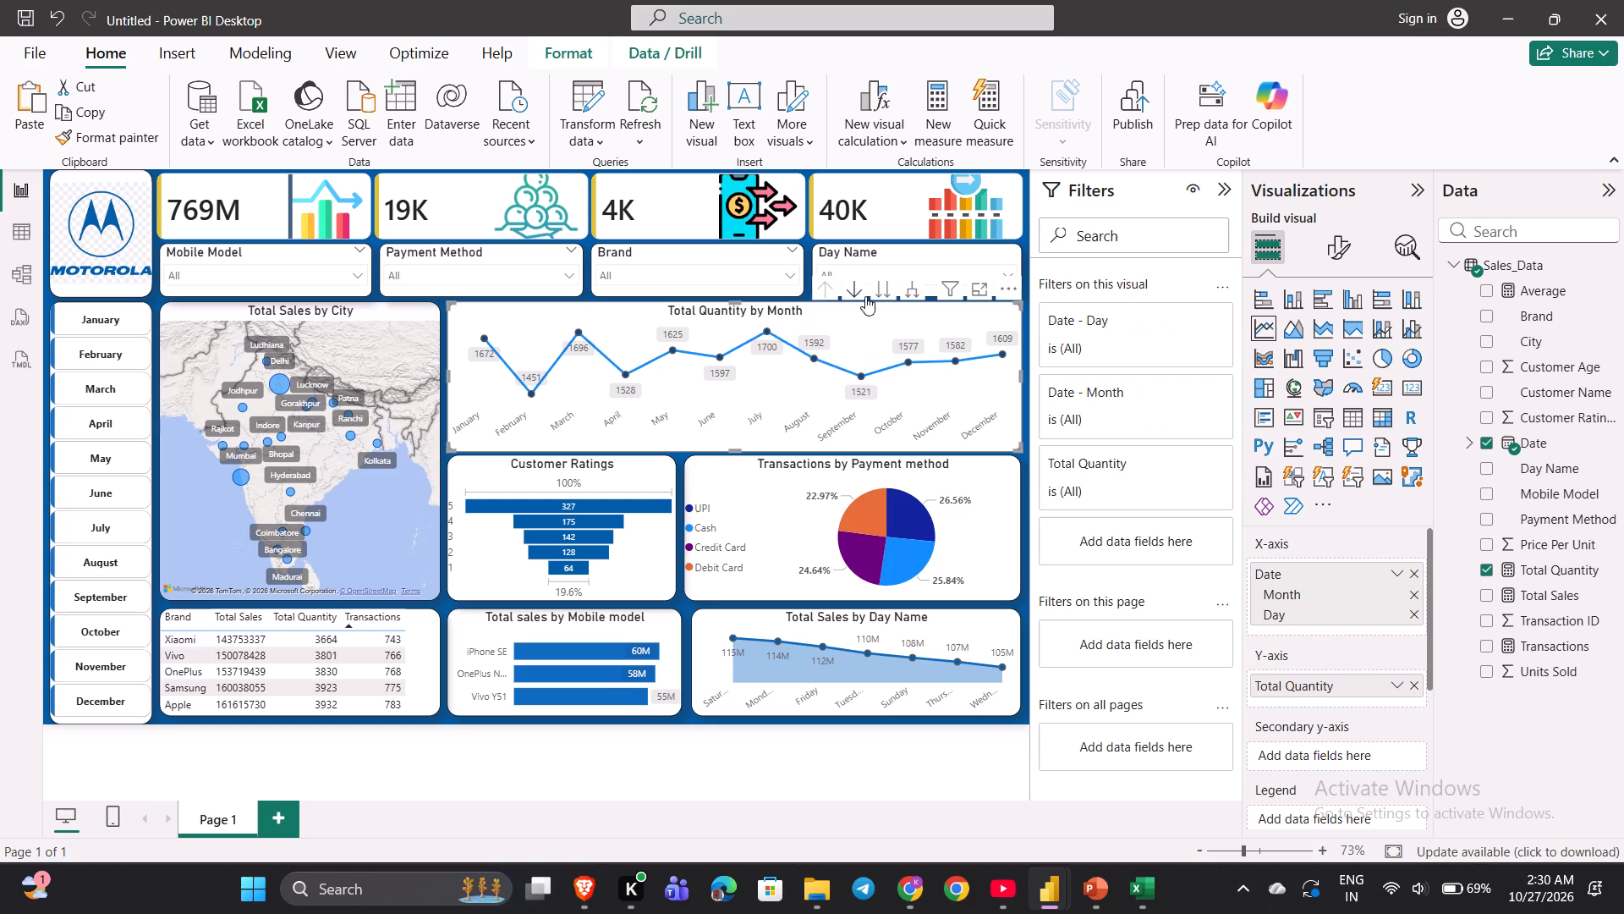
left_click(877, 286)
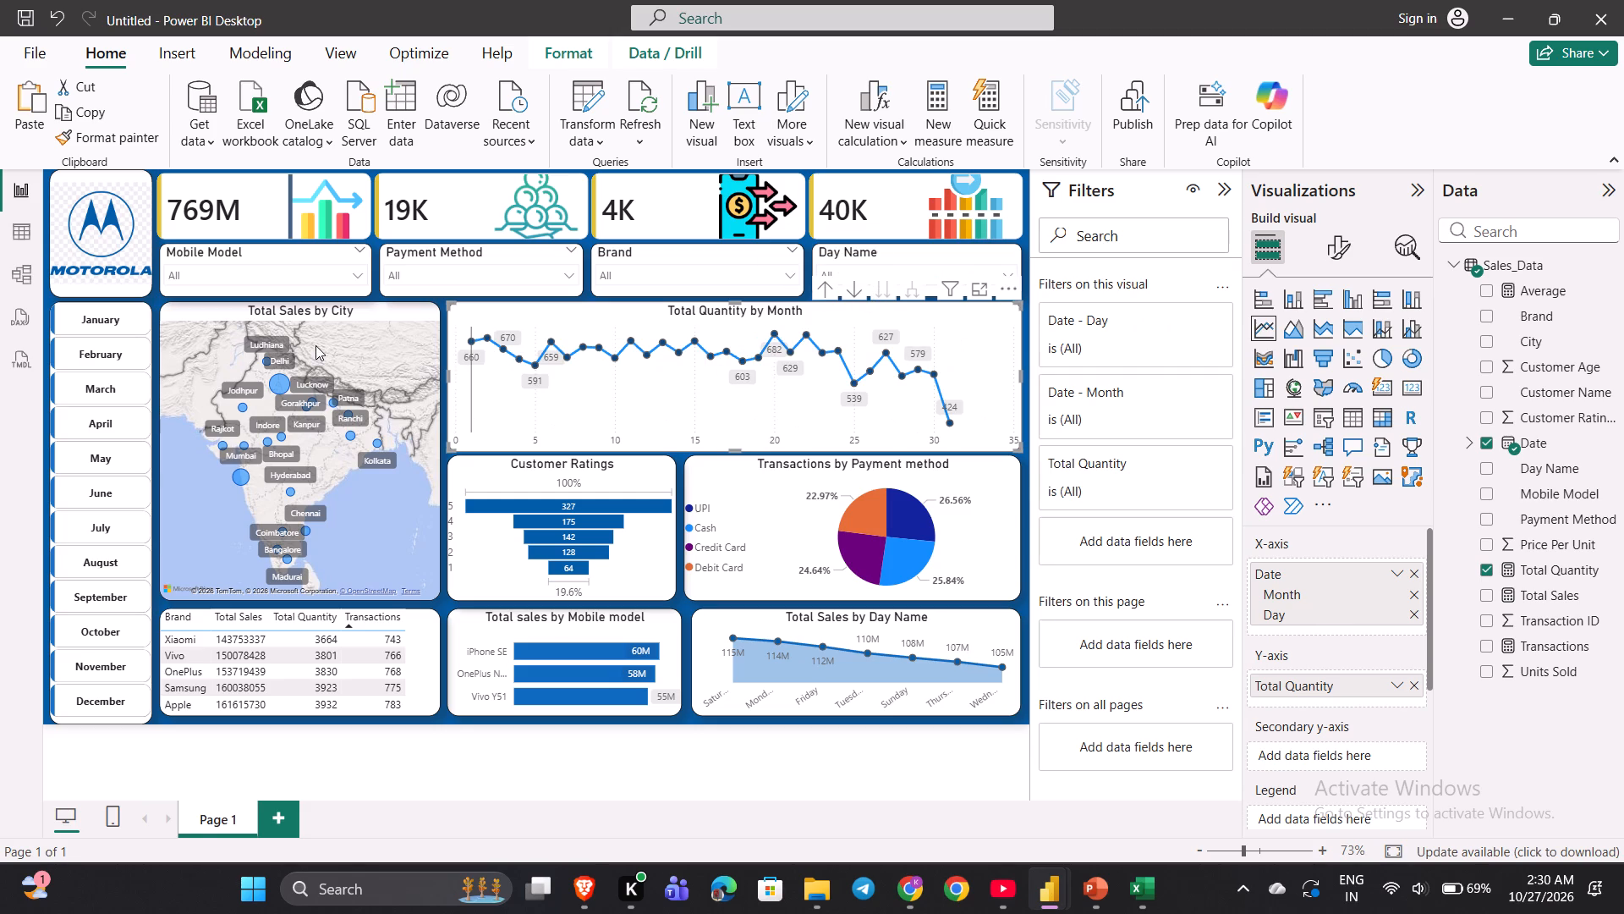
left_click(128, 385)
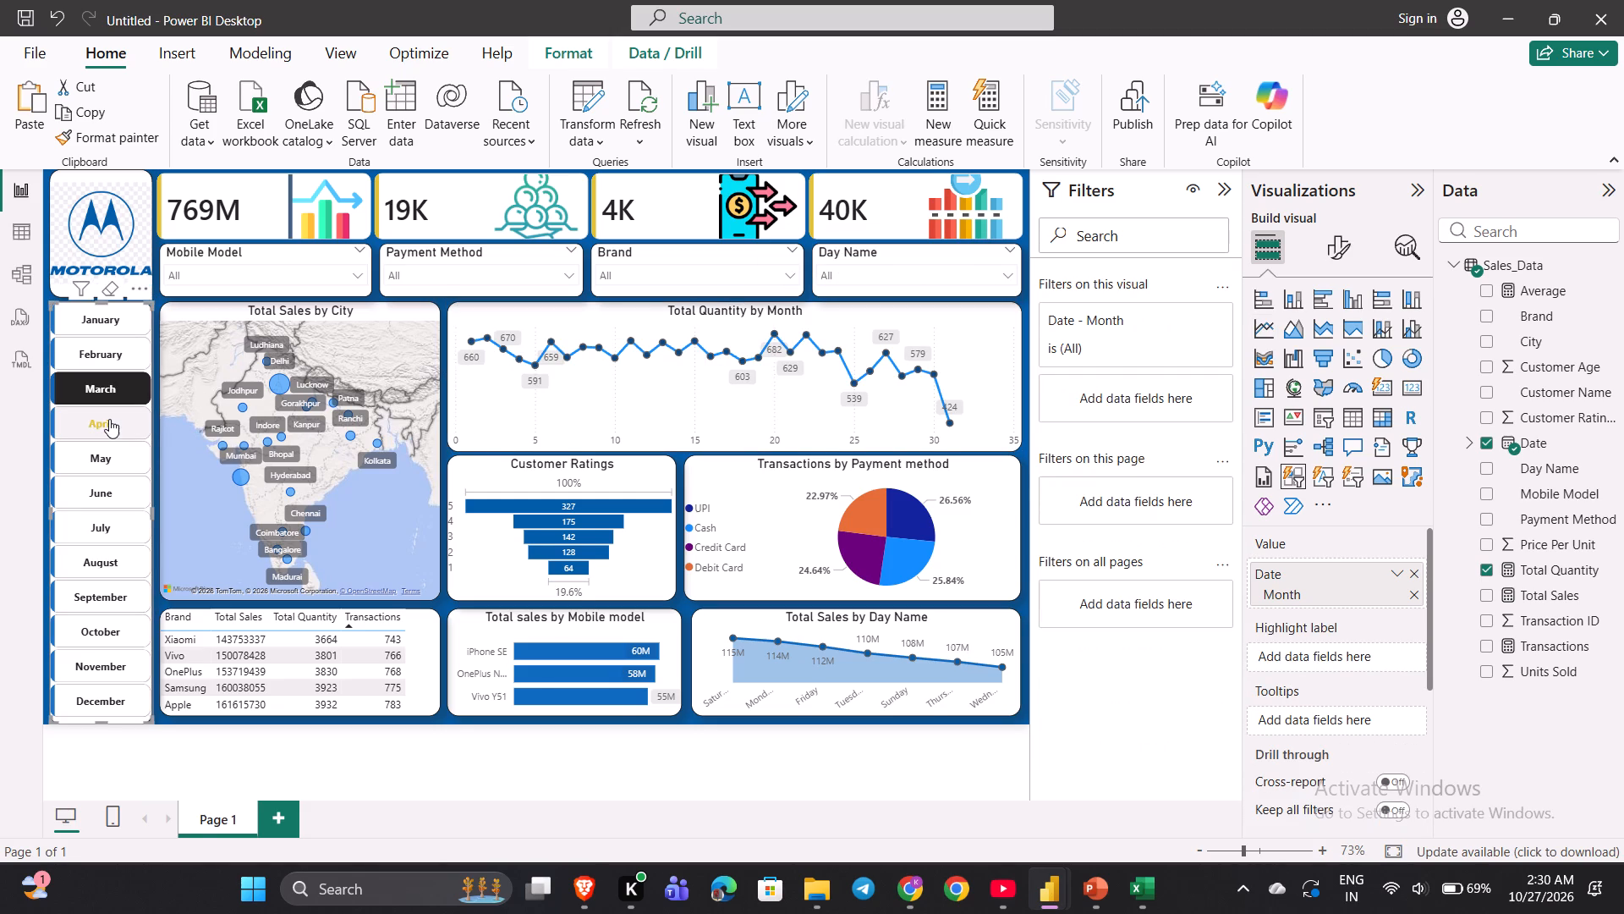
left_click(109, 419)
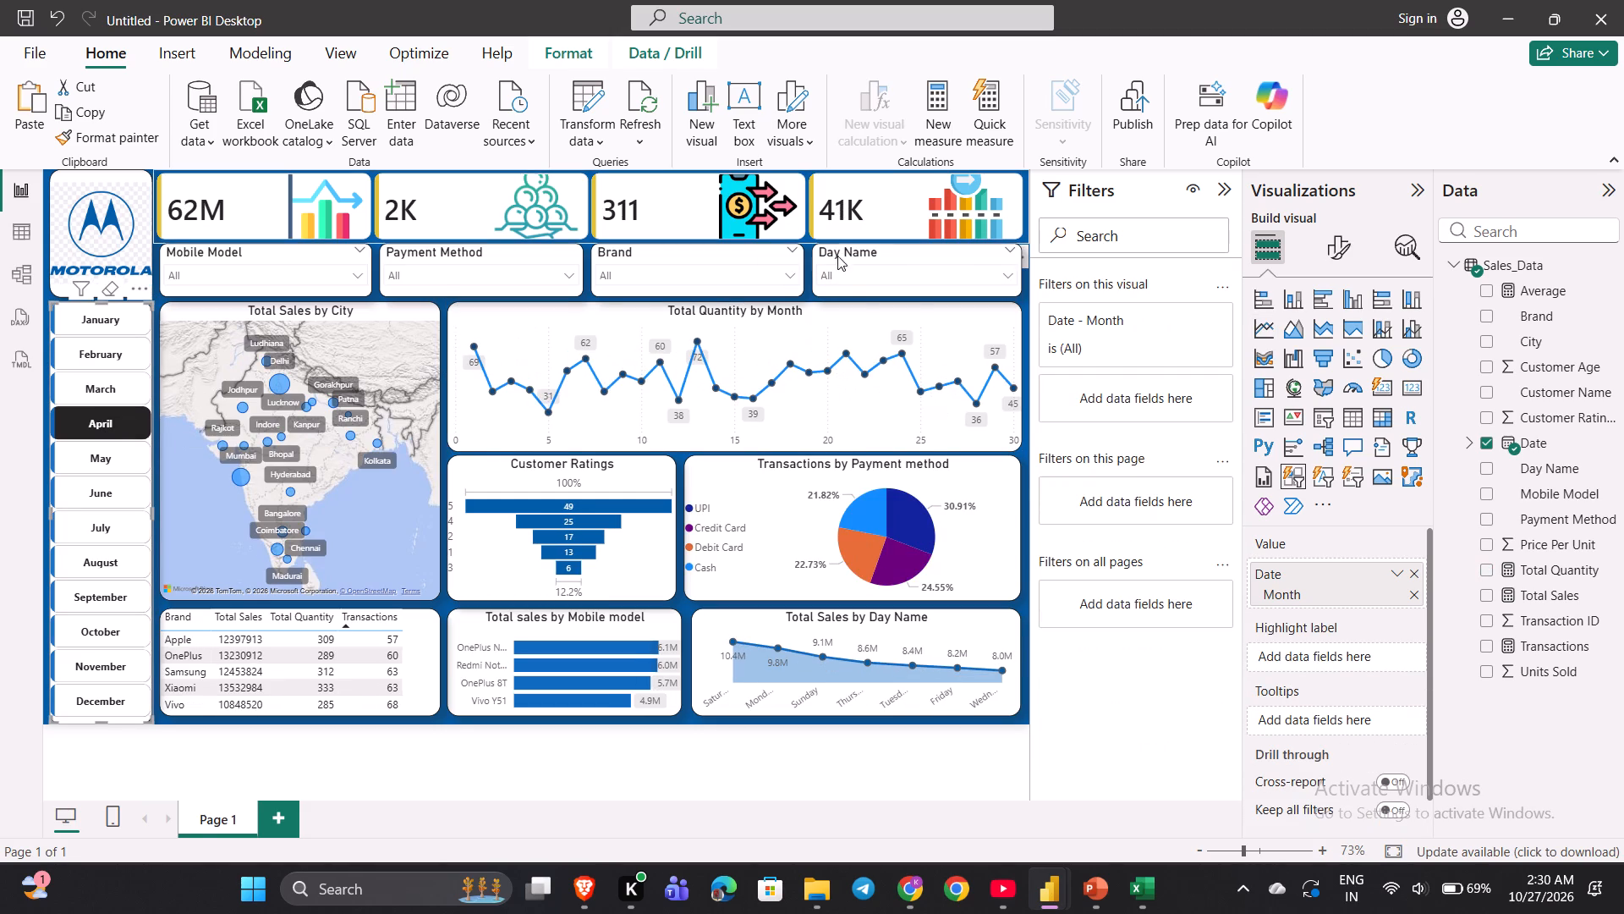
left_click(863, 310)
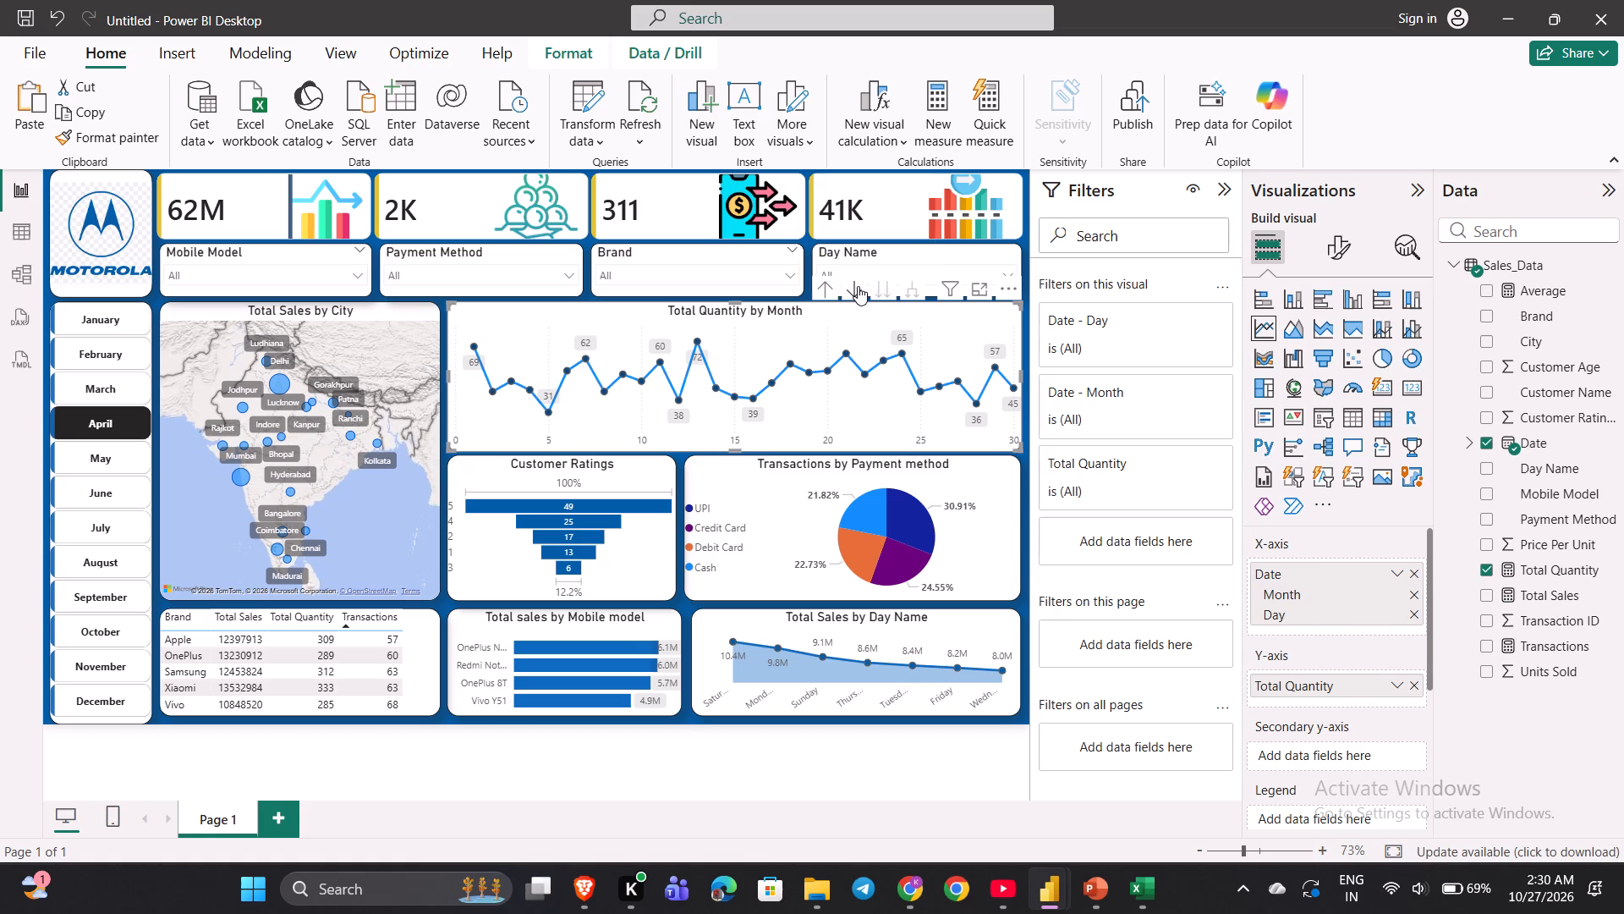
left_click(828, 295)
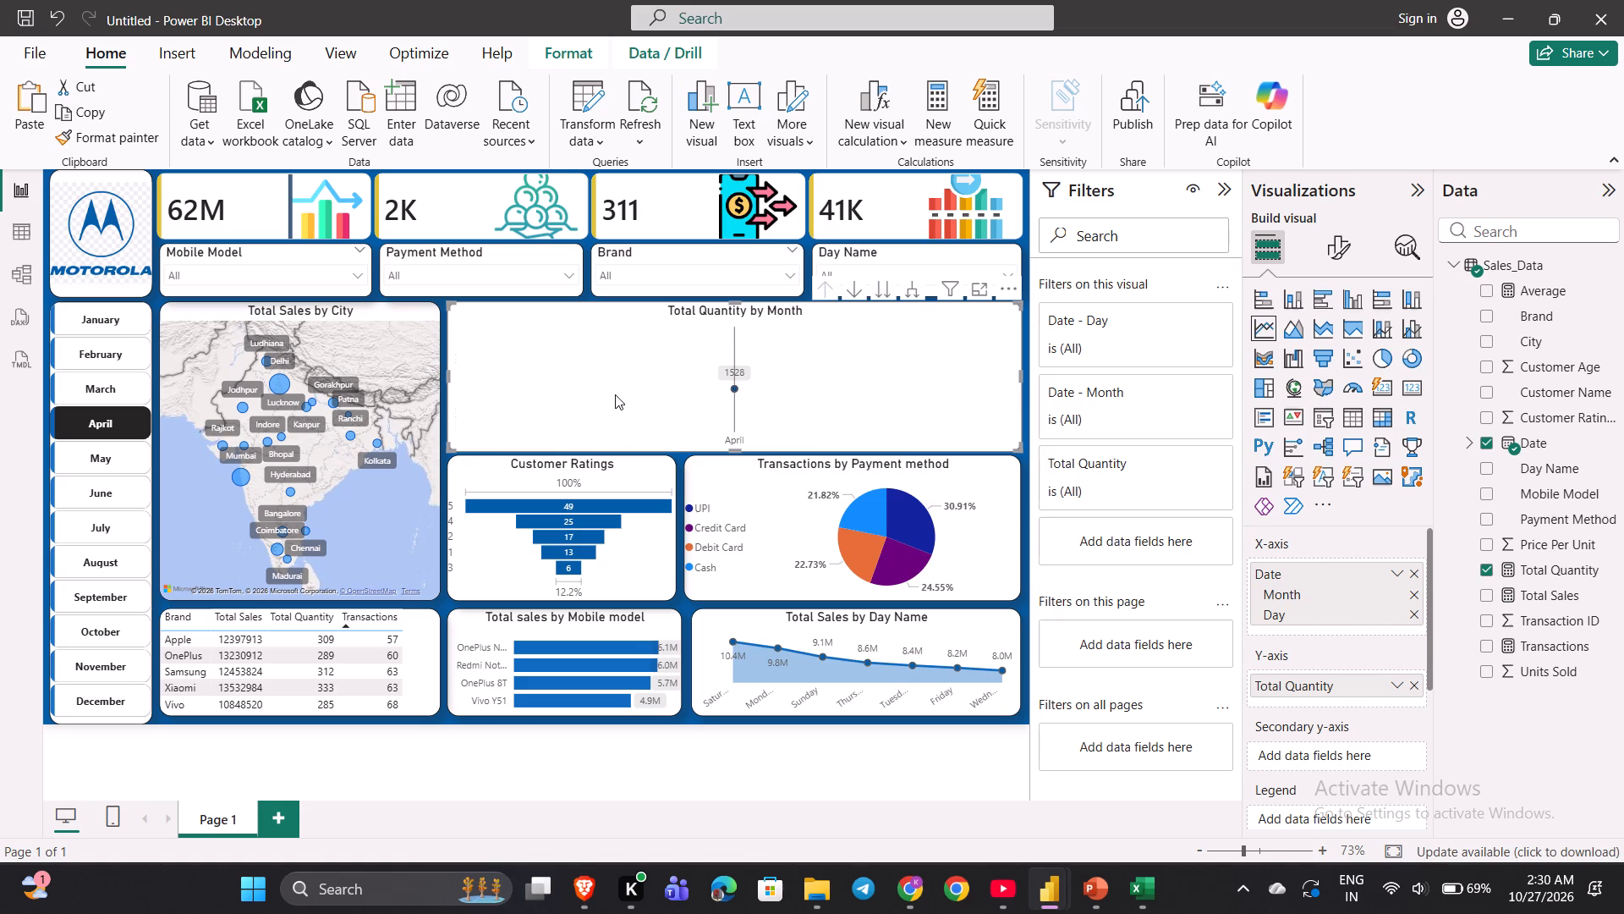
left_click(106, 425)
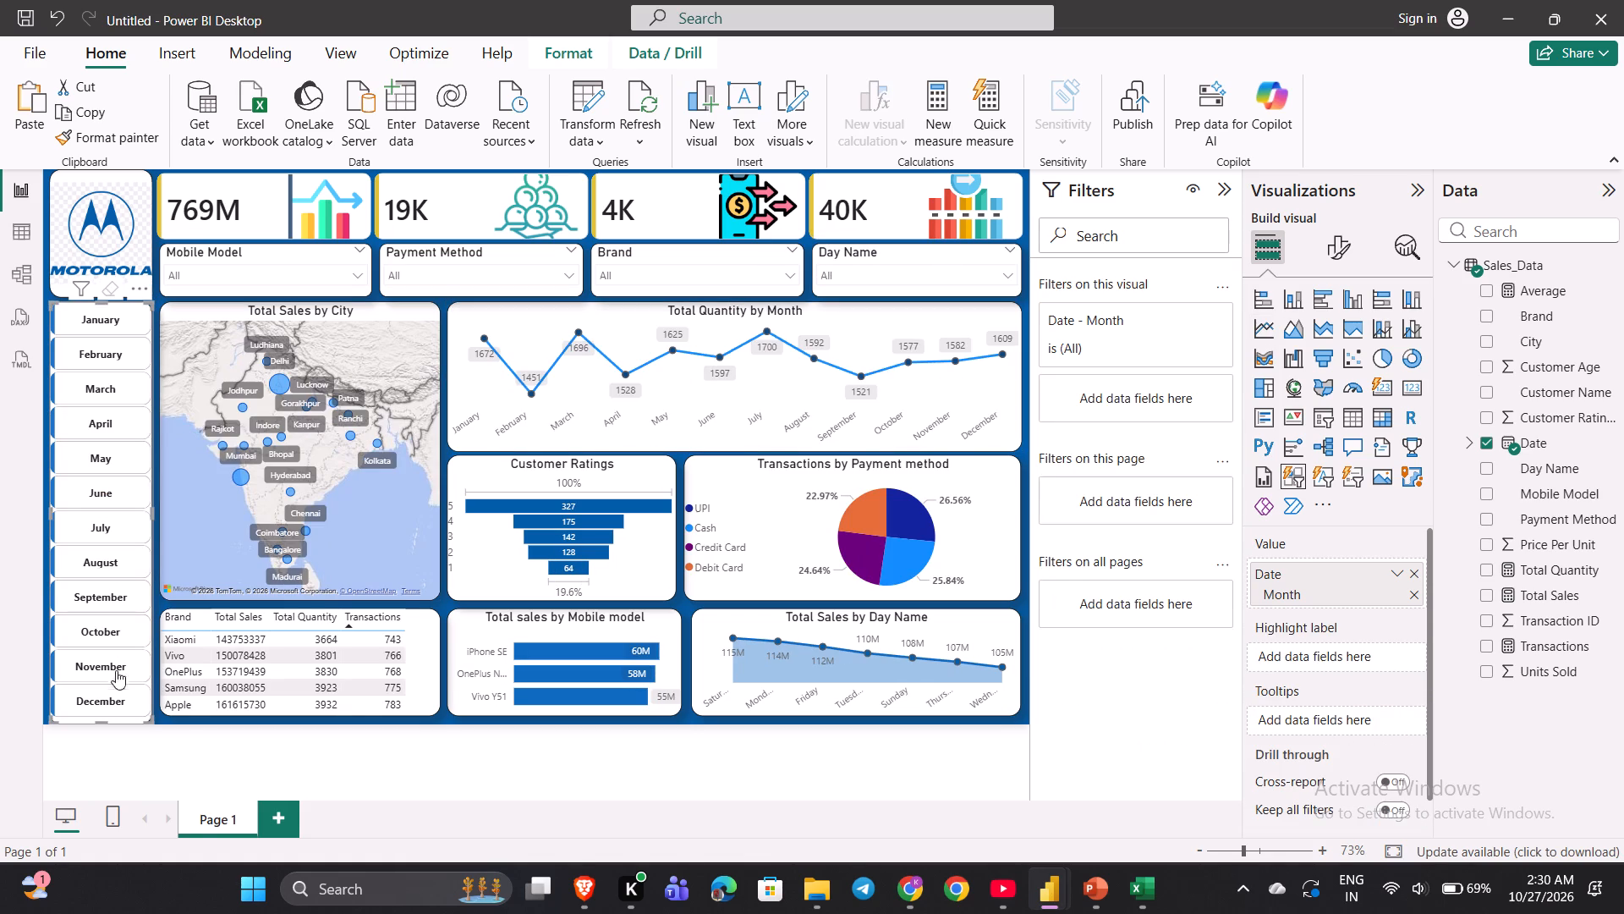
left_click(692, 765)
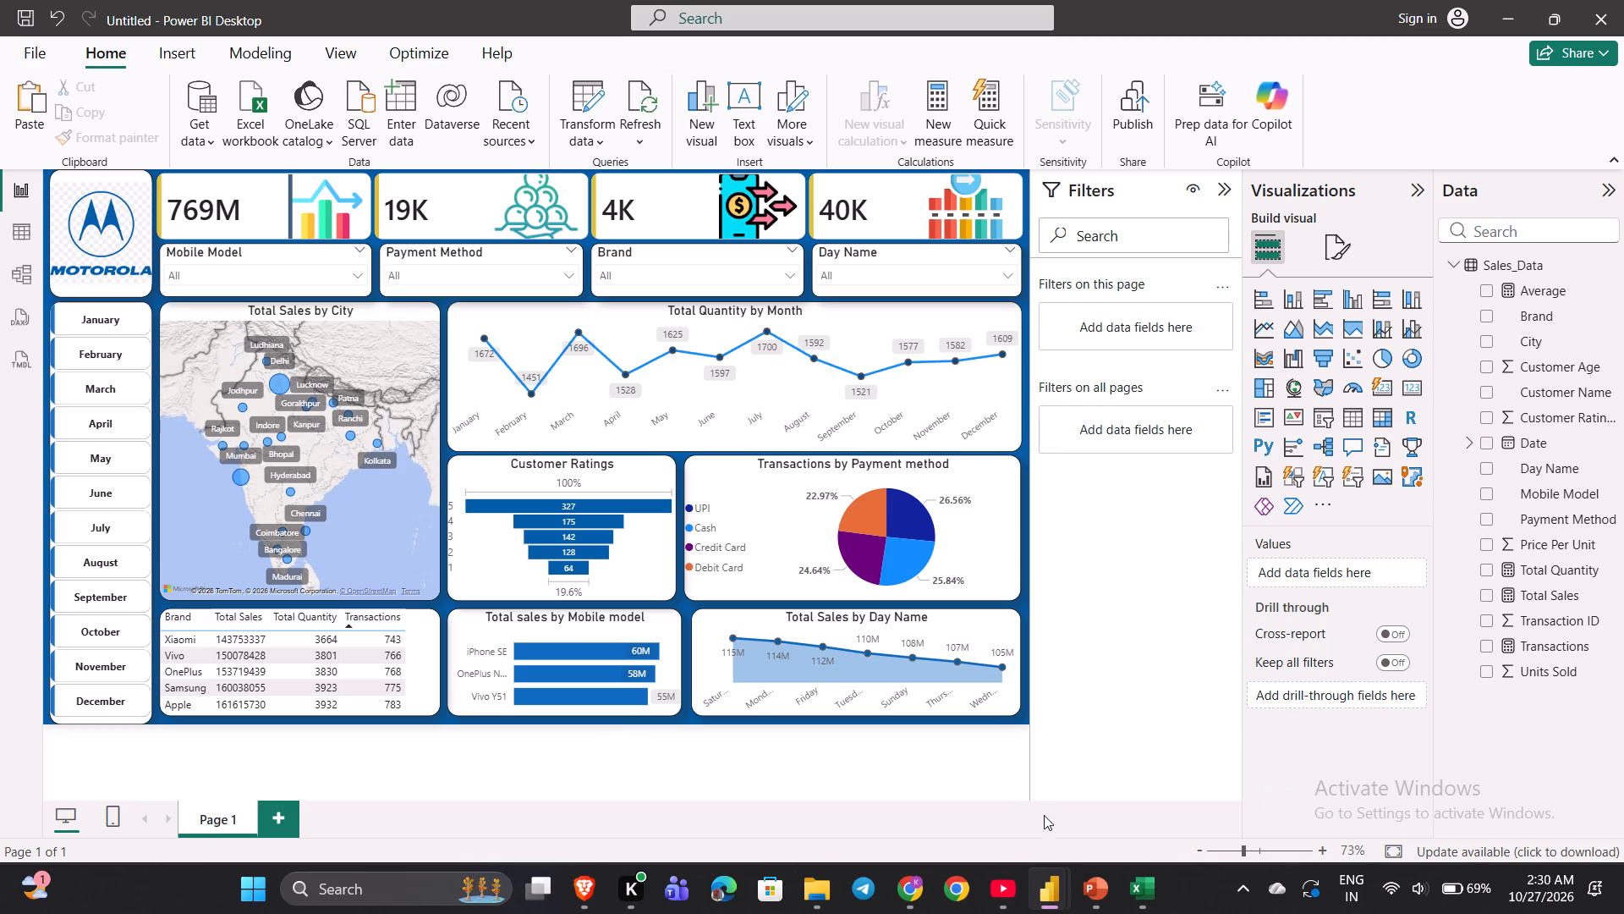
Glance at the tutorial video and preview the Day 30 Mobile Sales Dashboard report for comparison, returning to the untitled report.
left_click(1016, 895)
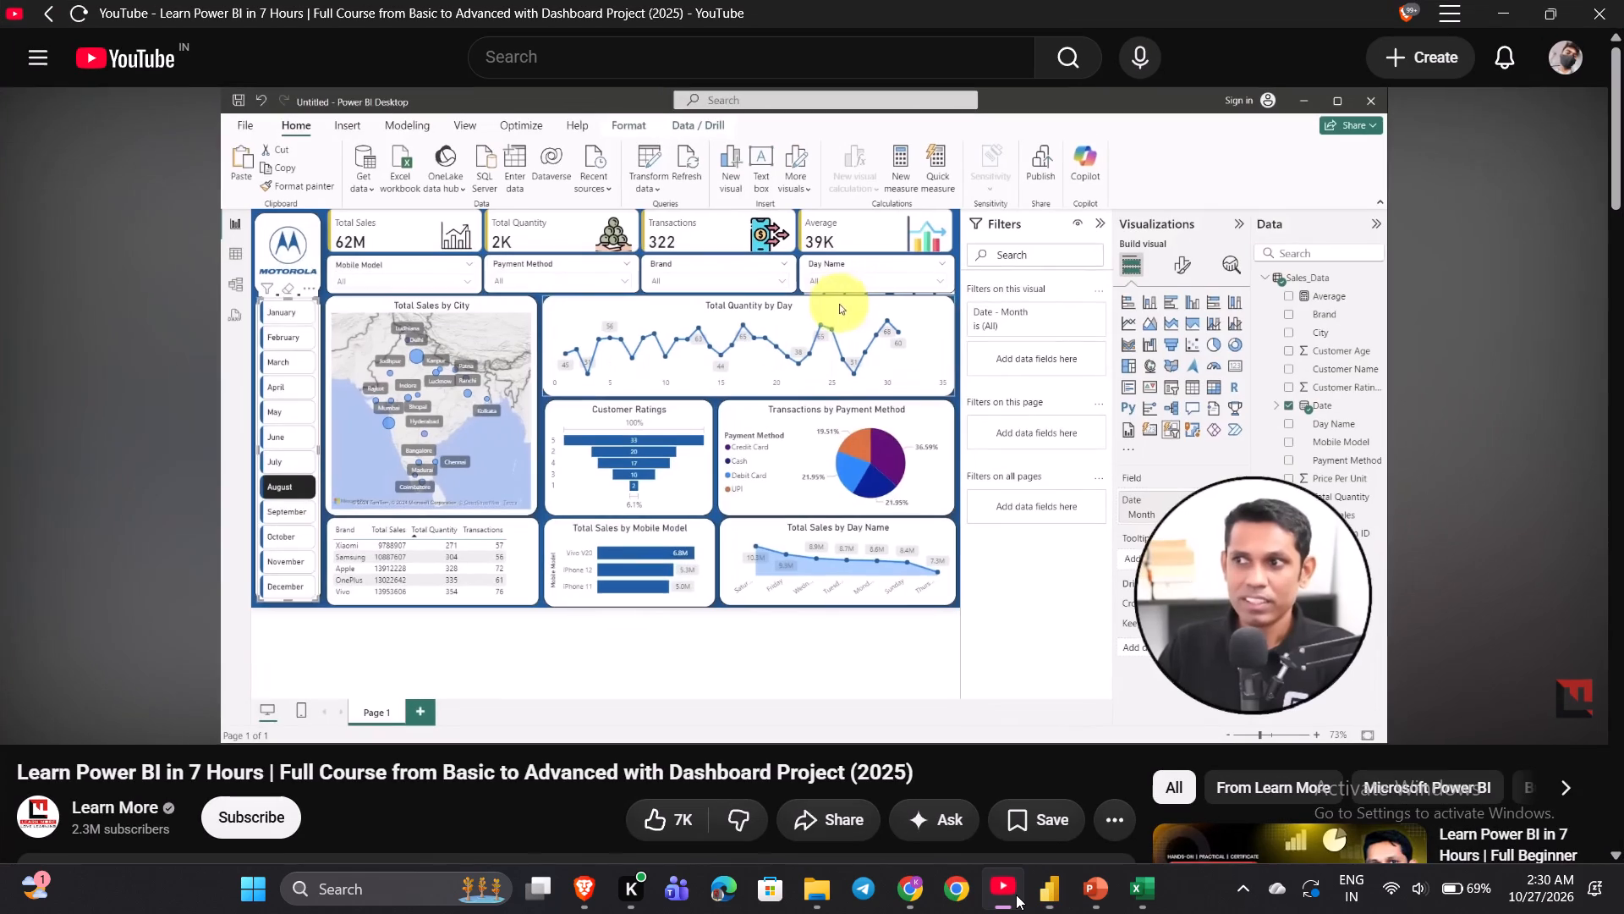
left_click(1016, 895)
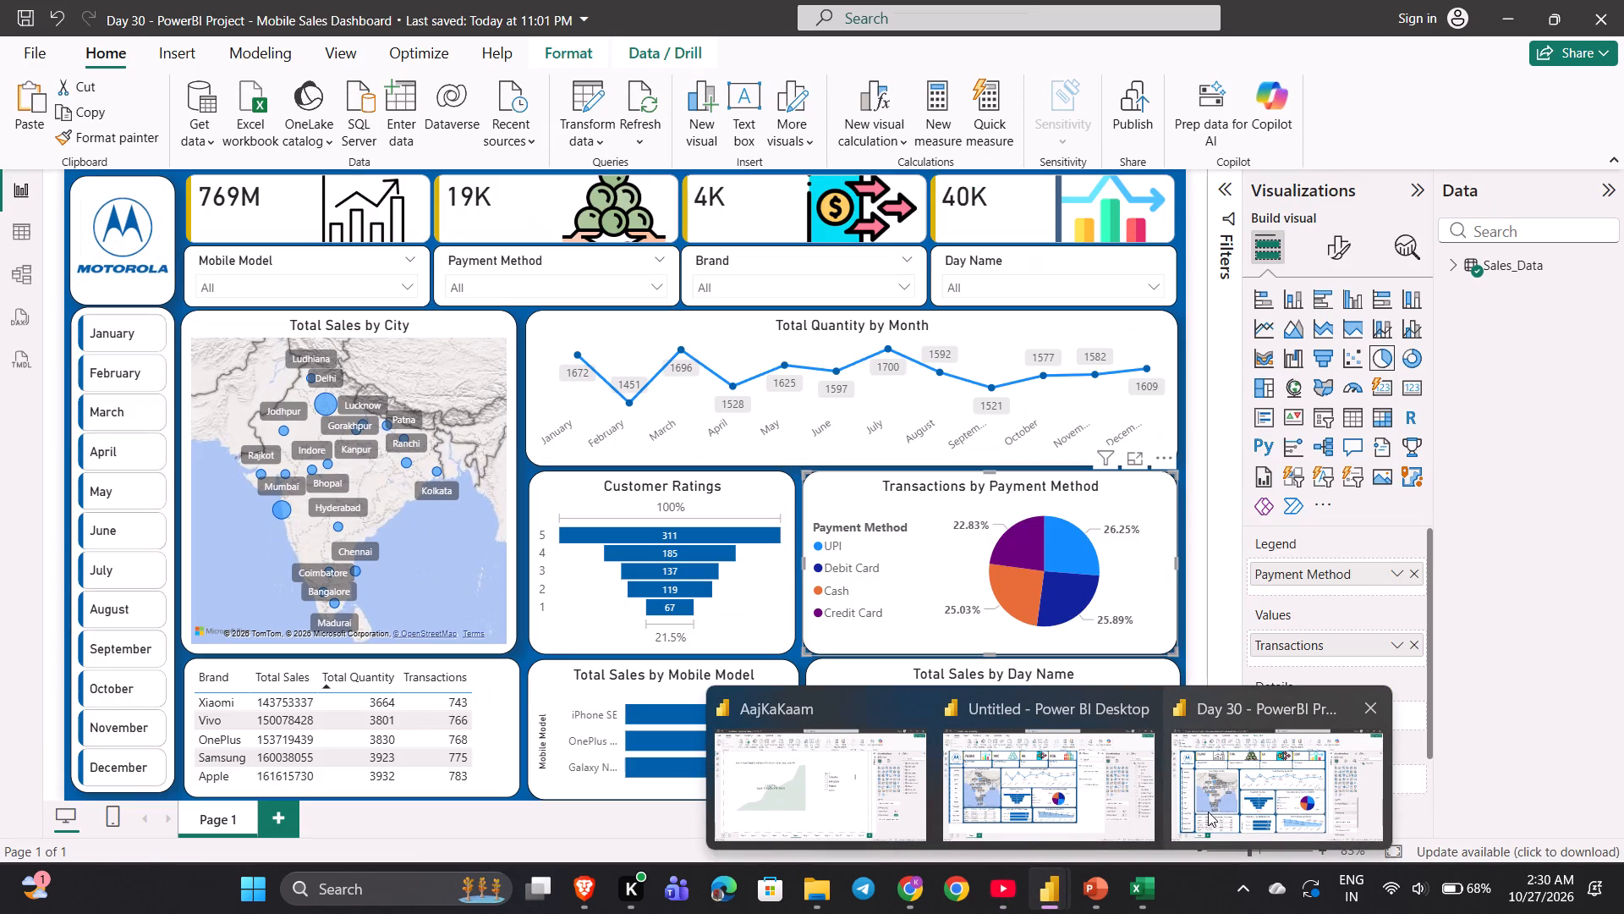
left_click(1111, 794)
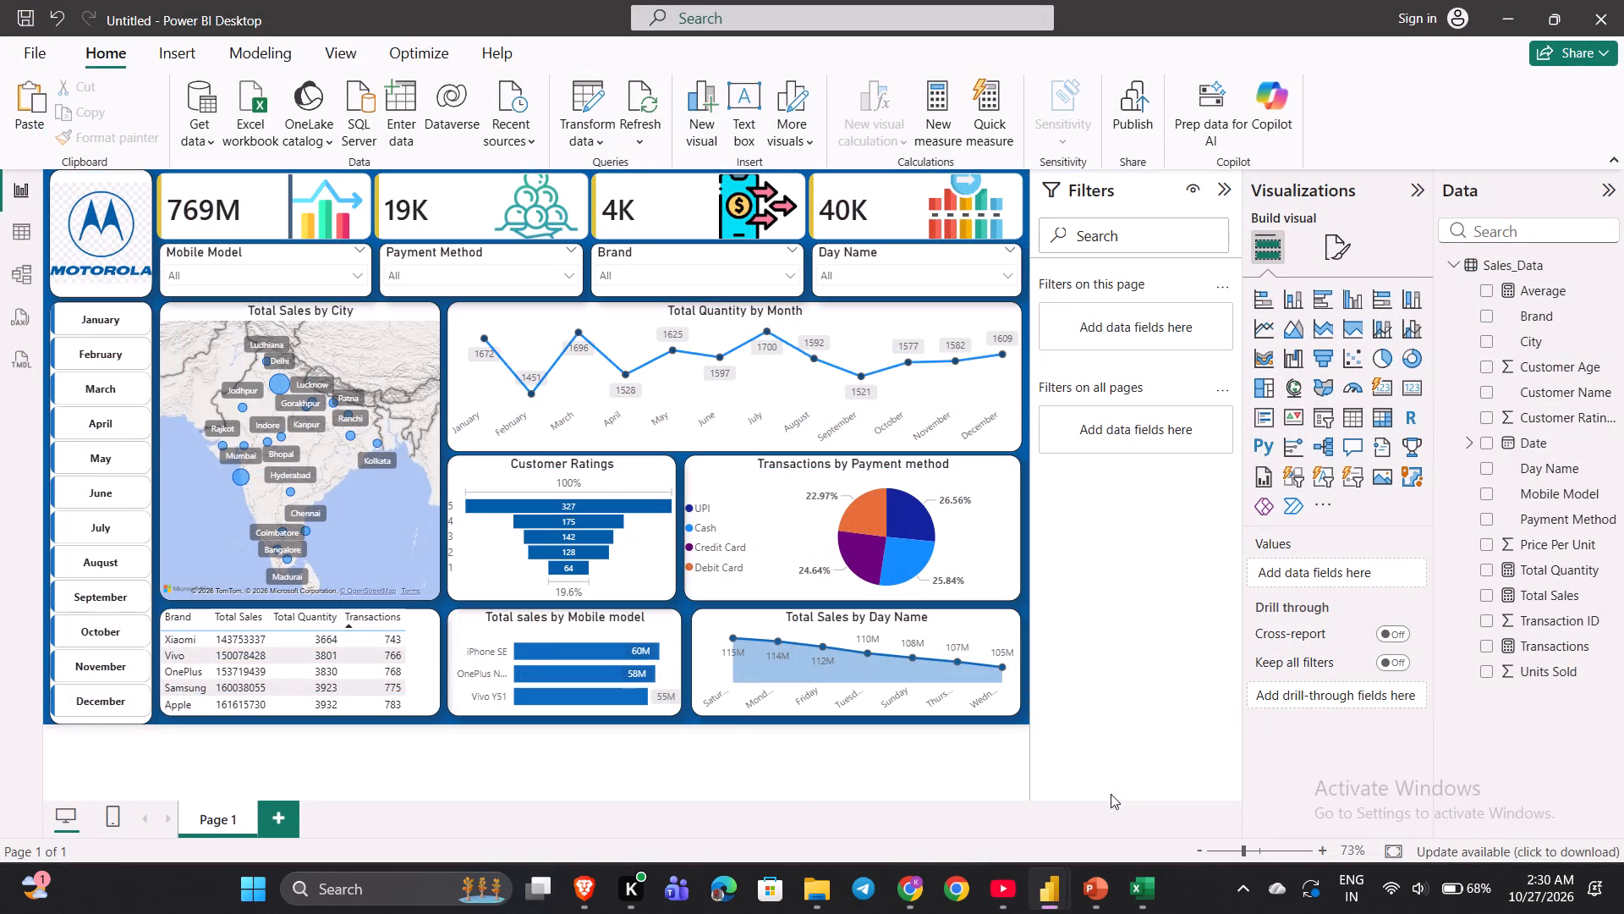
Shorten the month slicer slightly so its bottom edge lines up with the neighbouring brand table, and deselect it.
left_click(117, 723)
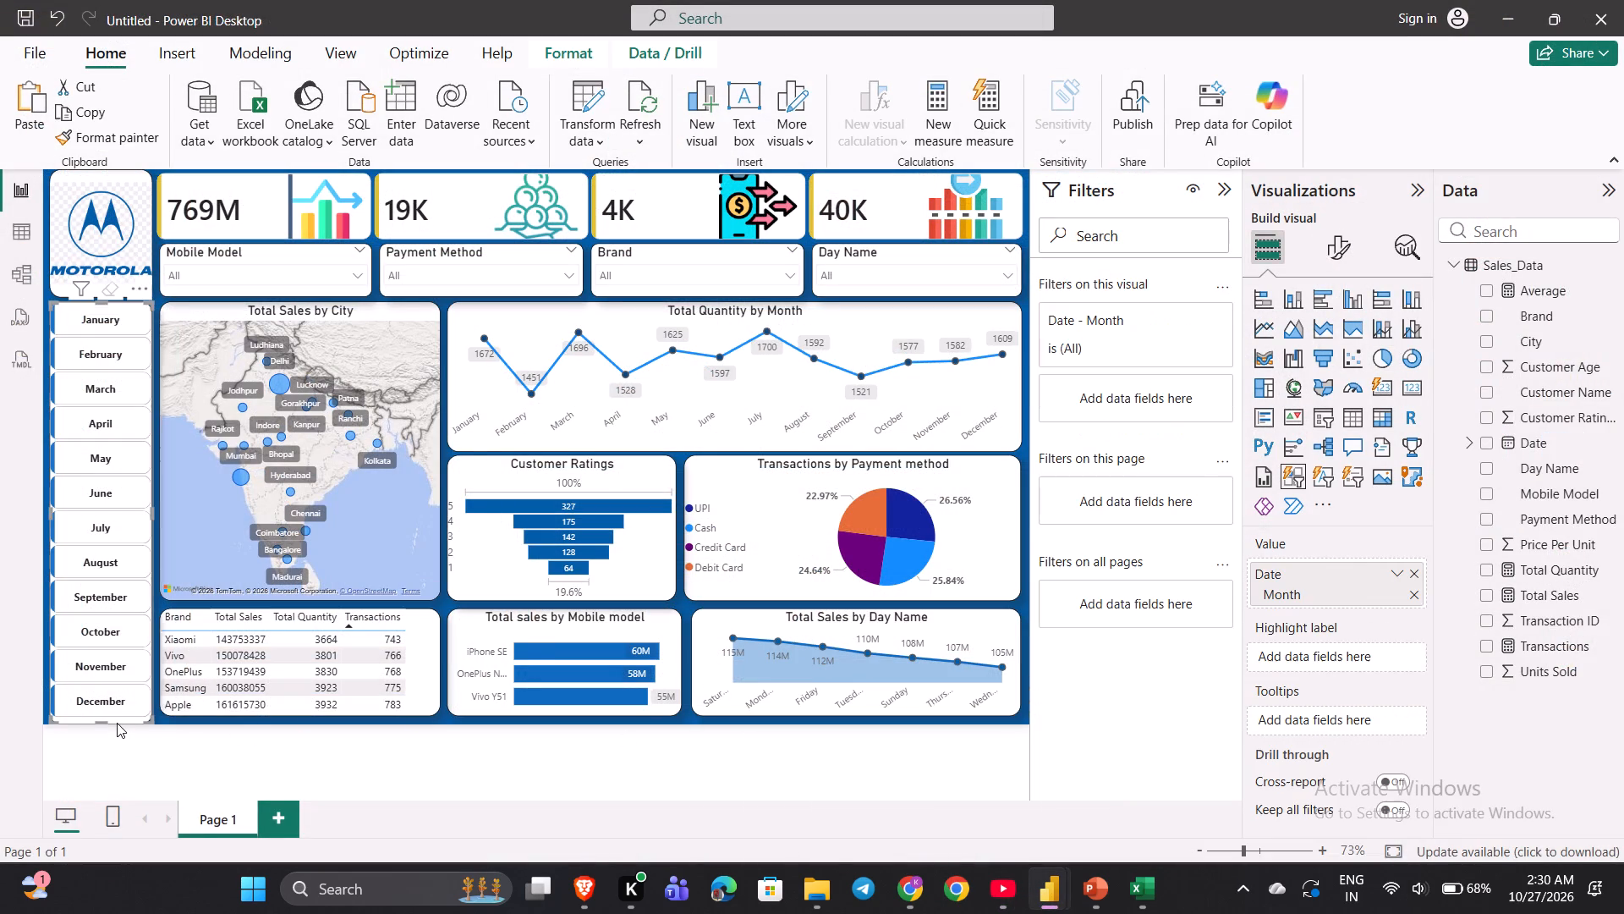
left_click_drag(104, 722, 104, 717)
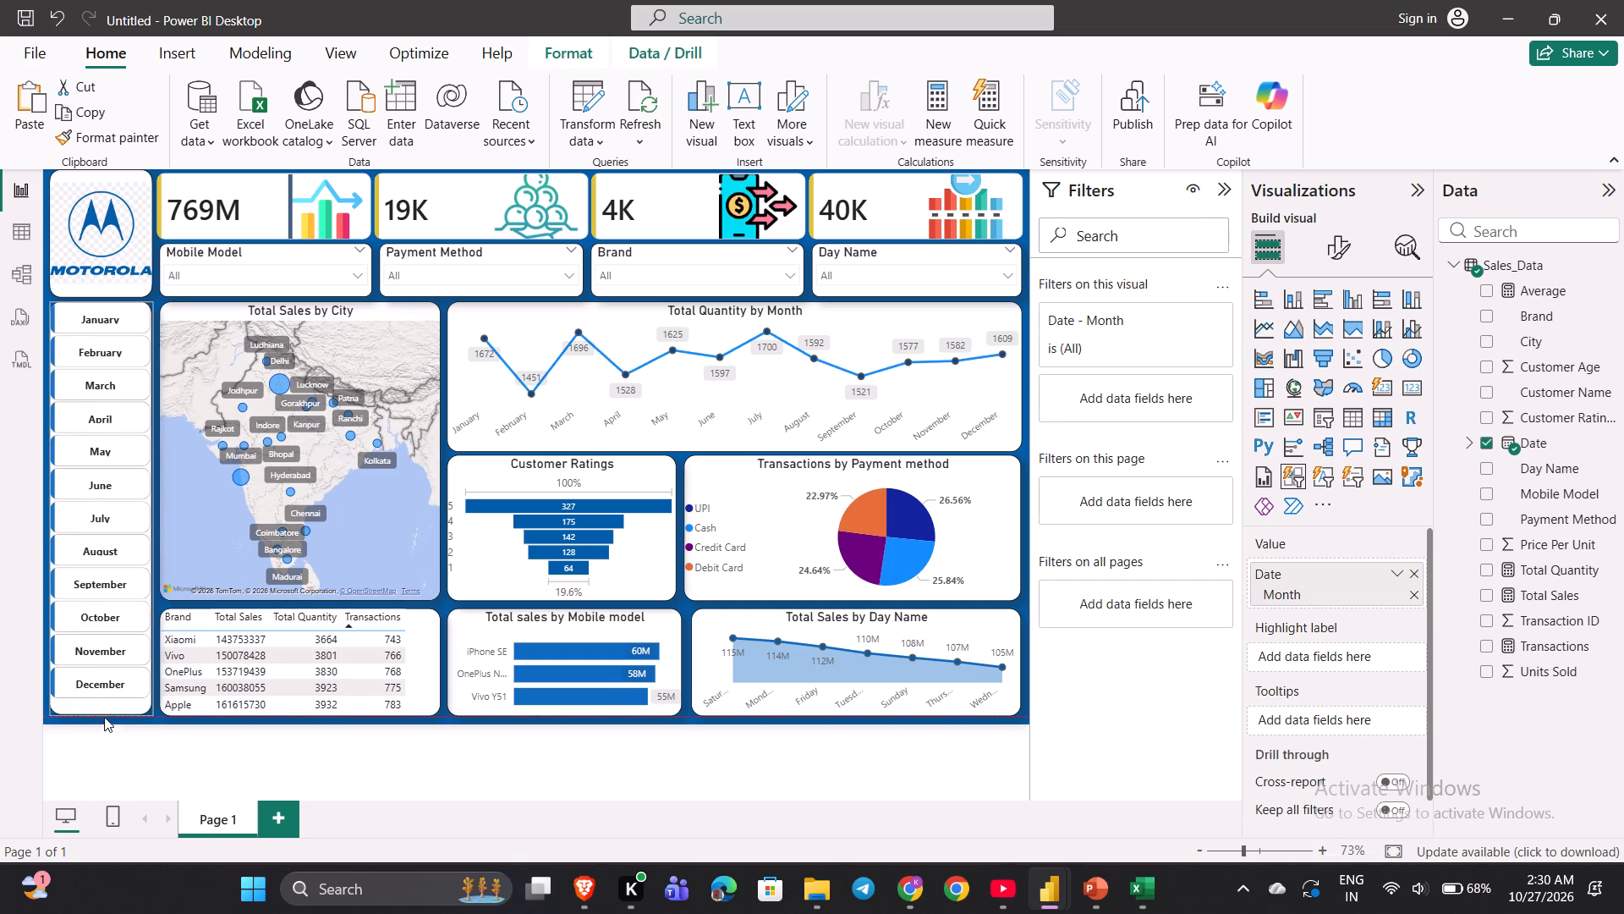
left_click_drag(104, 717, 102, 711)
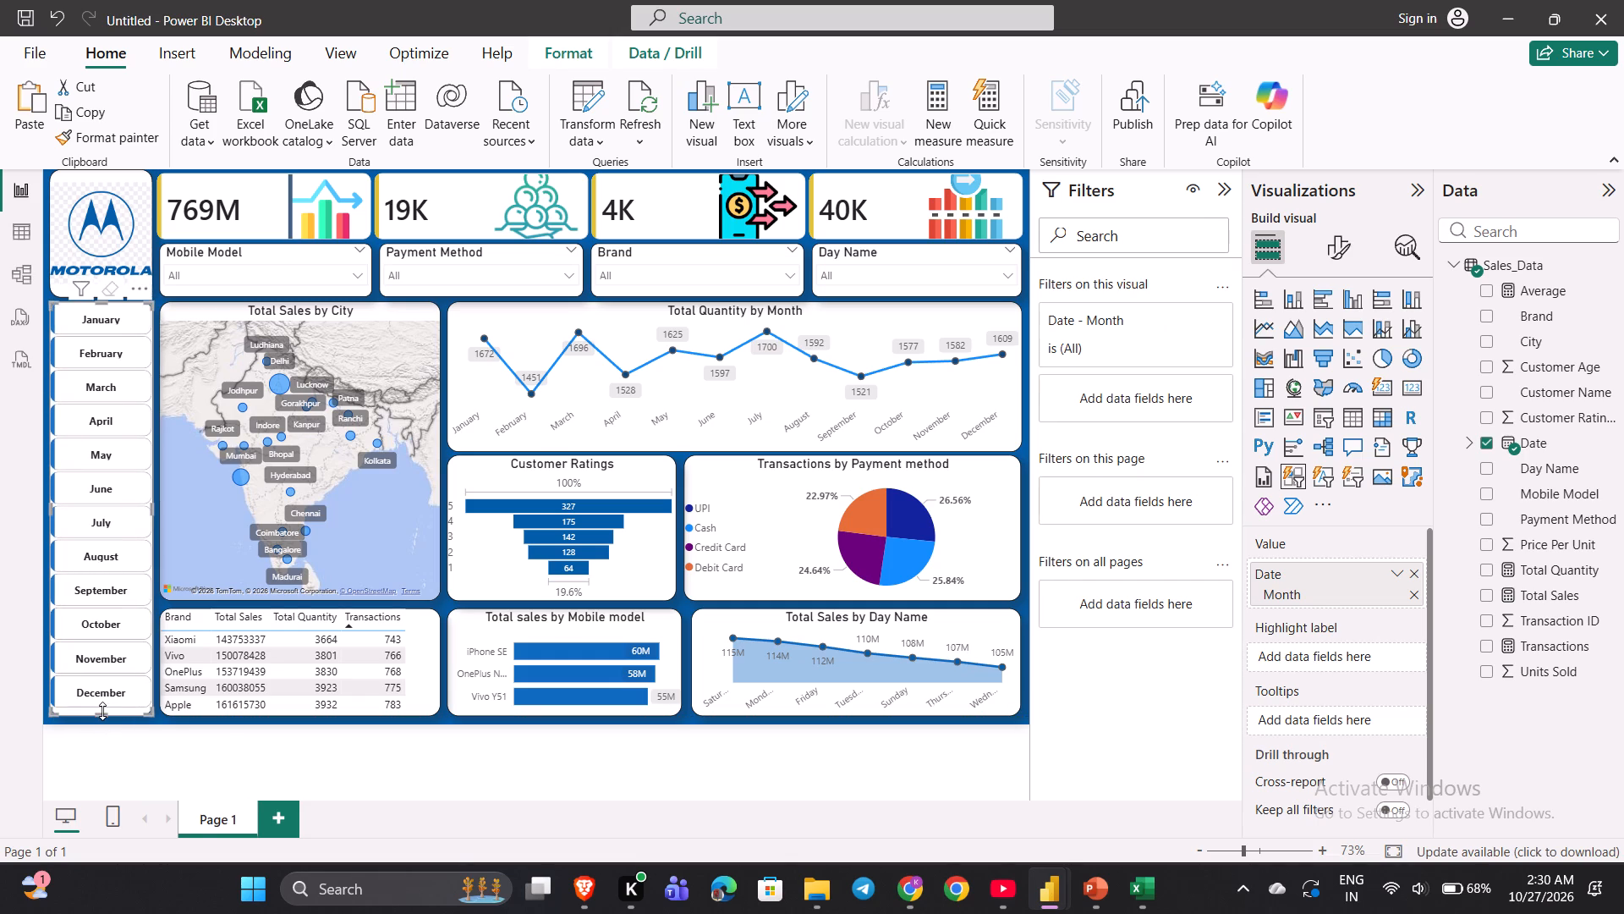
left_click(134, 756)
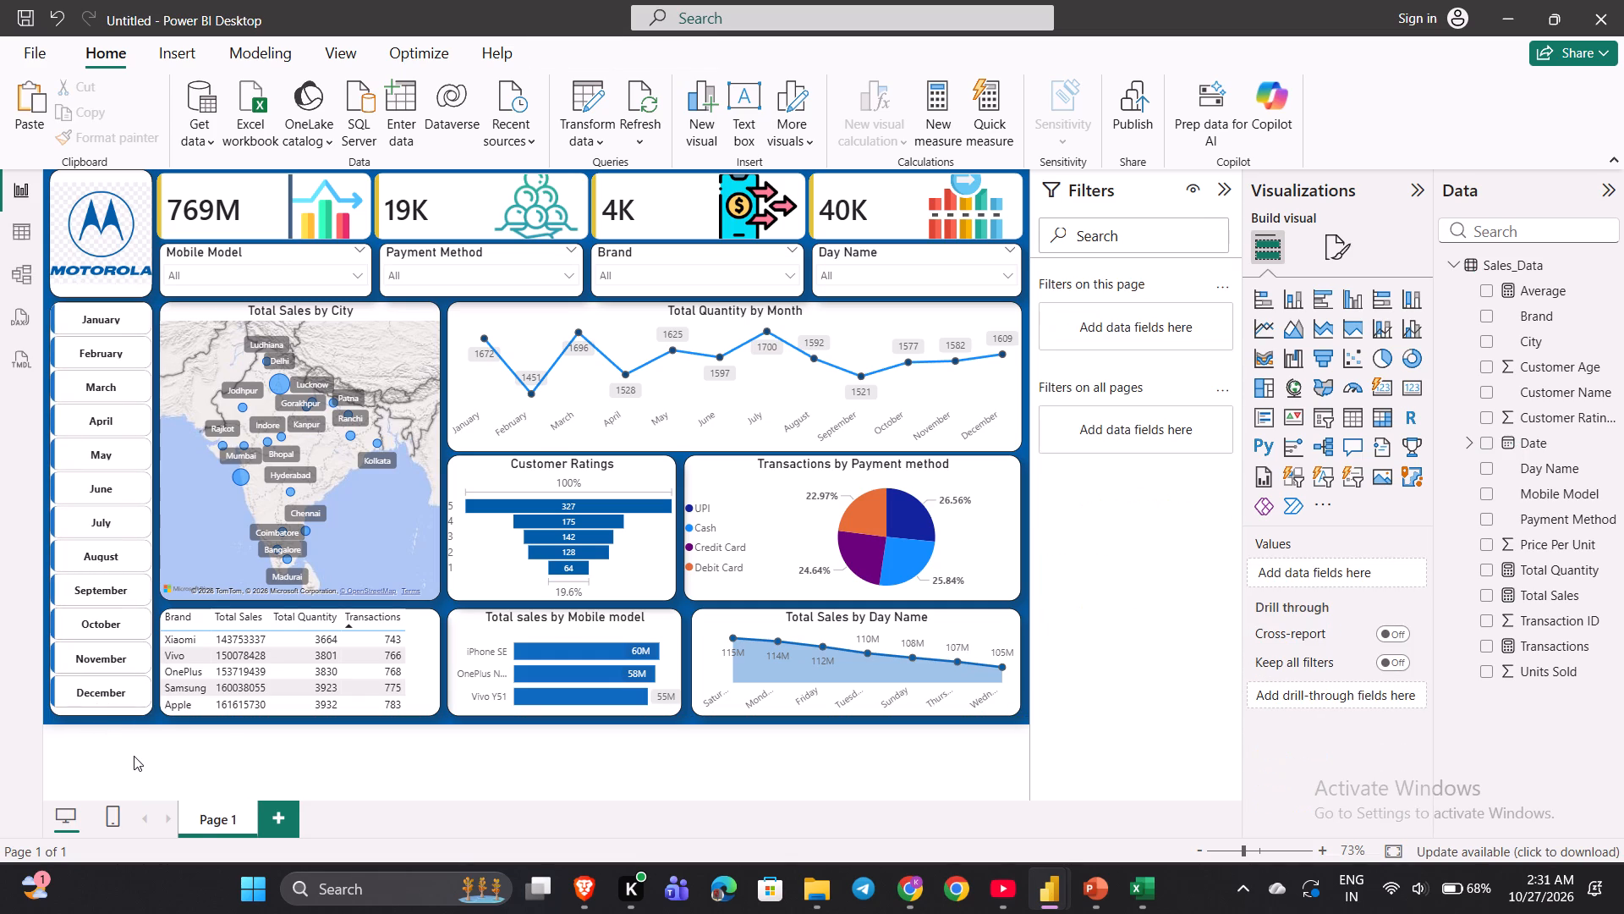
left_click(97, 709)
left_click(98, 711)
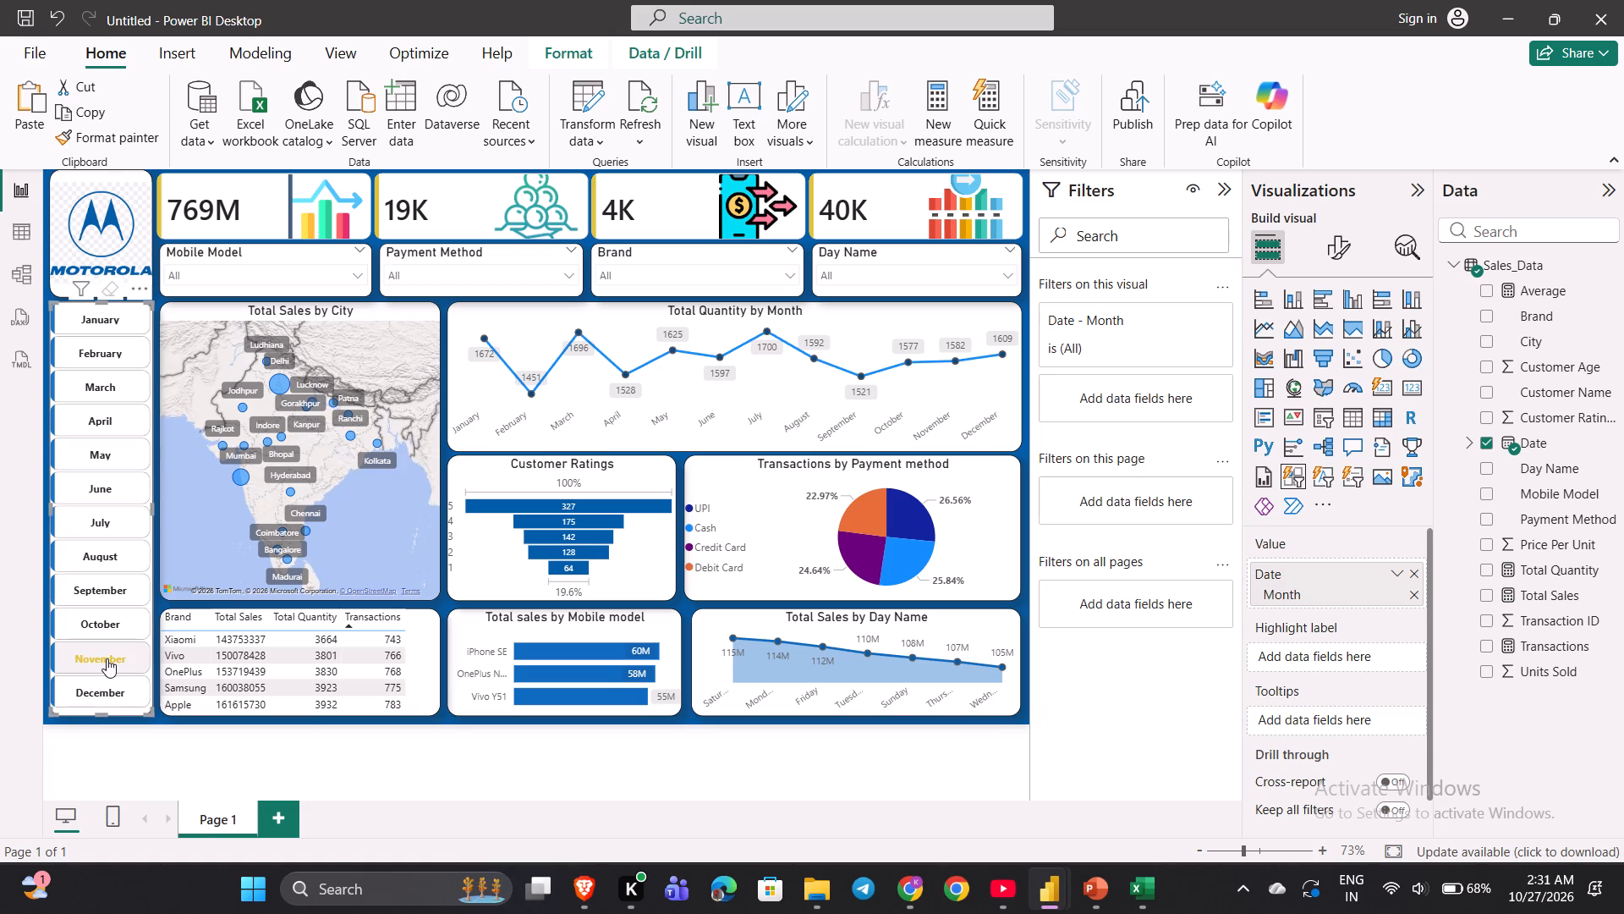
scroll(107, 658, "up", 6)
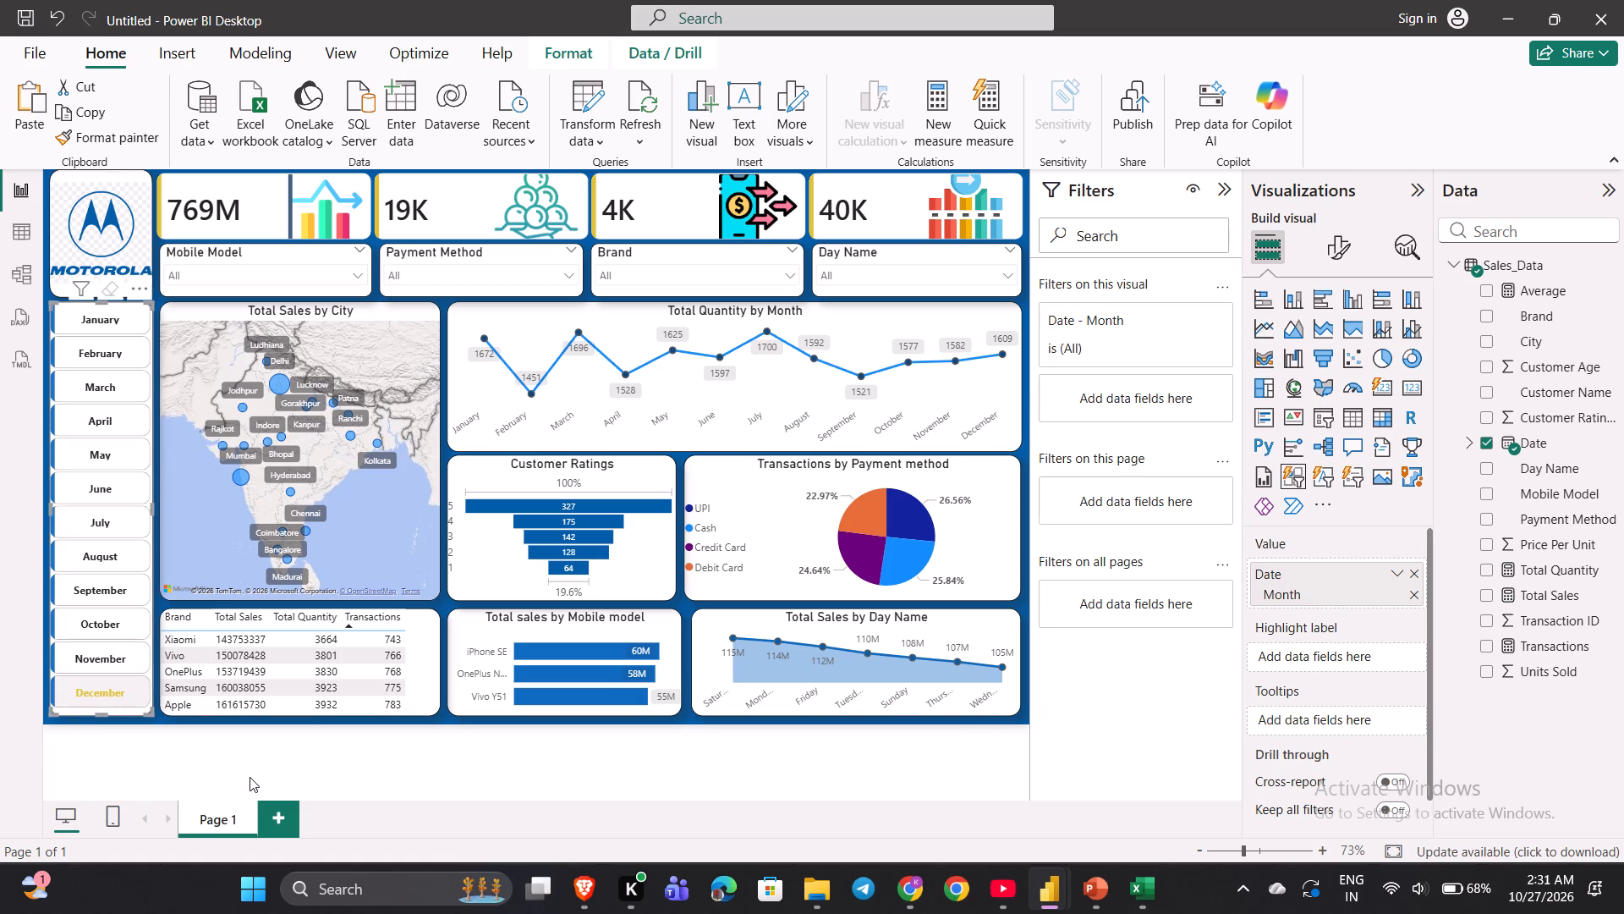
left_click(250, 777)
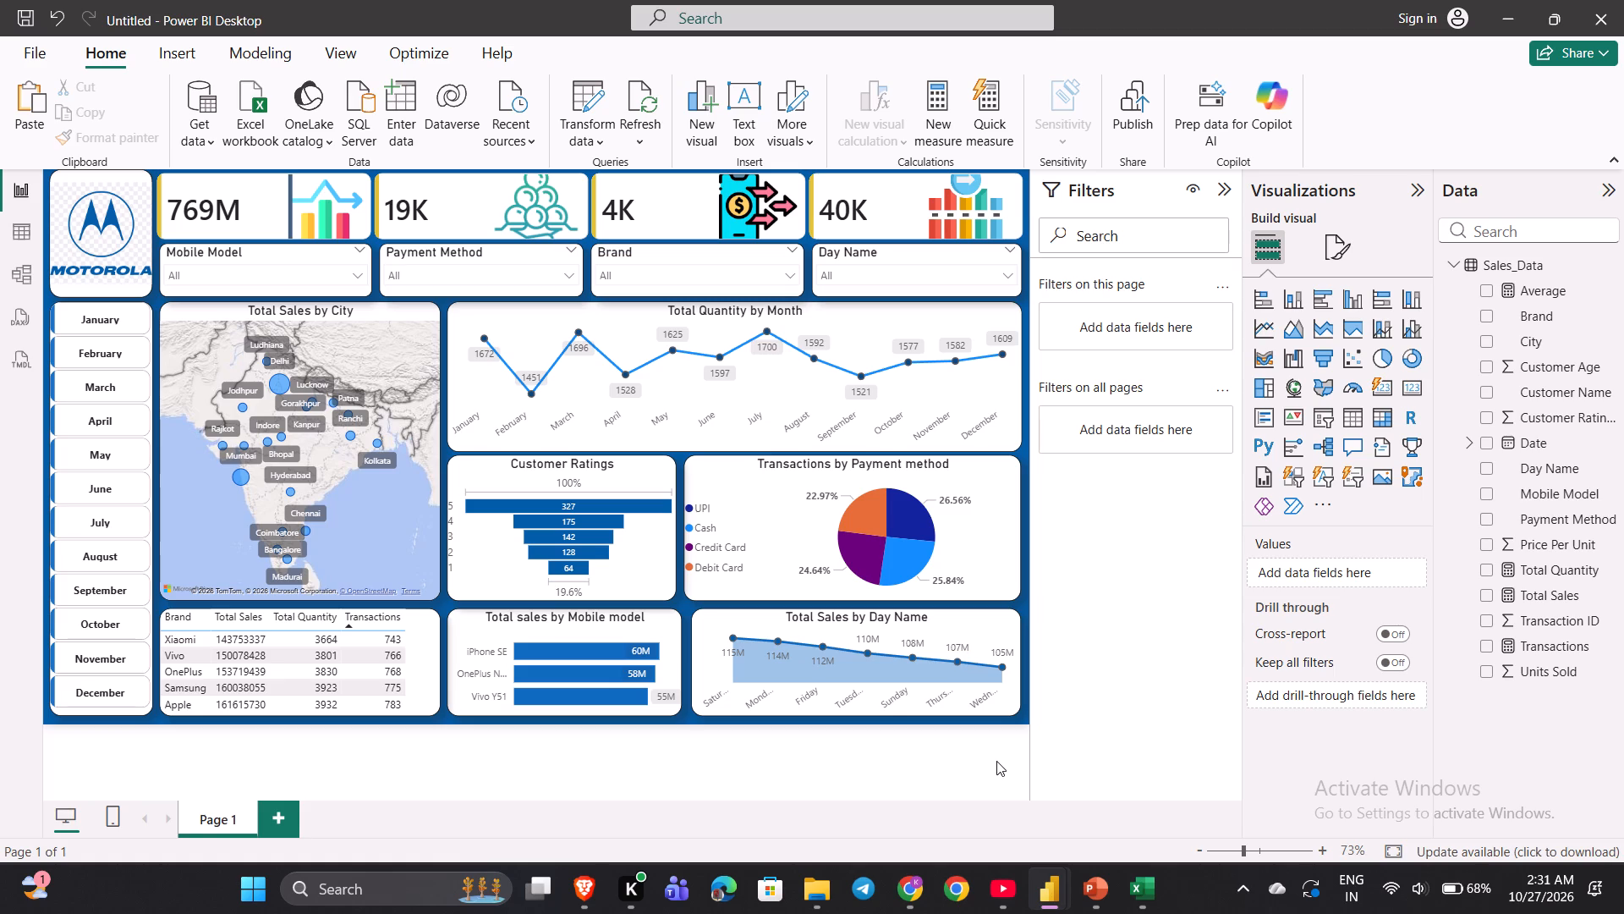
Switch to the YouTube tutorial and replay its recent section on the finished Motorola sales dashboard.
left_click(1014, 889)
key("space")
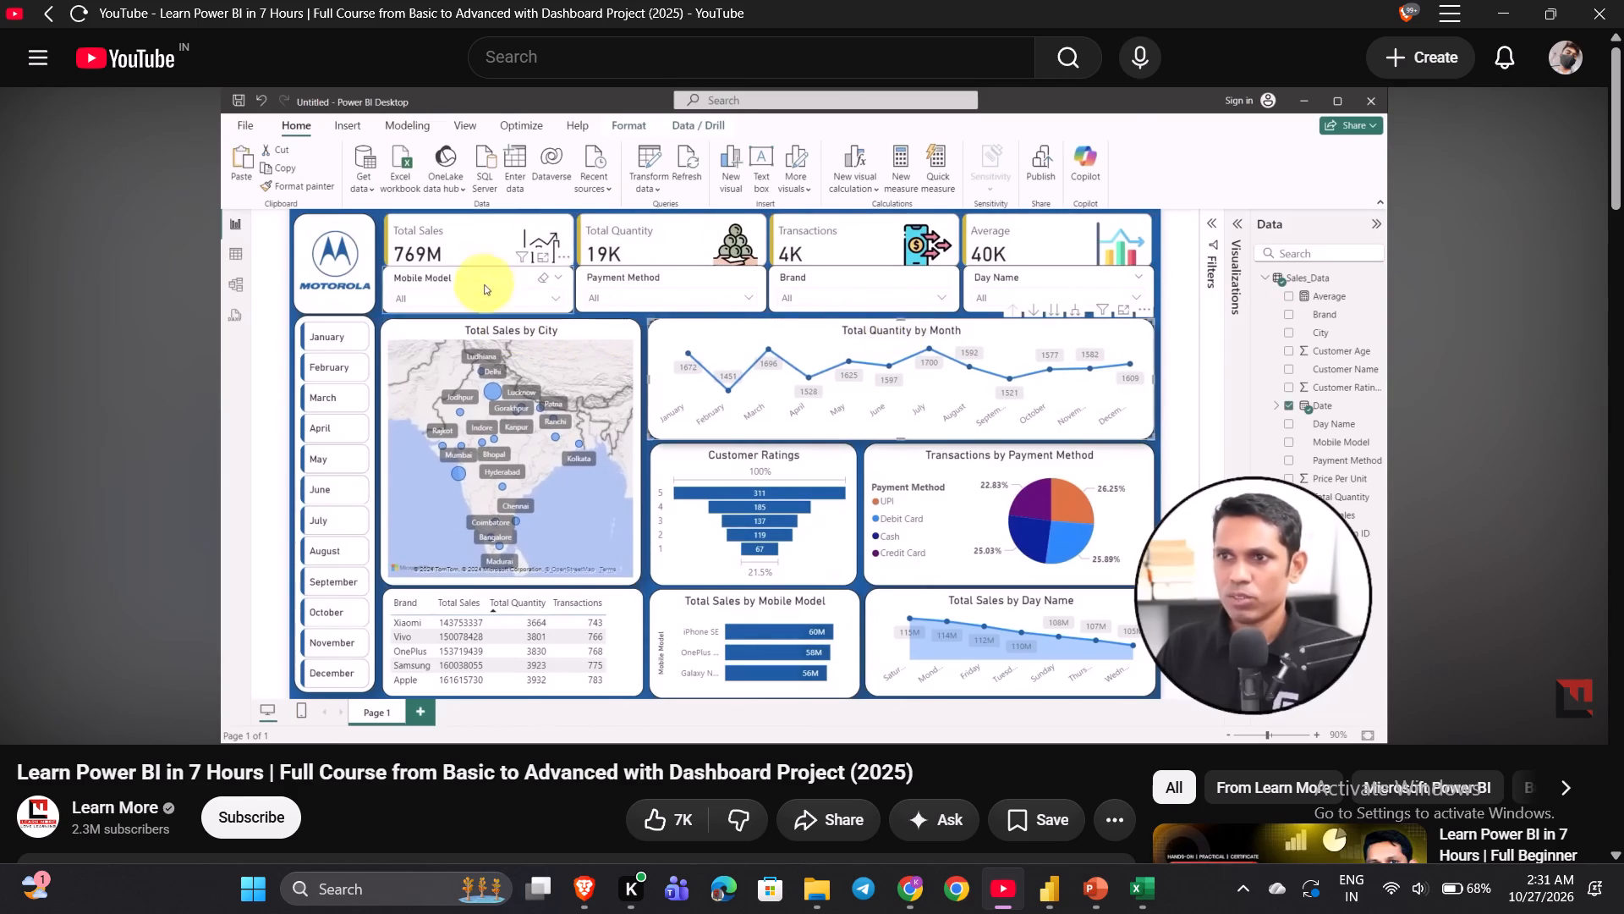
key("Left")
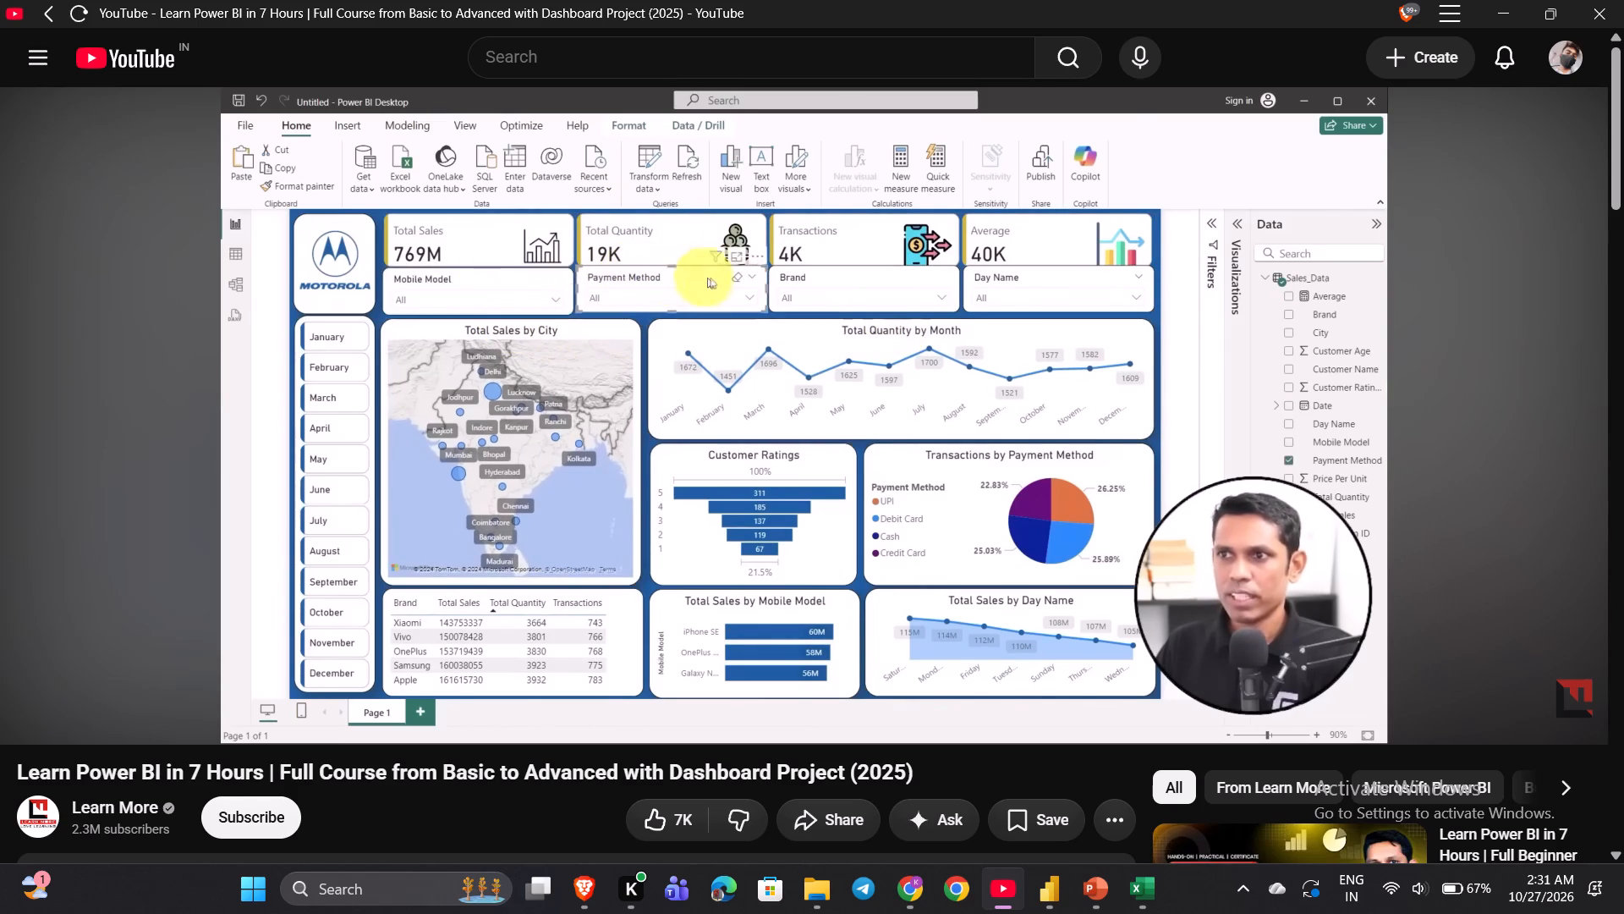
key("Left")
key("Left")
key("Left")
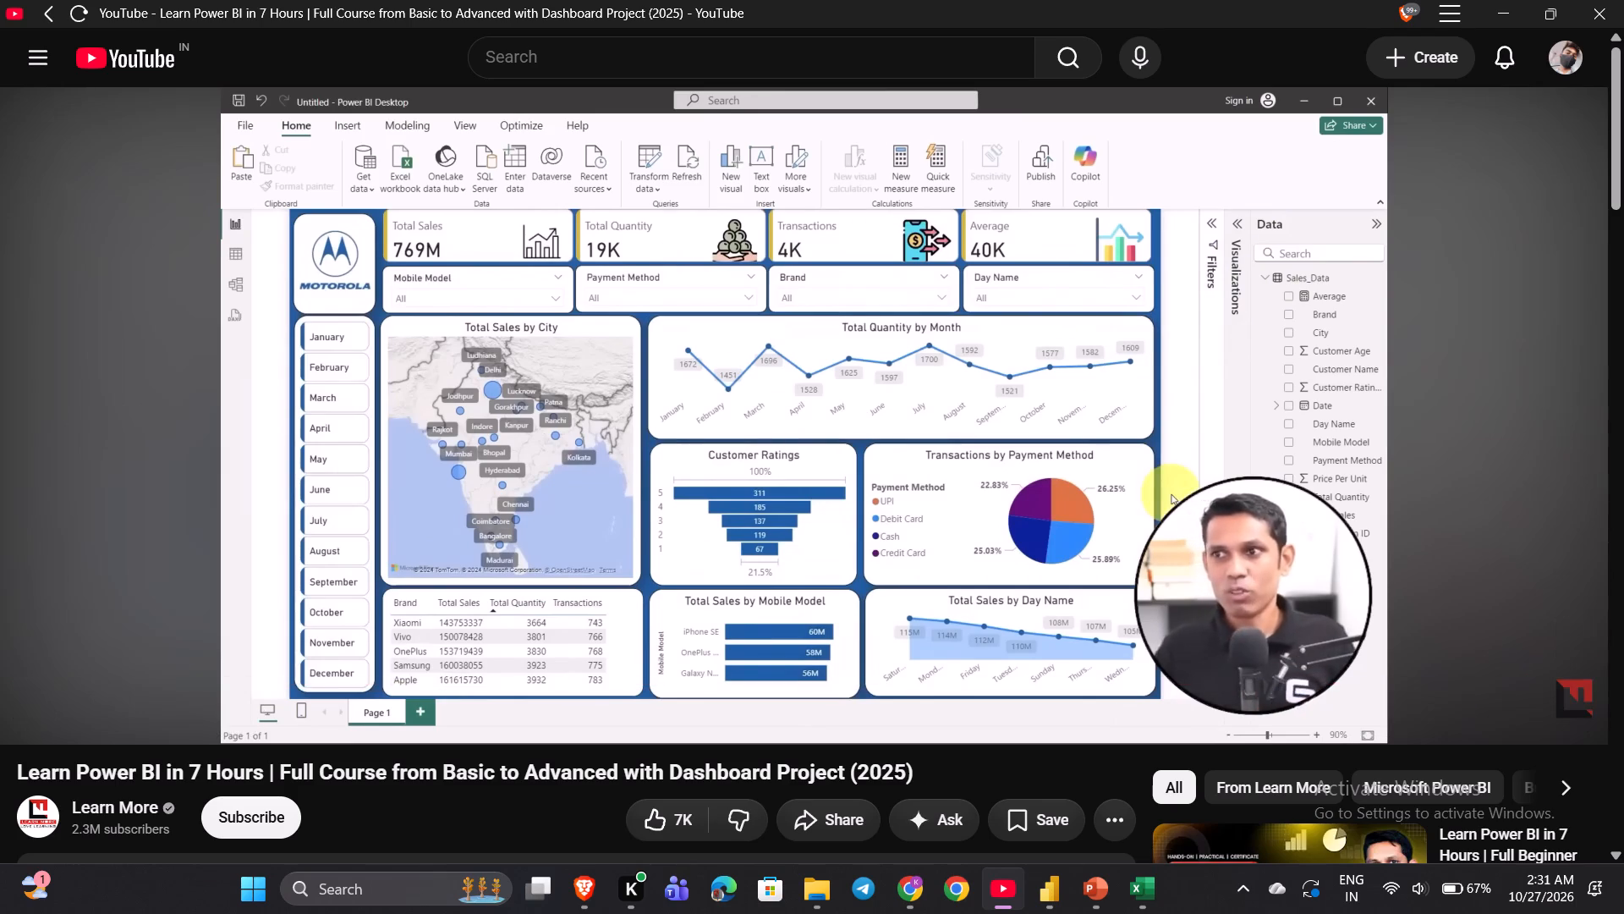
key("Left")
key("Left")
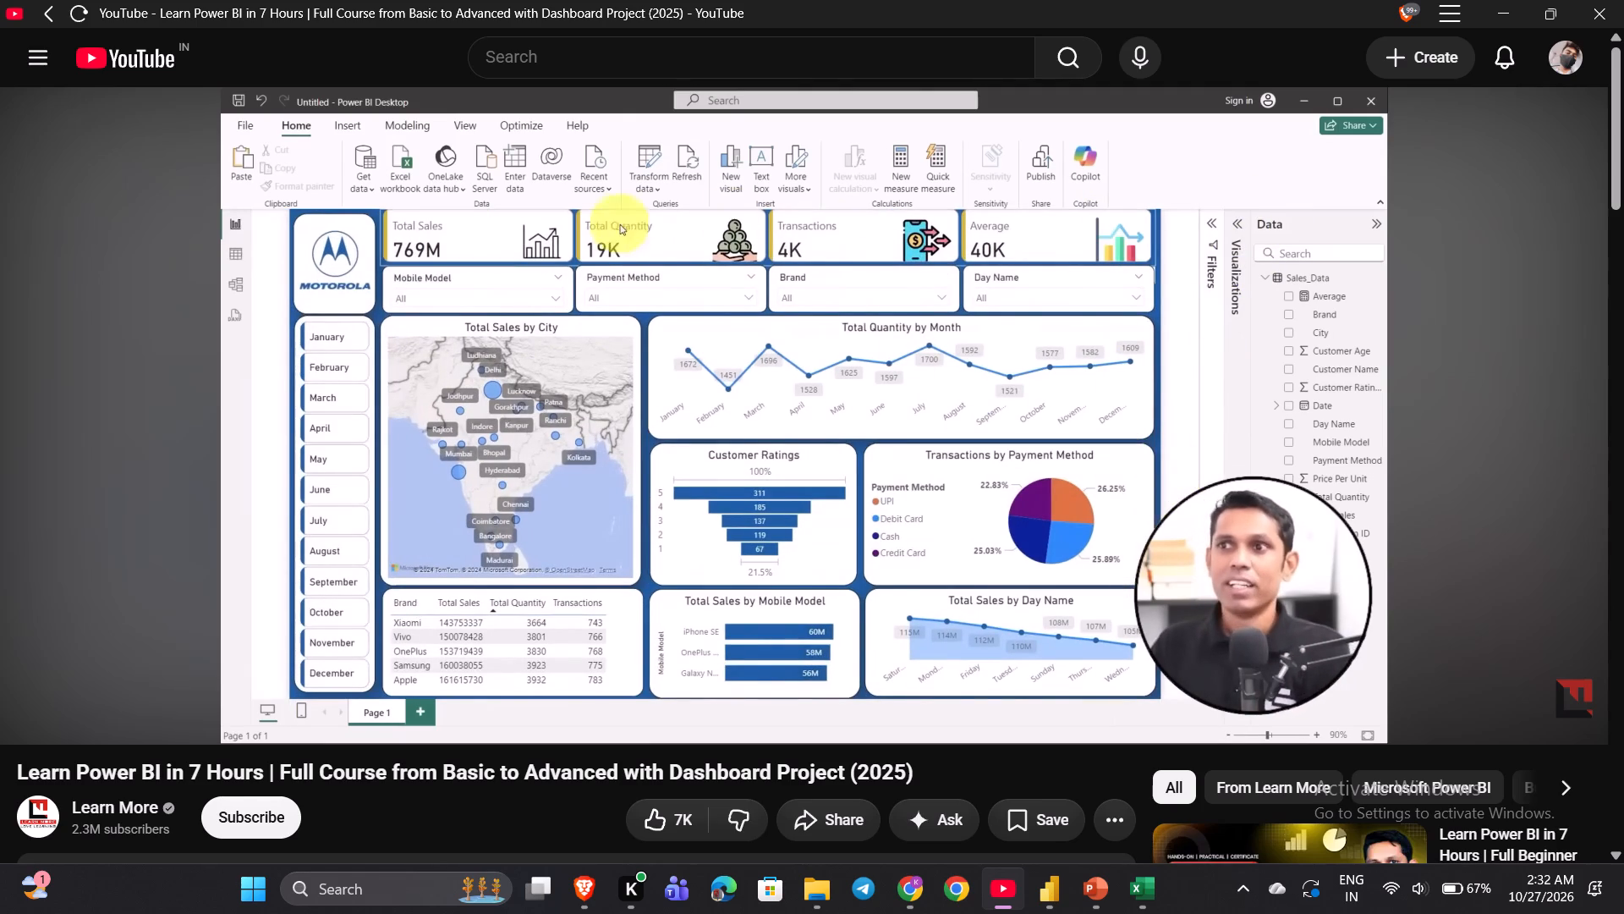
key("space")
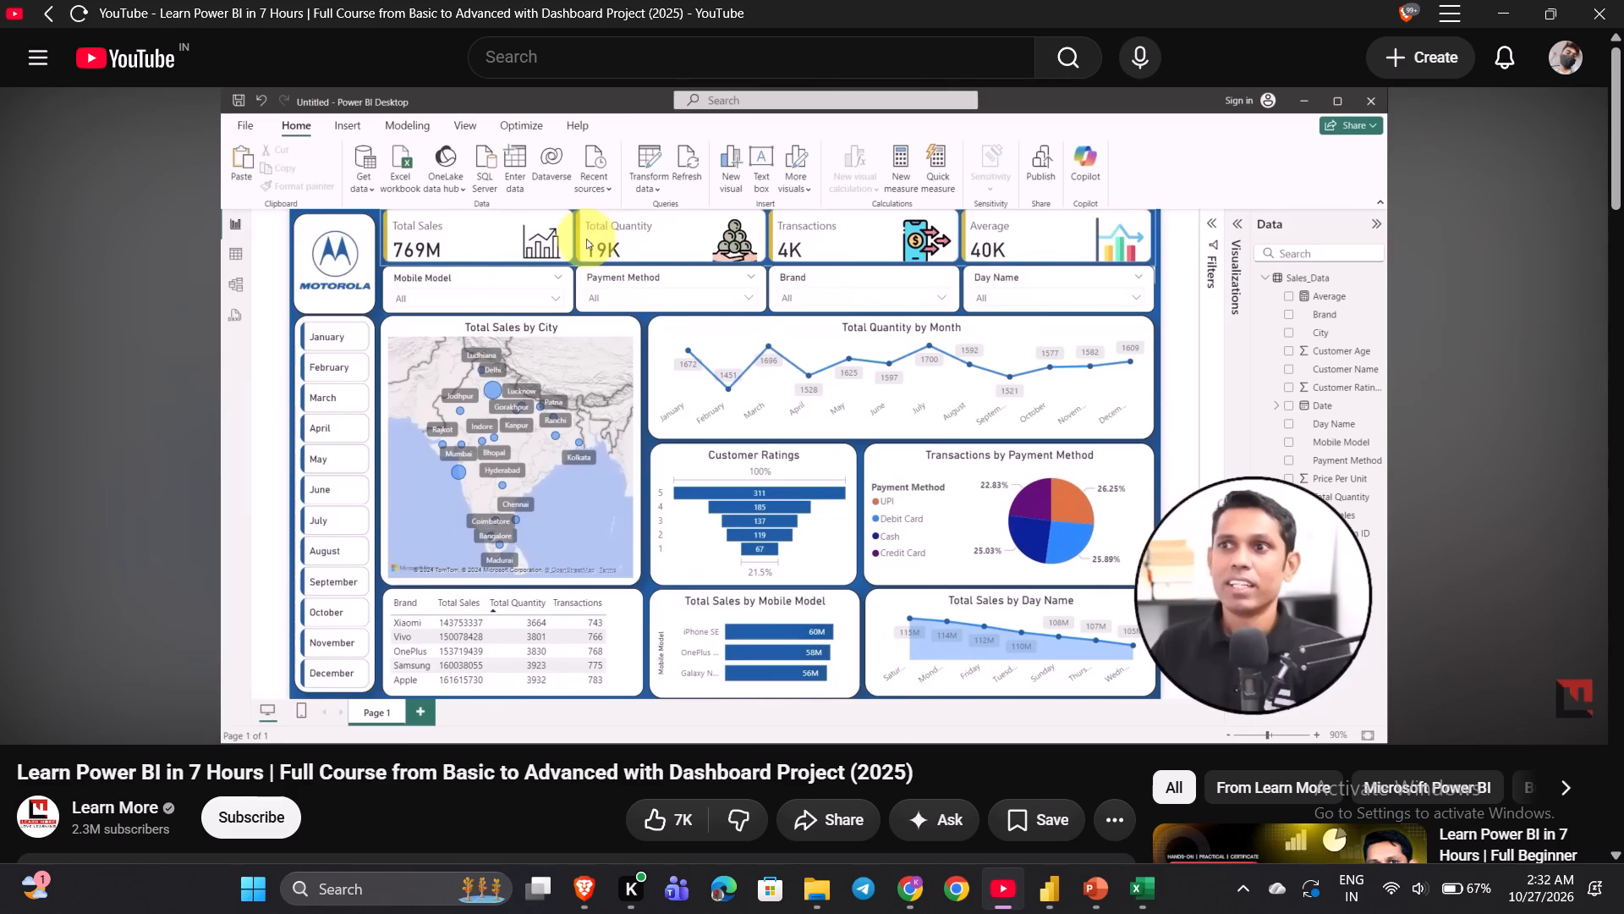
key("space")
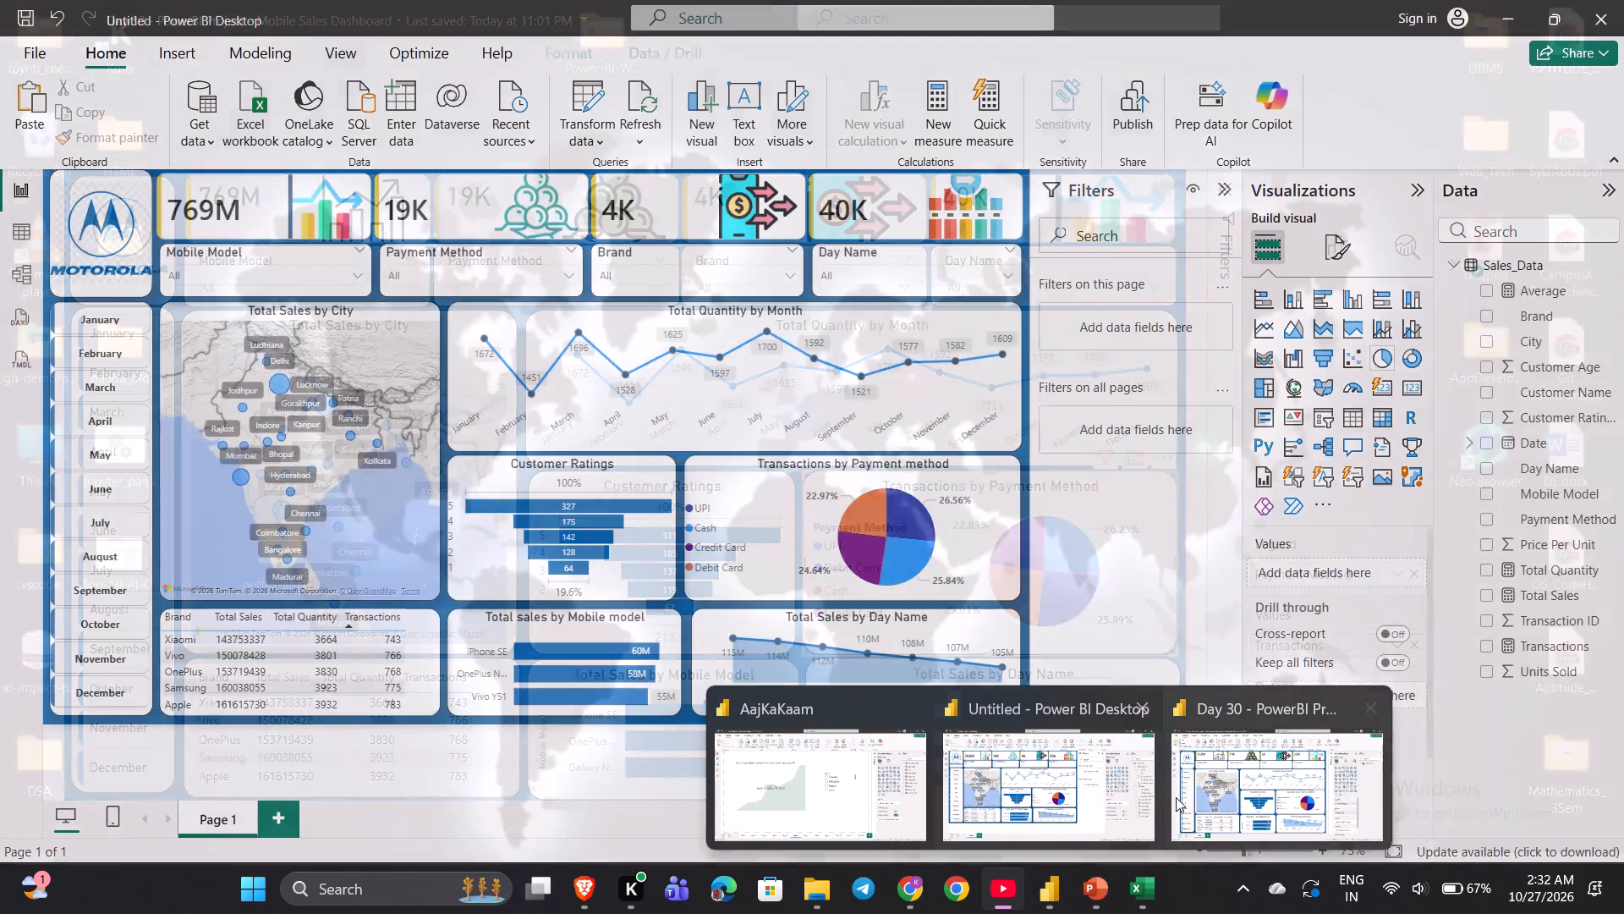
Compare the untitled Power BI report with the Day 30 Mobile Sales Dashboard report and the tutorial video, ending on the untitled report.
left_click(1119, 812)
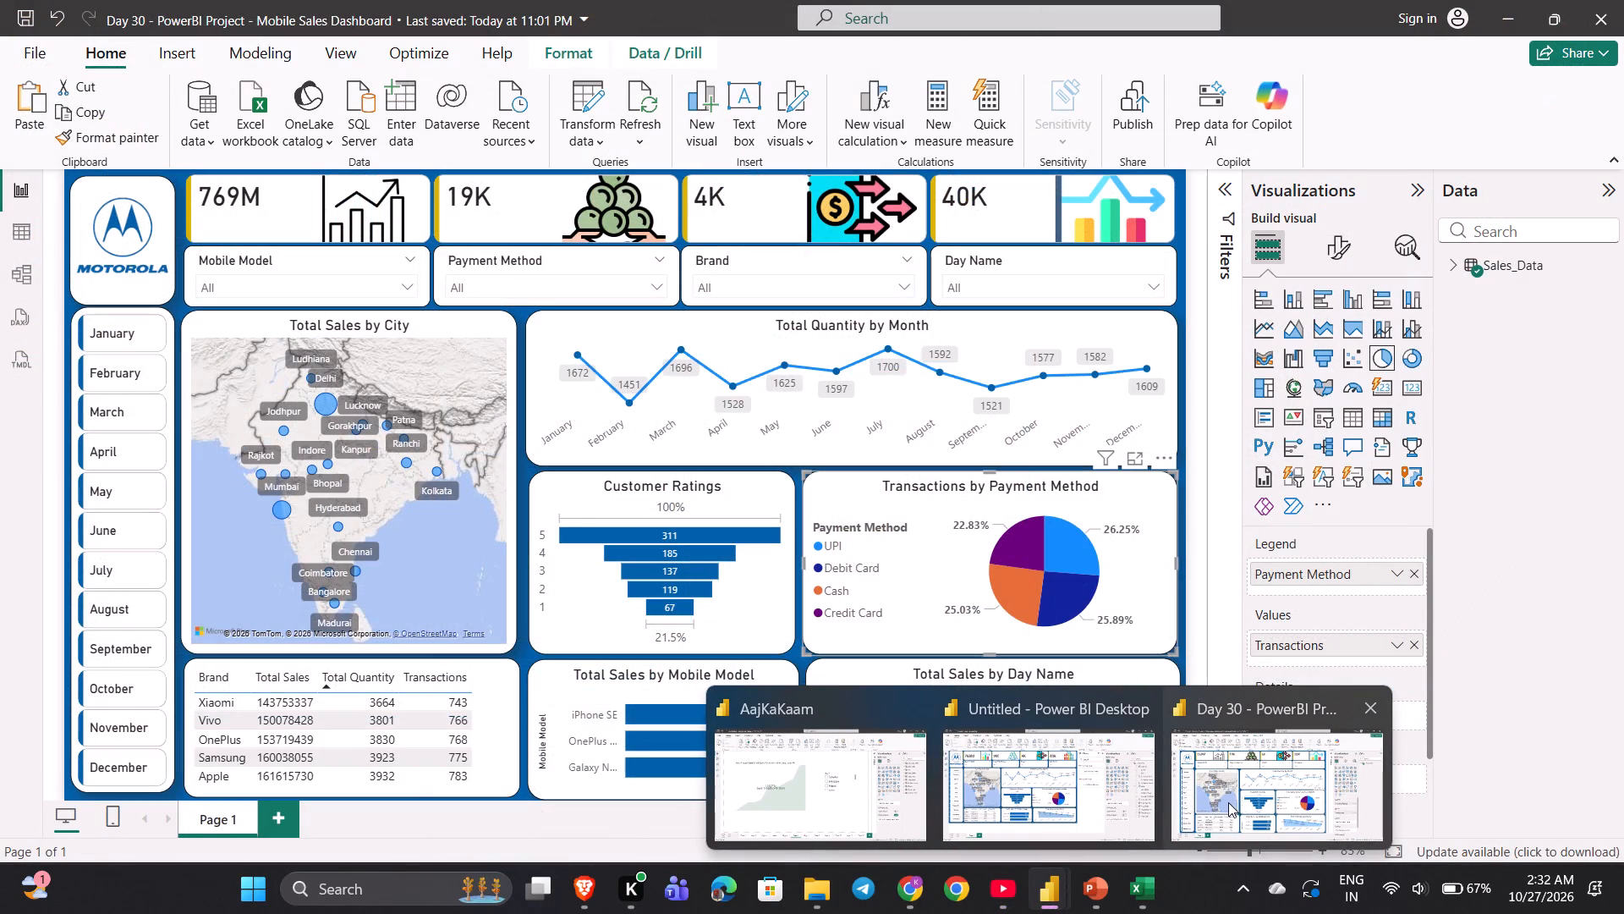
left_click(1259, 804)
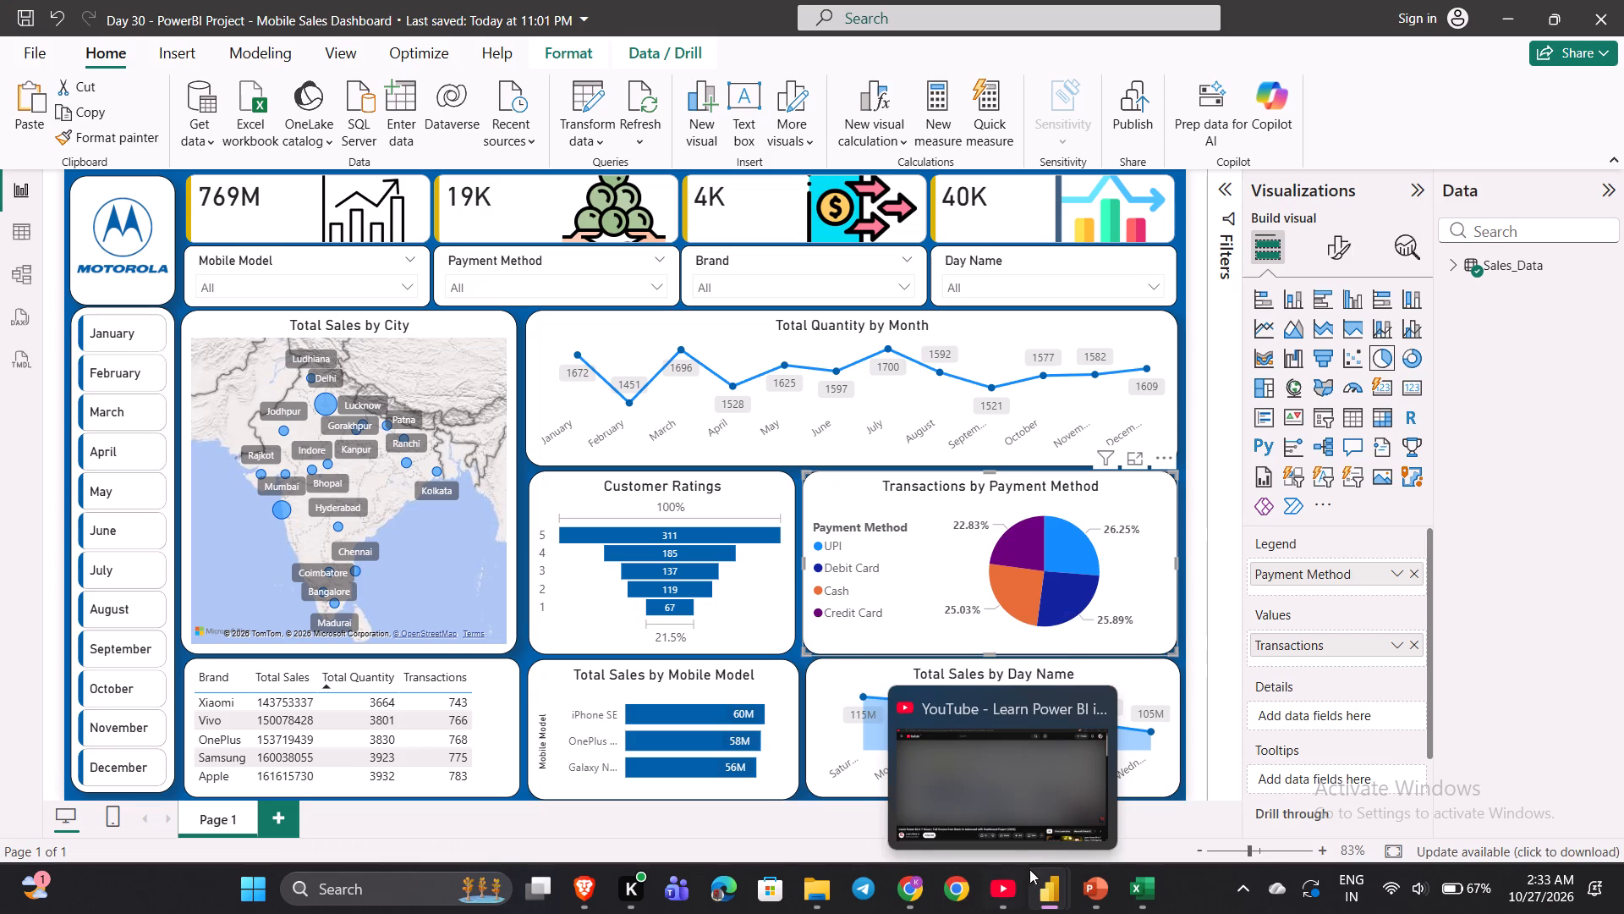
left_click(1012, 803)
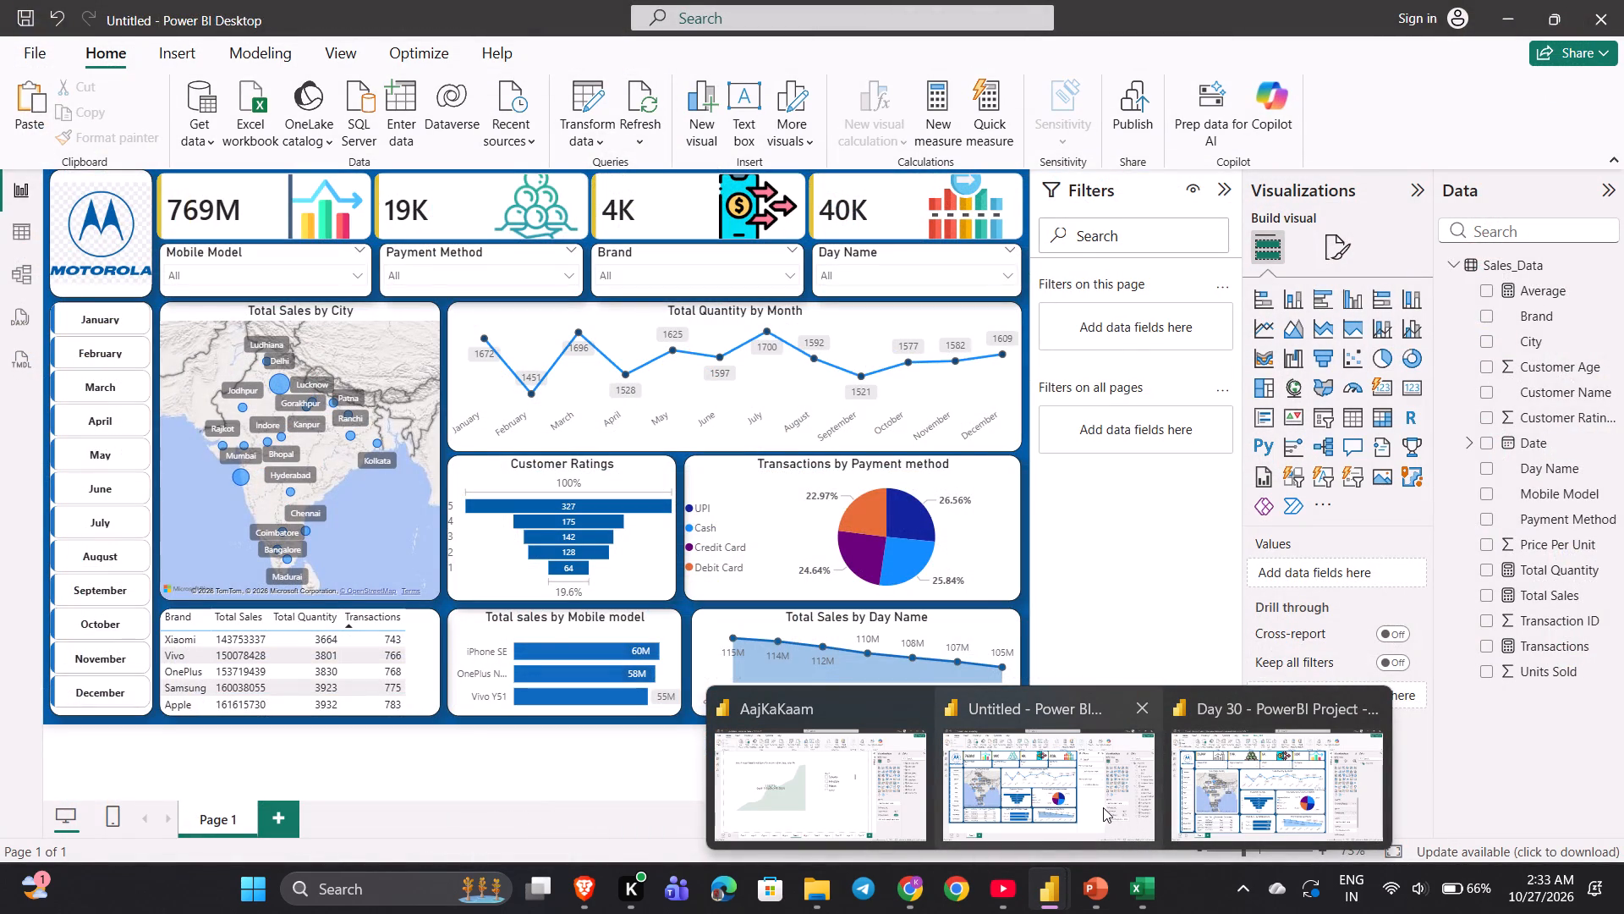
left_click(1076, 796)
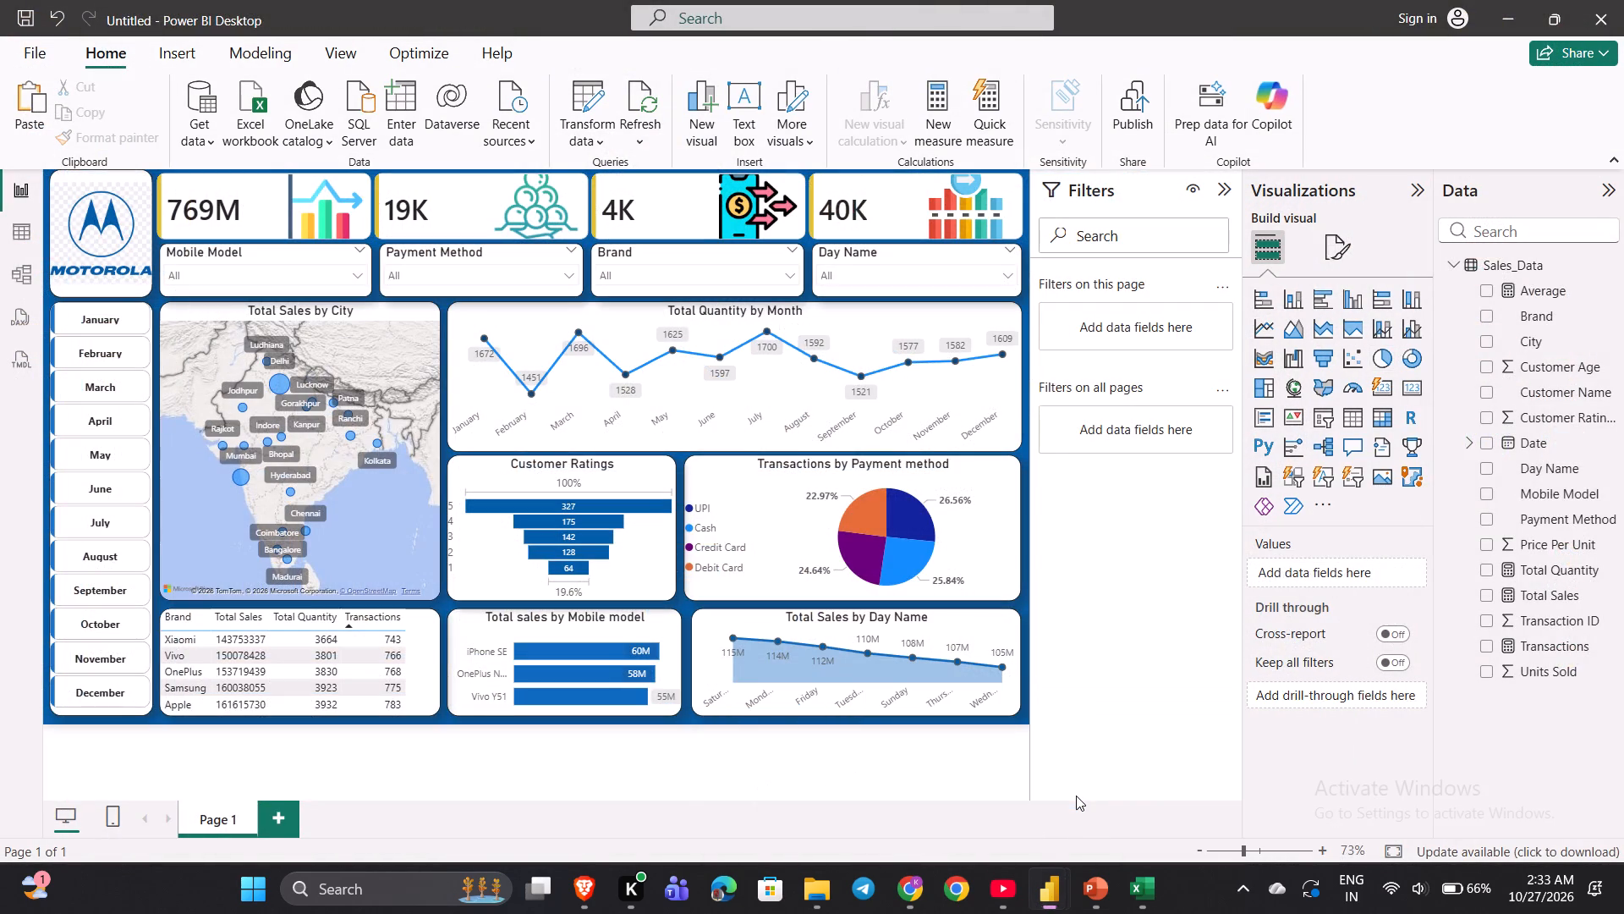
key("space")
left_click(998, 899)
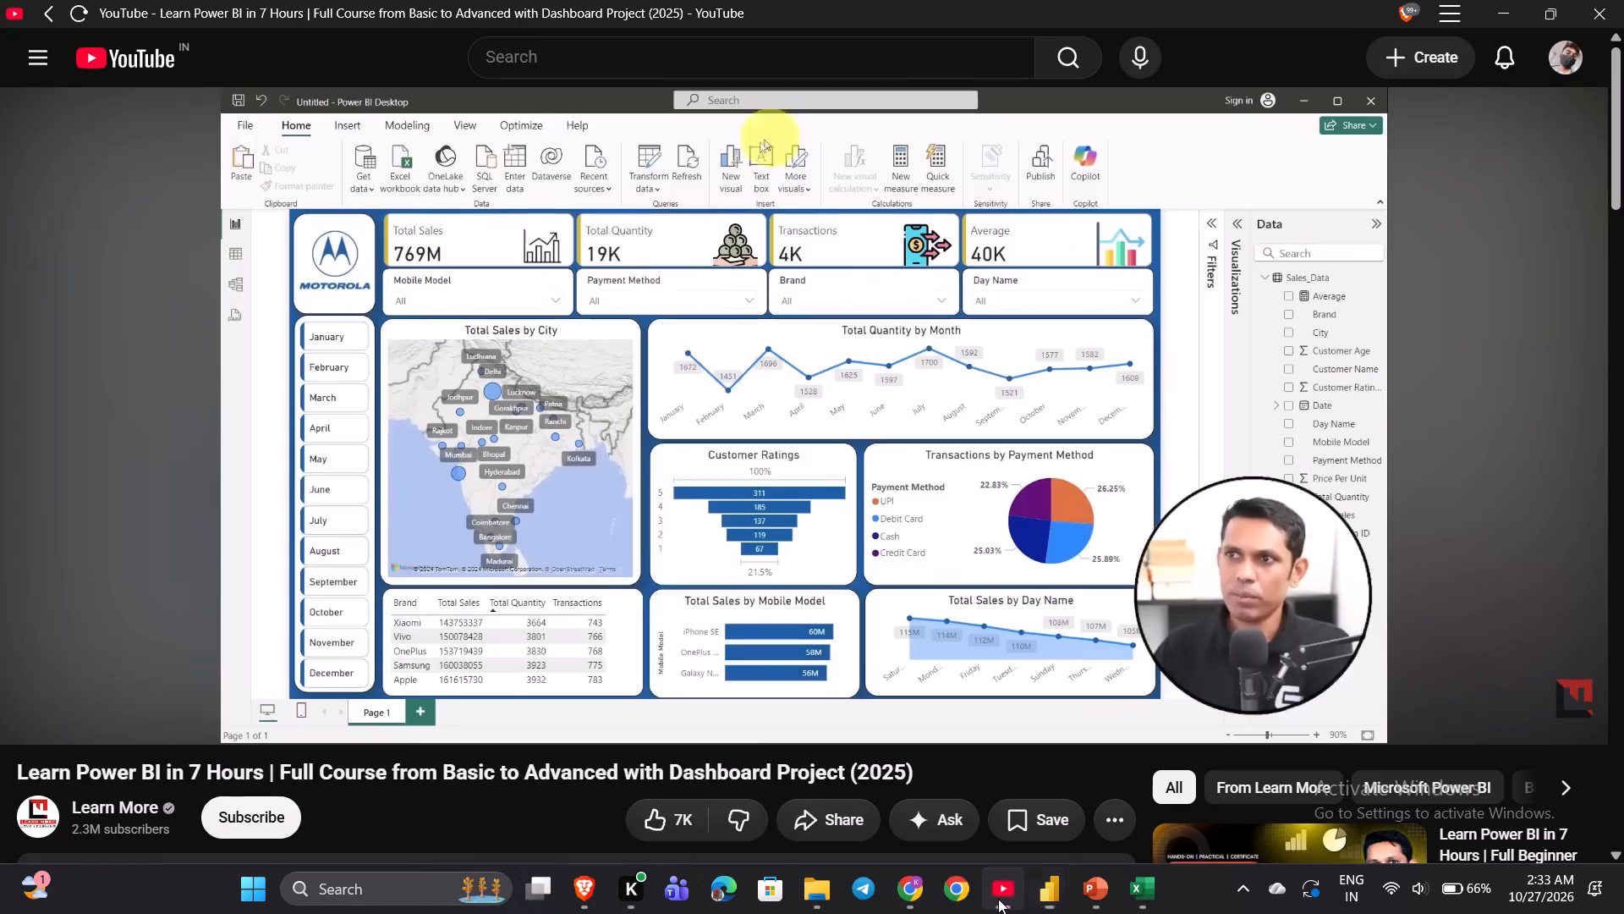
key("space")
left_click(998, 899)
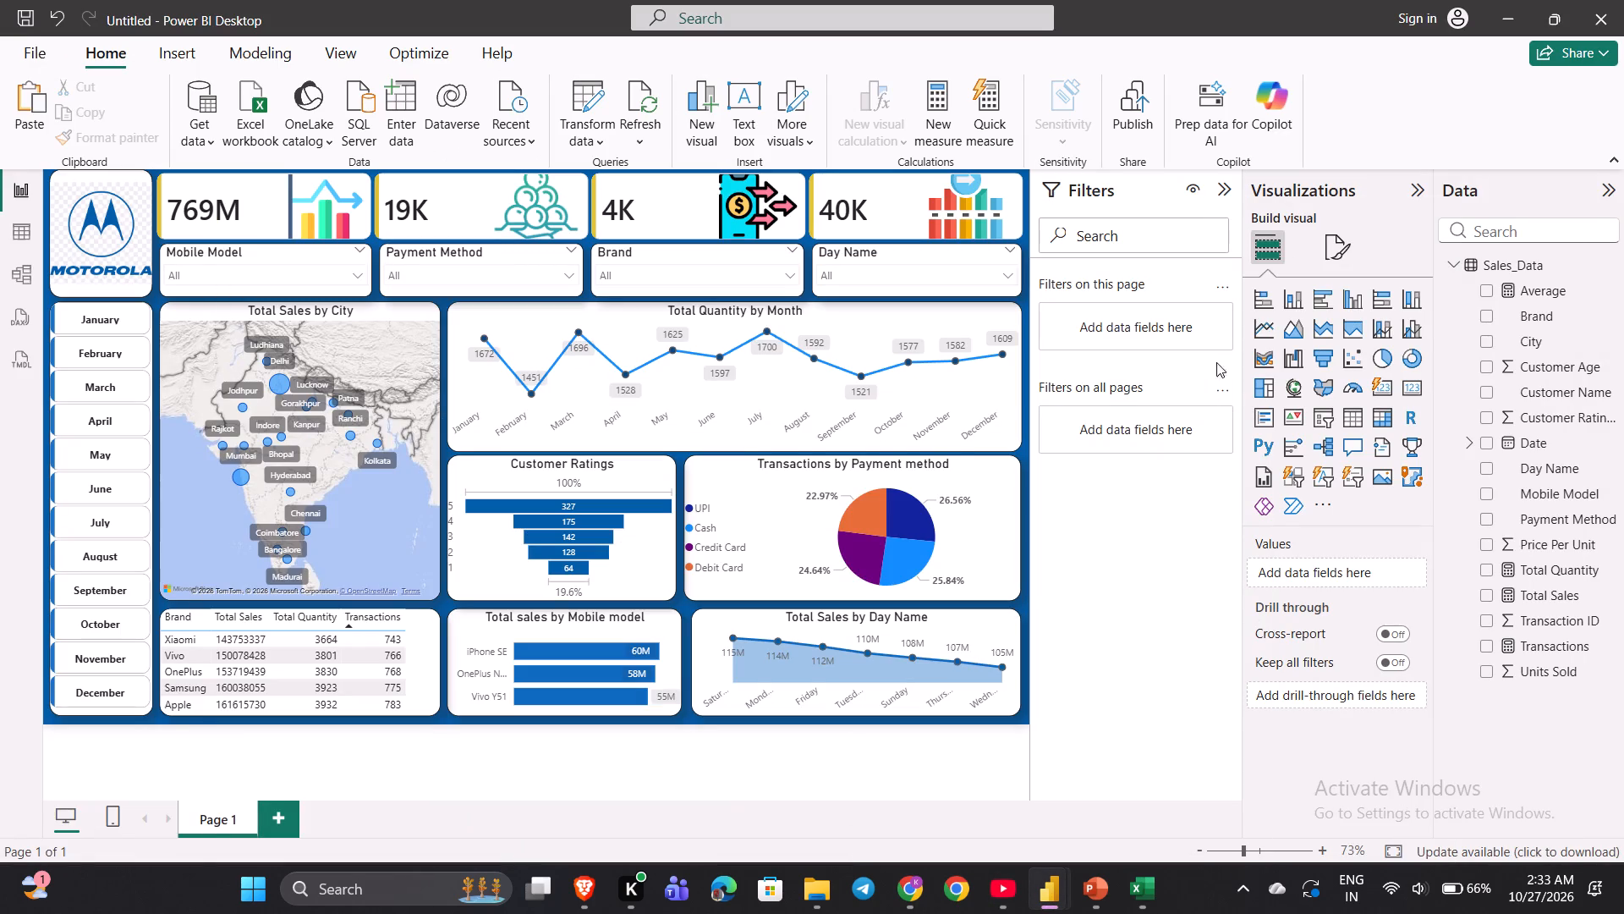
Collapse the Filters pane in the untitled report to give the dashboard canvas more room.
left_click(1229, 195)
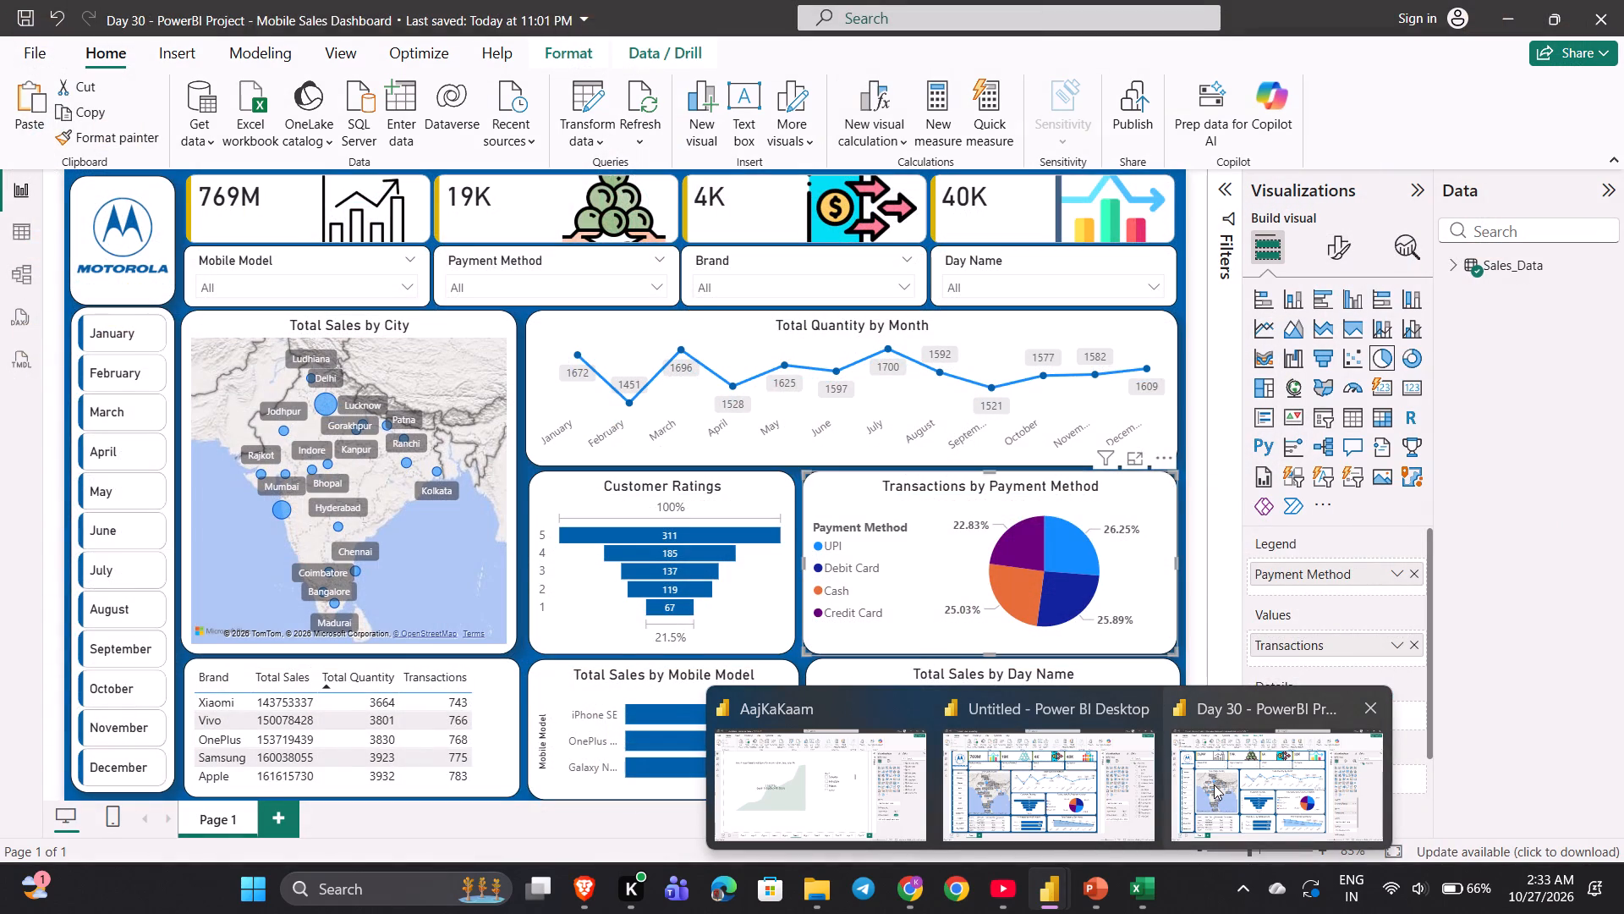
Rewind the YouTube tutorial slightly and continue watching the presenter's explanation, glancing at the untitled Power BI report in between.
left_click(1017, 883)
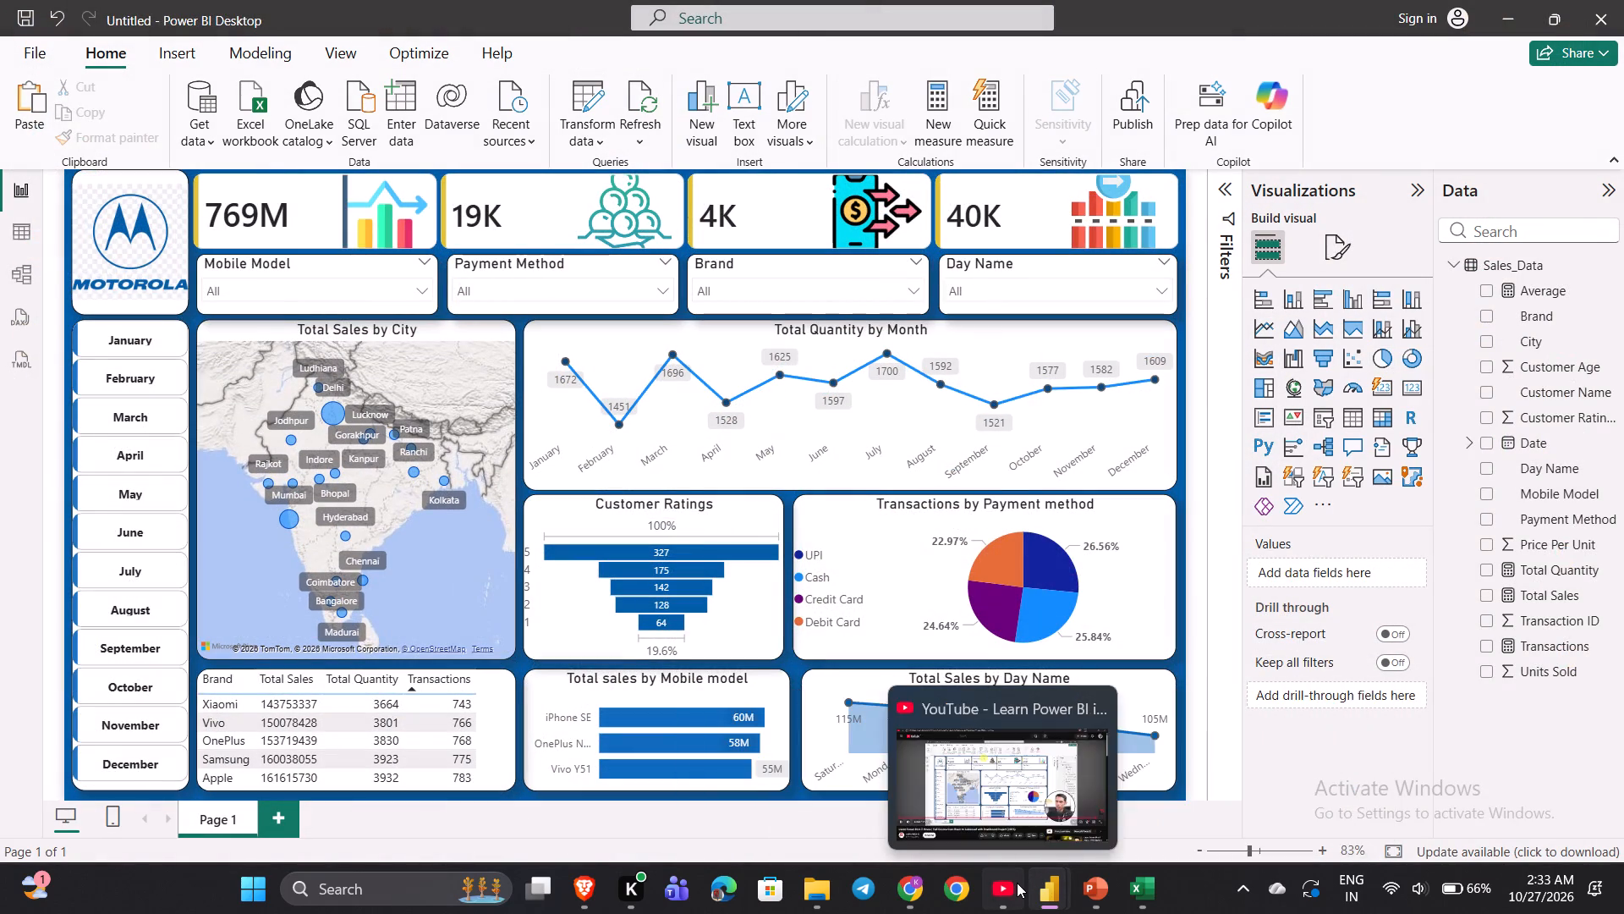
key("Left")
key("Left")
key("space")
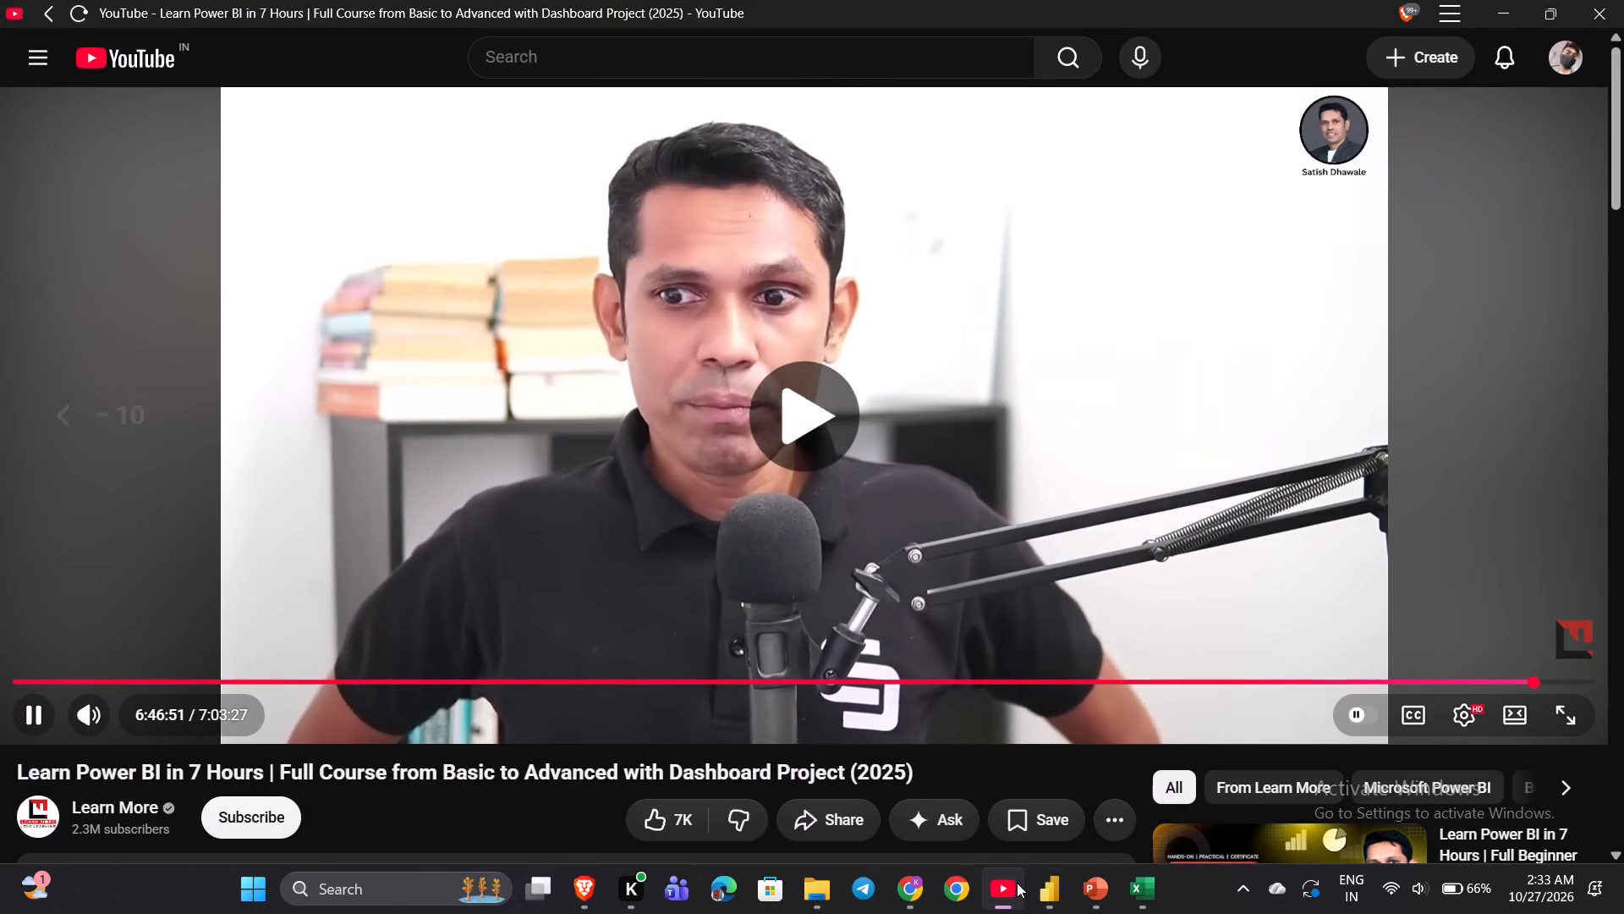
left_click(1017, 883)
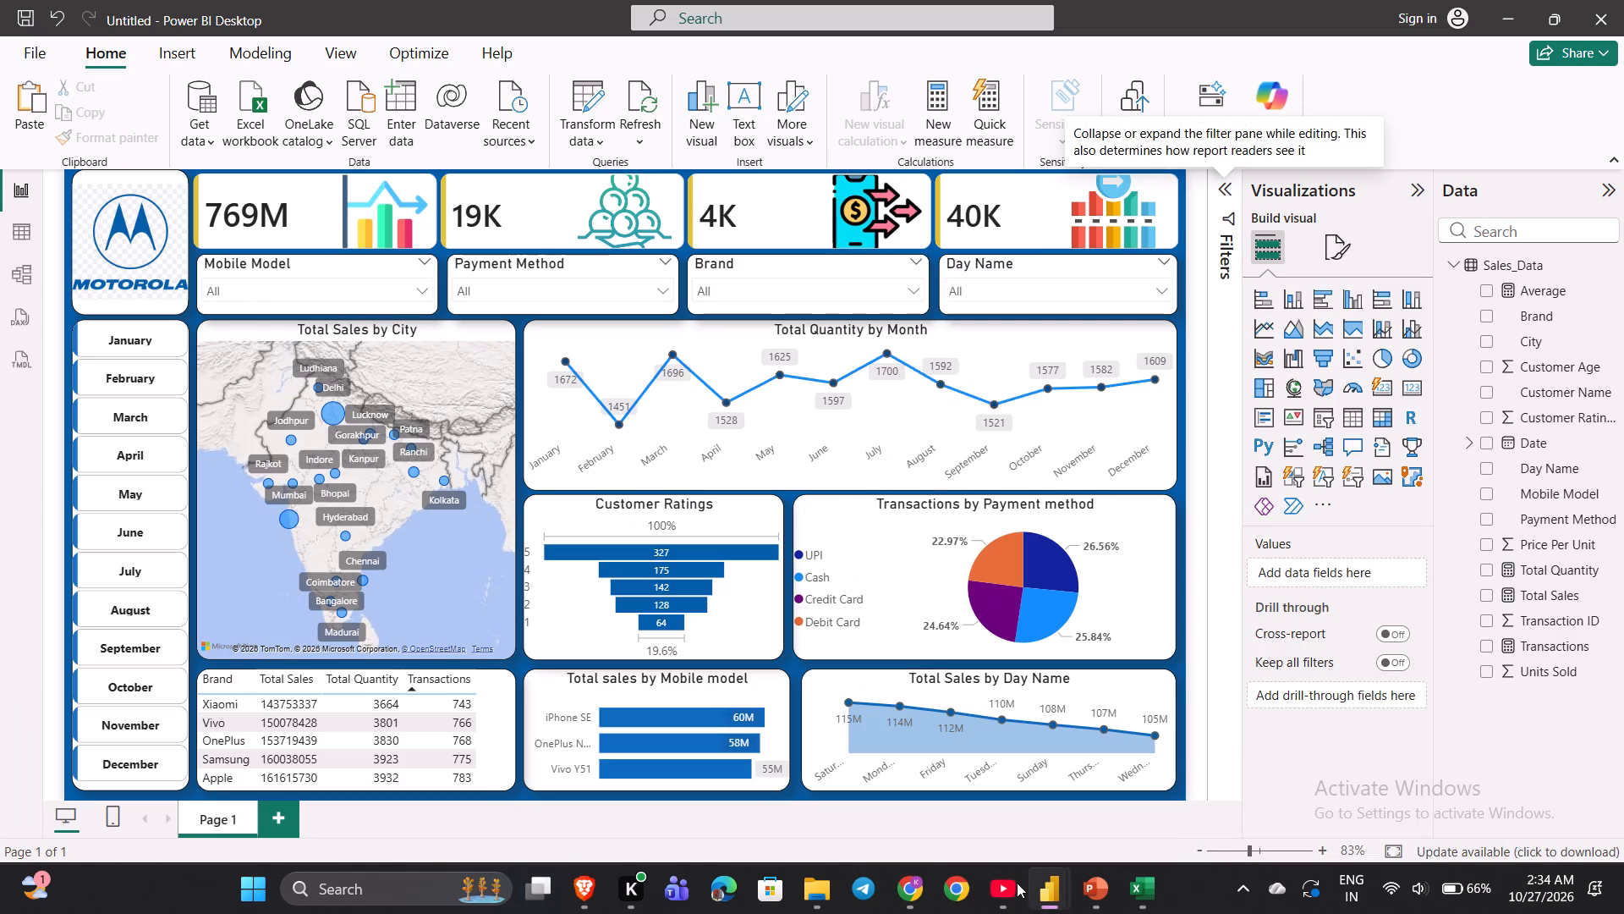
left_click(1017, 883)
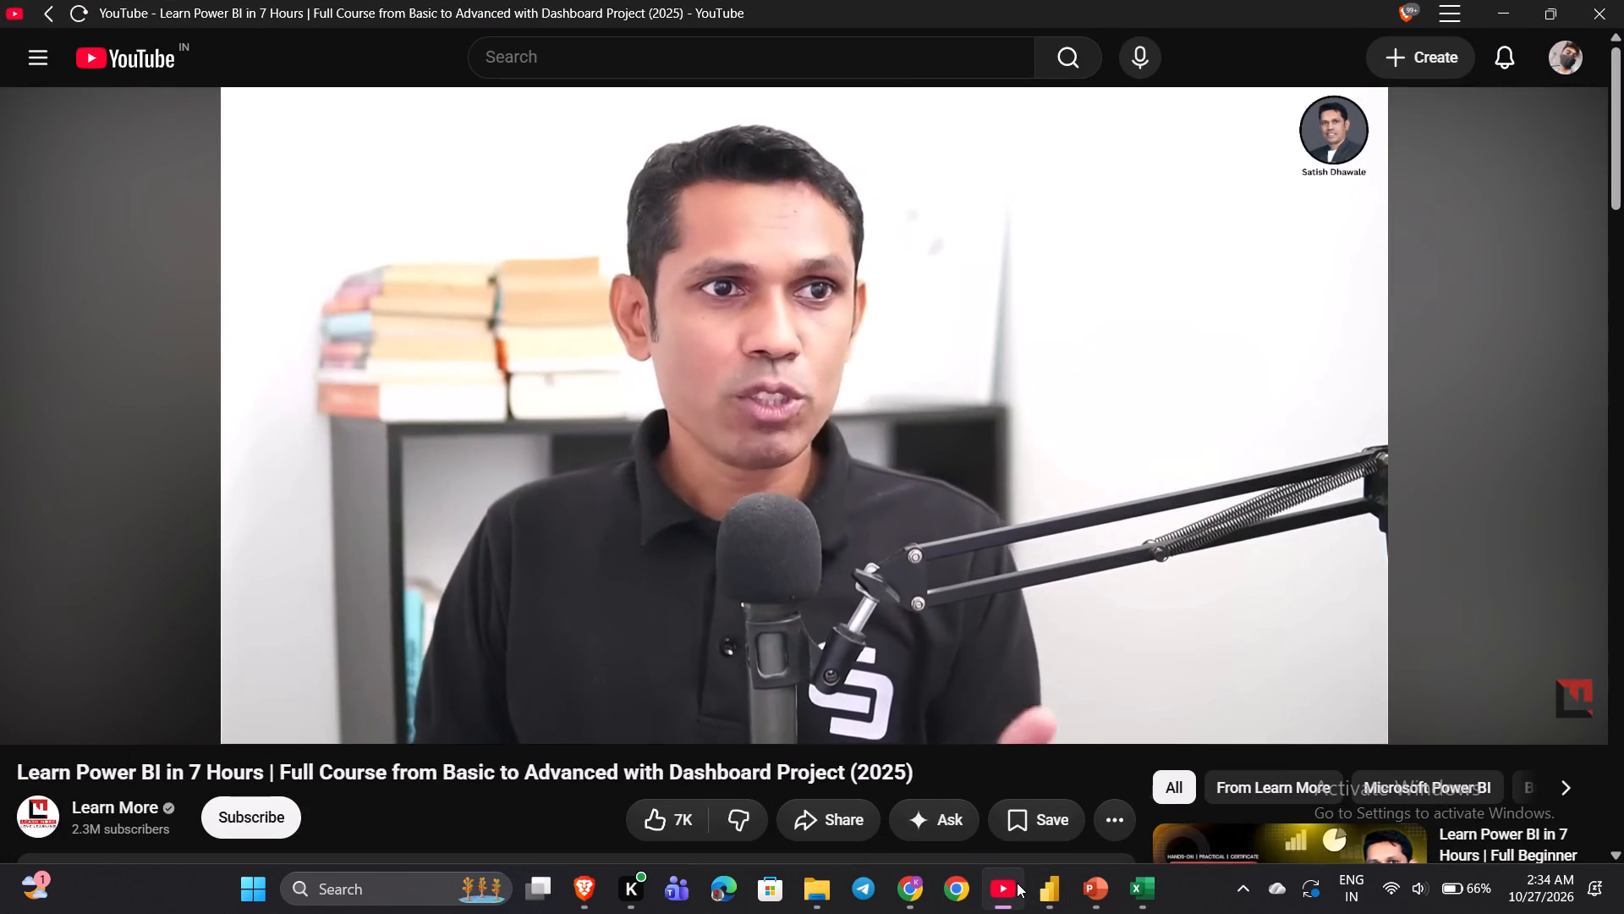
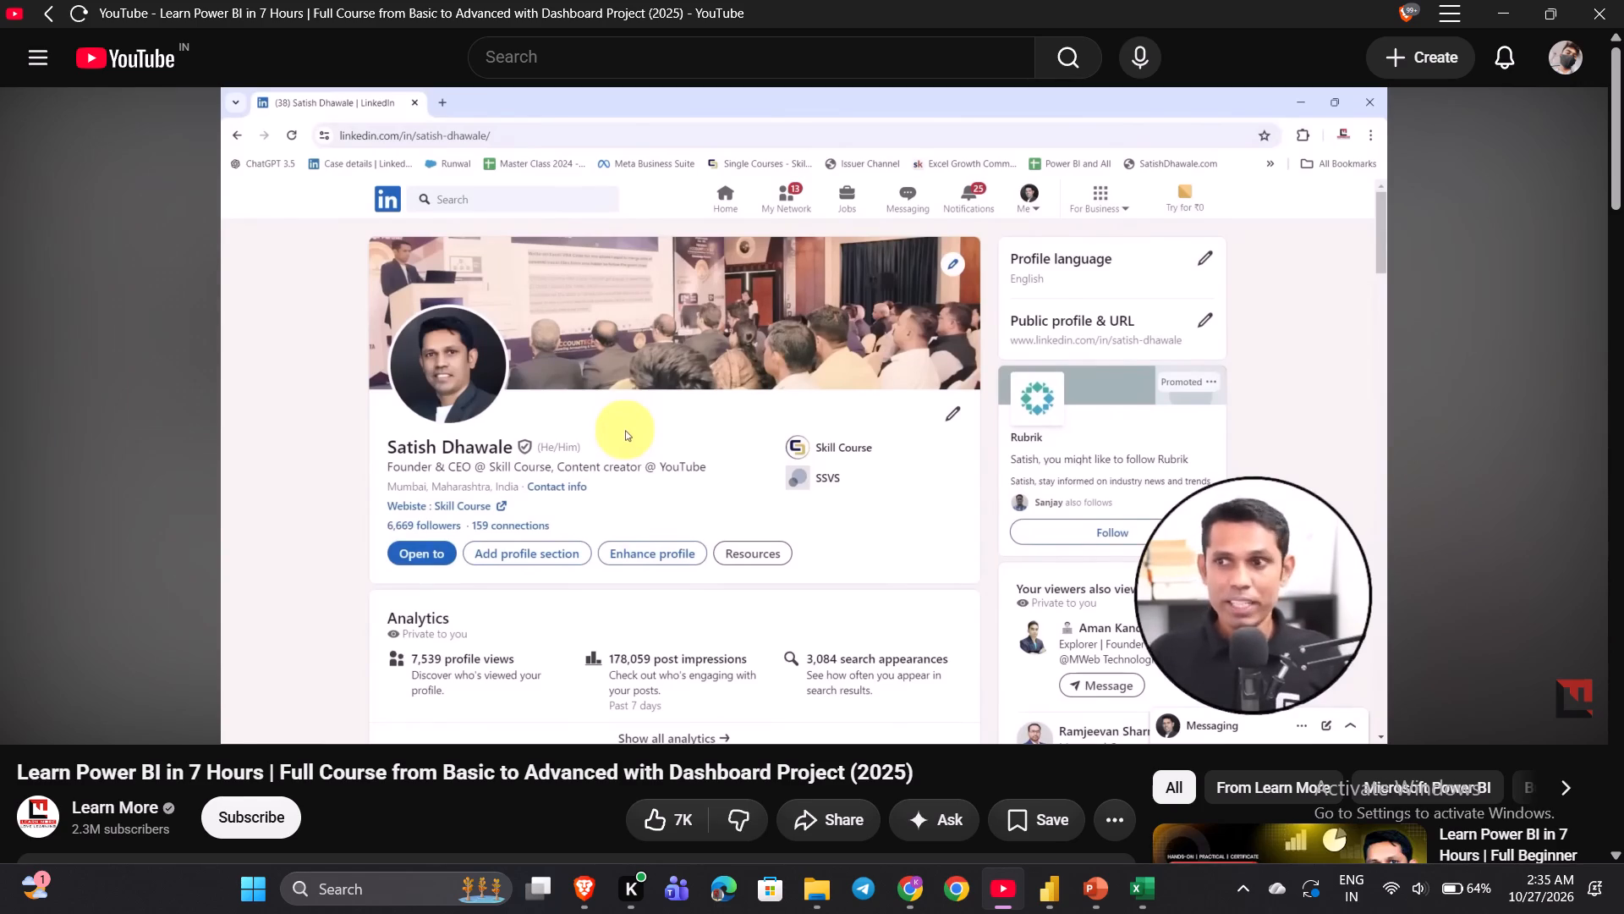
Skip the tutorial video past the LinkedIn profile segment, and rewind to review how the presenter's Motorola dashboard visuals filter each other.
key("Right")
key("Right")
key("Right")
key("Right")
key("Right")
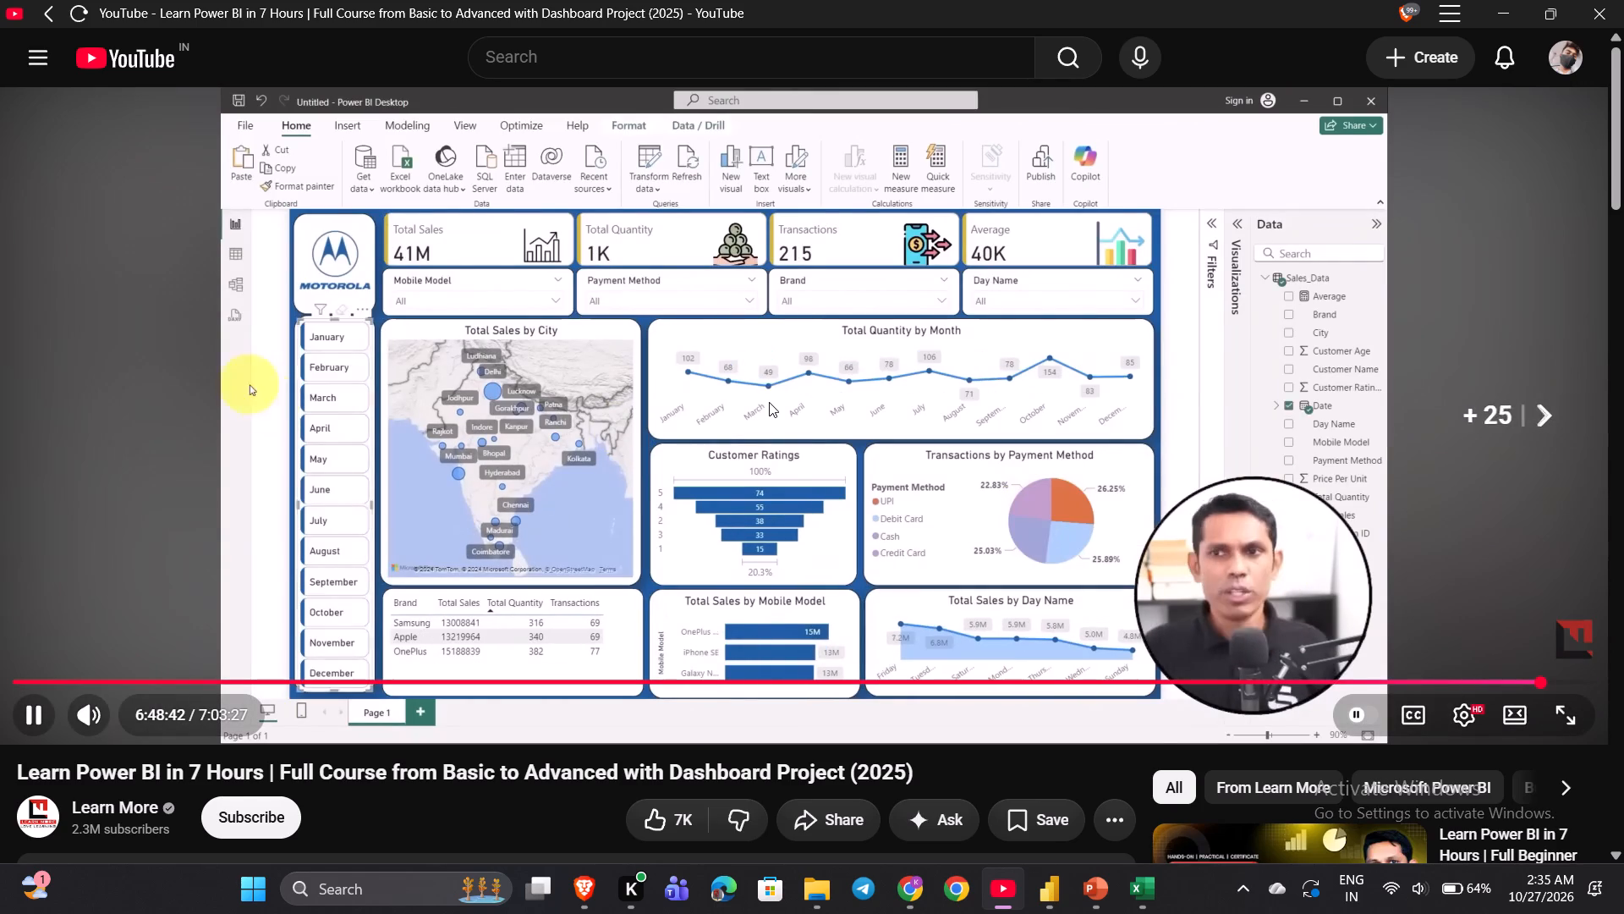
key("Right")
key("Right")
key("Right")
key("Right")
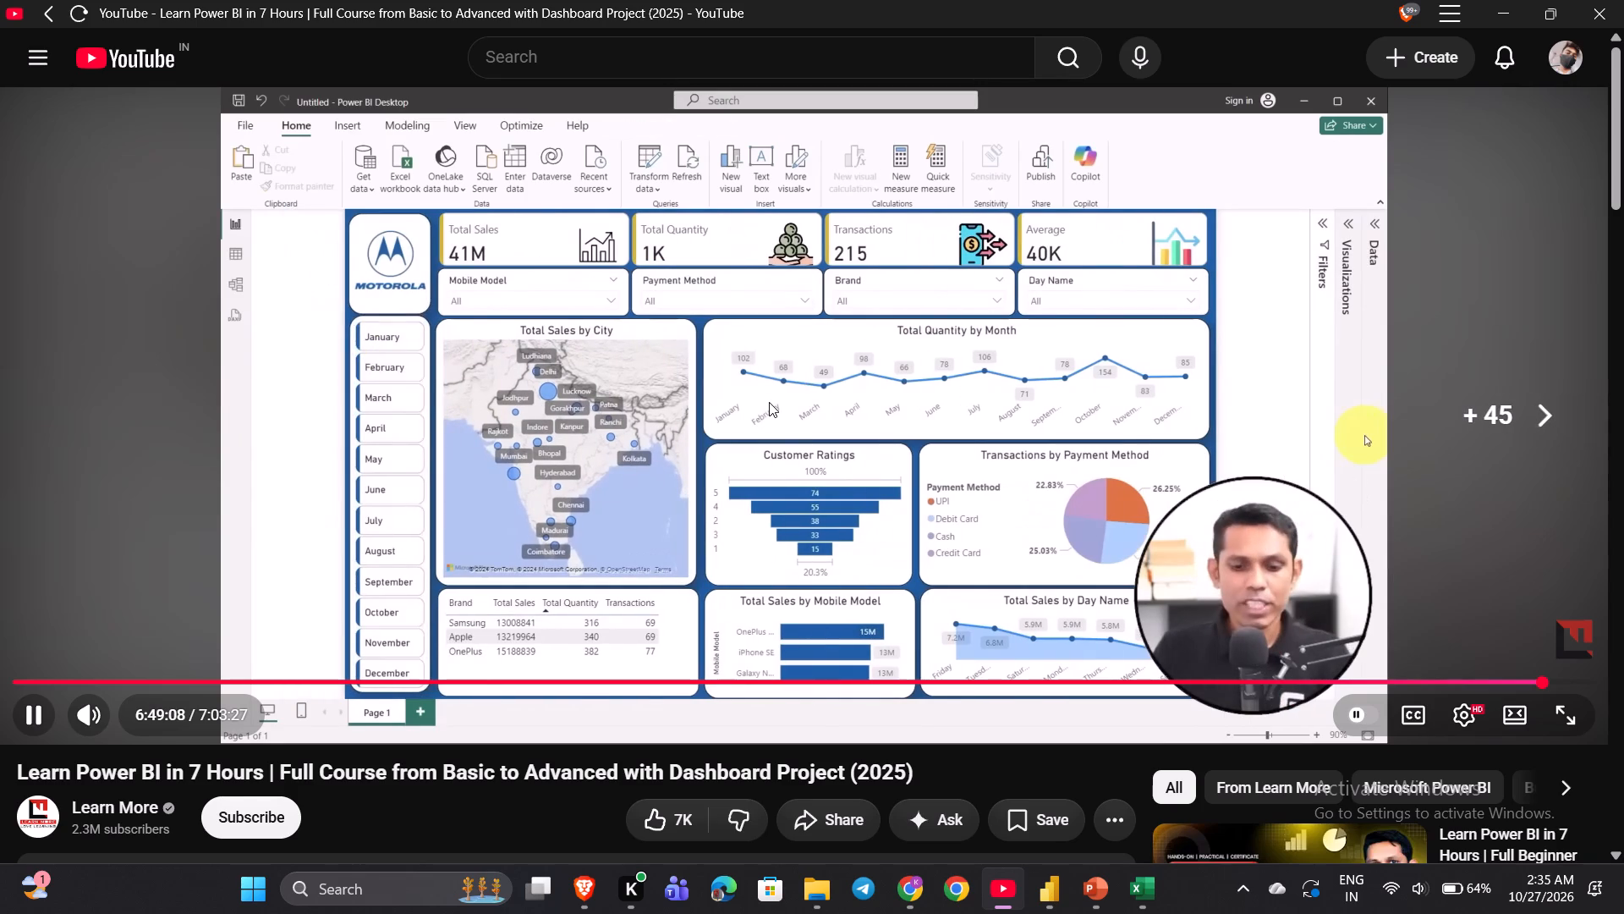
key("Left")
key("Left")
key("Left")
key("Left")
key("Left")
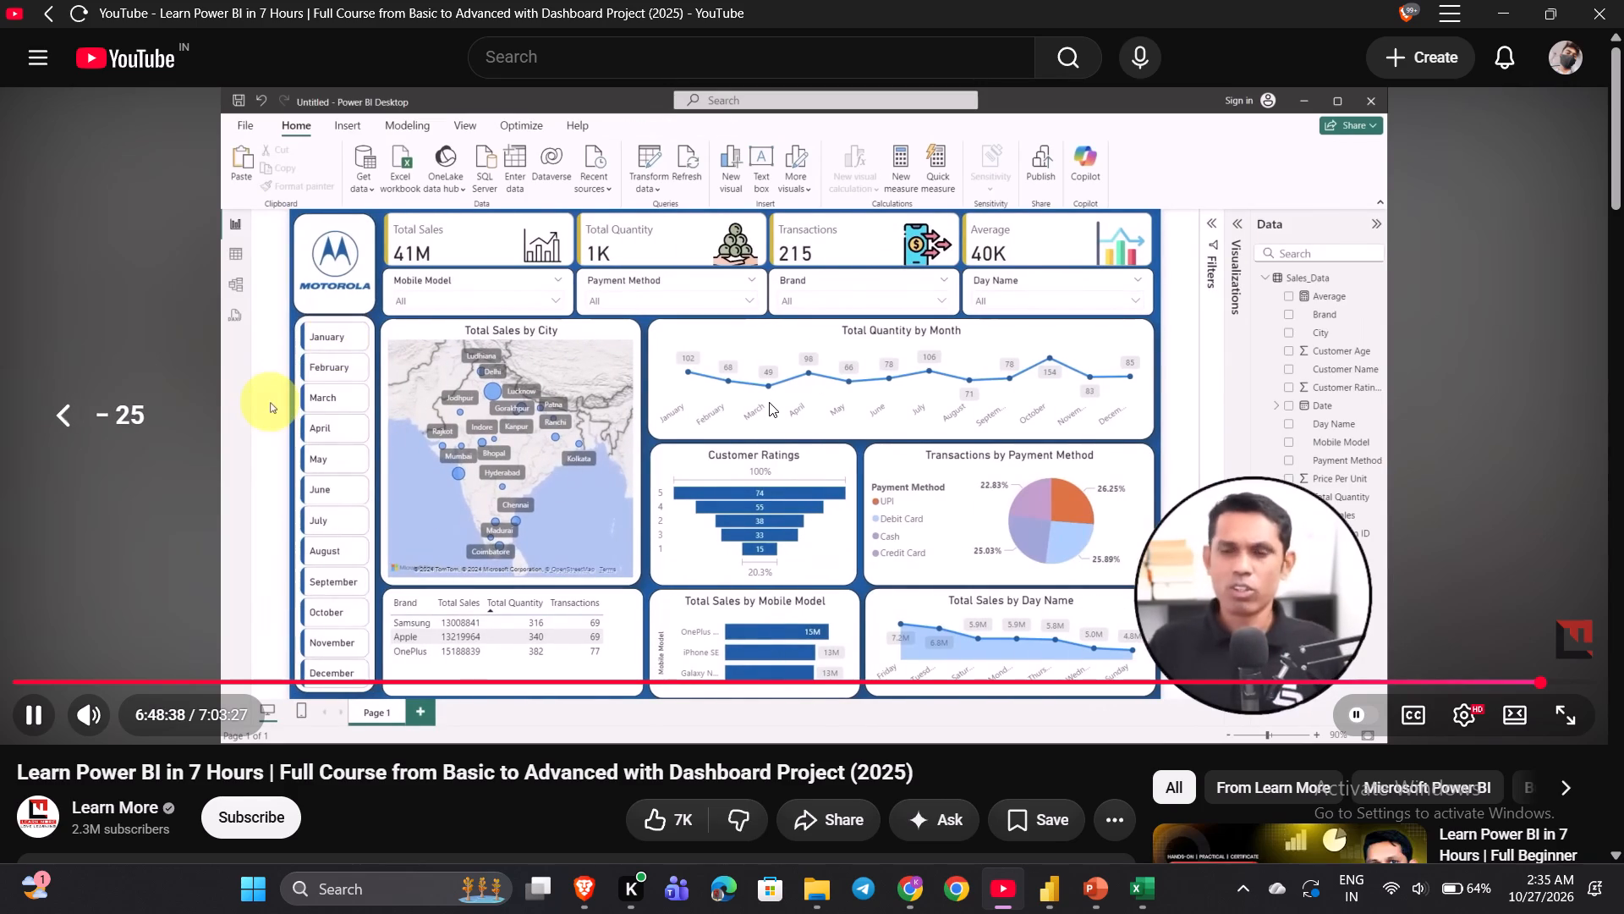
key("Left")
key("Left")
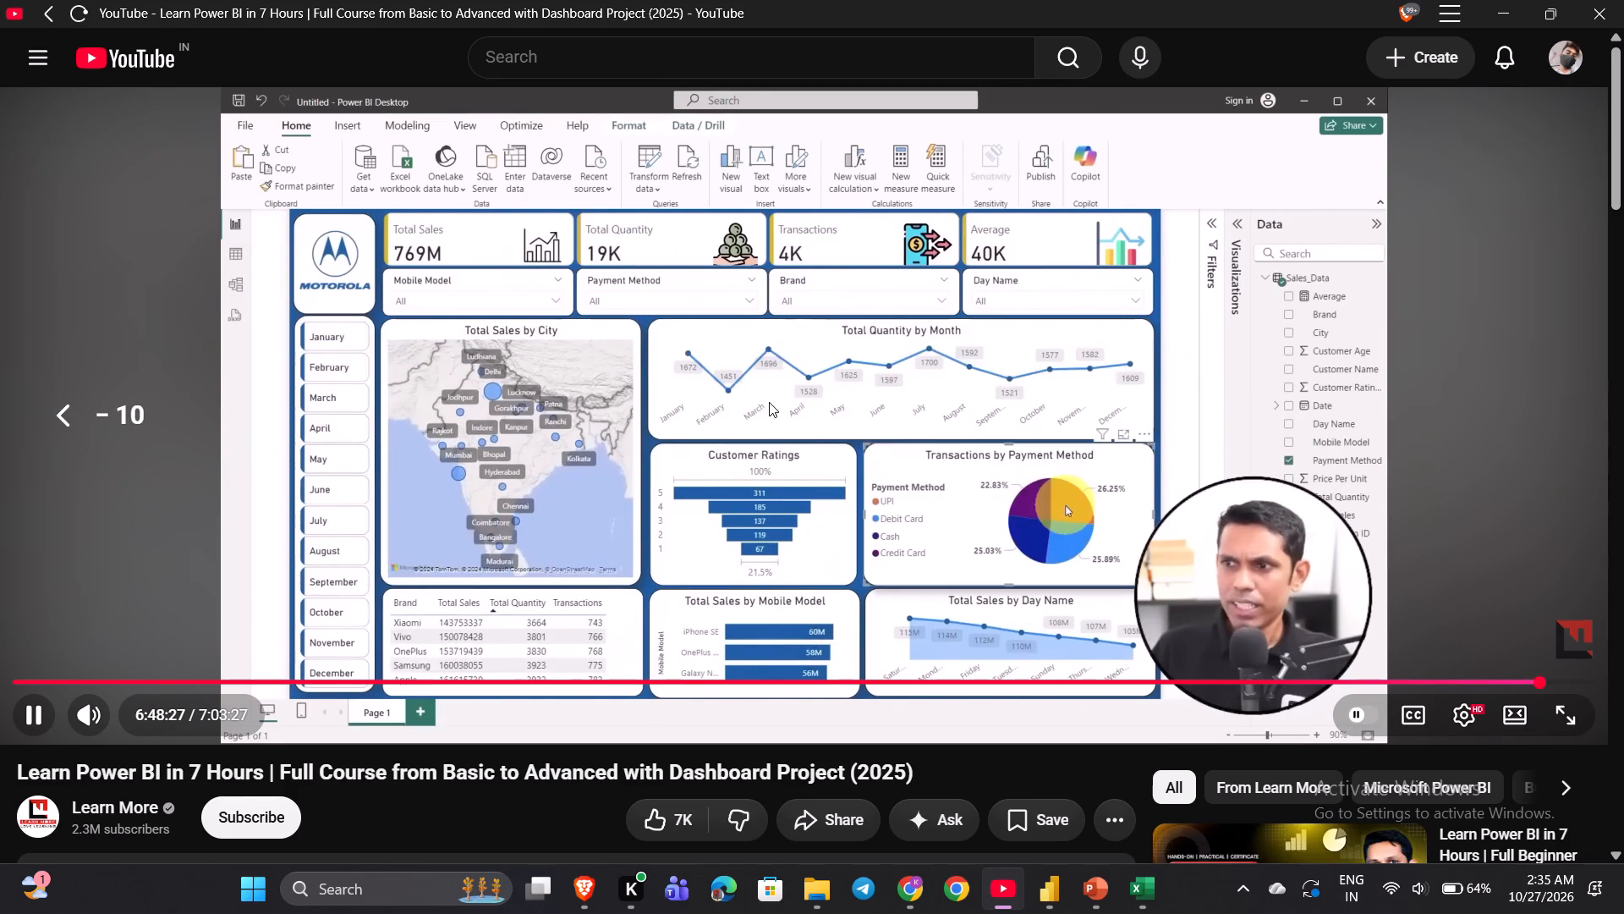
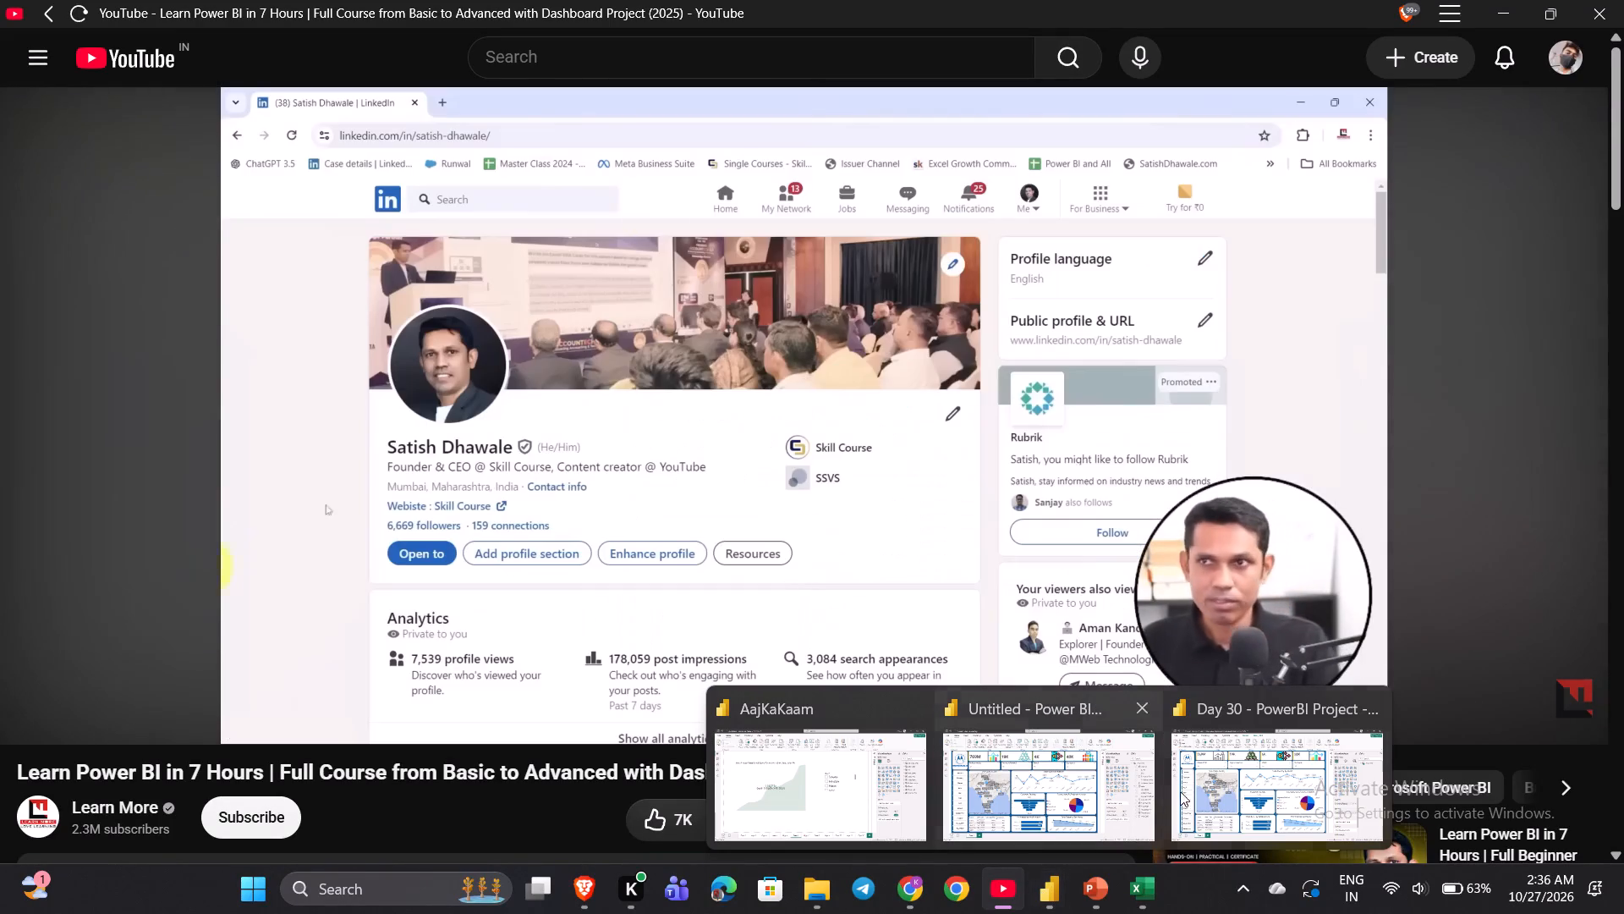
Switch to the untitled Power BI report and collapse the Visualizations pane to give the dashboard more room.
left_click(1121, 793)
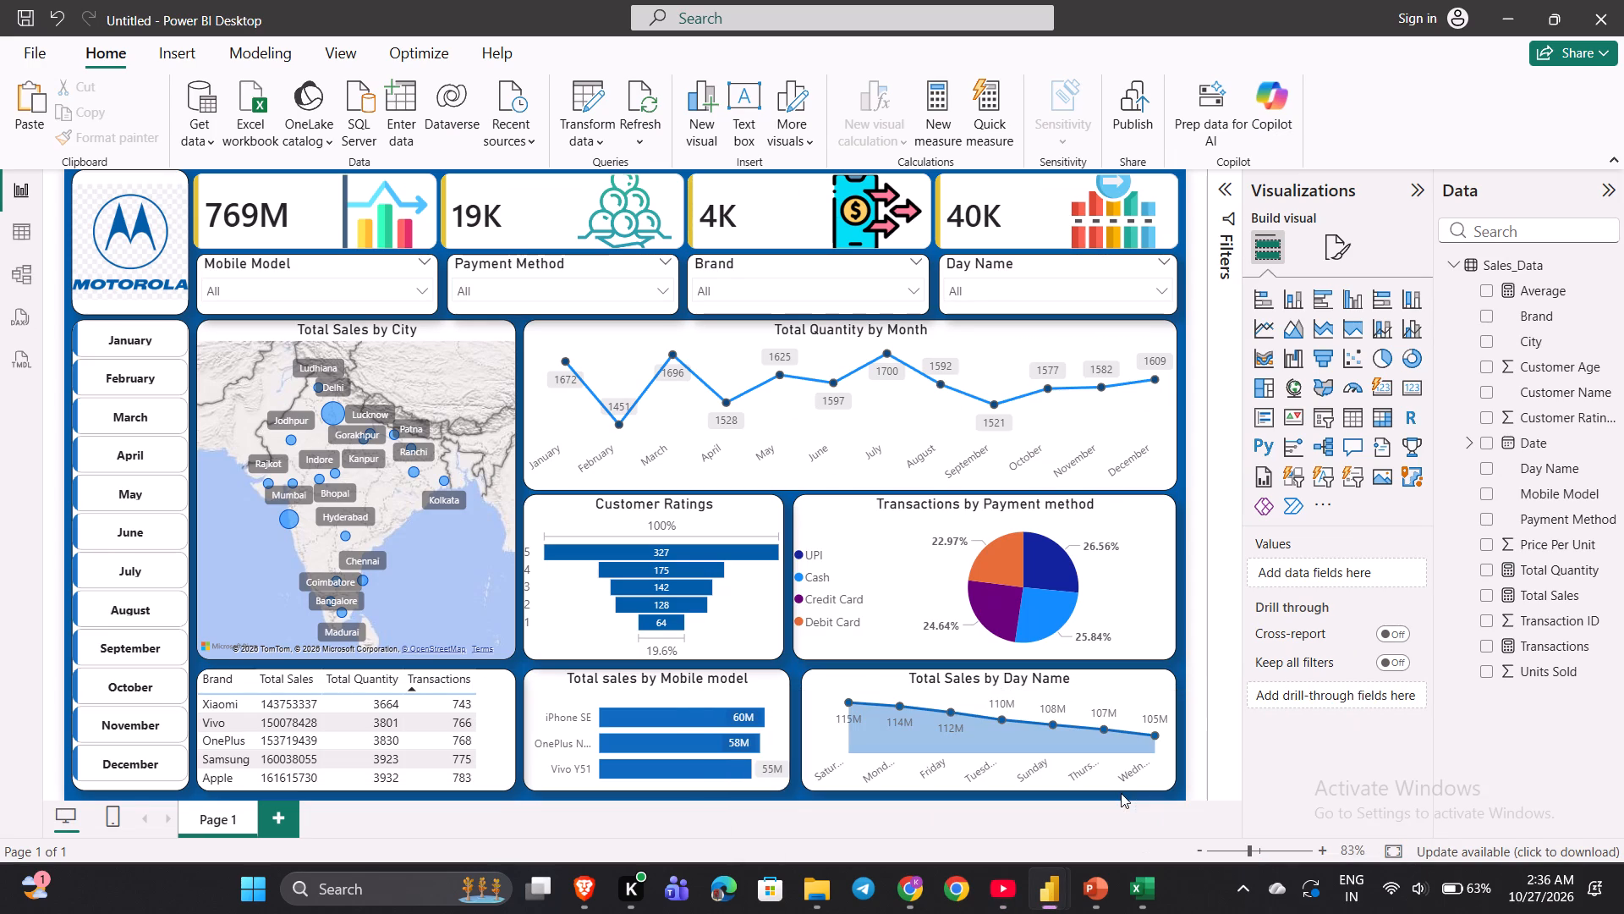
left_click(1412, 196)
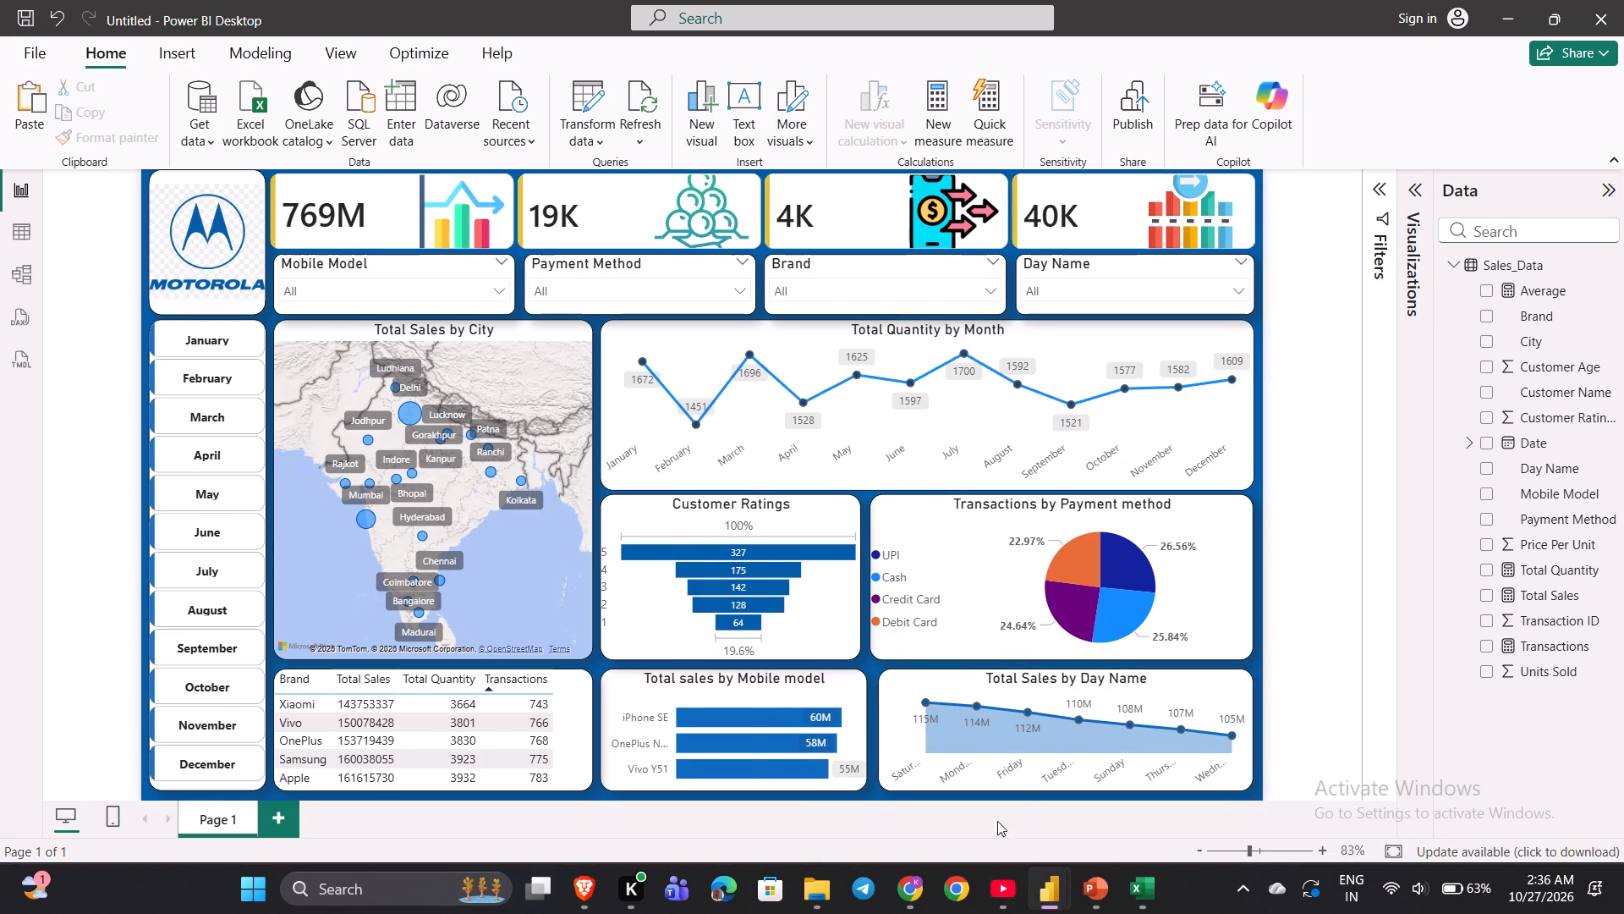
left_click(1004, 892)
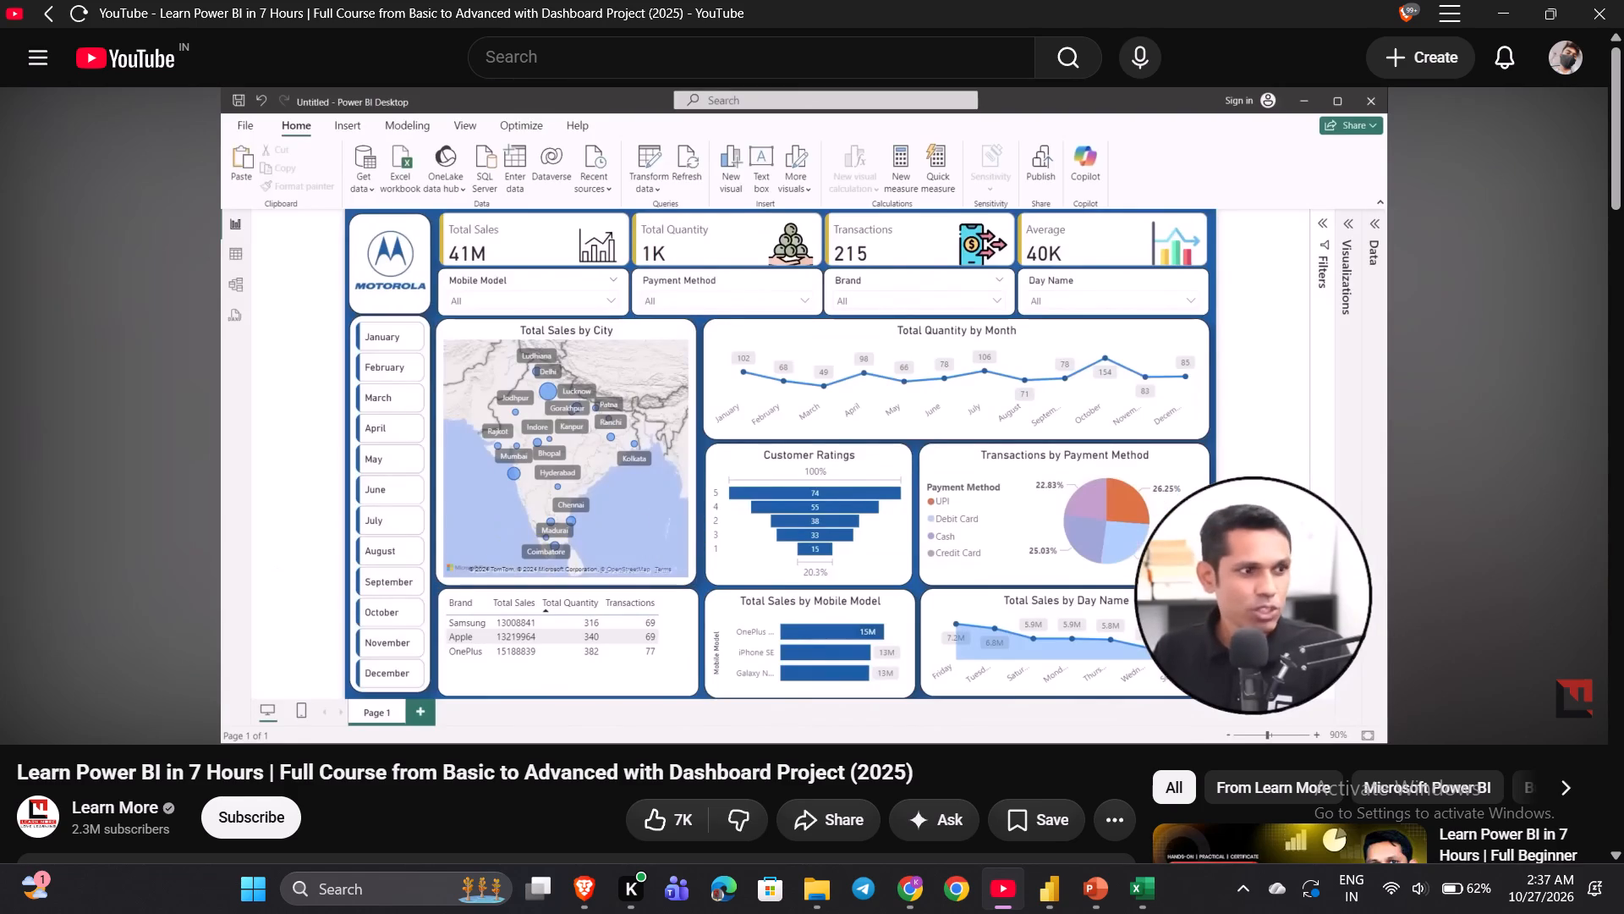
Skim the tutorial segment on sharing the dashboard in a LinkedIn post and tagging the course founder.
key("Right")
key("Right")
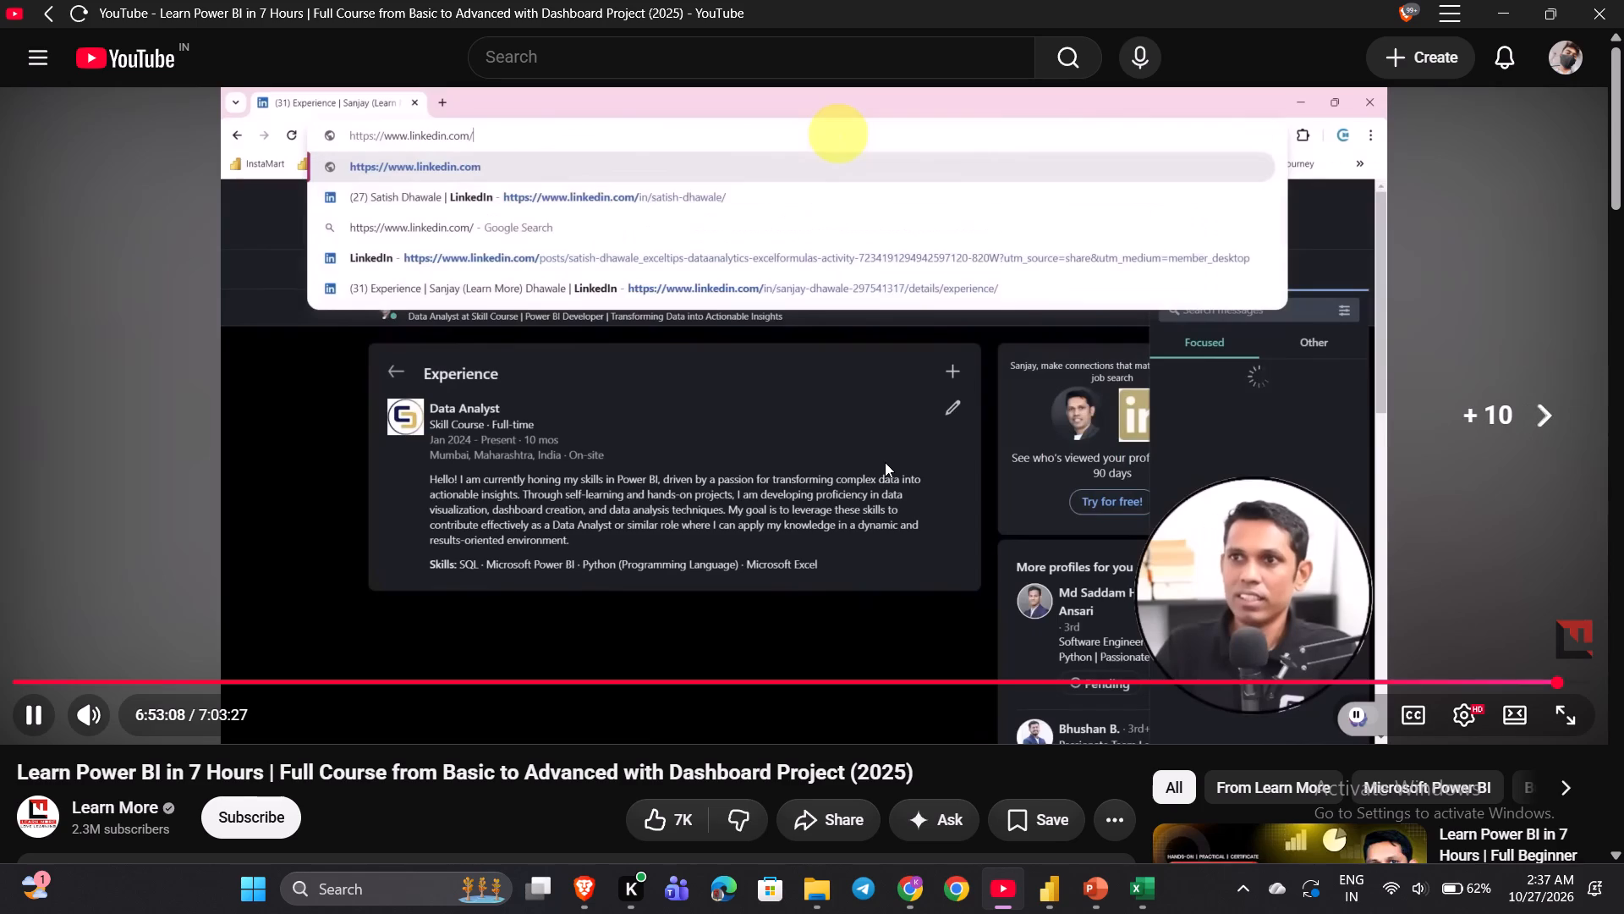
key("Right")
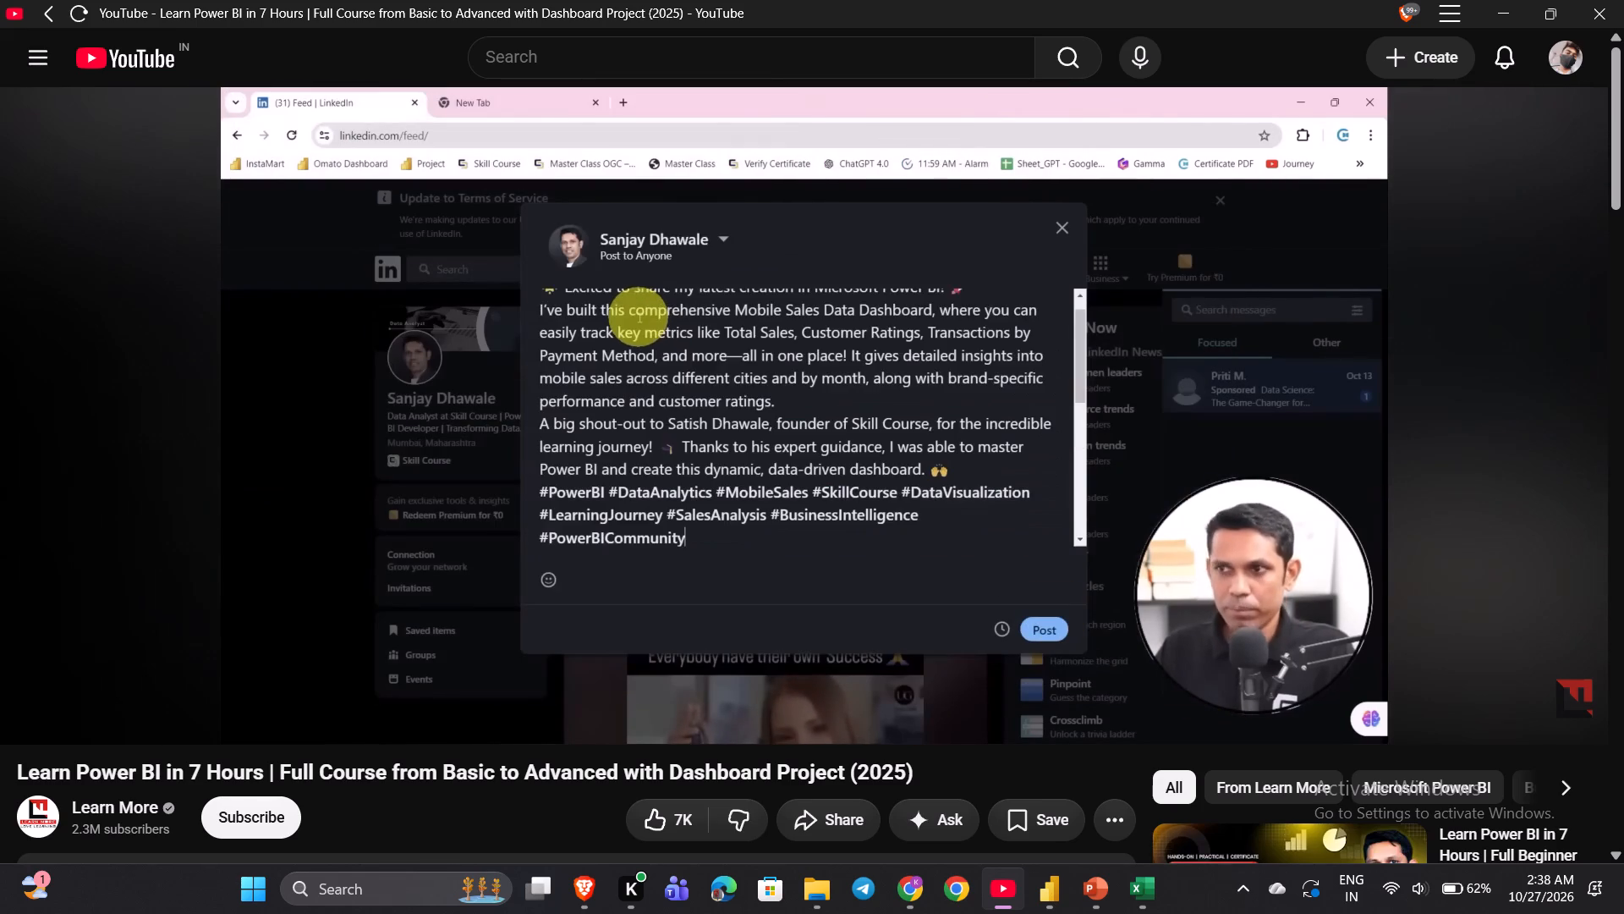
key("Right")
key("Right")
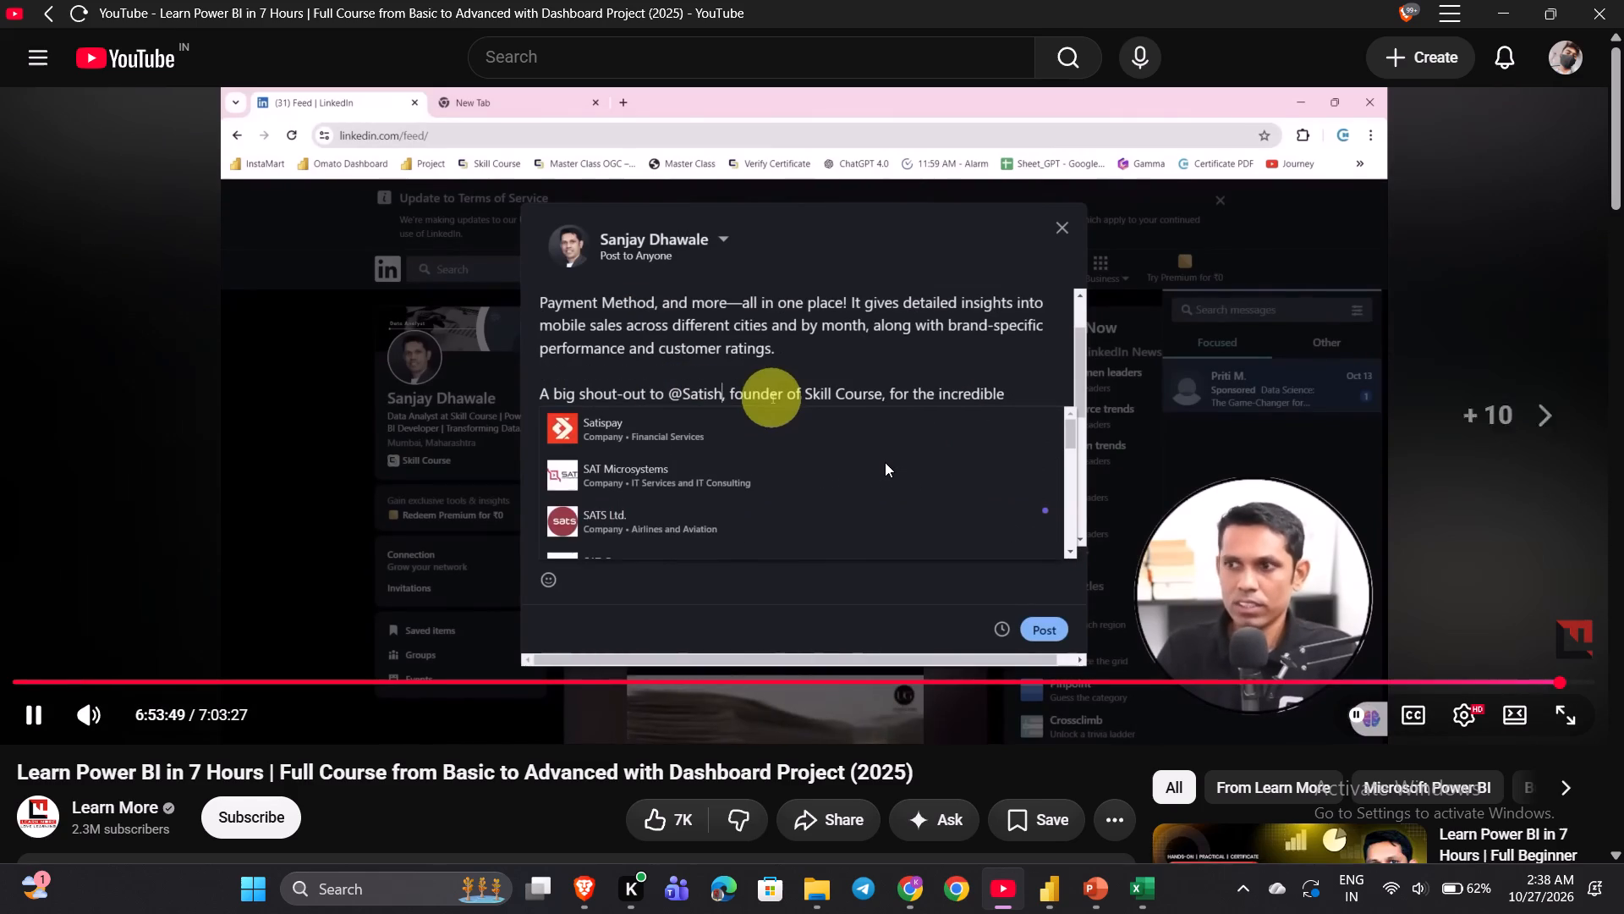
key("Right")
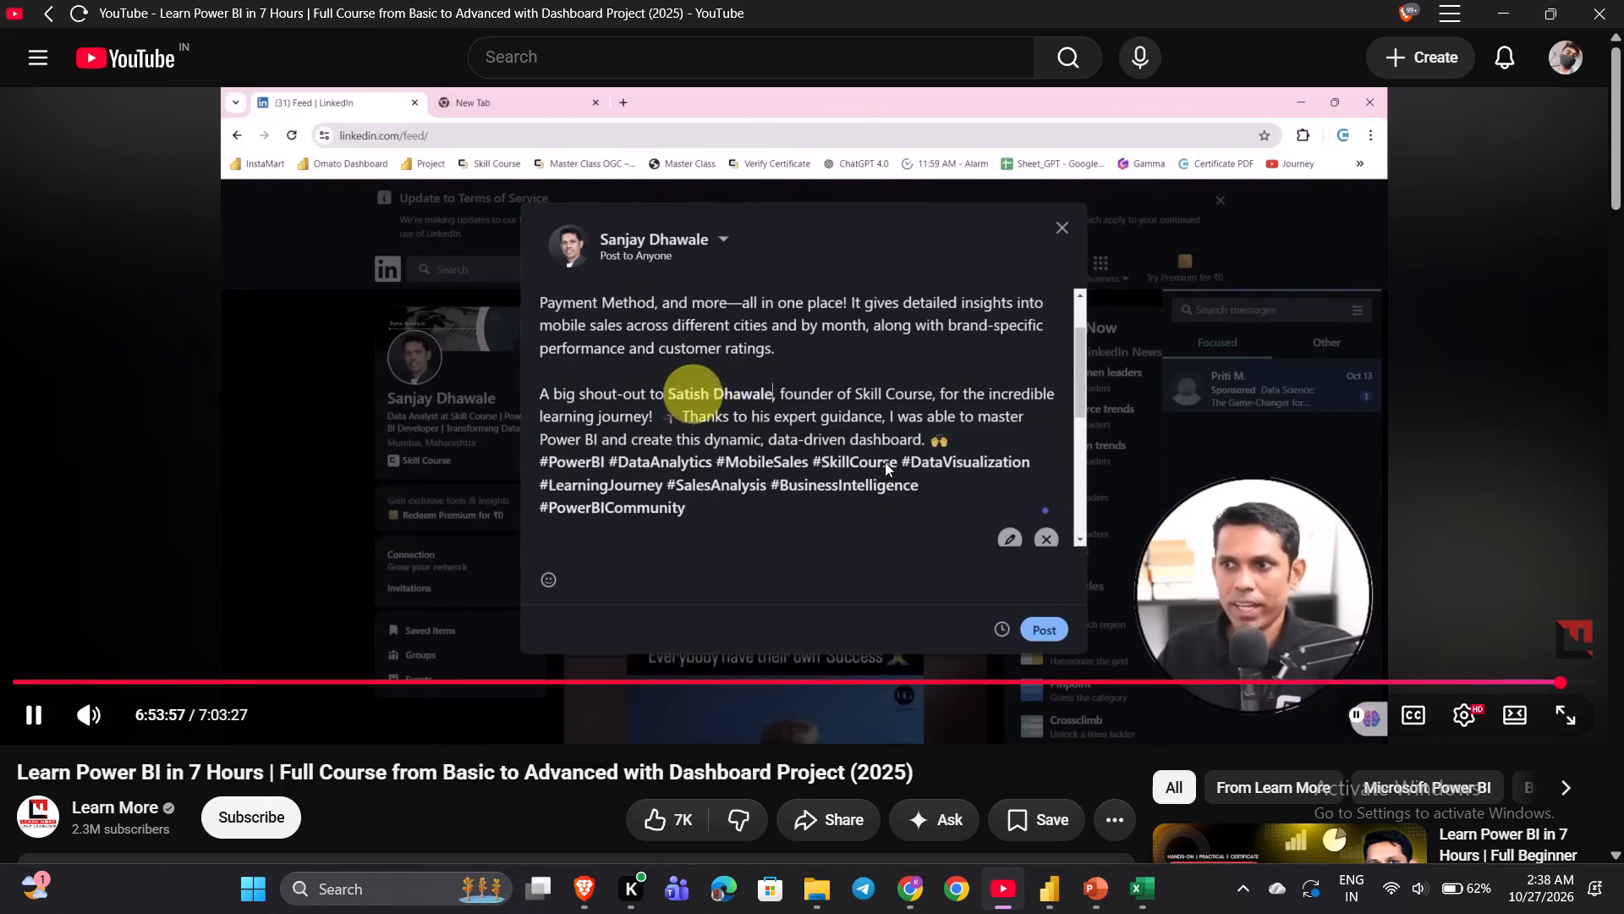
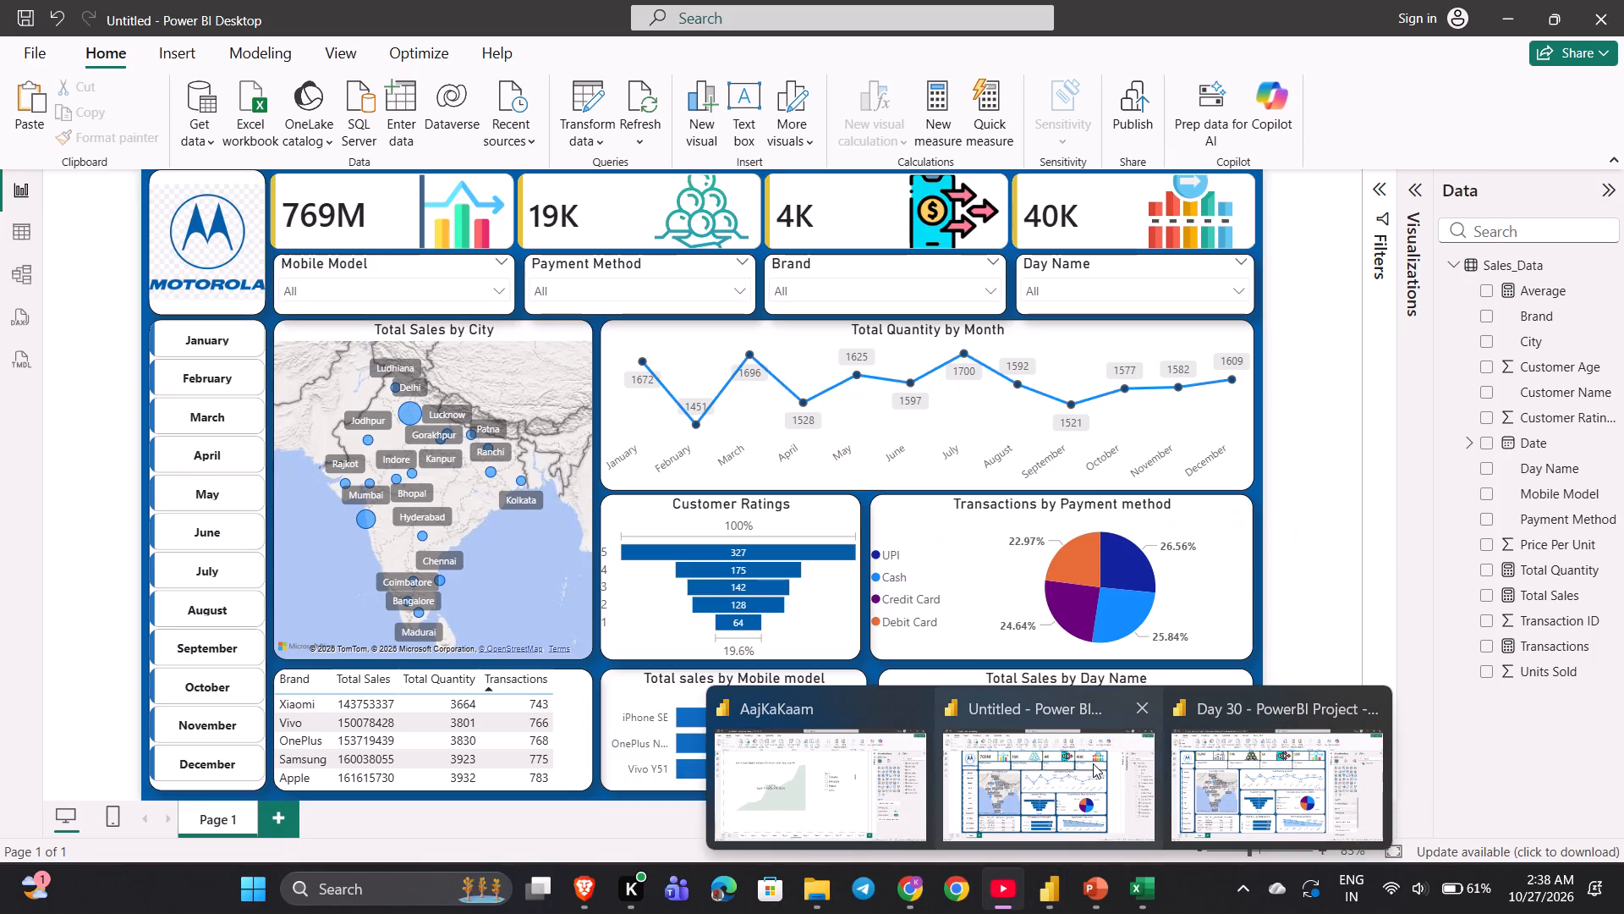
Glance at the untitled report, return to the YouTube tutorial and watch the segment from the shared LinkedIn post to the Power BI workspace.
left_click(1093, 763)
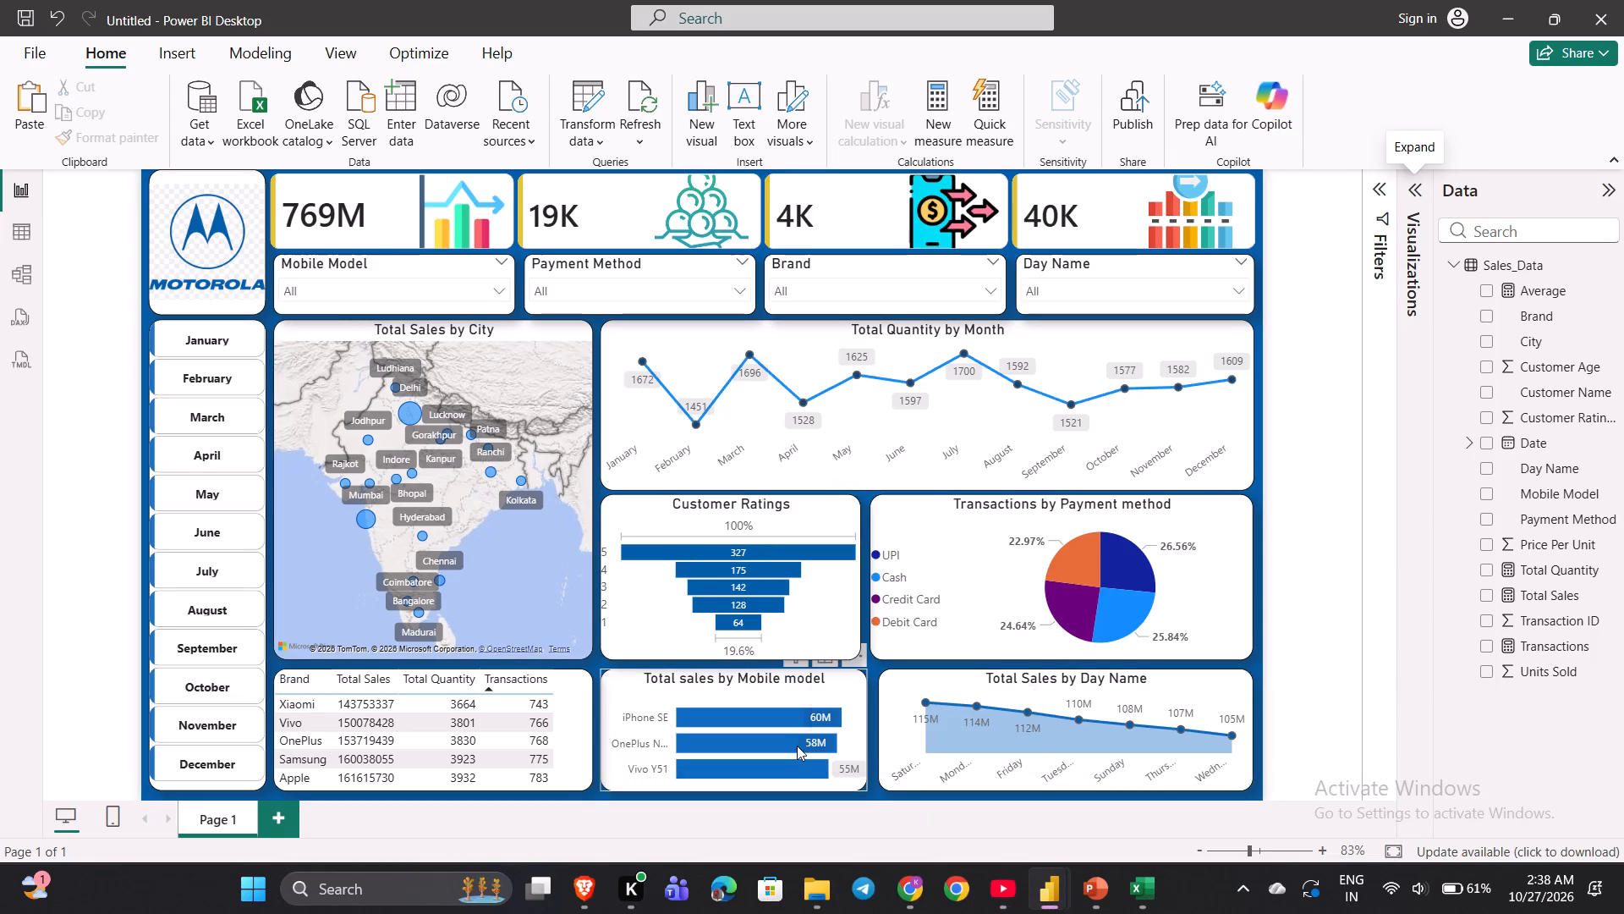
left_click(1003, 885)
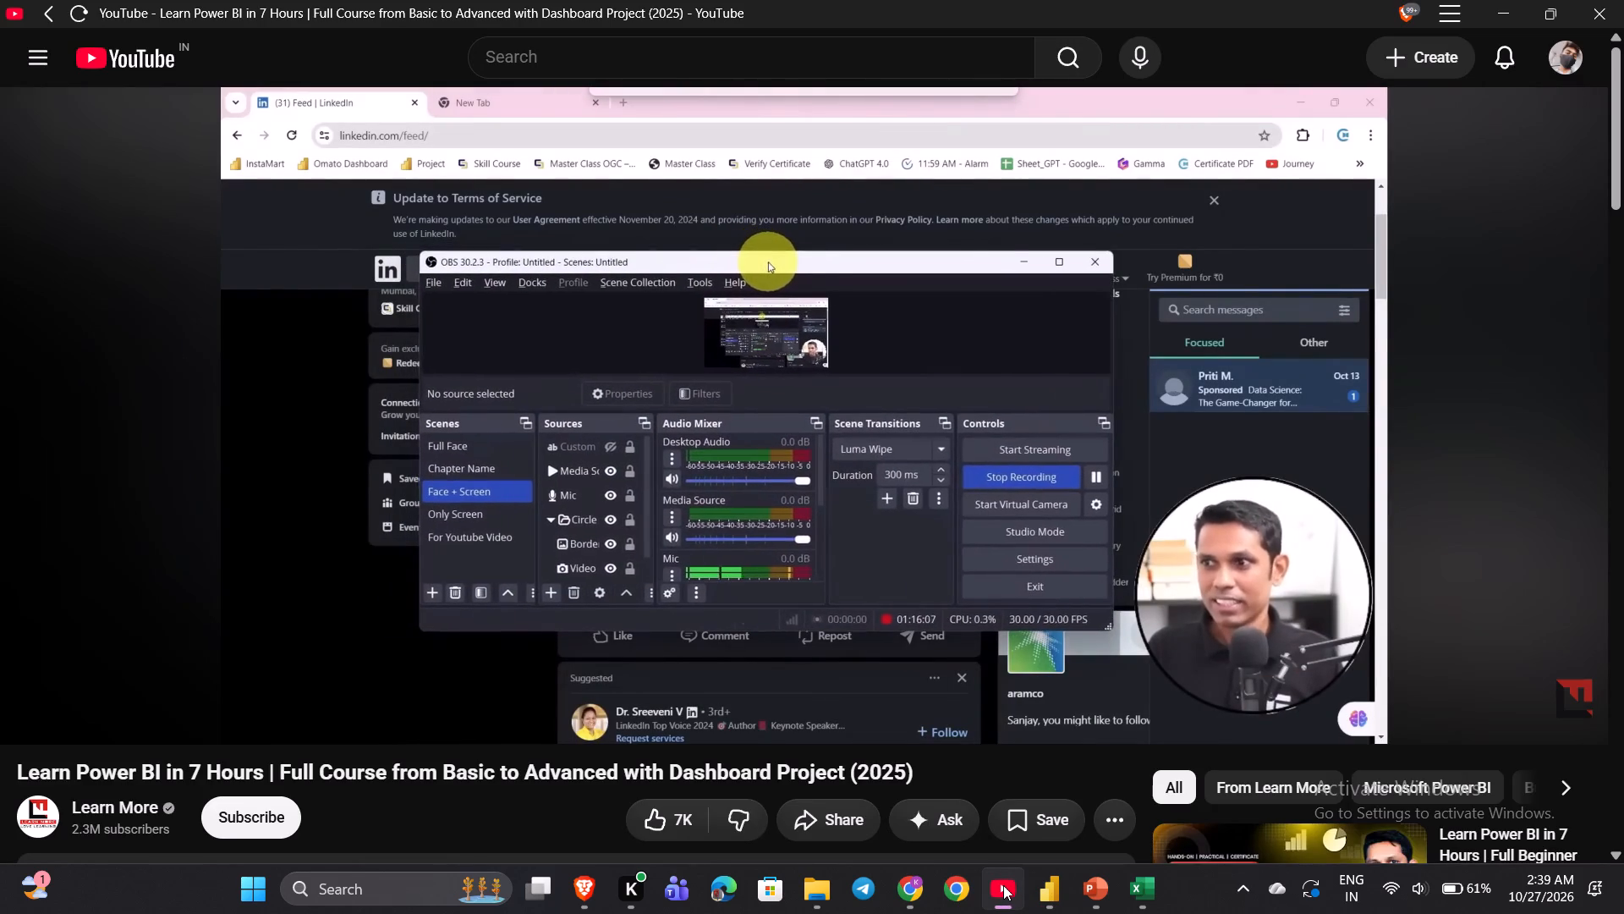
key("Left")
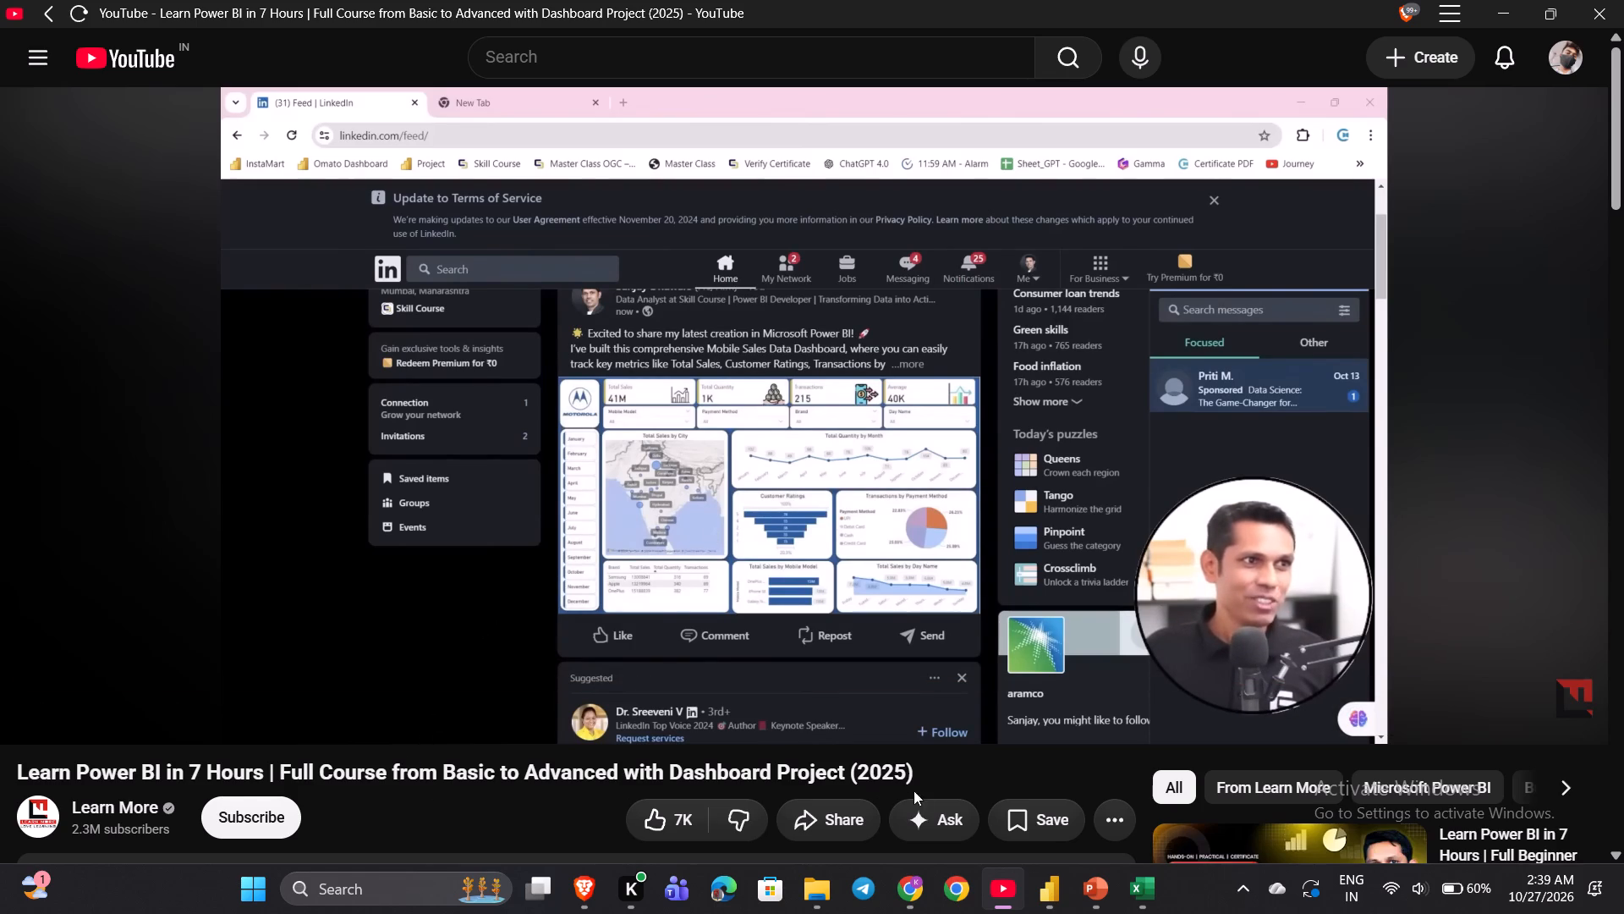
left_click_drag(947, 784, 486, 785)
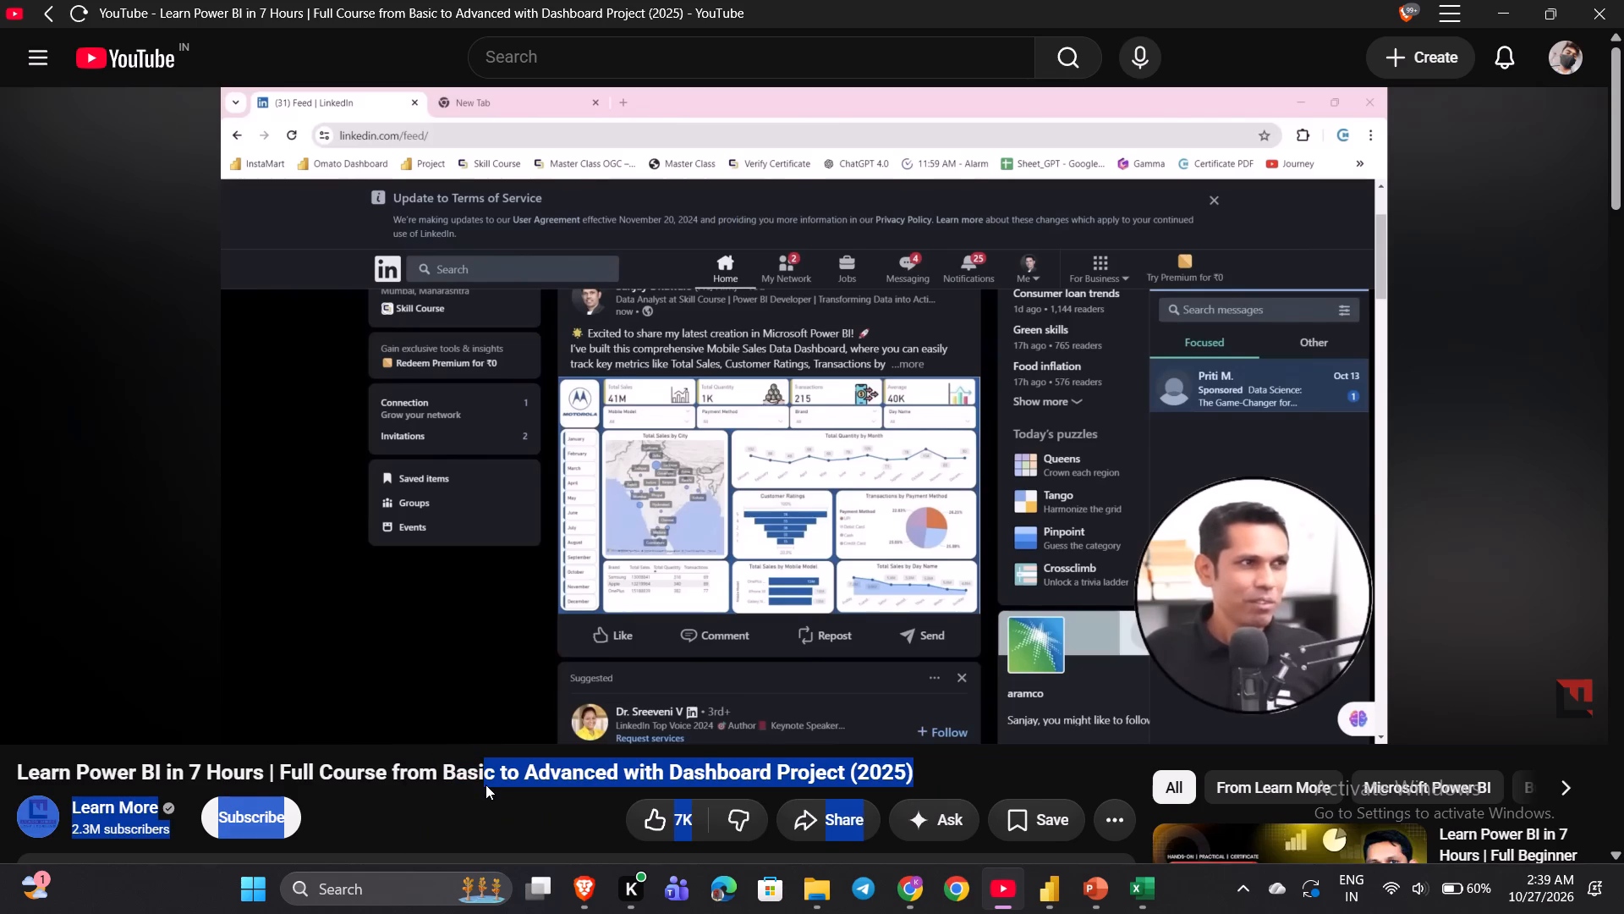
left_click_drag(486, 785, 776, 787)
left_click(776, 787)
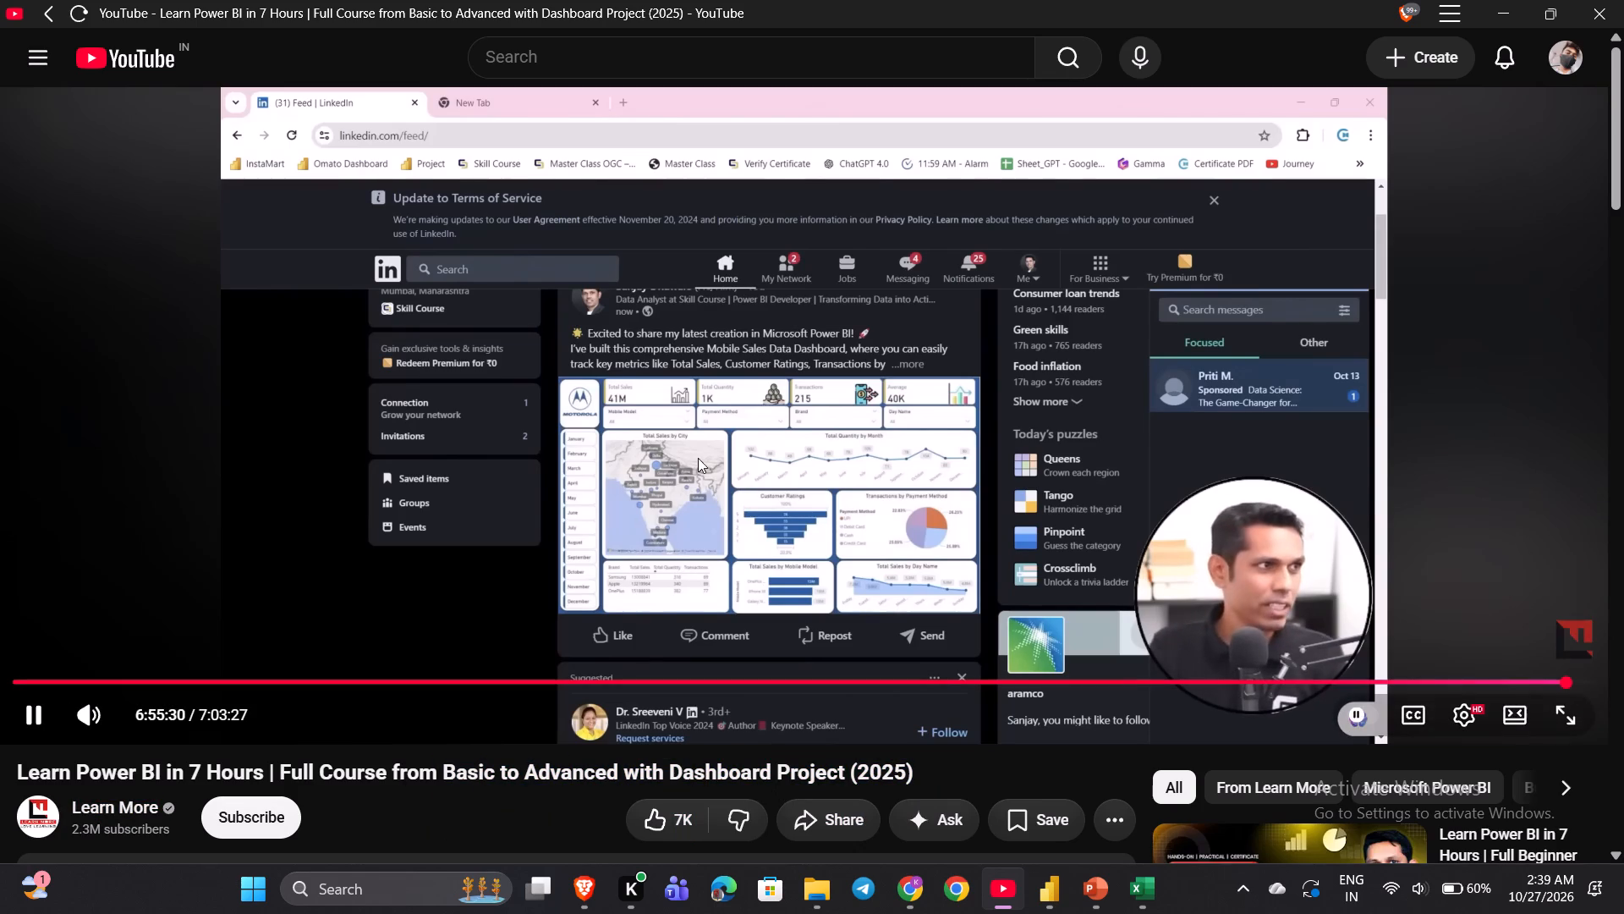
left_click(194, 716)
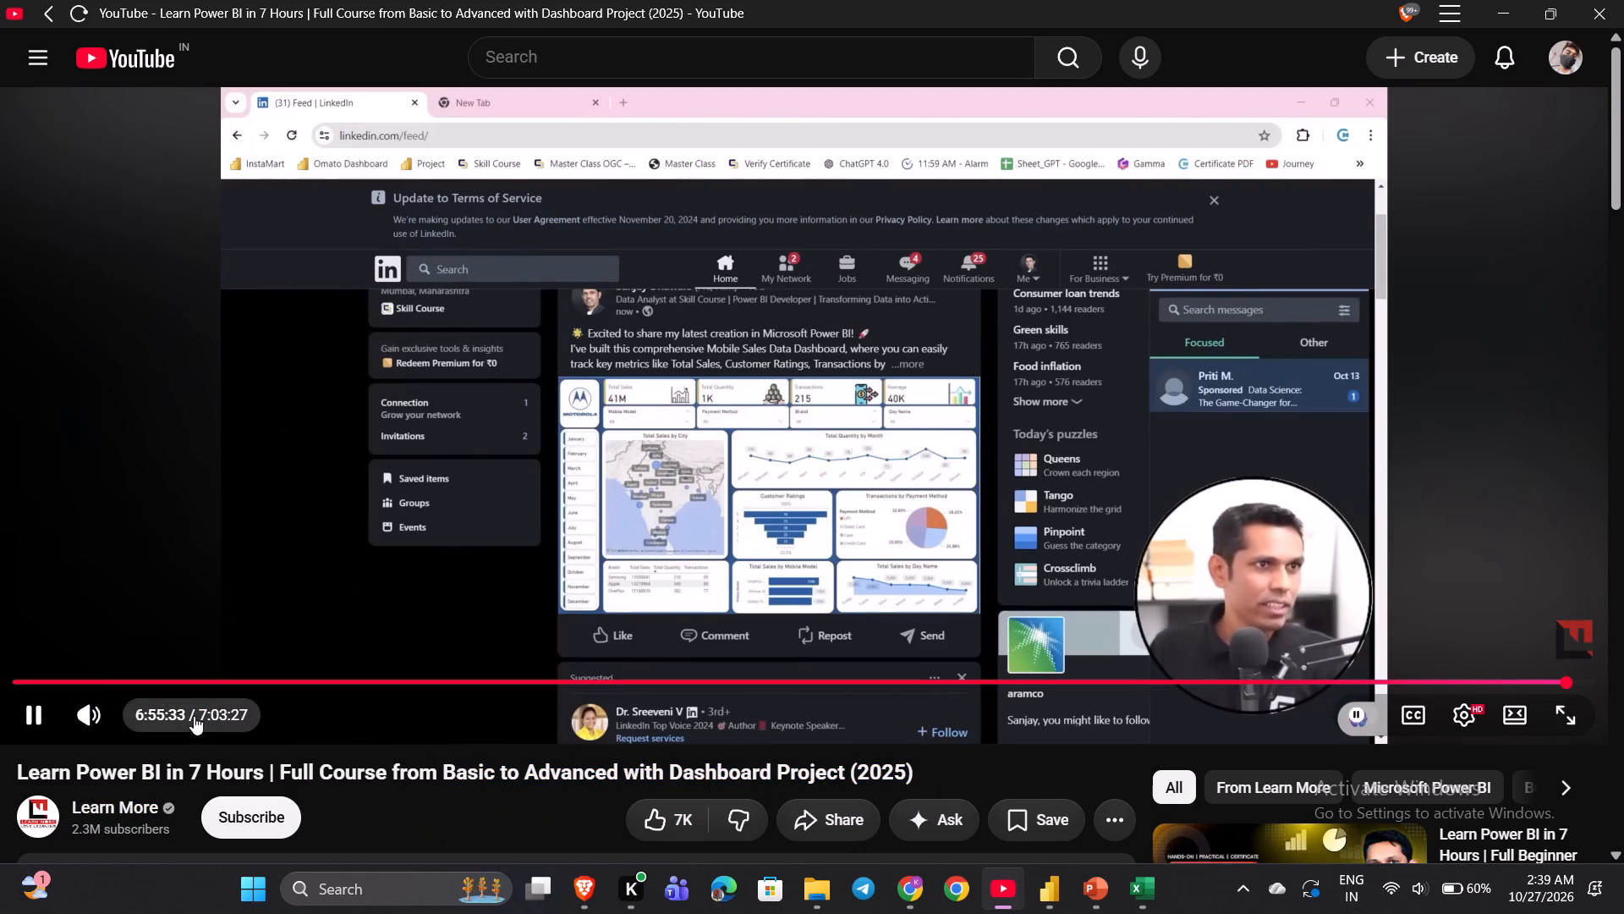
left_click(194, 716)
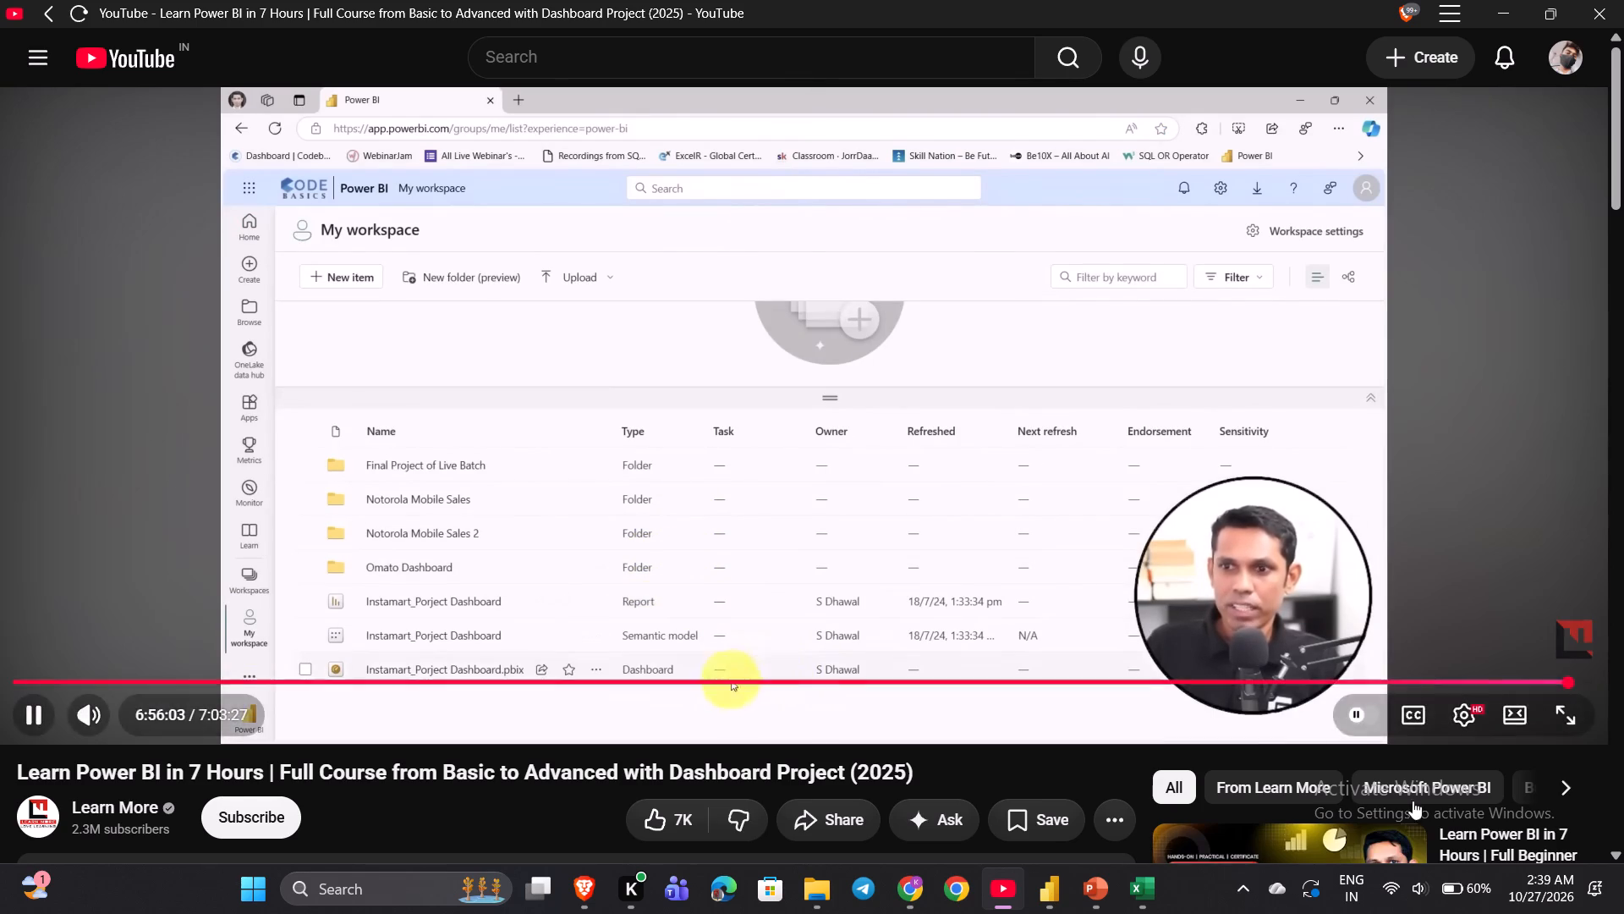
Switch to the untitled Power BI report containing the Motorola sales dashboard.
left_click(1062, 902)
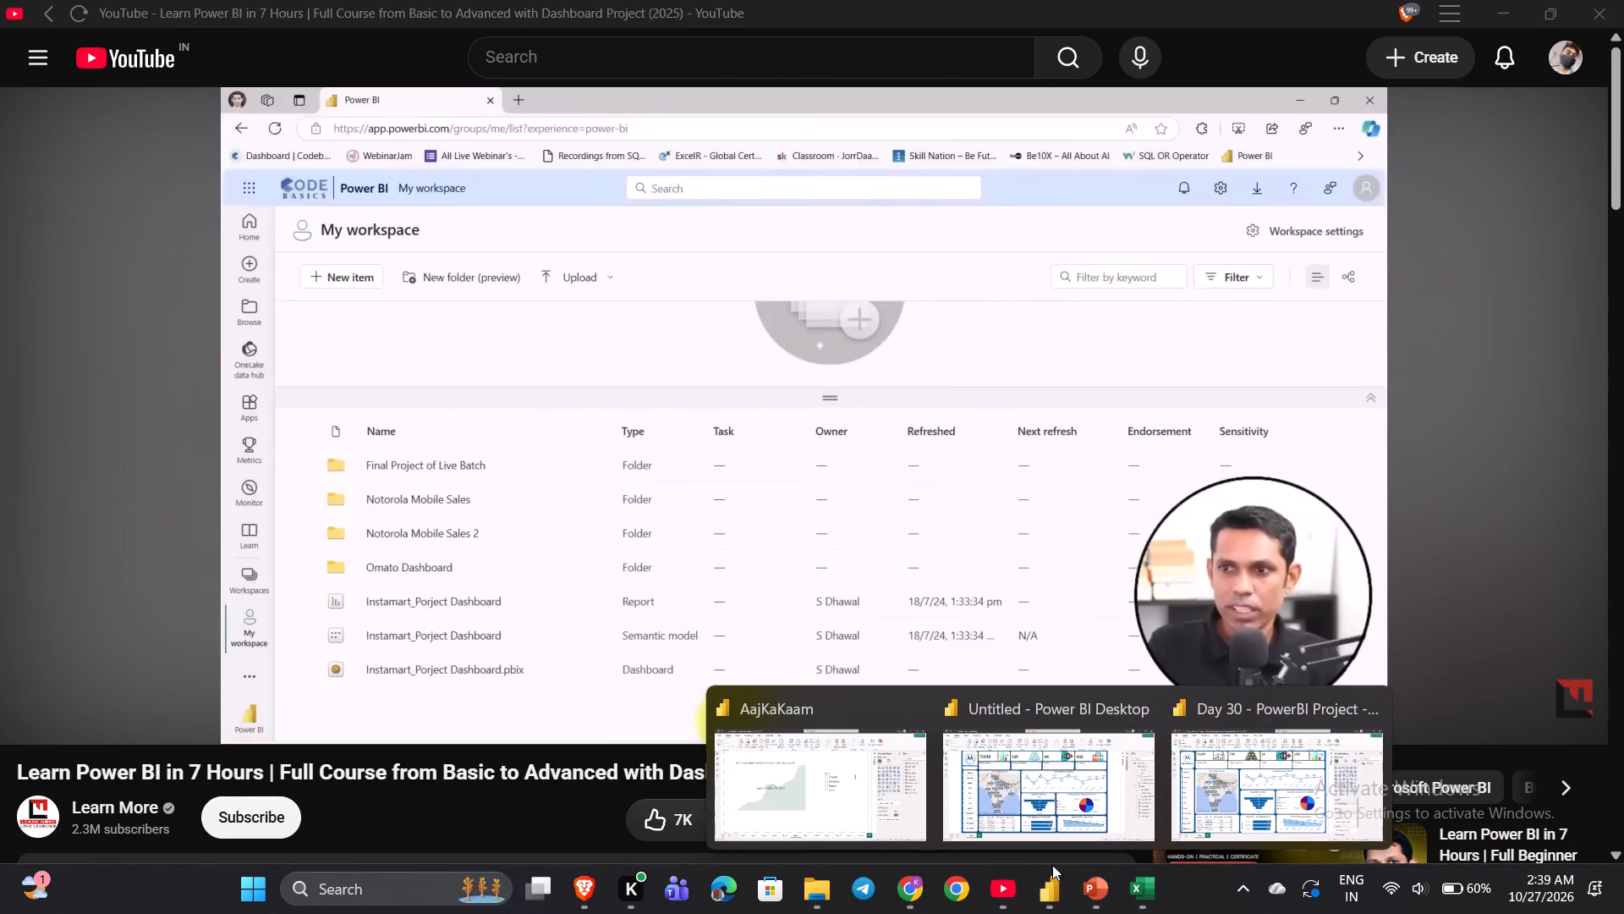
left_click(1045, 798)
left_click(1045, 798)
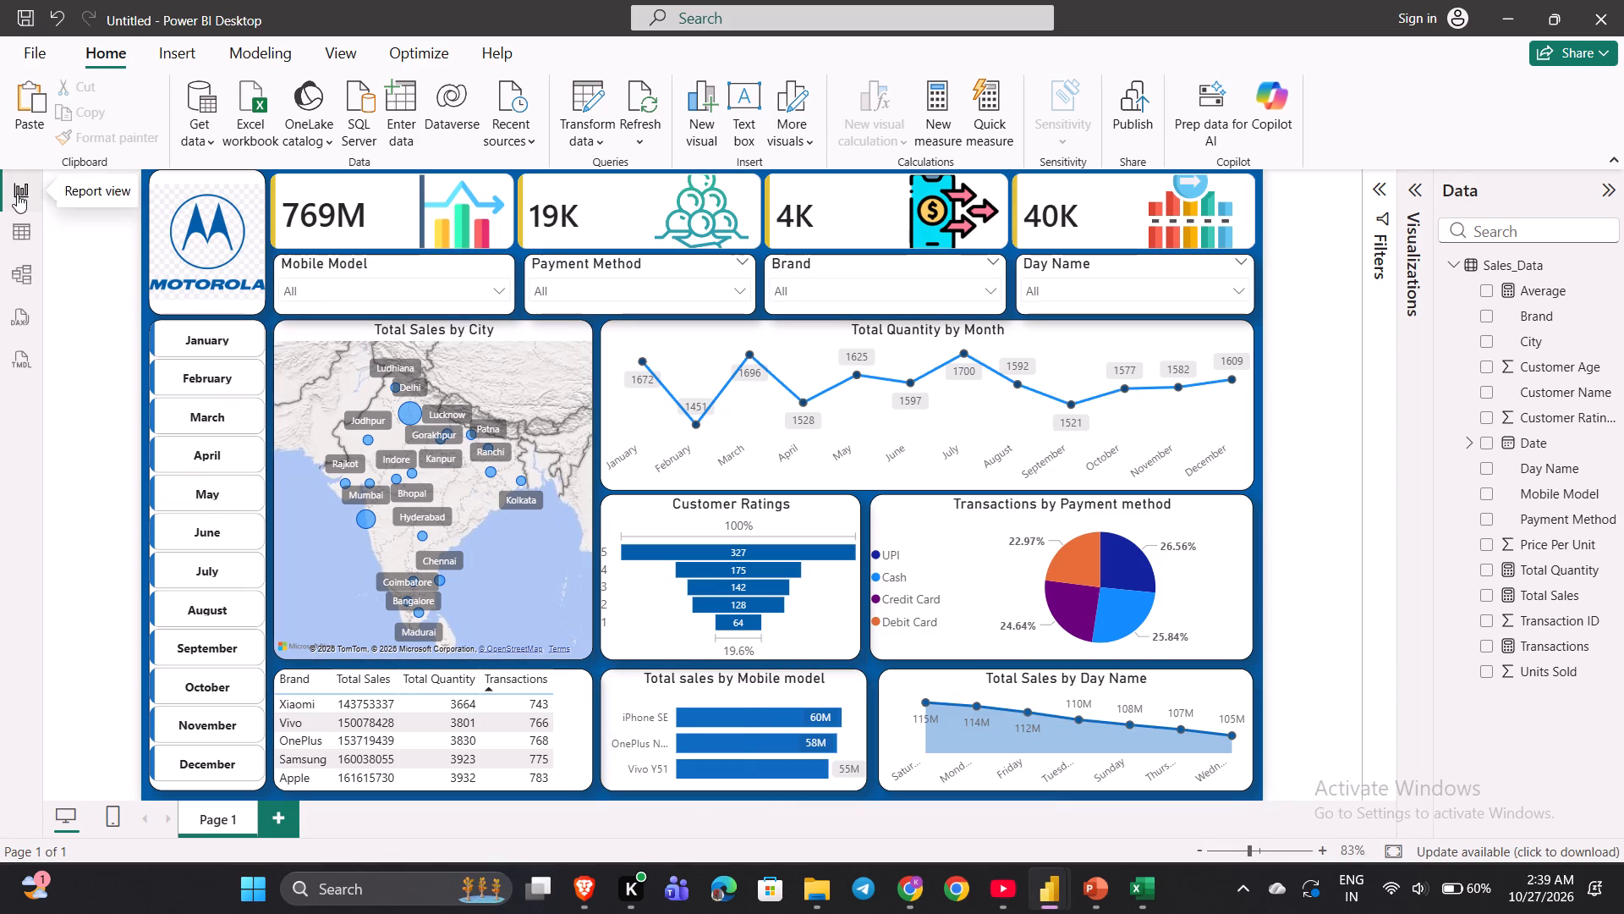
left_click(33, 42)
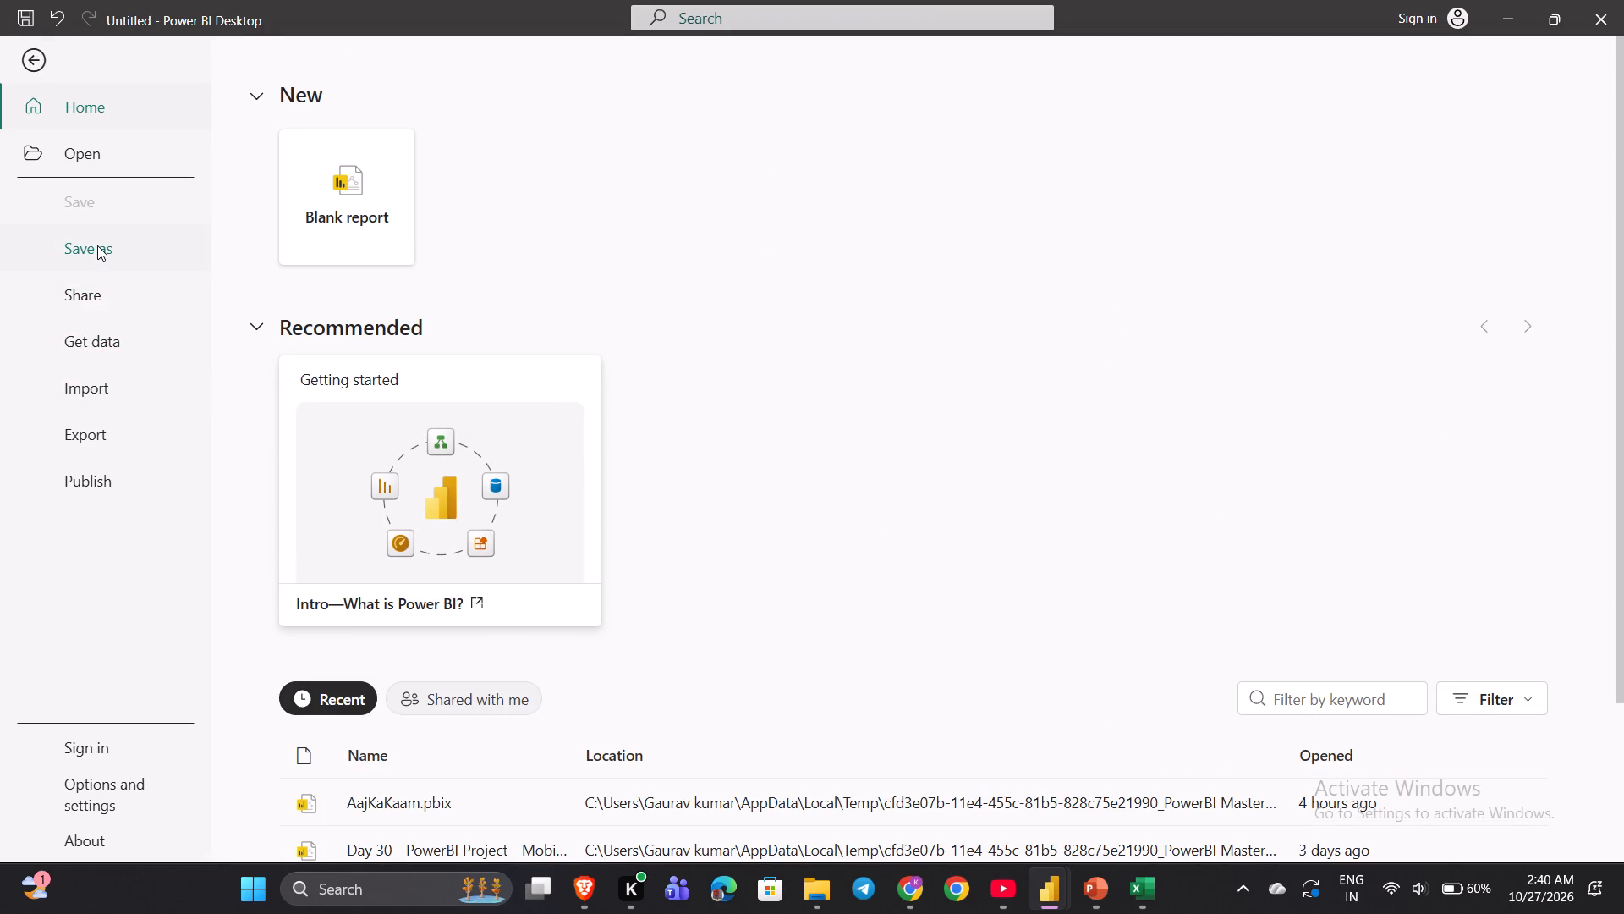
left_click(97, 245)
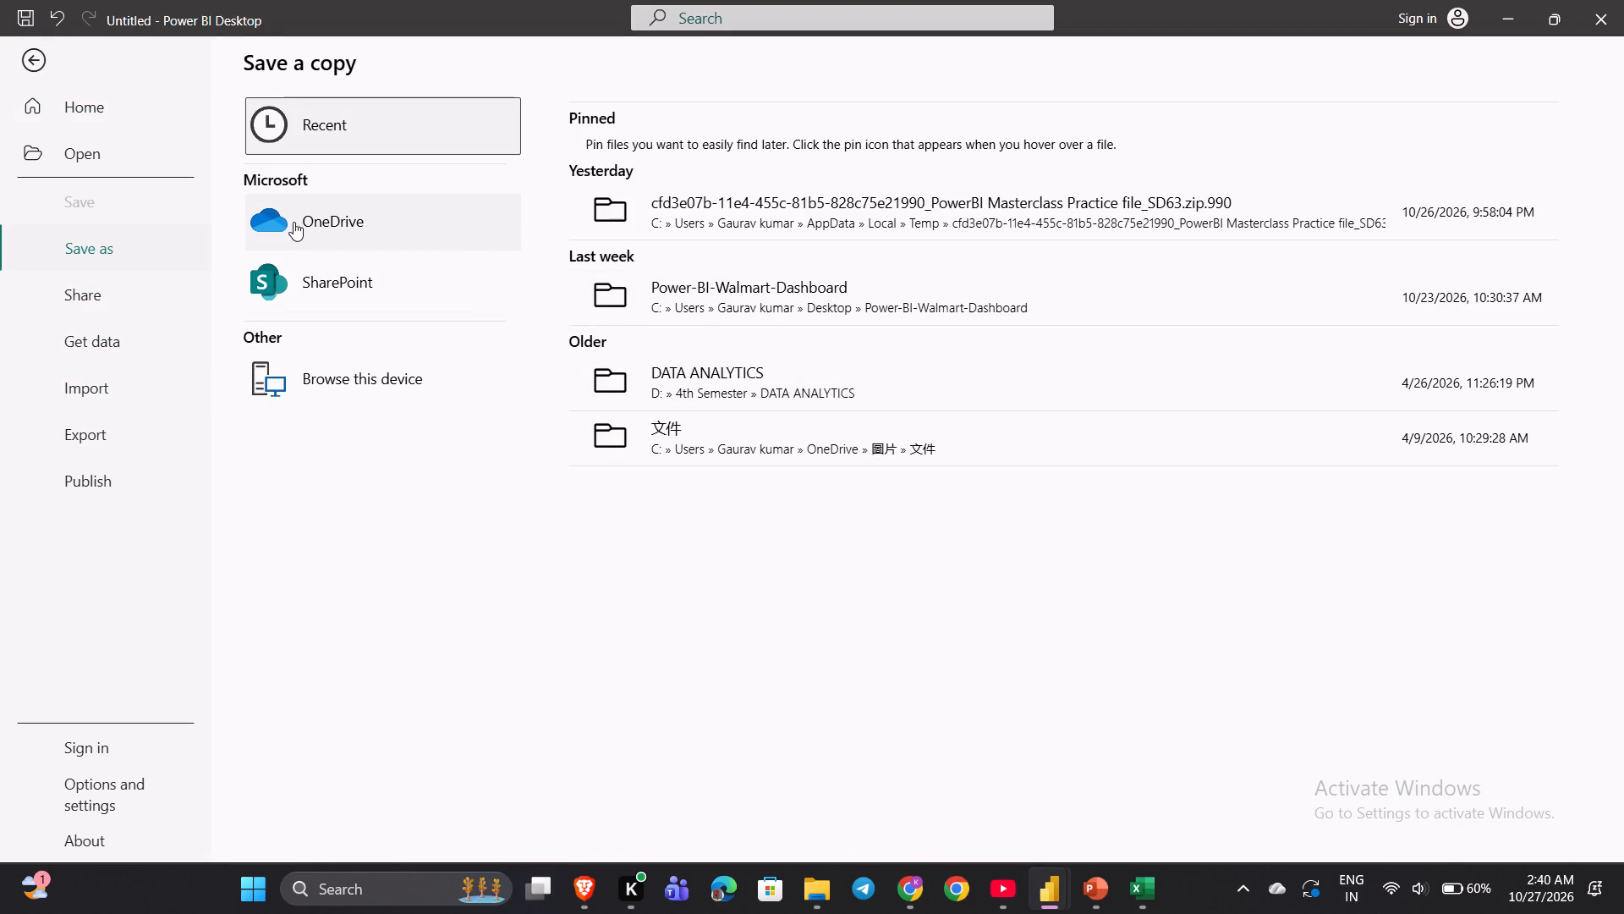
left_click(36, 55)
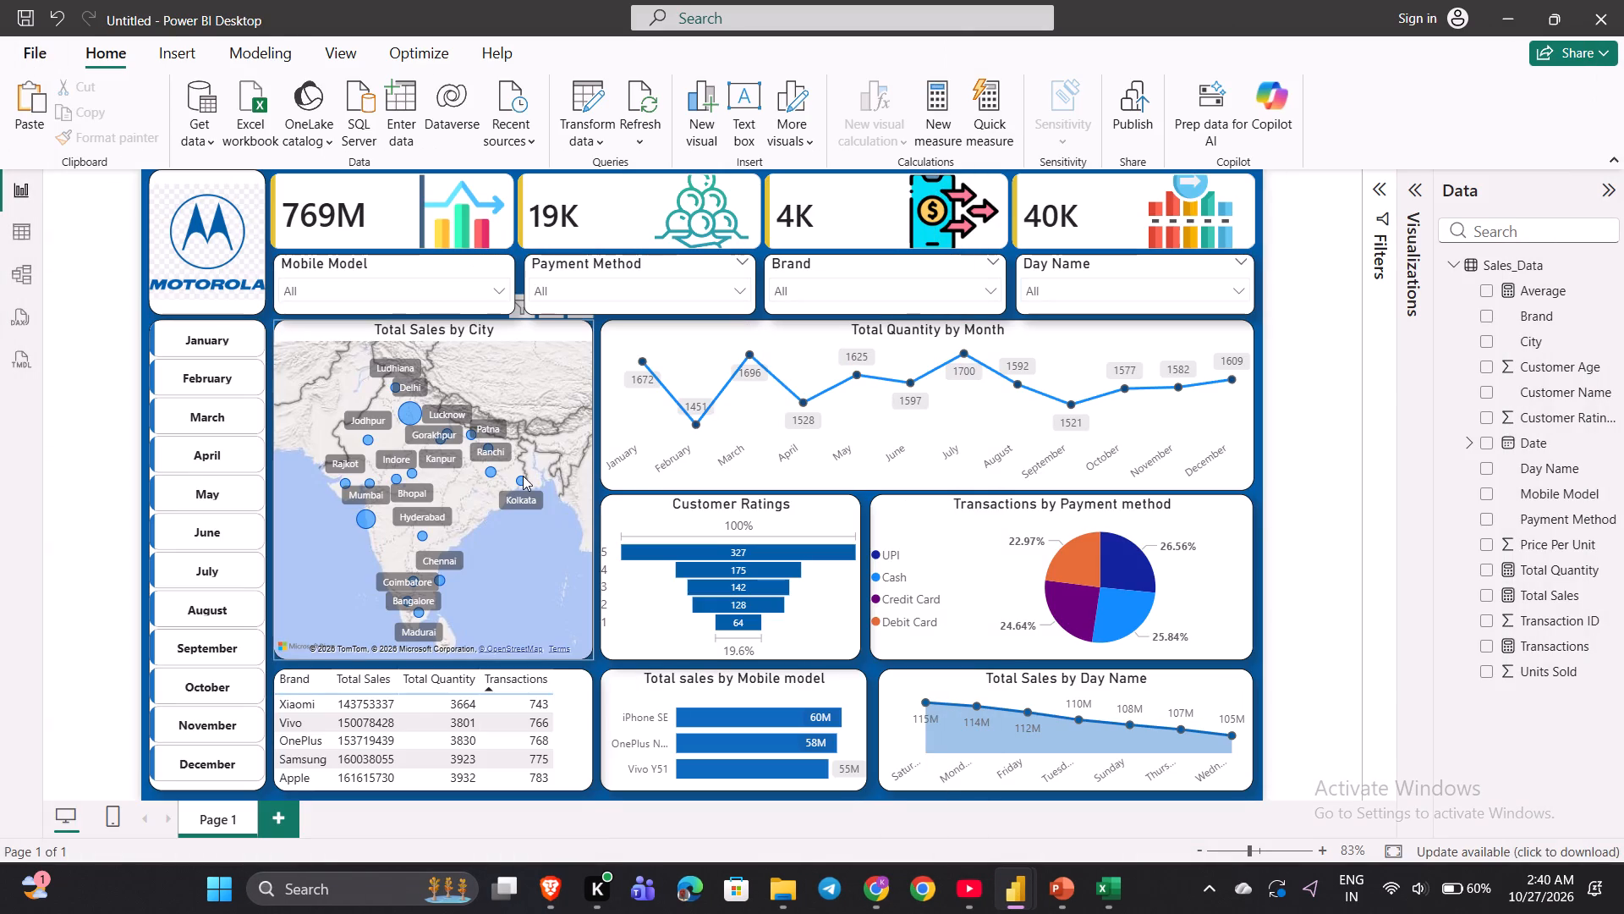
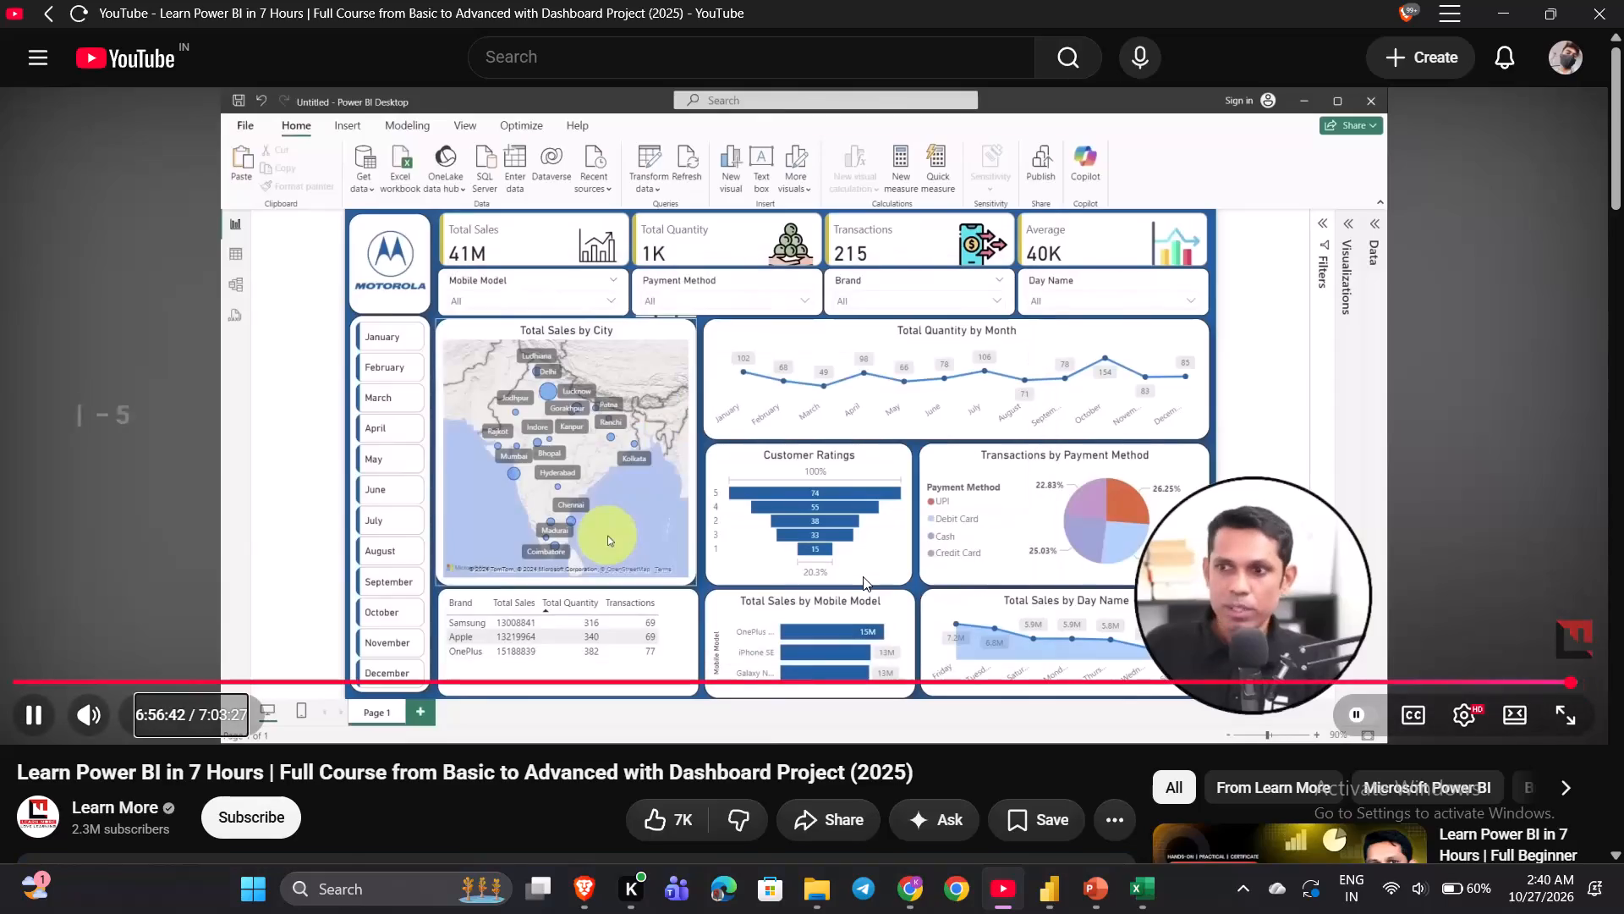
Replay the YouTube tutorial segment that shows how to save the report with Save As.
key("Left")
key("Left")
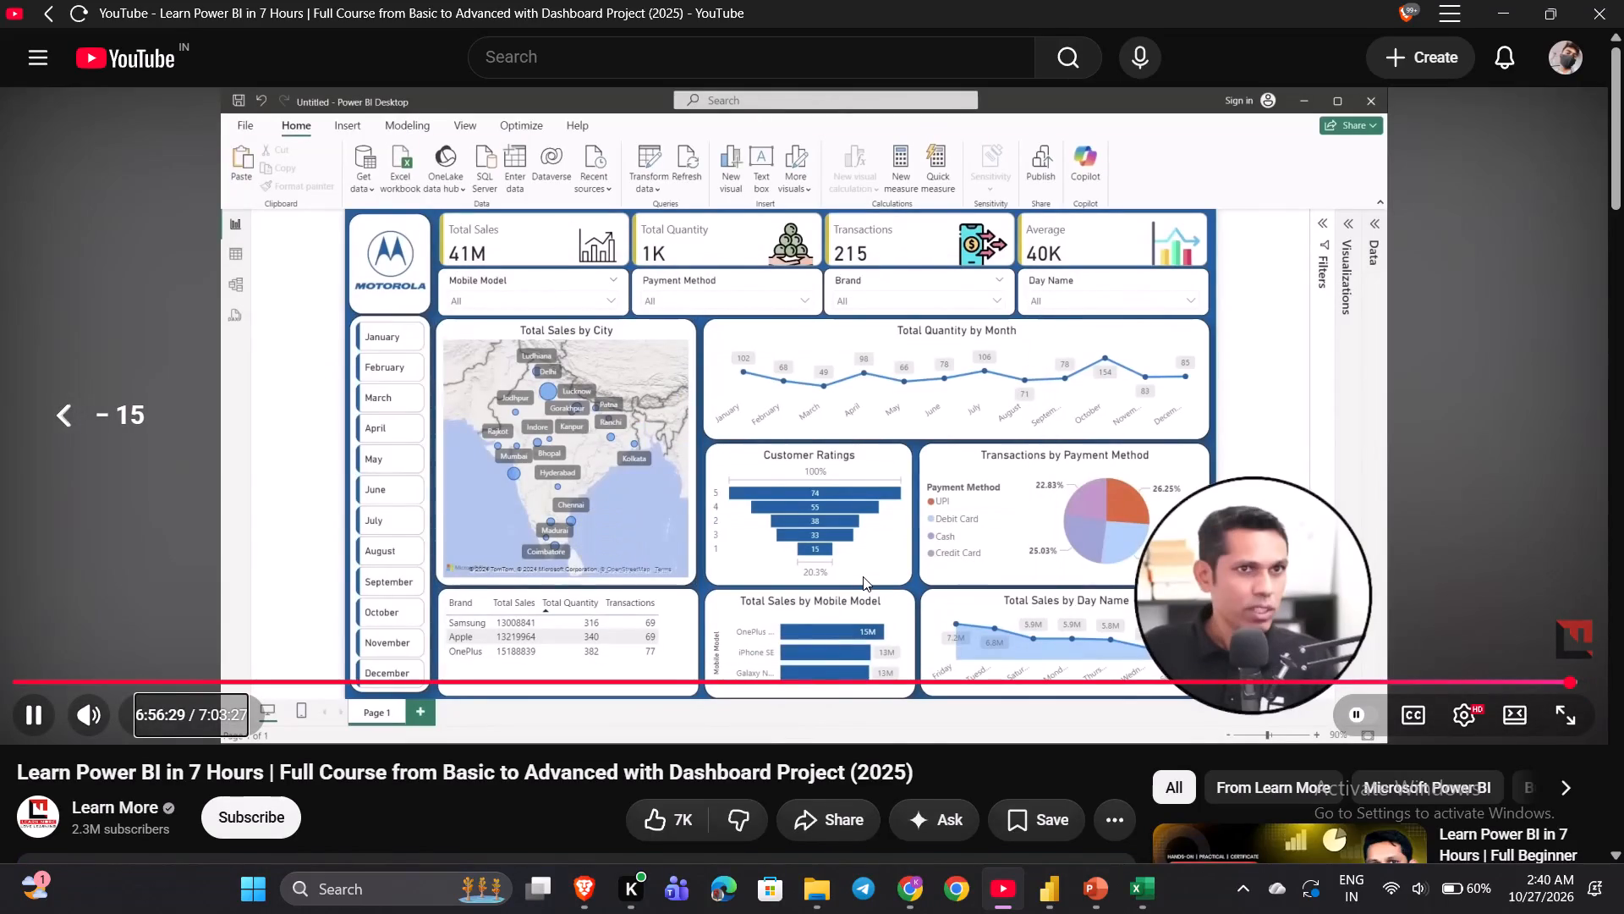
key("Left")
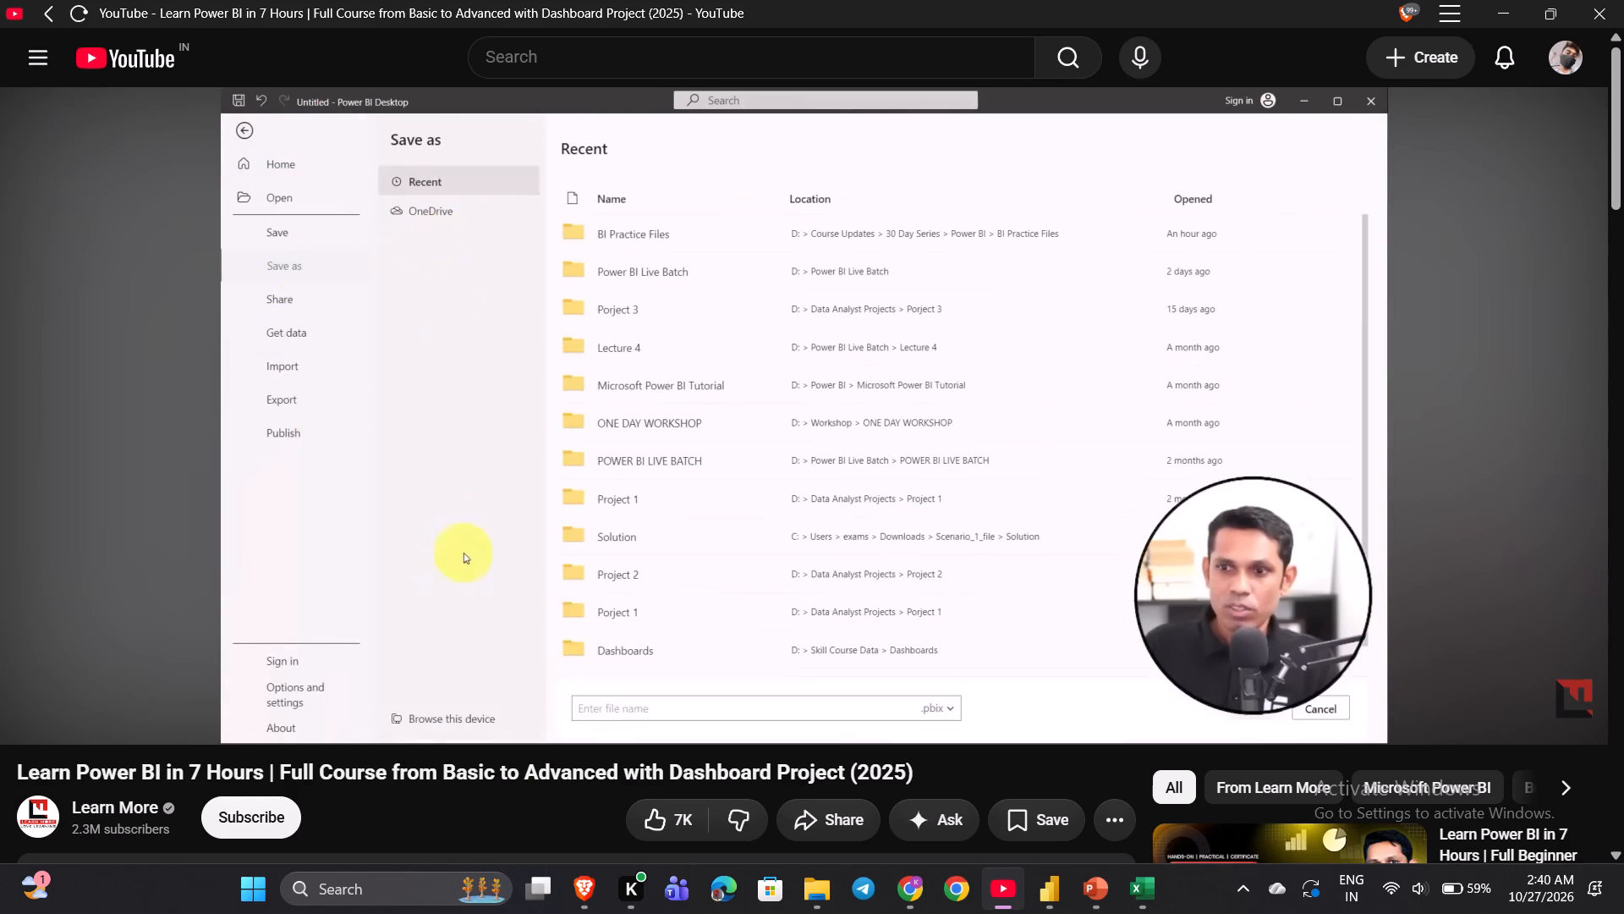
key("space")
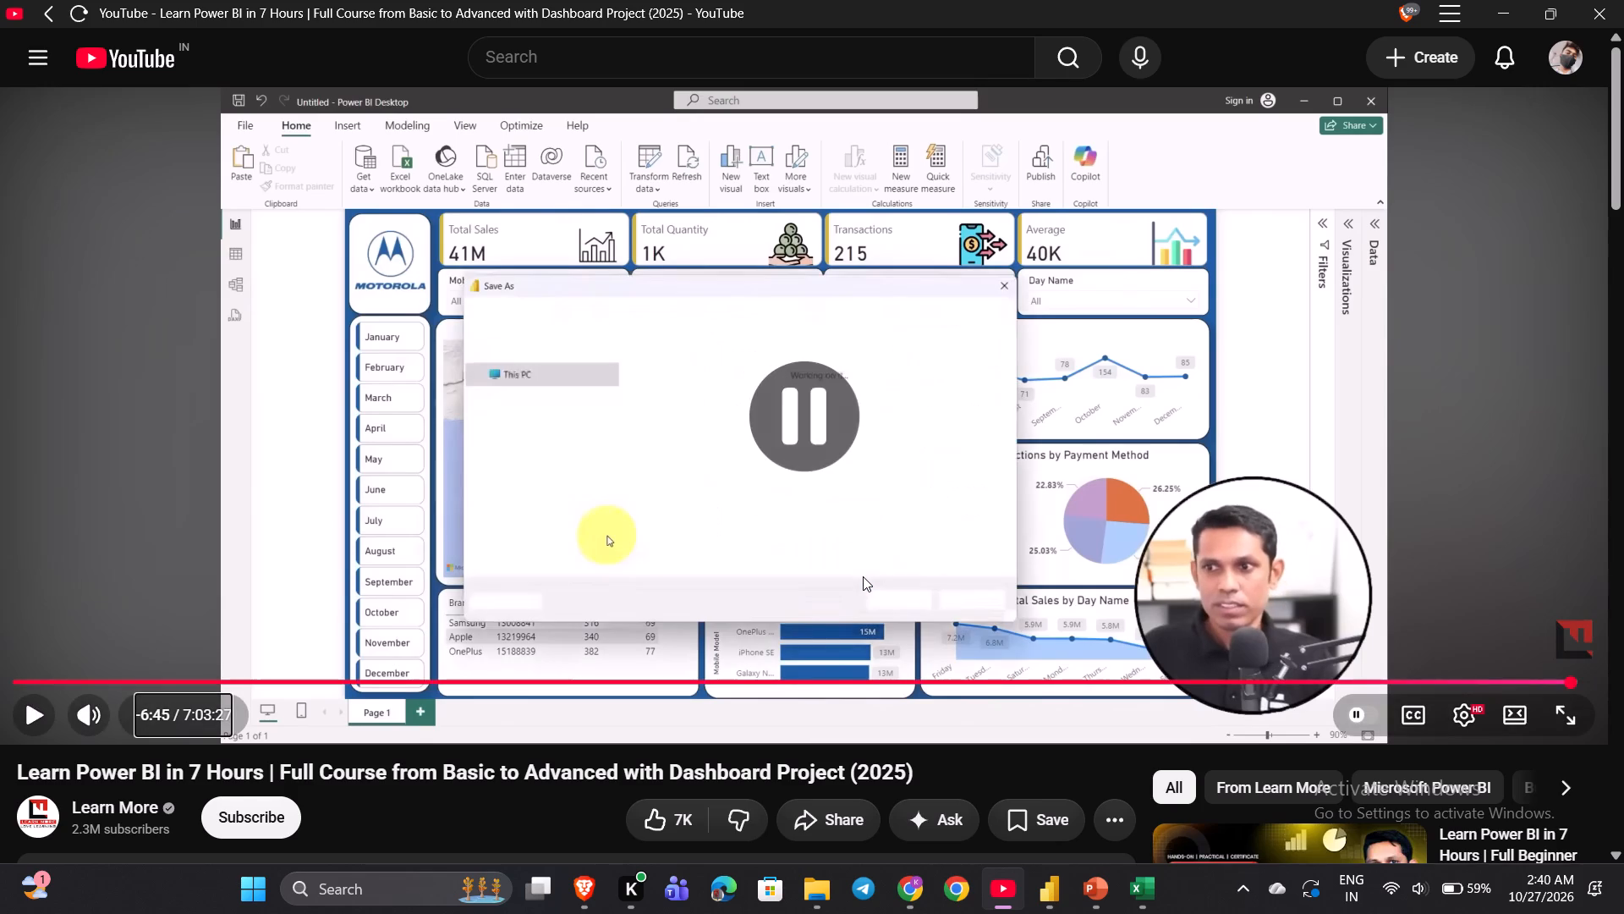
key("space")
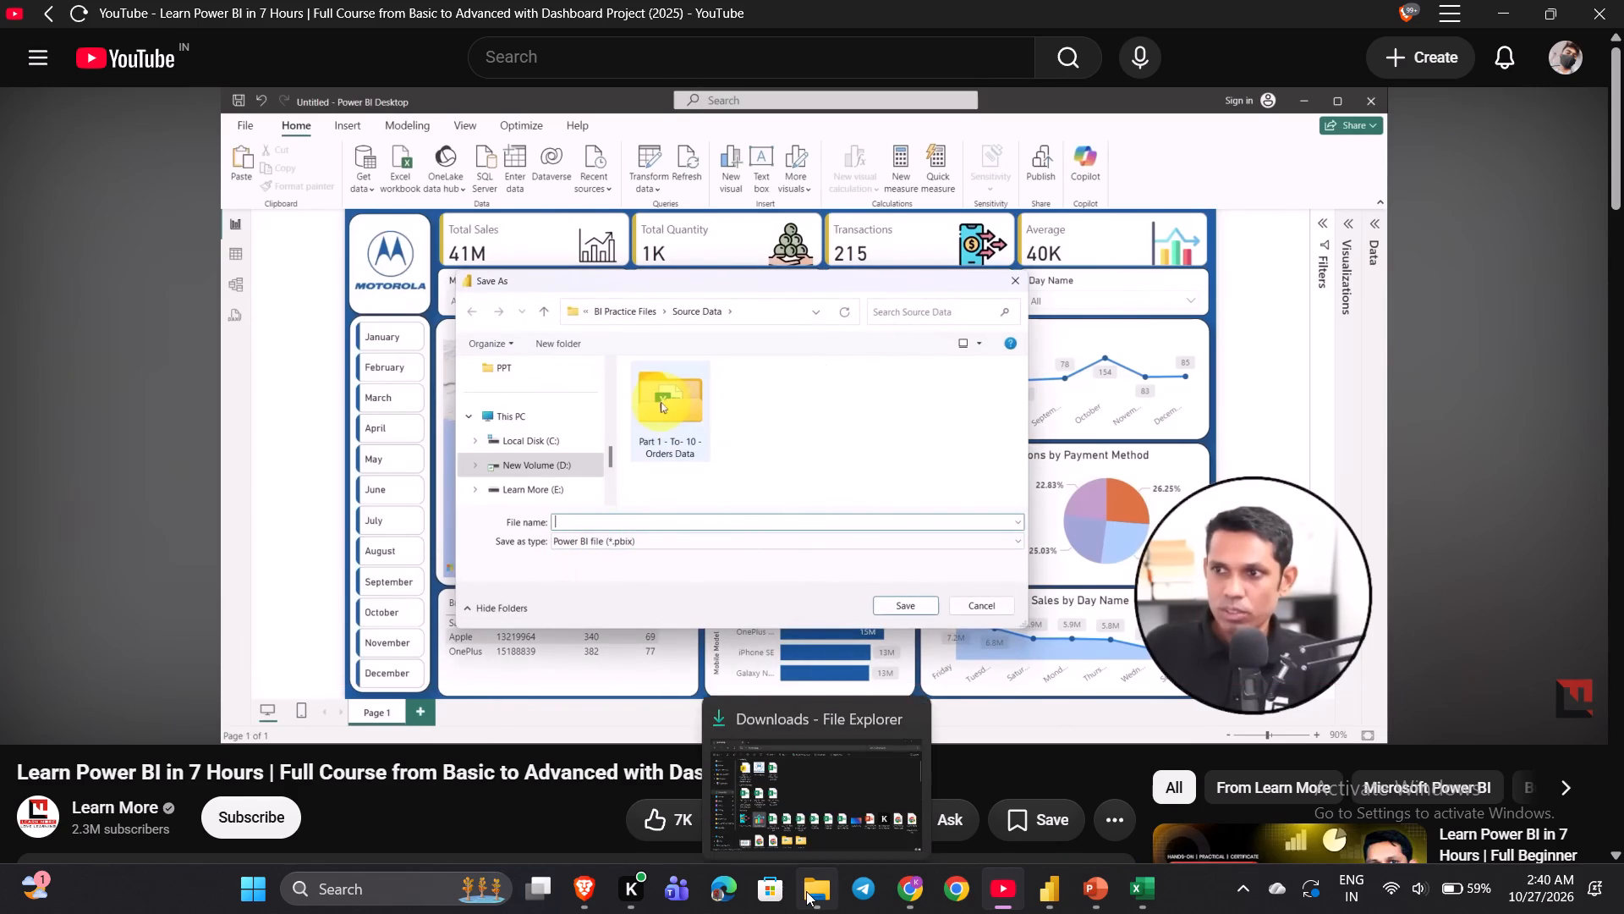
key("space")
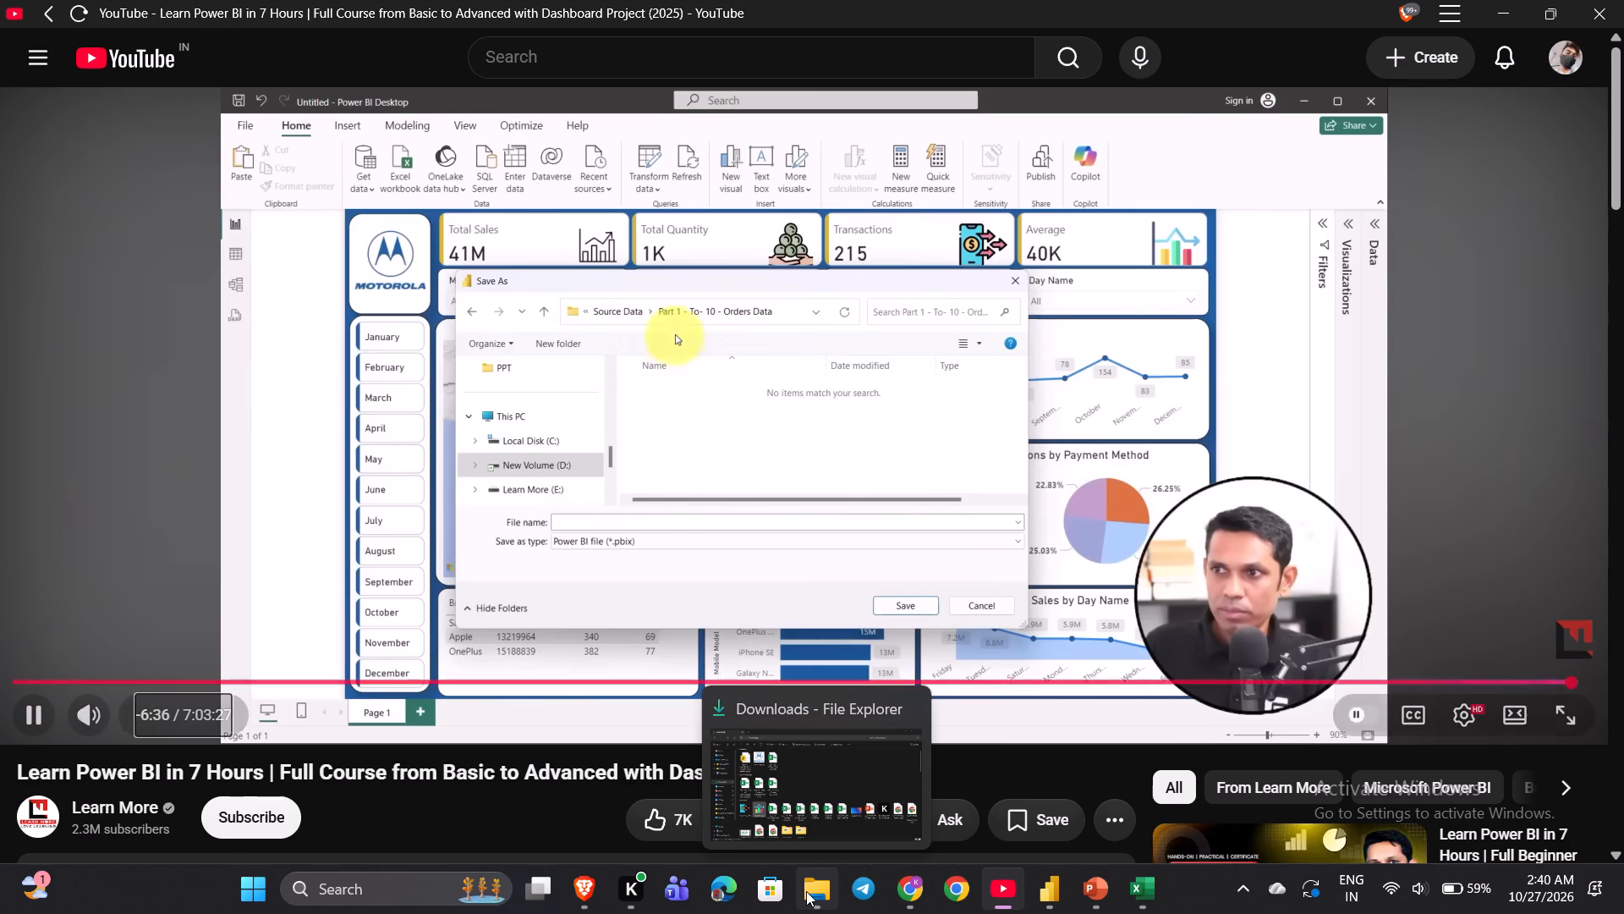
Switch to the untitled Power BI report and start saving a copy on this device in Downloads, entering the file name motorola.
left_click(806, 891)
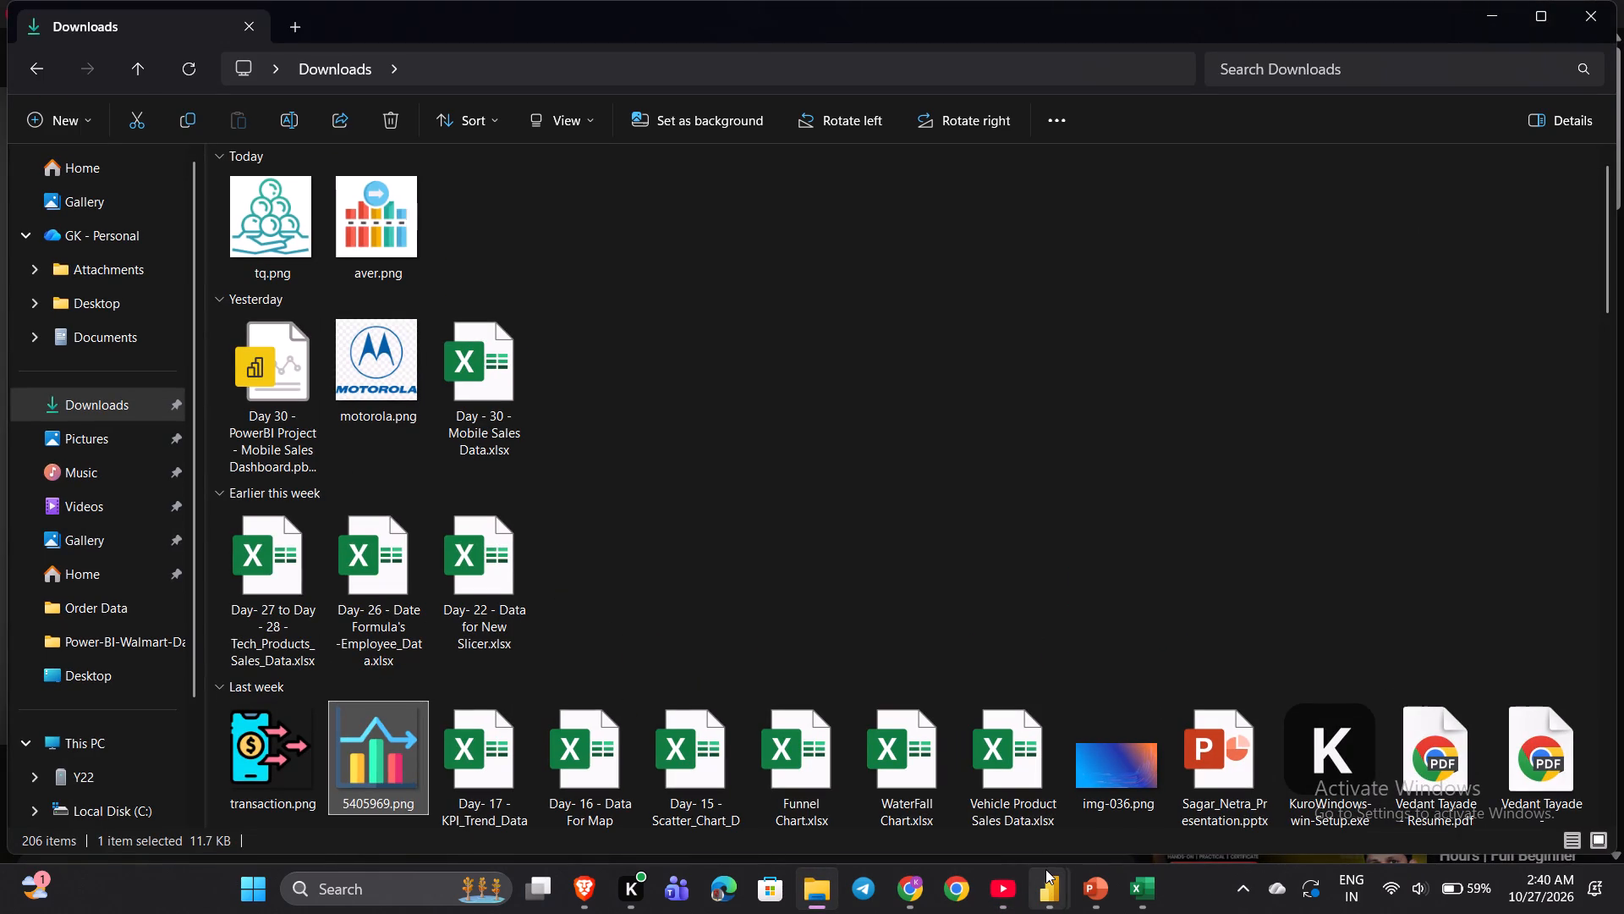
left_click(1016, 779)
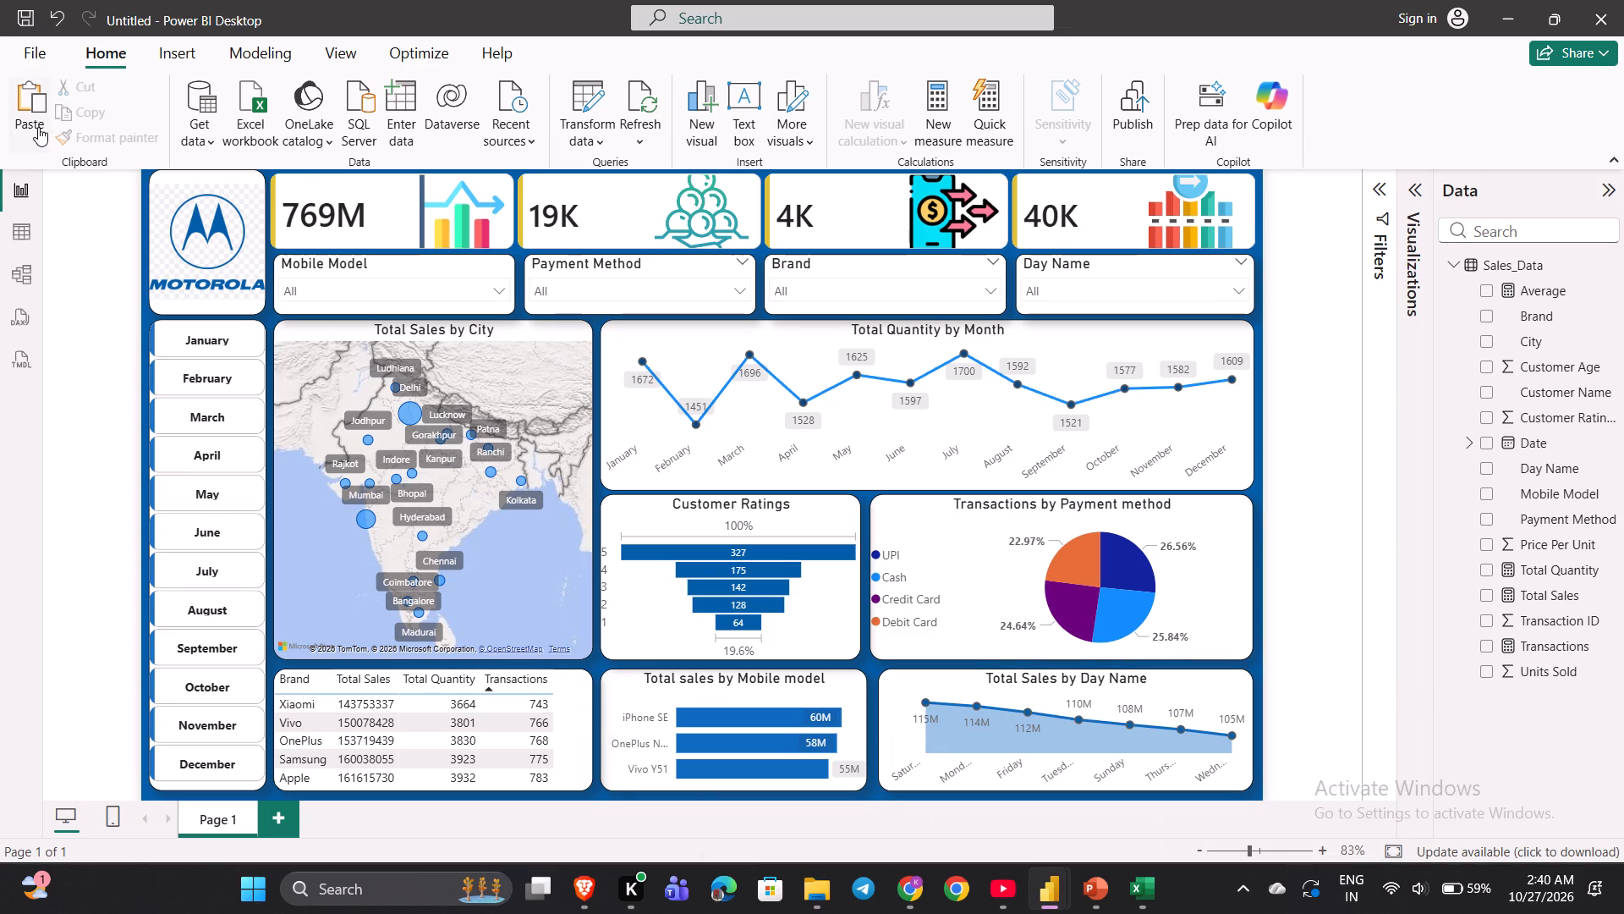
left_click(36, 58)
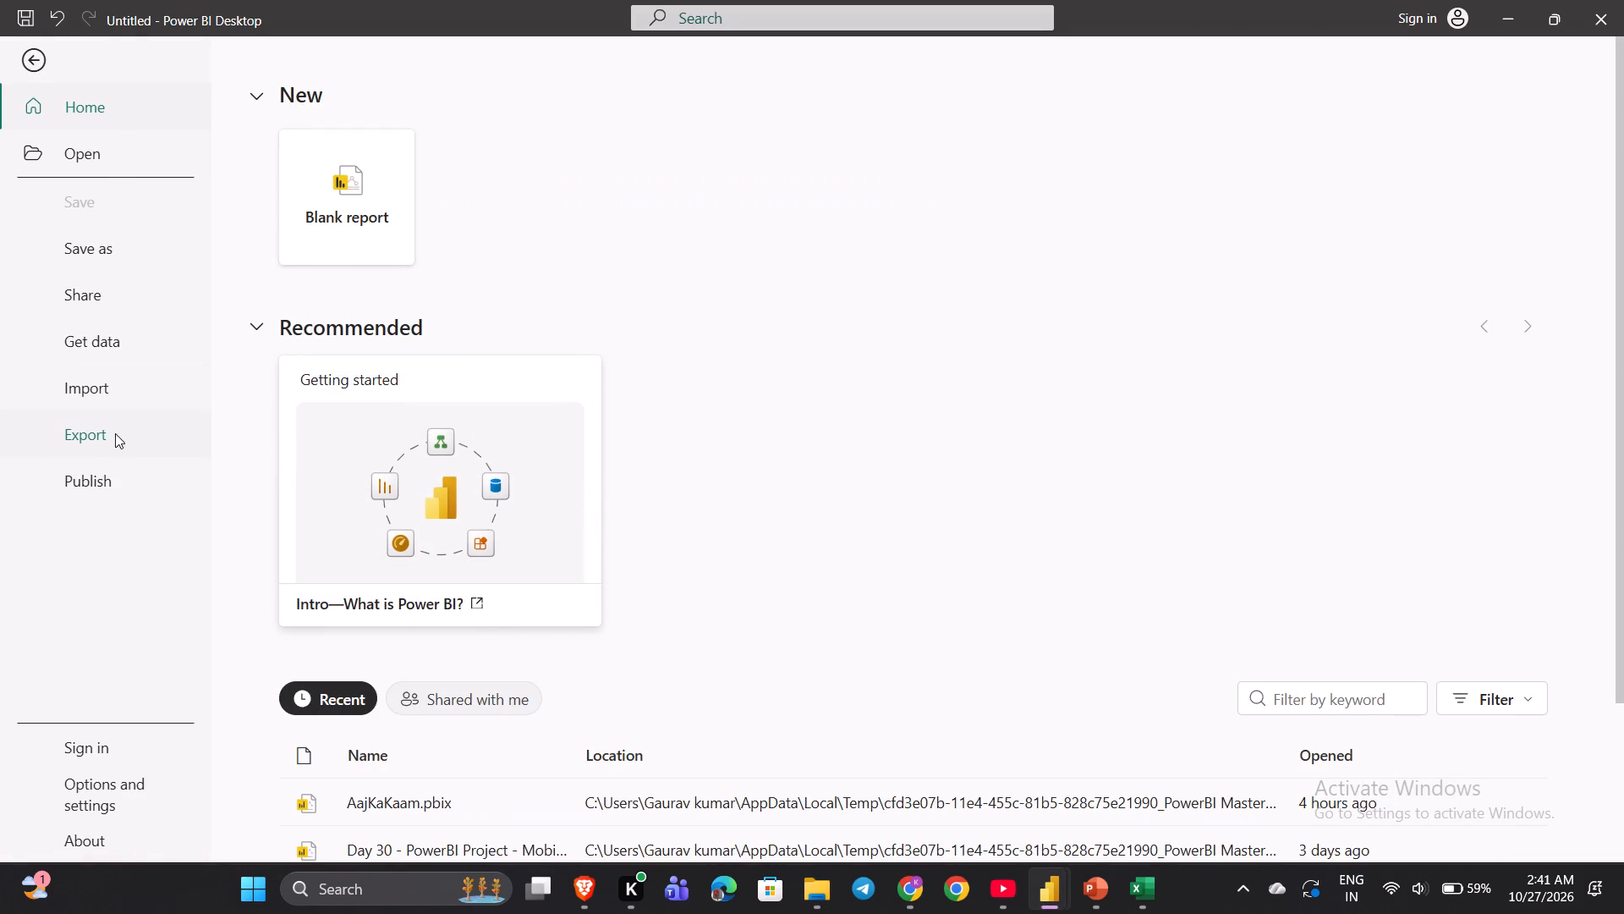
left_click(86, 259)
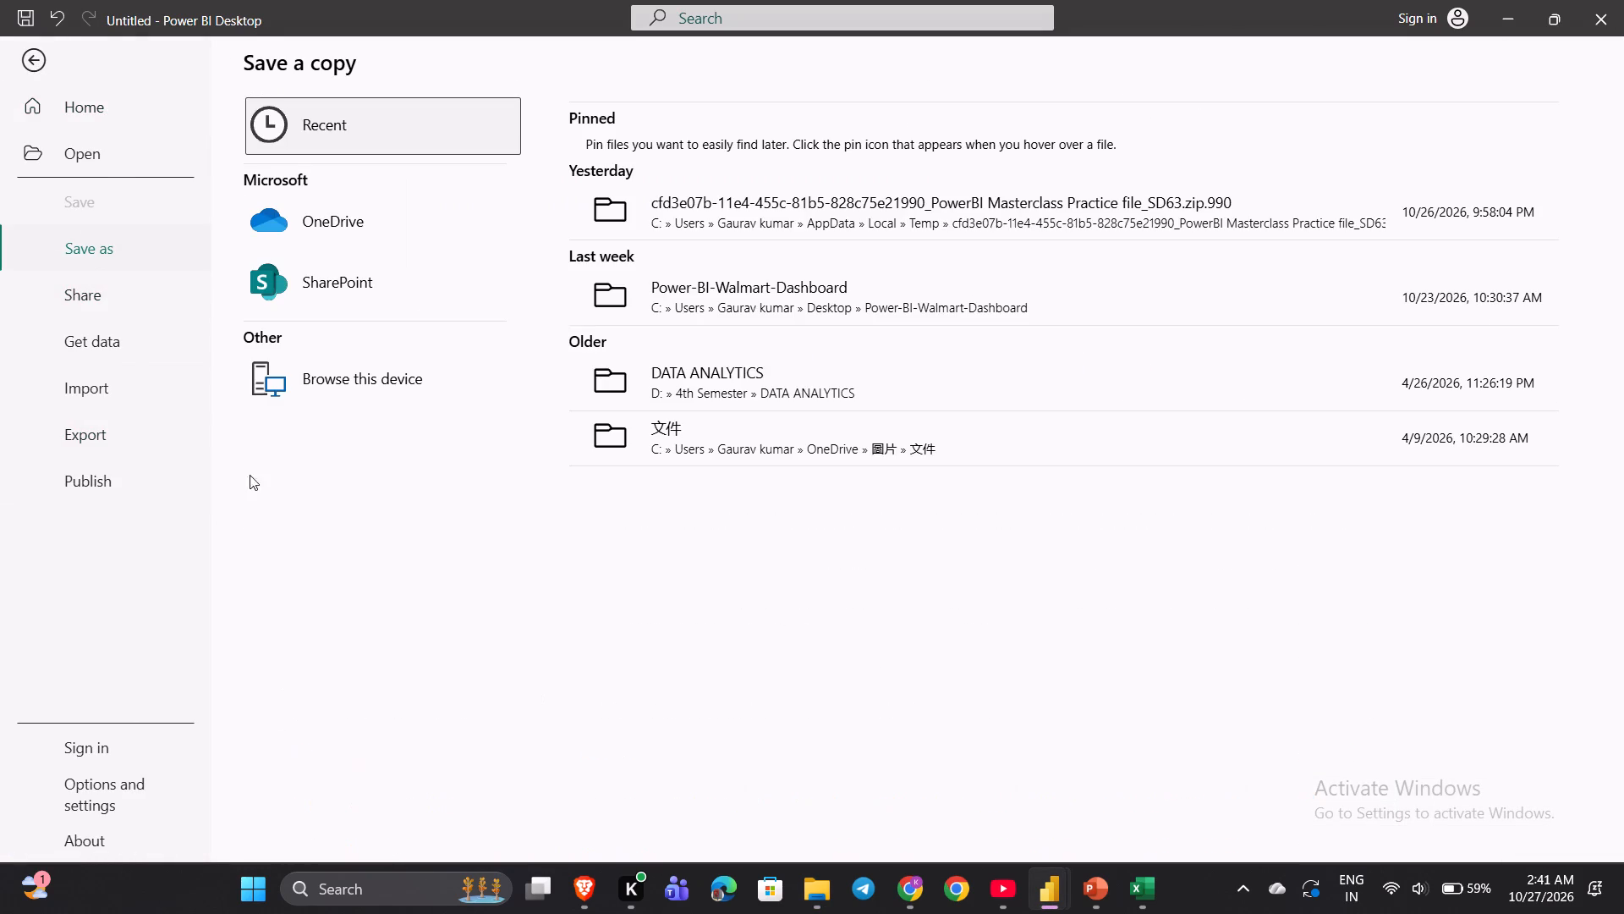
left_click(312, 370)
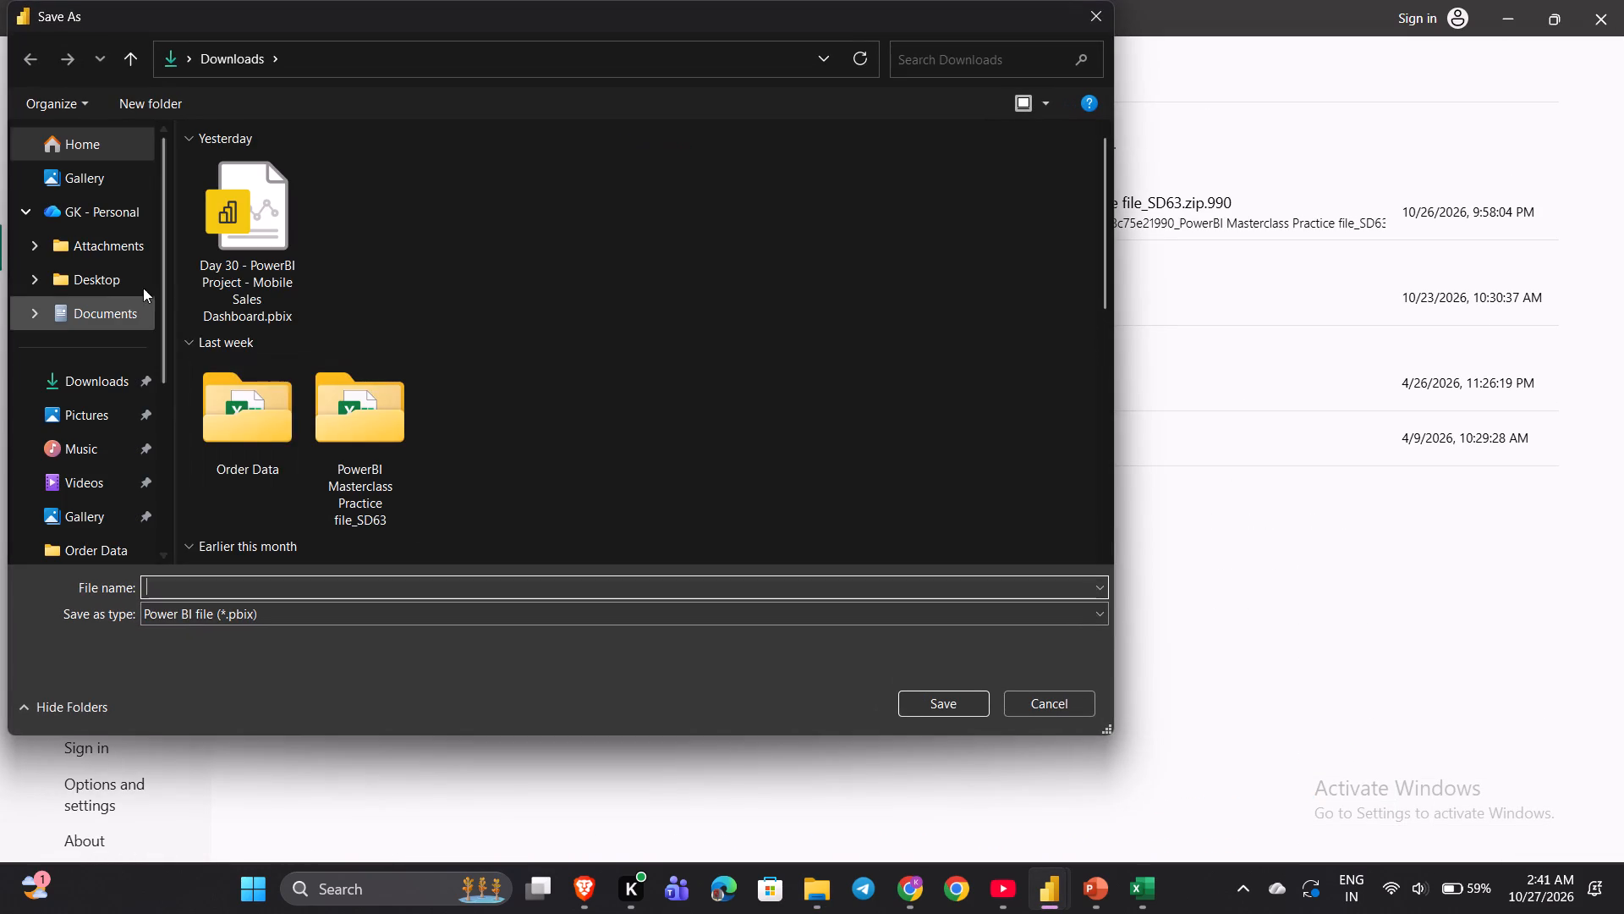
left_click(102, 365)
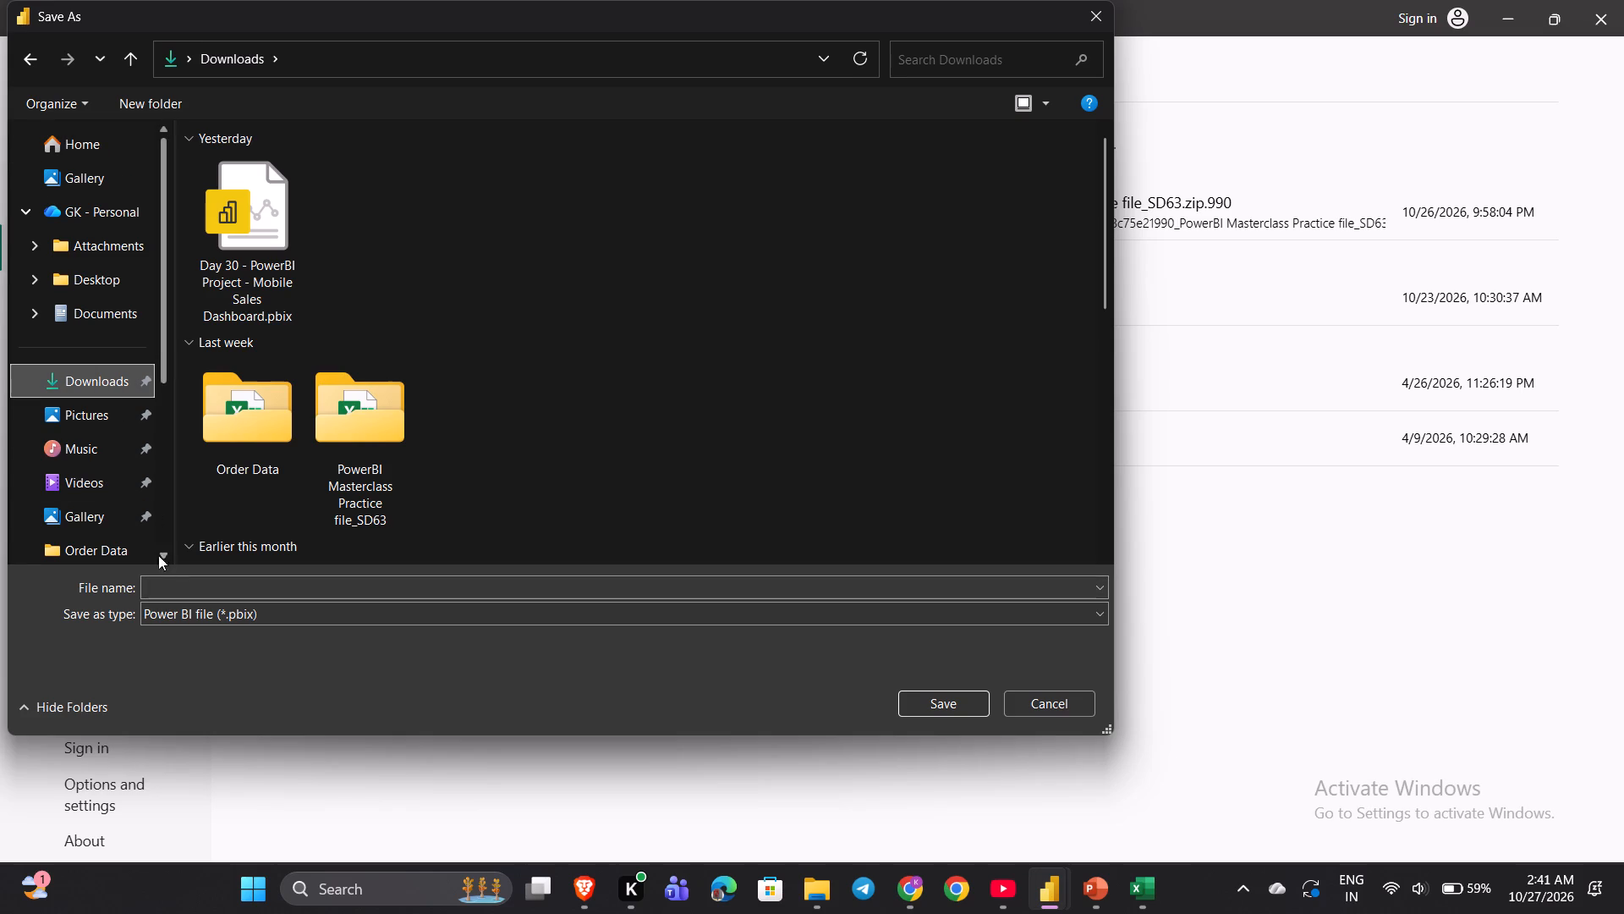
left_click(160, 575)
left_click_drag(145, 597, 151, 589)
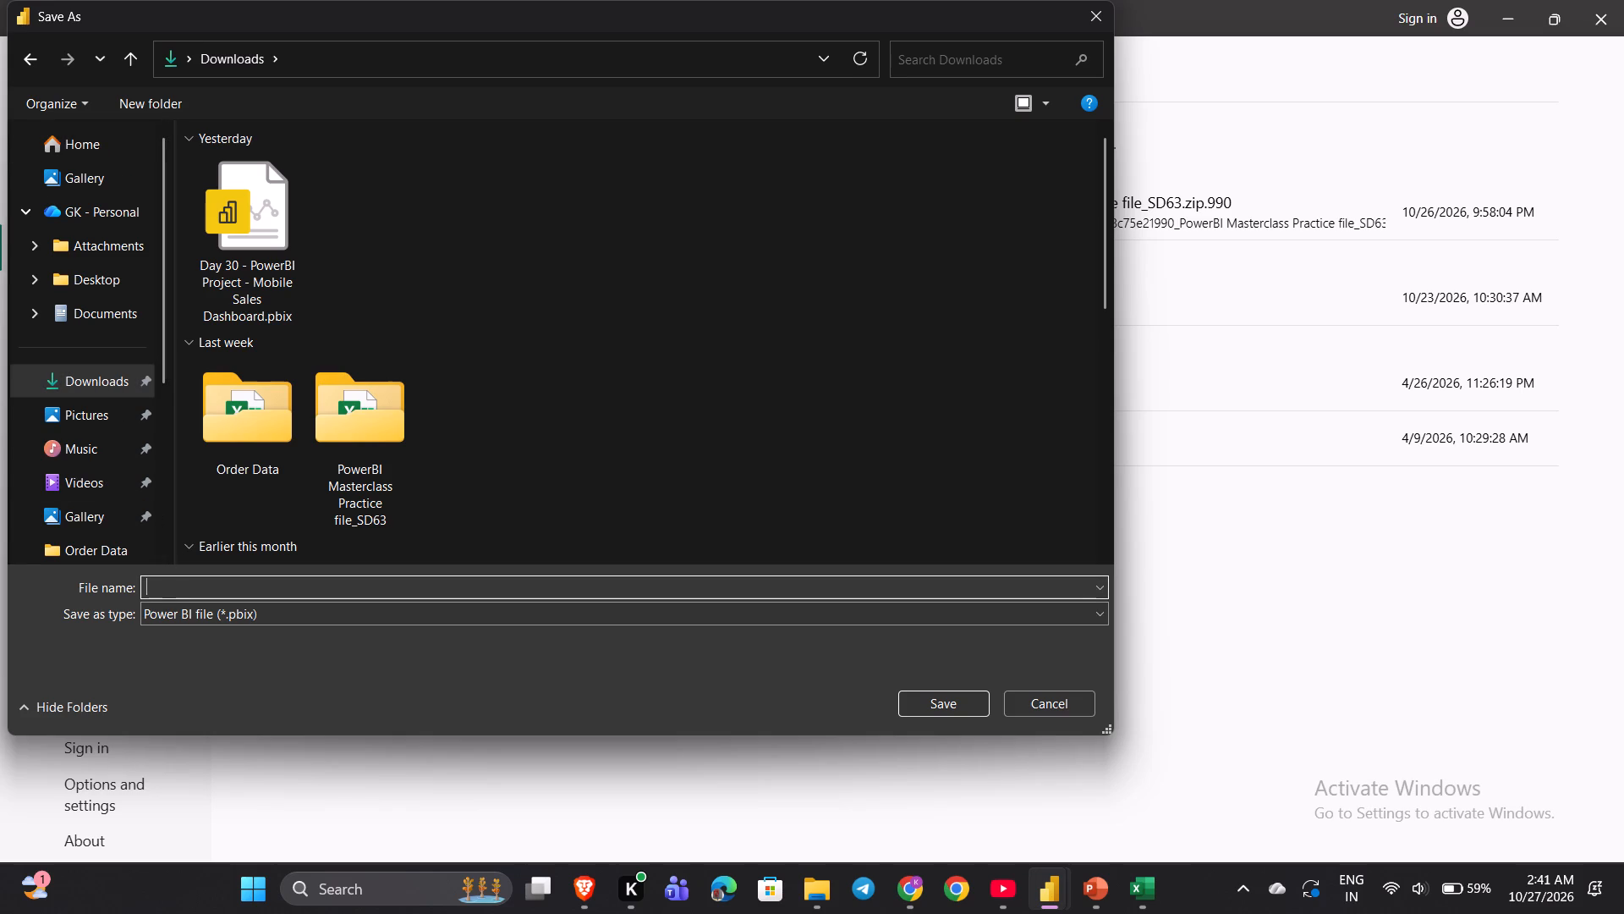
type("motor")
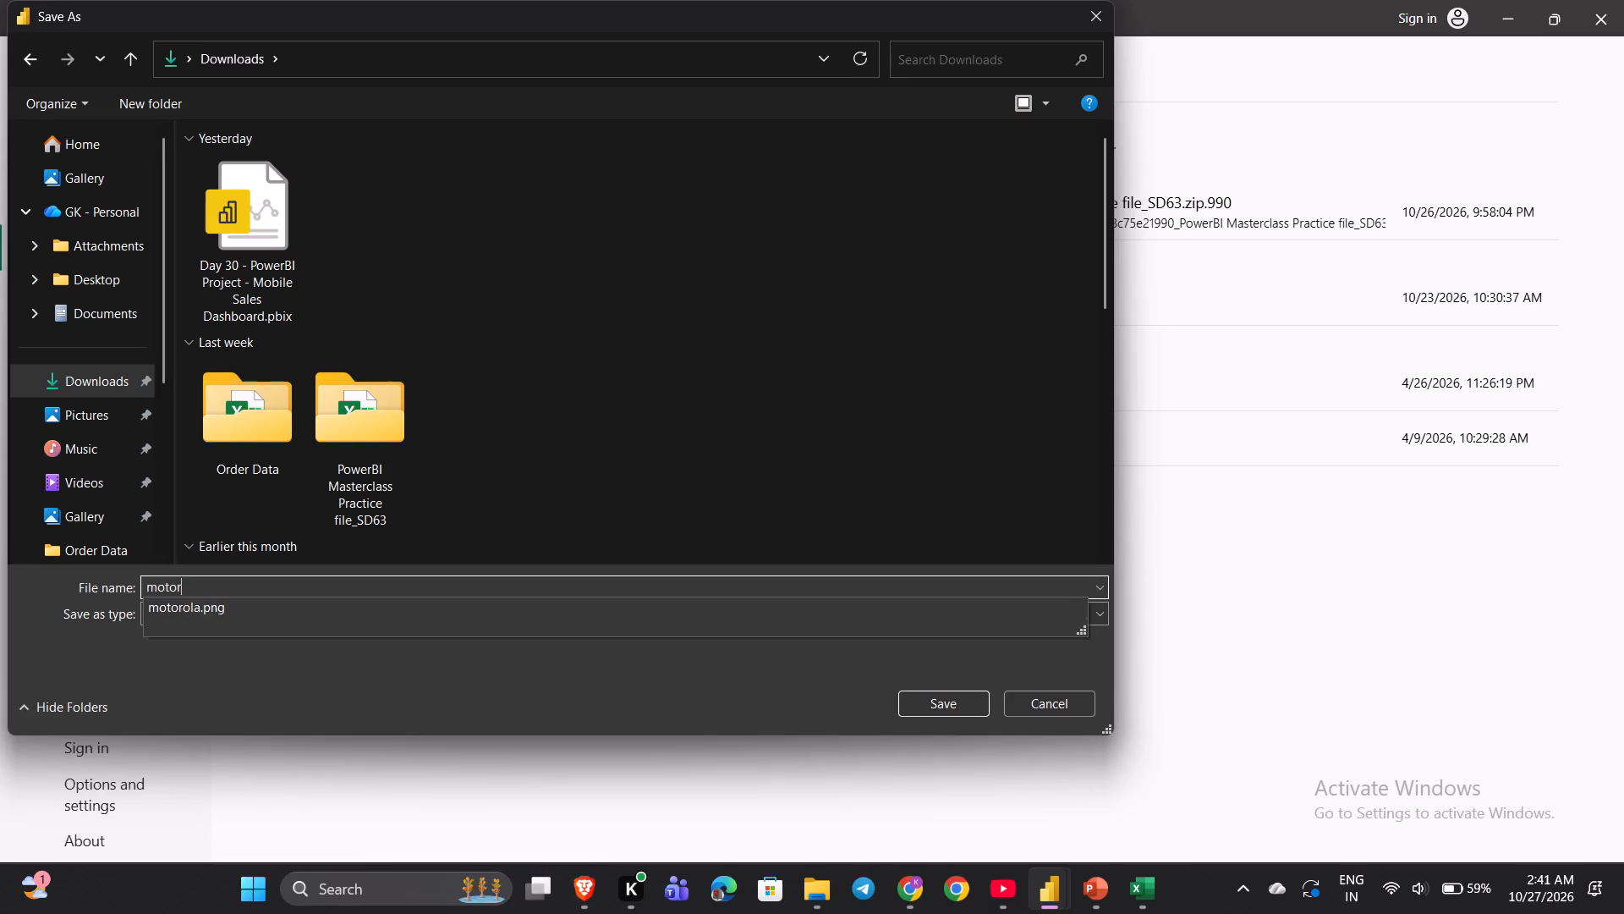
type("ola")
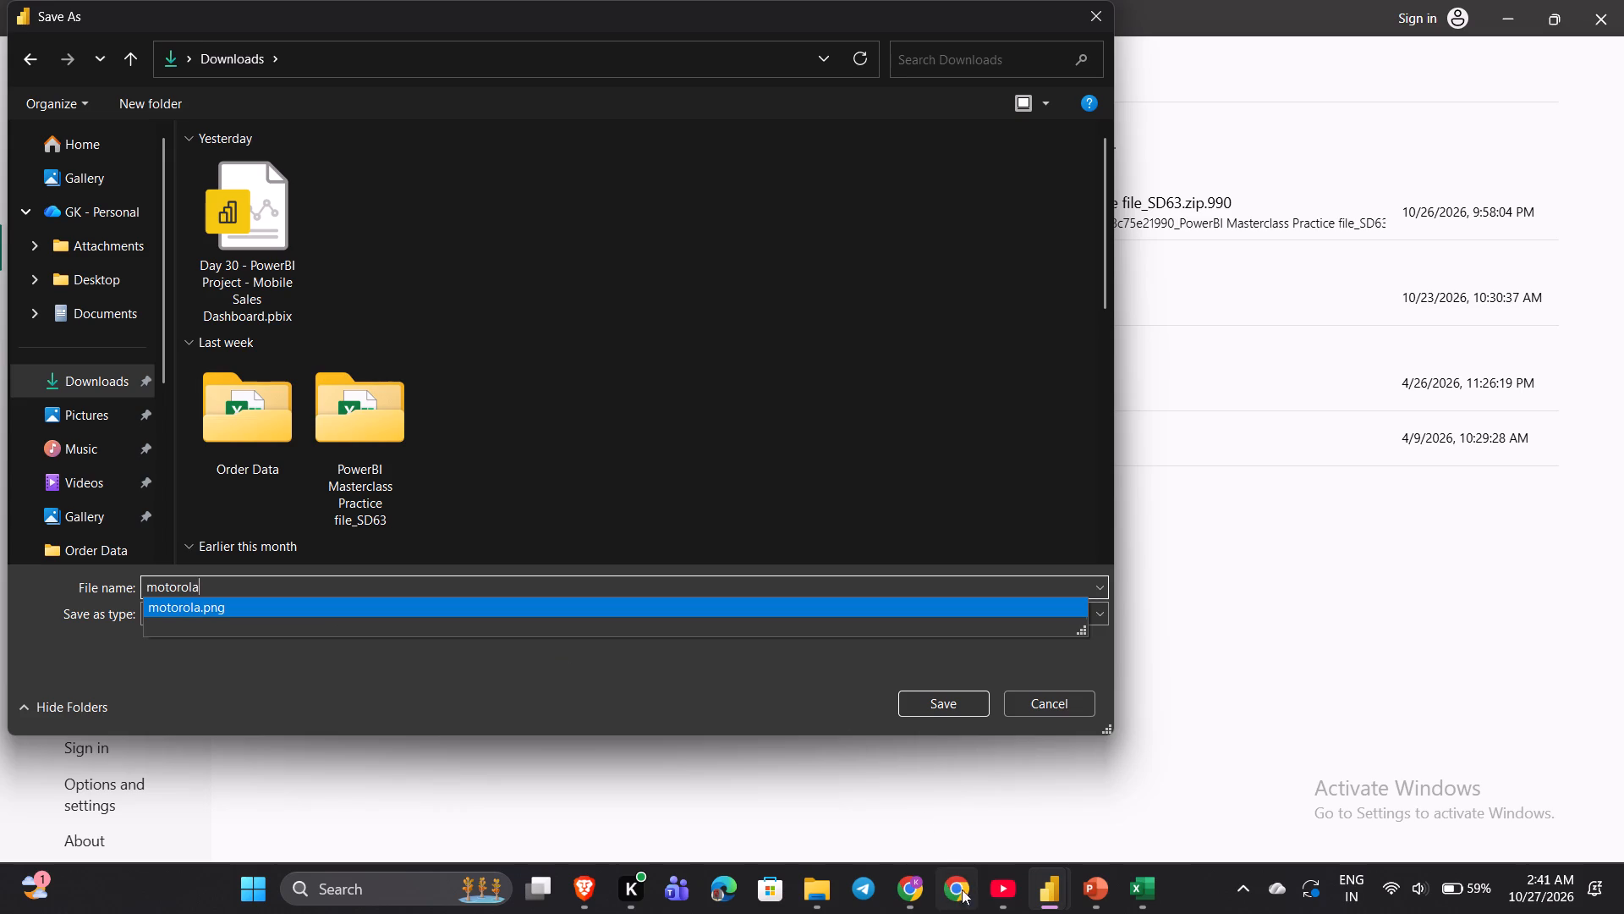
Return to the YouTube tutorial and check which file name the instructor gives the report.
left_click(1003, 902)
key("space")
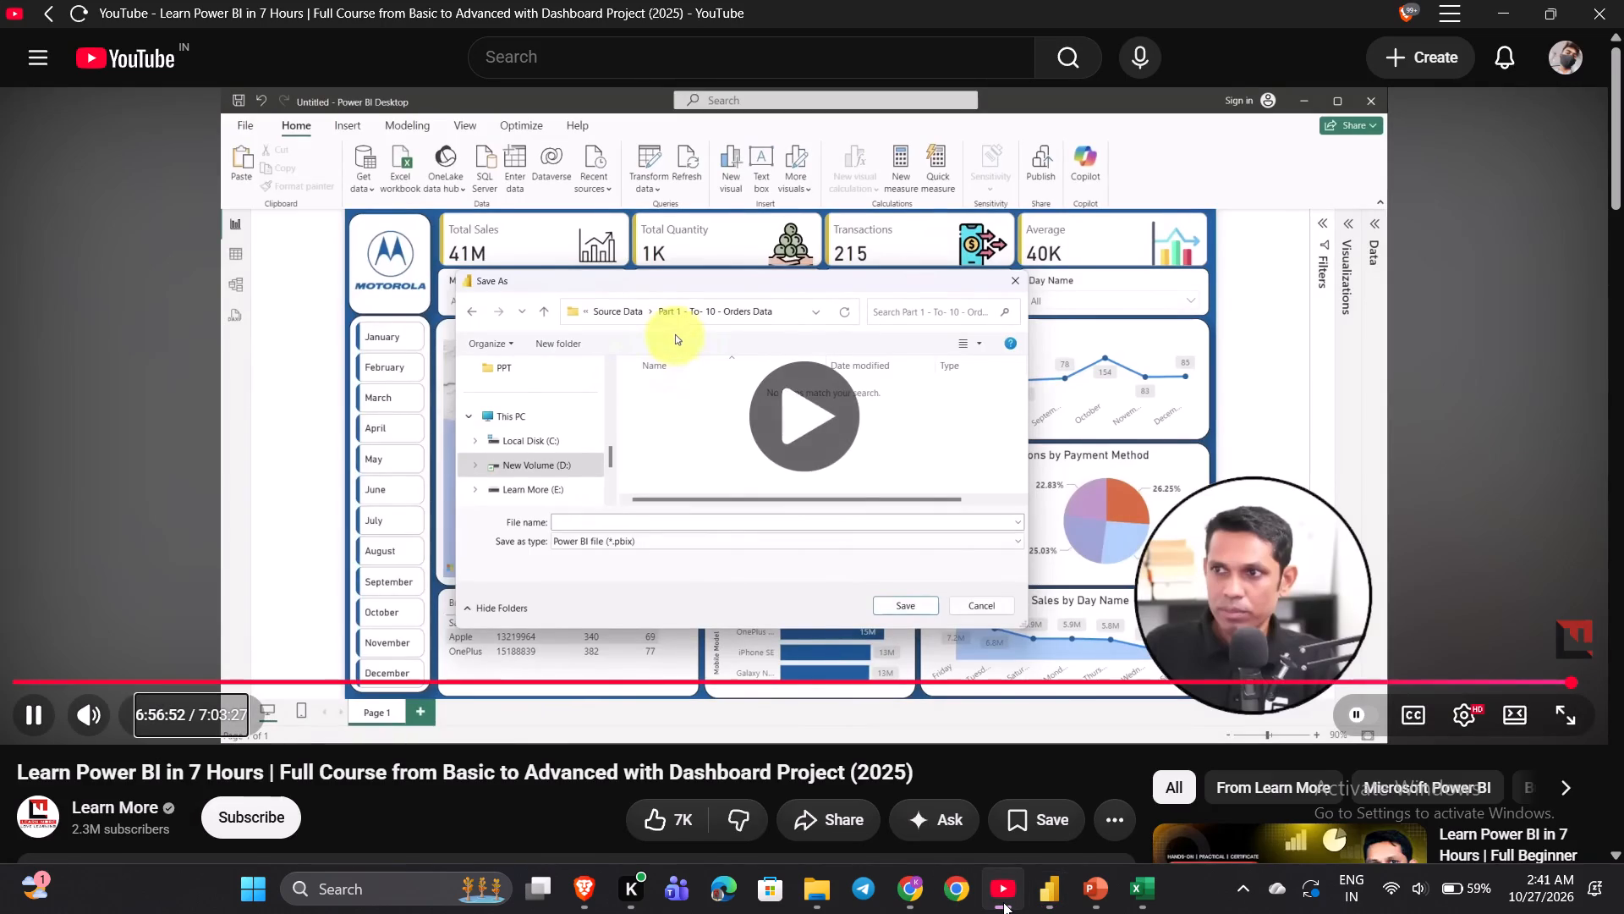
key("Right")
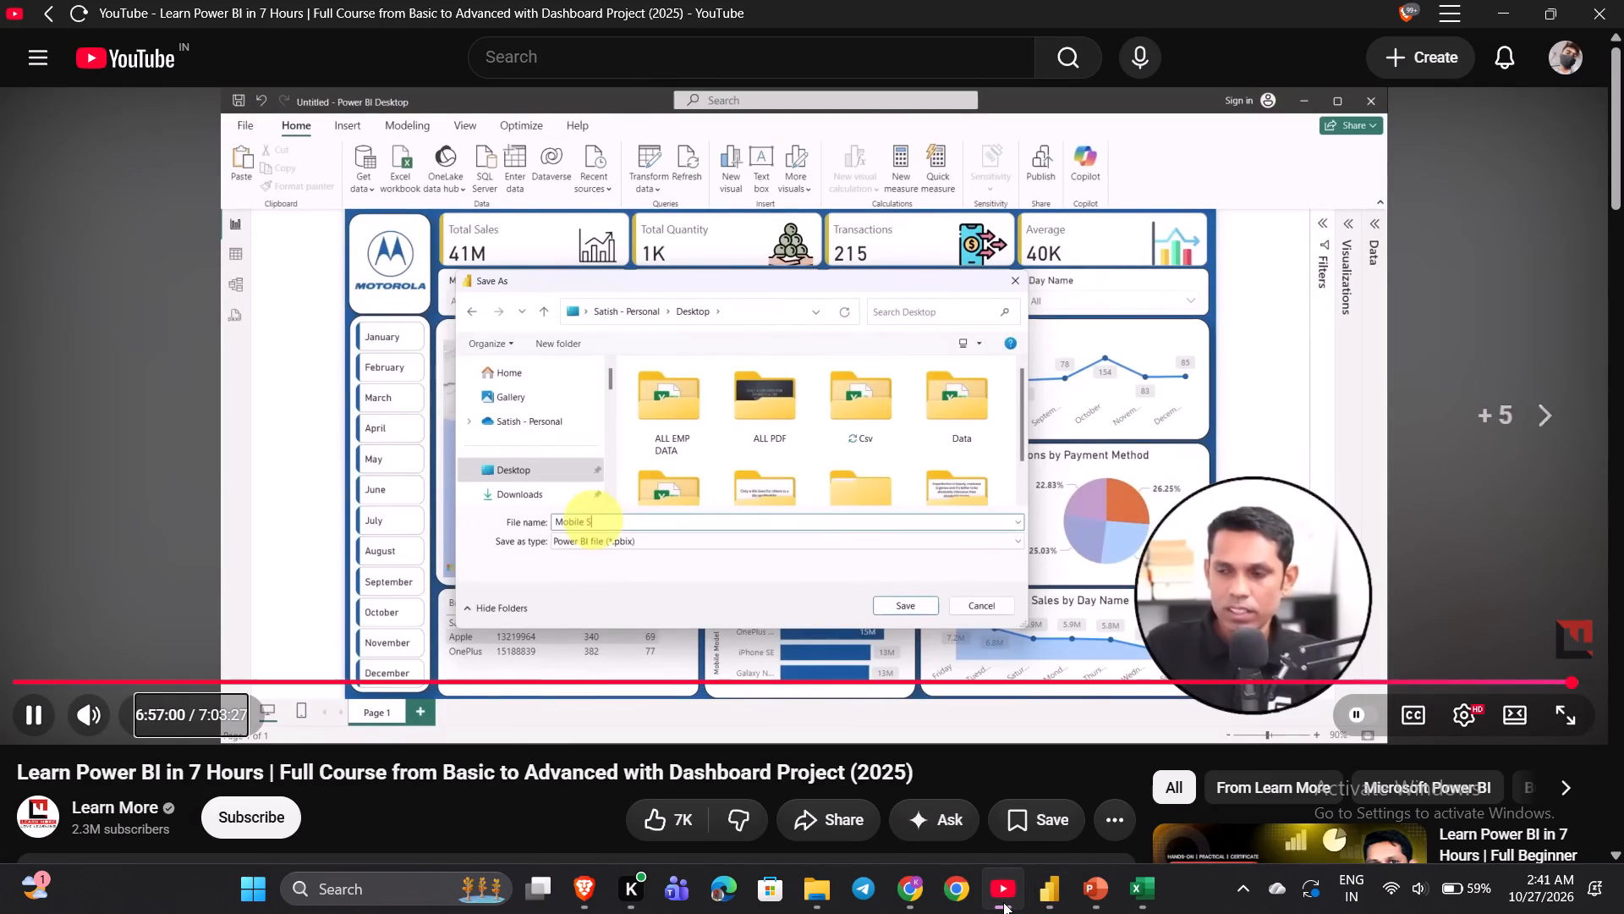
key("space")
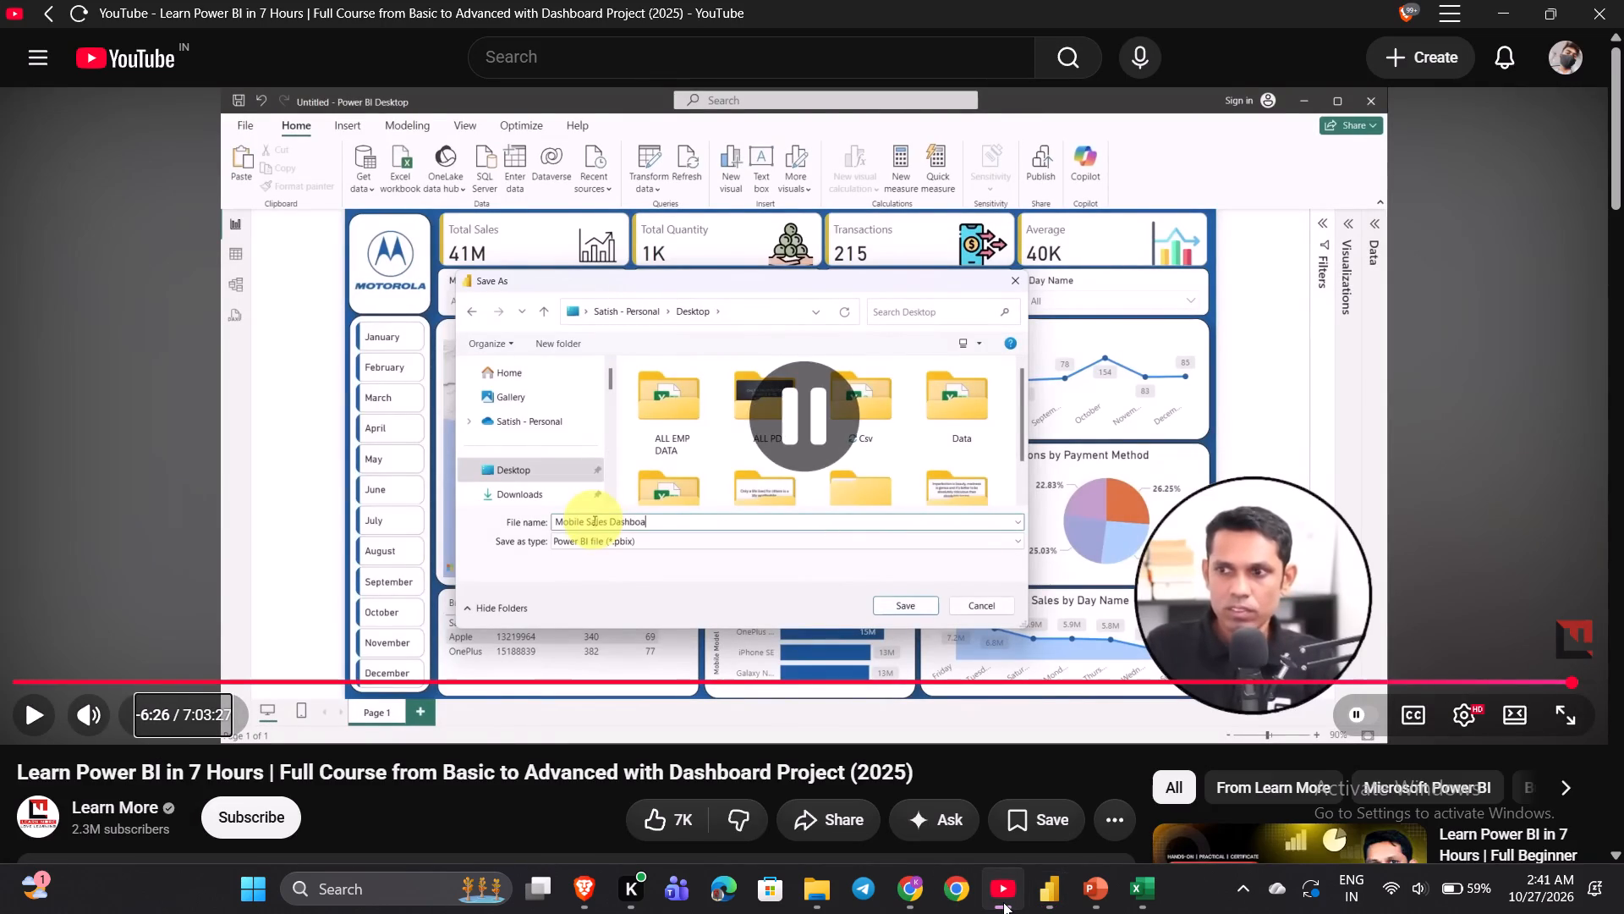
left_click(1003, 902)
left_click(1003, 902)
left_click(1003, 902)
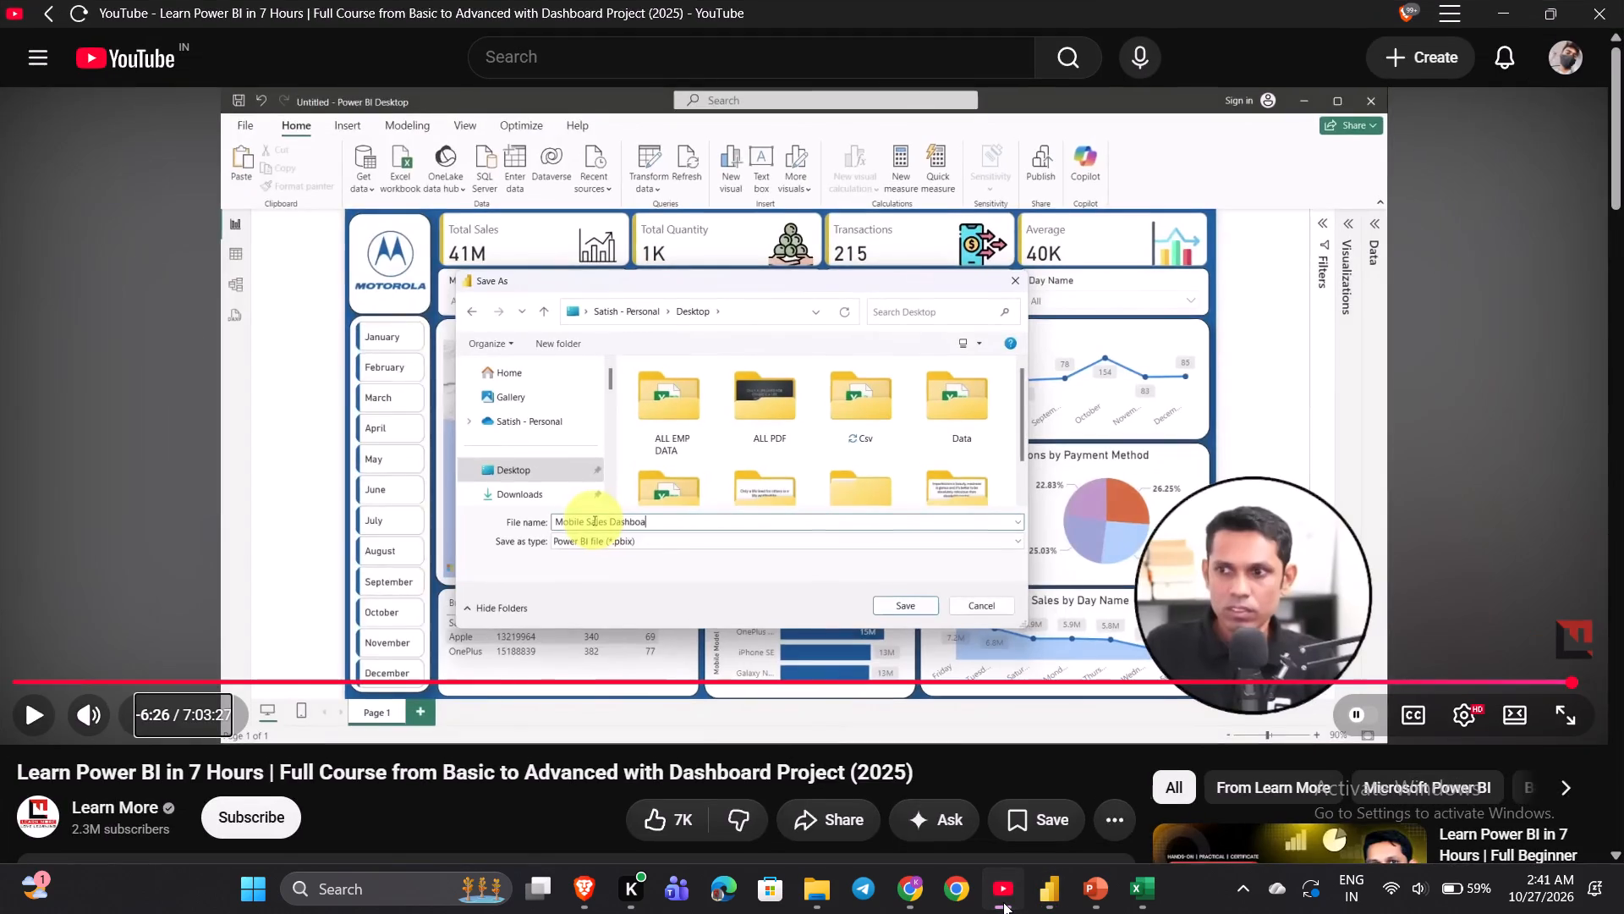
Back in Power BI, complete the file name as "motorola Sales dashoard", save the report in Downloads and minimise its window.
left_click(283, 584)
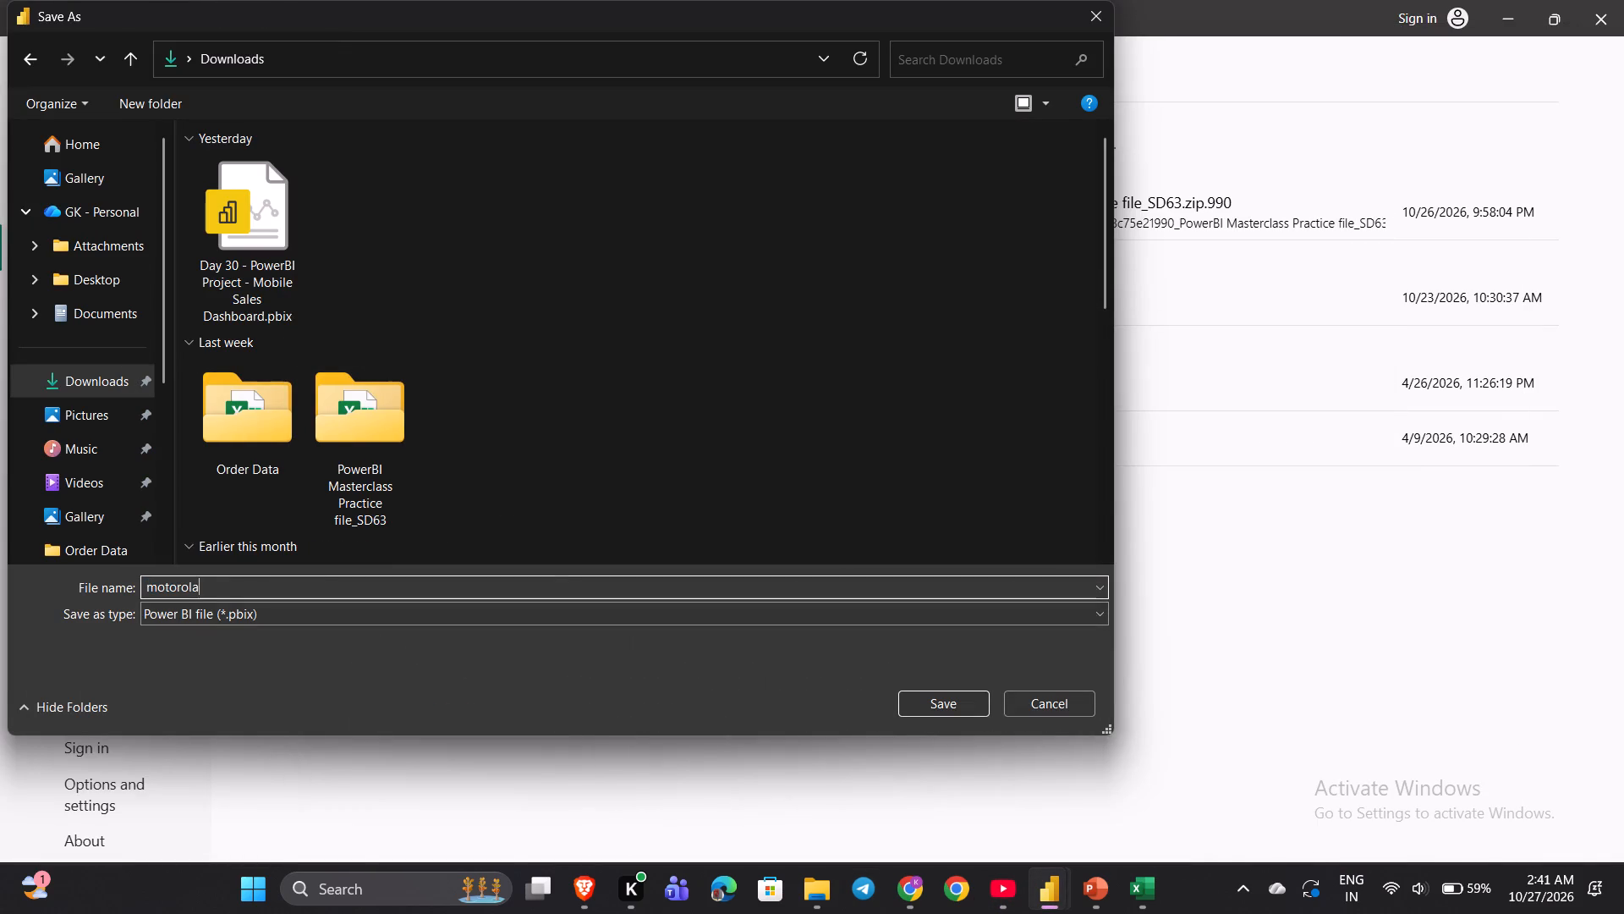
key("space")
type("Sales dash")
type("oard")
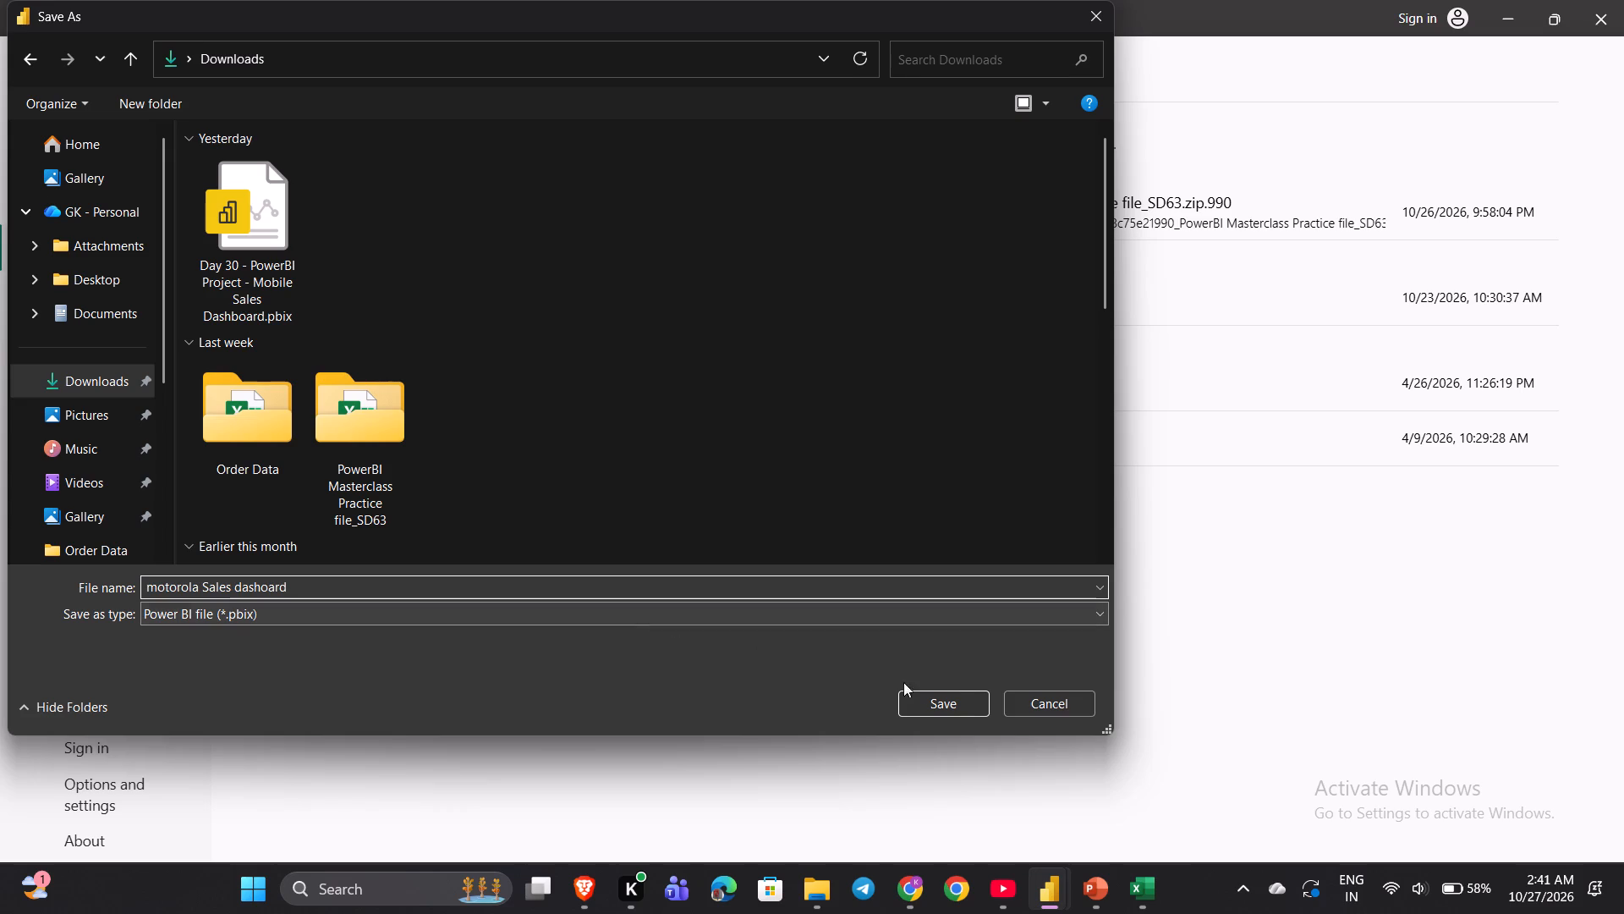
left_click(966, 700)
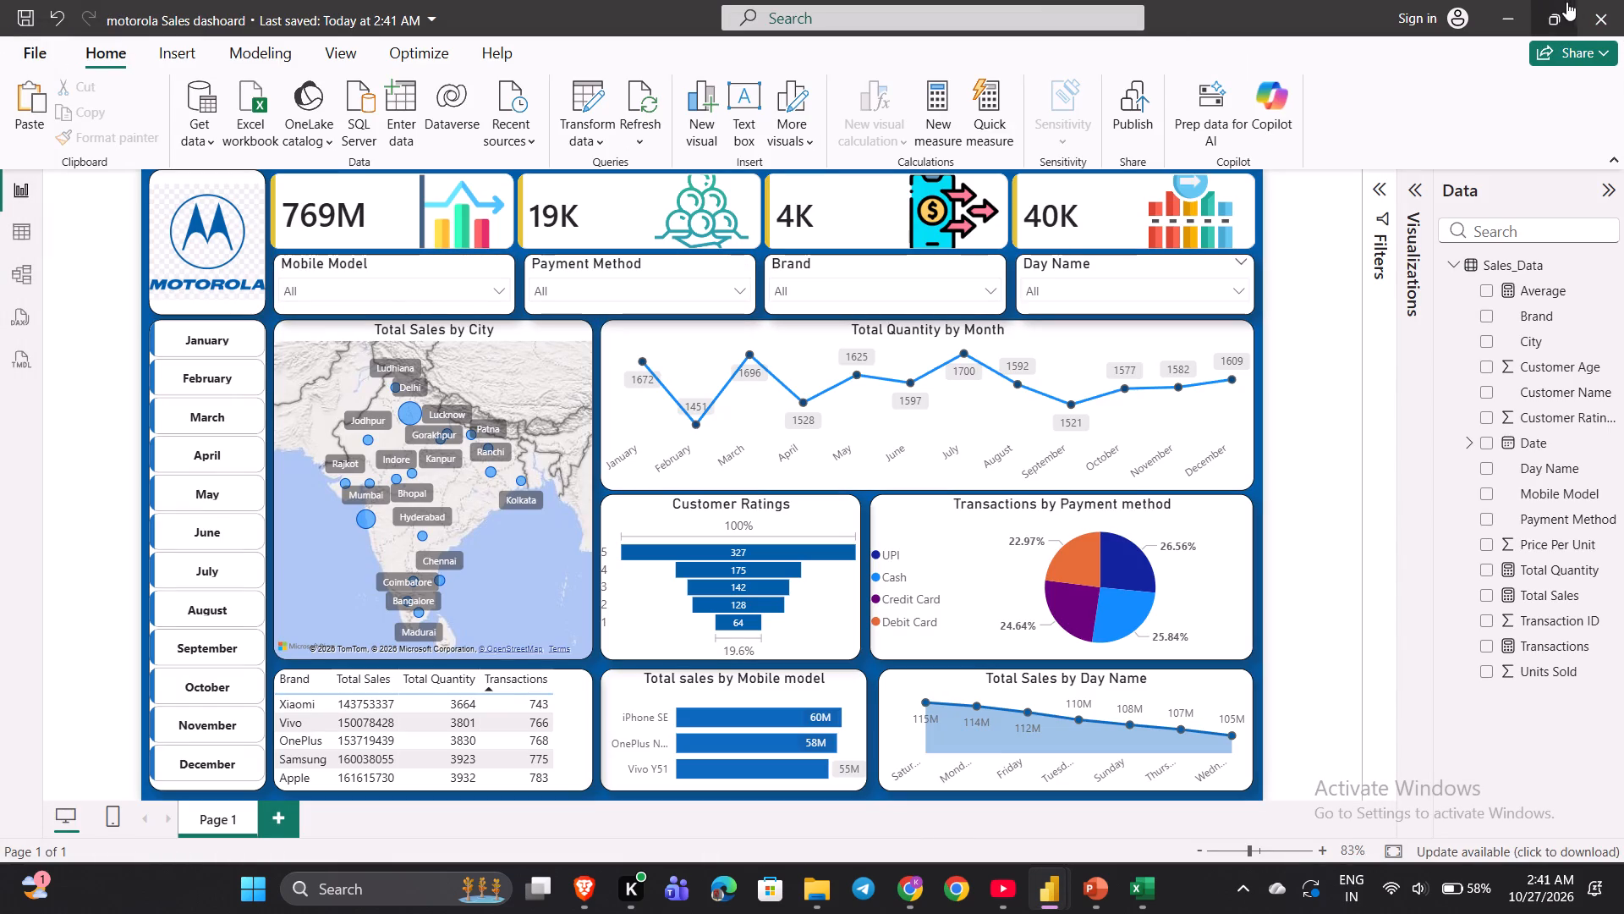
left_click(1504, 0)
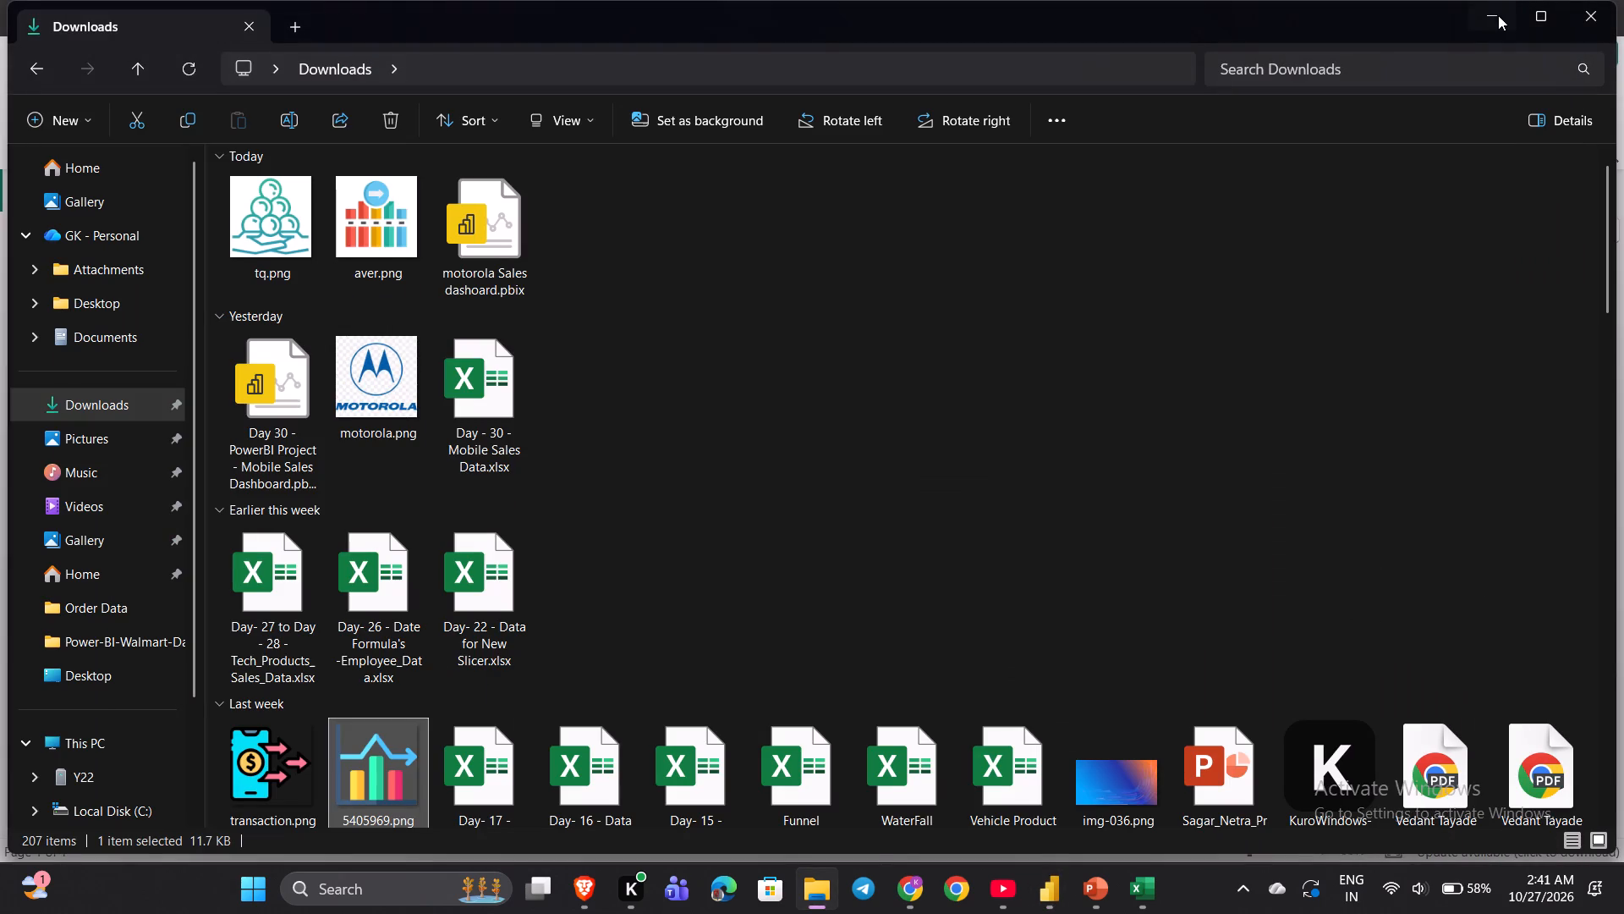
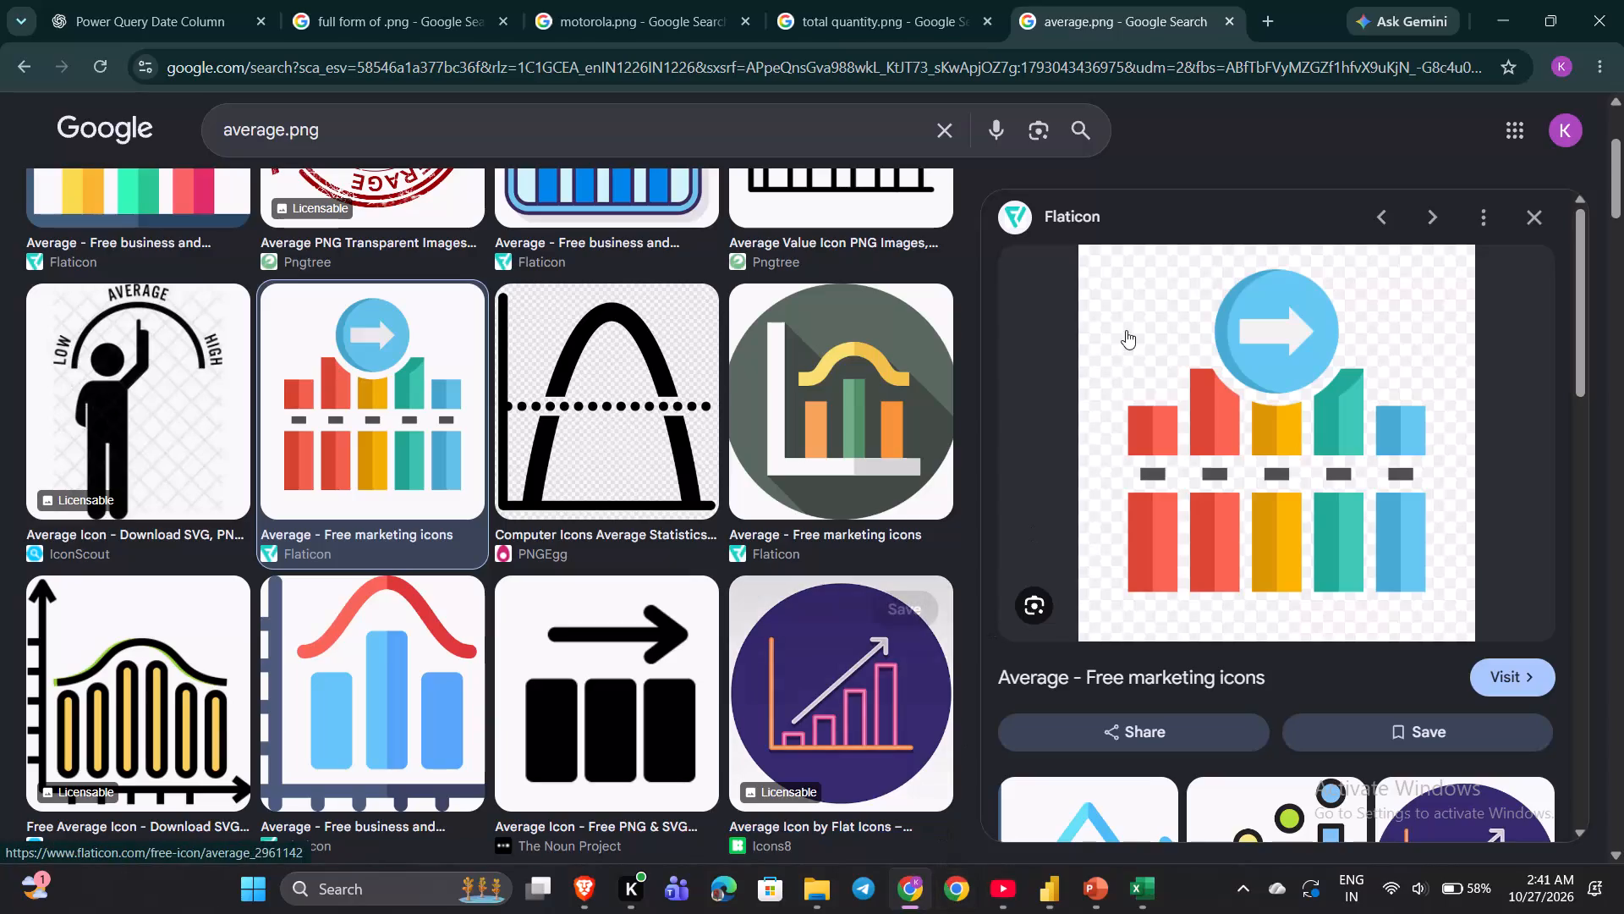
Search Google for overleaf in a new tab and open the Overleaf projects page.
left_click(1275, 0)
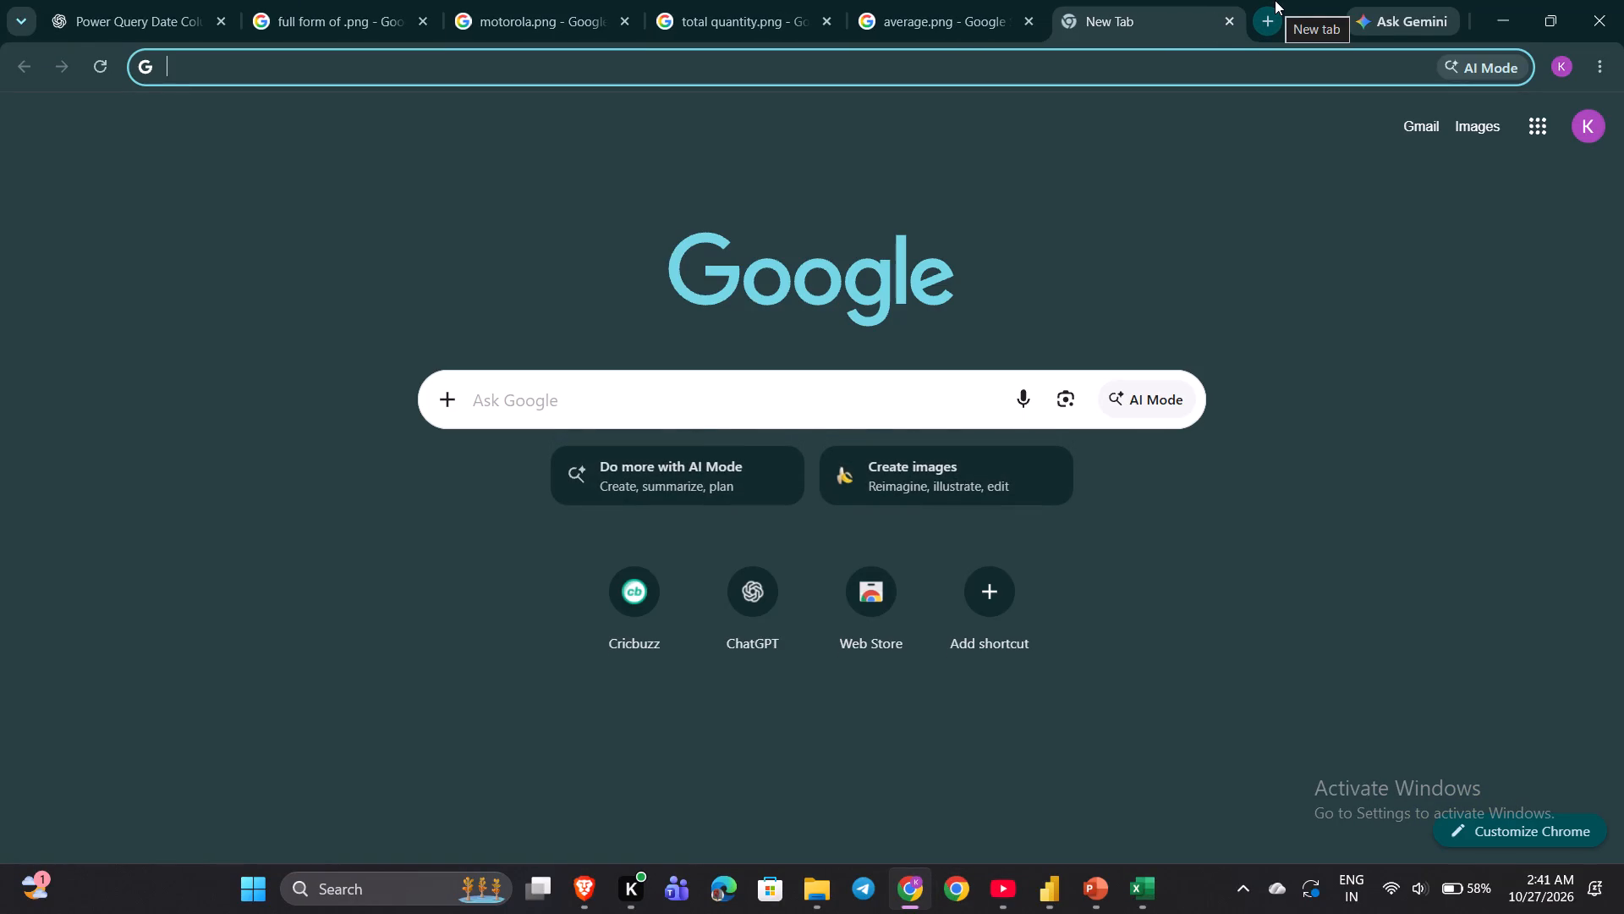
key("o")
key("Down")
key("Return")
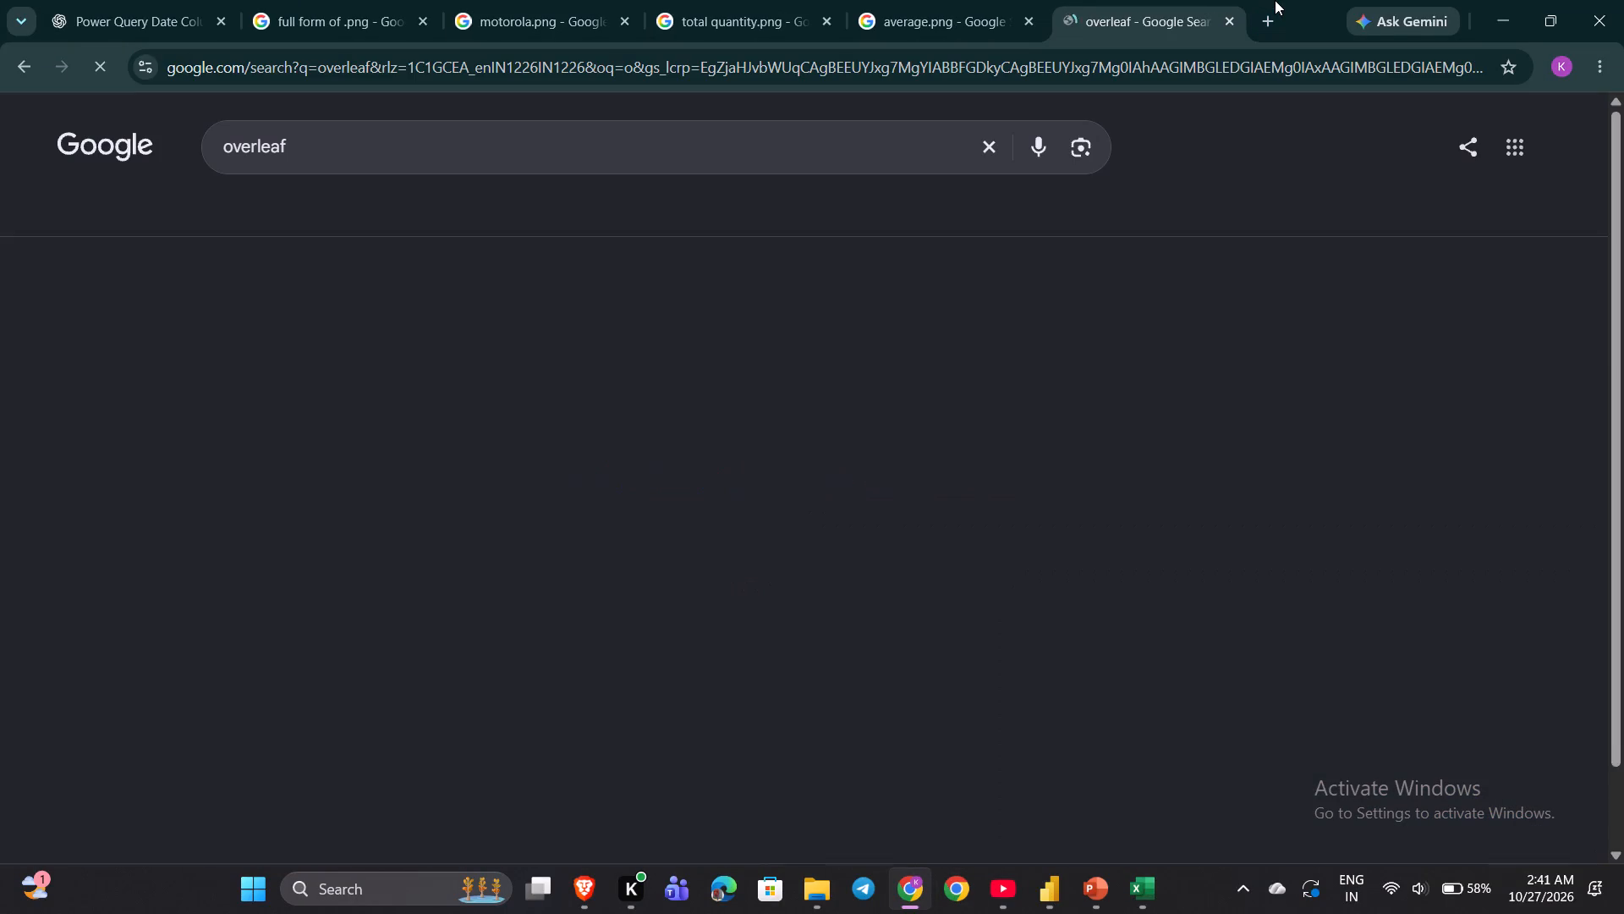
left_click(405, 315)
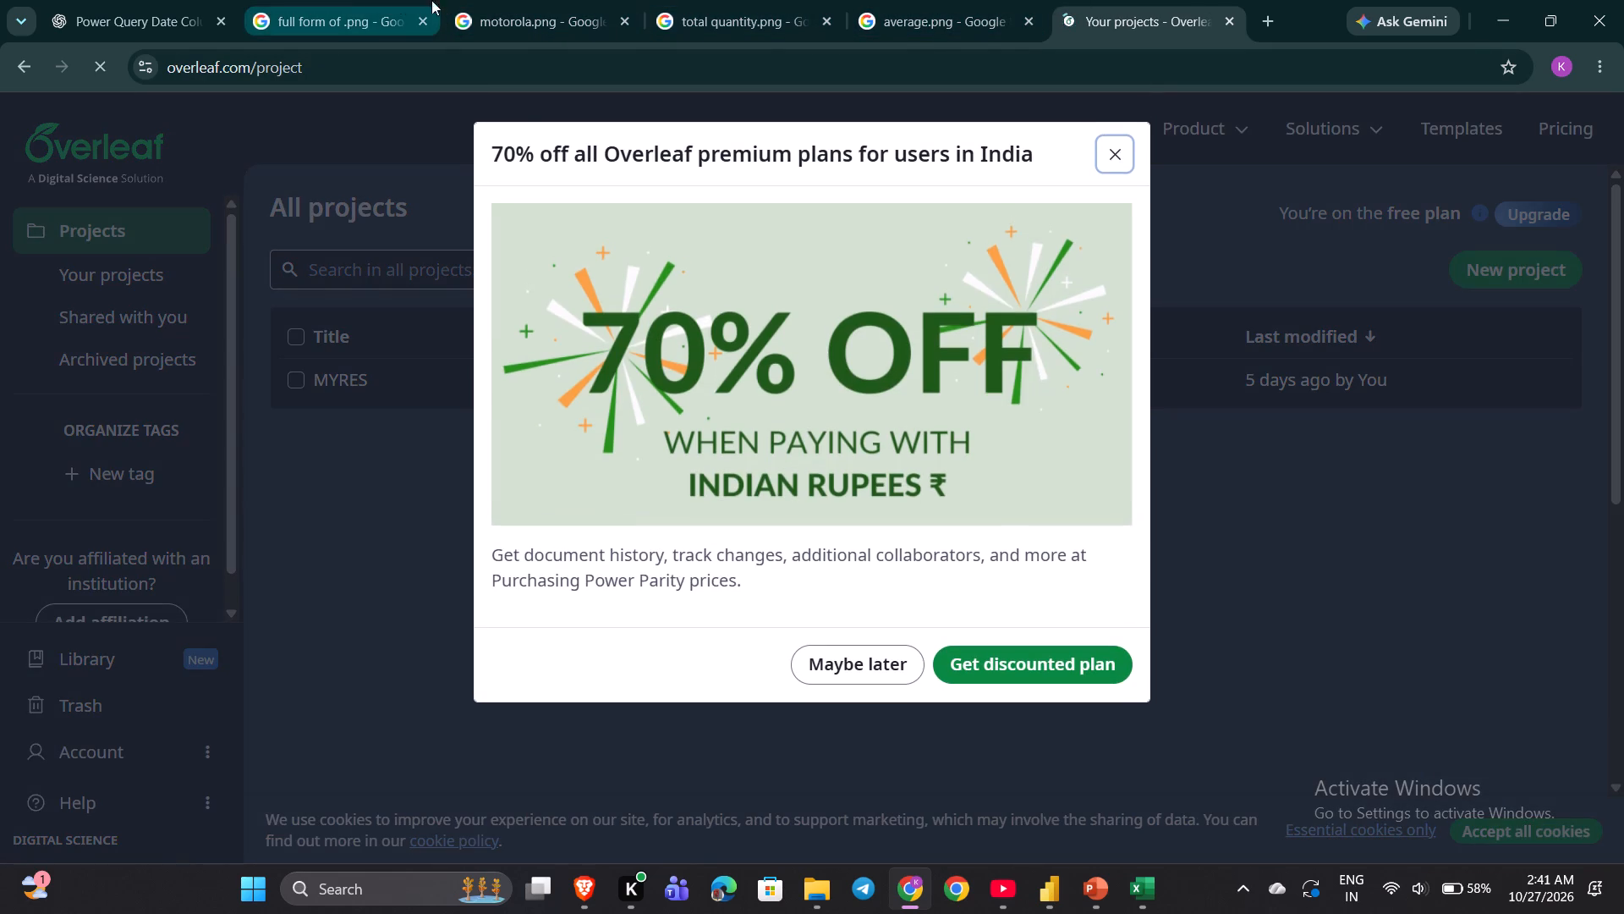
Close the four leftover Google search tabs: full form of .png, motorola.png, total quantity.png and average.png.
left_click(354, 0)
key("ctrl+w")
key("ctrl+w")
key("ctrl+w")
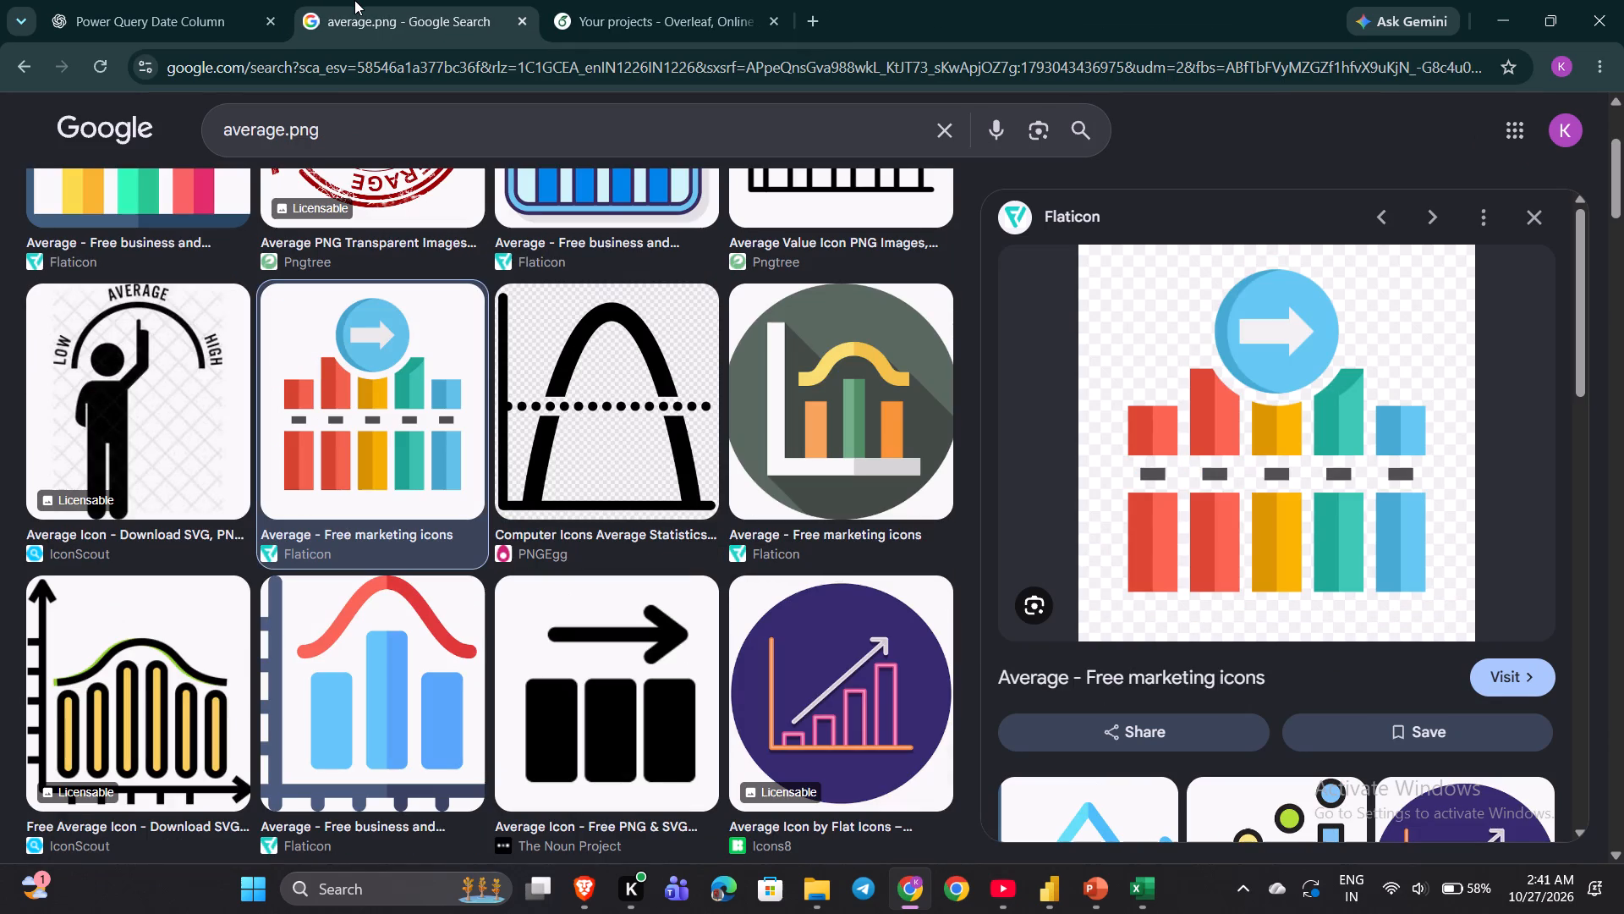
left_click(354, 0)
key("ctrl+w")
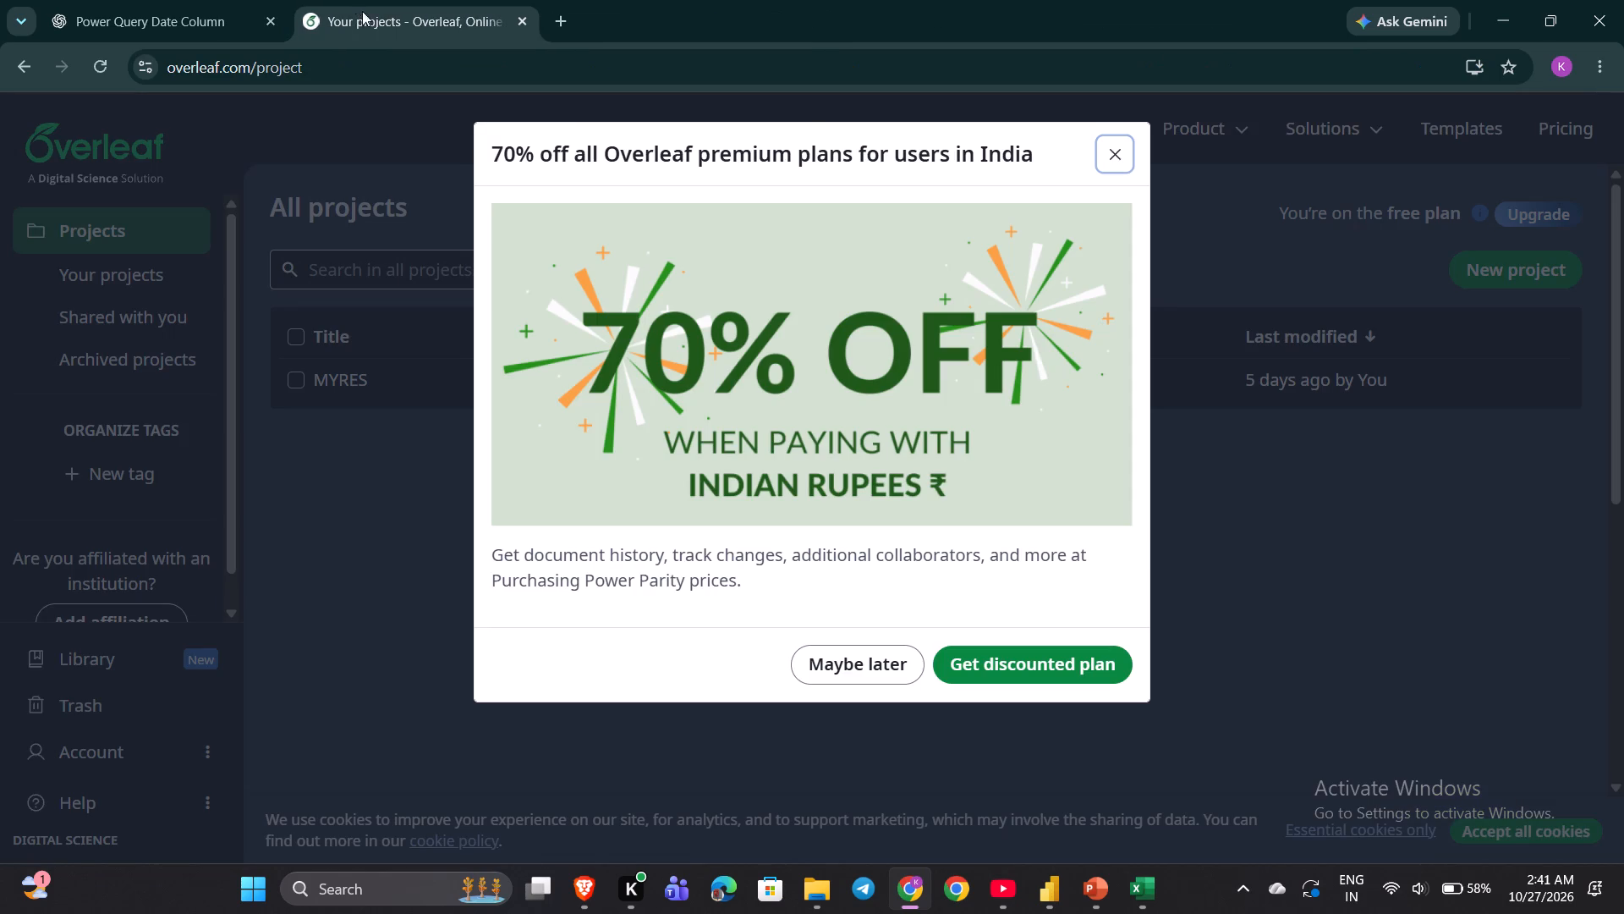
Dismiss Overleaf's discount offer, what's-new and template pop-ups, and open the MYRES project.
left_click(859, 662)
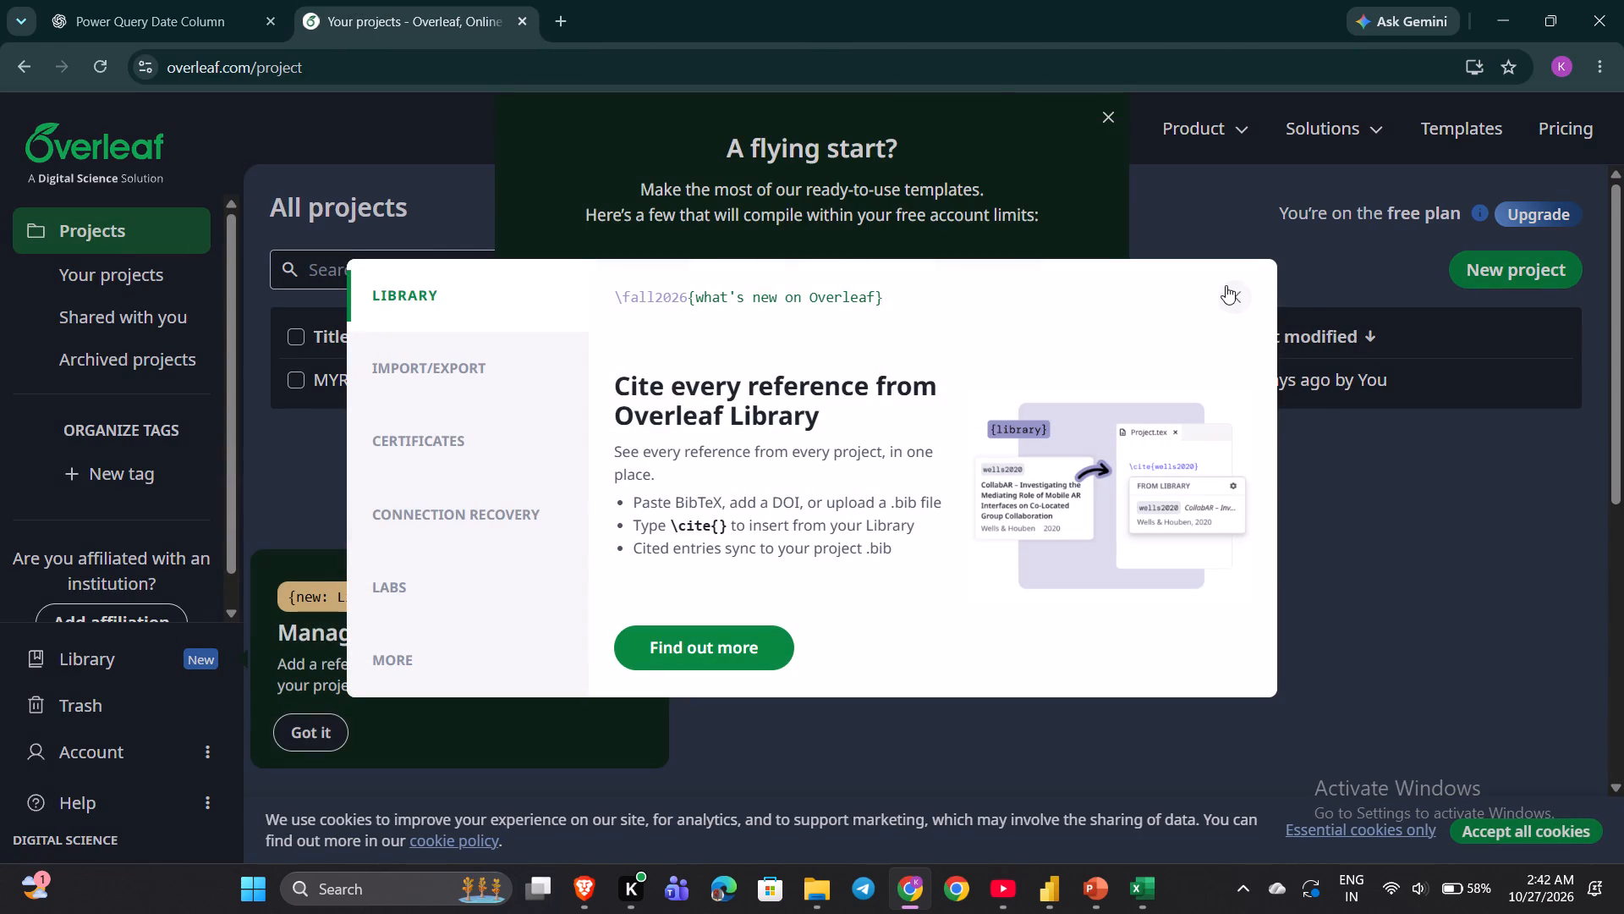
left_click(1234, 296)
left_click(1232, 306)
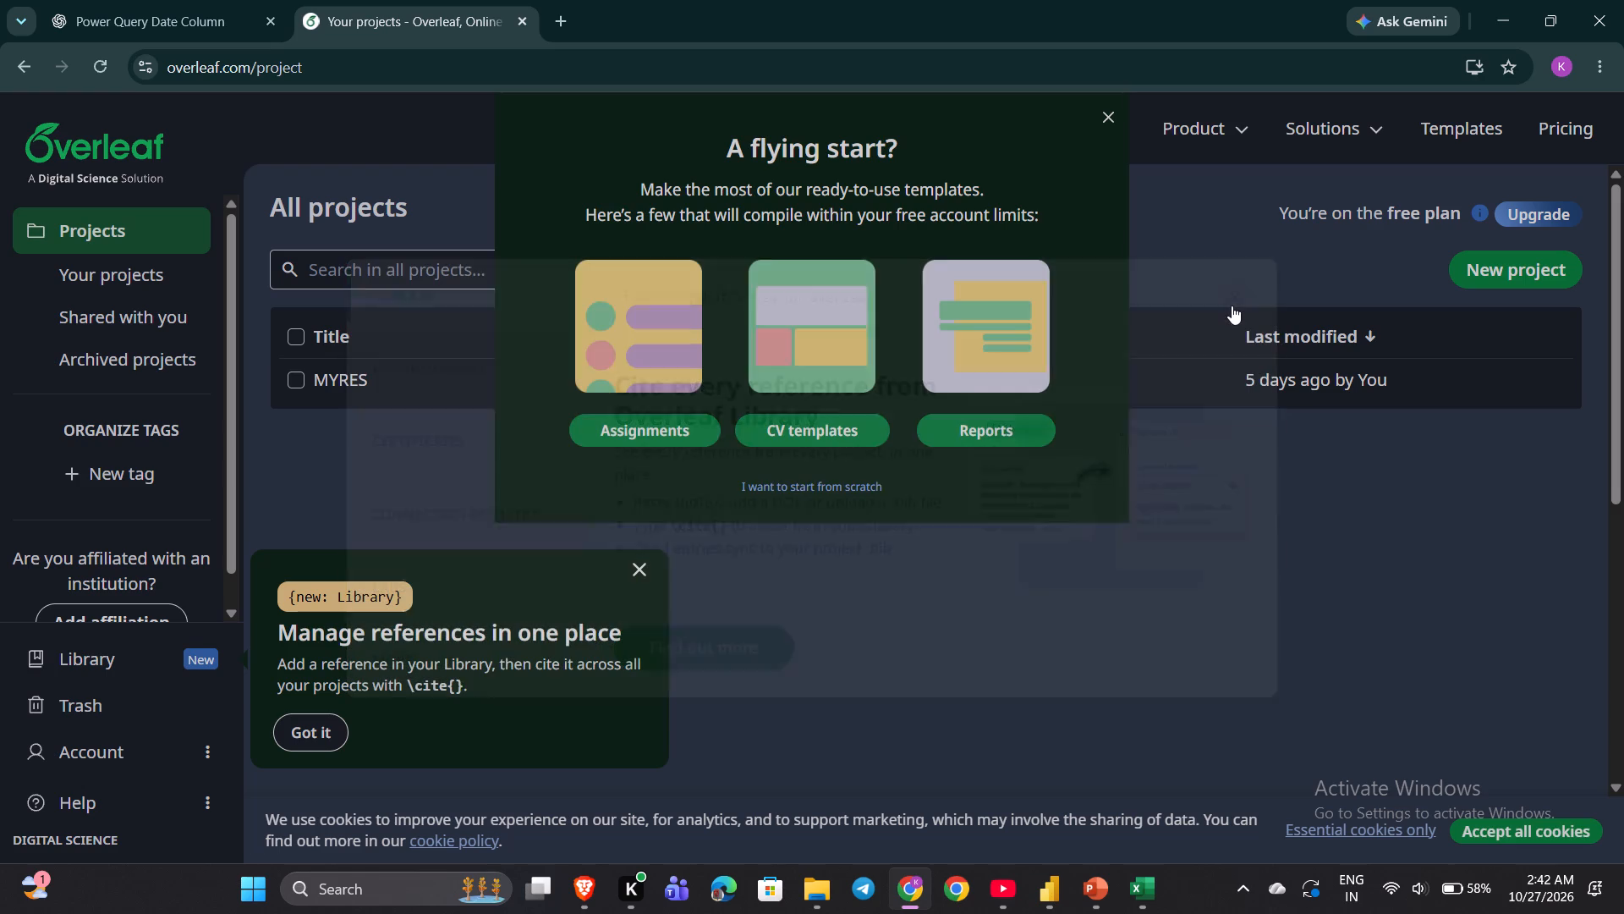
left_click(1232, 306)
left_click(632, 578)
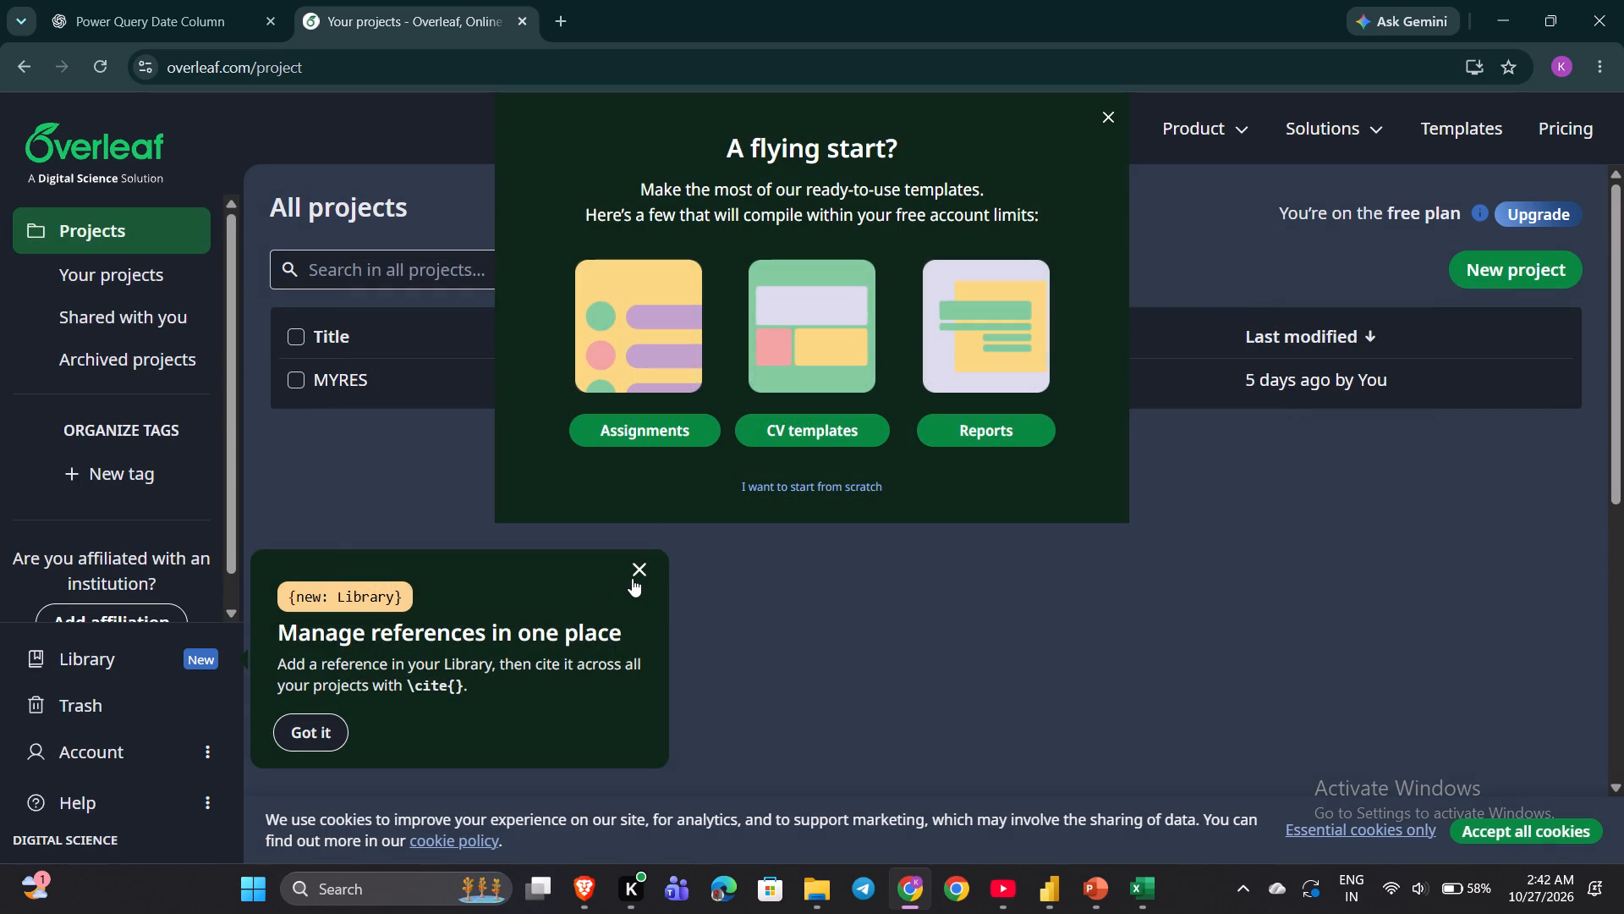
left_click(1101, 128)
left_click(1101, 128)
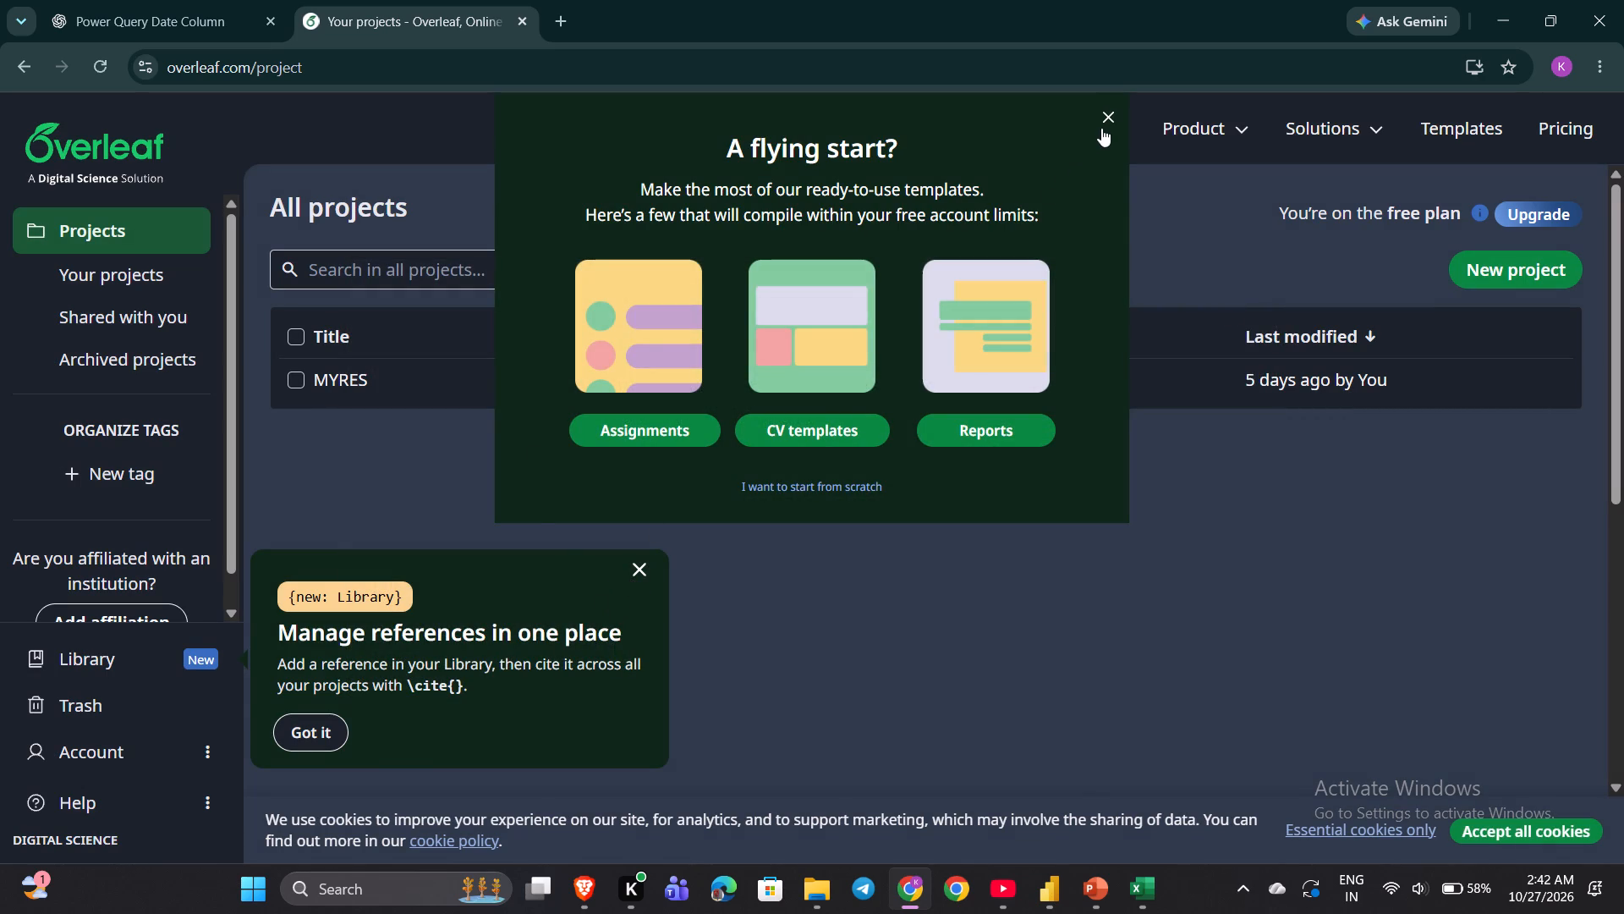
double_click(1101, 128)
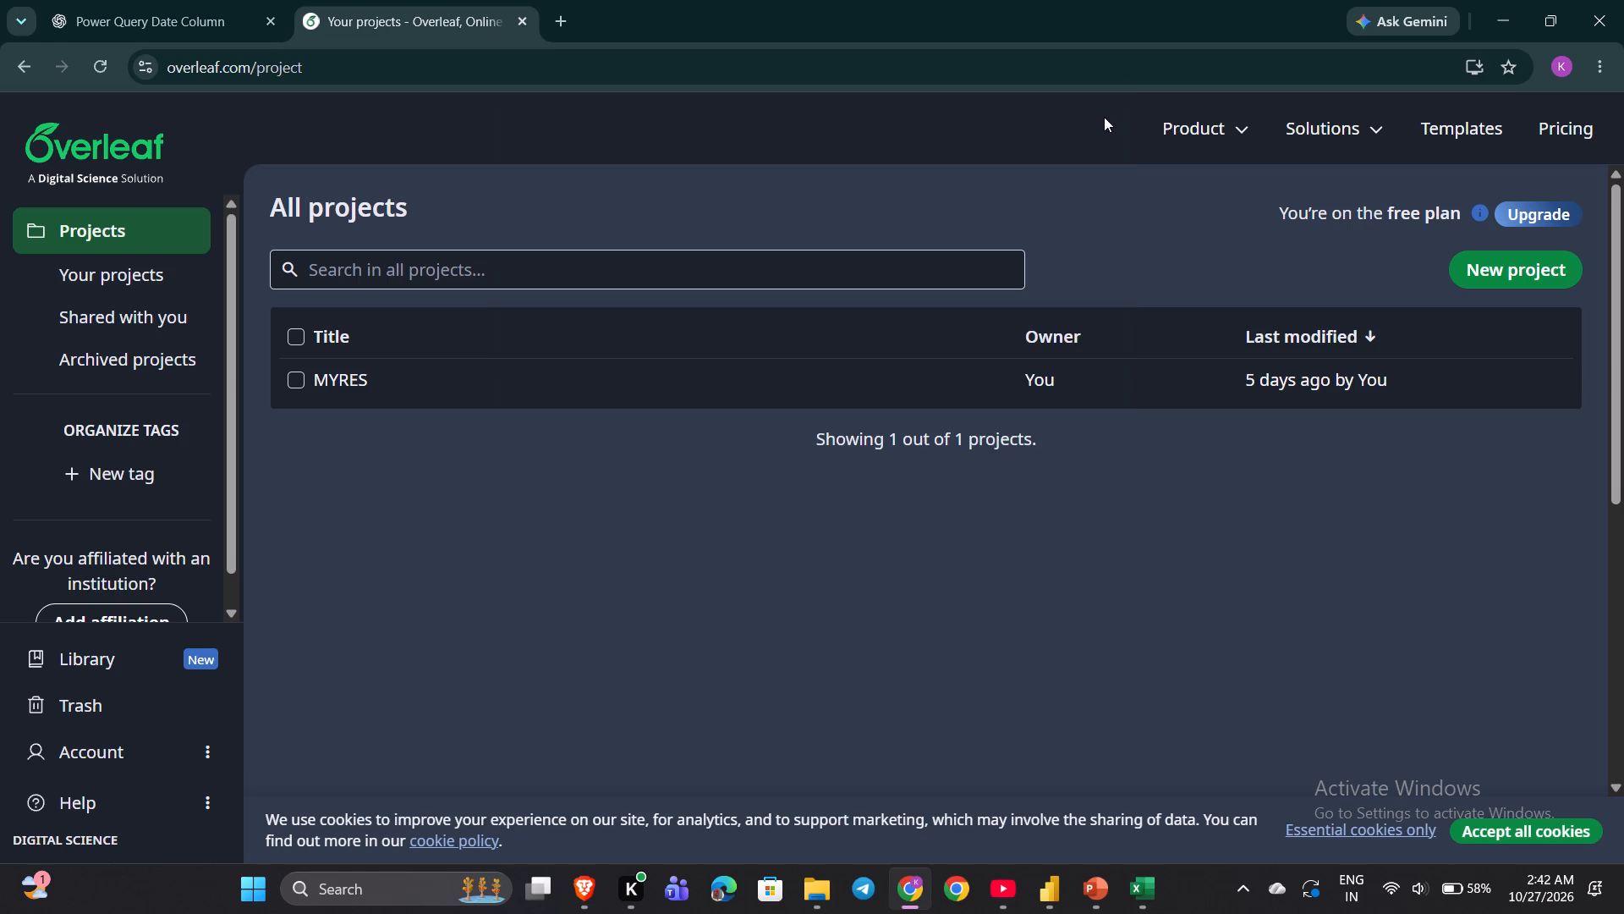
left_click(343, 385)
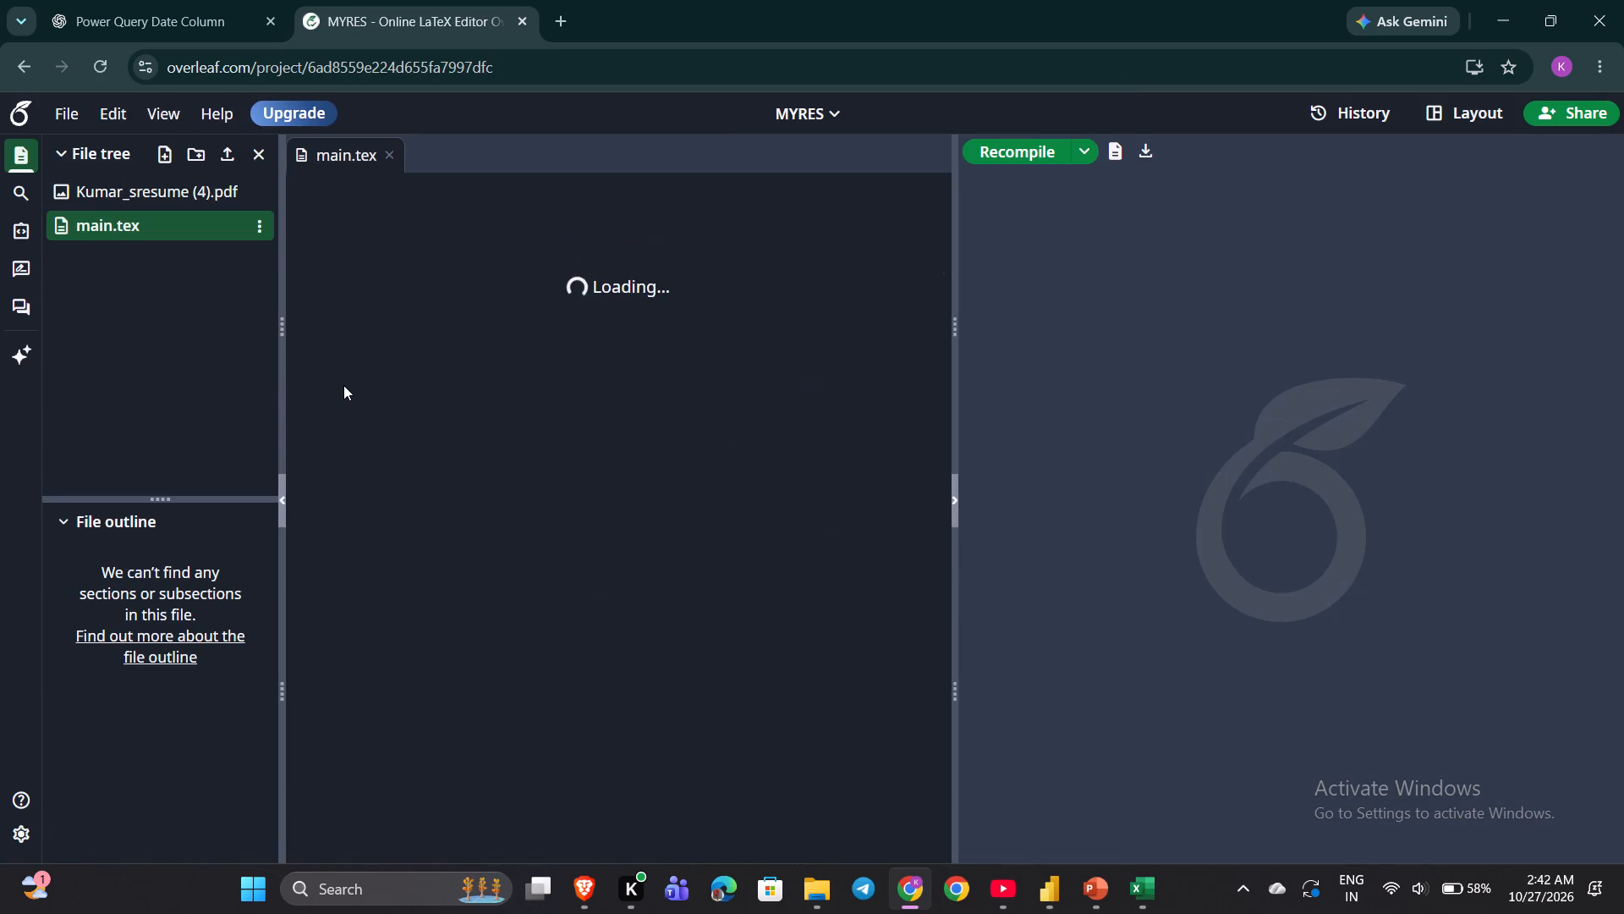
Recompile the MYRES resume and look over the whole PDF preview.
left_click(1000, 144)
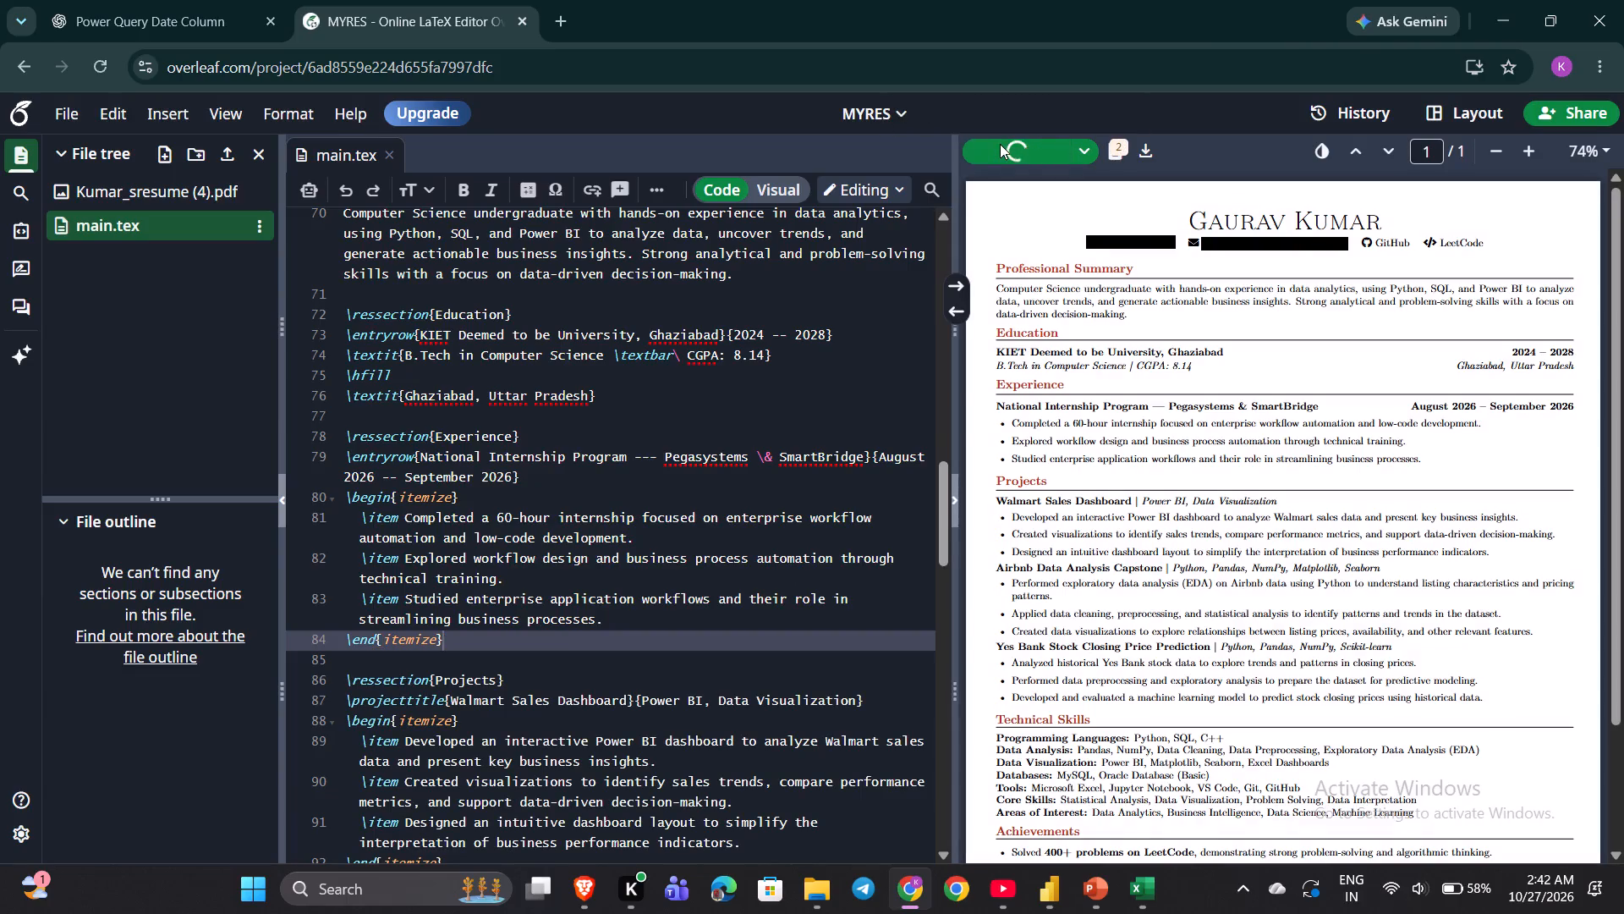
scroll(1203, 489, "down", 2)
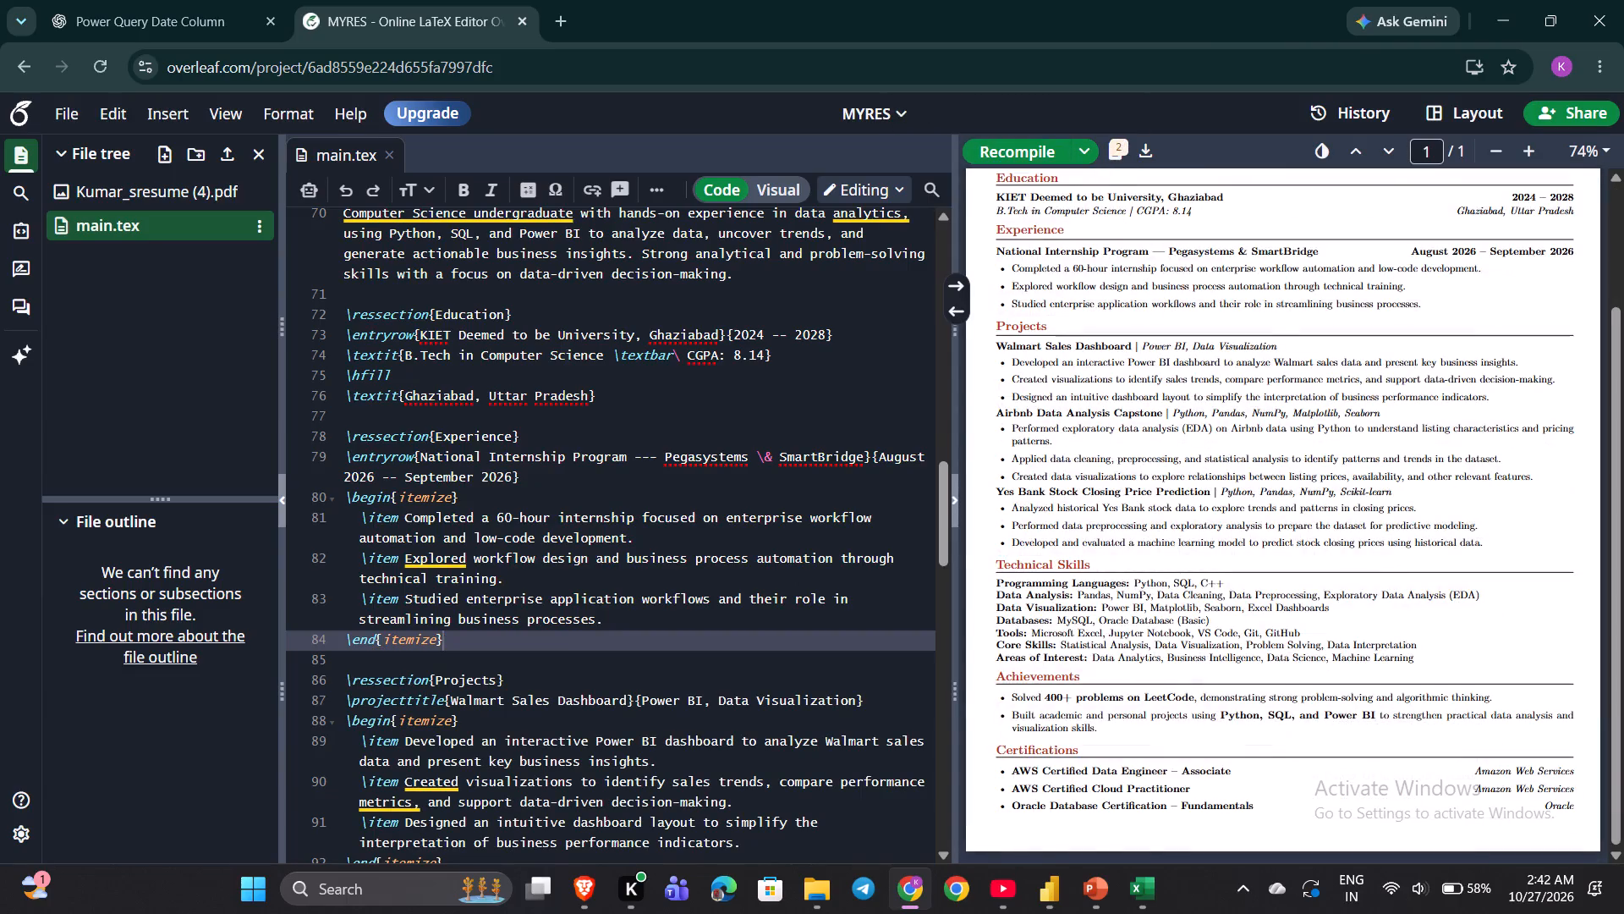
scroll(1203, 489, "down", 4)
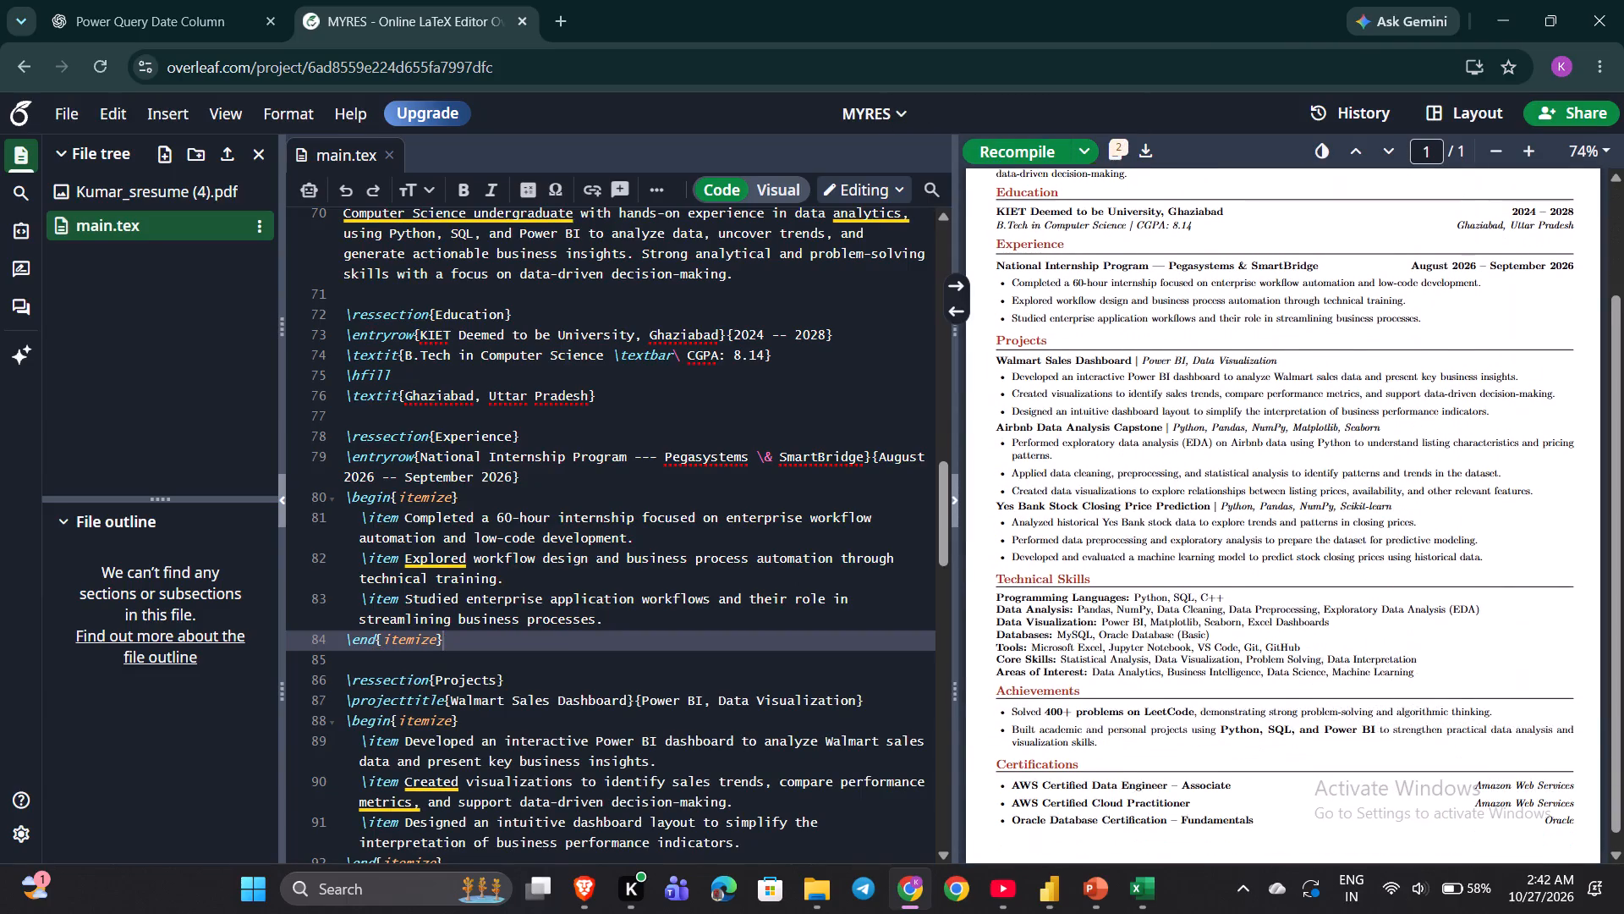
scroll(1203, 489, "up", 3)
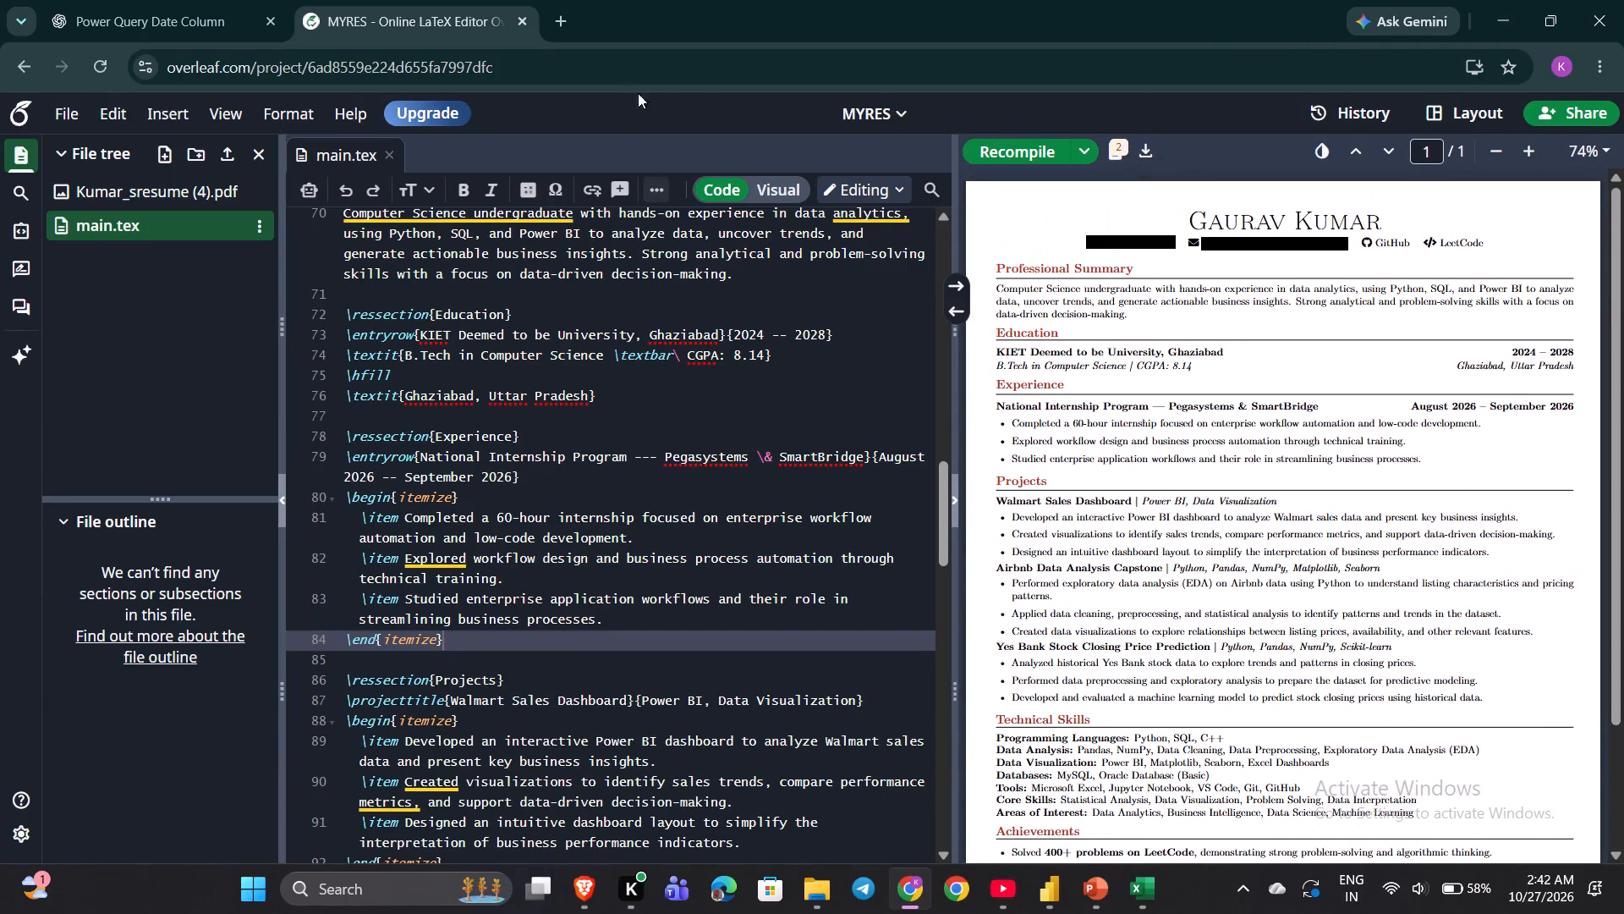
key("shift+super+s")
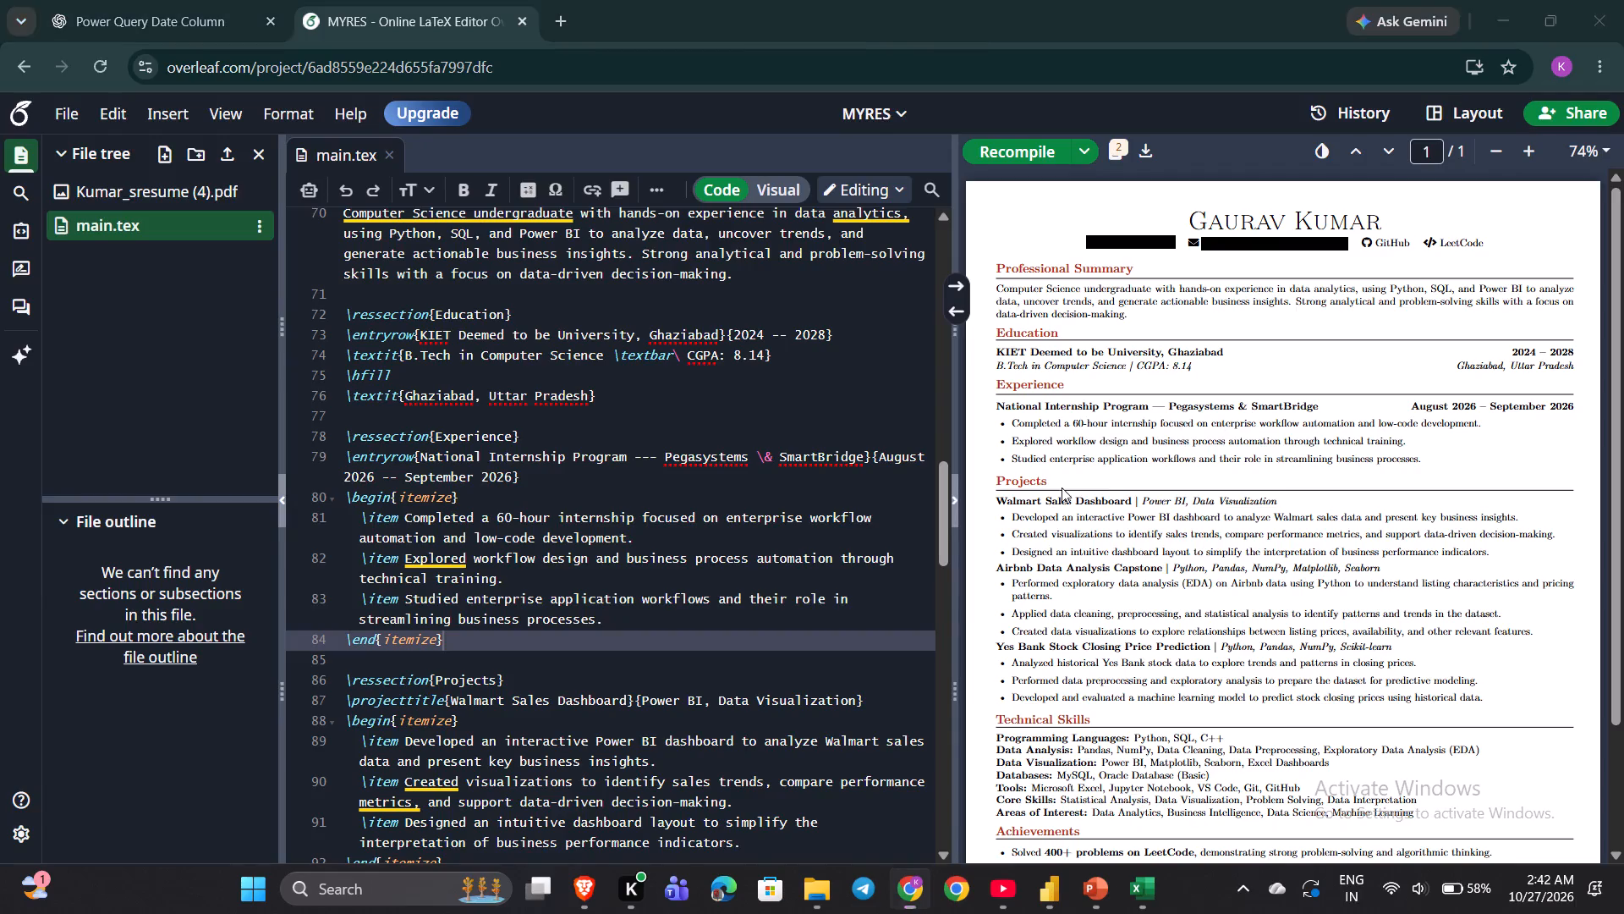
left_click_drag(985, 493, 1353, 537)
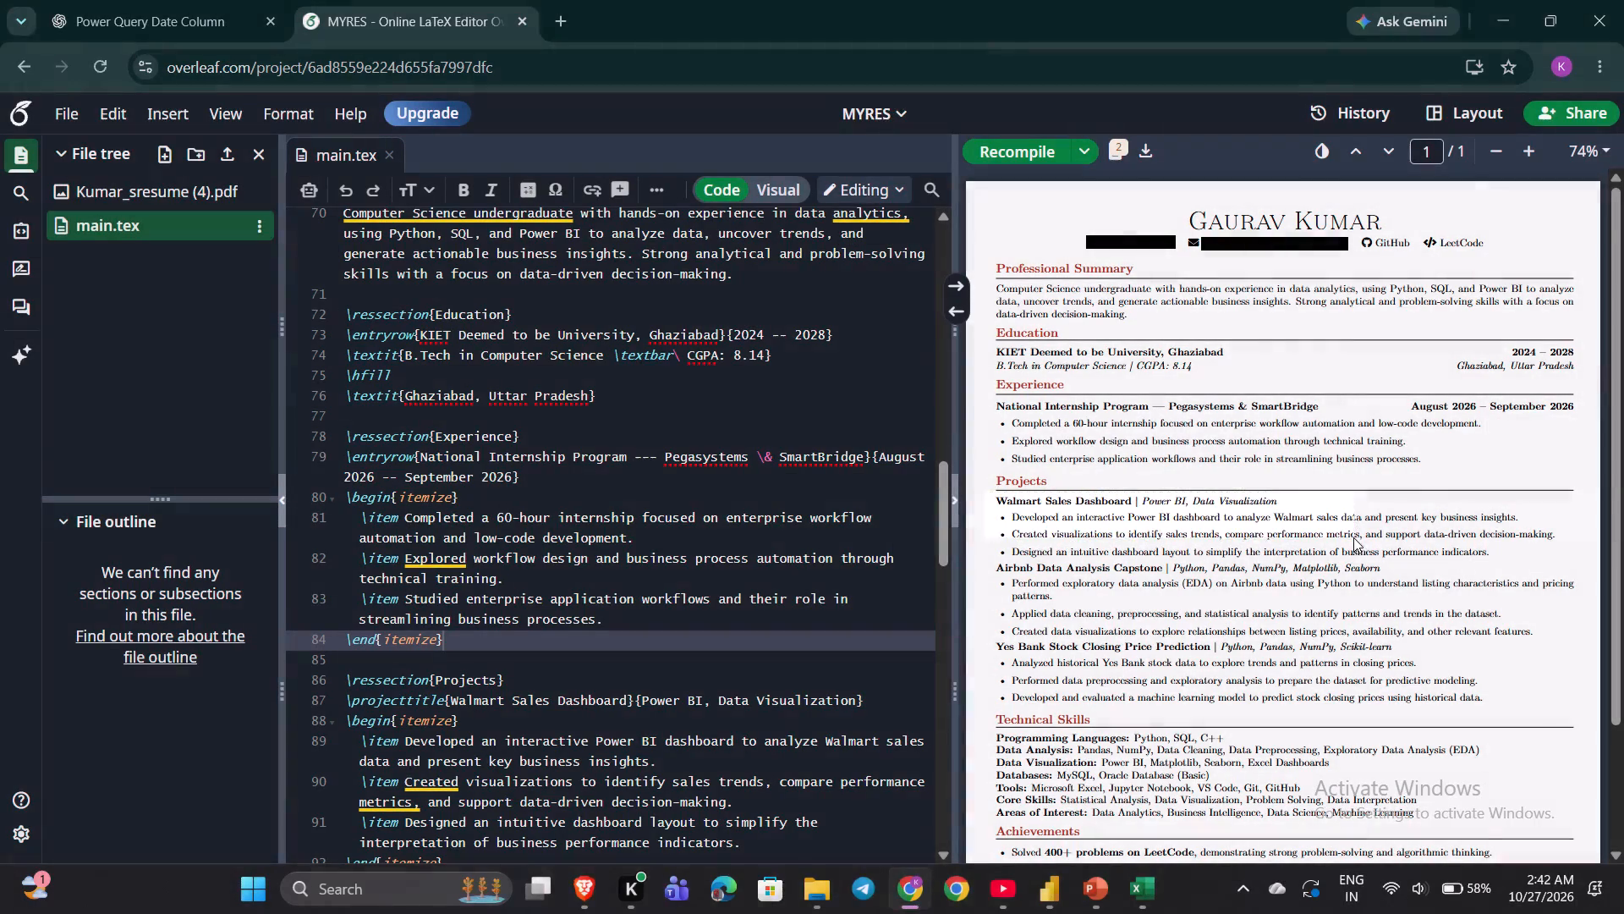
key("shift+super+s")
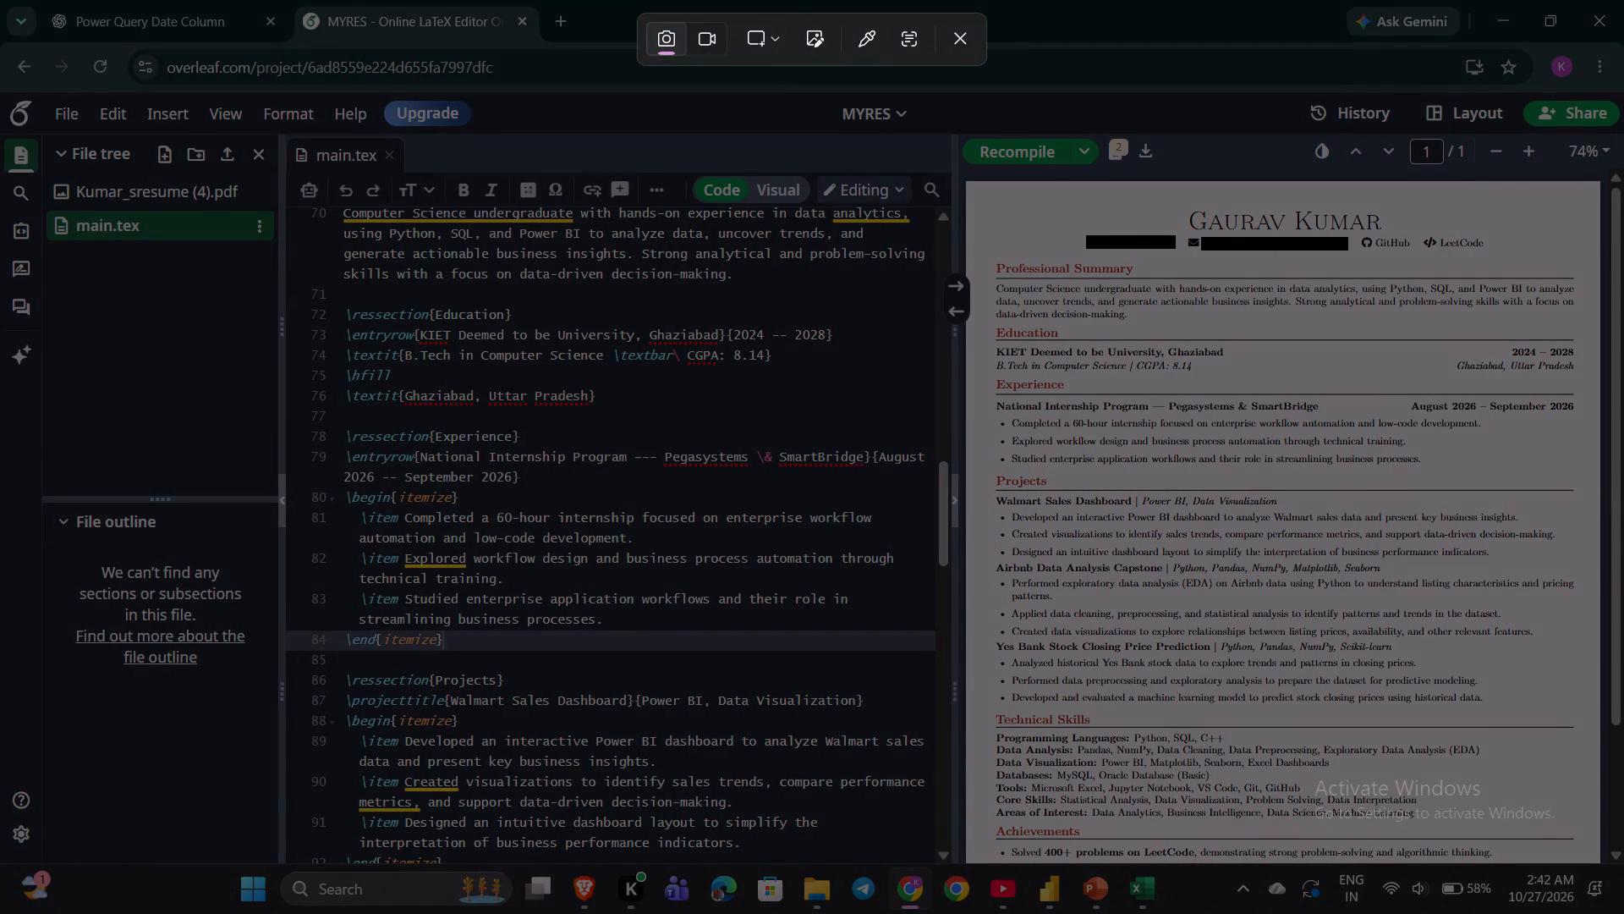
left_click_drag(976, 487, 1475, 544)
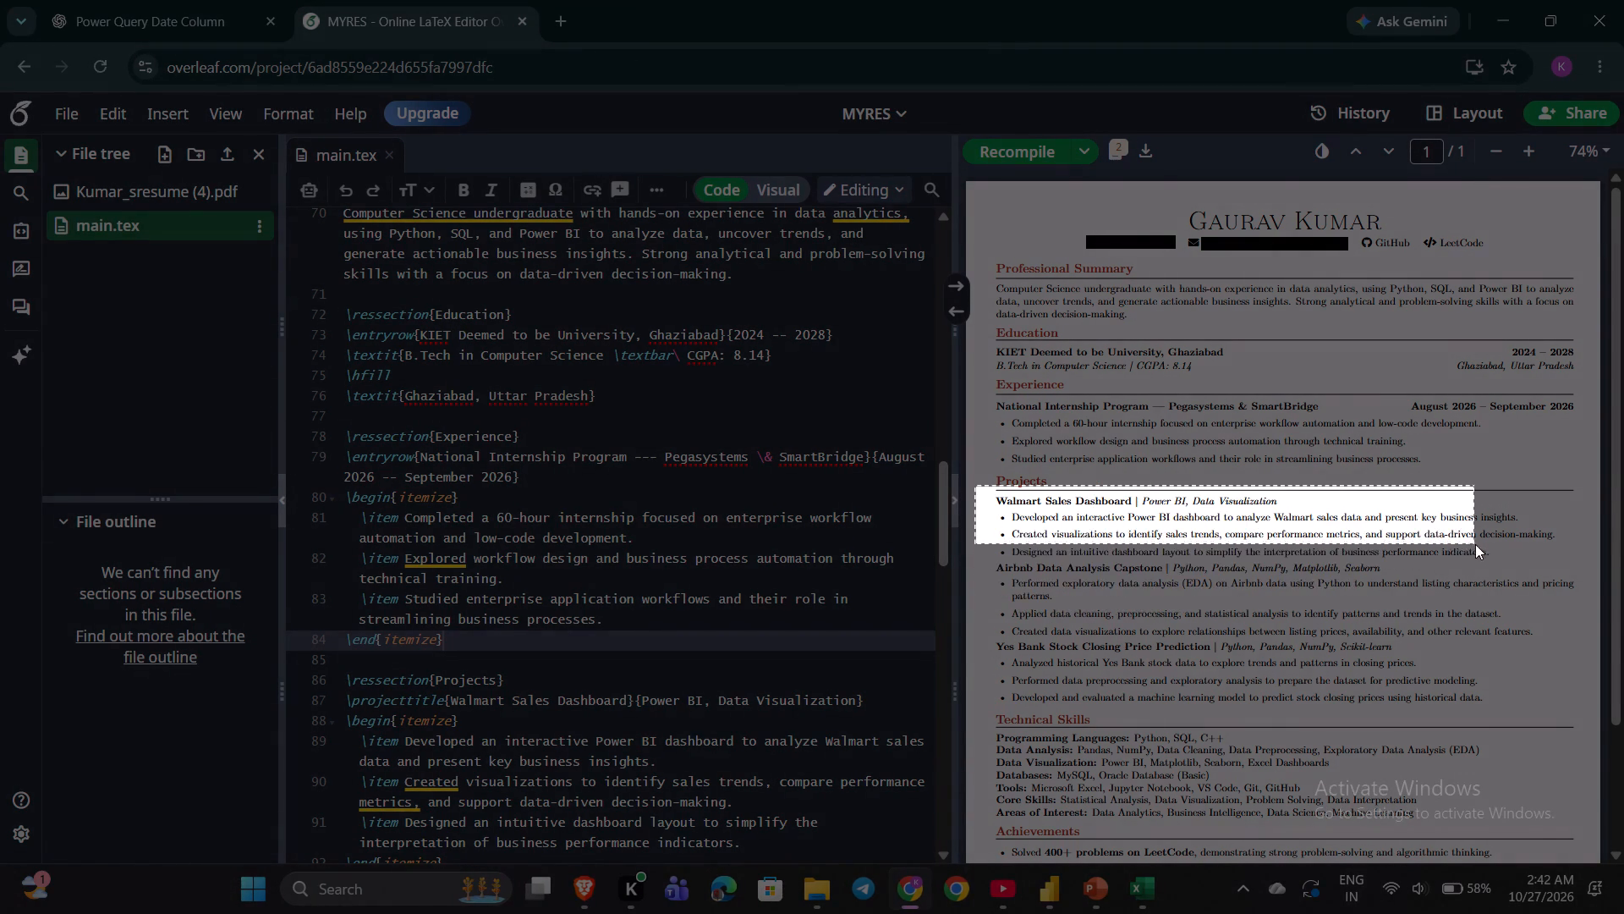
left_click_drag(1475, 544, 1598, 560)
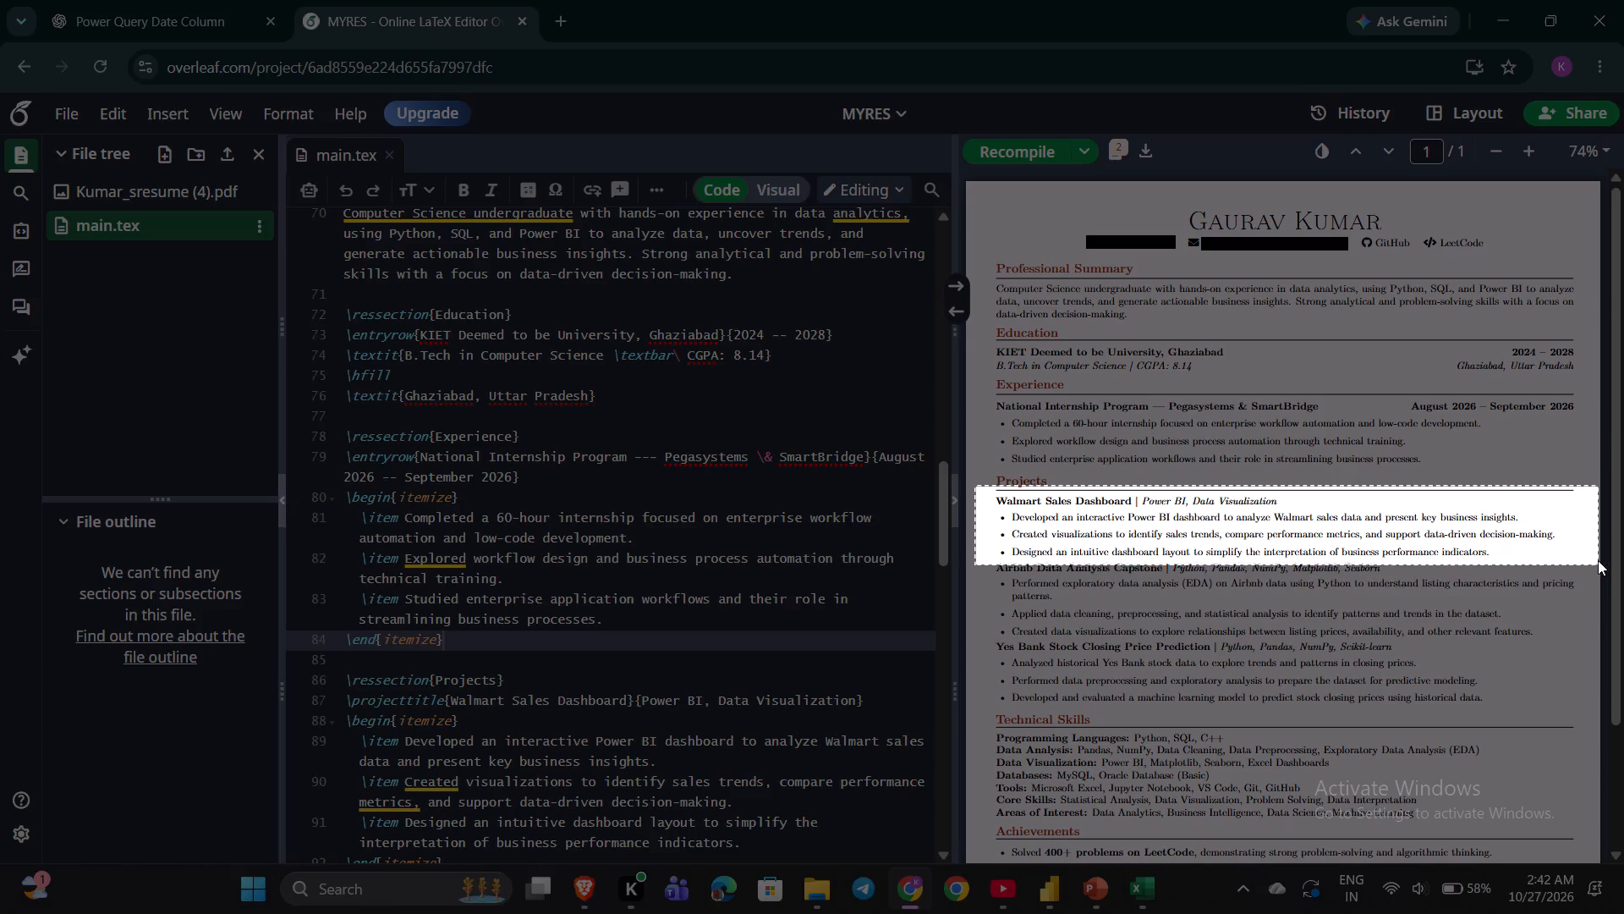
left_click_drag(1598, 560, 1595, 559)
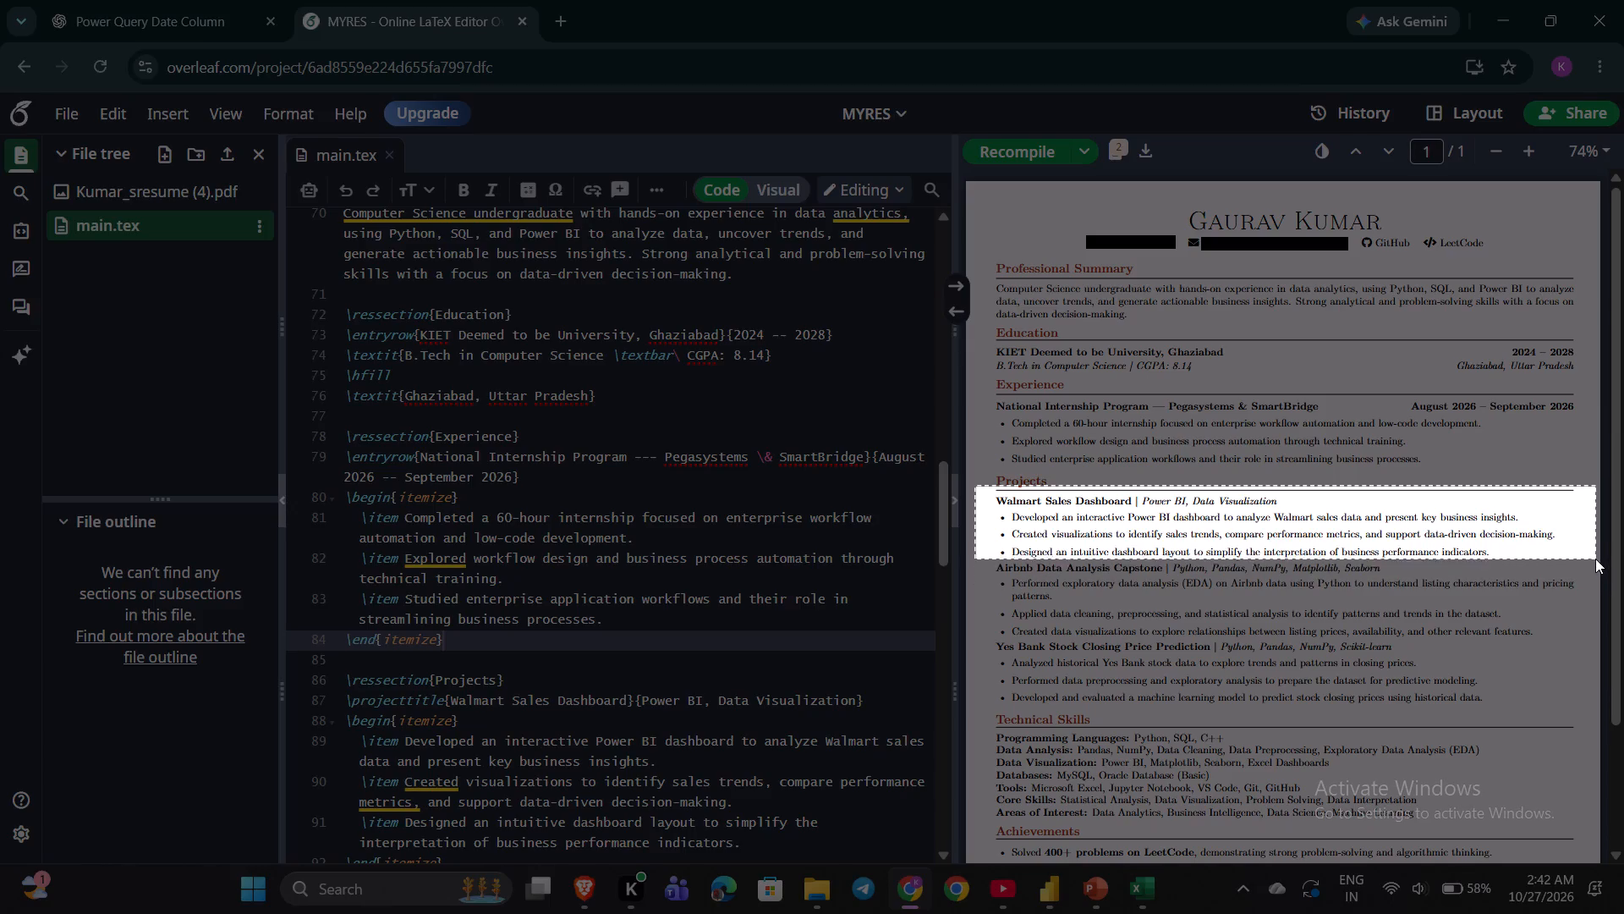
left_click_drag(1595, 559, 1595, 563)
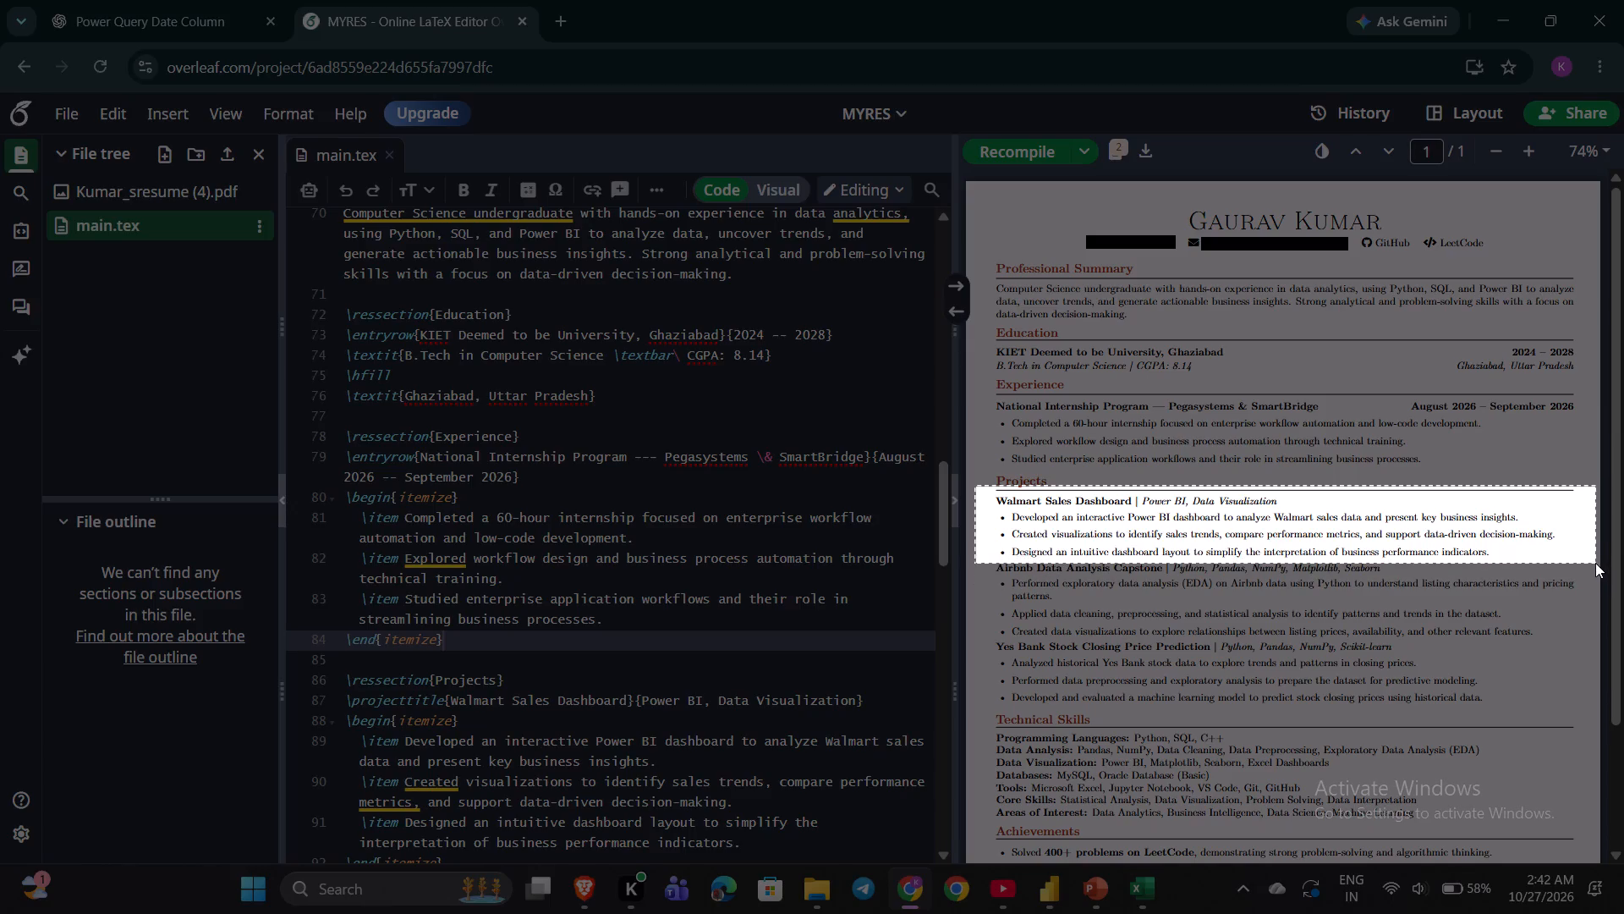
left_click_drag(1595, 563, 985, 529)
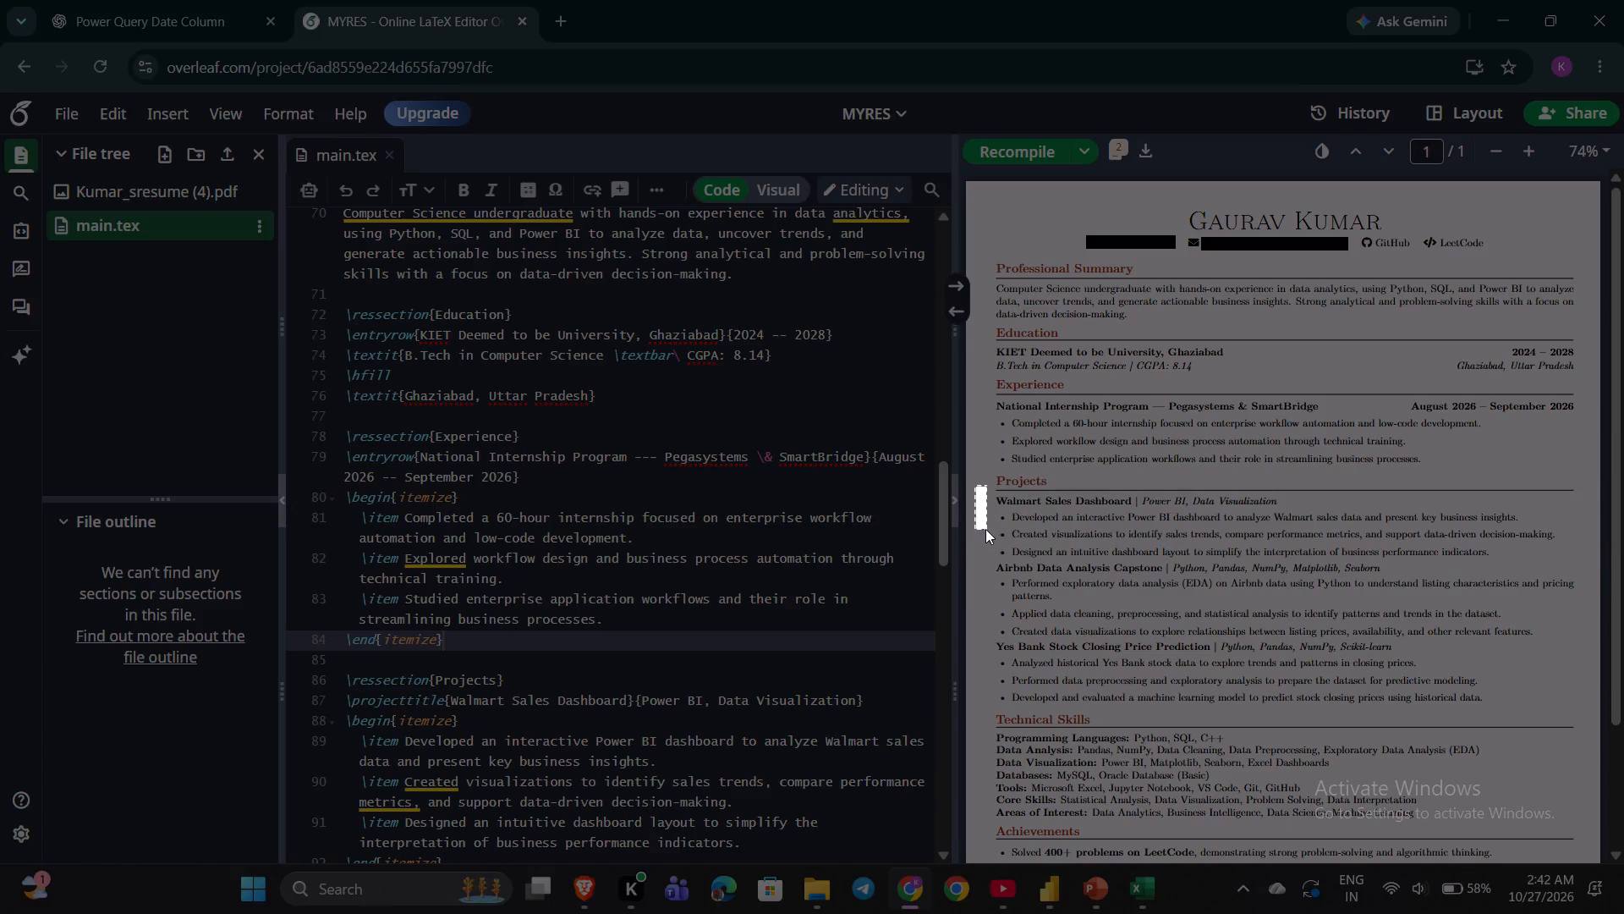
left_click_drag(985, 529, 1527, 558)
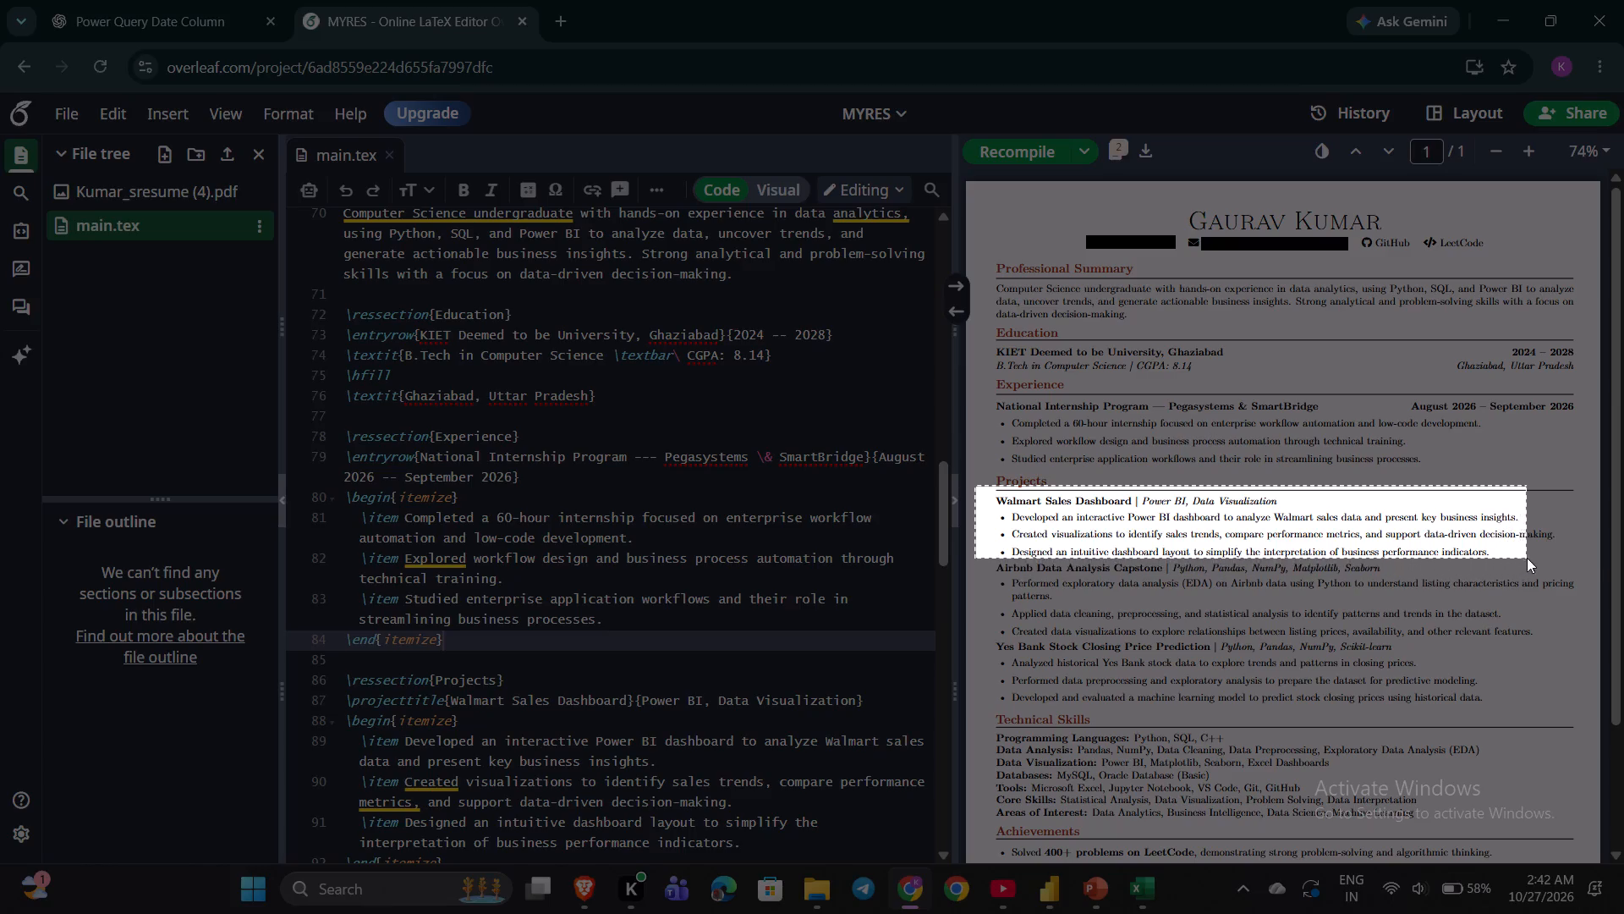
left_click_drag(1527, 558, 1610, 559)
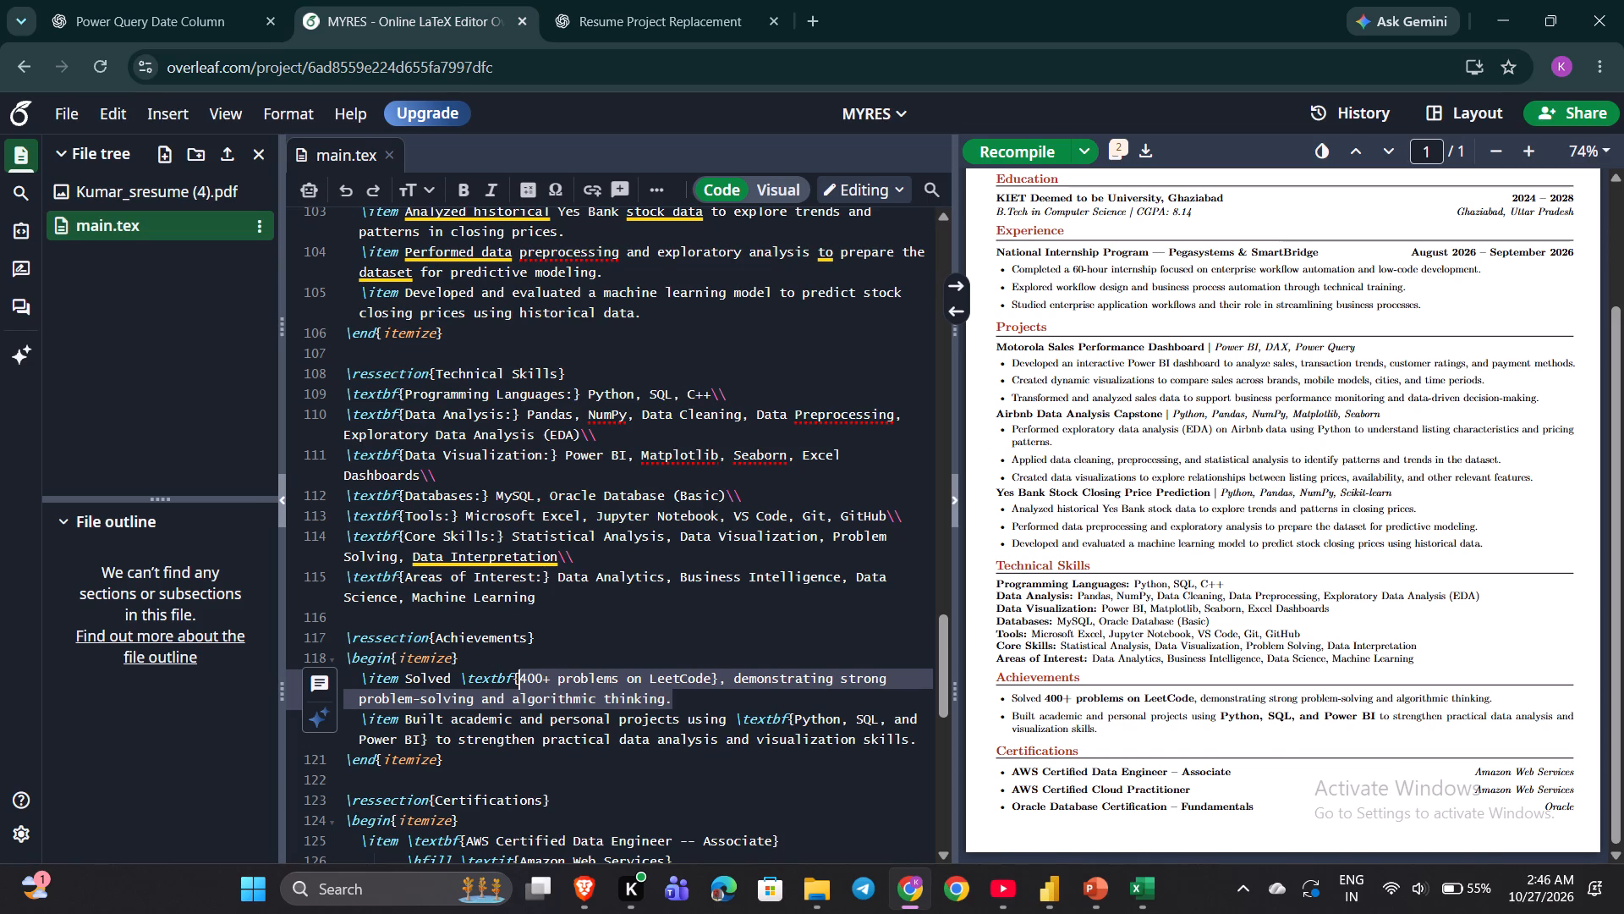
left_click(714, 681)
left_click(714, 681)
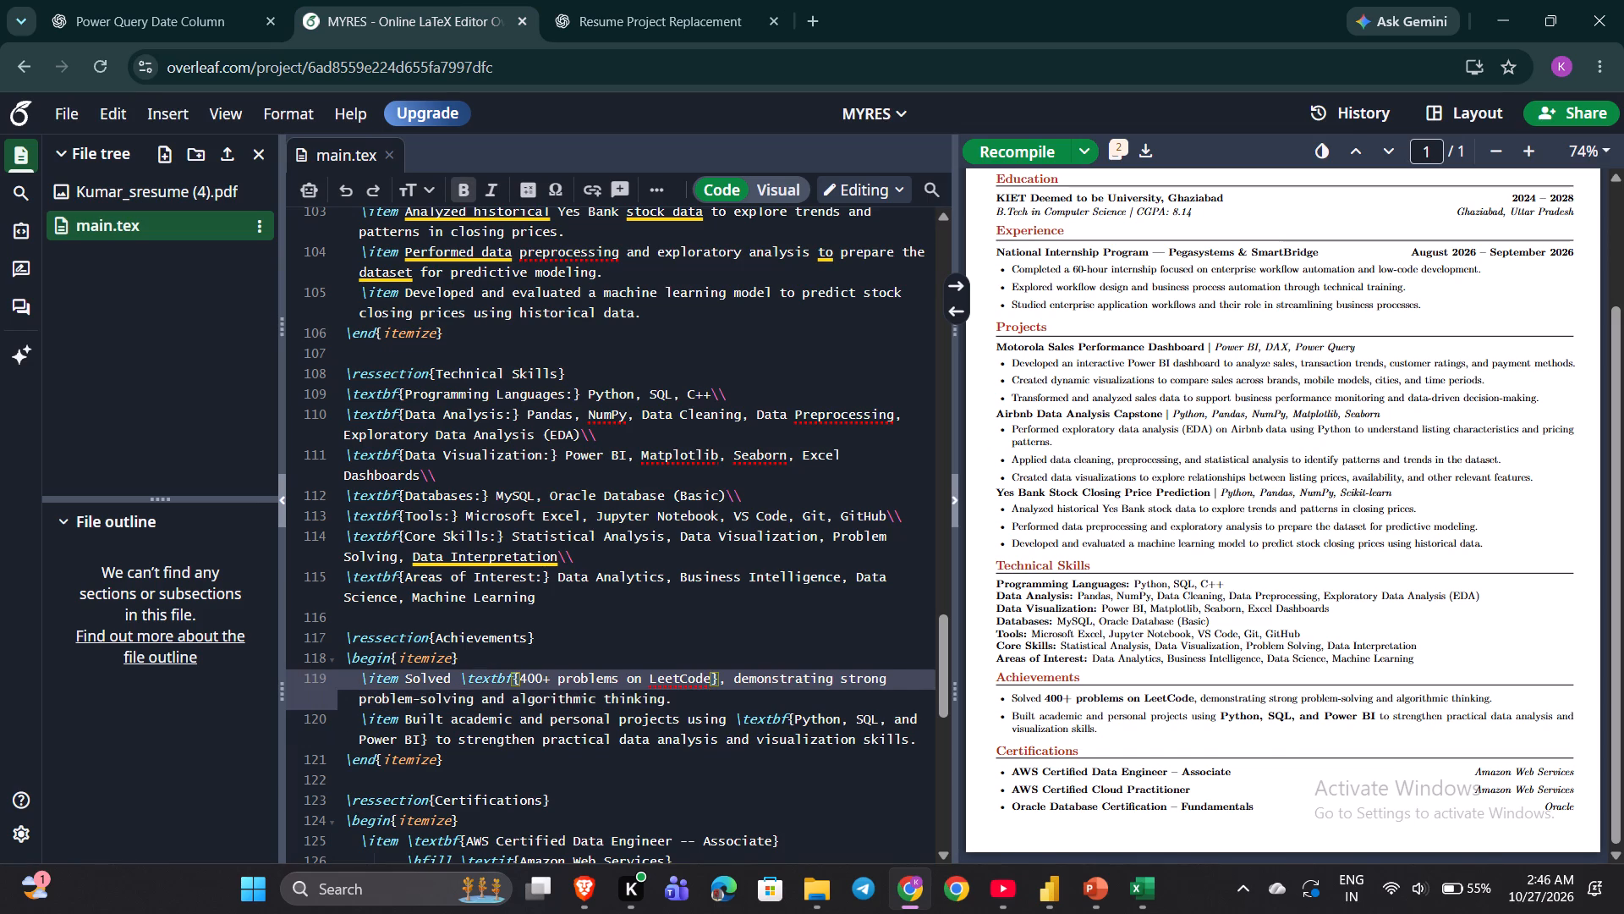
key("space")
type("an")
type("d")
key("space")
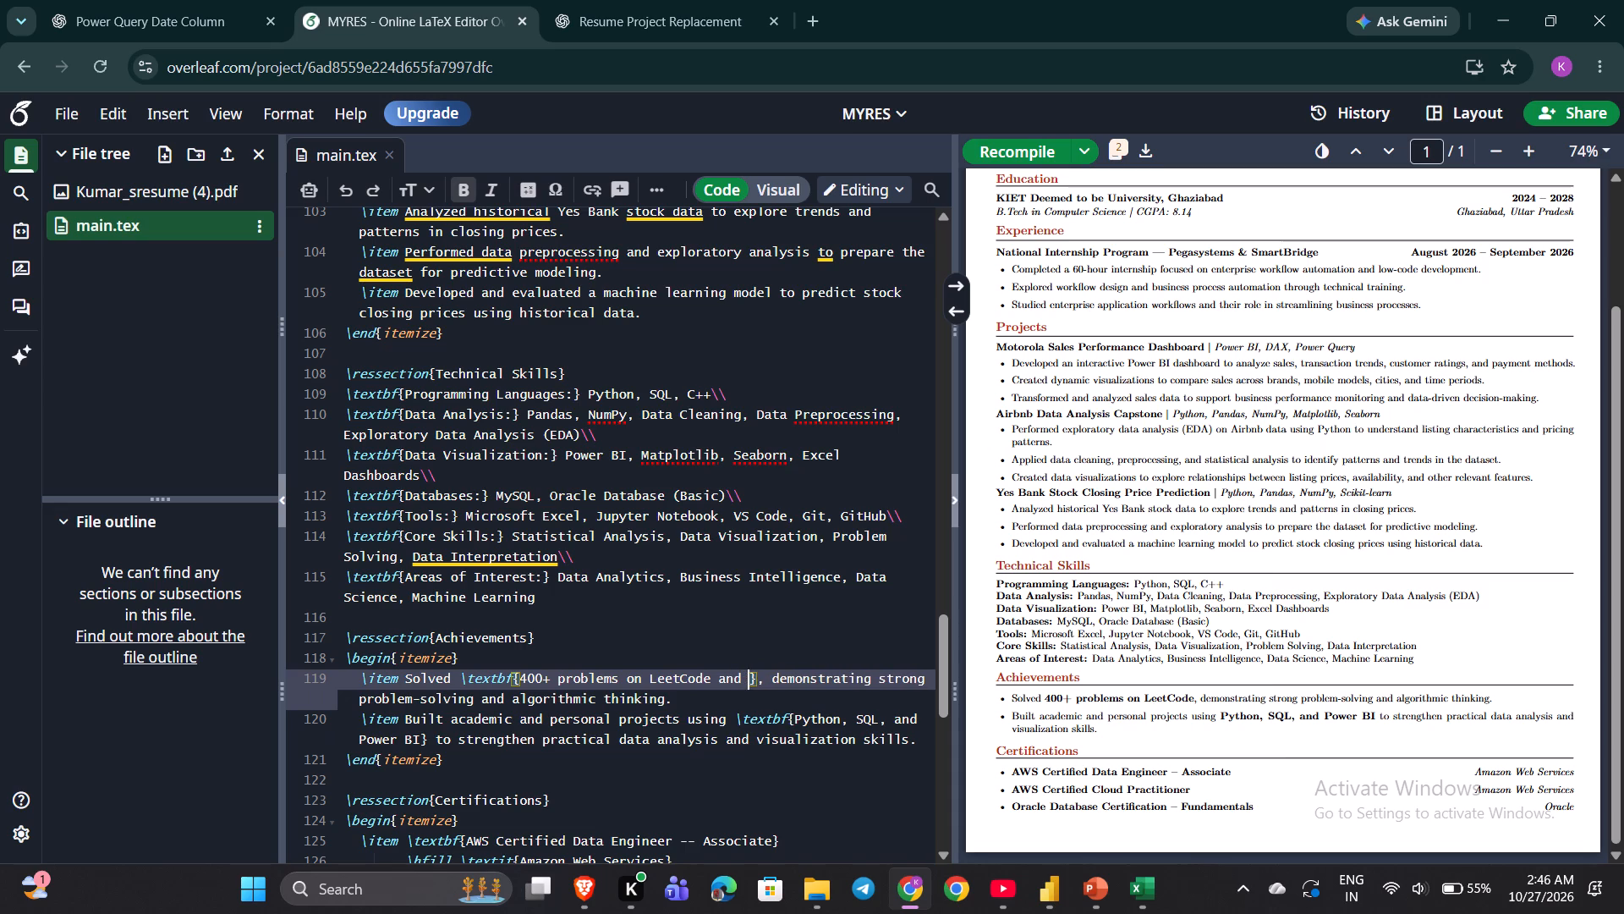
key("ctrl+v")
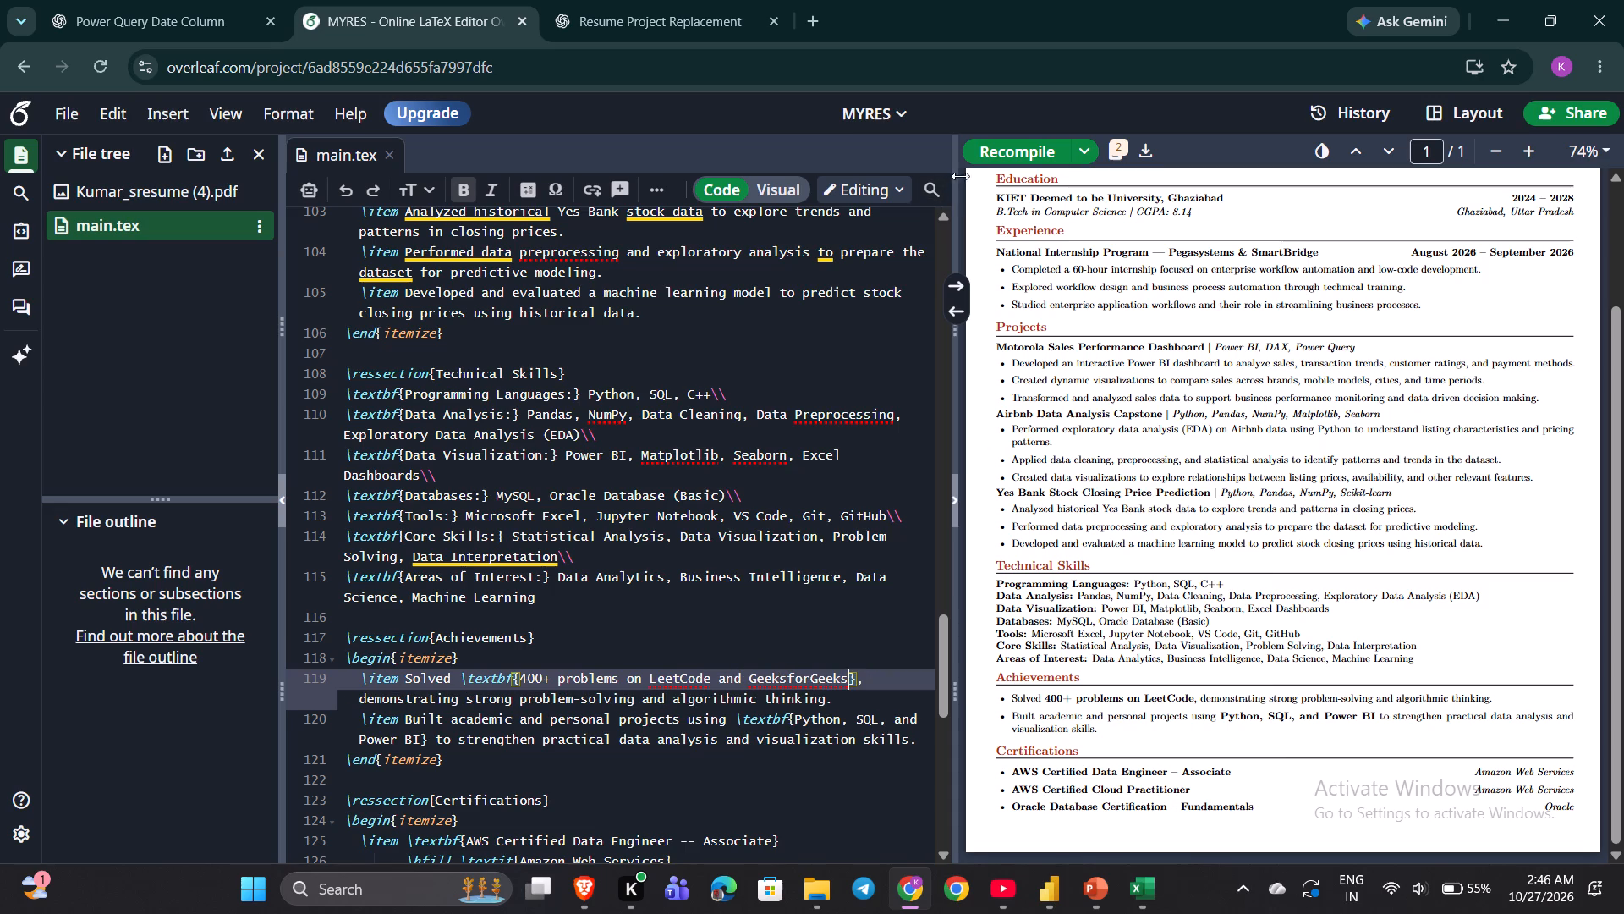
left_click(996, 156)
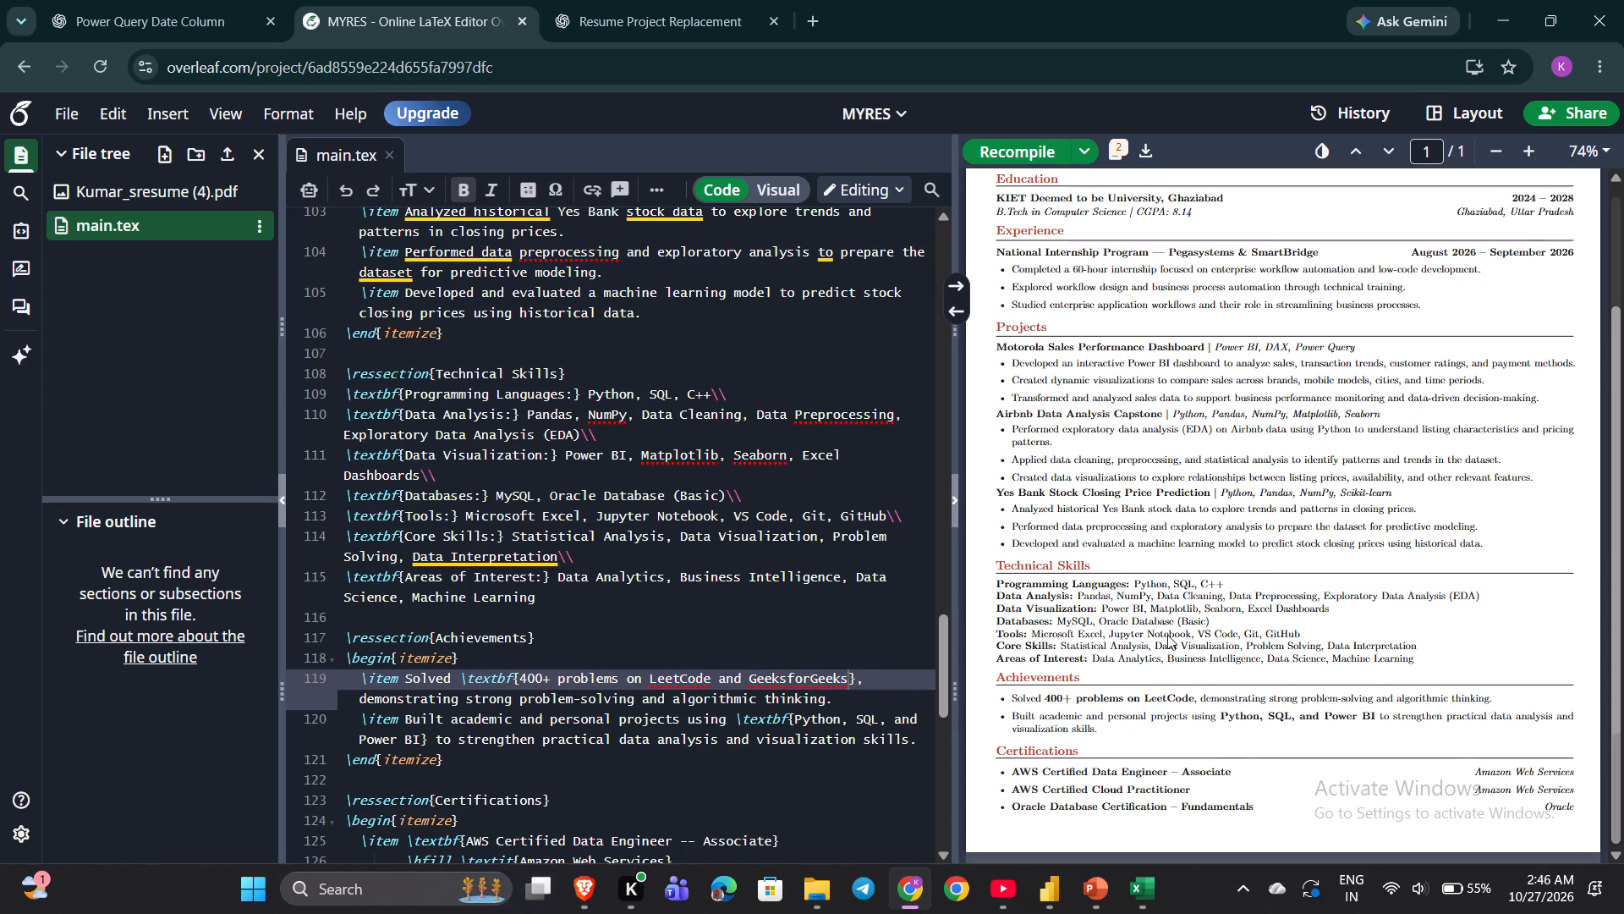
scroll(1167, 635, "down", 1)
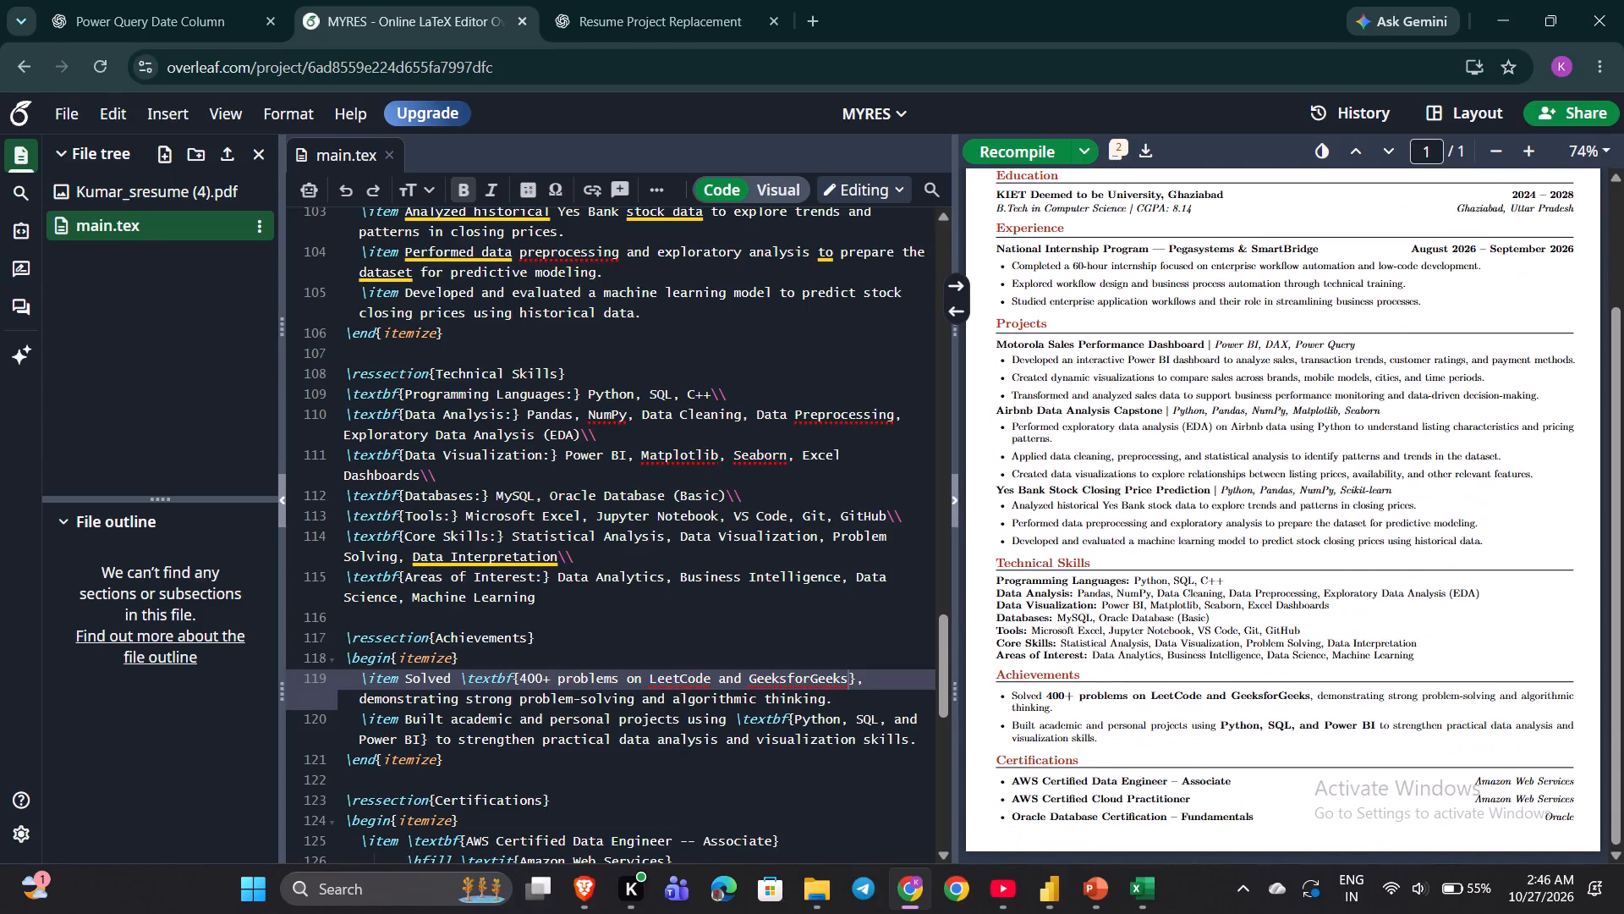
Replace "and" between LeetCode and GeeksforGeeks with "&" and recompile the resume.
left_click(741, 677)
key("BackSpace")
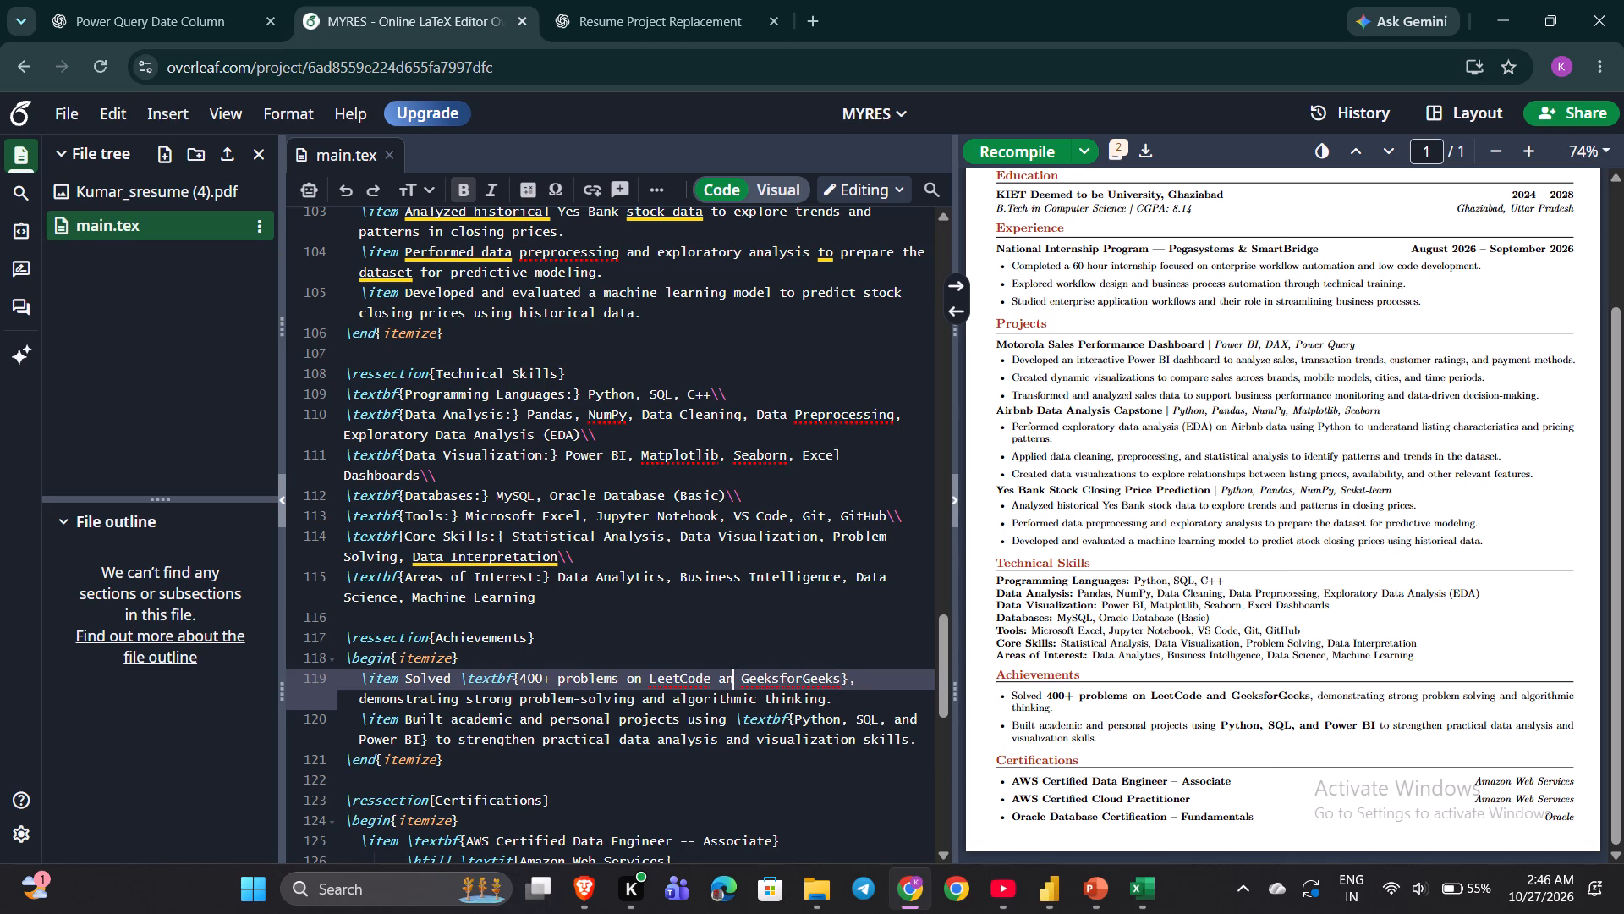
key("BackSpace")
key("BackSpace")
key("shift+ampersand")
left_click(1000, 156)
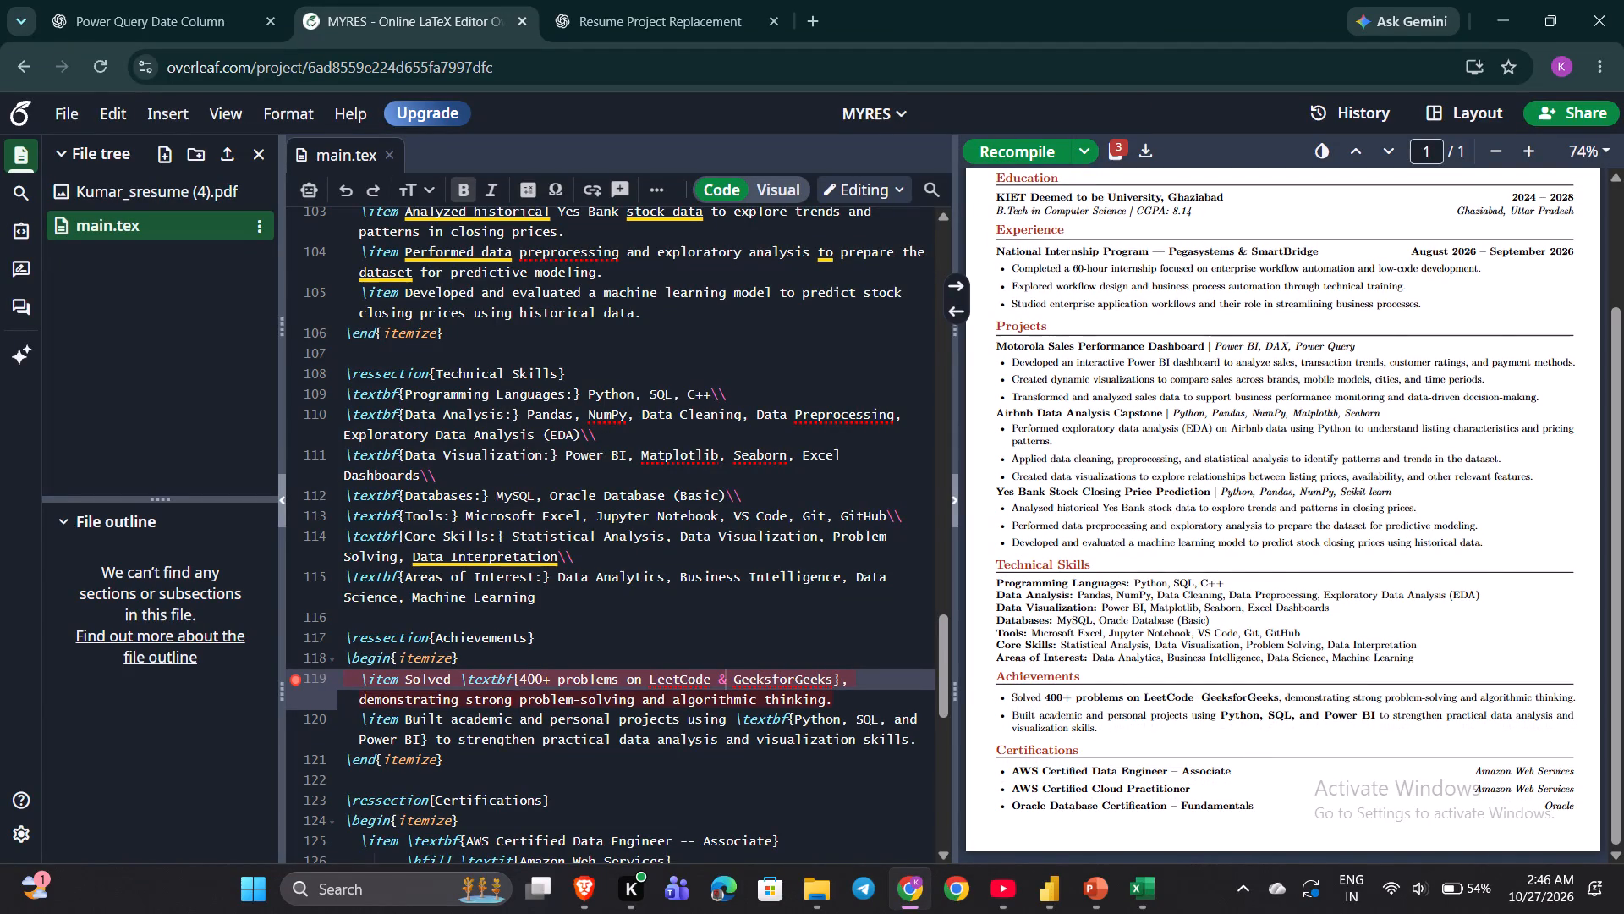
Replace "&" between LeetCode and GeeksforGeeks with "and" in the first Achievements item and recompile the resume.
left_click(725, 682)
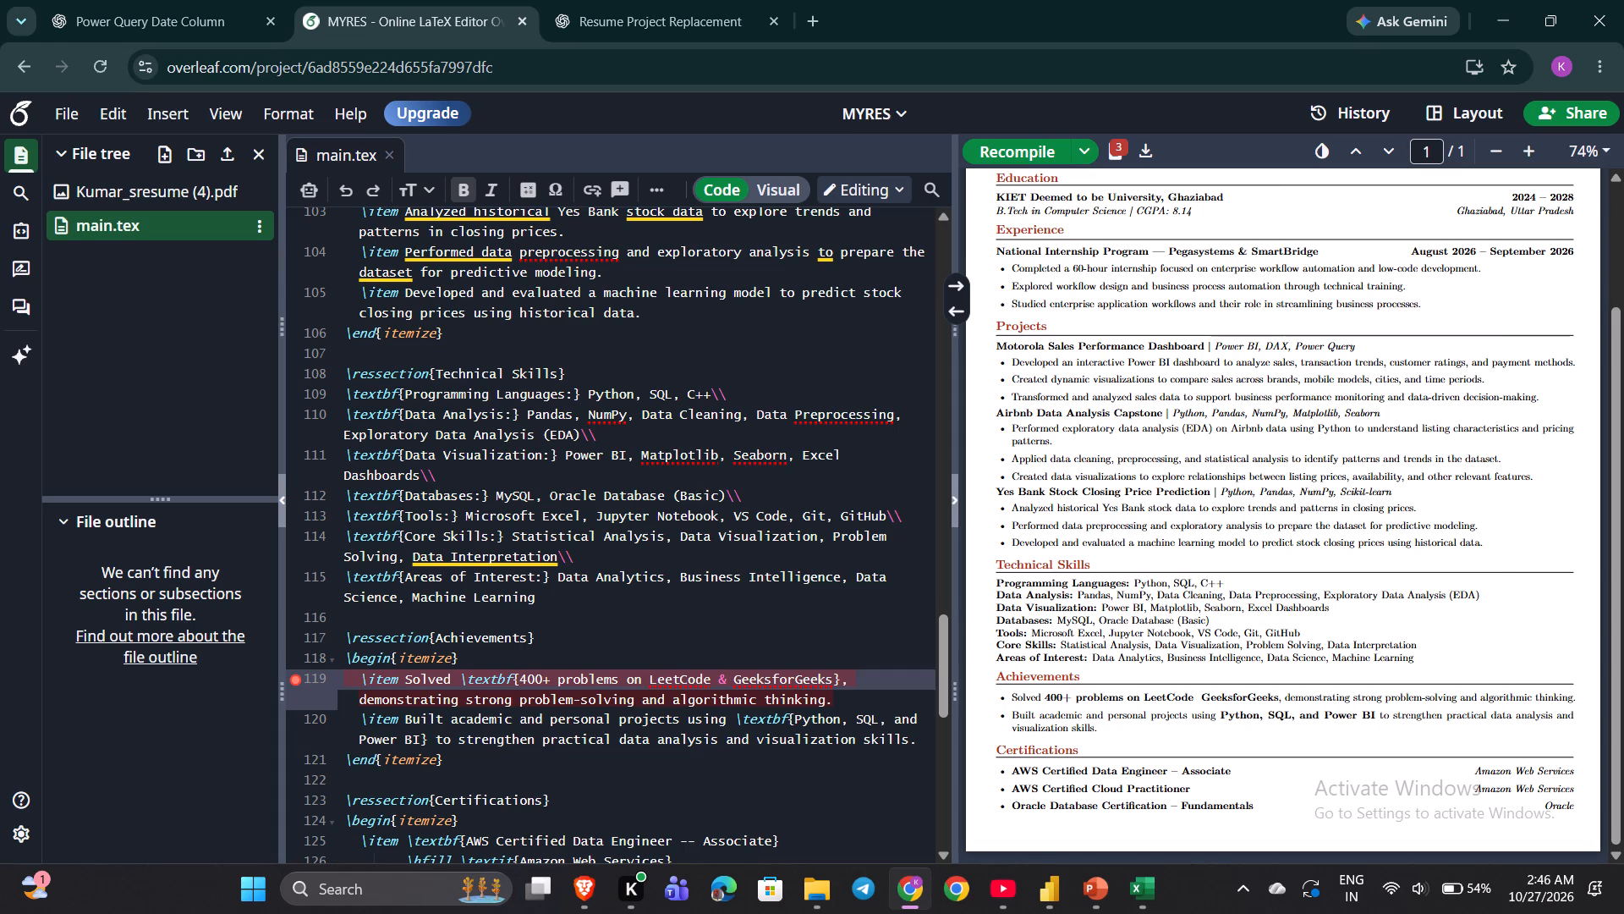
key("BackSpace")
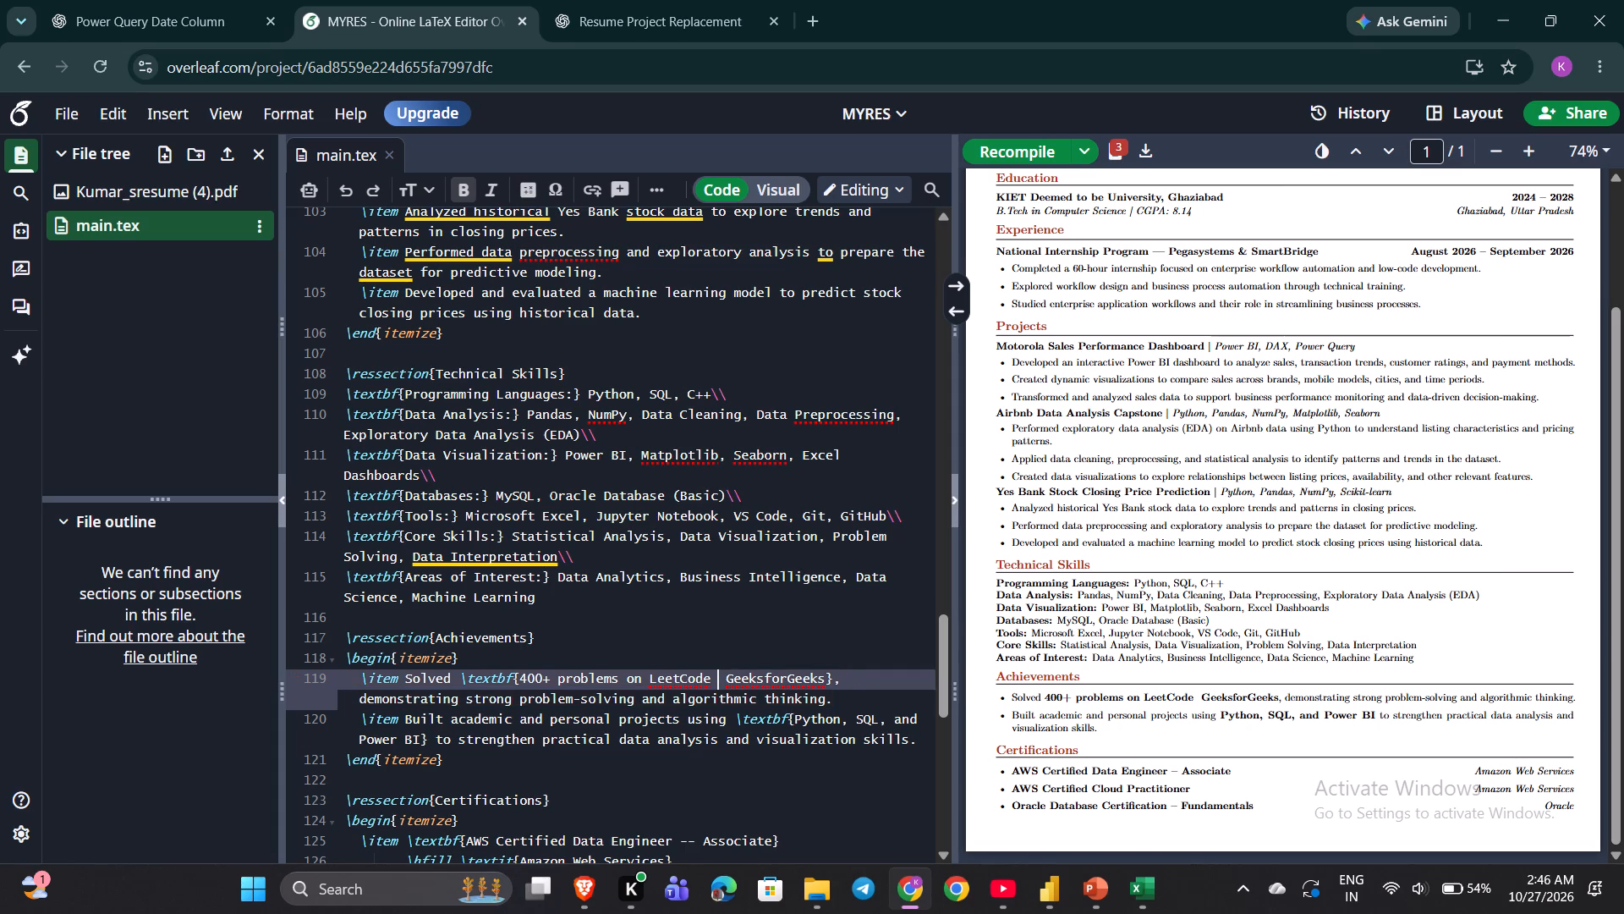
type("ans")
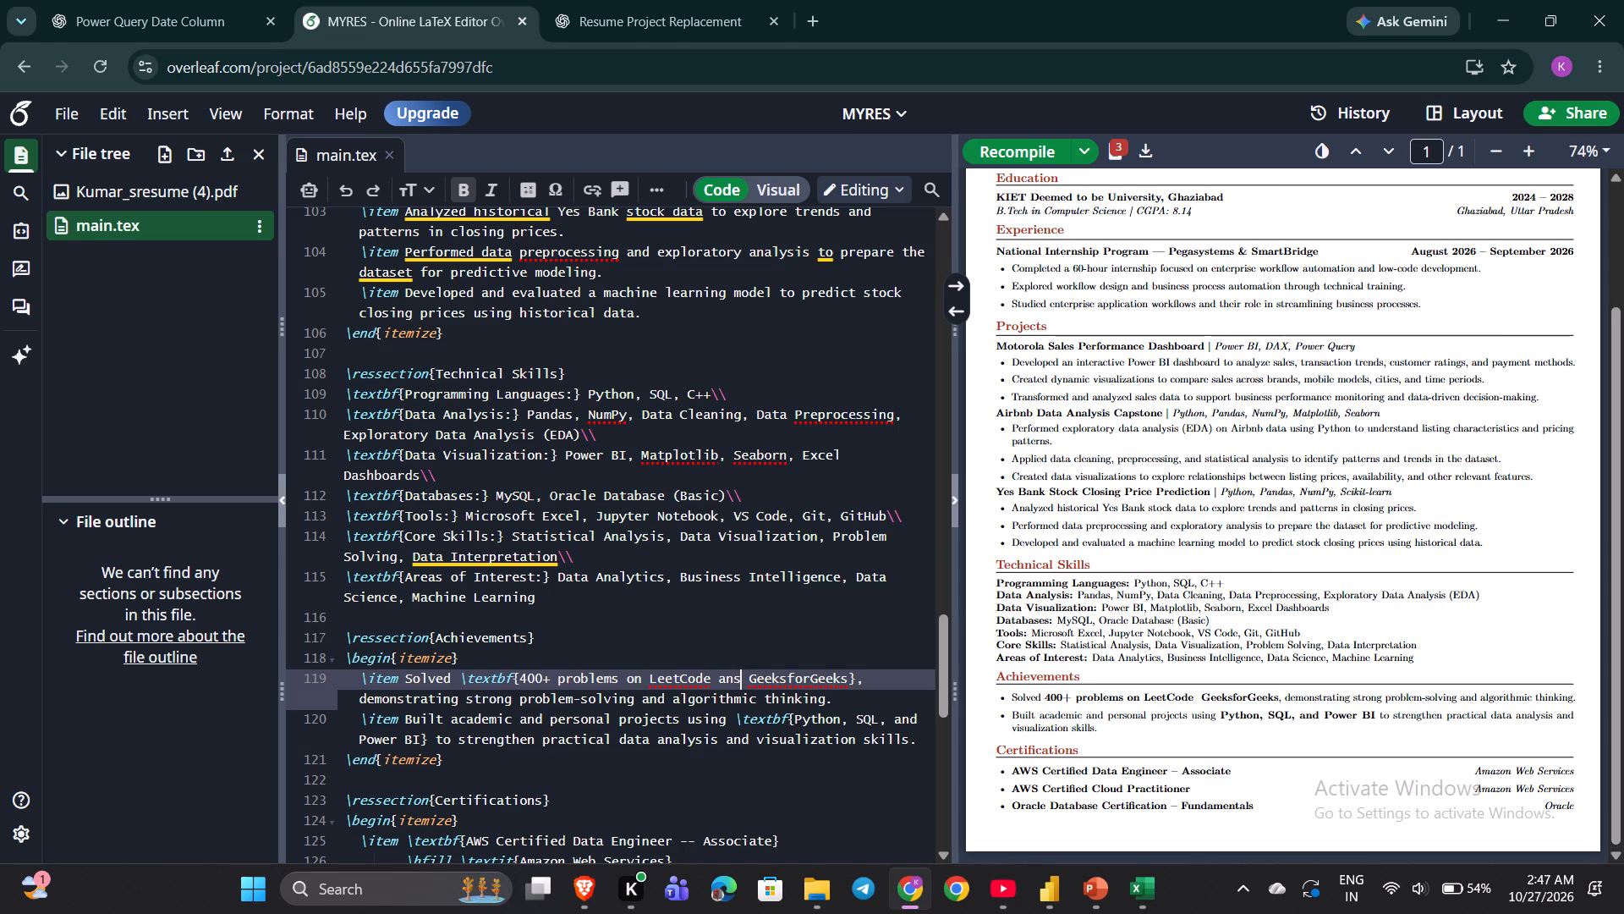
key("BackSpace")
key("d")
left_click(1014, 150)
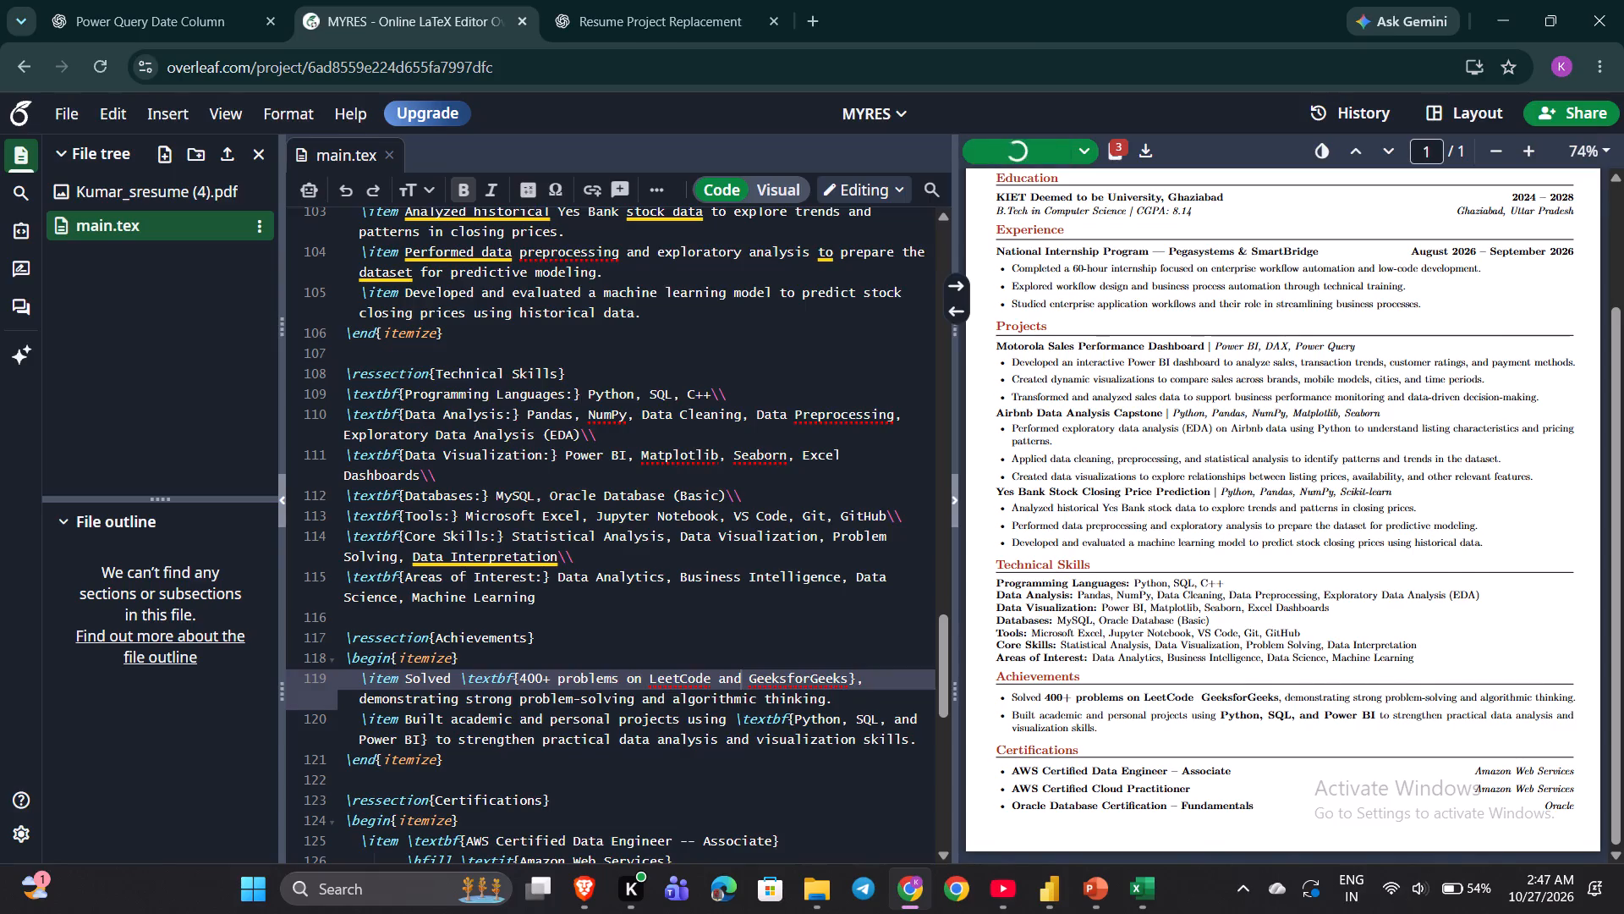
scroll(1207, 427, "down", 1)
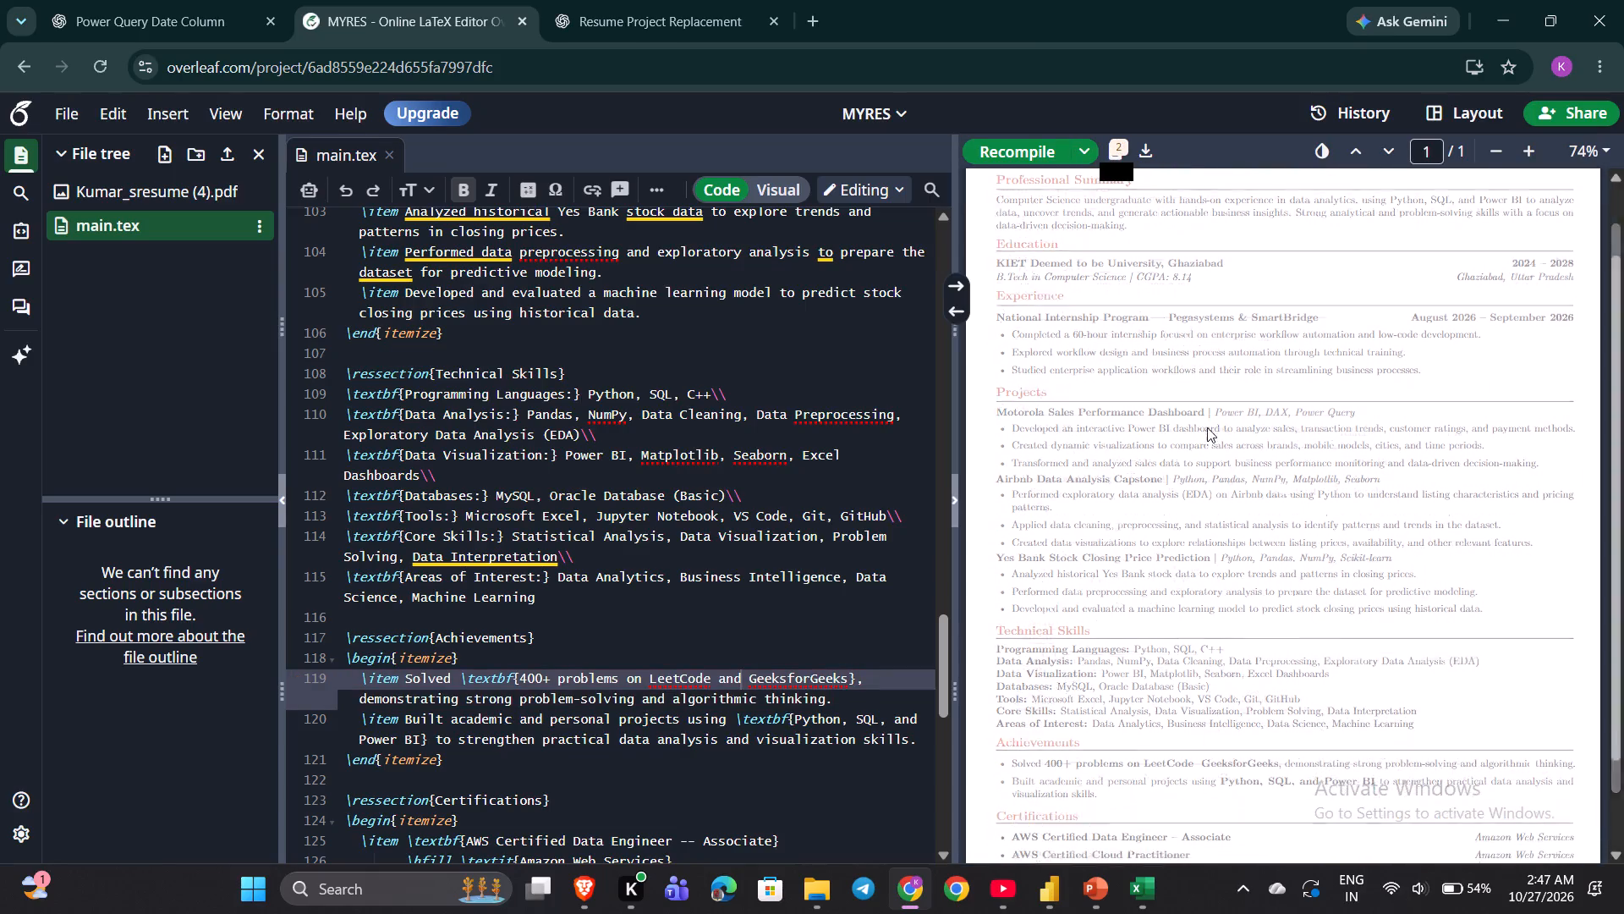
scroll(1207, 427, "down", 1)
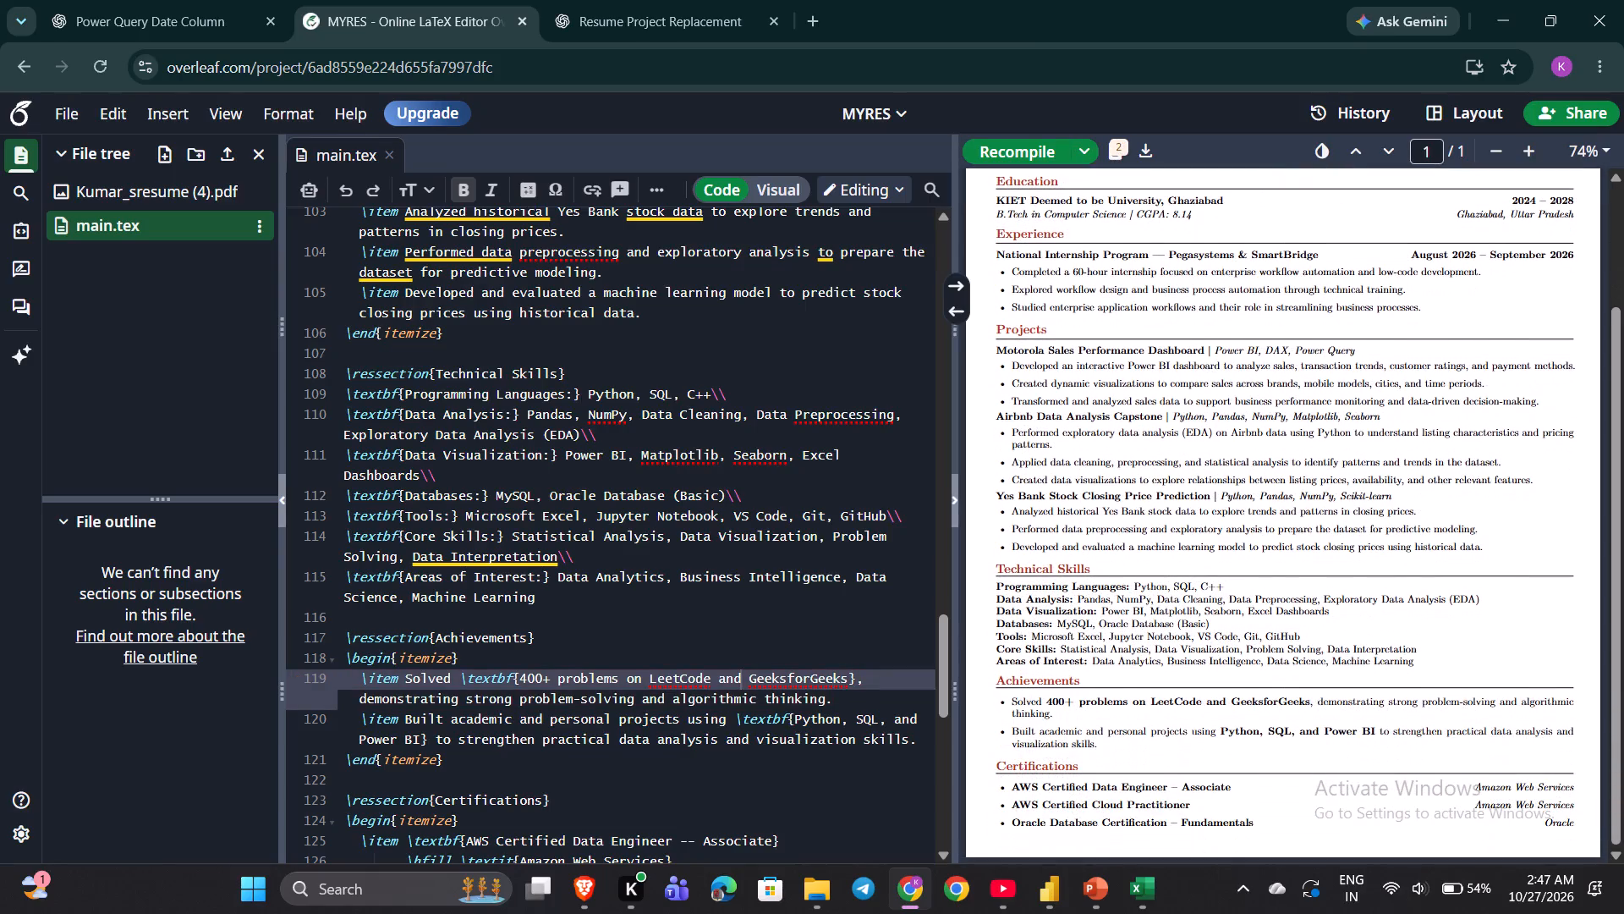
scroll(1207, 427, "up", 3)
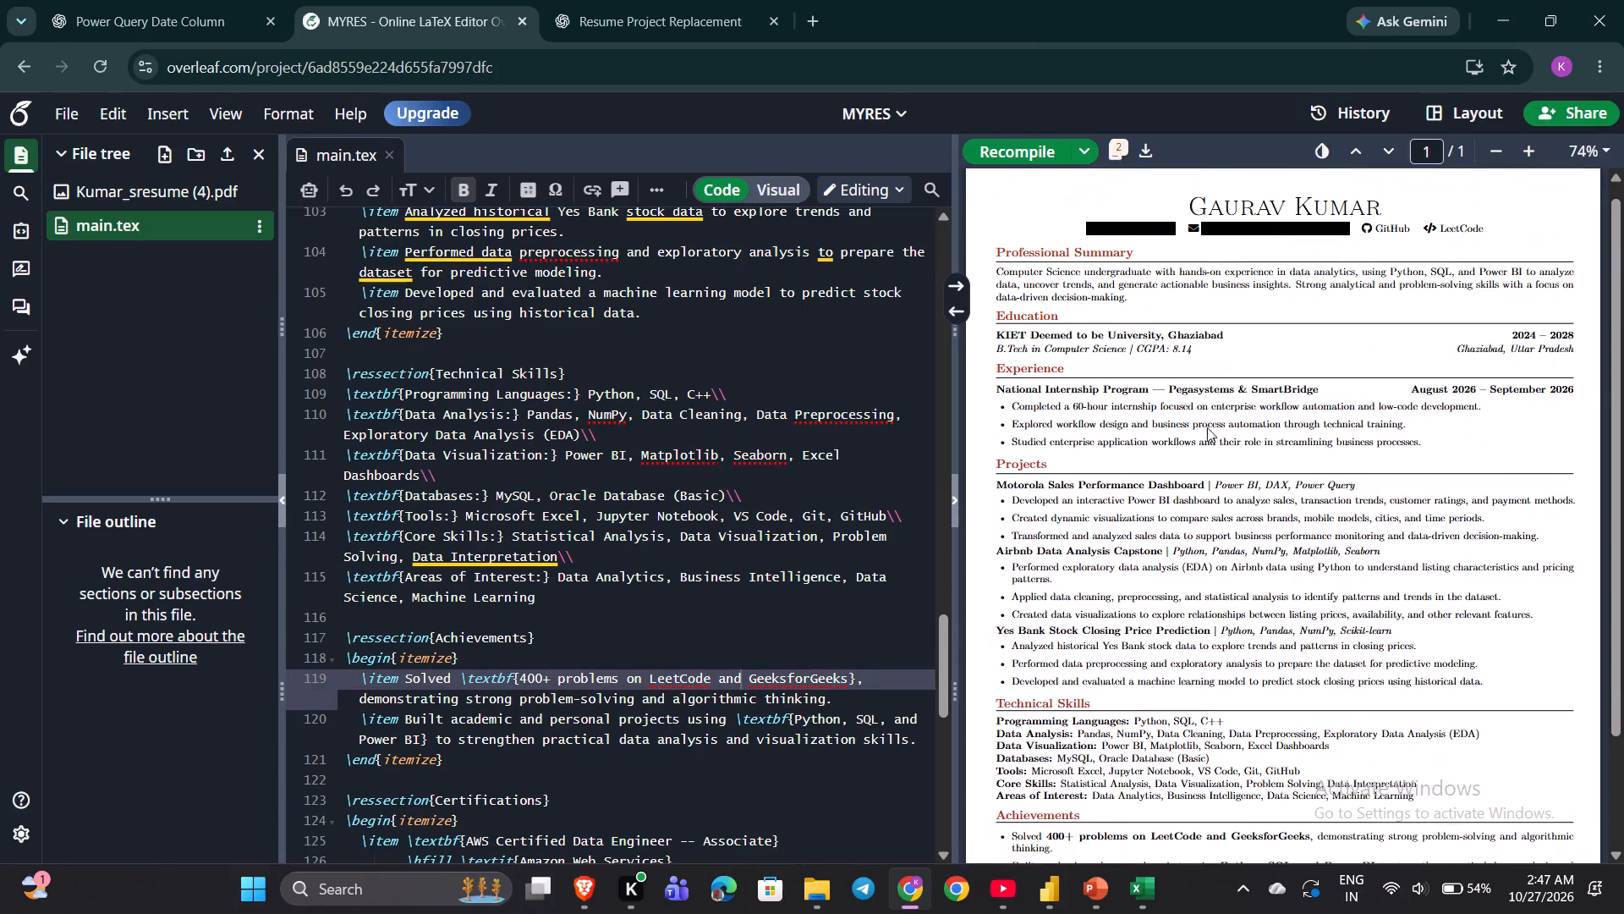
scroll(1207, 427, "up", 3)
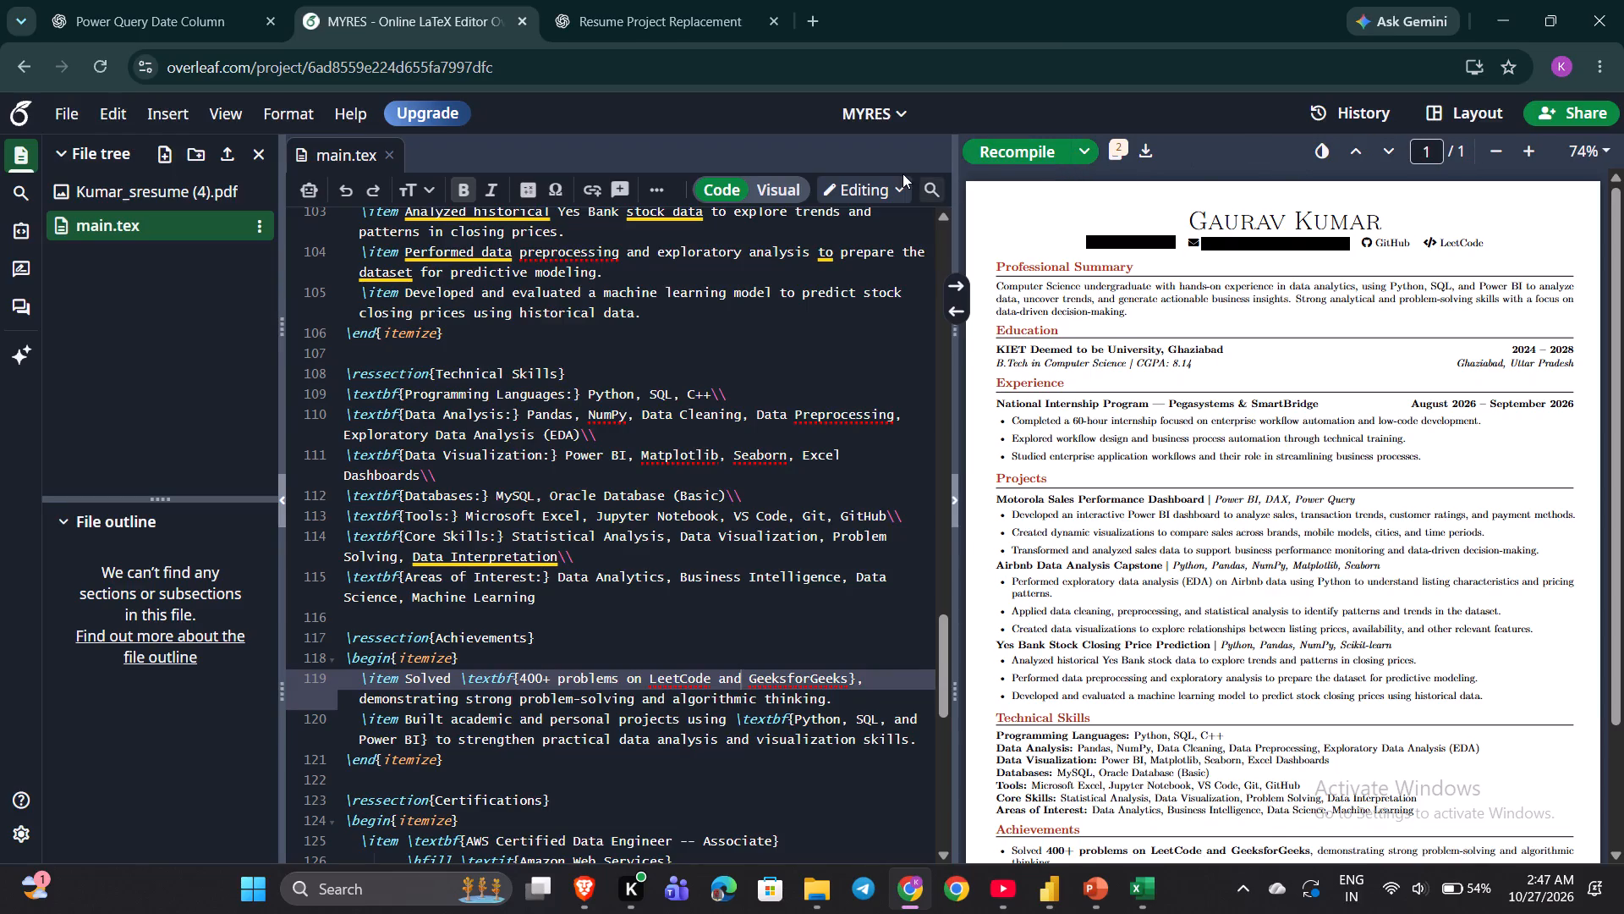
left_click(1017, 152)
Download the compiled resume as a PDF.
scroll(1149, 386, "up", 6)
scroll(1149, 386, "down", 2)
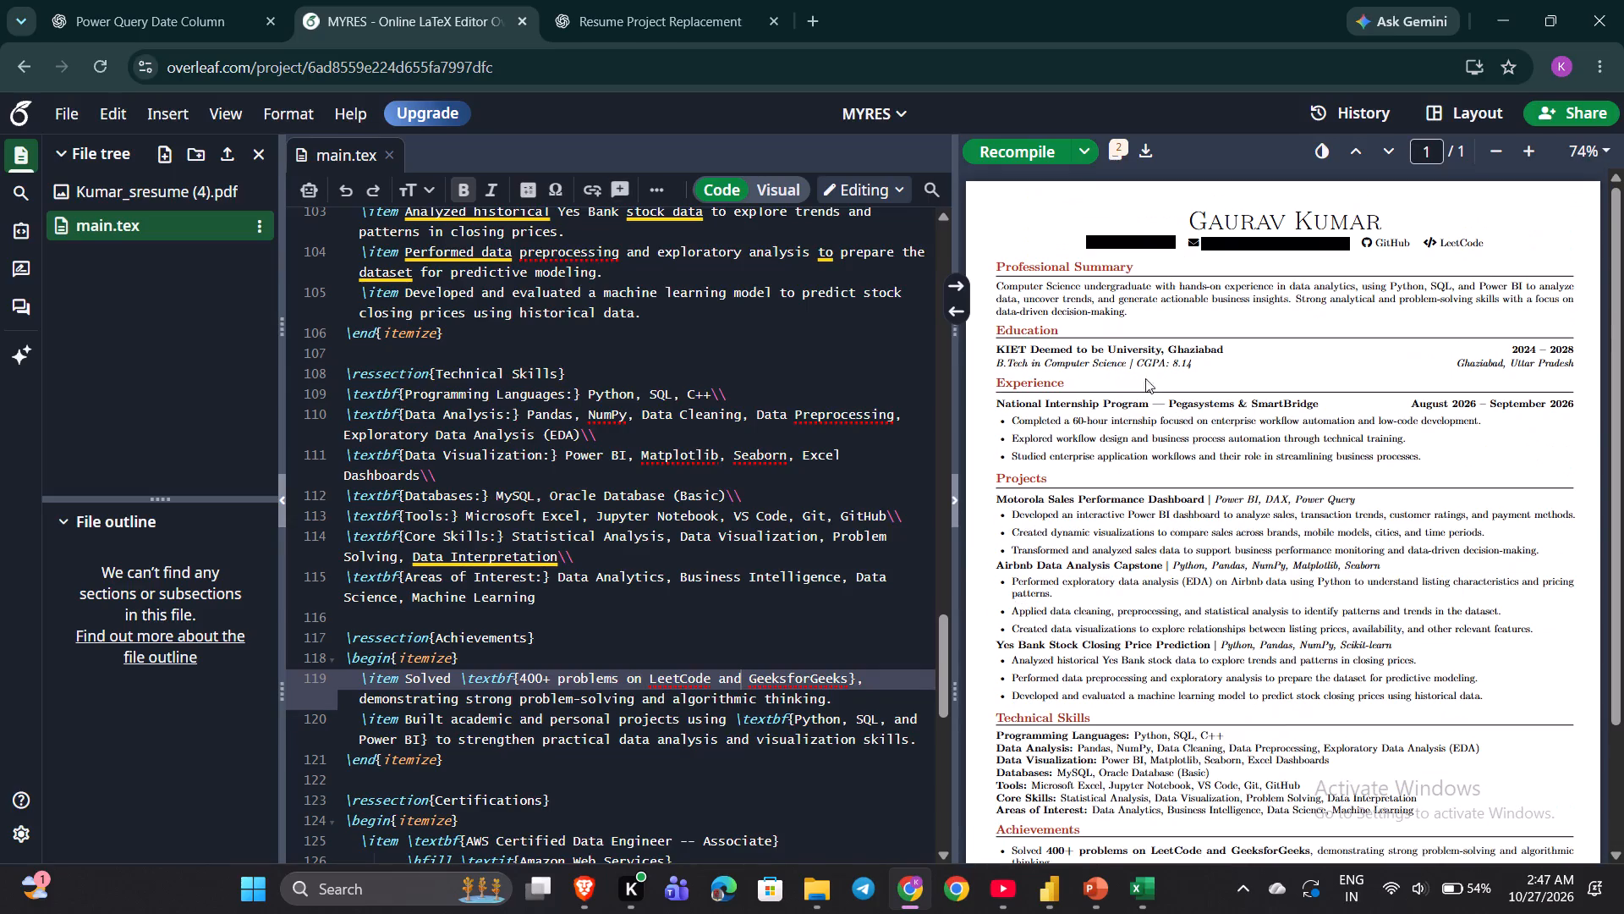
left_click(1145, 149)
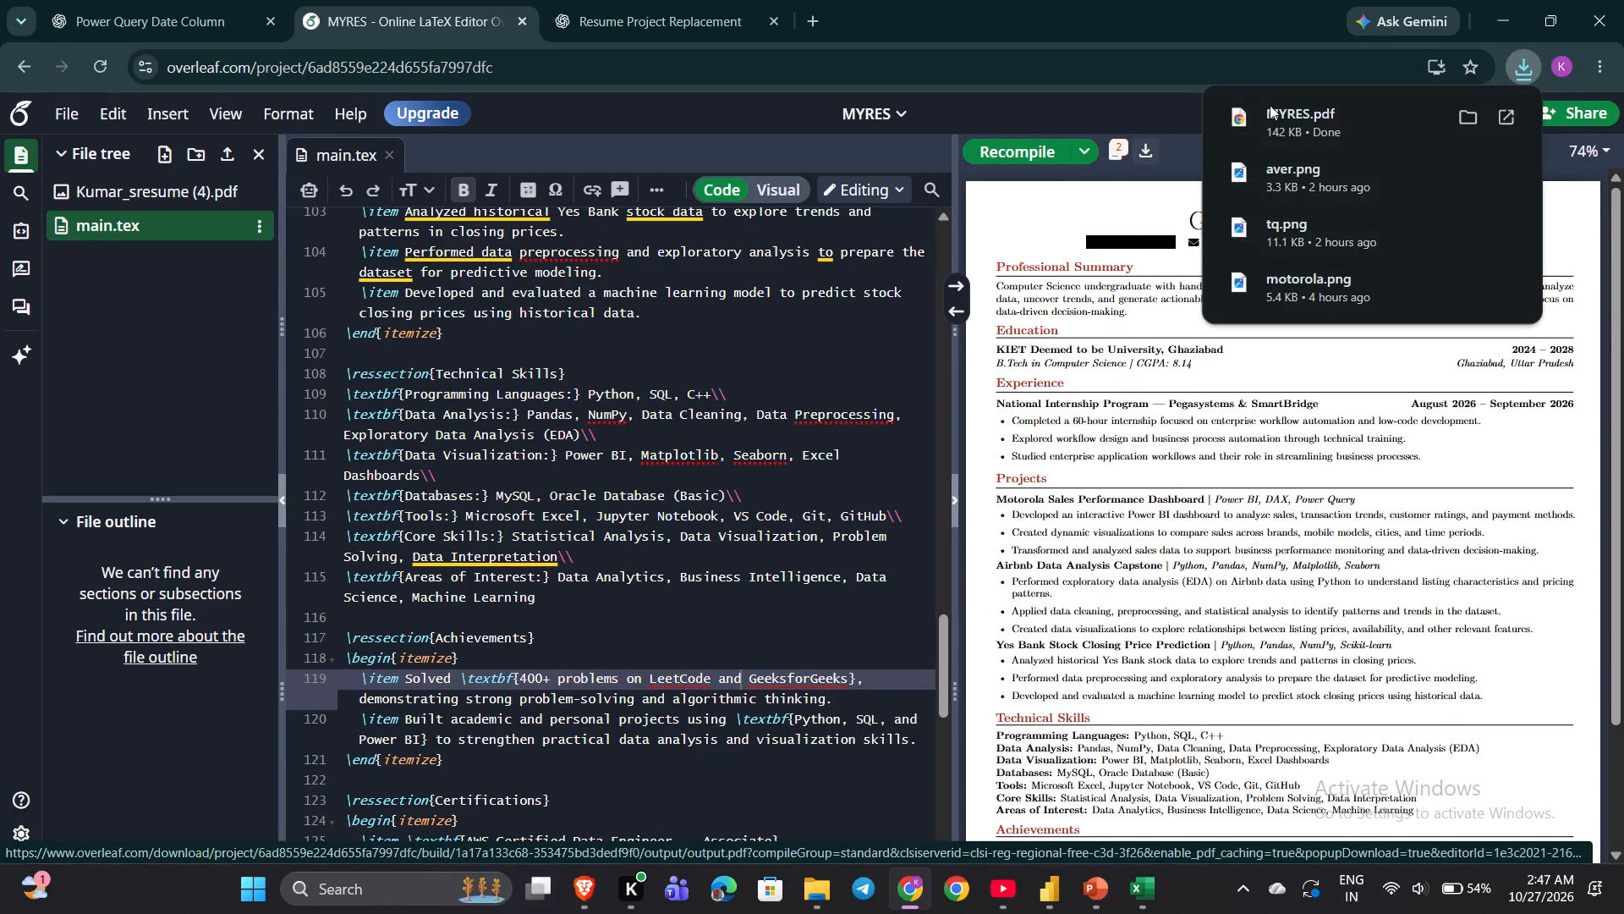
left_click(809, 906)
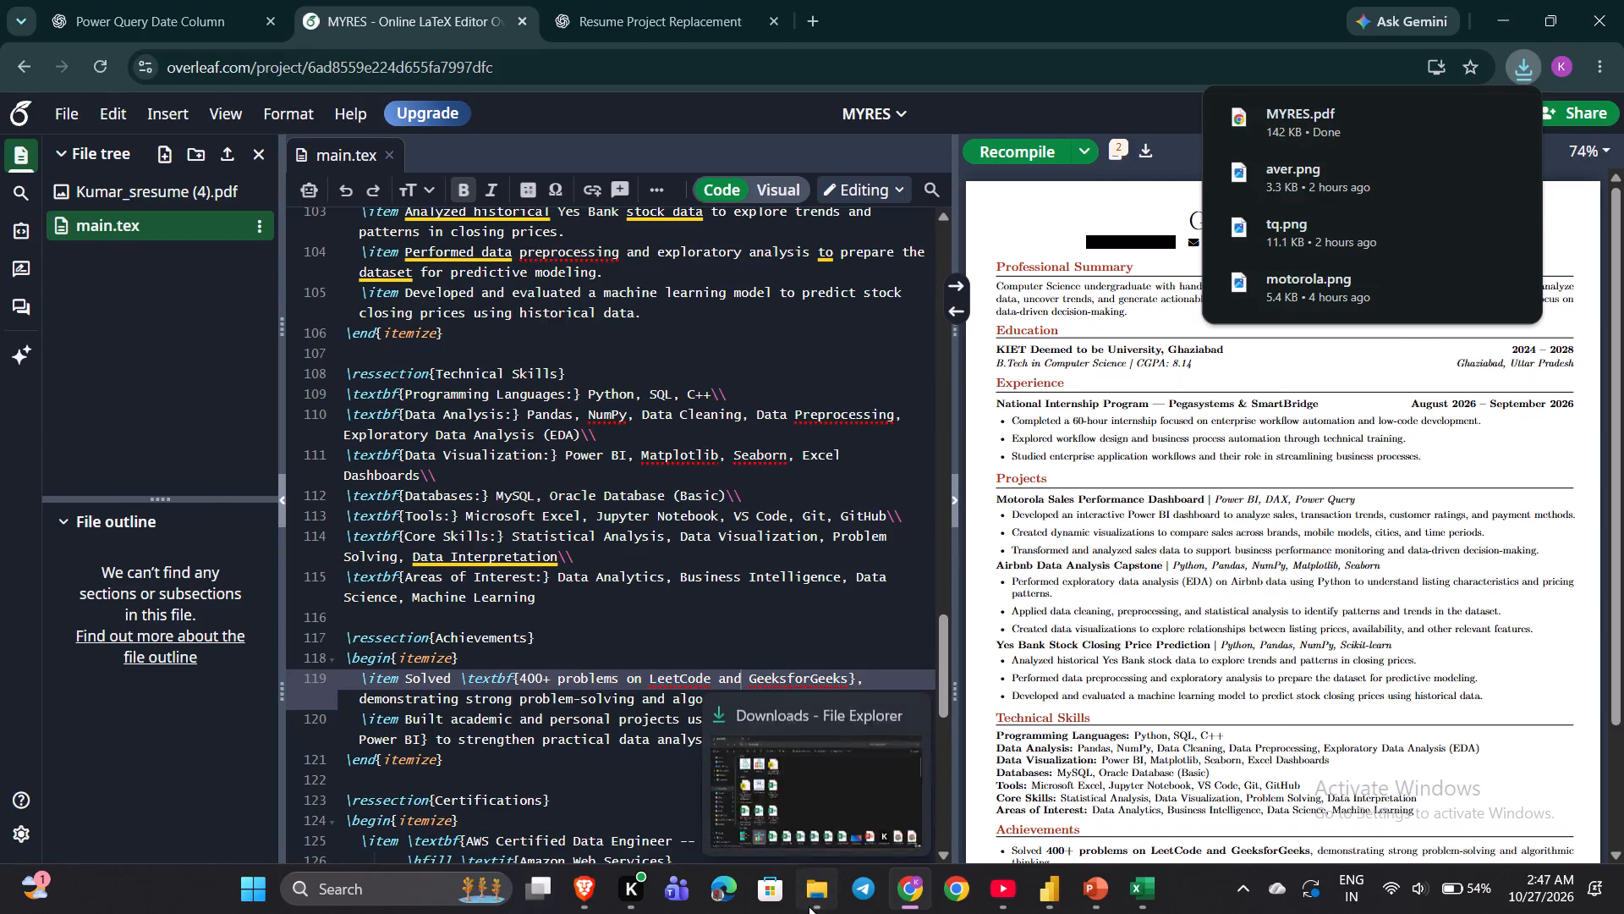
scroll(569, 292, "up", 2)
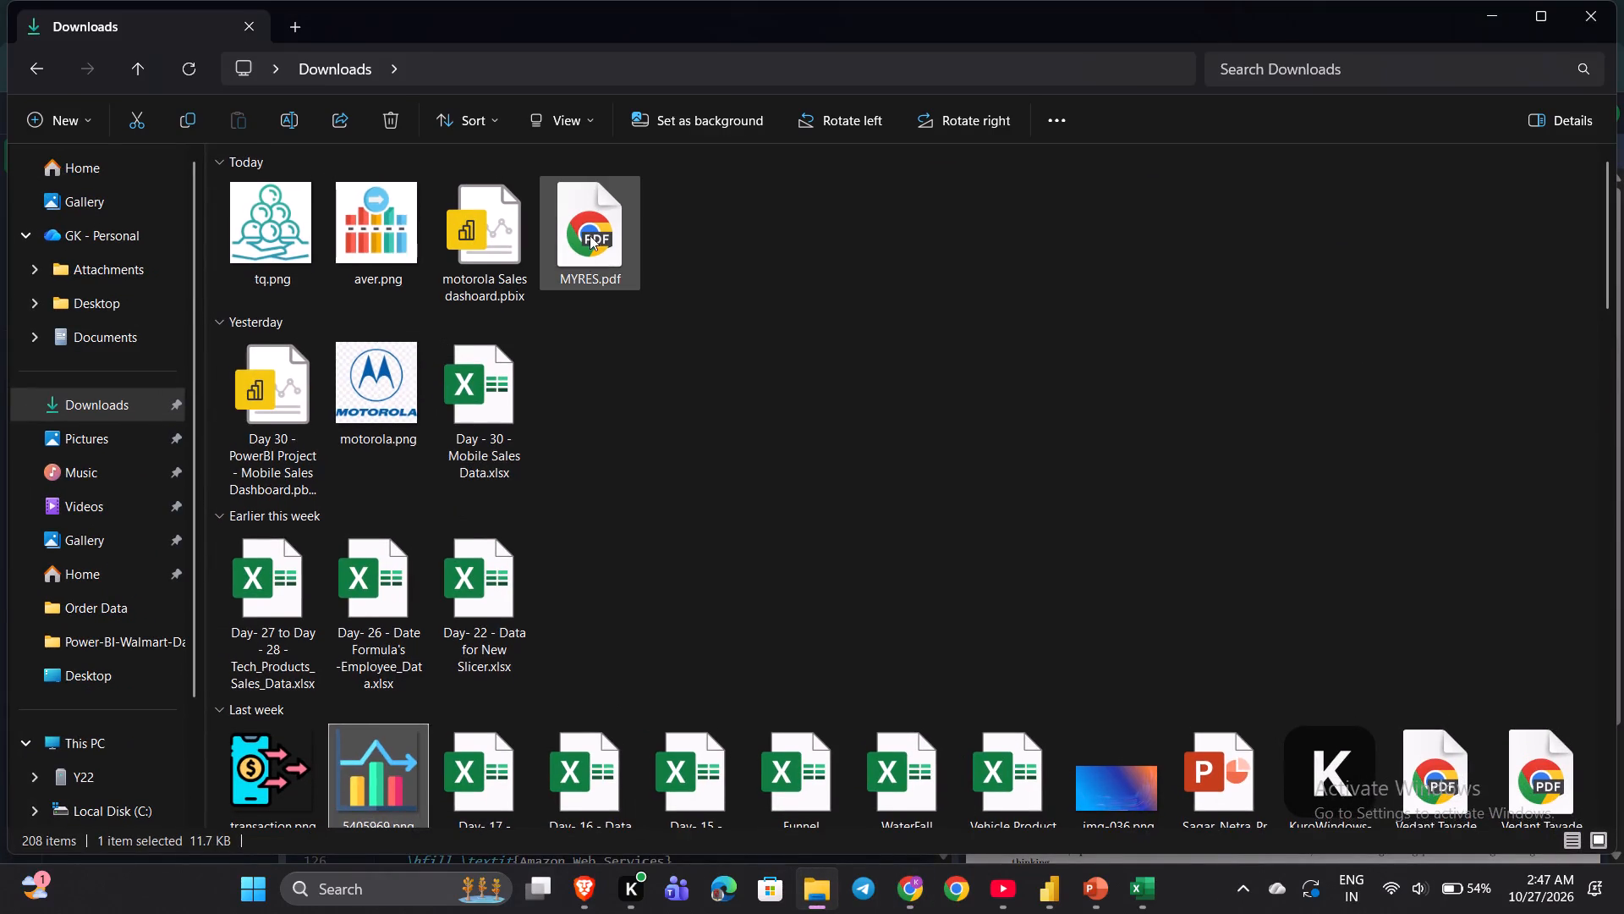
double_click(595, 213)
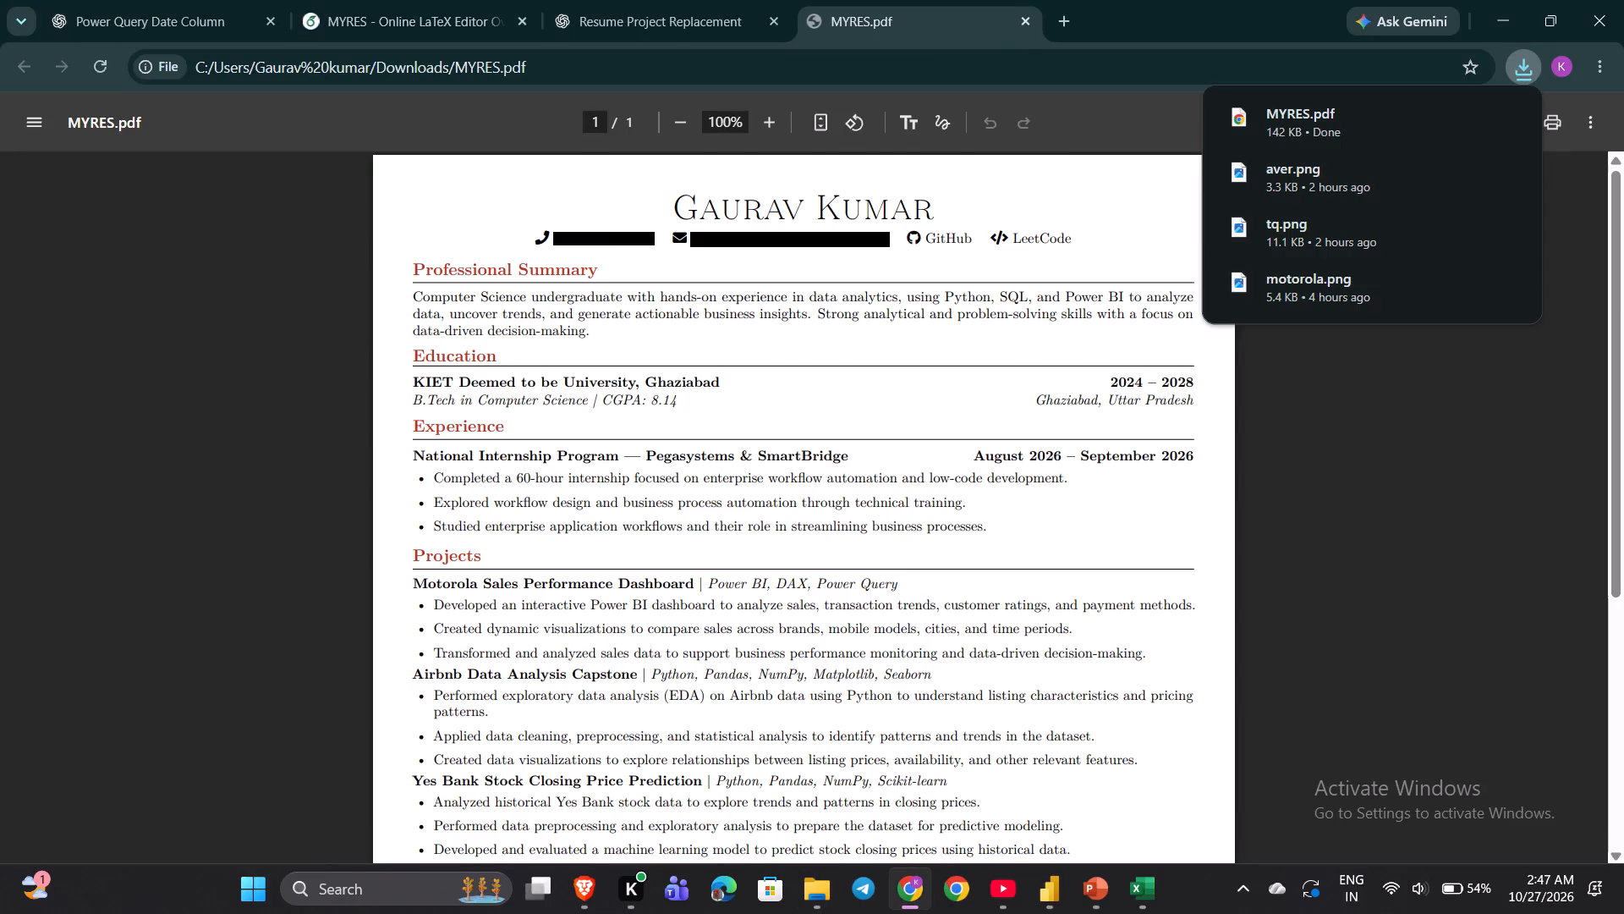
scroll(747, 494, "up", 2)
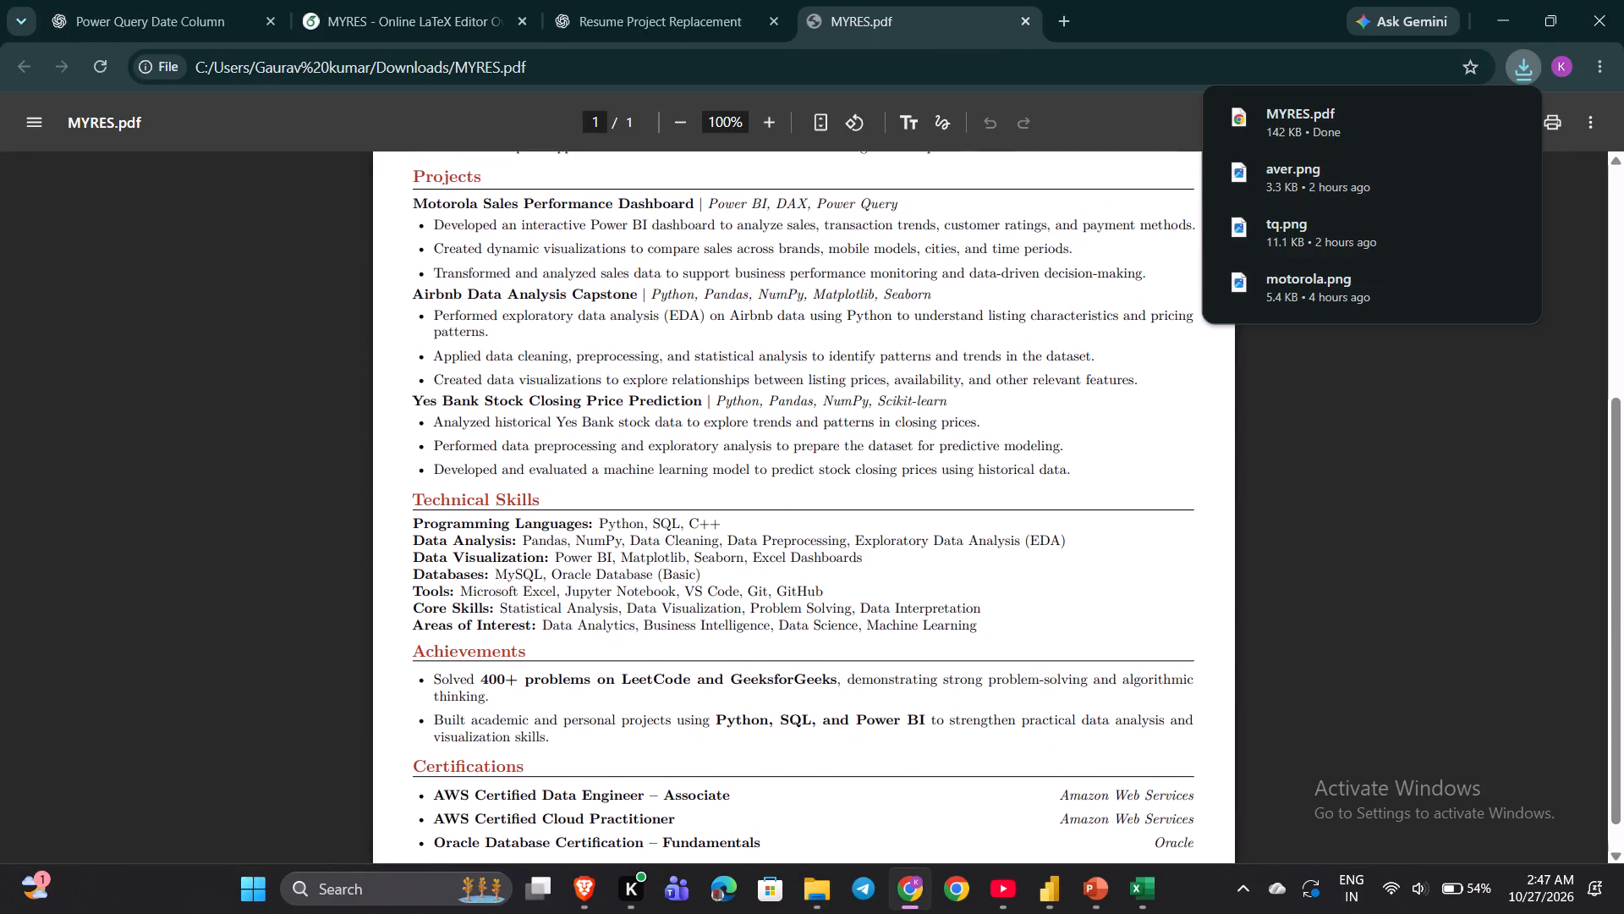
scroll(747, 494, "up", 1)
scroll(747, 494, "down", 1)
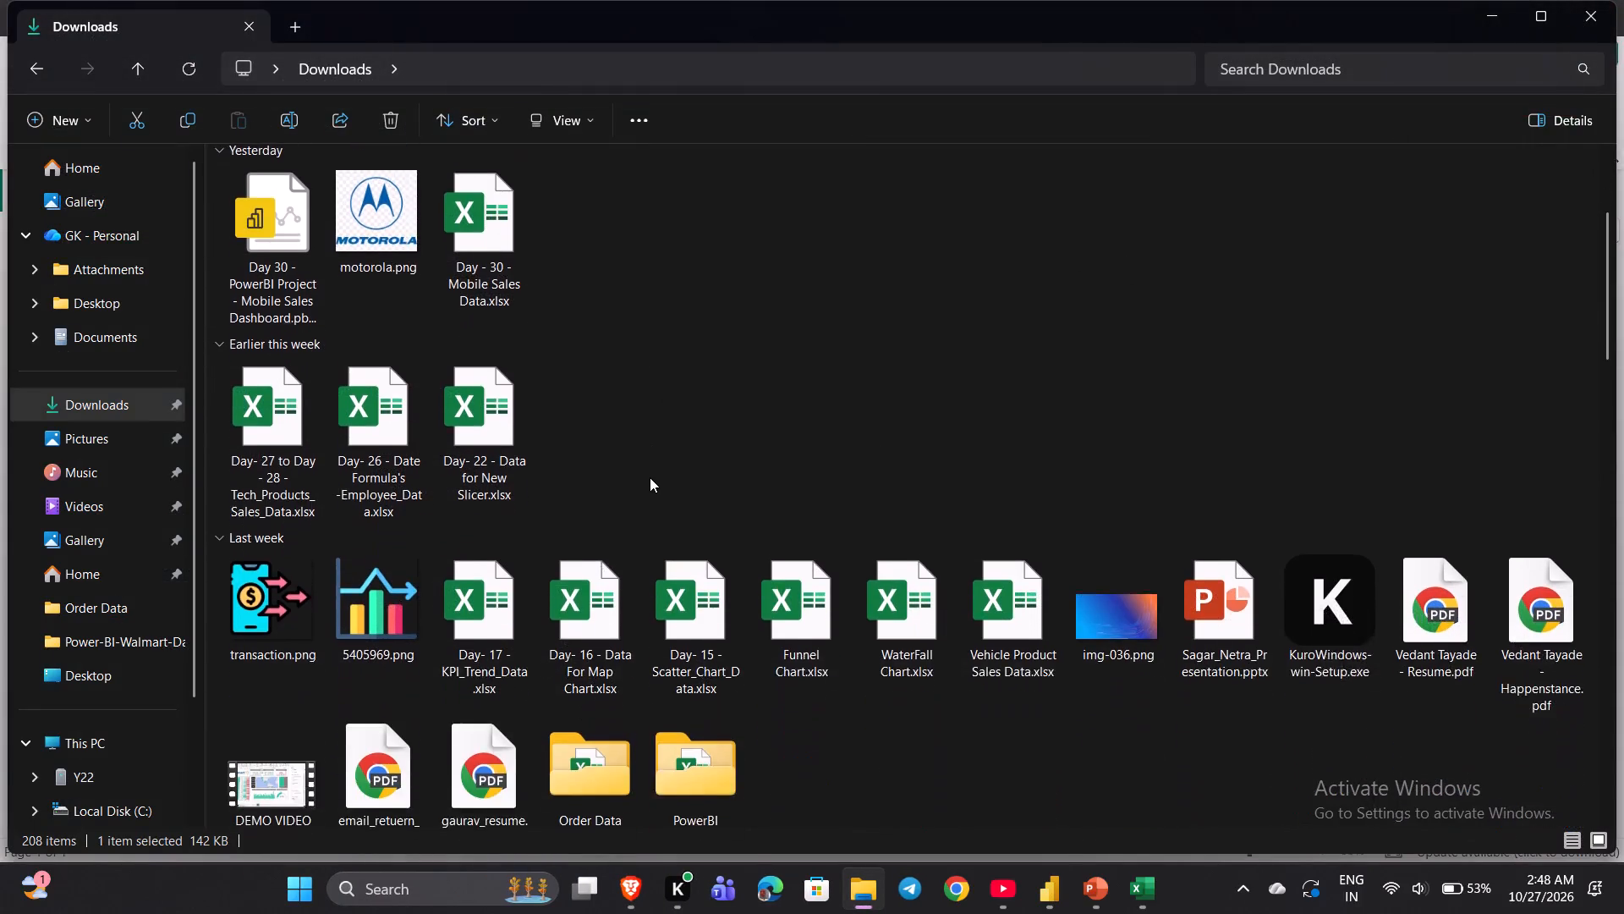
Find the downloaded MYRES.pdf among today's files in the Downloads folder and open it again.
scroll(650, 477, "down", 3)
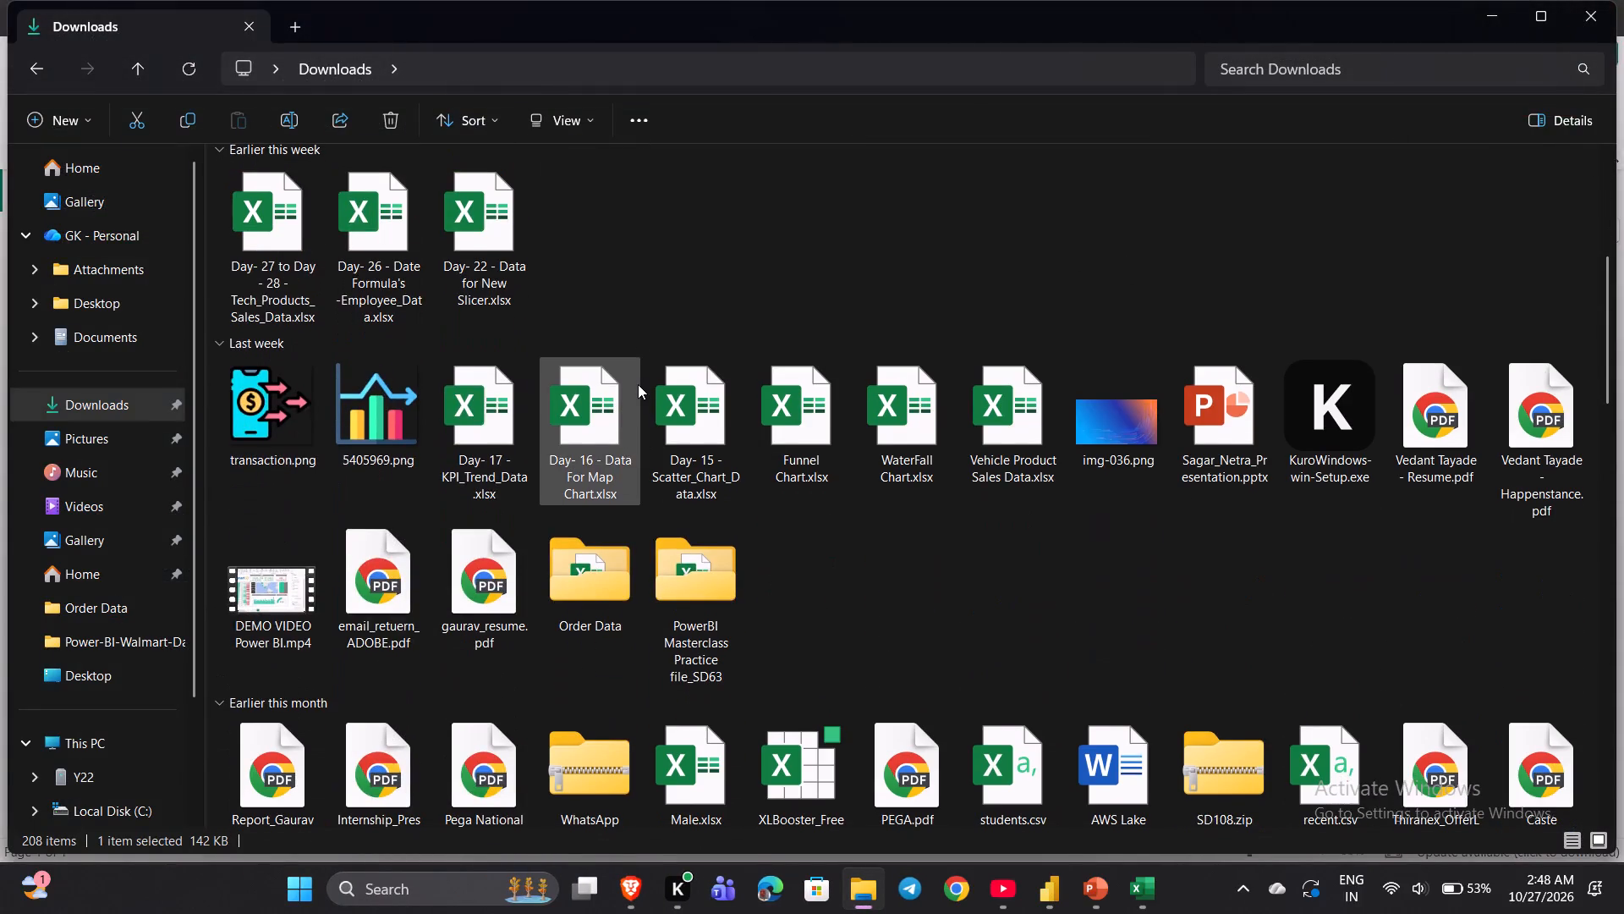
scroll(638, 384, "down", 1)
scroll(638, 384, "up", 6)
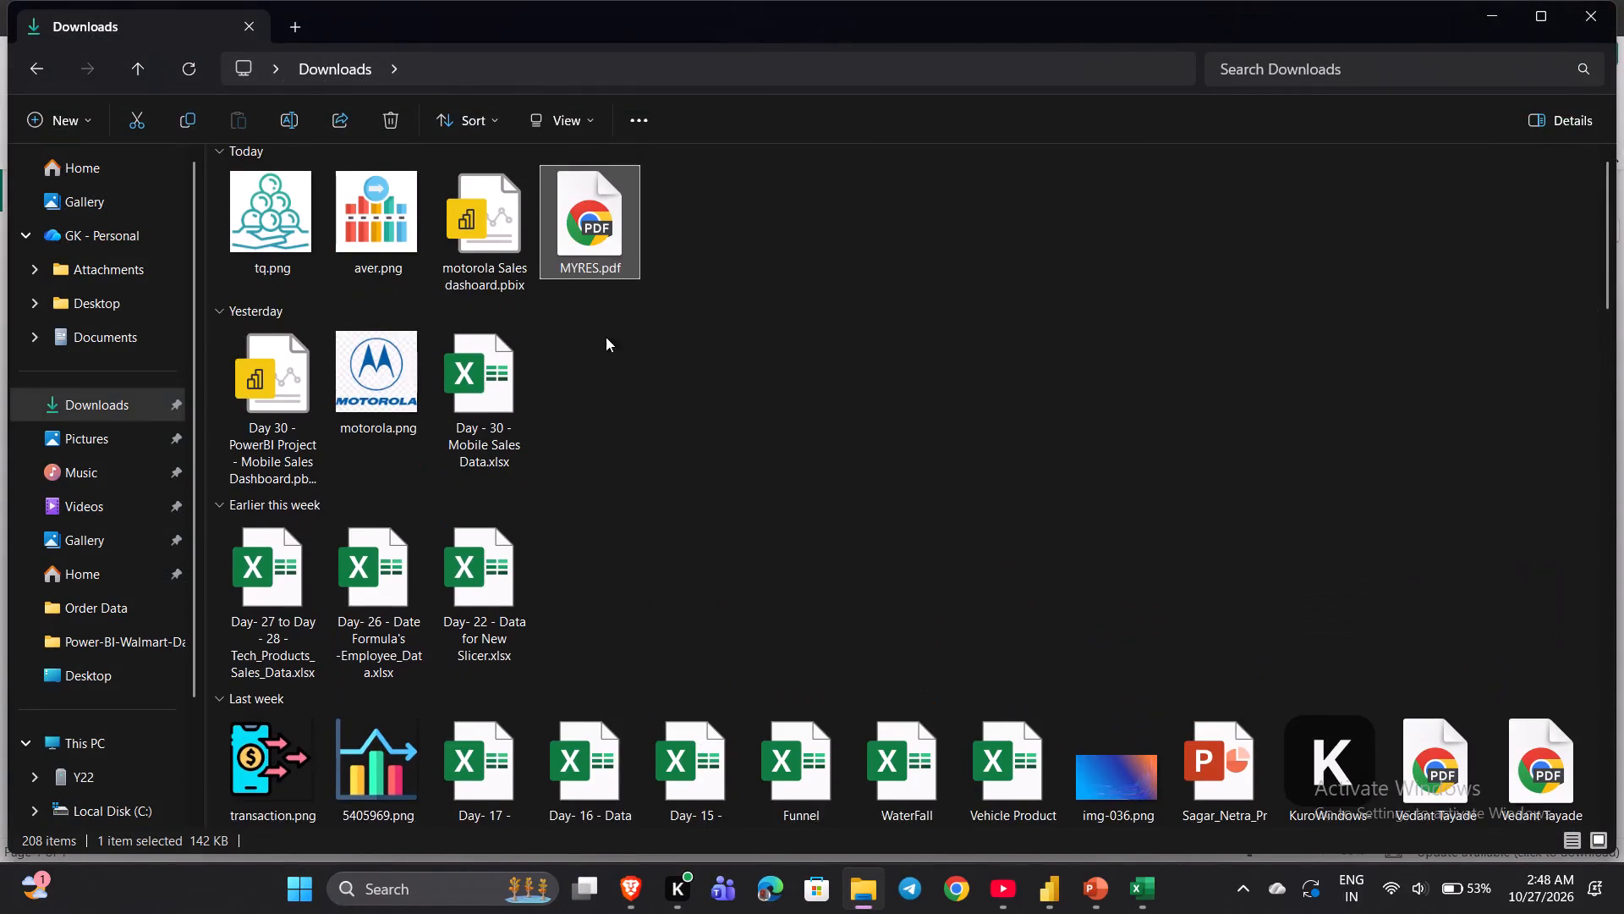
left_click(585, 226)
left_click(585, 226)
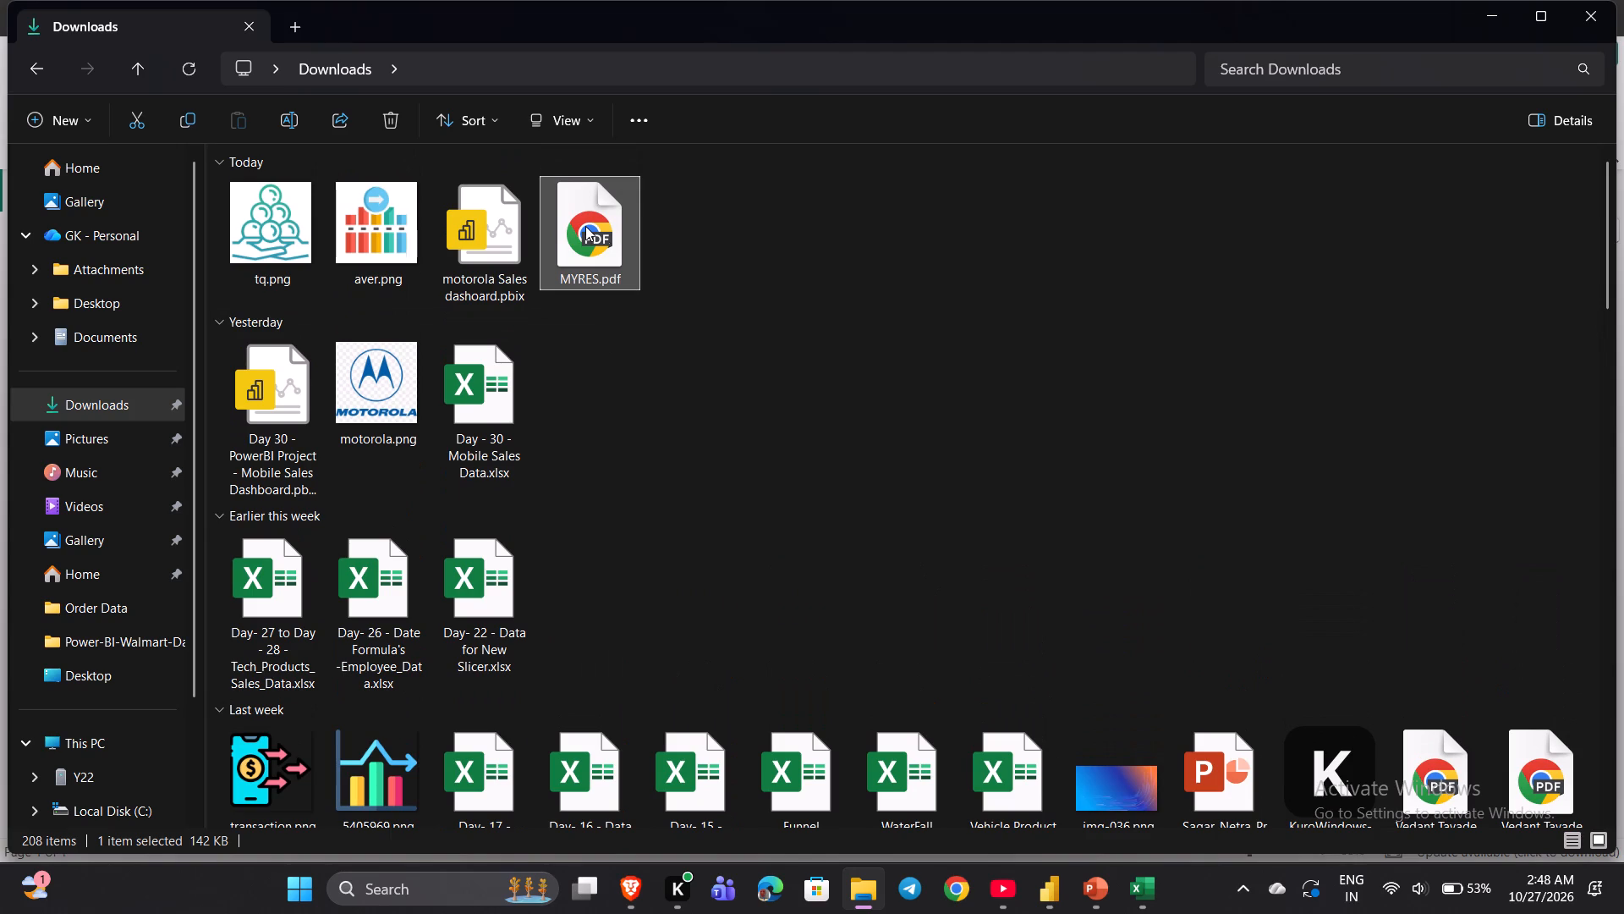
Rename the downloaded resume file MYRES.pdf in the Downloads folder as gaurav_resume1.
right_click(605, 232)
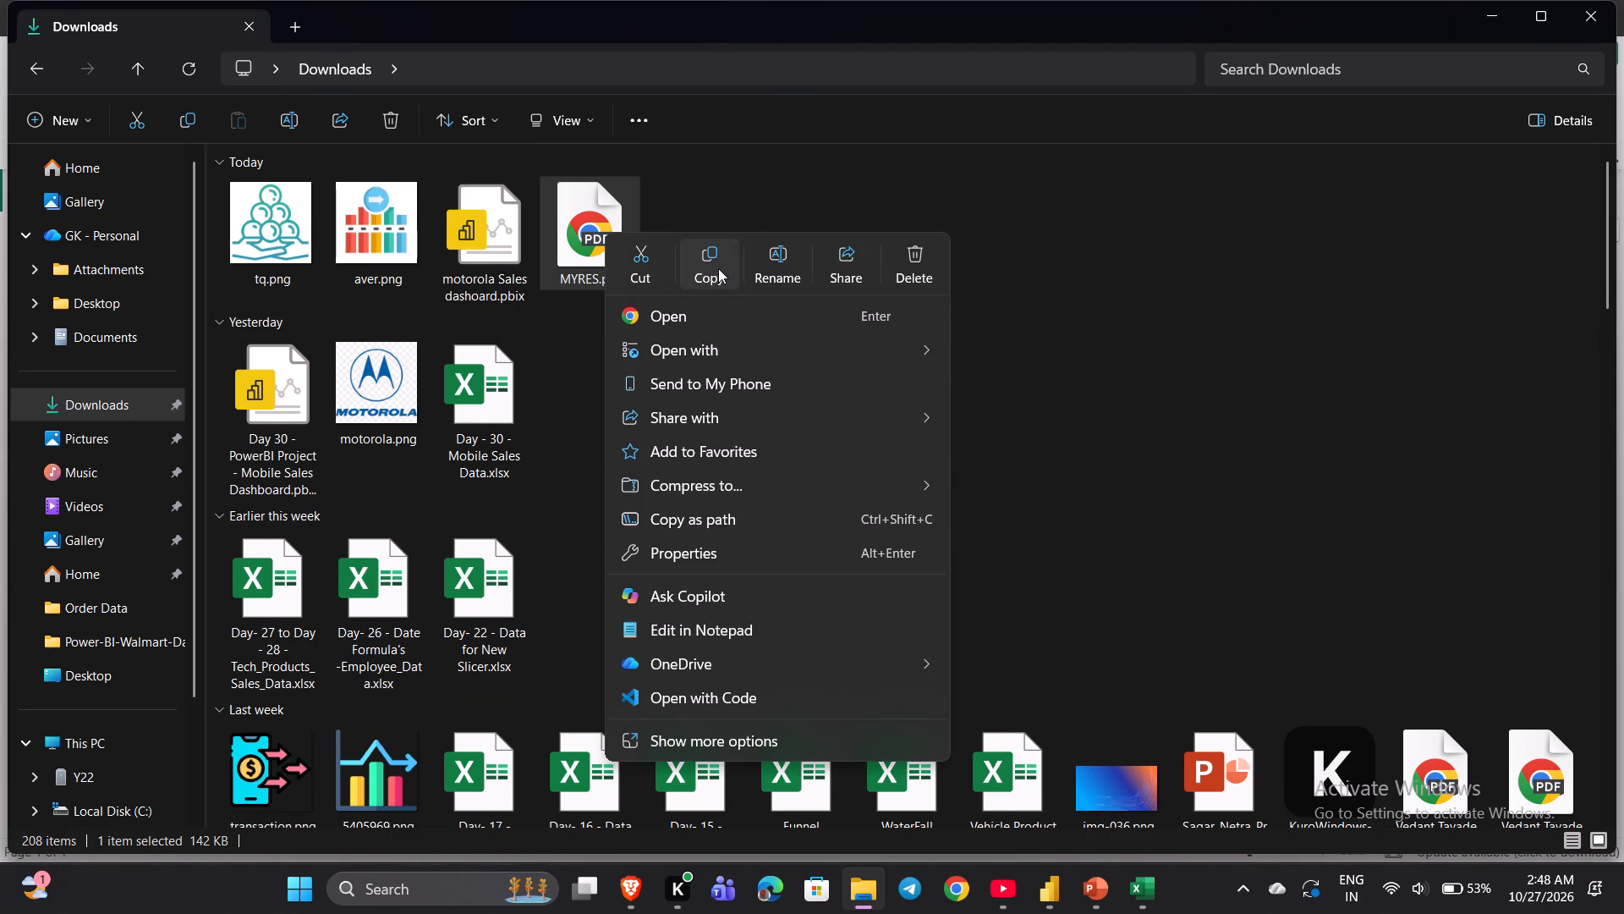
left_click(769, 270)
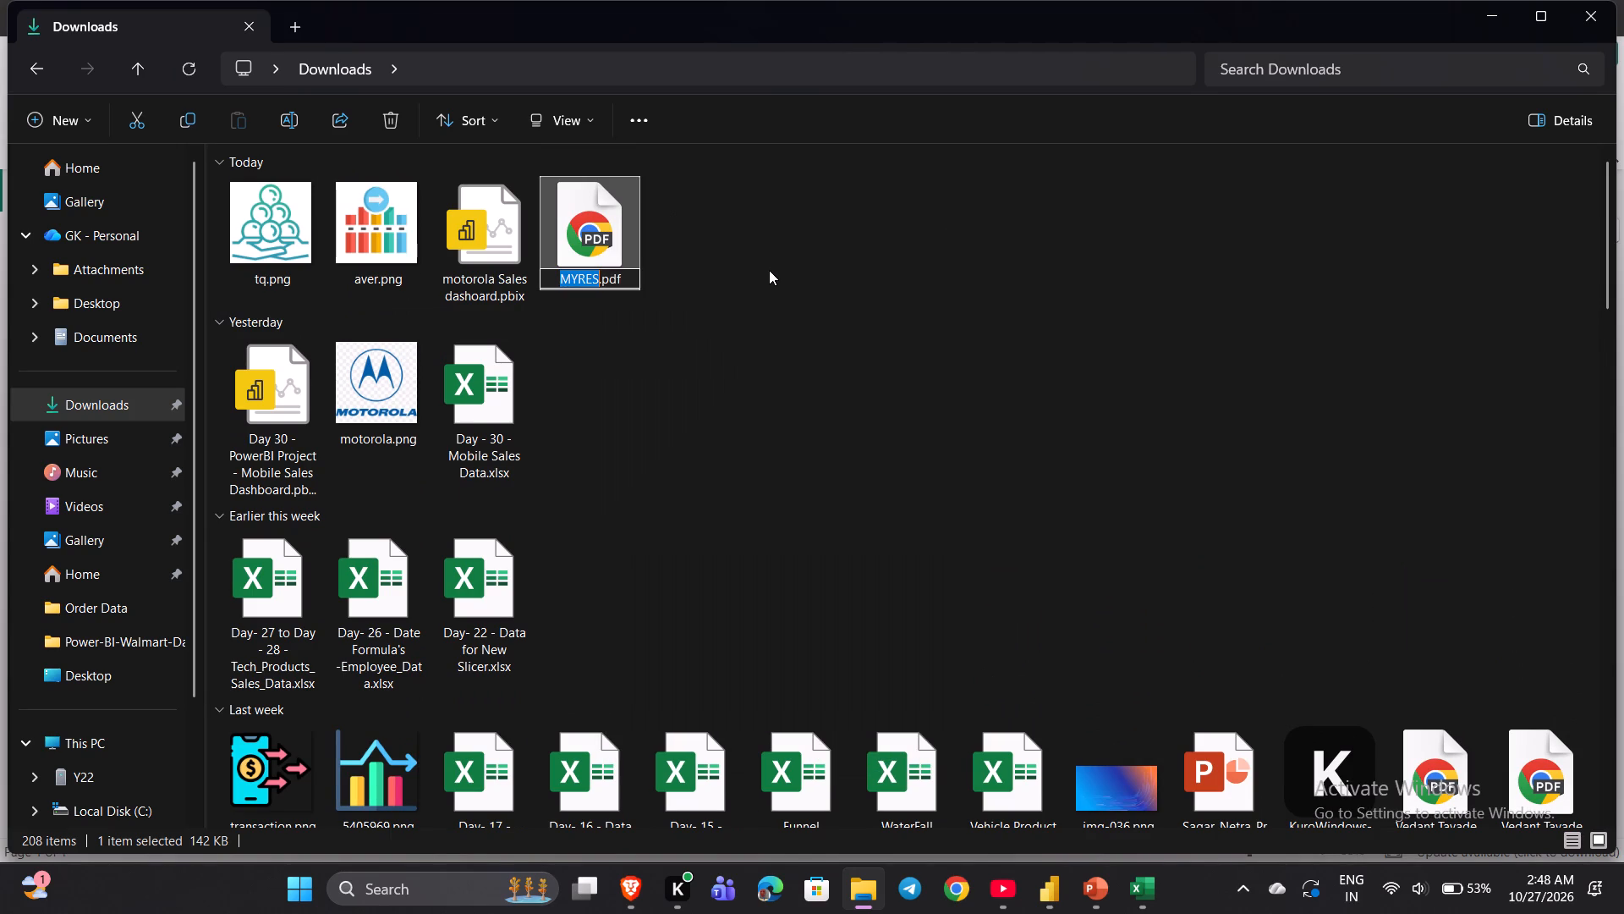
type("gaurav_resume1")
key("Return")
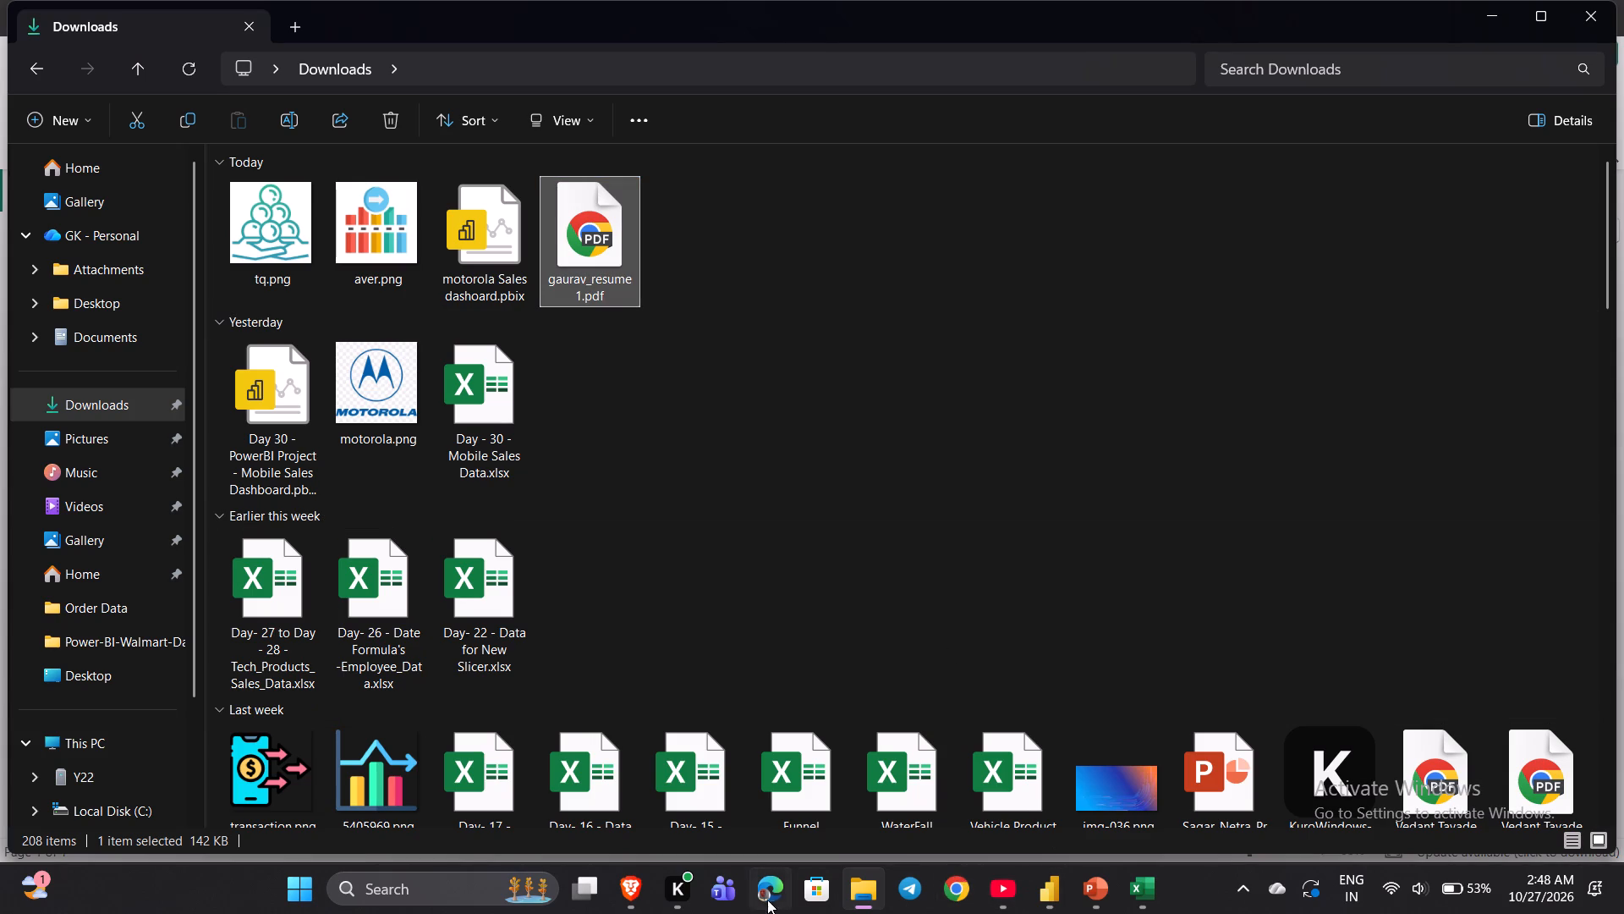
Close the Motorola logo presentation in PowerPoint without saving it, and close the Day - 30 - Mobile Sales Data workbook in Excel.
left_click(1073, 893)
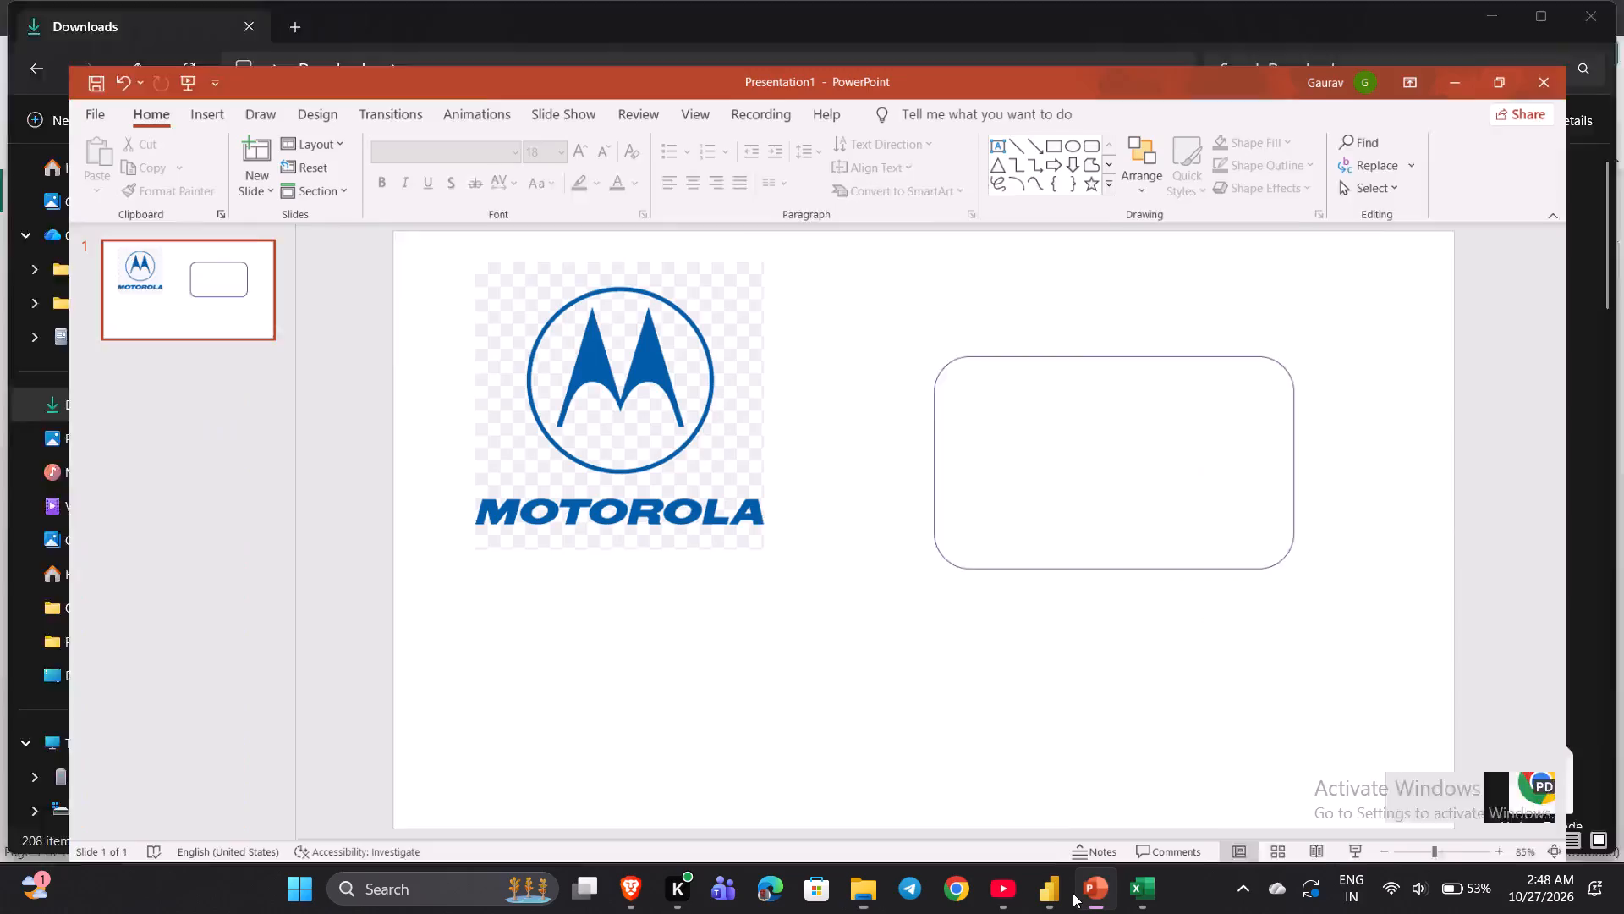
left_click(1620, 0)
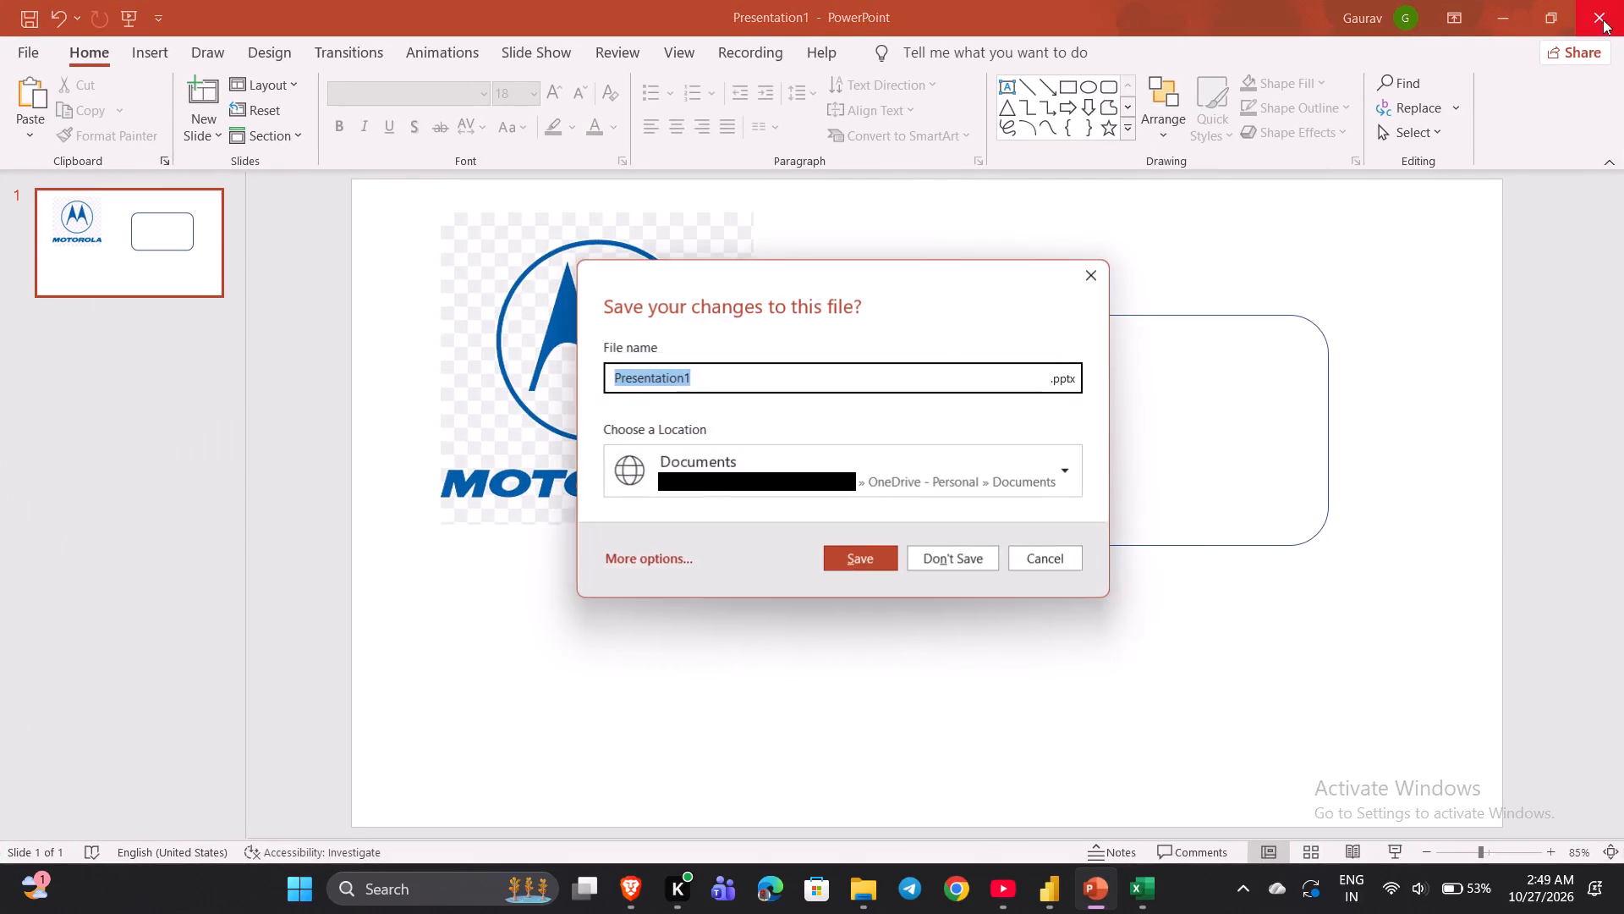
left_click(958, 565)
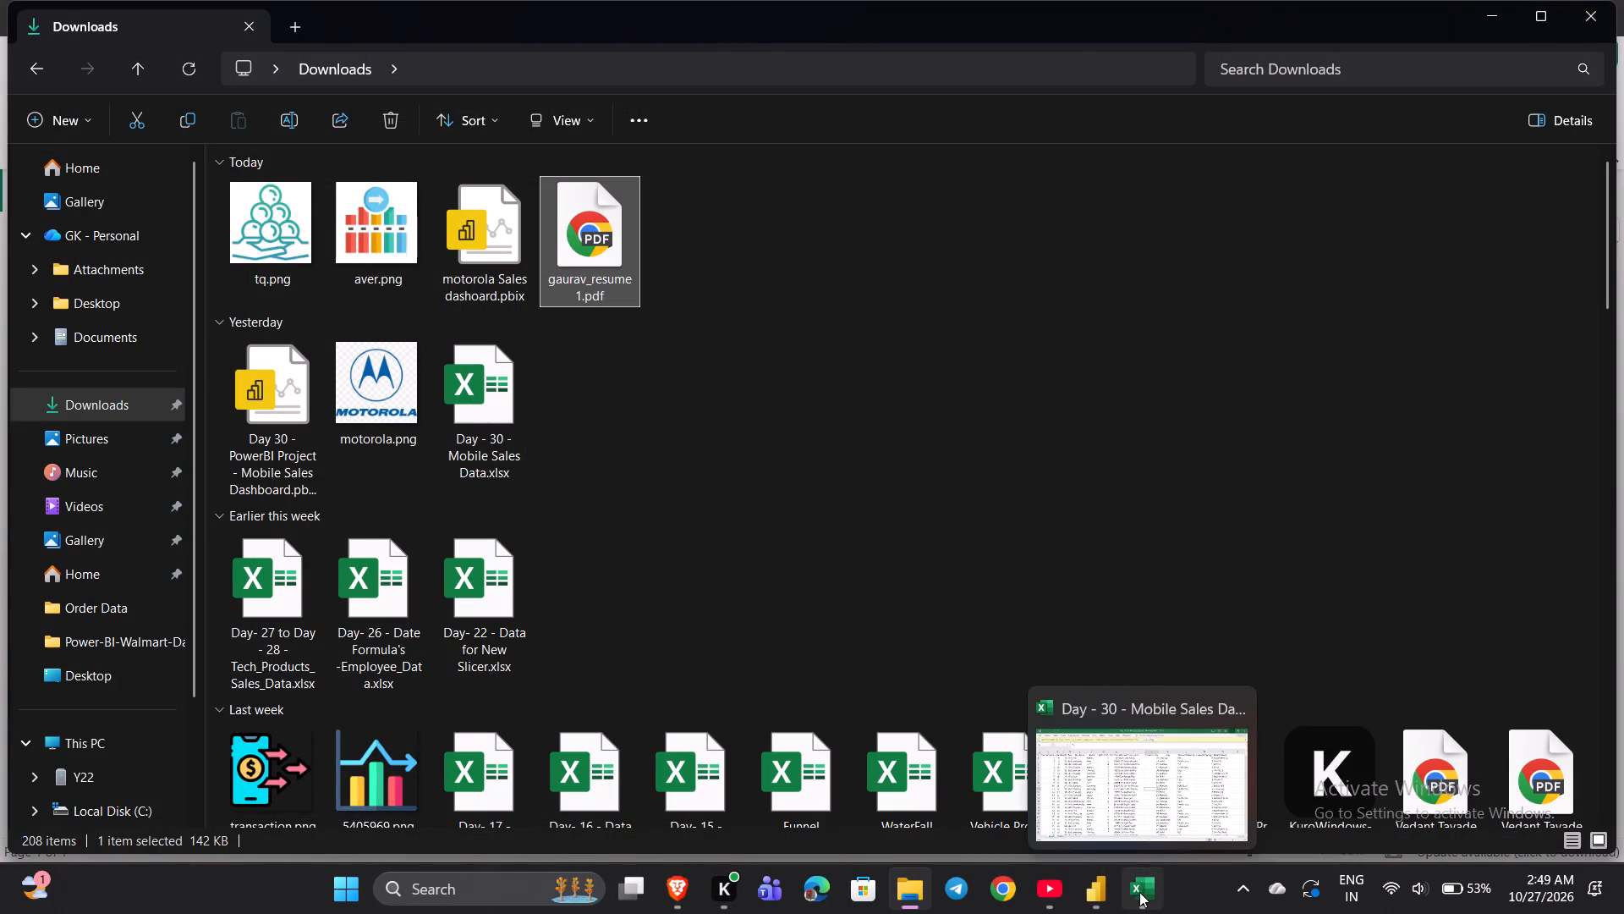
left_click(1139, 892)
left_click(1623, 0)
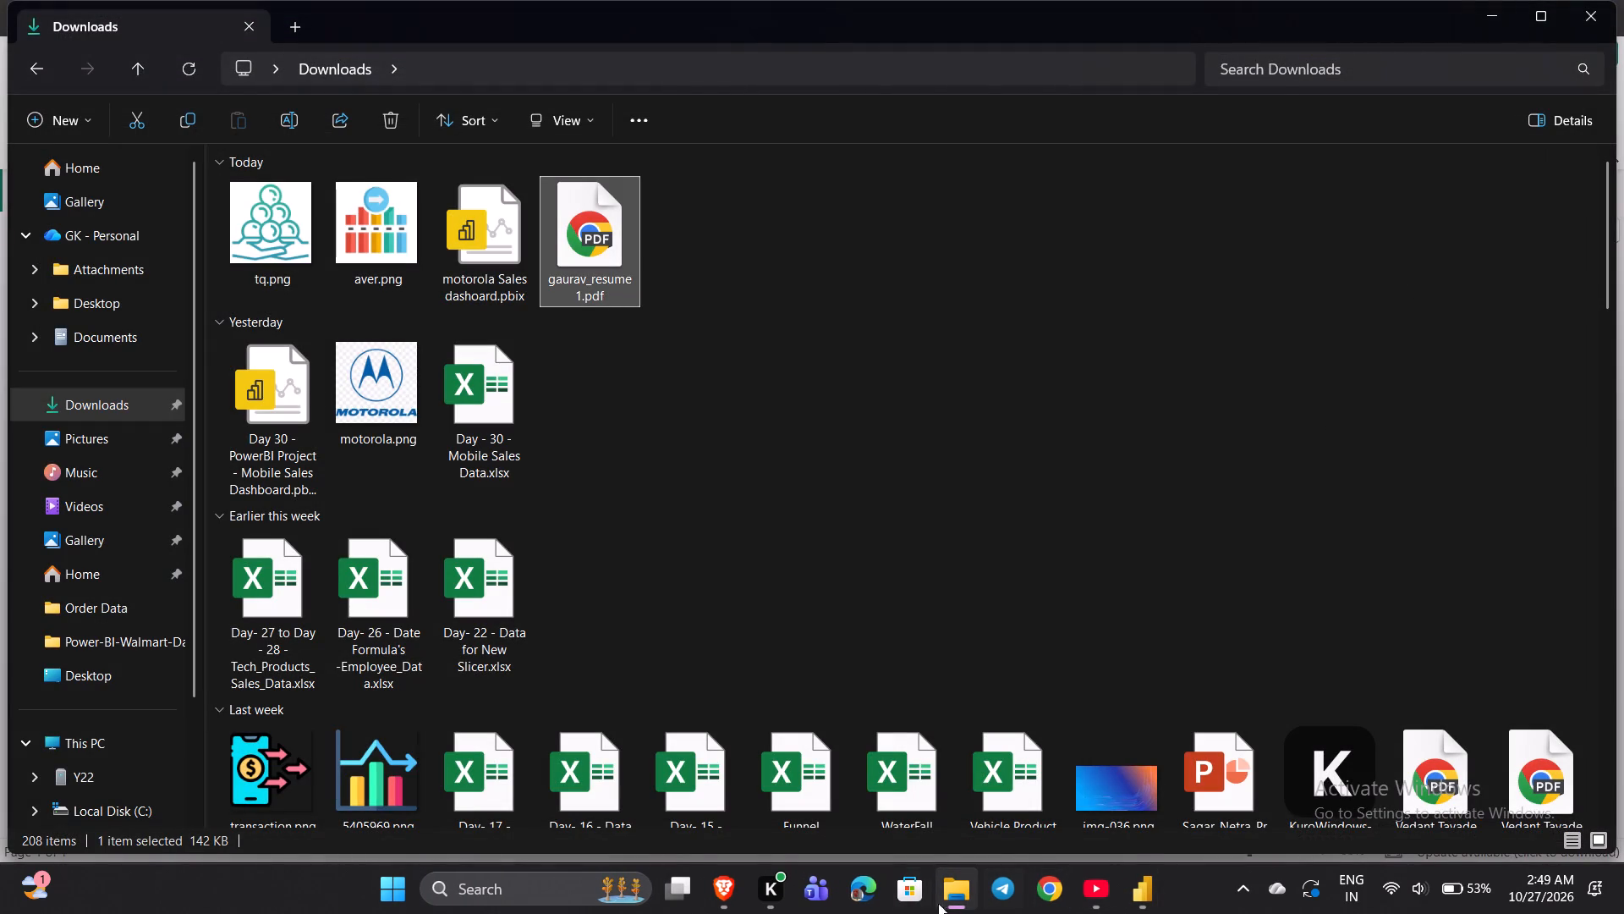
Open a Google Chrome window and search Google for WhatsApp.
left_click(1056, 884)
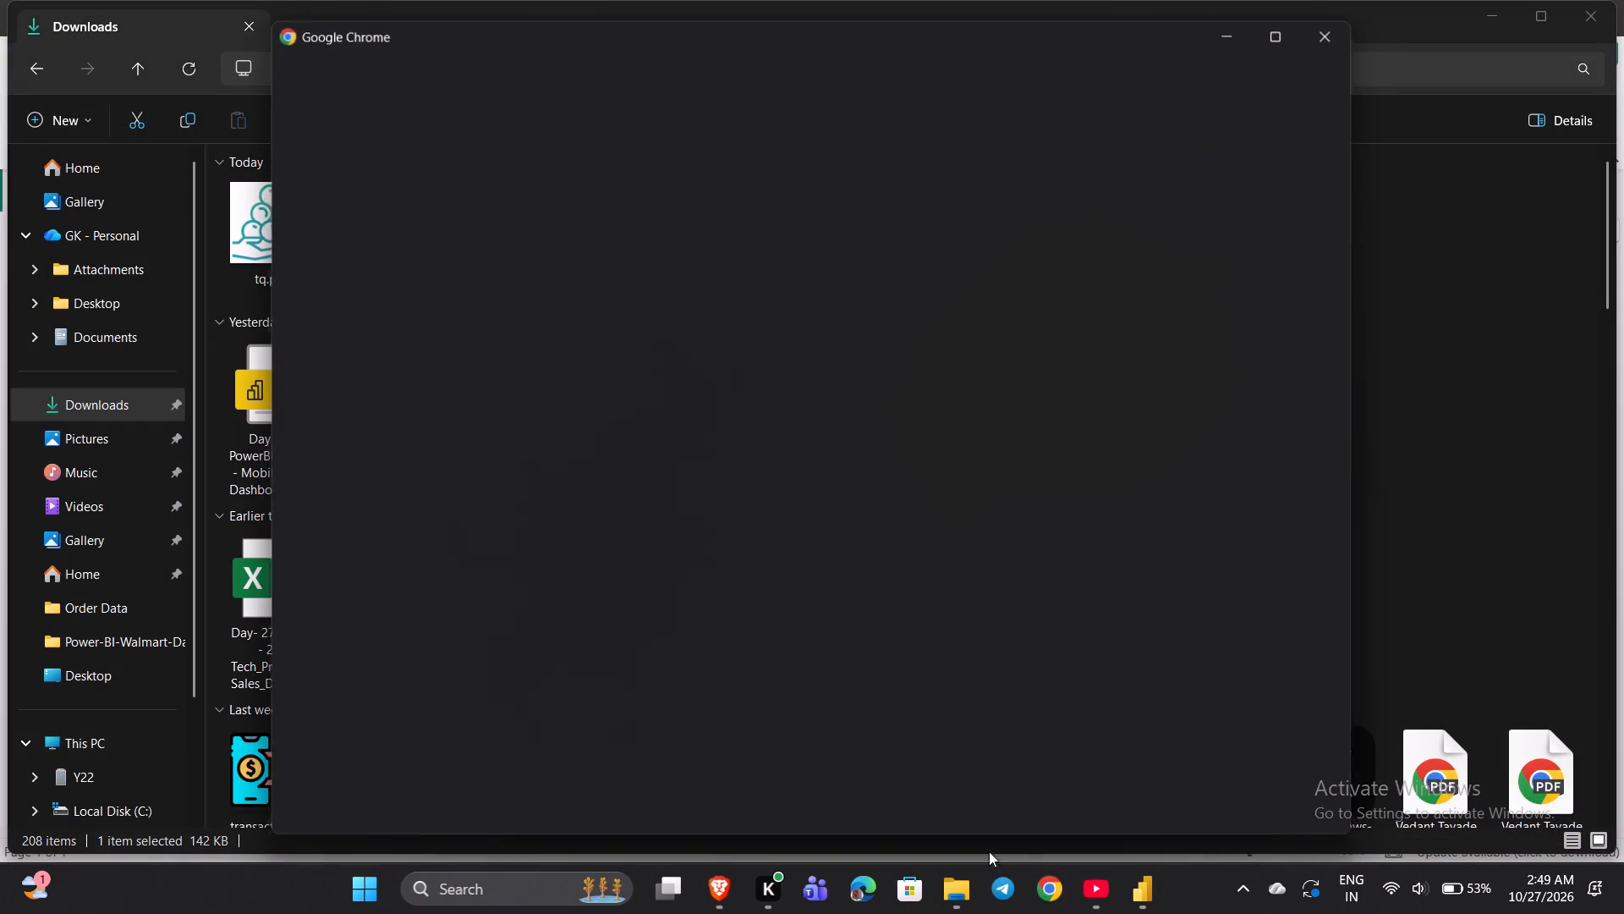
left_click(743, 389)
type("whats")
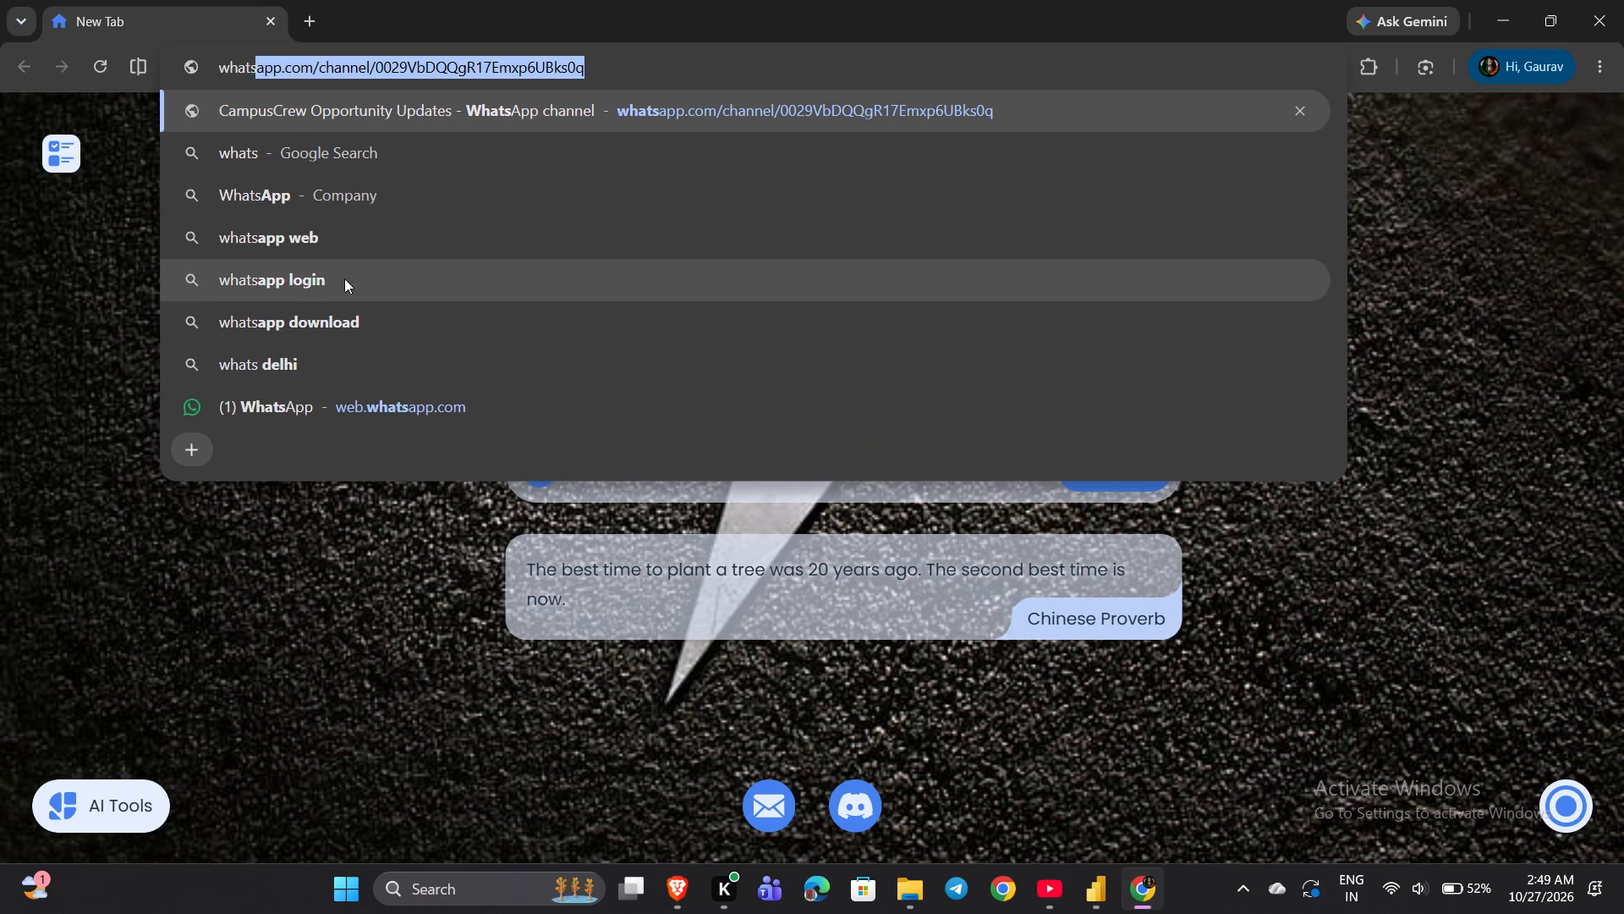
left_click(284, 206)
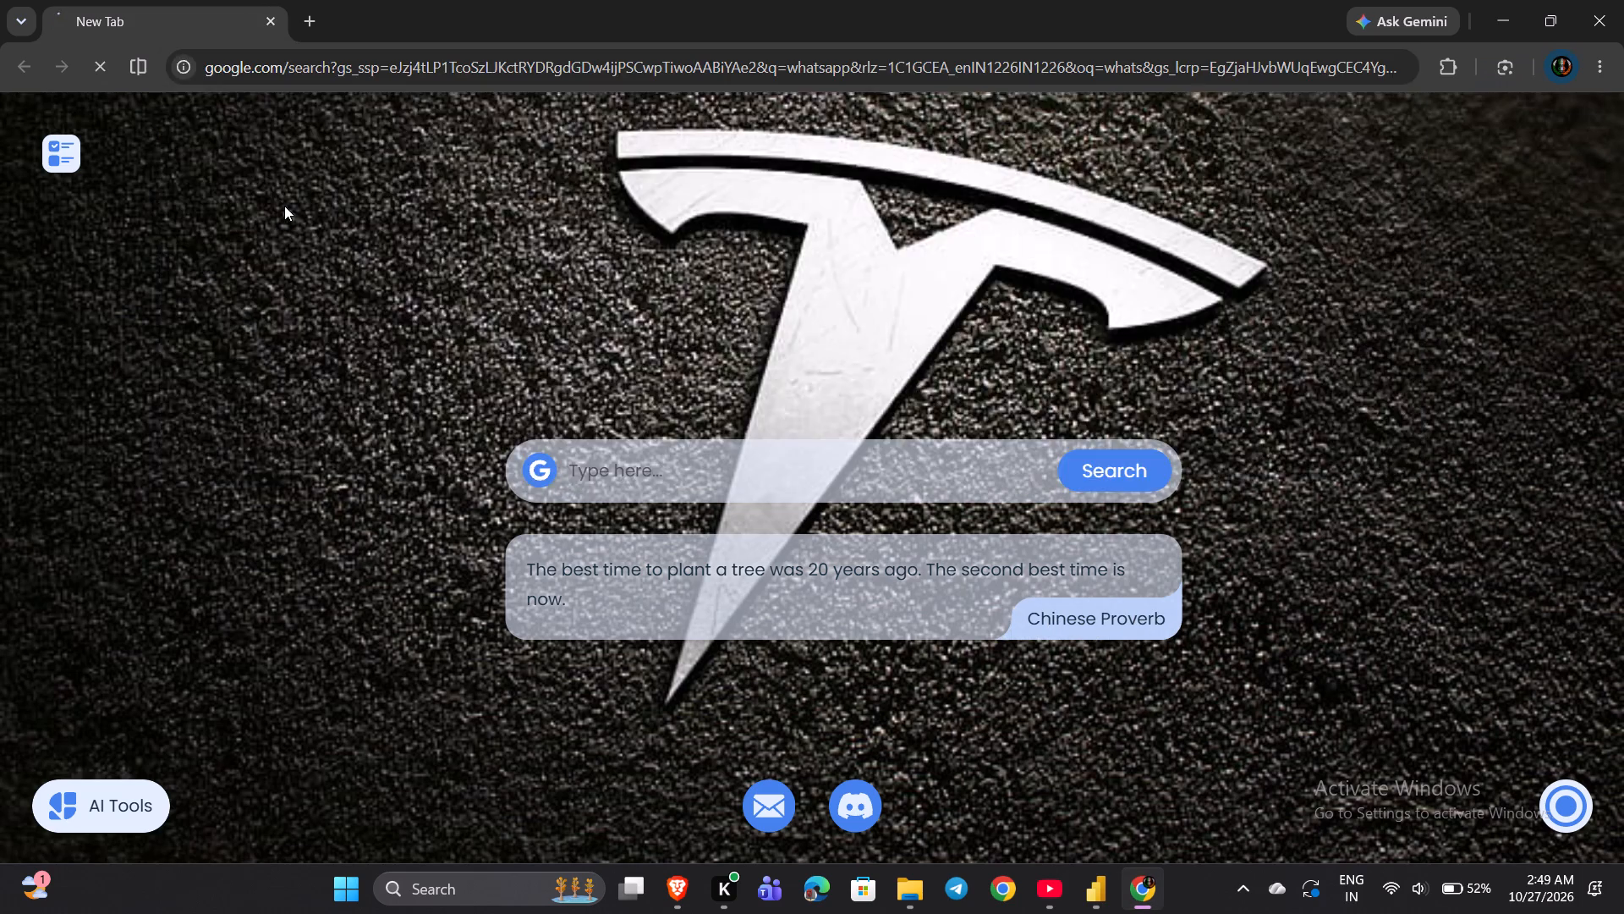